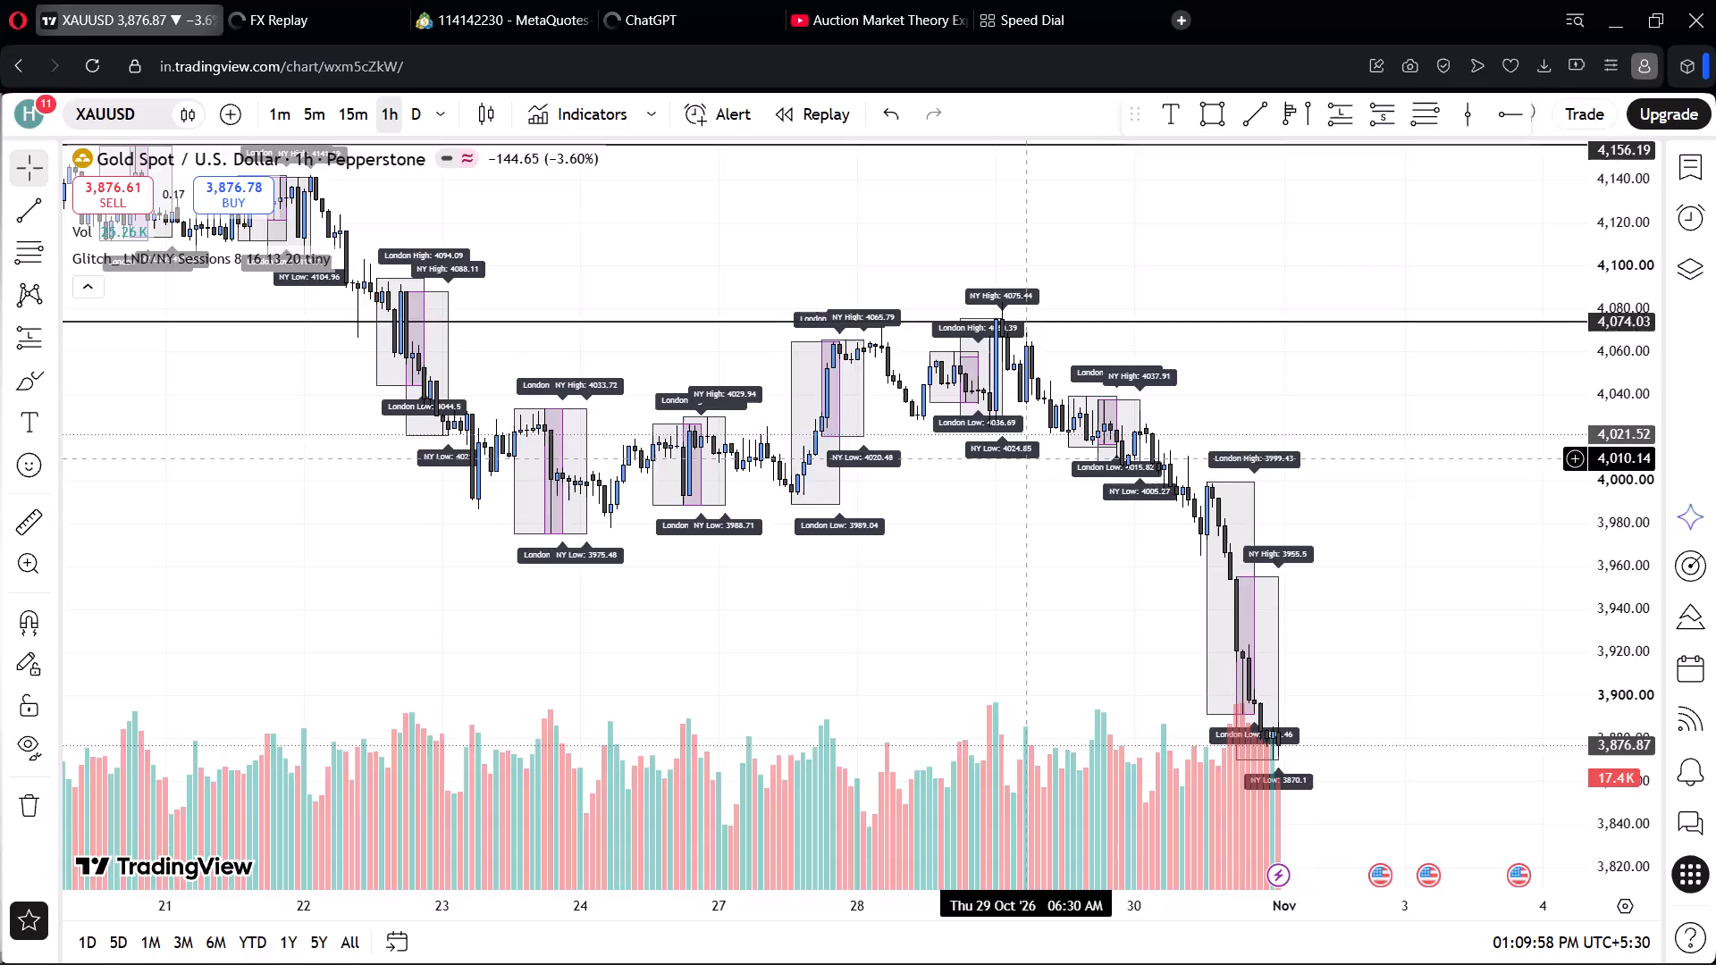
Open the settings of the Glitch_ LND/NY Sessions indicator on the XAUUSD 1h chart.
scroll(1035, 338, up, 4)
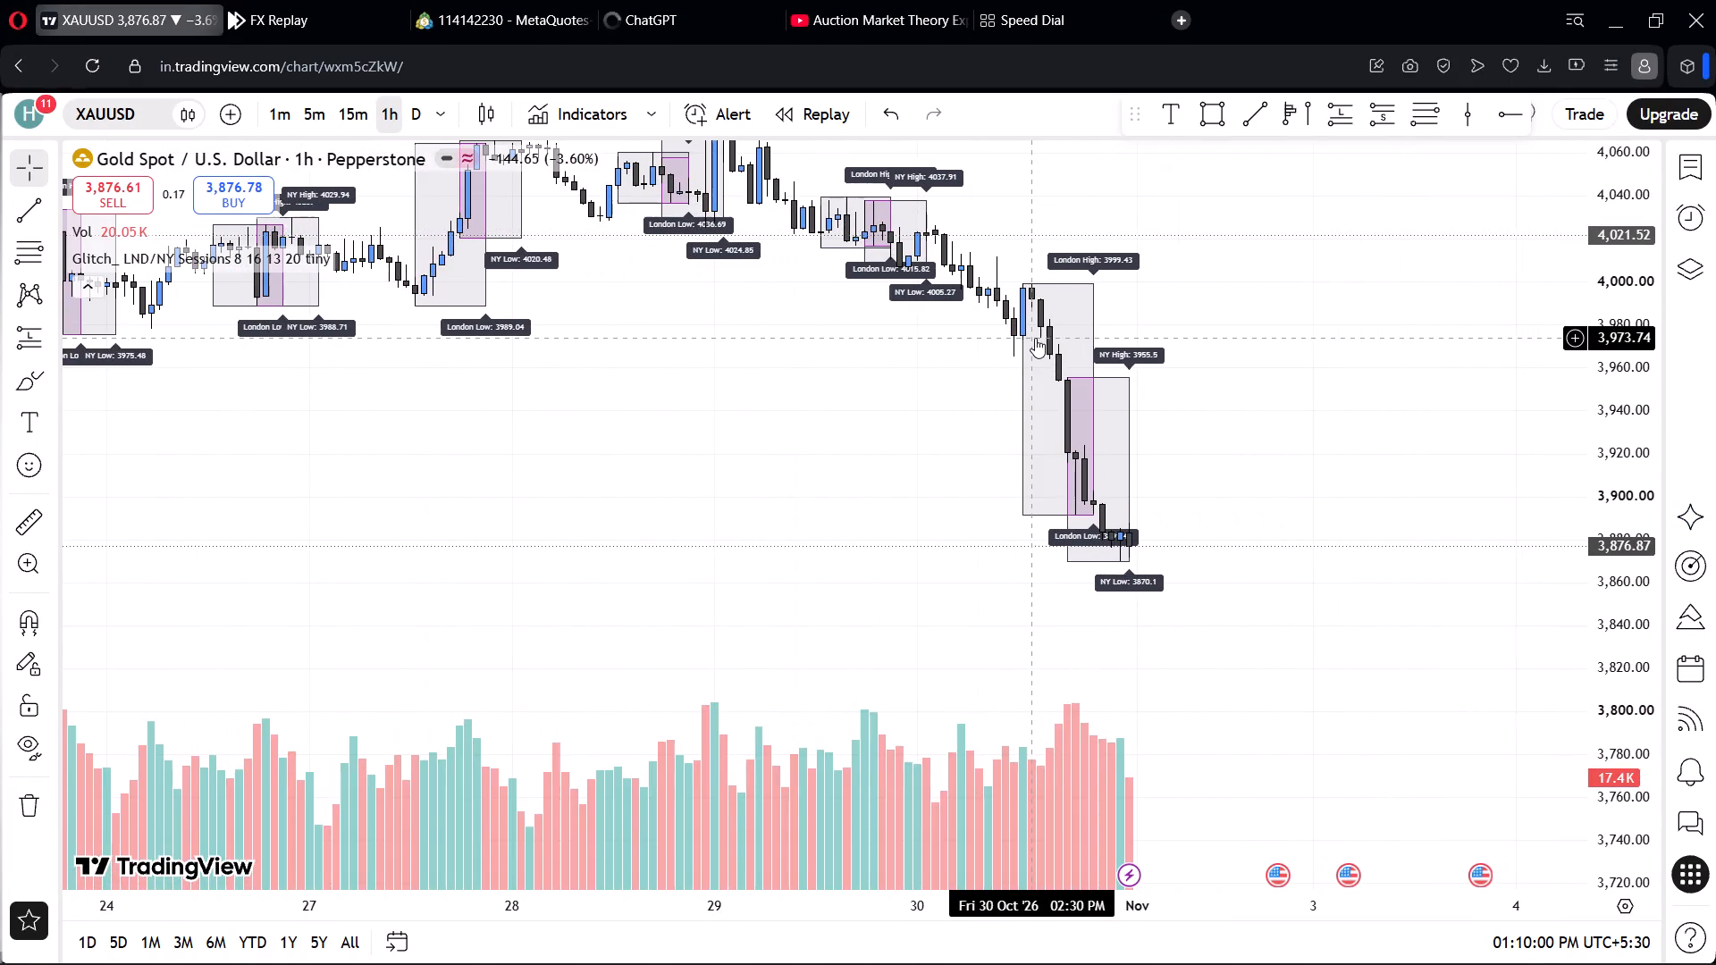
scroll(1035, 338, up, 5)
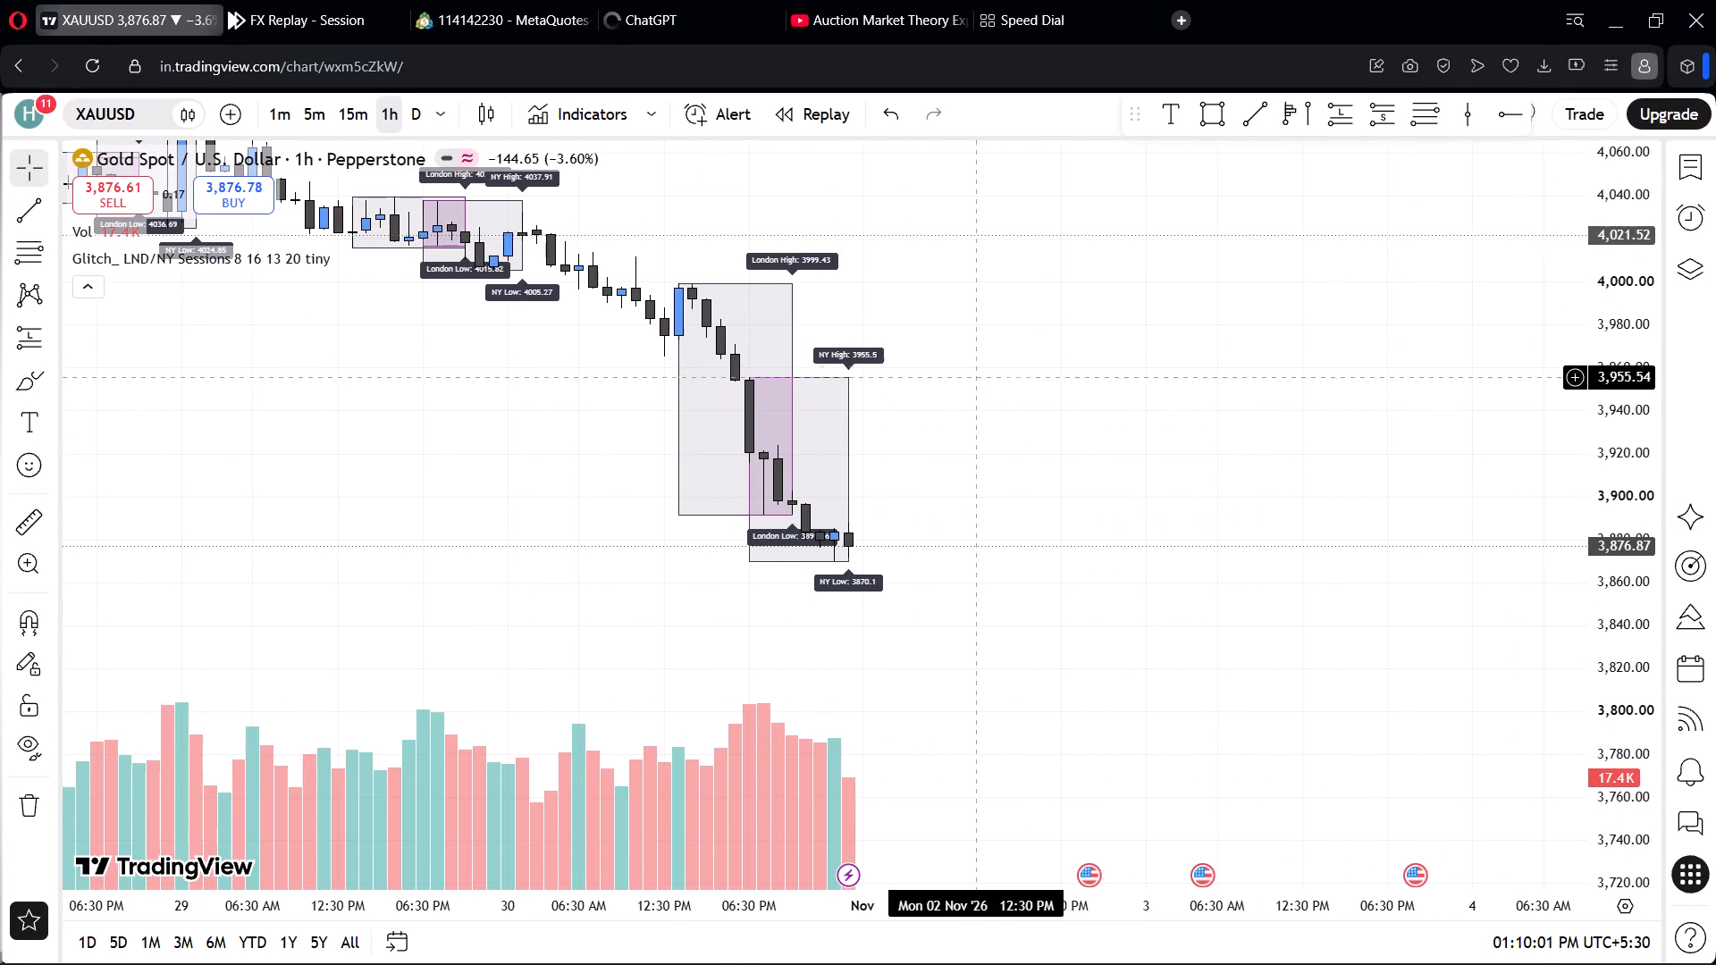
click(766, 533)
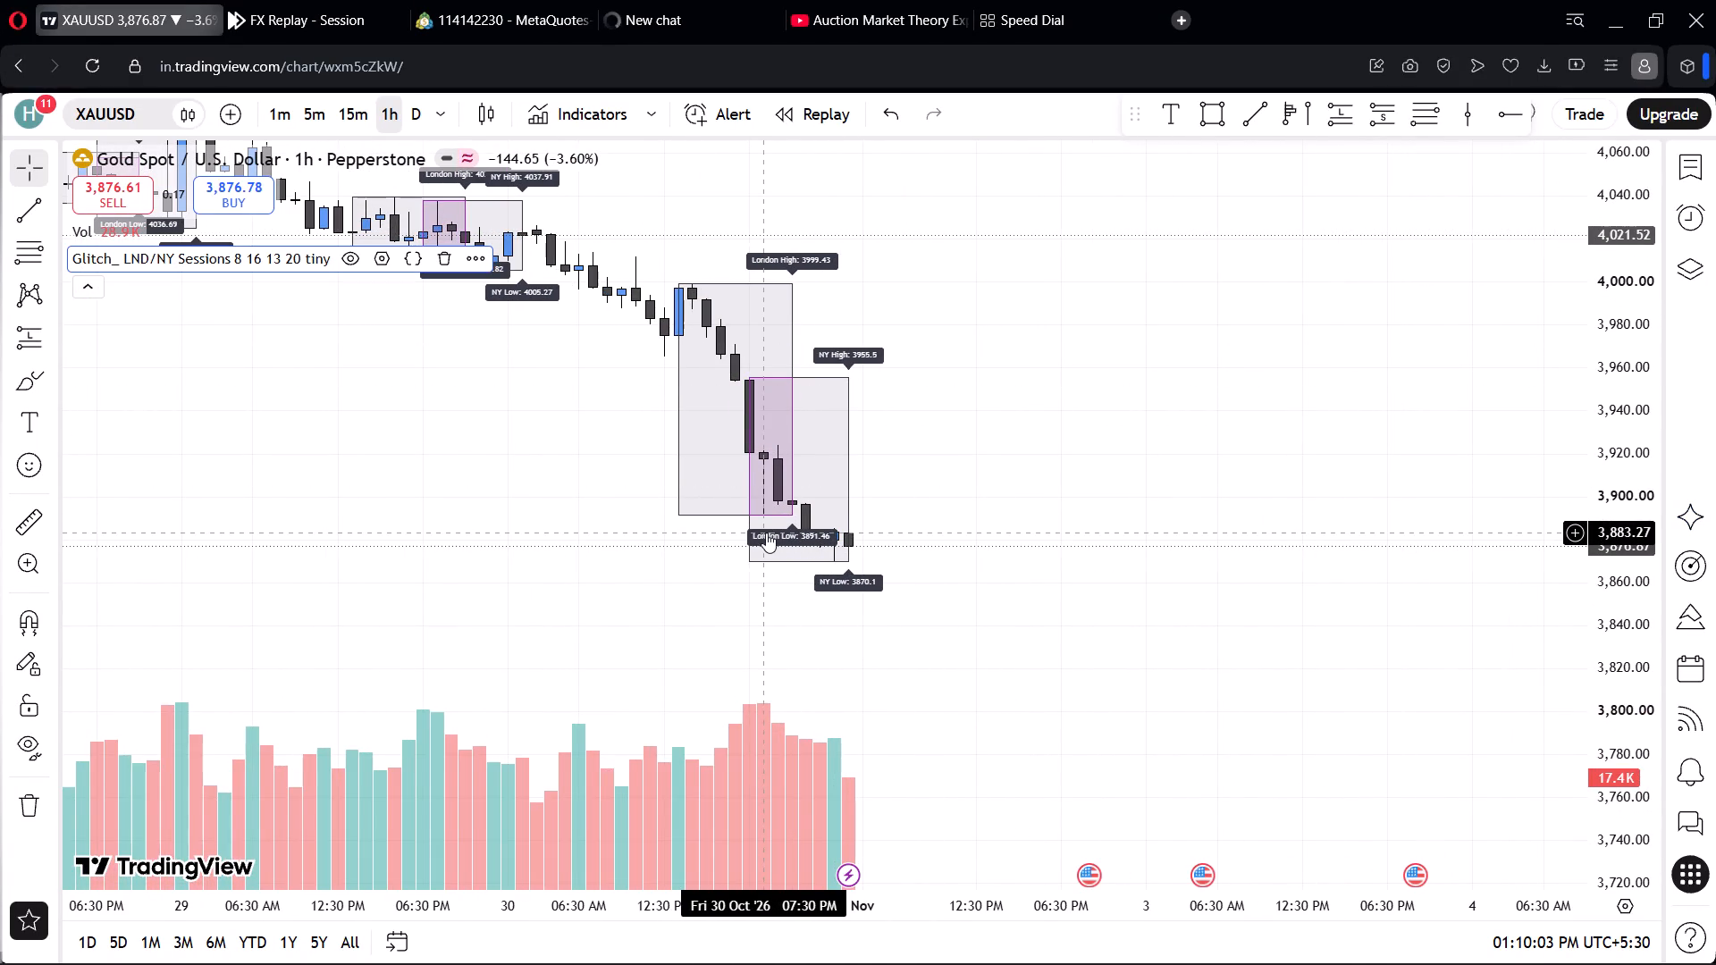
click(481, 247)
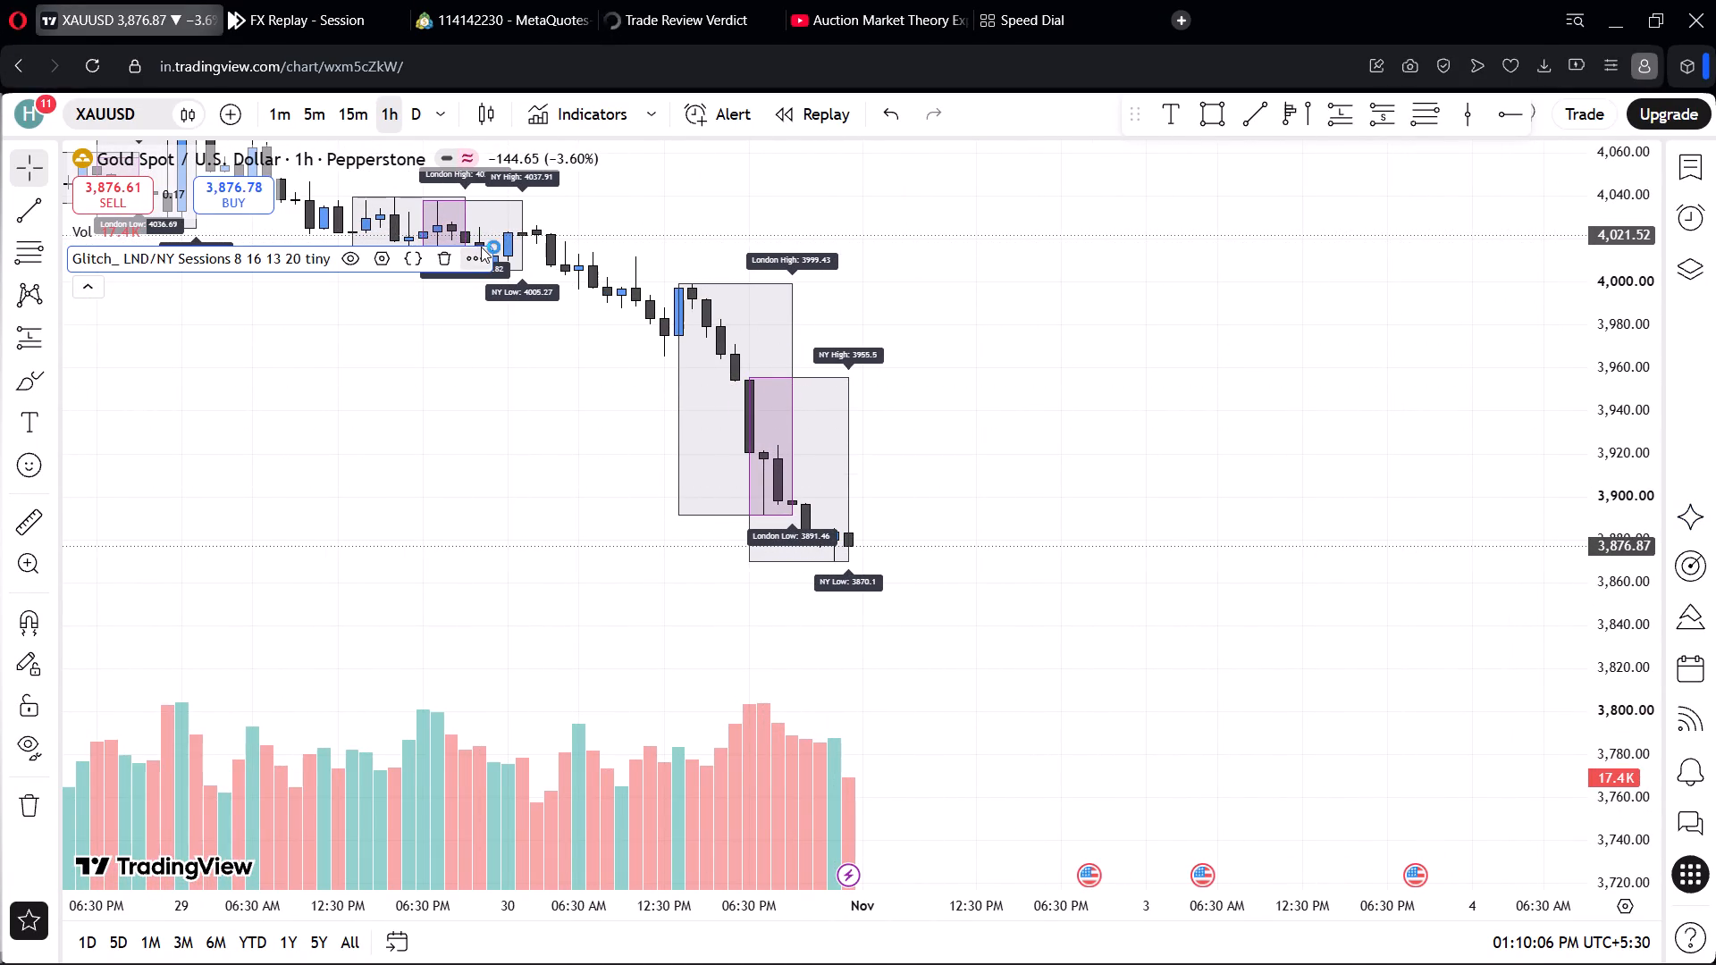
click(475, 252)
click(480, 257)
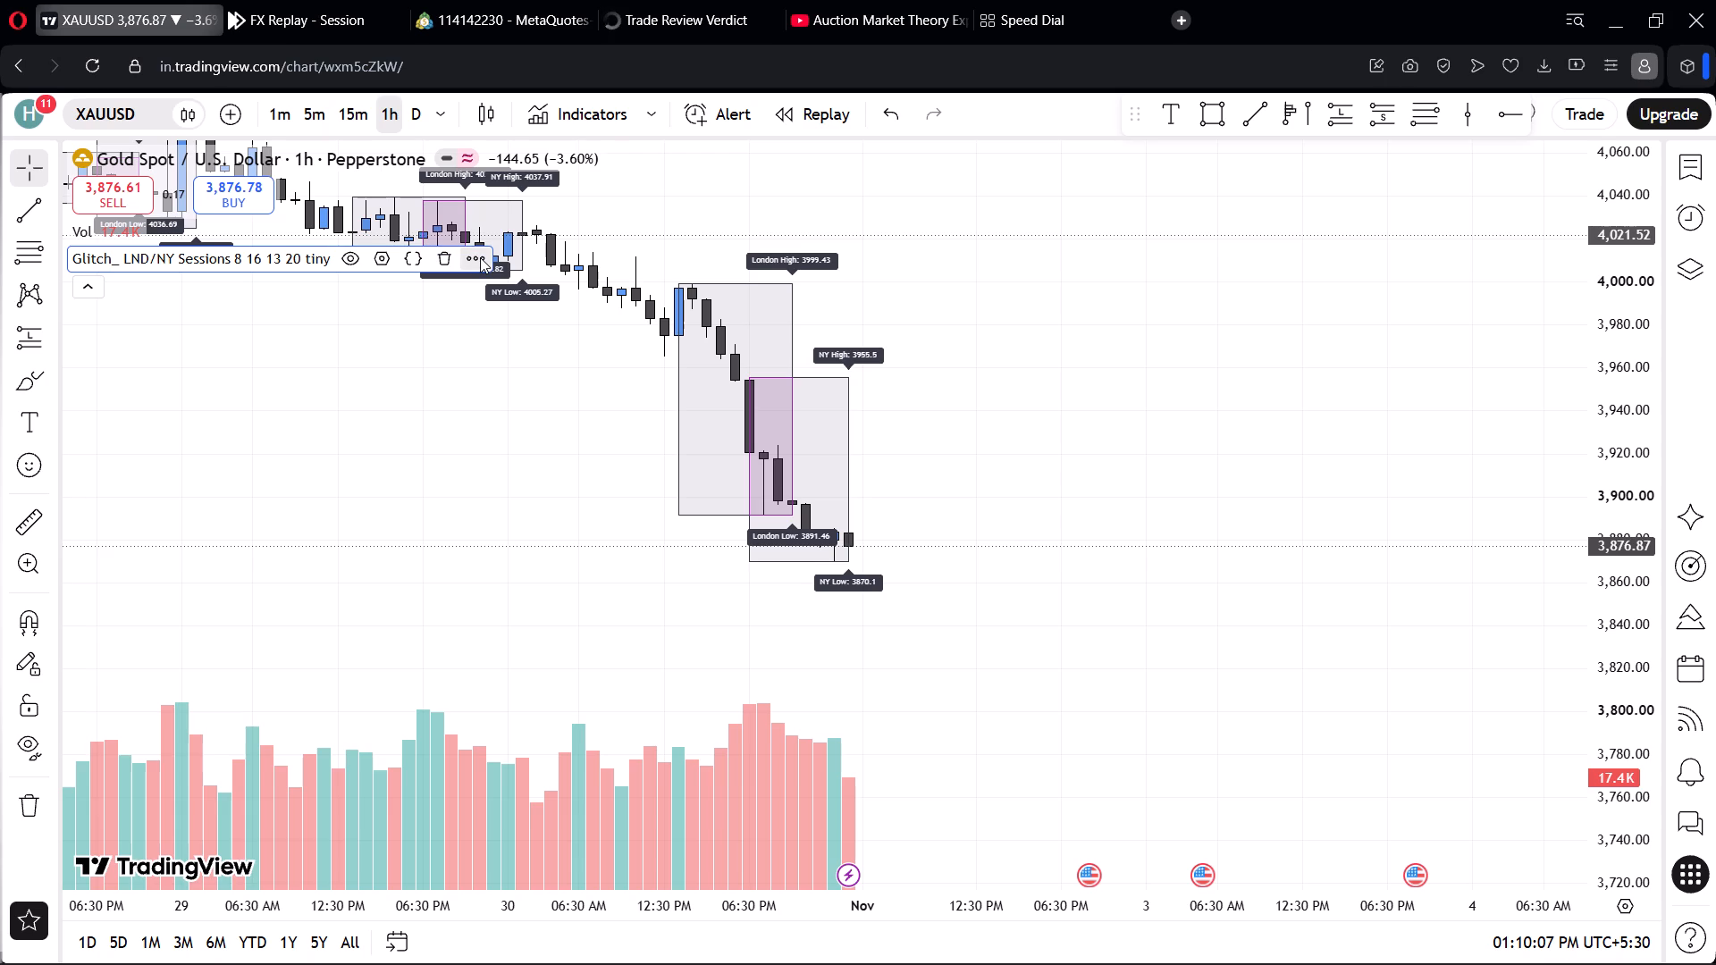
click(480, 257)
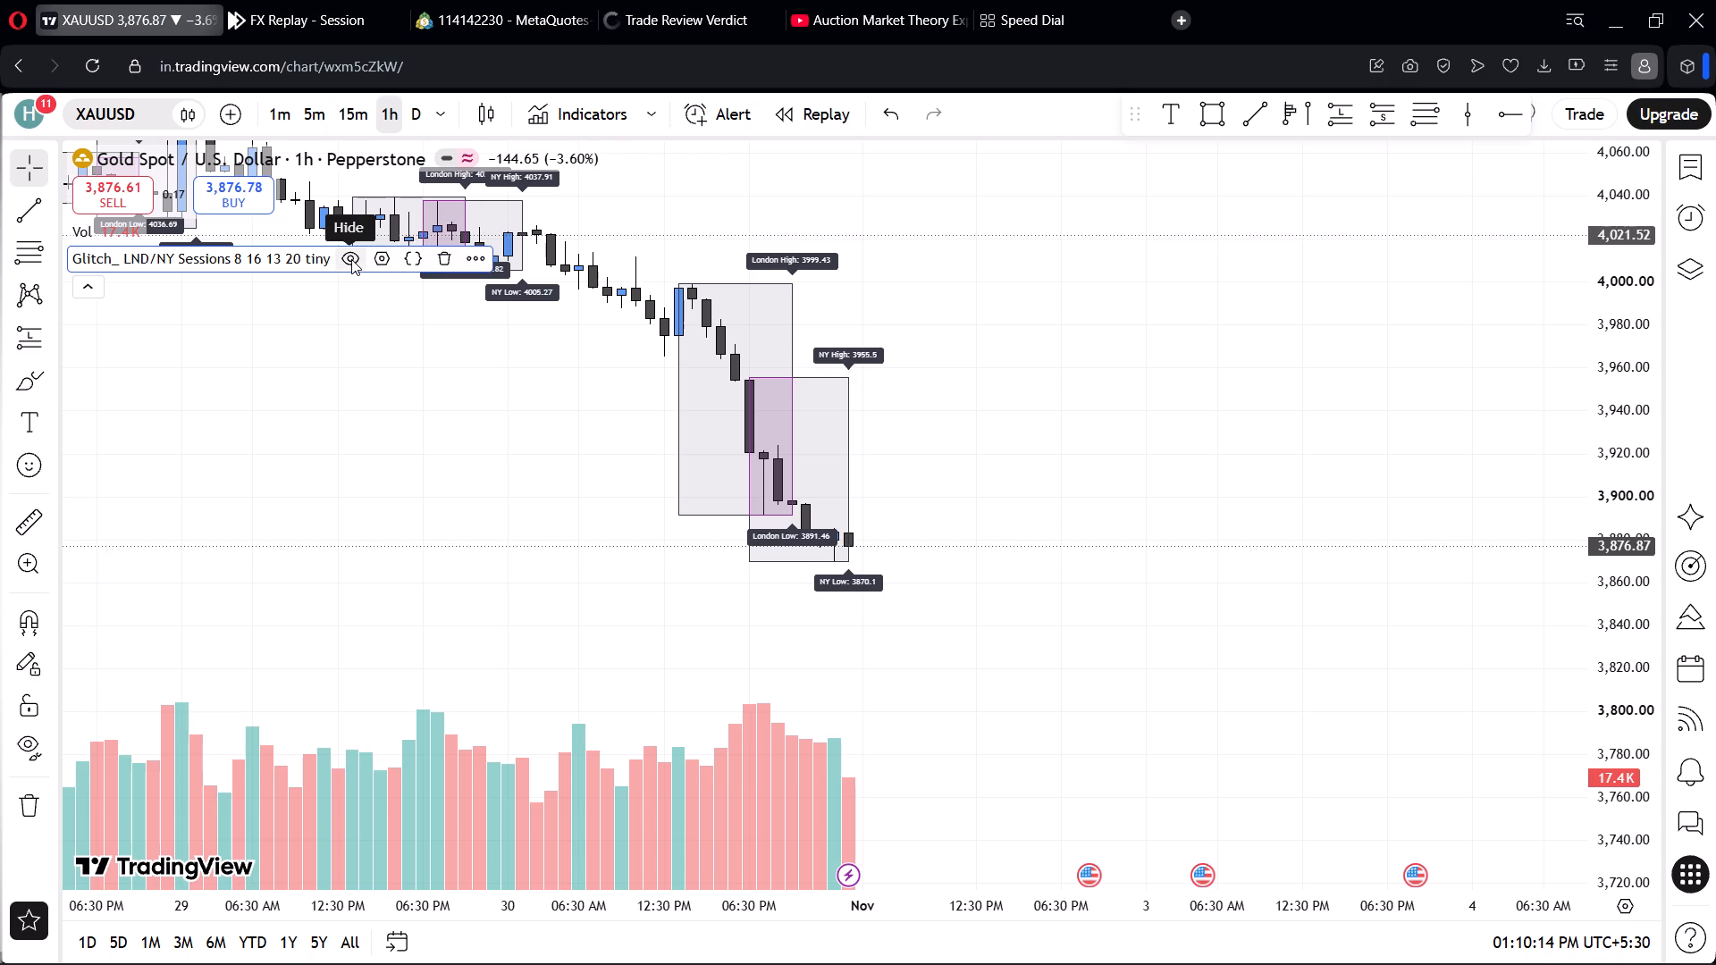
click(382, 257)
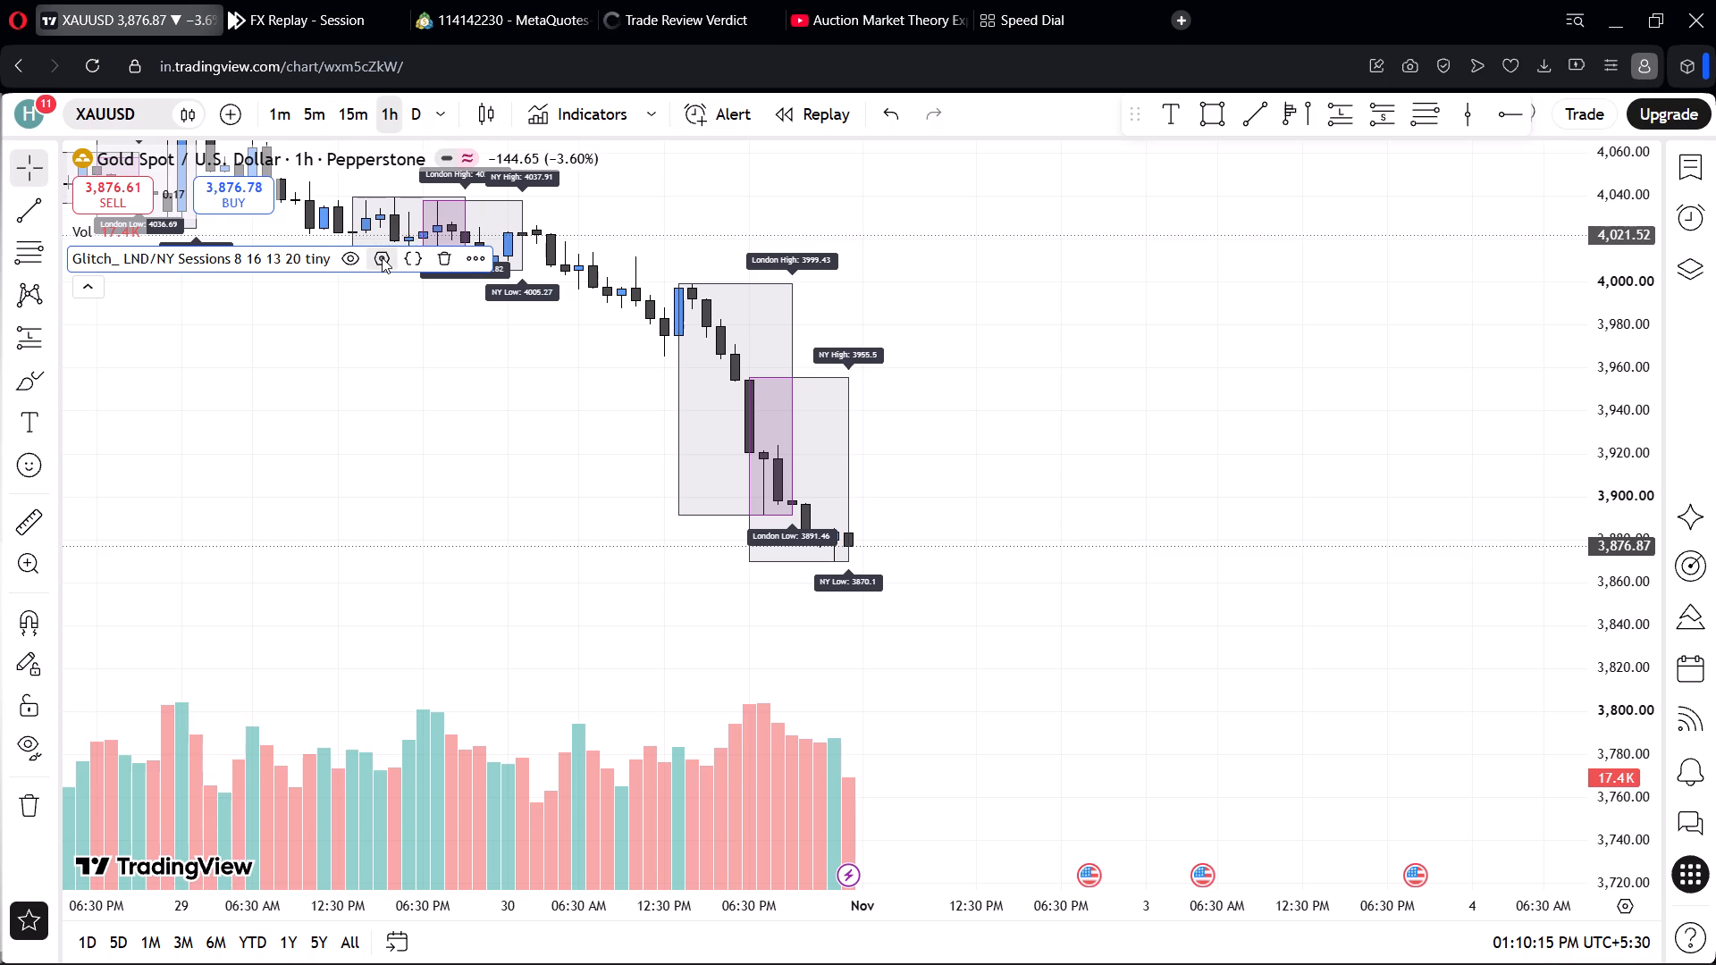
click(382, 257)
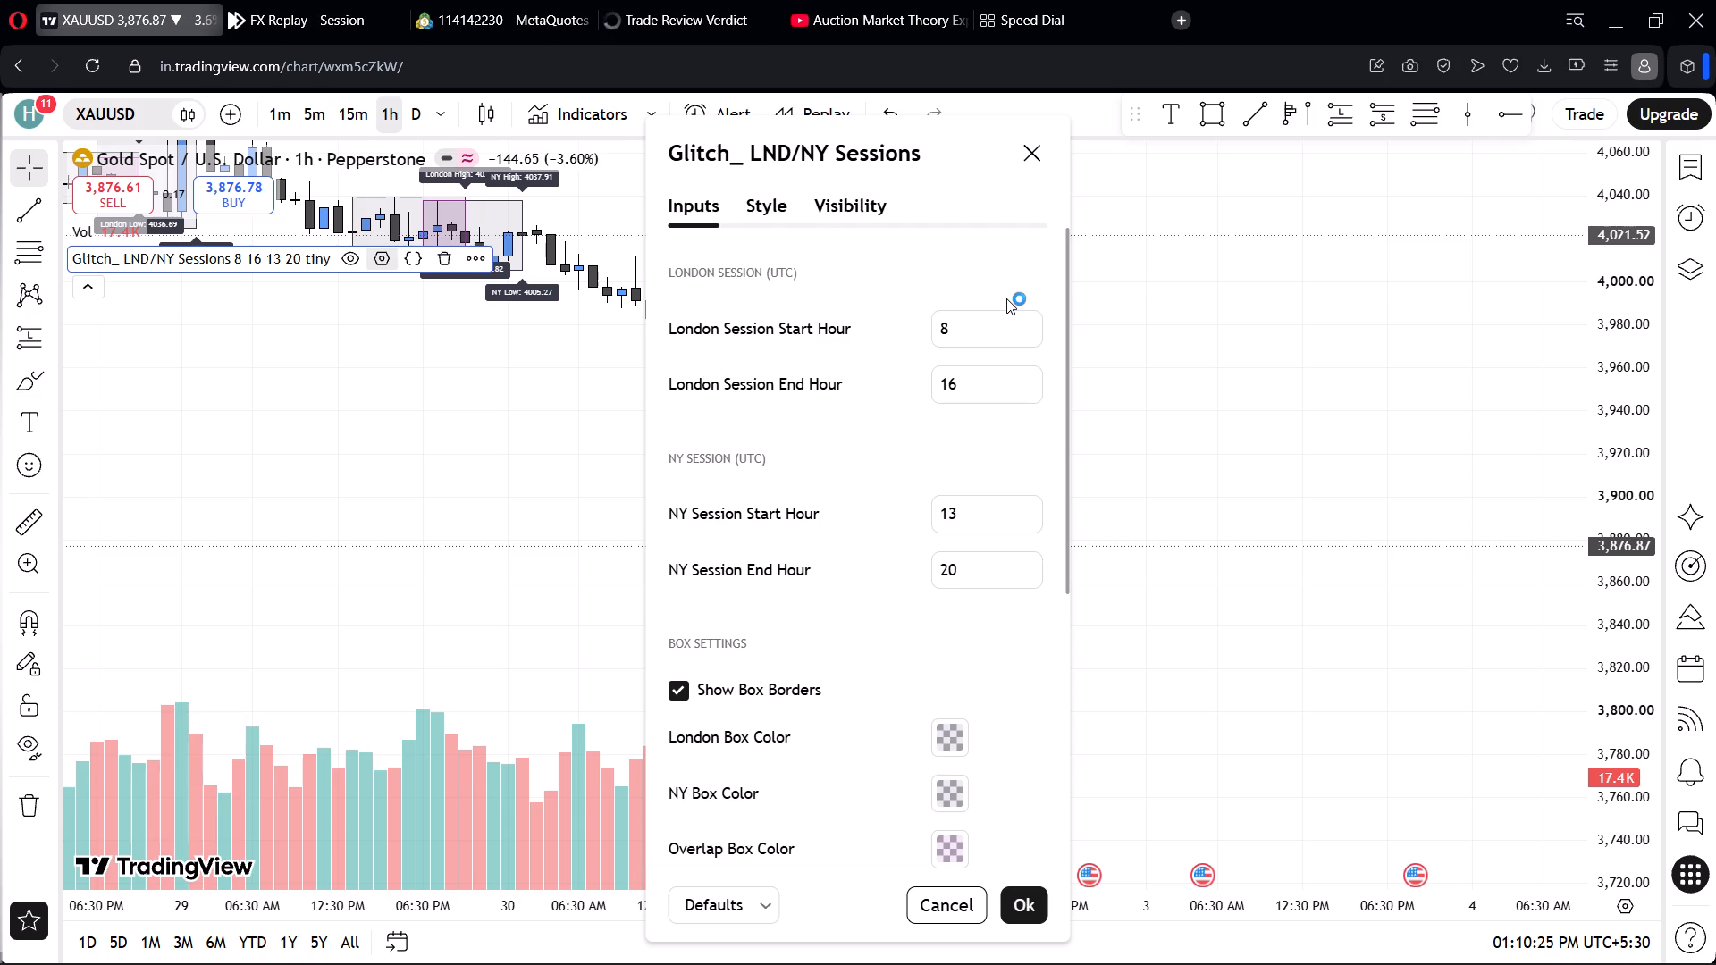
Set the indicator's Label Background Color to medium grey, the fourth shade in the greyscale palette, at 100% opacity.
scroll(996, 299, down, 1)
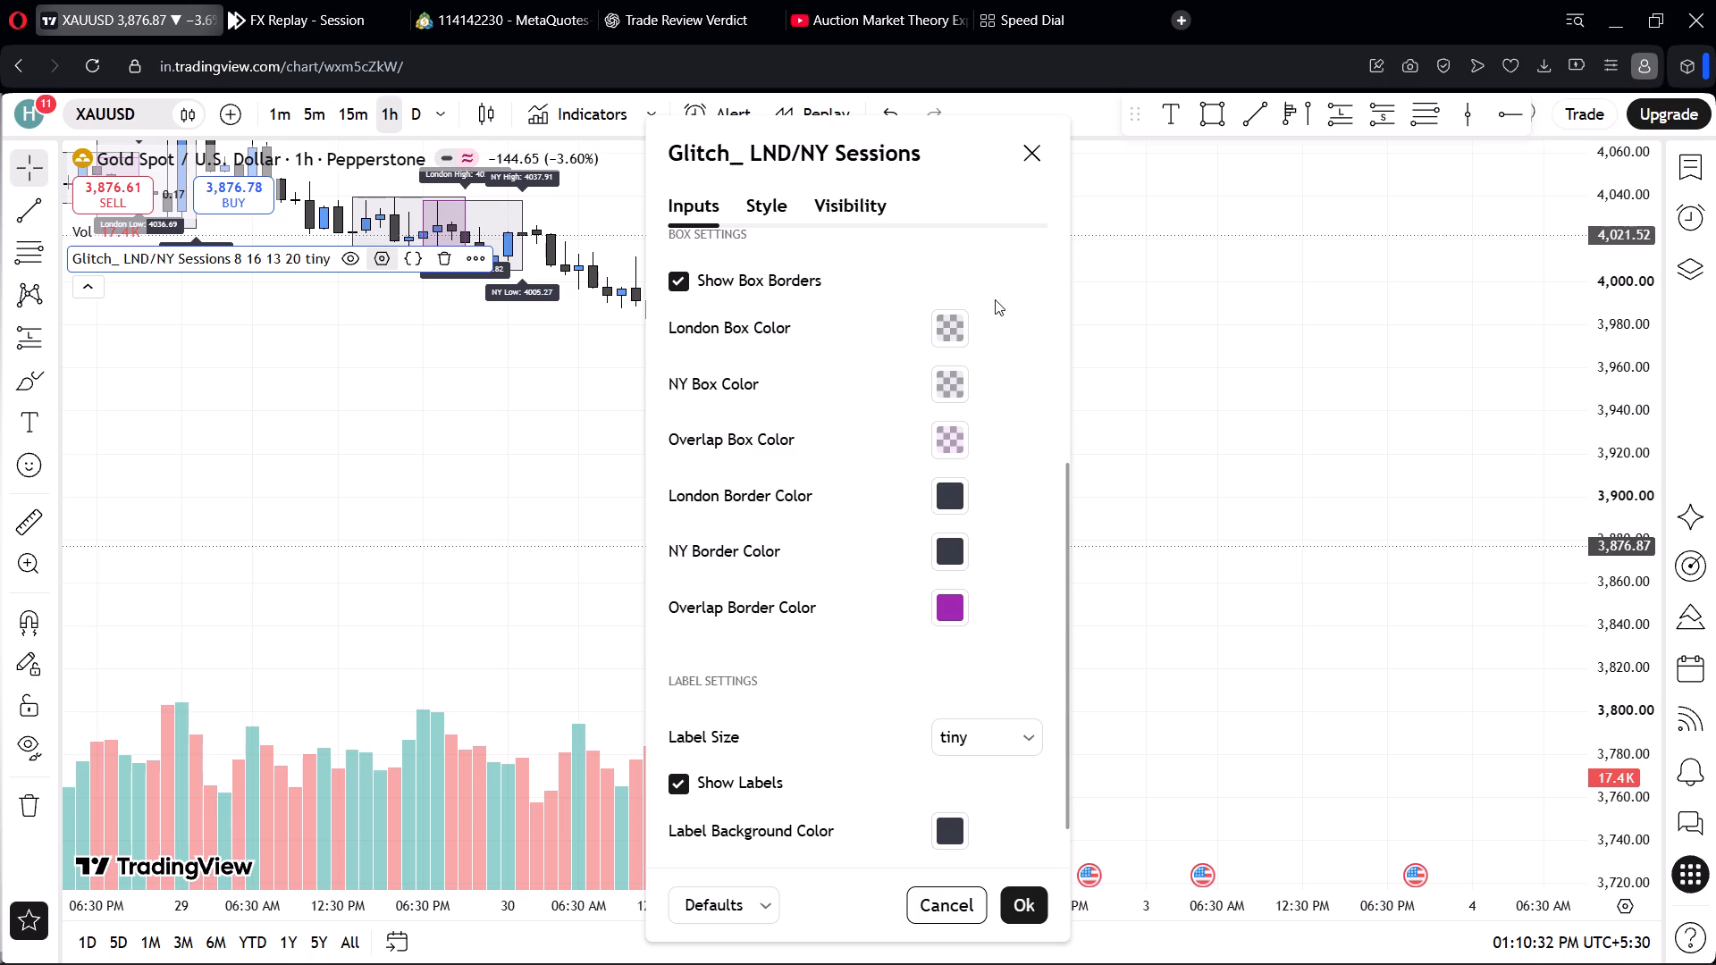
scroll(995, 299, down, 1)
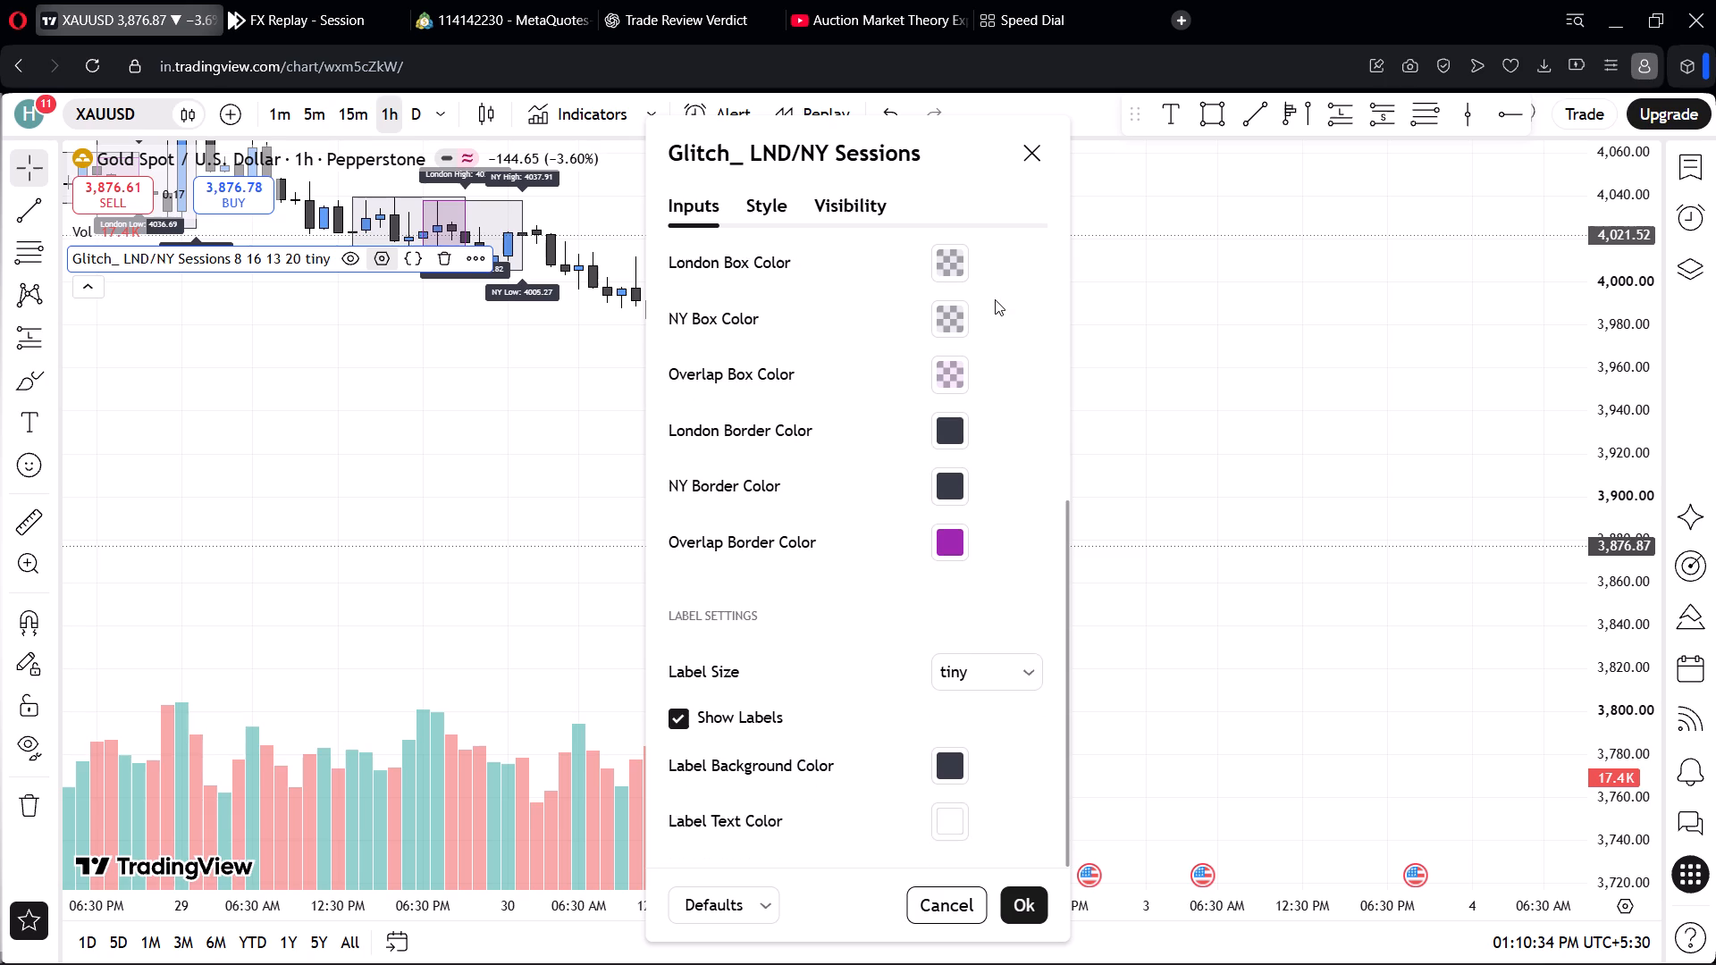
scroll(995, 299, down, 10)
click(958, 768)
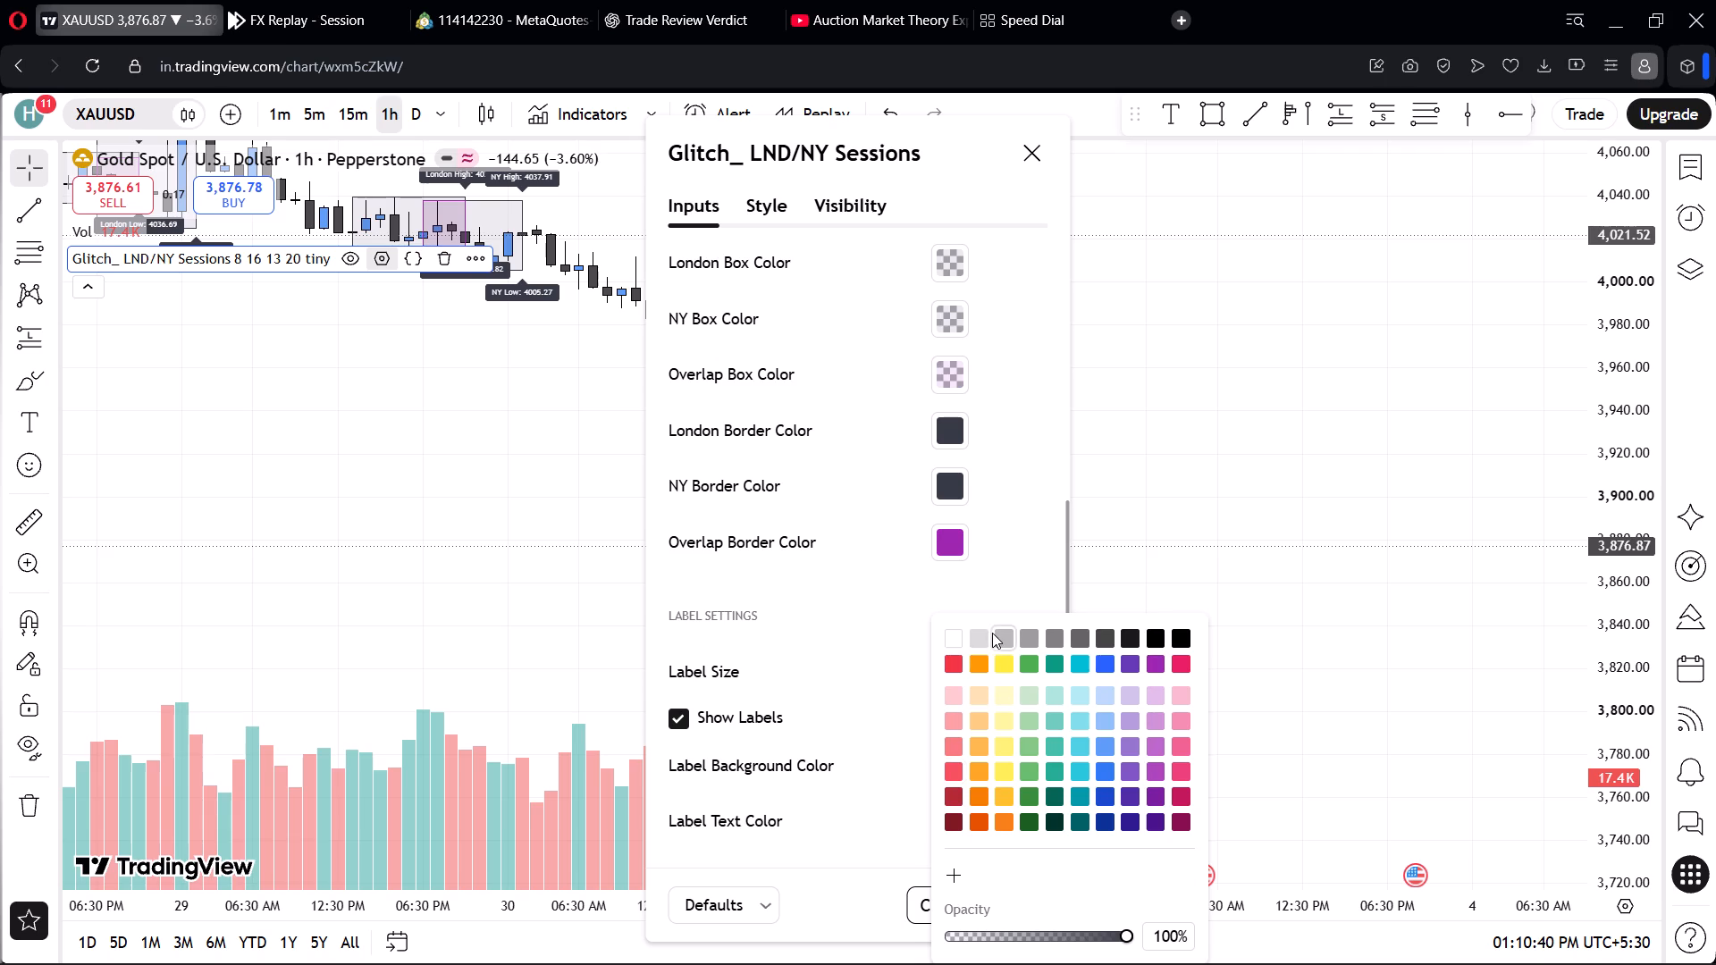
click(984, 636)
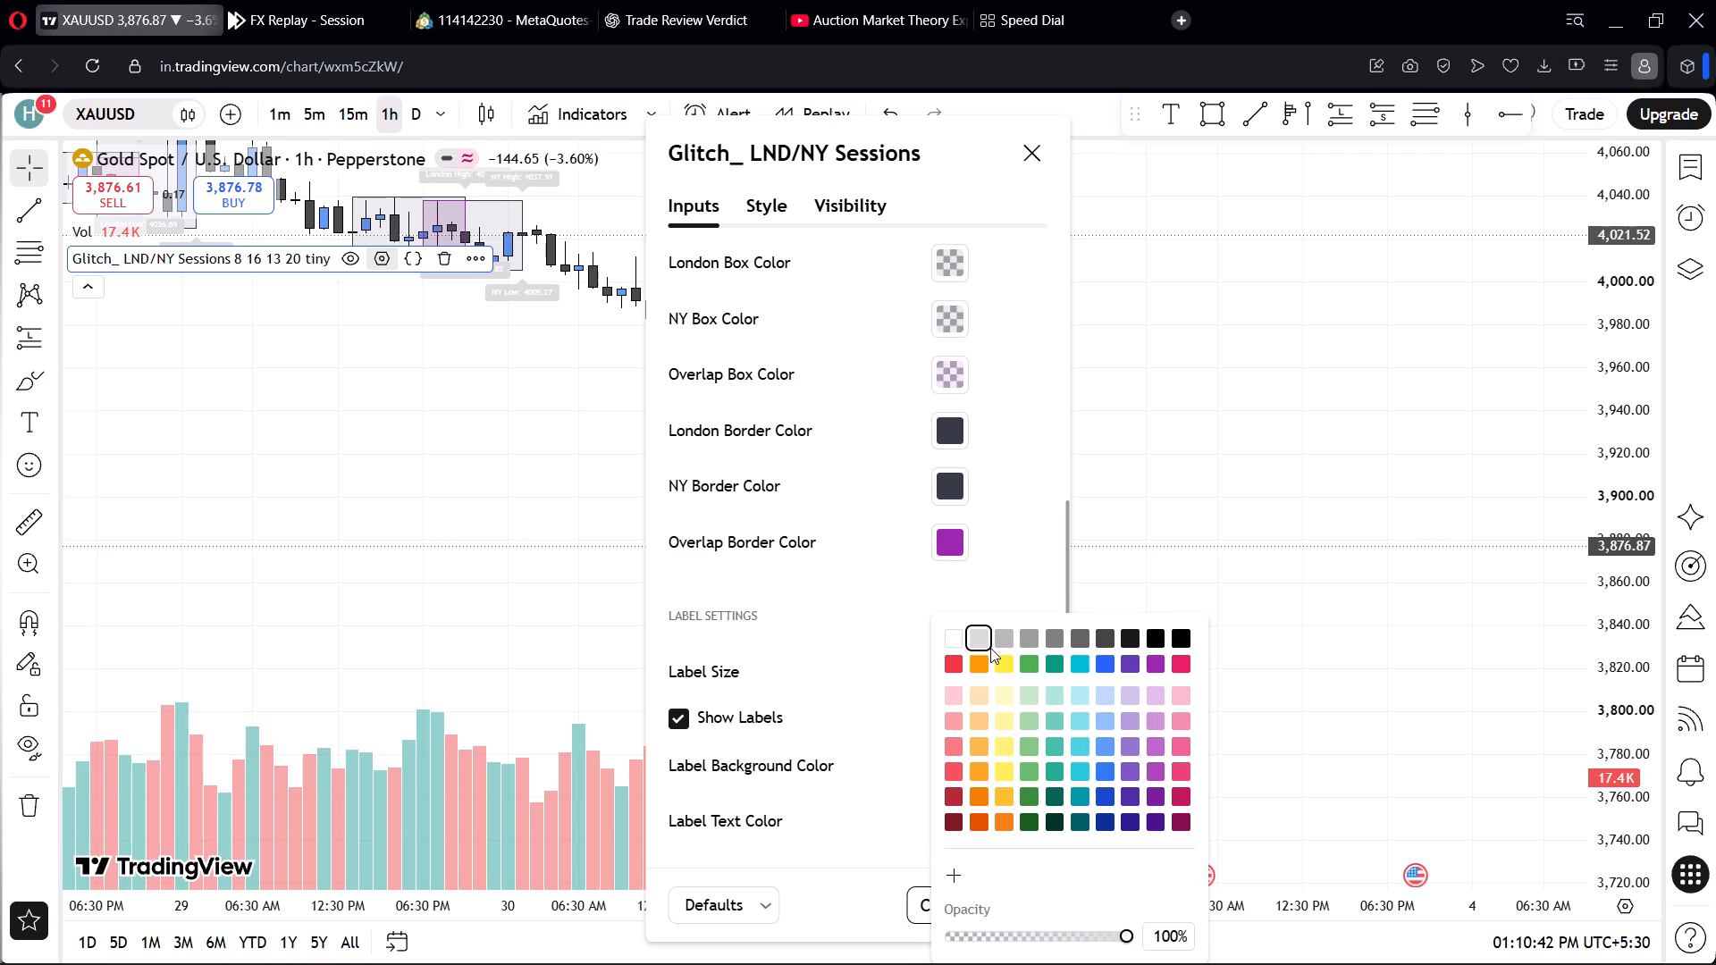
click(1004, 642)
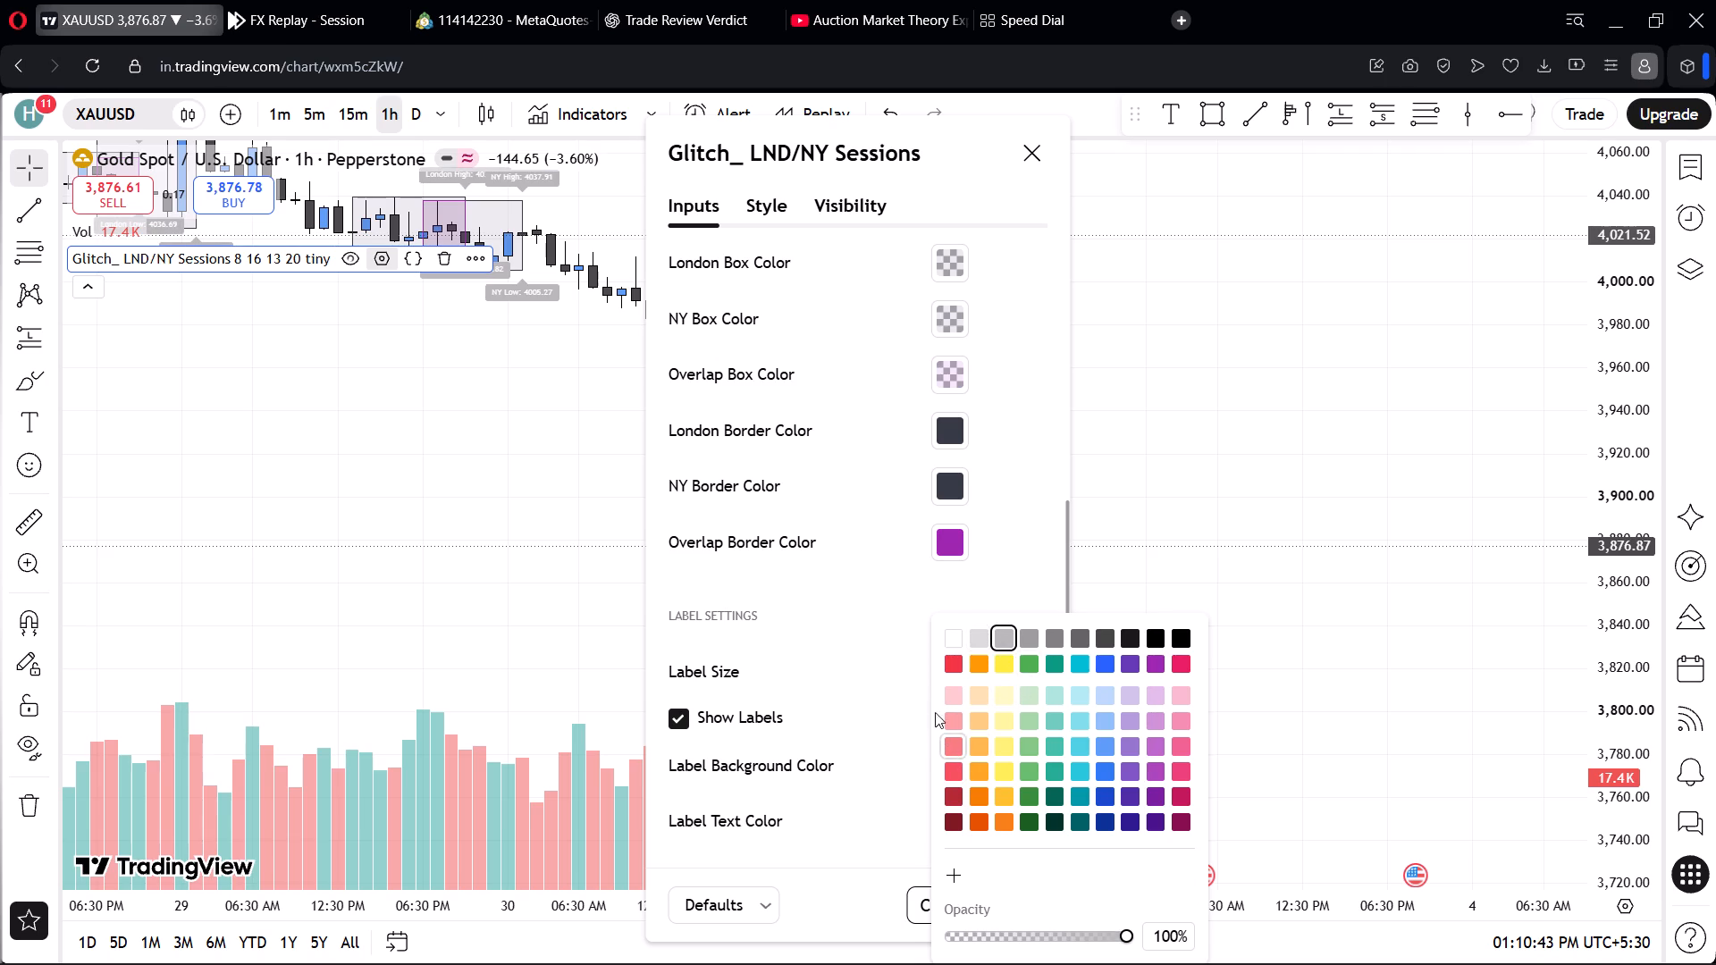
click(980, 638)
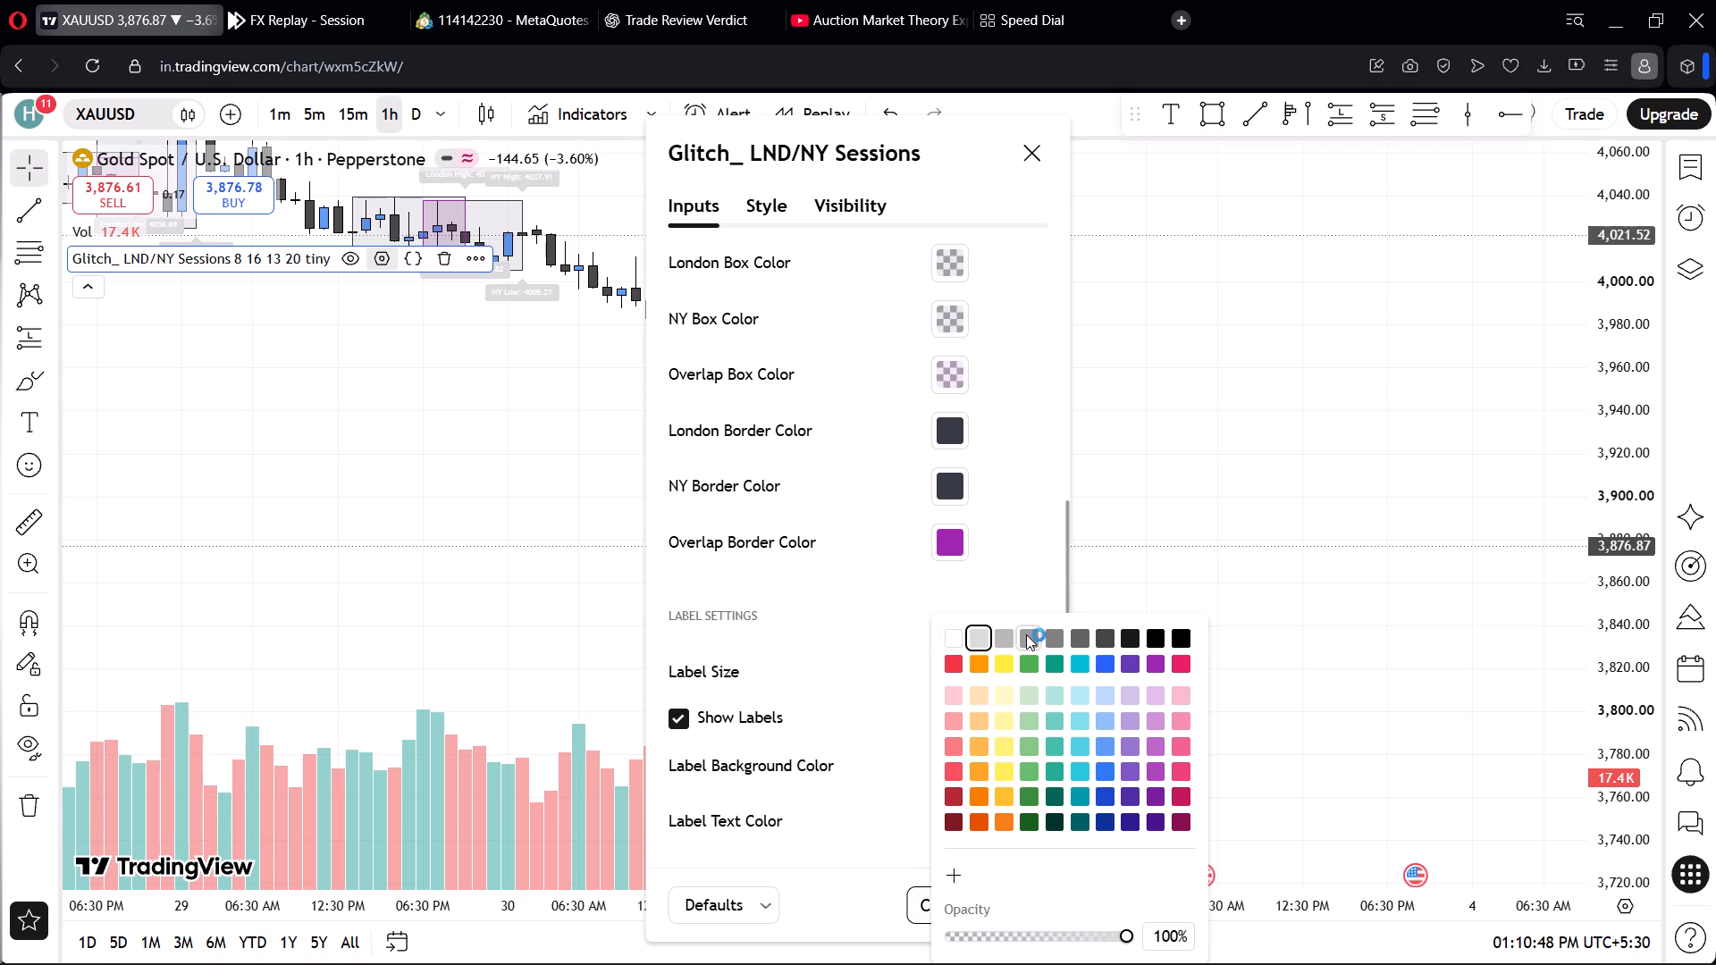
click(1023, 639)
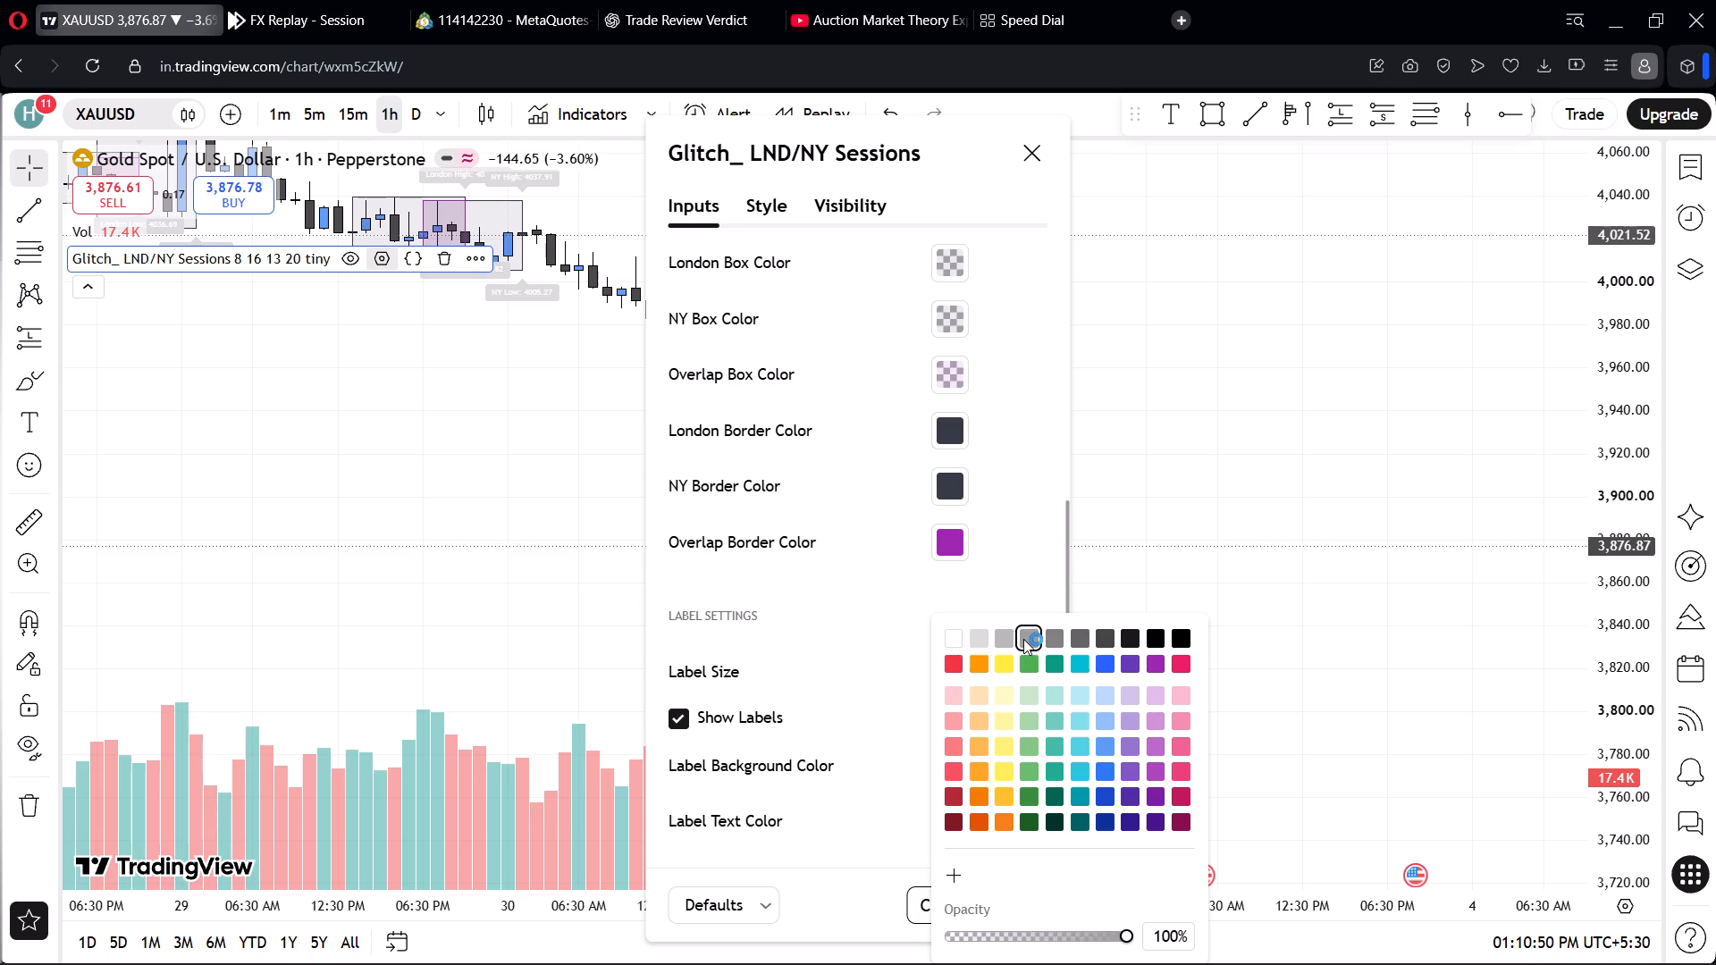
click(928, 564)
Set the Label Text Color to near-black, the eighth shade in the greyscale palette, and apply the indicator settings.
scroll(949, 594, down, 3)
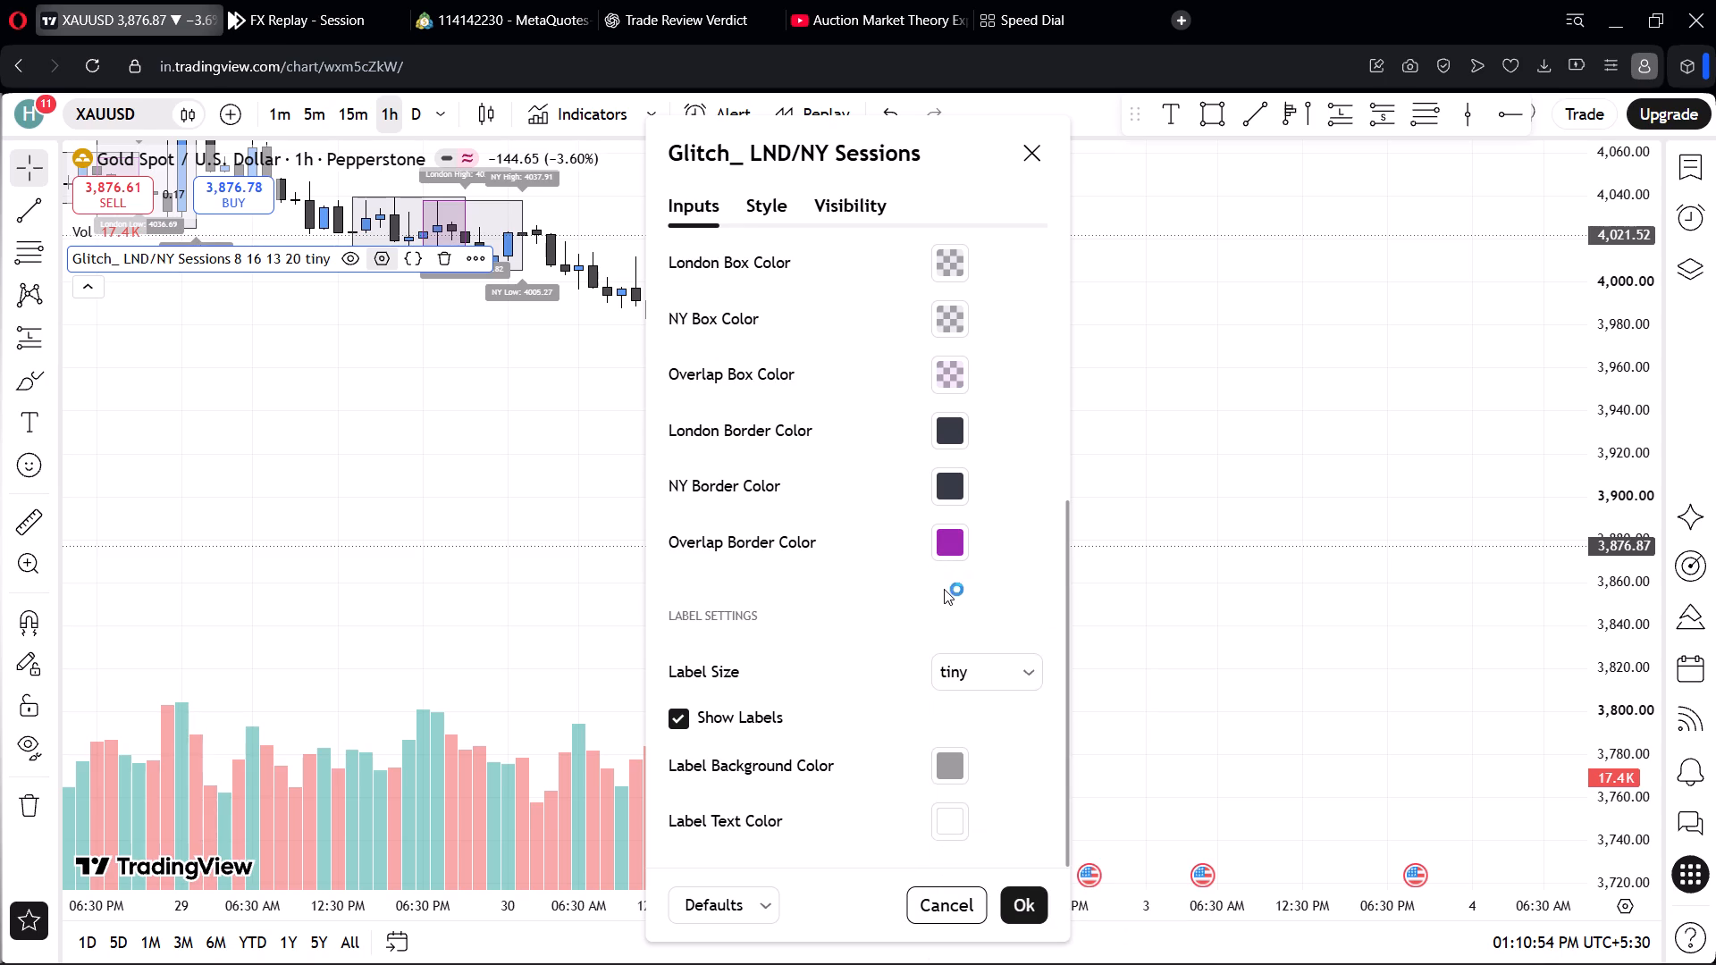
scroll(944, 589, down, 7)
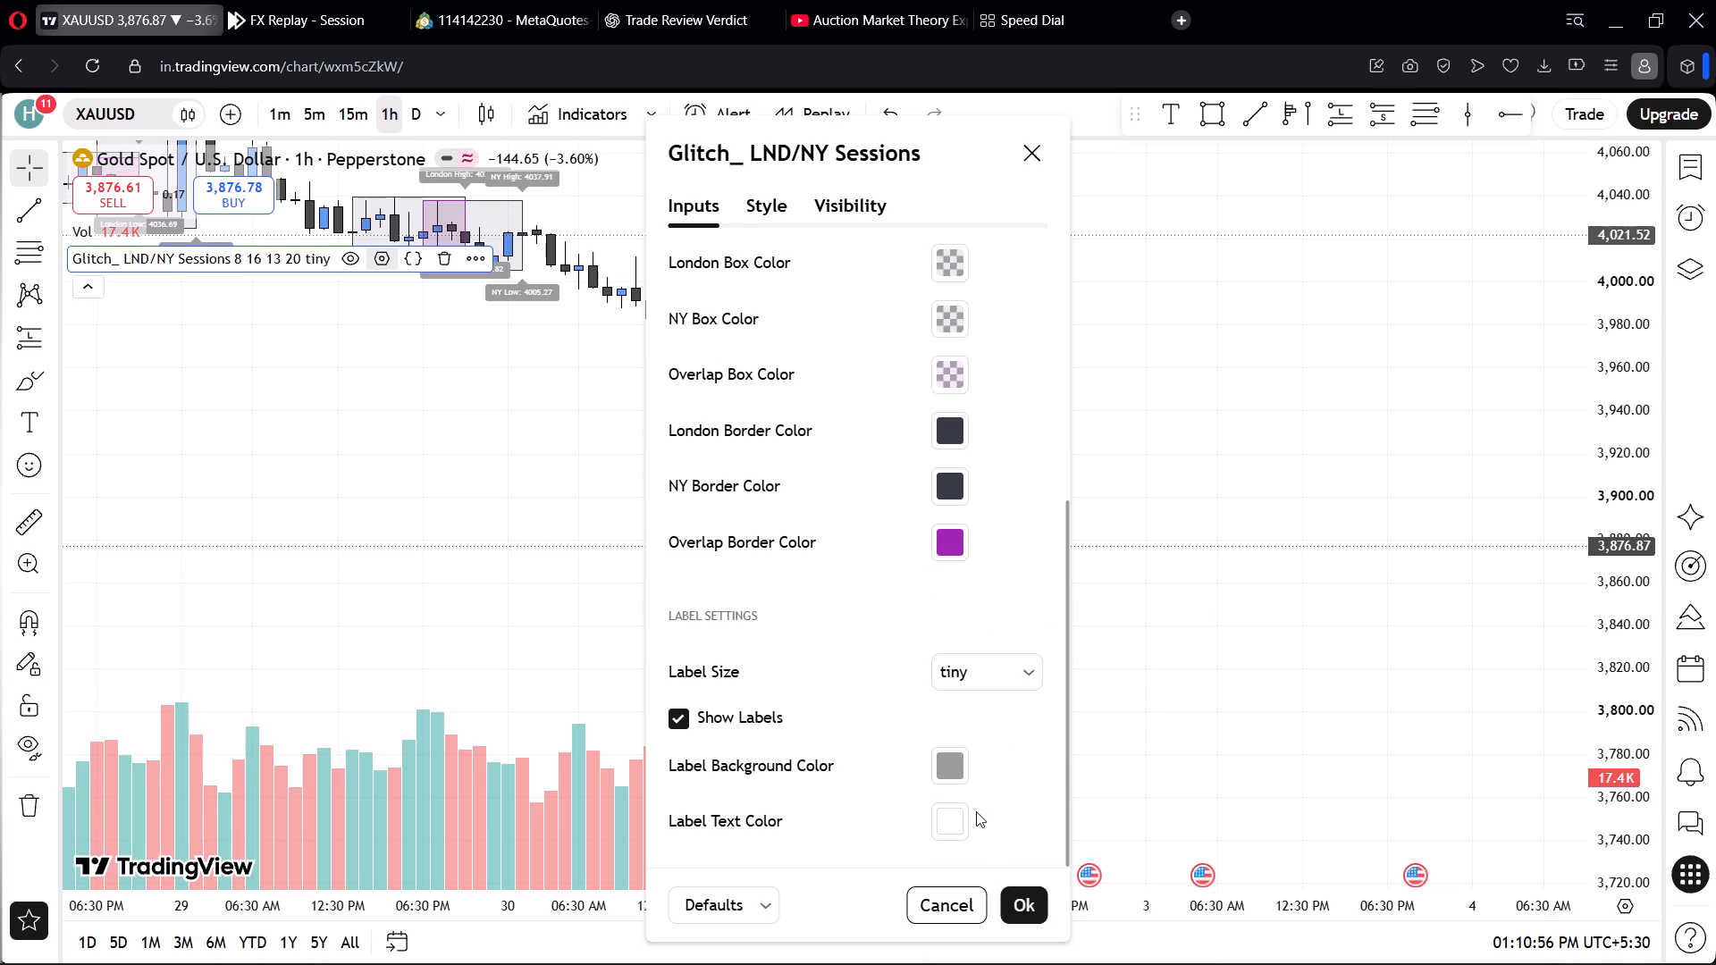
click(955, 812)
click(1127, 640)
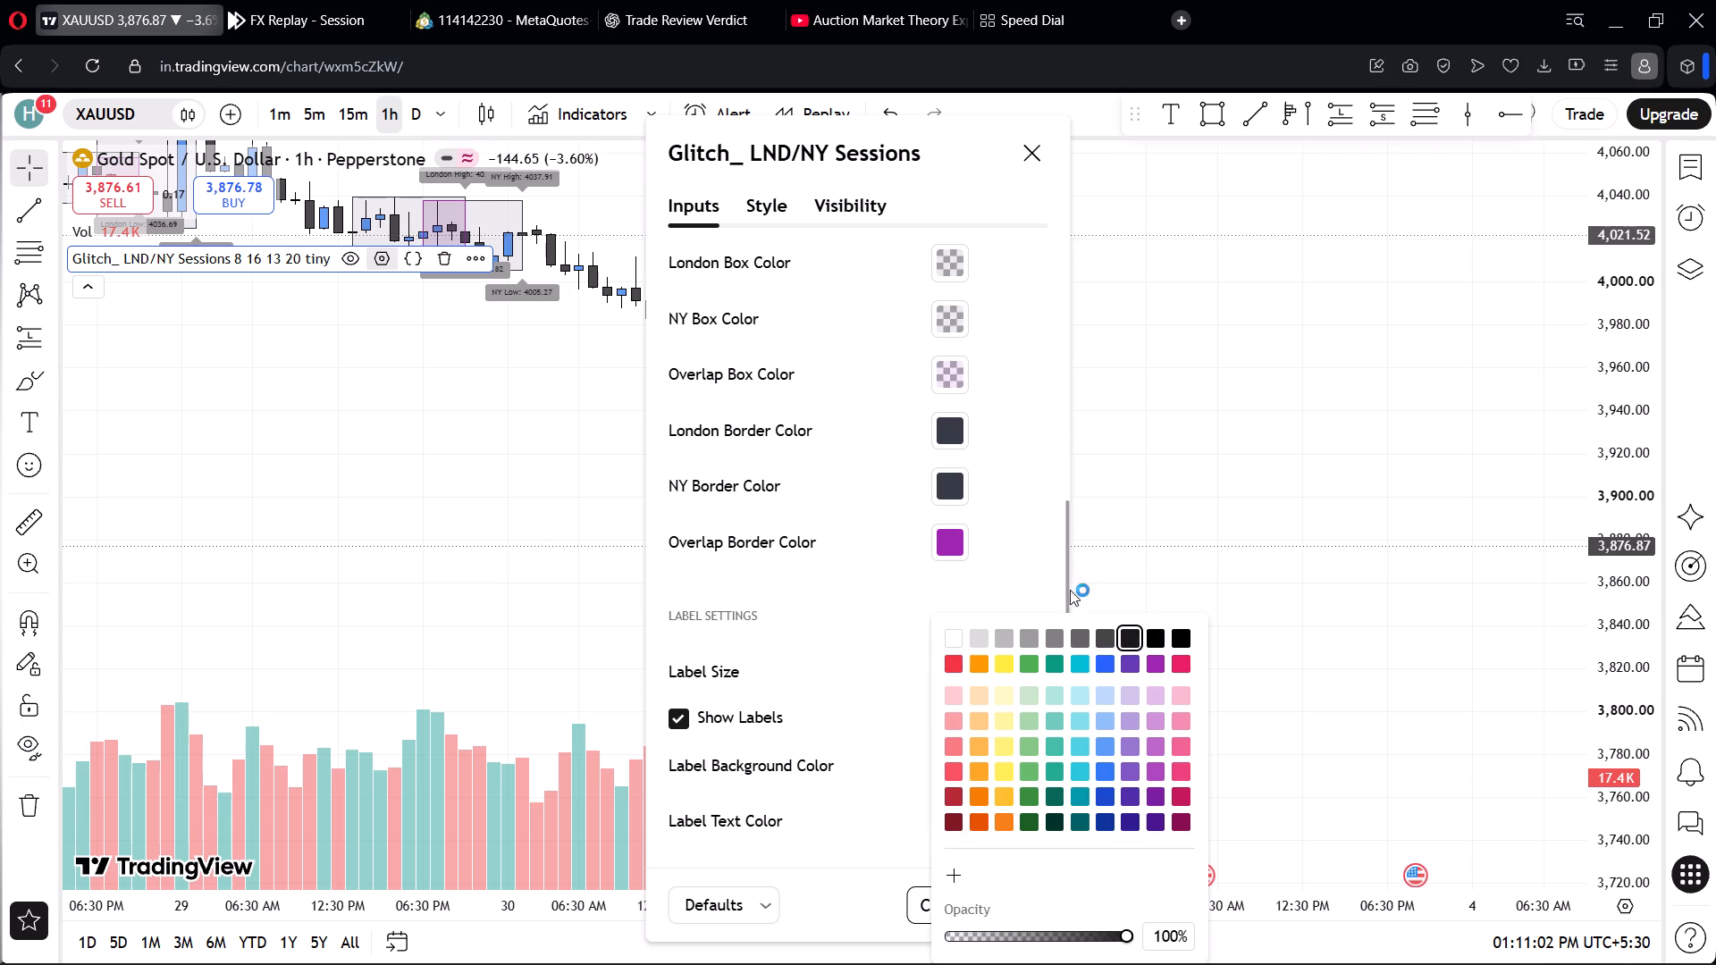
click(962, 497)
click(1021, 499)
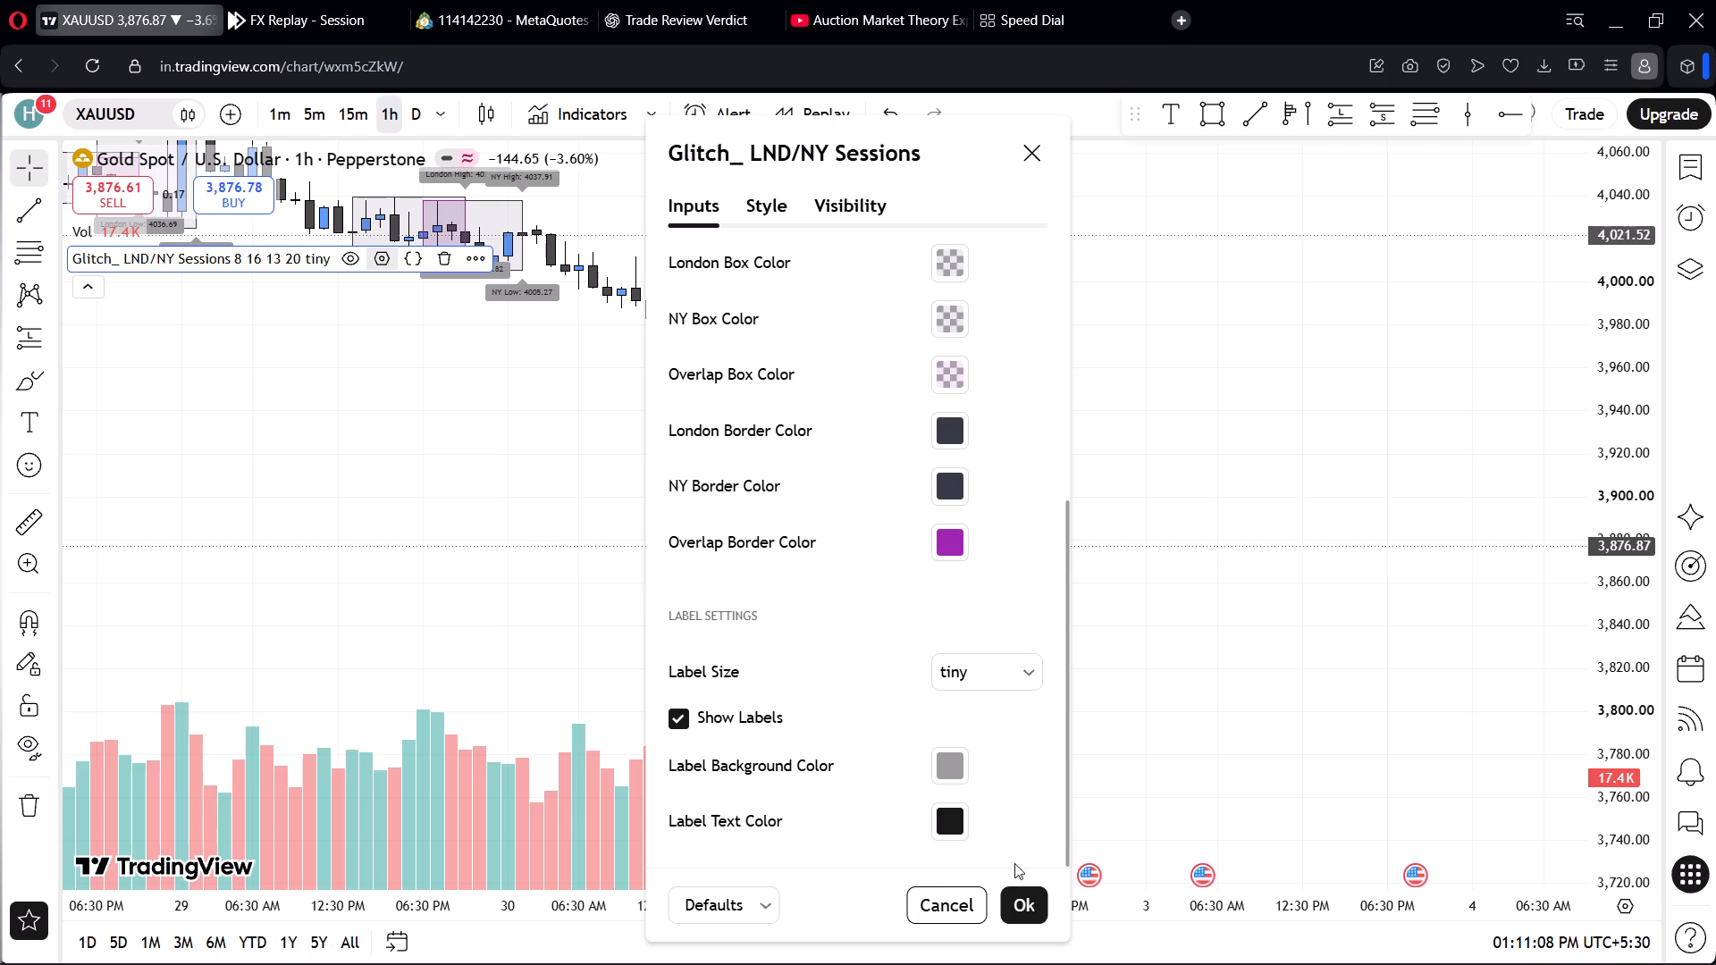
click(1019, 891)
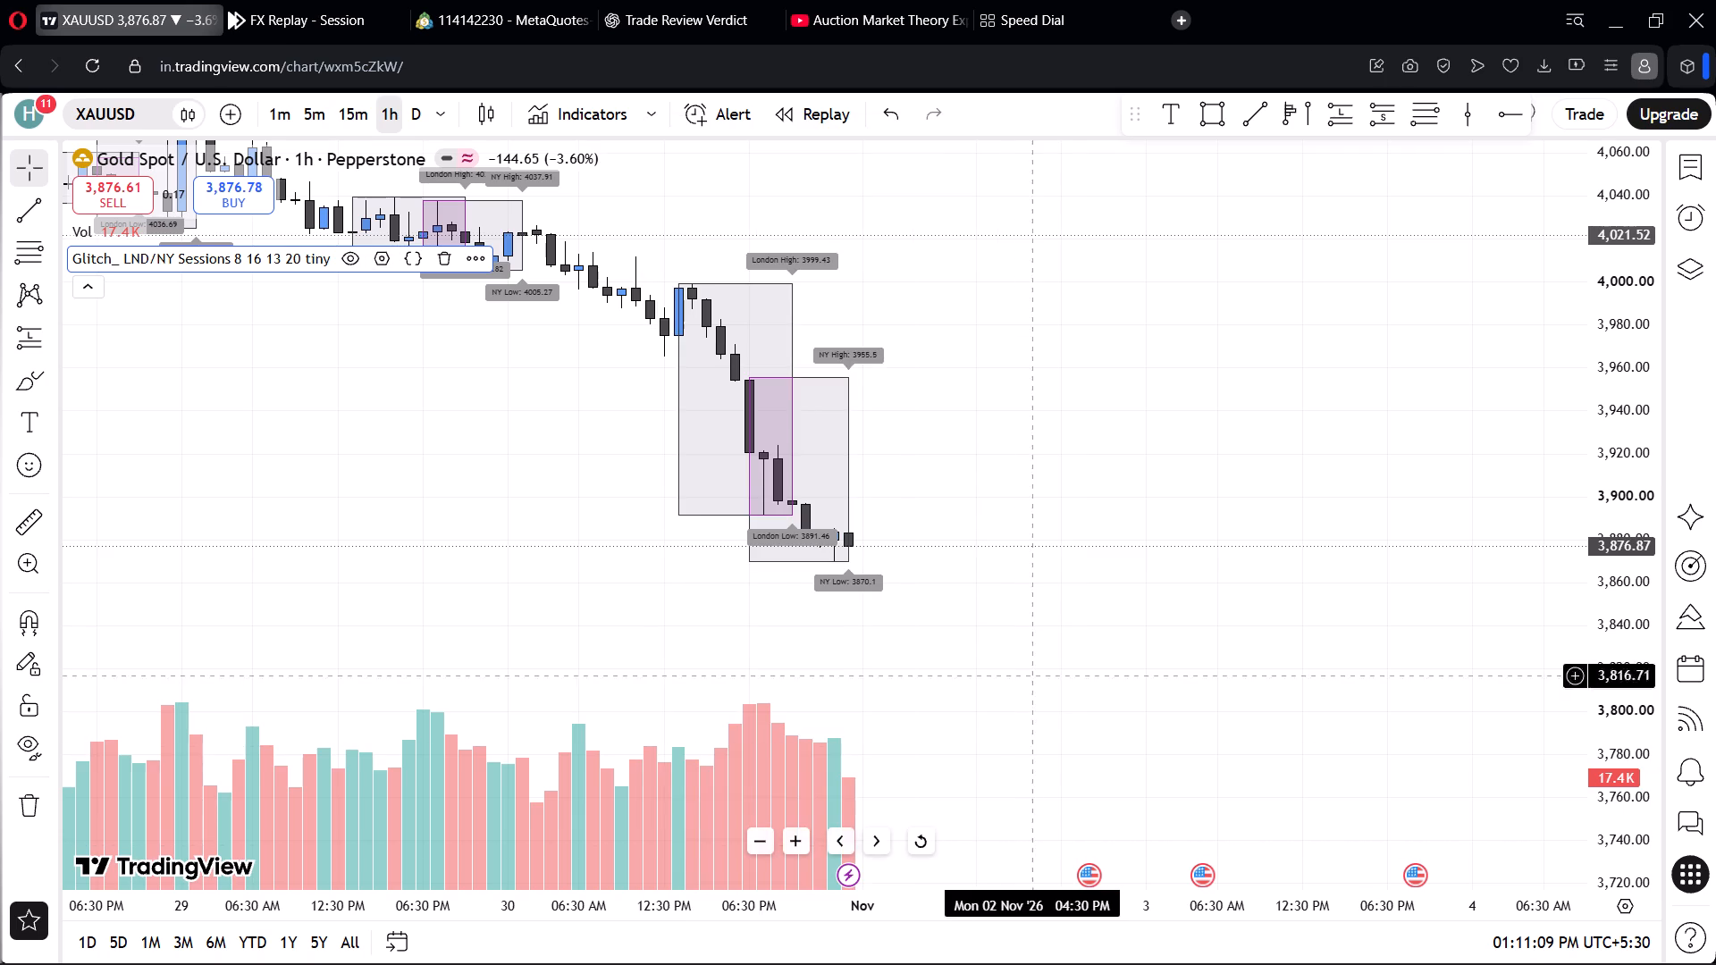
Examine the recoloured London and NY session labels and boxes against the late October price action.
scroll(933, 428, up, 4)
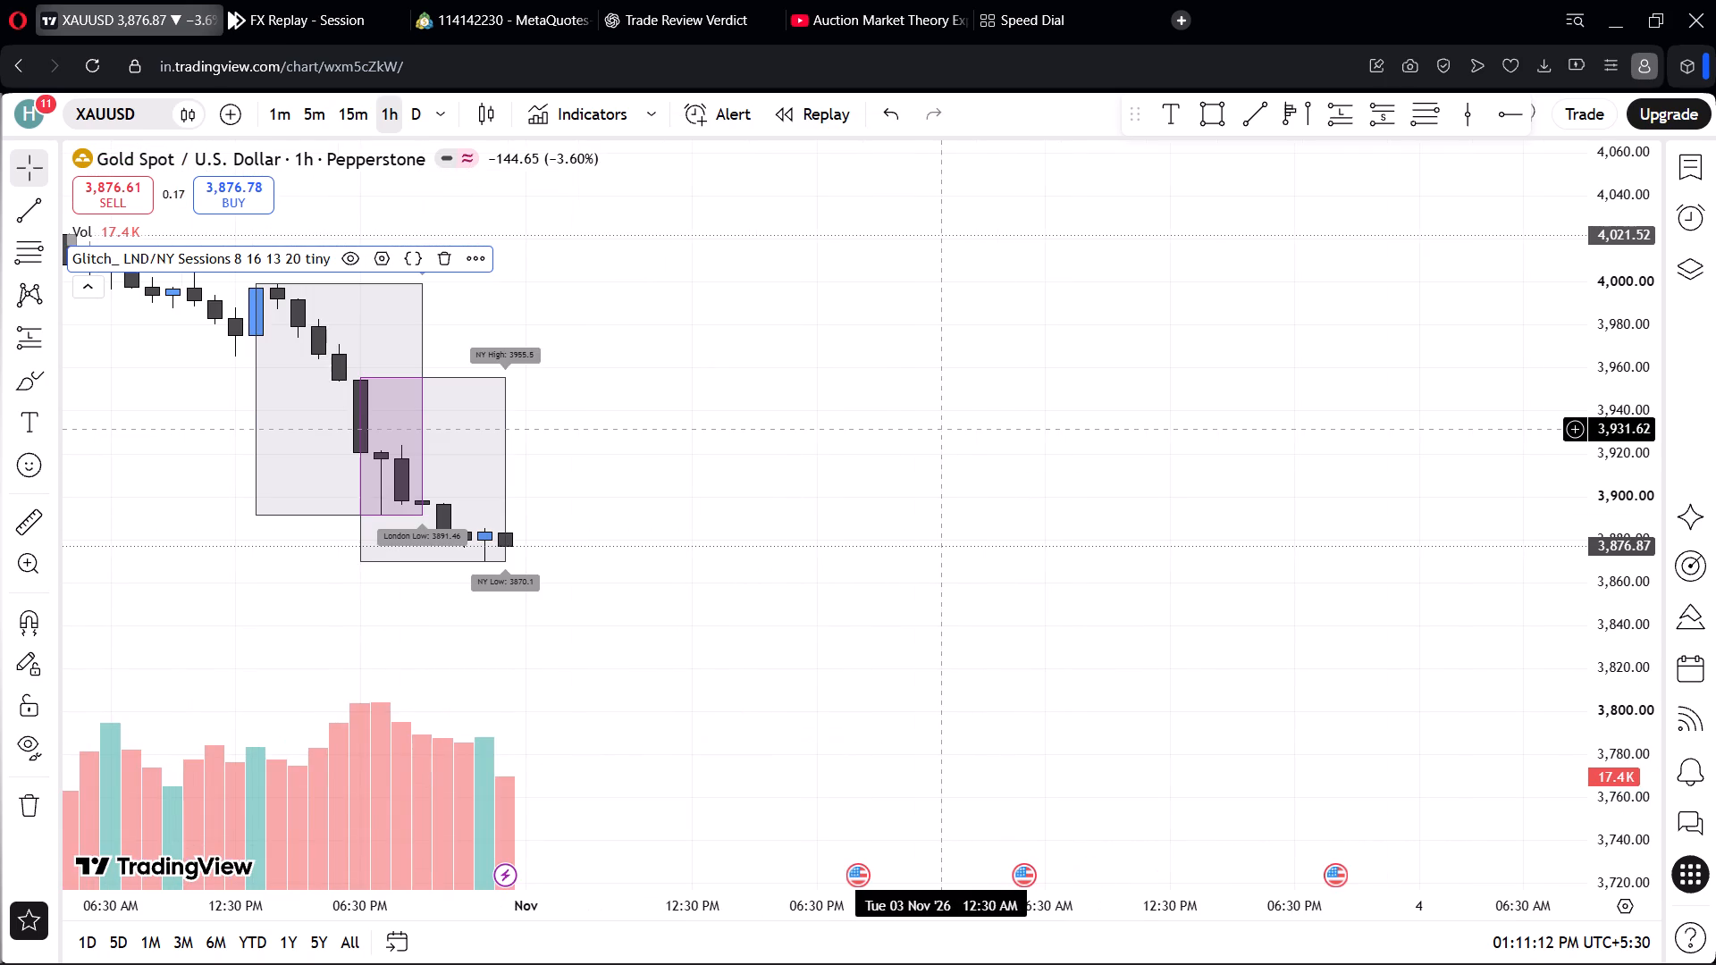
scroll(937, 426, down, 4)
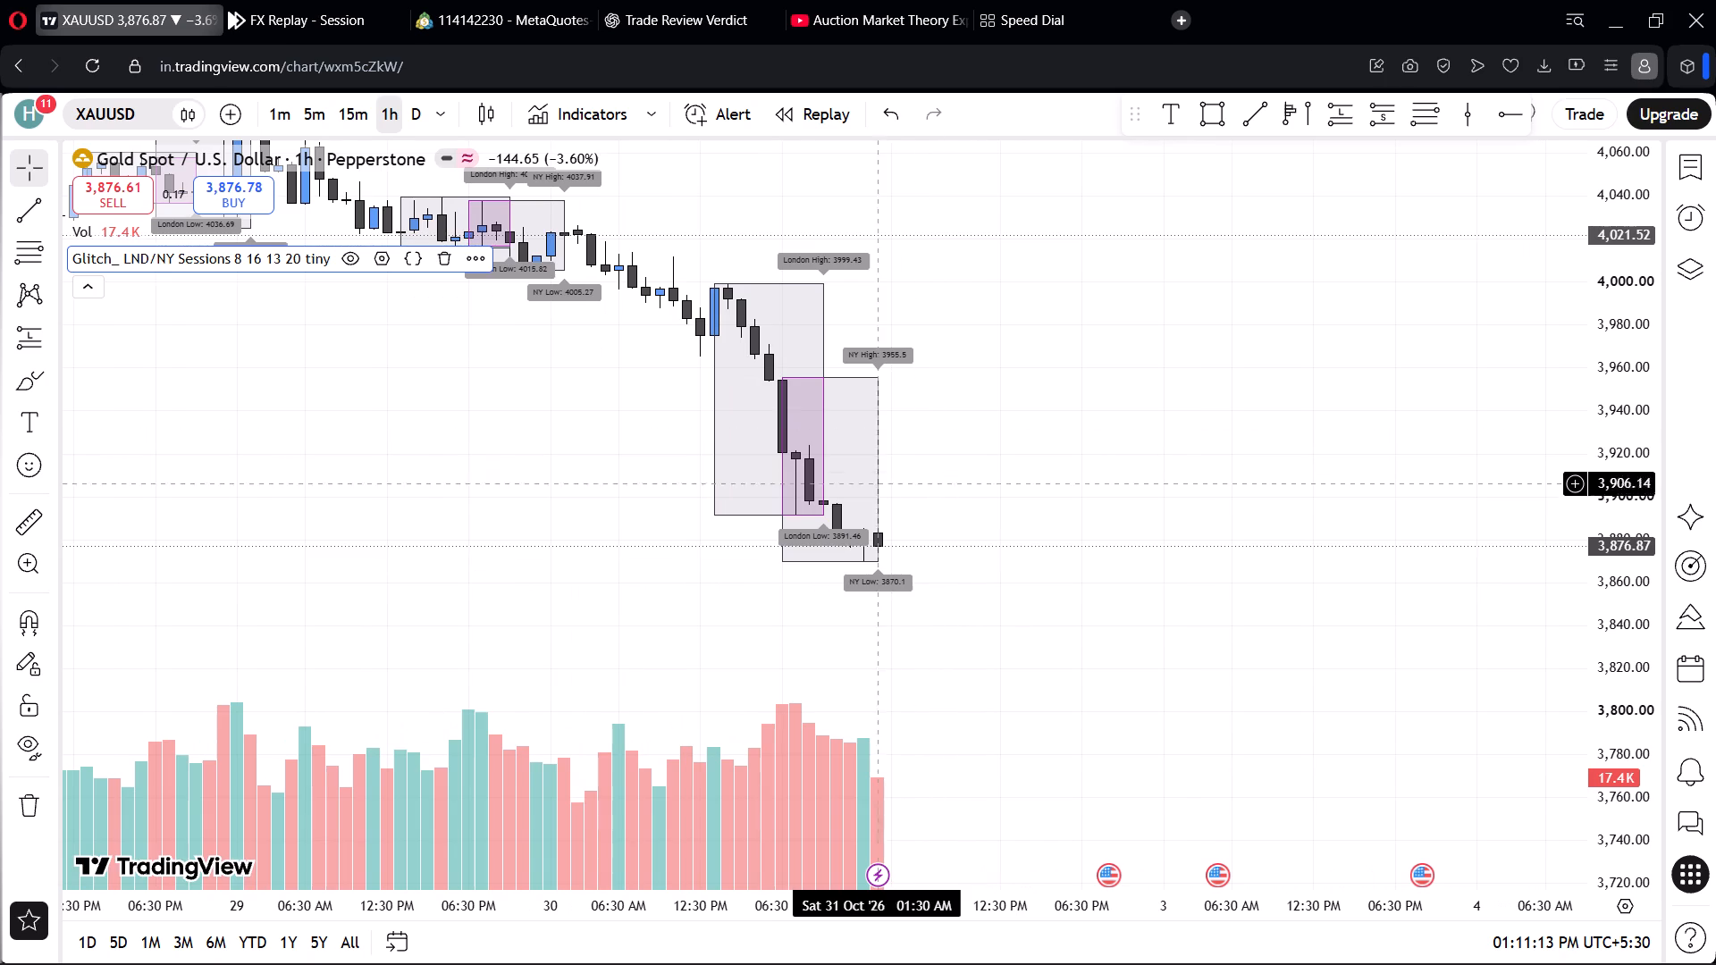
click(859, 541)
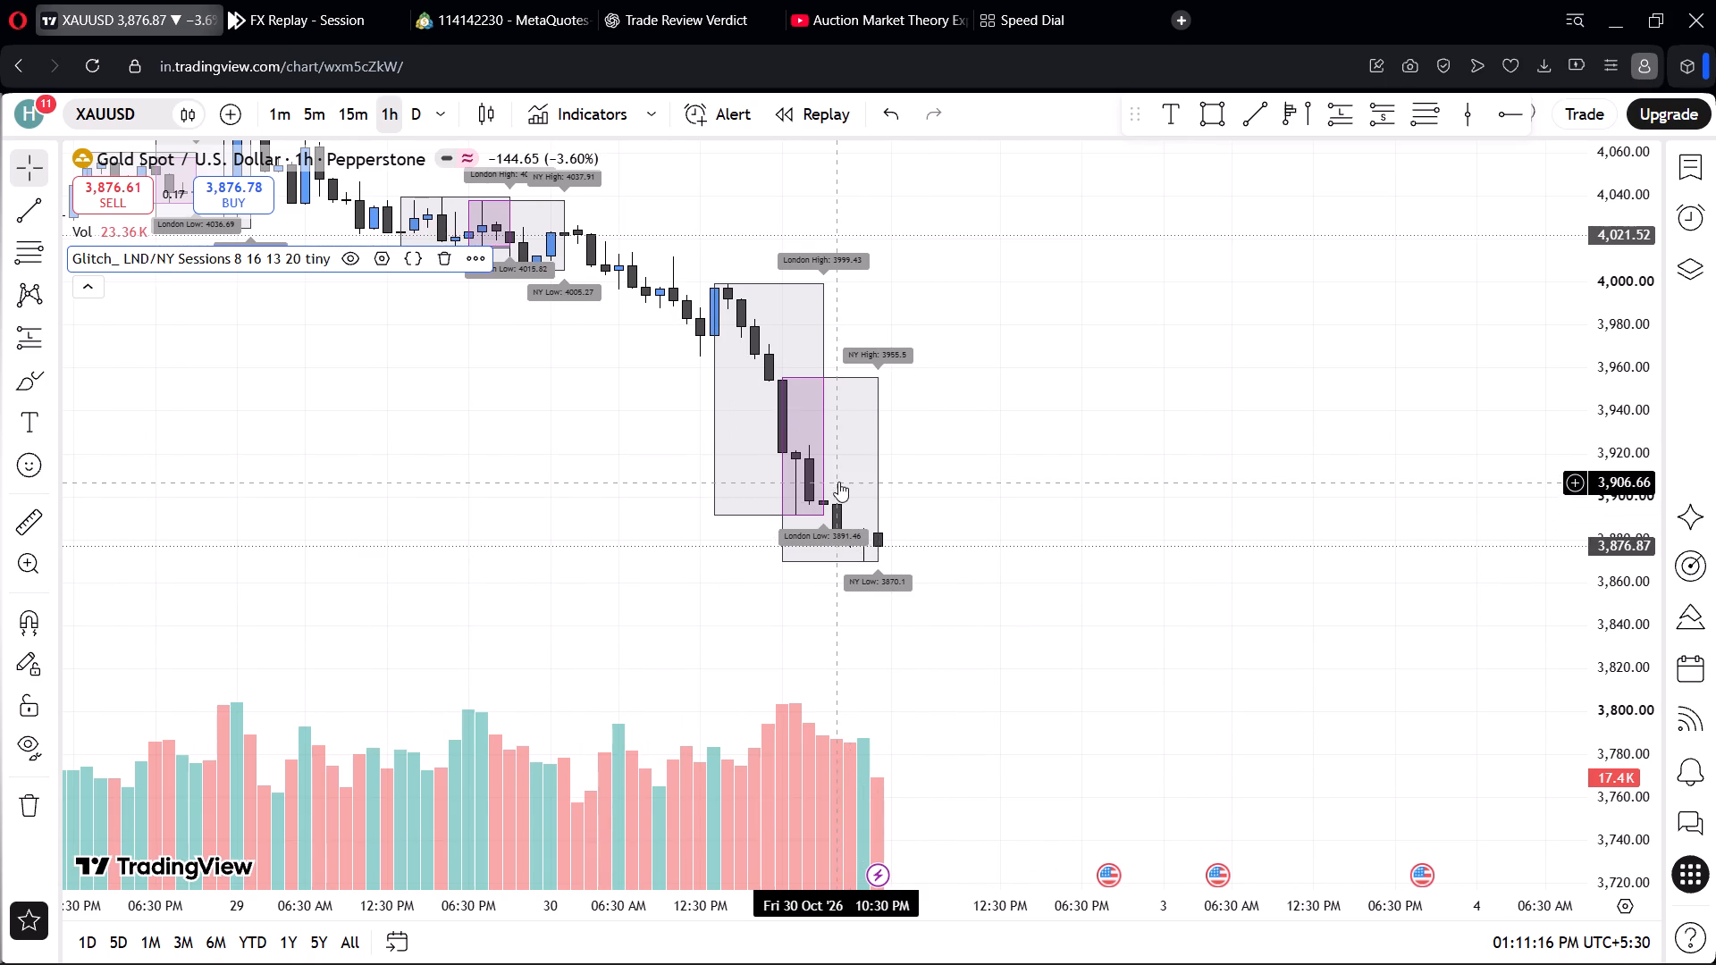
scroll(837, 482, up, 2)
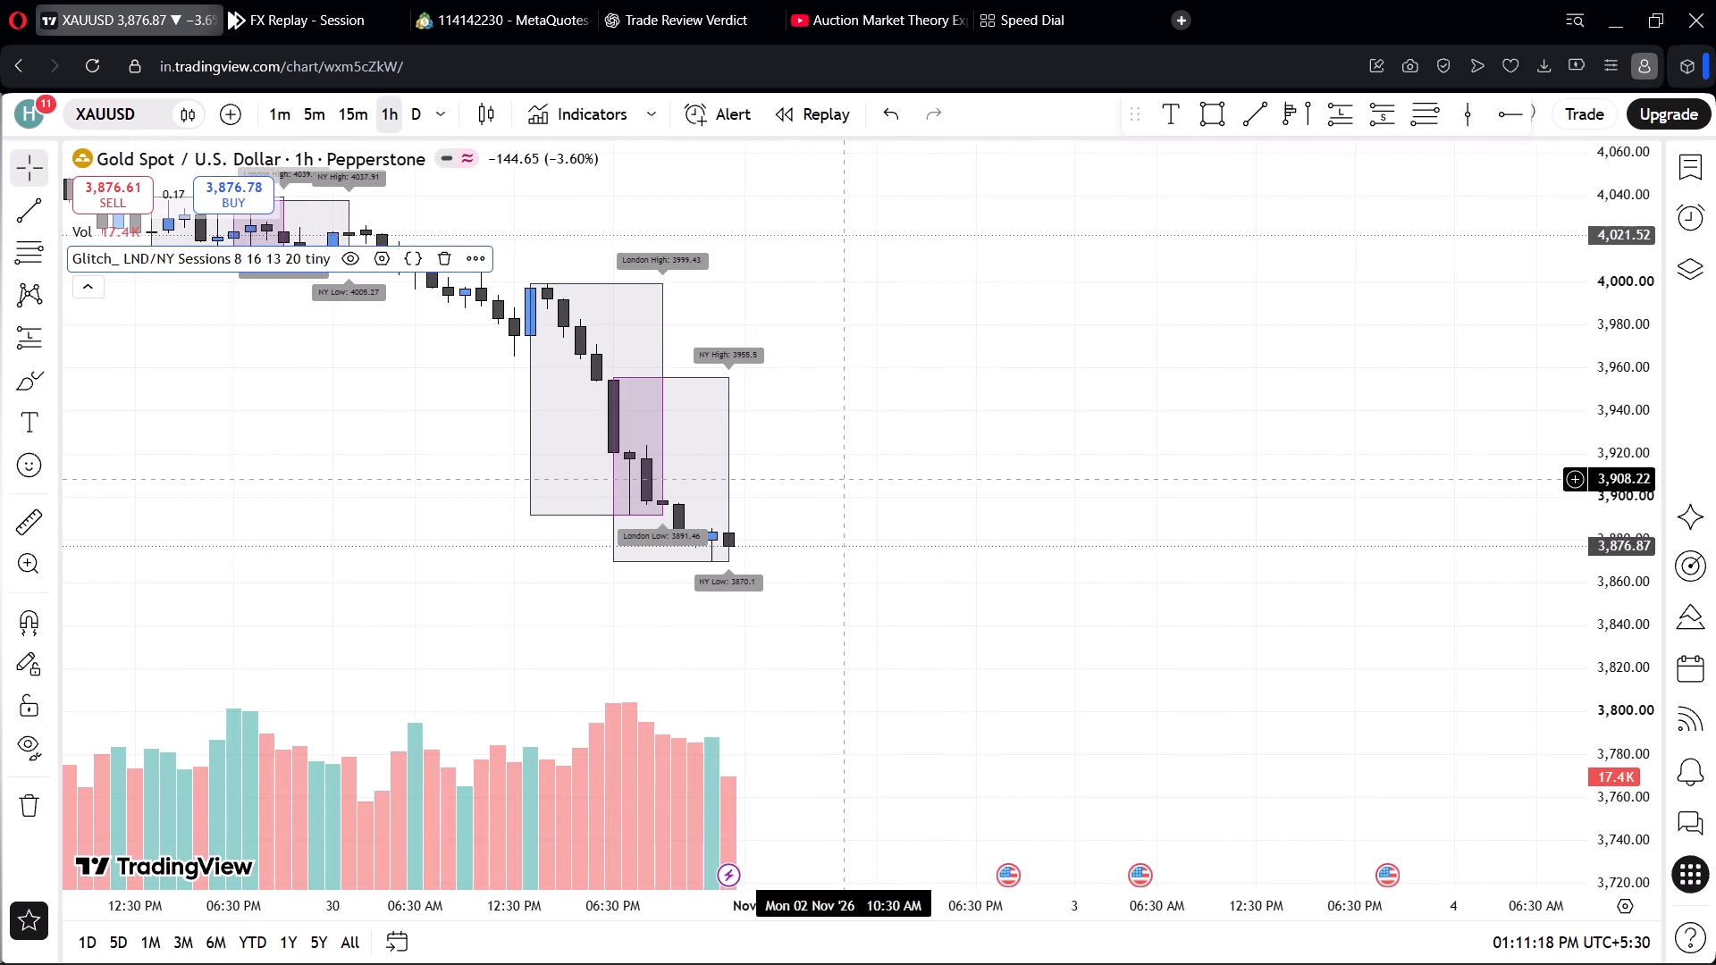
scroll(837, 478, down, 3)
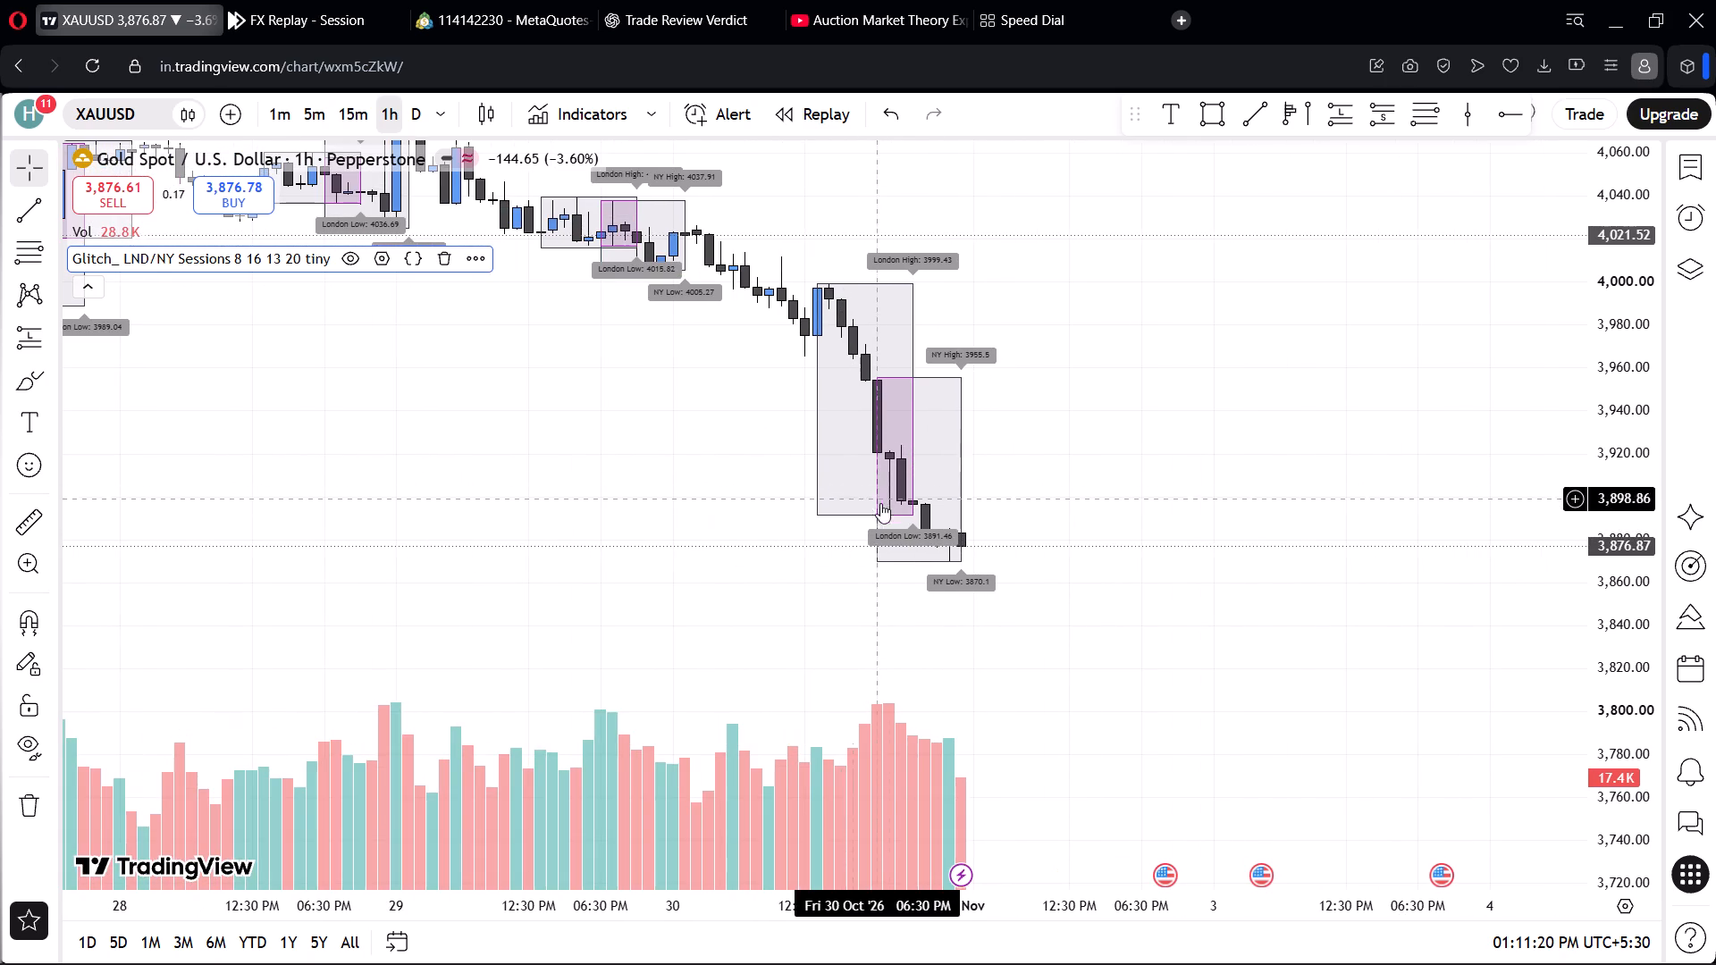
click(898, 532)
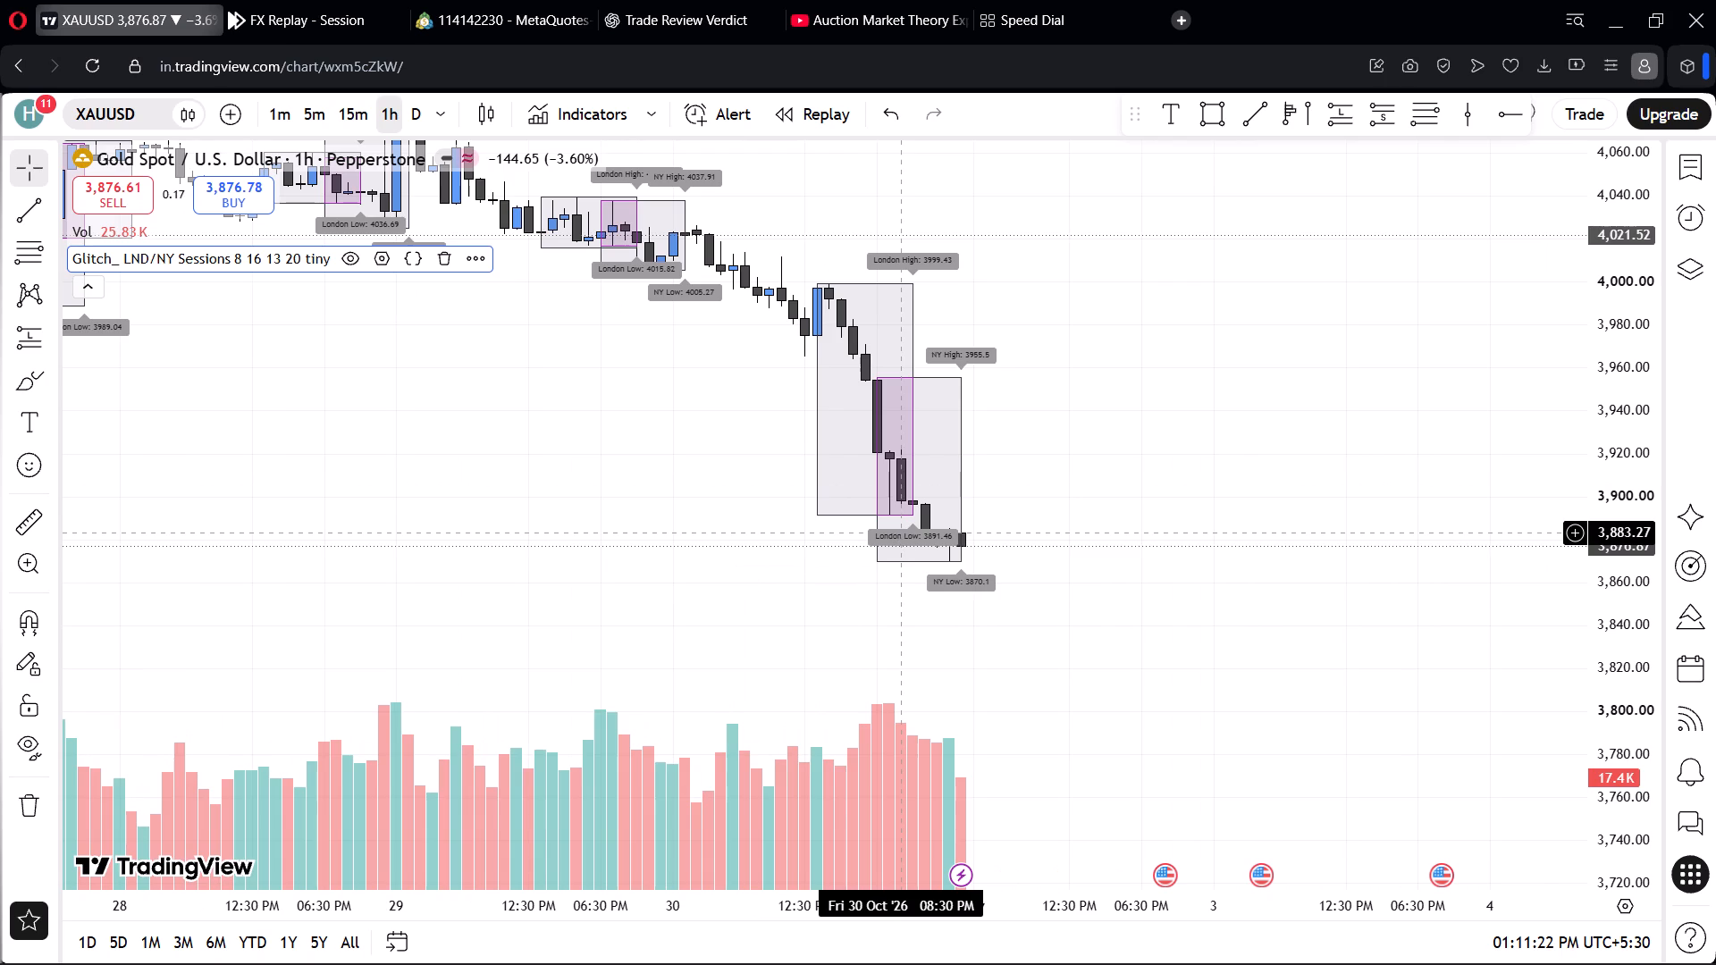
triple_click(898, 532)
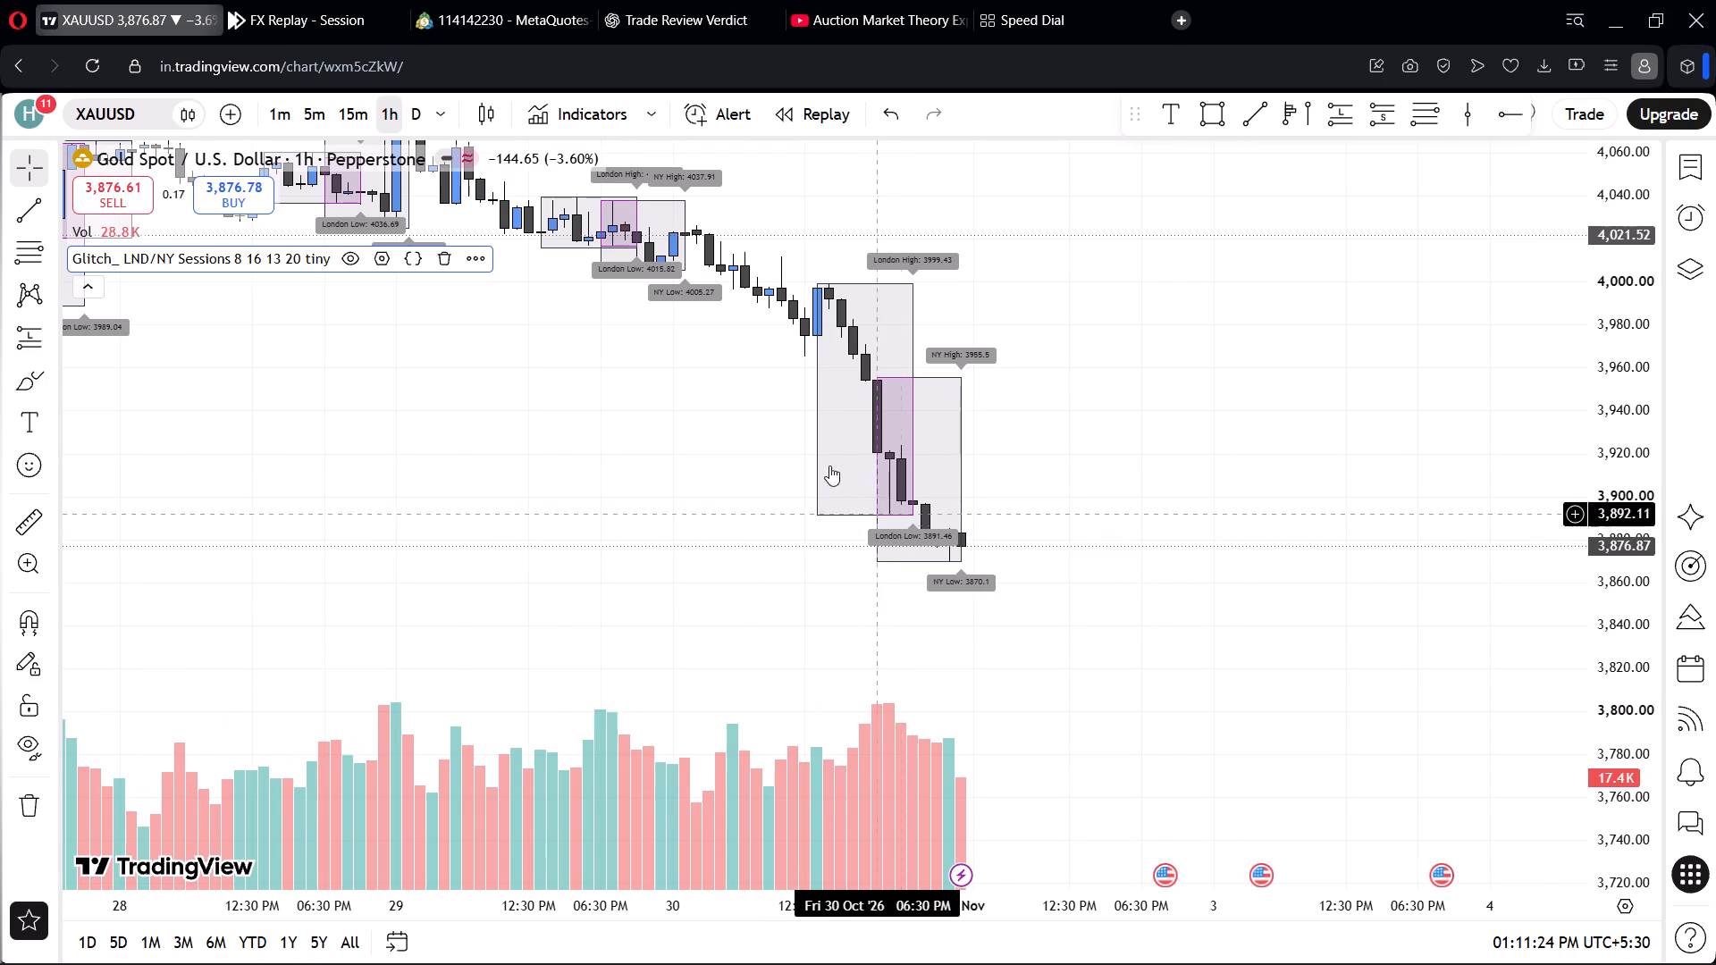
drag(694, 368, 863, 605)
scroll(856, 453, up, 5)
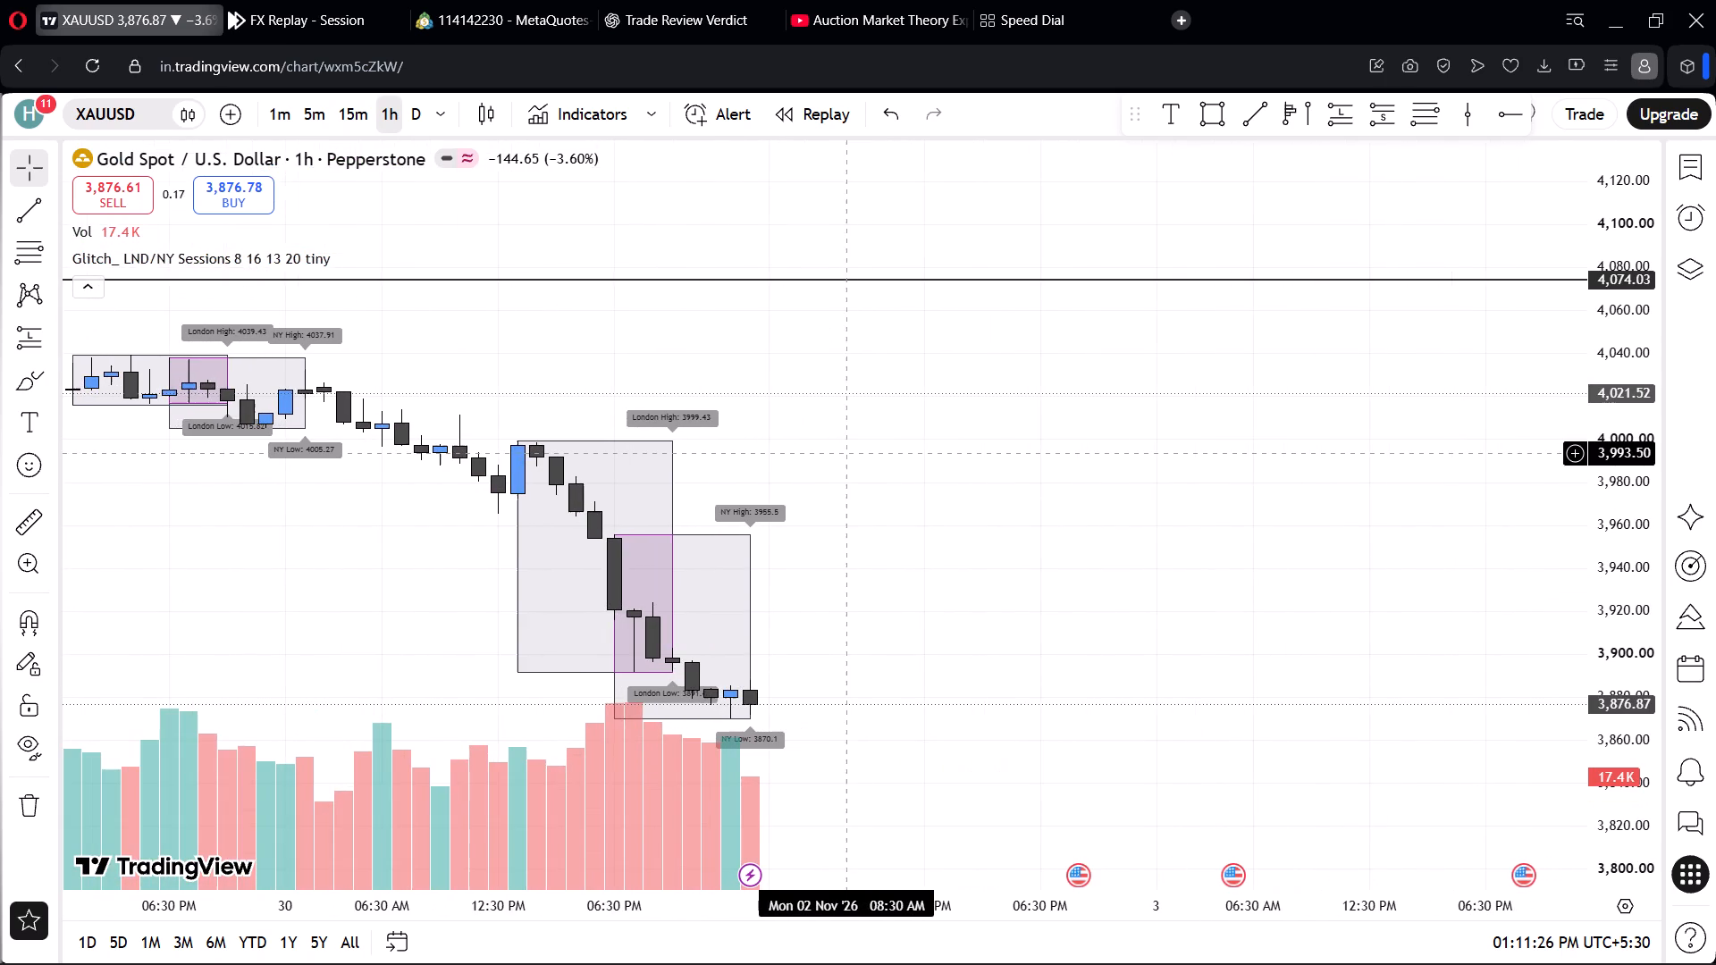
scroll(856, 453, down, 5)
drag(830, 467, 790, 308)
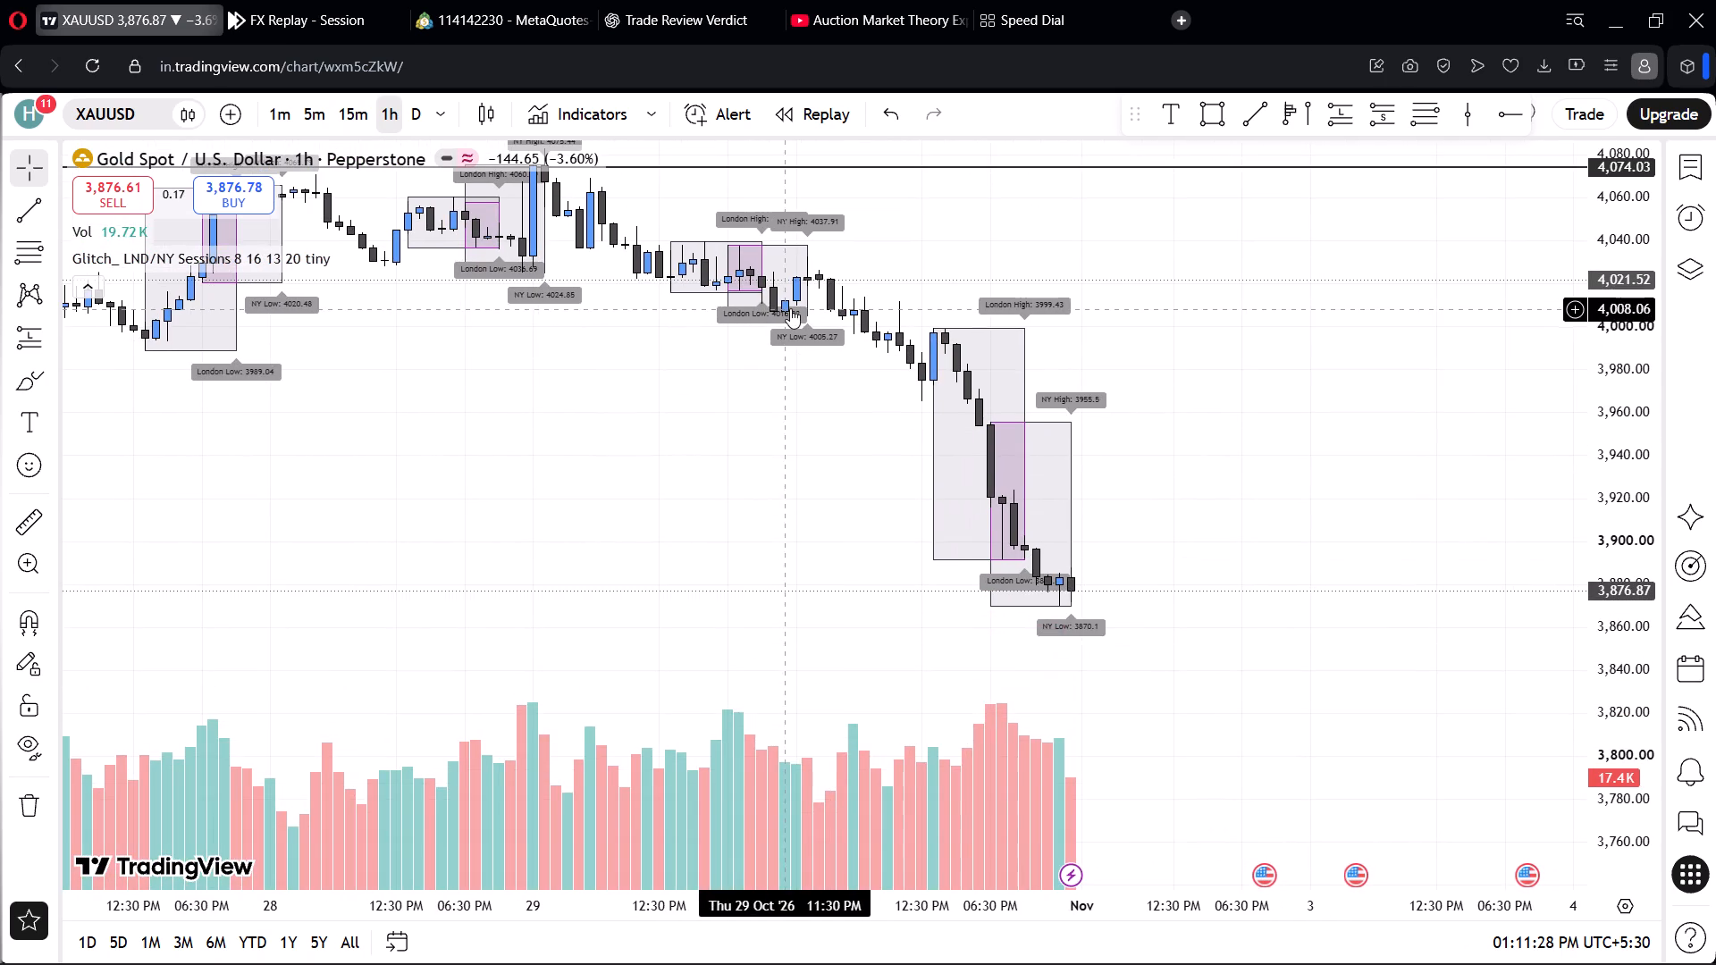
scroll(932, 390, up, 2)
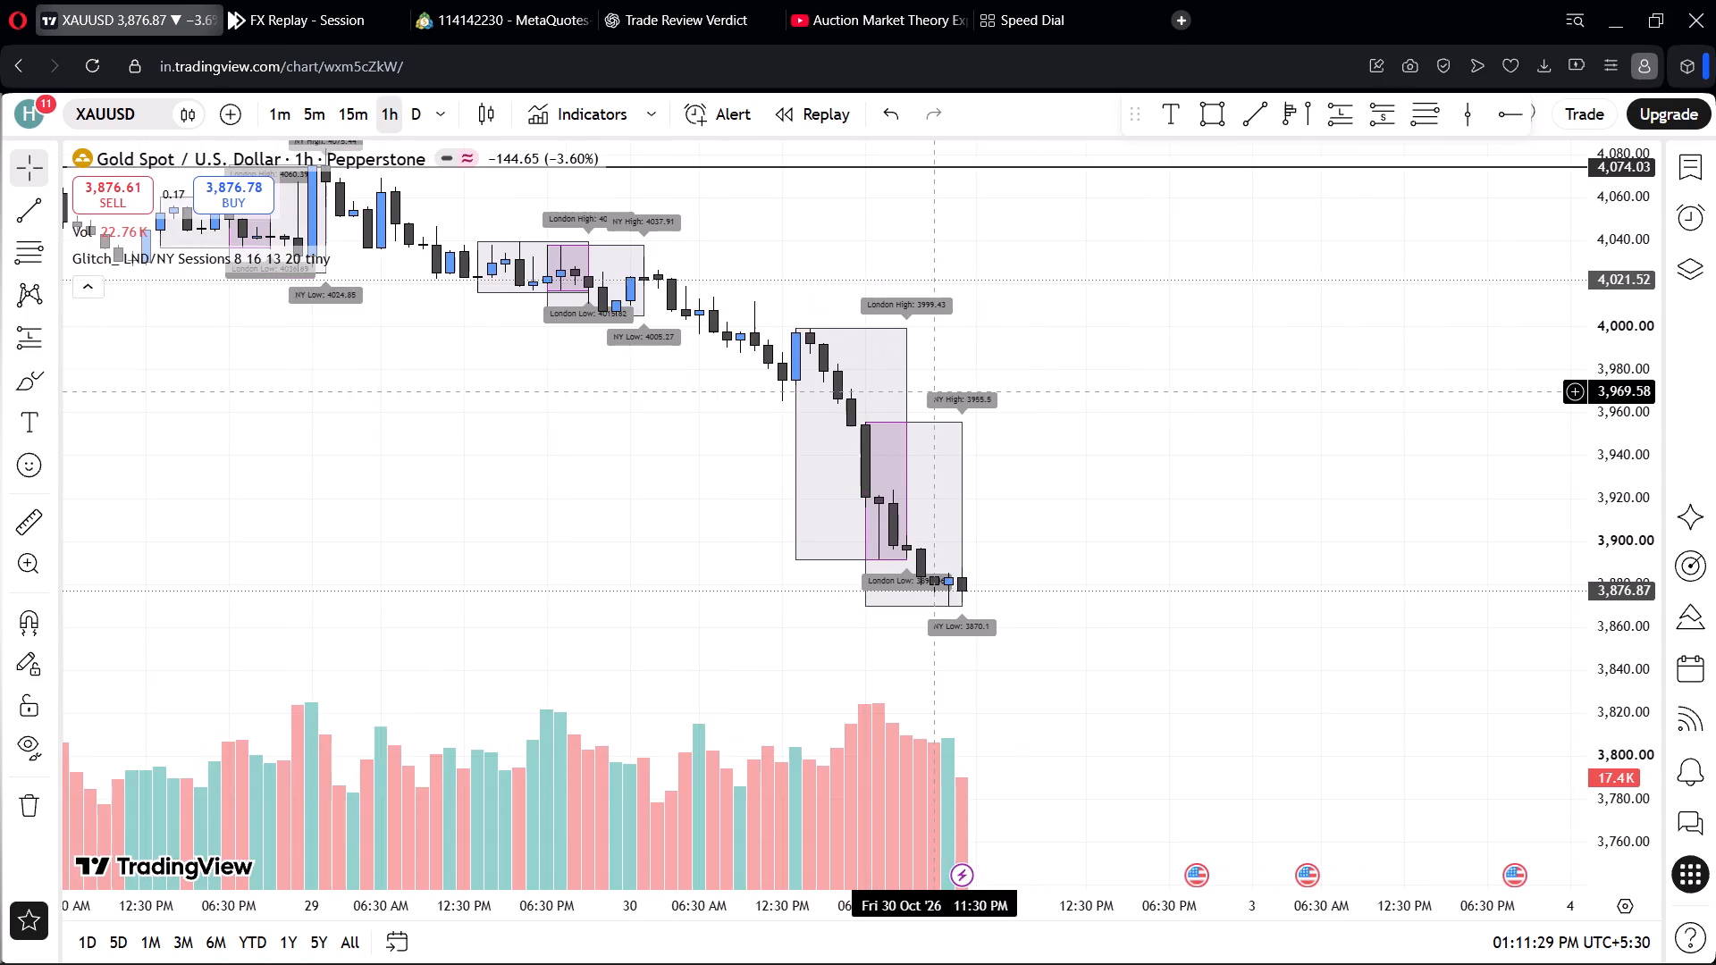
scroll(936, 410, down, 5)
drag(913, 390, 881, 308)
scroll(912, 308, up, 1)
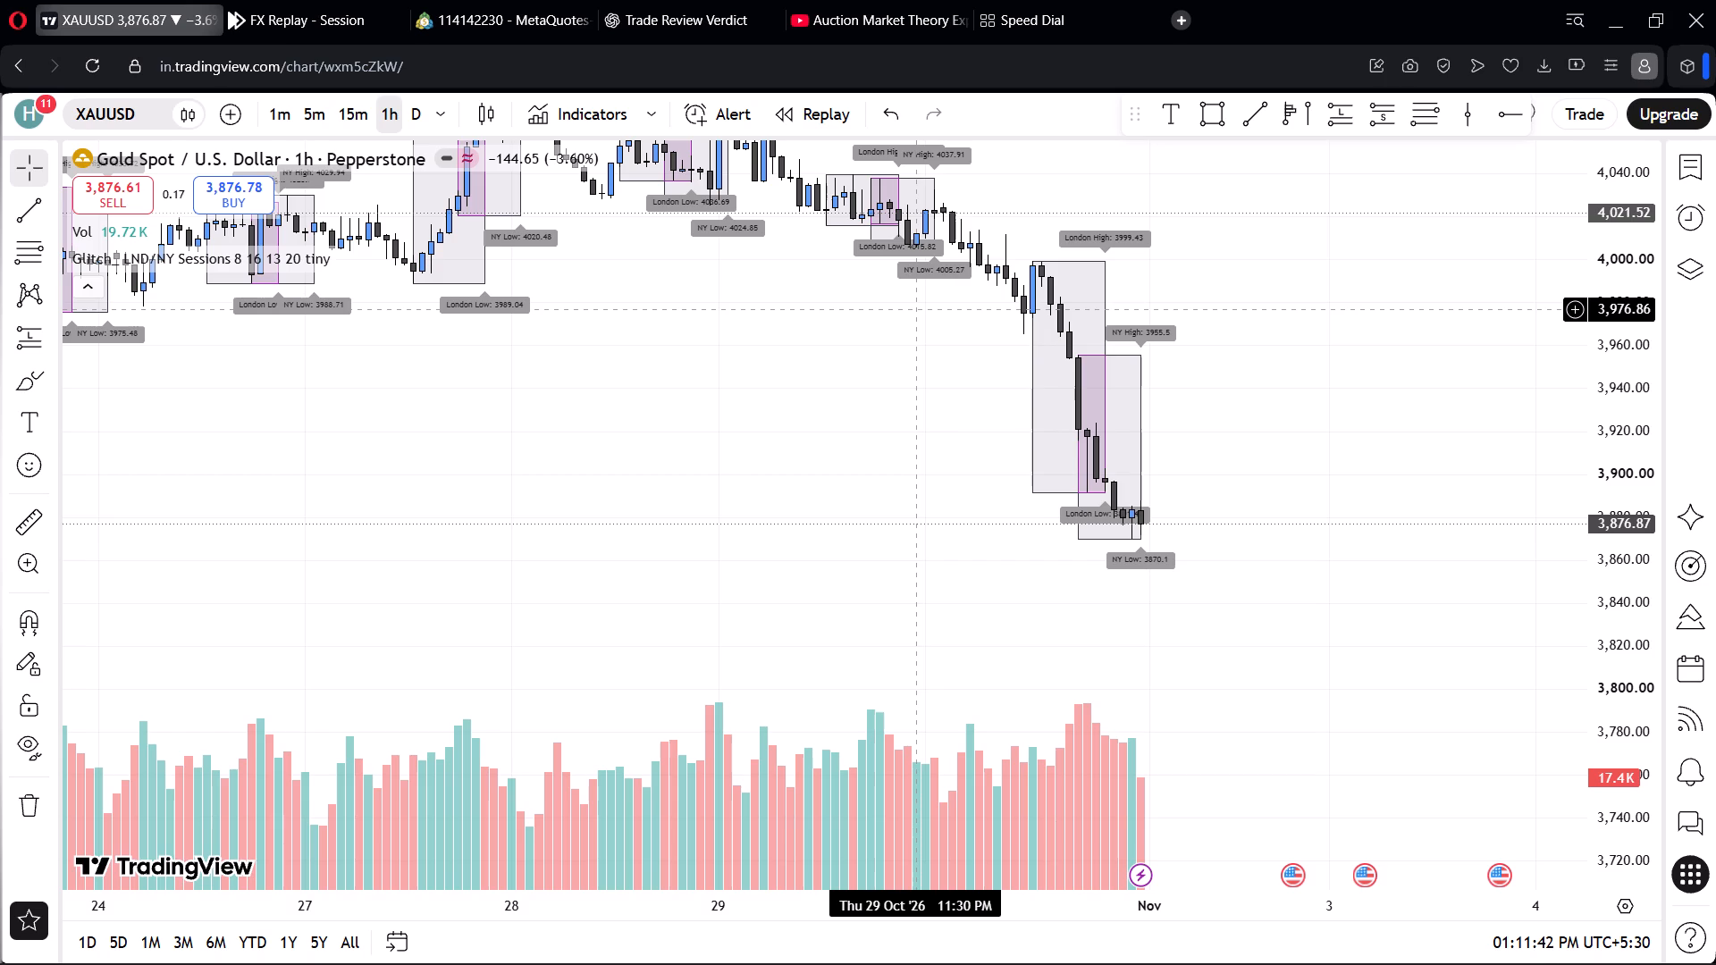
drag(871, 336, 877, 366)
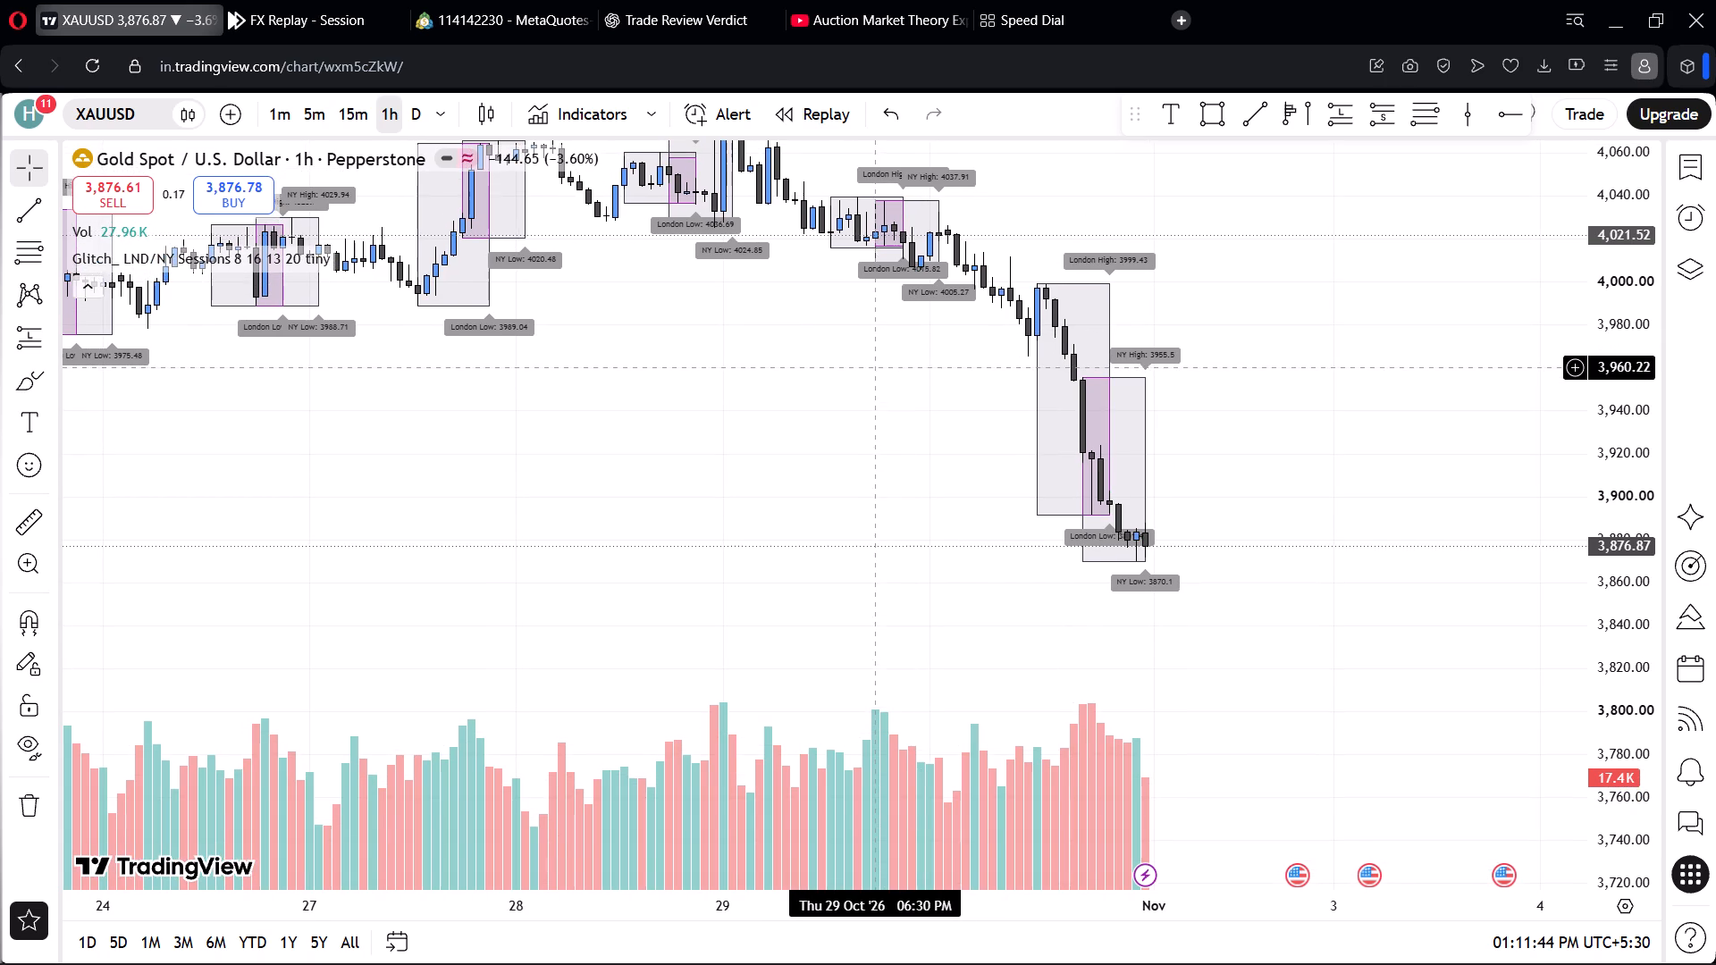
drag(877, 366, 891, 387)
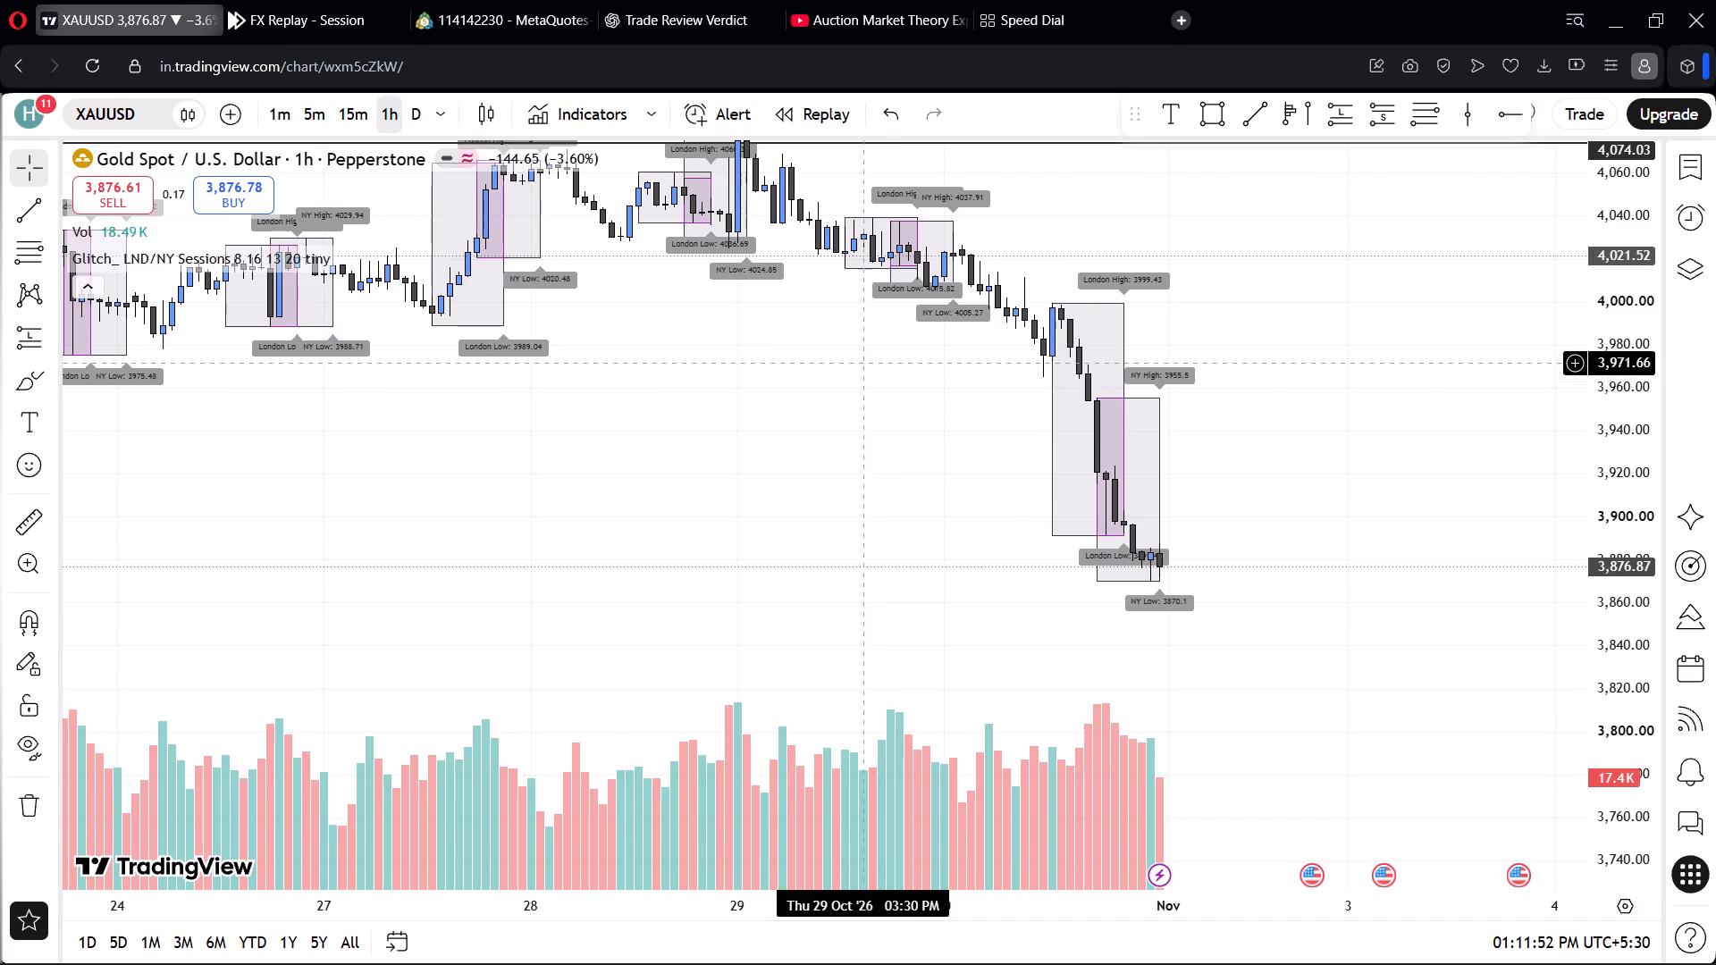
Switch to the FX Replay session and delete the red 5,233.97 and black 5,194.15 horizontal lines from the XAUUSD 15m chart.
click(353, 30)
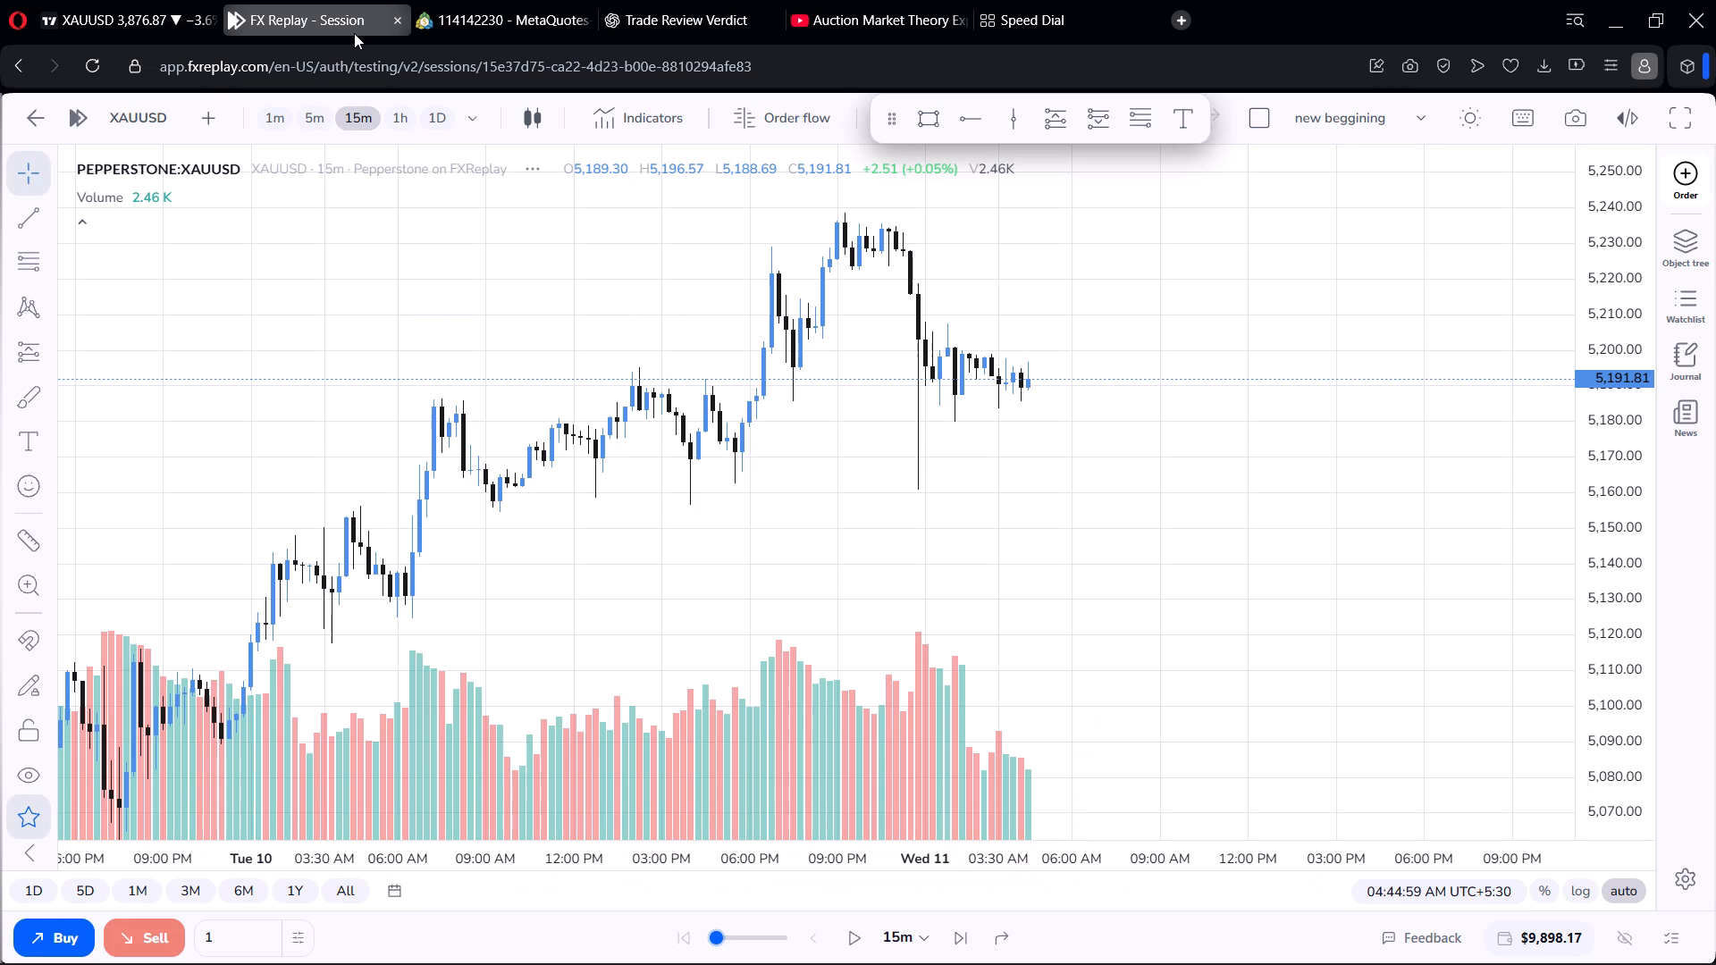
scroll(886, 309, down, 3)
click(957, 222)
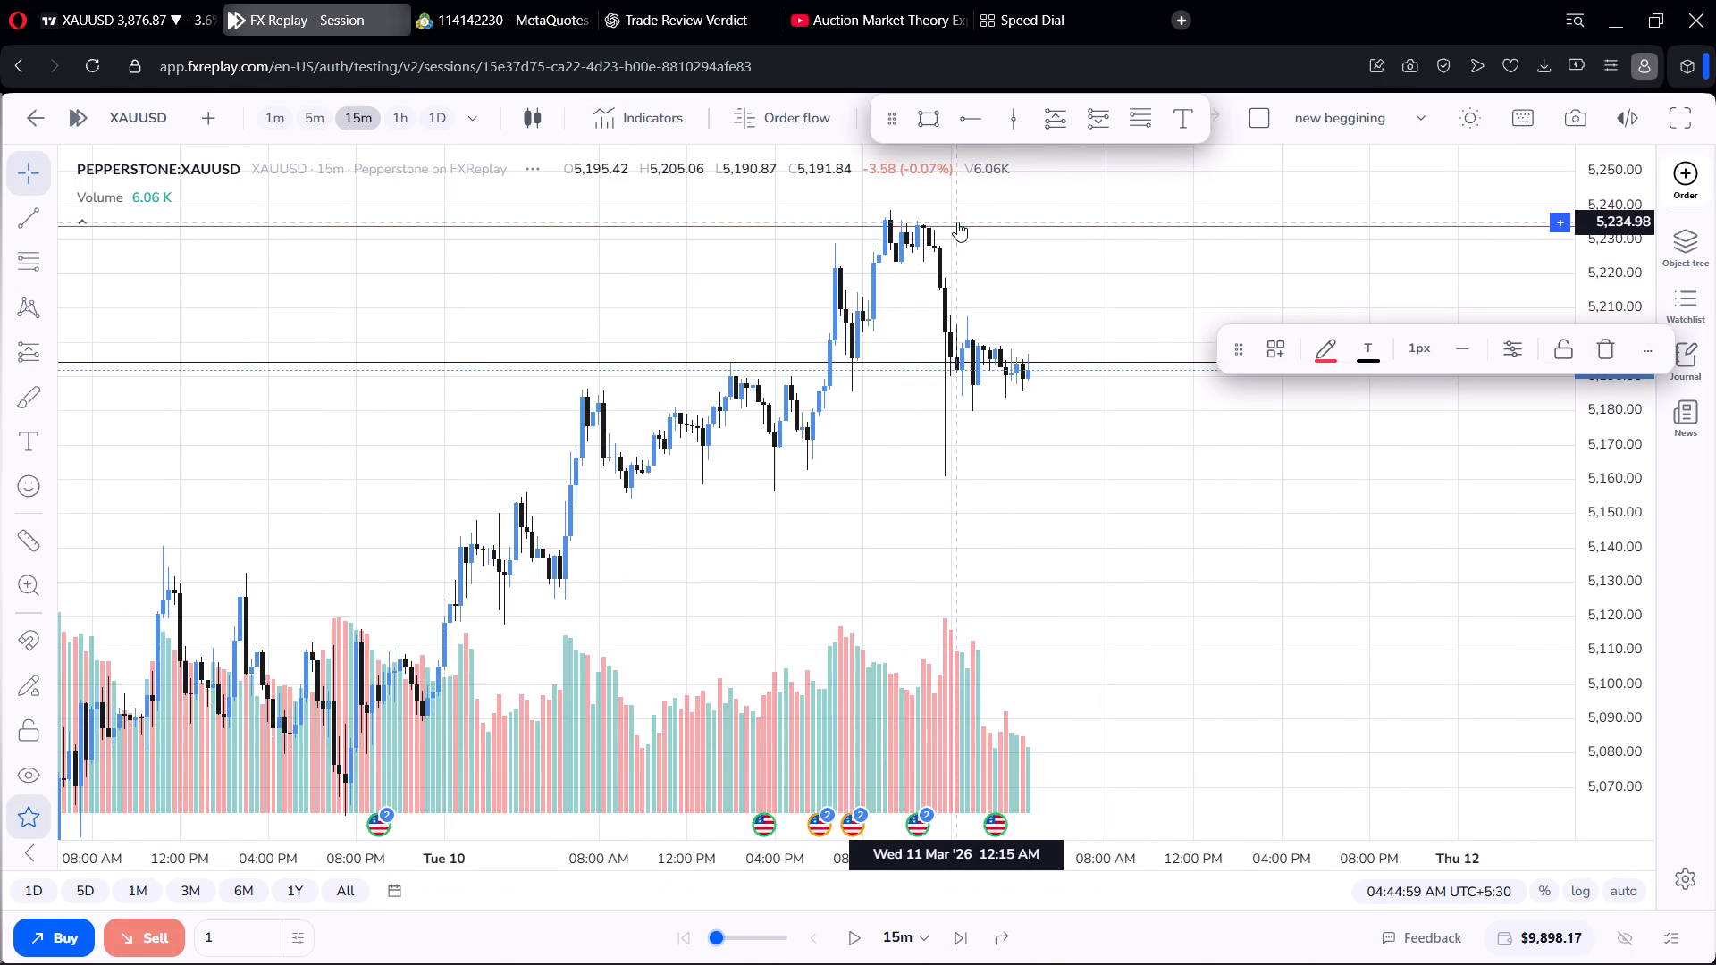
click(940, 283)
scroll(942, 283, down, 4)
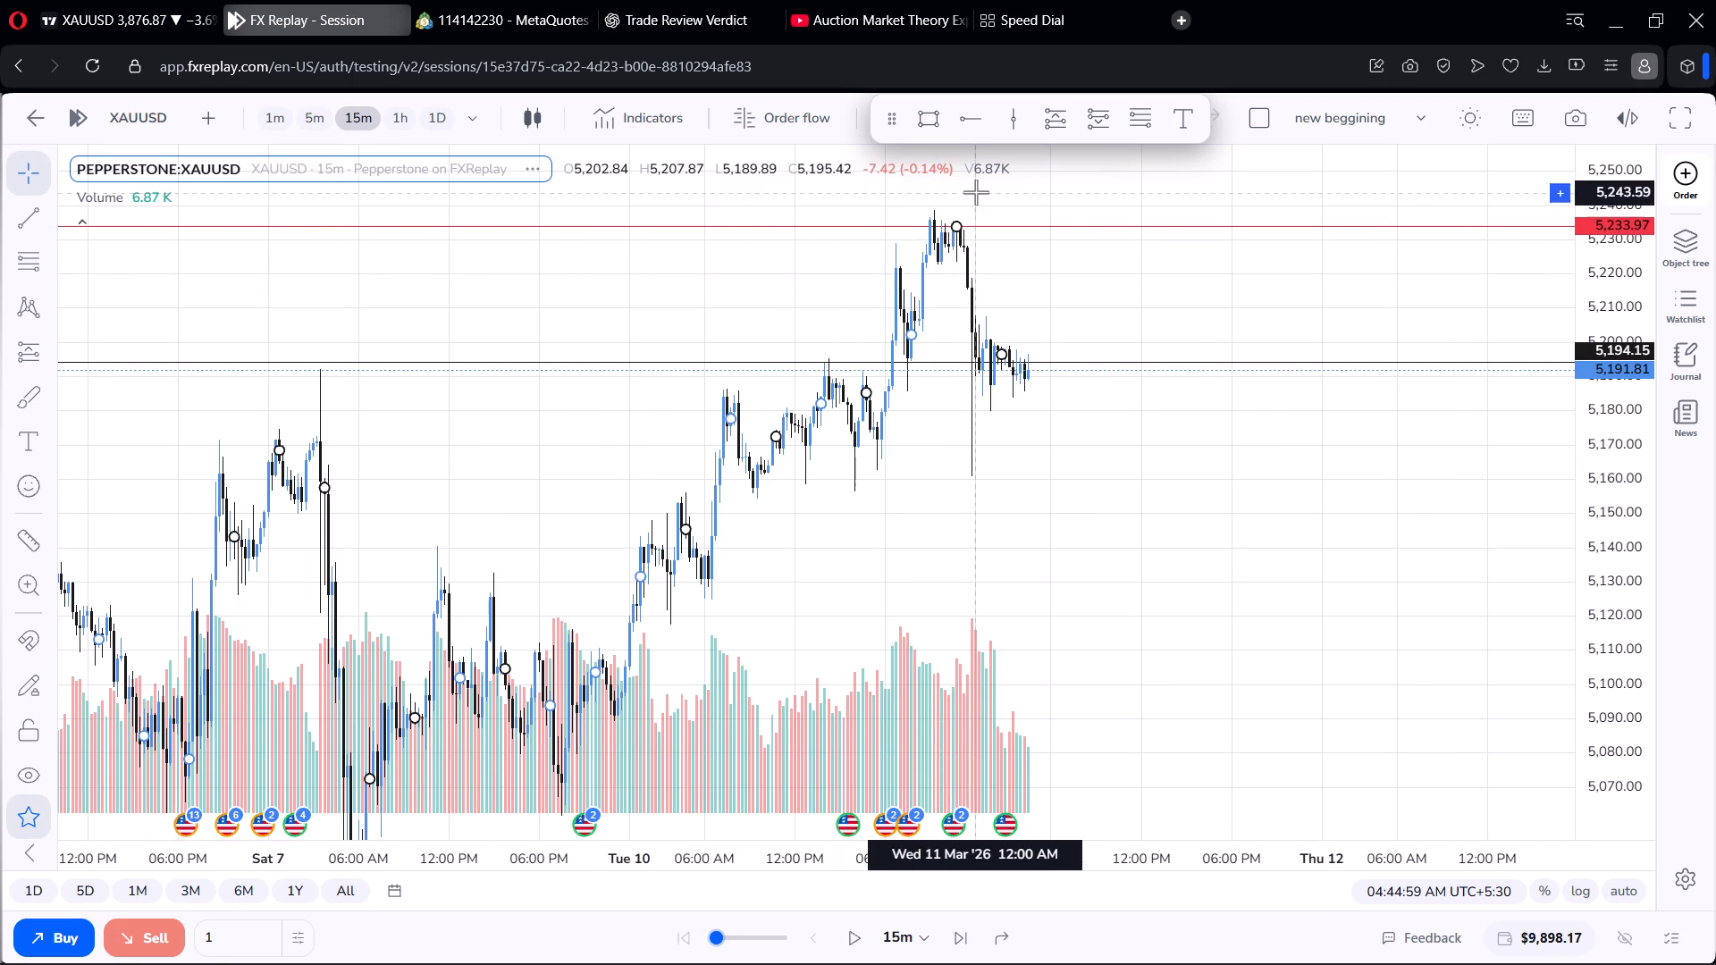
click(966, 229)
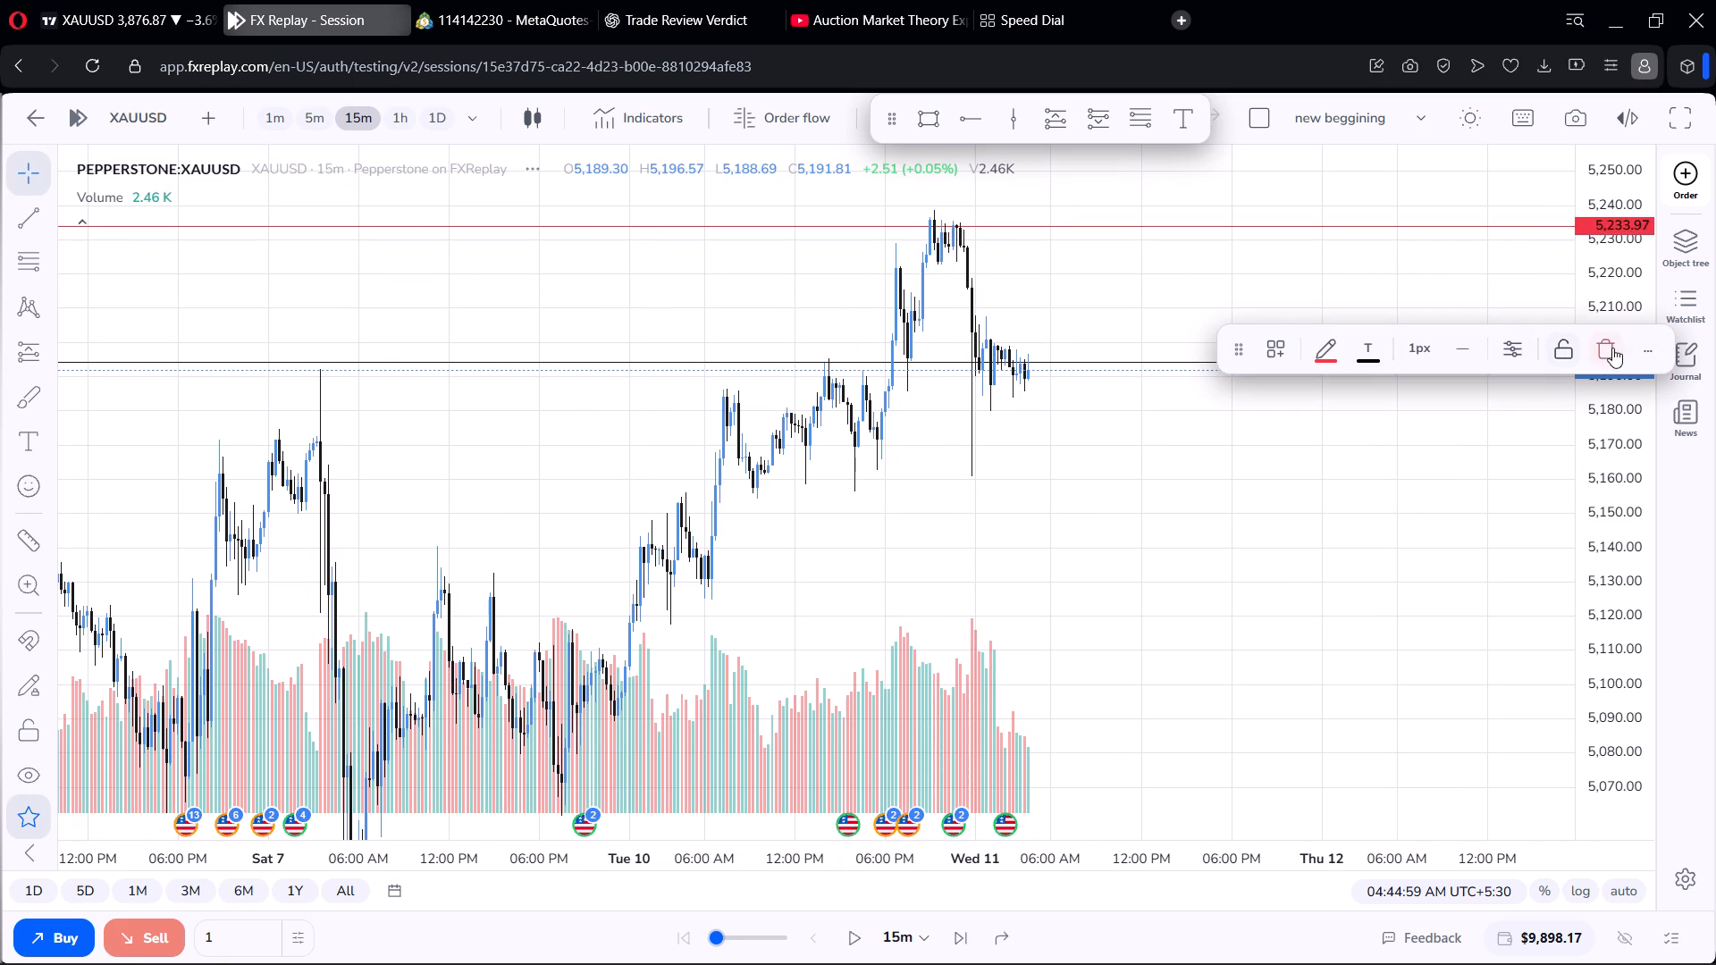
click(1612, 348)
click(1258, 367)
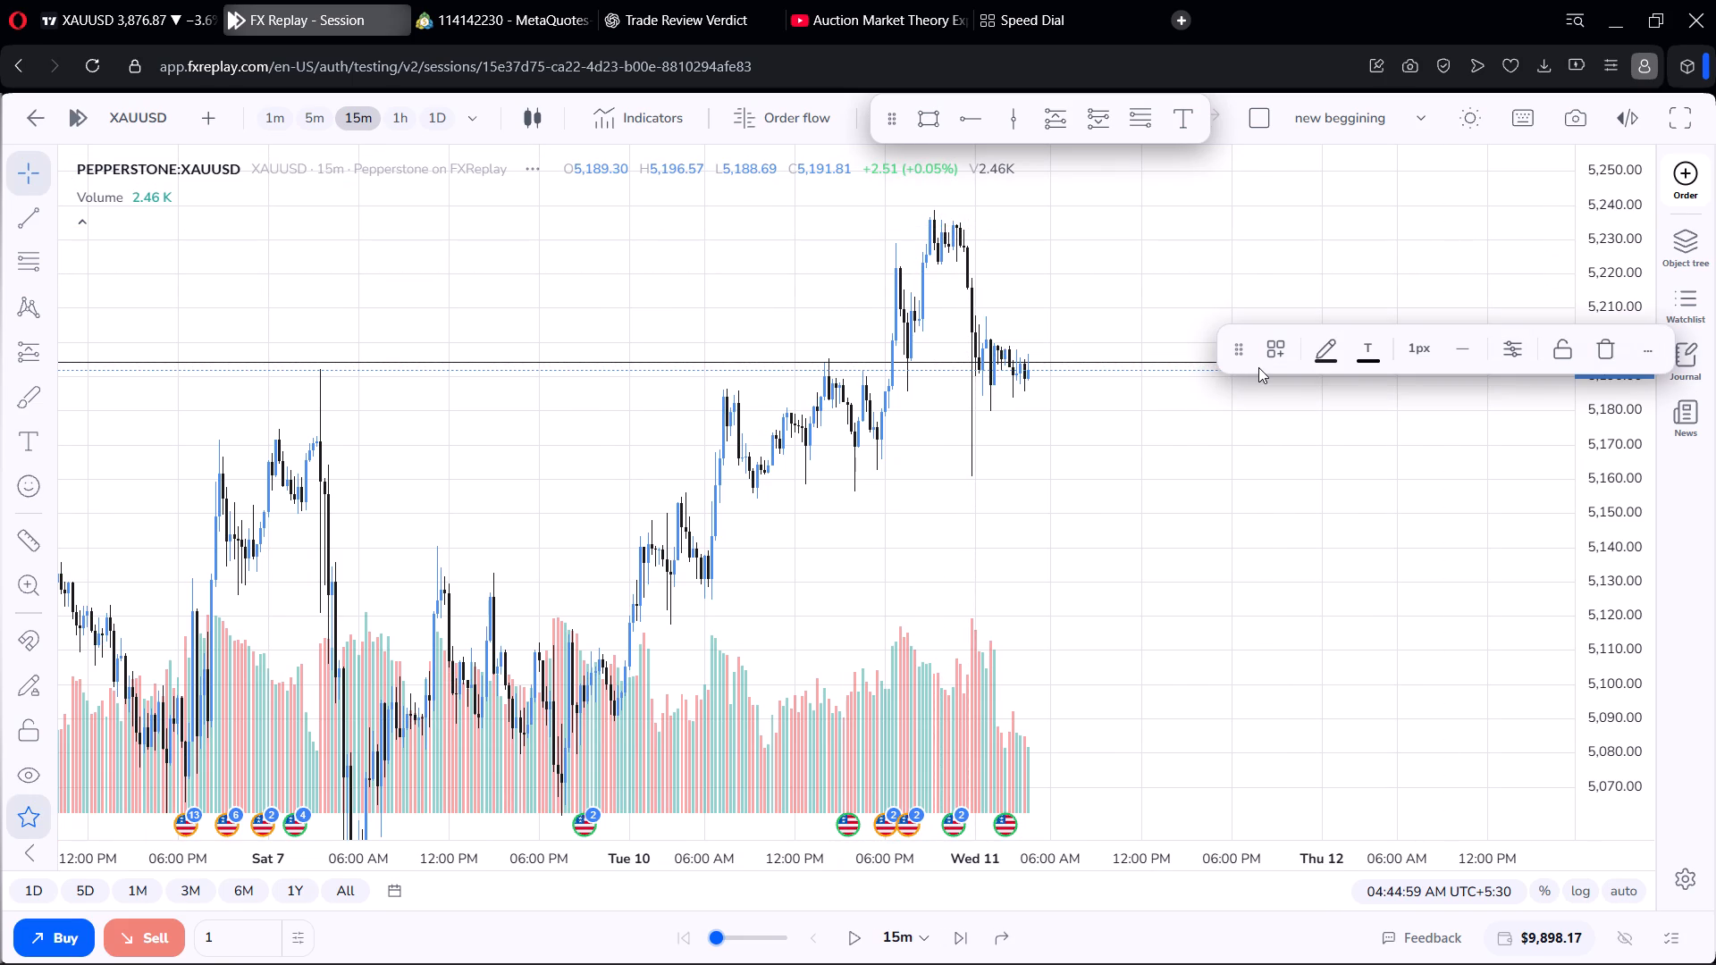
click(1598, 344)
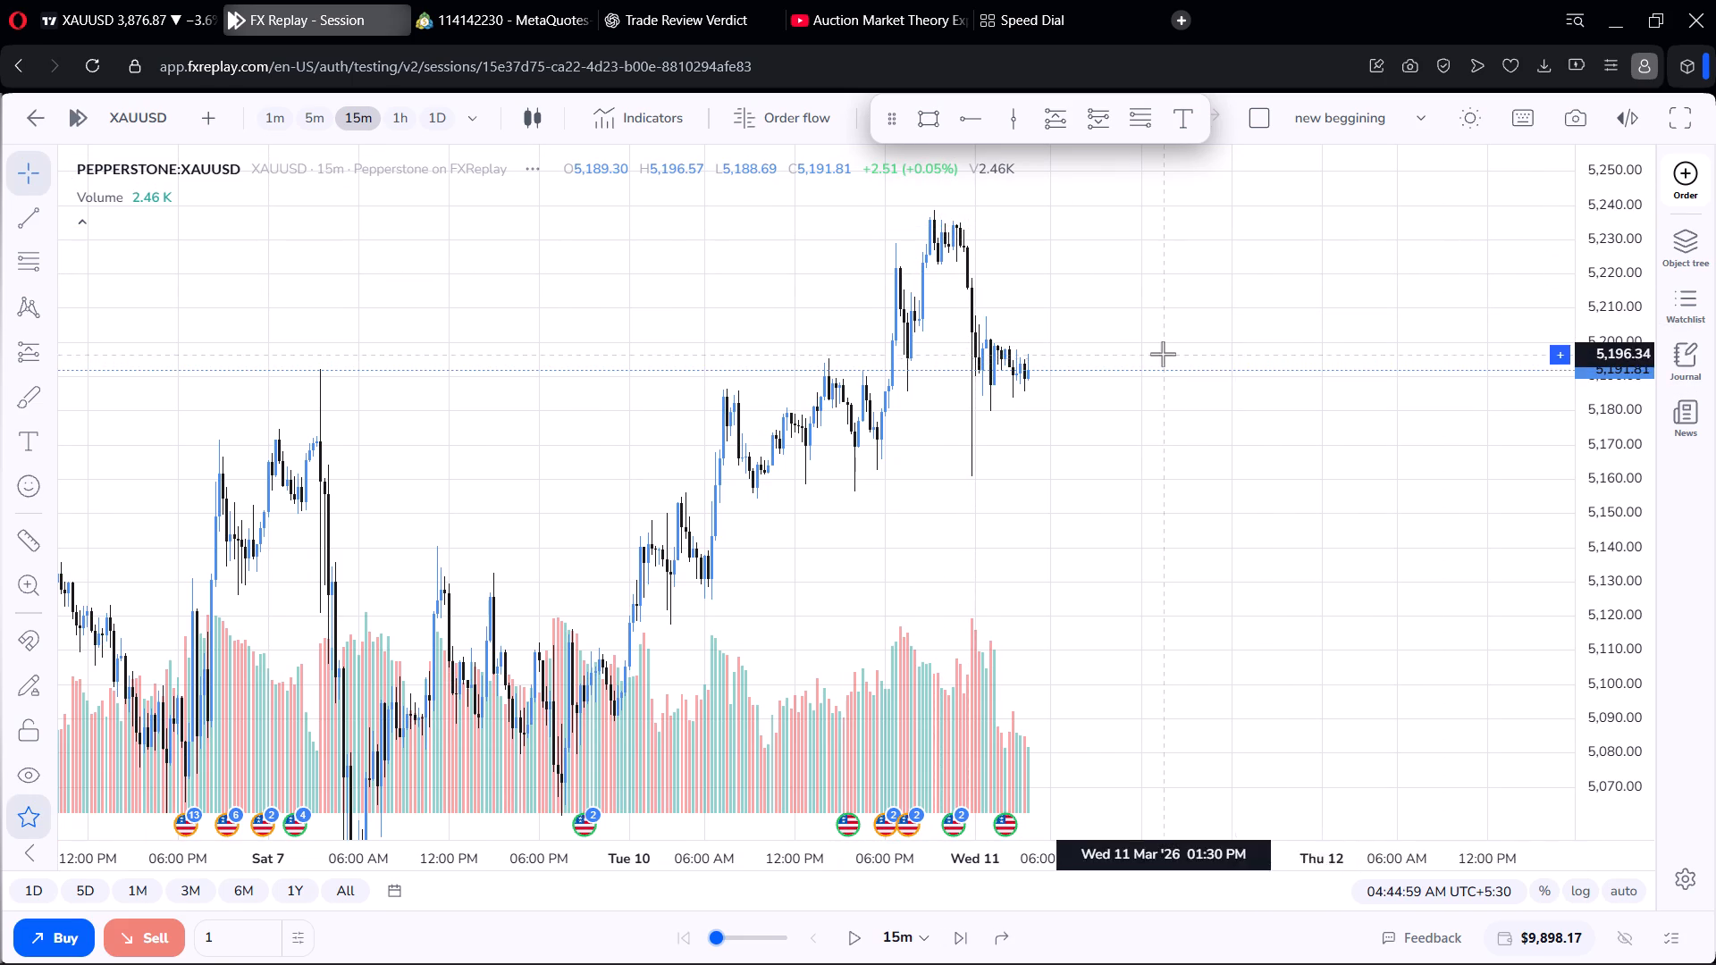
Switch the XAUUSD replay chart to the 1D timeframe.
scroll(1163, 354, down, 5)
click(440, 114)
Examine the daily candles from late 2025 to March 2026, including the recent swings around the black horizontal ray.
scroll(802, 303, up, 5)
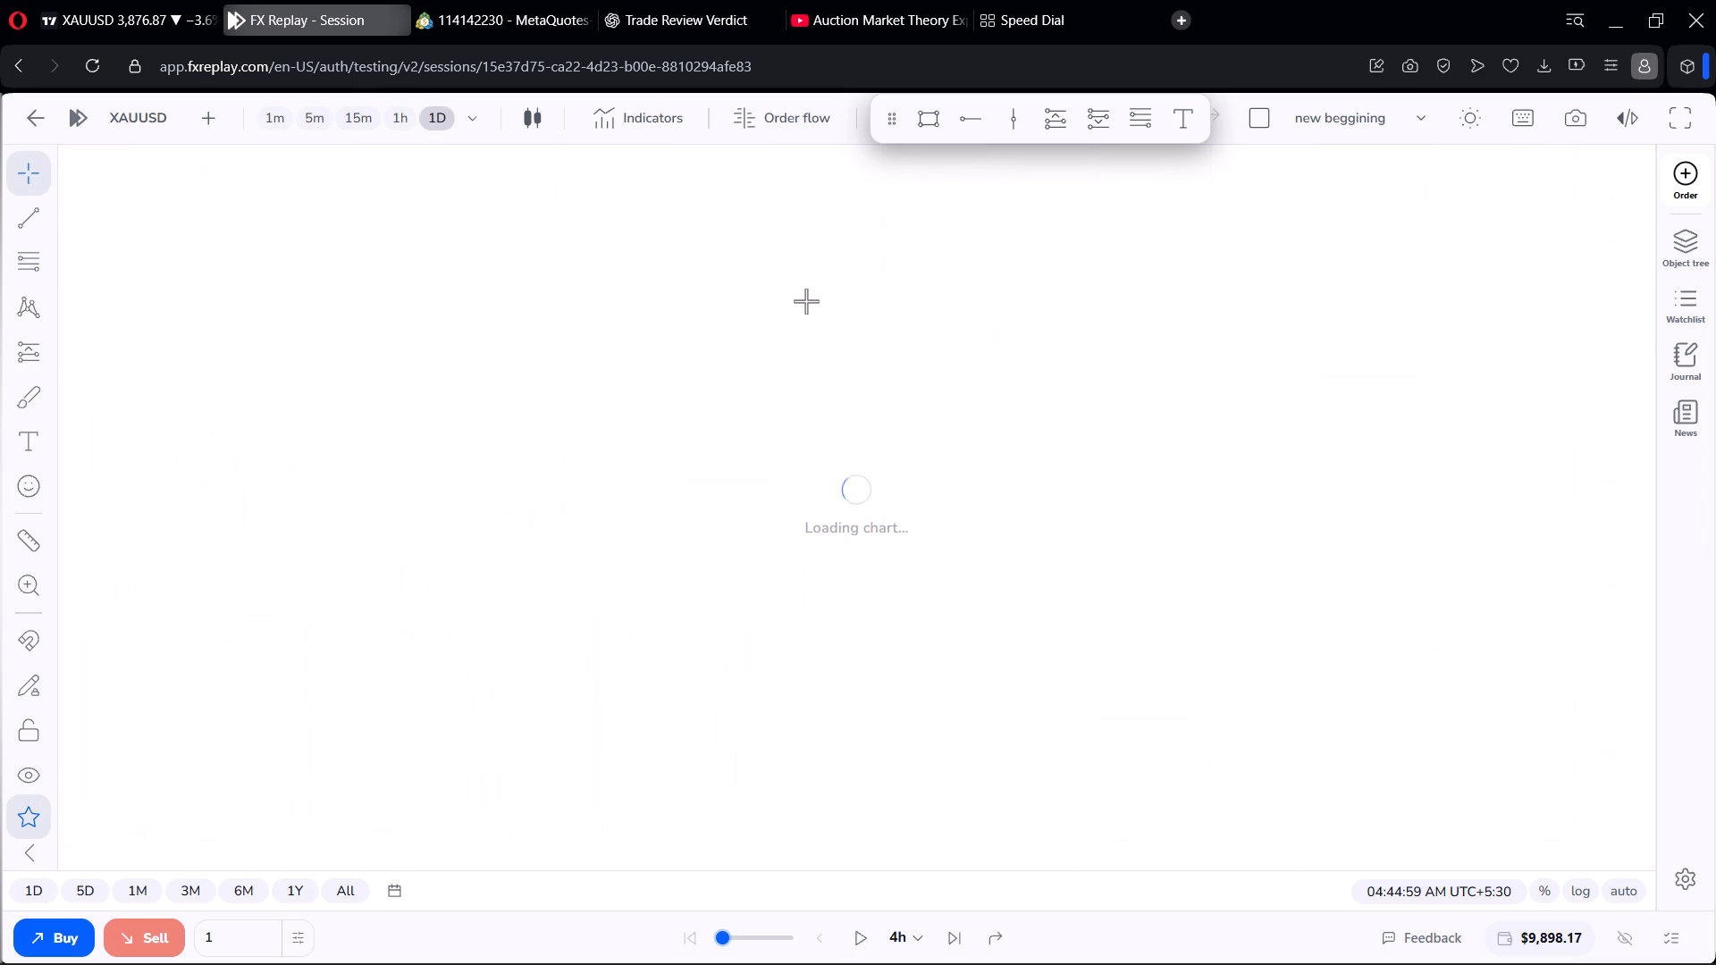
scroll(828, 320, down, 1)
scroll(828, 320, up, 6)
scroll(1617, 248, down, 3)
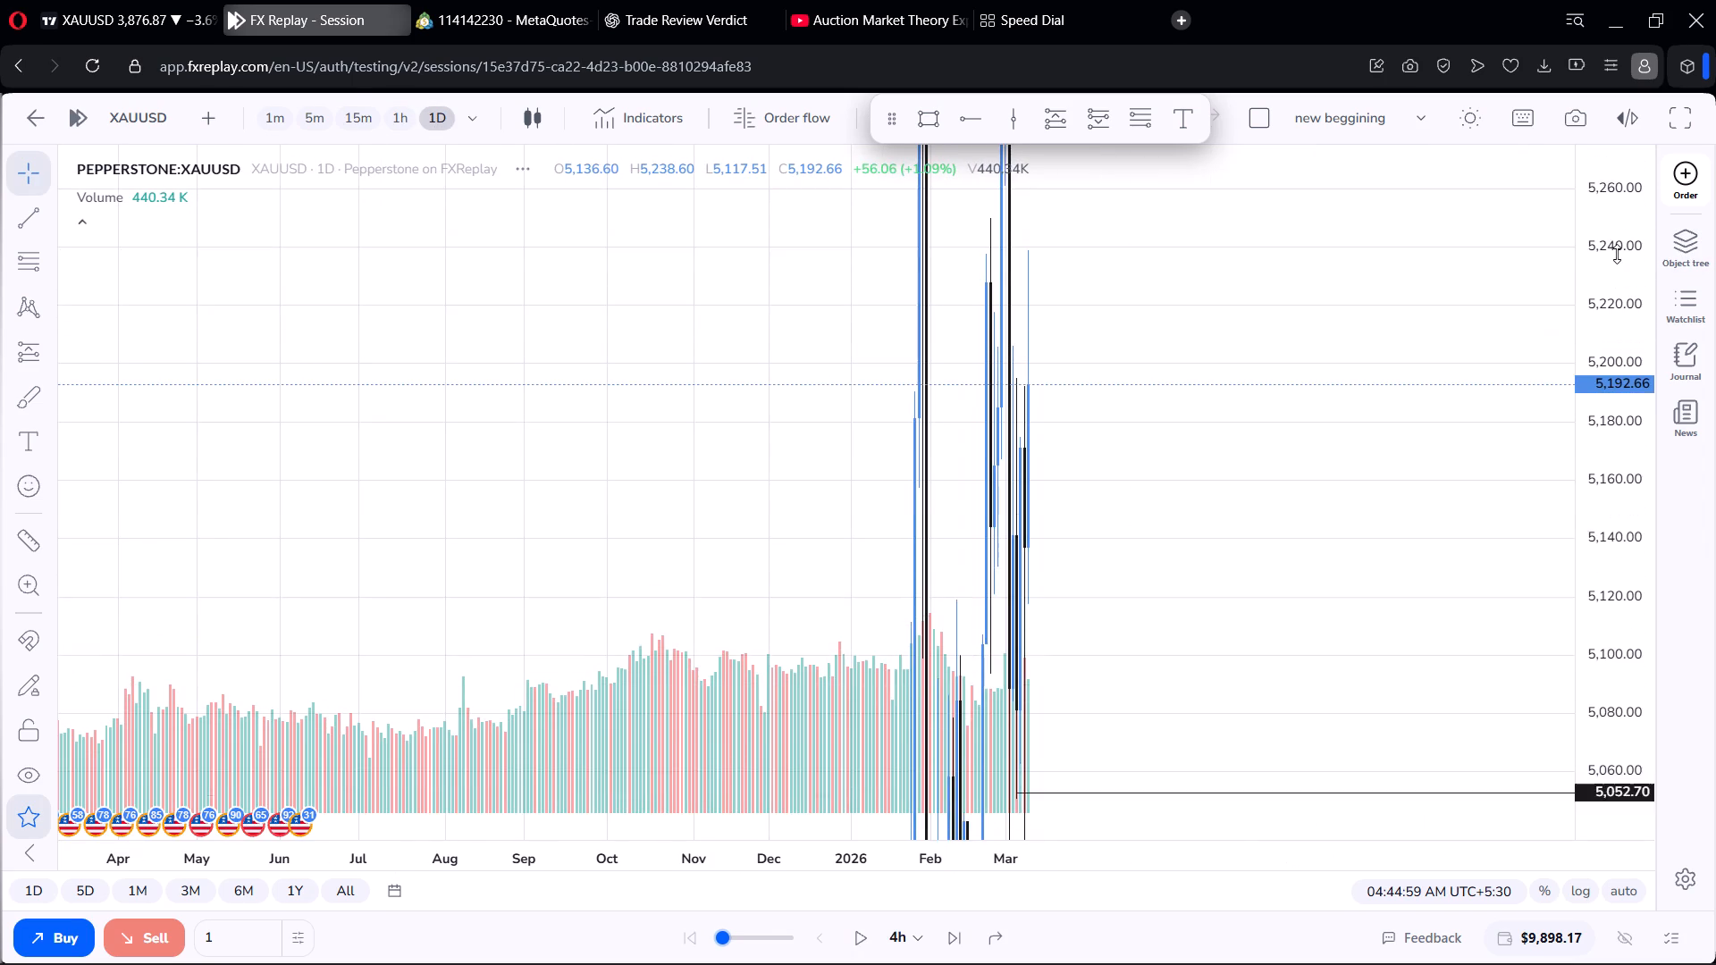
scroll(1617, 254, down, 19)
scroll(599, 322, up, 14)
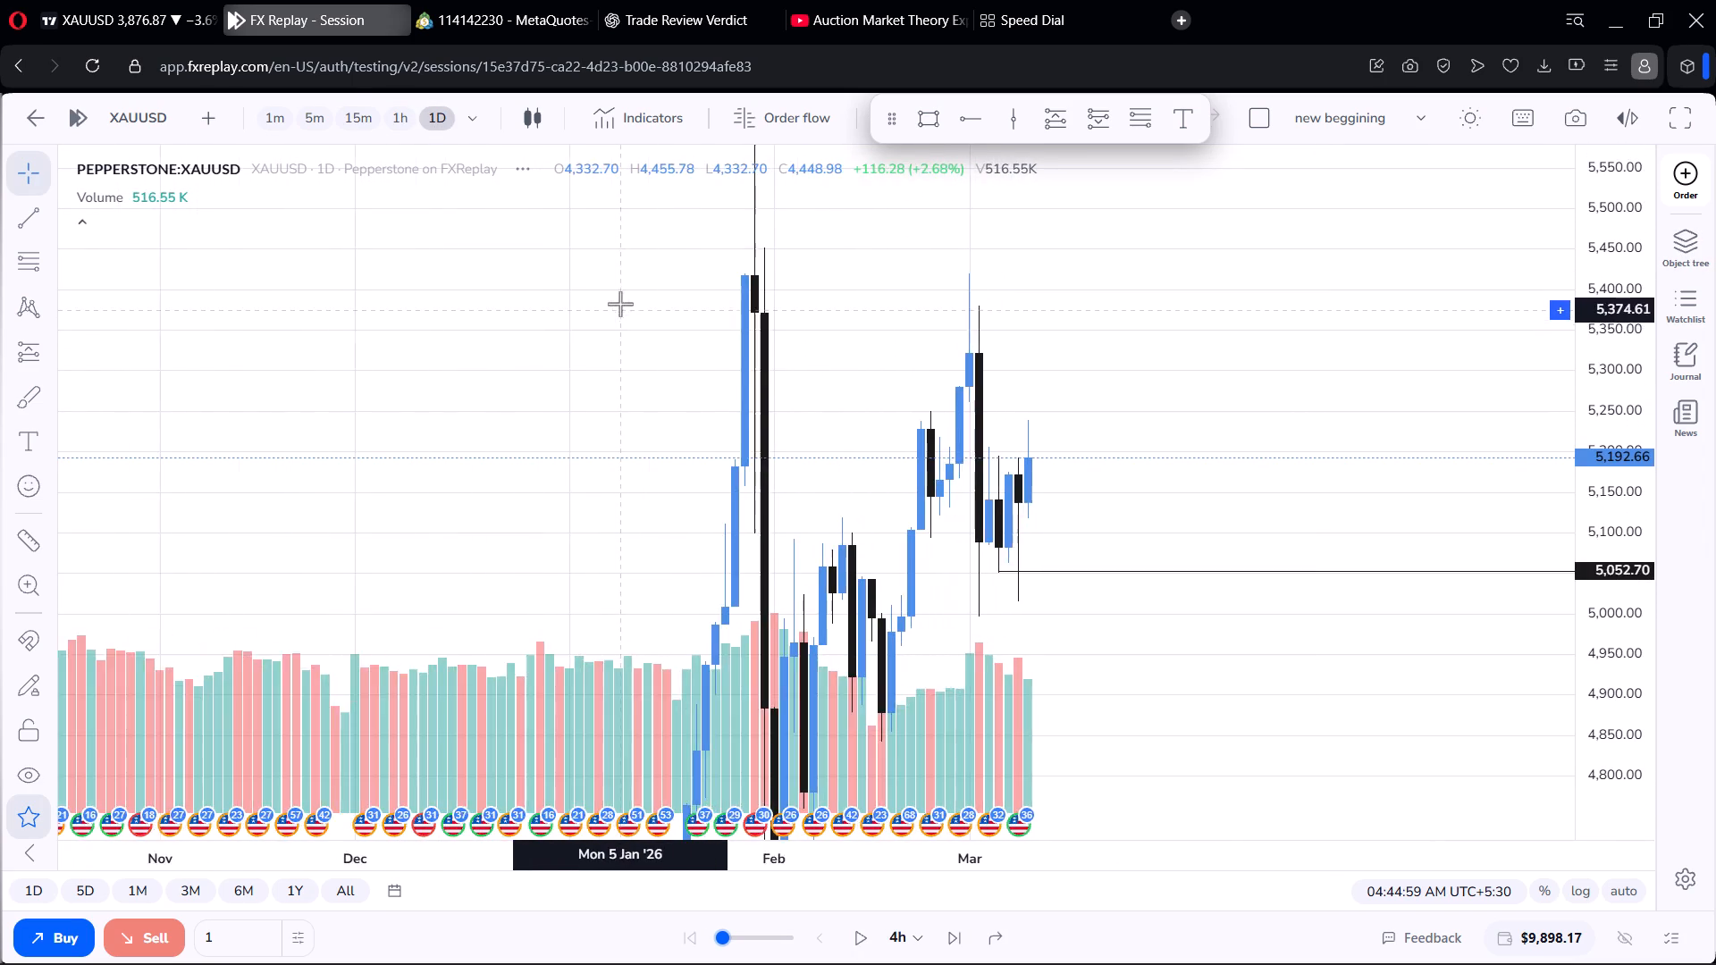
scroll(620, 304, up, 6)
drag(658, 332, 655, 196)
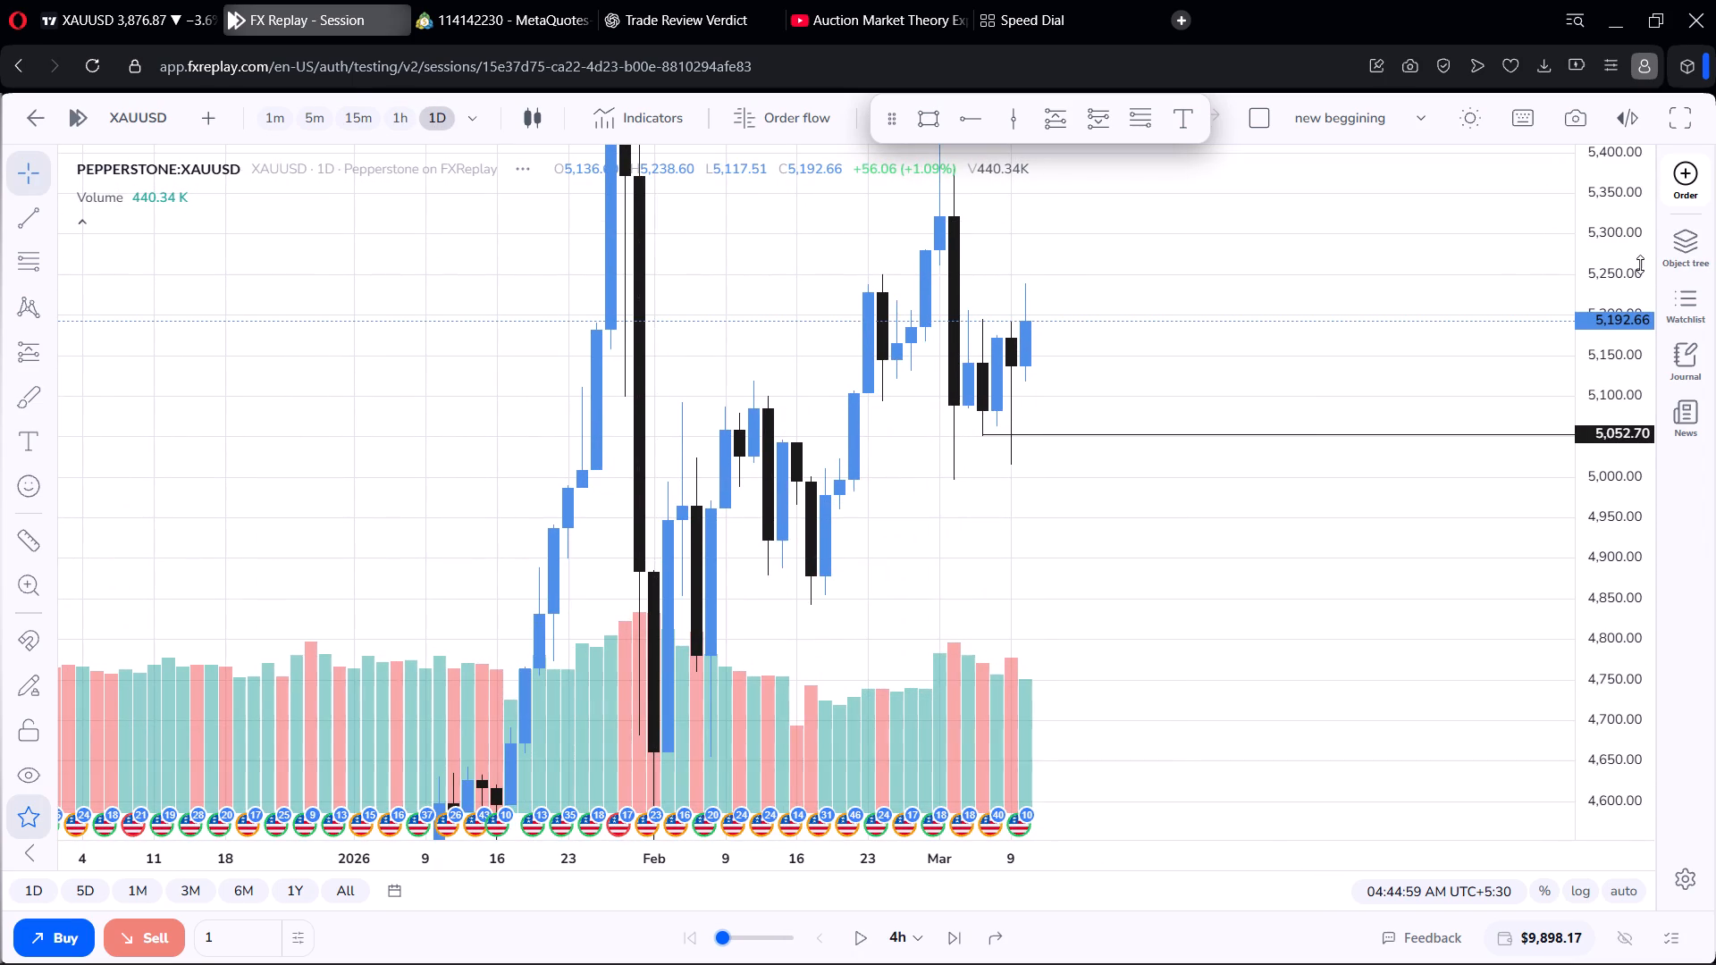
scroll(1640, 264, down, 5)
scroll(1128, 317, down, 12)
drag(969, 389, 901, 73)
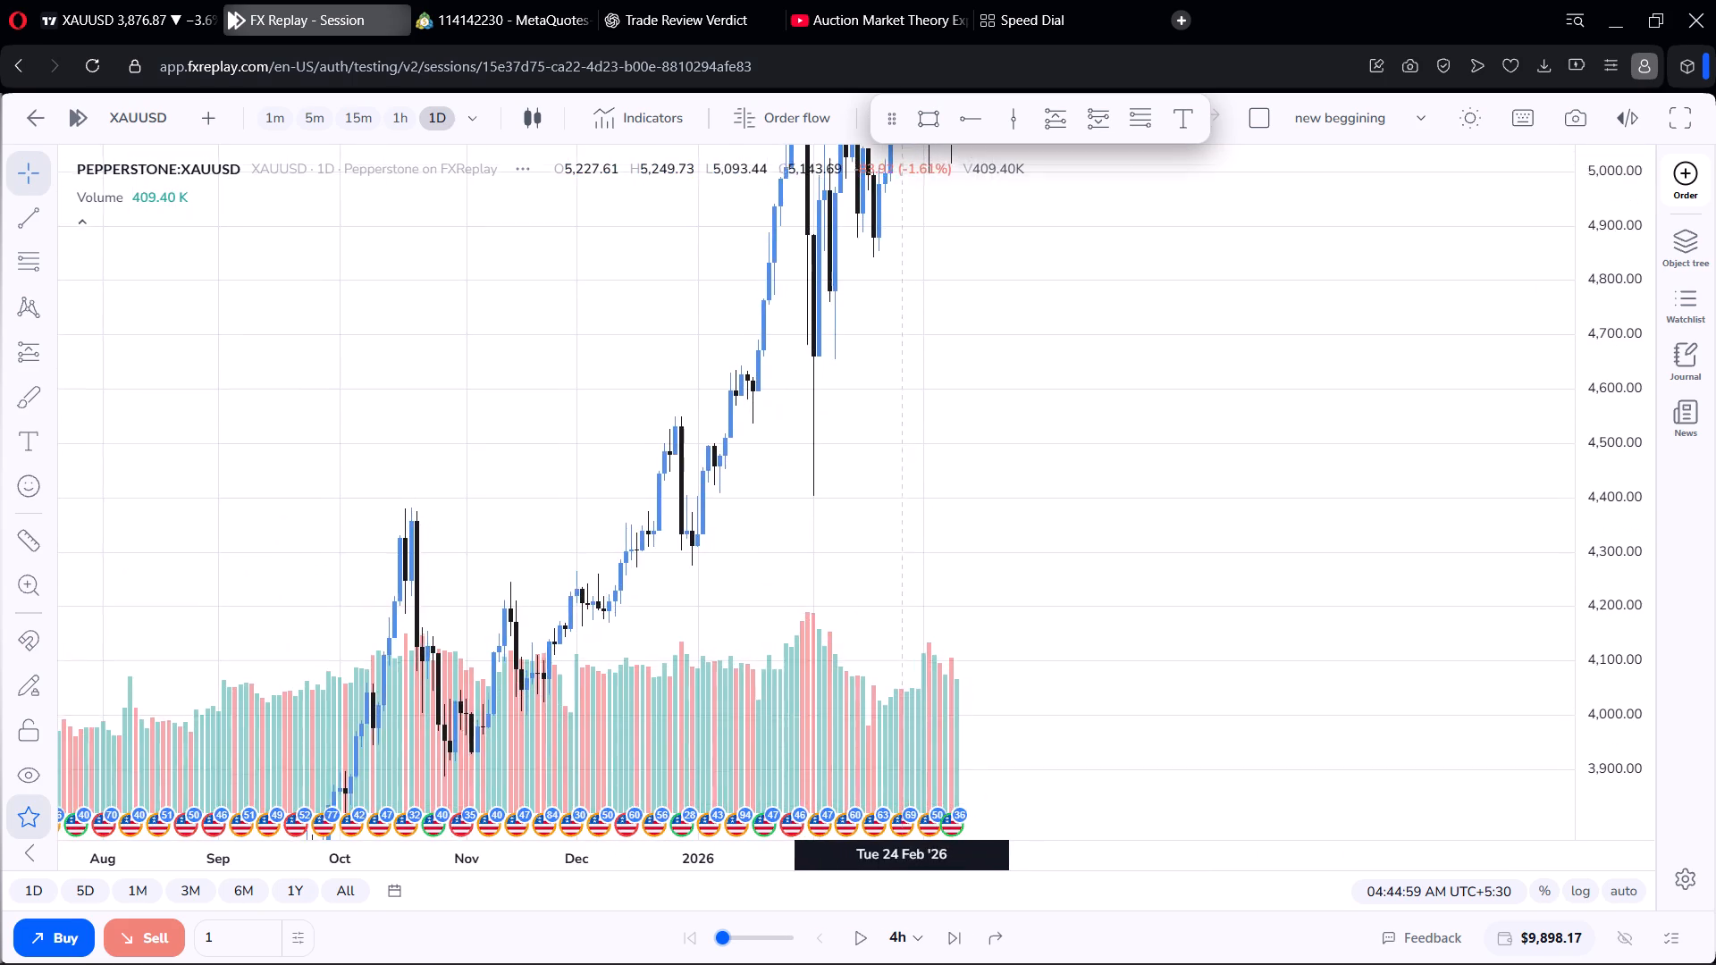
drag(901, 73, 901, 72)
scroll(870, 289, up, 7)
drag(876, 287, 895, 221)
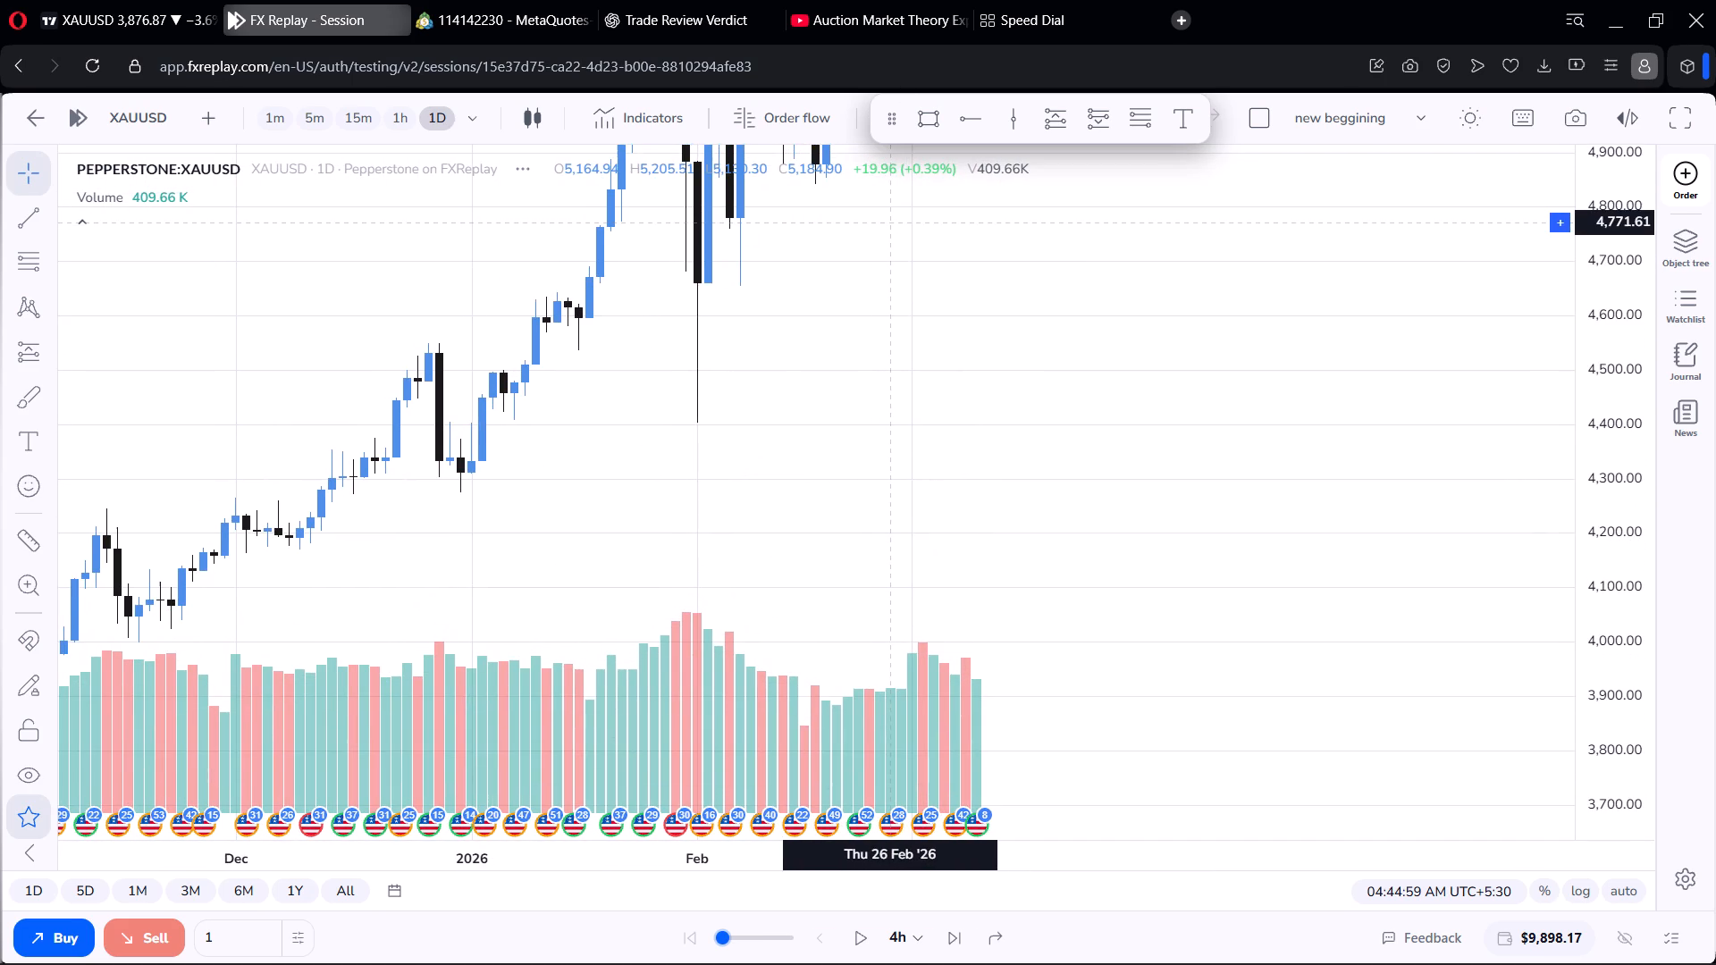
drag(895, 221, 1121, 161)
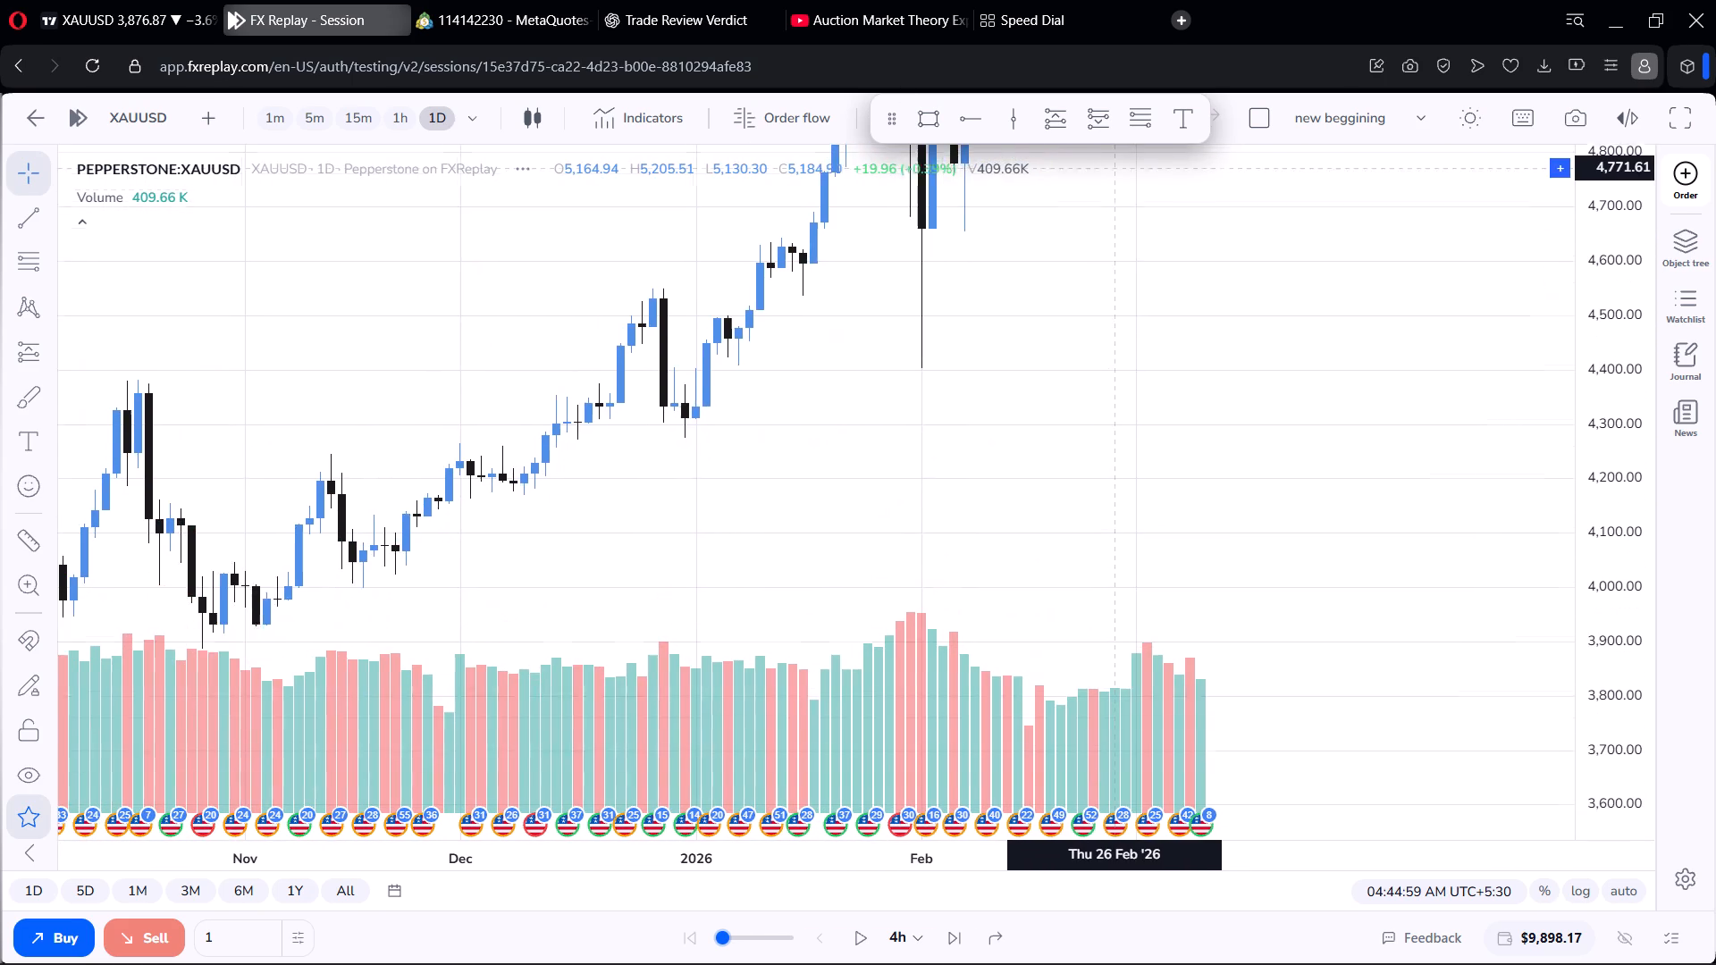
drag(1121, 161, 1007, 575)
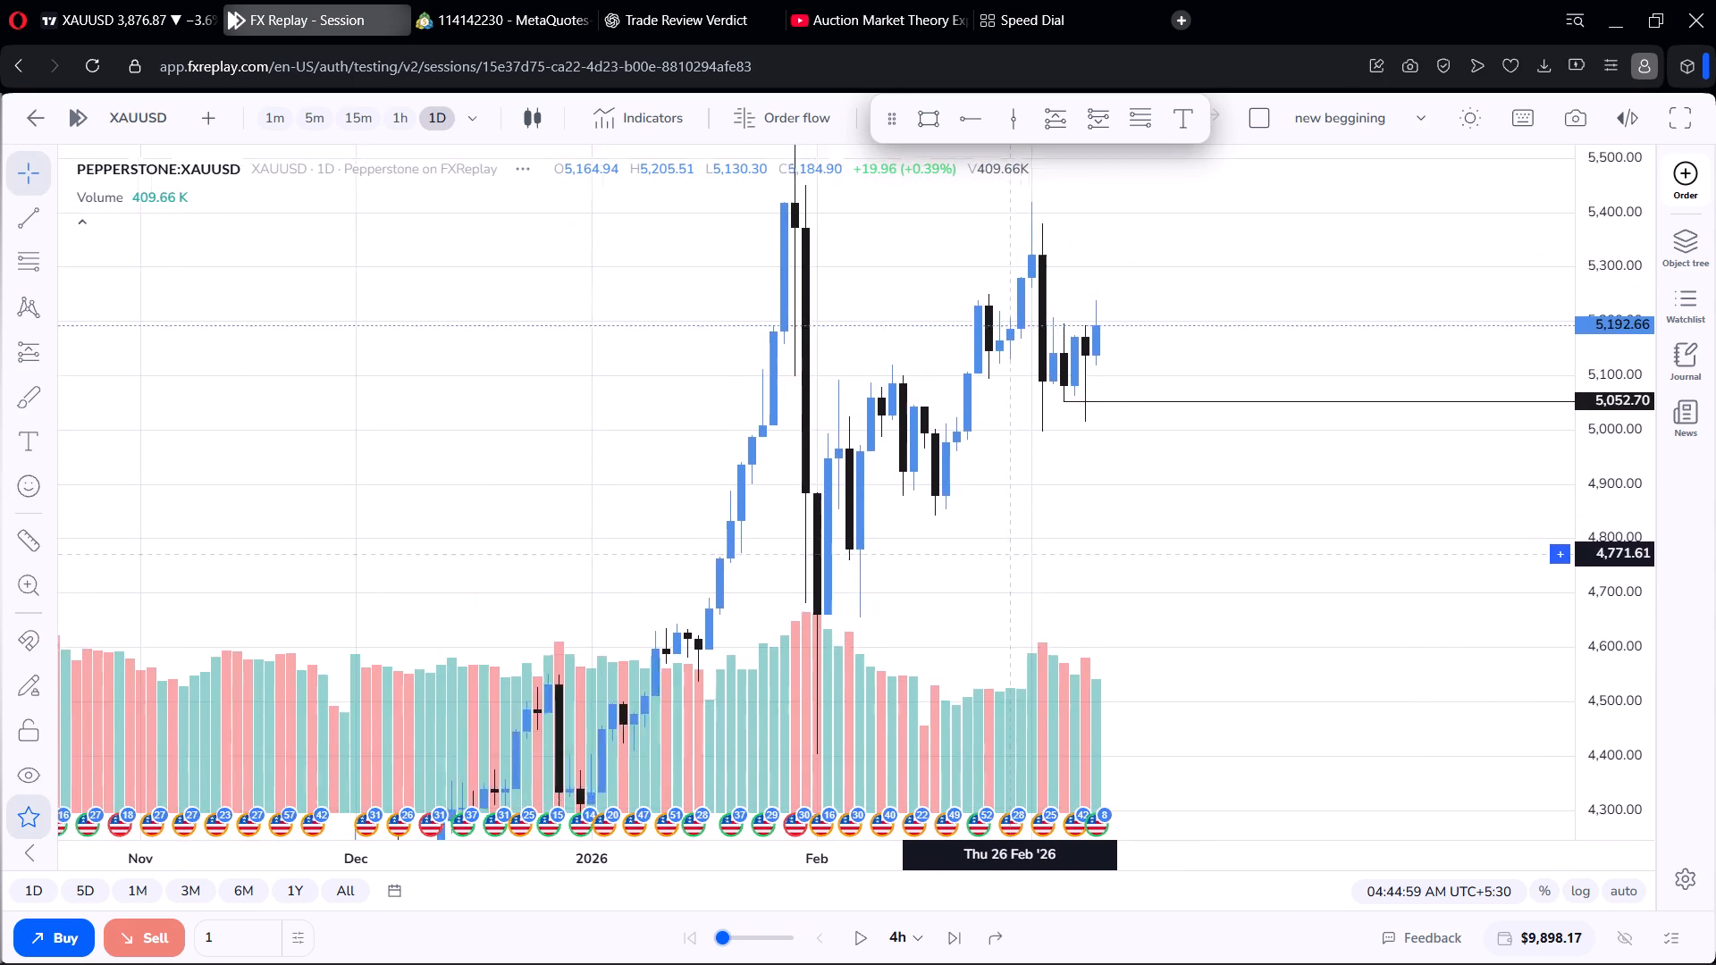
drag(1007, 575, 996, 644)
scroll(936, 537, up, 5)
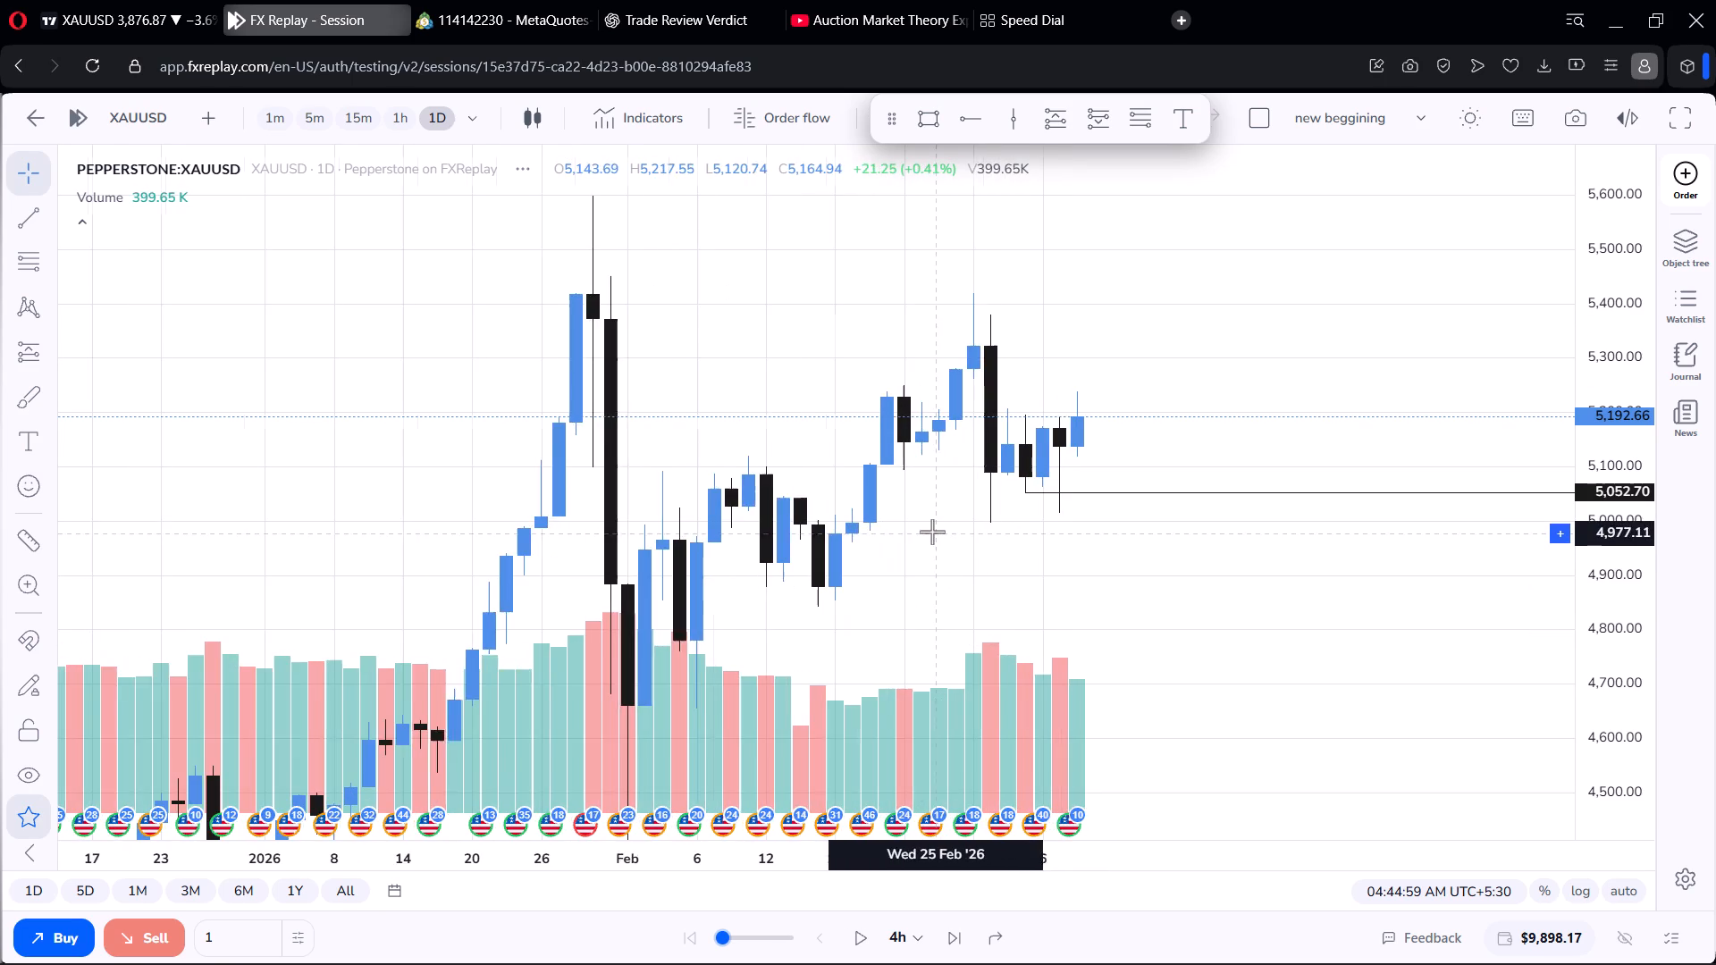
scroll(931, 524, down, 4)
drag(929, 492, 887, 133)
drag(895, 253, 868, 451)
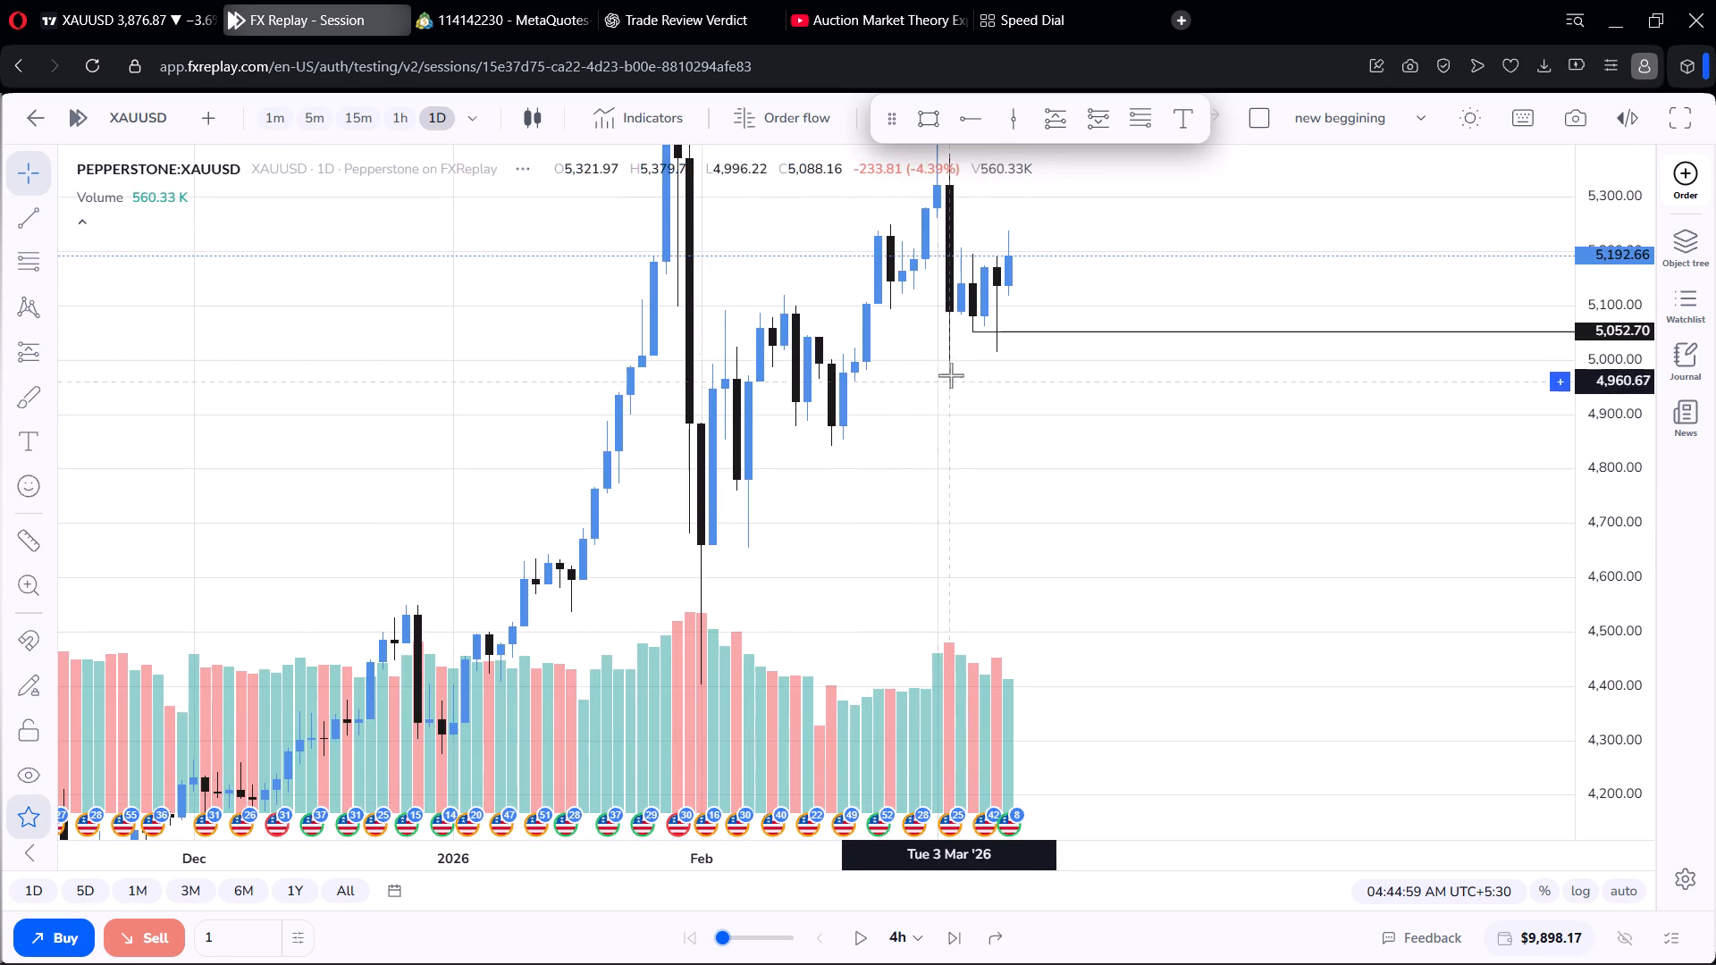
drag(944, 352, 847, 391)
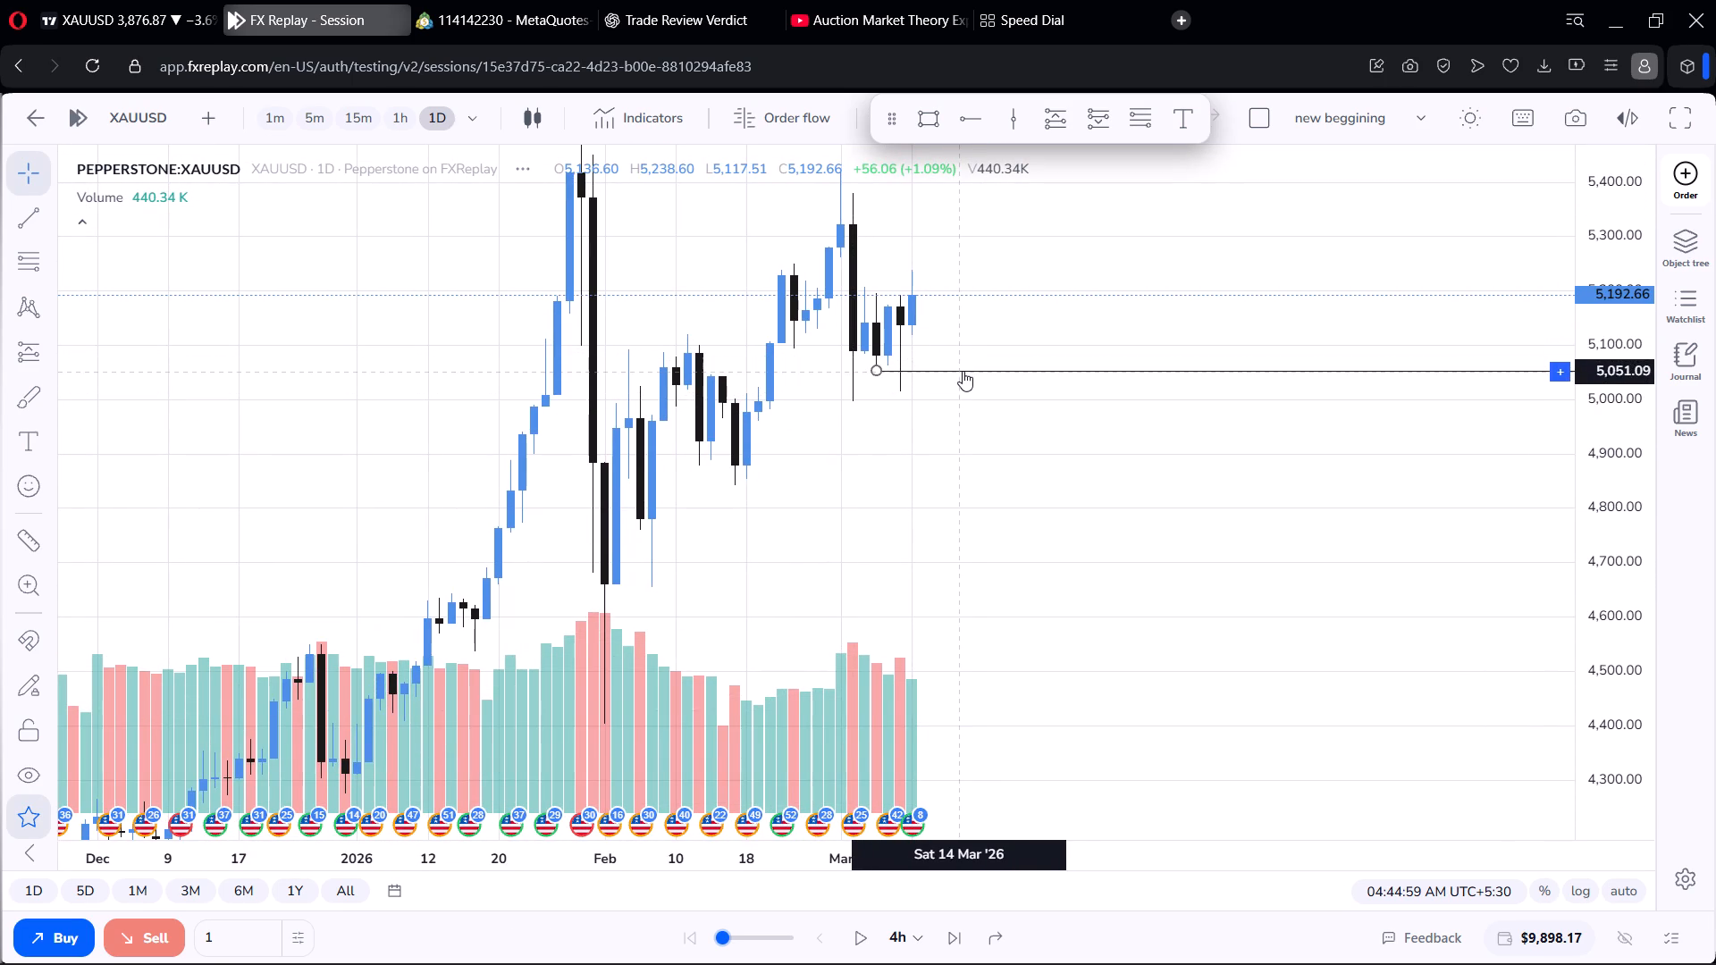
click(963, 371)
scroll(935, 252, up, 6)
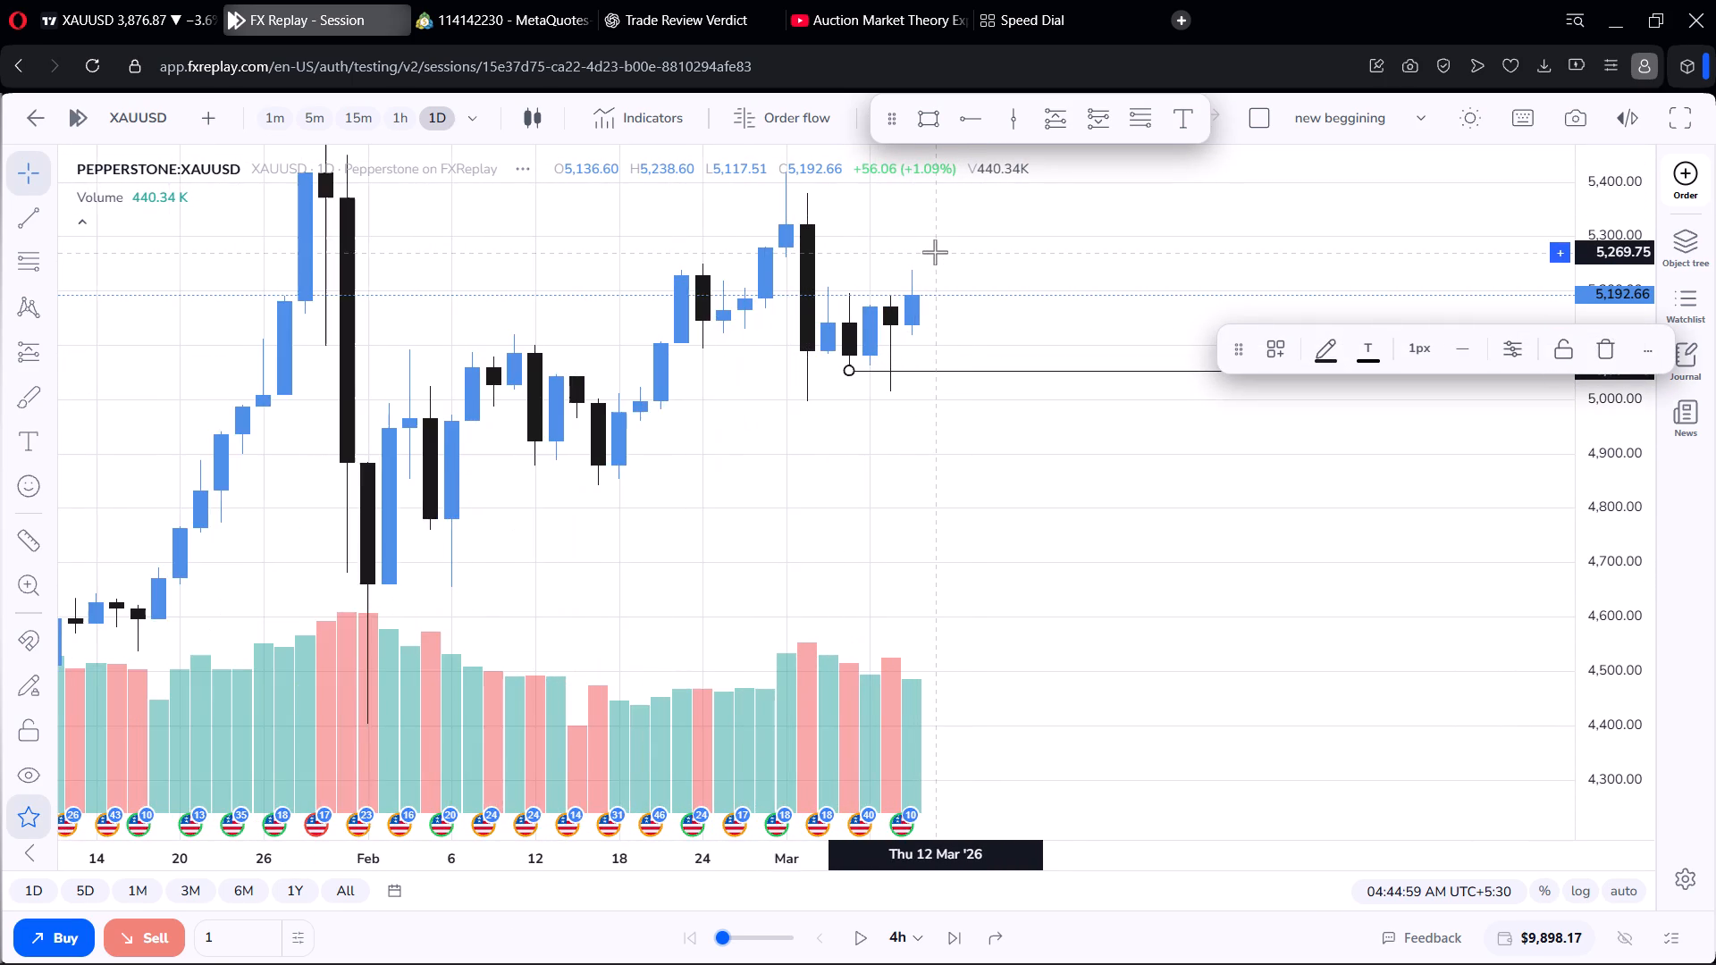
scroll(935, 252, down, 5)
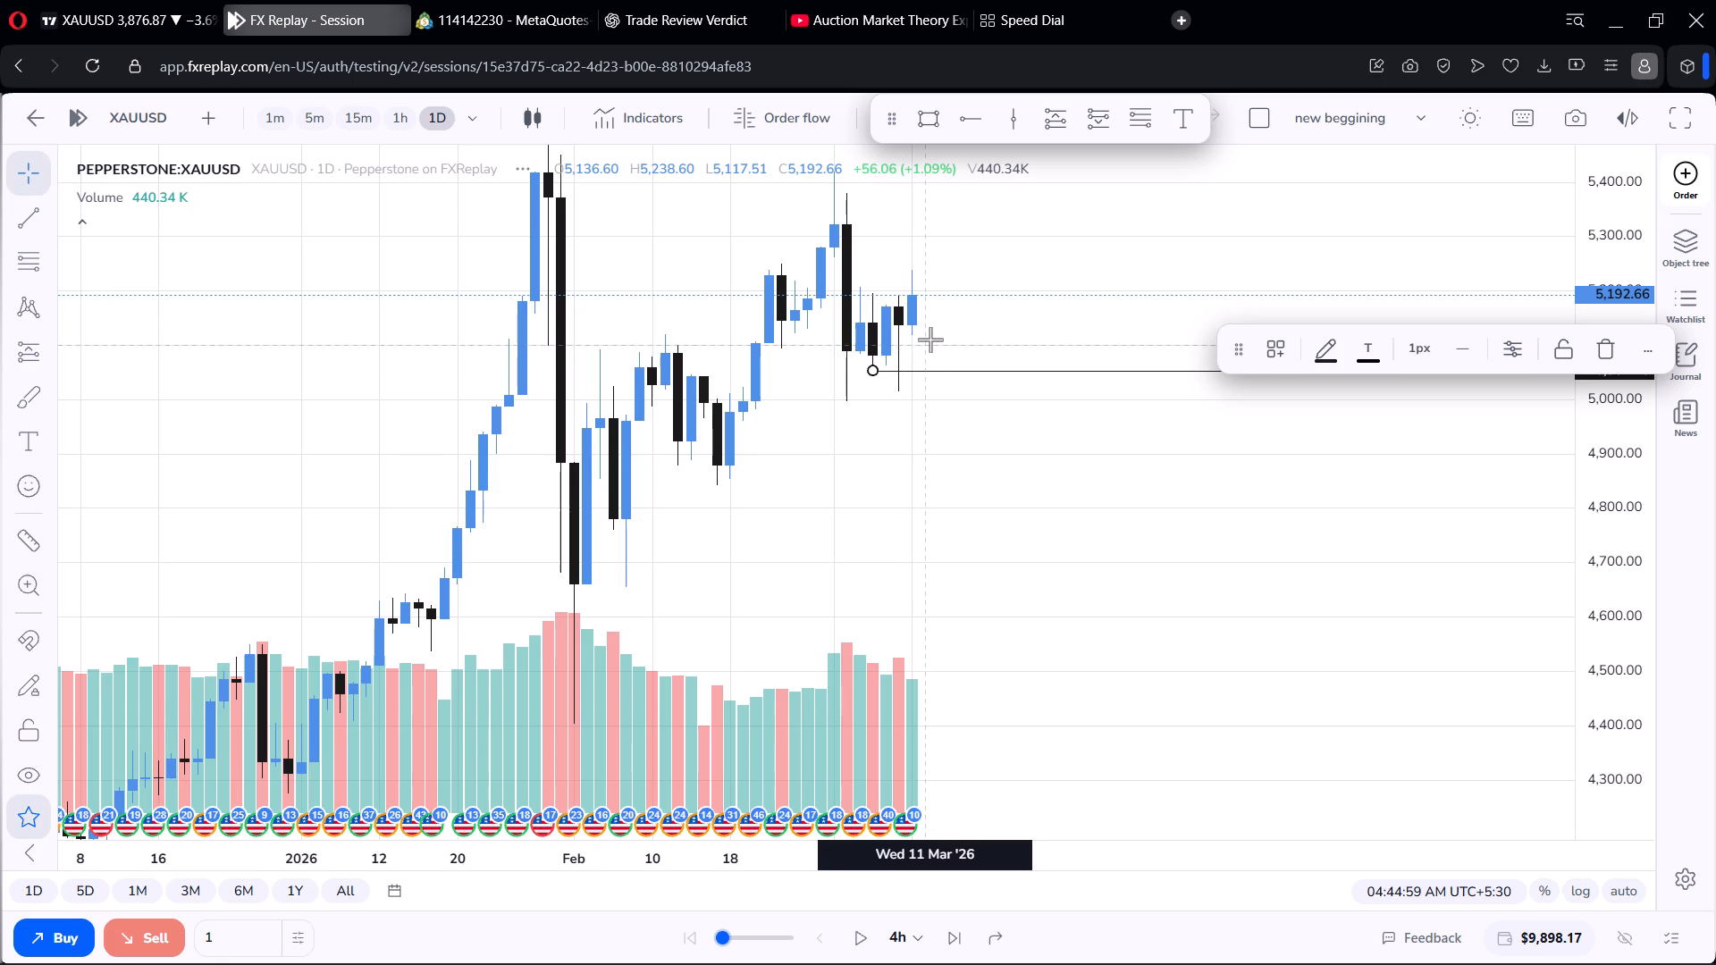
scroll(959, 317, up, 5)
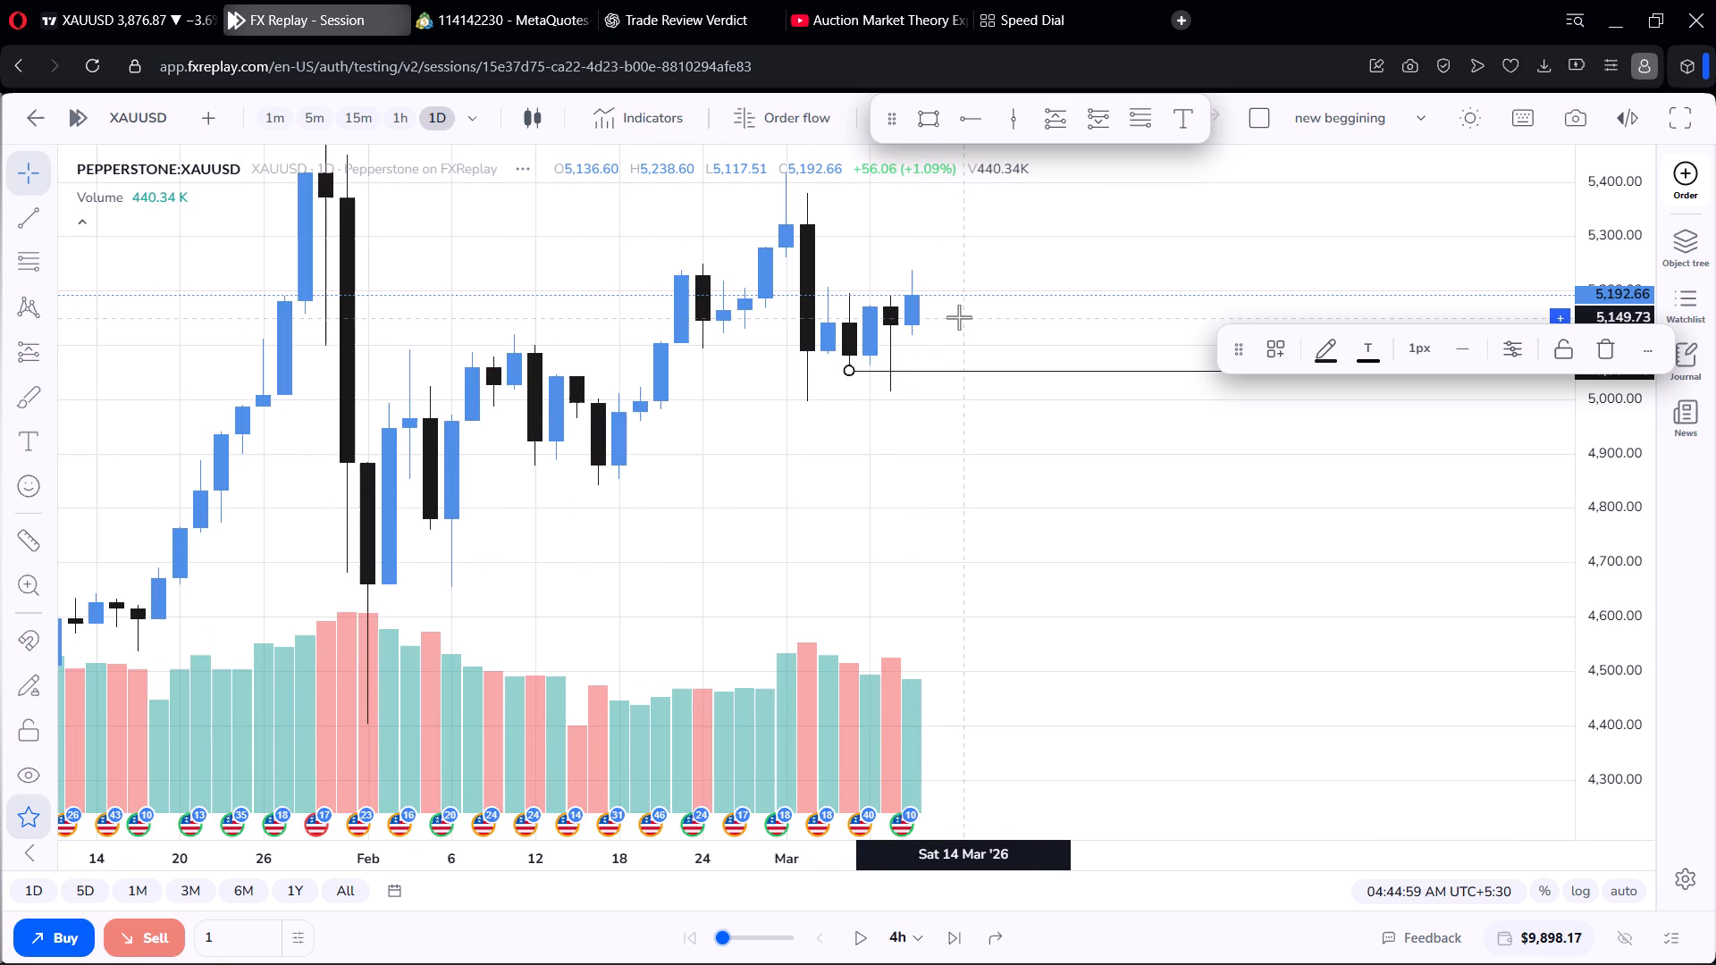
scroll(959, 317, down, 6)
drag(951, 259, 947, 336)
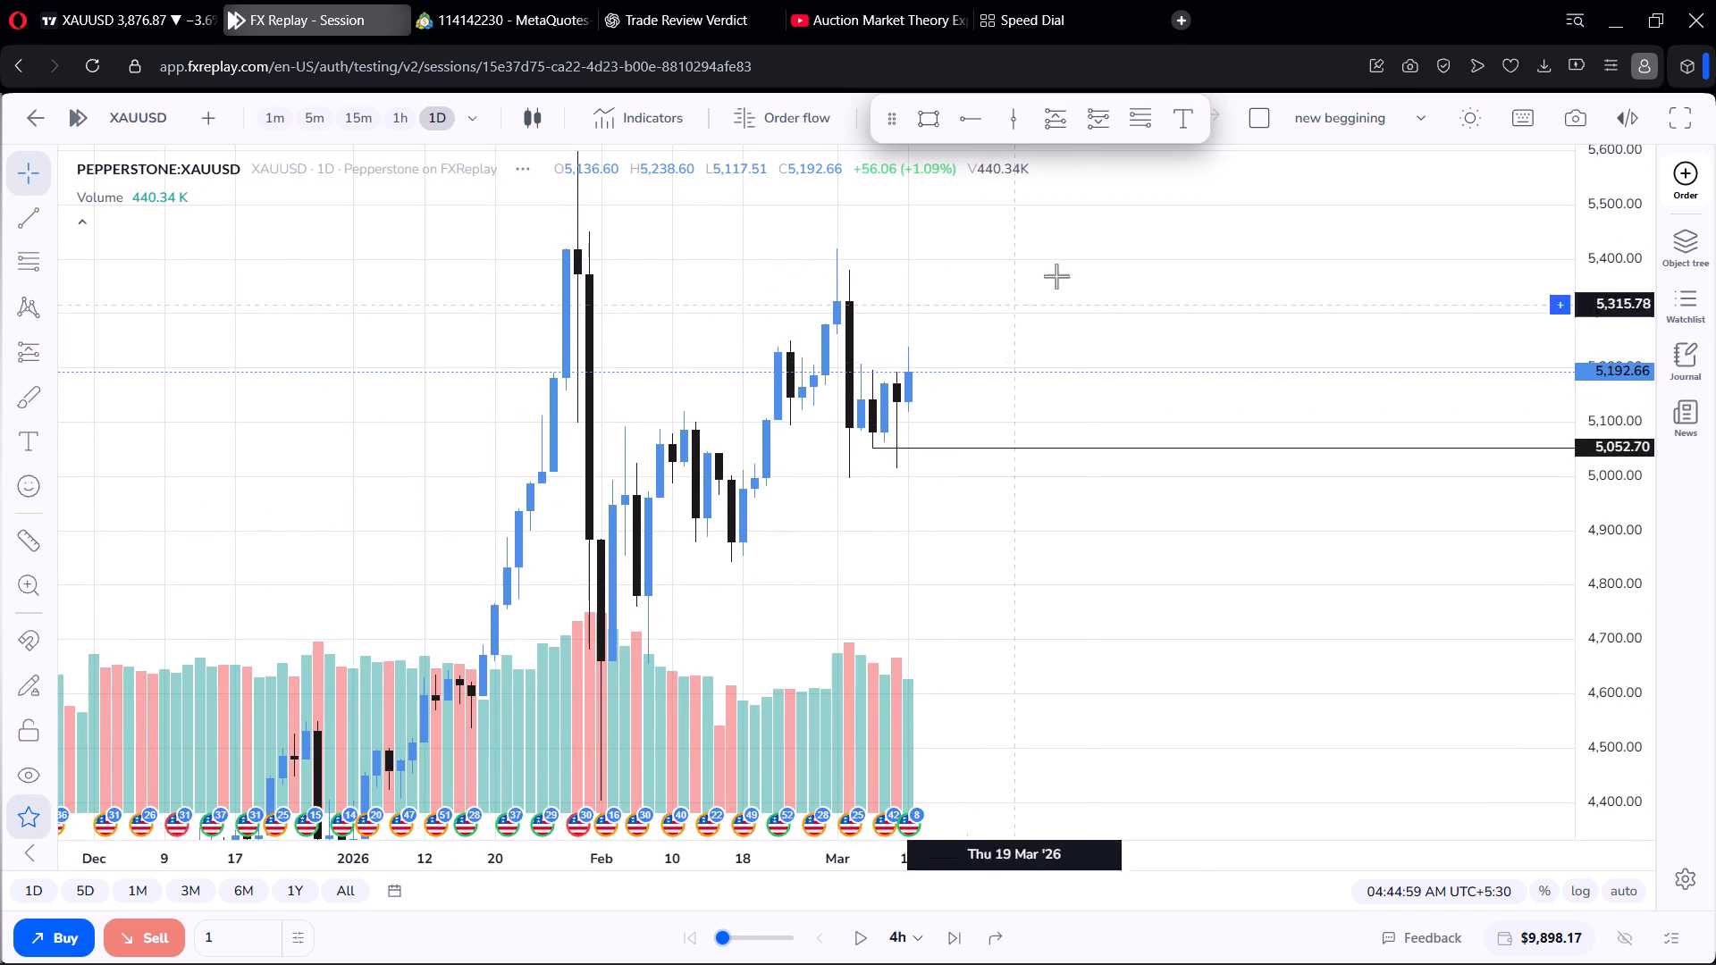
Move the black 5,052.70 horizontal ray to the low of the 10 March daily candle, at about 5,118.47.
drag(999, 448, 1033, 414)
click(1039, 428)
click(1049, 414)
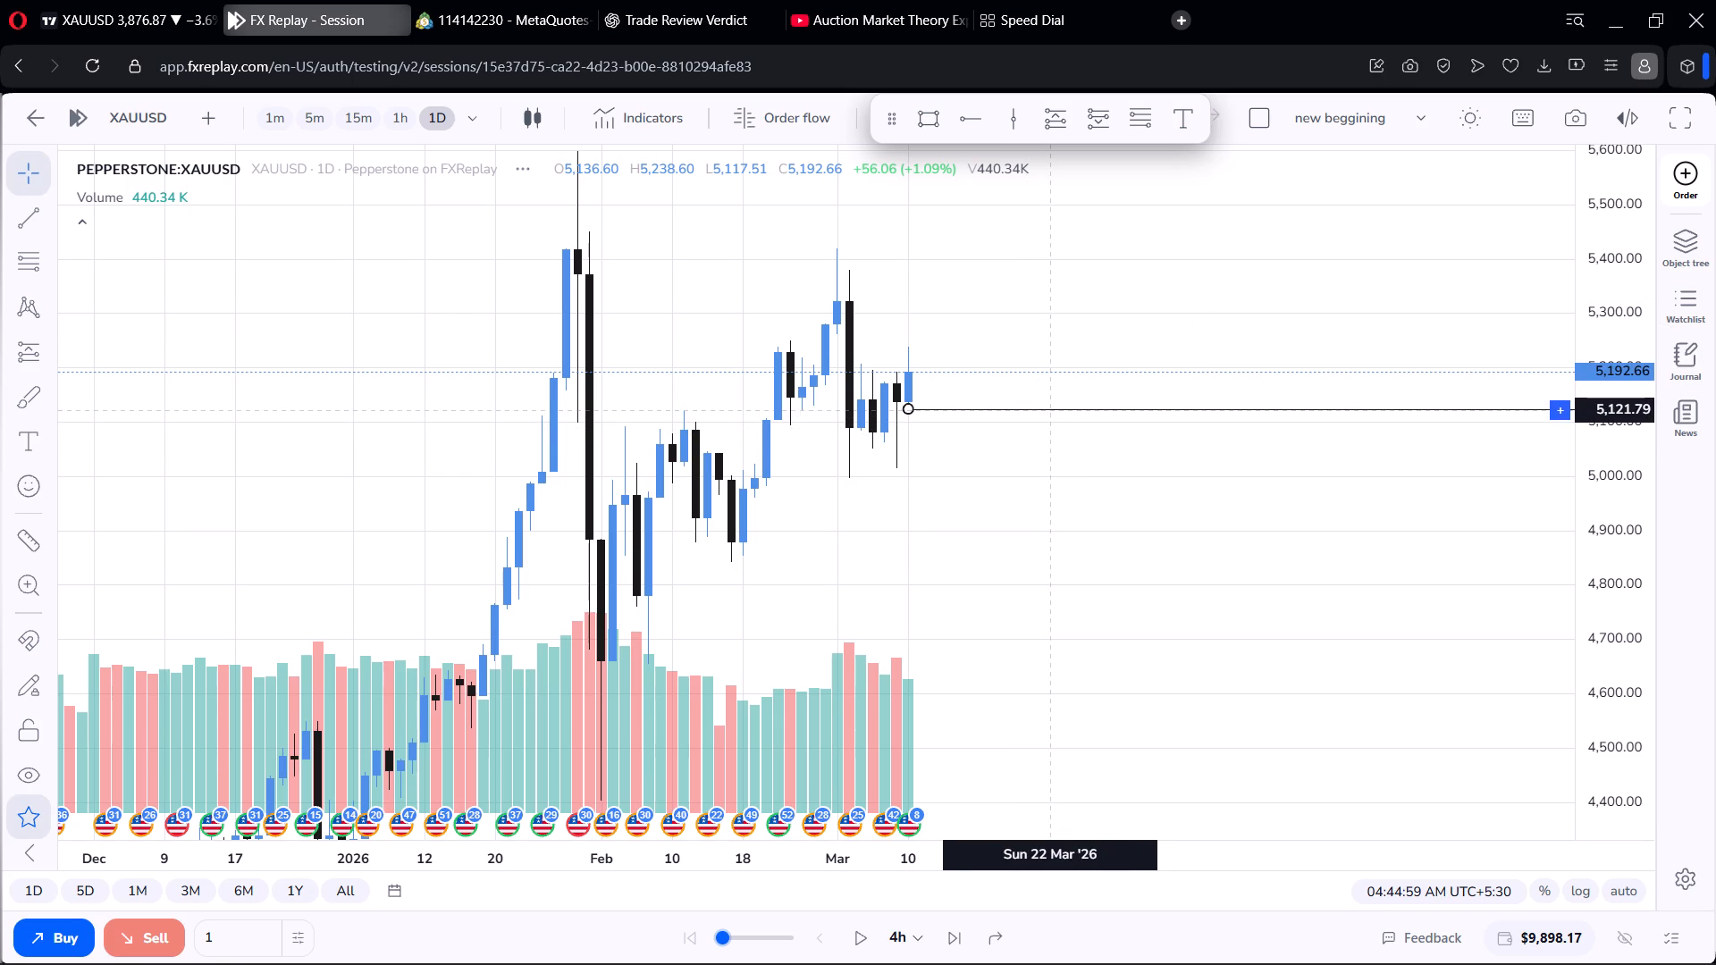
click(1041, 437)
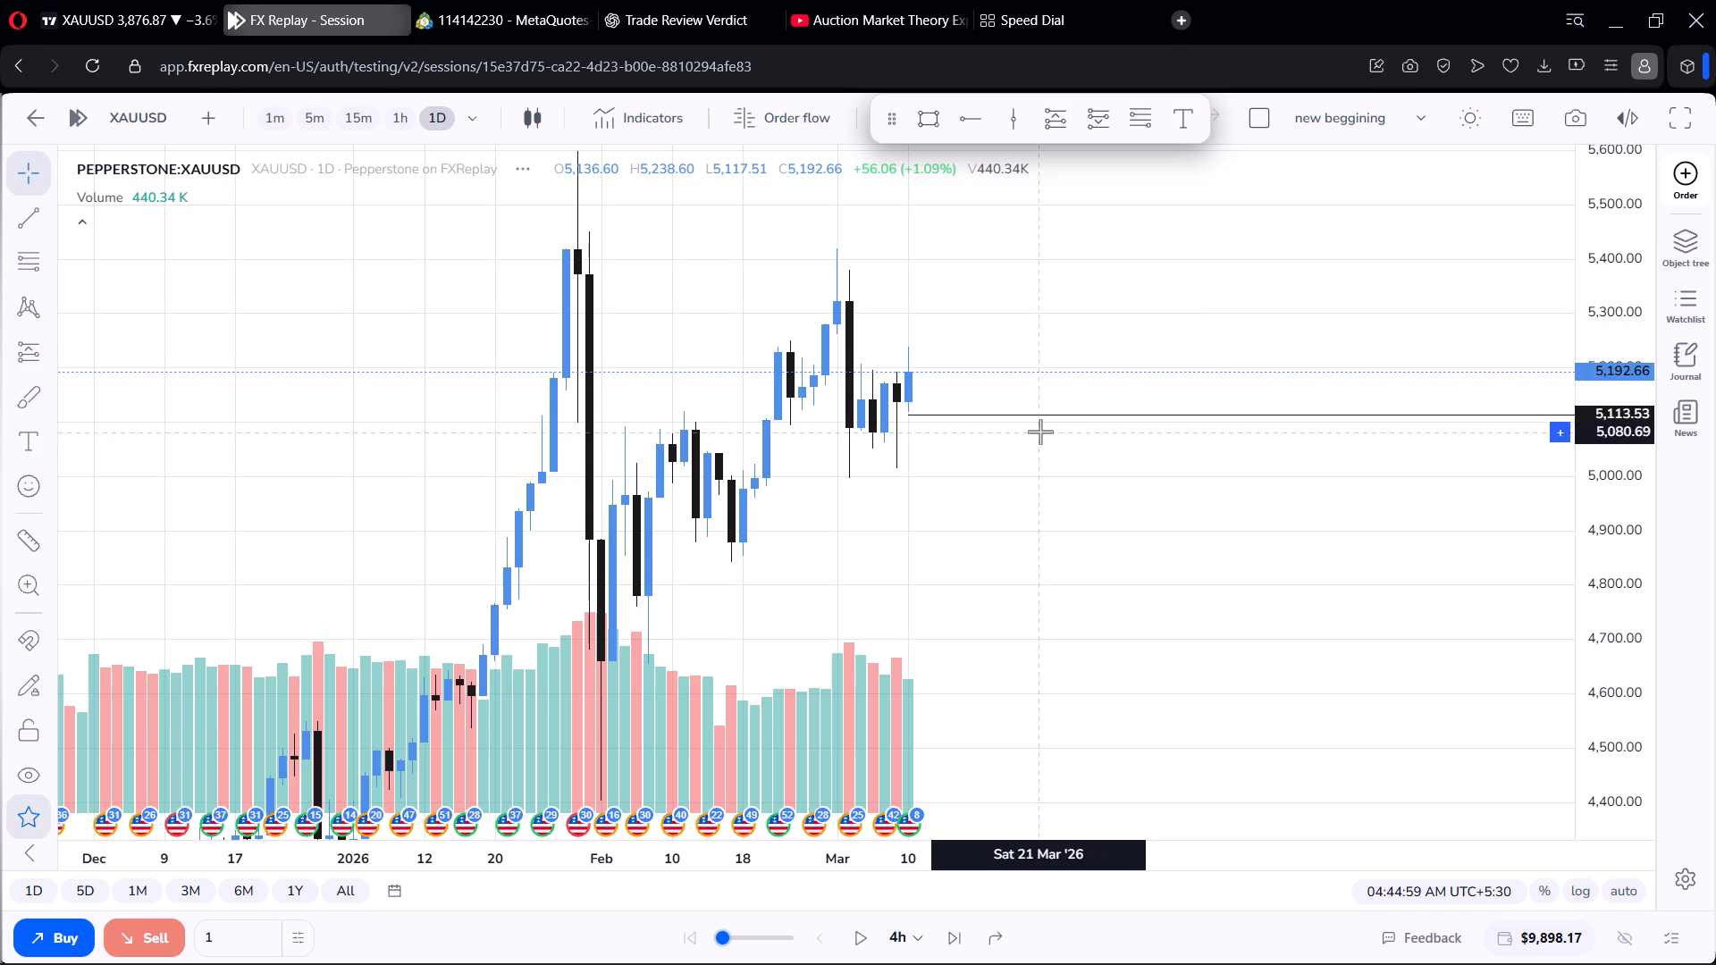
click(1038, 418)
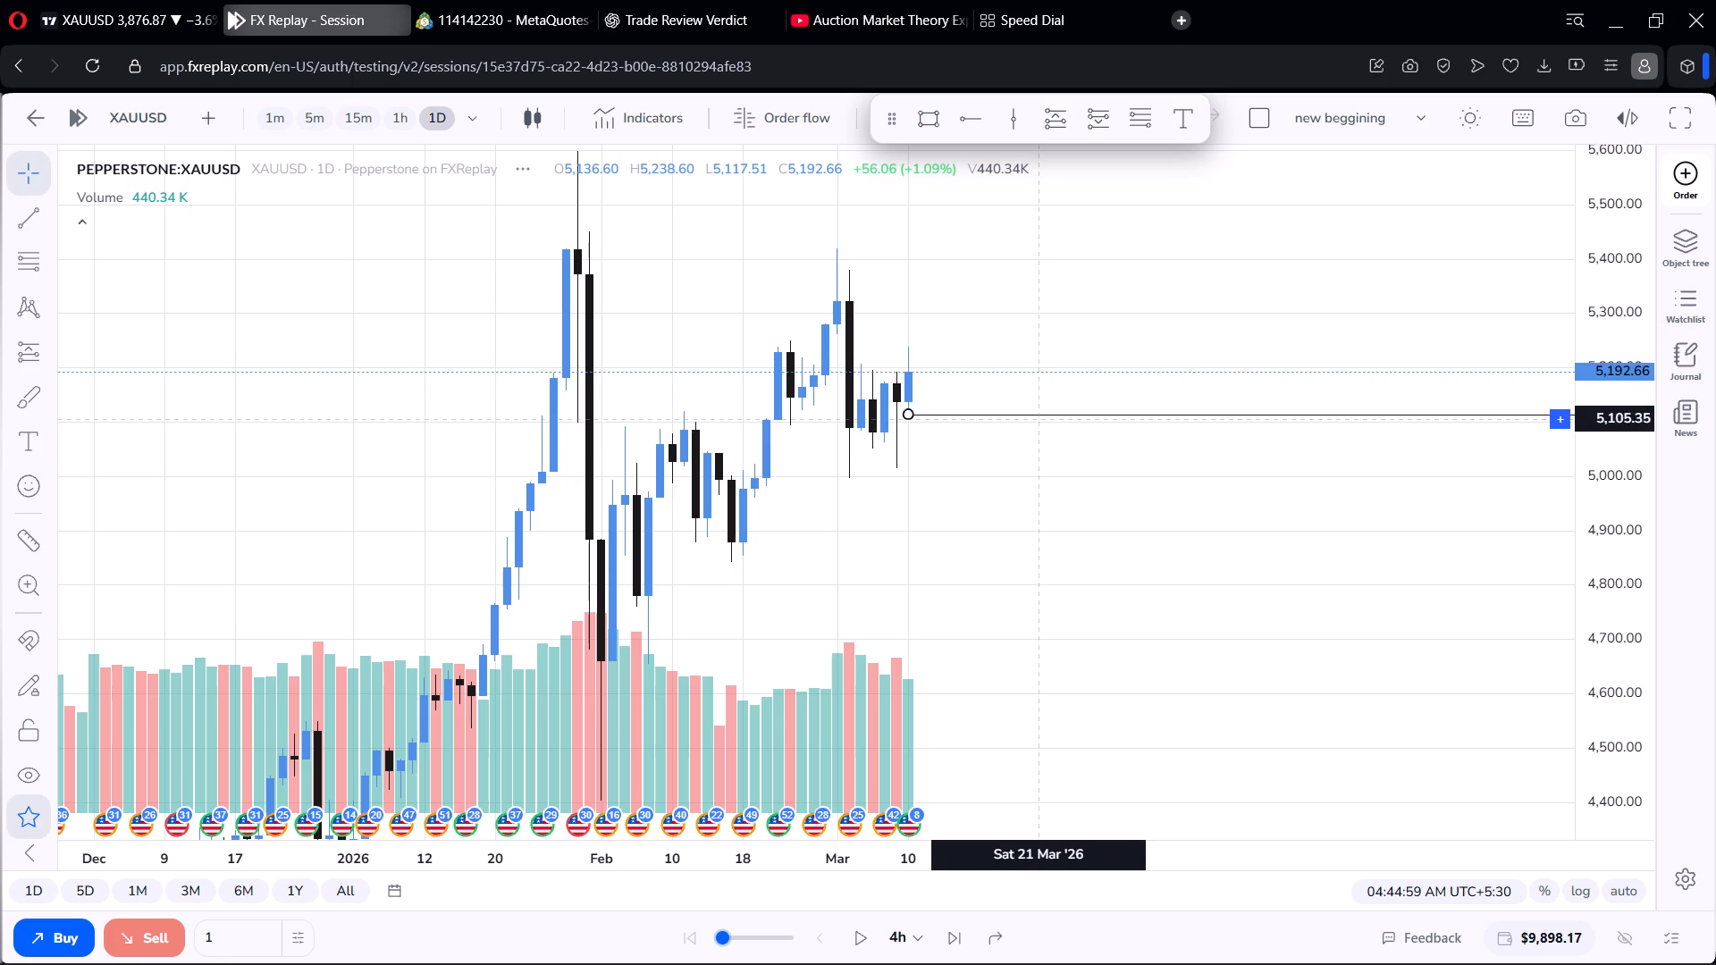
click(1003, 319)
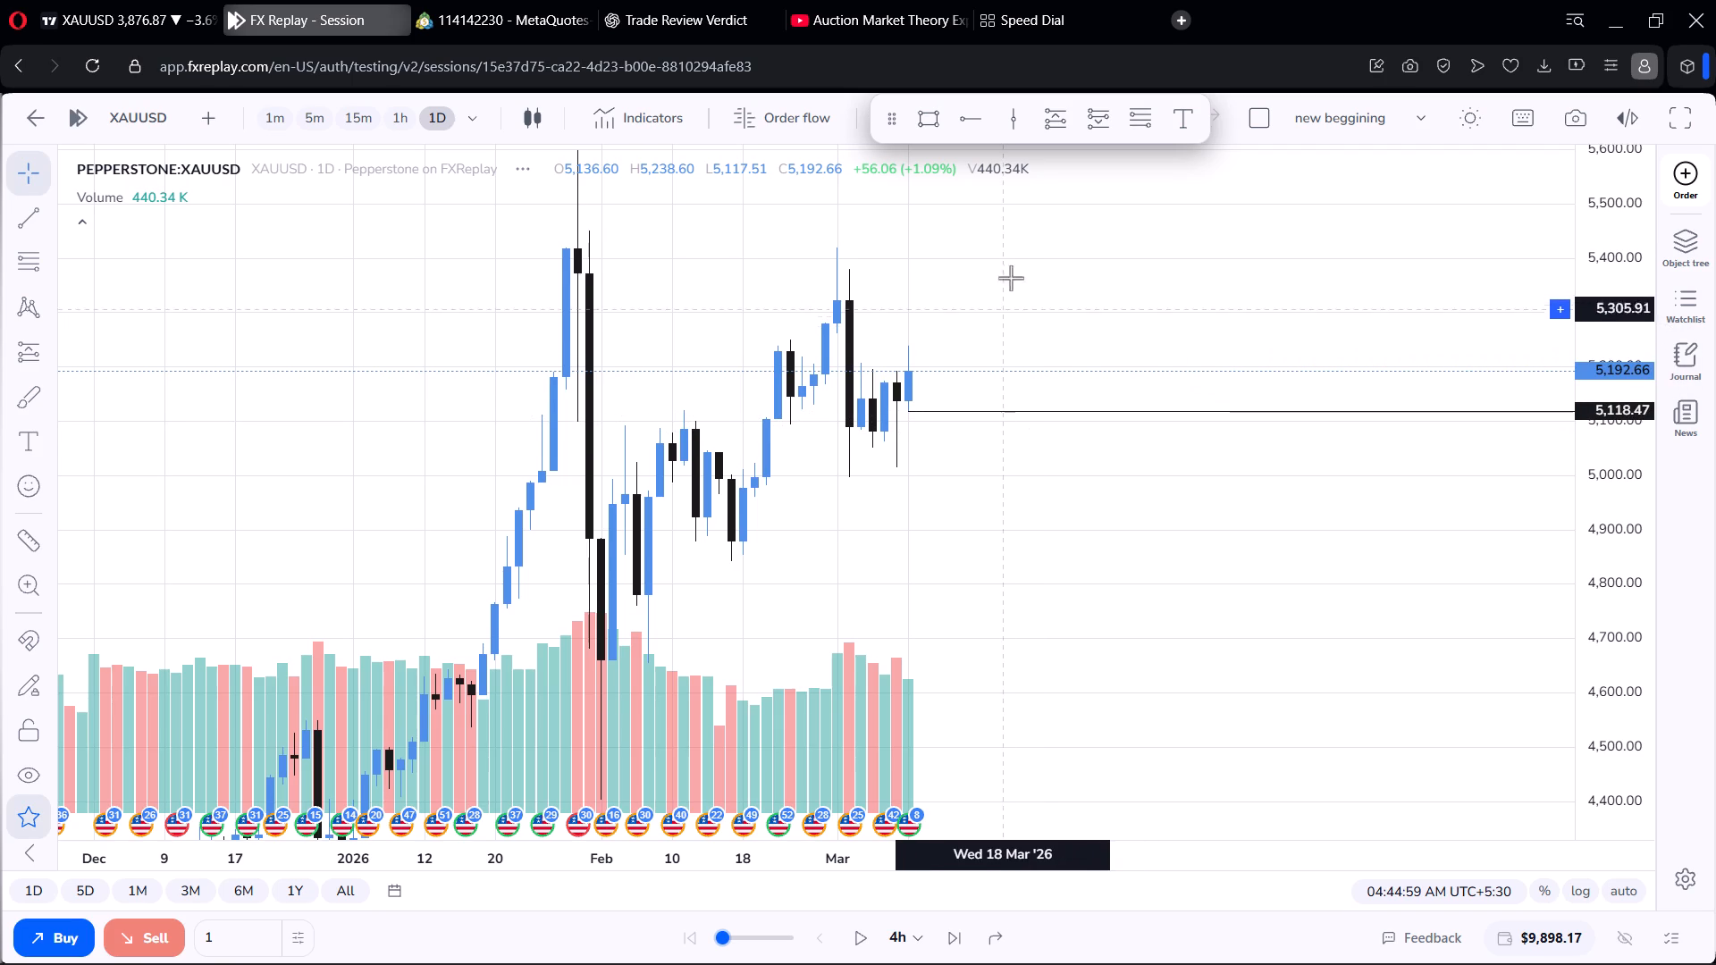
Add a black horizontal ray starting at the high of the 10 March daily candle, at about 5,238.51.
click(983, 119)
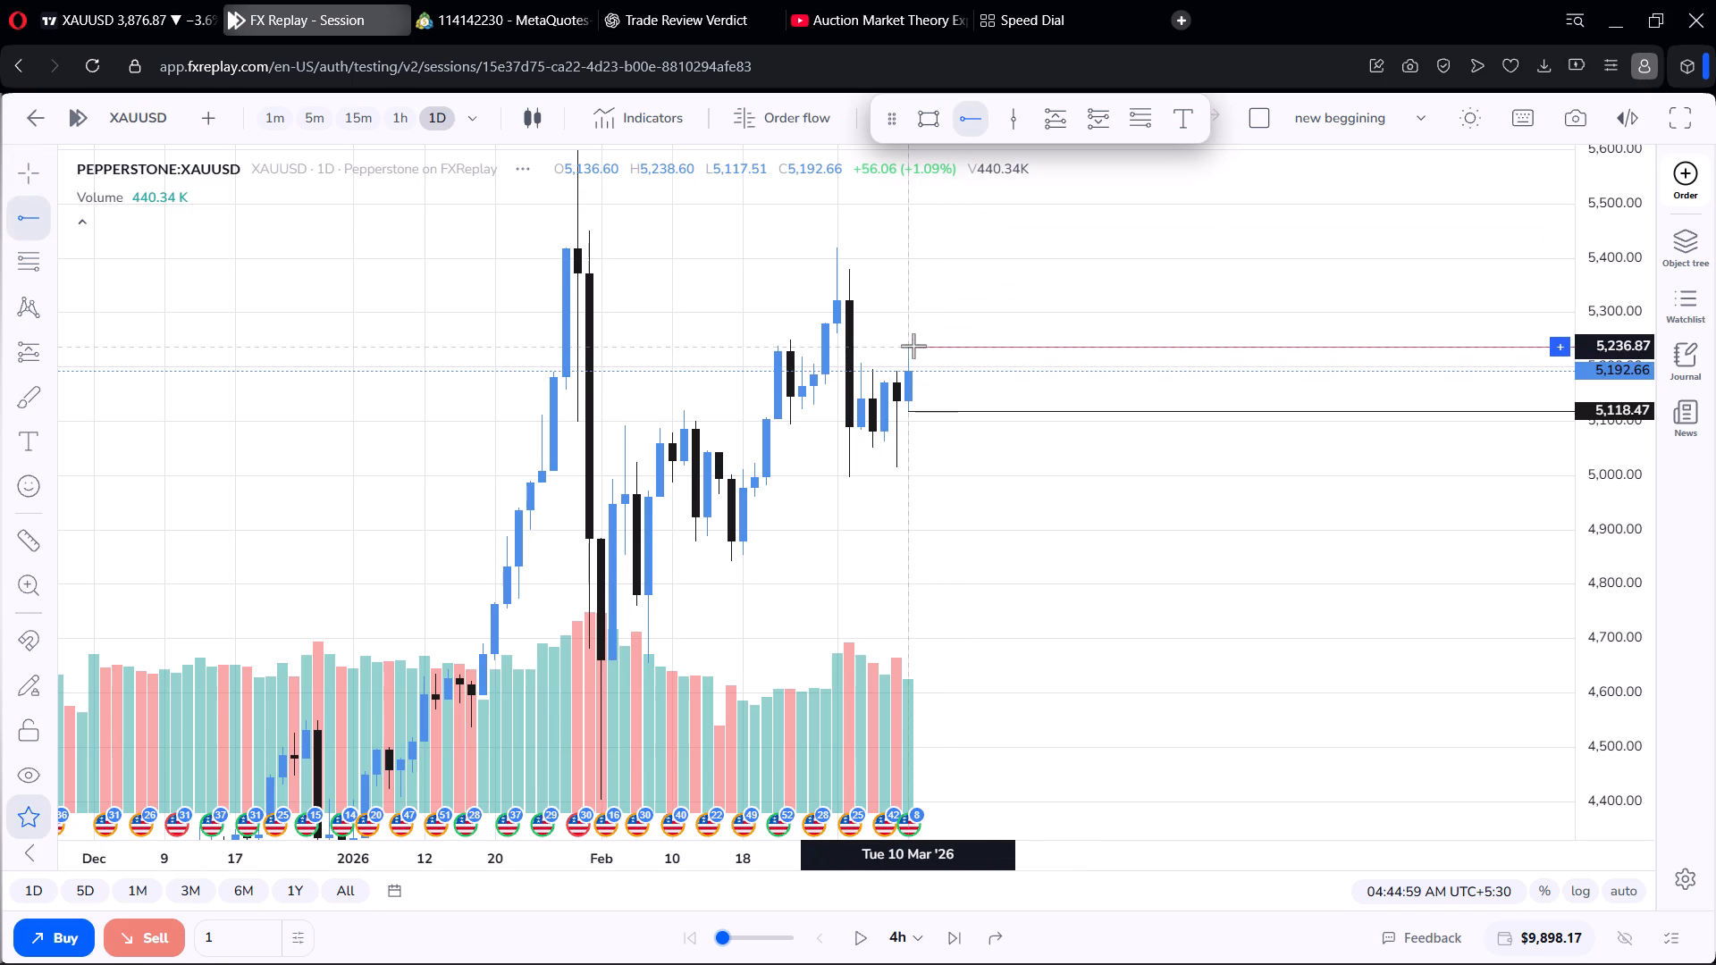
click(909, 341)
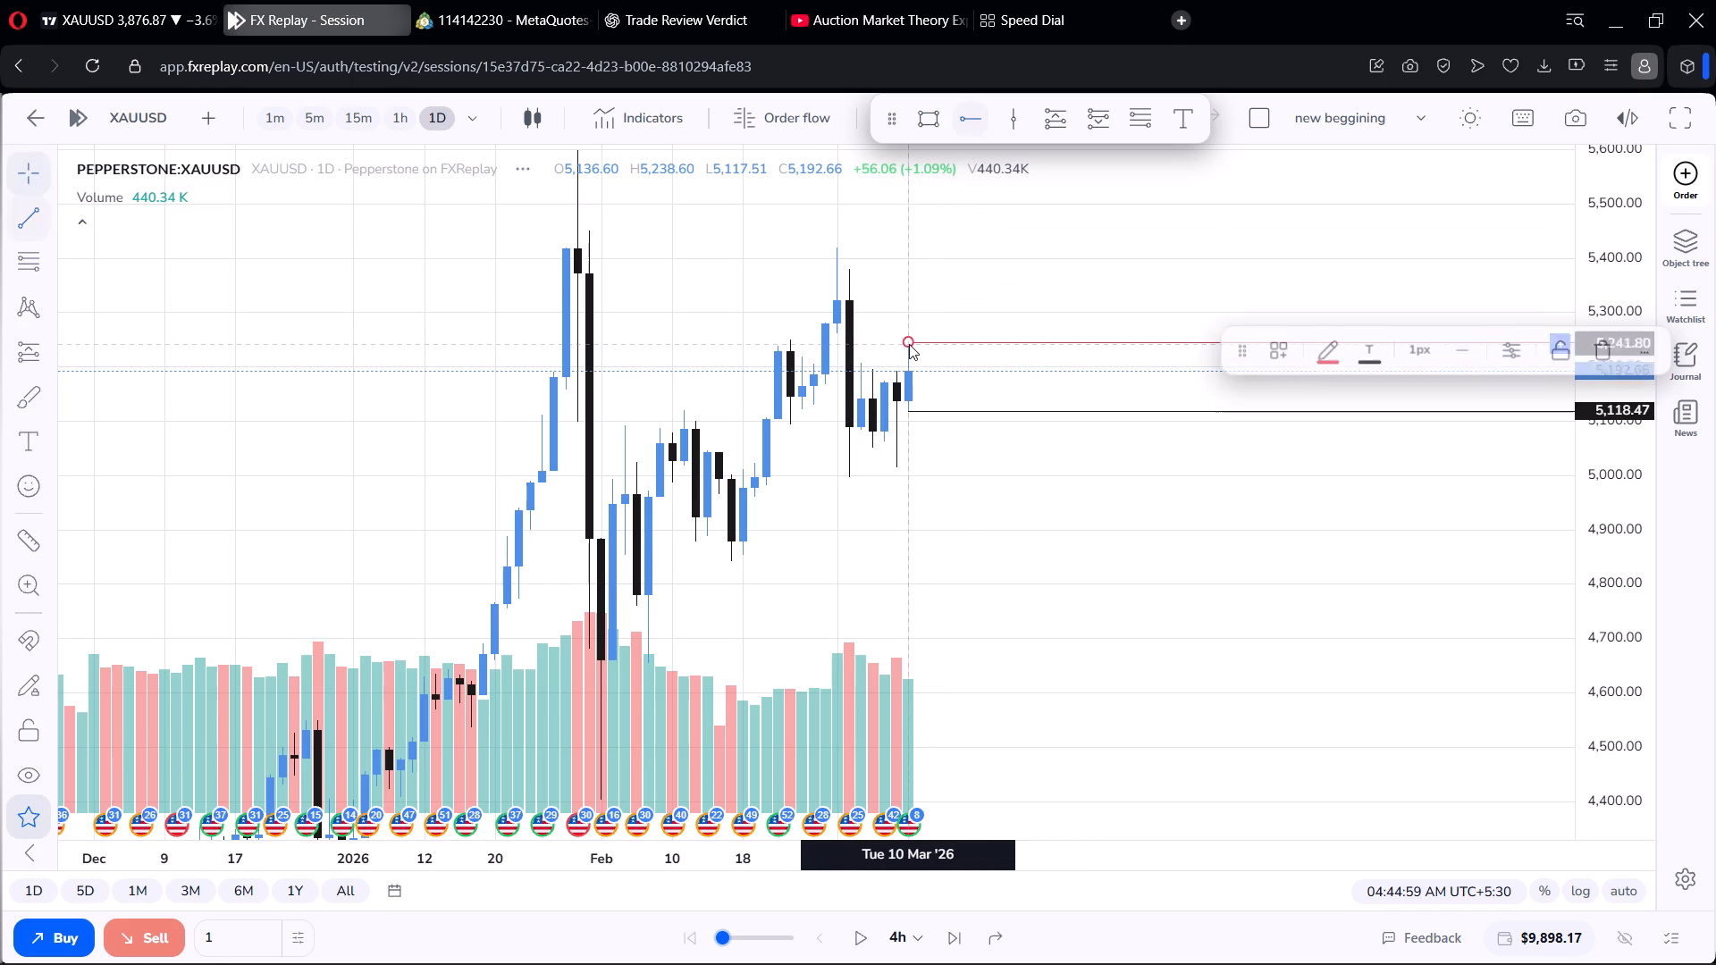
click(1321, 339)
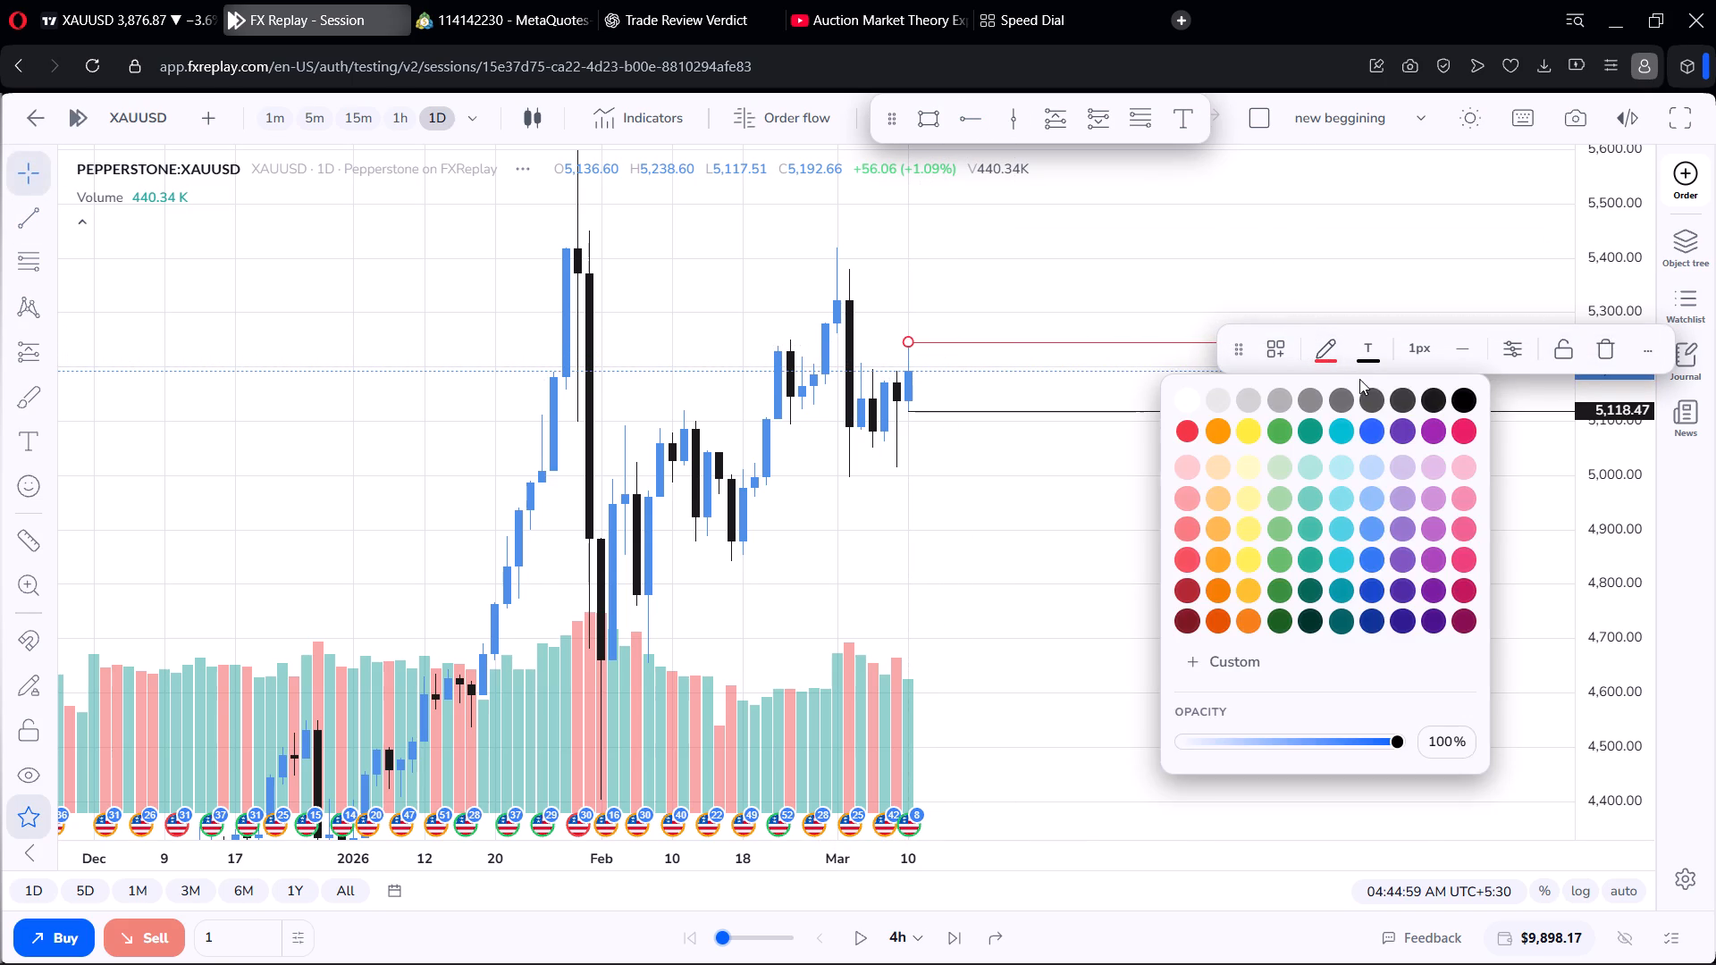
click(1458, 392)
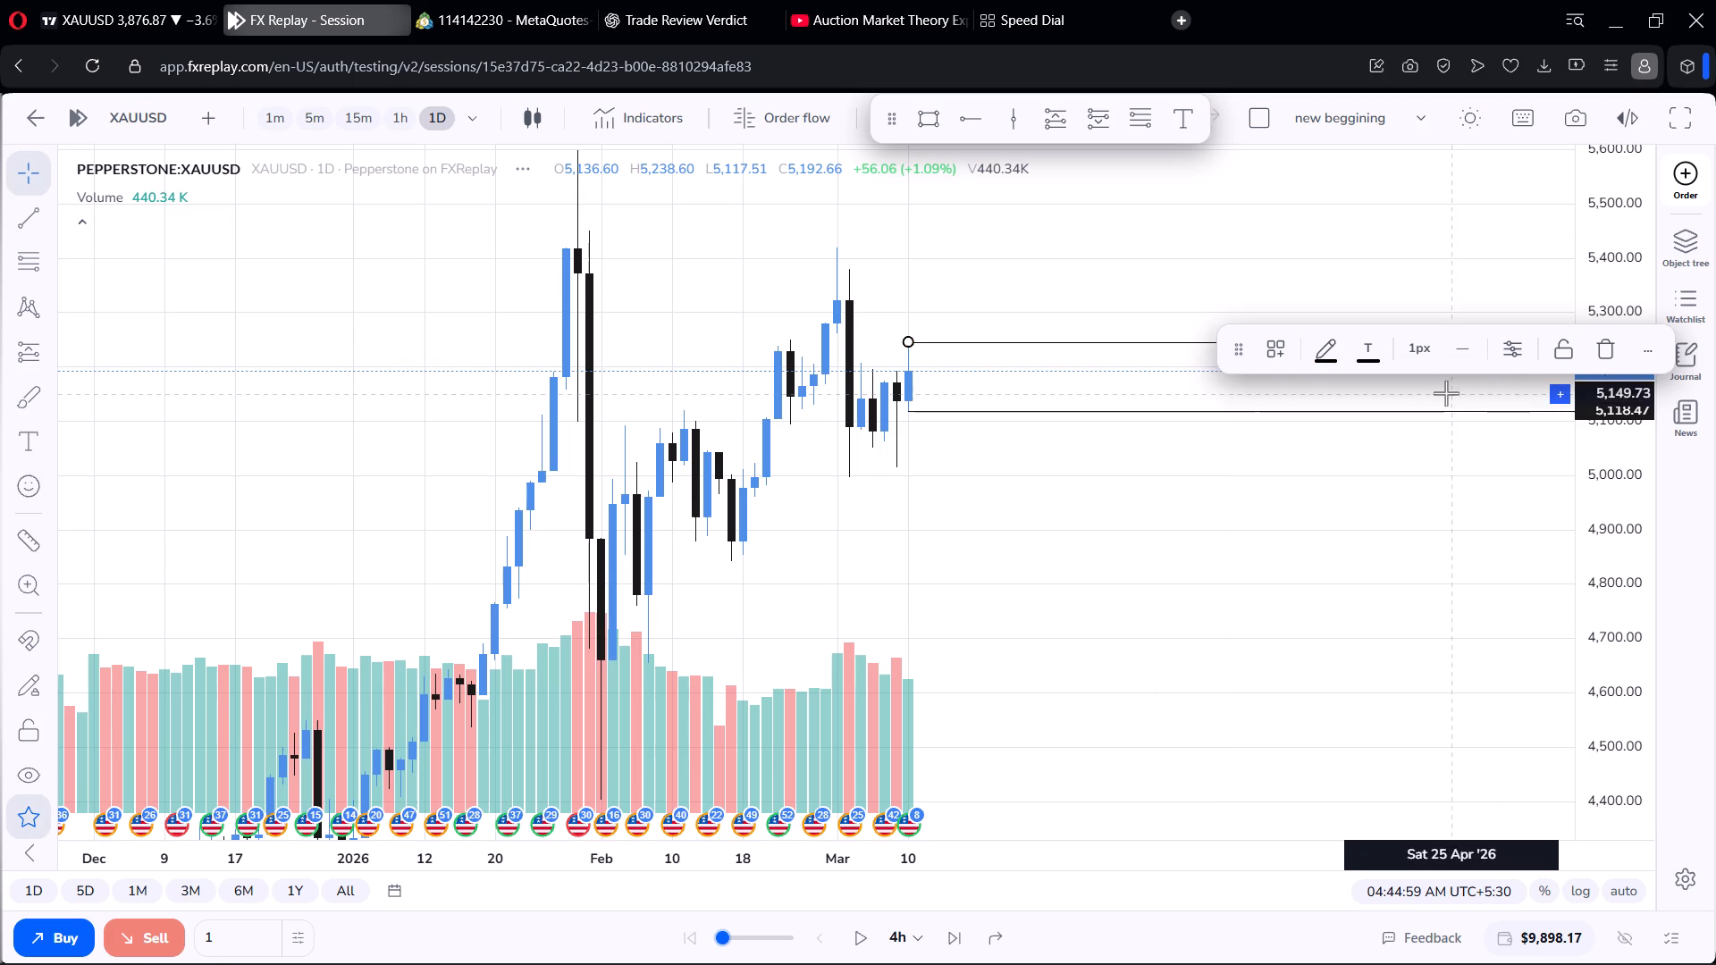
click(1206, 401)
click(1235, 337)
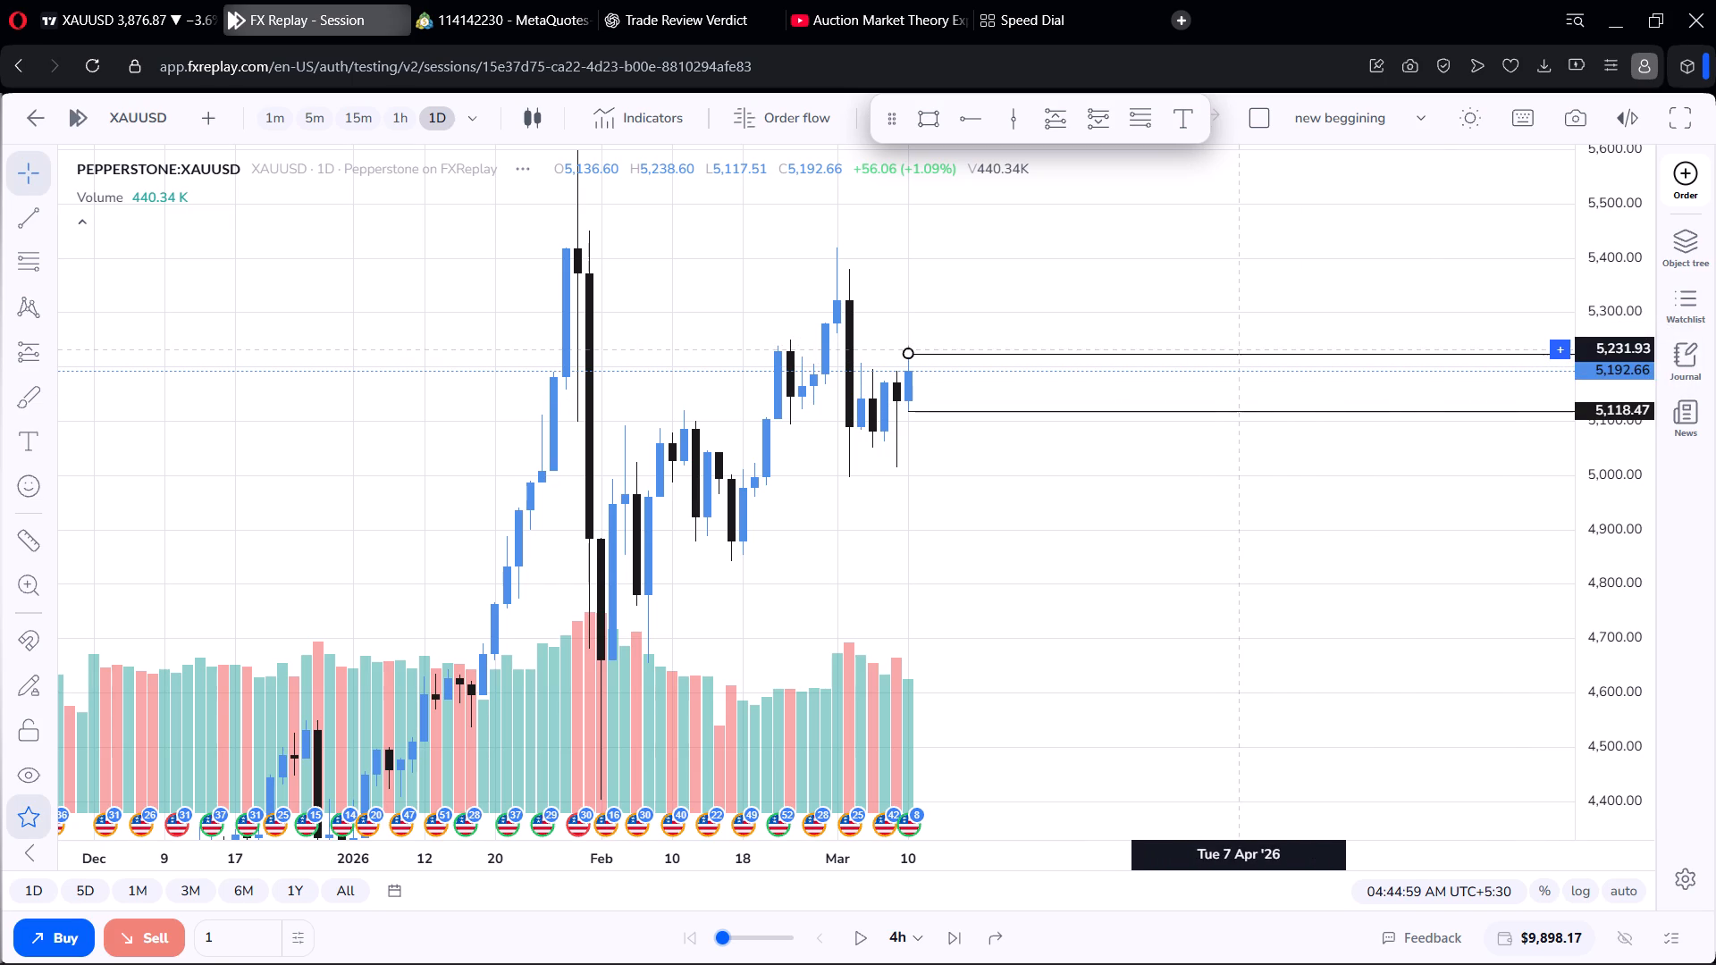
click(1254, 394)
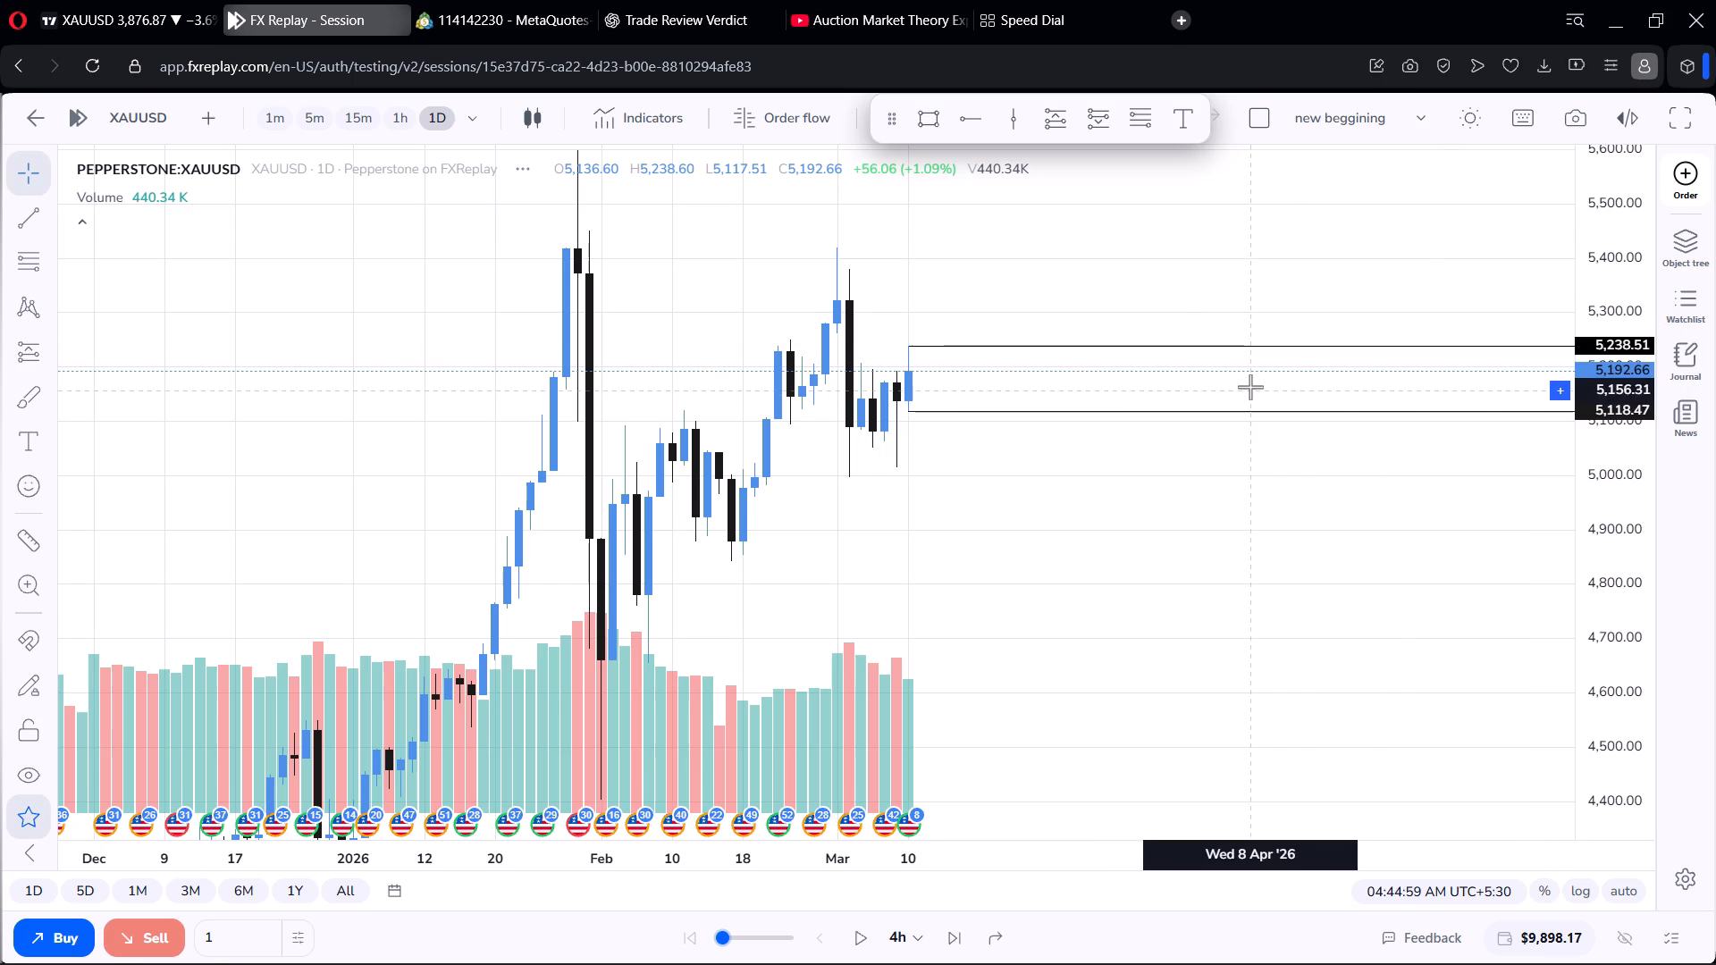
Switch the chart to the 1h timeframe and bring the recent price action around the two rays into view.
scroll(1249, 385, up, 6)
scroll(1248, 385, down, 13)
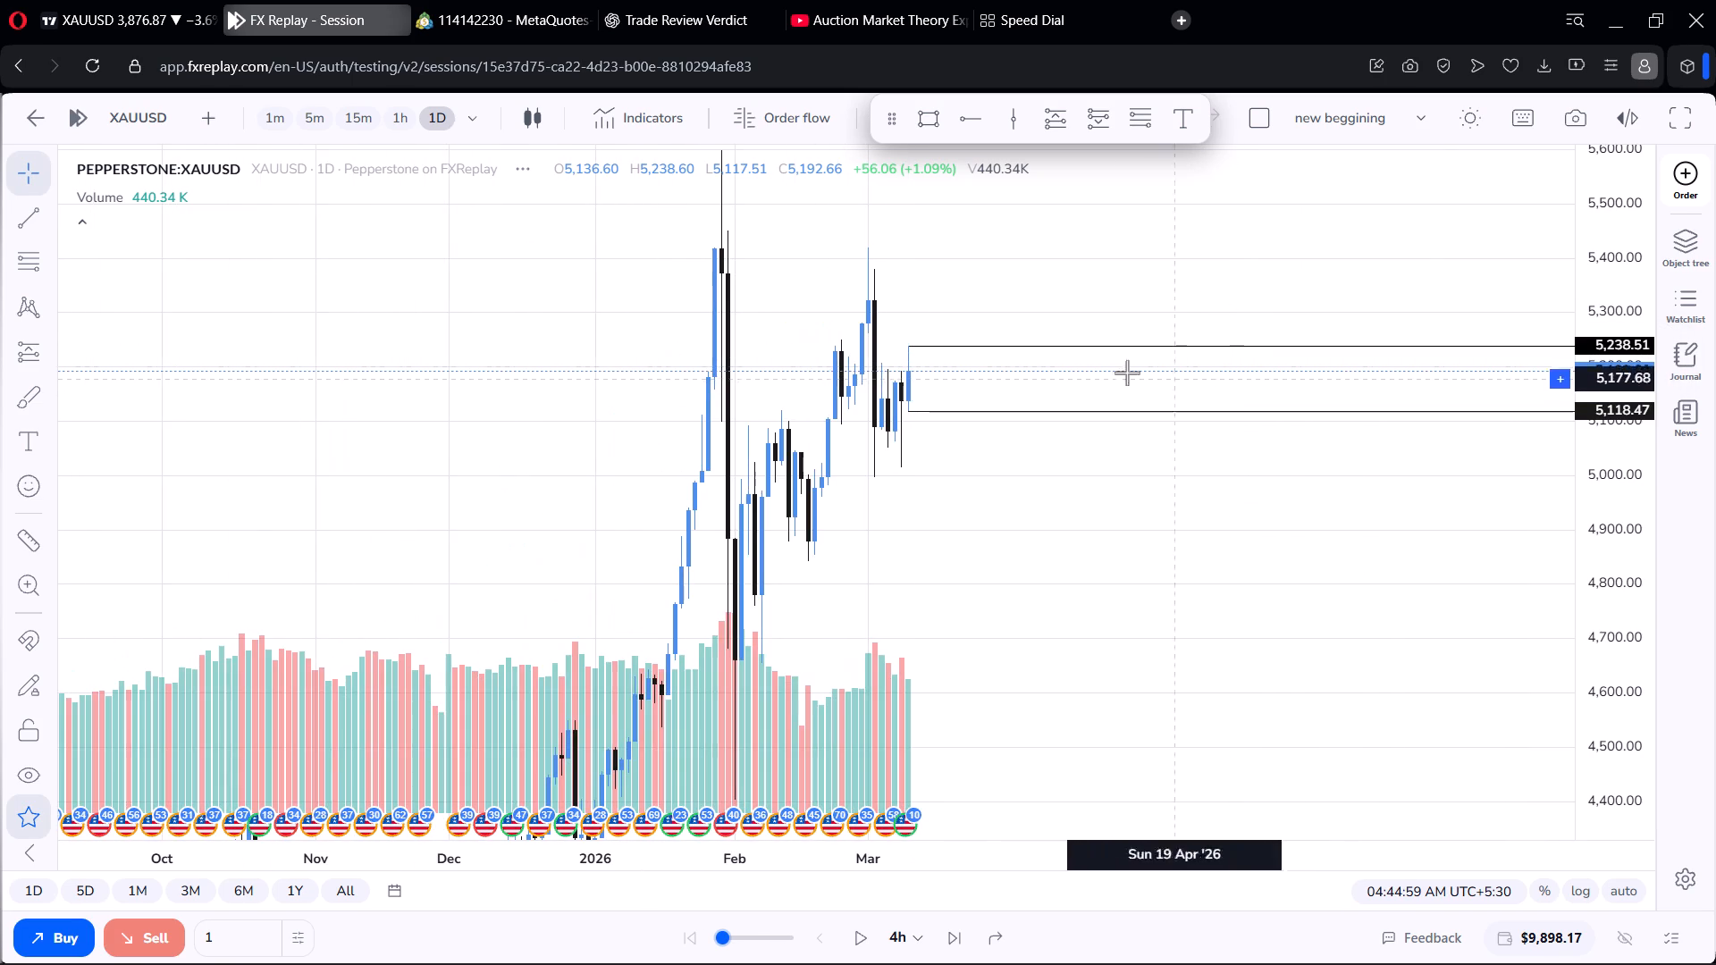
drag(906, 239, 887, 216)
click(403, 121)
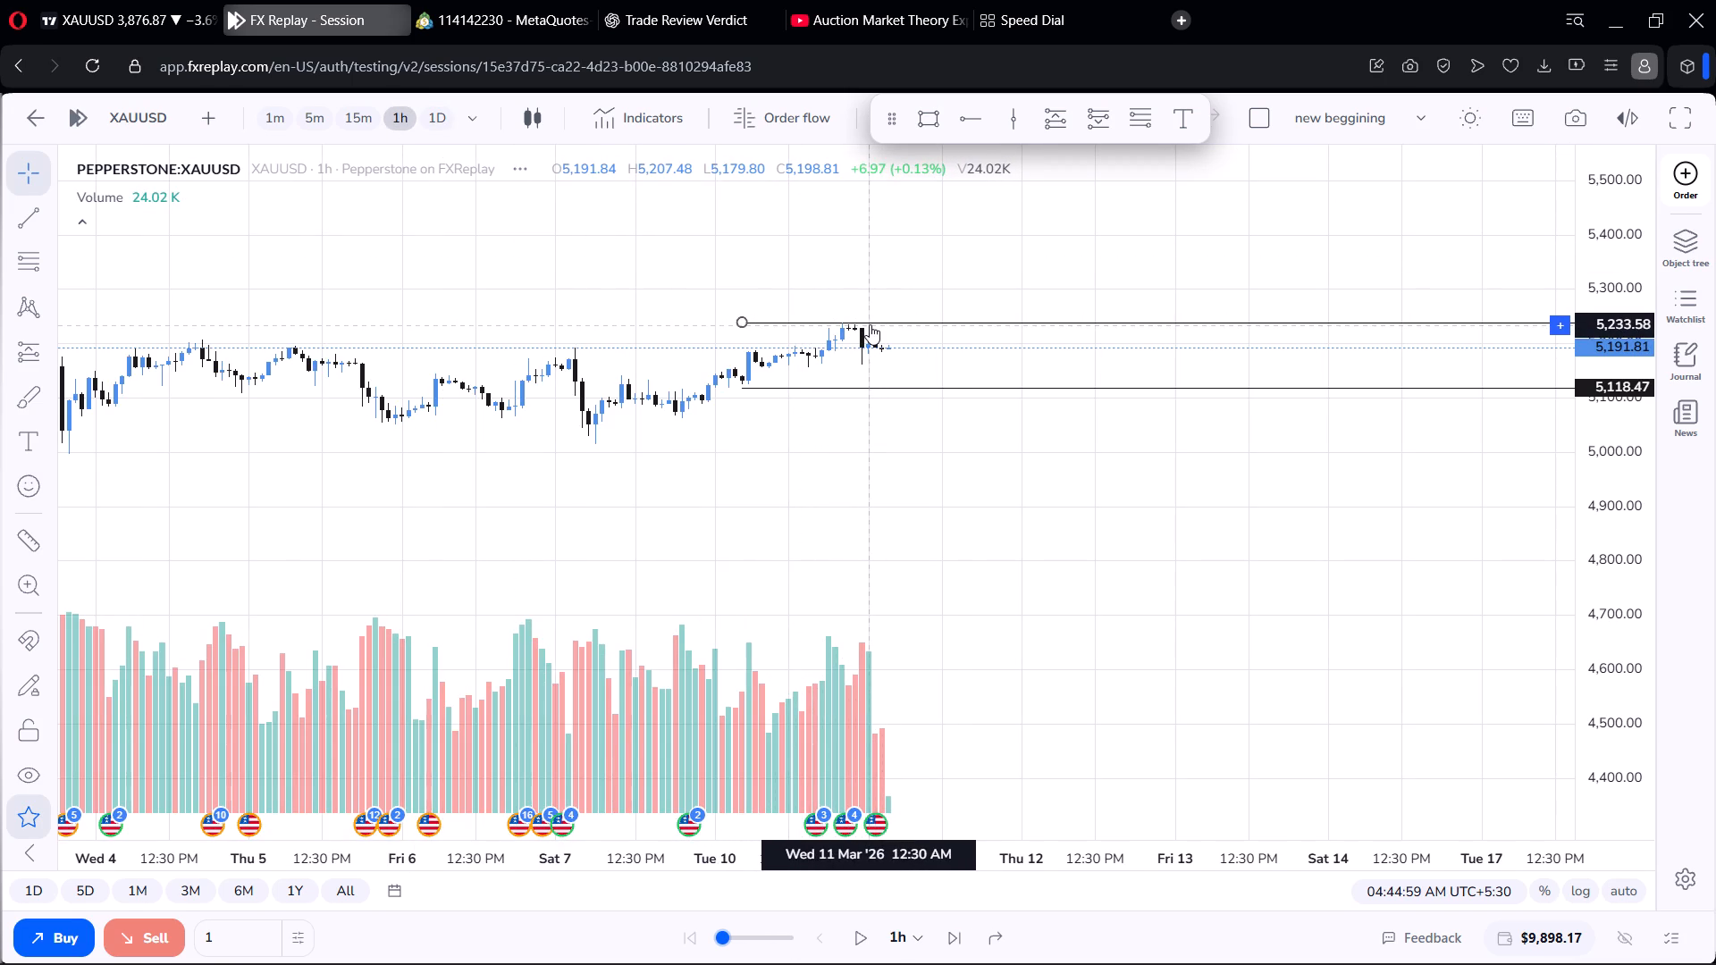
scroll(873, 317, down, 9)
drag(877, 284, 814, 238)
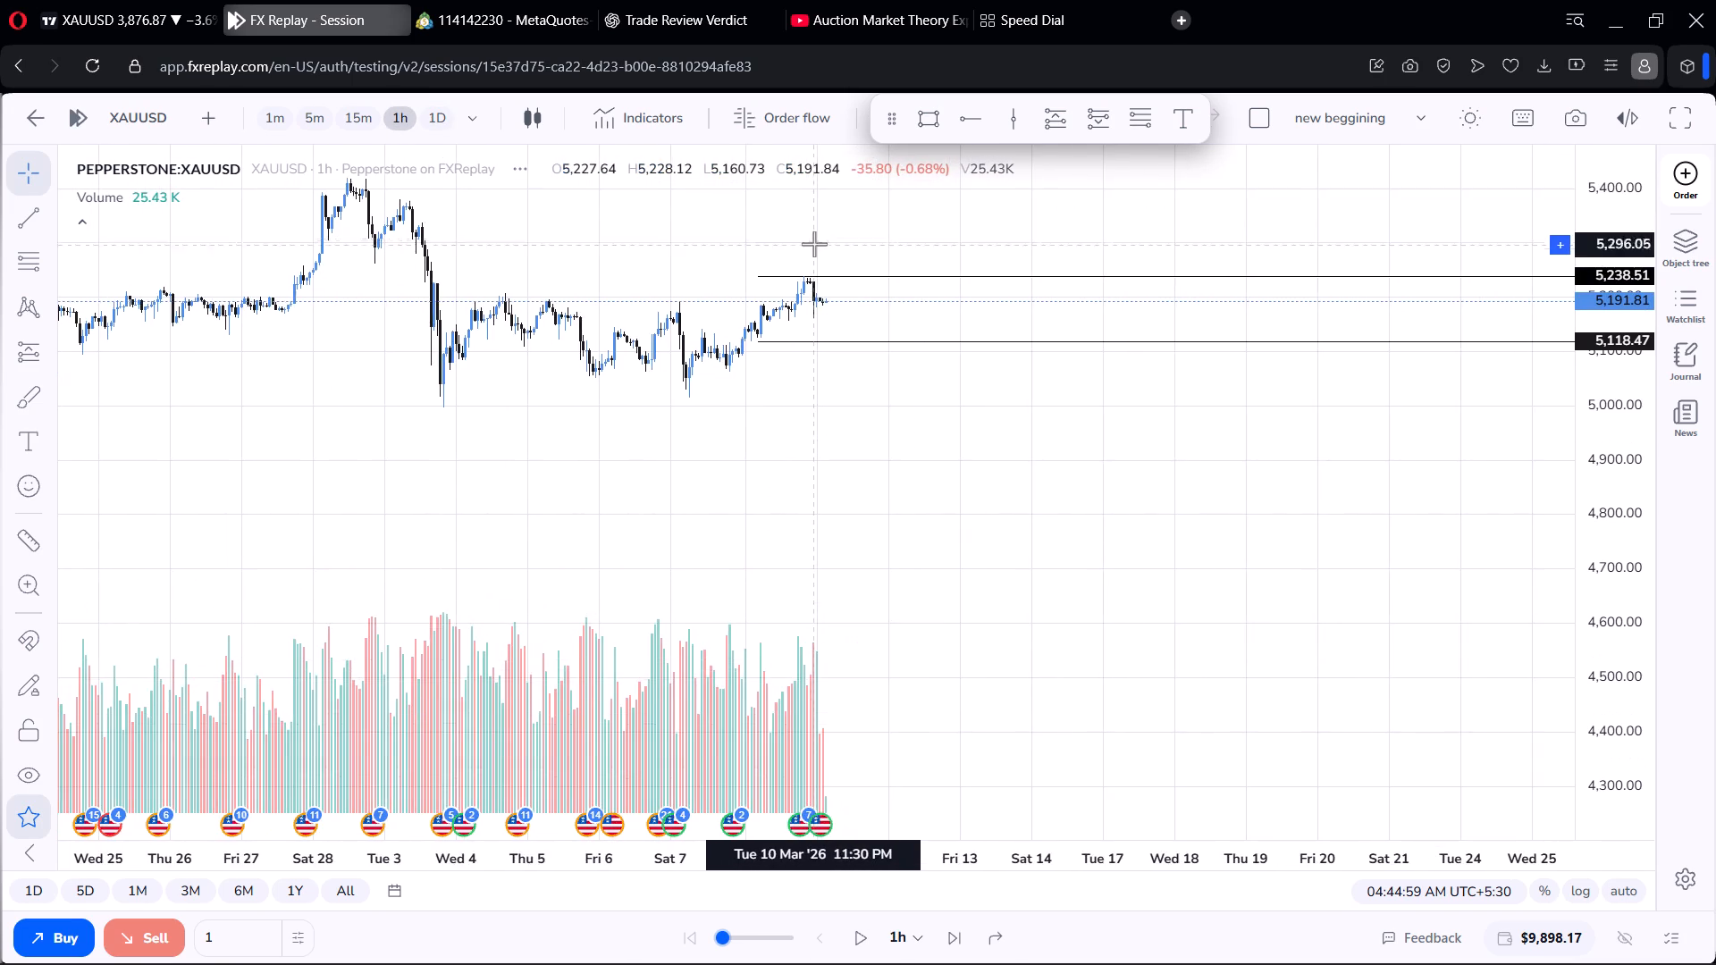
Examine the price action around the two horizontal rays on the 1h timeframe and compare it with the daily candles.
scroll(814, 246, up, 5)
scroll(1643, 442, up, 14)
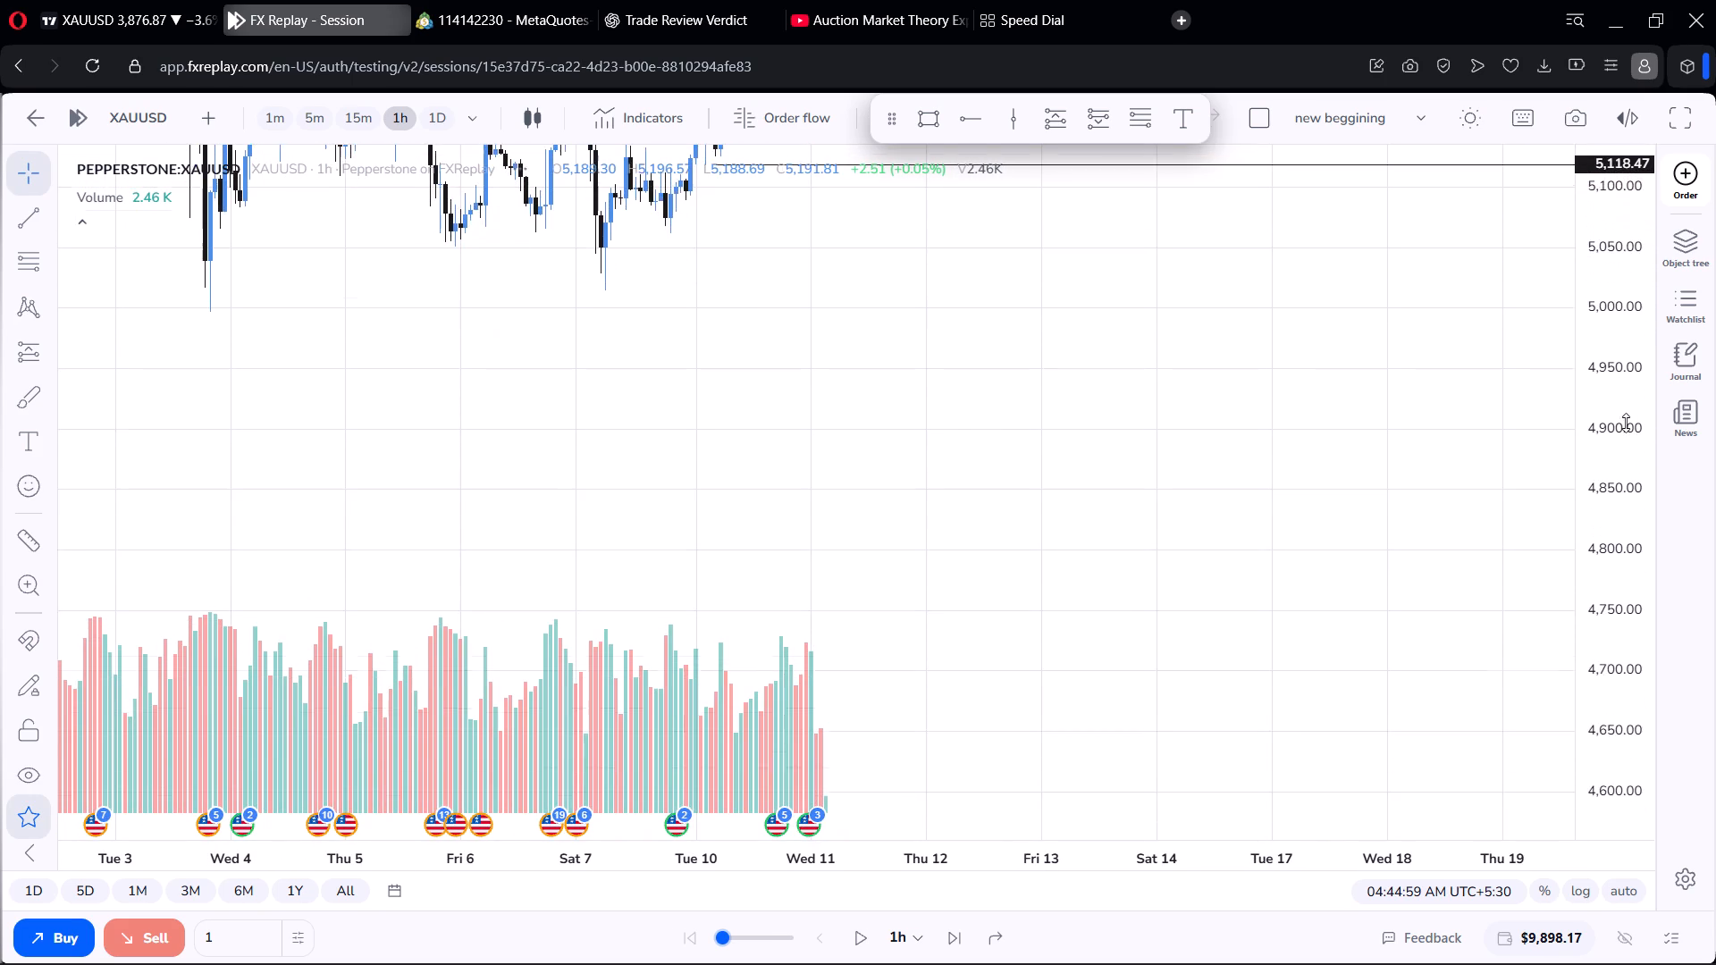
drag(1129, 276, 1219, 576)
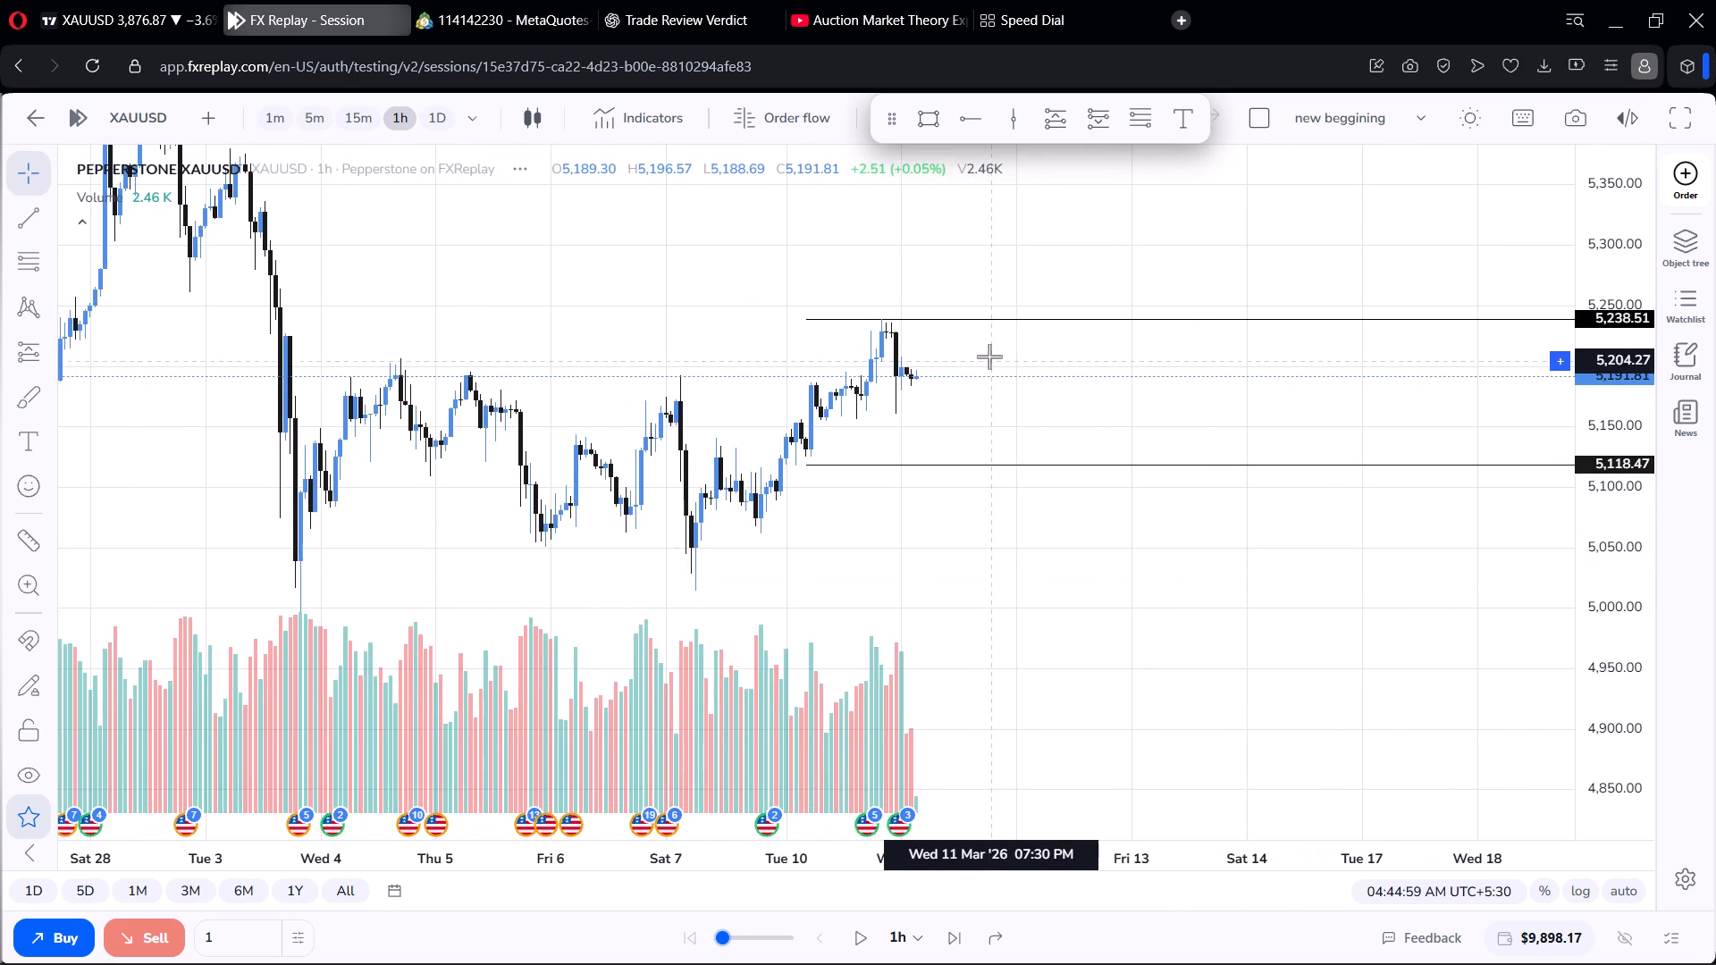
scroll(989, 357, up, 2)
scroll(992, 357, down, 3)
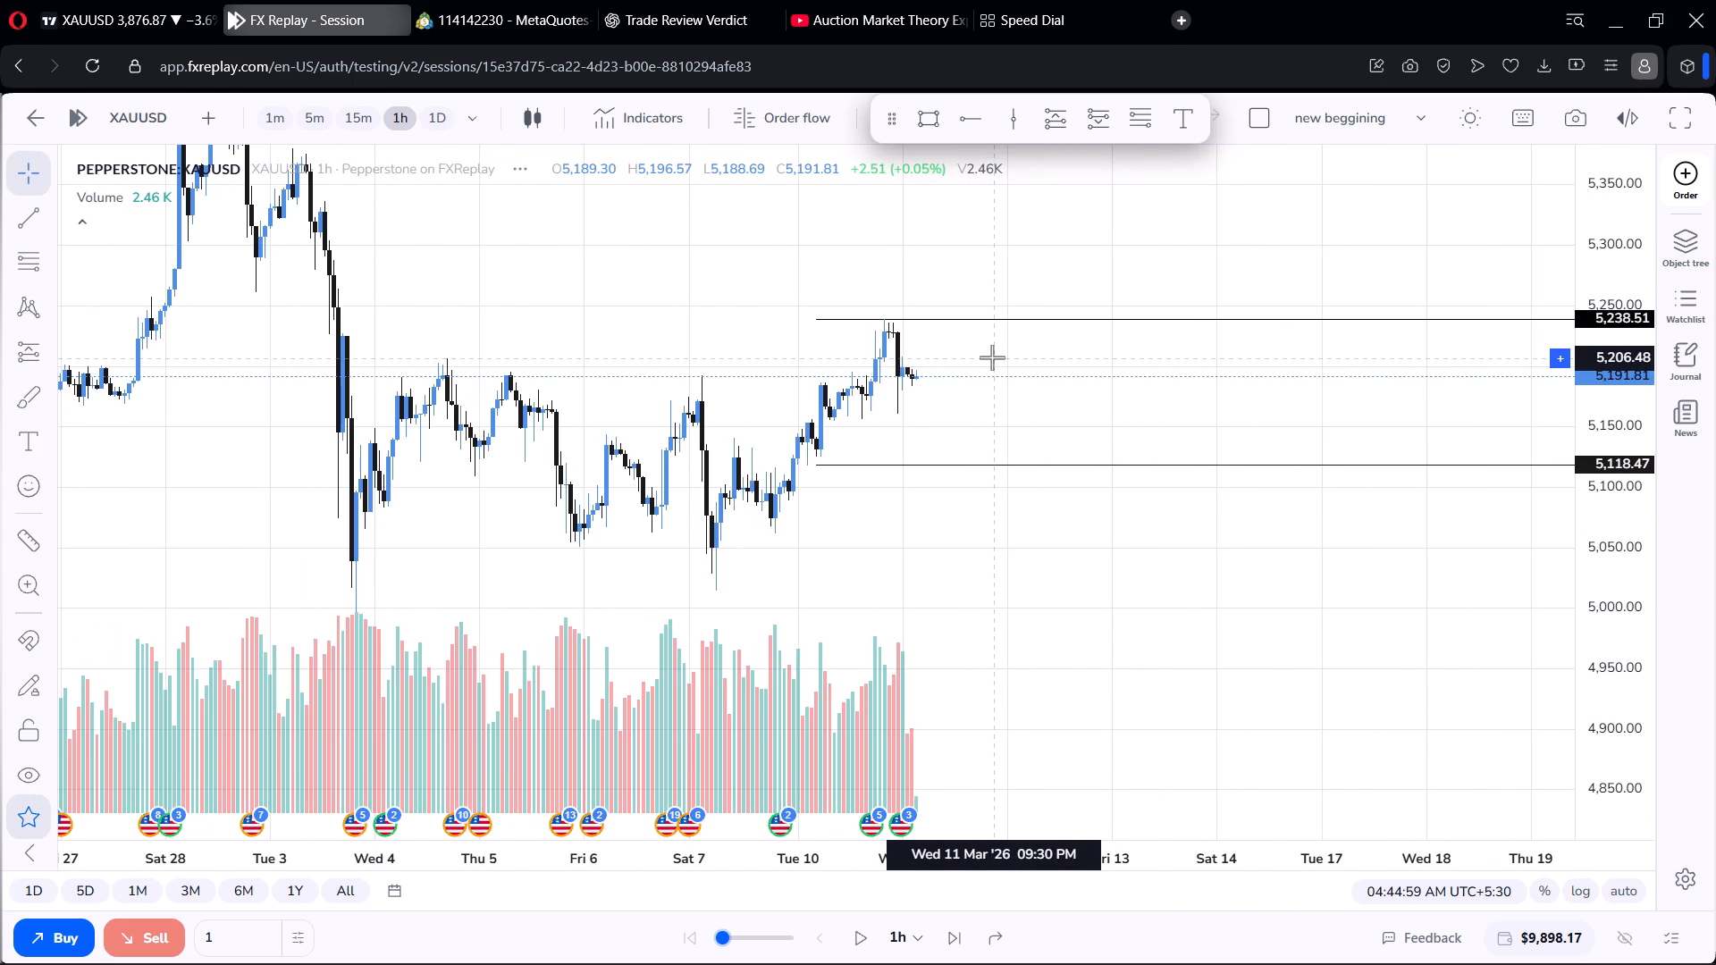
click(428, 116)
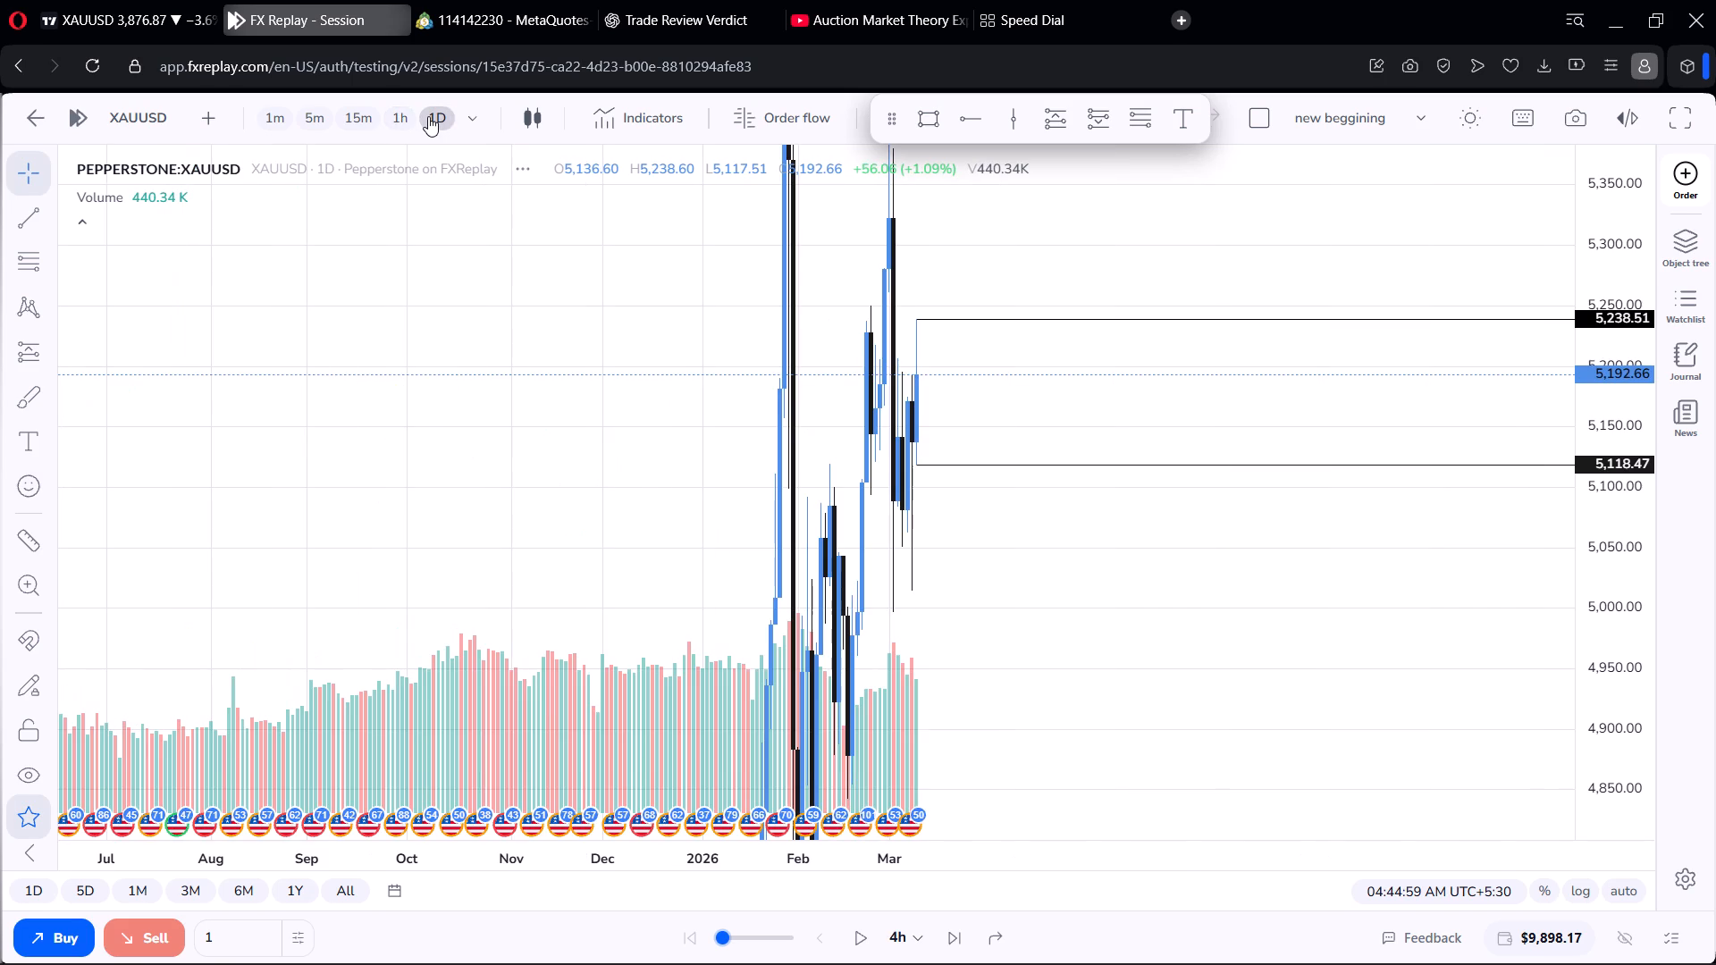
click(406, 120)
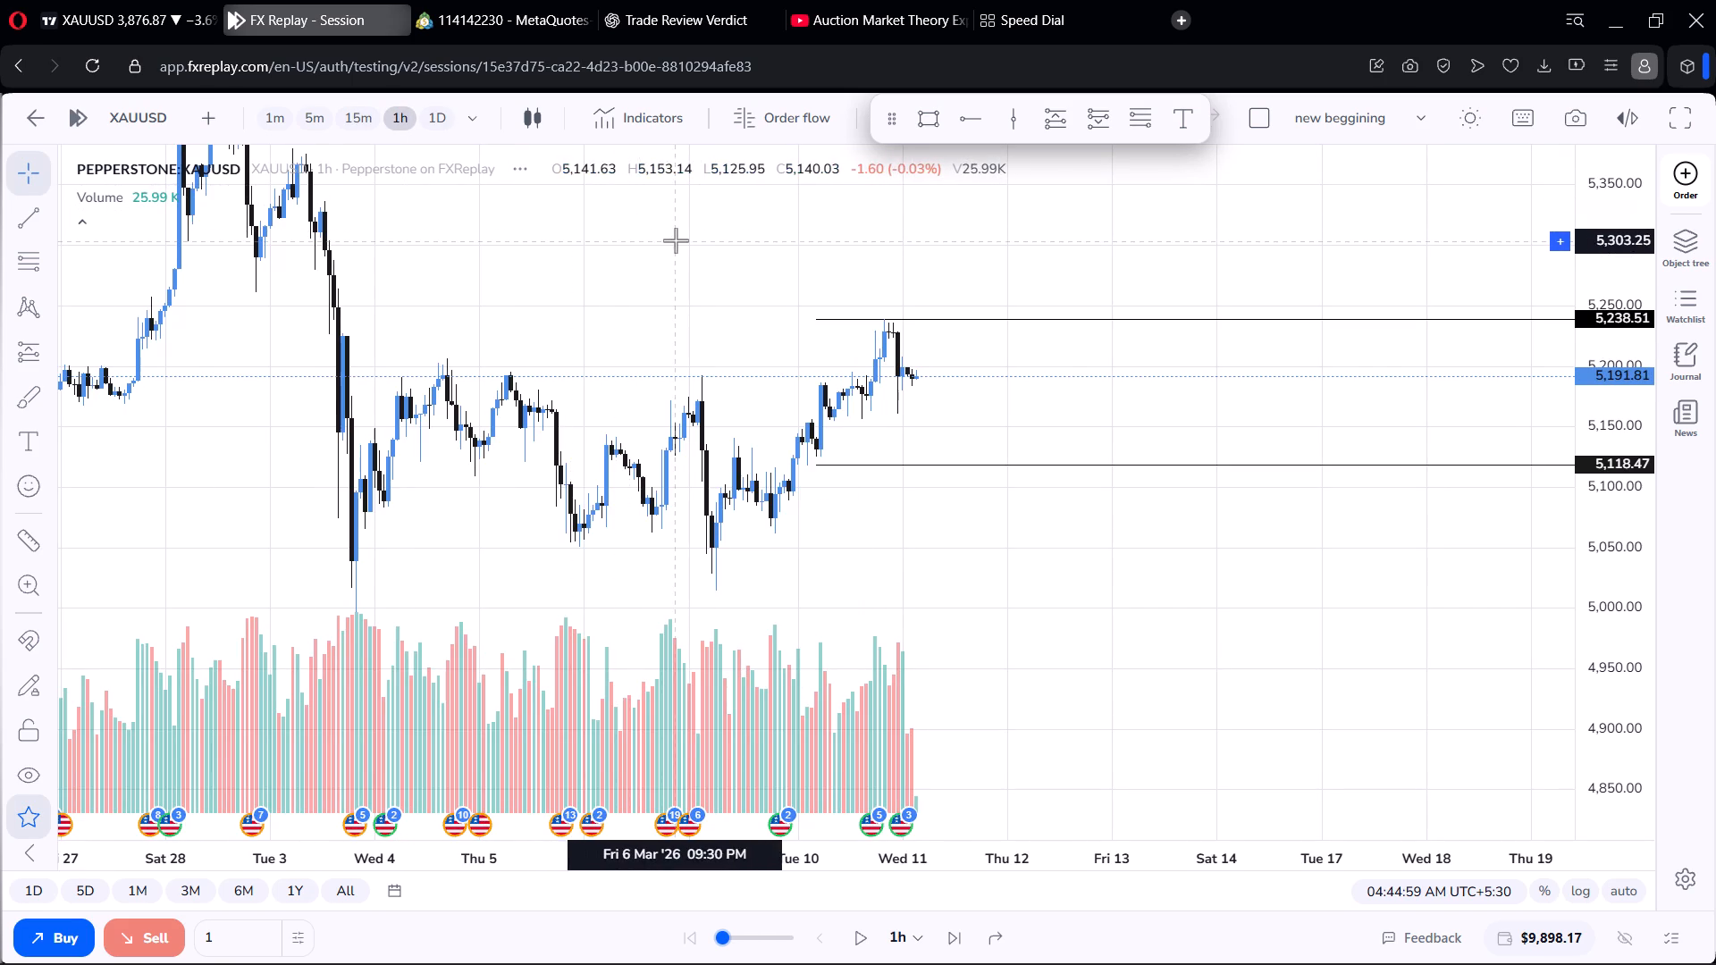
Move the lower black horizontal ray to the 10 March low on the 1h chart, at about 5,116.99.
drag(955, 464, 942, 466)
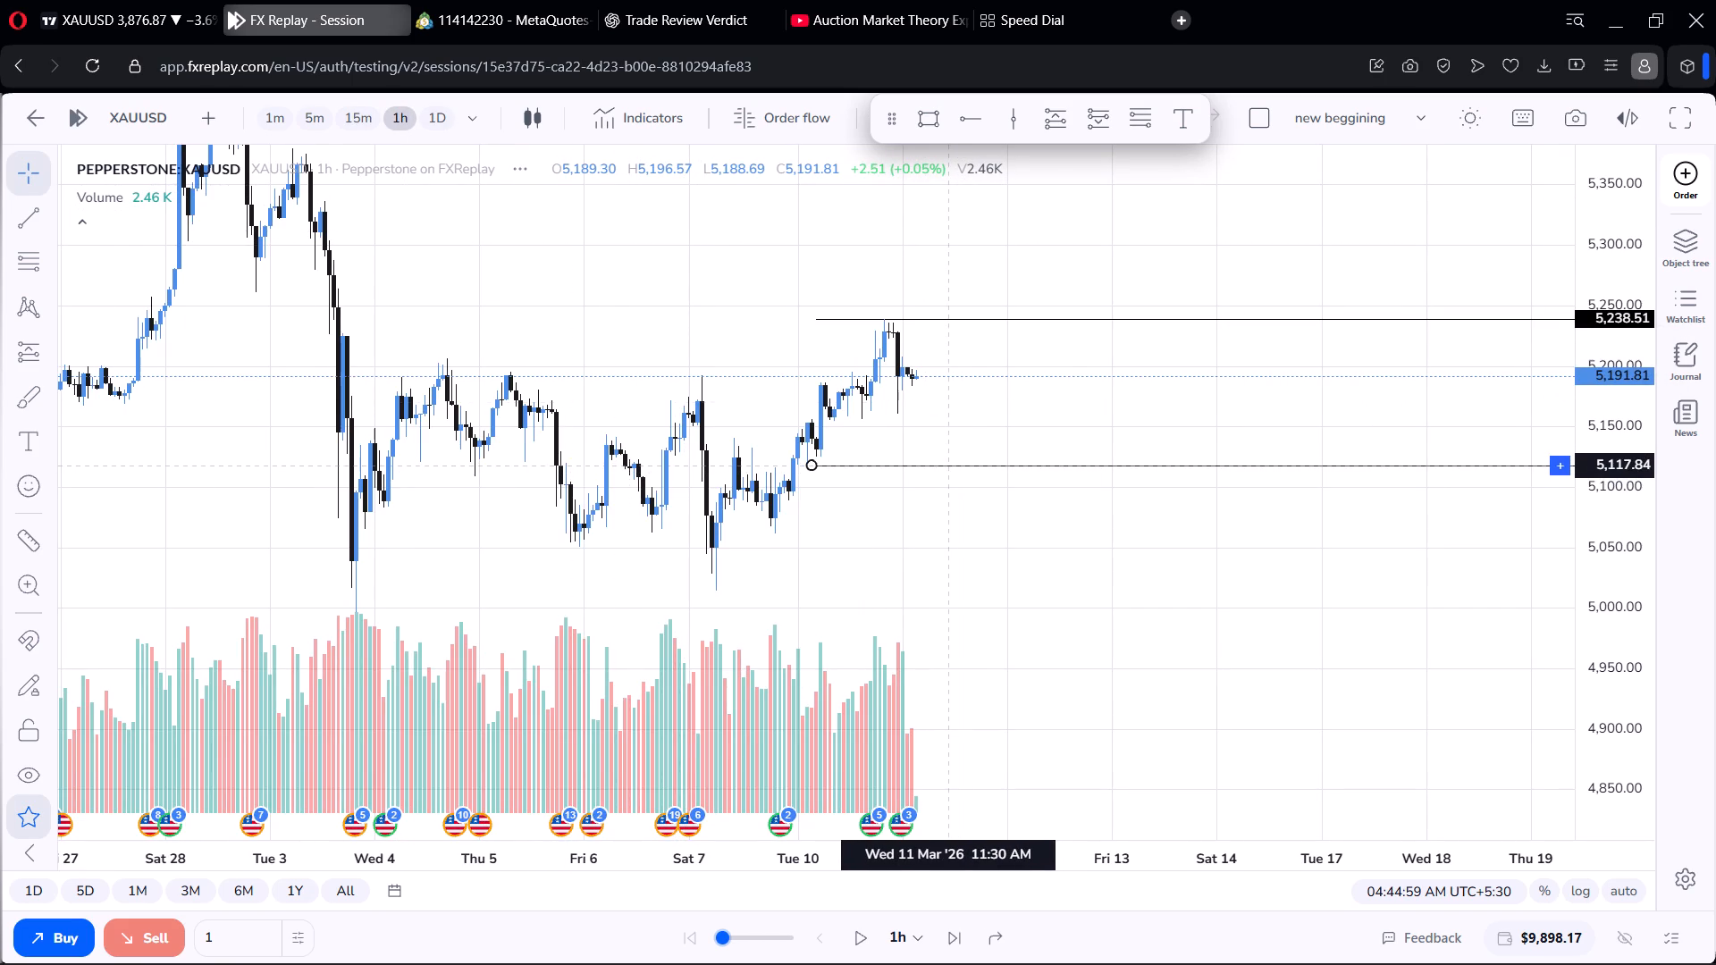
drag(942, 466, 945, 466)
click(945, 497)
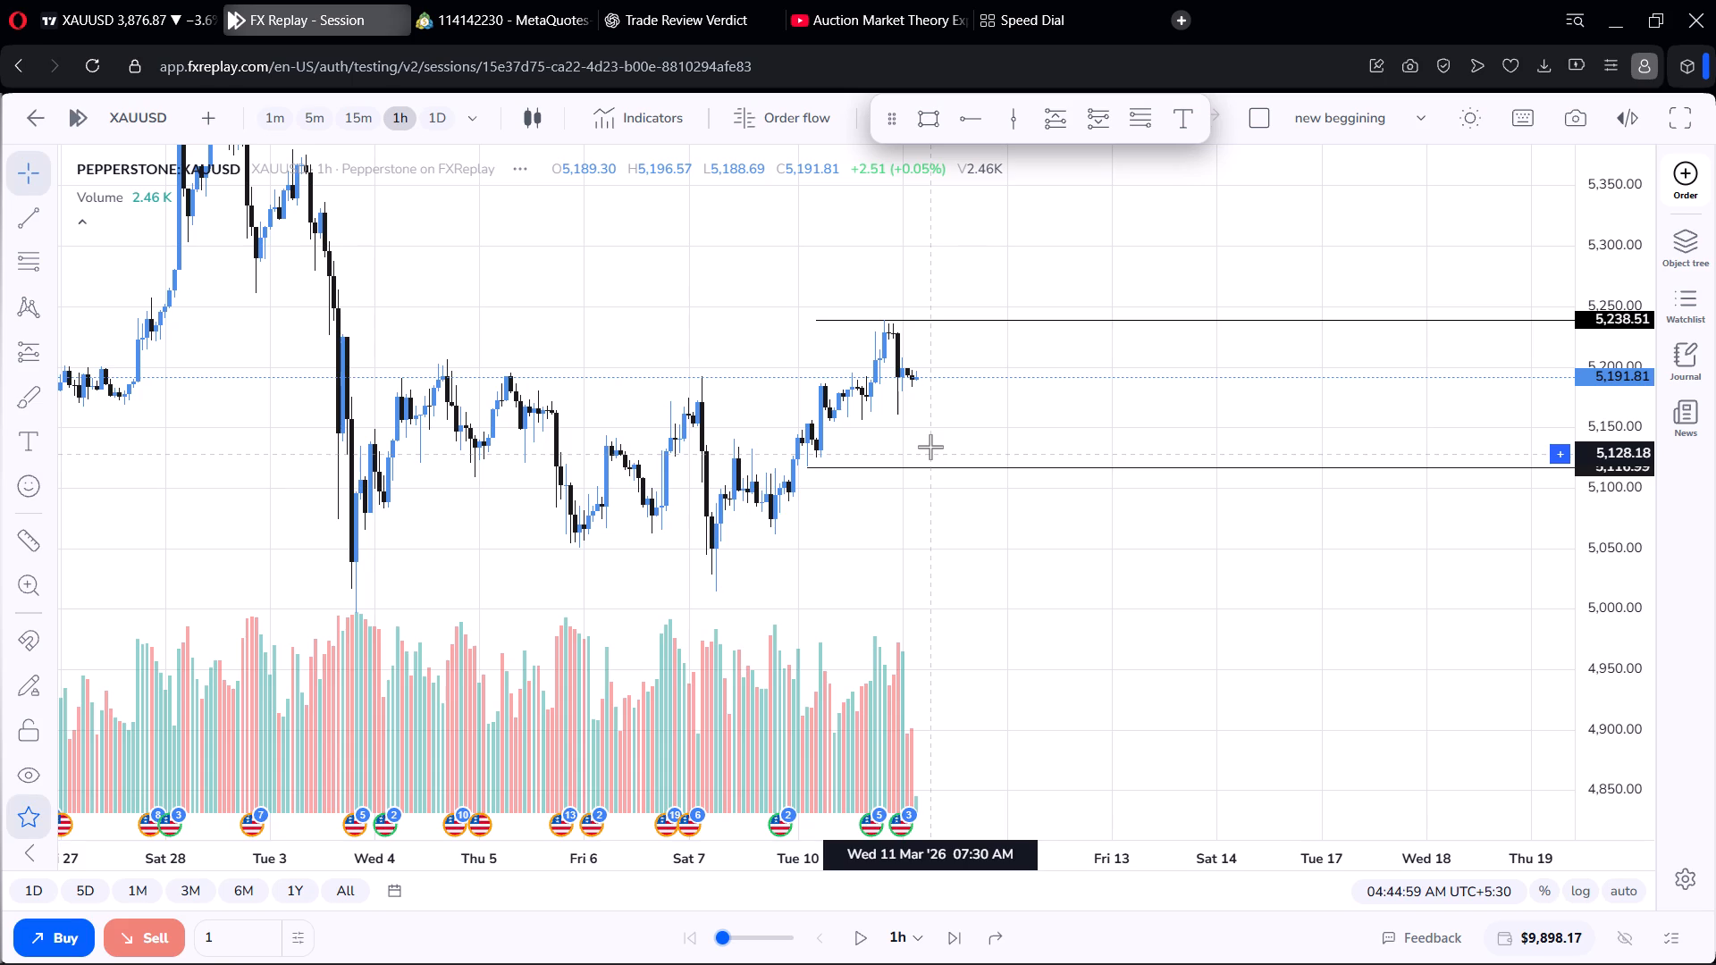
Switch the chart to the 15m timeframe and bring the 10 to 11 March price action between the two rays into view.
click(366, 118)
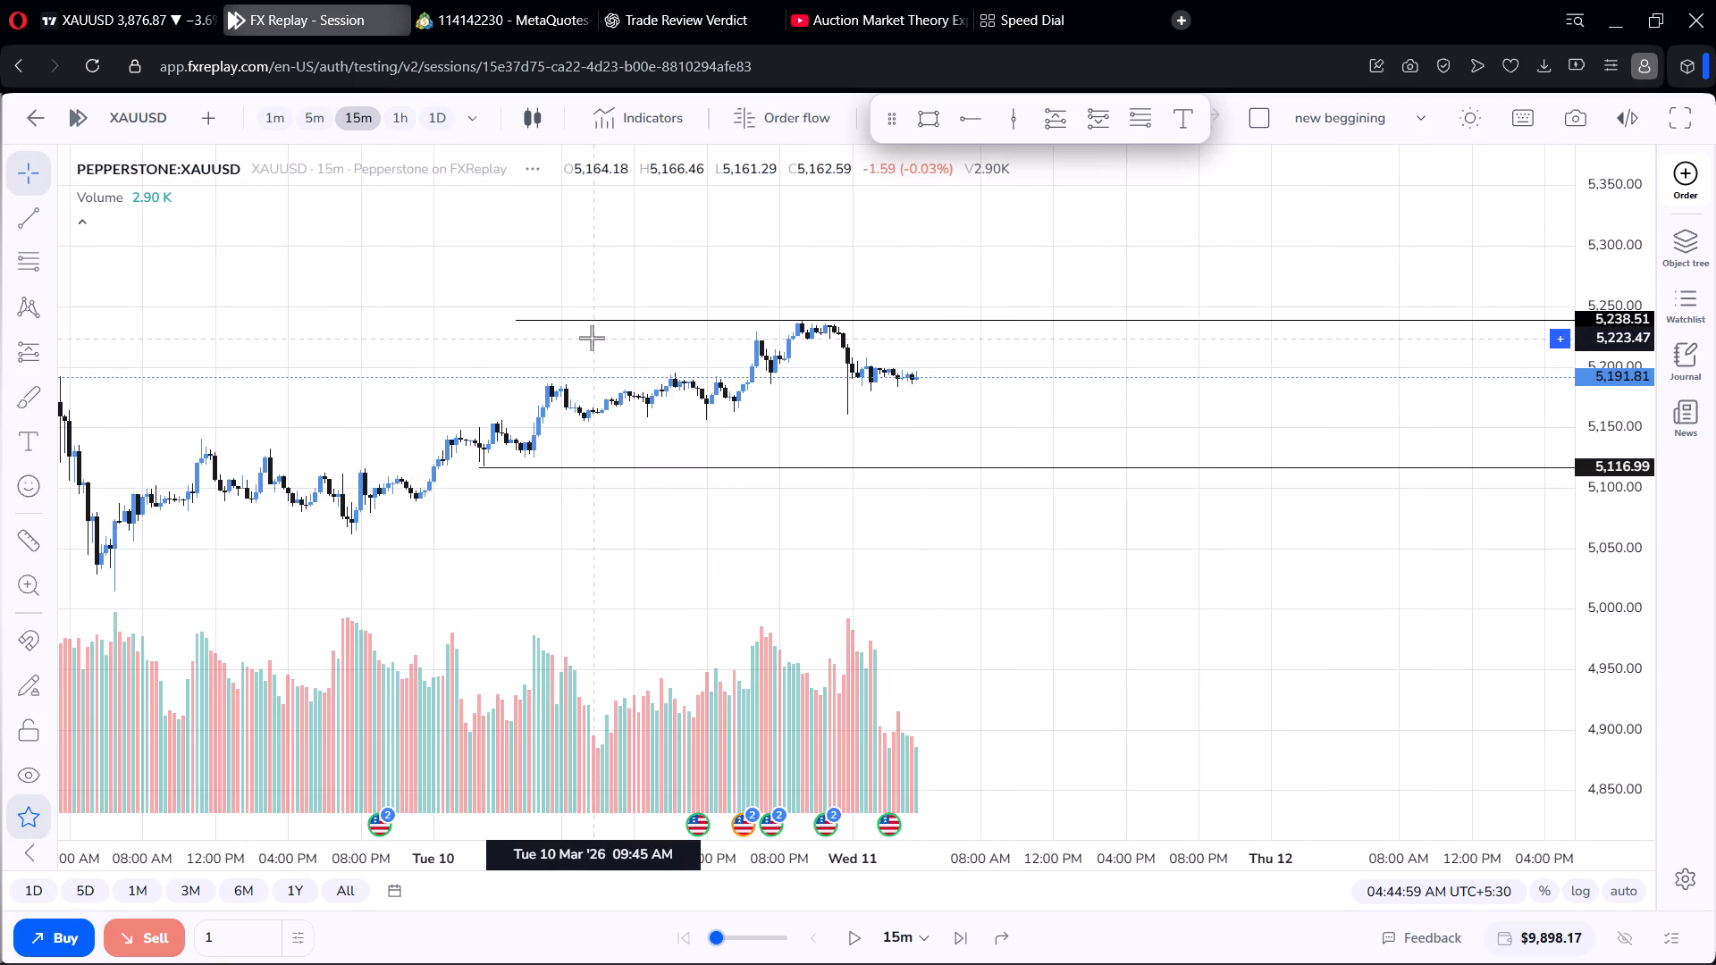
scroll(592, 338, down, 4)
scroll(1639, 506, up, 3)
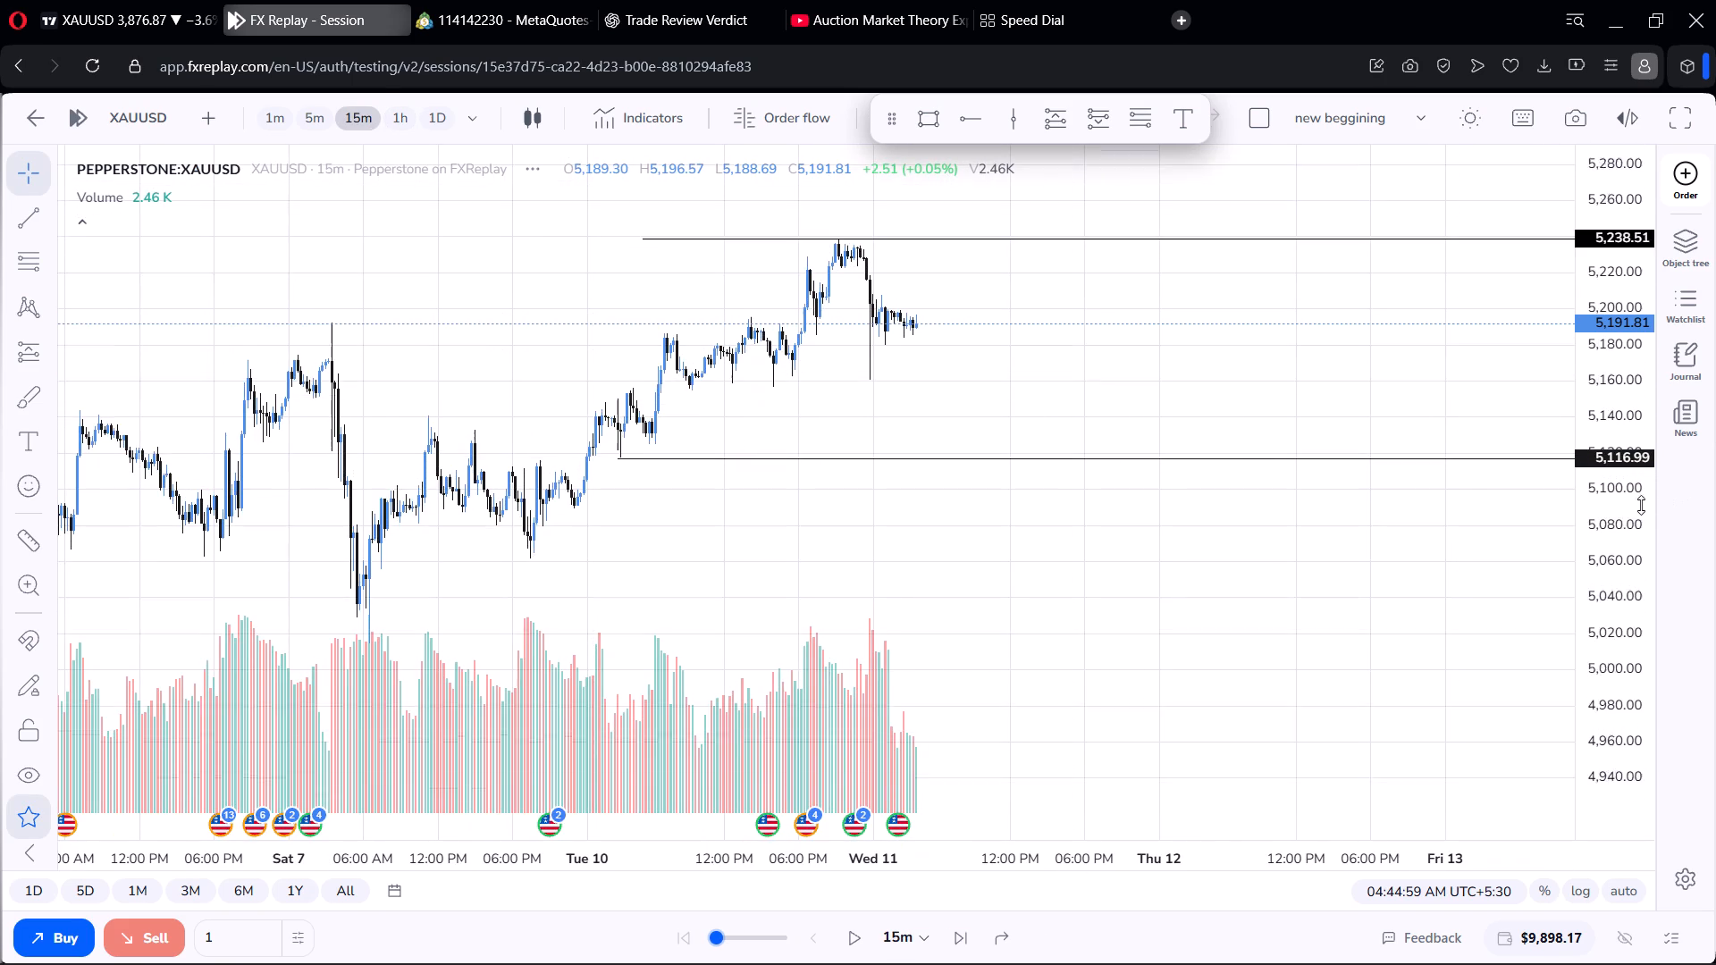
scroll(1641, 505, up, 7)
scroll(739, 281, up, 9)
drag(821, 255, 782, 409)
scroll(779, 404, up, 3)
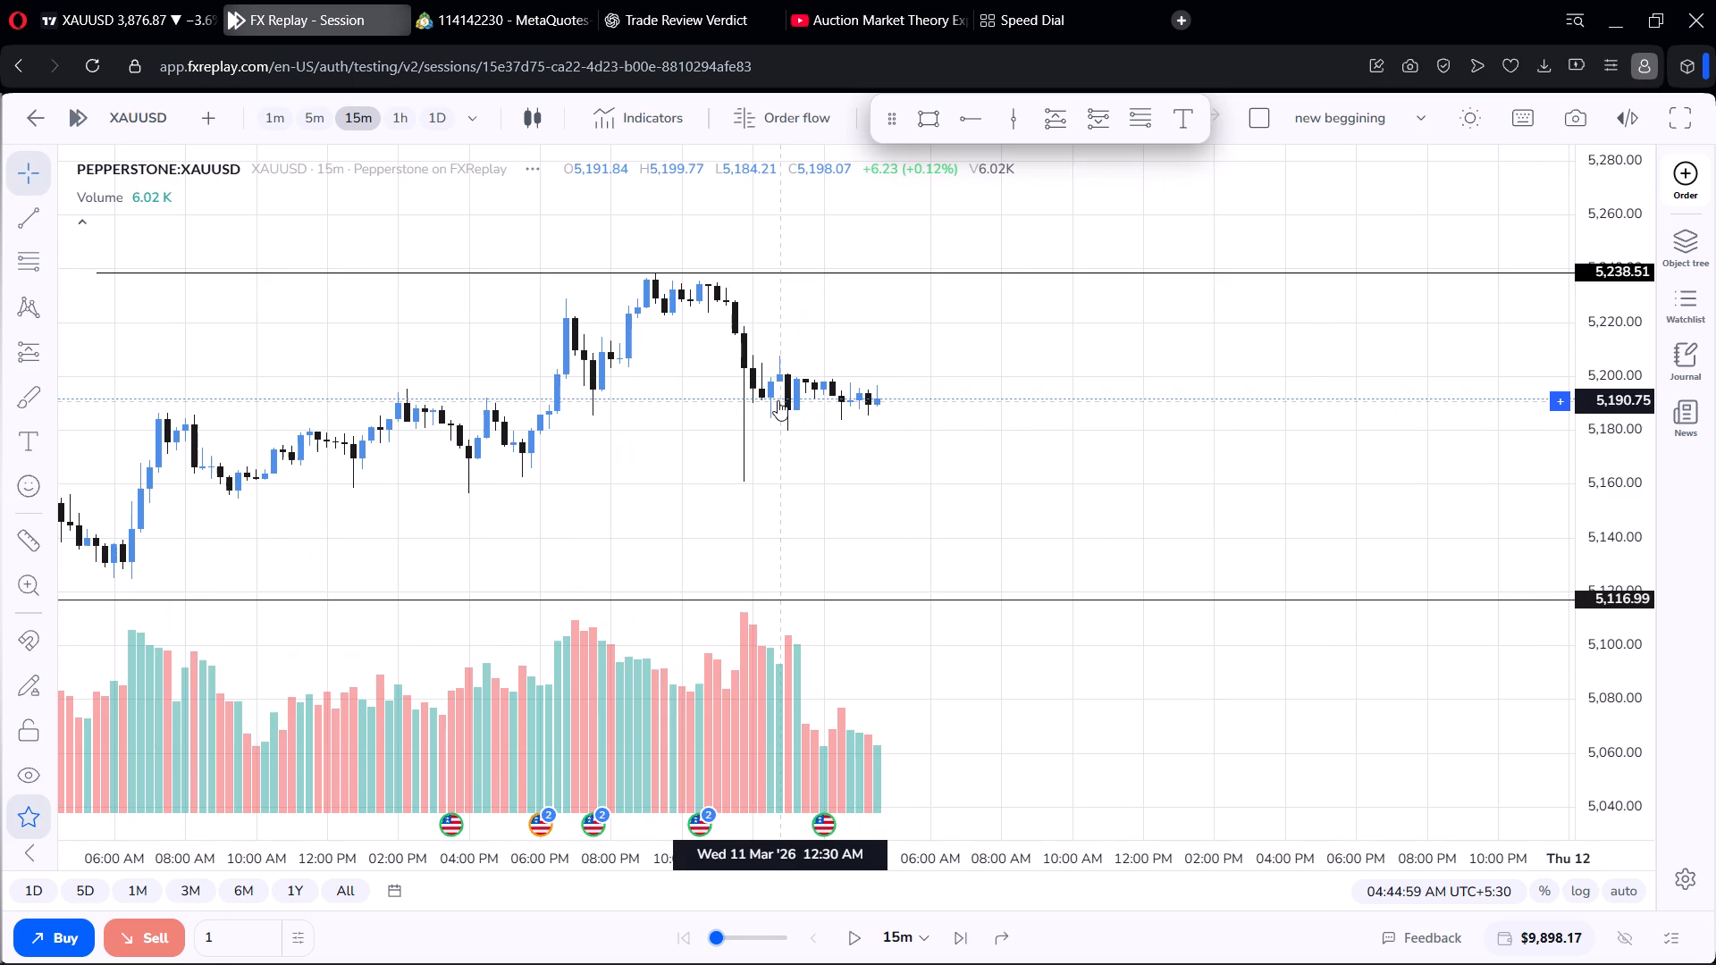
scroll(778, 400, down, 3)
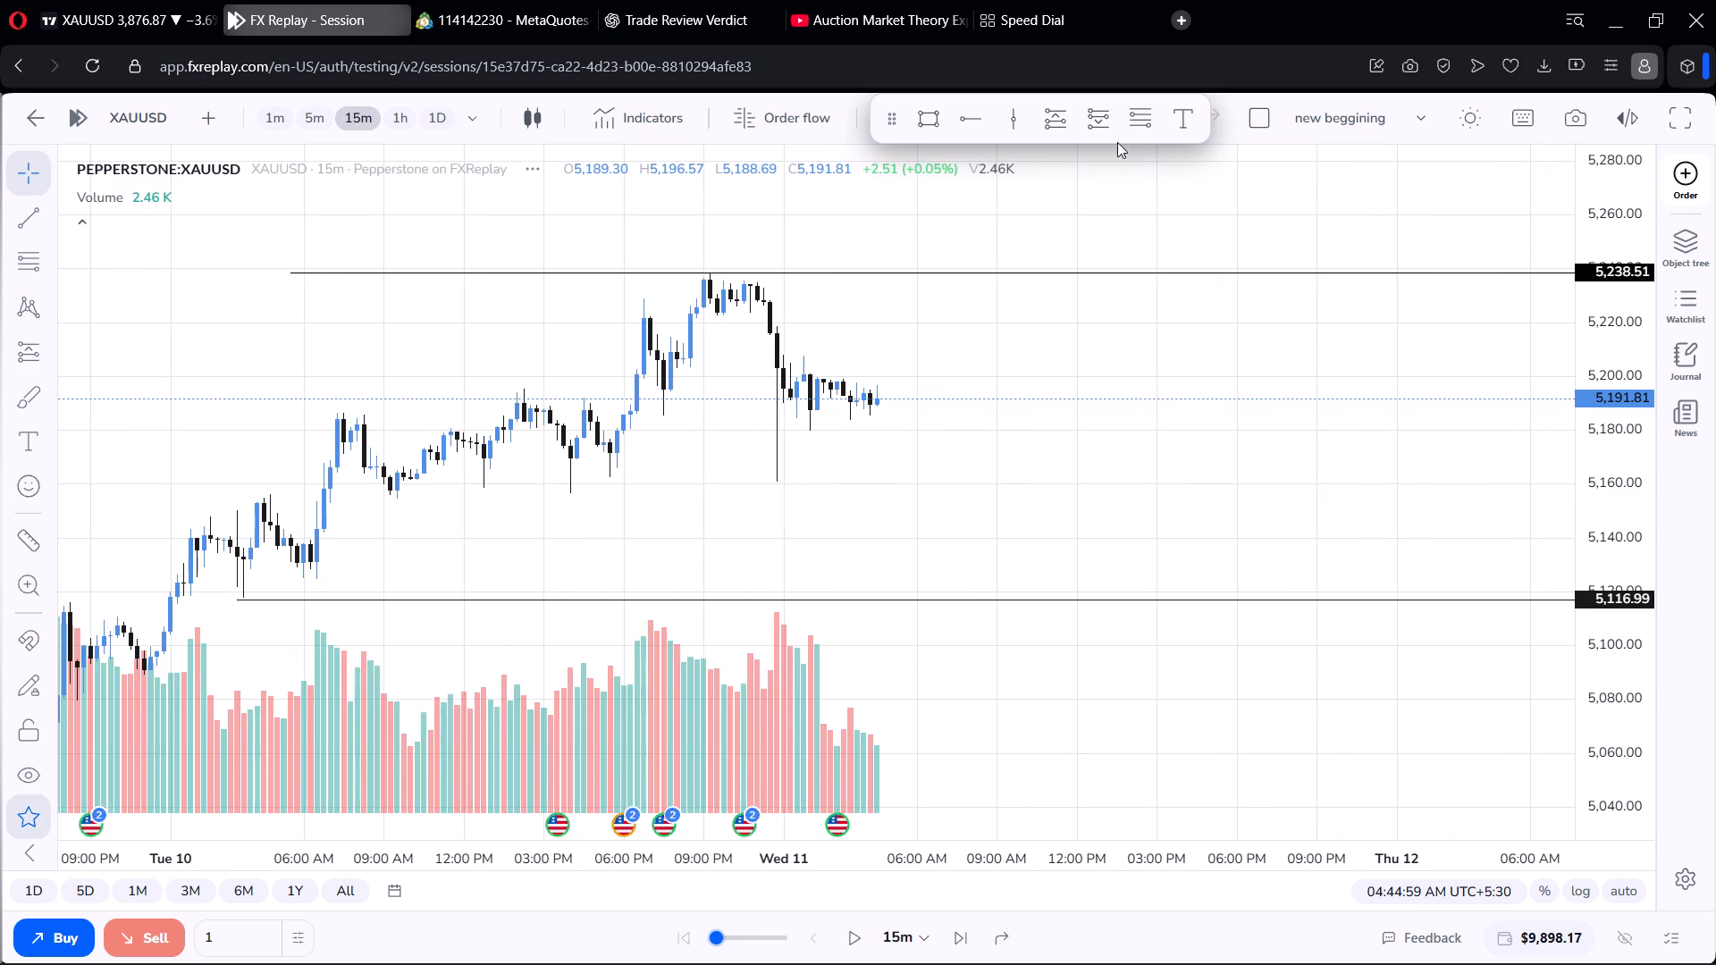
Draw a Fibonacci retracement from the upper ray at about 5,237.89 down to the lower ray at about 5,116.74.
click(1129, 112)
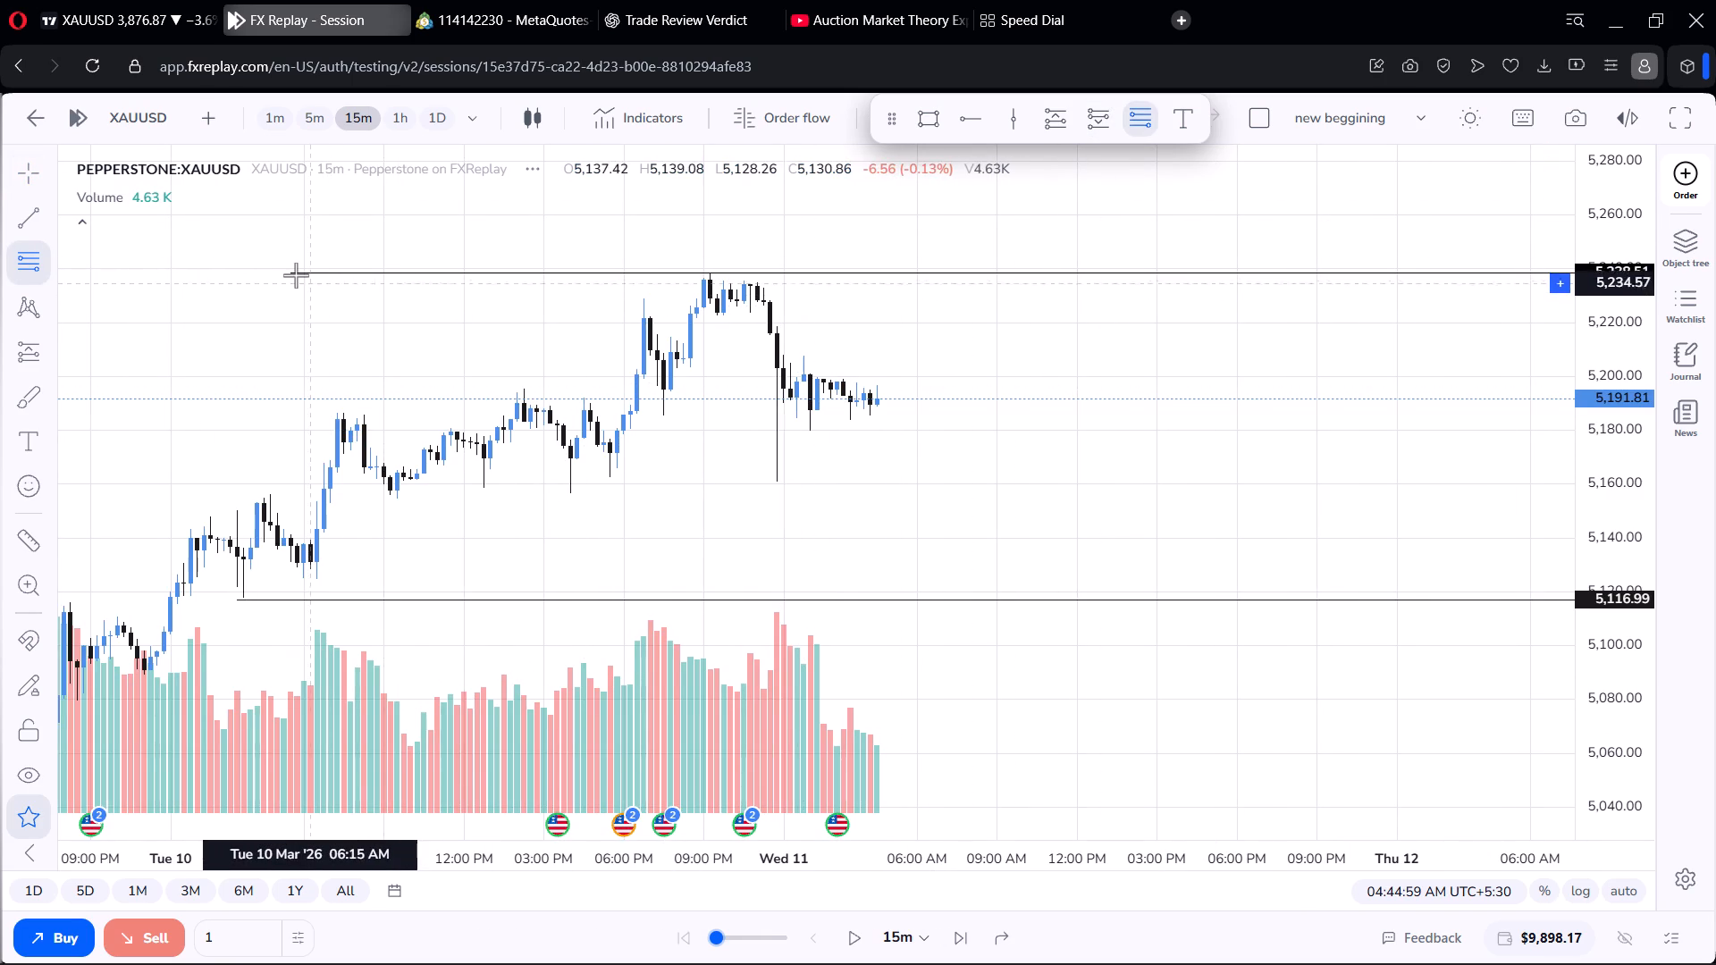
drag(292, 273, 1440, 638)
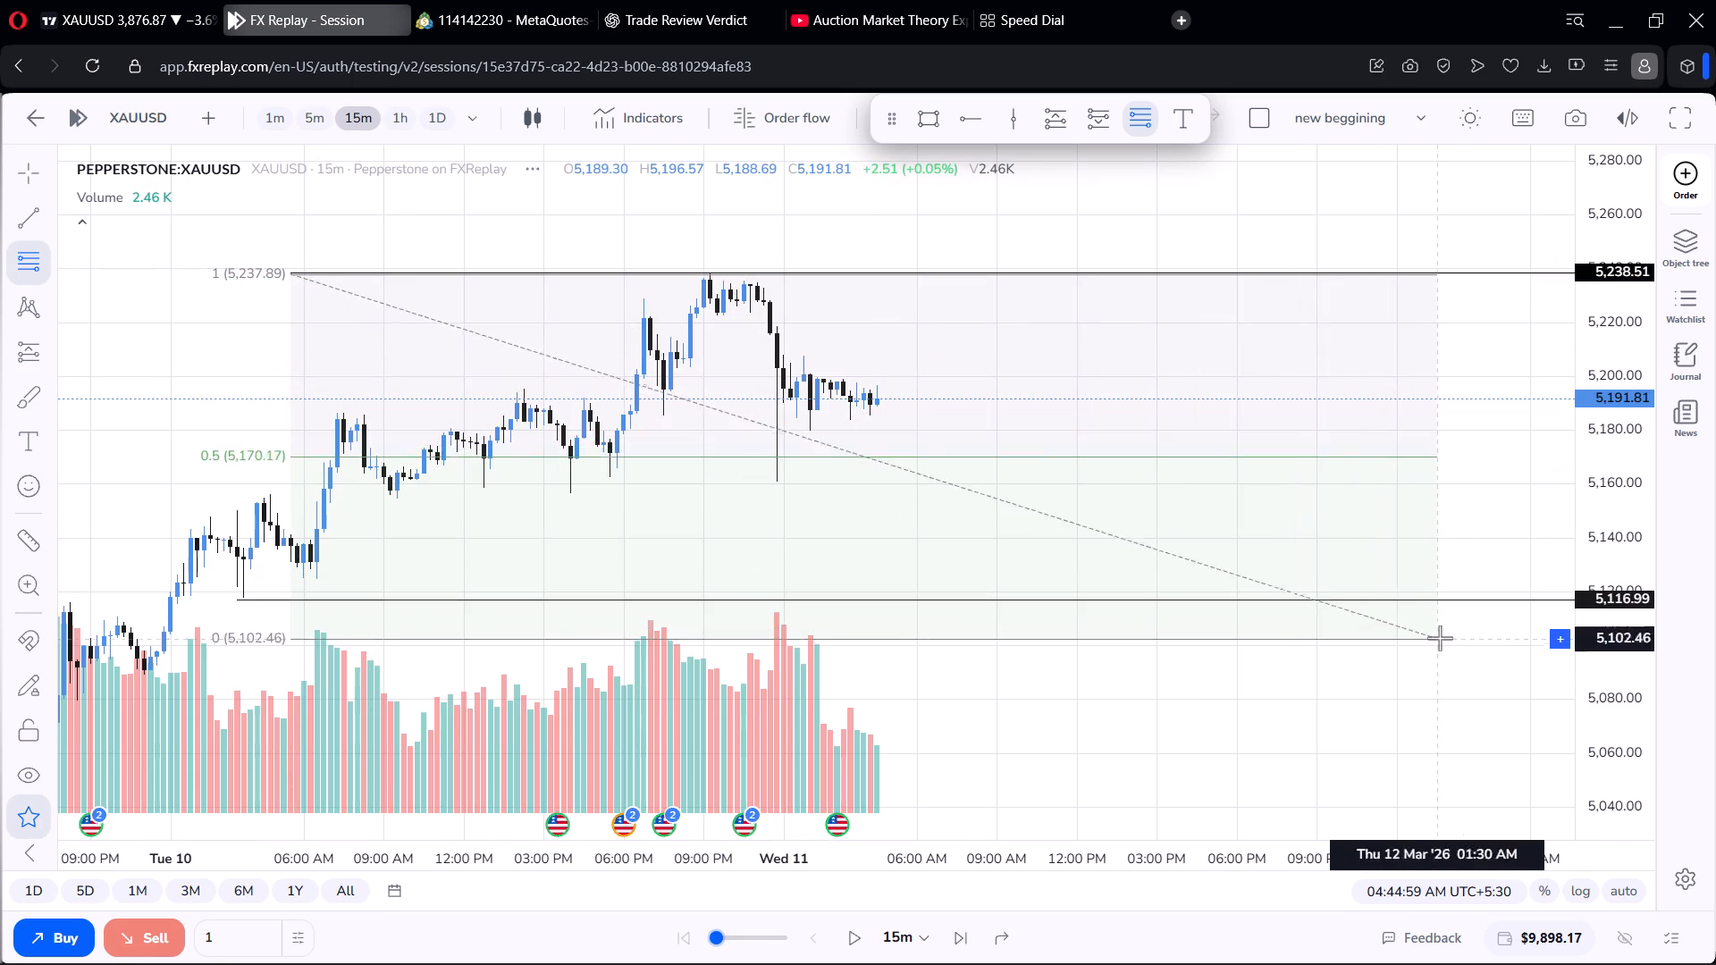
drag(1440, 638, 1550, 600)
click(1550, 600)
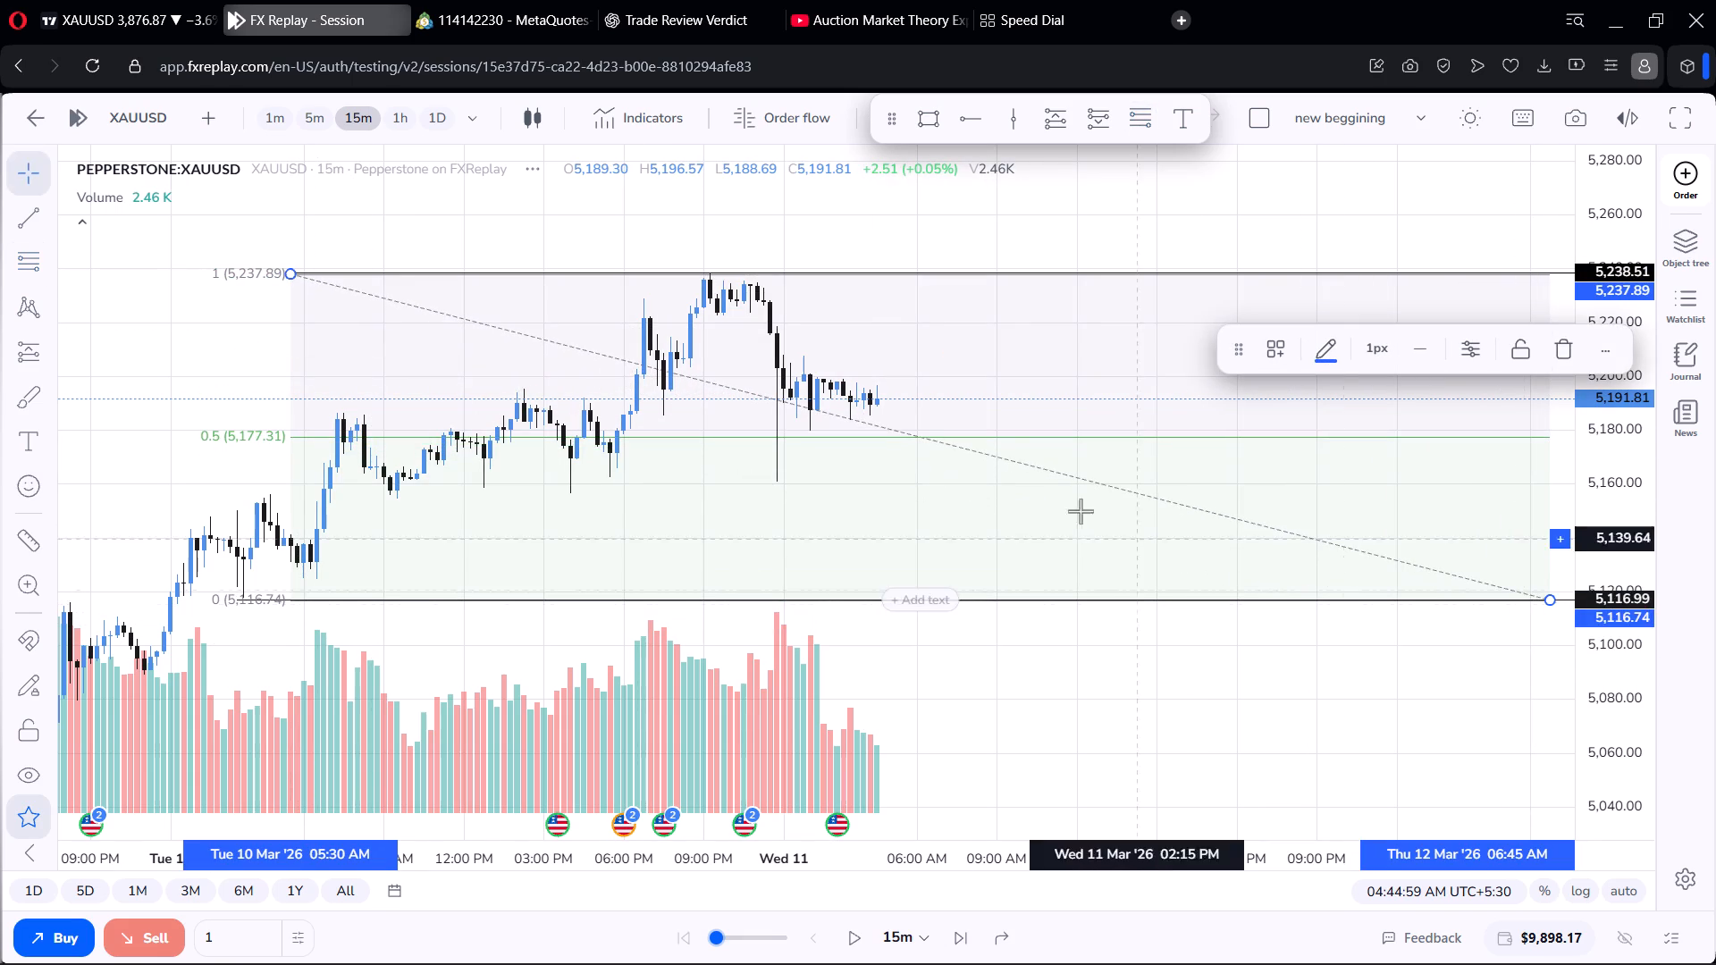
click(1003, 421)
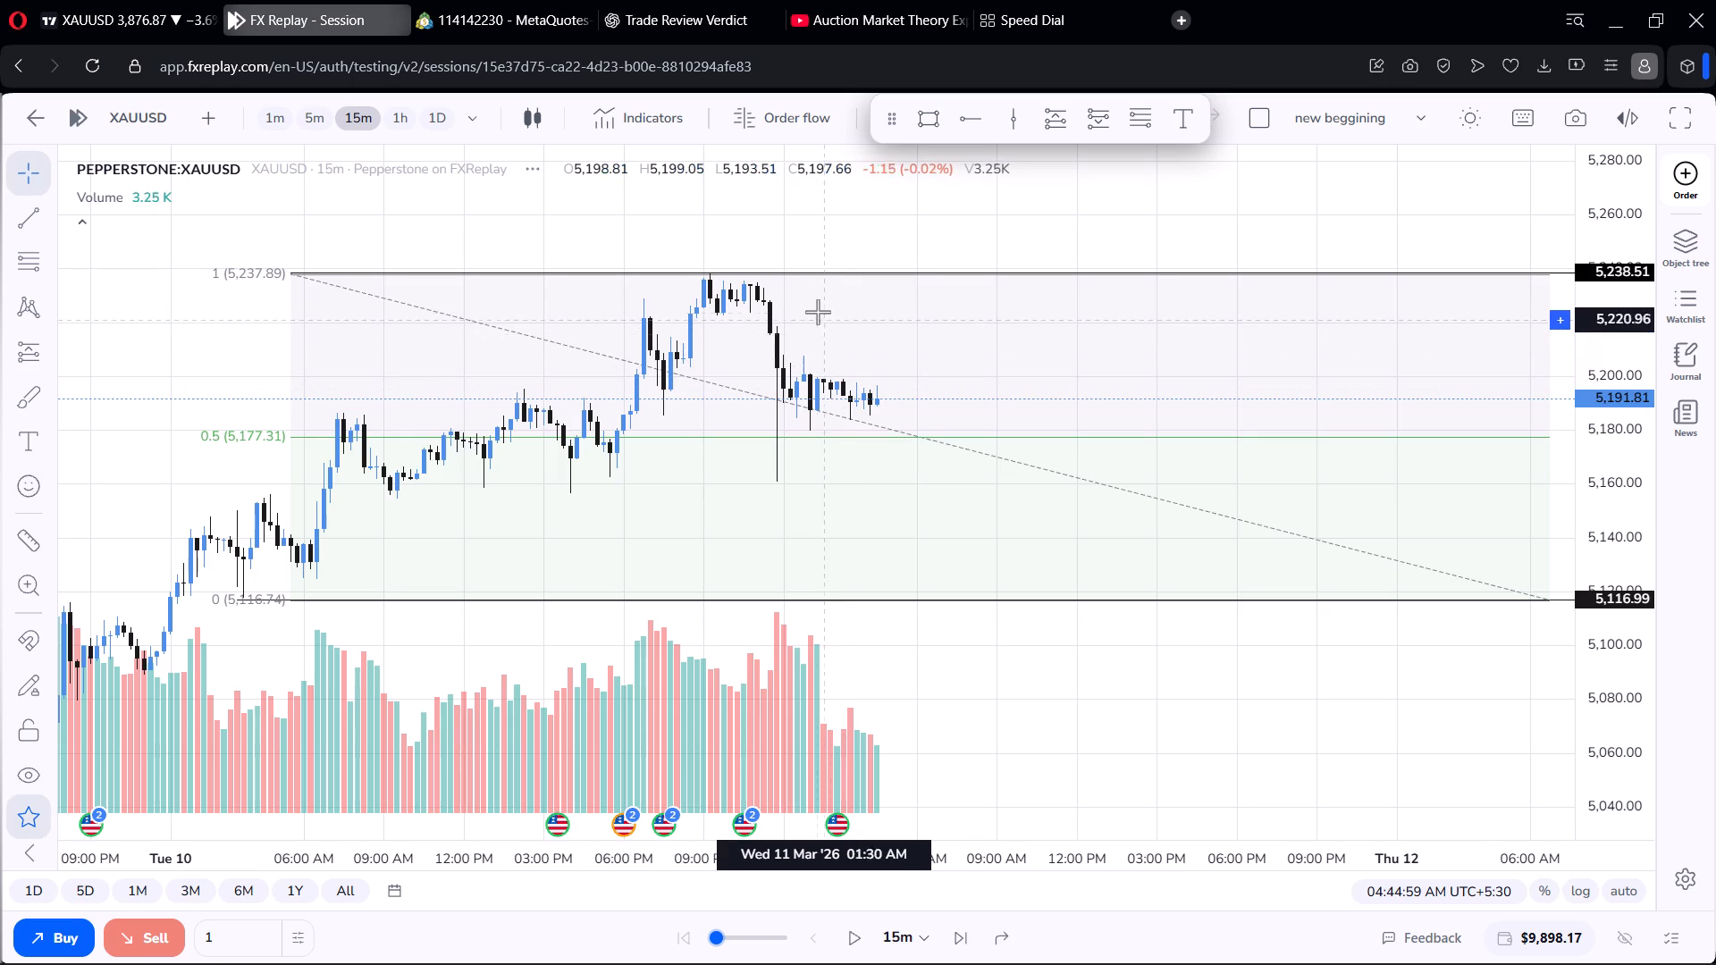
Add a black horizontal ray at about 5,222.29, starting at the 11:30 PM candle on 10 March before the sharp drop.
click(982, 119)
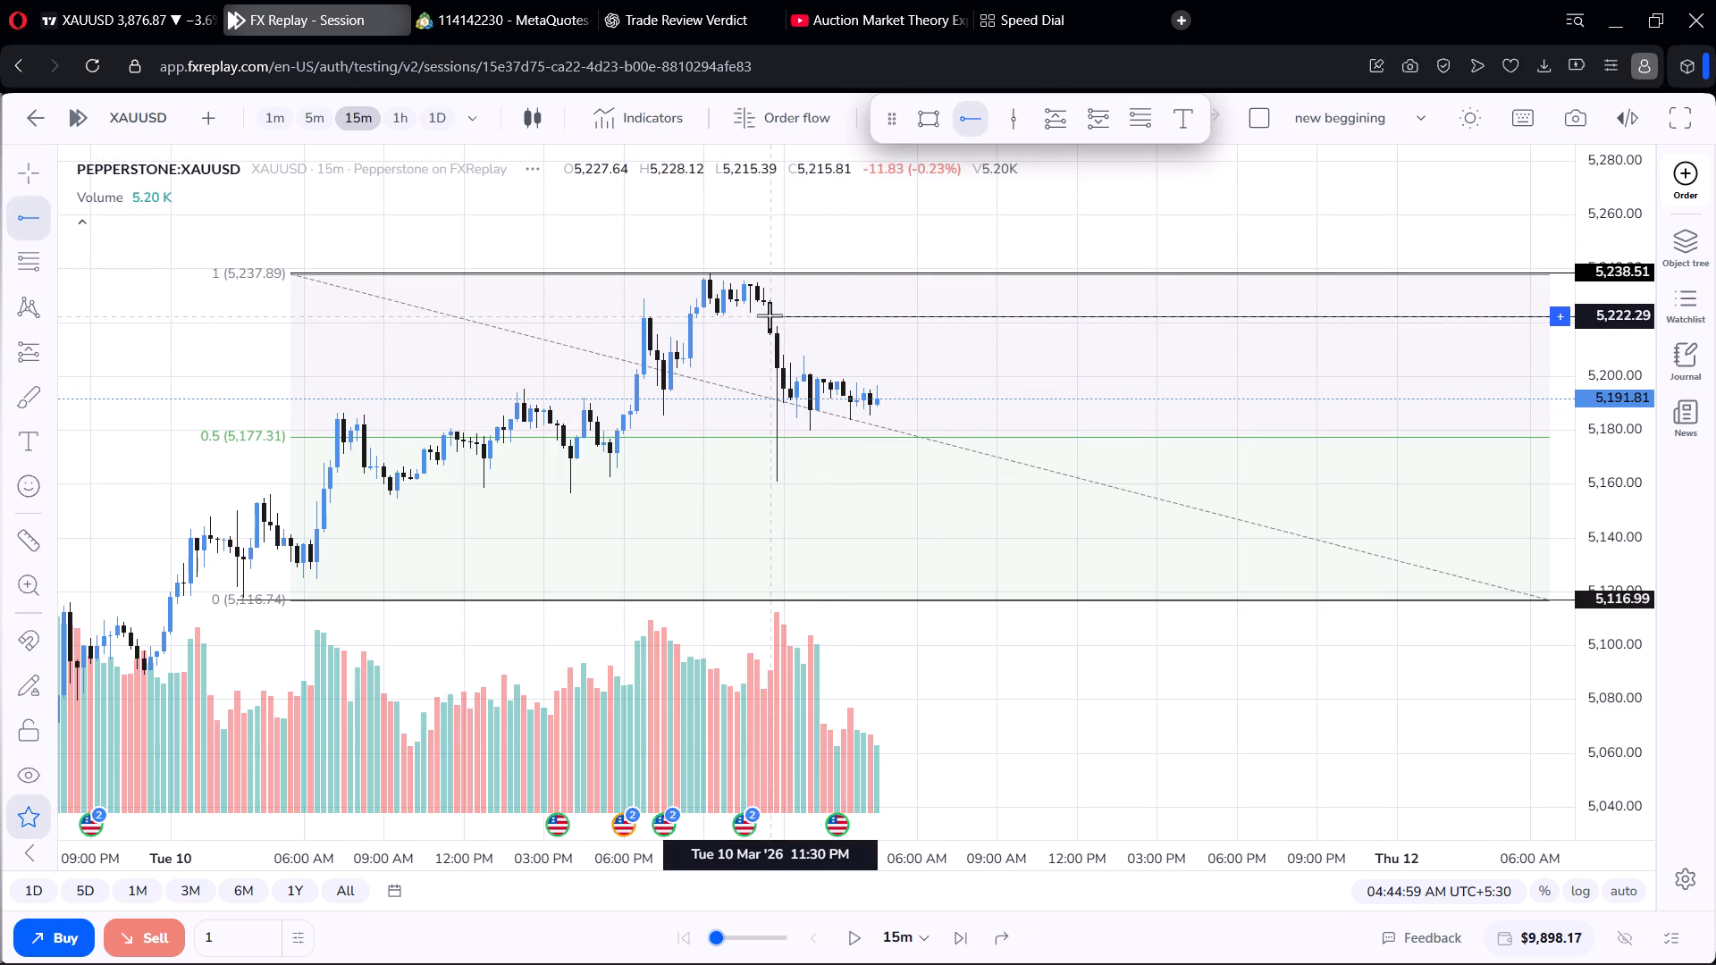
click(770, 315)
click(848, 343)
Examine the candles within the Fibonacci range on the 15m timeframe, checking the 5m view as well.
scroll(988, 376, up, 1)
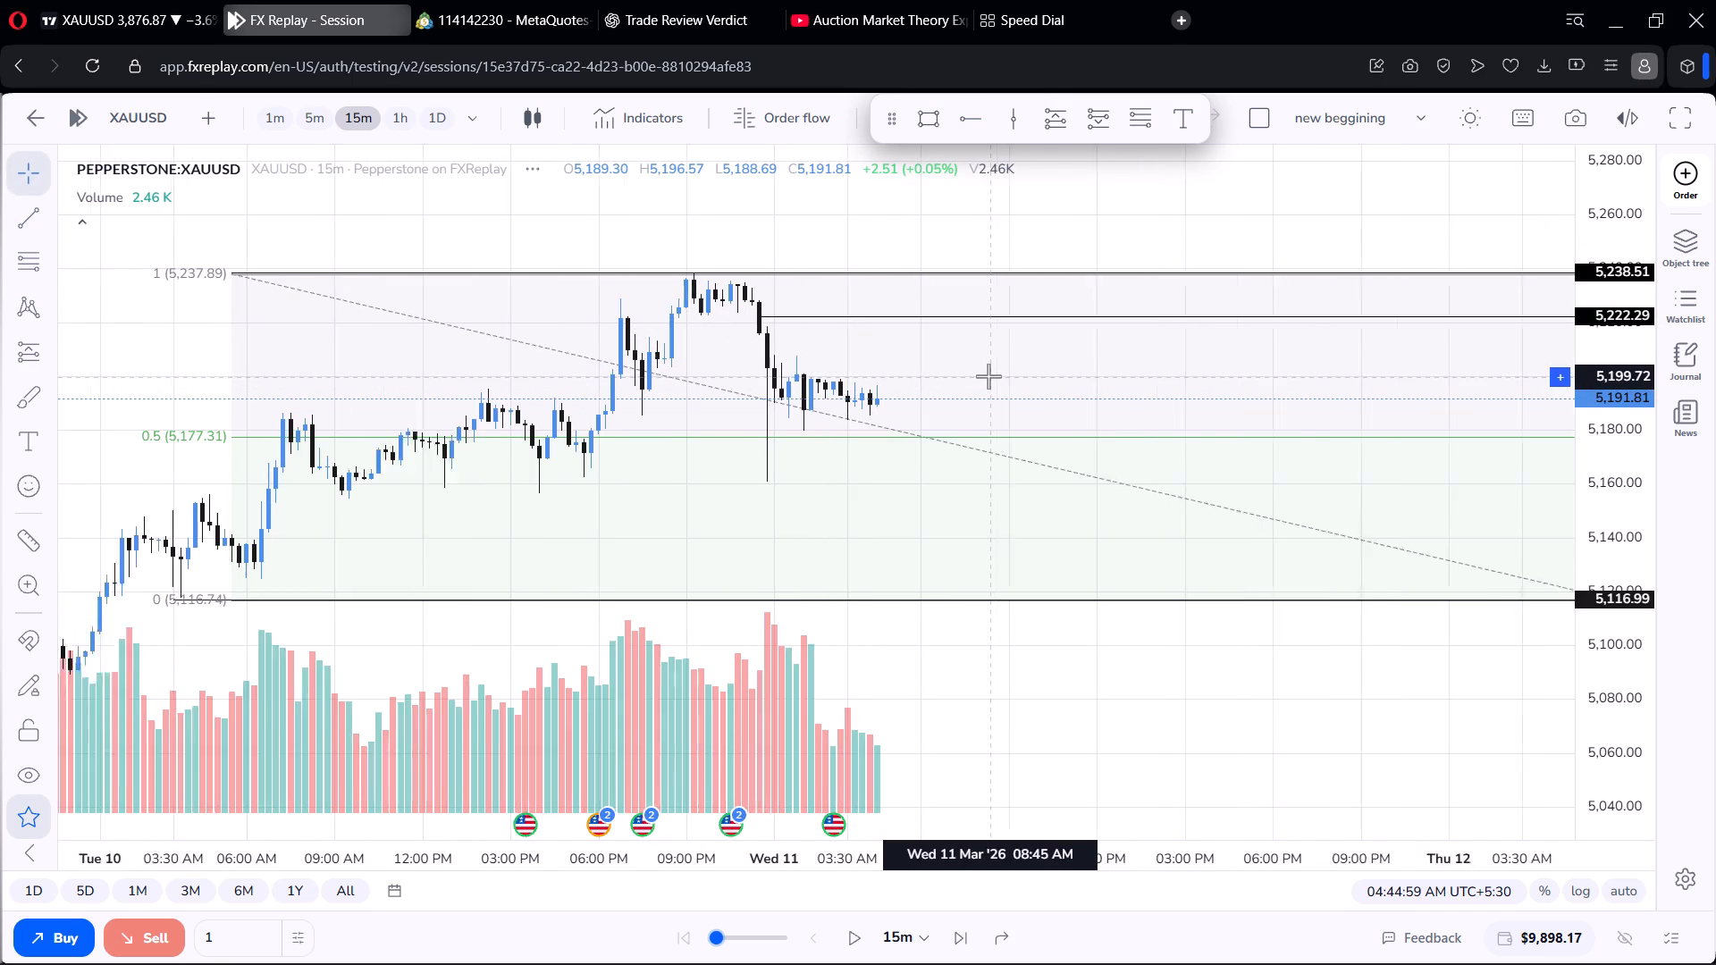
scroll(988, 376, up, 1)
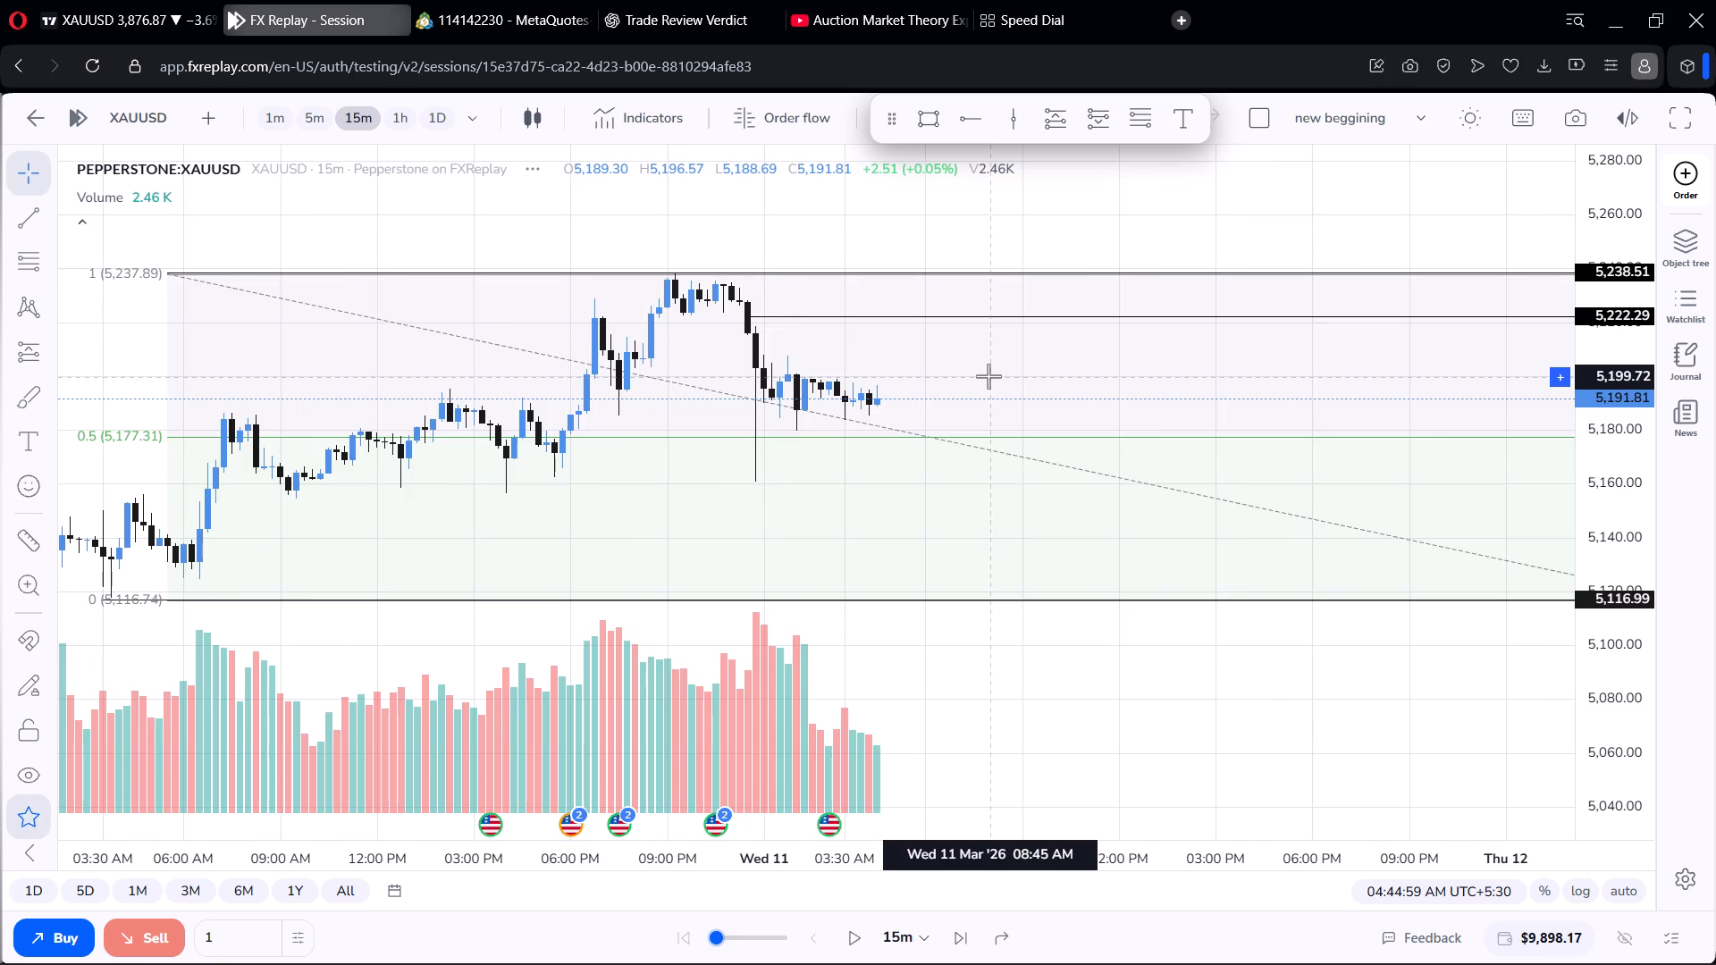
scroll(988, 376, down, 2)
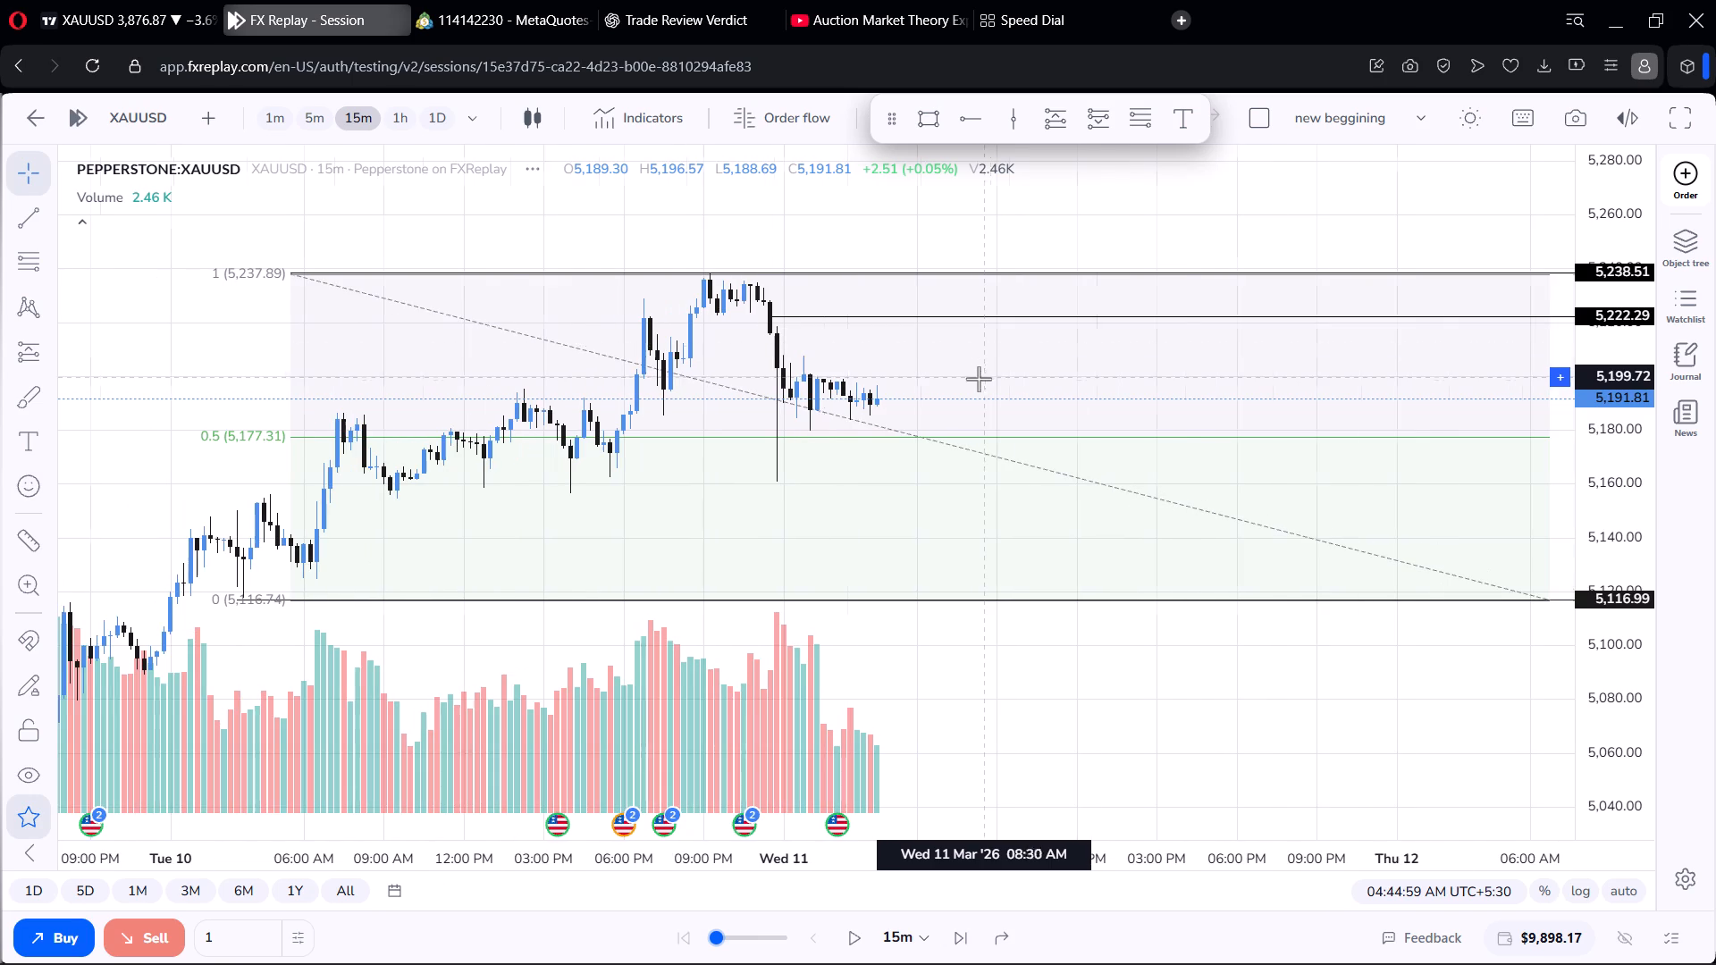
click(322, 123)
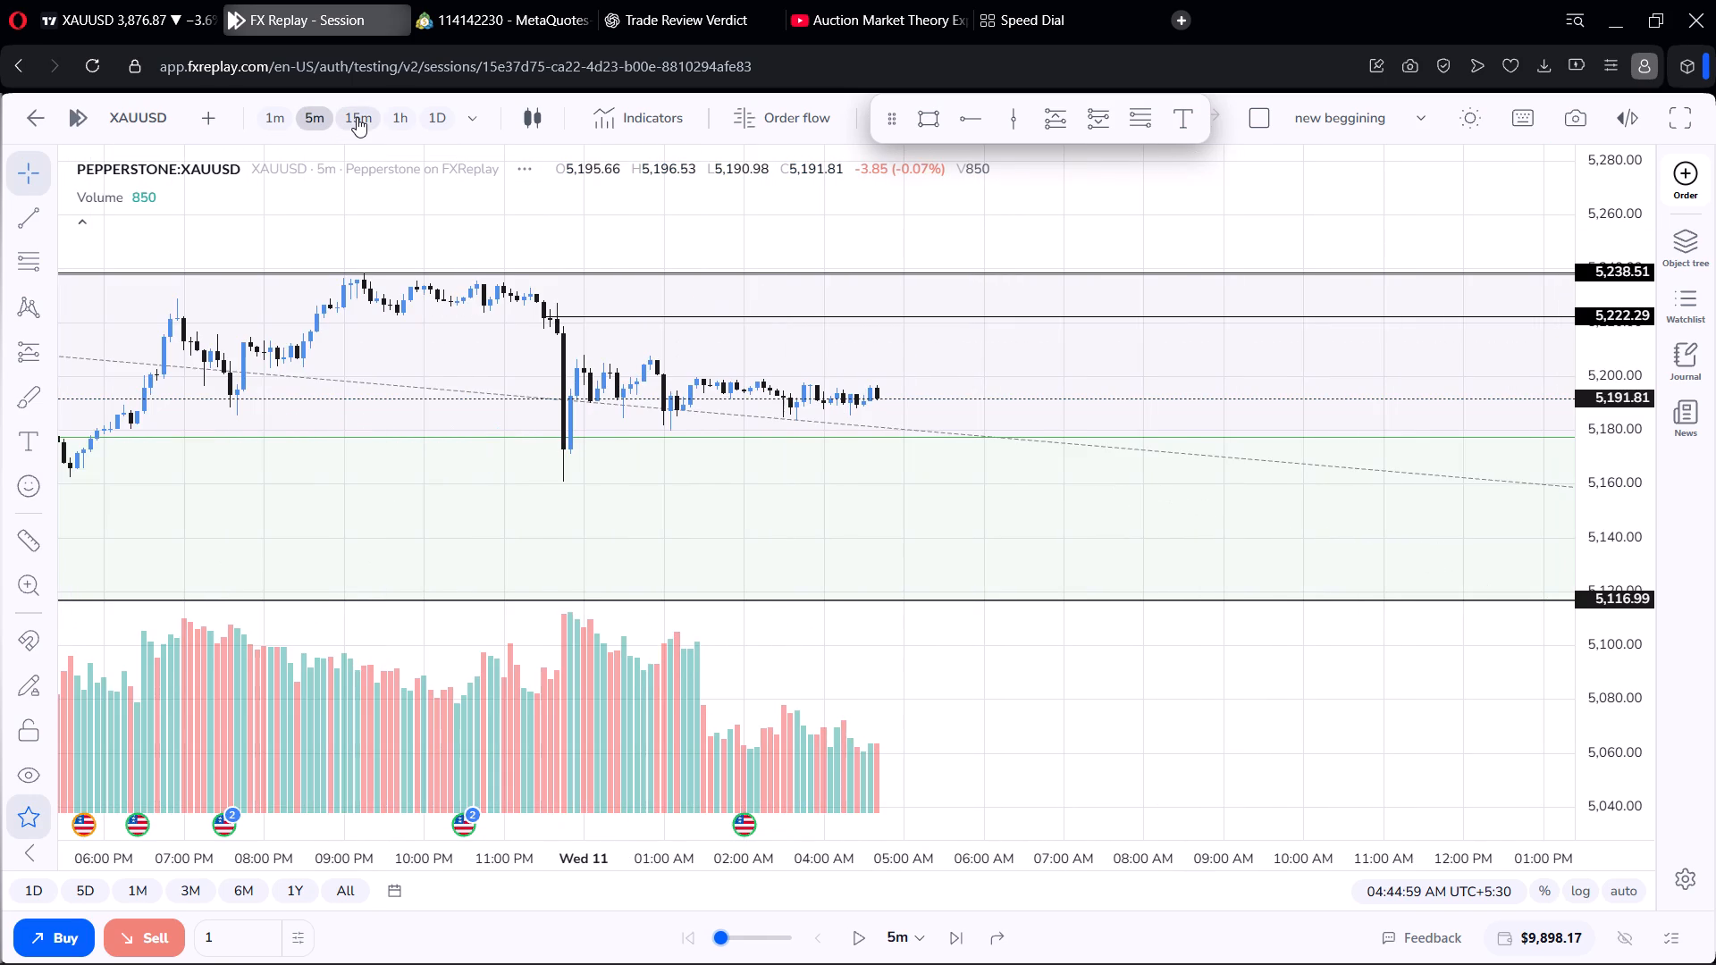
click(357, 117)
scroll(785, 350, down, 2)
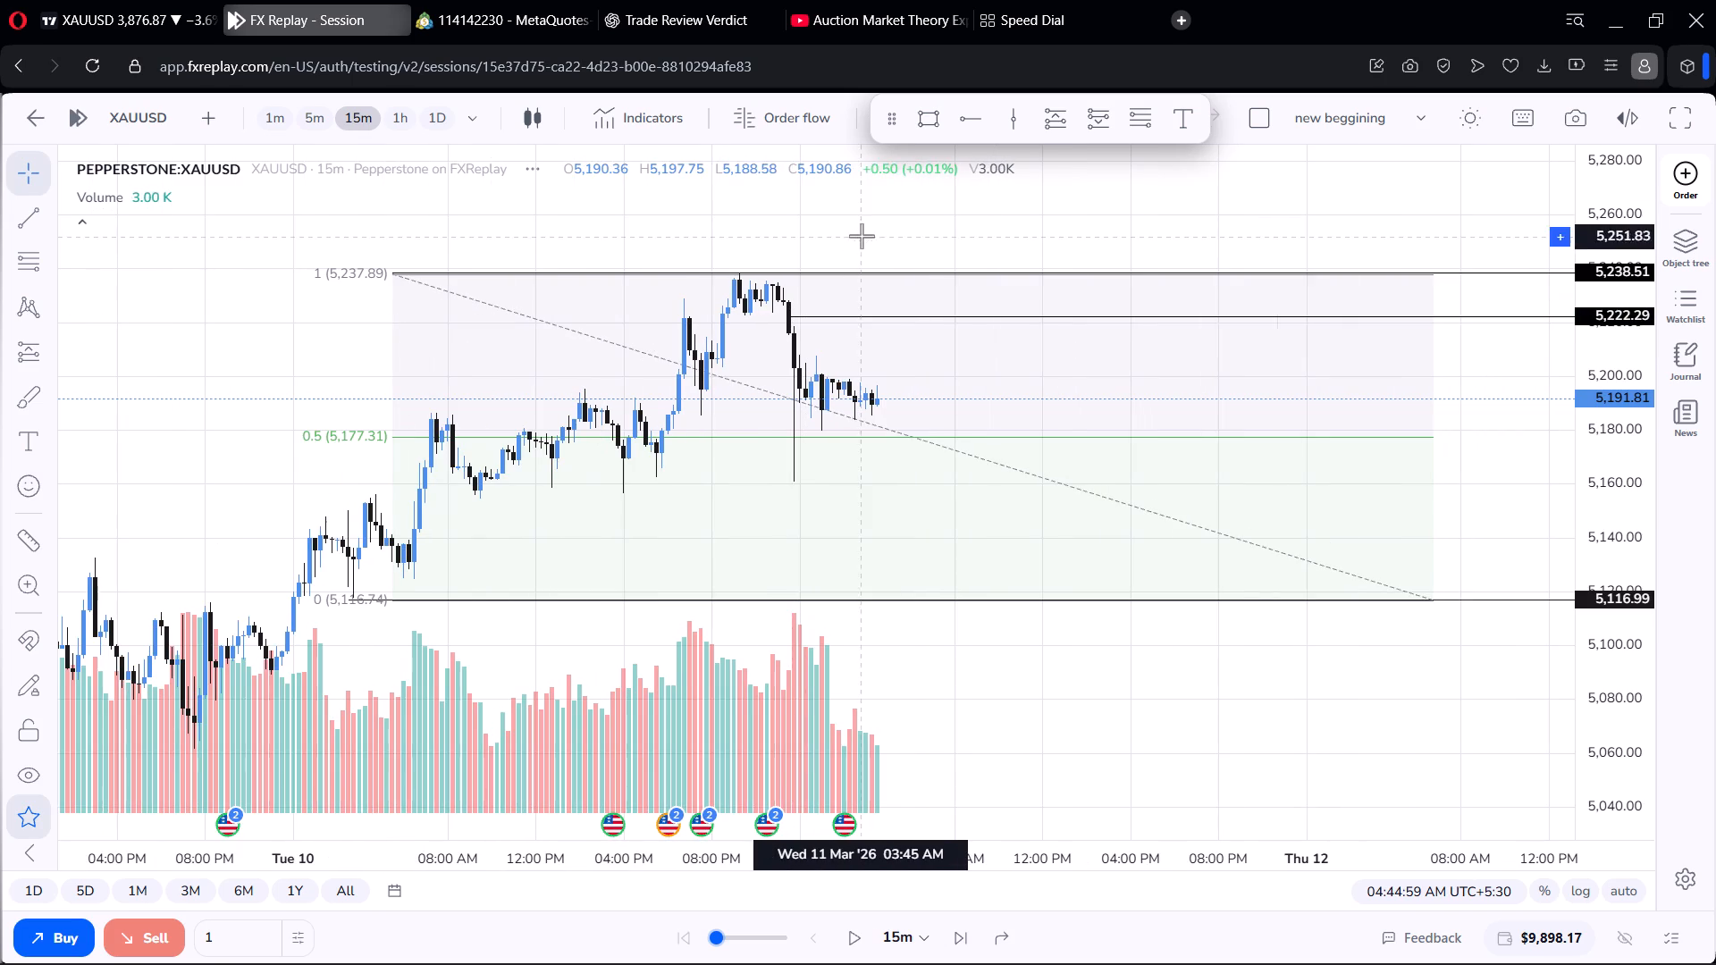
scroll(865, 383, up, 2)
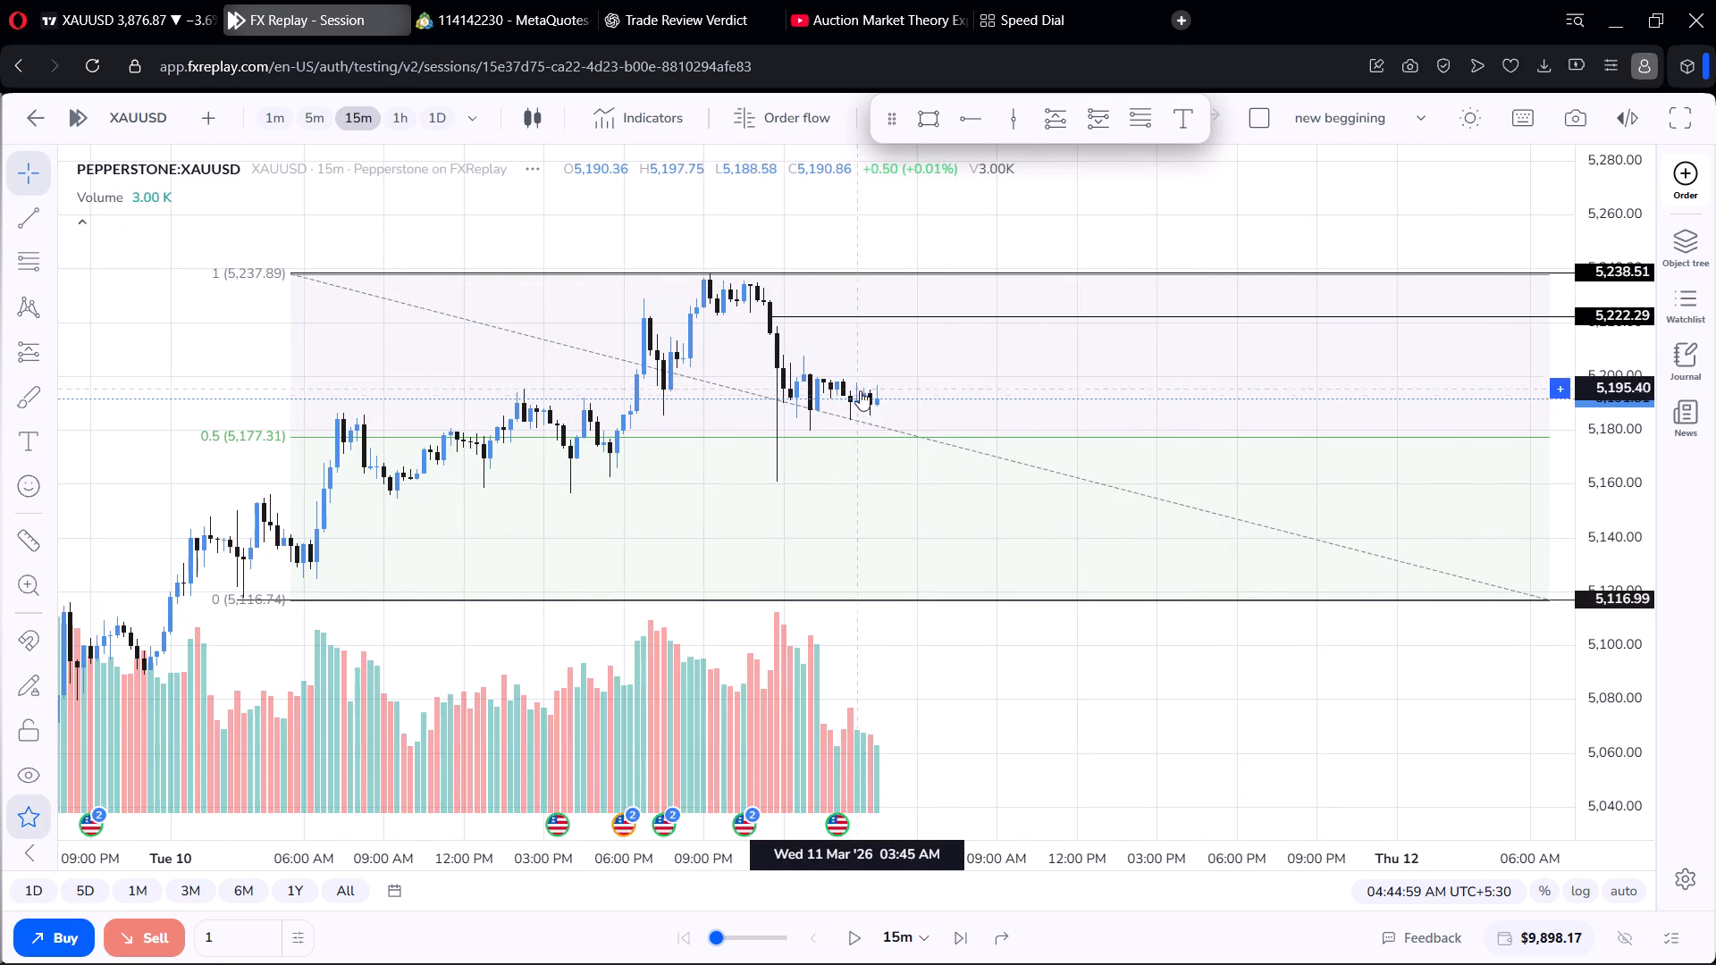
scroll(1640, 458, up, 7)
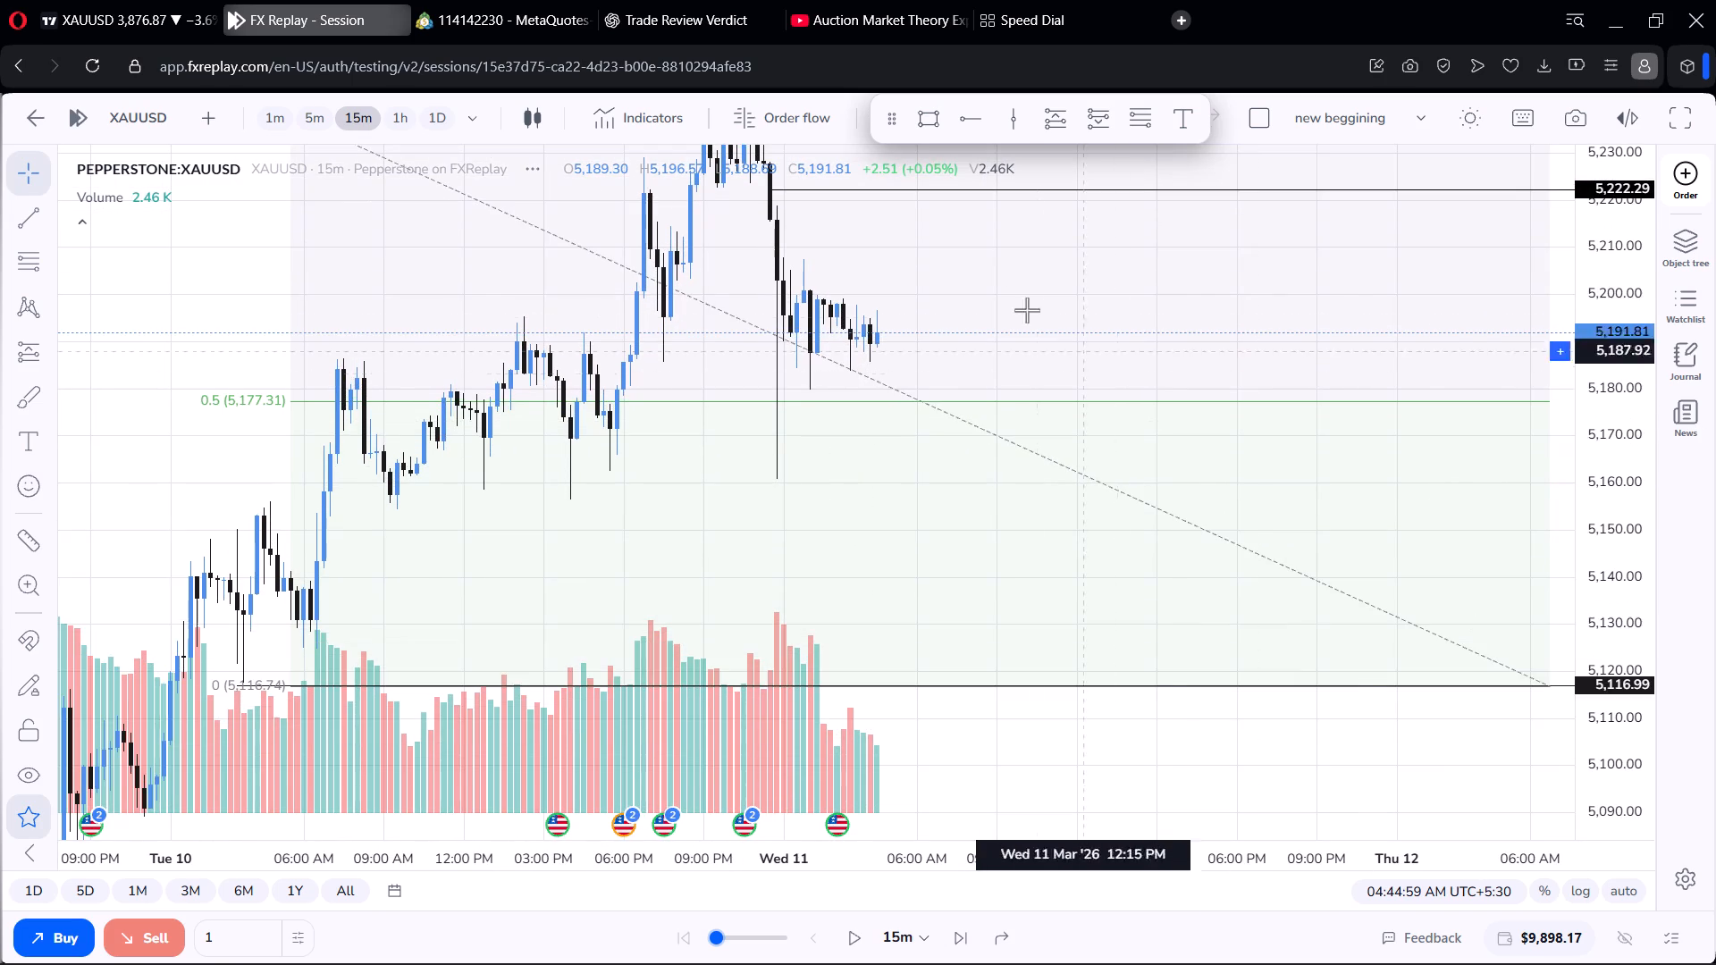
drag(987, 289, 956, 380)
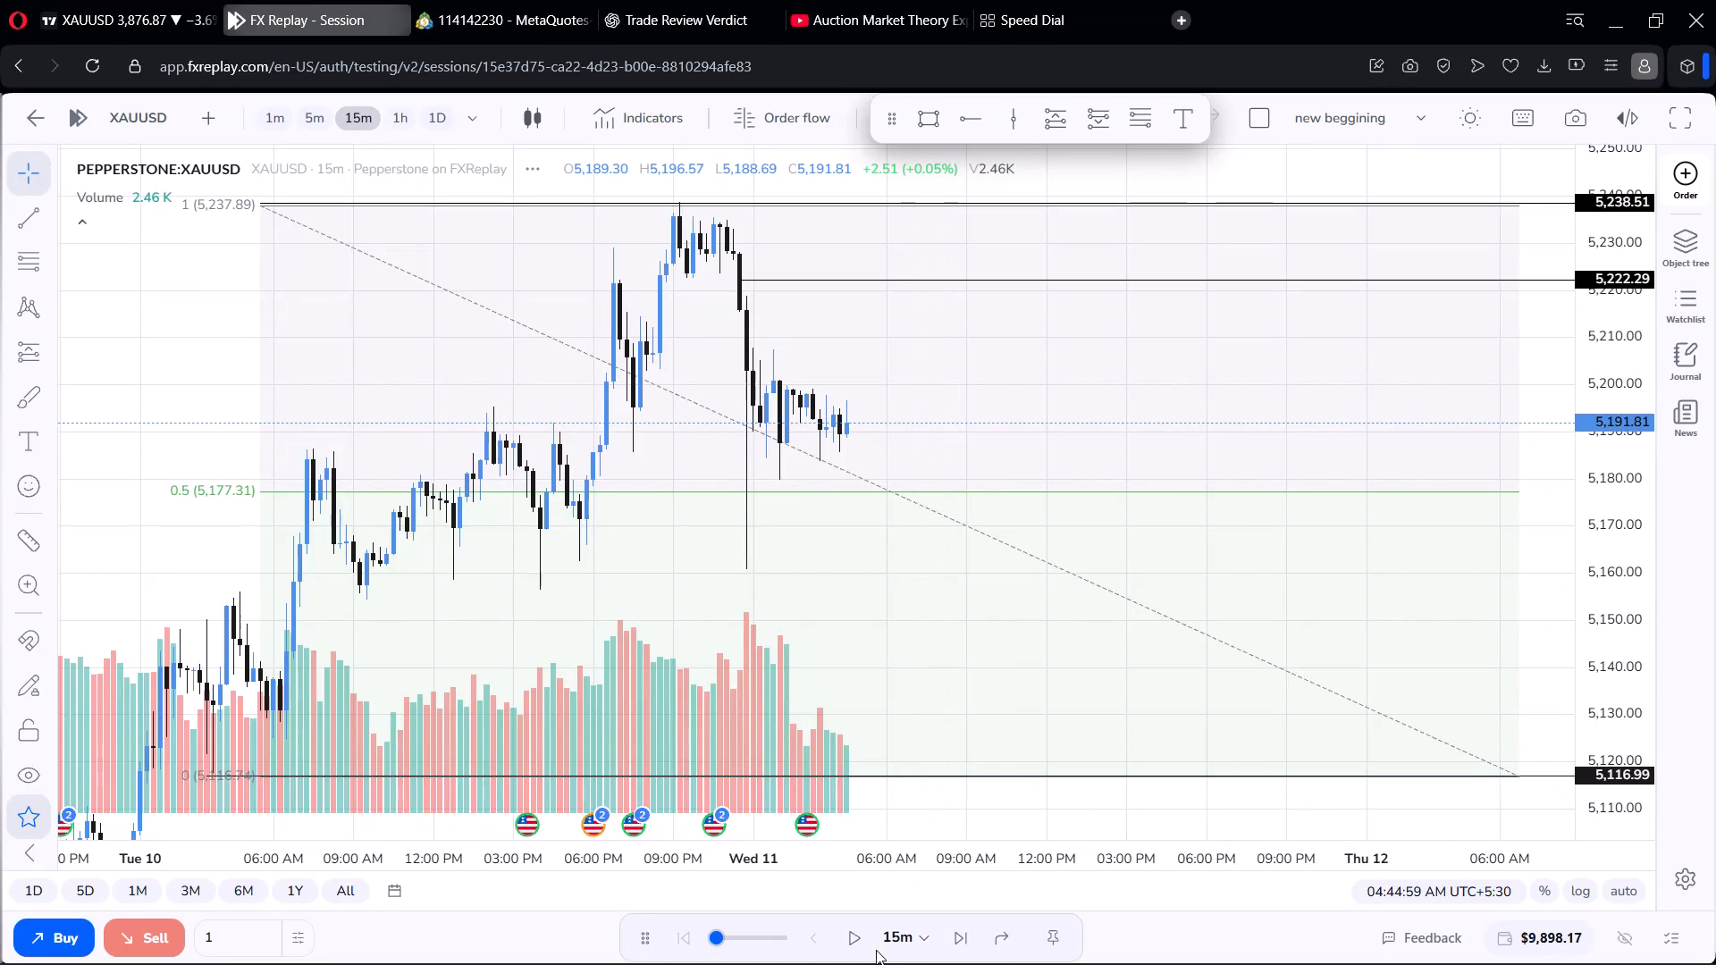
Play the replay forward in 15m steps to 06:44:59 AM on 11 March and pause it there.
click(856, 943)
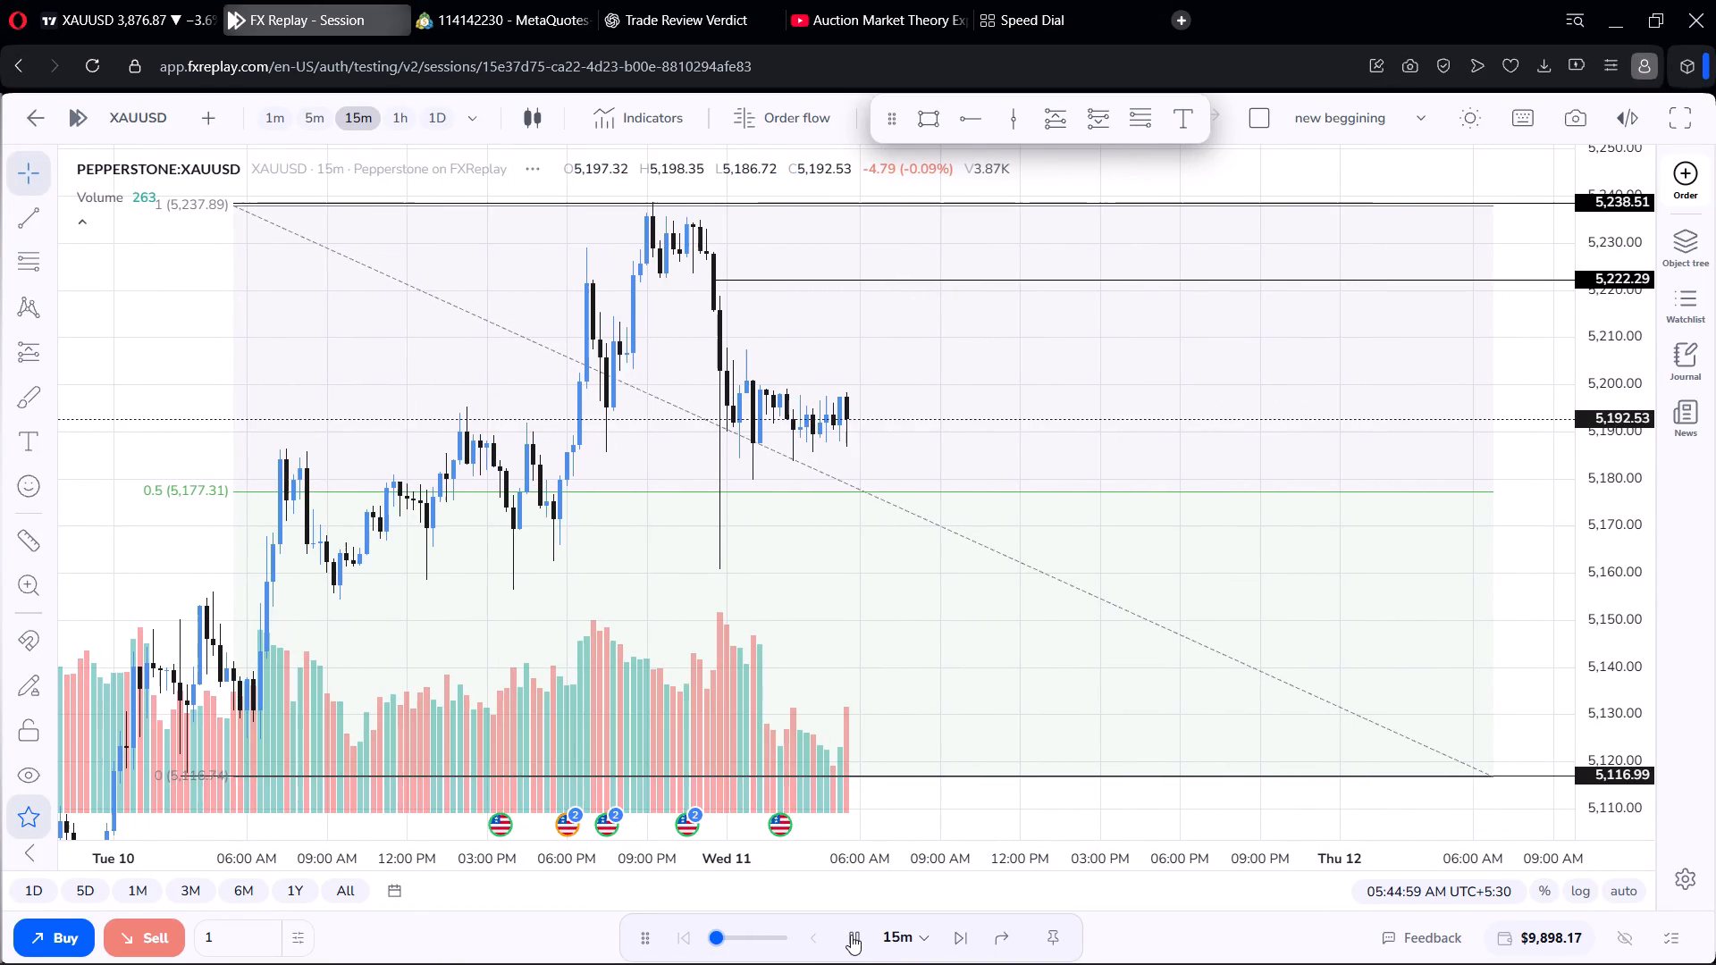
click(851, 935)
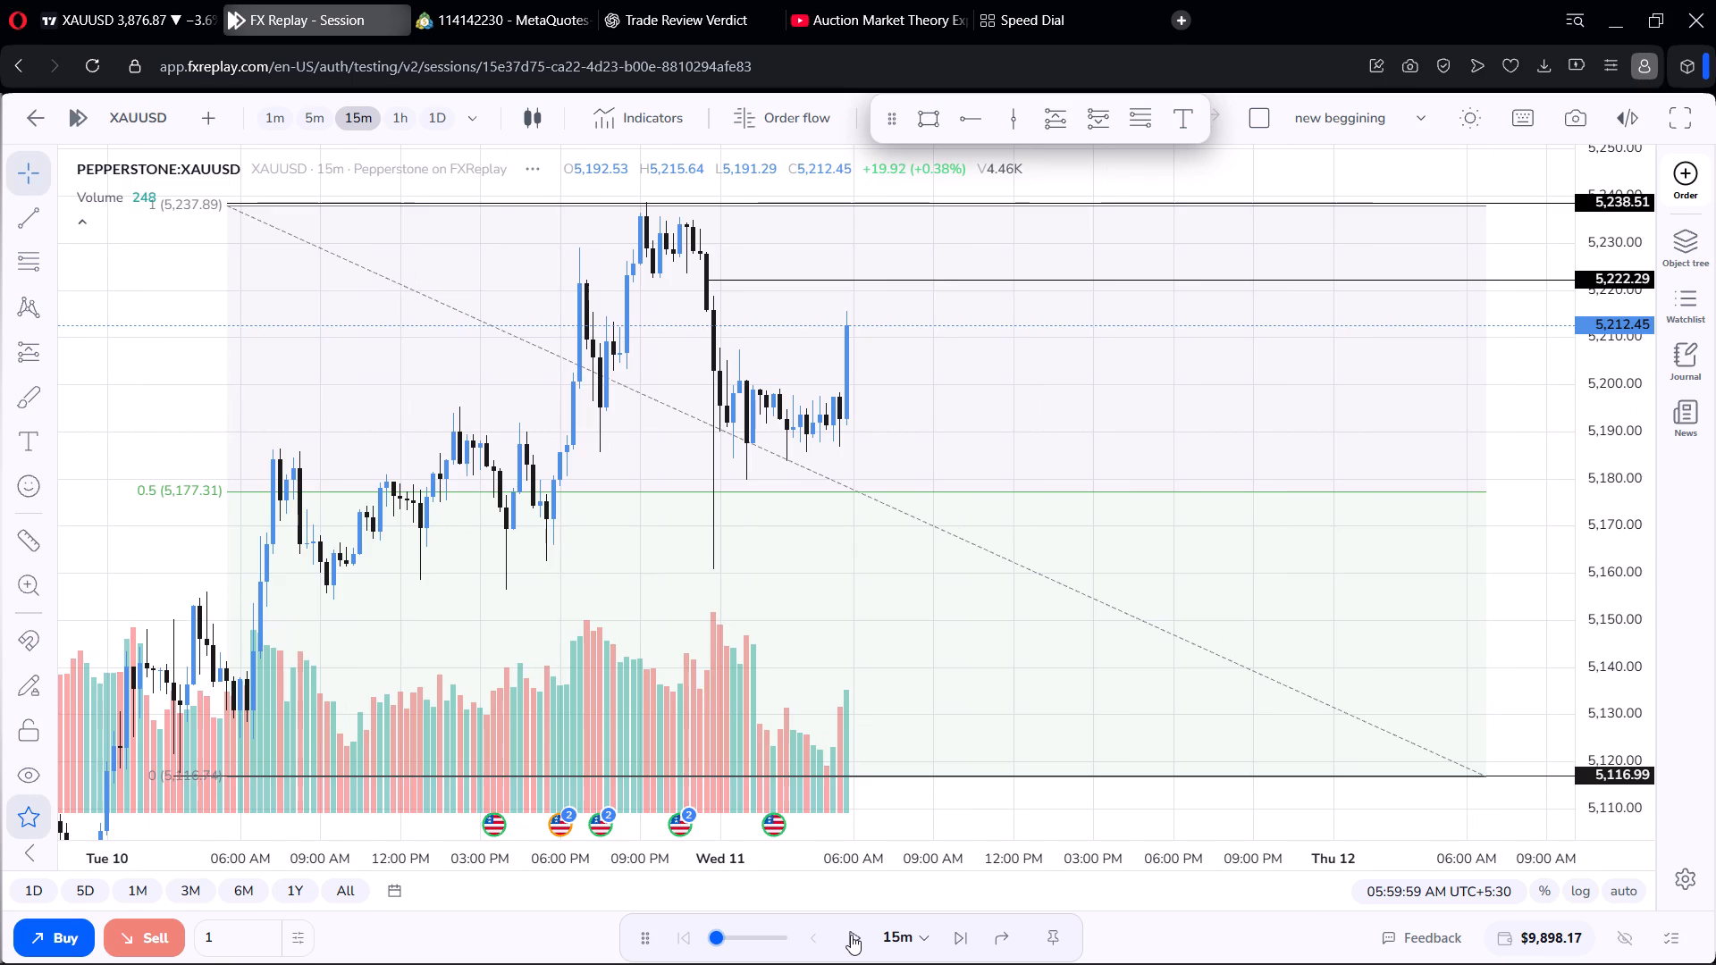
click(851, 935)
click(851, 935)
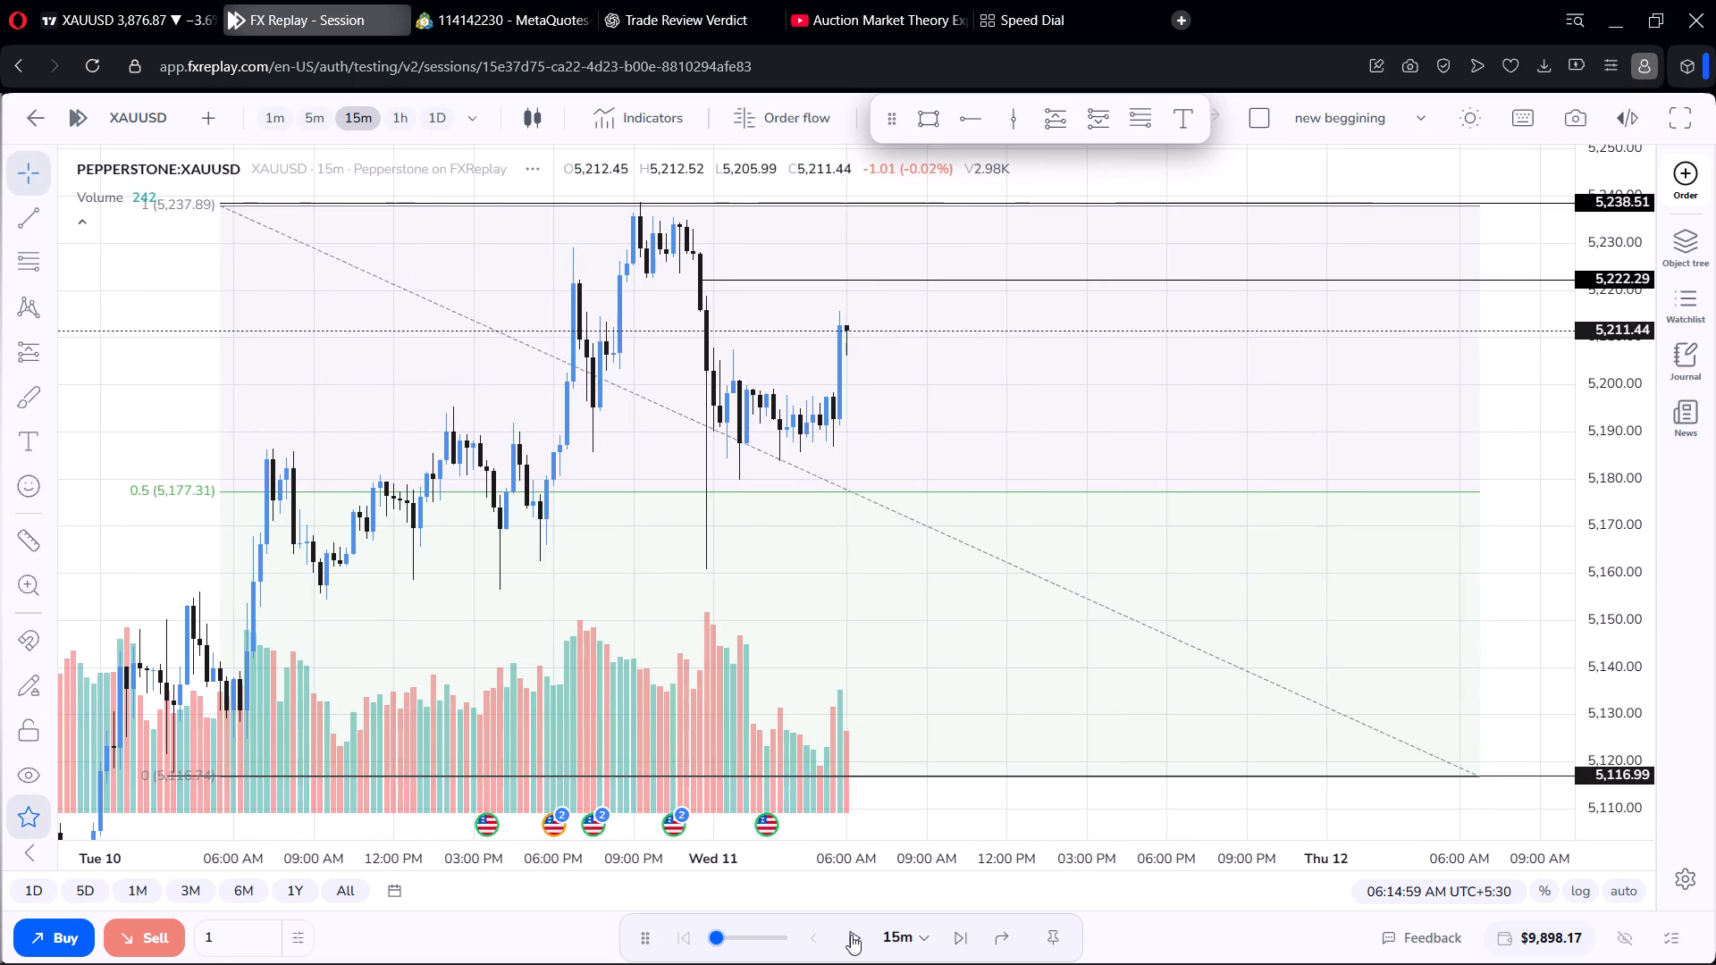
click(851, 935)
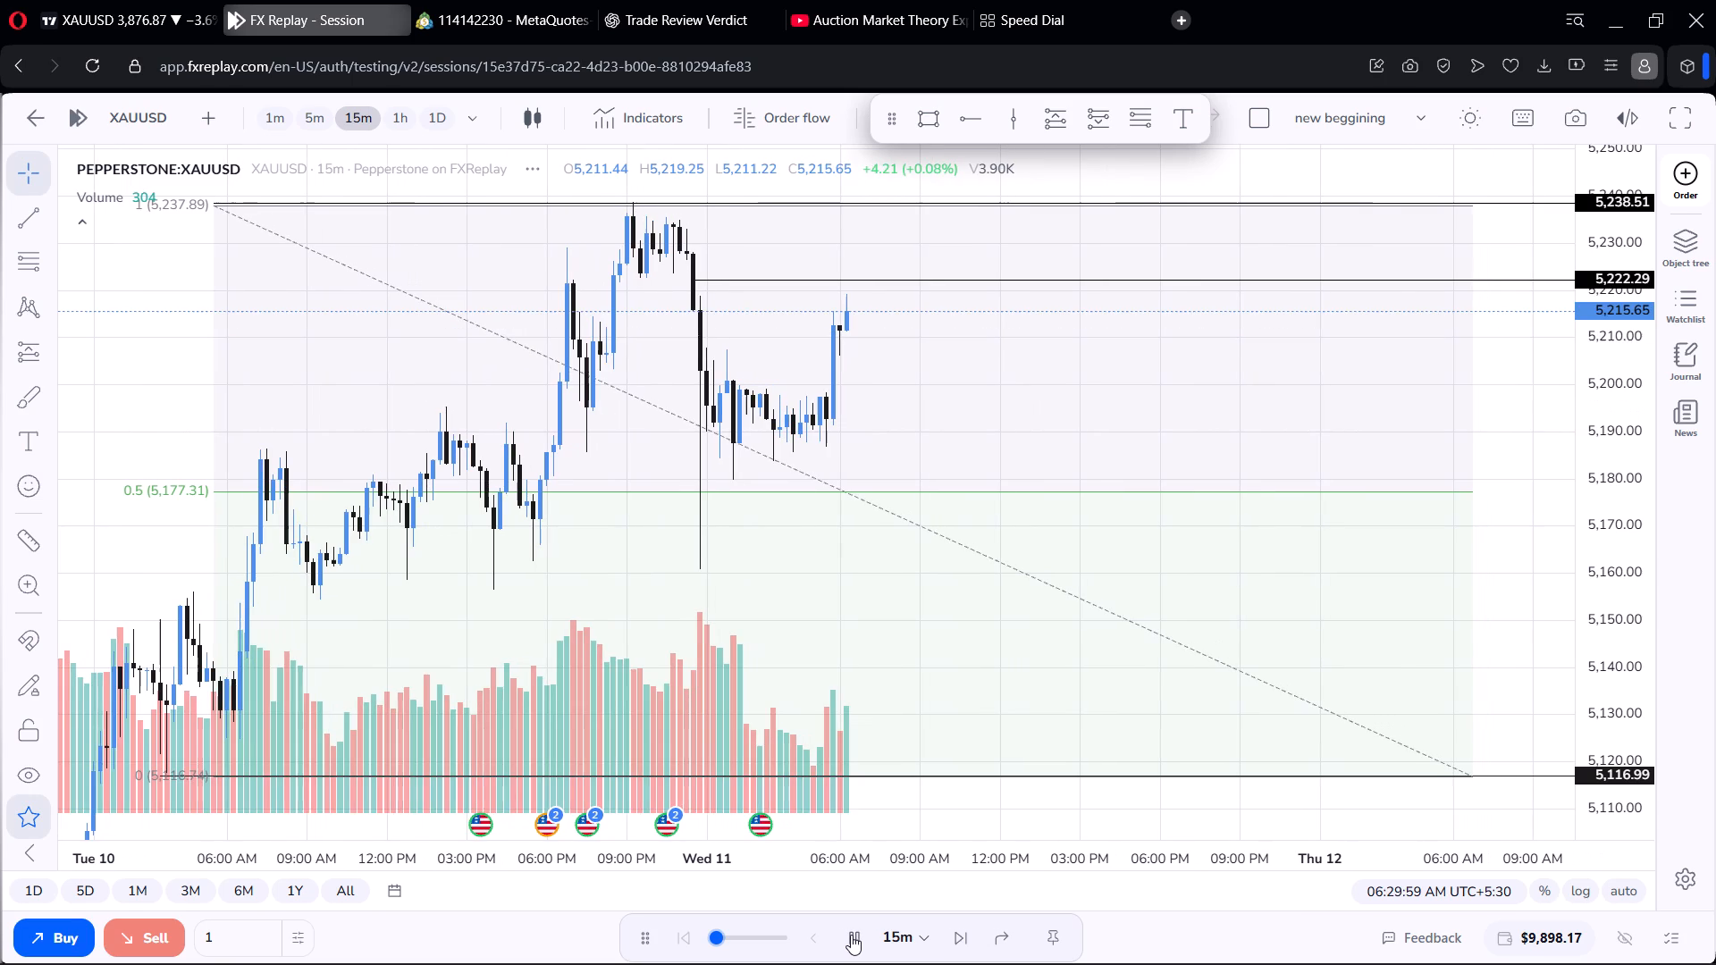
click(851, 935)
click(851, 935)
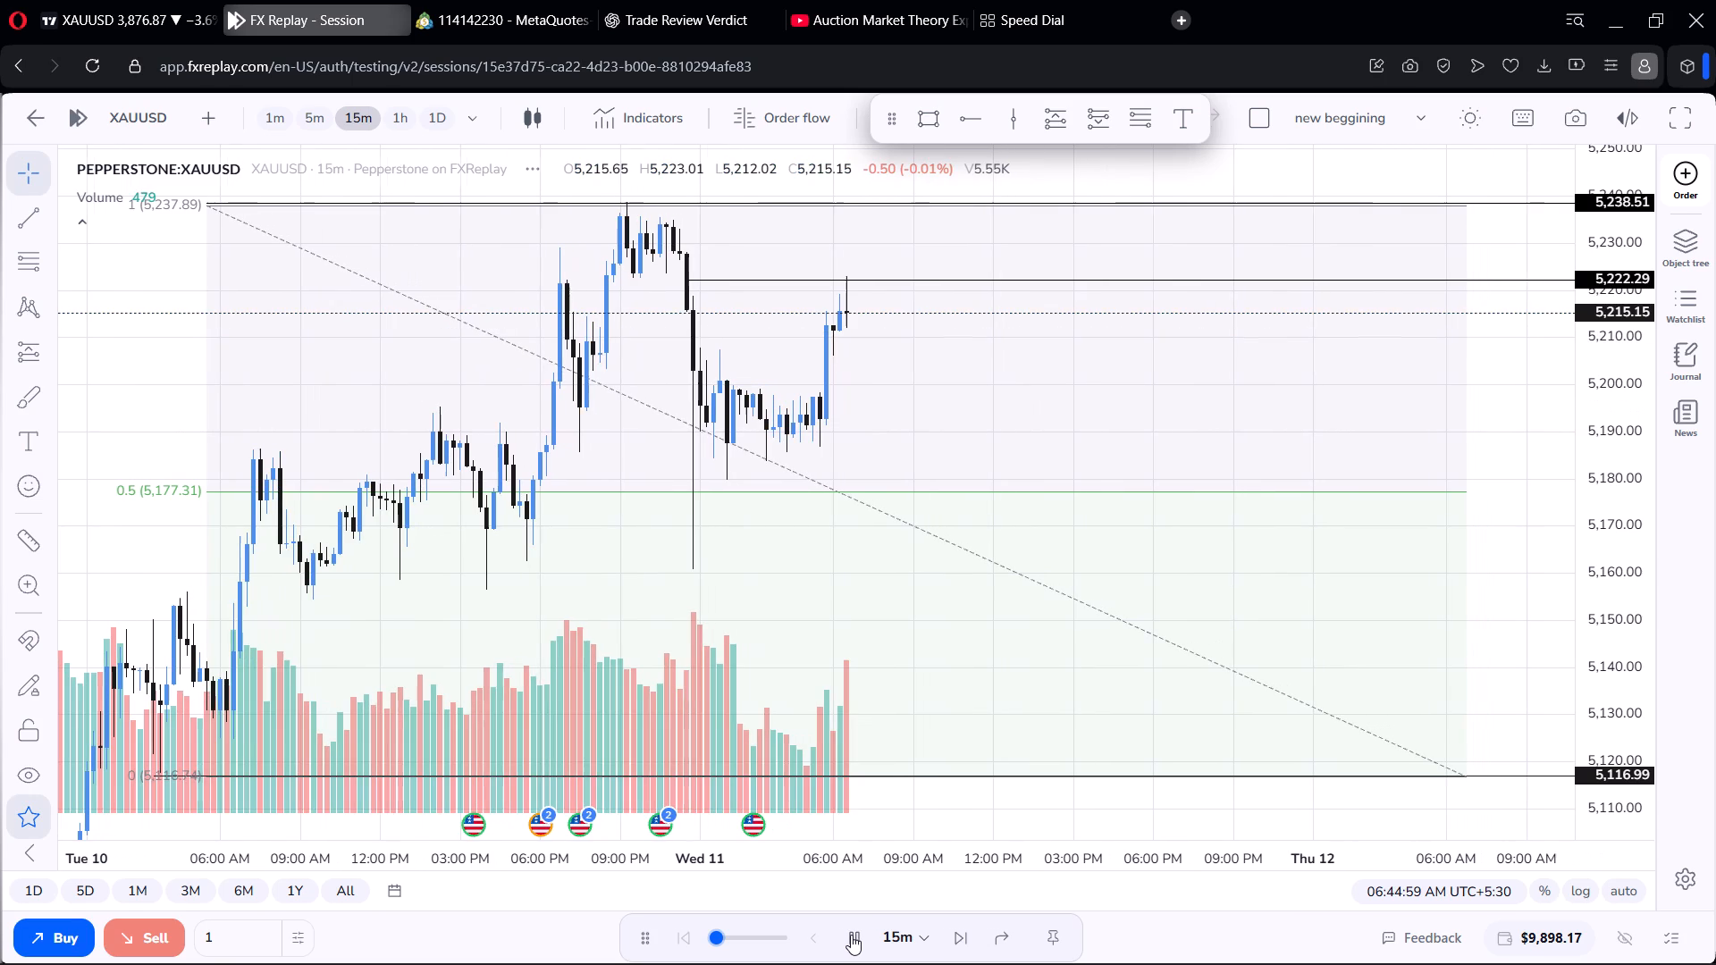
click(851, 935)
Examine the newest 15m candles around the 5,222.29 ray and the preceding swing below it.
scroll(982, 323, up, 2)
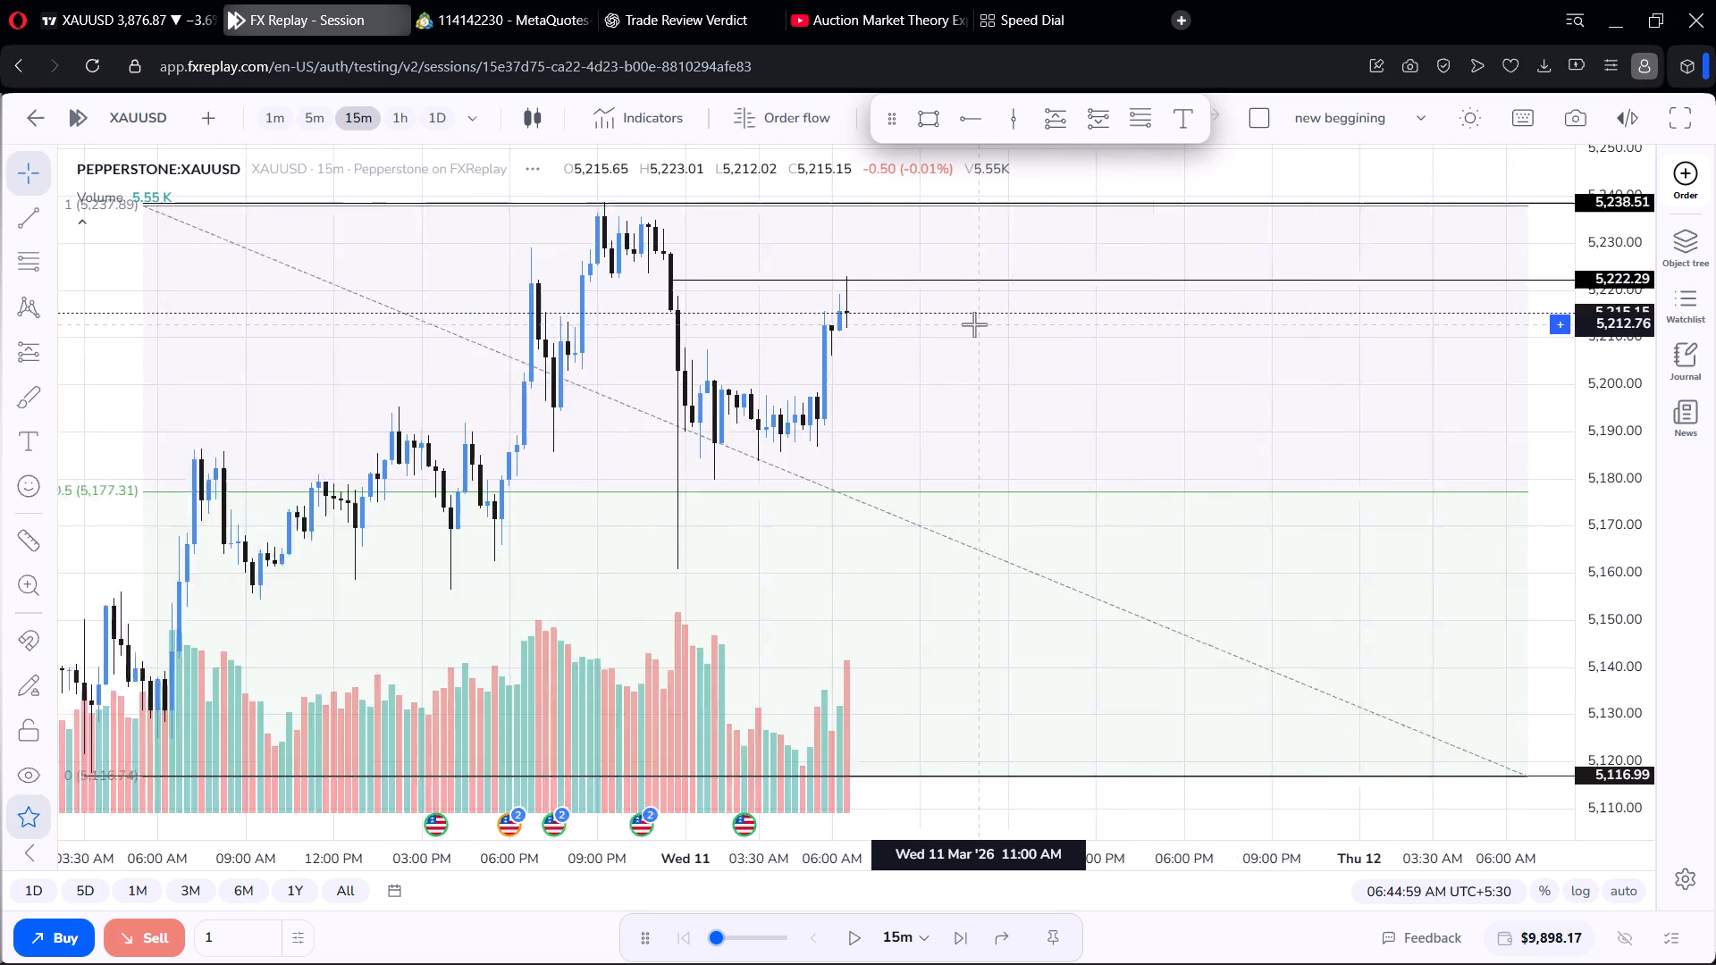
scroll(974, 324, up, 2)
scroll(974, 324, down, 5)
scroll(1591, 362, up, 2)
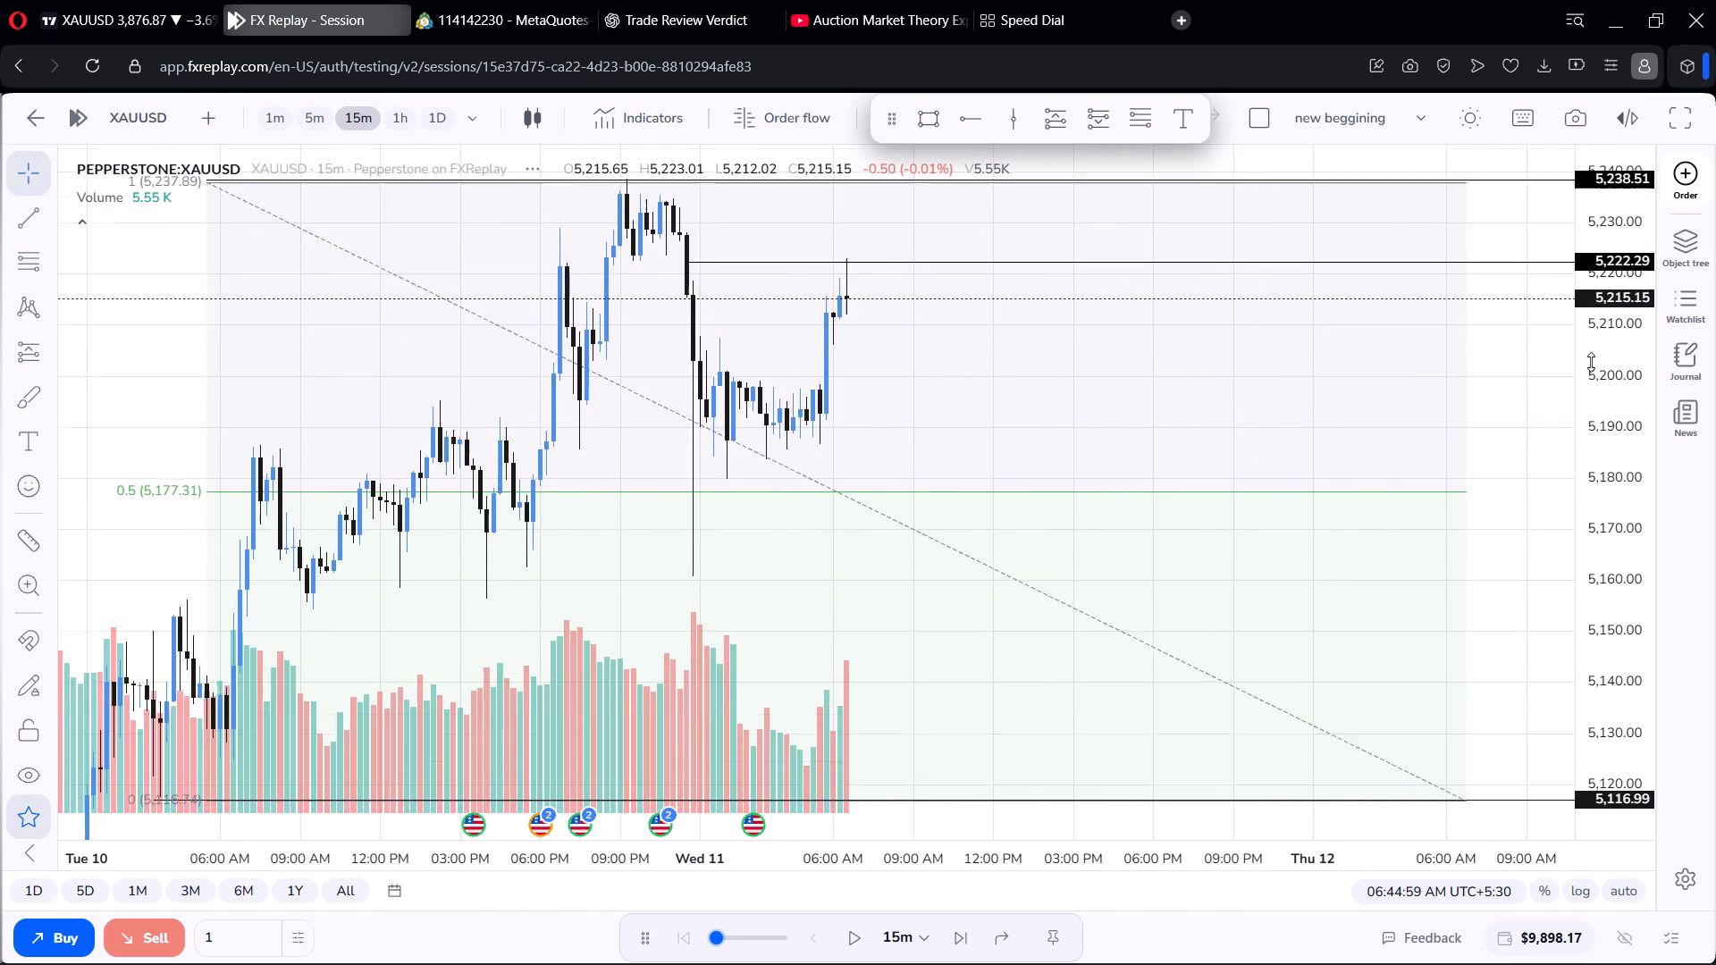
scroll(1591, 362, up, 3)
scroll(1019, 358, up, 4)
drag(975, 320, 939, 349)
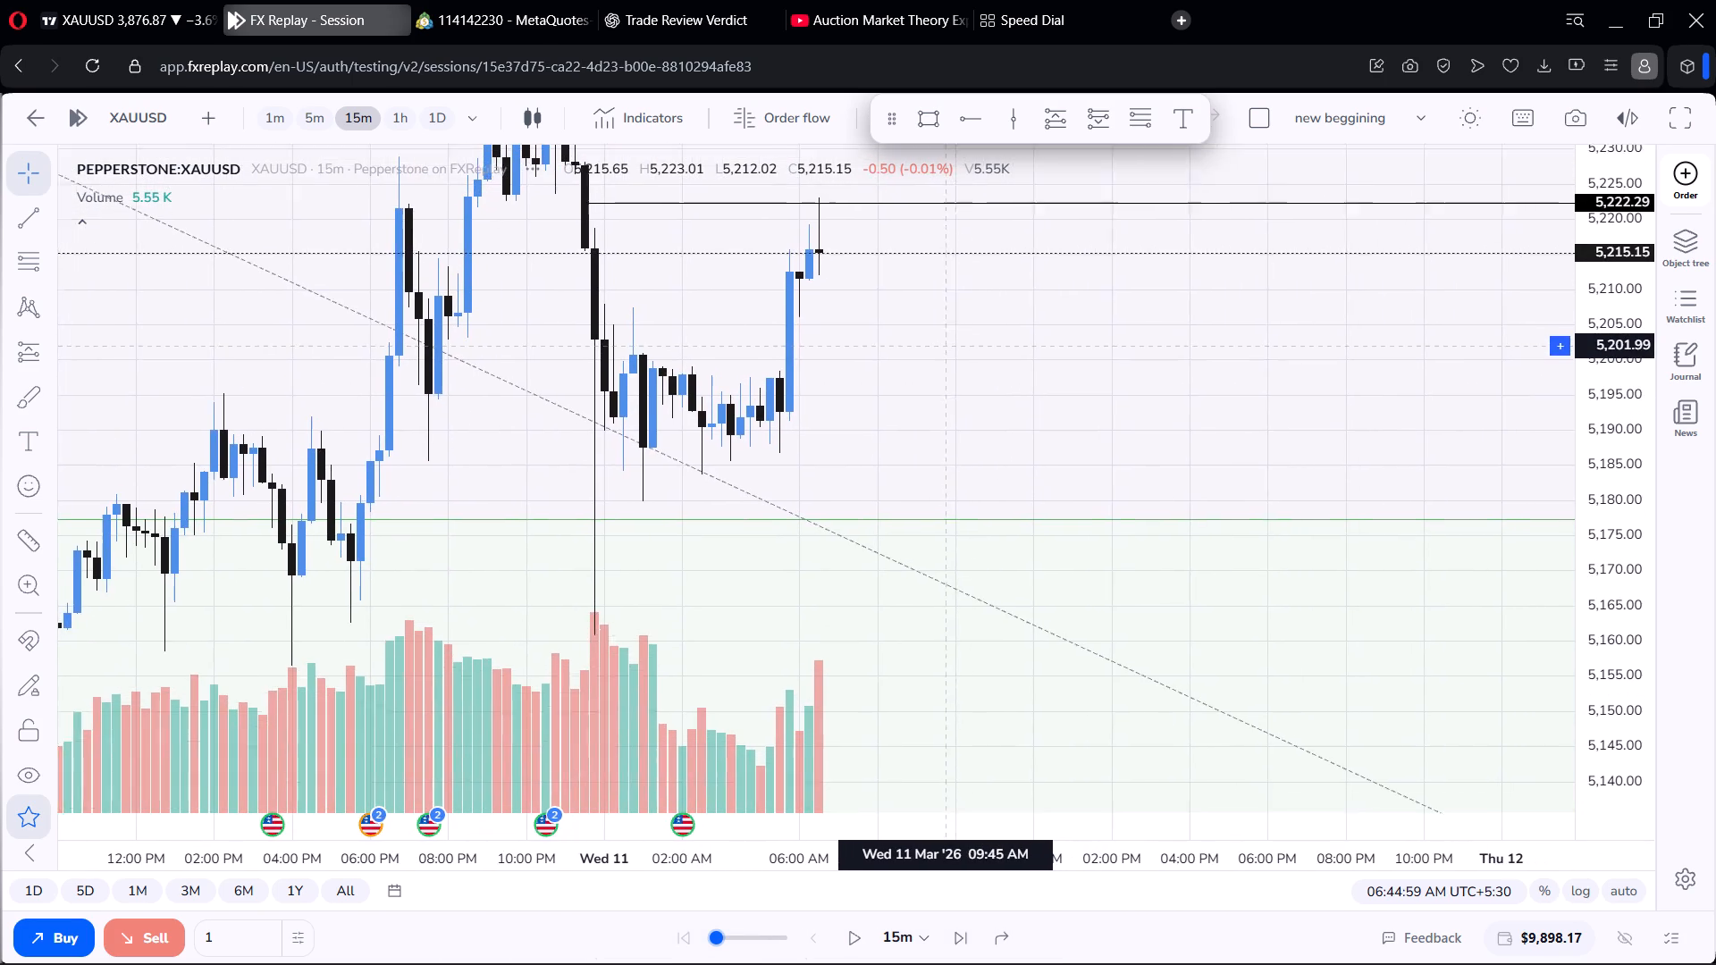
drag(939, 349, 866, 418)
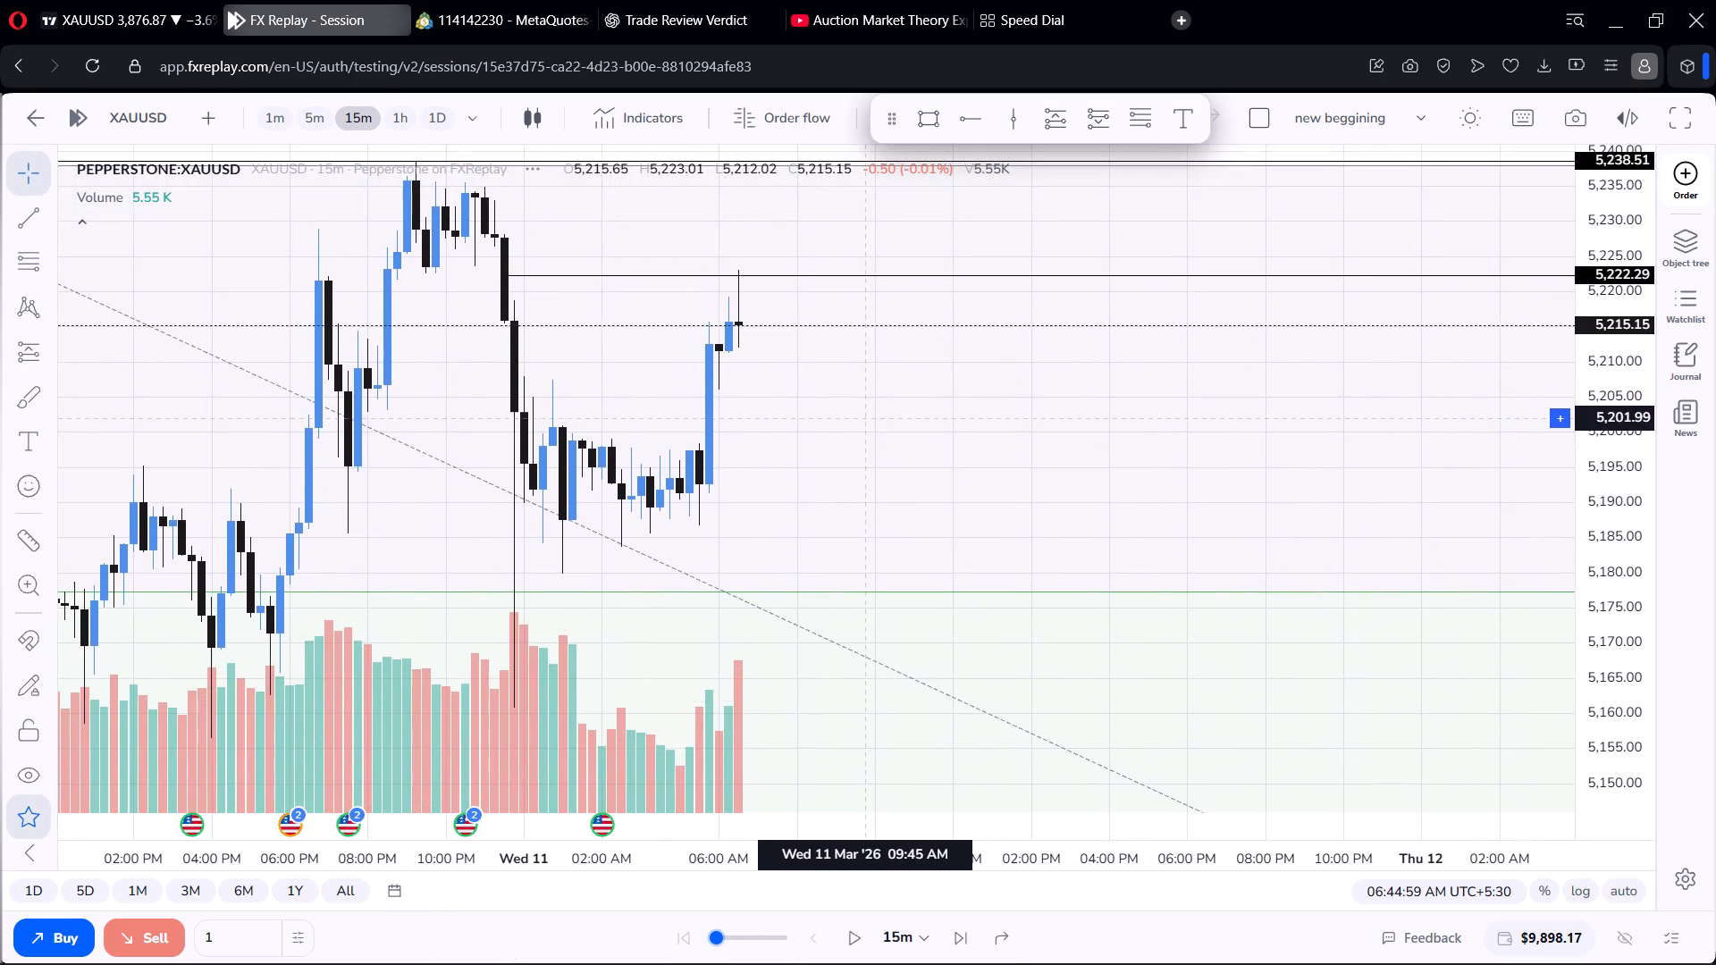
drag(866, 418, 855, 444)
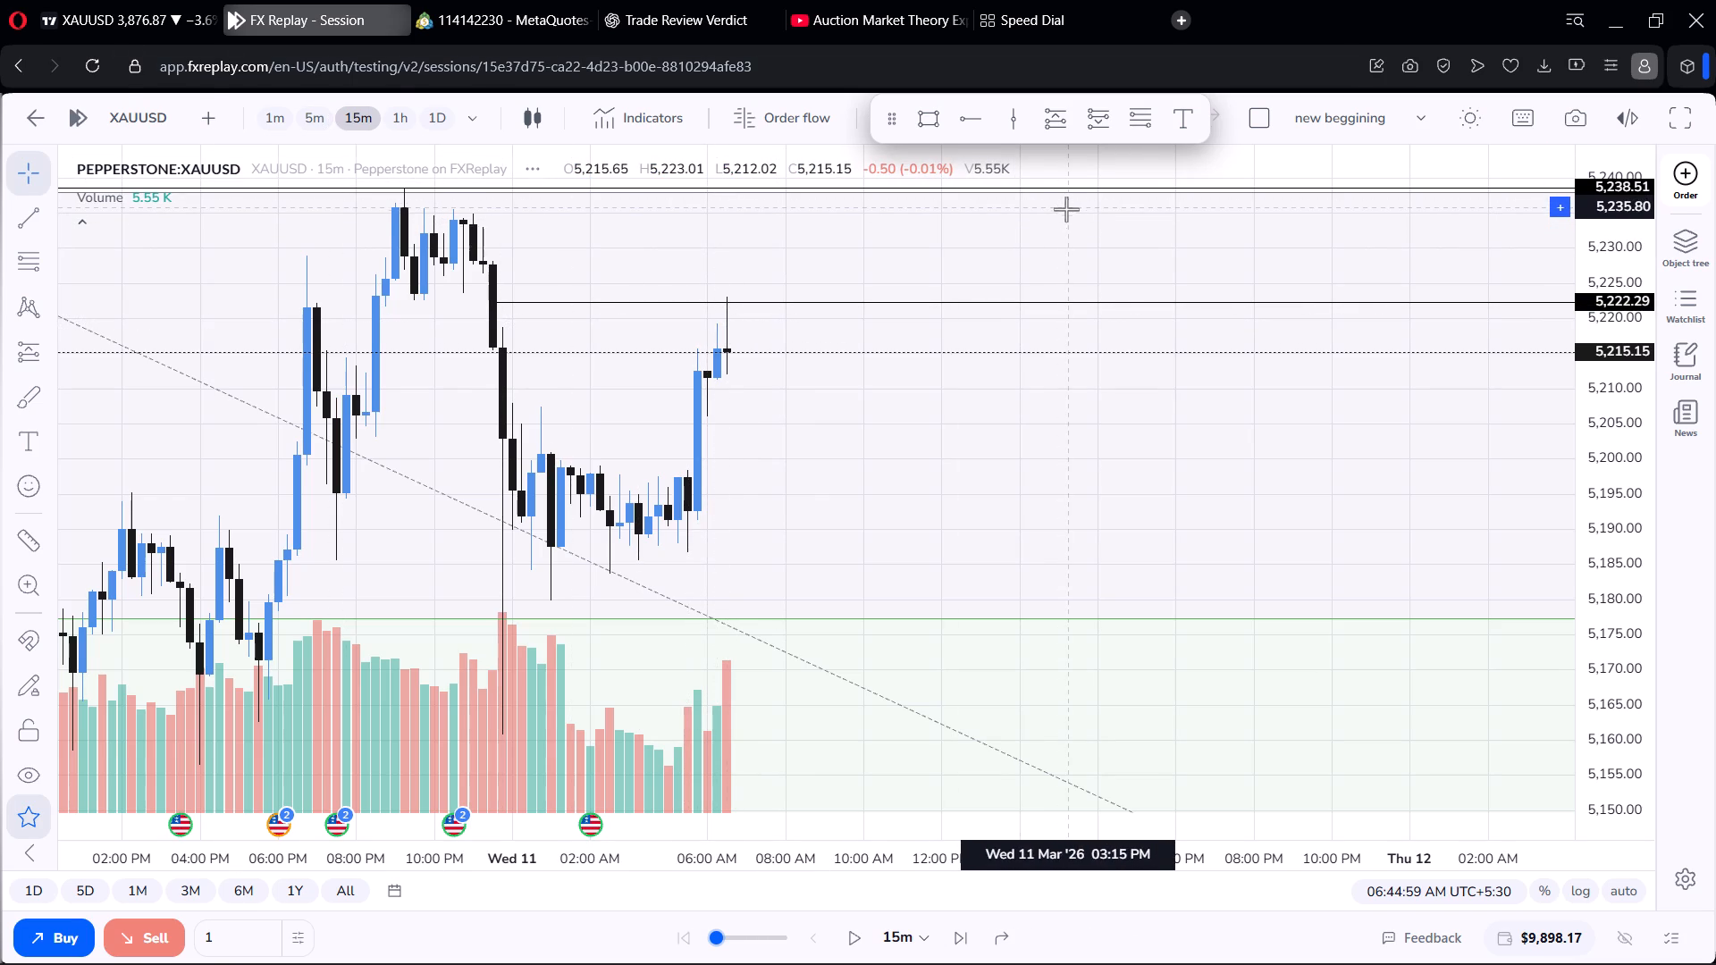
Switch the chart to the 5m timeframe.
click(323, 116)
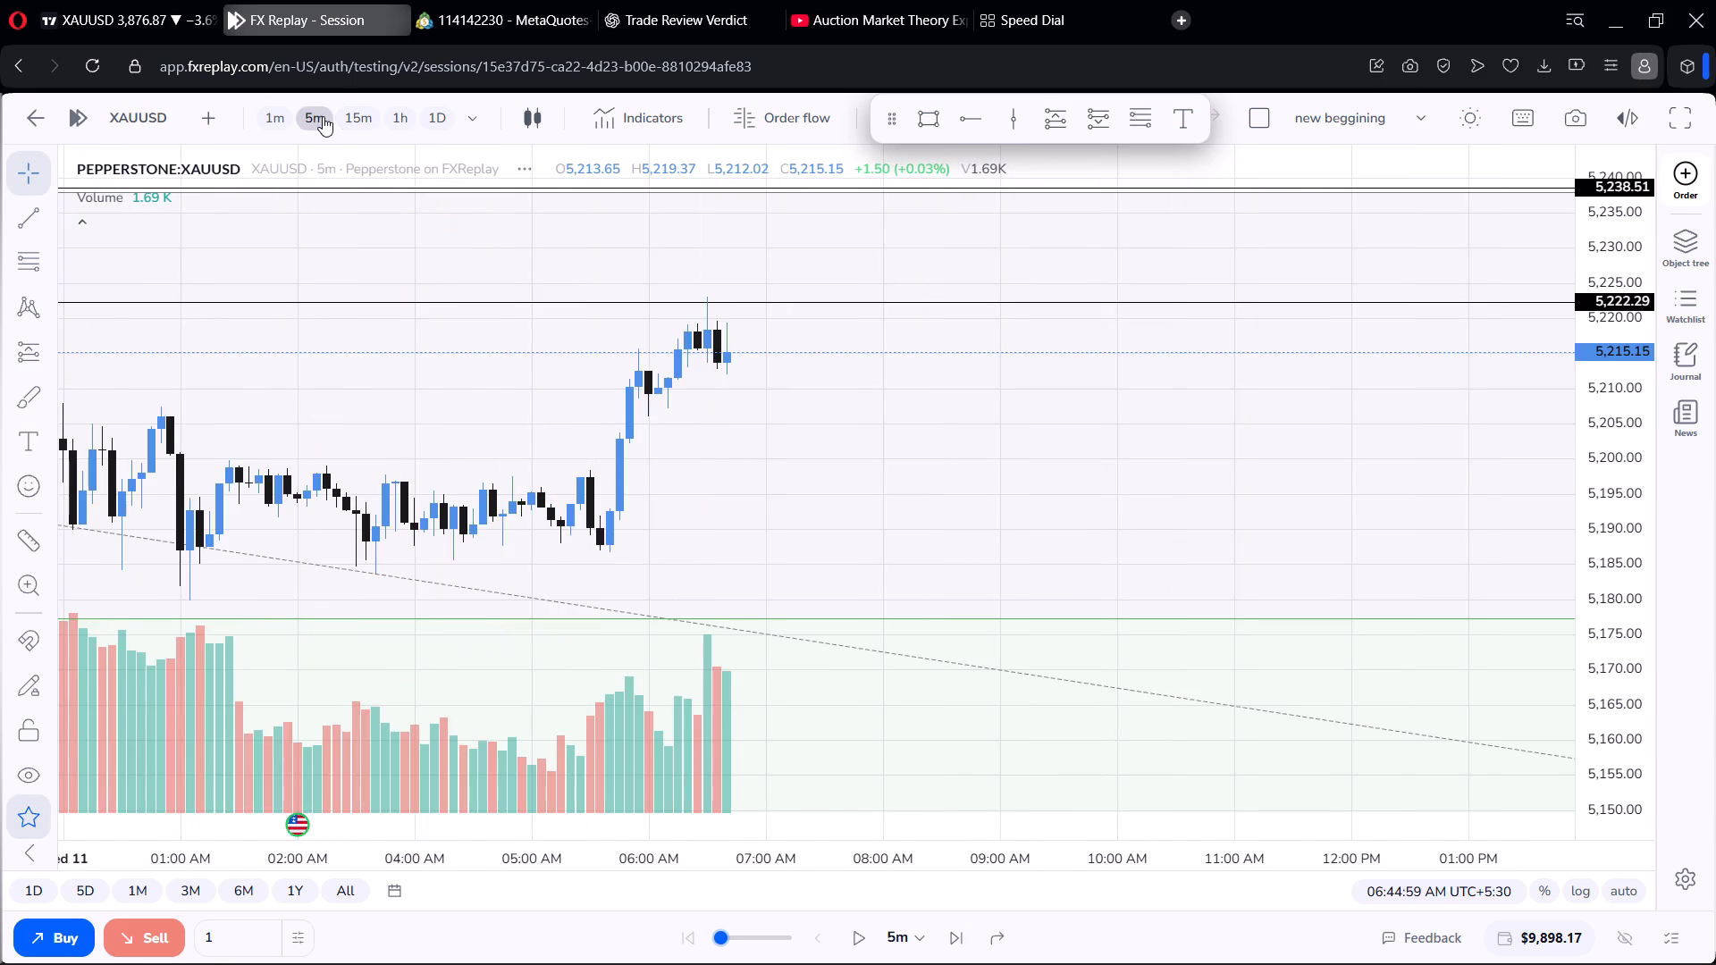
Place a XAUUSD market sell order with 1% risk, stop loss at 5224.10 and take profit at 5186.87.
scroll(628, 274, down, 3)
drag(711, 260, 709, 251)
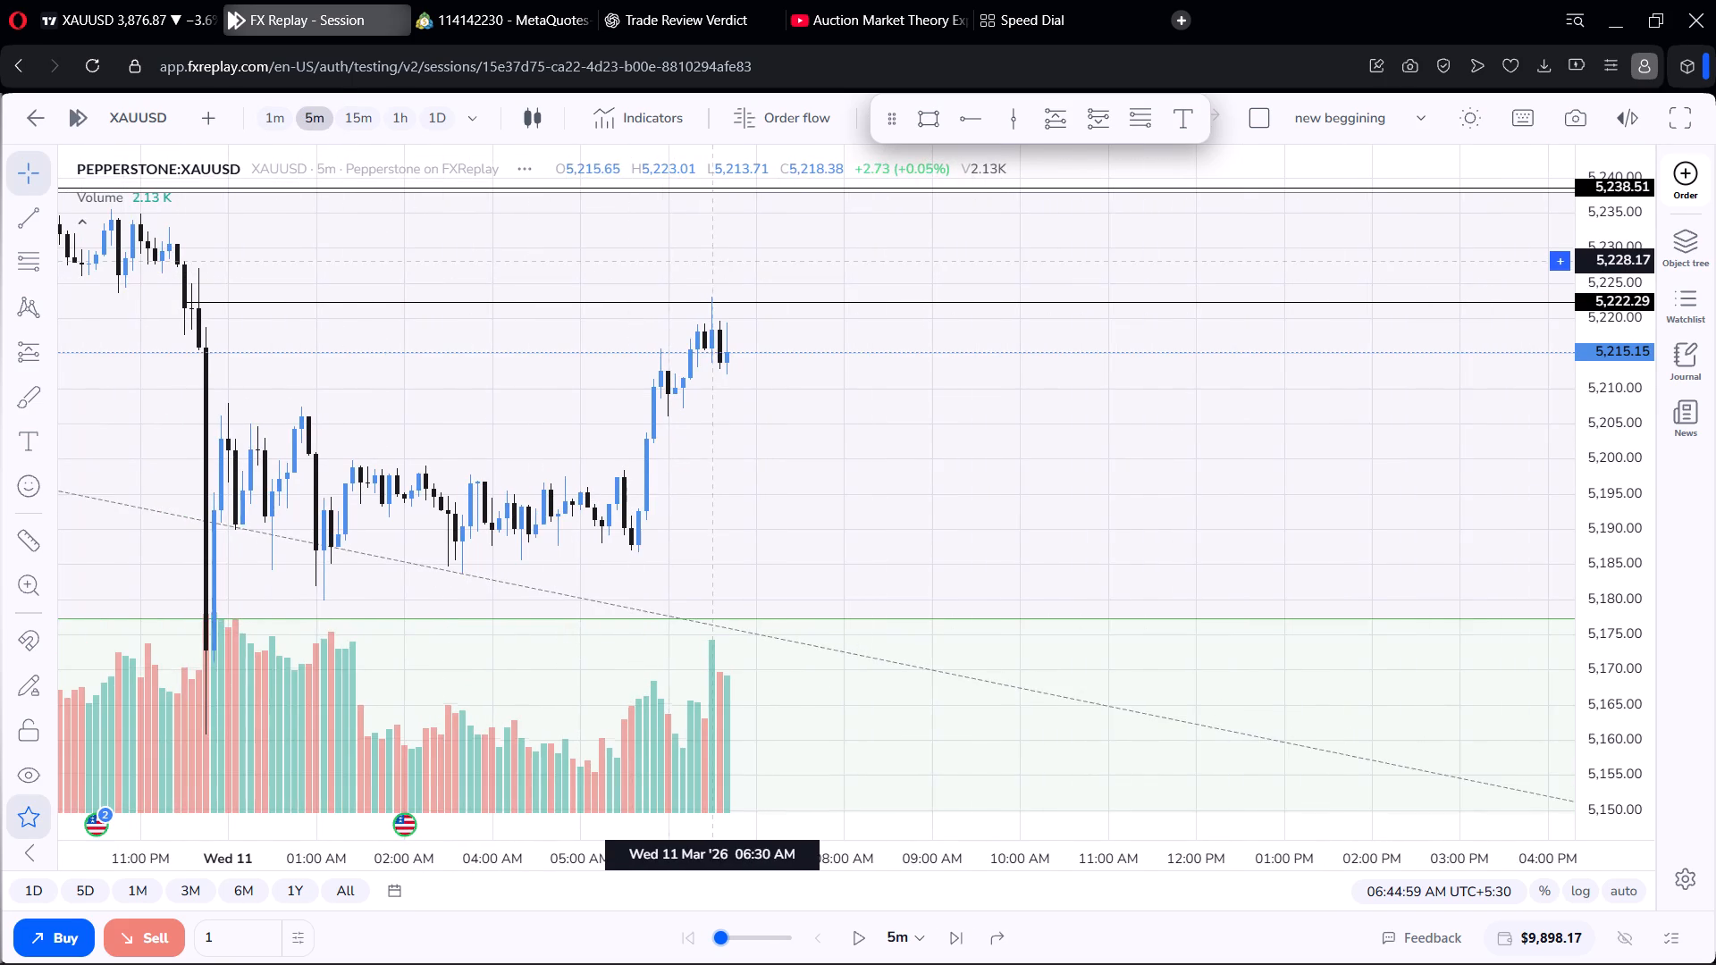
drag(709, 251, 698, 214)
scroll(706, 251, up, 3)
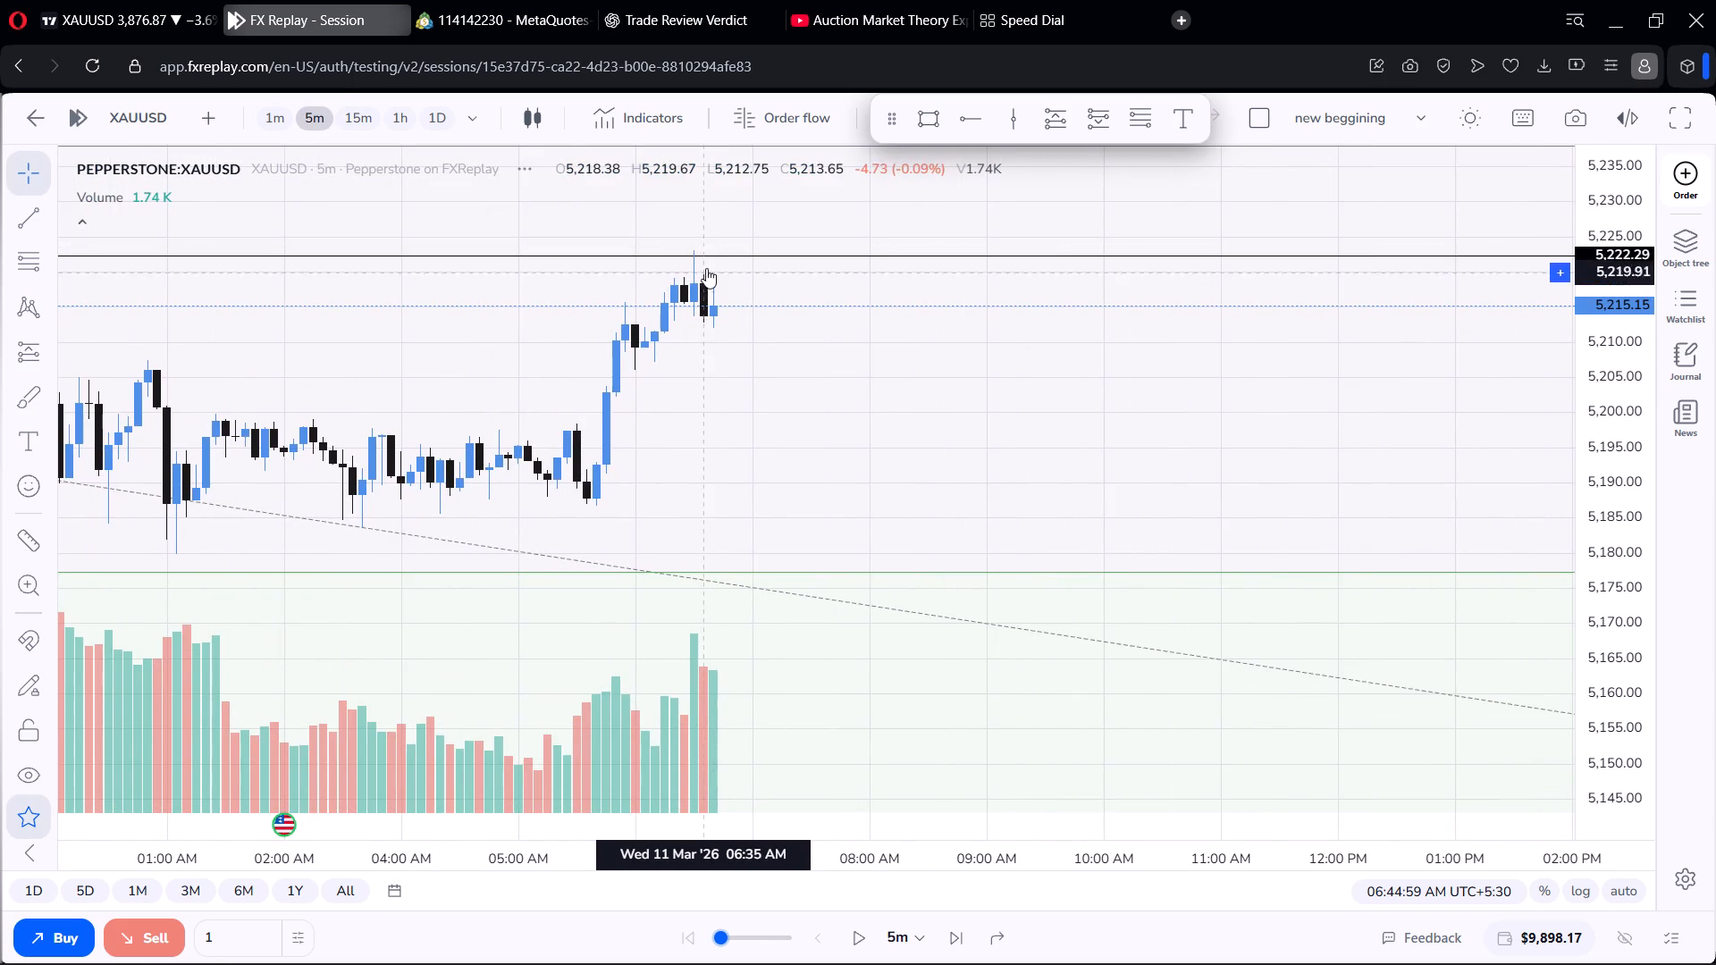
click(1696, 187)
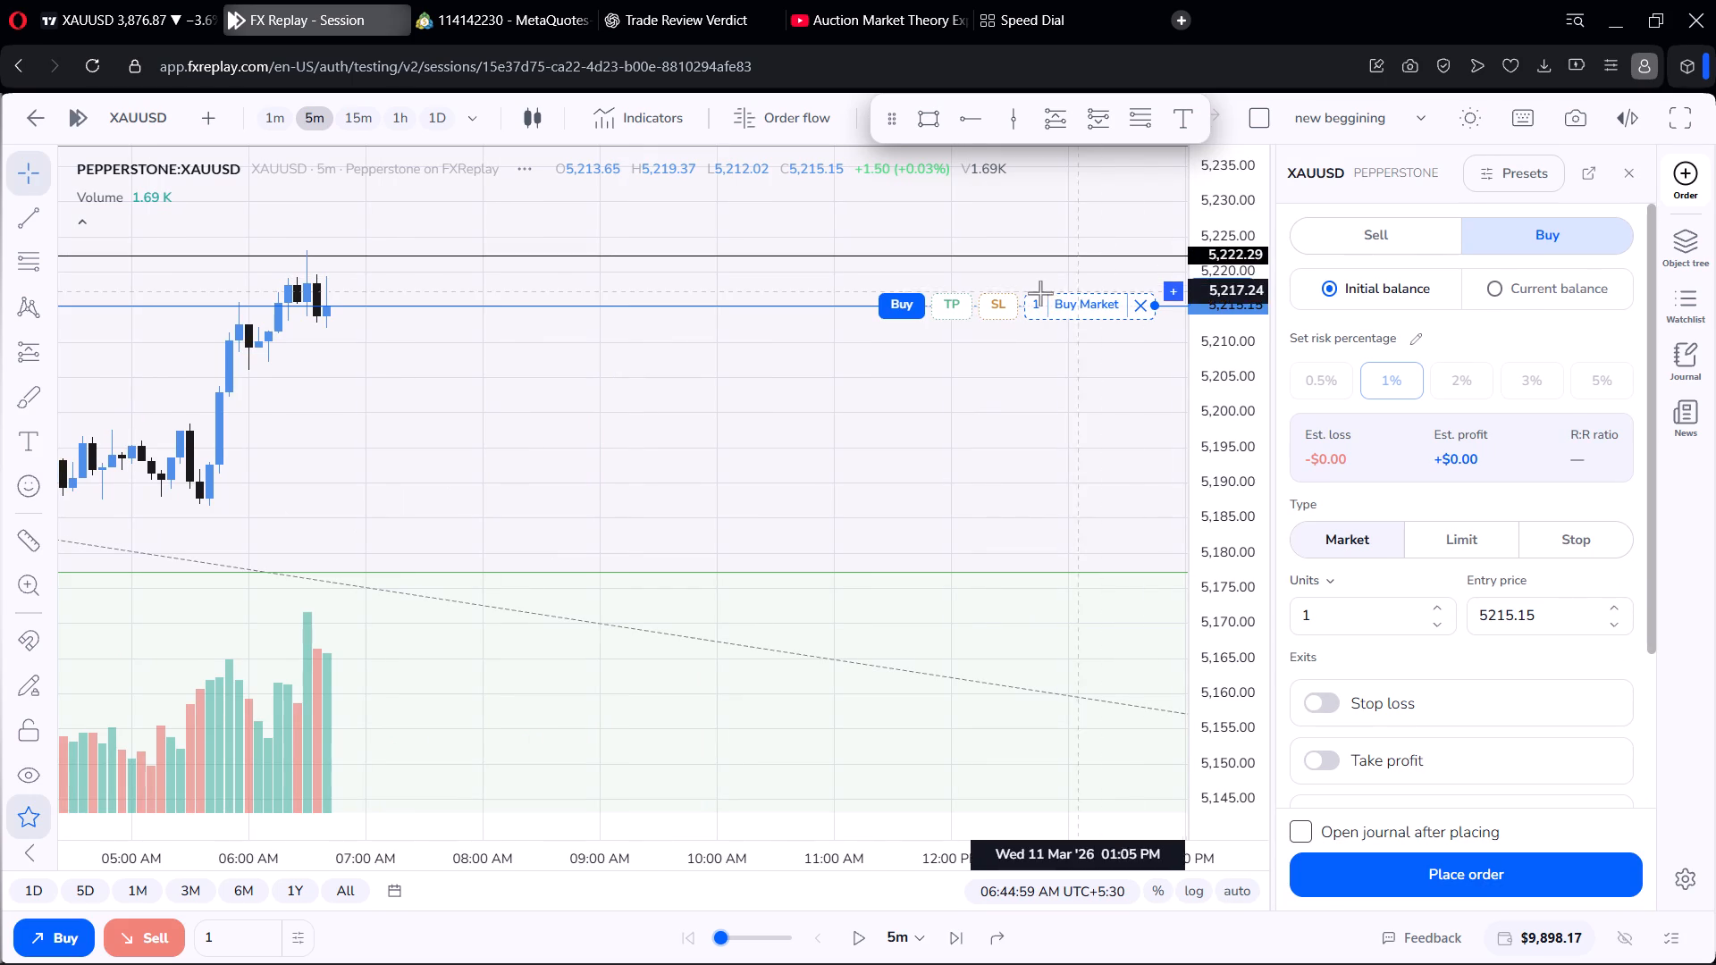
click(1348, 236)
drag(991, 303, 1001, 256)
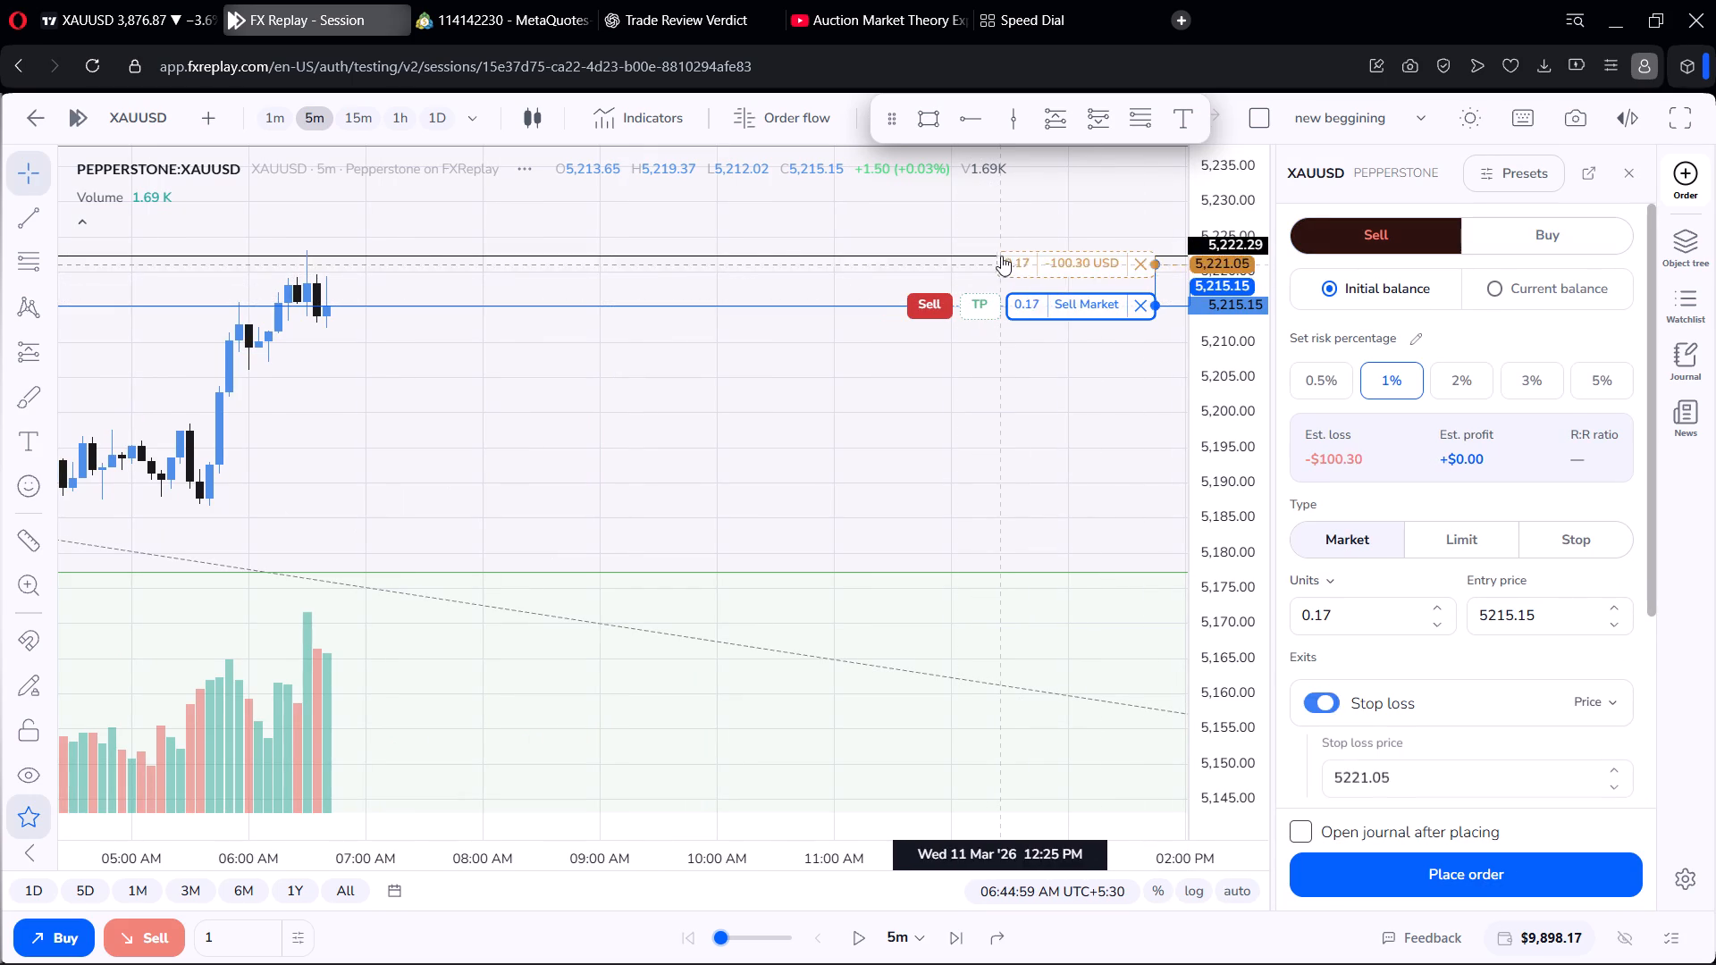
drag(1001, 256, 999, 242)
drag(987, 303, 983, 319)
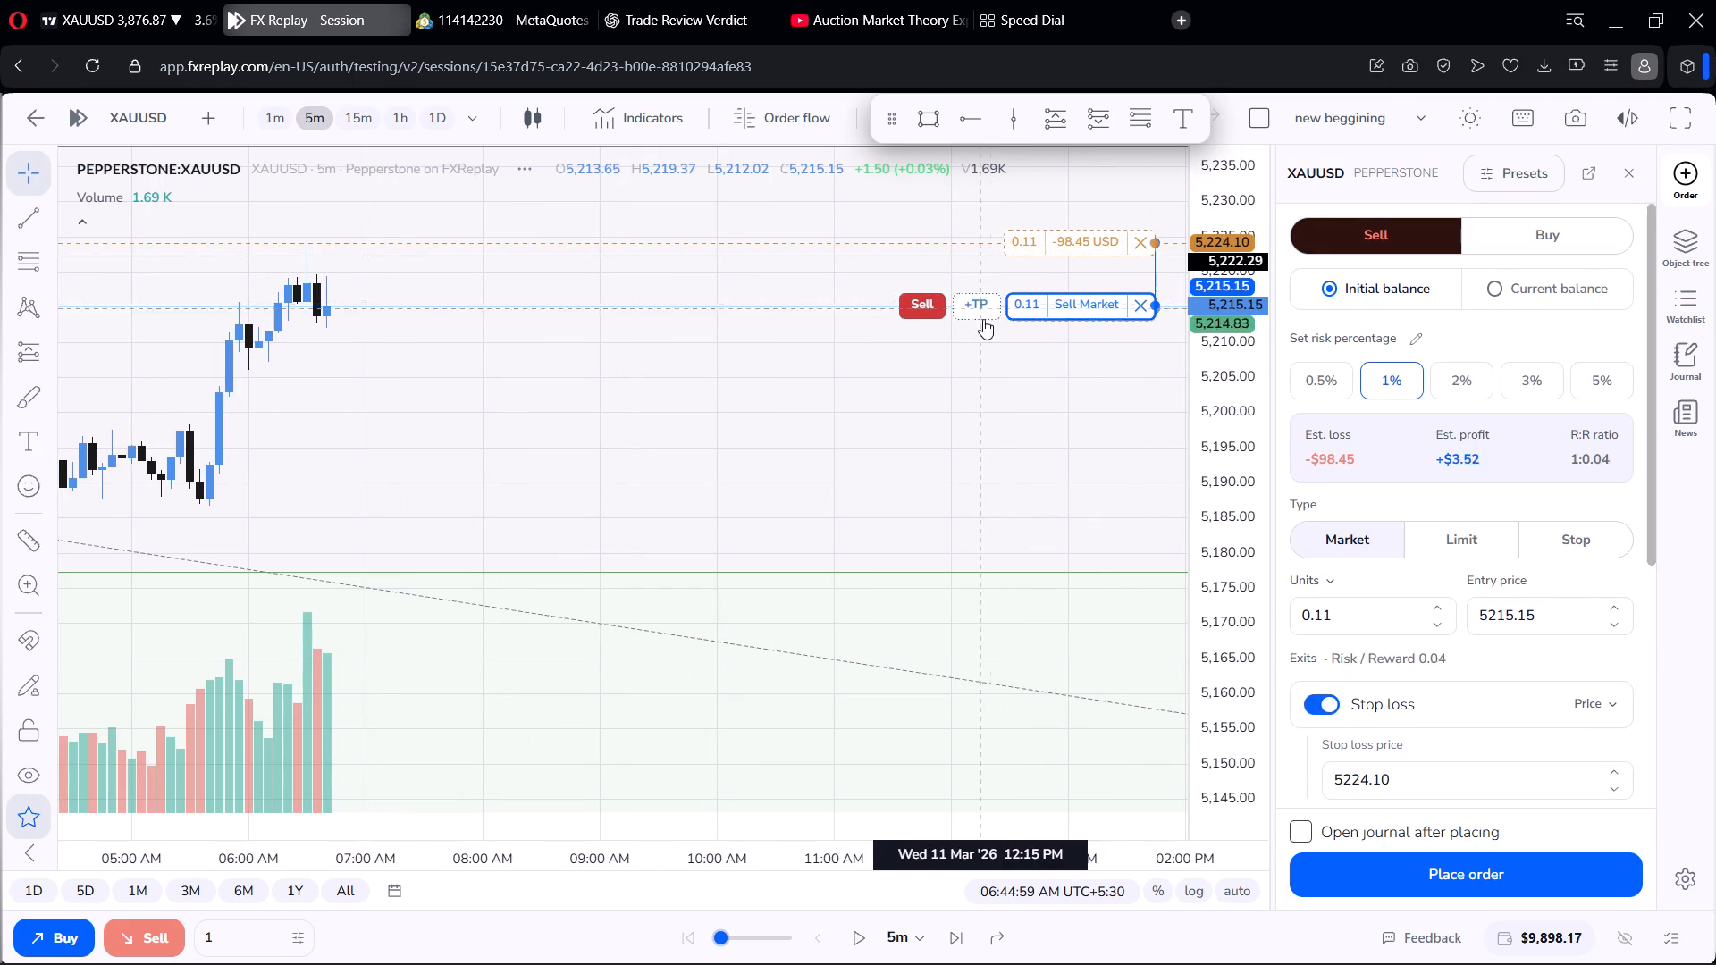
drag(983, 319, 1013, 504)
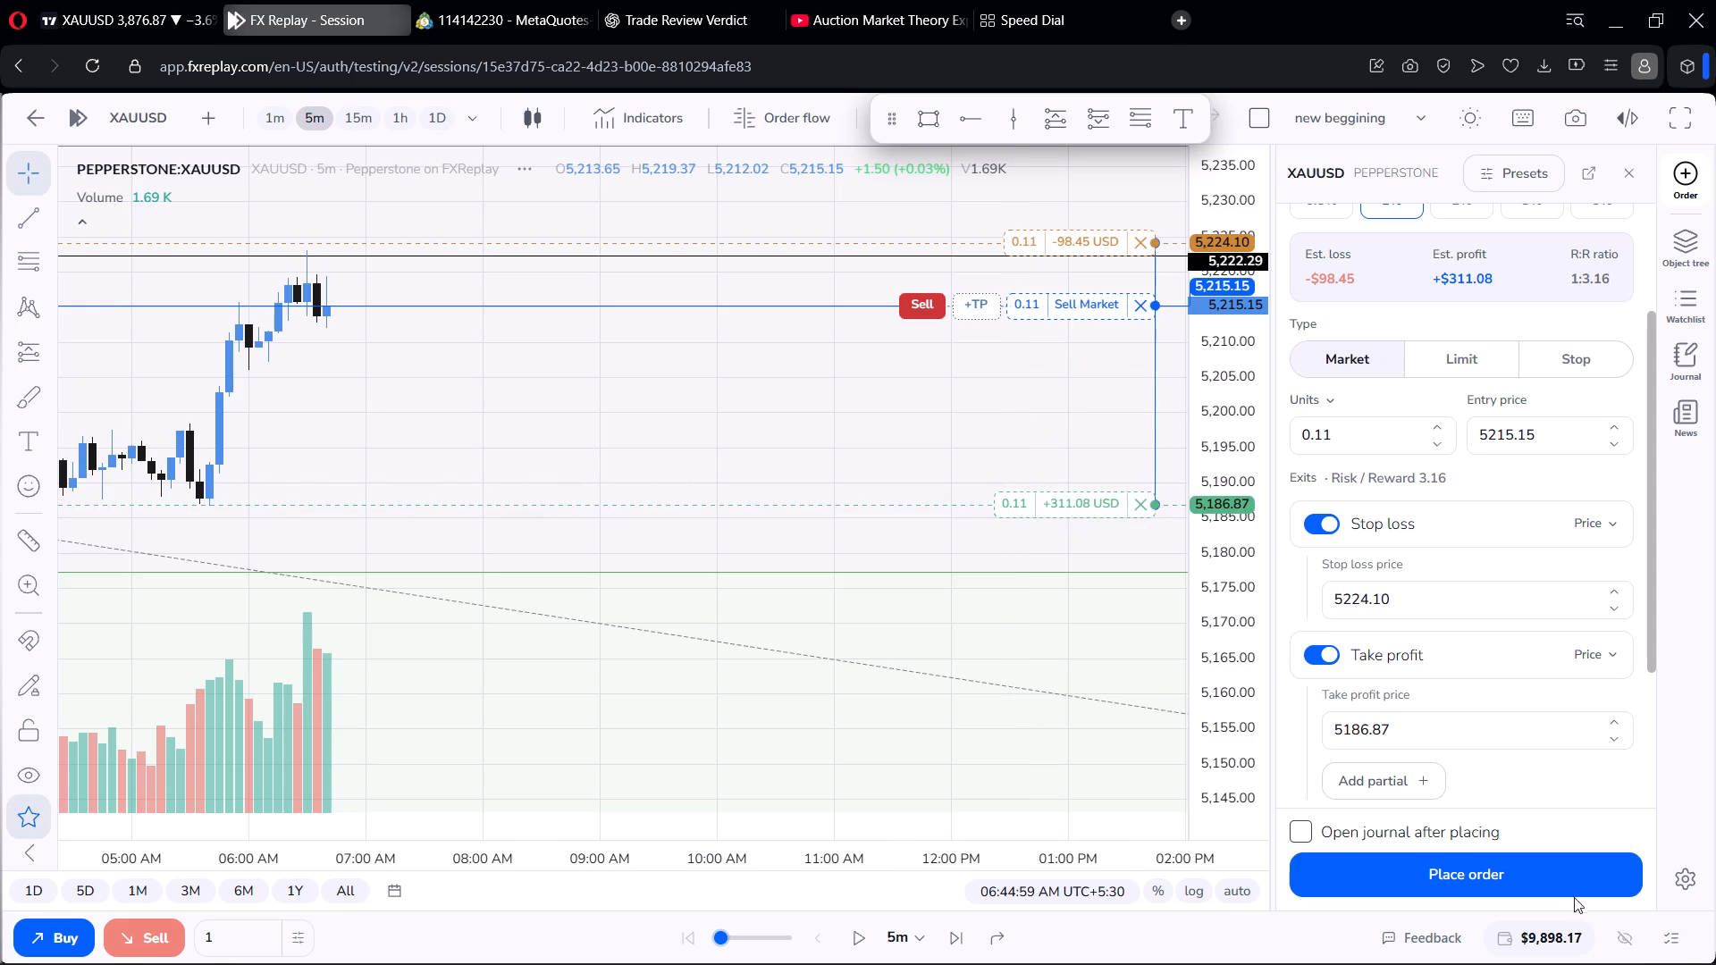
click(1571, 889)
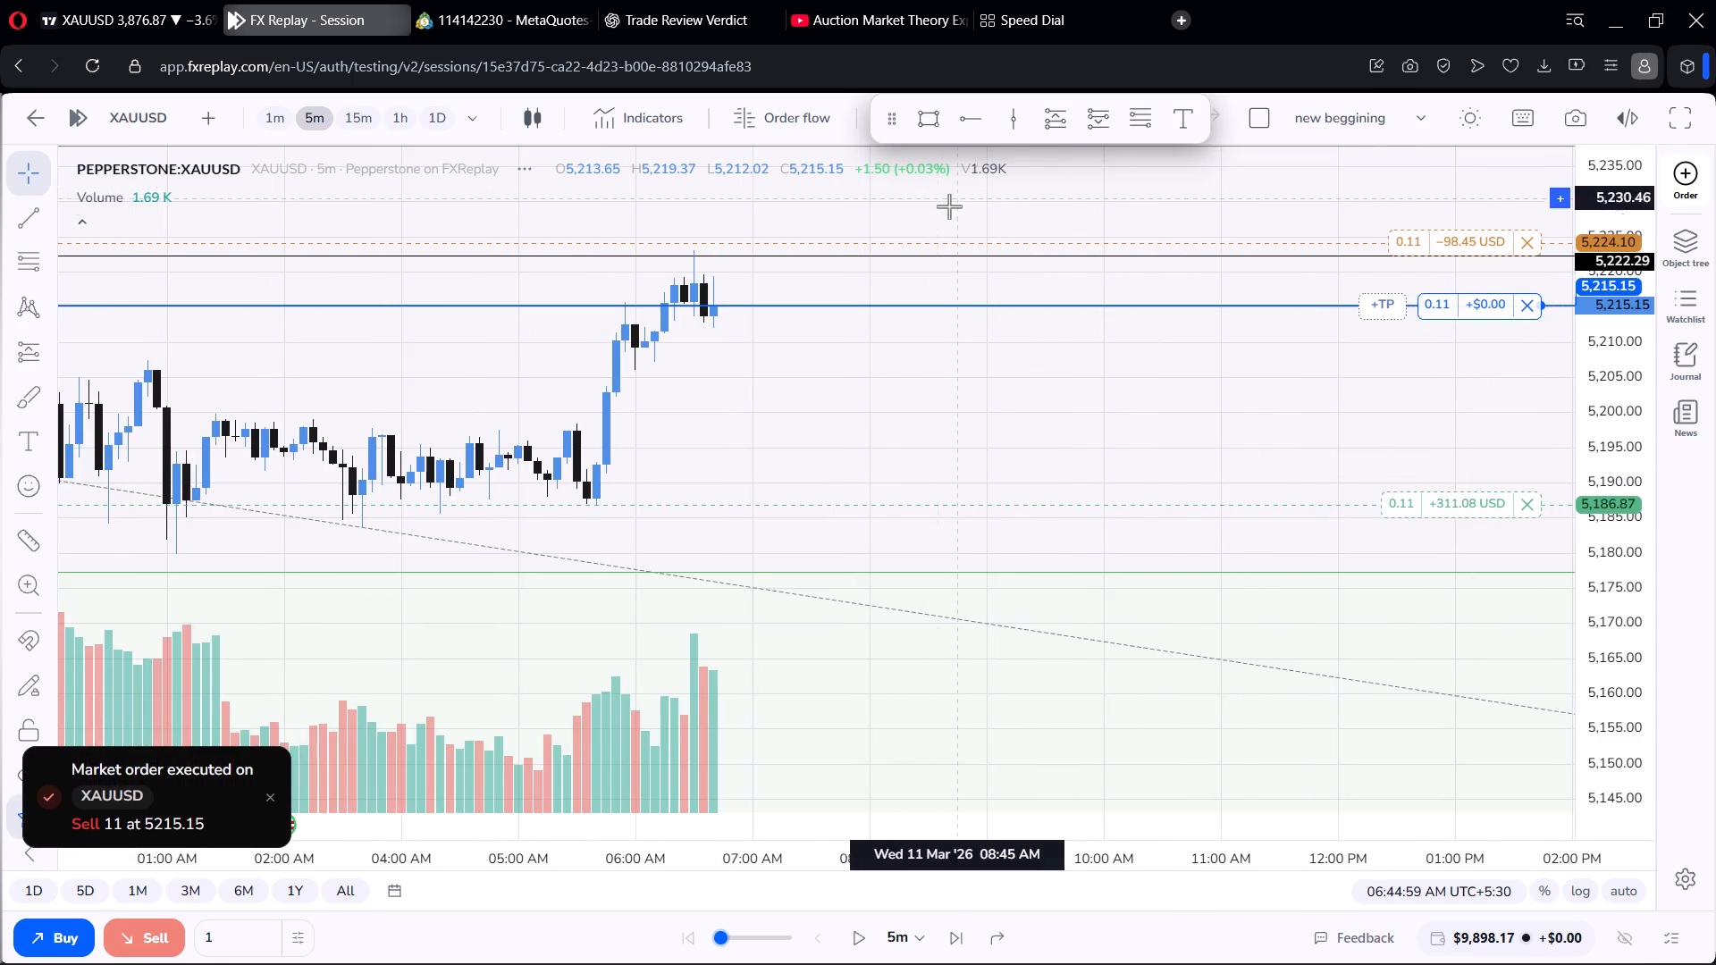
Play the replay forward in 5m steps from 06:44:59 AM on 11 March until the short position closes.
click(854, 935)
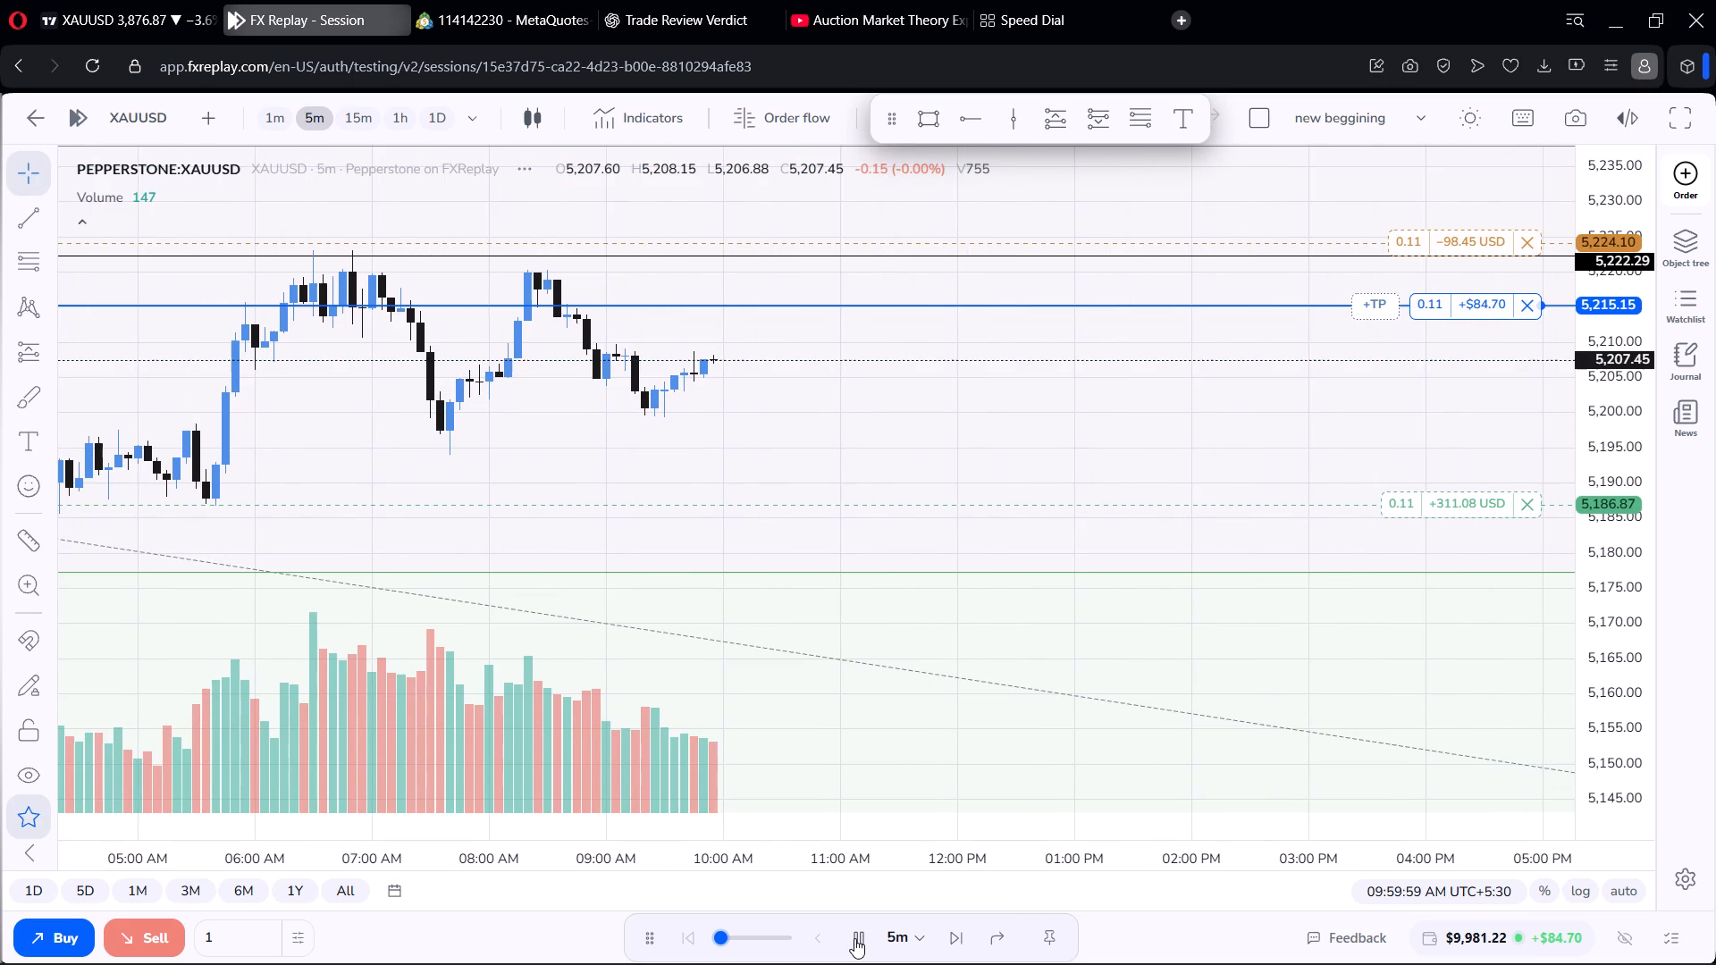
scroll(691, 499, down, 5)
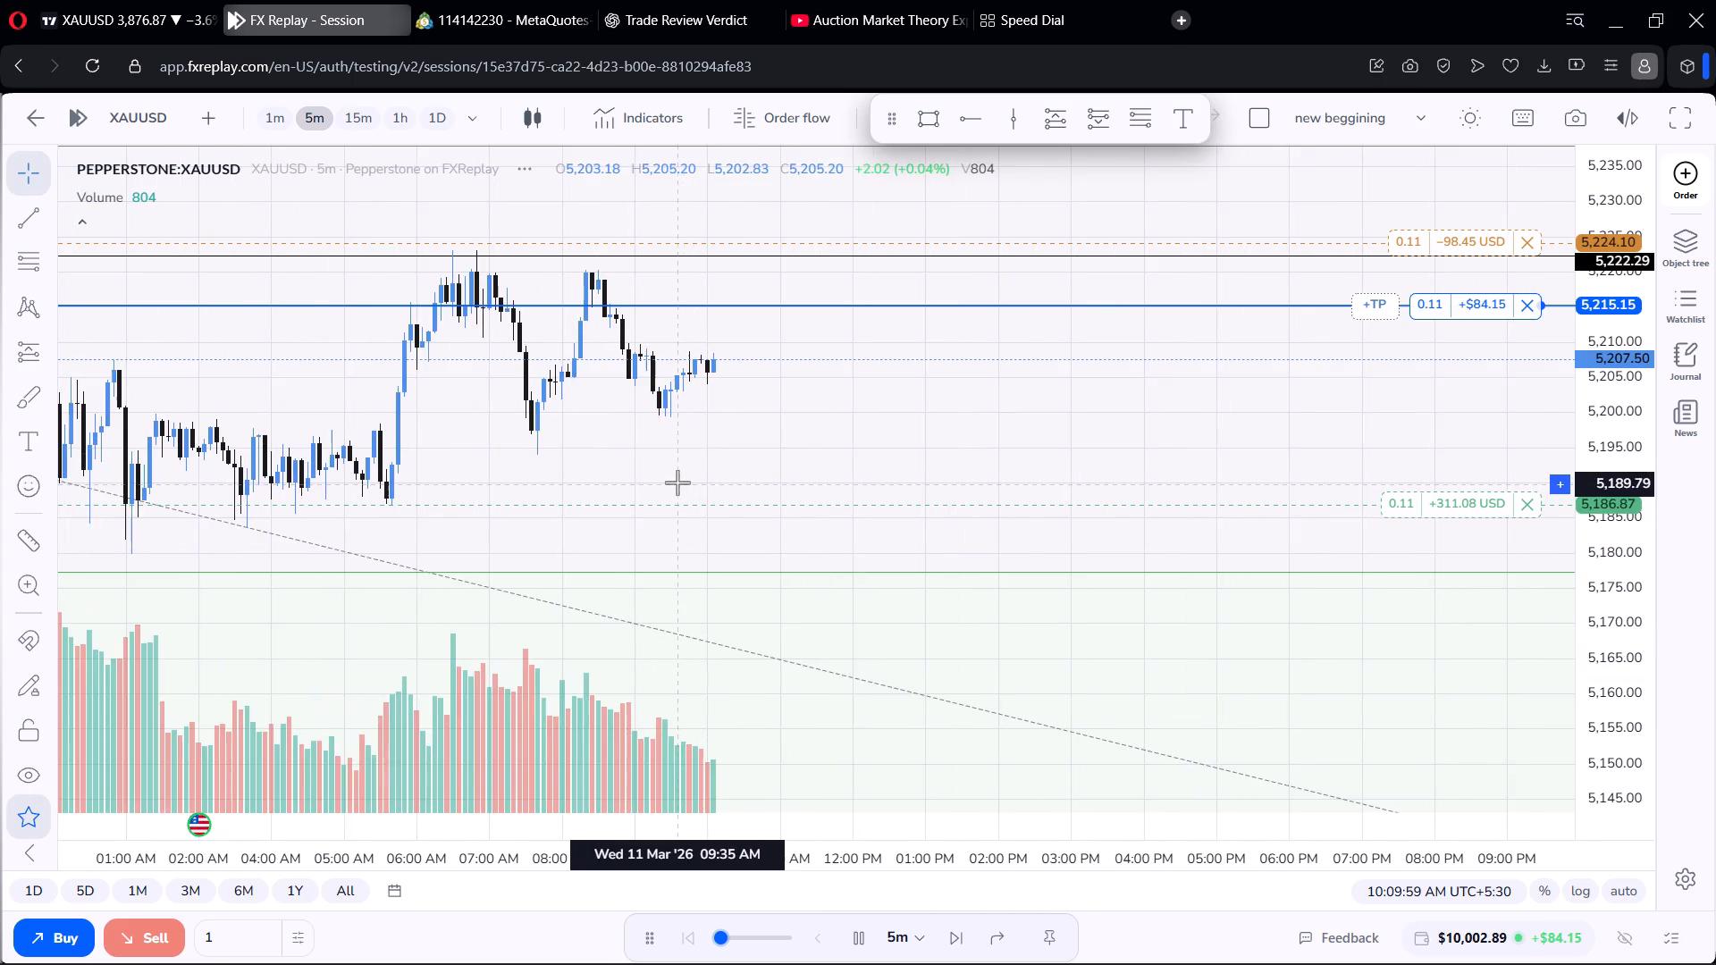
scroll(690, 476, down, 2)
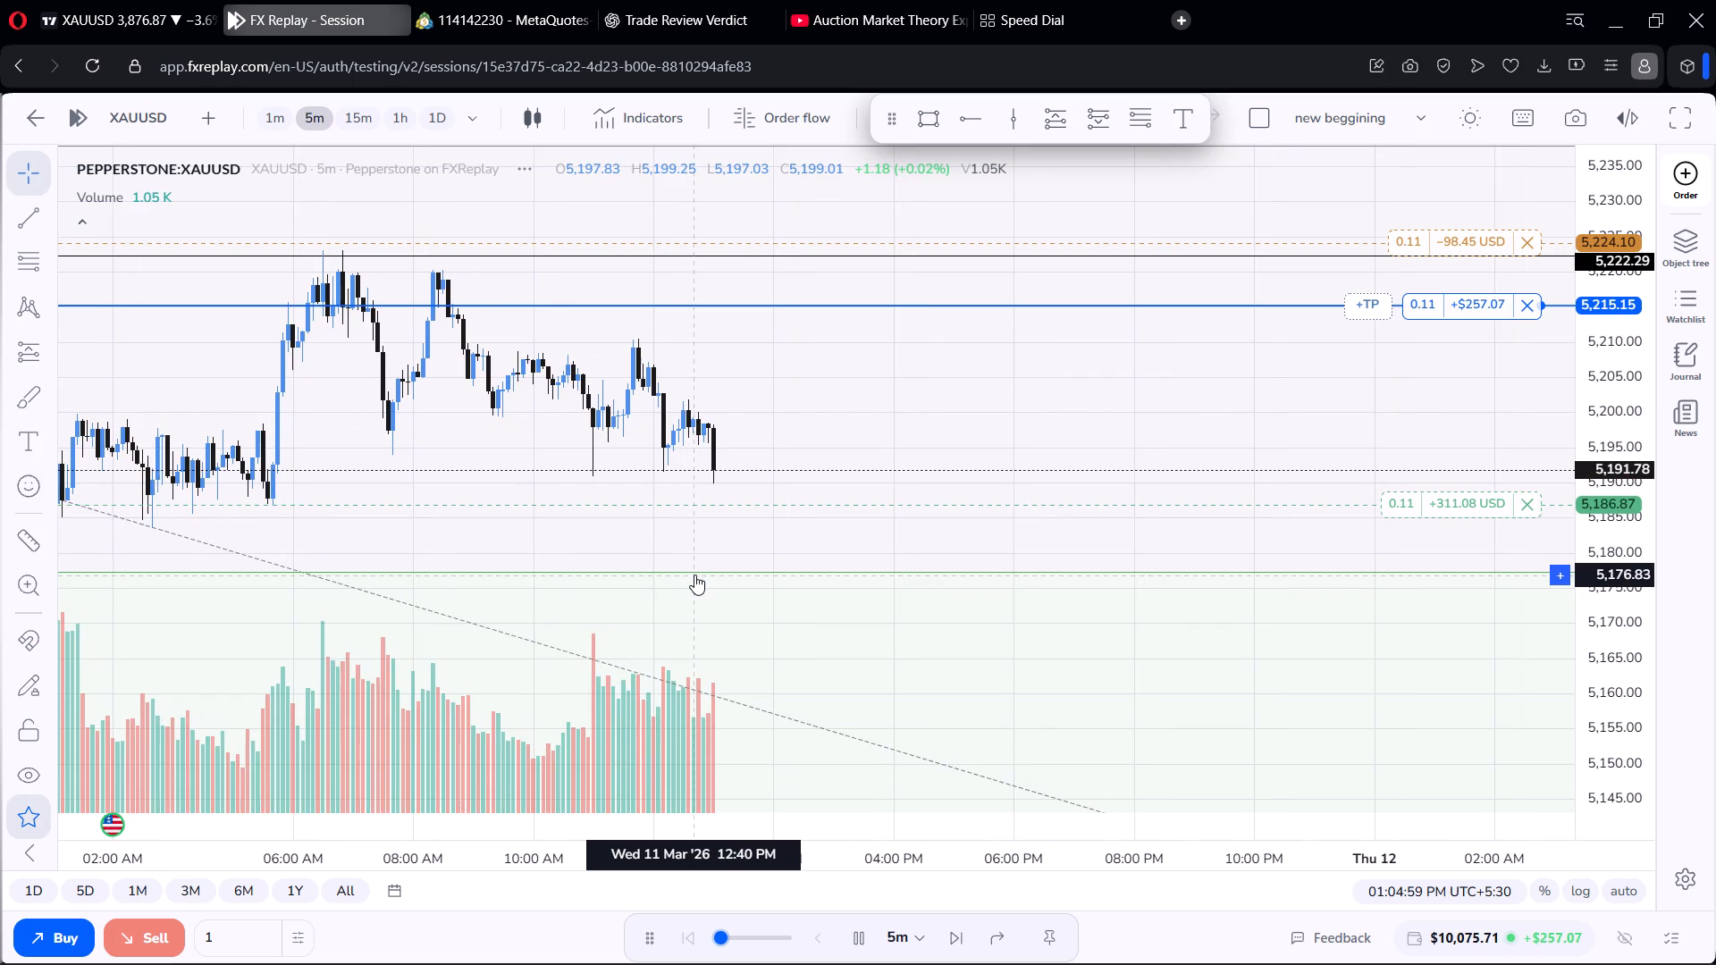
scroll(768, 462, down, 4)
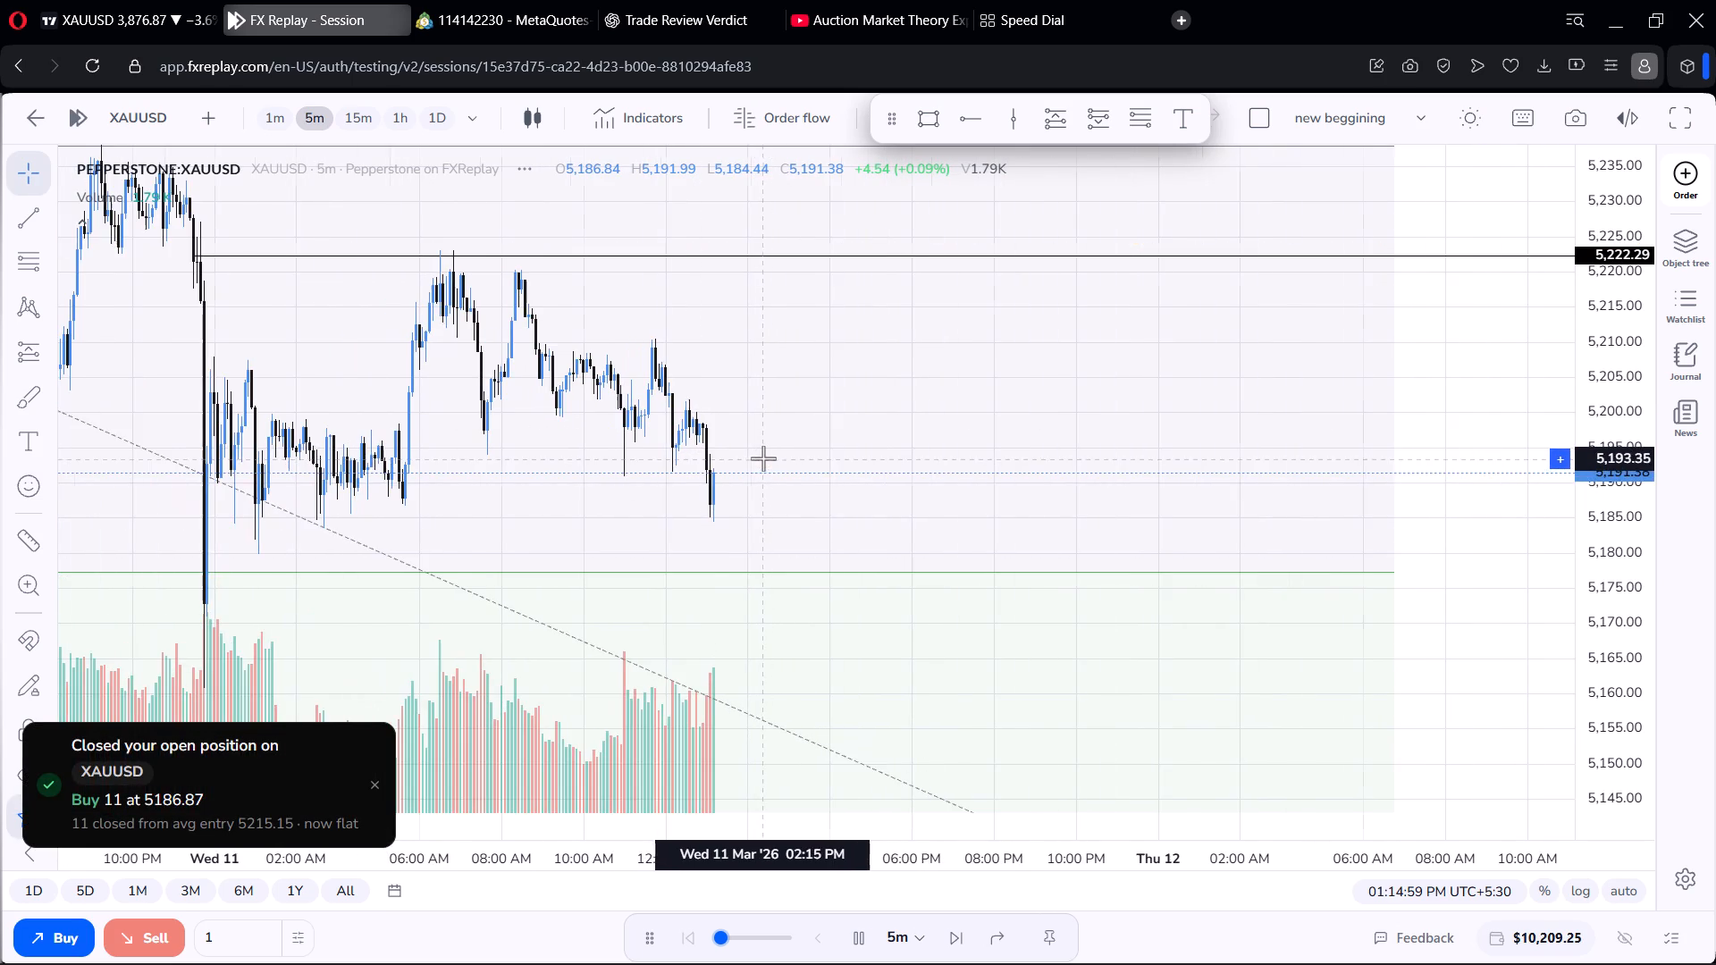
Keep the replay running to about 04:04 PM and follow the new 5m candles between the 5,222.29 ray and the green Fibonacci level.
scroll(757, 448, down, 3)
scroll(756, 458, up, 6)
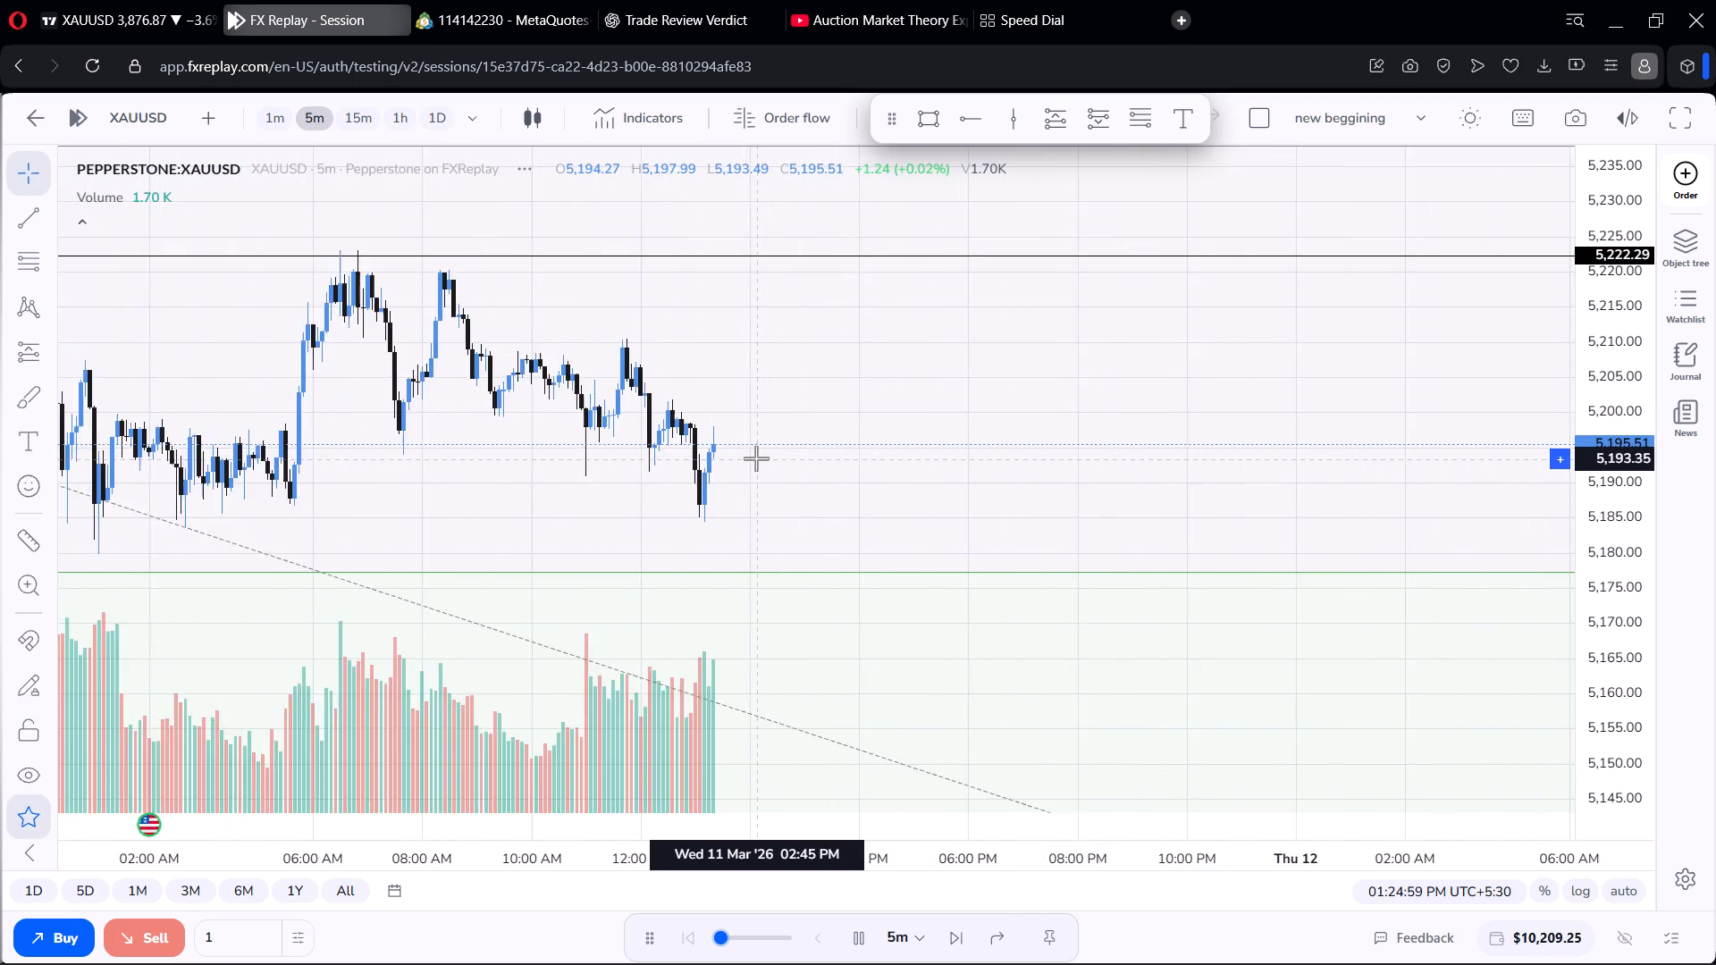
scroll(756, 458, up, 3)
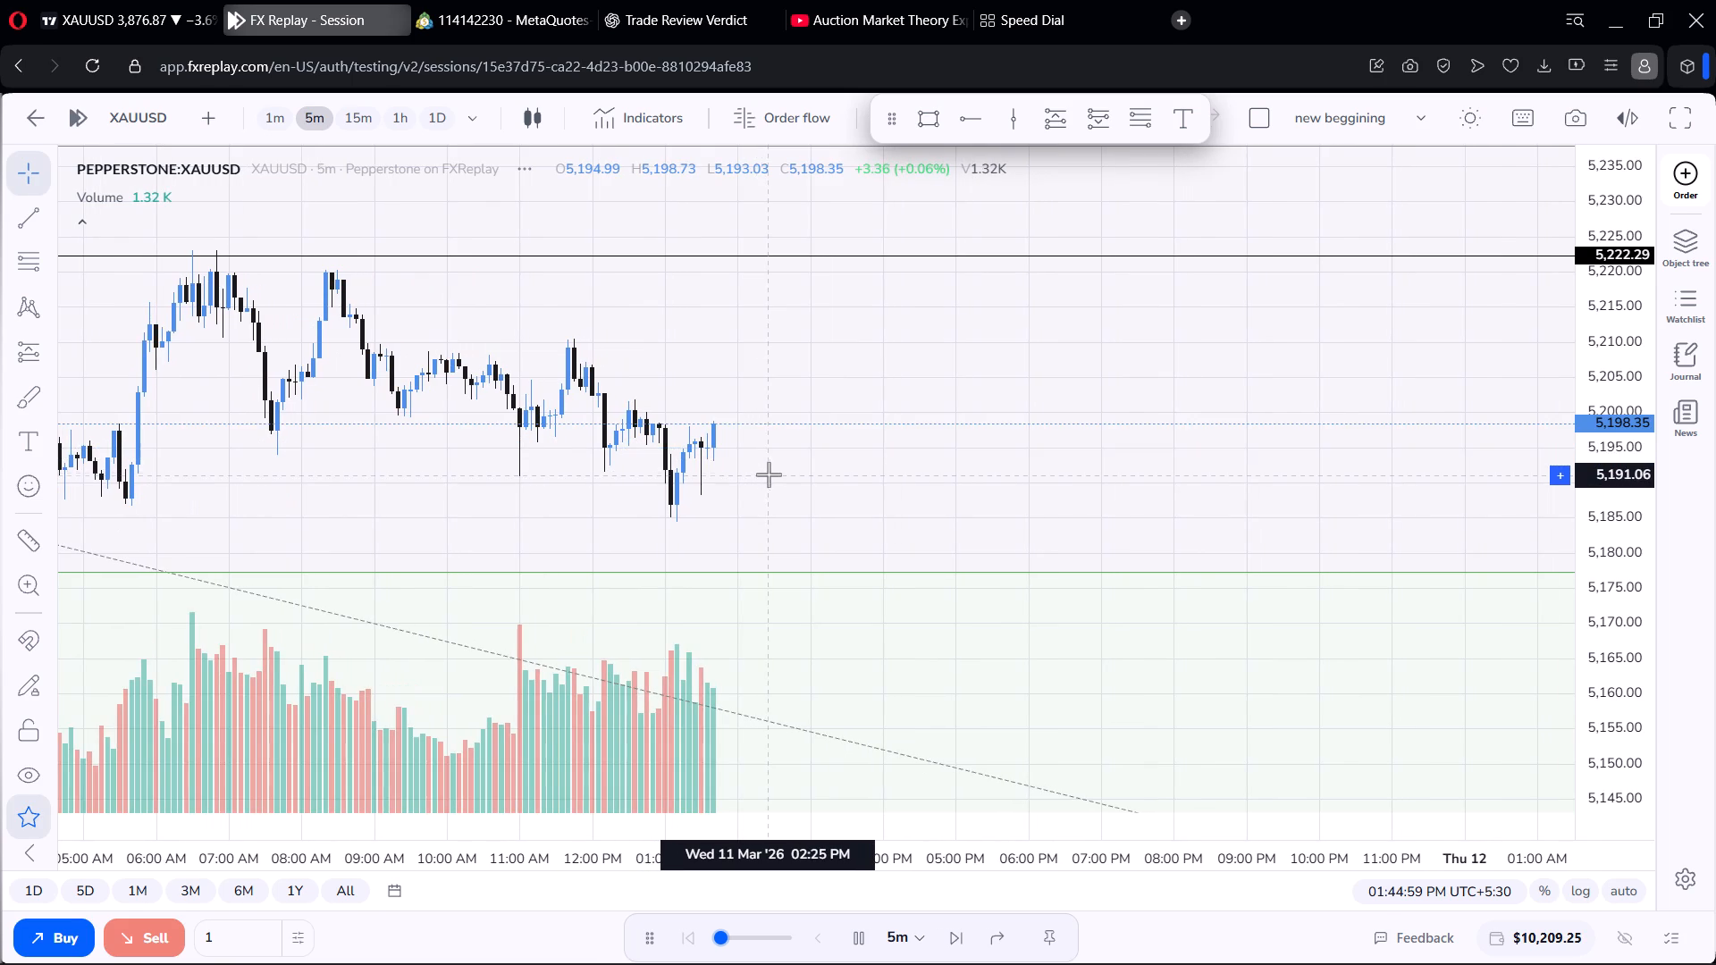
drag(769, 474, 818, 432)
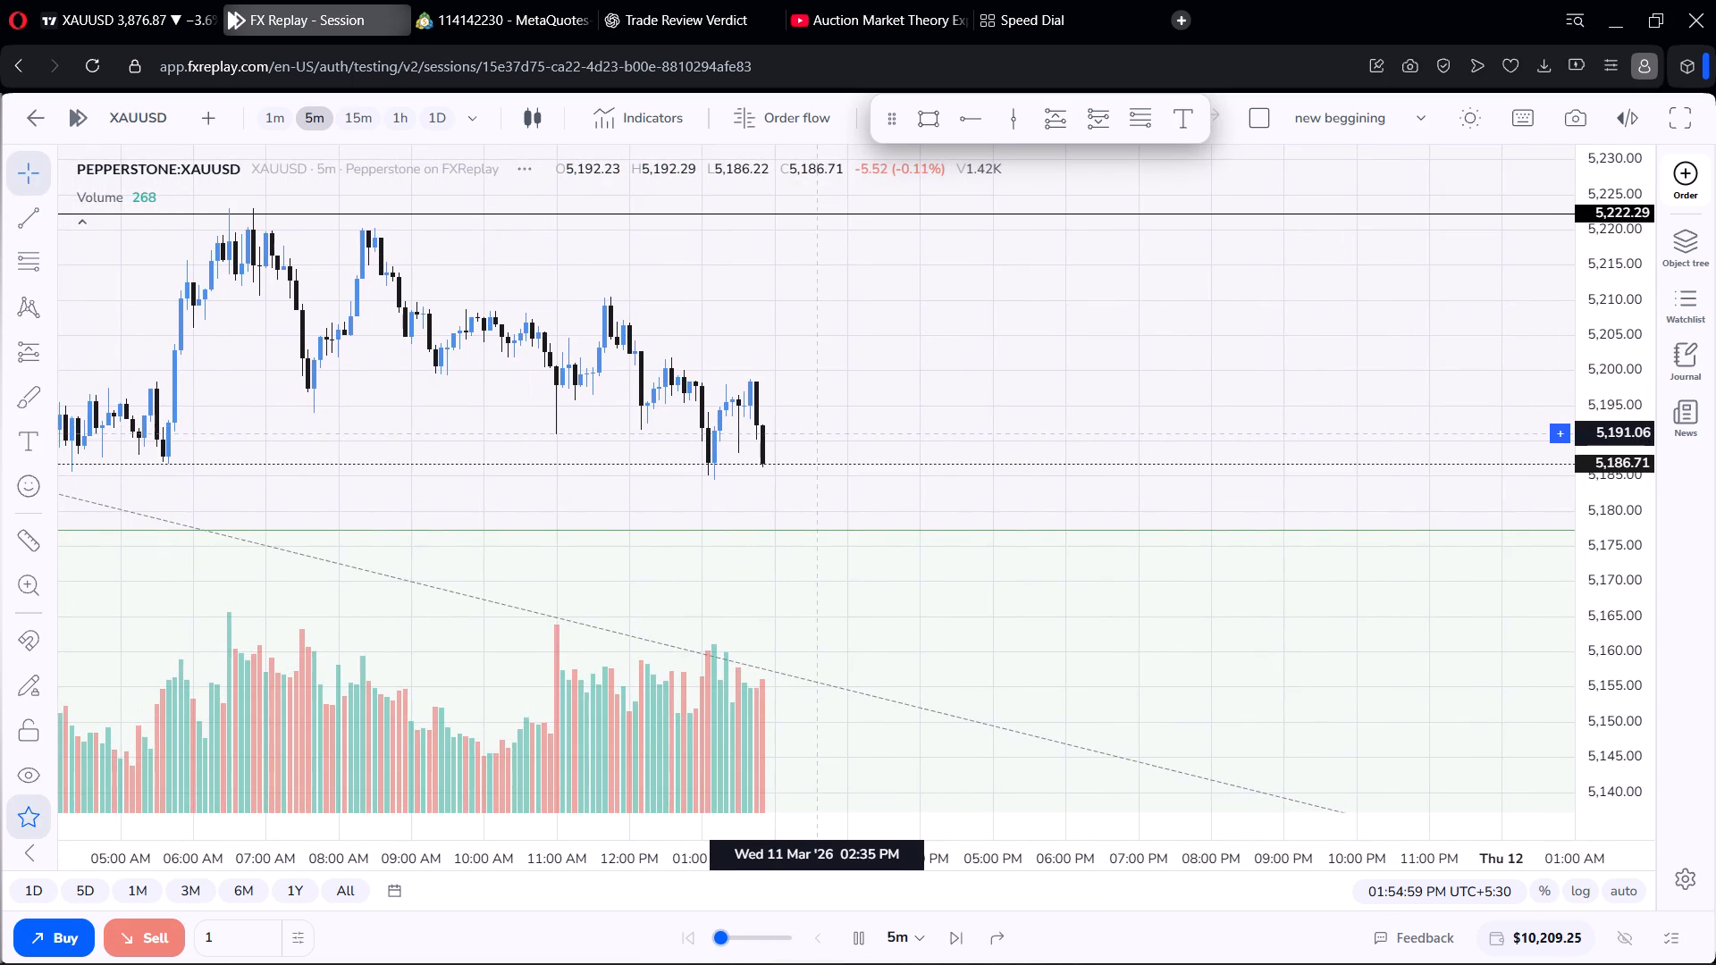
drag(818, 432, 938, 410)
drag(963, 401, 1022, 384)
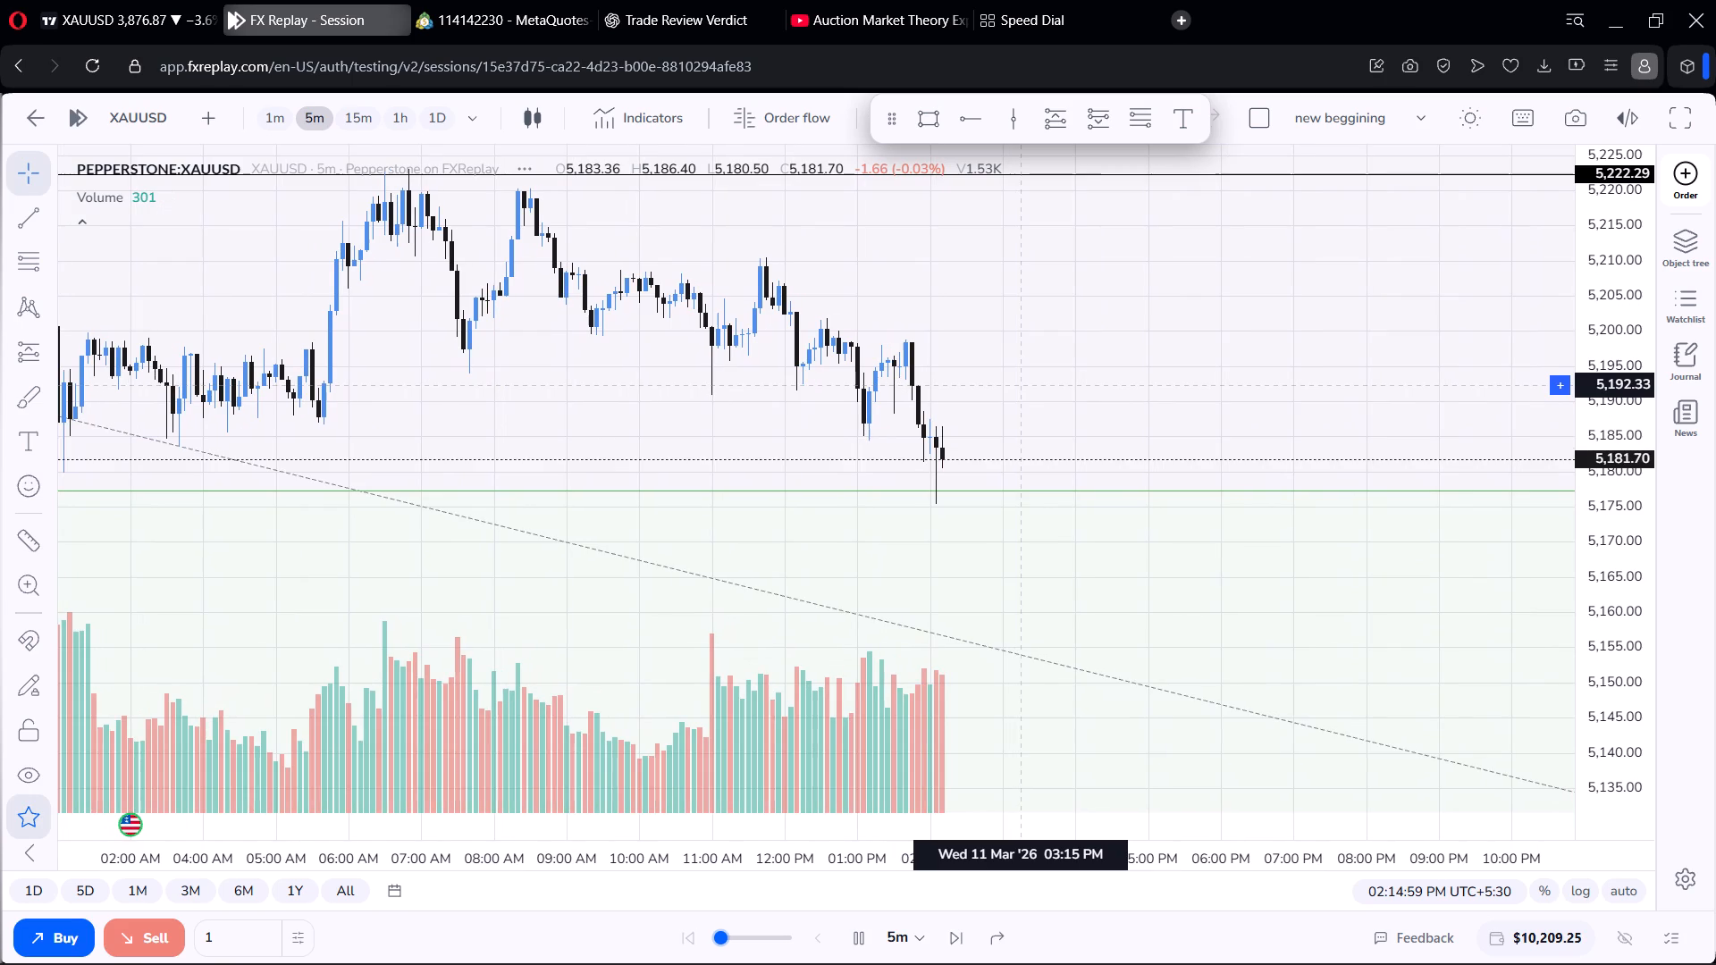
drag(1022, 384, 962, 415)
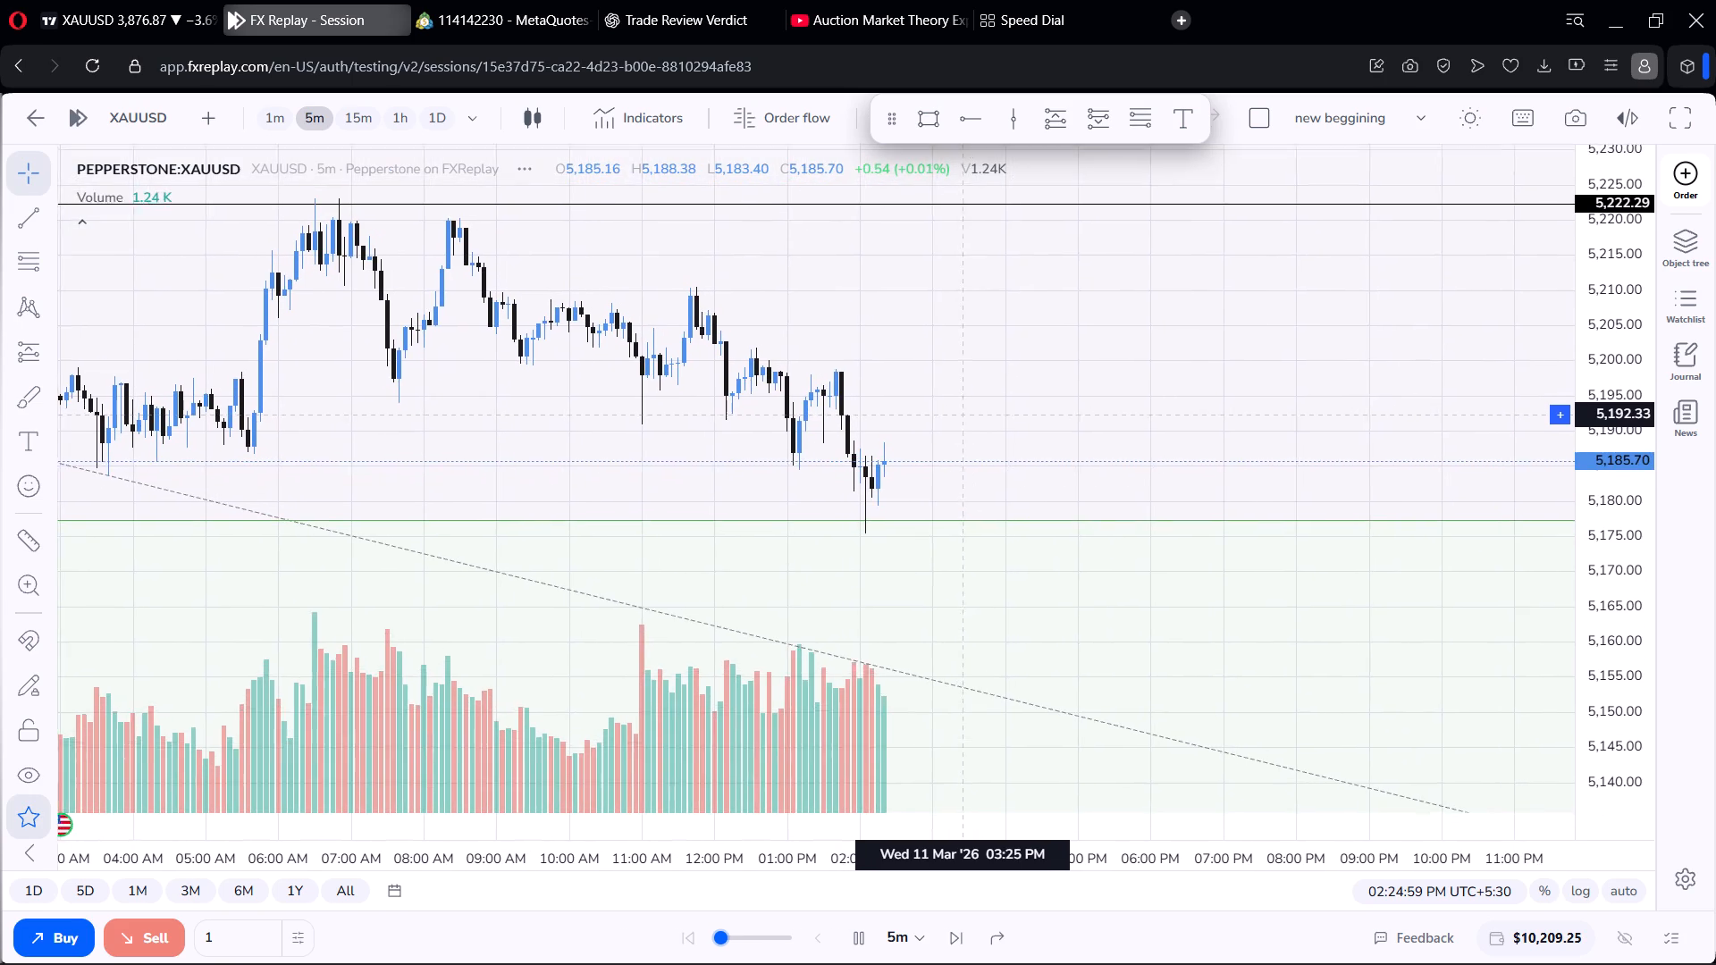
drag(962, 415, 945, 518)
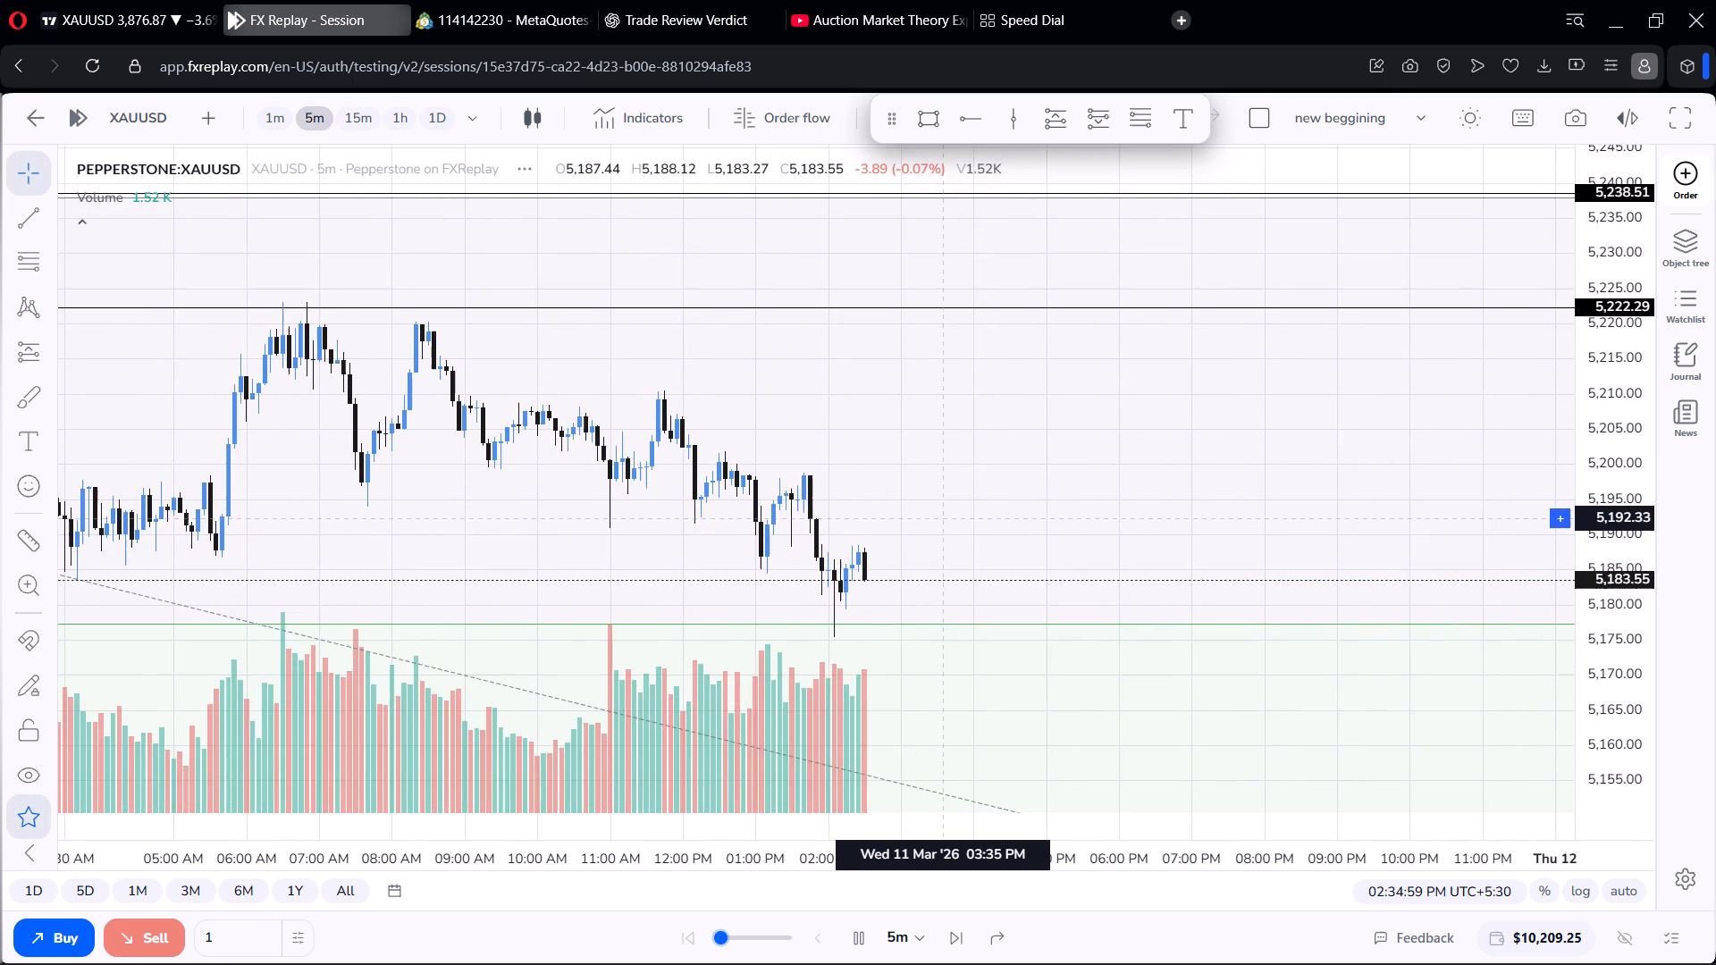
drag(945, 518, 944, 519)
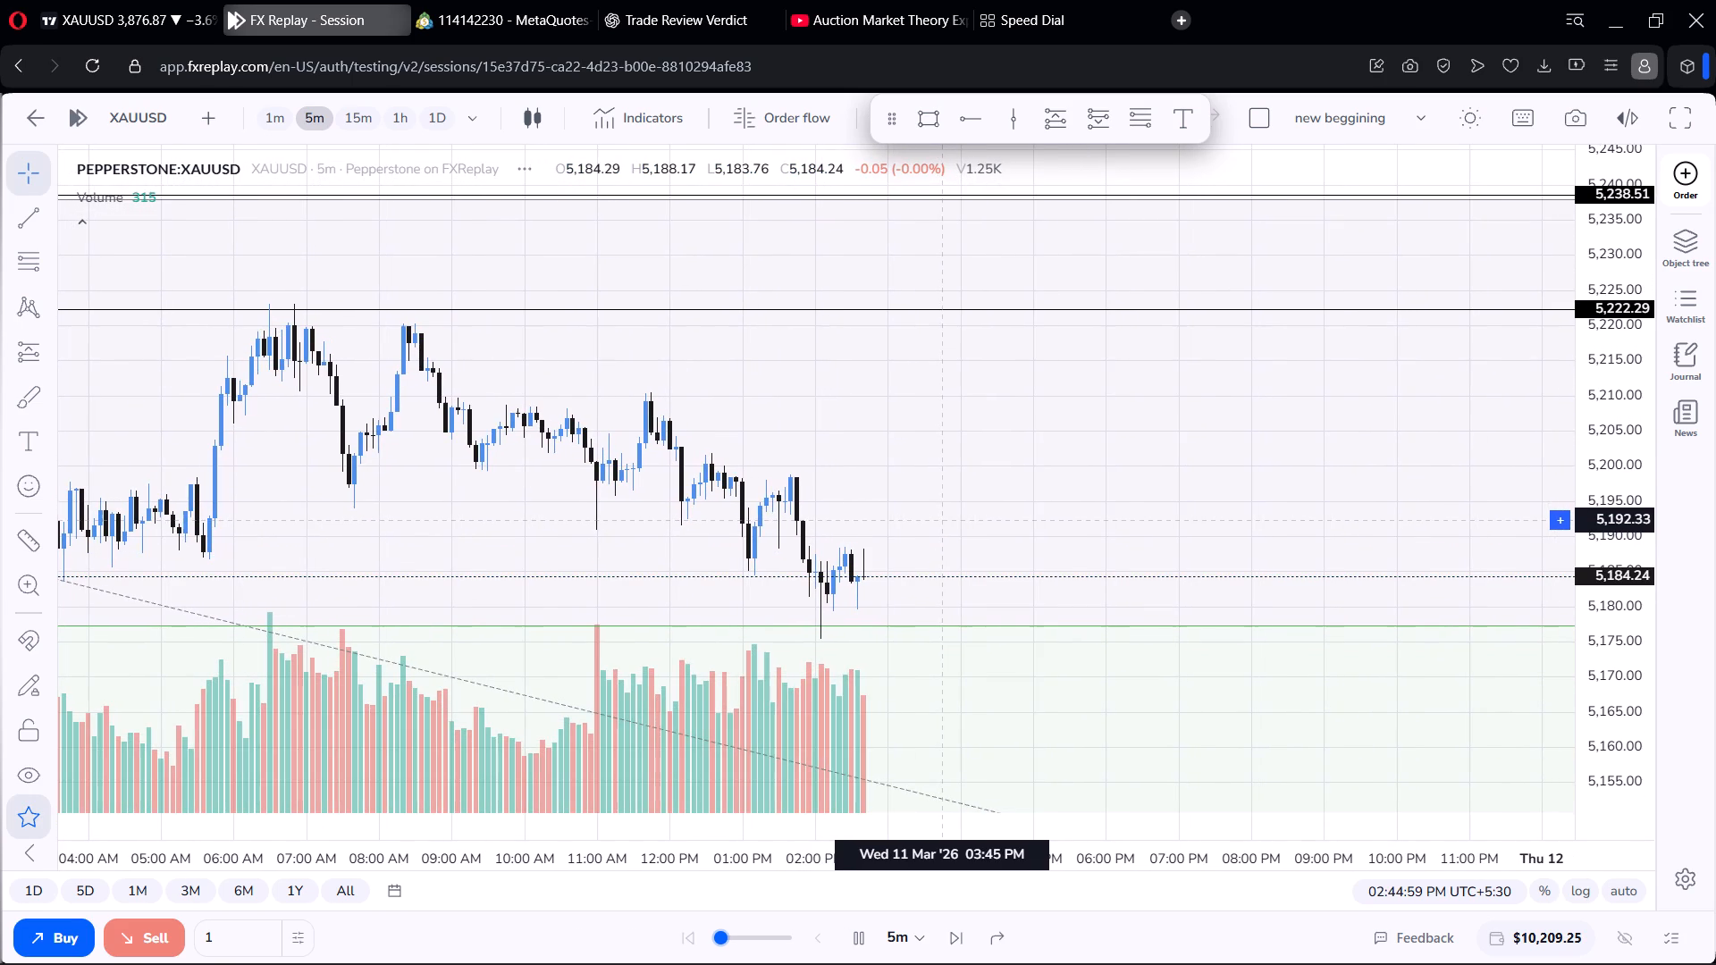
drag(944, 519, 933, 507)
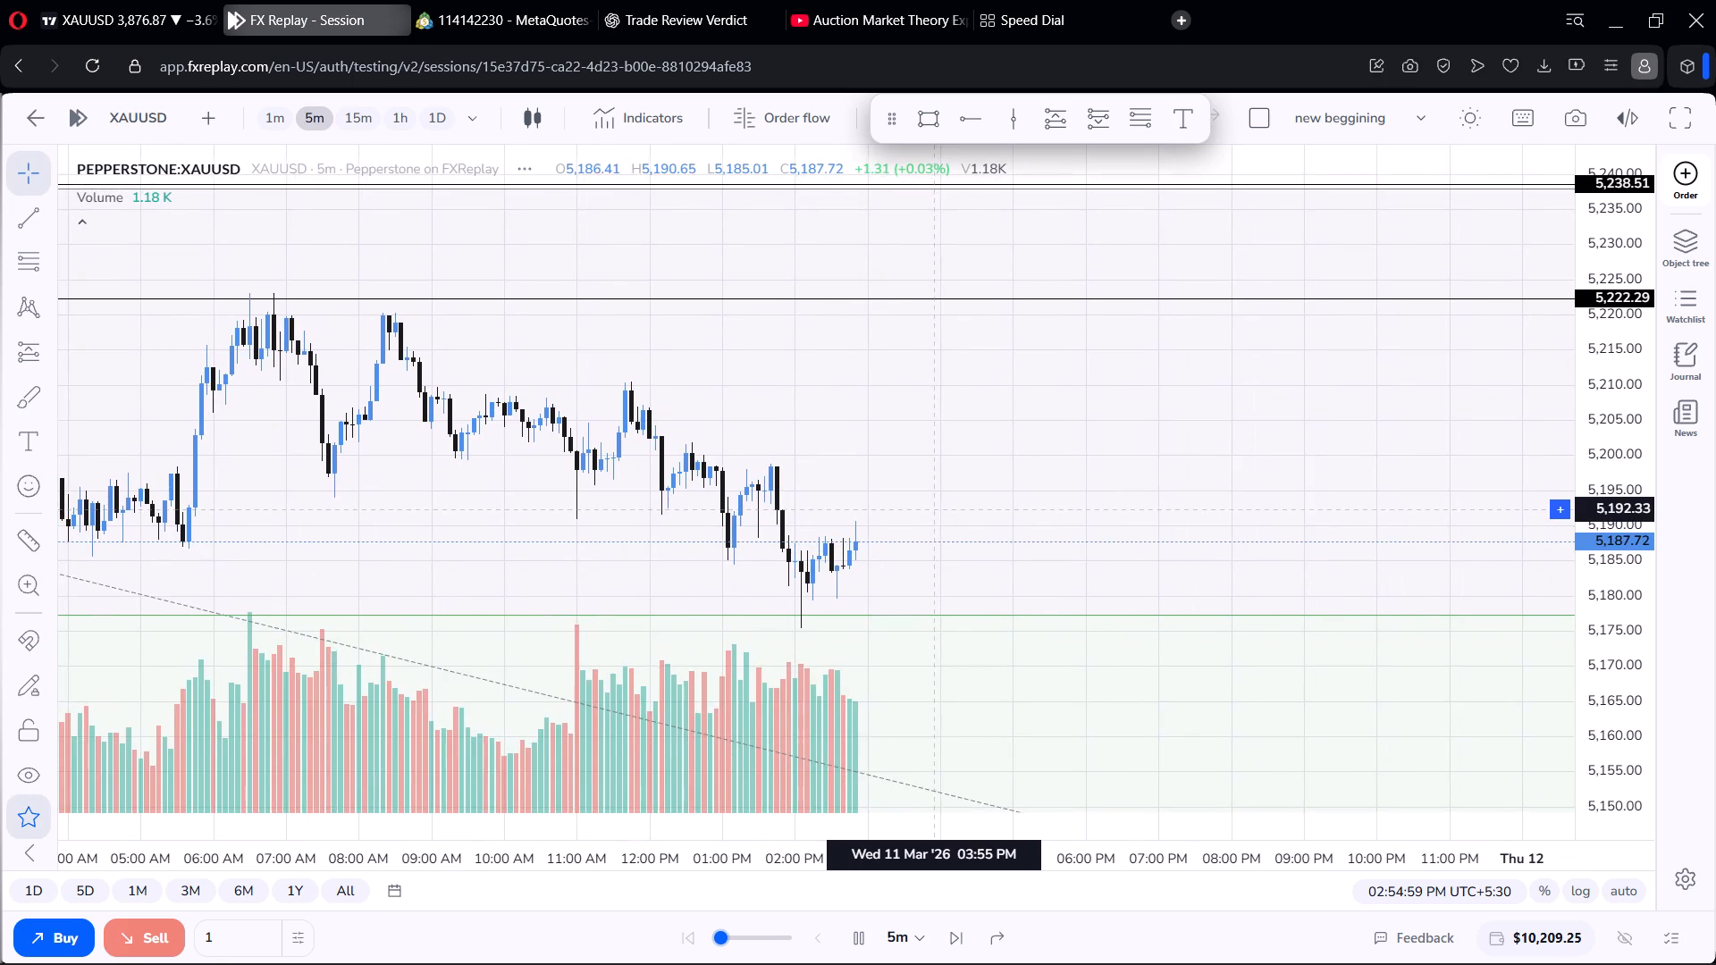
drag(933, 507, 929, 491)
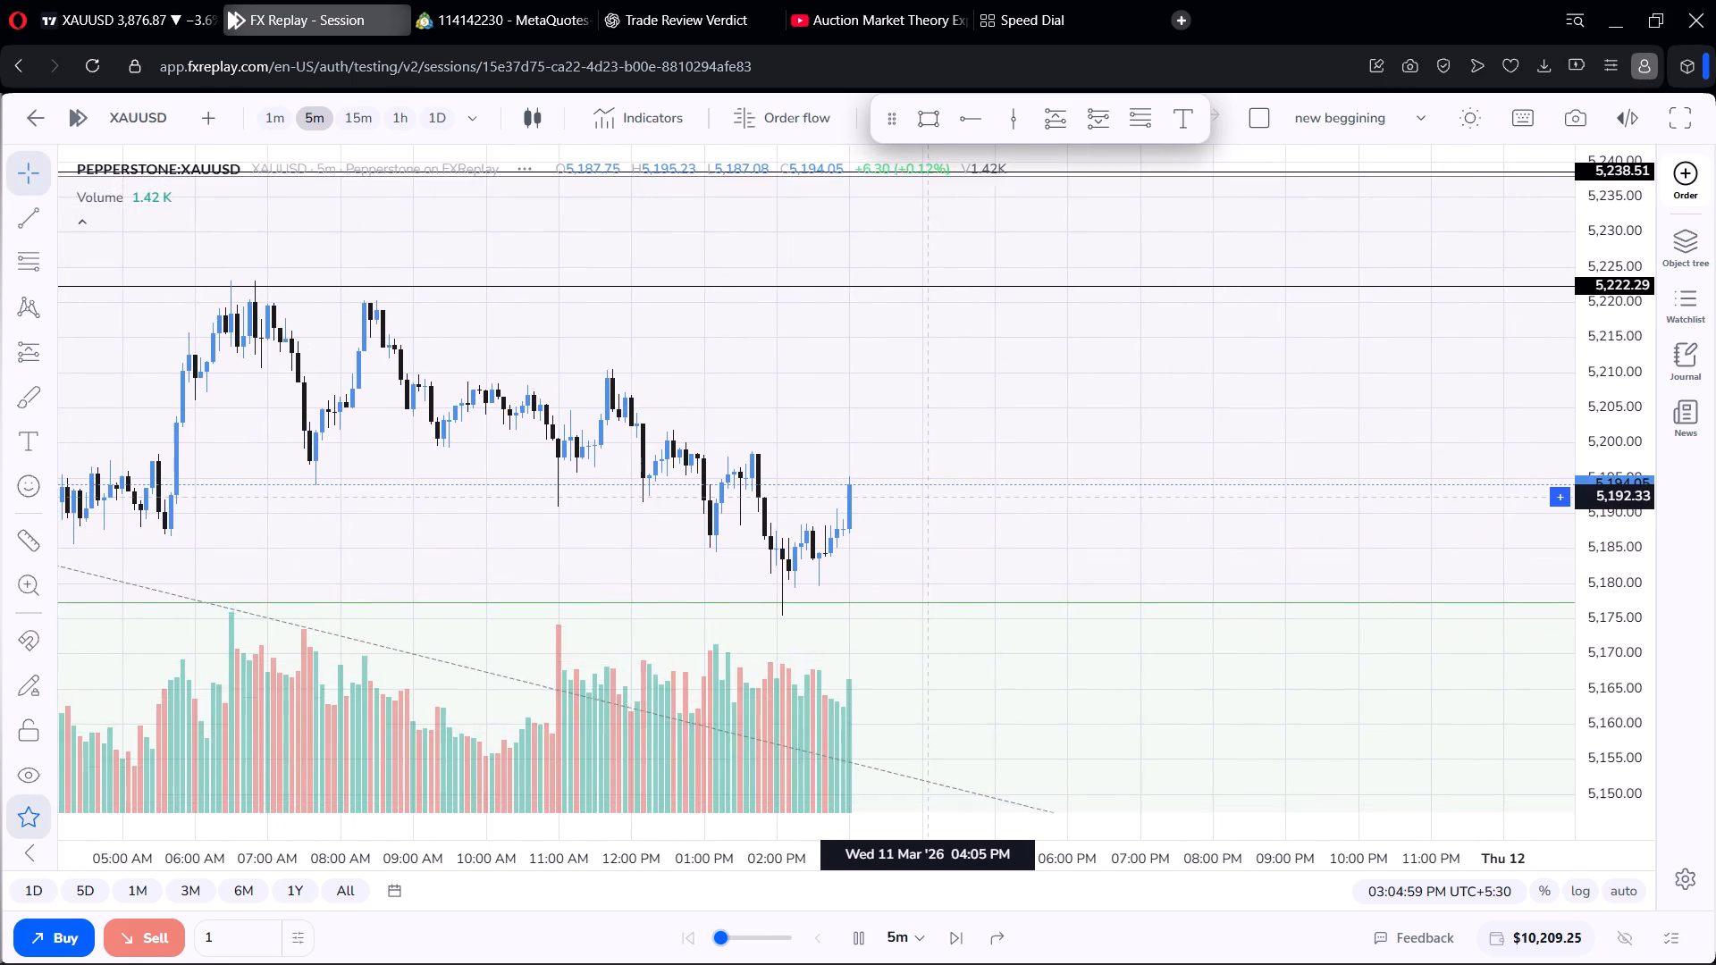
drag(929, 491, 923, 403)
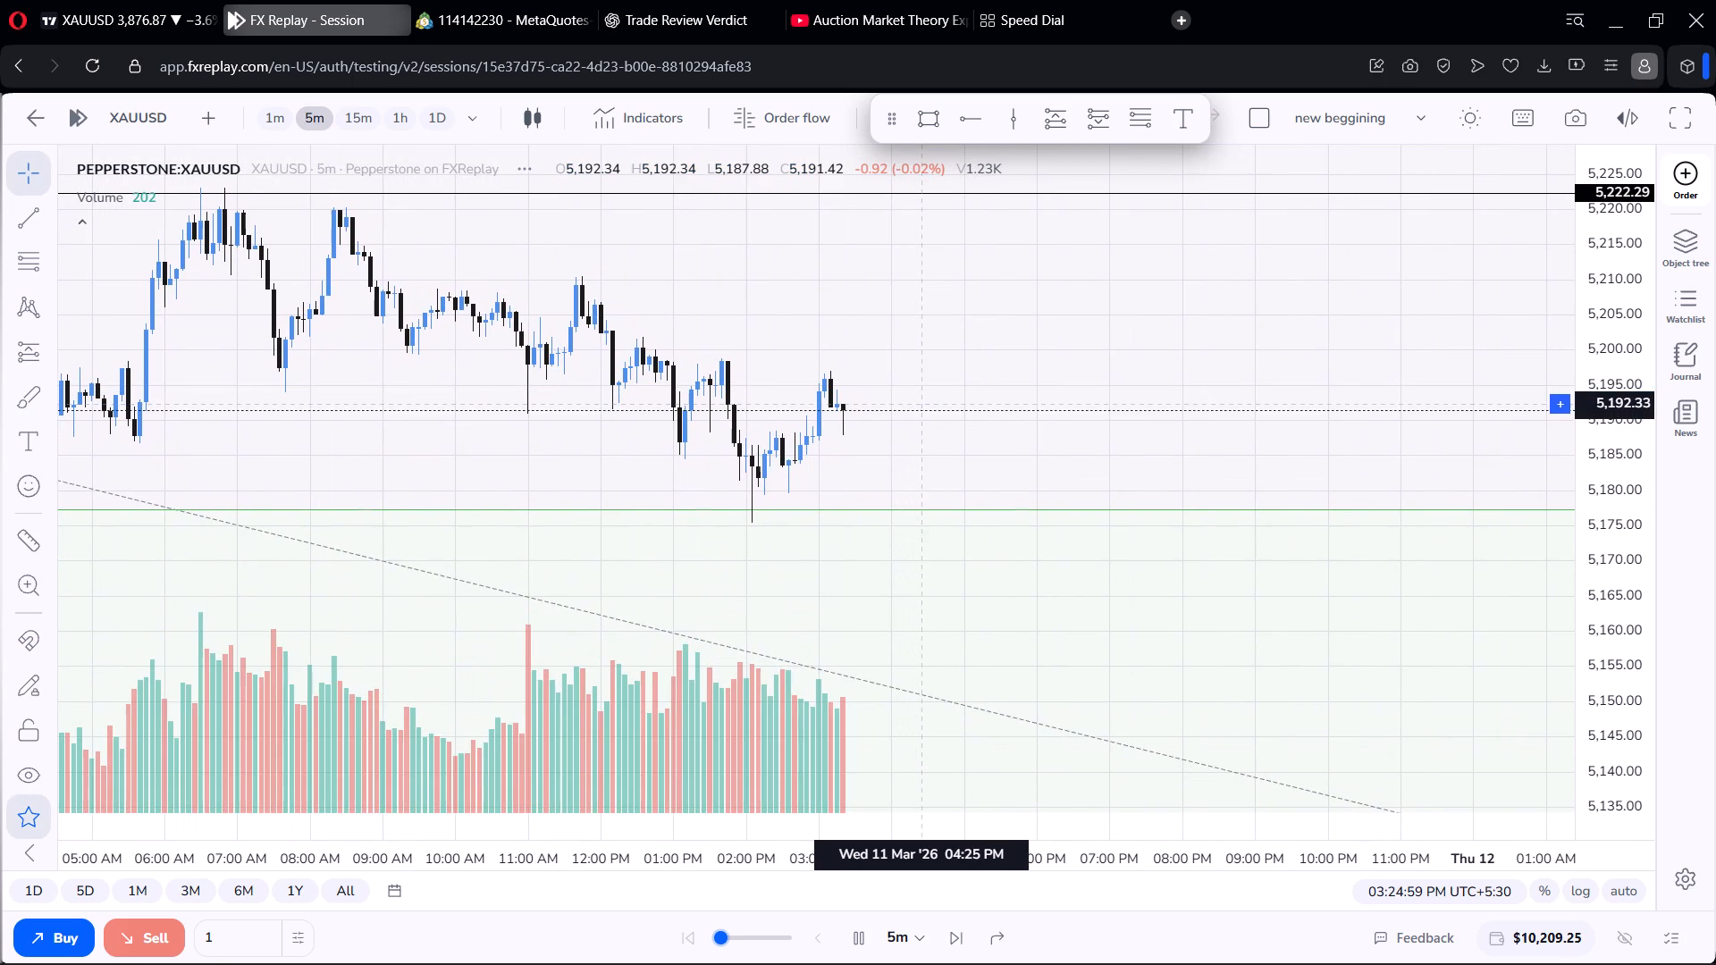
drag(923, 403, 955, 373)
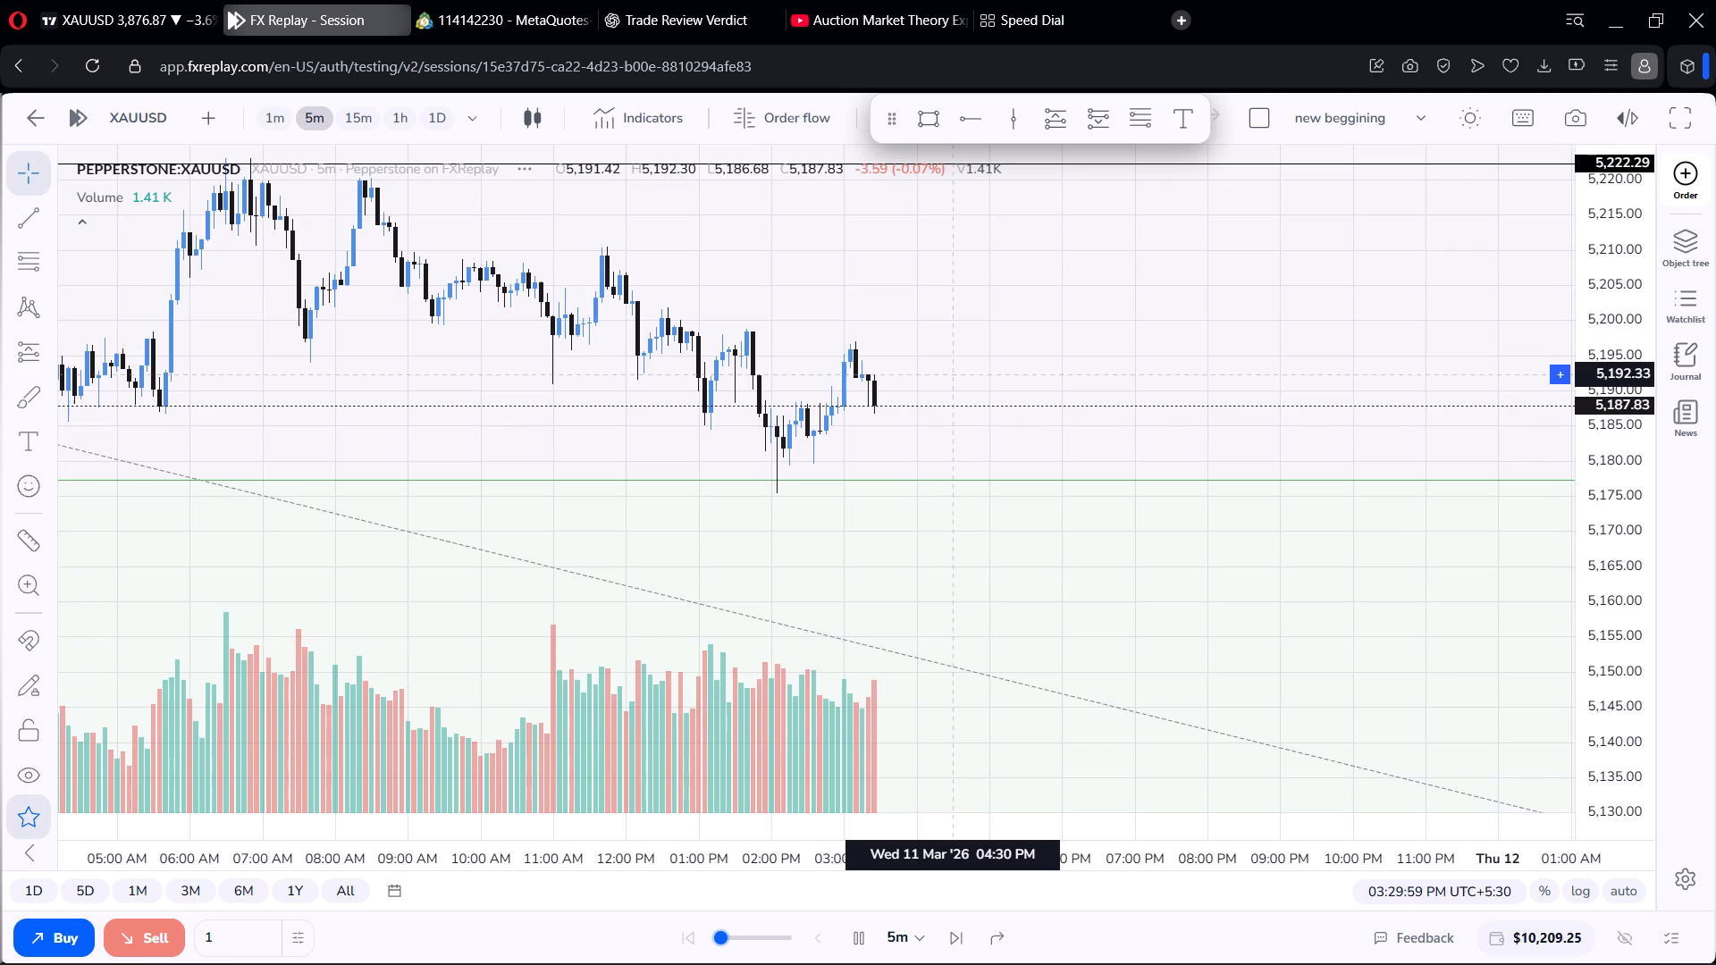
drag(955, 373, 1012, 372)
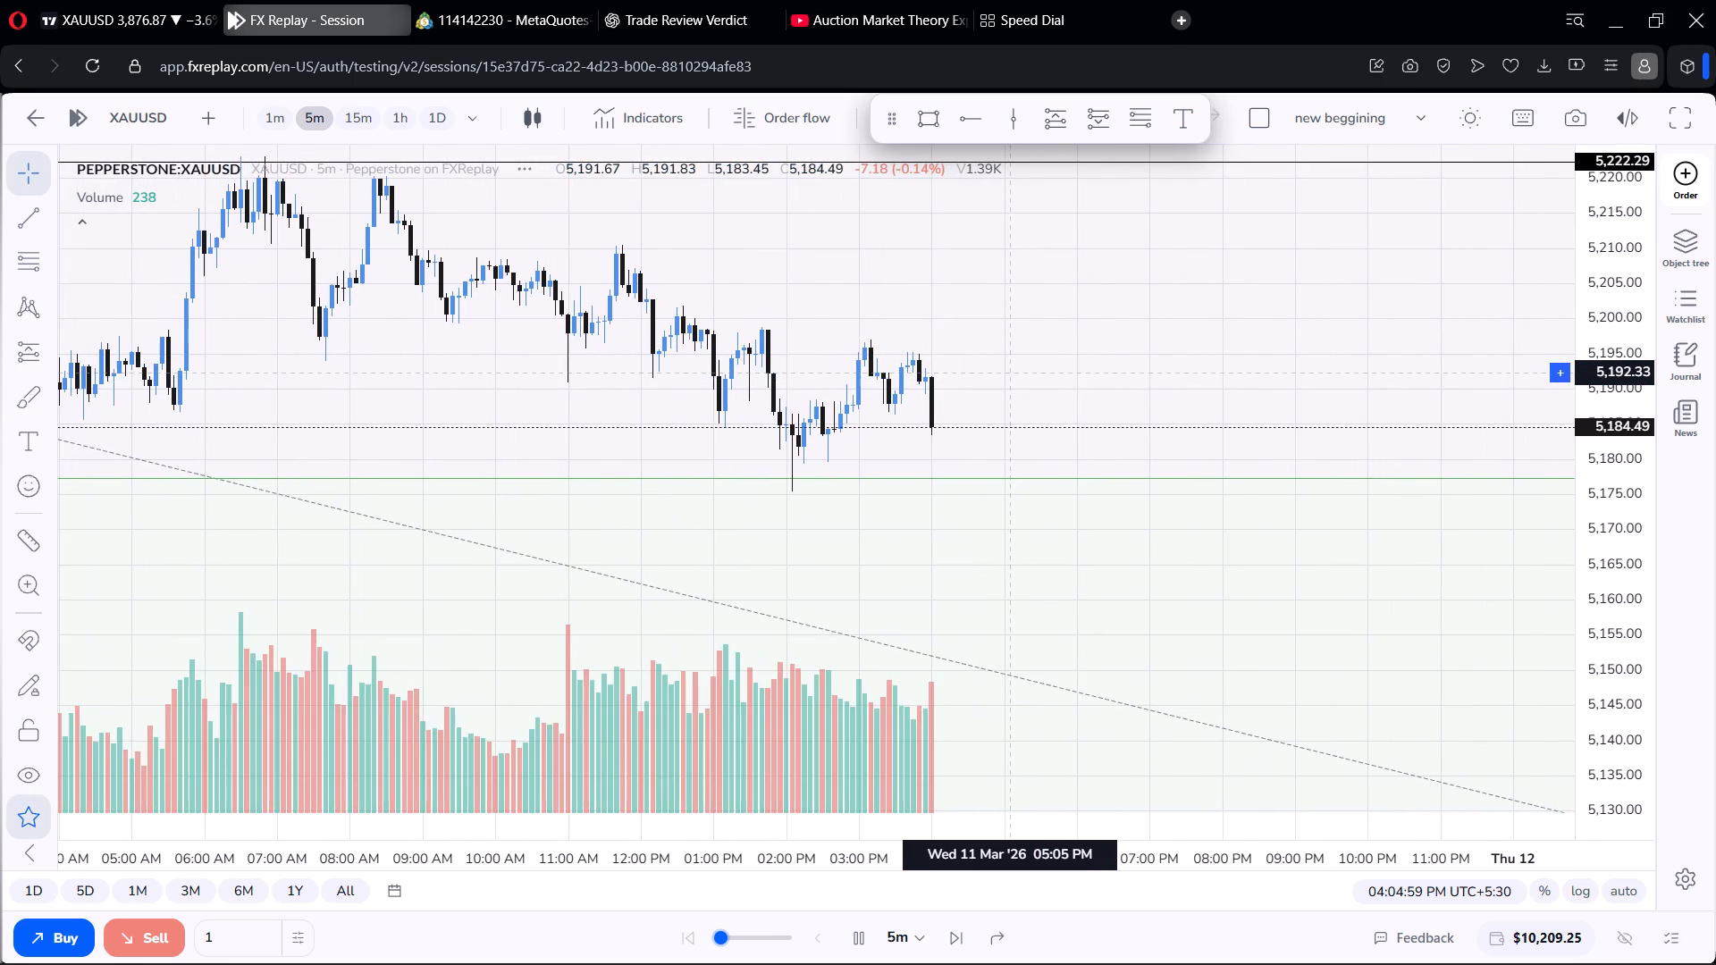
Keep the replay running to about 06:20 PM on 11 March and follow the 5m candles around the green Fibonacci midline.
drag(1012, 372, 960, 275)
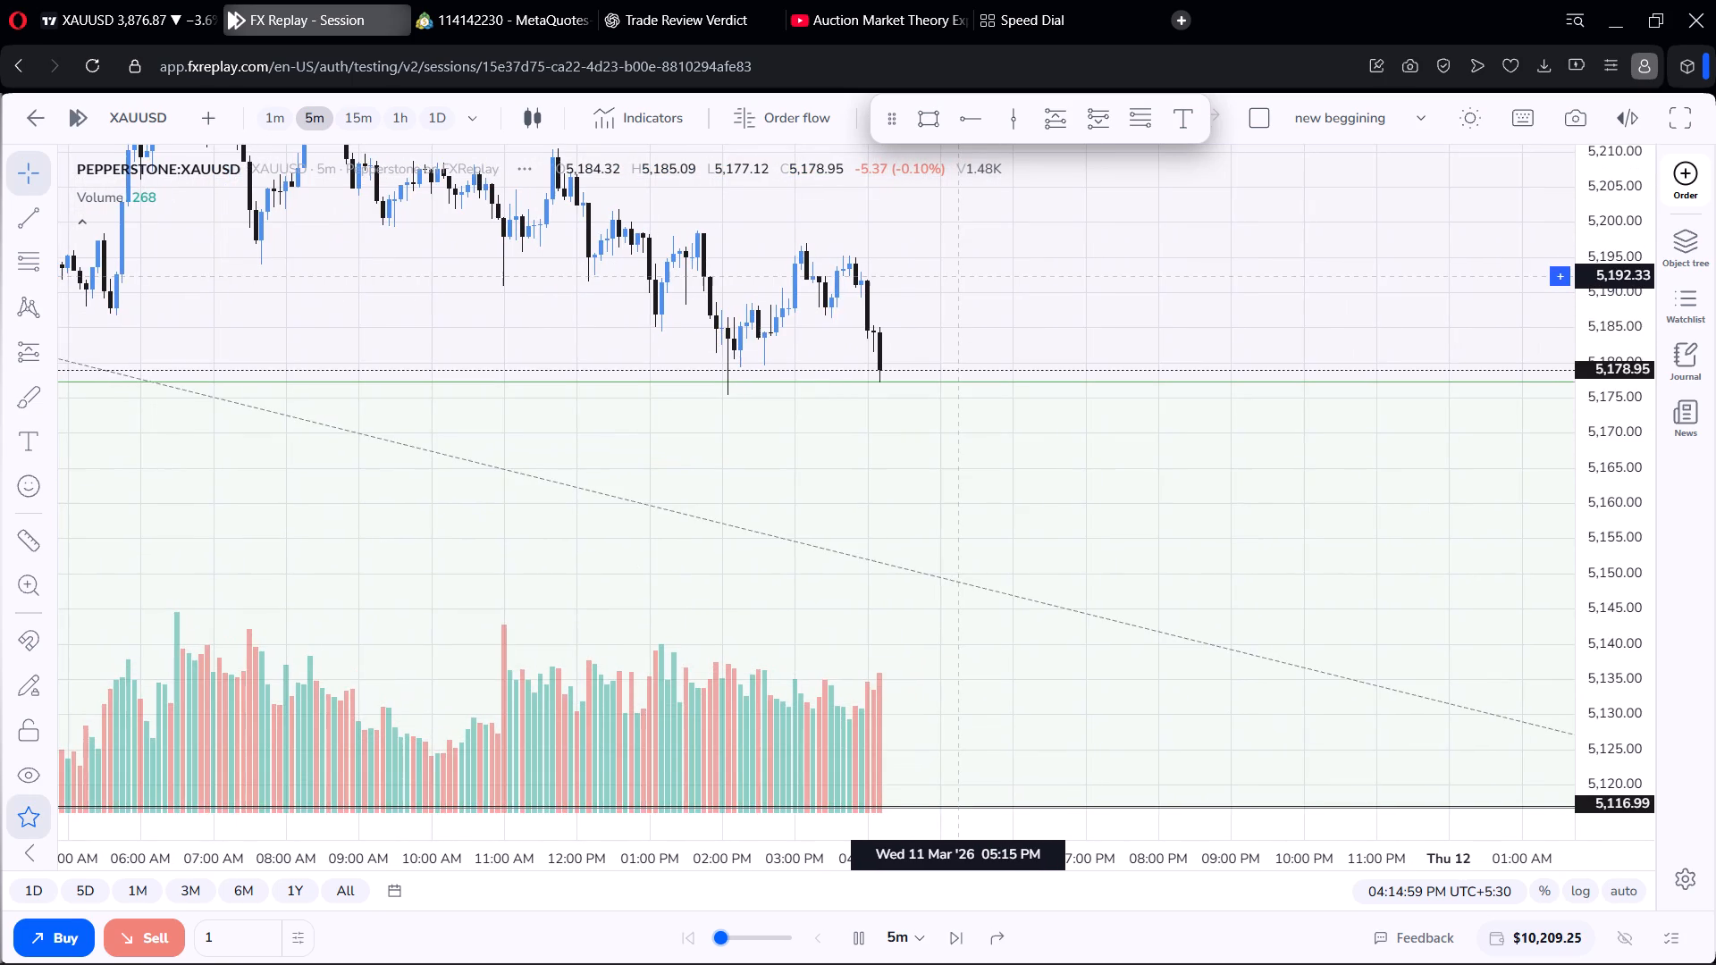
drag(960, 275, 979, 206)
drag(991, 281, 988, 276)
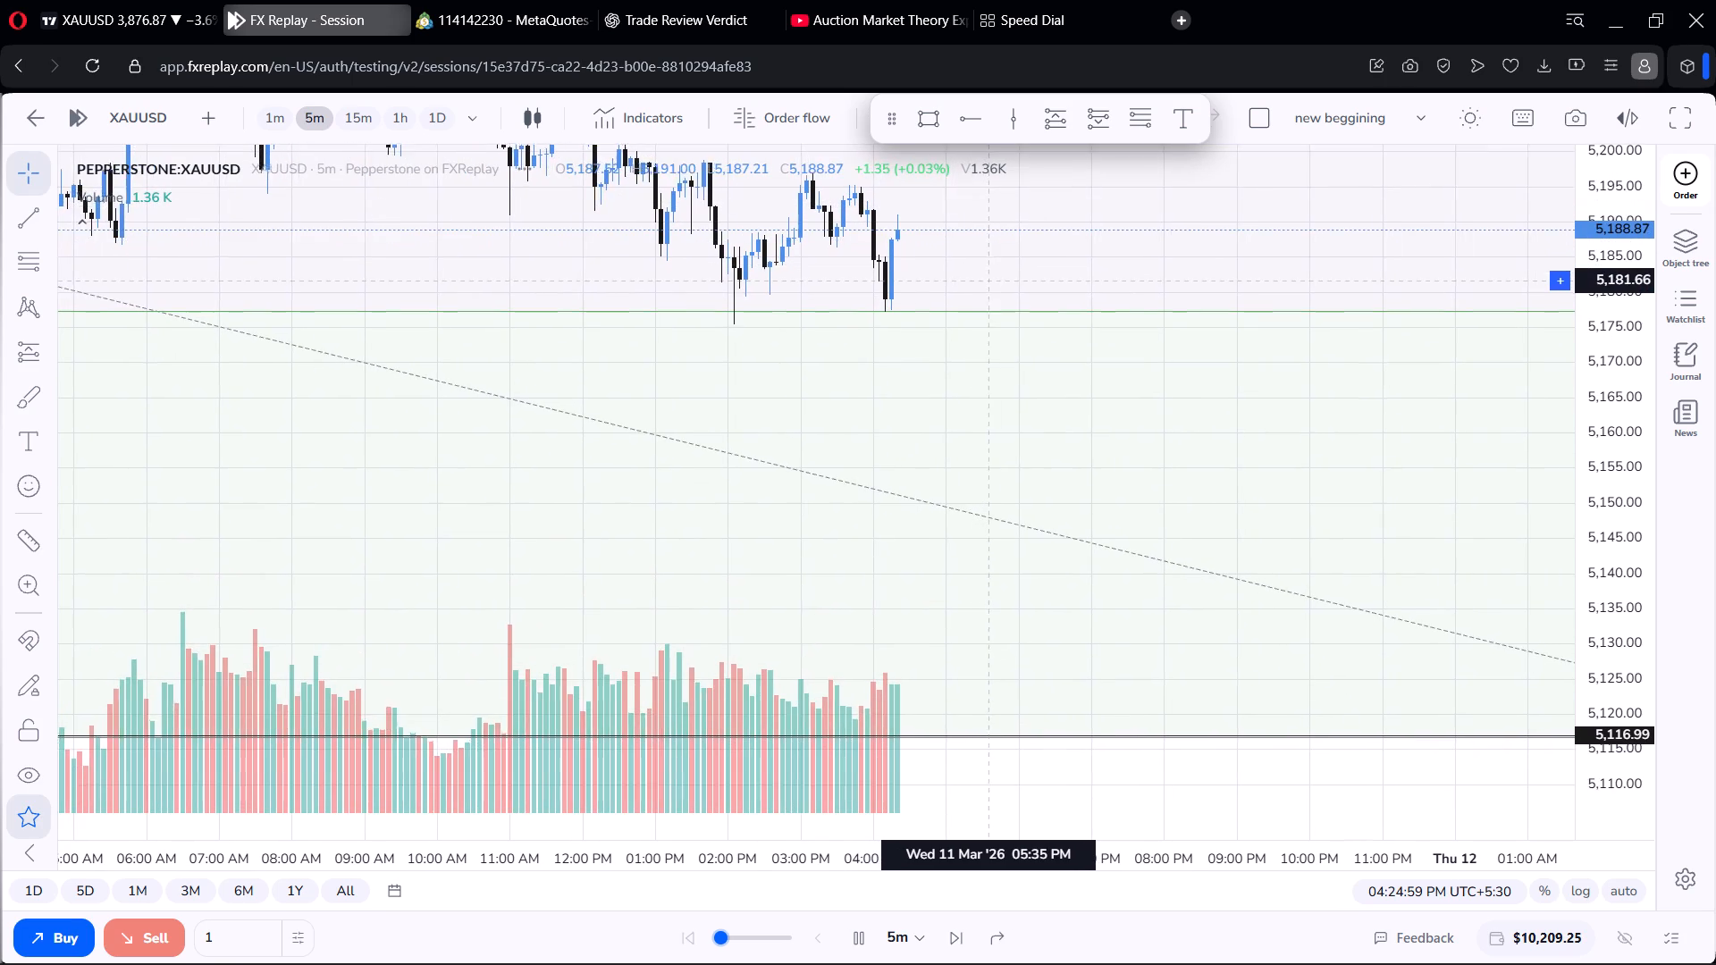
drag(988, 276, 966, 304)
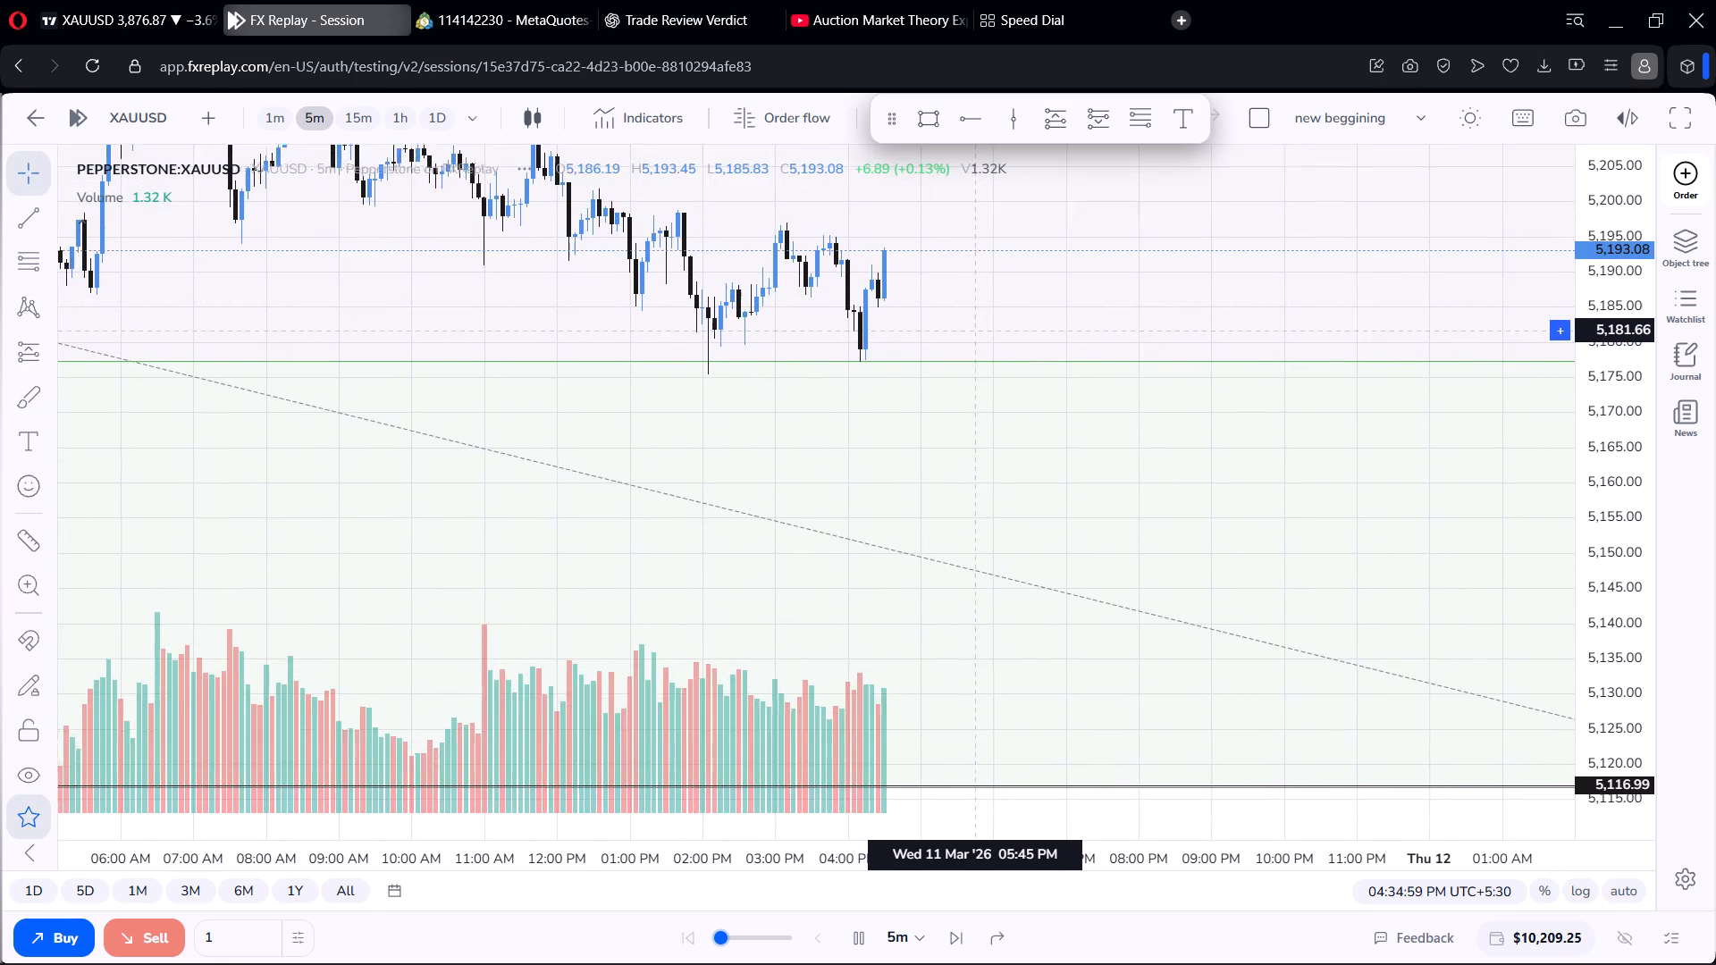
drag(966, 304, 958, 325)
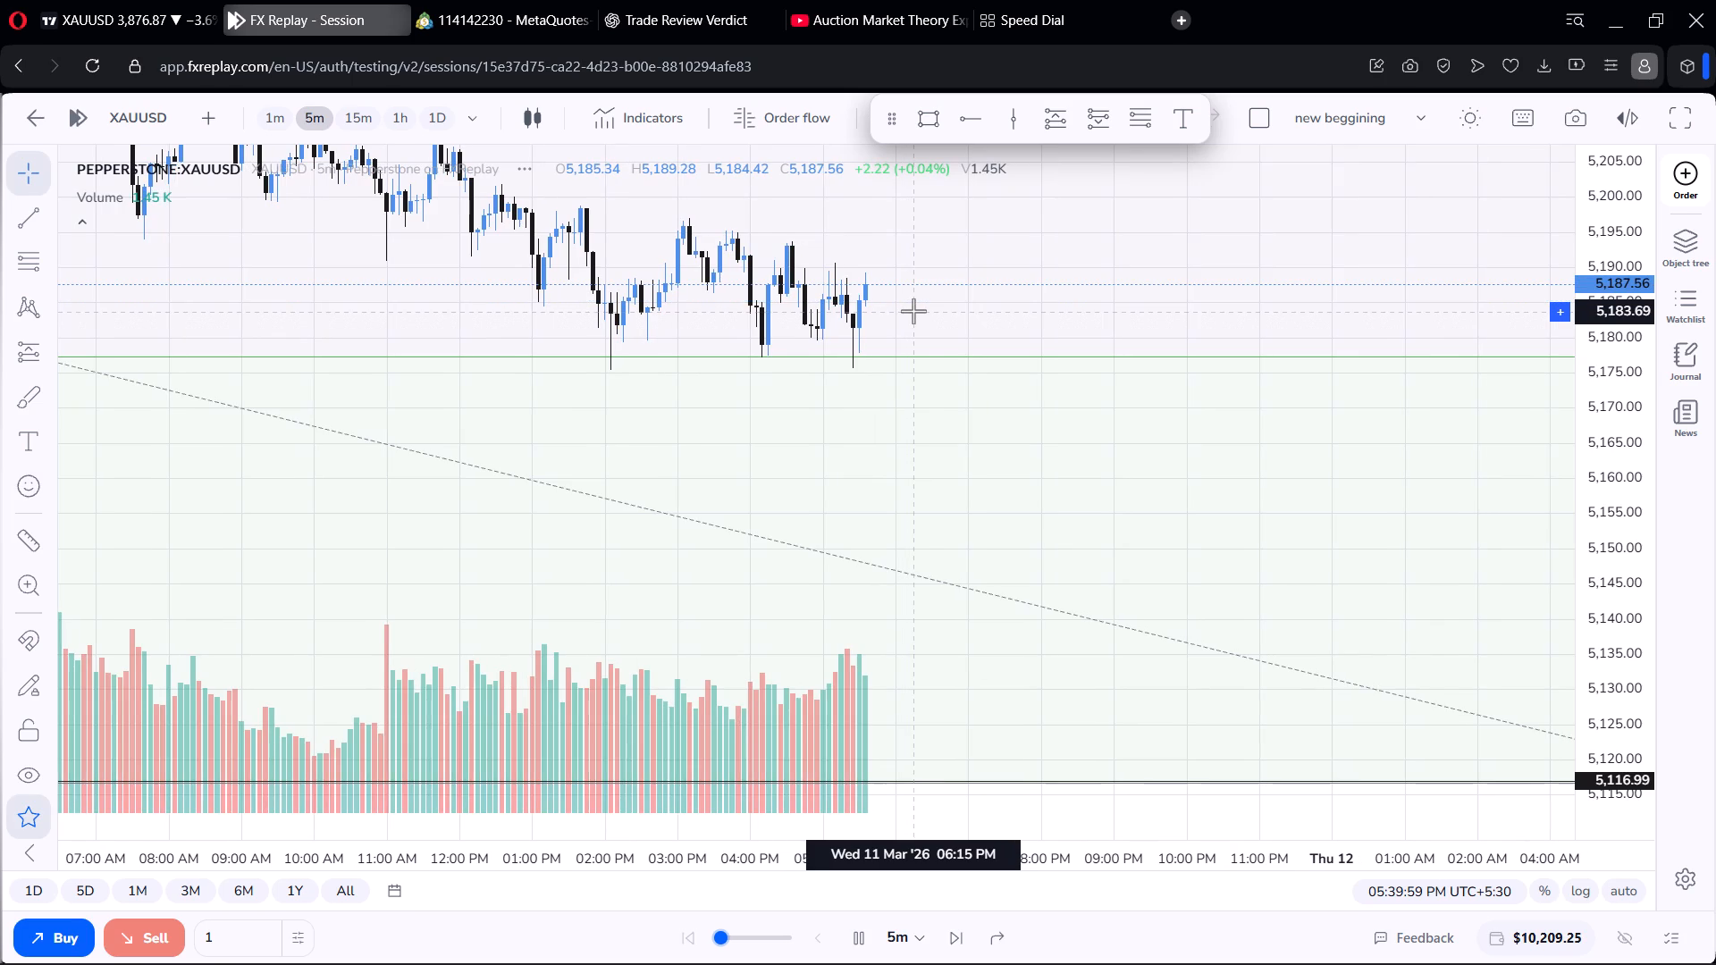
drag(913, 311, 959, 417)
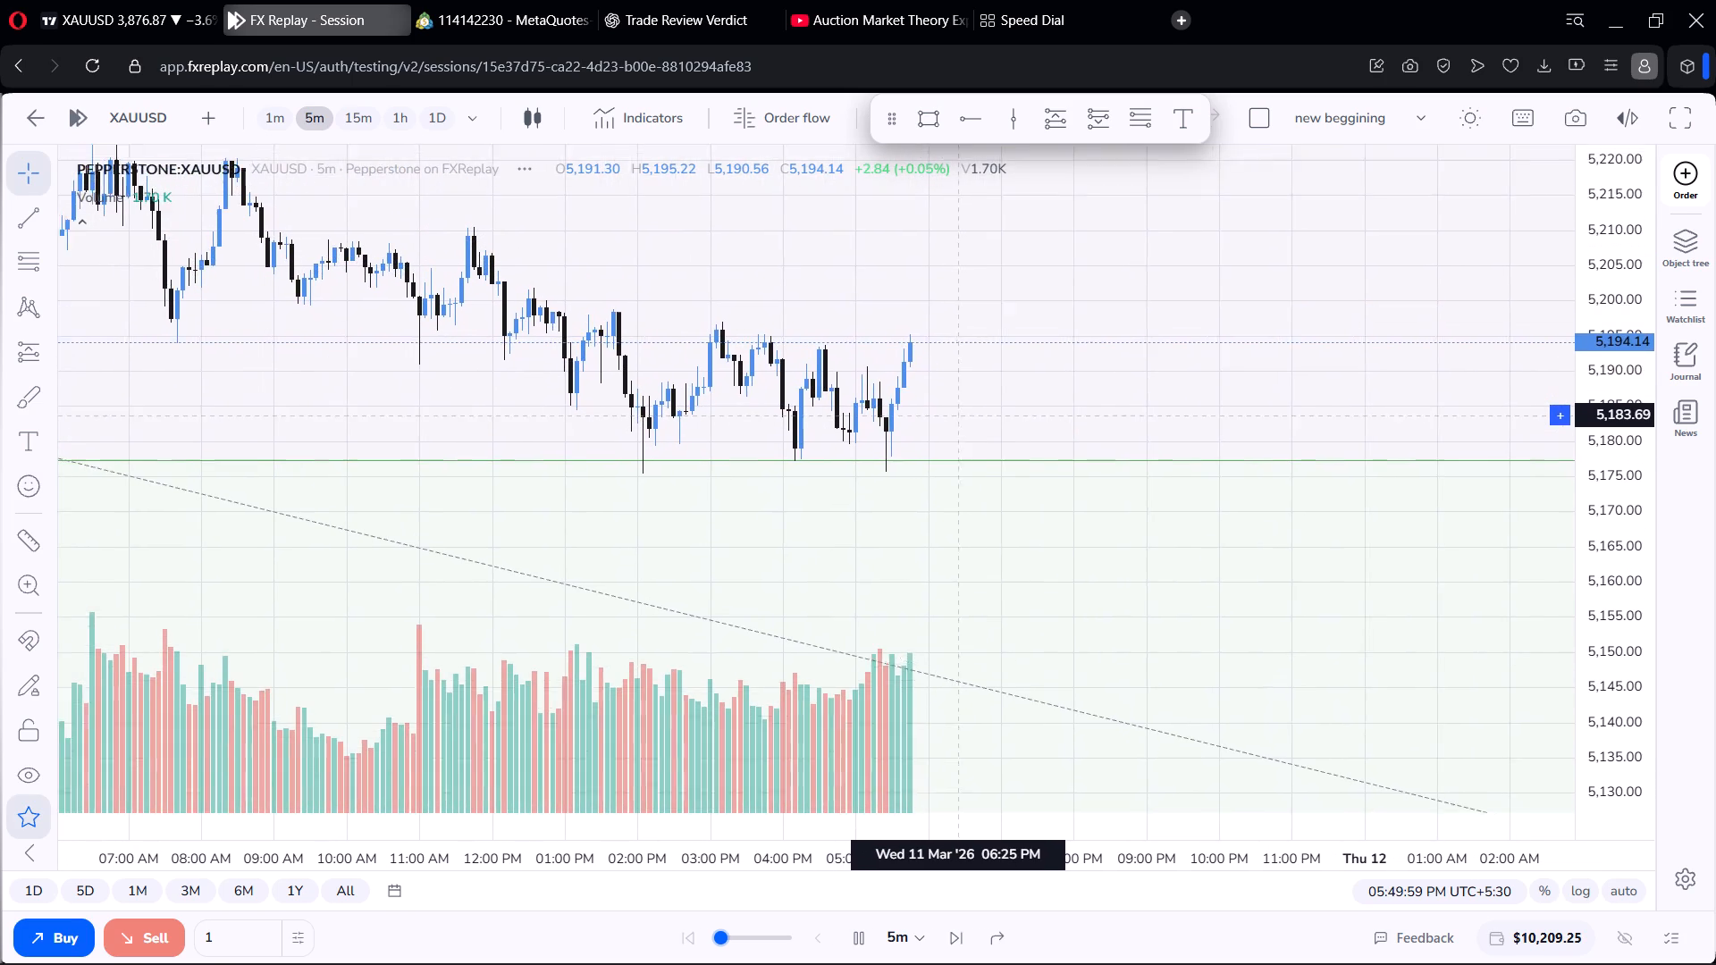
drag(959, 417, 970, 457)
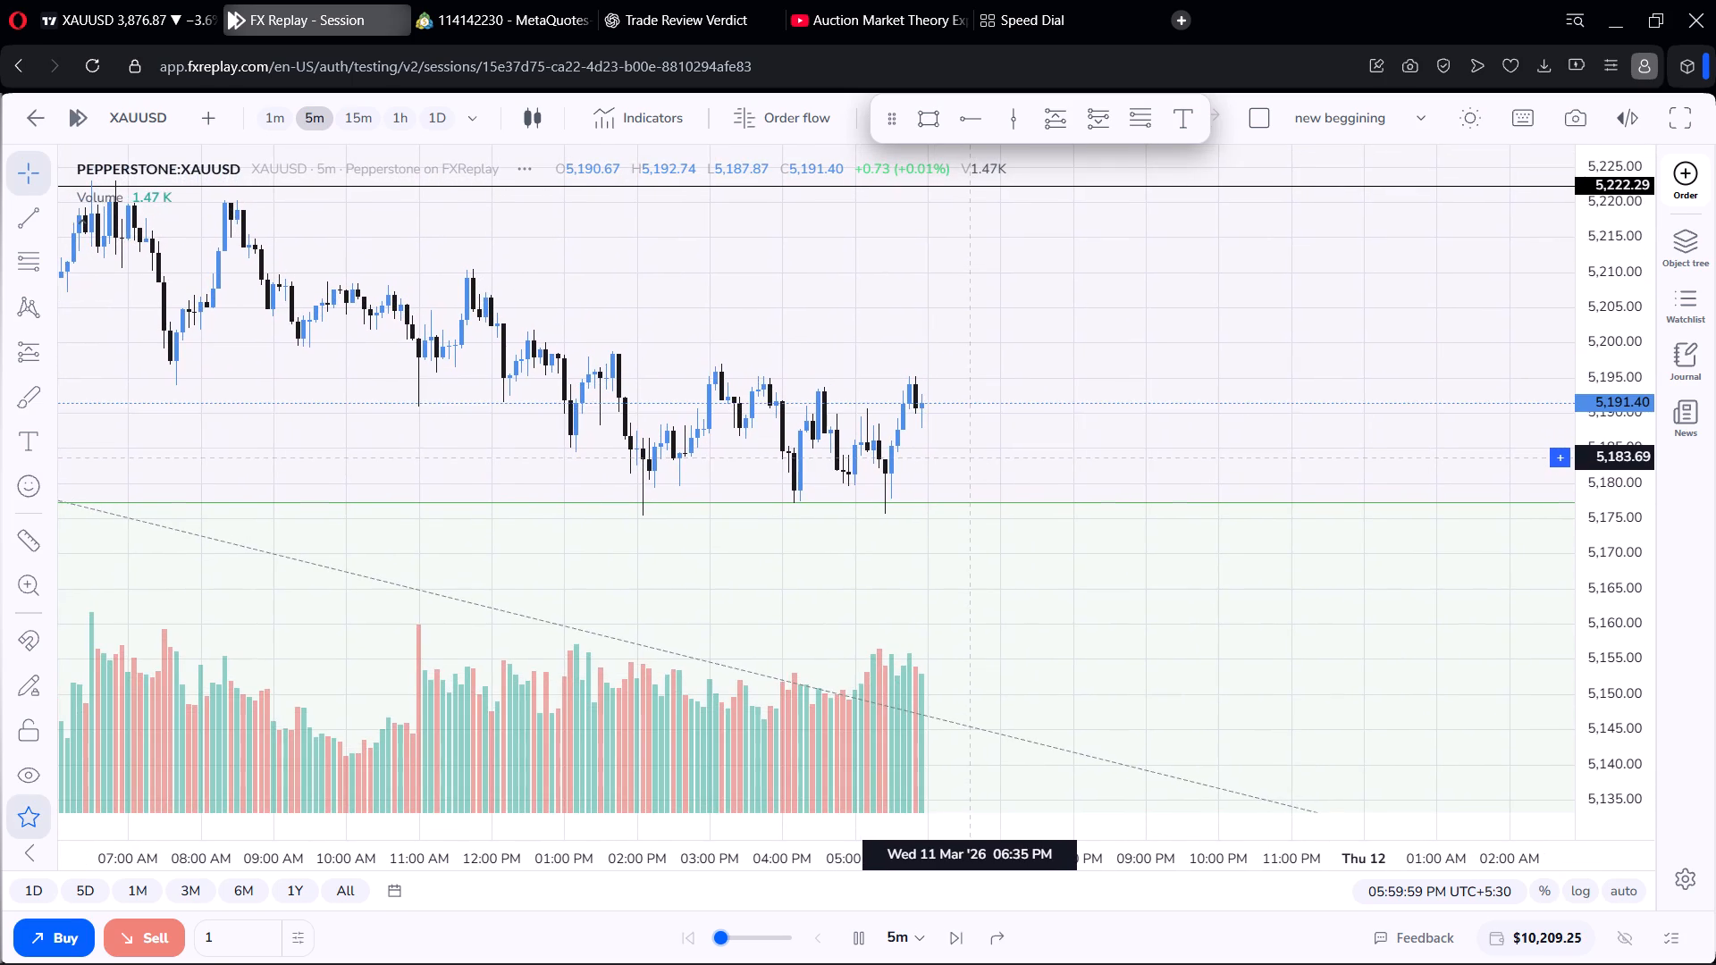
drag(970, 457, 940, 266)
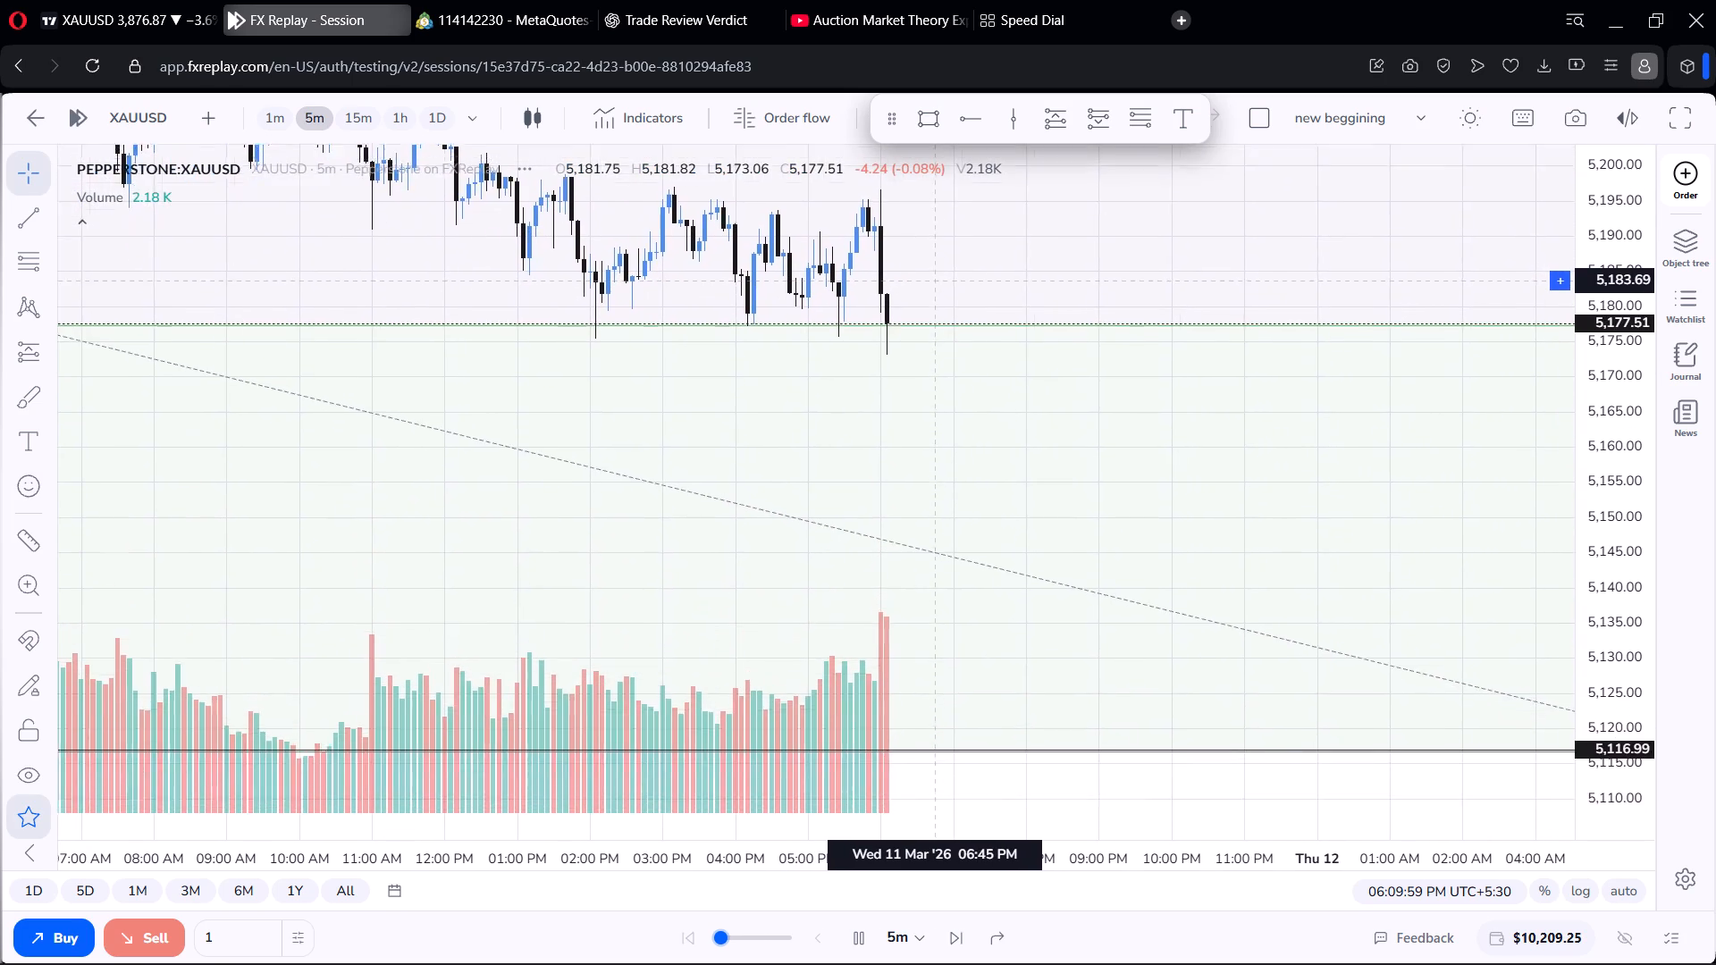
drag(940, 266, 946, 250)
drag(949, 363, 936, 304)
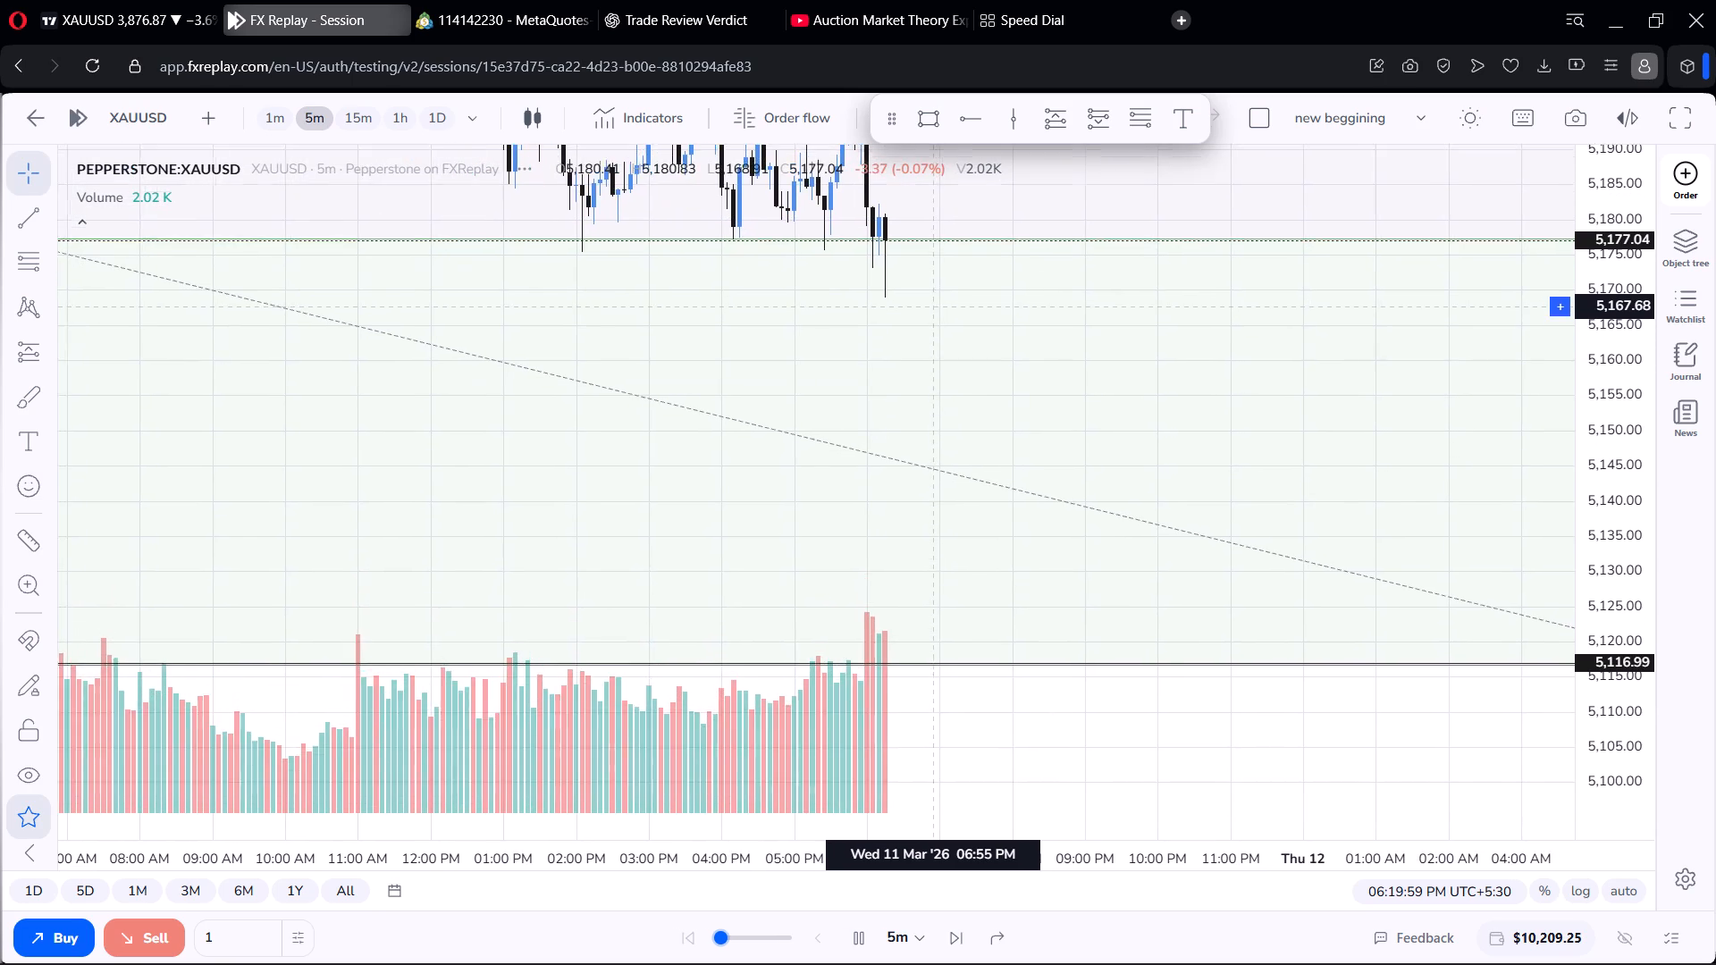
Let the replay run to about 07:30 PM and examine the new candles against earlier lows and the 5,116.99 ray.
drag(936, 304, 1264, 302)
scroll(1272, 342, down, 4)
scroll(1349, 390, down, 2)
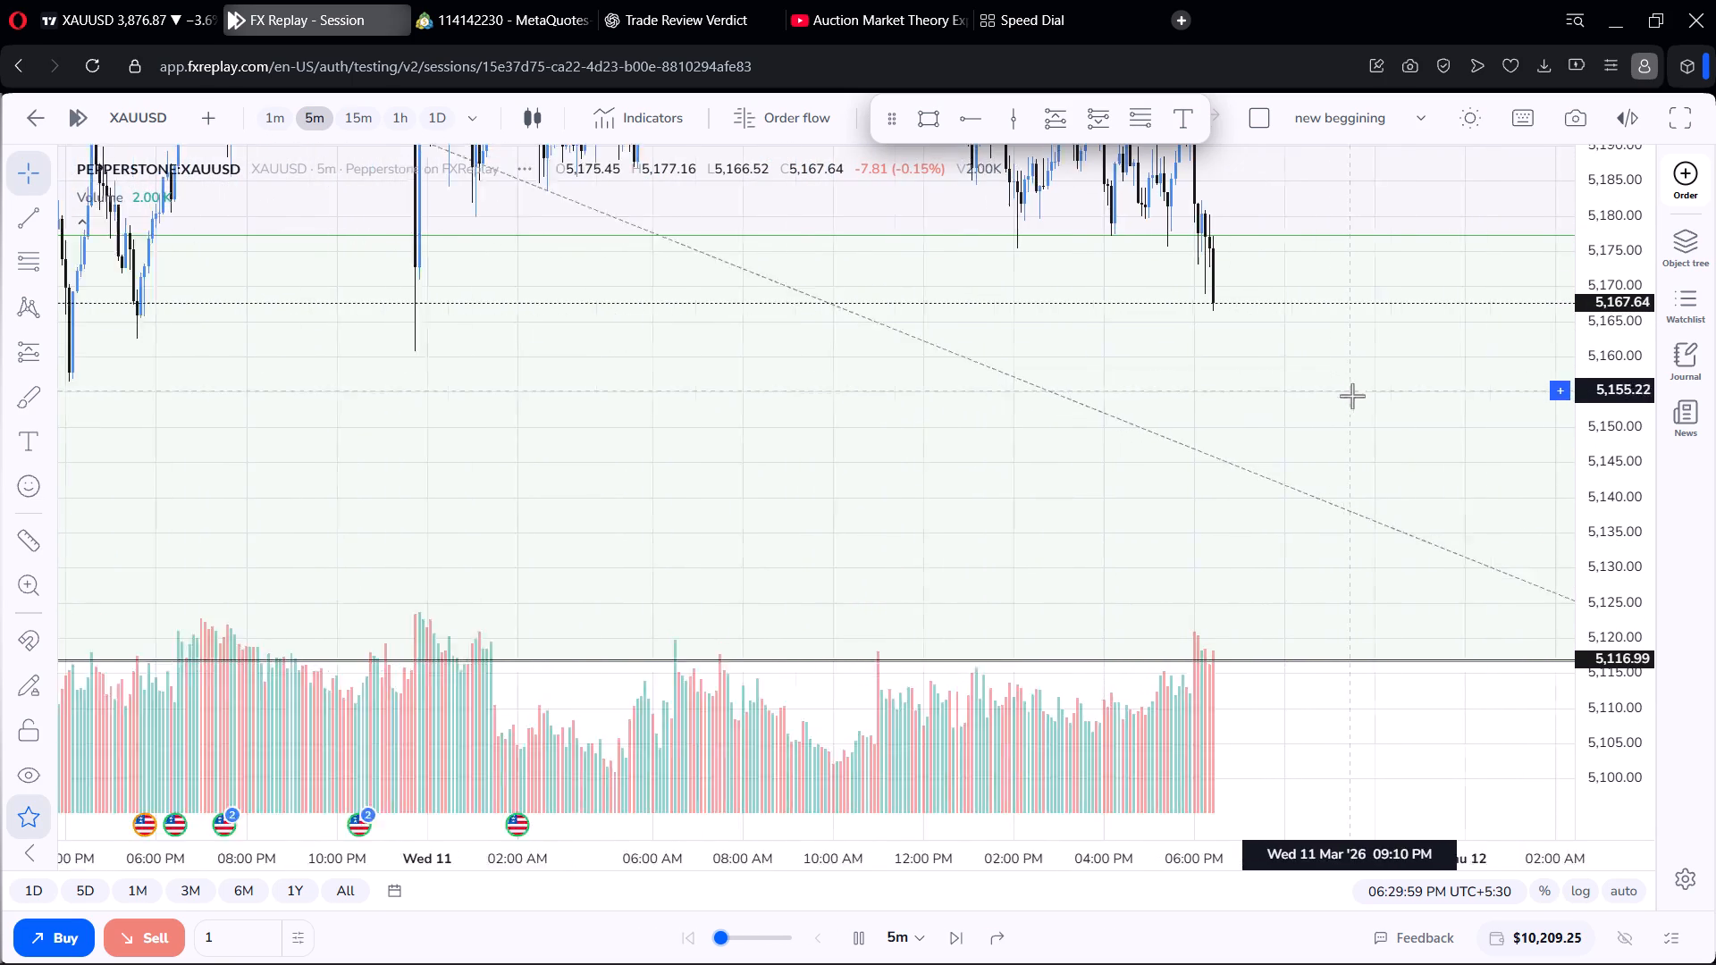
scroll(1352, 396, down, 2)
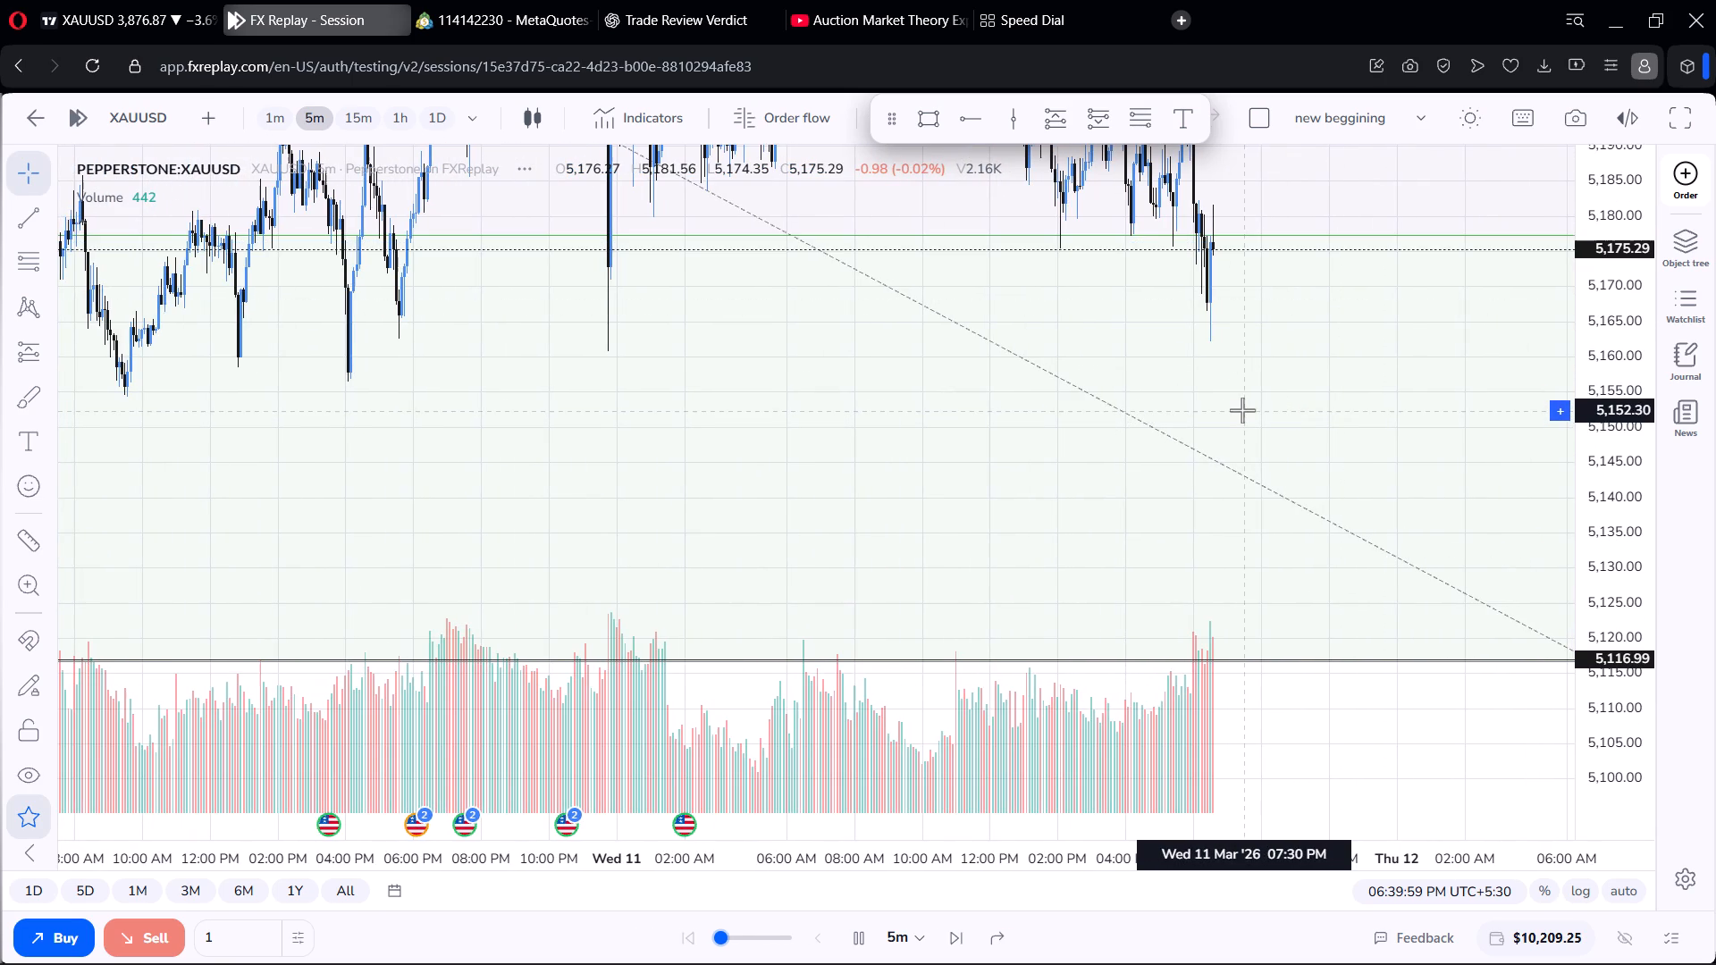
drag(1286, 352, 1195, 480)
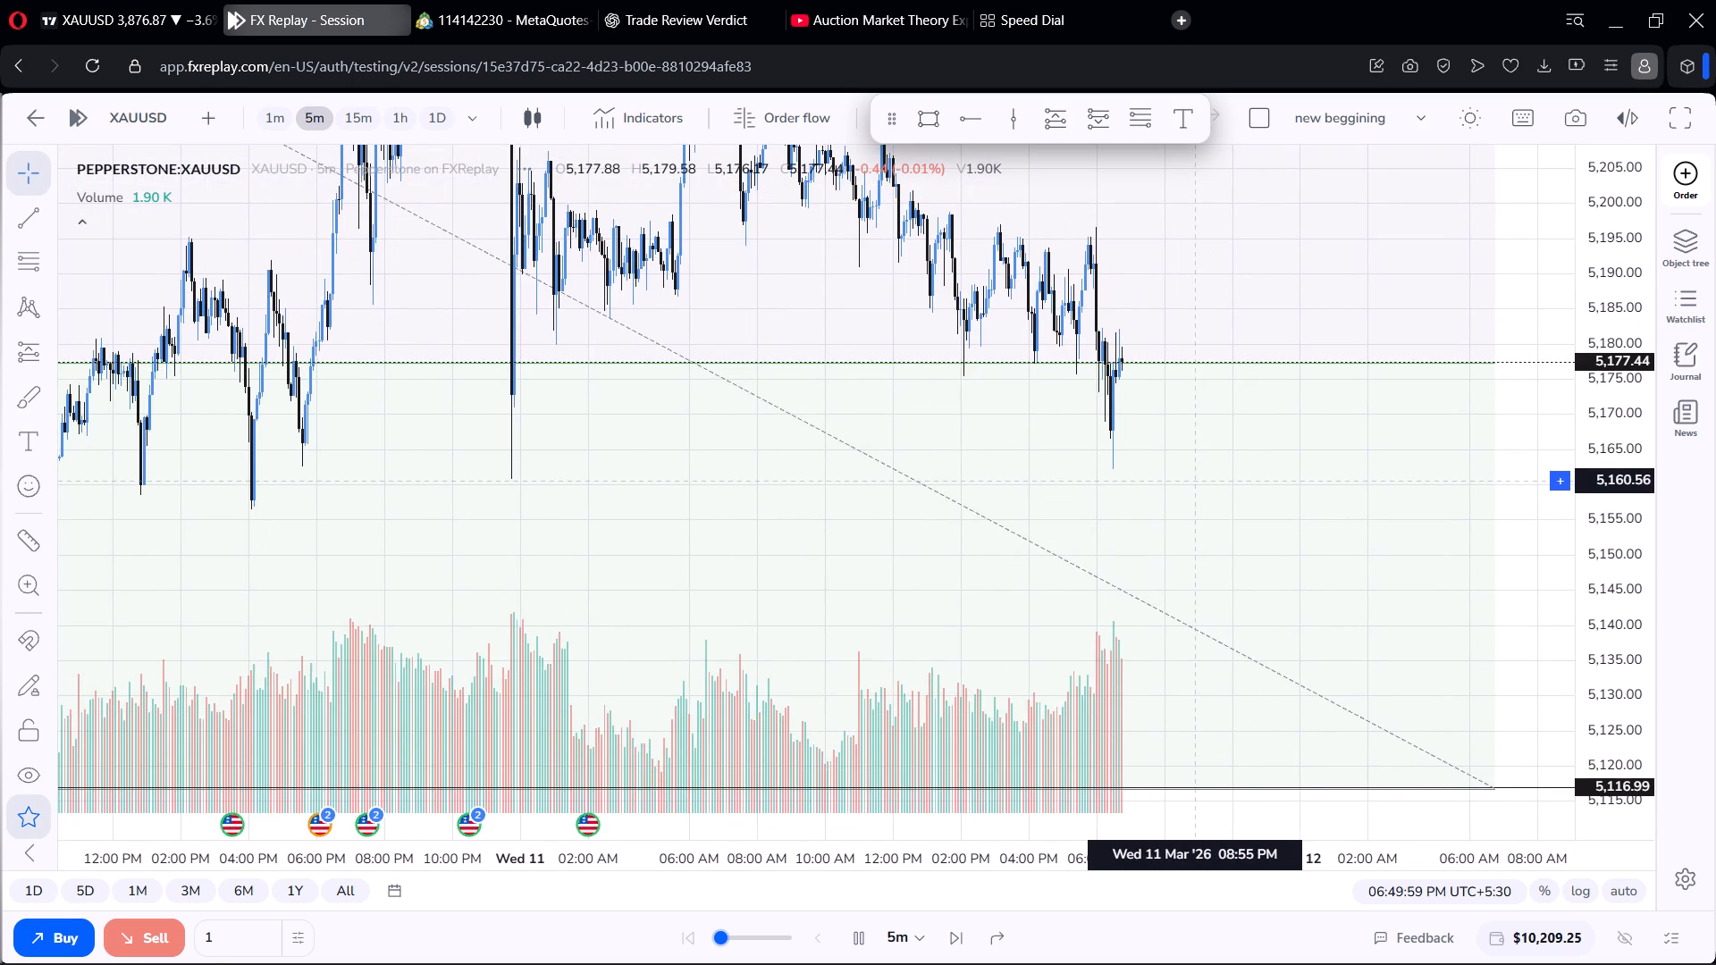
drag(1195, 480, 1184, 515)
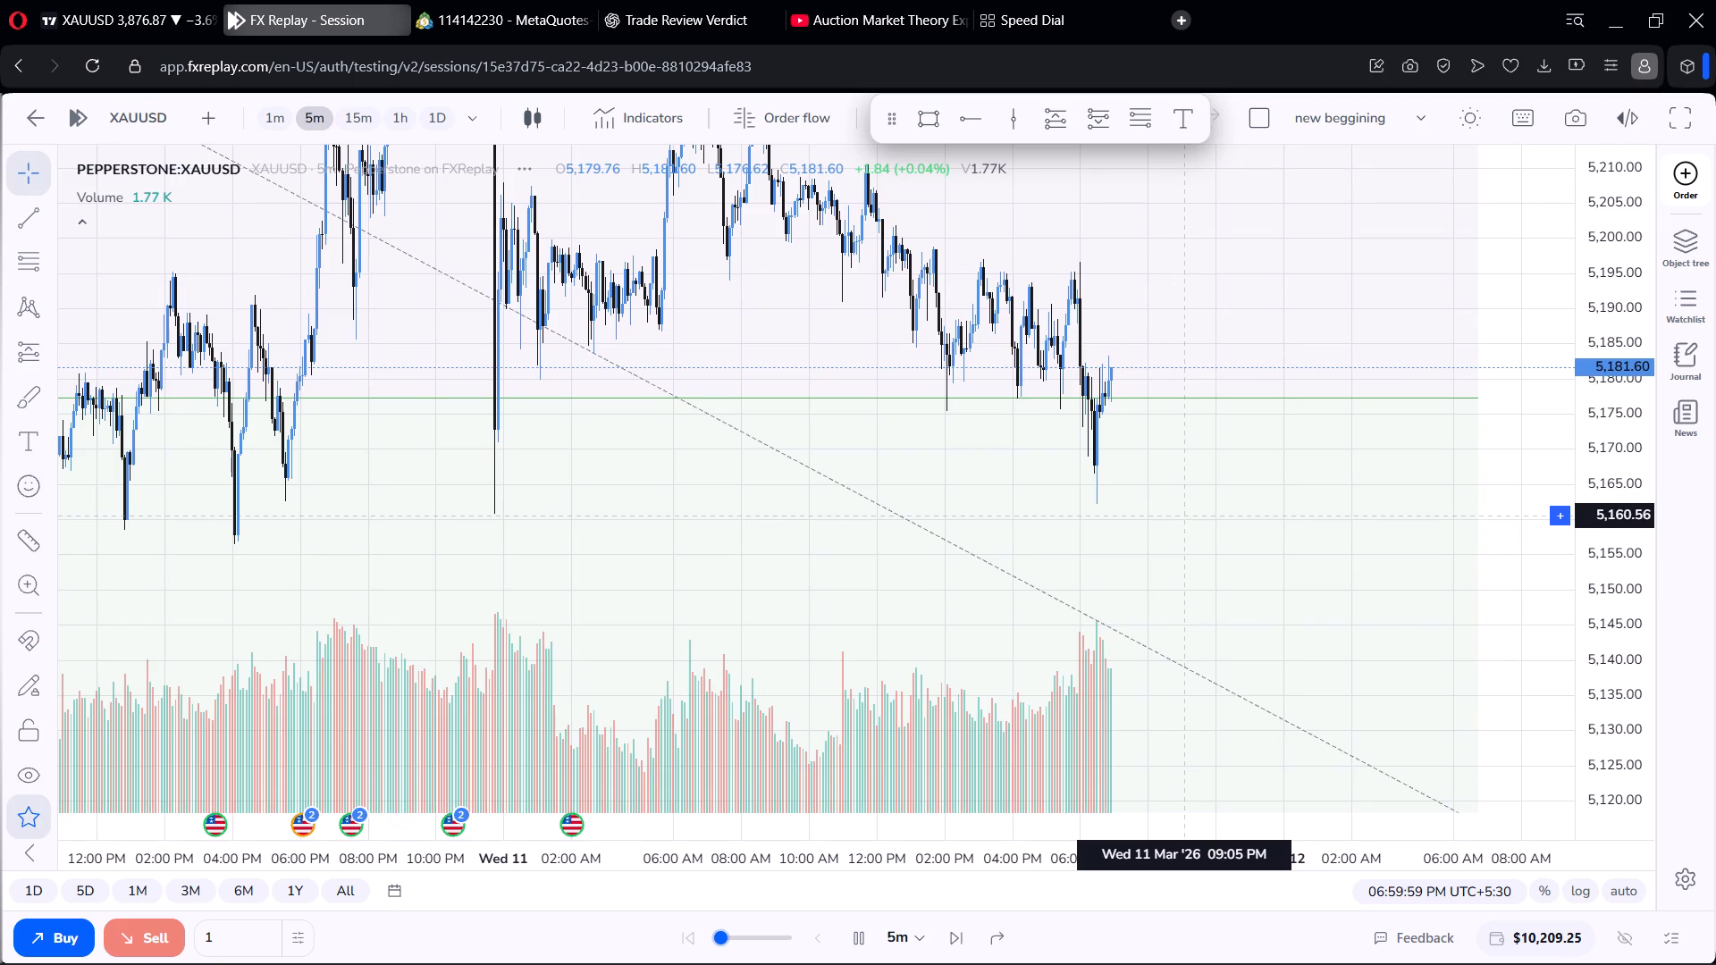
drag(1184, 515, 1125, 385)
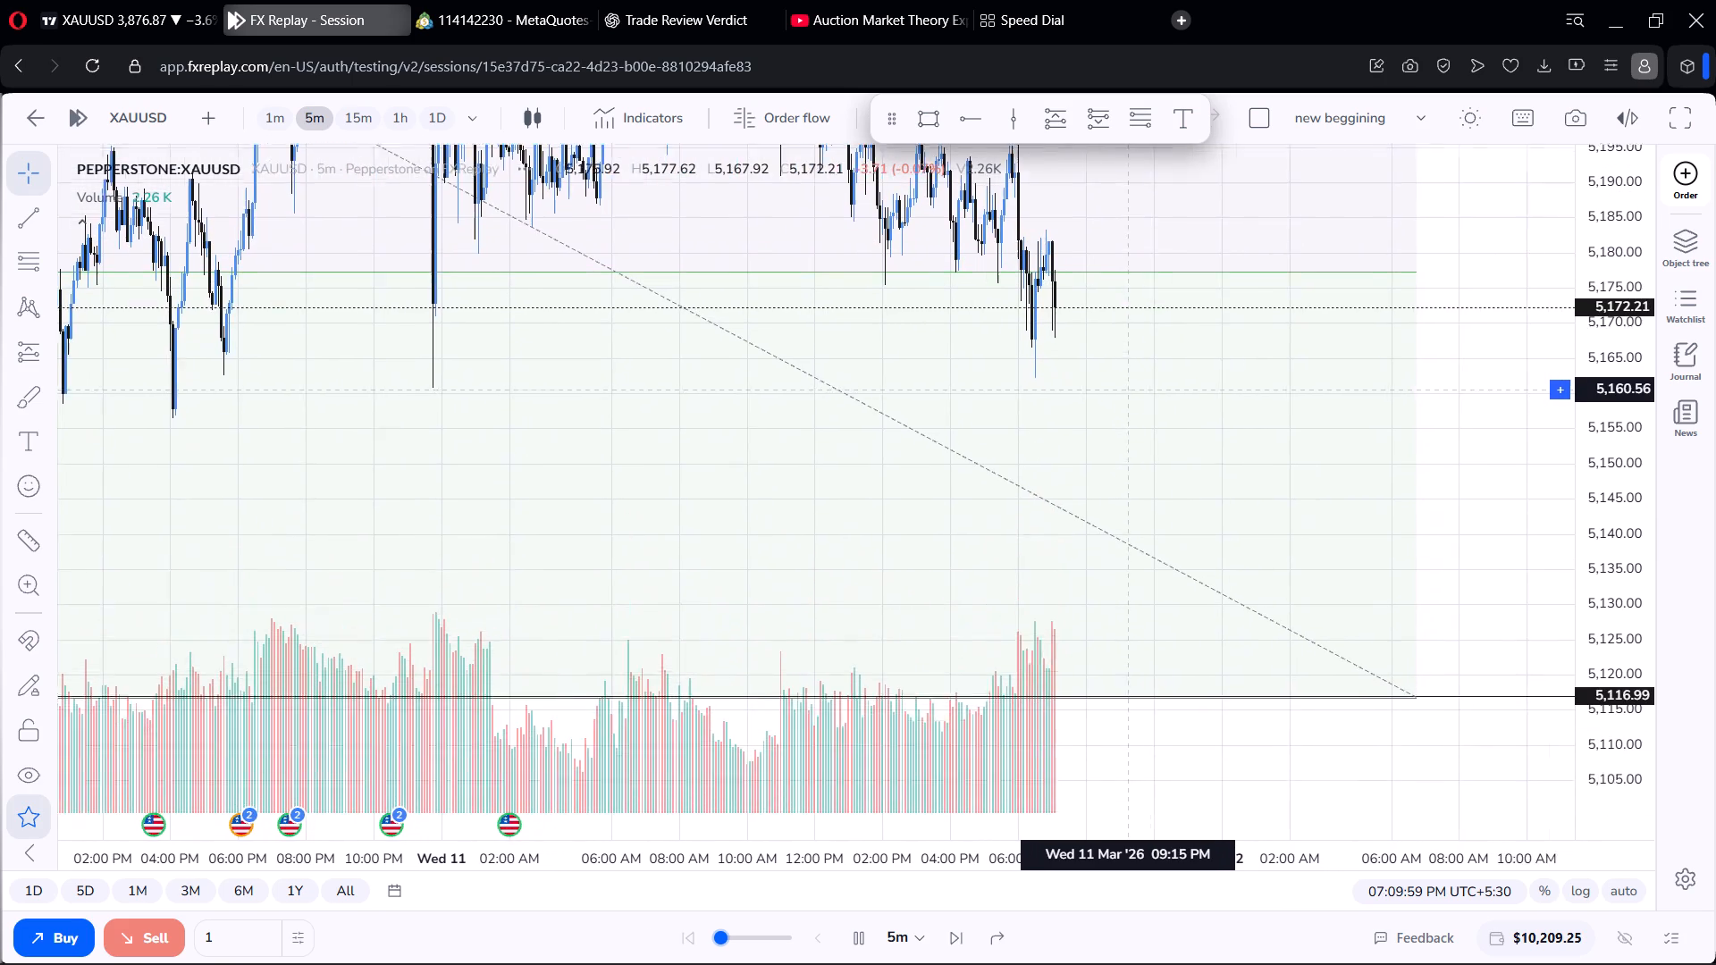
drag(1125, 385, 1111, 349)
scroll(1111, 384, up, 2)
drag(1118, 409, 1116, 399)
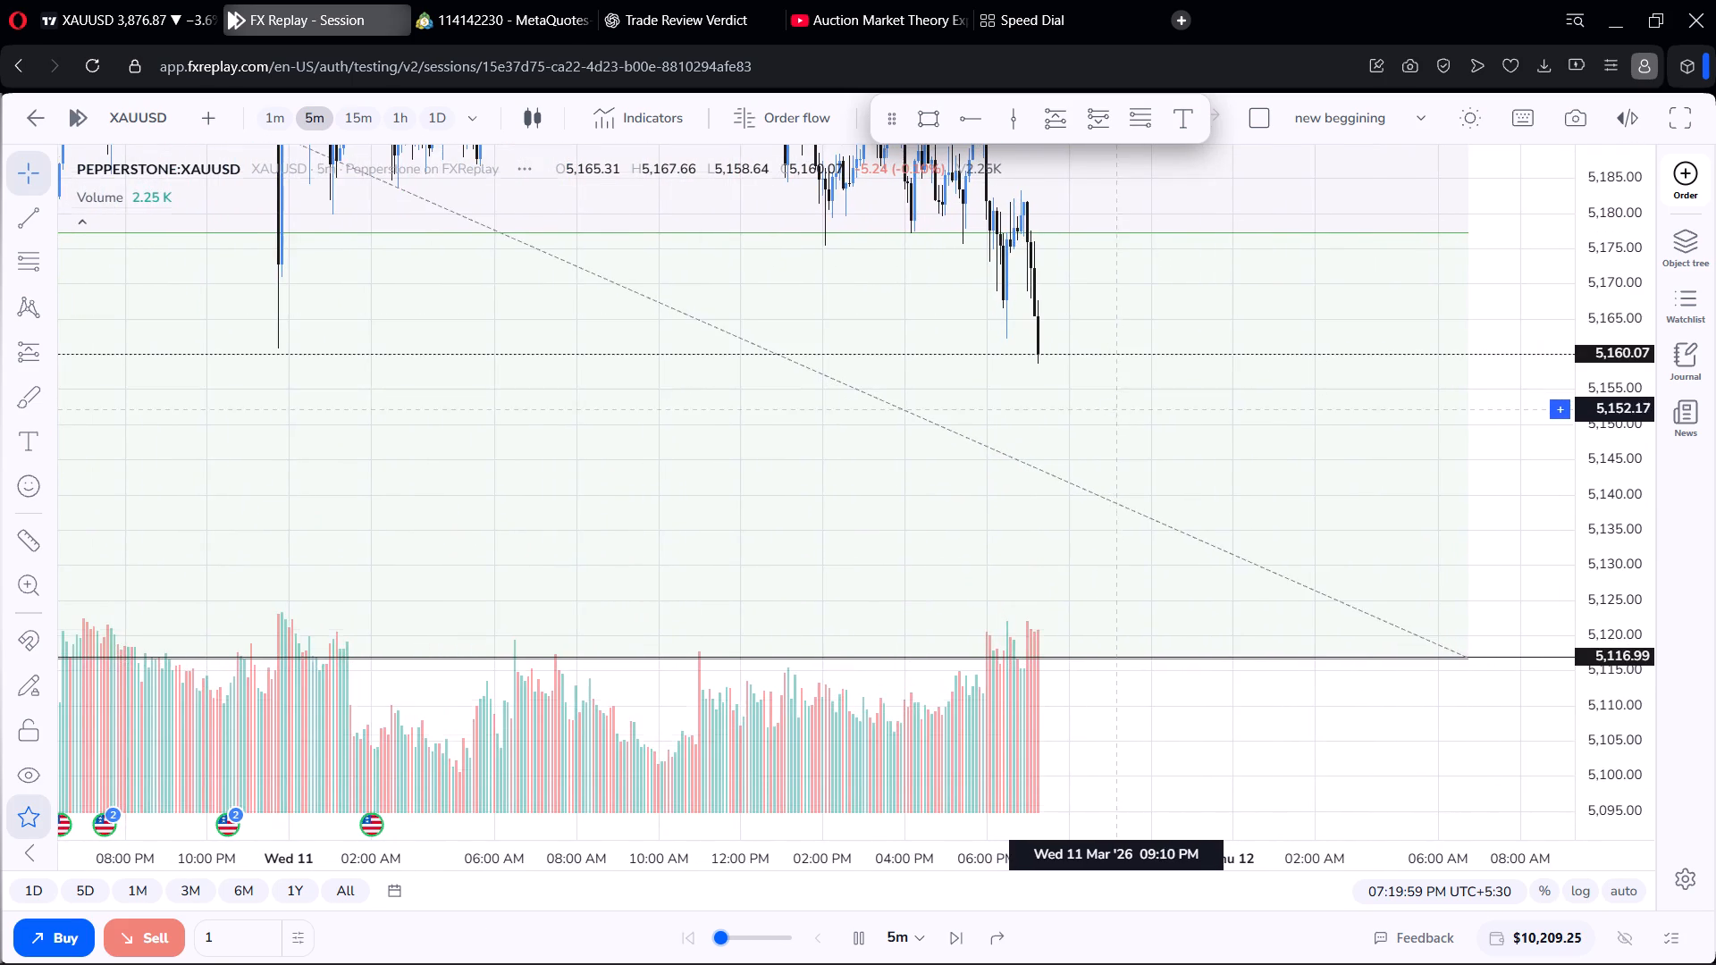
drag(1116, 399, 1279, 331)
scroll(1289, 337, down, 3)
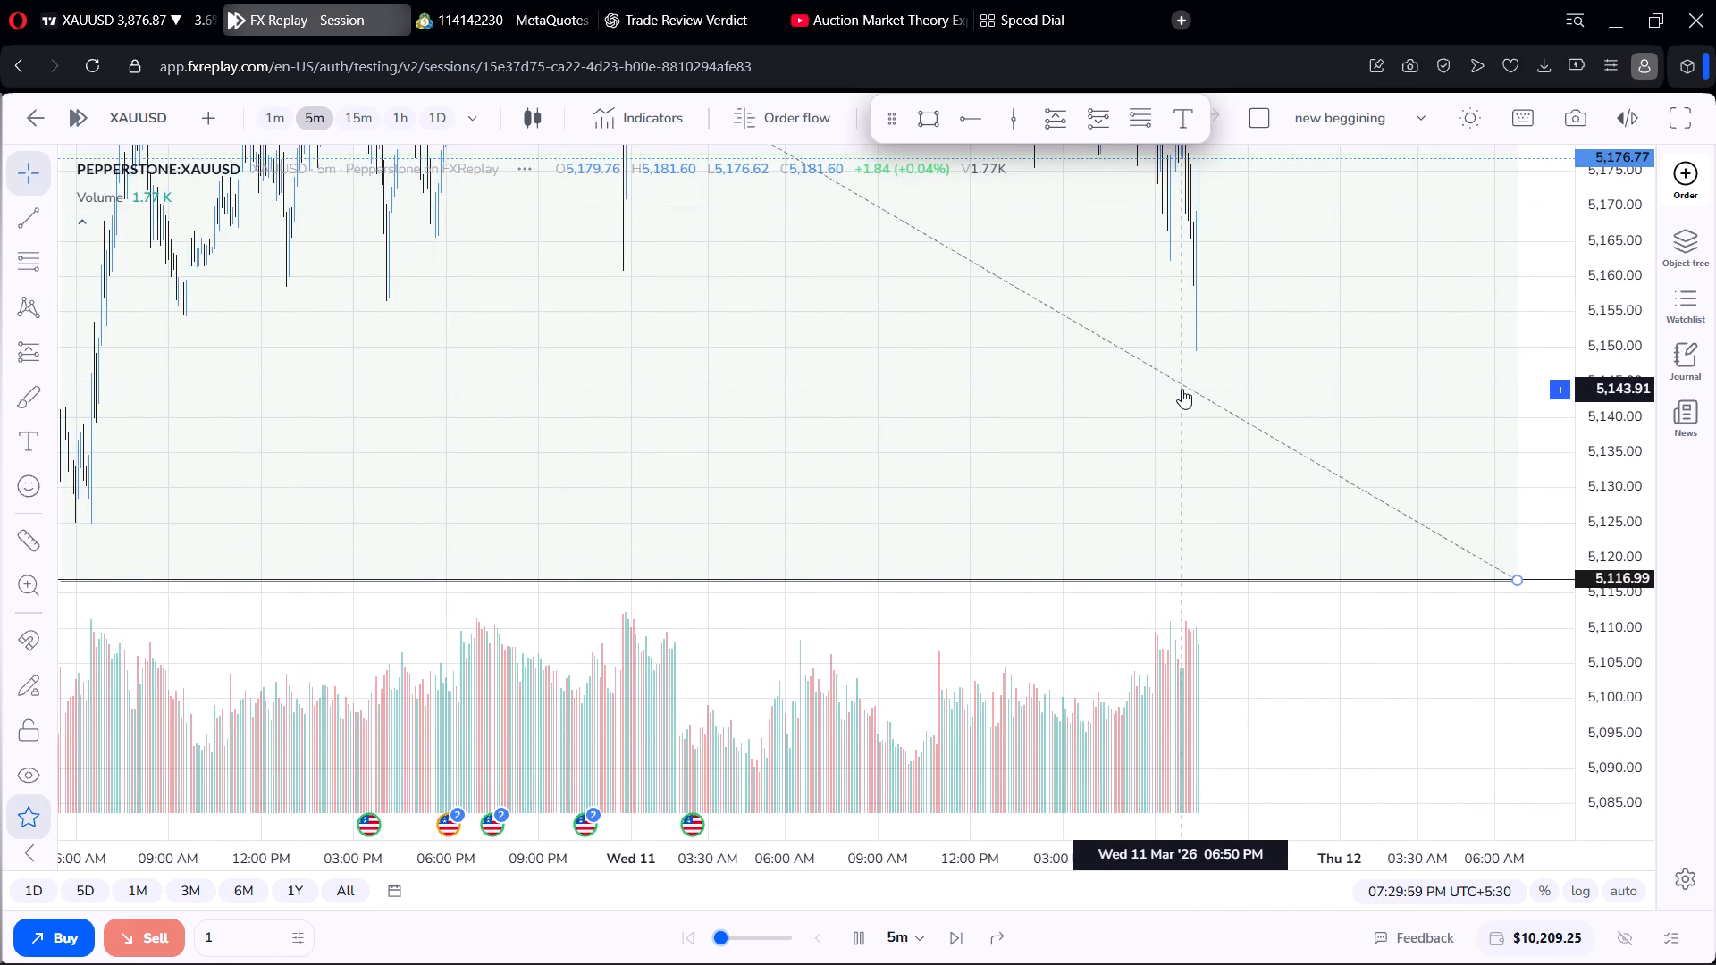
Keep the replay running to about 08:30 PM and compare the latest 5m candles with the preceding day's price action.
drag(1256, 339, 1132, 558)
scroll(1166, 489, up, 3)
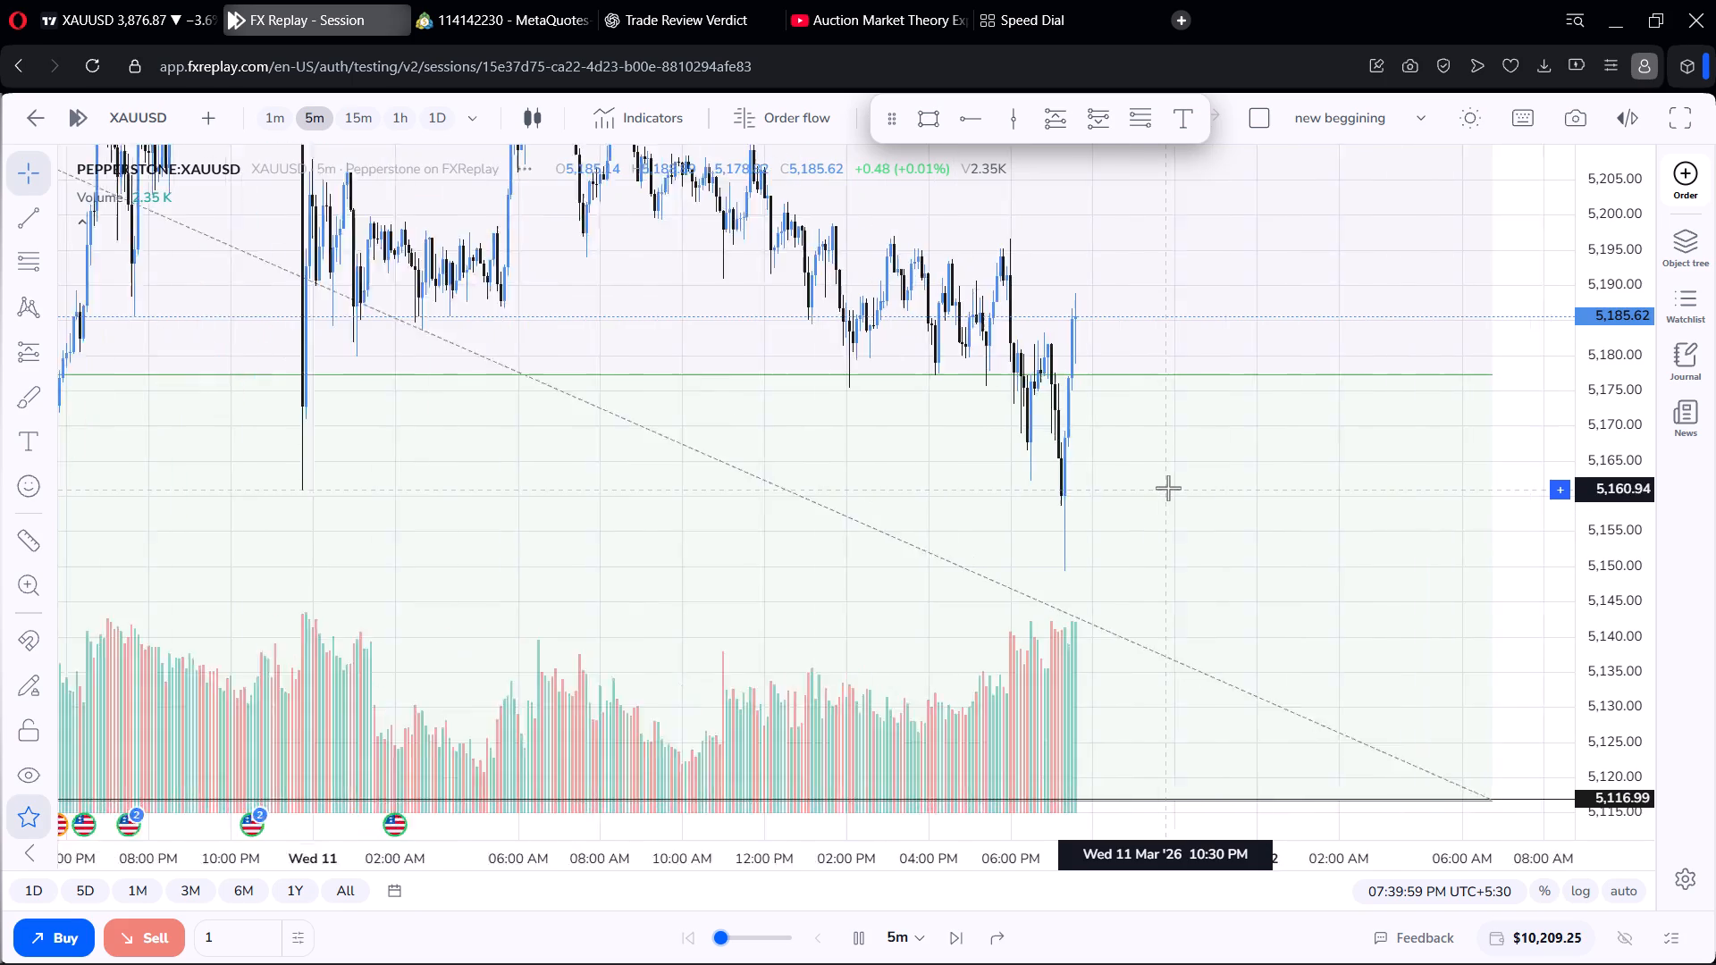
scroll(1168, 488, up, 6)
scroll(1177, 483, down, 3)
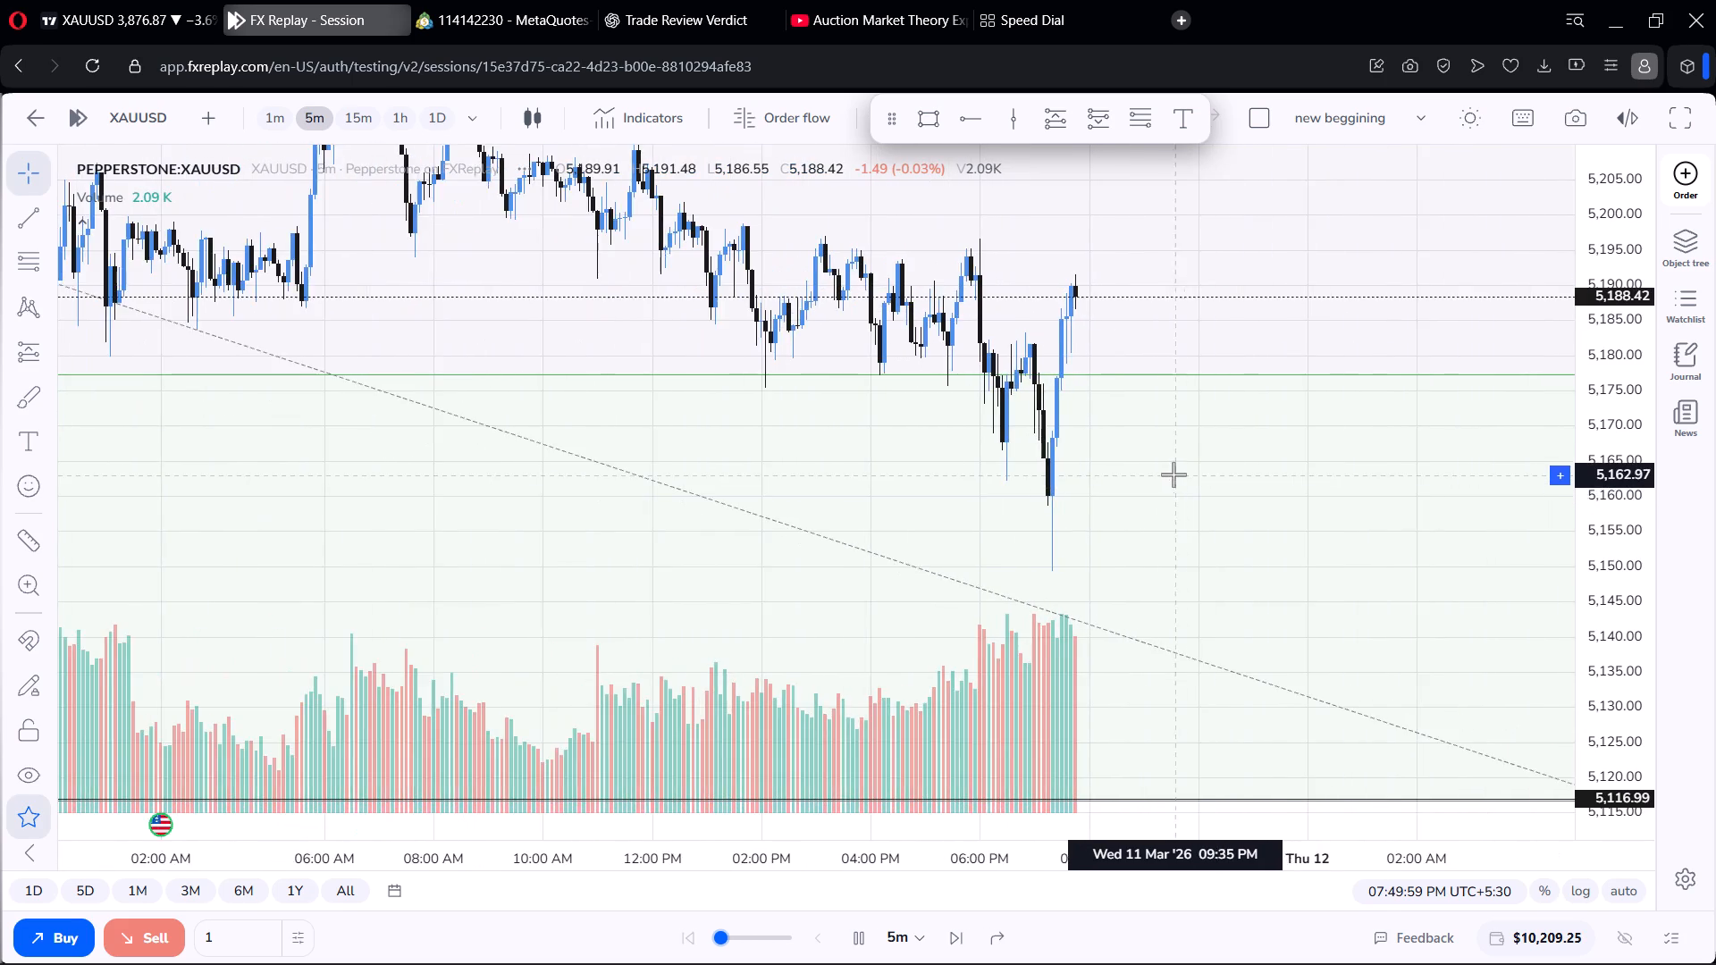
scroll(1167, 474, down, 1)
drag(959, 477, 1350, 399)
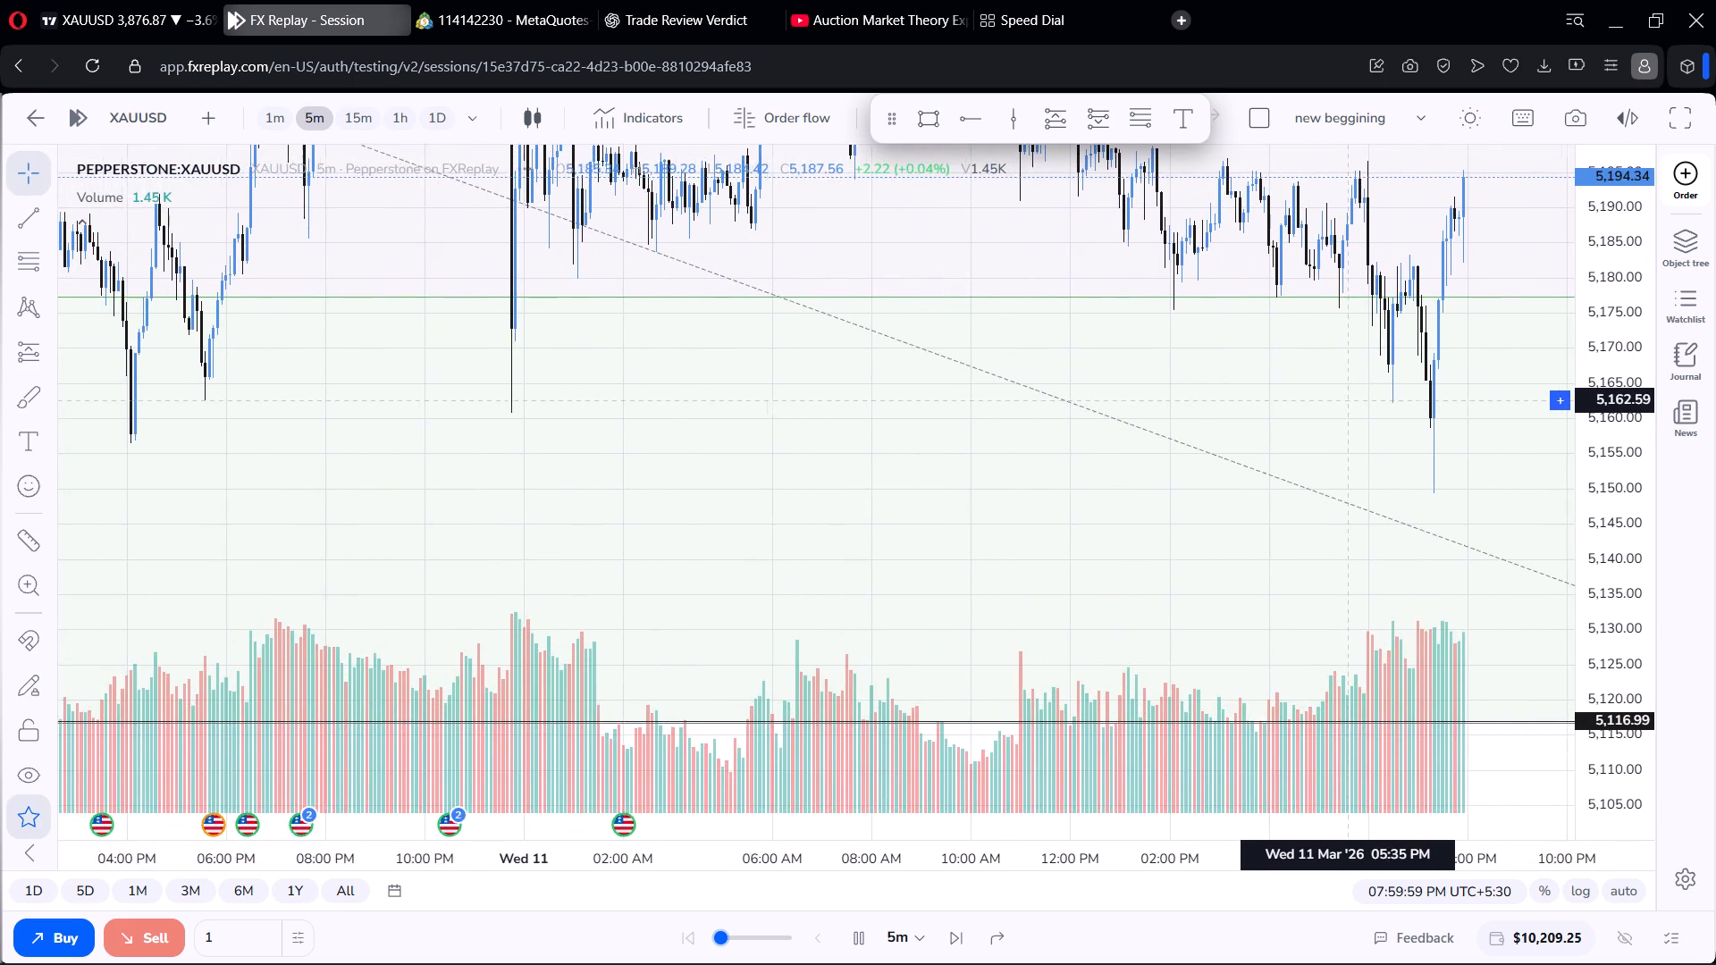
drag(1350, 399, 1365, 397)
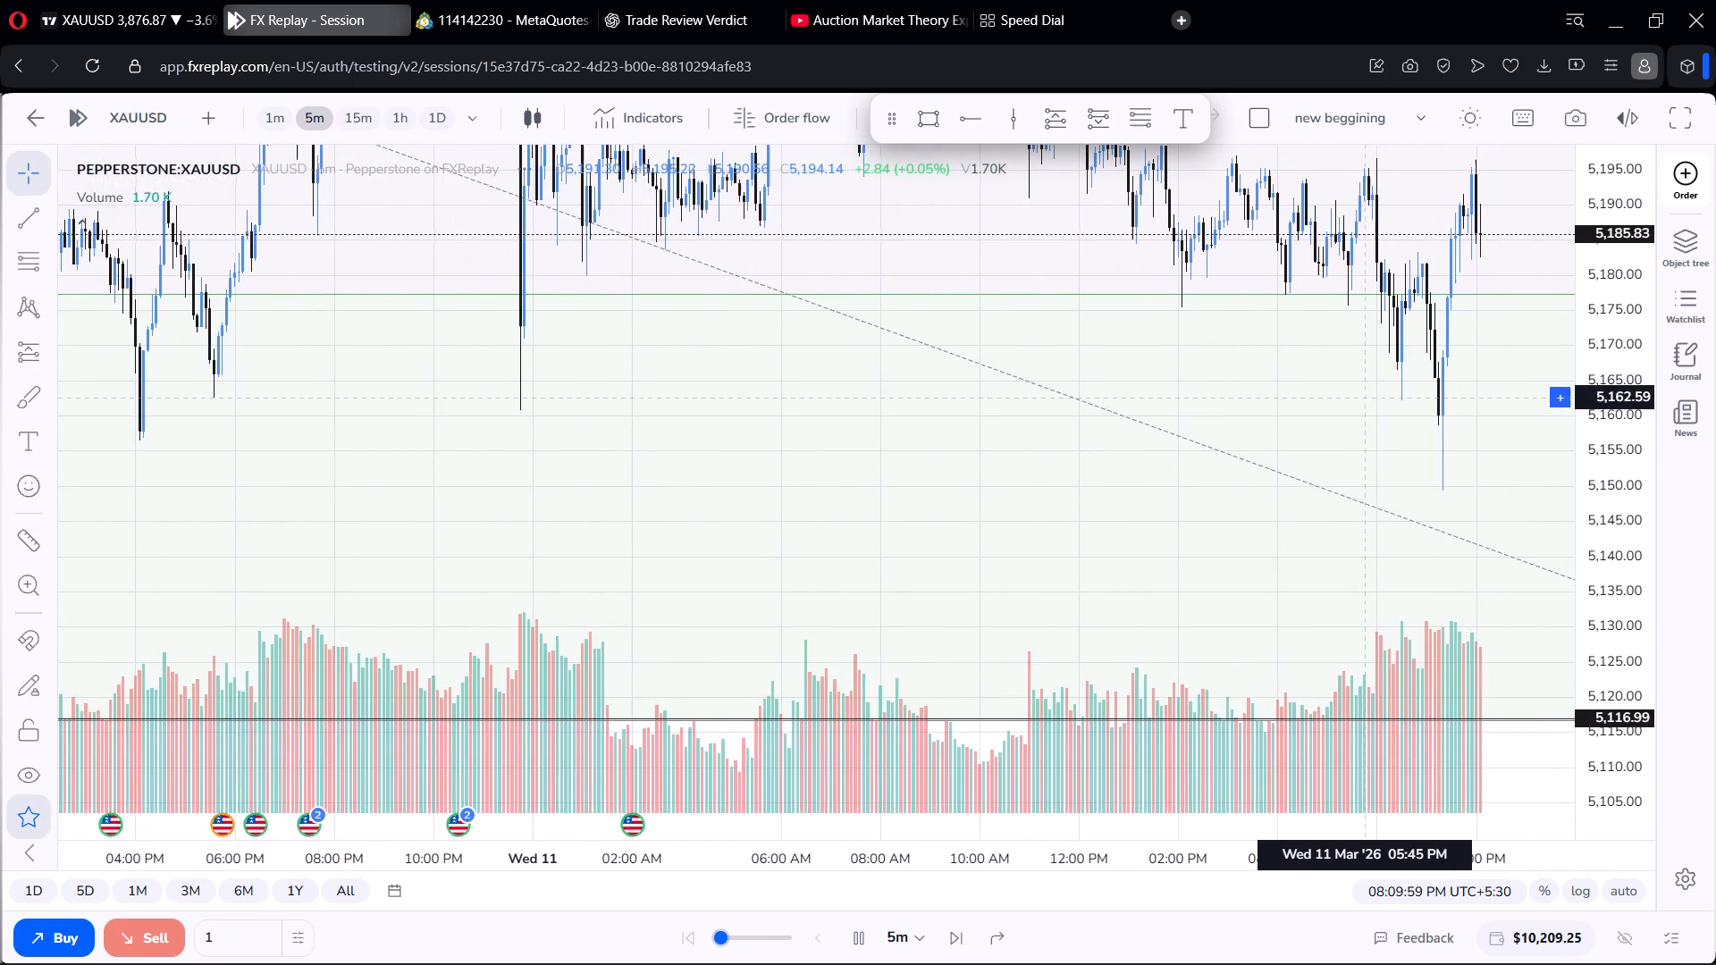
drag(1365, 397, 1477, 400)
drag(1063, 485, 847, 415)
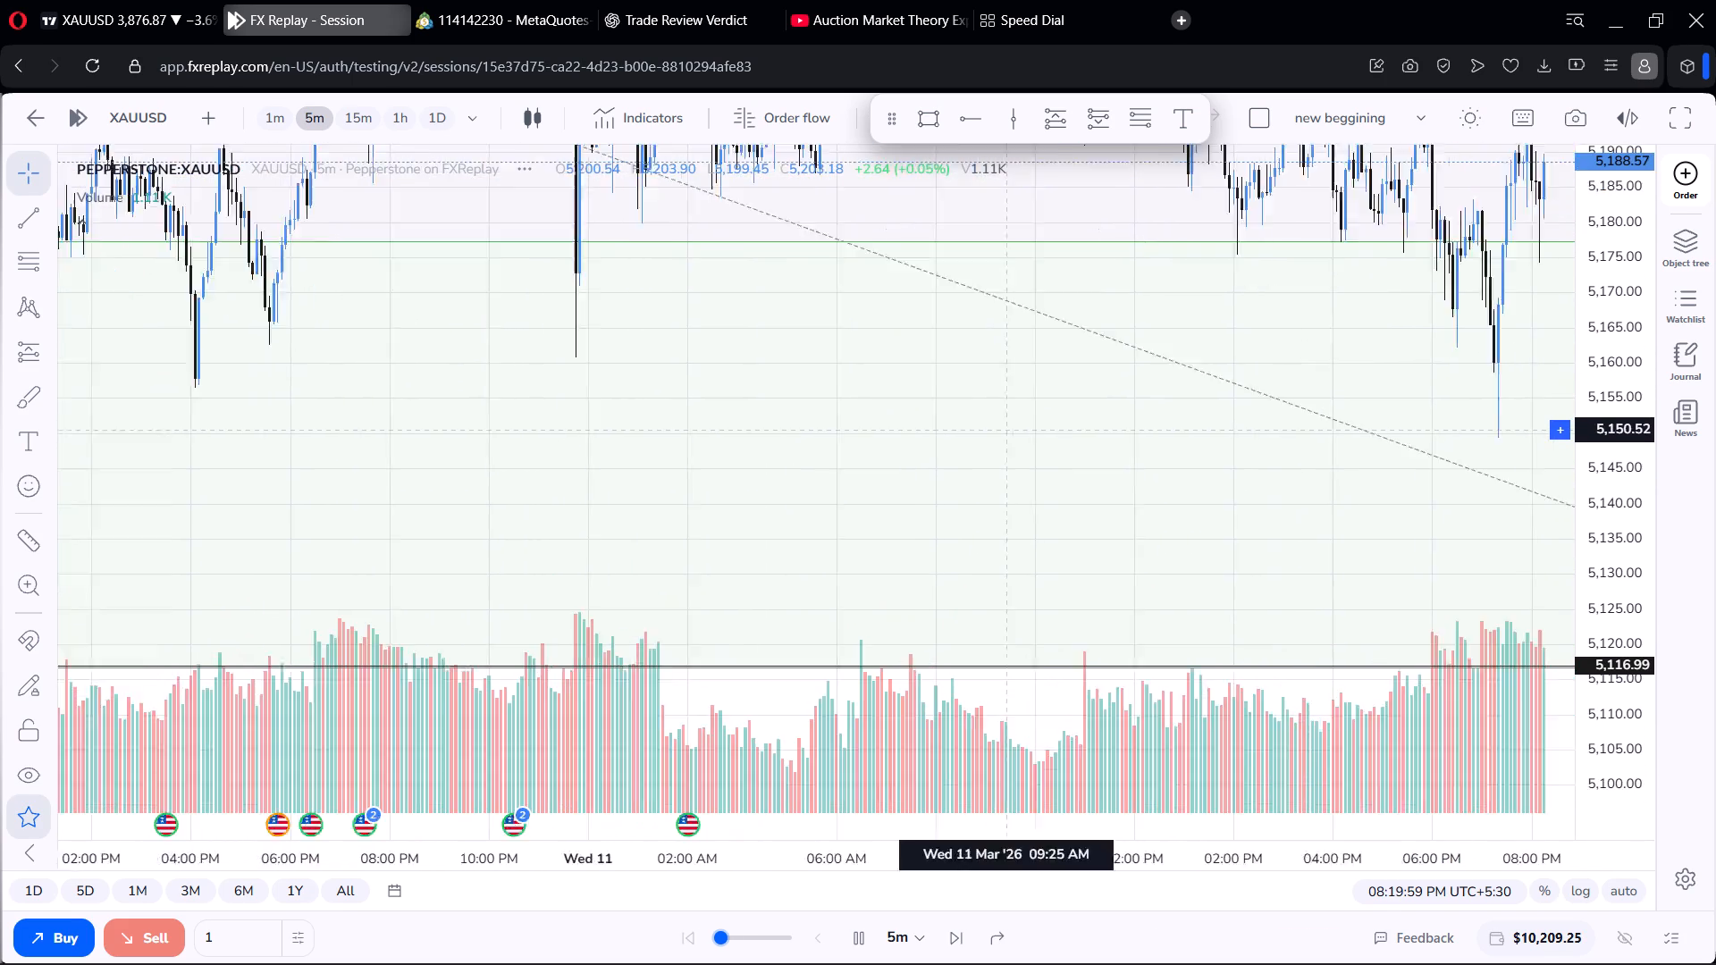
drag(847, 415, 728, 400)
drag(1214, 380, 980, 429)
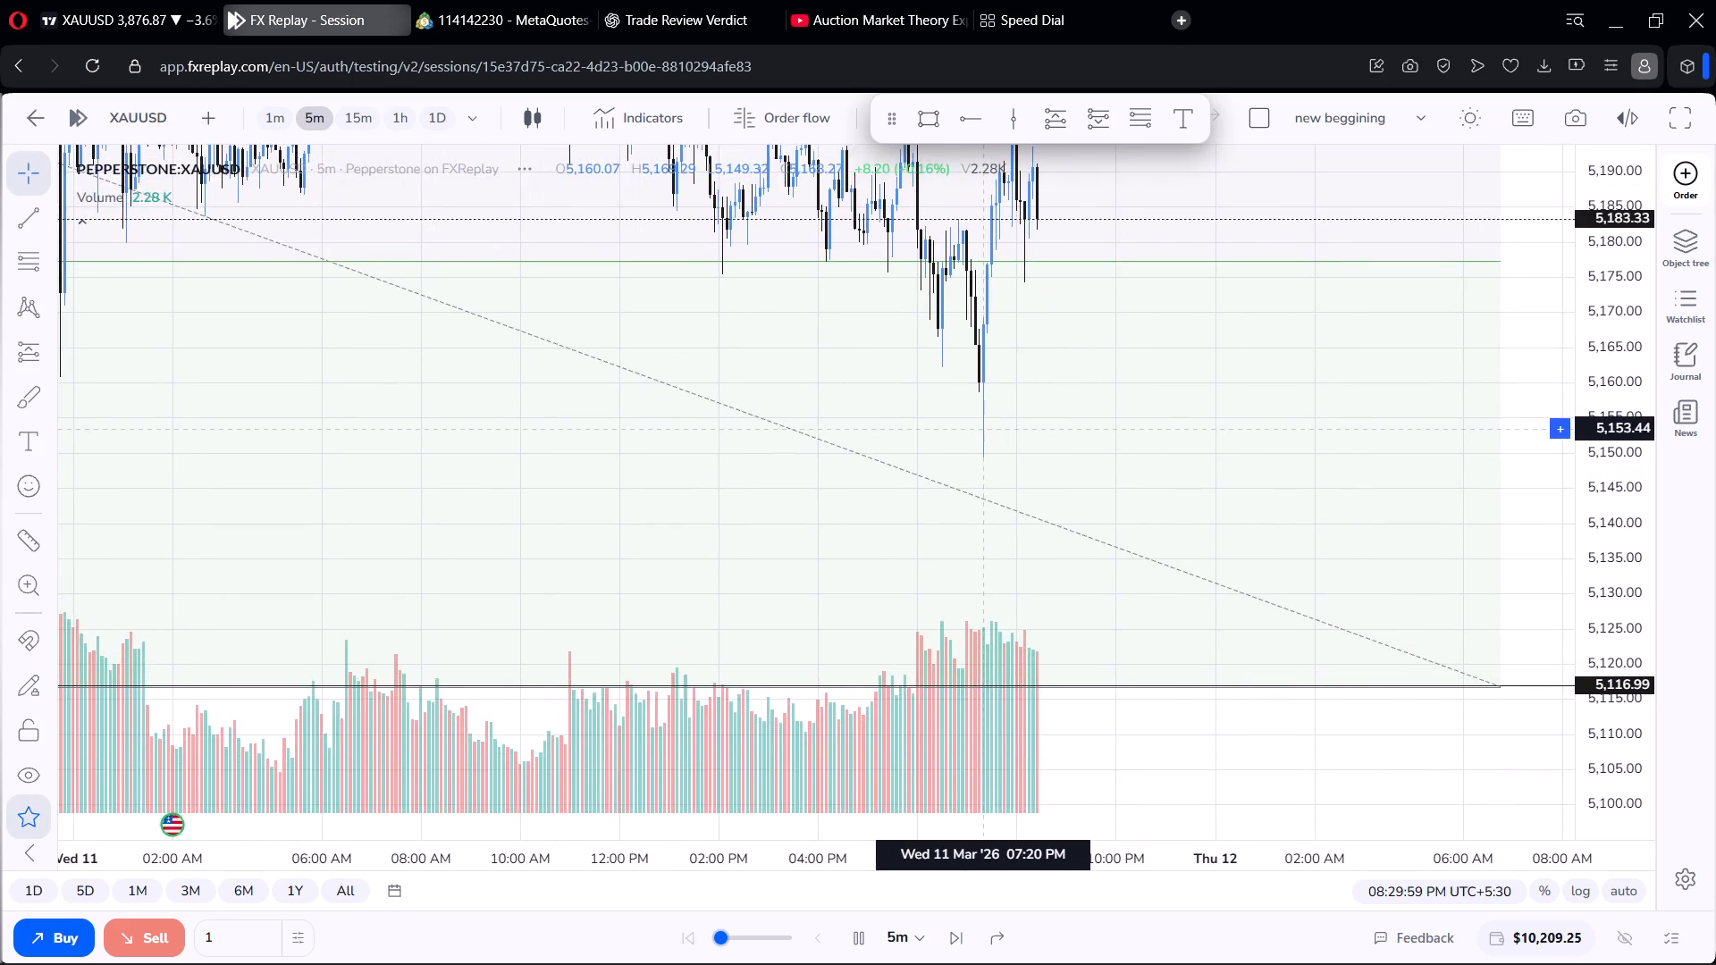
Play the replay on in 5m steps and pause it at 12:04:59 AM on 12 March.
drag(980, 429, 980, 519)
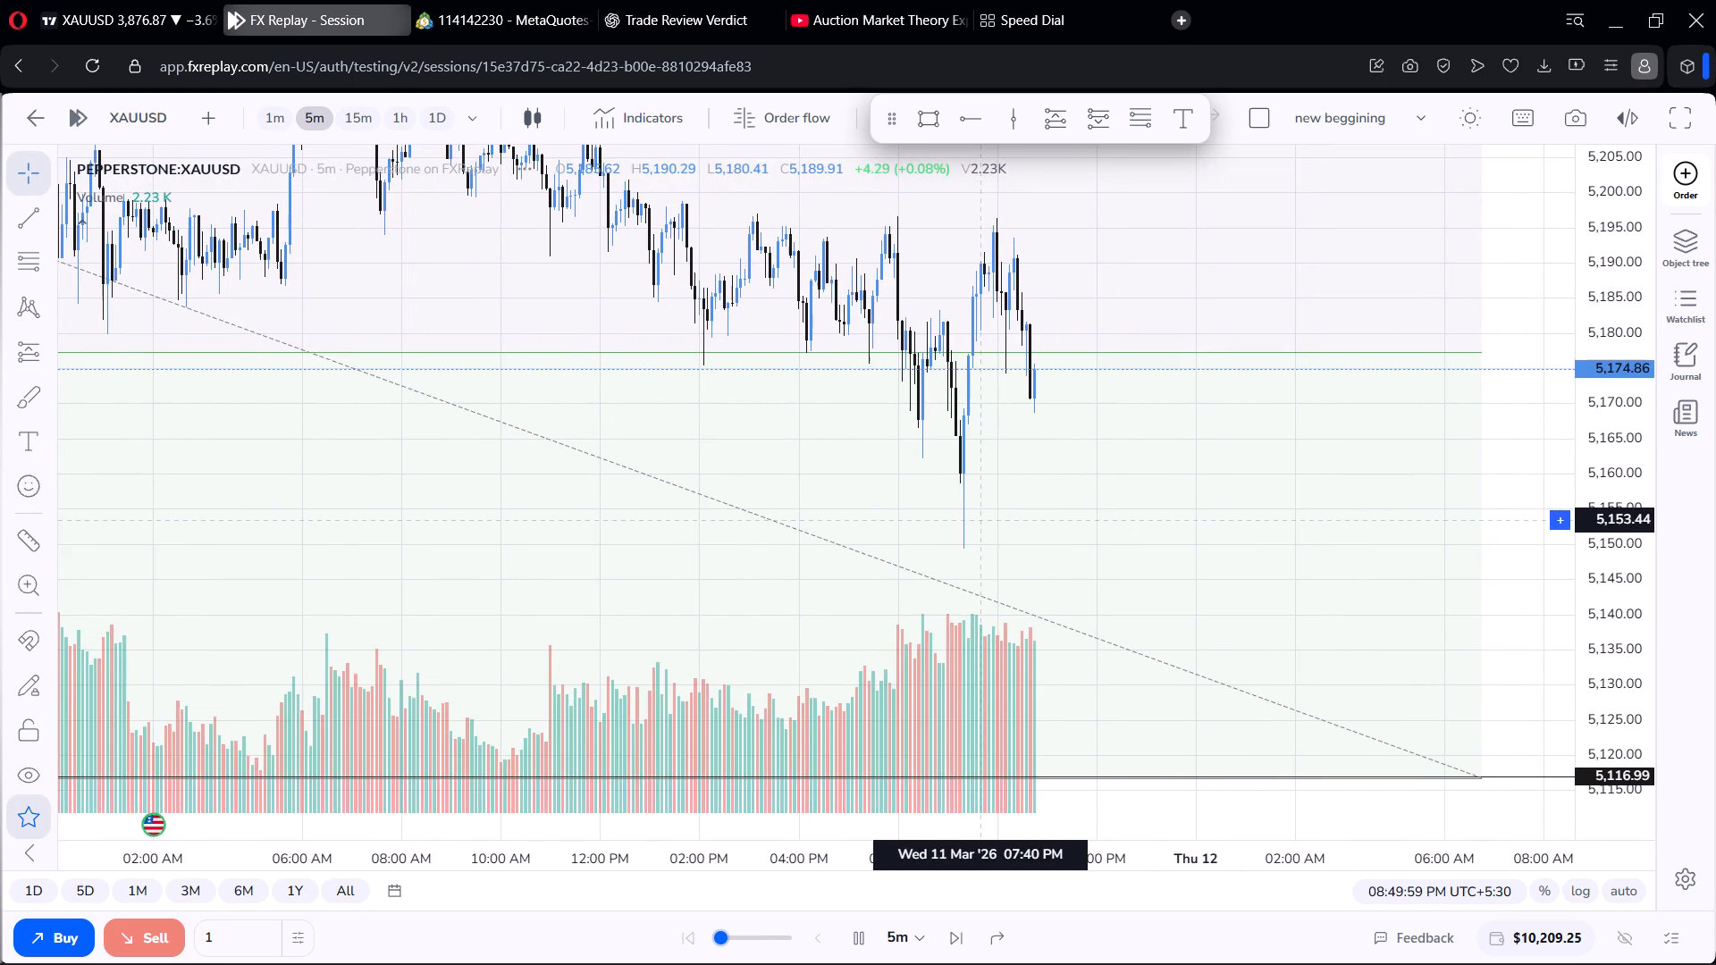
drag(980, 519, 980, 516)
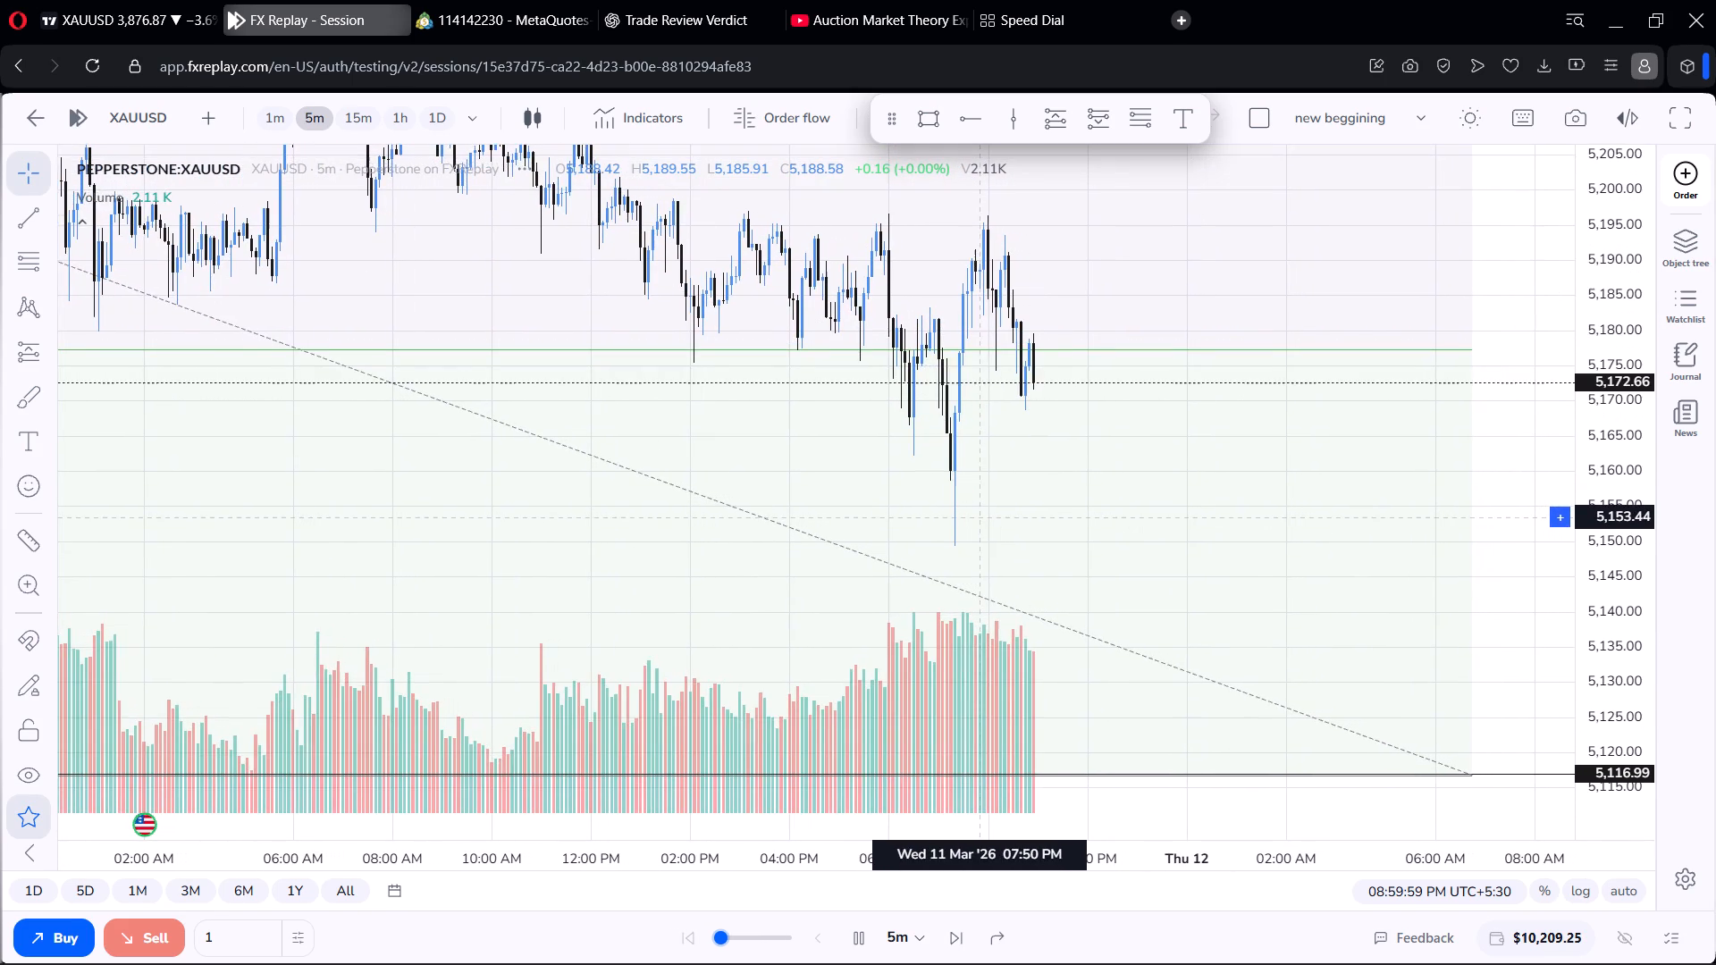
drag(980, 516, 920, 276)
drag(972, 298, 940, 307)
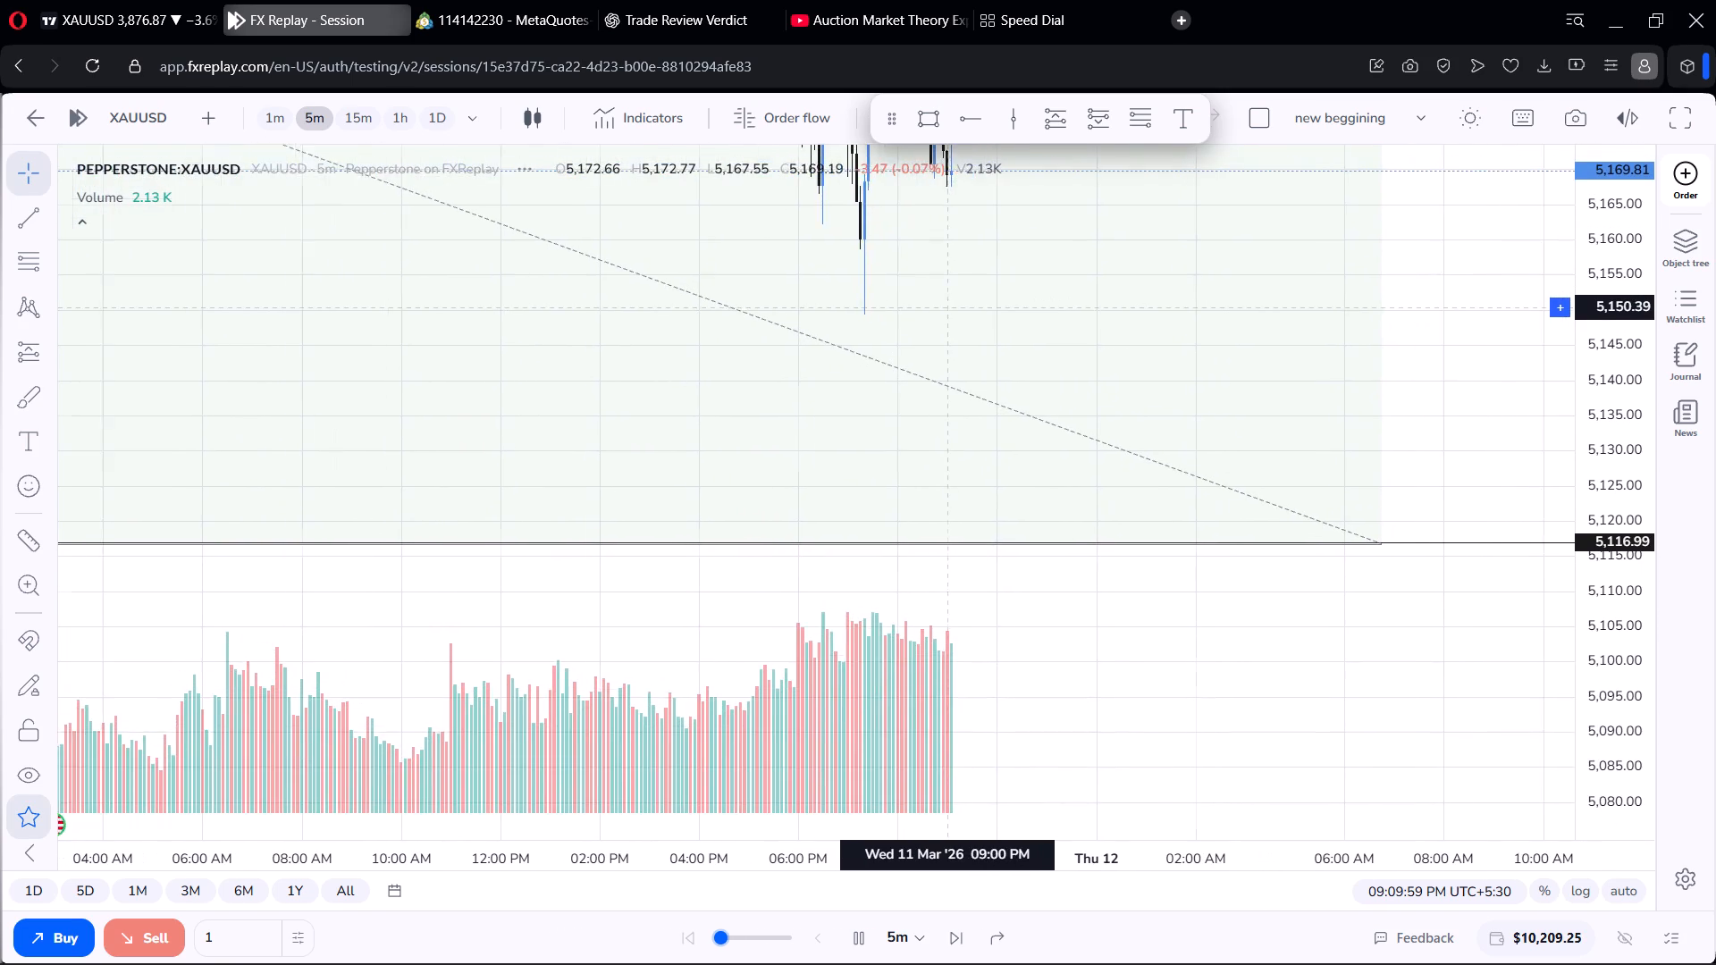
drag(940, 307, 929, 308)
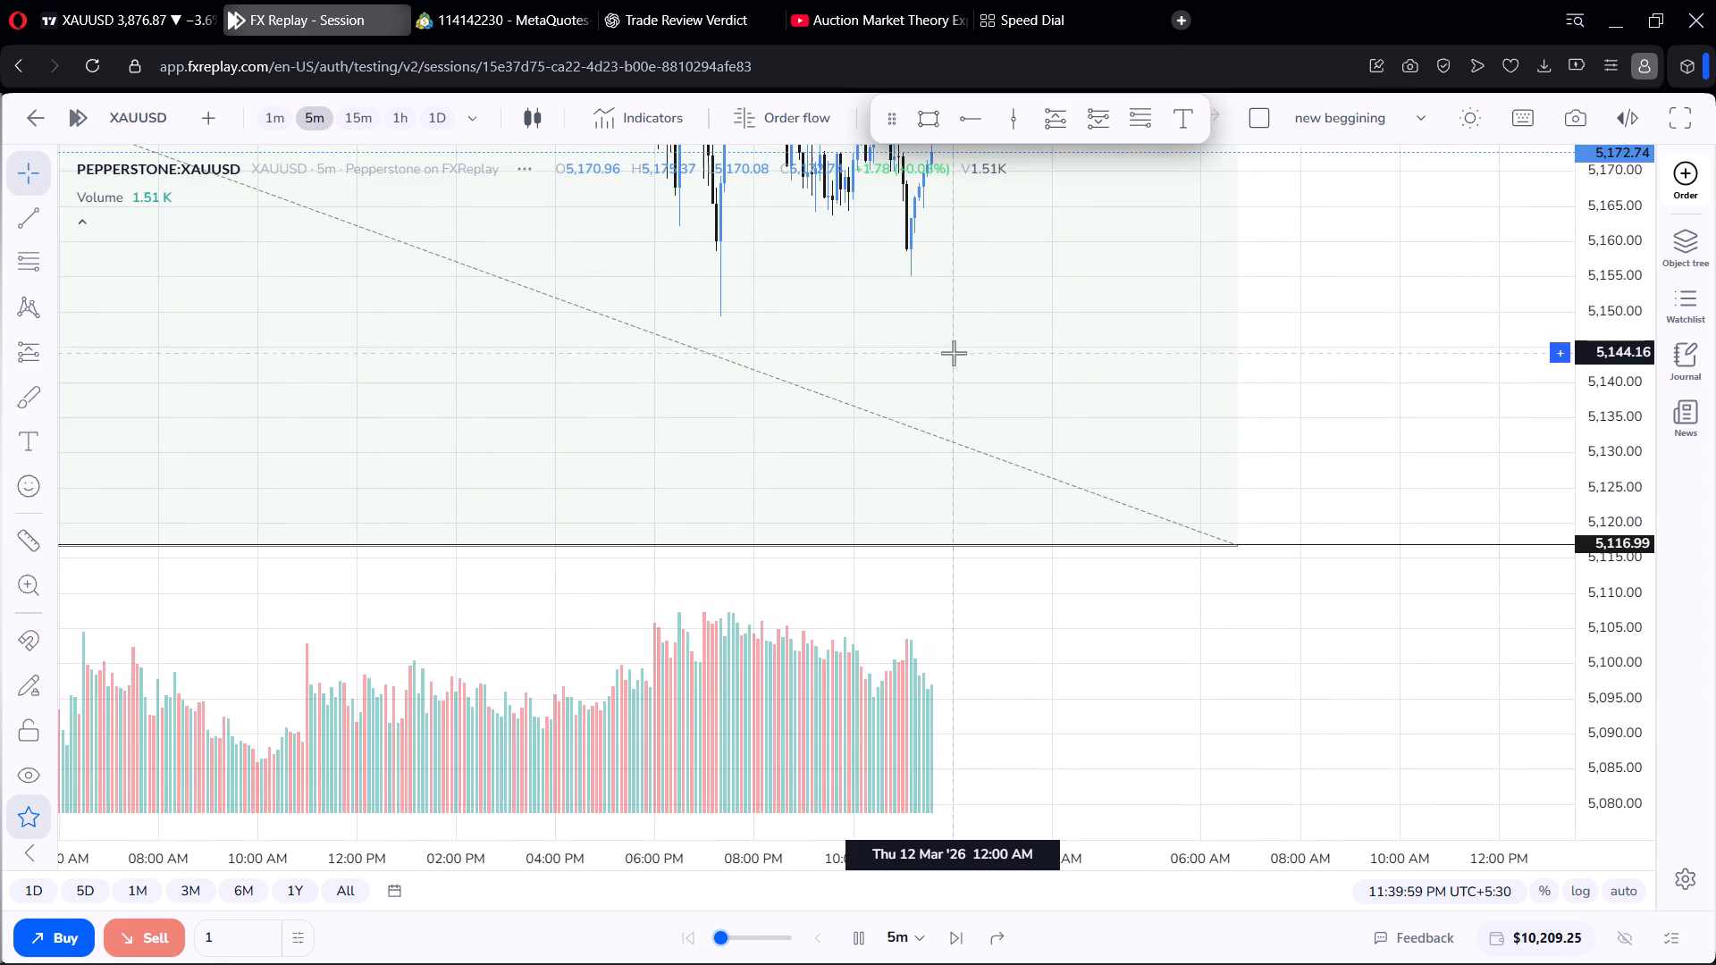
click(856, 936)
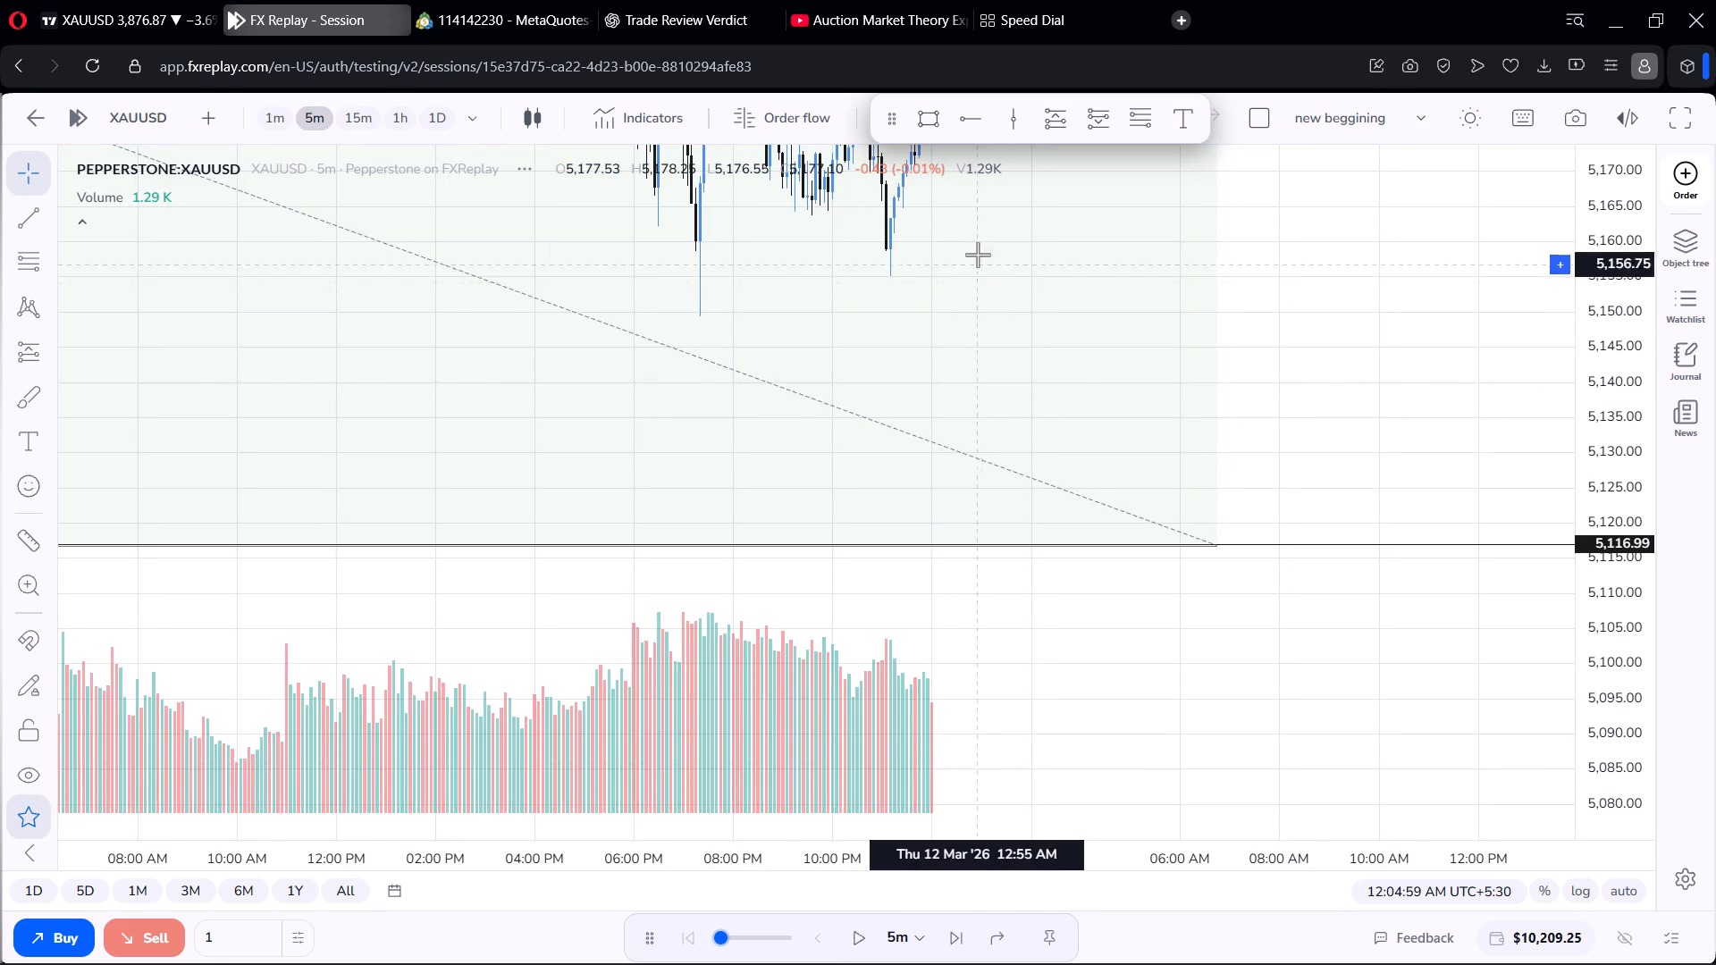
Delete the Fibonacci retracement spanning 5,237.89 to 5,116.74 from the chart.
drag(978, 255, 1118, 583)
scroll(1062, 365, down, 6)
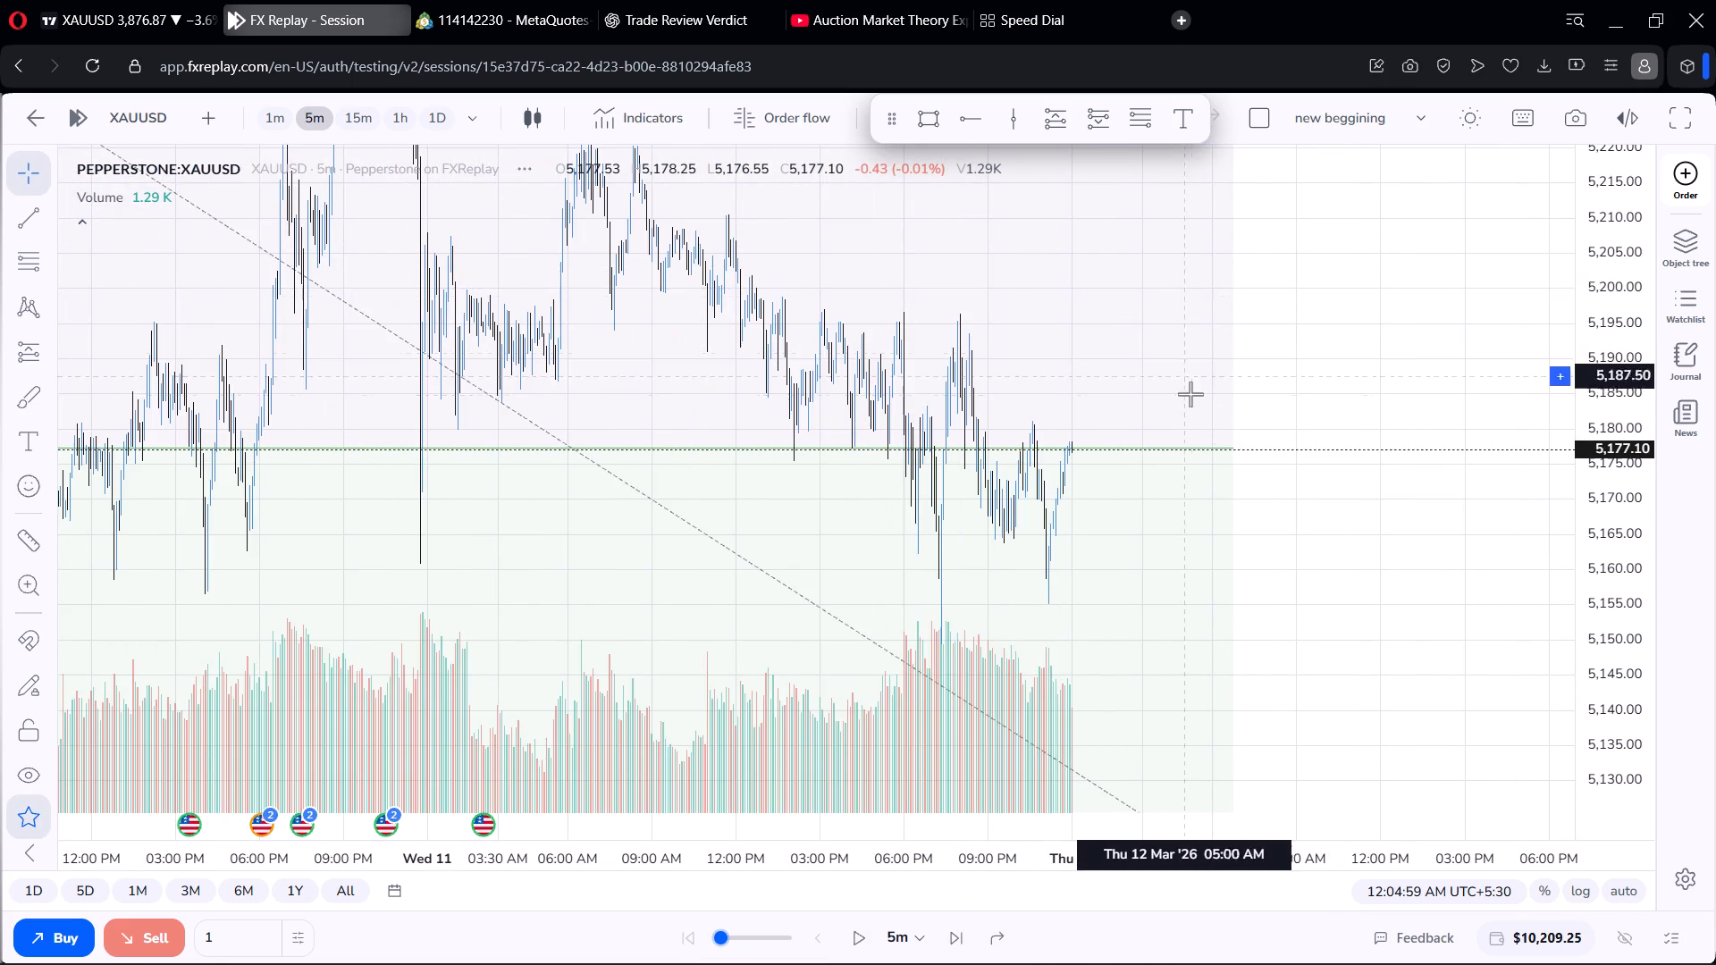
drag(1186, 390, 1286, 684)
scroll(1628, 376, down, 10)
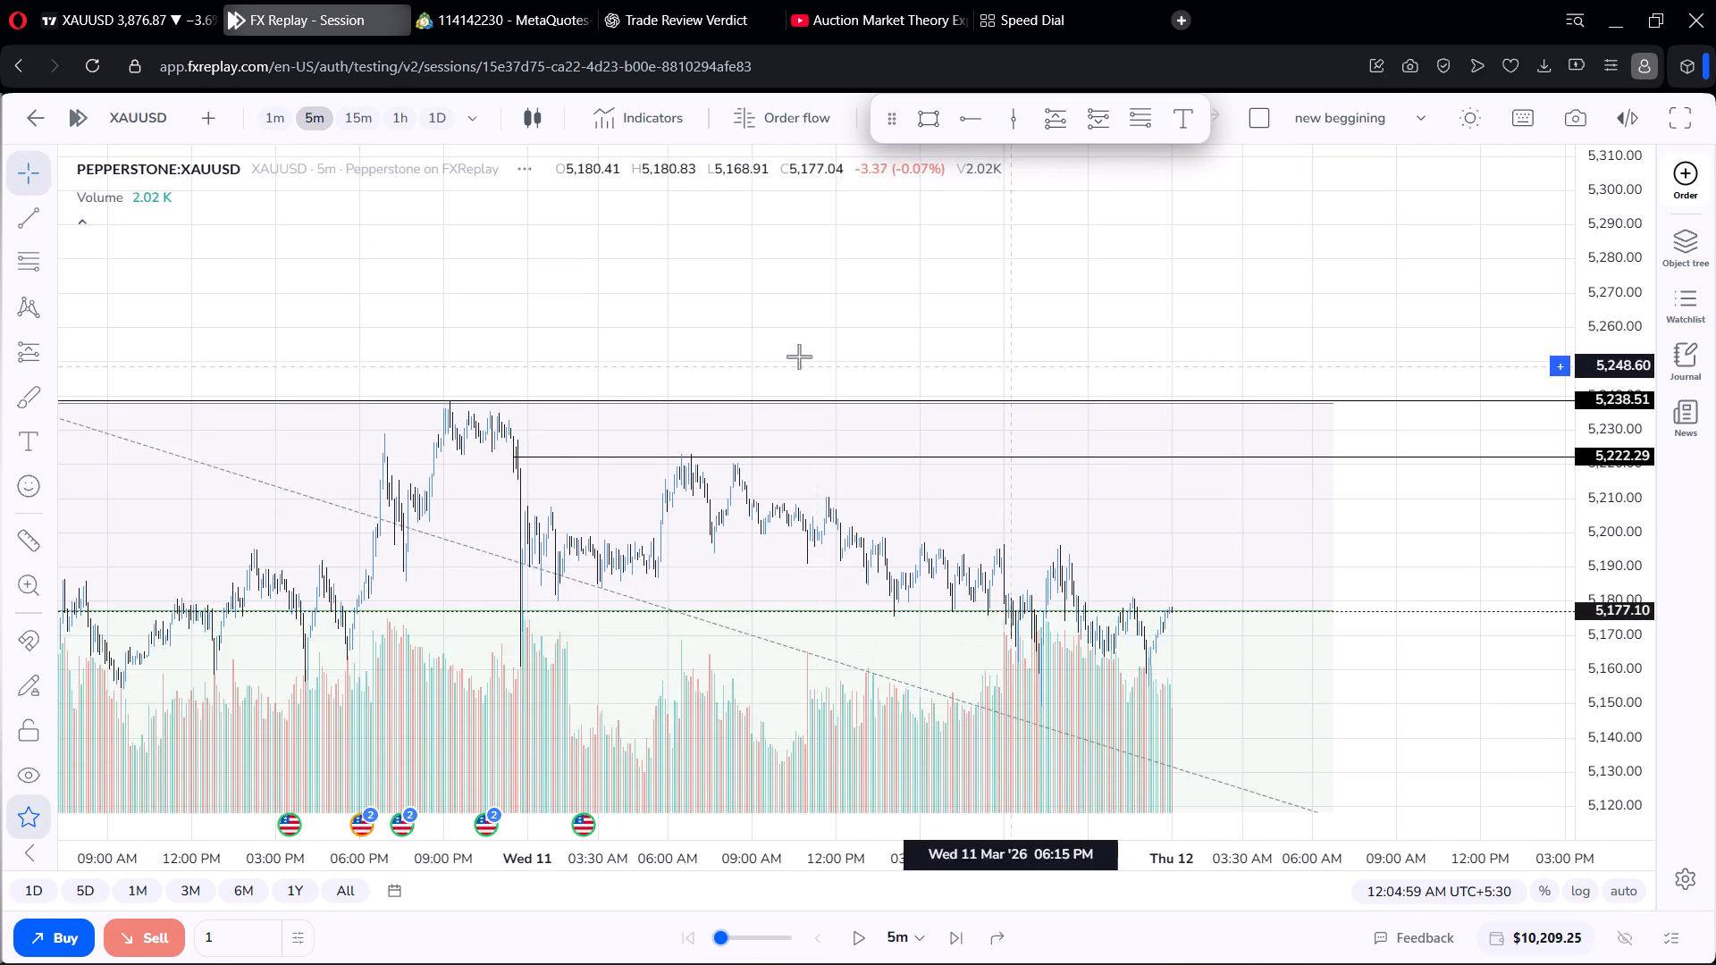
scroll(774, 354, down, 11)
scroll(837, 388, up, 6)
drag(864, 312, 811, 168)
scroll(800, 234, up, 4)
scroll(804, 233, down, 6)
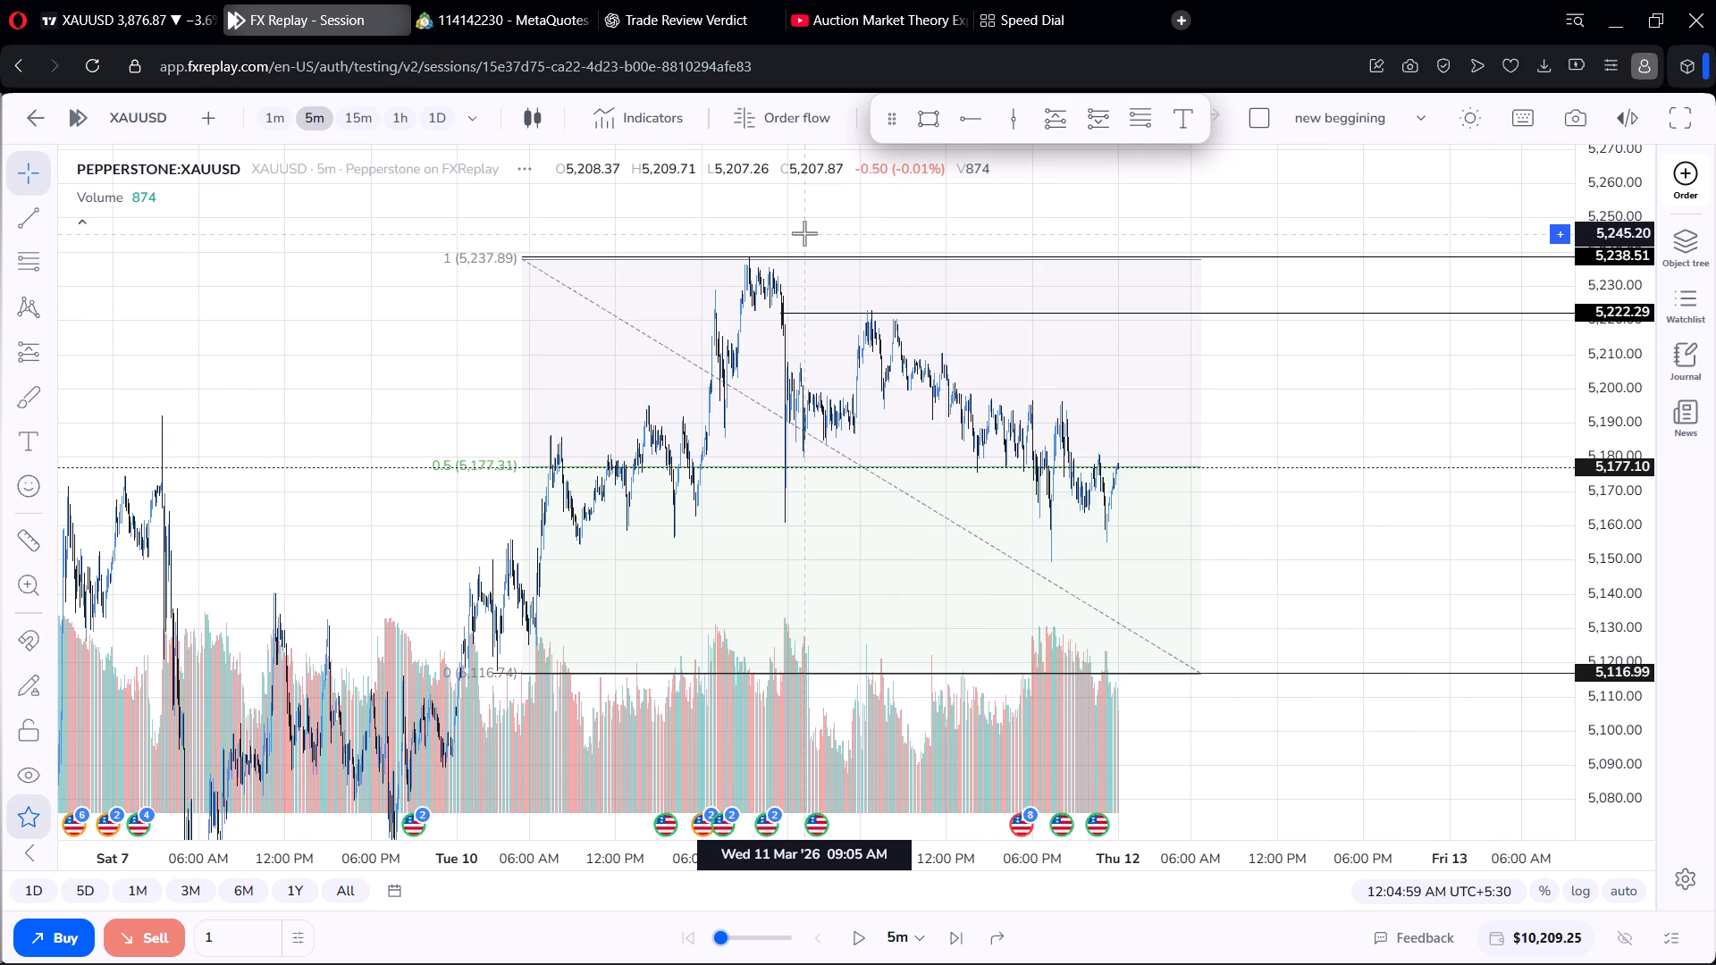
scroll(804, 233, up, 7)
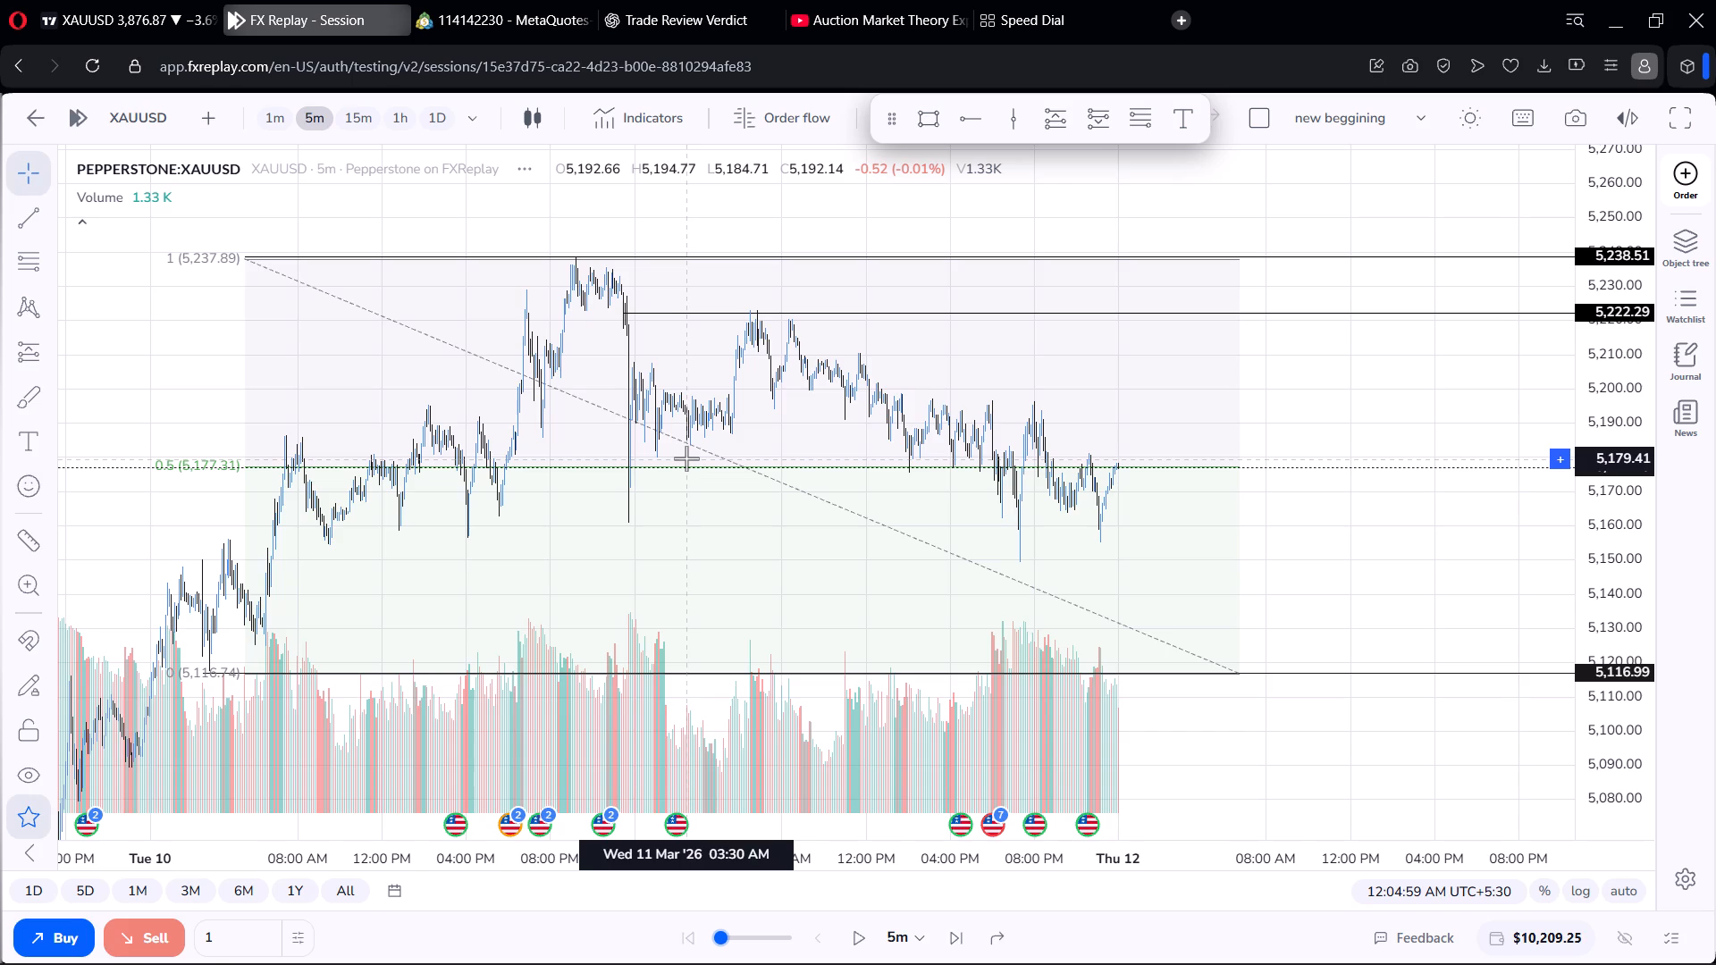
click(652, 262)
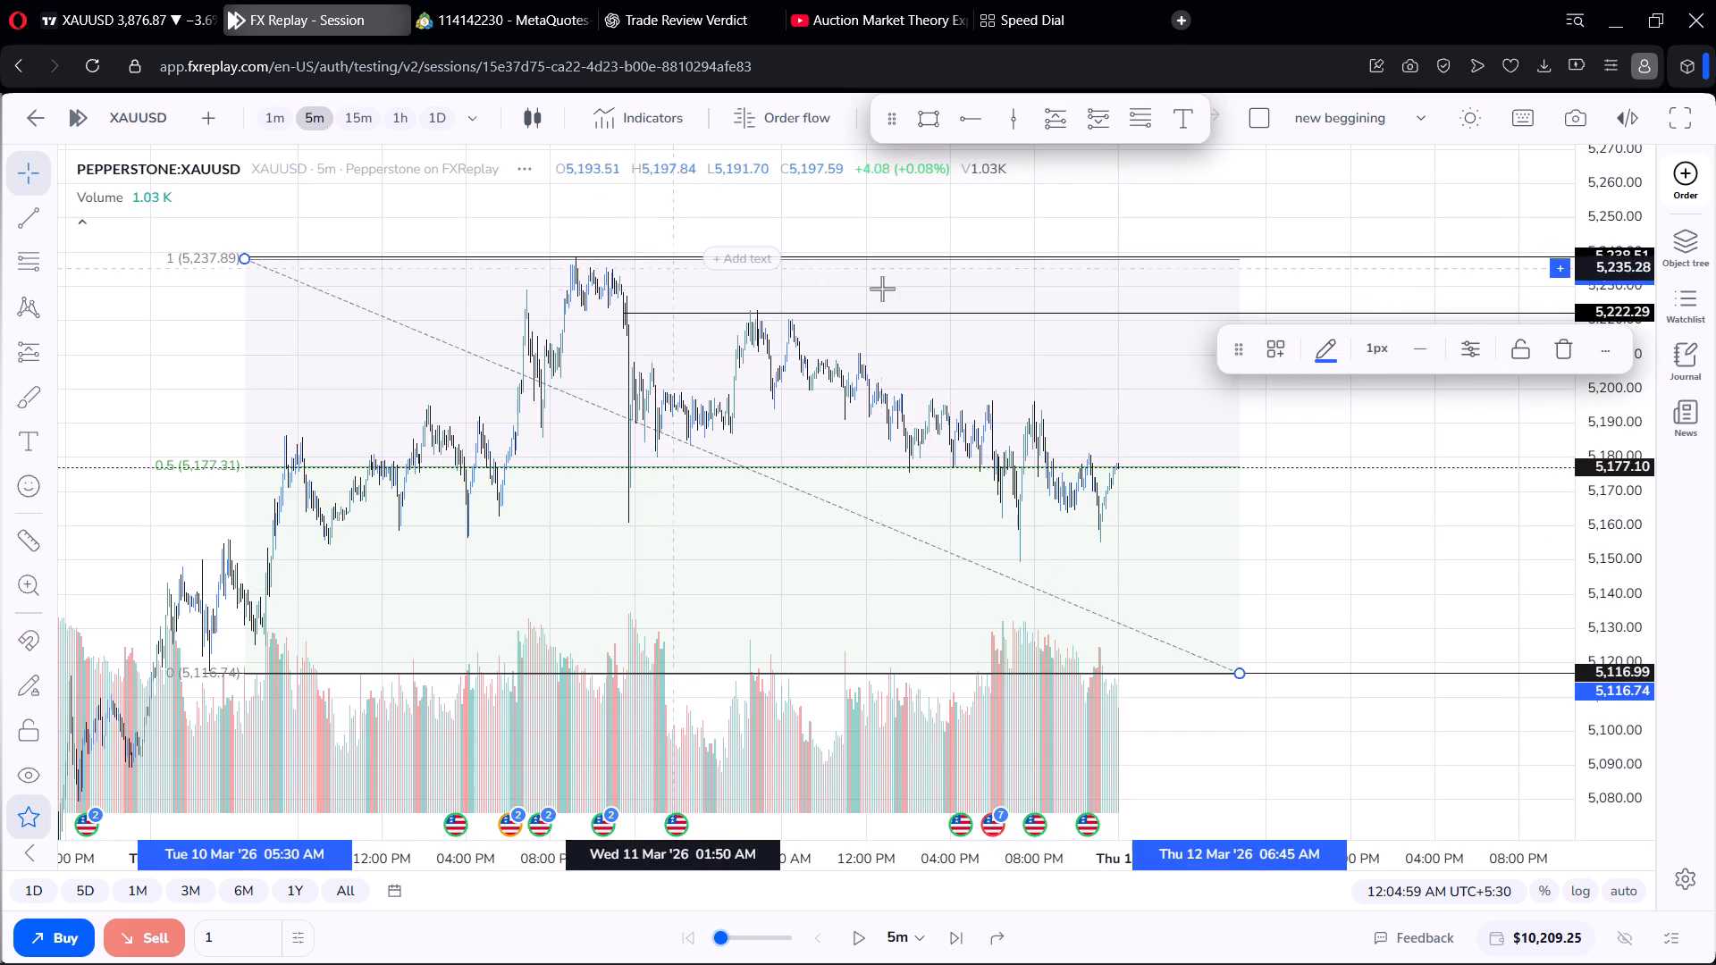
click(1564, 355)
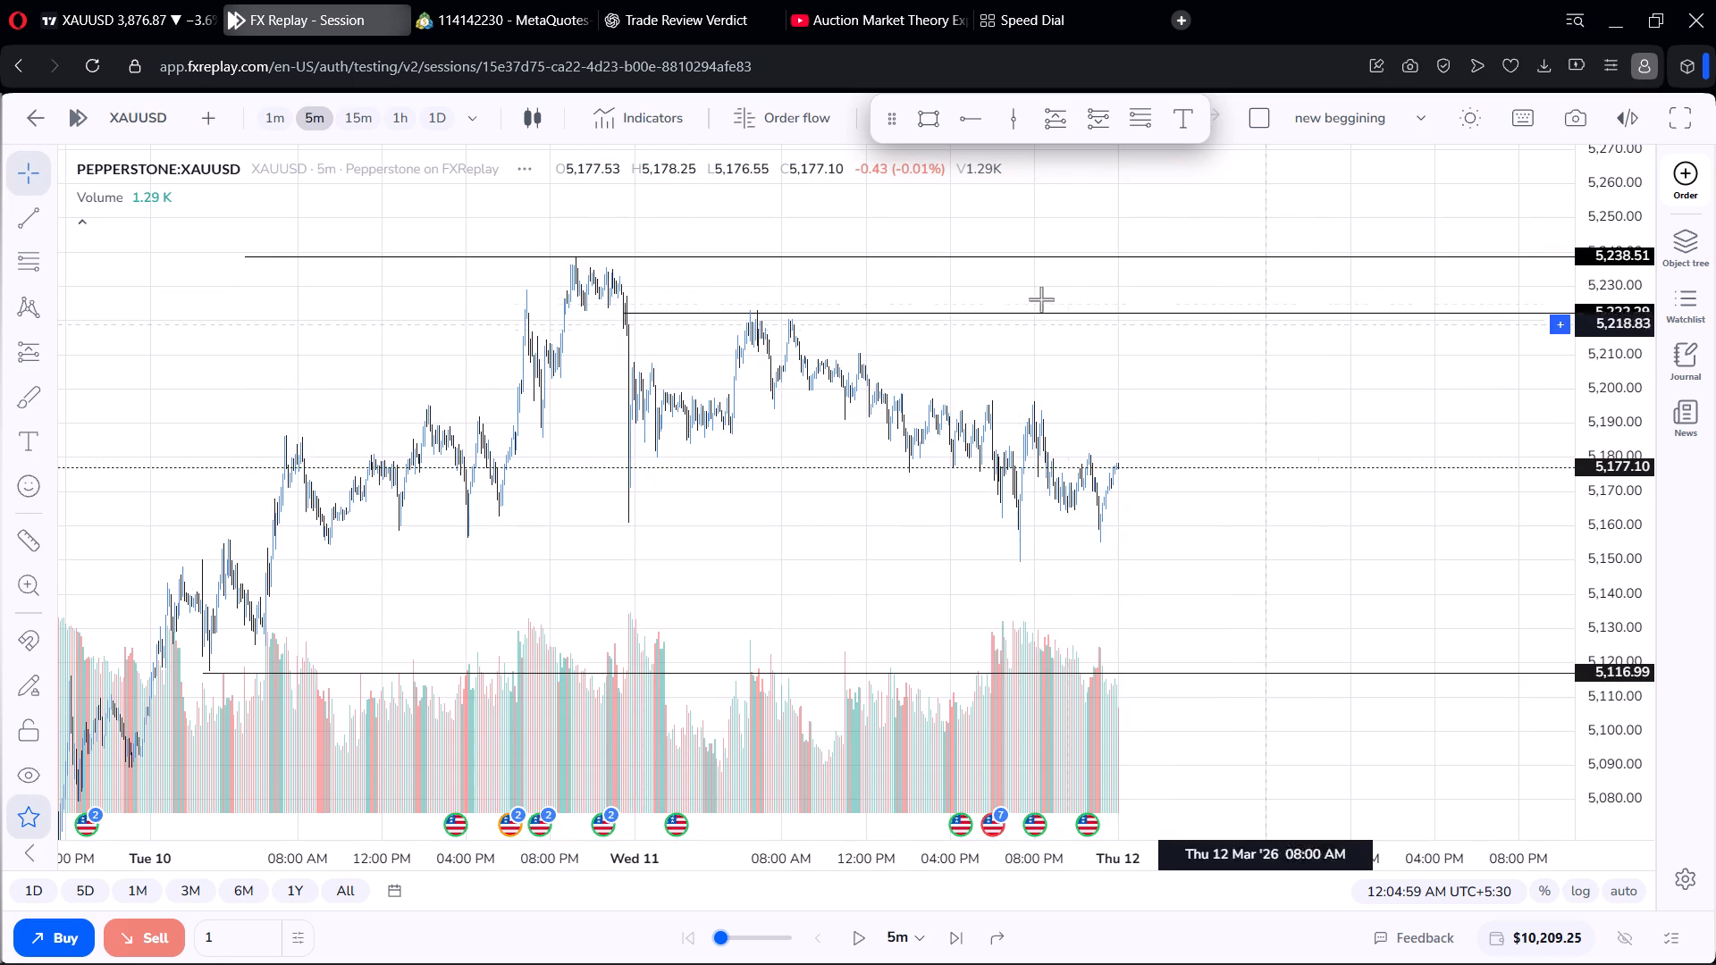
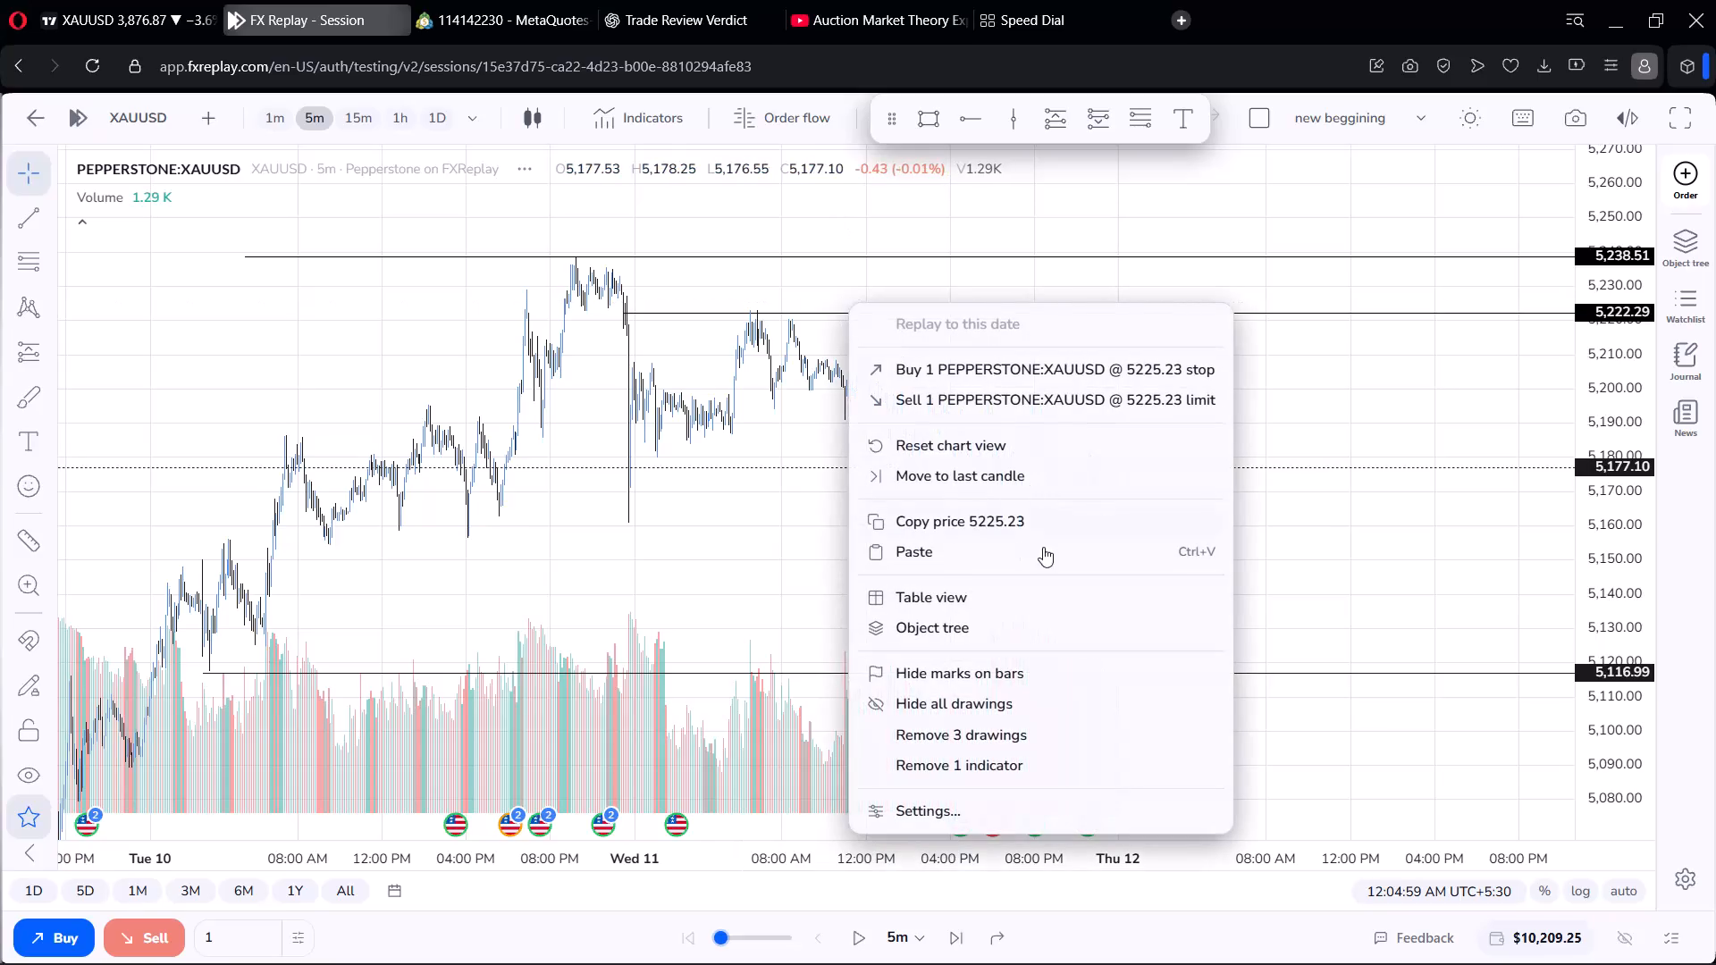
Remove the three remaining drawings from the XAUUSD chart.
click(962, 729)
Switch the XAUUSD chart to the 1D timeframe and inspect the latest March candles.
click(425, 115)
scroll(851, 351, up, 3)
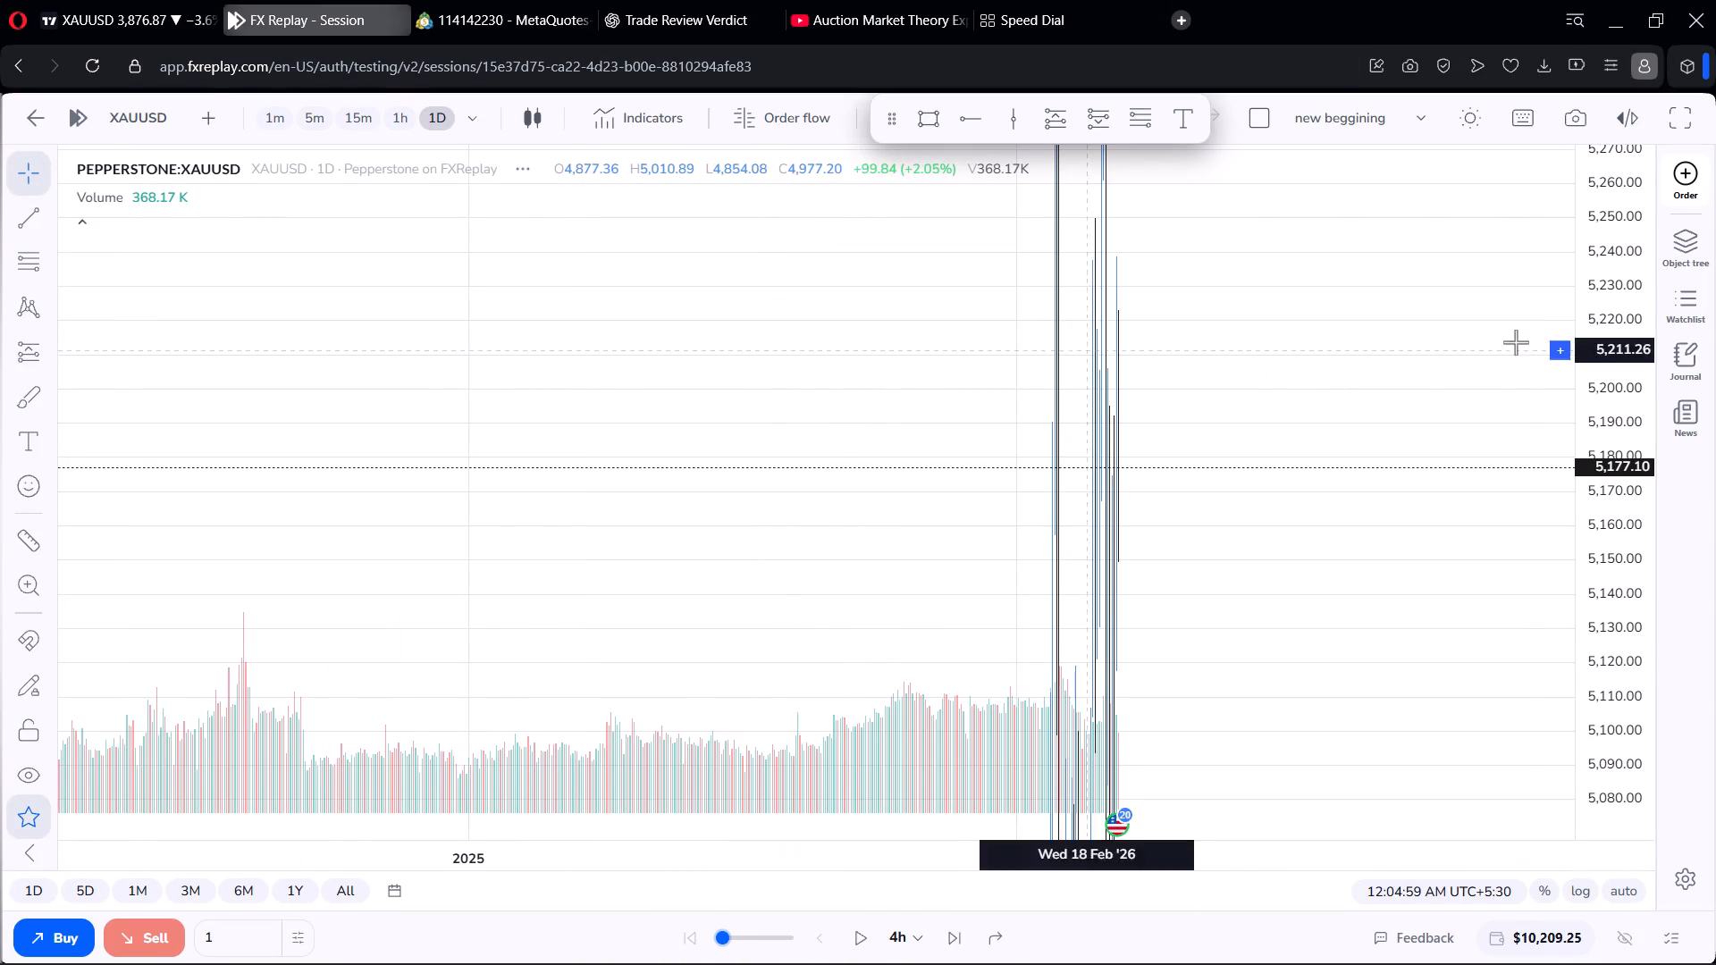
scroll(1636, 343, up, 1)
scroll(1628, 338, down, 16)
scroll(712, 323, up, 4)
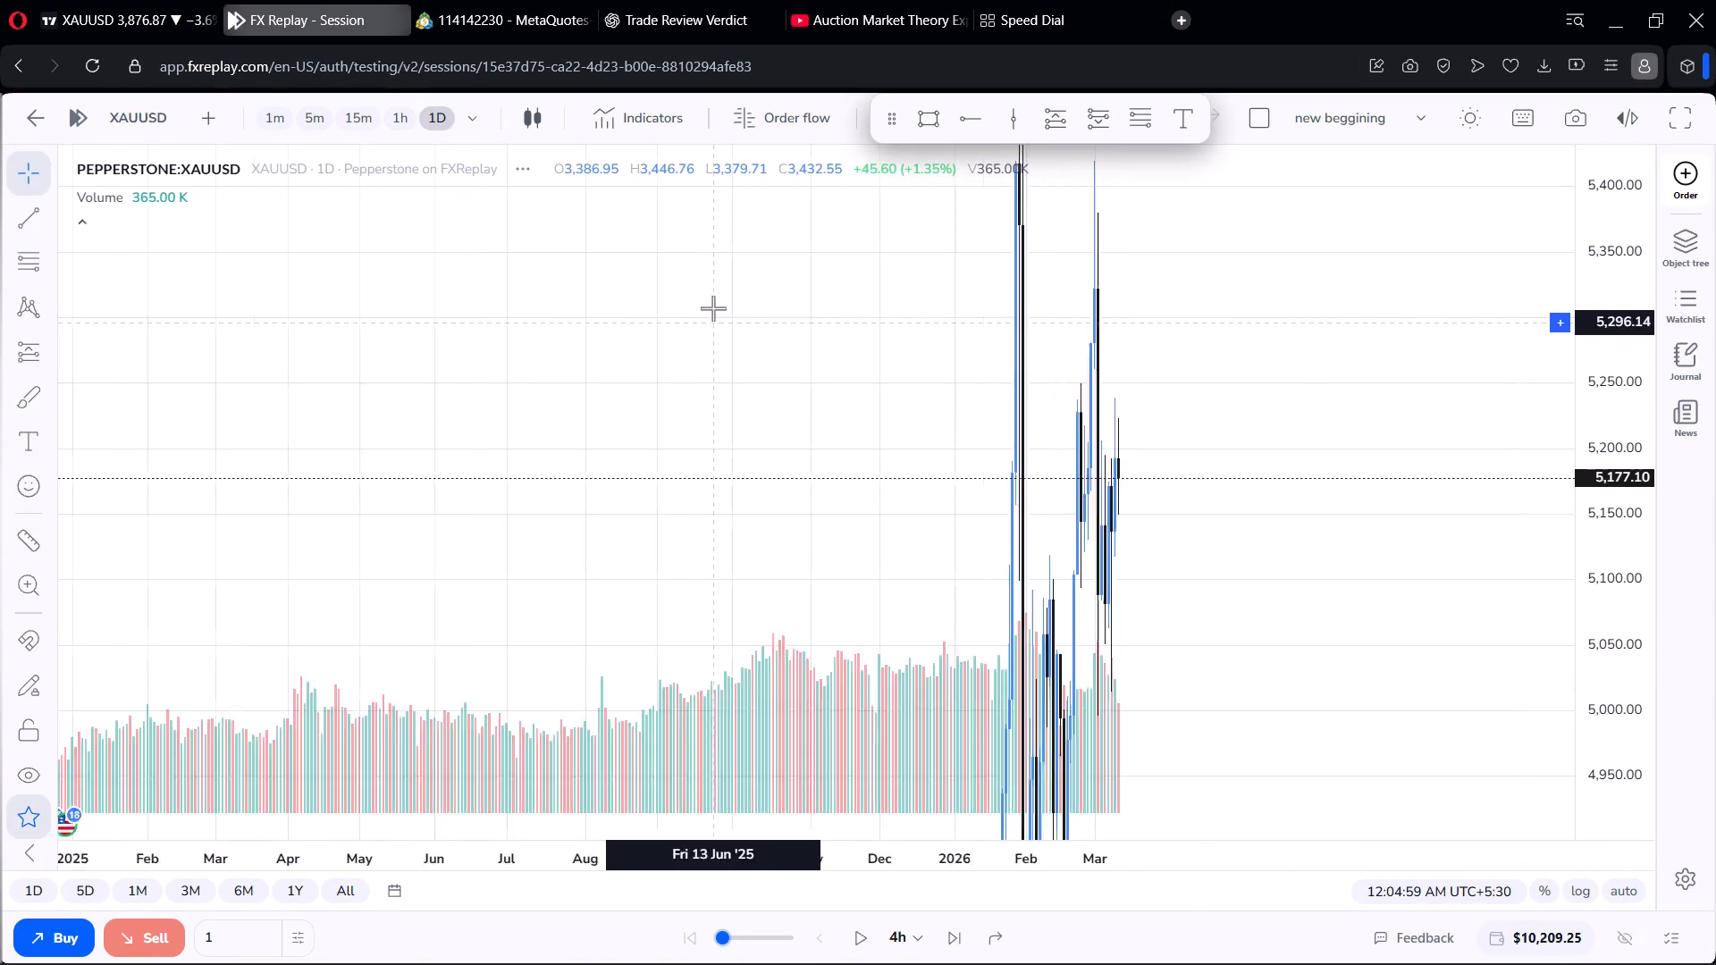
scroll(713, 308, up, 20)
scroll(713, 308, up, 3)
drag(1102, 390, 955, 269)
scroll(1013, 326, up, 1)
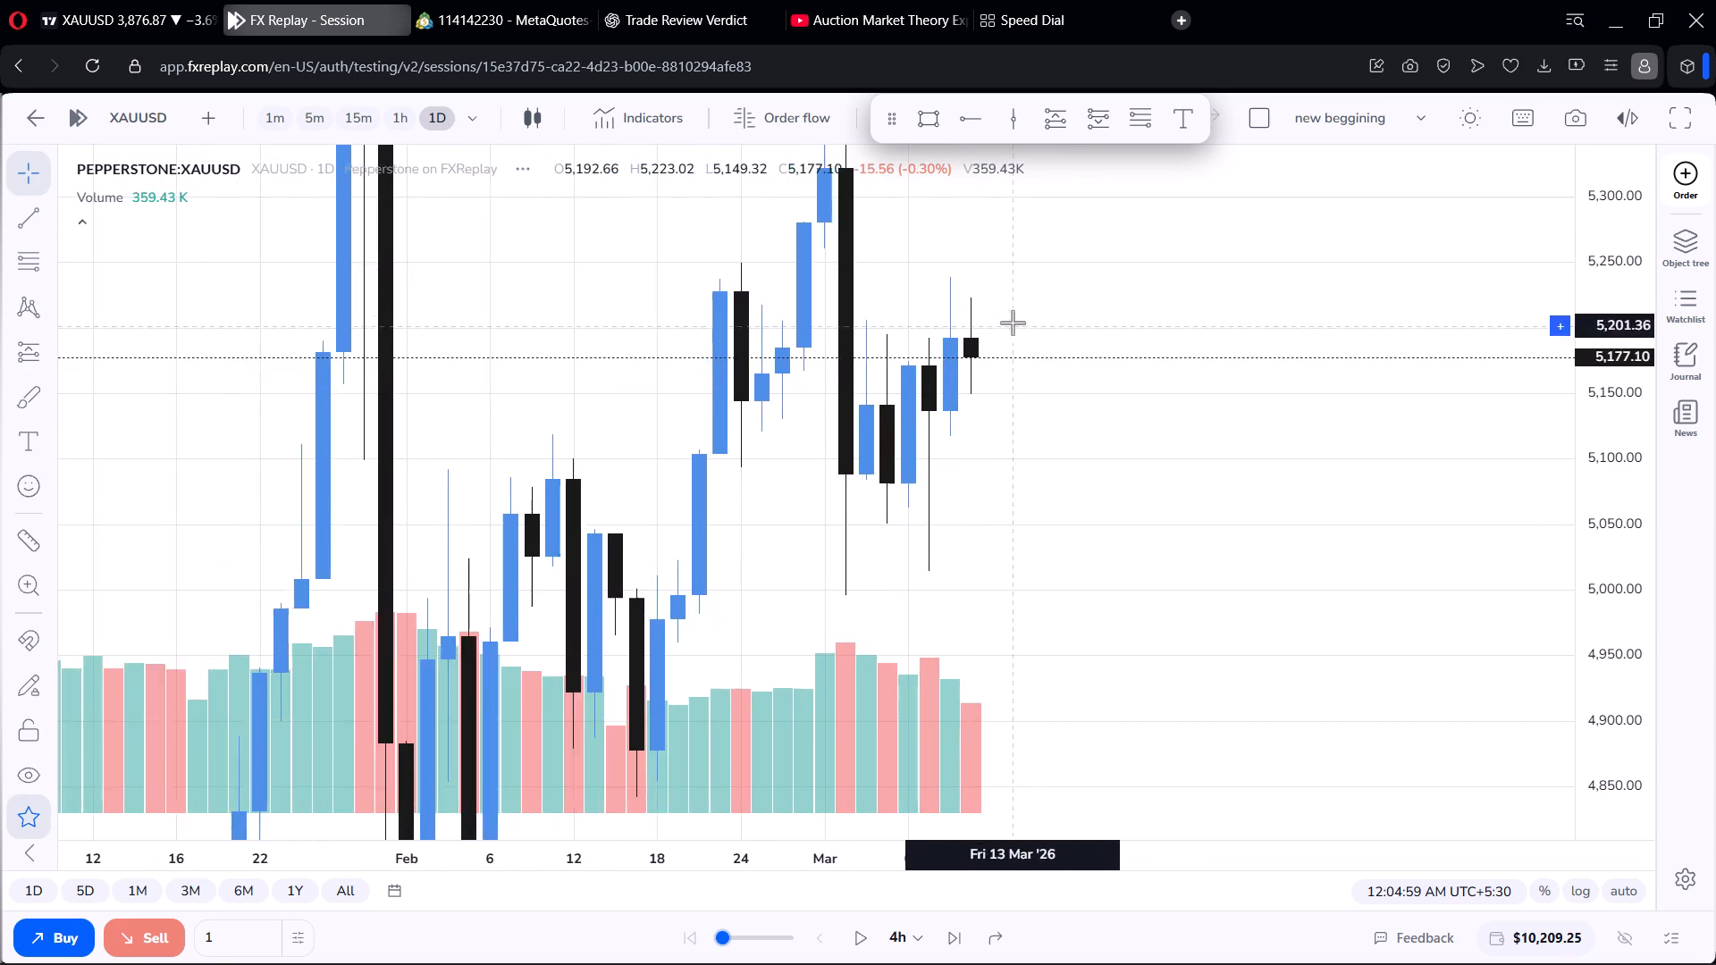
scroll(1013, 323, up, 3)
drag(1030, 291, 1028, 356)
scroll(1602, 350, up, 1)
scroll(1602, 348, down, 2)
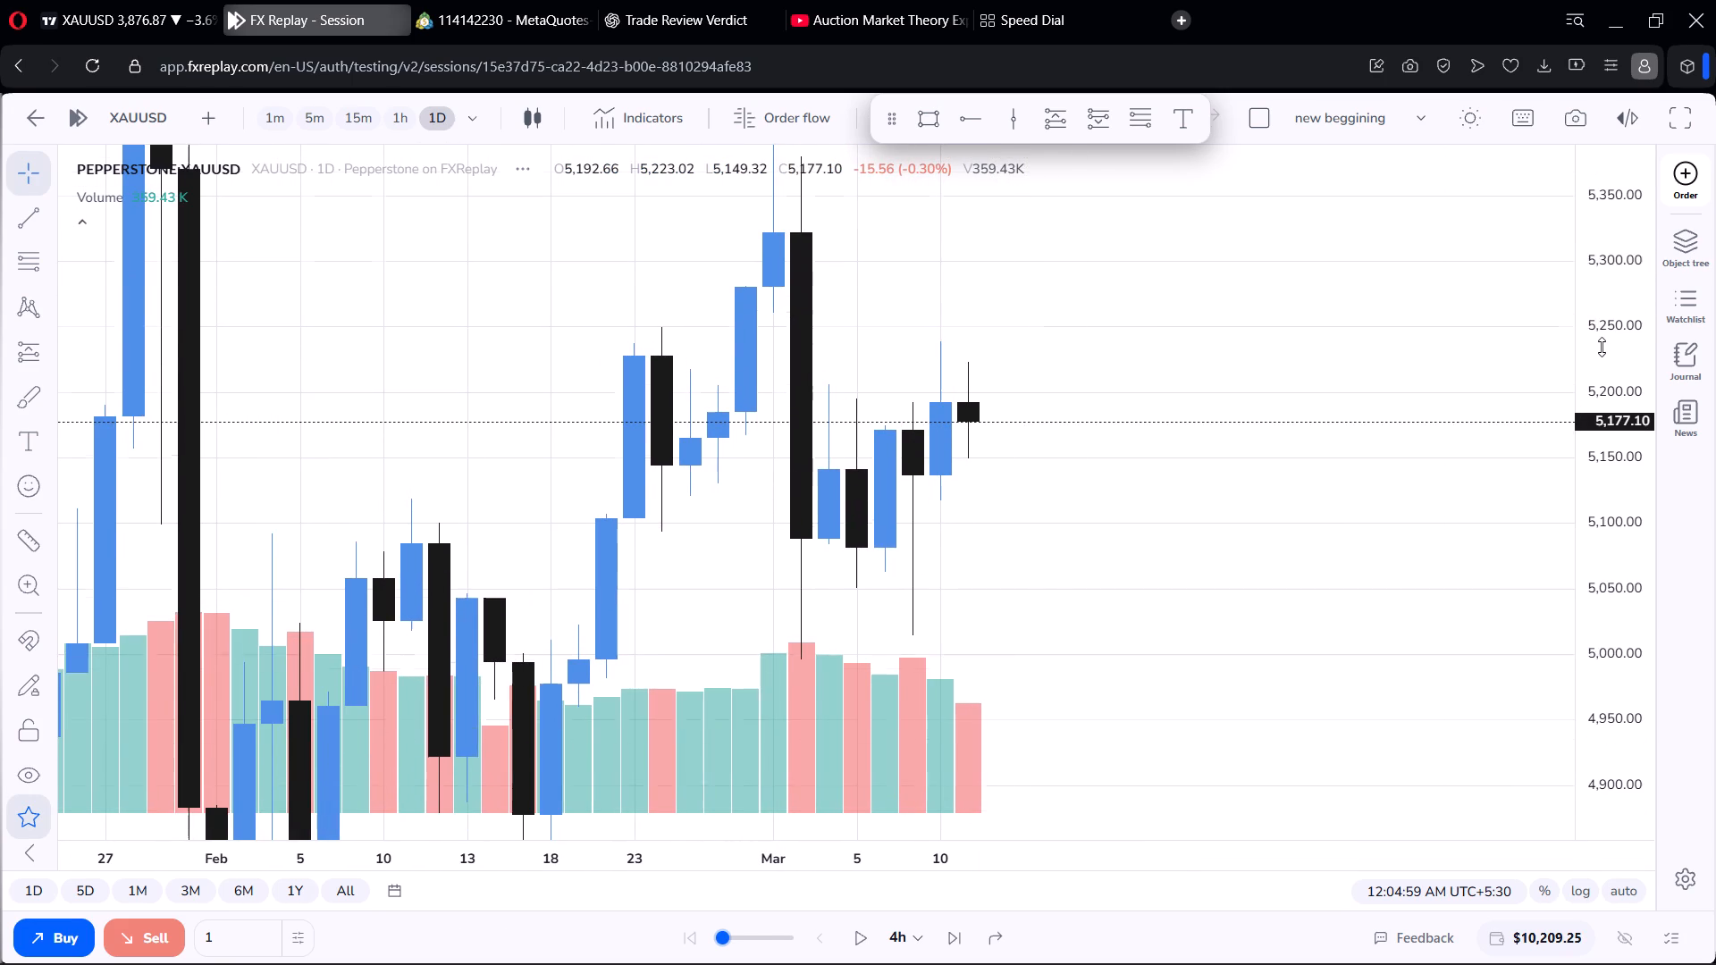
Examine the wider daily trend from October 2025 through the February swing to the current March candles.
scroll(1602, 347, down, 9)
scroll(469, 339, down, 14)
drag(700, 491, 481, 55)
scroll(466, 118, up, 2)
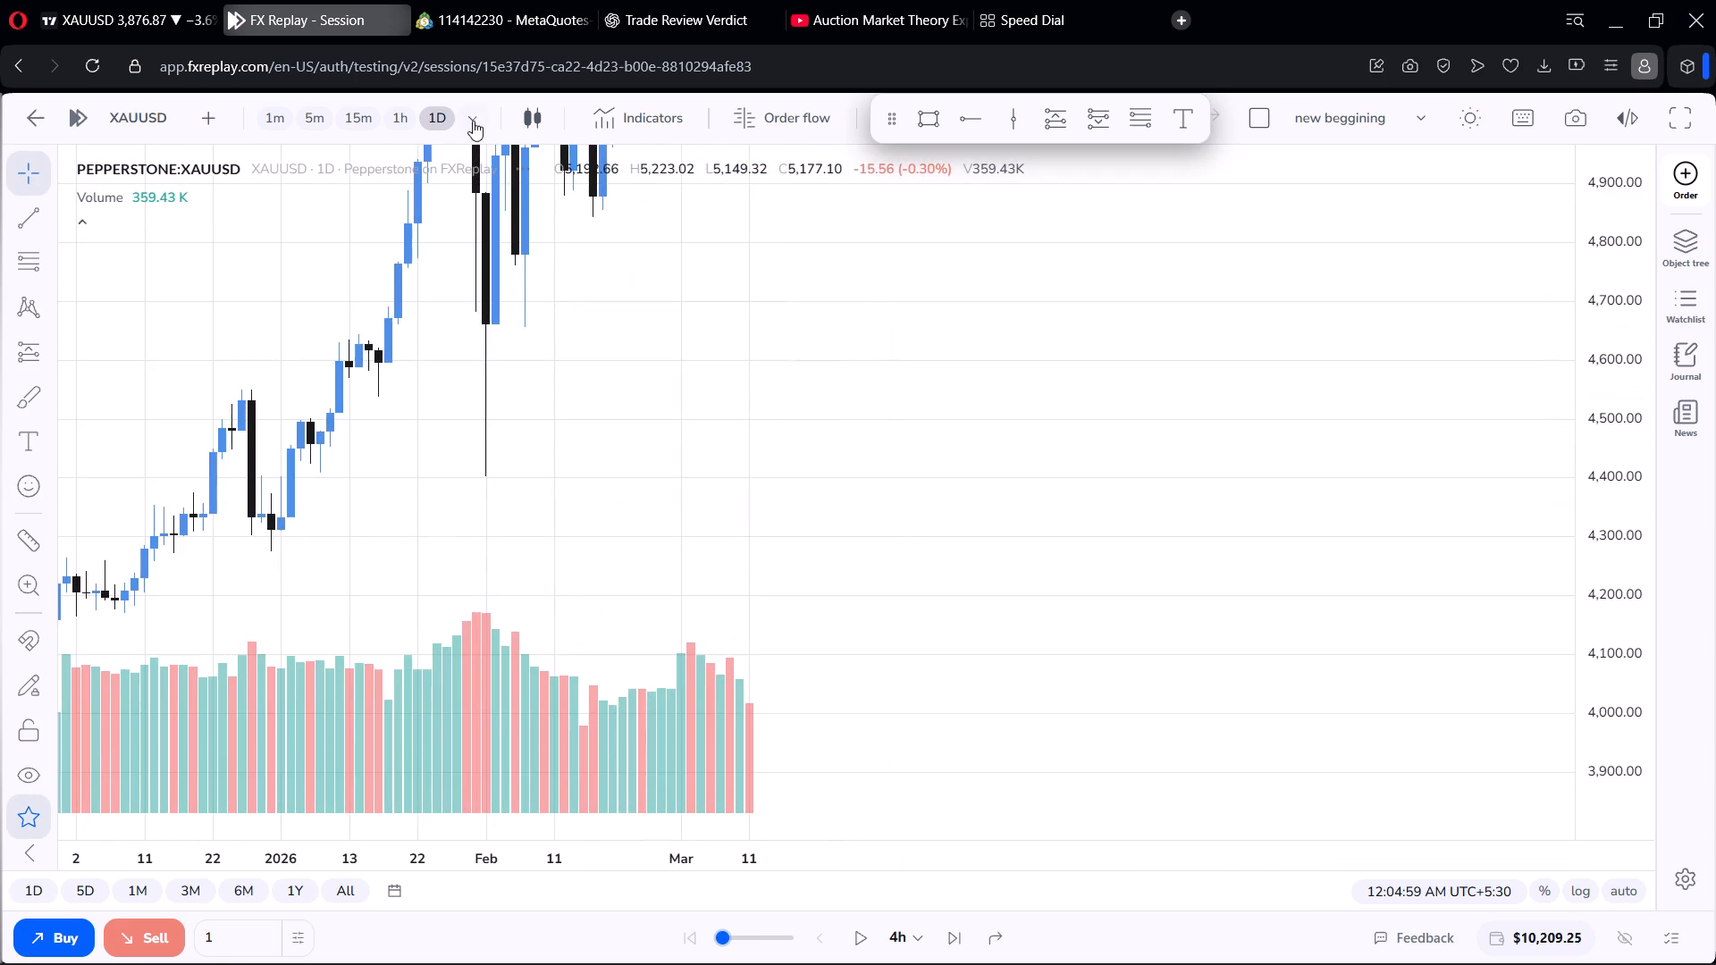
scroll(473, 121, up, 2)
drag(533, 271, 643, 395)
scroll(684, 370, up, 3)
drag(672, 340, 702, 464)
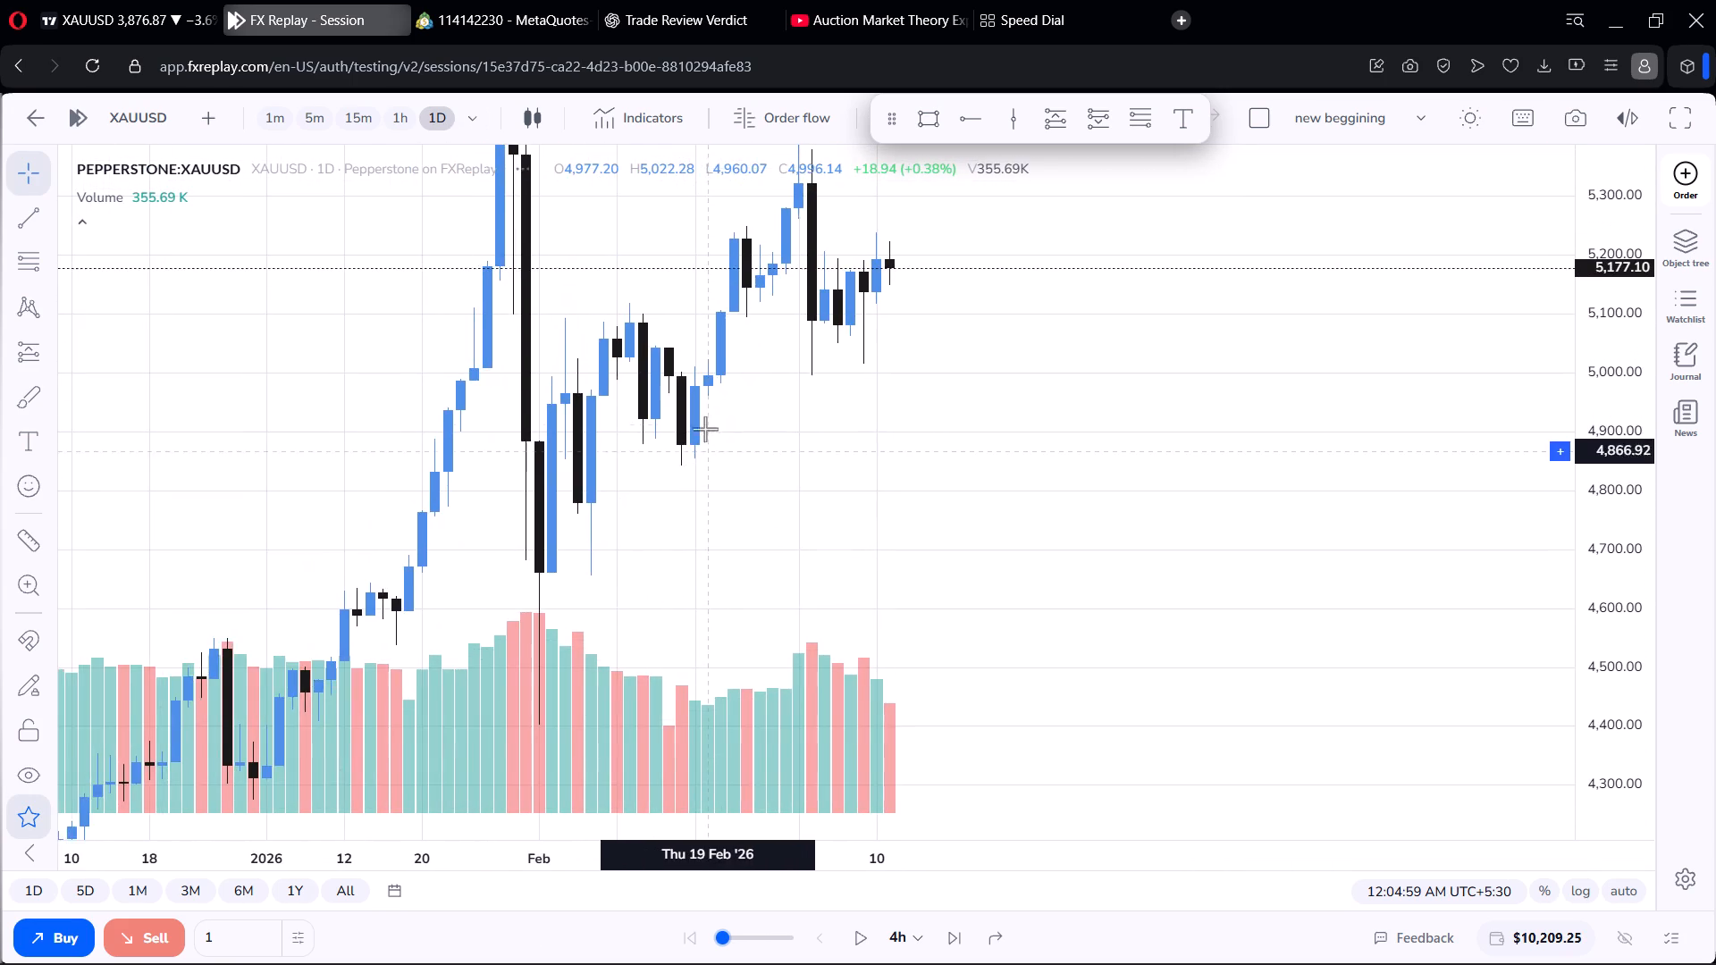
scroll(702, 423, down, 3)
drag(823, 305, 803, 356)
scroll(1618, 331, down, 3)
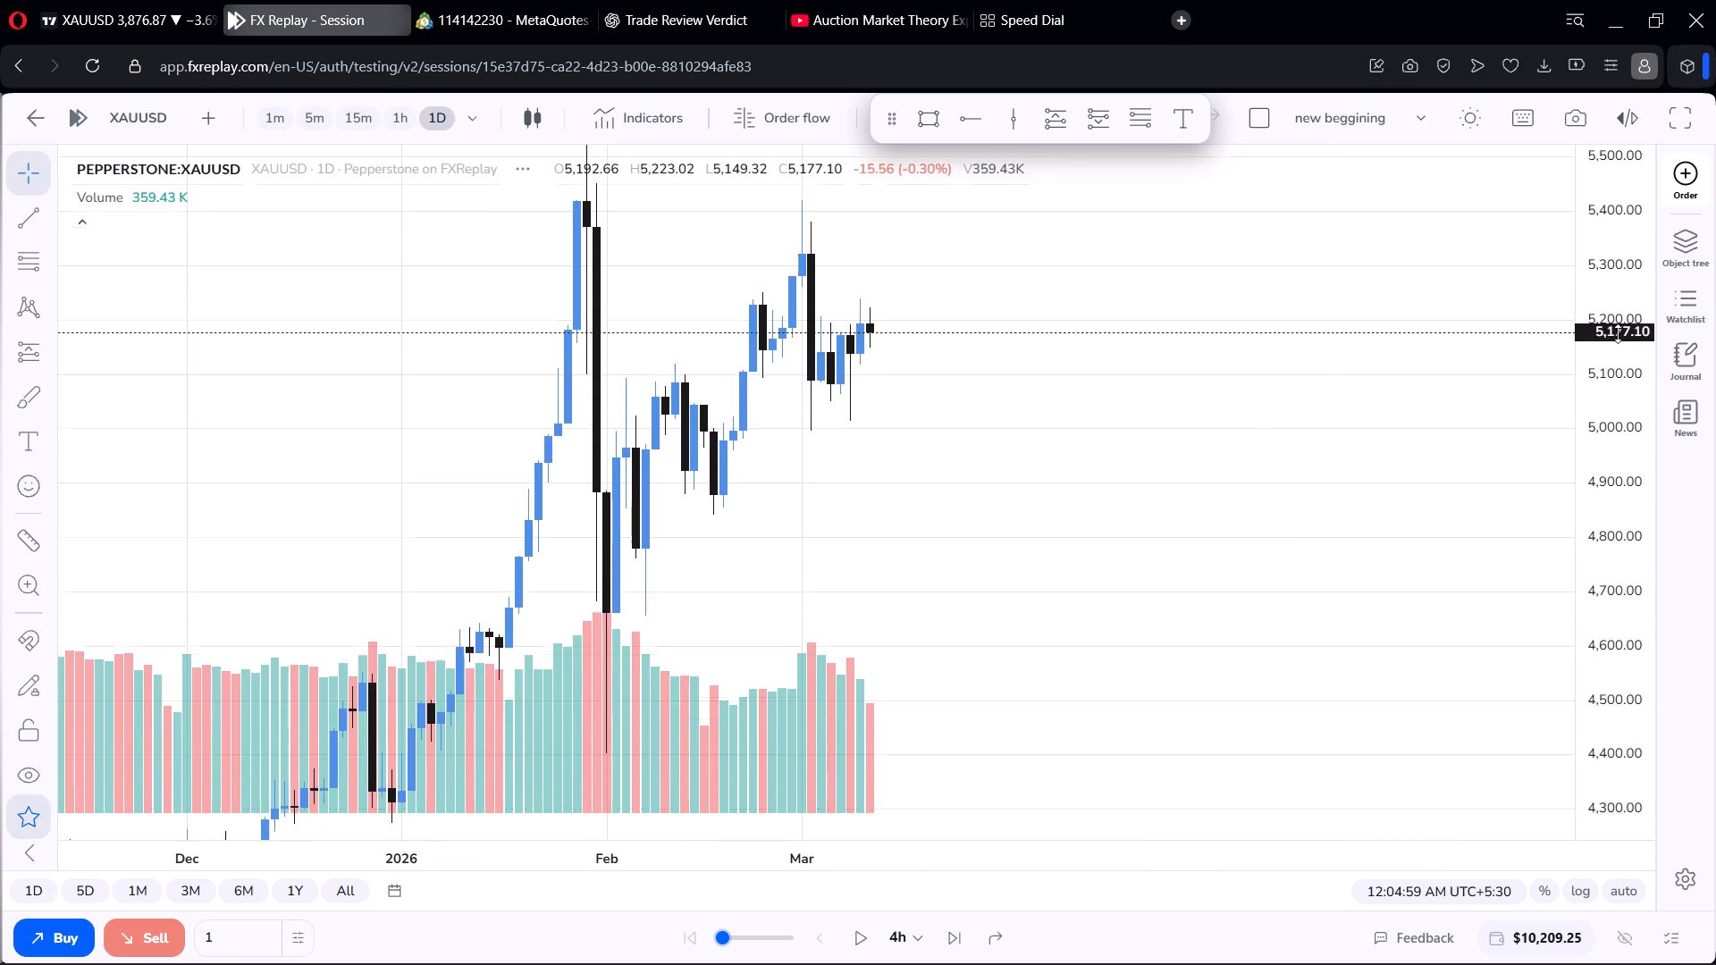
scroll(1618, 333, down, 7)
scroll(977, 256, down, 6)
drag(752, 424, 786, 146)
drag(771, 239, 785, 358)
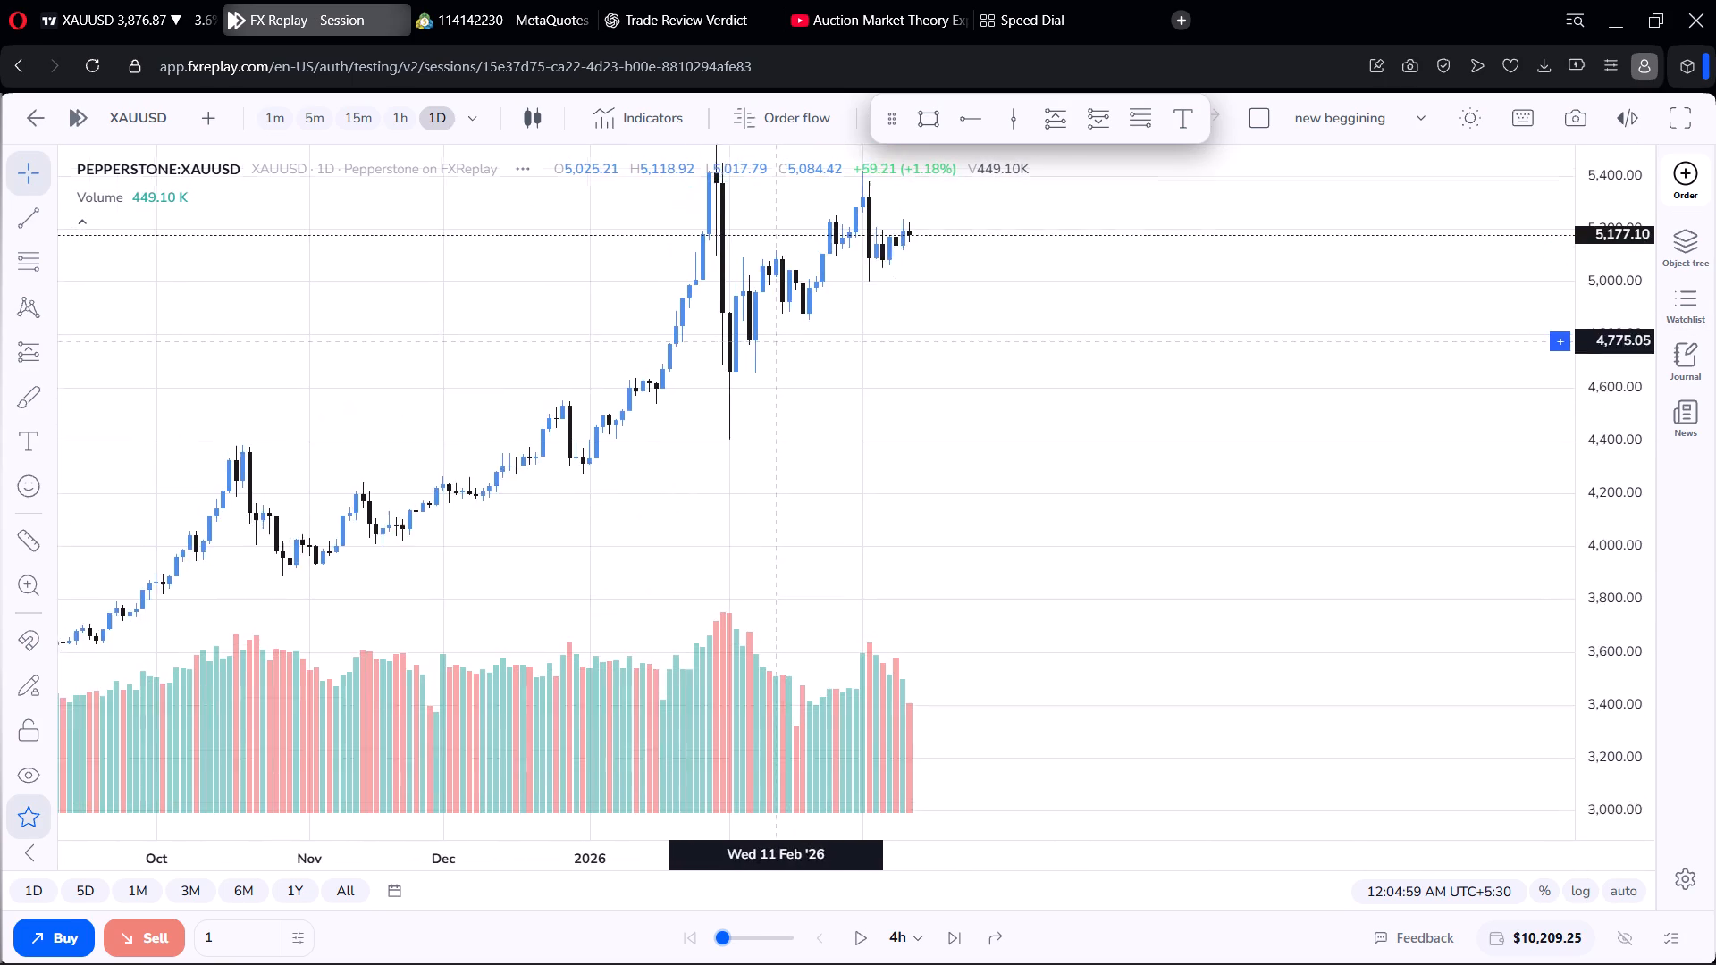
drag(785, 358, 795, 369)
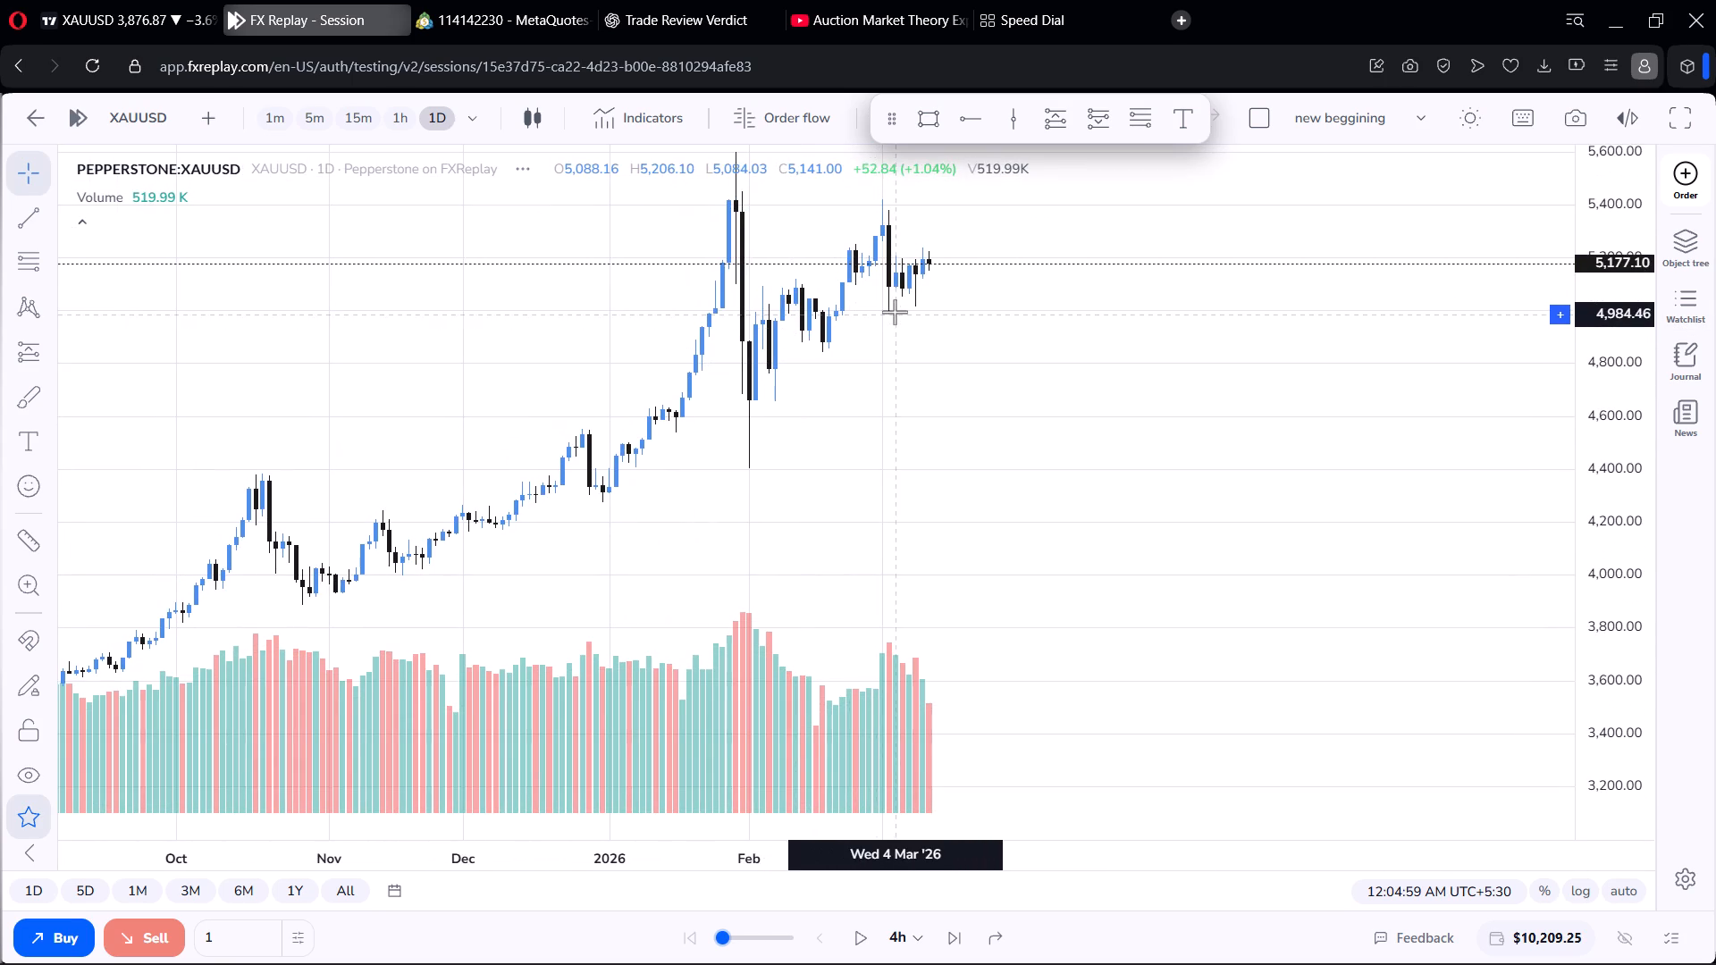
drag(843, 292, 868, 361)
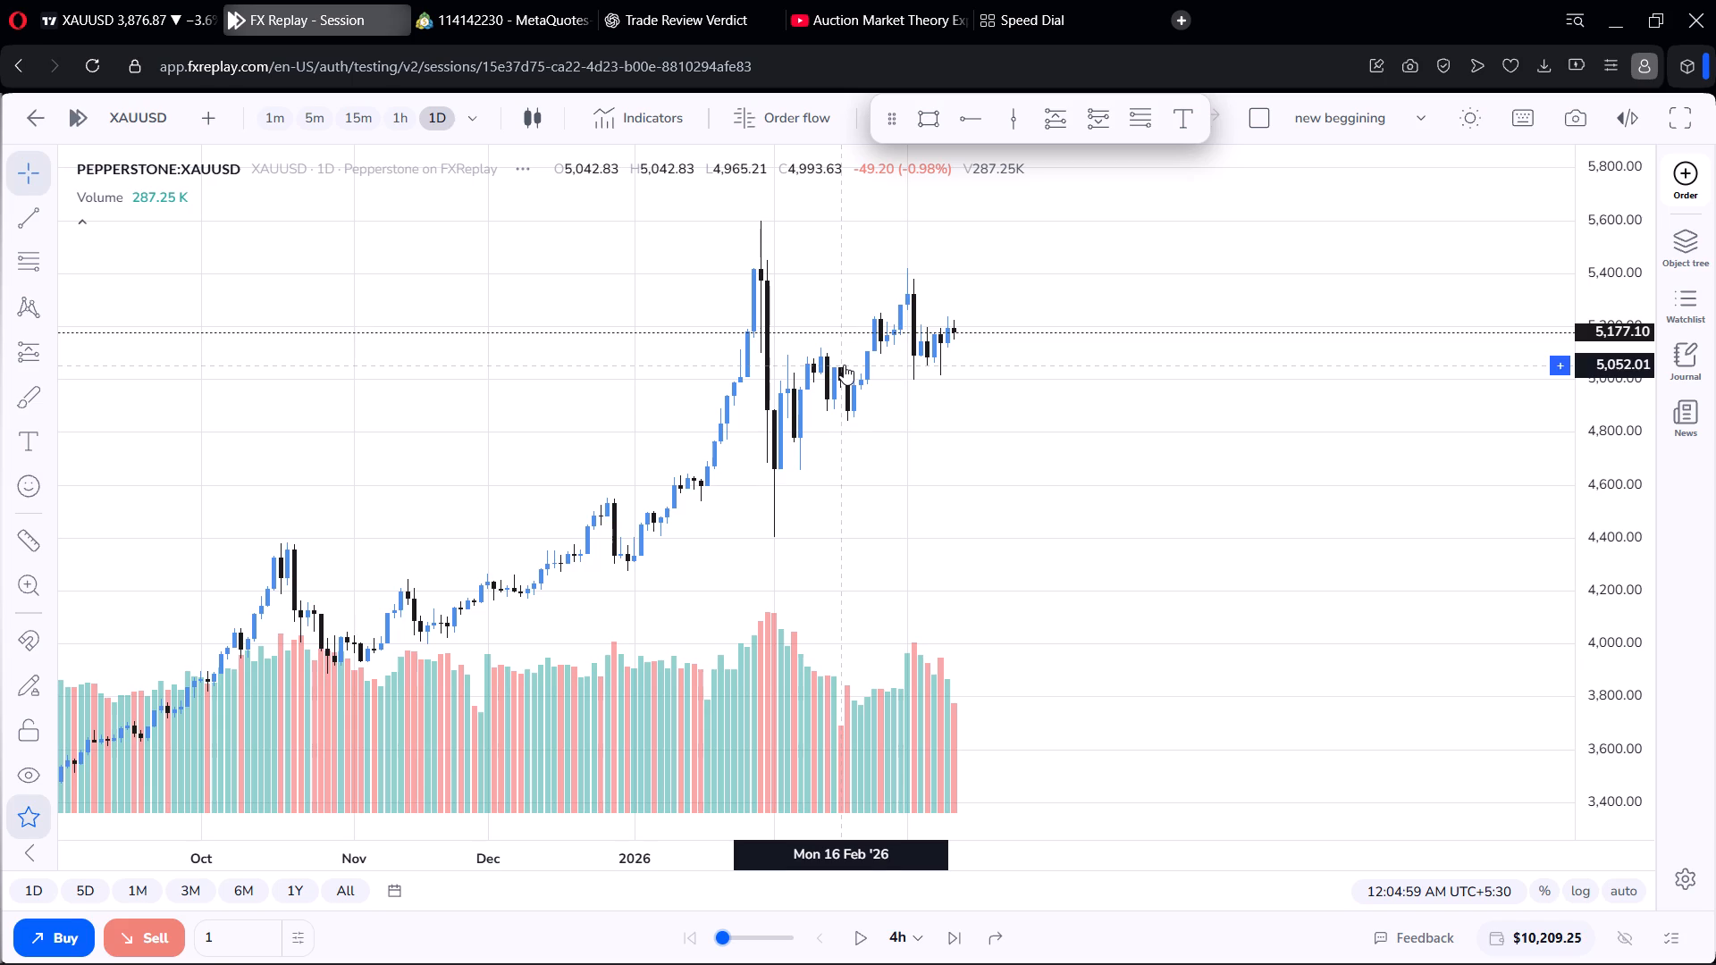
Examine the 10 and 11 March daily candles against the February and early-March swing highs and lows.
scroll(929, 323, up, 5)
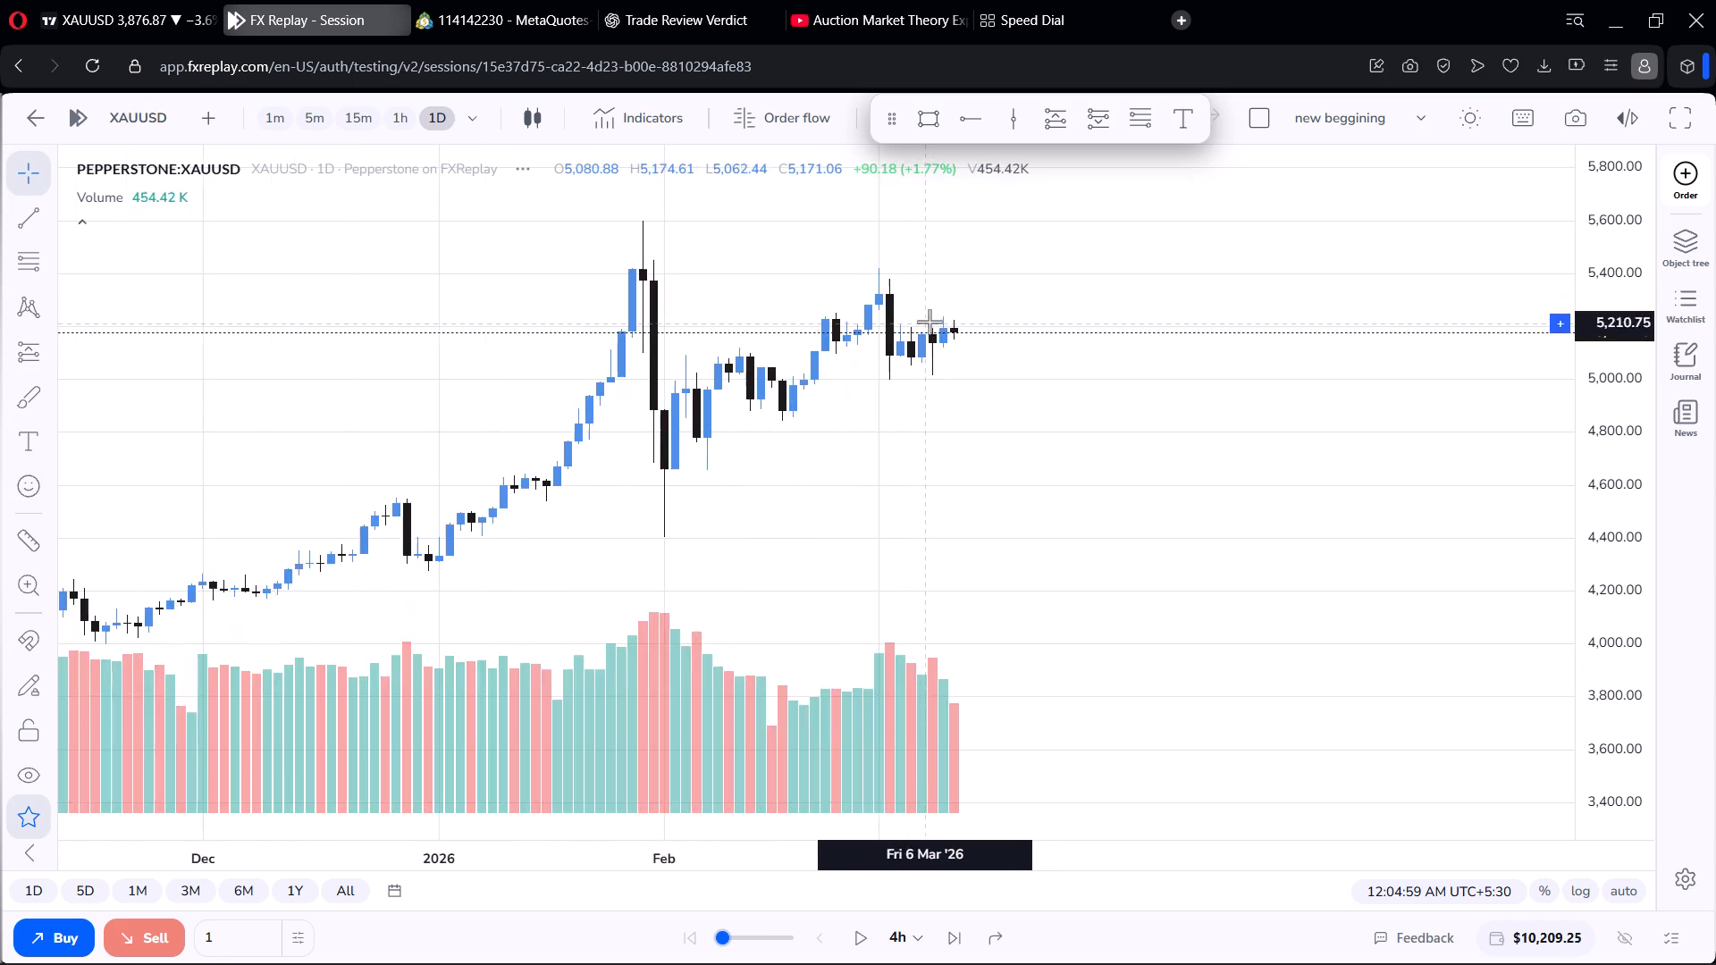
scroll(930, 316, up, 4)
scroll(912, 290, down, 7)
drag(936, 278, 935, 277)
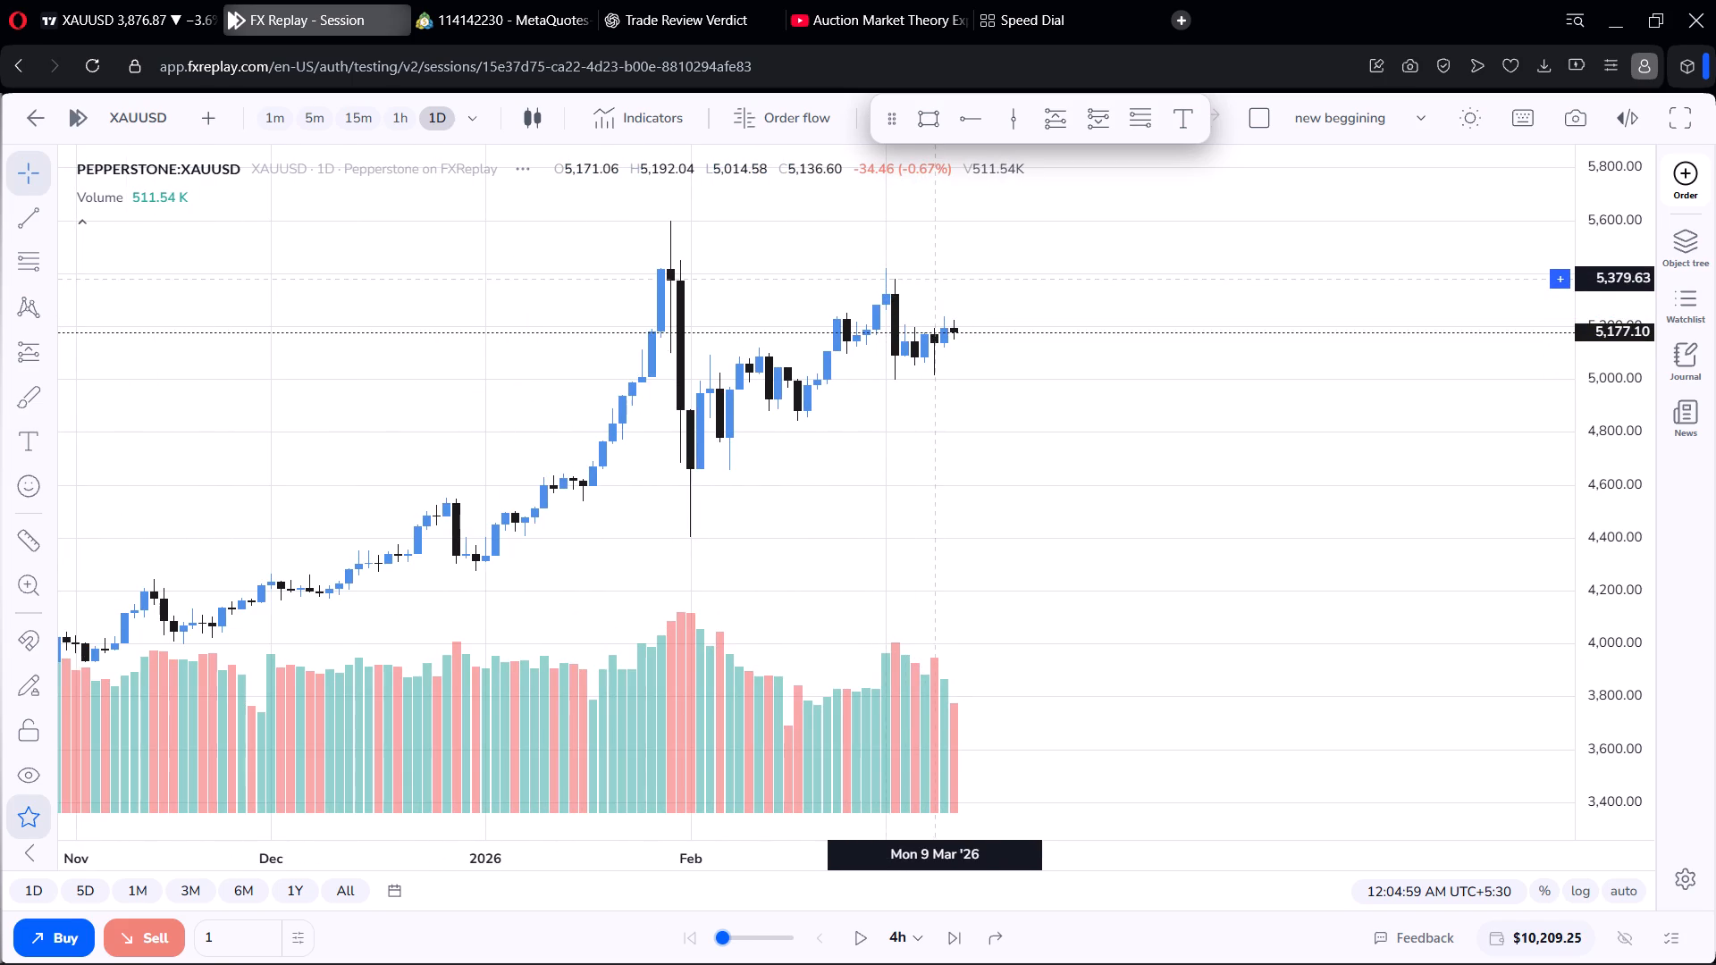
drag(935, 277, 904, 252)
scroll(906, 254, up, 6)
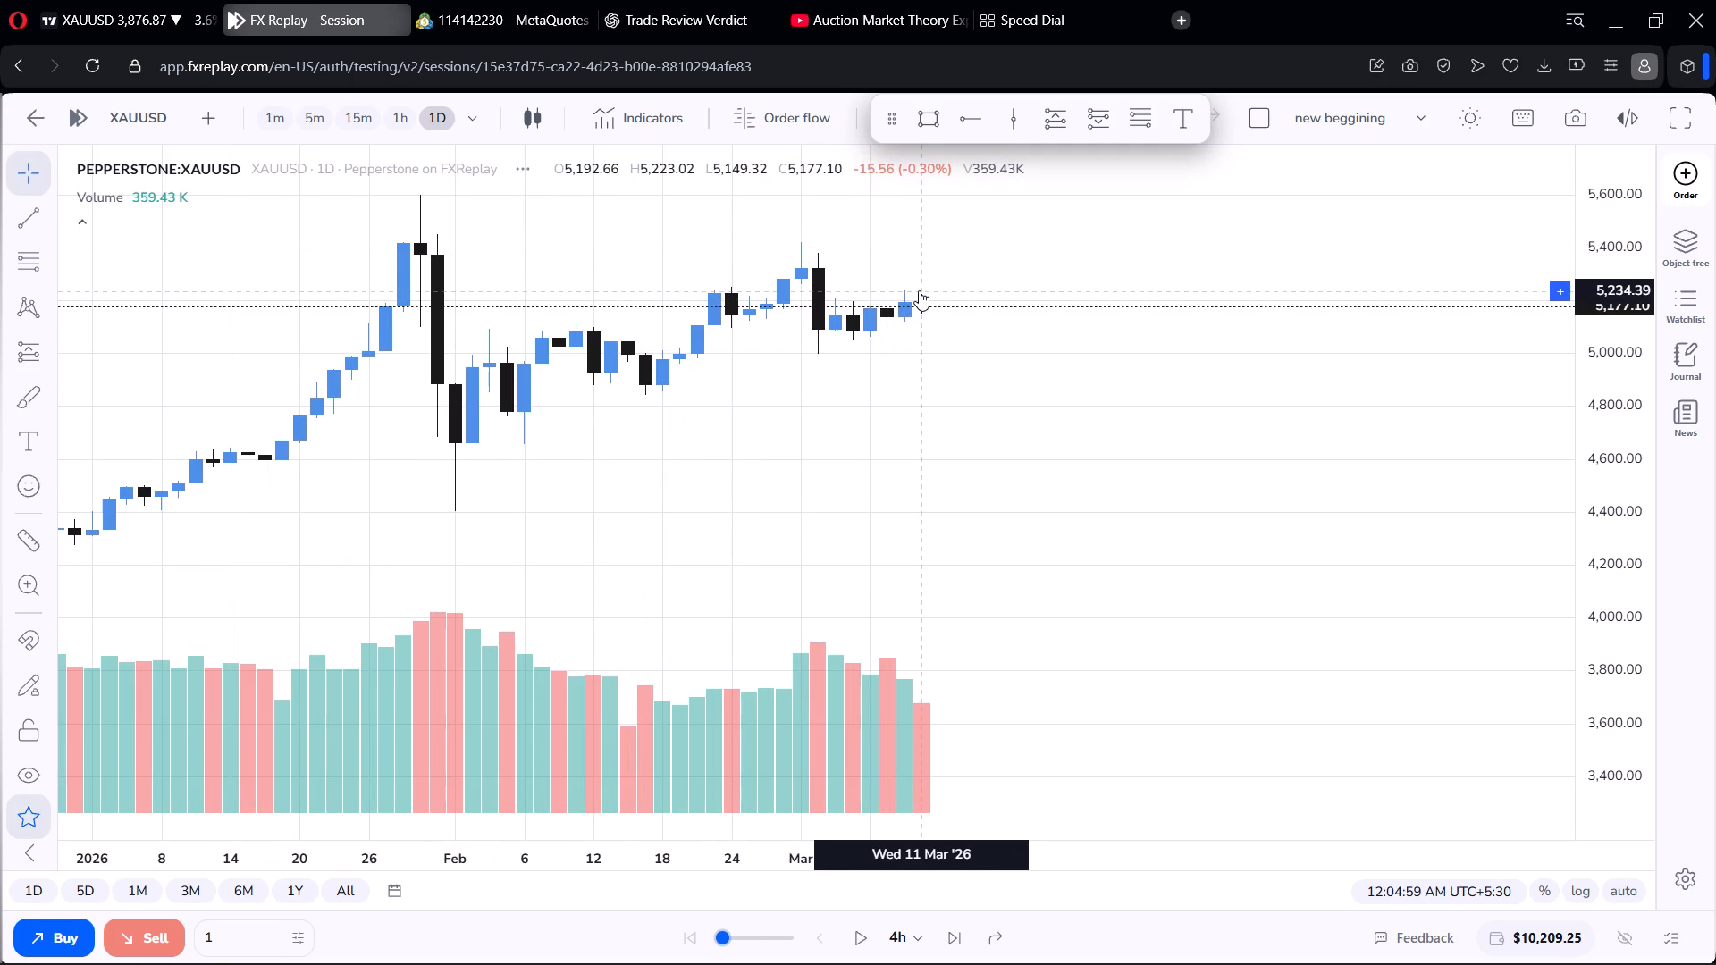
scroll(896, 269, up, 5)
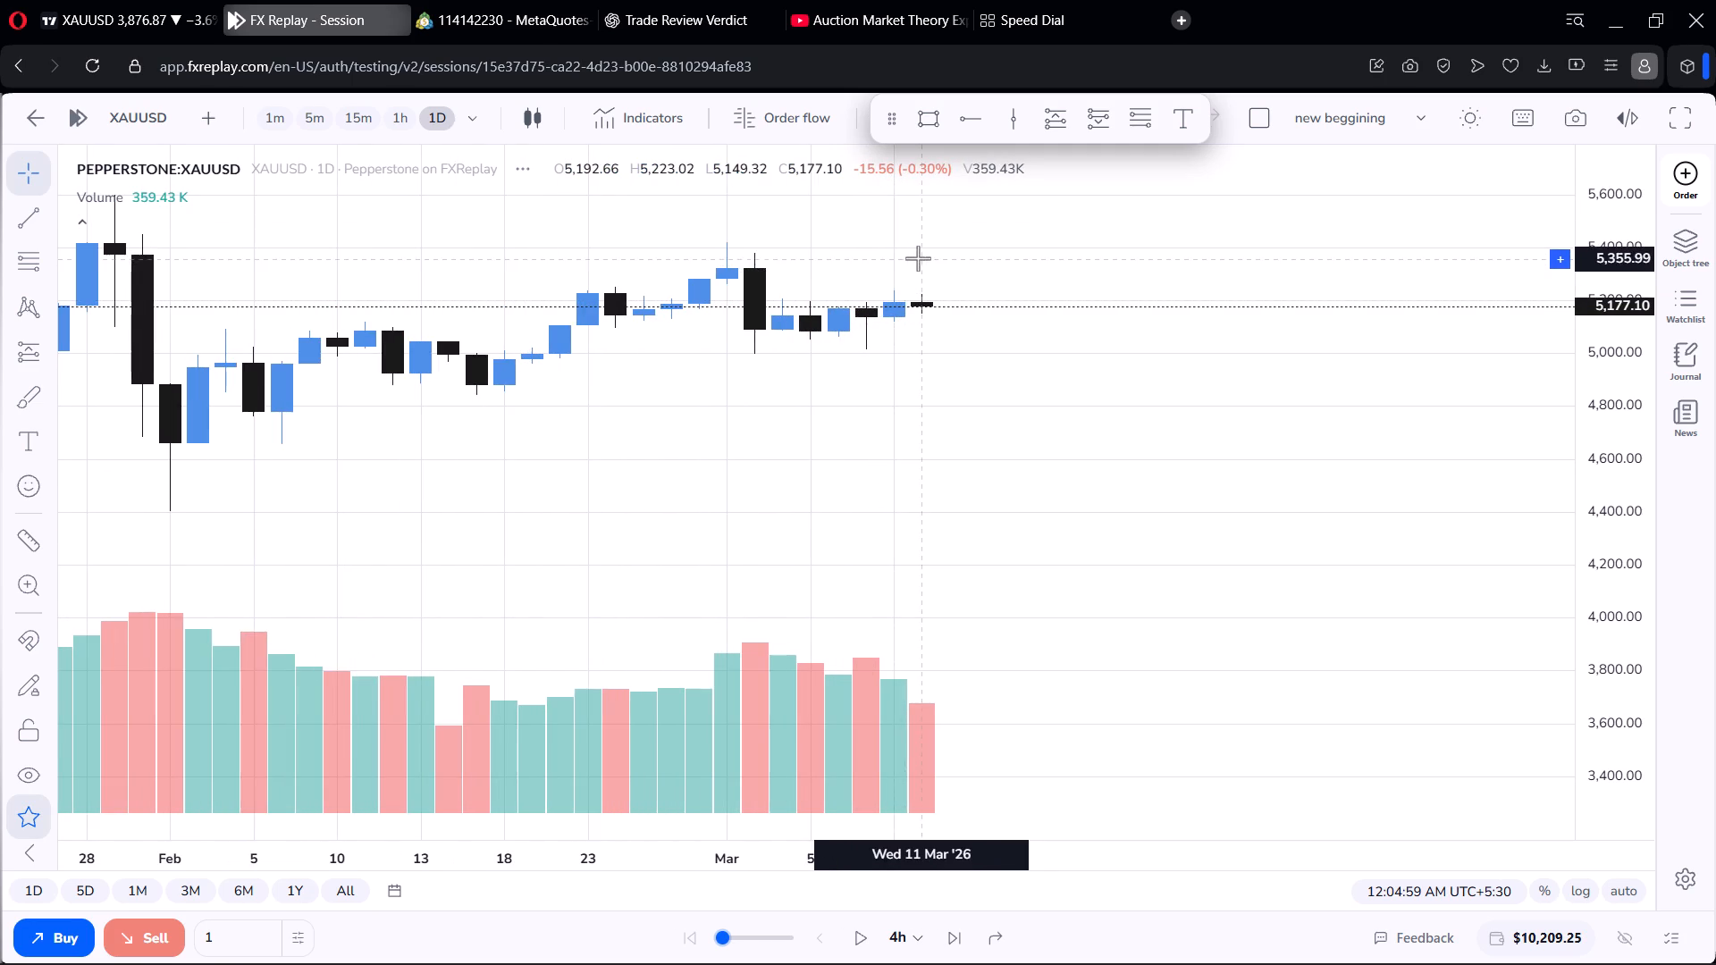
scroll(918, 258, down, 5)
scroll(1604, 420, up, 8)
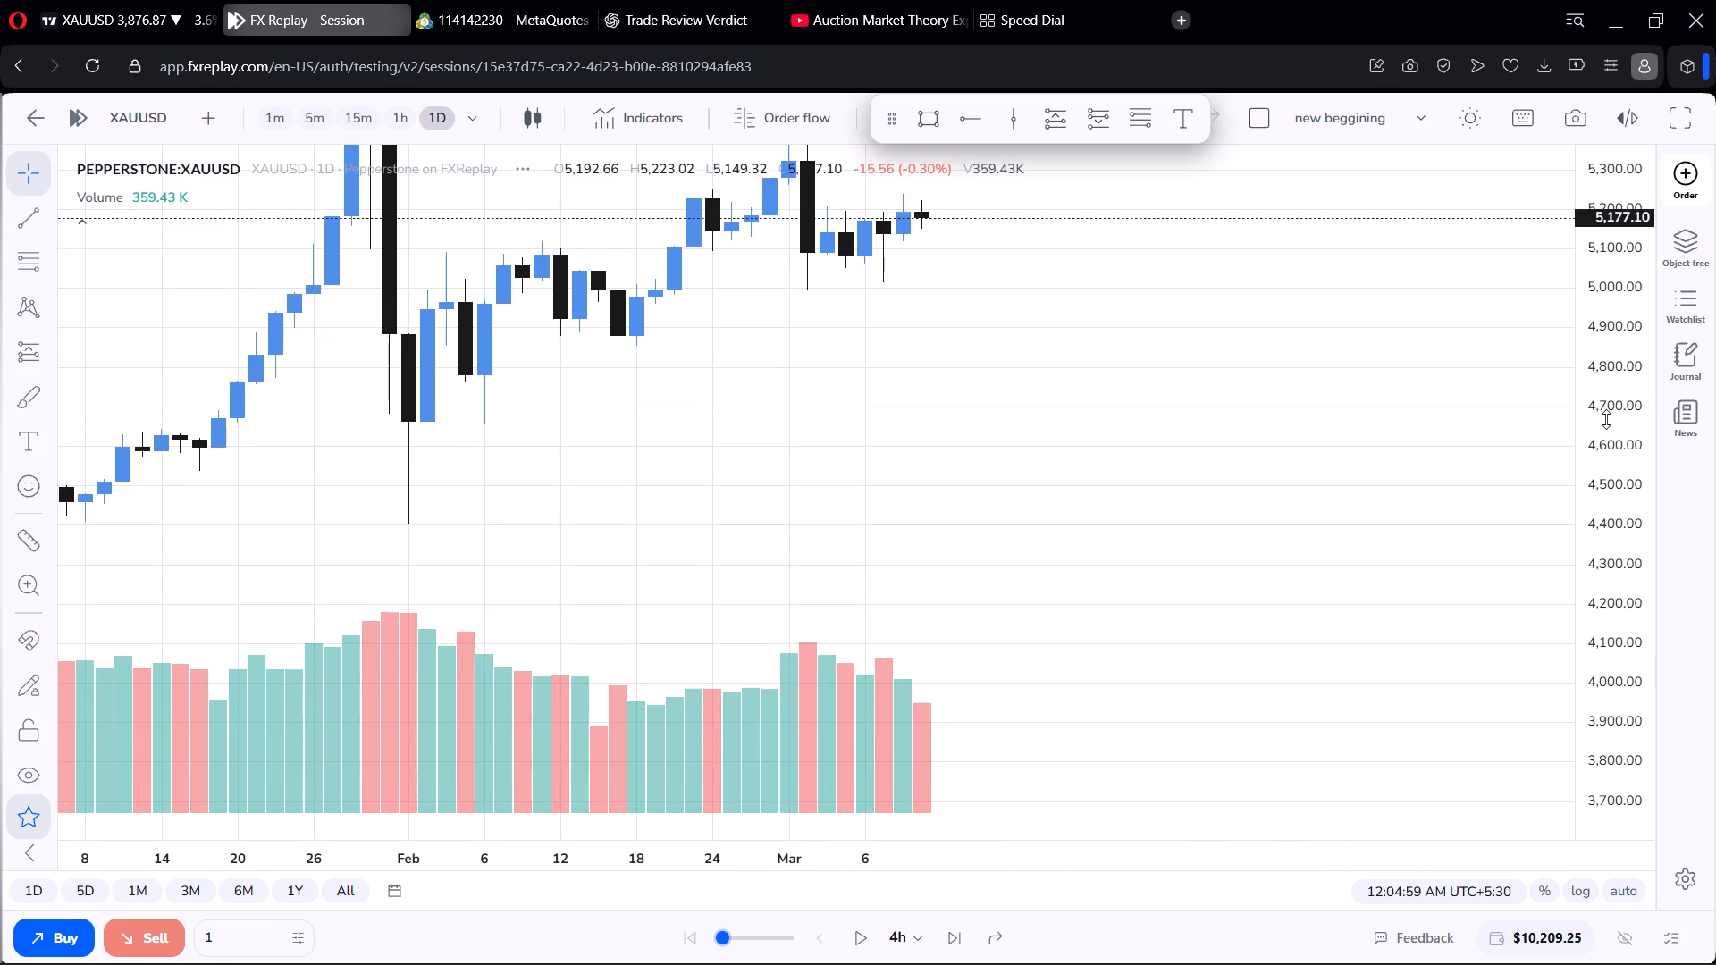
scroll(1606, 419, up, 4)
drag(971, 245, 929, 513)
scroll(928, 360, up, 1)
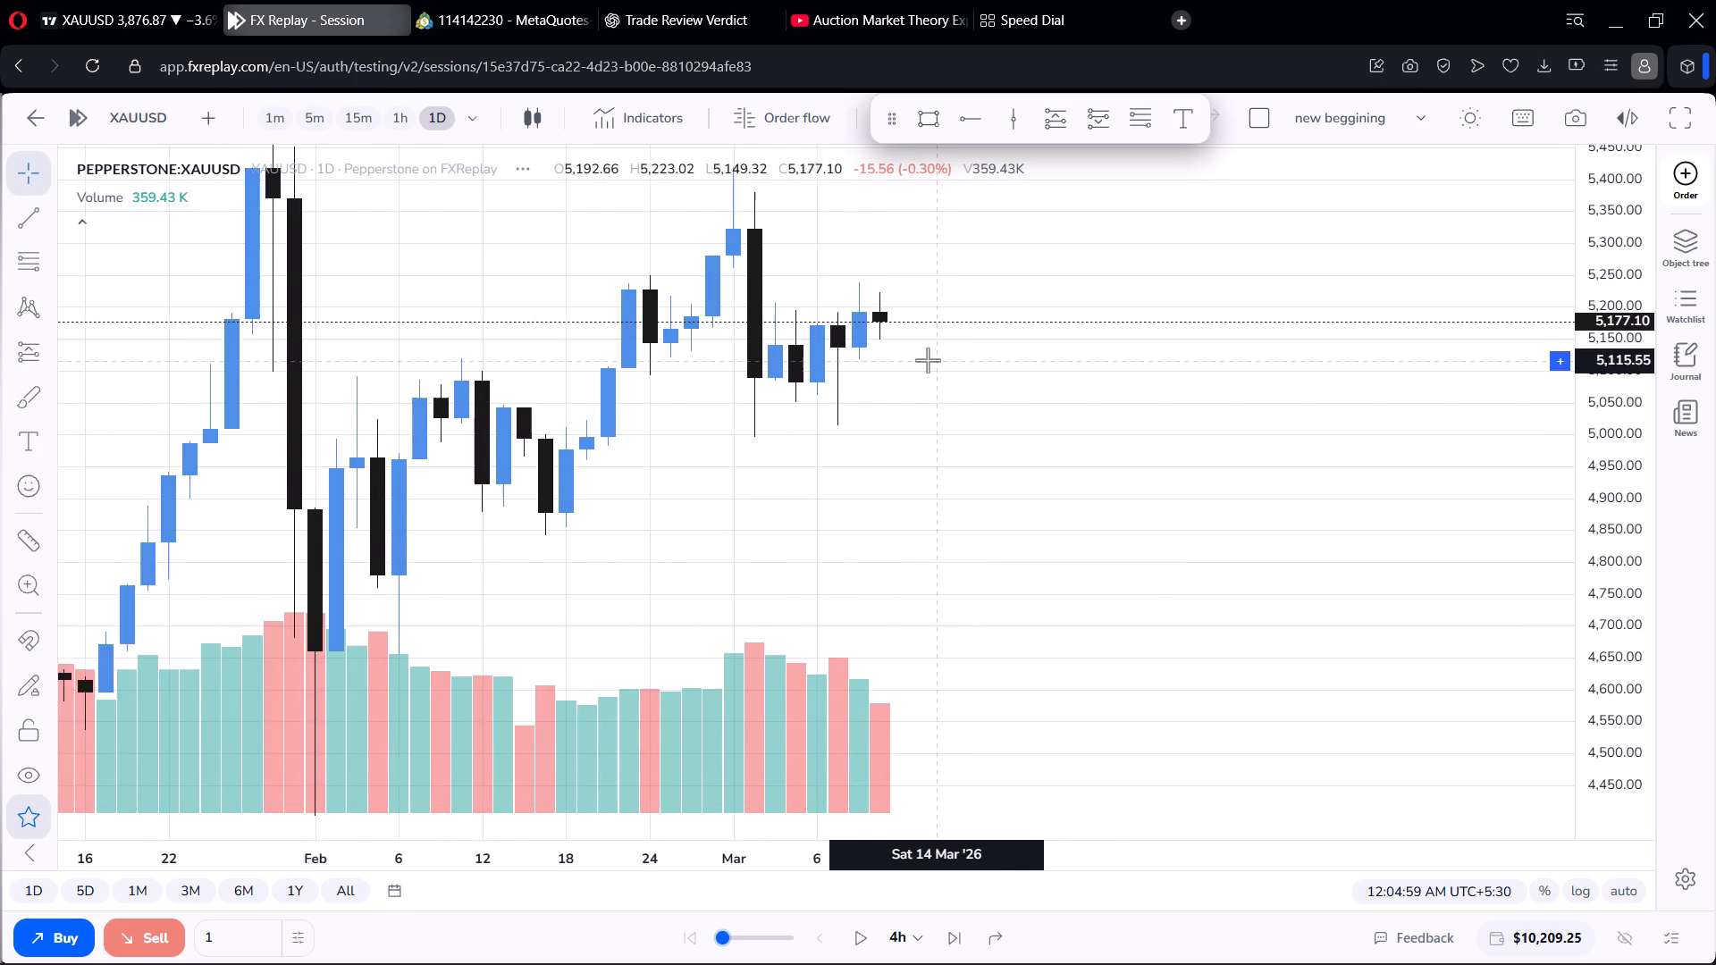
scroll(928, 360, up, 1)
scroll(938, 341, down, 3)
drag(895, 252, 973, 256)
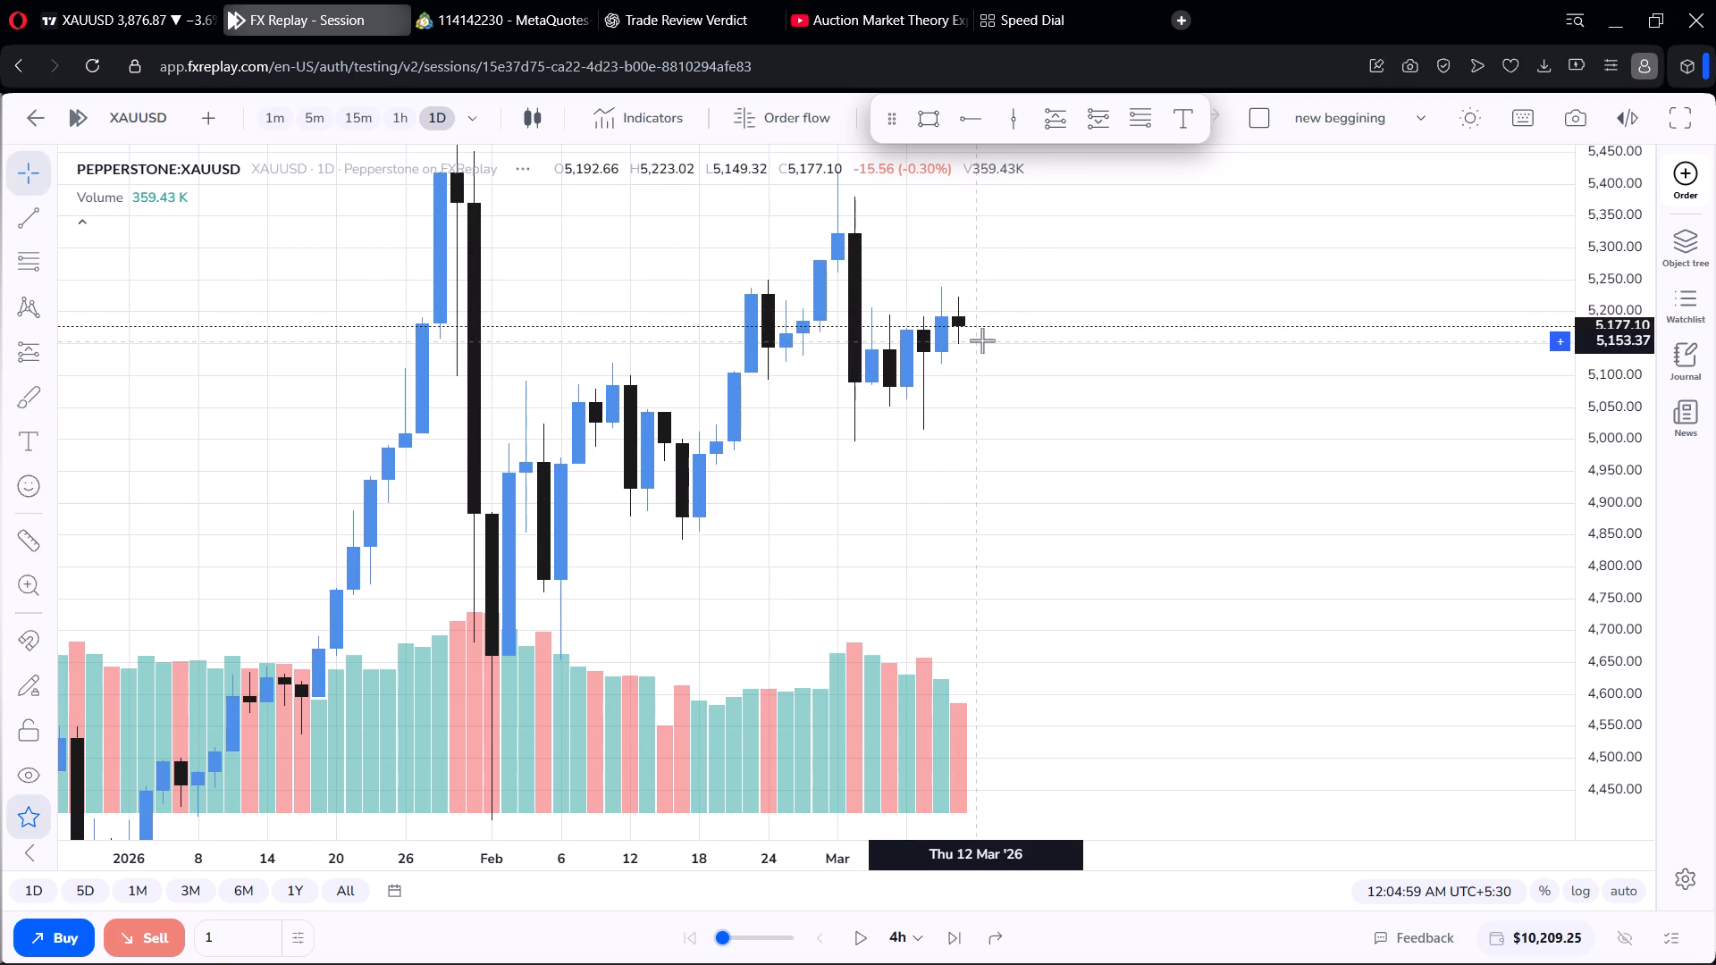
scroll(984, 297, down, 2)
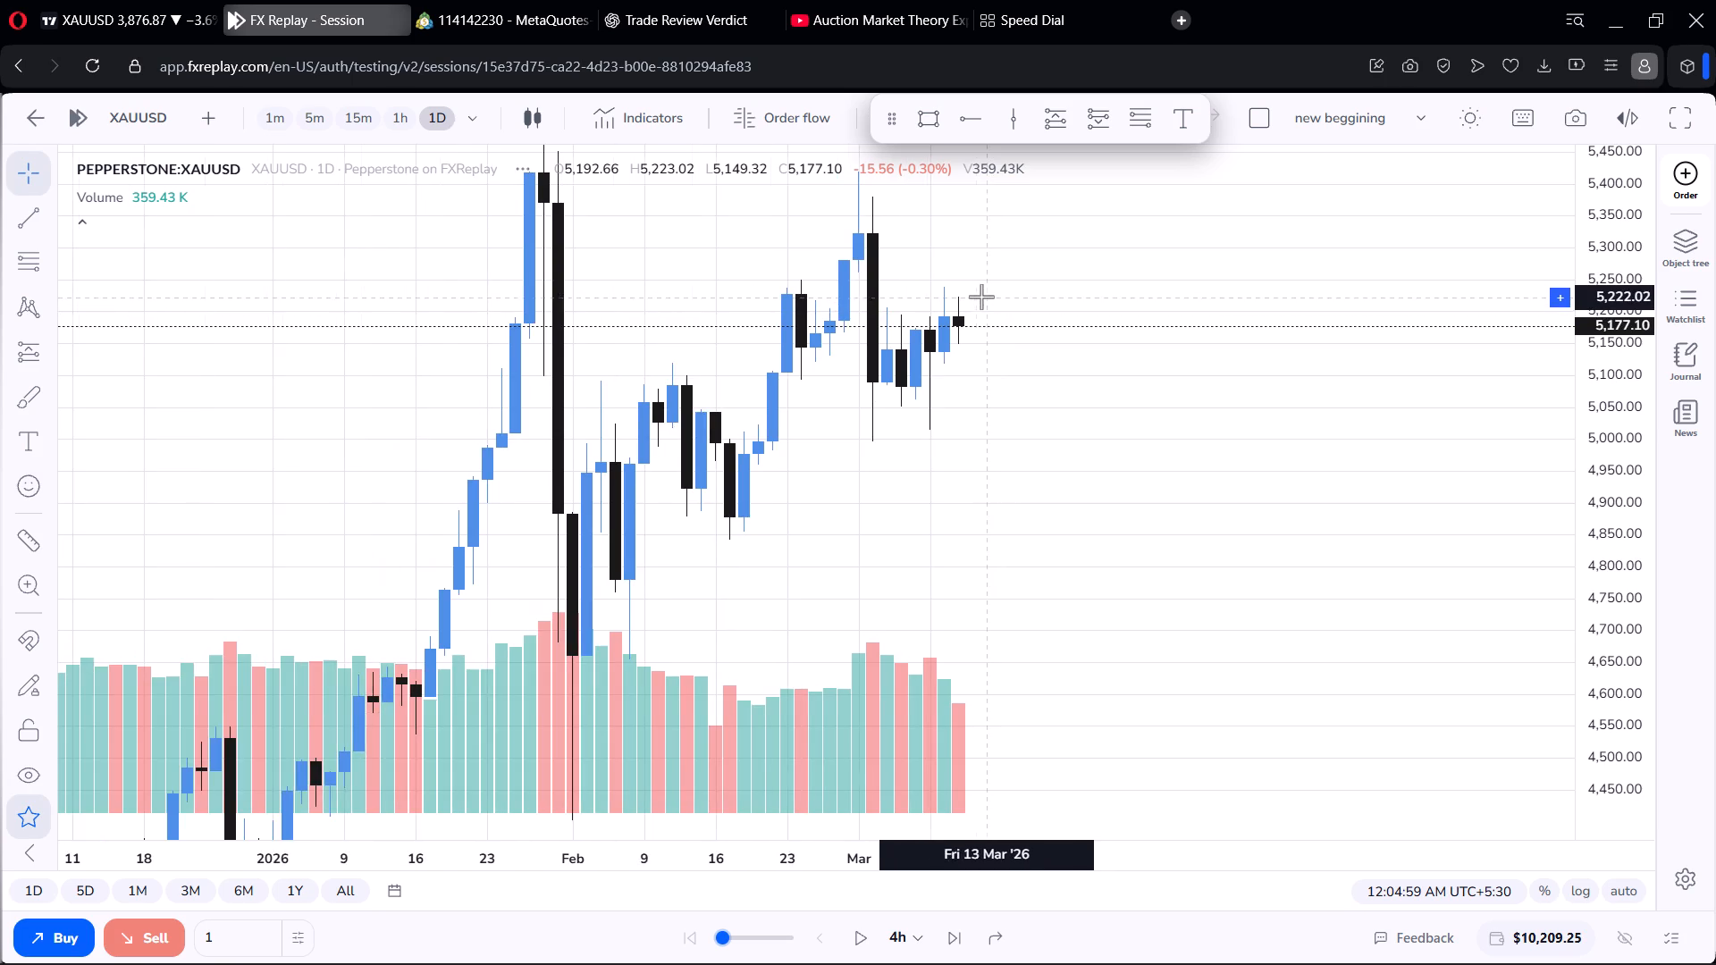
drag(955, 241, 985, 341)
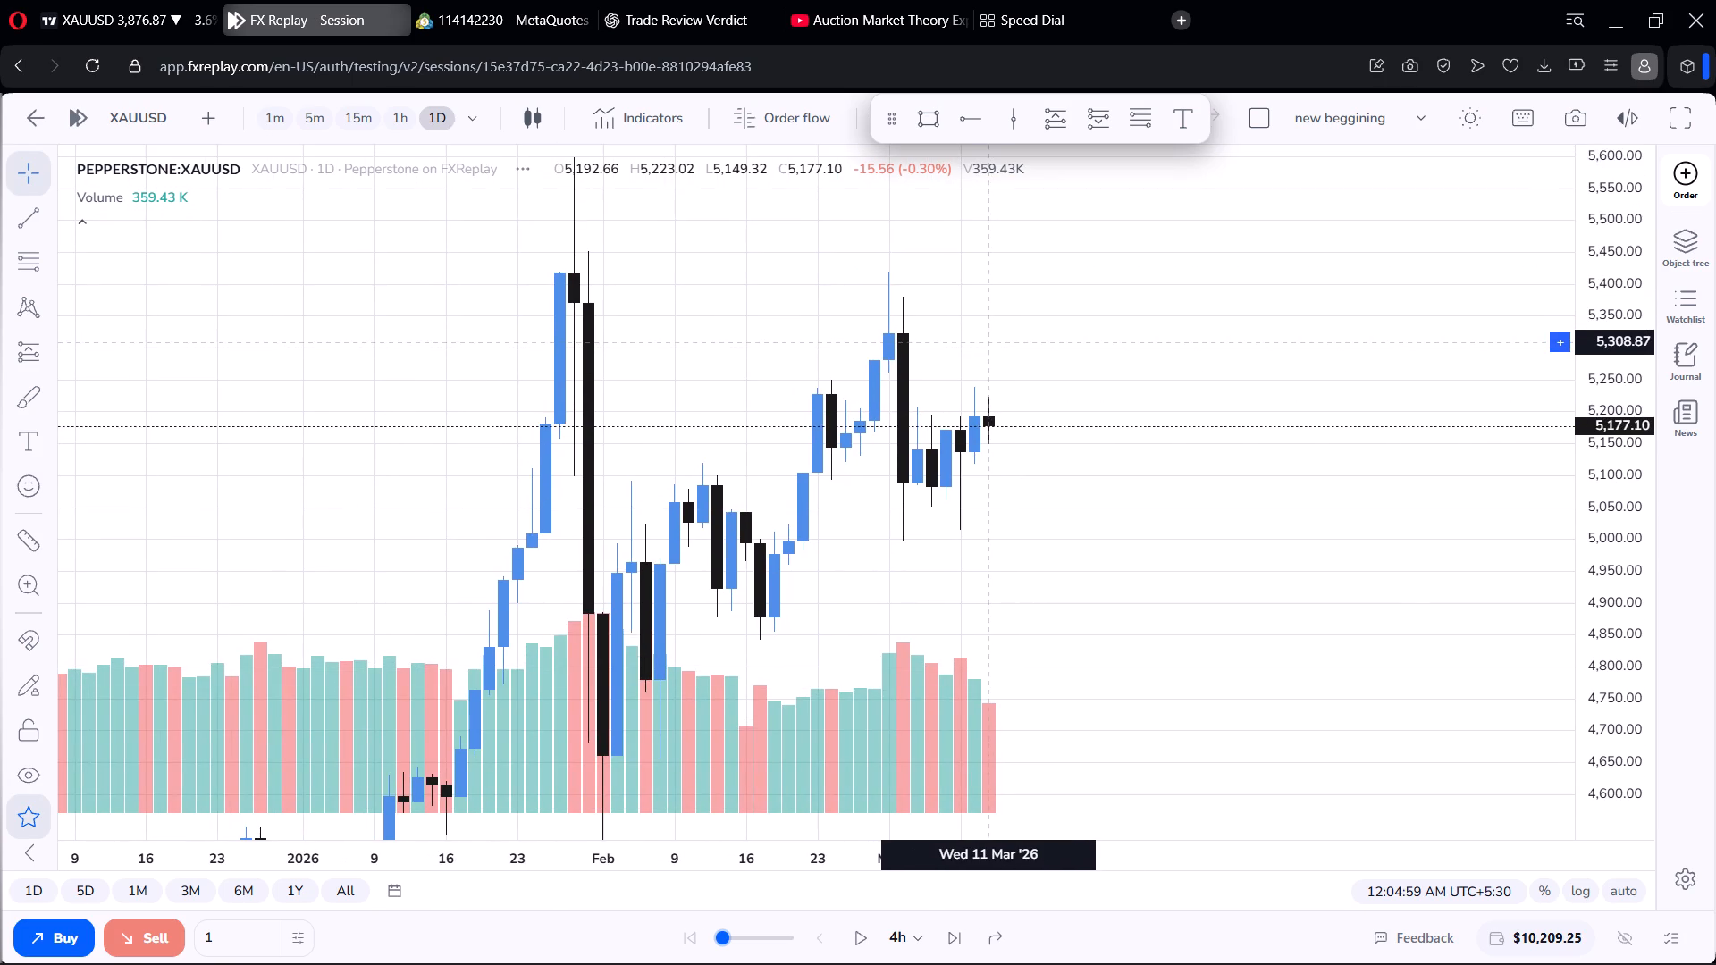
drag(985, 341, 983, 335)
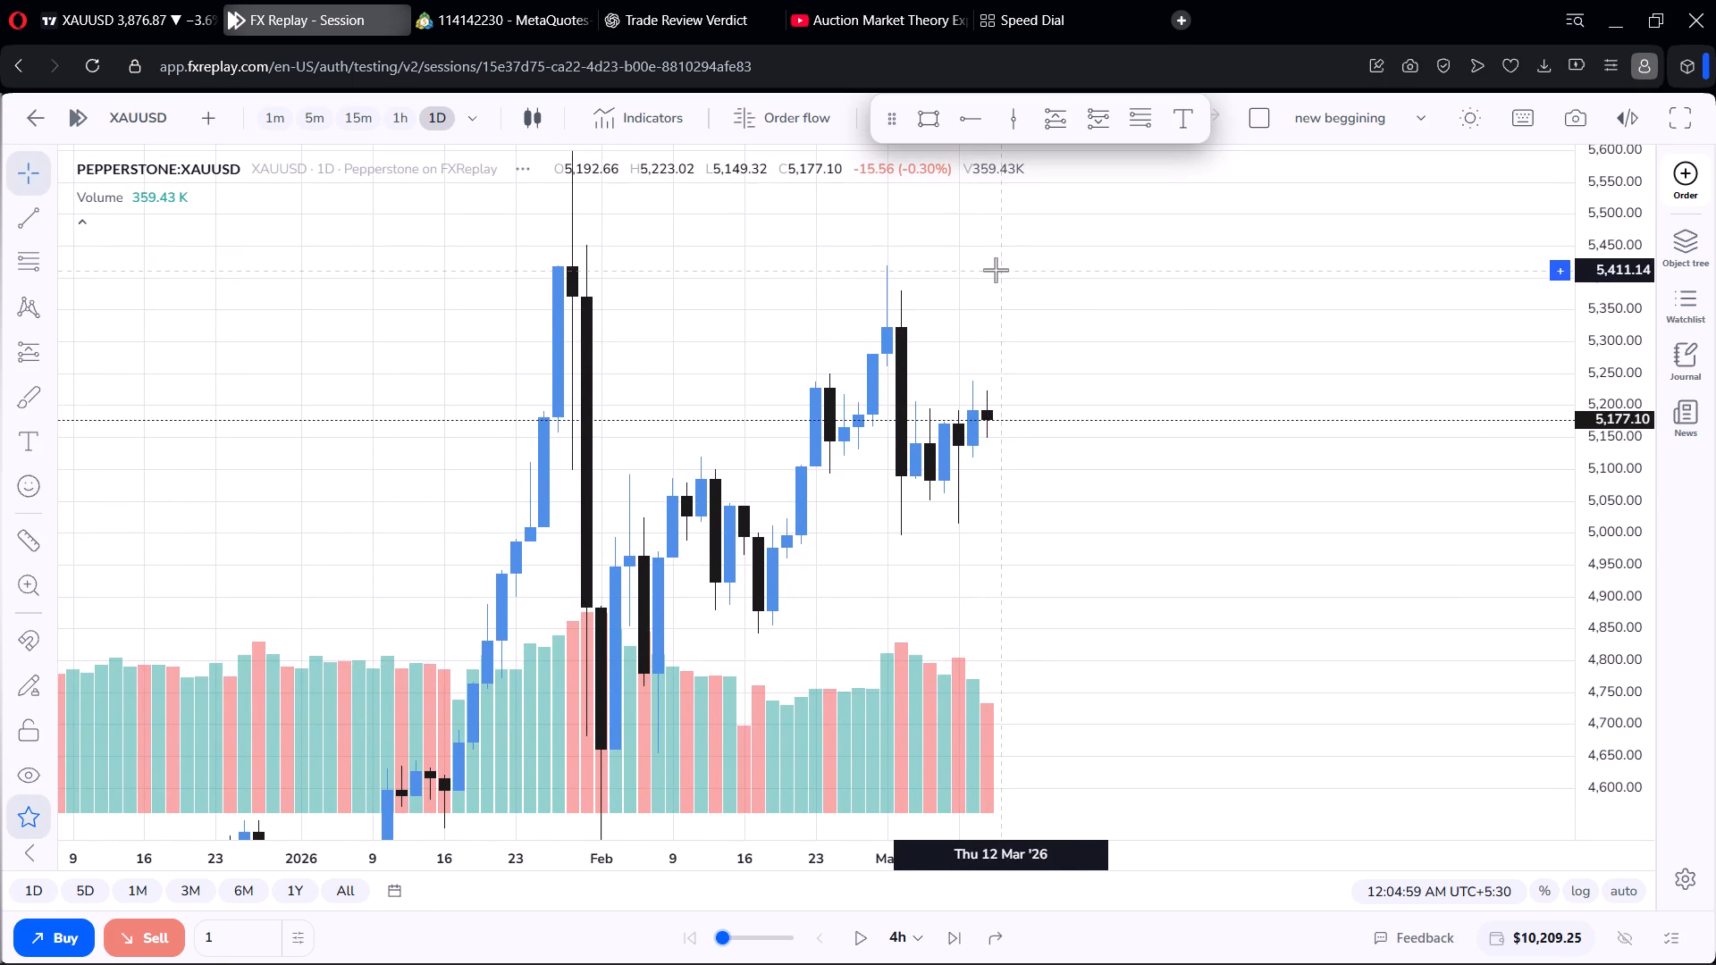
Draw a horizontal ray from the 10 March daily candle's high at about 5,238.83.
click(963, 122)
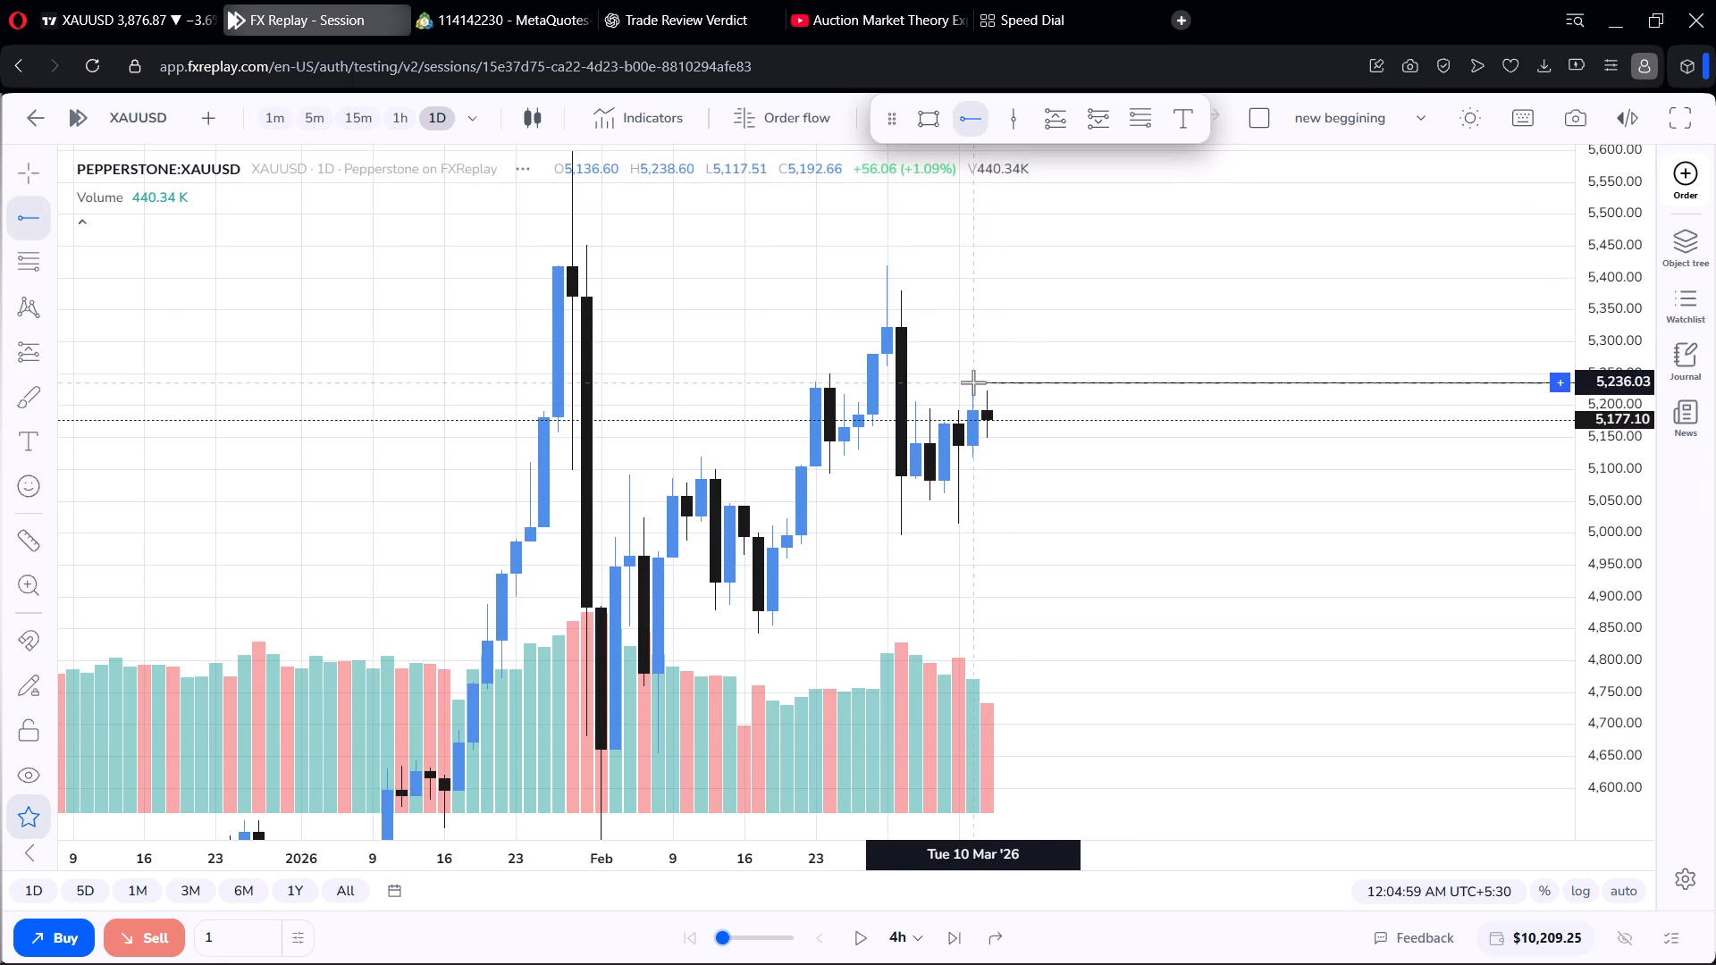
click(973, 382)
click(973, 254)
click(1030, 380)
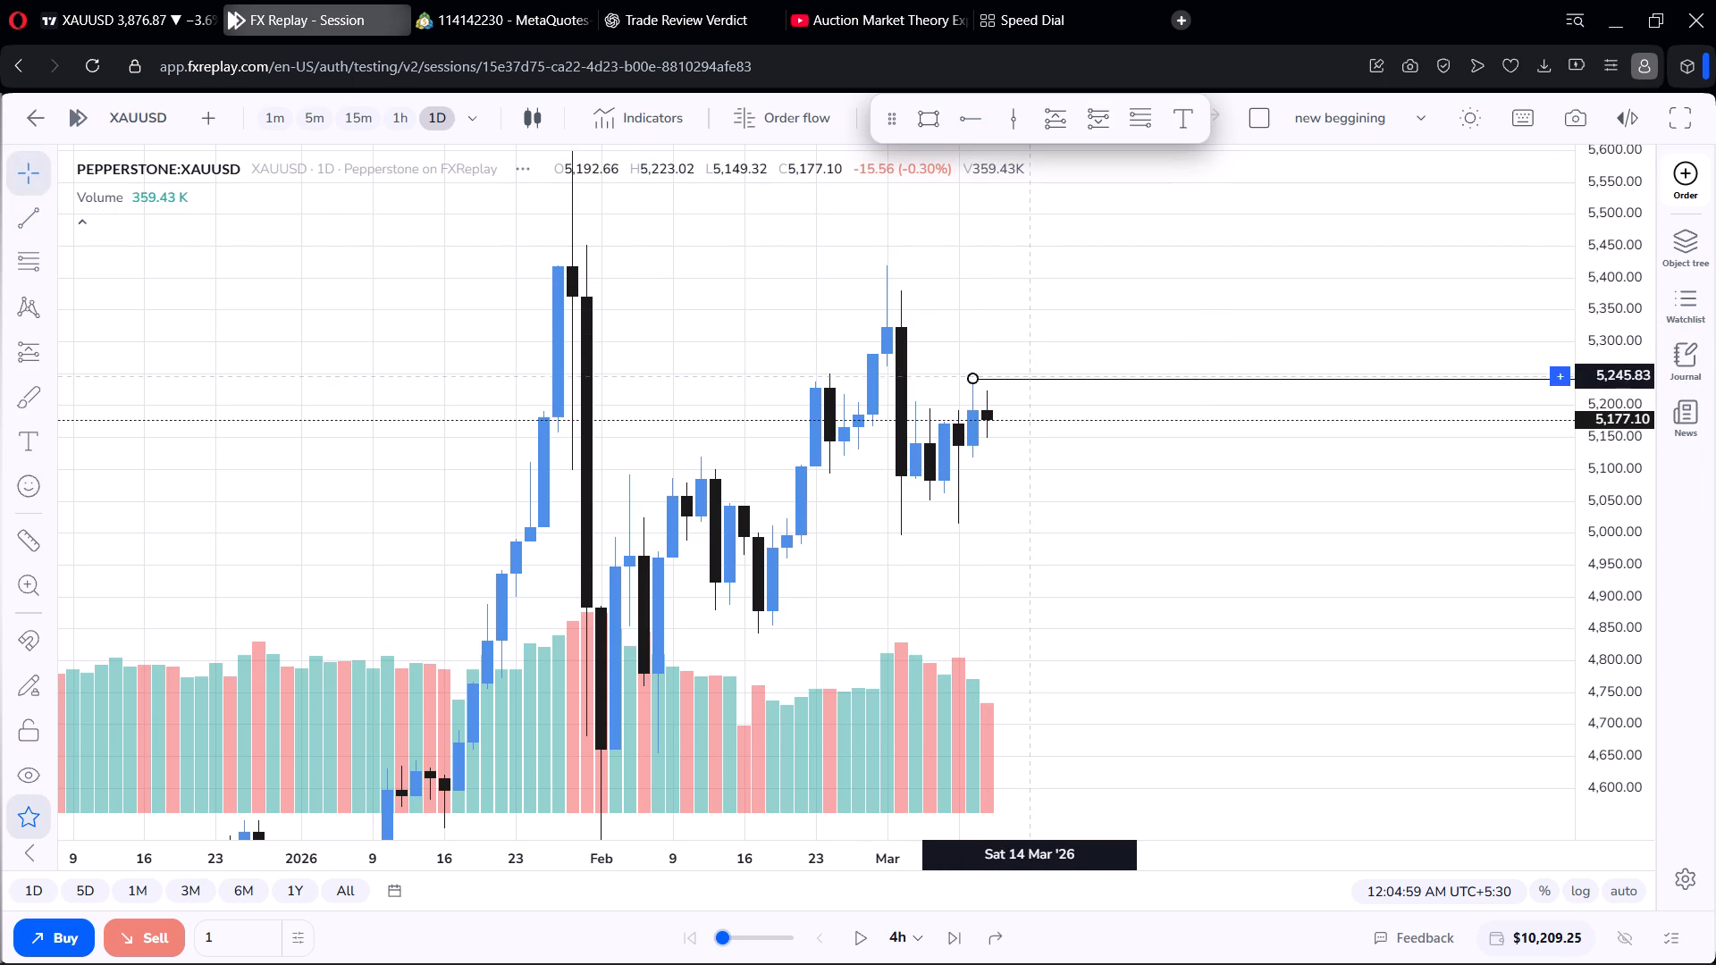
click(1033, 393)
click(1037, 380)
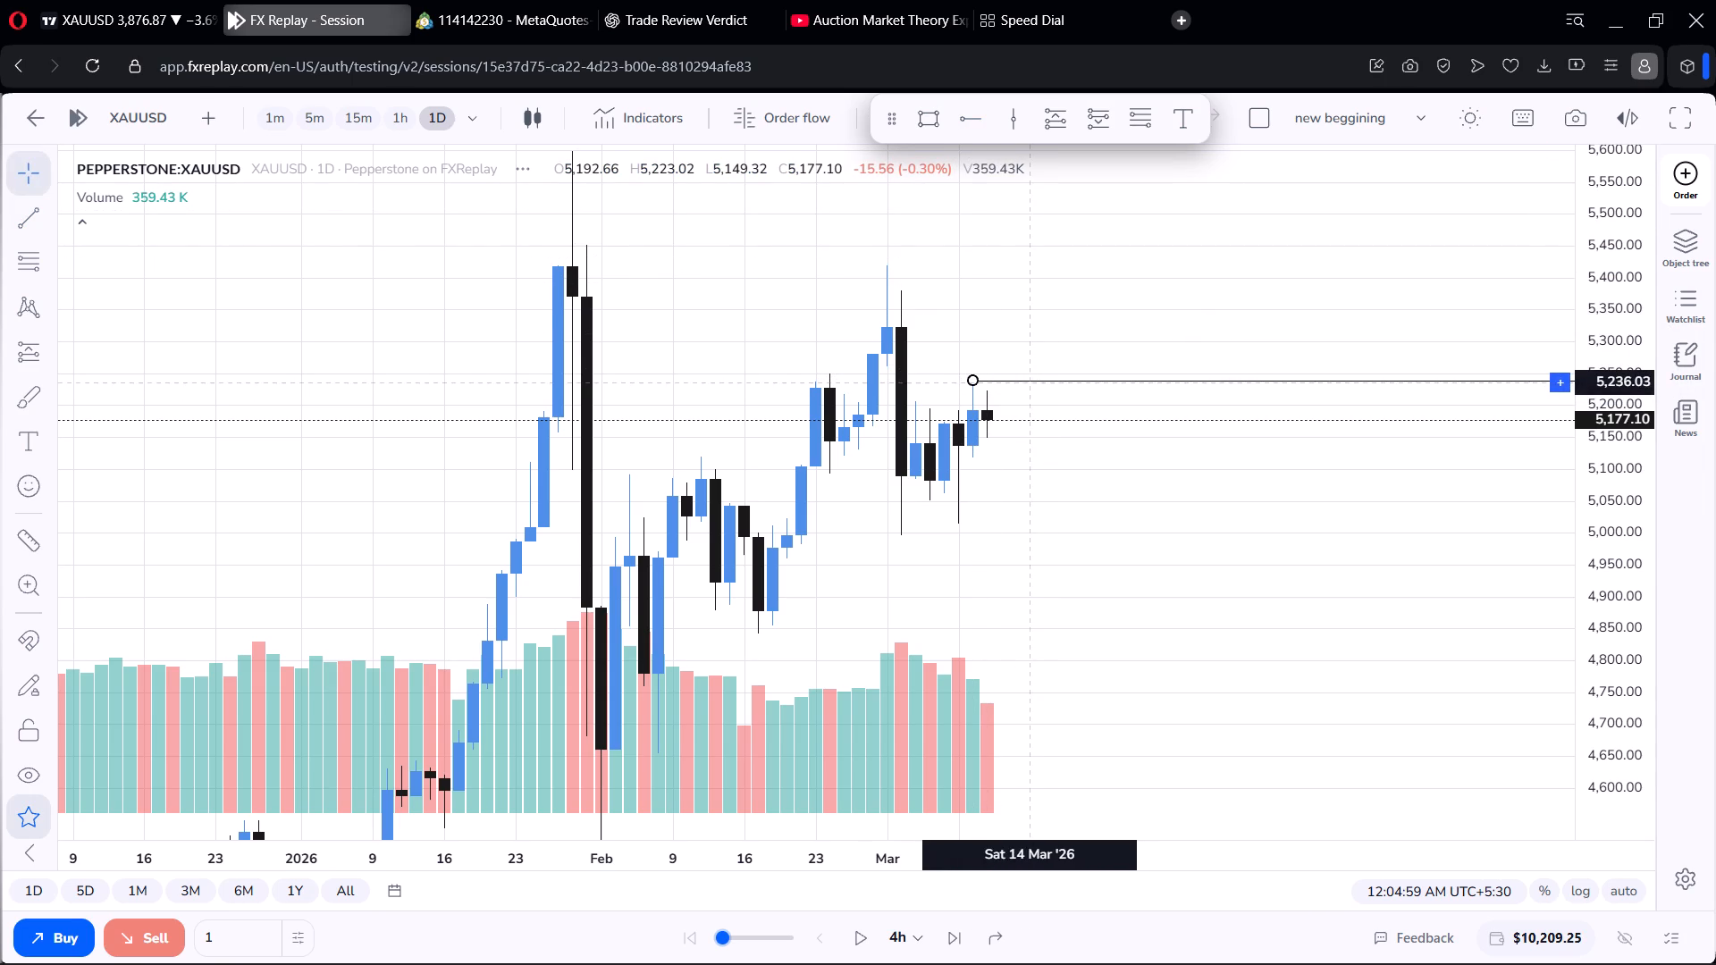
click(1044, 395)
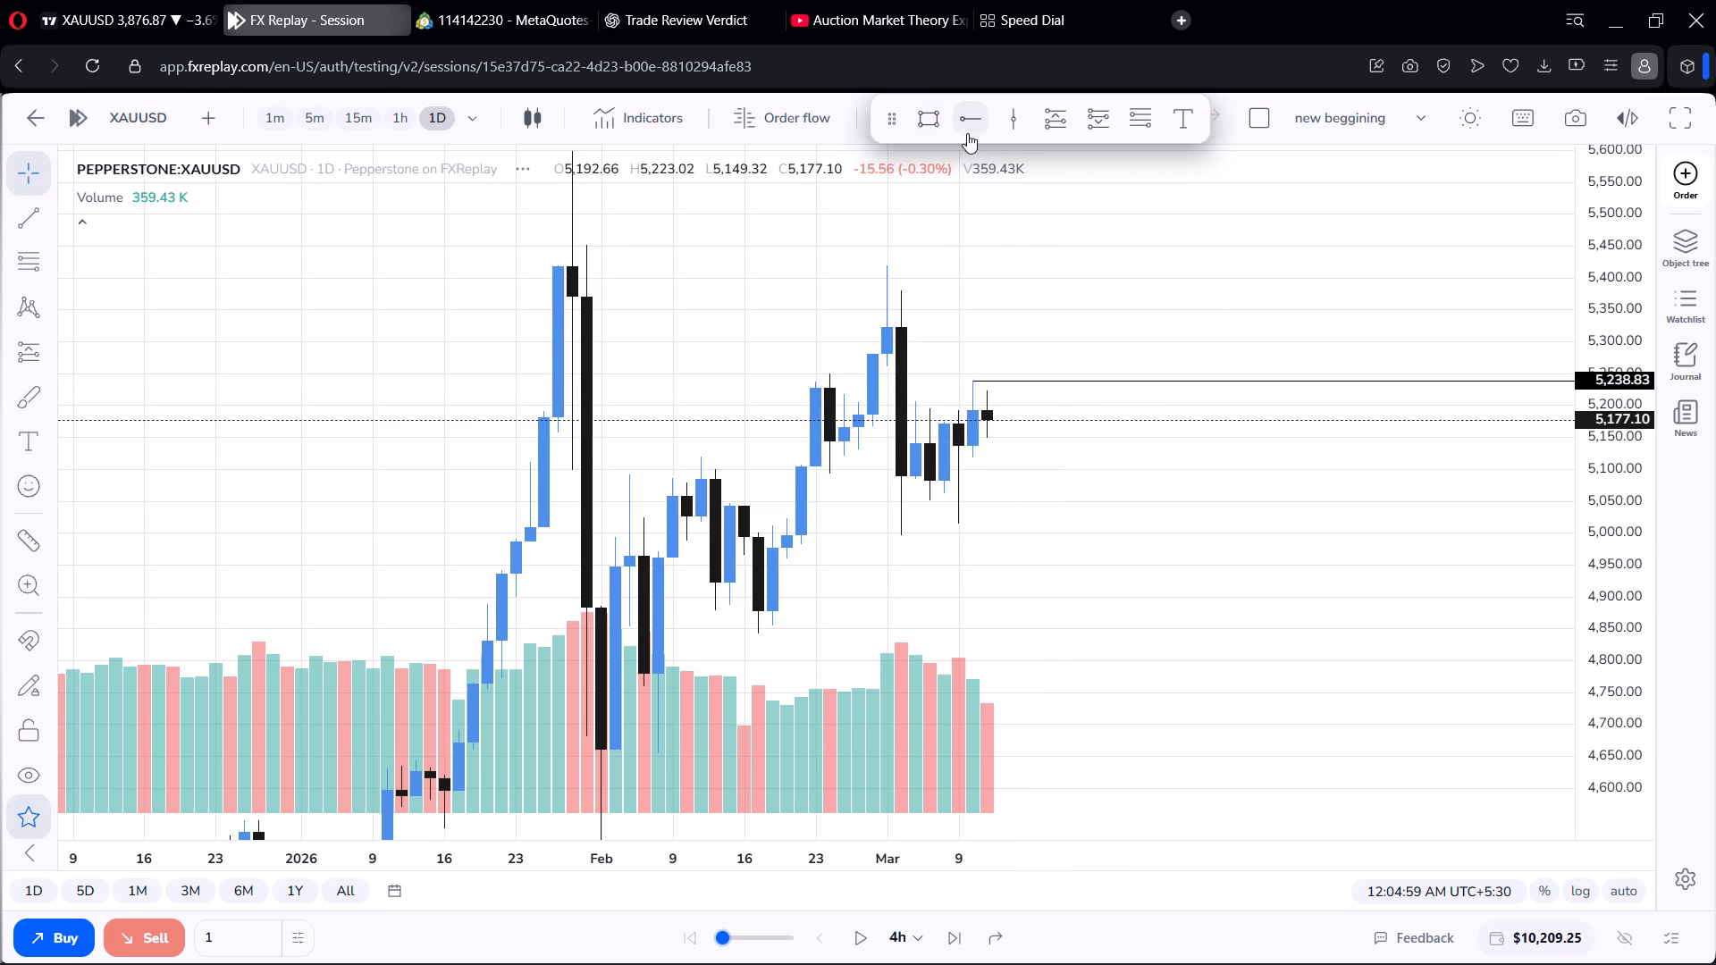
Draw a horizontal ray from the 10 March daily candle's low at about 5,118.35.
click(968, 128)
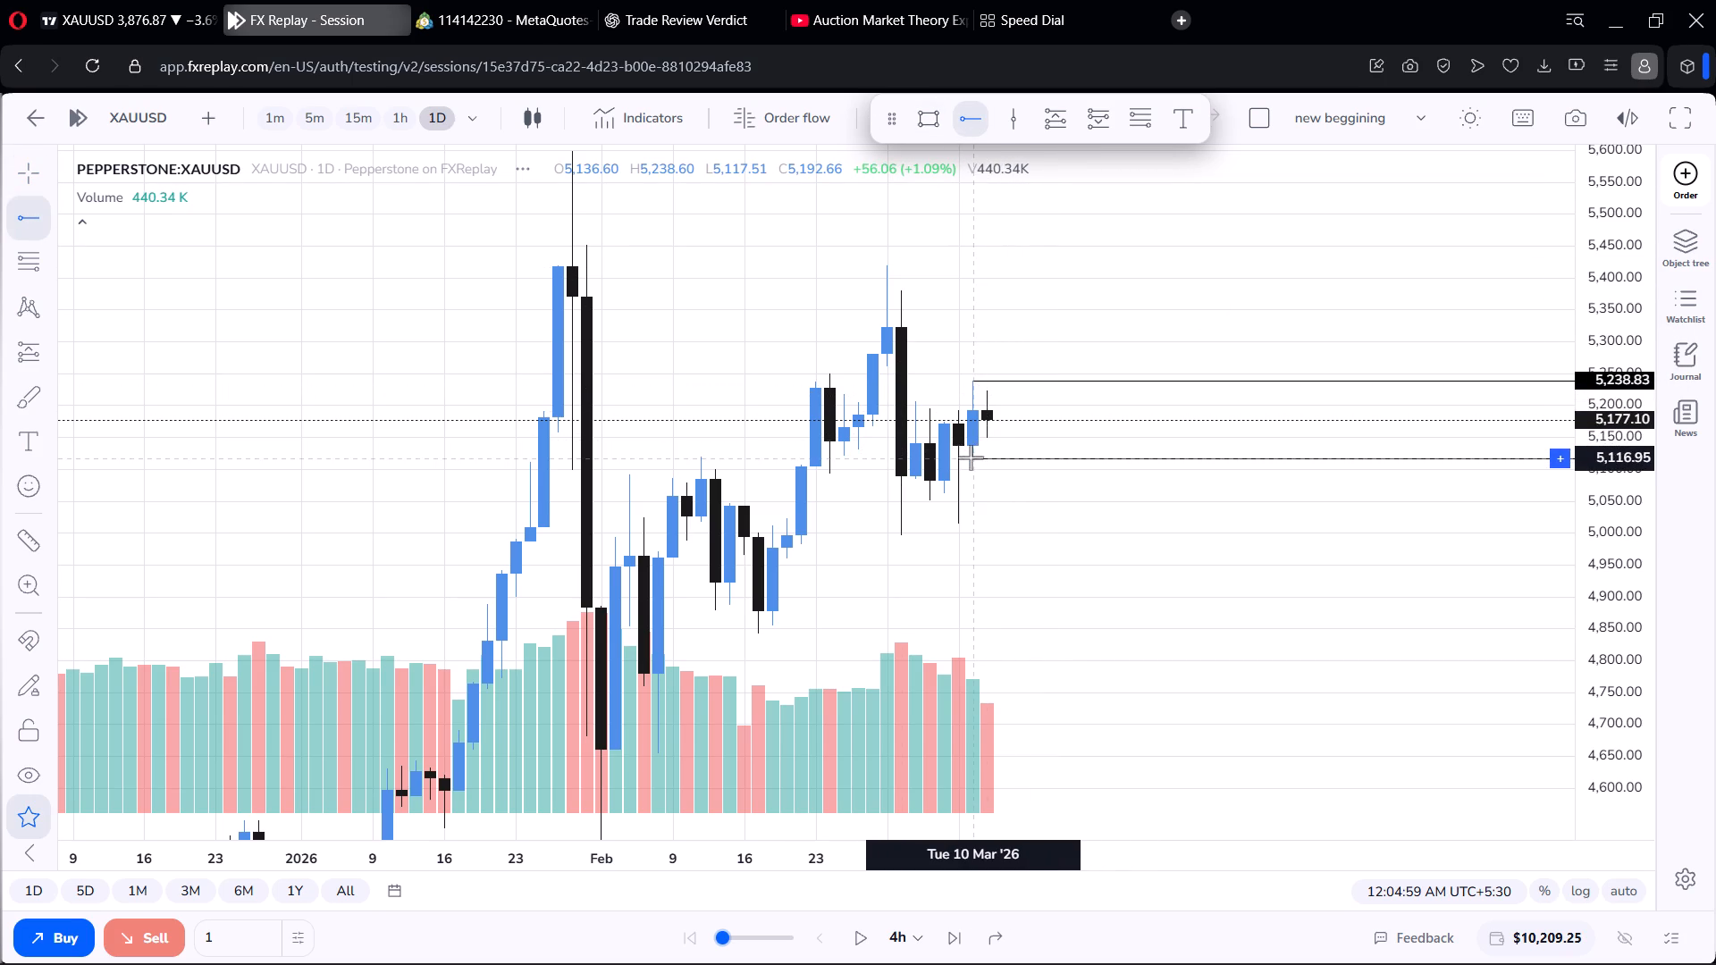
click(970, 457)
click(996, 486)
Compare the marked 10 March range with the early-March highs, the 3 March drop and the February price action.
drag(1014, 285, 1011, 282)
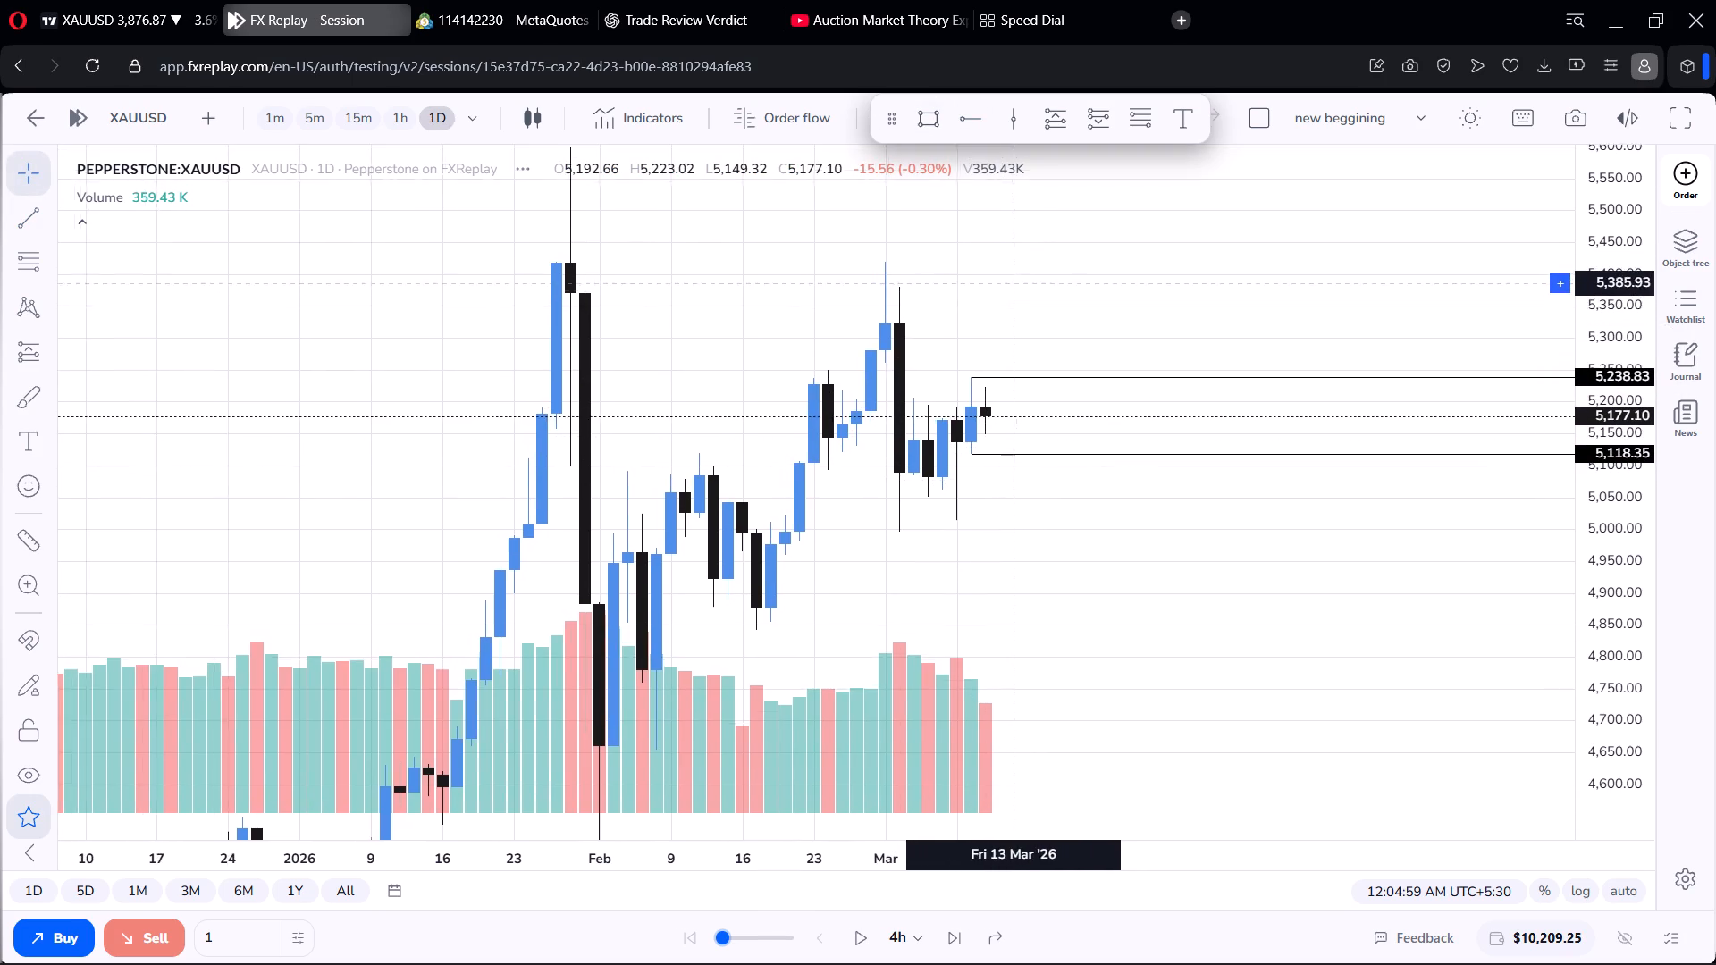
drag(1011, 282, 967, 228)
scroll(914, 289, down, 6)
drag(922, 306, 913, 265)
scroll(880, 233, up, 4)
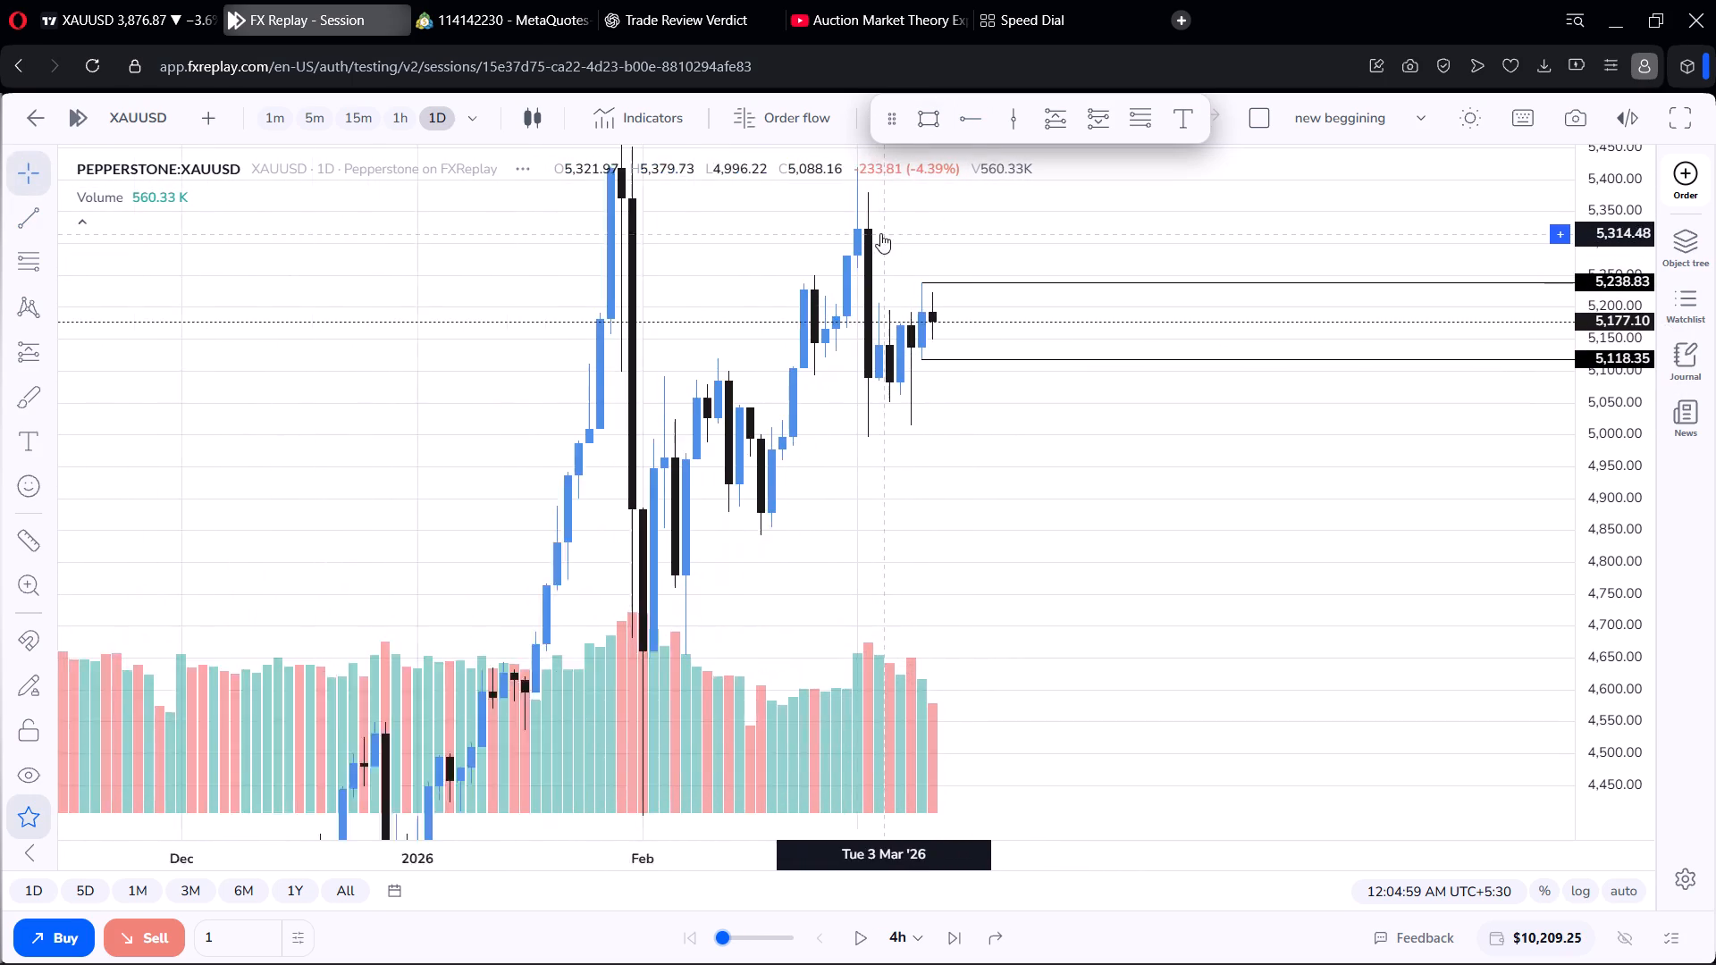
scroll(895, 234, up, 3)
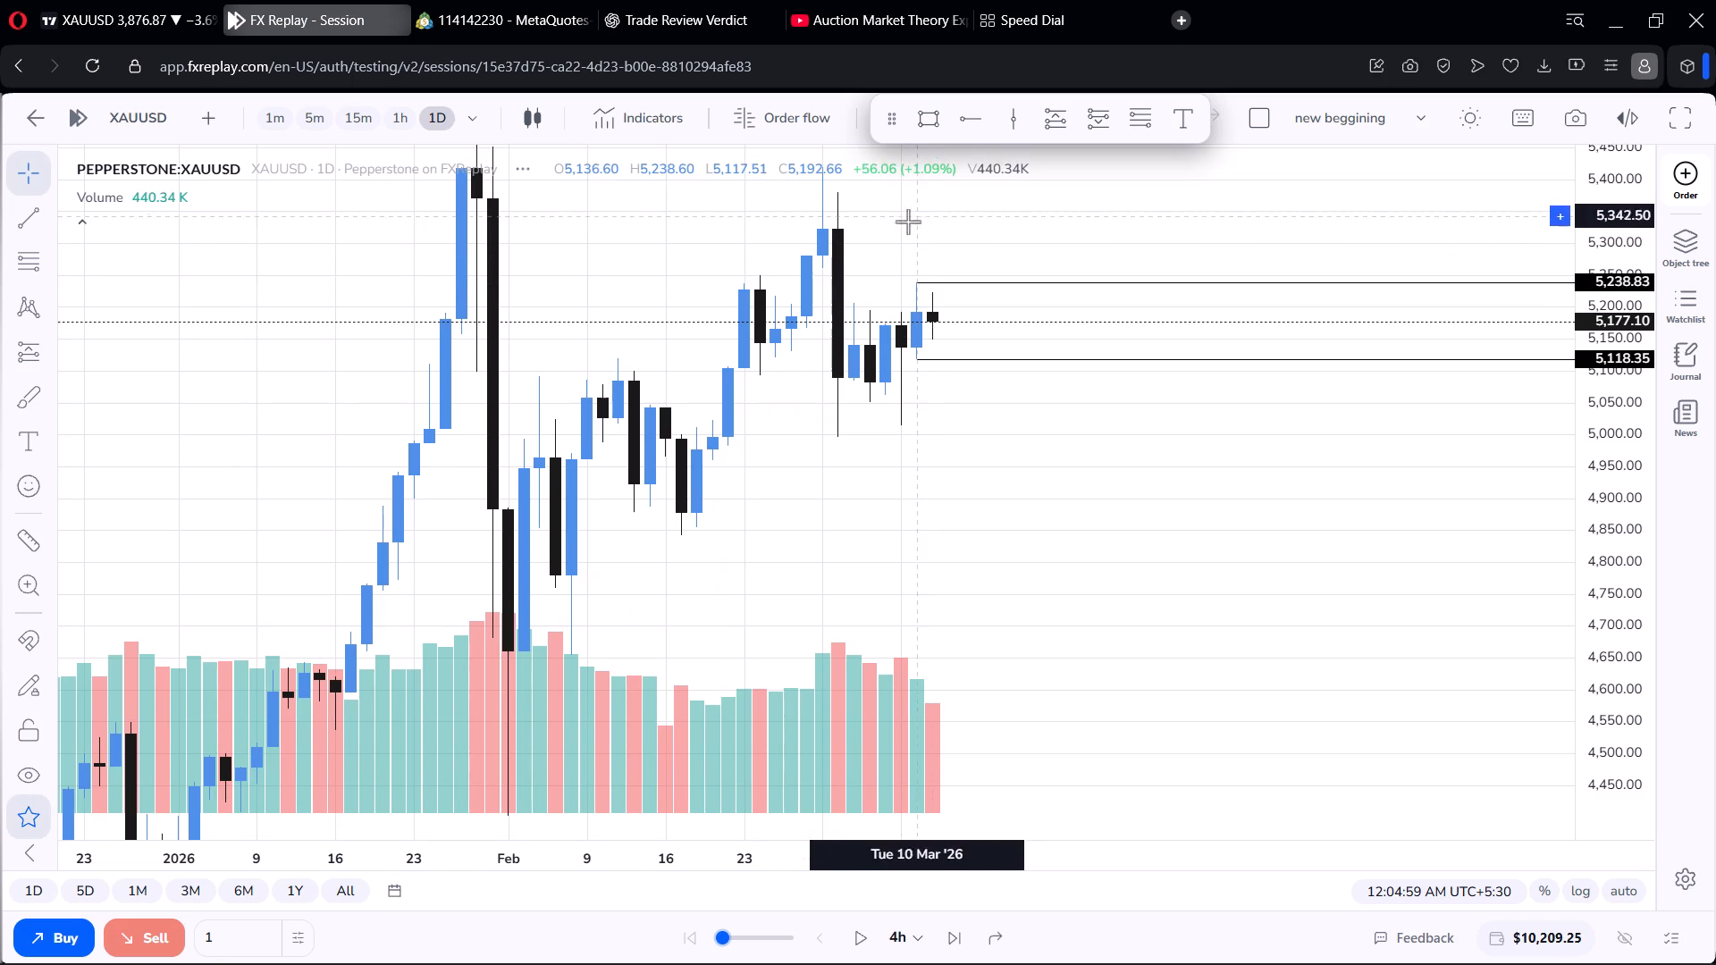
drag(902, 241, 888, 277)
scroll(883, 256, up, 4)
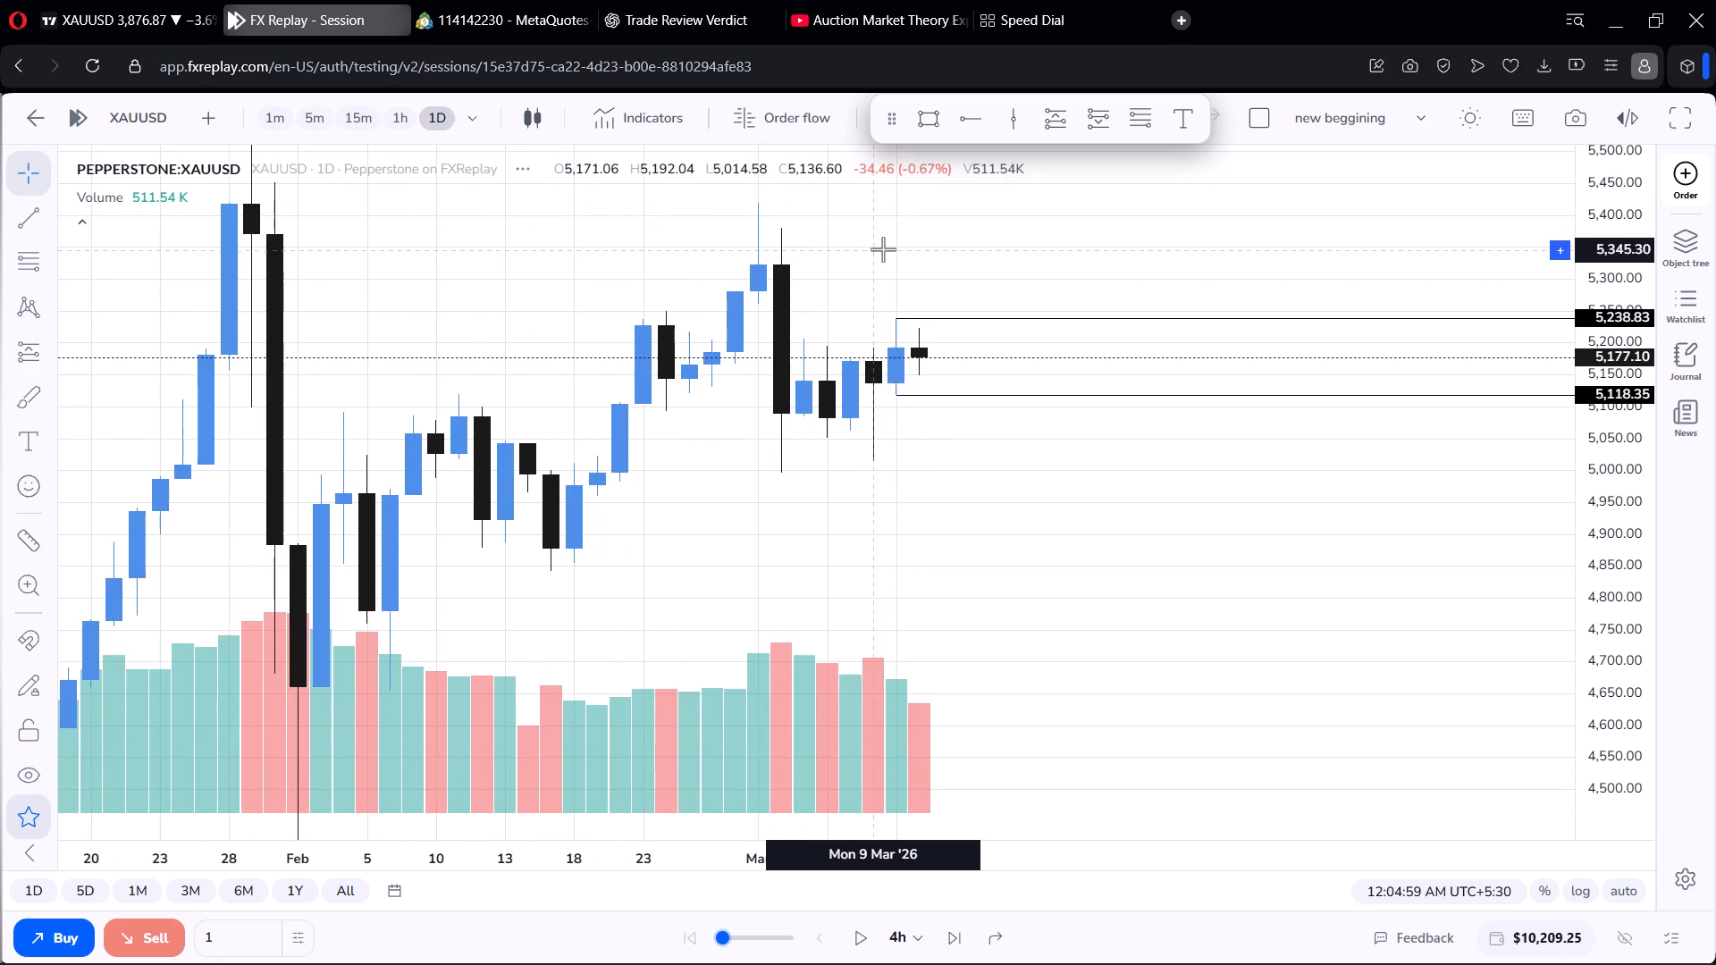
scroll(883, 249, down, 5)
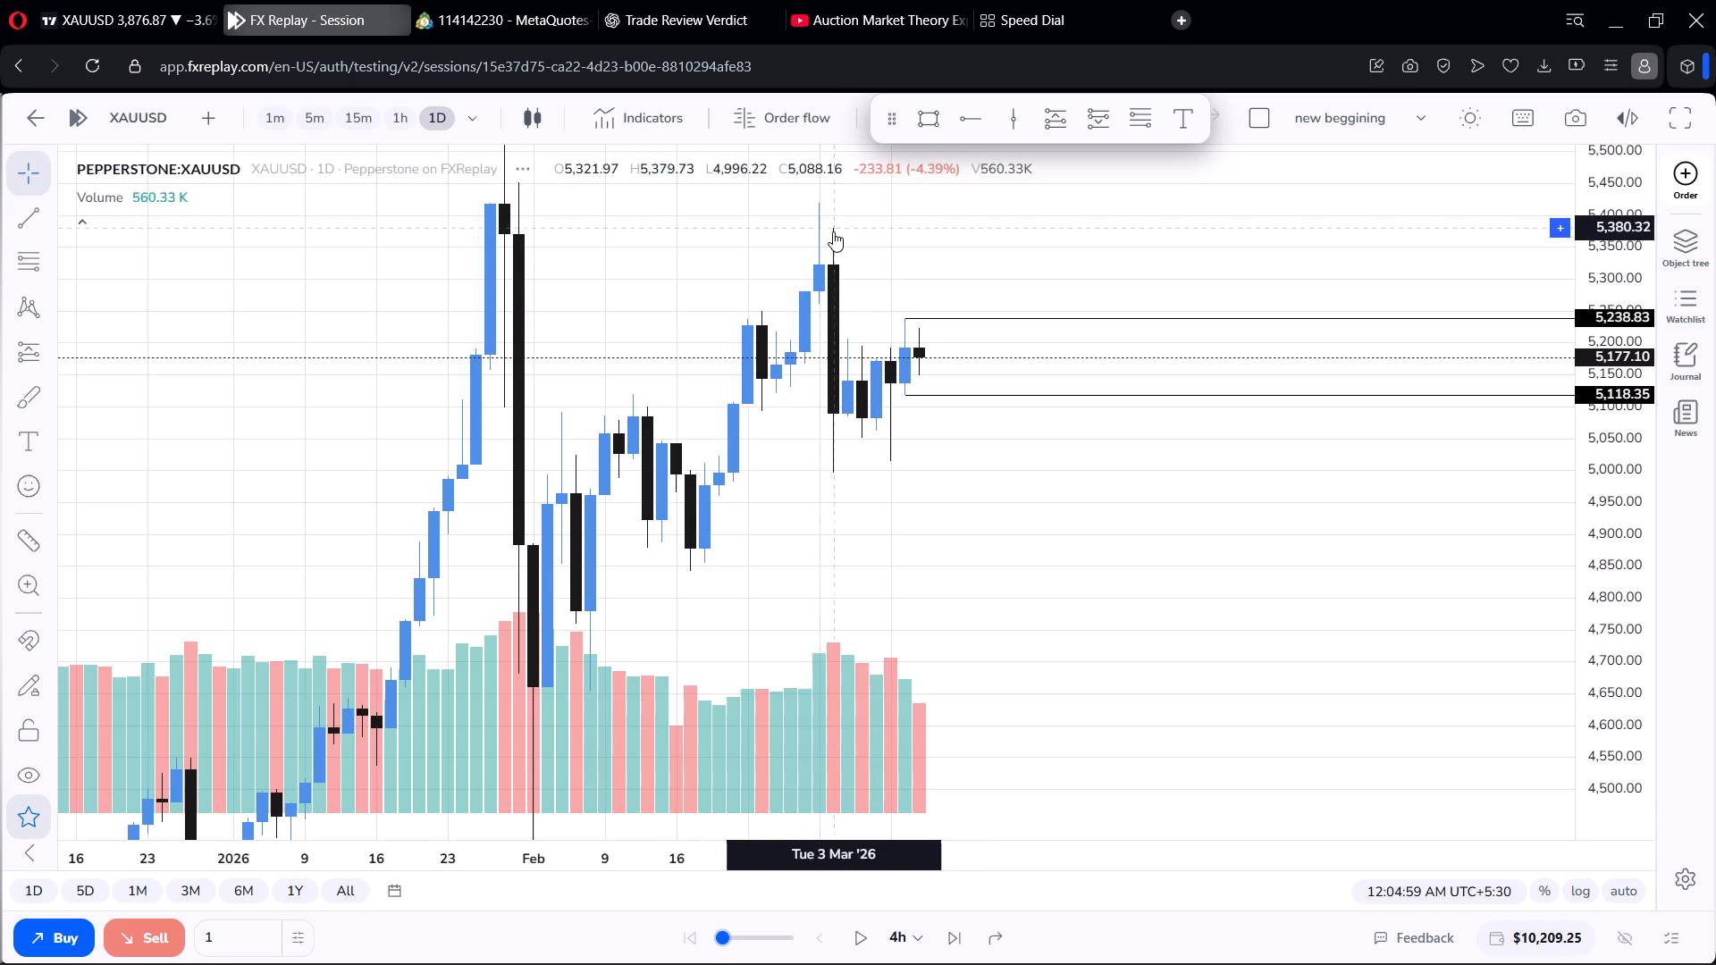
Move the upper horizontal ray to the 11 March daily candle's high, at about 5,224.82.
drag(973, 317, 988, 324)
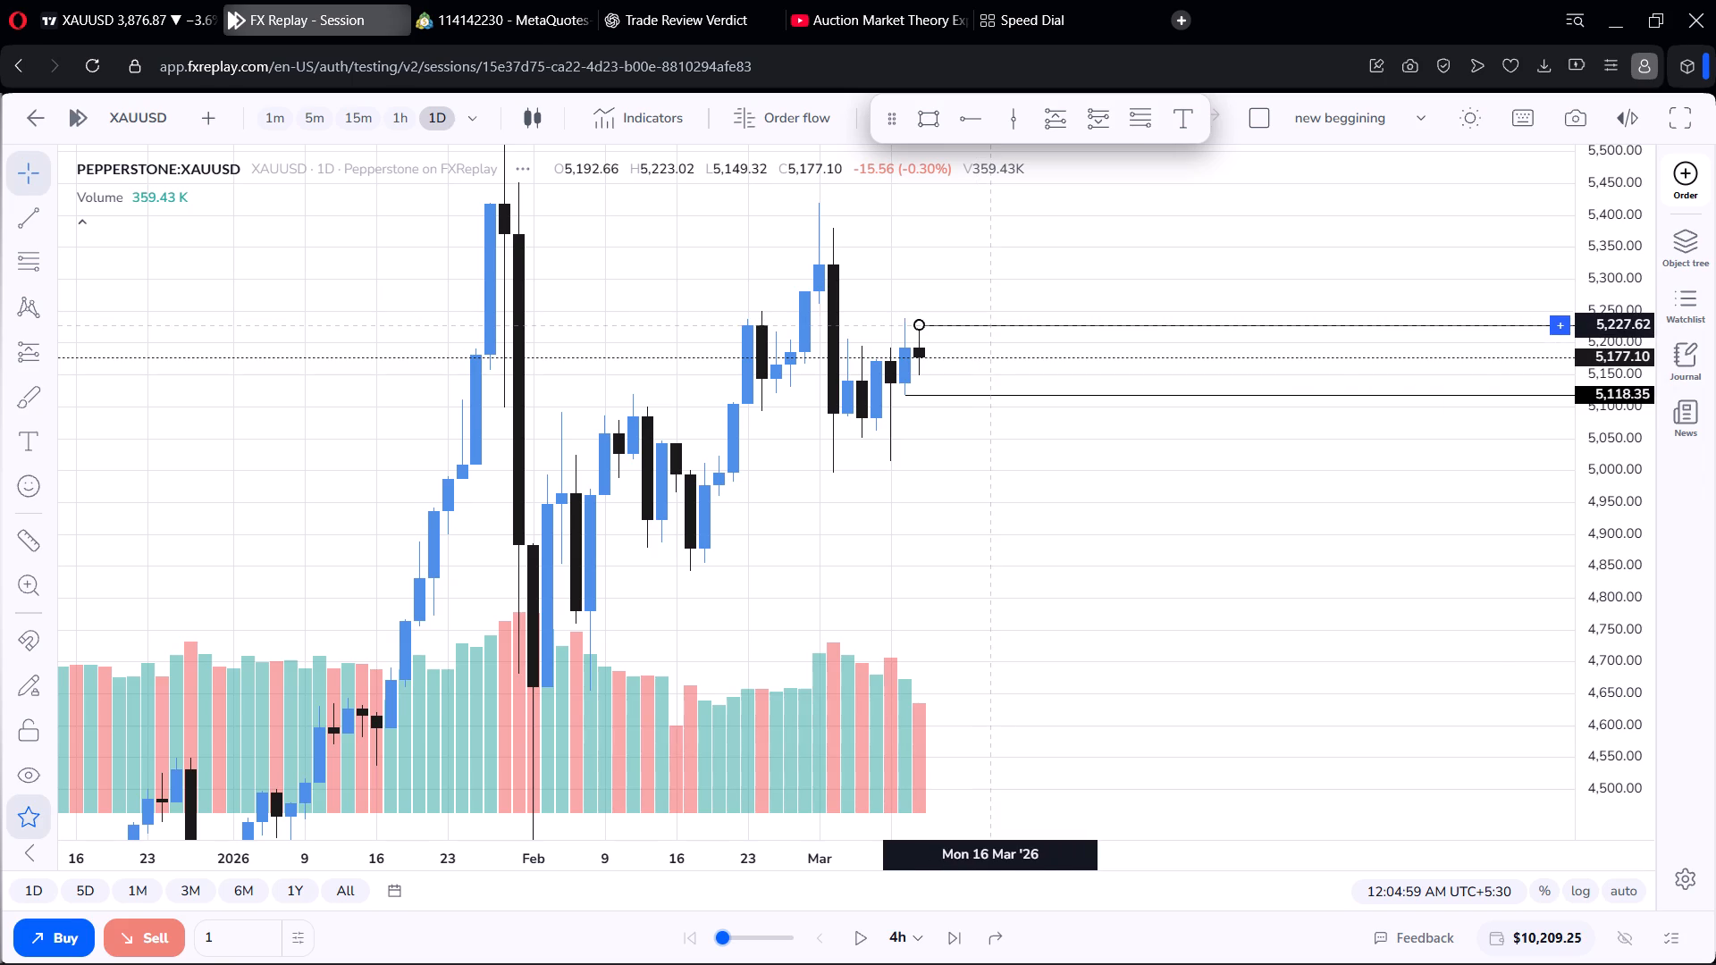
drag(988, 324, 988, 326)
click(1007, 370)
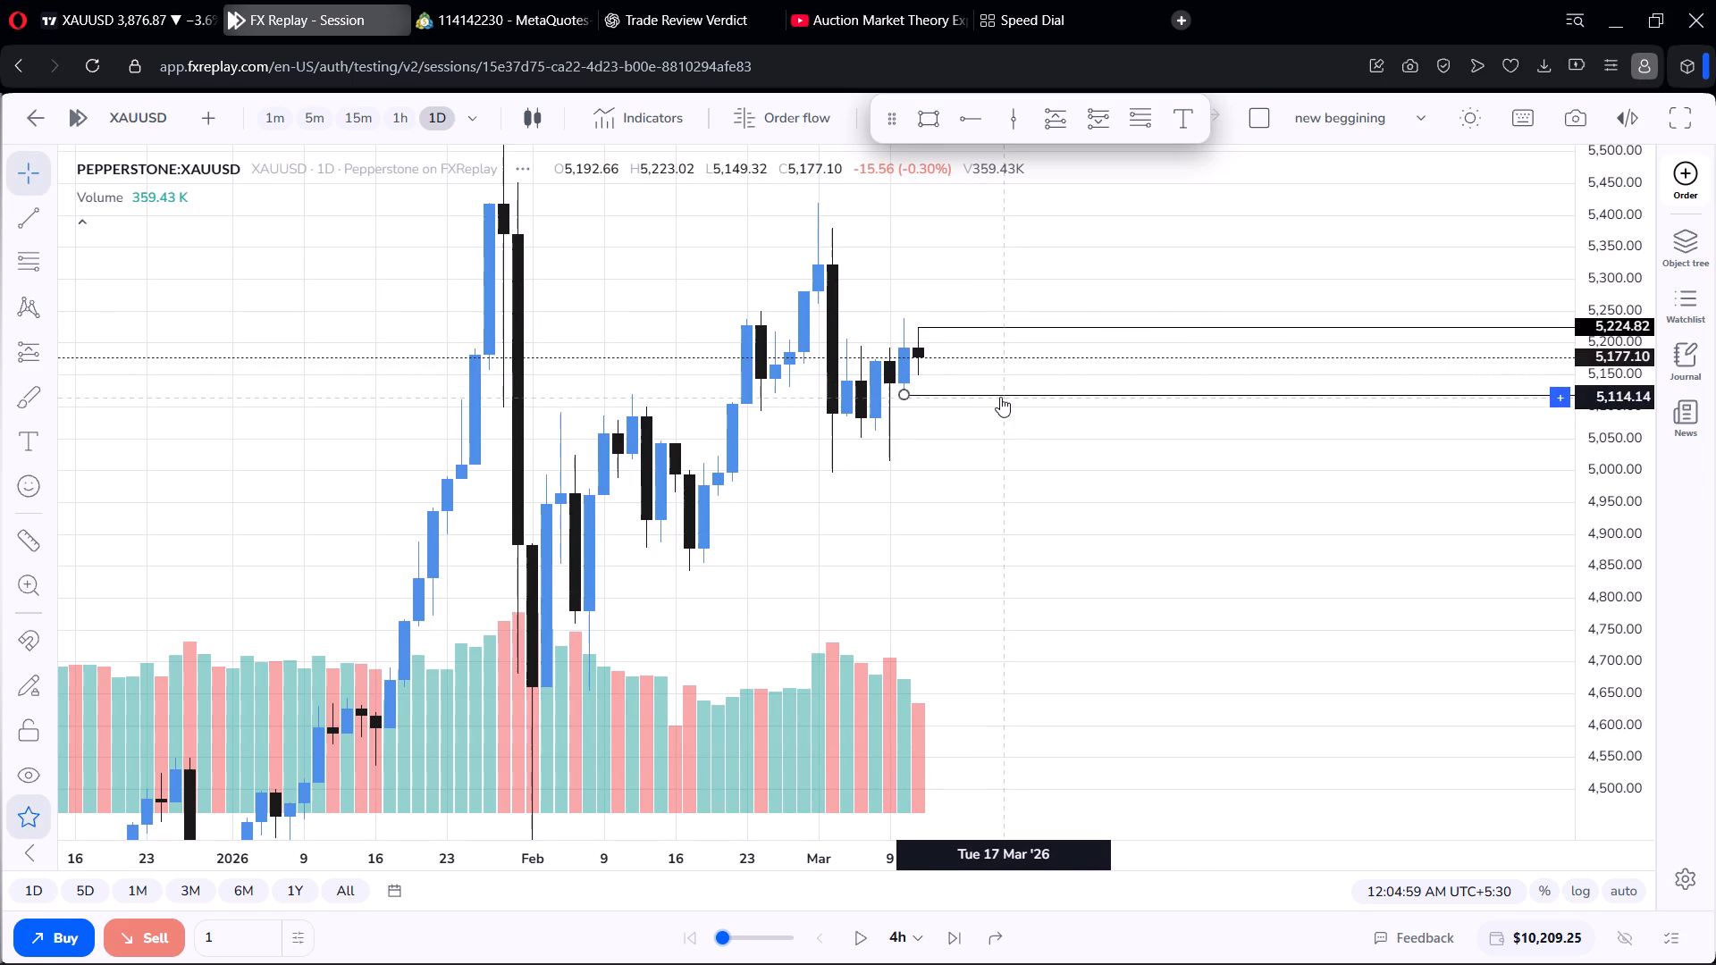
Move the lower horizontal ray to the 11 March daily candle's low, at about 5,147.77.
drag(1000, 397, 1018, 378)
click(1018, 403)
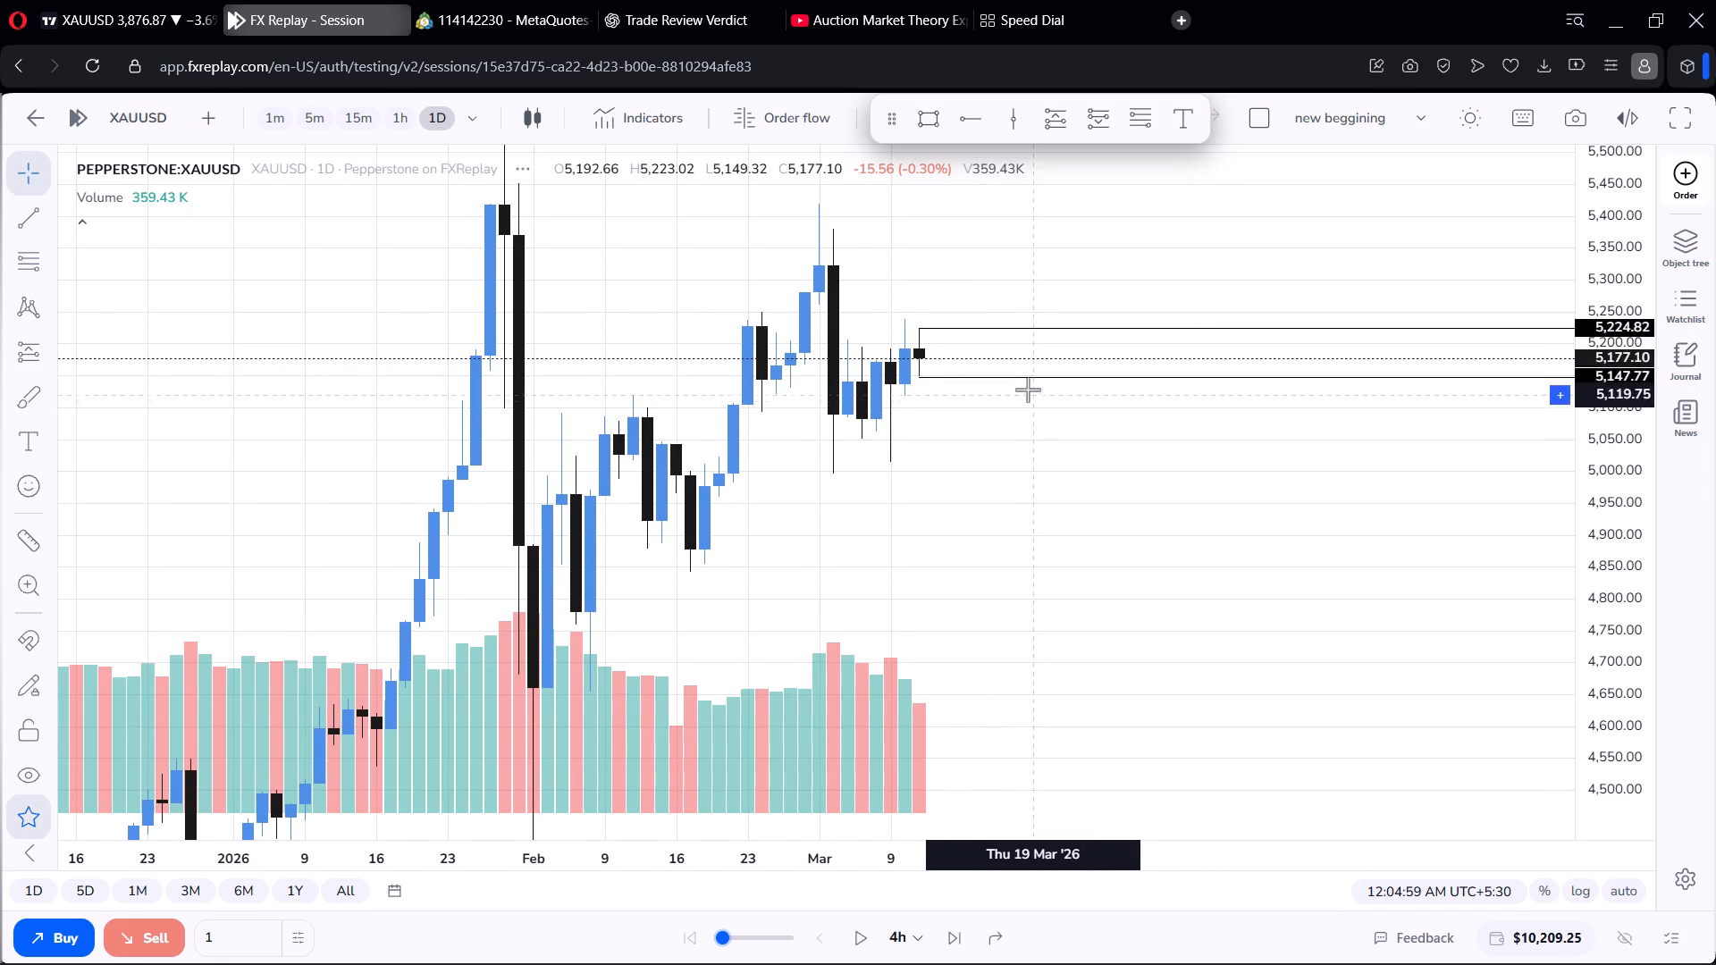
scroll(990, 348, up, 2)
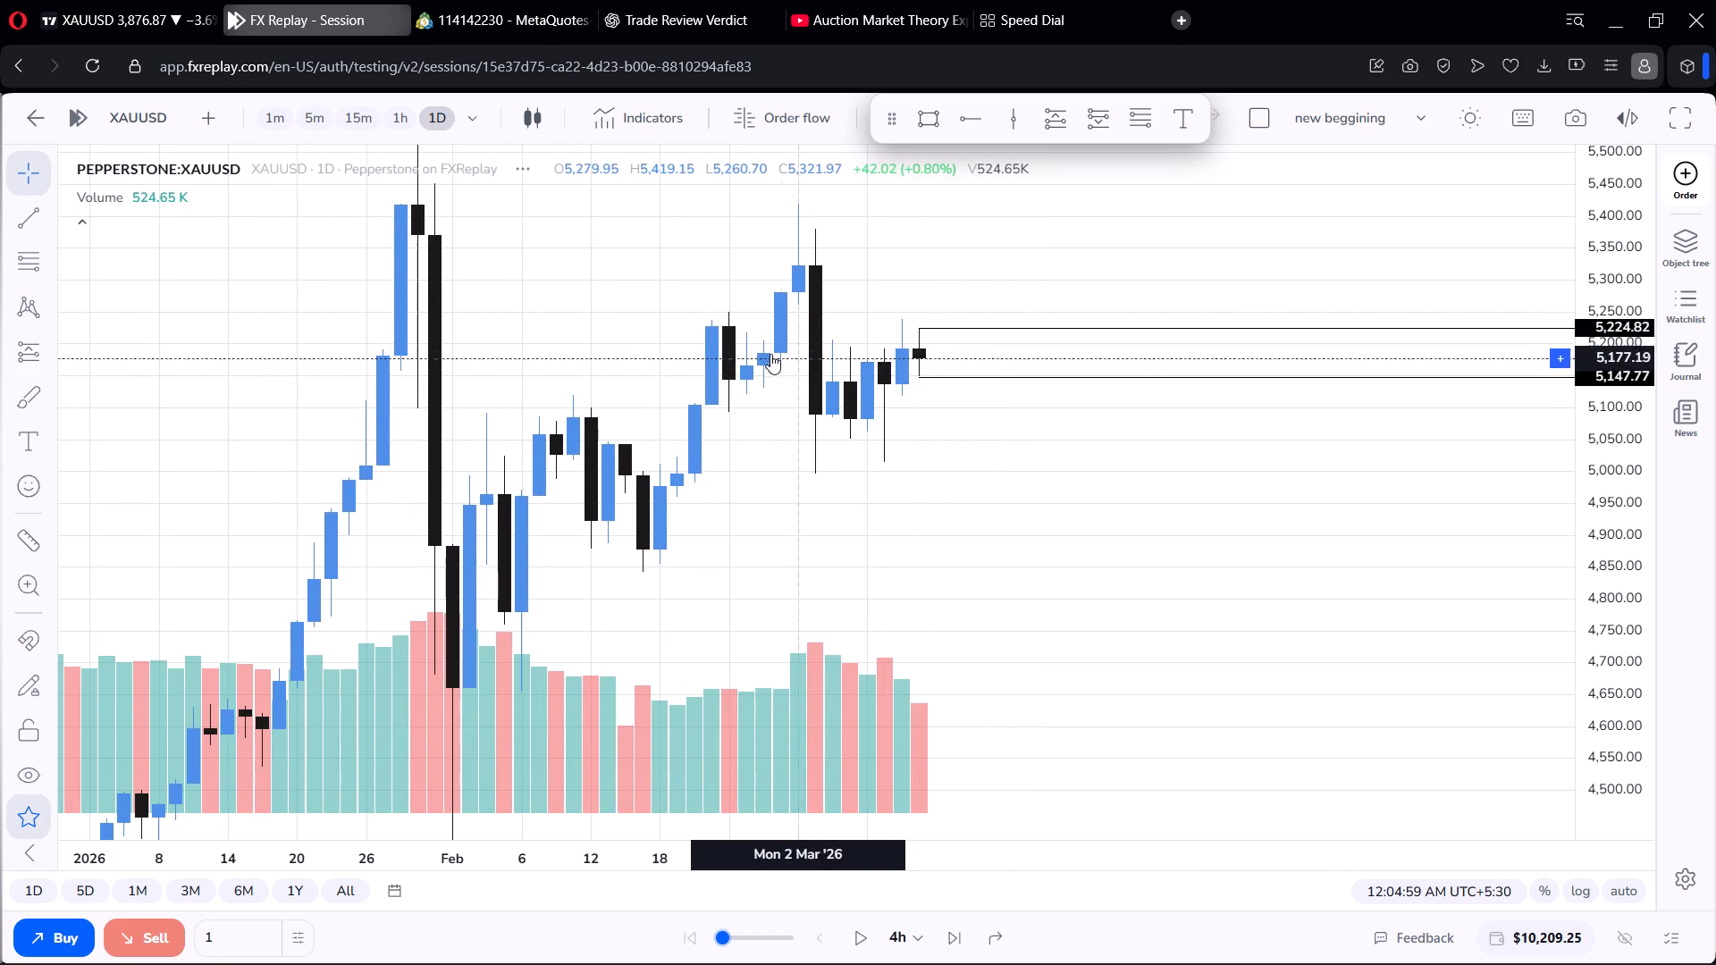
Switch the chart to the 1-hour timeframe and examine early-to-mid March price action around the 11 March high and low rays.
scroll(772, 341, down, 3)
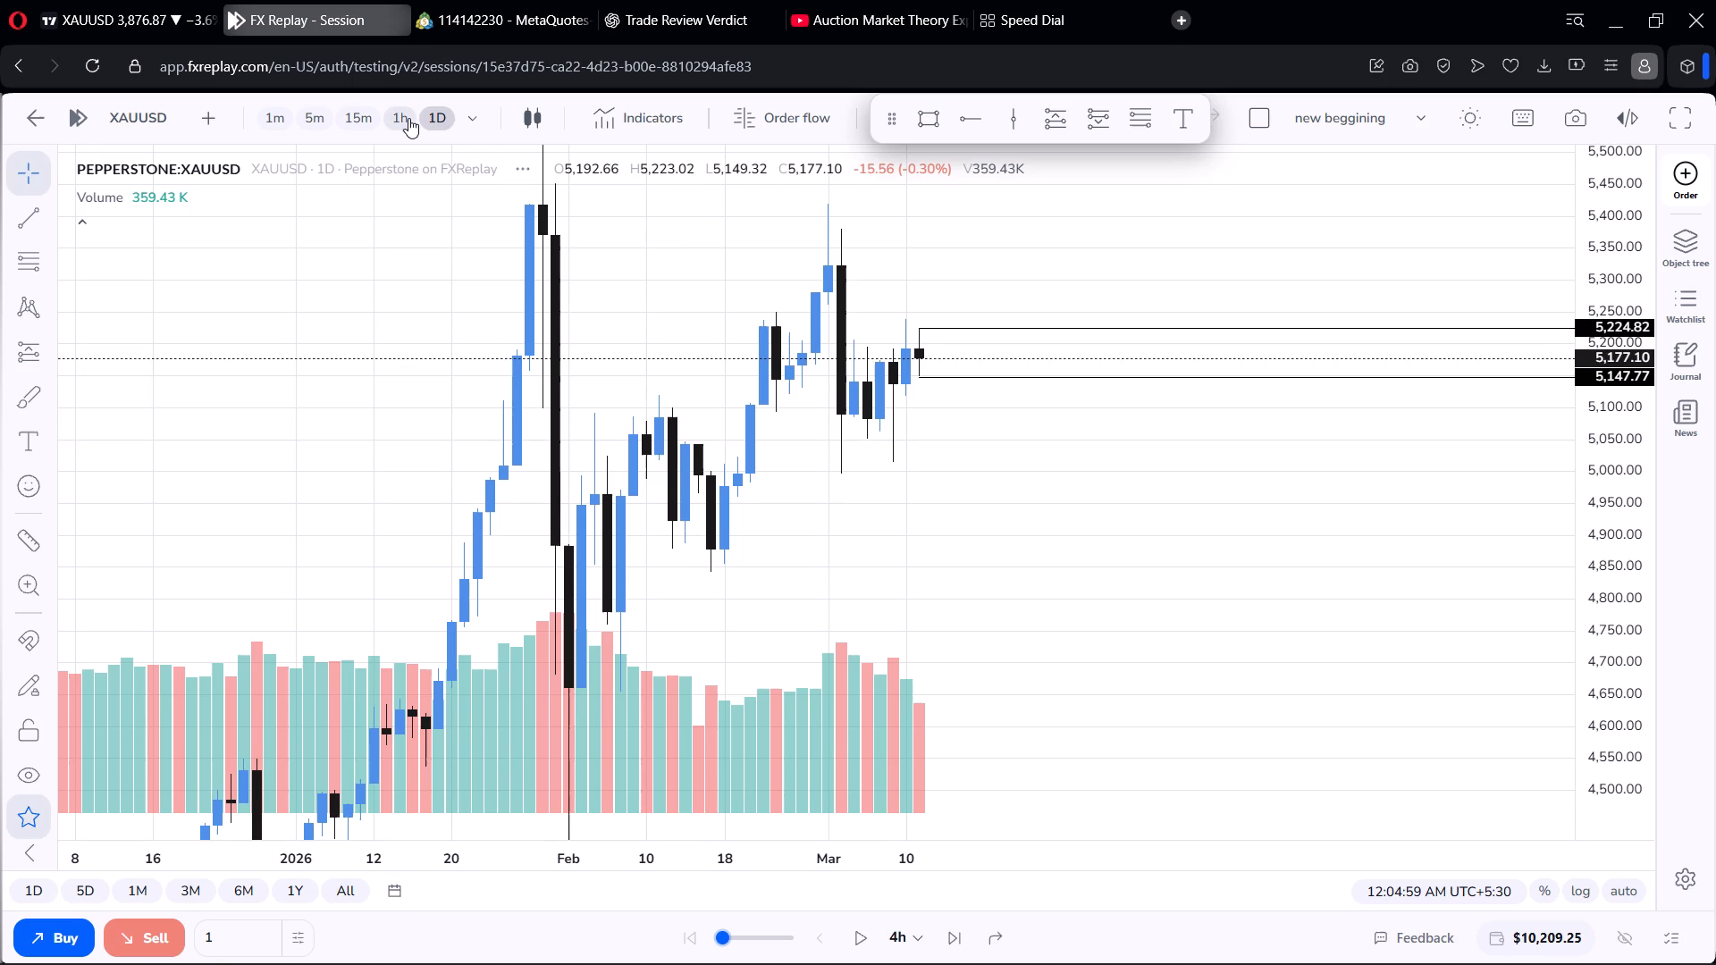
click(408, 118)
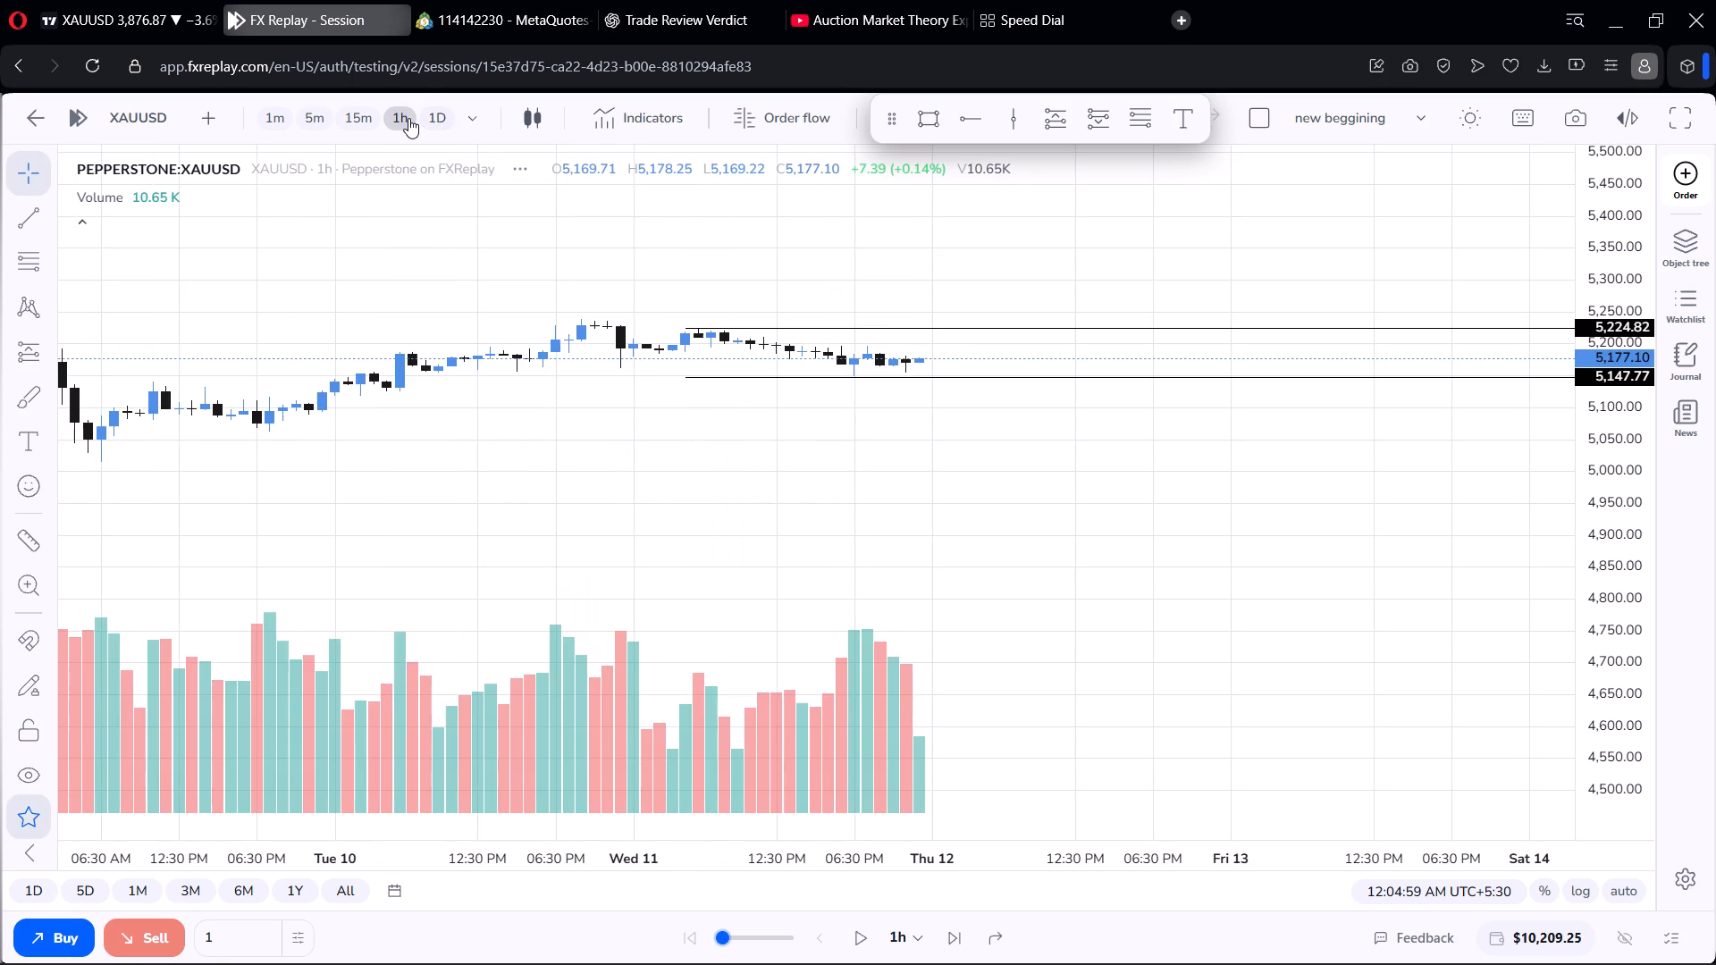
scroll(549, 273, down, 16)
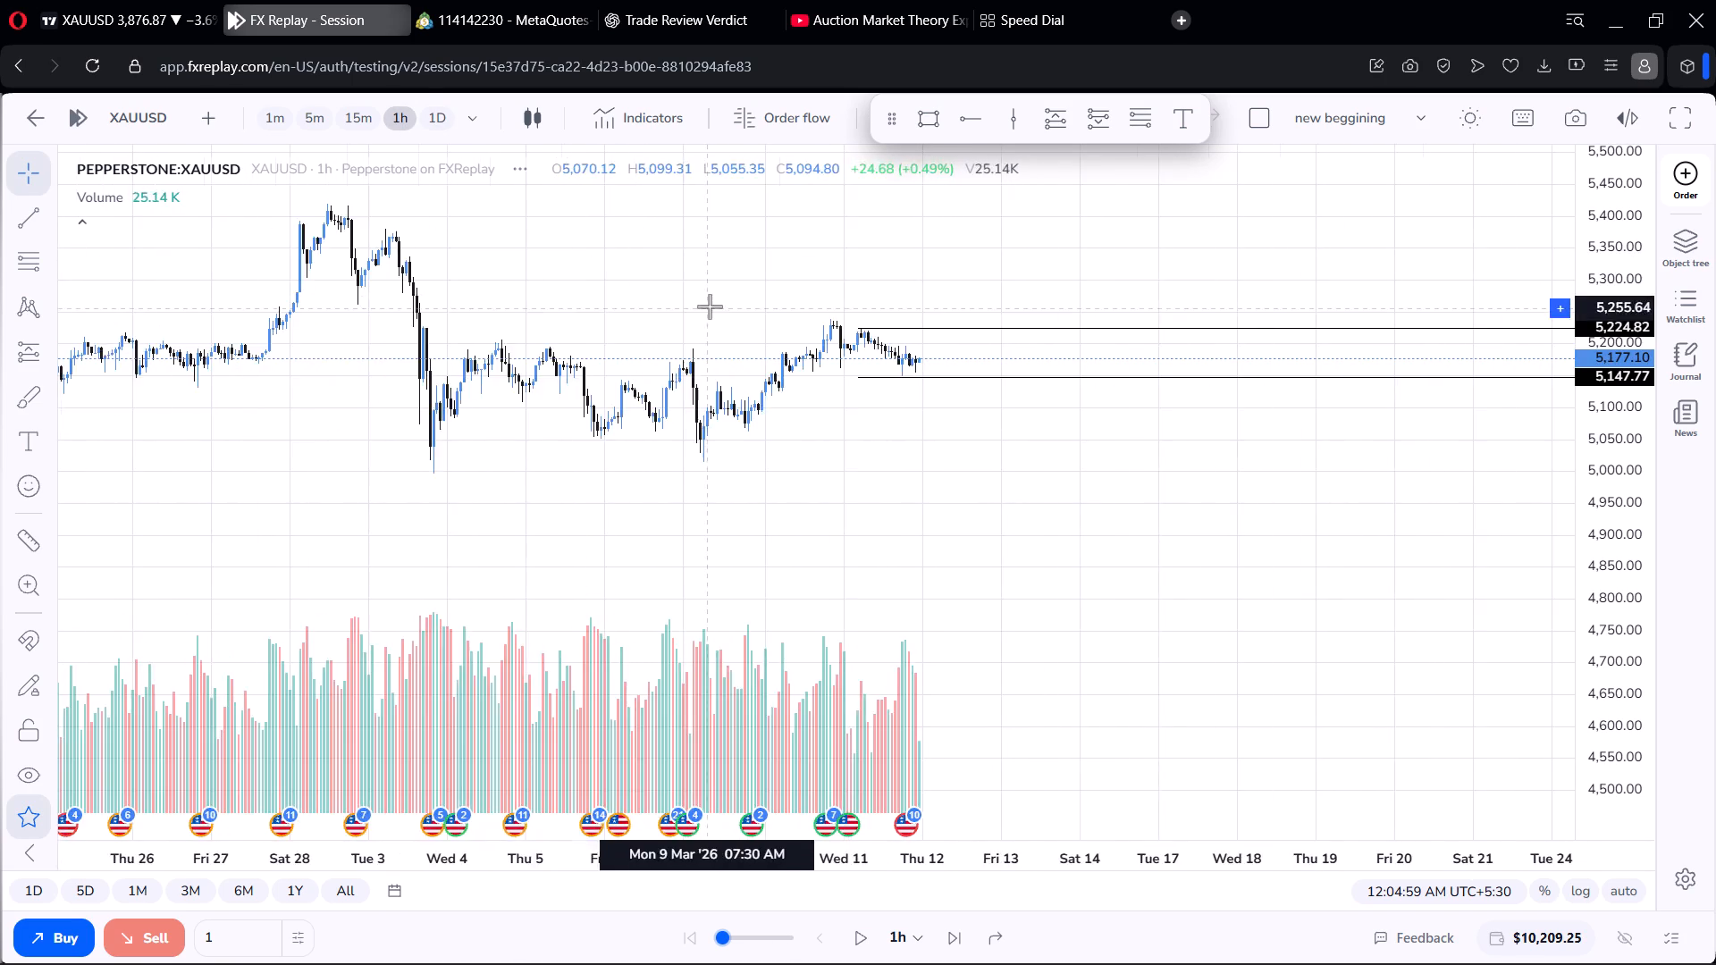
scroll(710, 306, down, 5)
scroll(1640, 521, up, 7)
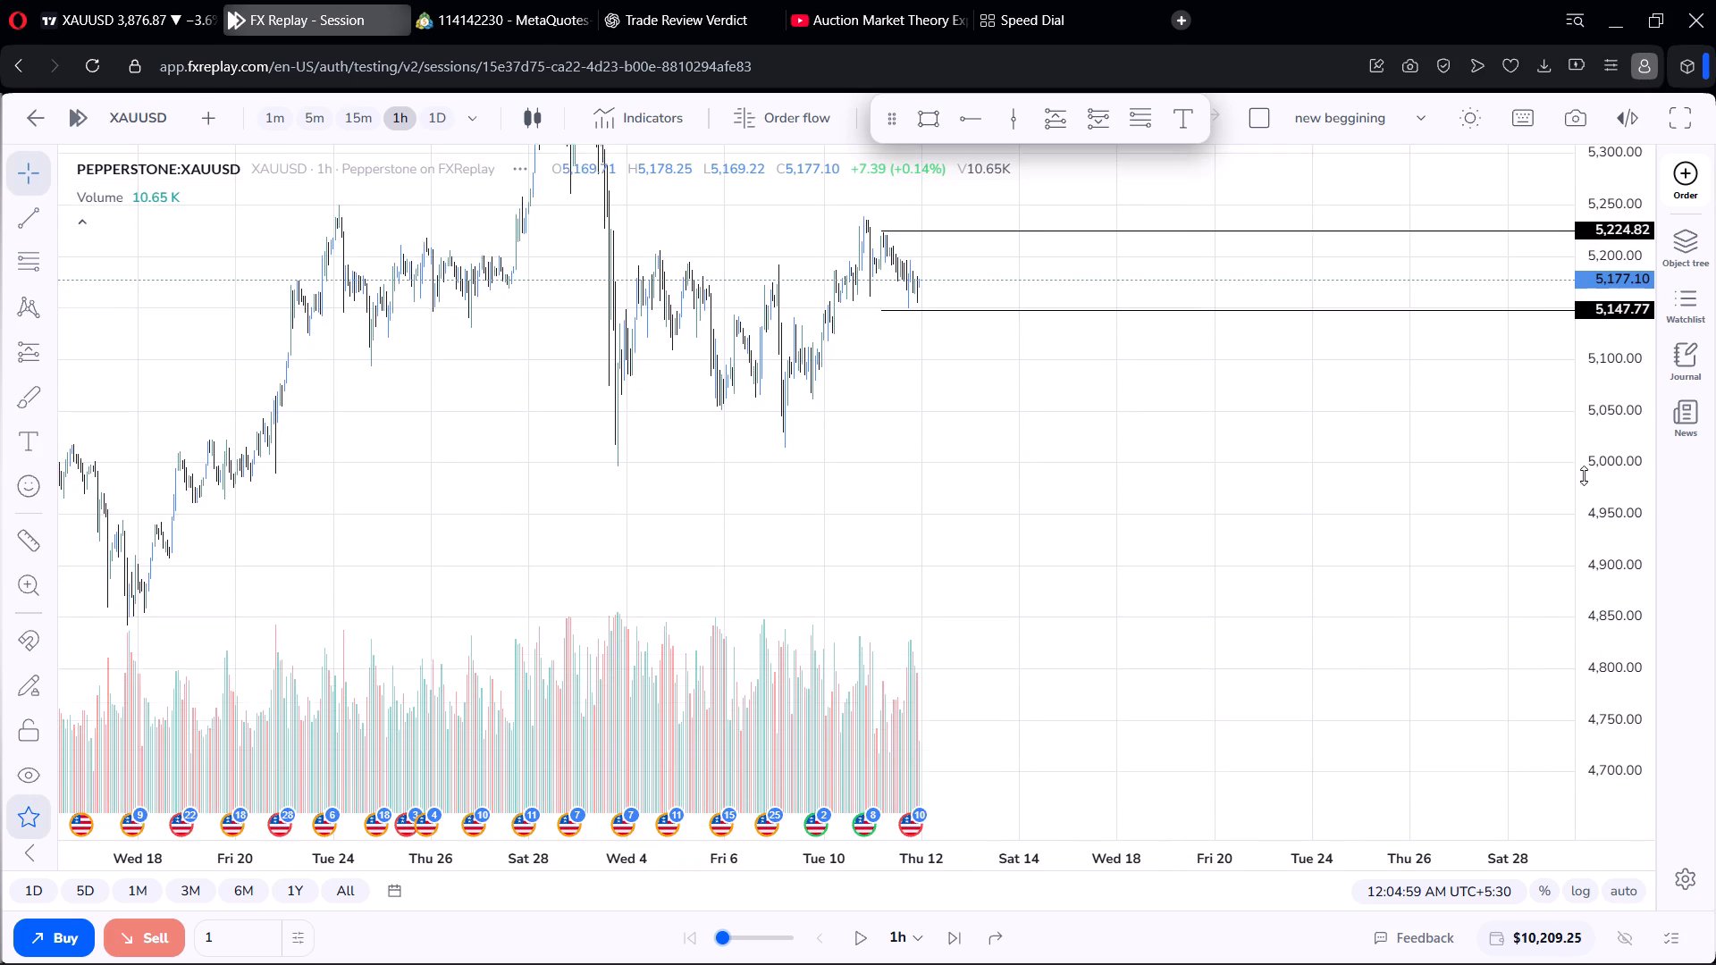
scroll(1584, 475, up, 2)
scroll(1209, 460, up, 4)
scroll(1092, 450, up, 4)
scroll(1017, 450, up, 4)
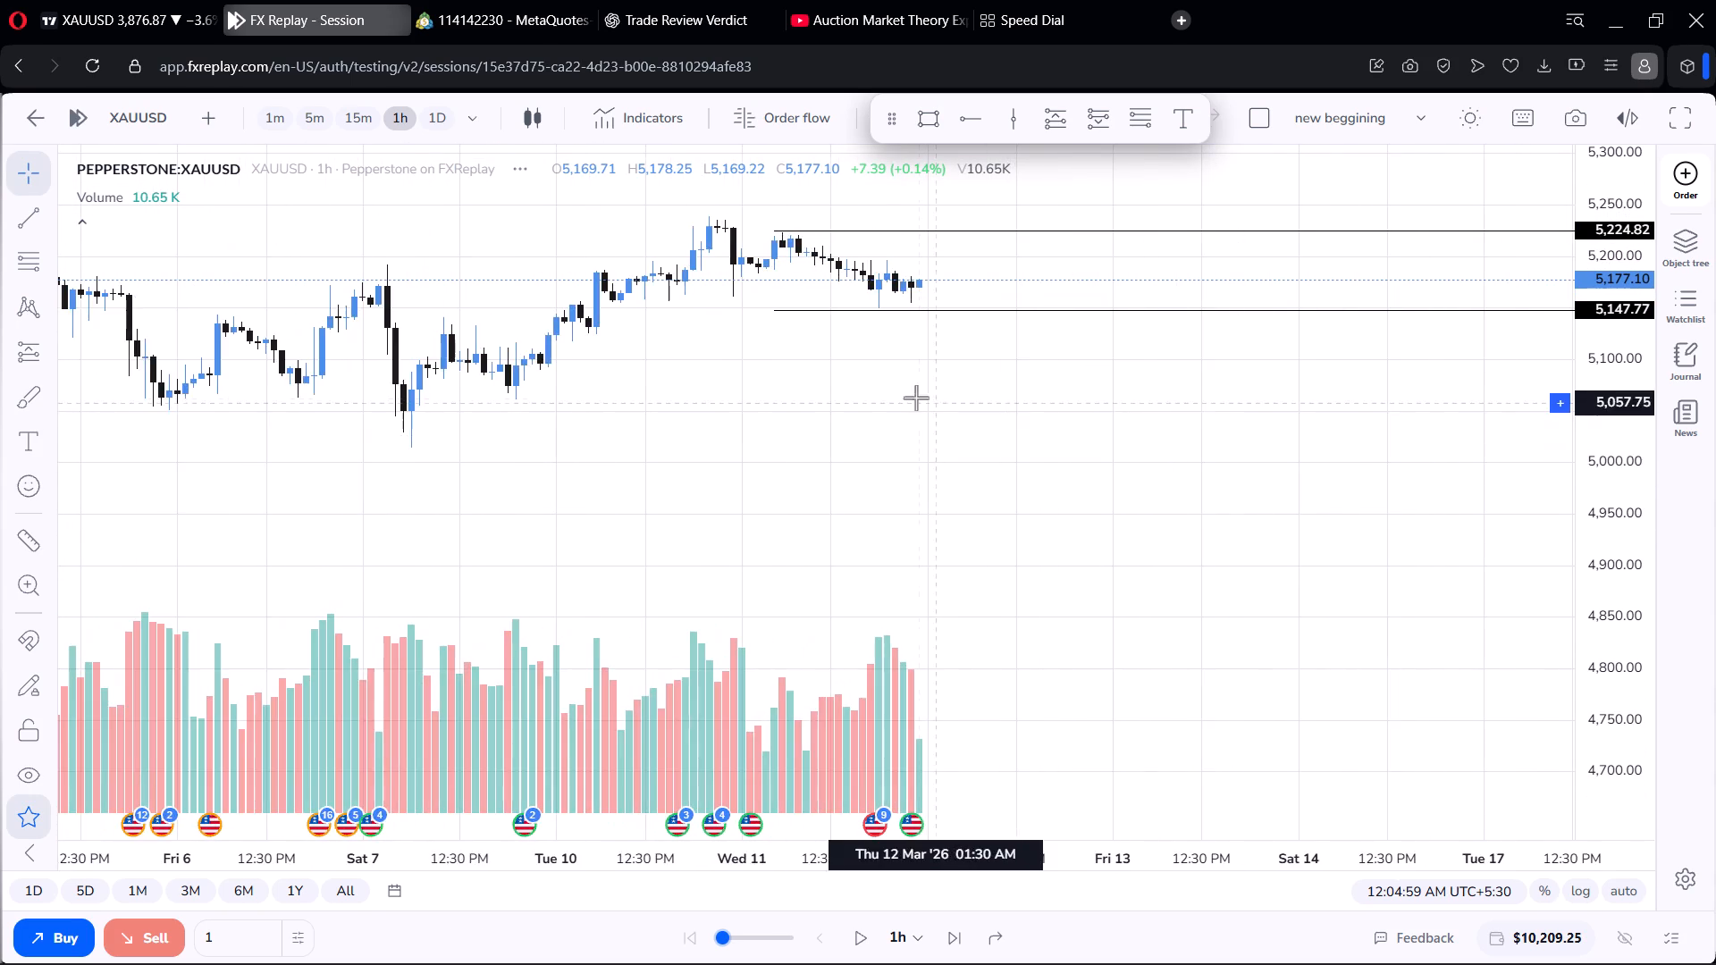
scroll(801, 367, down, 5)
drag(776, 401, 806, 455)
drag(821, 422, 841, 459)
scroll(857, 466, down, 1)
scroll(857, 466, up, 7)
scroll(934, 493, up, 3)
scroll(1616, 511, up, 10)
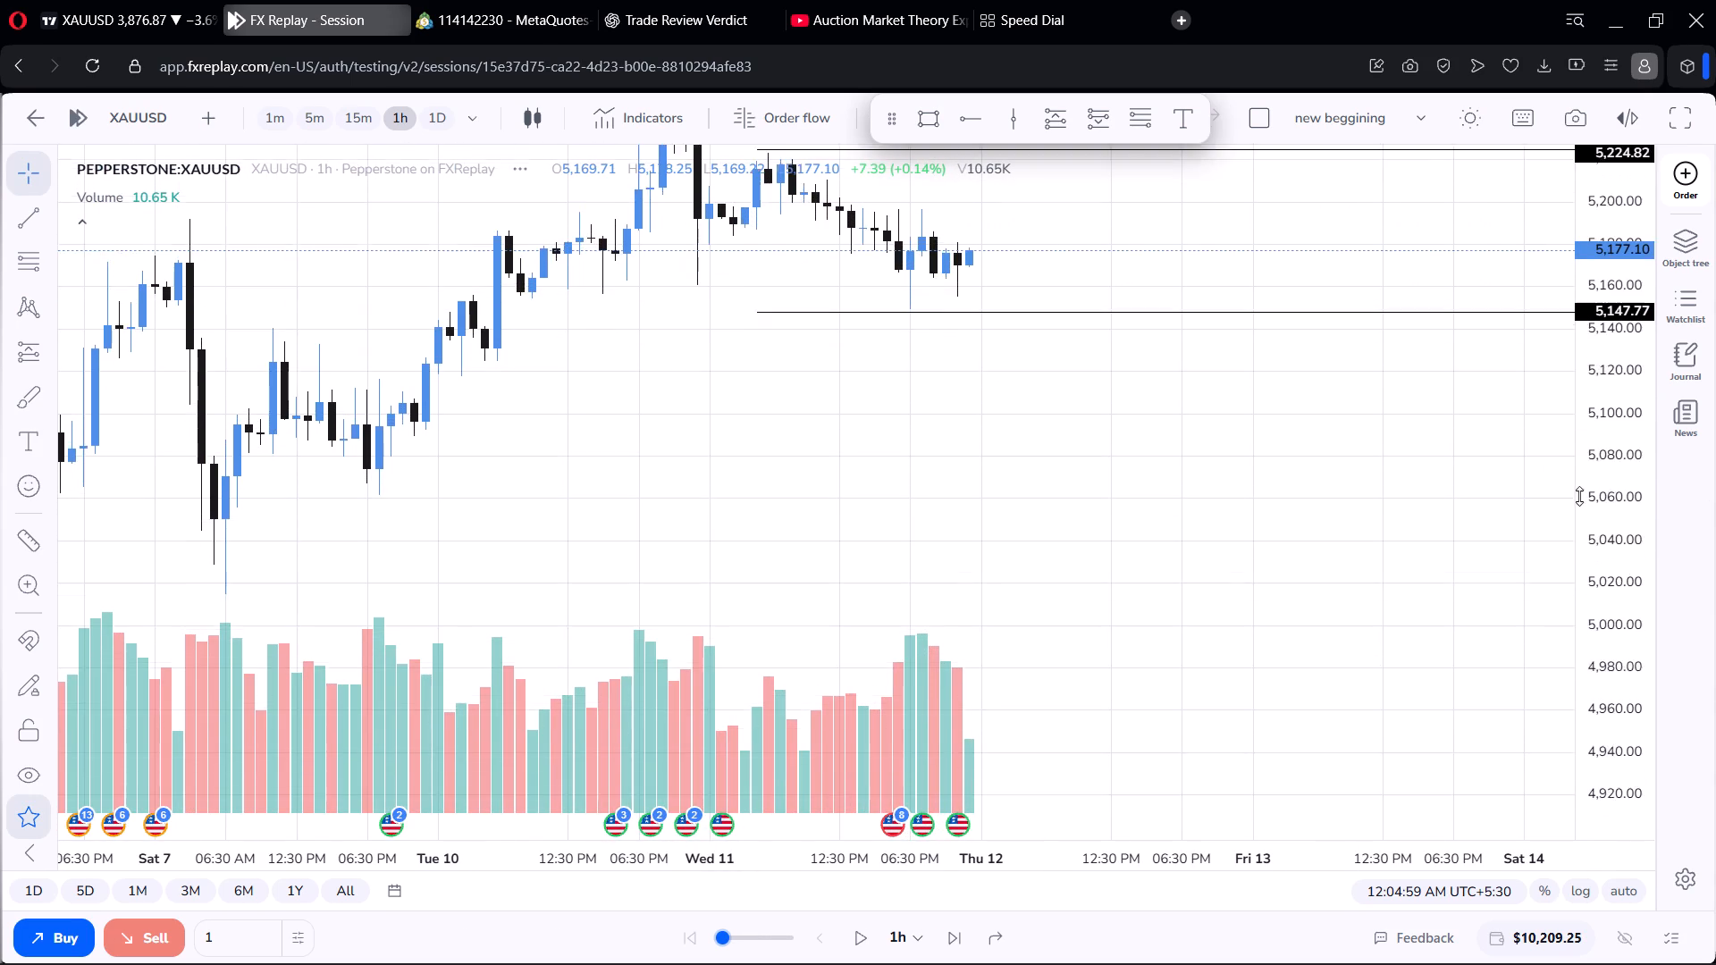
scroll(1579, 496, up, 10)
drag(1111, 523, 1110, 801)
scroll(1071, 656, down, 5)
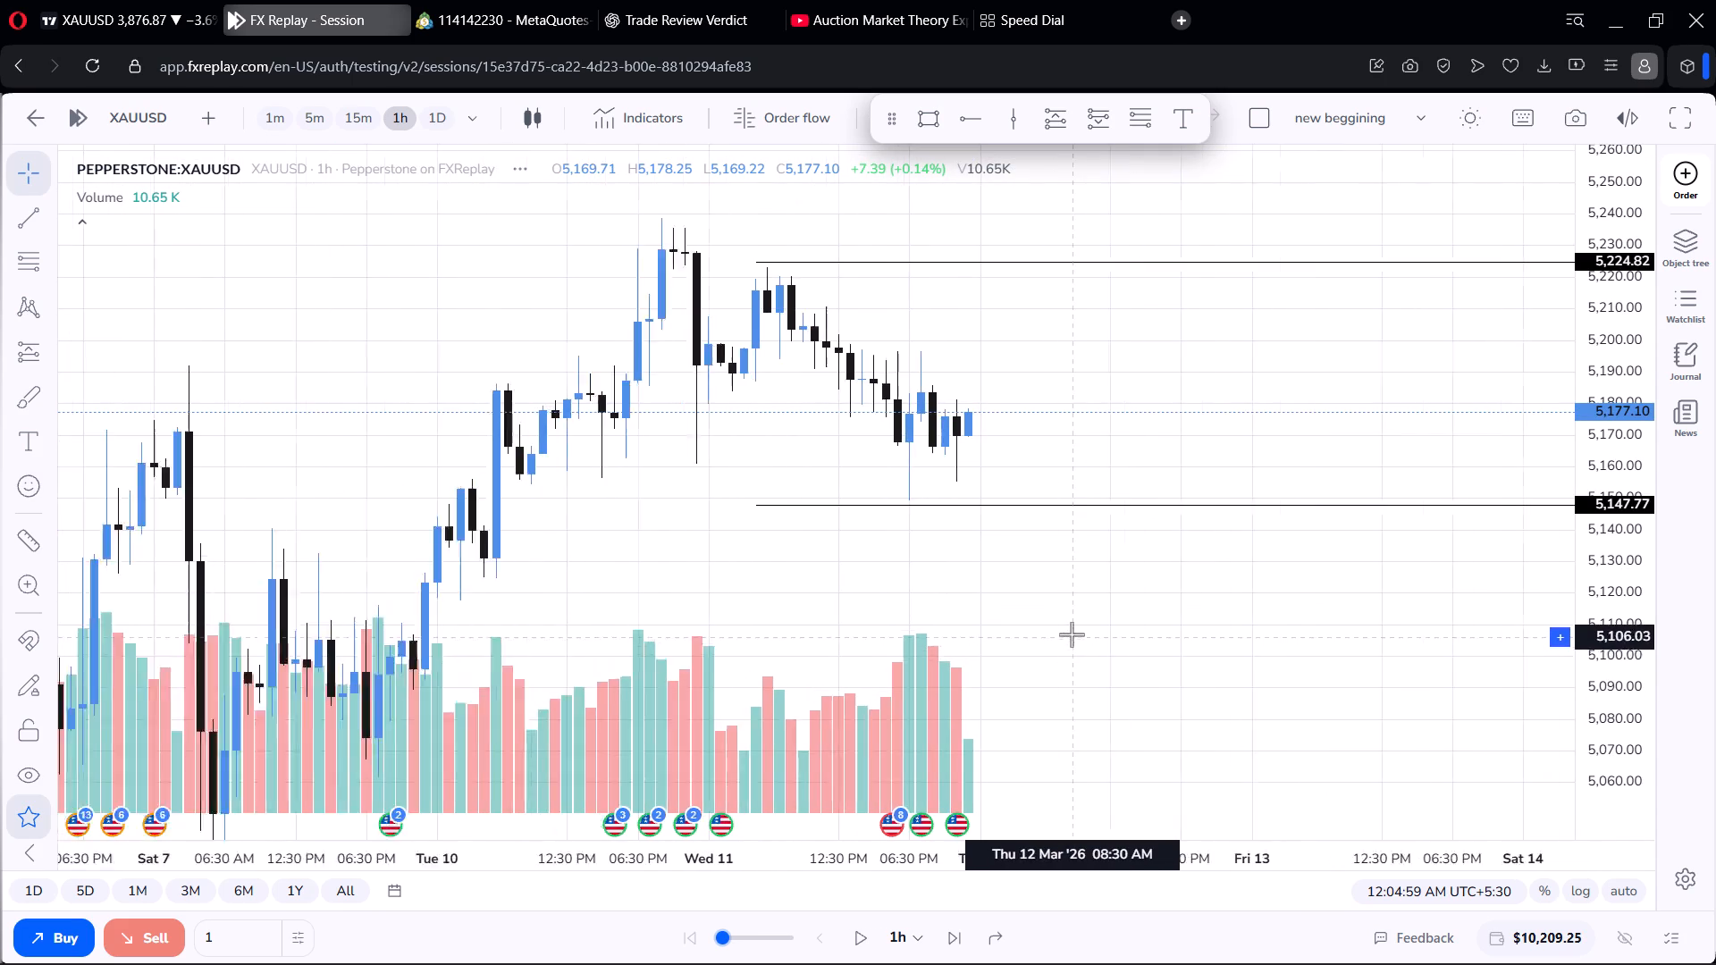
scroll(1072, 634, down, 2)
drag(1036, 647, 1000, 508)
scroll(1005, 508, up, 3)
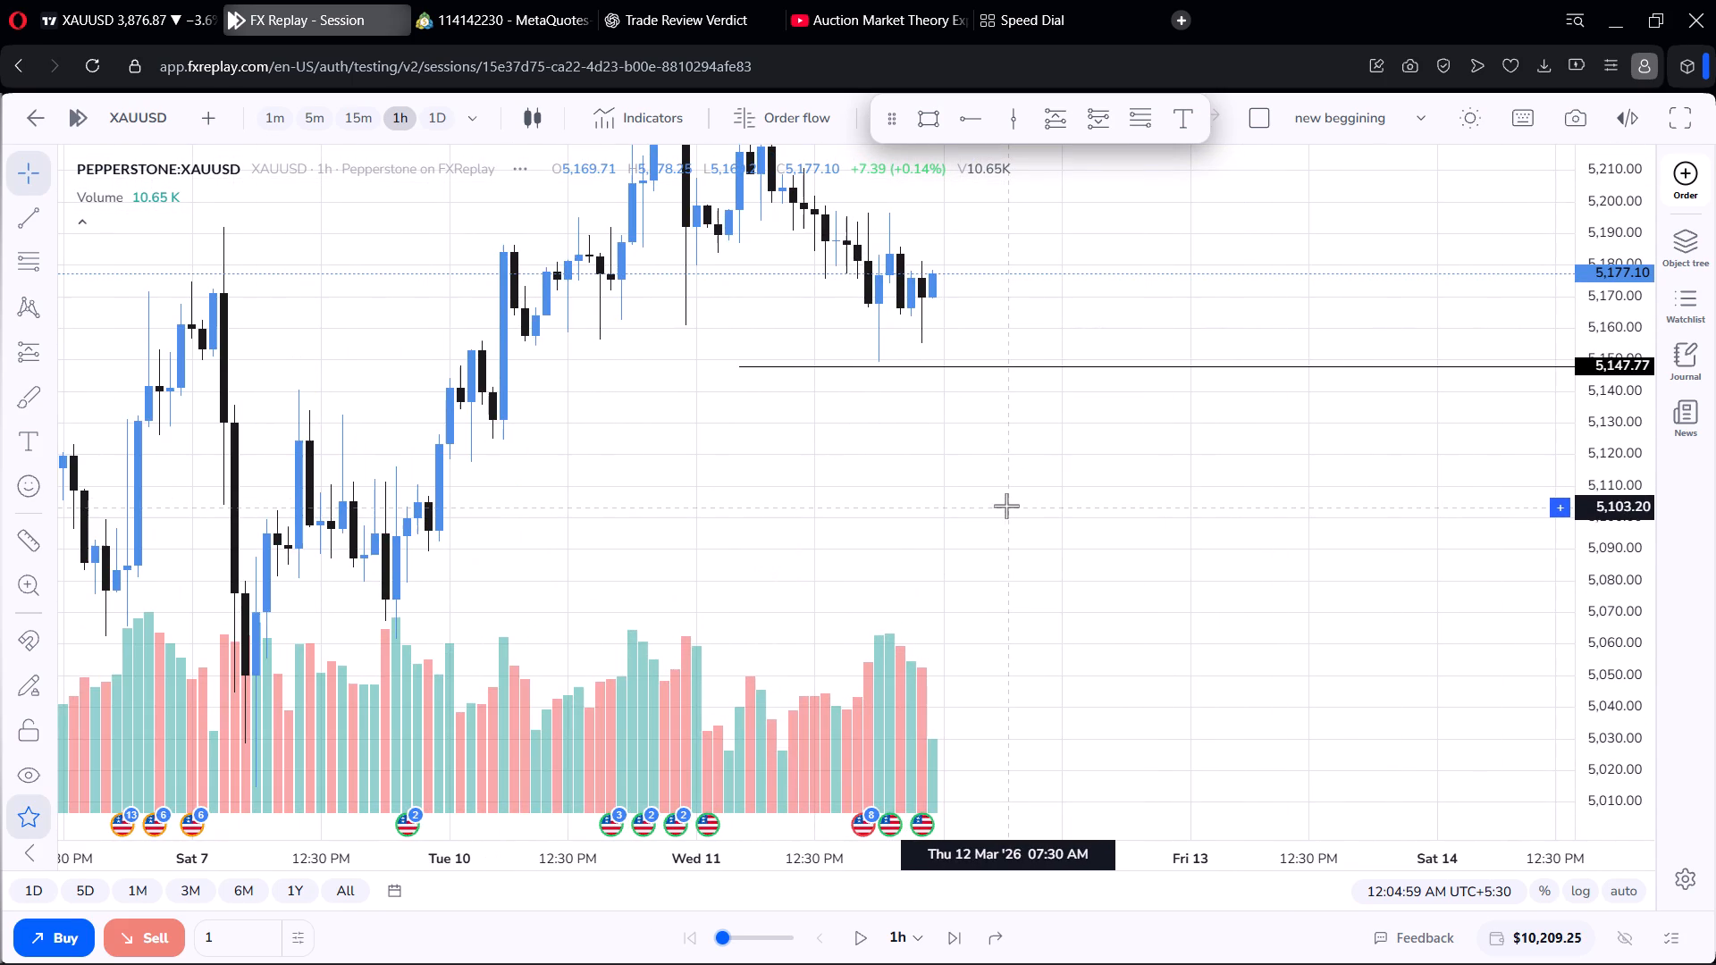
scroll(983, 500, down, 3)
drag(928, 434, 926, 495)
scroll(932, 491, up, 4)
scroll(938, 489, down, 4)
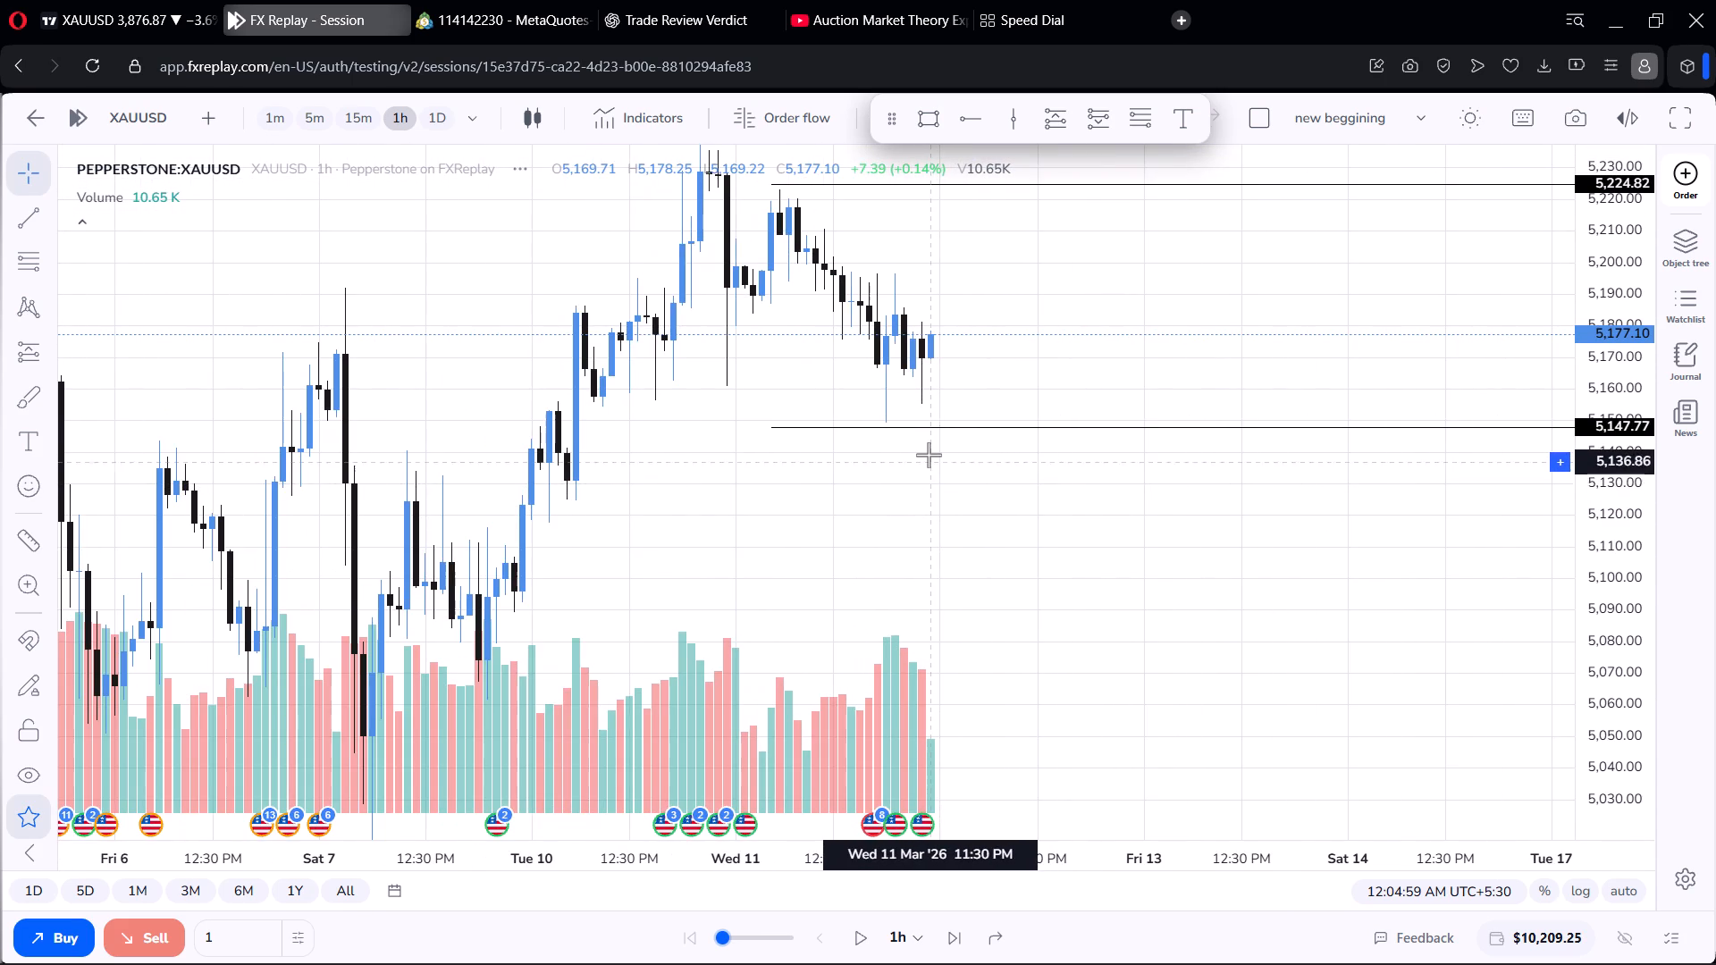
scroll(820, 454, up, 2)
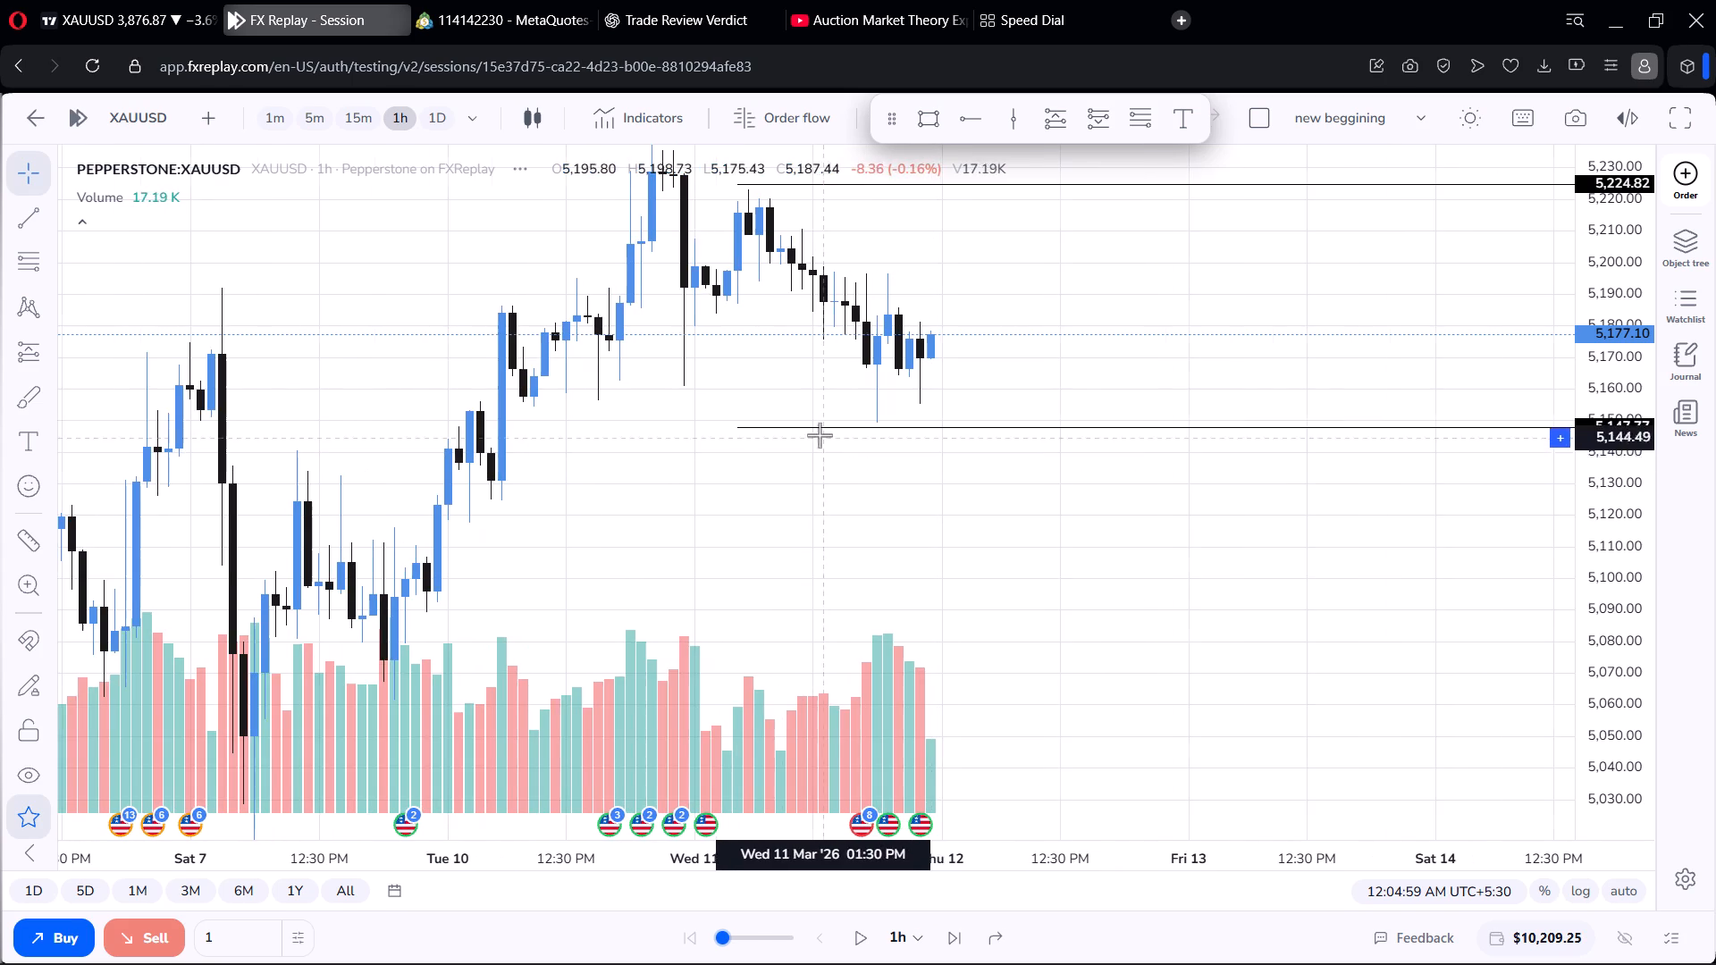
Move the upper horizontal ray down to the 11 March high on the 1-hour chart, at about 5,223.40.
drag(868, 301, 864, 330)
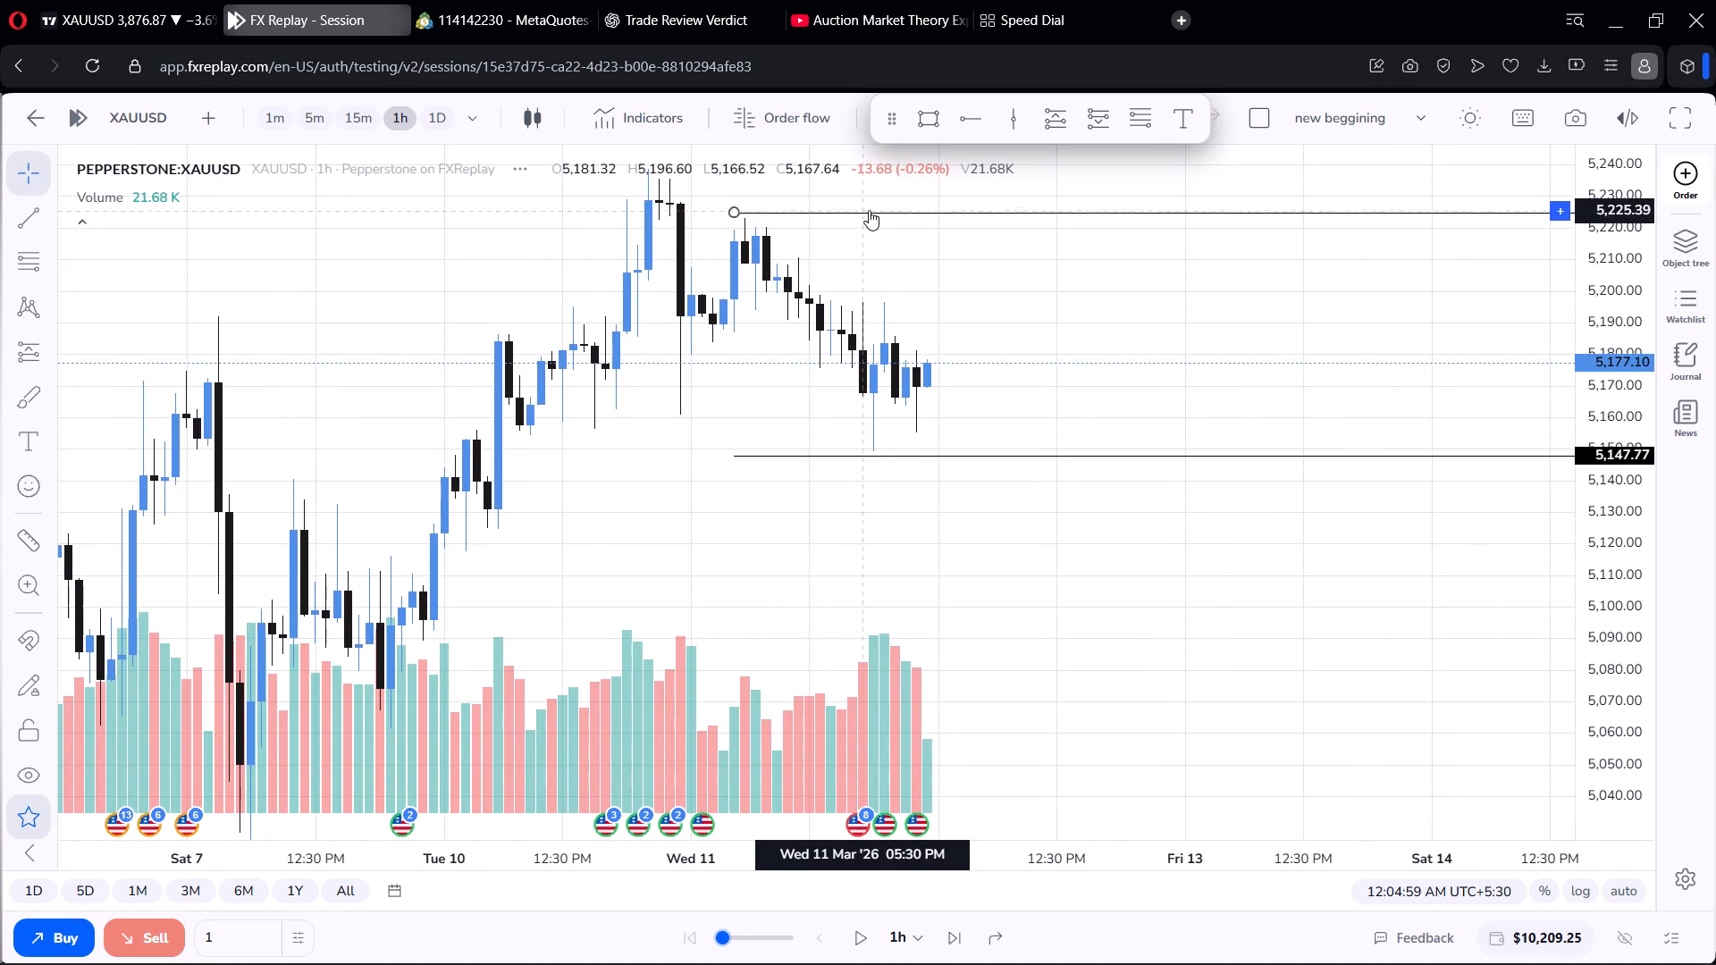
click(870, 213)
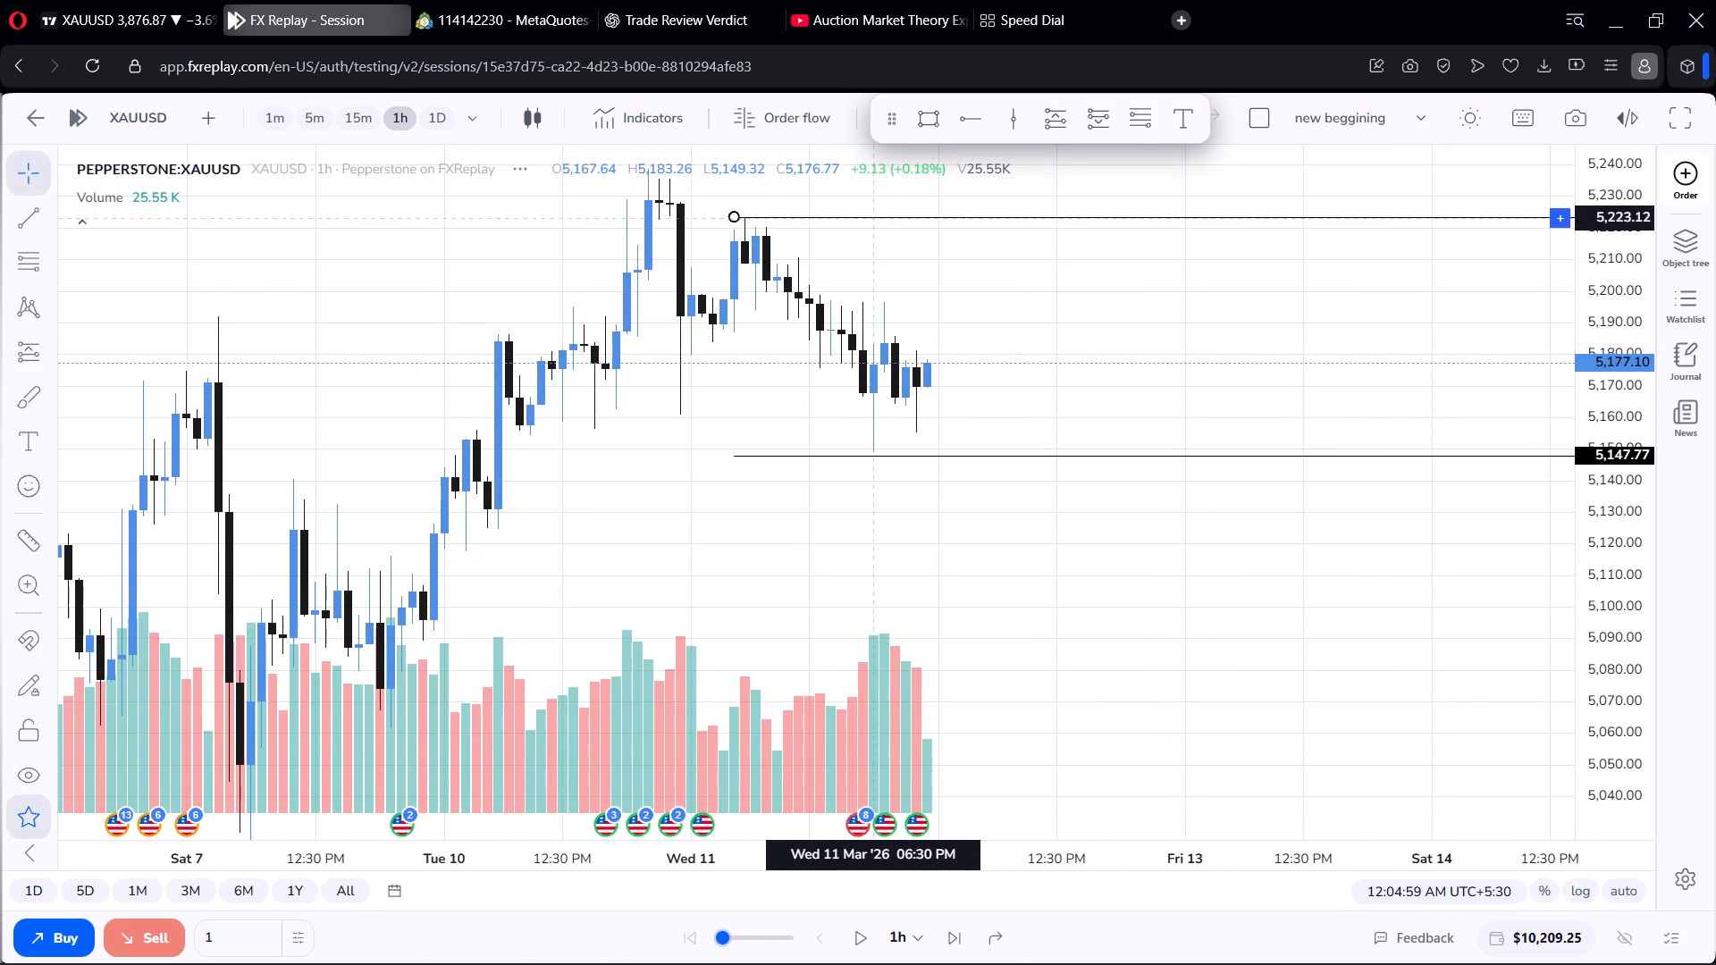
click(885, 248)
Move the lower horizontal ray up to the 11 March low on the 1-hour chart, at about 5,149.46.
click(911, 457)
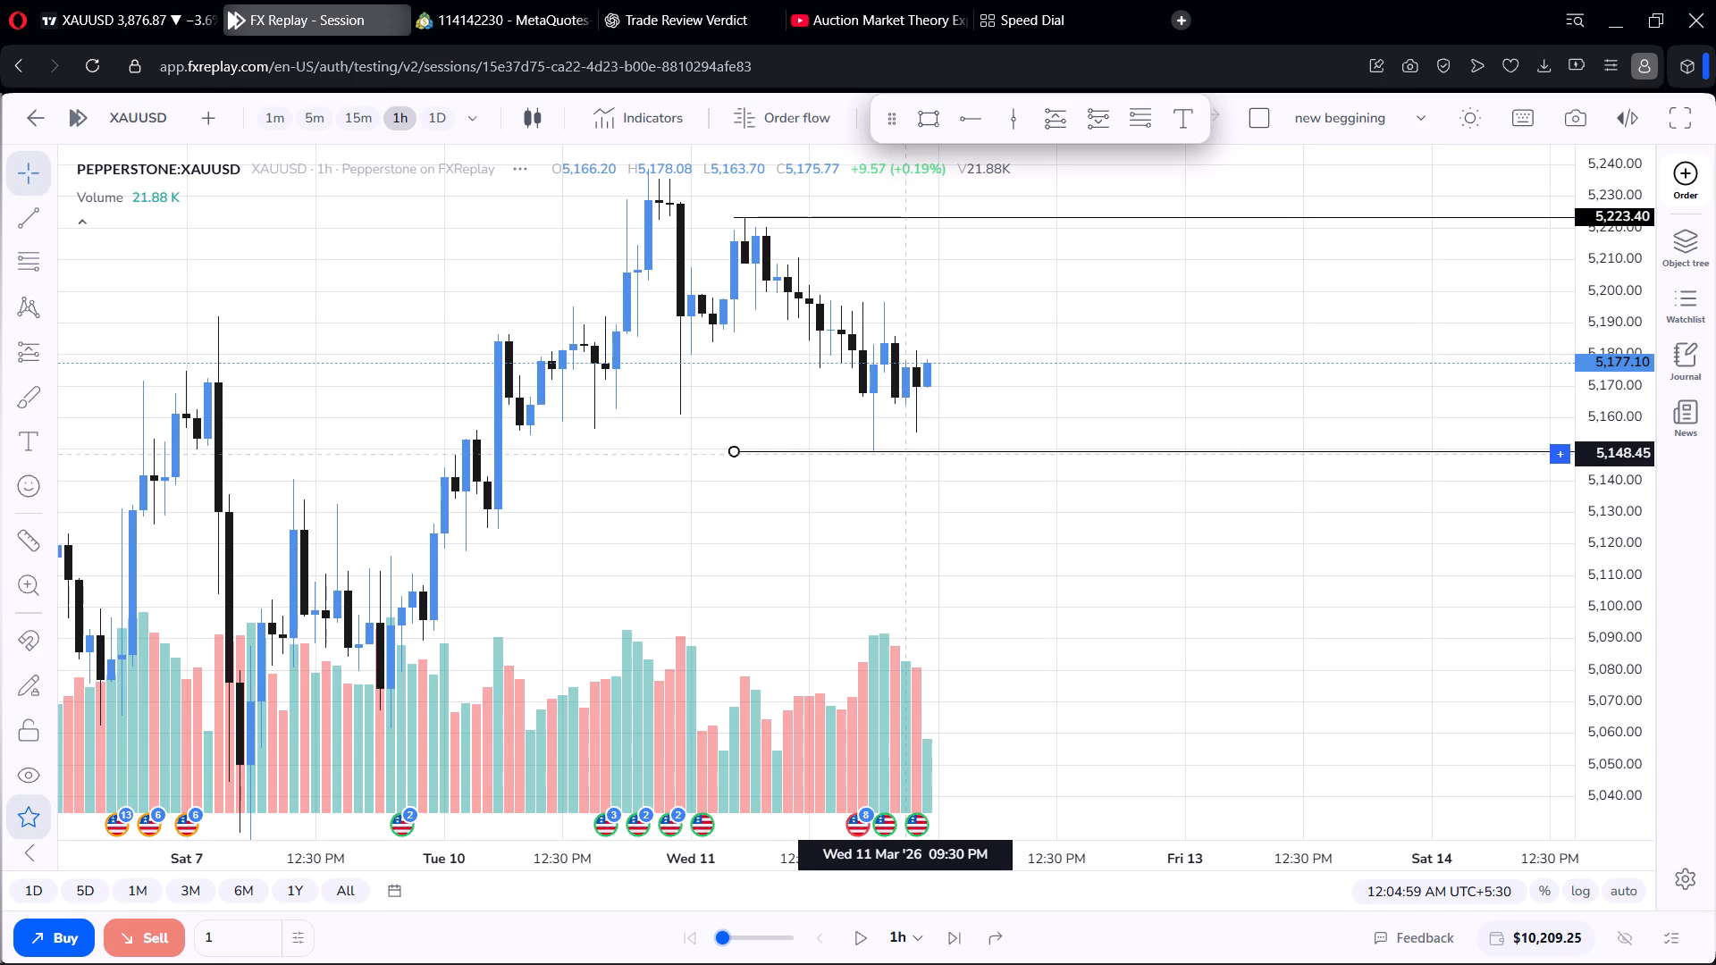
click(896, 487)
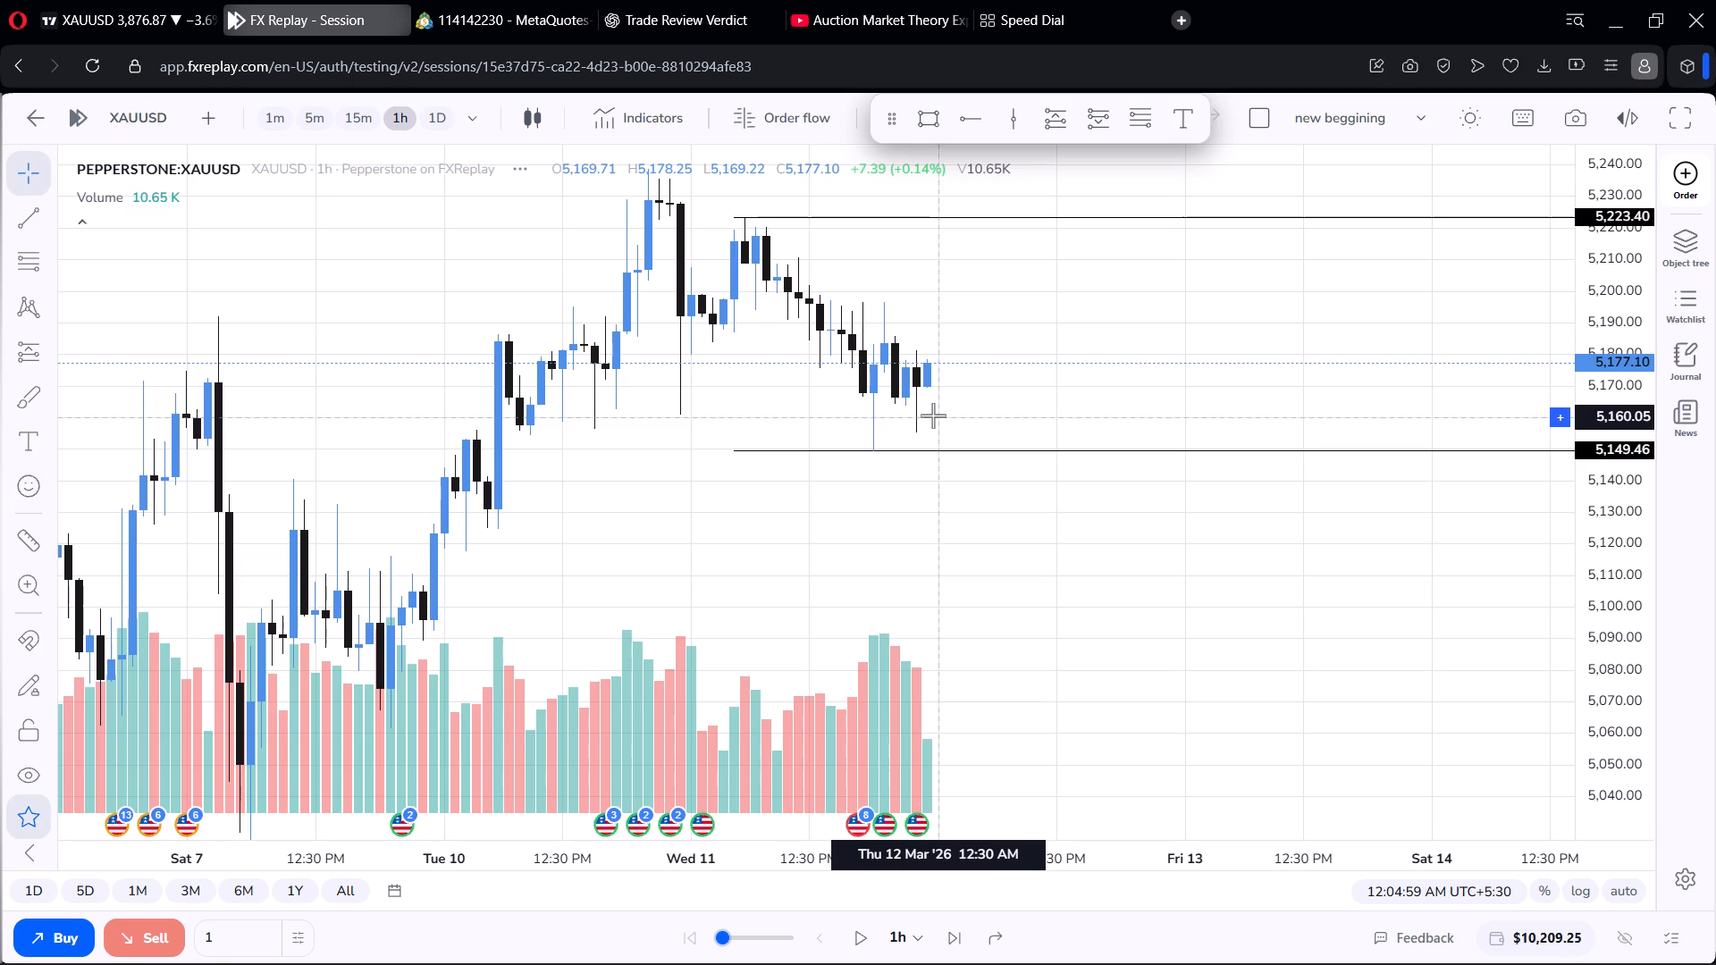
Examine the 11 March range on the 15-minute and 1-hour timeframes, ending on the 15-minute chart.
click(369, 119)
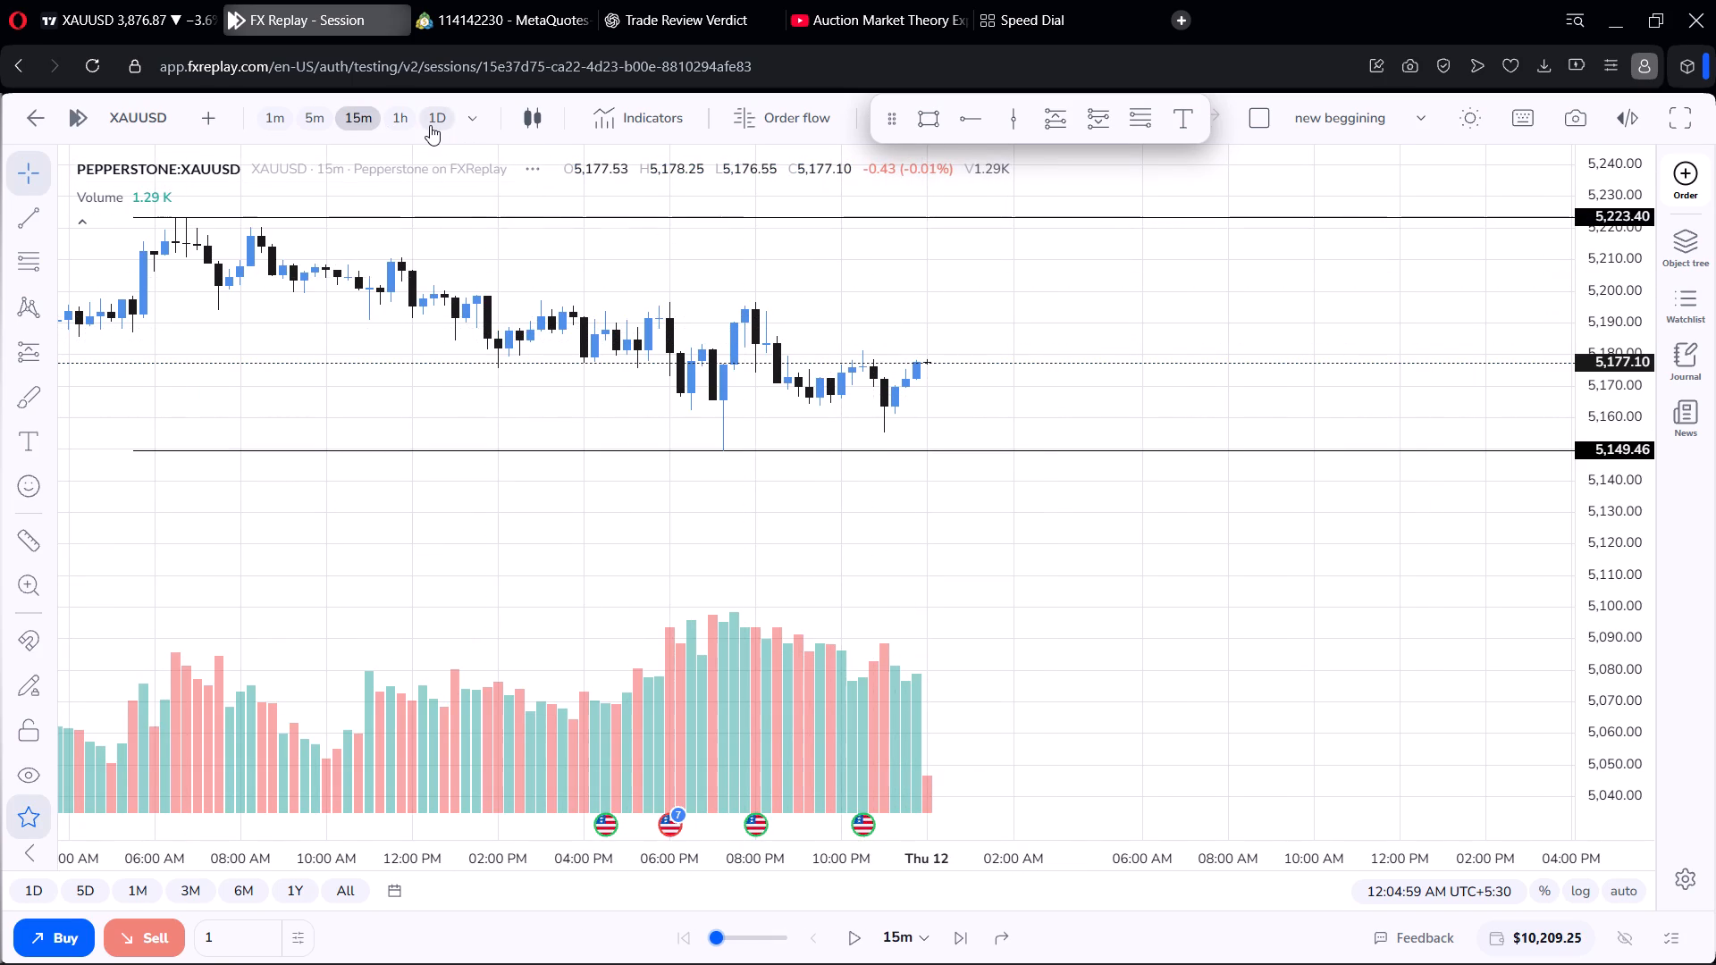
click(400, 122)
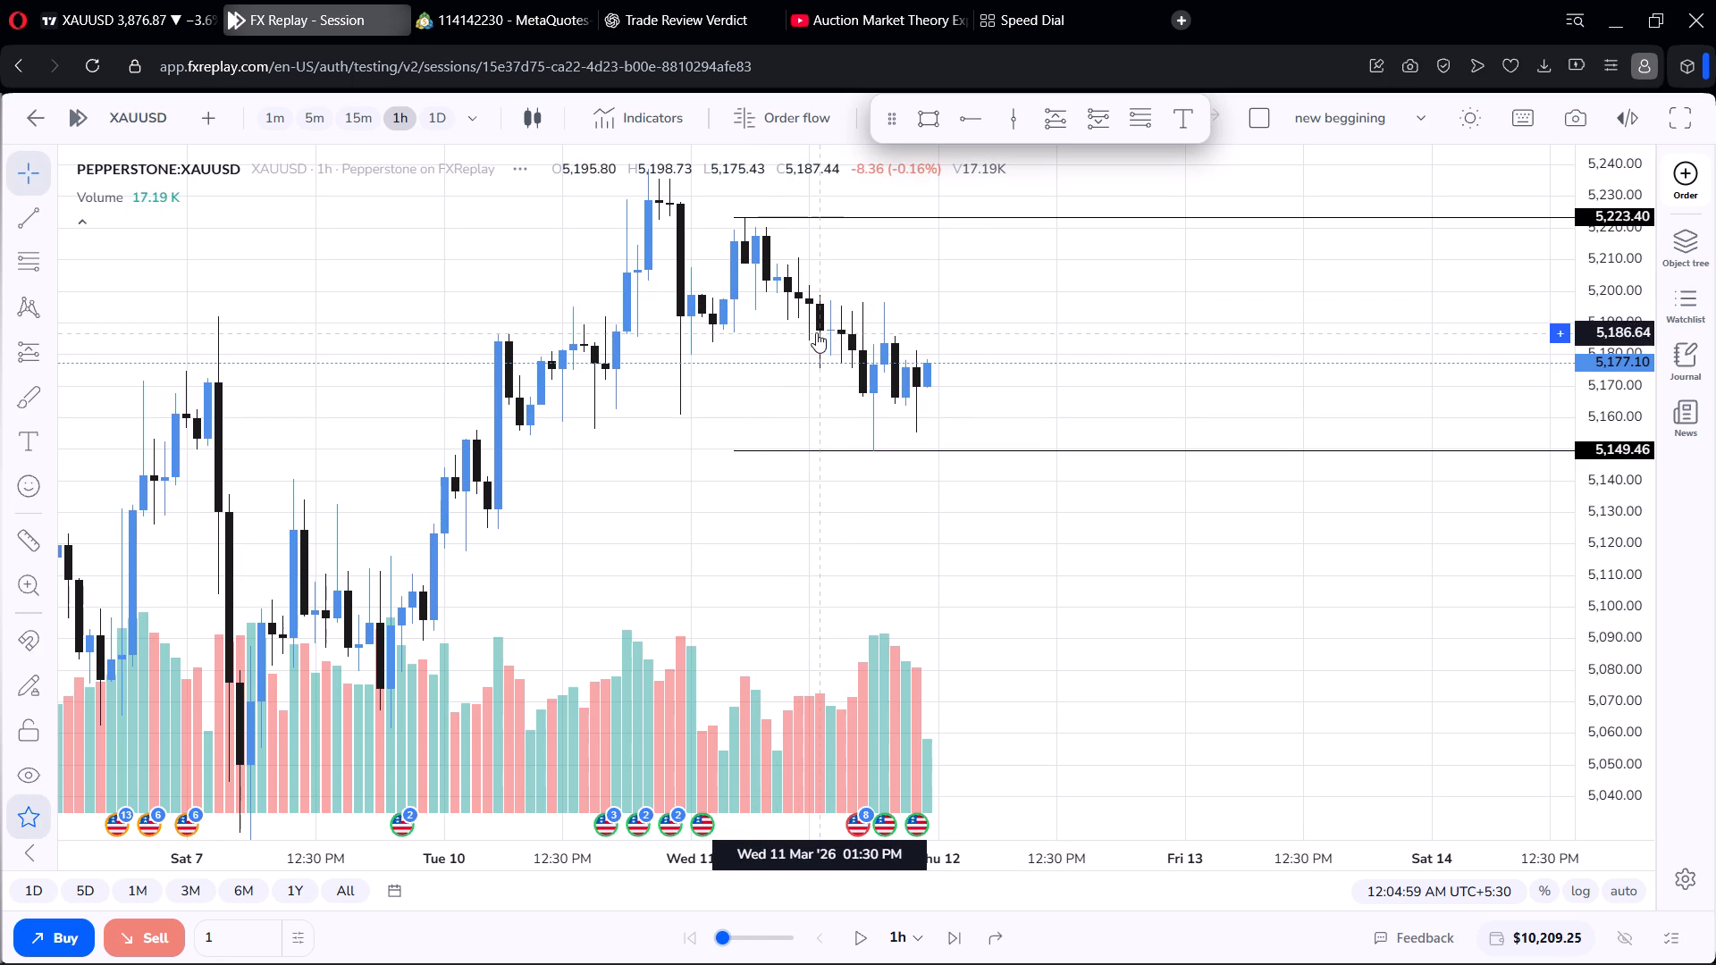
scroll(971, 367, up, 4)
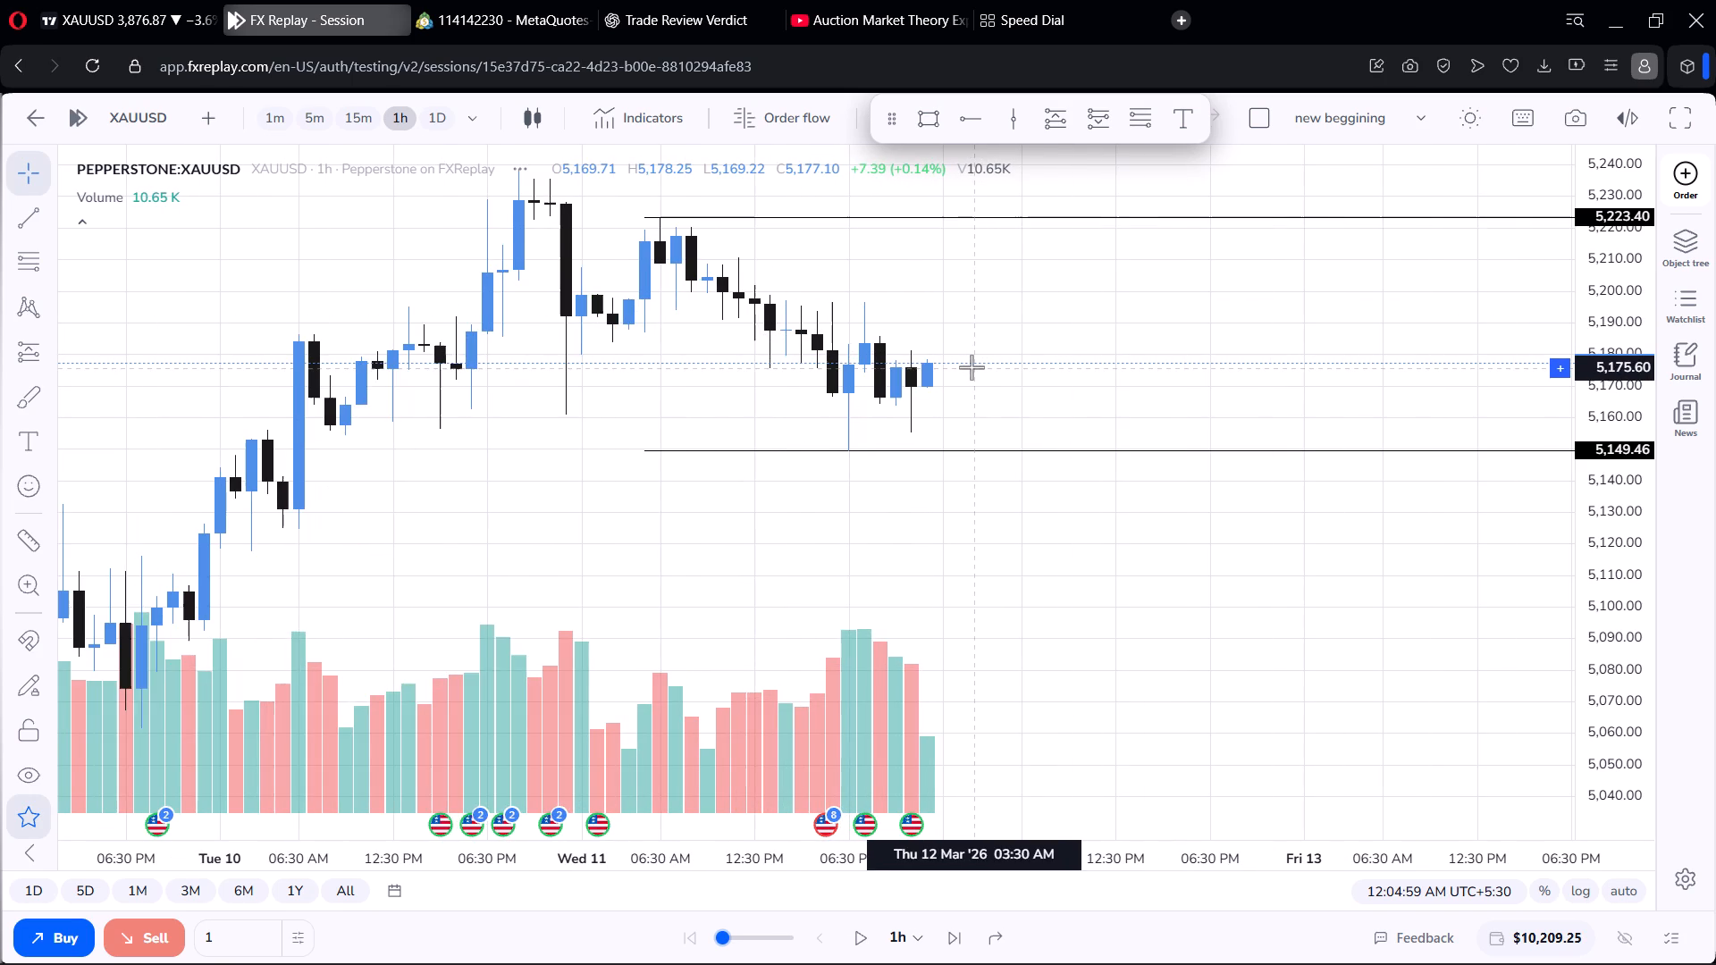
scroll(971, 371, down, 7)
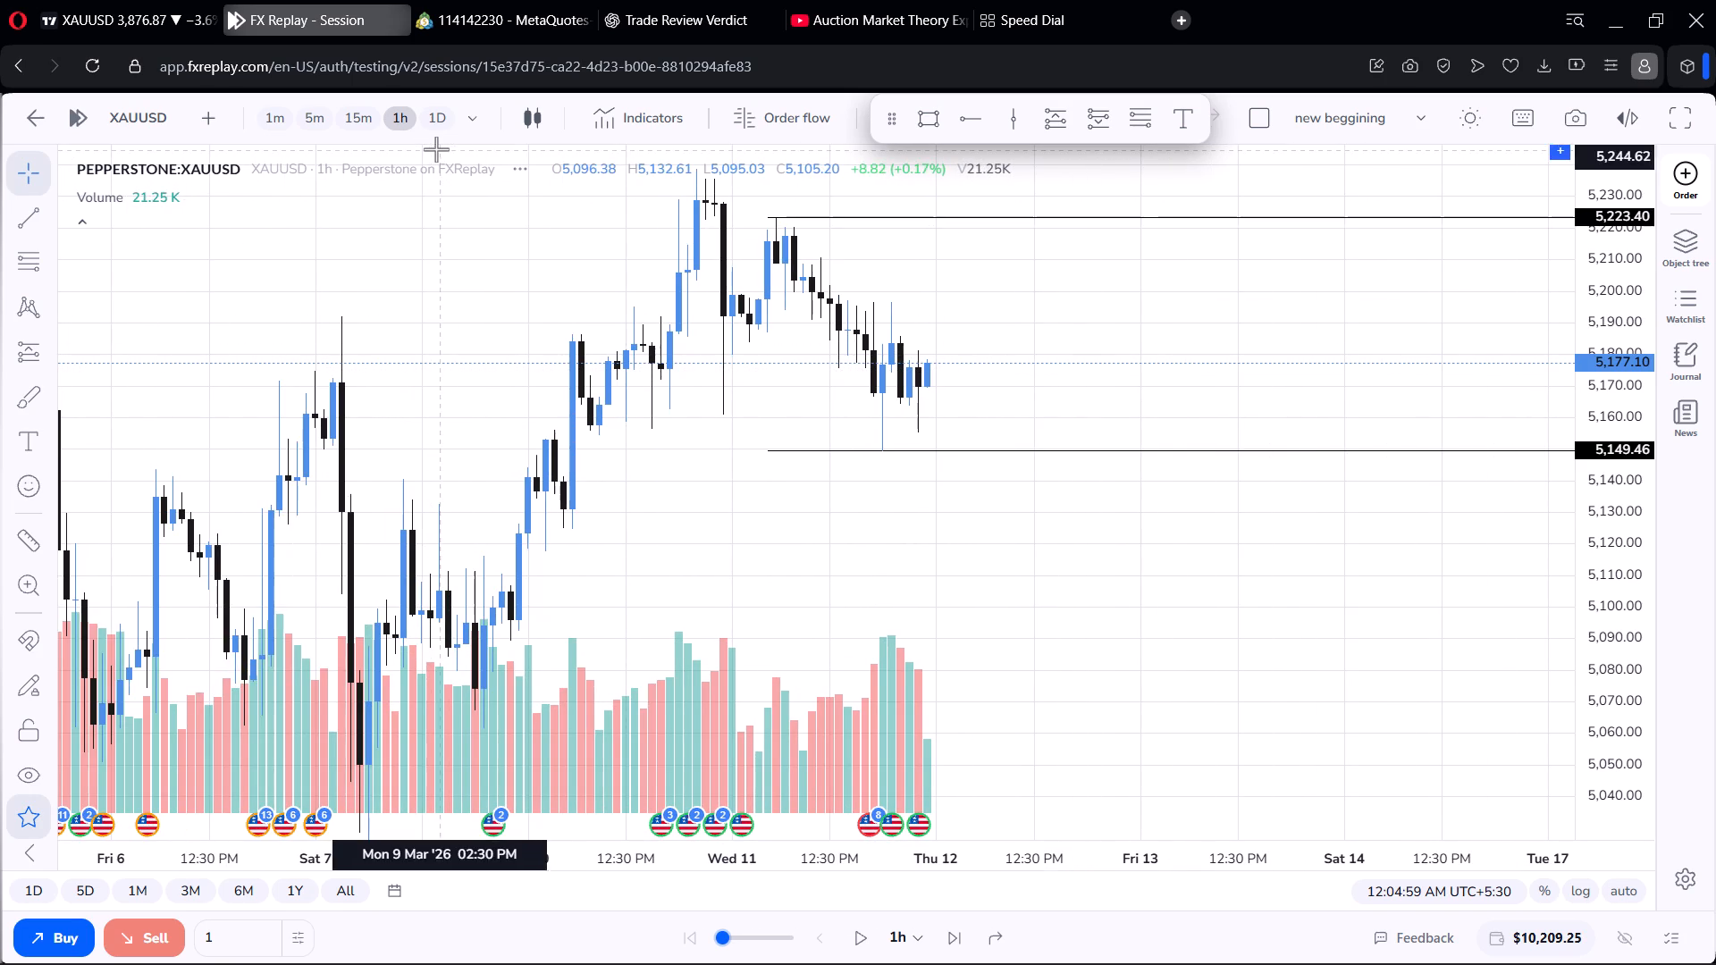
click(366, 115)
scroll(833, 379, down, 4)
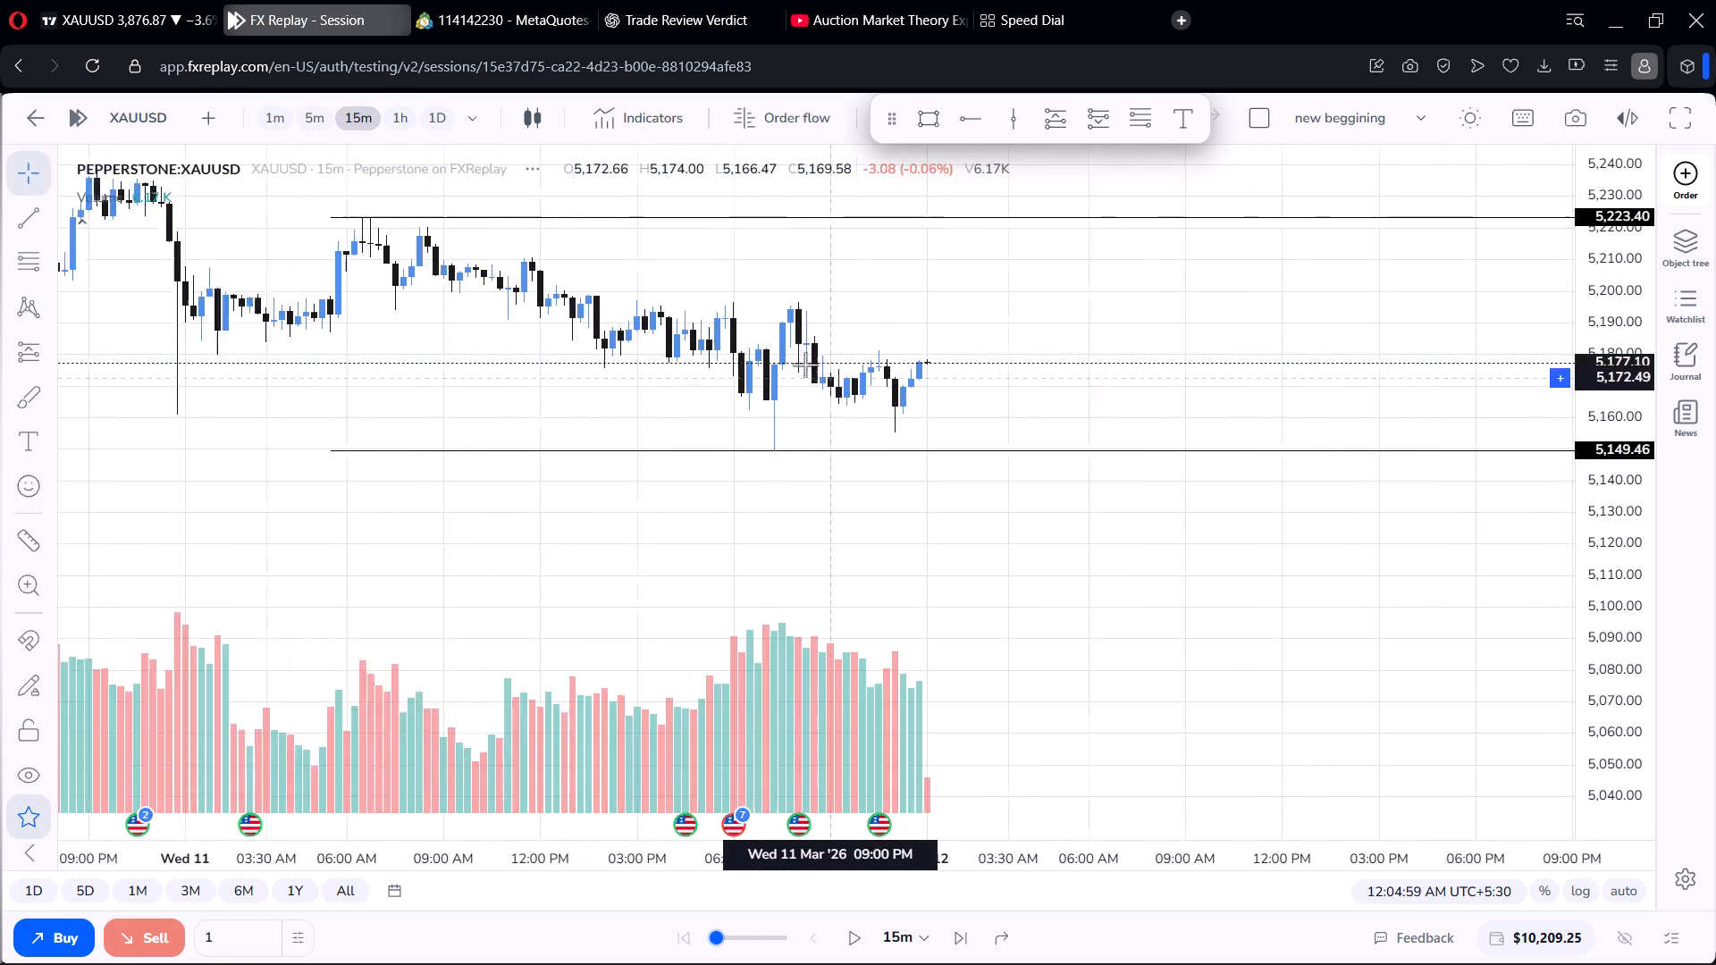
scroll(805, 365, down, 6)
scroll(894, 364, up, 4)
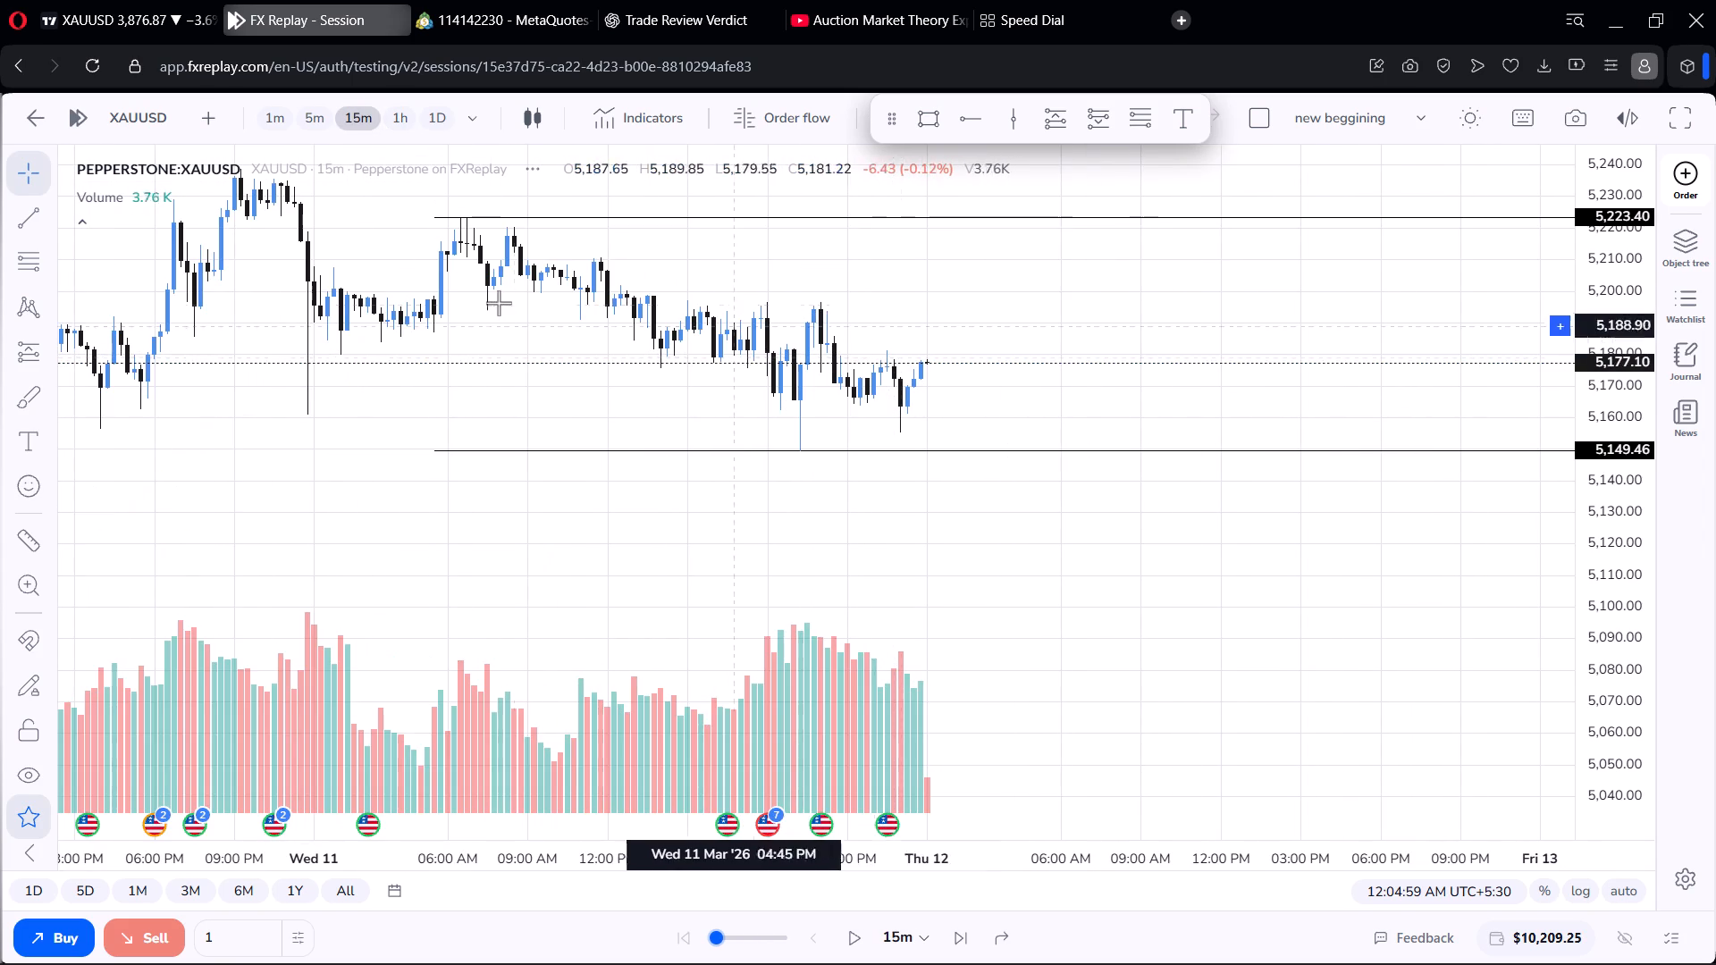
scroll(1644, 412, up, 9)
drag(902, 272, 919, 442)
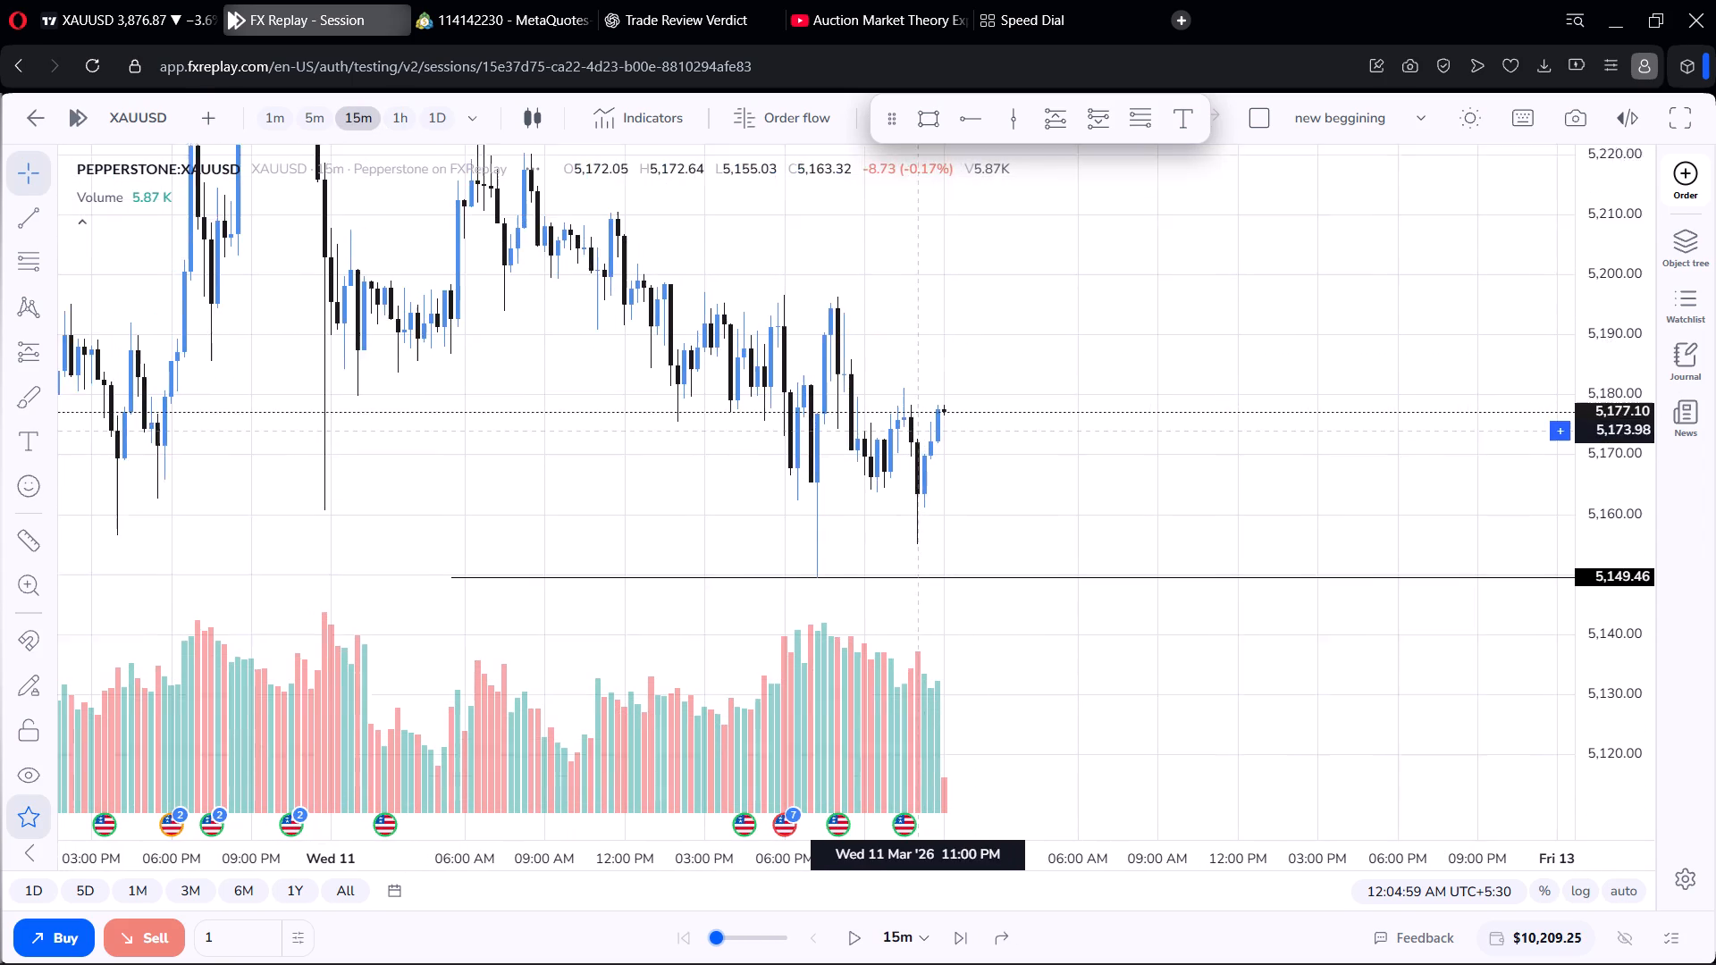
drag(919, 442, 921, 469)
scroll(944, 407, up, 5)
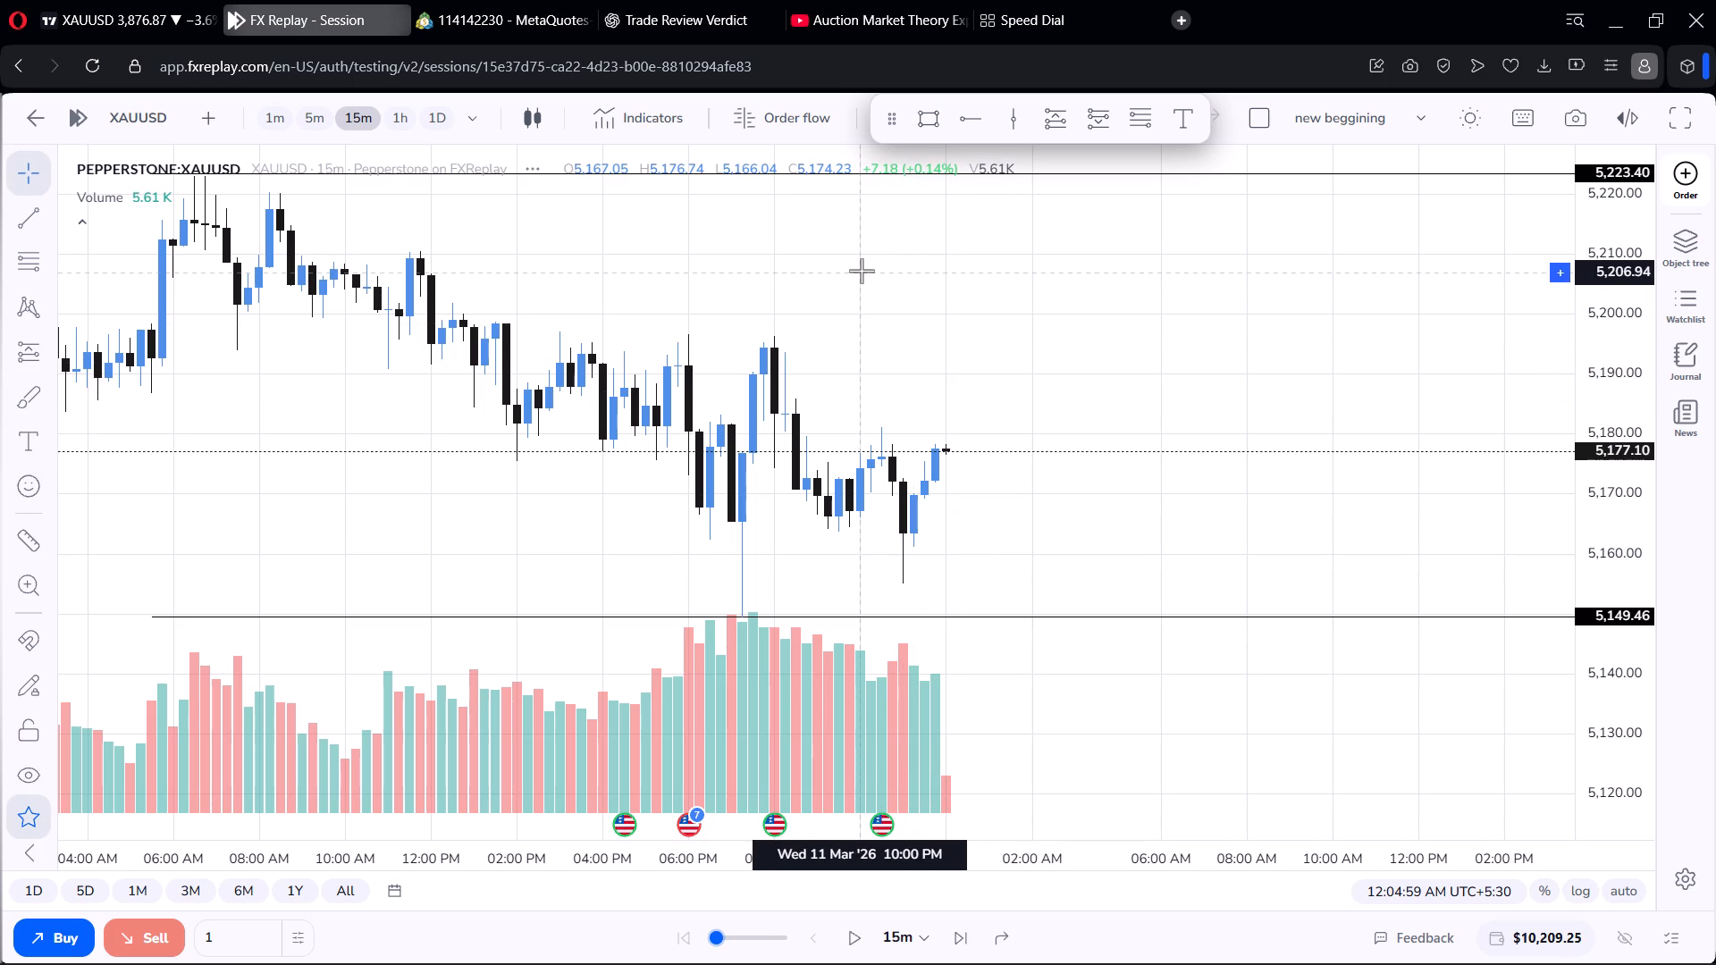
Draw a thin rectangle over the repeated 11 March highs, about 5,195 to 5,197, from 2:45 PM to 5:15 AM on 12 March.
click(930, 115)
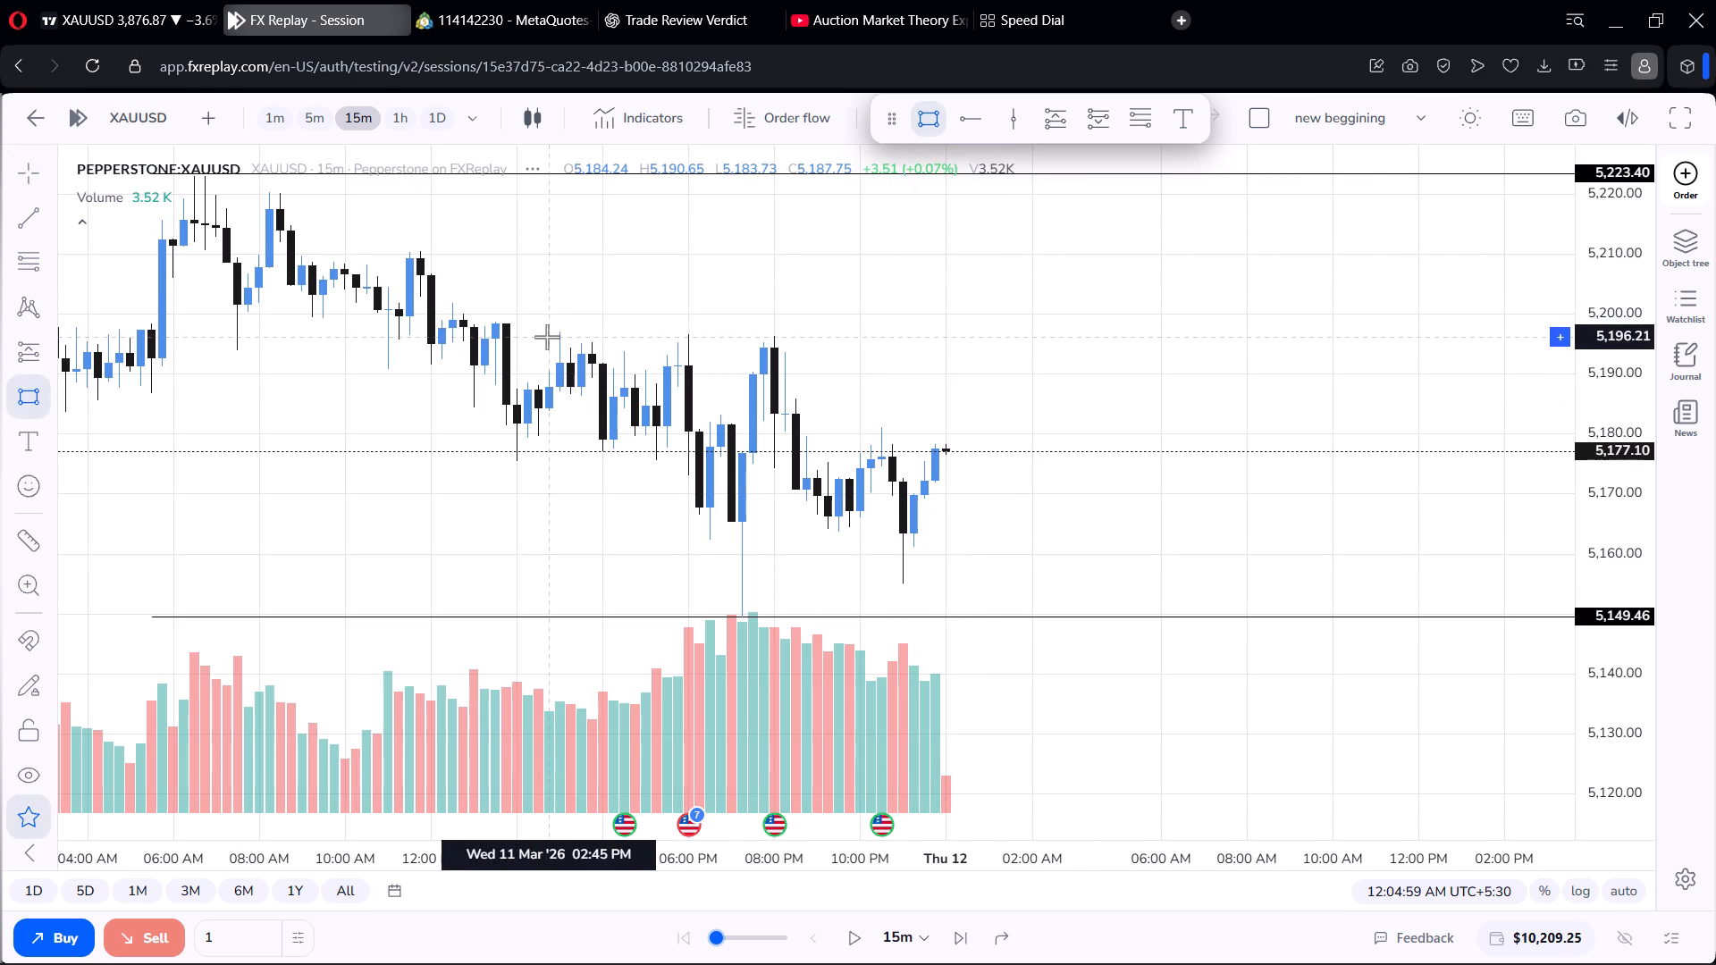
drag(548, 340, 958, 328)
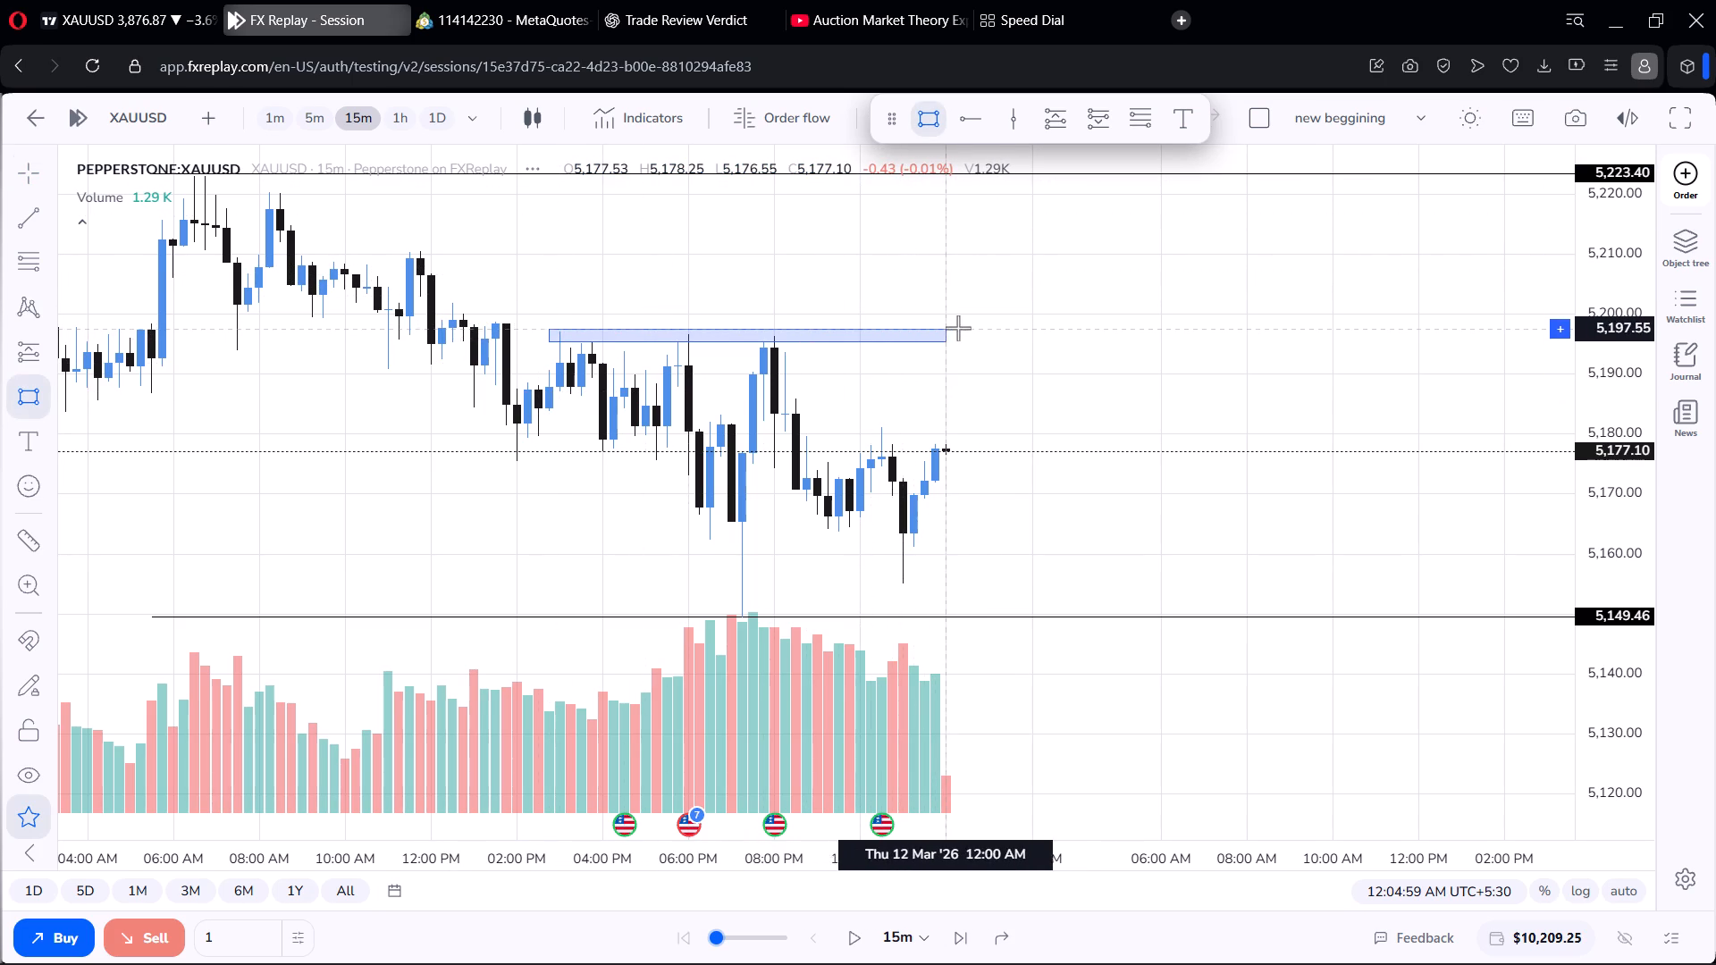
drag(958, 328, 1112, 330)
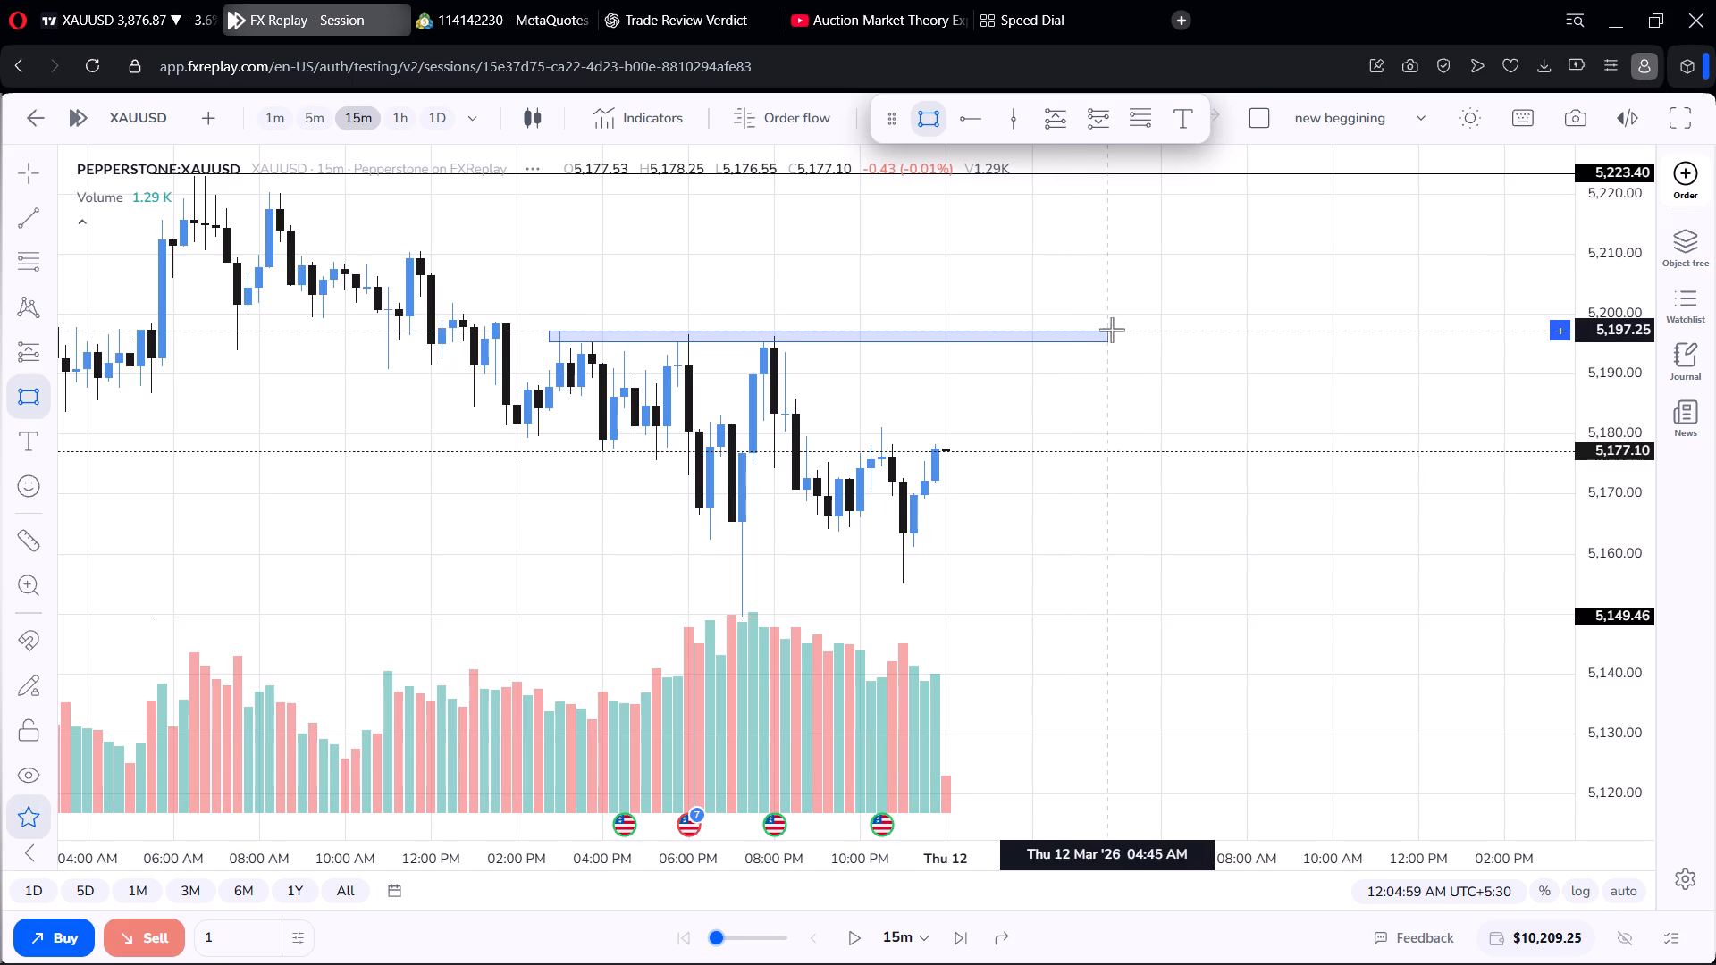
drag(1112, 330, 1127, 331)
click(1127, 331)
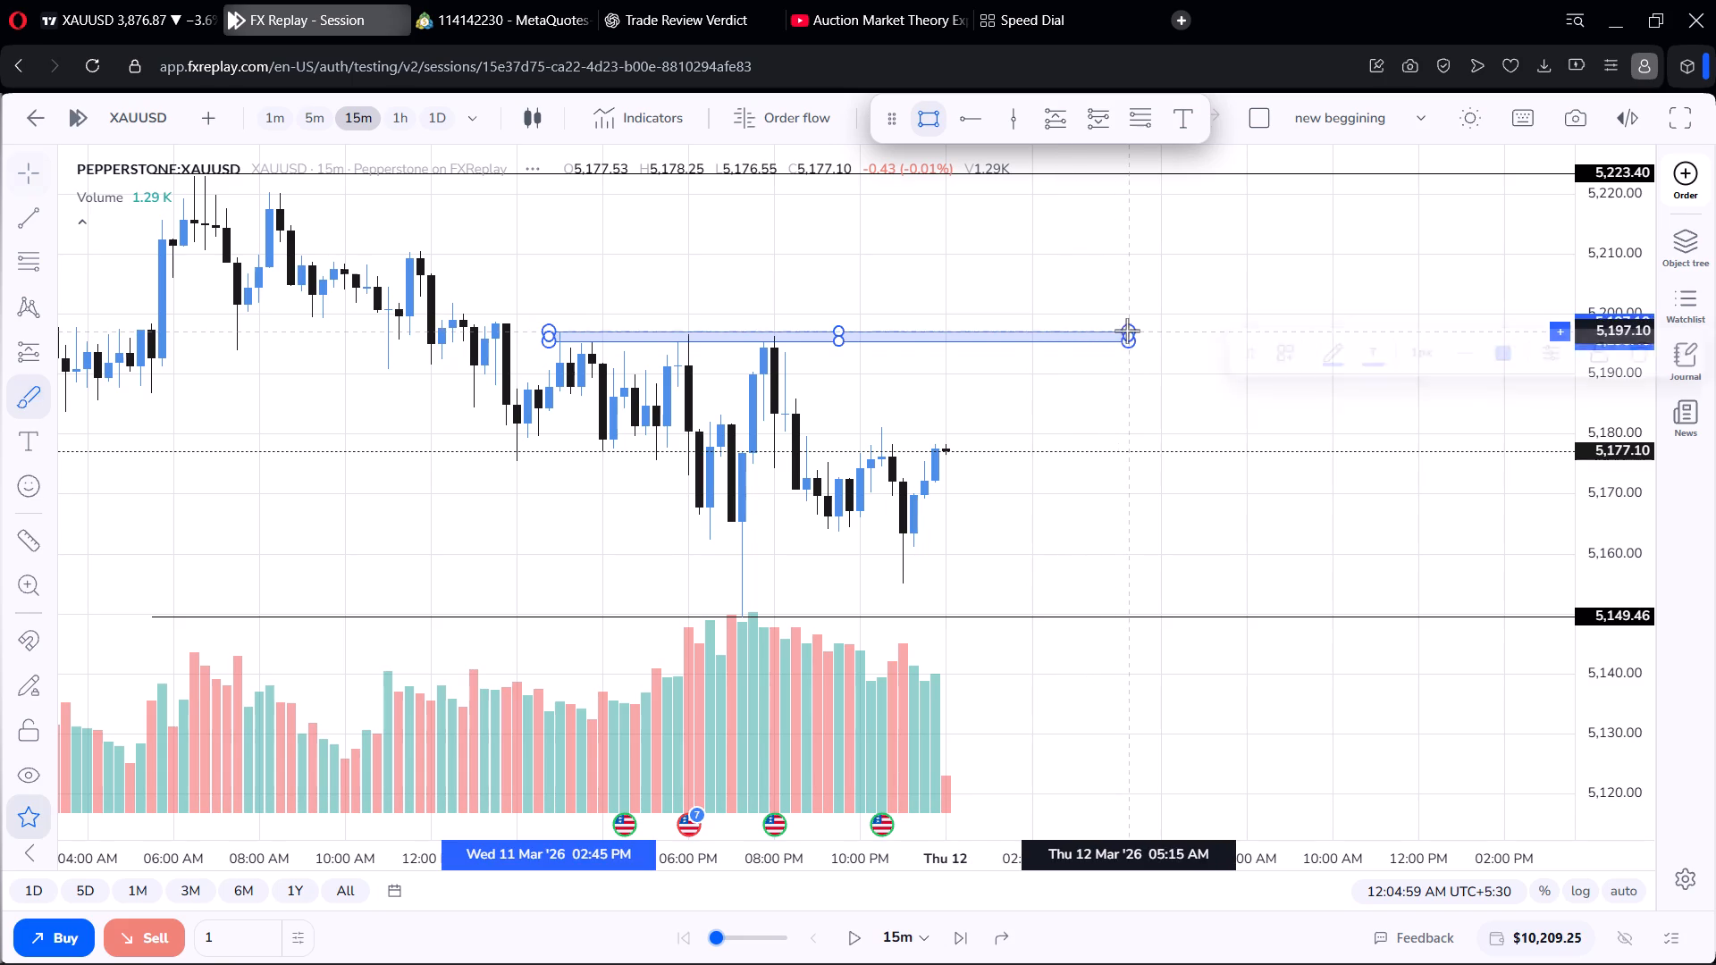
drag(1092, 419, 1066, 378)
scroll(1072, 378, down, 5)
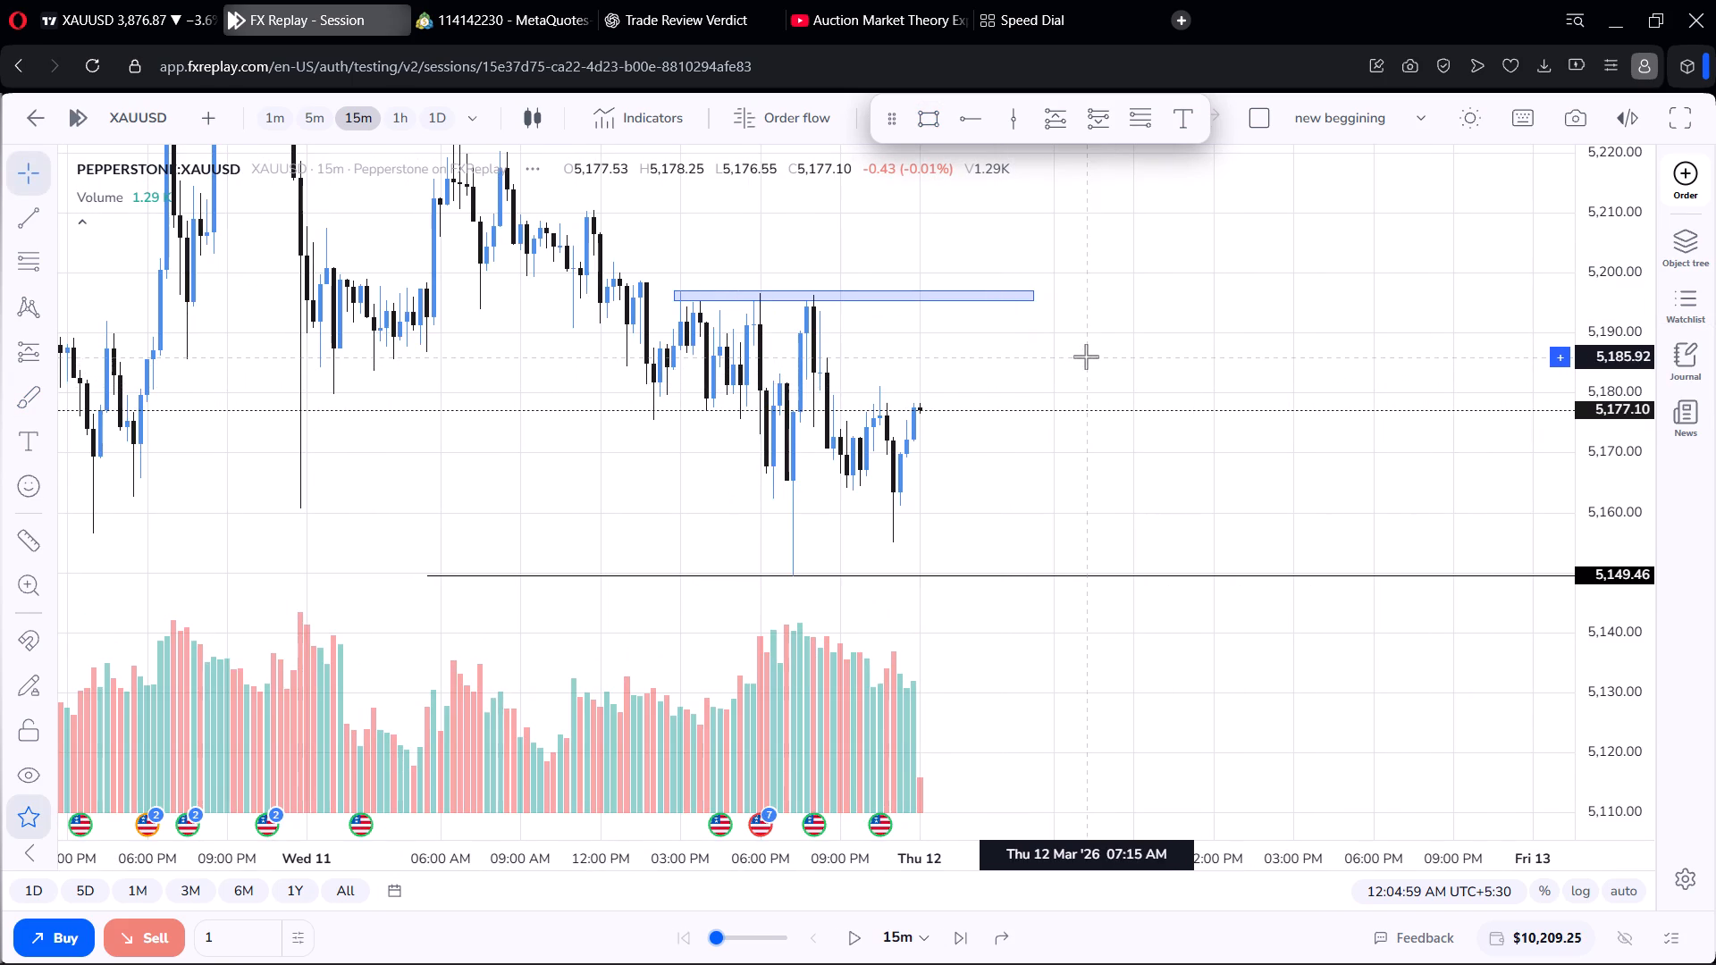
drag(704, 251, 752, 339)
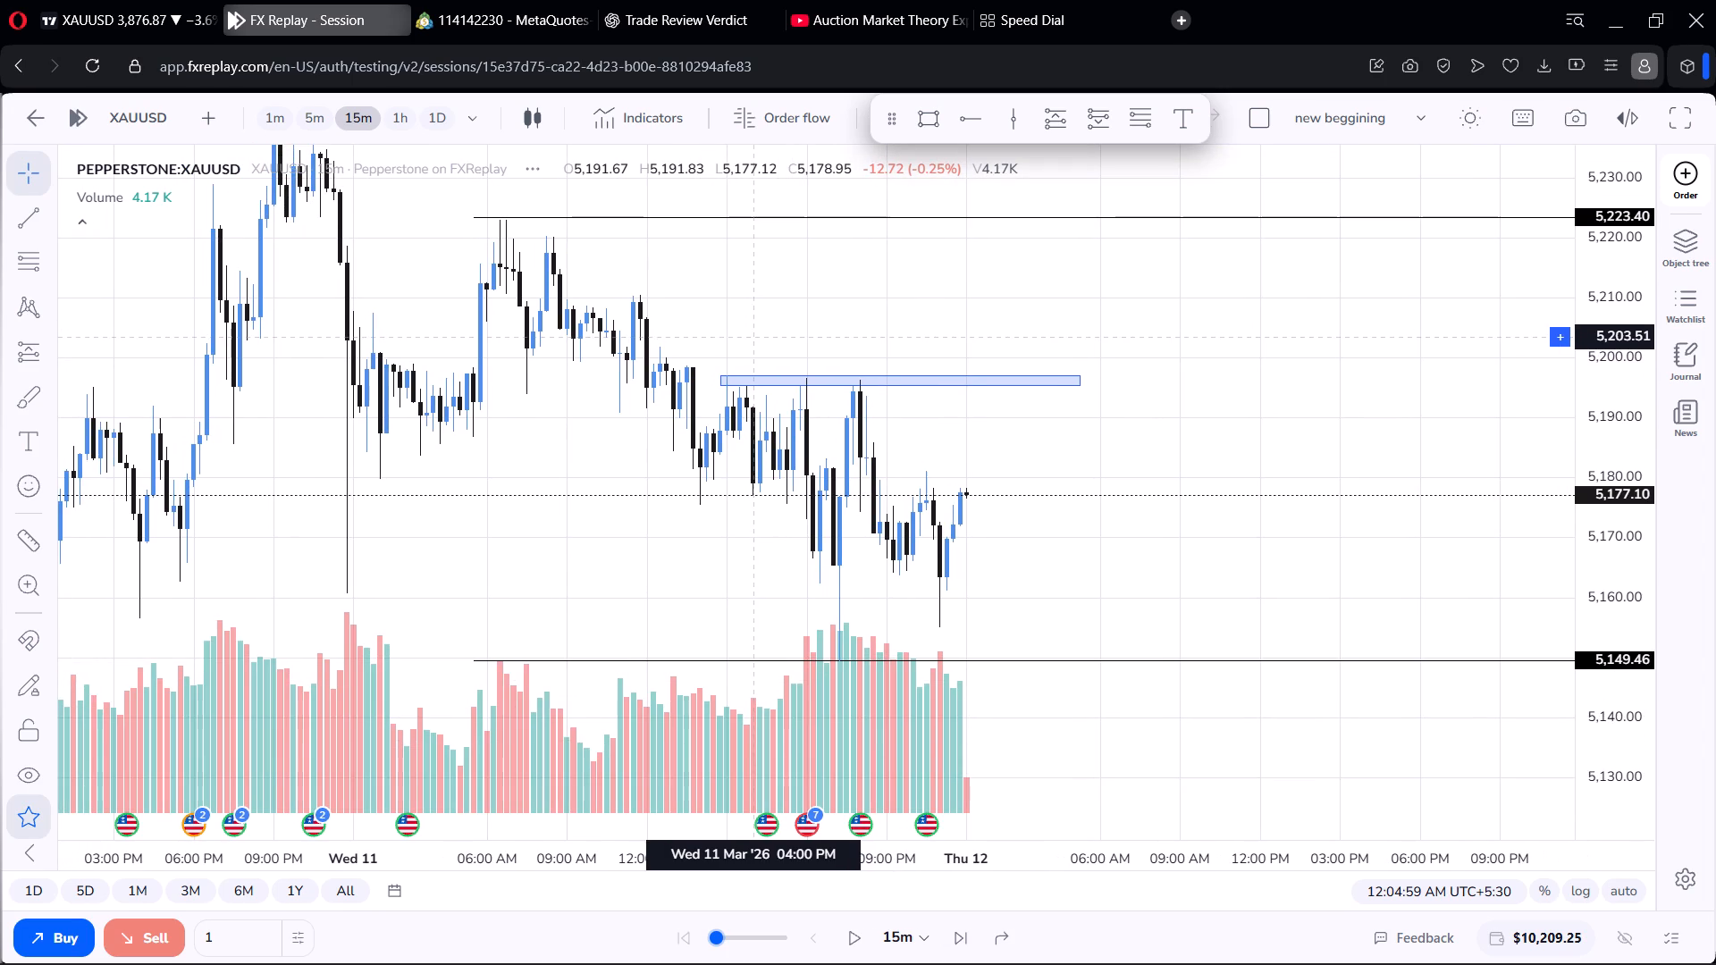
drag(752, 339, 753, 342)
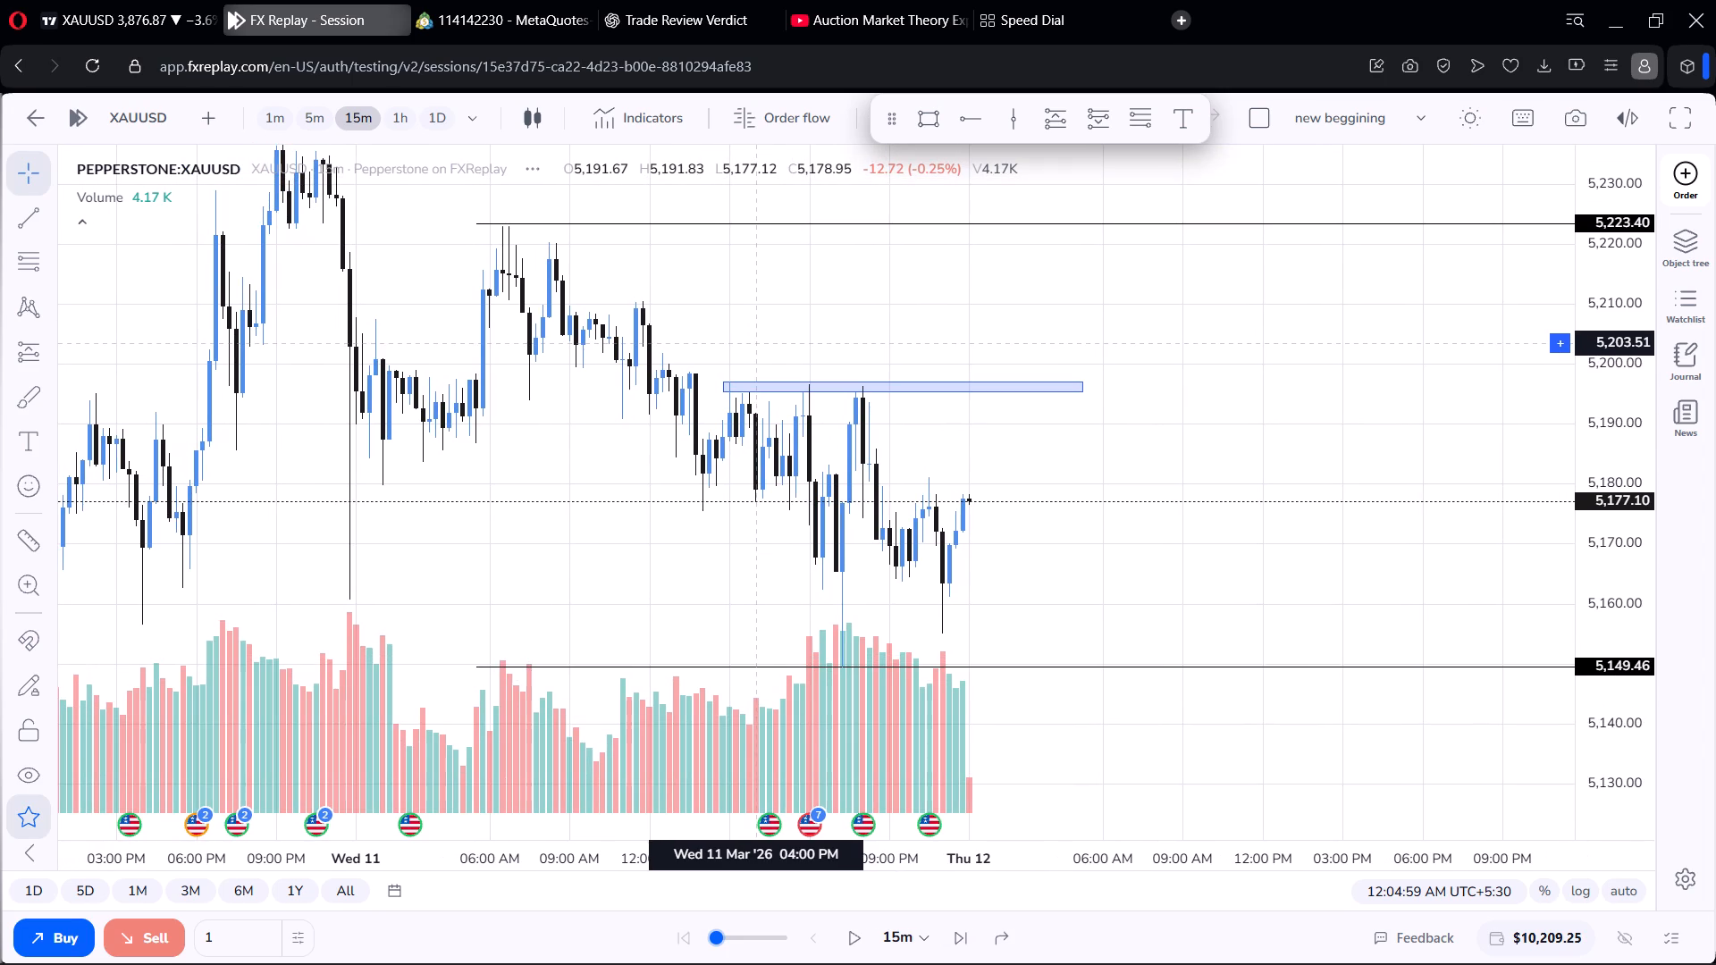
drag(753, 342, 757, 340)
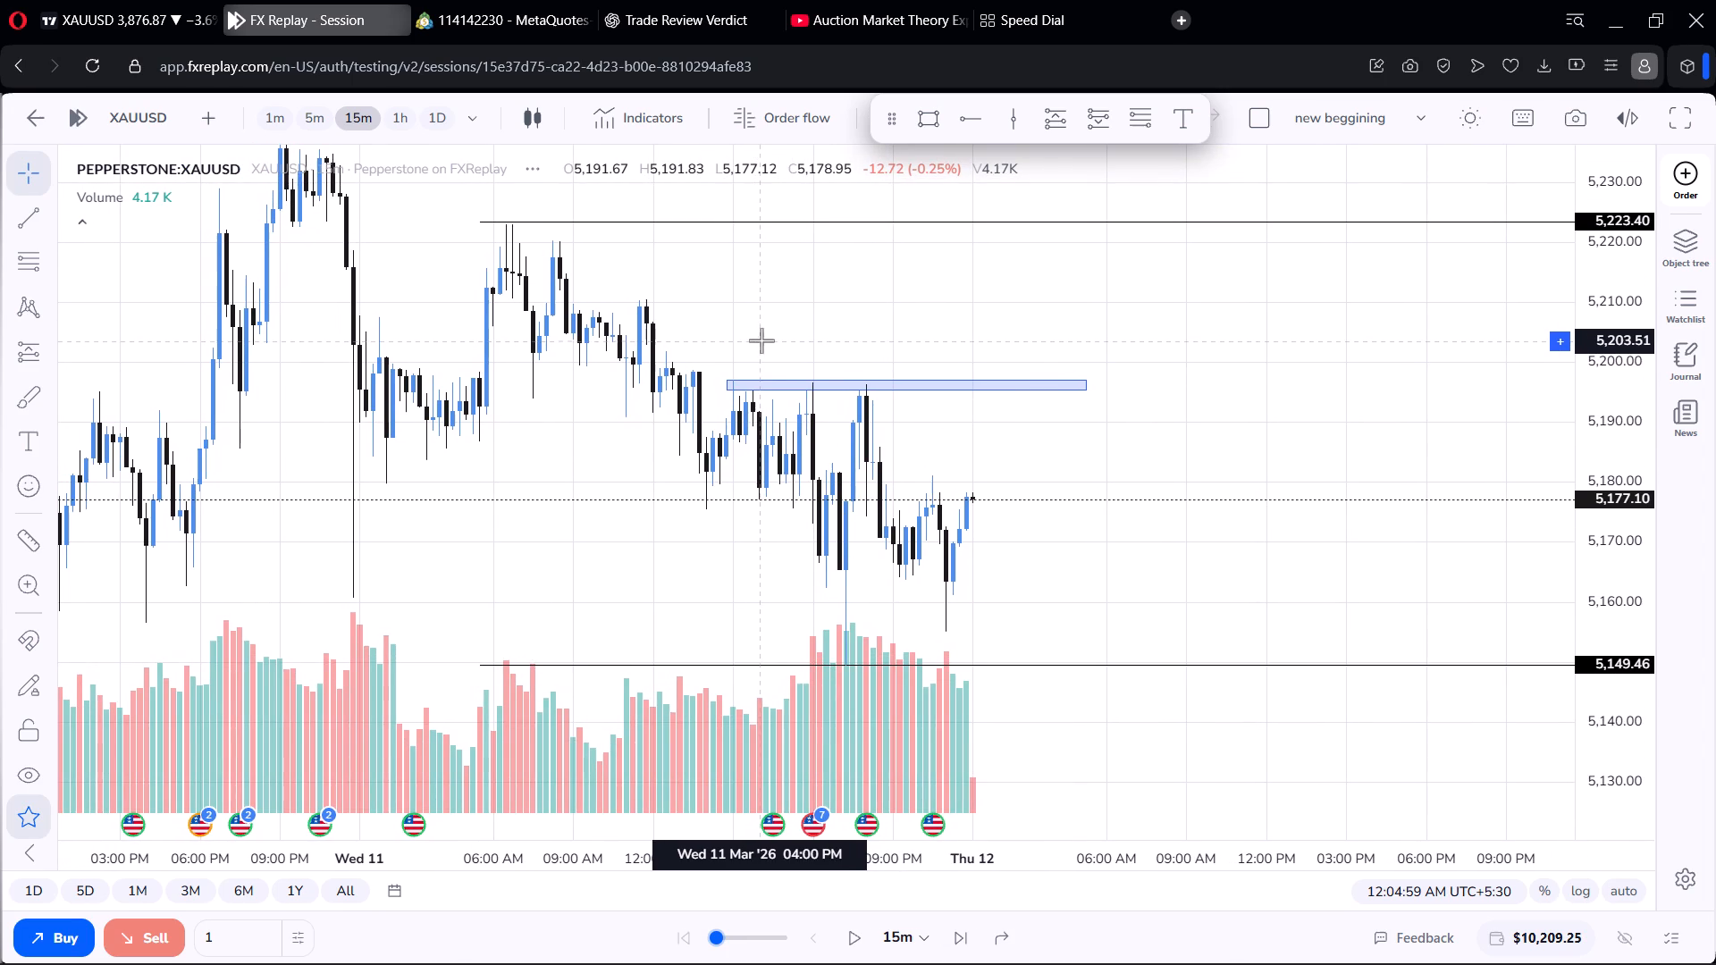
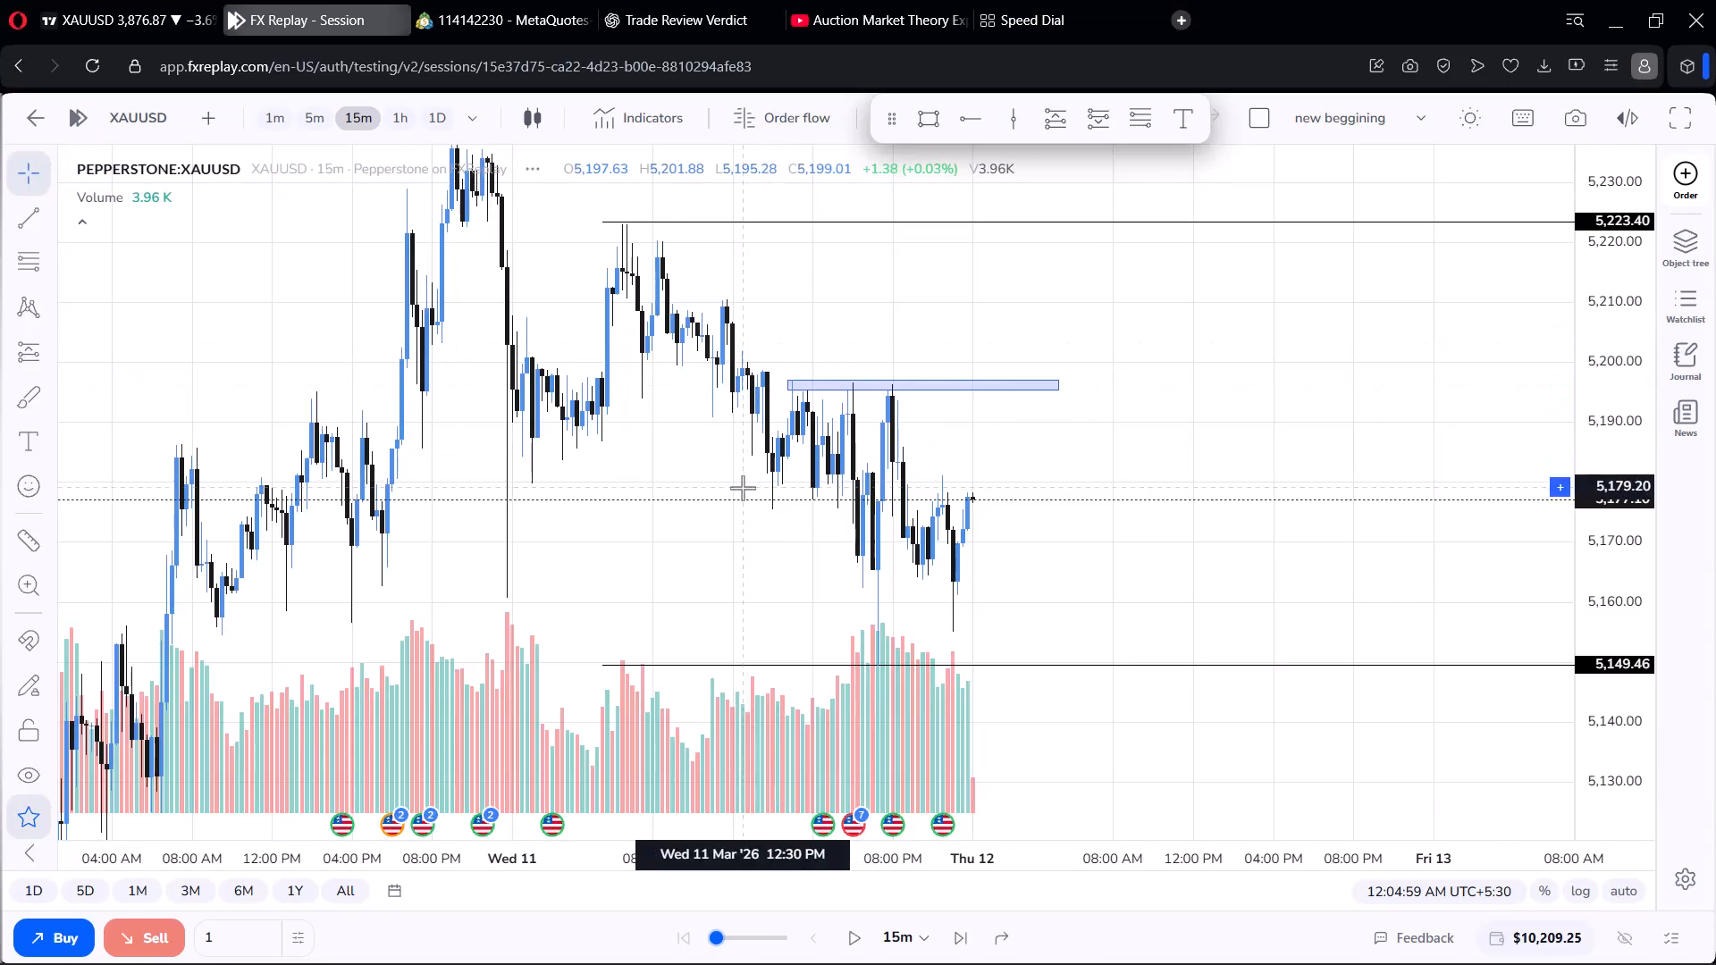
Run the 15-minute replay forward until price breaks the 11 March low, pausing at 04:29:59 on 12 March.
drag(743, 488, 803, 374)
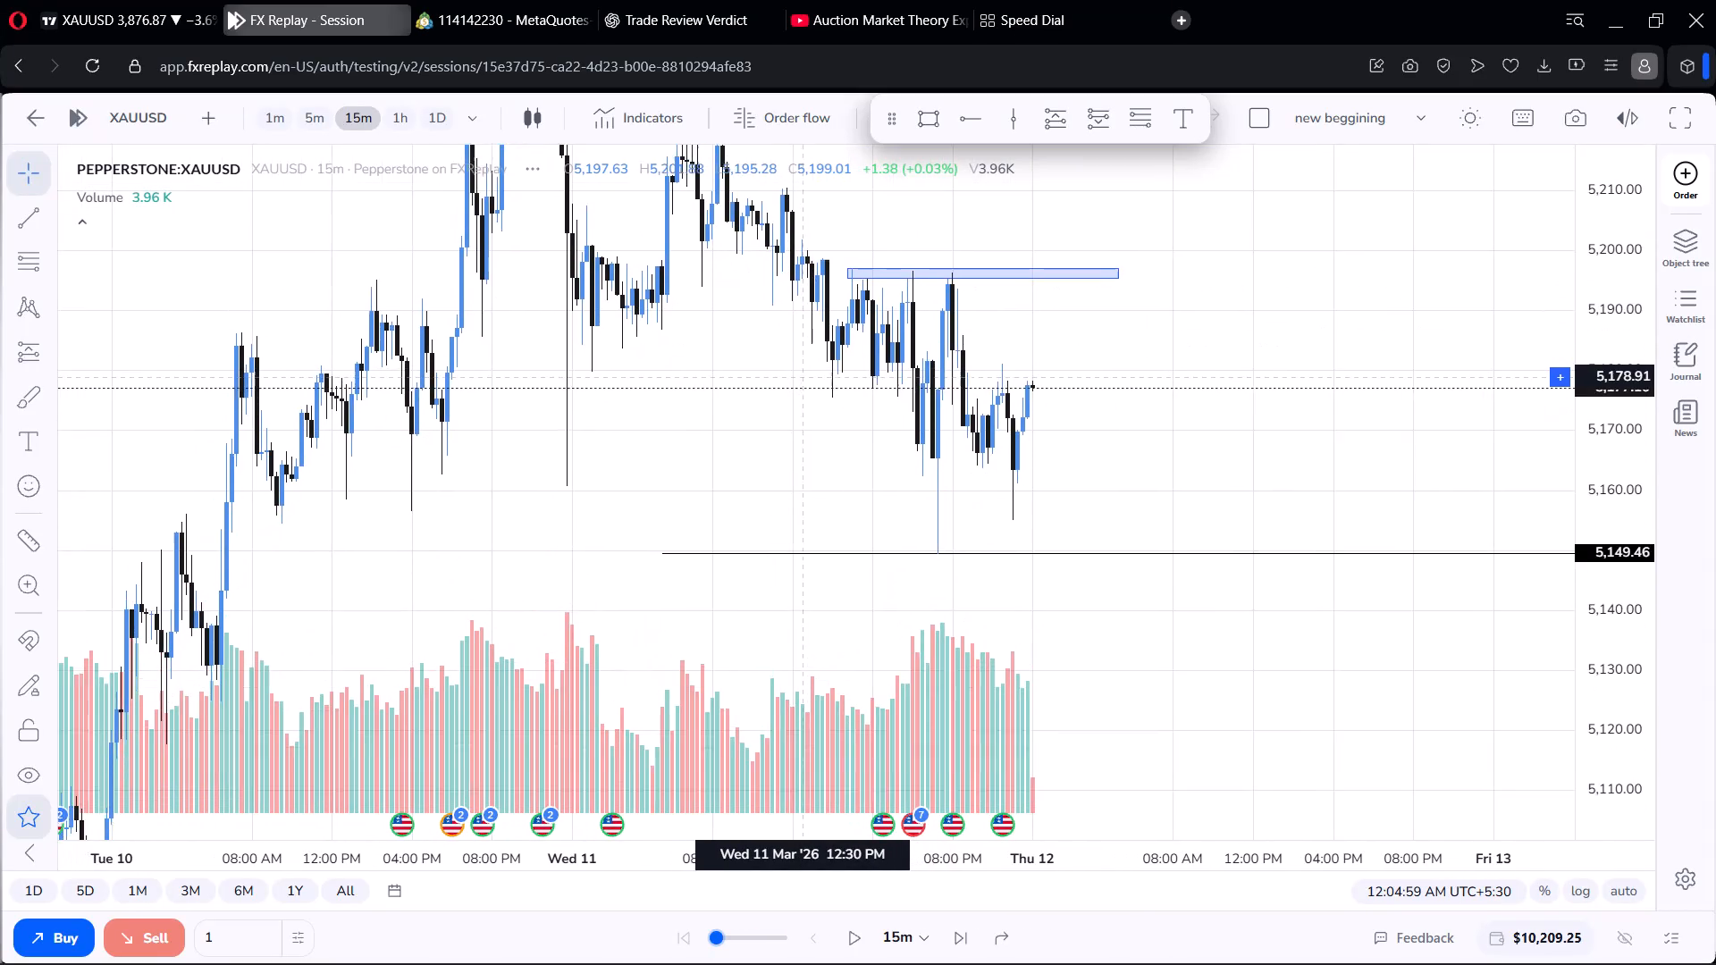
drag(803, 374, 811, 359)
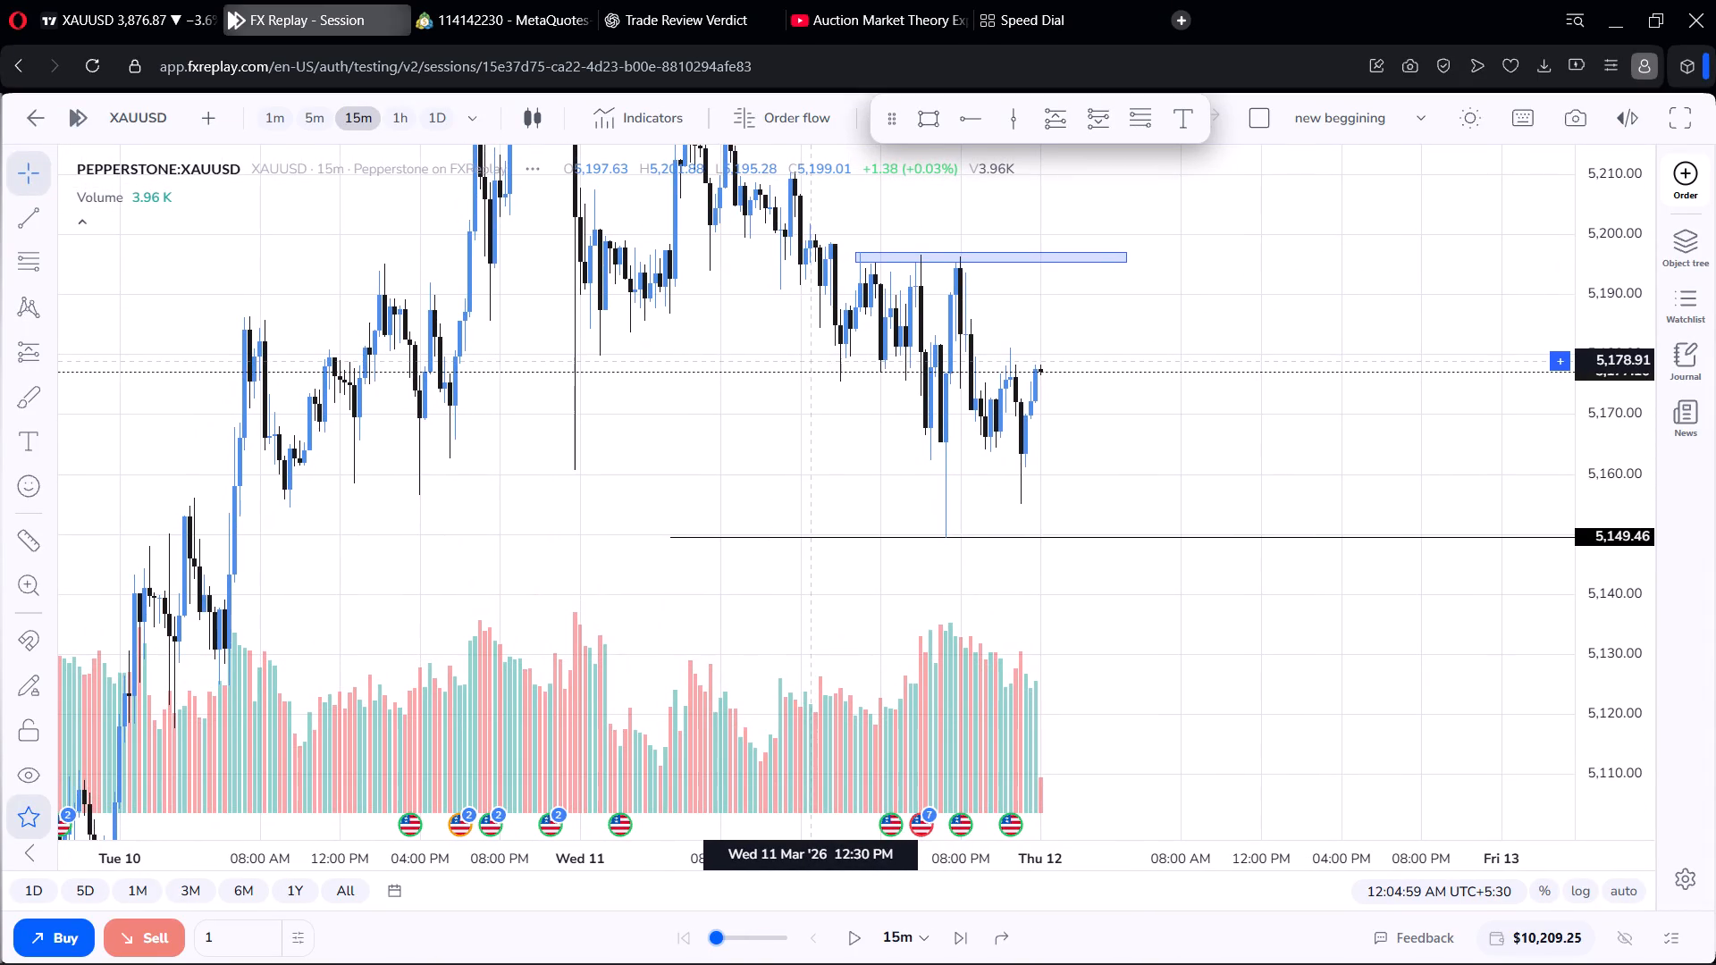
drag(811, 359, 815, 371)
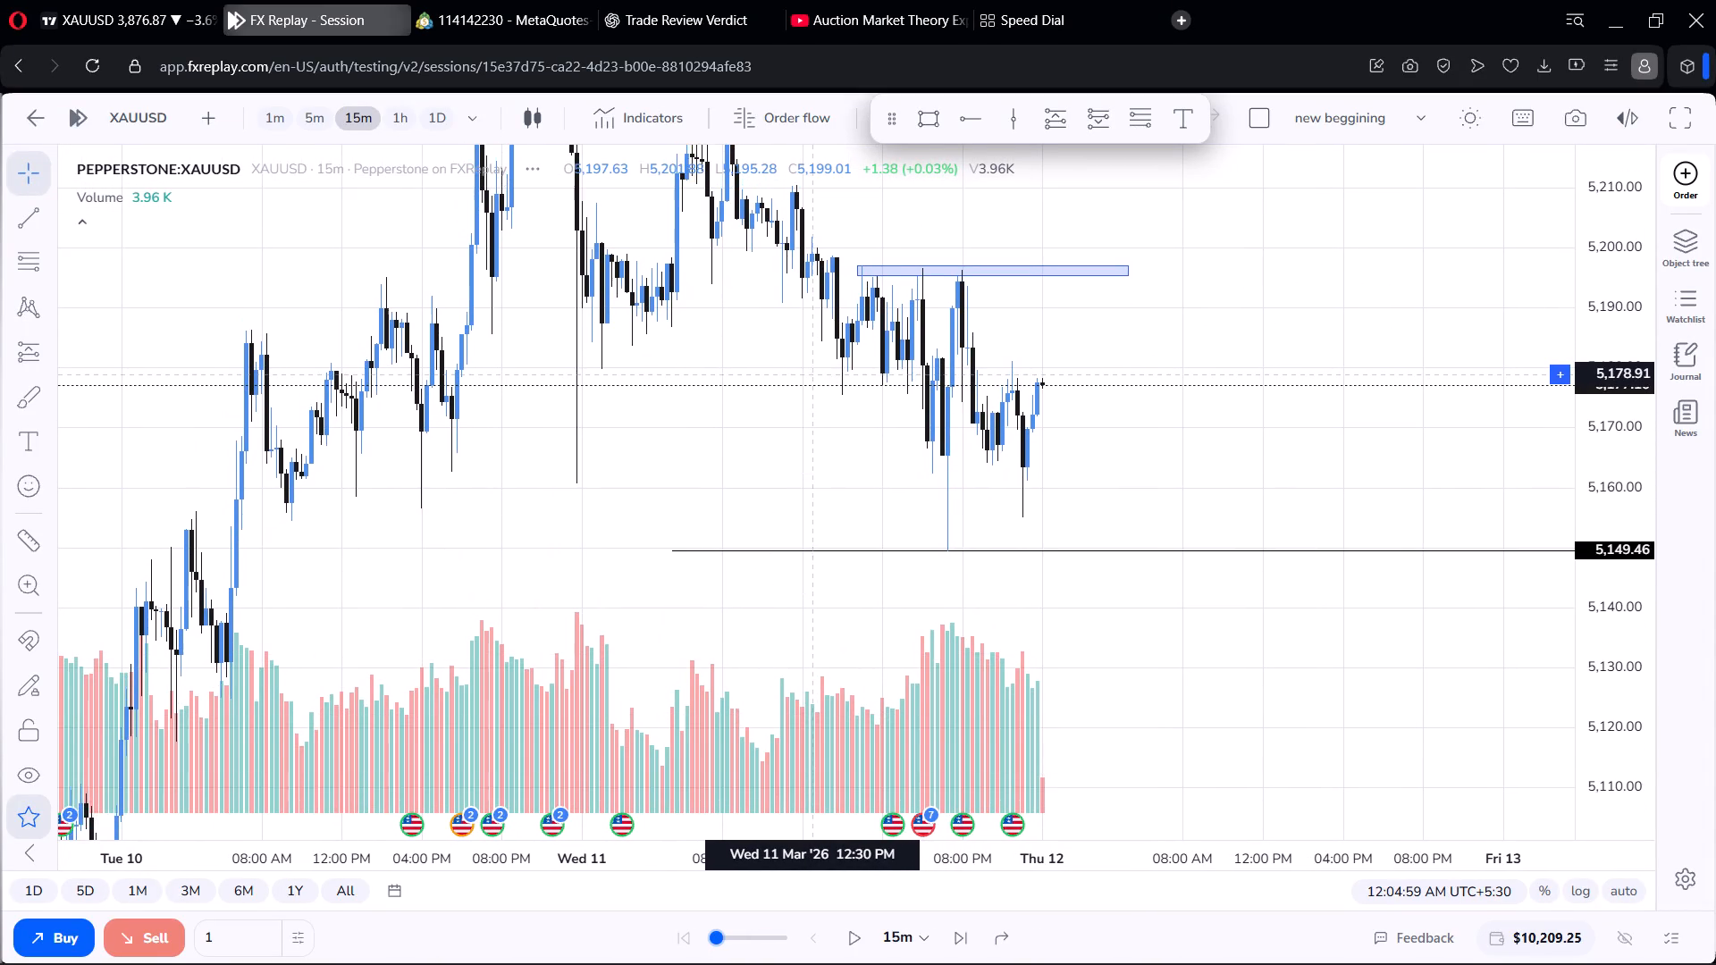
drag(815, 371, 814, 400)
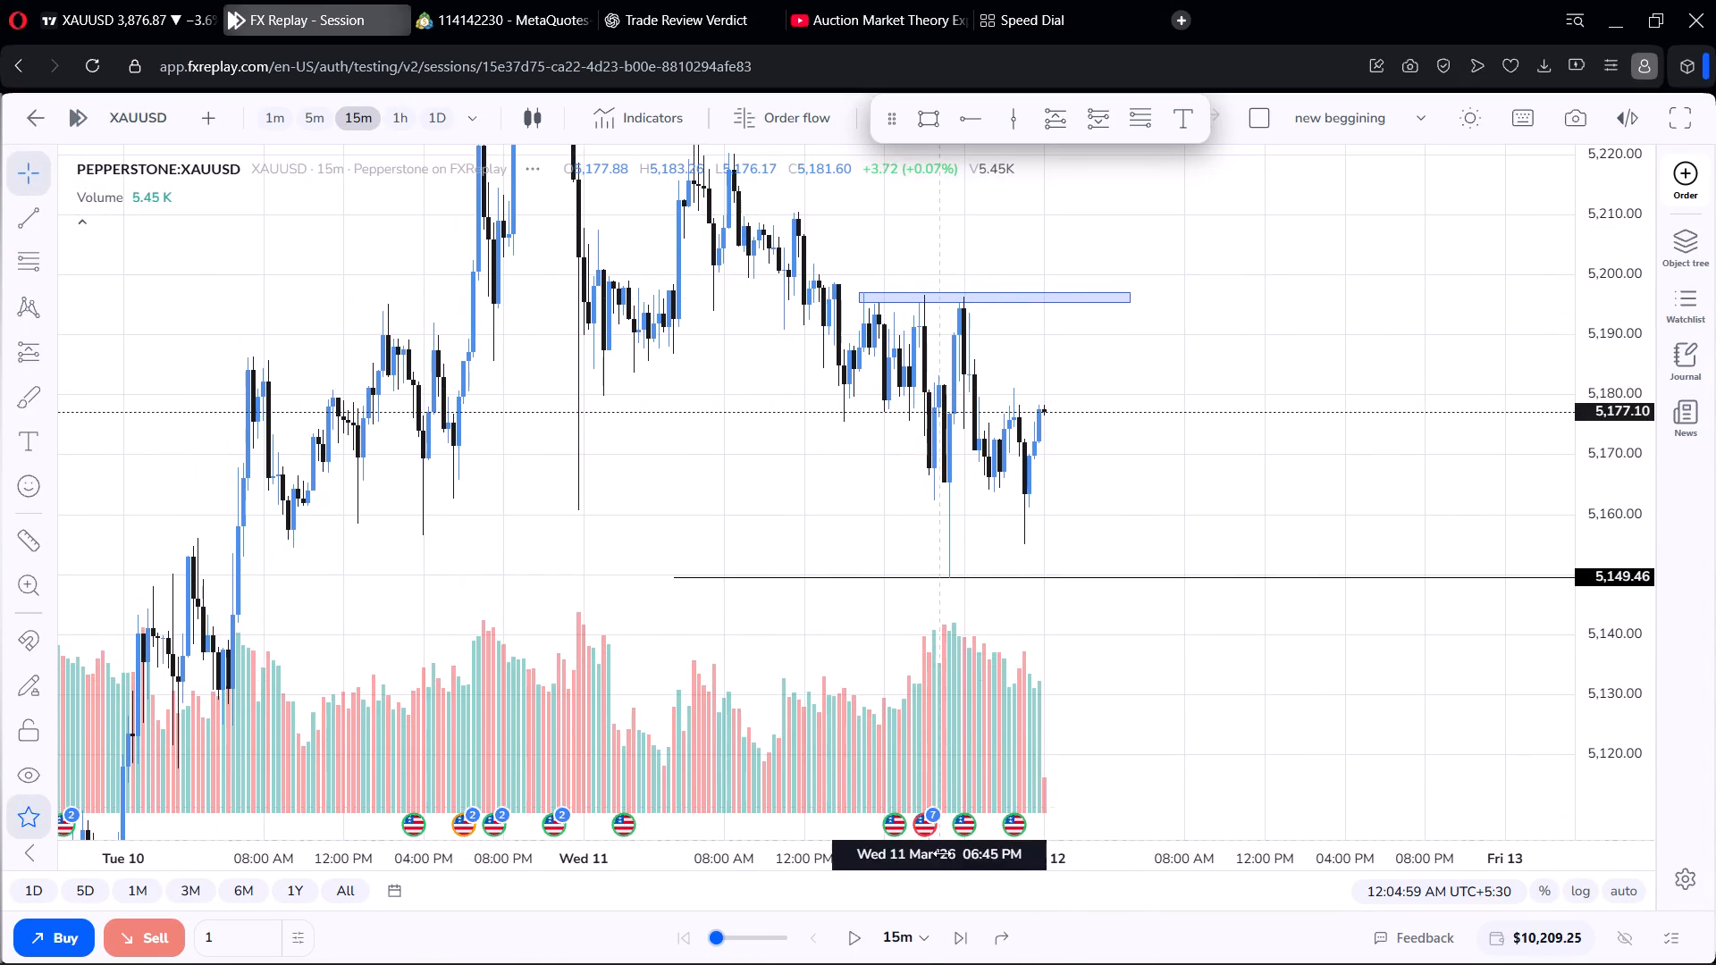
click(853, 935)
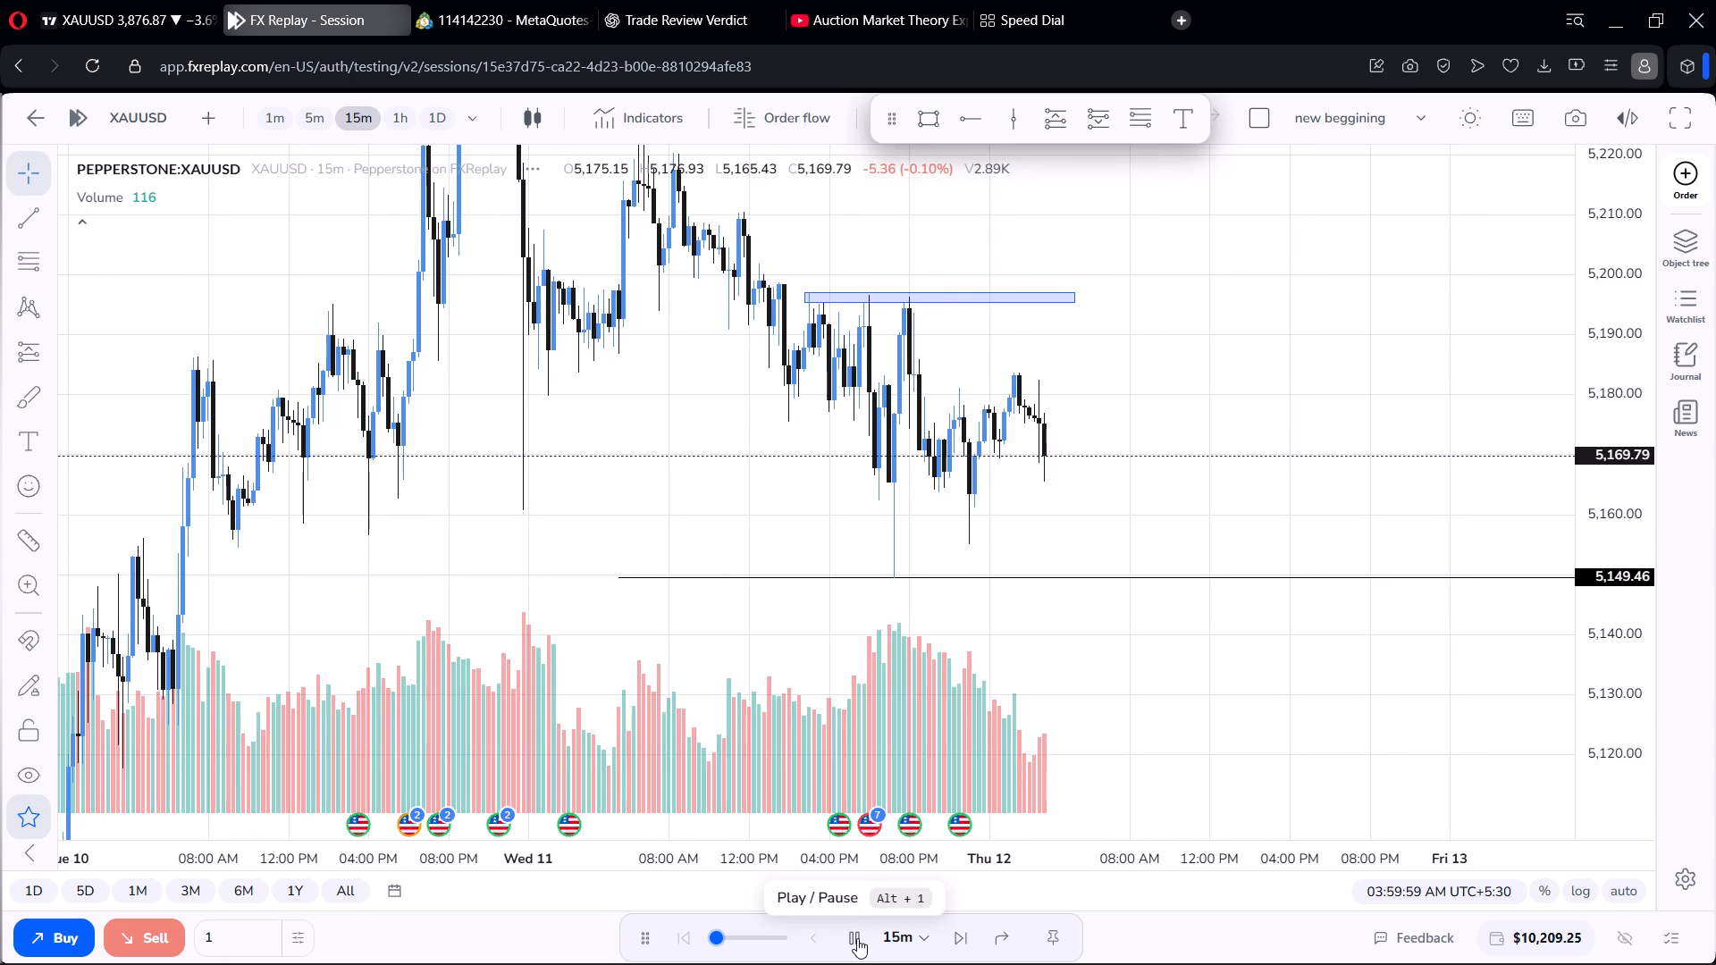
click(858, 938)
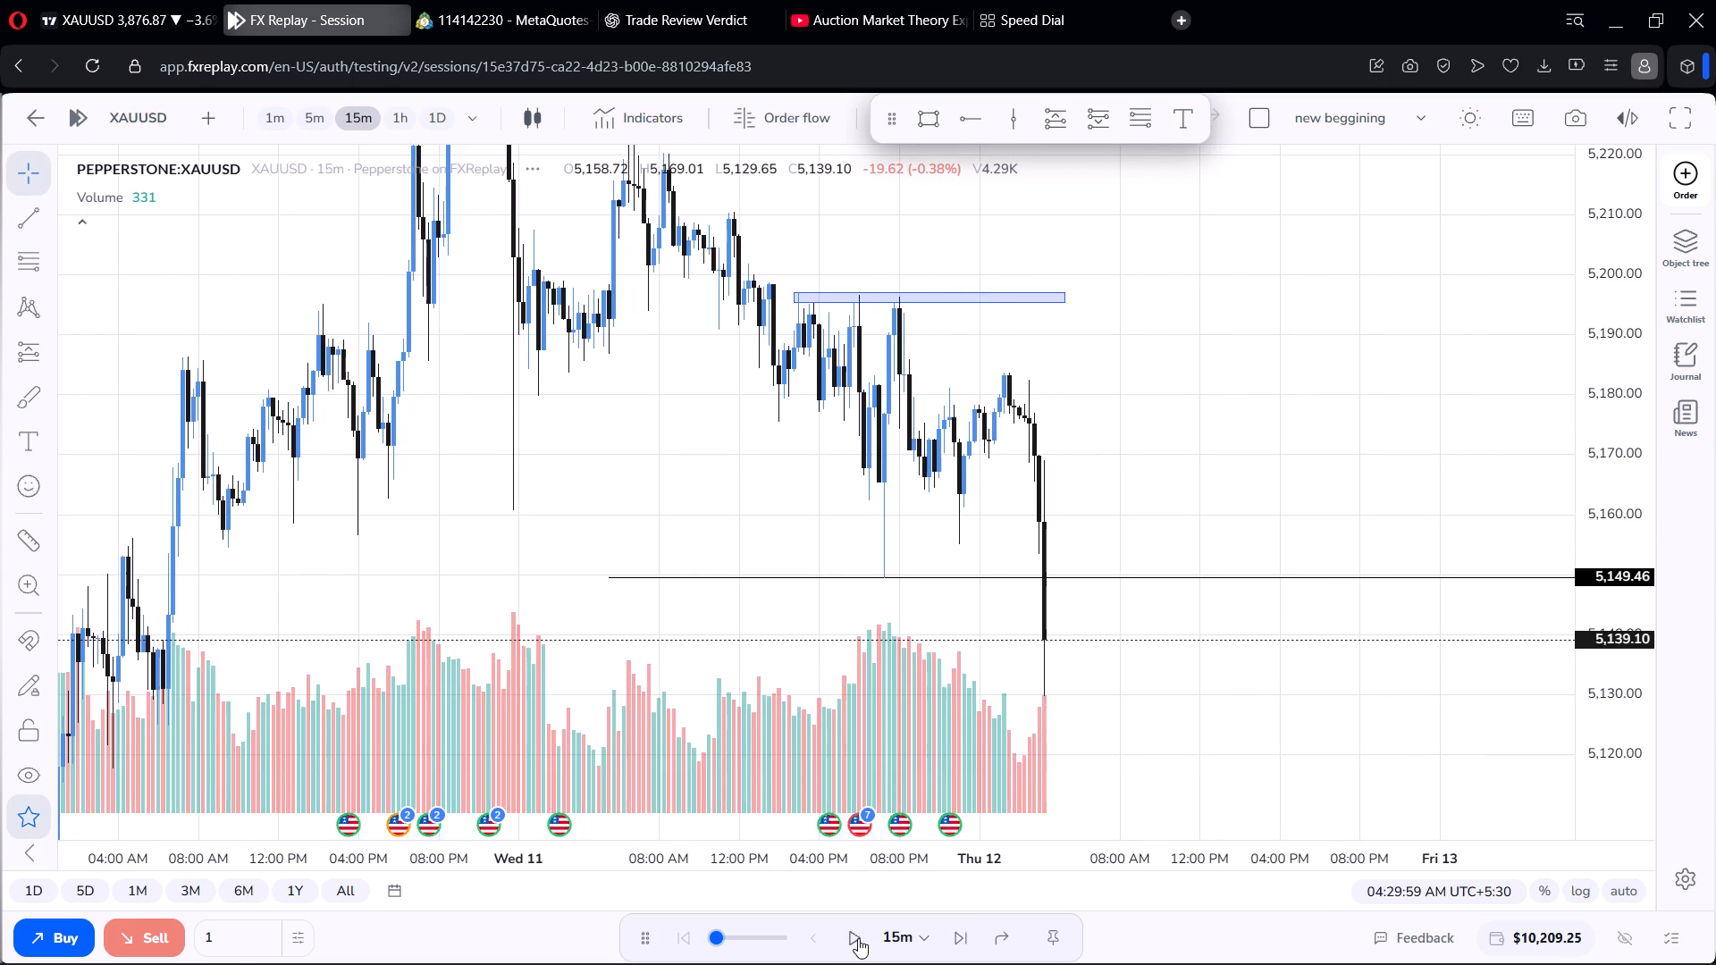
Examine the drop through the 11 March low and the earlier price structure on the 5-minute chart.
drag(1035, 616, 855, 286)
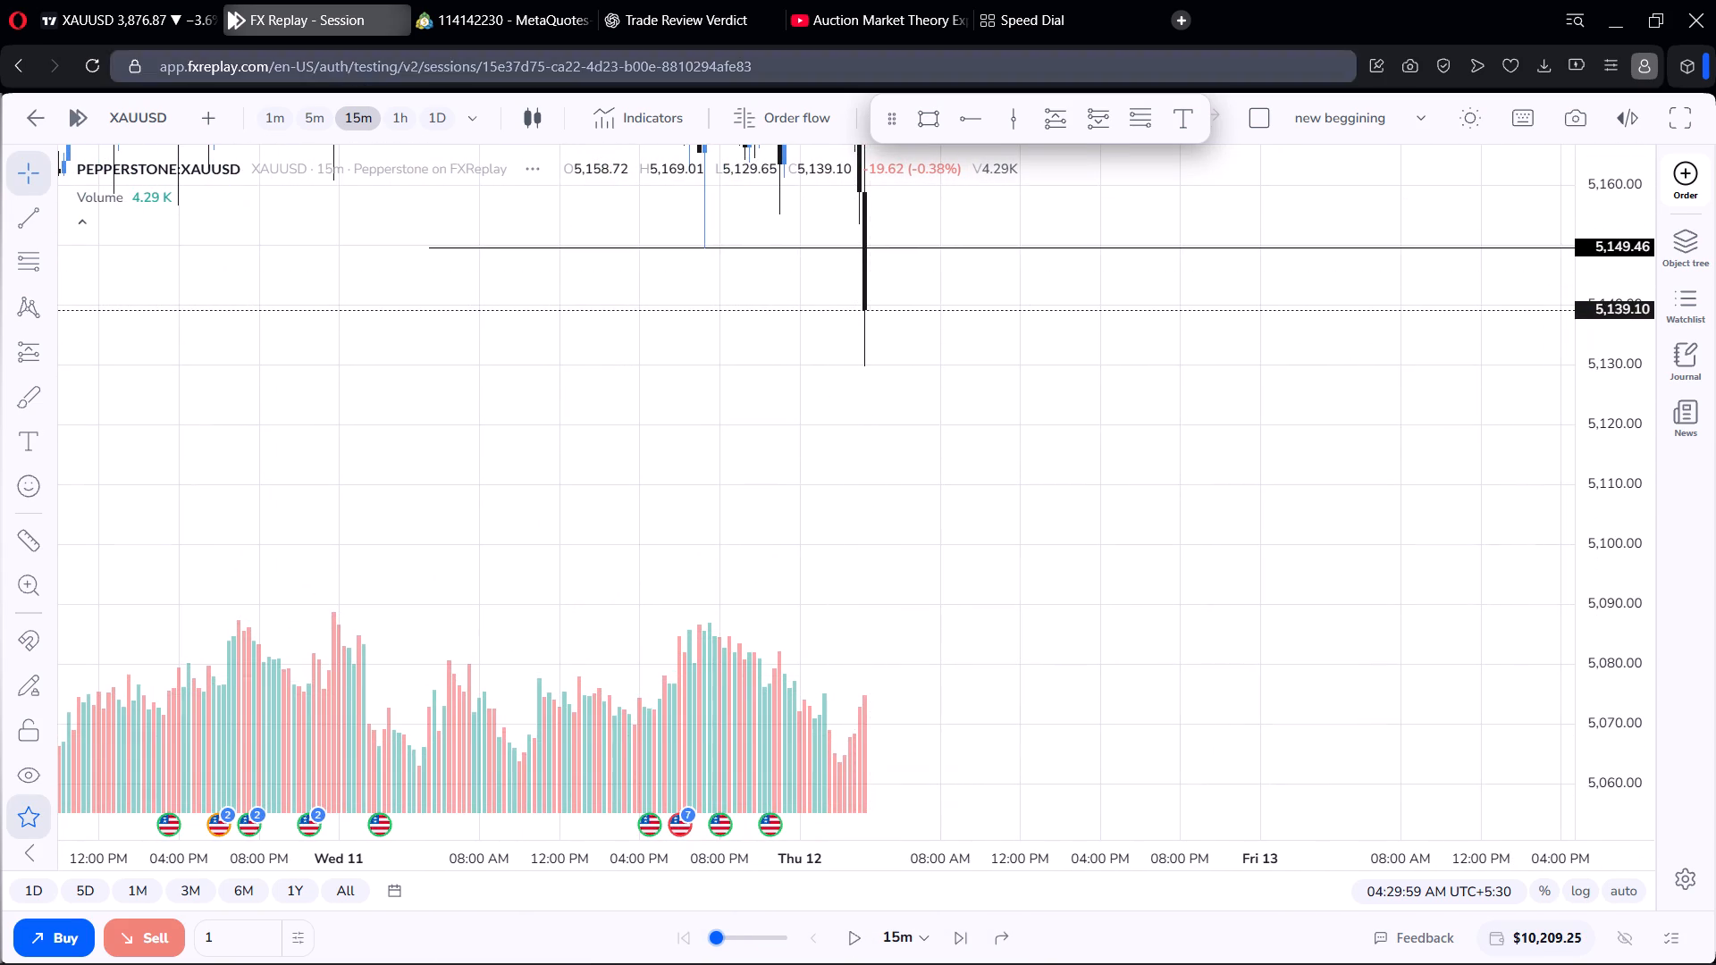
click(332, 122)
scroll(669, 433, down, 4)
drag(785, 371, 1026, 449)
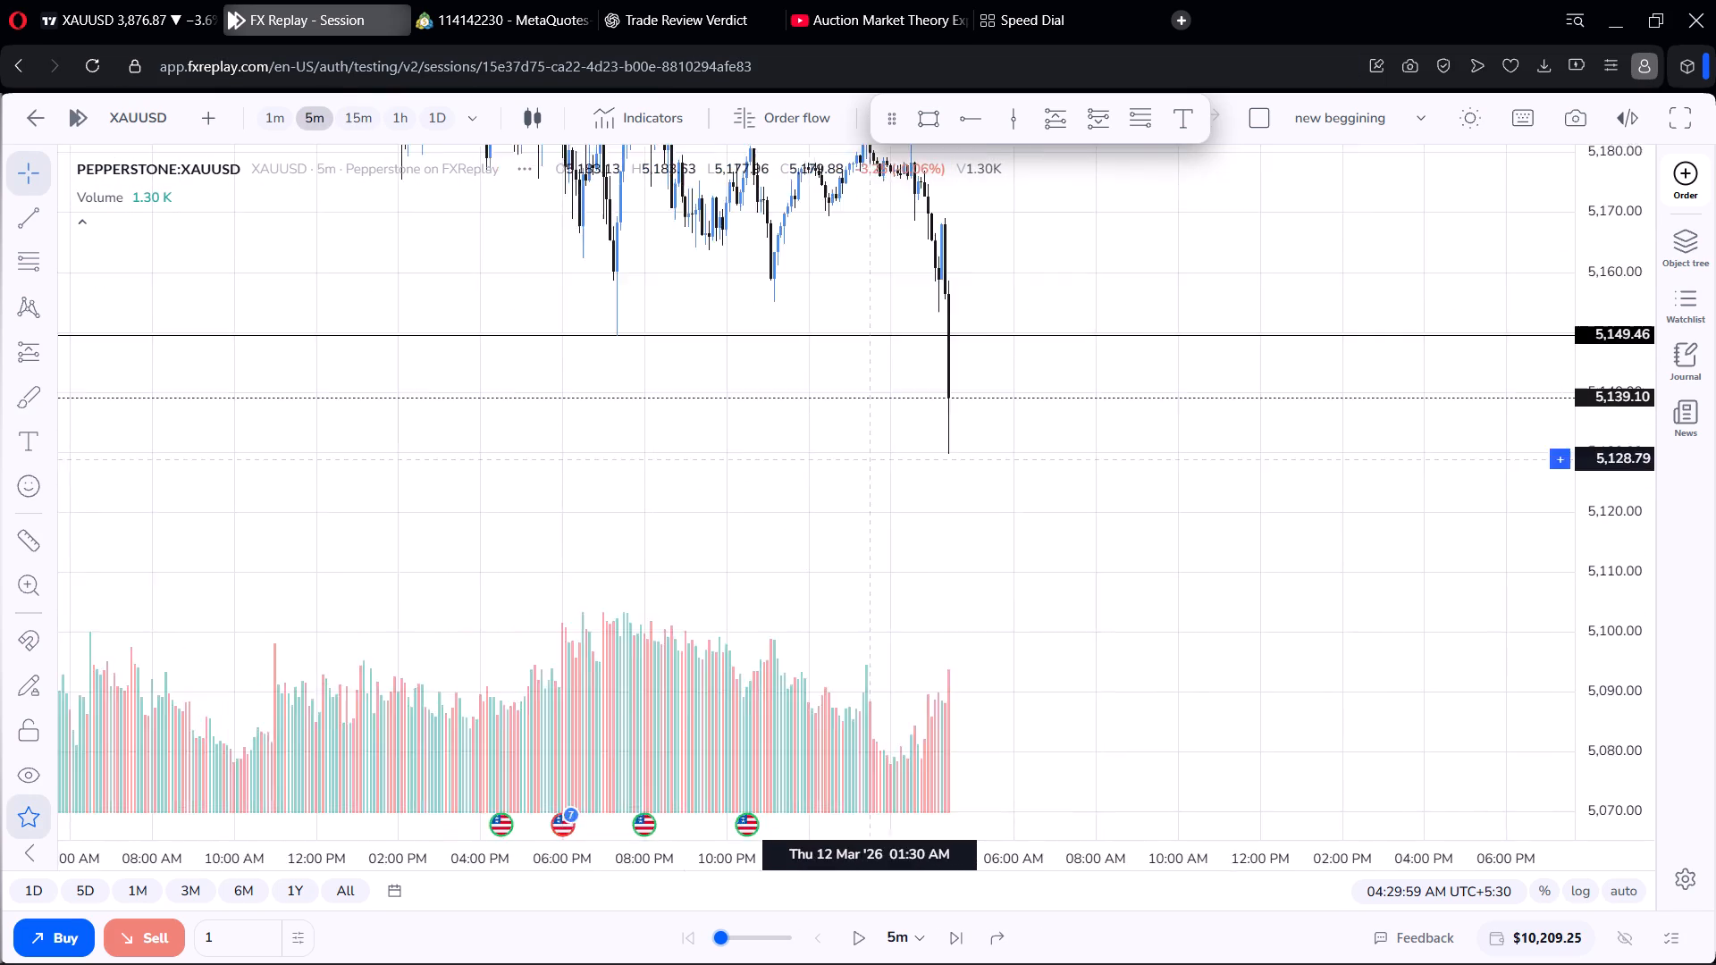
drag(1026, 449, 1467, 299)
scroll(1416, 350, down, 5)
scroll(1005, 299, down, 4)
scroll(975, 338, up, 2)
drag(970, 330, 970, 329)
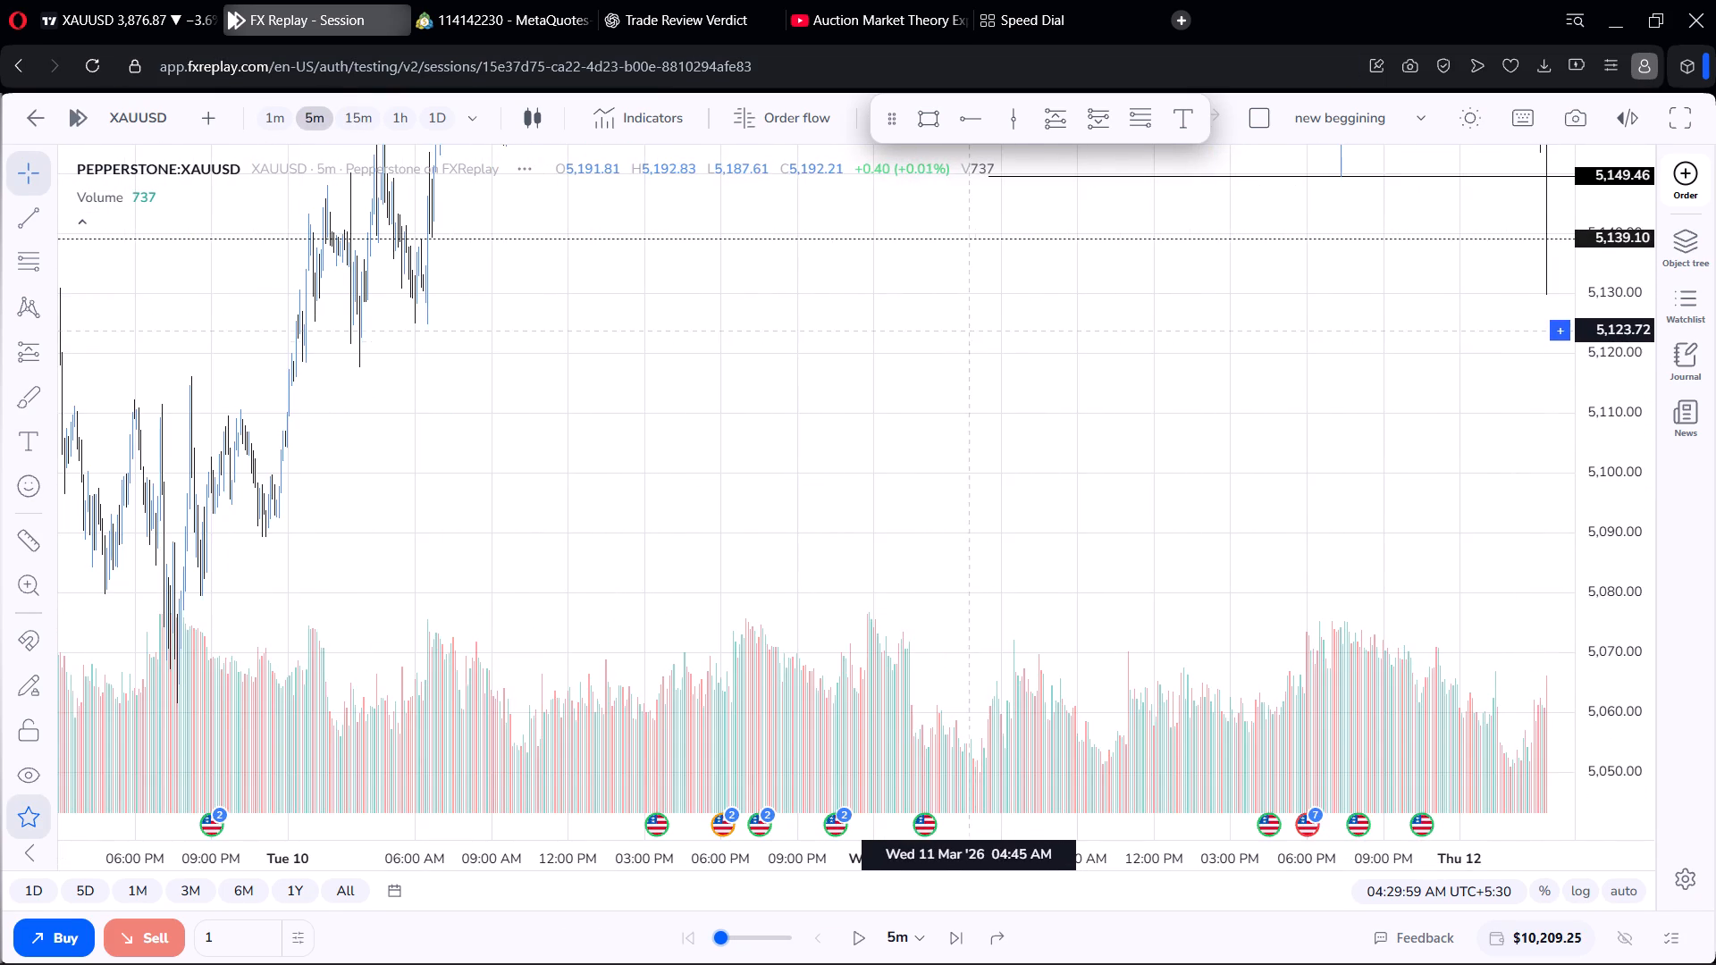
drag(970, 329, 924, 346)
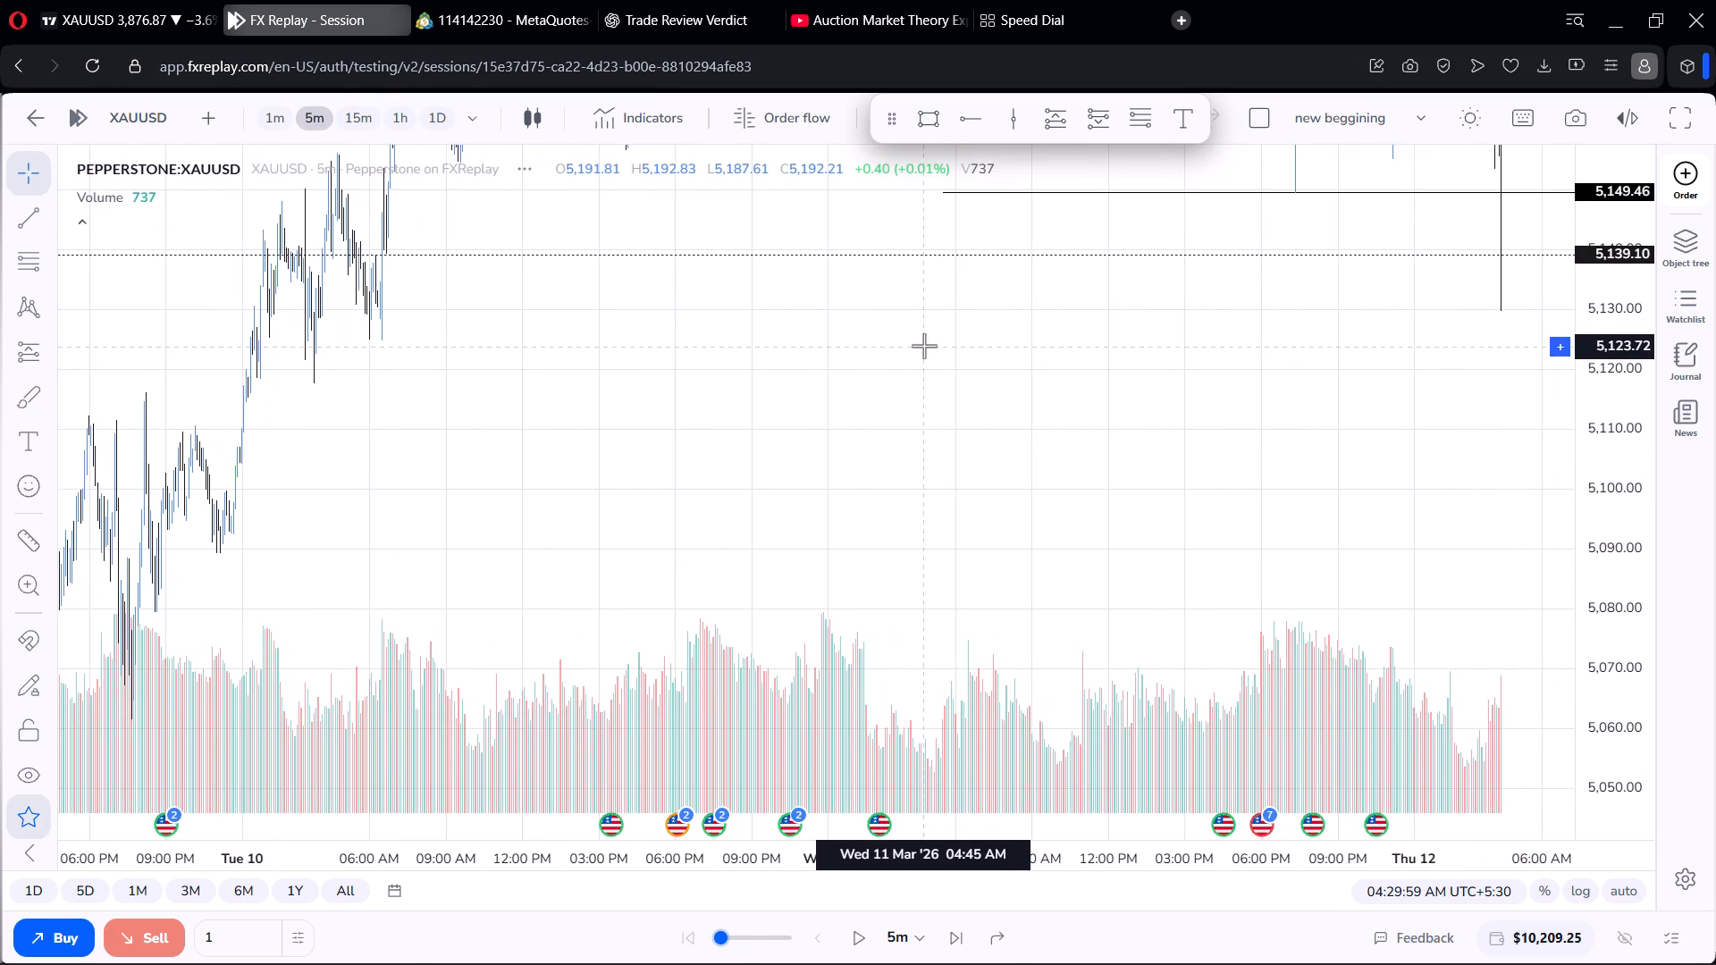
click(919, 307)
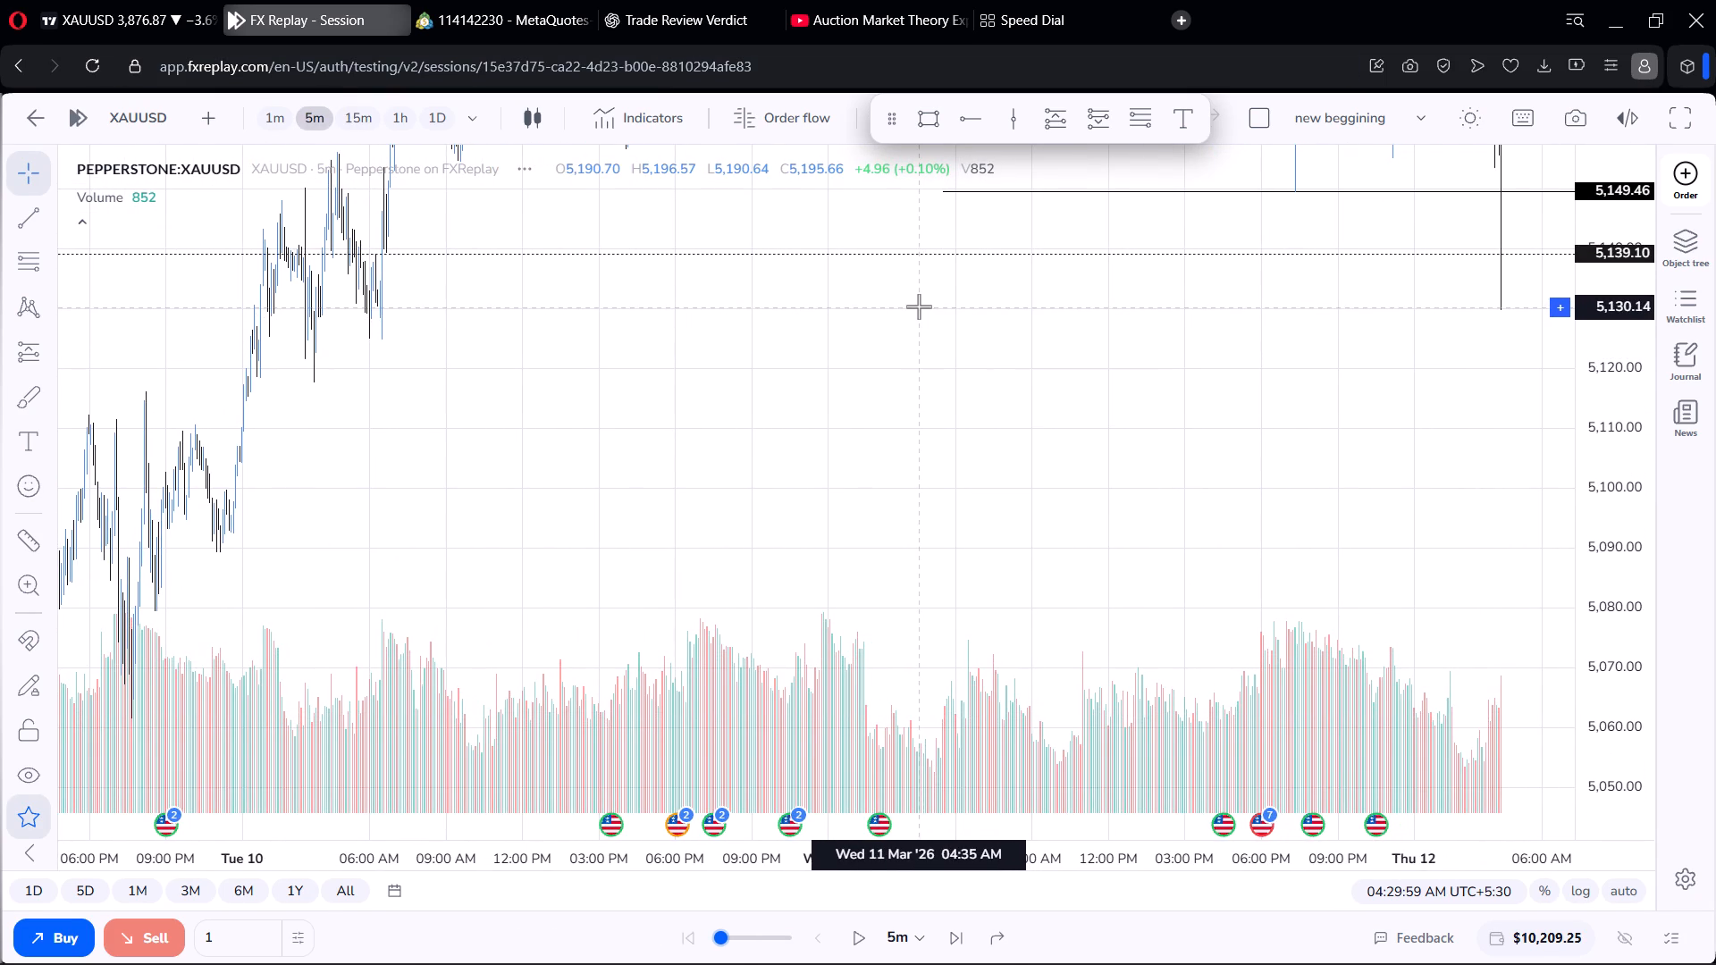
drag(920, 323, 879, 326)
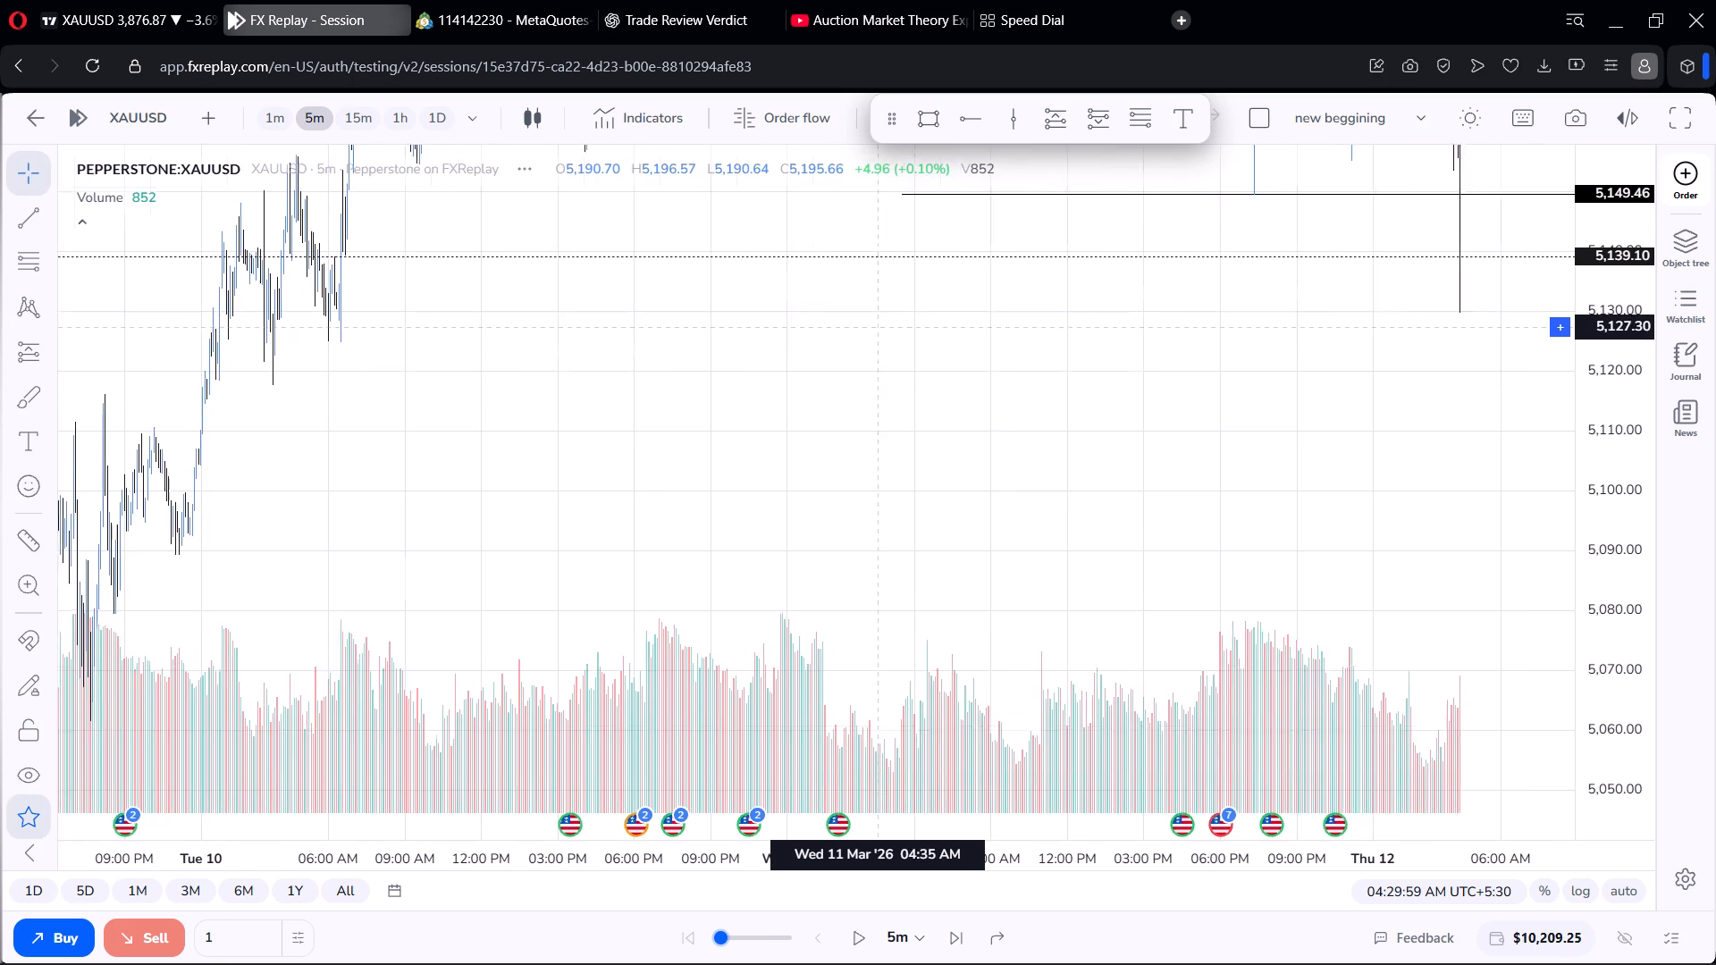
drag(879, 326, 678, 367)
scroll(1046, 366, up, 3)
drag(1022, 305, 804, 455)
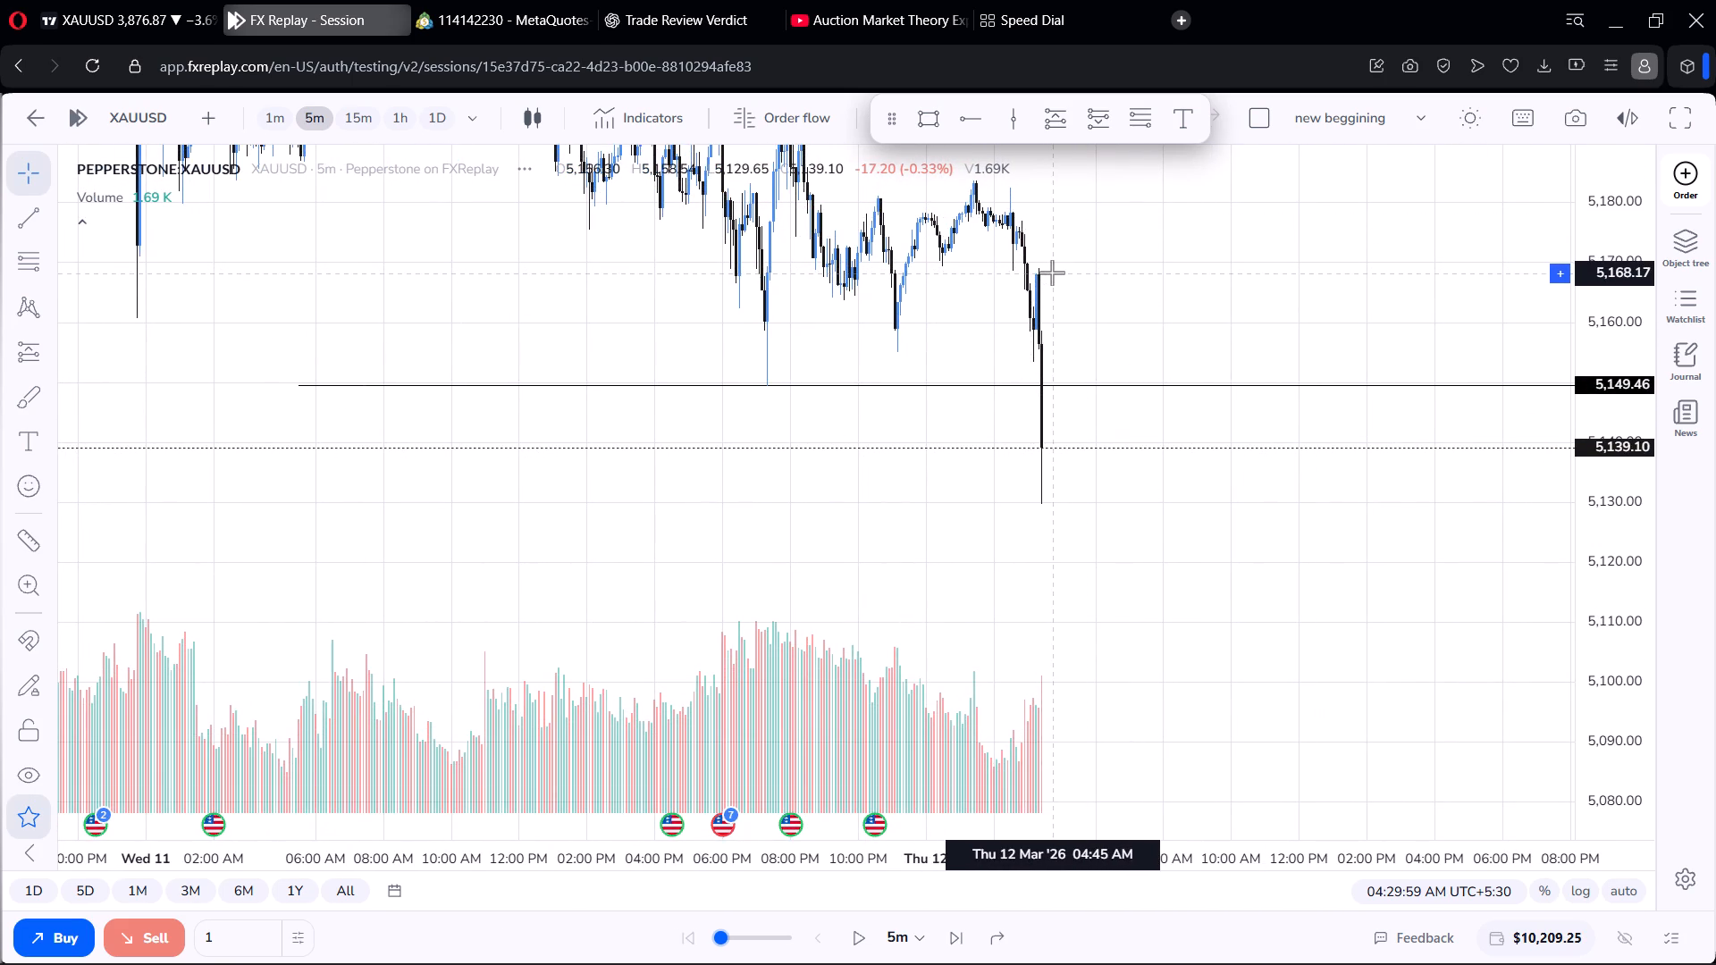
scroll(1069, 265, up, 5)
scroll(1077, 239, down, 1)
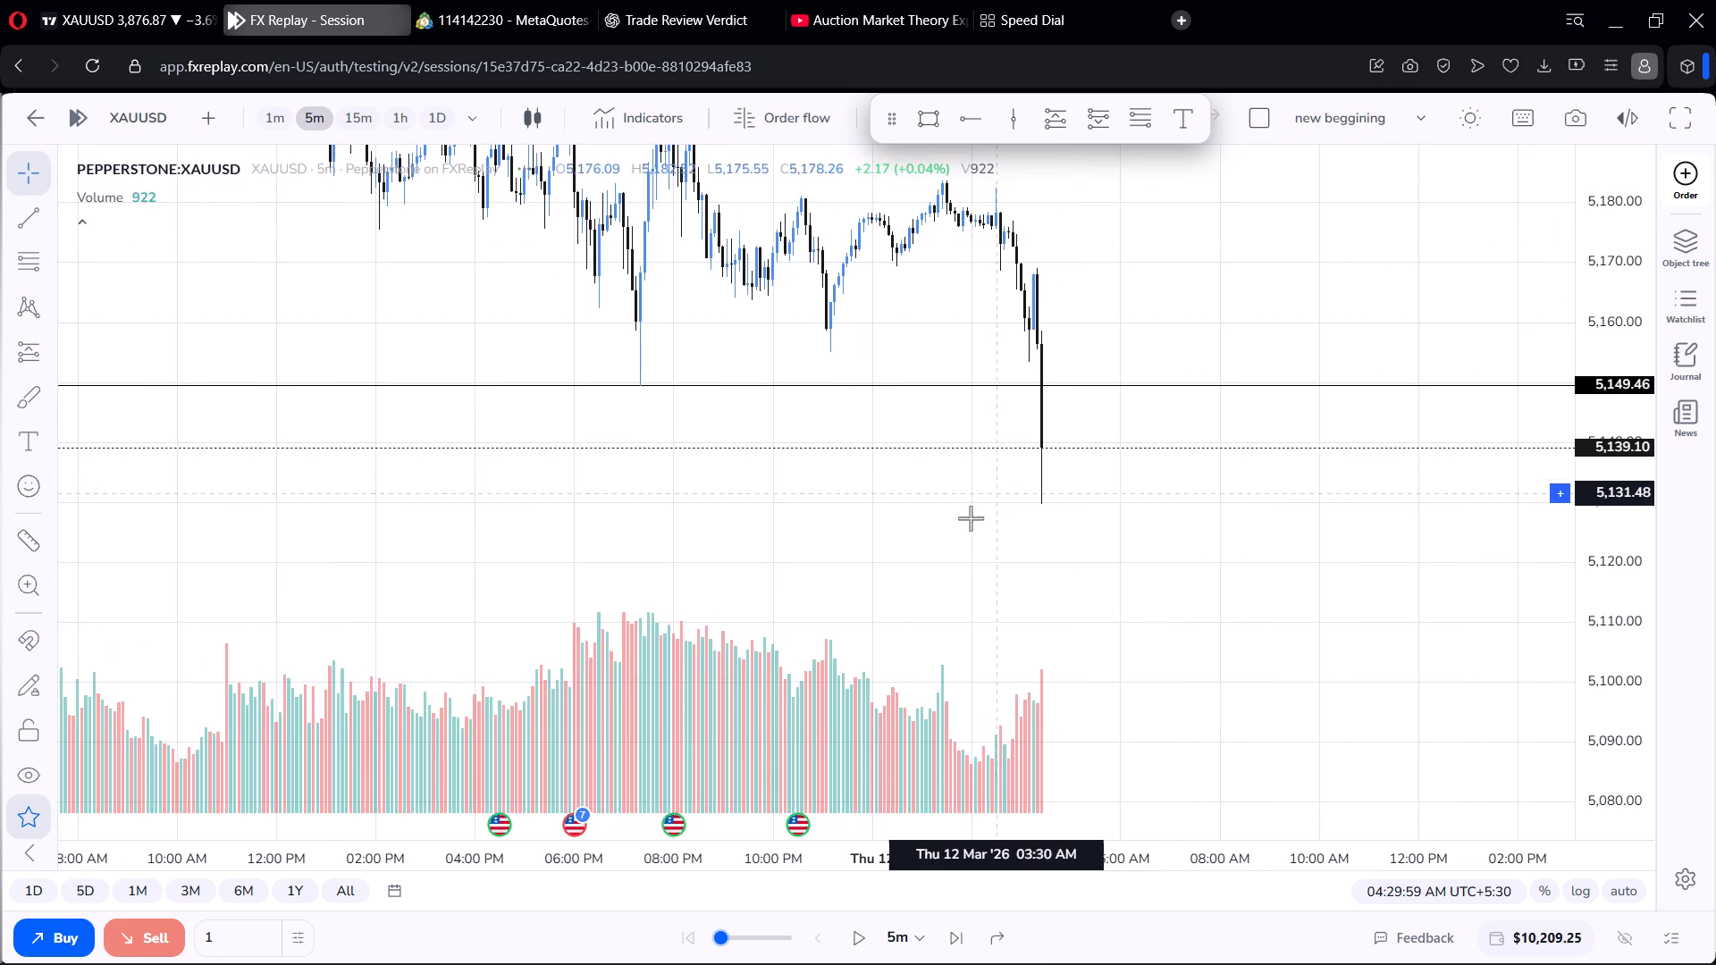
On the 1-minute chart, advance the replay by one candle to 04:30:59.
click(289, 122)
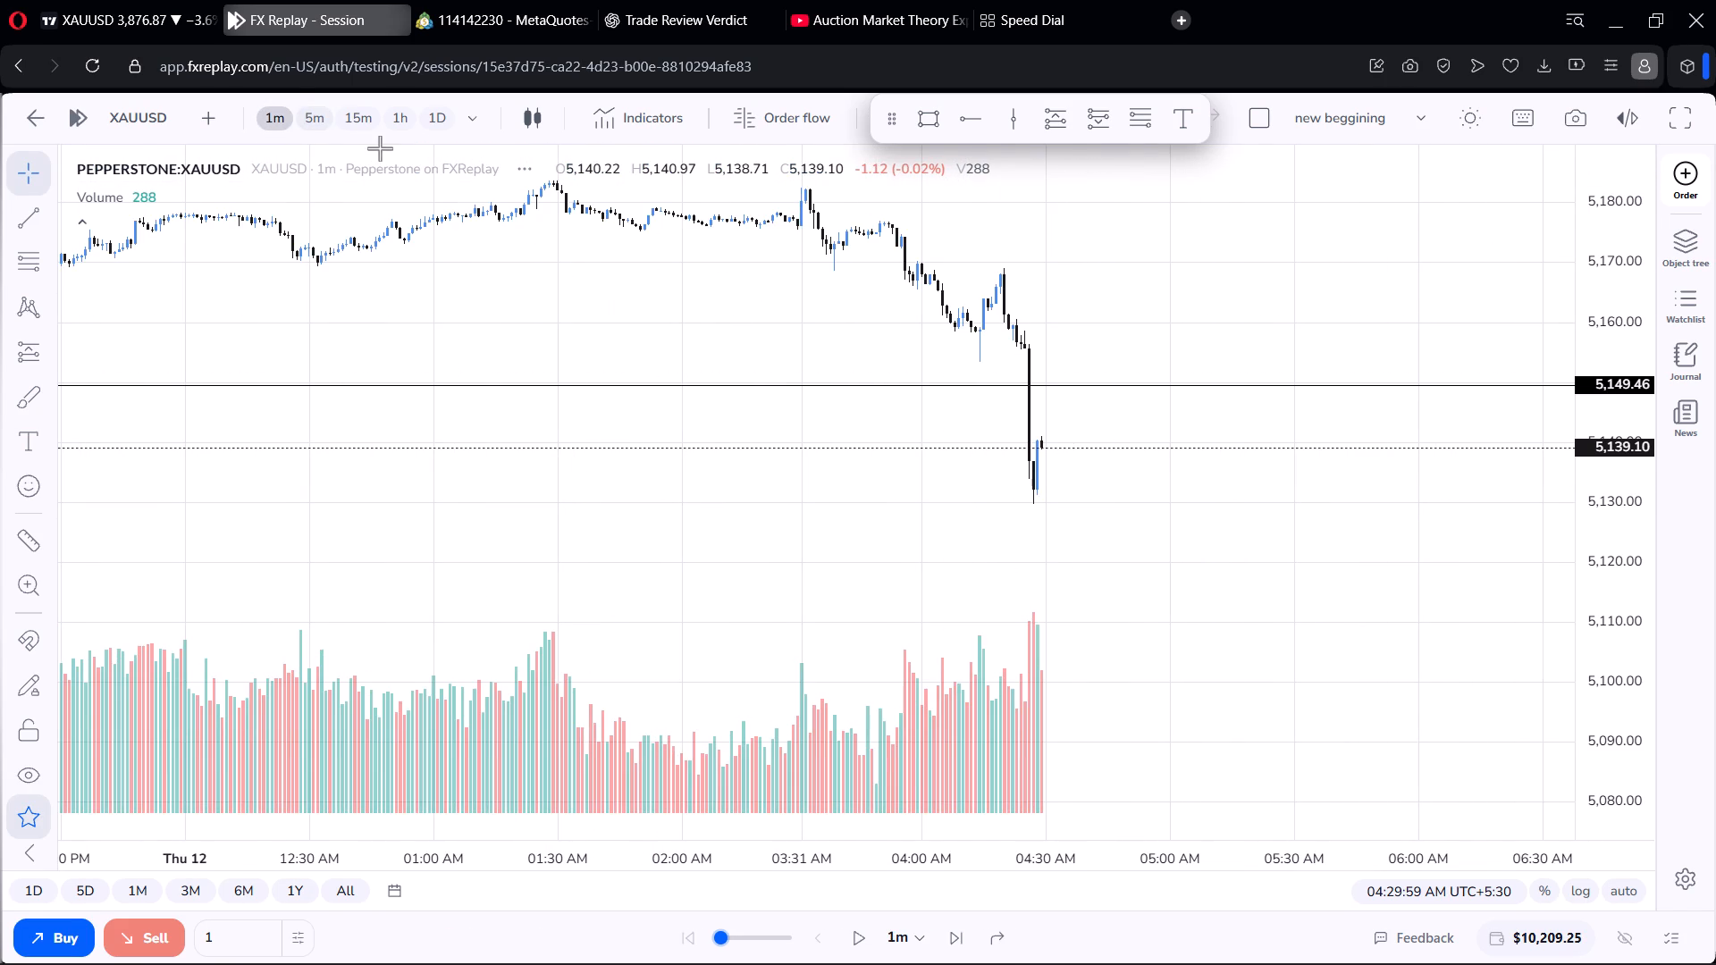
scroll(1073, 399, up, 4)
scroll(1088, 329, down, 3)
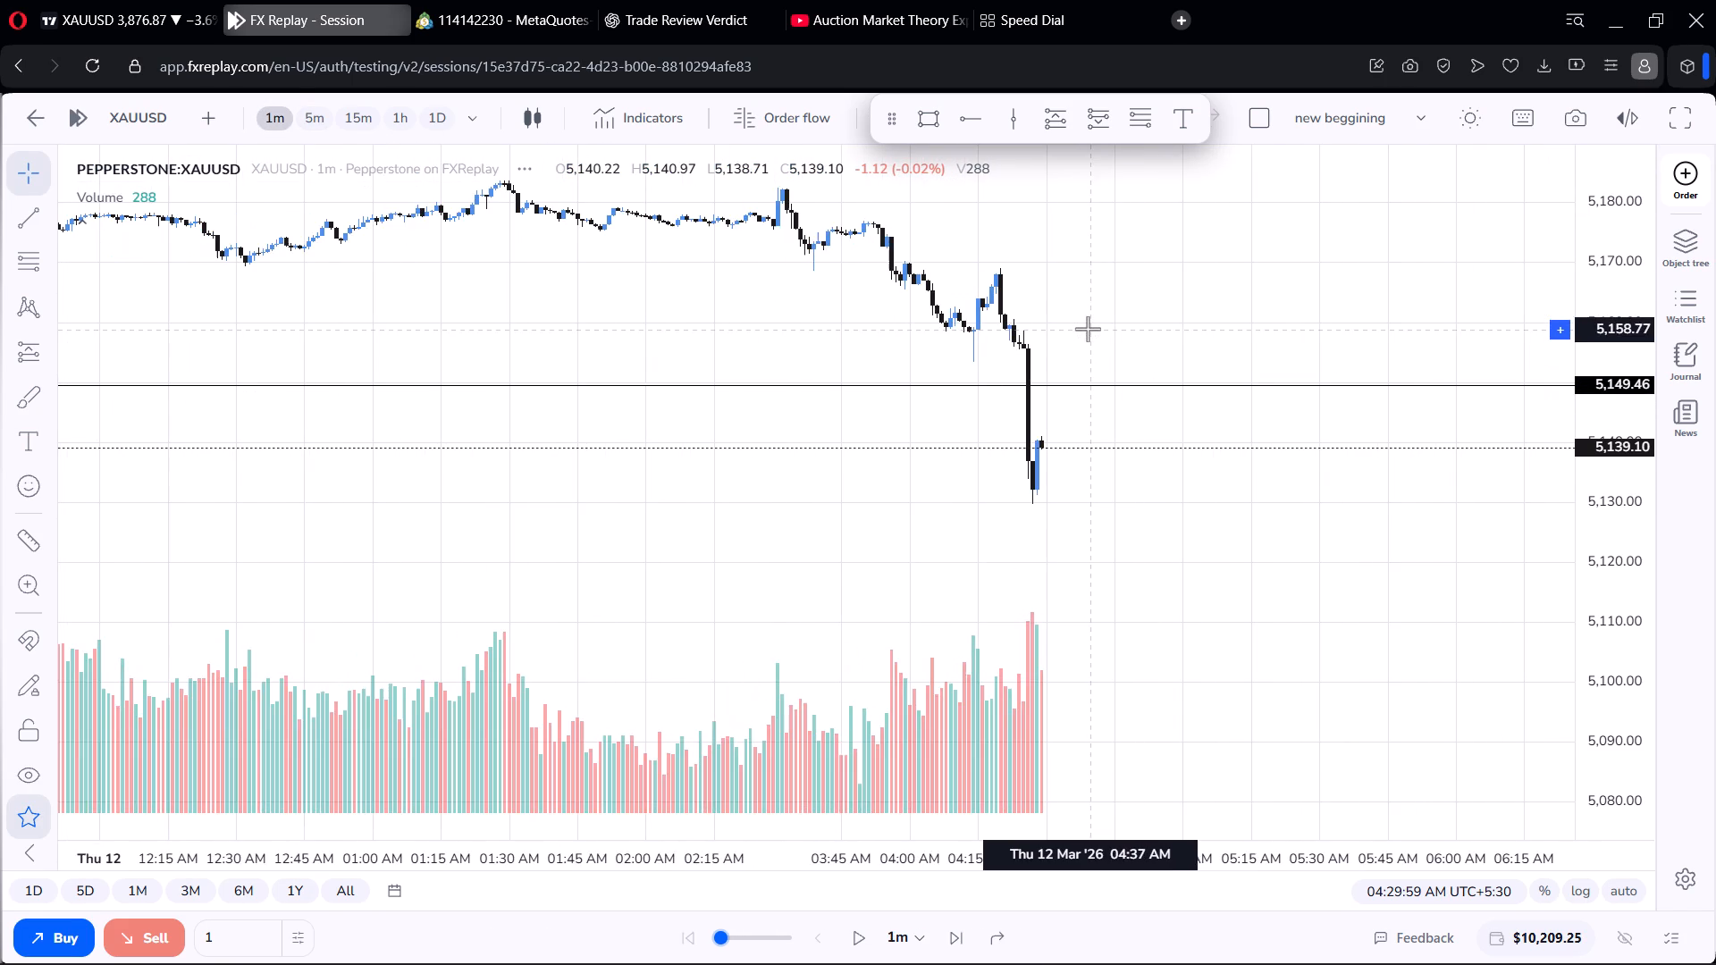
scroll(1091, 323, up, 2)
scroll(1091, 323, down, 3)
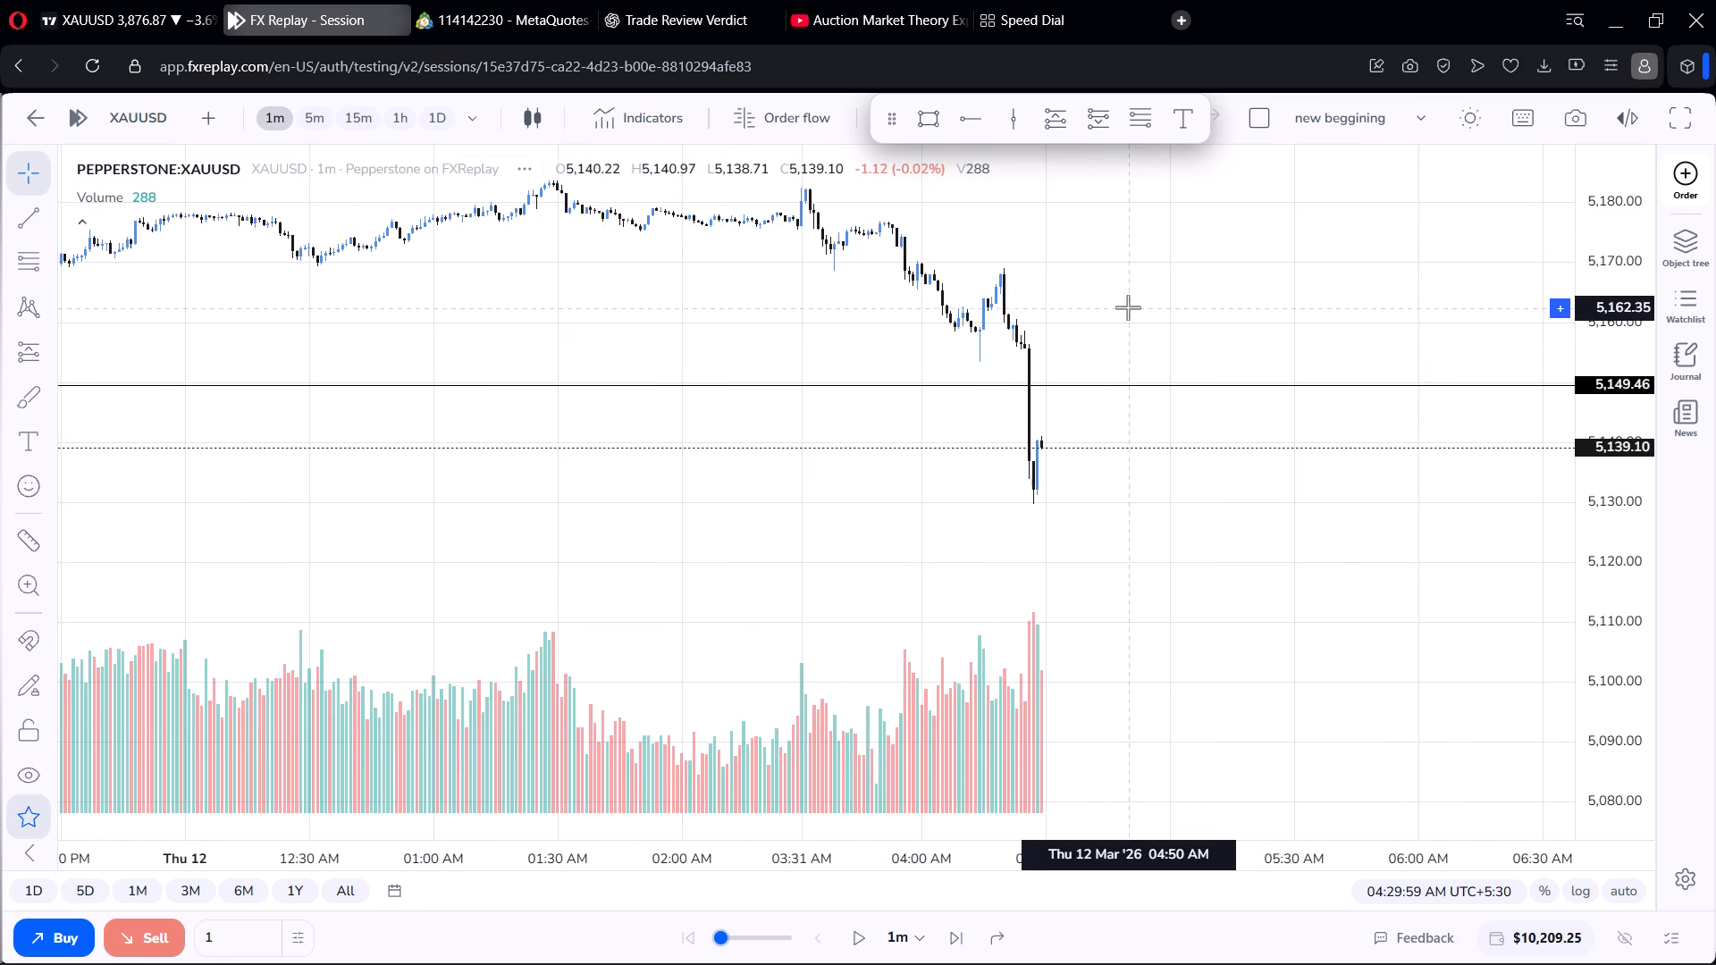
scroll(1131, 309, down, 5)
scroll(1125, 305, up, 2)
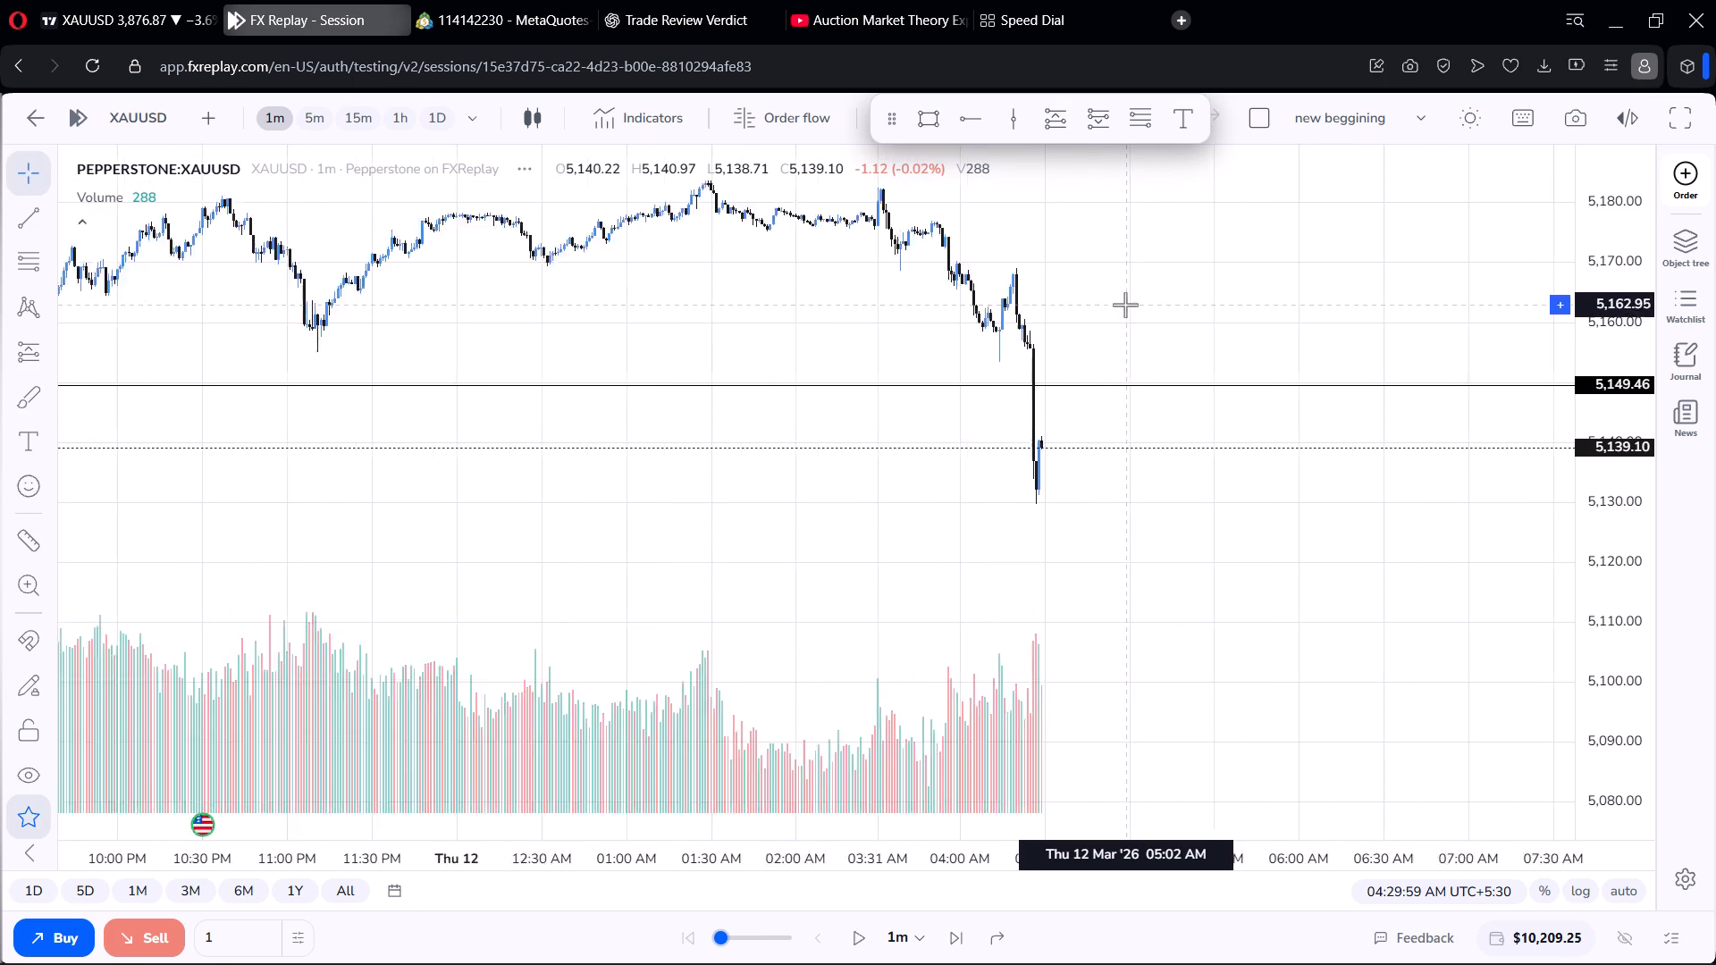
scroll(1125, 305, up, 2)
click(861, 934)
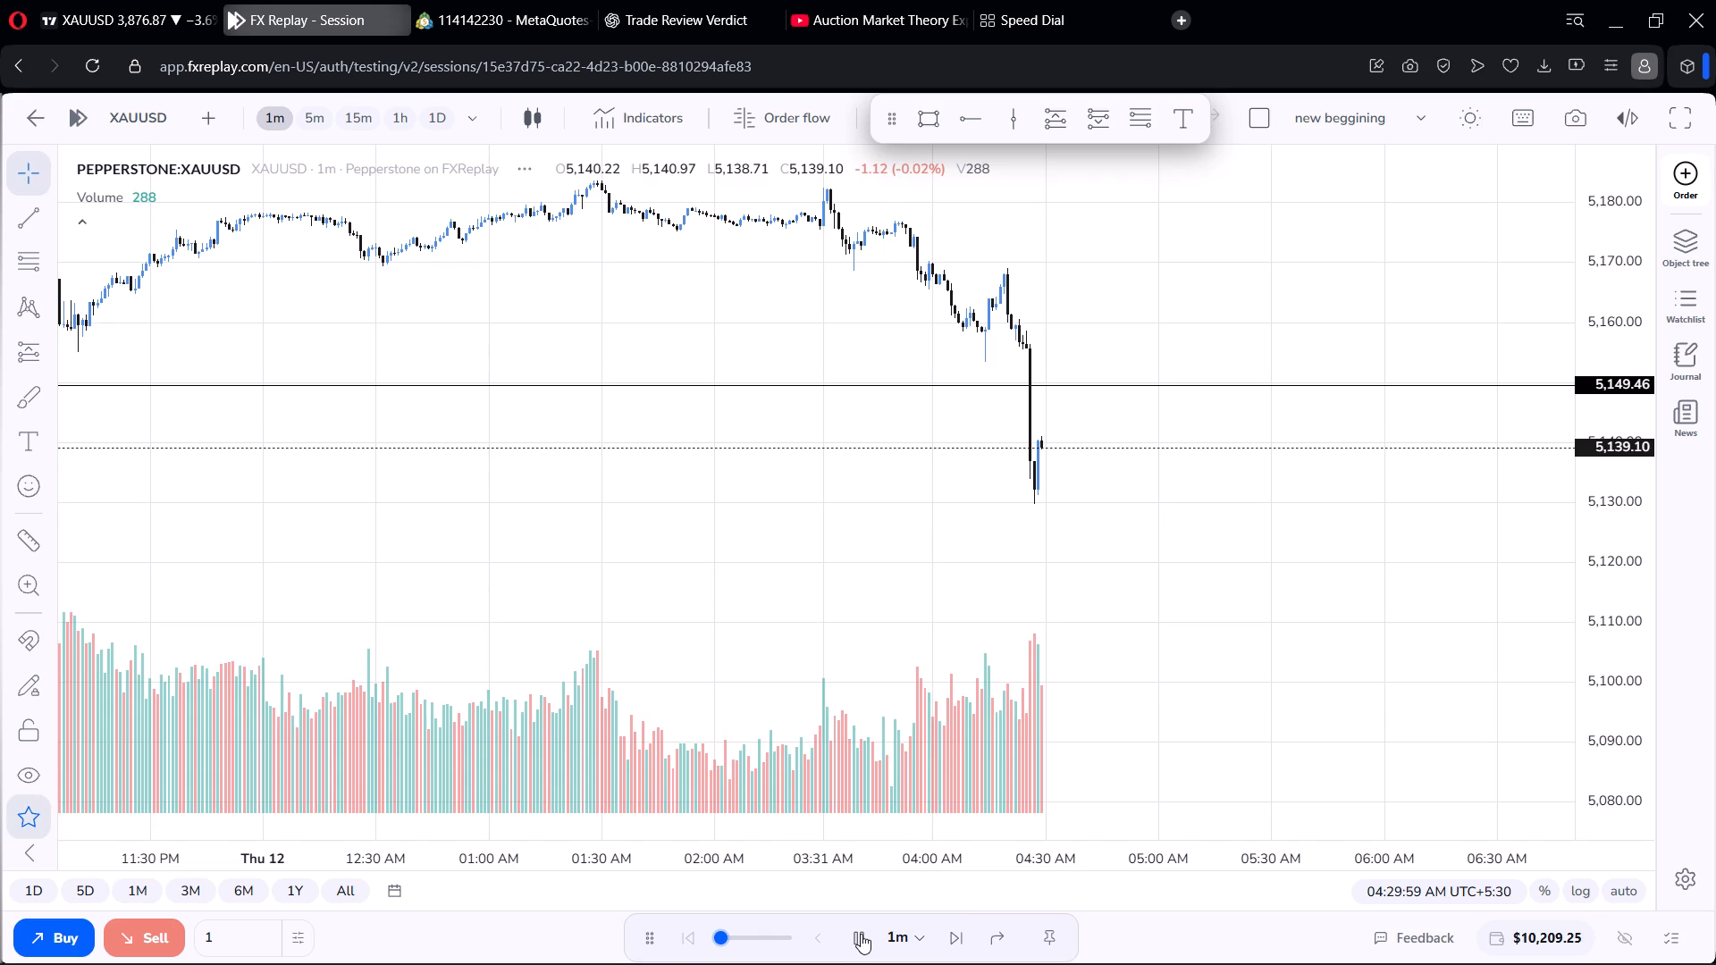
click(857, 927)
scroll(1081, 598, up, 5)
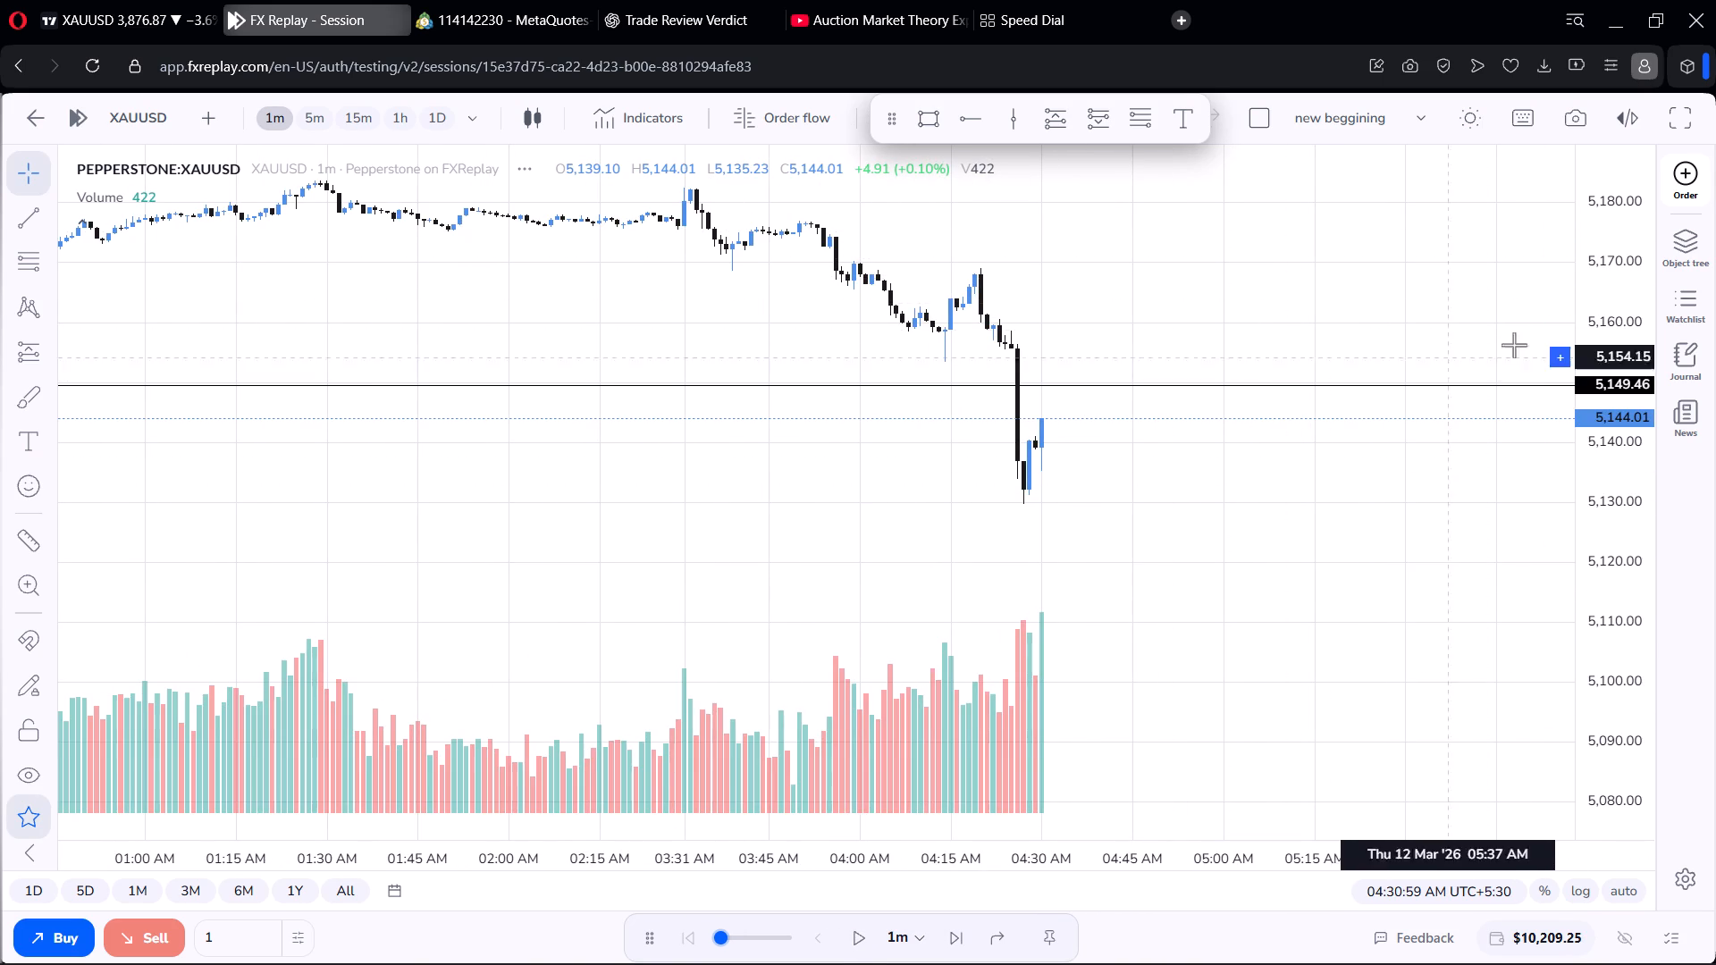
Prepare a market buy order at 5,144.01 with a stop loss at 5,129.39 and take profit at 5,164.29.
click(1687, 174)
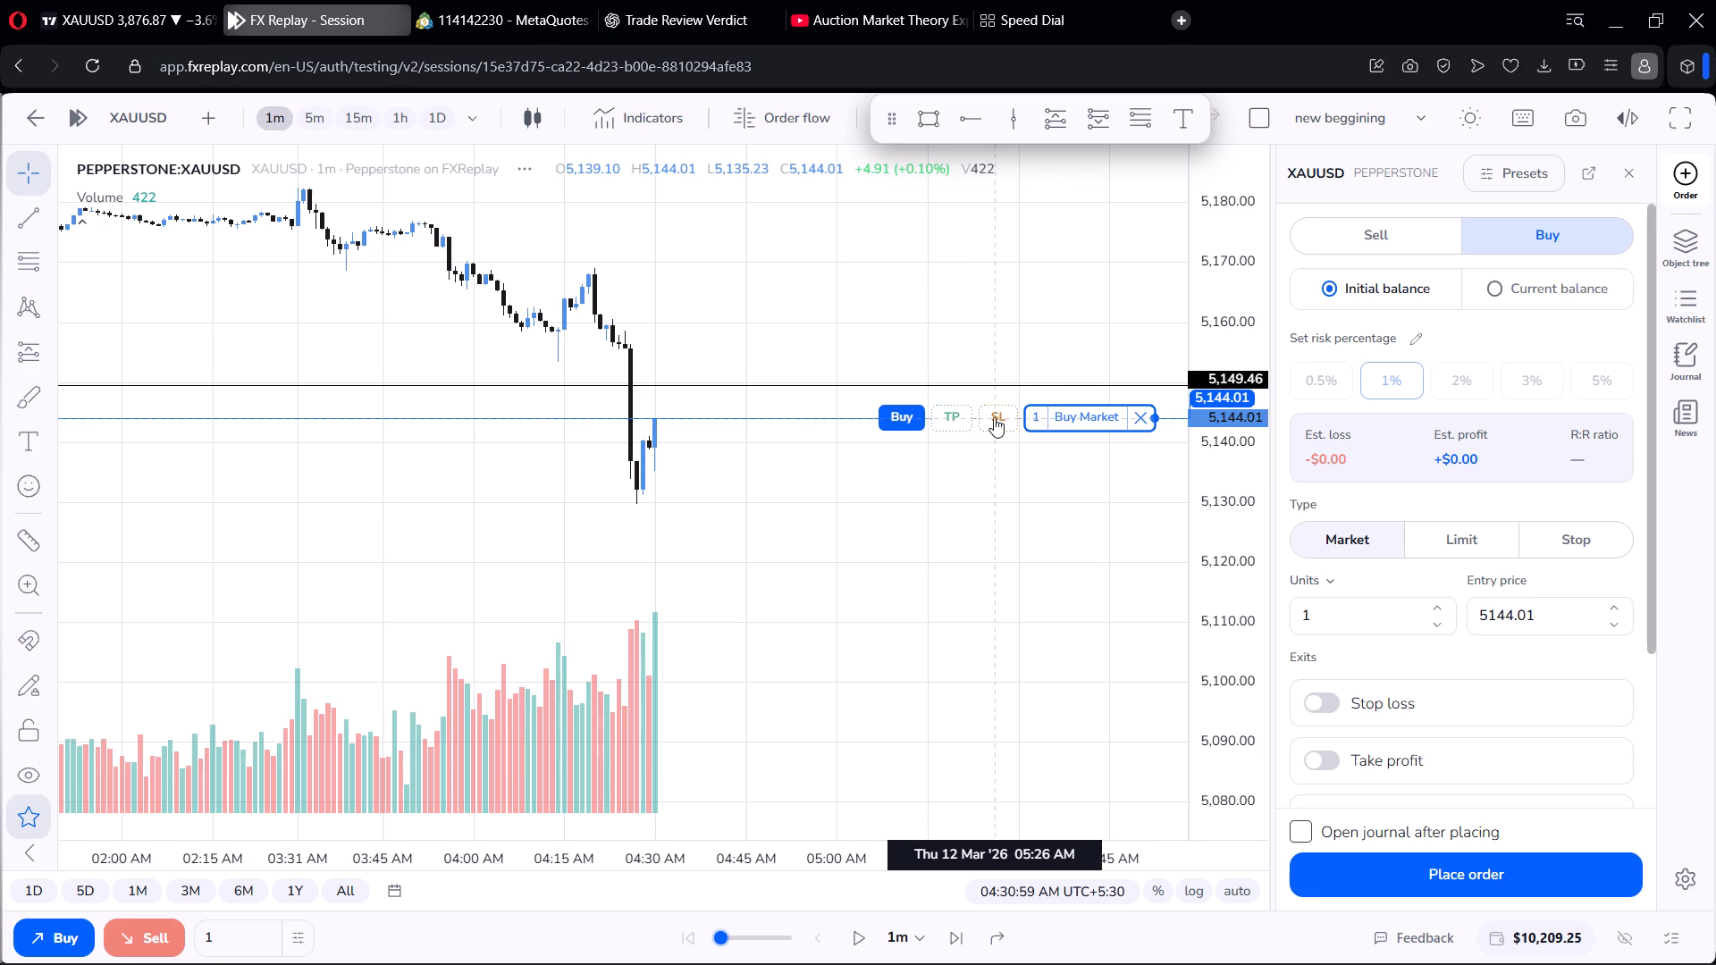
drag(995, 417, 1023, 505)
drag(991, 427, 997, 296)
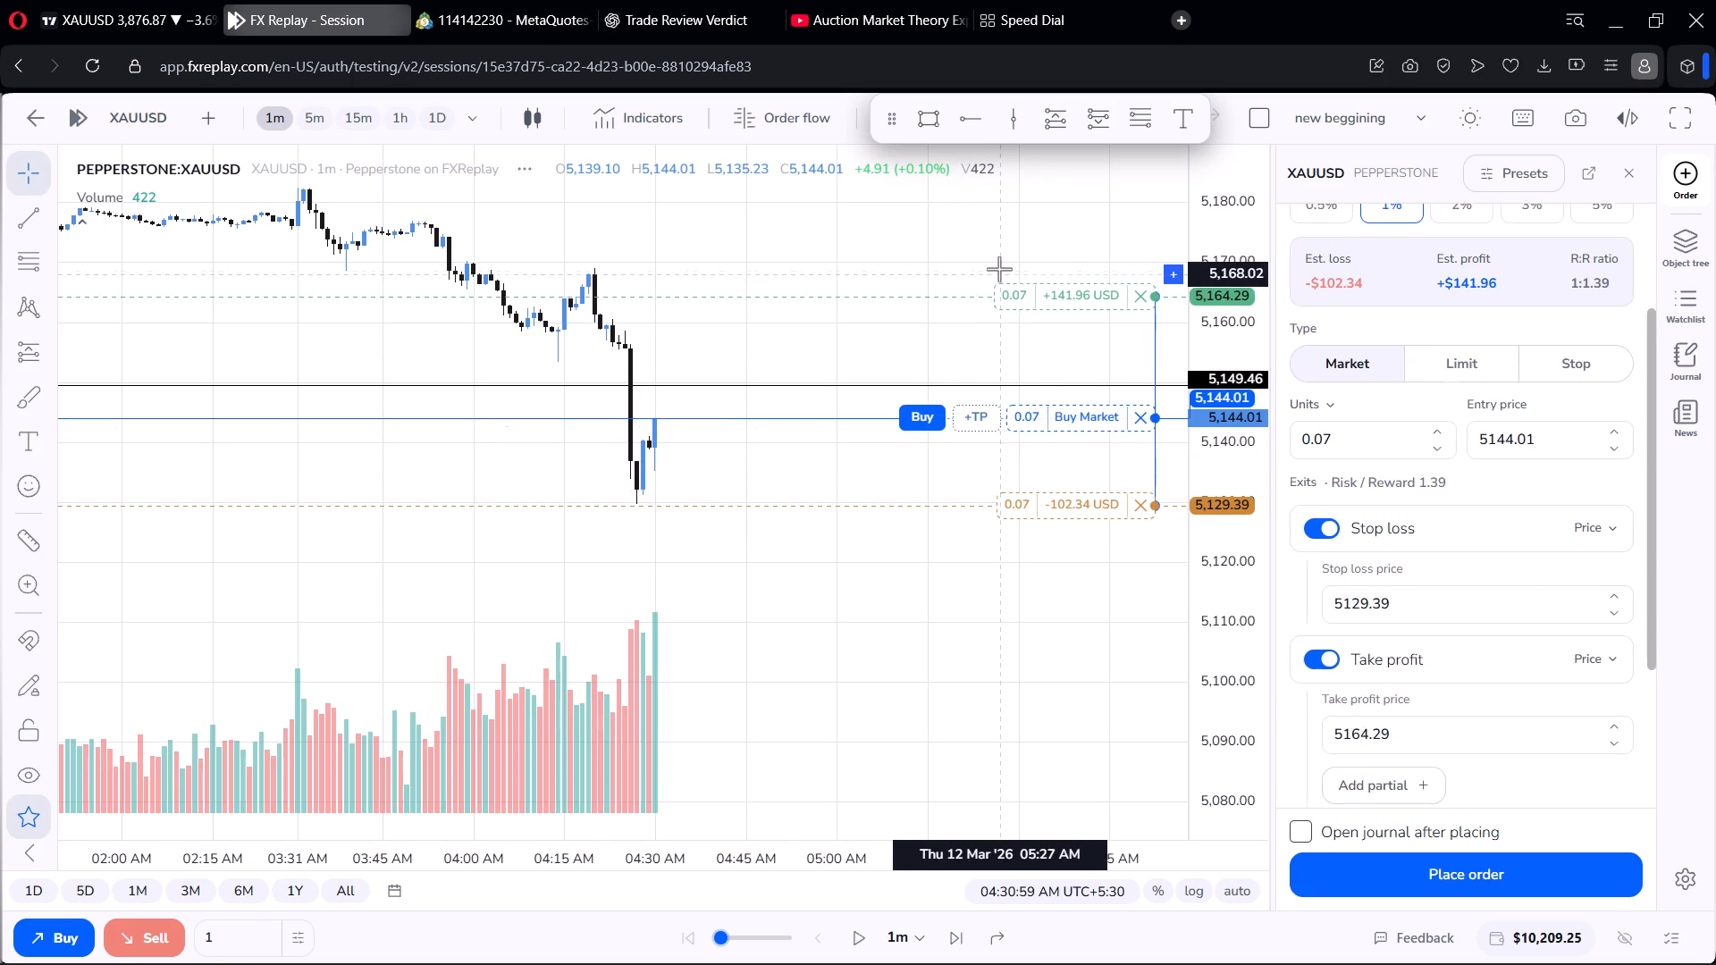
Raise the buy order's take profit to 5,182.34, near the 12 March highs.
scroll(999, 268, down, 6)
drag(924, 206, 971, 336)
scroll(993, 366, down, 4)
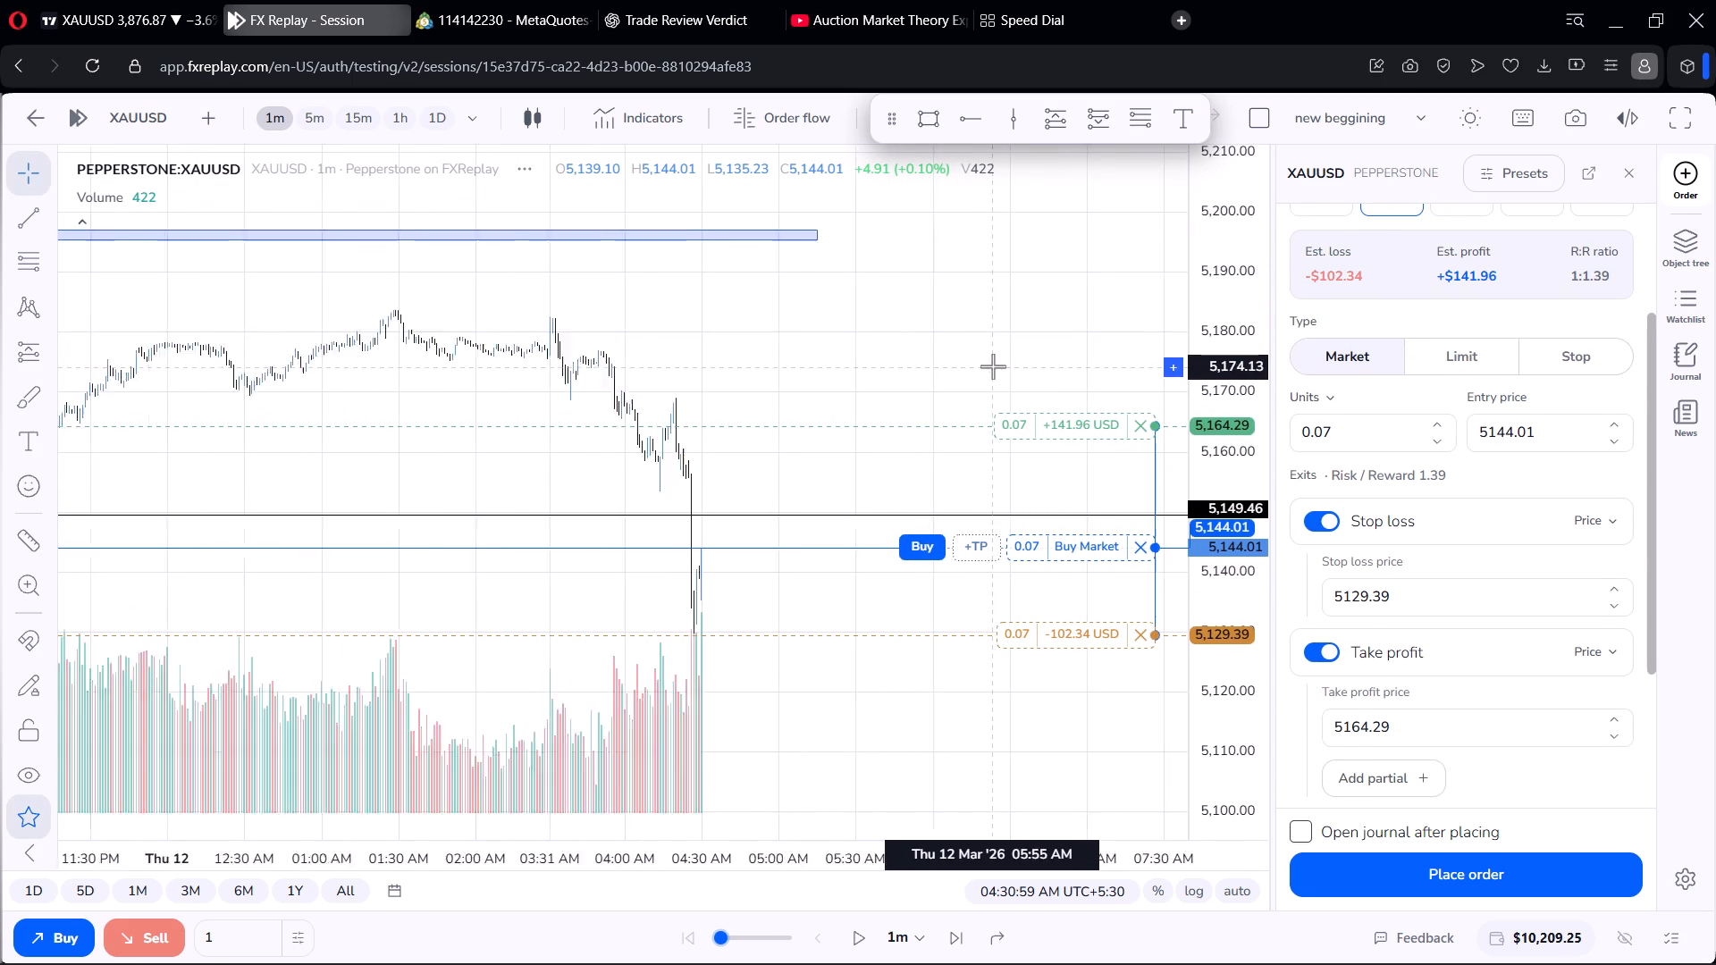
scroll(993, 366, down, 8)
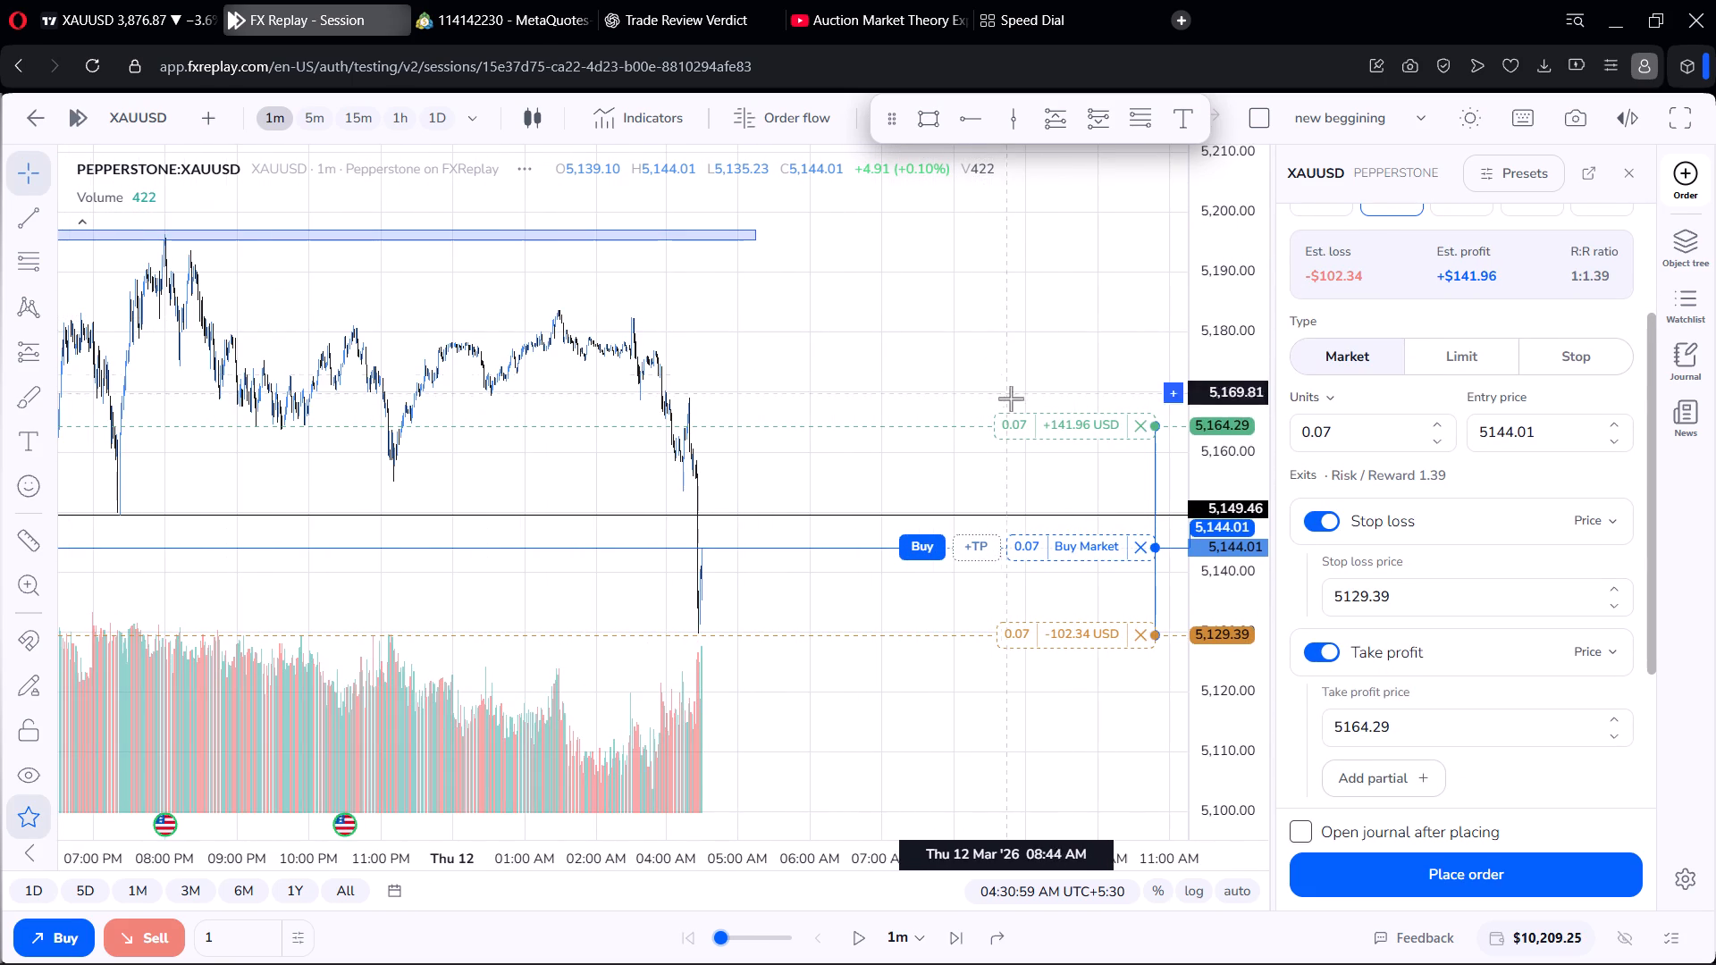
drag(1013, 415, 987, 314)
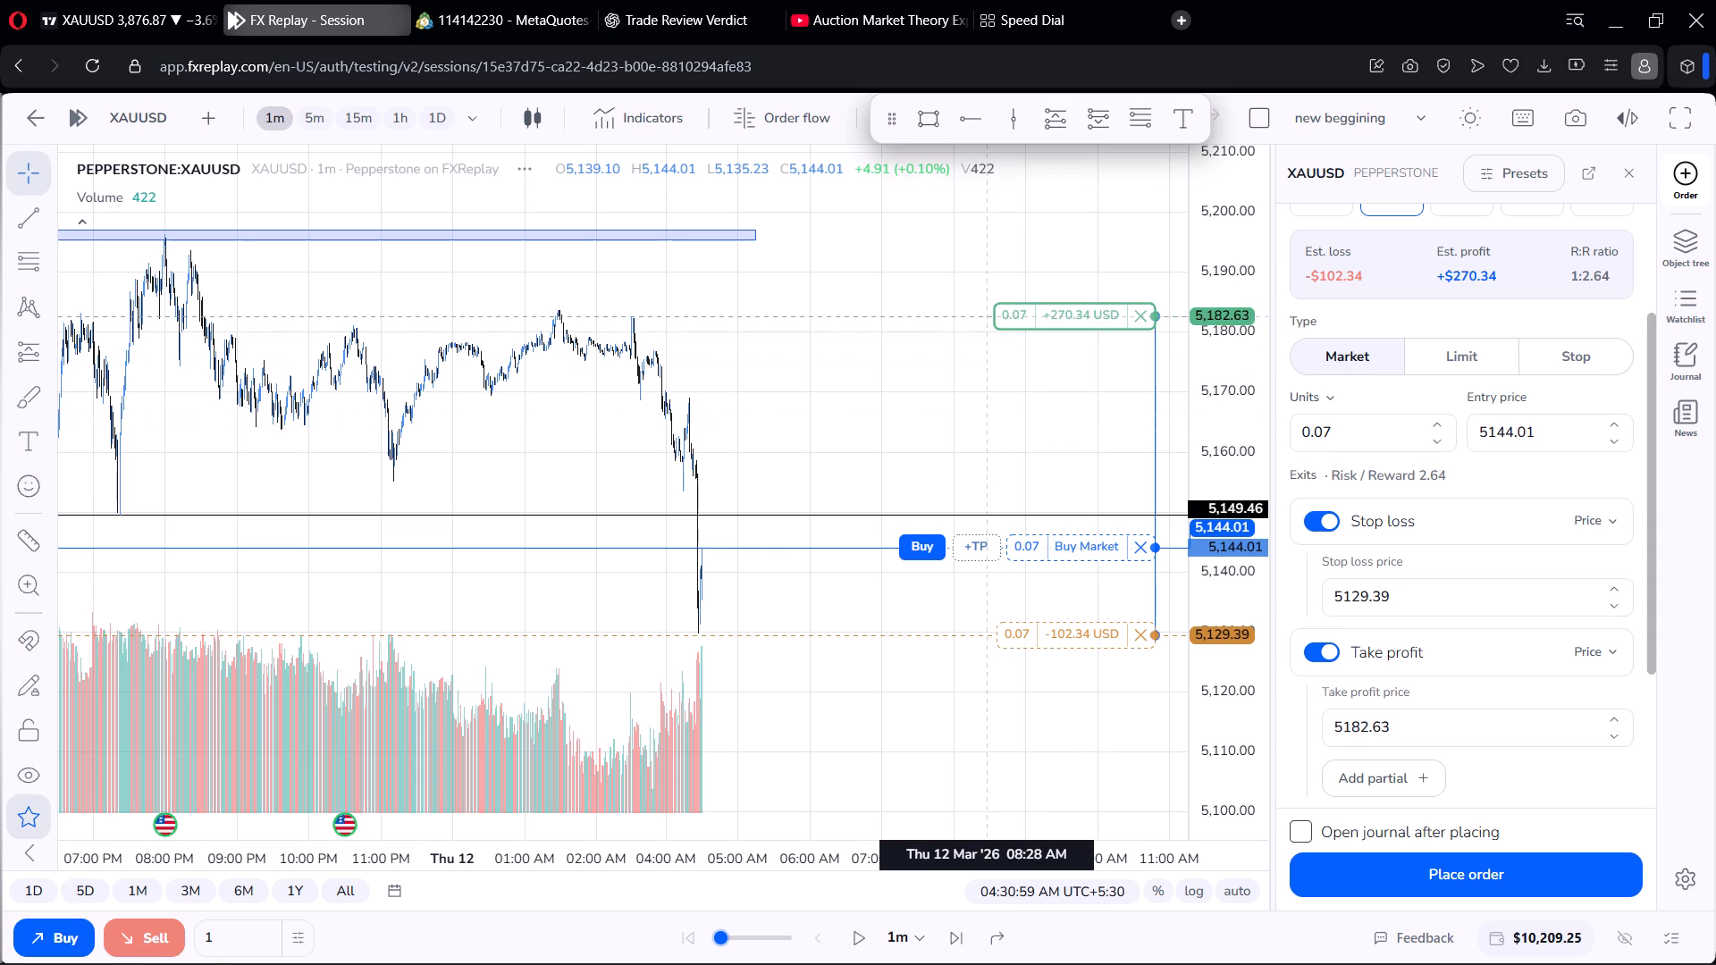
drag(987, 314, 986, 317)
Check the stop and target against the 1-minute price structure and place the 0.07-unit XAUUSD market buy order.
scroll(993, 379, up, 4)
drag(997, 386, 923, 271)
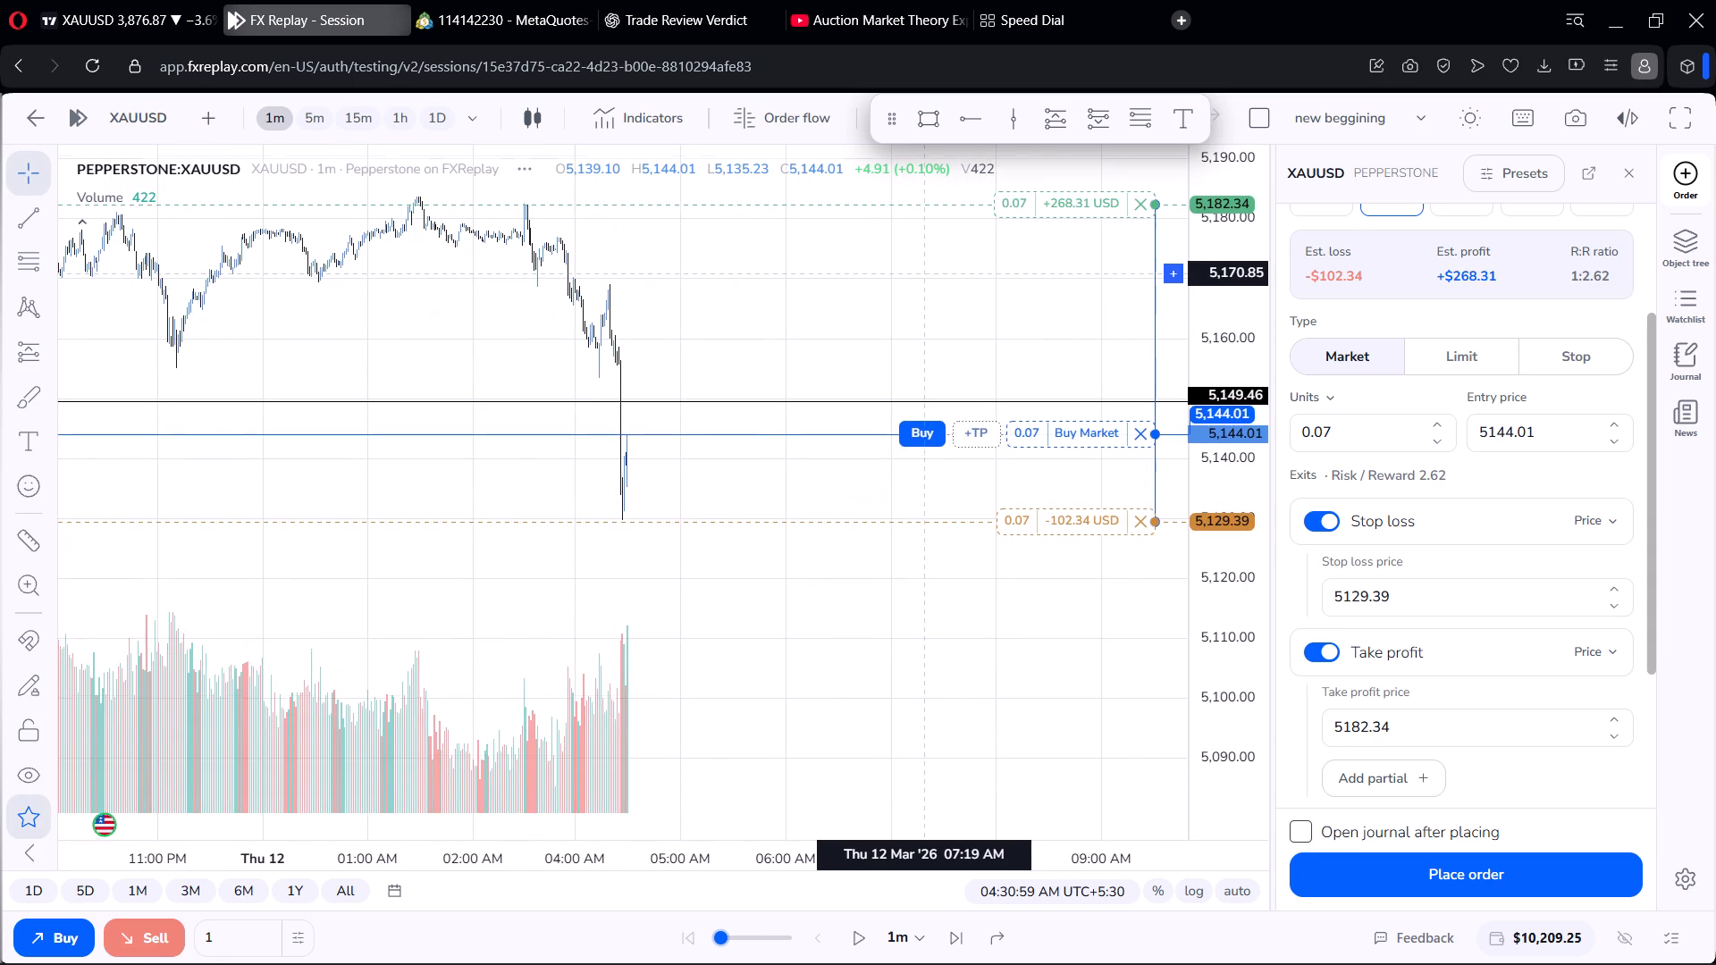
drag(923, 271, 923, 270)
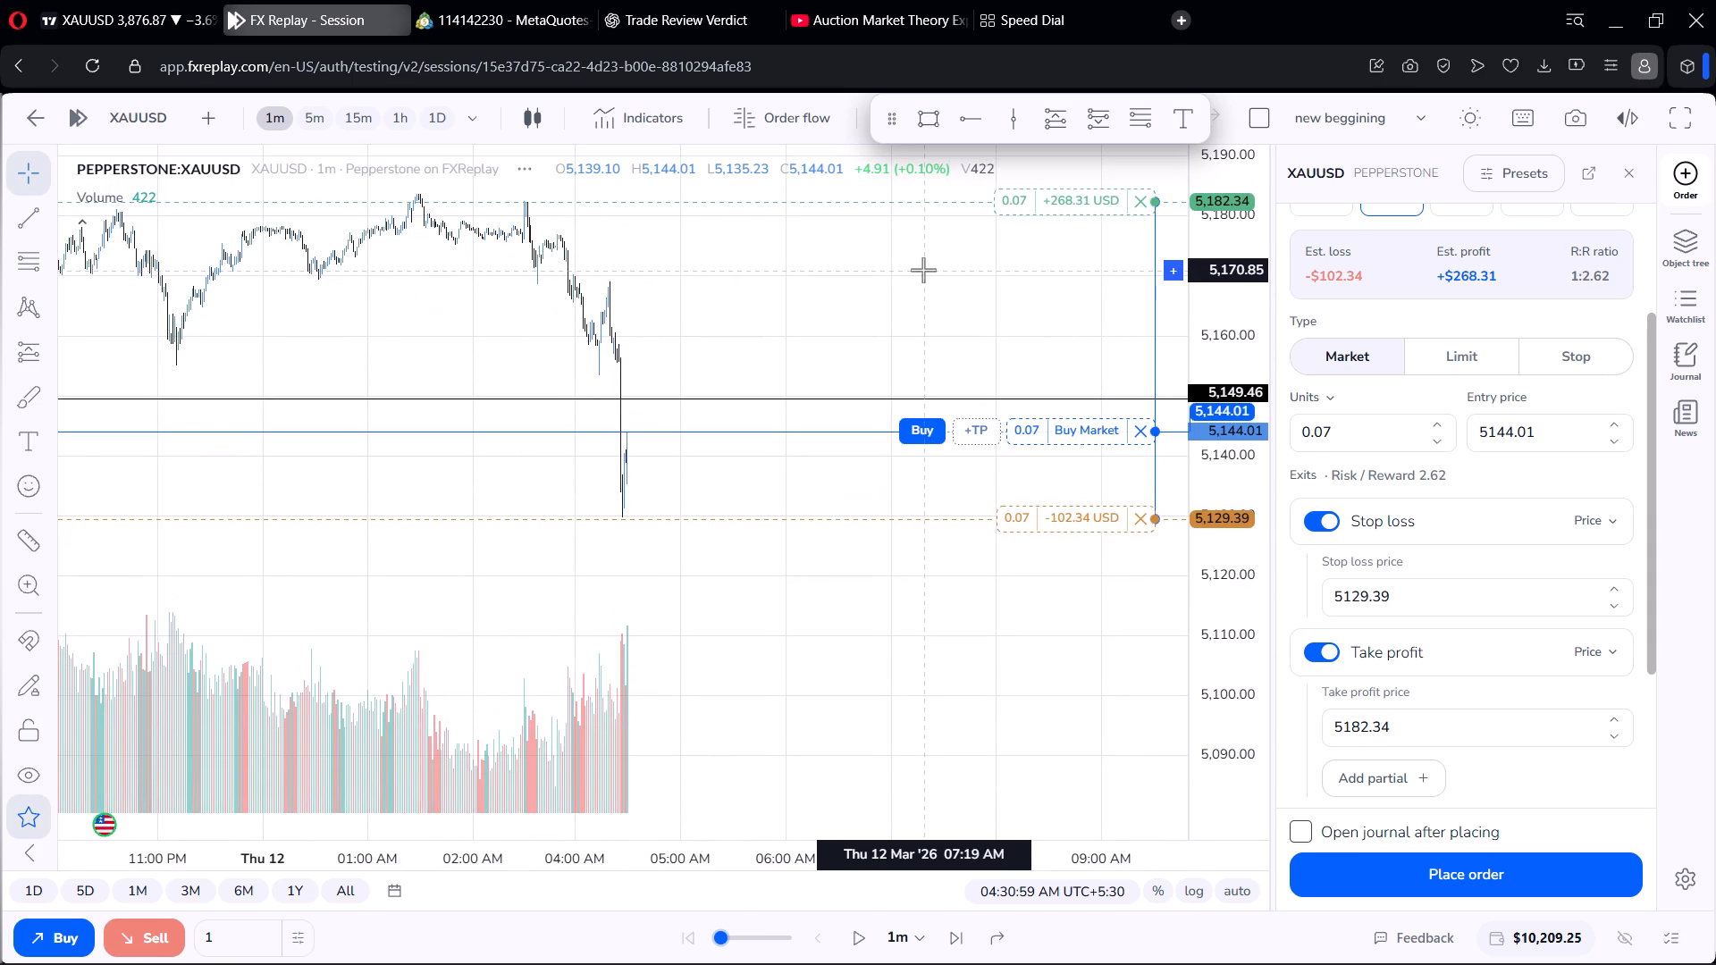
scroll(940, 325, up, 3)
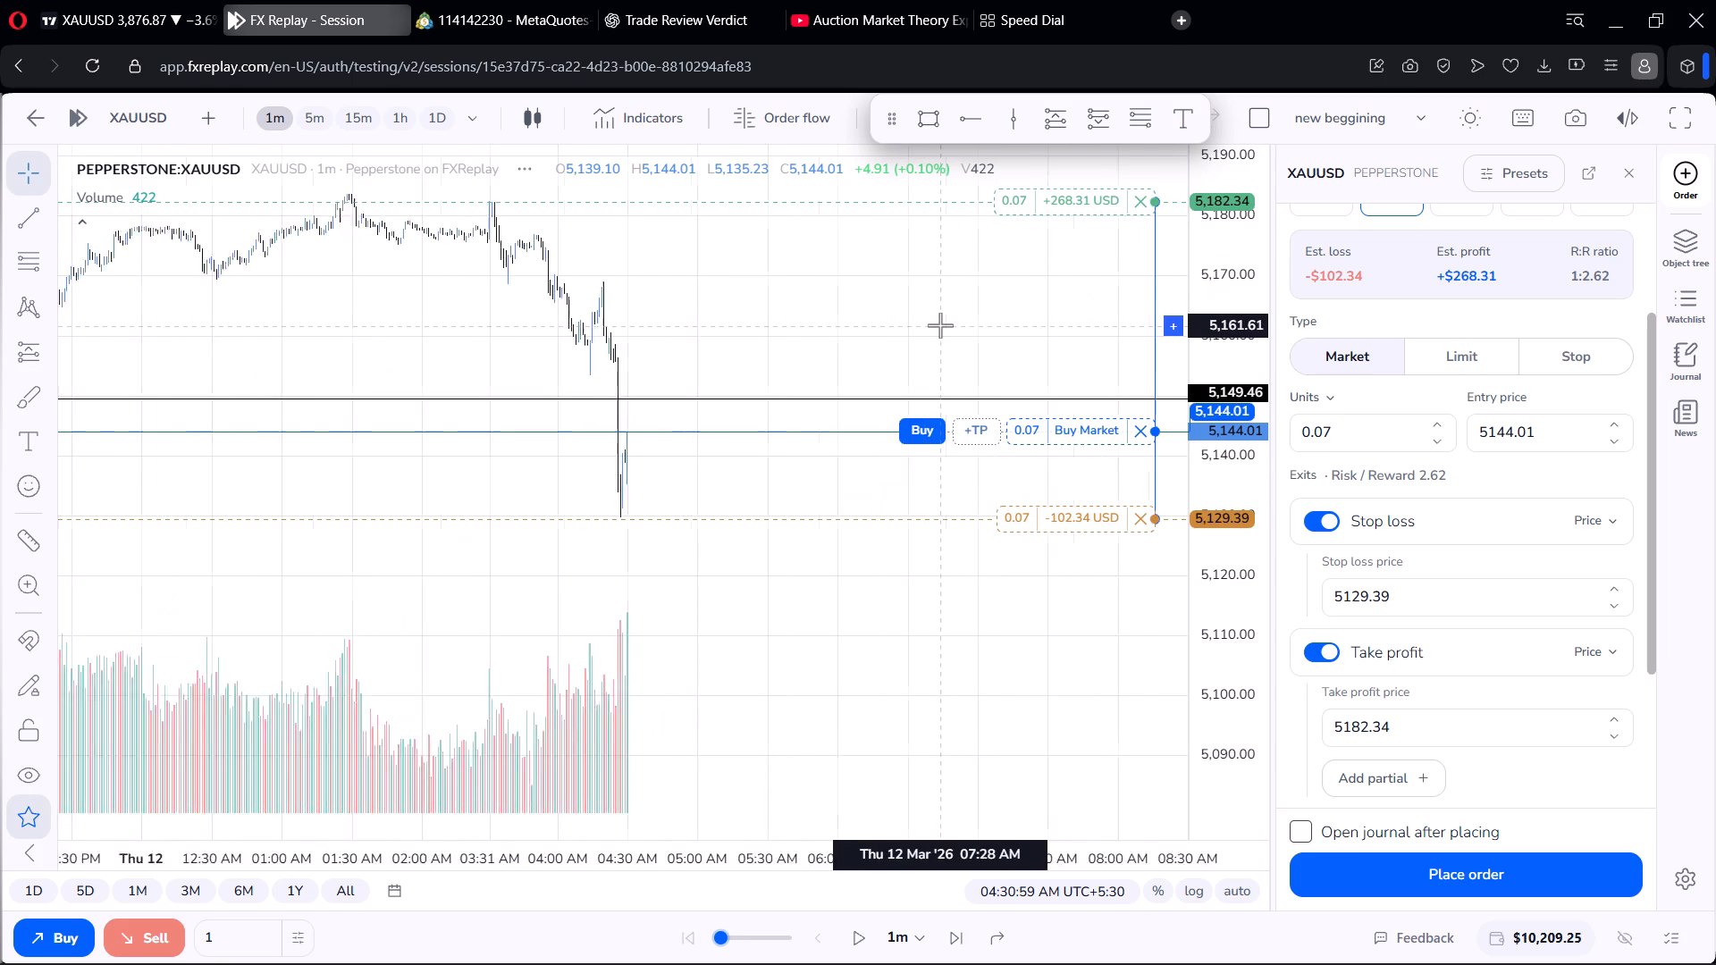
scroll(940, 325, up, 5)
scroll(961, 317, down, 2)
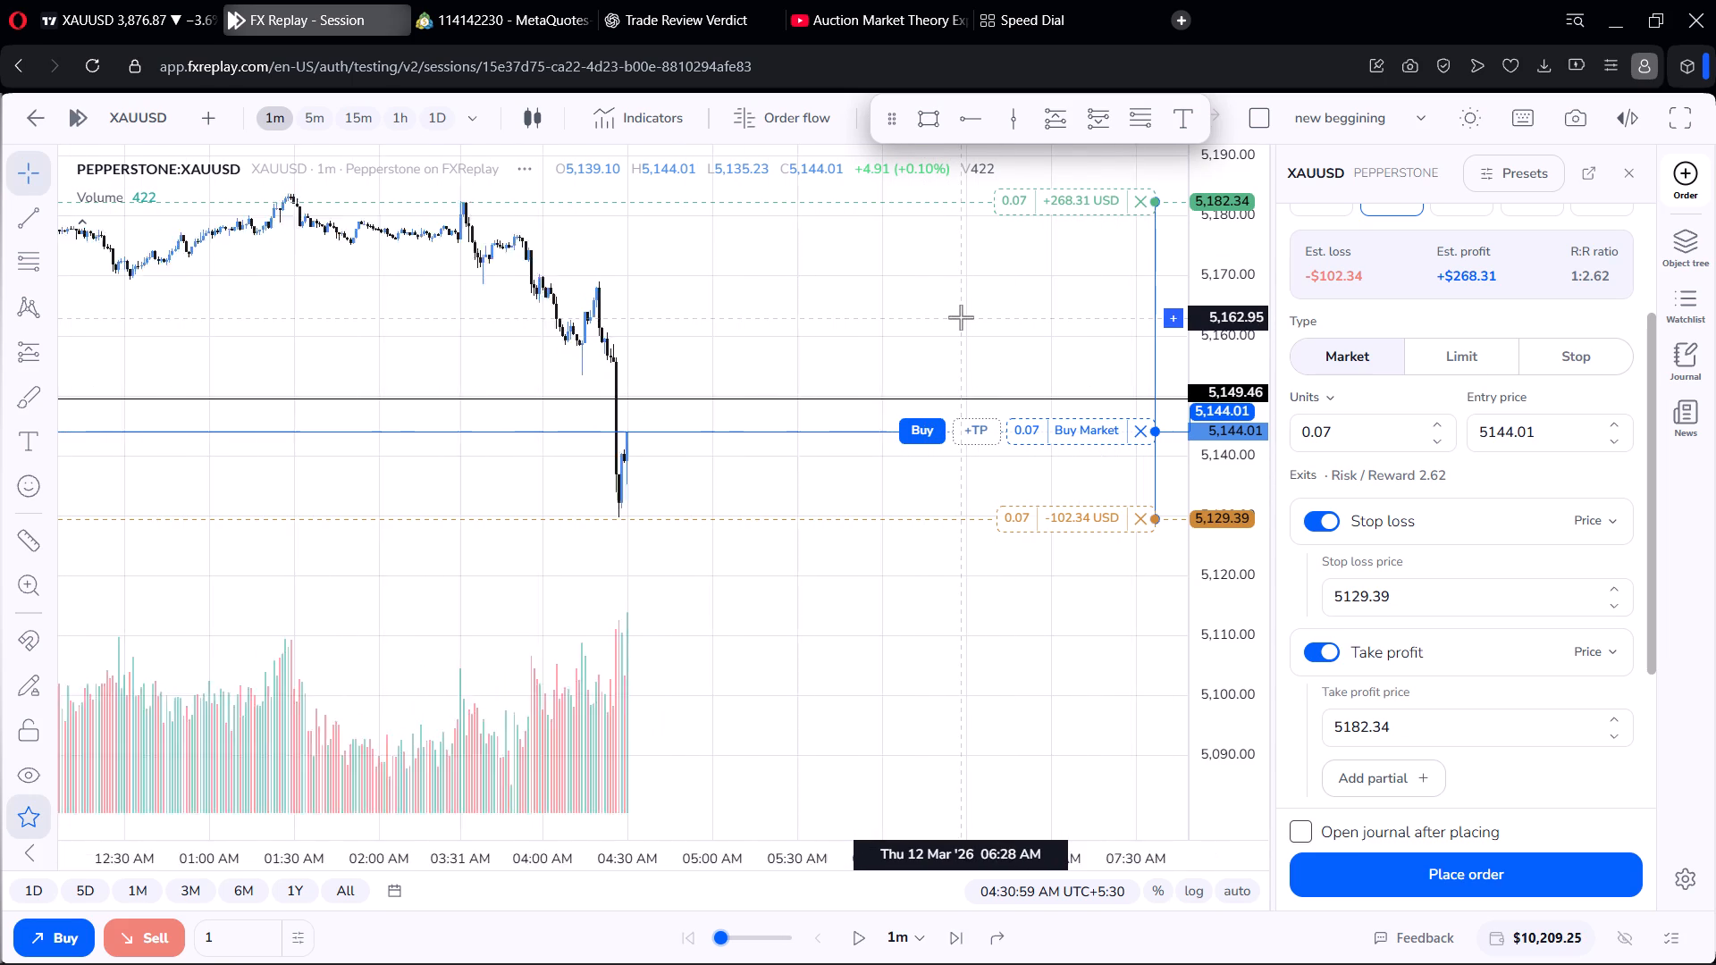
scroll(961, 317, down, 8)
drag(950, 305, 1042, 404)
scroll(1042, 400, down, 5)
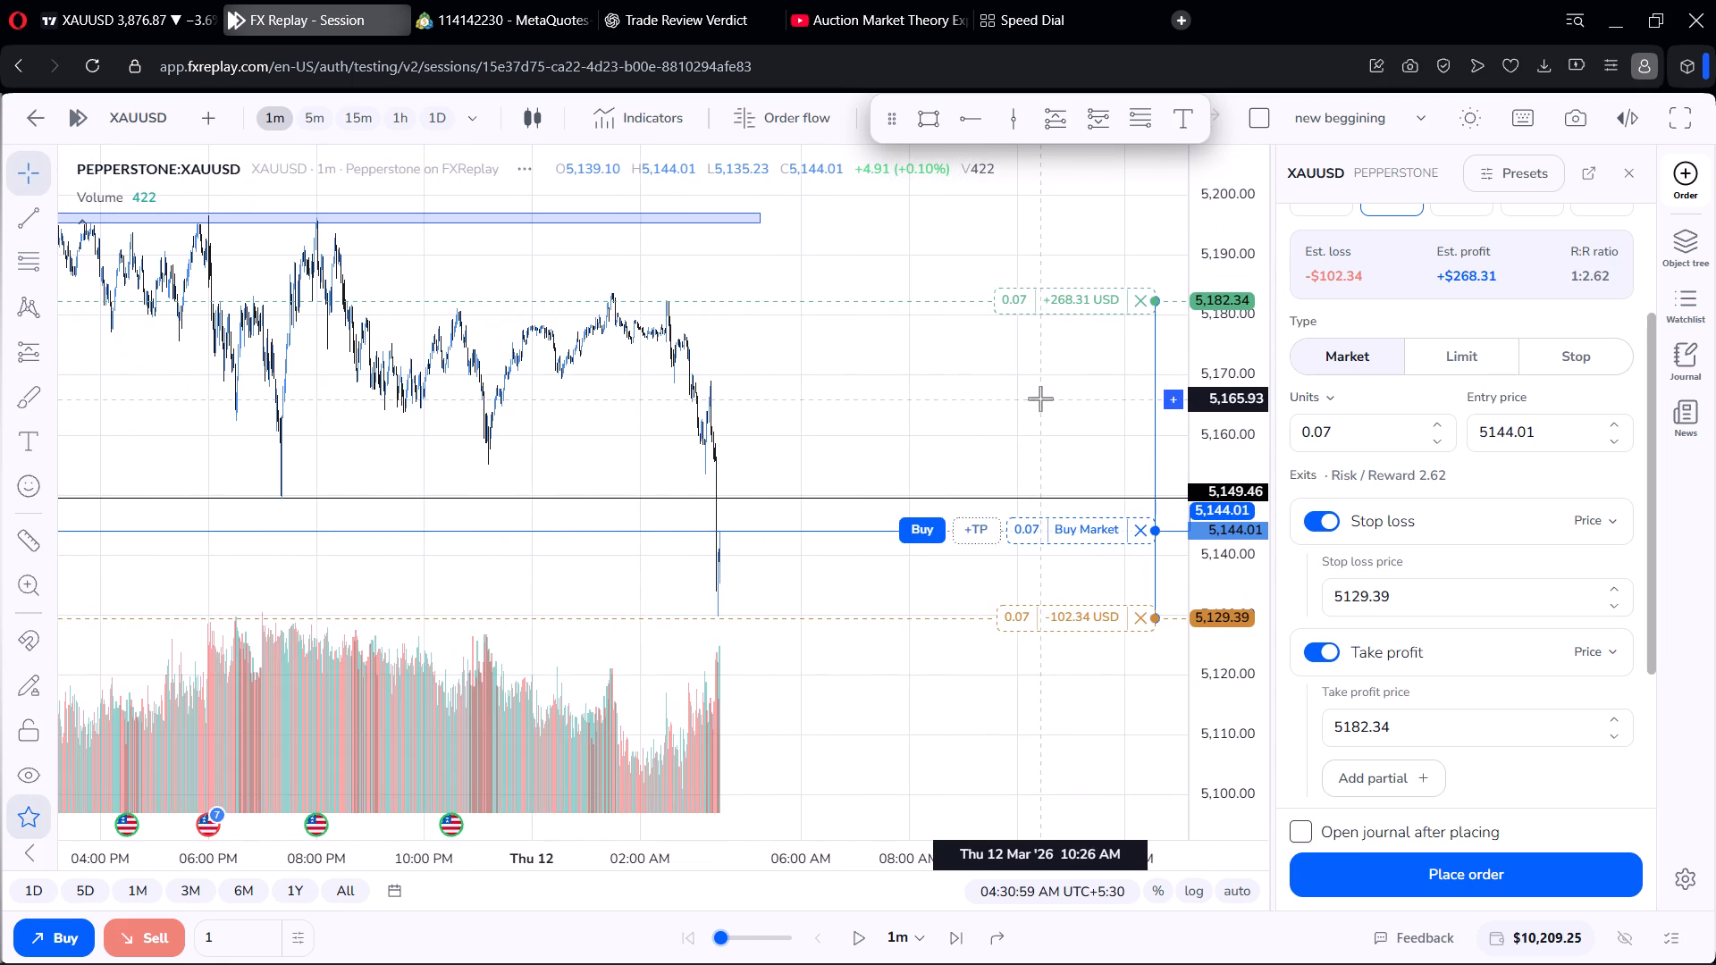
drag(986, 378, 967, 270)
scroll(973, 281, up, 17)
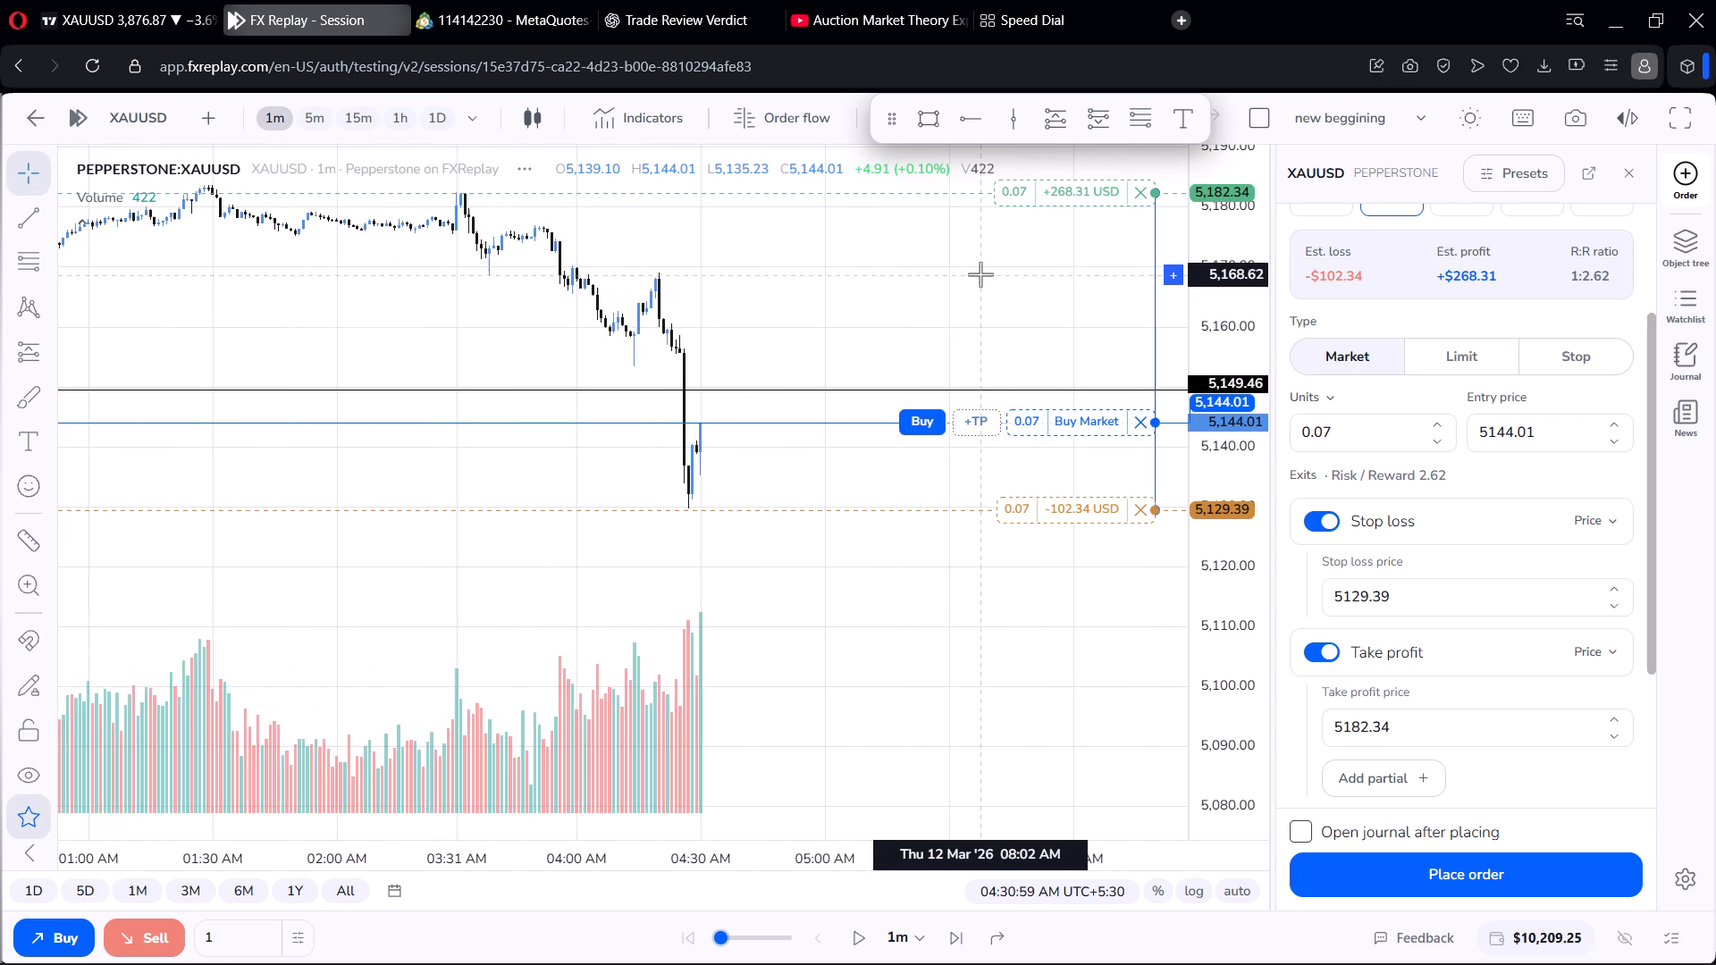
click(1430, 879)
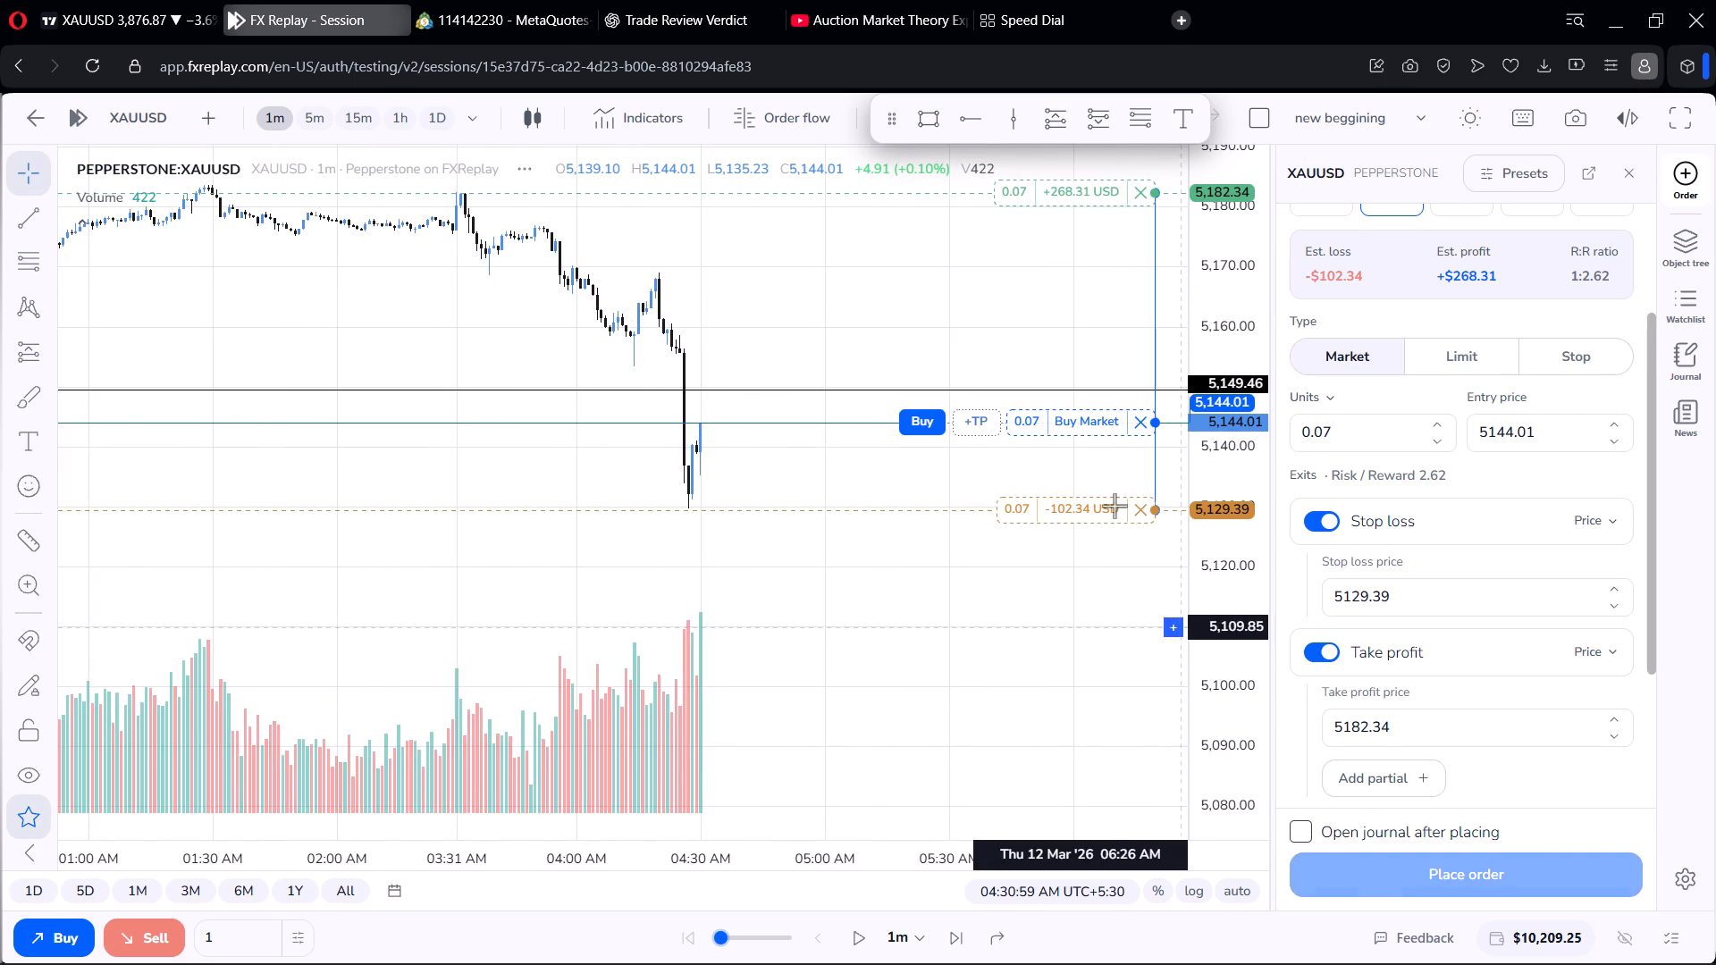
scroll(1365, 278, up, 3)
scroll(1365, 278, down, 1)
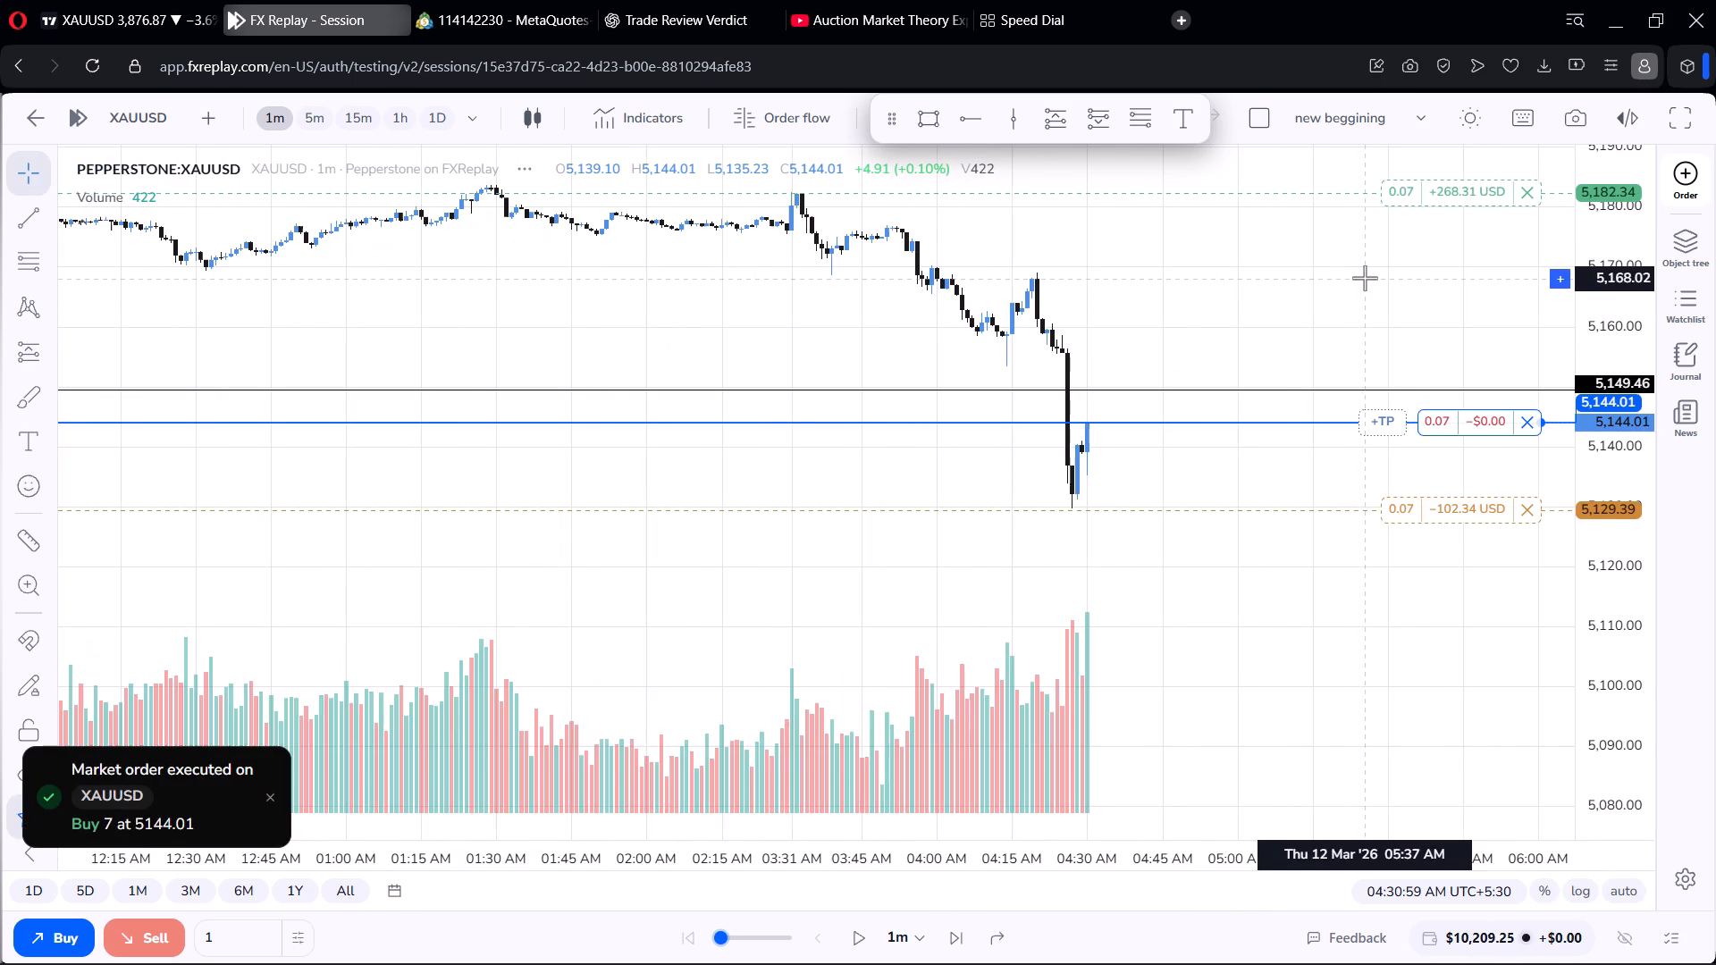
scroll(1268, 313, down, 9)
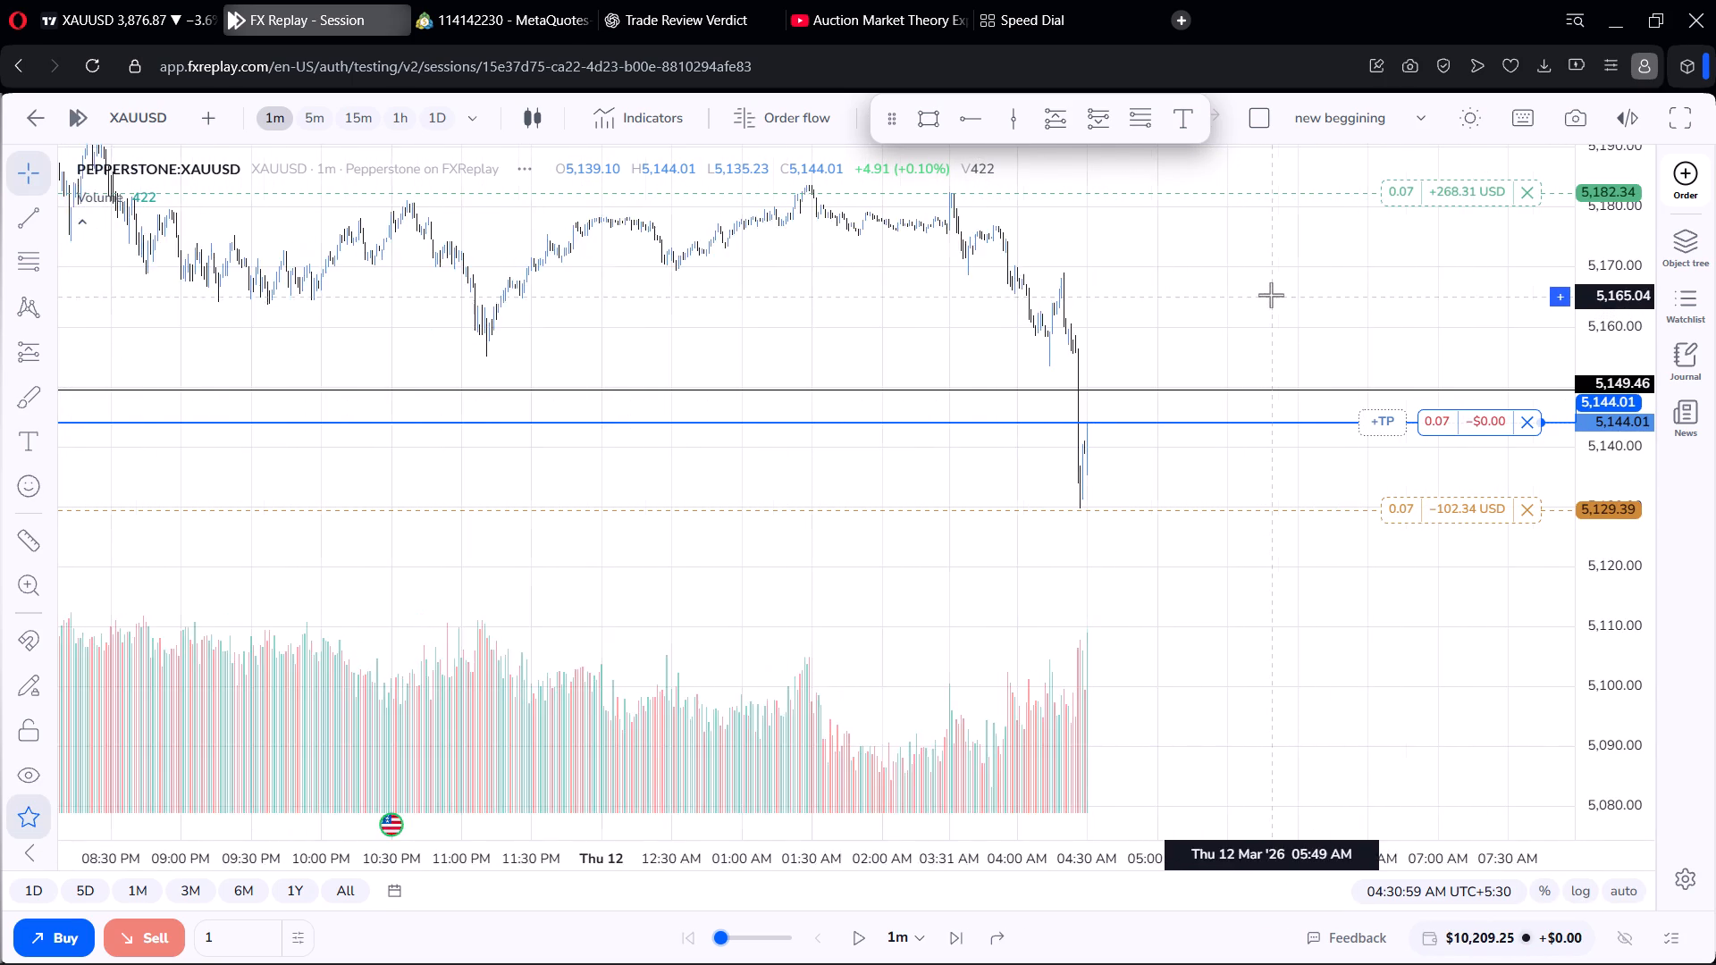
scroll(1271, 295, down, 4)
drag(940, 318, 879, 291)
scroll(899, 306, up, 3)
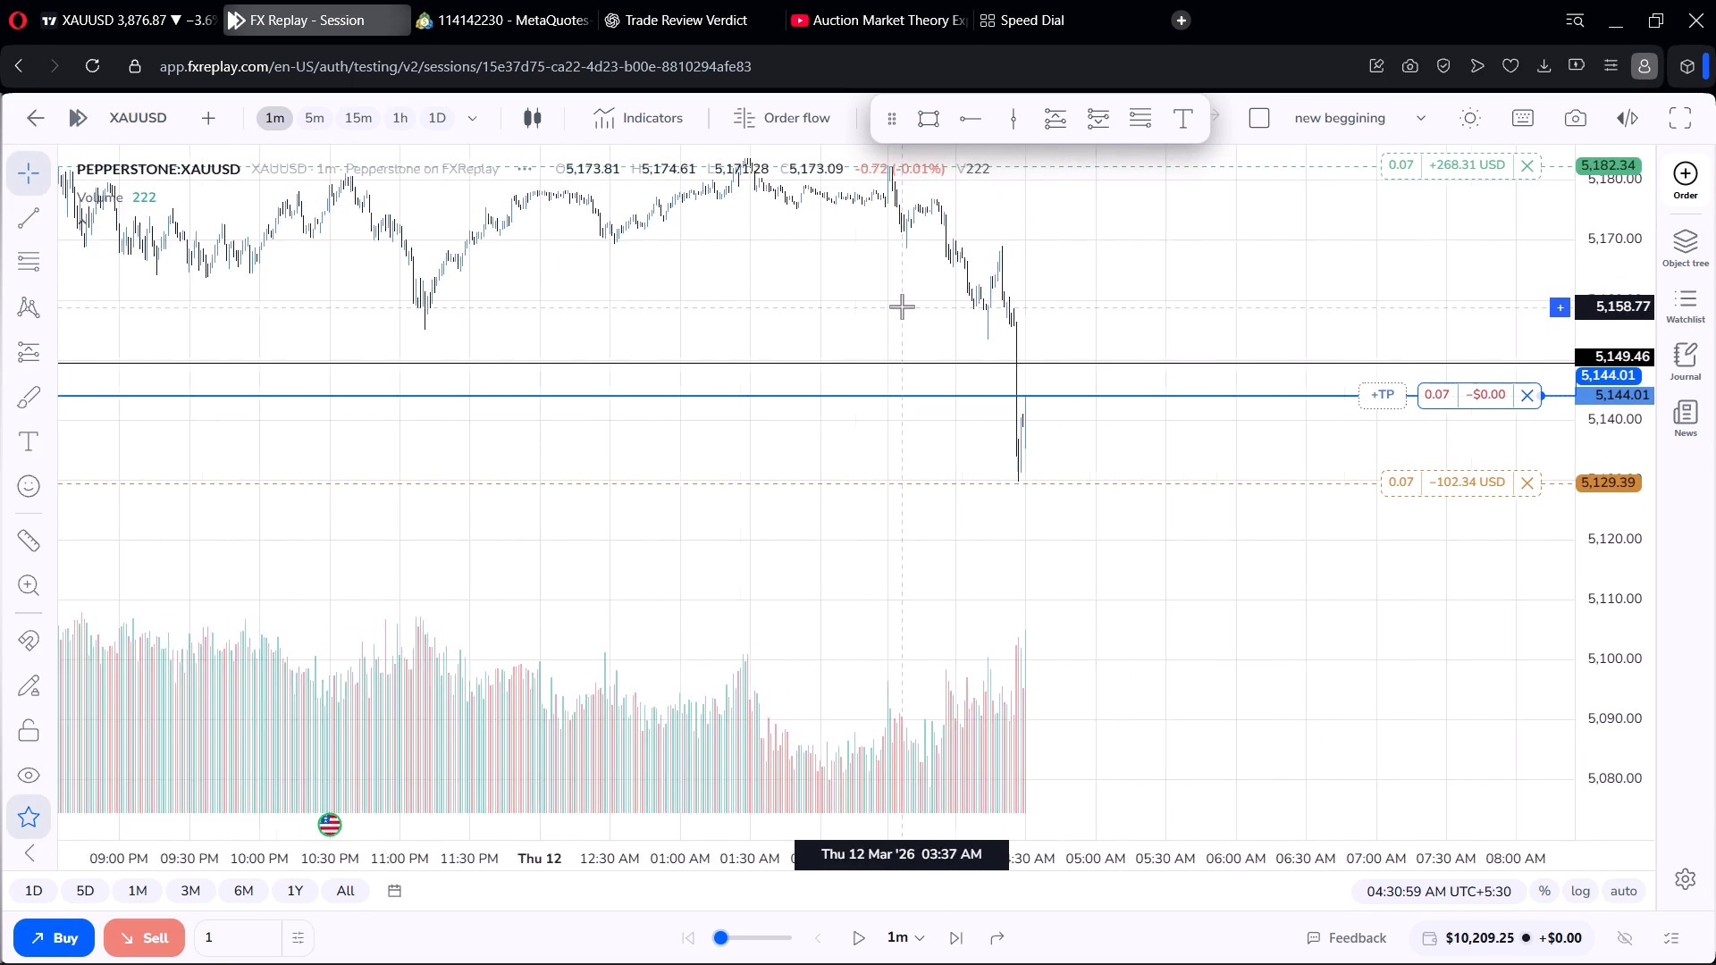
Start playing the 1-minute replay from 04:30:59 with the XAUUSD buy position open.
scroll(902, 306, up, 13)
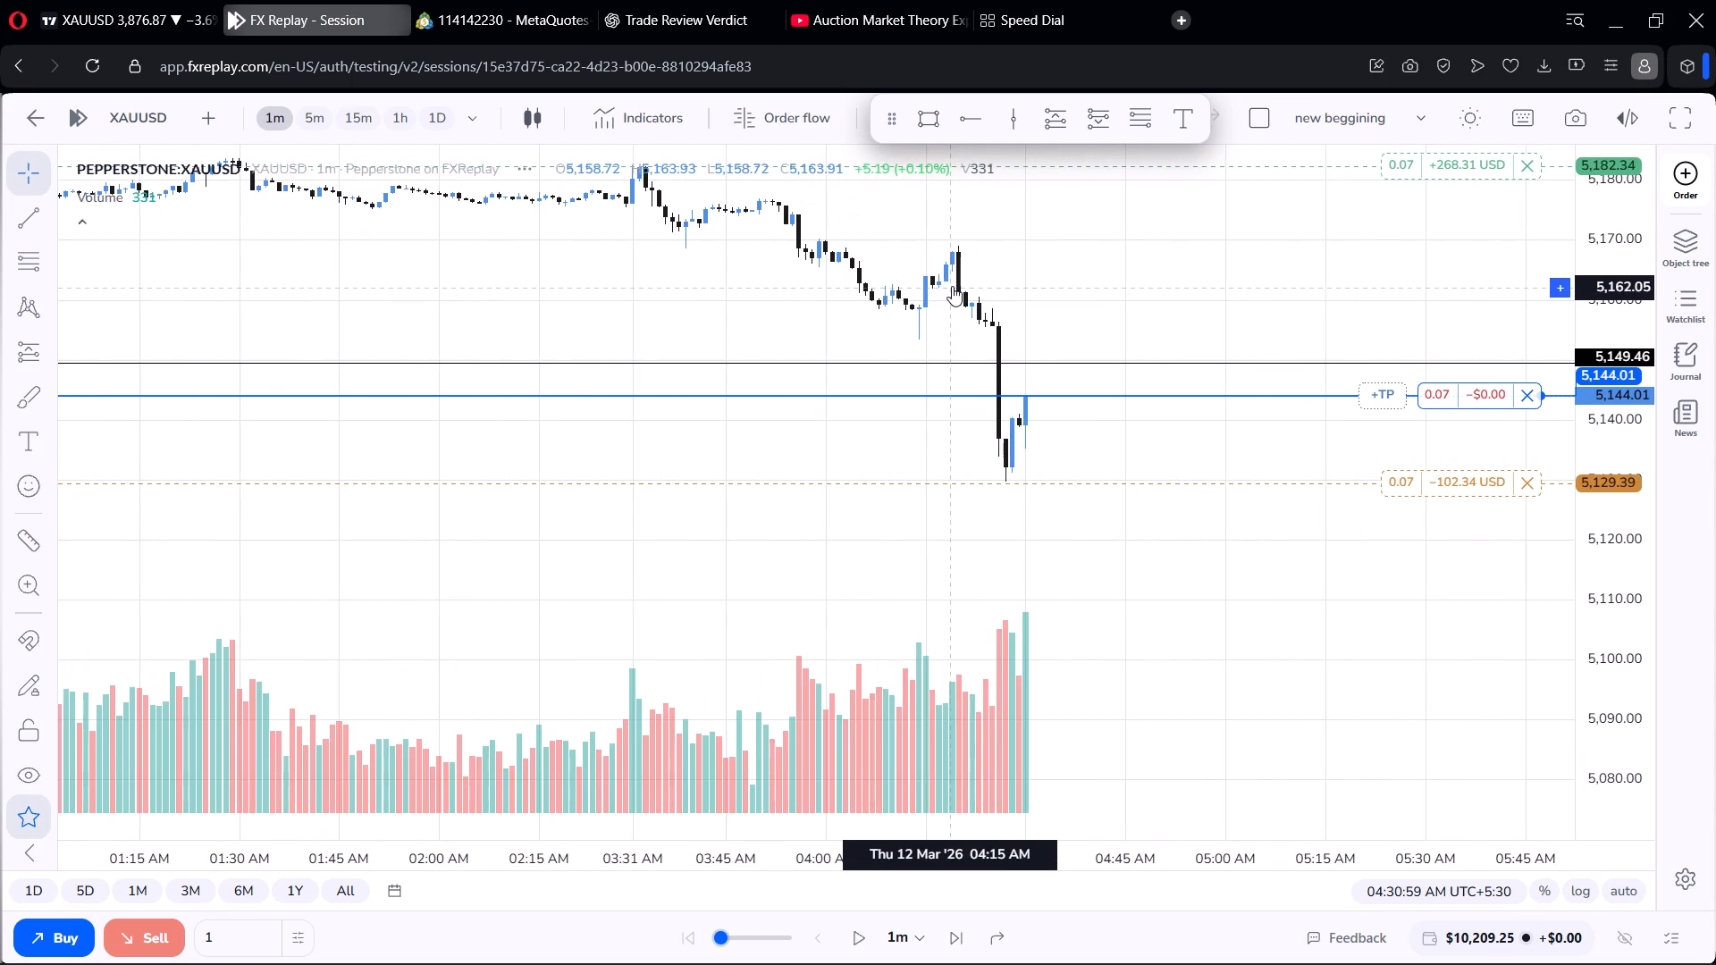
scroll(952, 286, up, 2)
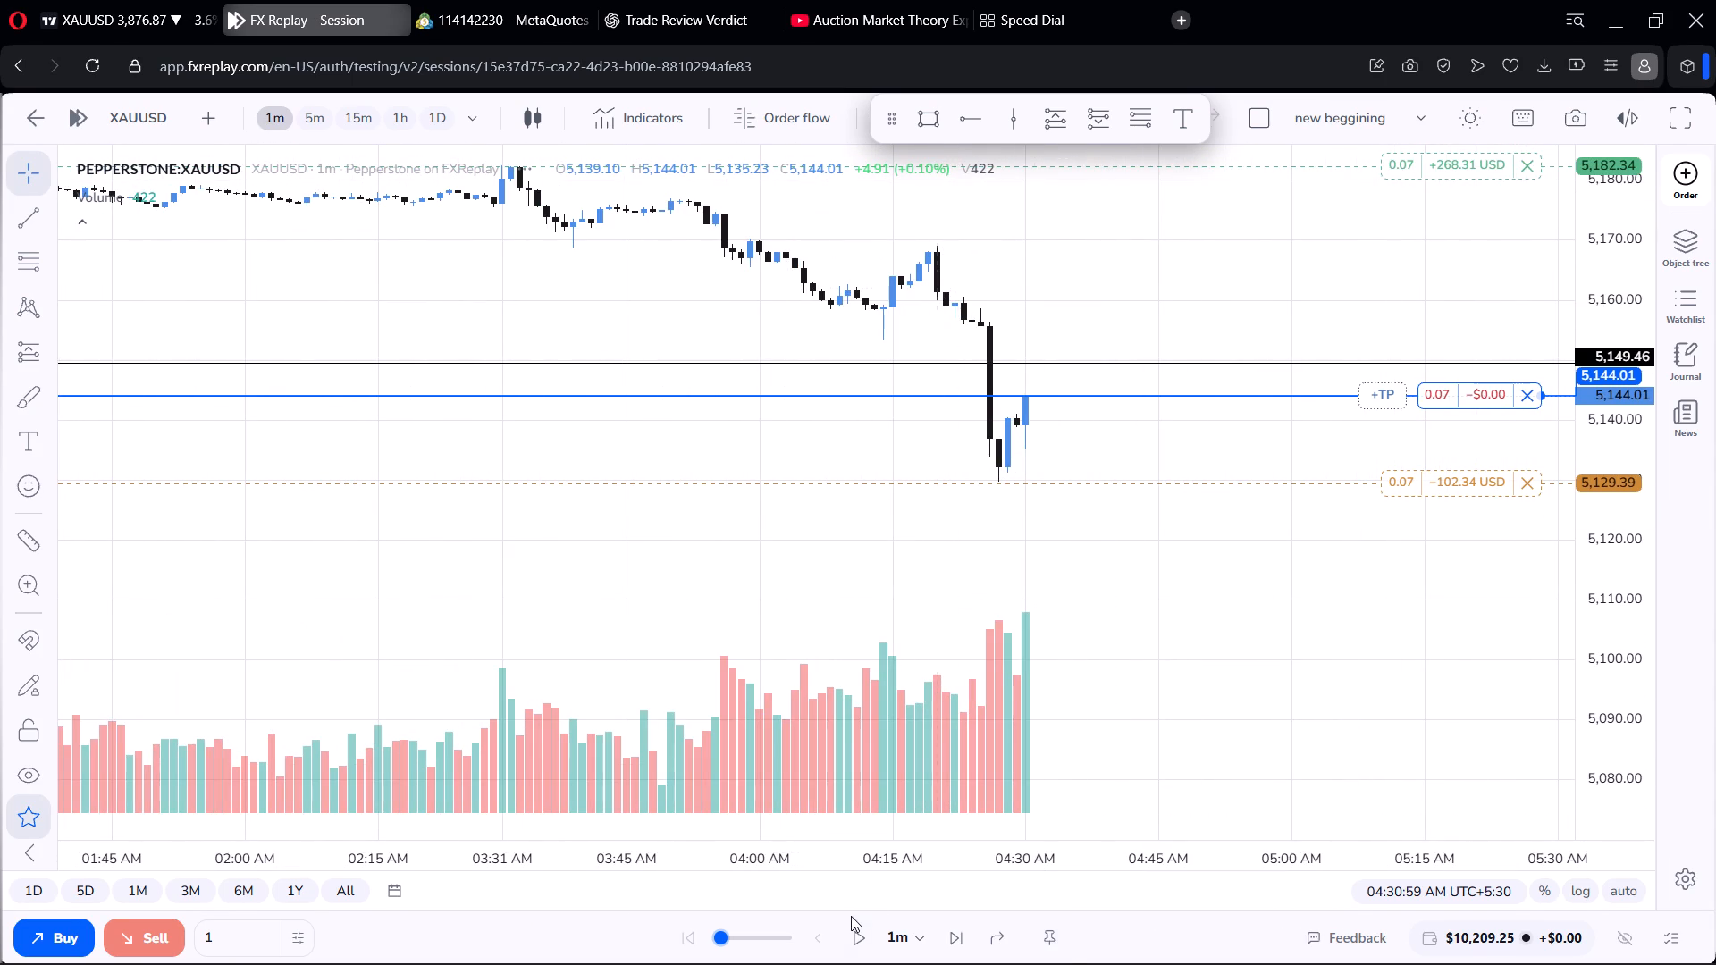
click(860, 931)
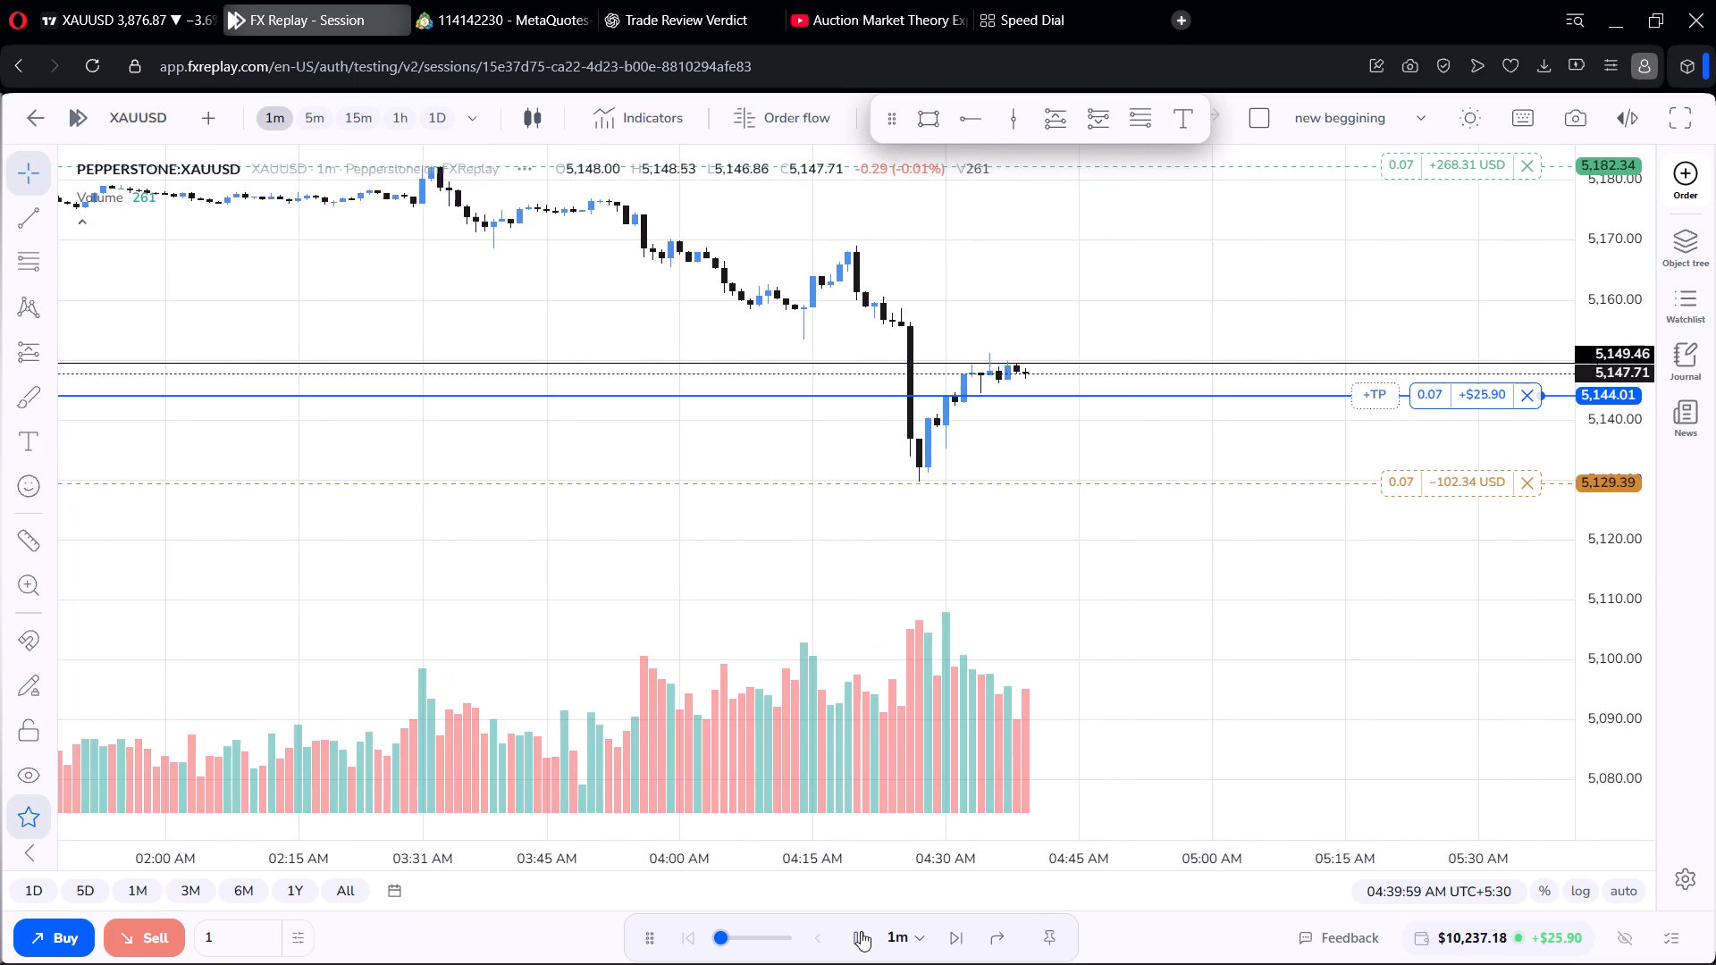
Monitor the open buy against the 5,149.46 line and the 5,182.34 target as the replay runs to about 05:00.
scroll(1280, 592, down, 8)
scroll(1185, 366, down, 4)
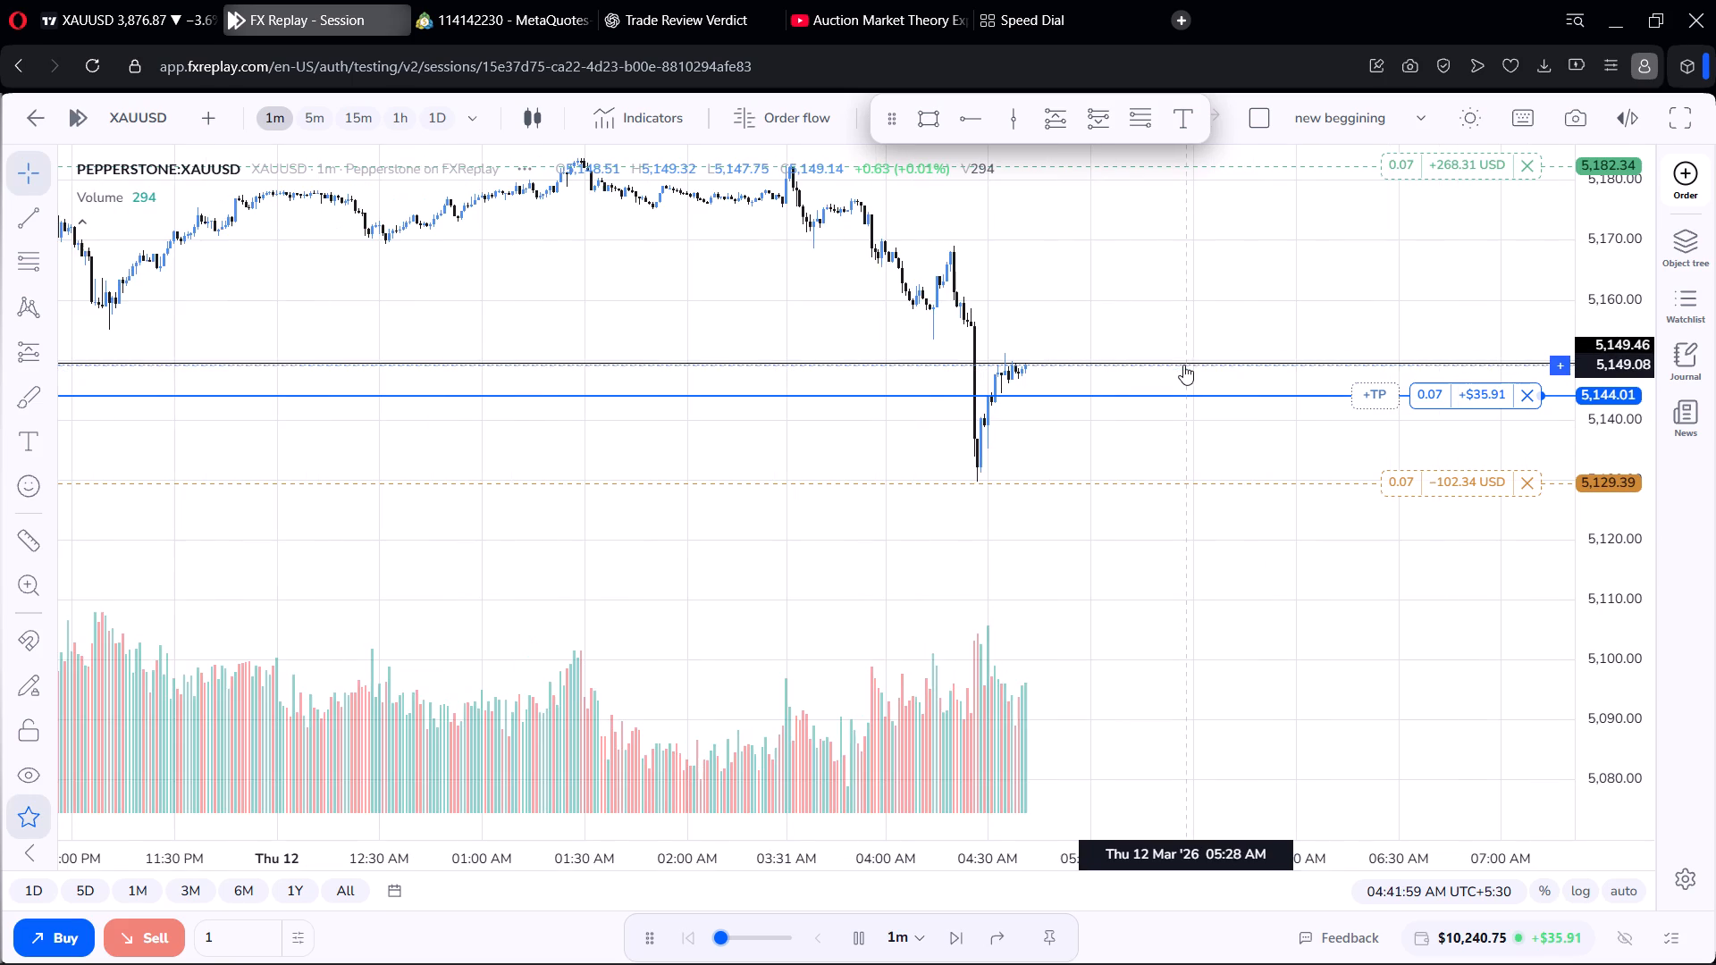
drag(1182, 292, 1233, 490)
scroll(1233, 490, up, 8)
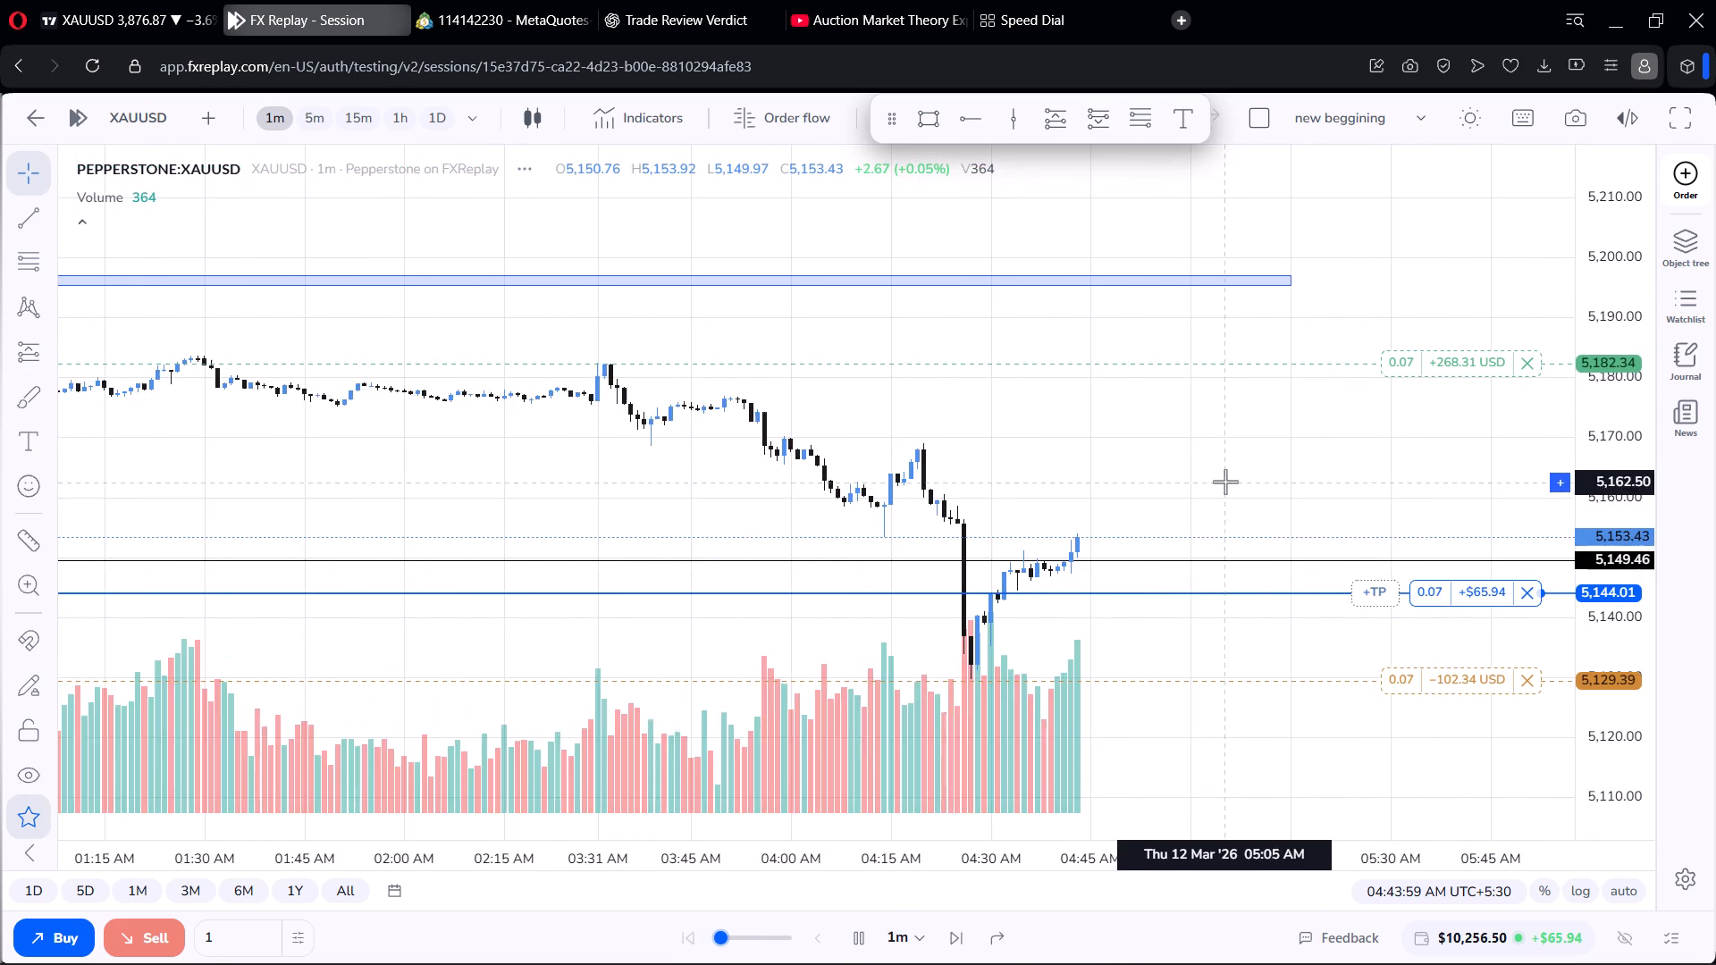
scroll(1213, 487, up, 2)
scroll(1223, 469, down, 4)
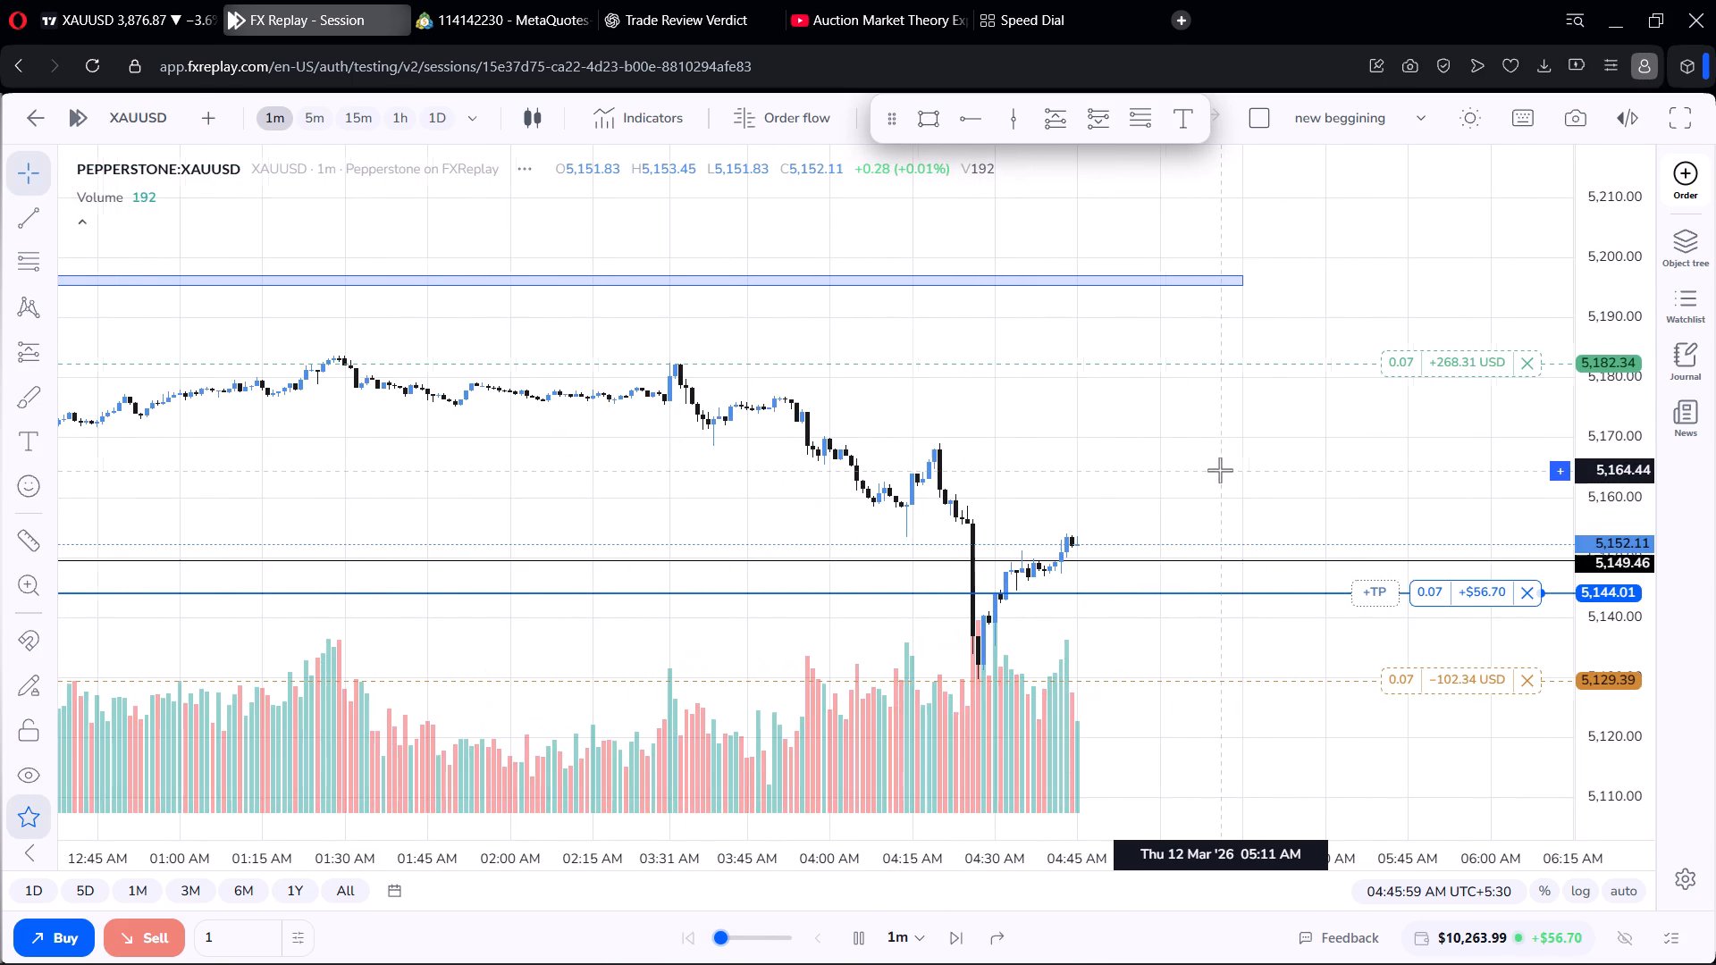
scroll(1220, 470, down, 2)
scroll(1220, 470, up, 4)
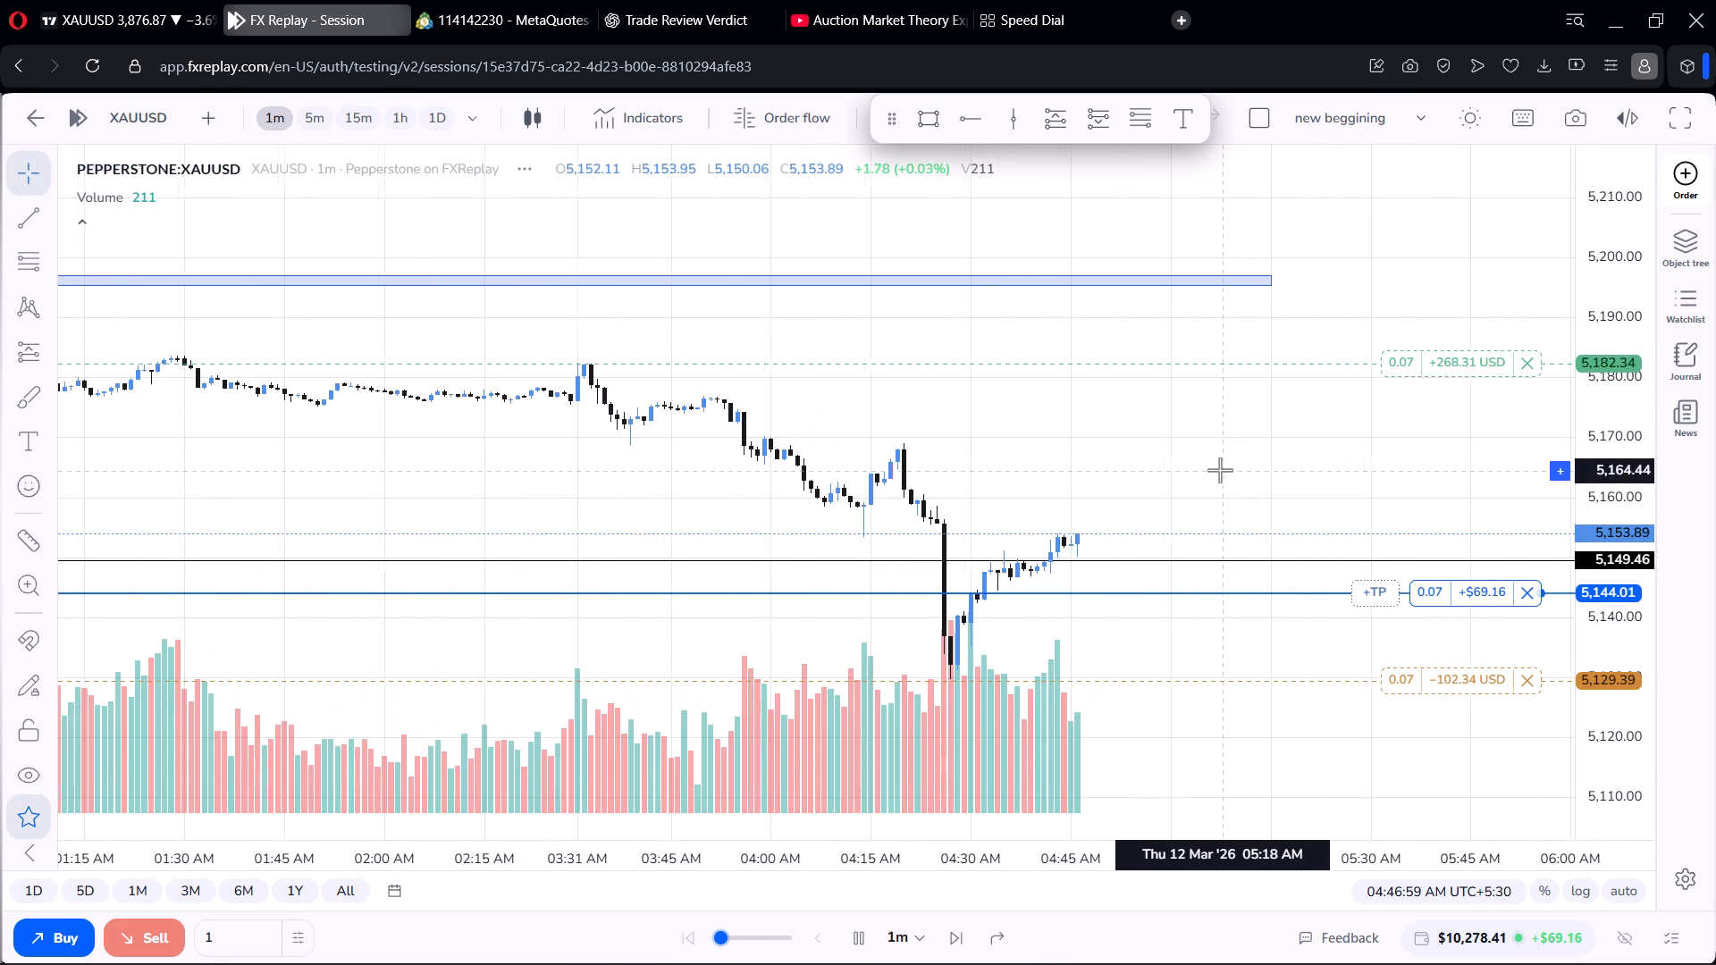
scroll(1223, 482, up, 3)
scroll(1224, 474, down, 3)
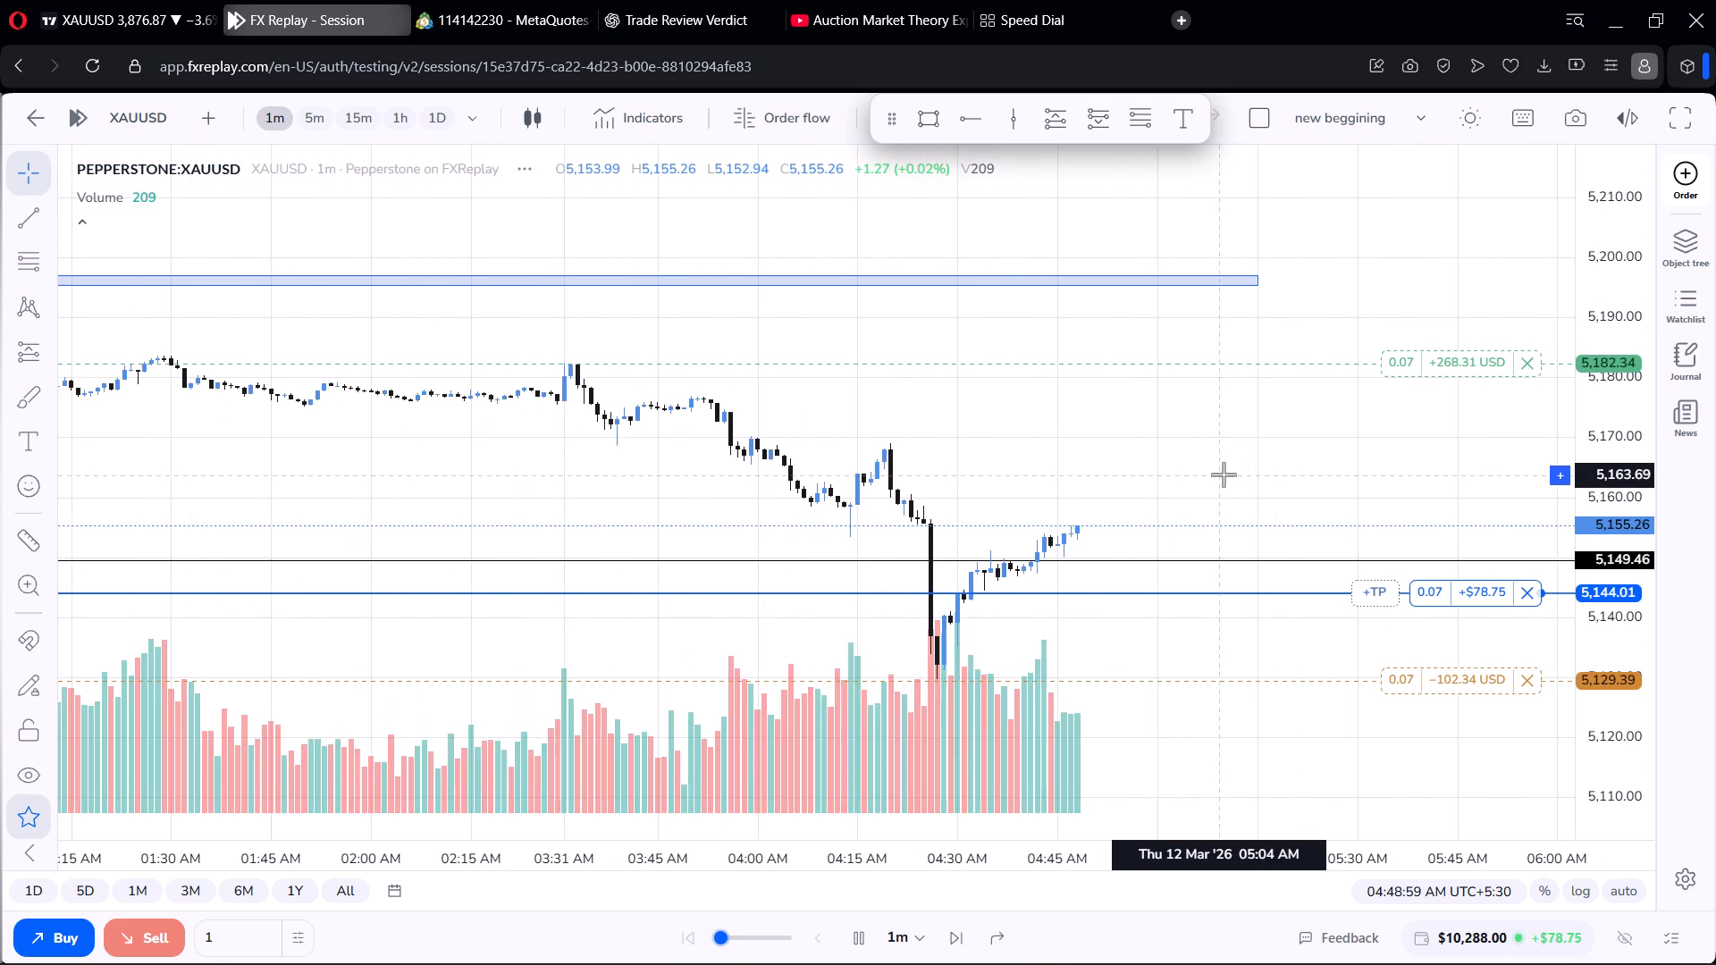
scroll(1222, 481, up, 5)
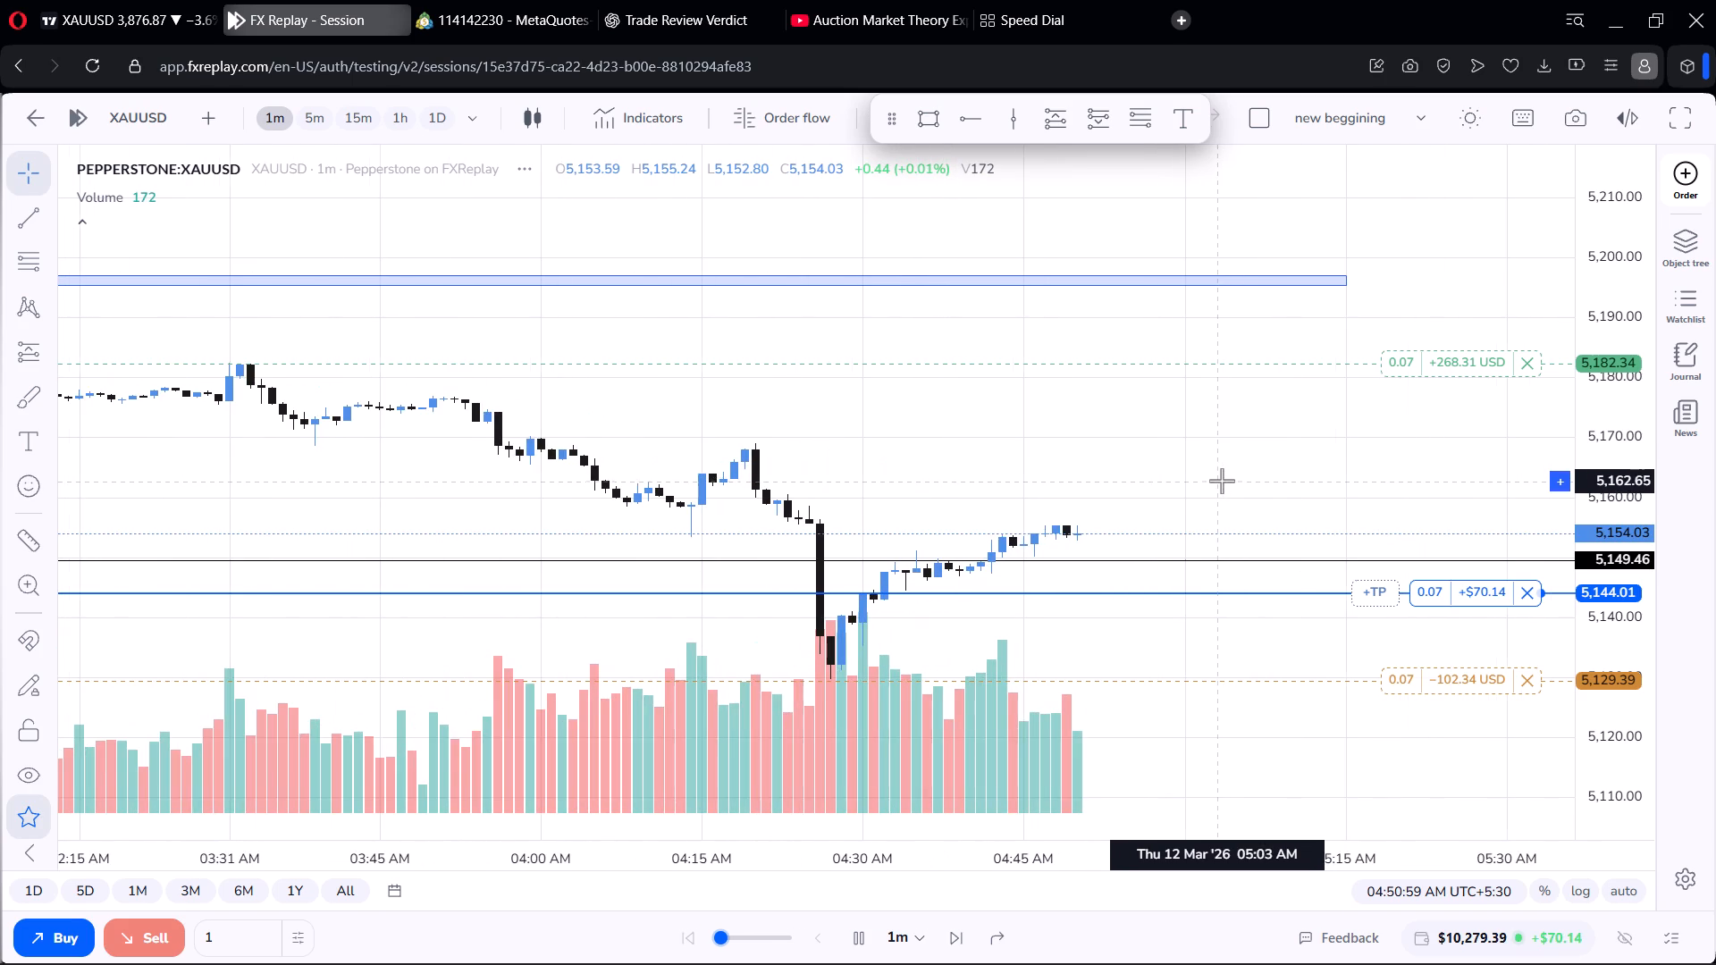
scroll(1222, 481, down, 10)
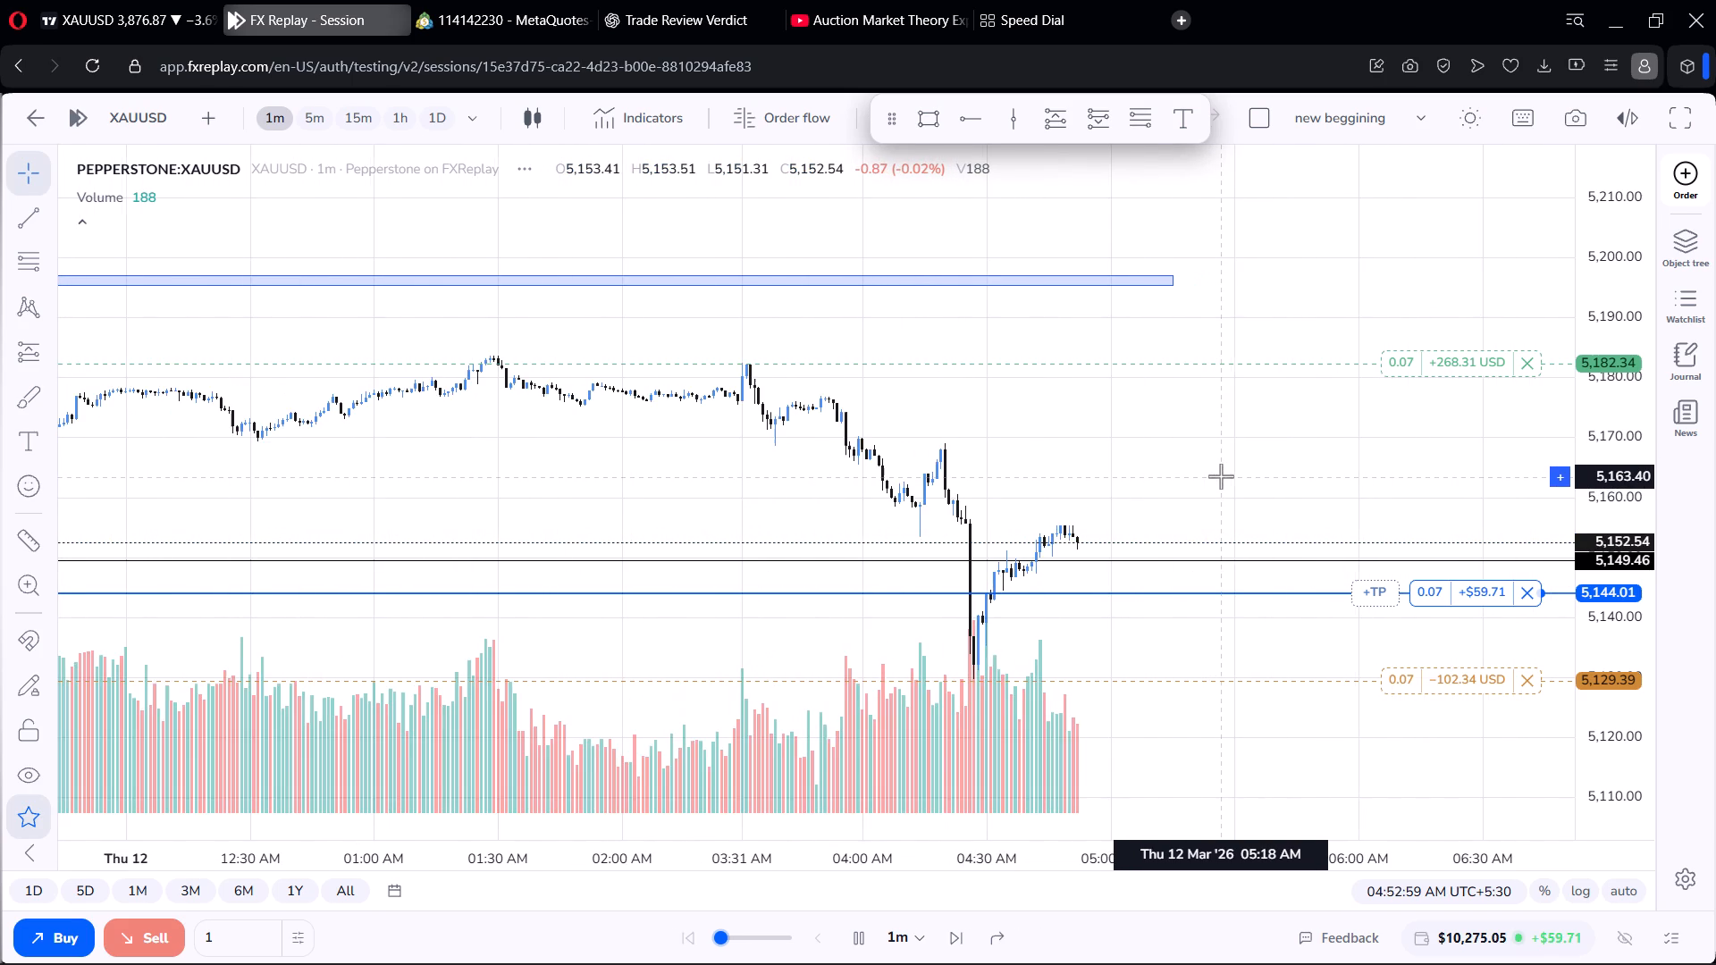
scroll(1221, 476, down, 3)
scroll(1221, 476, up, 3)
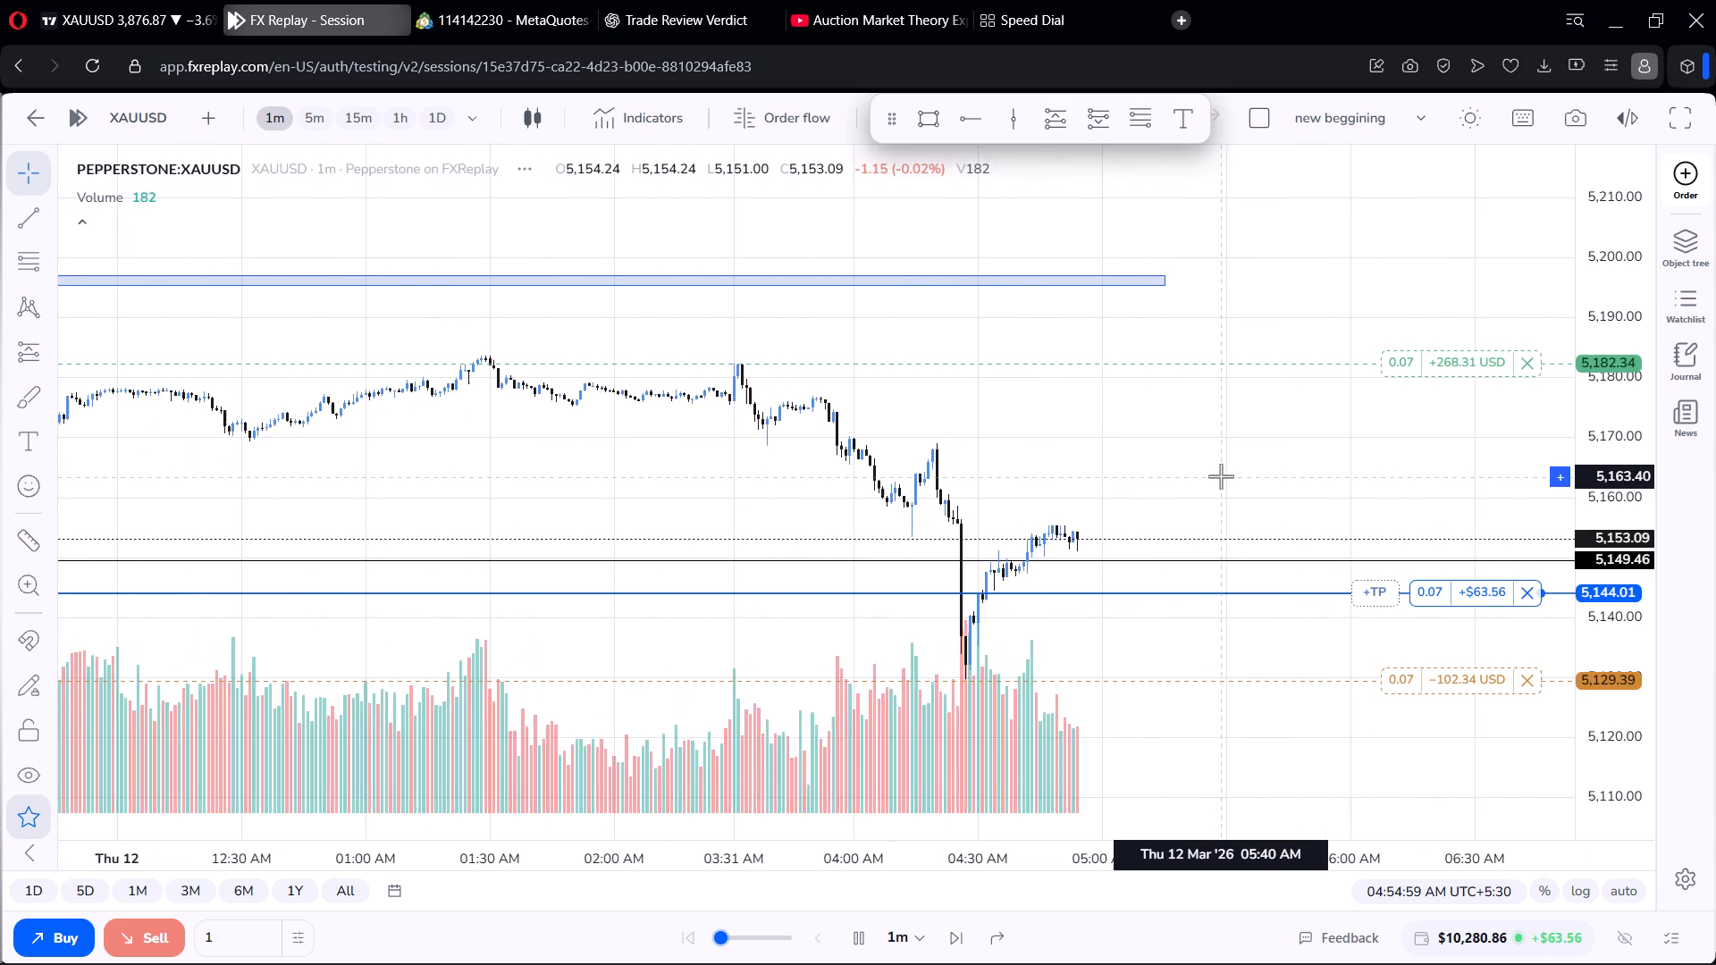
scroll(1221, 476, up, 7)
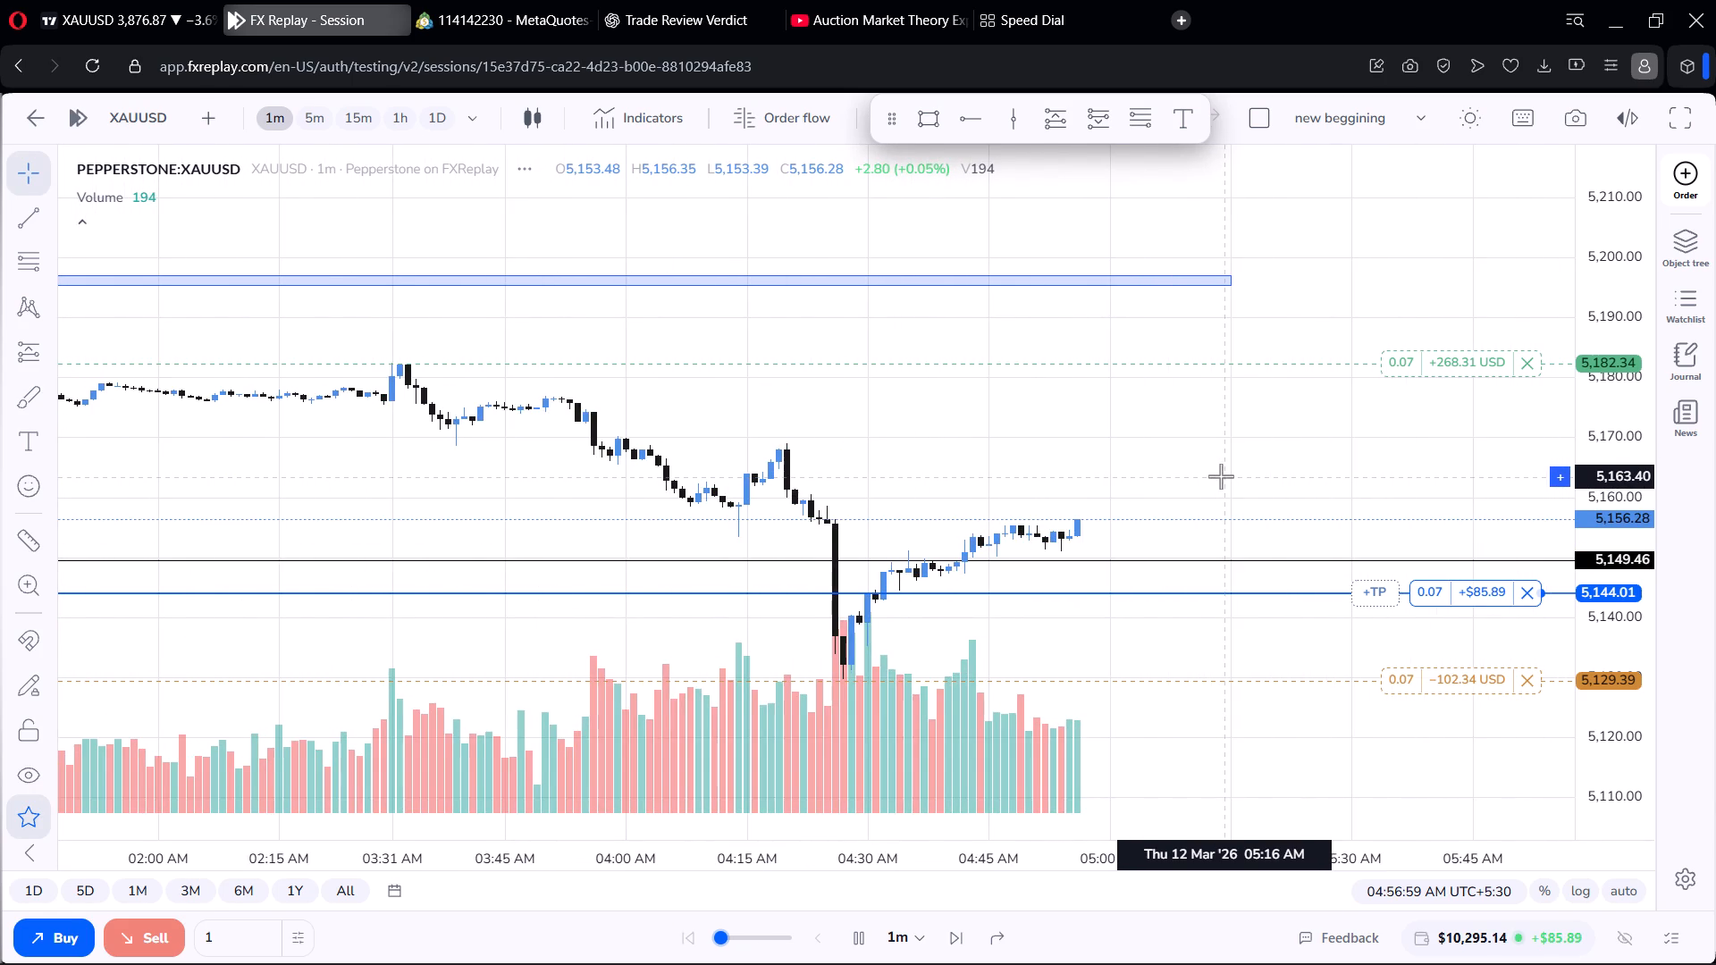
scroll(1221, 476, down, 12)
scroll(1217, 476, up, 11)
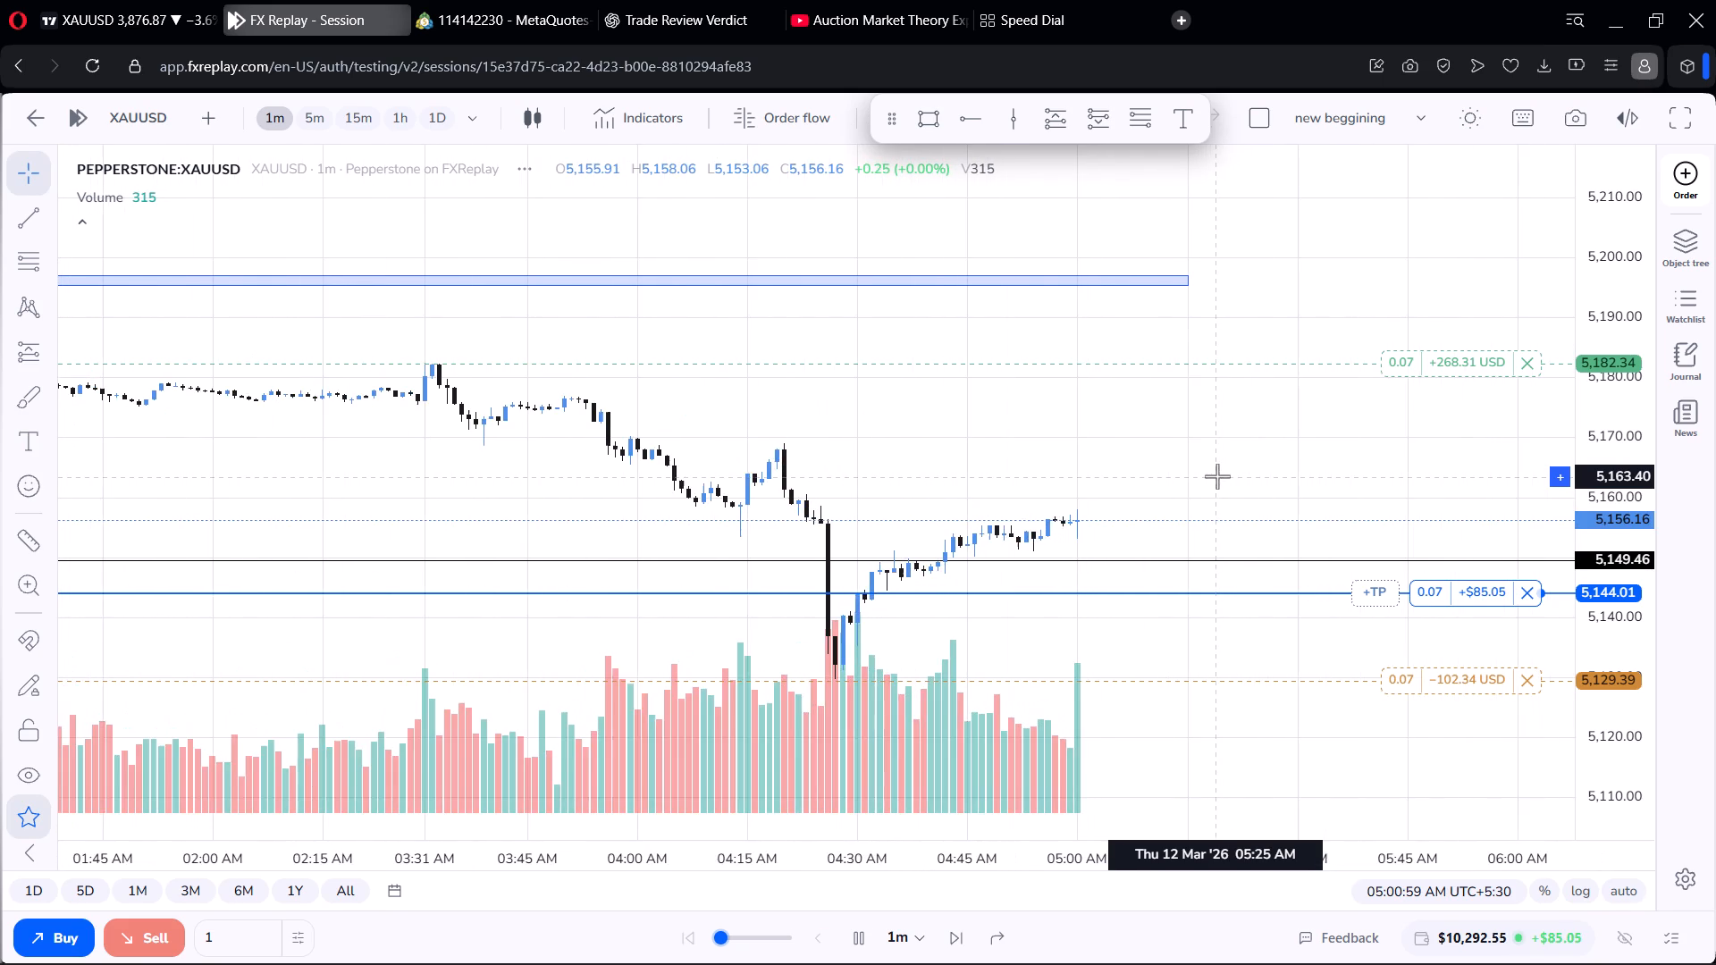
Keep comparing price with the 5,144.01 entry and 5,129.39 stop loss as the replay runs to about 05:29.
scroll(1217, 476, up, 4)
scroll(1217, 476, down, 13)
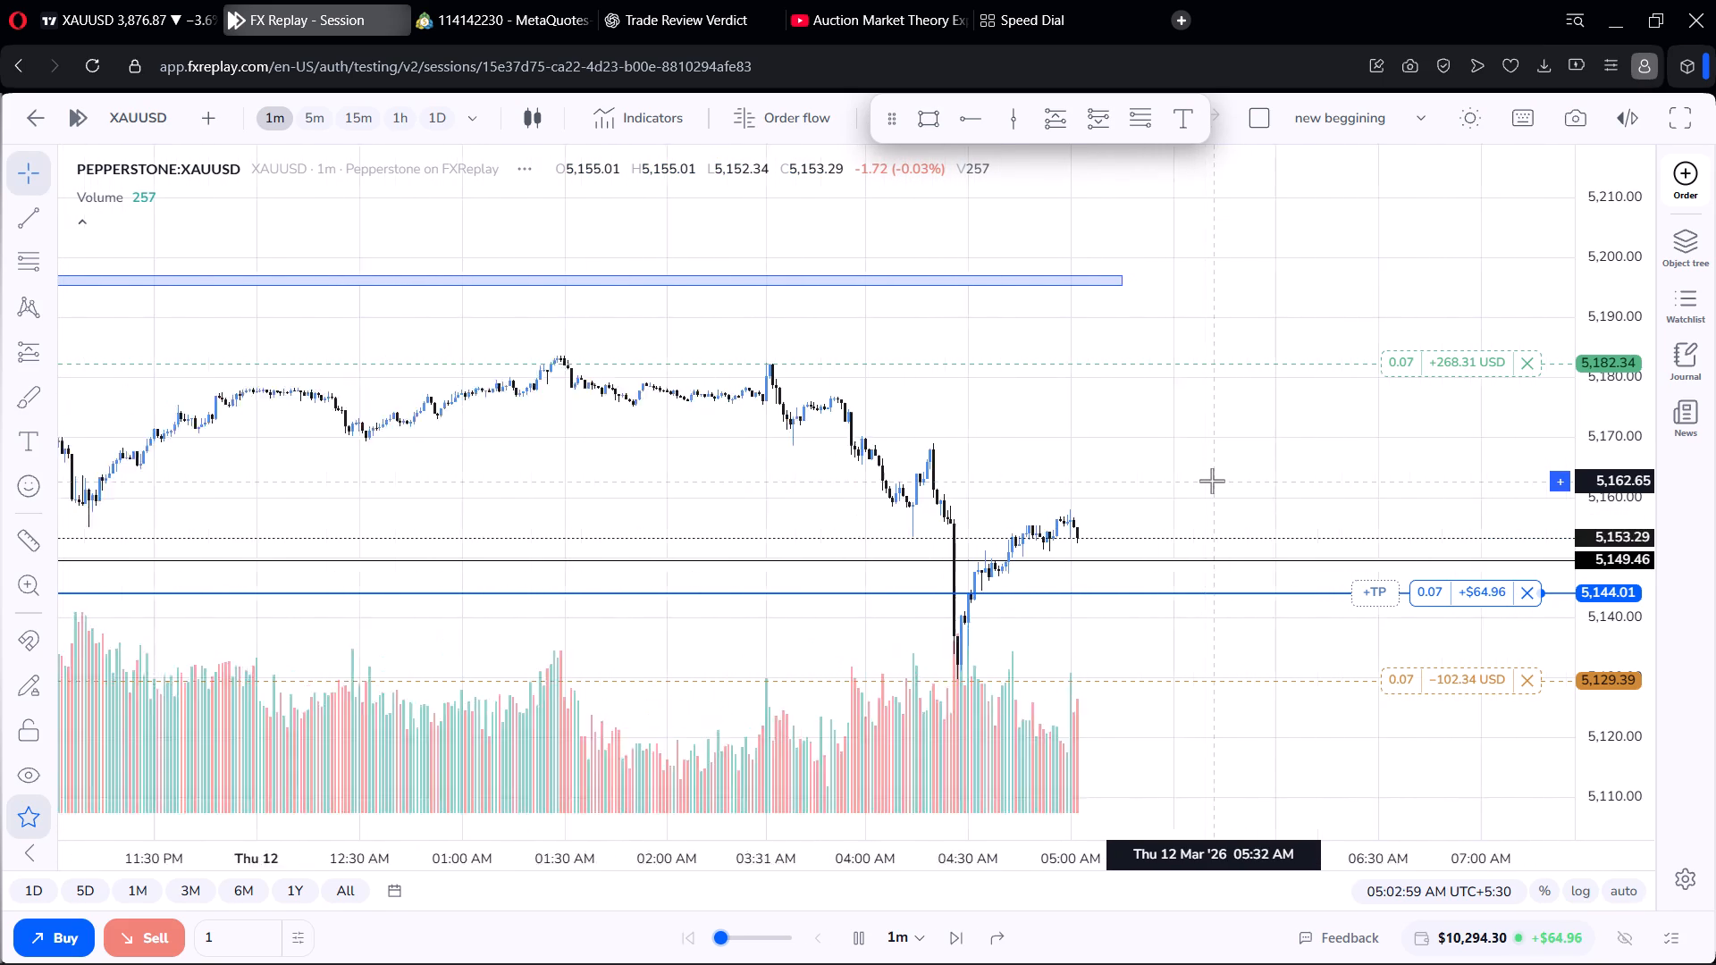
scroll(1207, 486, down, 4)
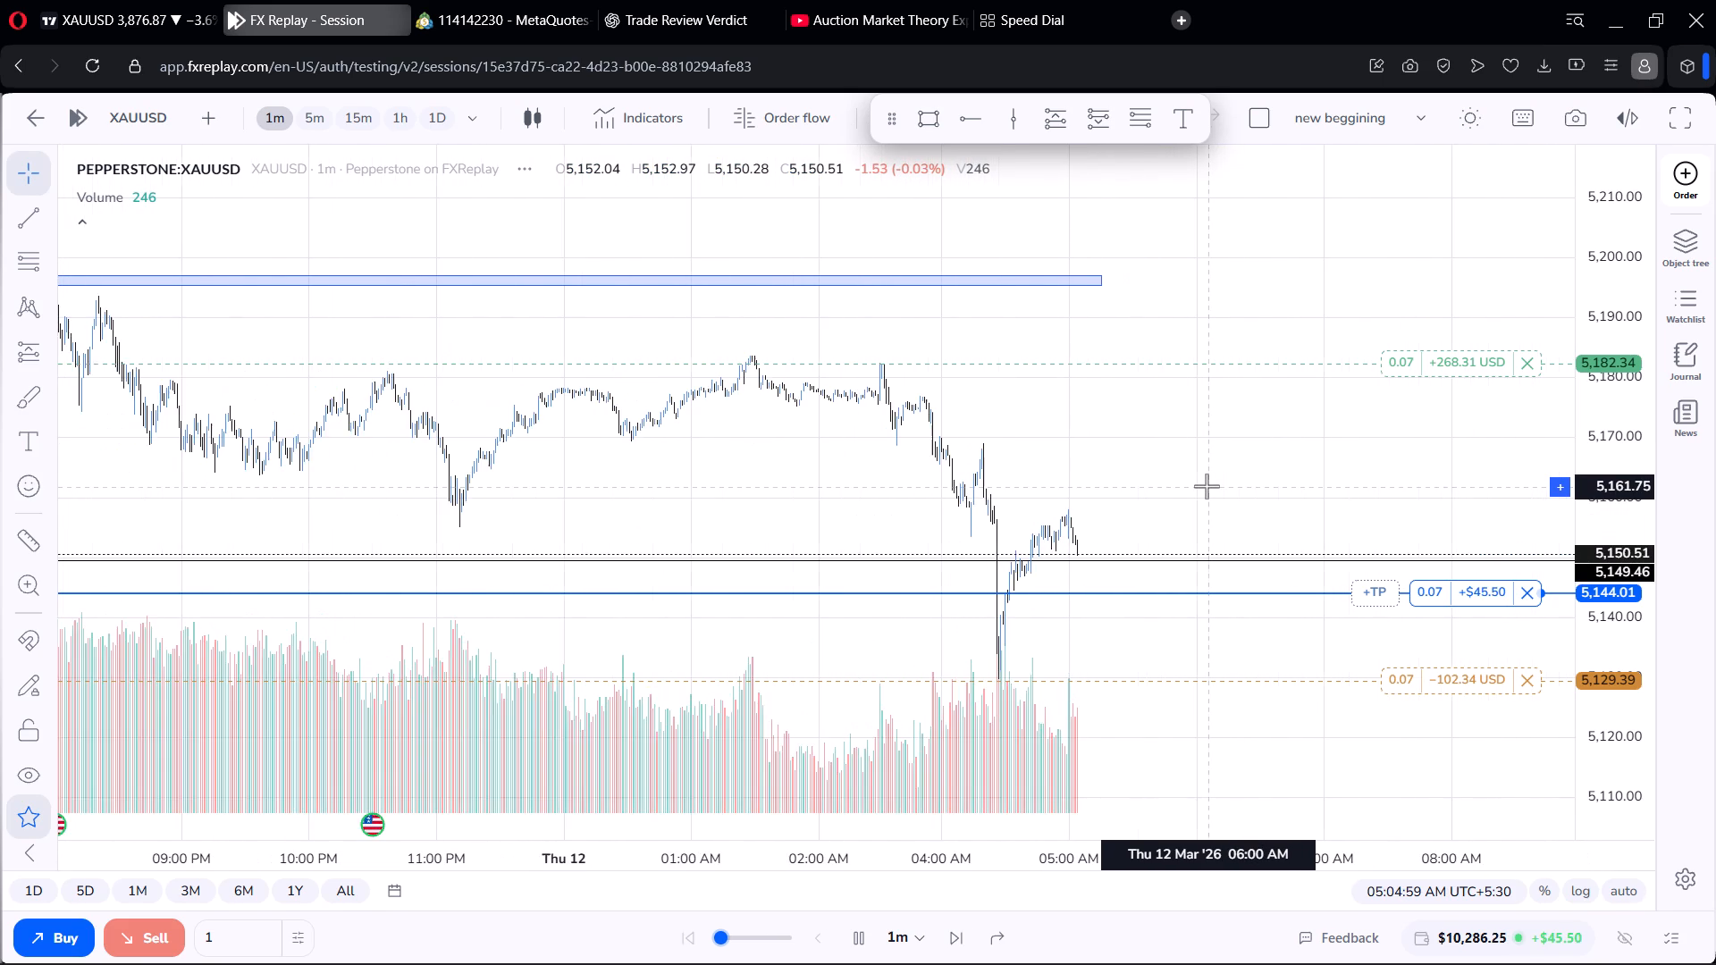
scroll(1207, 486, up, 4)
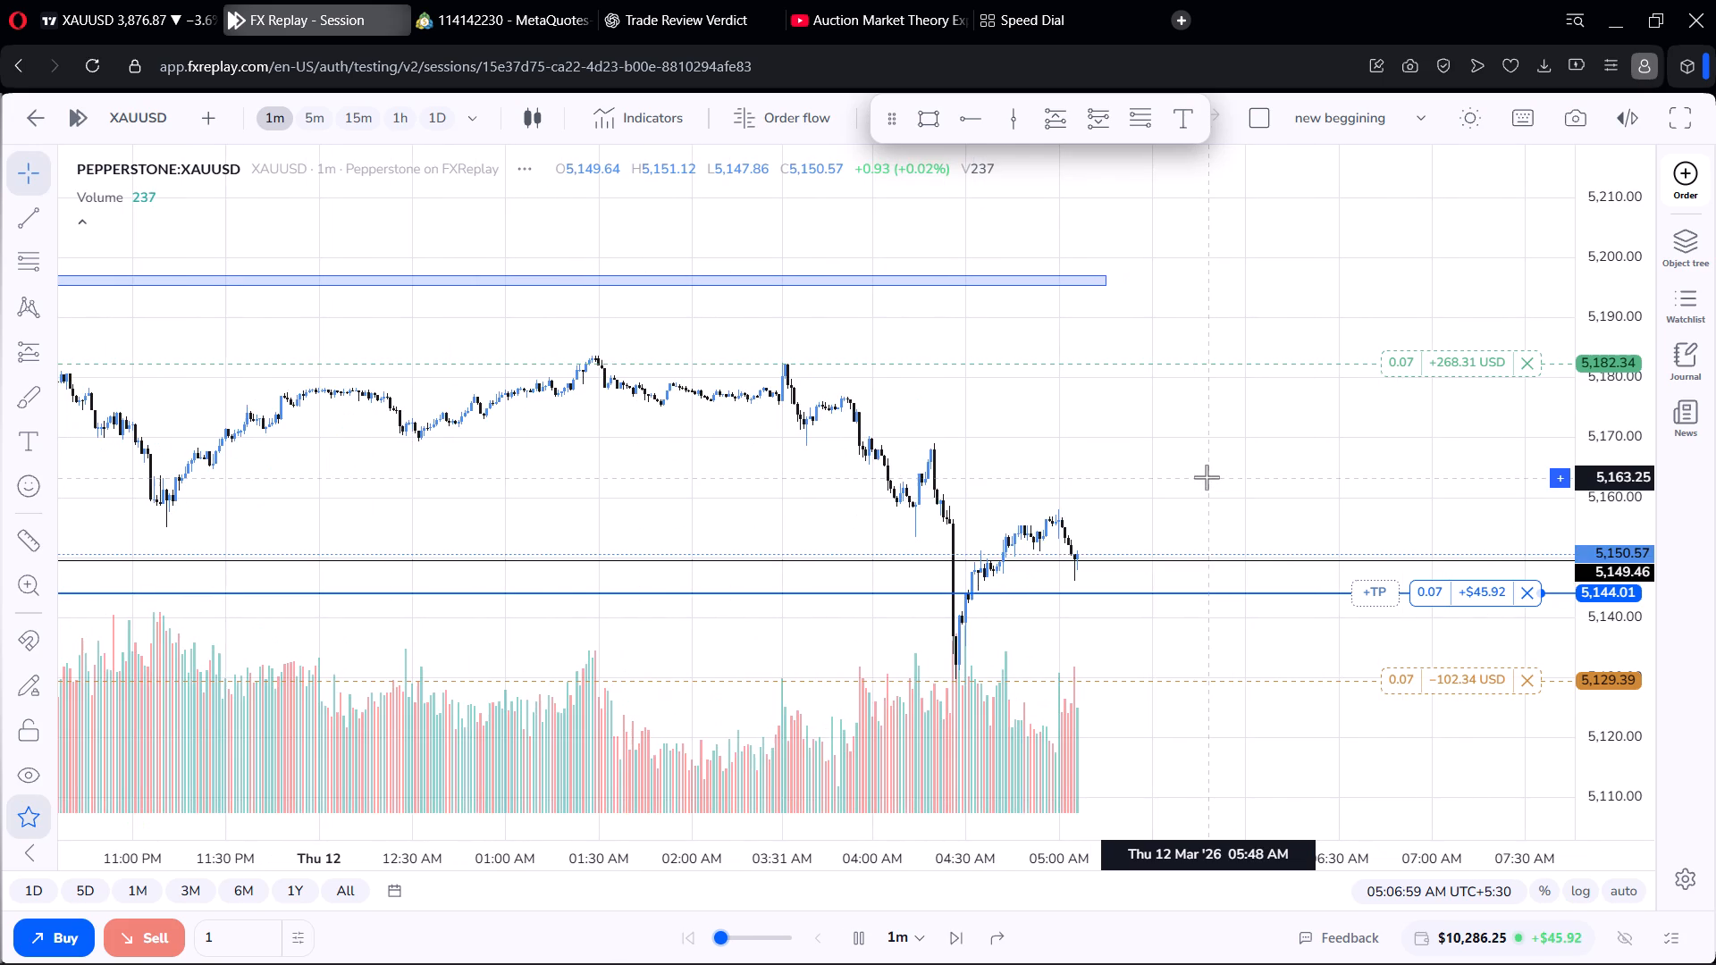
scroll(1207, 477, up, 5)
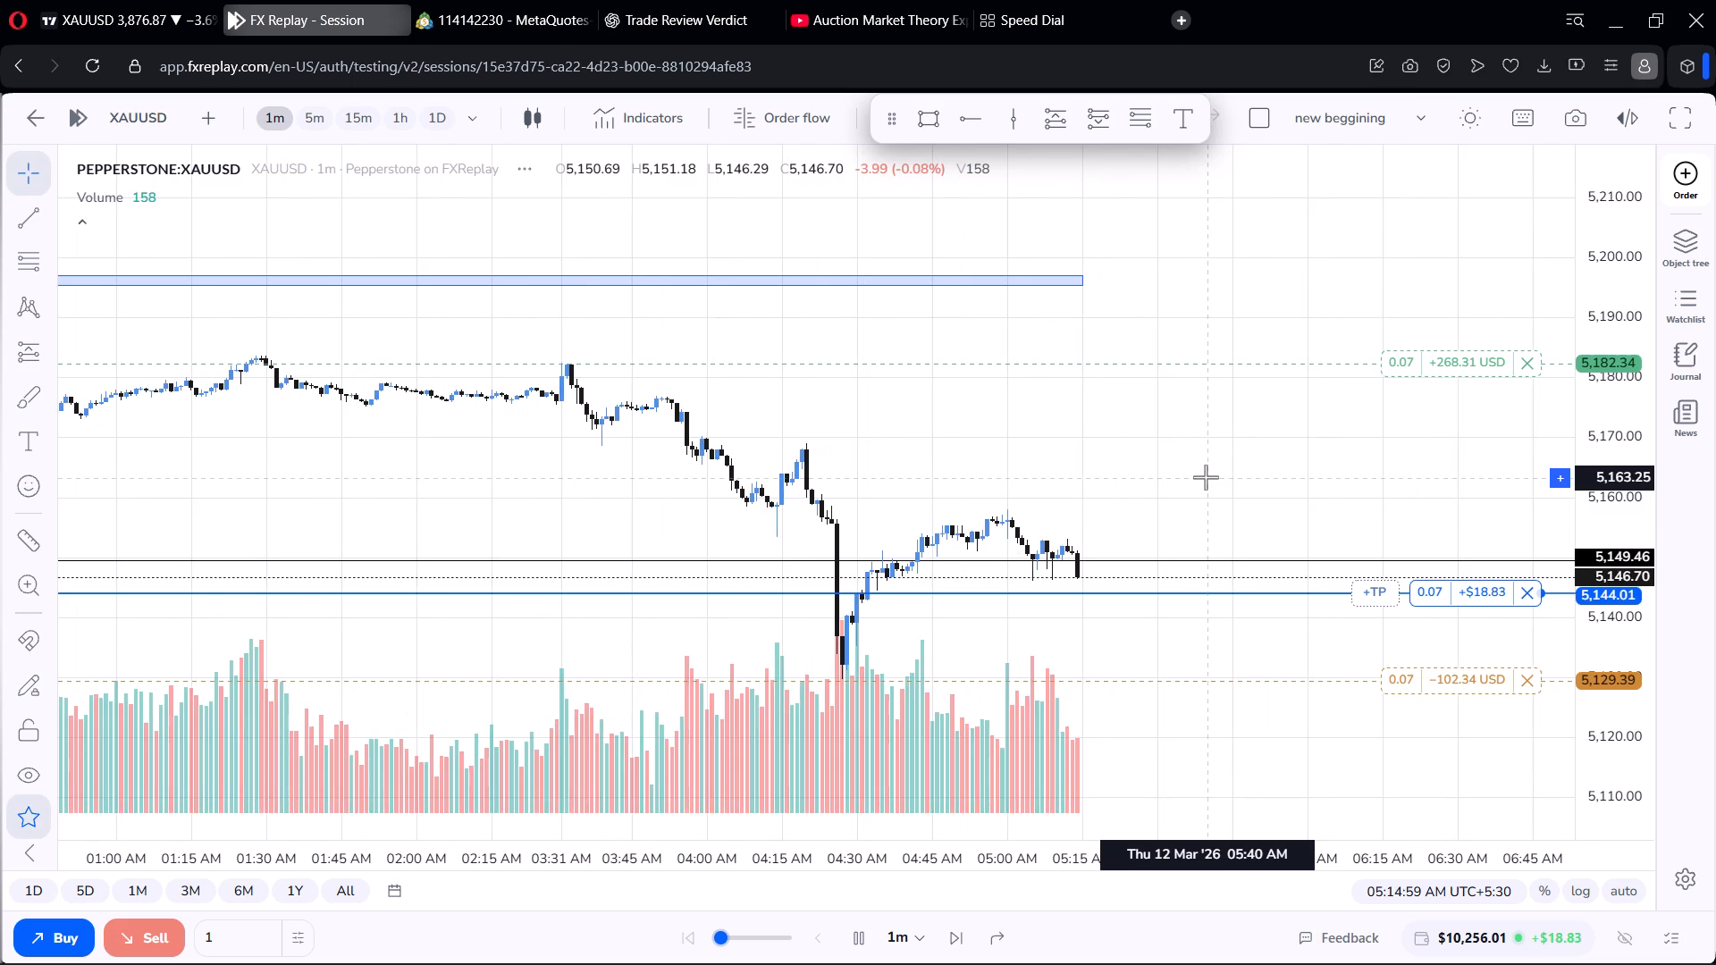
scroll(1206, 477, down, 9)
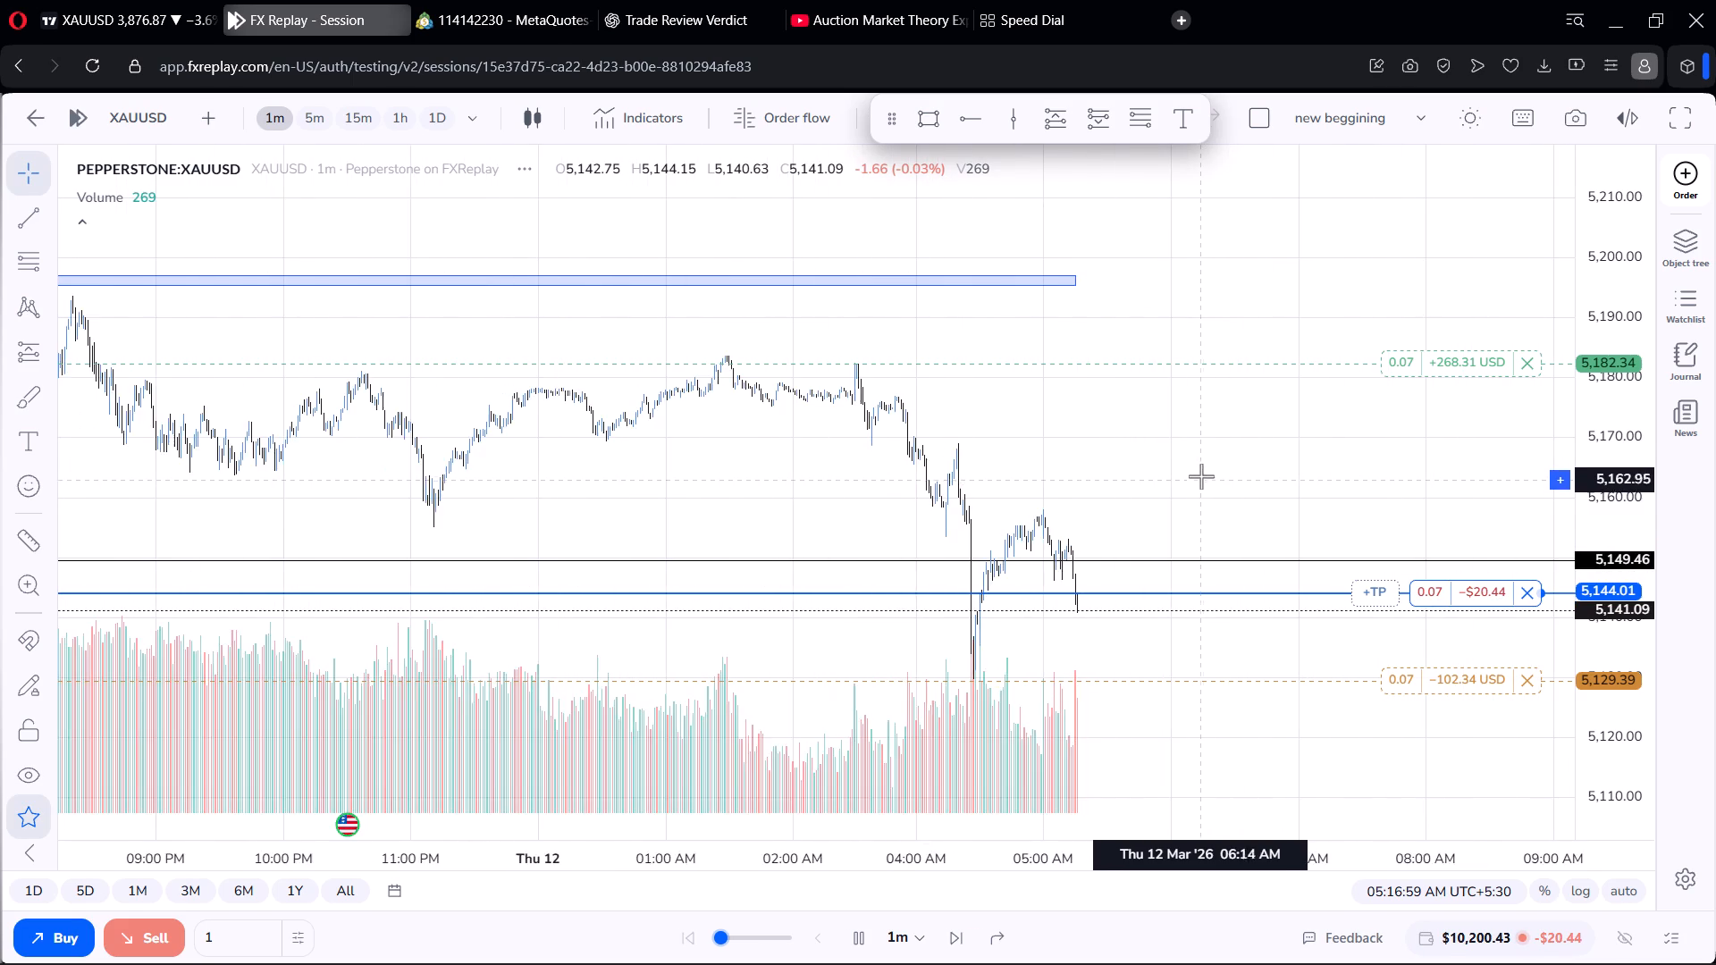
scroll(1203, 466, down, 3)
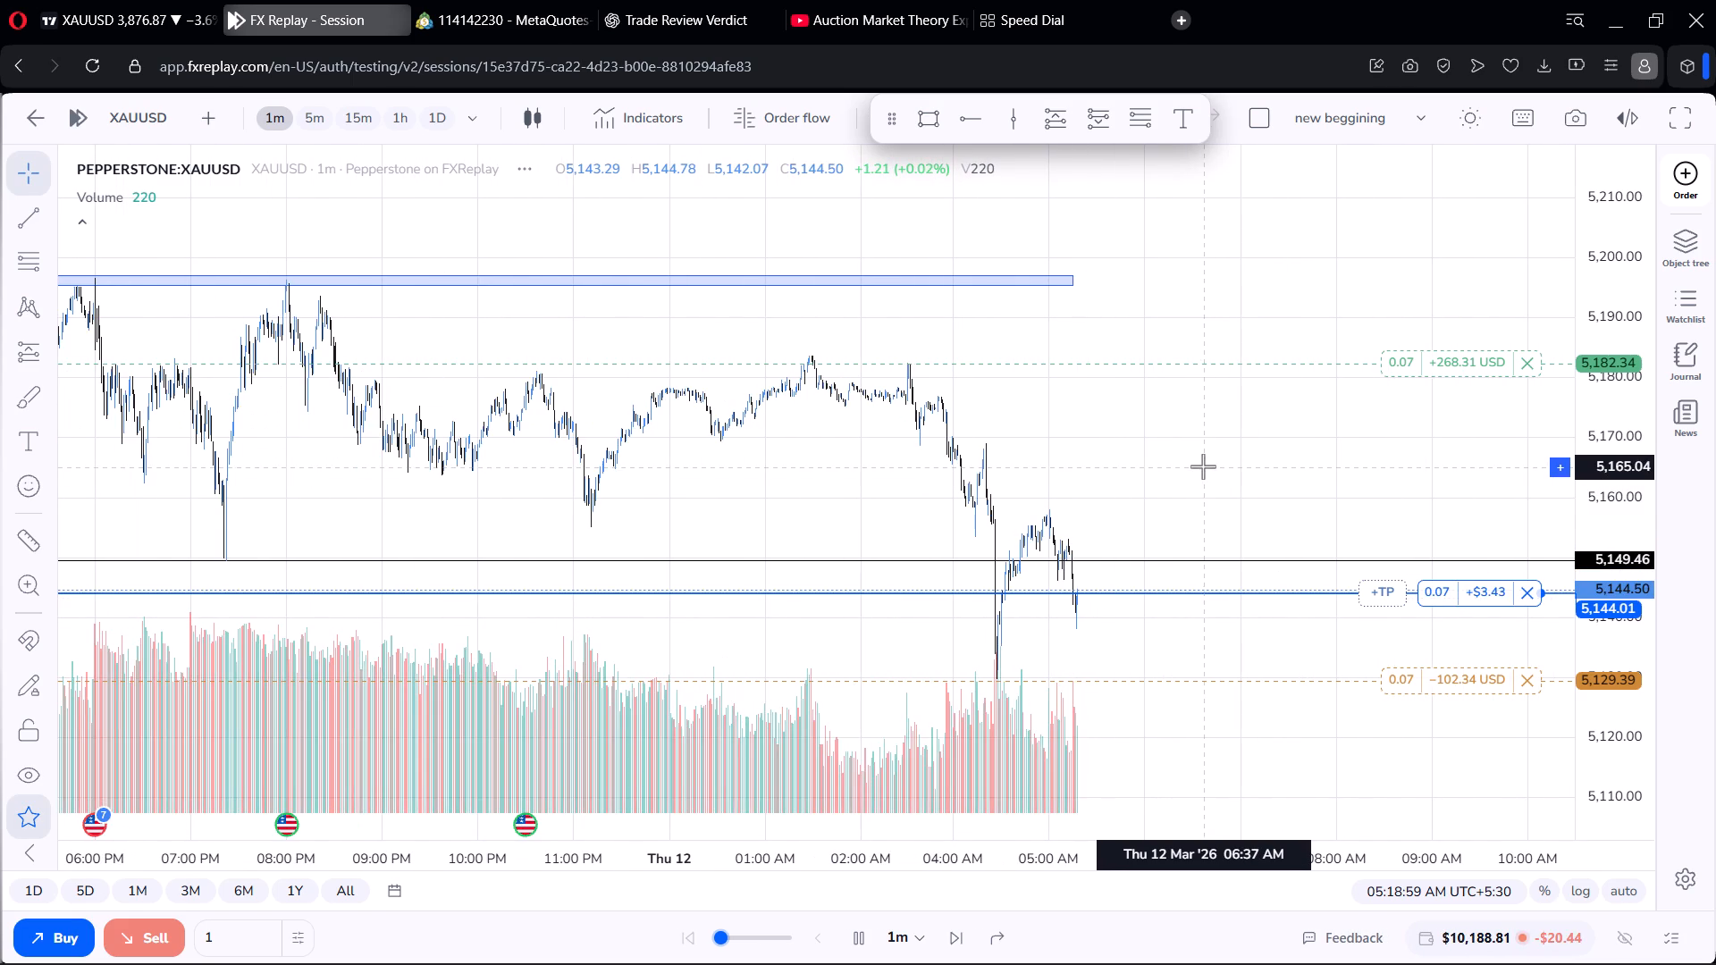
scroll(1203, 466, up, 8)
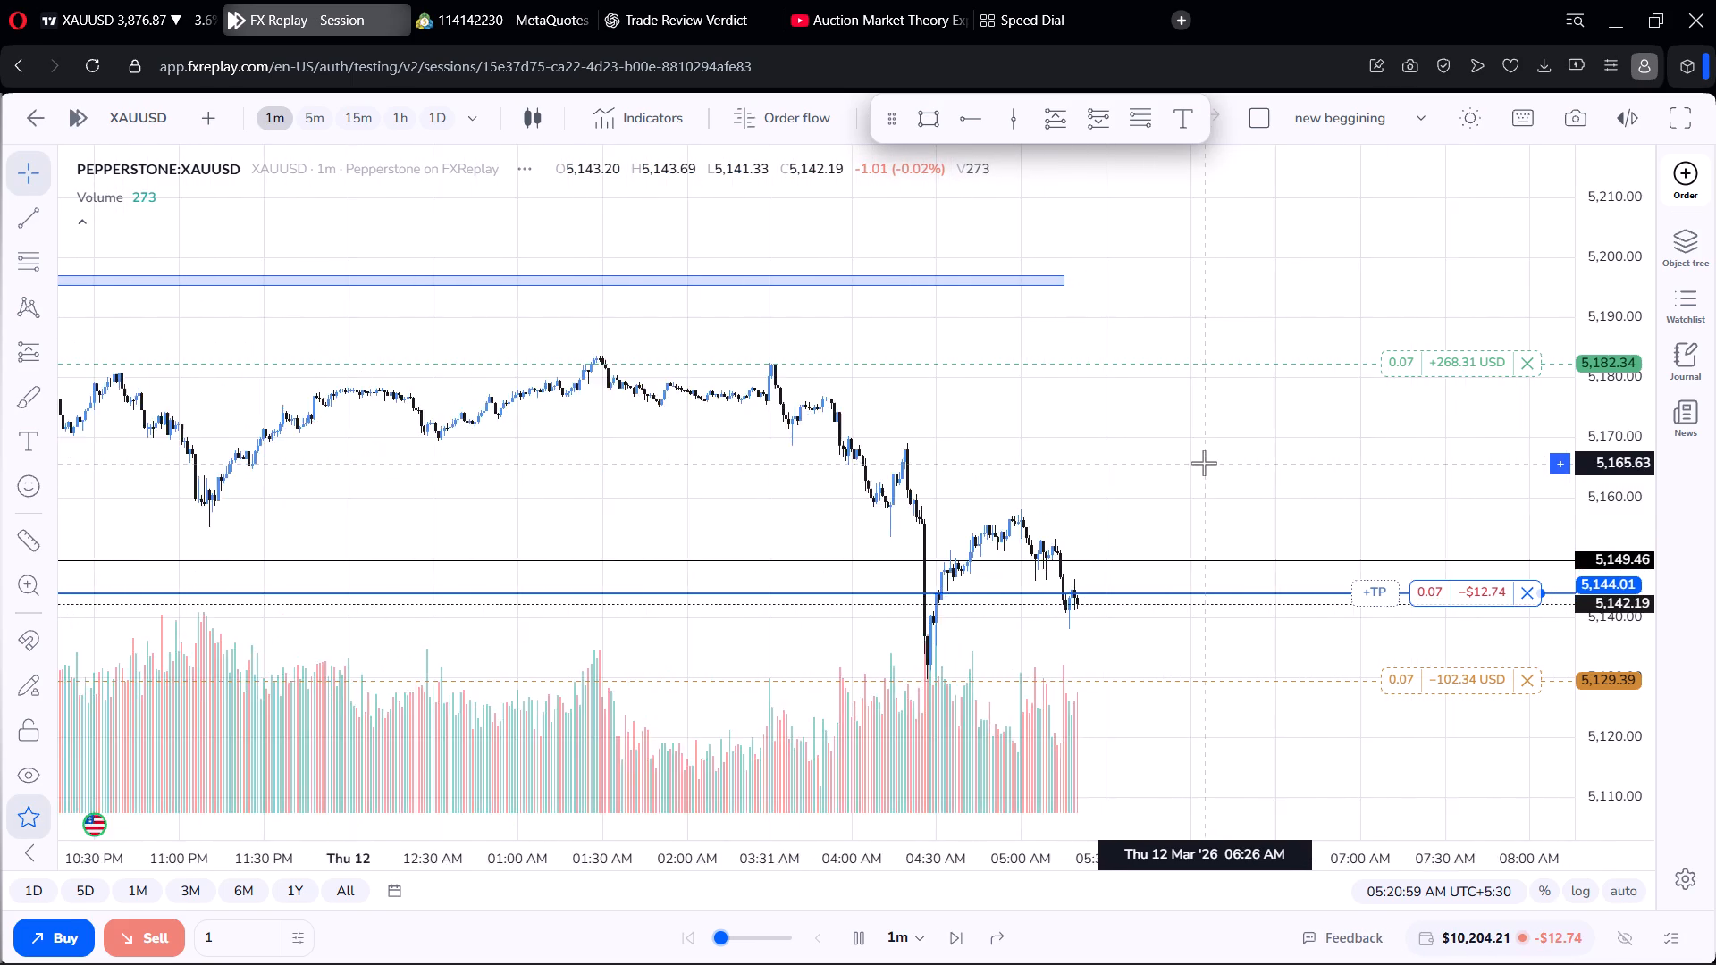
scroll(1204, 463, up, 4)
scroll(1204, 463, down, 7)
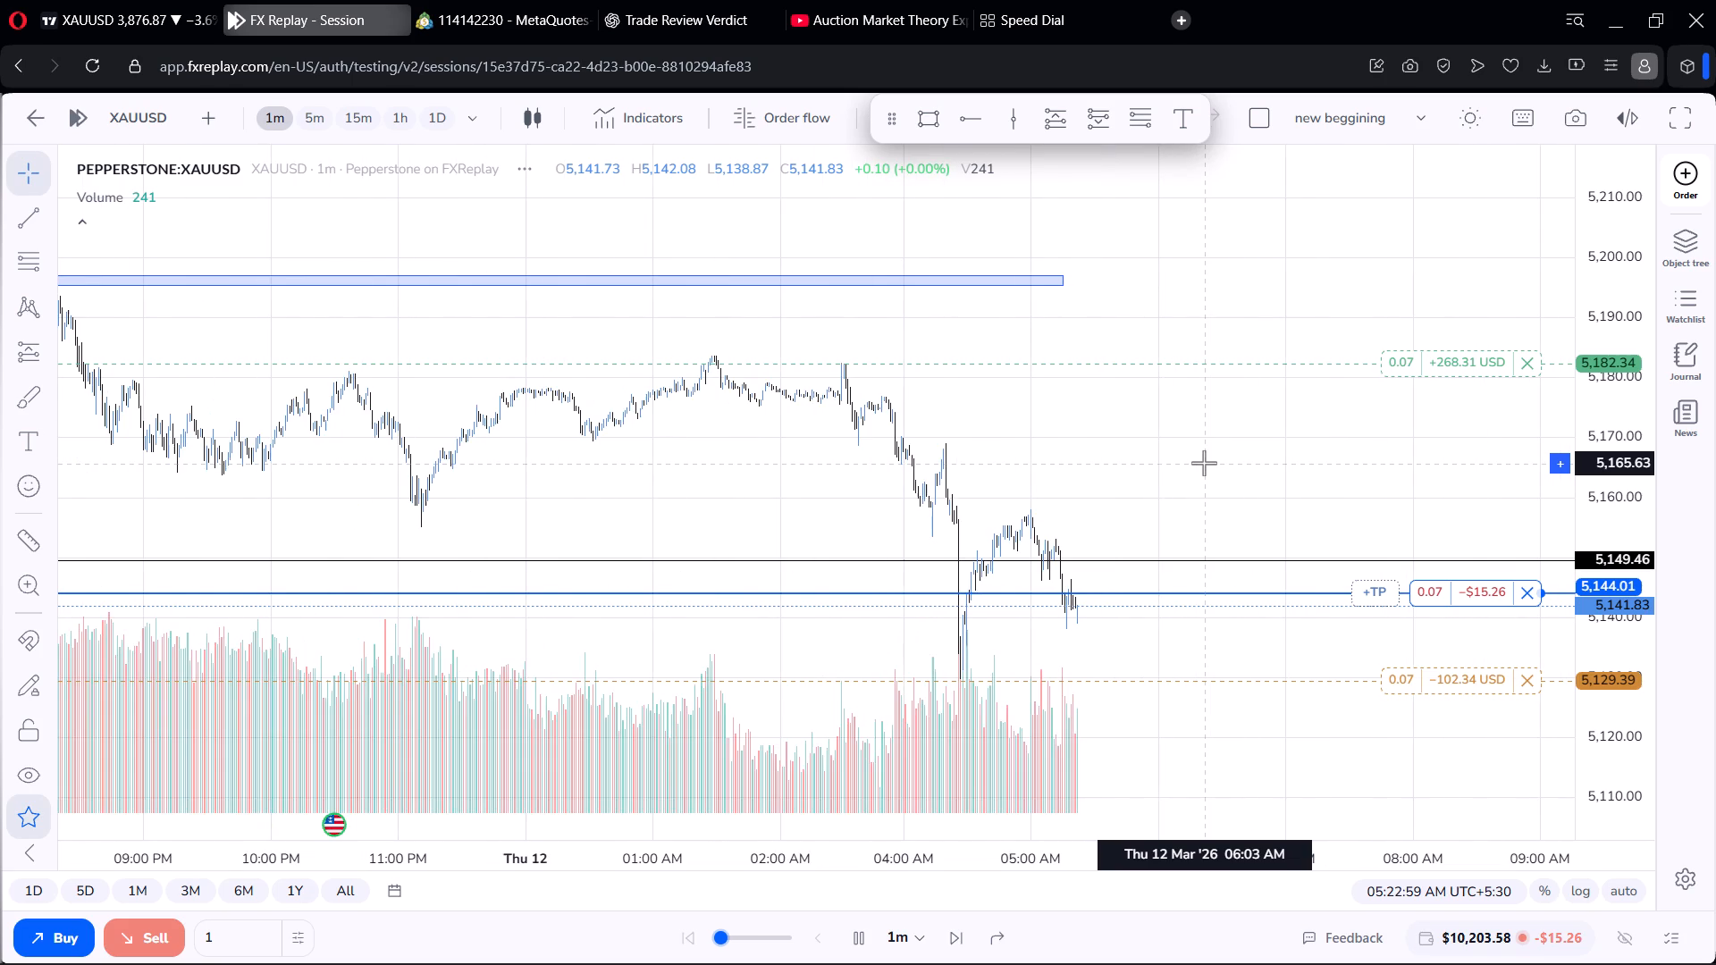
scroll(1204, 463, up, 7)
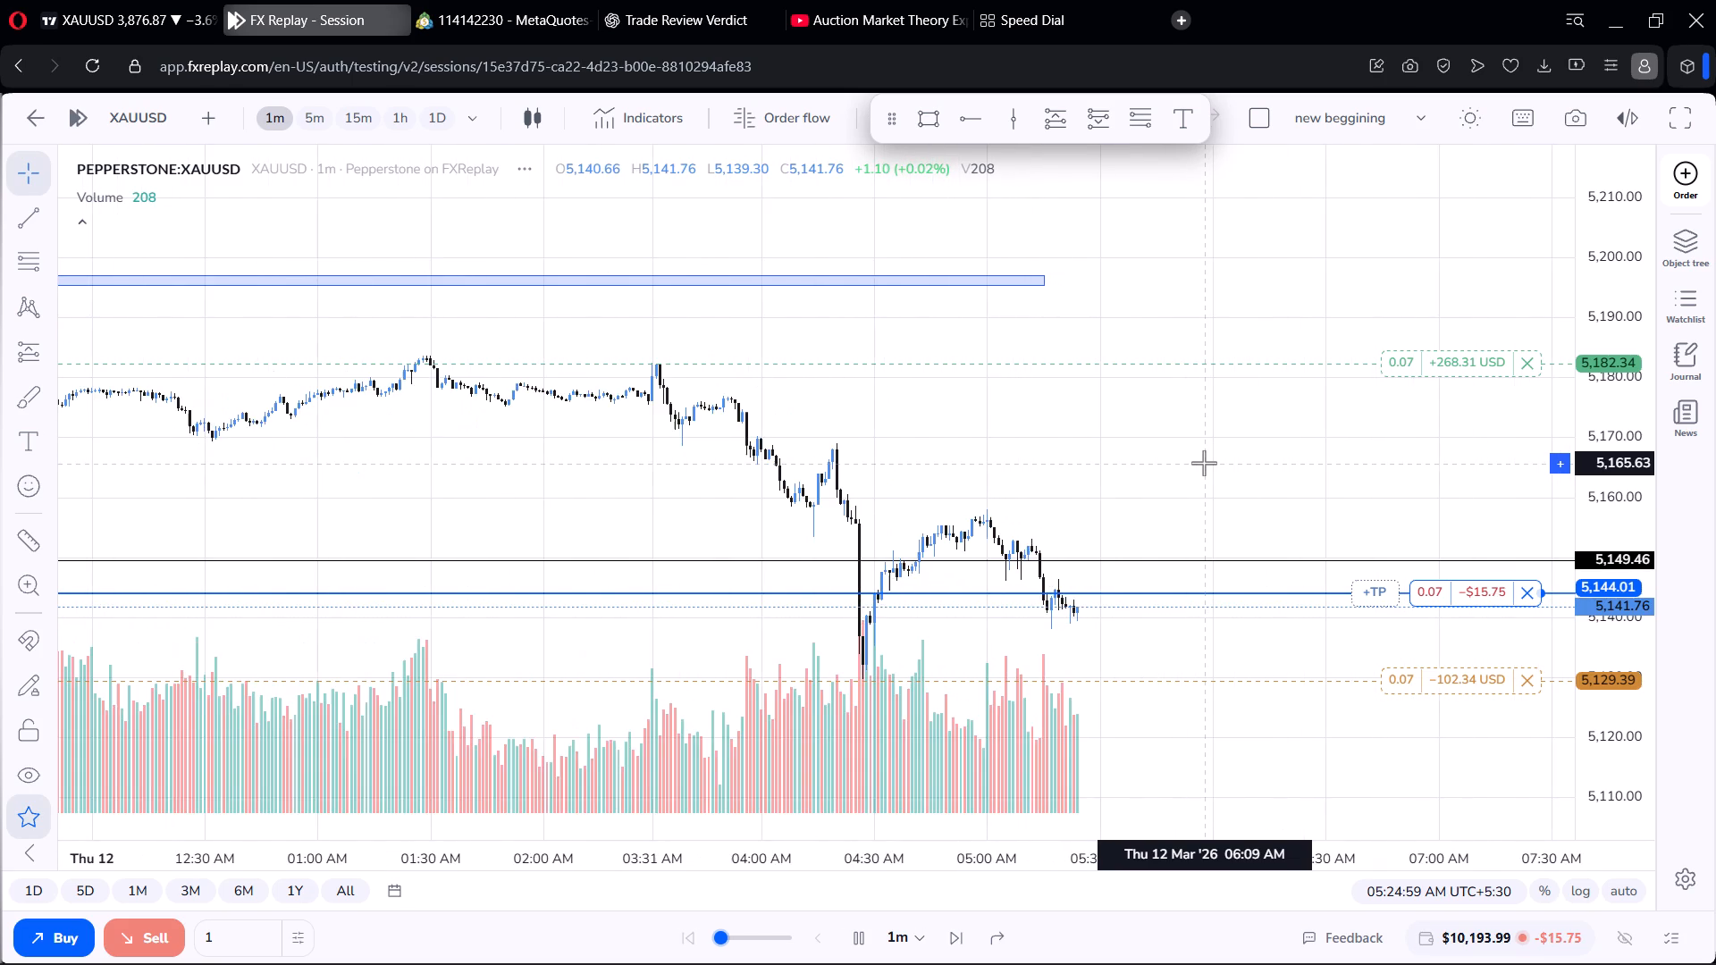
scroll(1204, 463, up, 2)
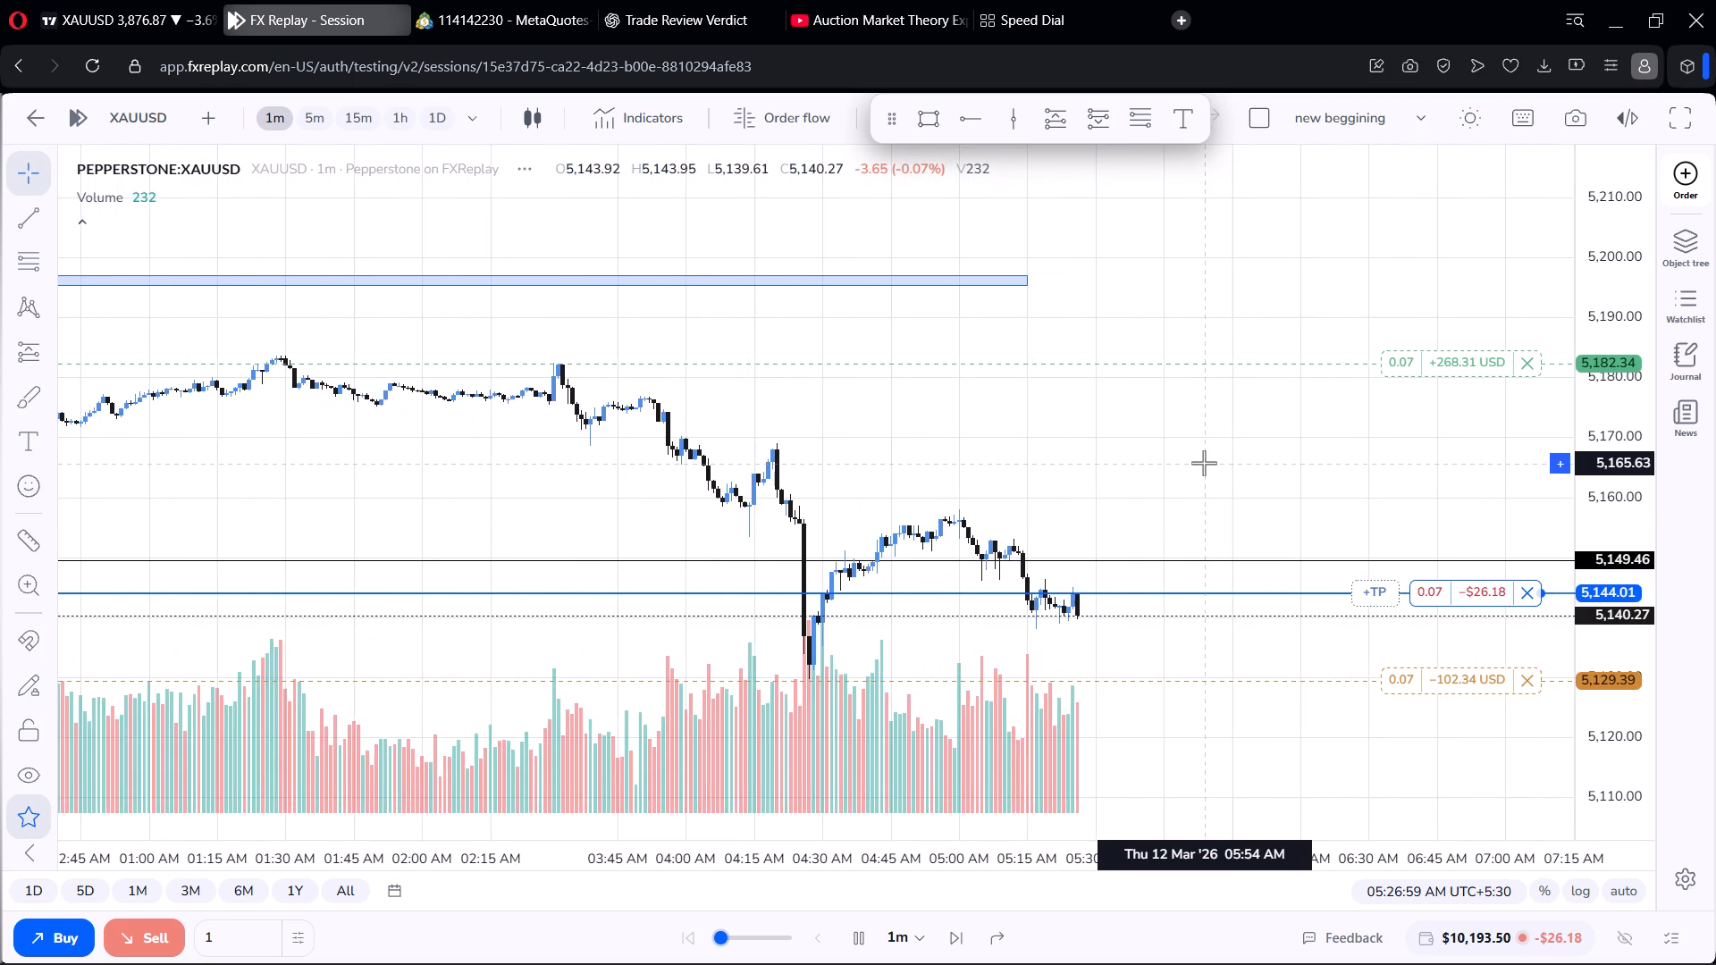
scroll(1204, 463, down, 9)
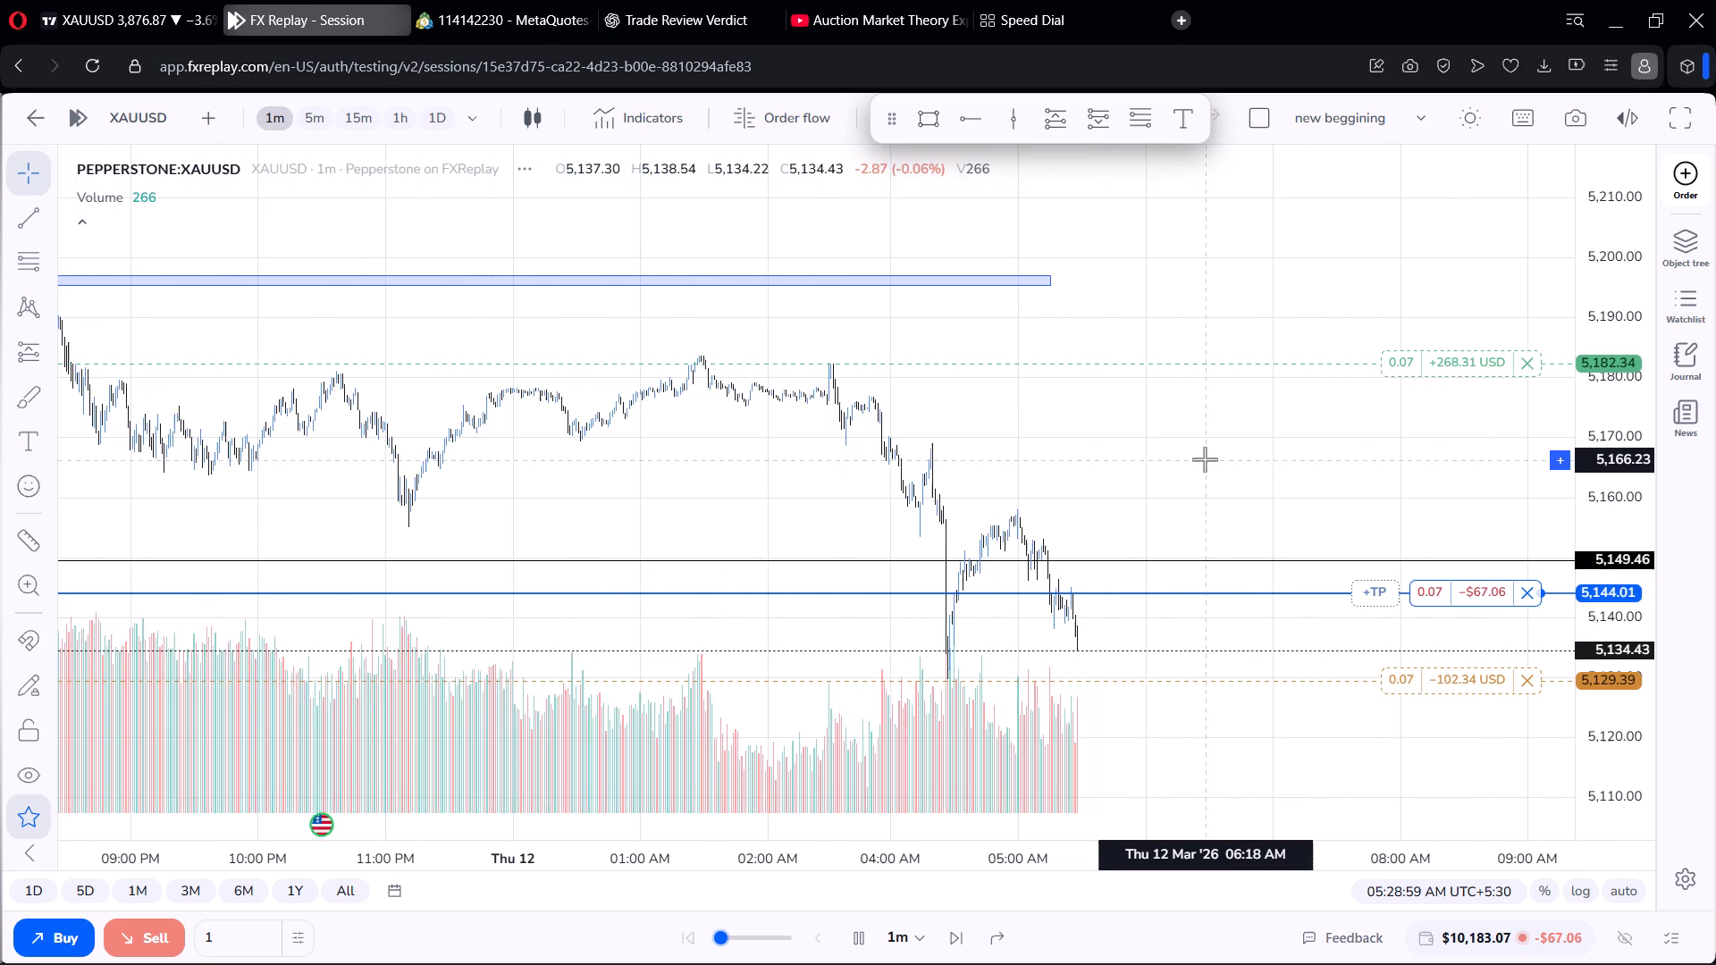
Let the 1-minute replay run on while following price below the 5,149.46 line, and pause it at 05:39:59.
drag(1205, 459, 1179, 327)
scroll(1180, 319, up, 6)
scroll(1181, 317, down, 1)
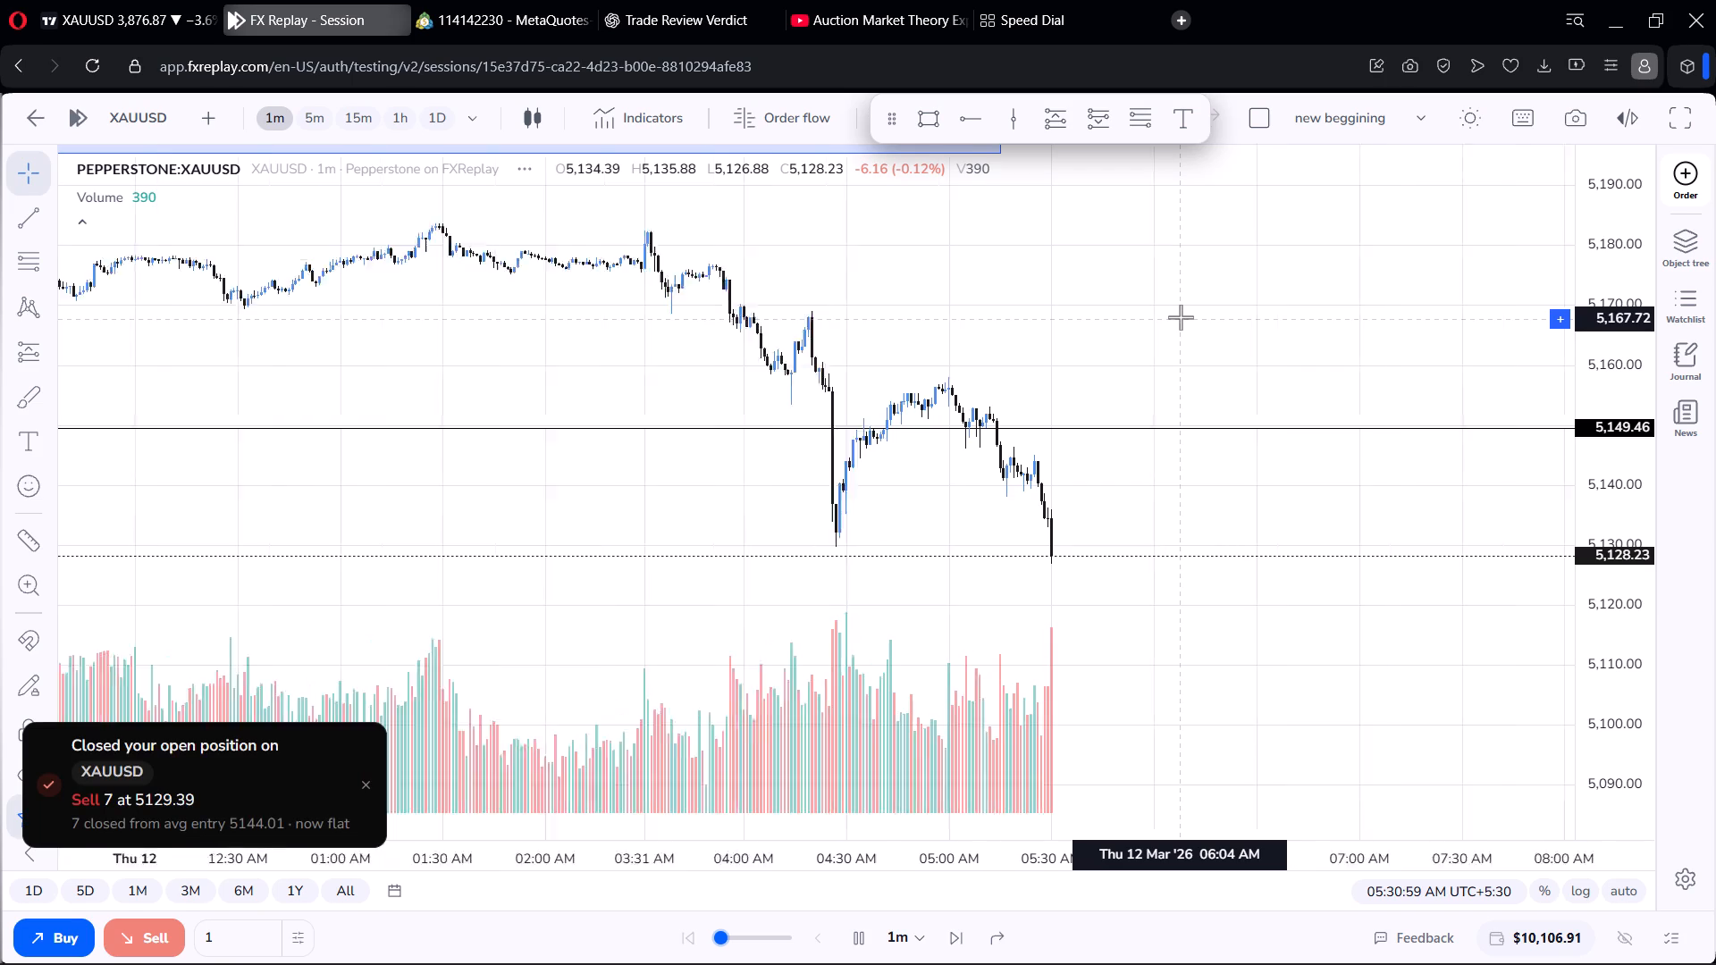
scroll(1181, 317, down, 2)
drag(1181, 320, 1131, 408)
scroll(1144, 393, down, 2)
scroll(1140, 394, up, 8)
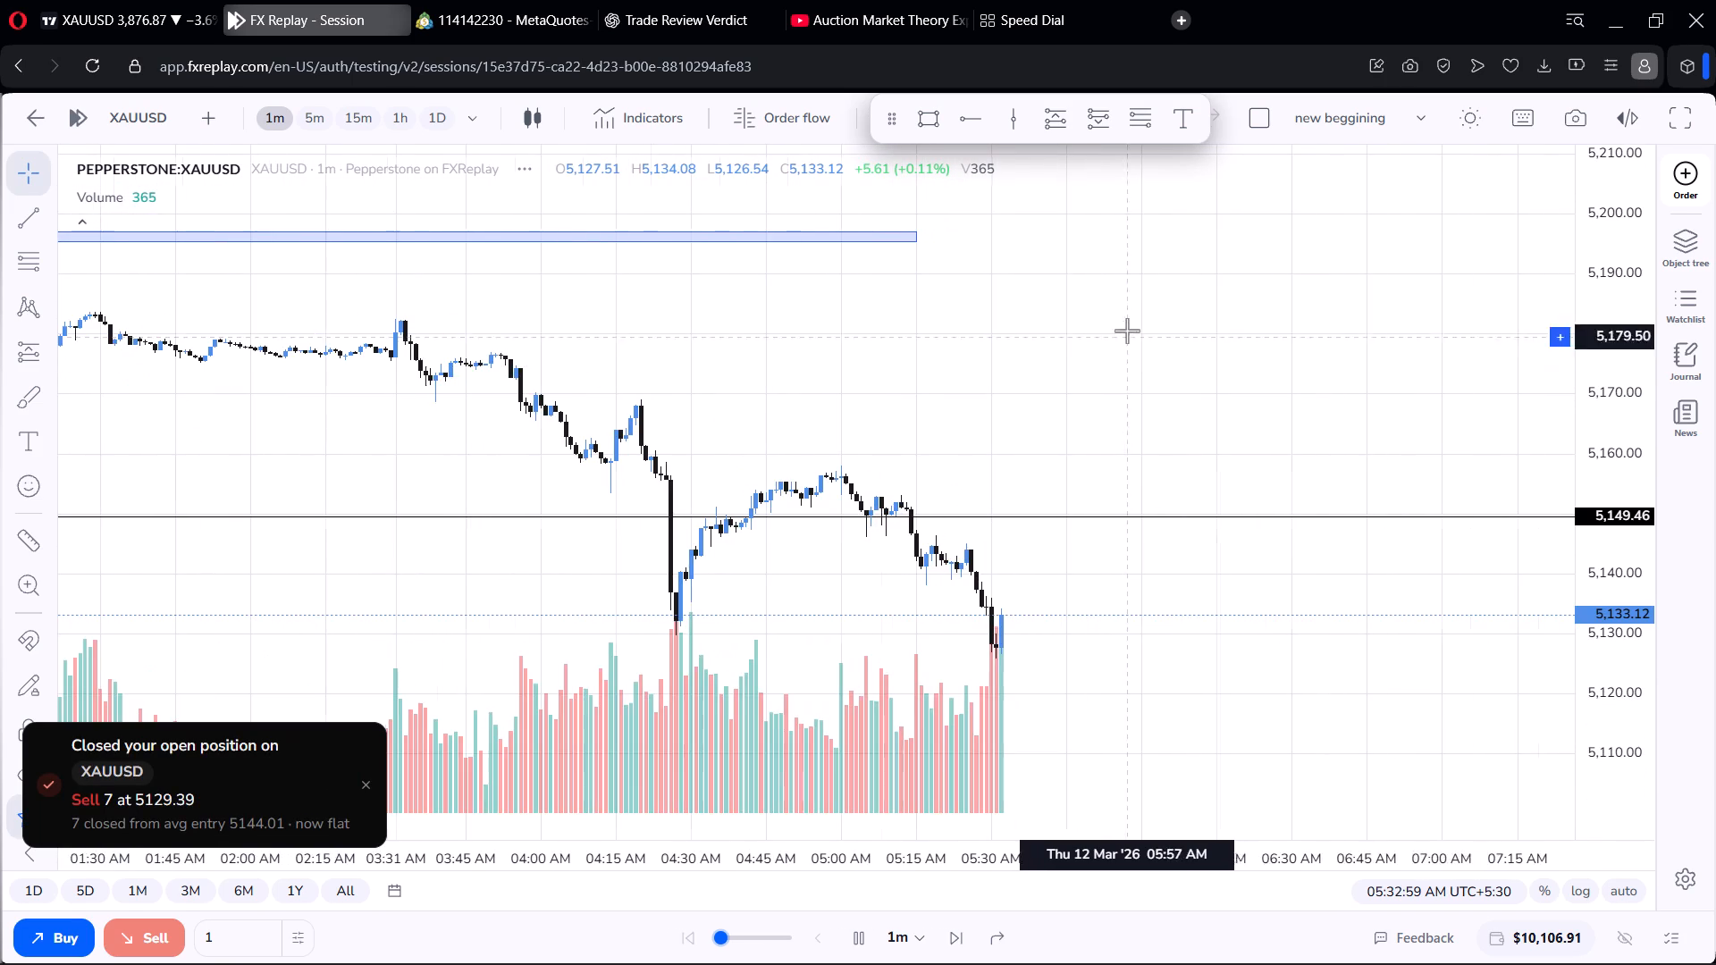
drag(1437, 463, 1406, 273)
scroll(1612, 438, up, 3)
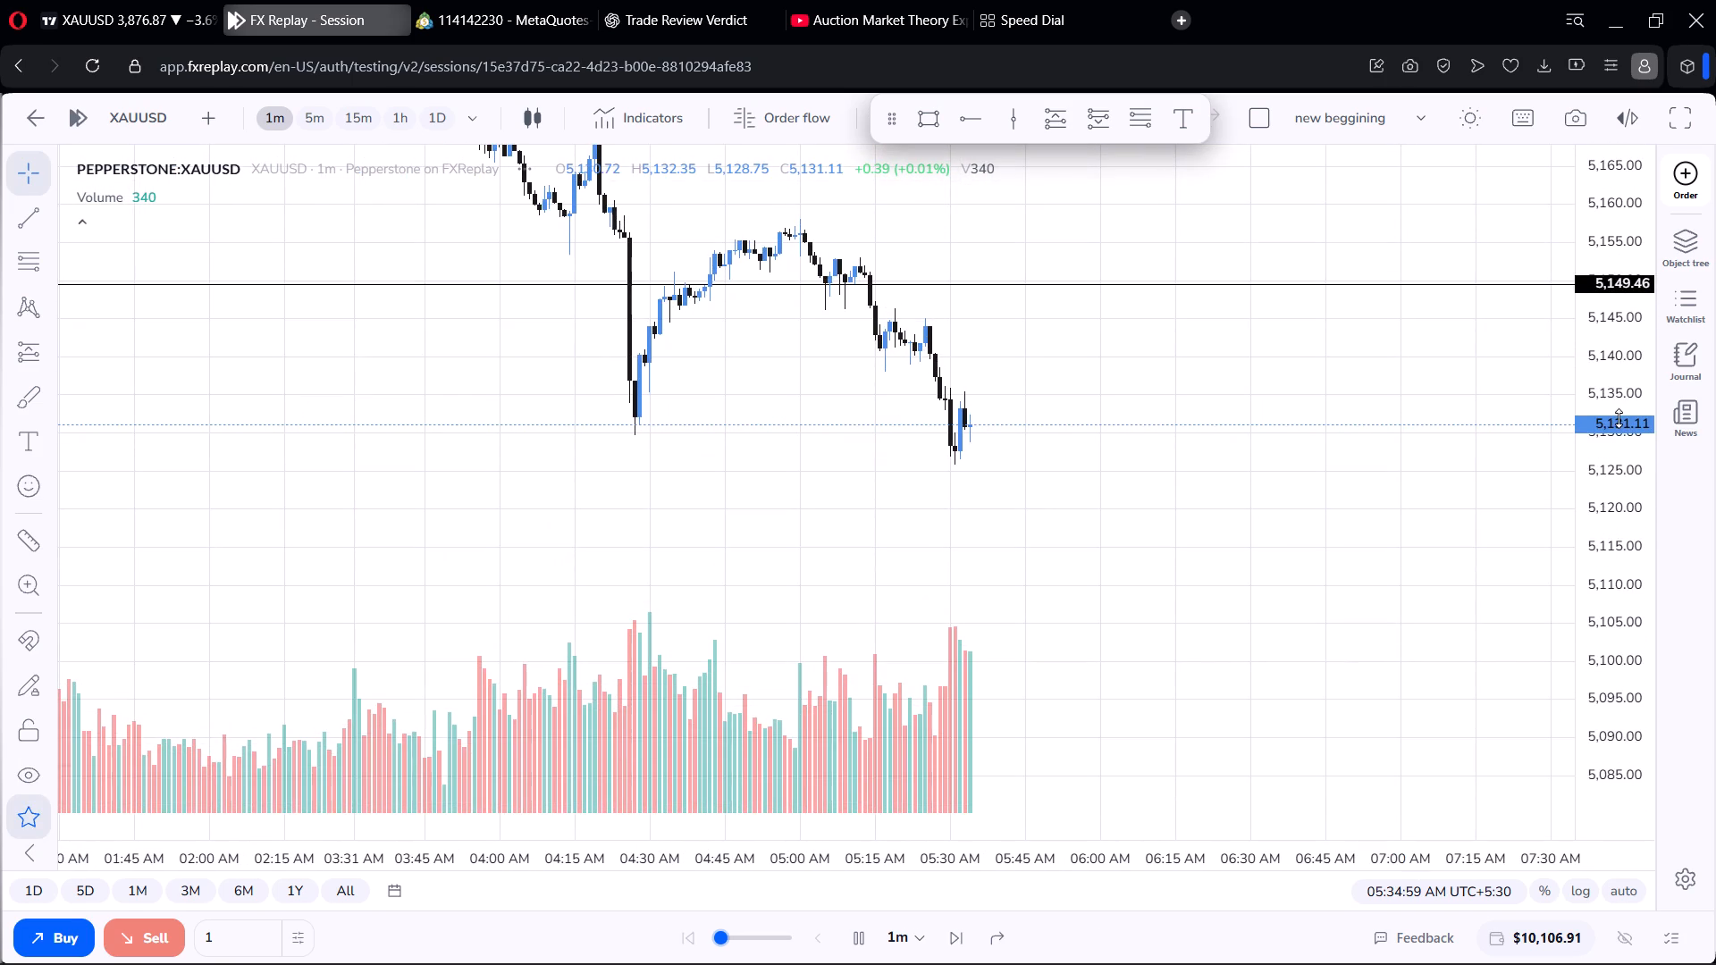
drag(1231, 481, 1329, 481)
scroll(1331, 478, up, 2)
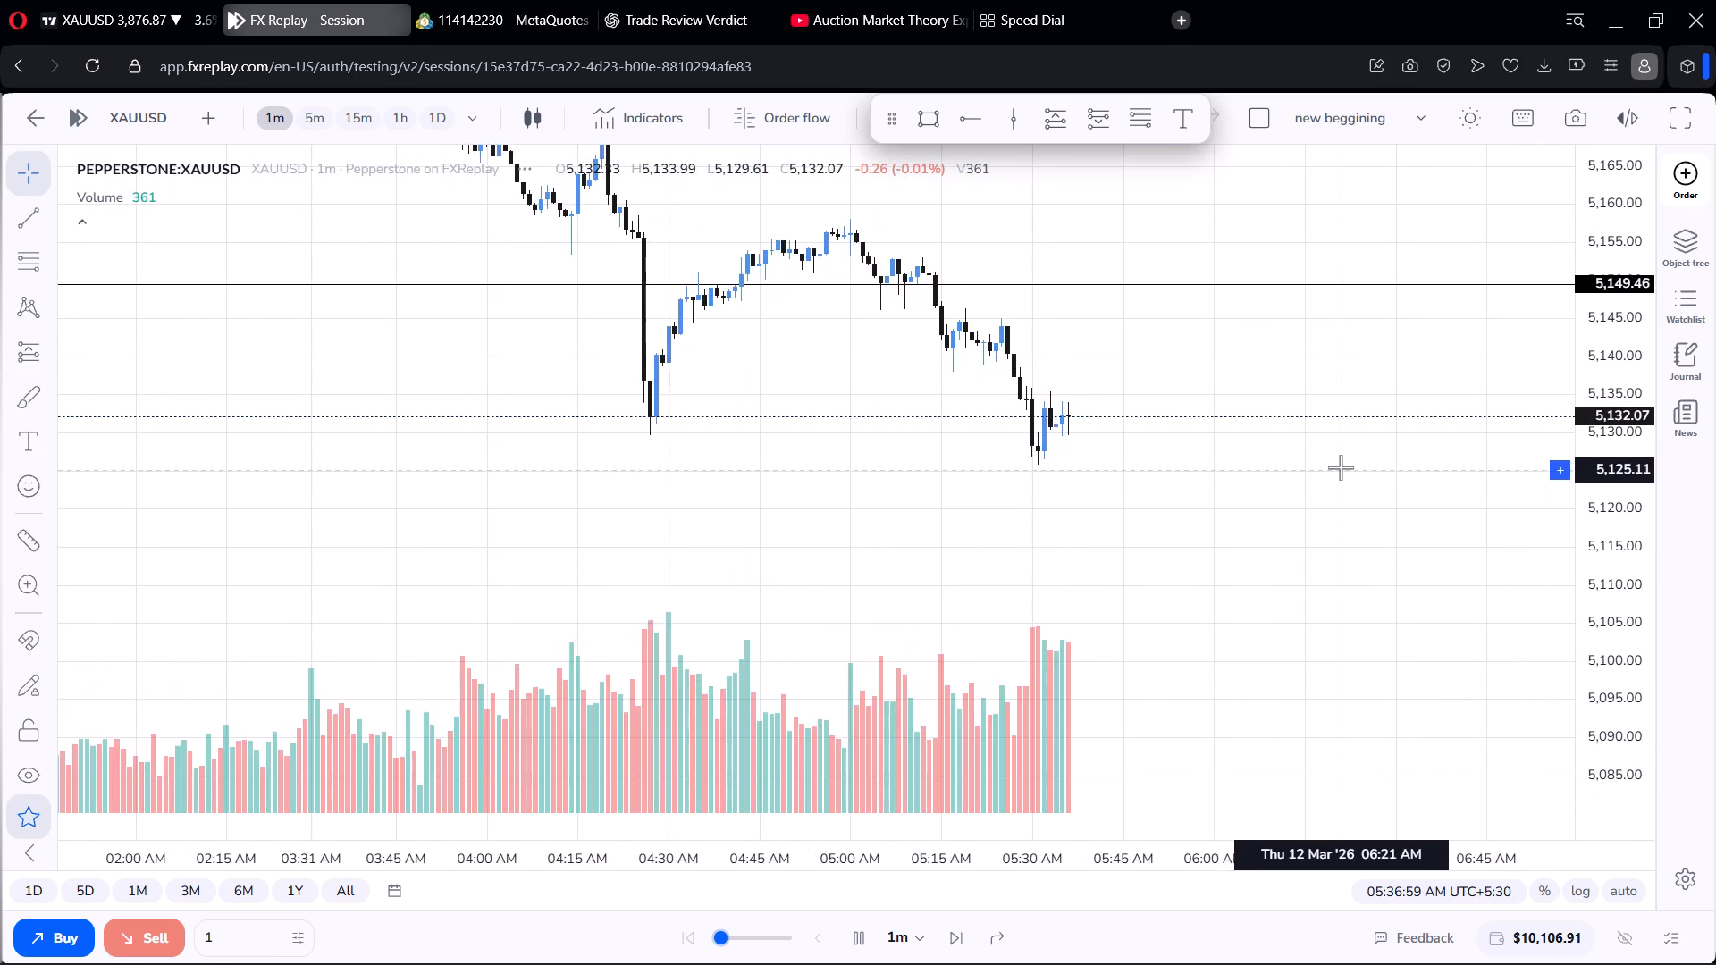
scroll(1341, 467, down, 3)
drag(1098, 474, 1107, 584)
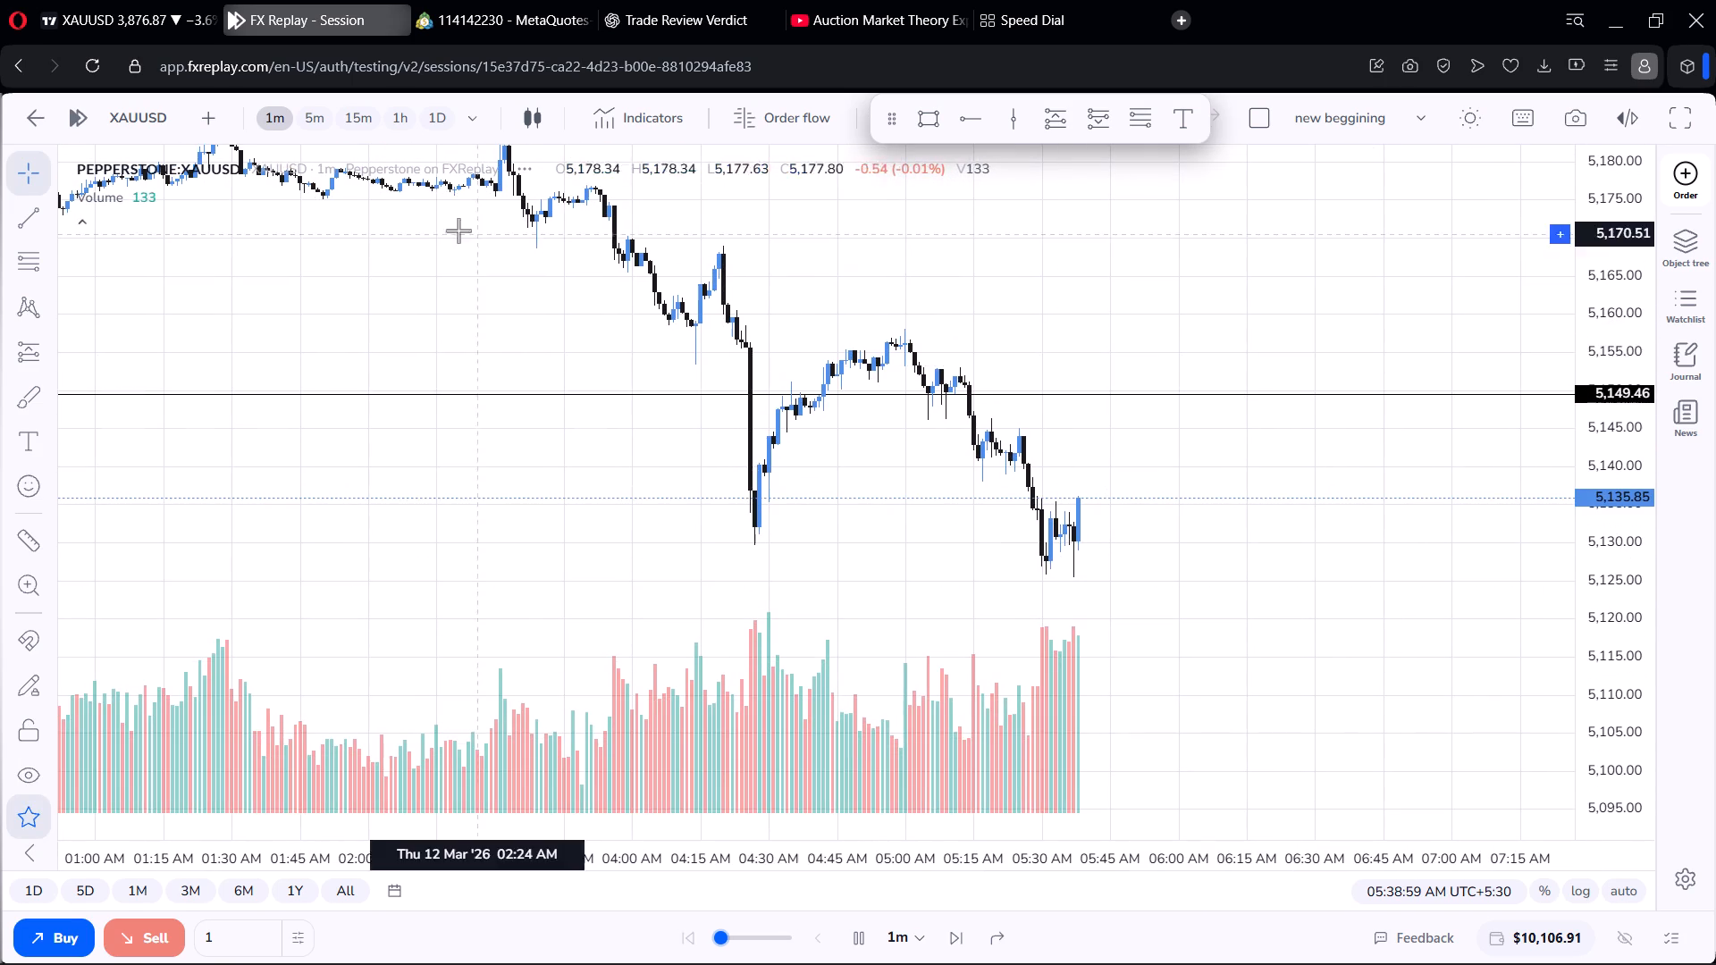
click(860, 950)
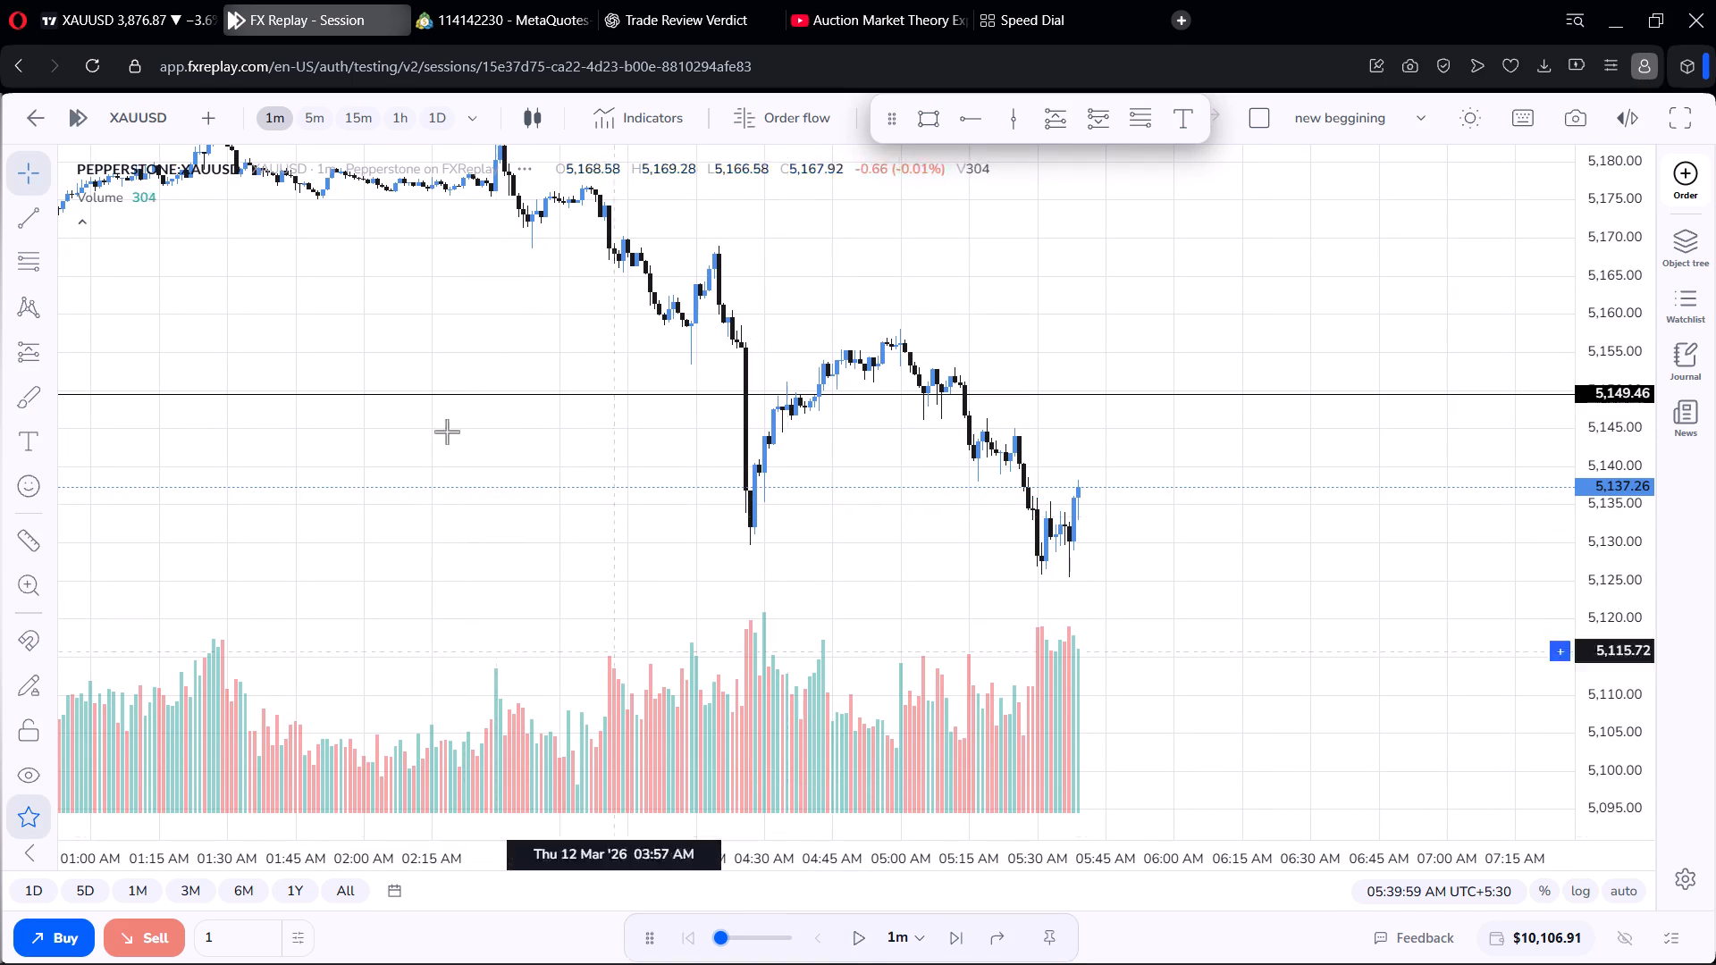
Switch to the 5-minute chart and examine the 12 March price structure around the 5,149.46 line and the latest lows.
click(318, 118)
scroll(1017, 399, up, 1)
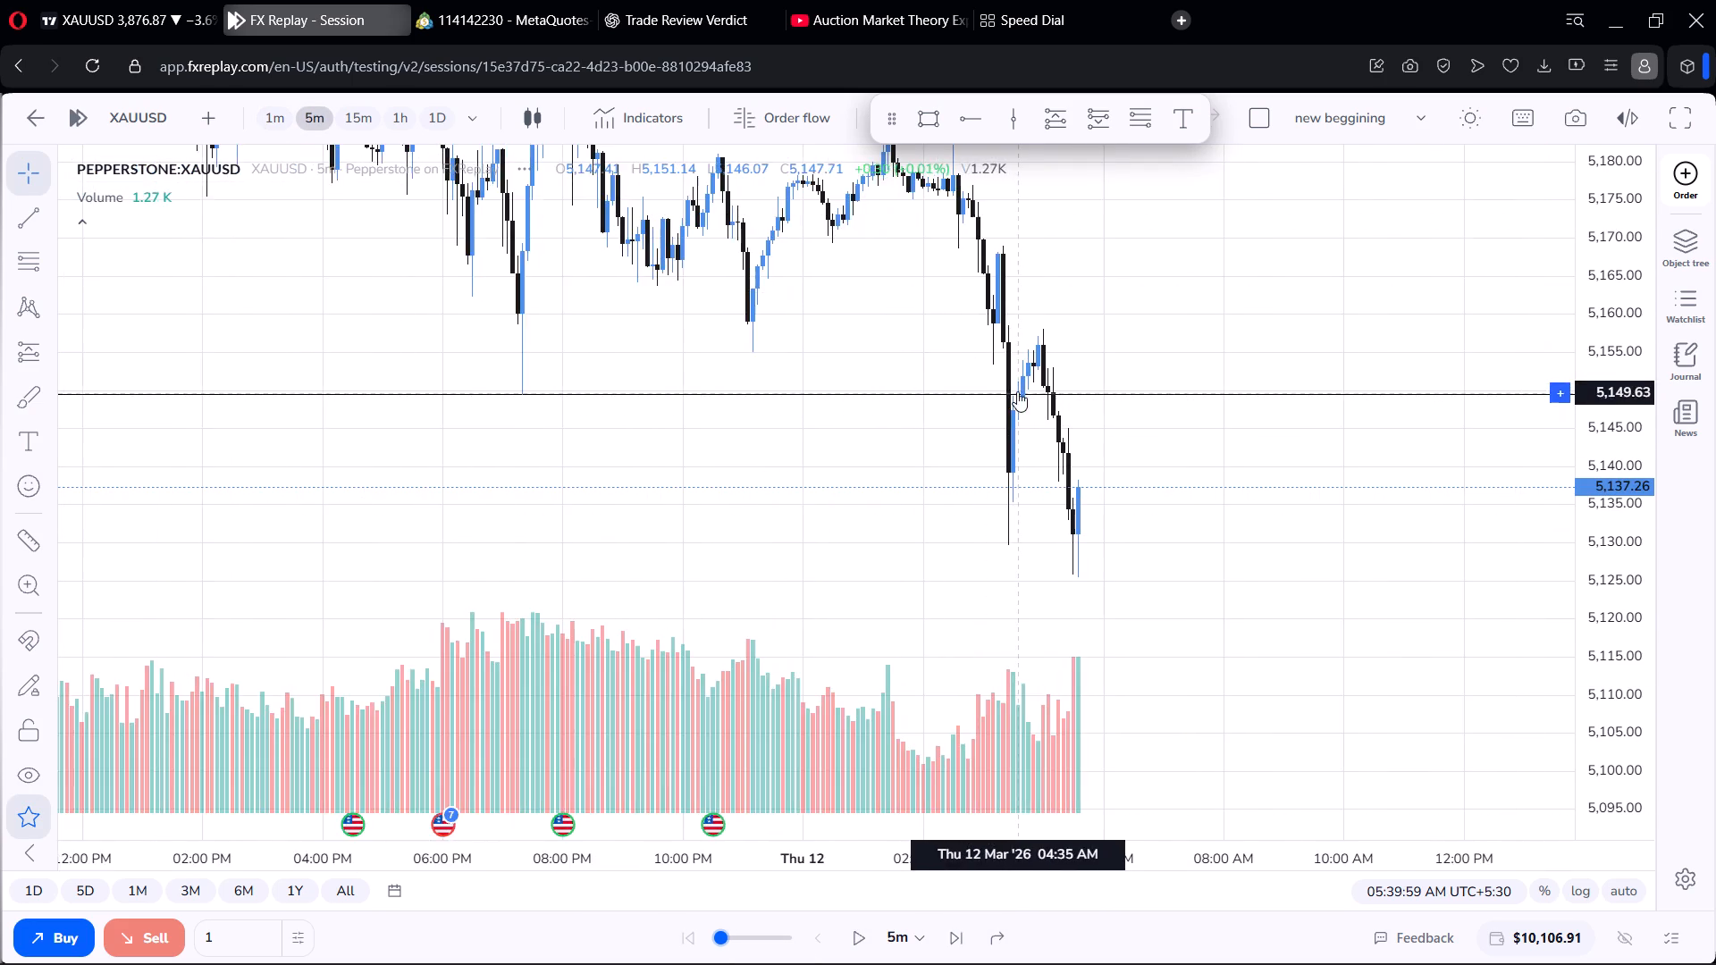
scroll(1036, 386, up, 4)
scroll(1611, 365, up, 4)
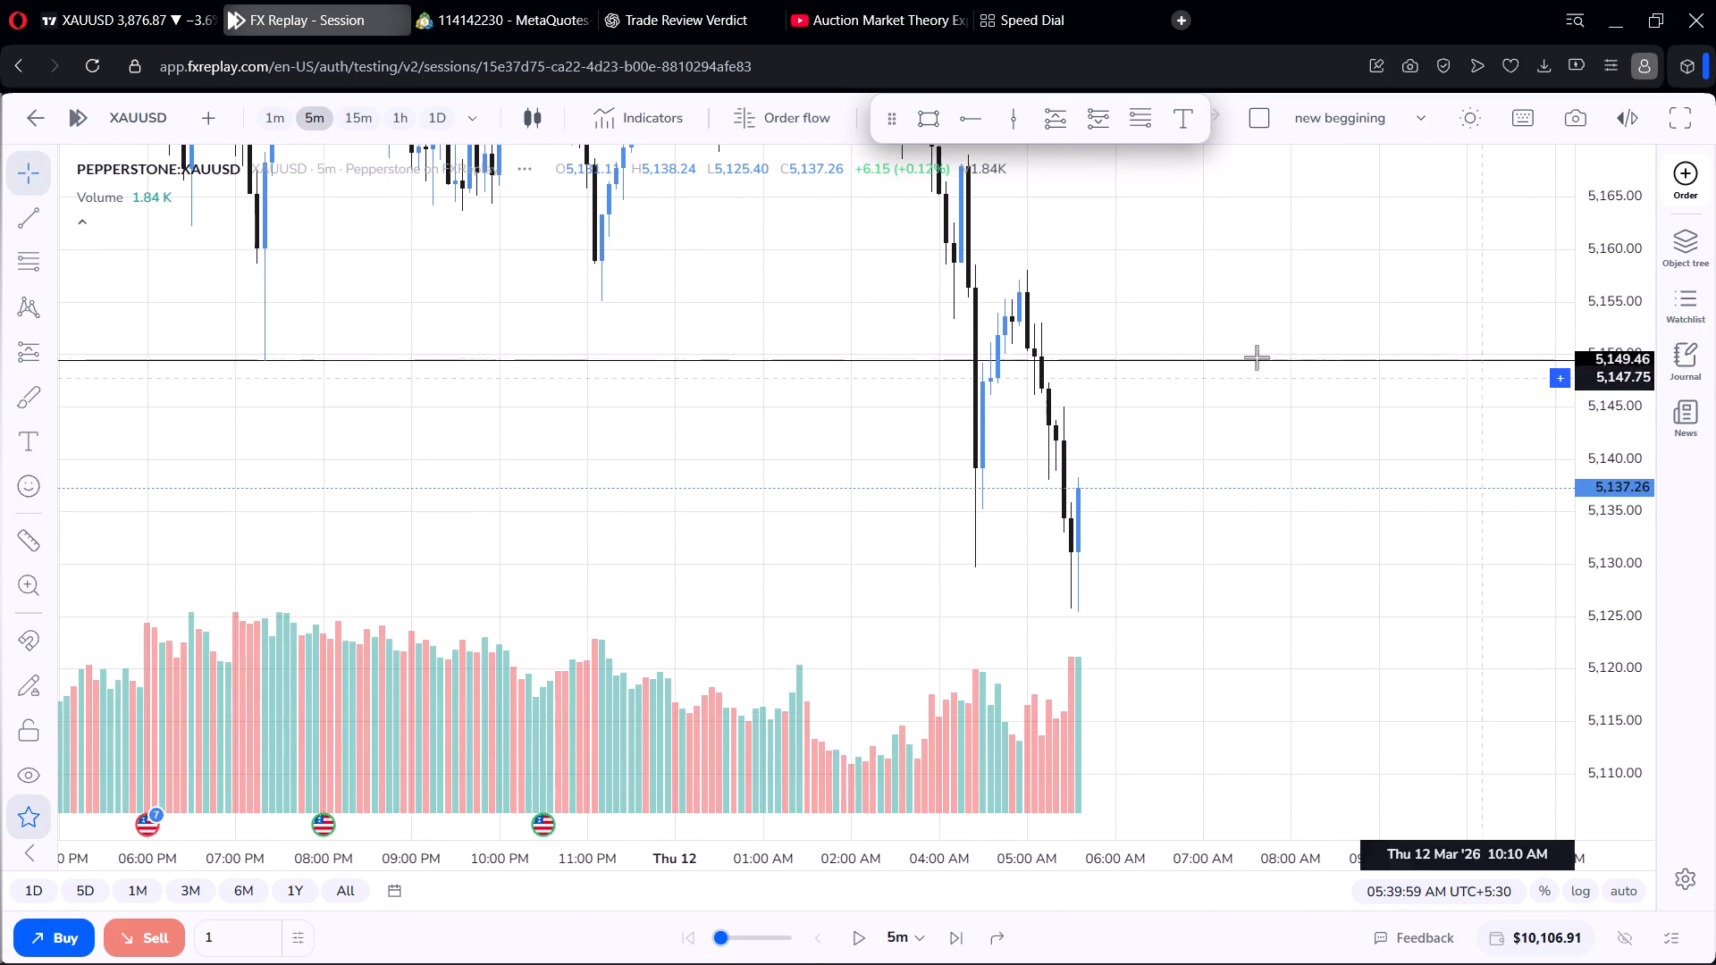
scroll(1088, 323, up, 8)
drag(1176, 255, 1122, 273)
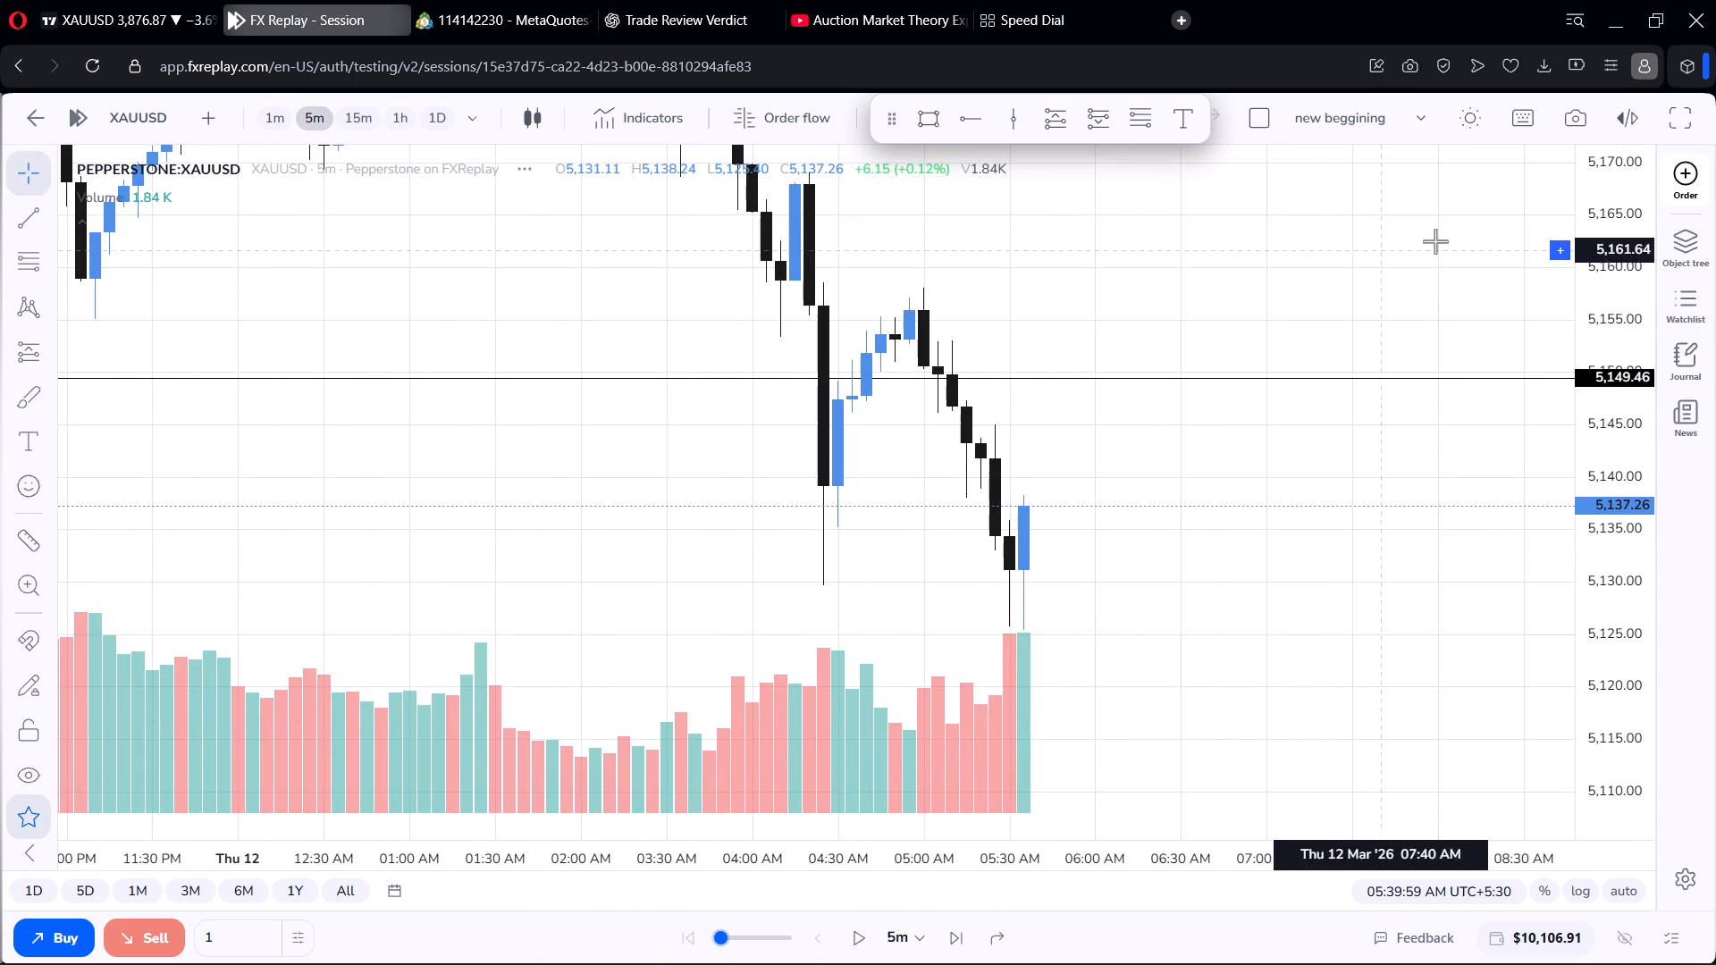
scroll(1607, 267, down, 4)
scroll(1608, 267, up, 1)
scroll(1607, 256, down, 7)
scroll(1381, 280, down, 3)
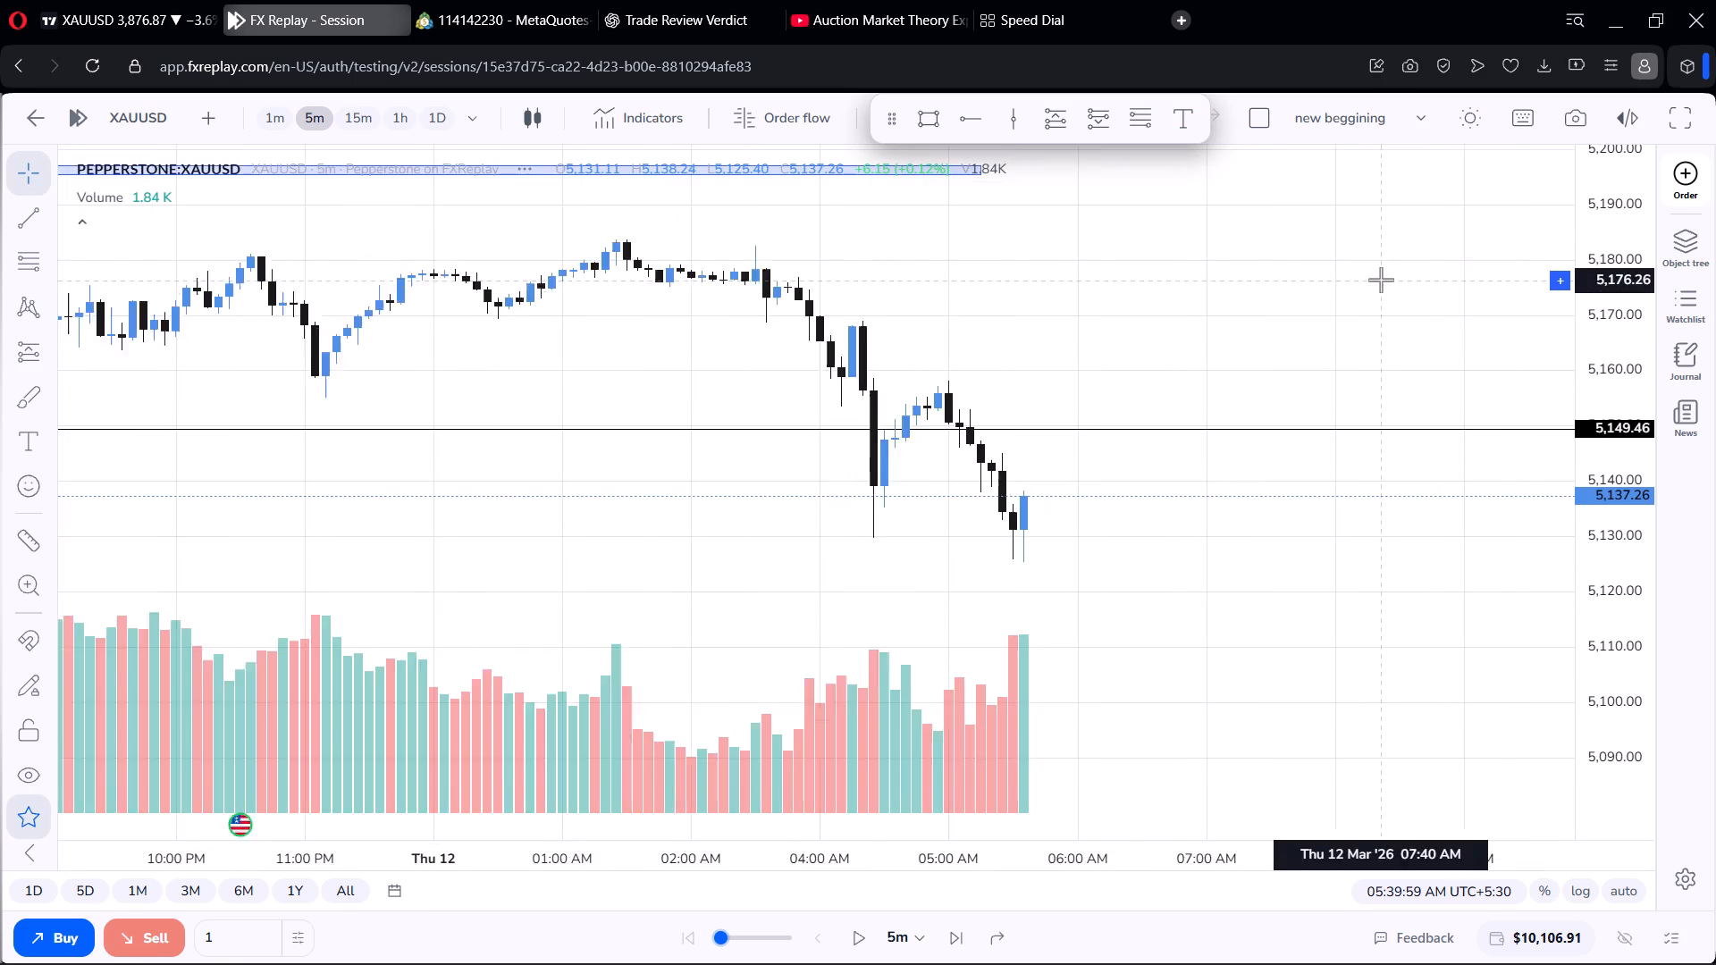
scroll(1381, 280, down, 2)
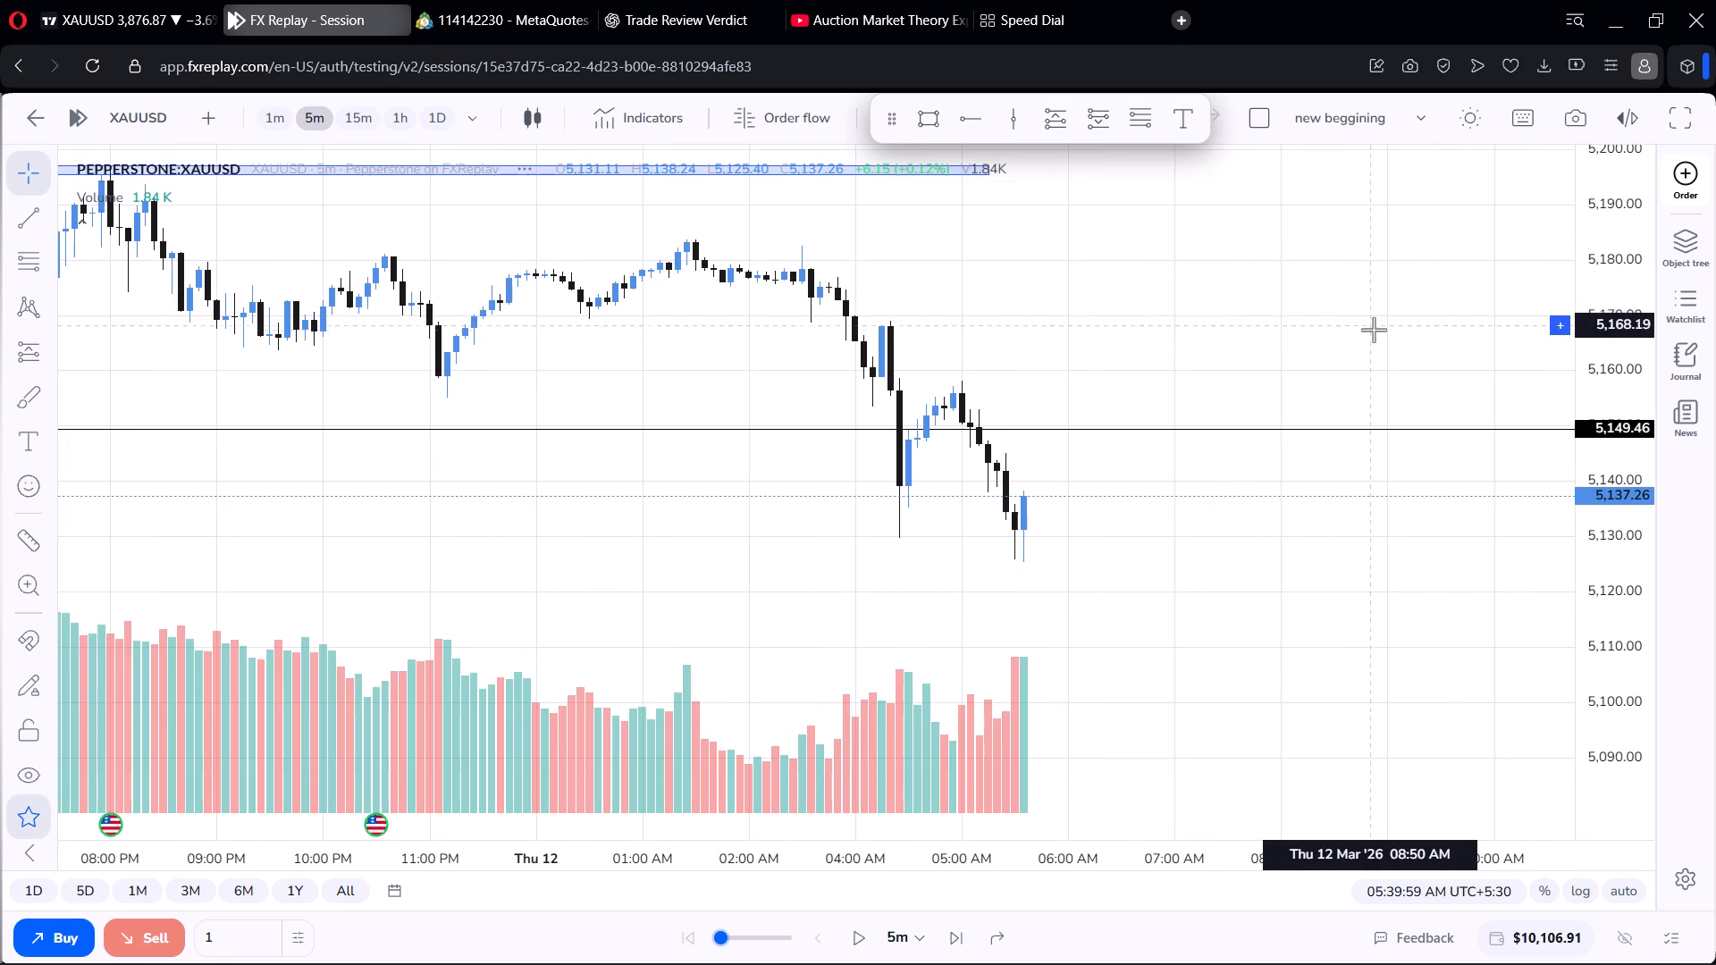
Add a vertical line at 01:30 PM on 12 March to the 5-minute chart.
drag(1209, 334, 1273, 365)
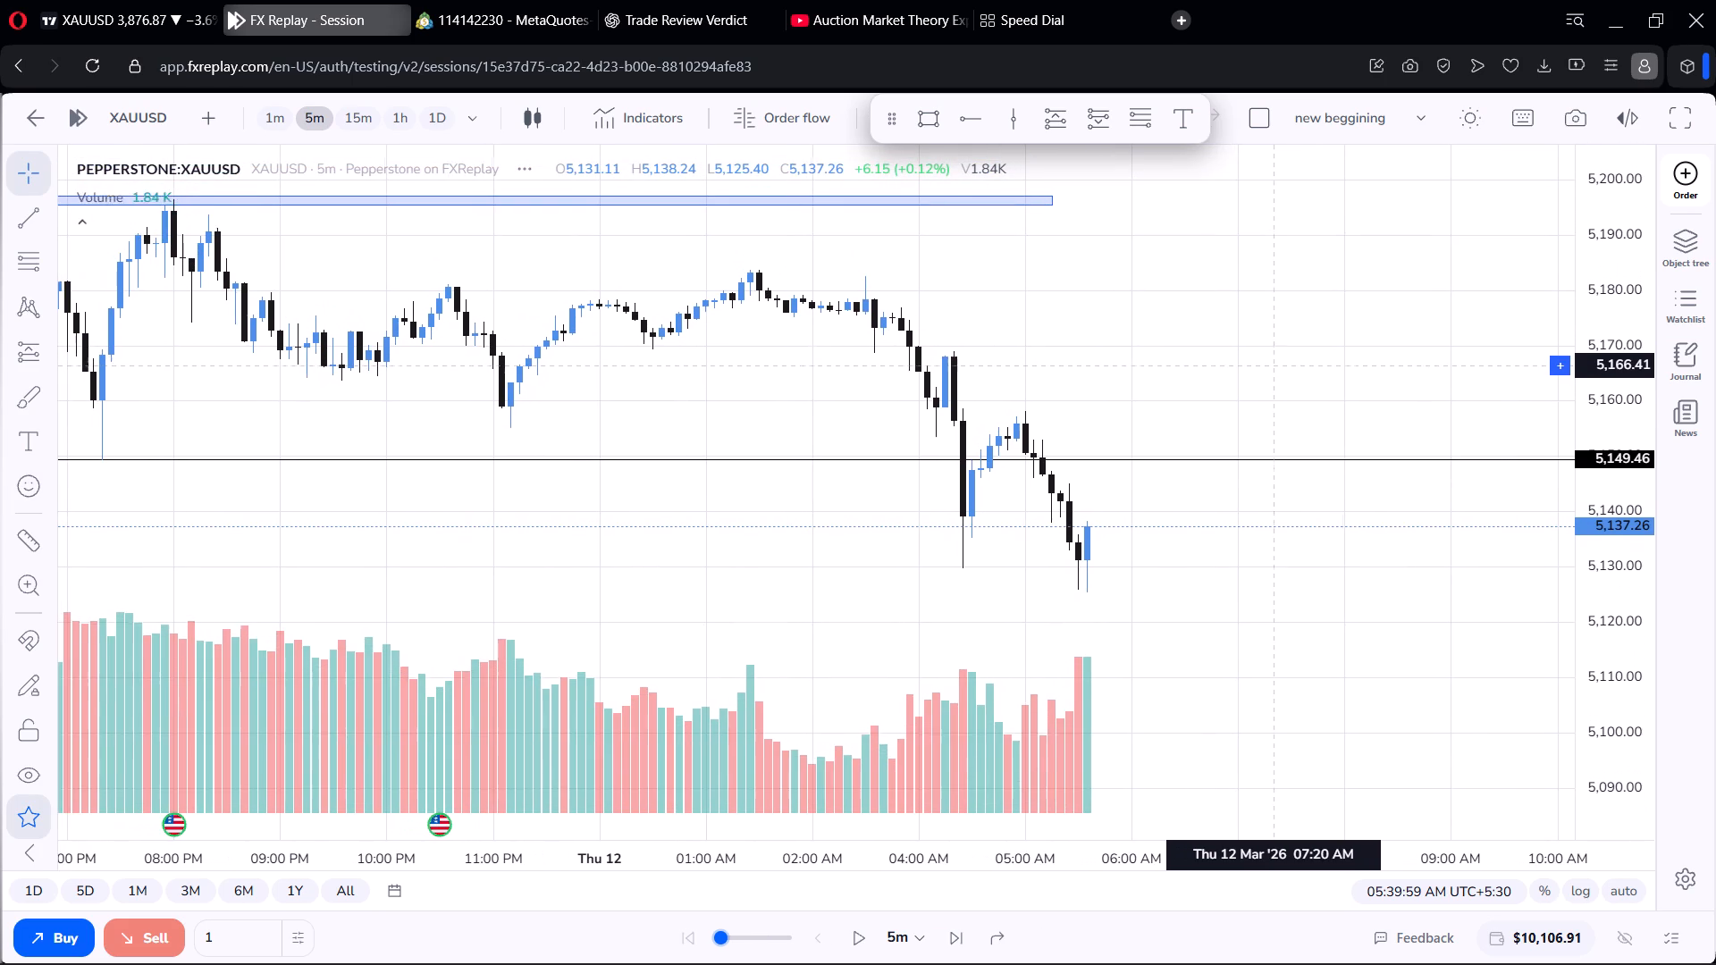
drag(1273, 365, 1274, 367)
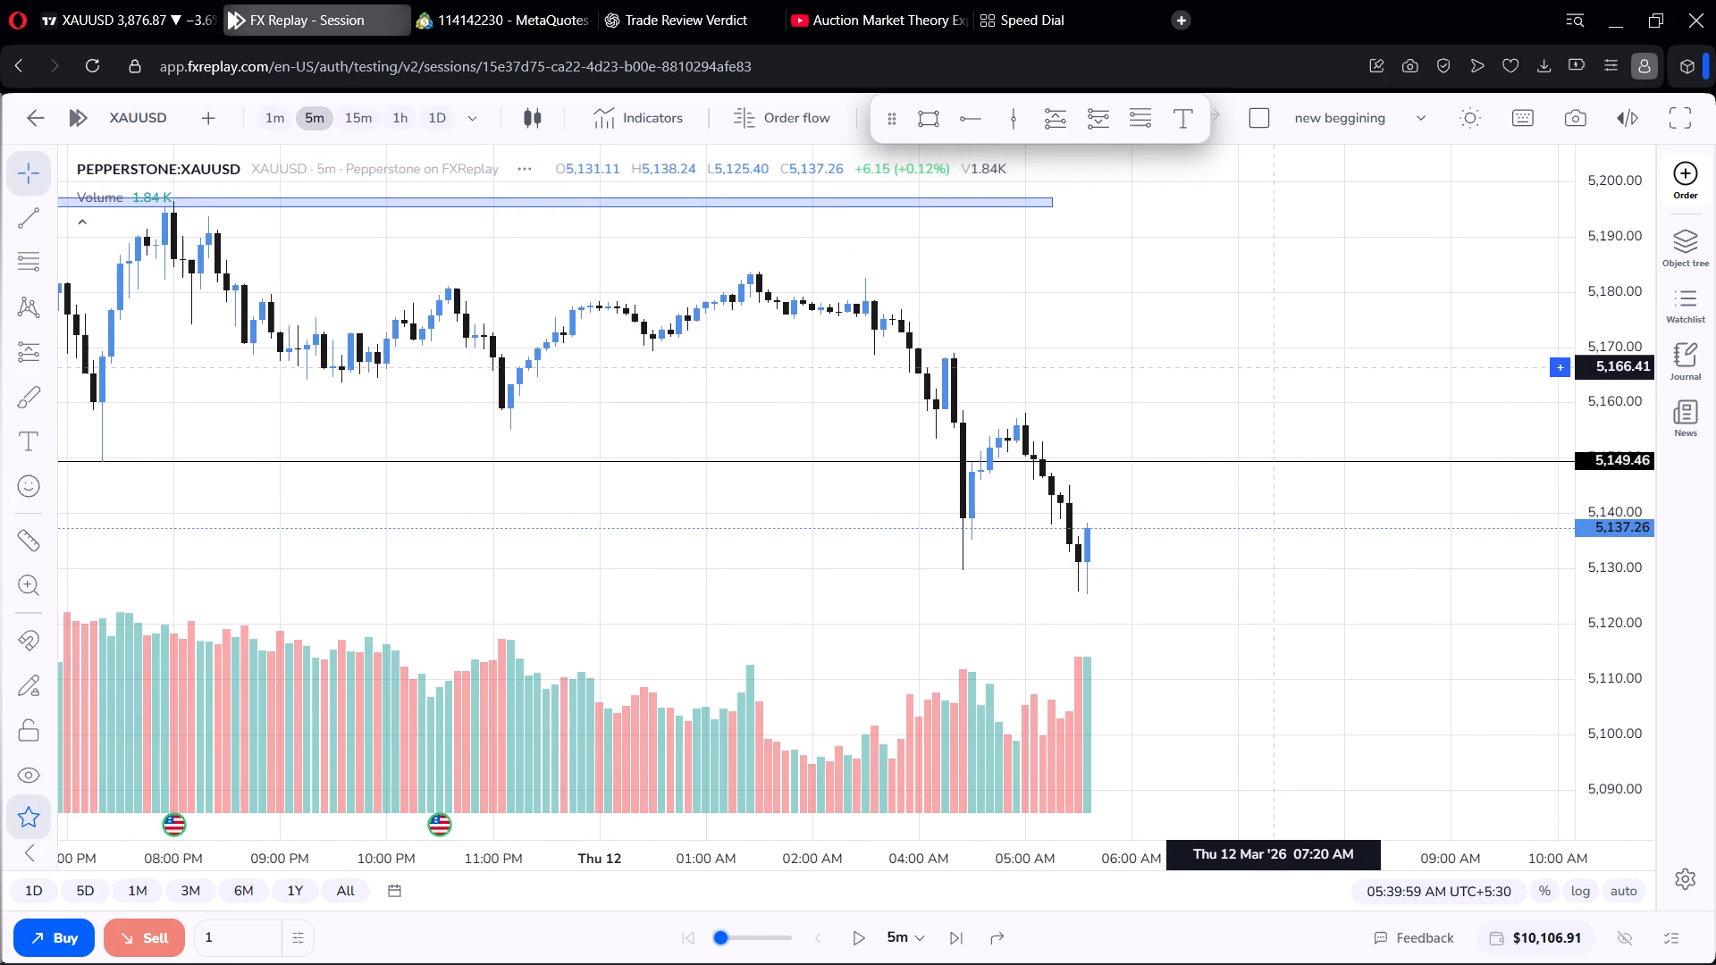
drag(1274, 367, 1049, 312)
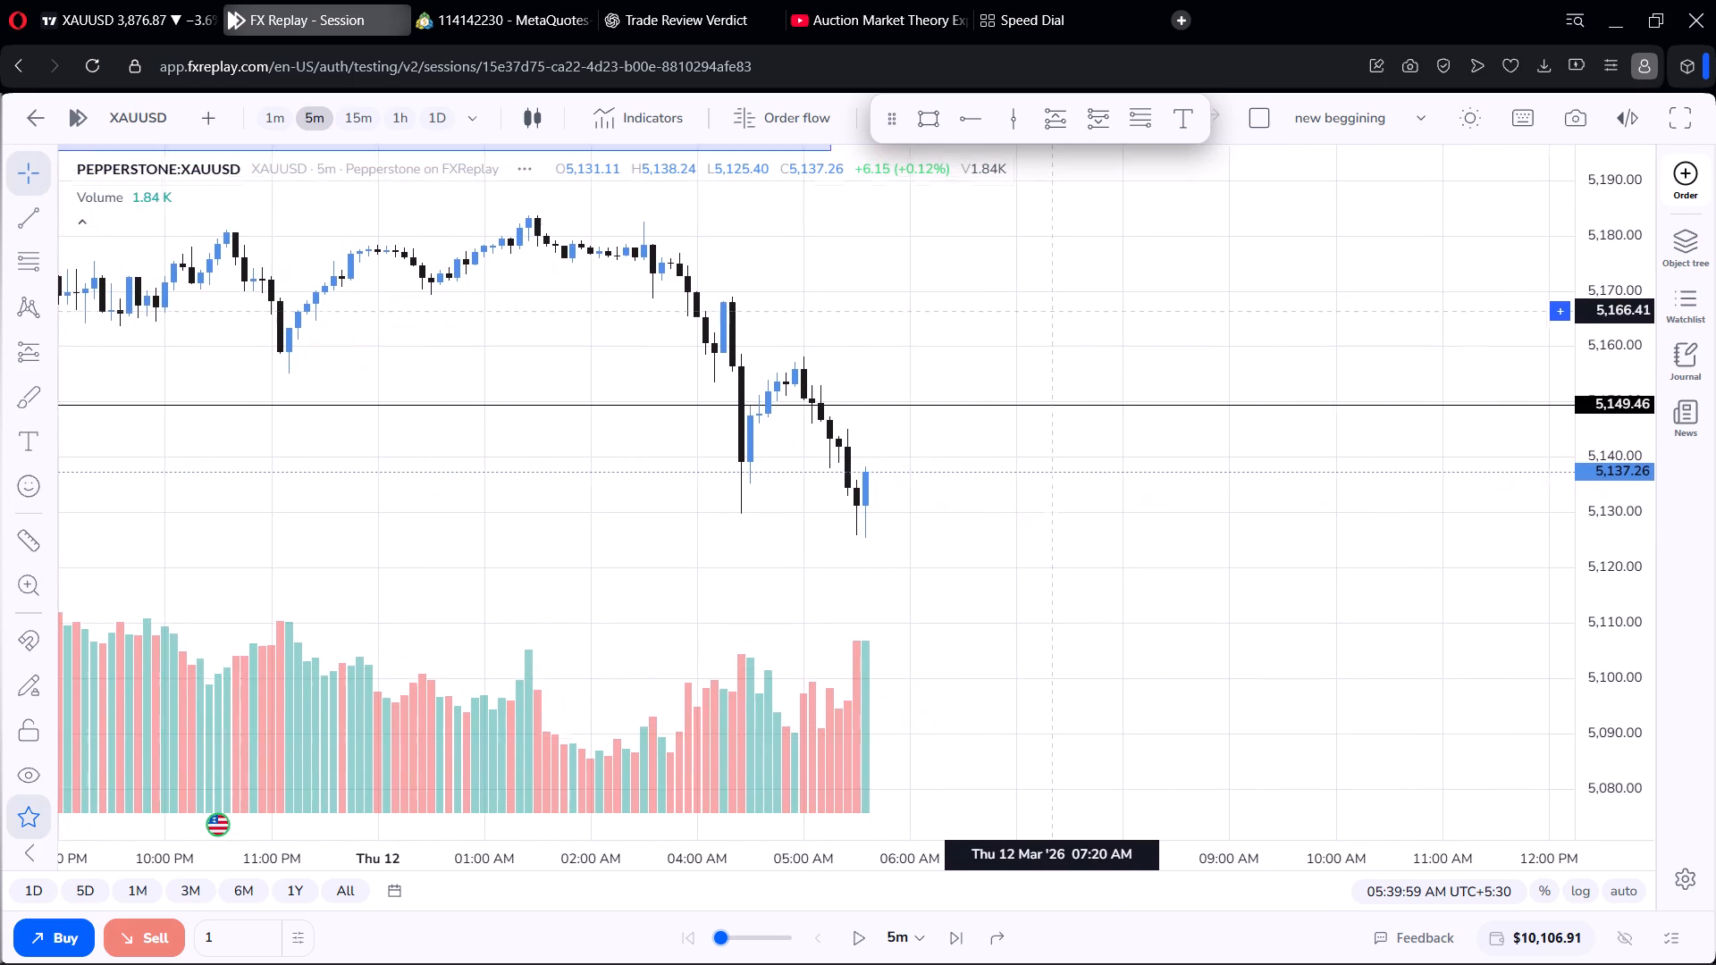
drag(1049, 312, 941, 412)
drag(1218, 347, 1009, 346)
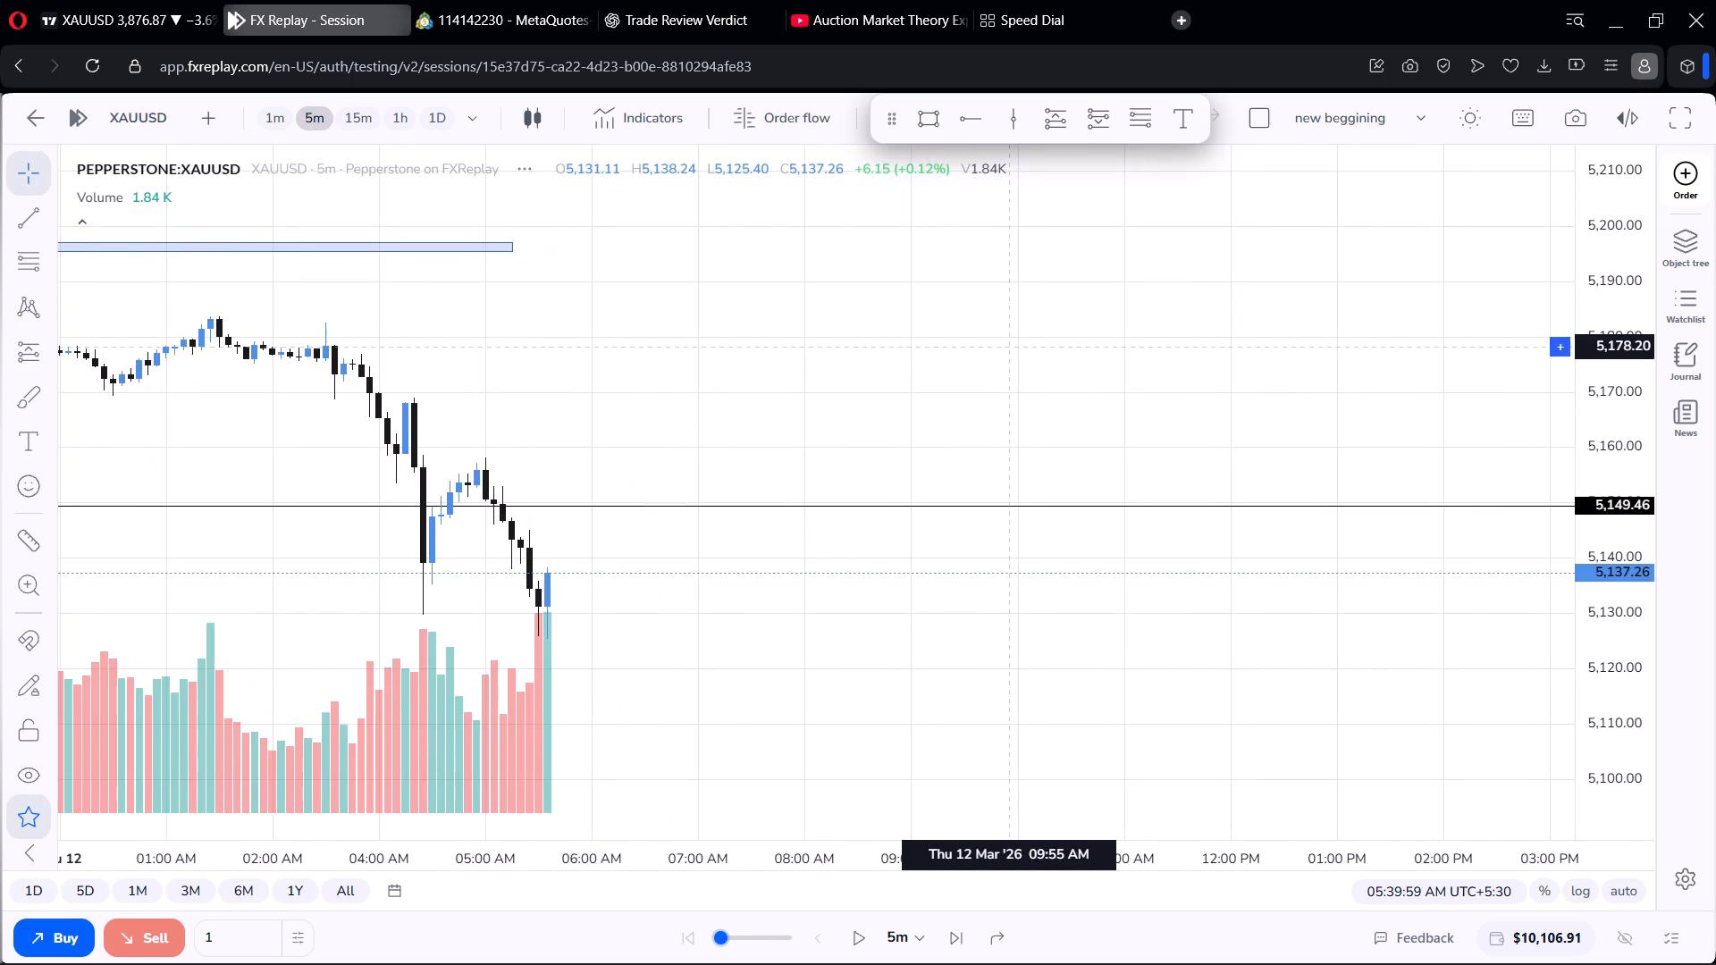
drag(1009, 346, 1008, 346)
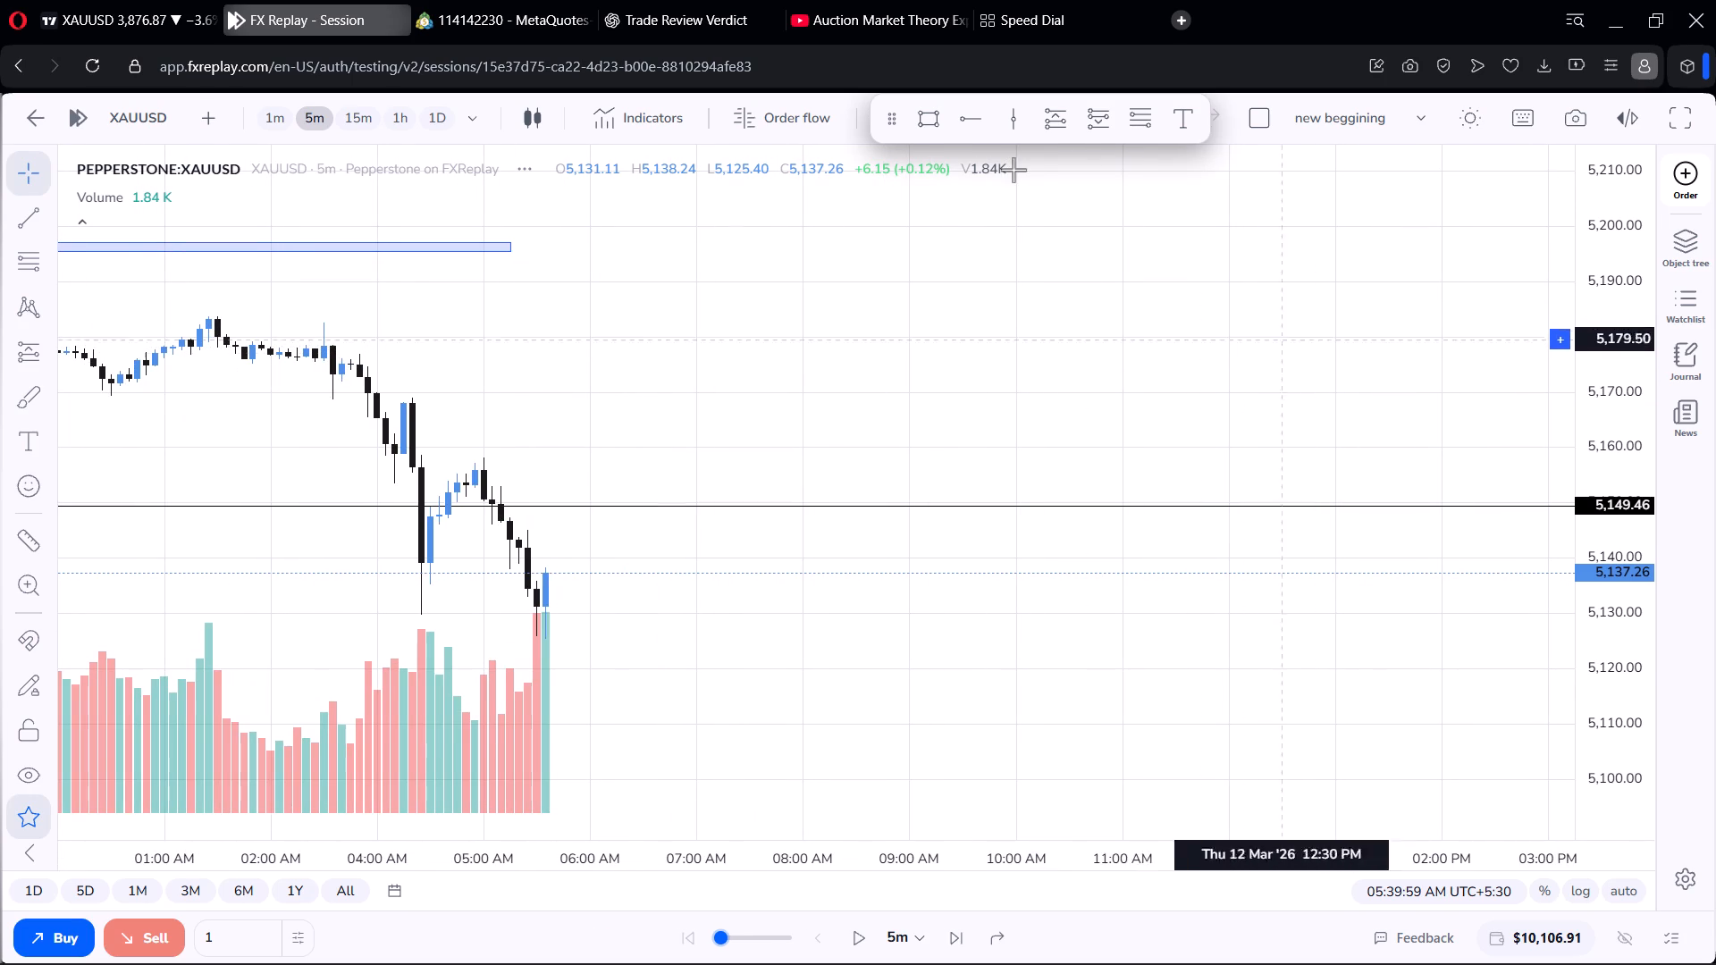
click(1005, 118)
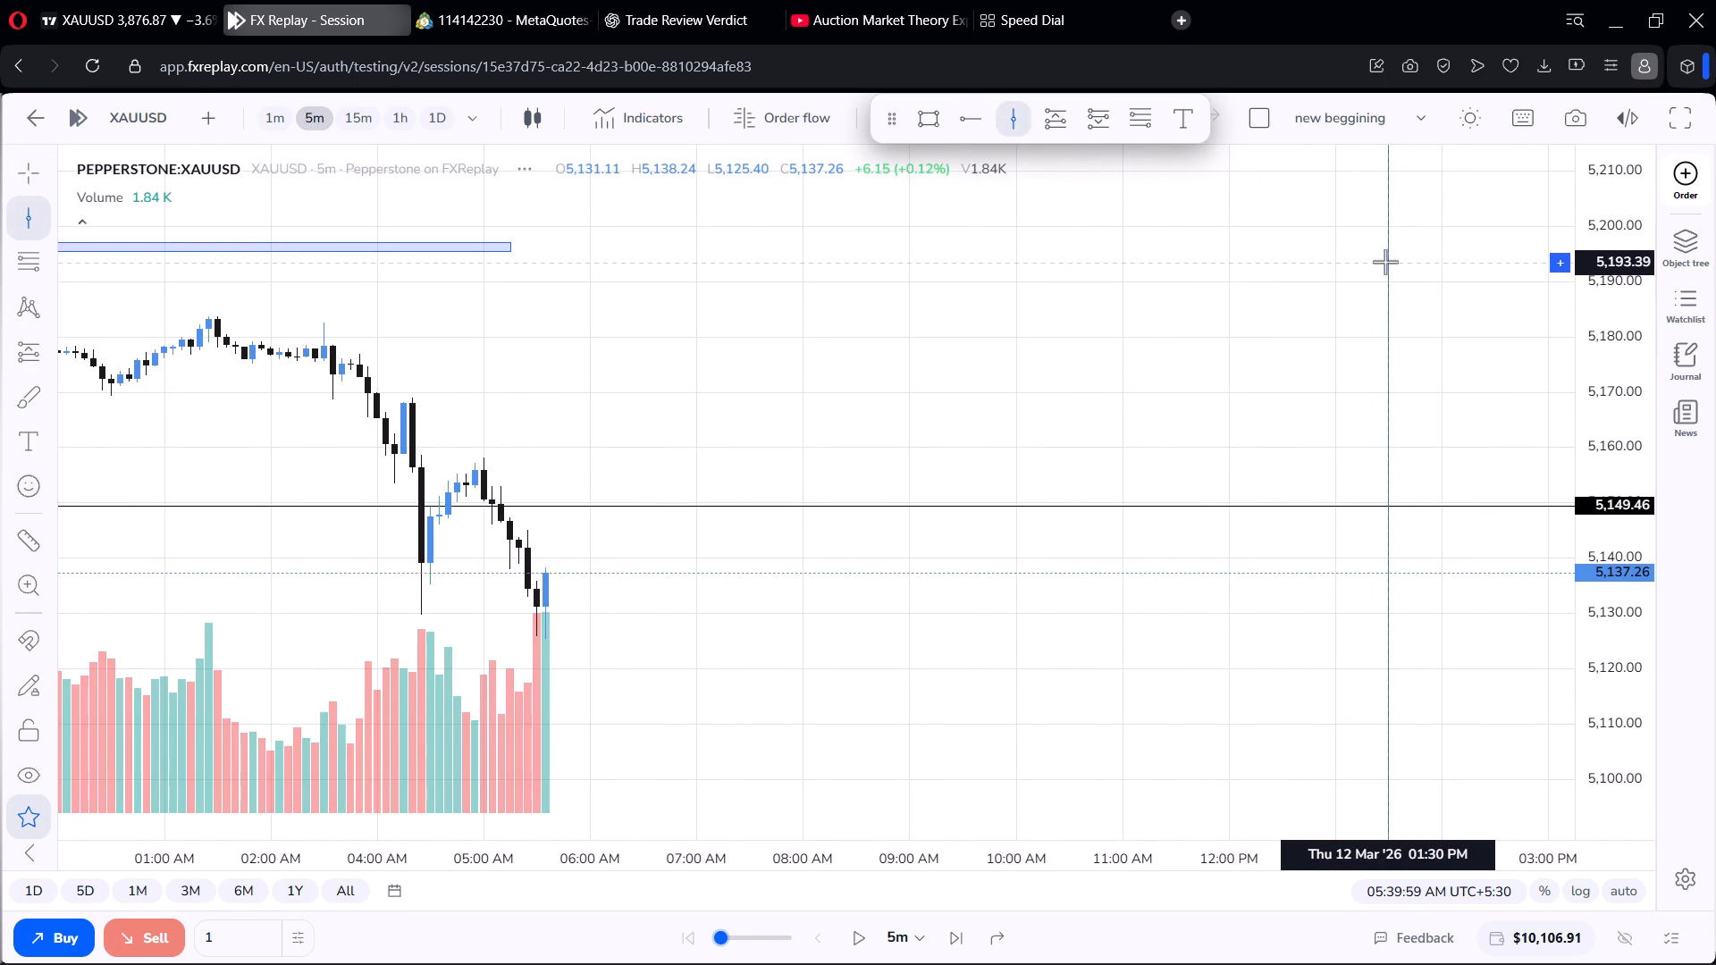
click(1385, 262)
scroll(1105, 304, up, 4)
scroll(1074, 311, down, 5)
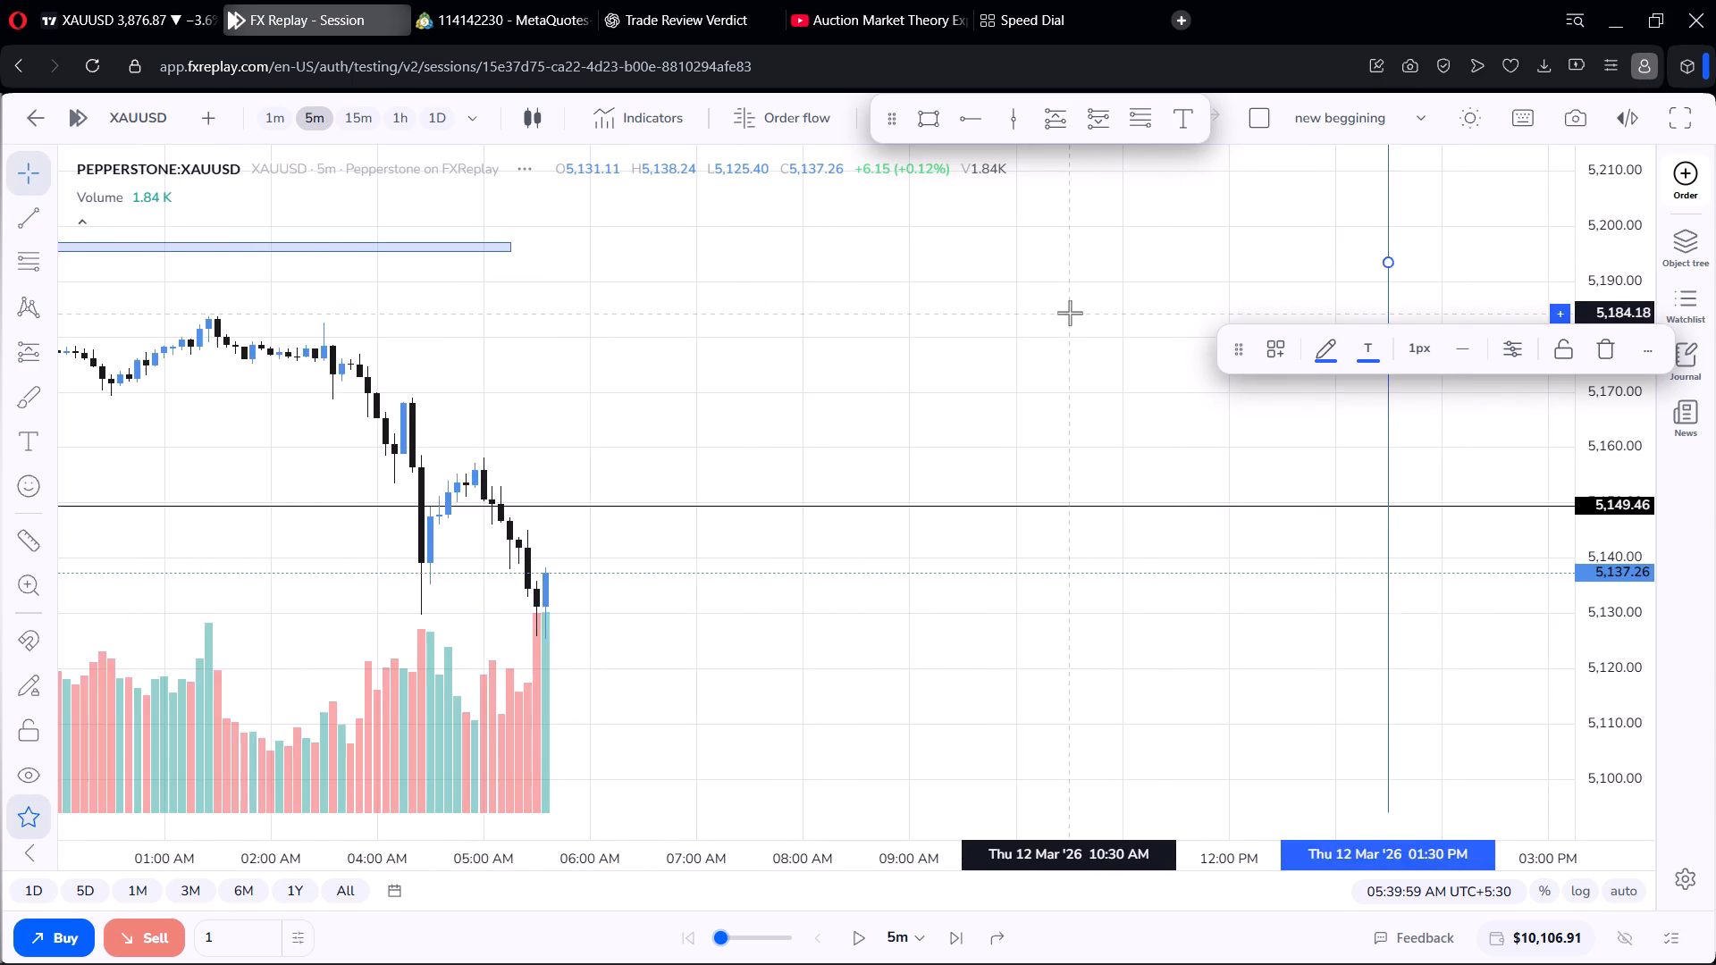
Switch to the 15-minute chart and examine the 10–12 March price structure around the 5,223.40 and 5,149.46 lines.
scroll(1065, 306, down, 5)
drag(965, 333, 991, 255)
click(348, 116)
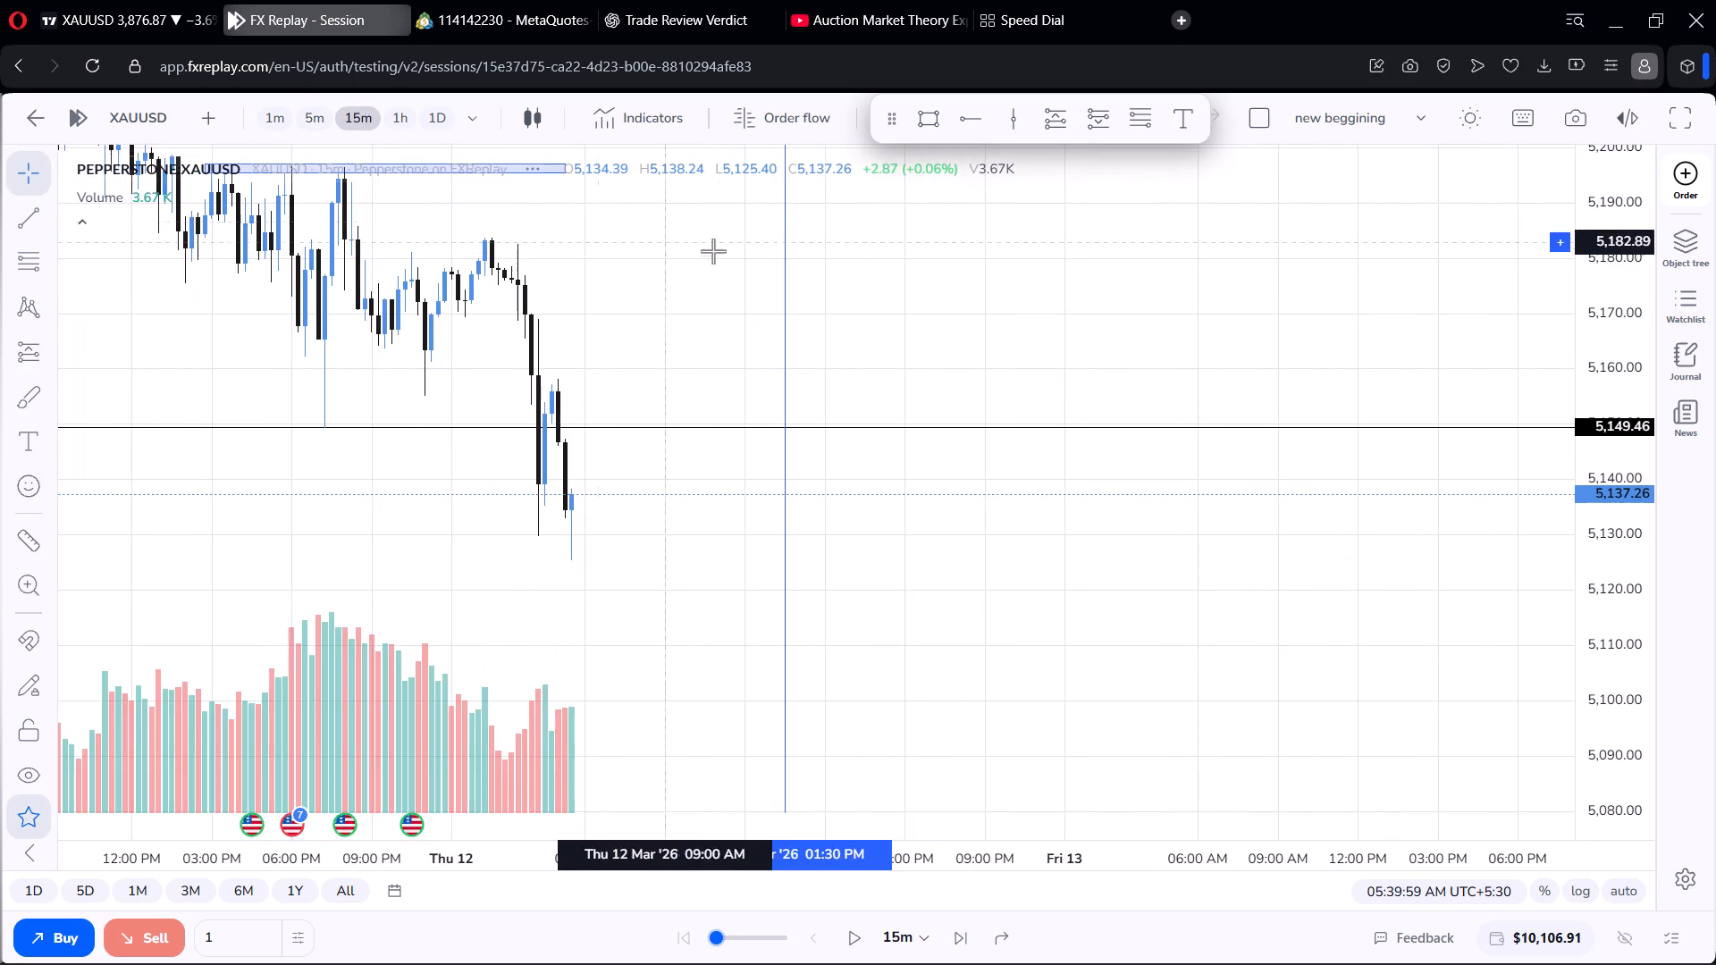
scroll(726, 256, up, 4)
drag(728, 274, 874, 217)
scroll(890, 221, down, 3)
drag(899, 256, 1097, 325)
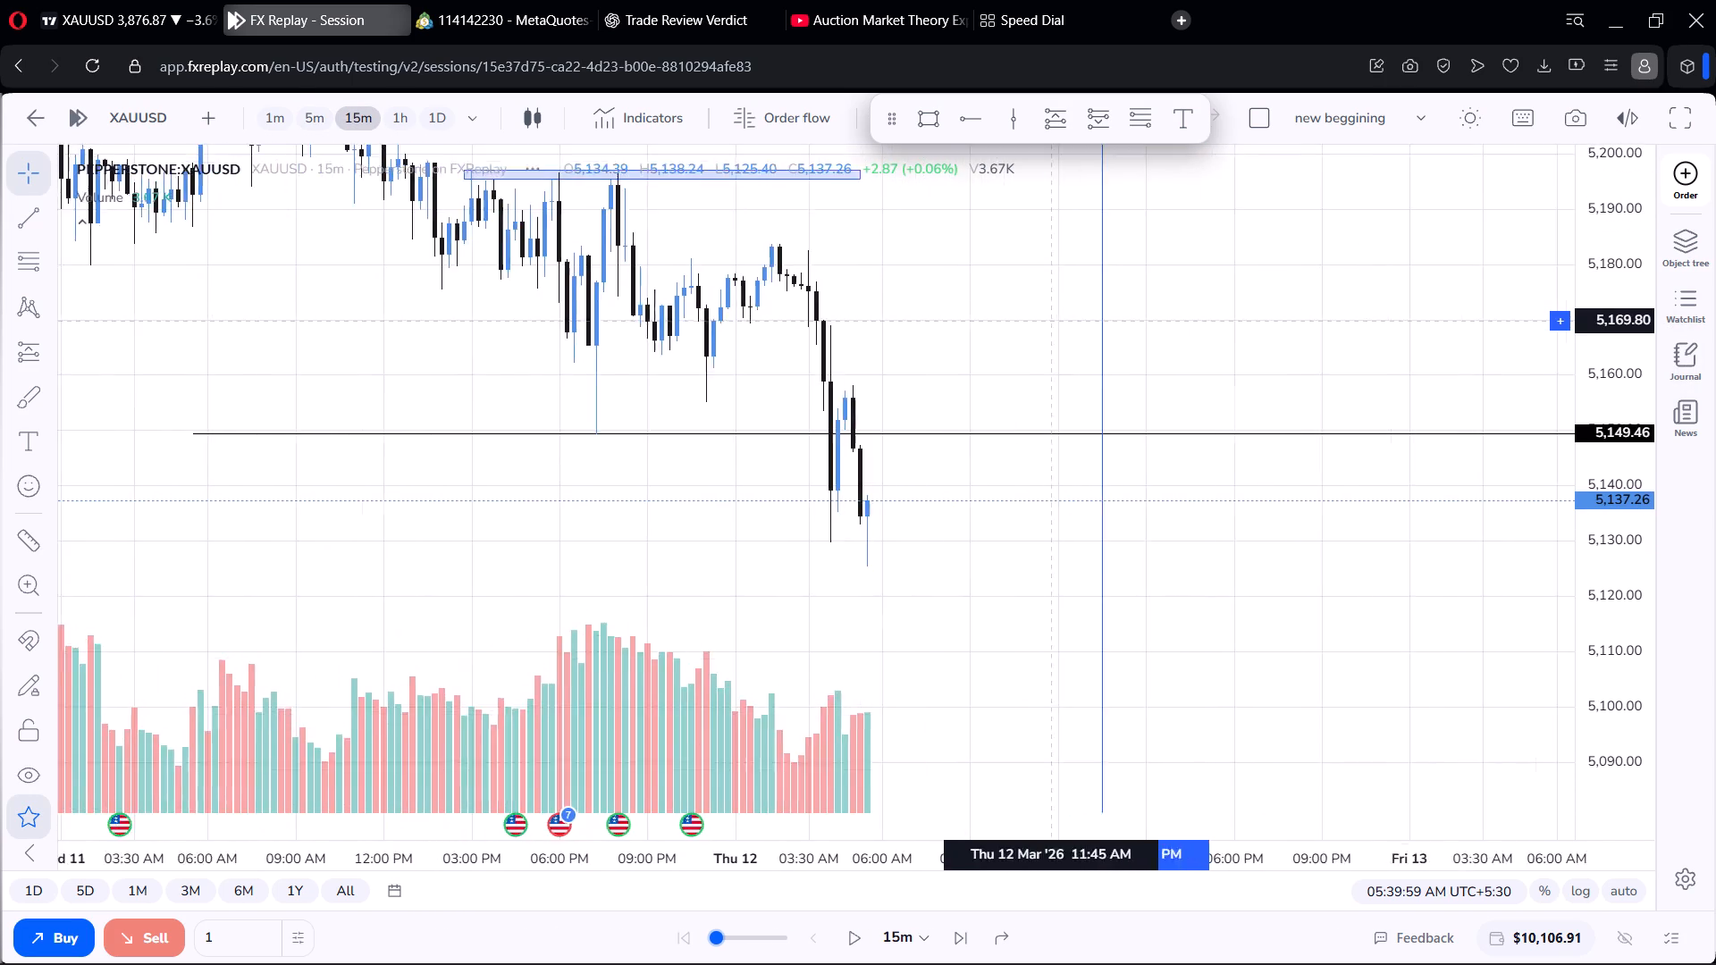
drag(1097, 325, 1376, 314)
scroll(1375, 315, down, 4)
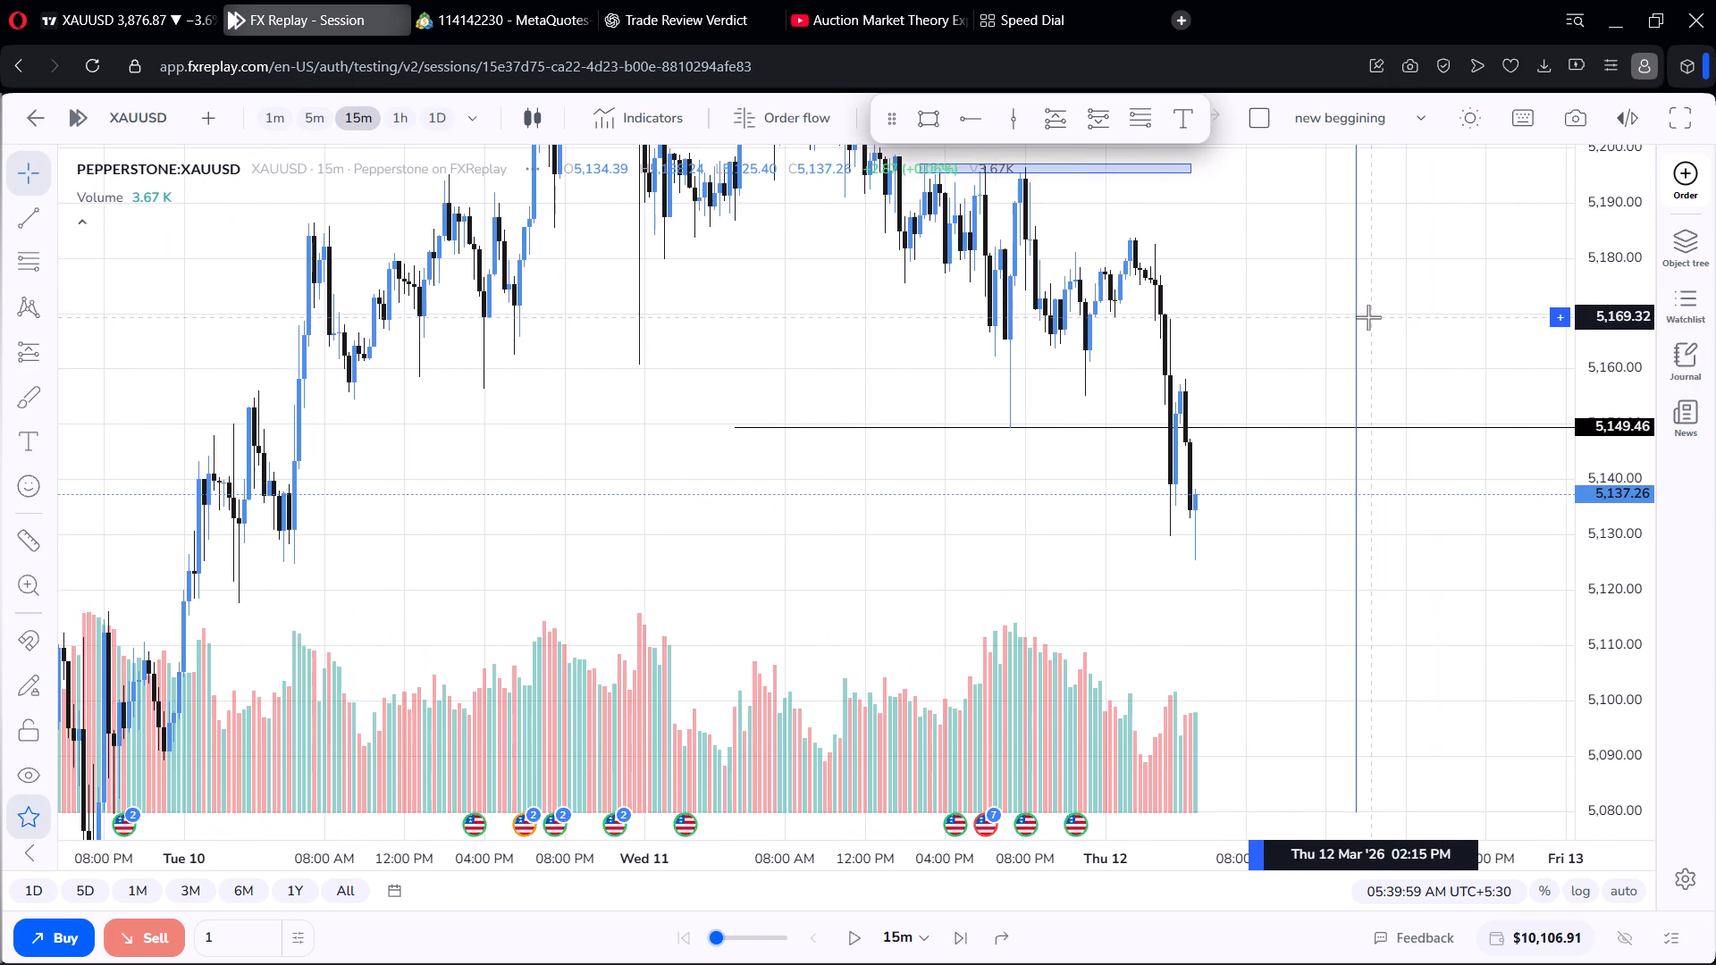
drag(1222, 298, 1237, 537)
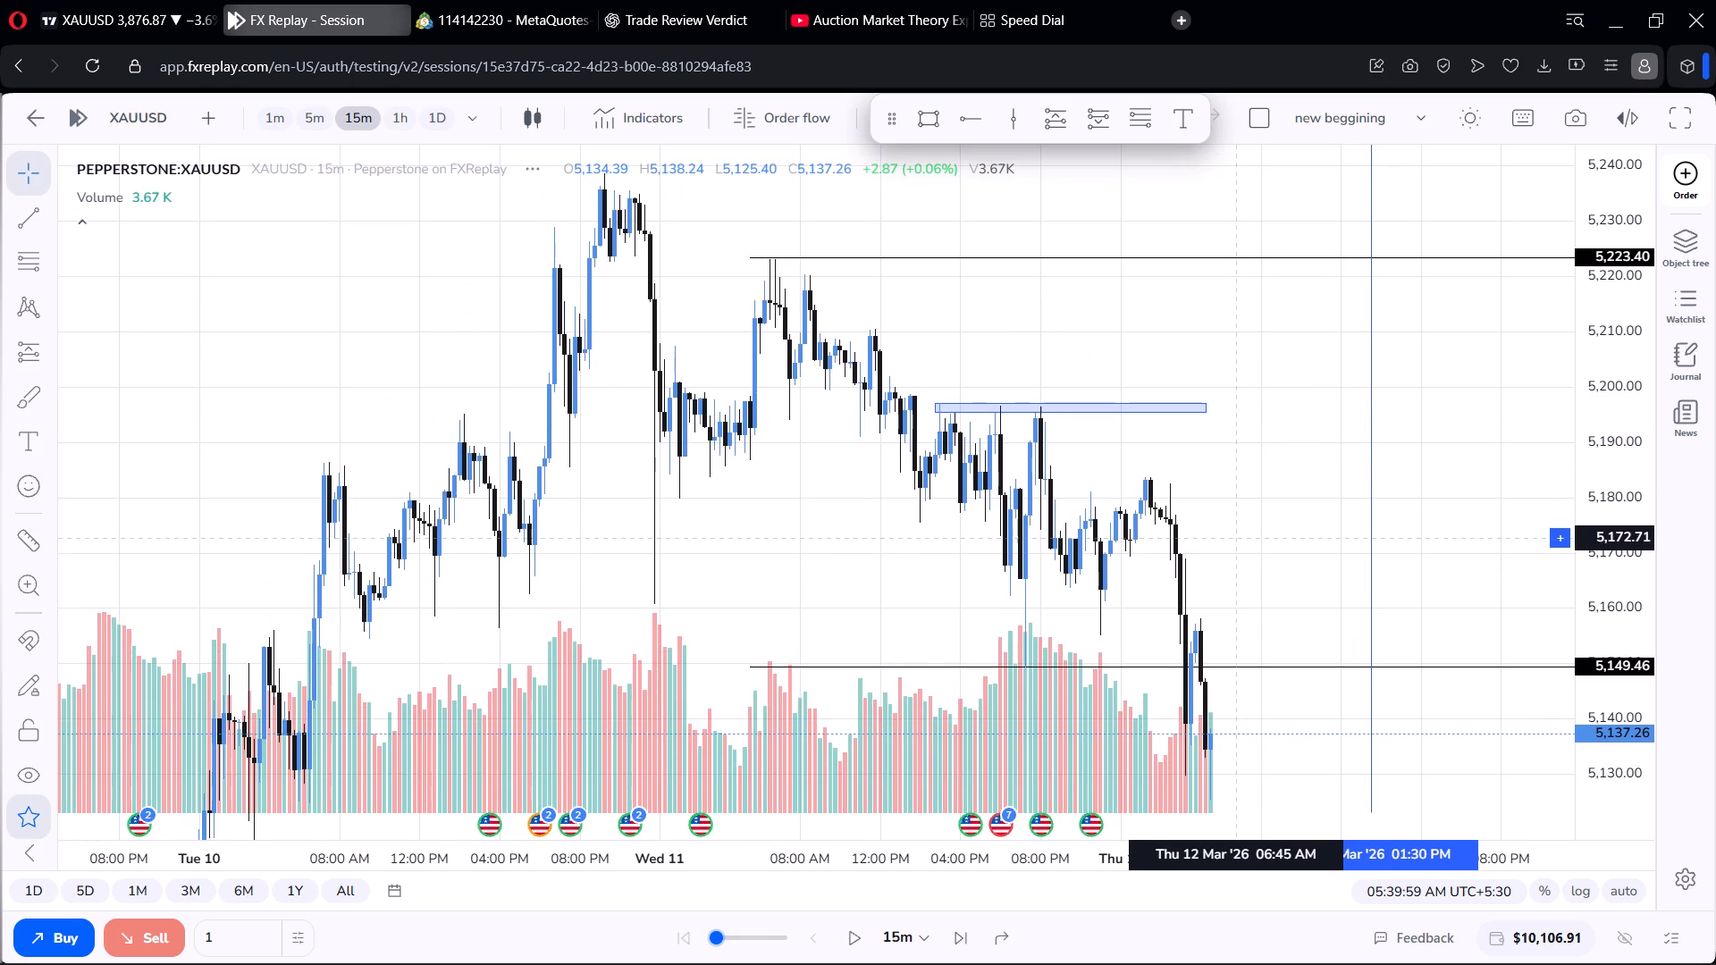
drag(1237, 537, 1222, 530)
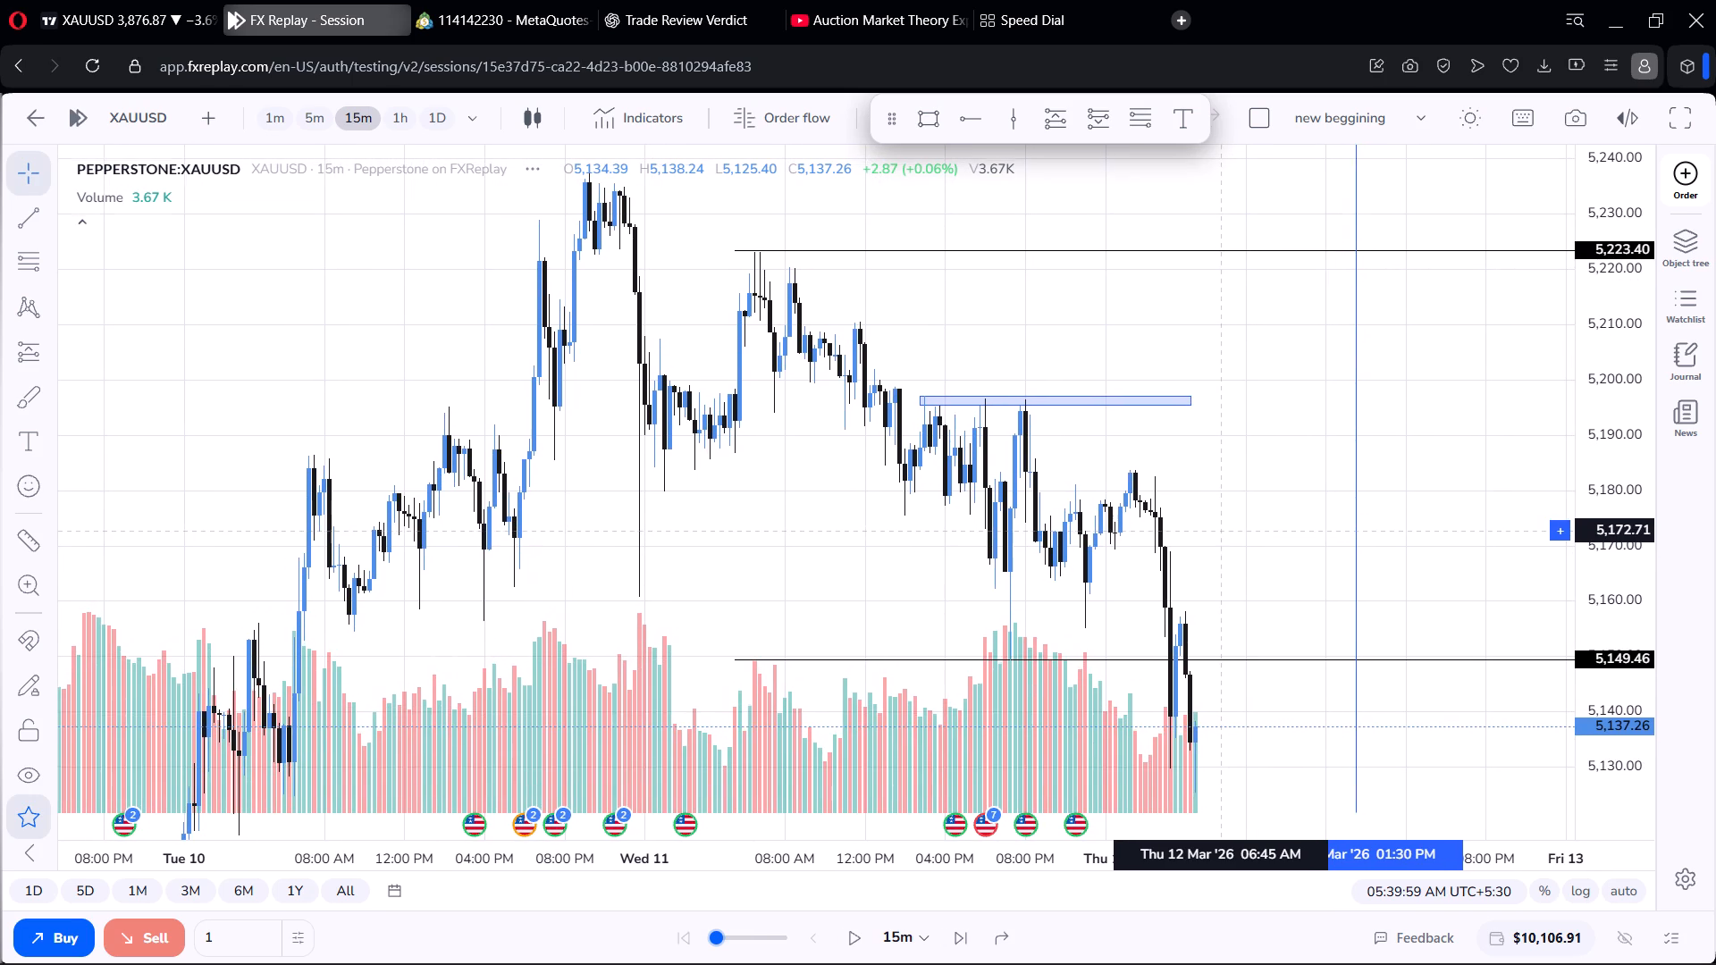
drag(1222, 530, 1221, 530)
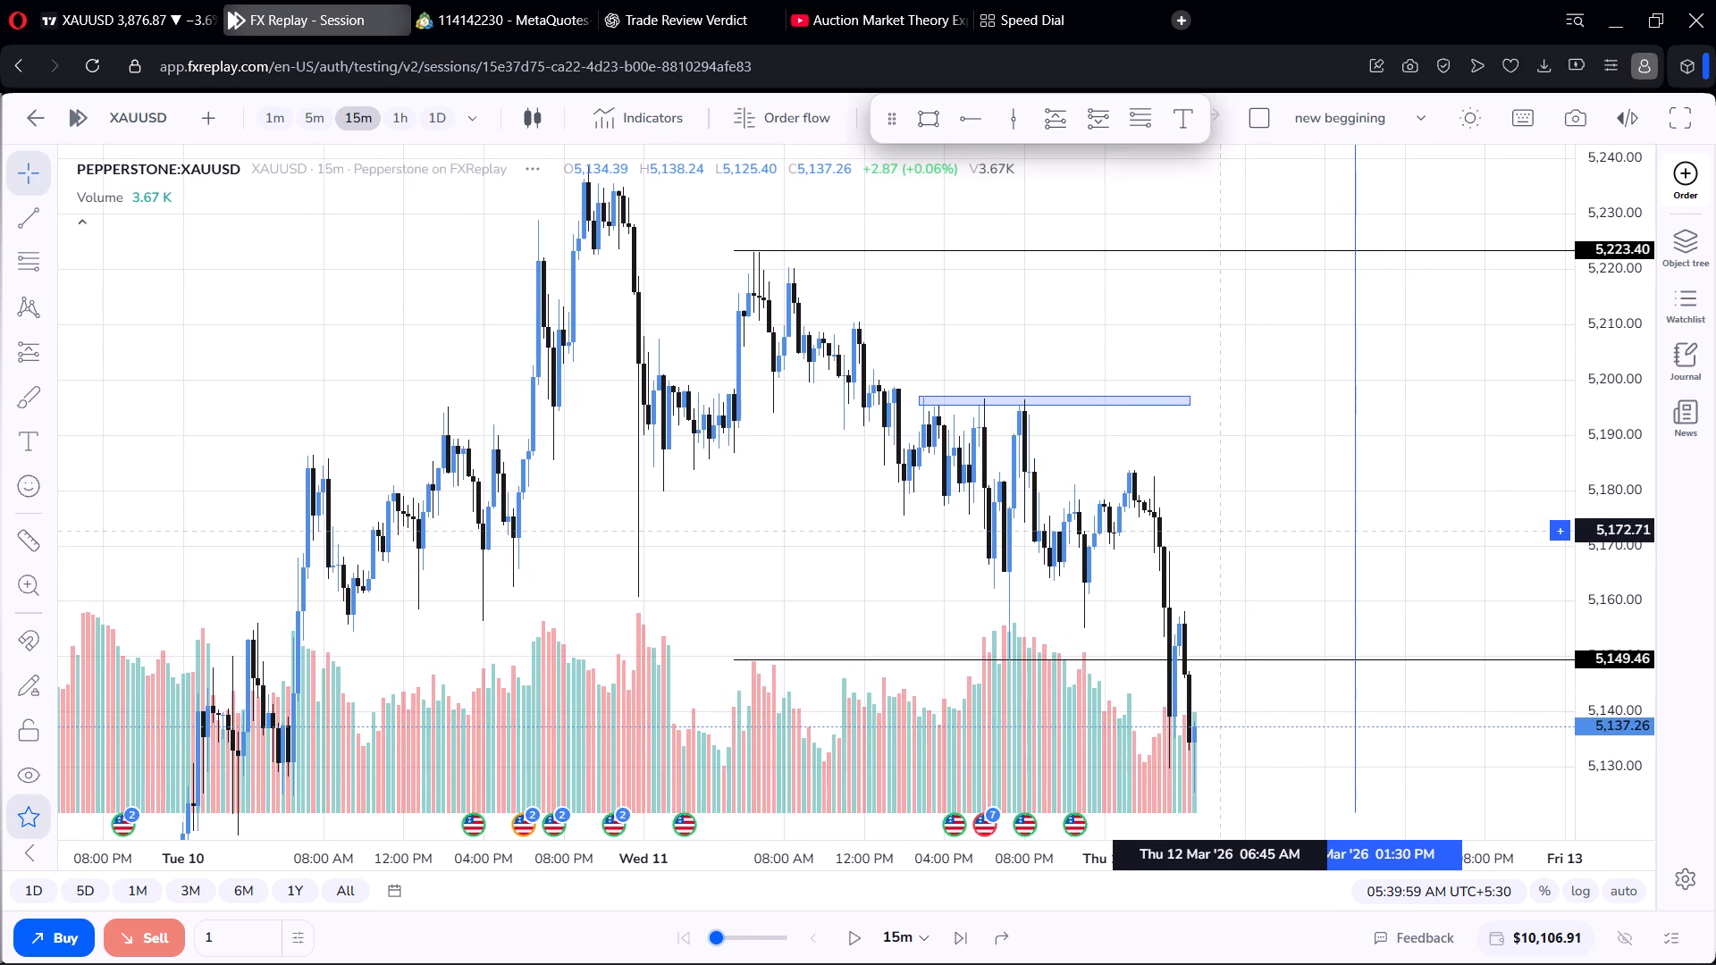
drag(1221, 530, 1221, 529)
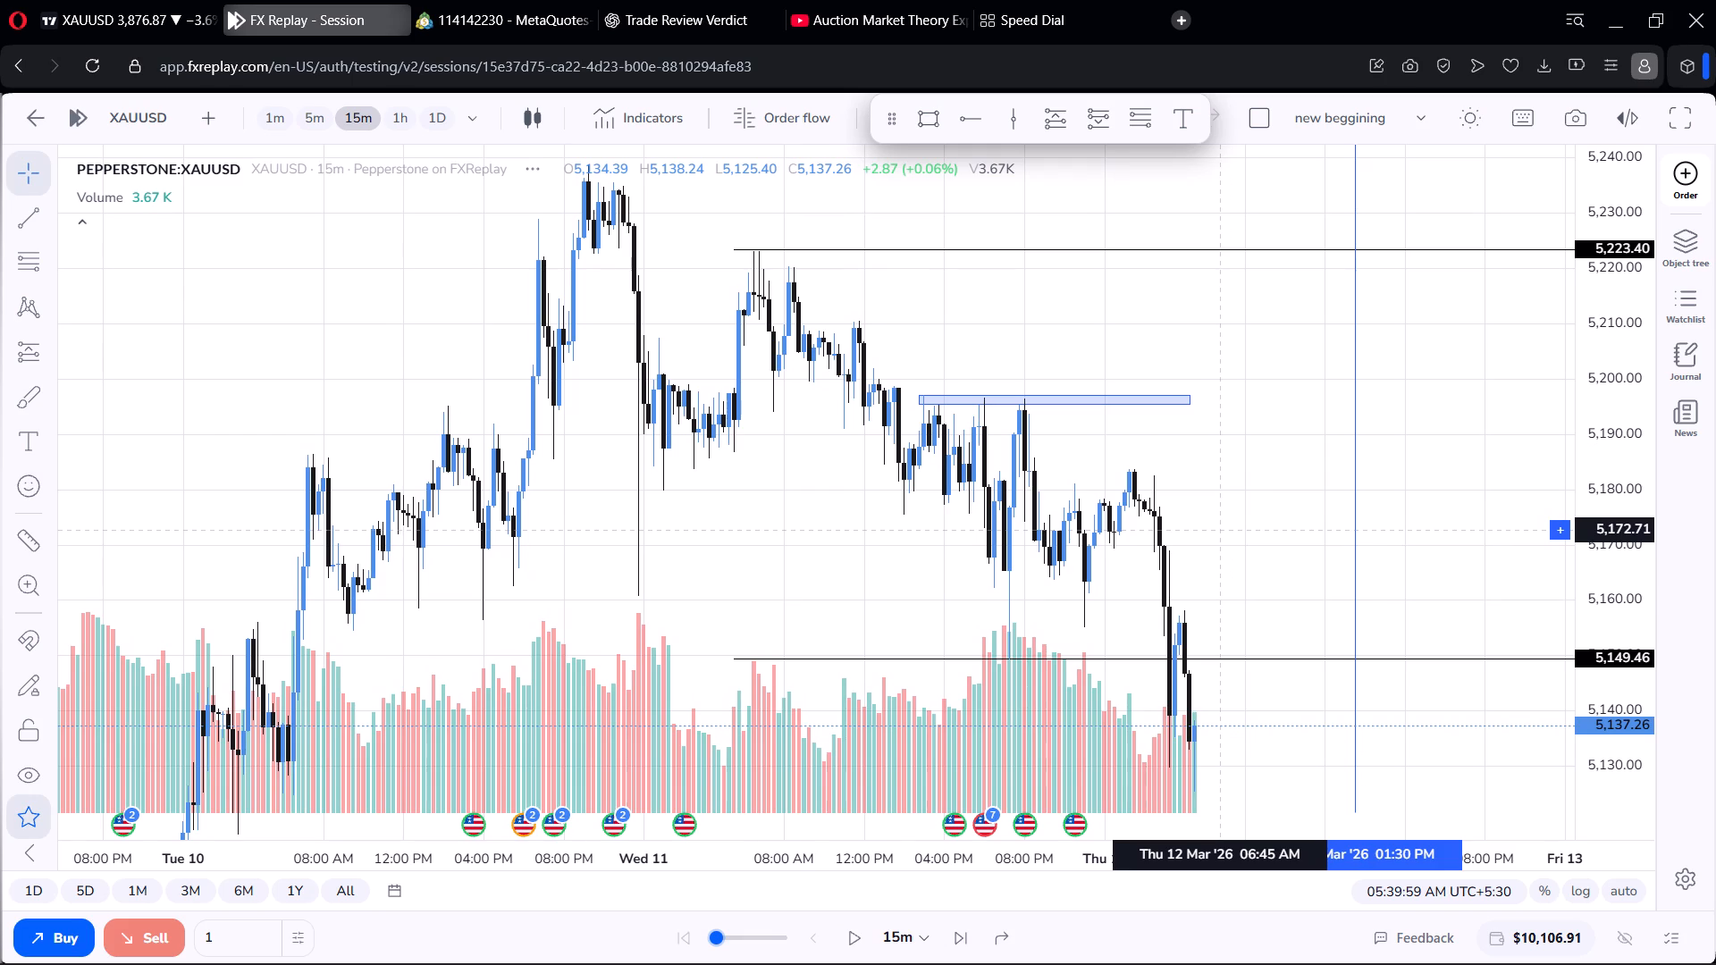
drag(1221, 529, 1152, 377)
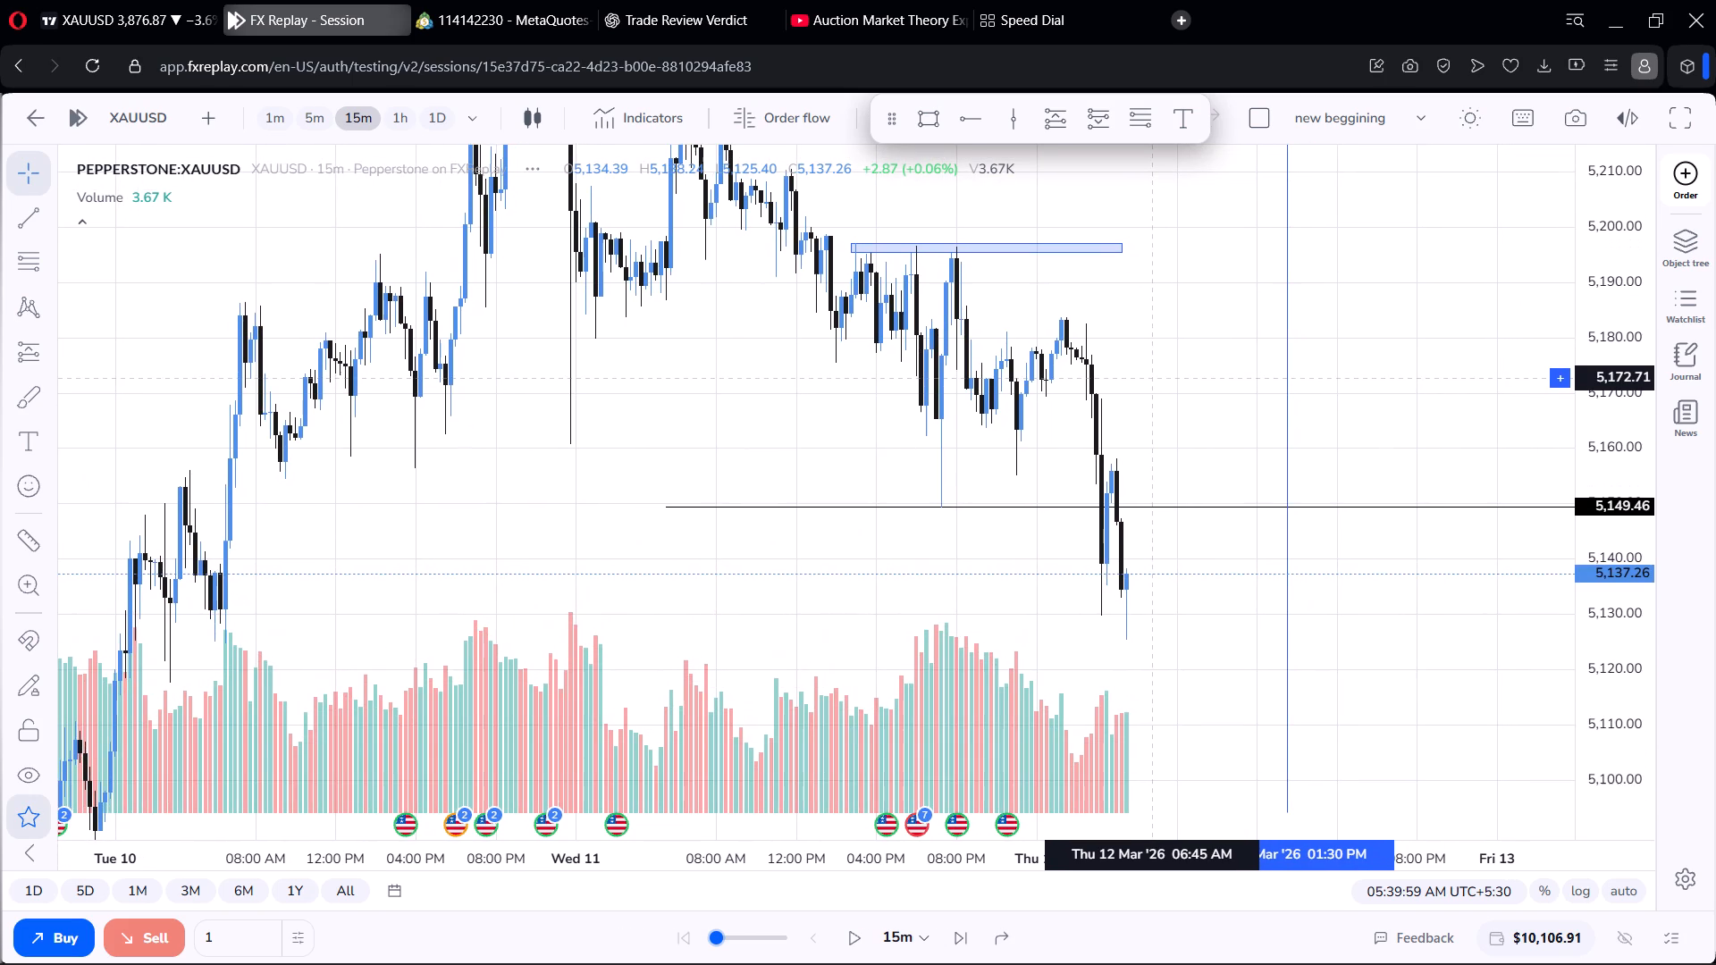
drag(1152, 377, 1150, 378)
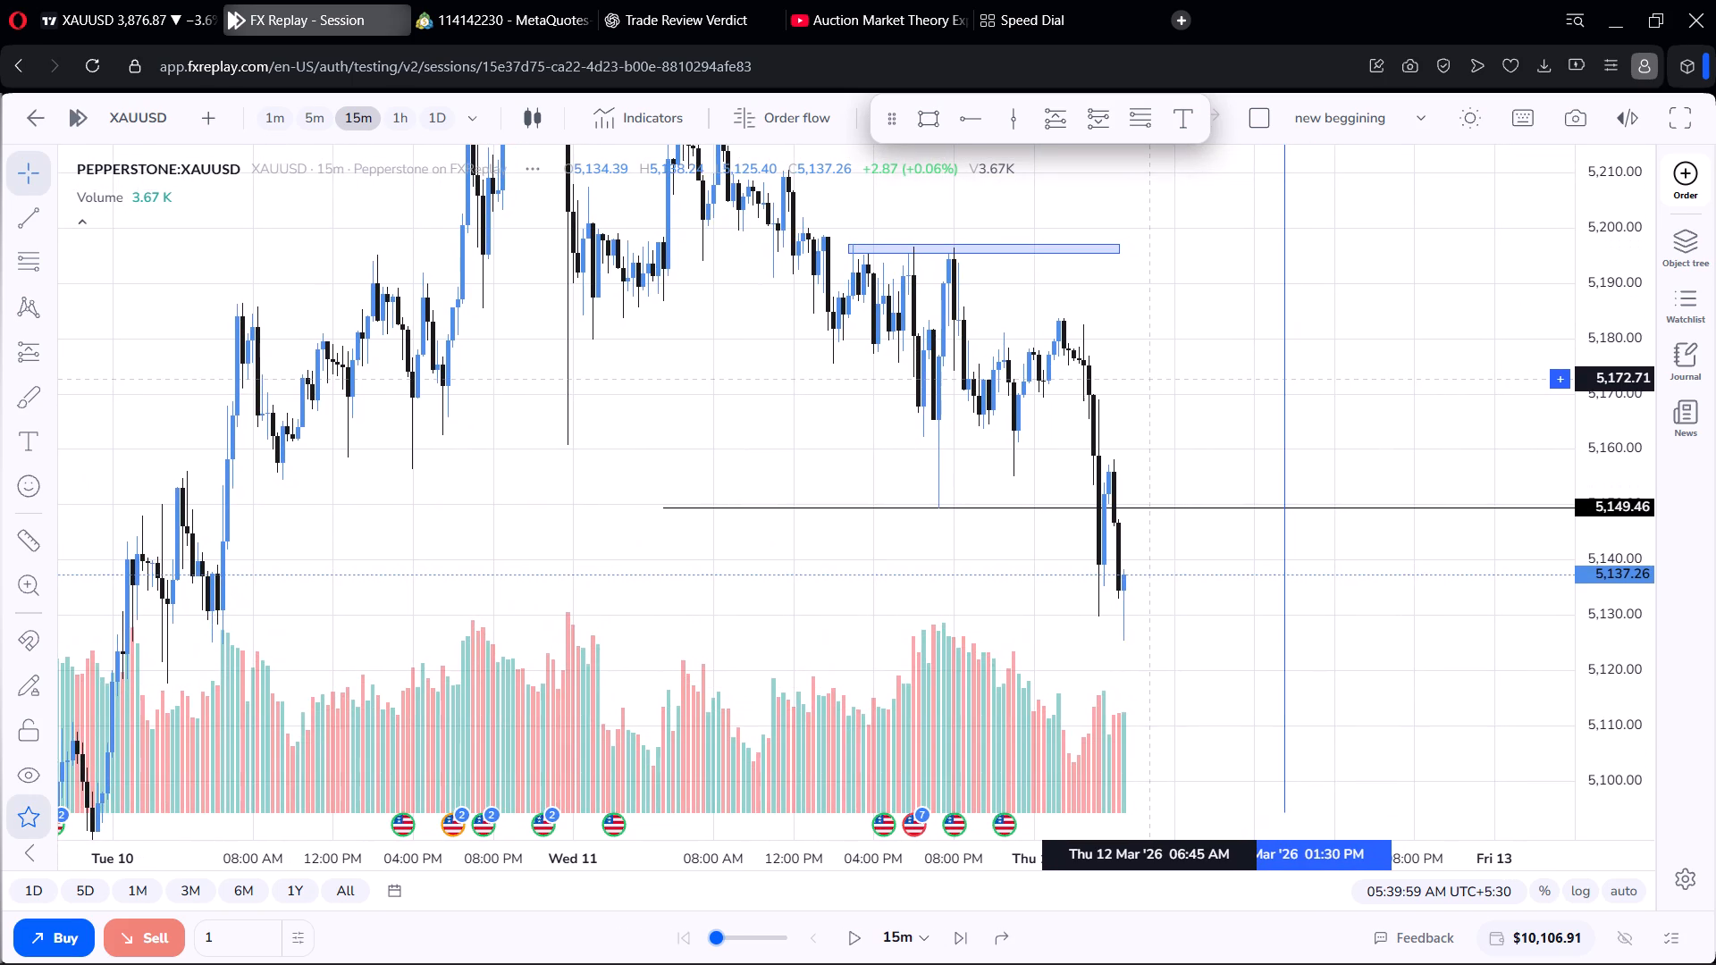
drag(1150, 378, 1154, 235)
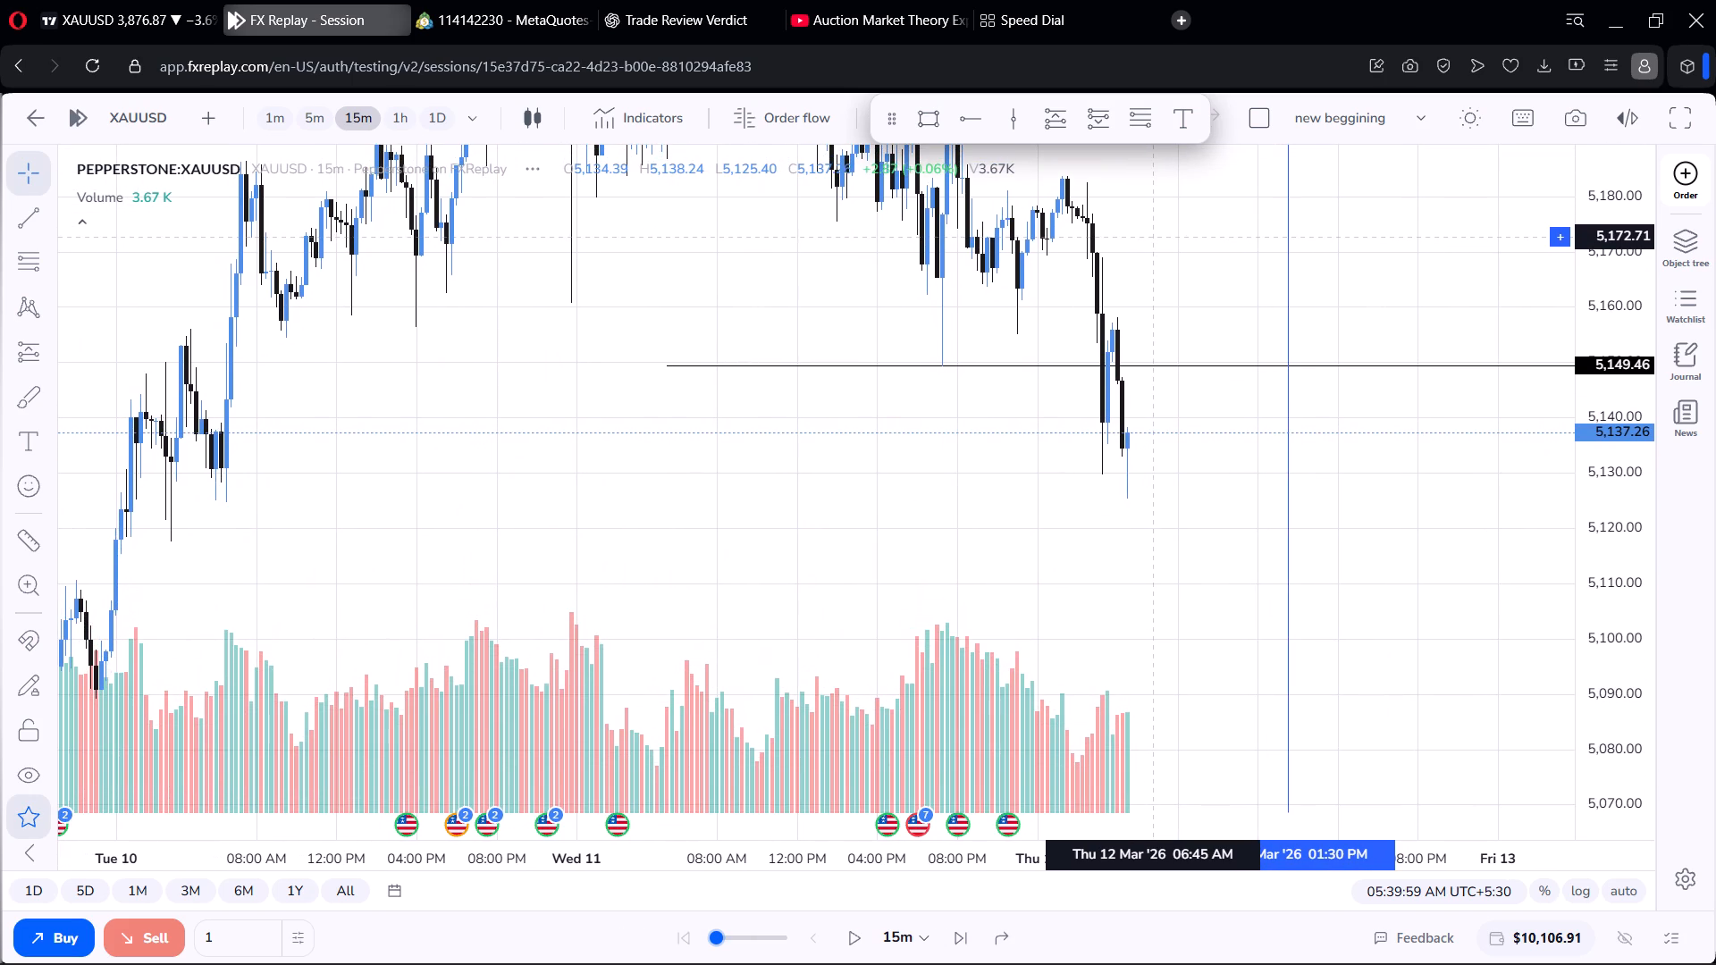
drag(1154, 235, 1197, 169)
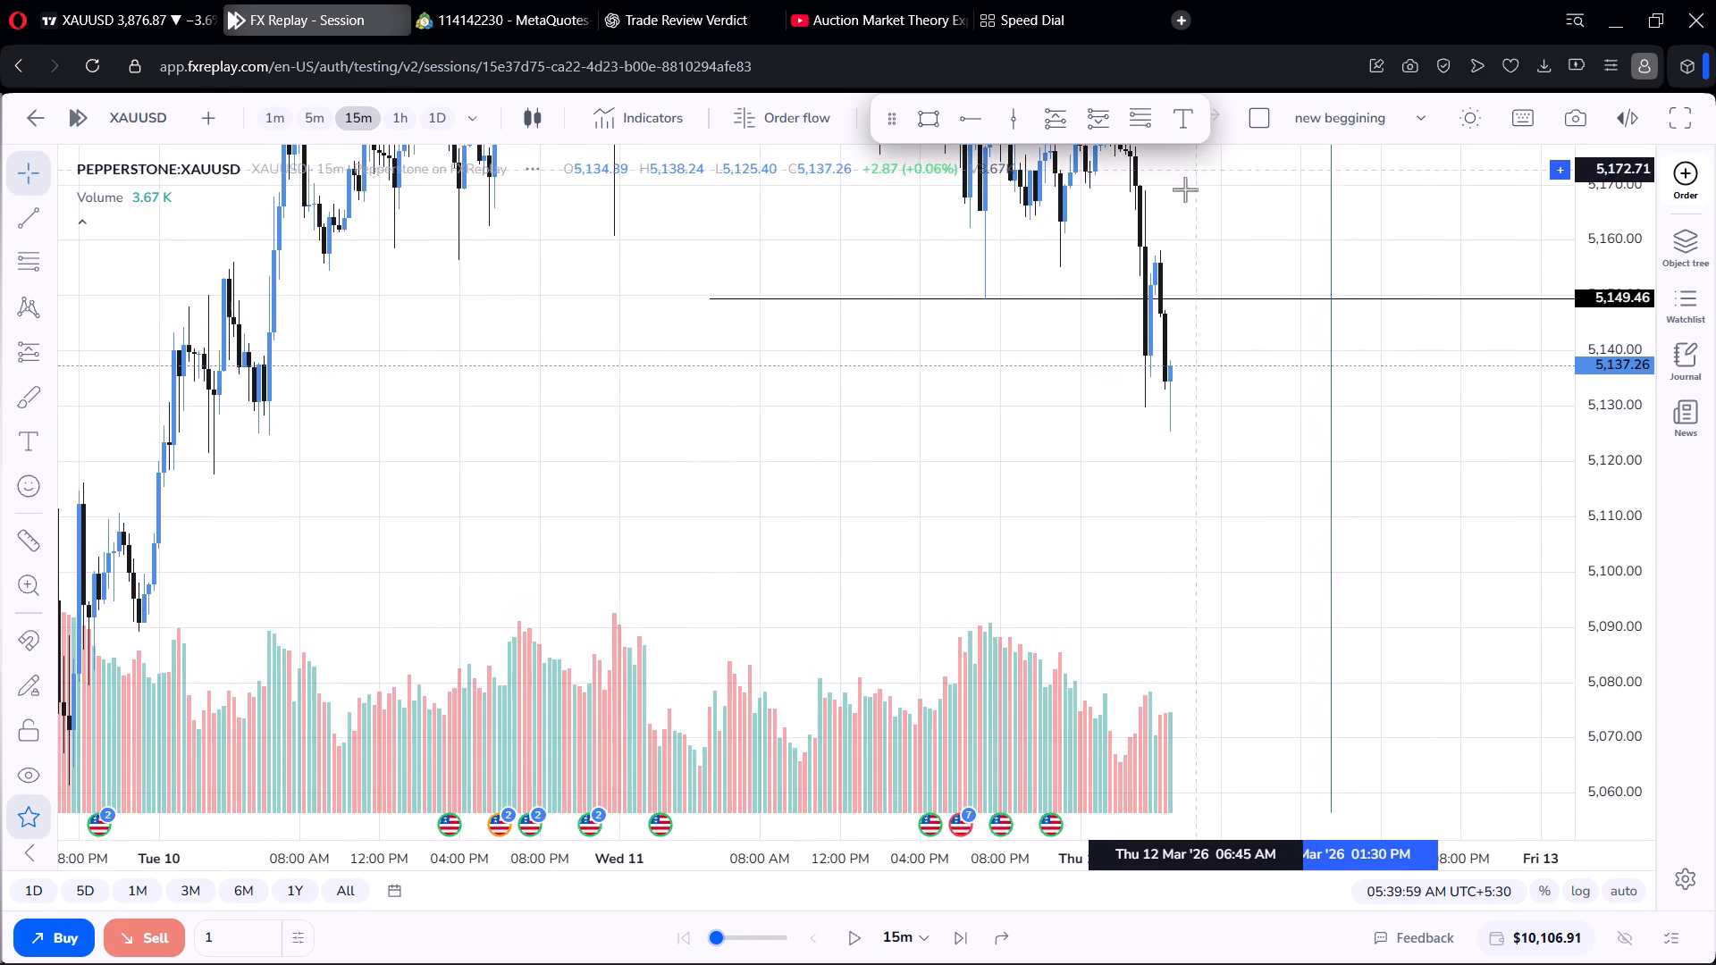
Draw a Fibonacci retracement from about 5,107.12 at 11:45 PM on 9 March to about 5,115.52 at 10:15 PM on 10 March.
drag(1016, 474, 1038, 394)
scroll(1039, 394, up, 3)
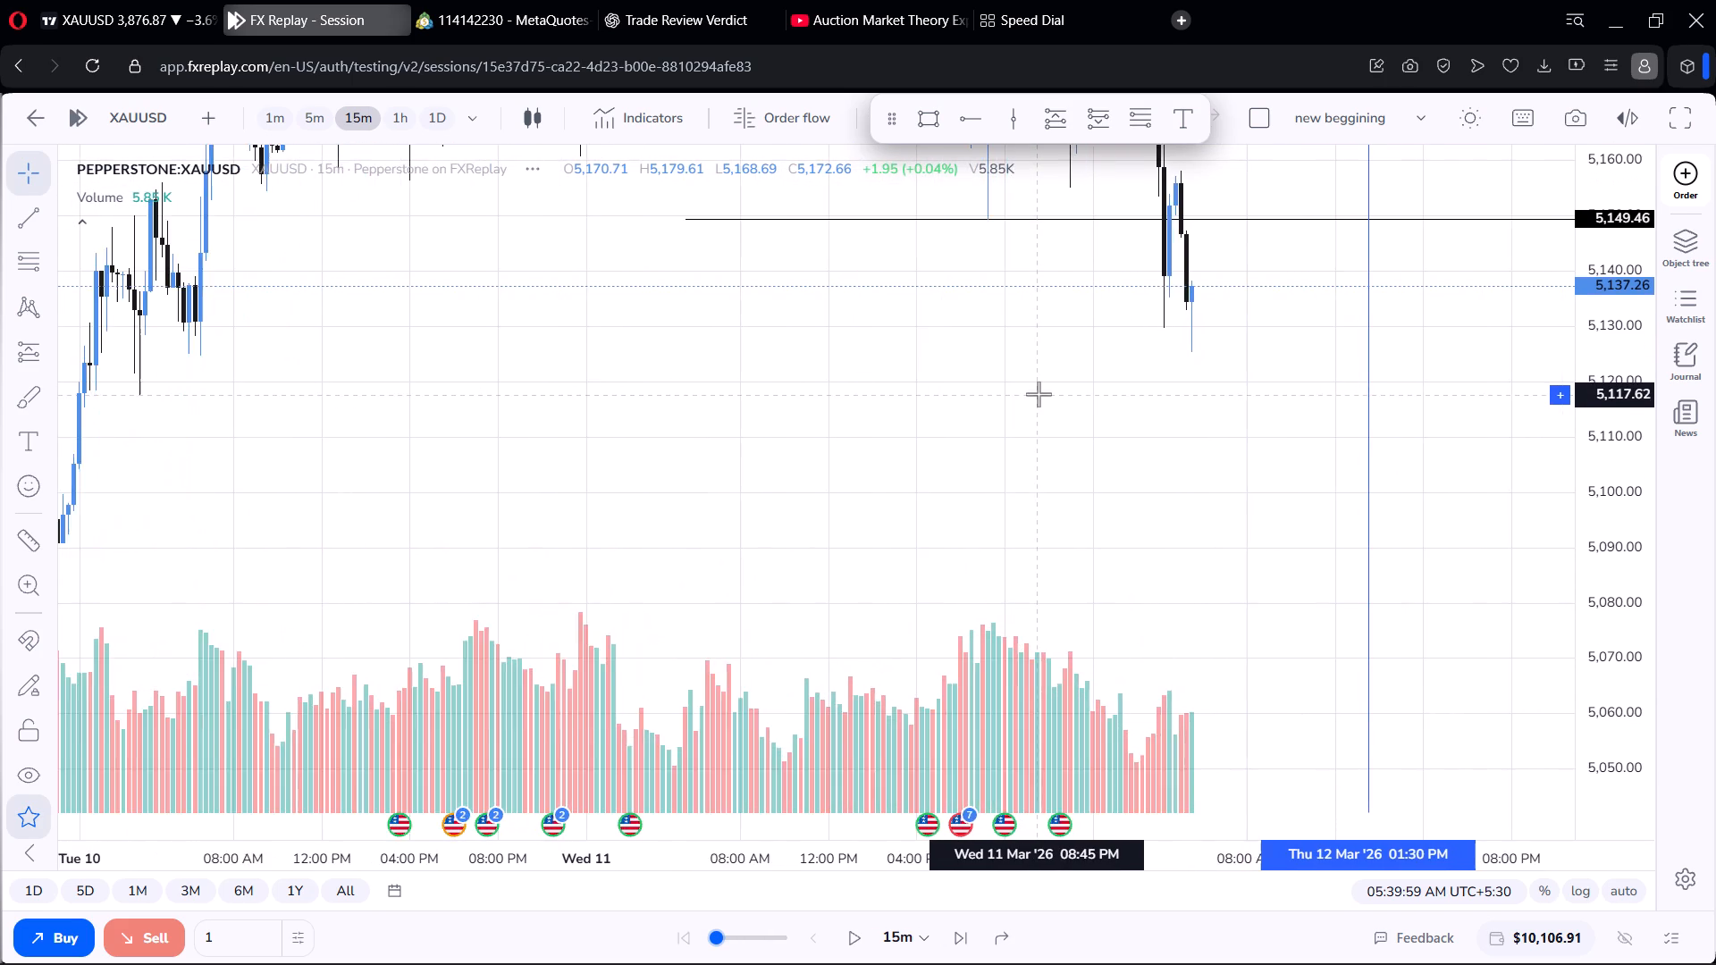
click(1022, 397)
drag(1014, 398, 1391, 334)
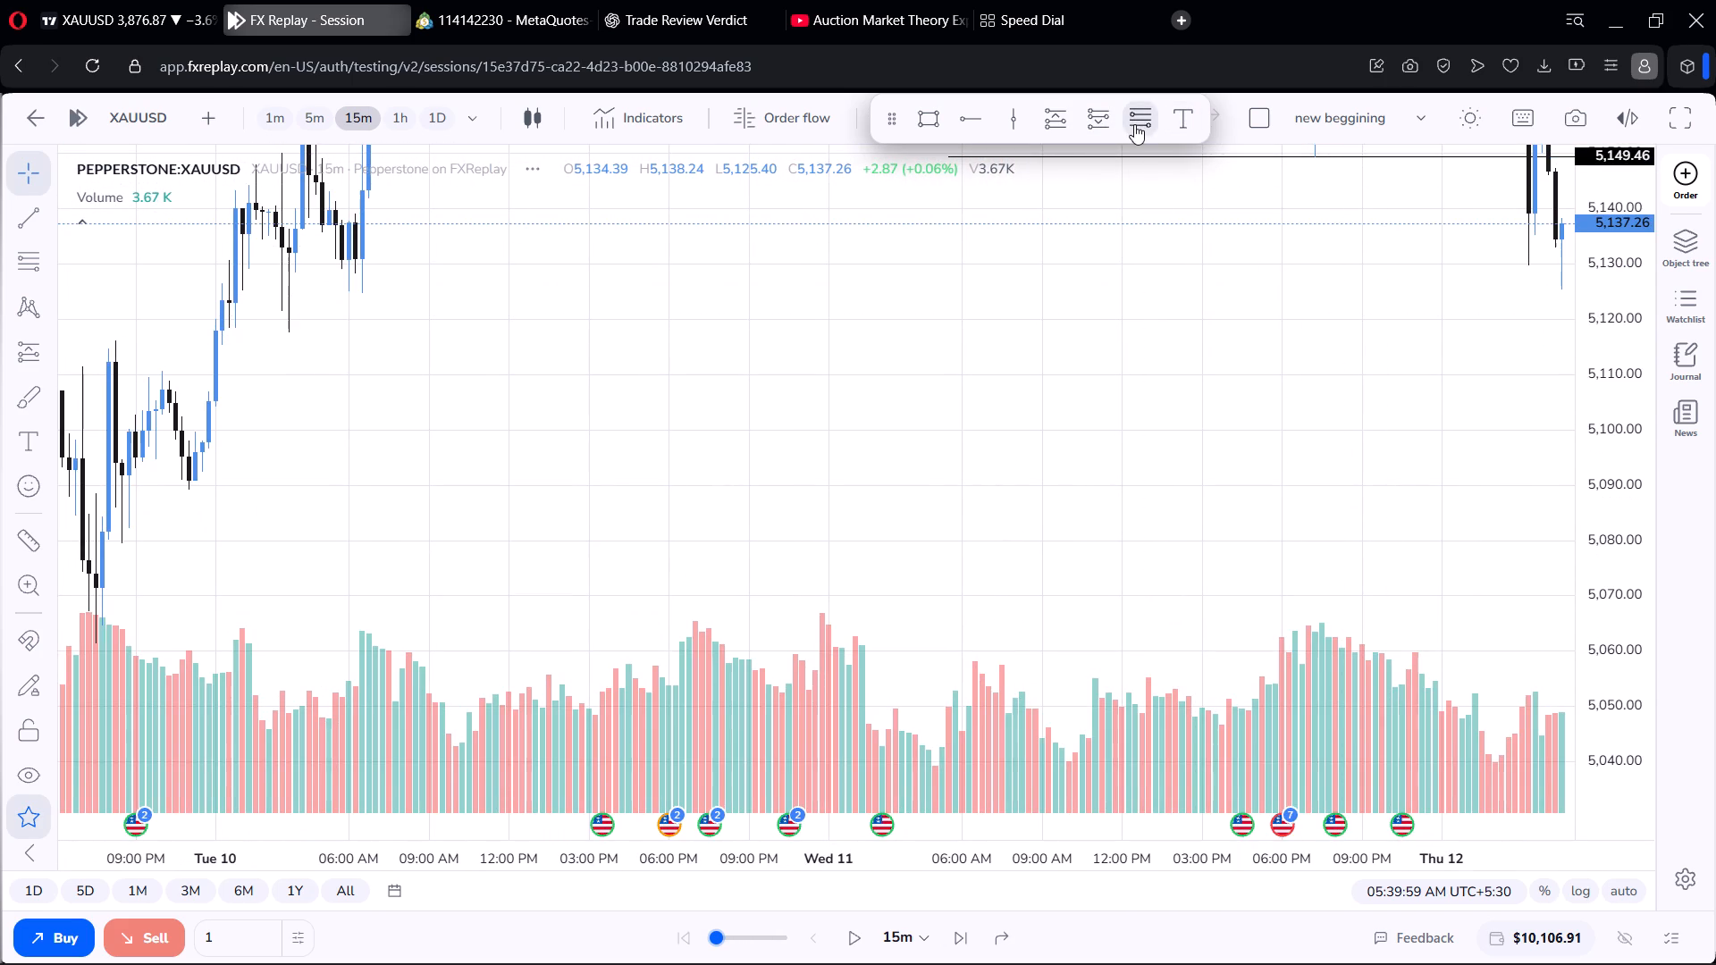
click(1134, 124)
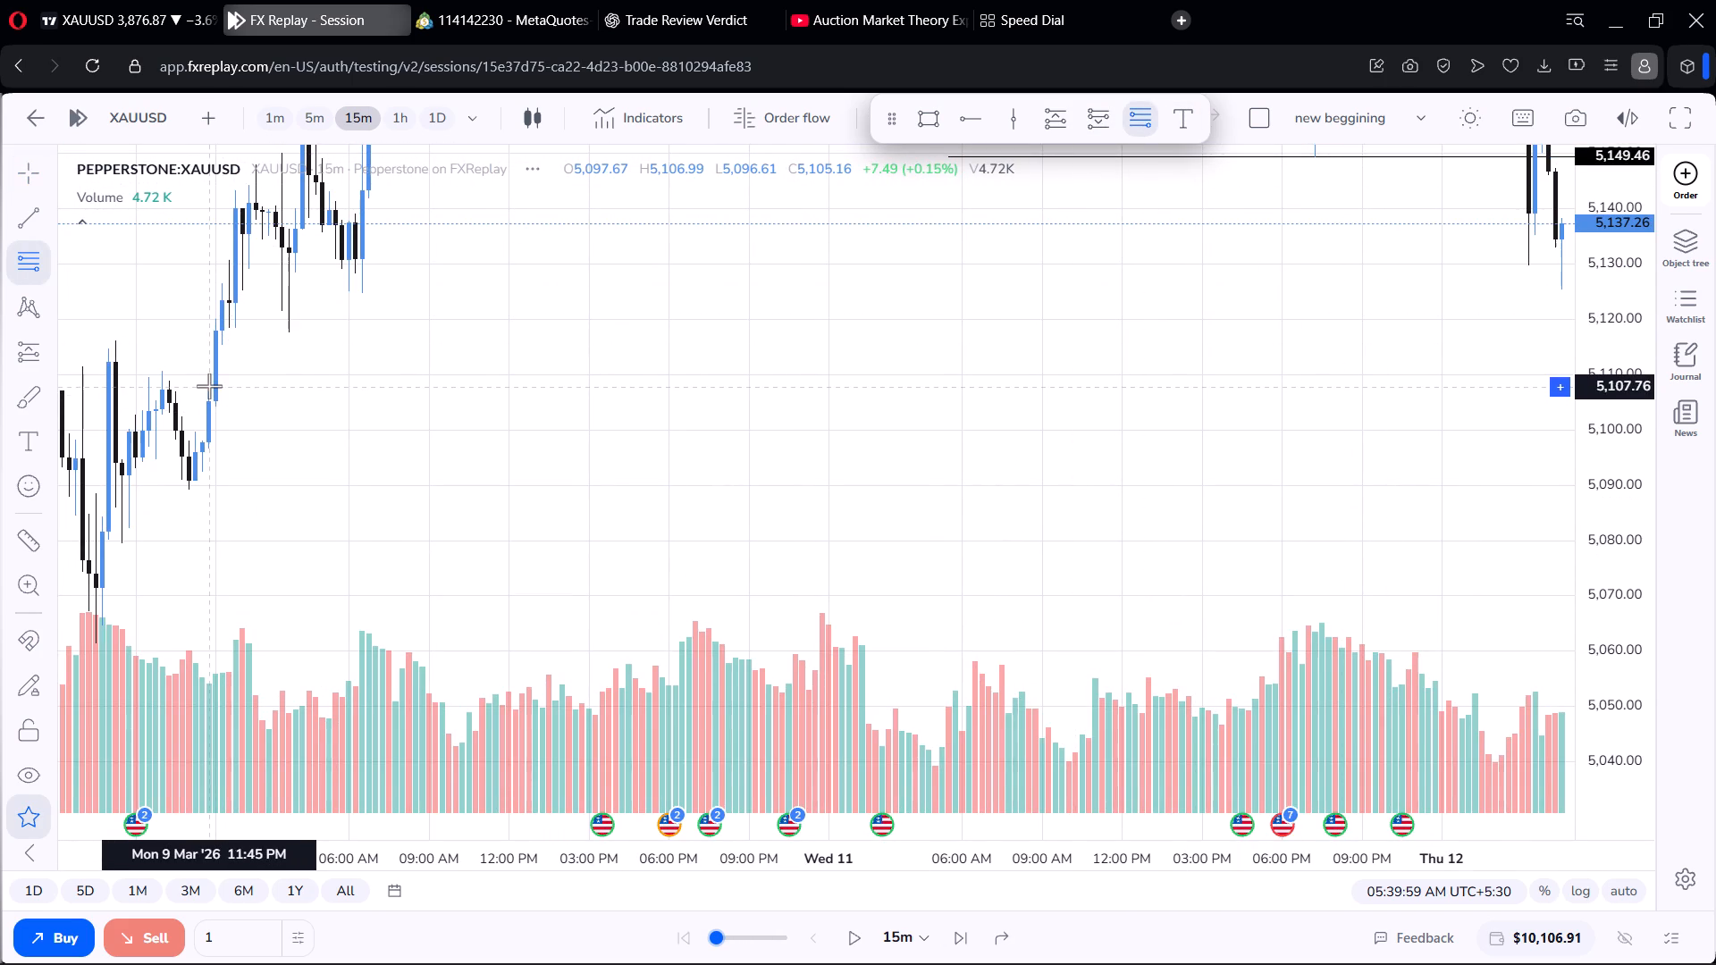
drag(209, 390, 510, 326)
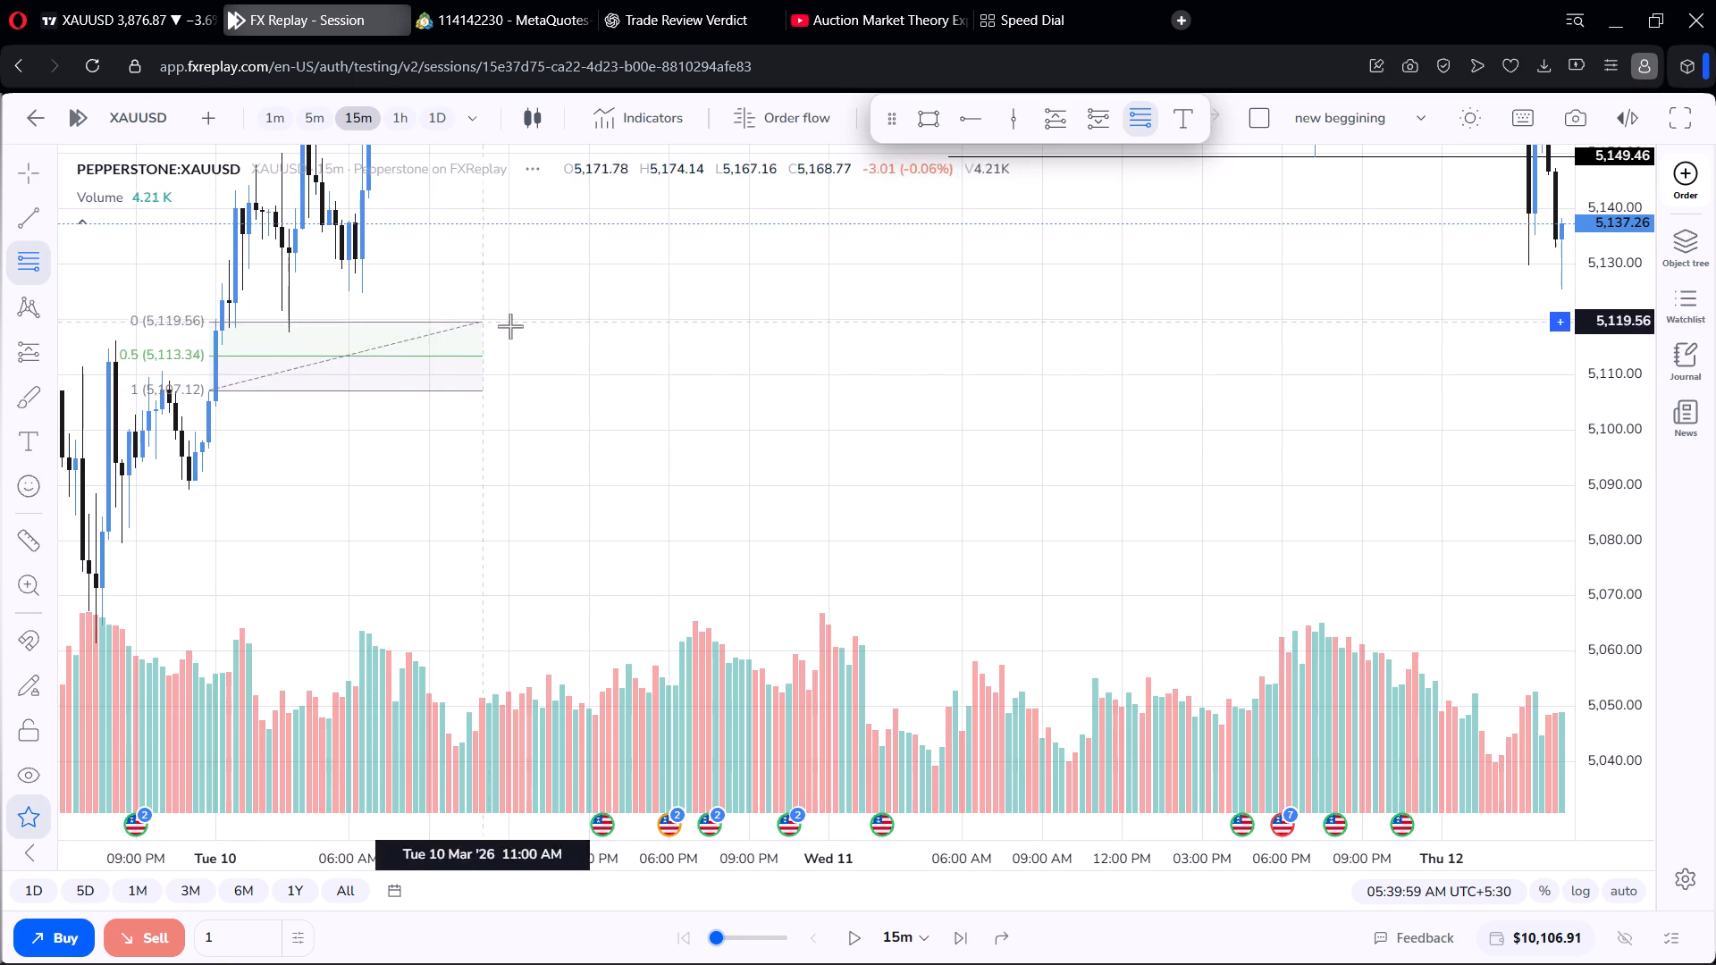
drag(510, 326, 784, 342)
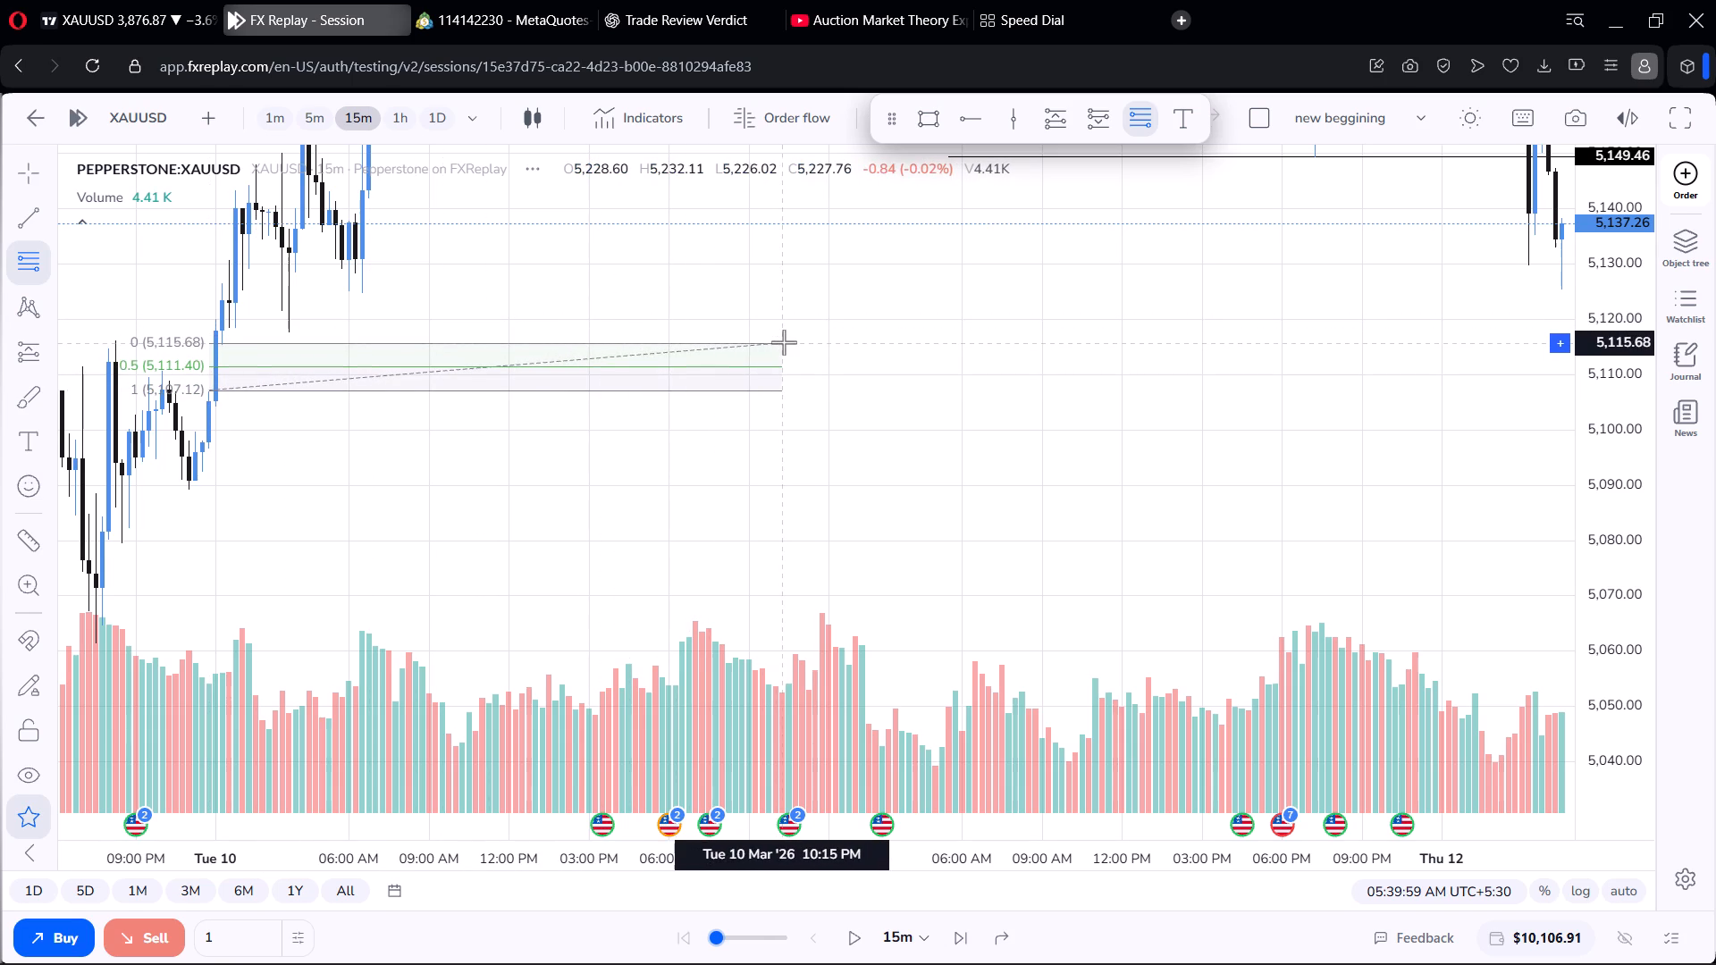
drag(784, 342, 784, 343)
click(784, 343)
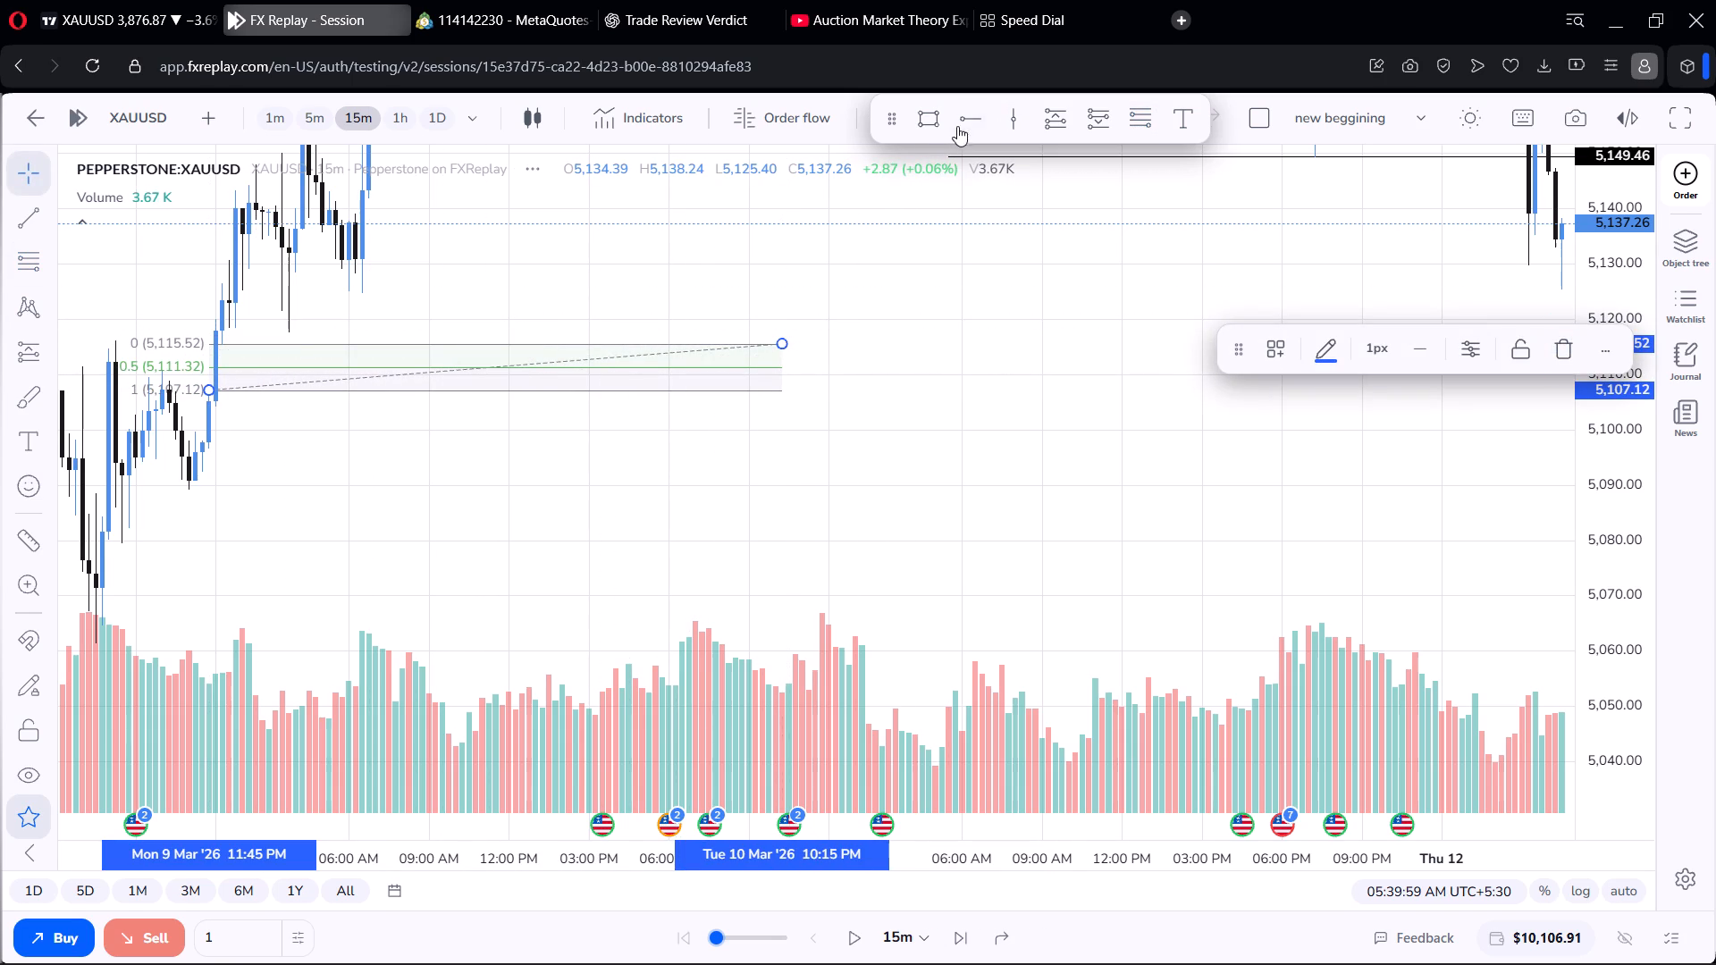
Place a horizontal ray at the retracement's 0.5 level, about 5,111.16, starting from the 11:45 PM candle on 9 March.
click(959, 122)
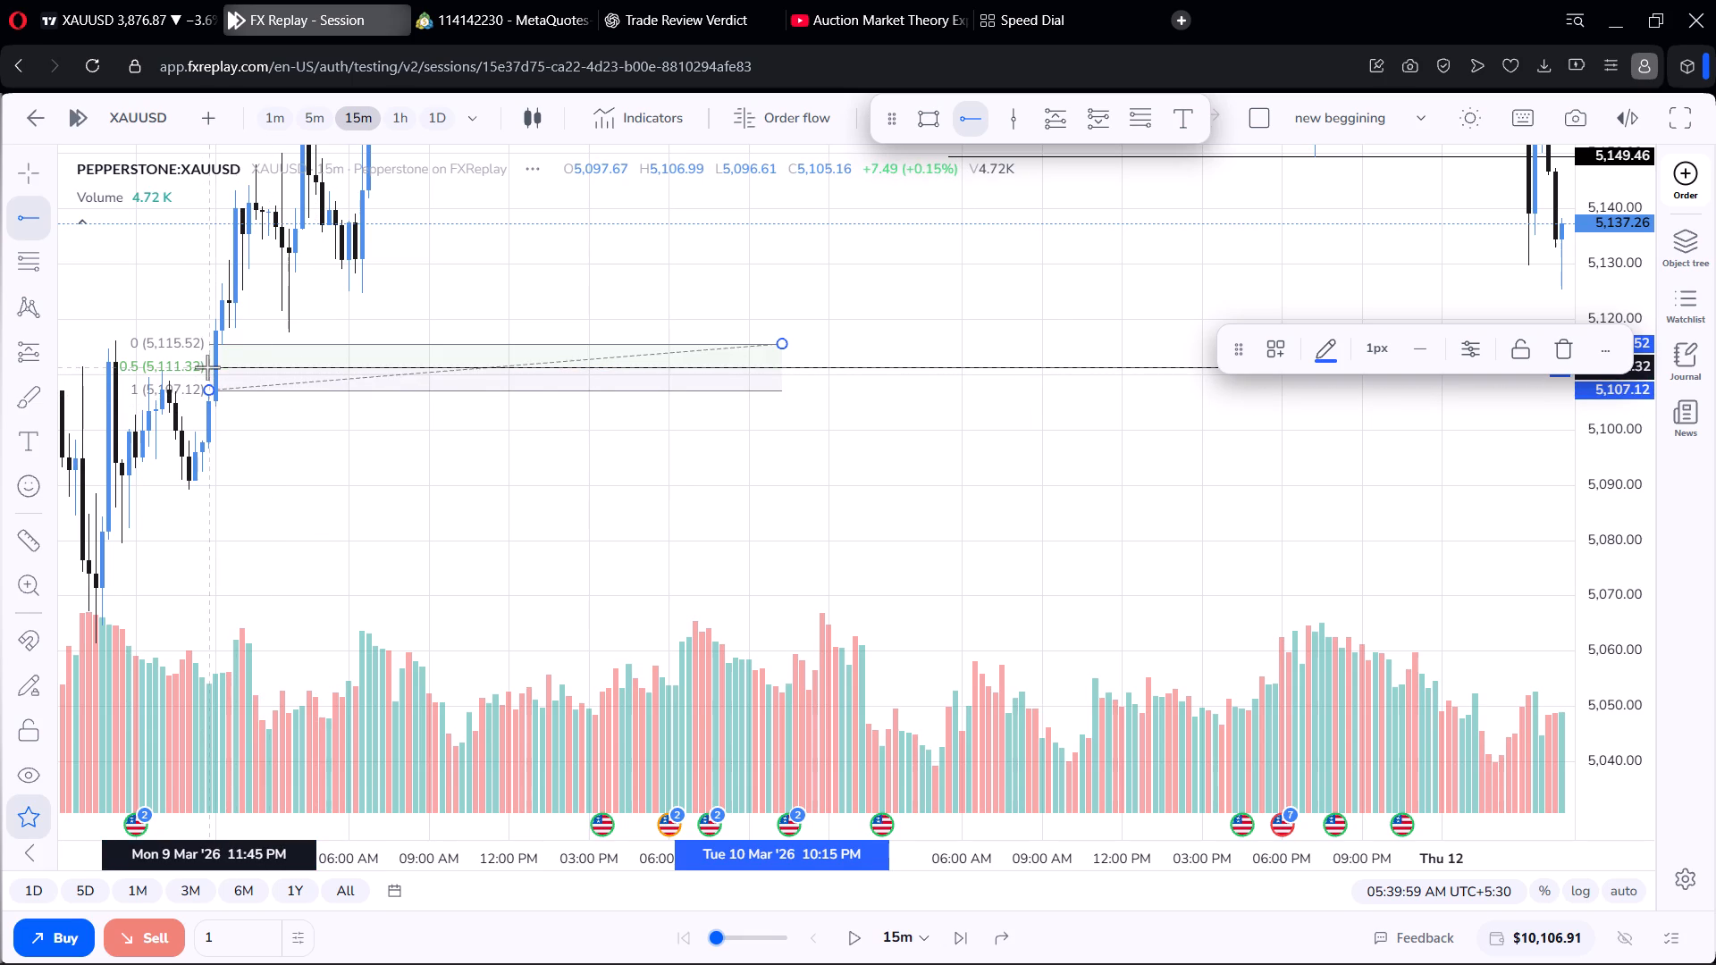
click(207, 367)
click(267, 470)
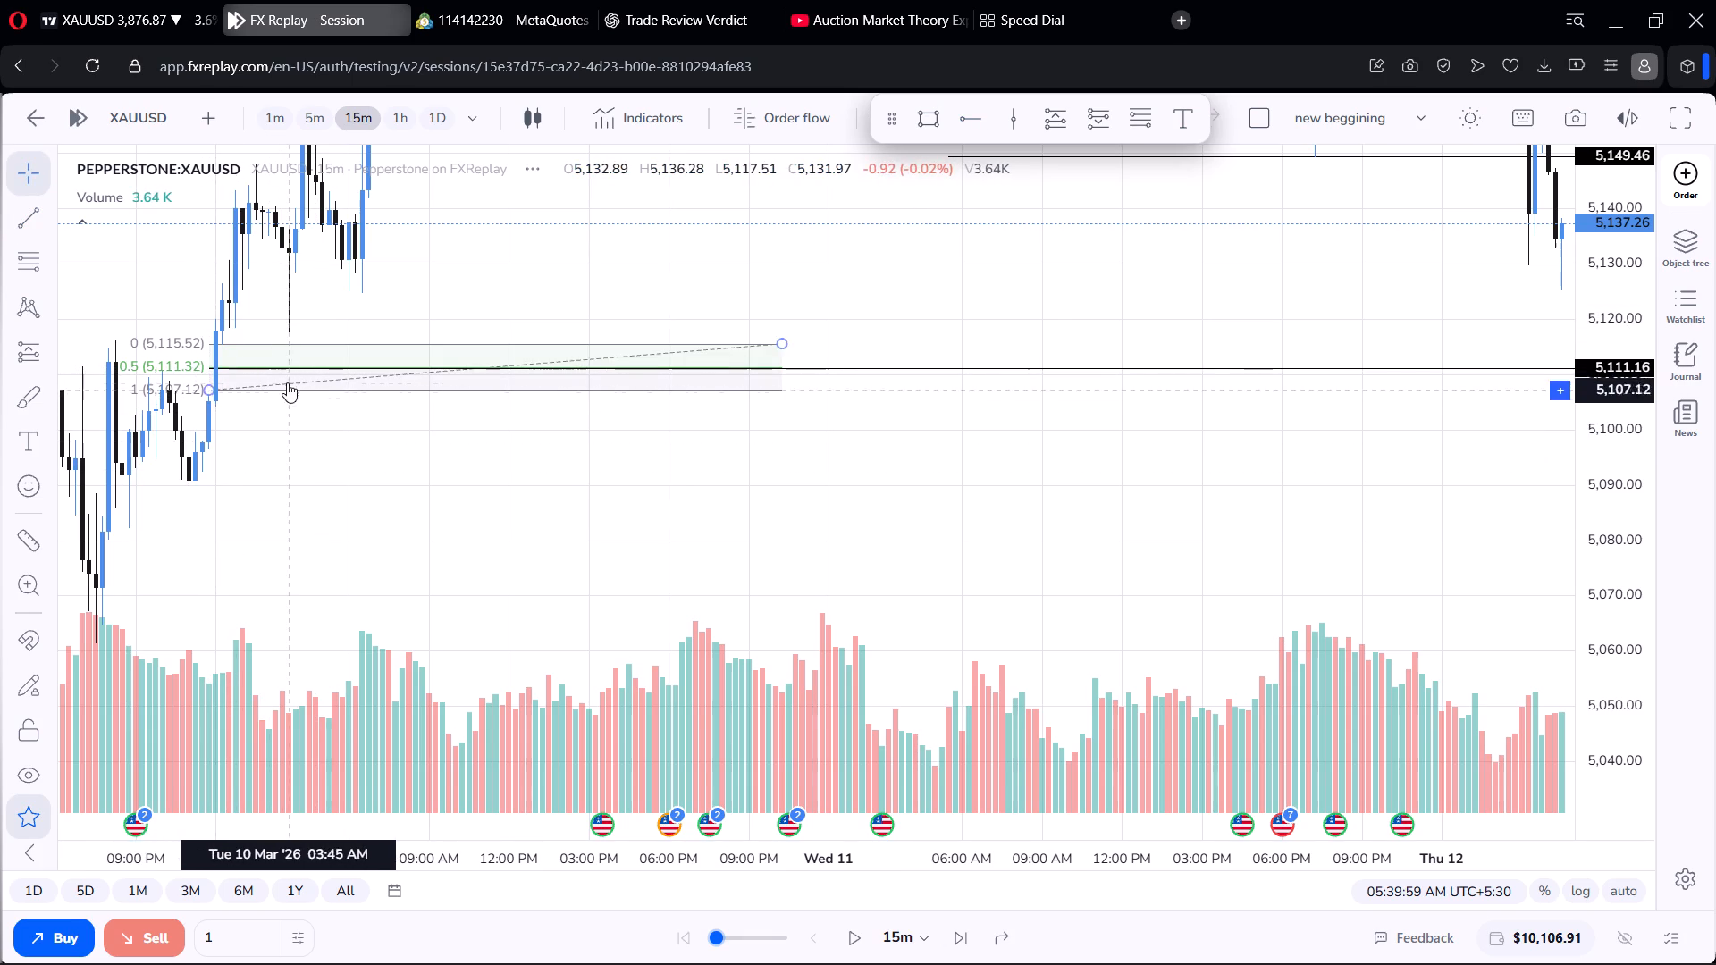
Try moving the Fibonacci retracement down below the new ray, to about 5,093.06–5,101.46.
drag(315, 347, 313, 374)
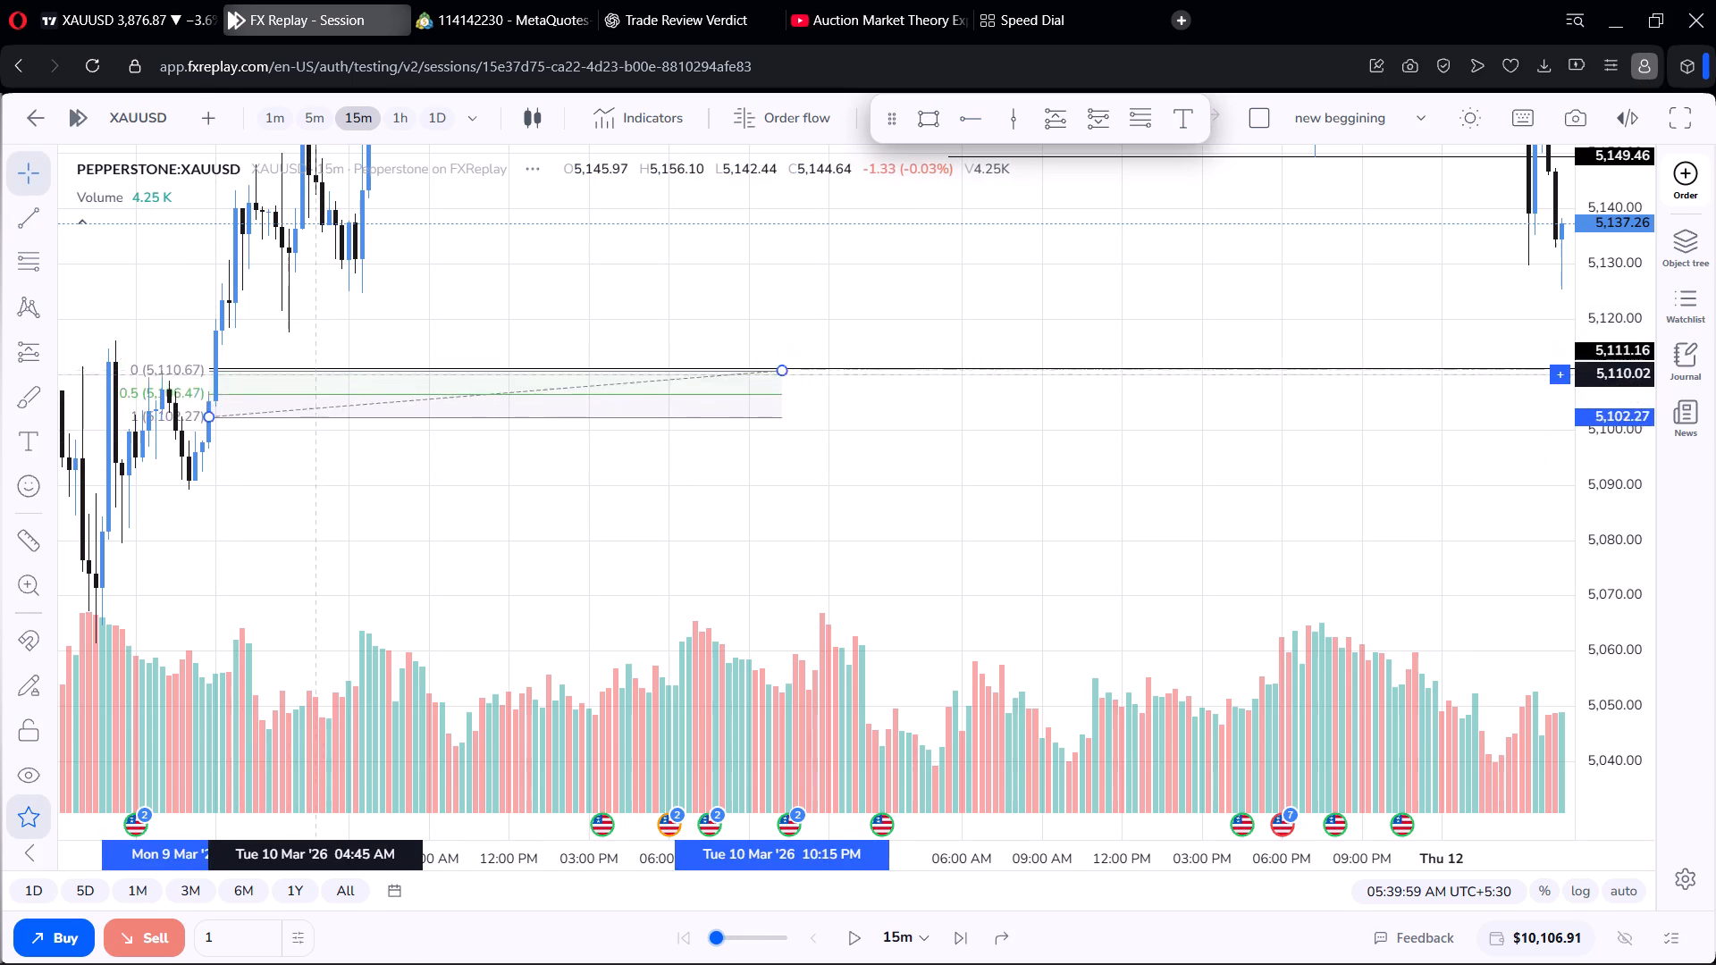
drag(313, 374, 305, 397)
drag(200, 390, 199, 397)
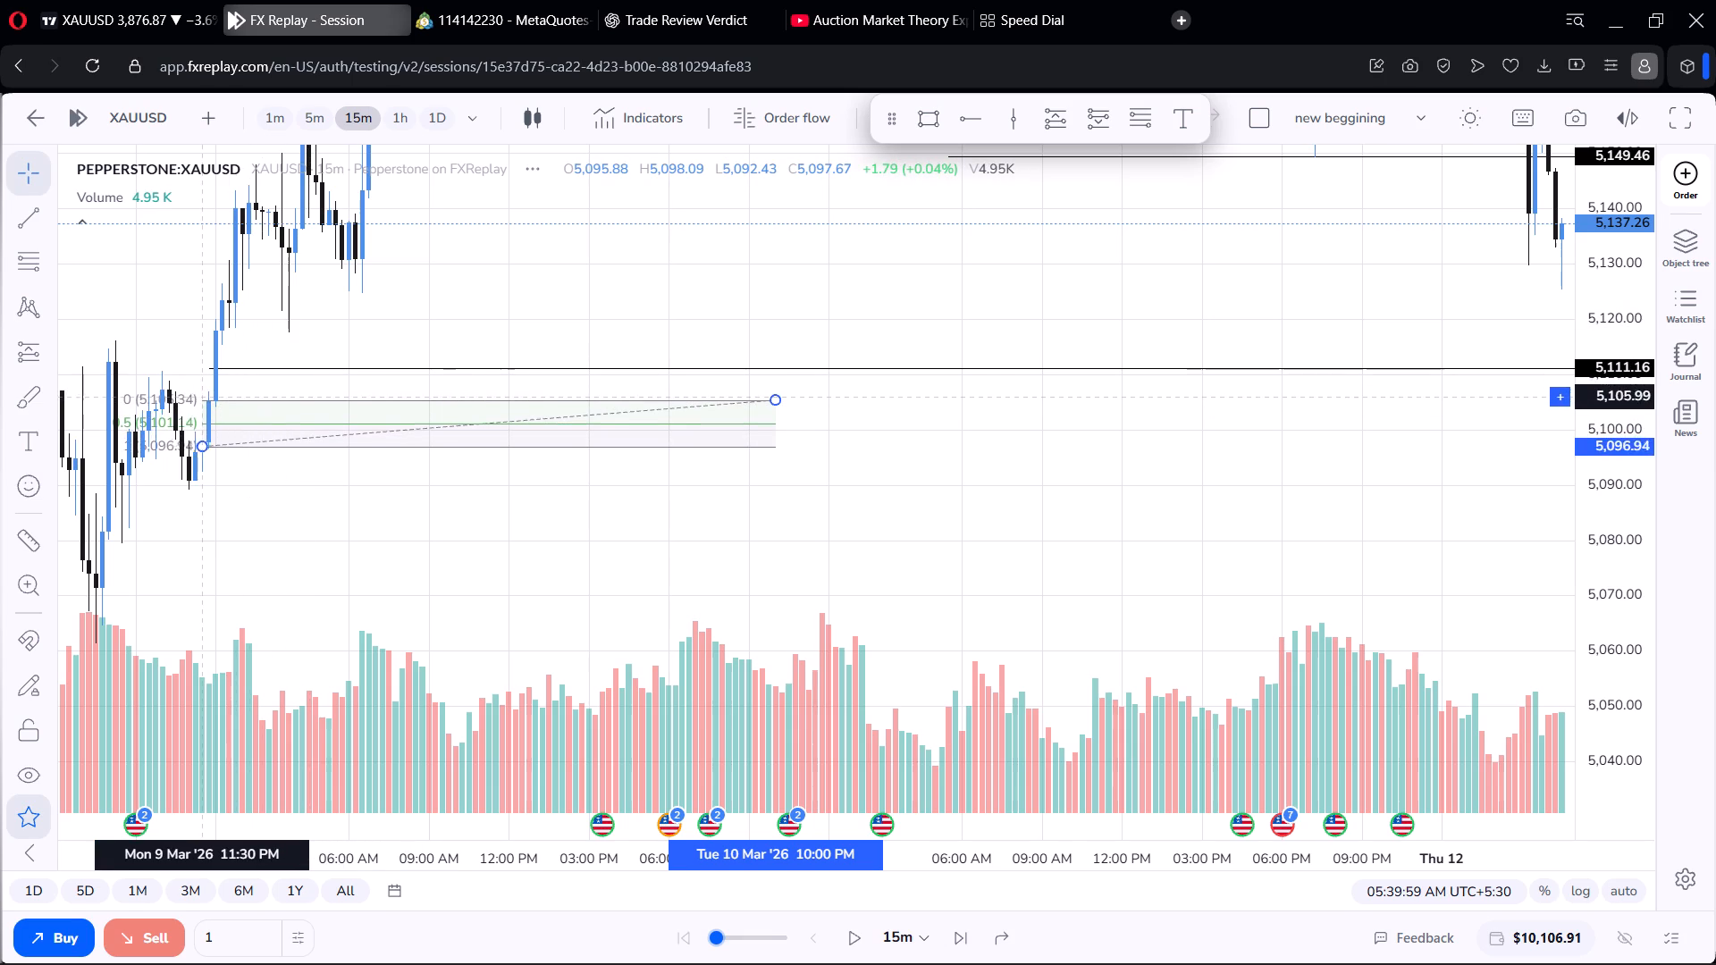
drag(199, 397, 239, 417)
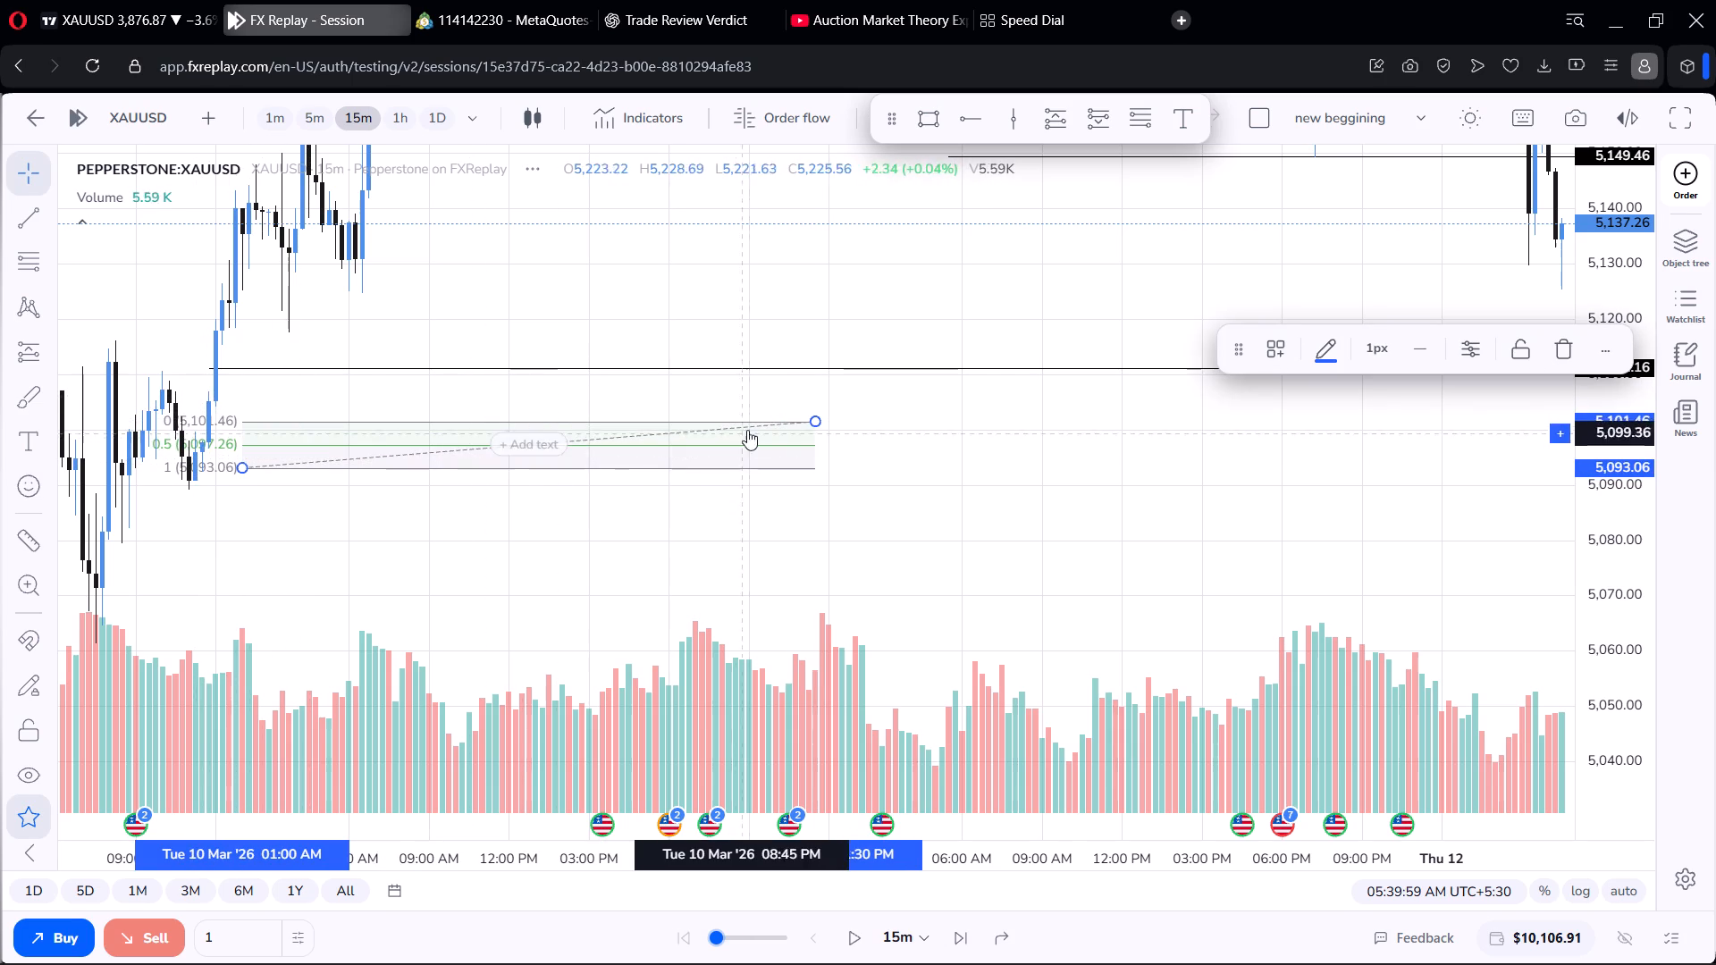
Delete the Fibonacci retracement, keeping the horizontal ray at 5,111.16.
click(790, 419)
click(1554, 347)
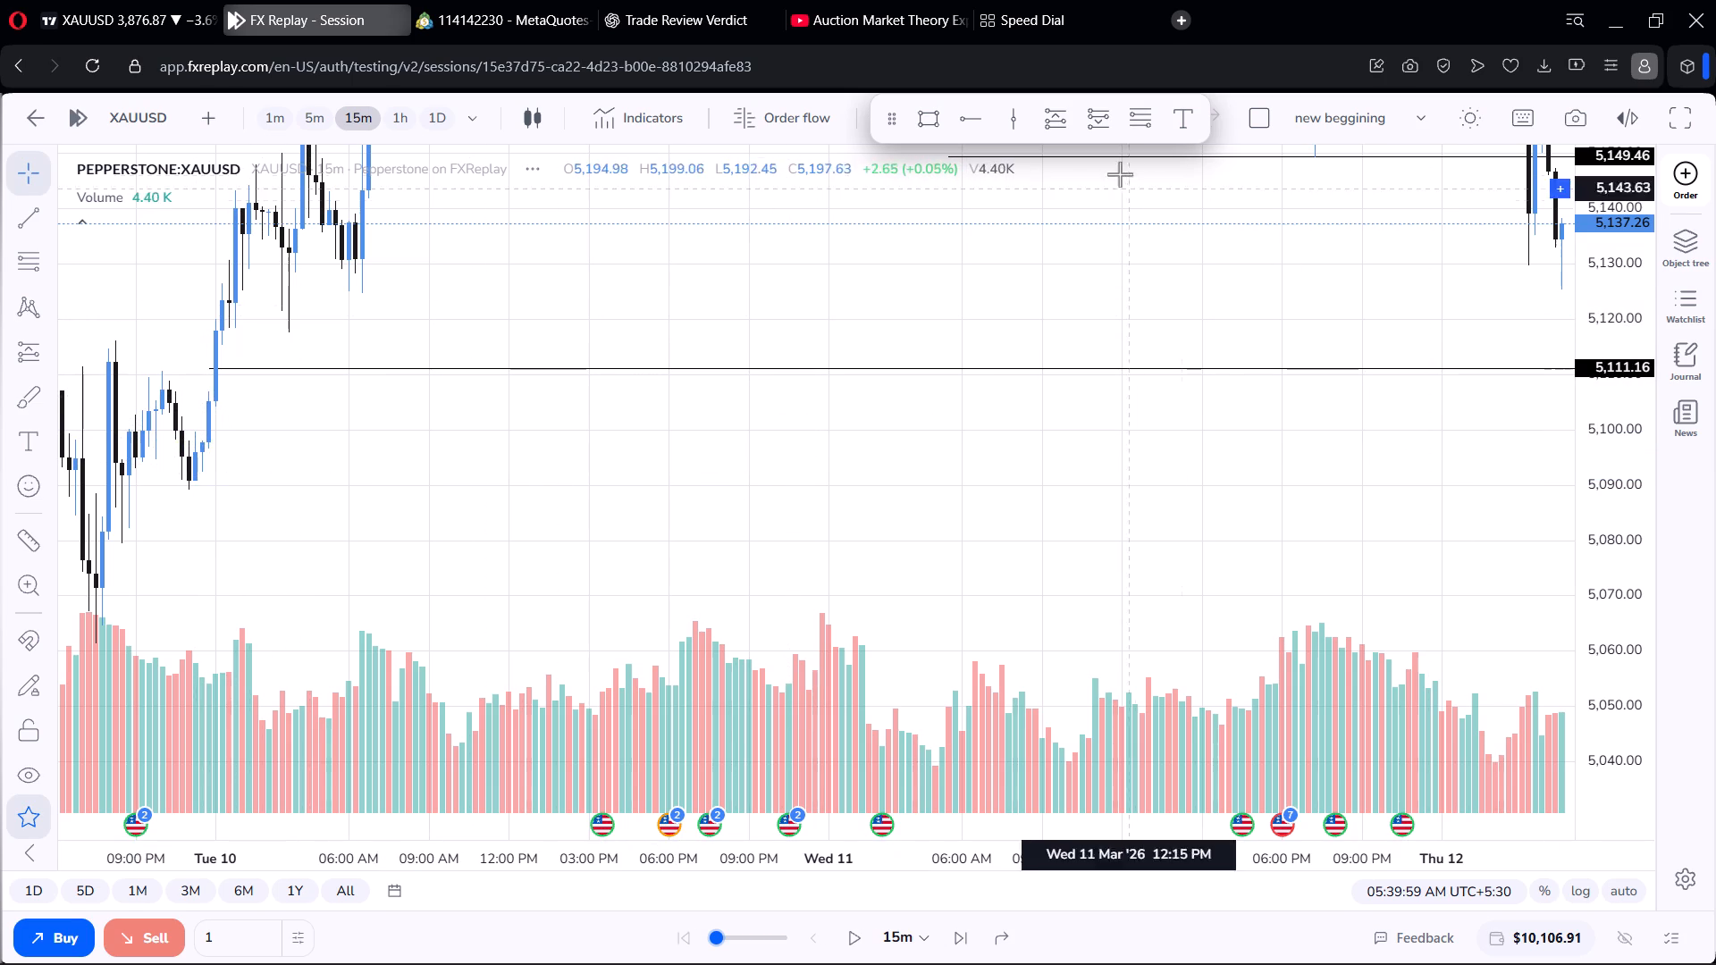
Draw a Fibonacci retracement from about 5,098 at 11:30 PM on 9 March to about 5,104 at 03:00 PM on 10 March.
click(1129, 129)
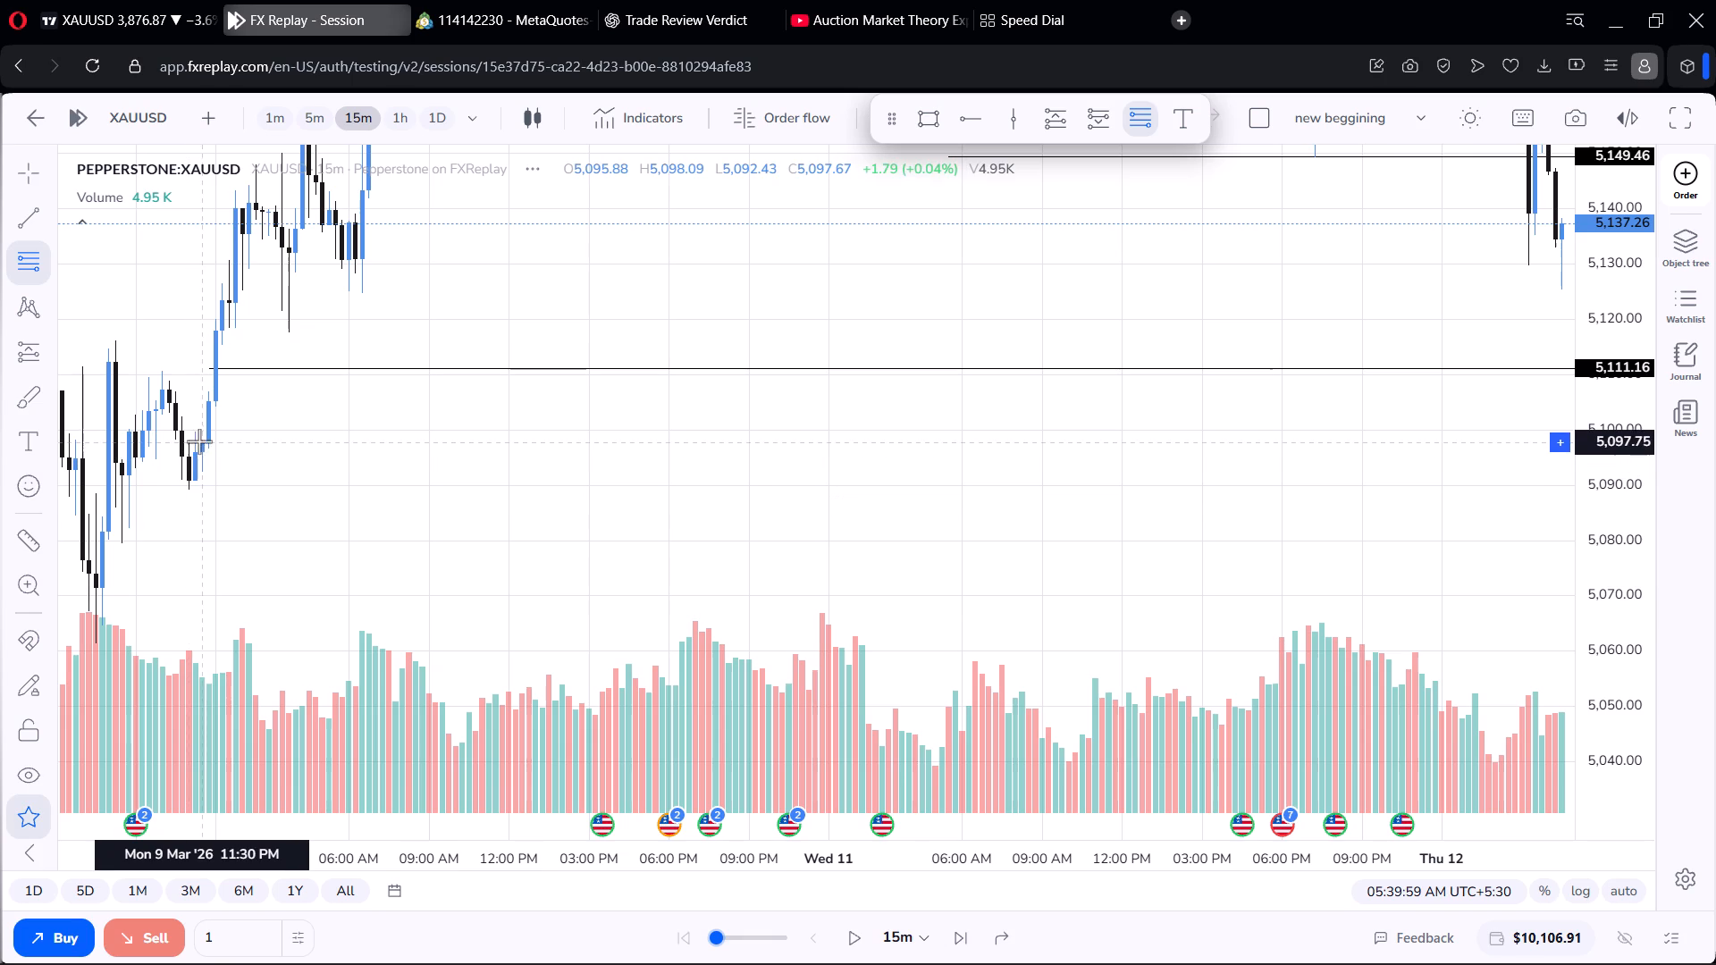
drag(203, 438, 530, 407)
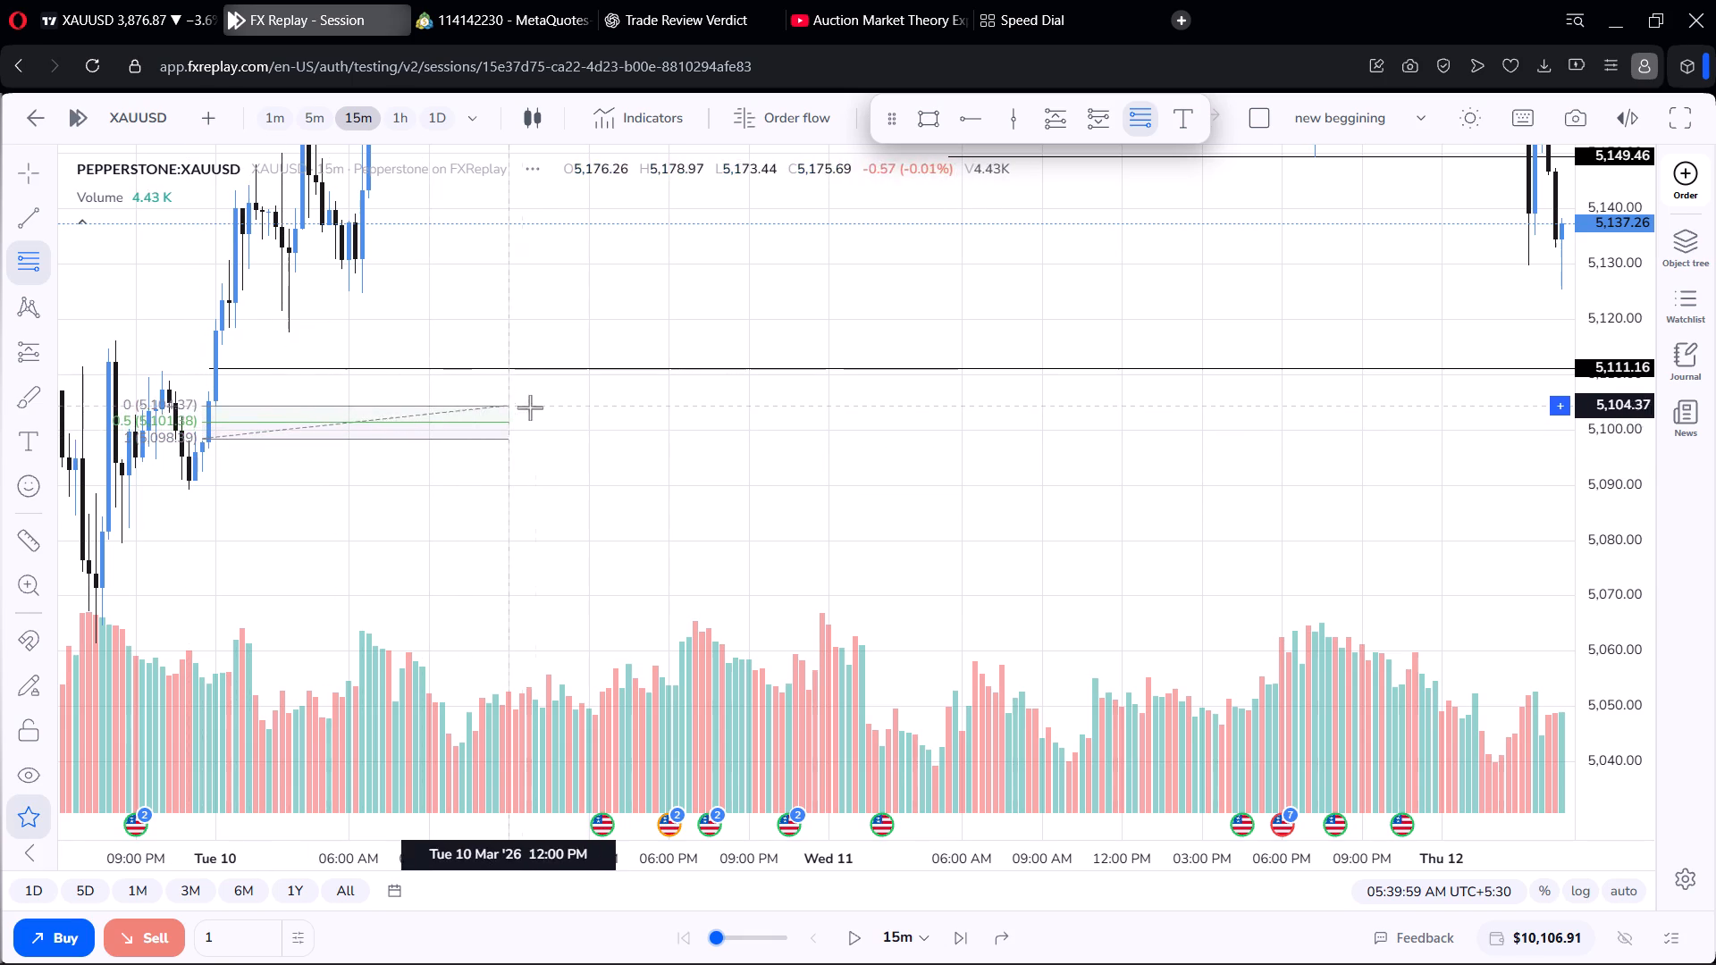
drag(530, 407, 589, 409)
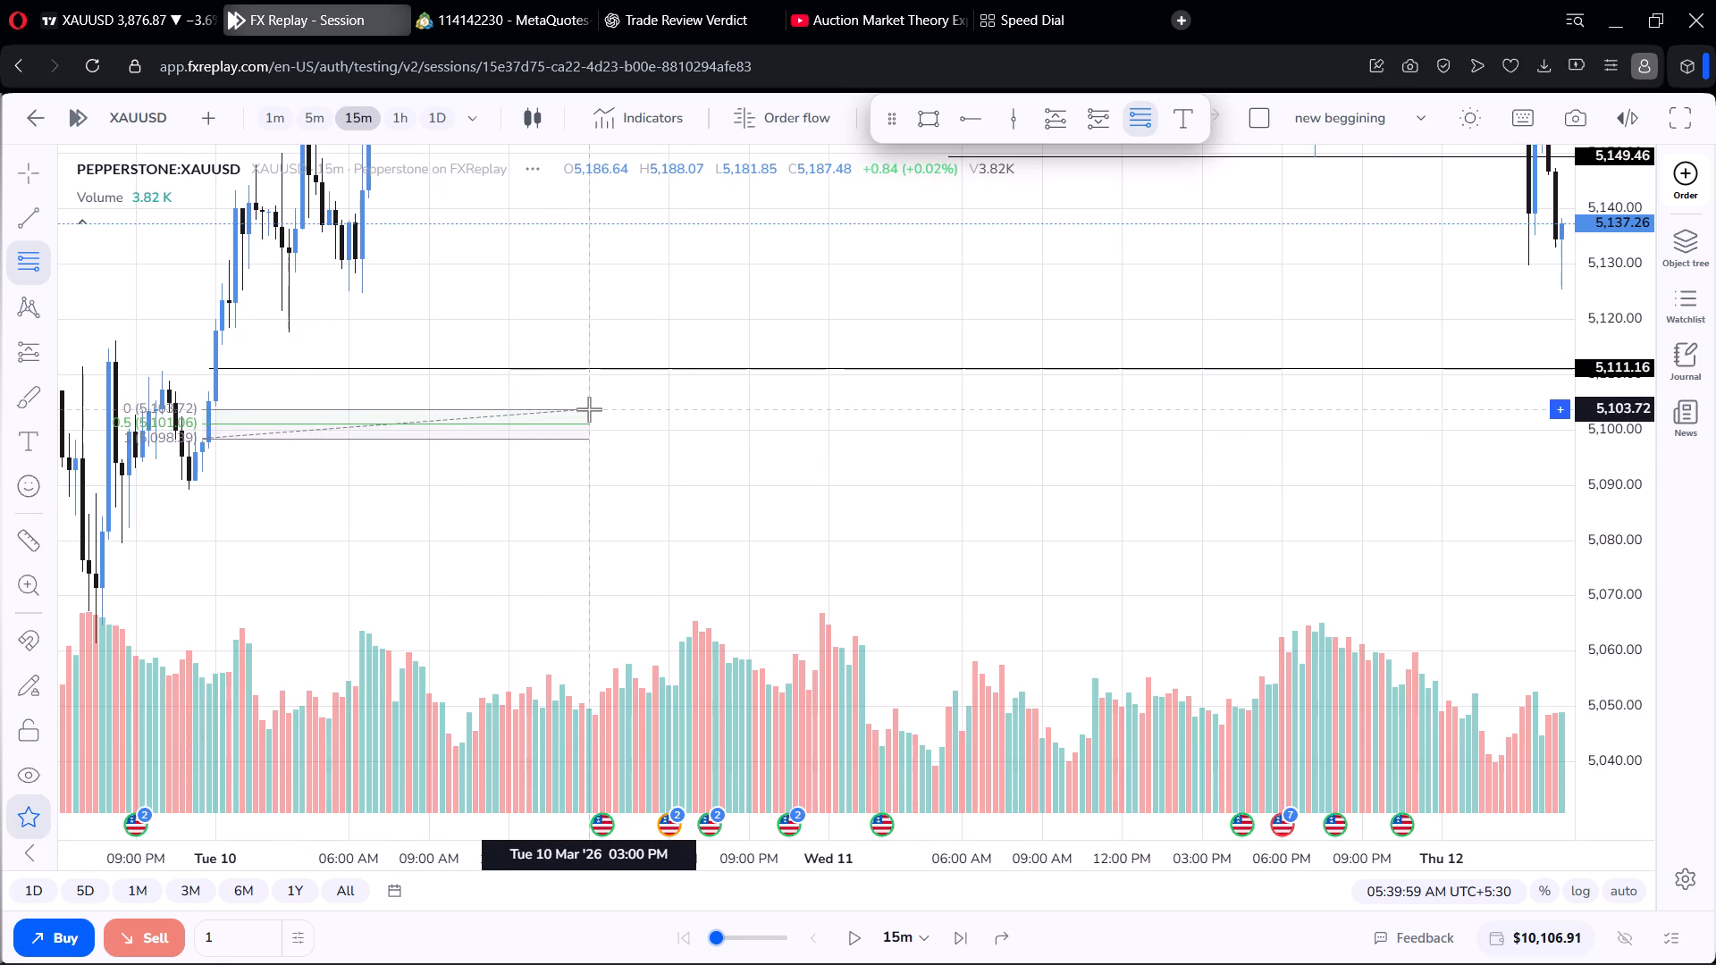
drag(589, 409, 589, 406)
click(589, 406)
click(632, 566)
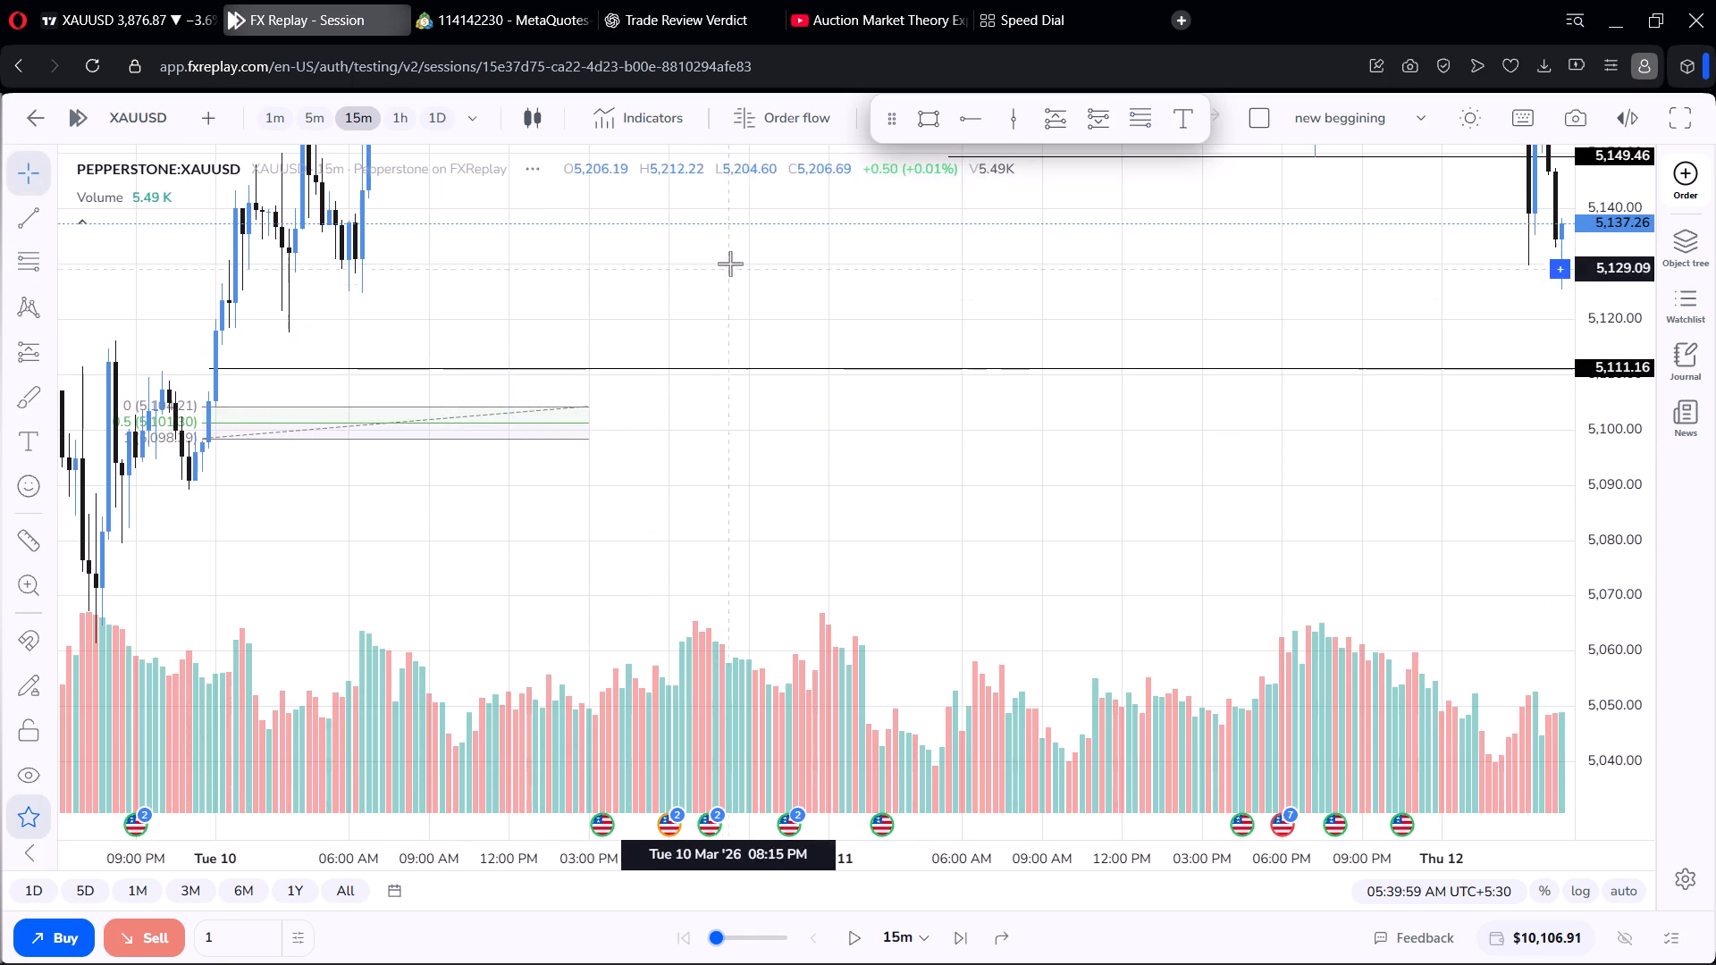
Place a horizontal ray at the retracement's 0.5 level, about 5,101.30, starting from the 11:30 PM candle on 9 March.
click(963, 118)
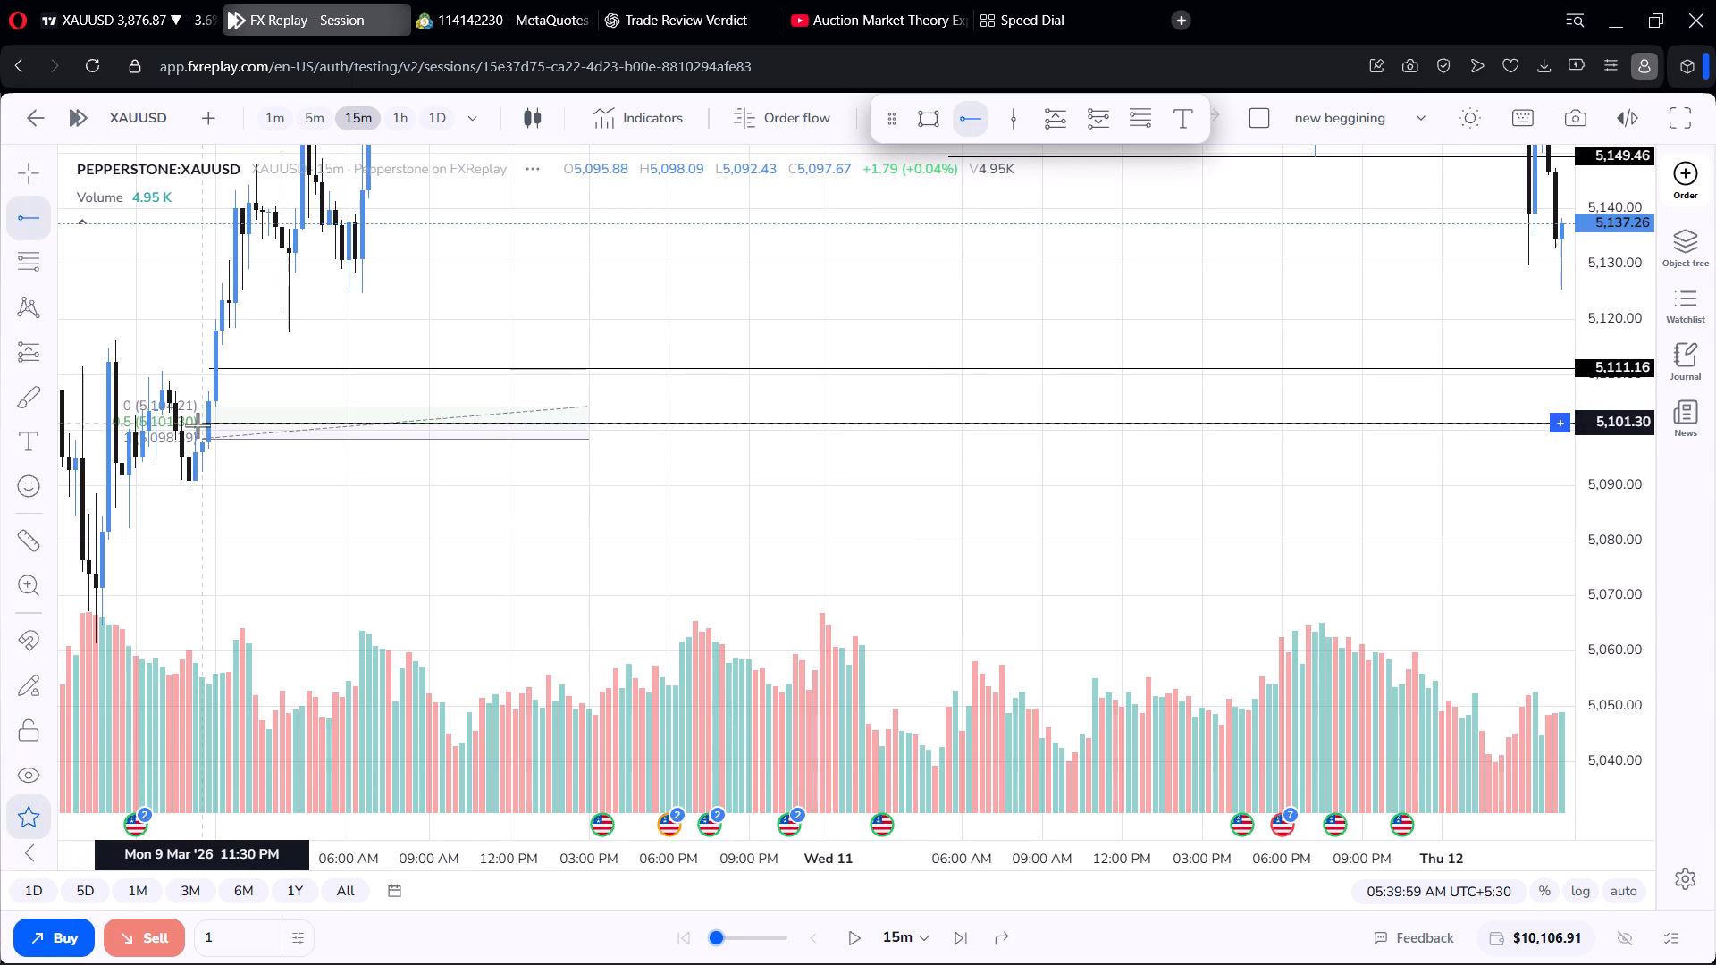
click(196, 422)
click(318, 558)
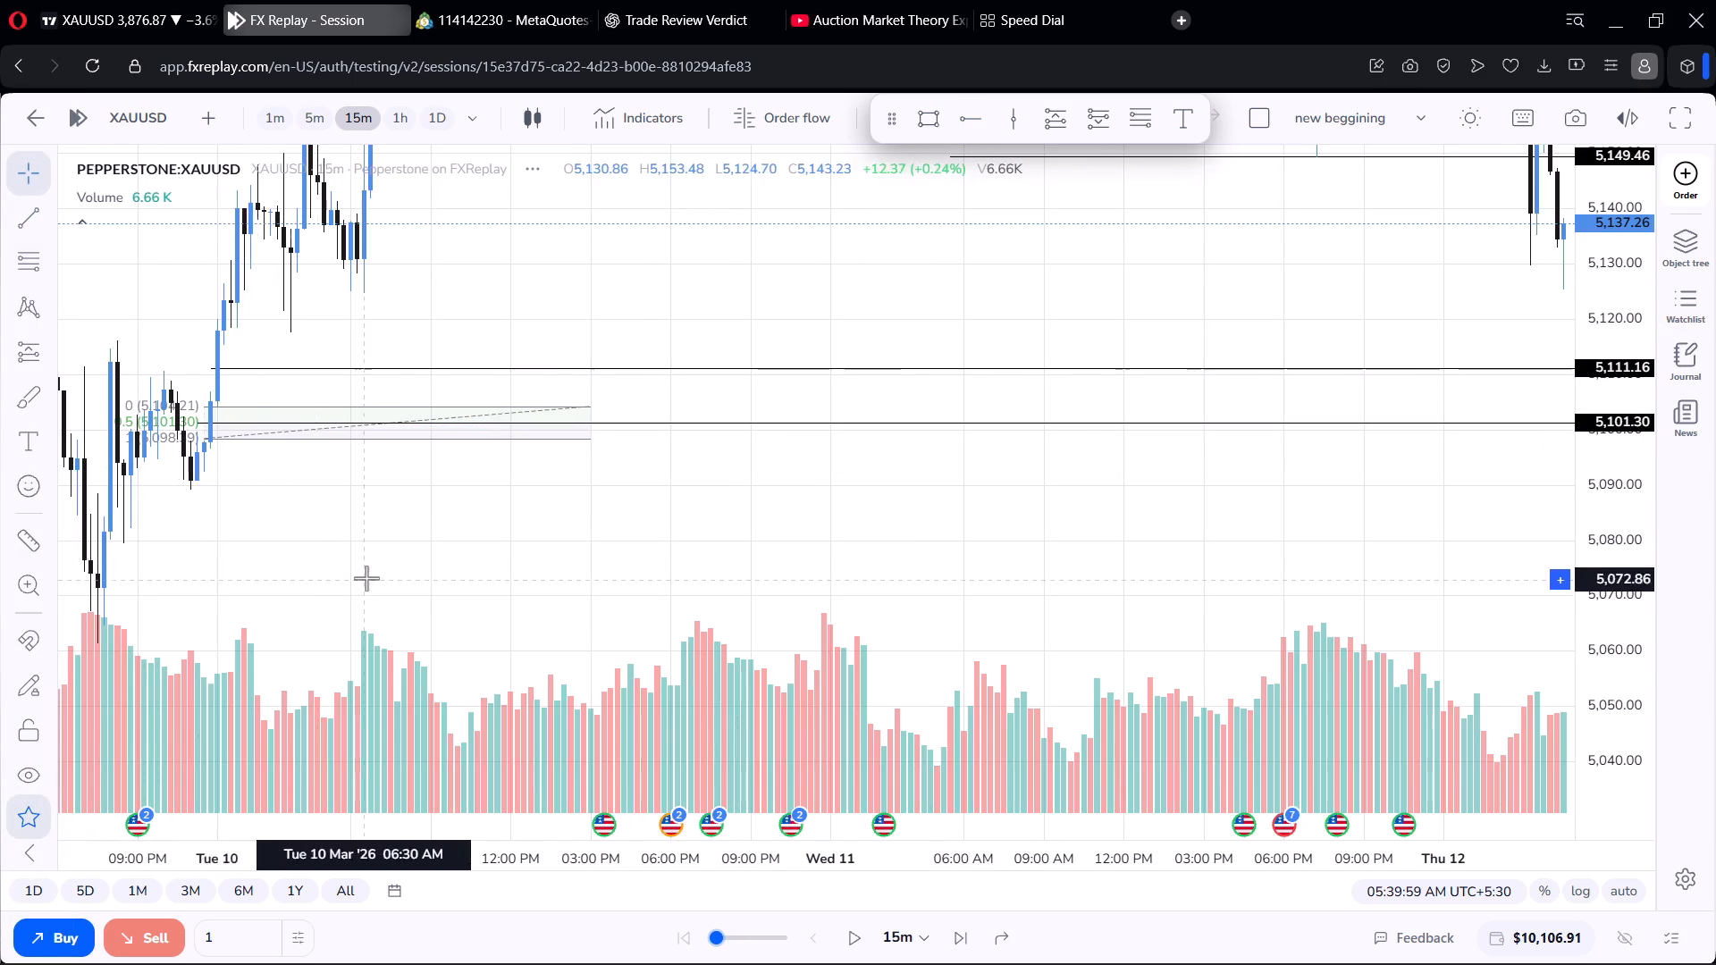
Delete the Fibonacci retracement, keeping the horizontal ray at 5,101.30.
scroll(369, 577, down, 3)
click(618, 422)
click(620, 432)
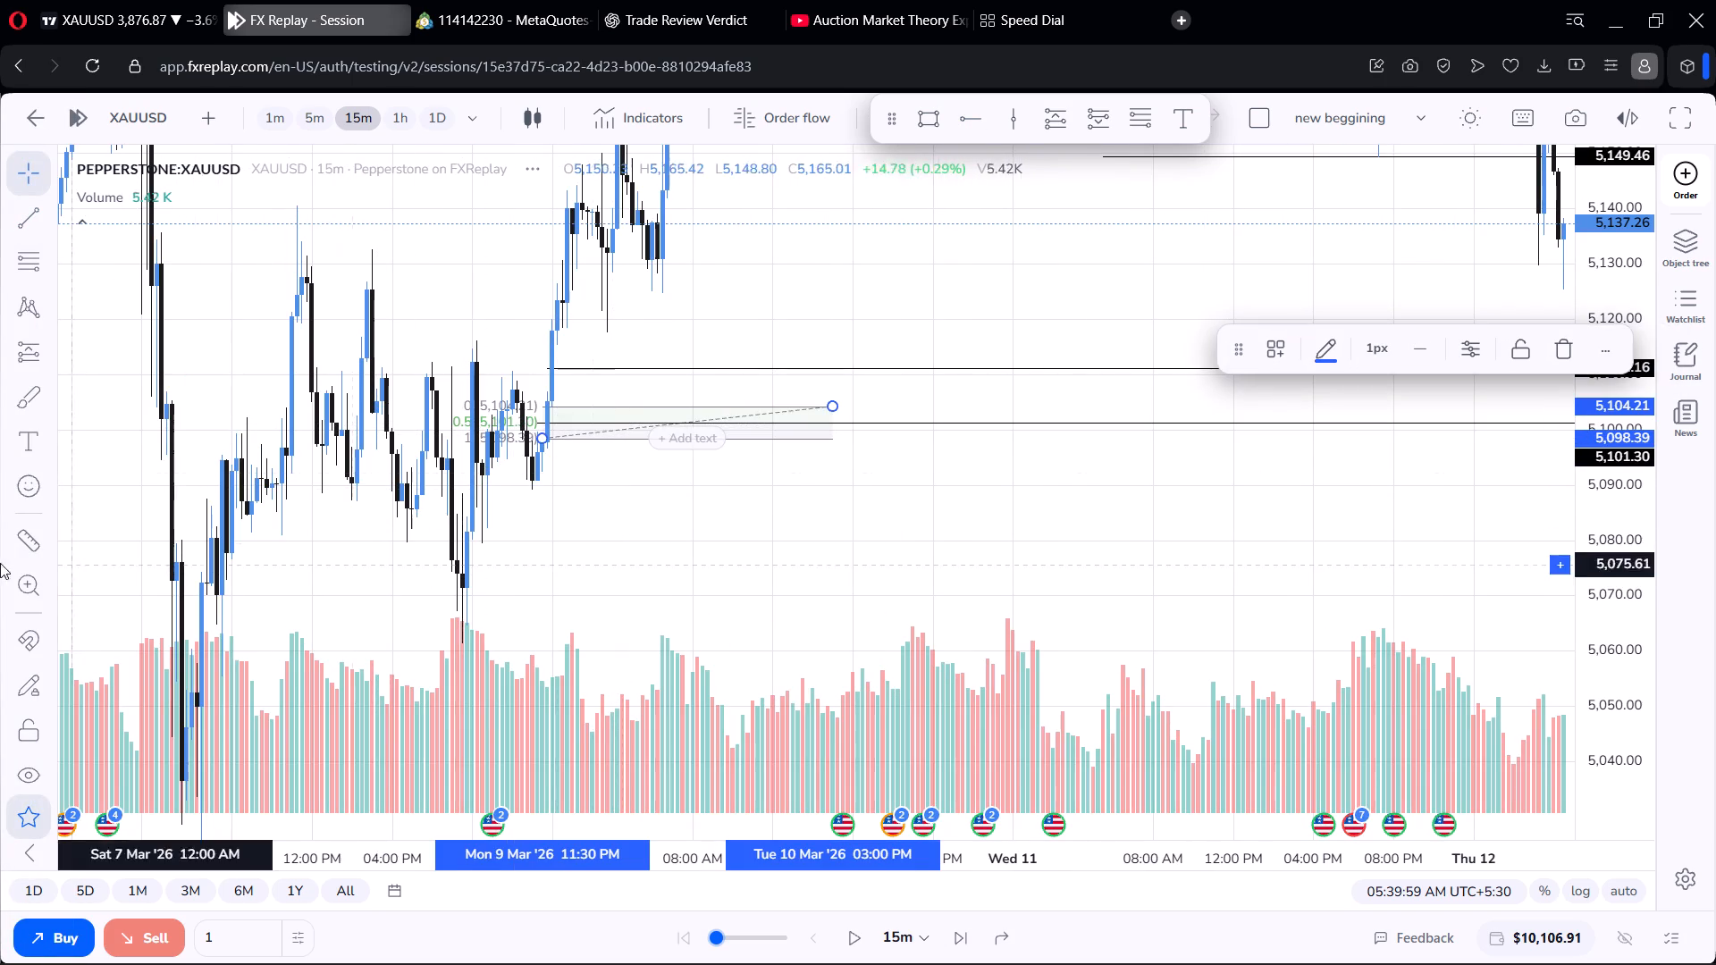
click(1552, 347)
Play the XAUUSD replay forward in 15-minute steps to about 06:30 AM on 12 March, pausing and resuming along the way.
drag(993, 632, 804, 634)
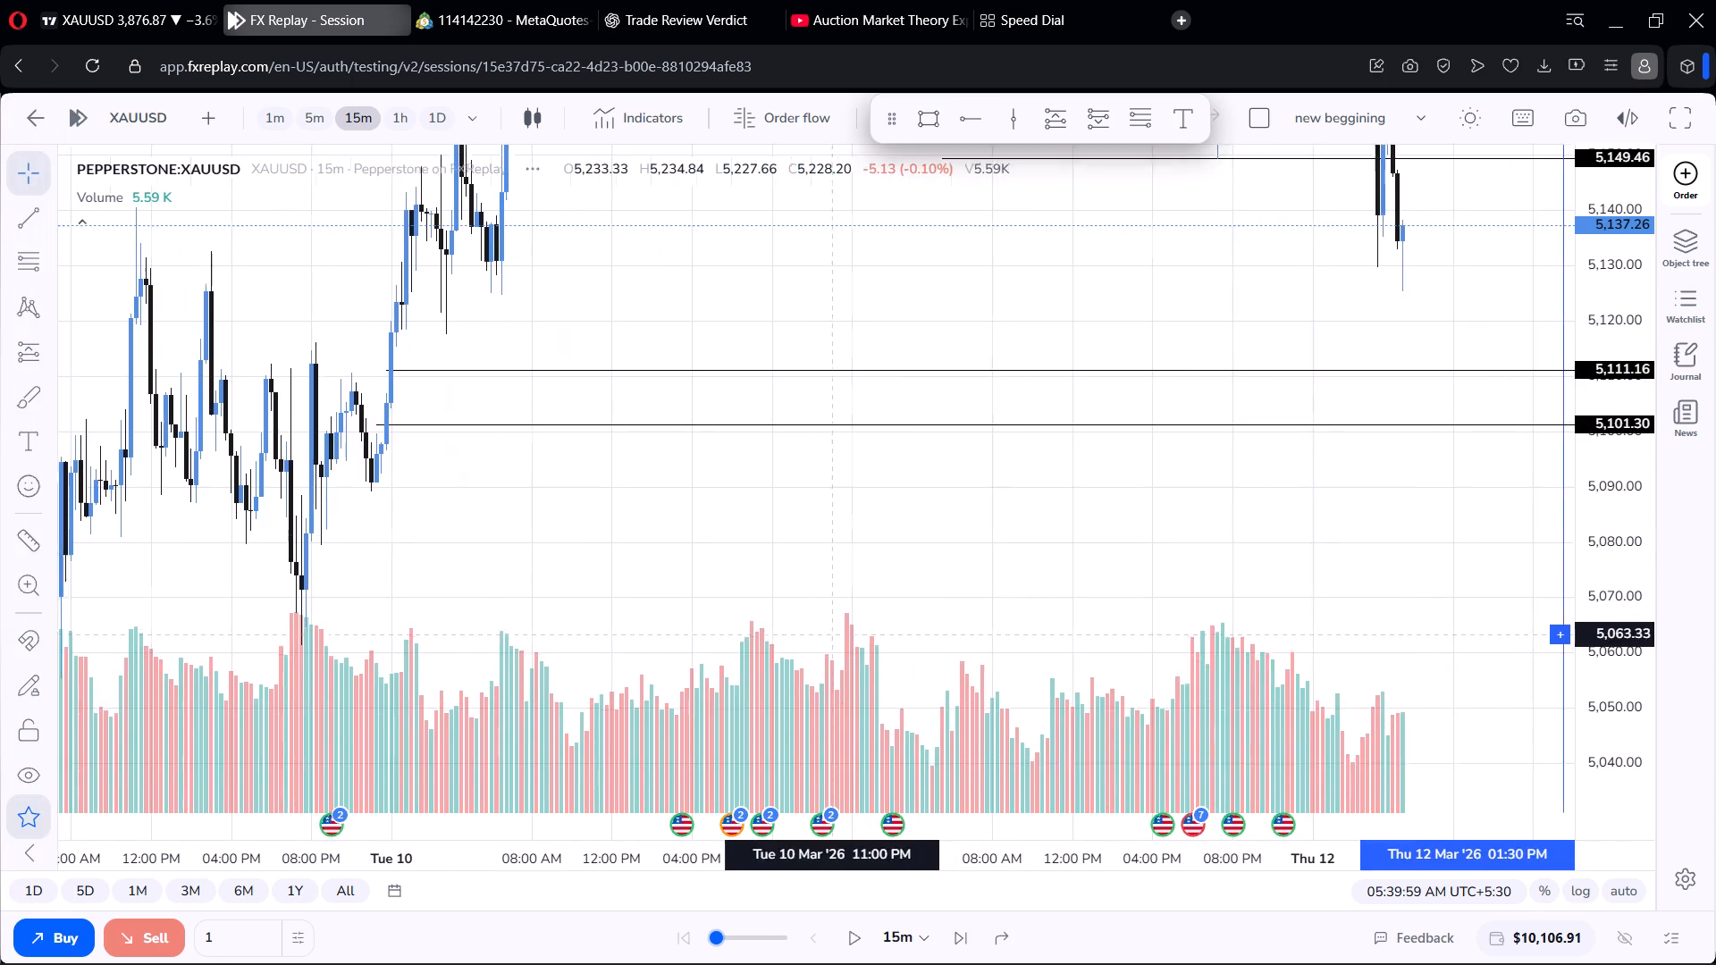
drag(804, 634, 423, 743)
drag(621, 312, 593, 250)
scroll(984, 309, down, 5)
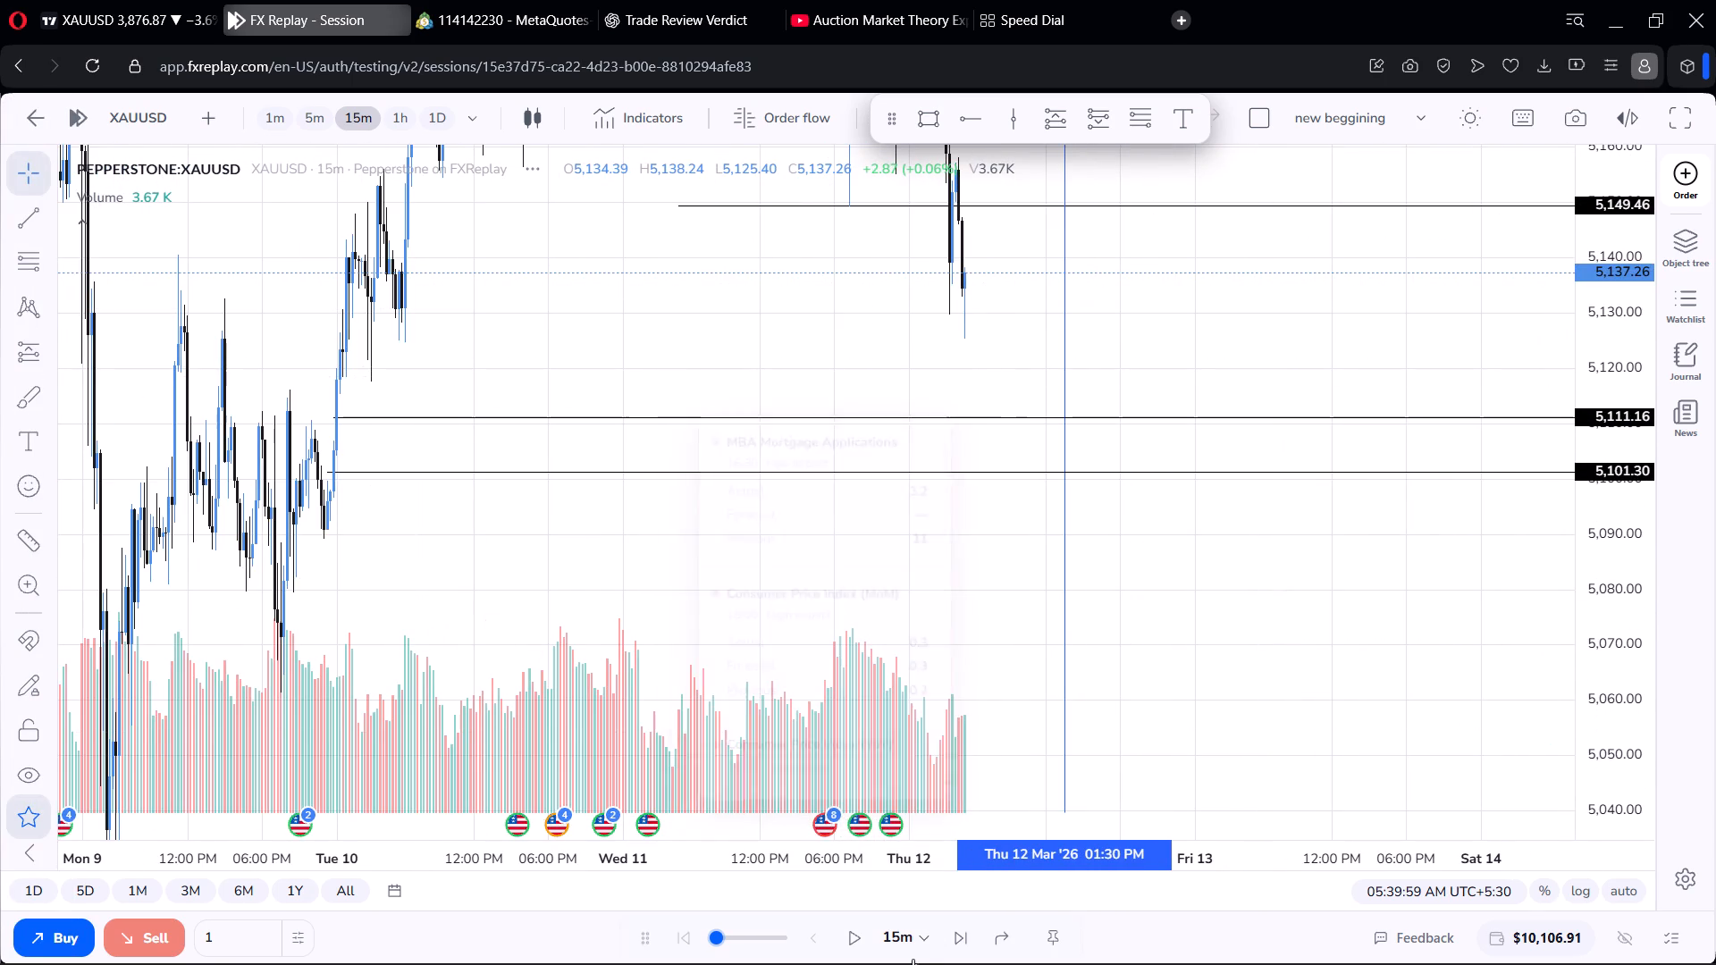
click(850, 938)
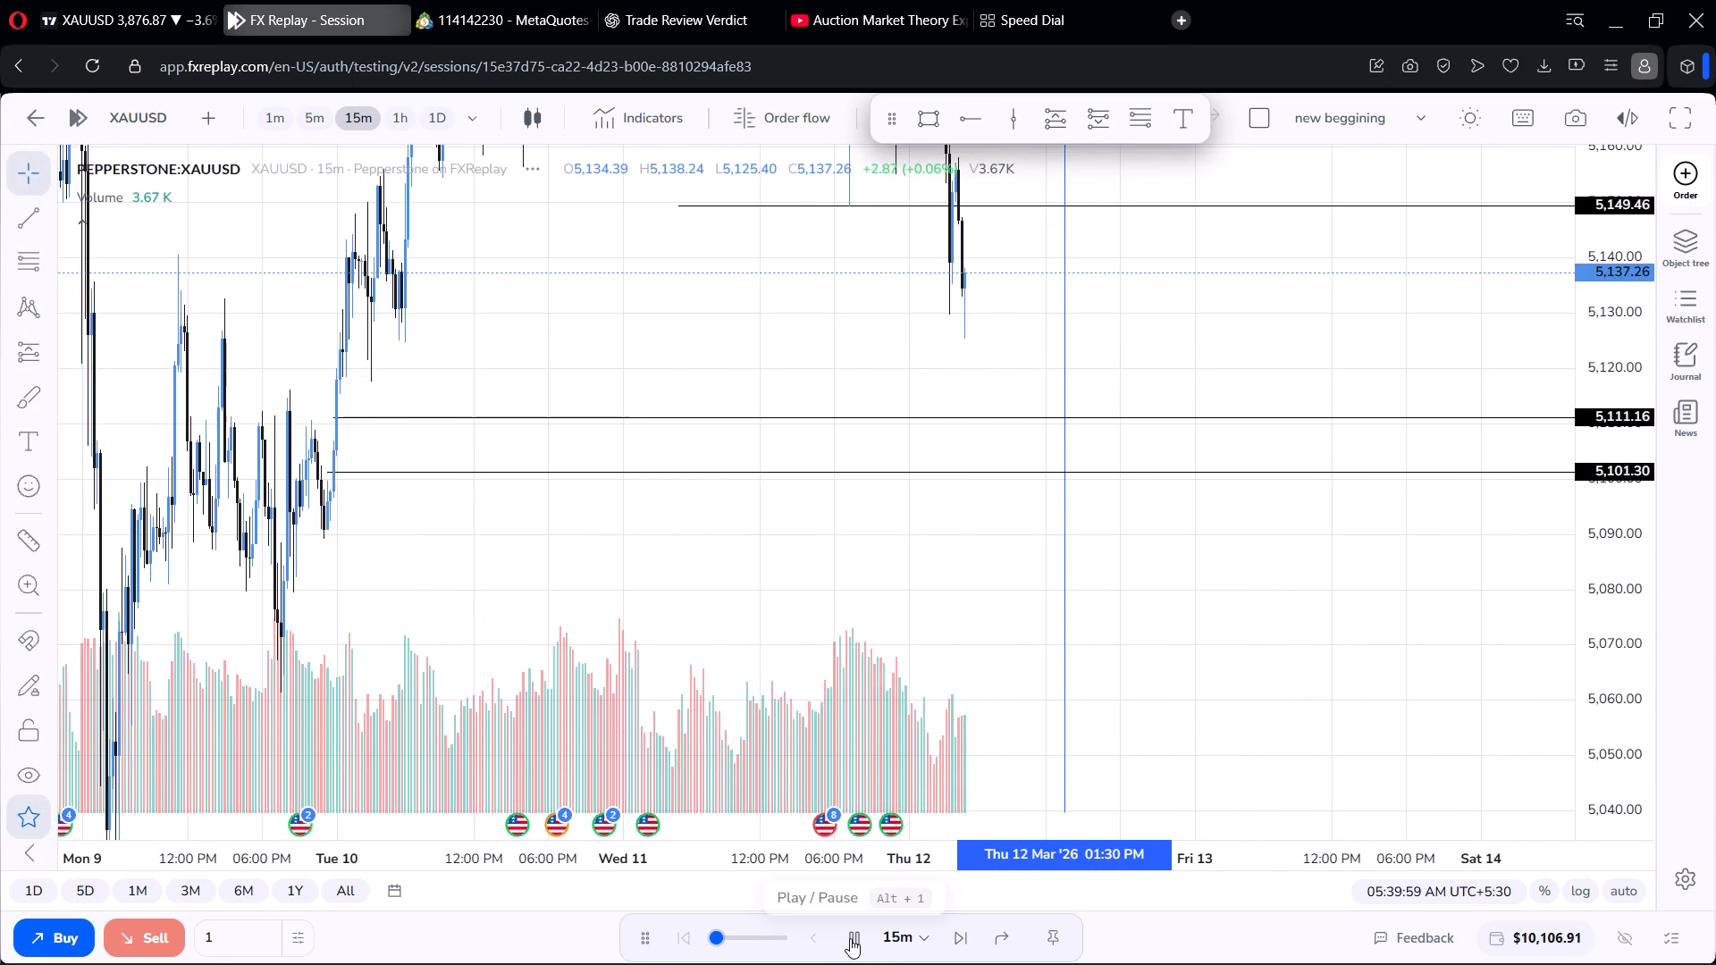
click(852, 938)
click(852, 938)
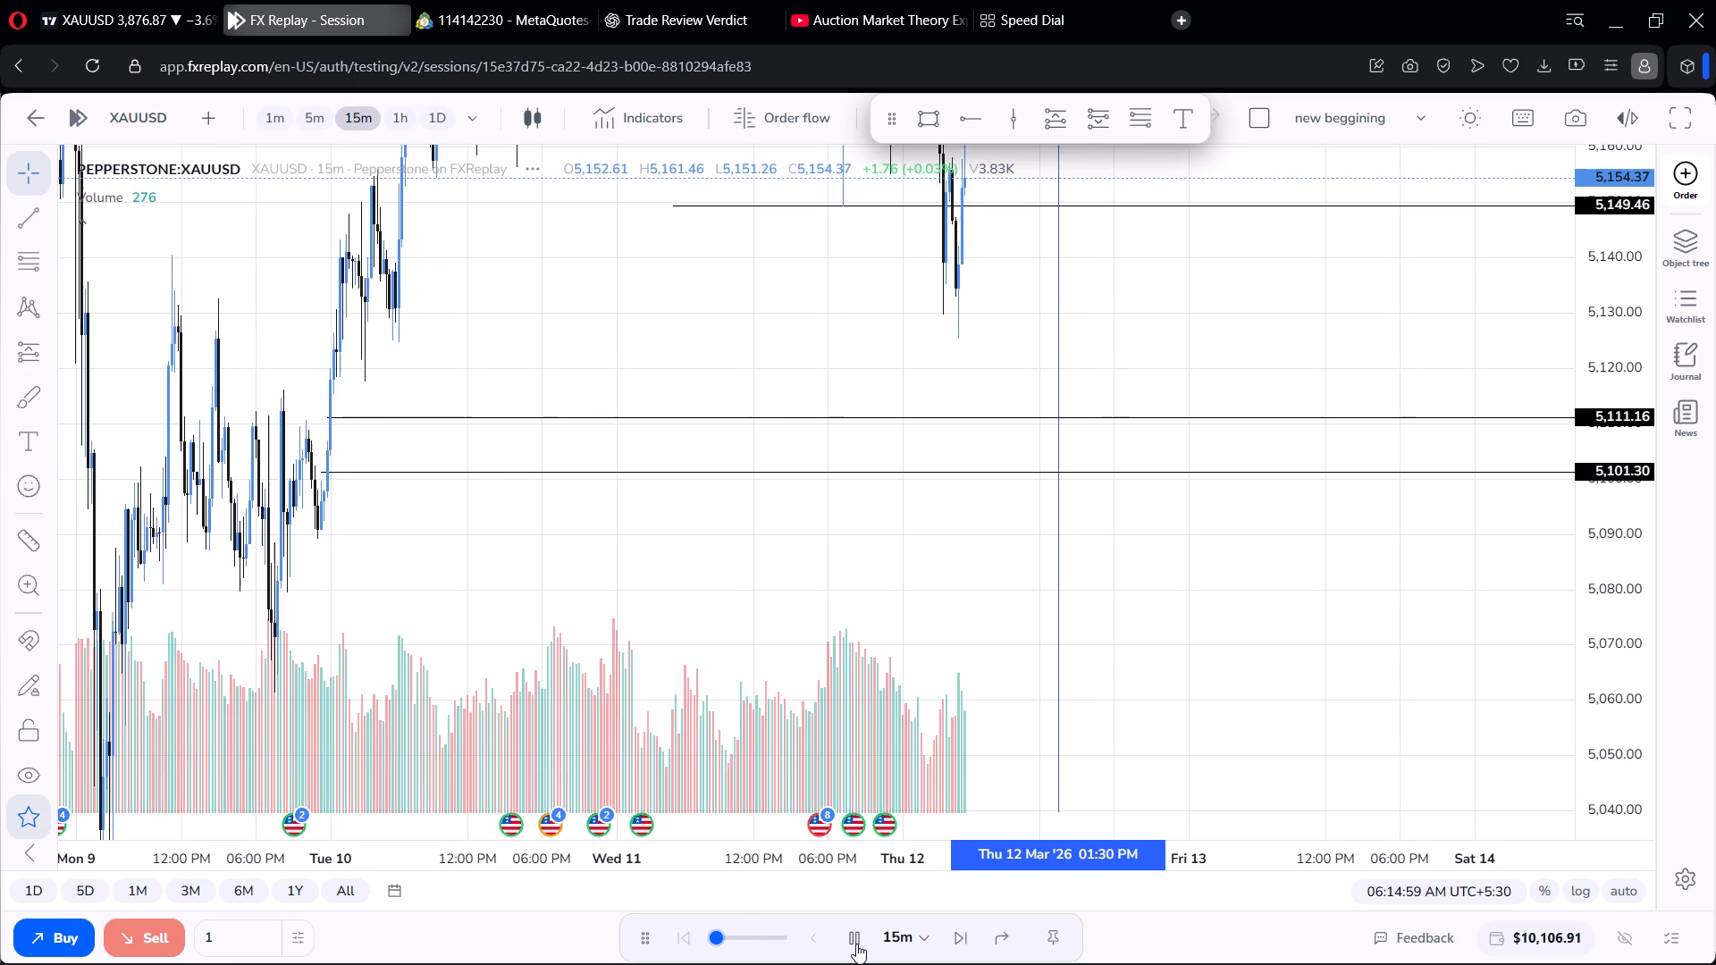
click(856, 944)
click(856, 944)
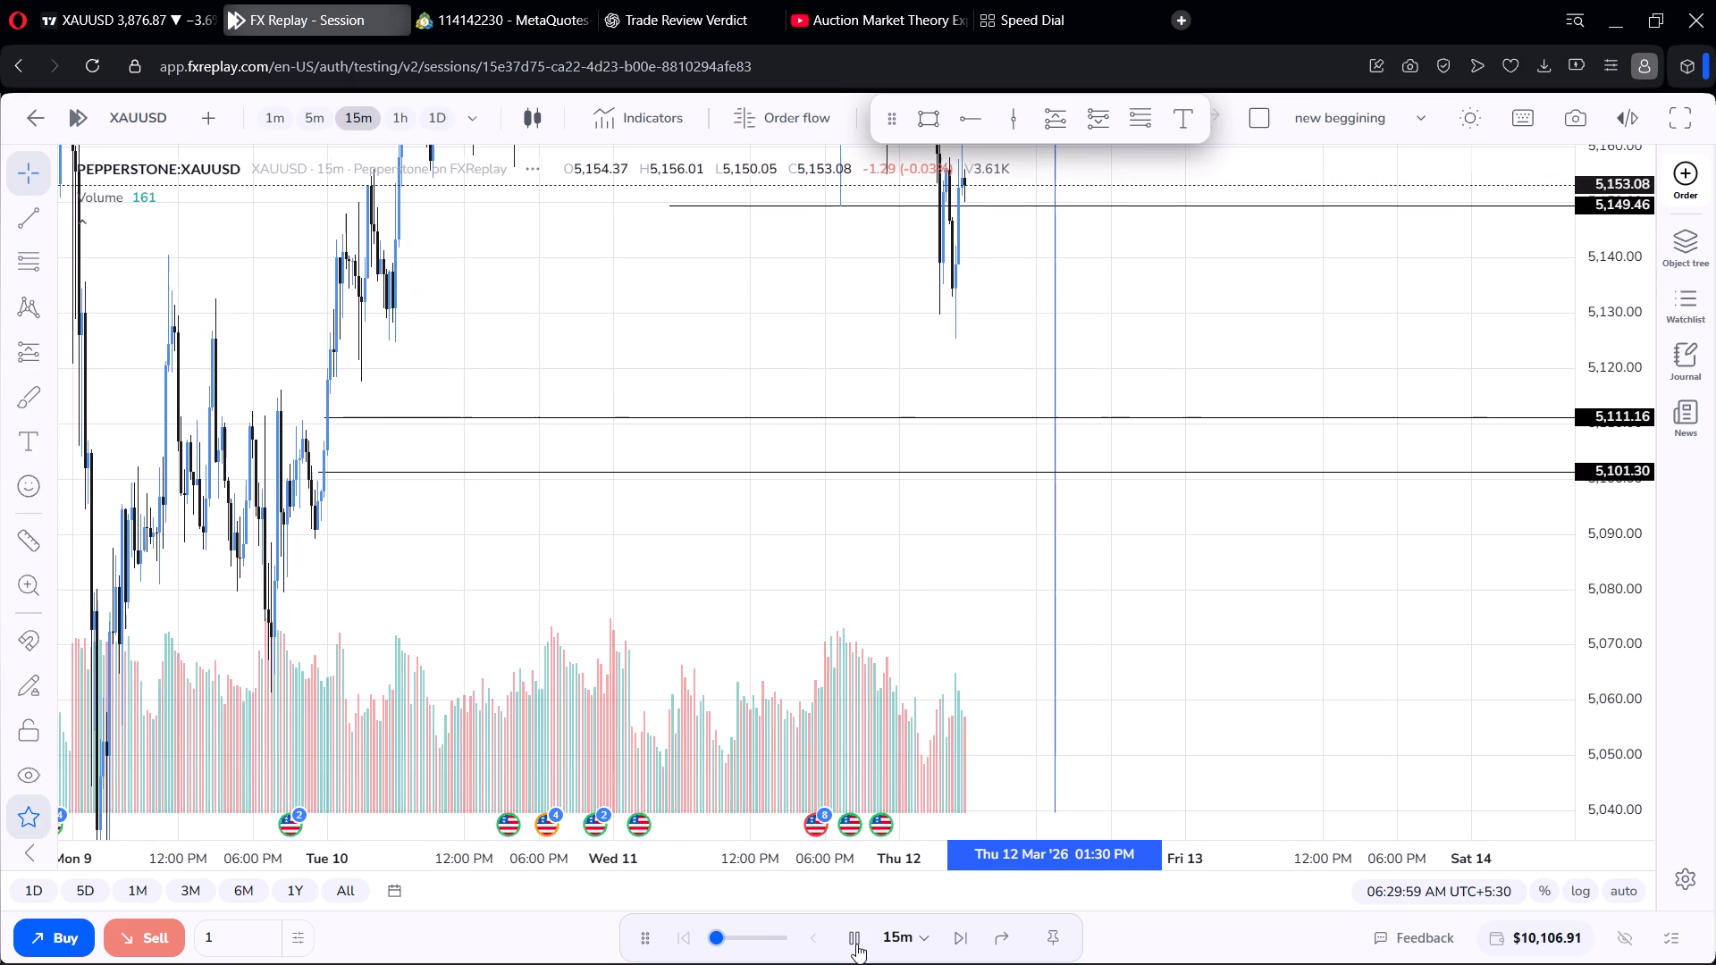
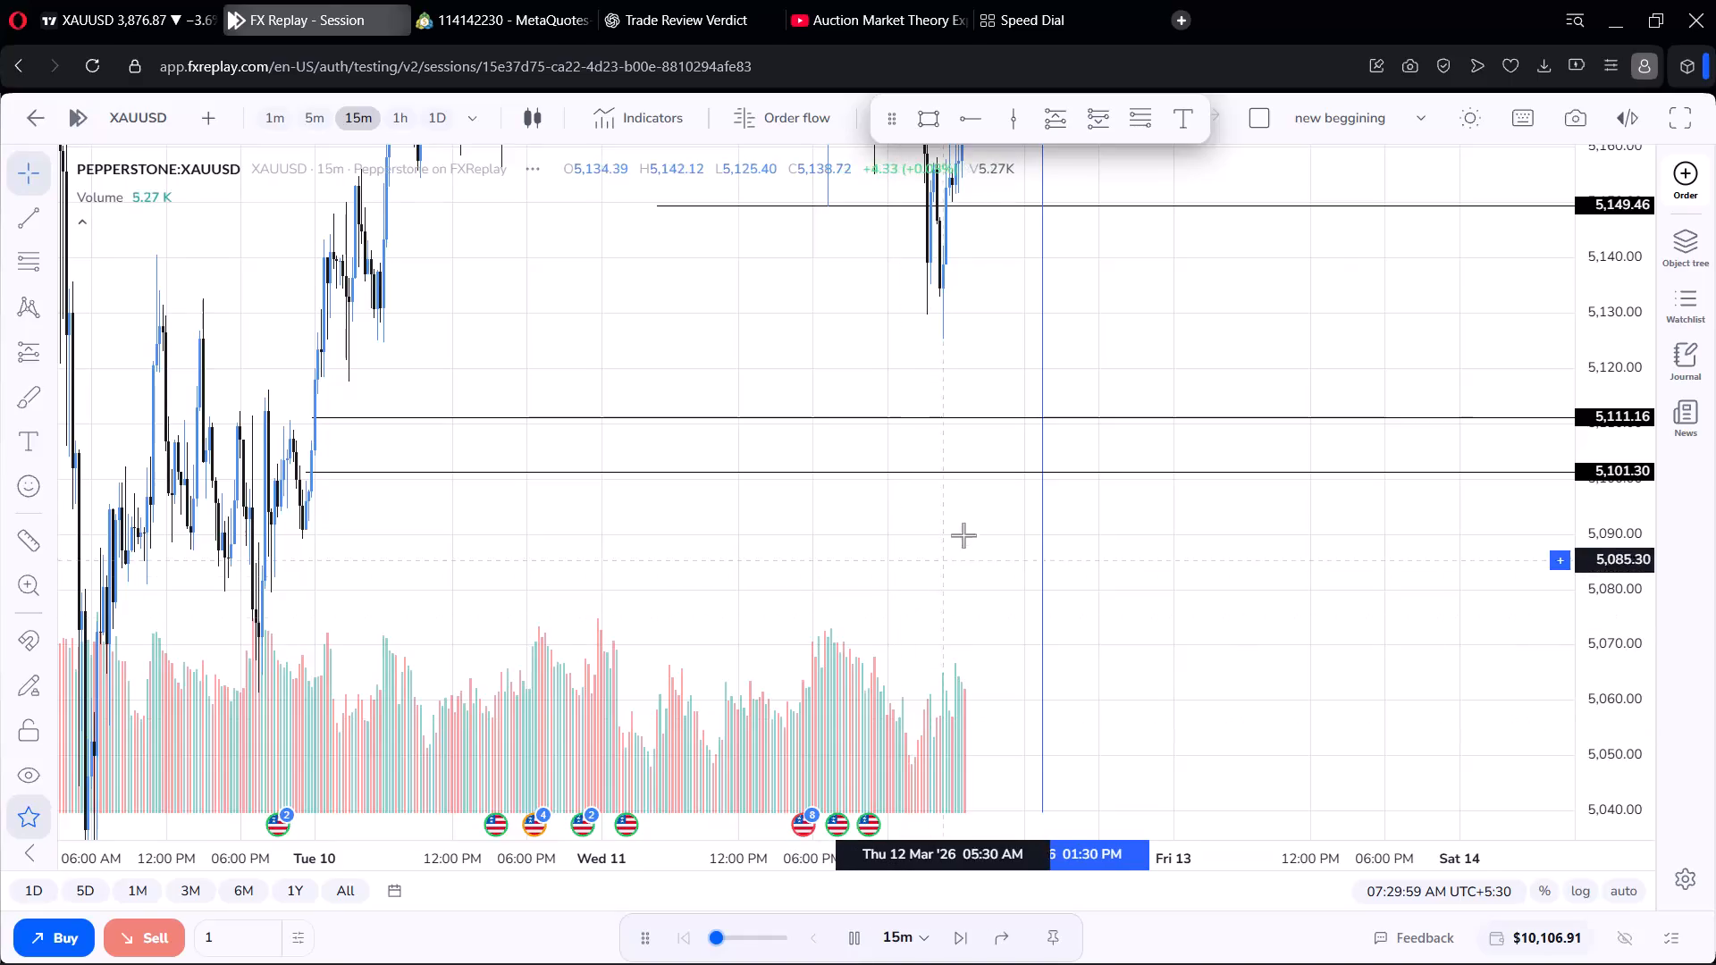
Play the XAUUSD replay forward in 15-minute steps to about 01:45 PM on 12 March, then pause it.
drag(967, 512, 931, 709)
scroll(927, 526, up, 8)
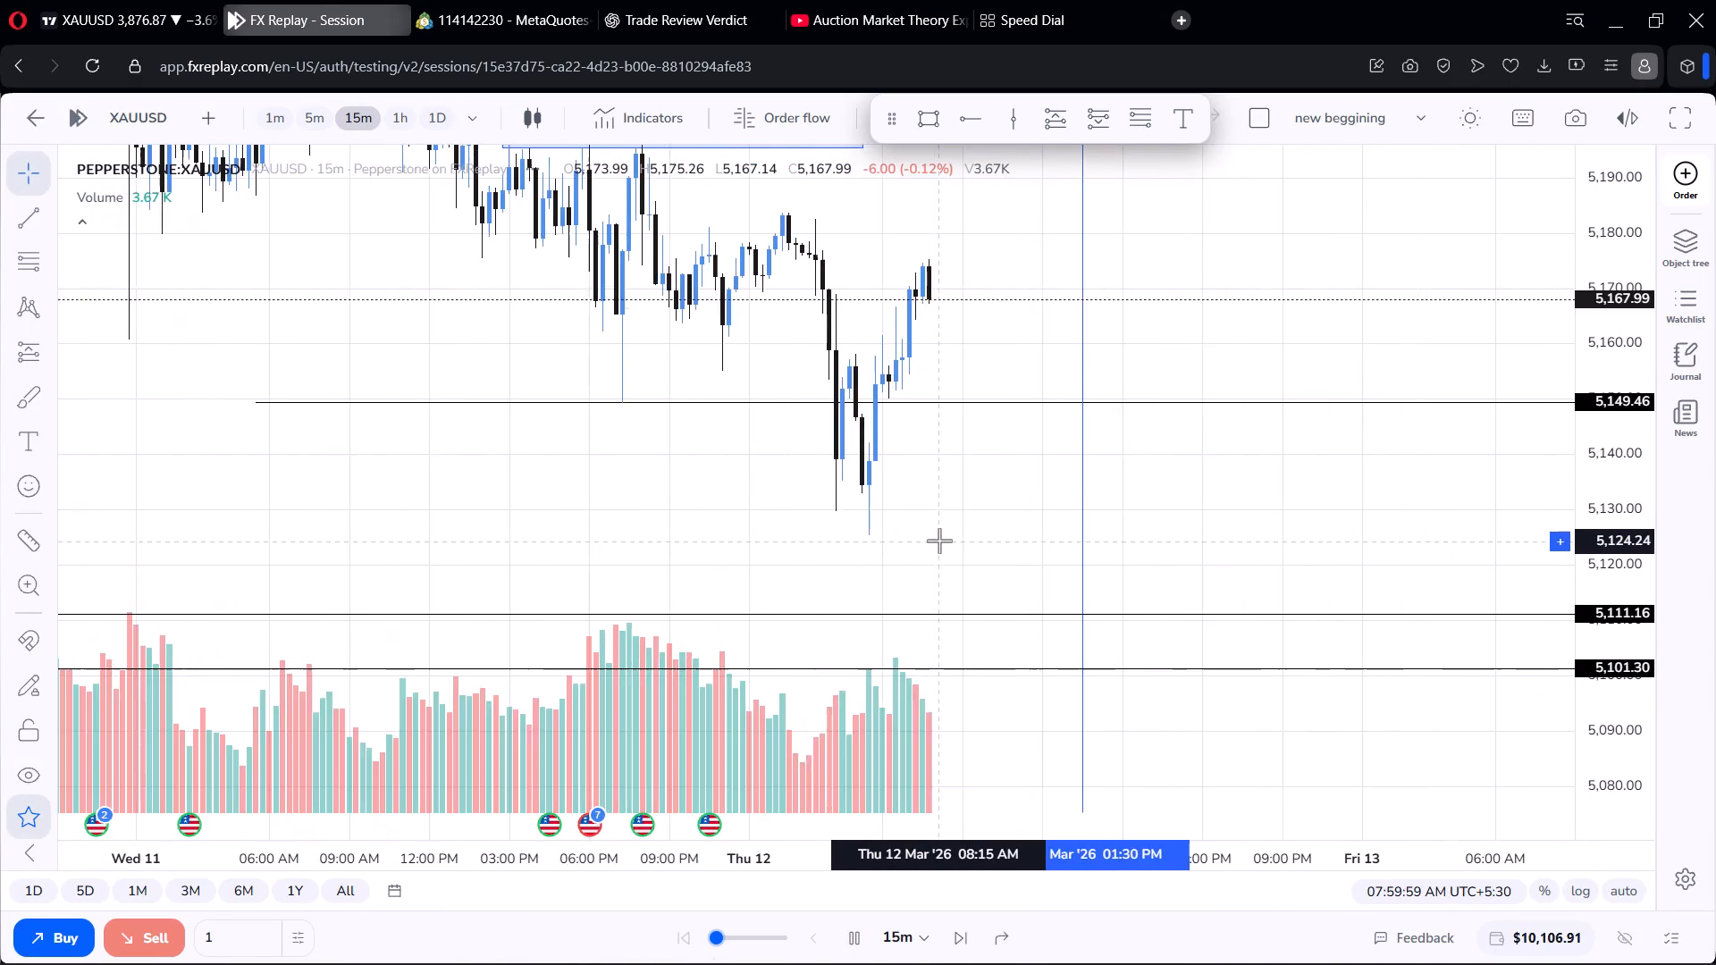
scroll(948, 558, up, 2)
scroll(952, 550, down, 4)
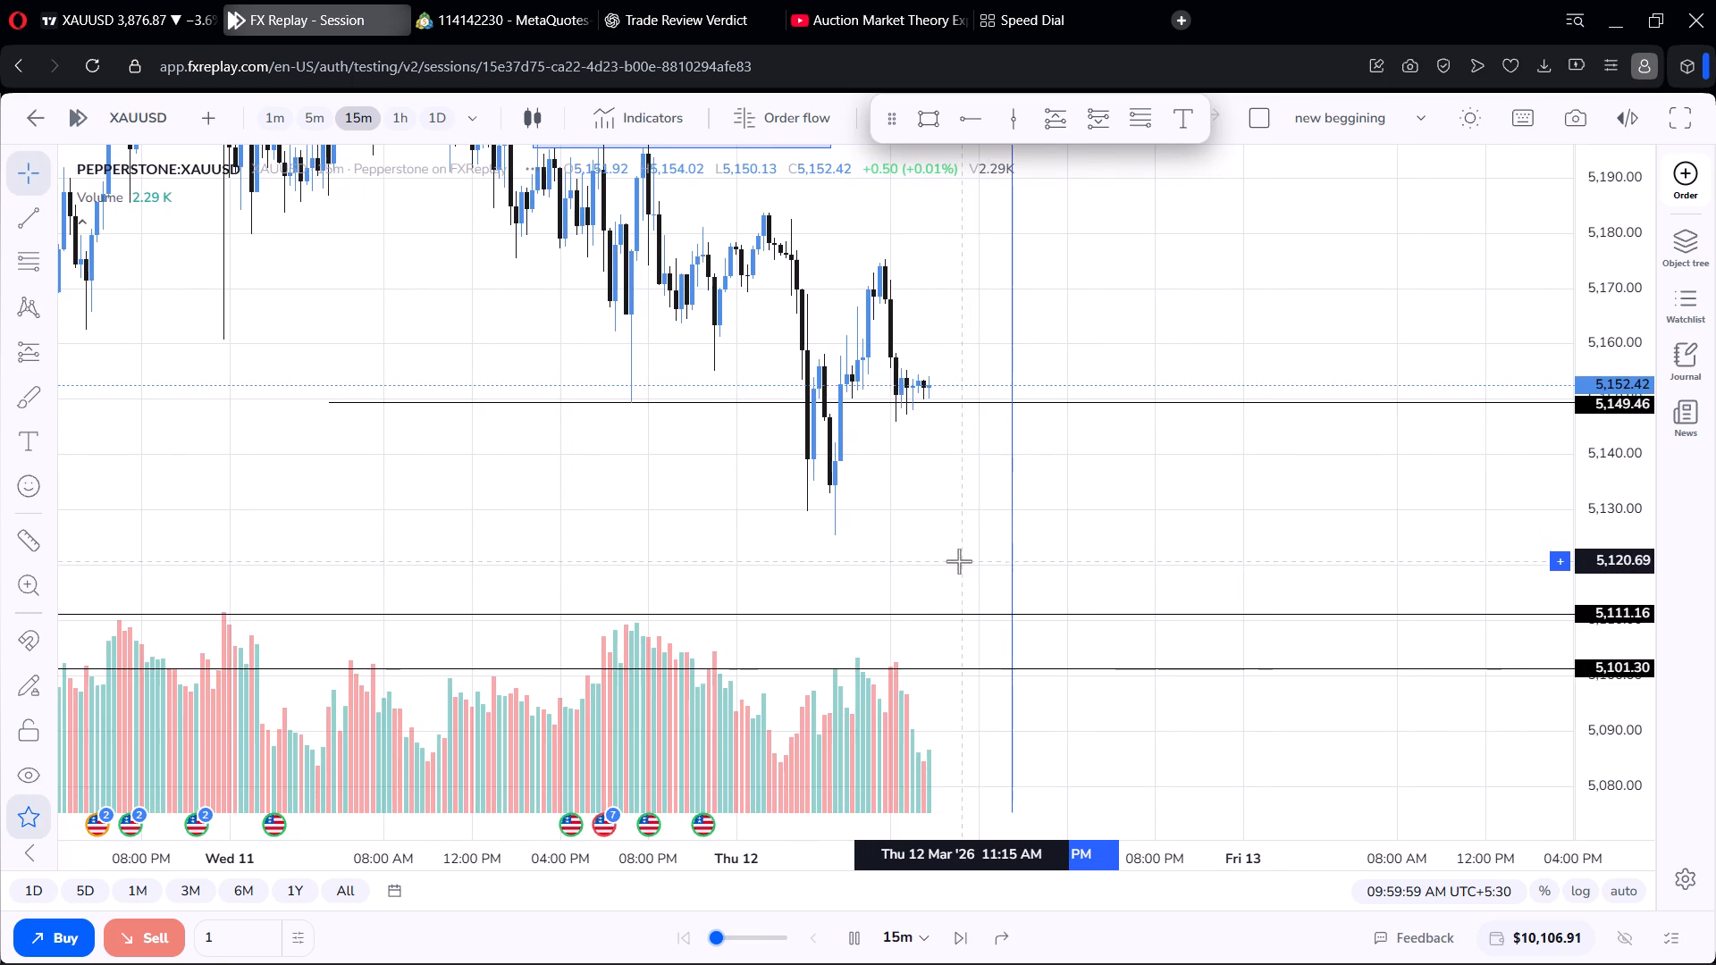
drag(942, 565, 905, 432)
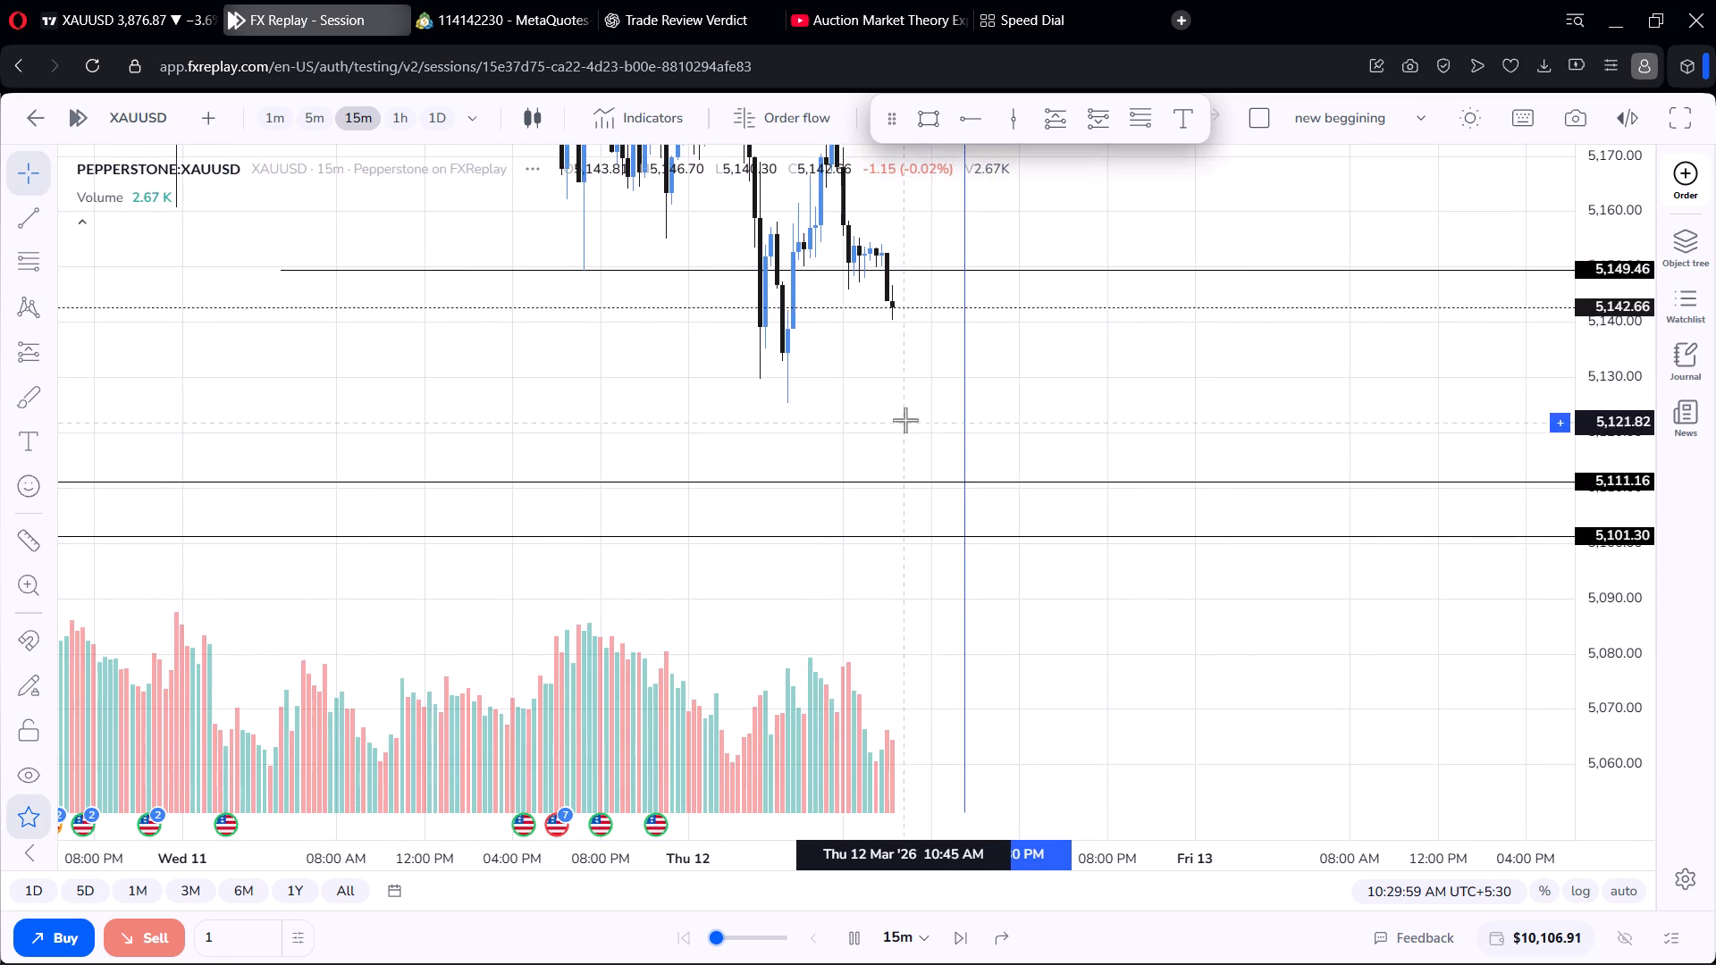
drag(906, 601, 911, 526)
drag(911, 526, 908, 589)
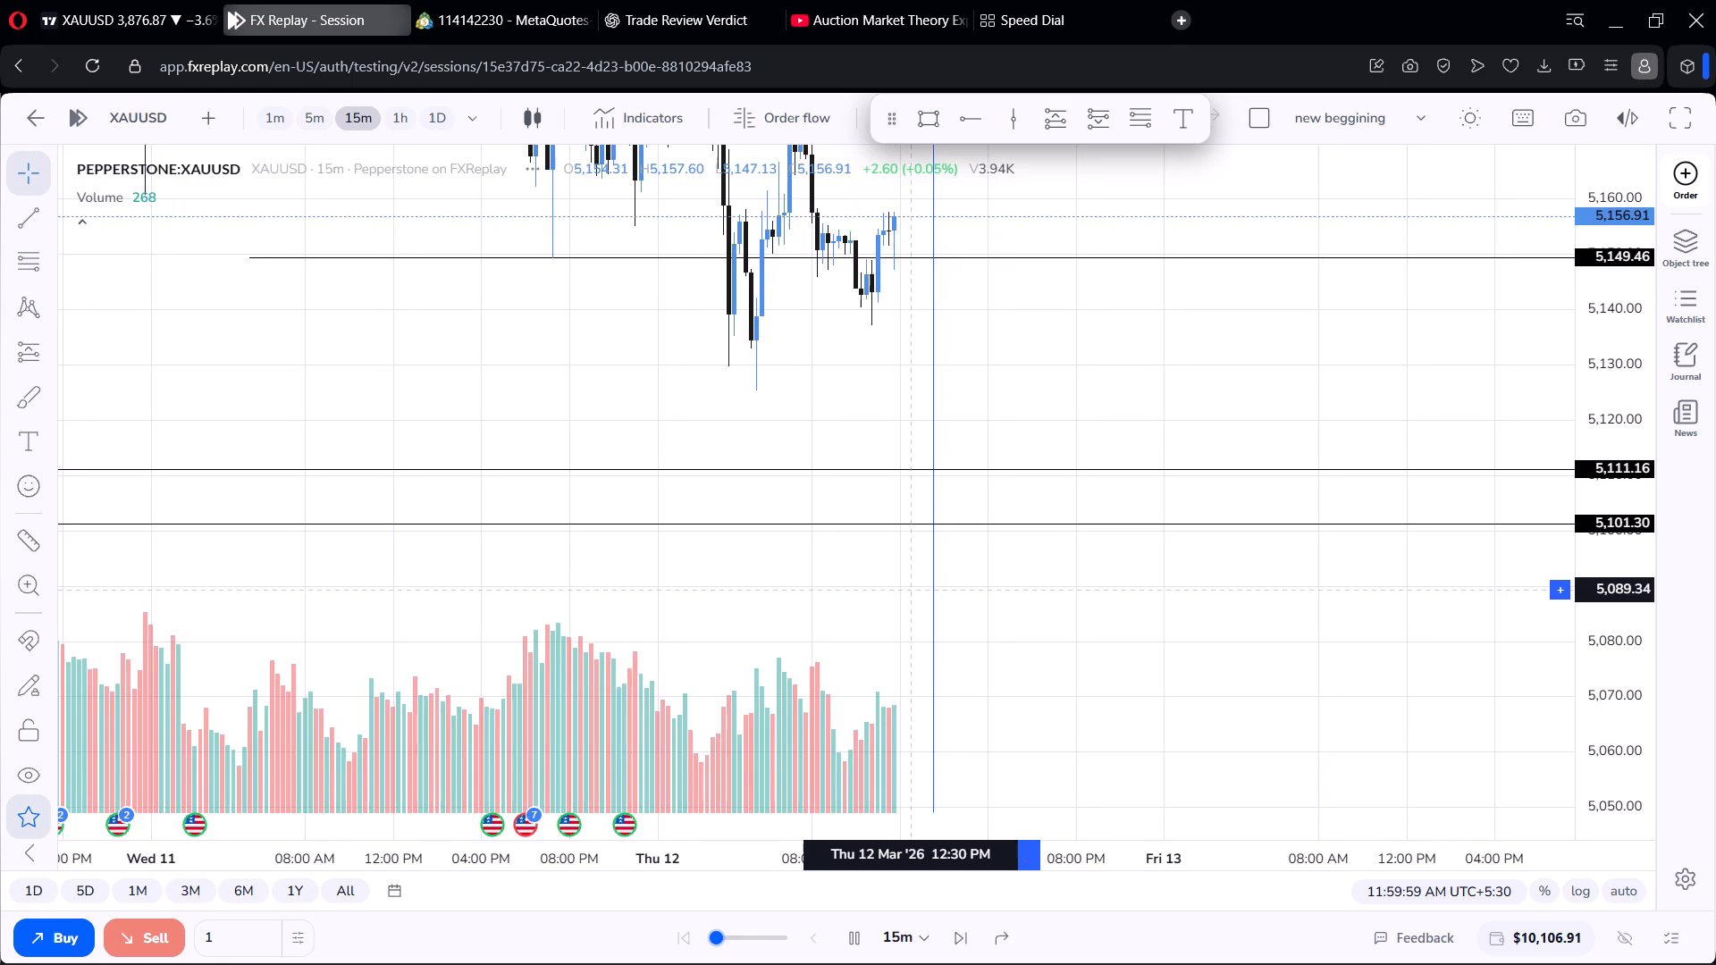
drag(908, 589, 915, 704)
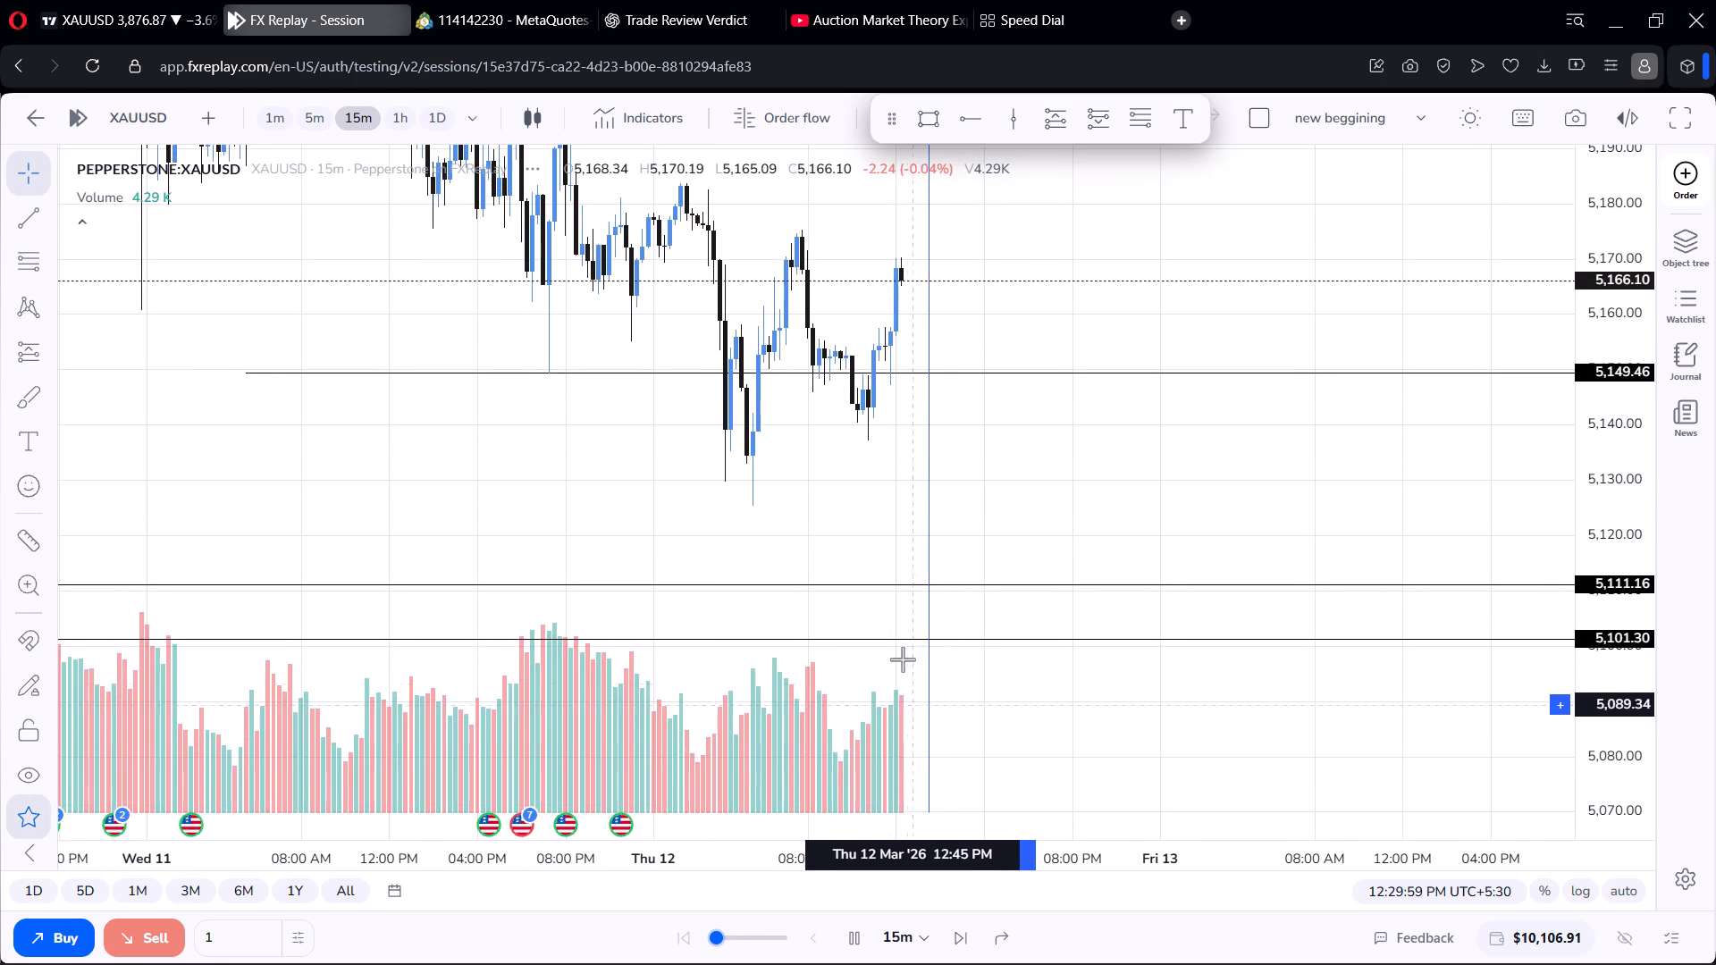
drag(888, 525, 879, 574)
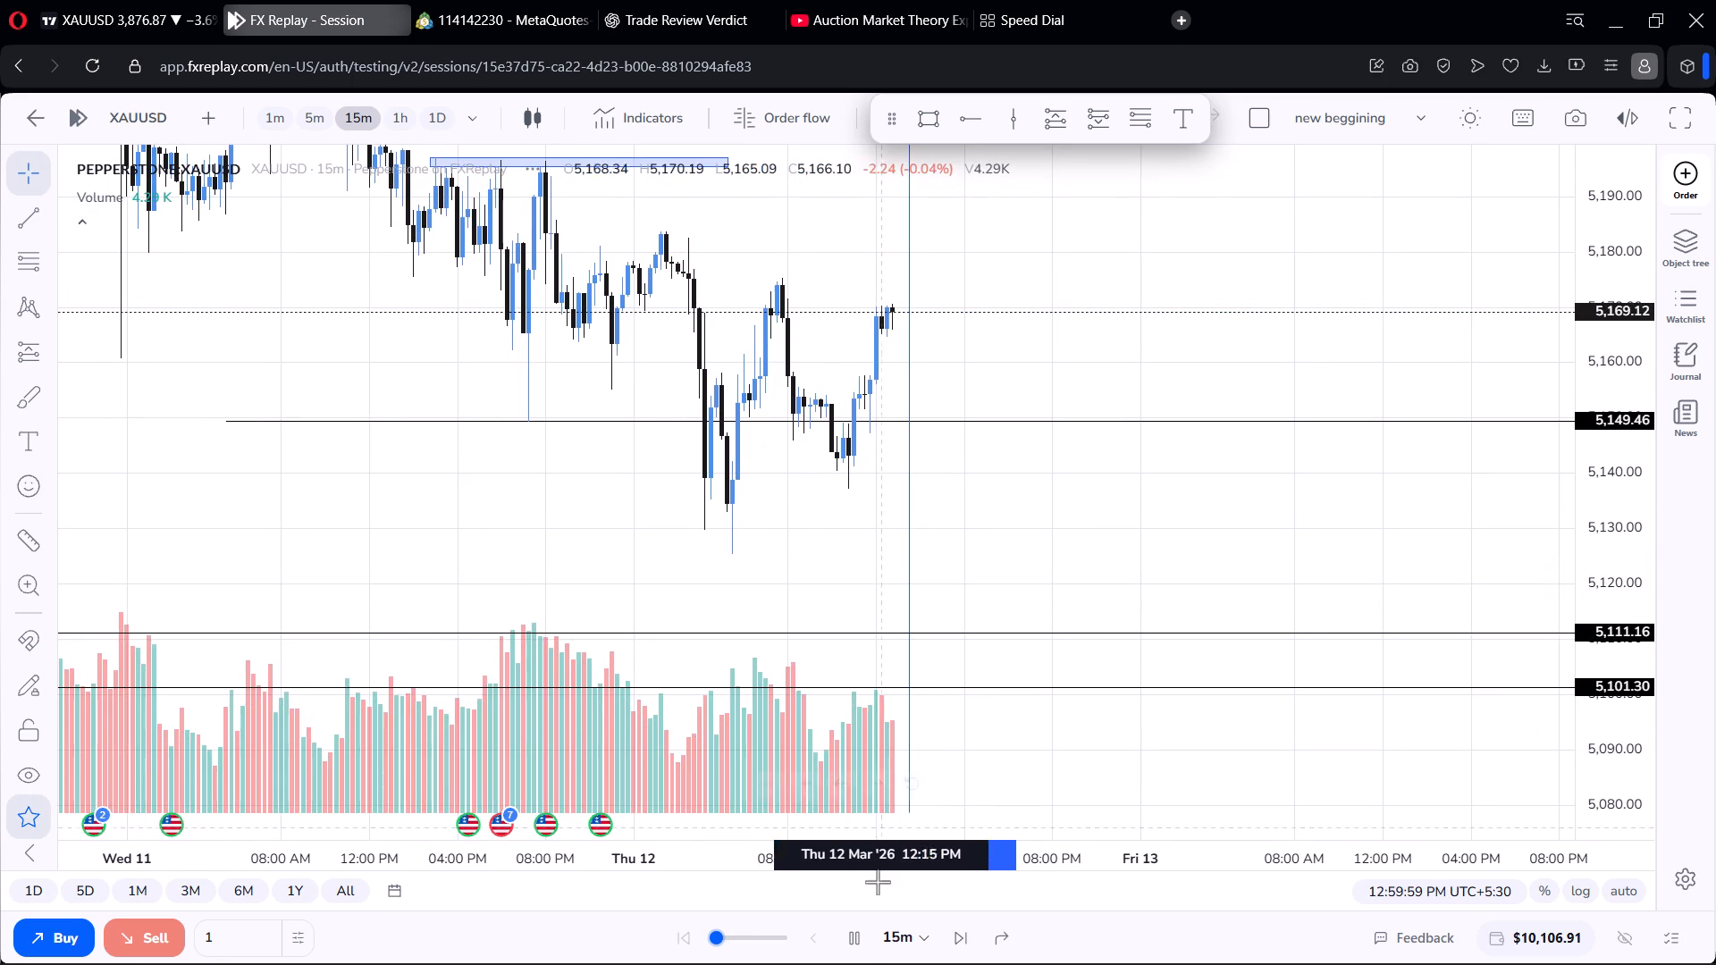
click(854, 940)
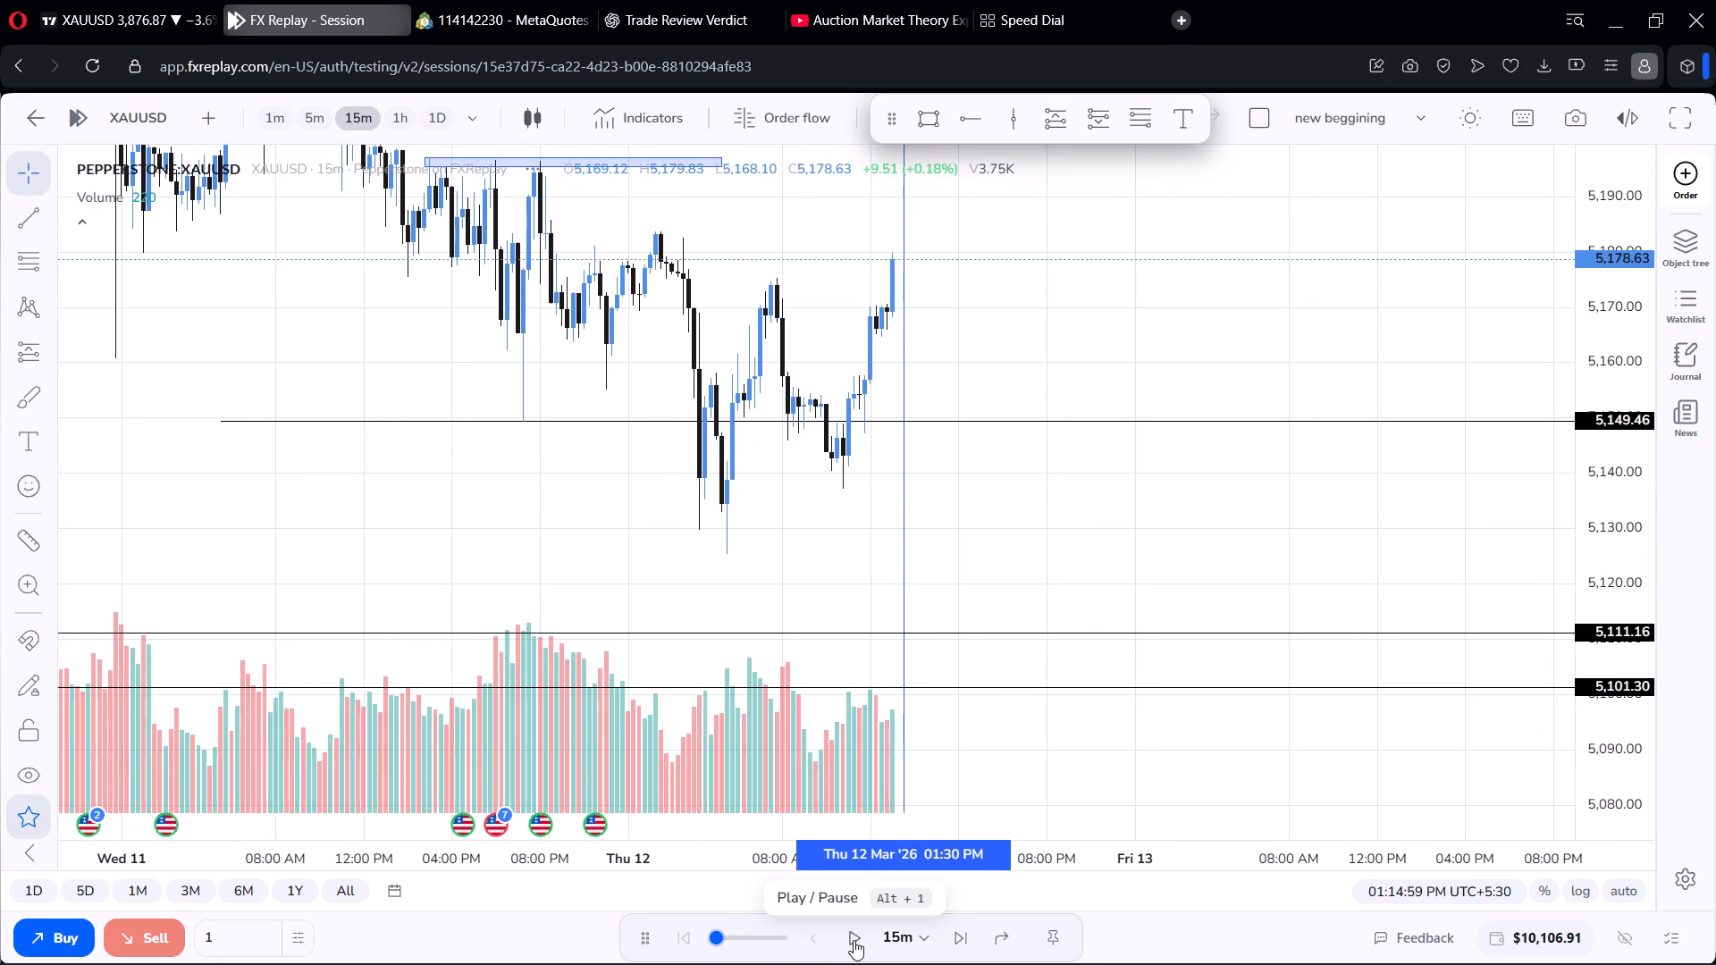
click(852, 940)
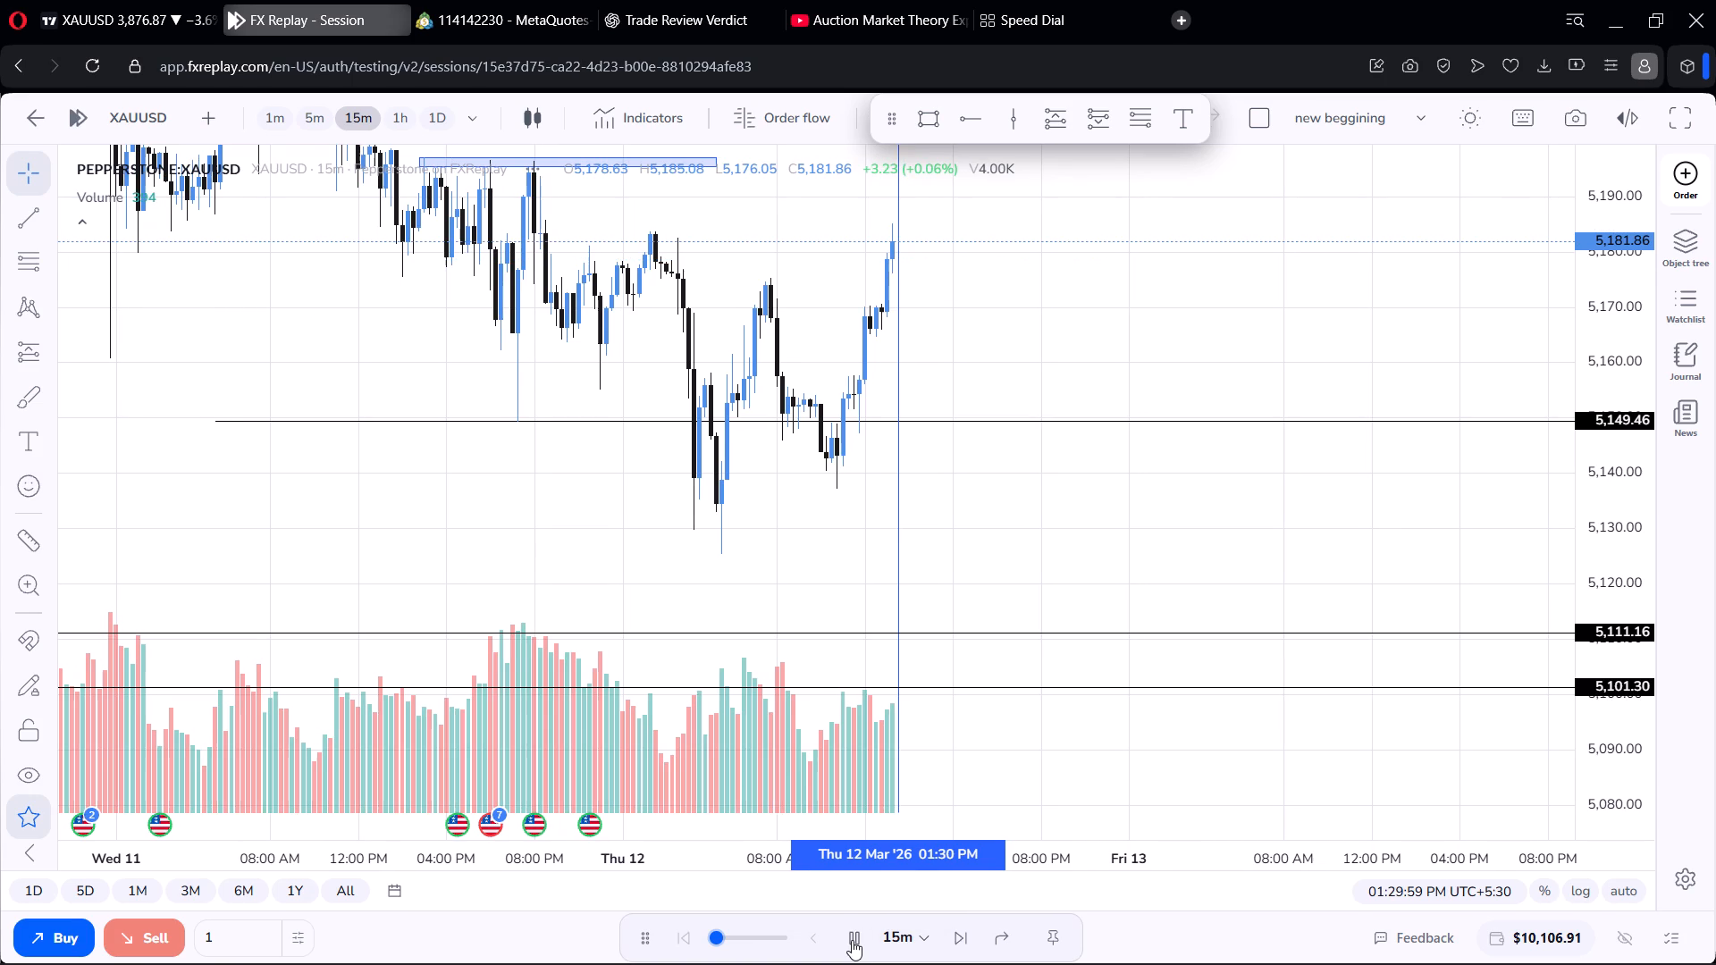
click(852, 940)
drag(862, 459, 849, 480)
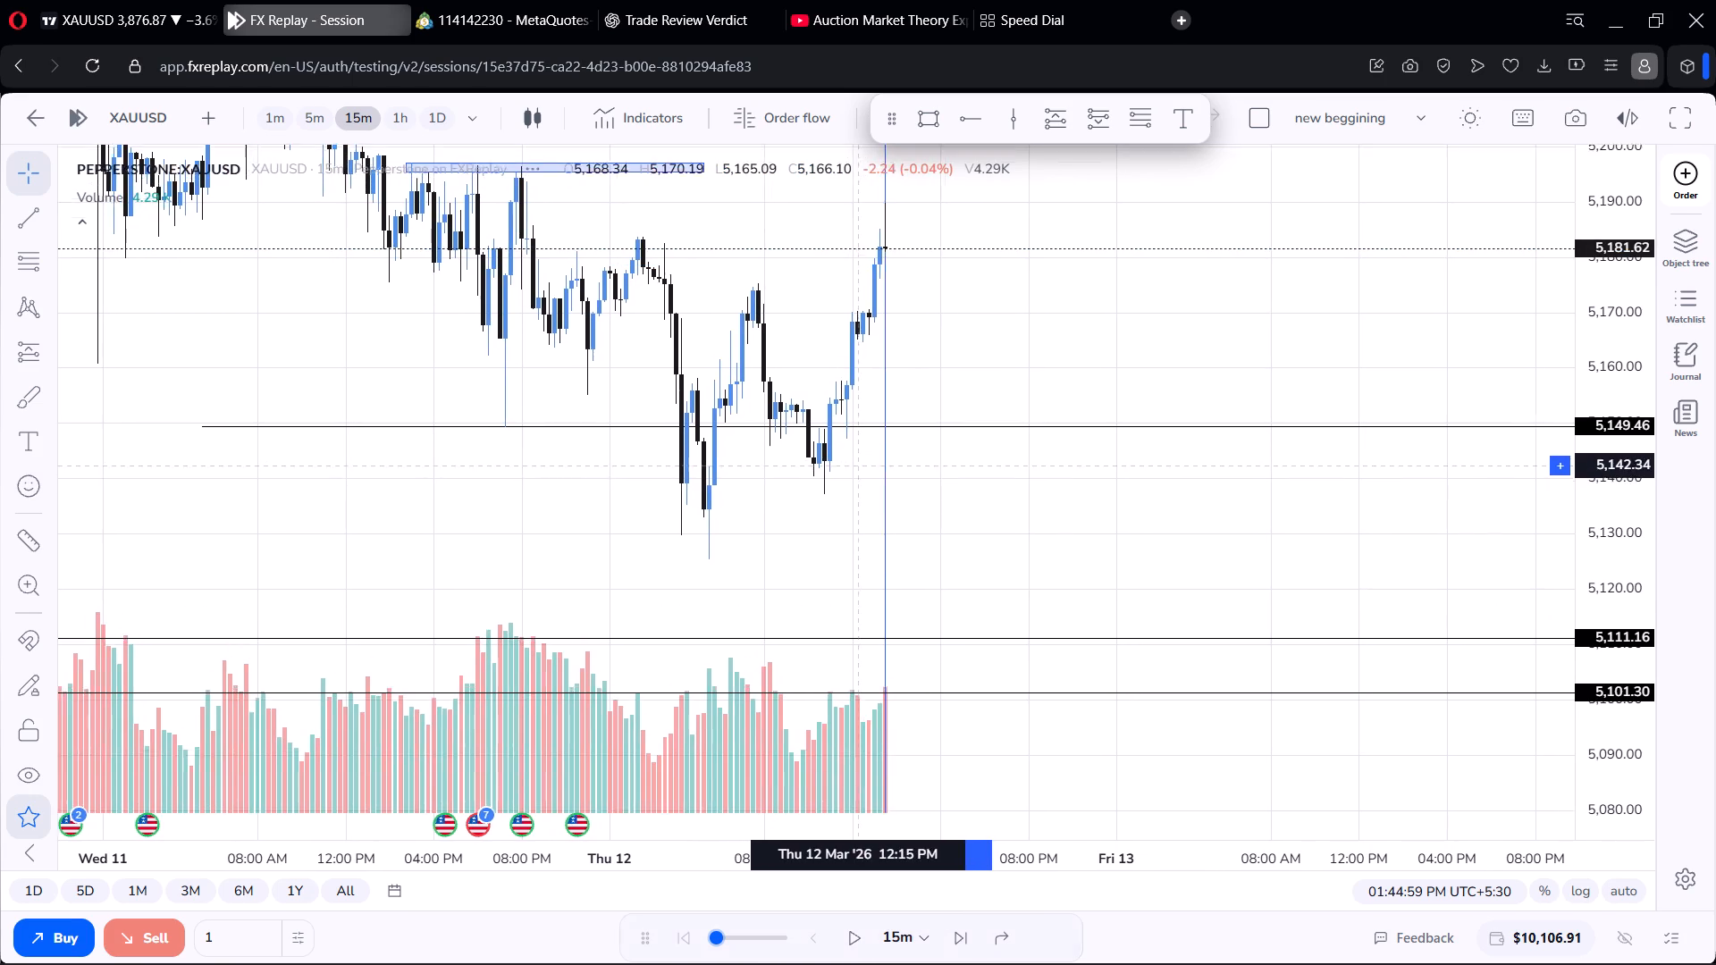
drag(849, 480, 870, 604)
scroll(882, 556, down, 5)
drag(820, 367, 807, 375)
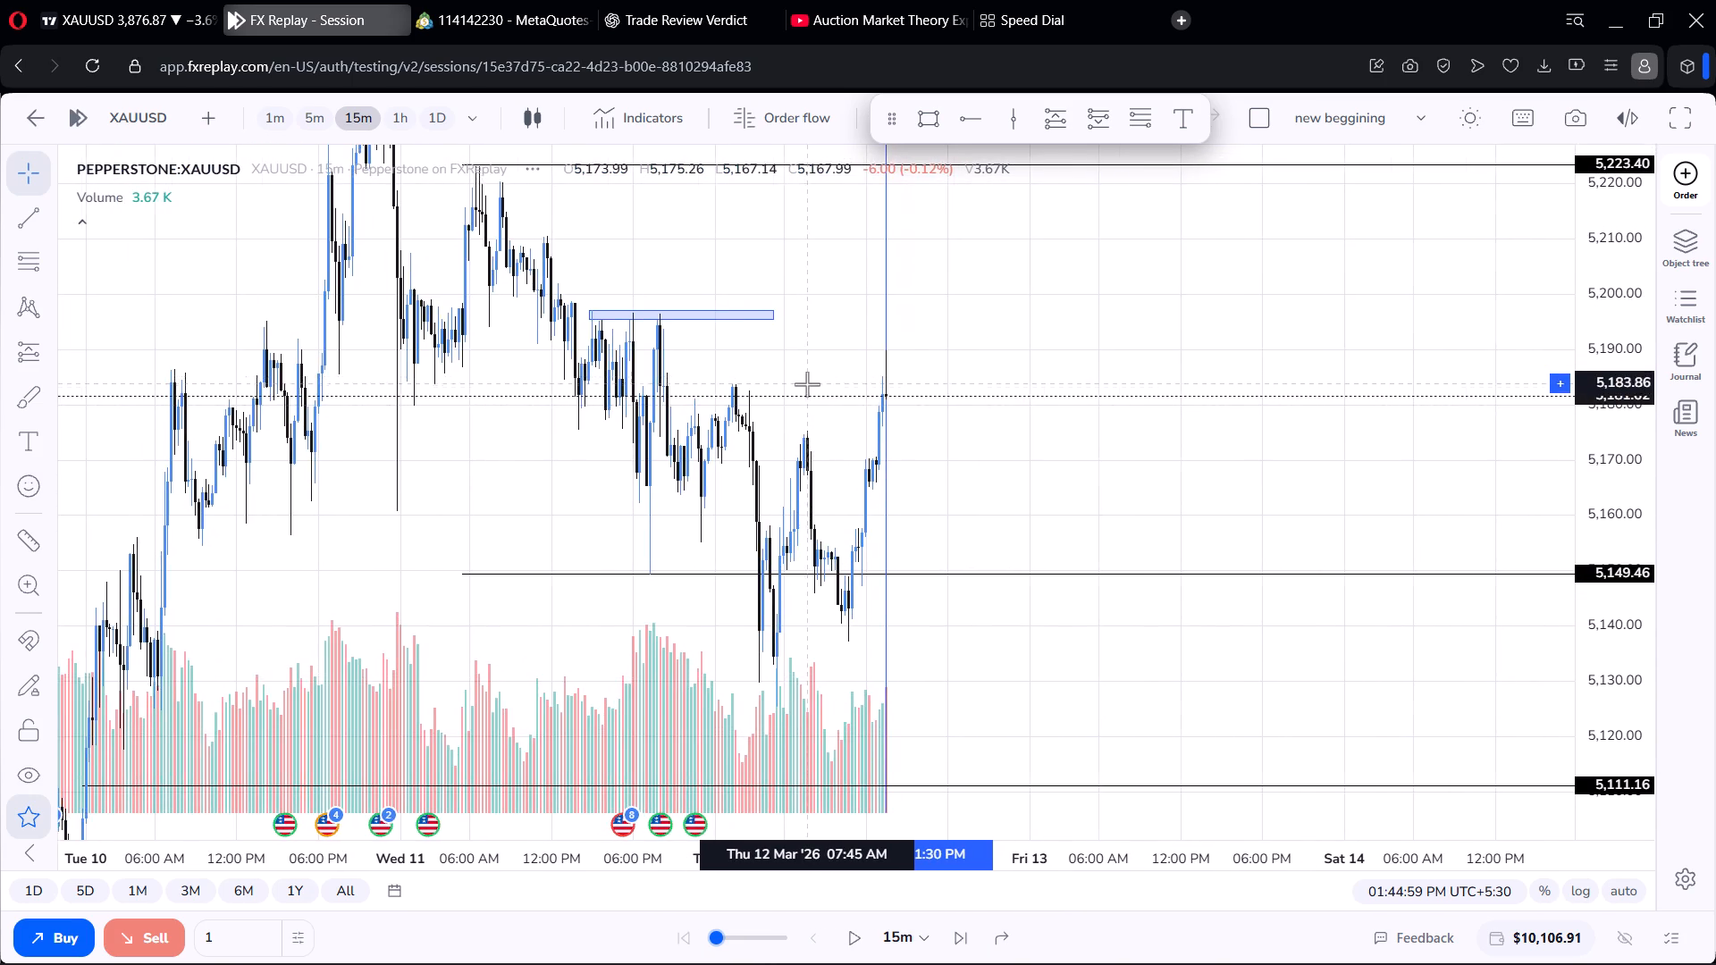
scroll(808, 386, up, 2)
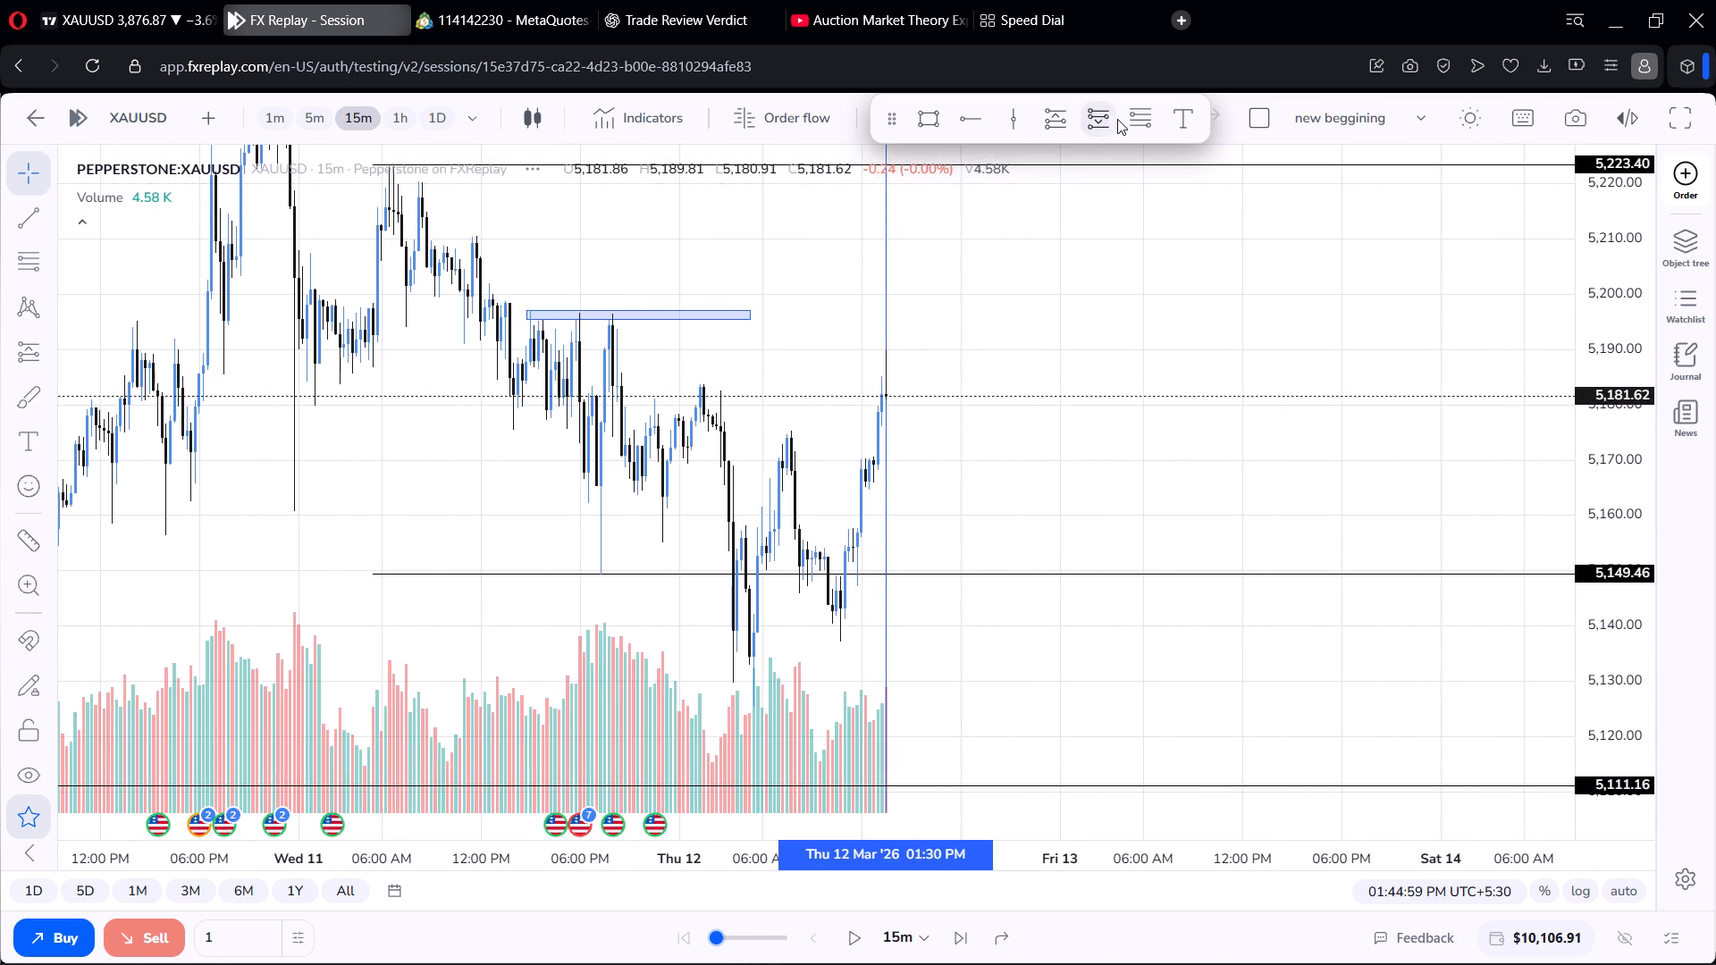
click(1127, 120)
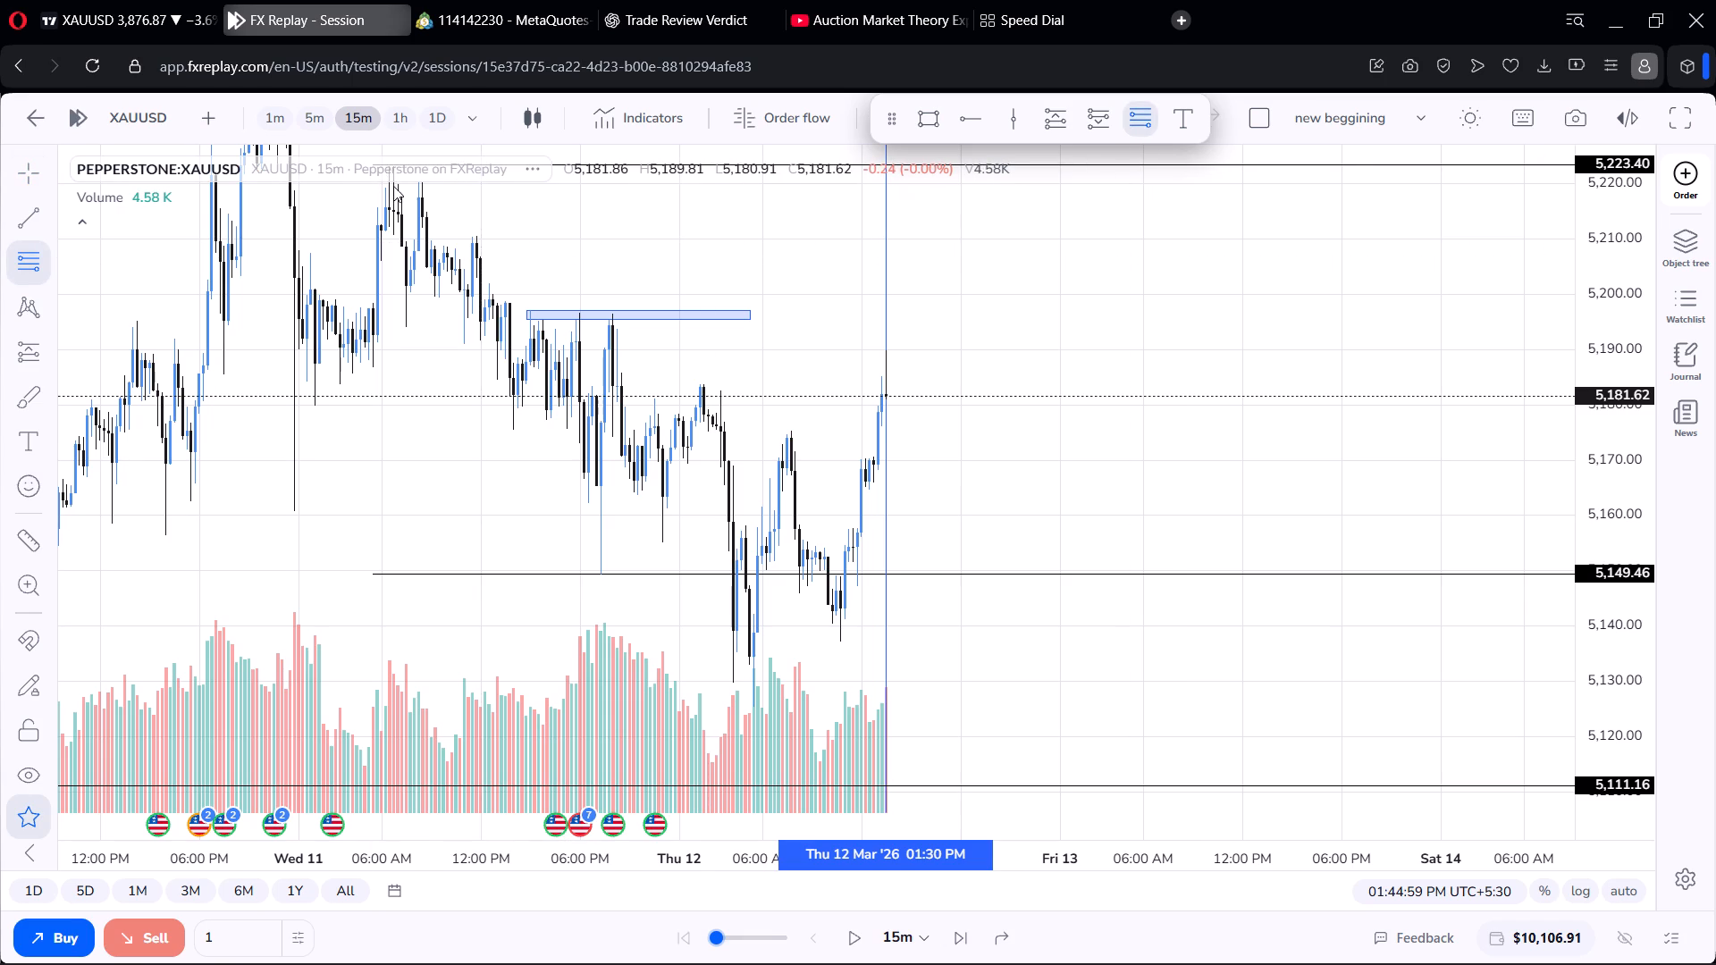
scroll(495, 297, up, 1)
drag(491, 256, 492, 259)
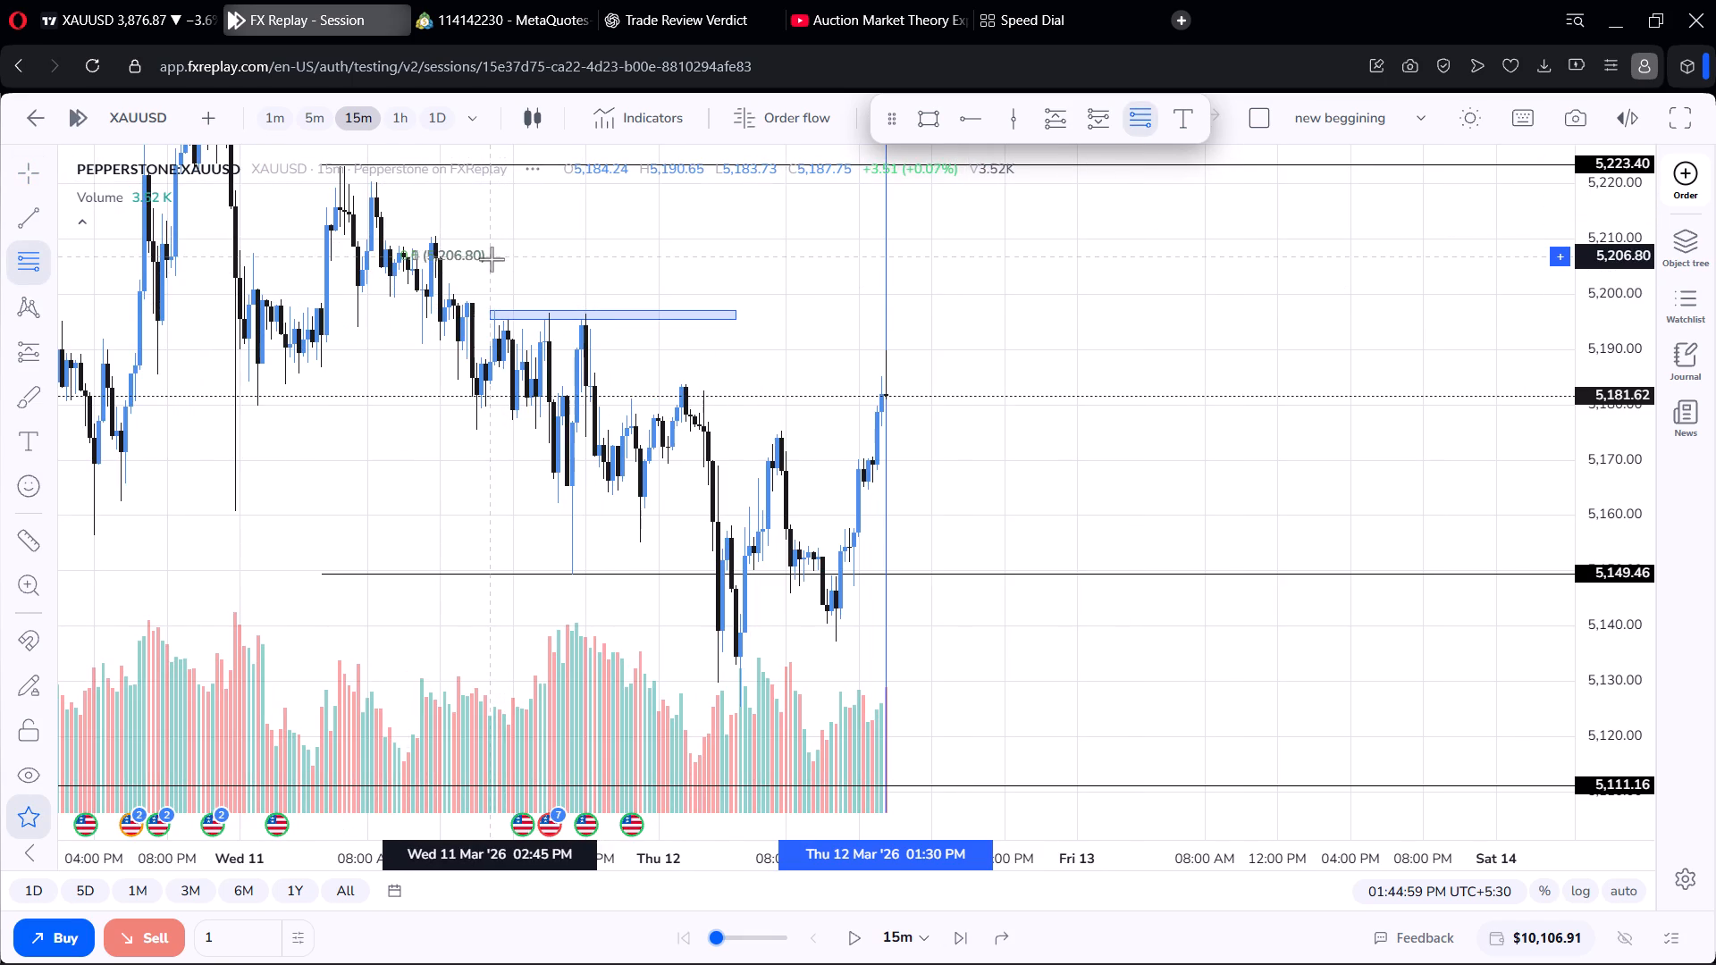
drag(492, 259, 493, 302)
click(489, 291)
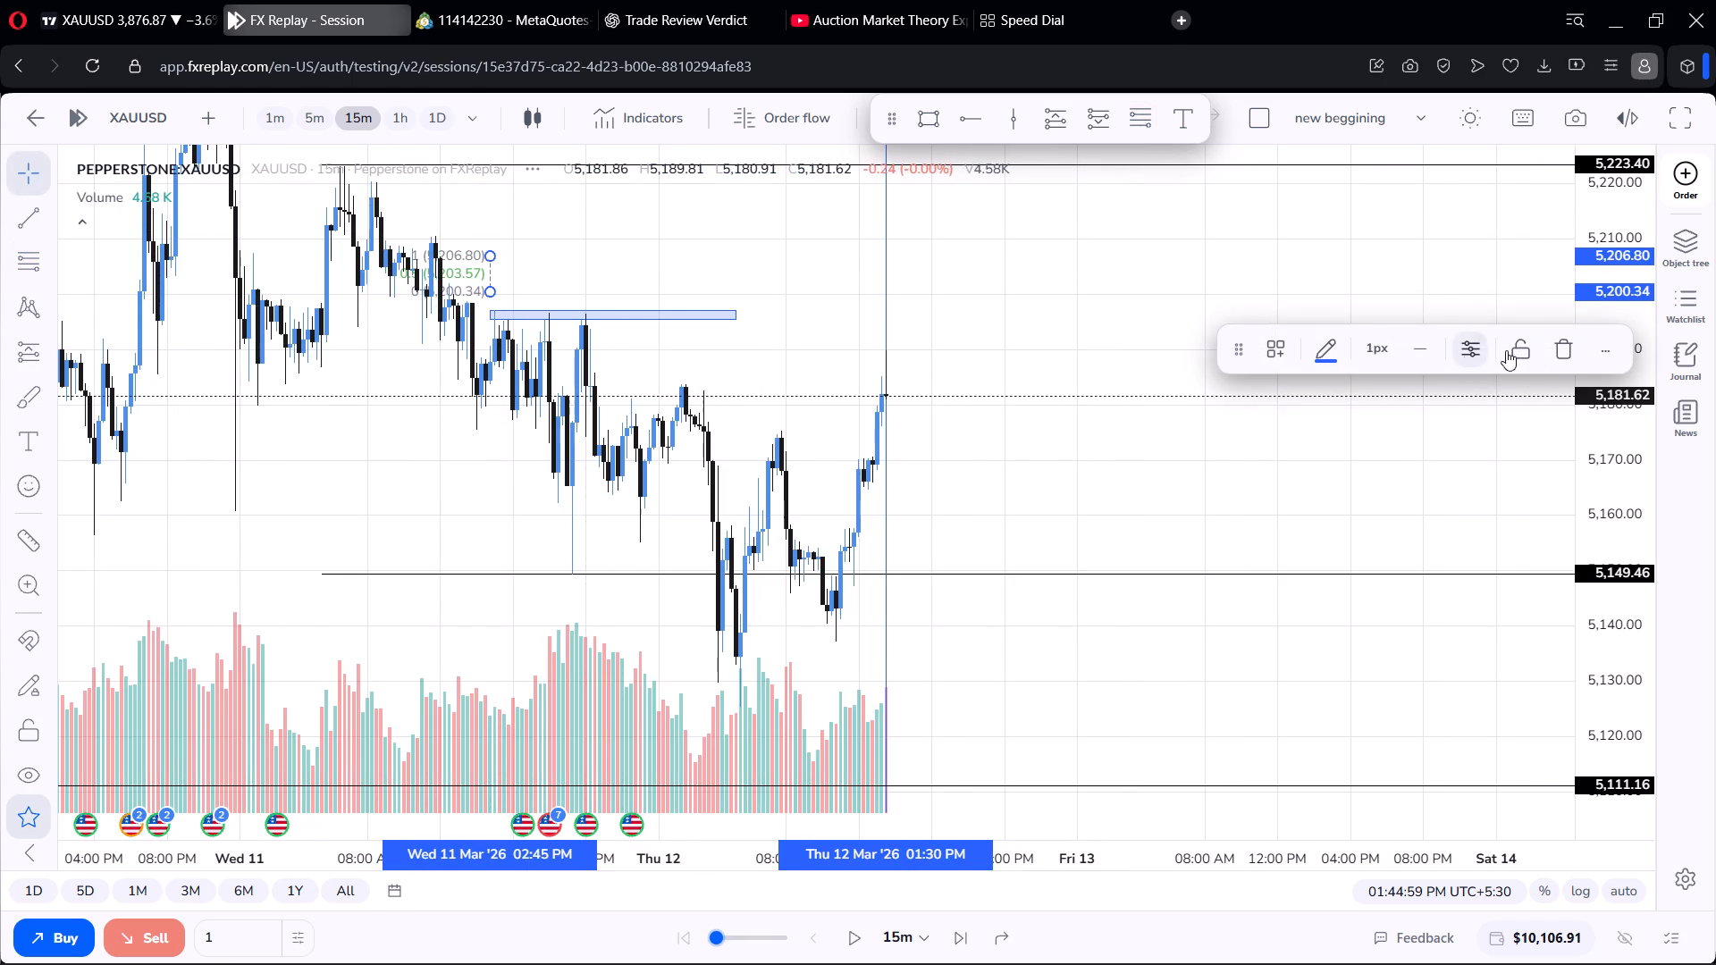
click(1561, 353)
Draw a Fibonacci retracement from about 5,223 at 05:30 AM on 11 March to about 5,149 at 09:30 AM on 13 March.
drag(770, 262, 955, 285)
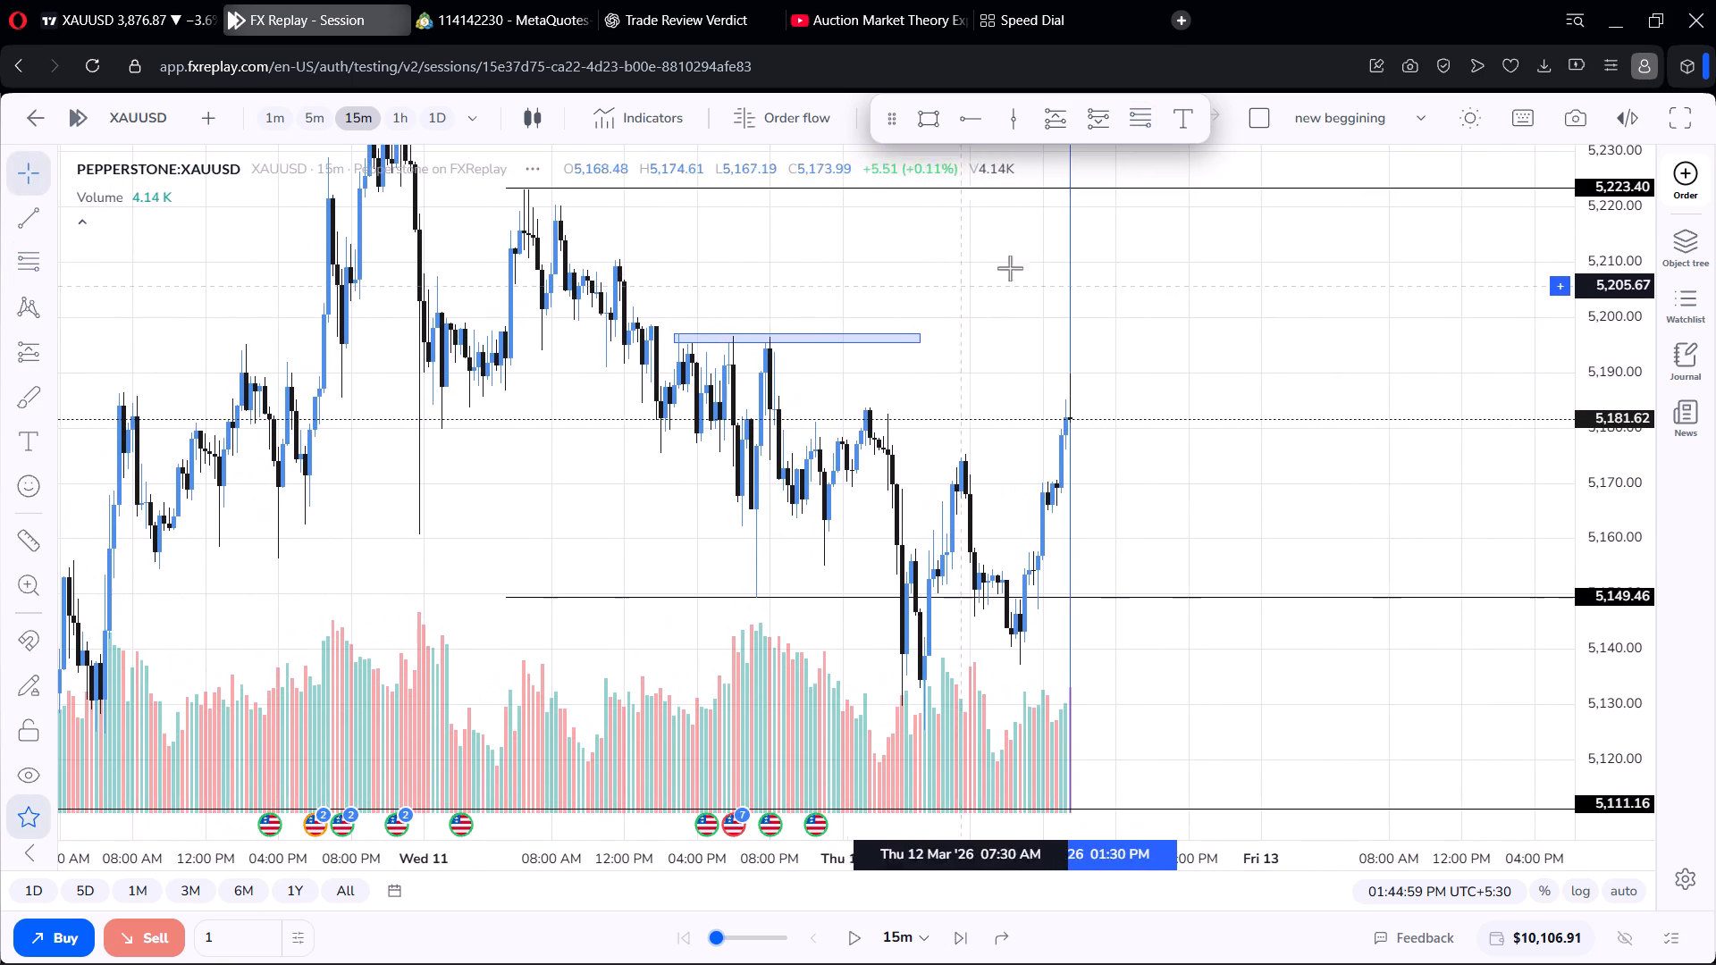
click(1126, 121)
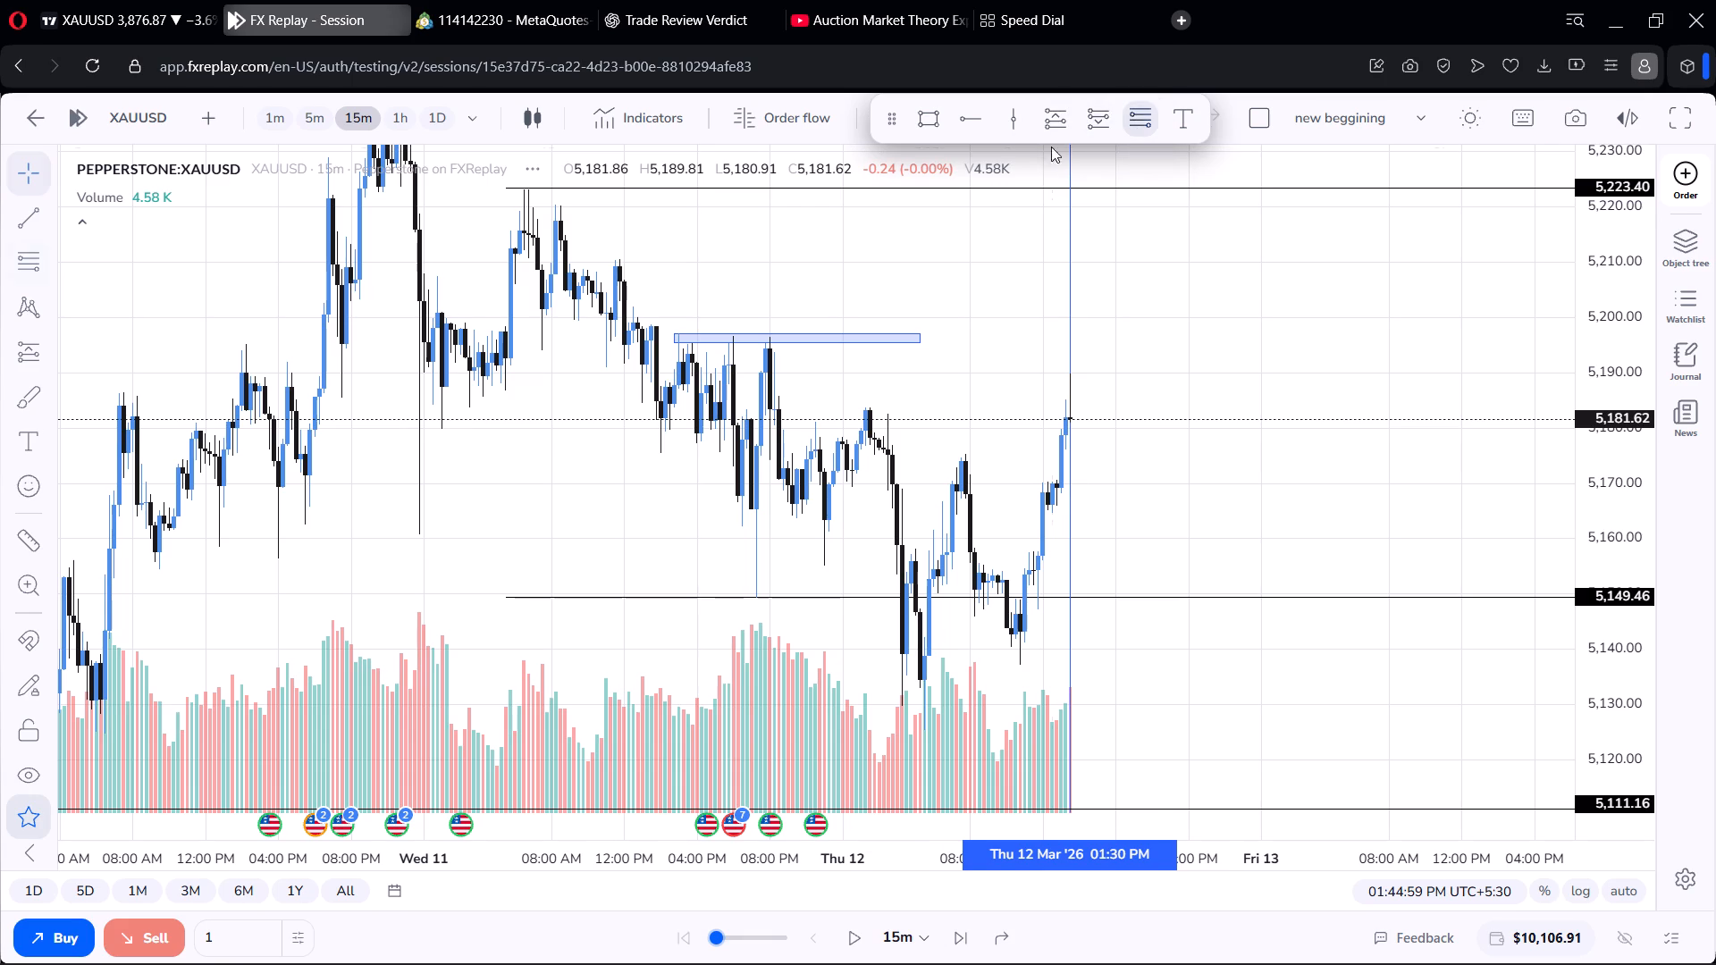
drag(508, 189, 816, 323)
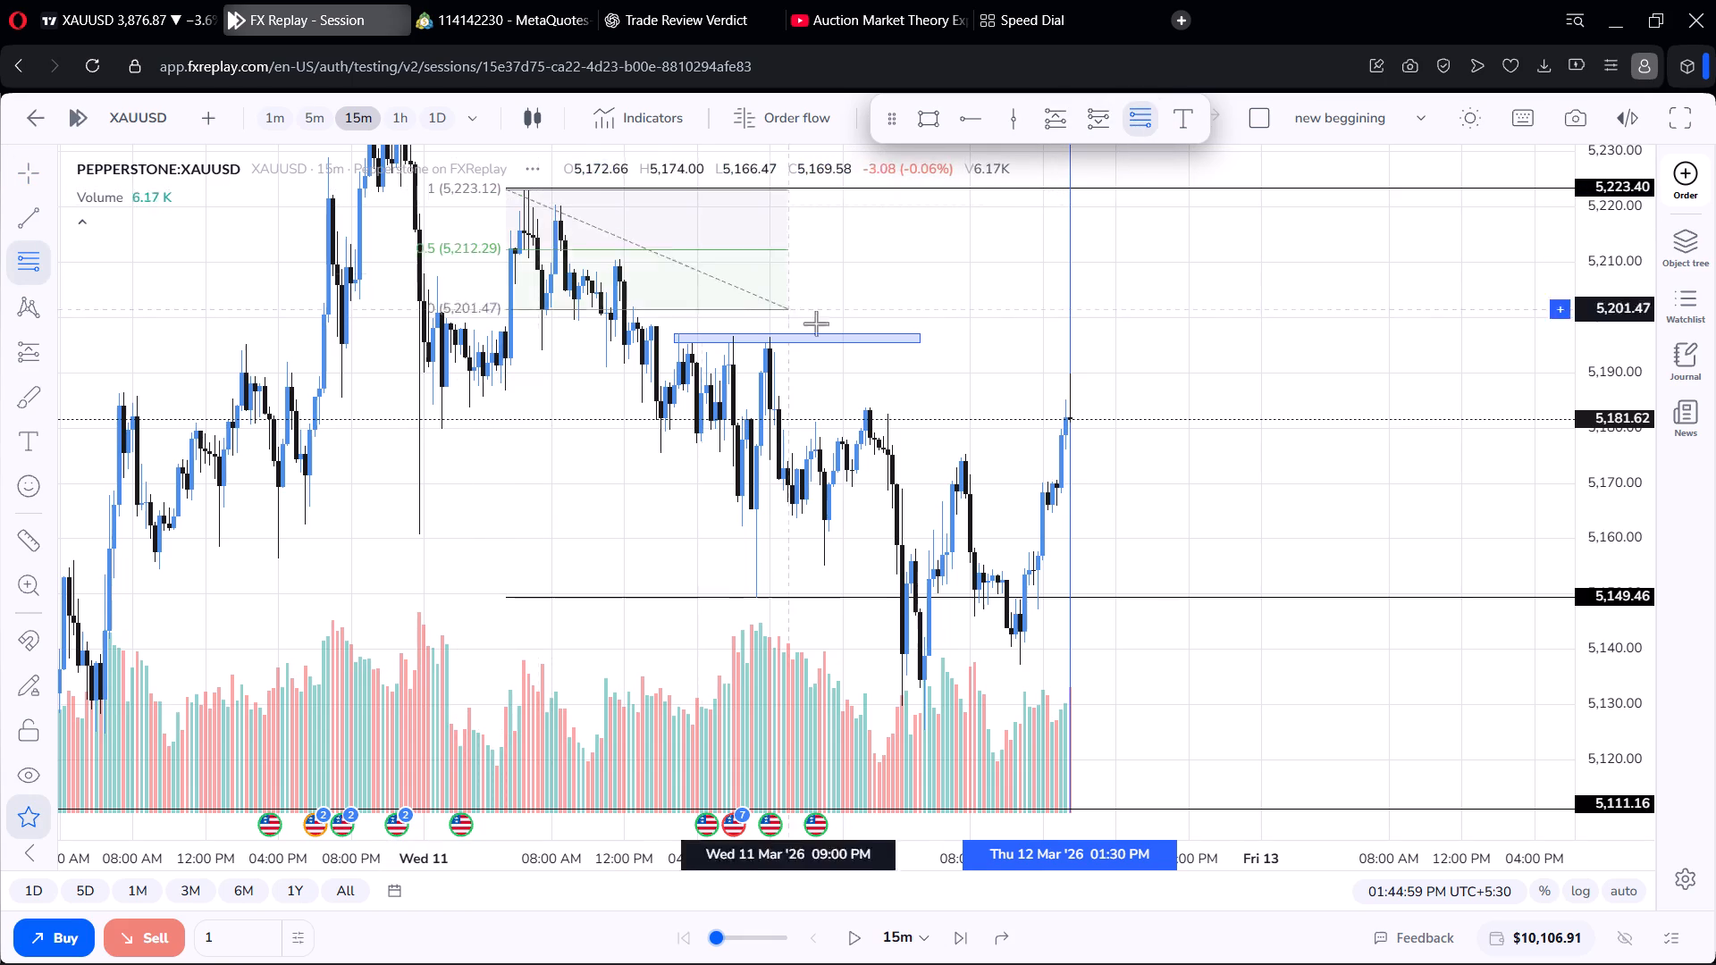
drag(816, 323, 1485, 602)
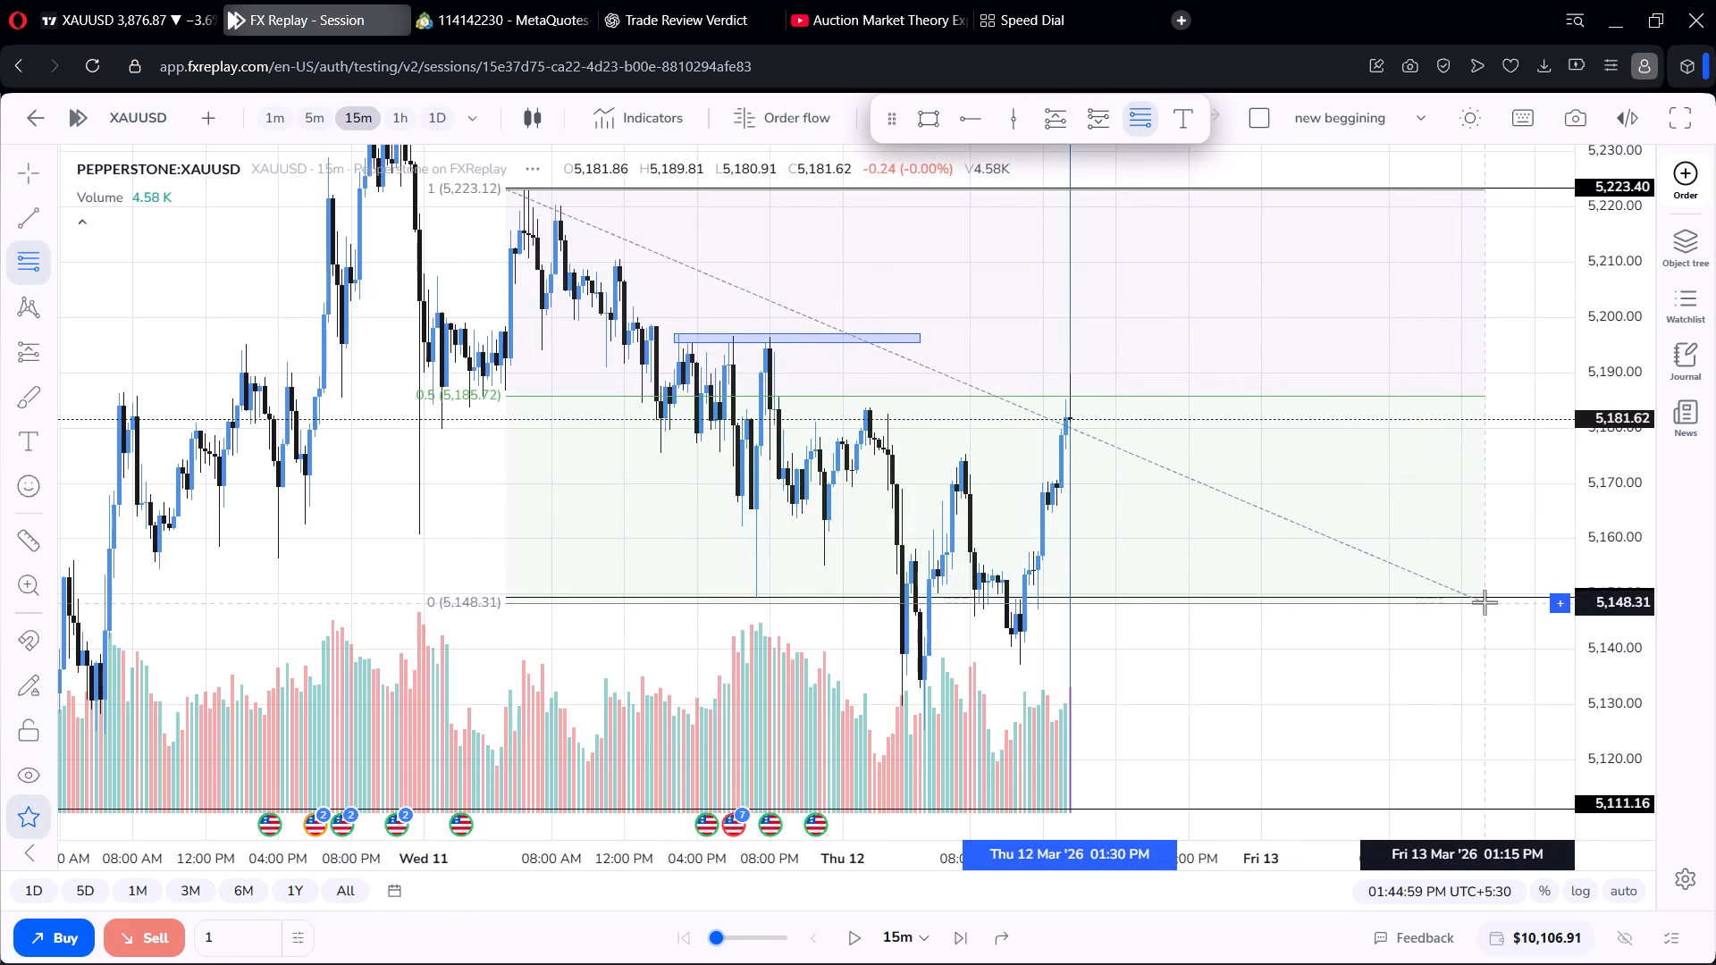
drag(1485, 602, 1414, 597)
click(1415, 599)
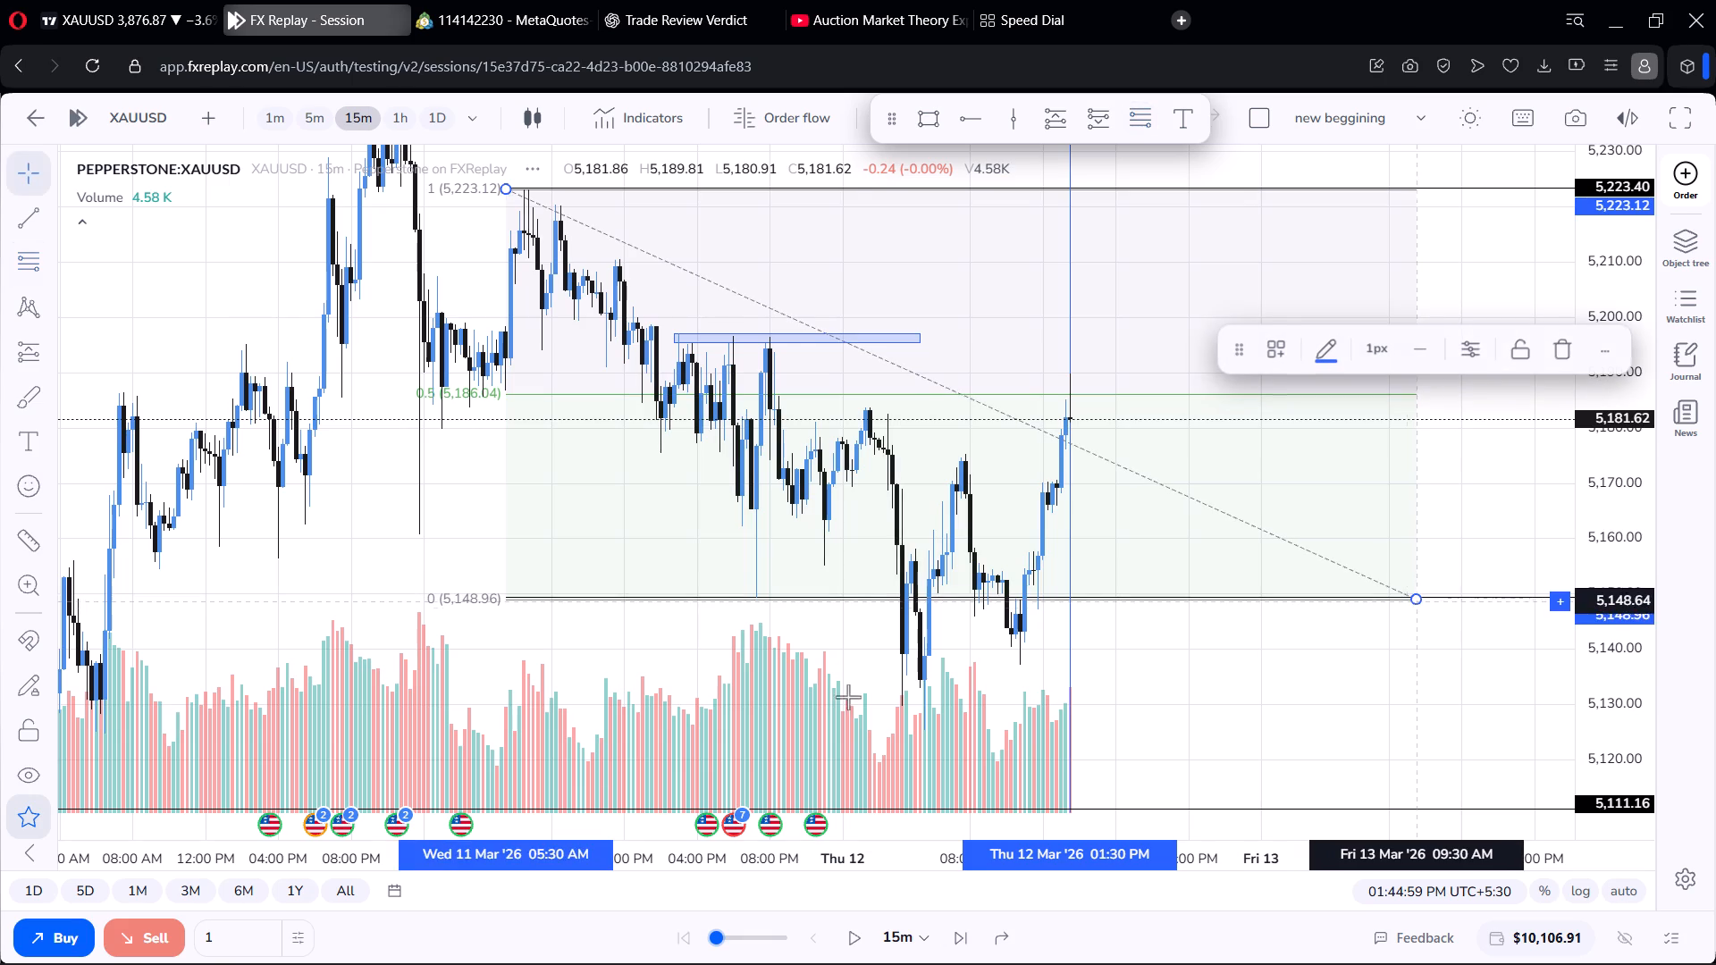
Examine the 15-minute price action around the new retracement's 0.5 level and the marked horizontal levels.
scroll(1142, 727, up, 3)
scroll(1114, 721, down, 4)
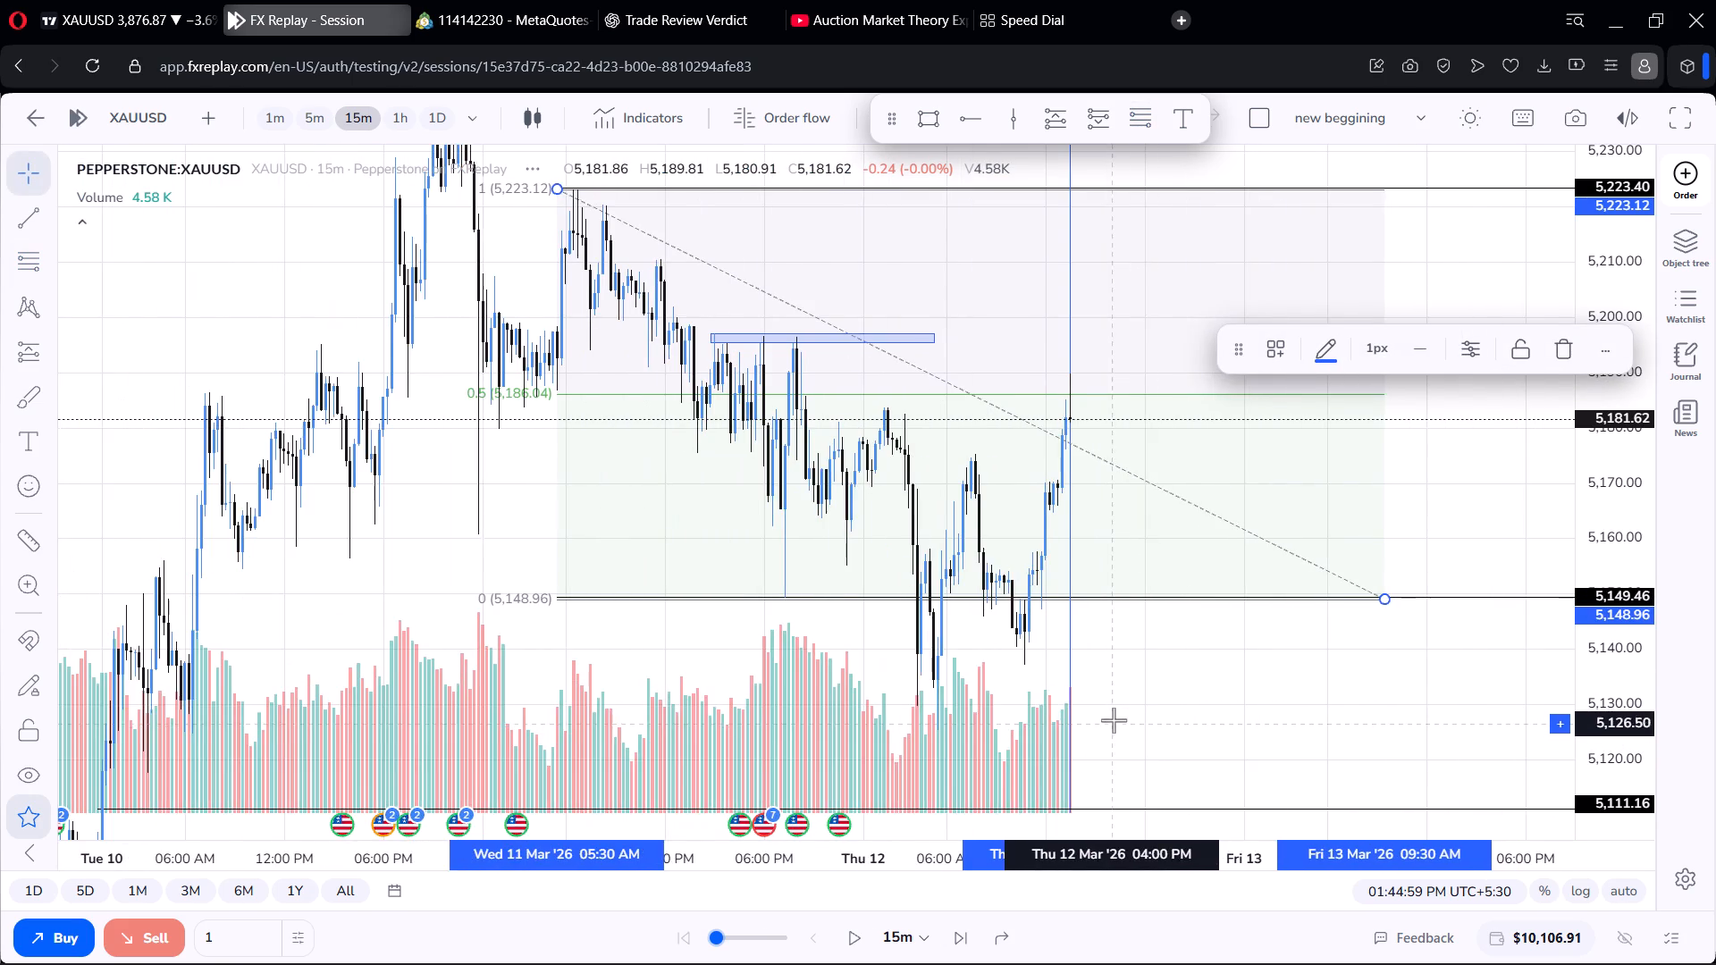
drag(1154, 717, 626, 616)
scroll(680, 655, down, 4)
drag(632, 615, 640, 617)
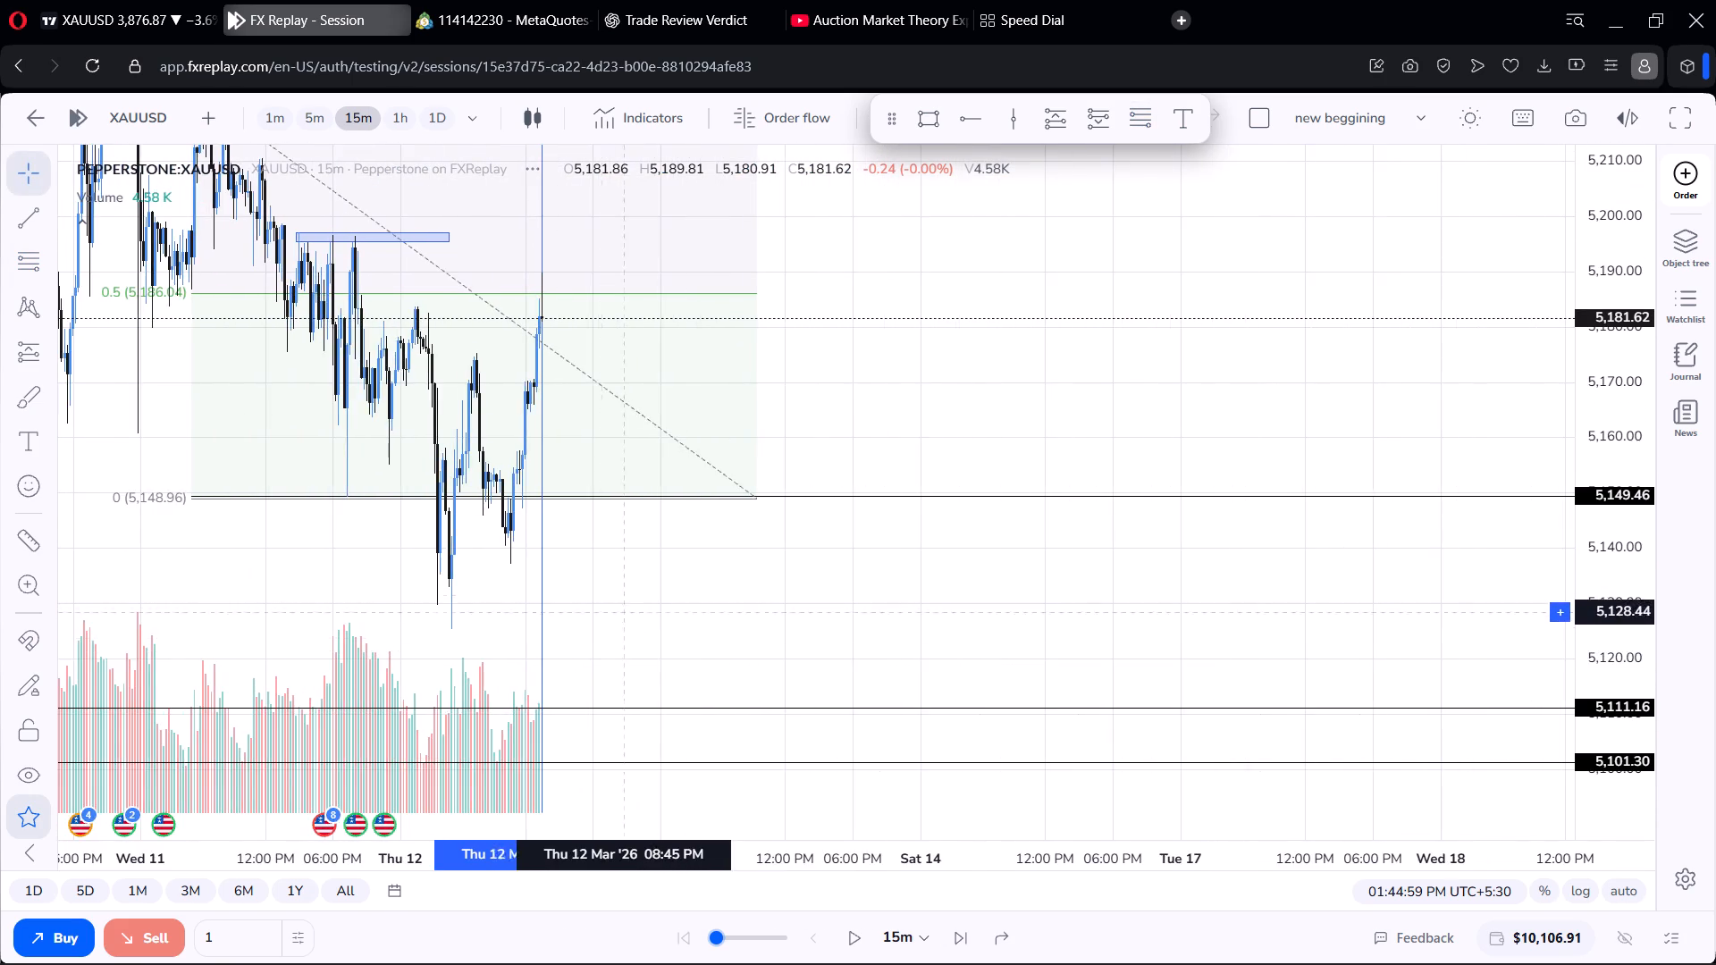
drag(640, 617, 832, 678)
drag(1136, 306, 1135, 305)
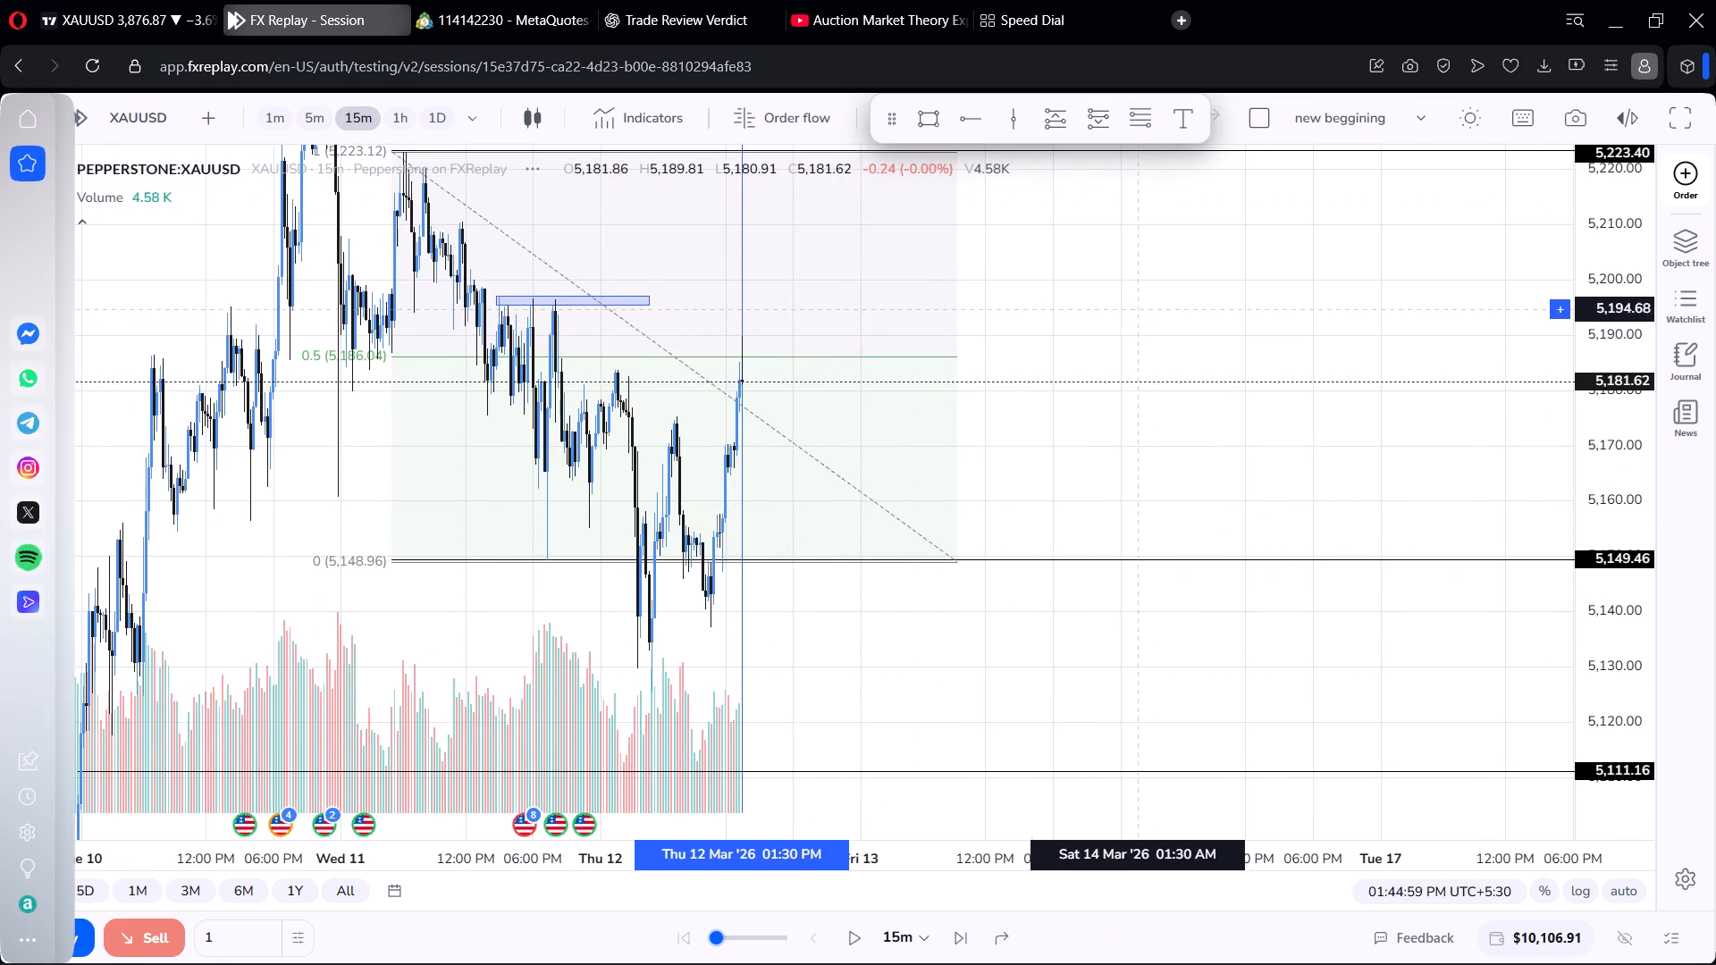
drag(1135, 305, 1188, 347)
scroll(1616, 335, down, 9)
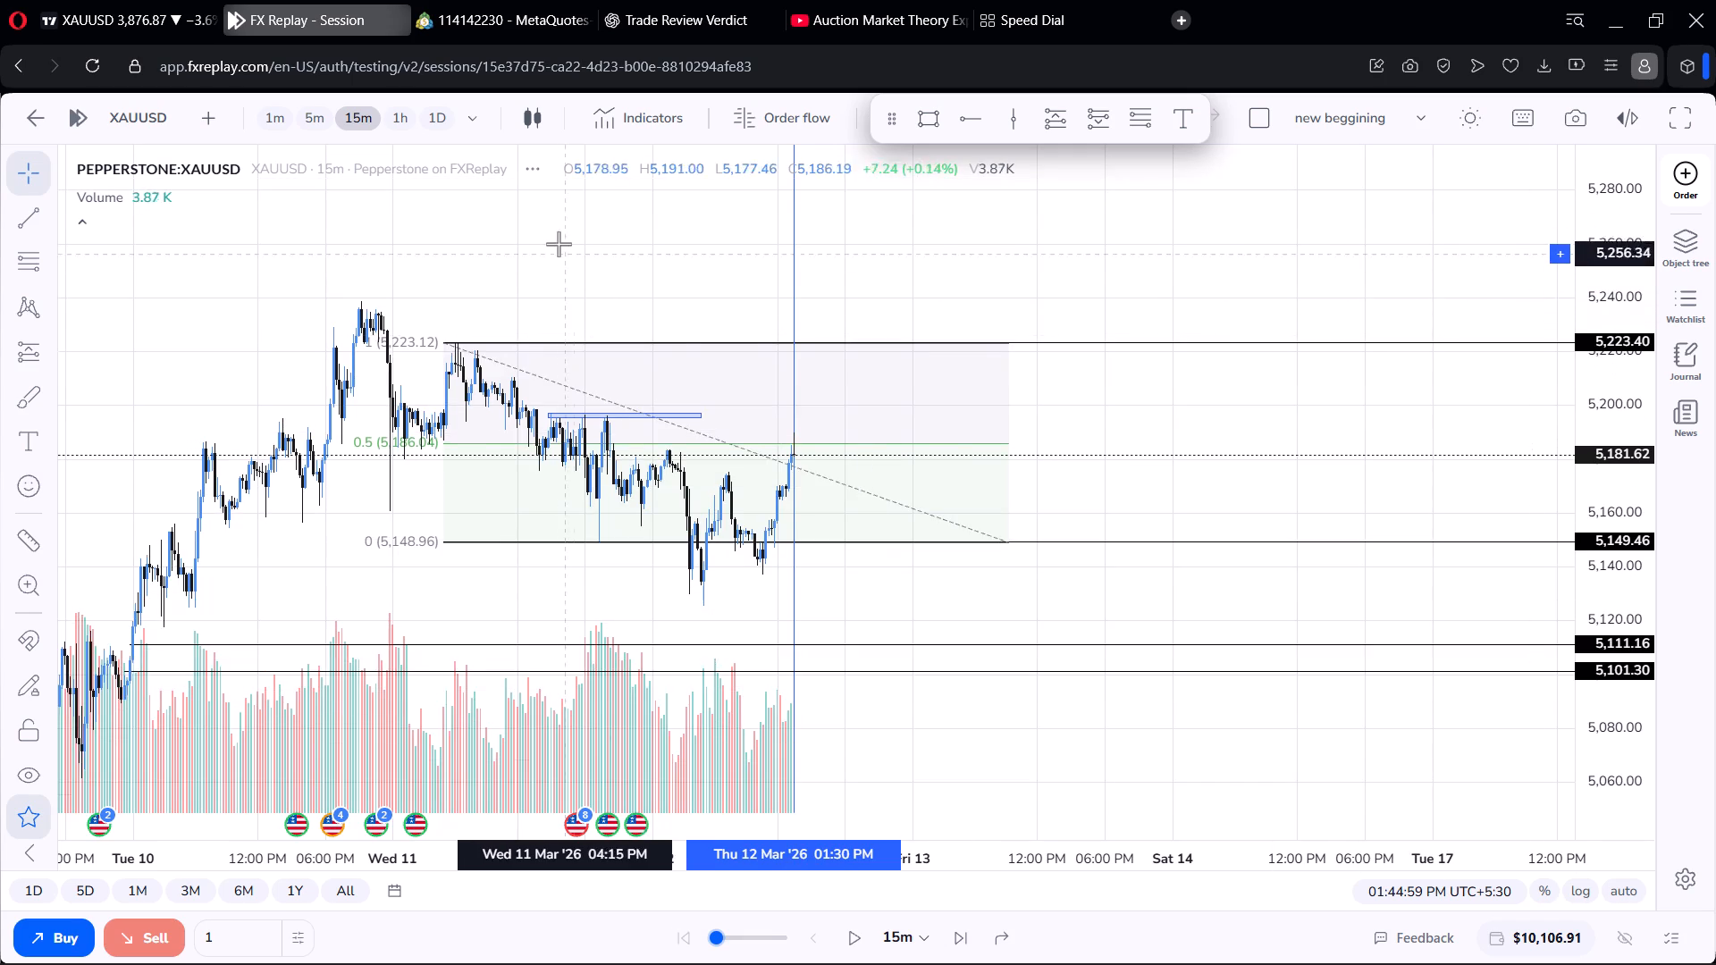
scroll(559, 243, down, 7)
scroll(622, 268, up, 8)
drag(594, 264, 586, 142)
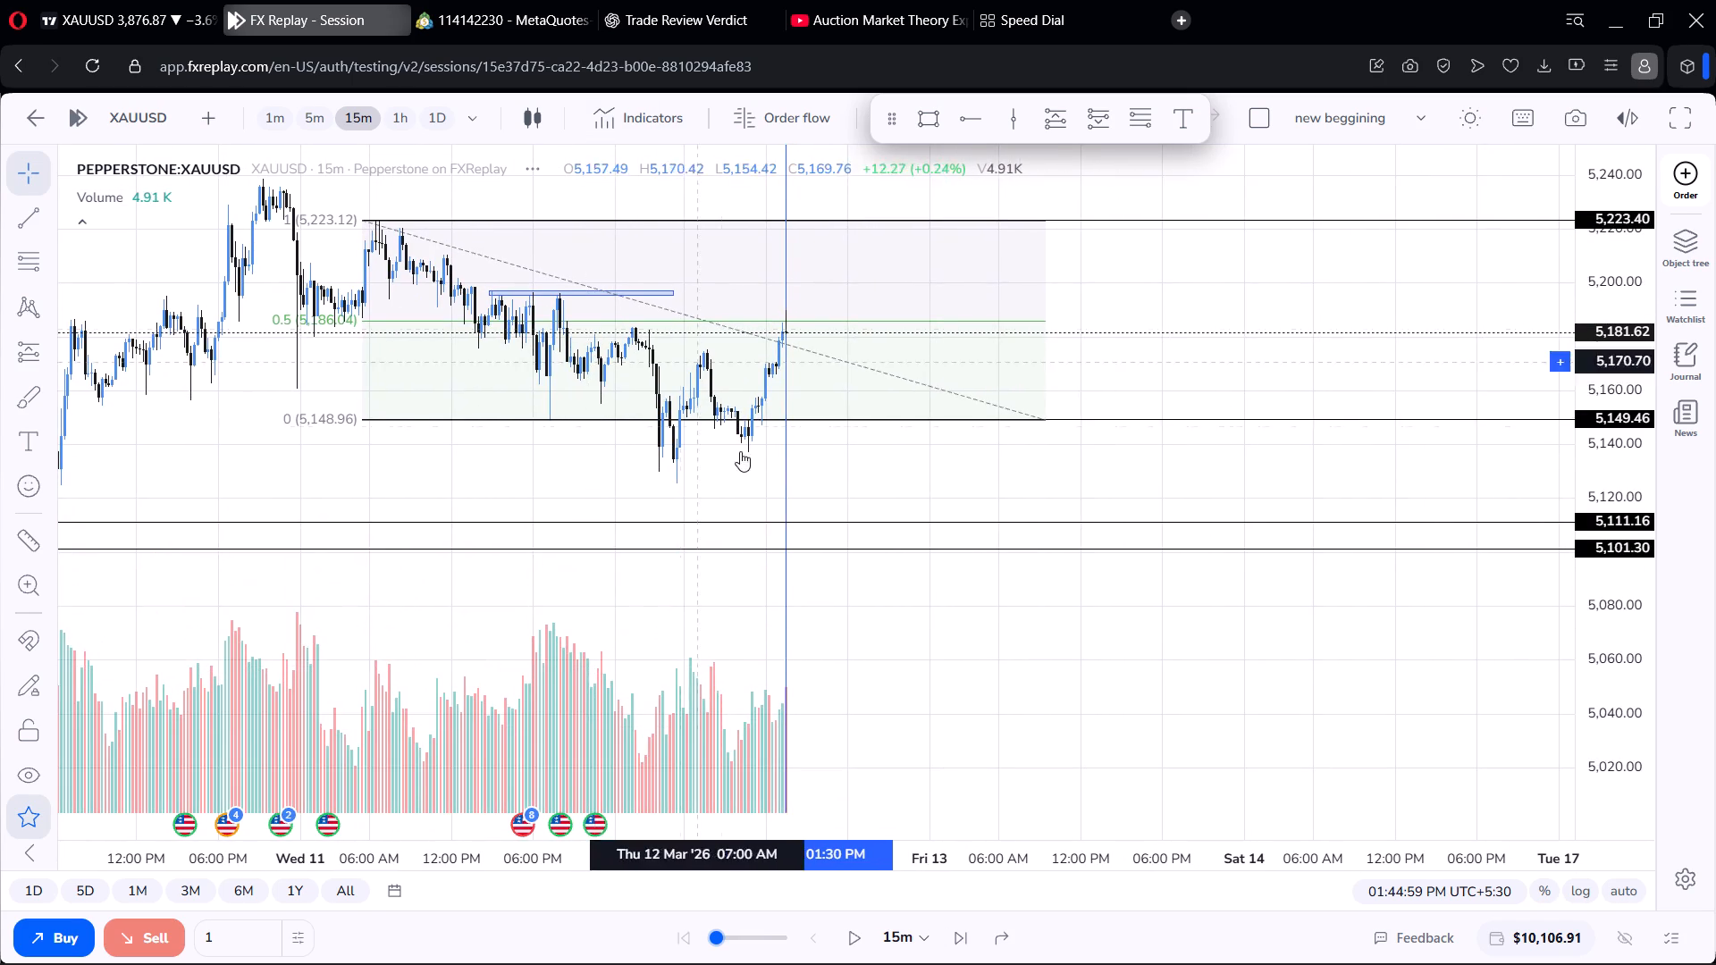
scroll(902, 476, up, 3)
scroll(906, 467, down, 7)
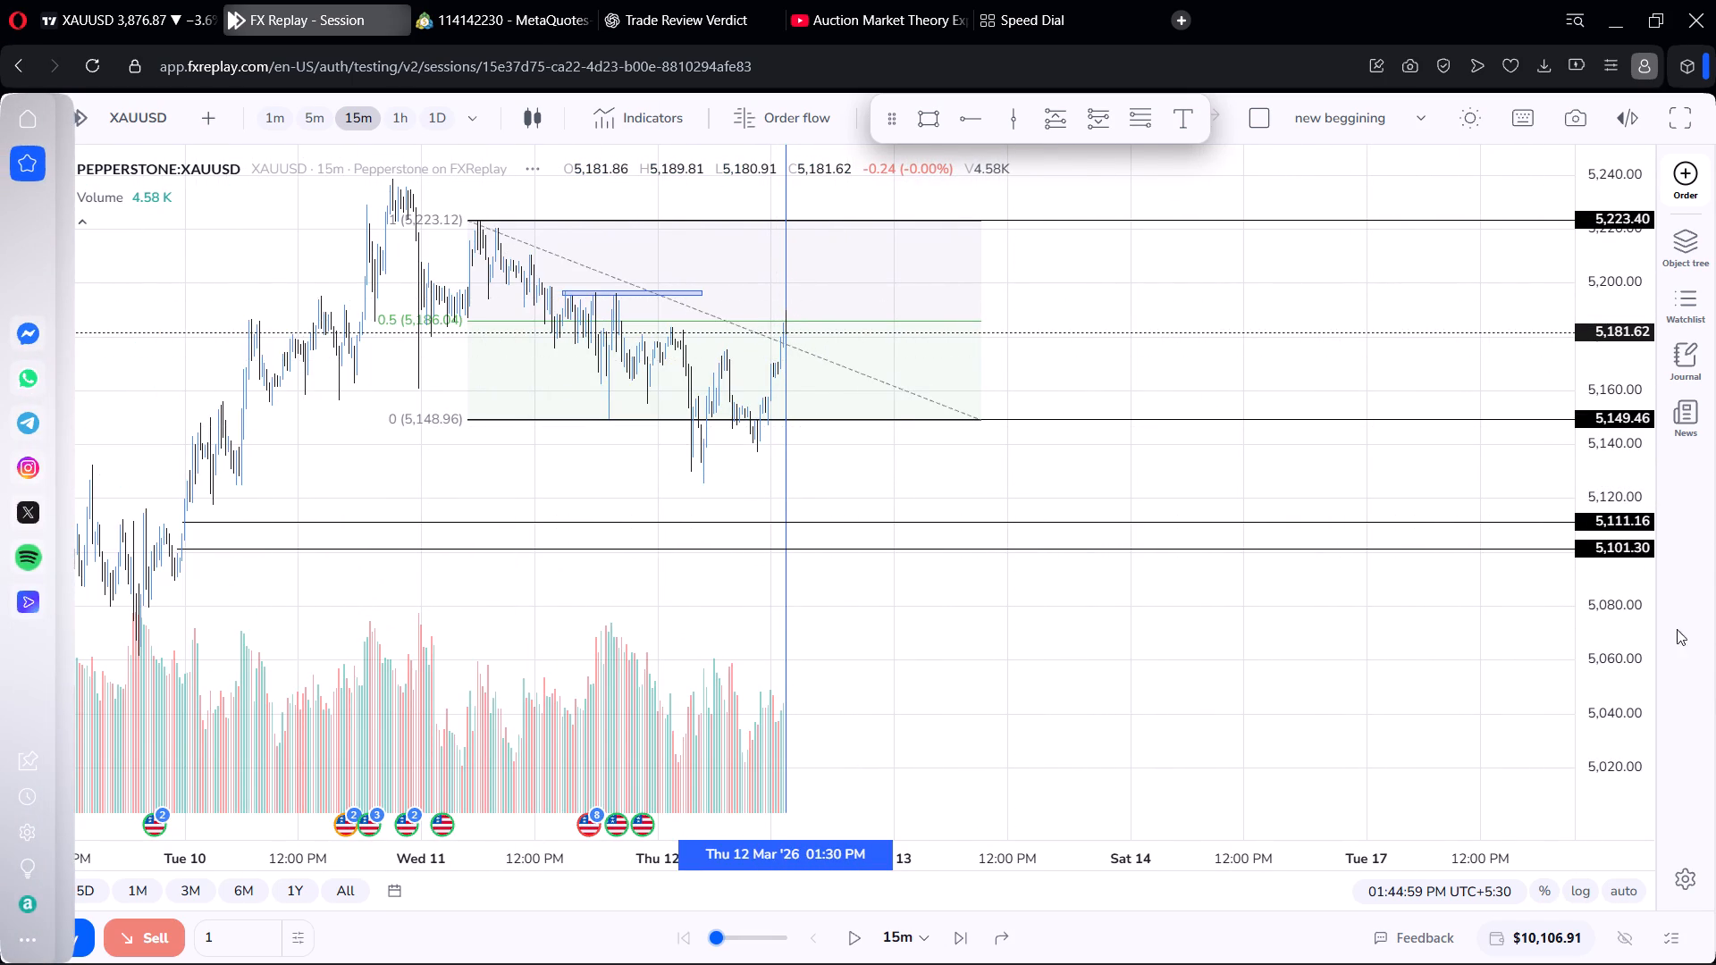
scroll(1605, 592, up, 11)
scroll(873, 415, up, 6)
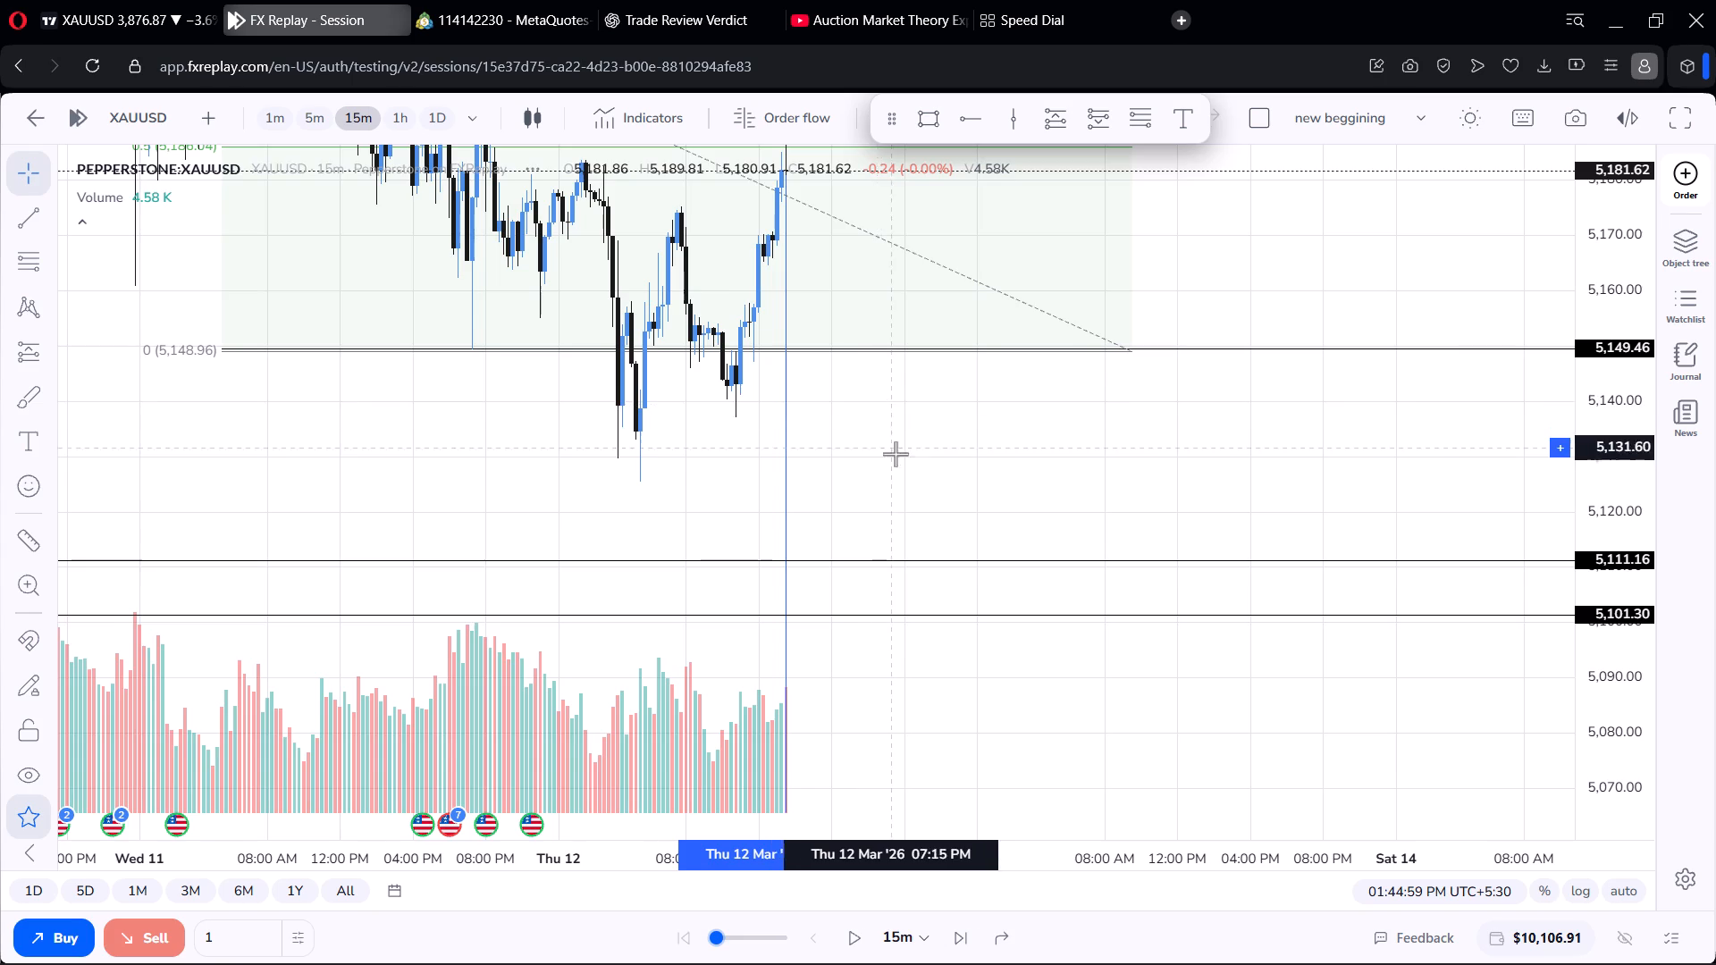
drag(903, 463, 914, 538)
click(1074, 220)
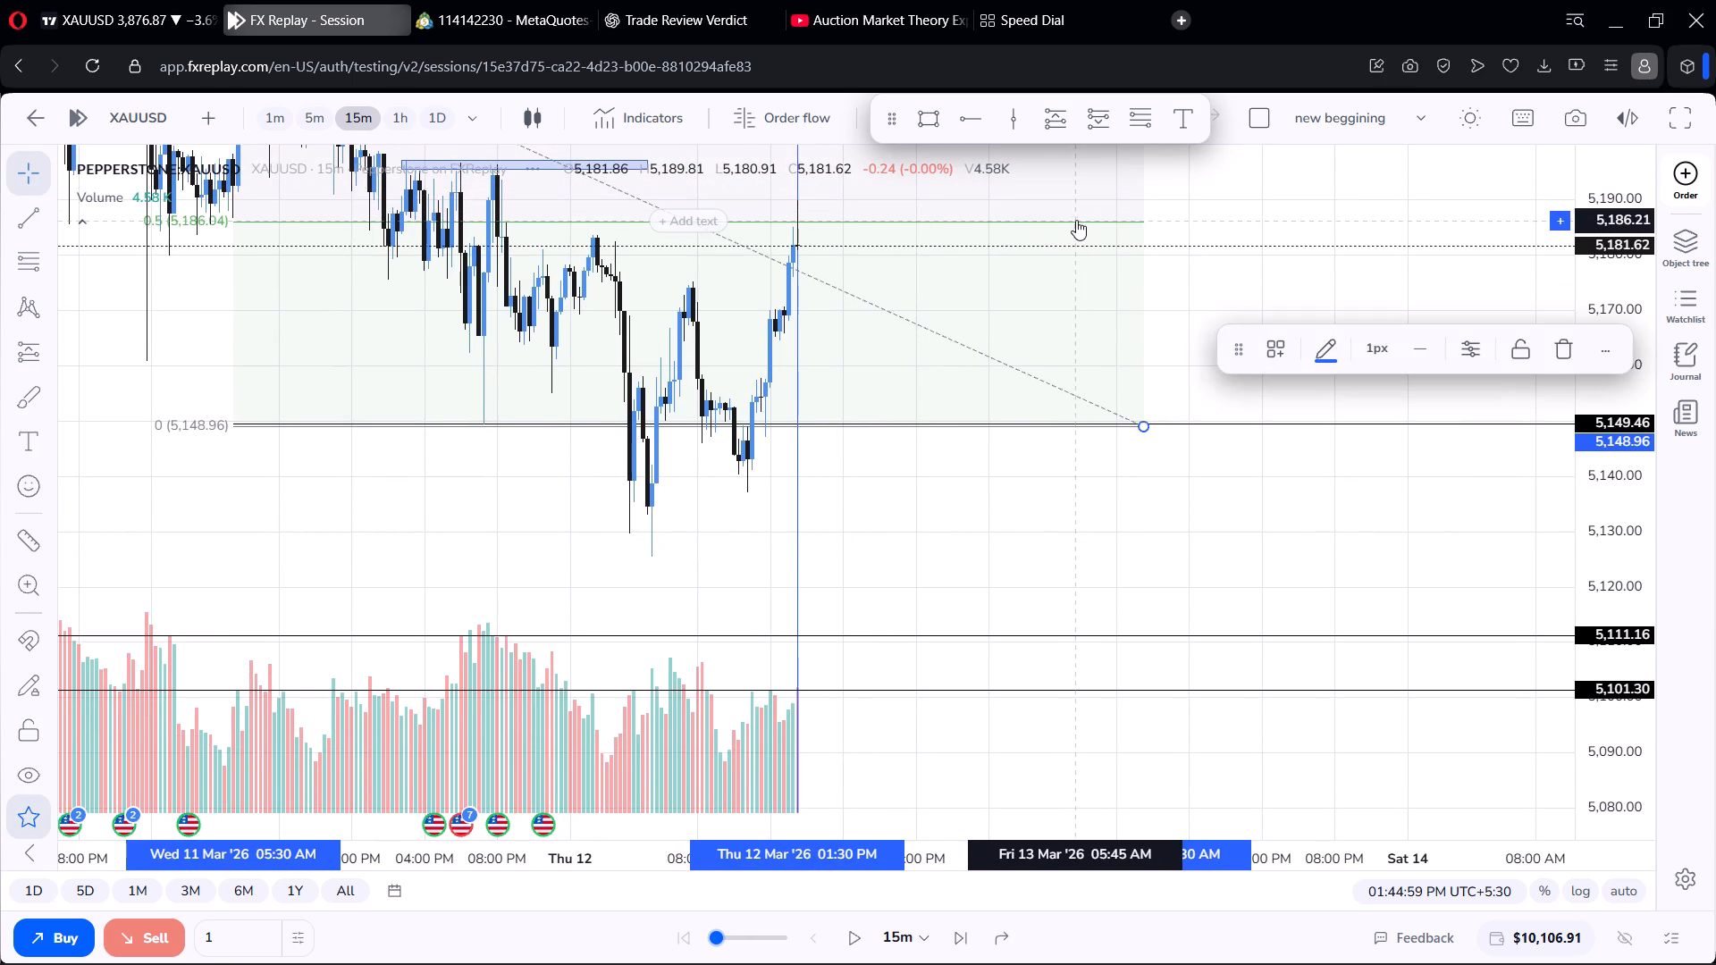
scroll(849, 248, up, 3)
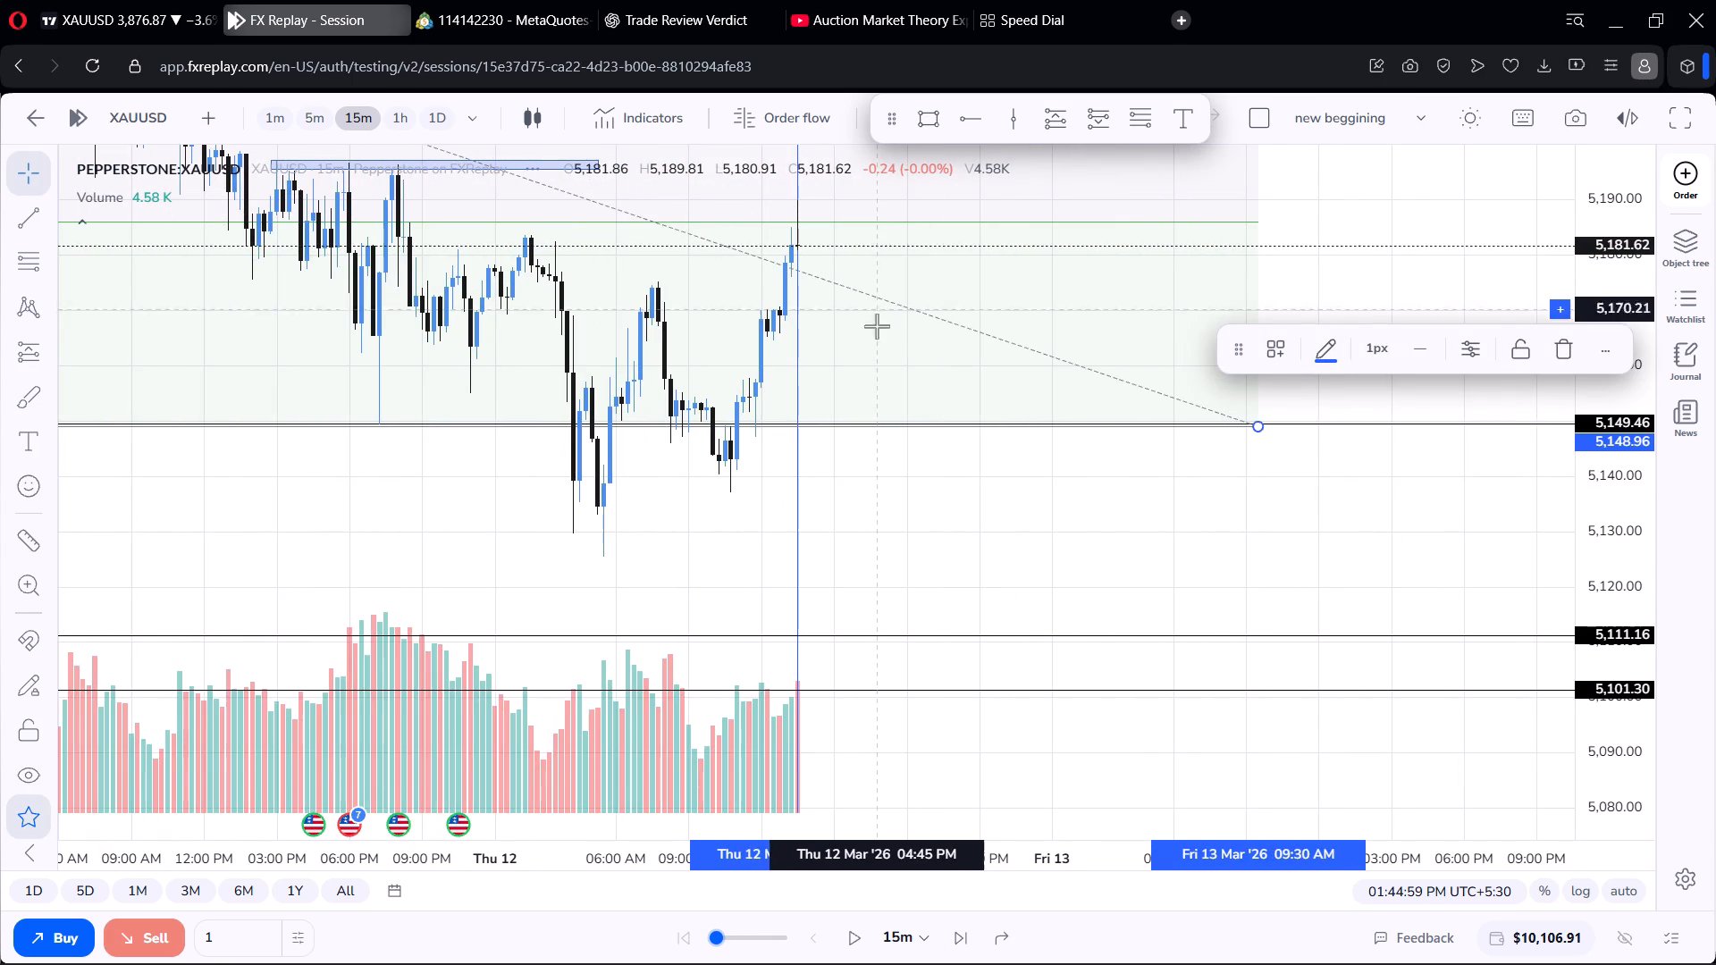
Play the replay forward one 15-minute candle to about 02:00 PM on 12 March.
click(850, 943)
click(850, 940)
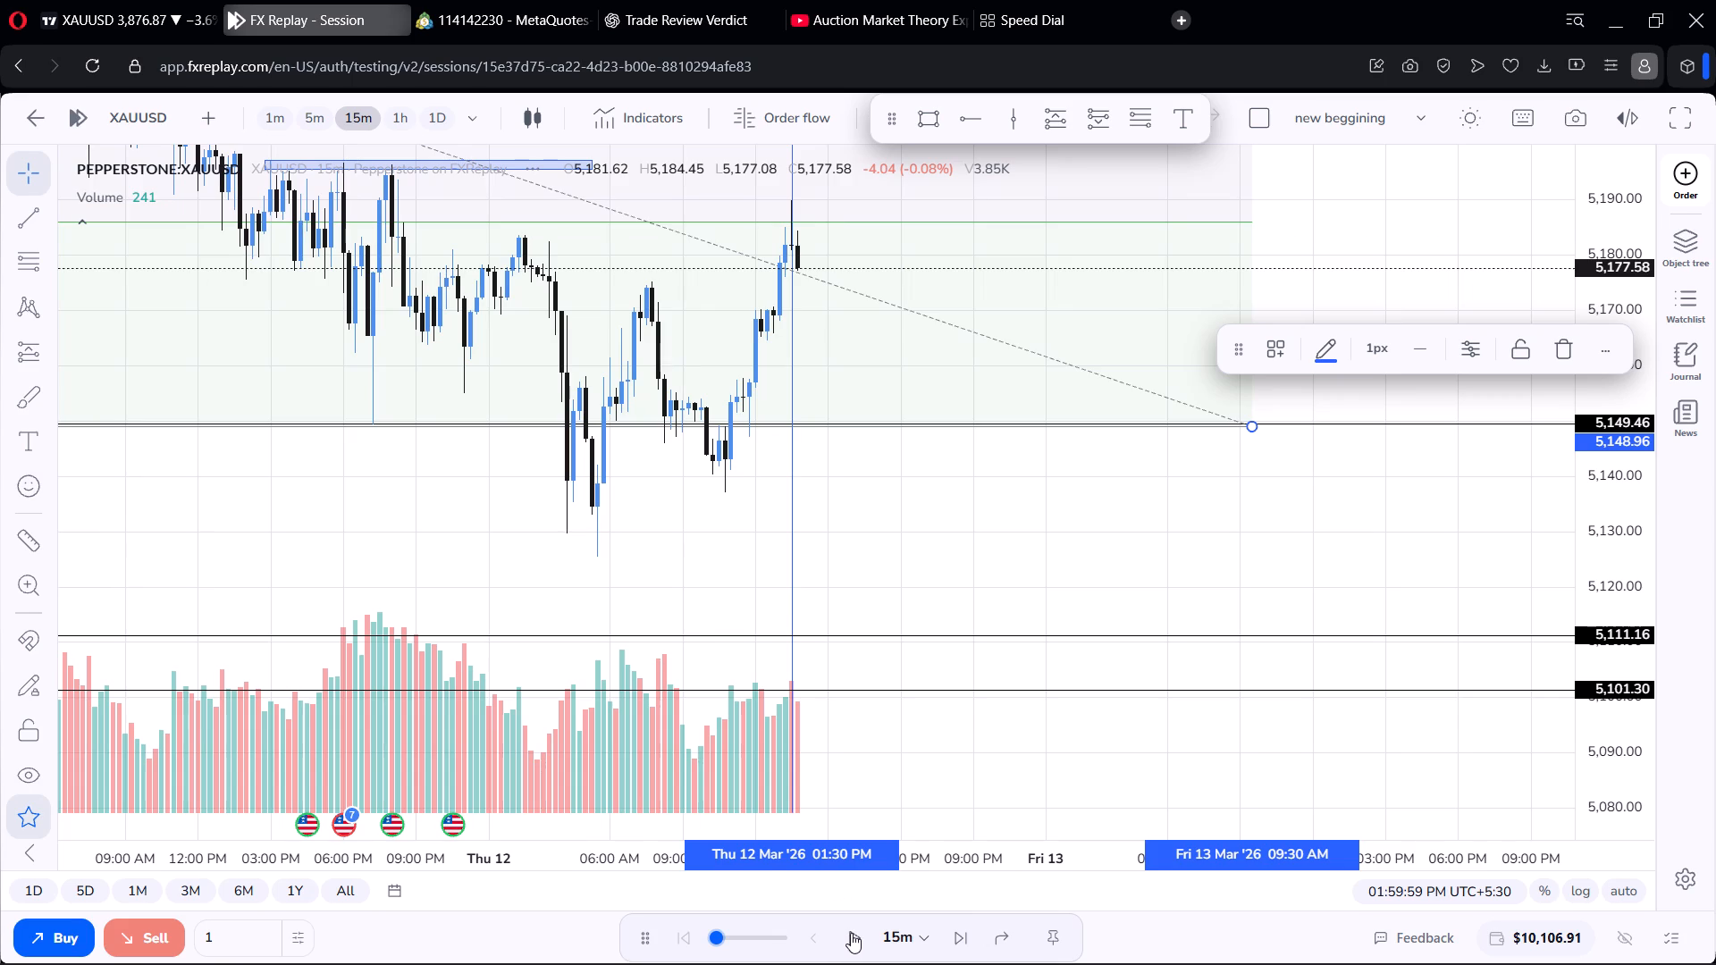
Switch the chart to the 5-minute timeframe and play the replay to about 03:00 PM on 12 March, pausing along the way.
click(316, 111)
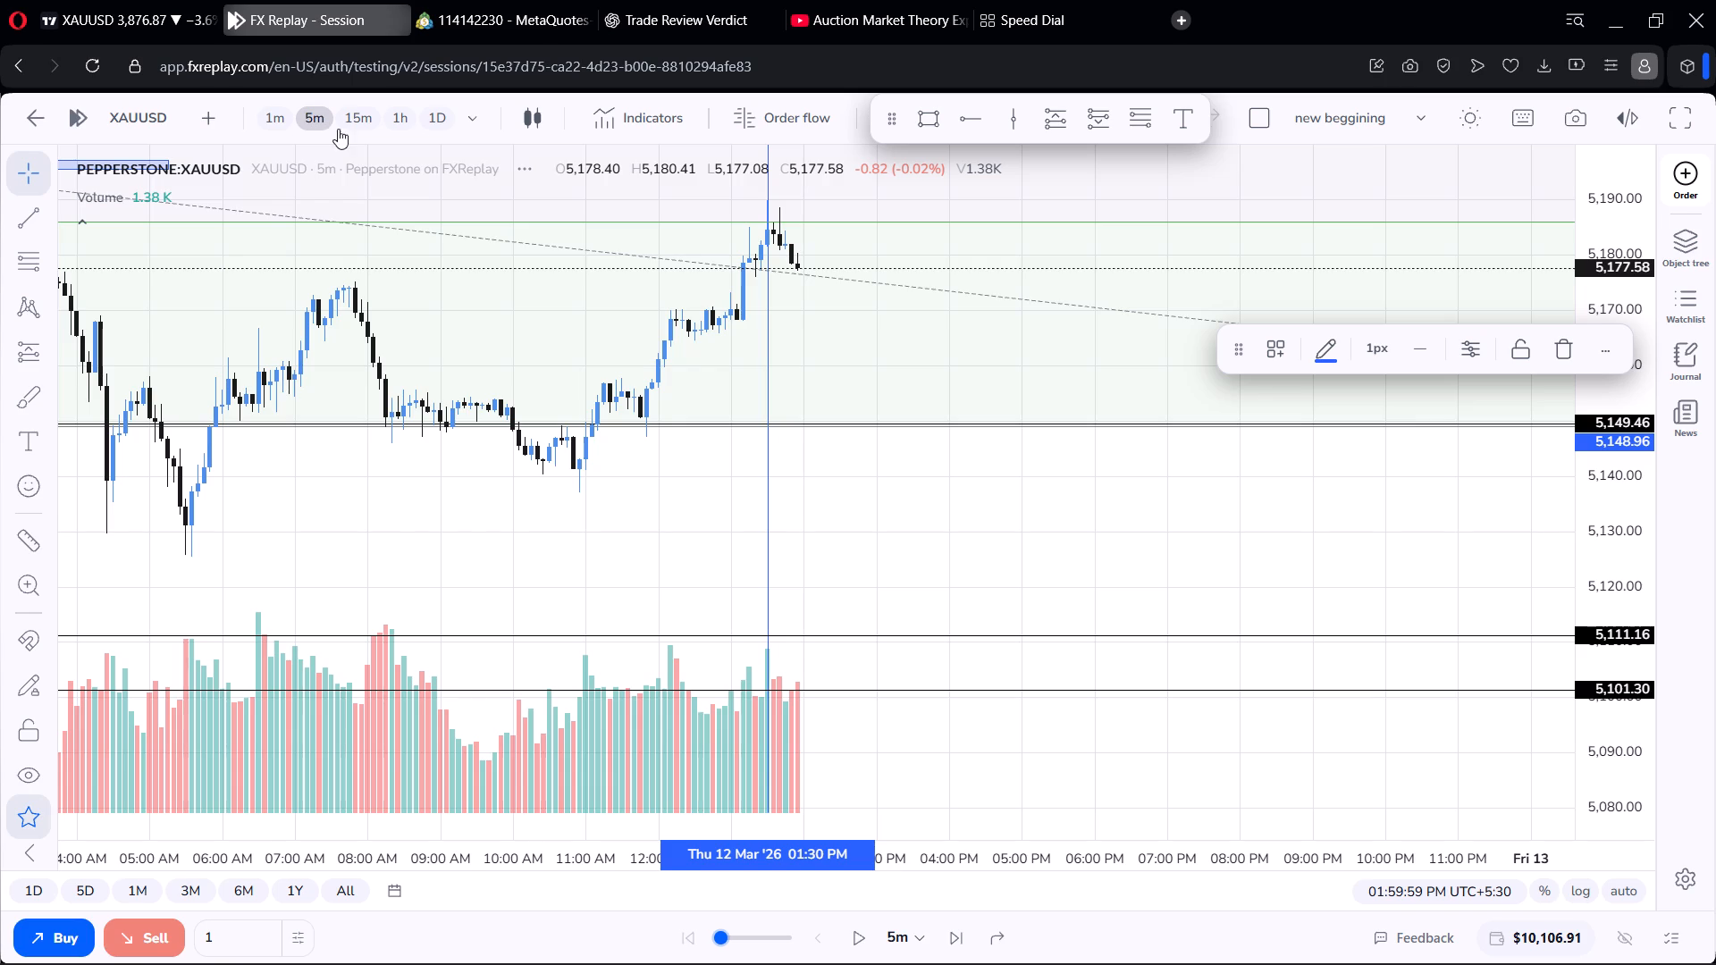
click(857, 932)
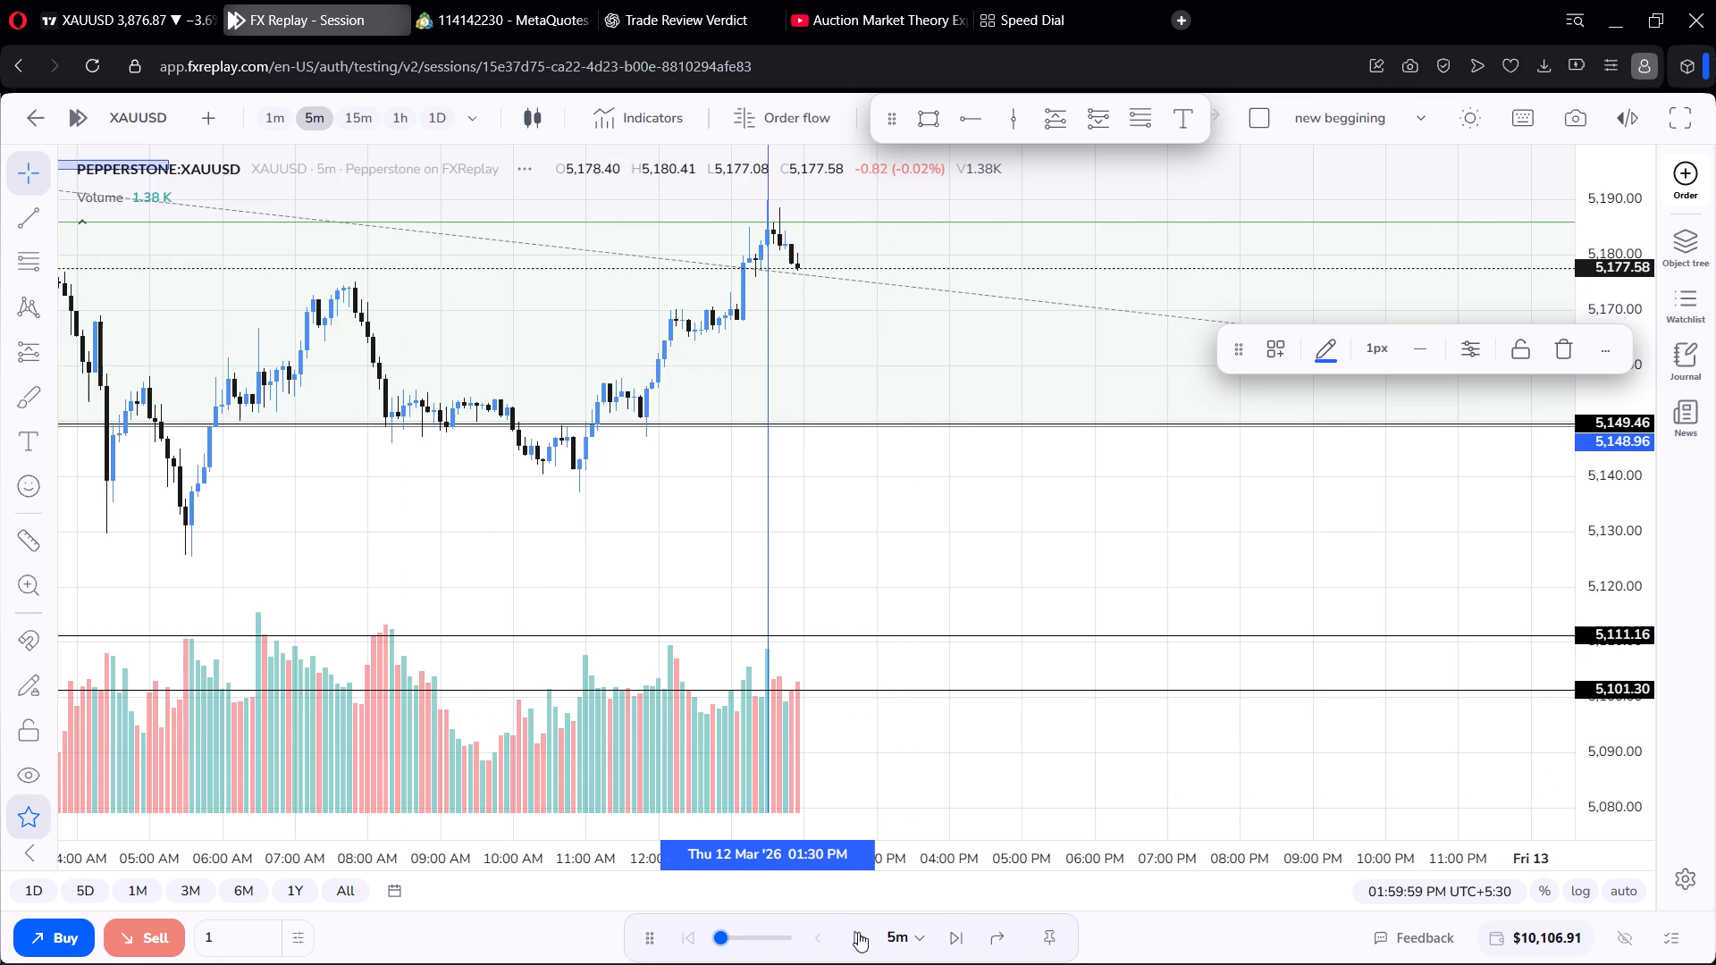
click(857, 933)
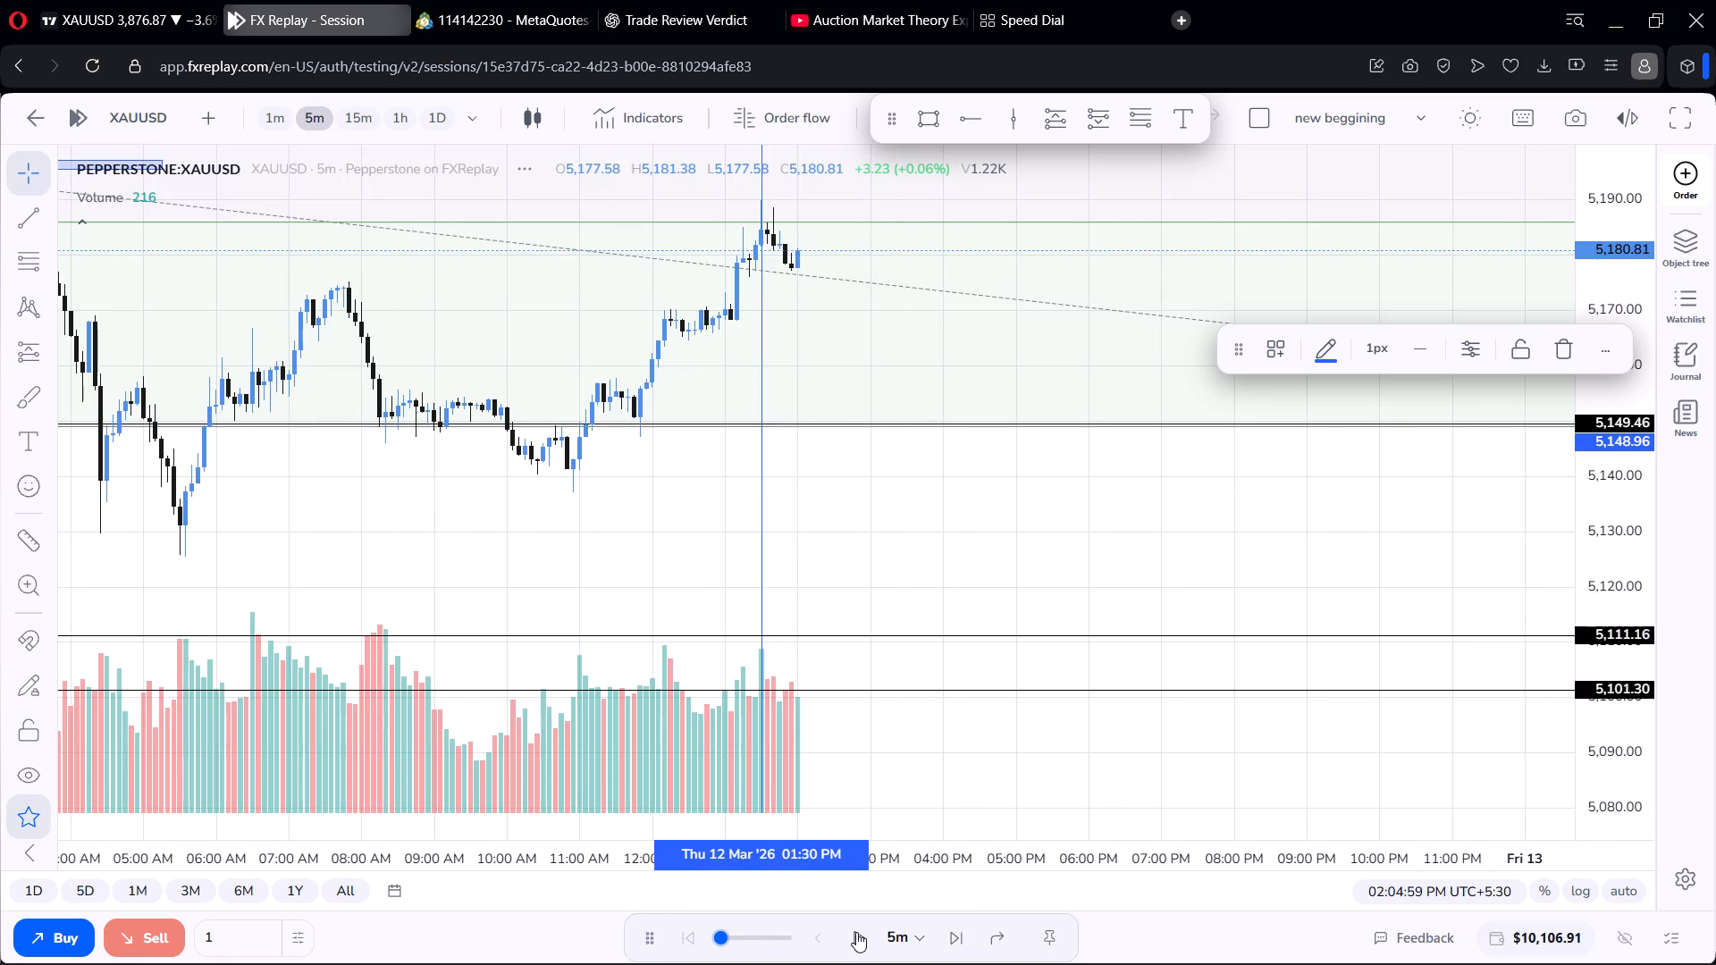
click(855, 932)
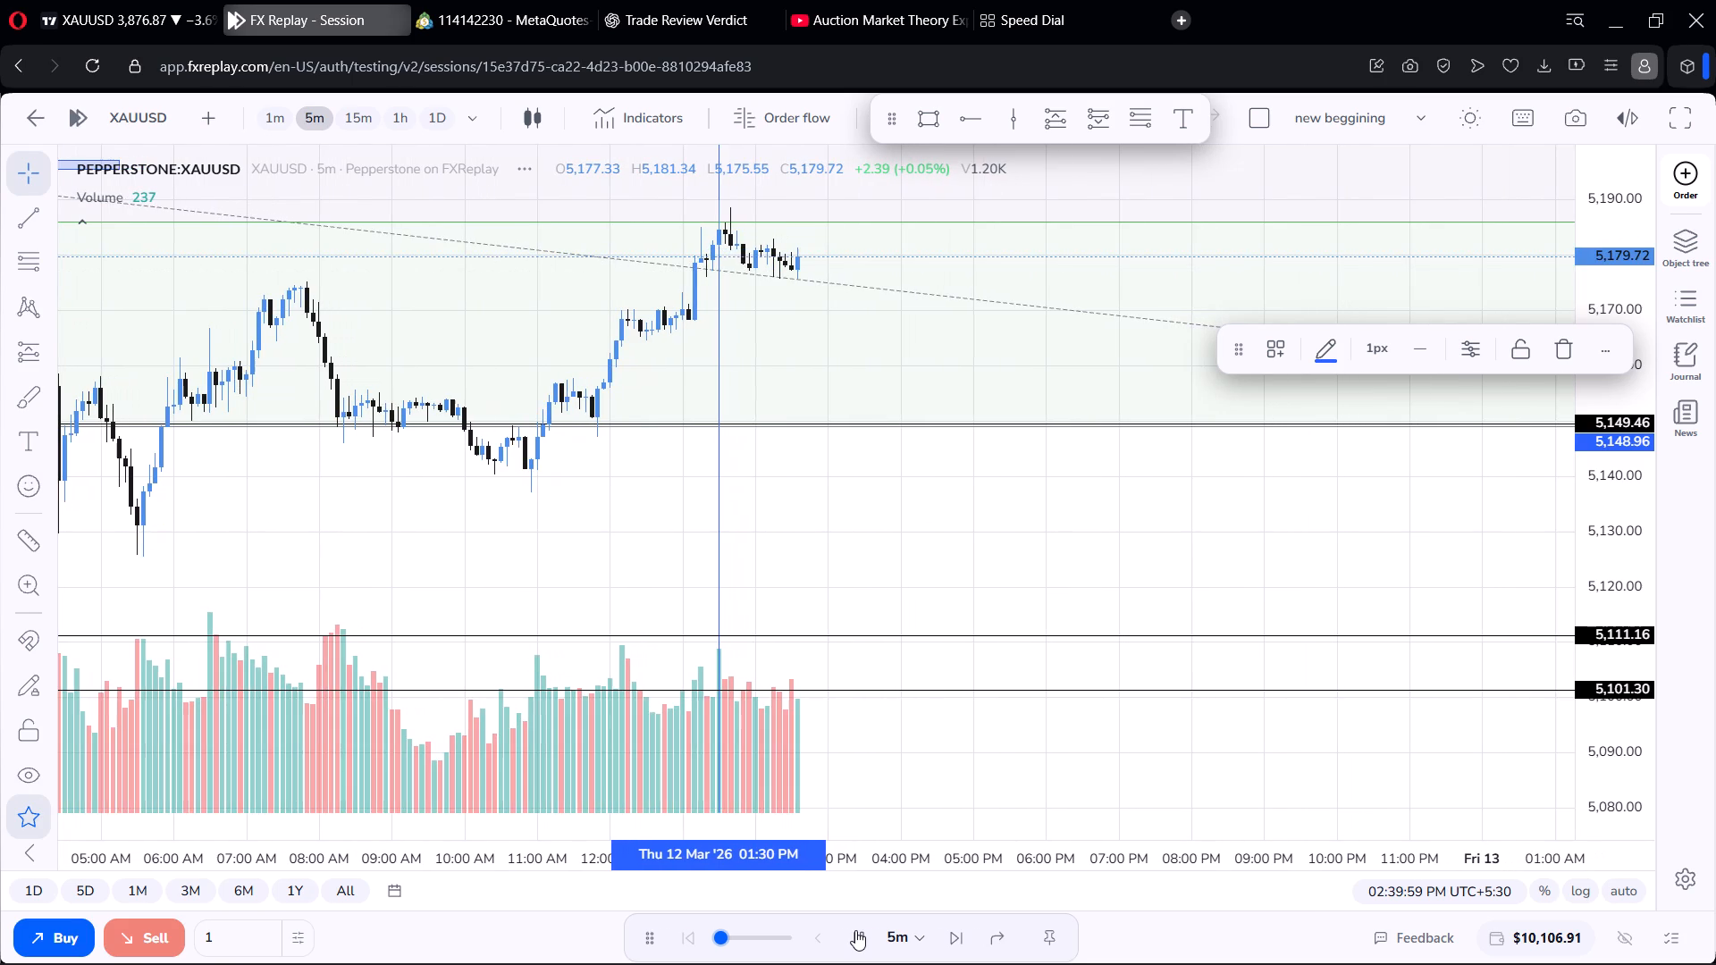
click(855, 930)
click(855, 929)
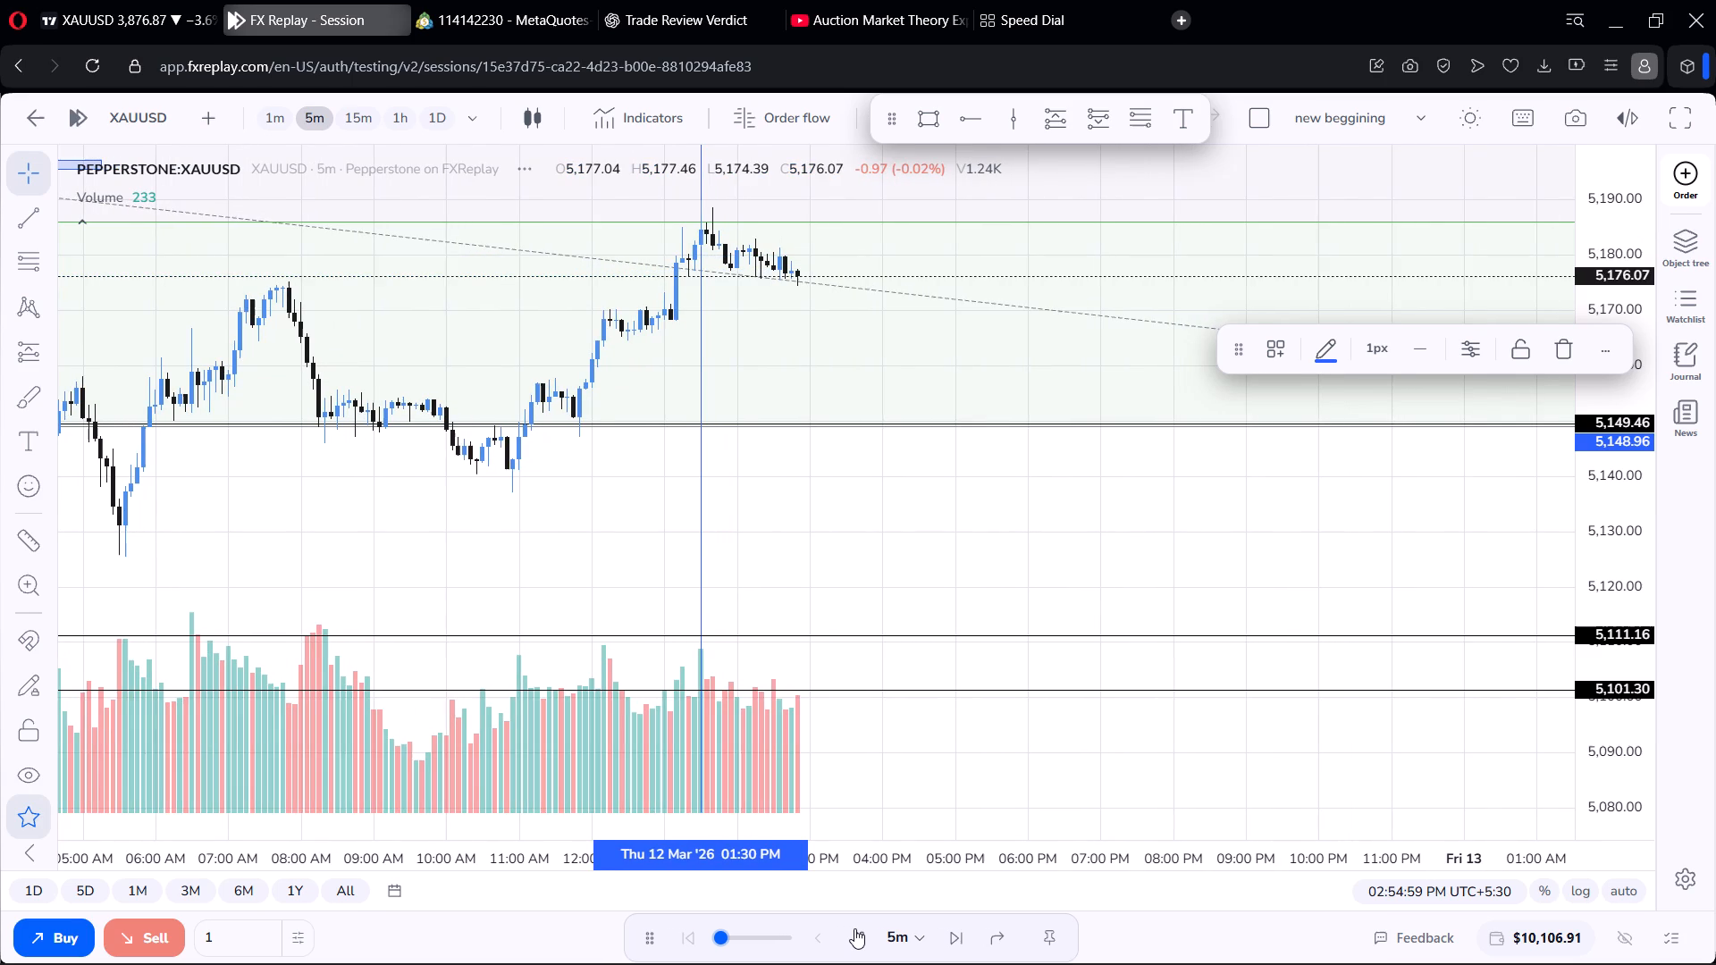
click(854, 928)
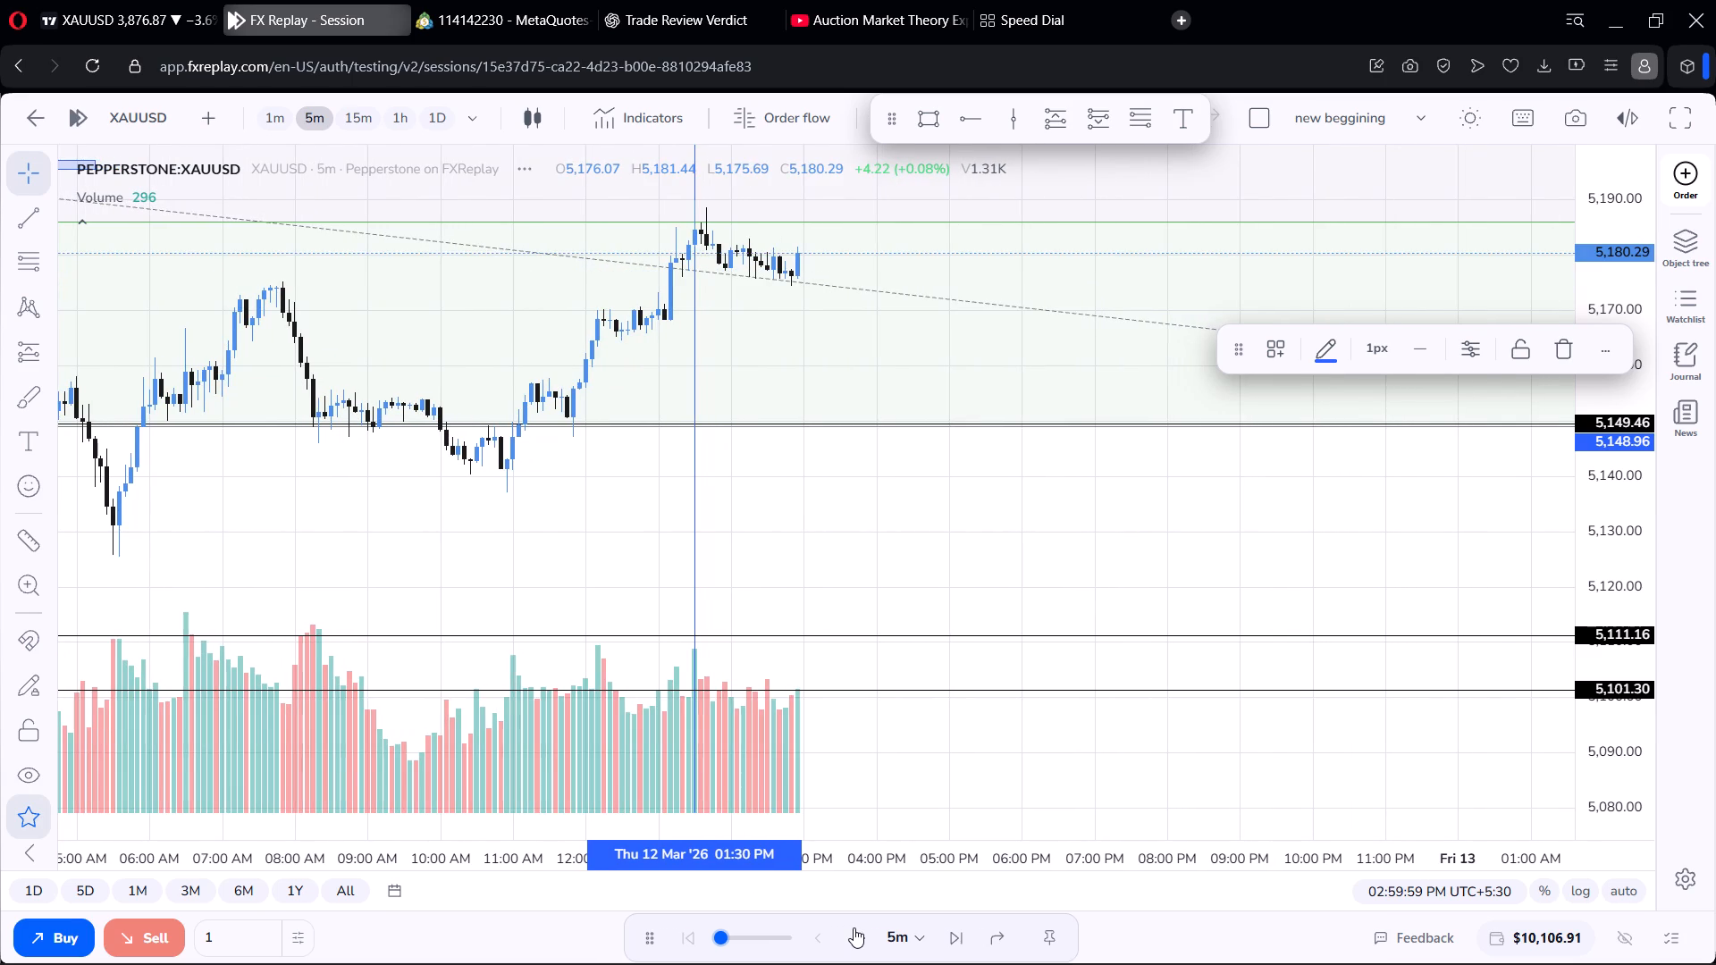
Compare the 15-minute and 5-minute price action around the retracement's 0.5 level and the recent 12 March candles.
scroll(863, 374, down, 5)
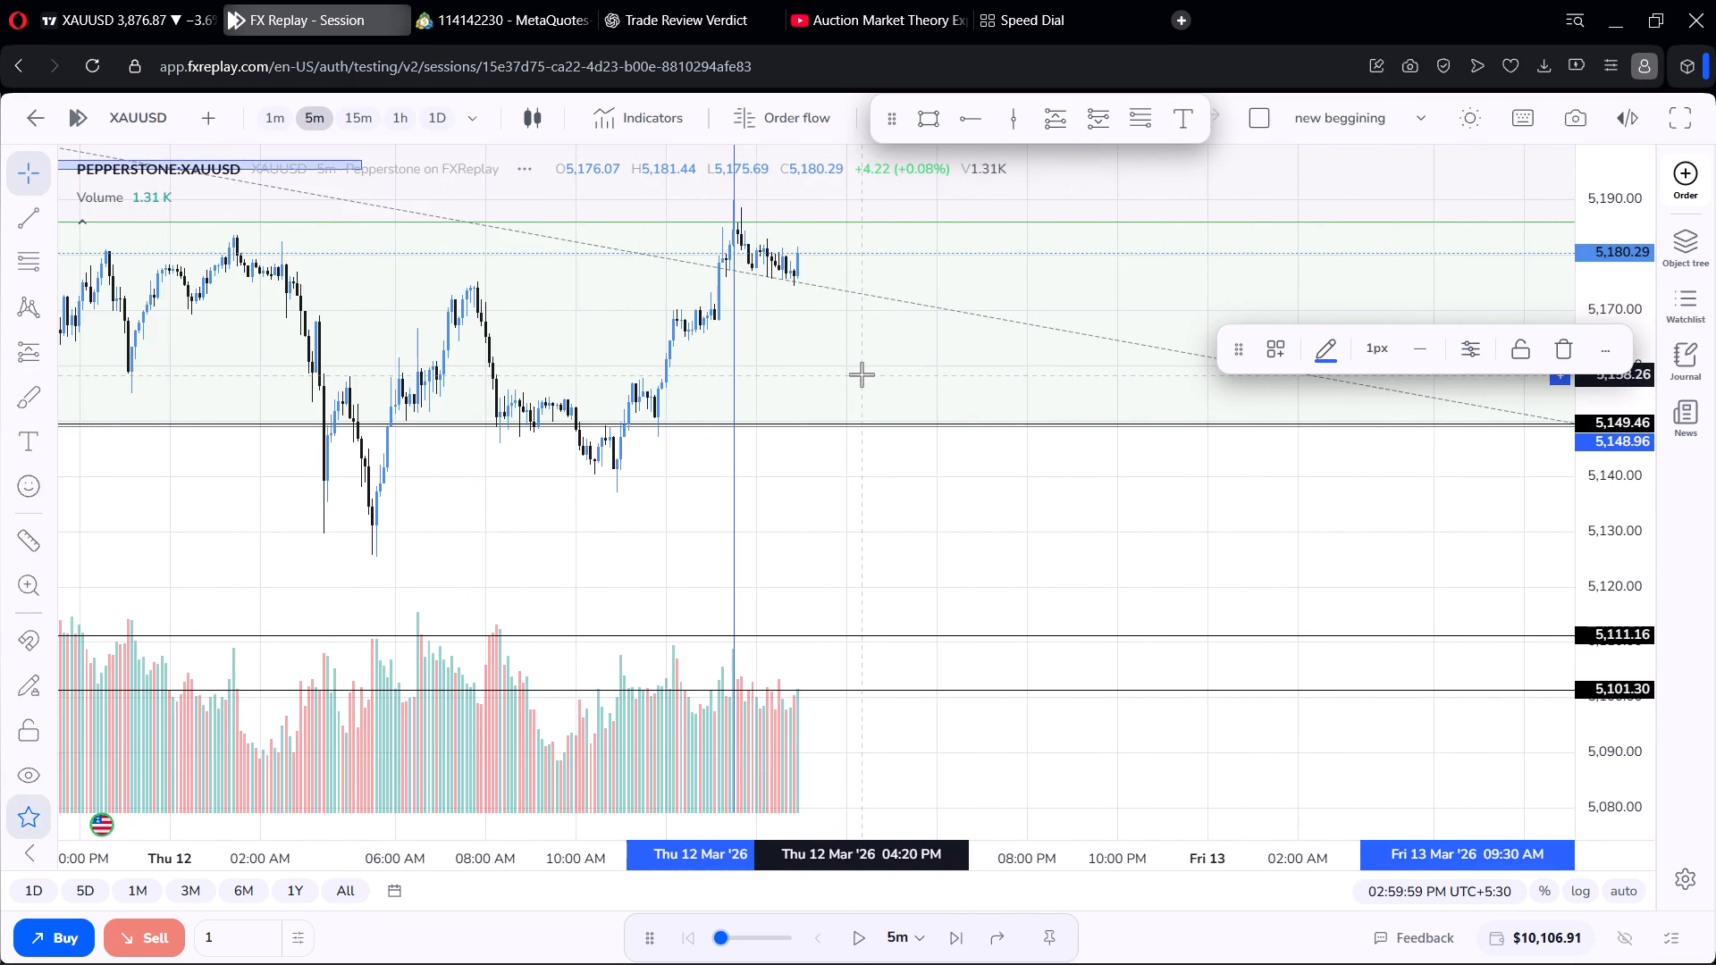
click(374, 113)
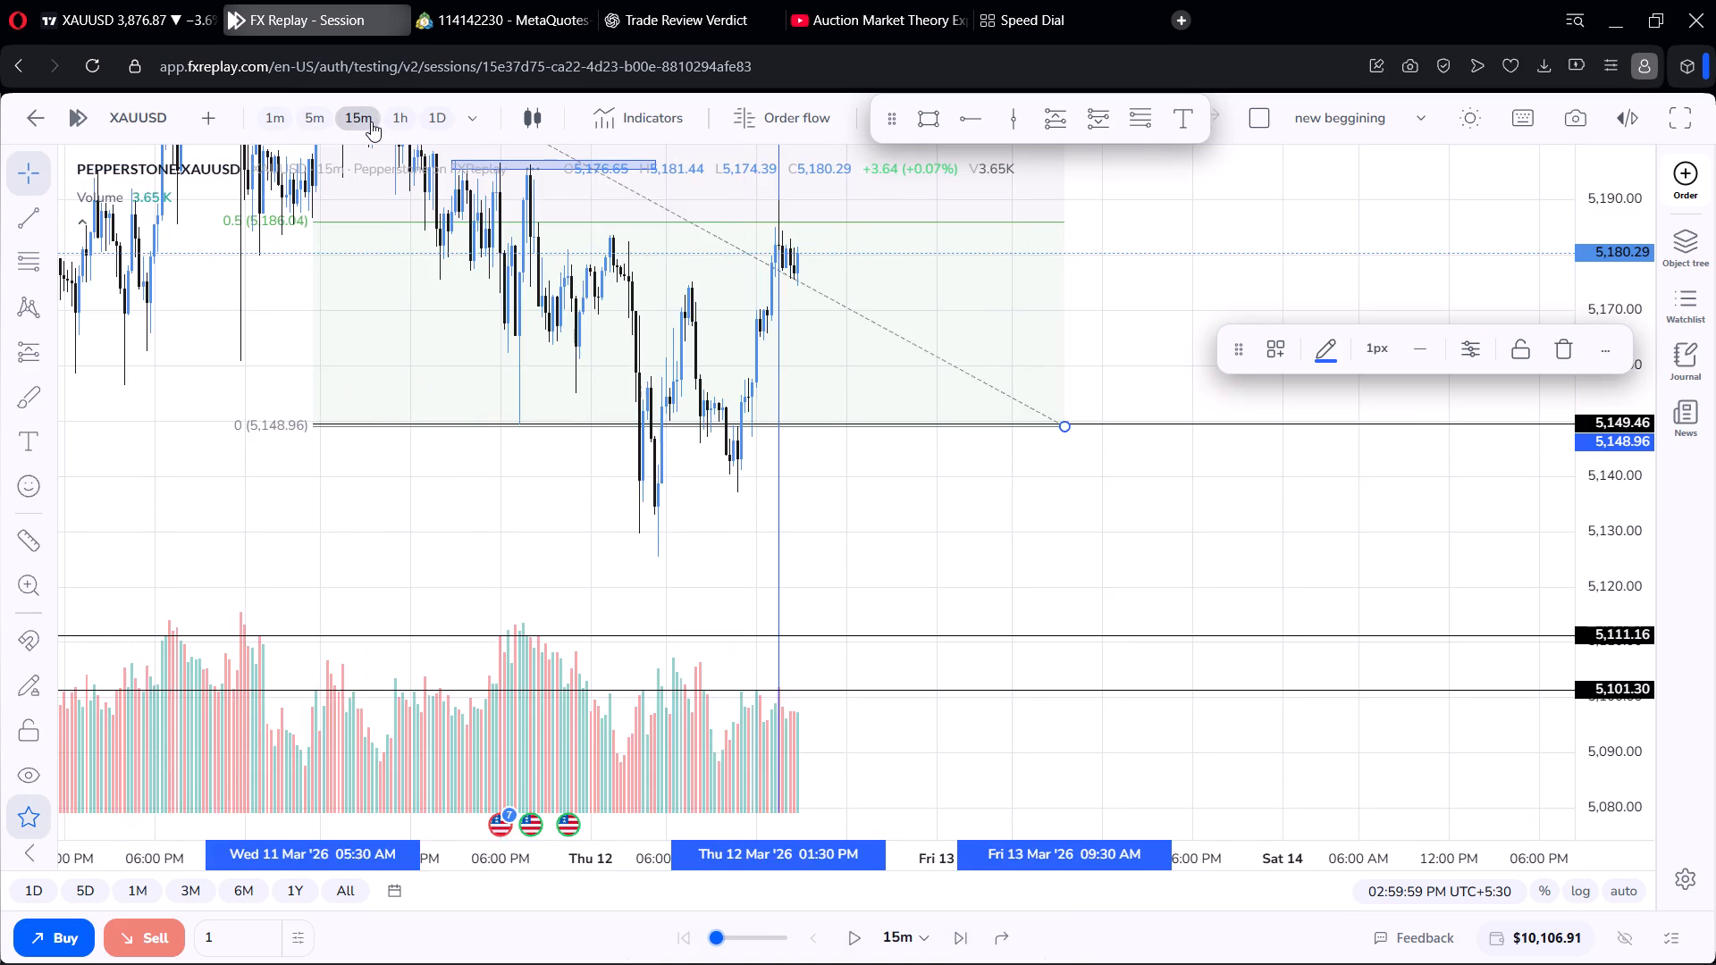
scroll(758, 369, up, 5)
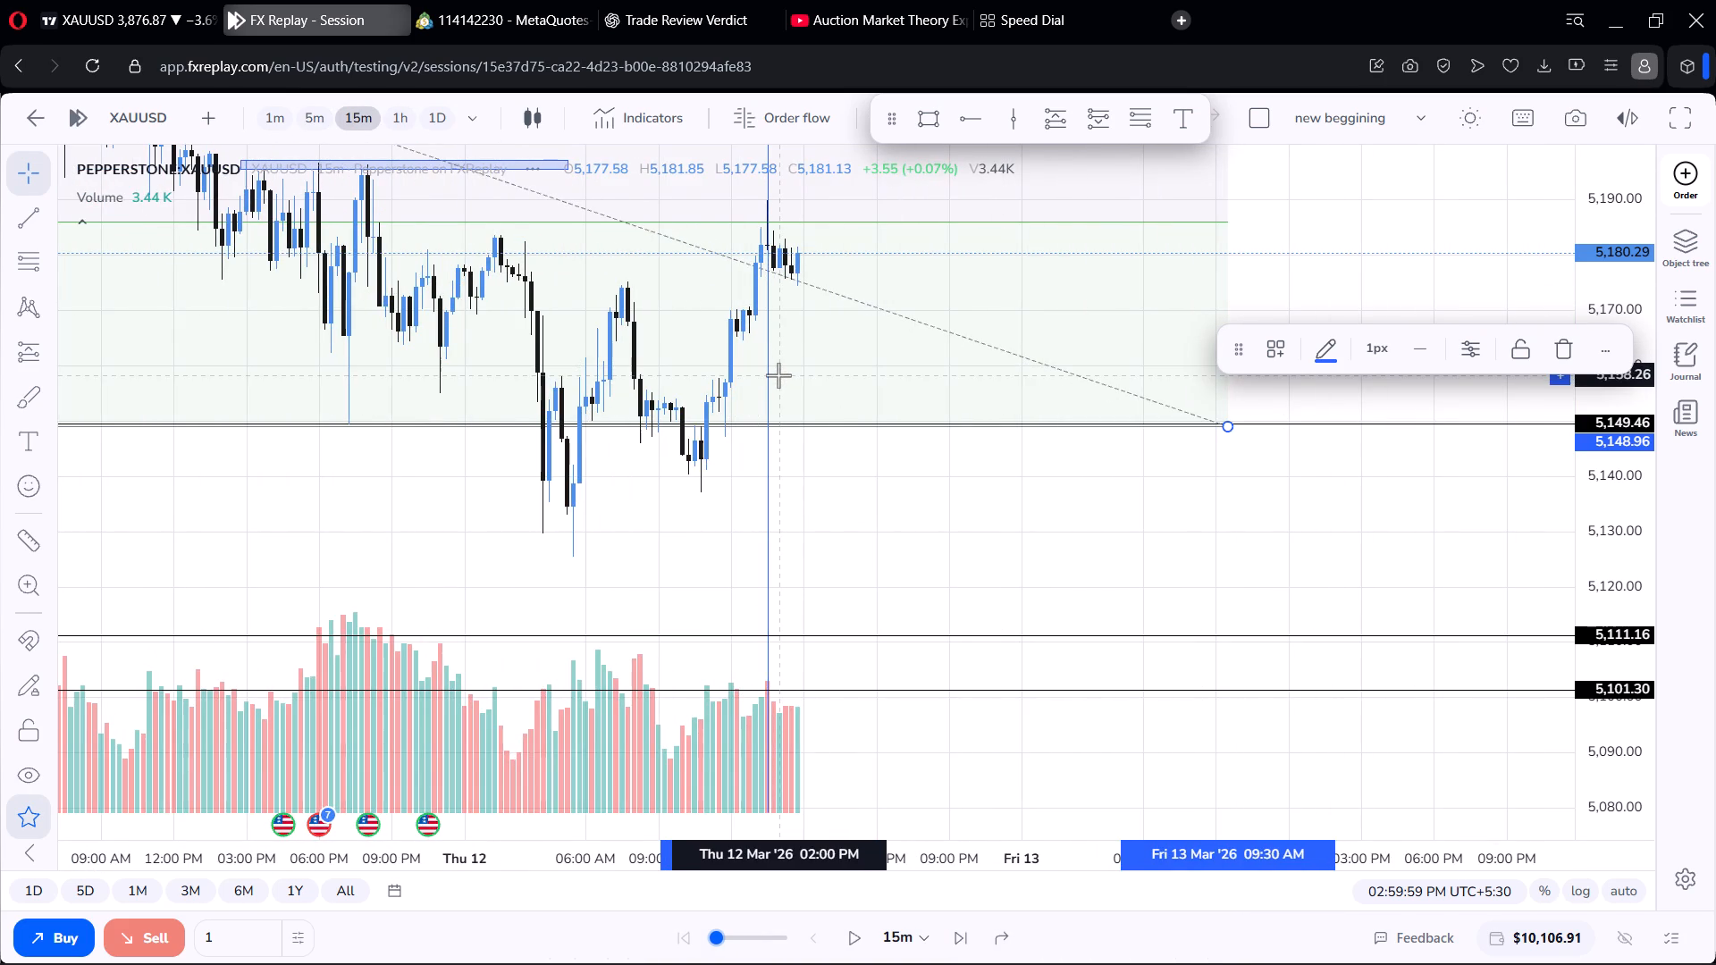
scroll(778, 376, up, 2)
scroll(778, 378, down, 3)
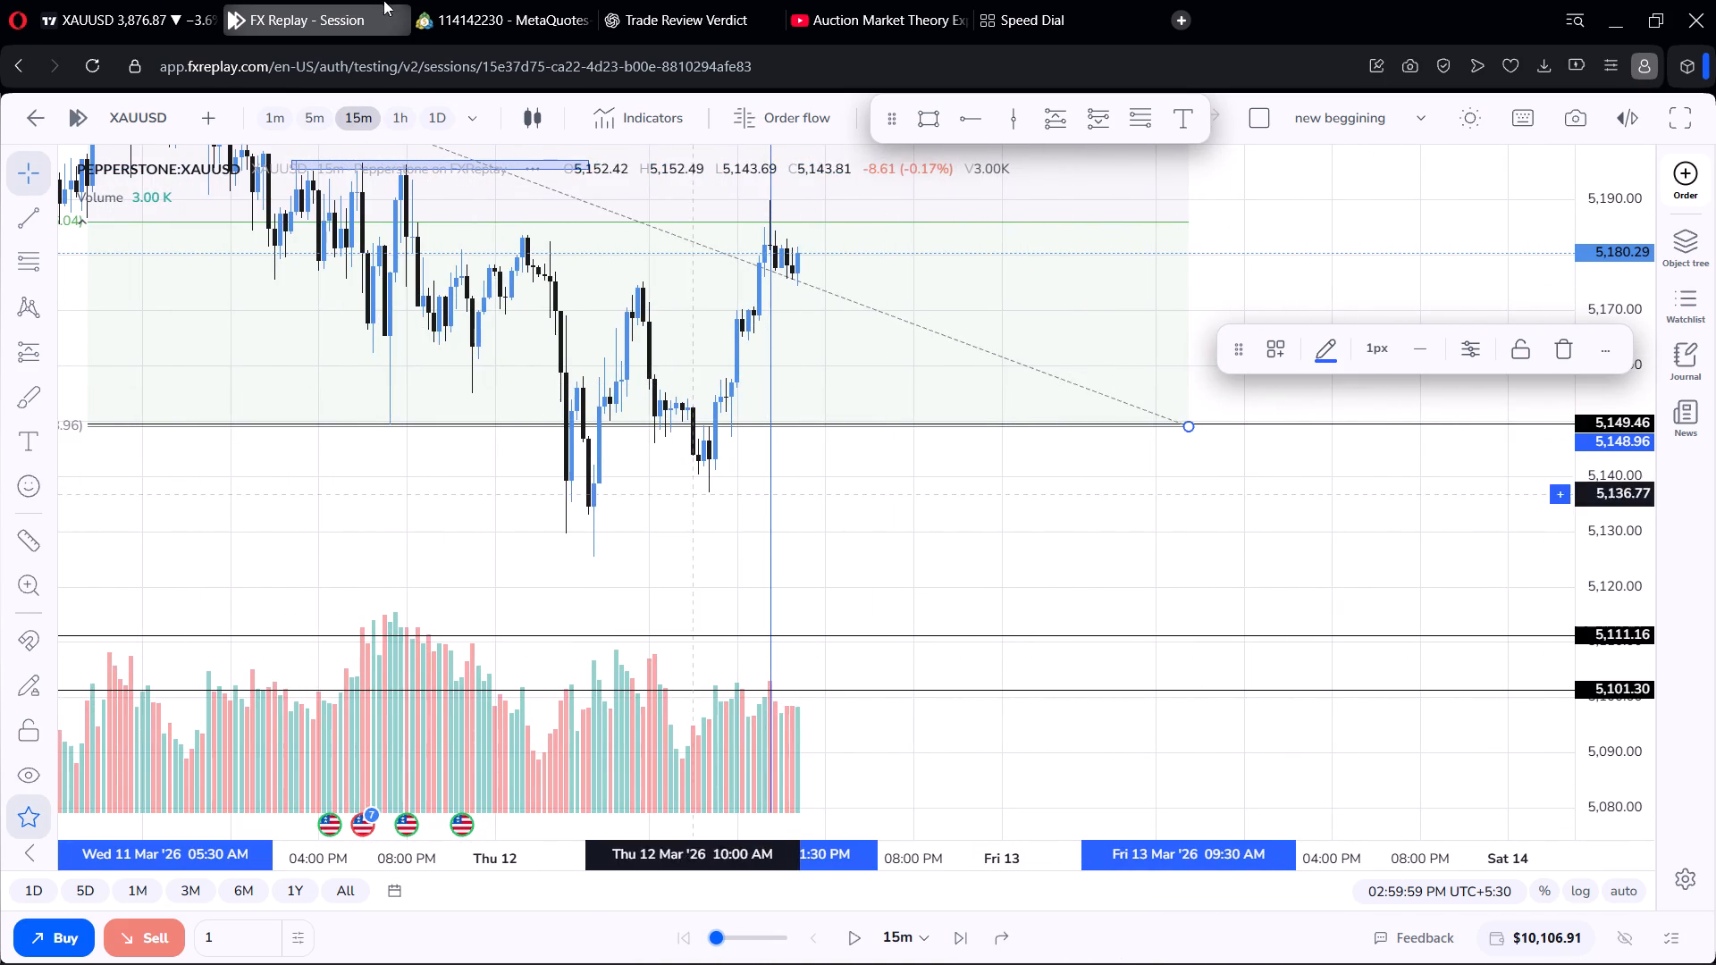
click(311, 116)
scroll(887, 305, down, 2)
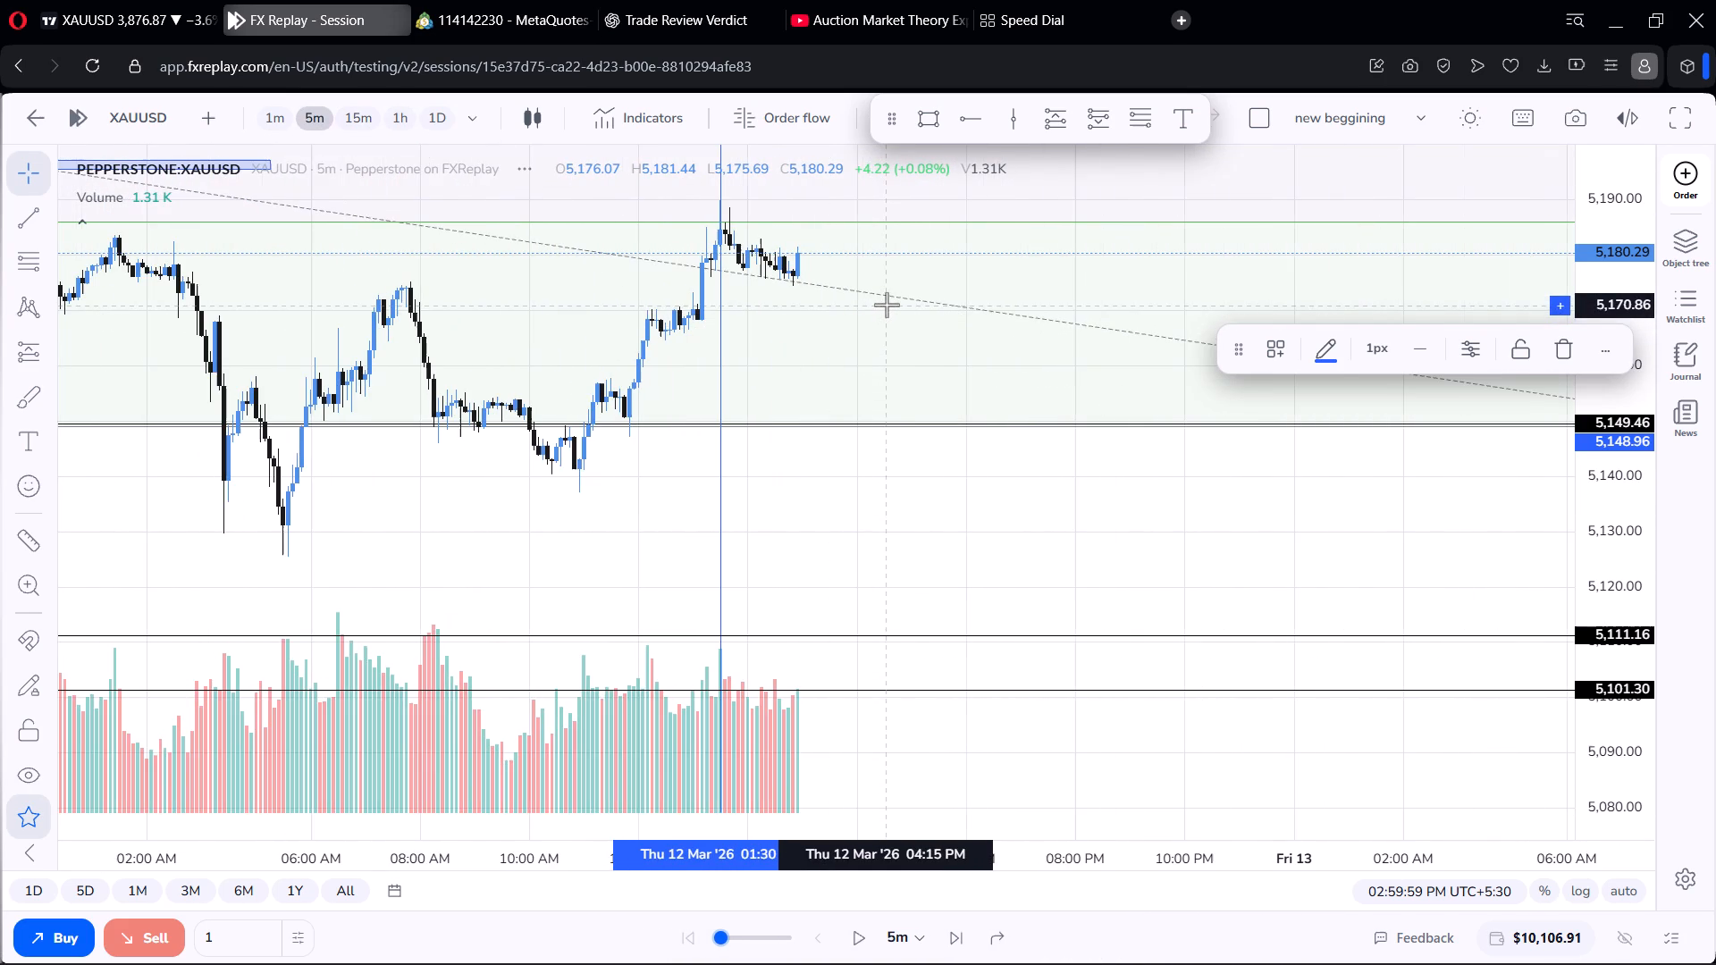
click(365, 117)
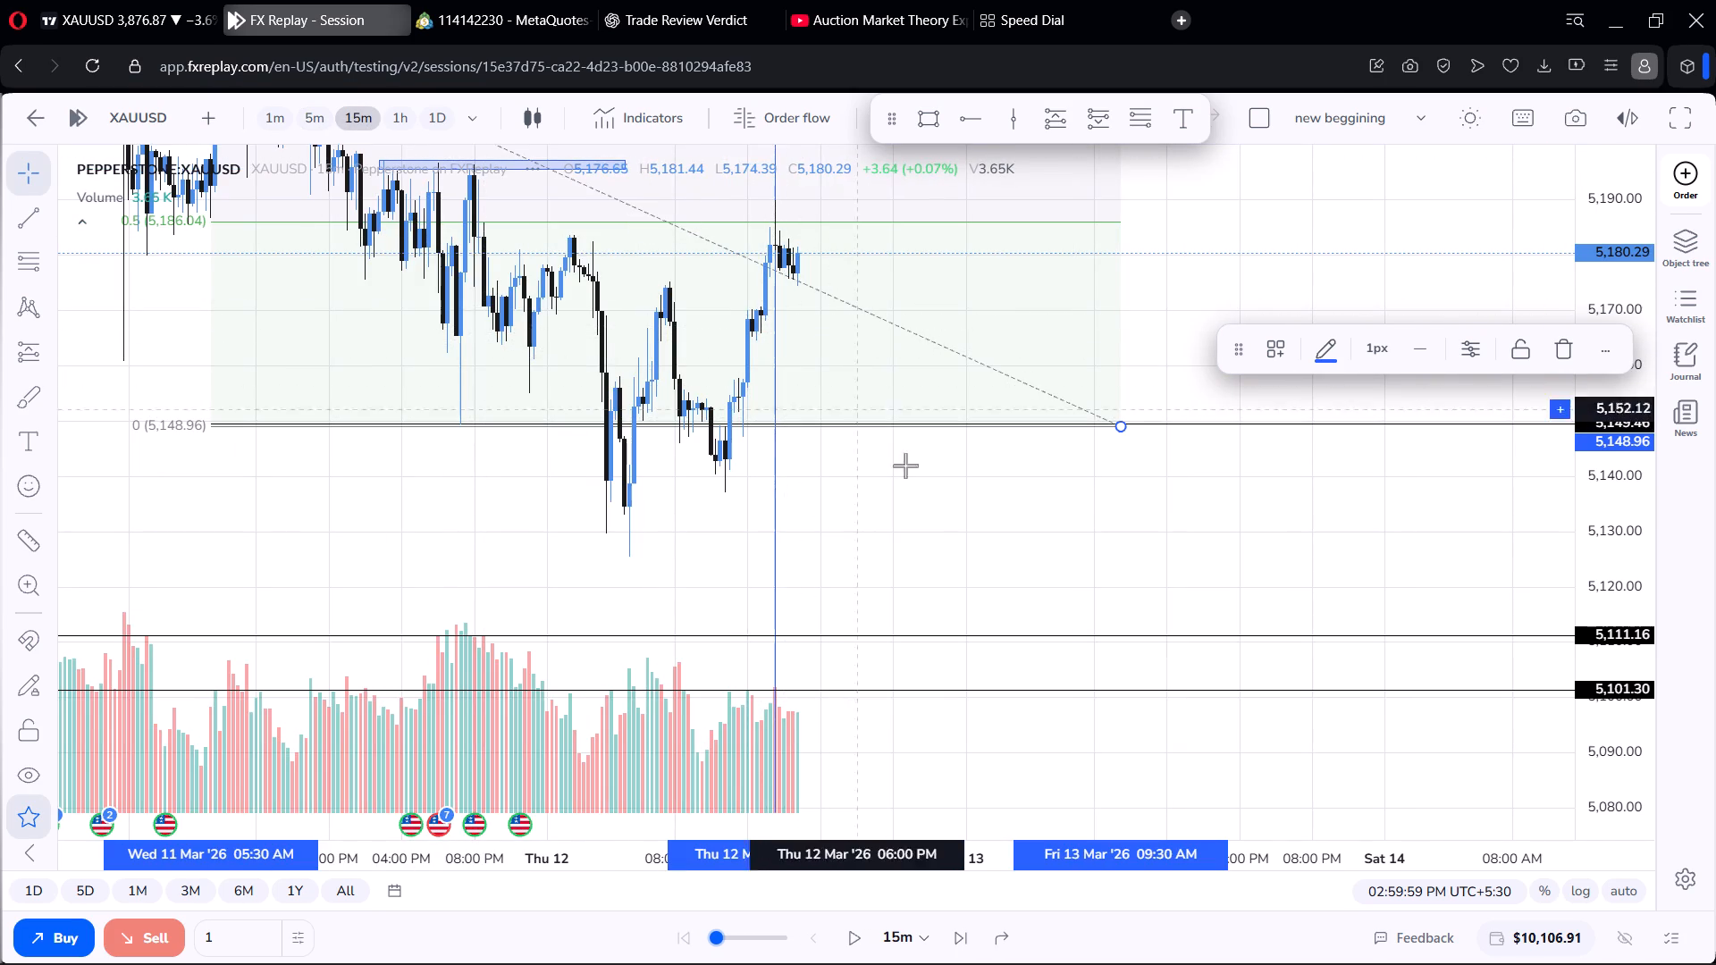
click(320, 109)
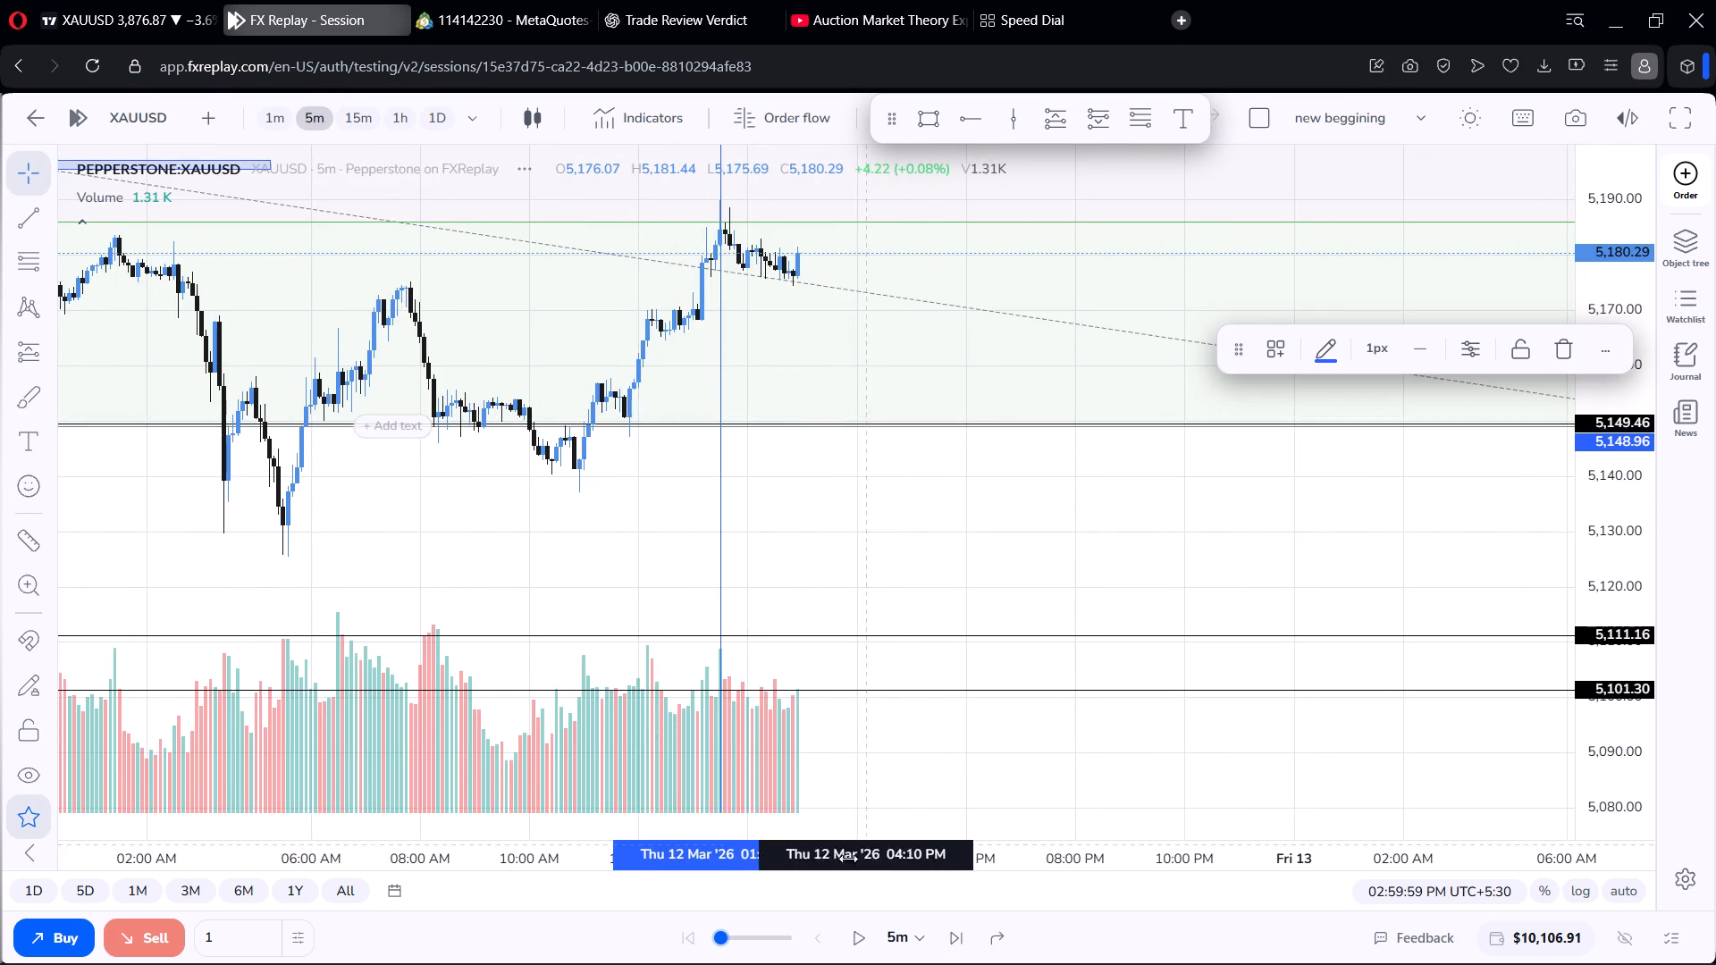
Play the replay on the 5-minute chart to about 05:40 PM on 12 March, pausing along the way.
click(865, 936)
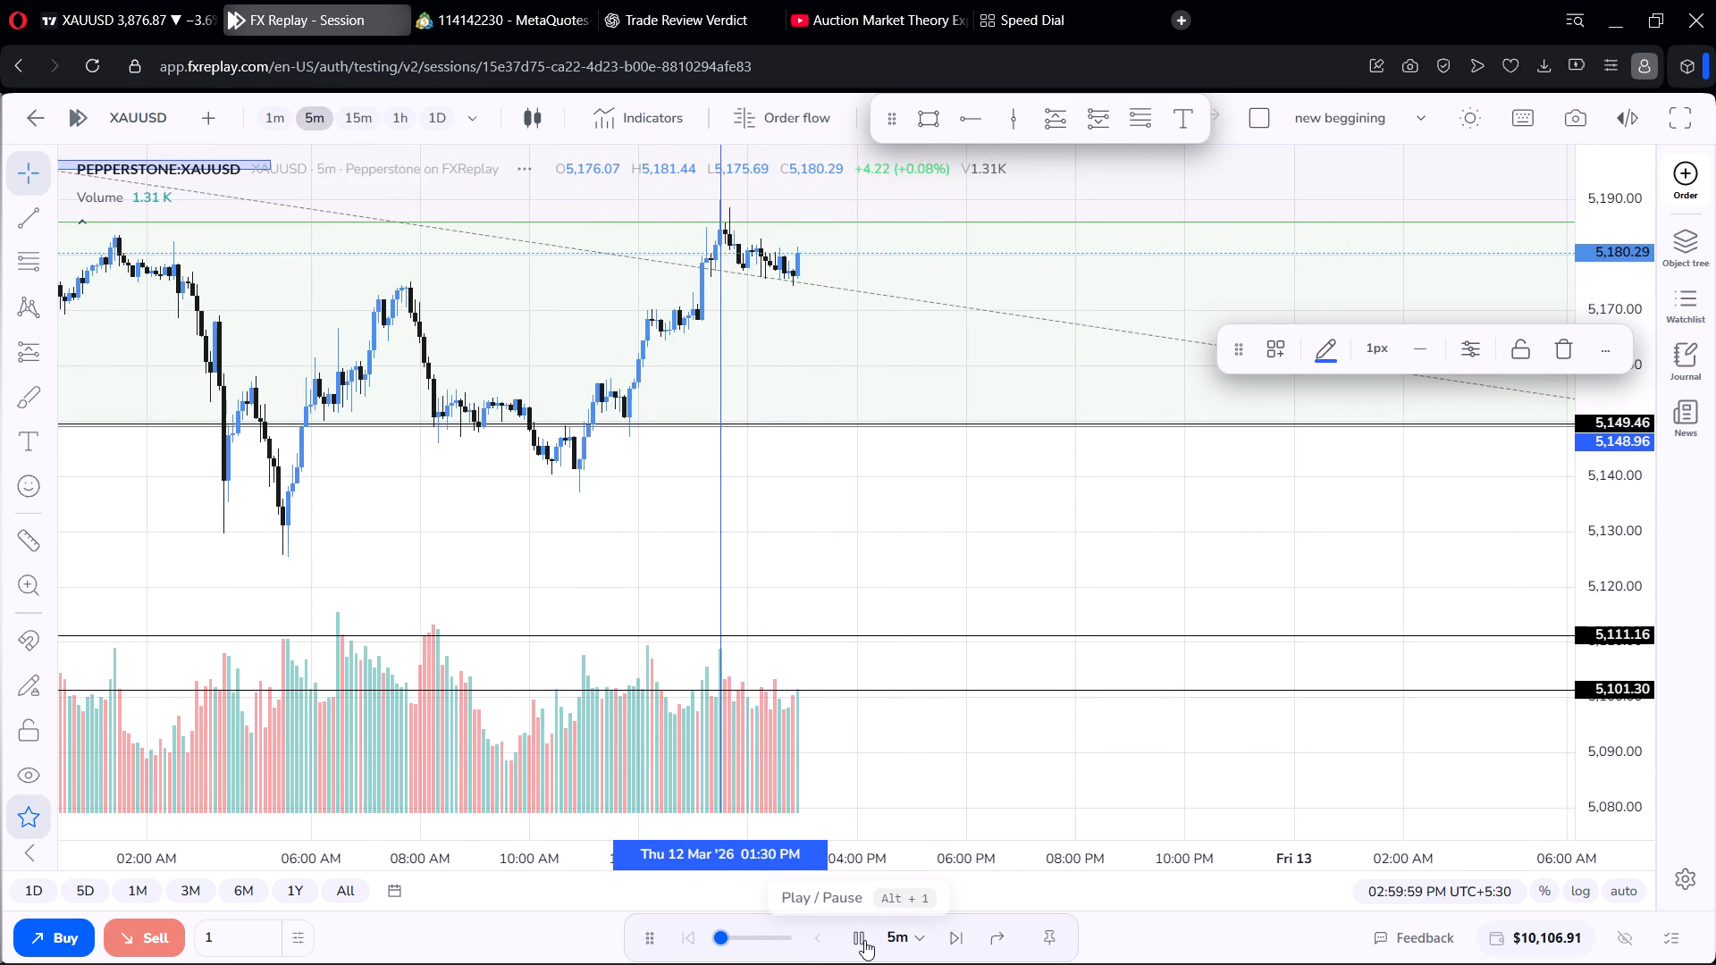
click(862, 940)
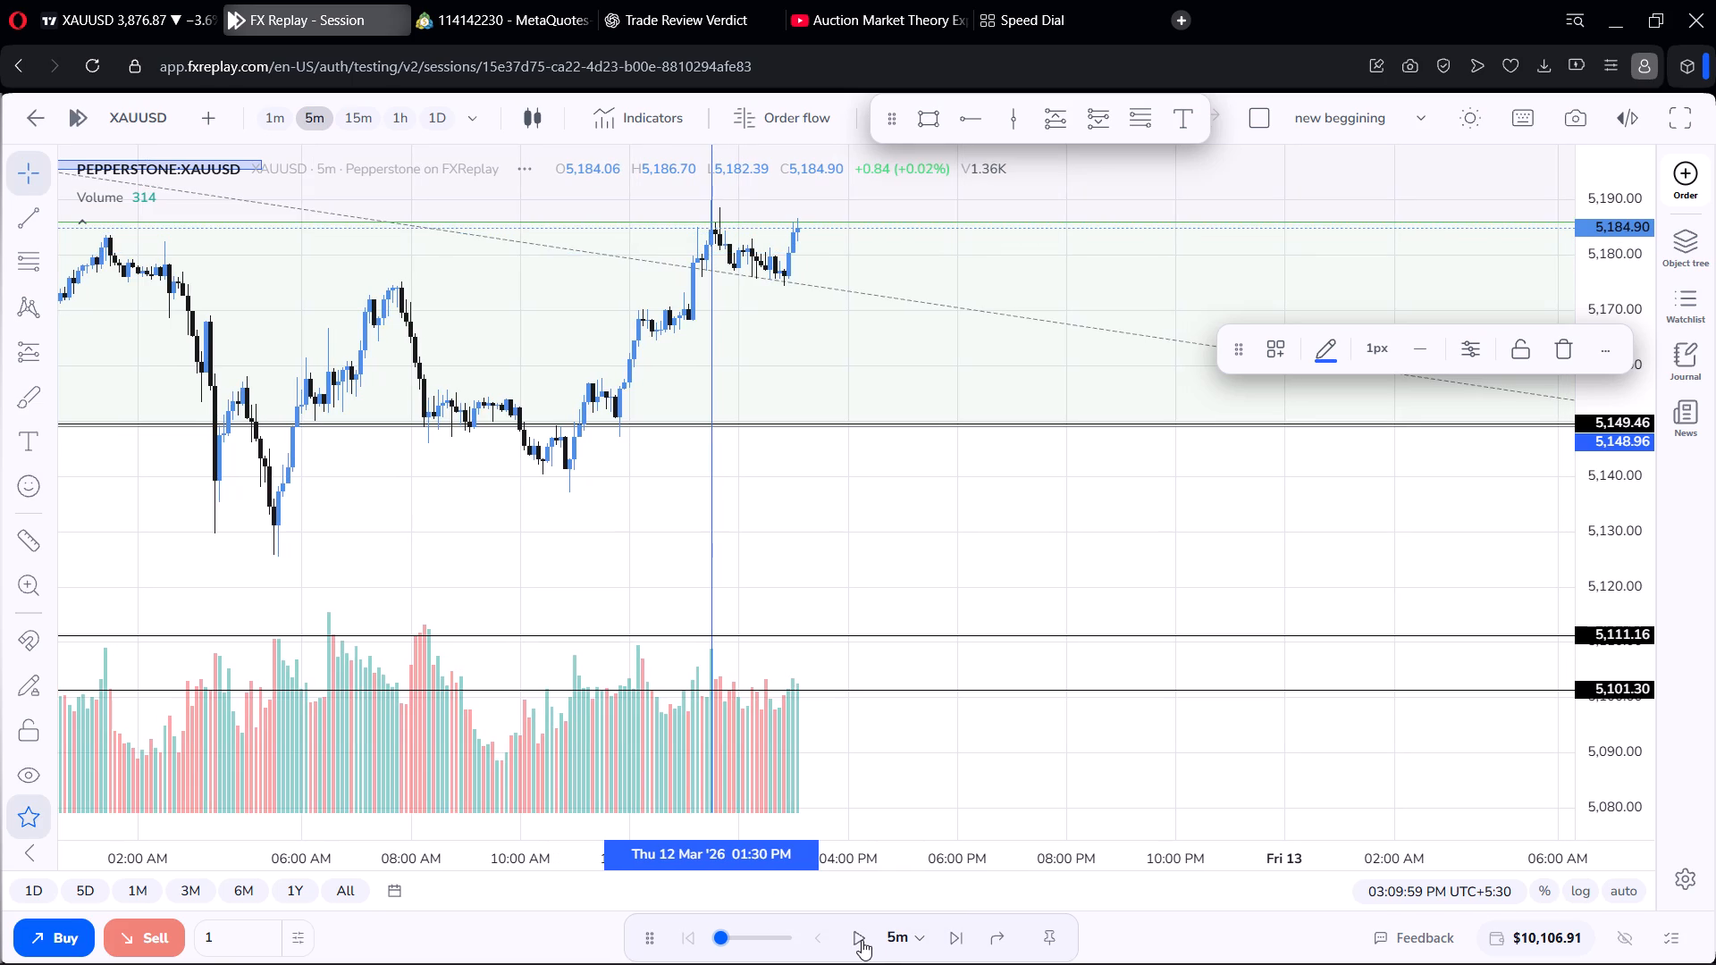
click(862, 940)
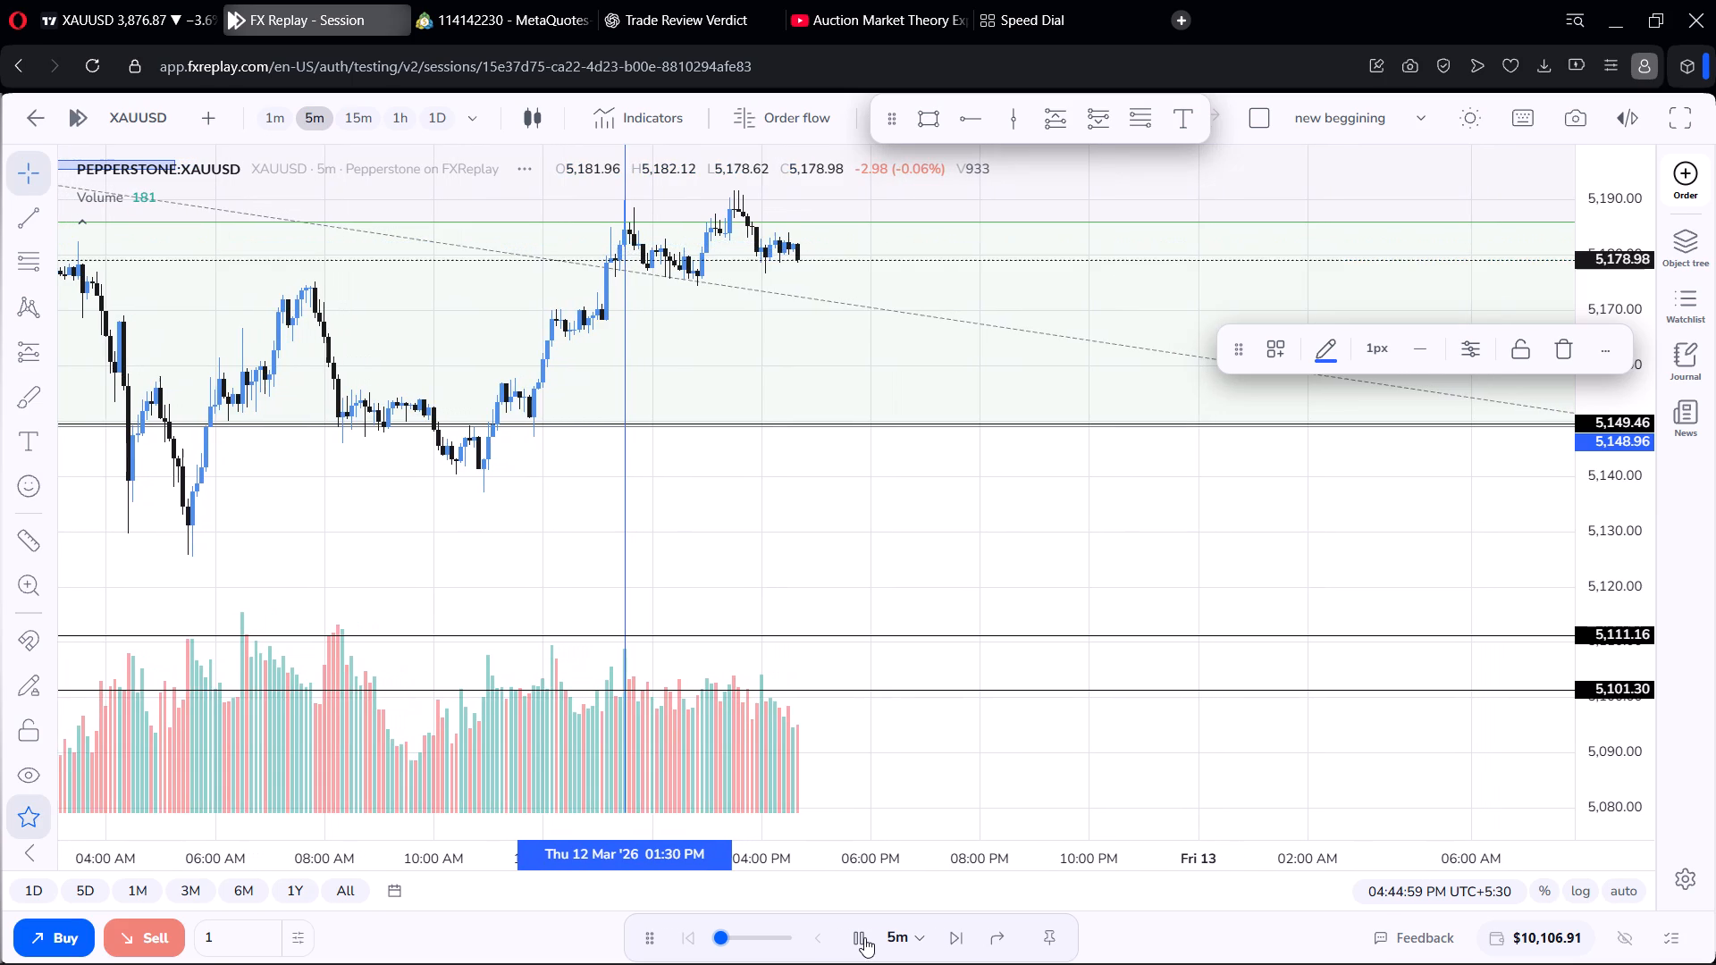
click(864, 937)
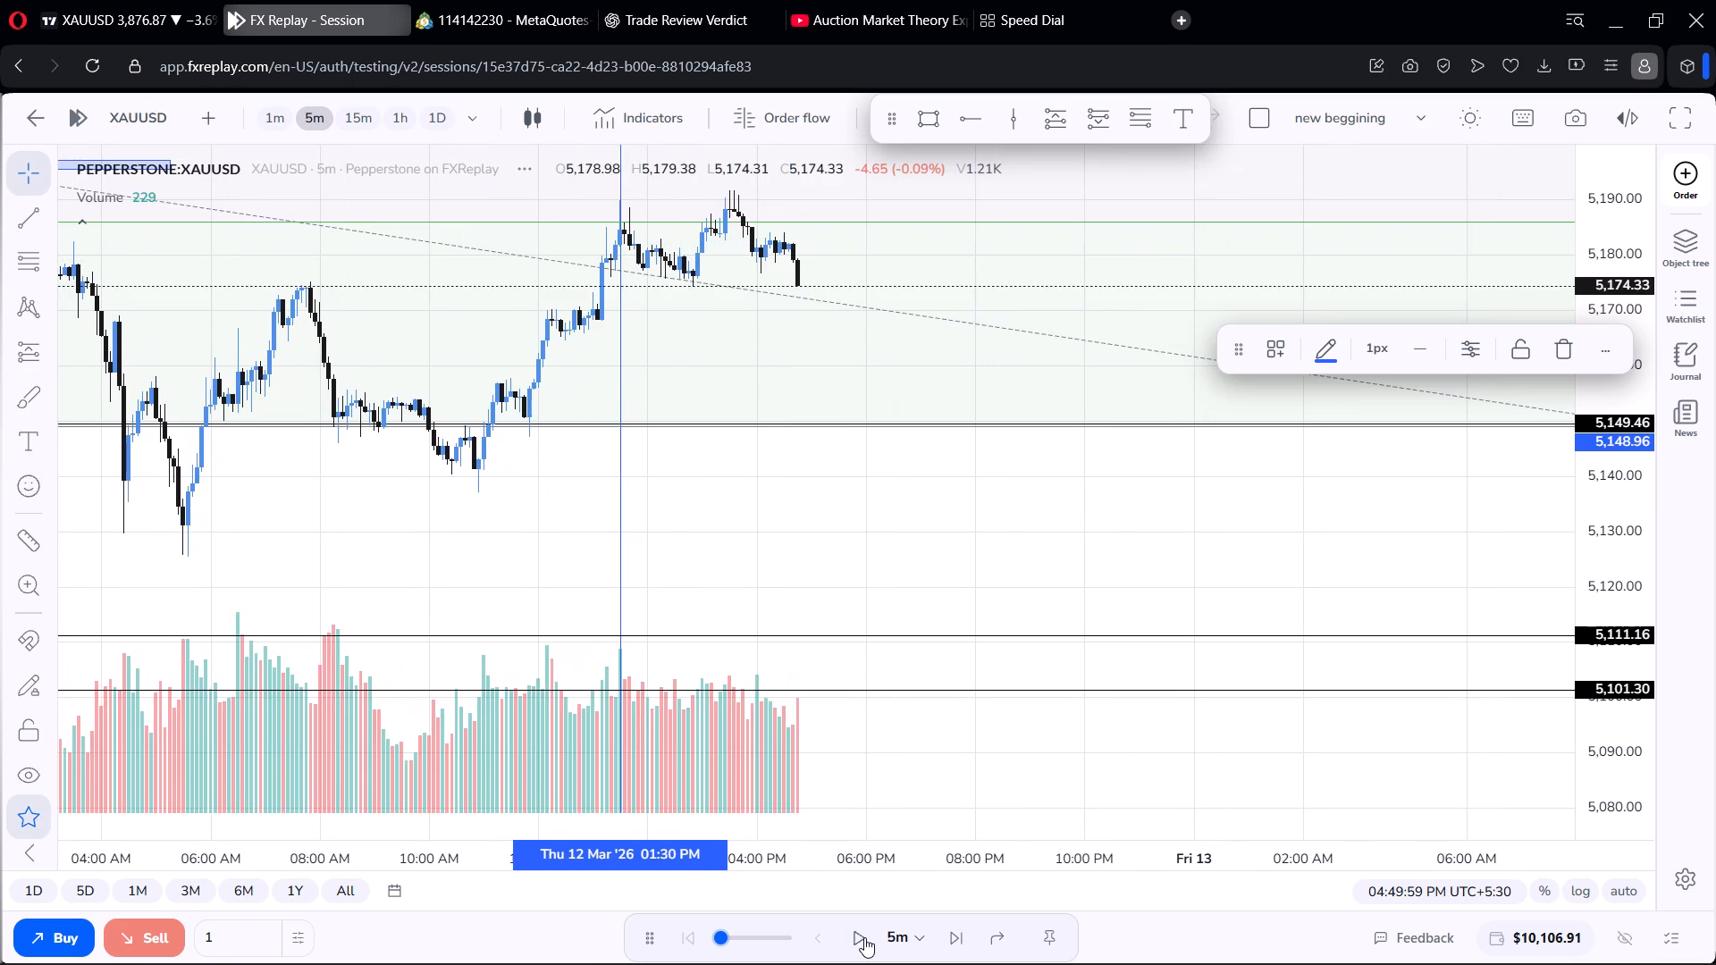
click(864, 937)
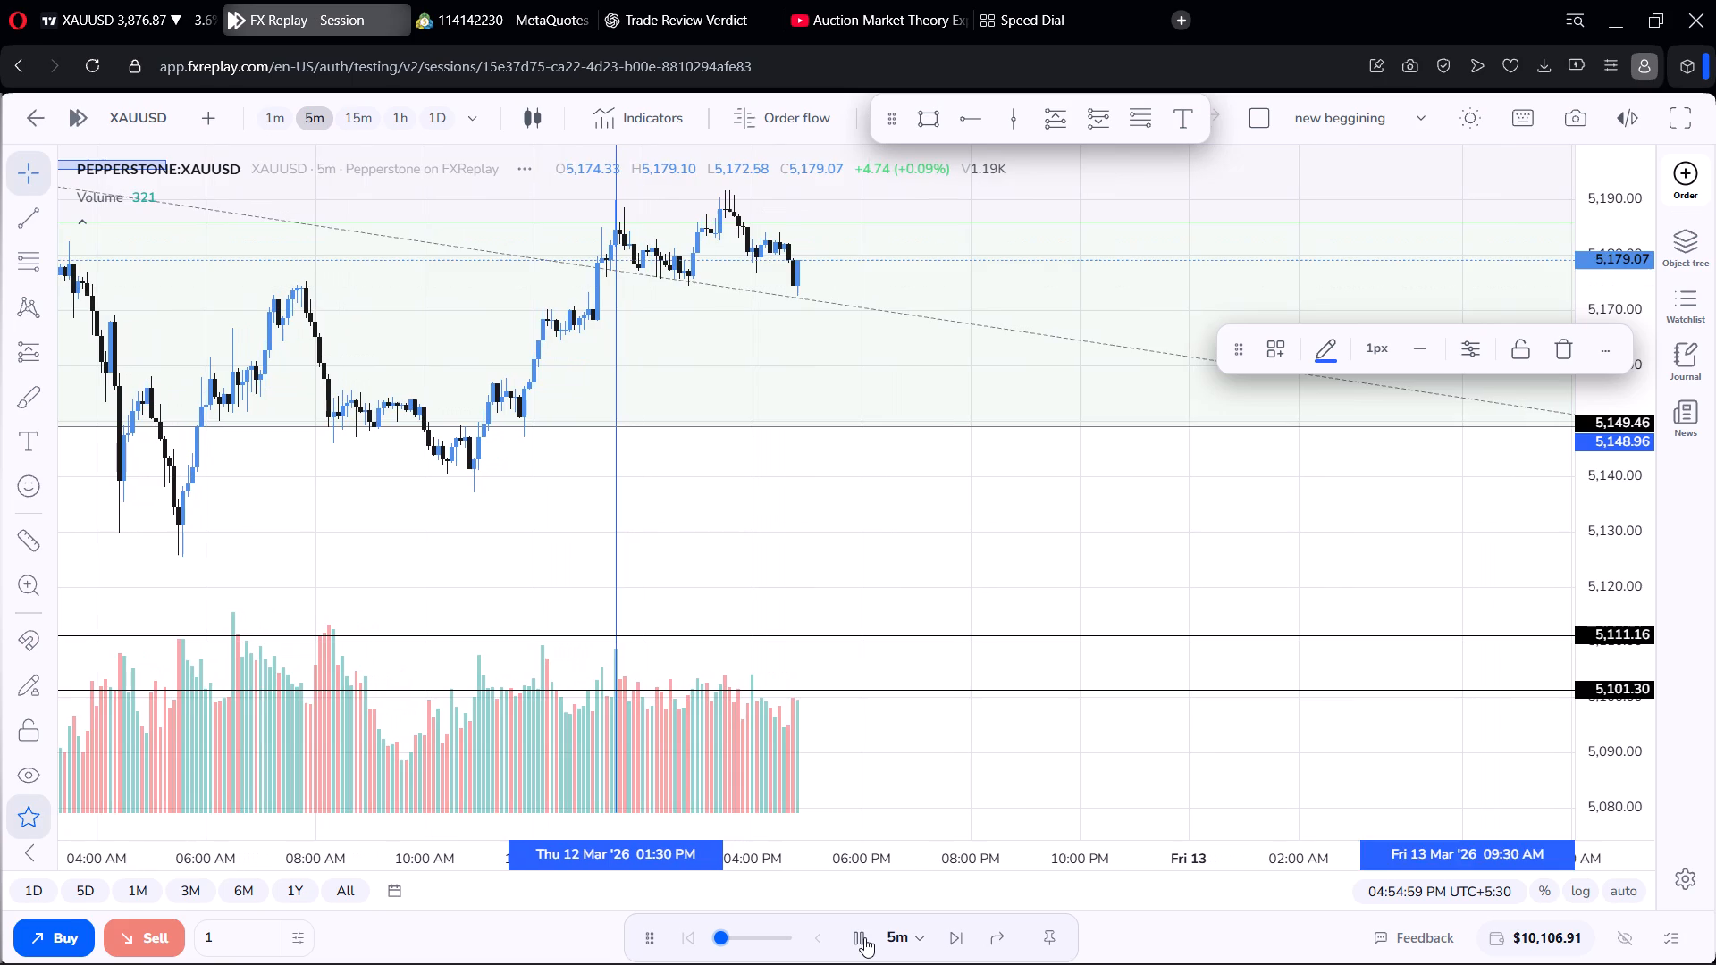
click(864, 937)
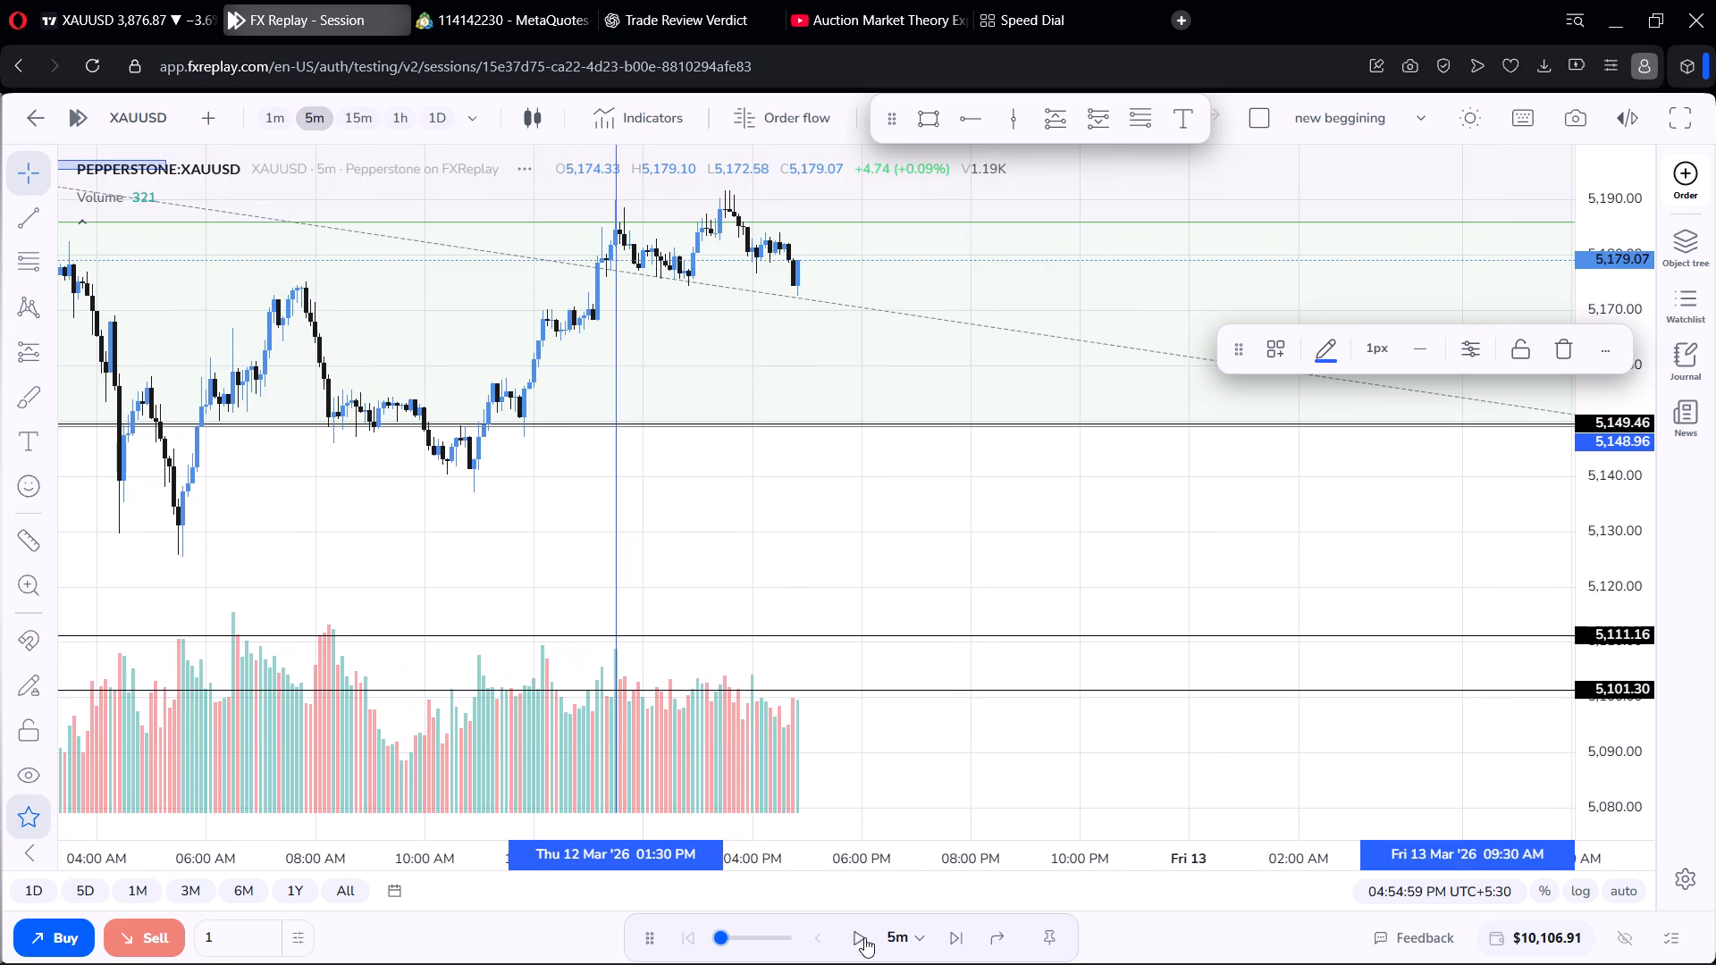
click(864, 937)
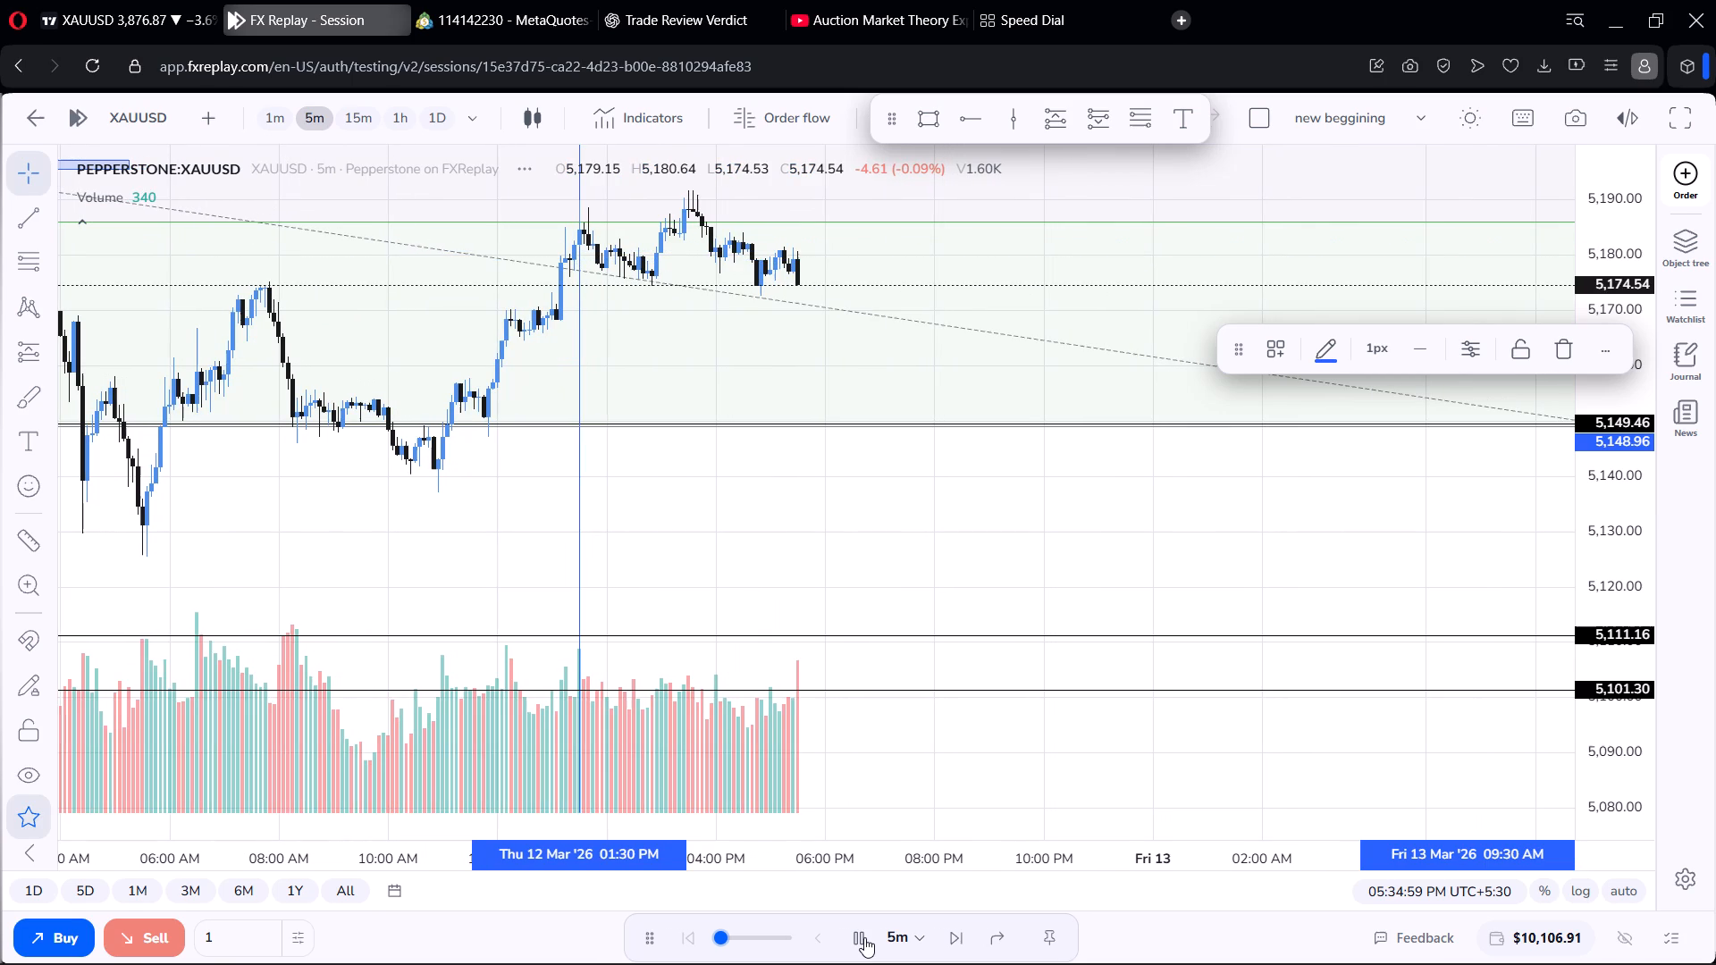
click(864, 937)
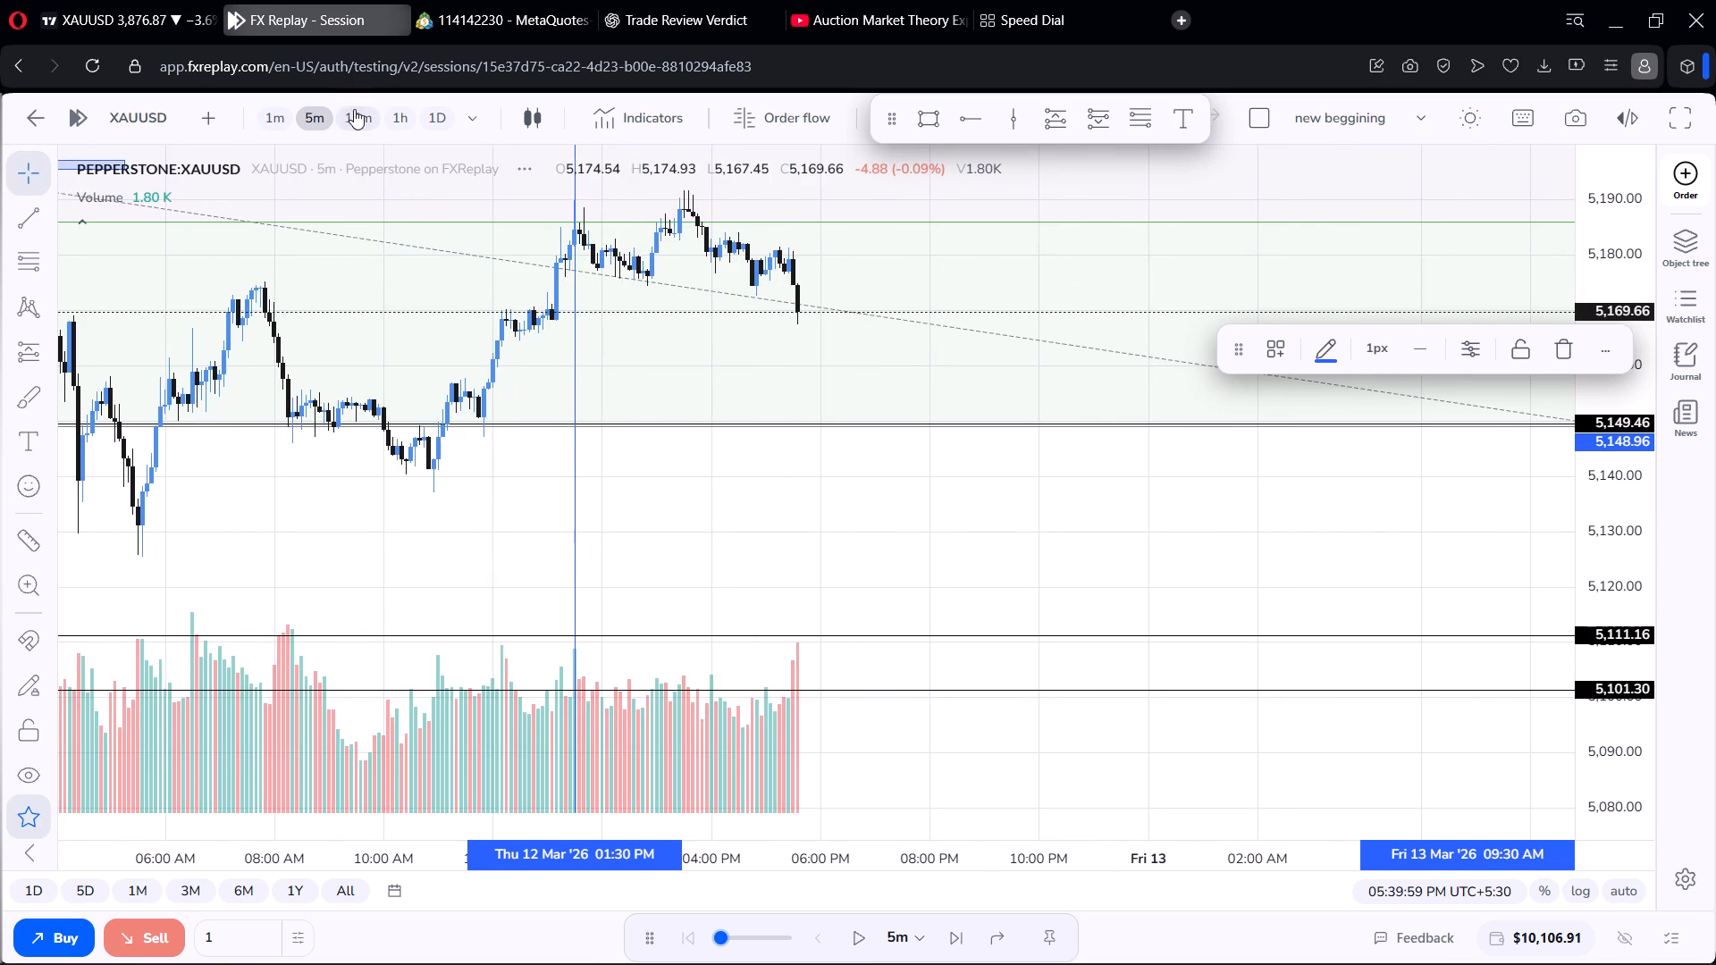
On the 15-minute chart, draw a small Fibonacci retracement from about 5,165 at 12:00 PM to about 5,158 at 03:15 PM on 12 March.
click(354, 109)
scroll(526, 315, up, 4)
scroll(572, 322, down, 1)
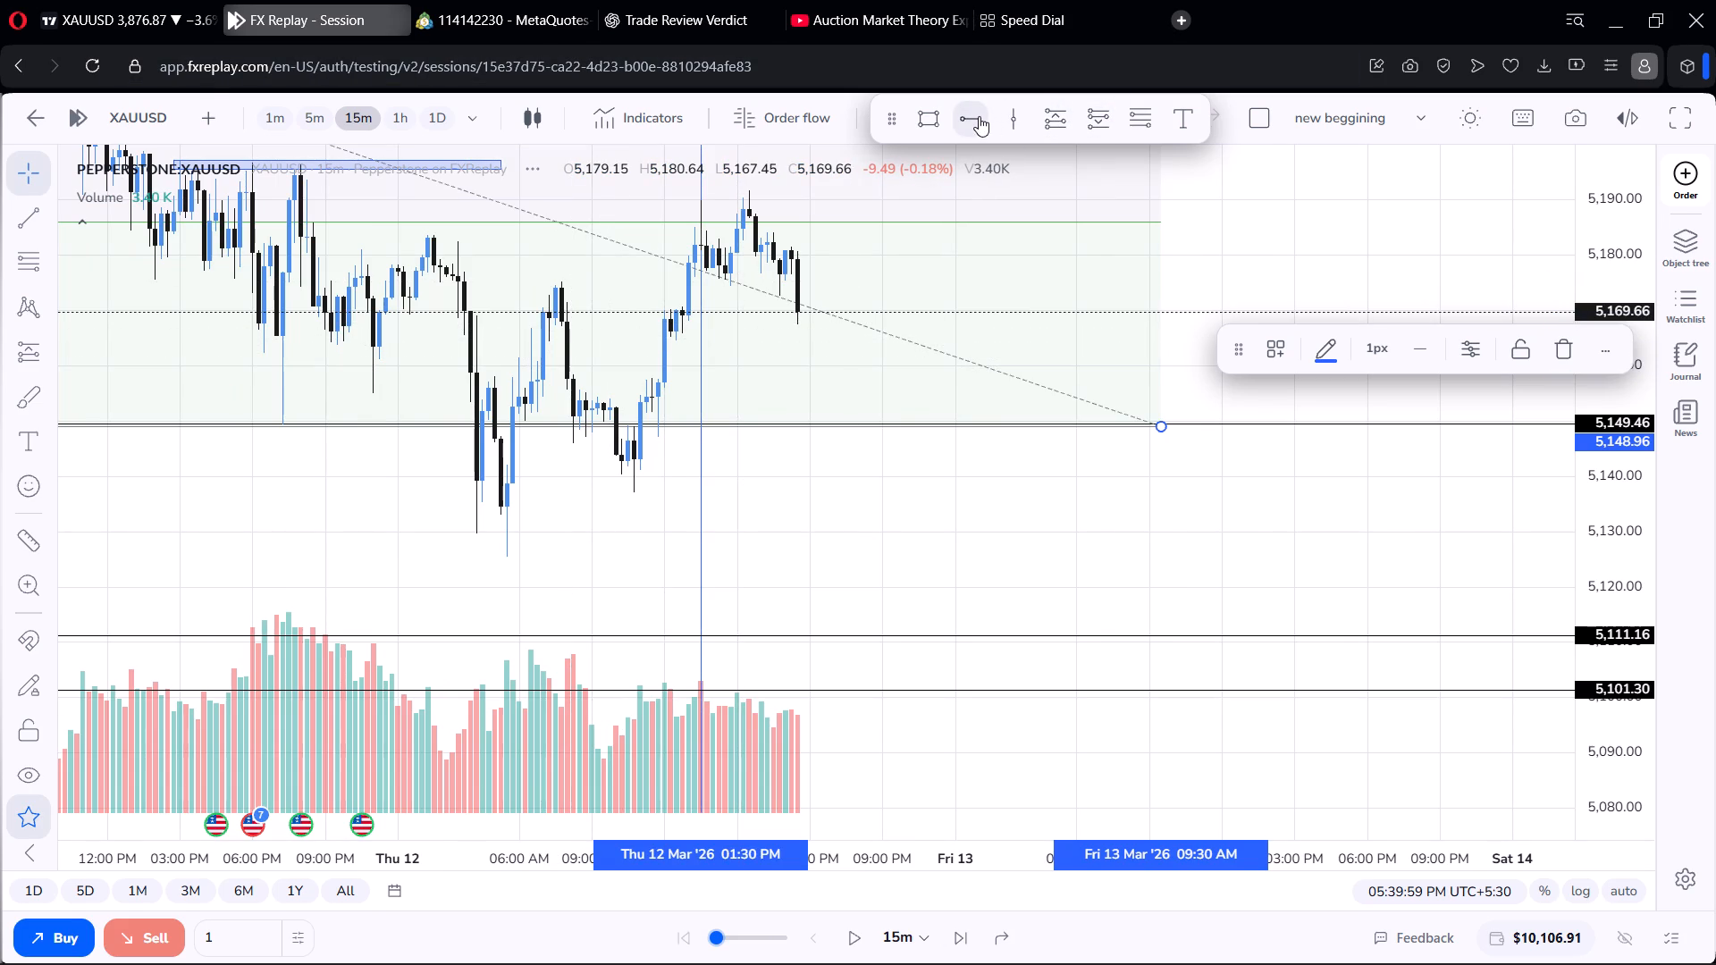
click(1123, 122)
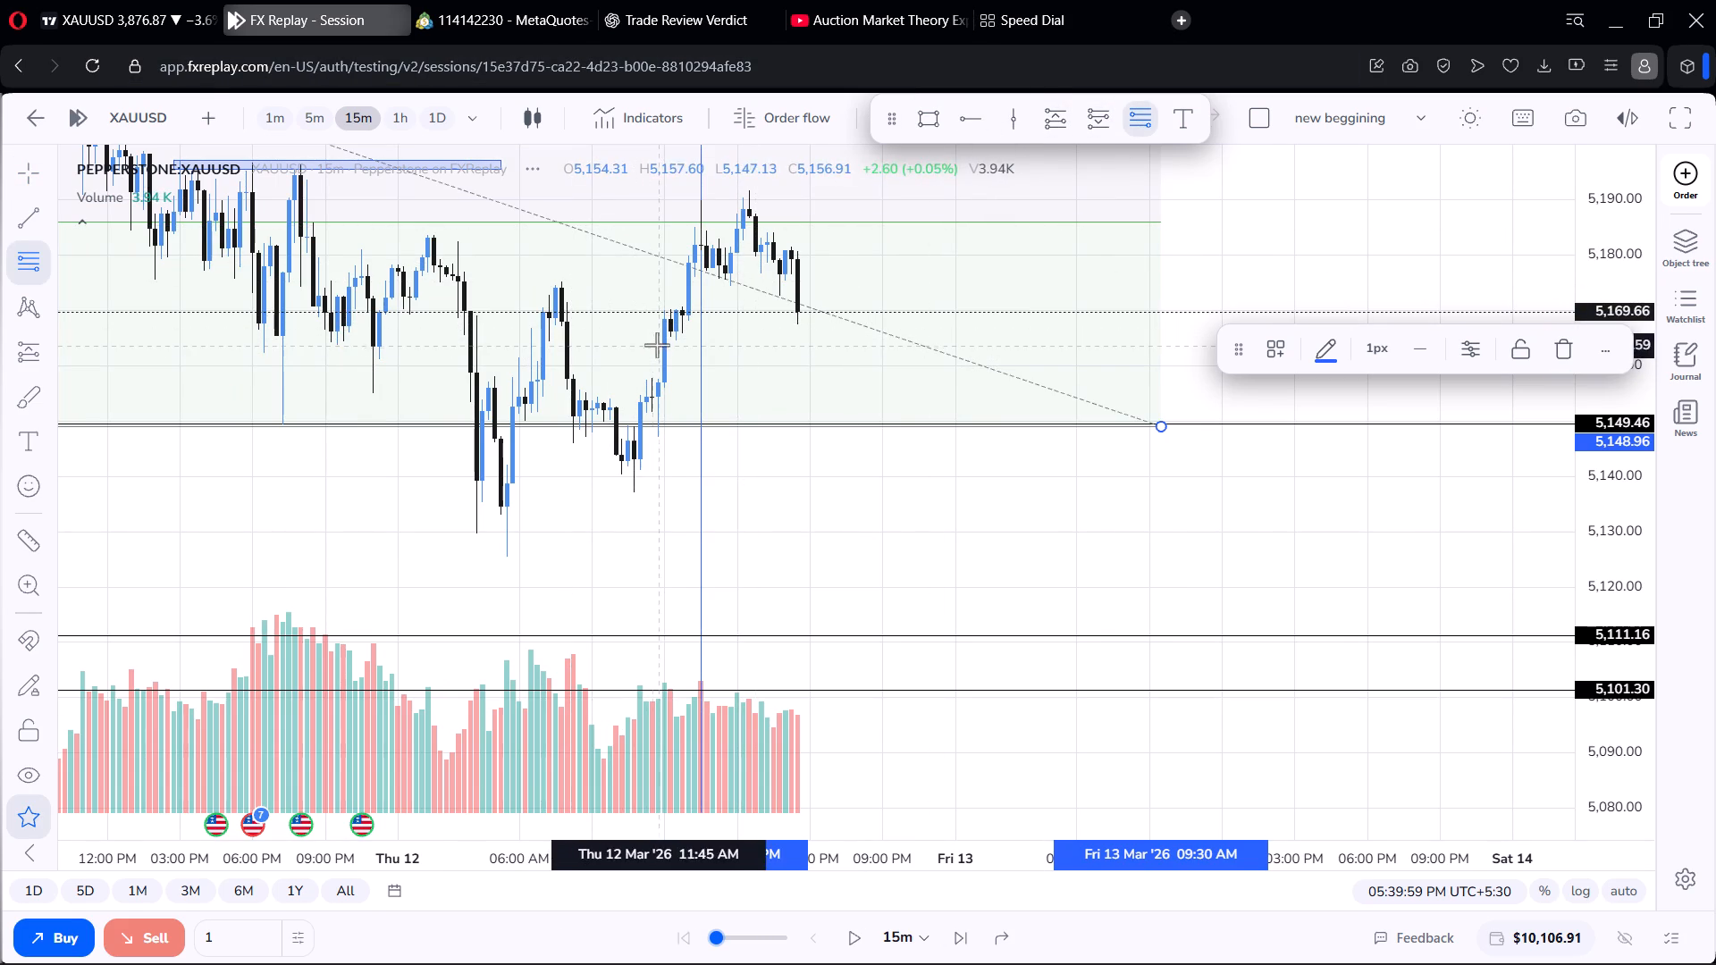
drag(665, 335, 689, 380)
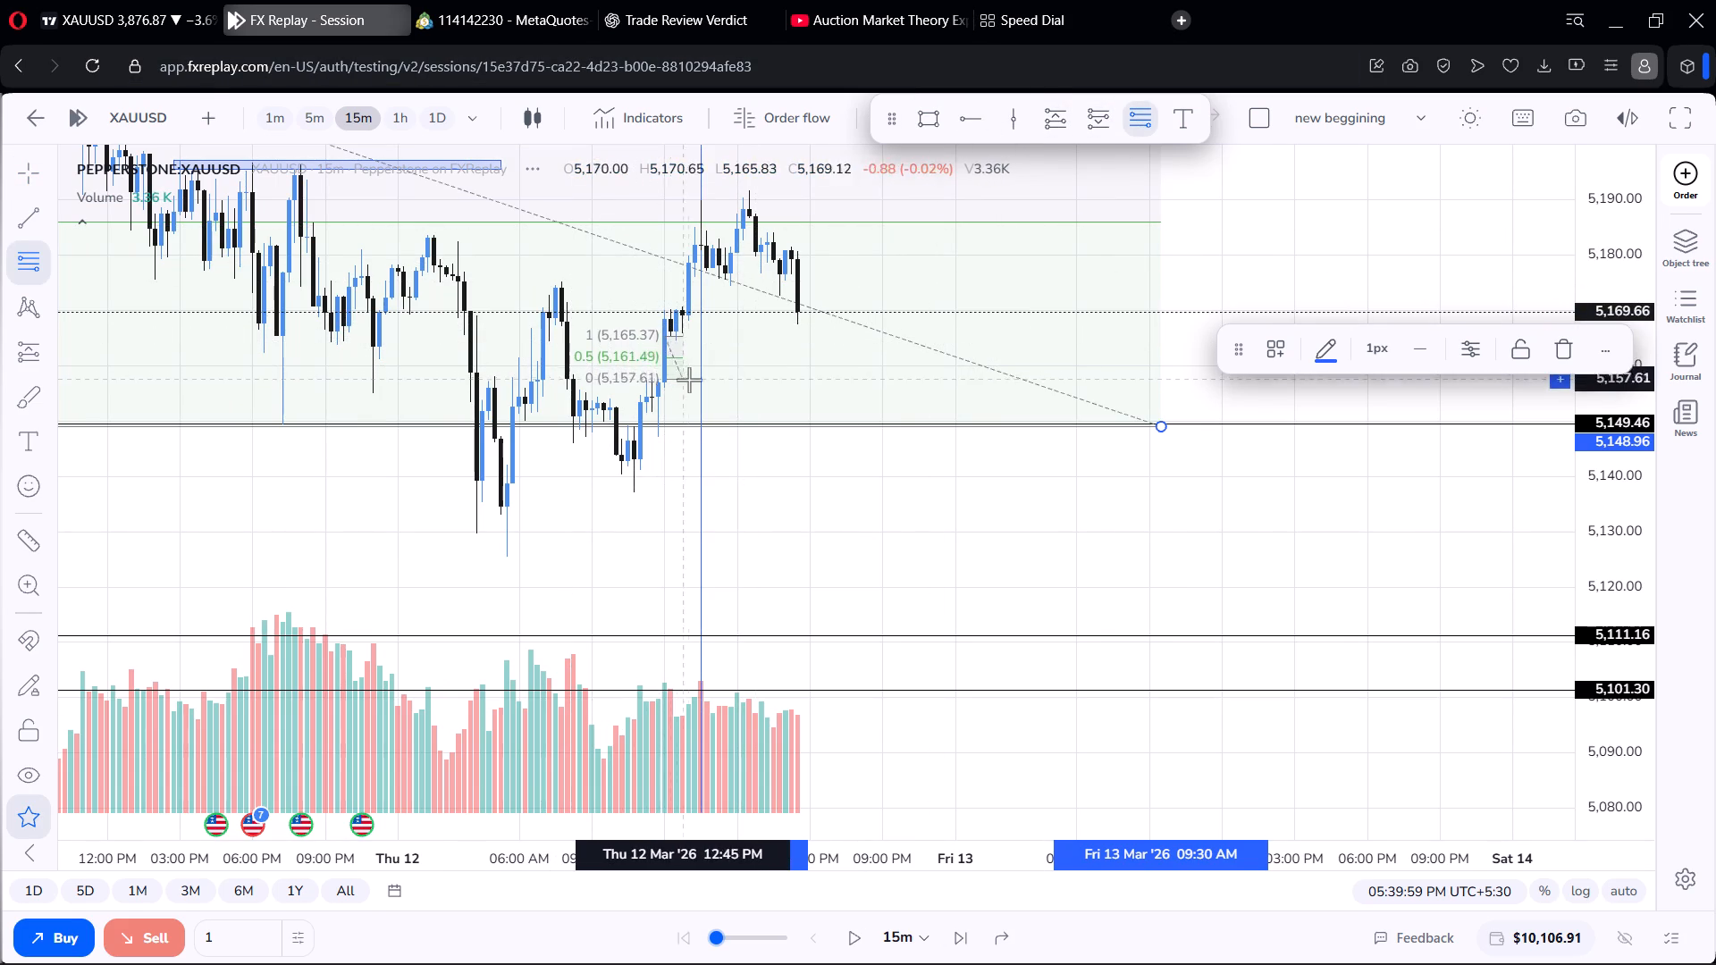
drag(689, 380, 742, 373)
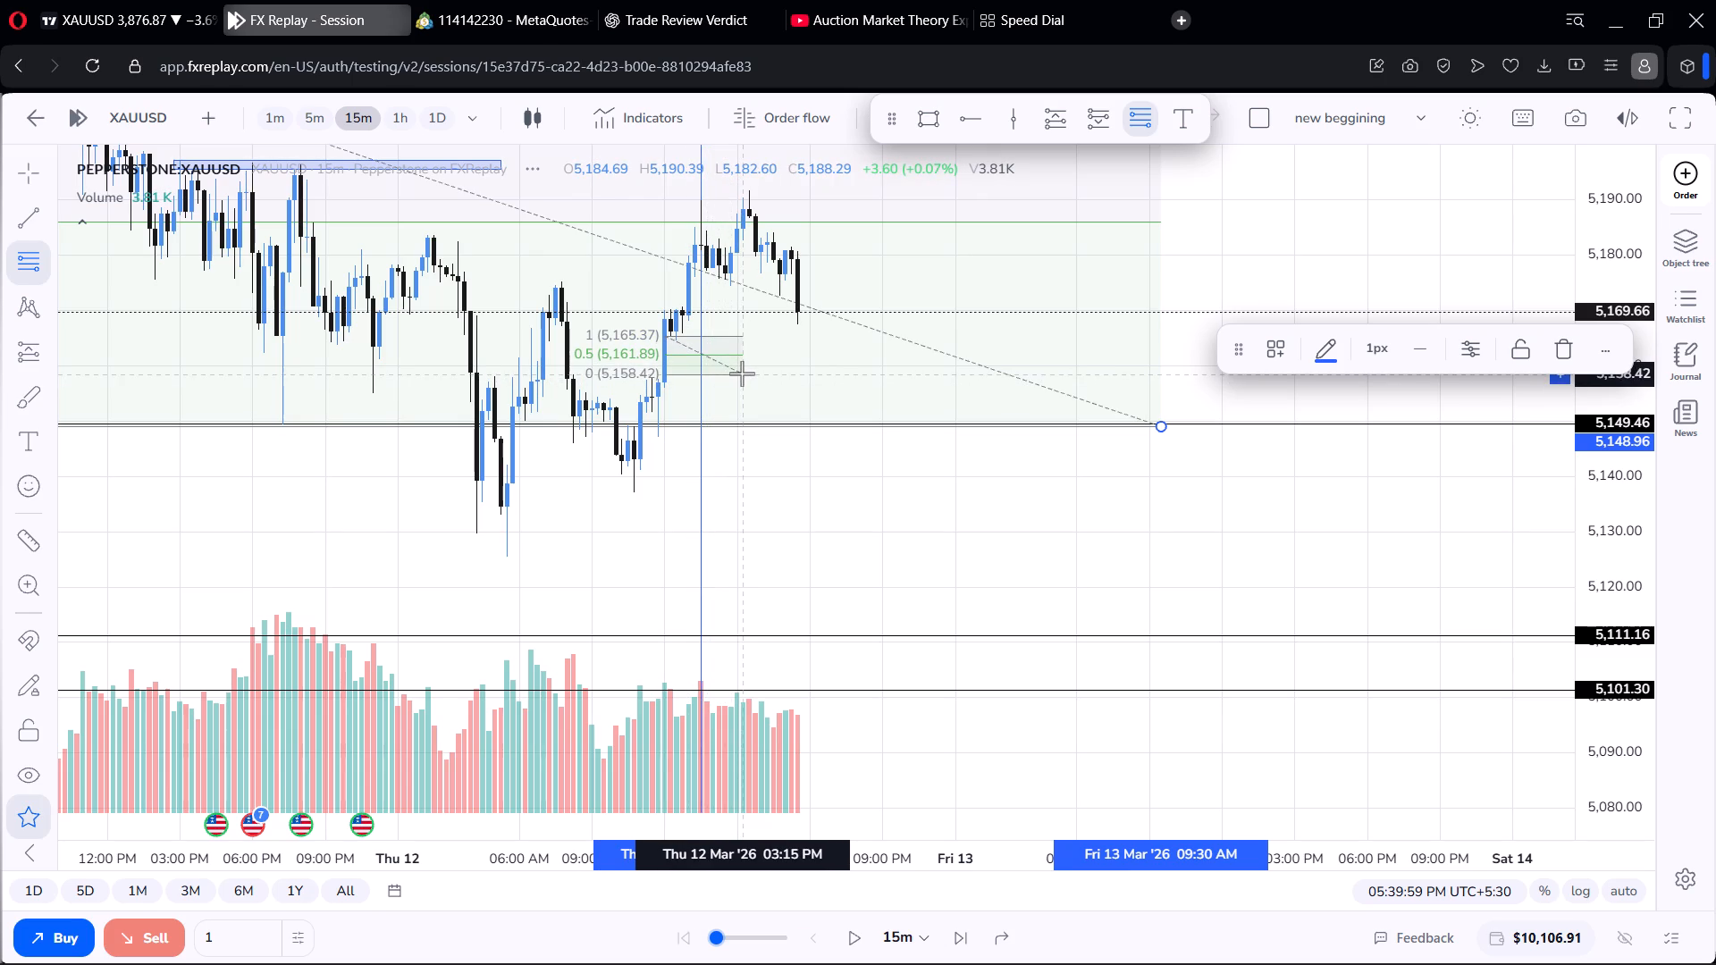
drag(742, 373, 744, 375)
click(744, 375)
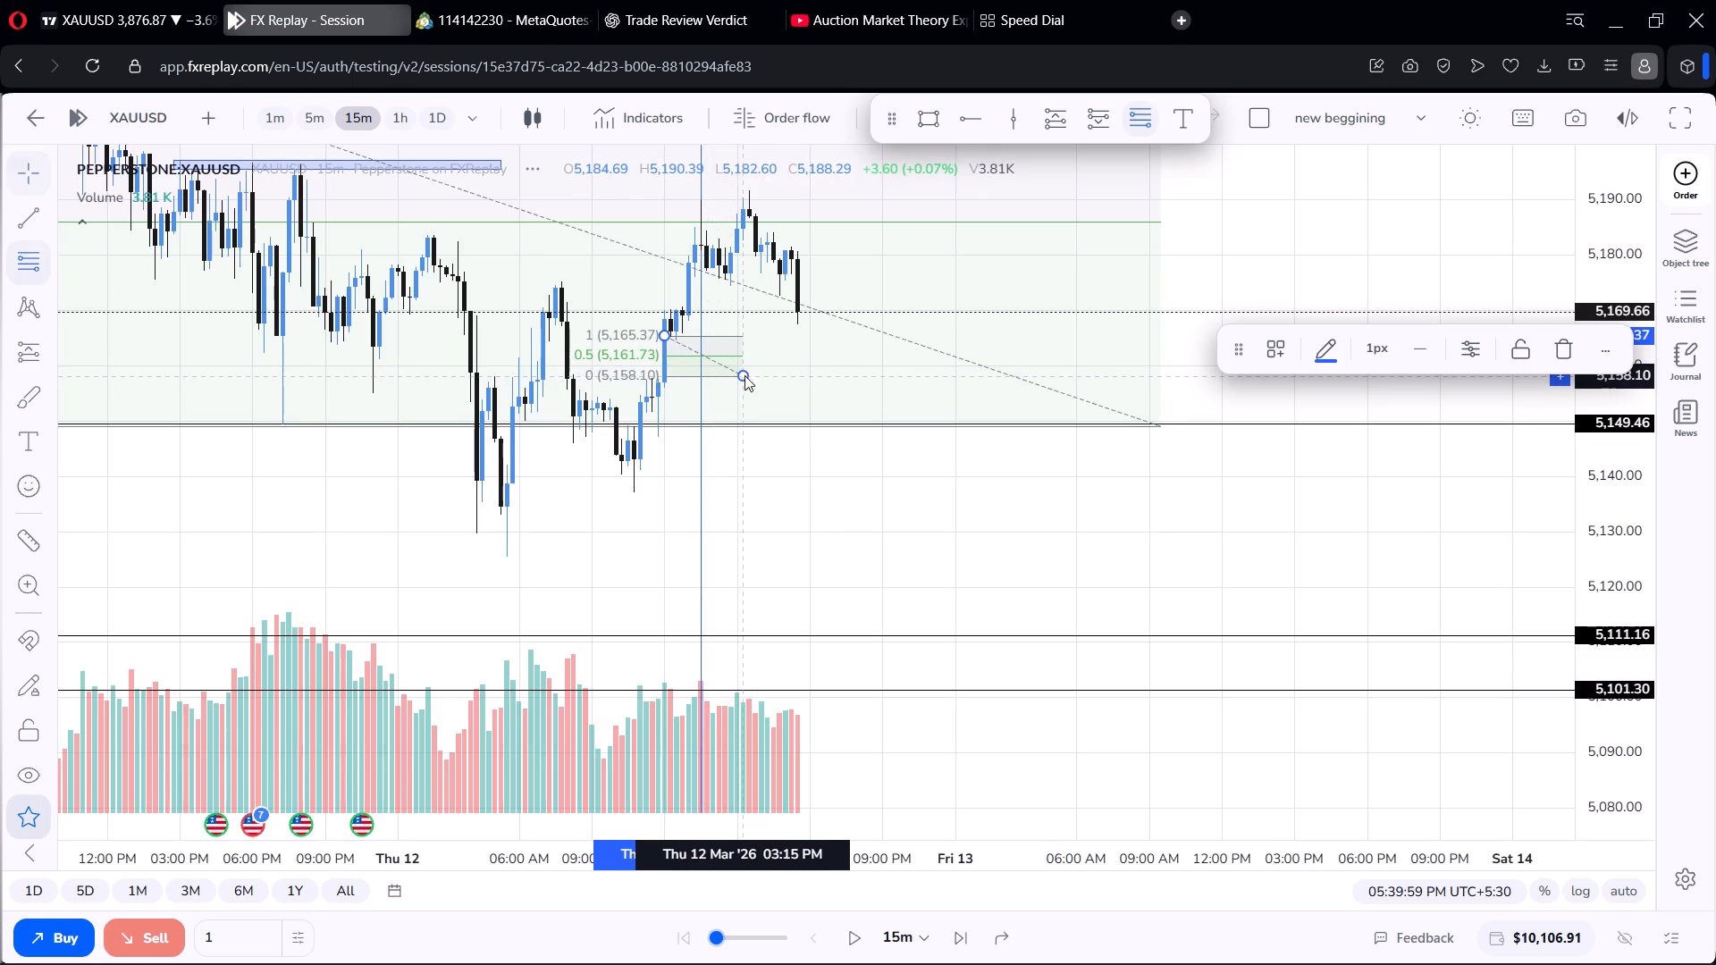
Place a horizontal ray at about 5,161.8 along the small retracement's 0.5 level, starting at its first anchor.
click(984, 115)
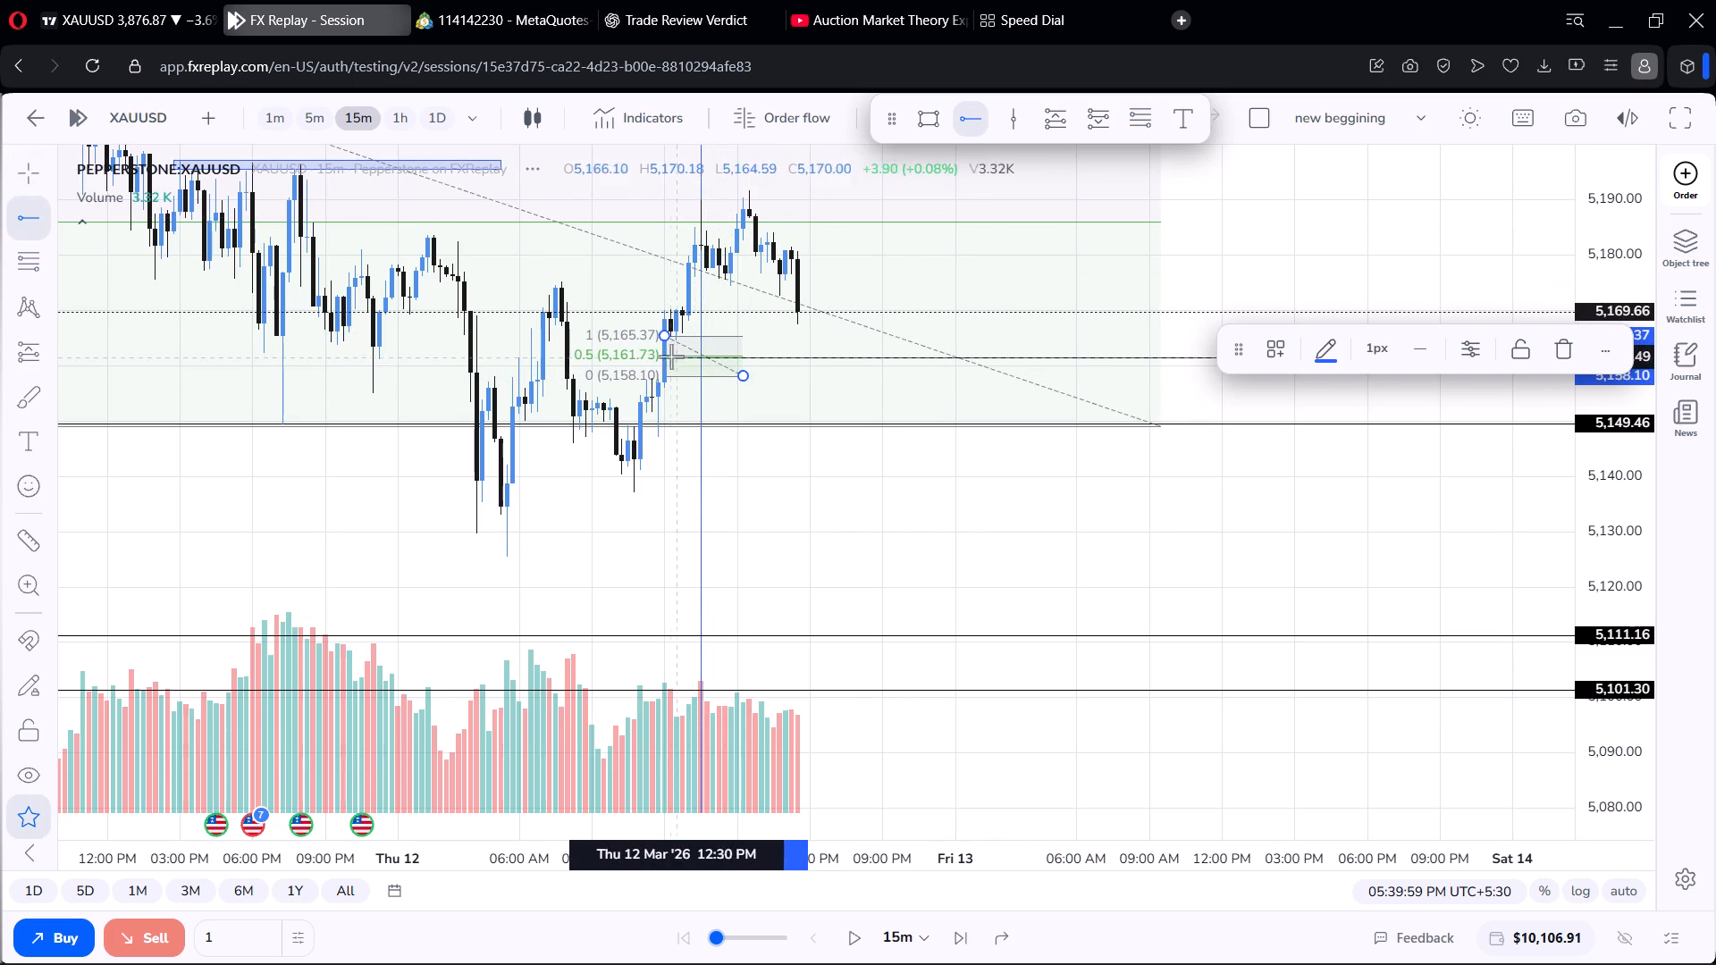
click(666, 355)
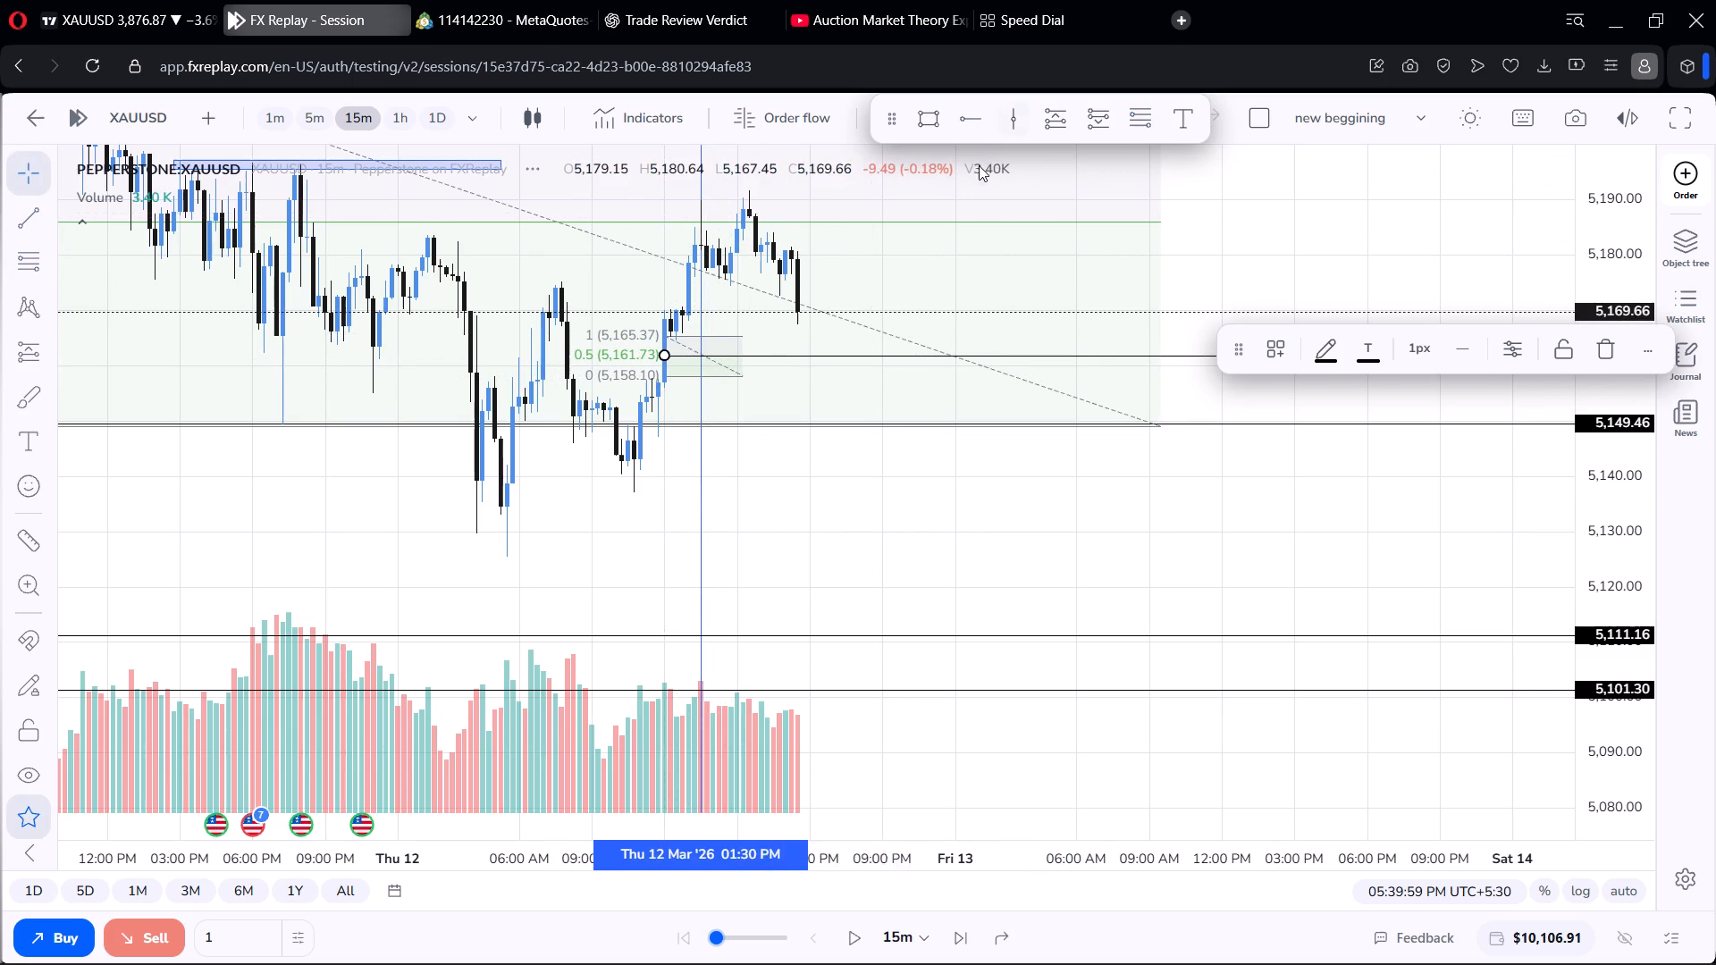
Delete the small Fibonacci retracement between 5,165.37 and 5,158.10, keeping the midpoint ray.
click(735, 335)
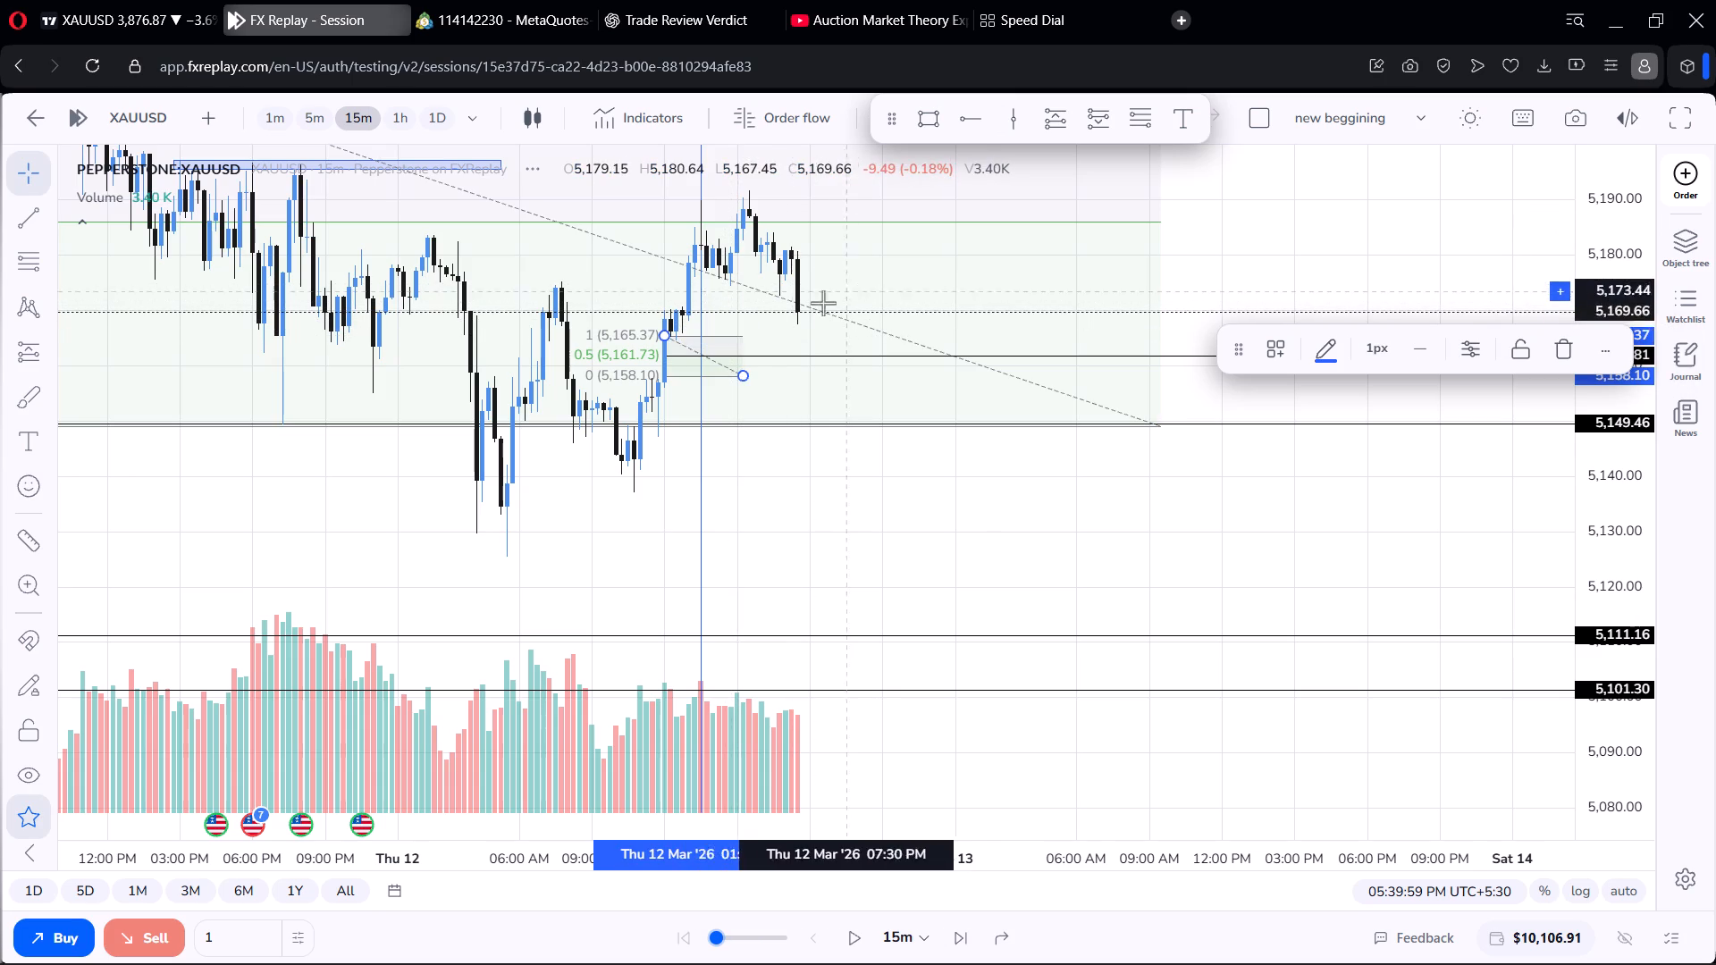
click(737, 375)
click(744, 375)
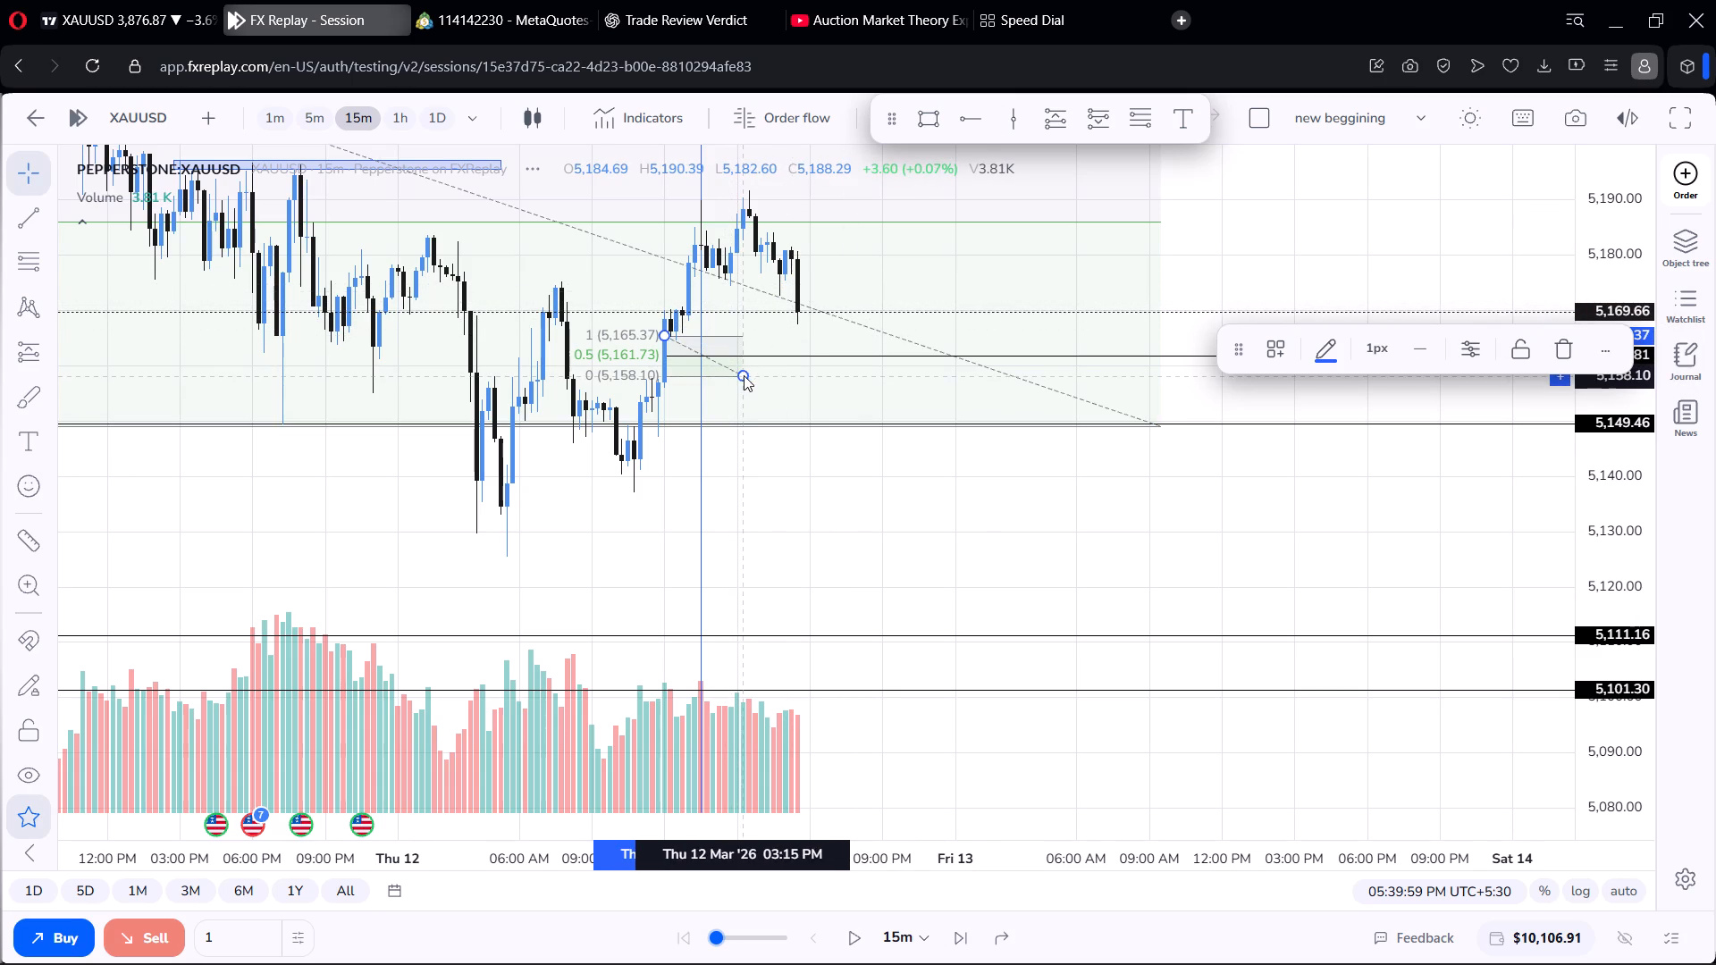
click(1553, 351)
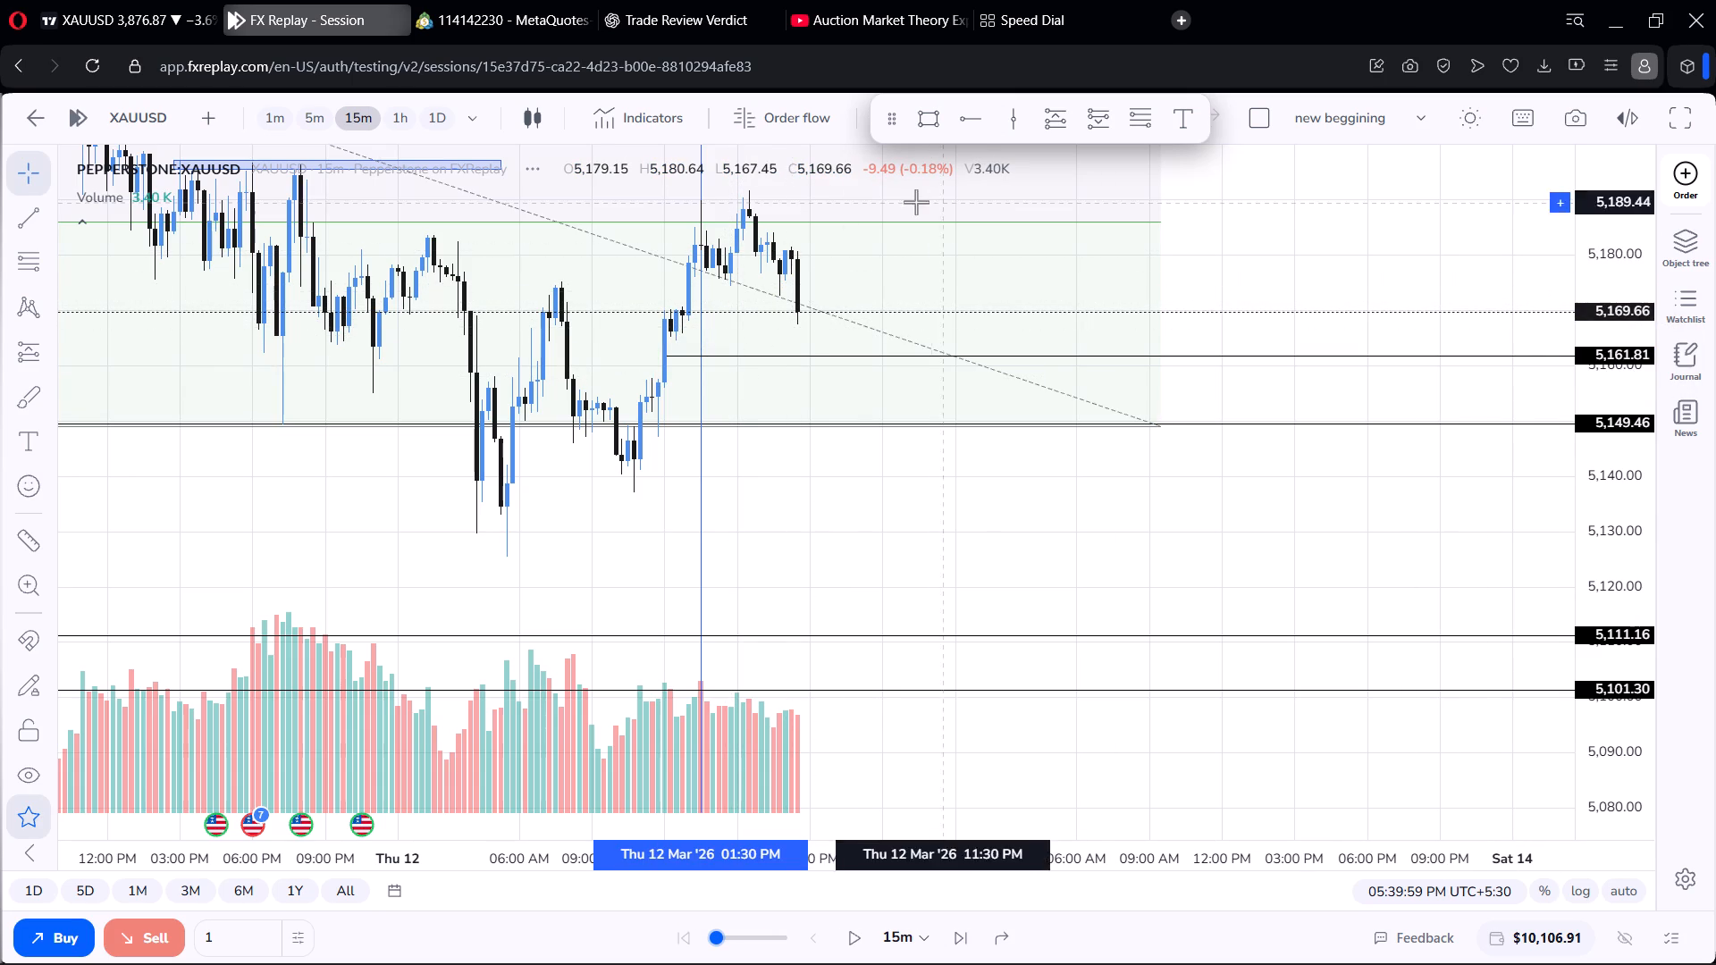
Switch the chart to the 5-minute timeframe and play the replay to about 06:20 PM on 12 March.
scroll(914, 231, up, 6)
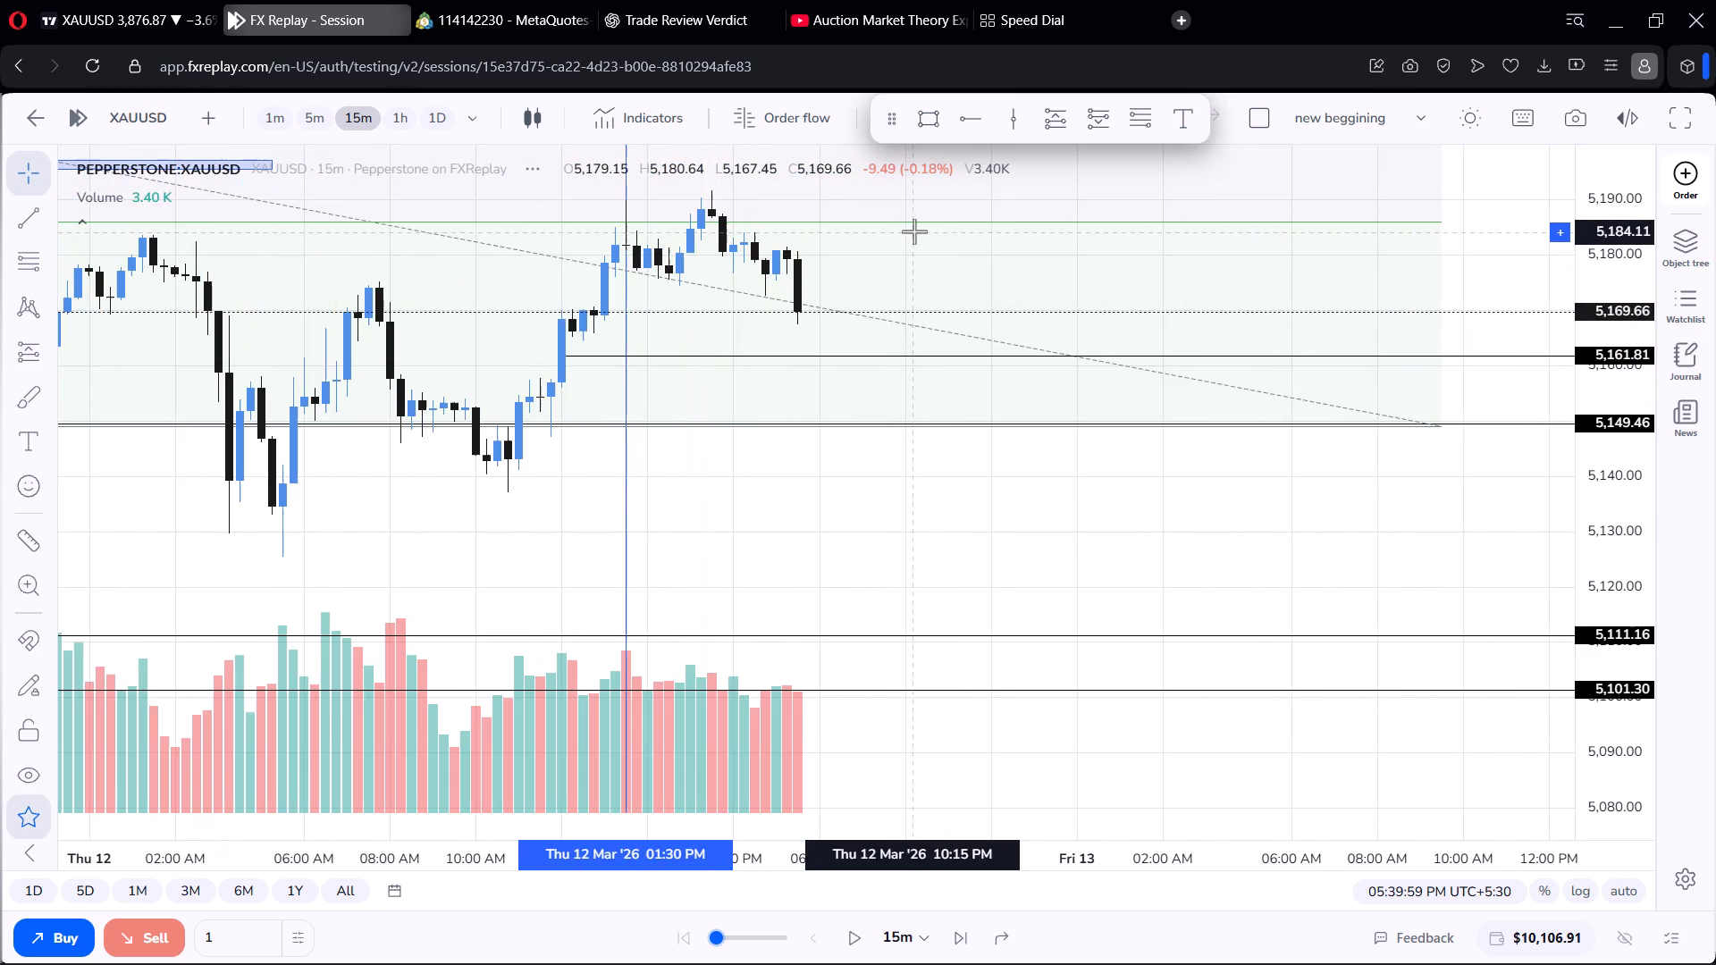
scroll(924, 140, down, 5)
scroll(912, 223, down, 4)
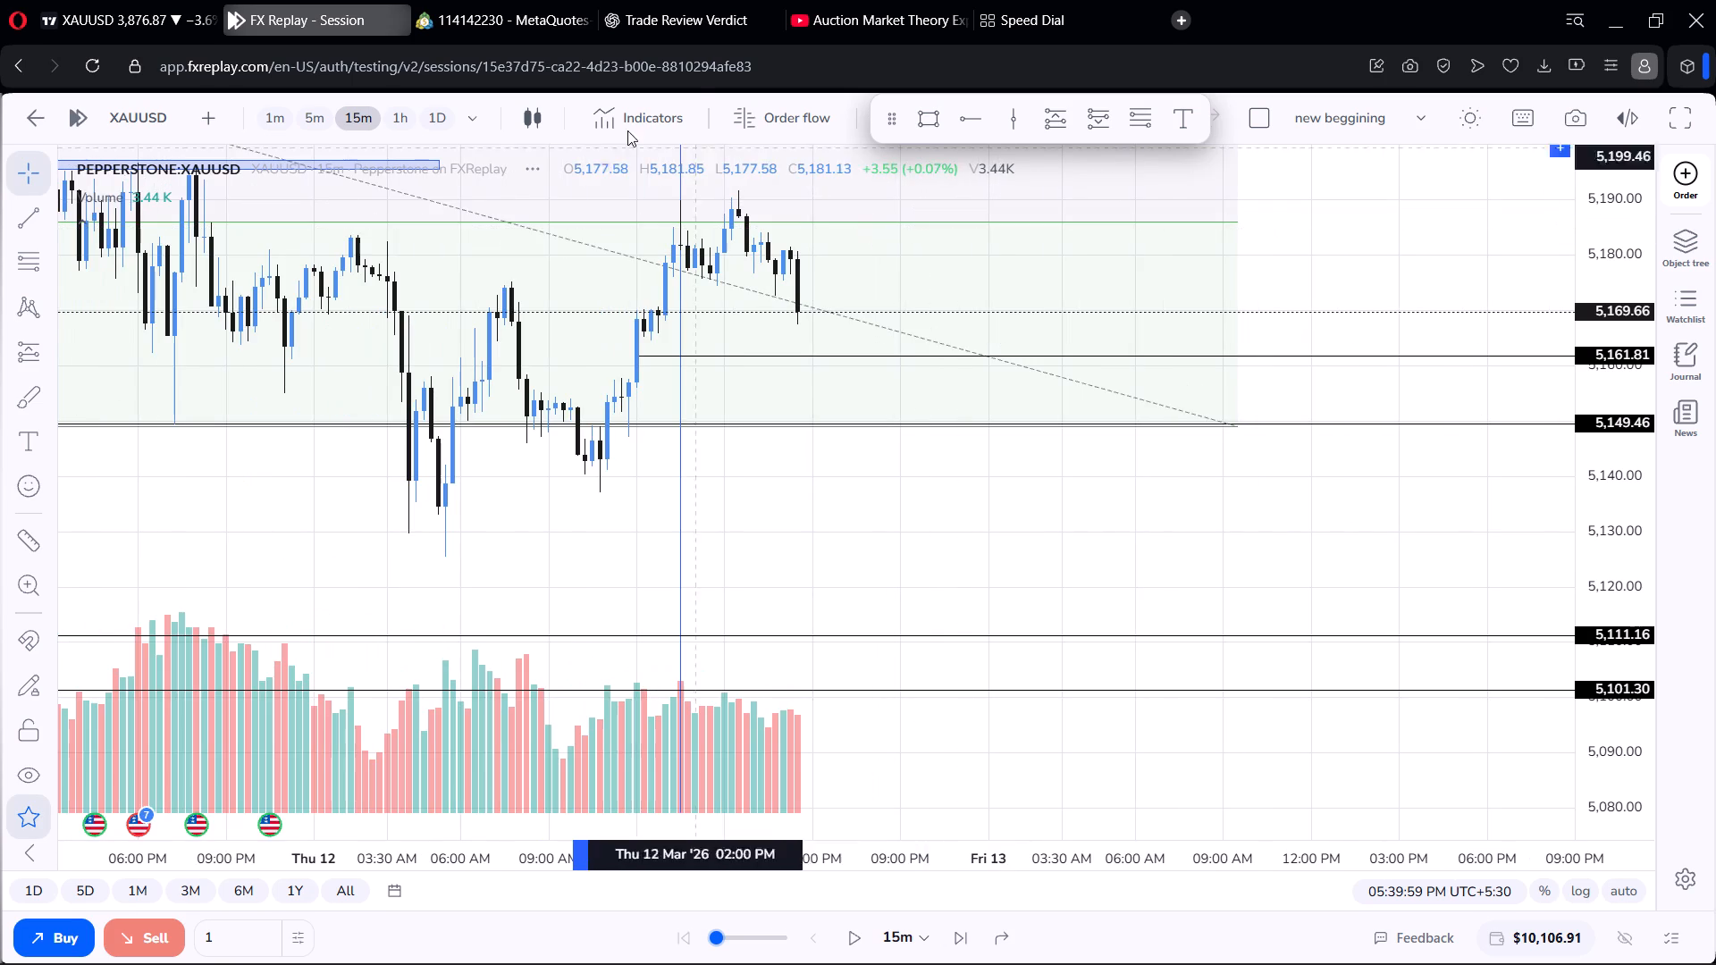
click(314, 116)
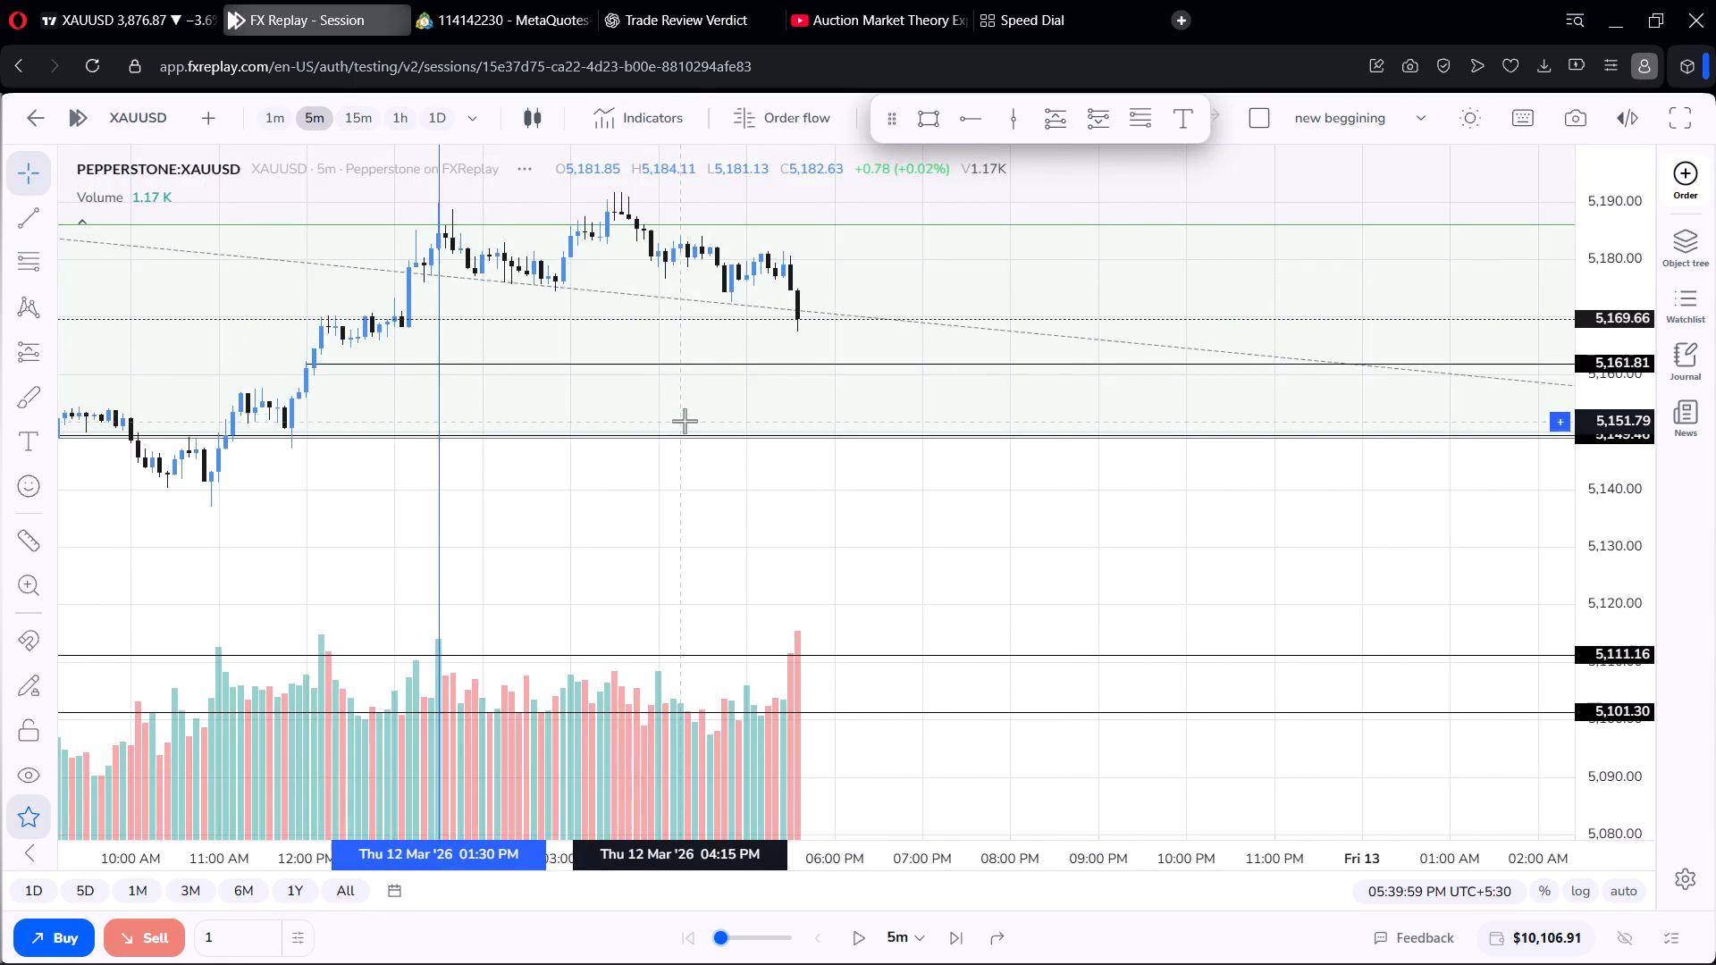
scroll(695, 422, down, 4)
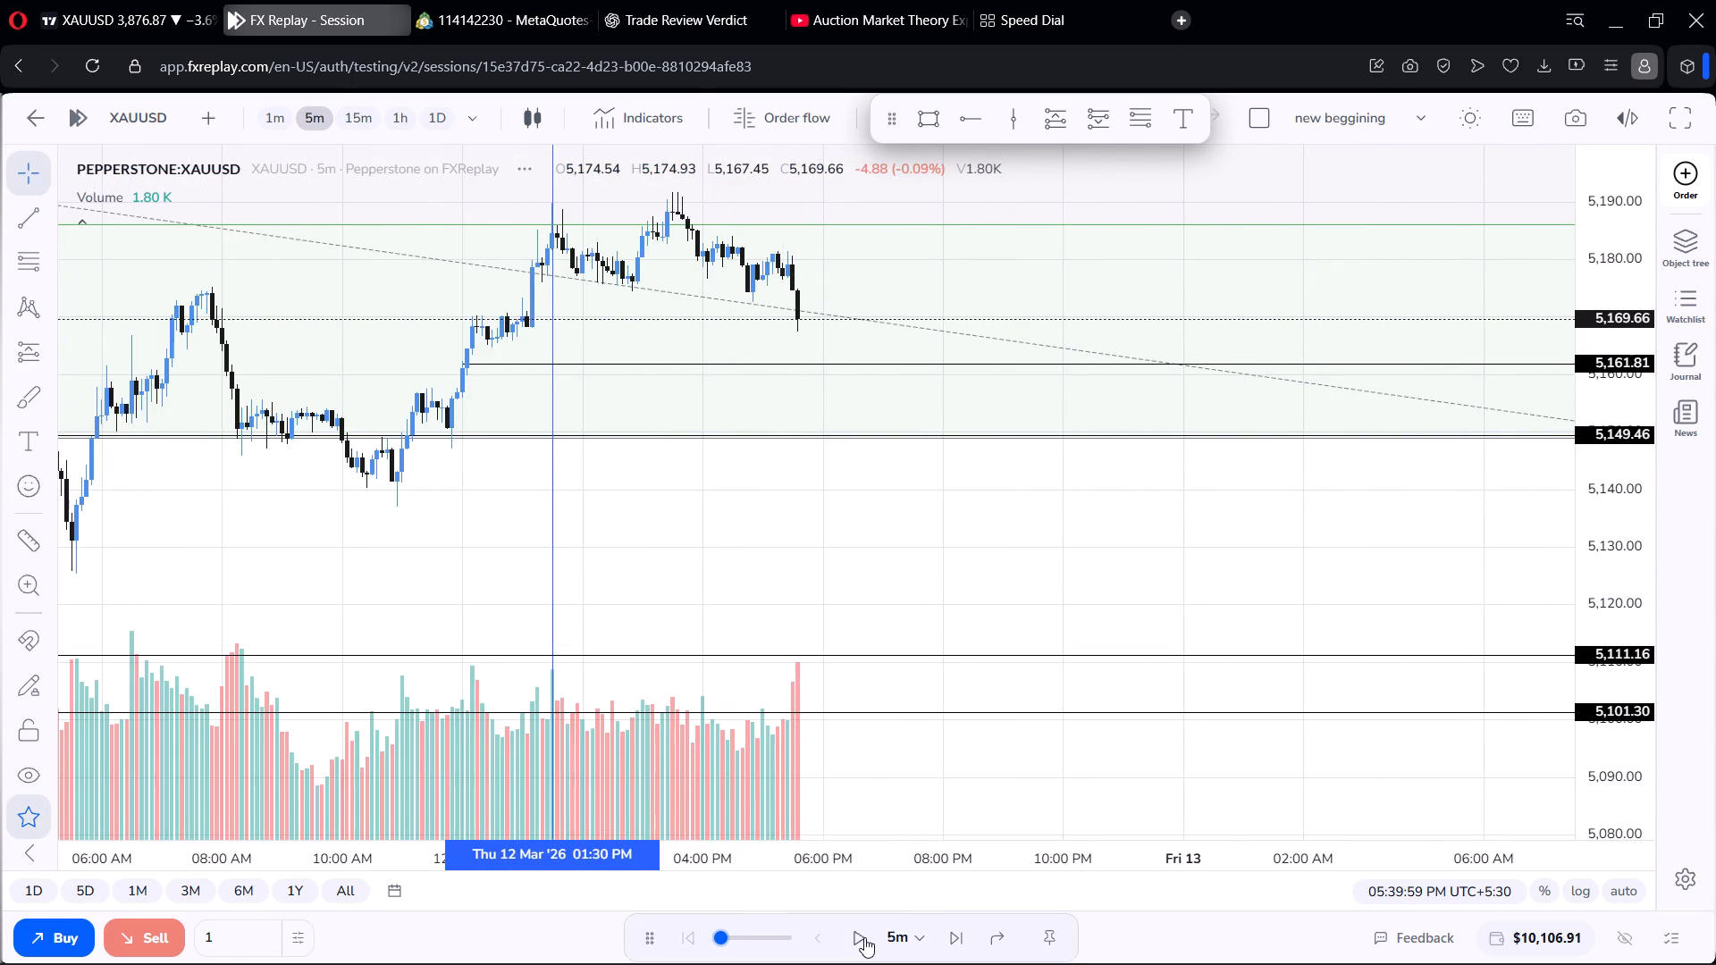
click(863, 937)
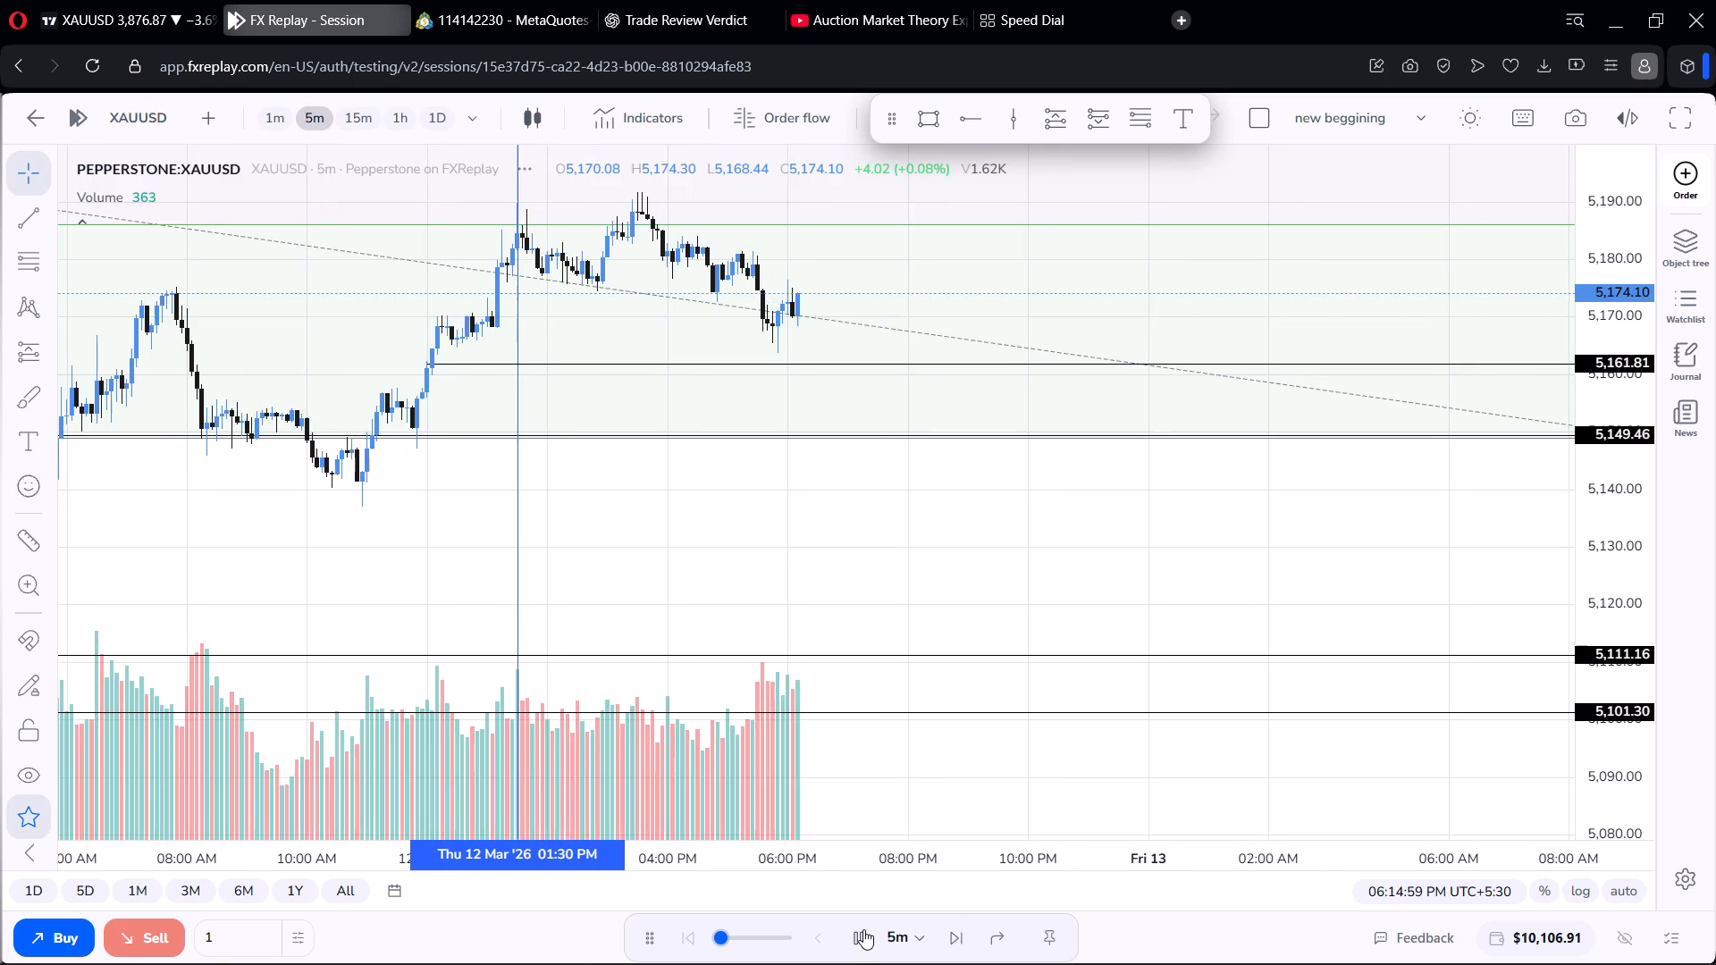
click(862, 928)
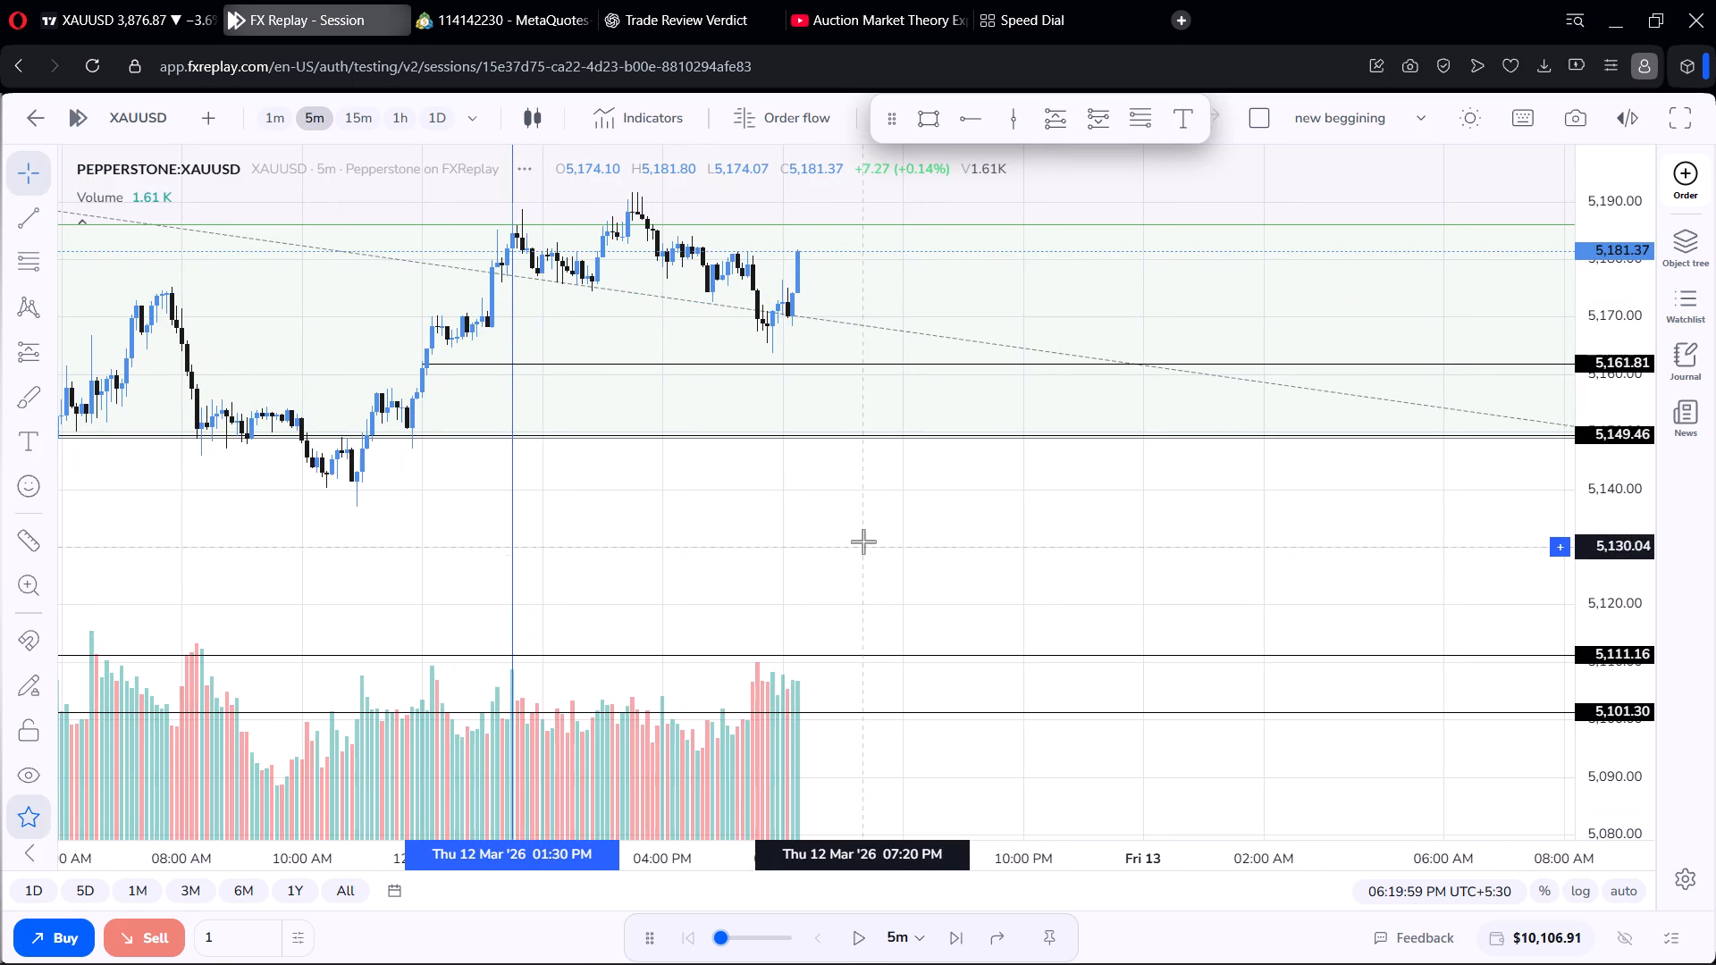
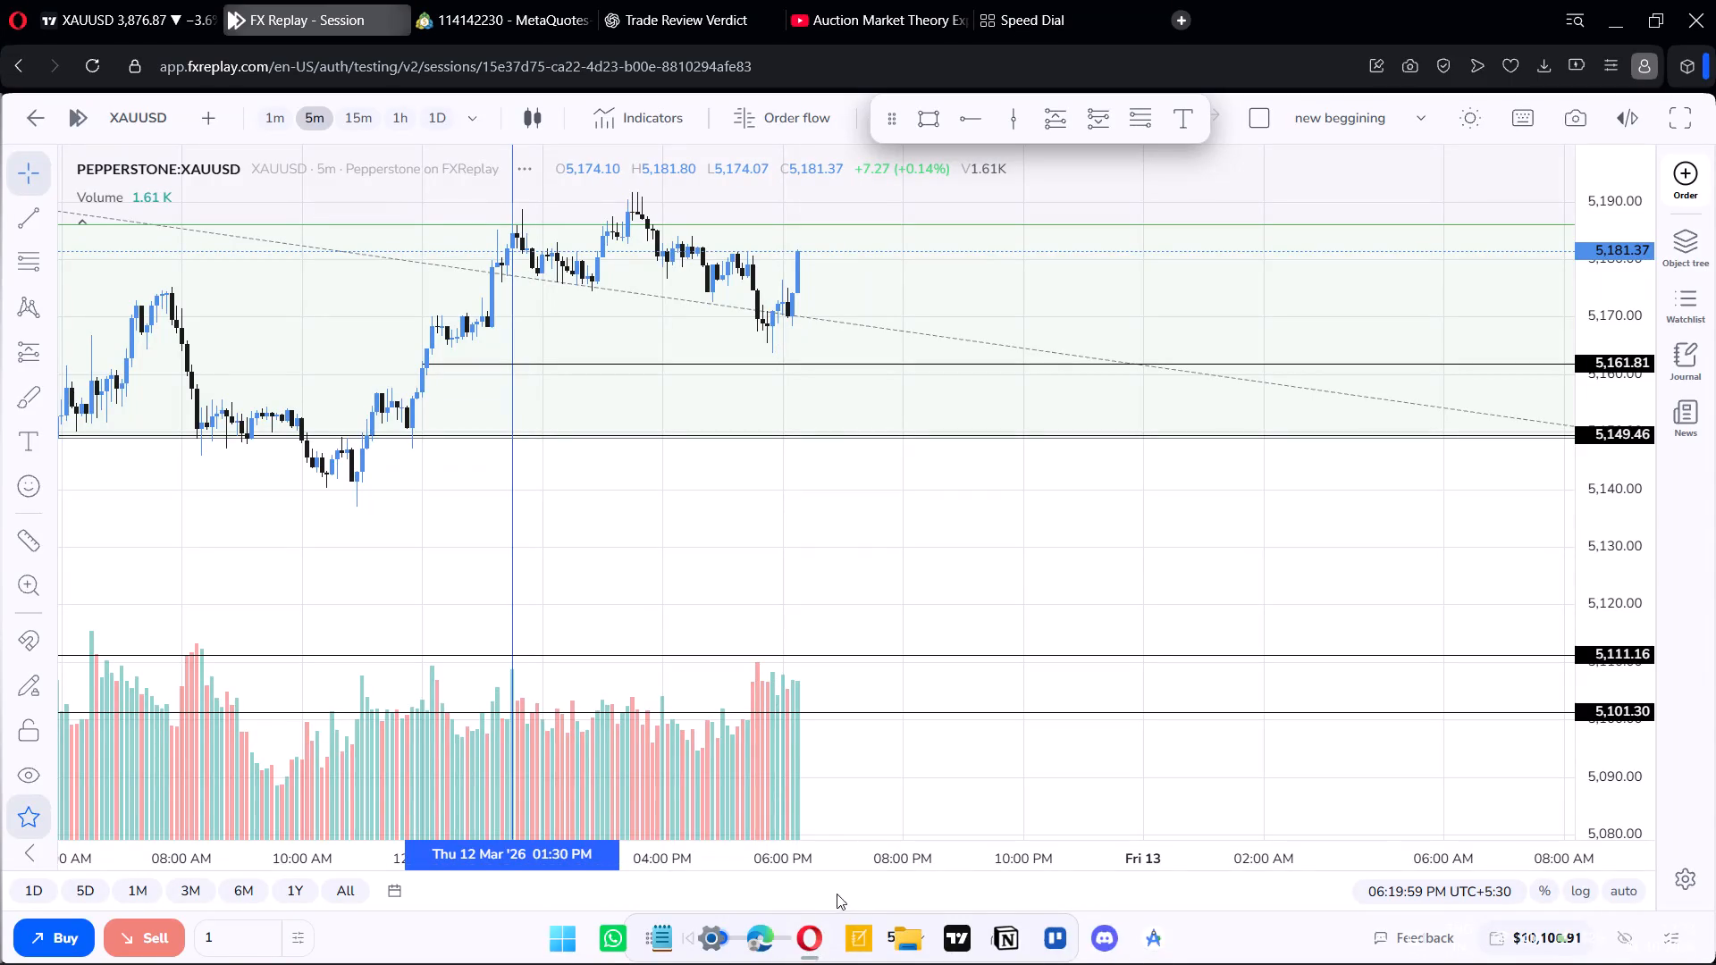
Advance the 5-minute replay in short stretches to about 07:30 PM on 12 March.
click(853, 944)
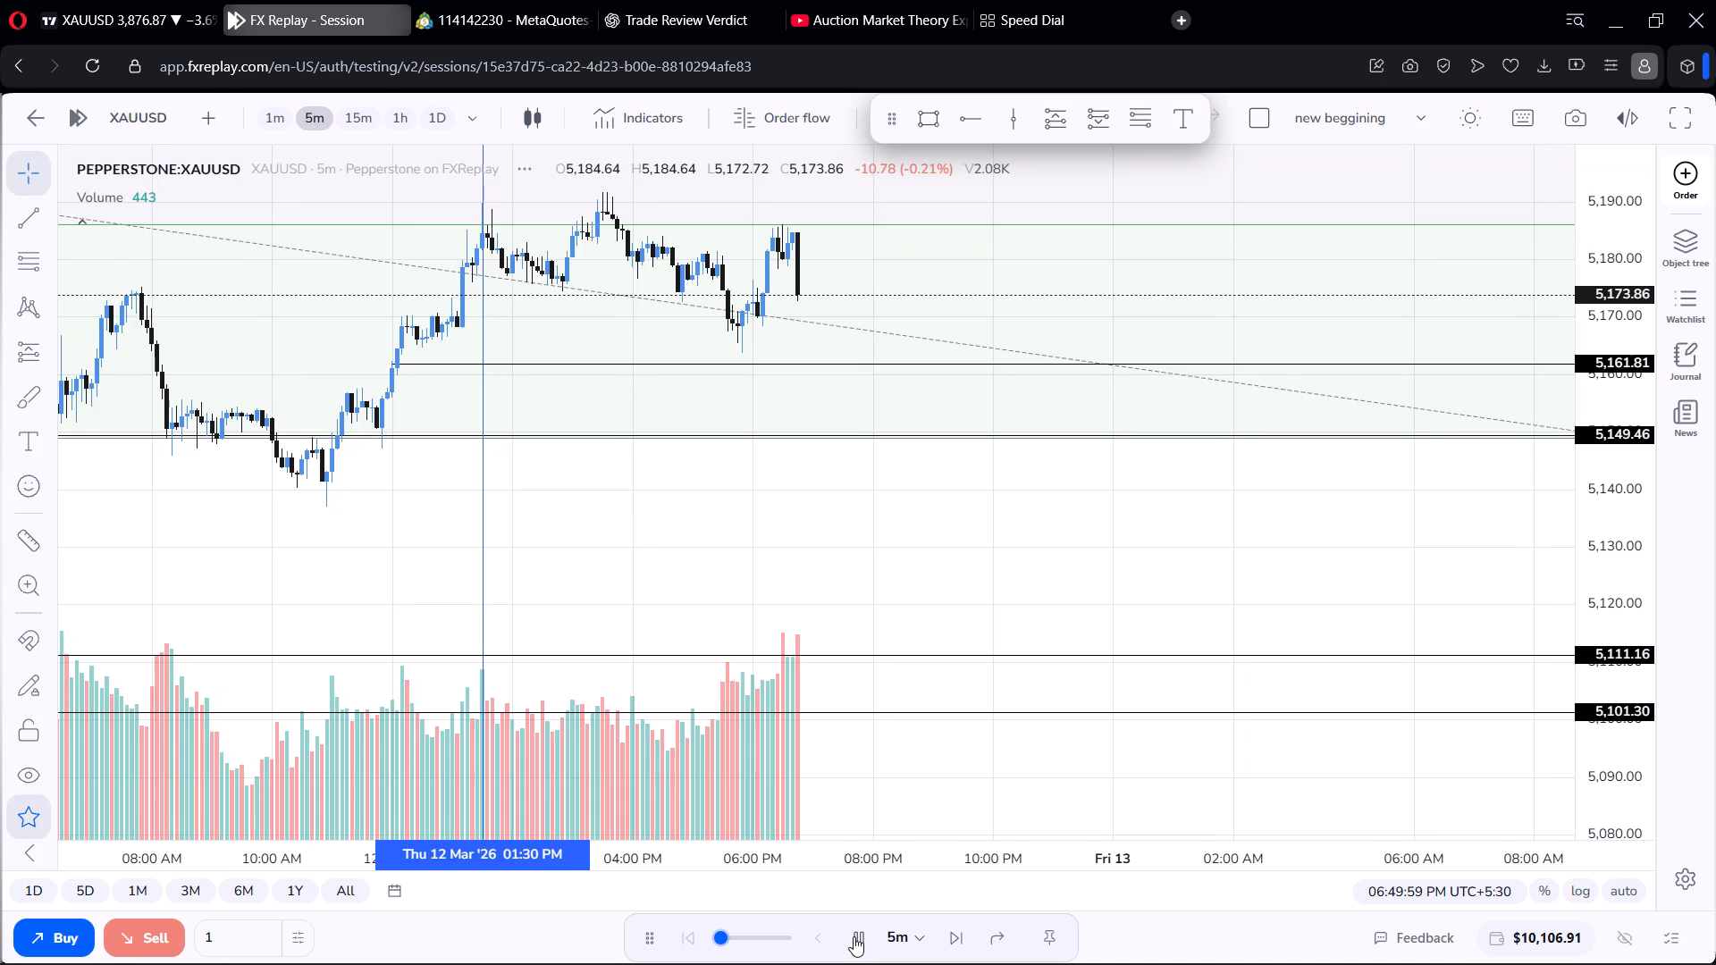
click(854, 935)
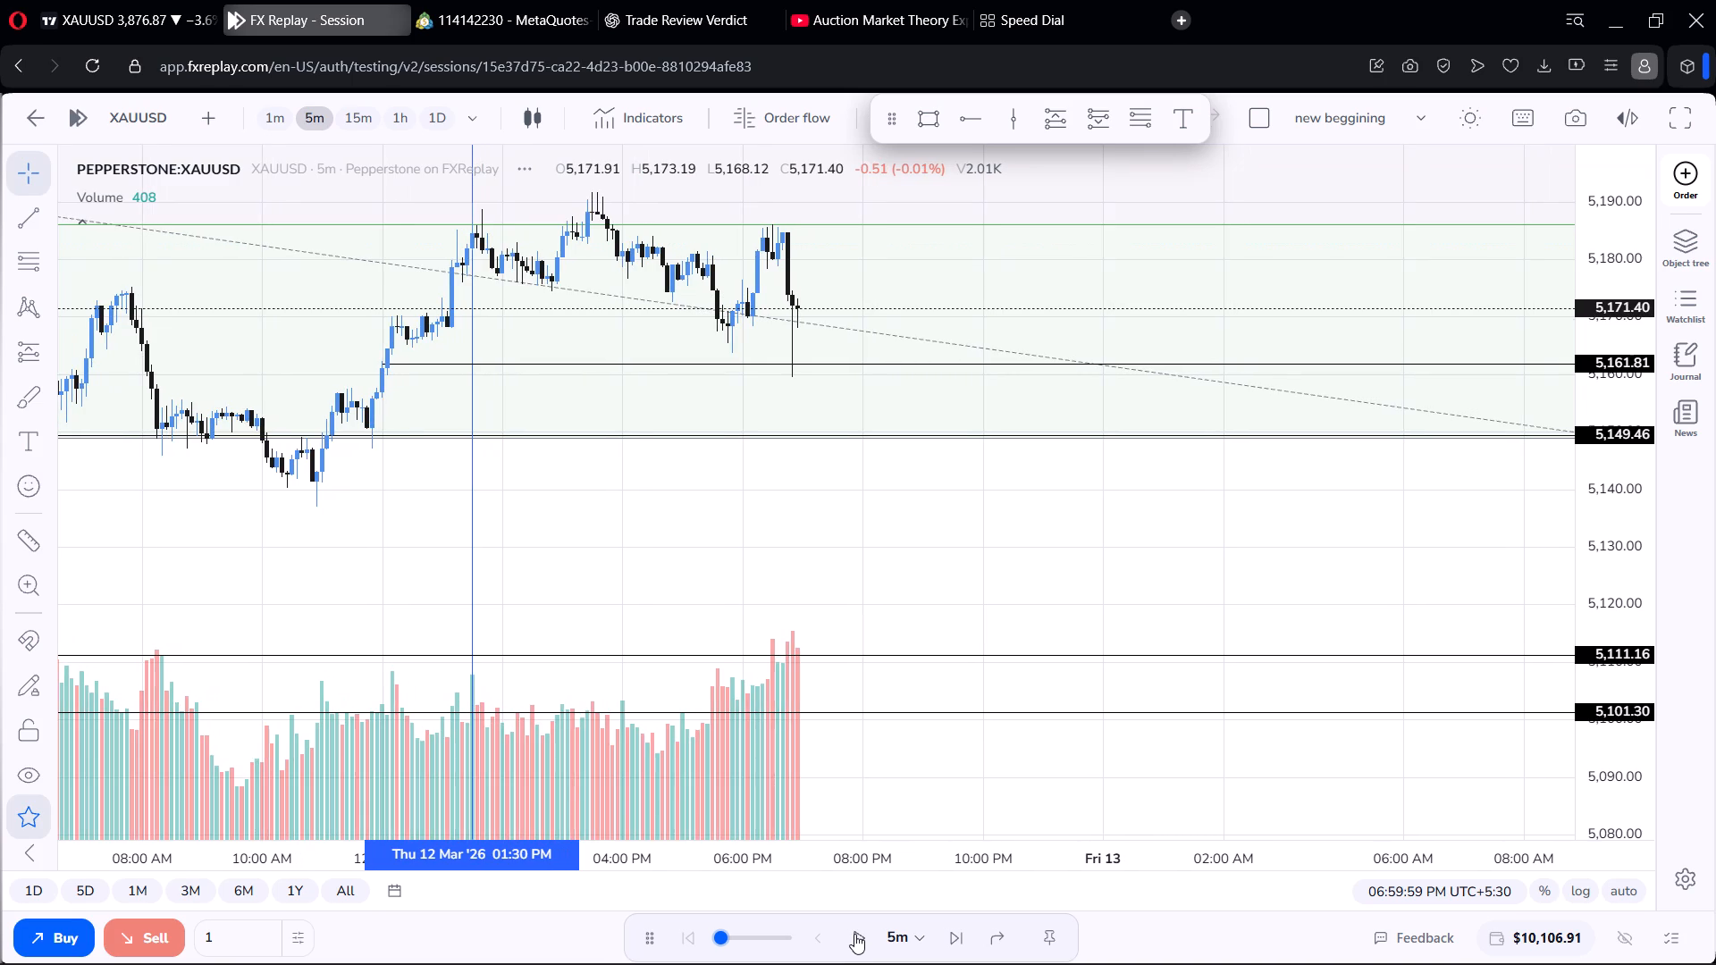
click(854, 934)
click(855, 934)
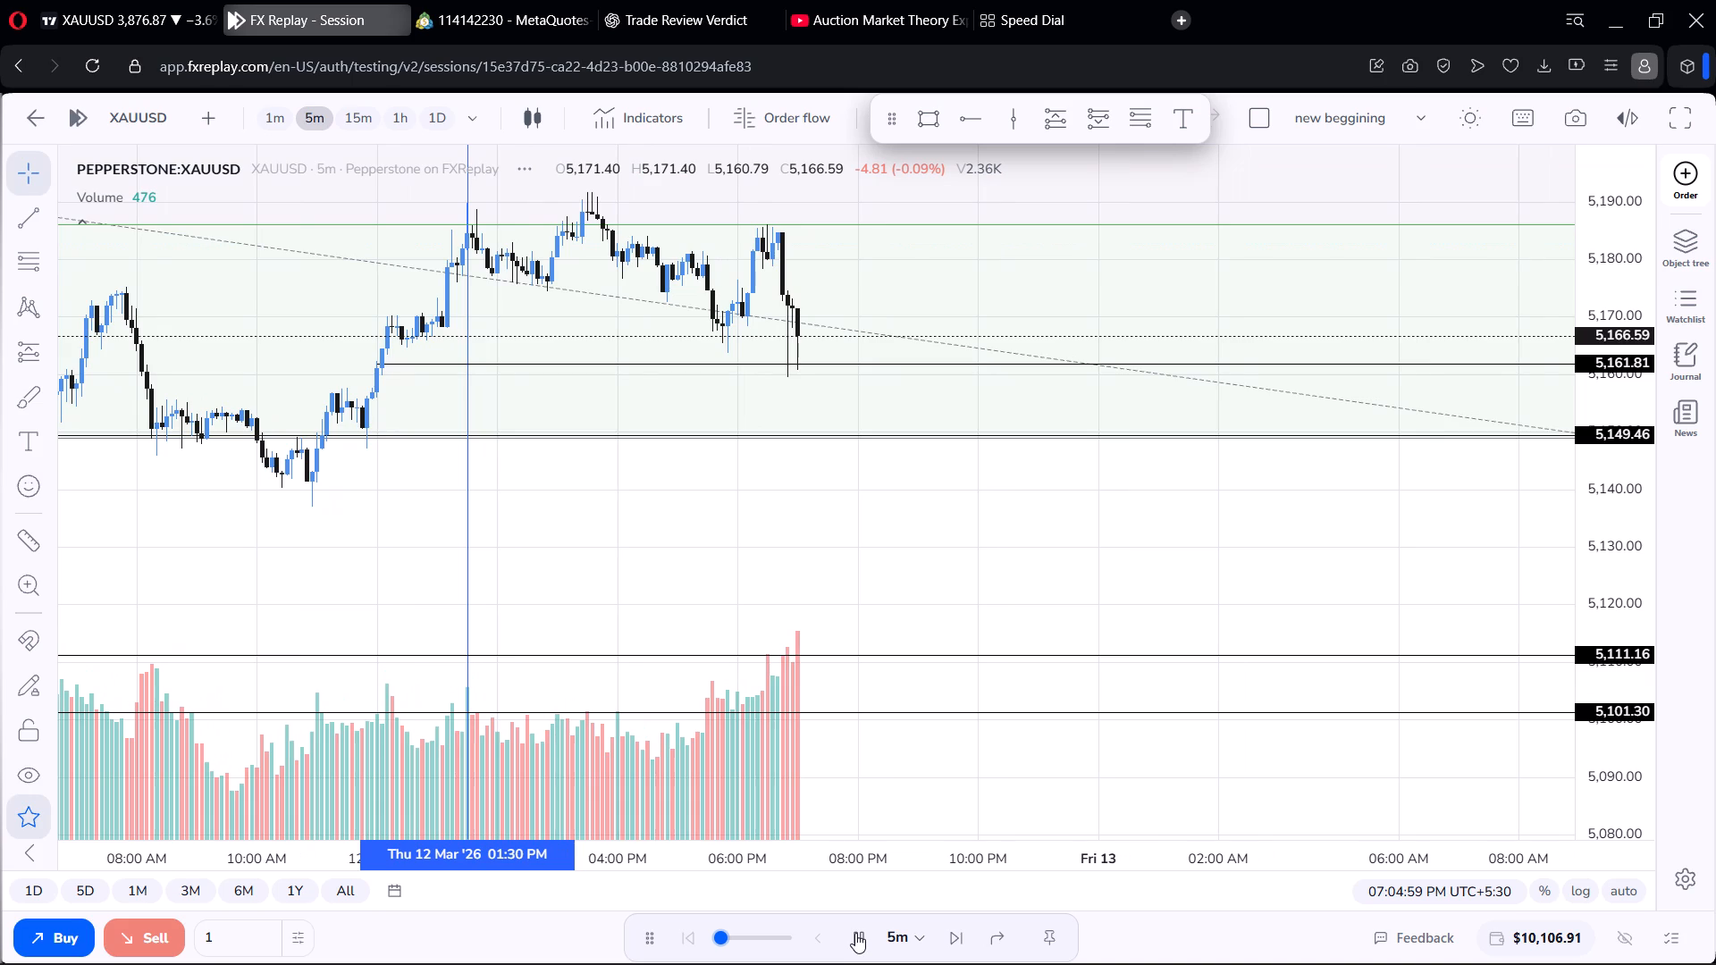
click(858, 932)
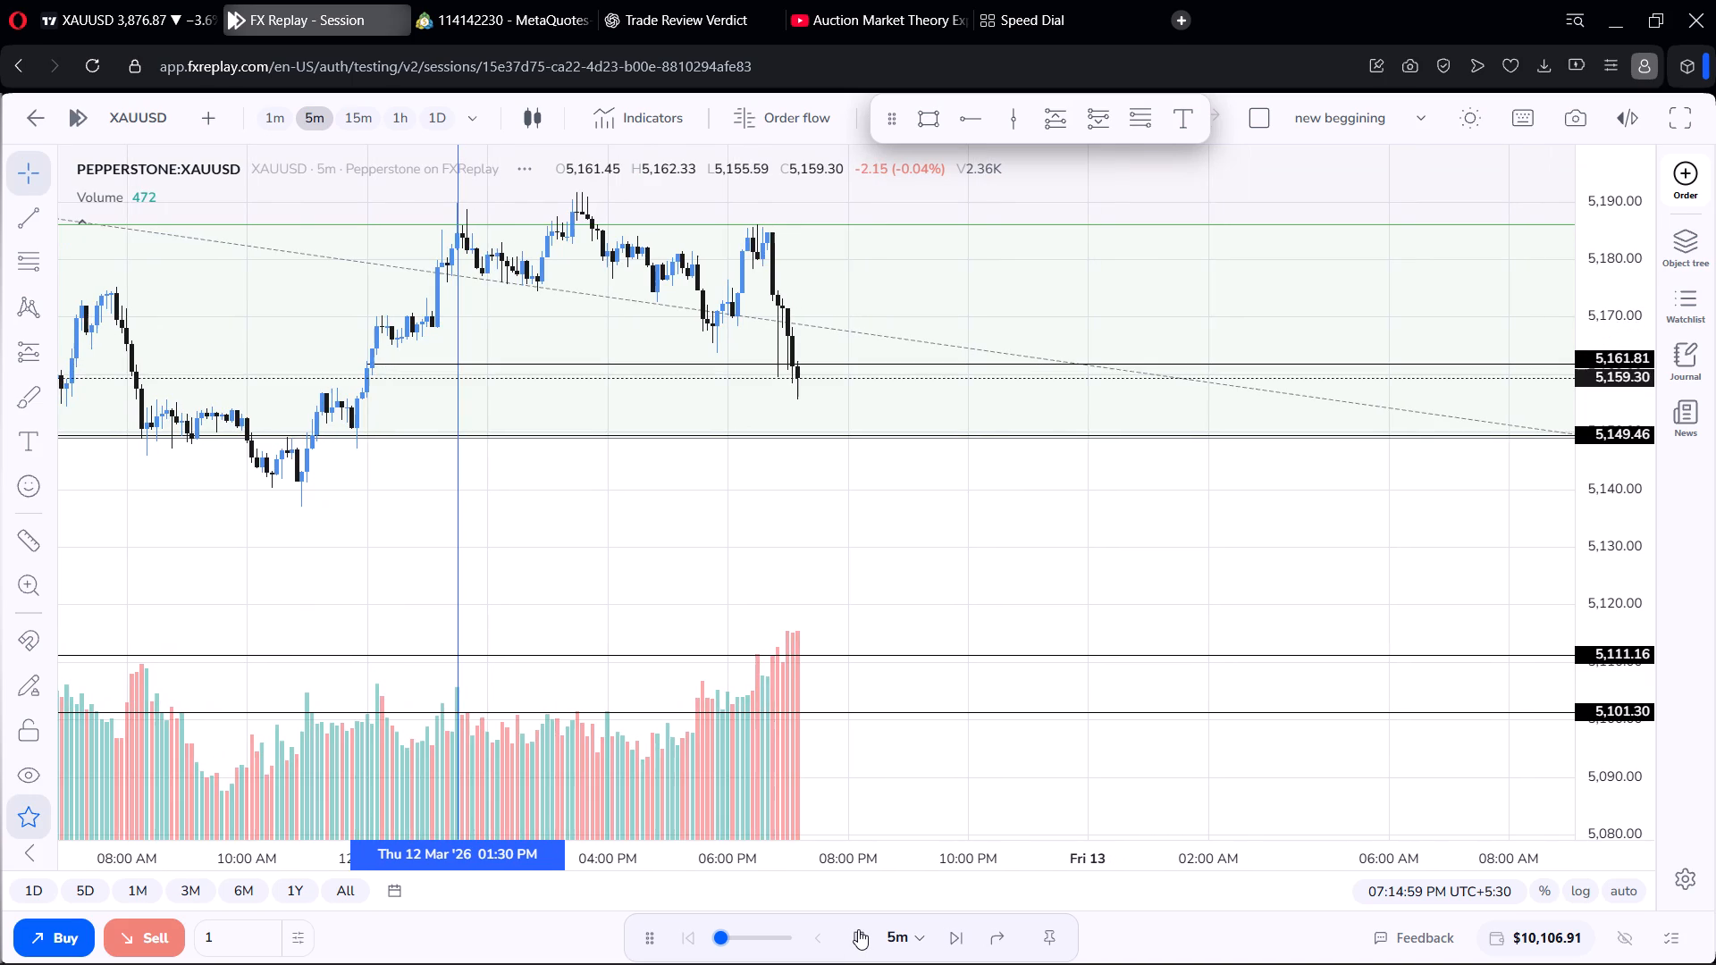
click(858, 929)
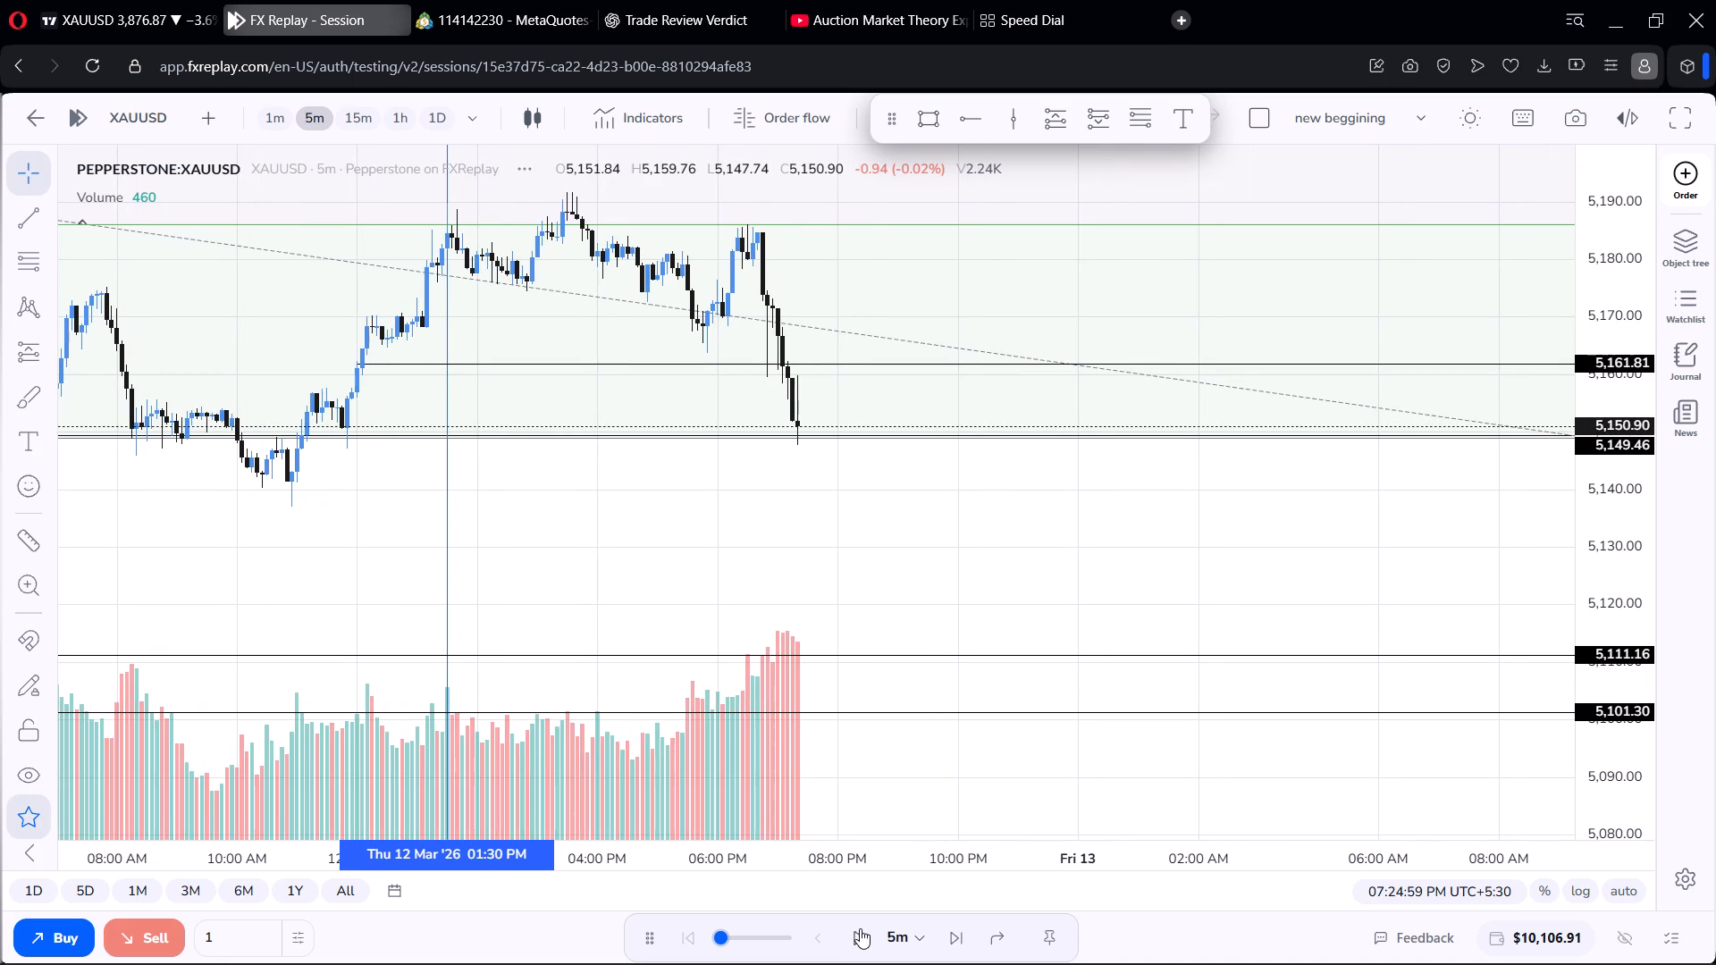
click(860, 928)
click(860, 928)
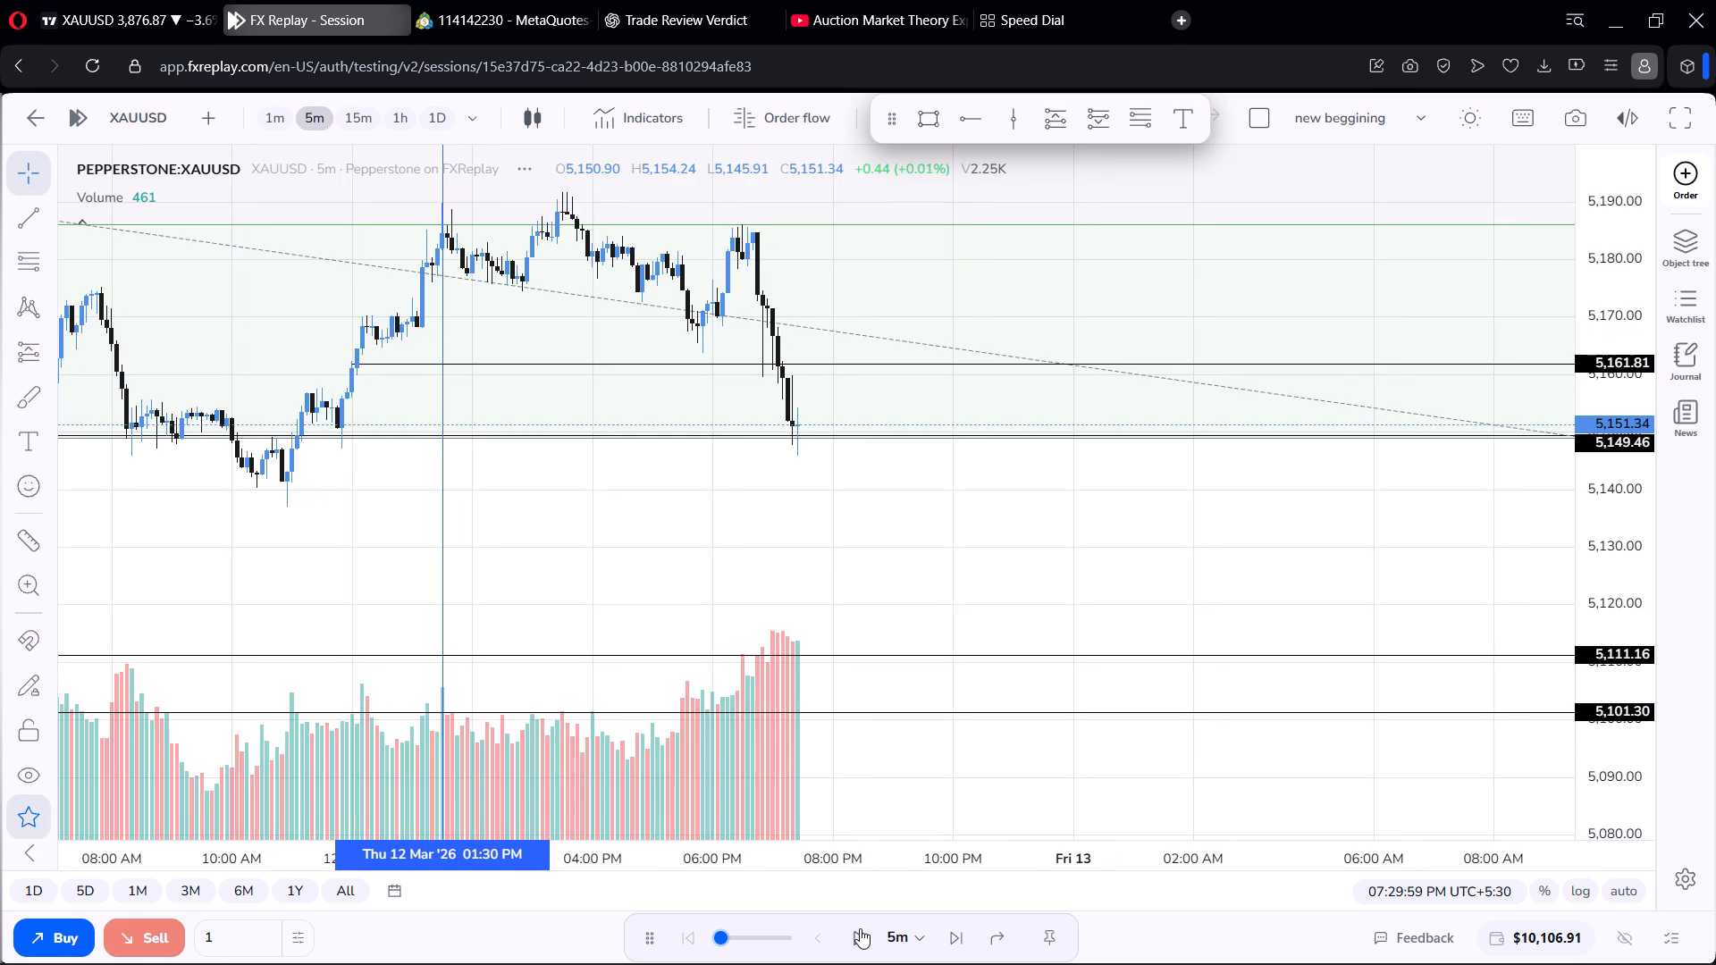
Examine the sell-off toward the 5,149.46 level on the 15-minute chart, and return to the 5-minute timeframe.
scroll(782, 402, up, 5)
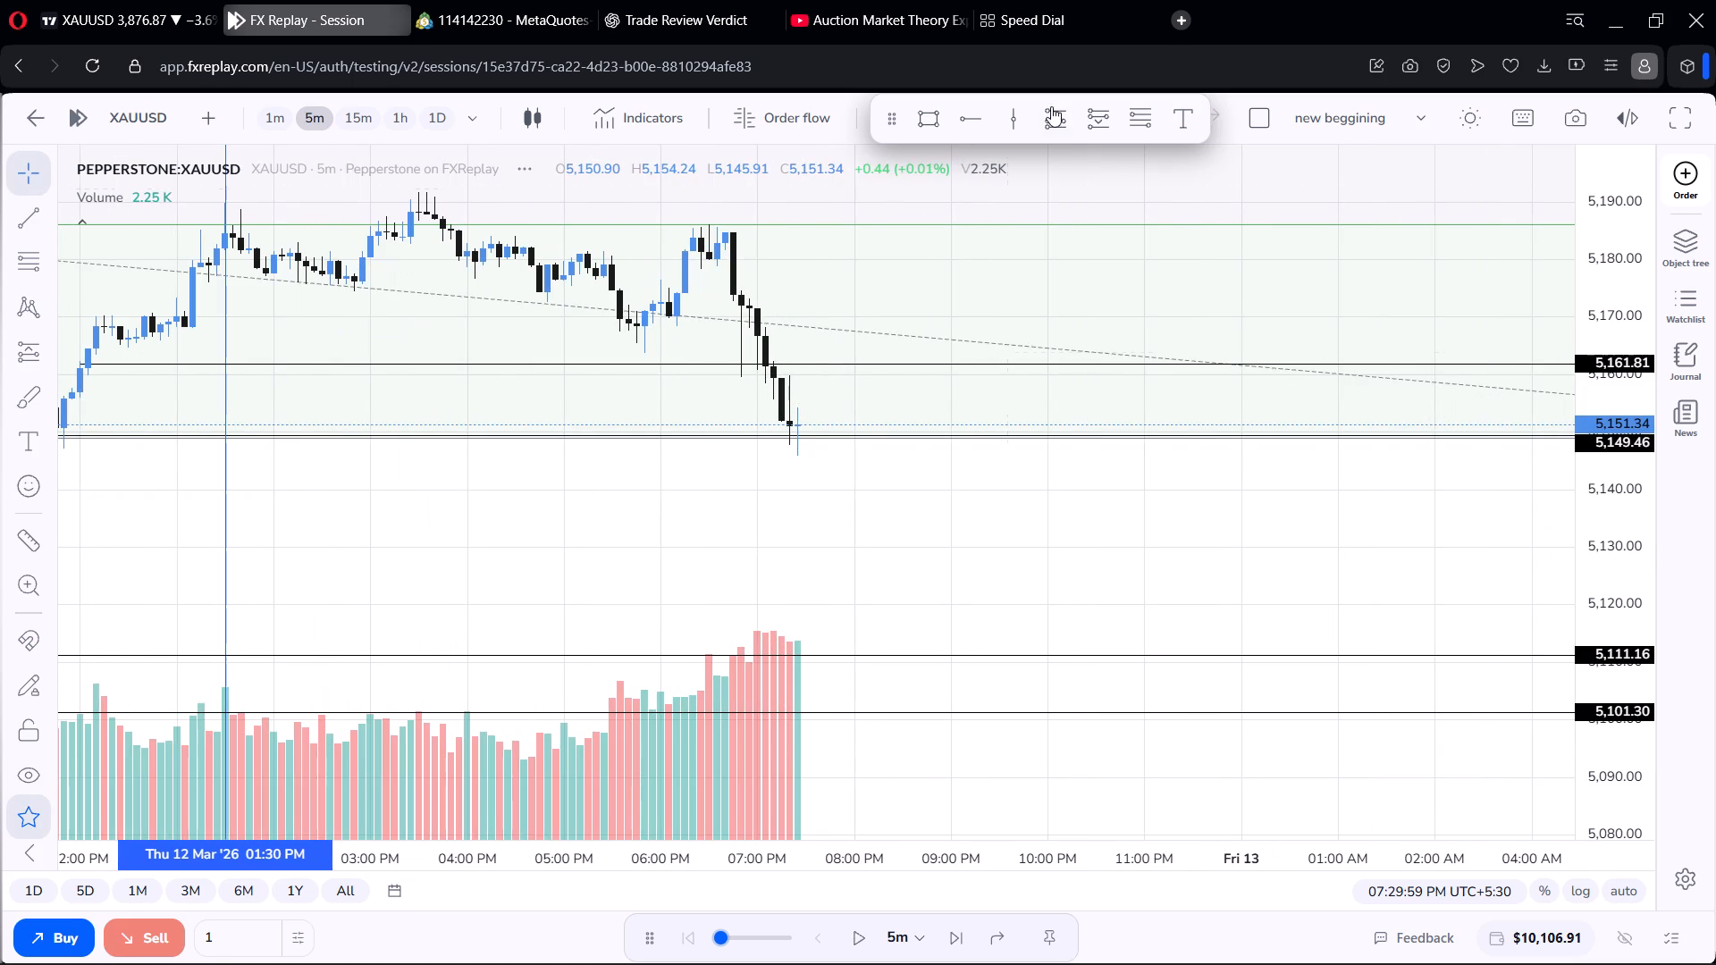
scroll(852, 331, down, 7)
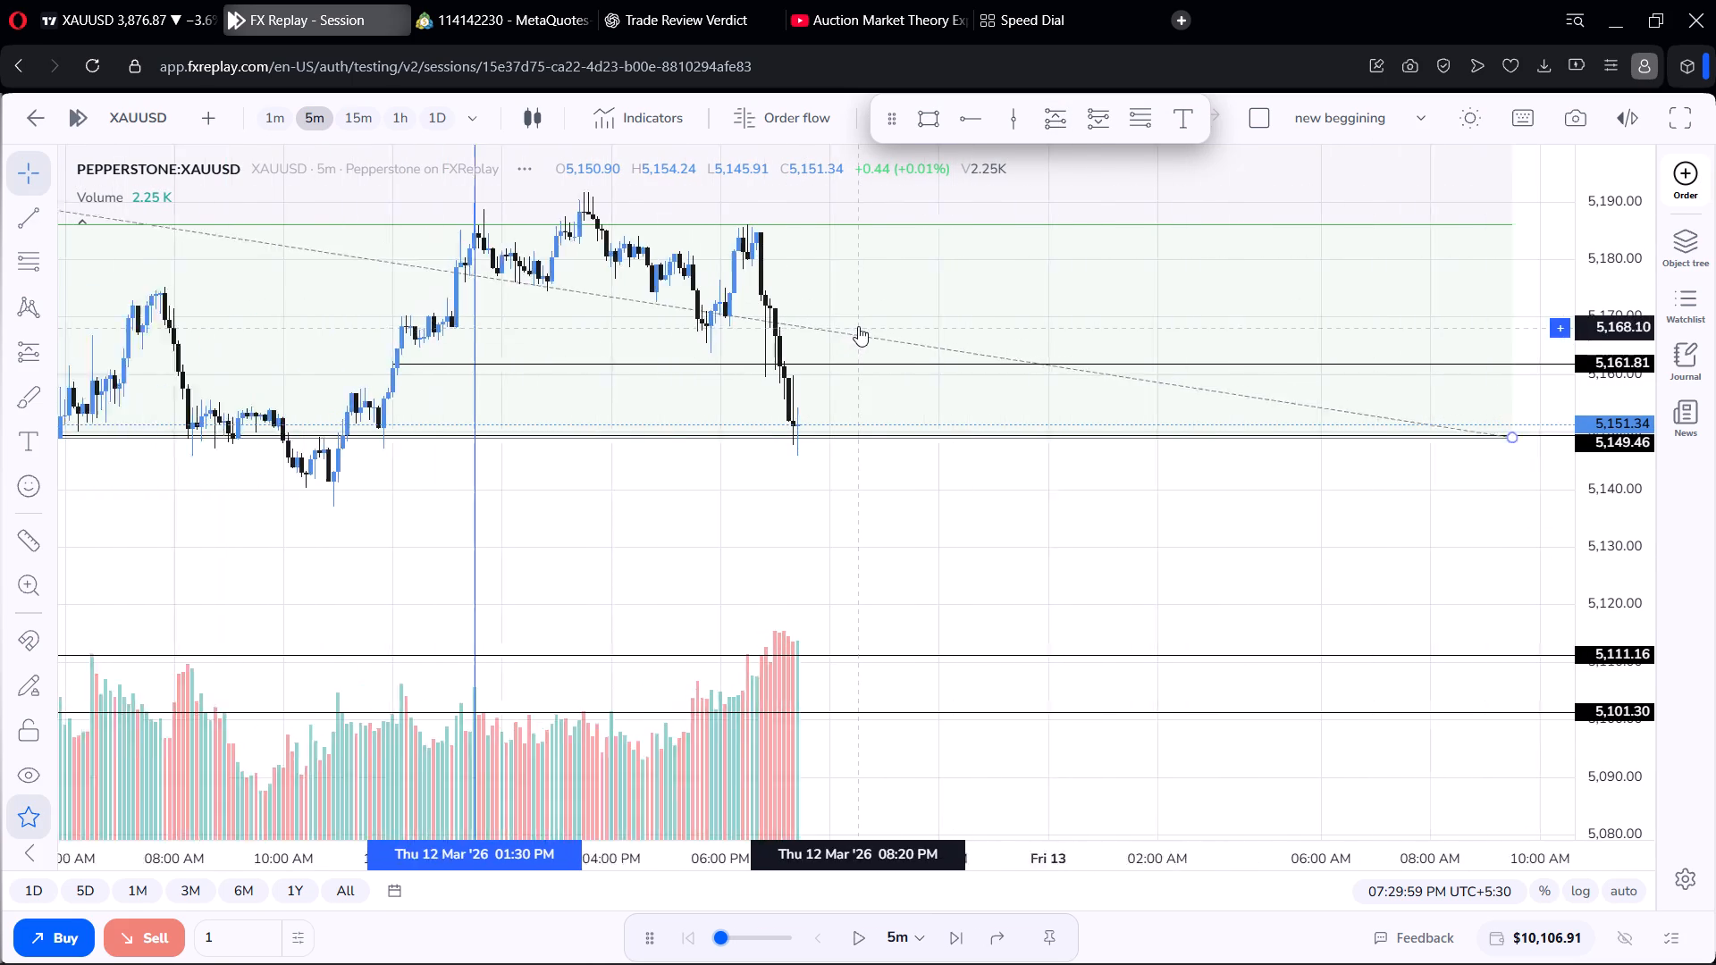
scroll(858, 326, down, 1)
click(343, 119)
scroll(675, 270, up, 5)
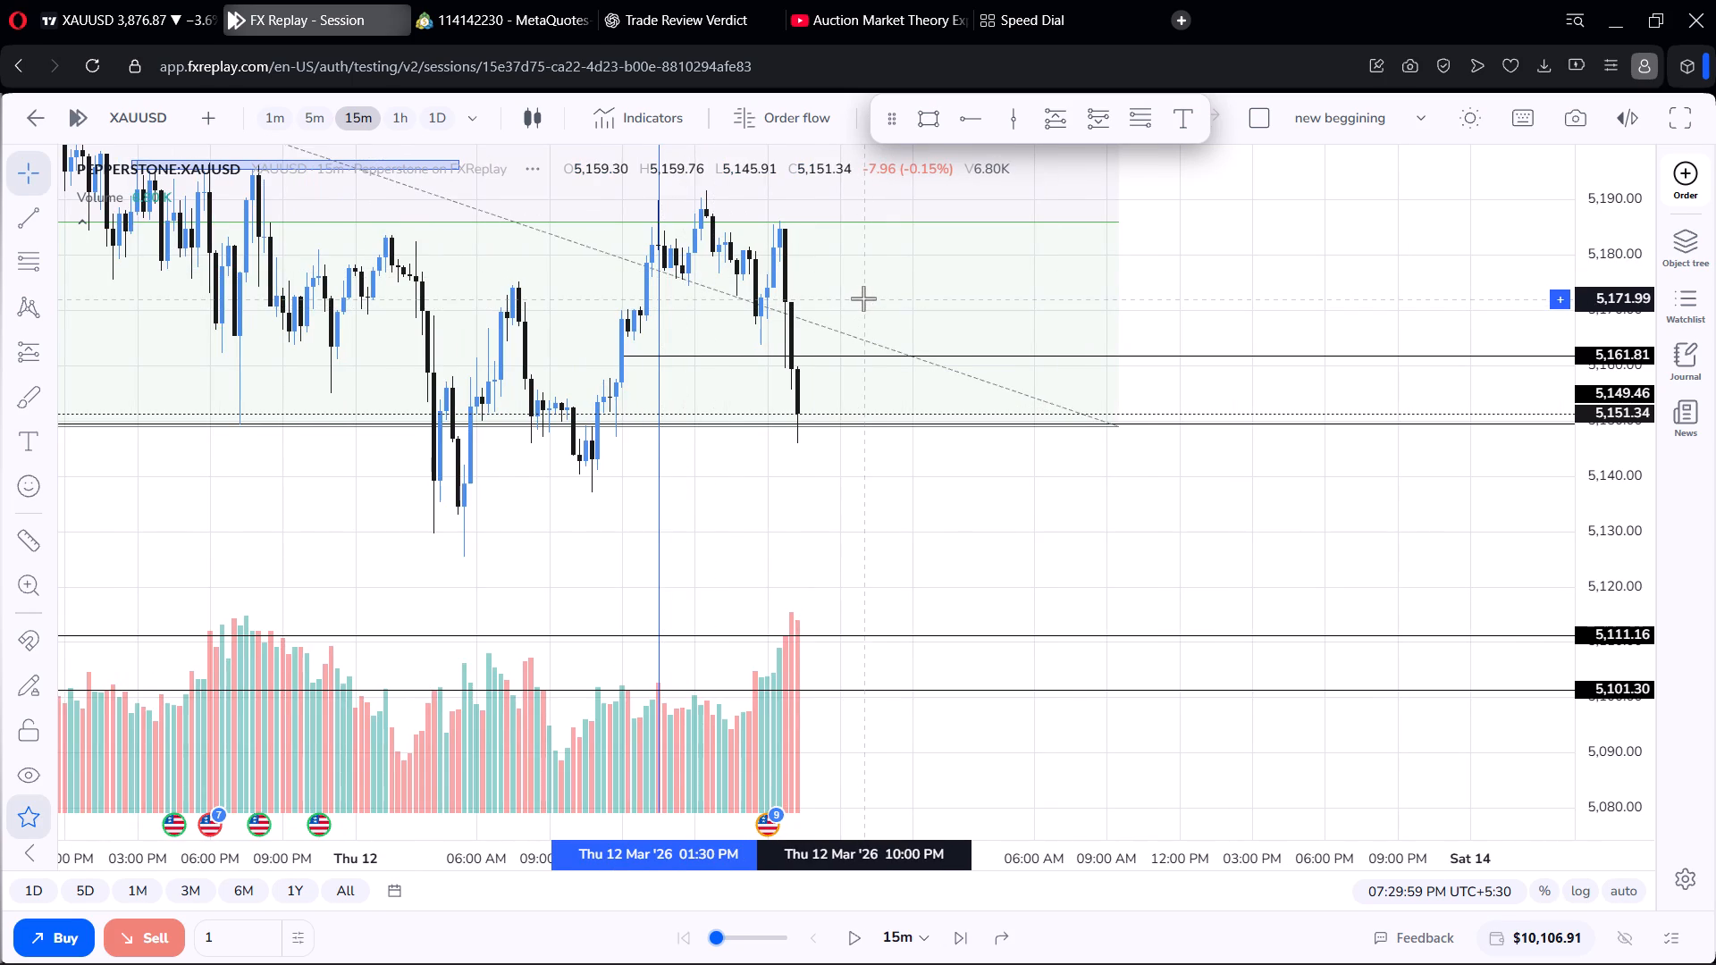
drag(863, 298, 963, 372)
scroll(951, 345, down, 5)
drag(1011, 219, 1039, 403)
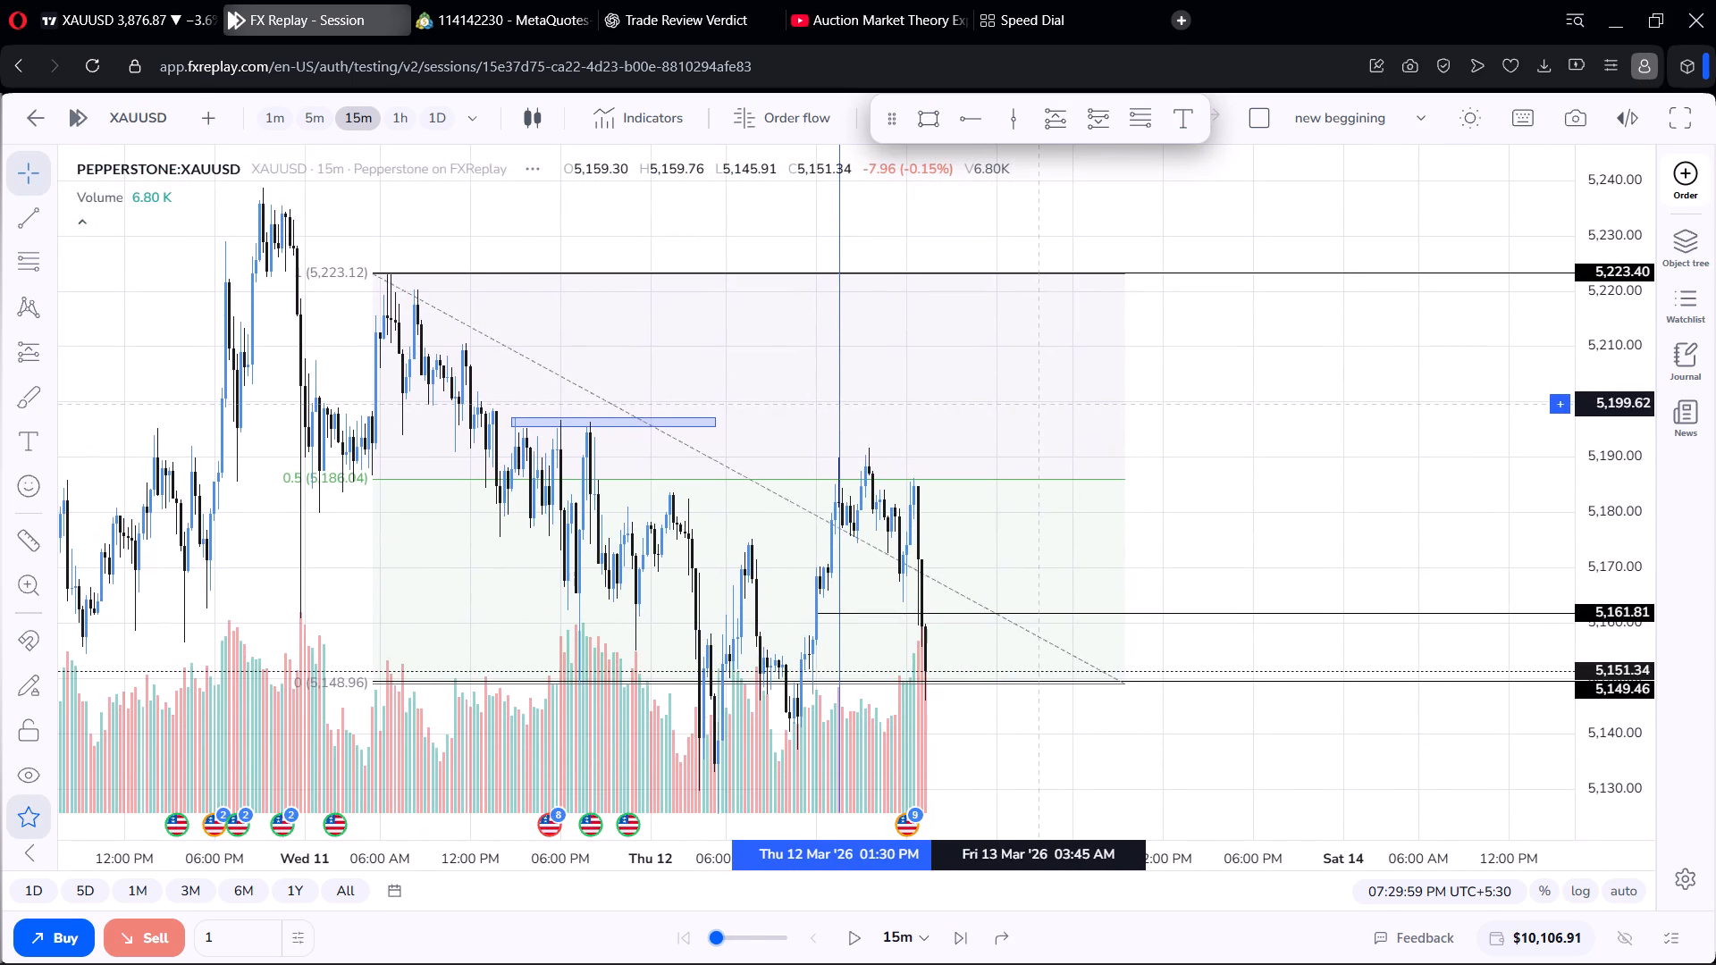
drag(1039, 403, 984, 256)
scroll(940, 328, up, 4)
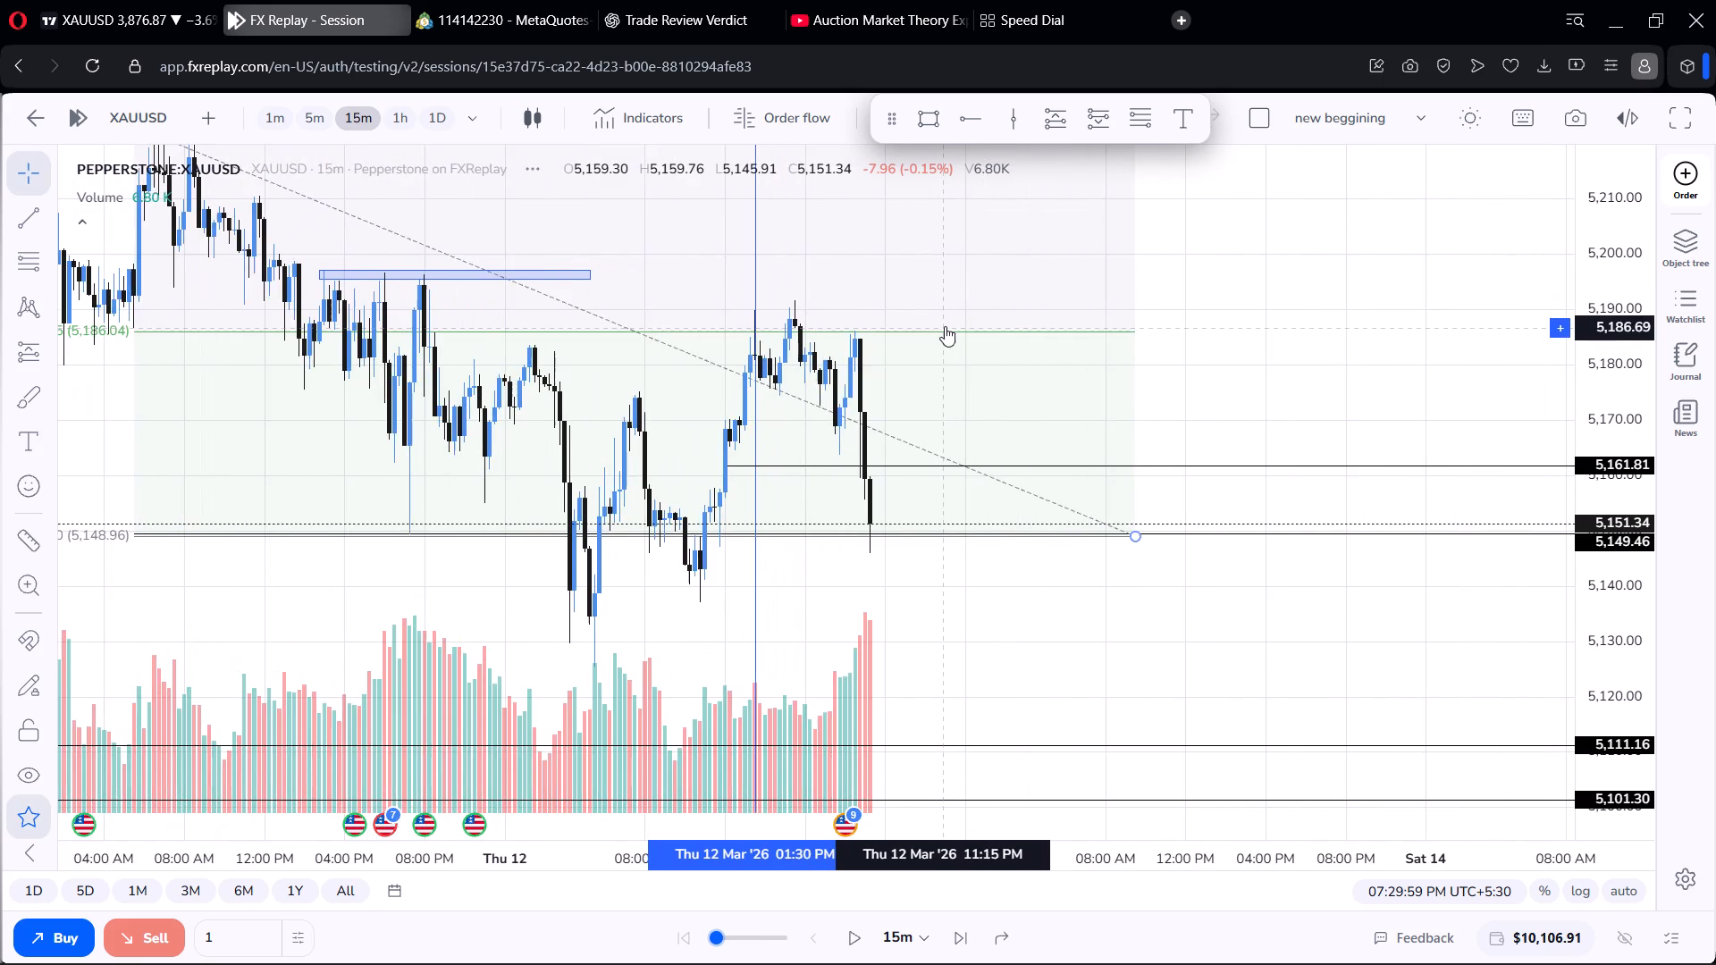
scroll(949, 323, down, 5)
scroll(939, 320, up, 4)
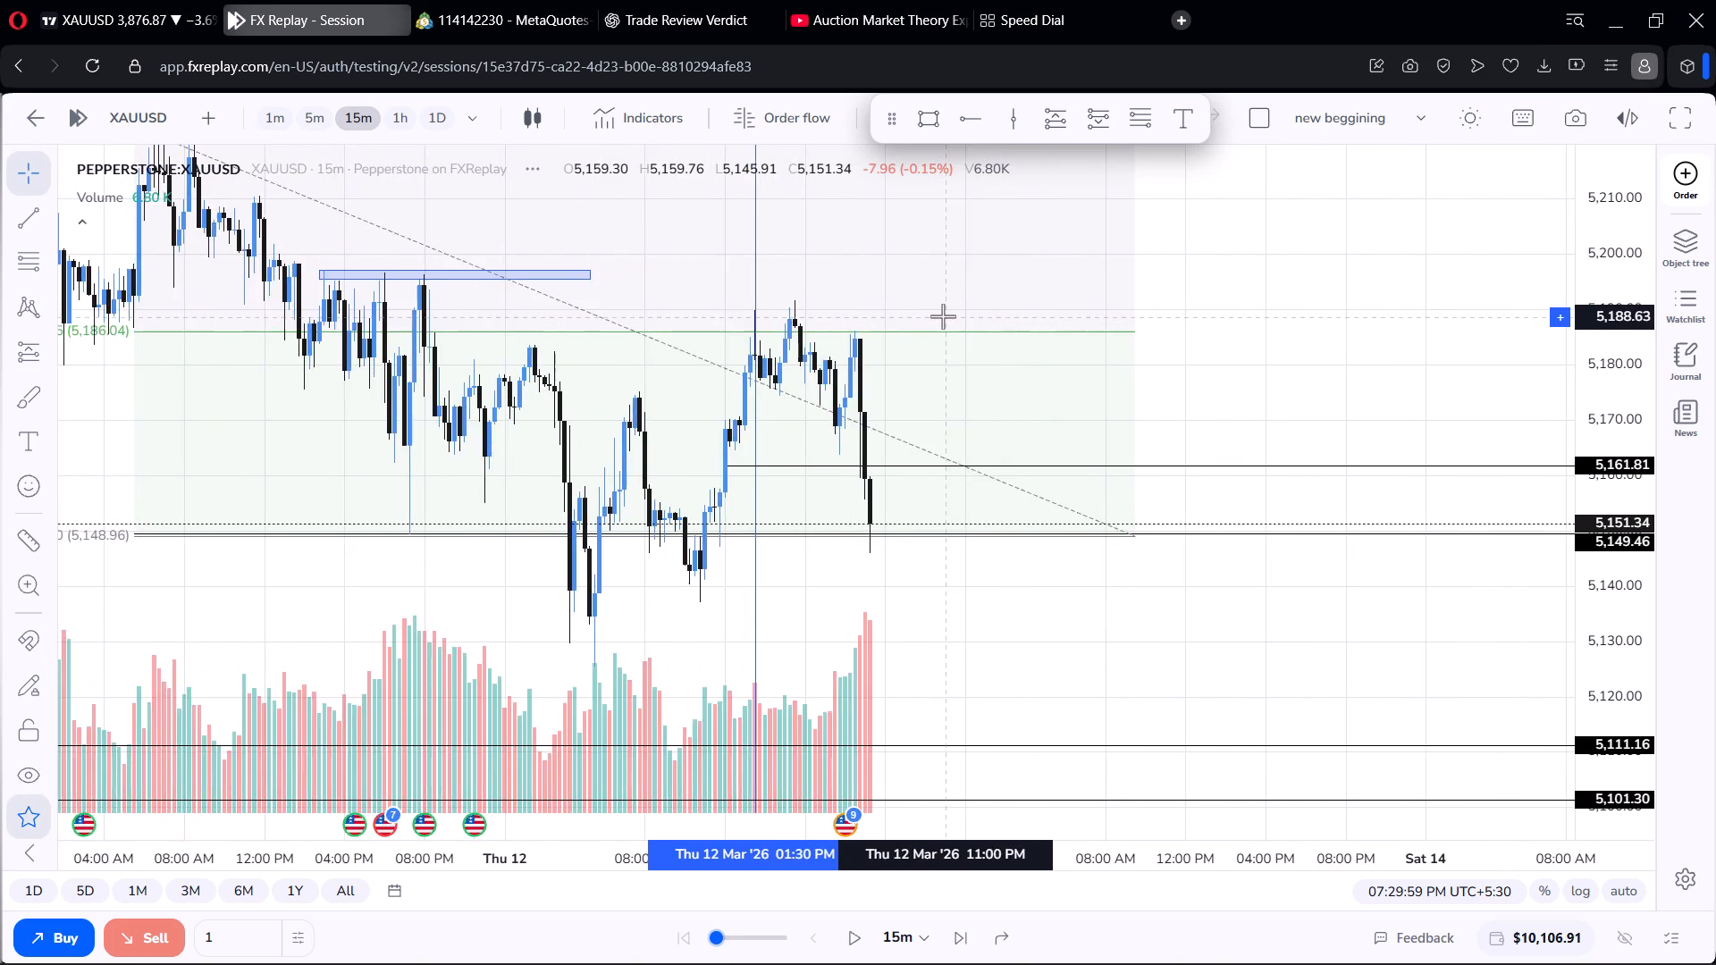
scroll(945, 315, up, 1)
scroll(945, 314, down, 2)
scroll(964, 337, up, 2)
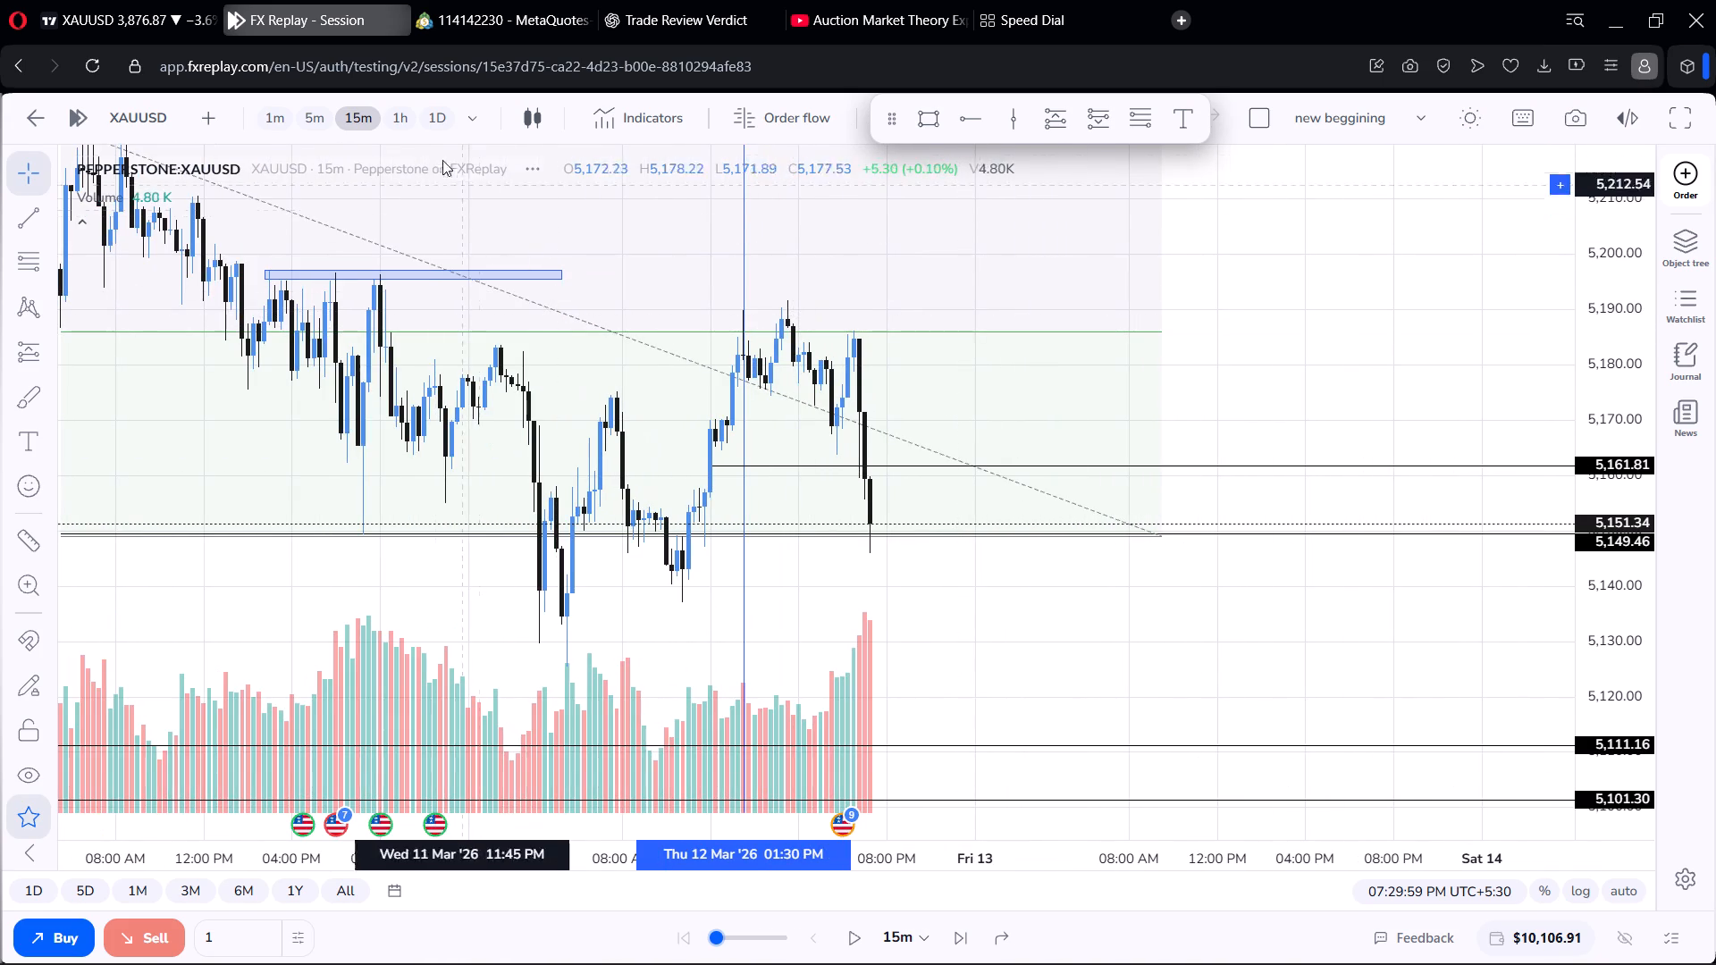
click(320, 118)
scroll(775, 315, up, 4)
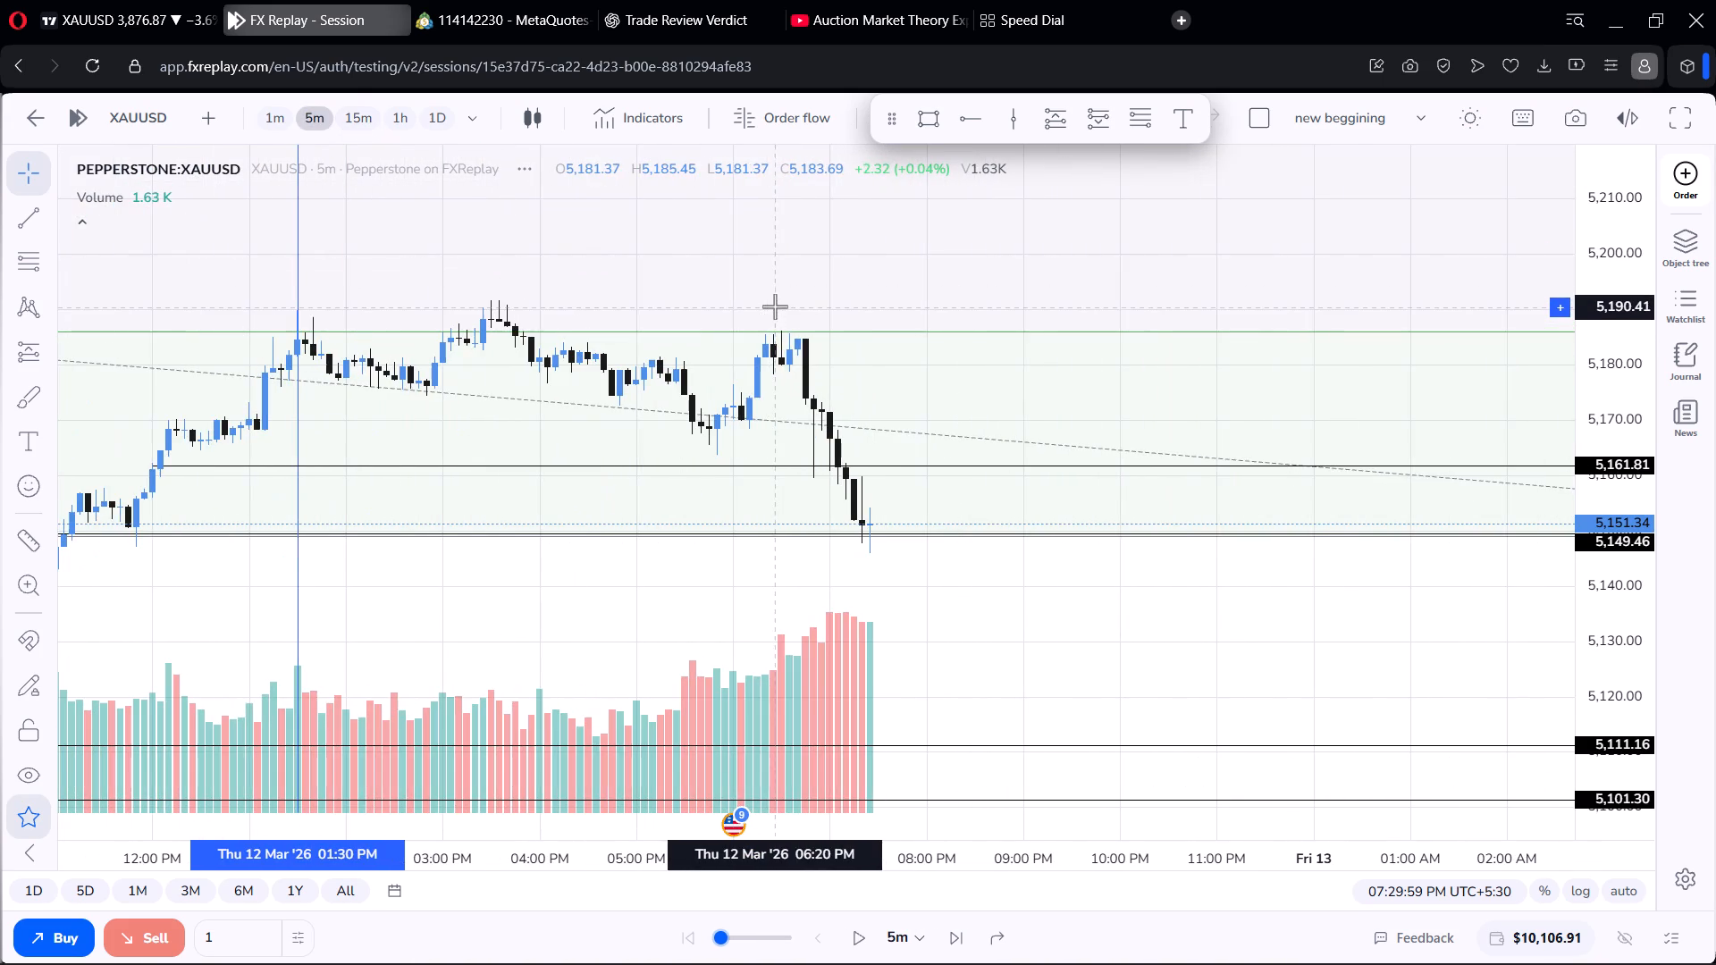
scroll(822, 334, down, 2)
drag(924, 392, 889, 348)
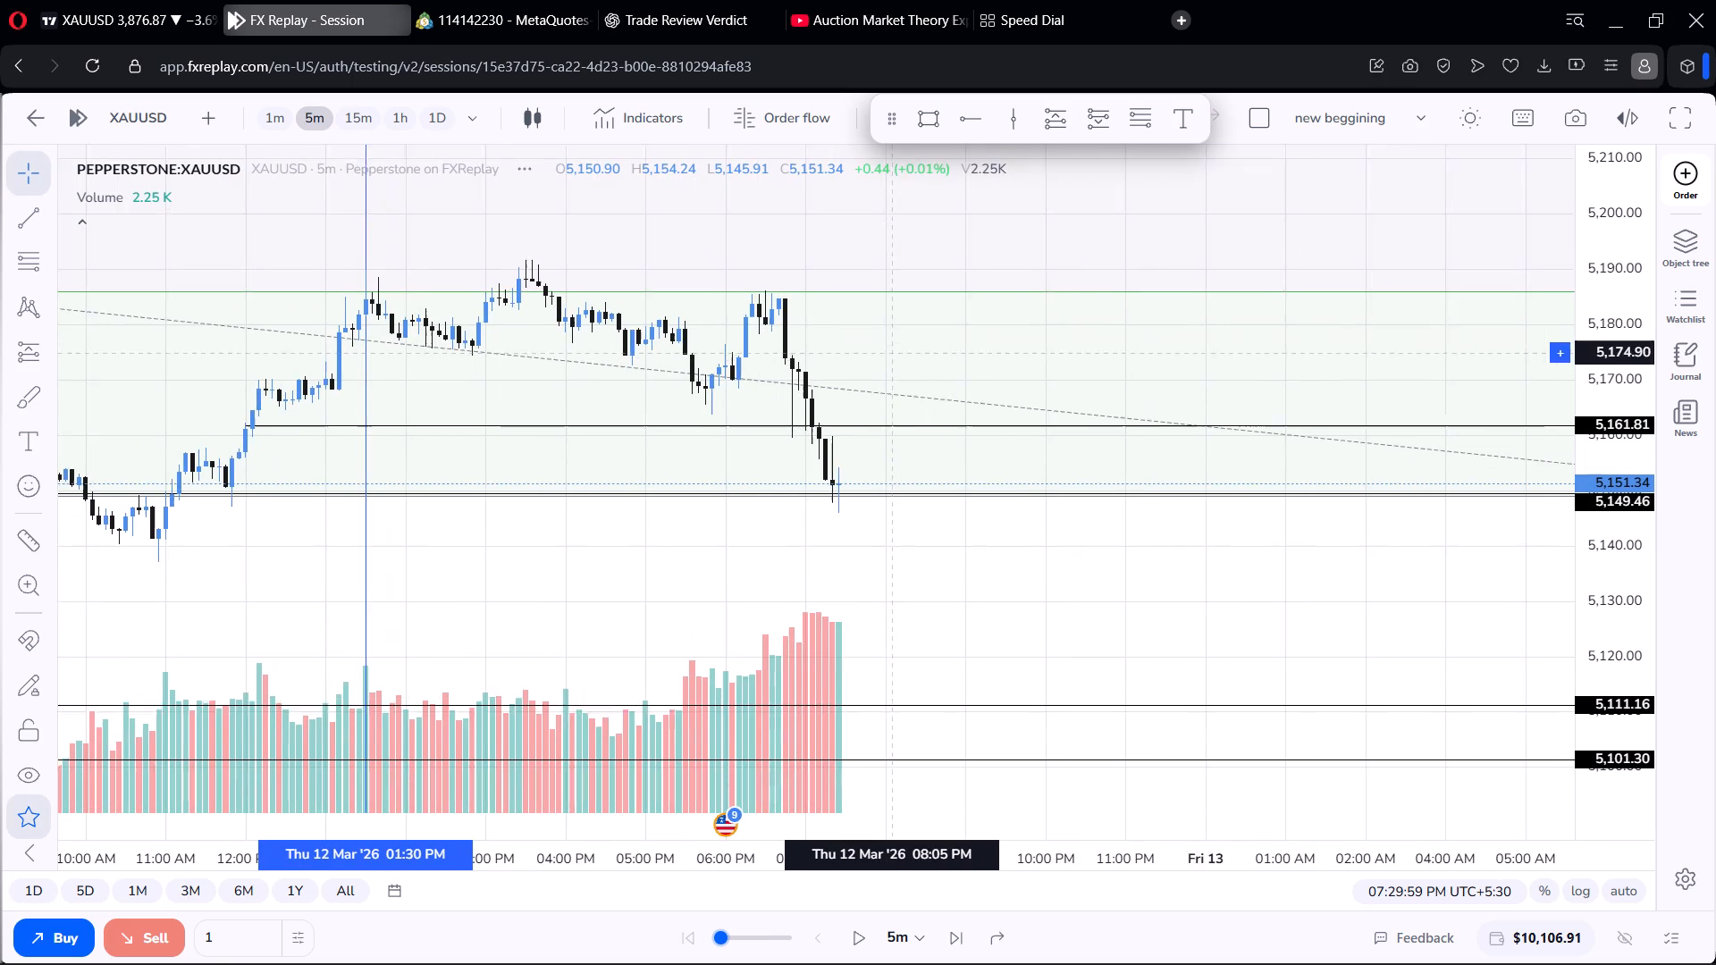
drag(889, 348, 878, 331)
scroll(868, 365, up, 1)
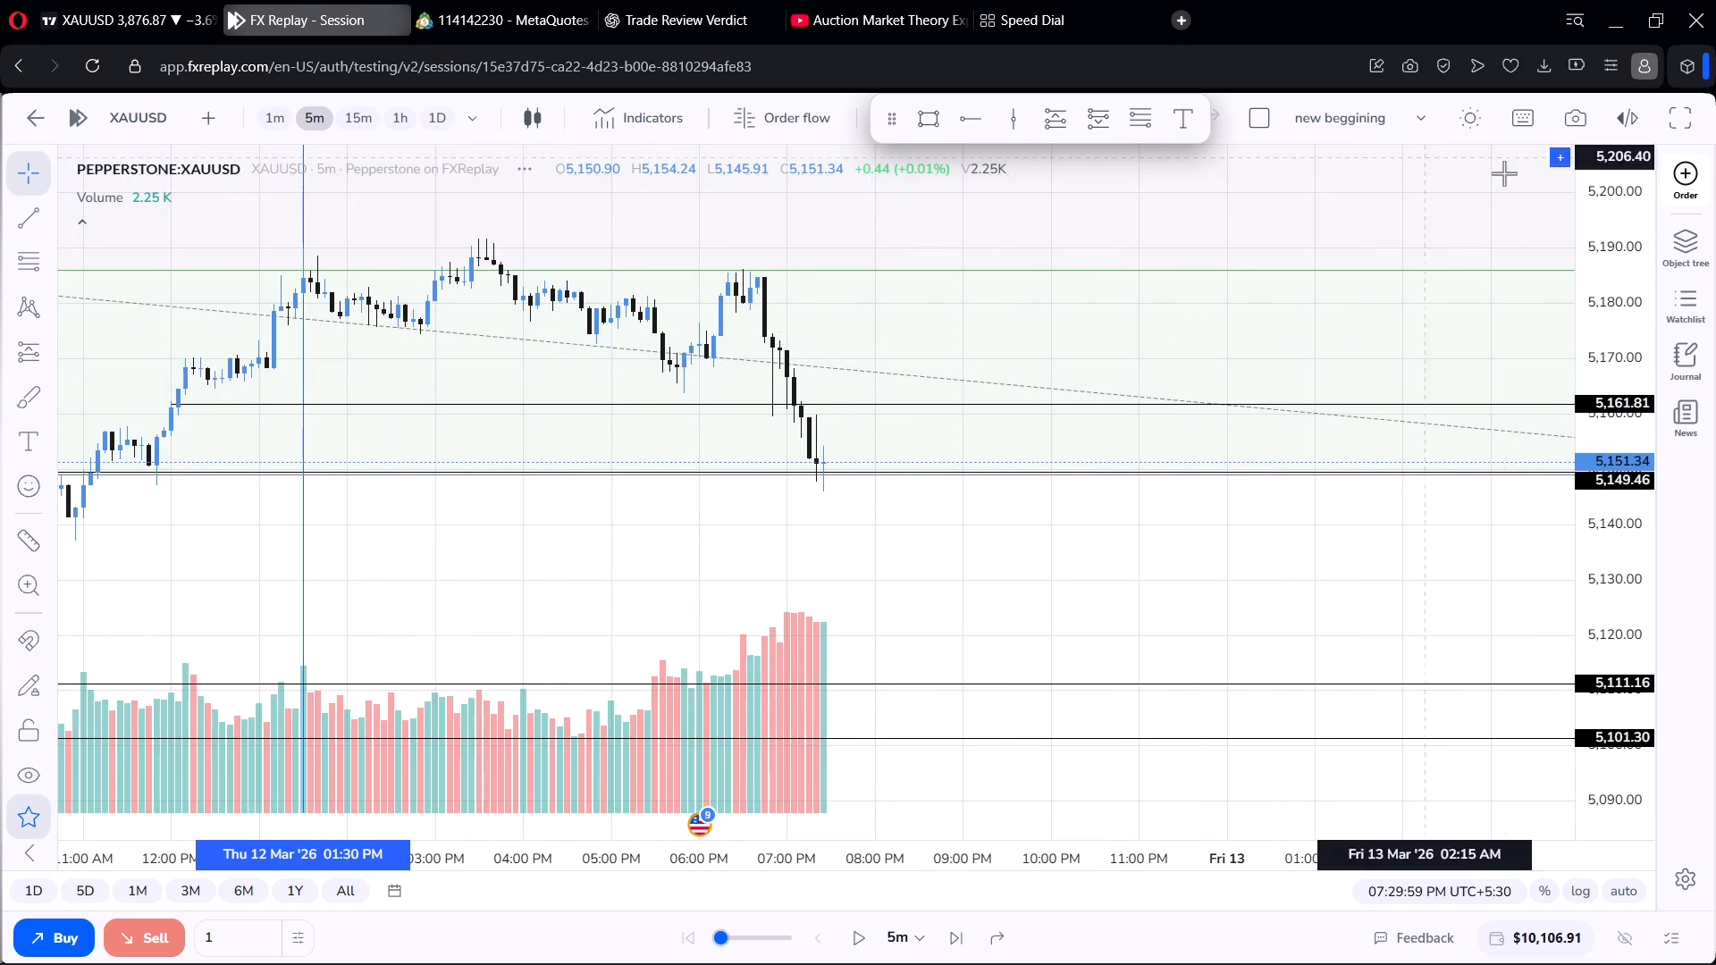
Prepare a buy market order at 5,151.34 with 1% risk, stop loss at 5,143.56 and take profit at 5,192.19.
click(1681, 165)
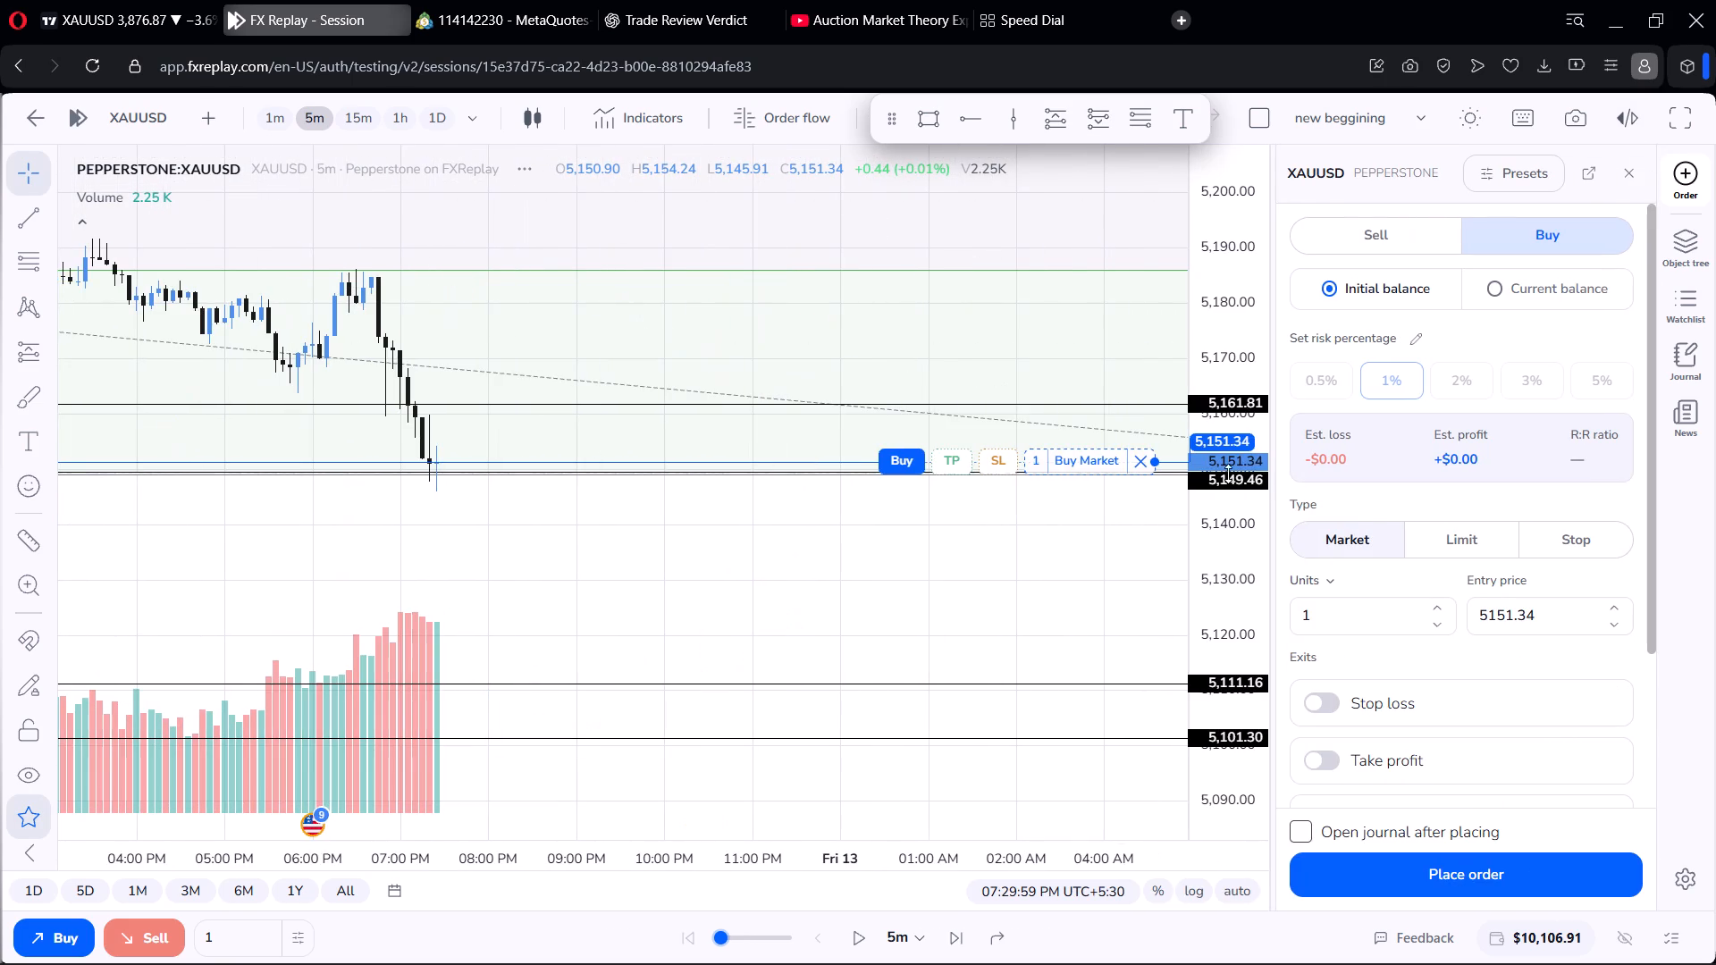
drag(995, 457, 1011, 504)
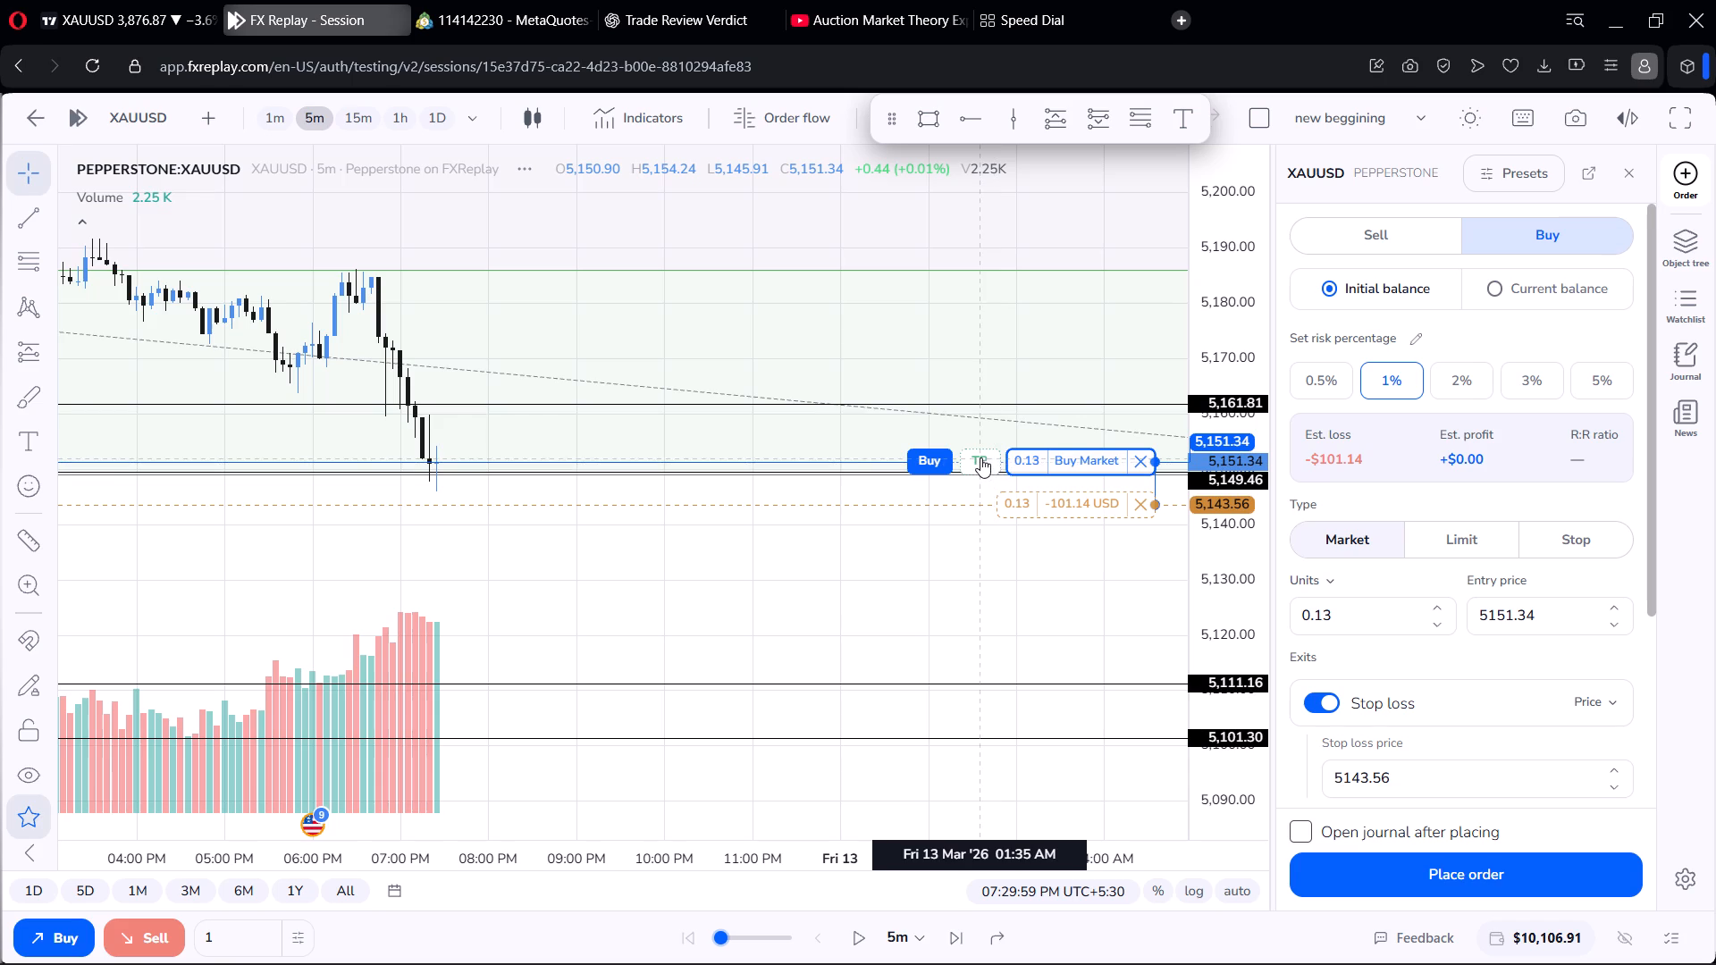
drag(981, 456, 979, 250)
scroll(979, 250, down, 6)
drag(770, 206, 873, 241)
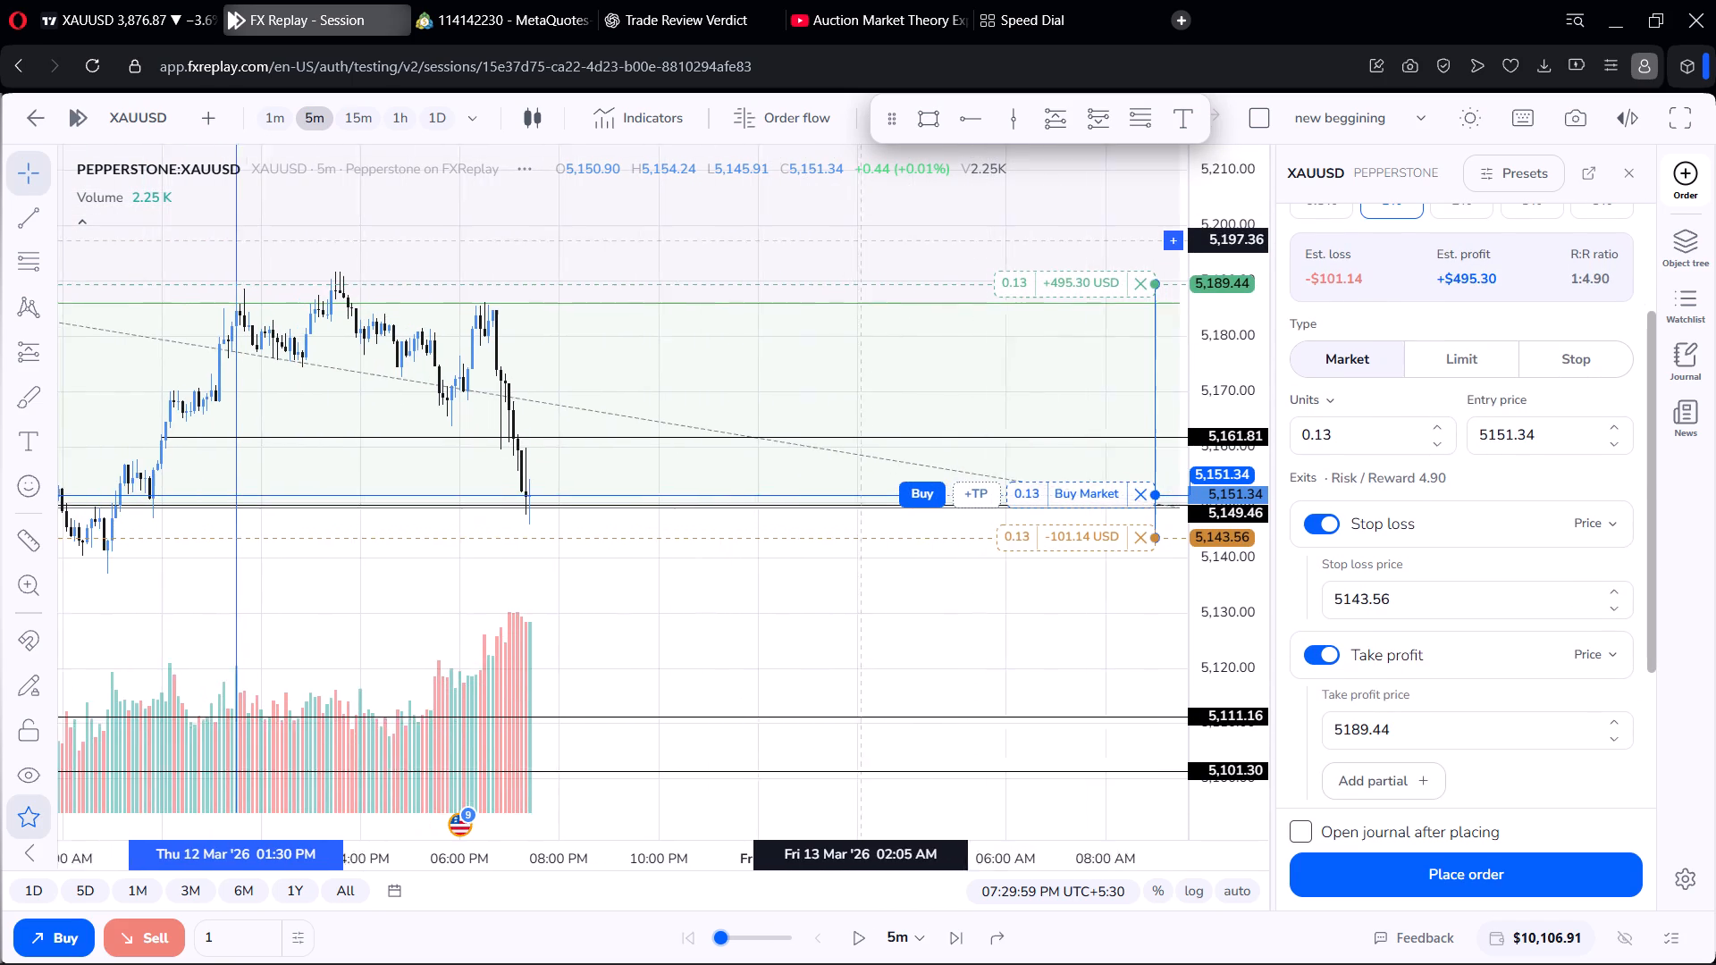
drag(873, 241, 902, 249)
drag(1014, 294, 1003, 273)
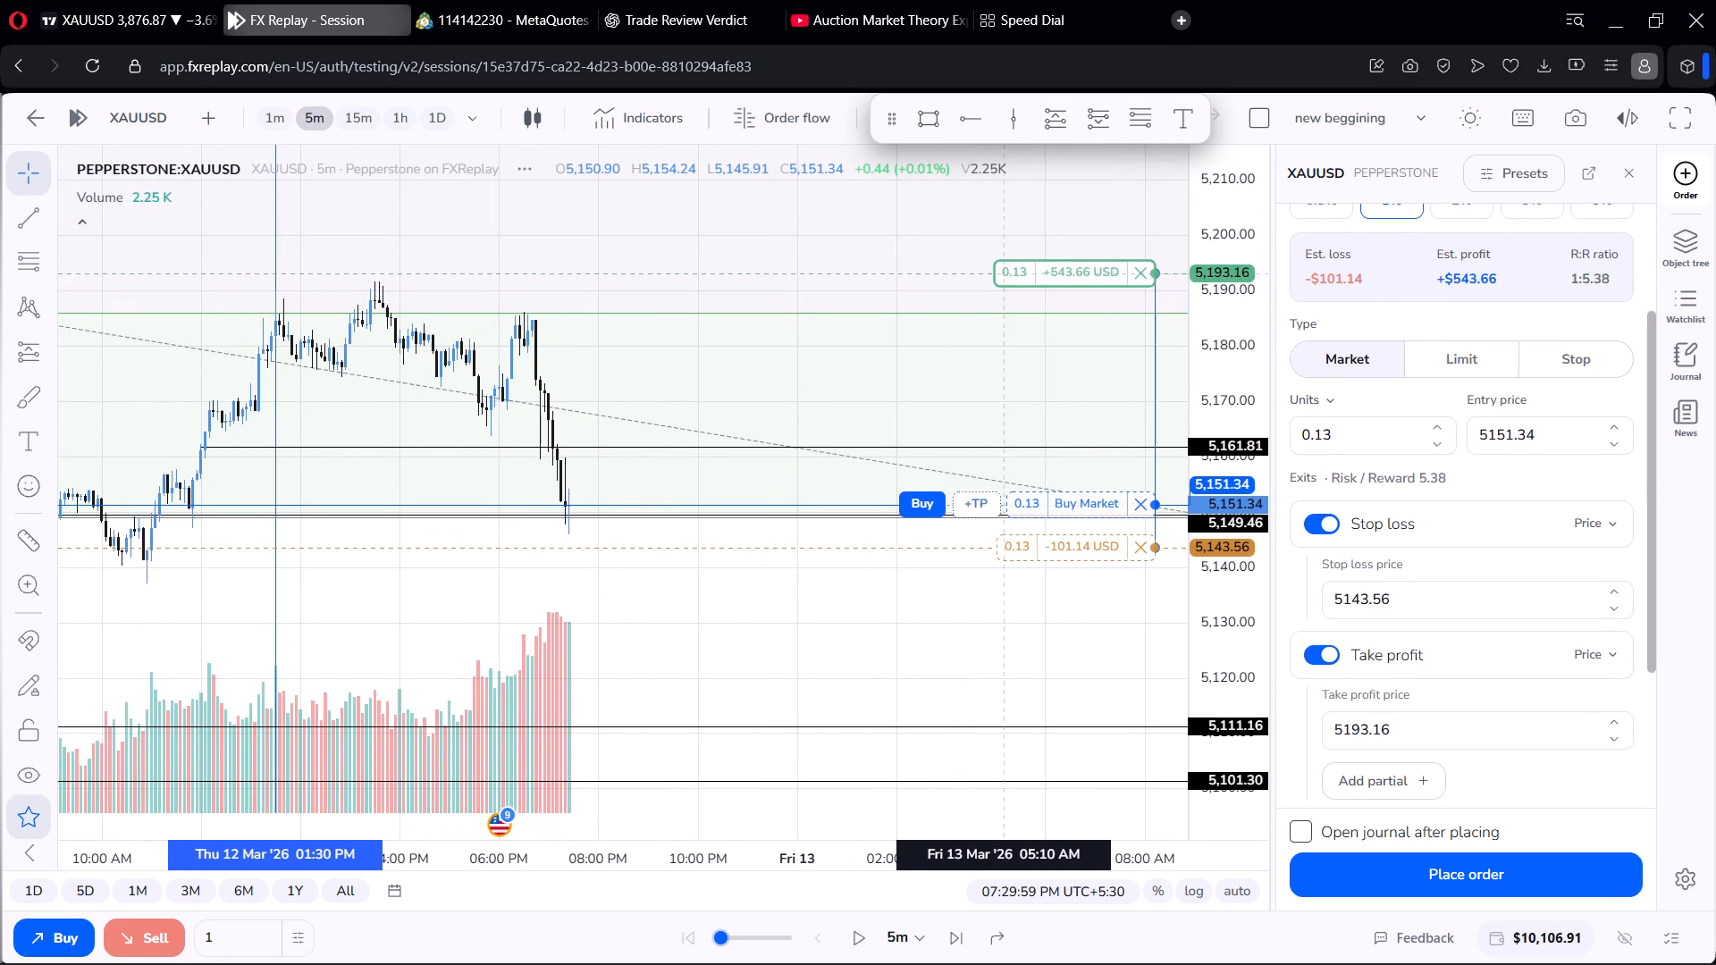
drag(1003, 273, 1003, 278)
scroll(833, 238, down, 3)
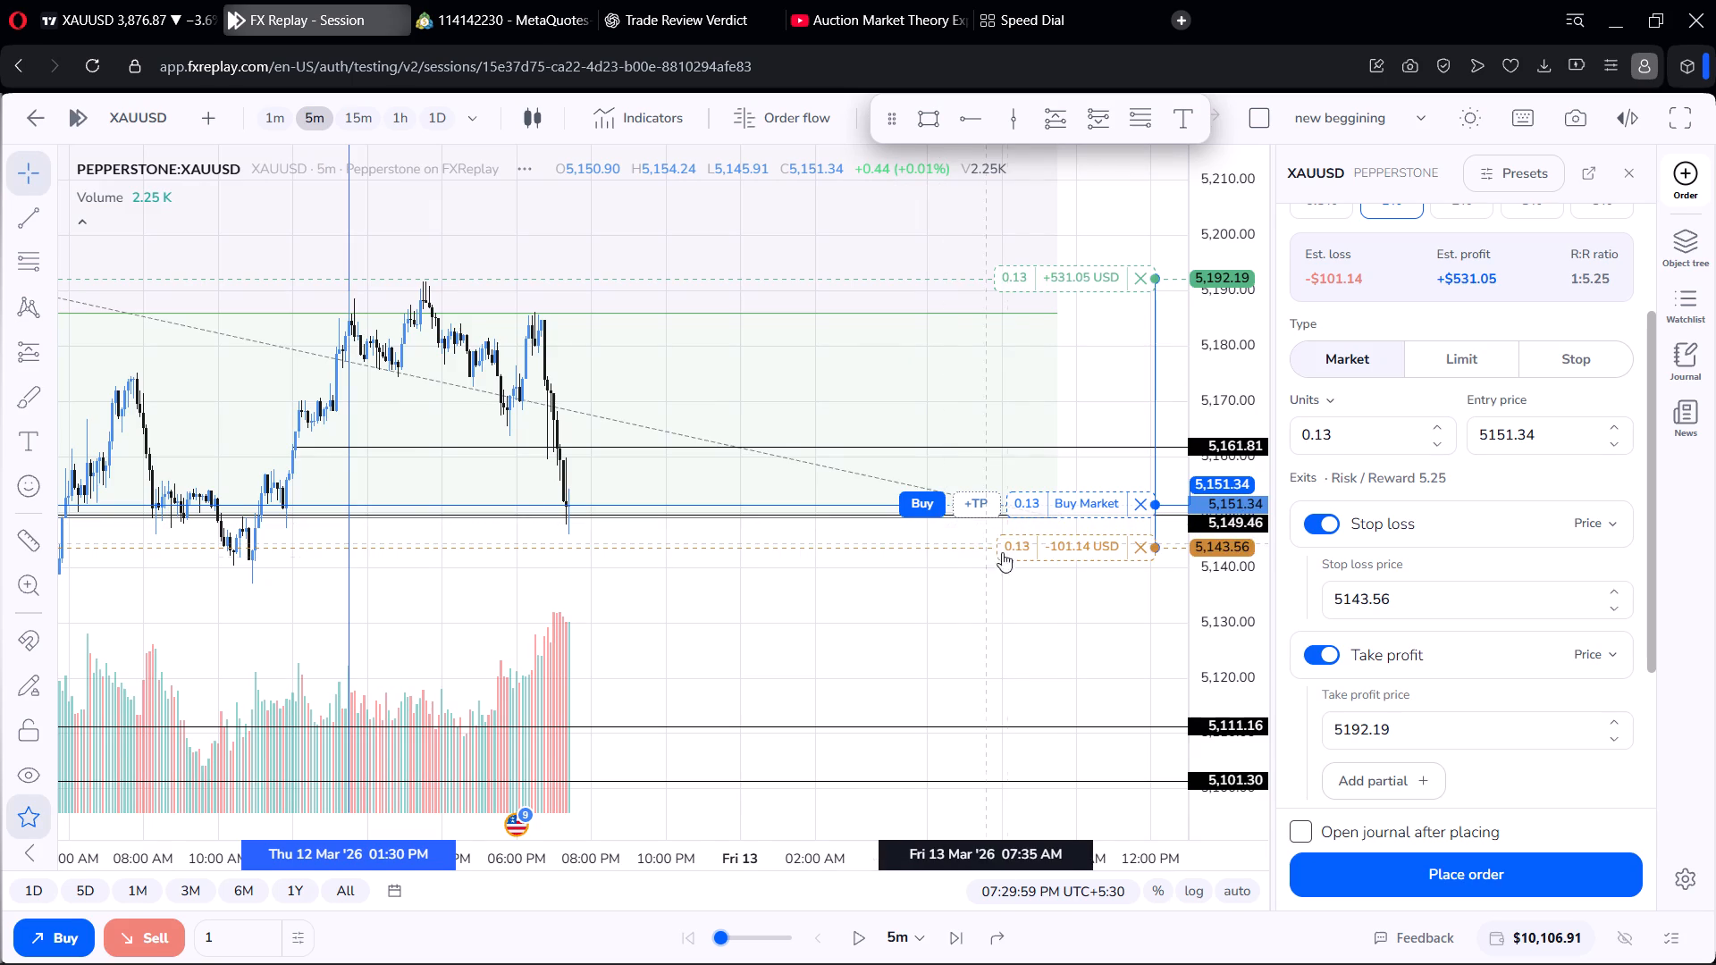
Adjust the buy order's stop loss to 5,140.97 and take profit to 5,186.37, and place the order.
drag(1008, 545, 1012, 559)
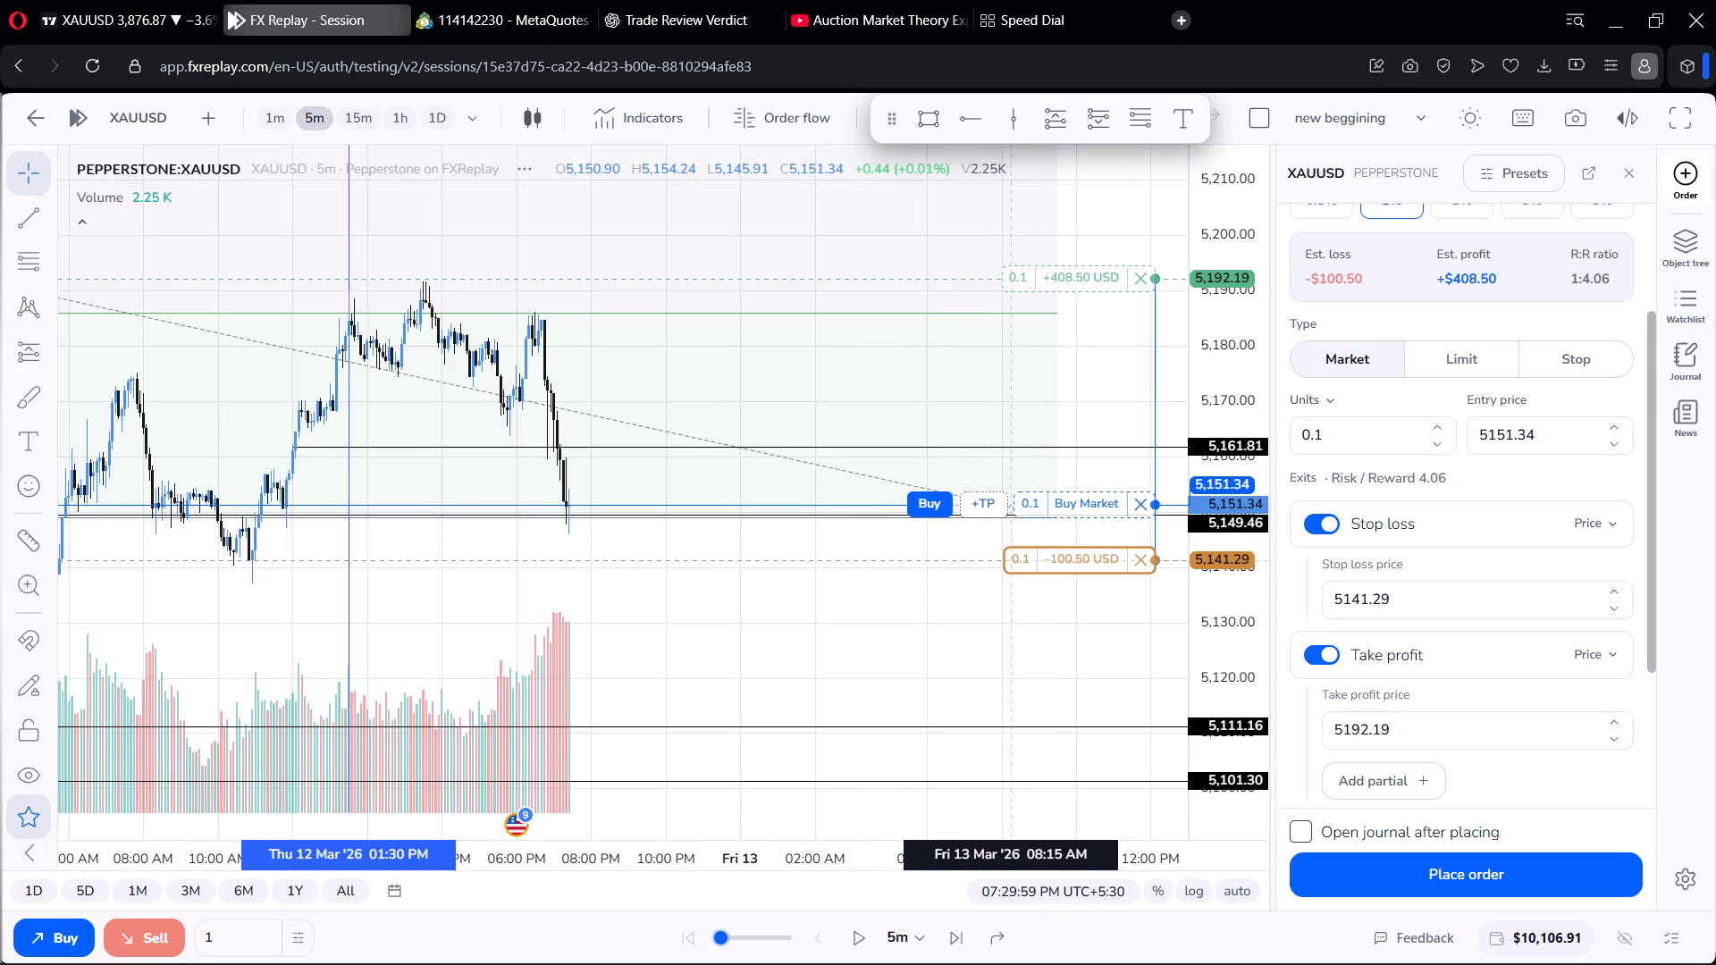
drag(1012, 559, 1012, 561)
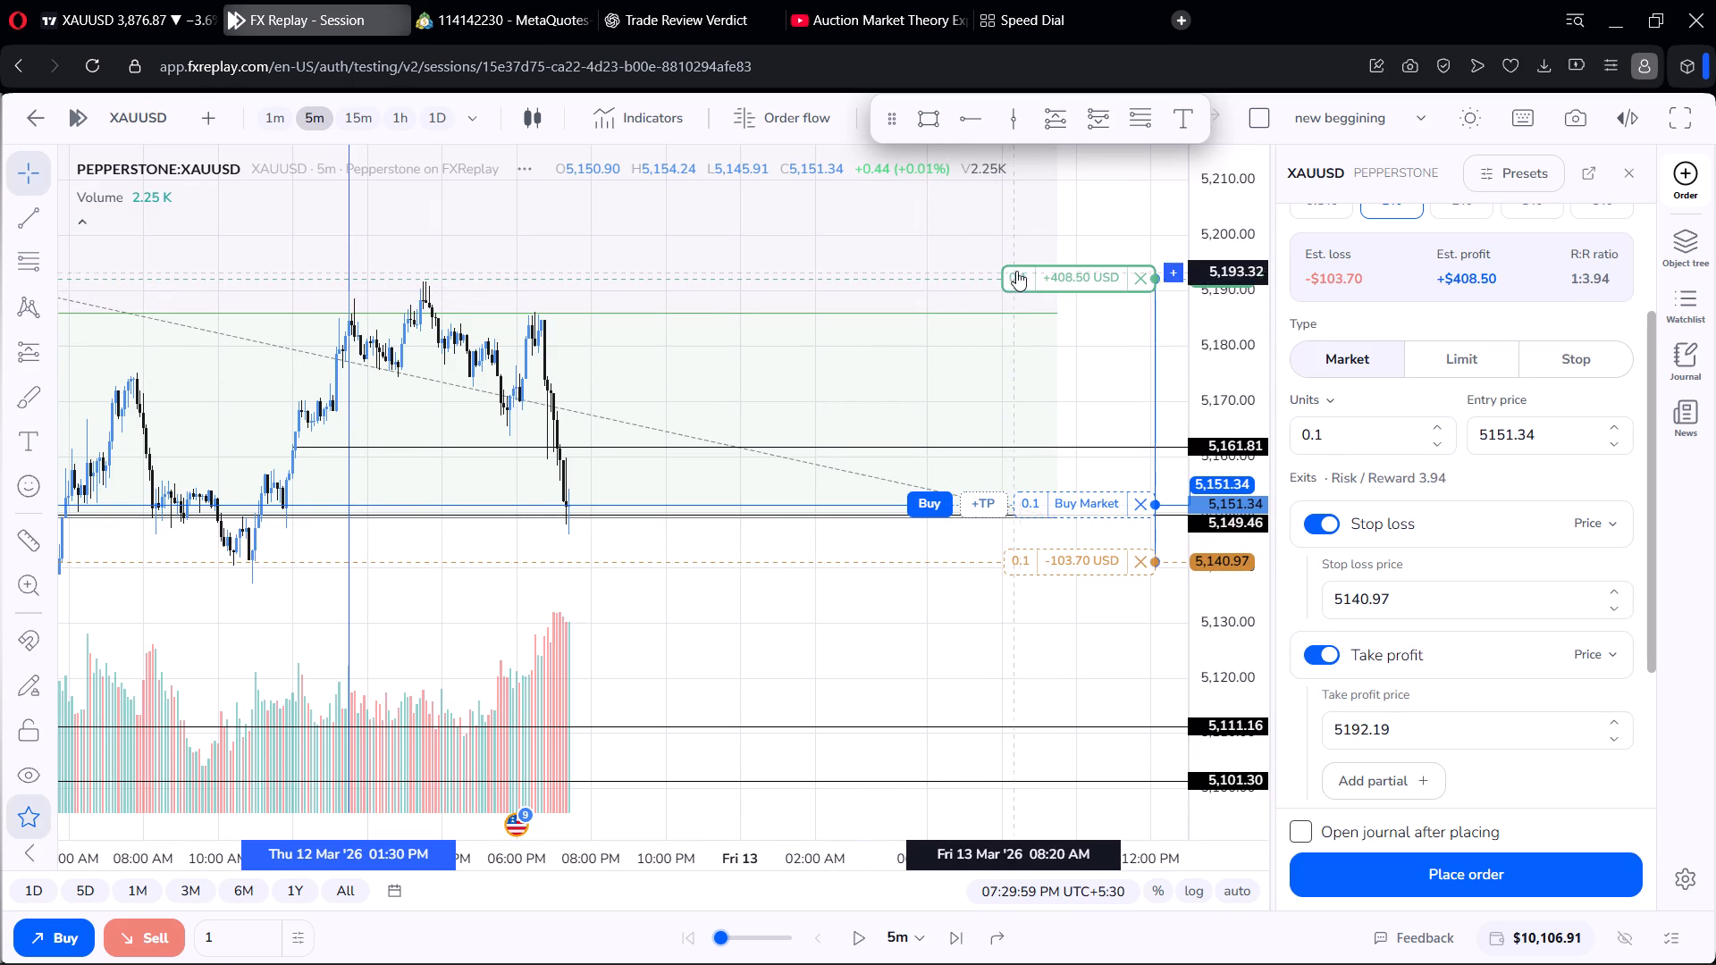
drag(1023, 264, 1037, 286)
drag(1038, 296, 1038, 298)
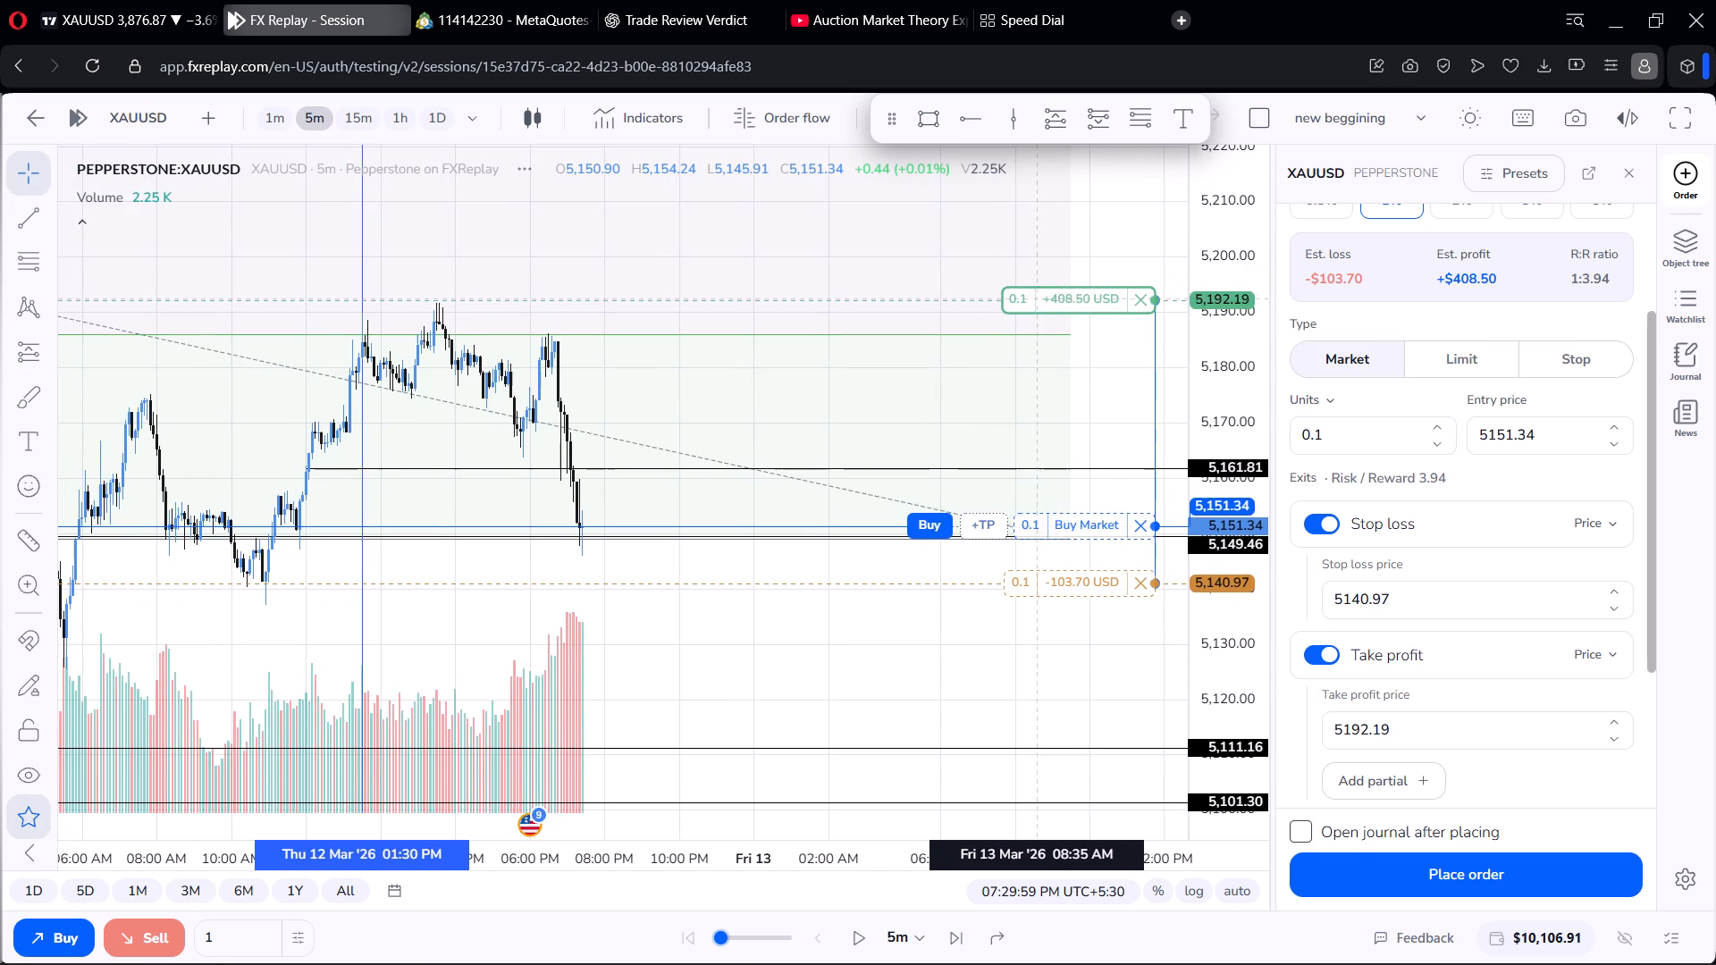
drag(1038, 298, 1049, 331)
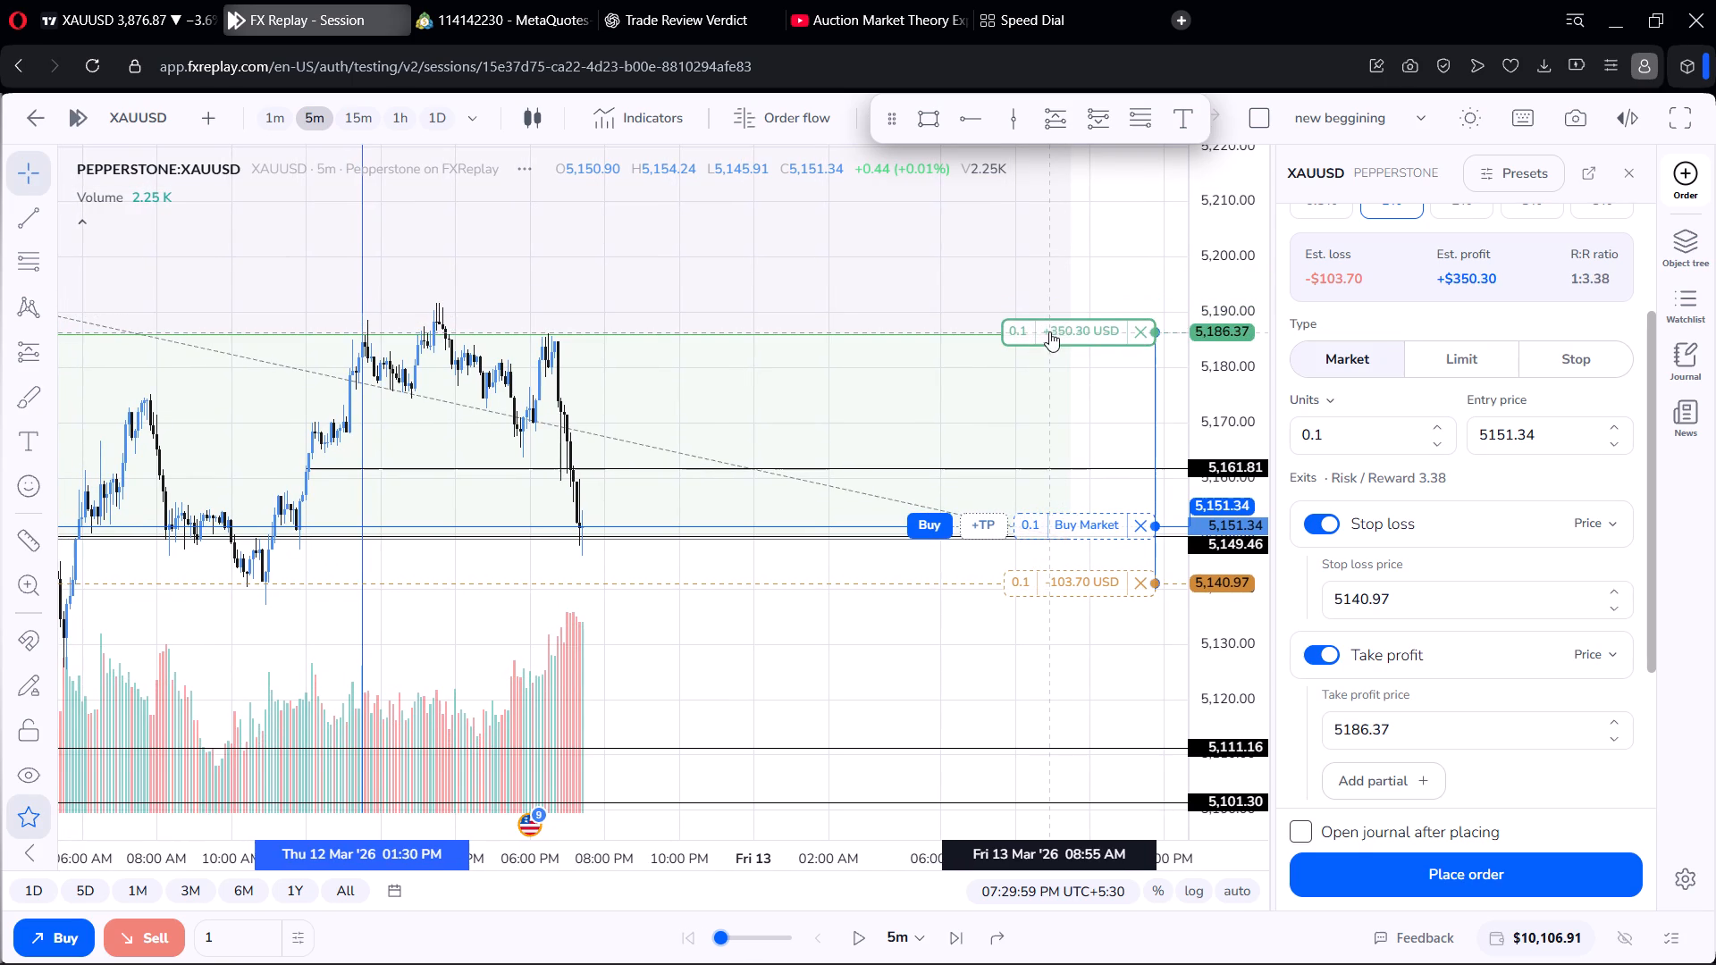
drag(939, 256, 917, 195)
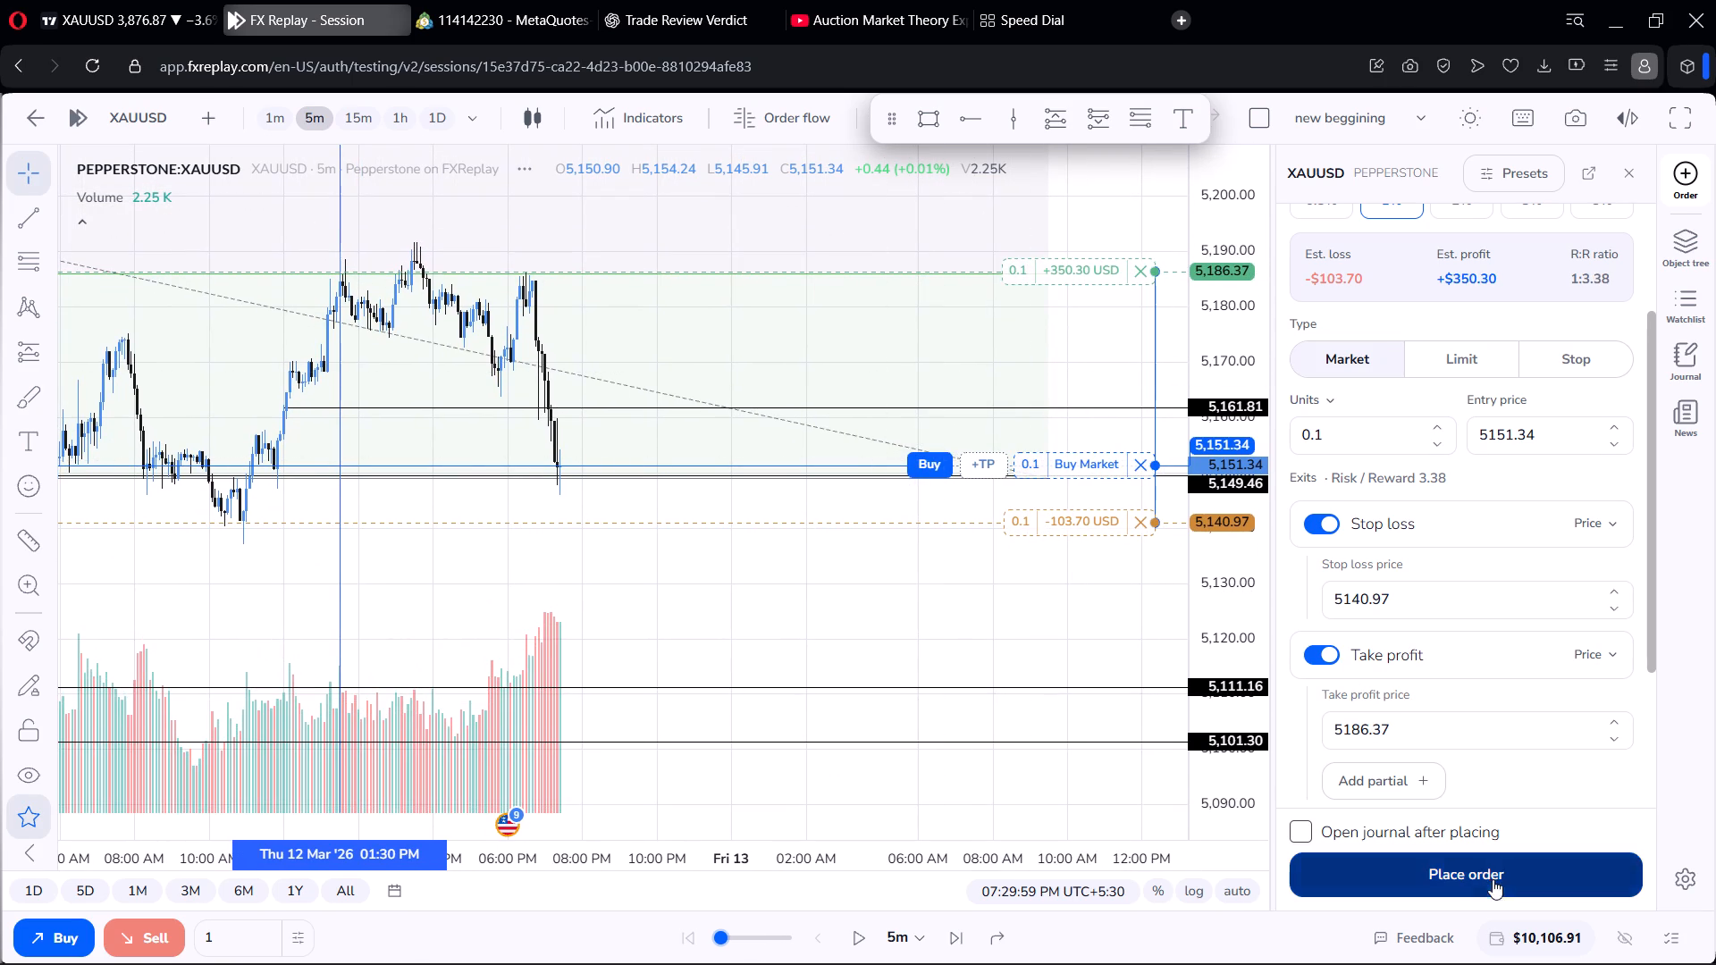
click(1487, 871)
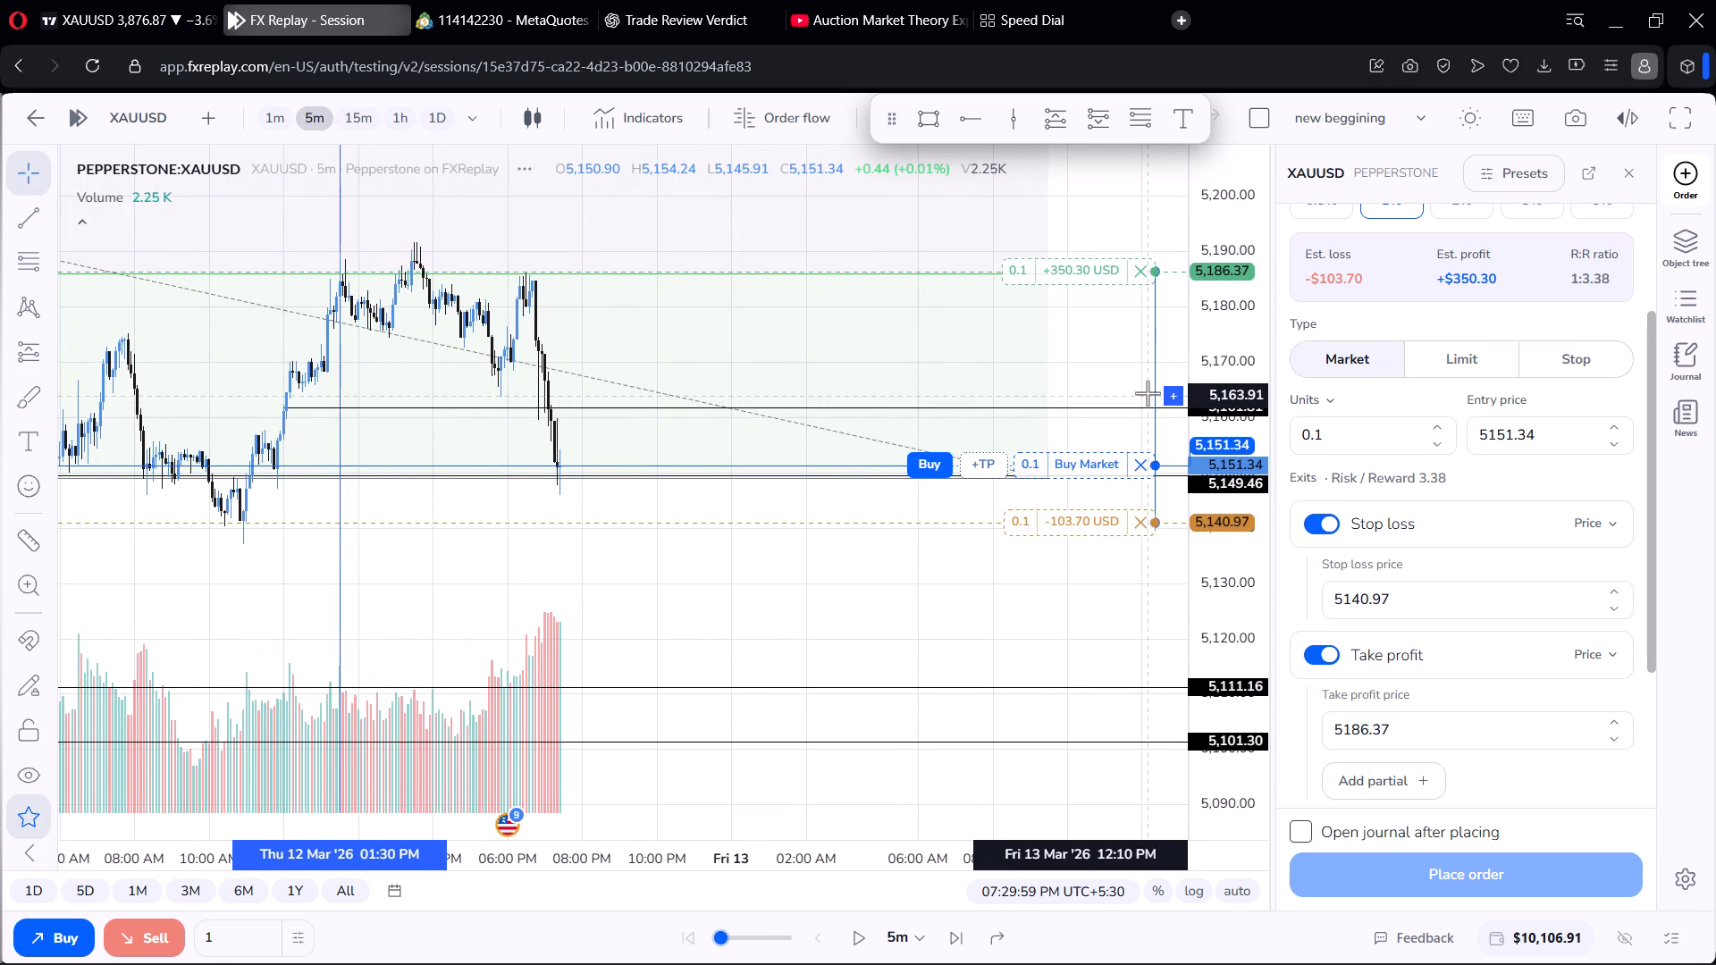
Run the 5-minute replay through the open buy trade to about 11:35 PM on 12 March, and pause it.
scroll(1224, 418, up, 7)
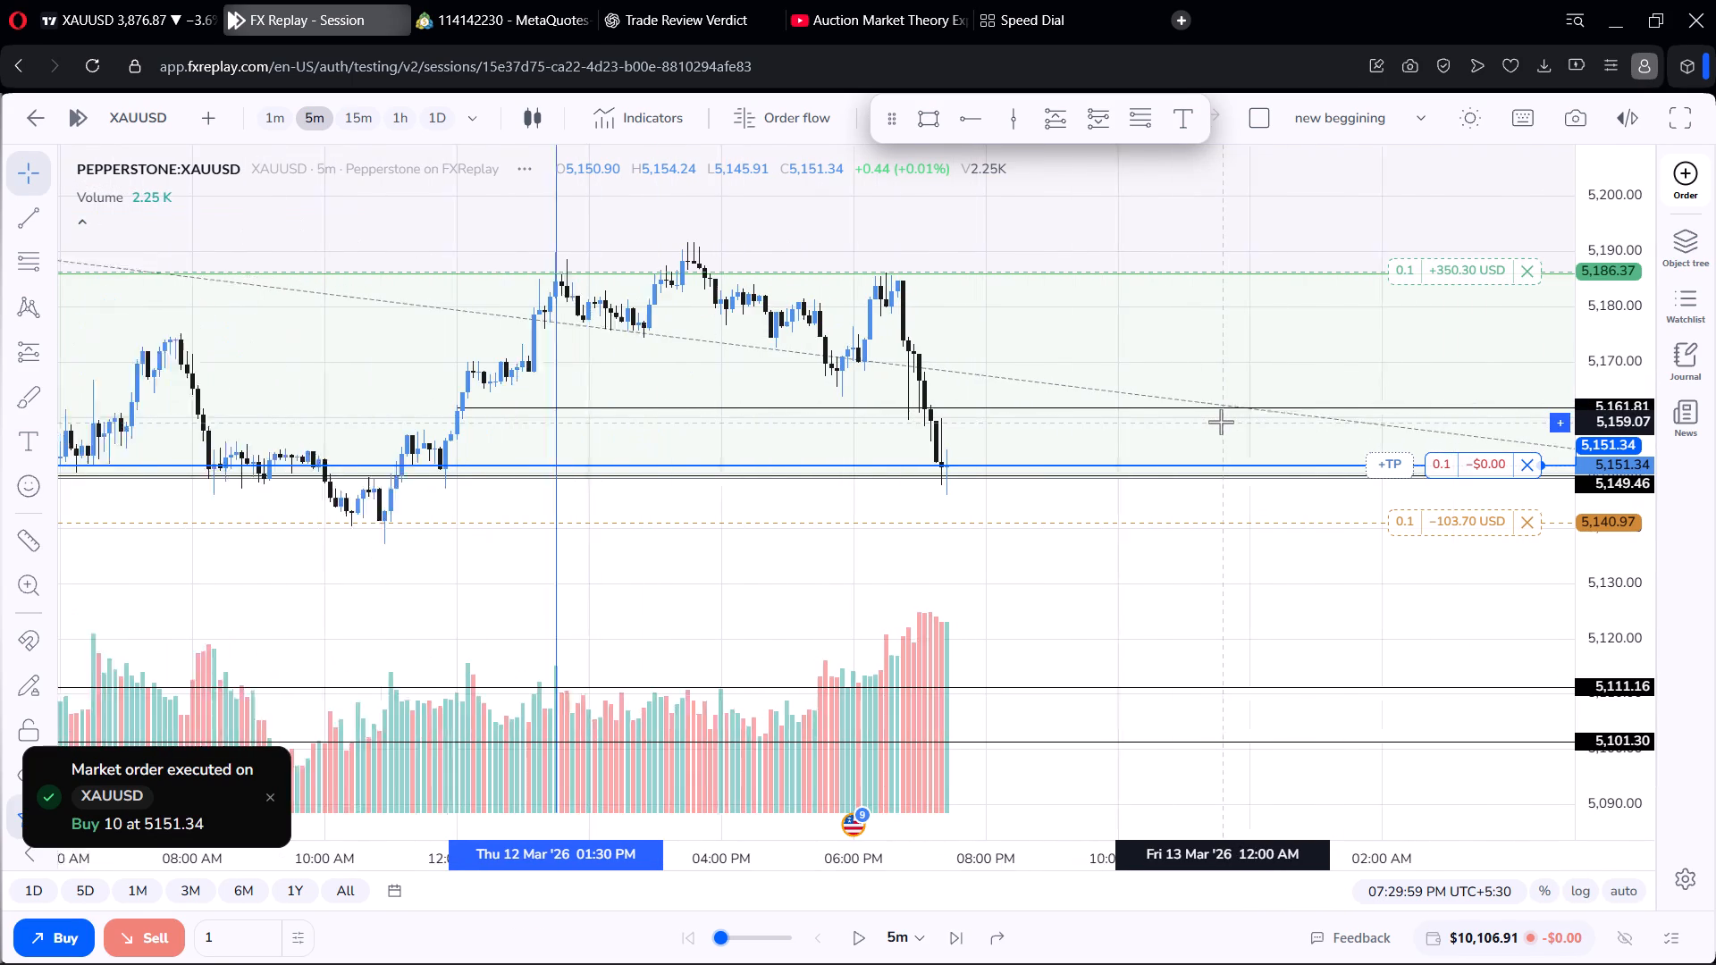
scroll(1221, 422, up, 2)
scroll(1190, 476, down, 1)
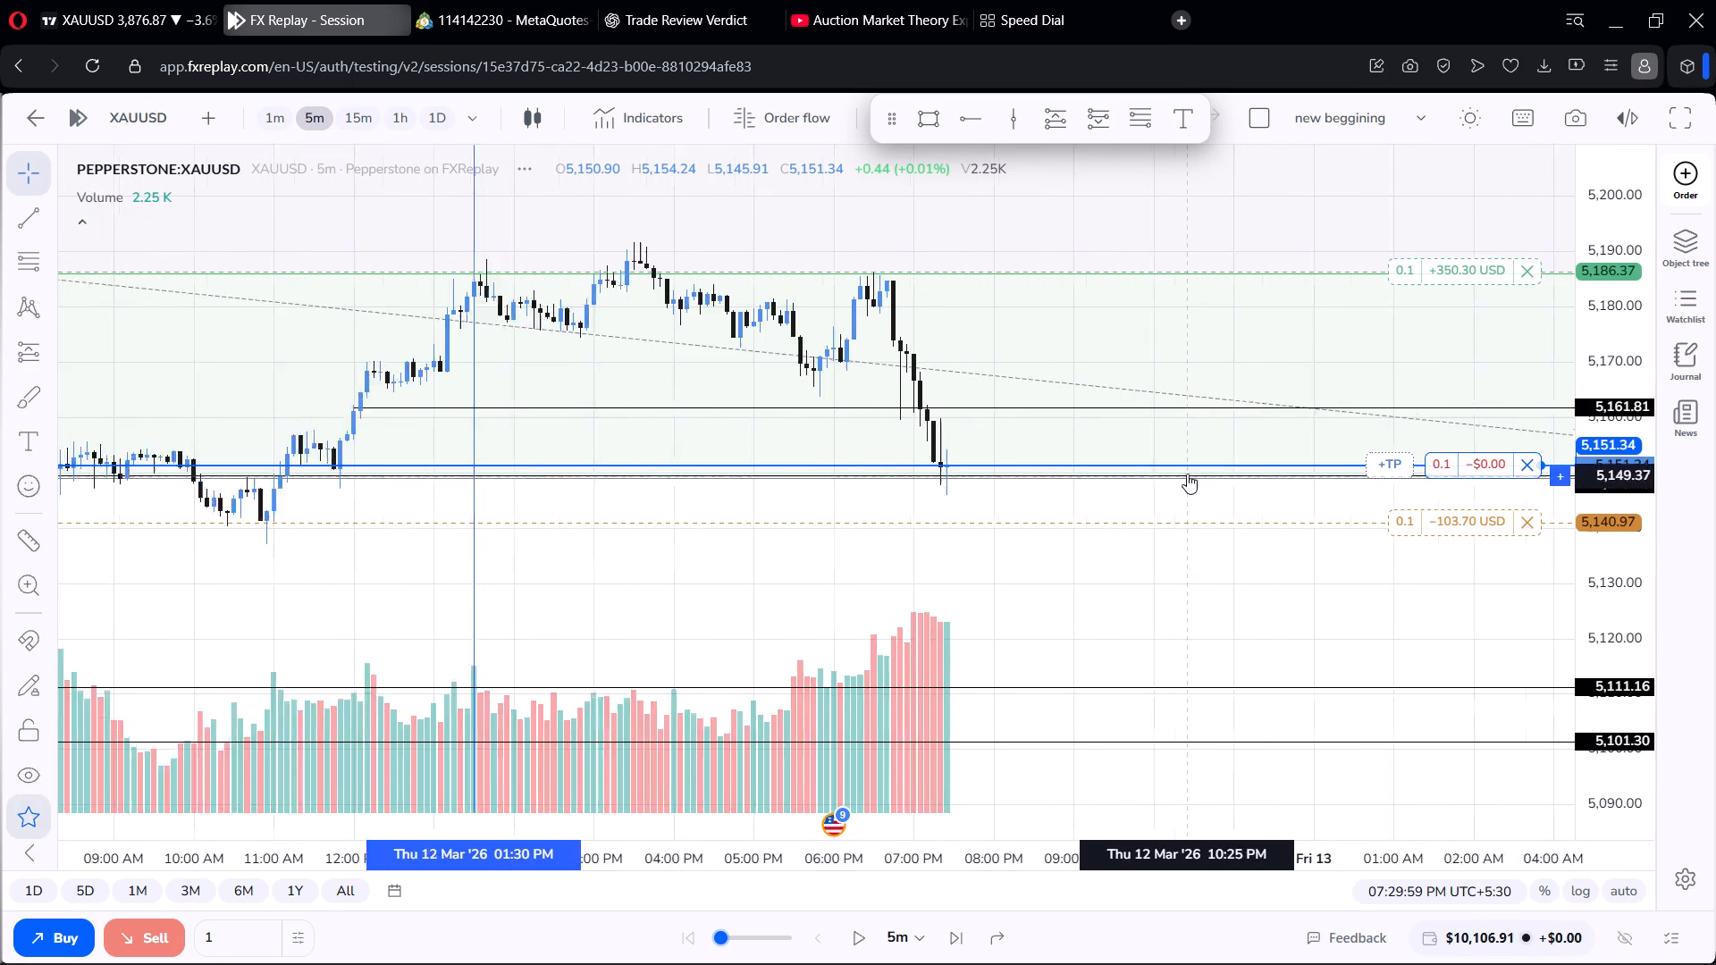
scroll(1187, 474, down, 2)
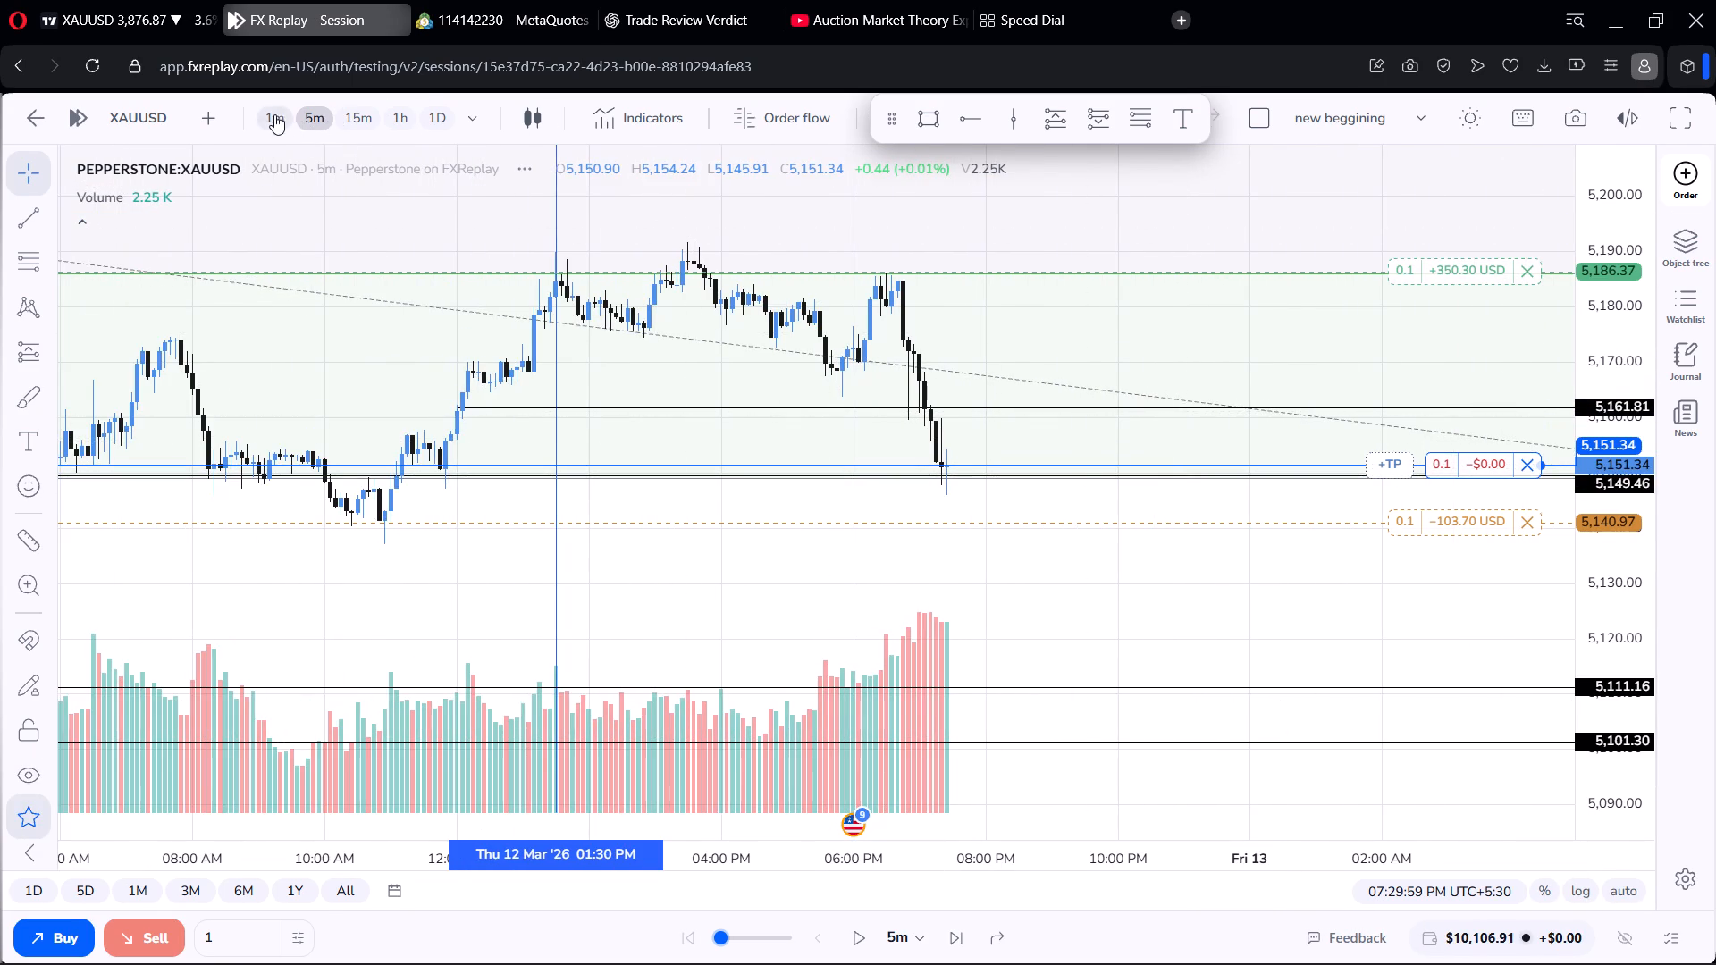
click(864, 935)
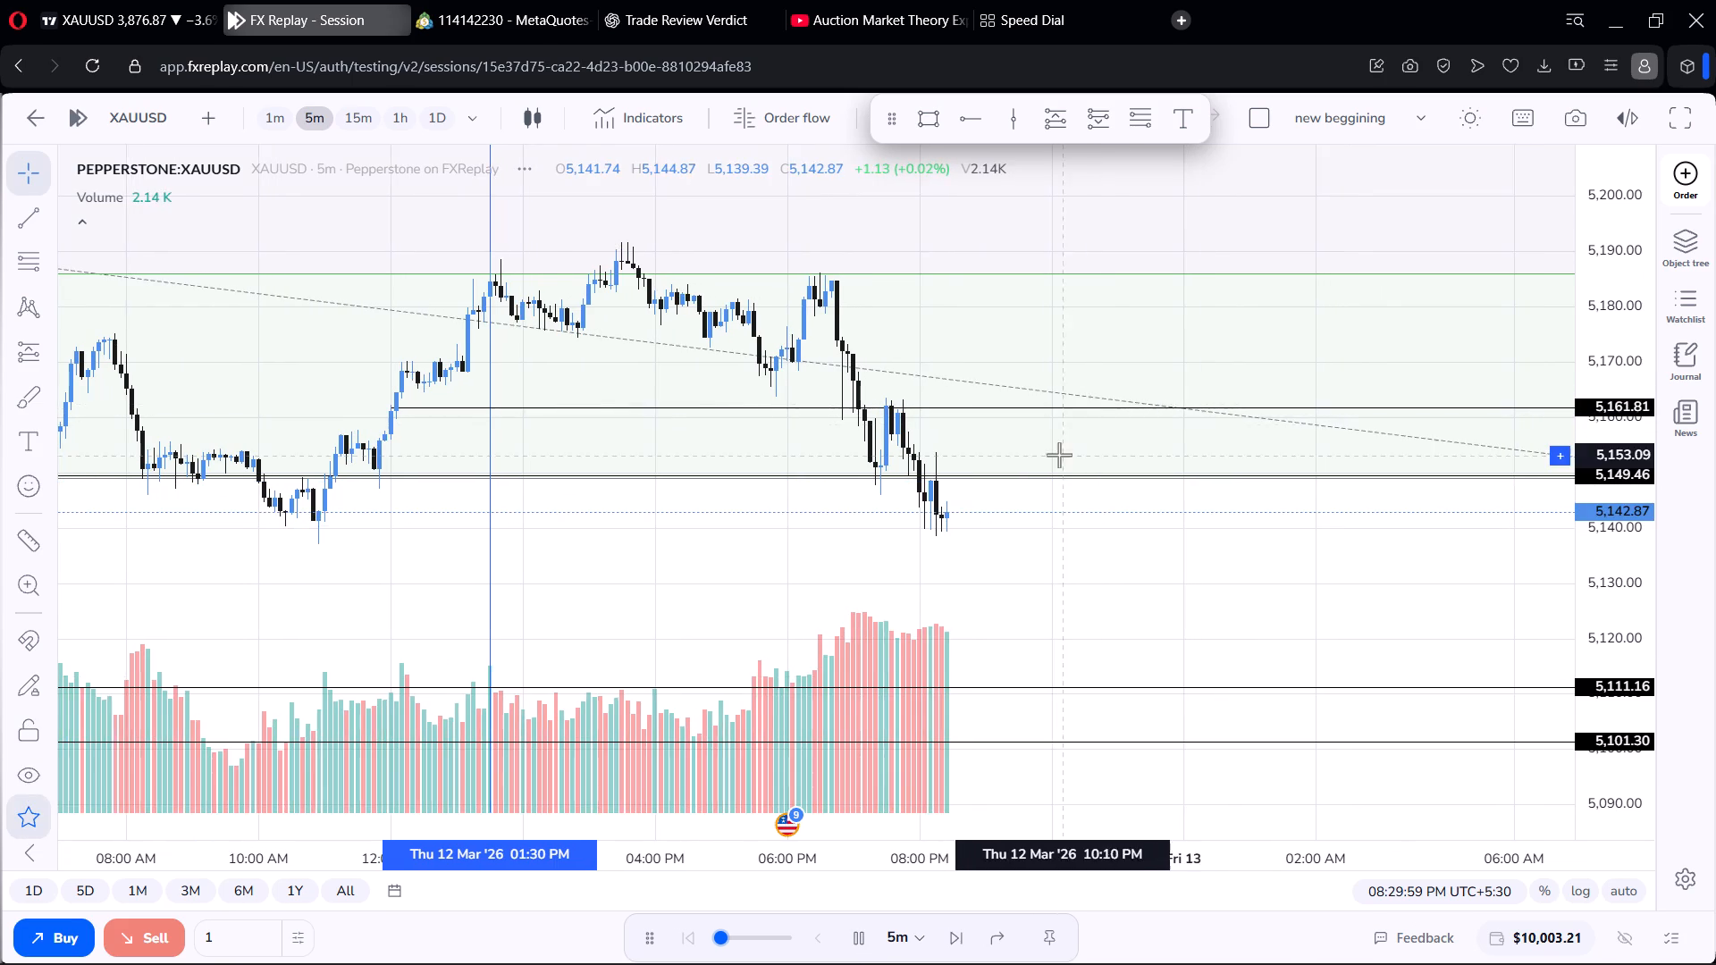
drag(1059, 456, 1013, 264)
scroll(1023, 363, down, 4)
drag(1030, 335, 1046, 368)
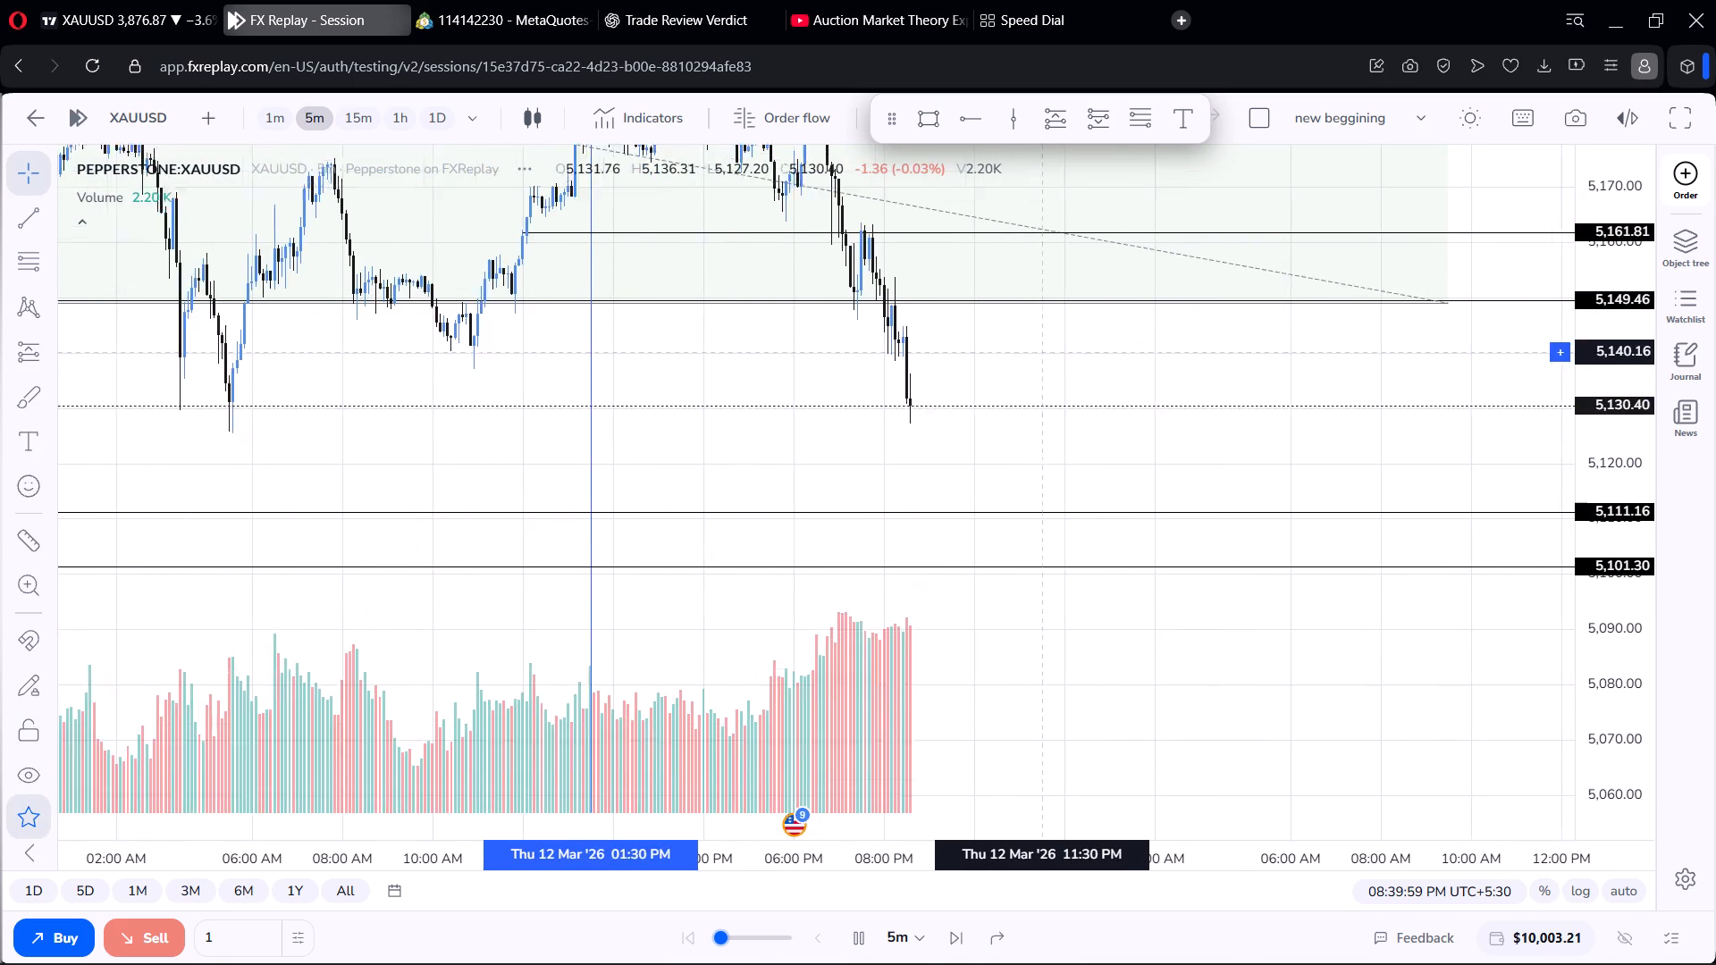
drag(1046, 368, 1098, 212)
drag(1059, 275, 999, 431)
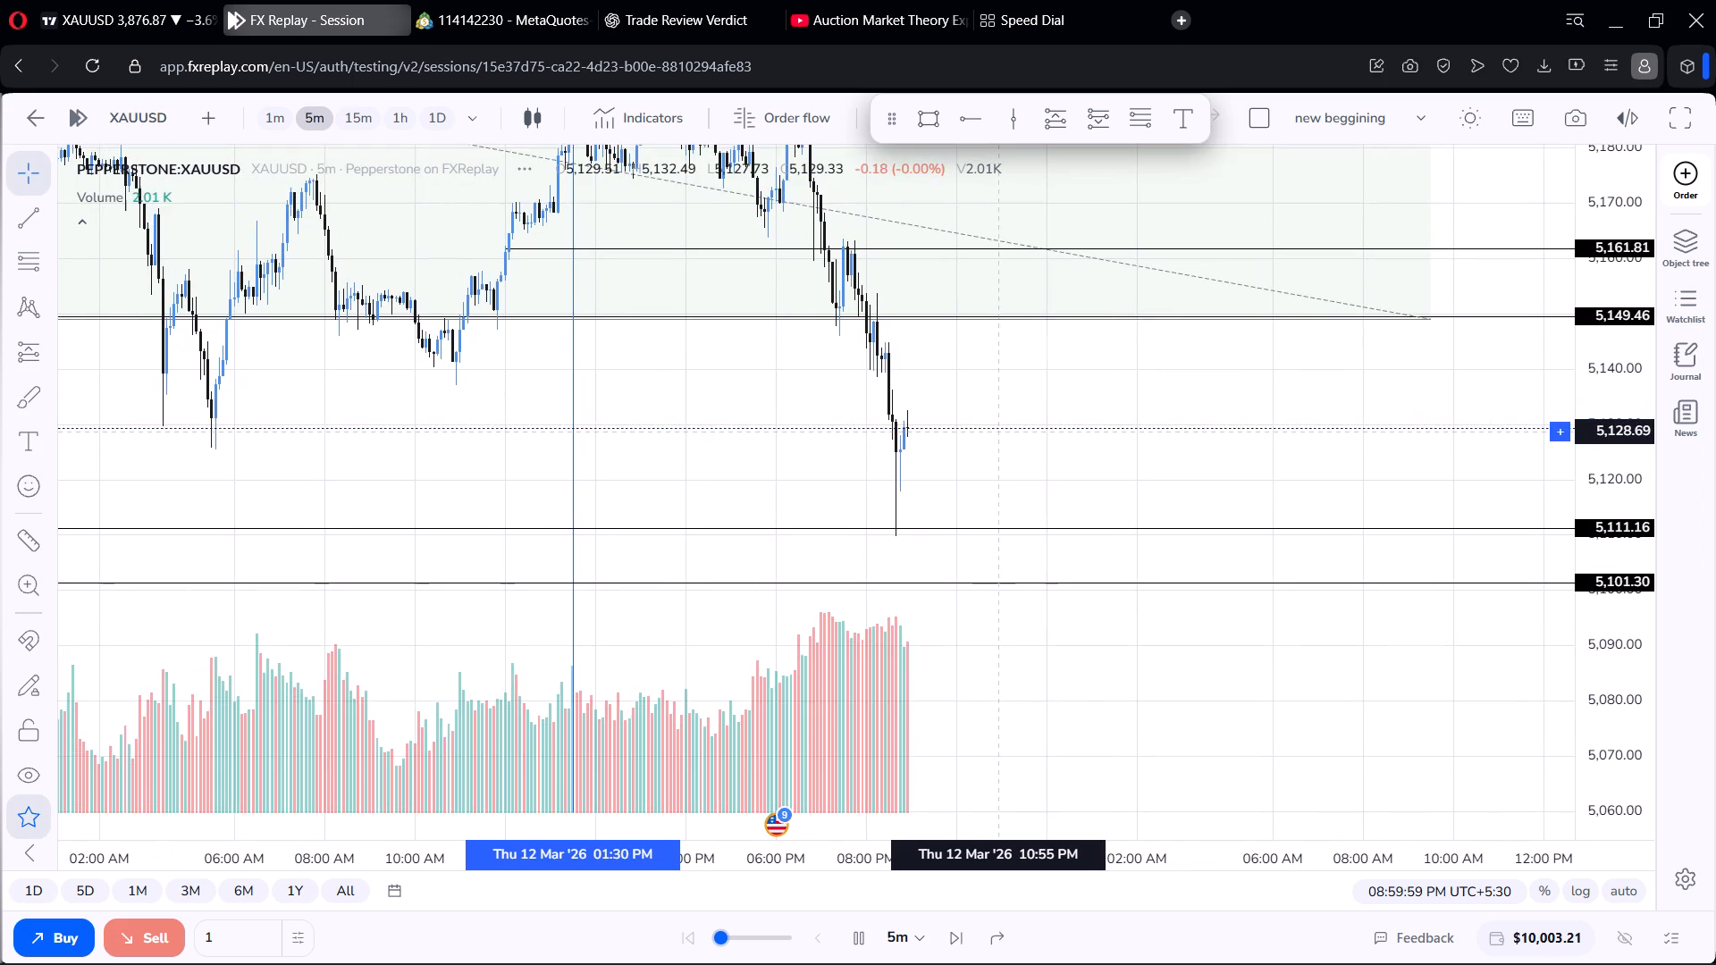
drag(999, 431, 1005, 422)
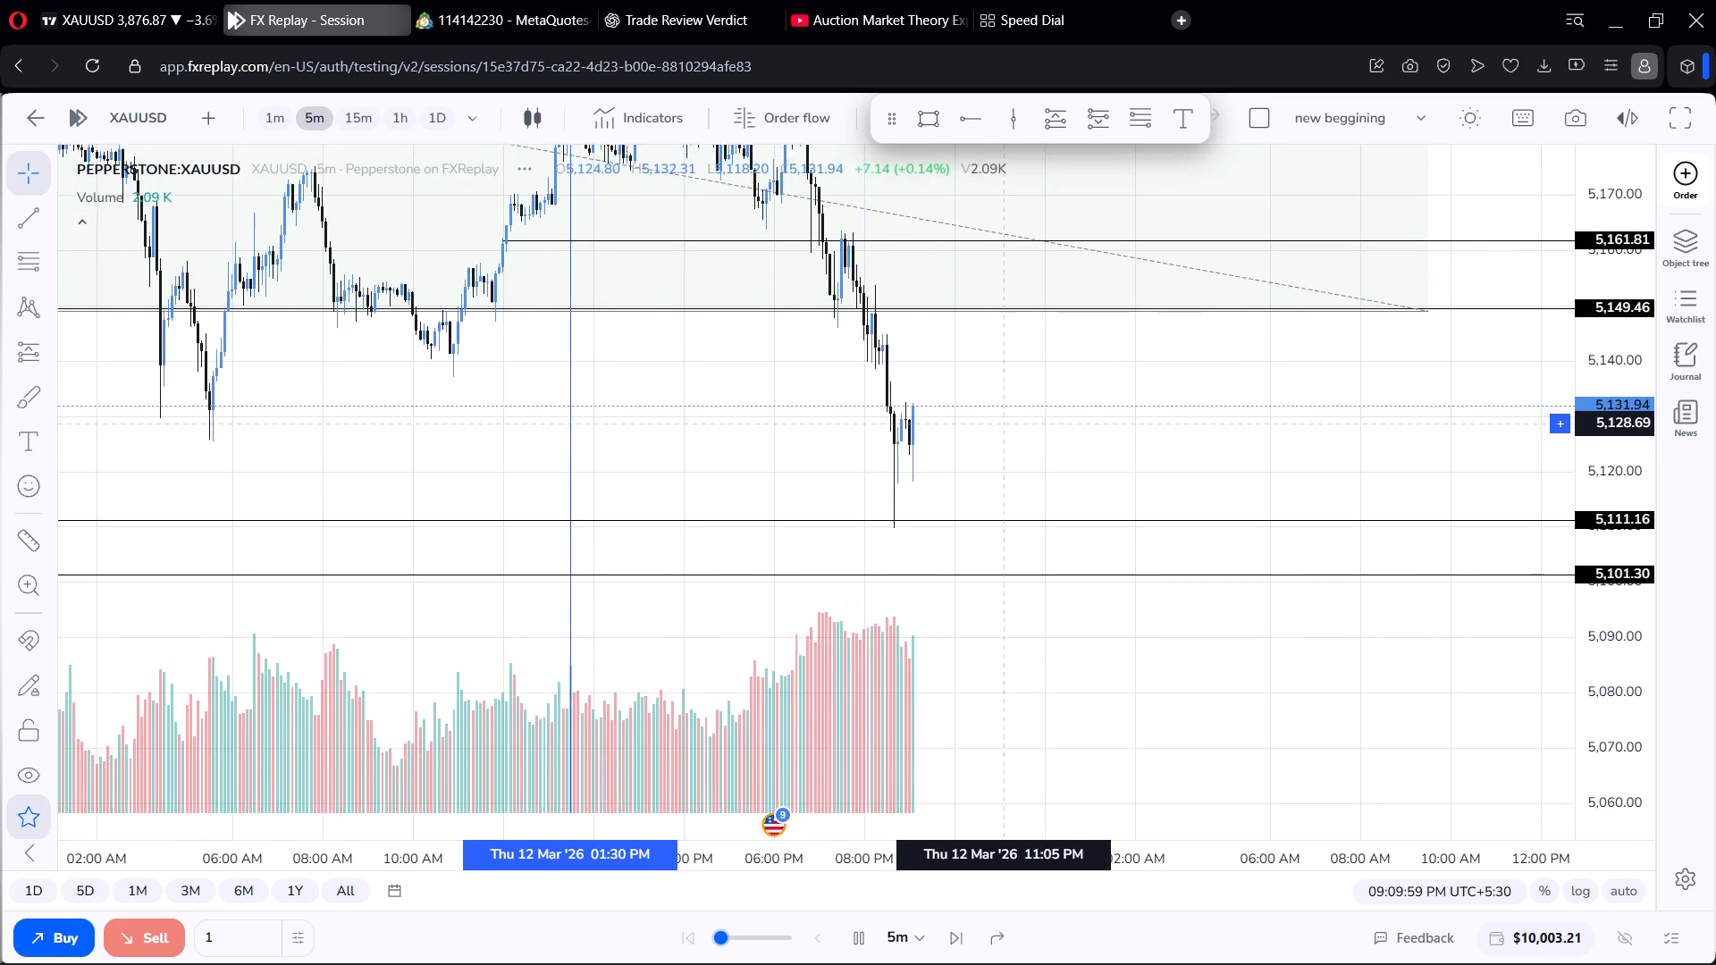
drag(1005, 422, 1010, 395)
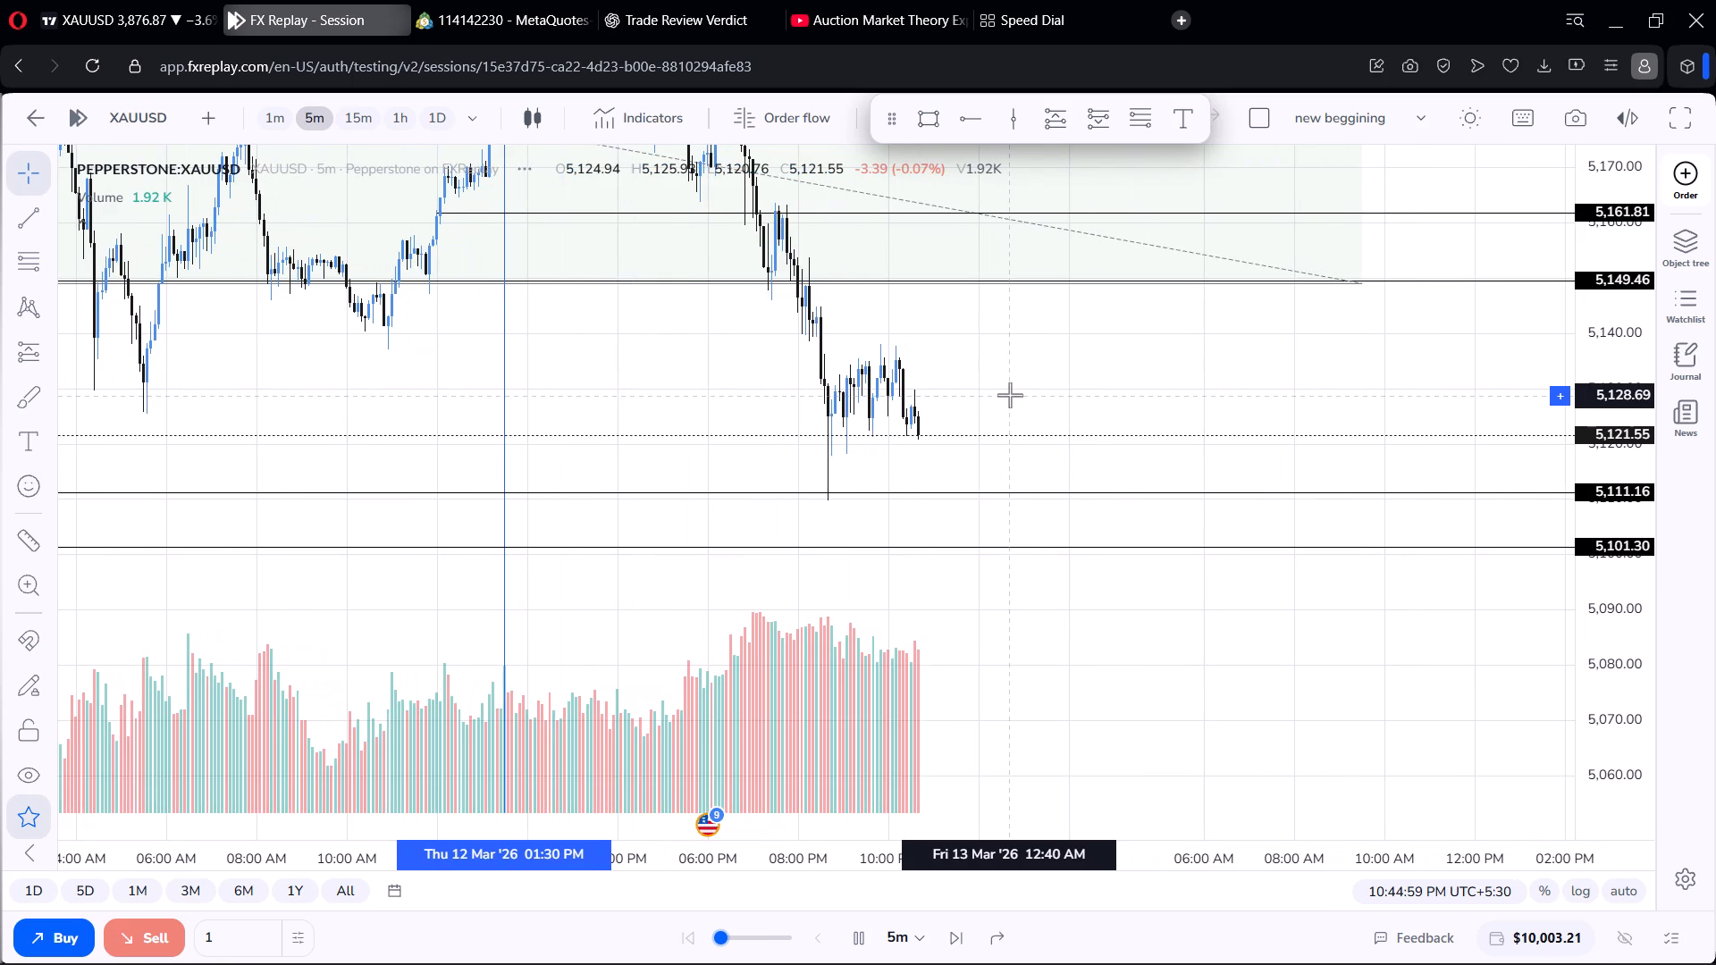
click(1007, 395)
click(1014, 391)
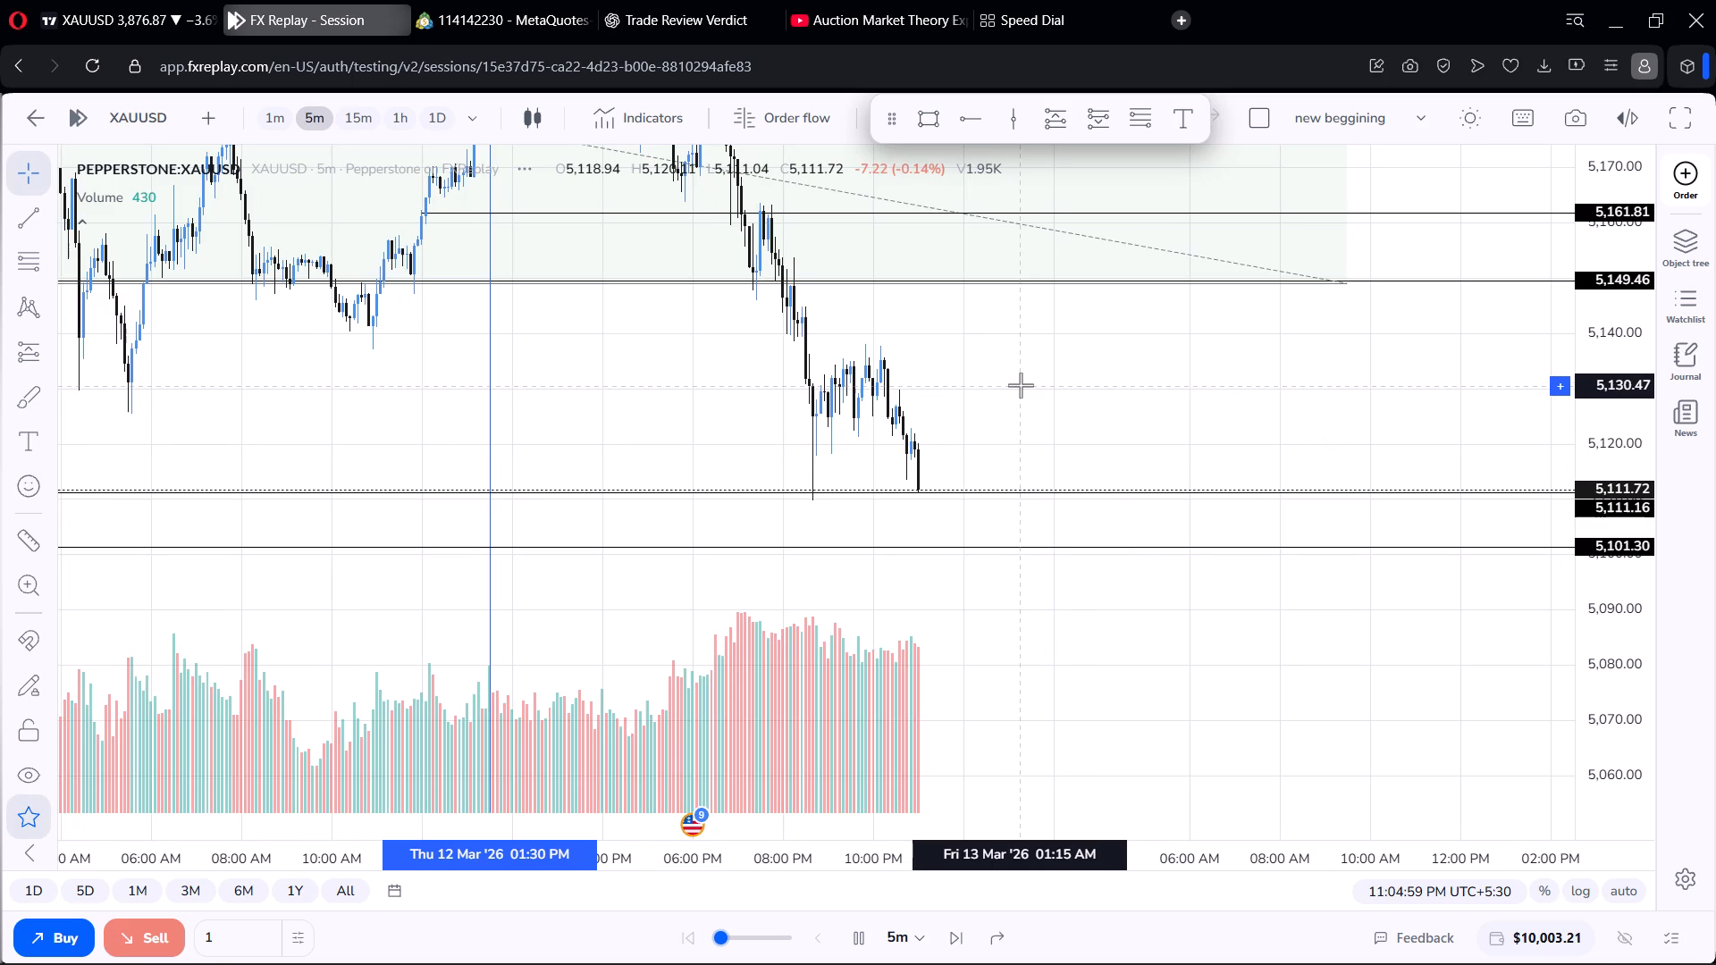
drag(1021, 385, 1042, 337)
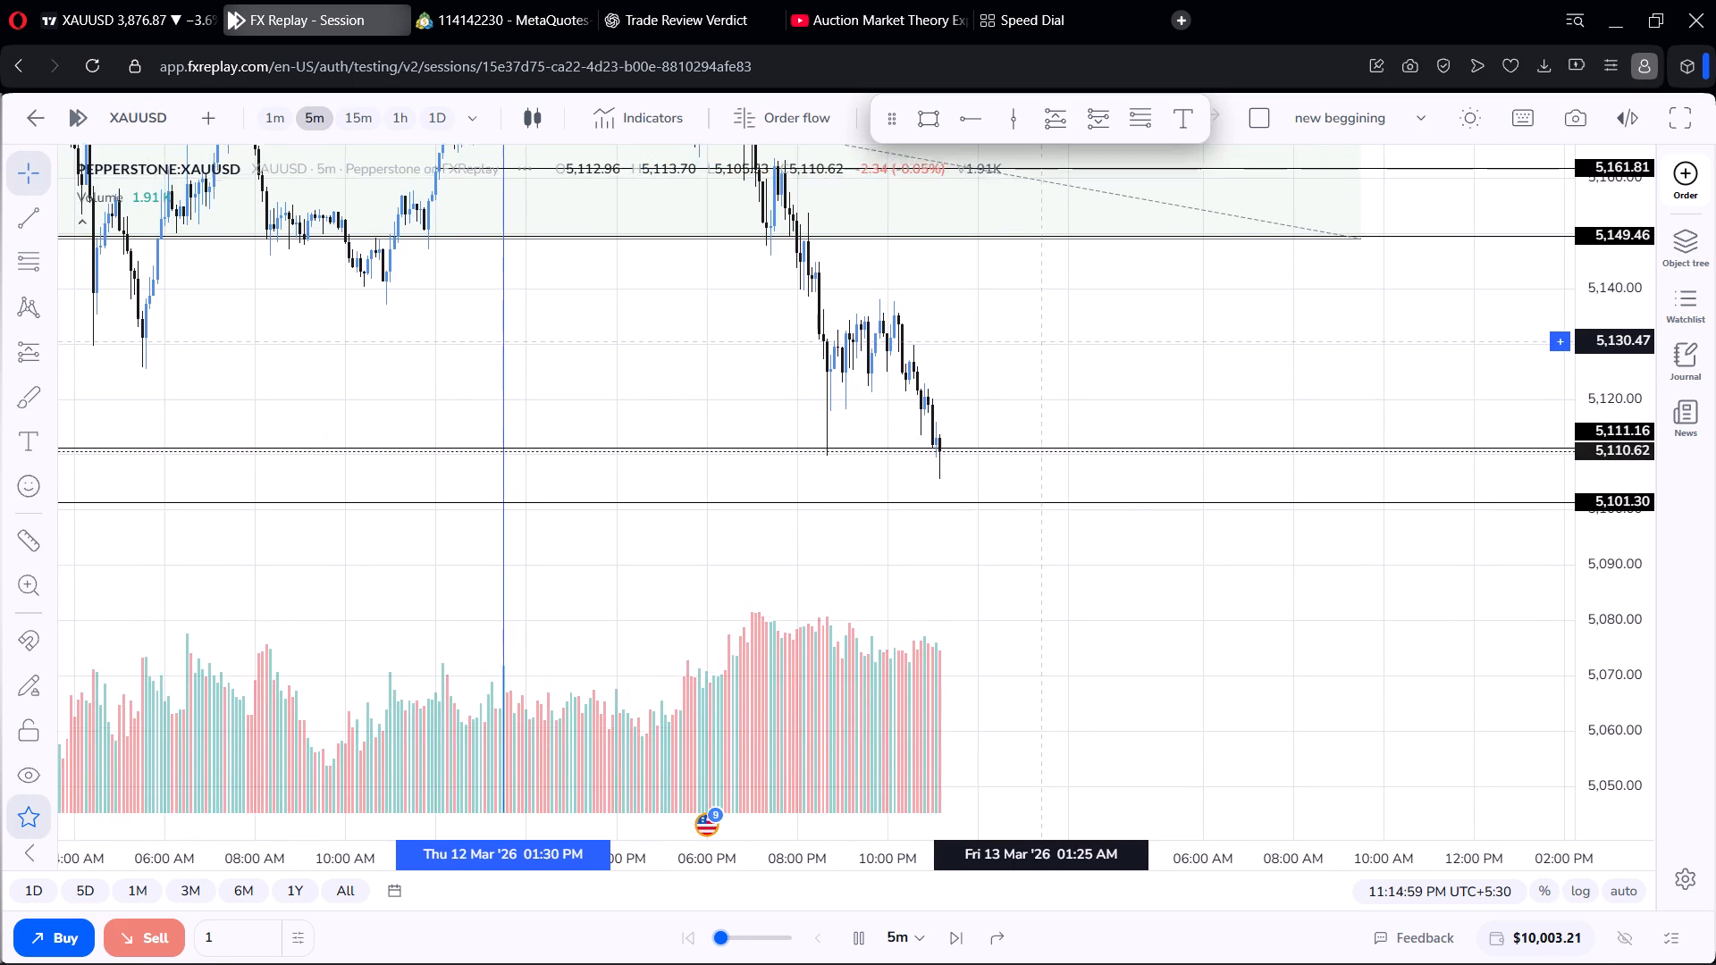
drag(1042, 337, 1045, 297)
drag(1052, 307, 1029, 258)
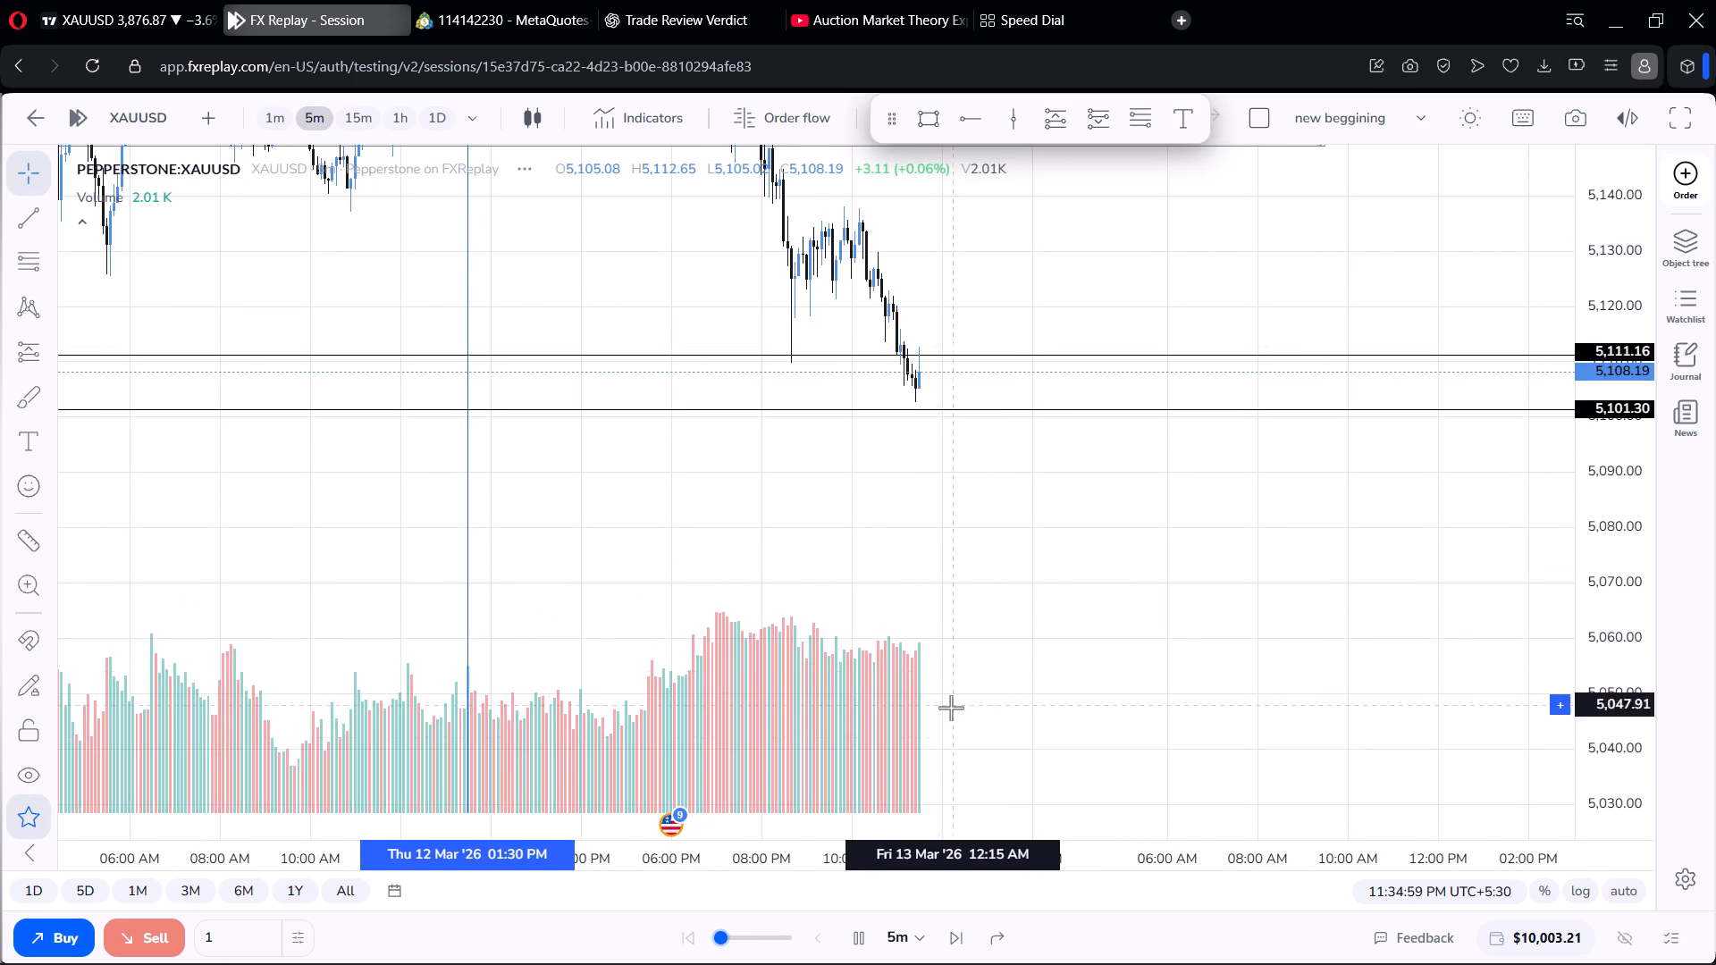
click(861, 935)
Advance the 5-minute replay in short stretches to about 01:50 AM on 13 March, and pause it.
click(866, 929)
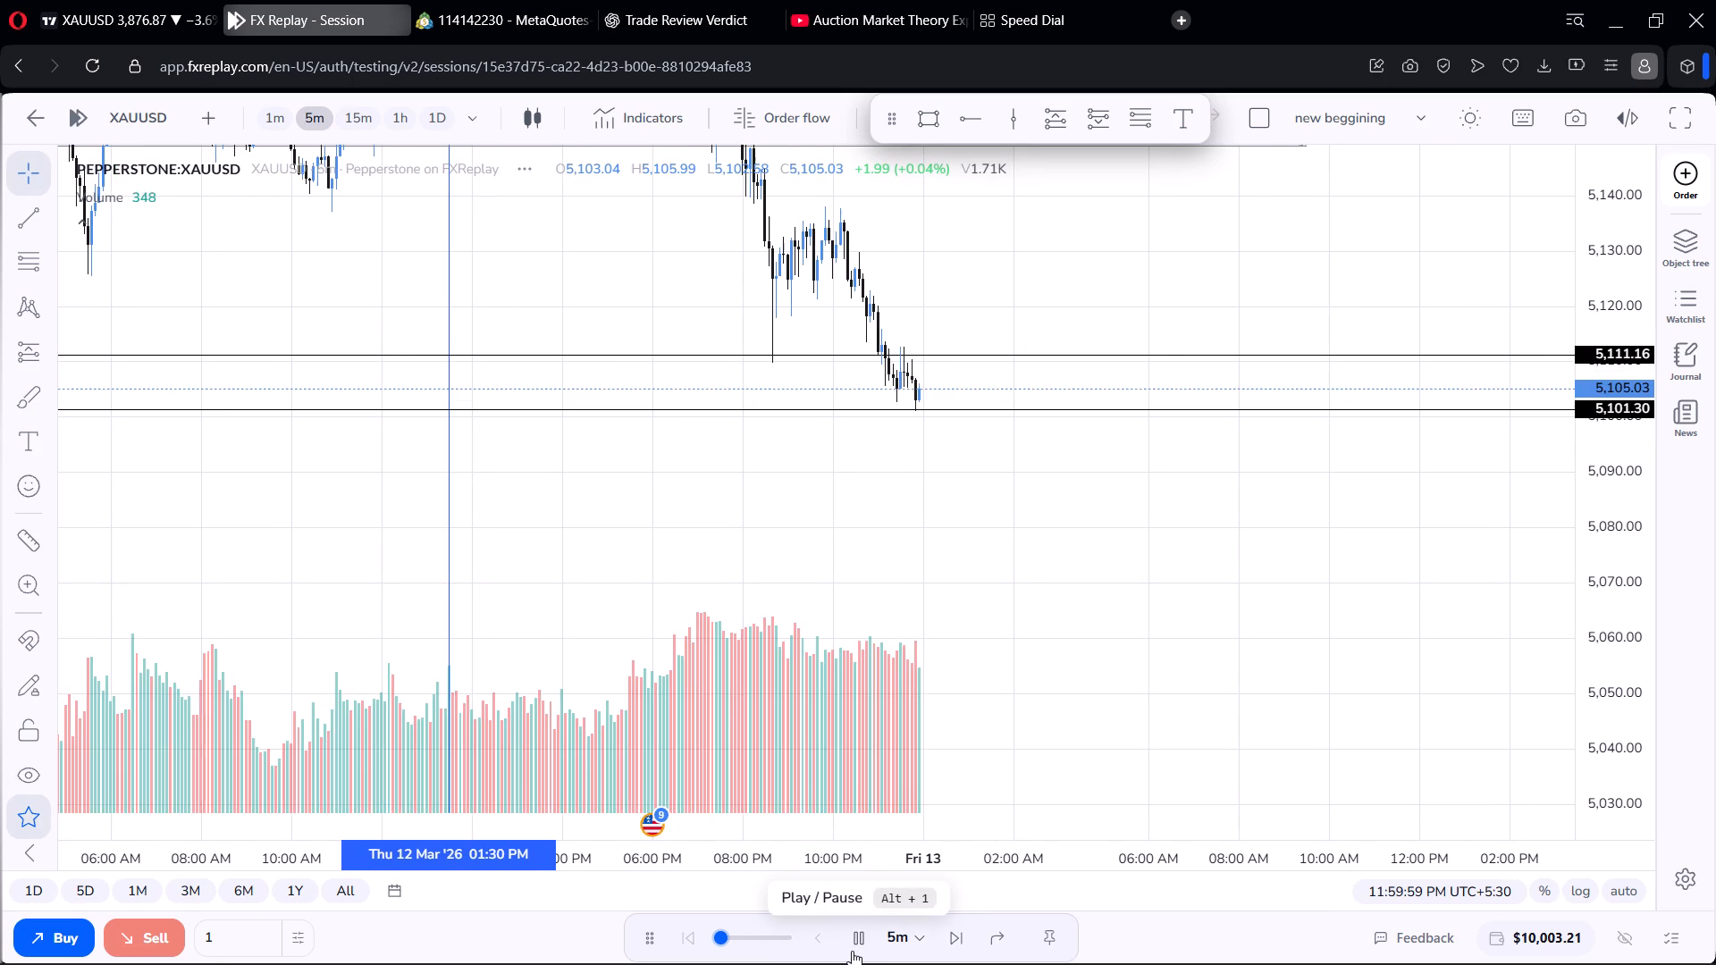
click(852, 950)
click(852, 946)
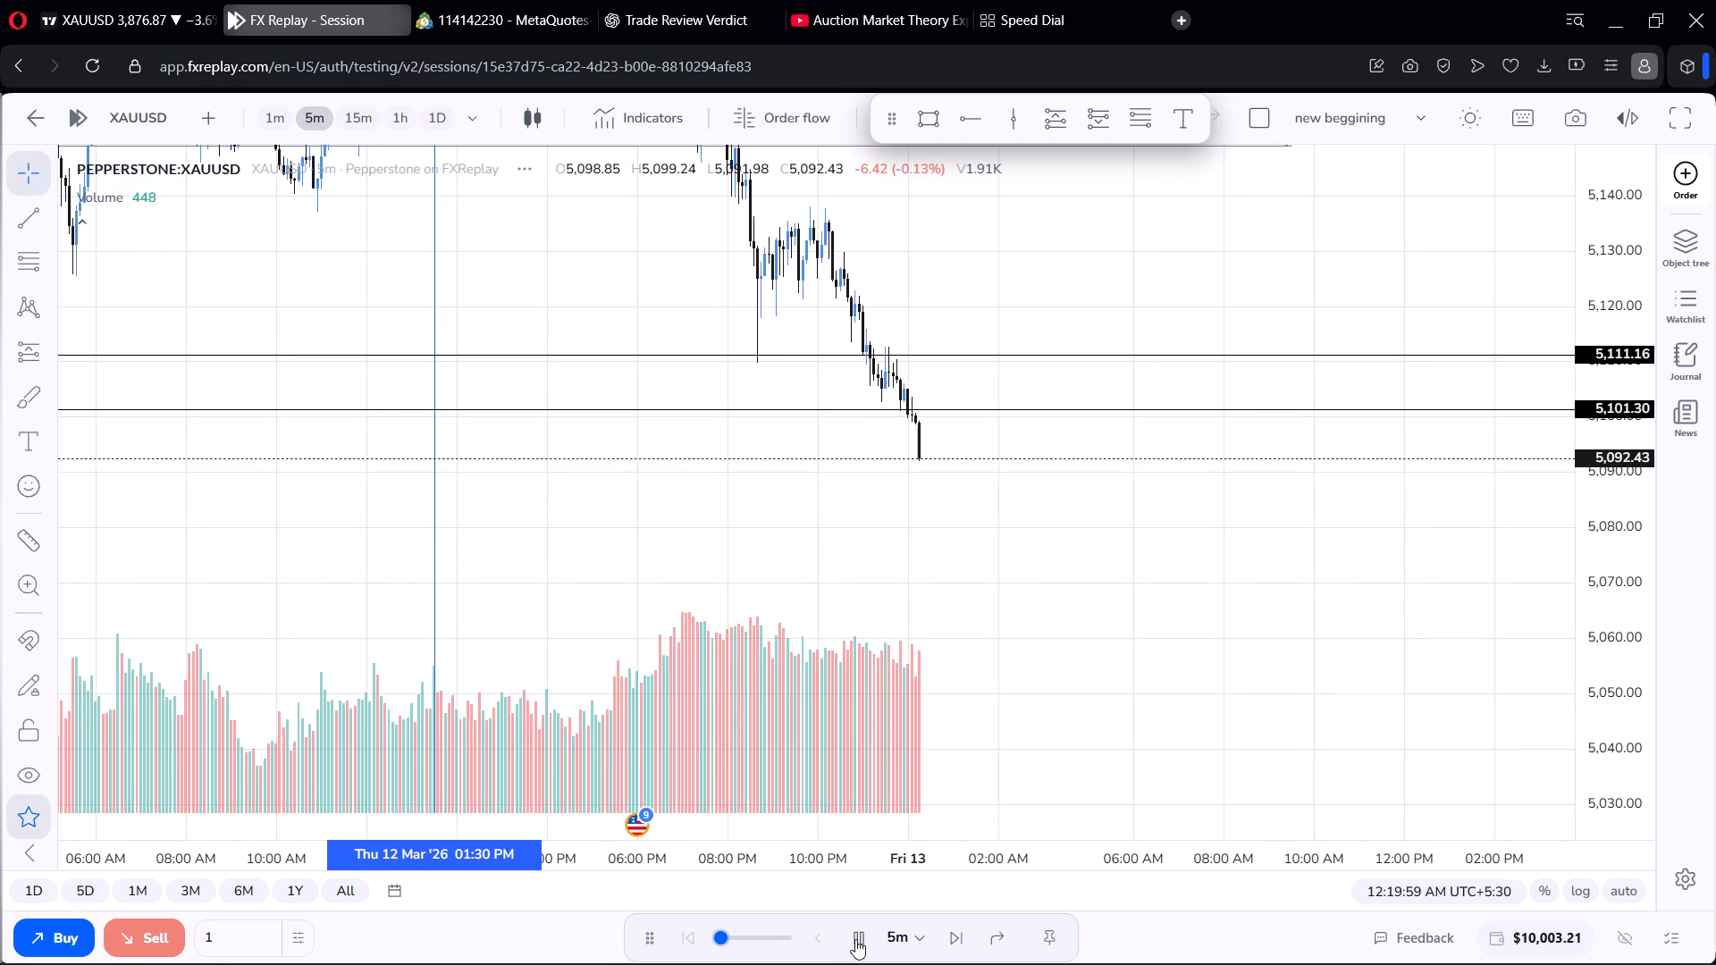
click(855, 938)
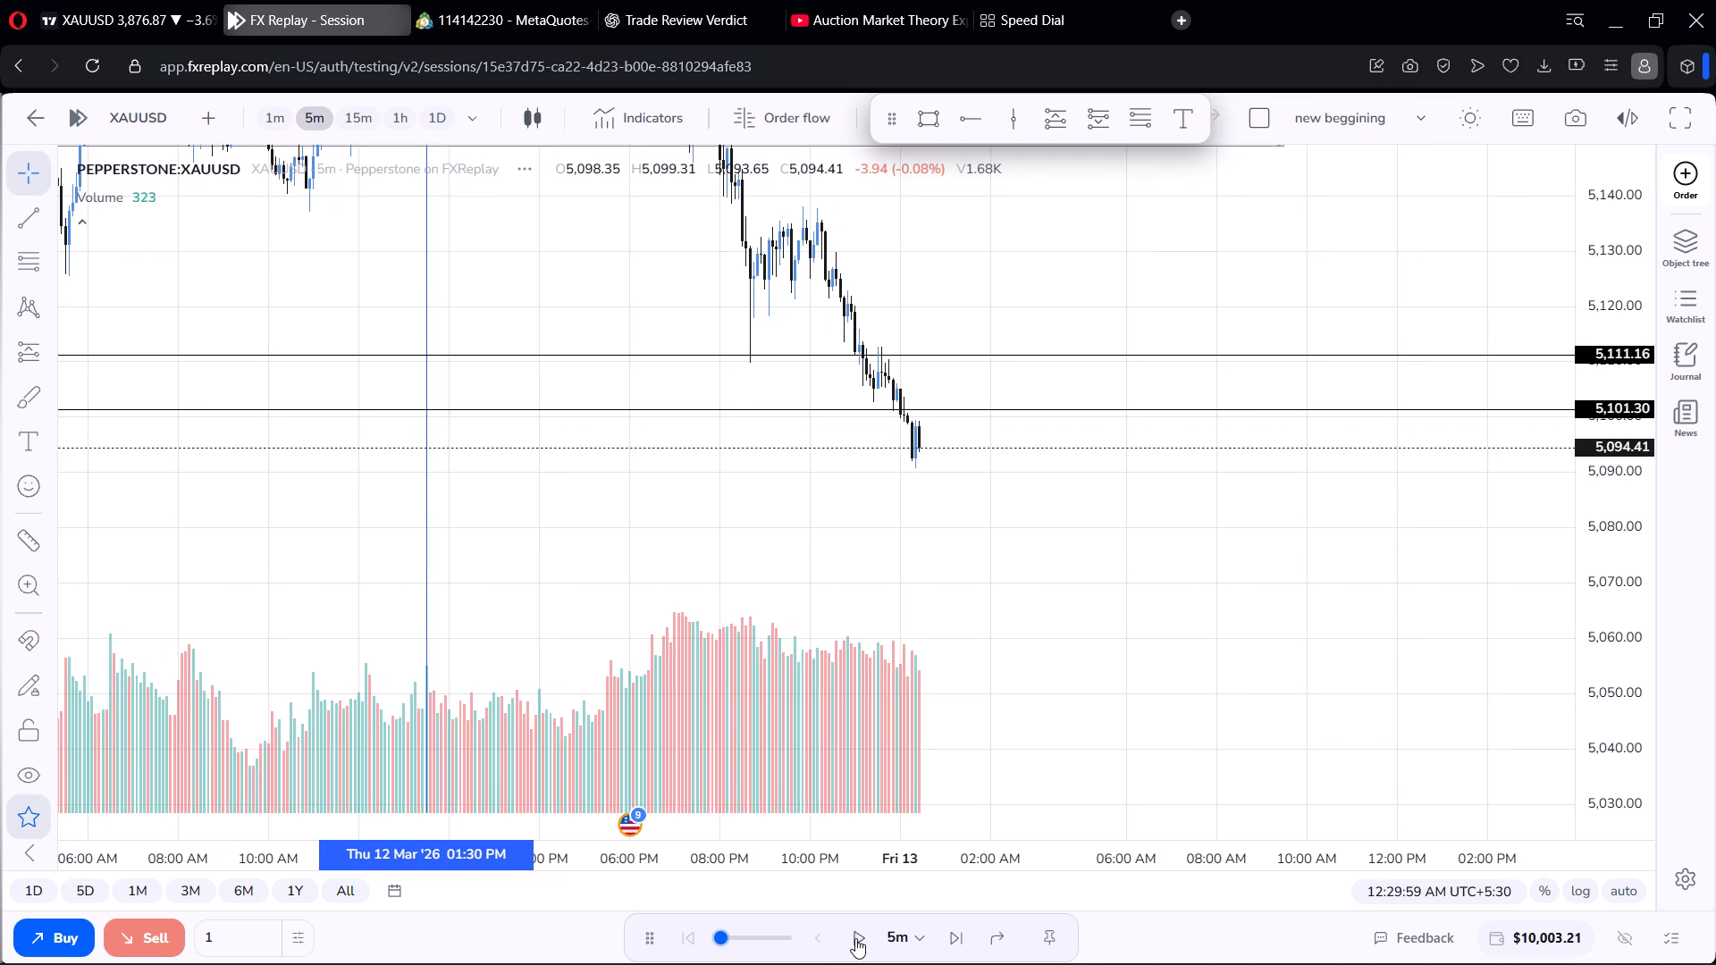
click(855, 936)
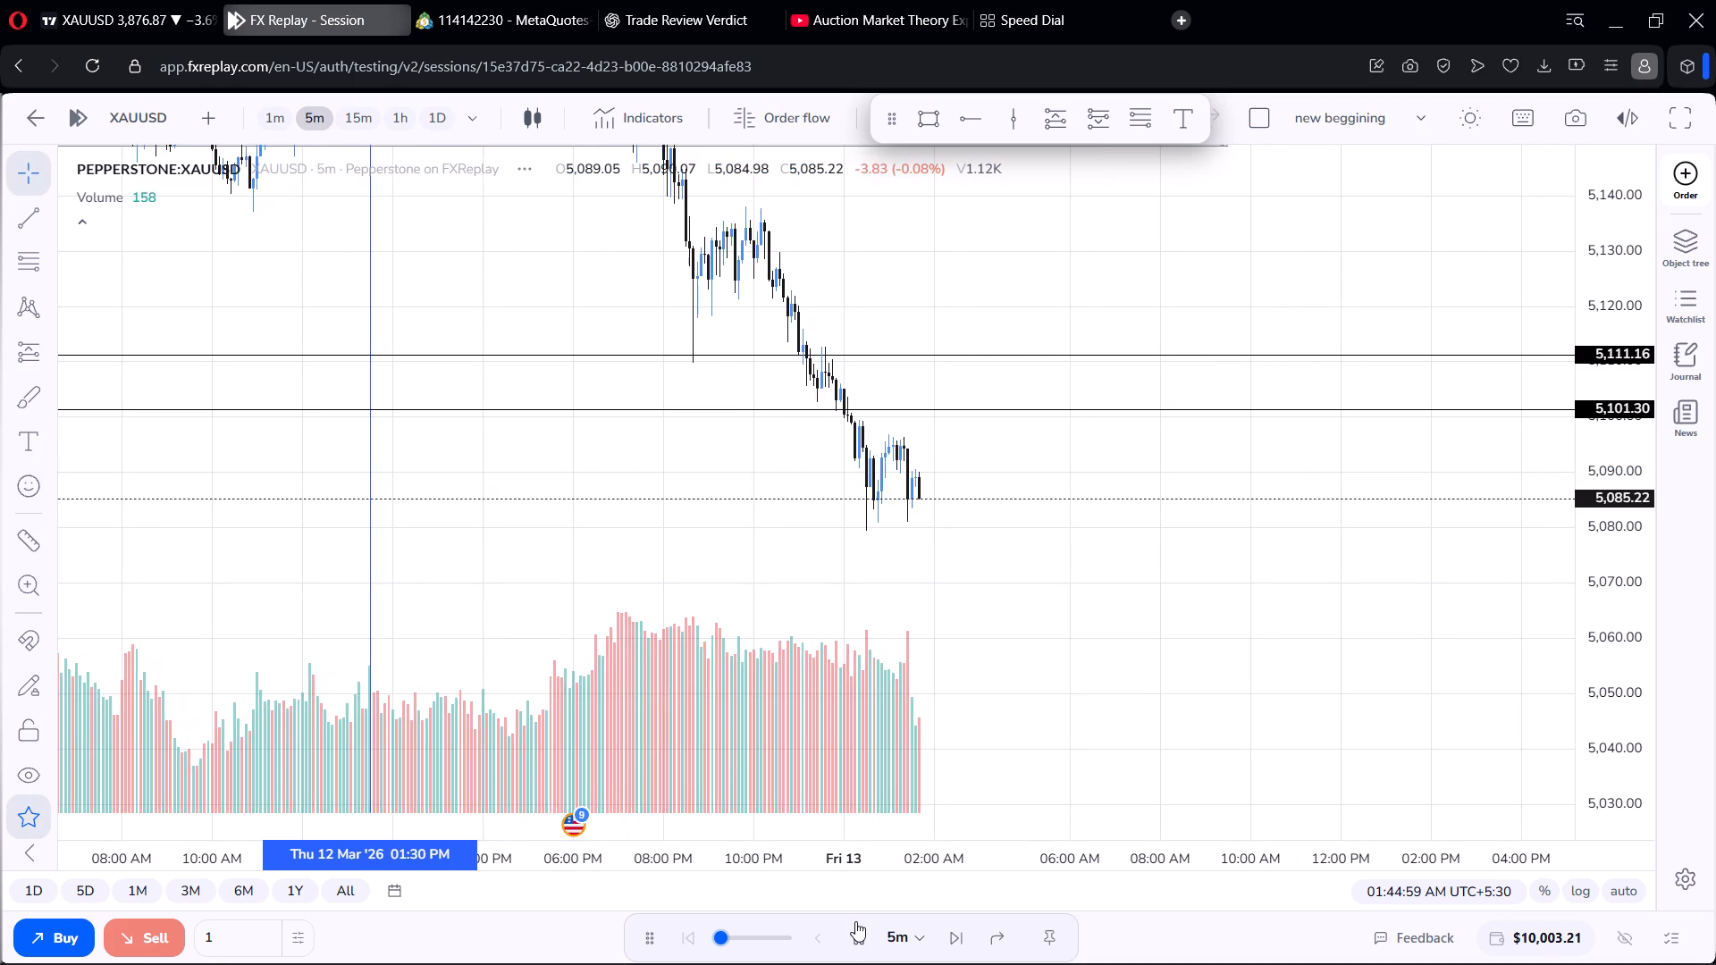
click(855, 921)
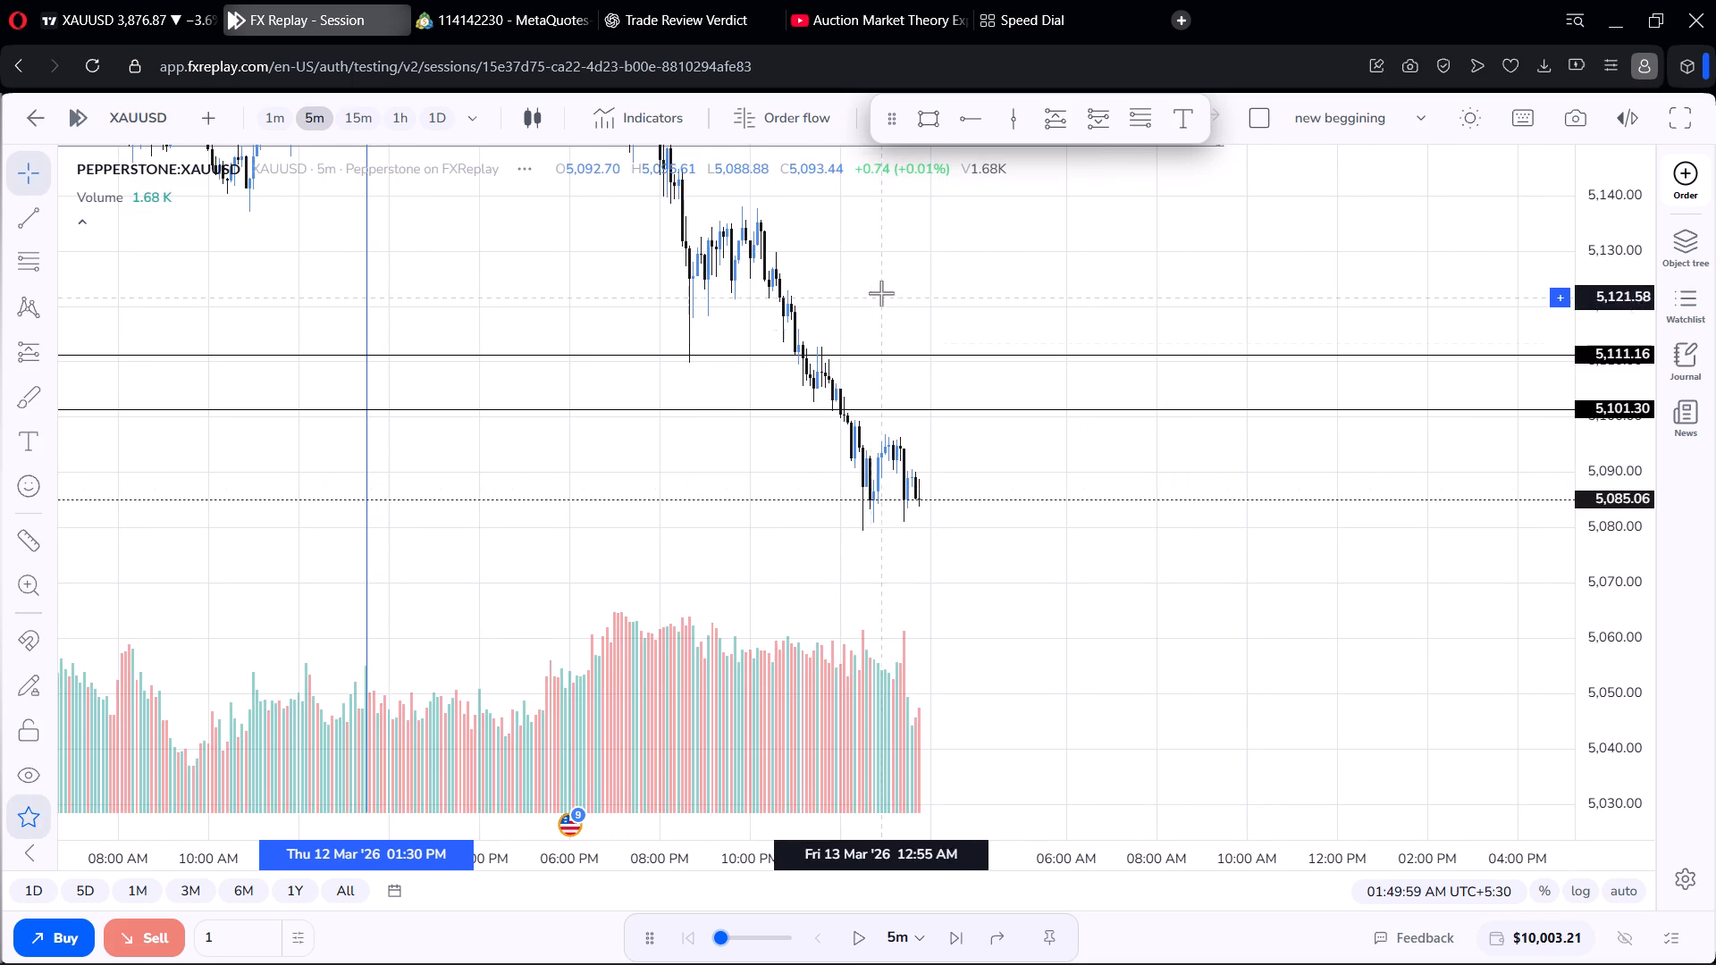
Delete the Fibonacci retracement spanning 5,223.12 to 5,148.96 and the thin blue rectangle near 5,197.
scroll(884, 292, up, 1)
scroll(887, 290, down, 5)
click(905, 280)
drag(907, 279, 938, 315)
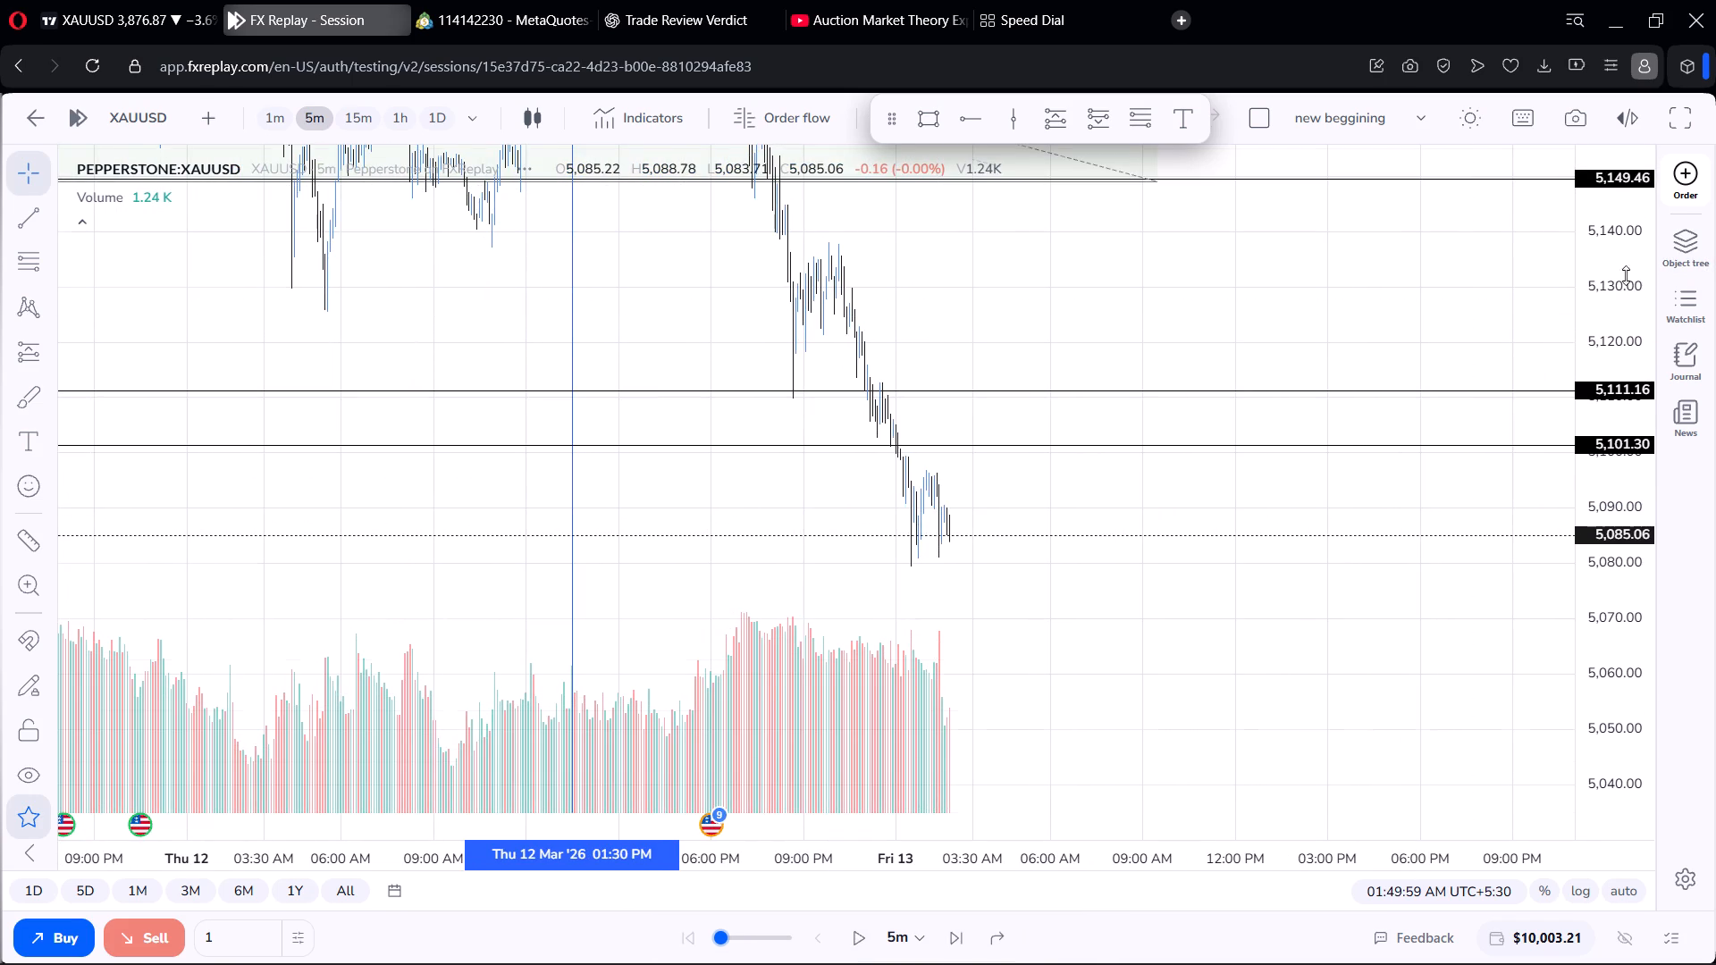
scroll(1619, 276, down, 13)
scroll(1304, 253, down, 7)
scroll(1162, 257, down, 6)
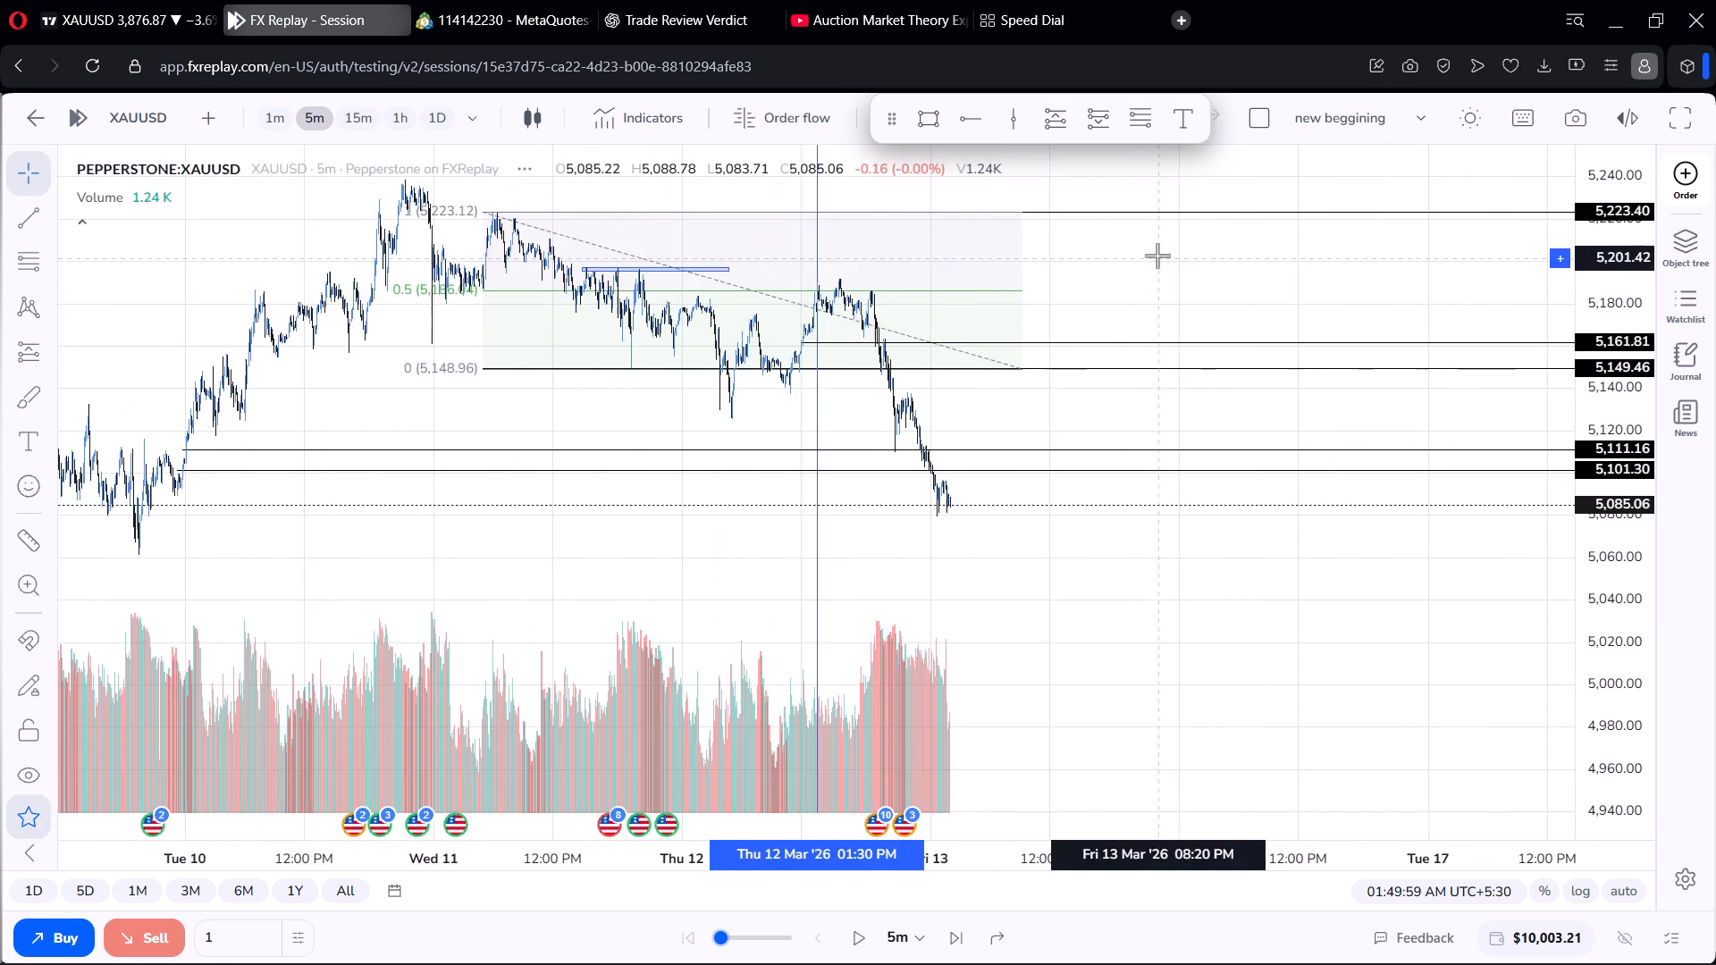
click(1014, 214)
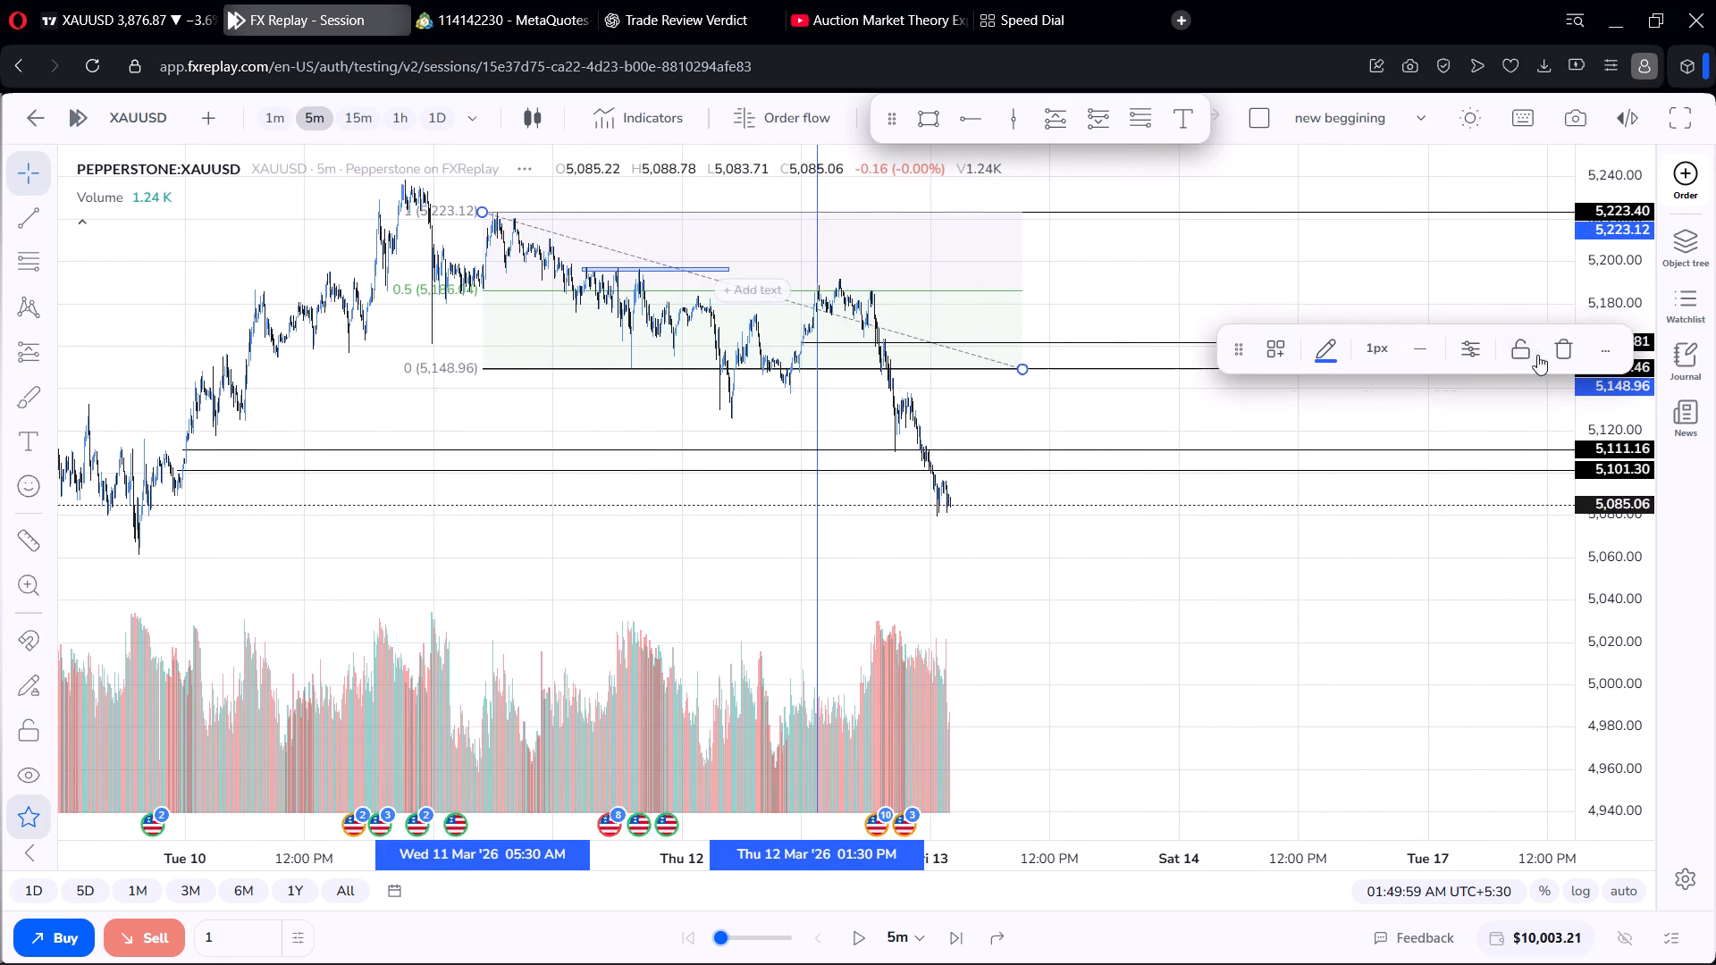
click(1570, 346)
click(708, 264)
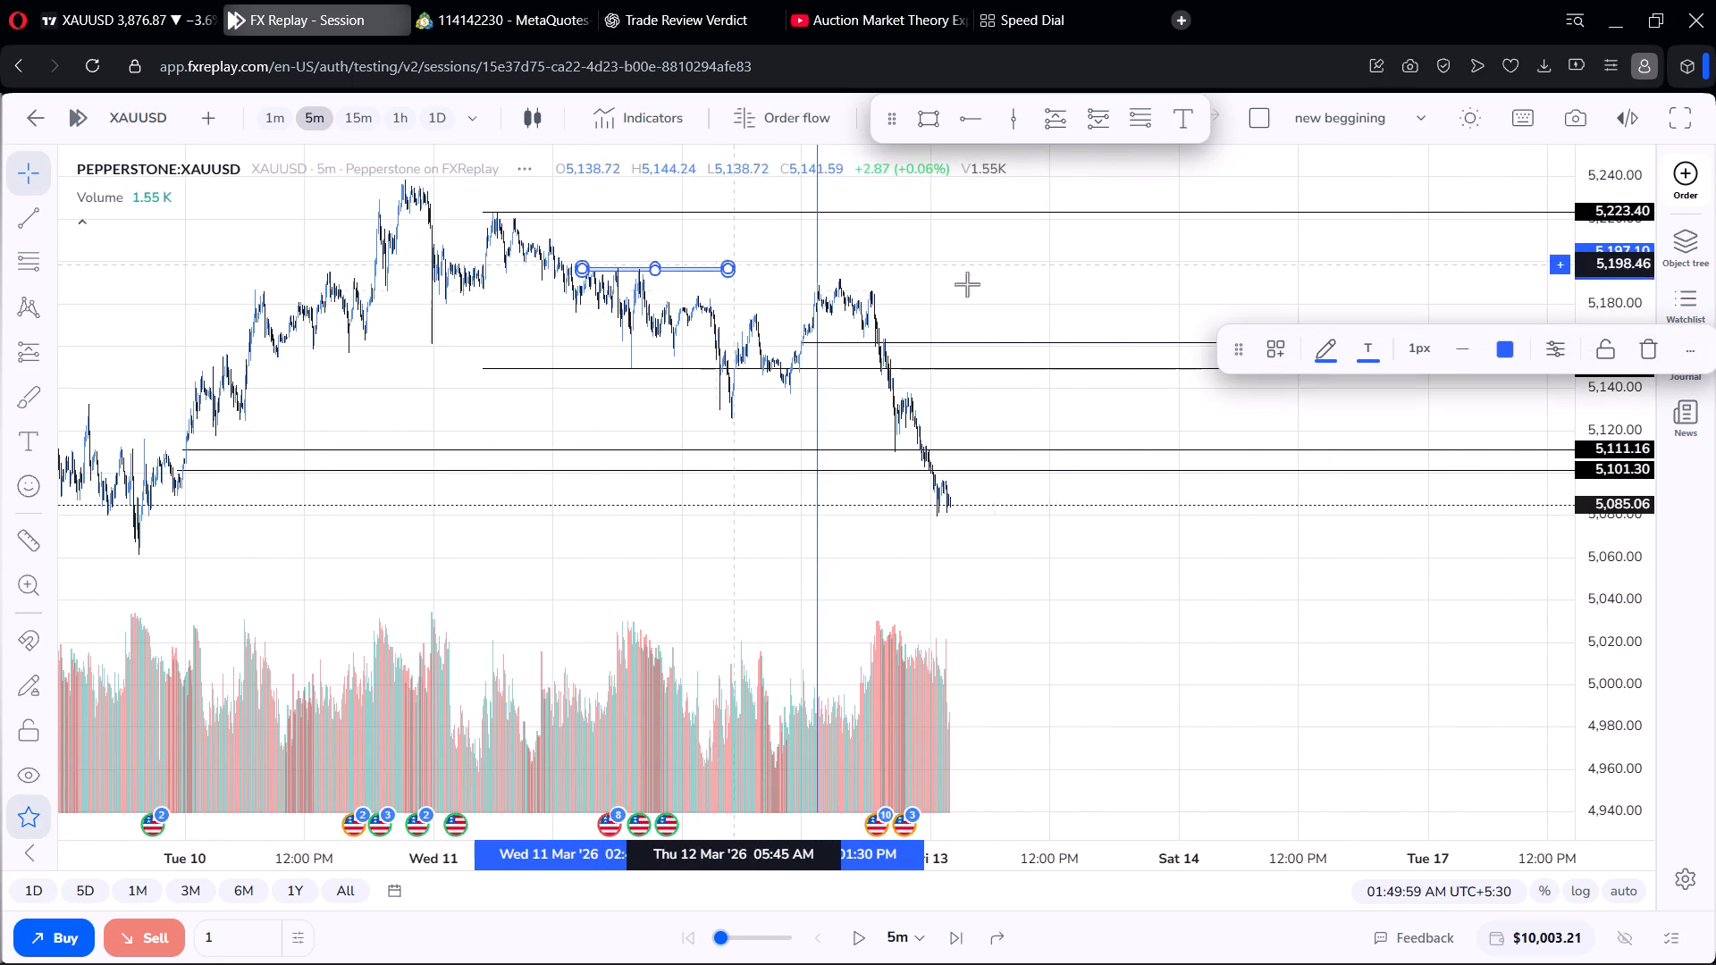
click(1644, 345)
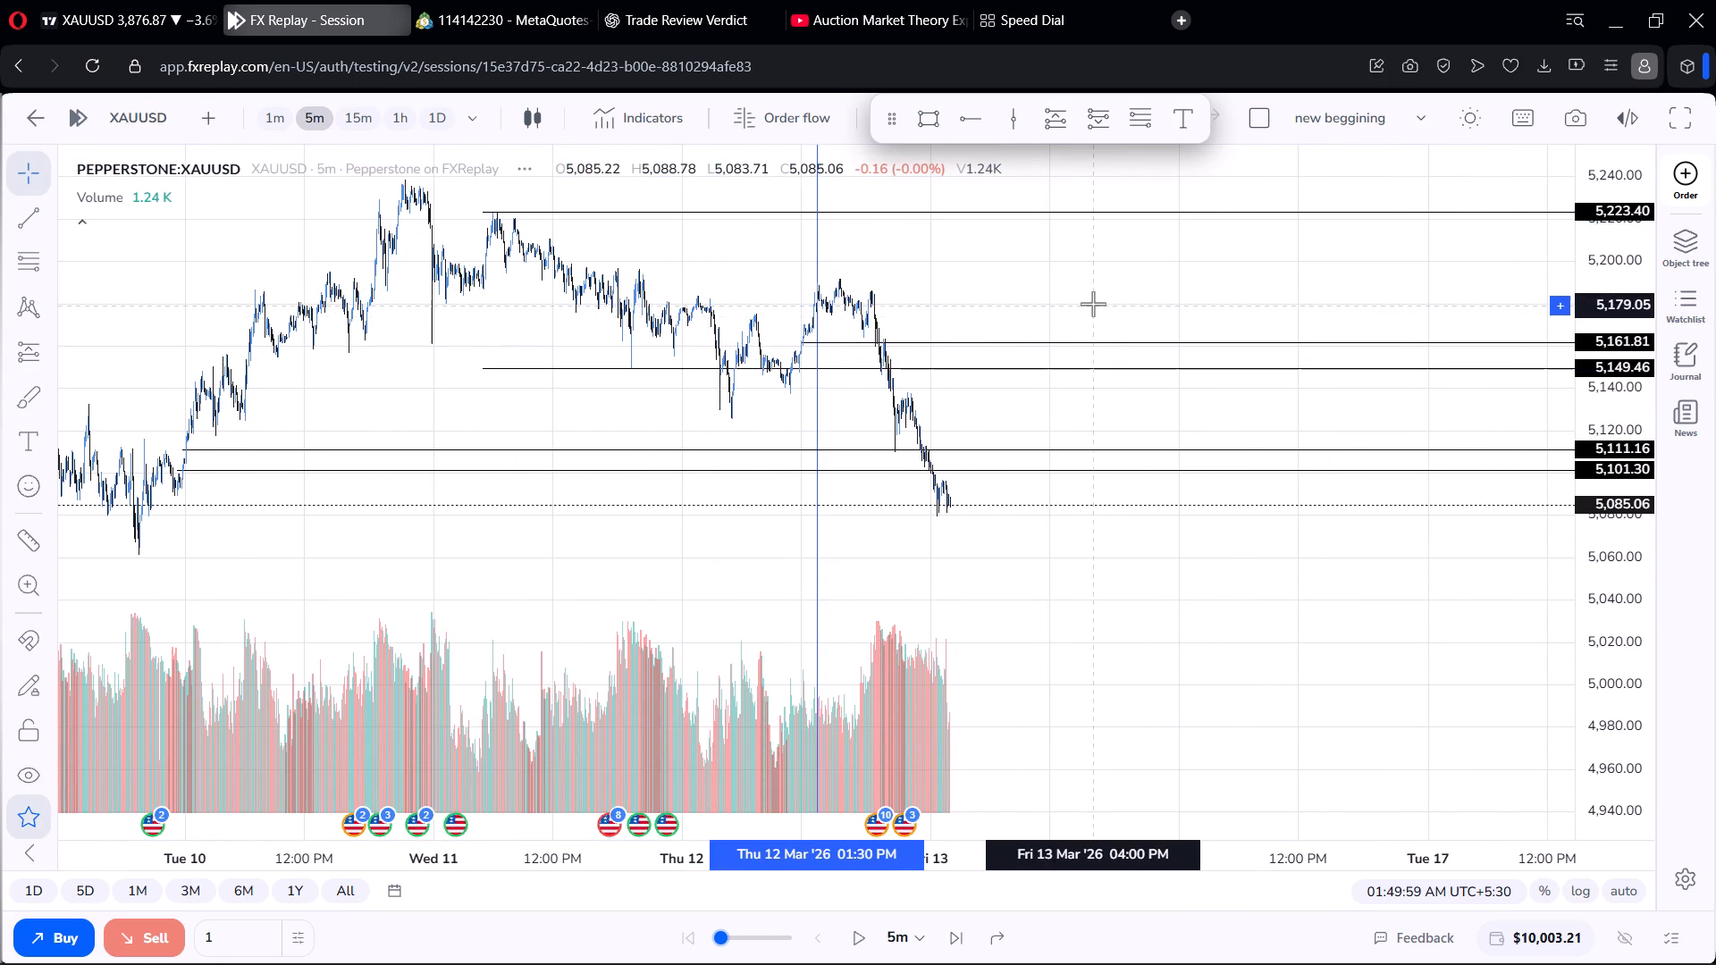
Delete the vertical line marking 01:30 PM on 12 March.
right_click(1093, 304)
click(1106, 262)
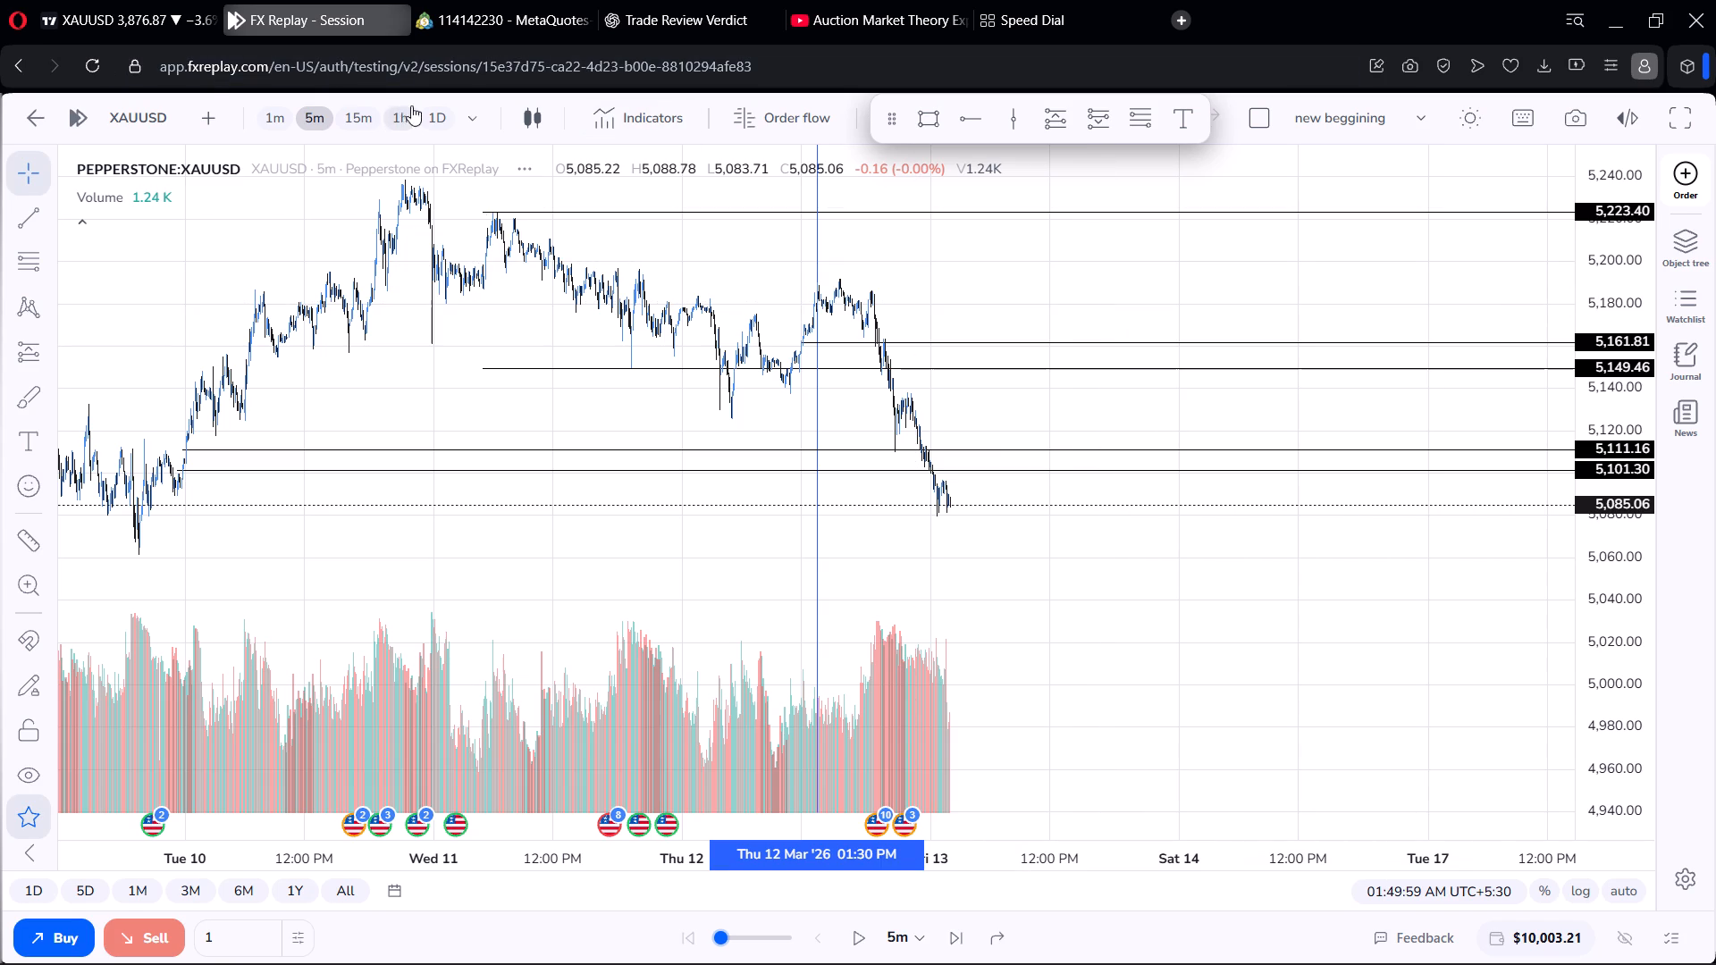
click(820, 237)
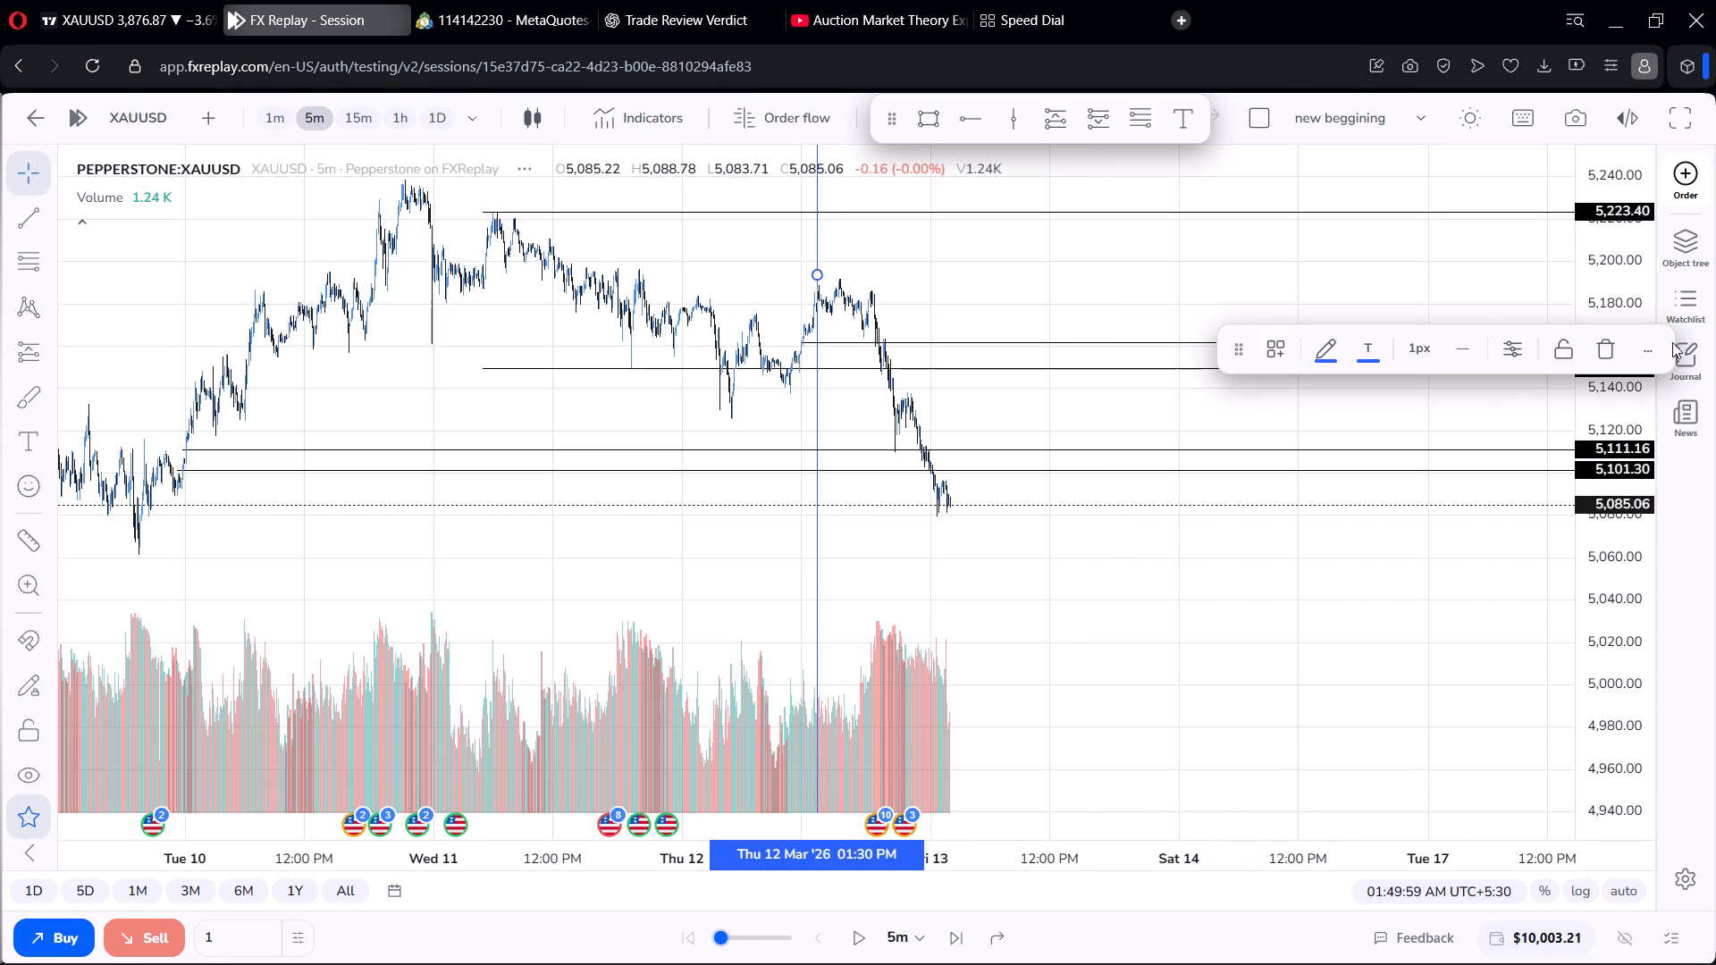
click(1601, 346)
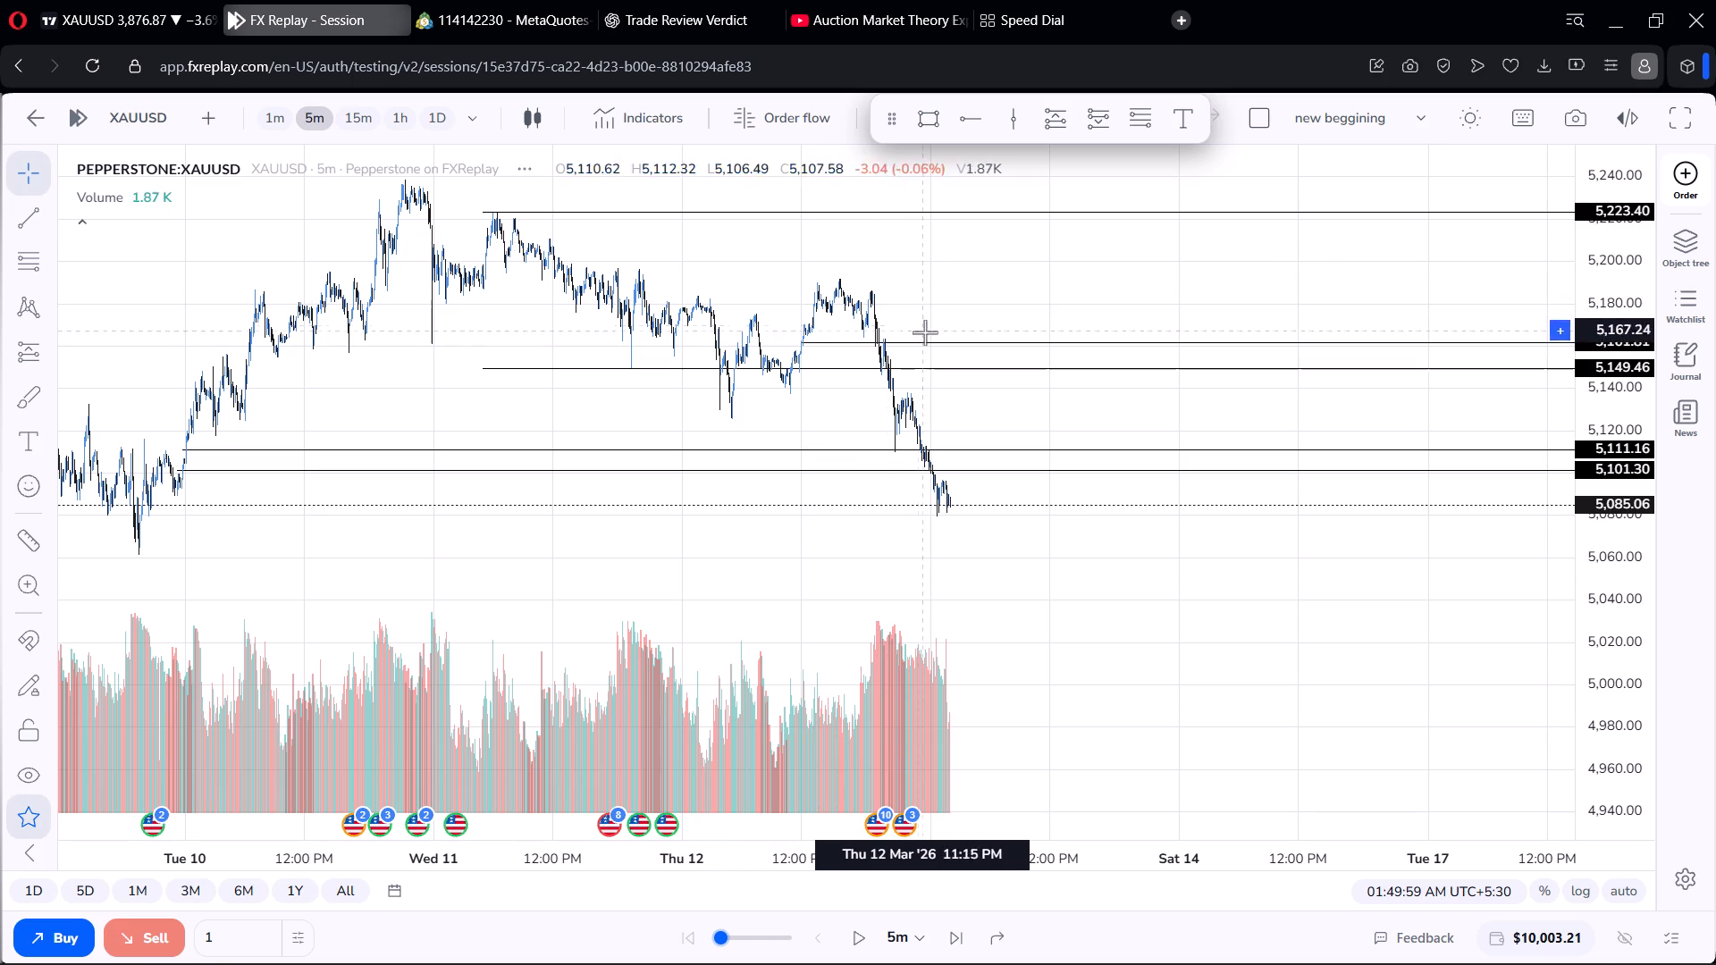
Switch the XAUUSD chart to the daily timeframe.
scroll(755, 165, down, 3)
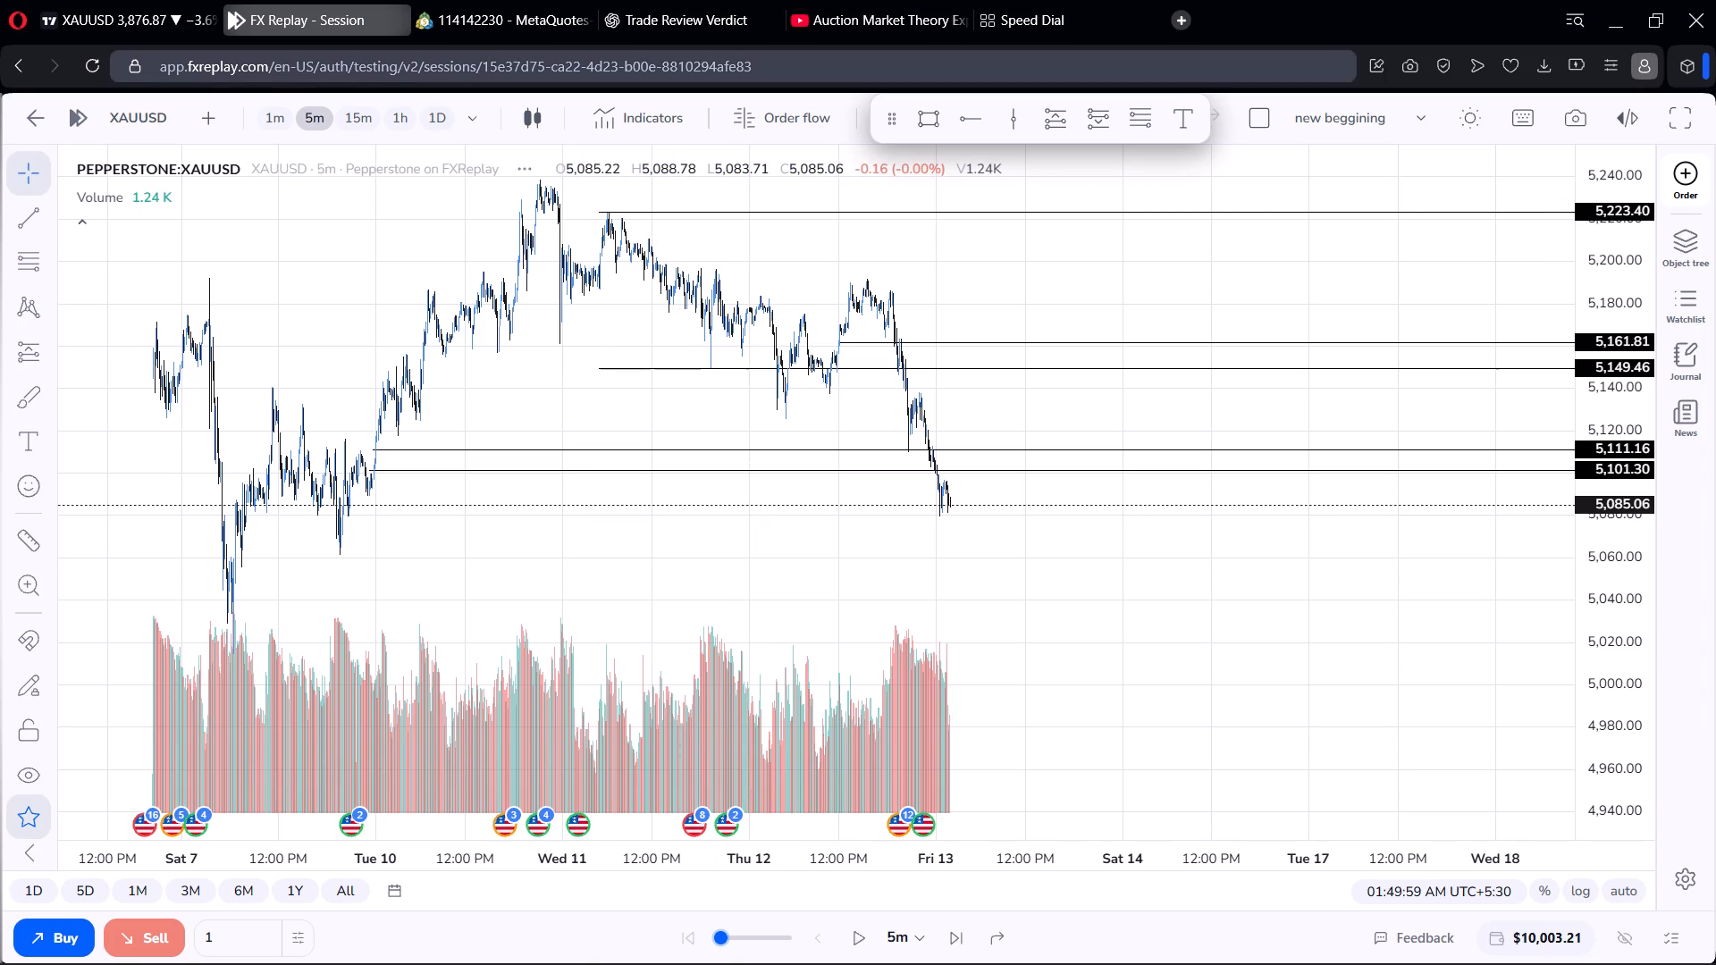
click(438, 103)
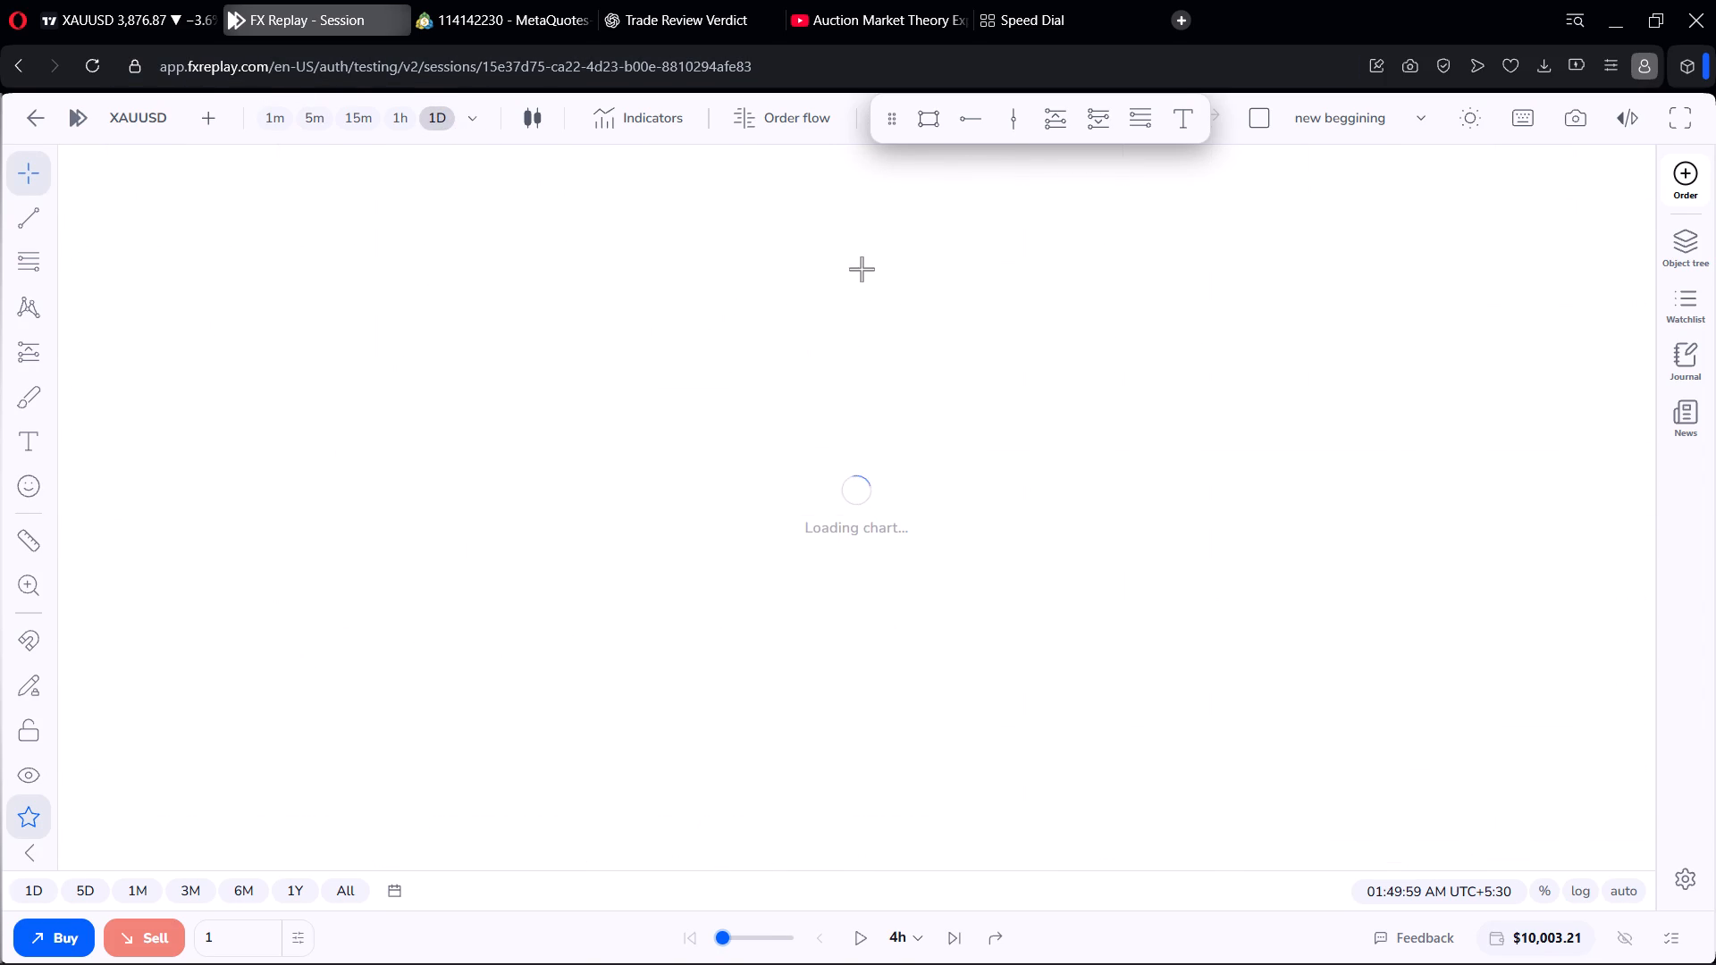
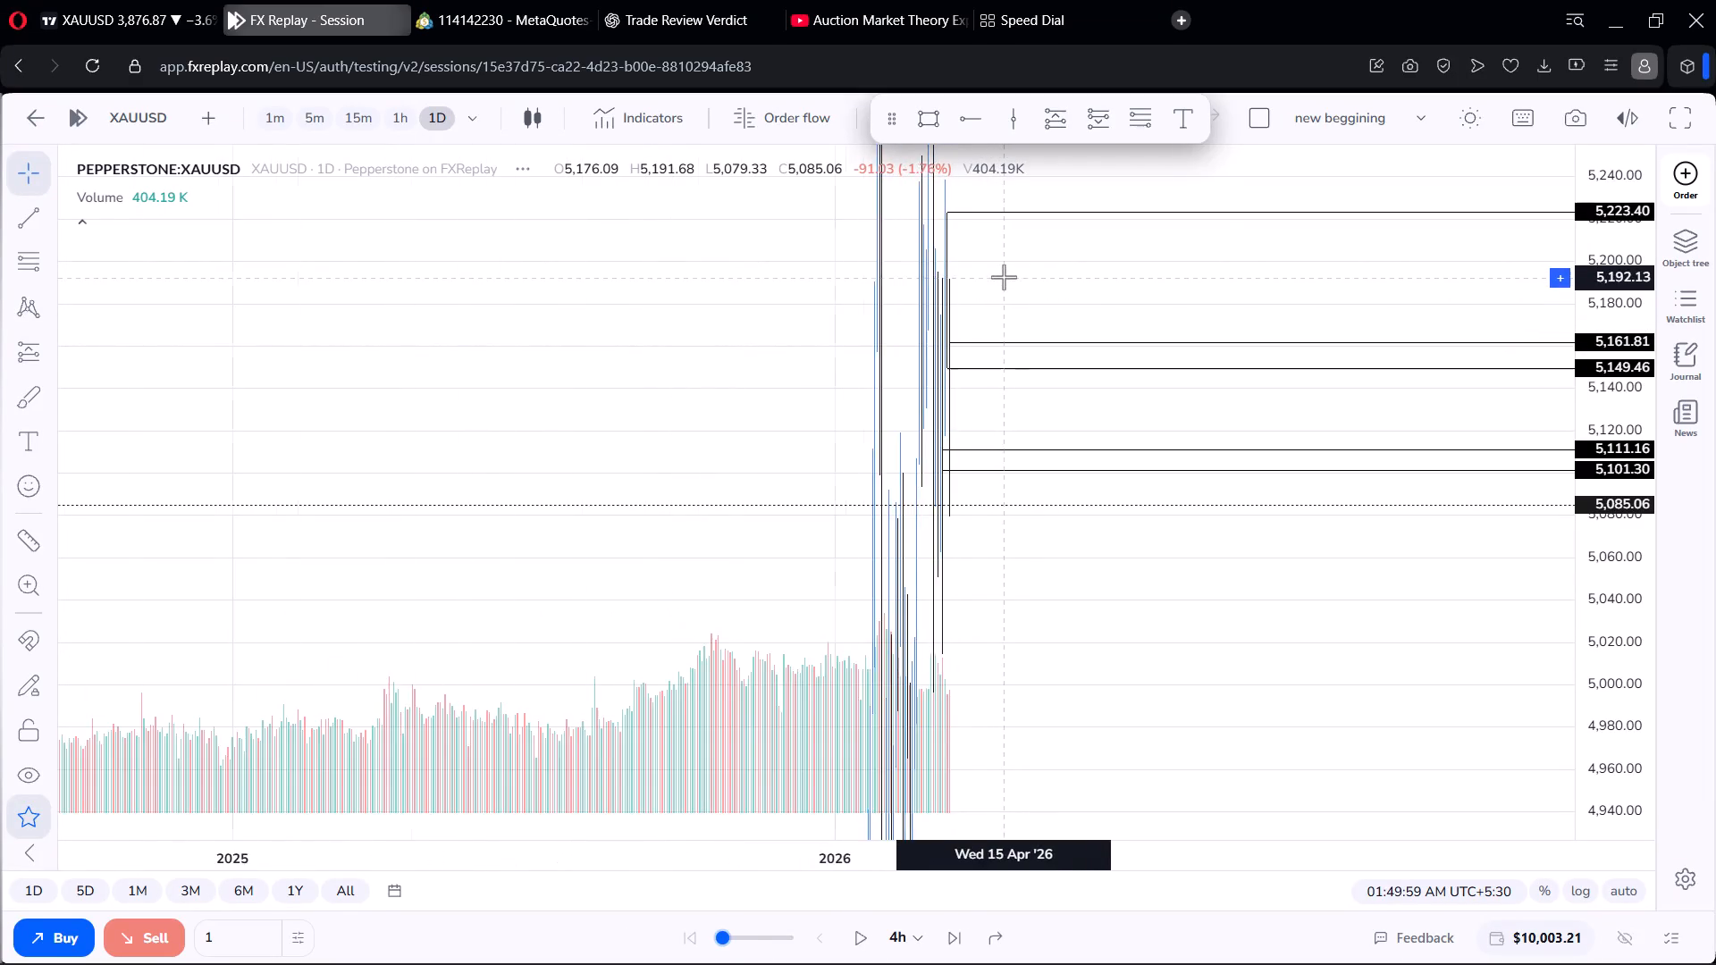
Delete the three horizontal rays at 5,161.81, 5,111.16 and 5,101.30 from the daily chart.
scroll(998, 264, down, 2)
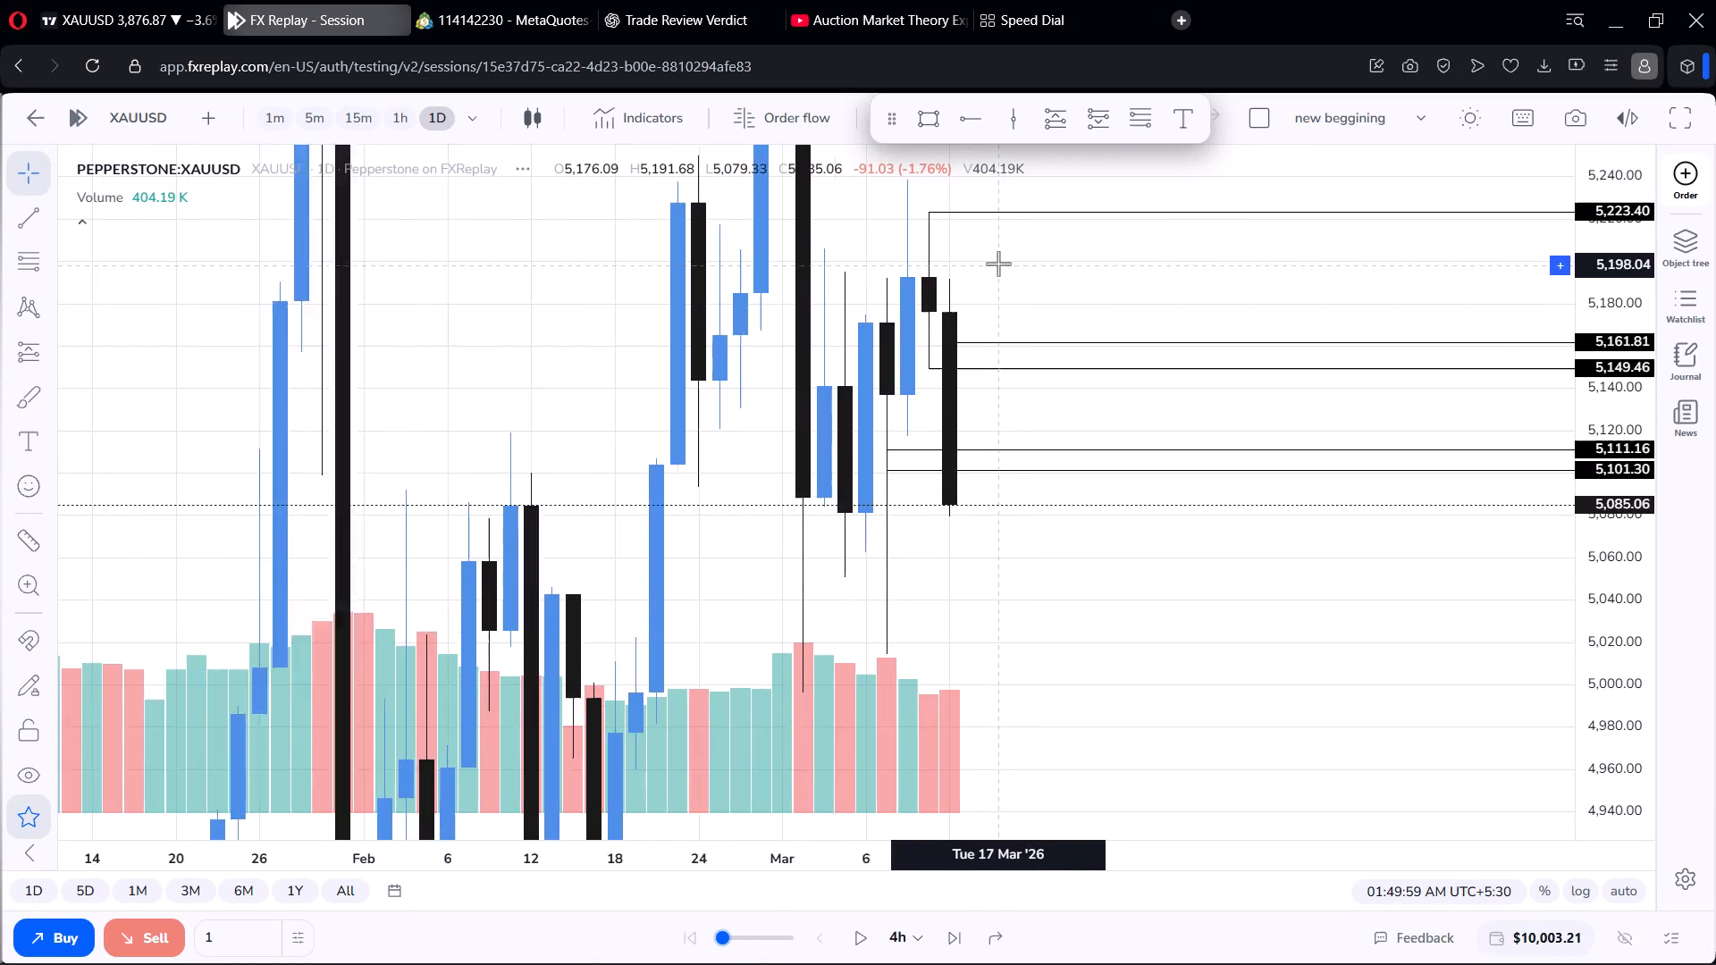
scroll(998, 264, down, 1)
drag(1000, 269, 992, 290)
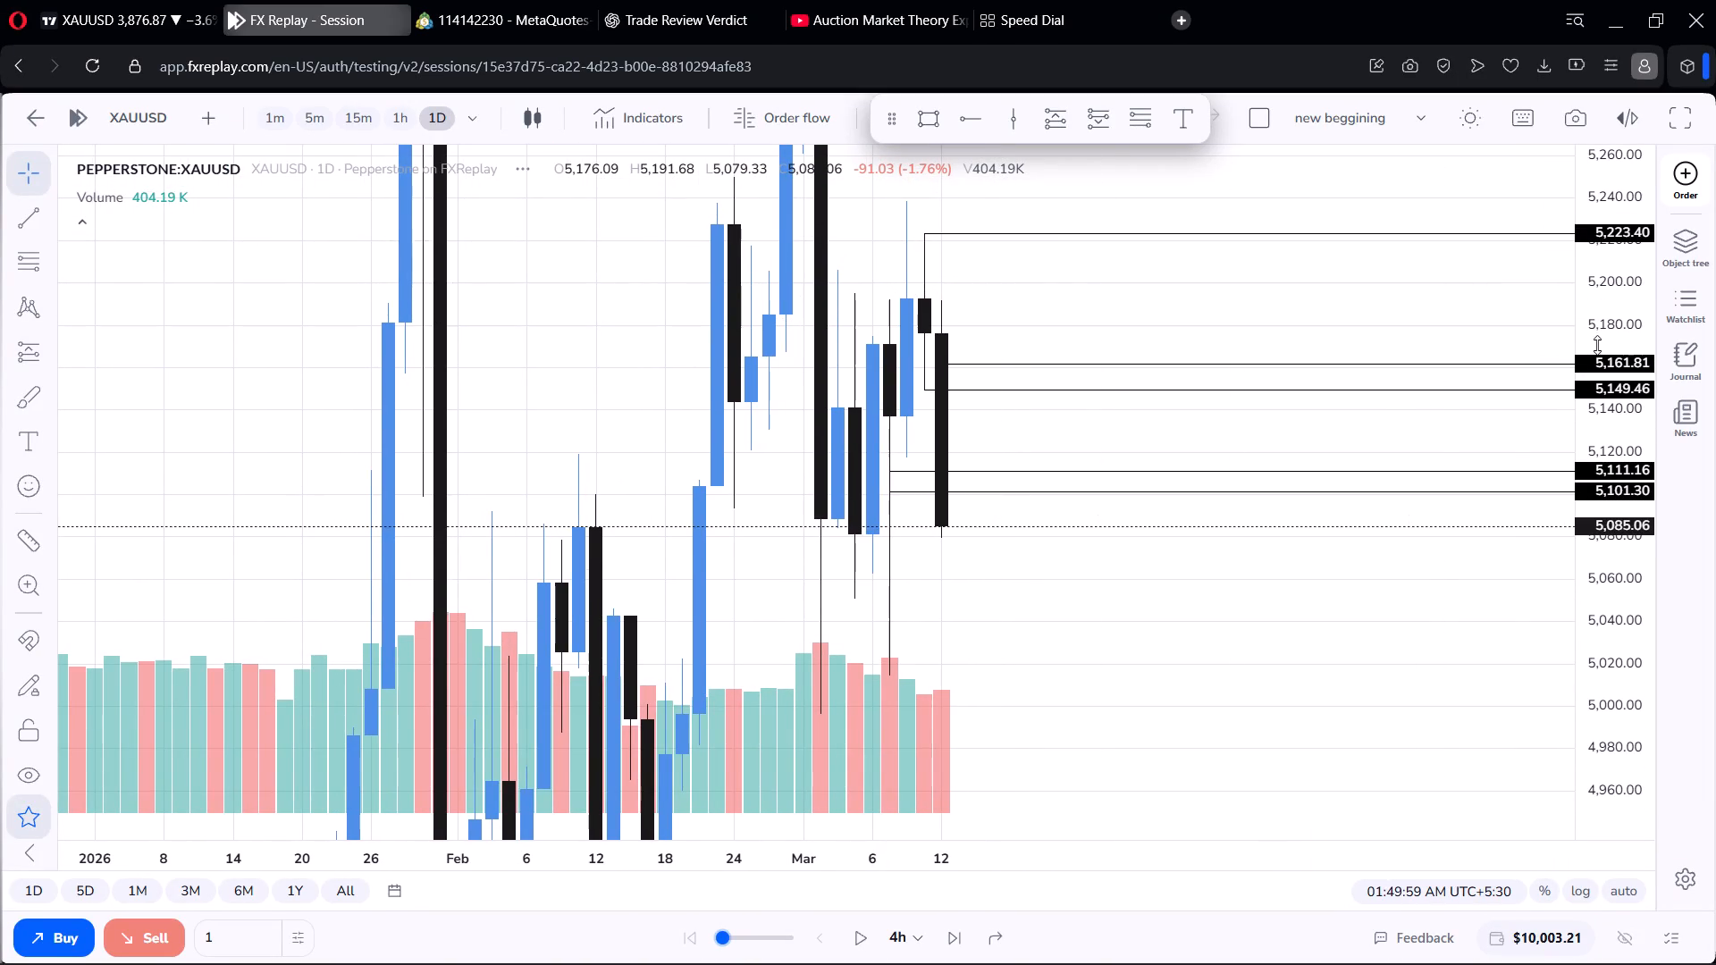
scroll(1597, 345, up, 3)
scroll(1597, 333, down, 10)
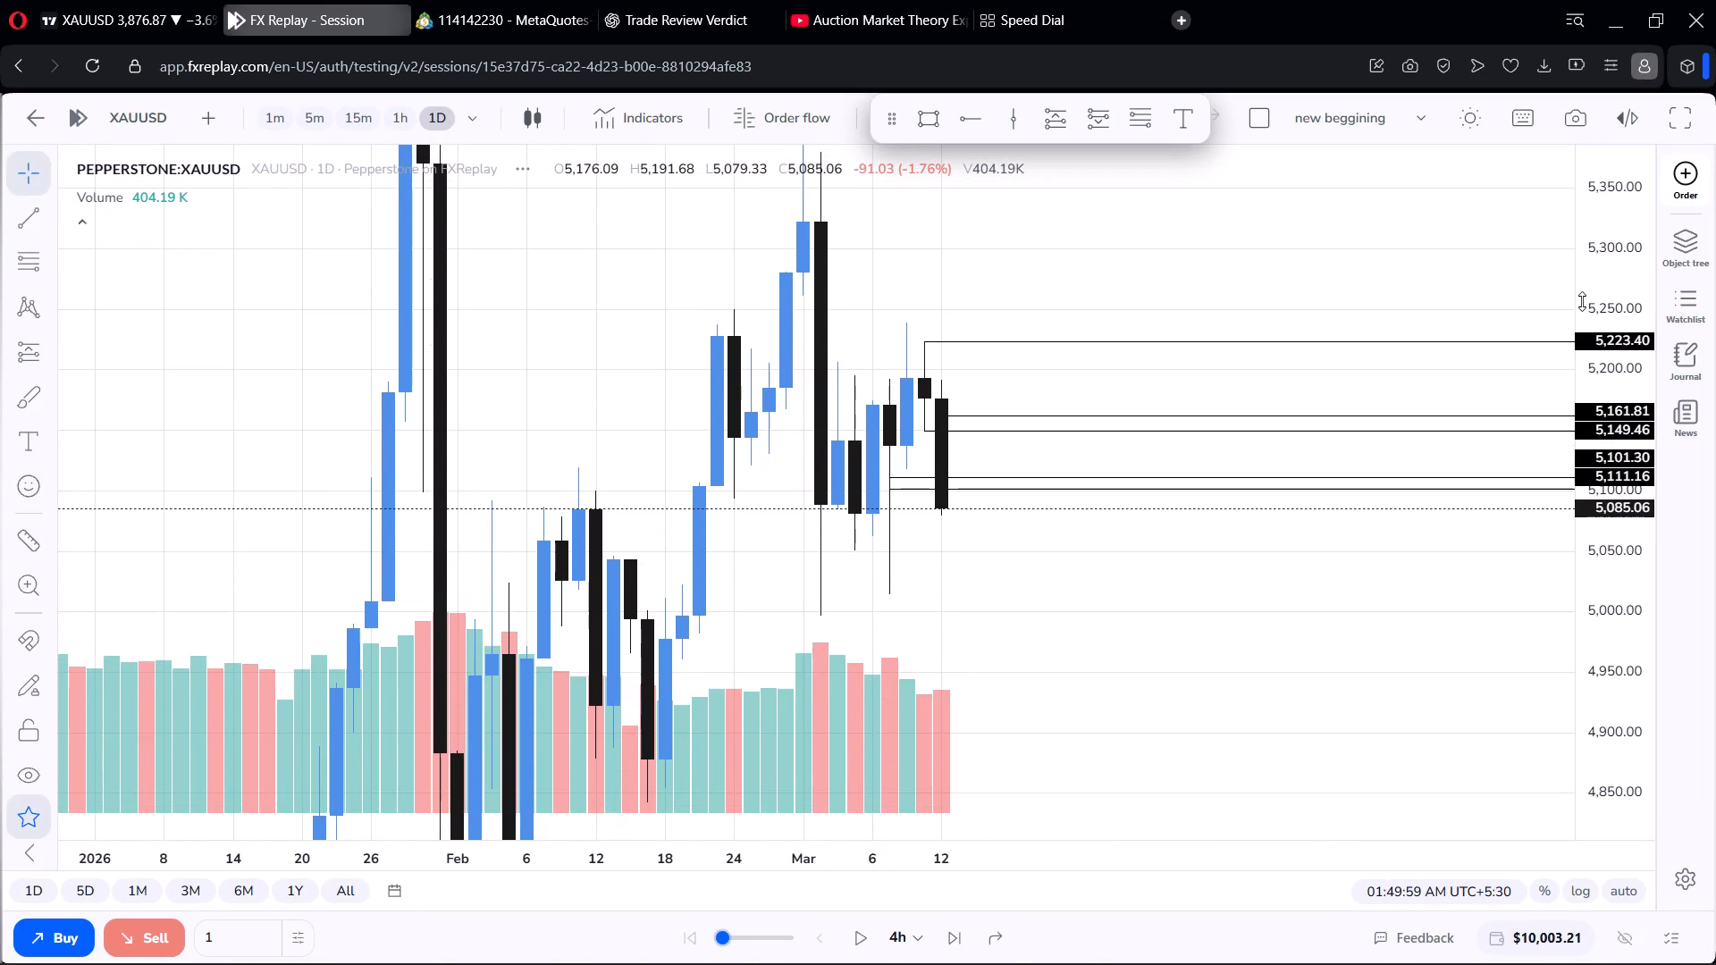
scroll(1582, 301, down, 1)
scroll(1219, 292, down, 5)
scroll(1141, 284, up, 3)
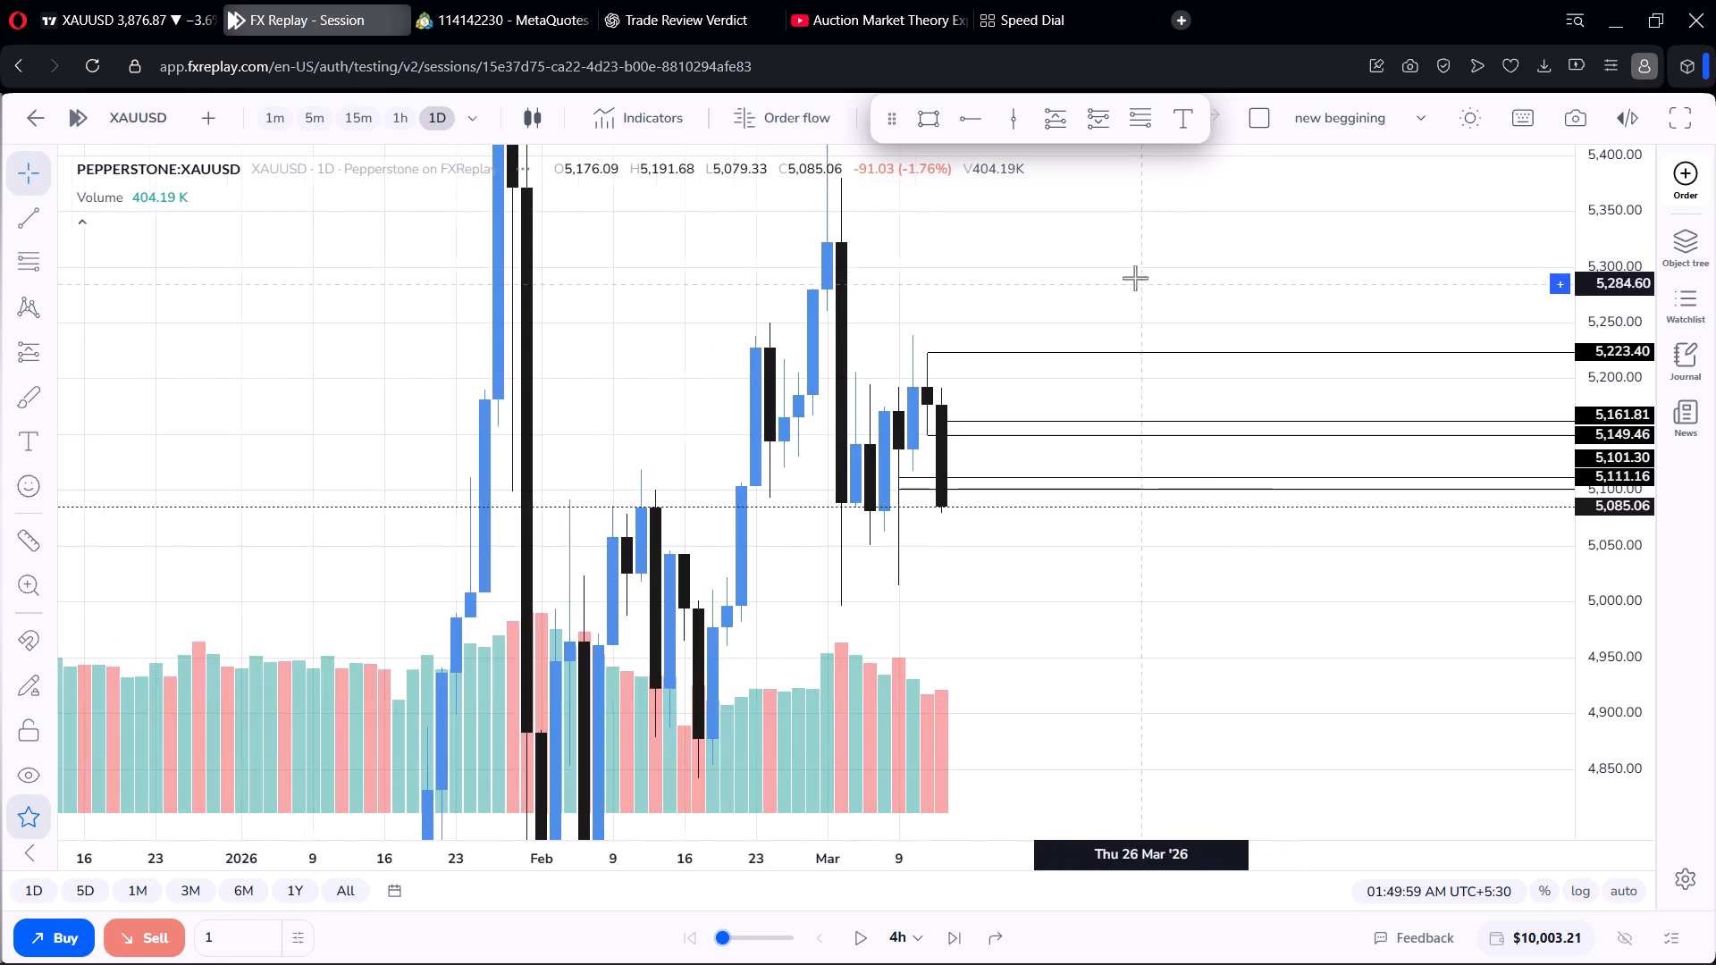
scroll(1135, 278, up, 8)
click(1116, 416)
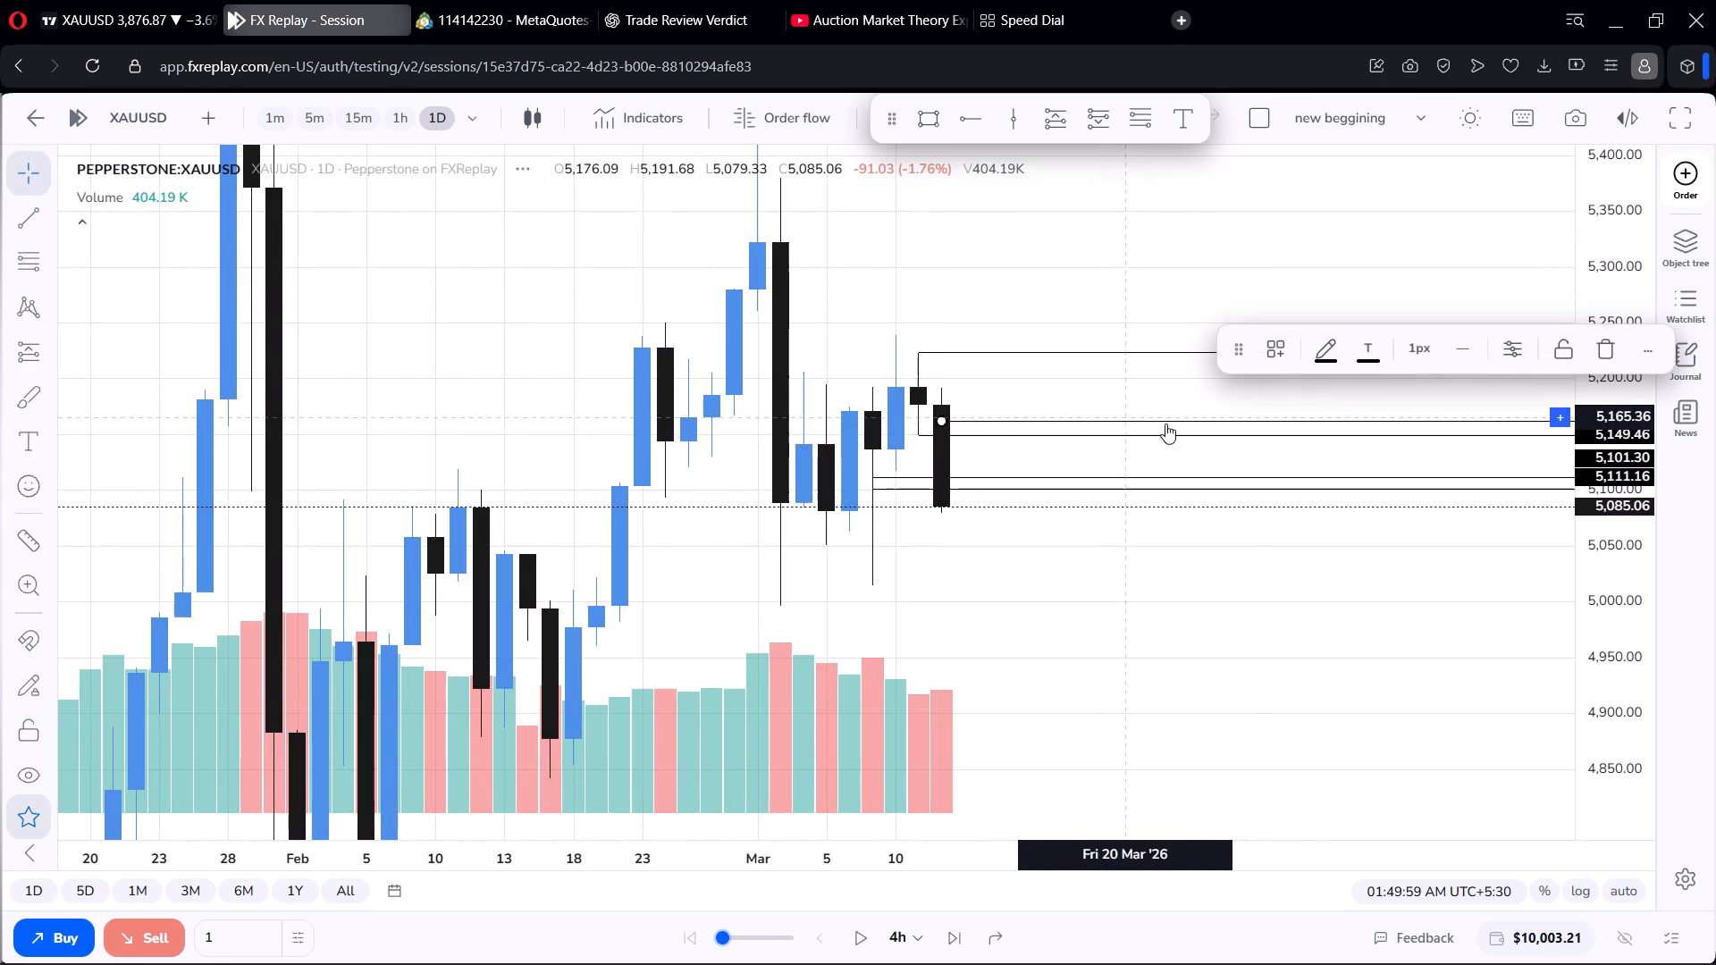
click(1628, 345)
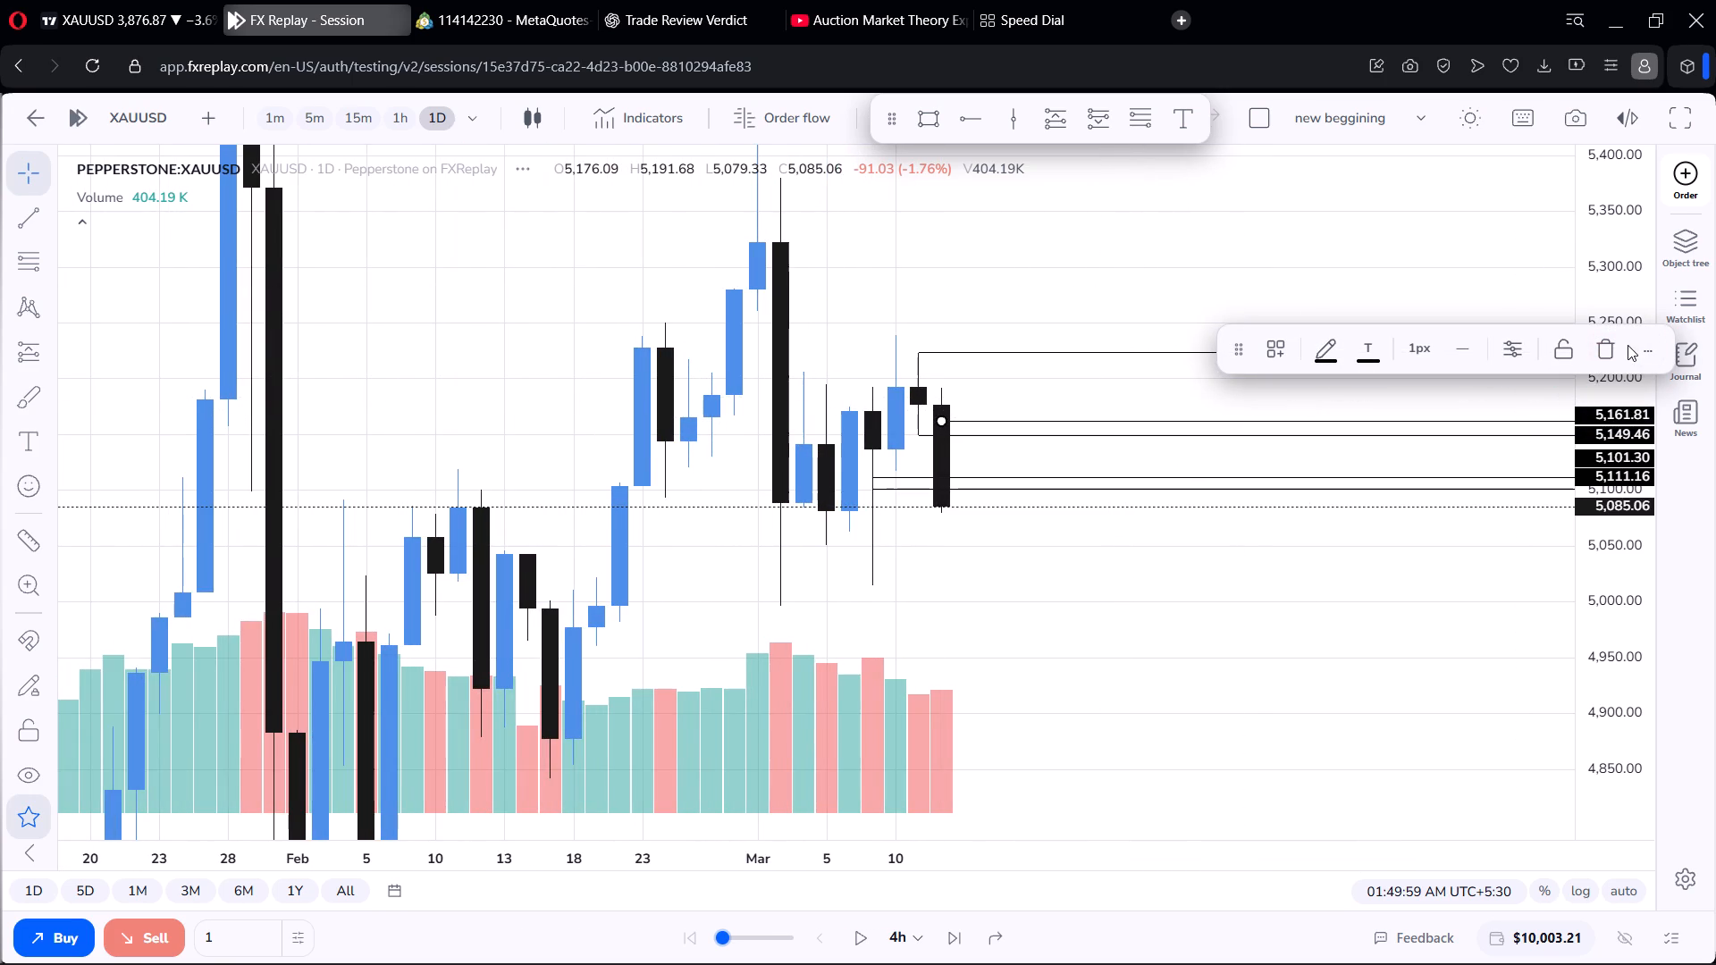
click(1610, 353)
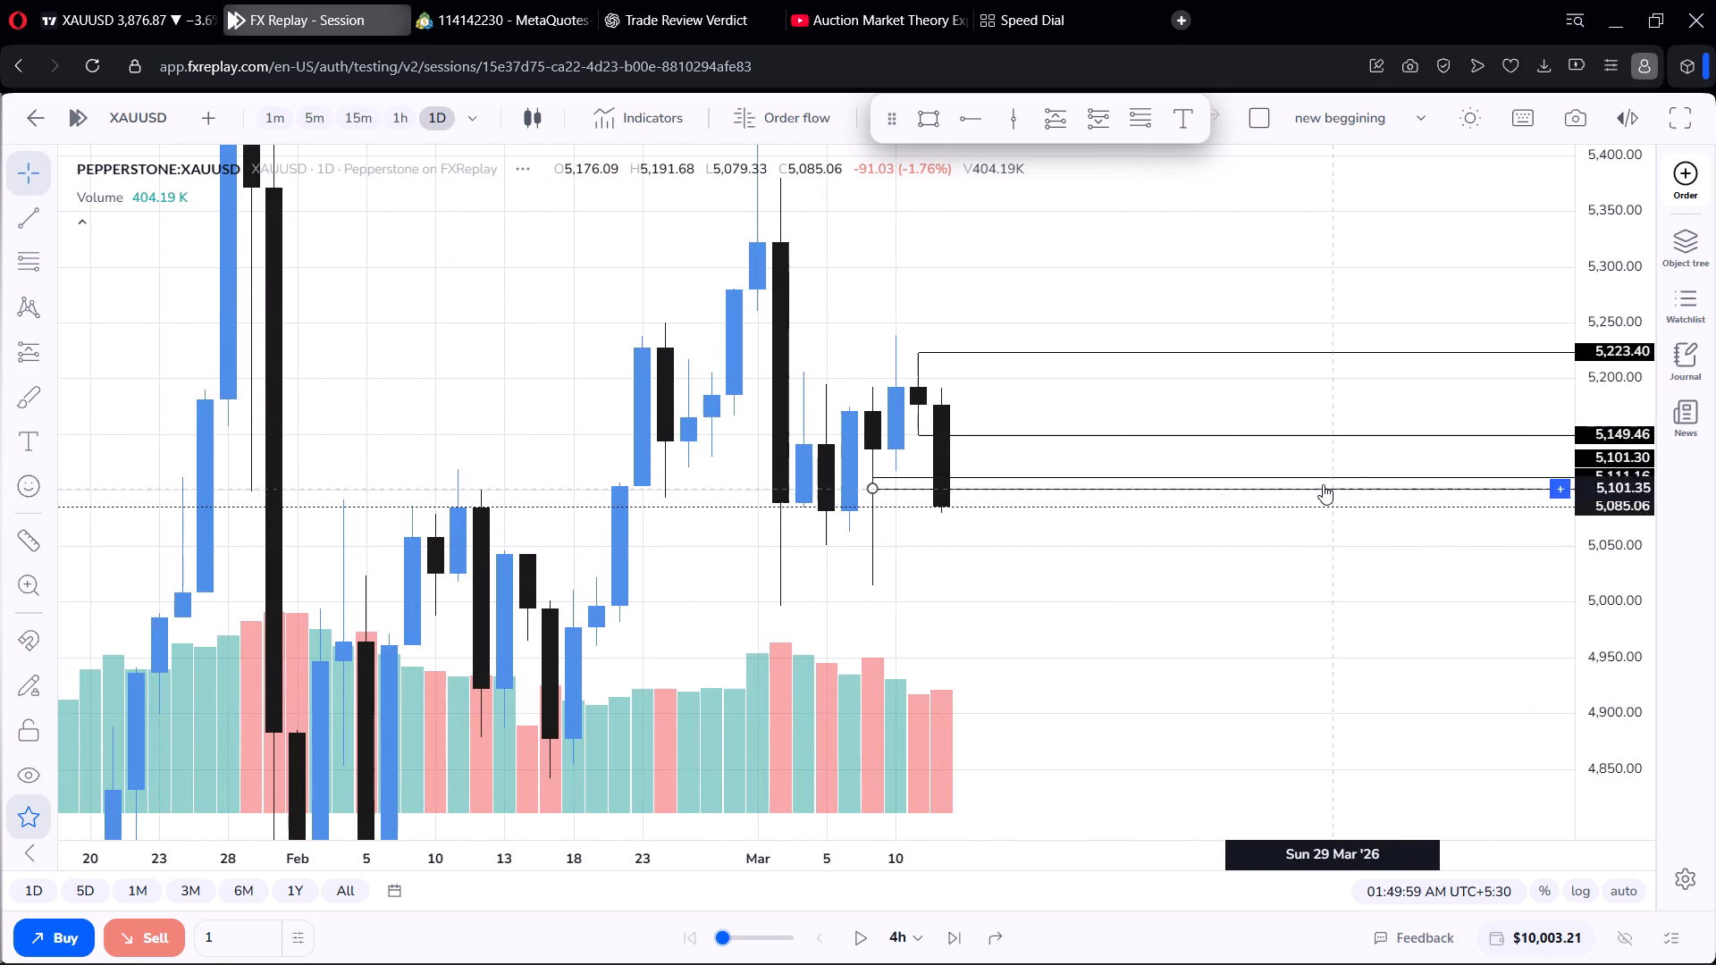
click(1324, 475)
click(1609, 346)
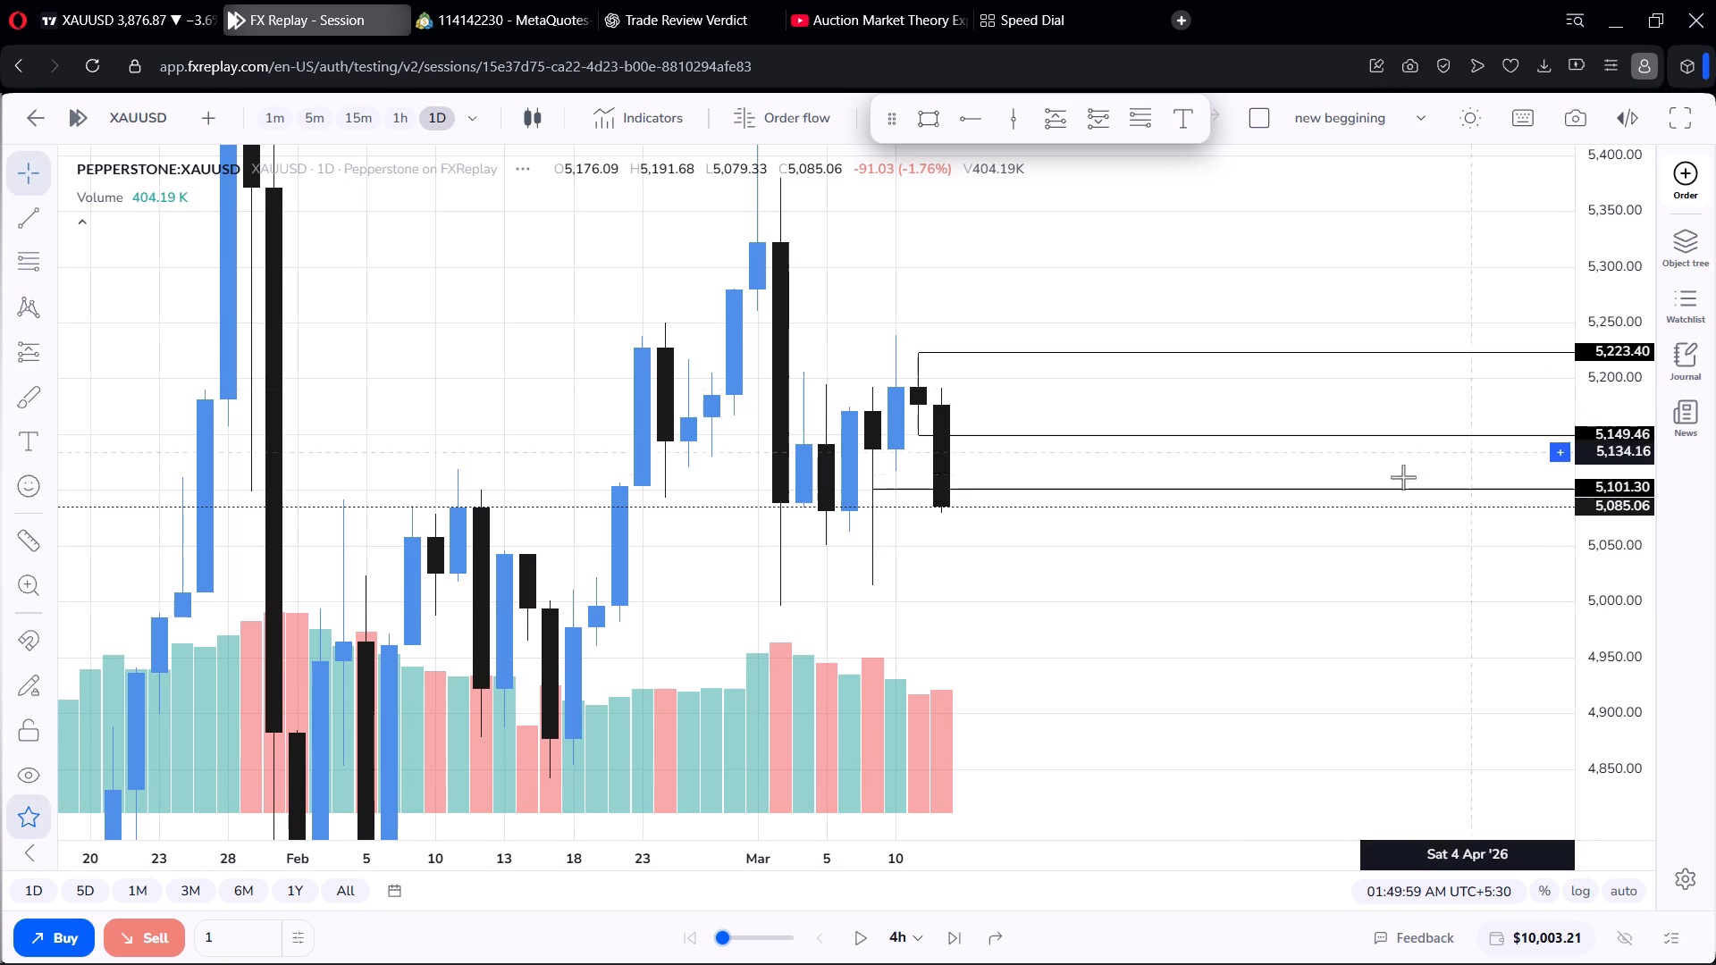
click(1308, 485)
click(1598, 348)
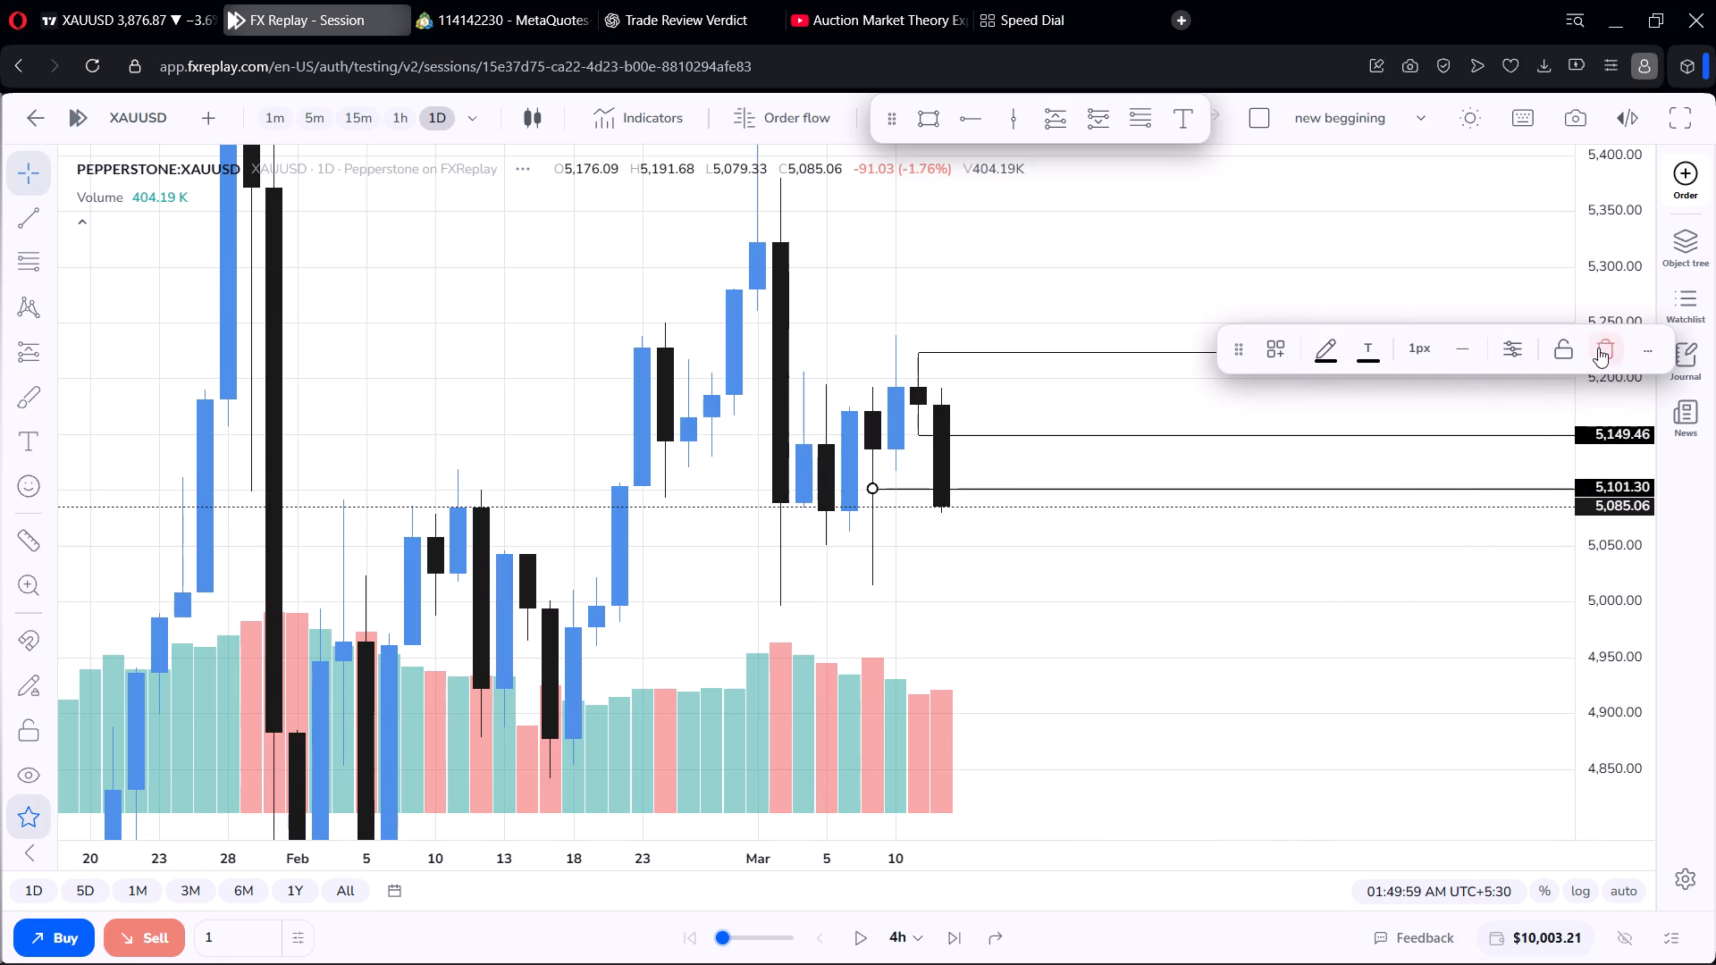
Move the 5,149.46 horizontal ray down near the low of the 12 March daily candle, at about 5,082.
drag(1064, 429, 1094, 497)
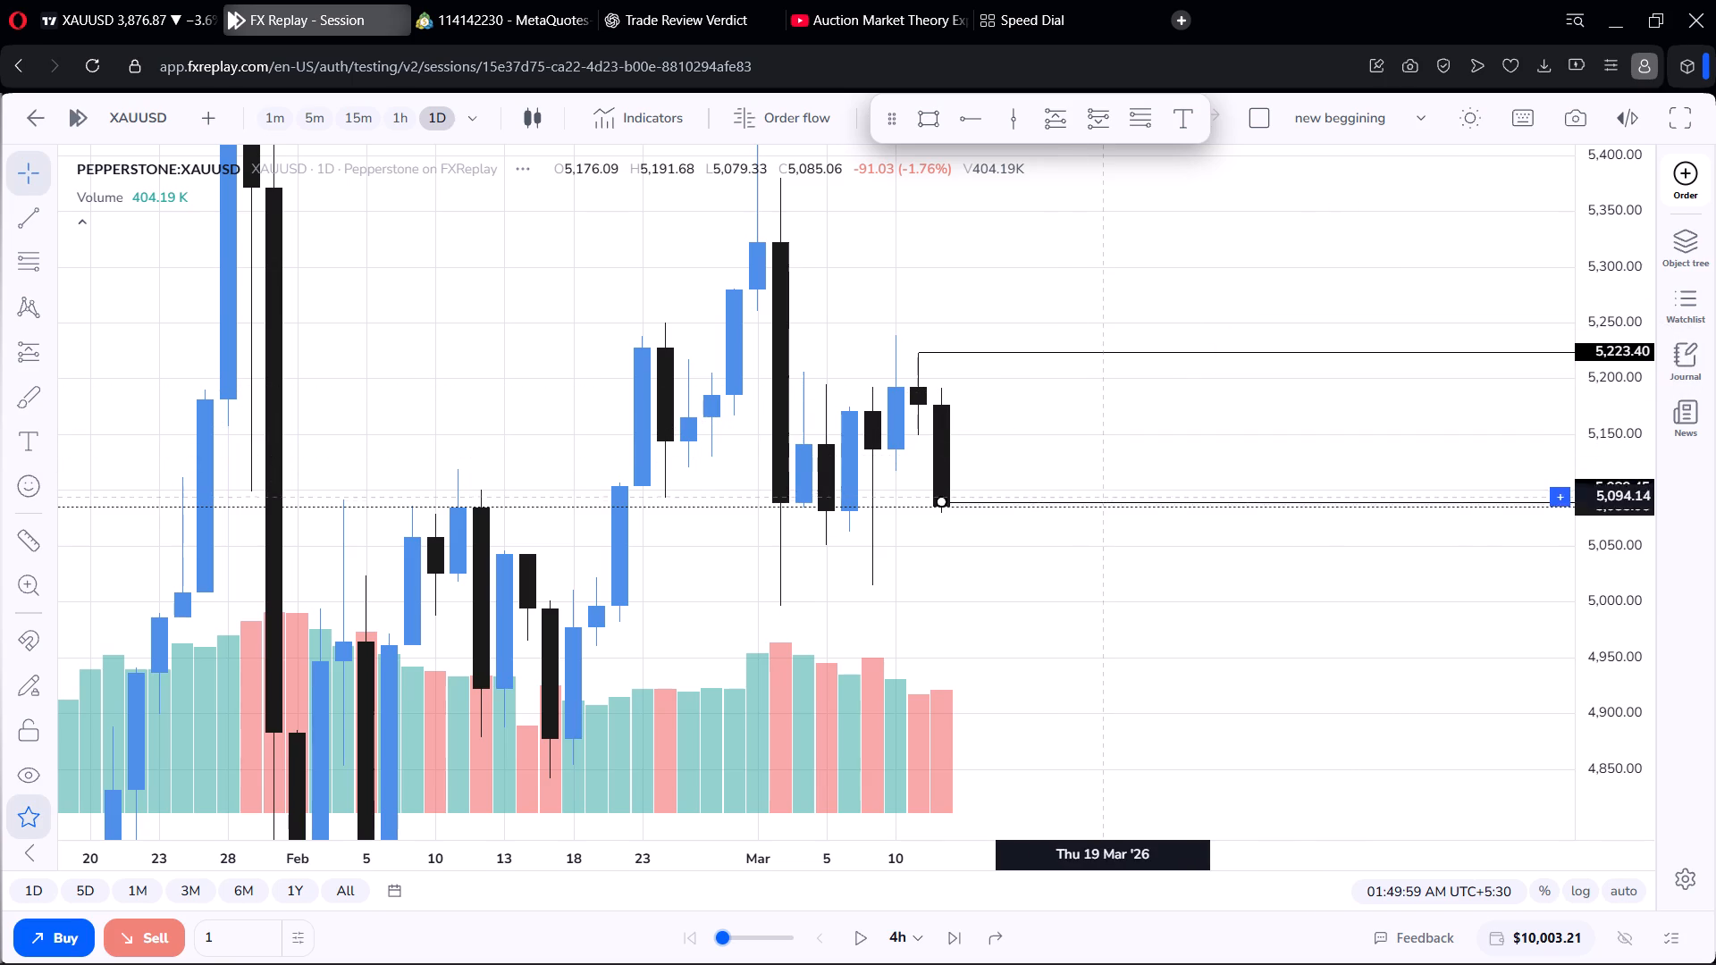
drag(1094, 497, 1094, 504)
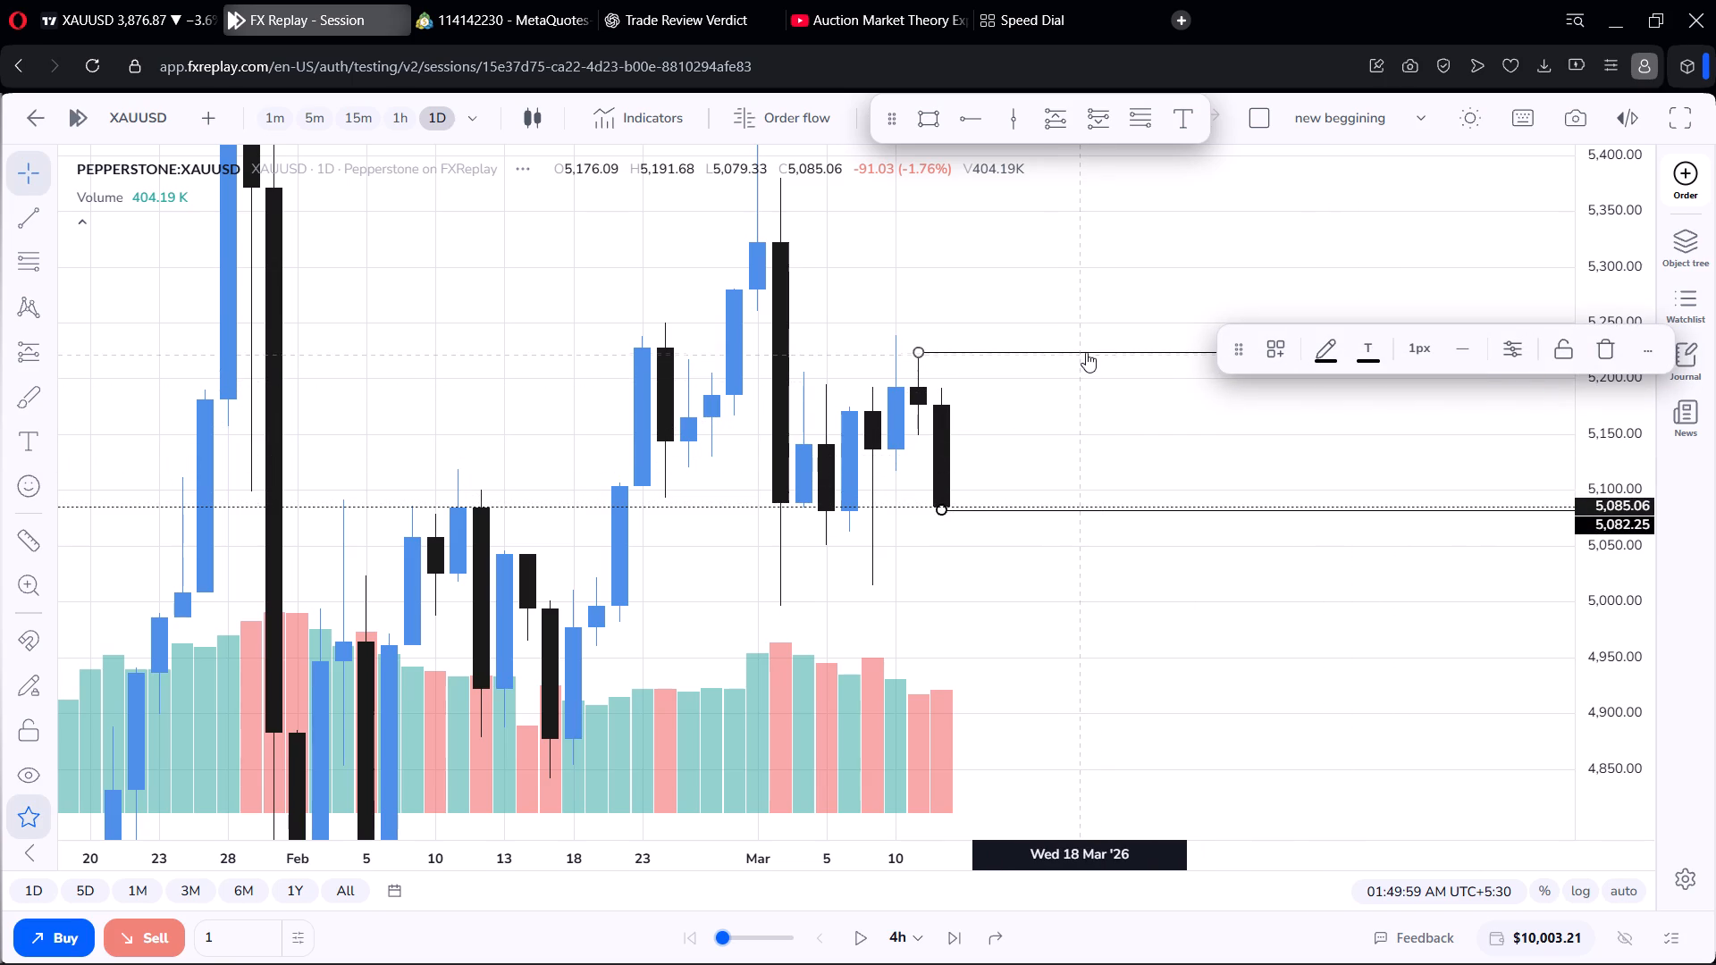
Move the 5,223.40 horizontal ray to the high of the 12 March daily candle, at about 5,192.20.
drag(1086, 351, 1110, 384)
click(1104, 427)
click(1101, 379)
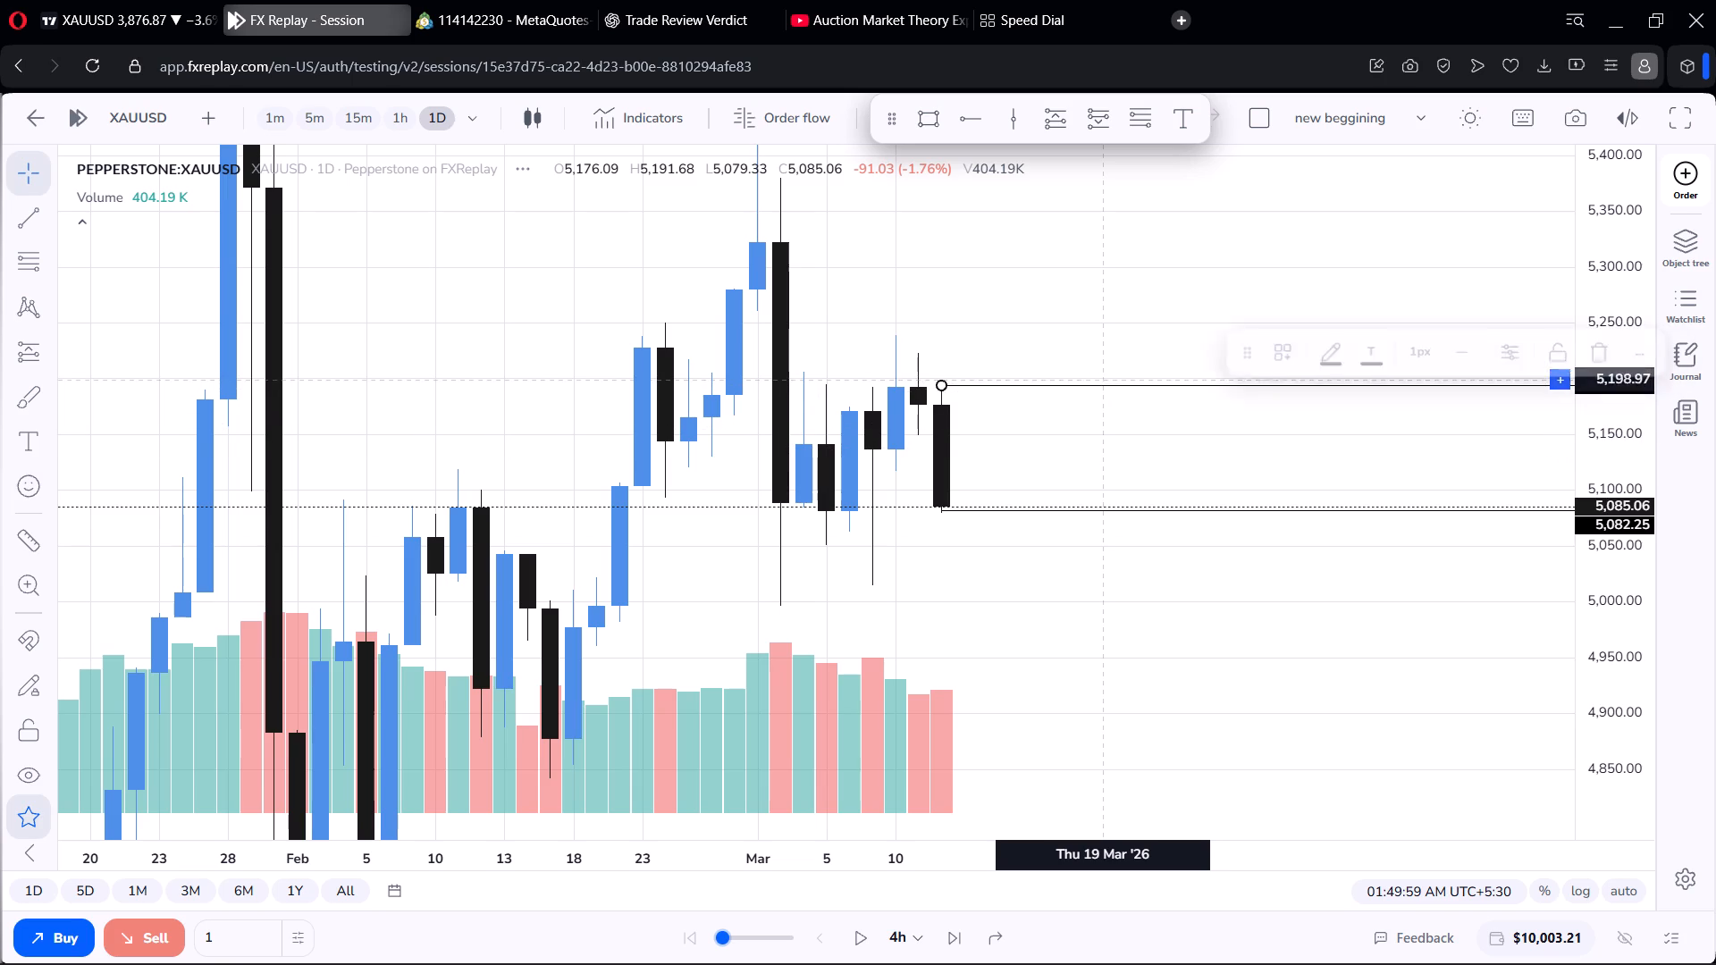
click(1085, 413)
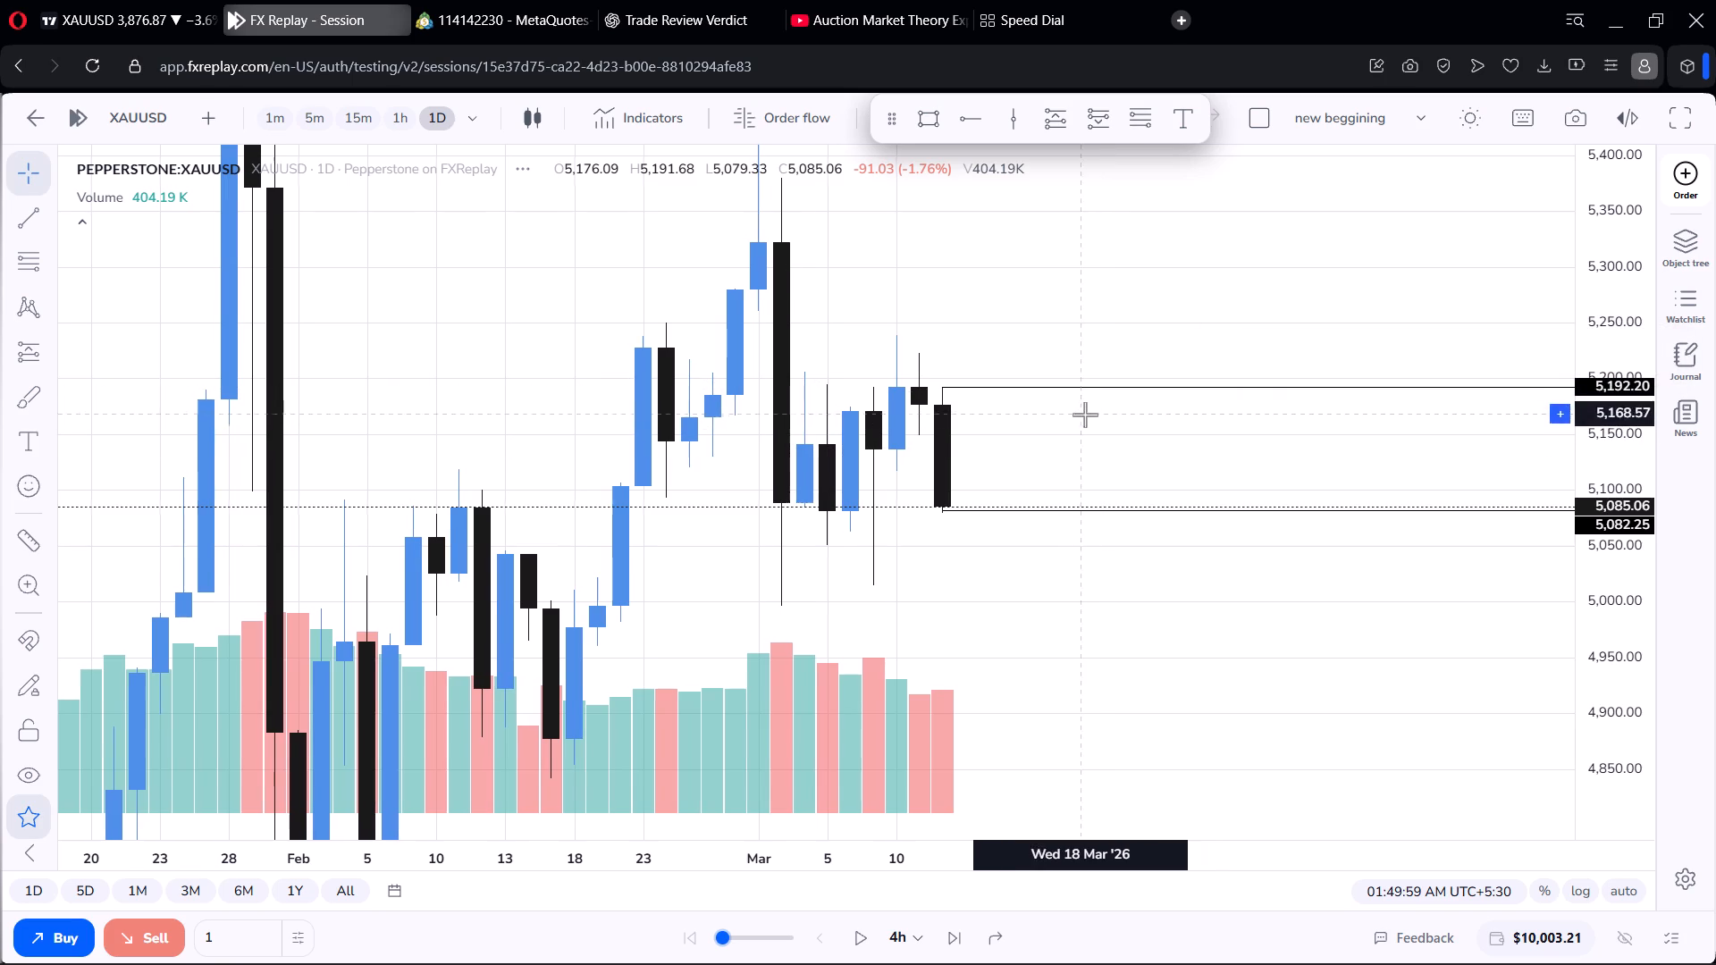
Fine-tune the lower horizontal ray onto the 12 March candle's low, at about 5,079.84.
click(1071, 509)
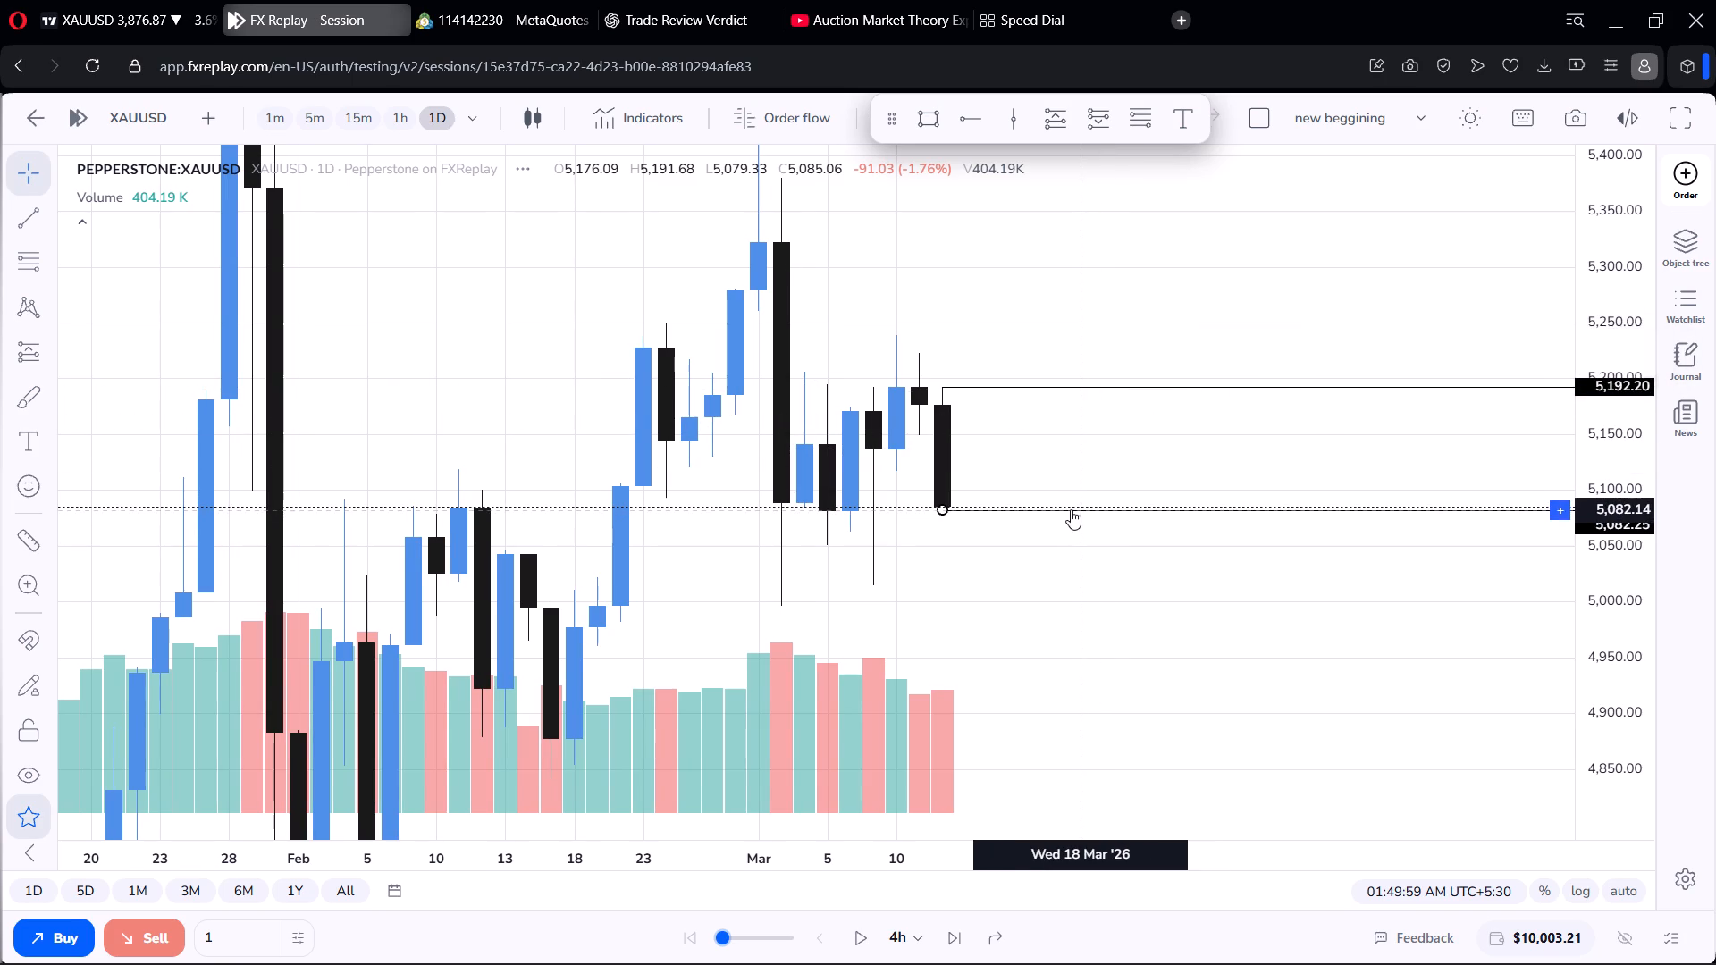
click(1072, 491)
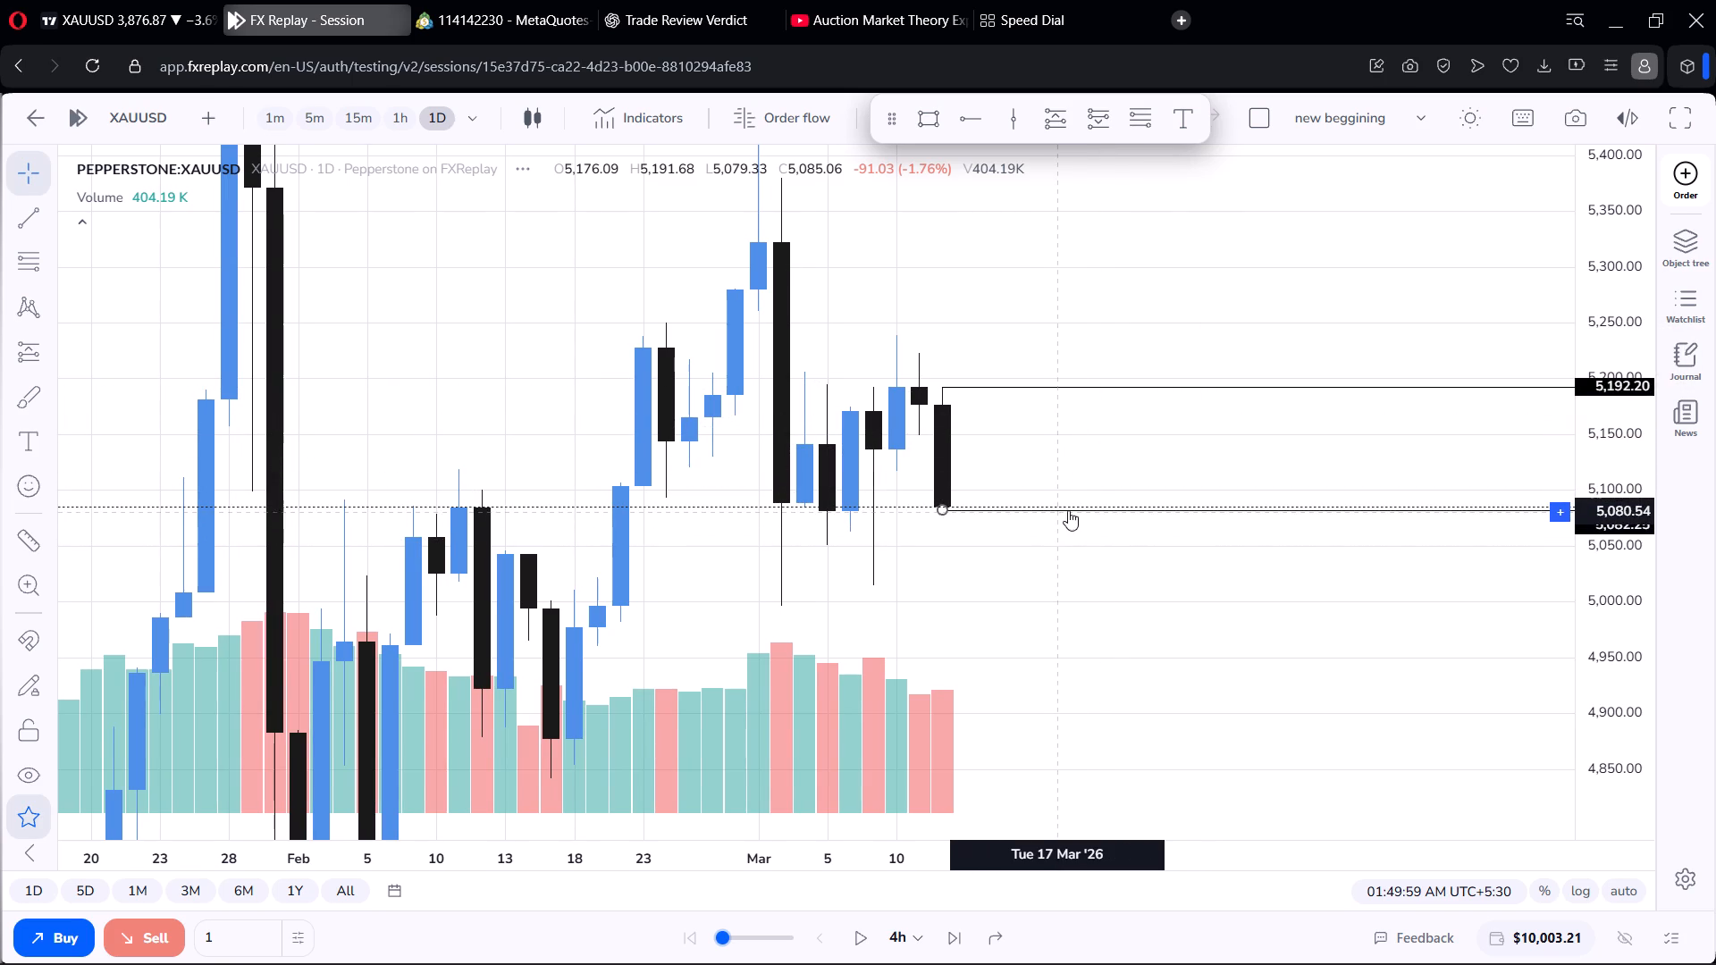
click(1068, 509)
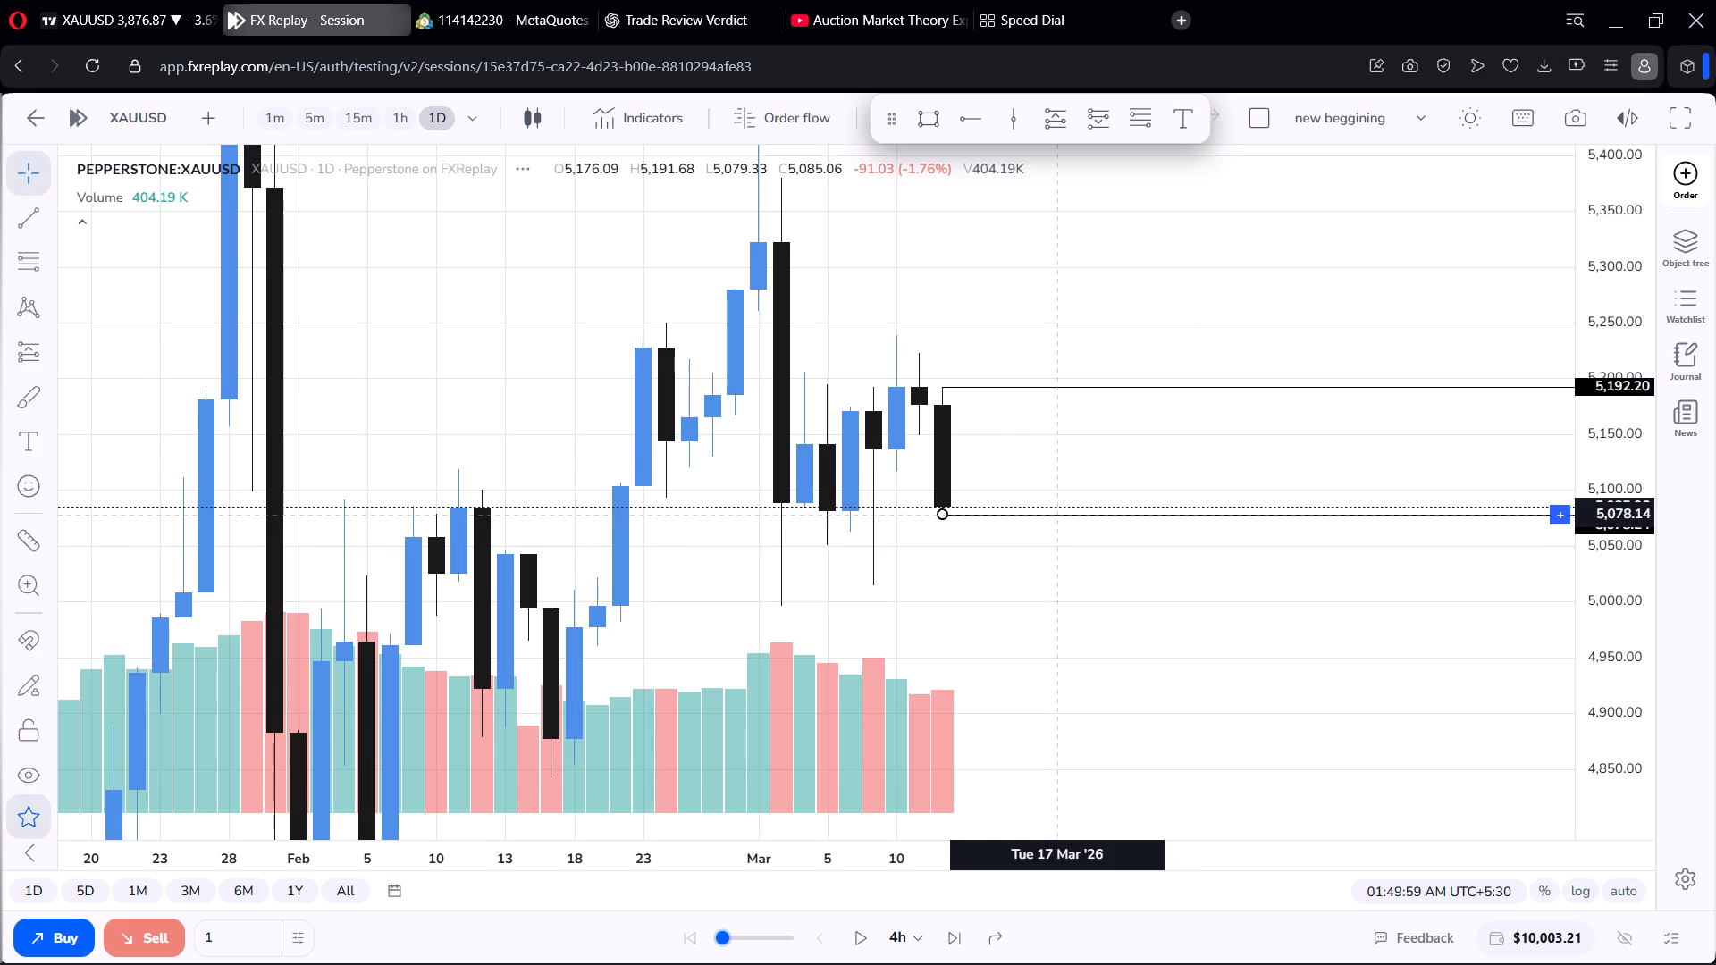
click(1022, 452)
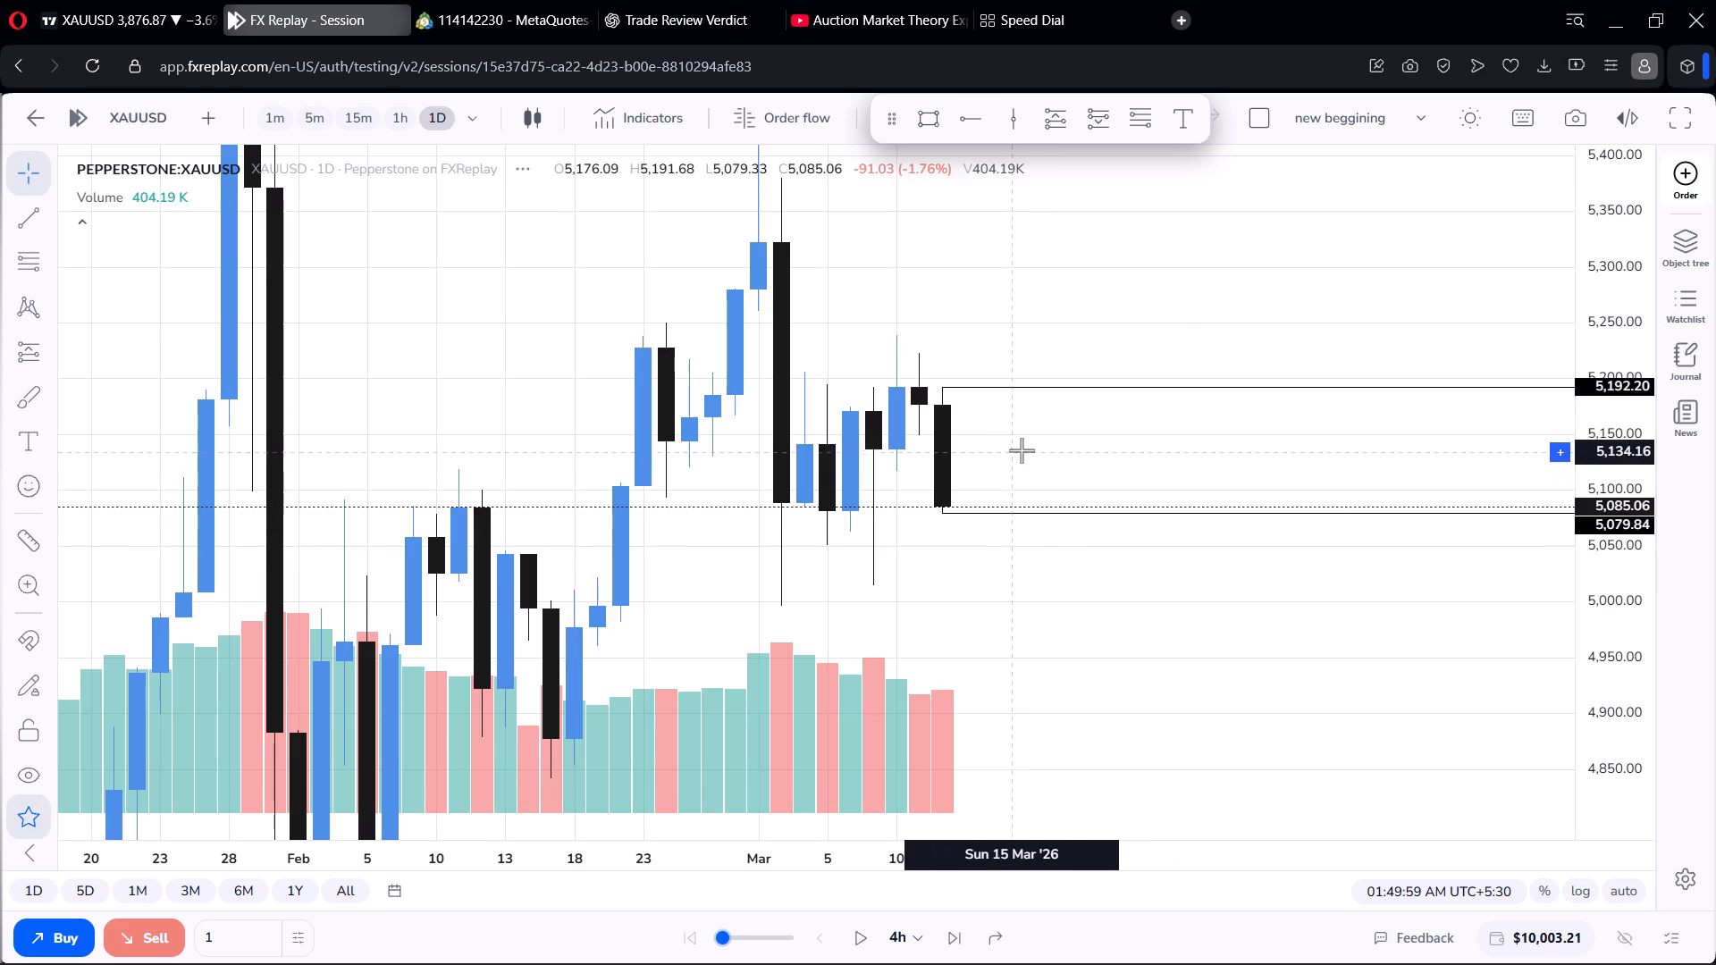
Examine the daily XAUUSD price structure from January to mid-March around the two refreshed levels.
scroll(1001, 421, down, 6)
drag(907, 362, 920, 384)
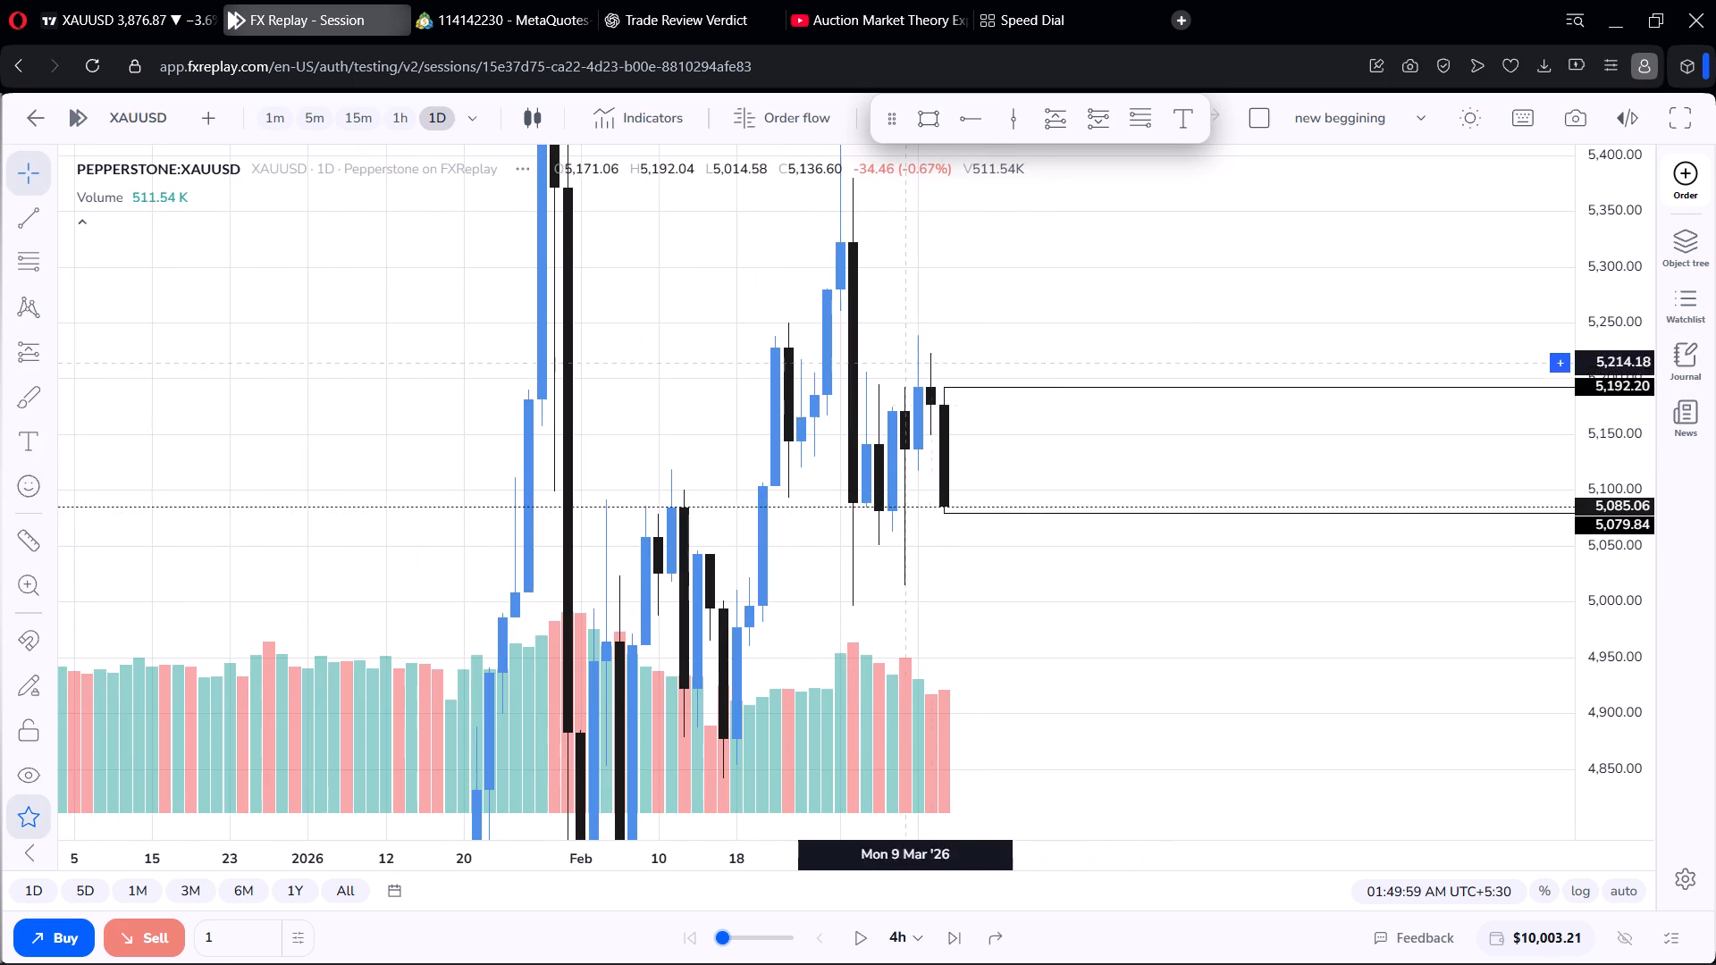
drag(920, 384, 1332, 113)
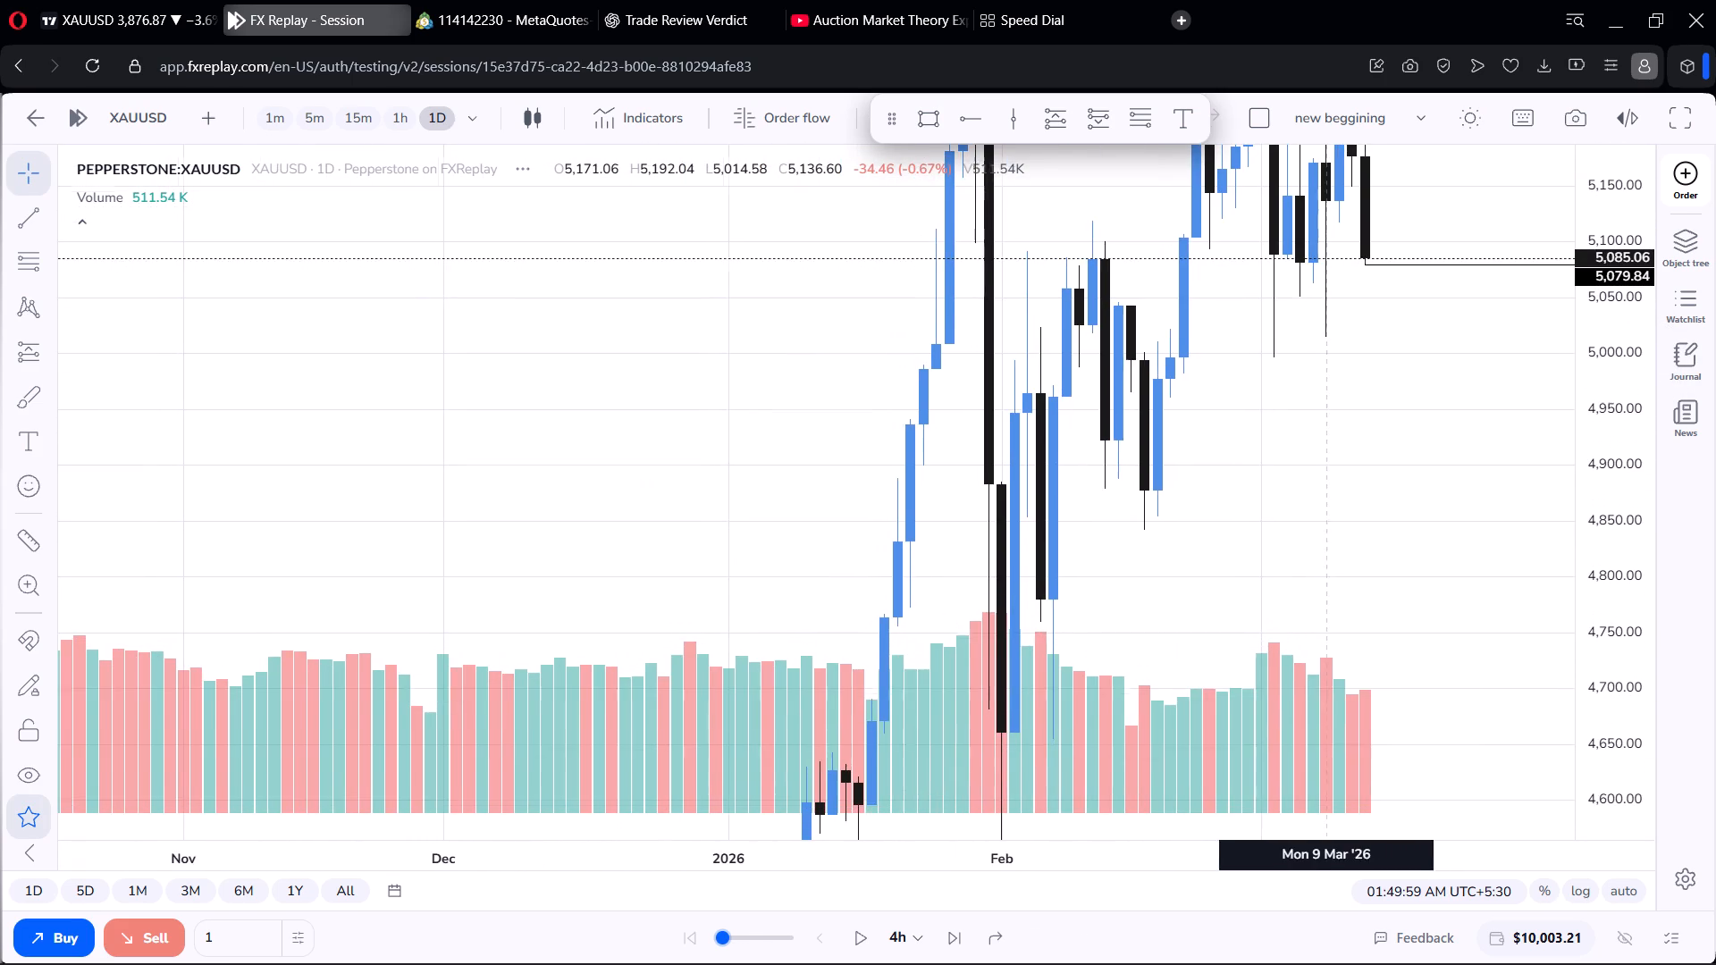
drag(1332, 113, 1332, 112)
scroll(1608, 311, down, 13)
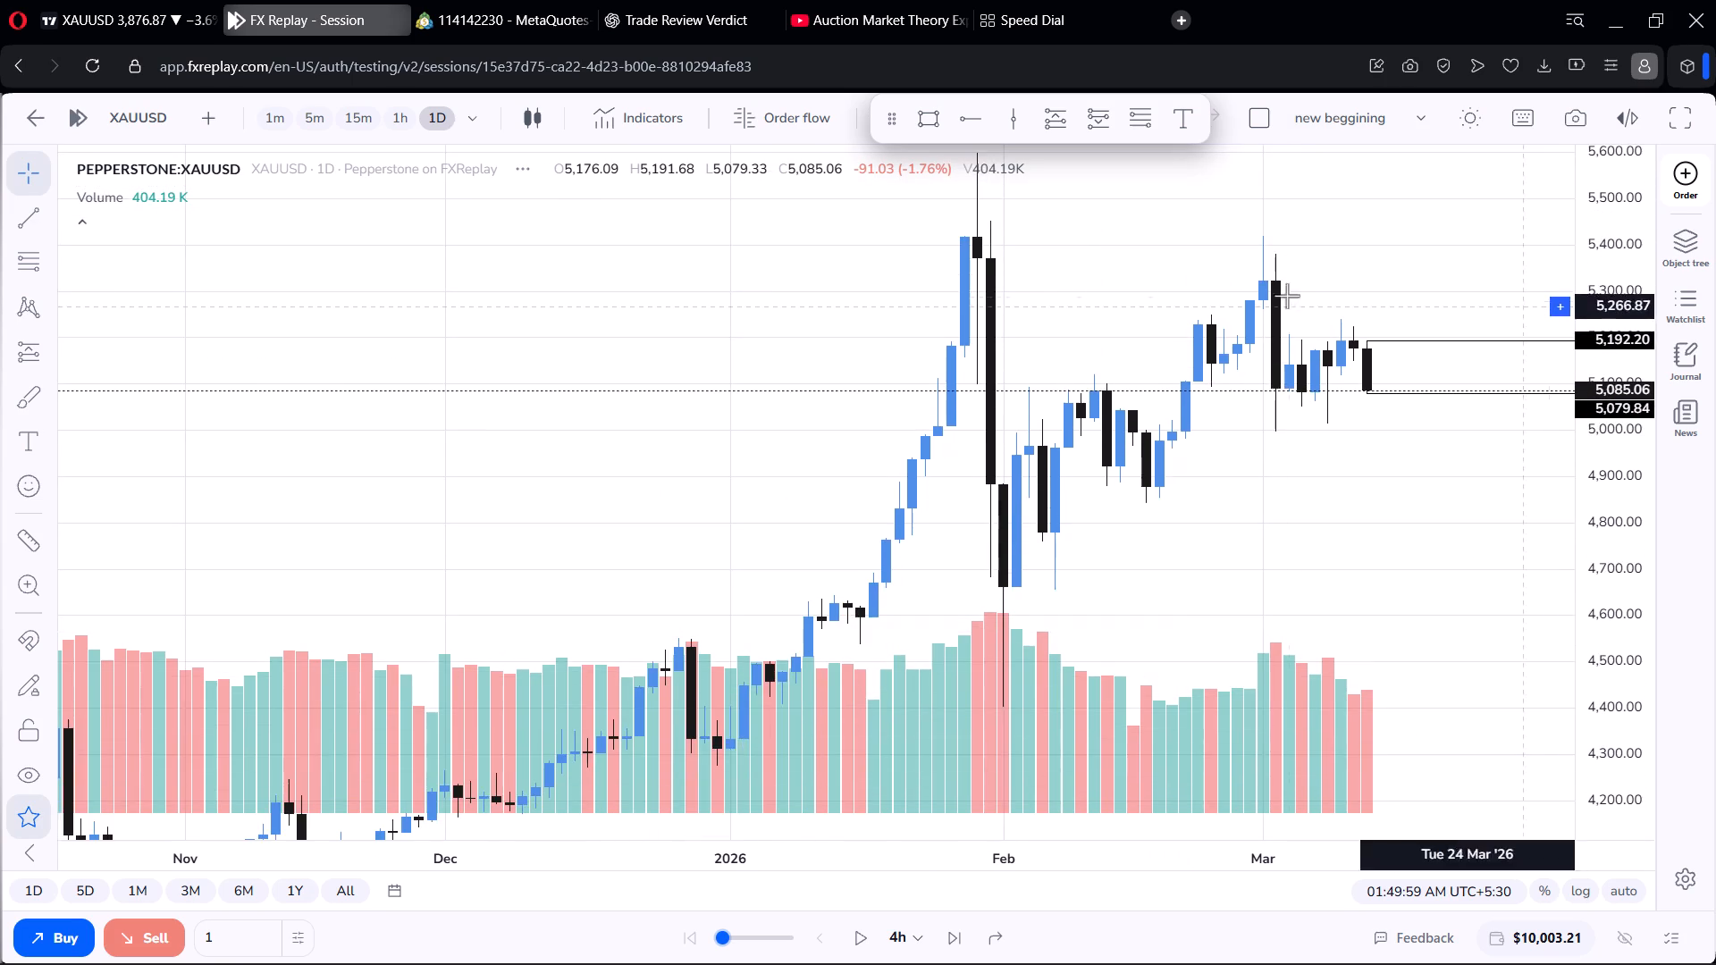
scroll(1081, 260, down, 3)
drag(1064, 272, 966, 331)
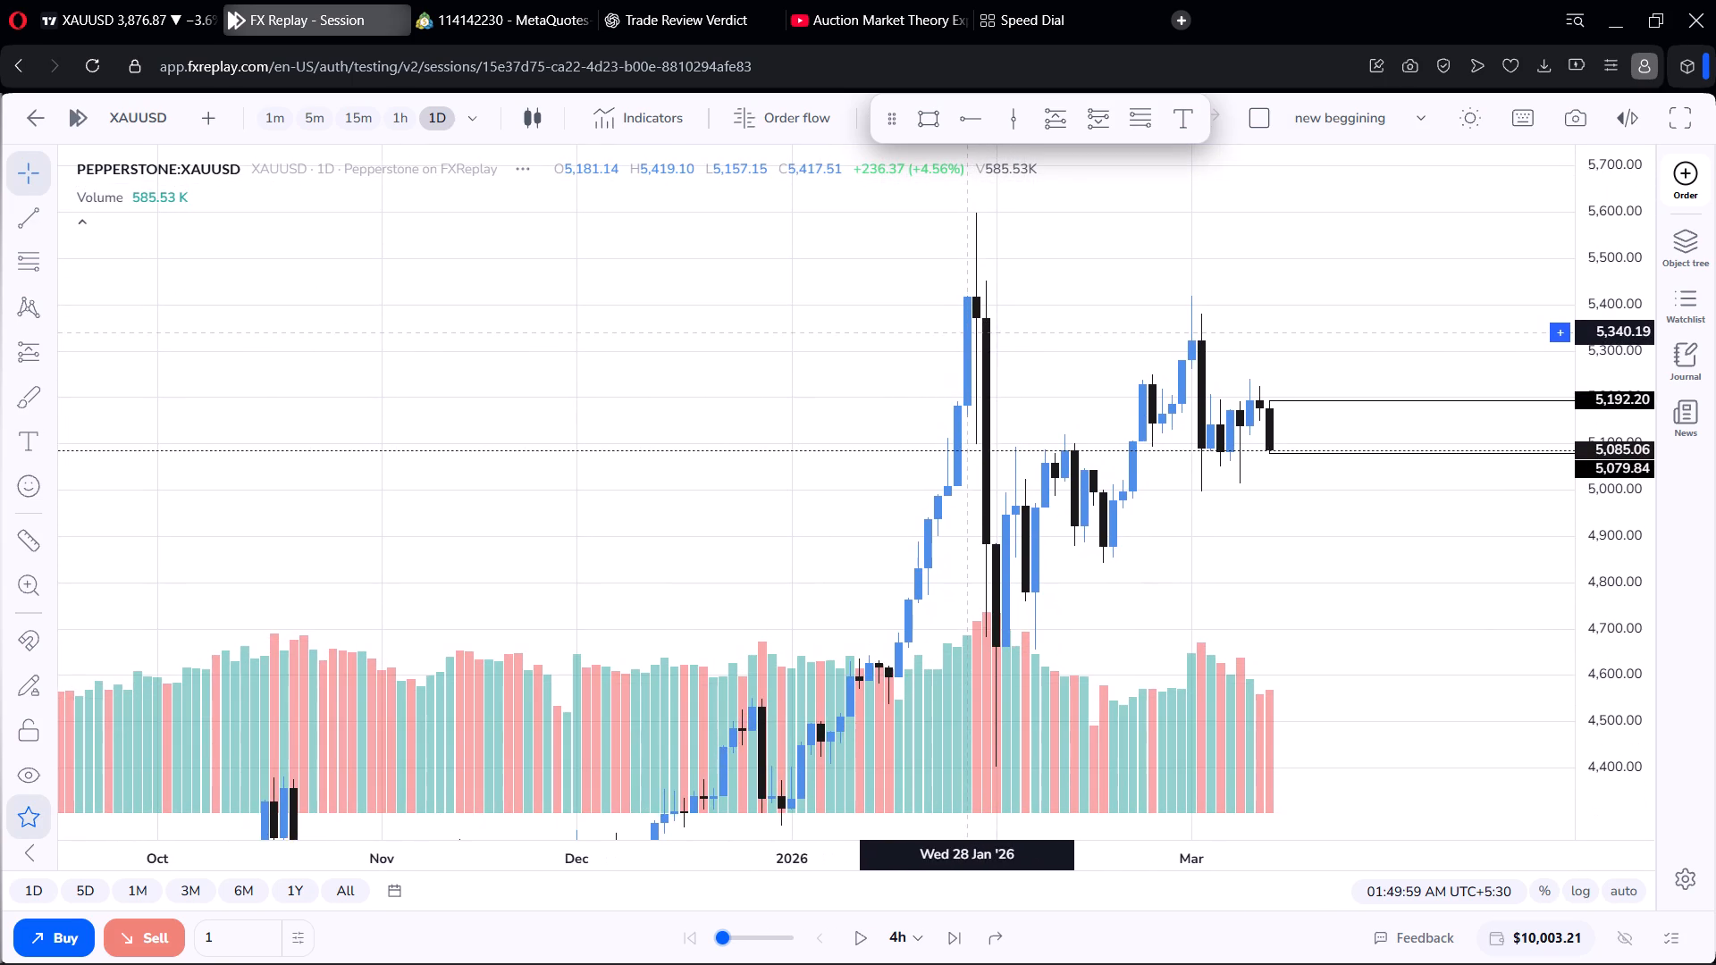
drag(966, 331, 966, 328)
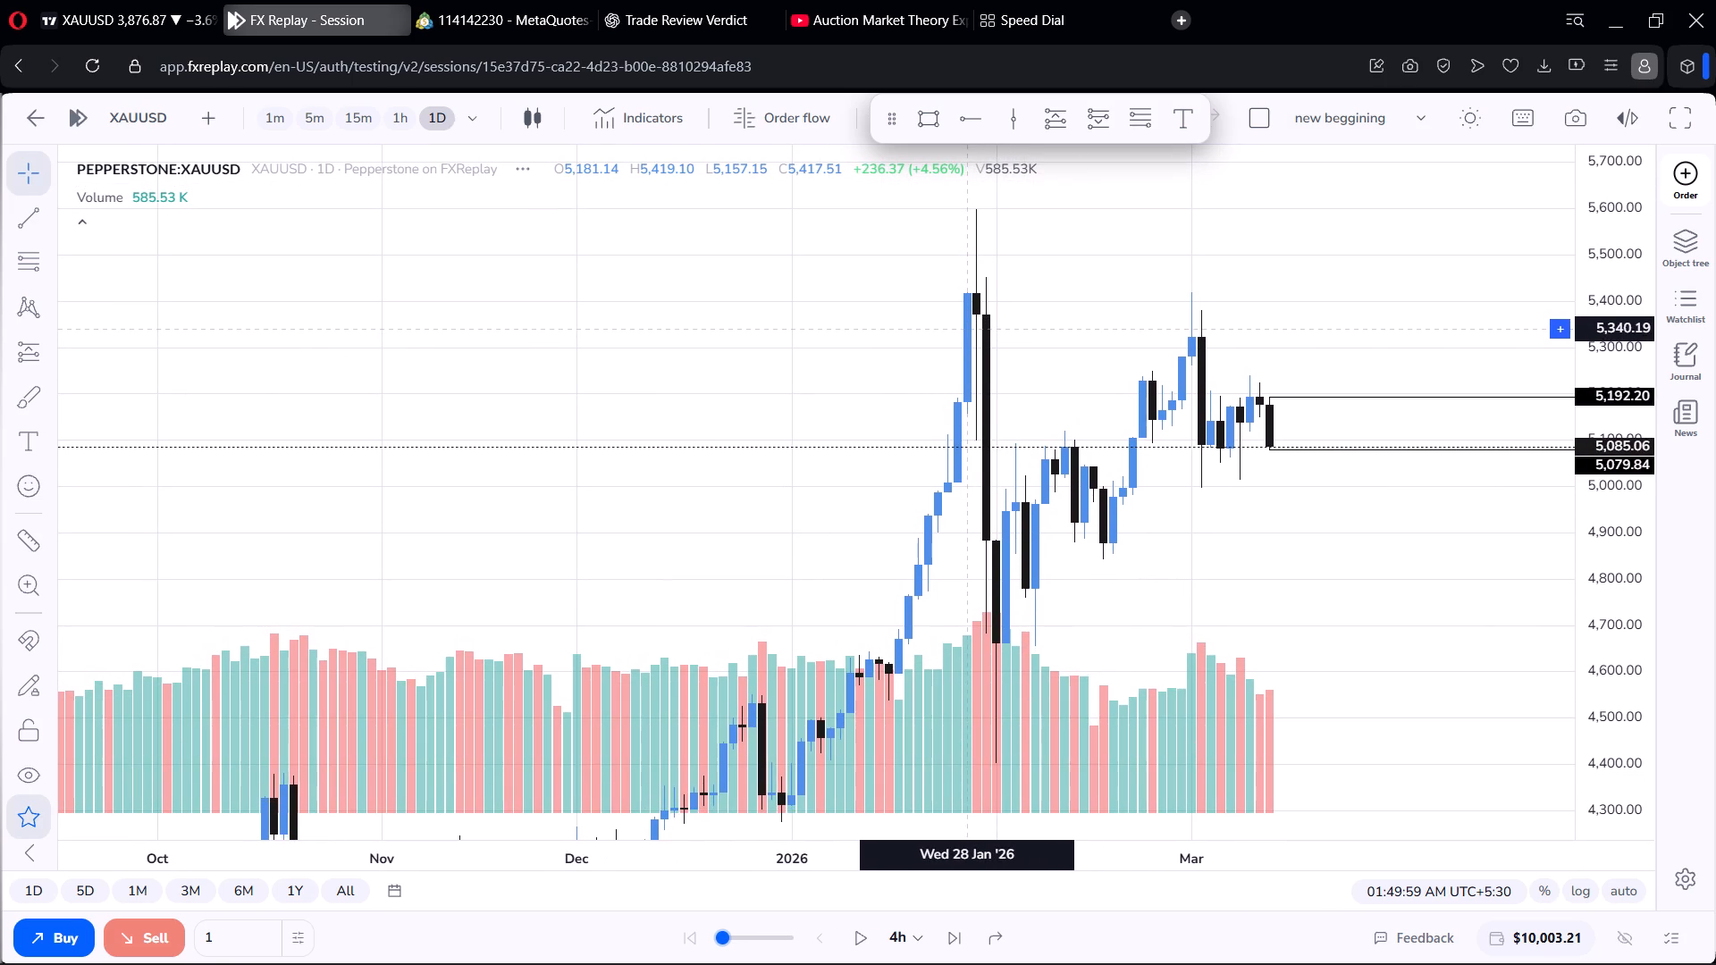
drag(966, 328, 966, 327)
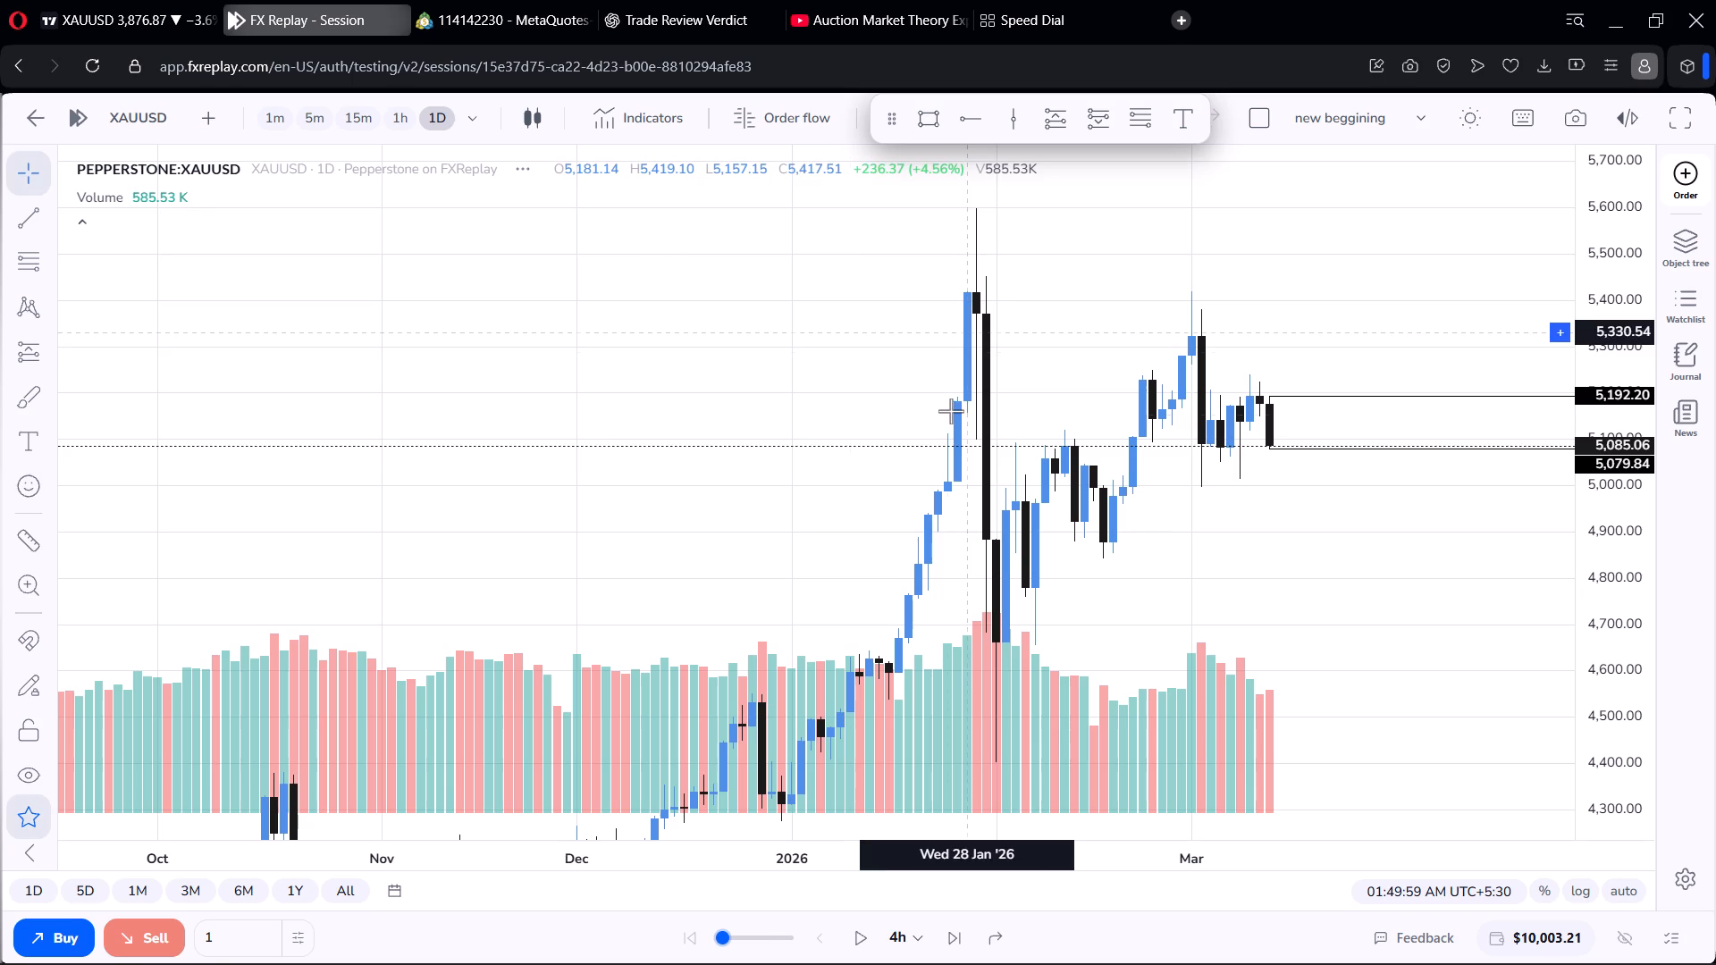
Switch the XAUUSD chart to the 1-hour timeframe.
click(397, 110)
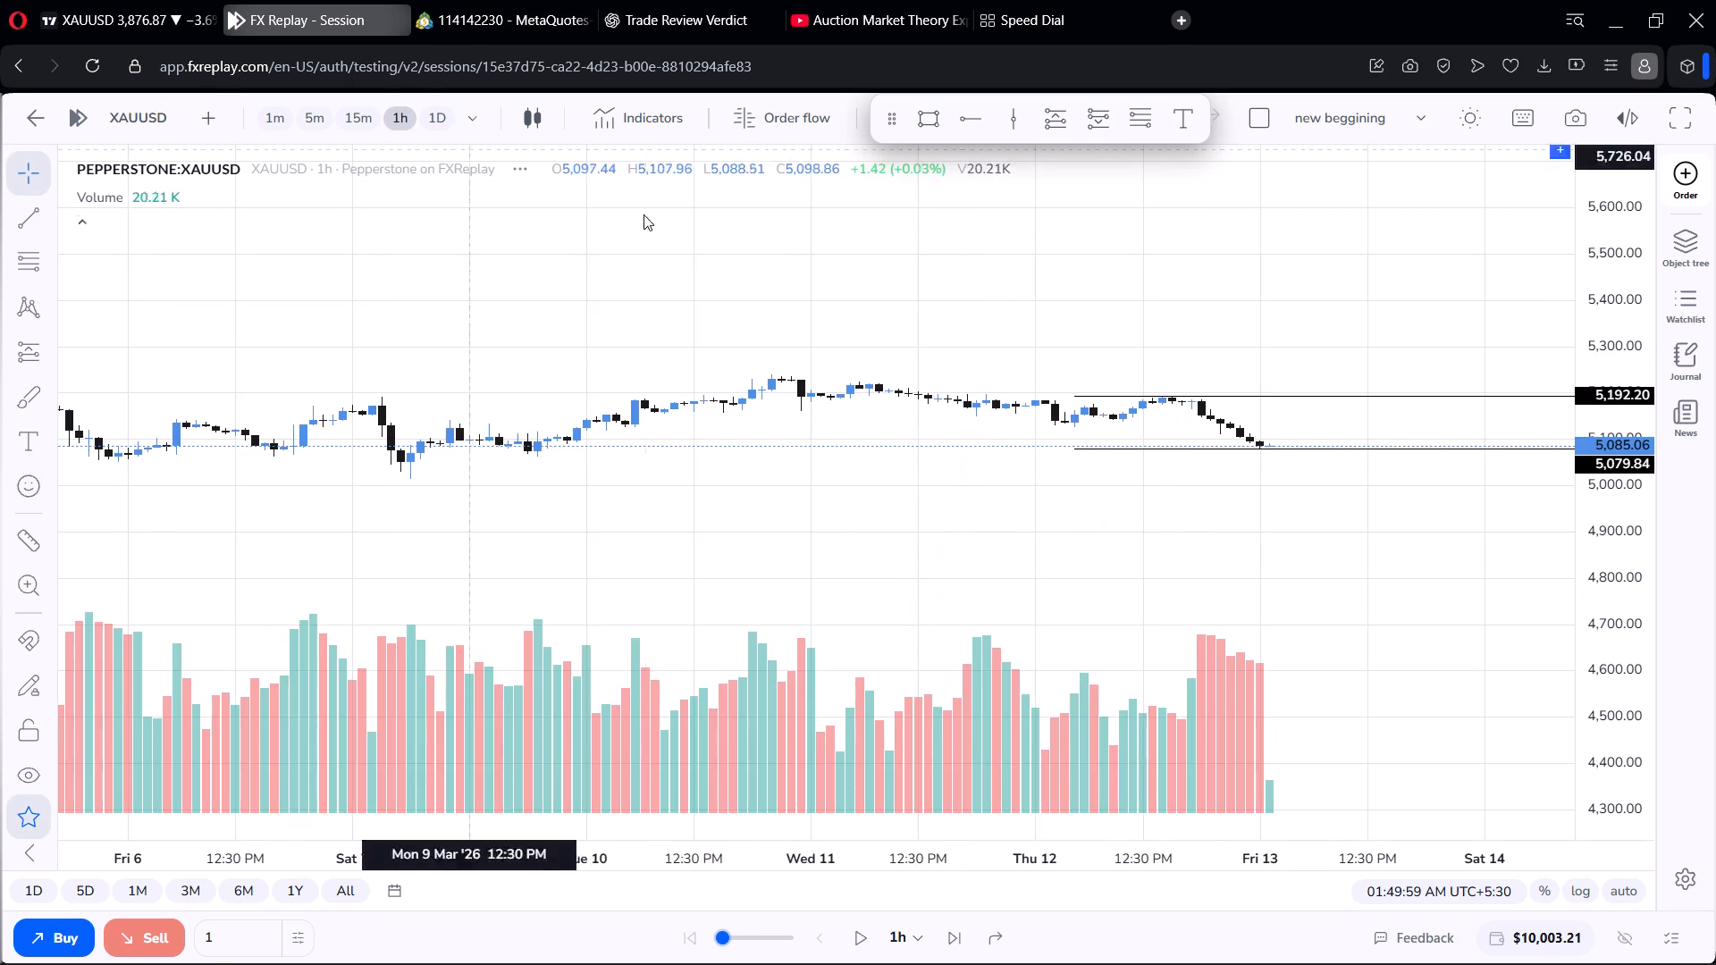
Examine the hourly price action of 10 to 13 March relative to the 5,192.20 and 5,079.84 levels.
scroll(895, 247, down, 2)
scroll(1634, 532, up, 6)
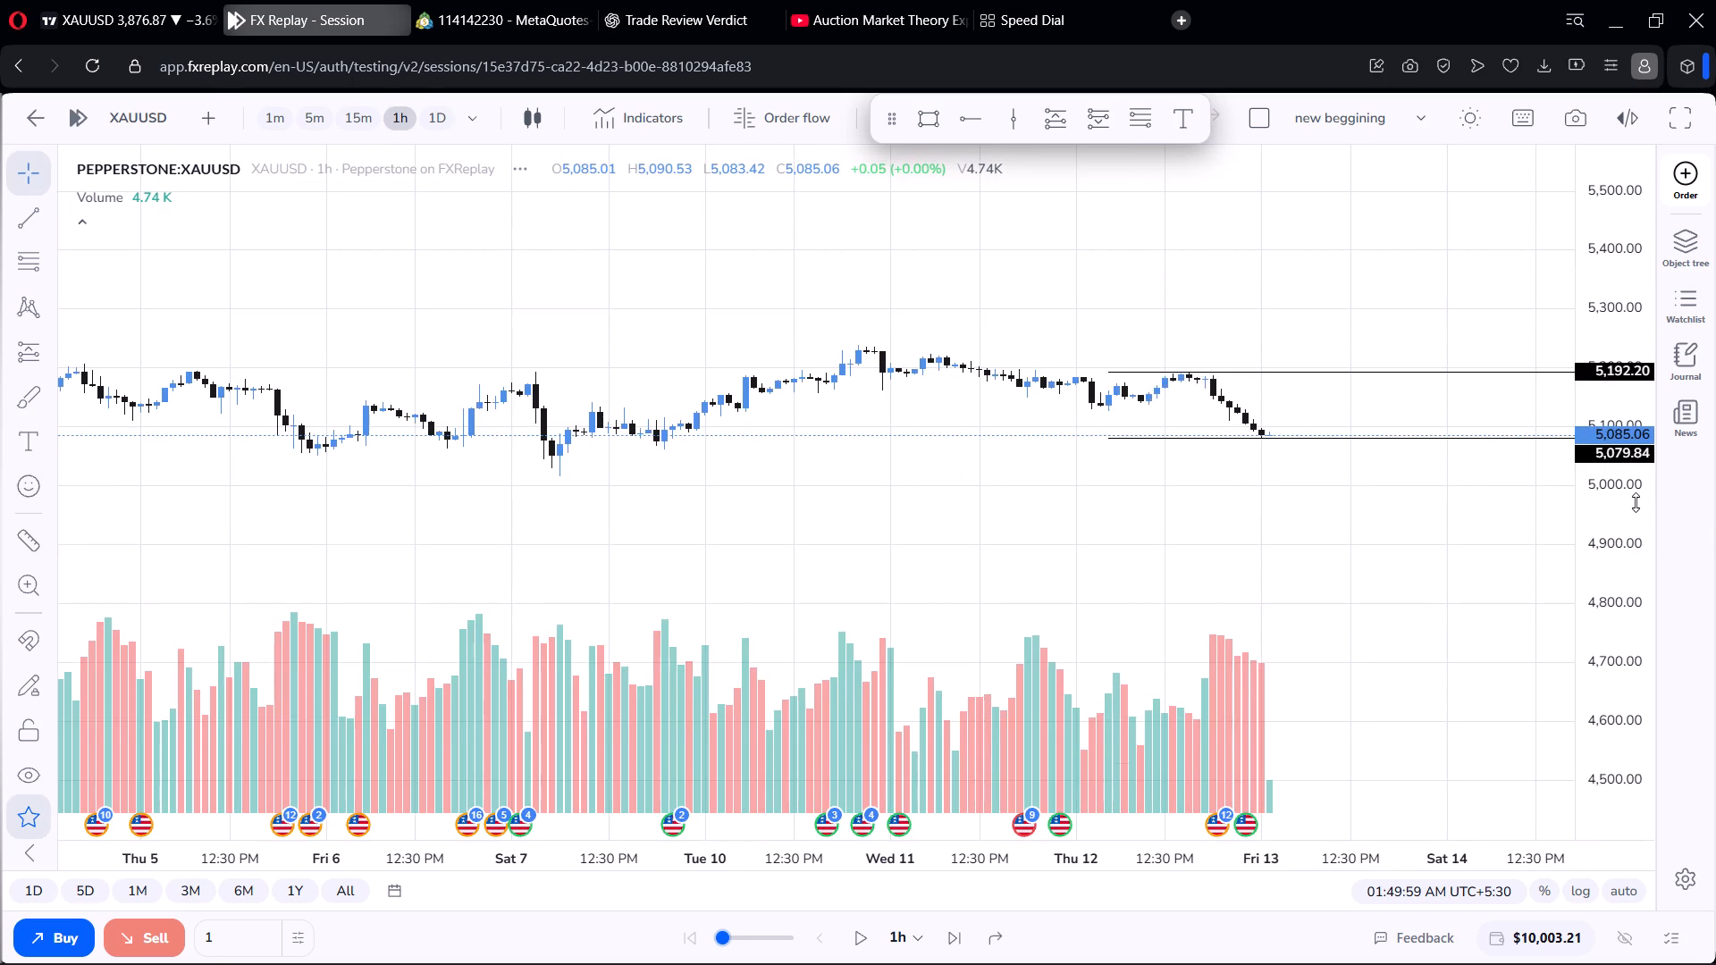
scroll(1636, 501, up, 13)
scroll(1163, 348, up, 6)
scroll(1167, 345, down, 5)
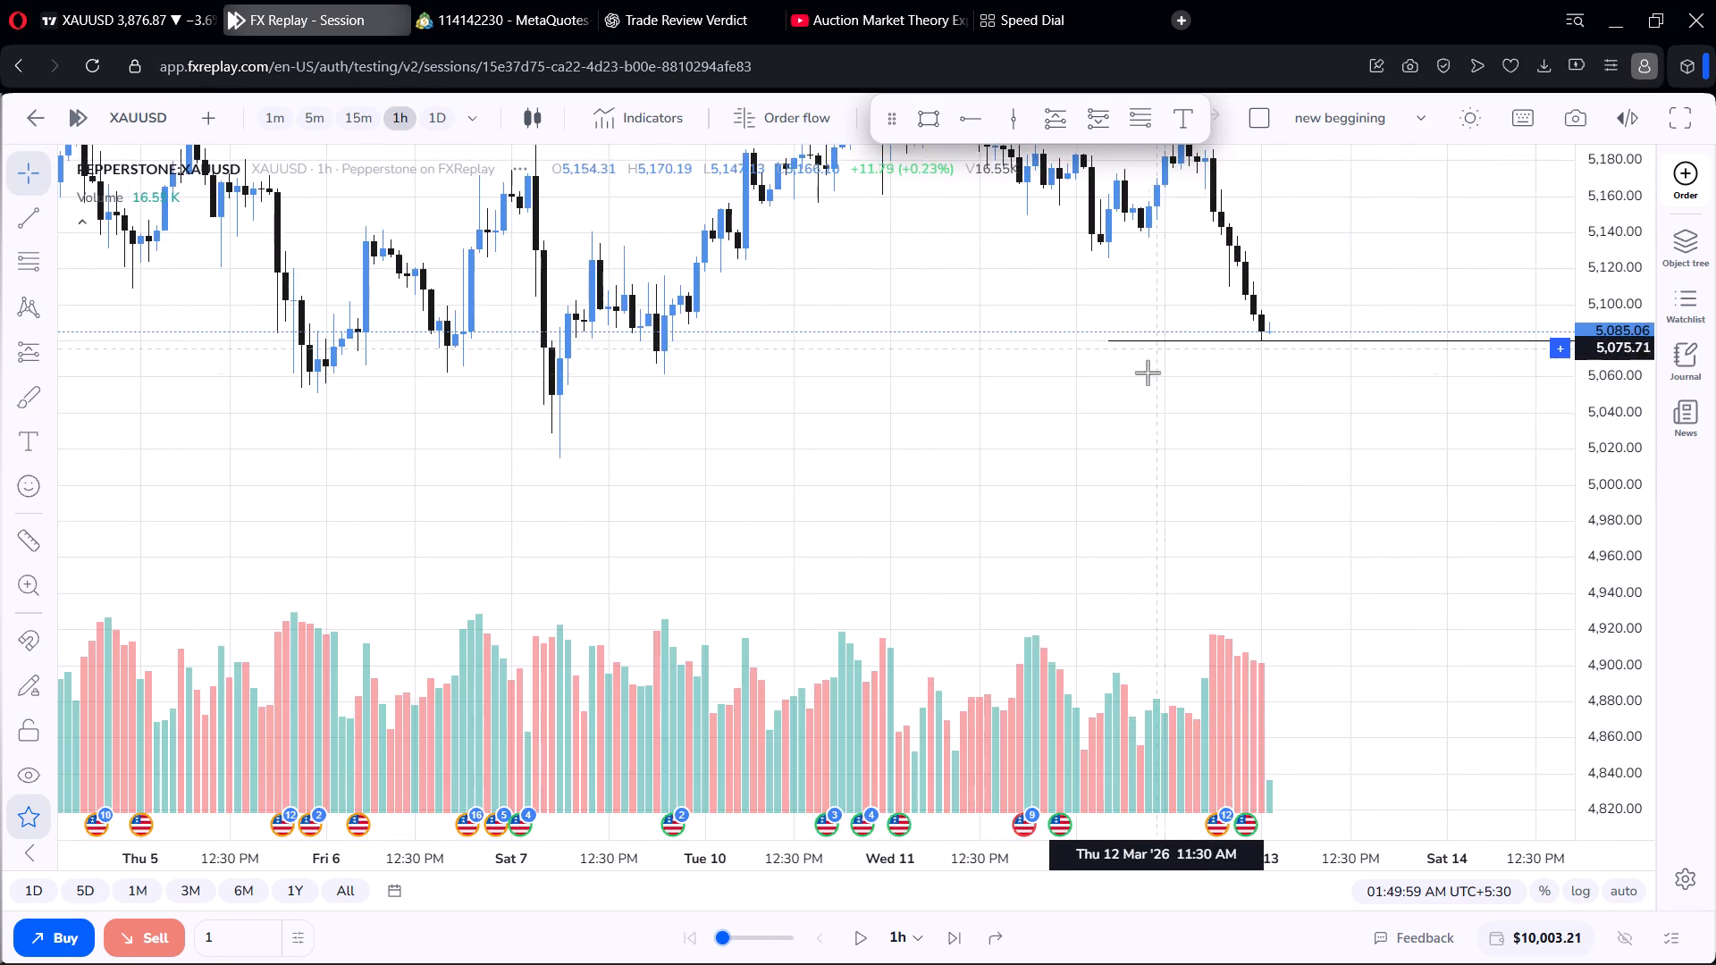
drag(1153, 414, 1076, 551)
scroll(1141, 369, up, 2)
scroll(1128, 294, down, 6)
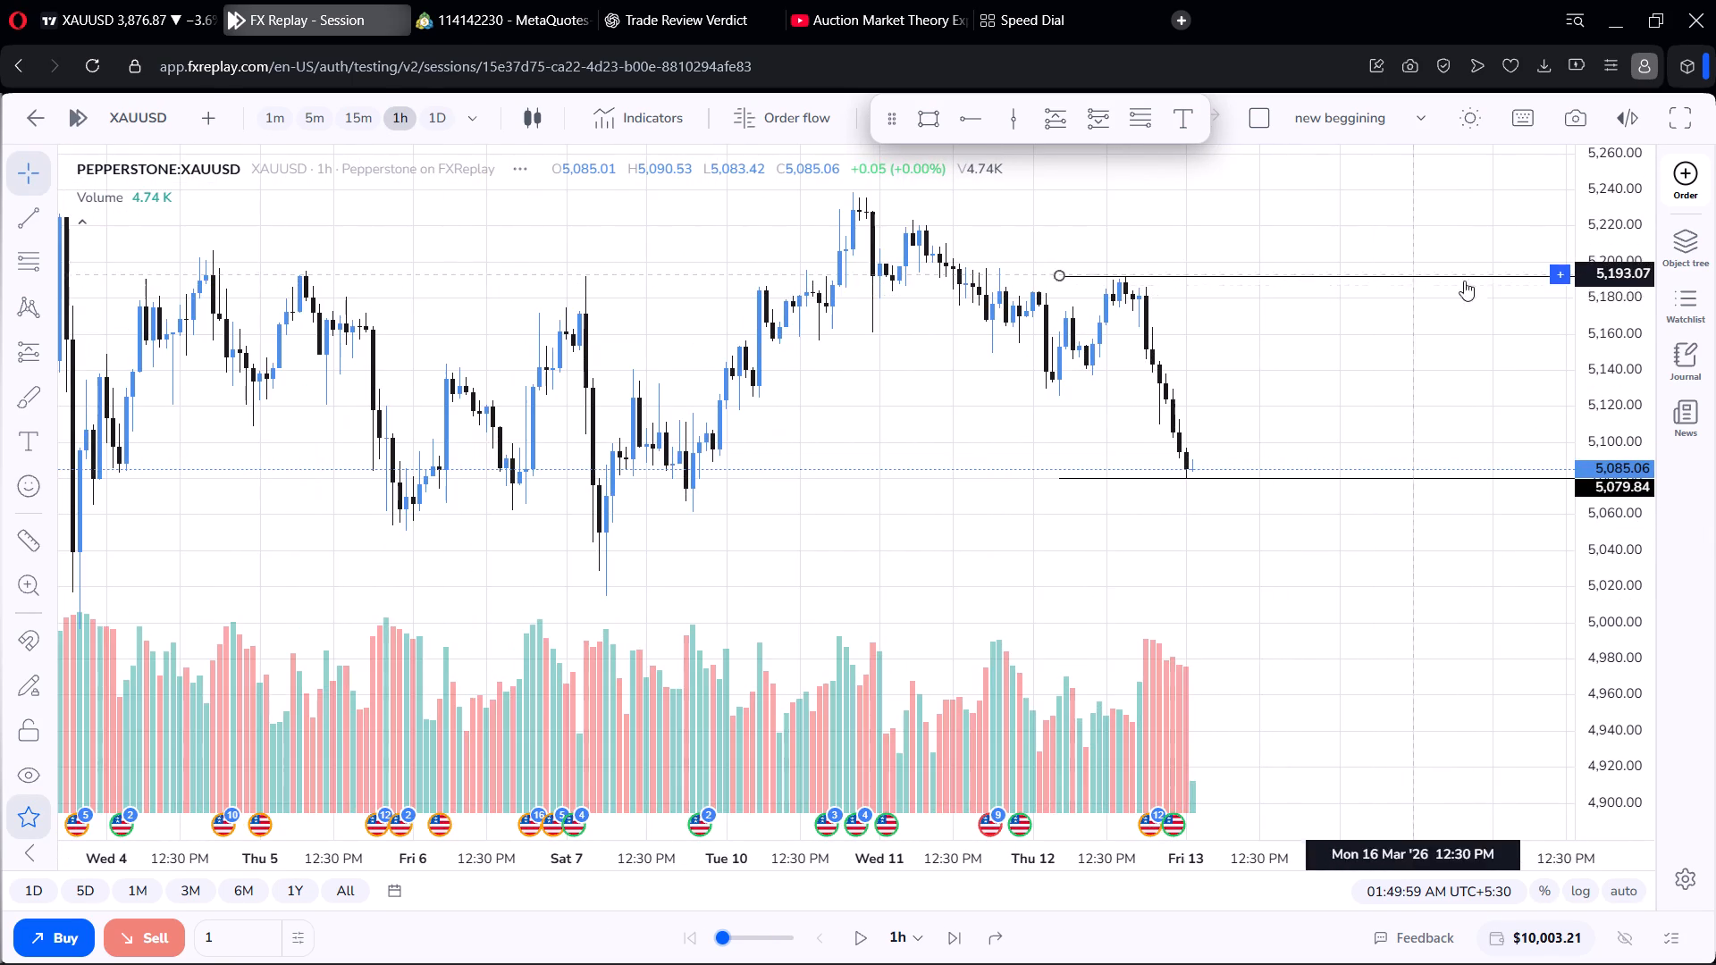
scroll(1593, 376, up, 11)
scroll(1079, 256, up, 9)
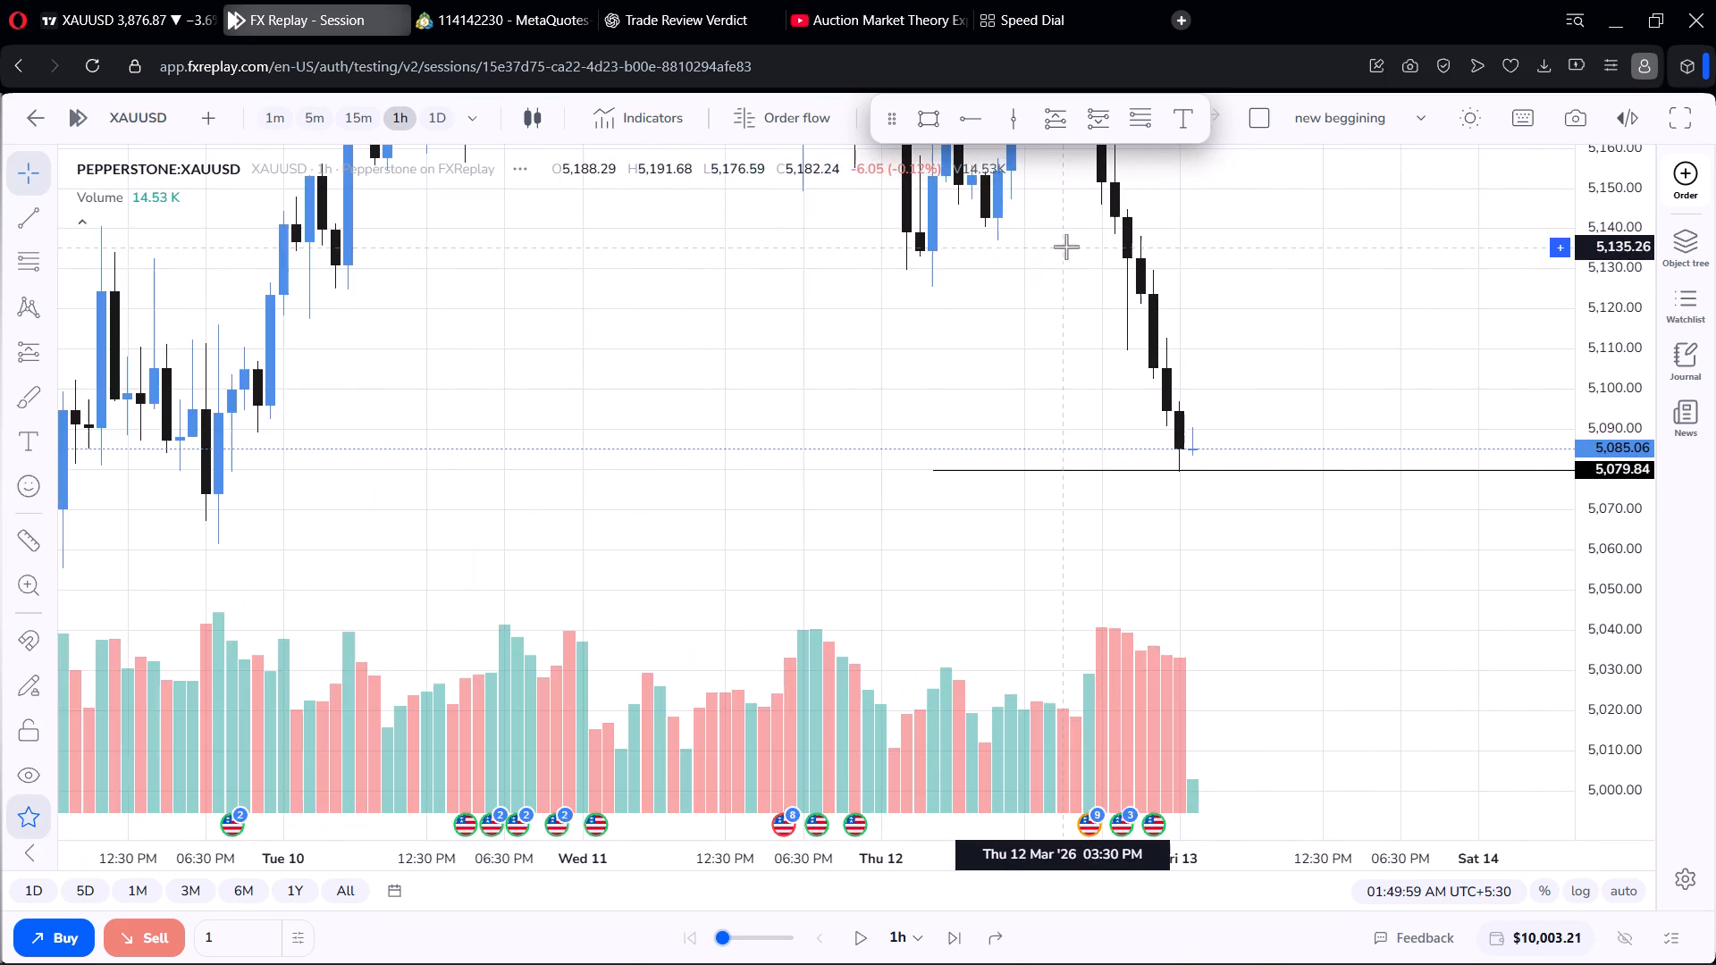
drag(1012, 252, 952, 400)
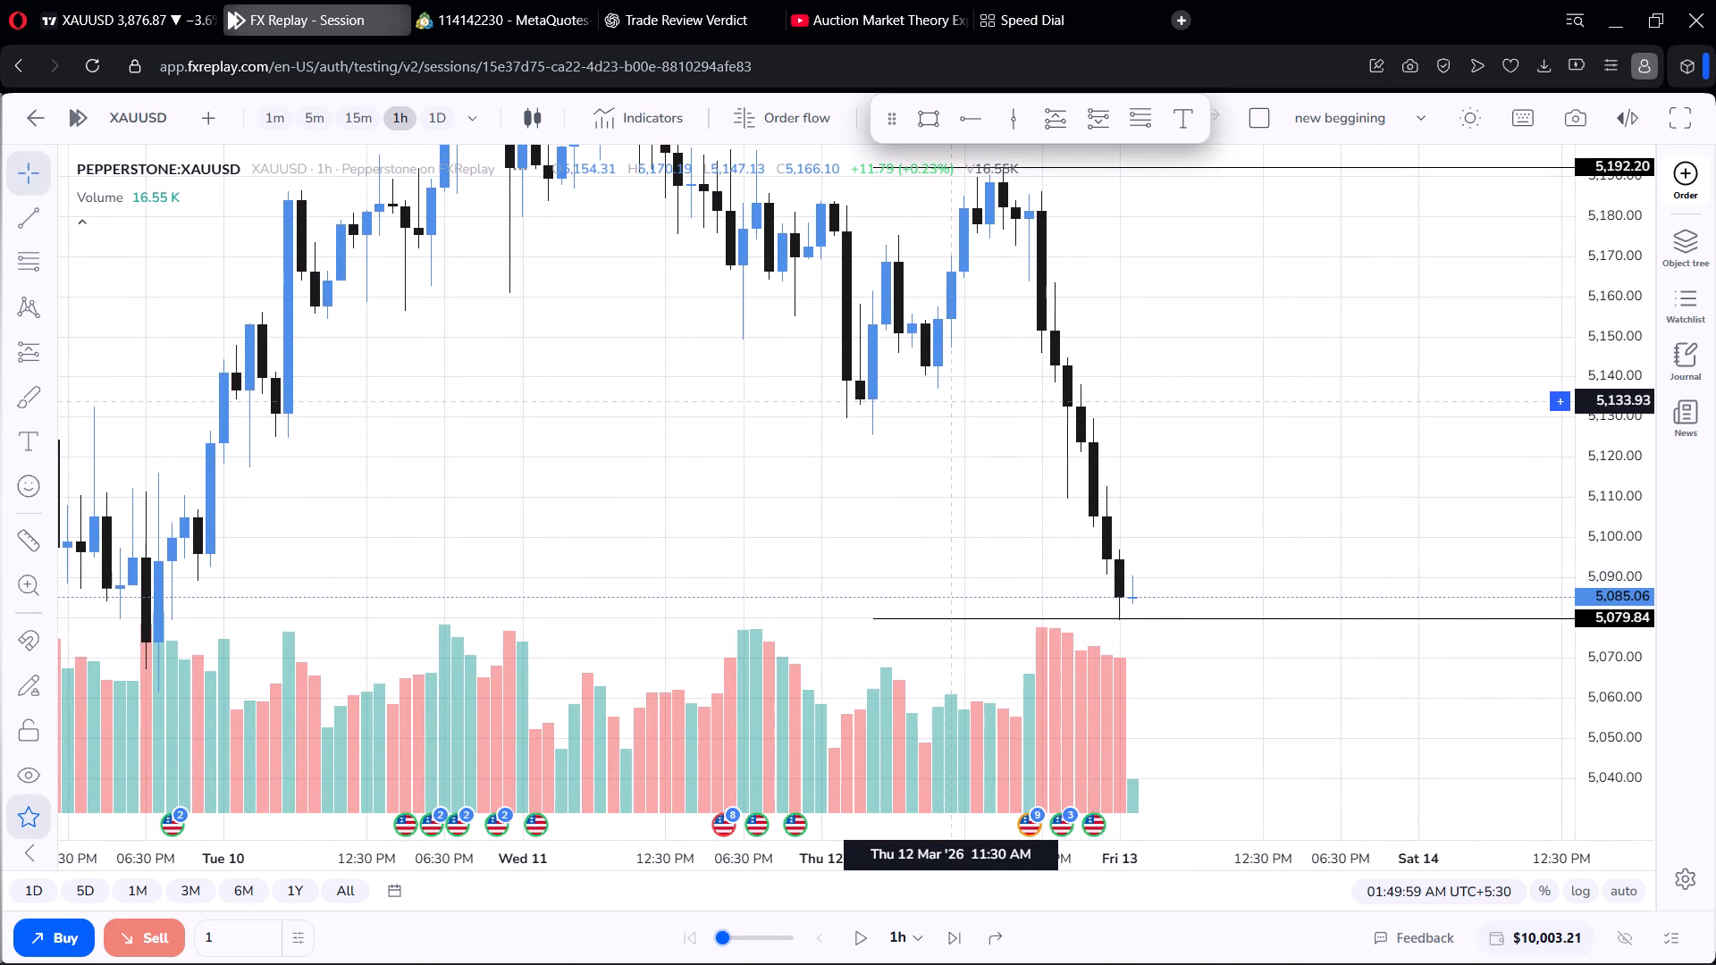
drag(952, 400, 933, 327)
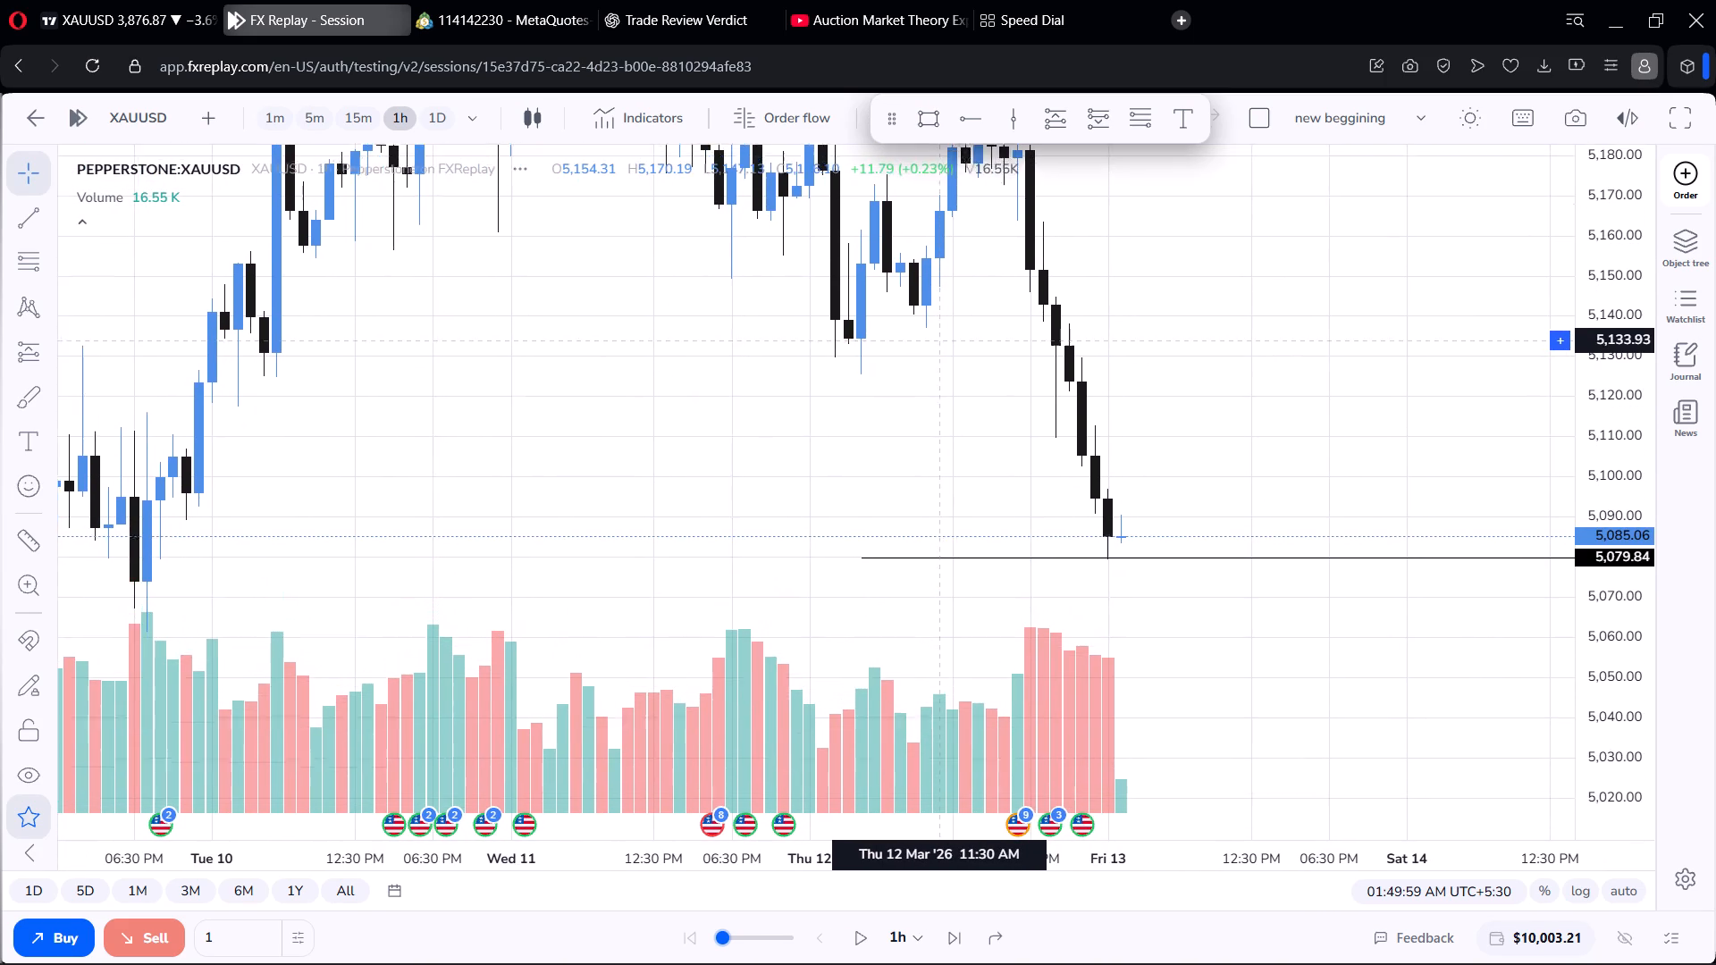
drag(933, 327, 930, 315)
scroll(1163, 332, up, 1)
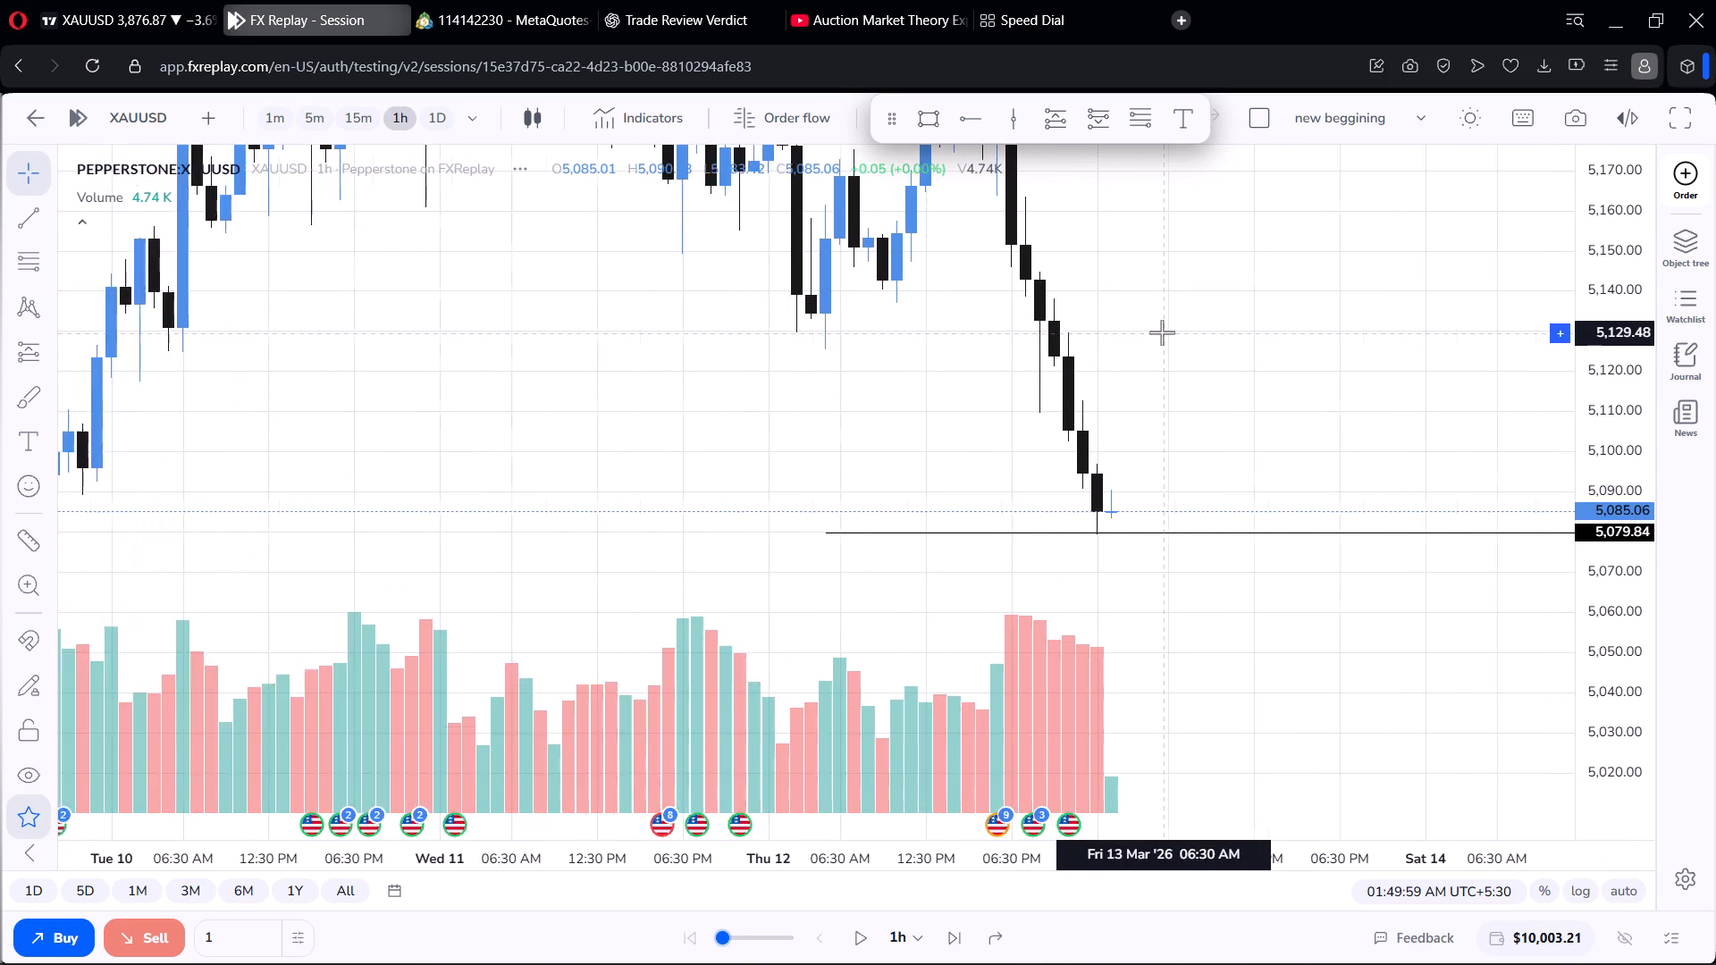
scroll(1162, 332, up, 1)
scroll(1162, 332, down, 2)
drag(1155, 323, 1145, 412)
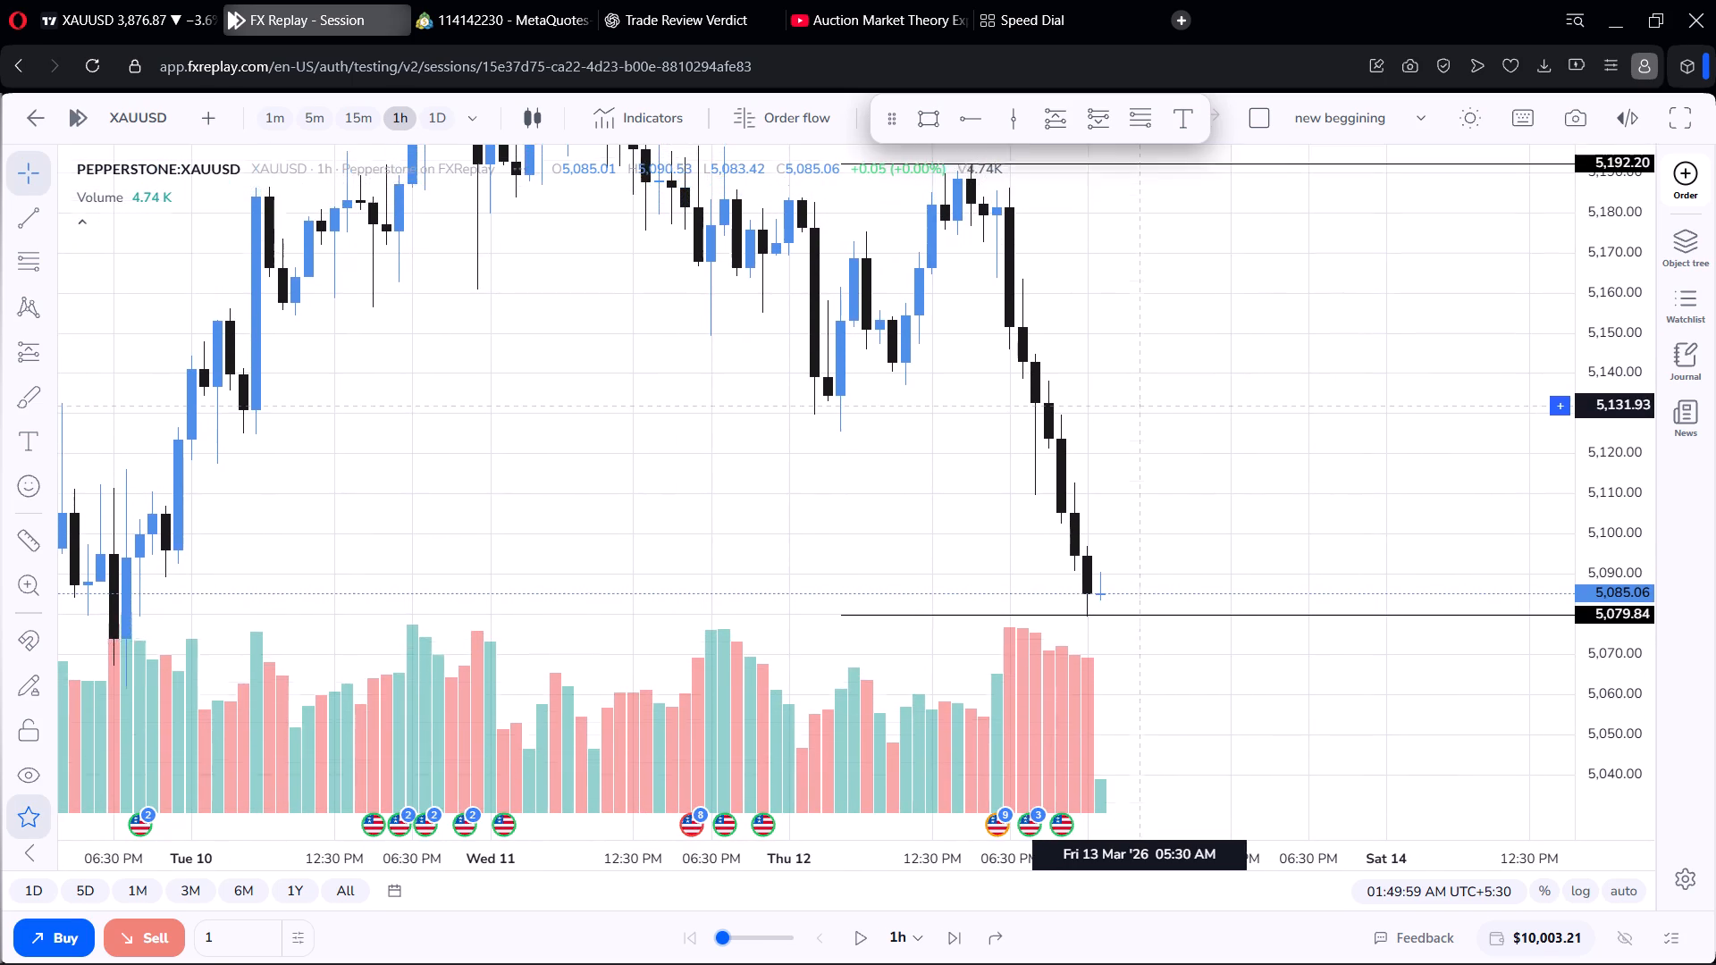
drag(1145, 412, 1148, 438)
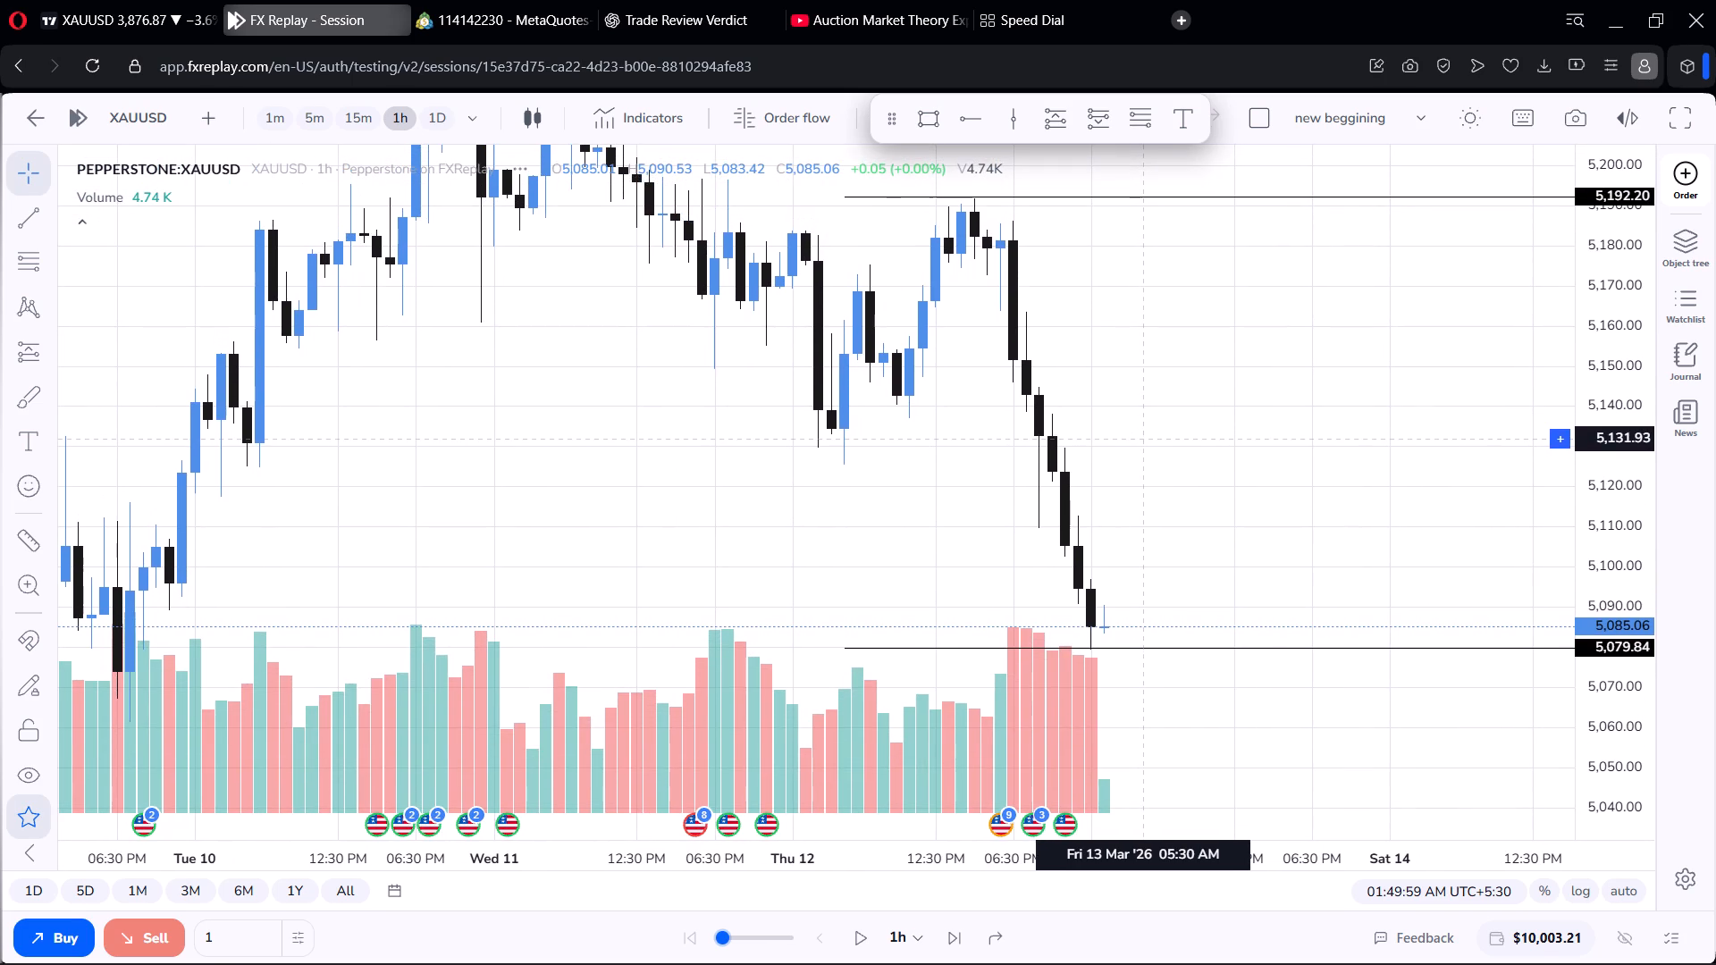
drag(1148, 438, 1147, 438)
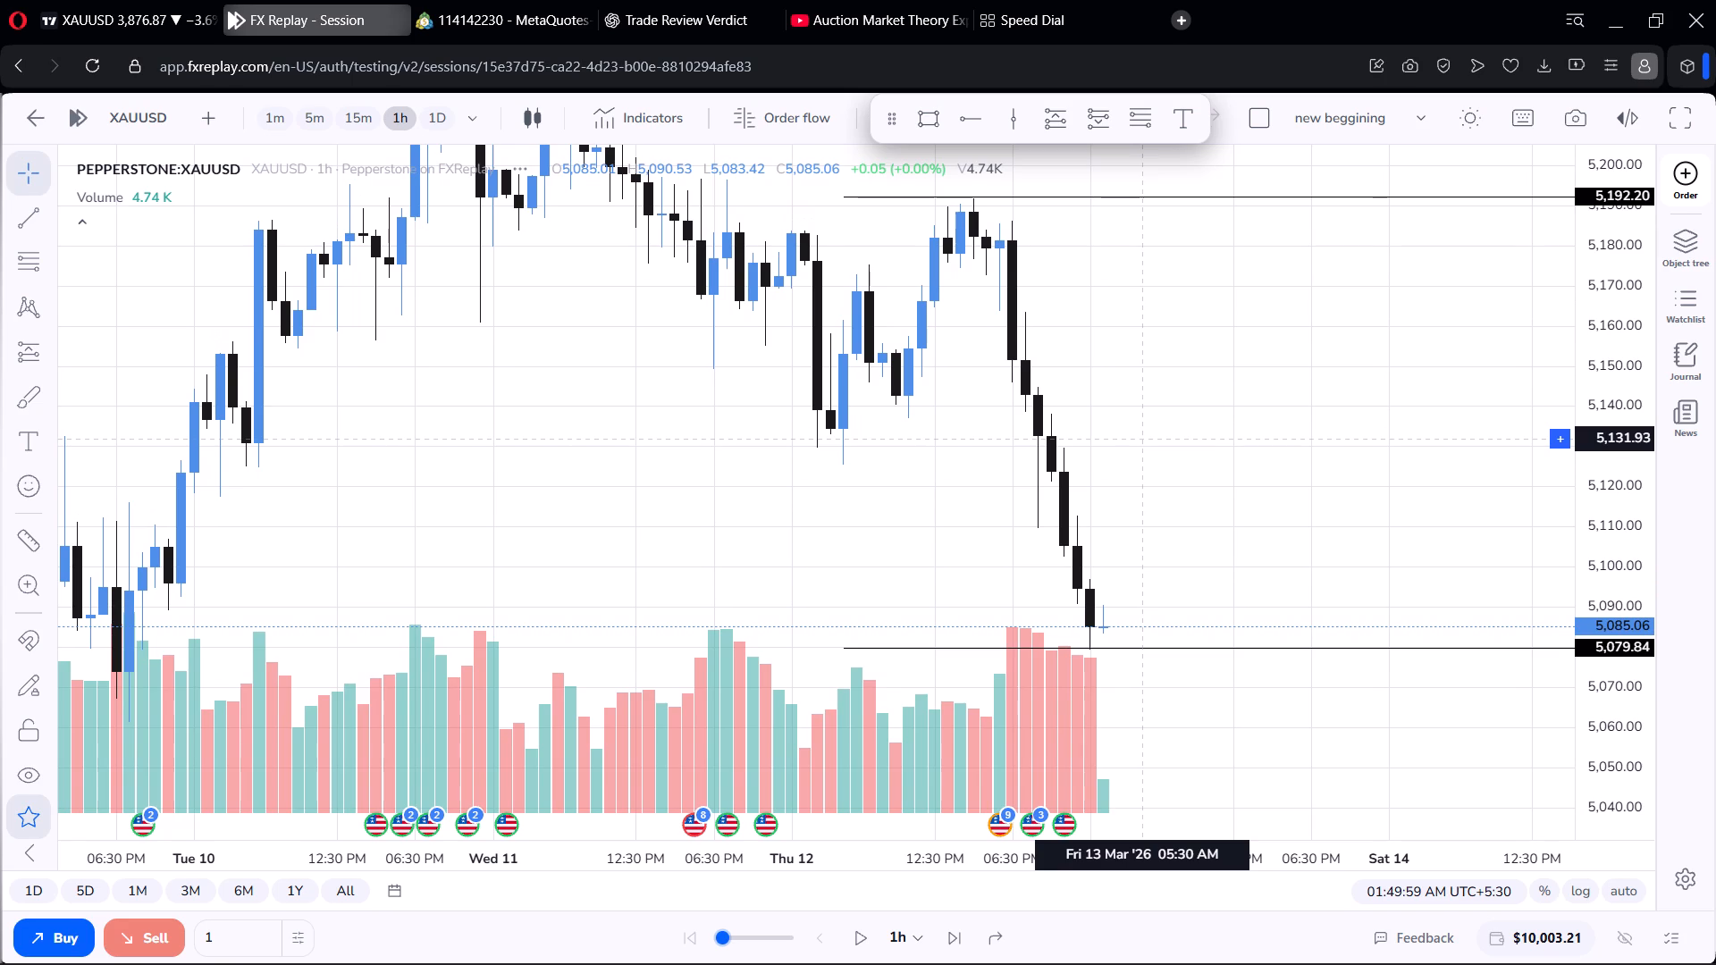
drag(1147, 438, 1102, 389)
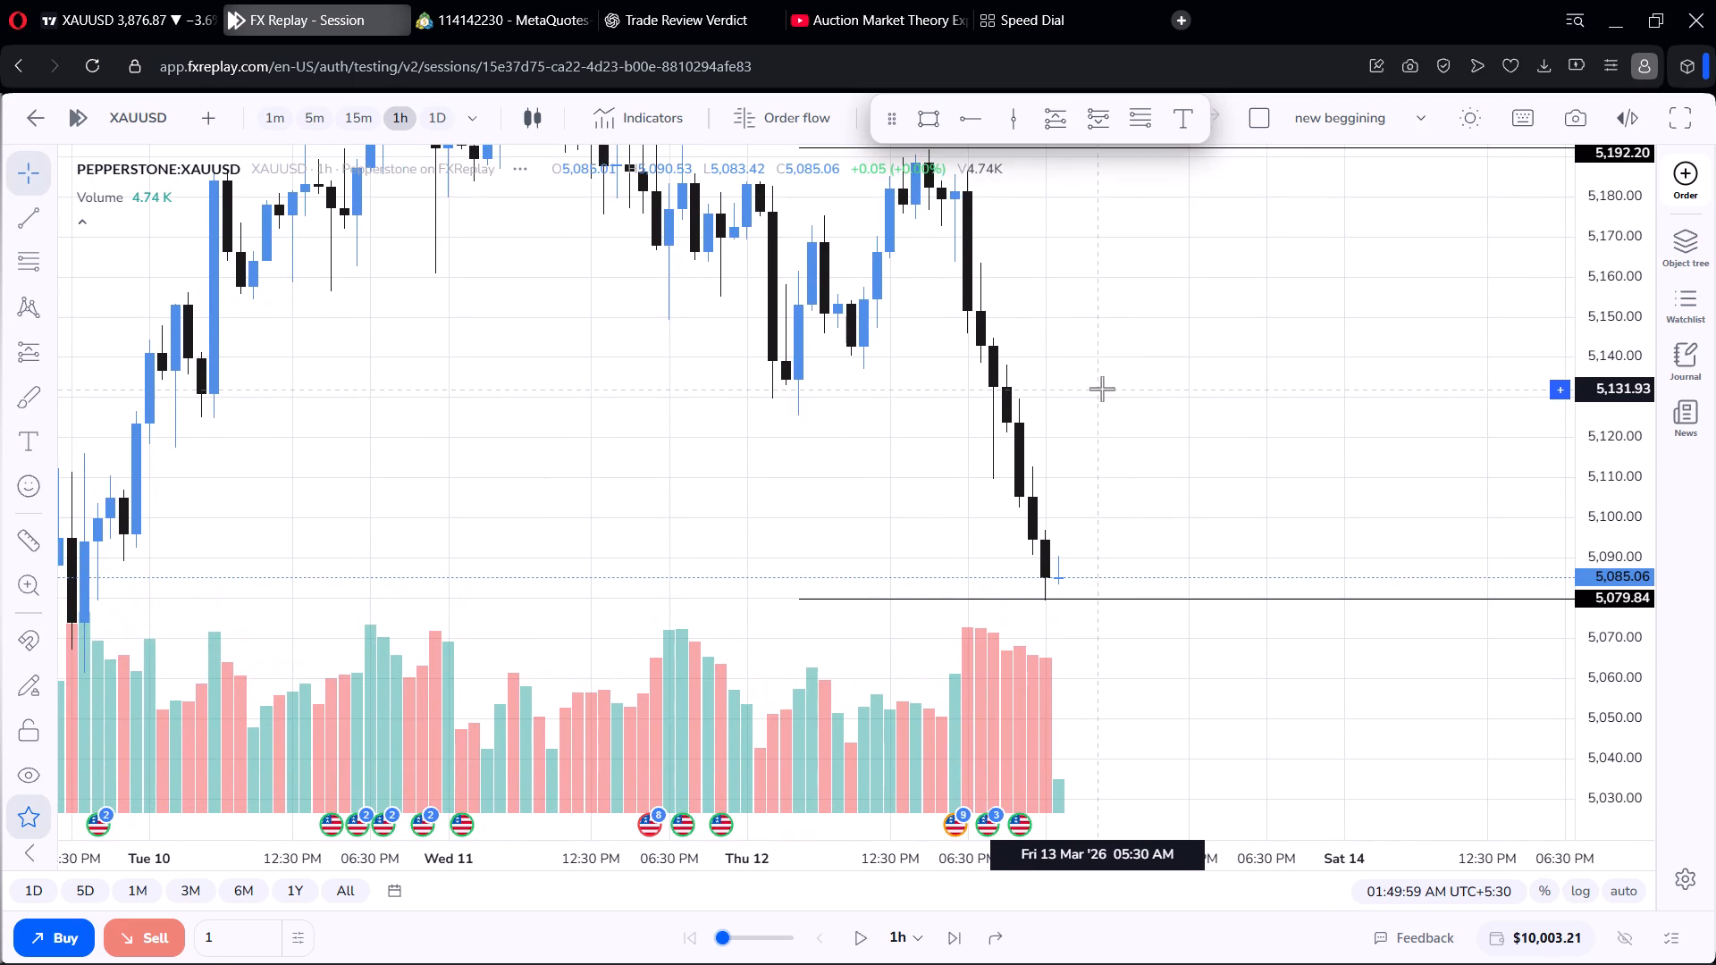
Draw a Fibonacci retracement across the late 12 March price gap, from about 5,121.69 down to 5,112.79.
scroll(1097, 385, up, 3)
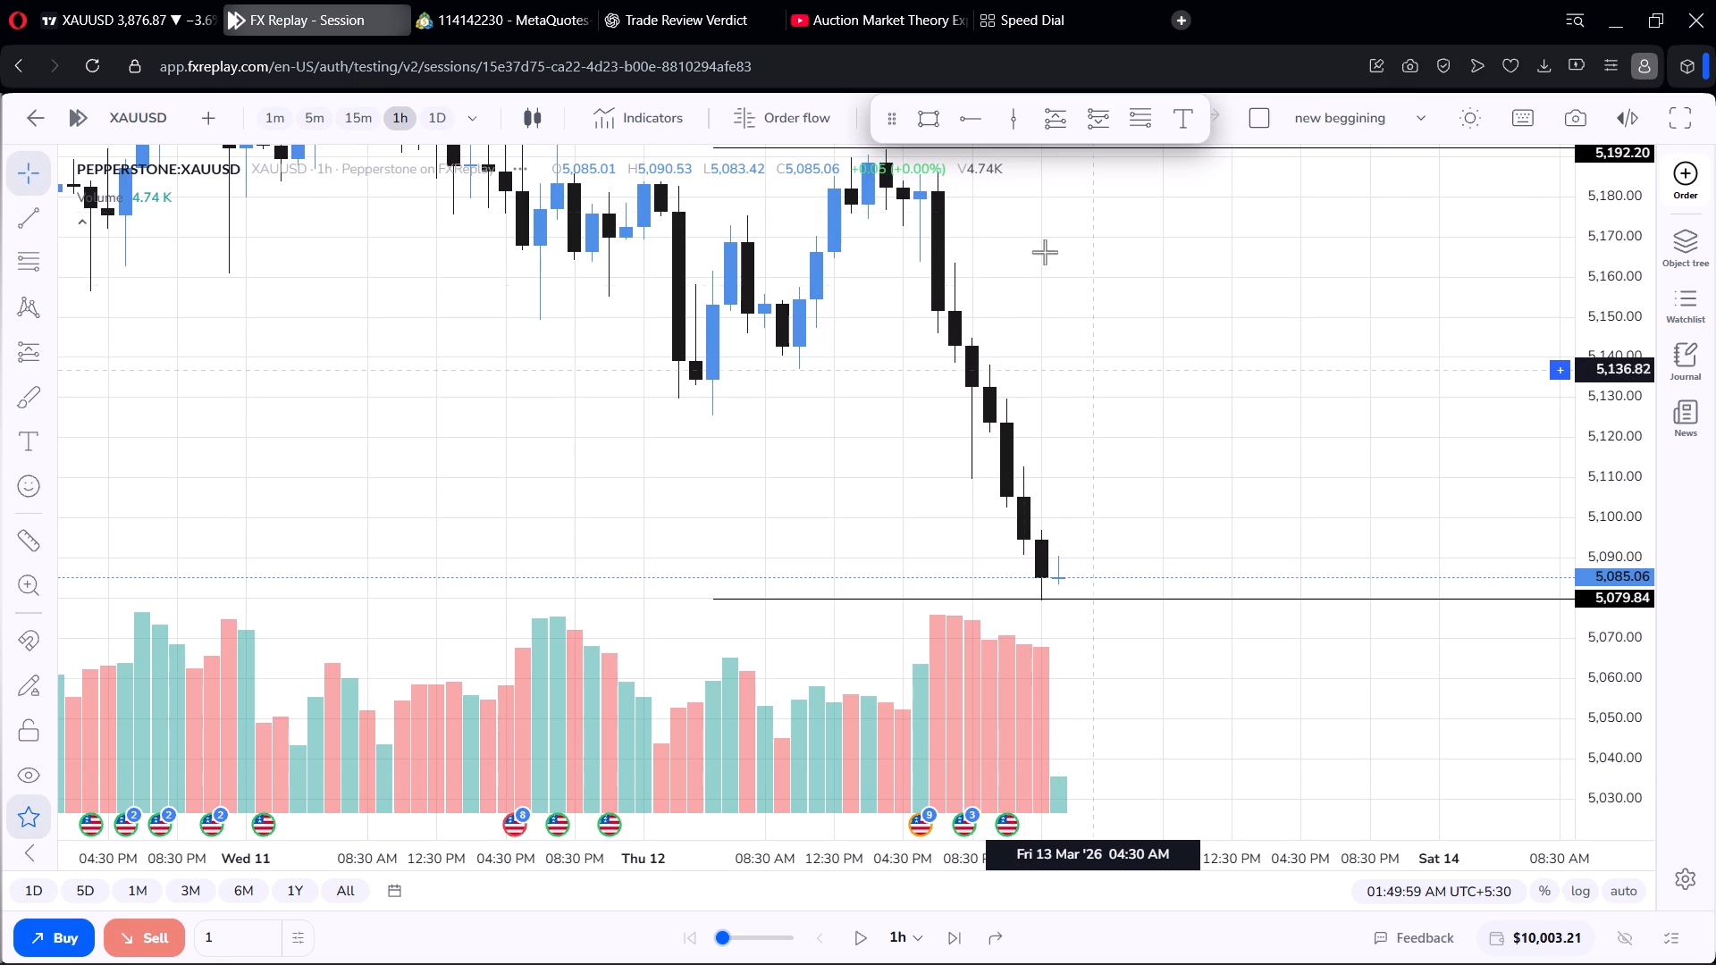
click(1134, 116)
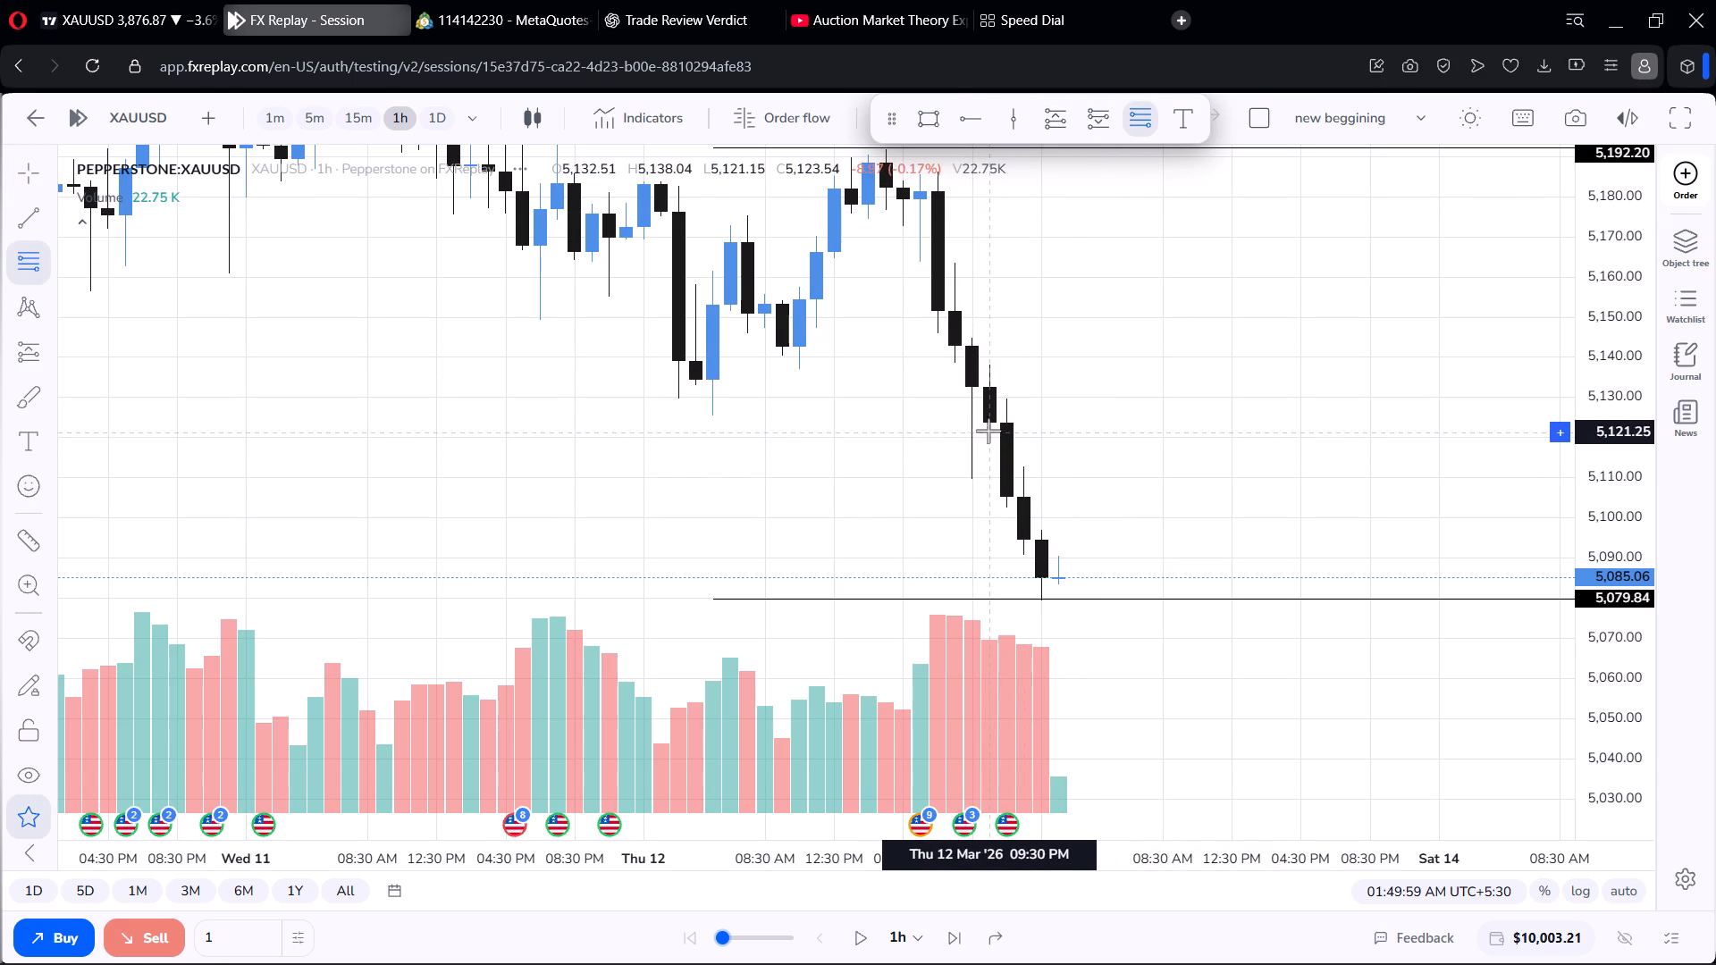
drag(987, 430, 1308, 457)
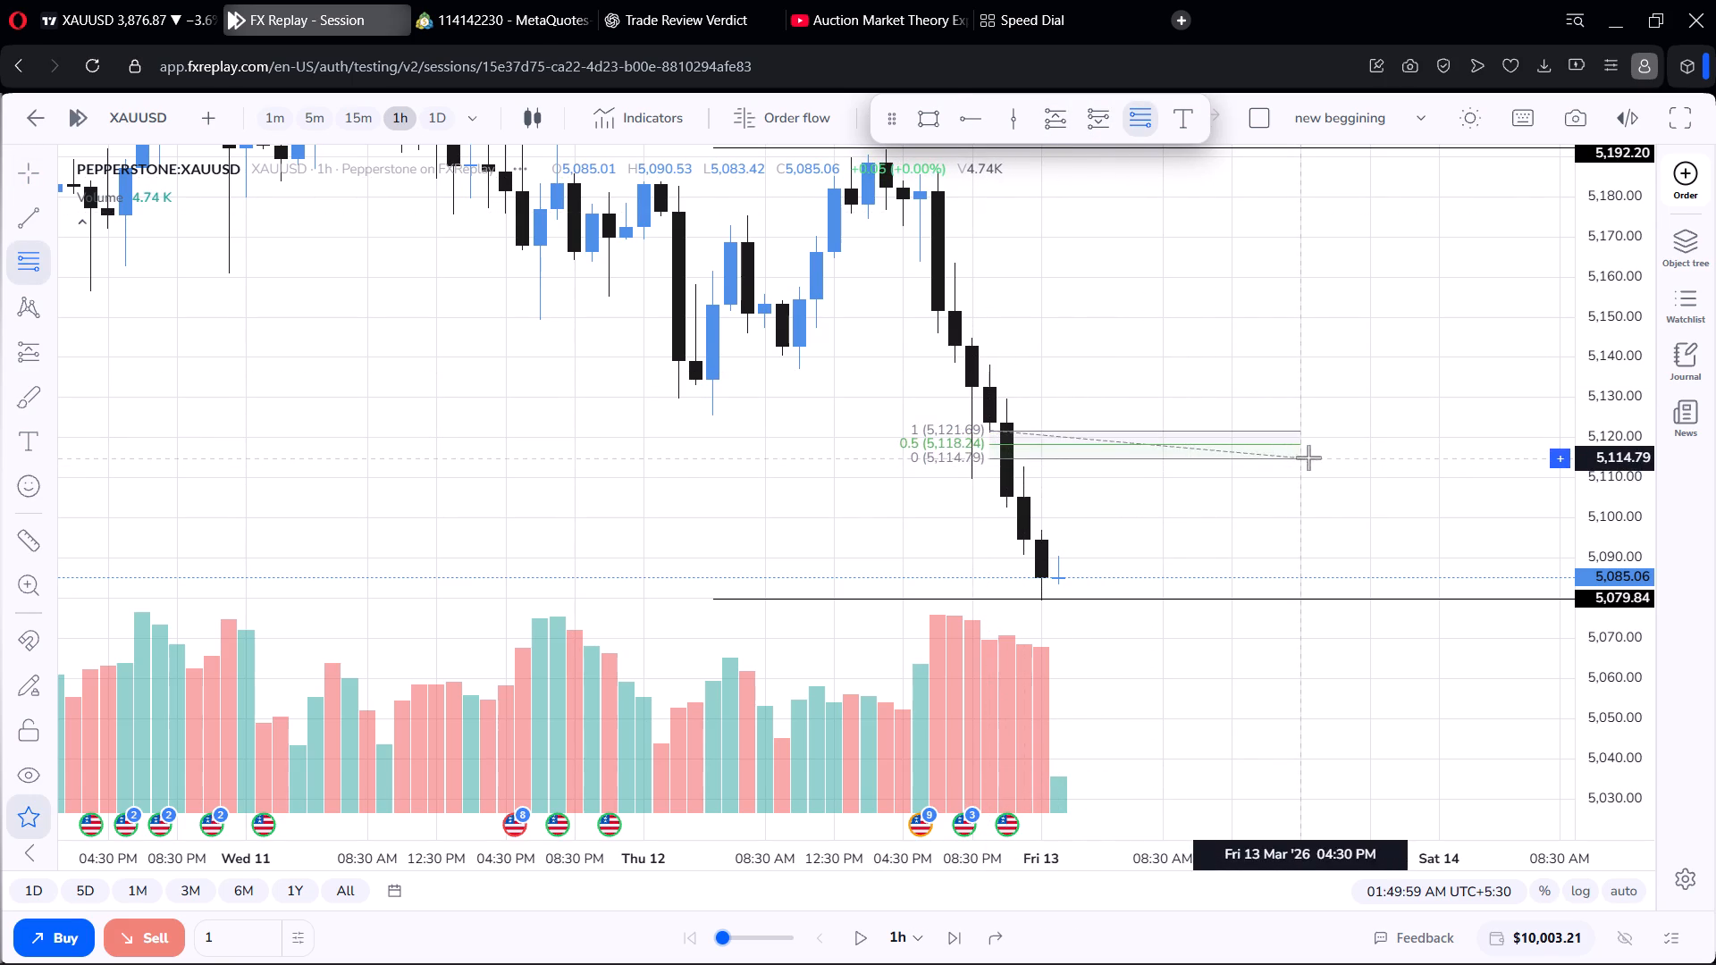
drag(1308, 457, 1420, 466)
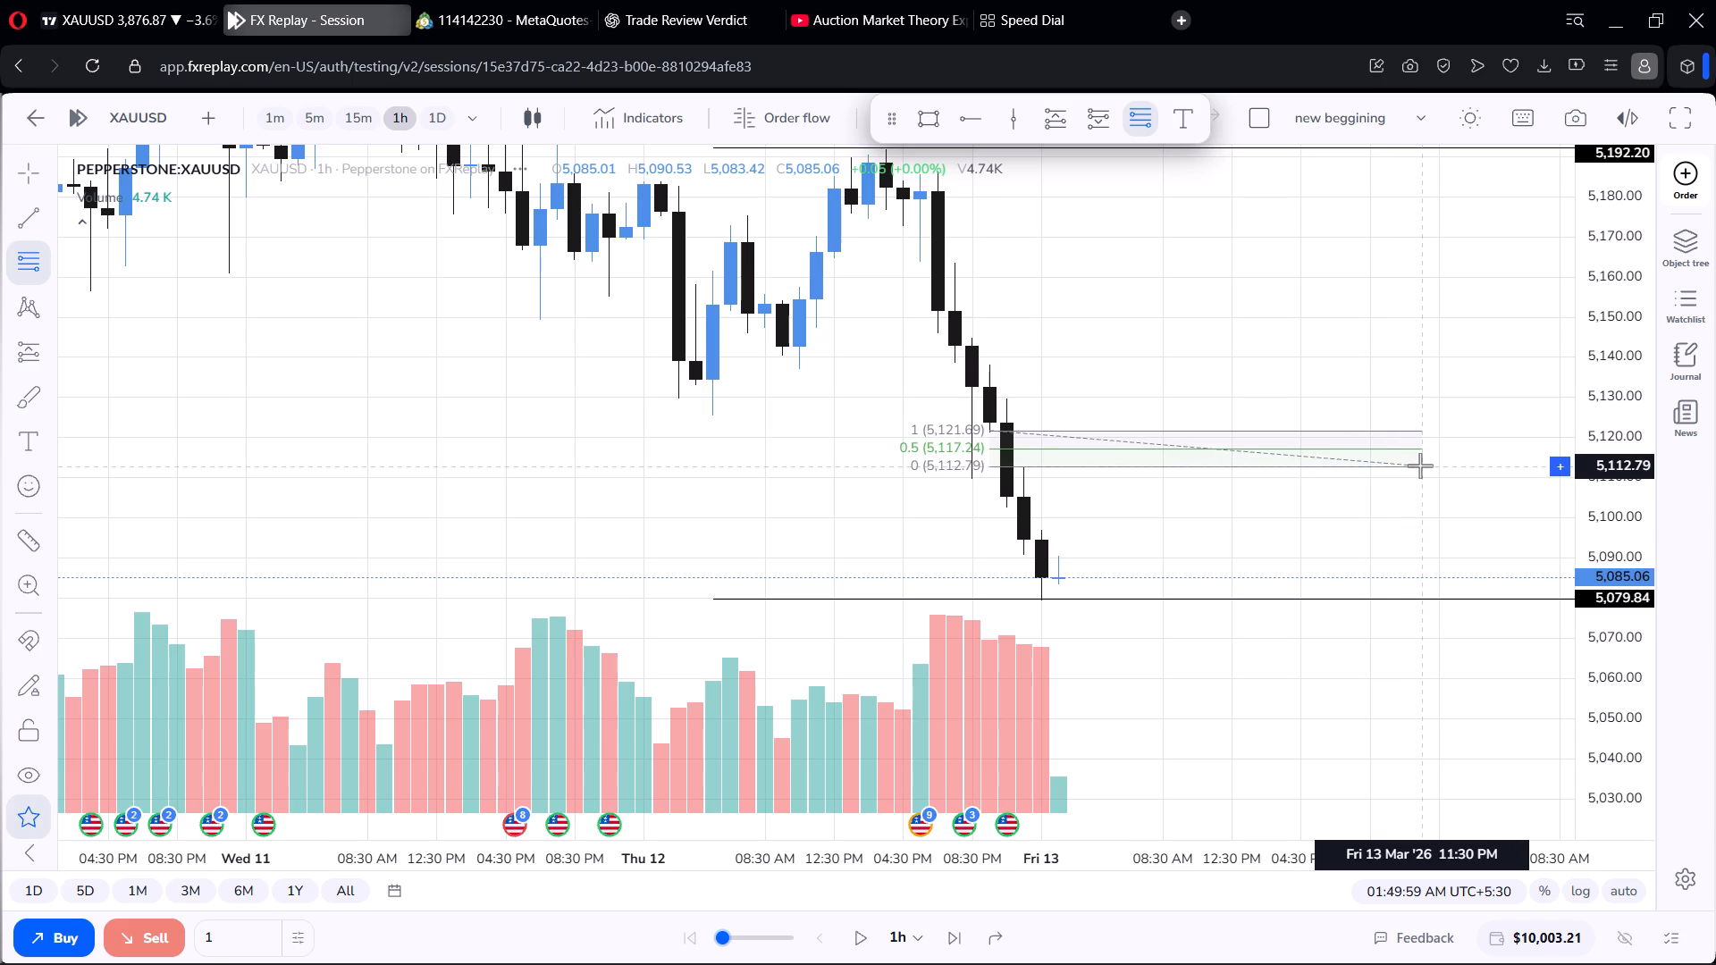
drag(1420, 466, 1422, 466)
click(1422, 466)
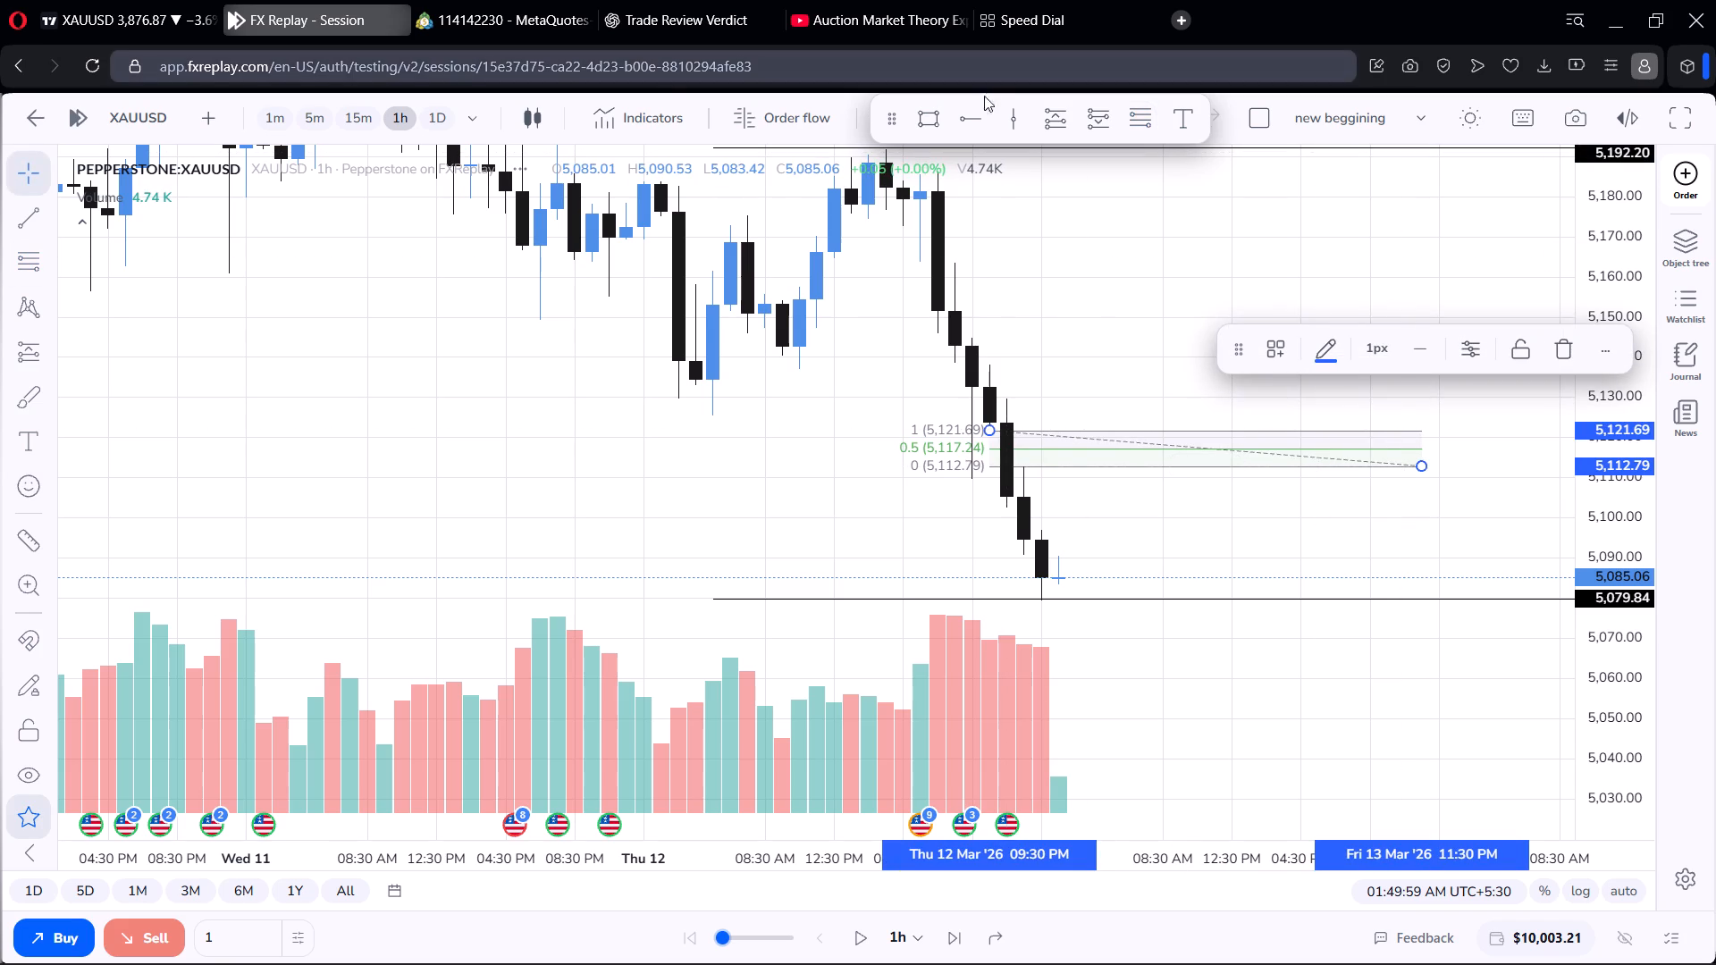
Place a horizontal ray on the retracement's 0.5 level at about 5,117.24.
click(979, 113)
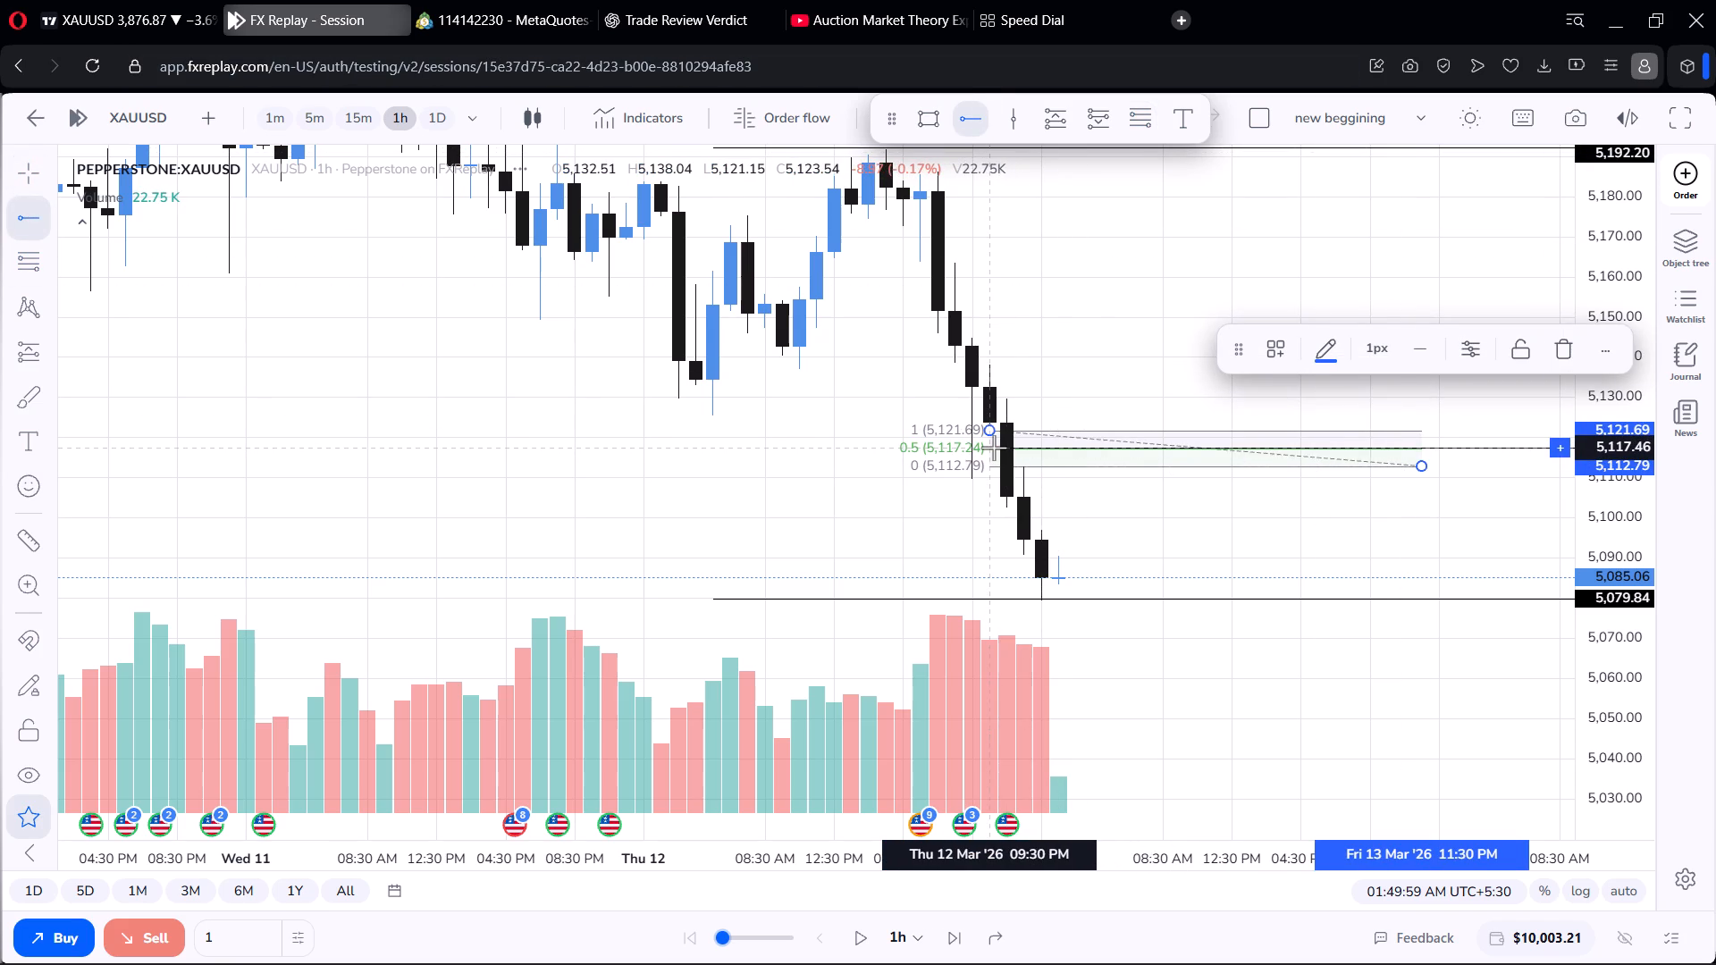
click(994, 448)
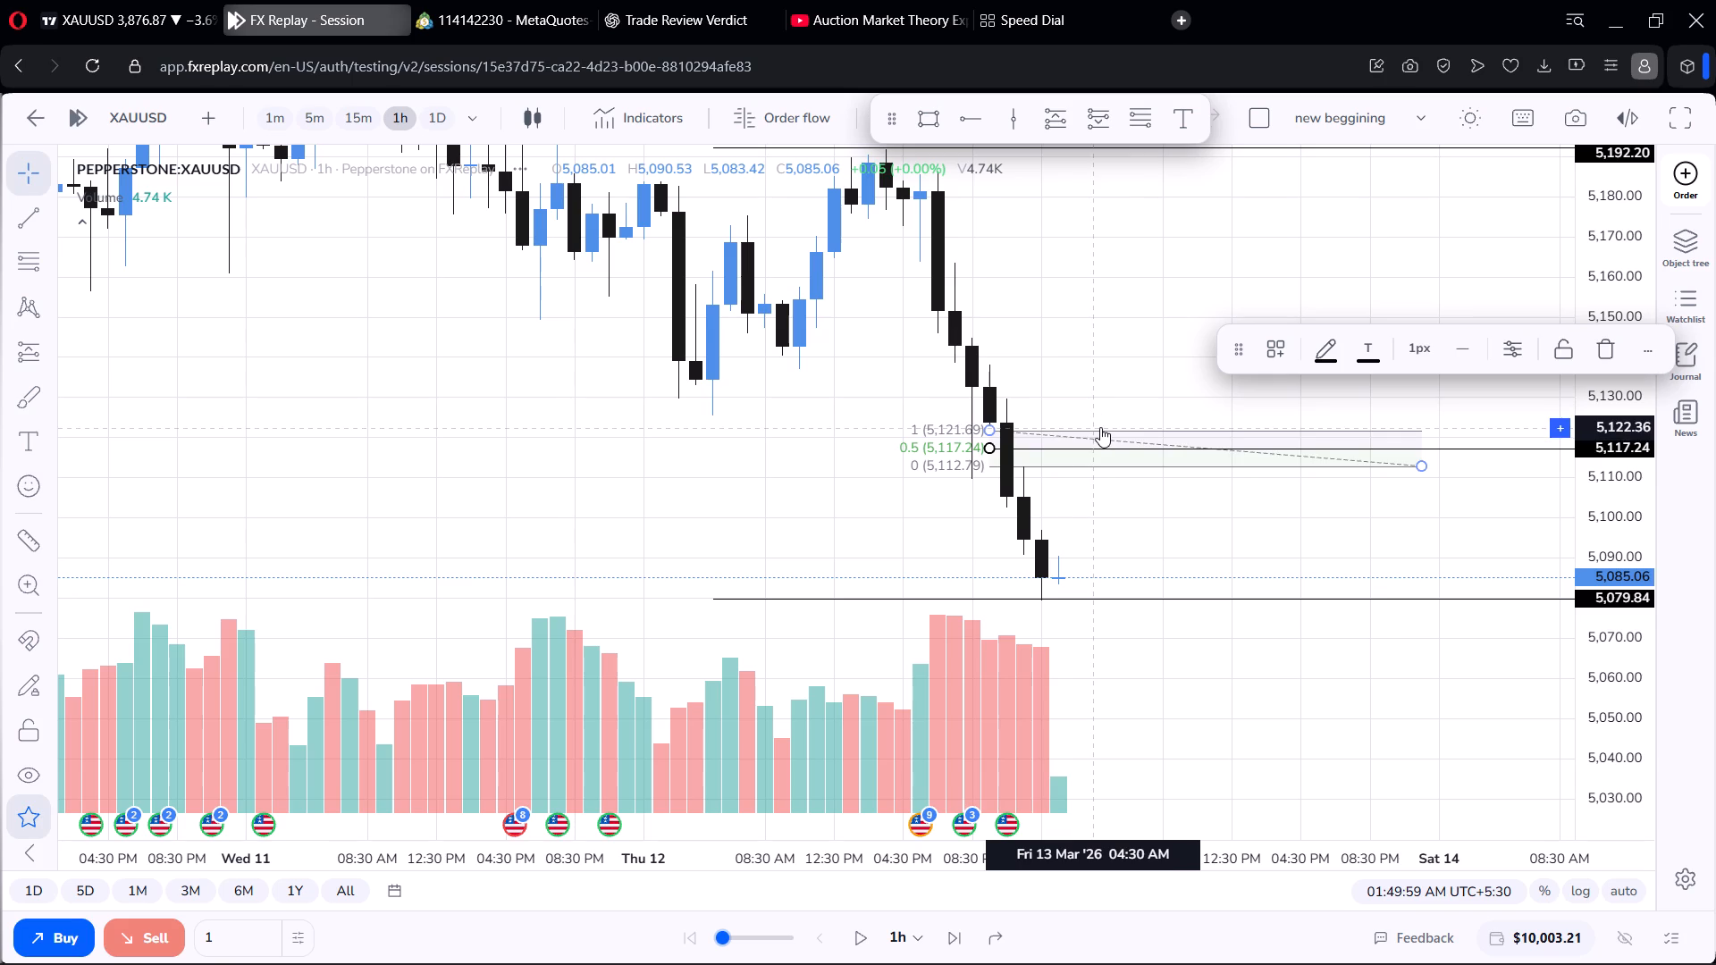
Delete the Fibonacci retracement drawn across the 12 March gap, keeping the midpoint ray.
click(1100, 427)
click(1557, 343)
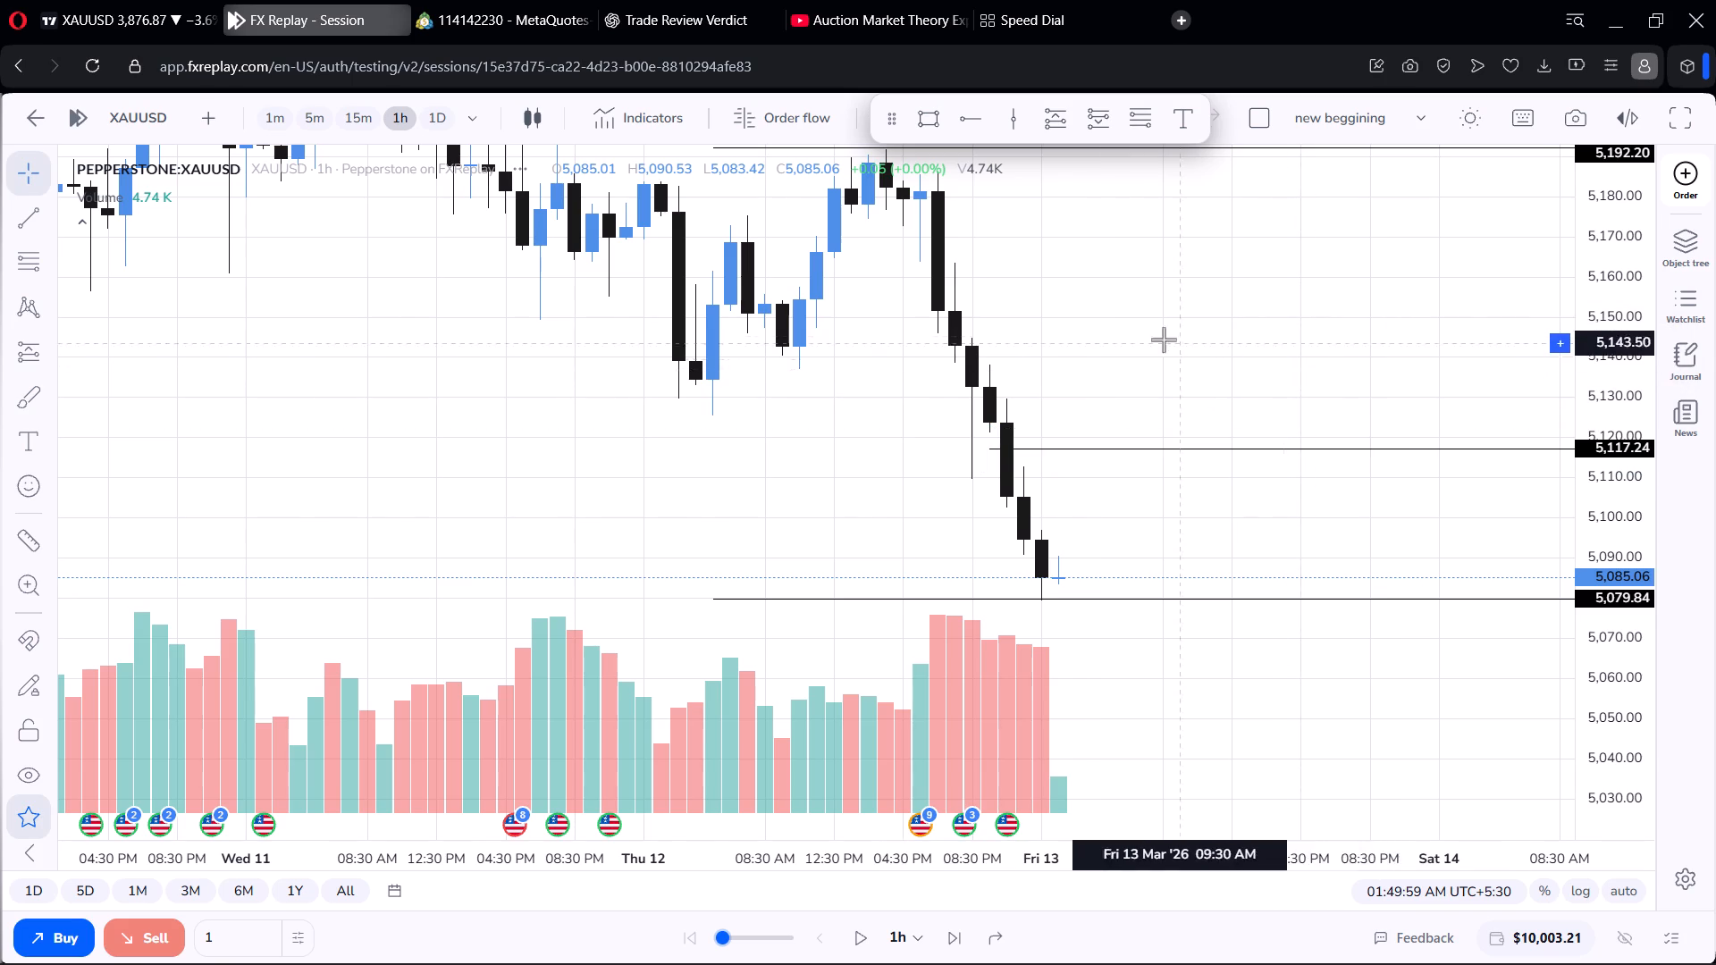
Examine the hourly price action from 7 to 13 March around the 5,192.20, 5,117.24 and 5,079.84 levels.
scroll(1139, 330, up, 2)
scroll(1135, 326, down, 7)
drag(1100, 342, 816, 264)
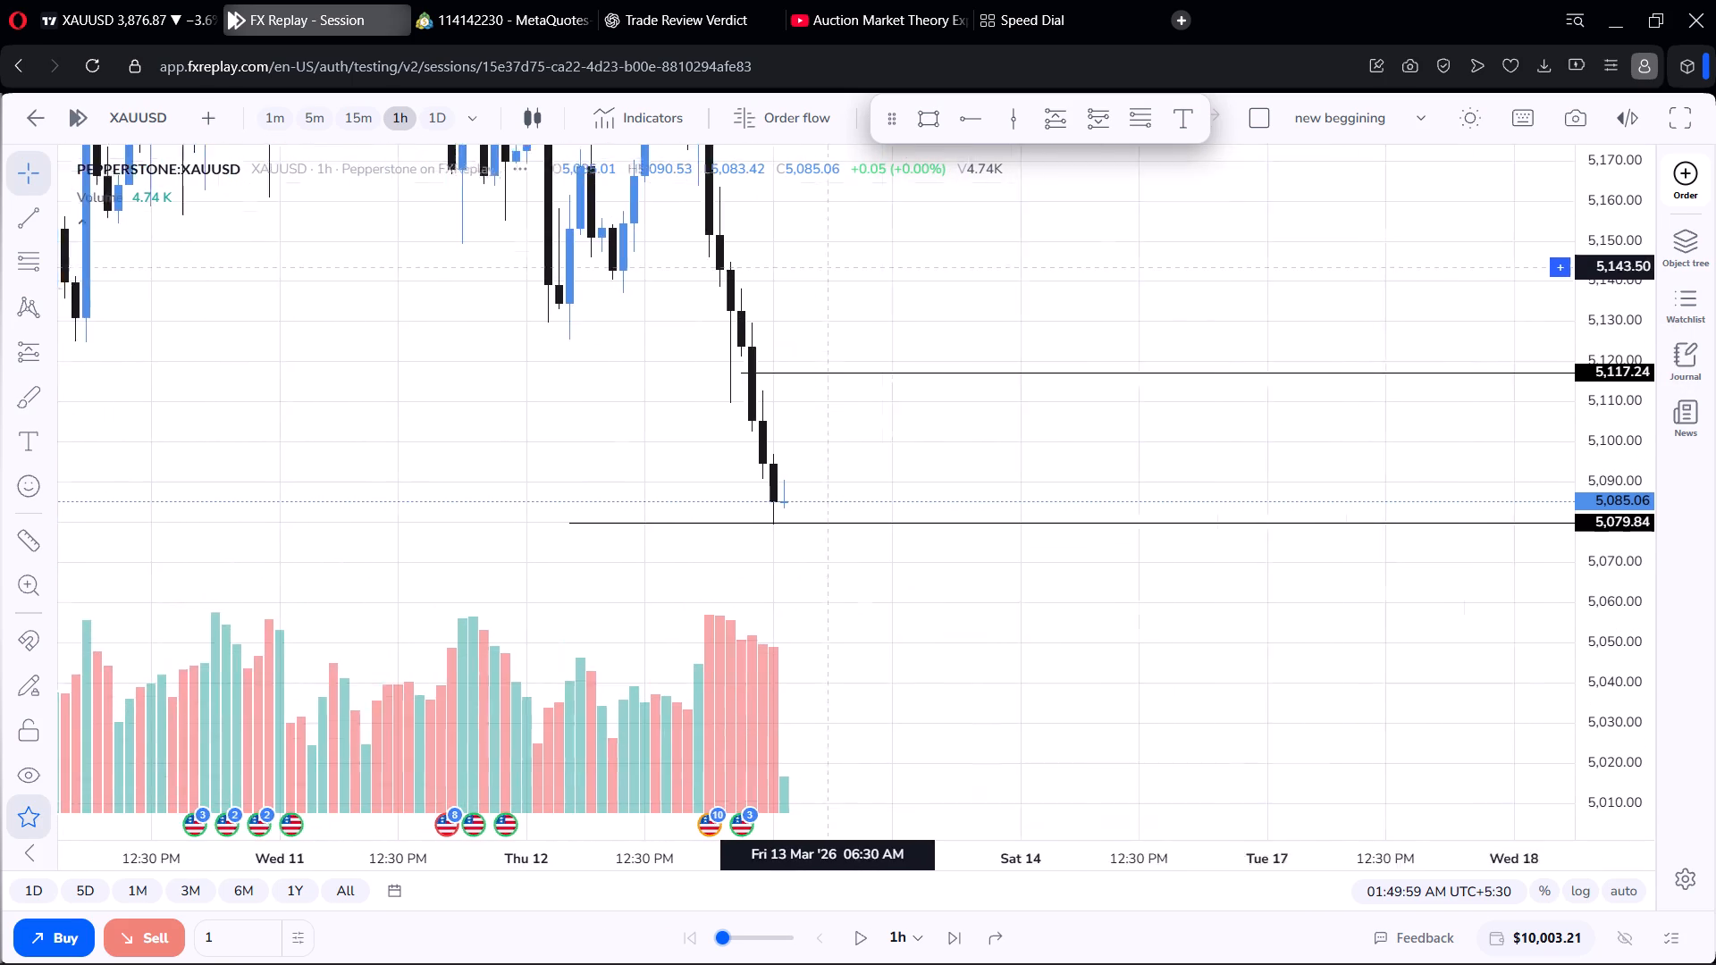
drag(816, 264, 804, 260)
scroll(810, 270, down, 3)
scroll(847, 283, up, 4)
drag(840, 283, 842, 348)
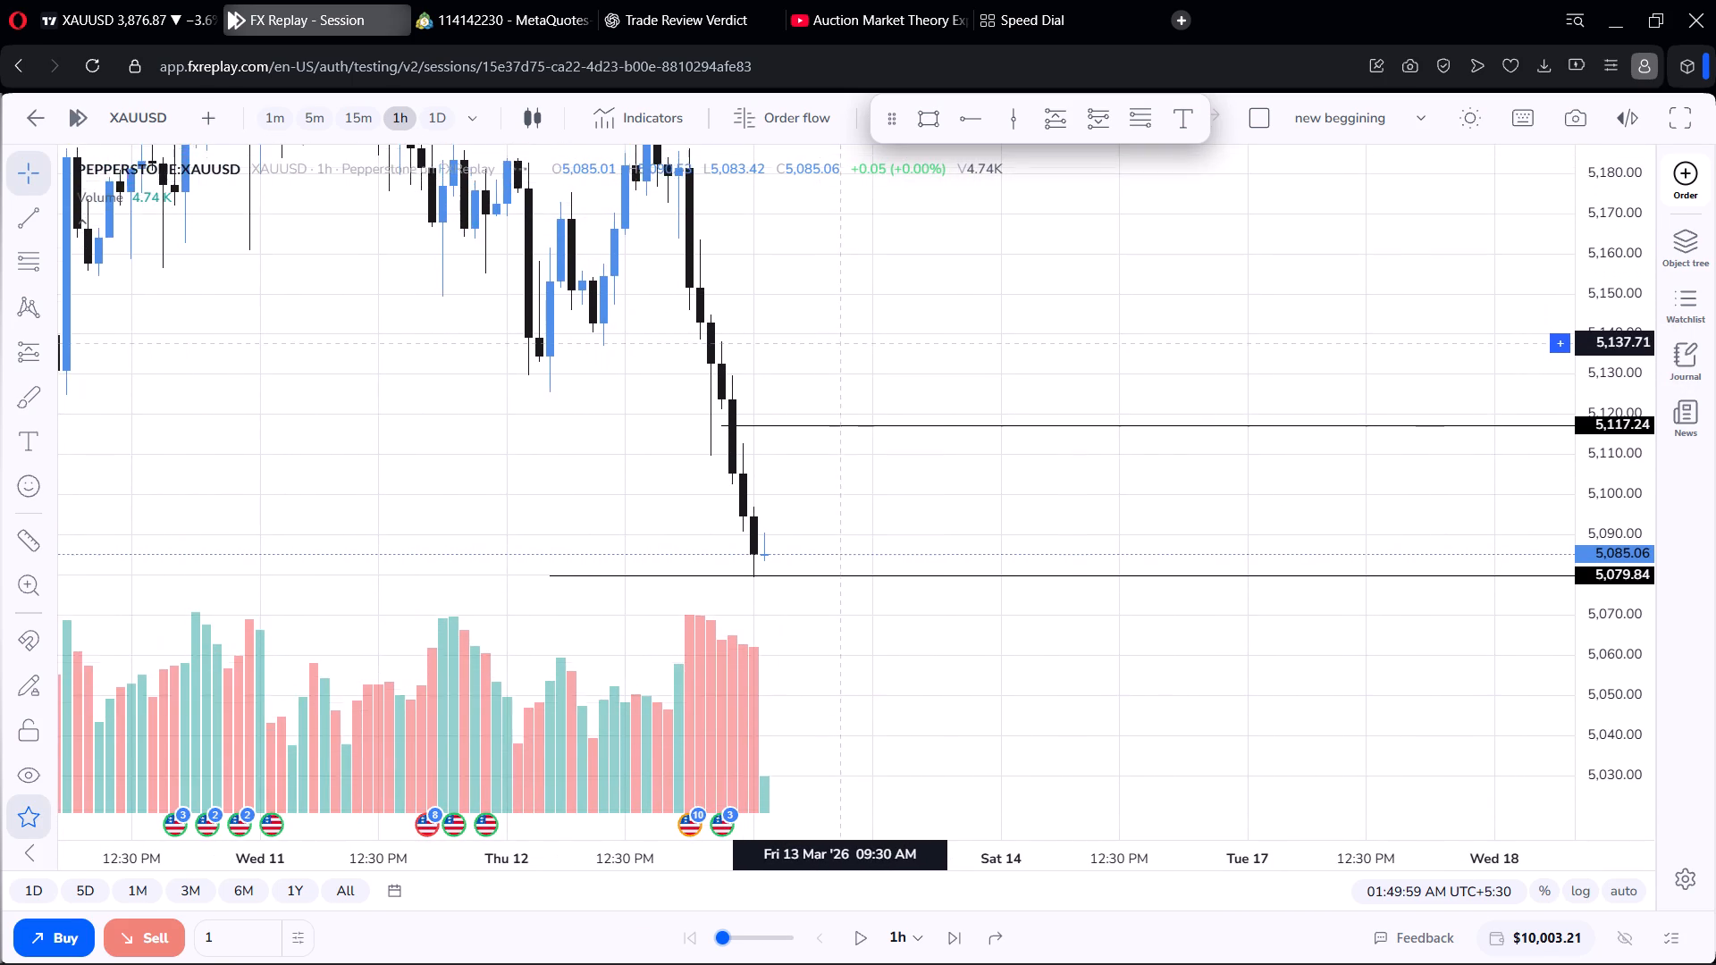
drag(842, 348, 845, 372)
scroll(1594, 286, down, 4)
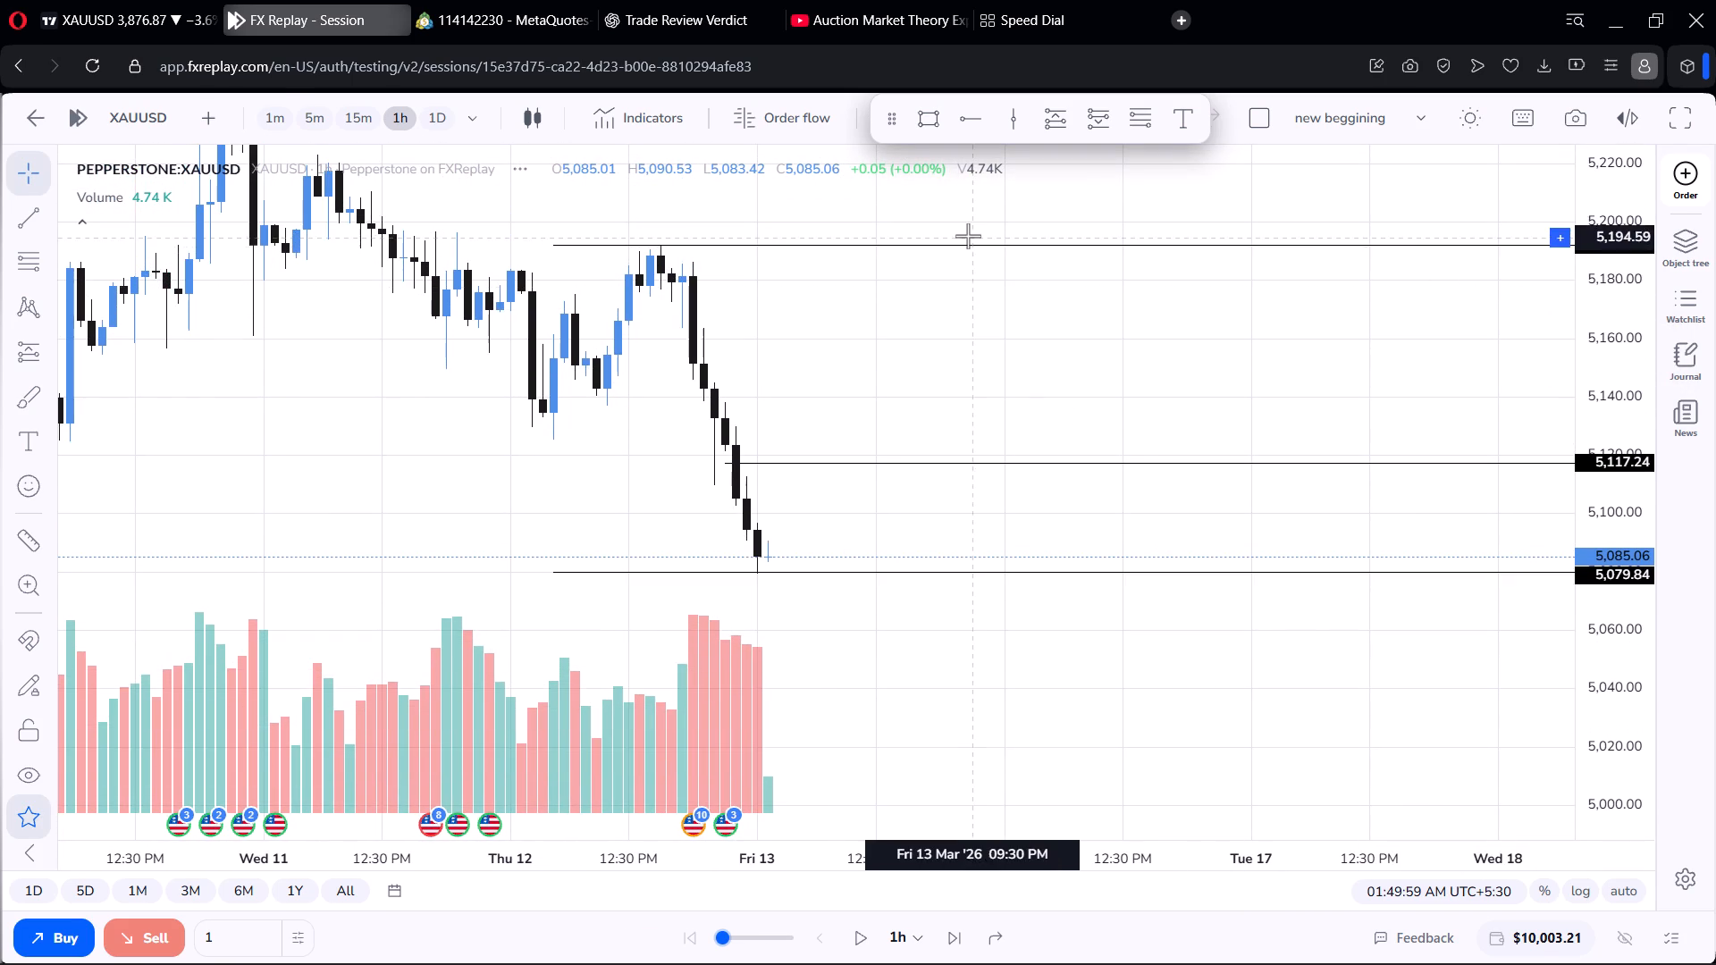
scroll(963, 306, down, 4)
drag(969, 375, 1009, 265)
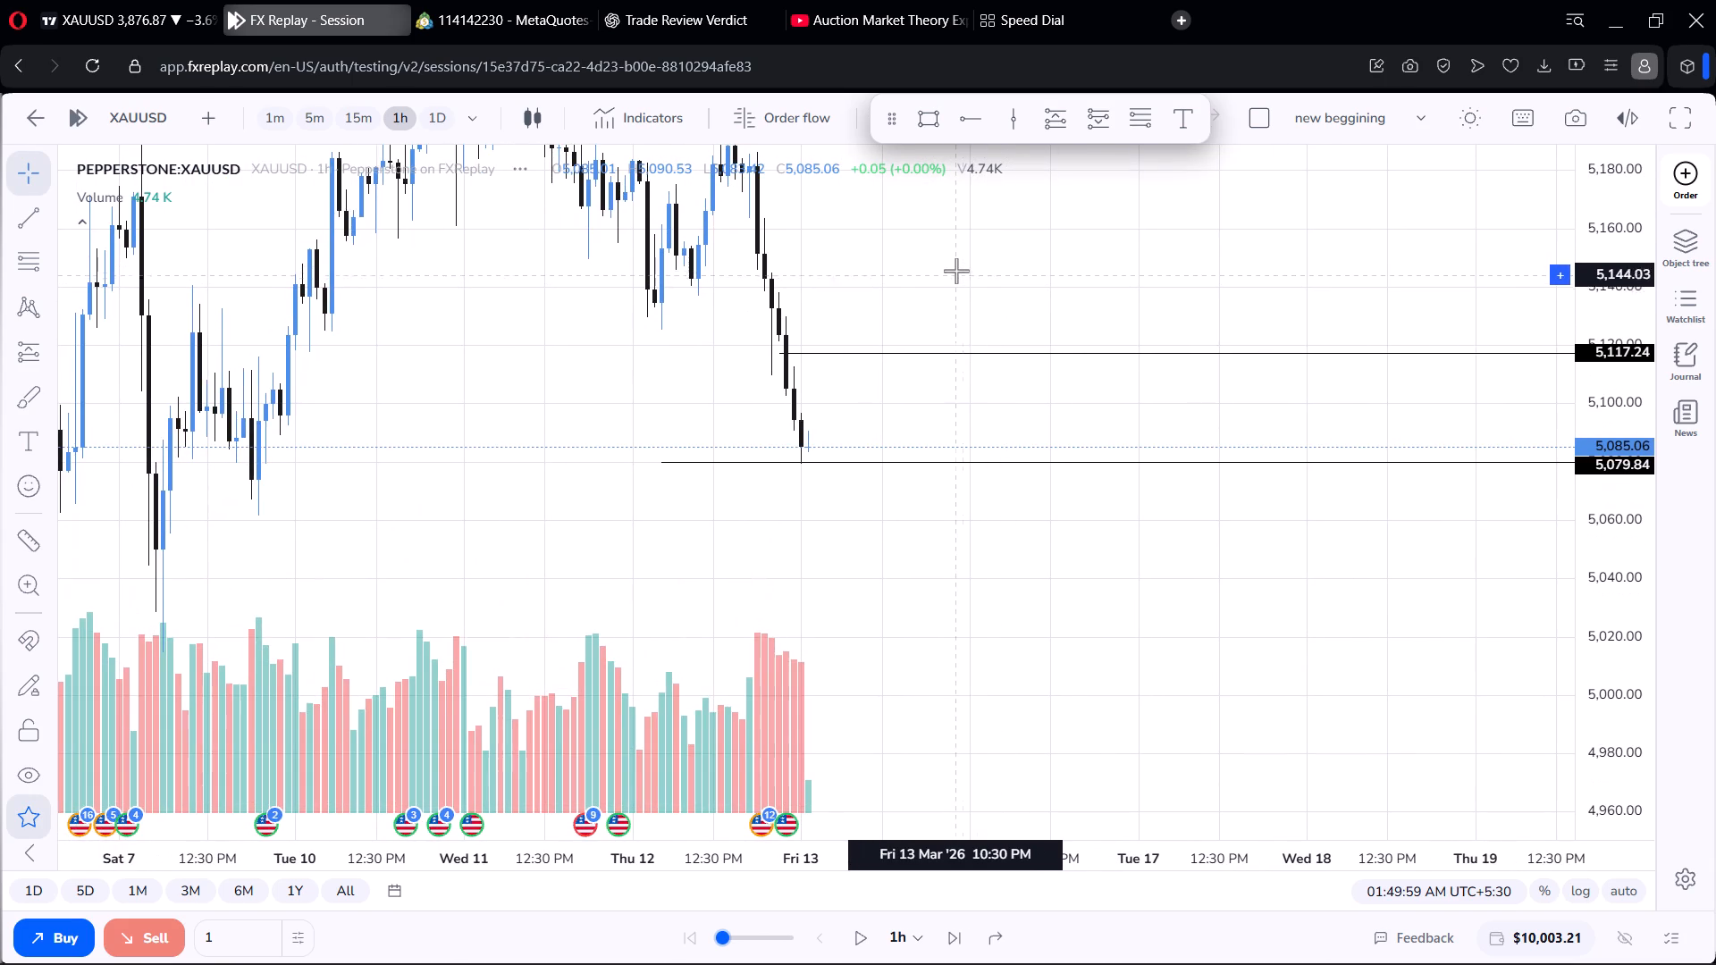
scroll(956, 270, up, 3)
scroll(959, 265, down, 2)
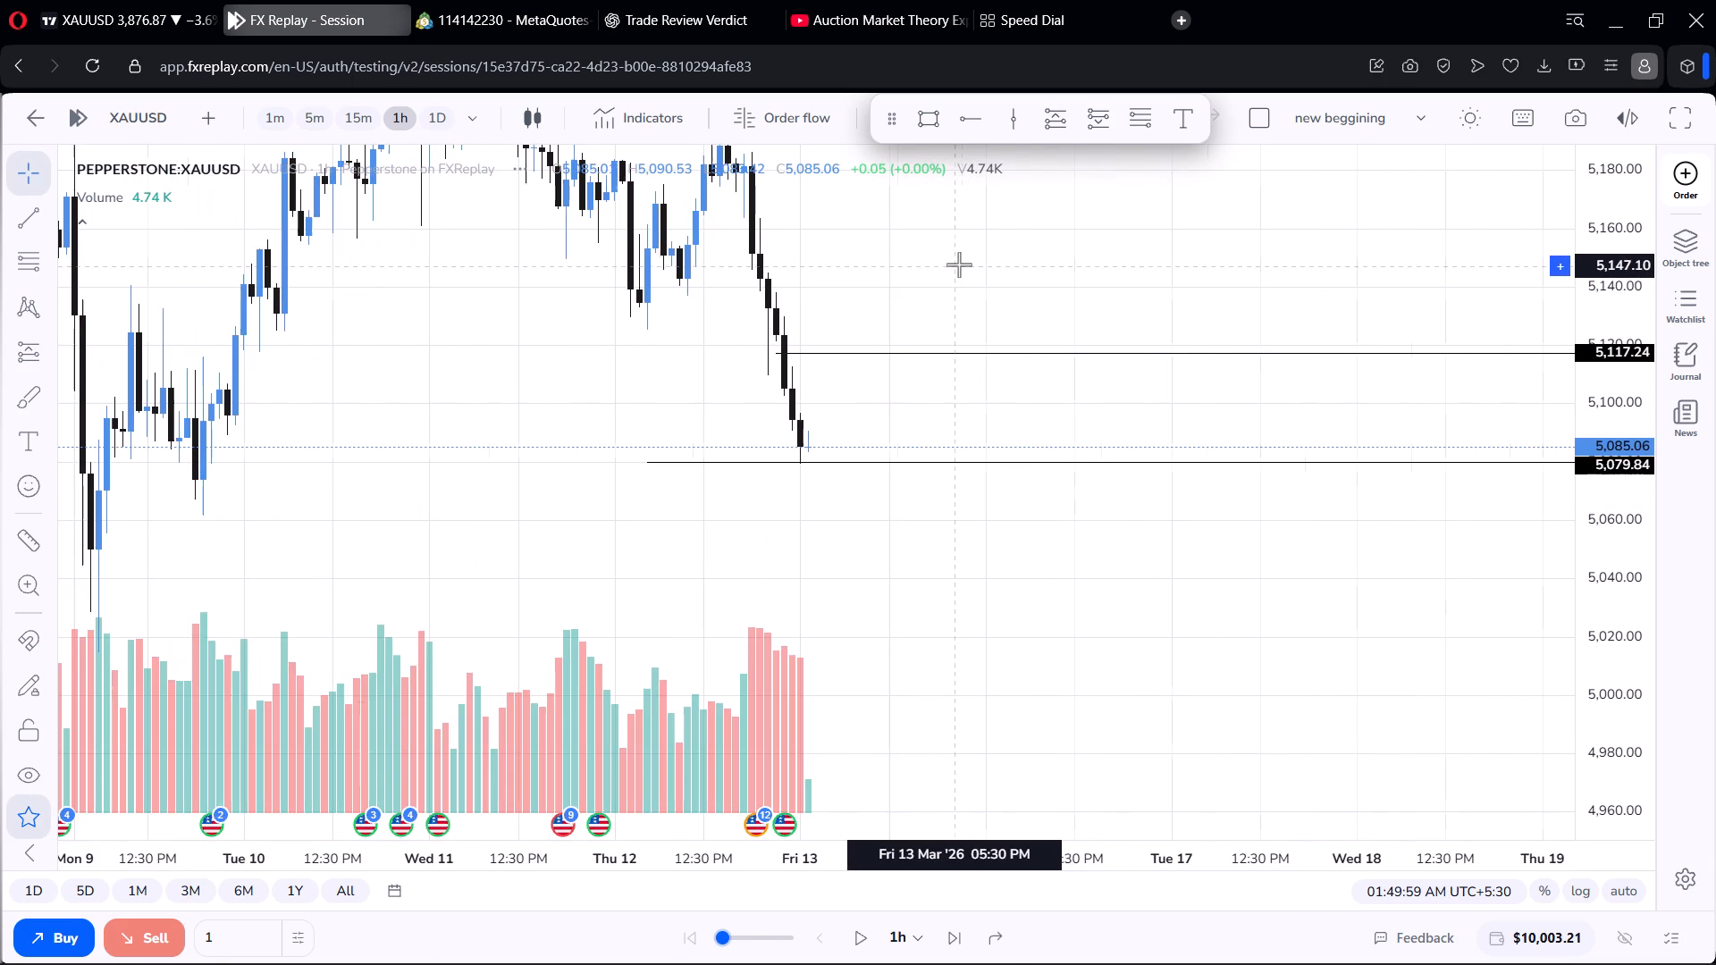
scroll(962, 262, down, 1)
drag(975, 258, 997, 348)
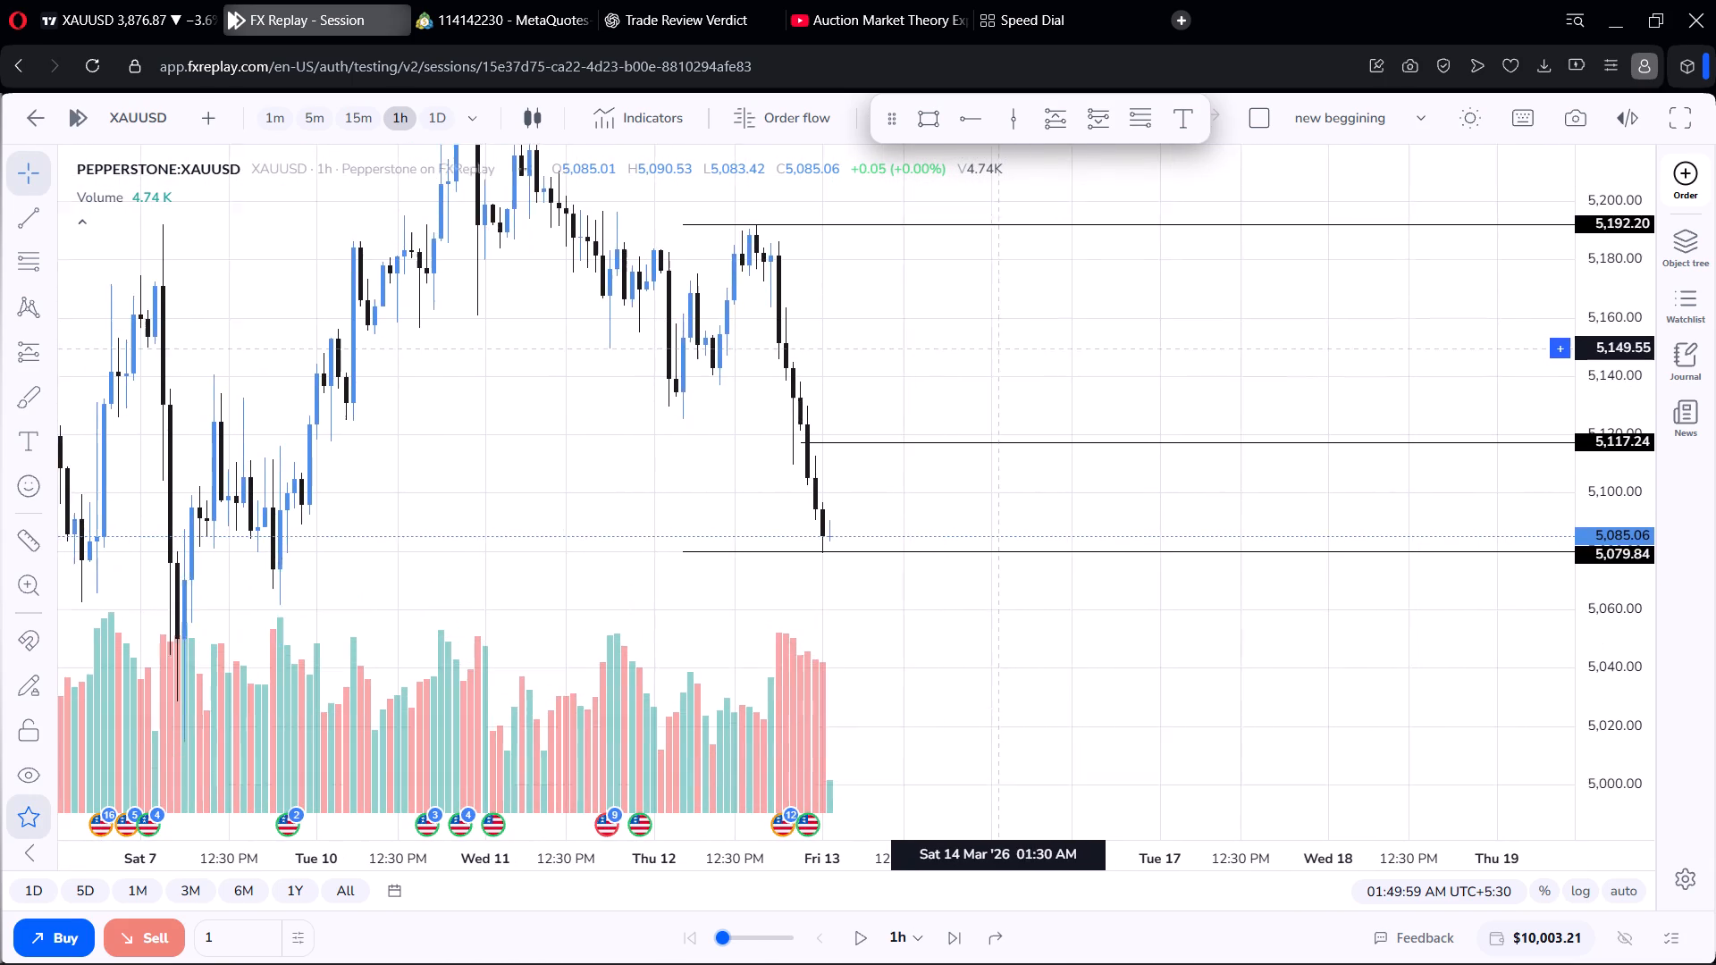
drag(997, 348, 968, 241)
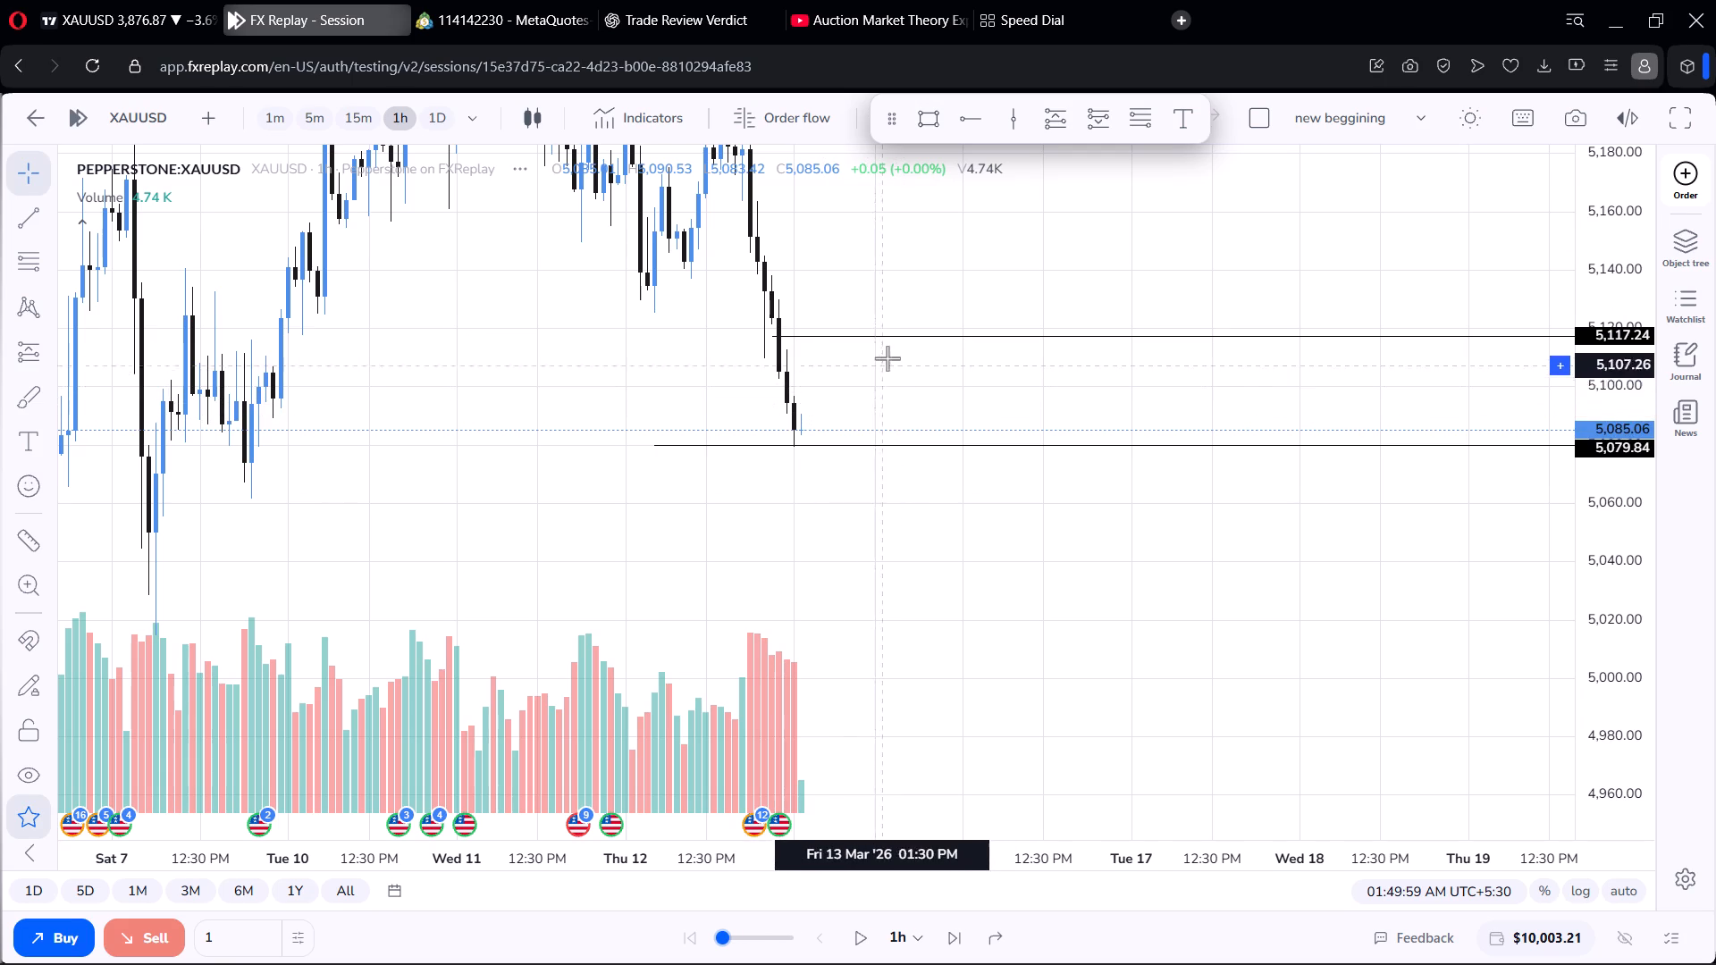
scroll(825, 258, up, 1)
scroll(825, 257, down, 2)
Place a horizontal ray at the later 9 March swing low, at about 5,061.30.
drag(639, 364, 728, 289)
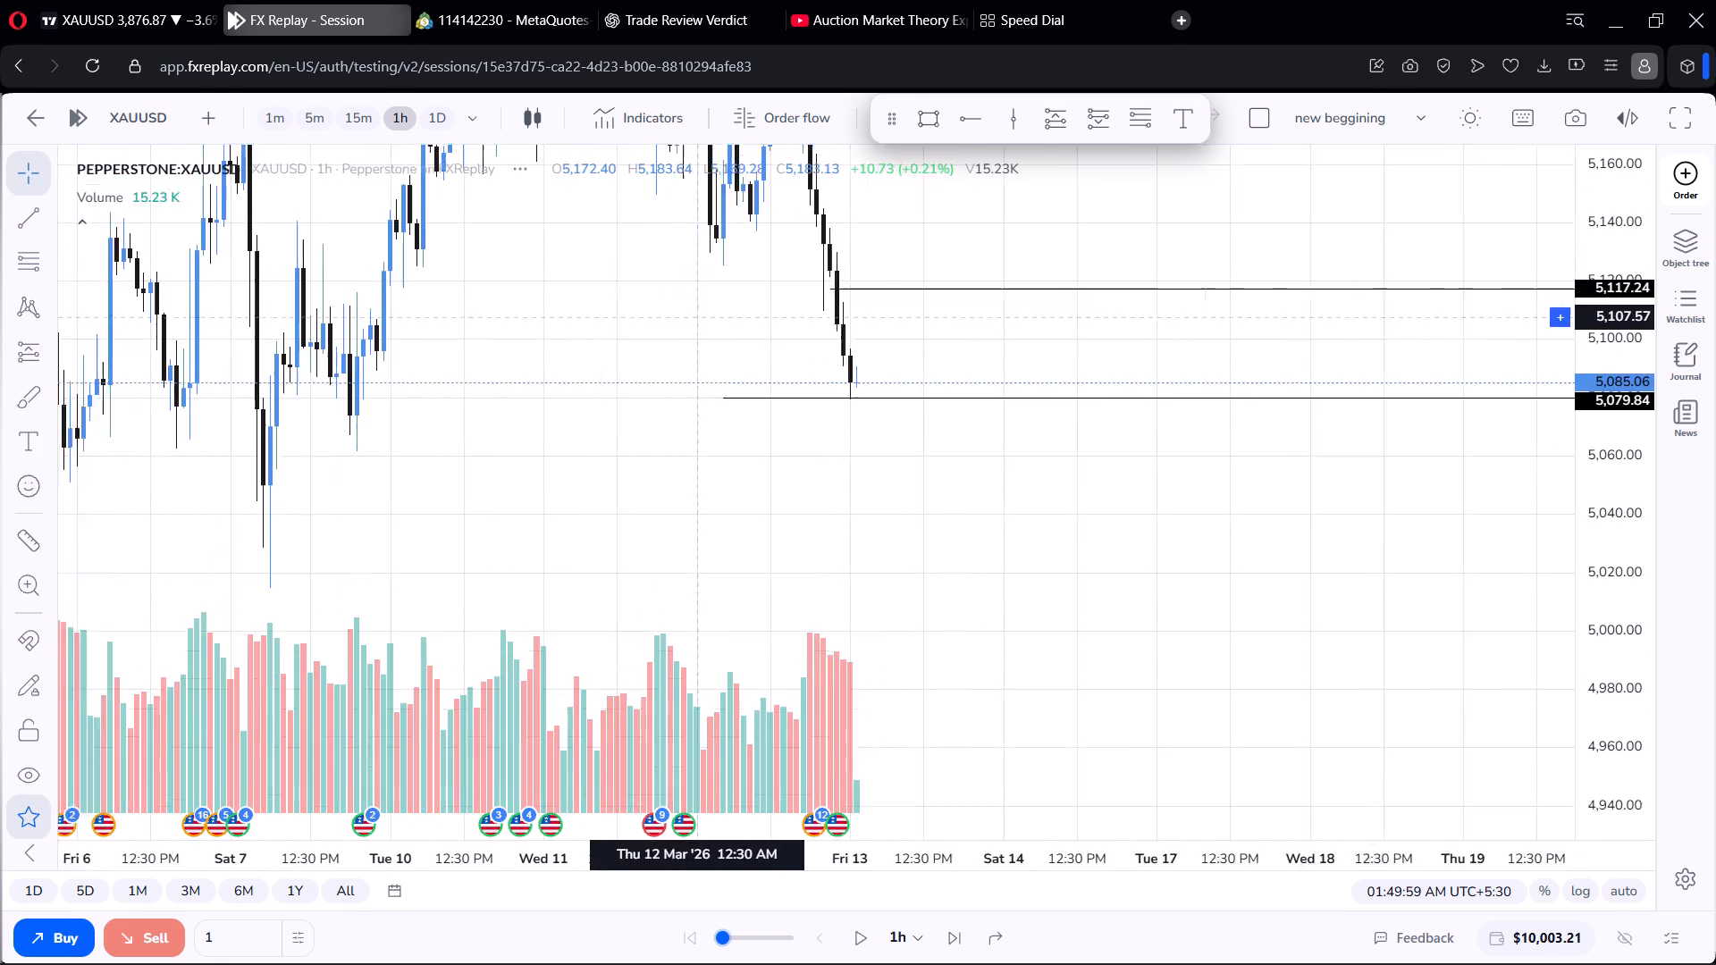
drag(728, 289, 849, 203)
scroll(818, 229, up, 1)
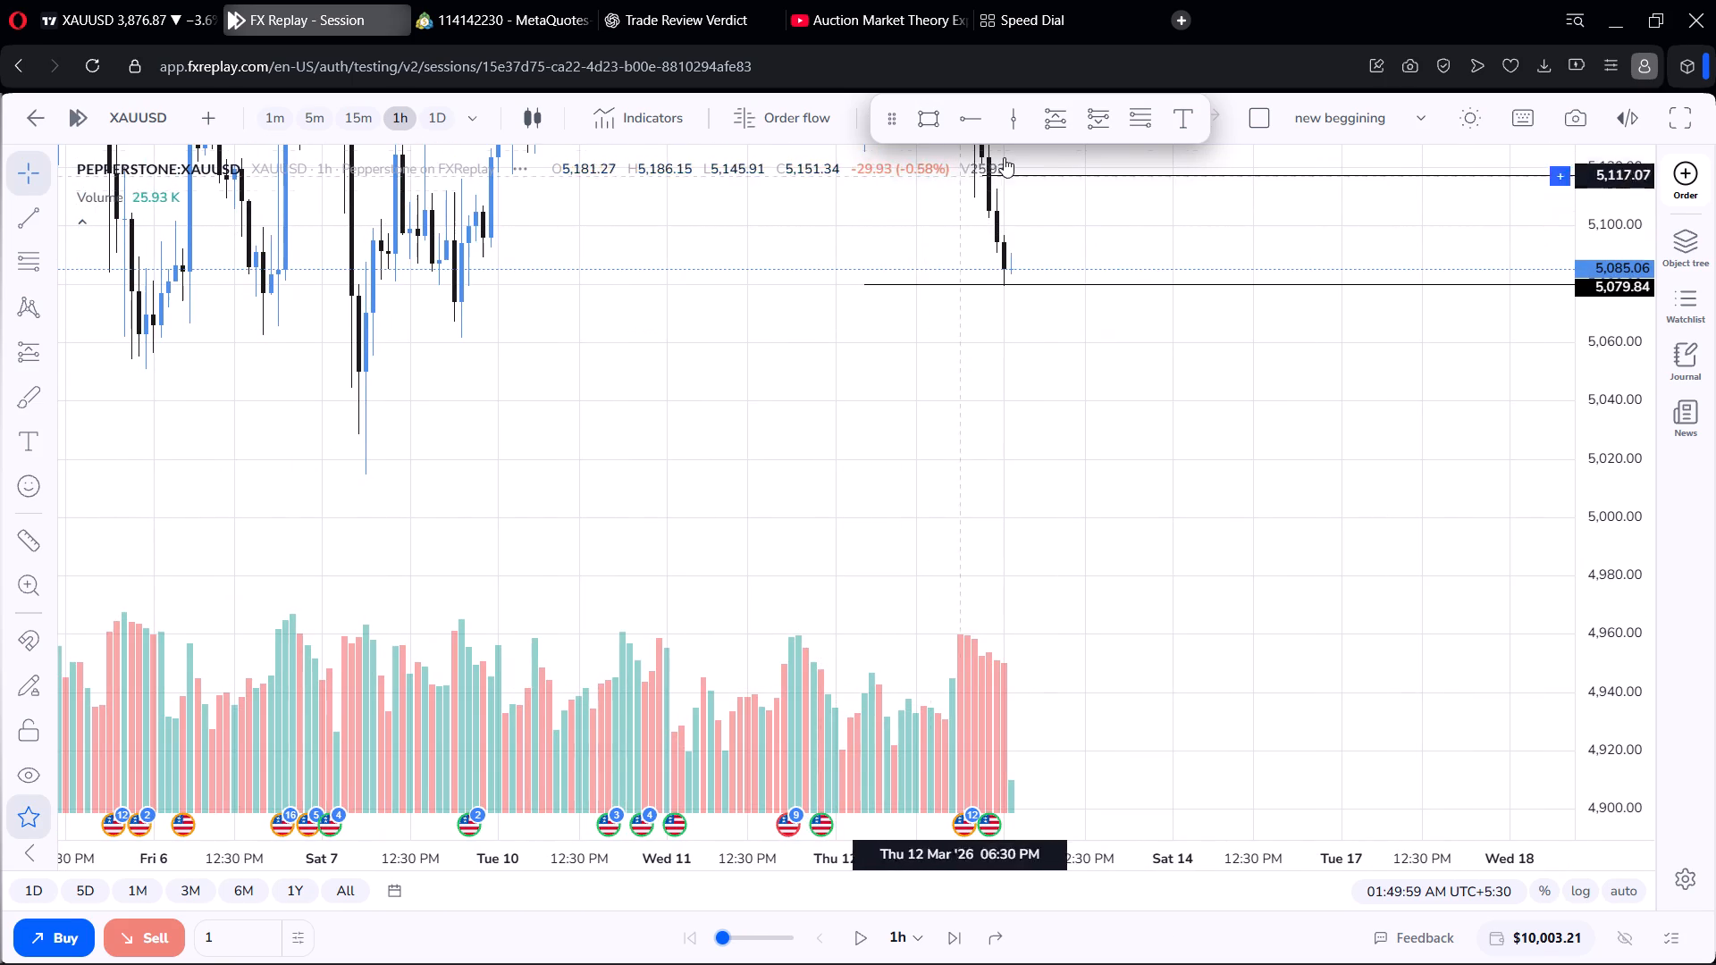
click(973, 122)
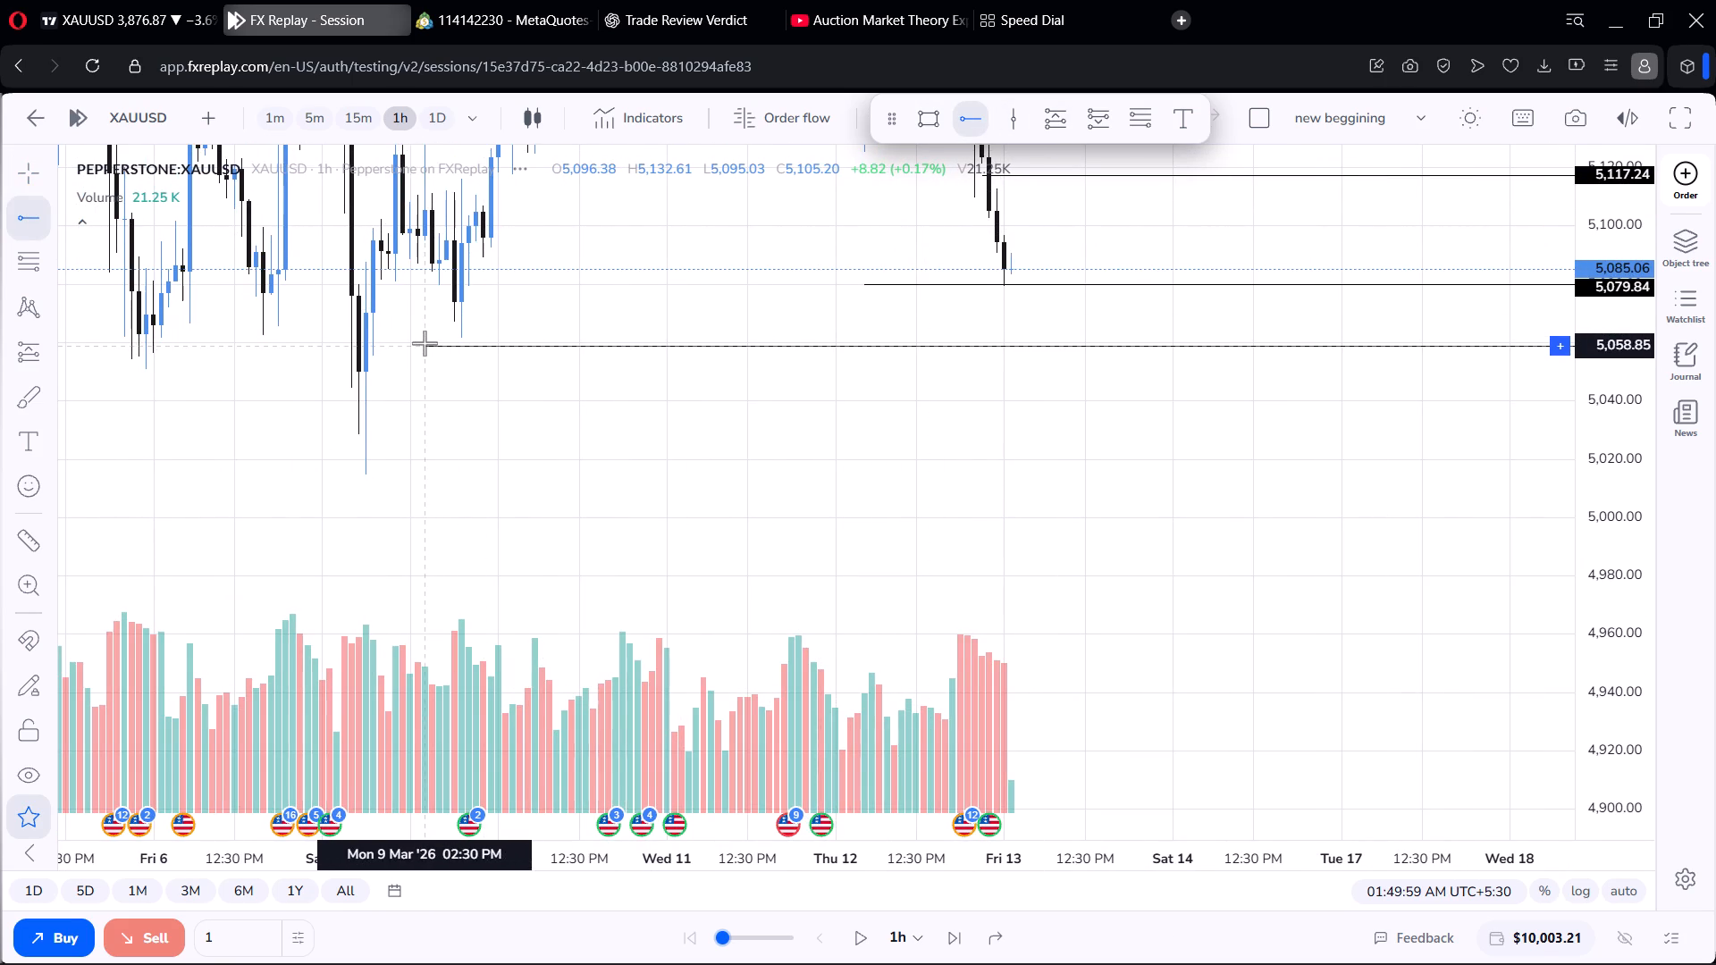
click(425, 338)
click(607, 299)
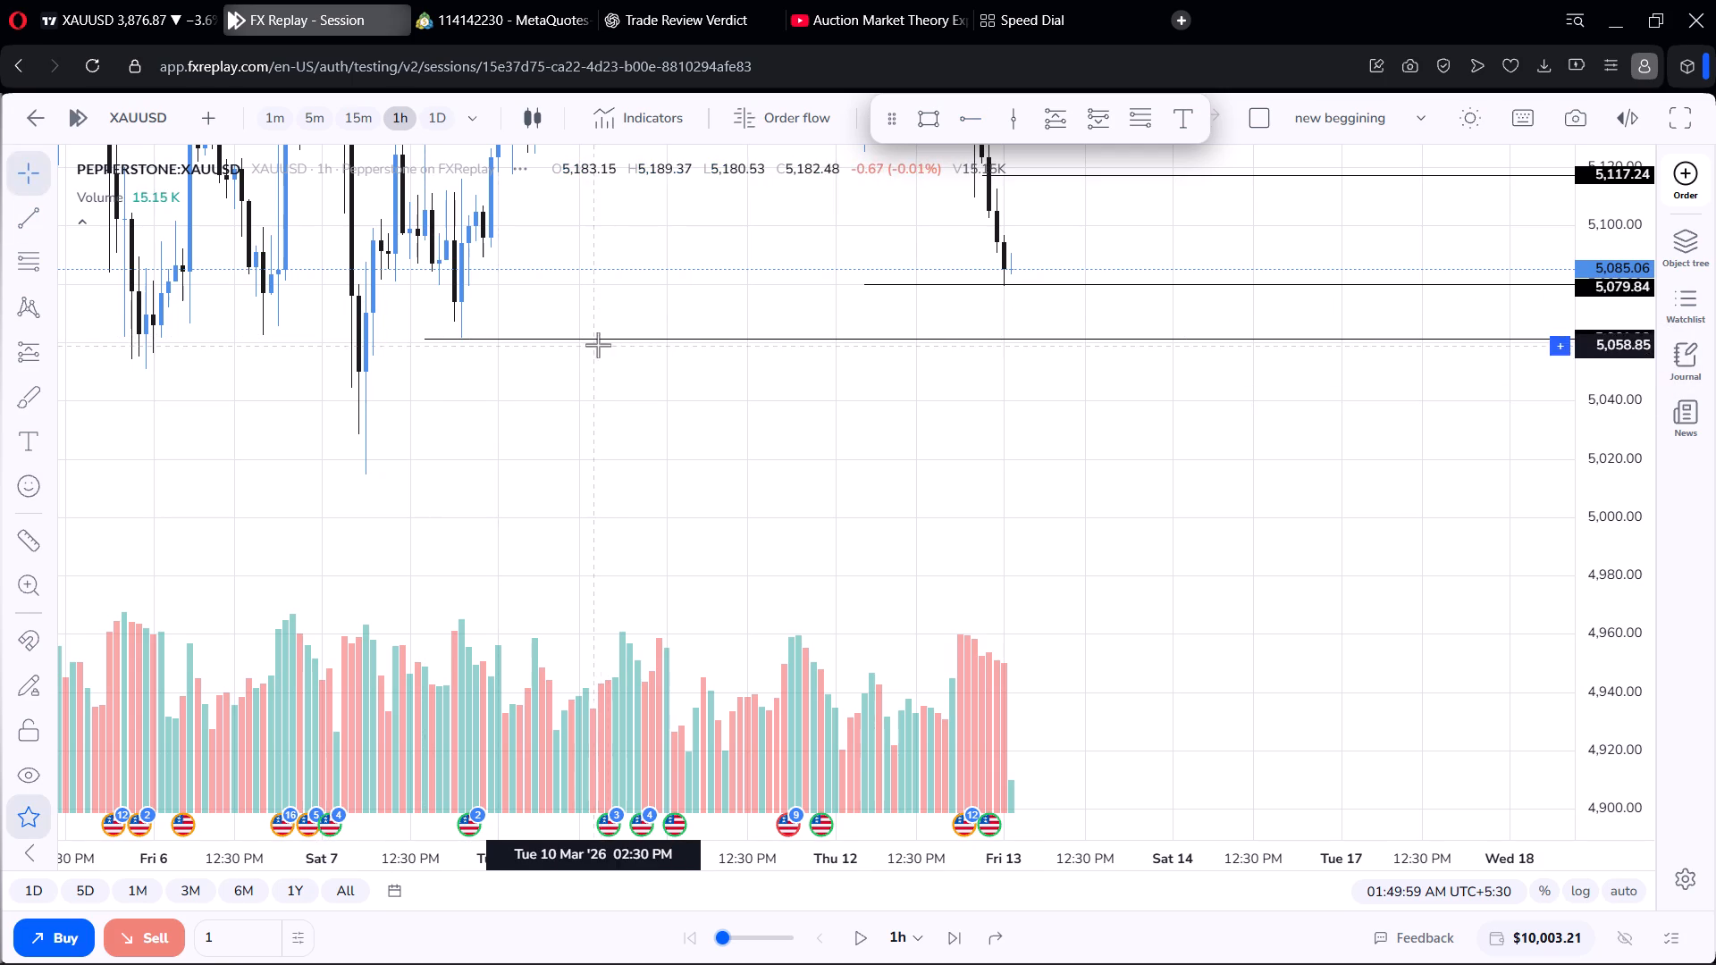
Place a horizontal ray at the deeper early 9 March low, at about 5,015.04.
drag(613, 412, 643, 335)
click(981, 124)
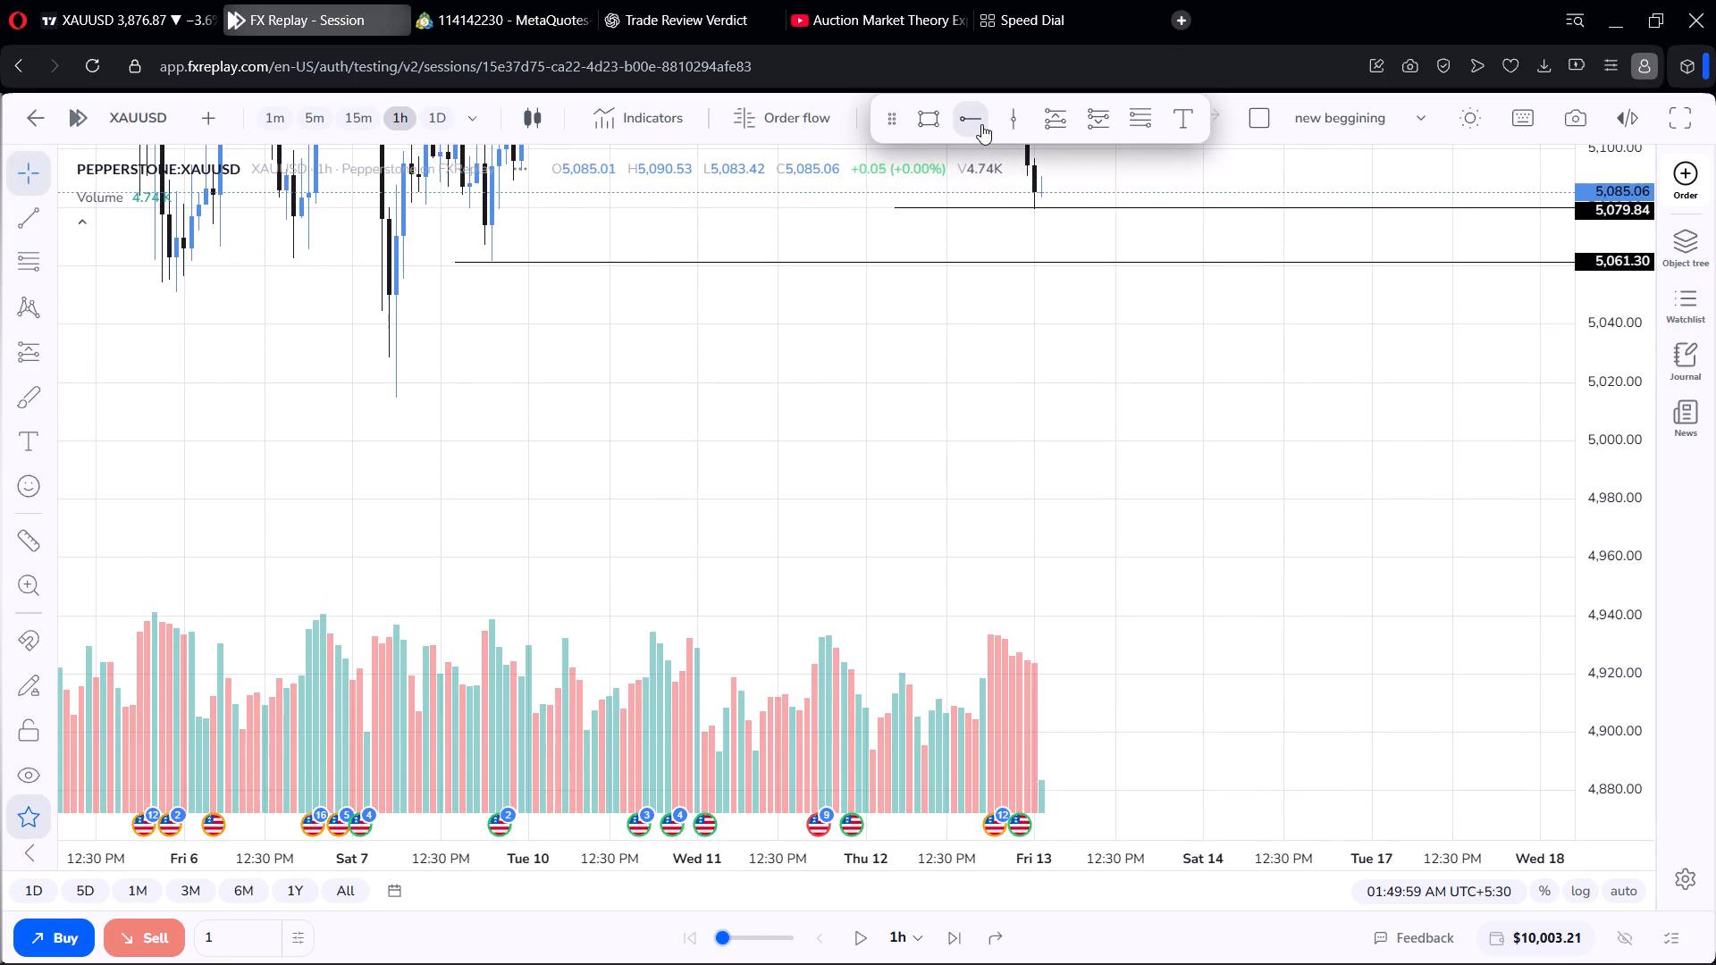
click(389, 396)
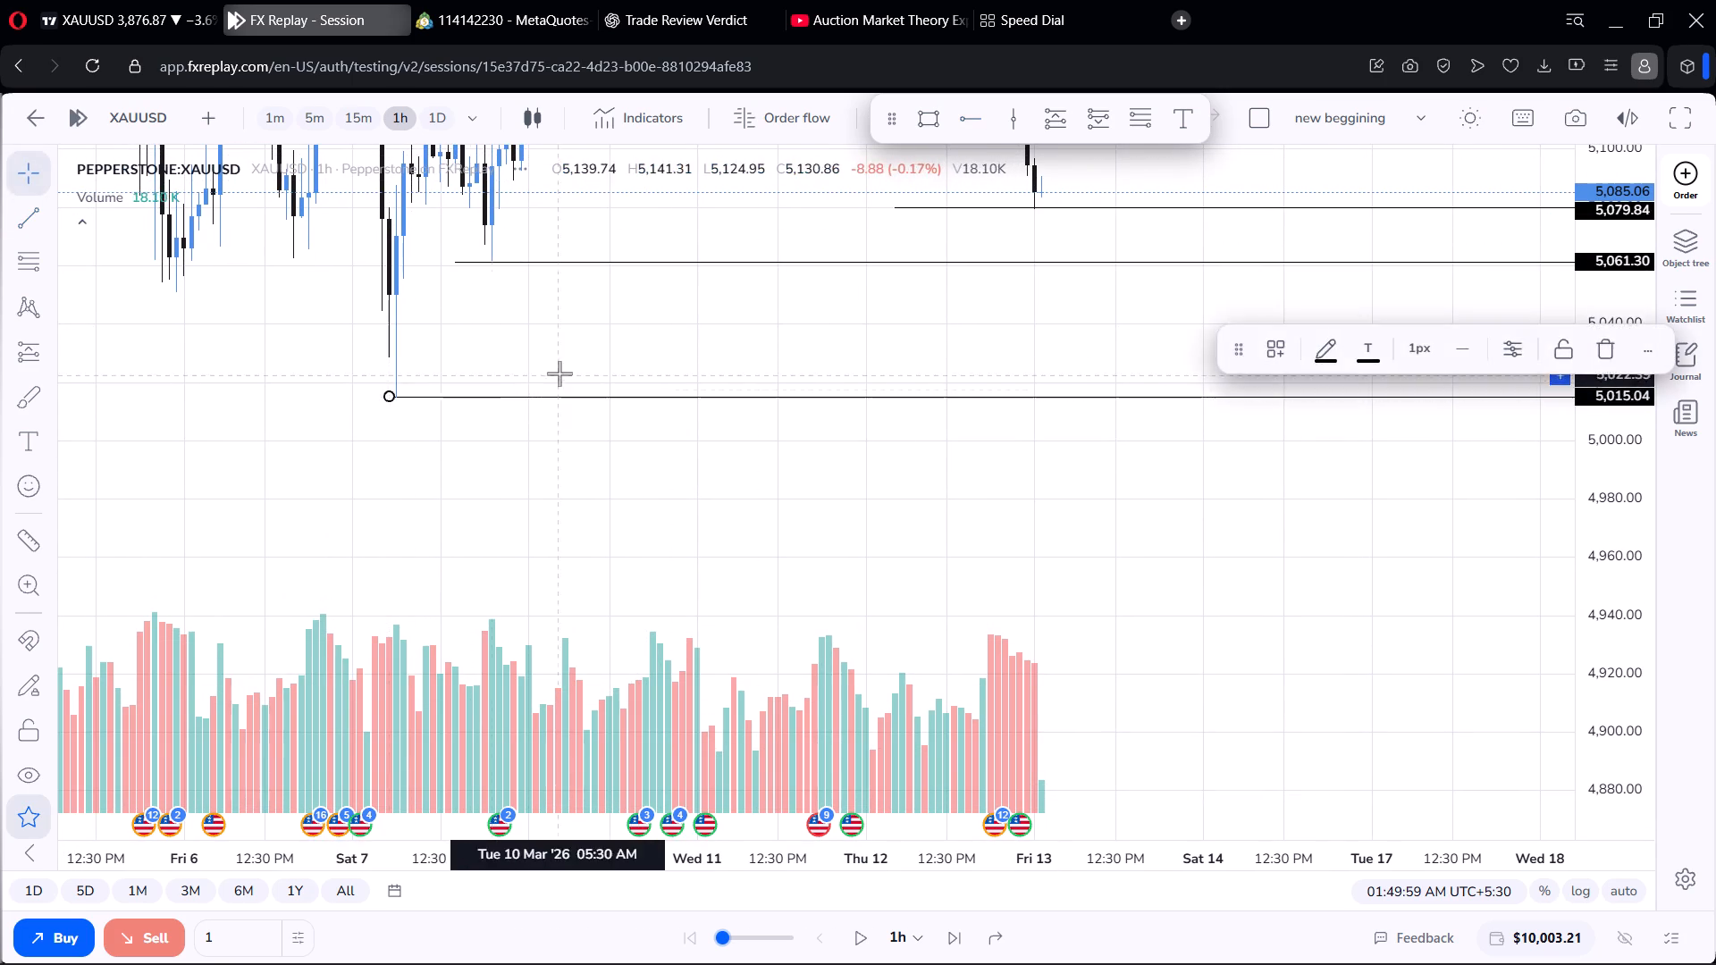
click(559, 373)
Move the lowest horizontal ray back to start at the 3 March sell-off, at about 5,016.57.
drag(635, 336, 1151, 412)
drag(1084, 482, 889, 460)
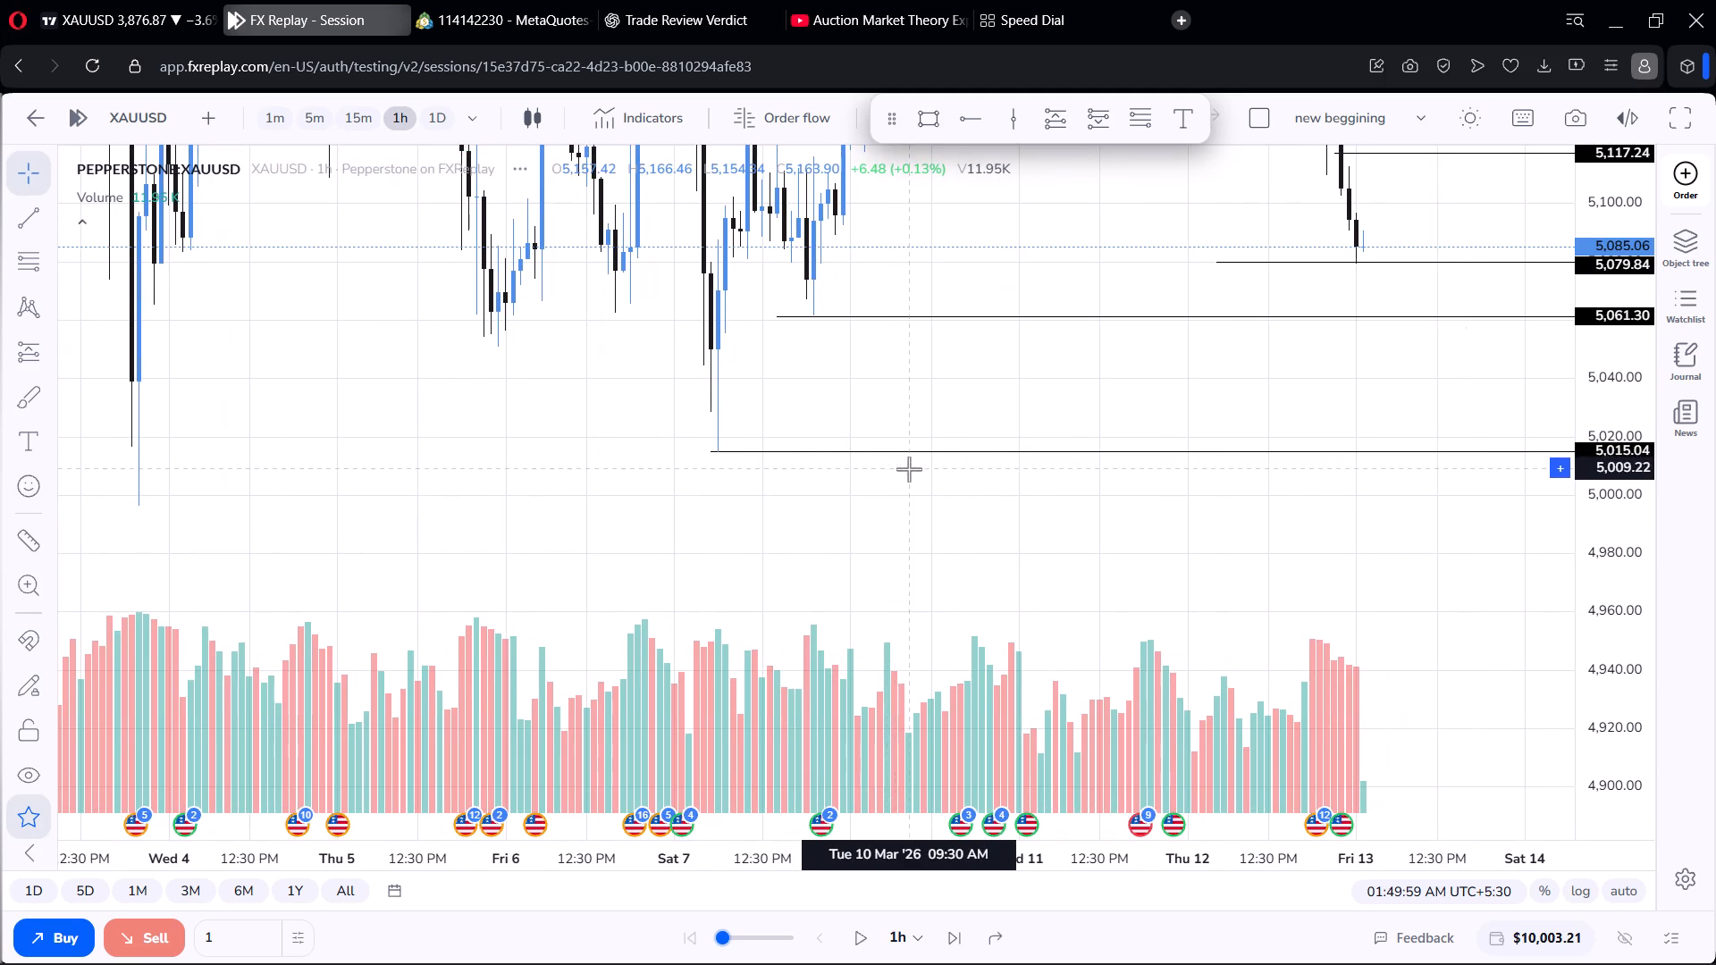
drag(911, 453, 295, 461)
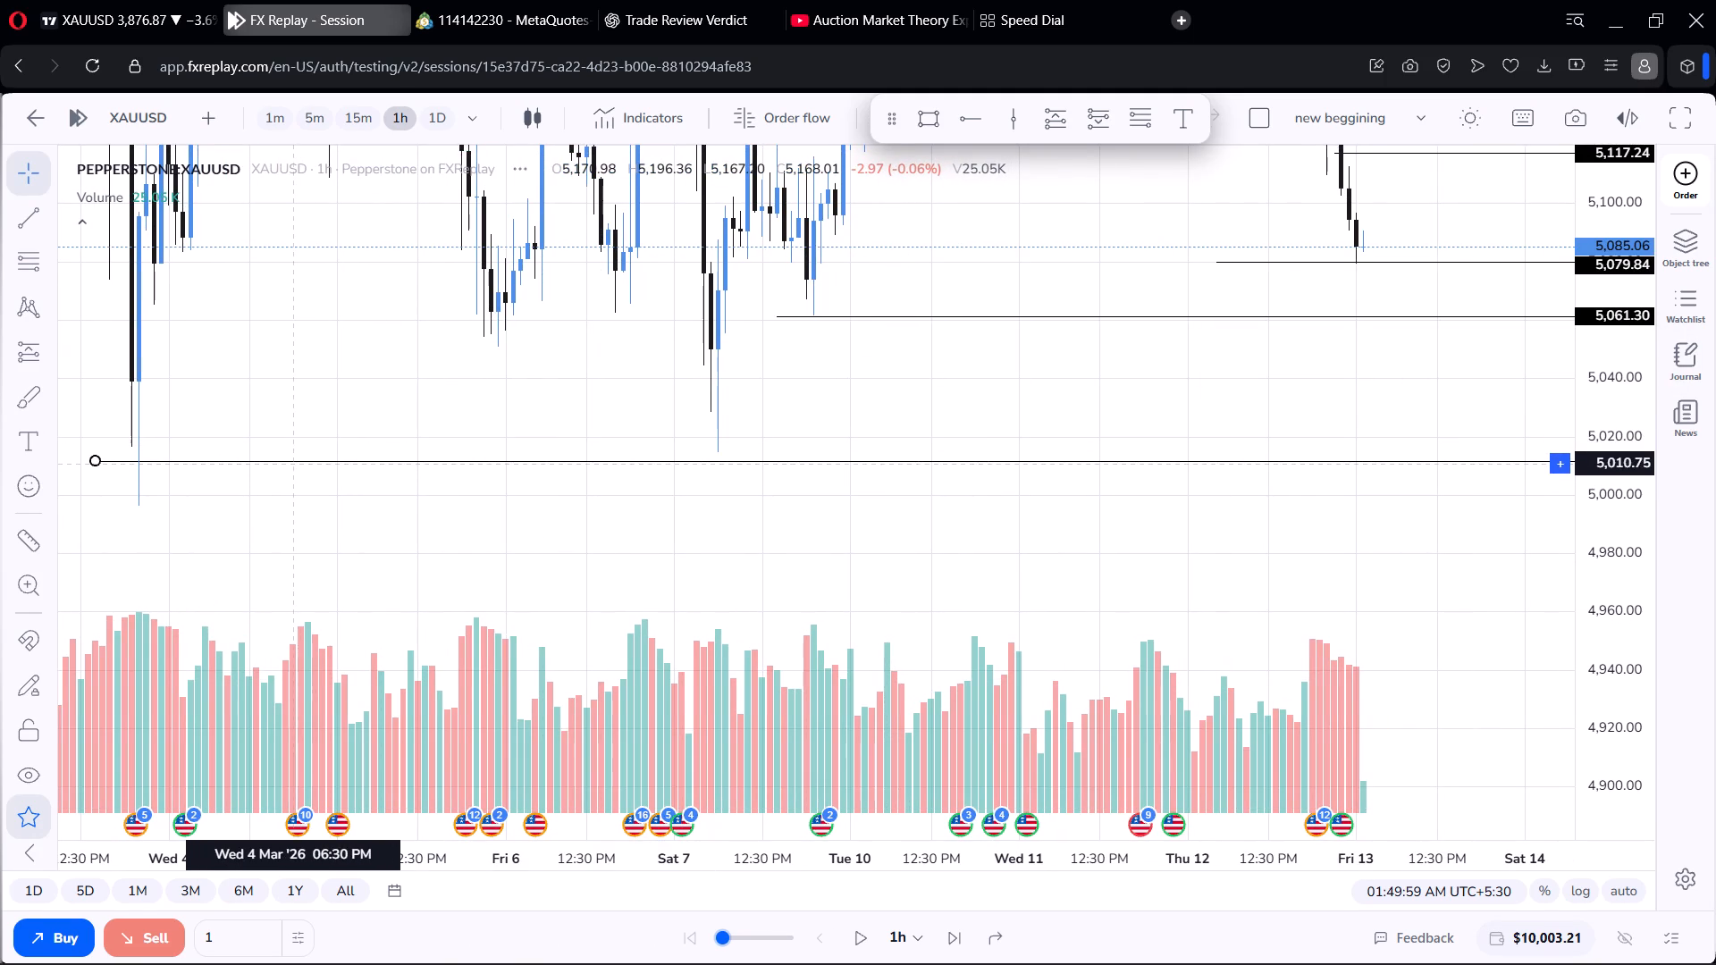
drag(295, 461, 301, 438)
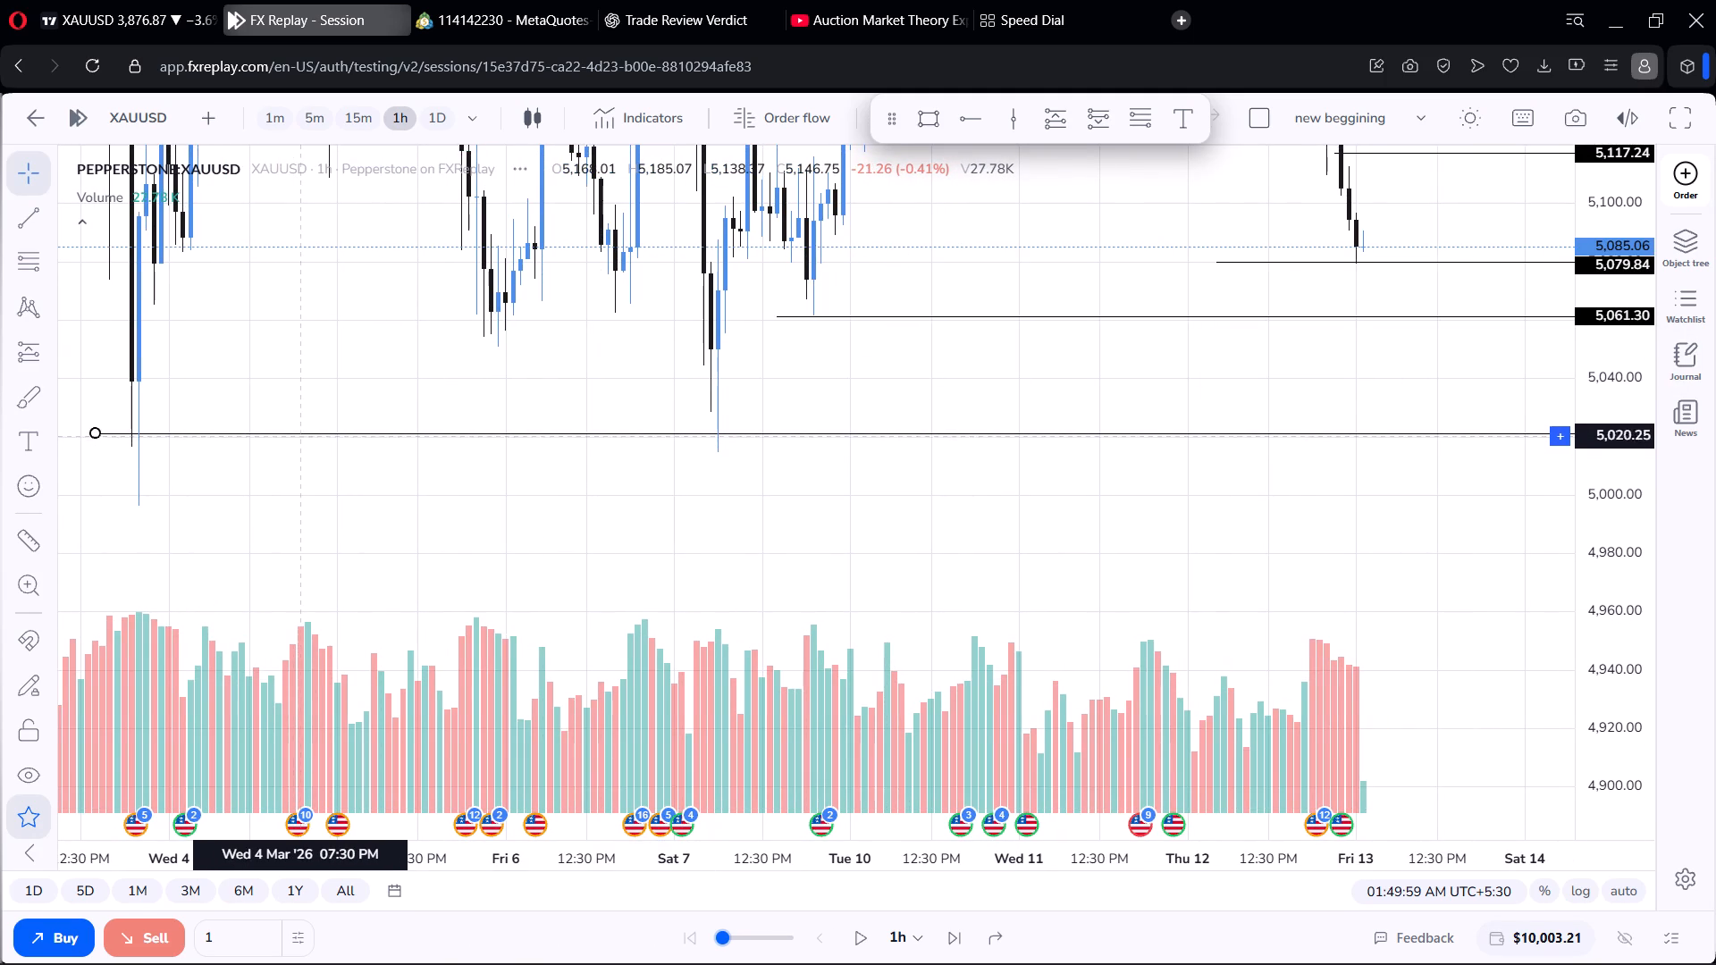
drag(301, 438, 305, 446)
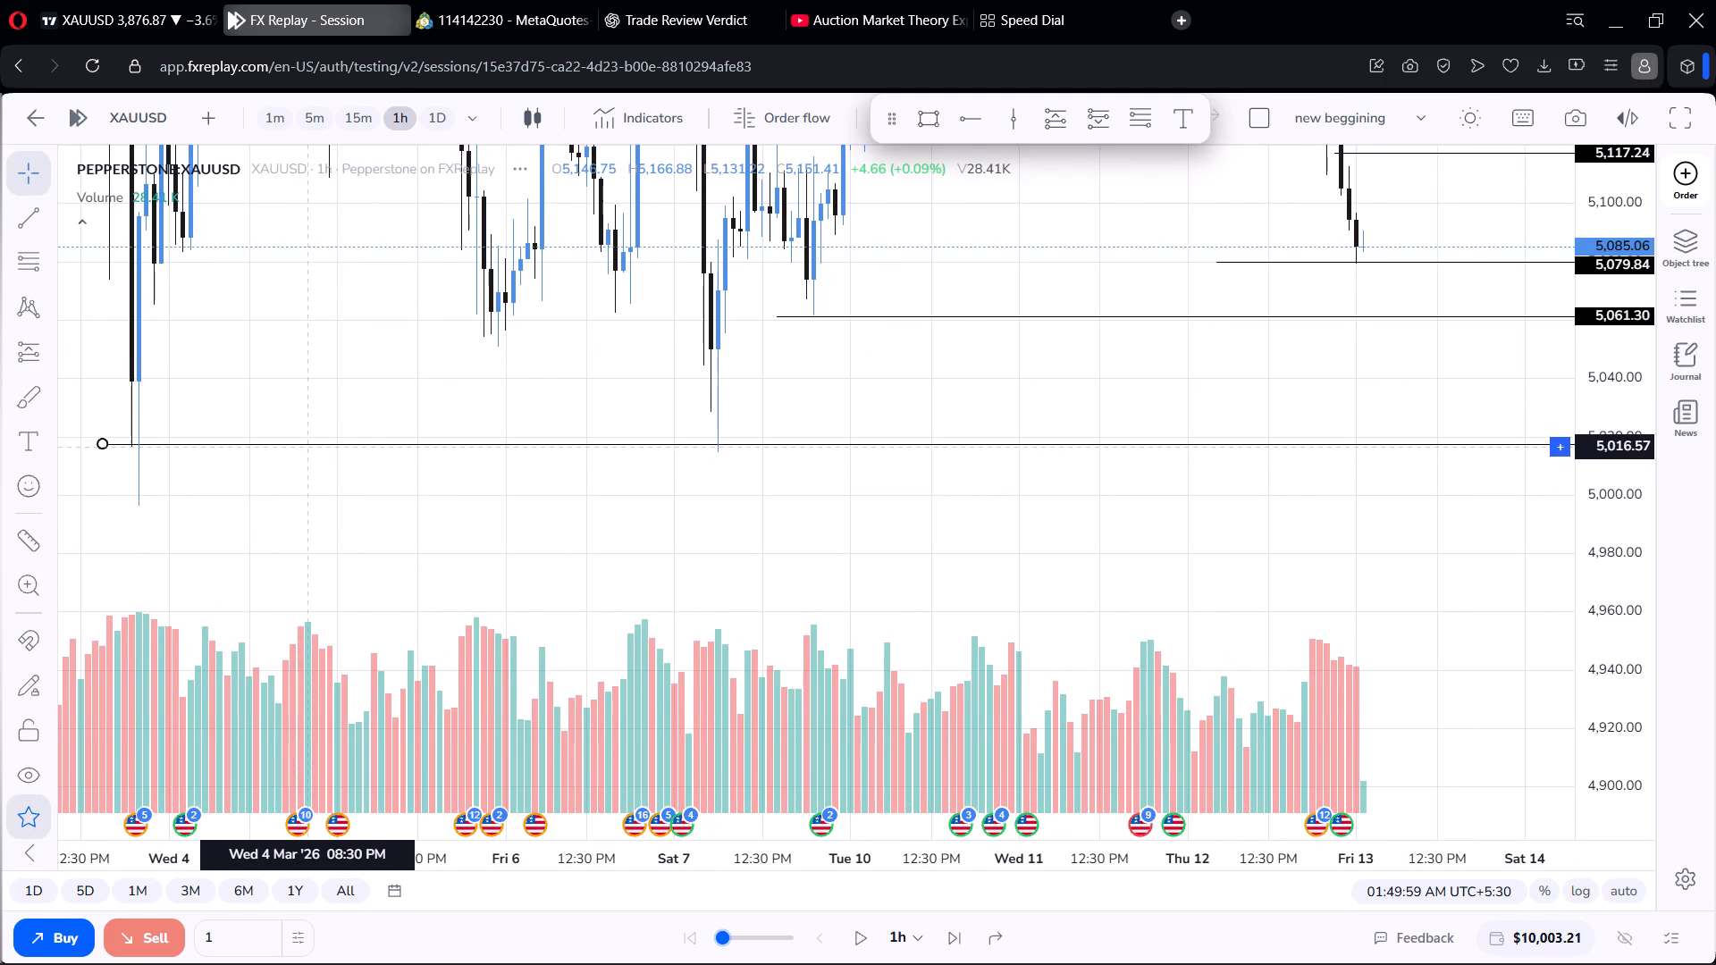
drag(305, 446, 305, 449)
click(365, 418)
Examine the hourly XAUUSD structure from late January to 13 March relative to the marked horizontal levels.
scroll(845, 381, down, 5)
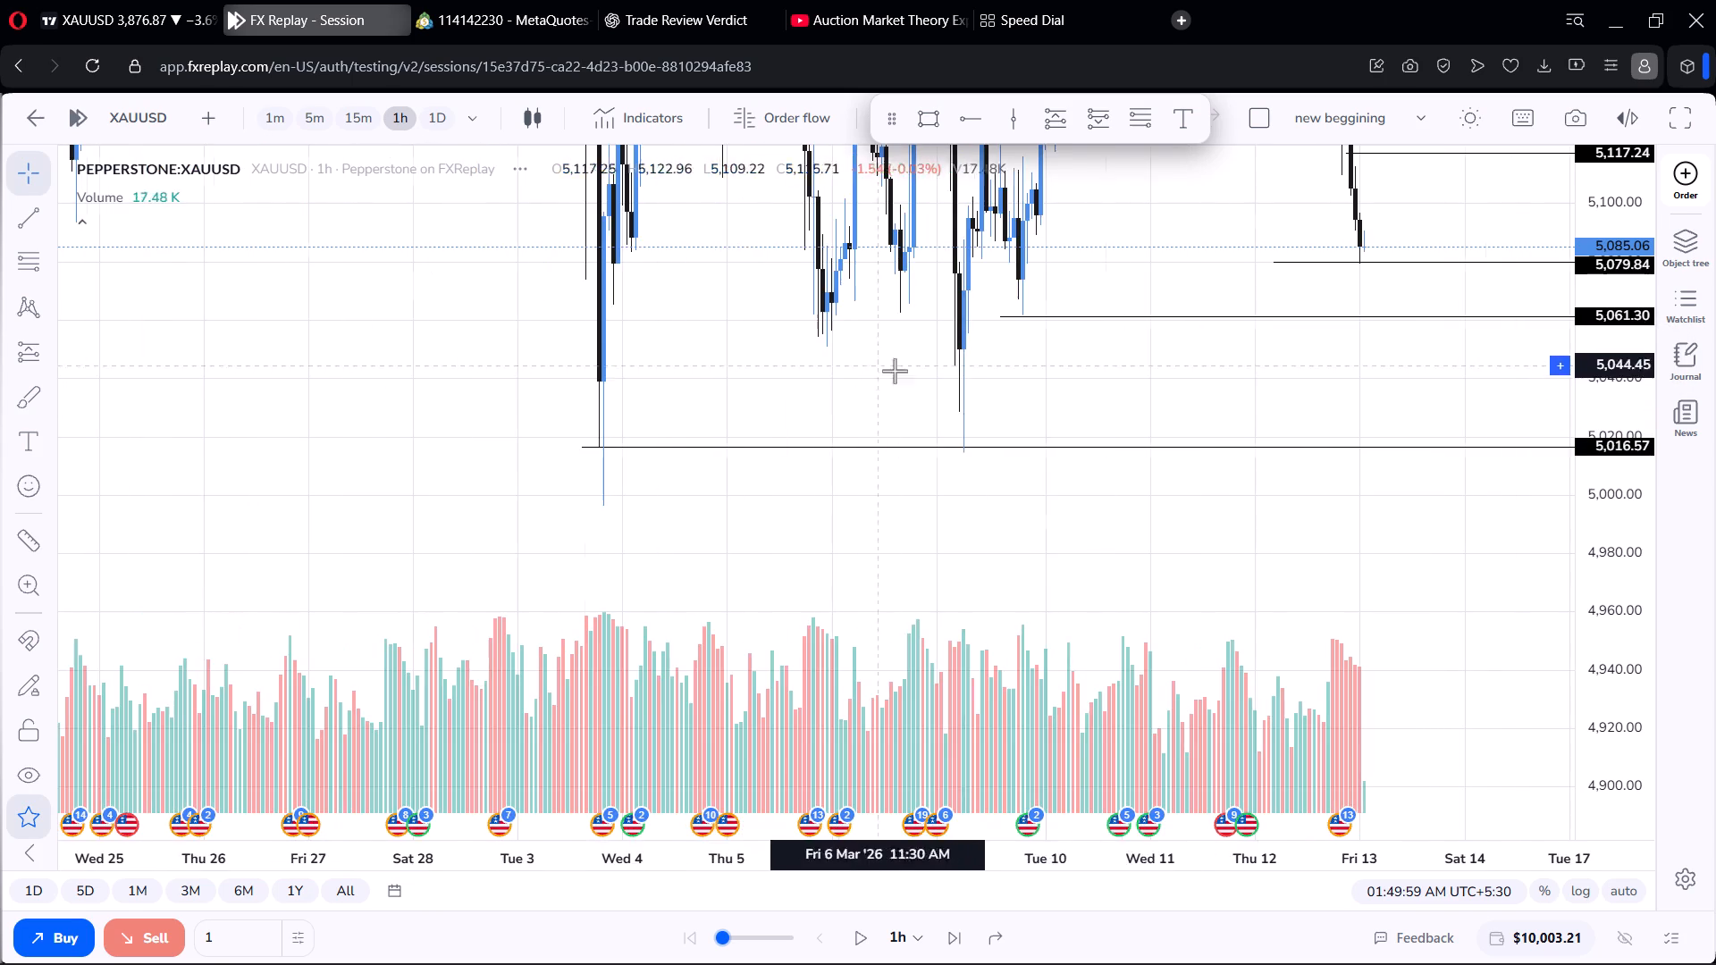
drag(1074, 370, 746, 508)
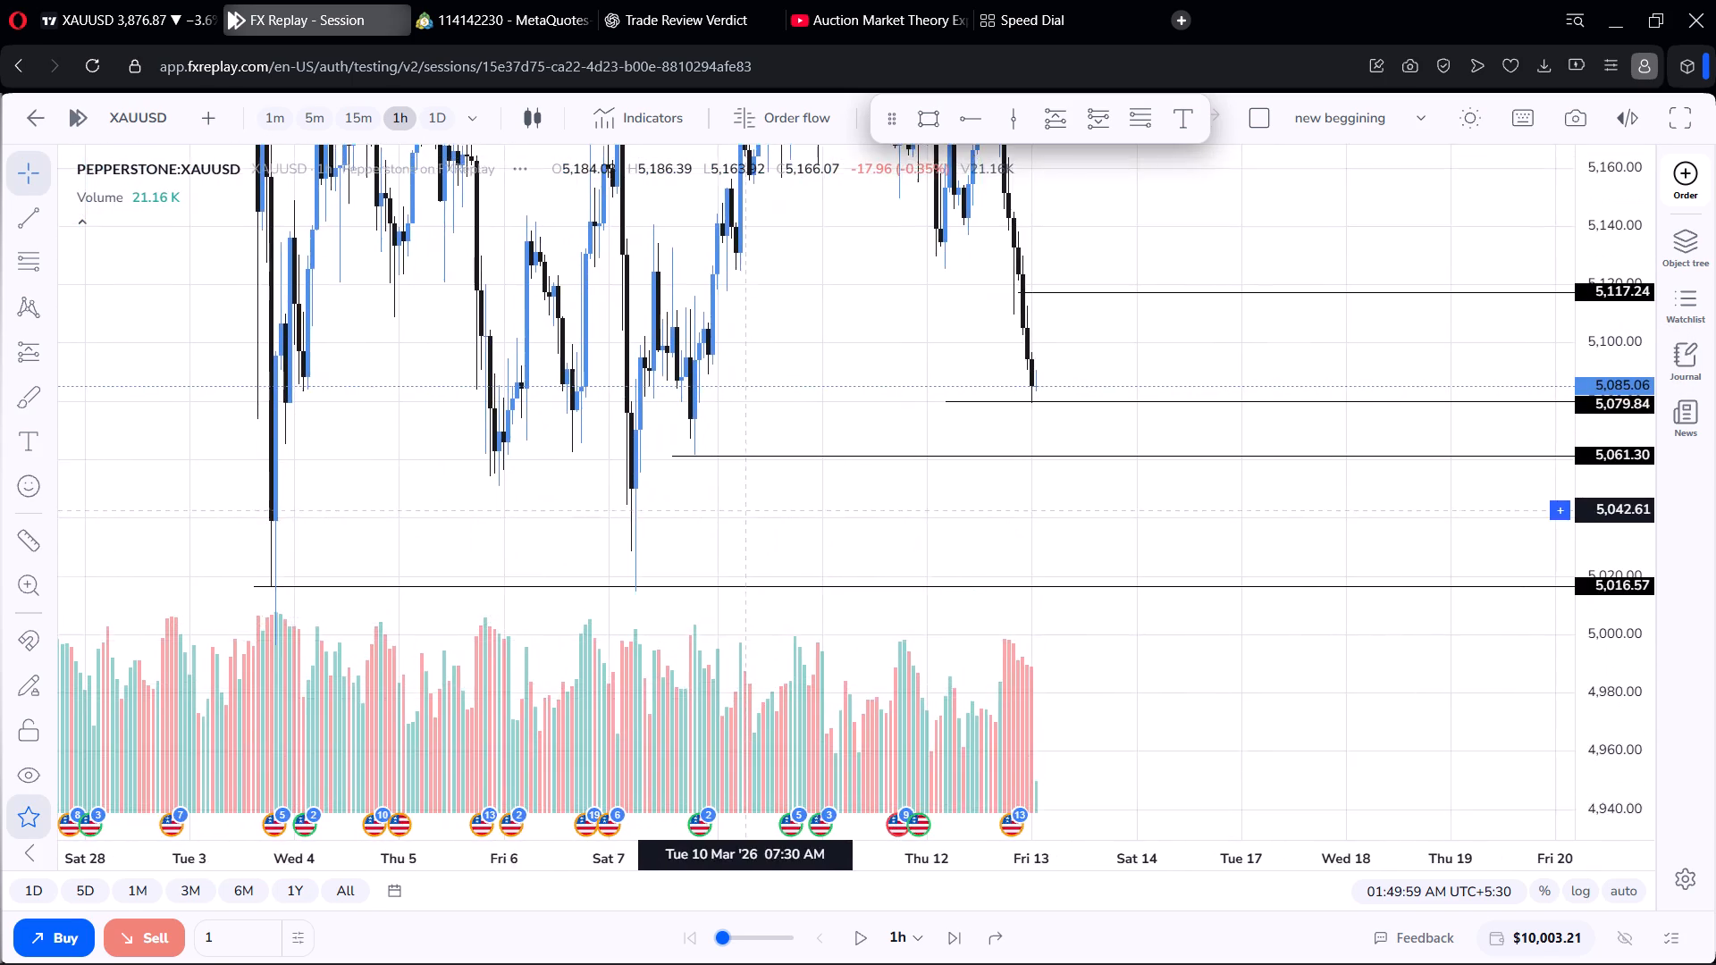
drag(746, 508, 934, 613)
scroll(854, 410, down, 5)
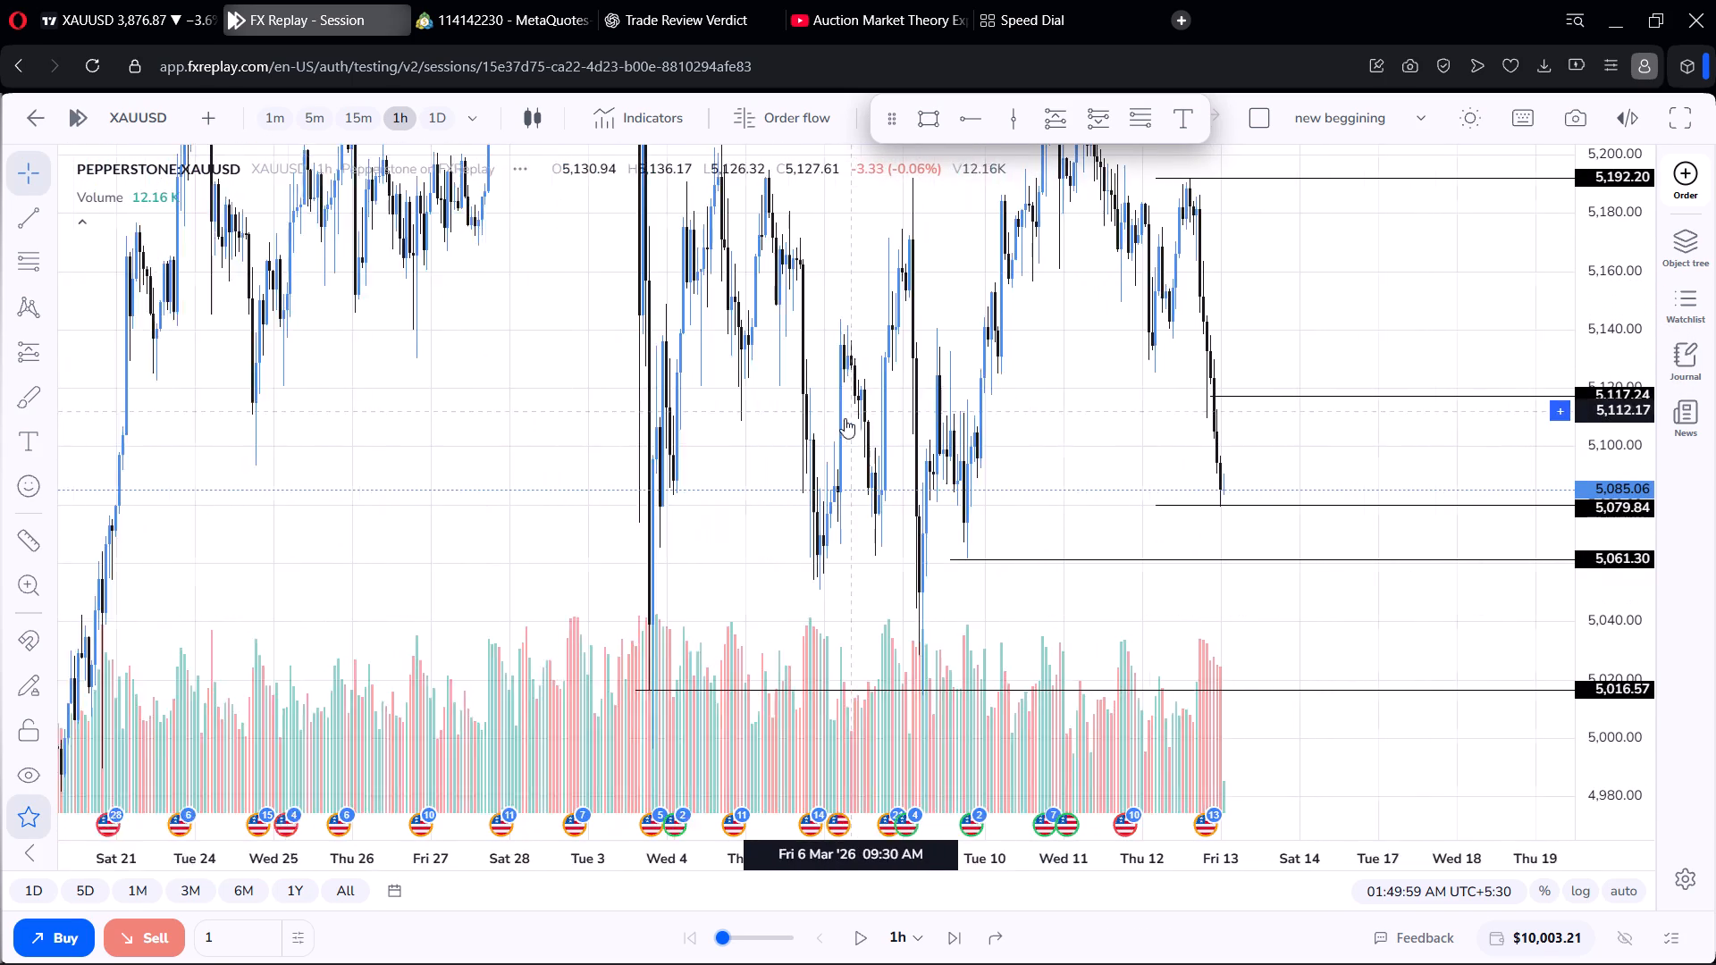
drag(831, 367, 858, 311)
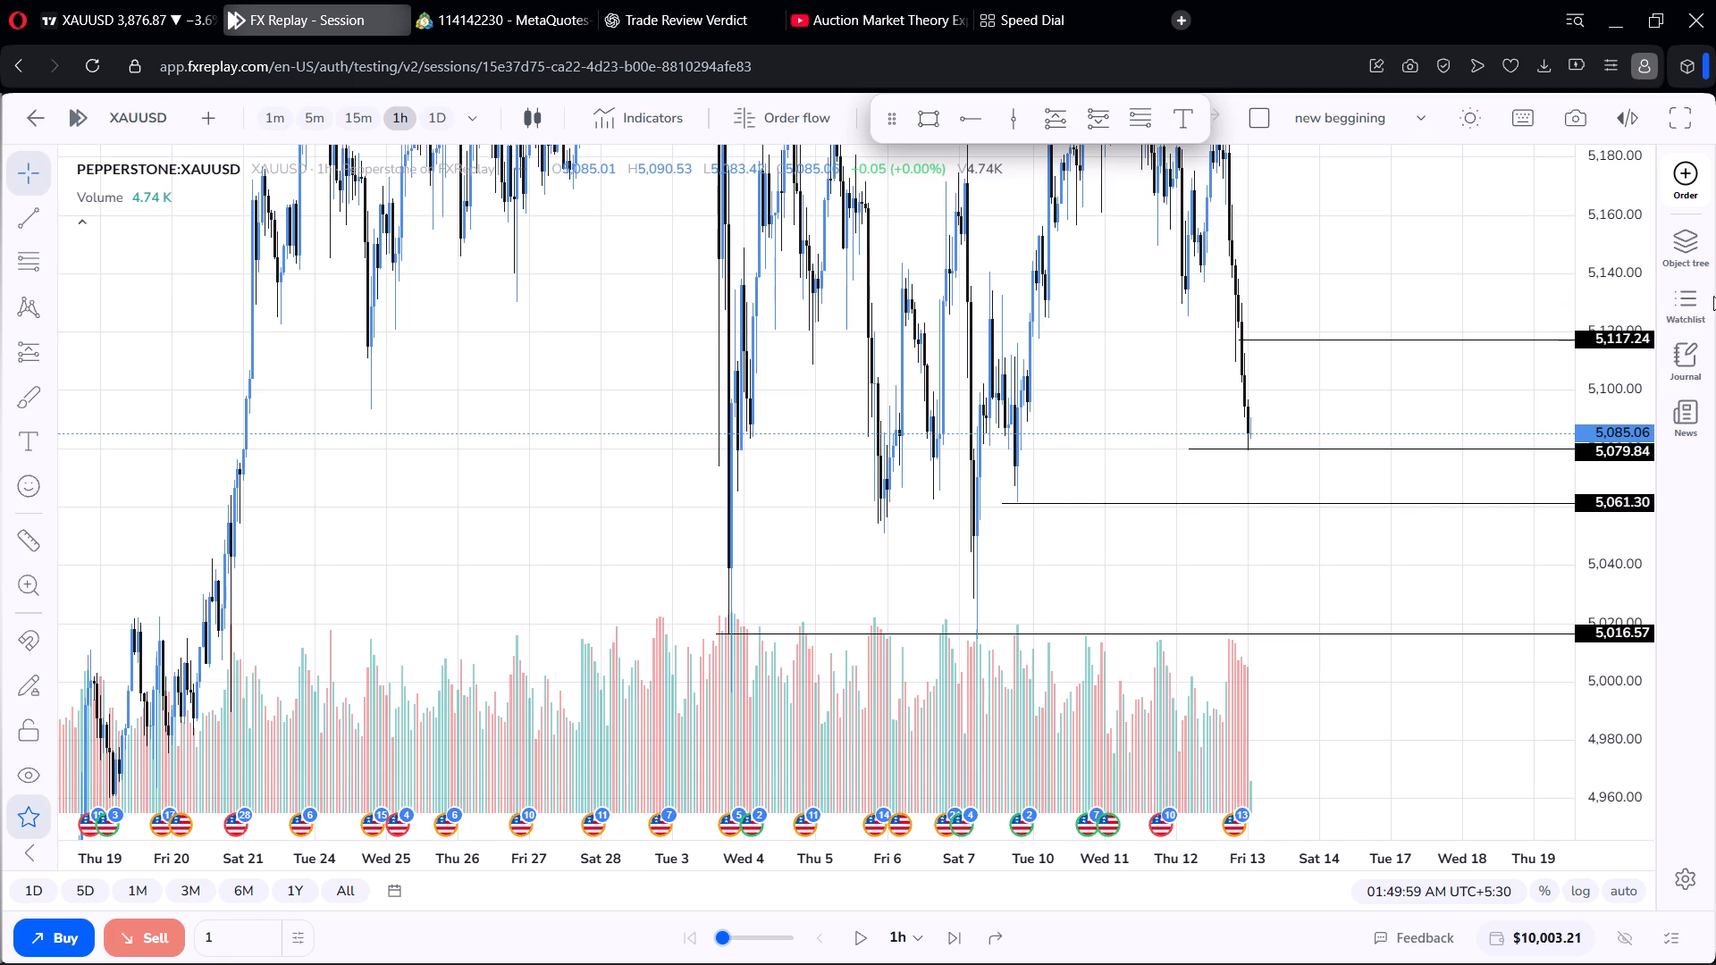
scroll(1610, 340, down, 18)
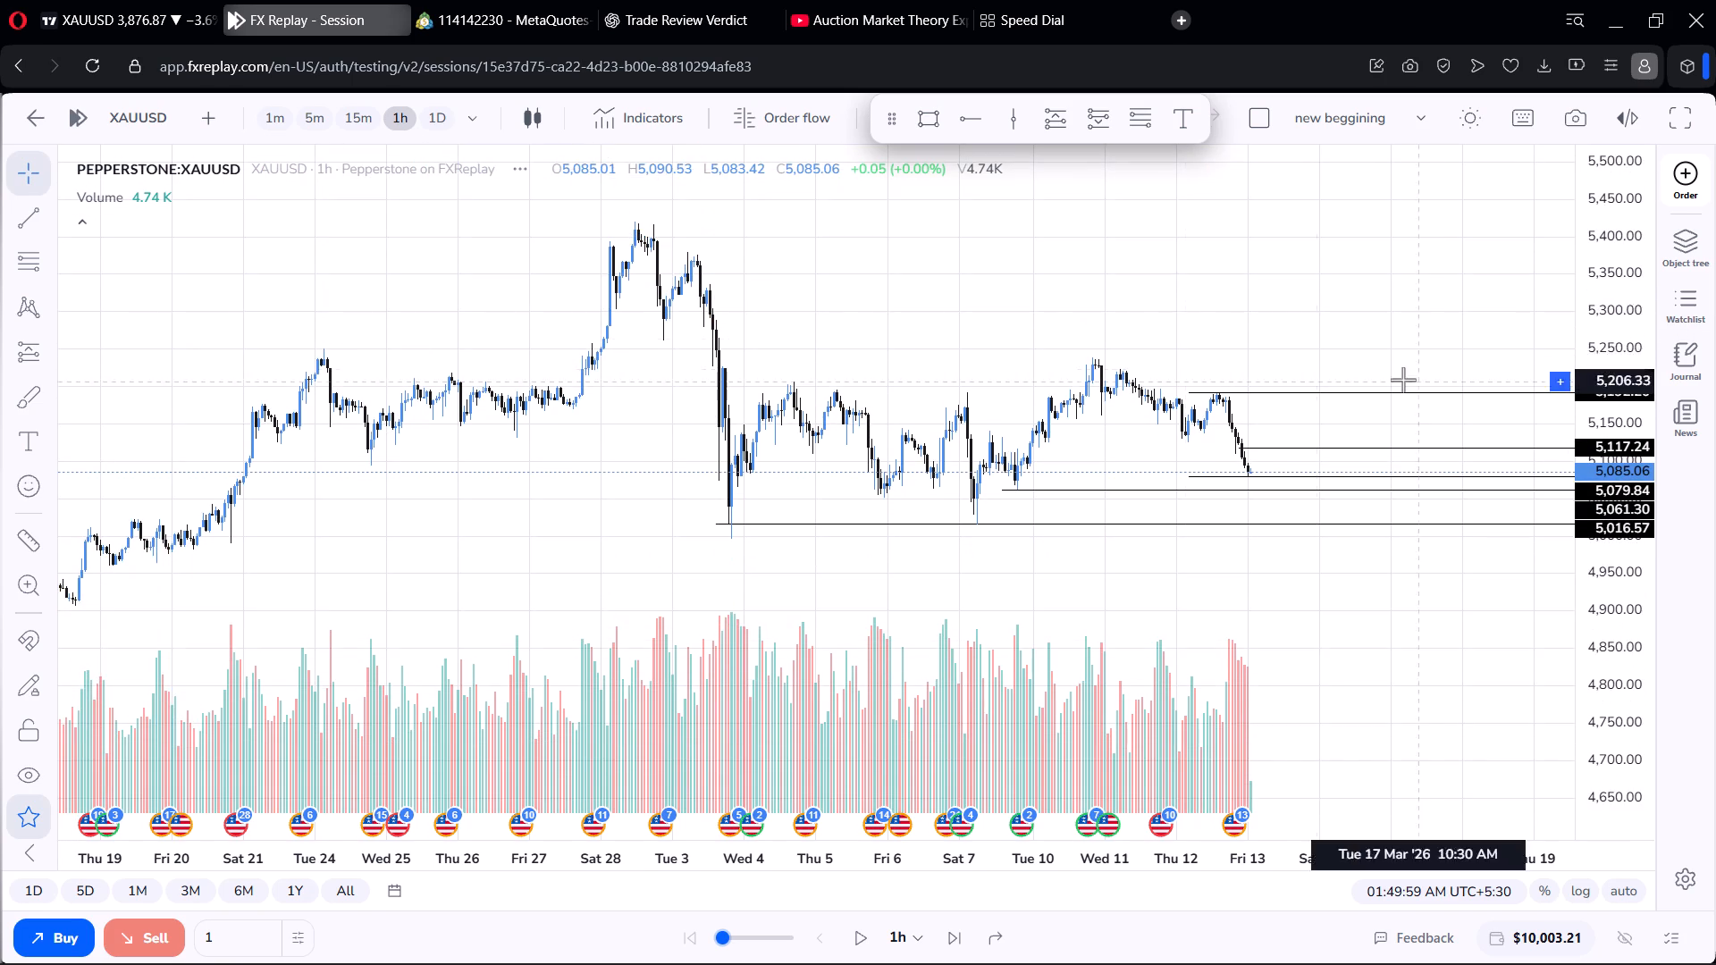
scroll(878, 316, up, 2)
scroll(887, 313, down, 18)
drag(902, 338, 1015, 197)
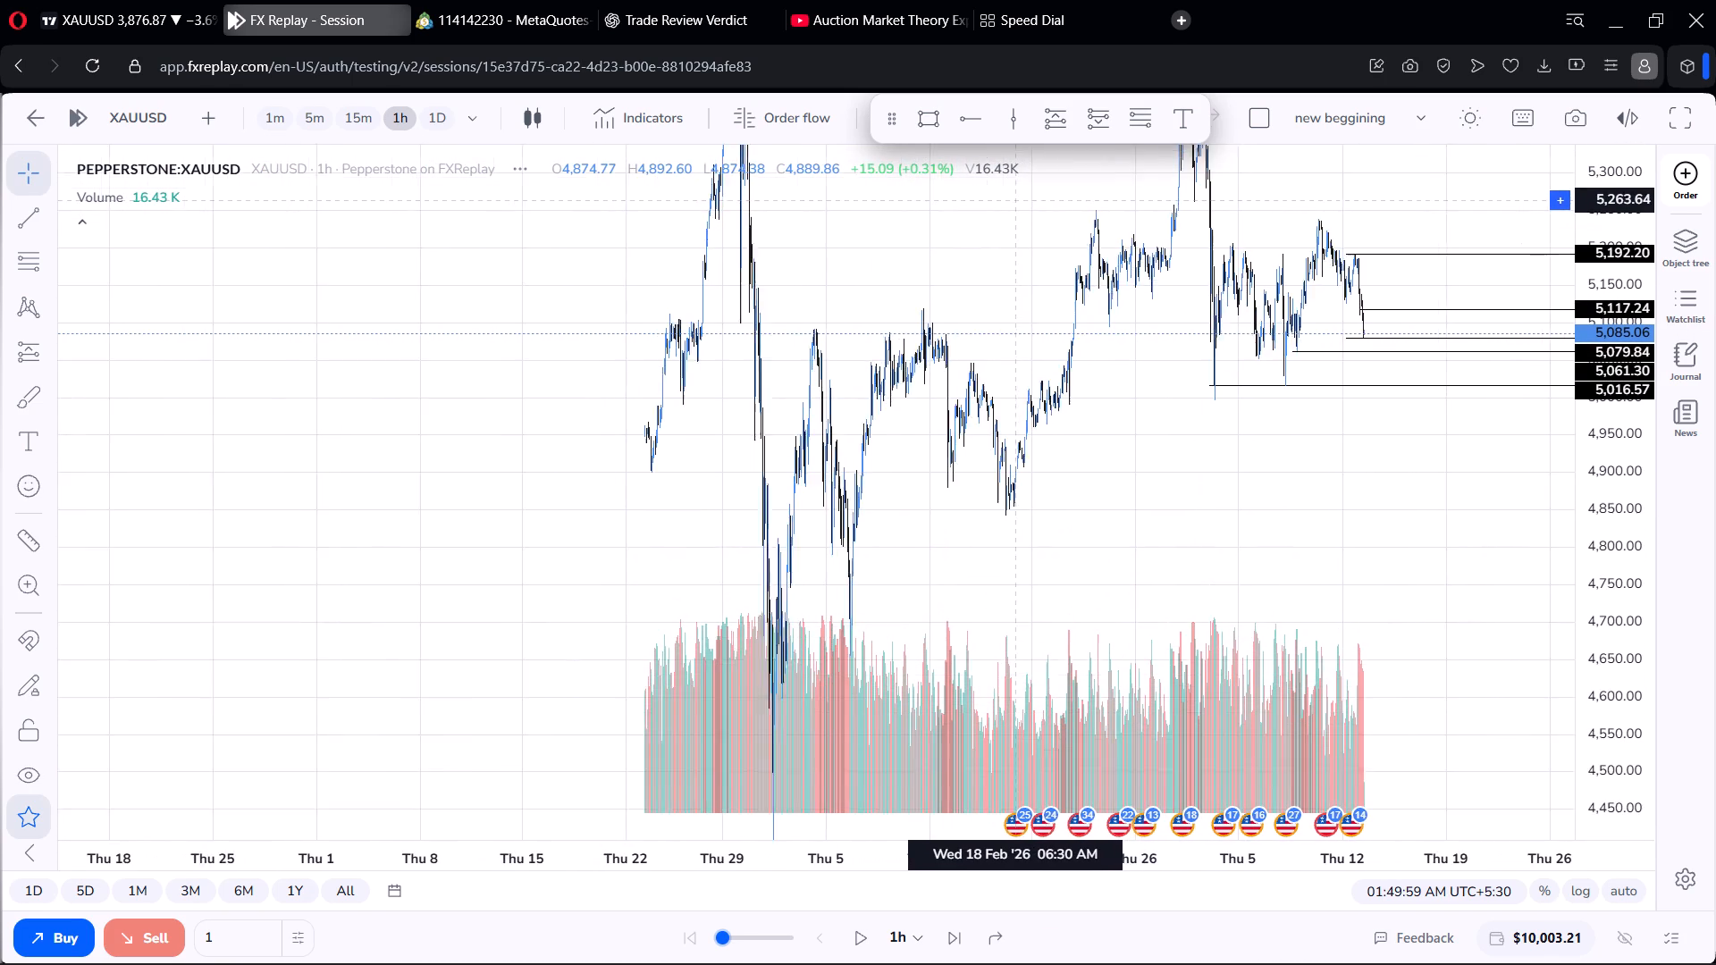
drag(1015, 197, 907, 249)
scroll(1075, 327, up, 6)
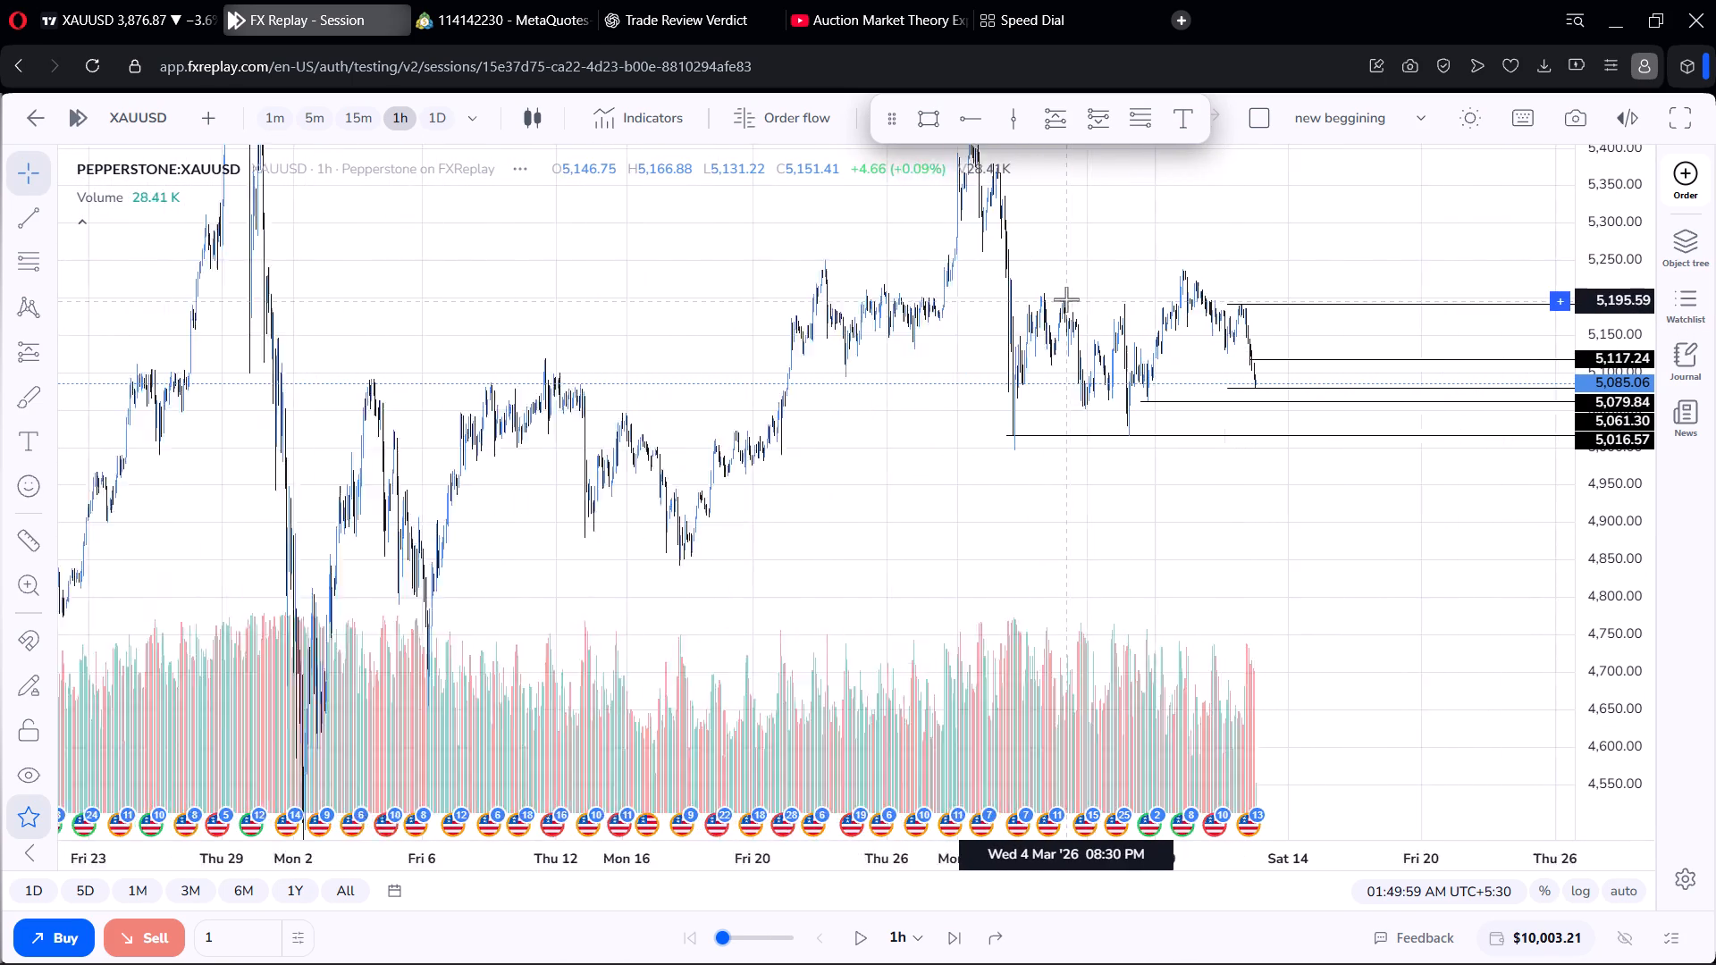
scroll(1066, 299, up, 7)
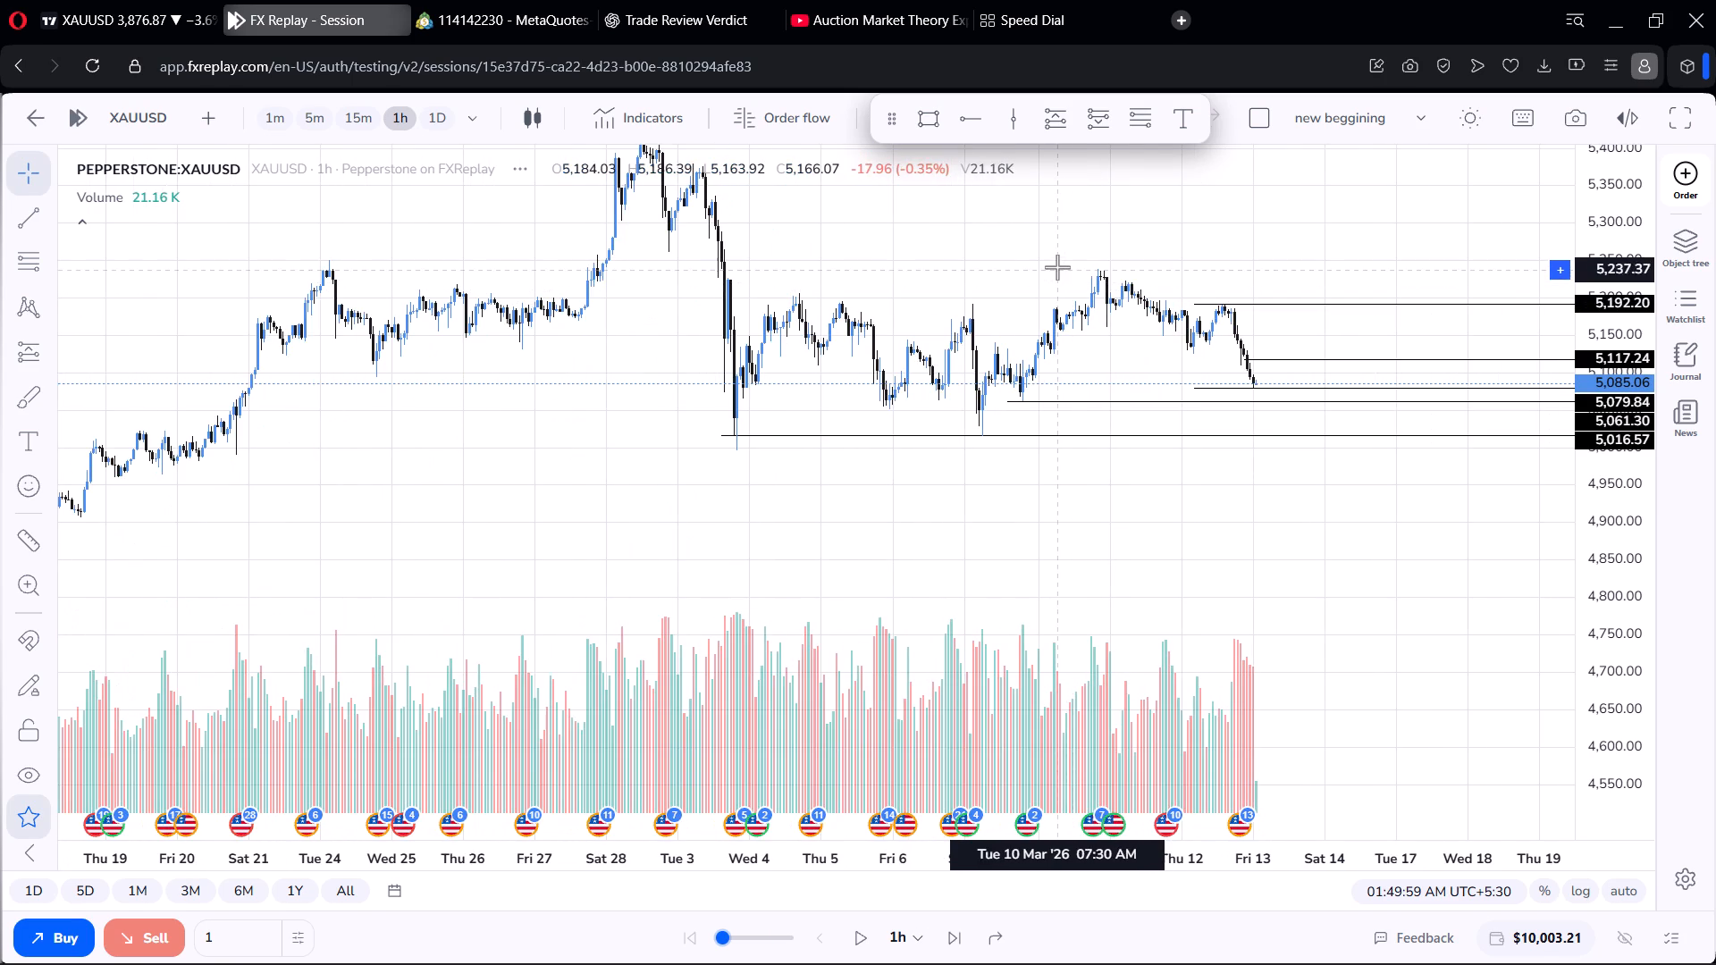
drag(1082, 234, 1025, 275)
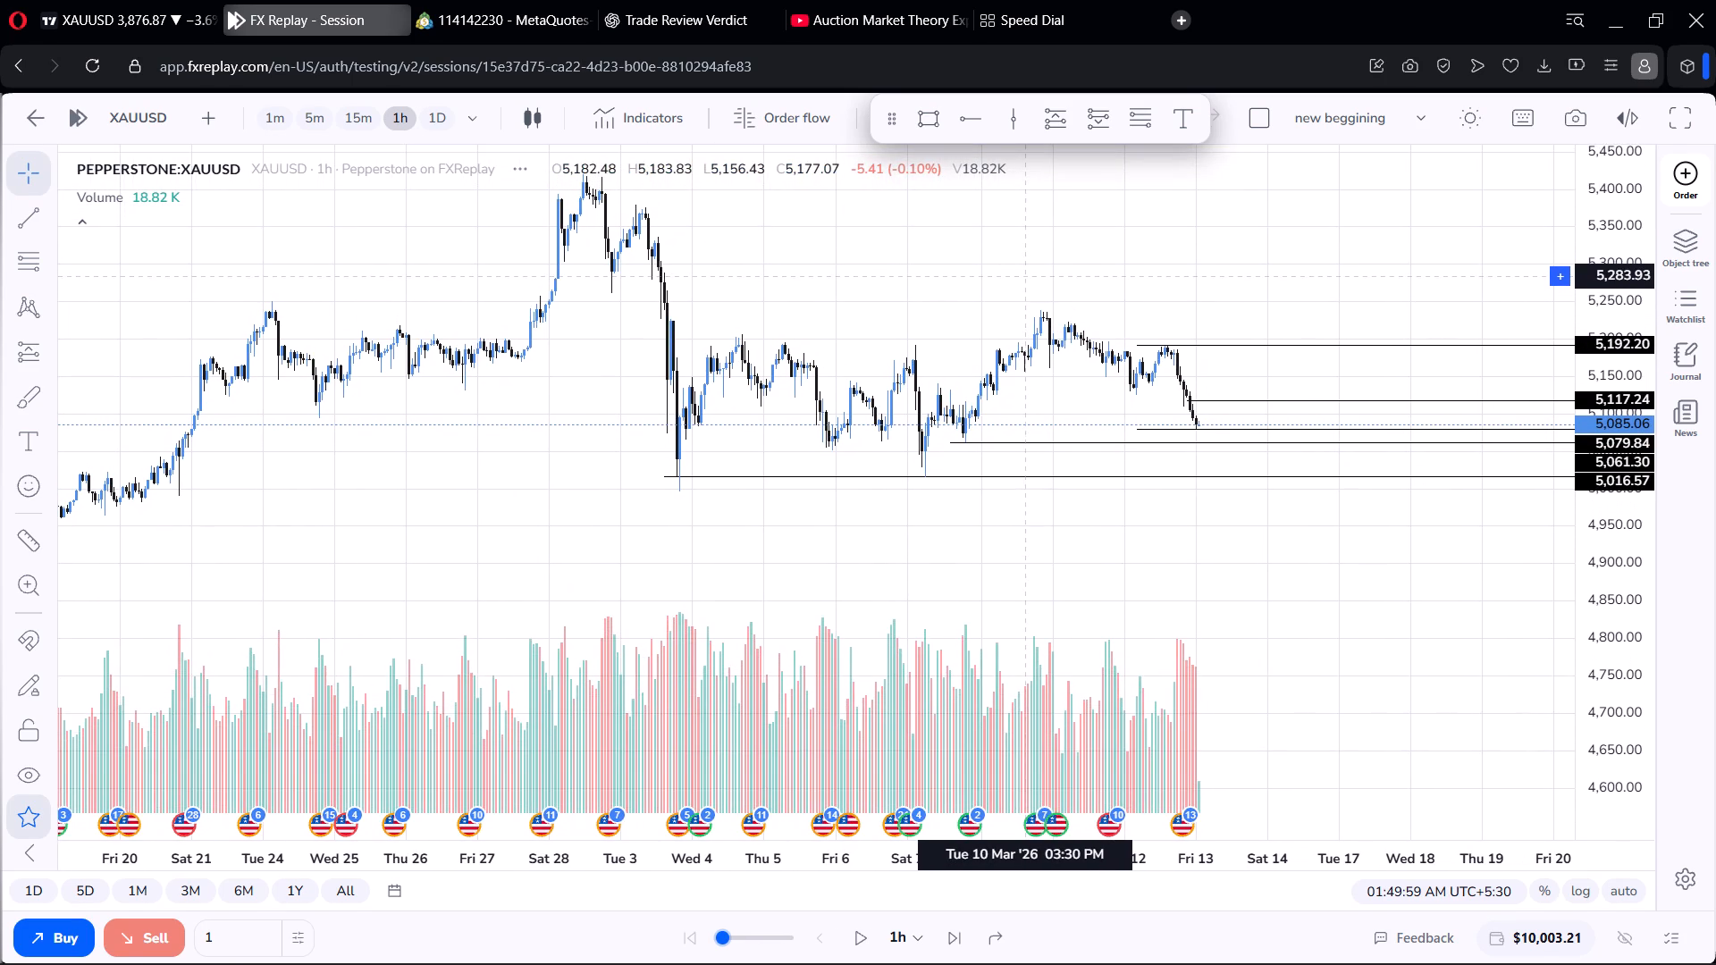
drag(1025, 275, 1005, 320)
scroll(1011, 323, up, 5)
scroll(1018, 319, down, 5)
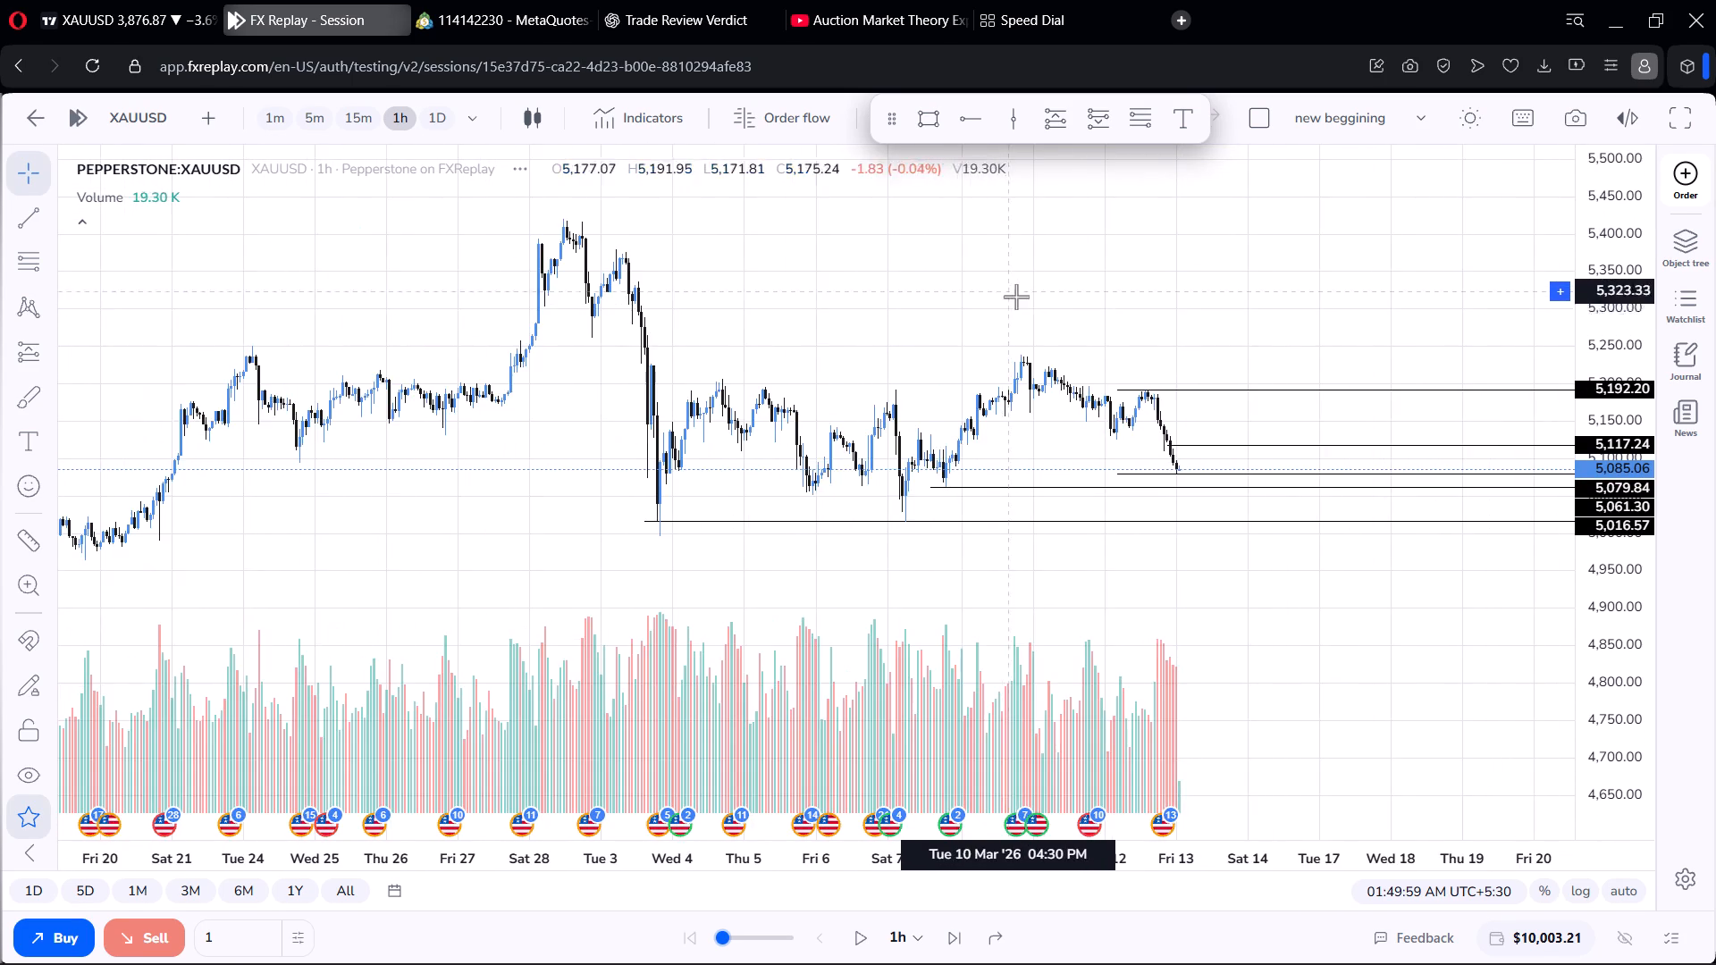
Switch the XAUUSD chart from the hourly to the 15-minute timeframe.
drag(1025, 325, 914, 229)
scroll(944, 261, up, 3)
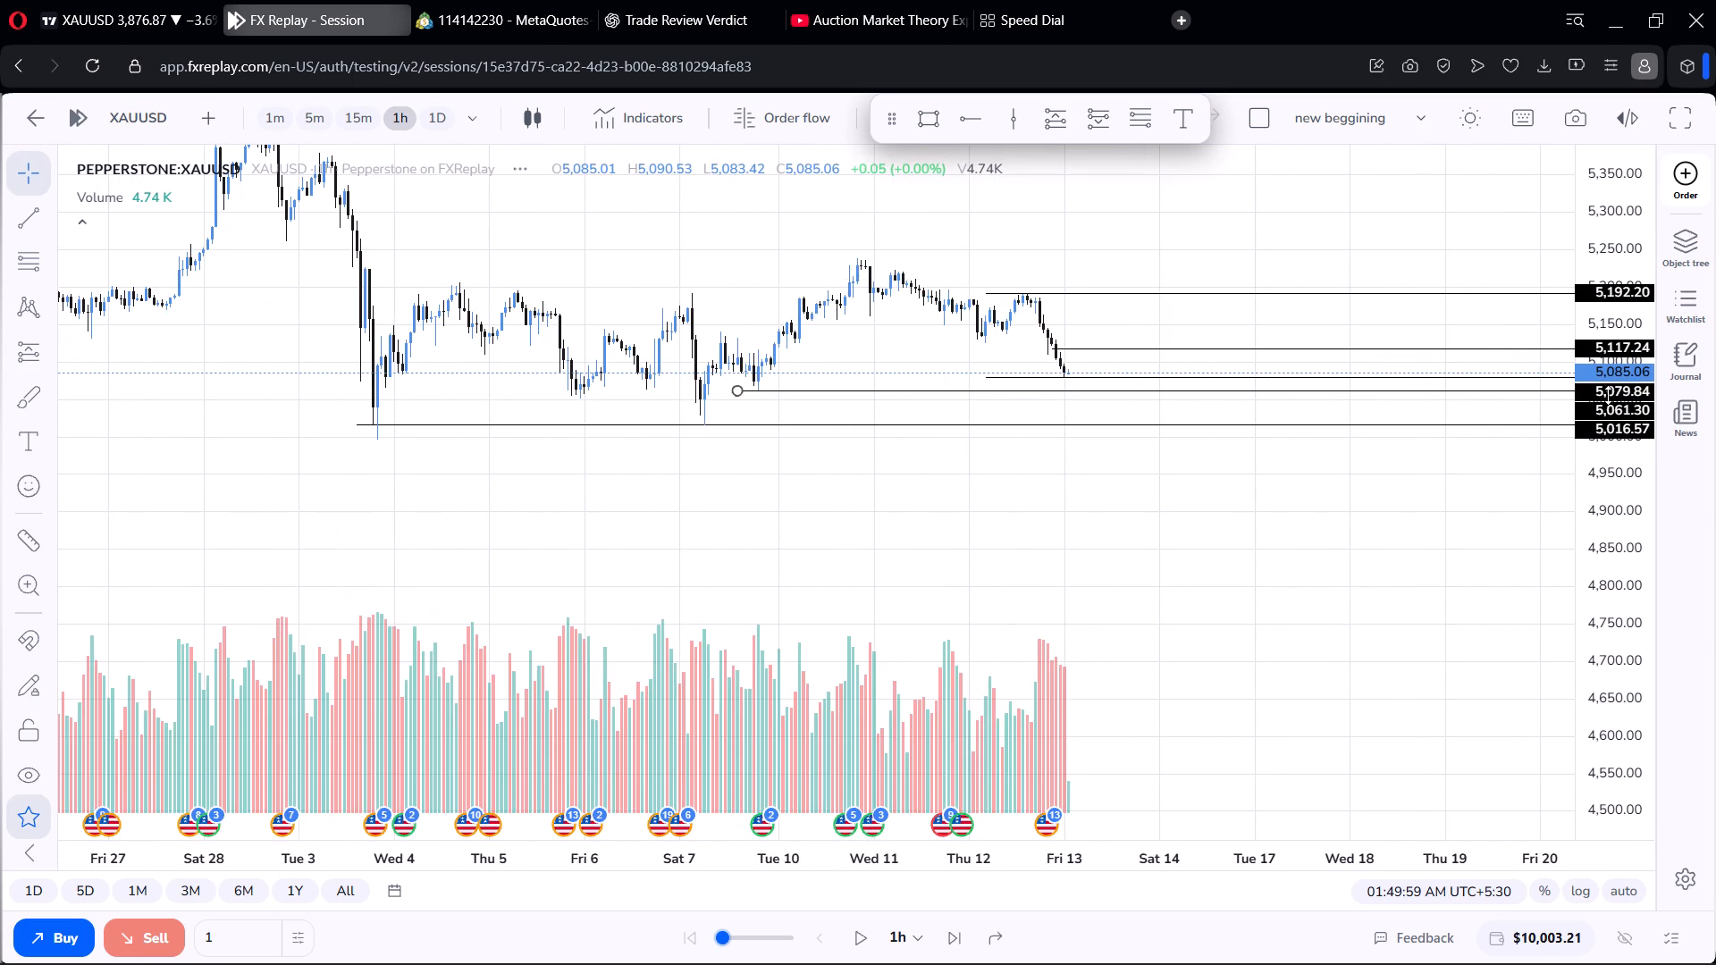
scroll(1592, 389, up, 14)
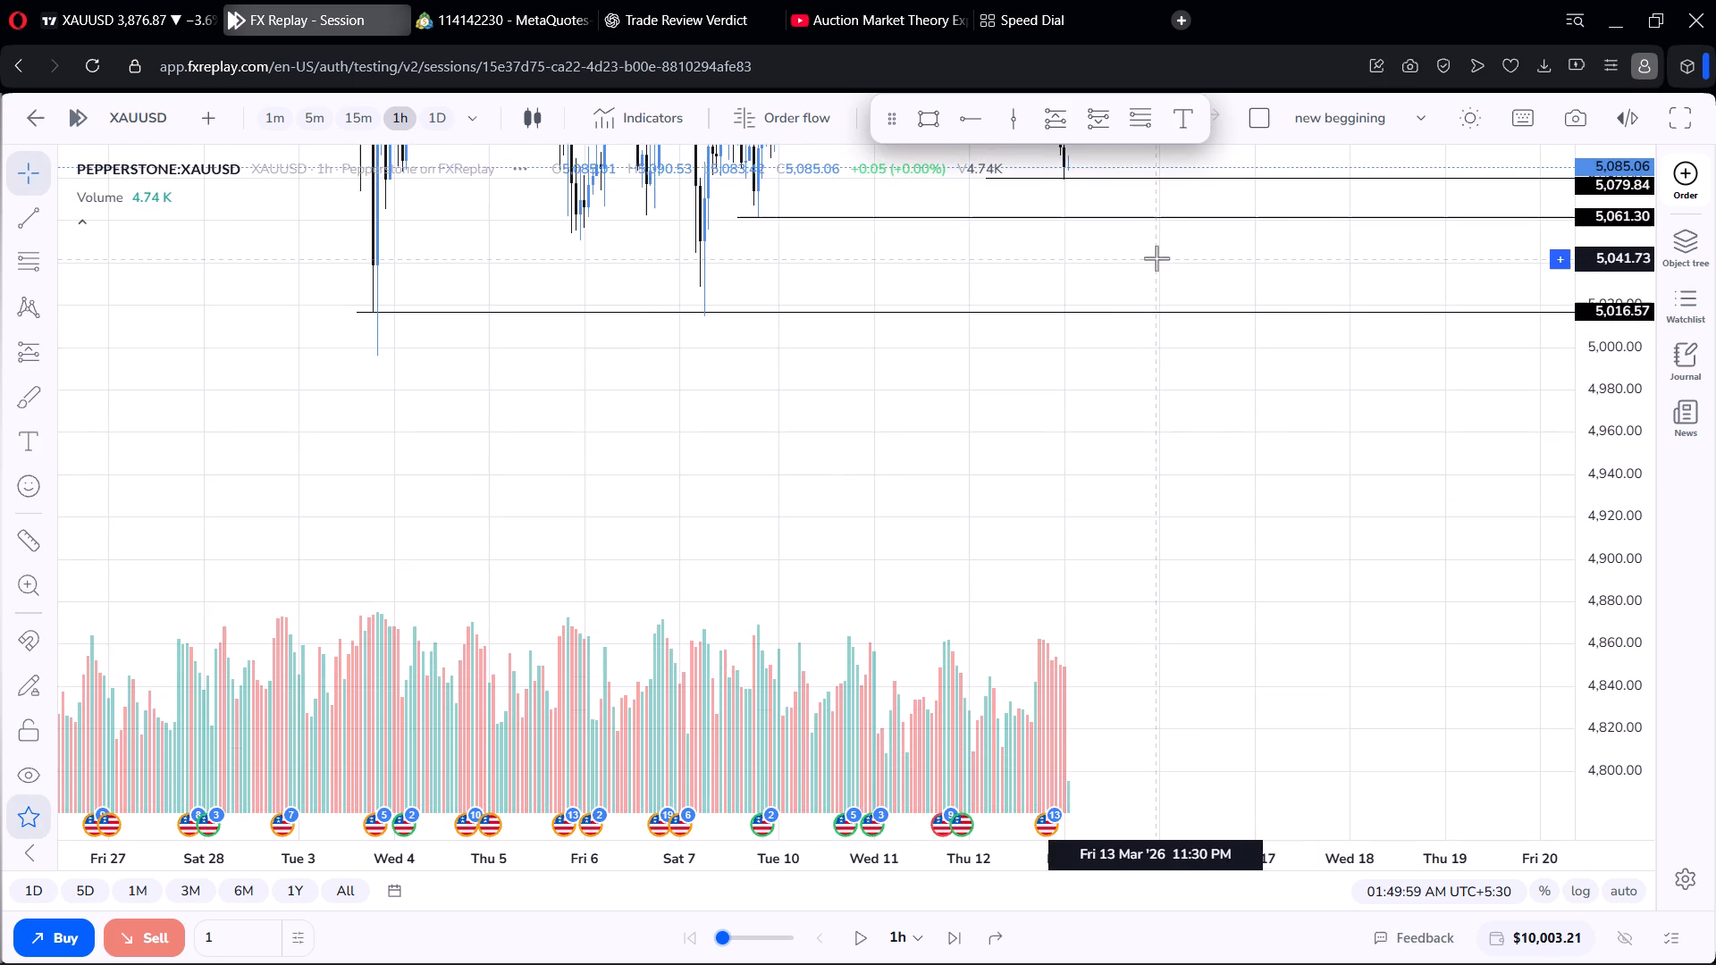
scroll(1157, 258, up, 4)
drag(1133, 272, 1140, 376)
scroll(1158, 368, up, 5)
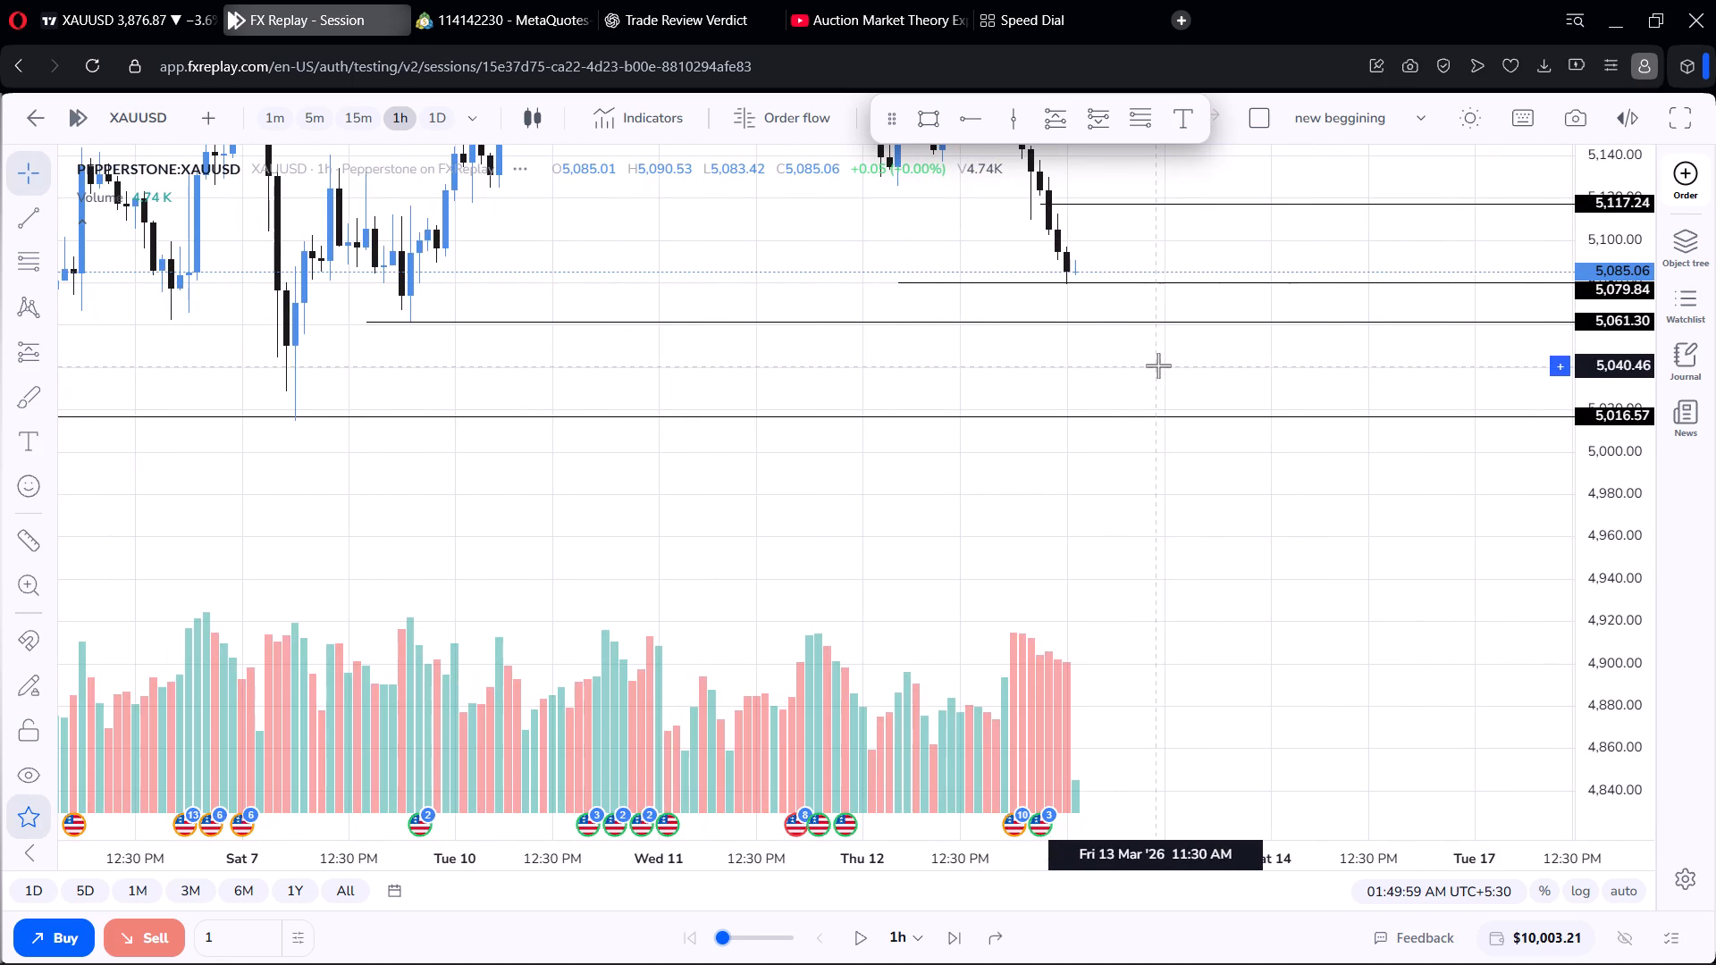
scroll(1157, 236, up, 2)
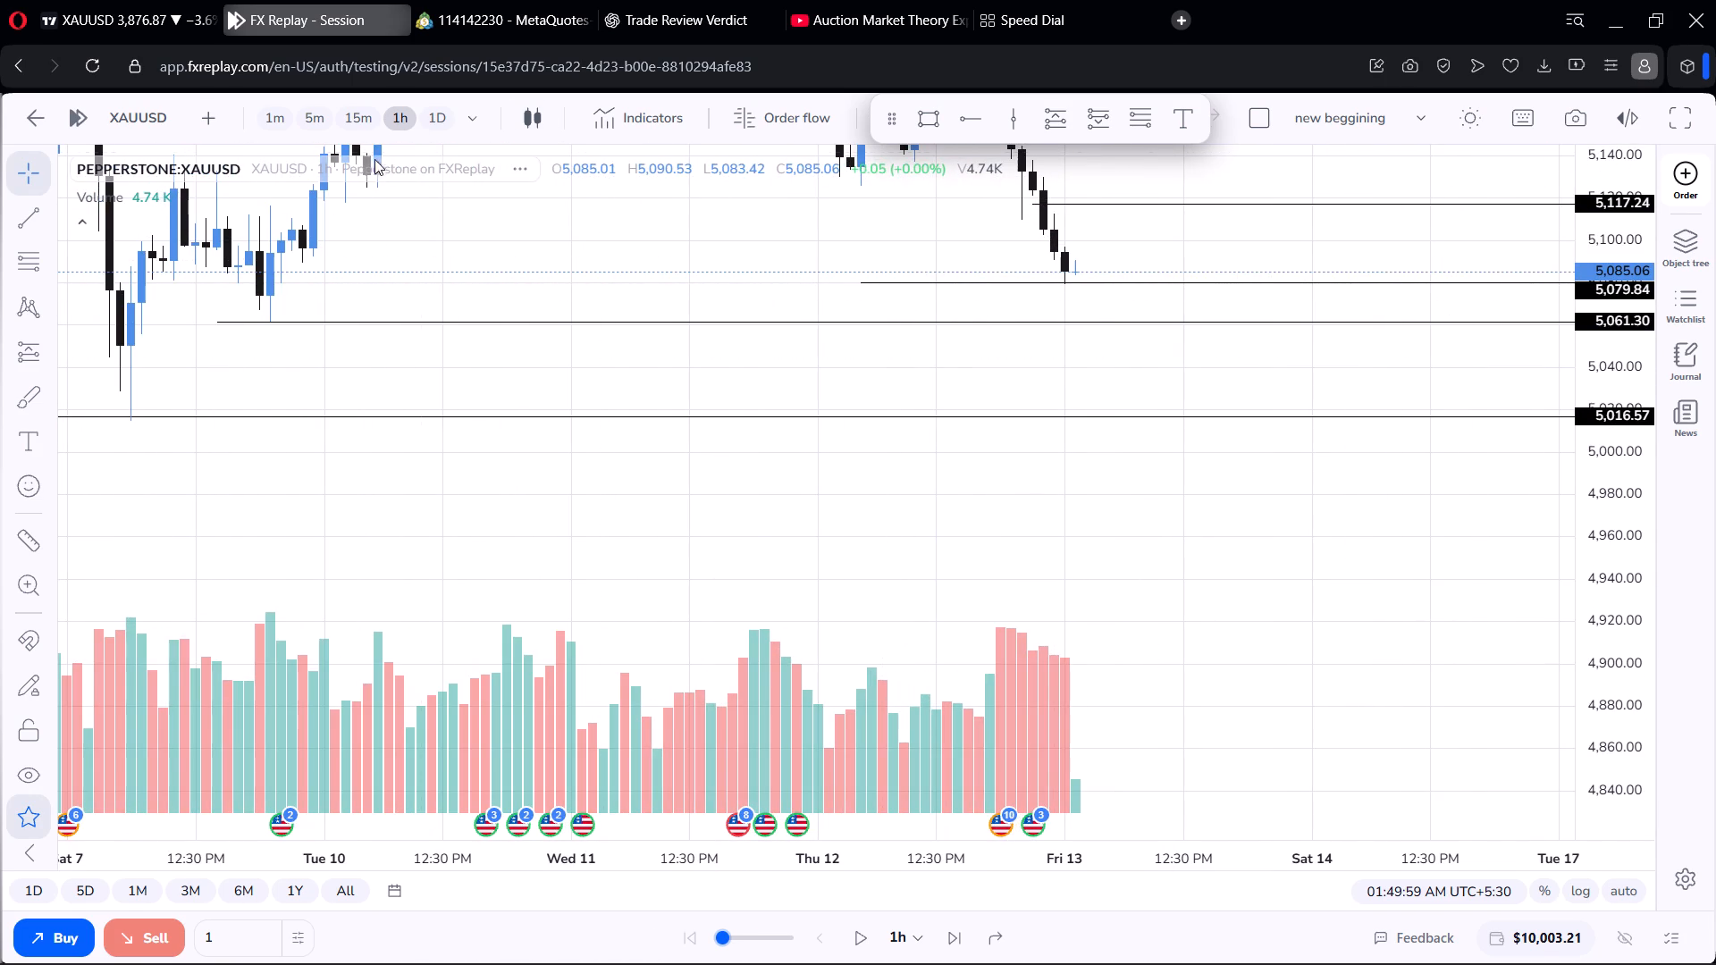
click(366, 114)
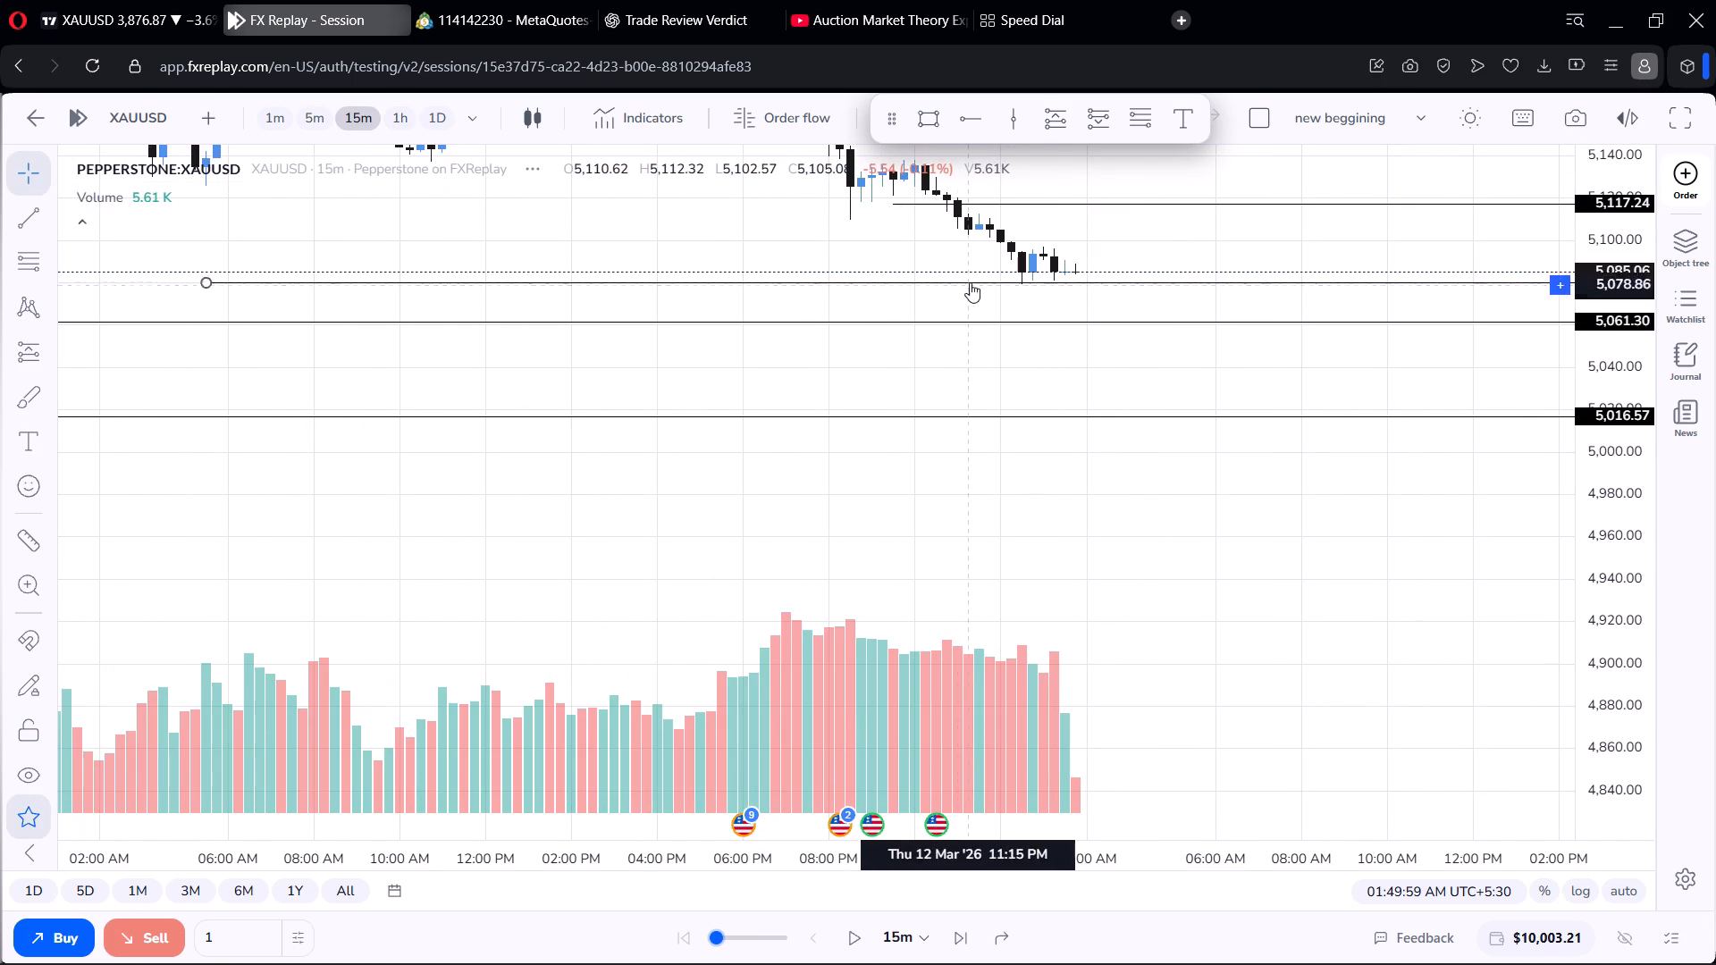
Advance the 15-minute replay to about 02:30 AM on 13 March, with the 5,079.84 and 5,061.30 levels in view.
scroll(968, 270, up, 3)
scroll(1615, 377, up, 9)
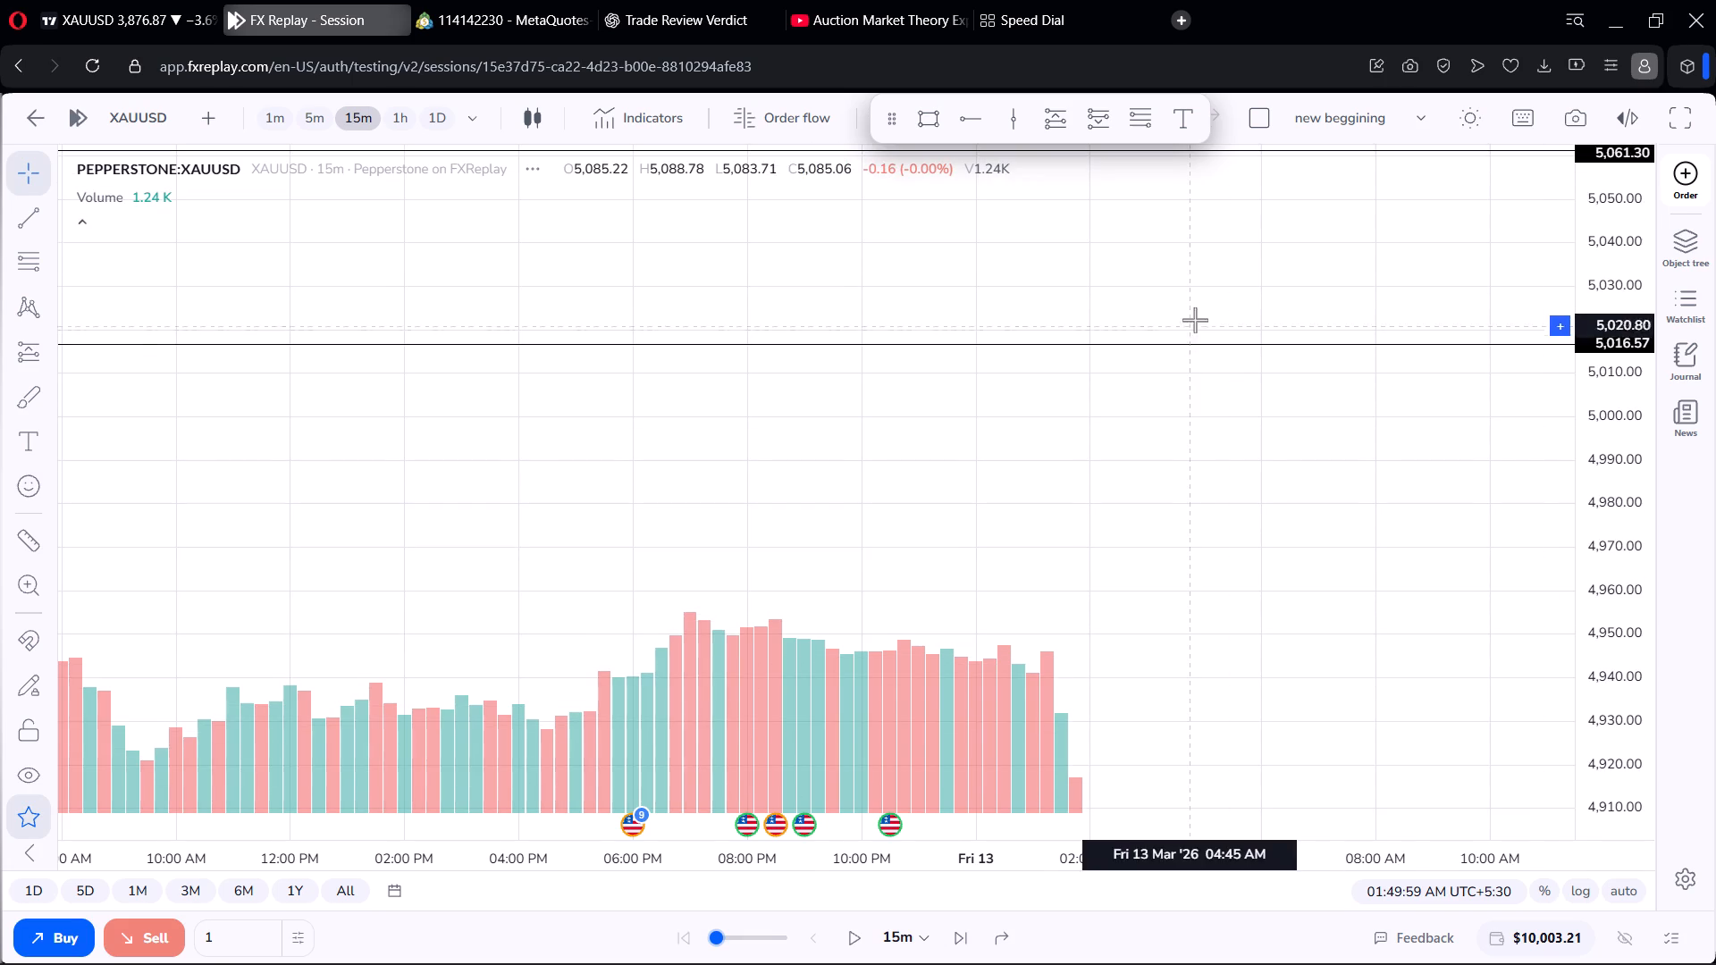
drag(1197, 303, 1253, 734)
scroll(1297, 680, down, 7)
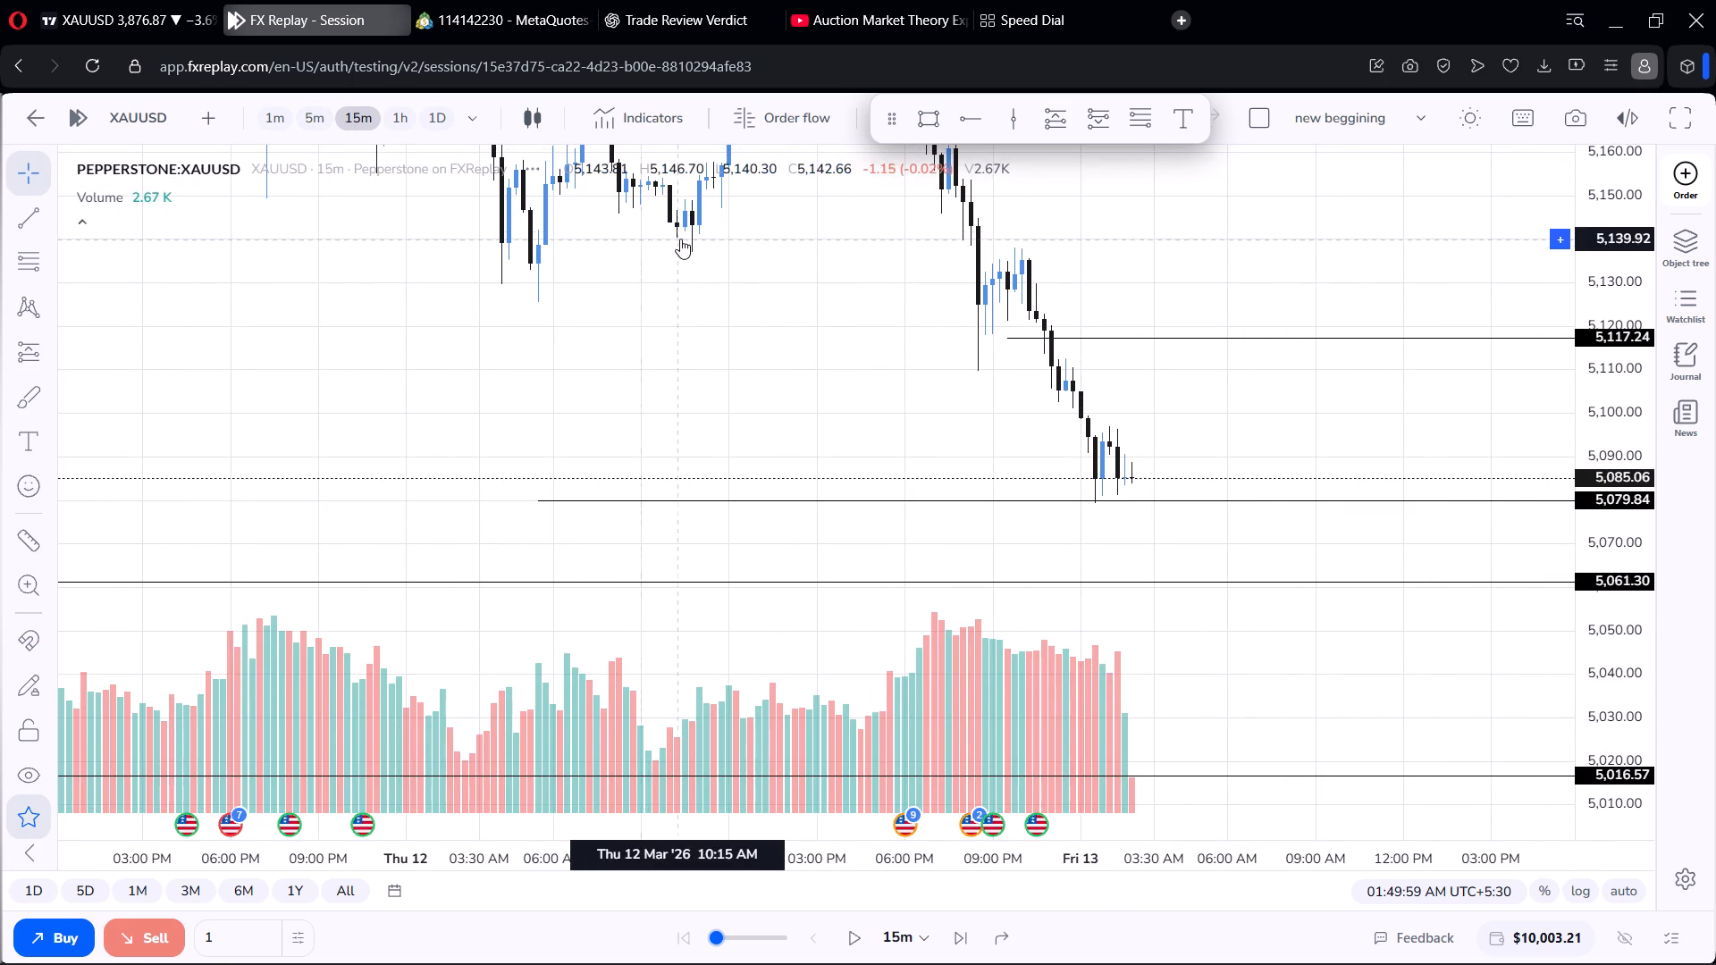
scroll(682, 239, up, 4)
scroll(1161, 391, down, 4)
scroll(1615, 449, up, 5)
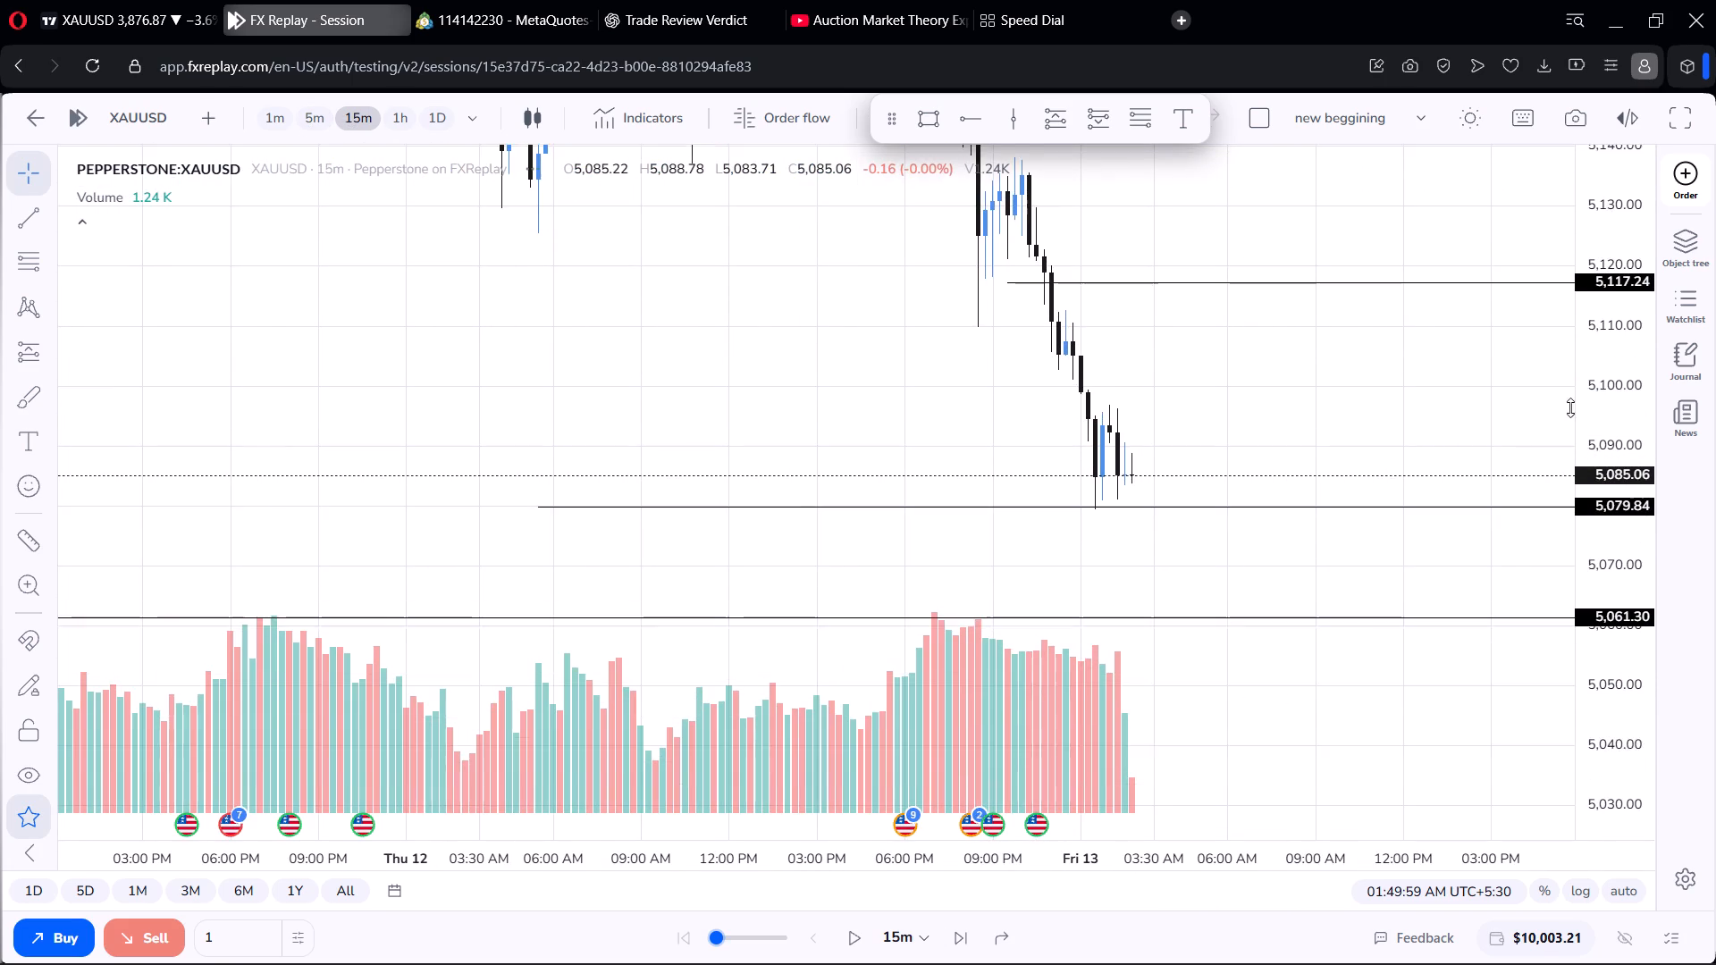
scroll(1248, 409, up, 7)
drag(1187, 388, 1012, 243)
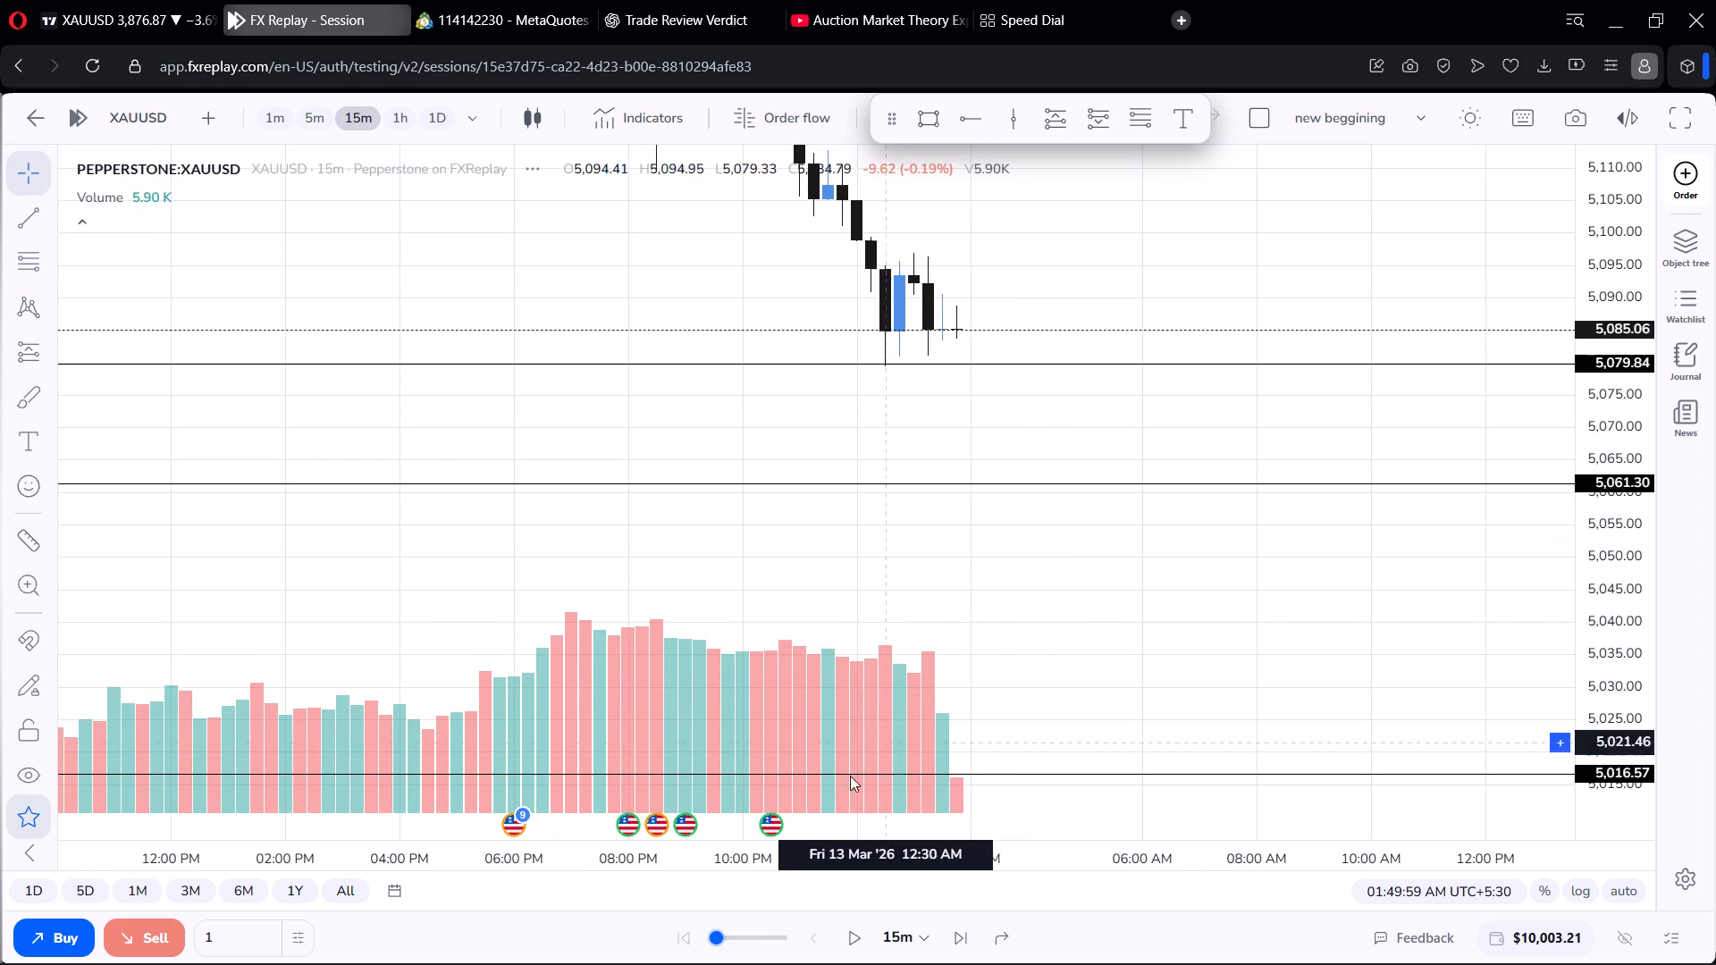
click(856, 930)
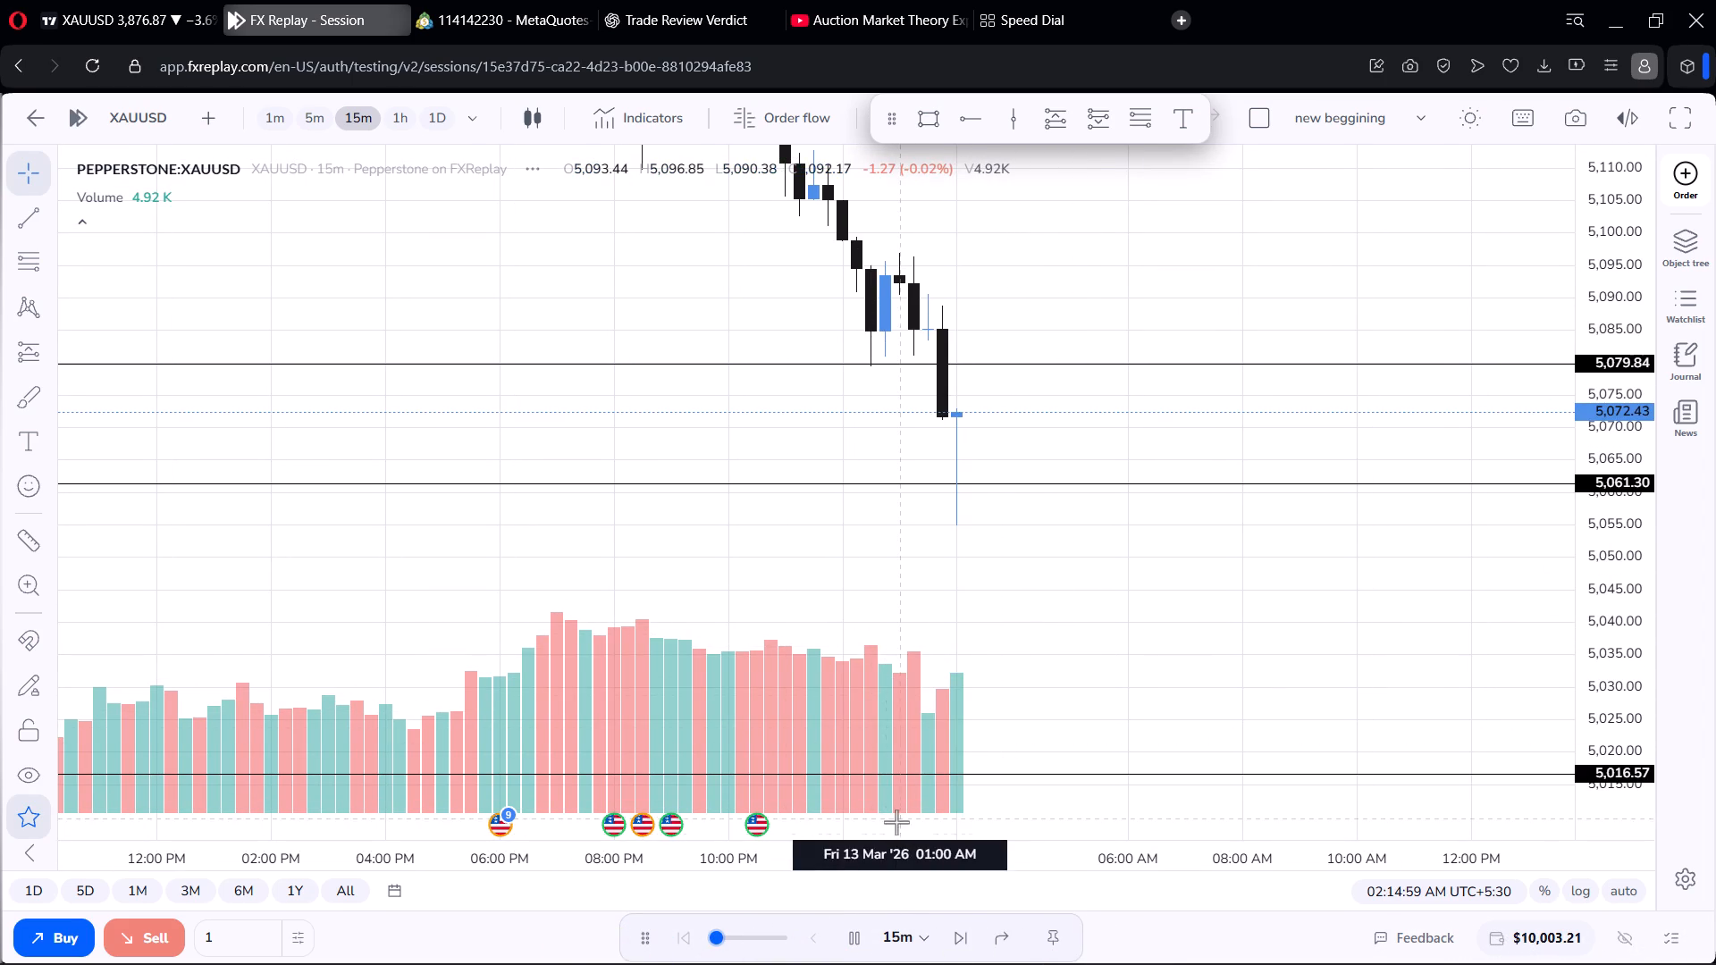
click(848, 933)
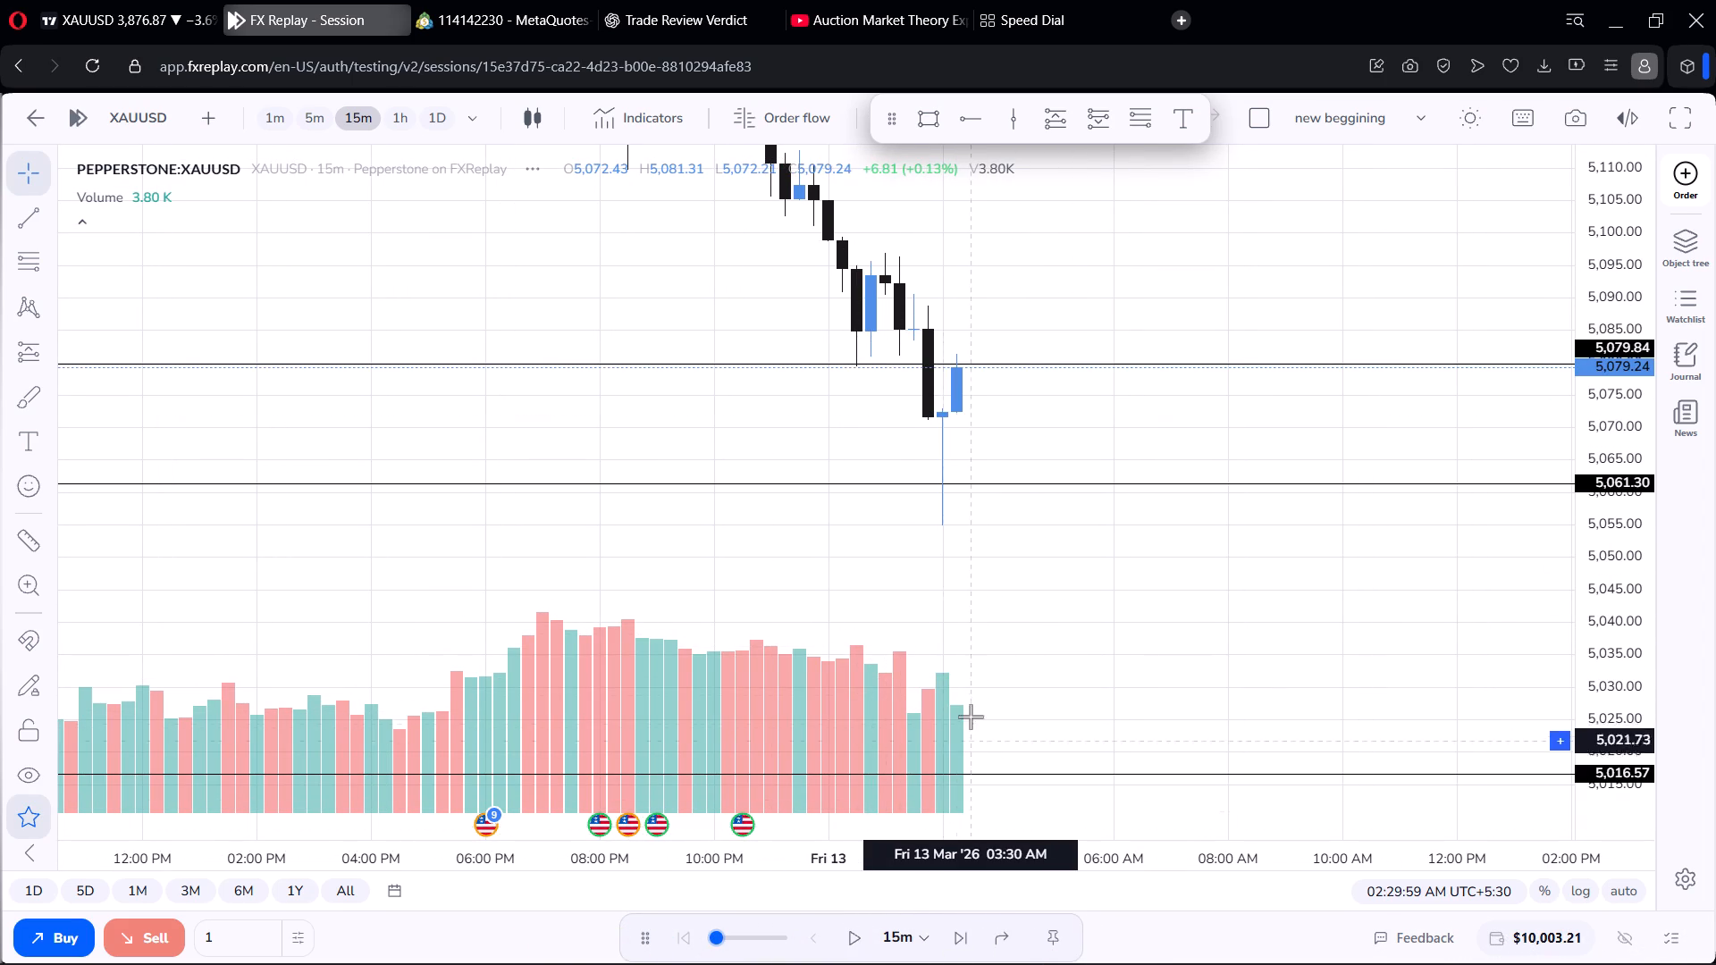
Examine the 15-minute price reaction around the 5,079.84 and 5,061.30 levels against the earlier swings.
scroll(970, 690, down, 6)
scroll(812, 617, down, 5)
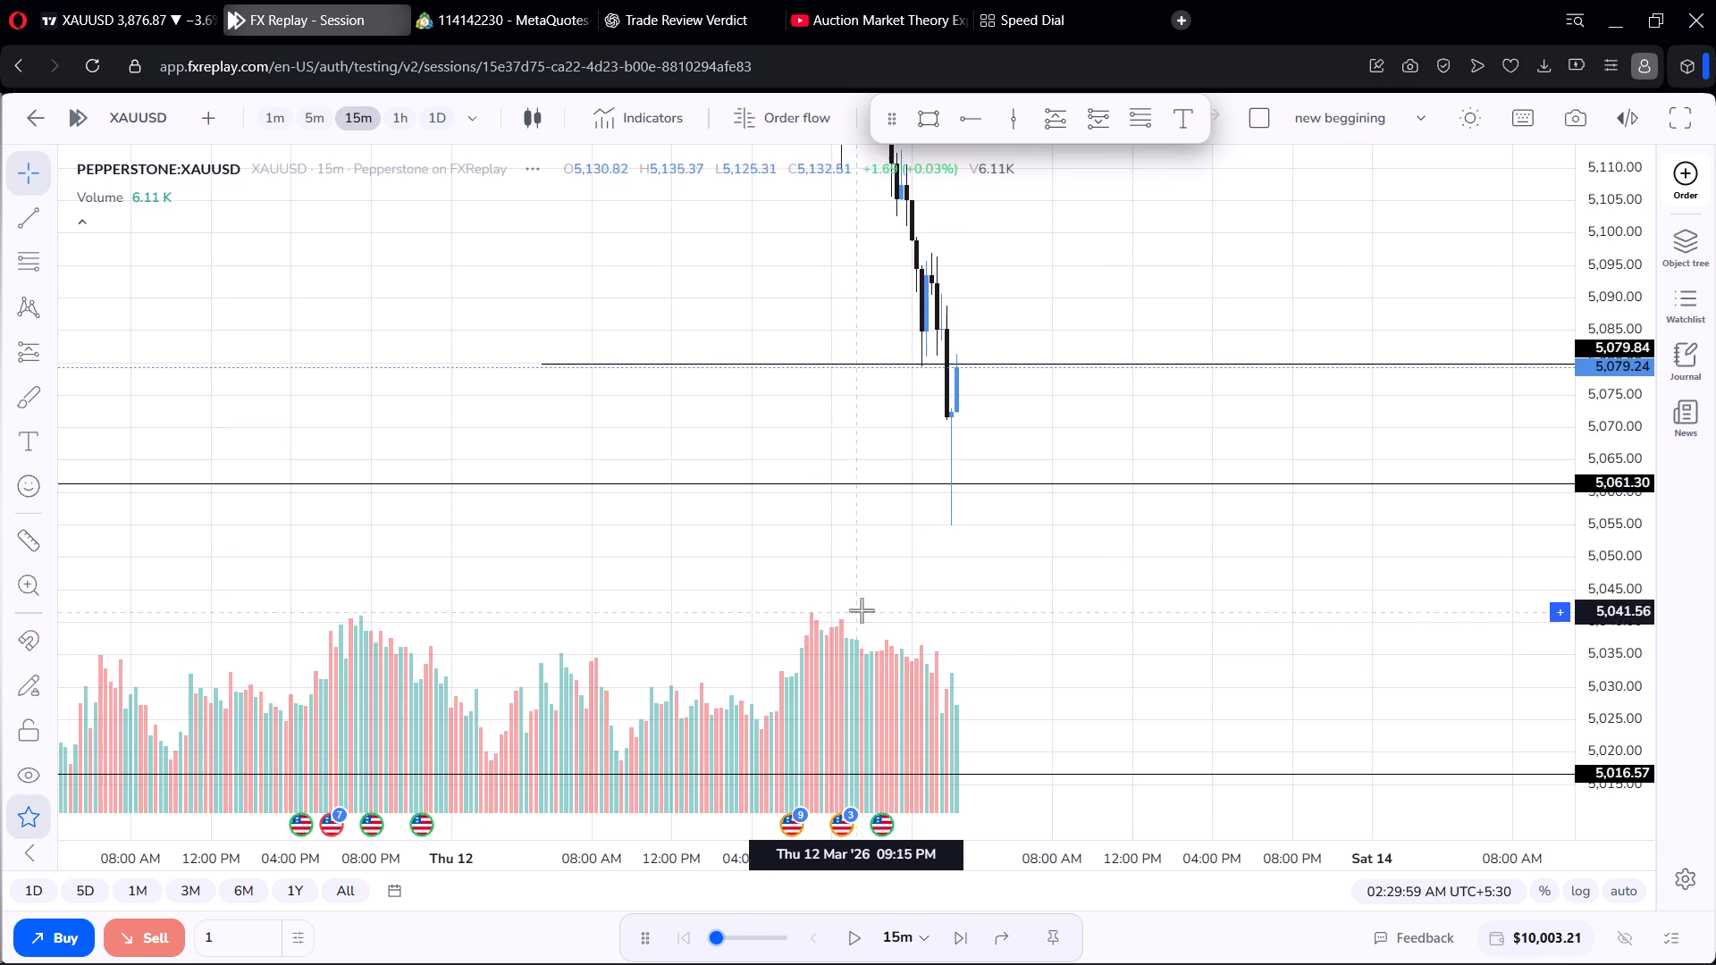
scroll(787, 574, down, 12)
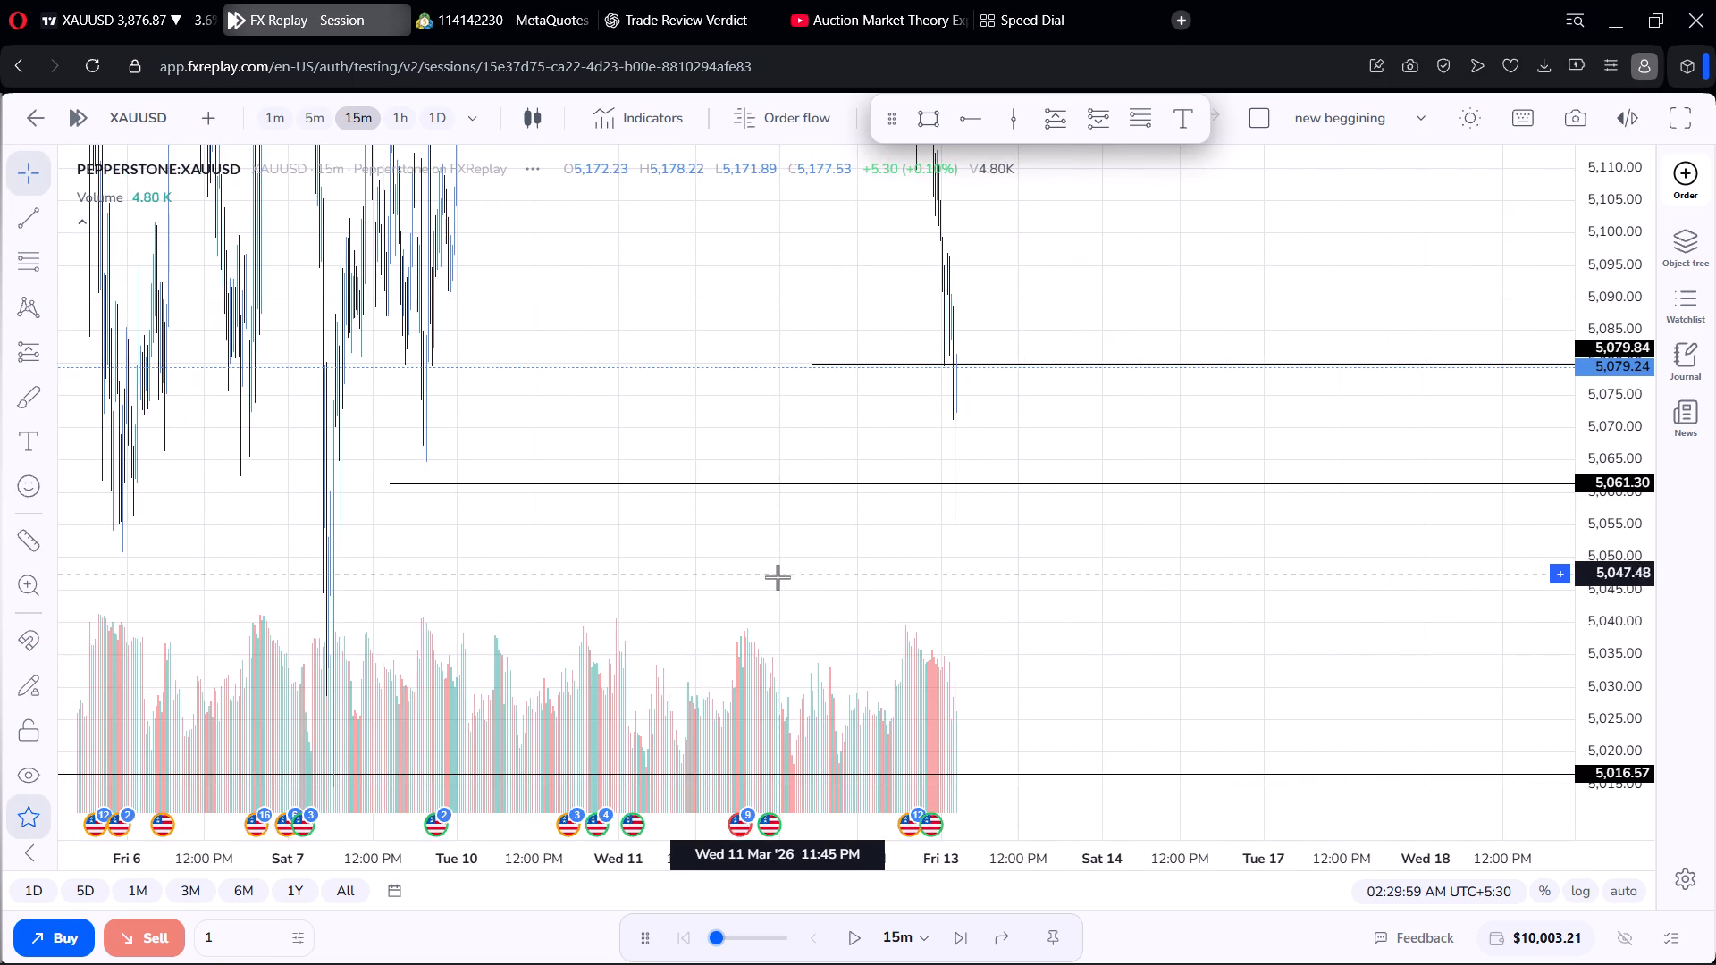
scroll(778, 577, up, 17)
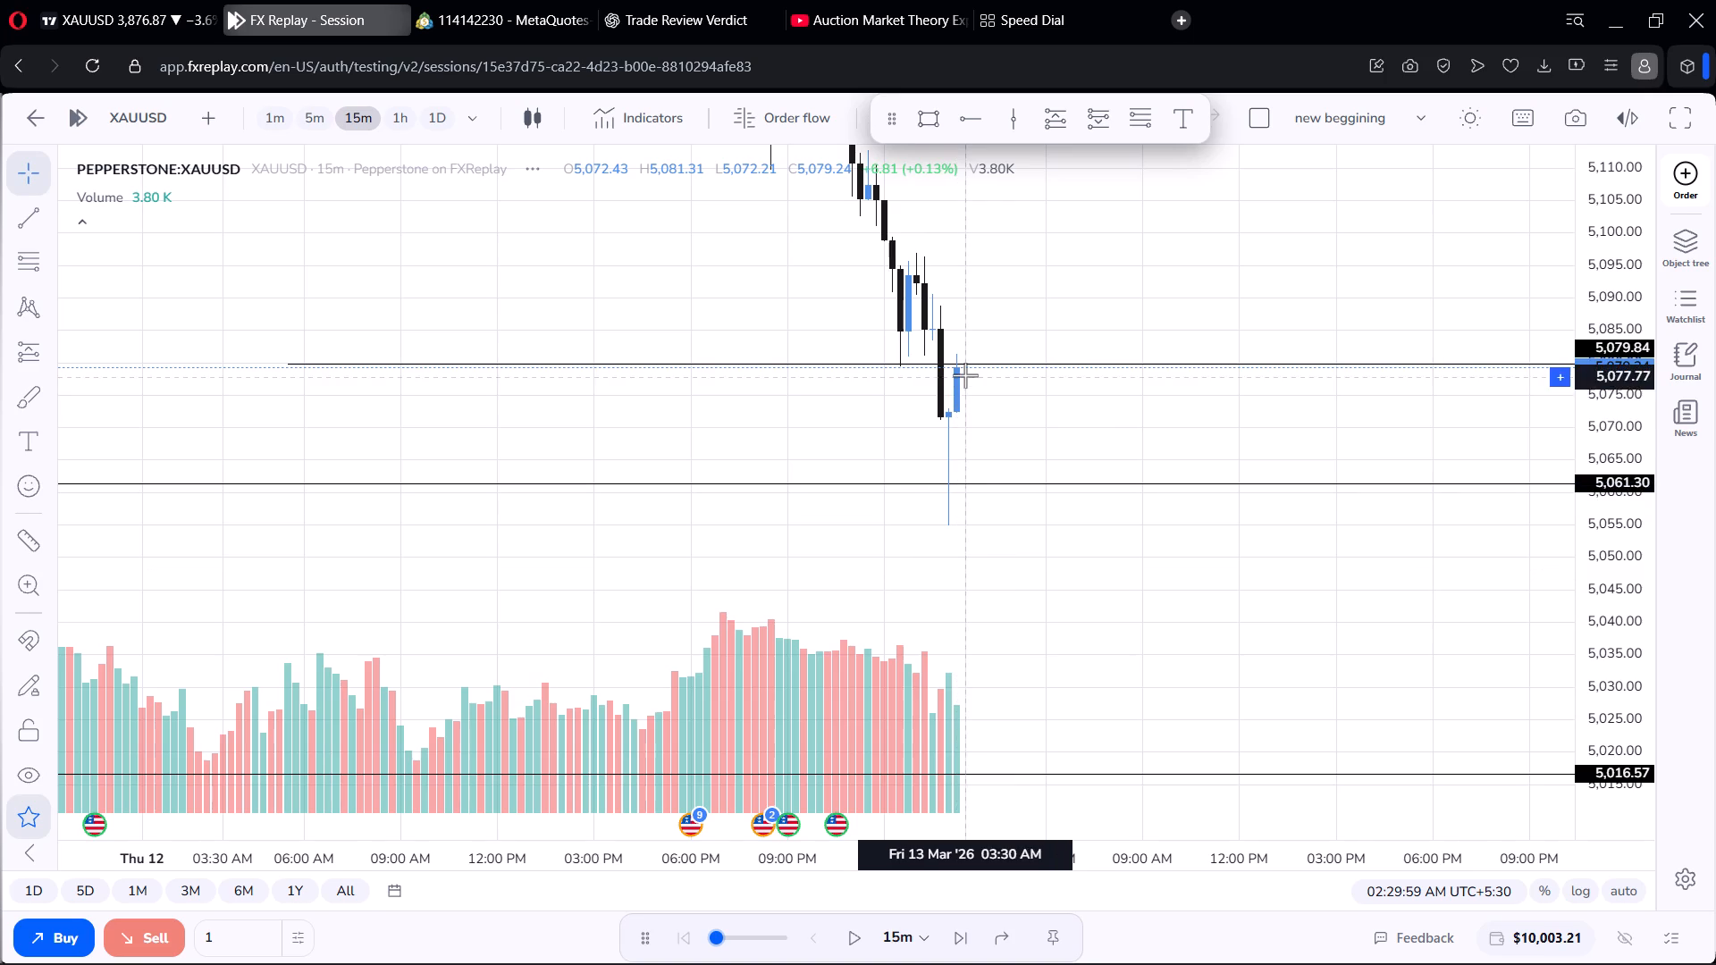
drag(972, 417, 931, 507)
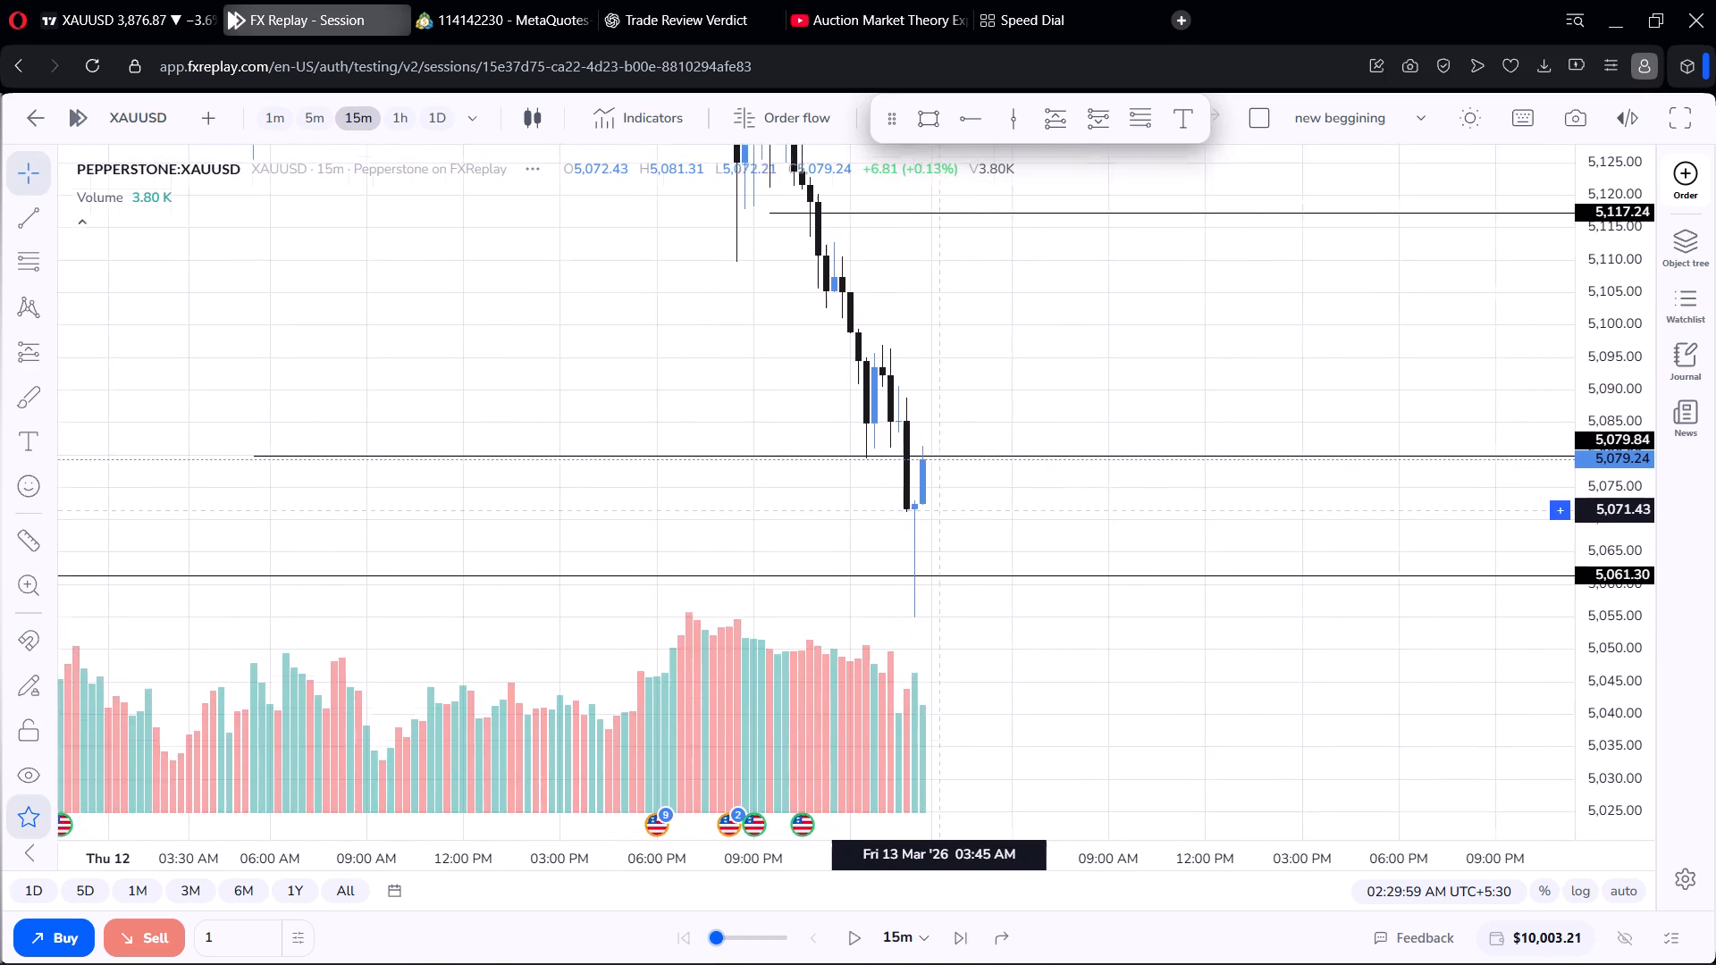
drag(931, 507, 870, 492)
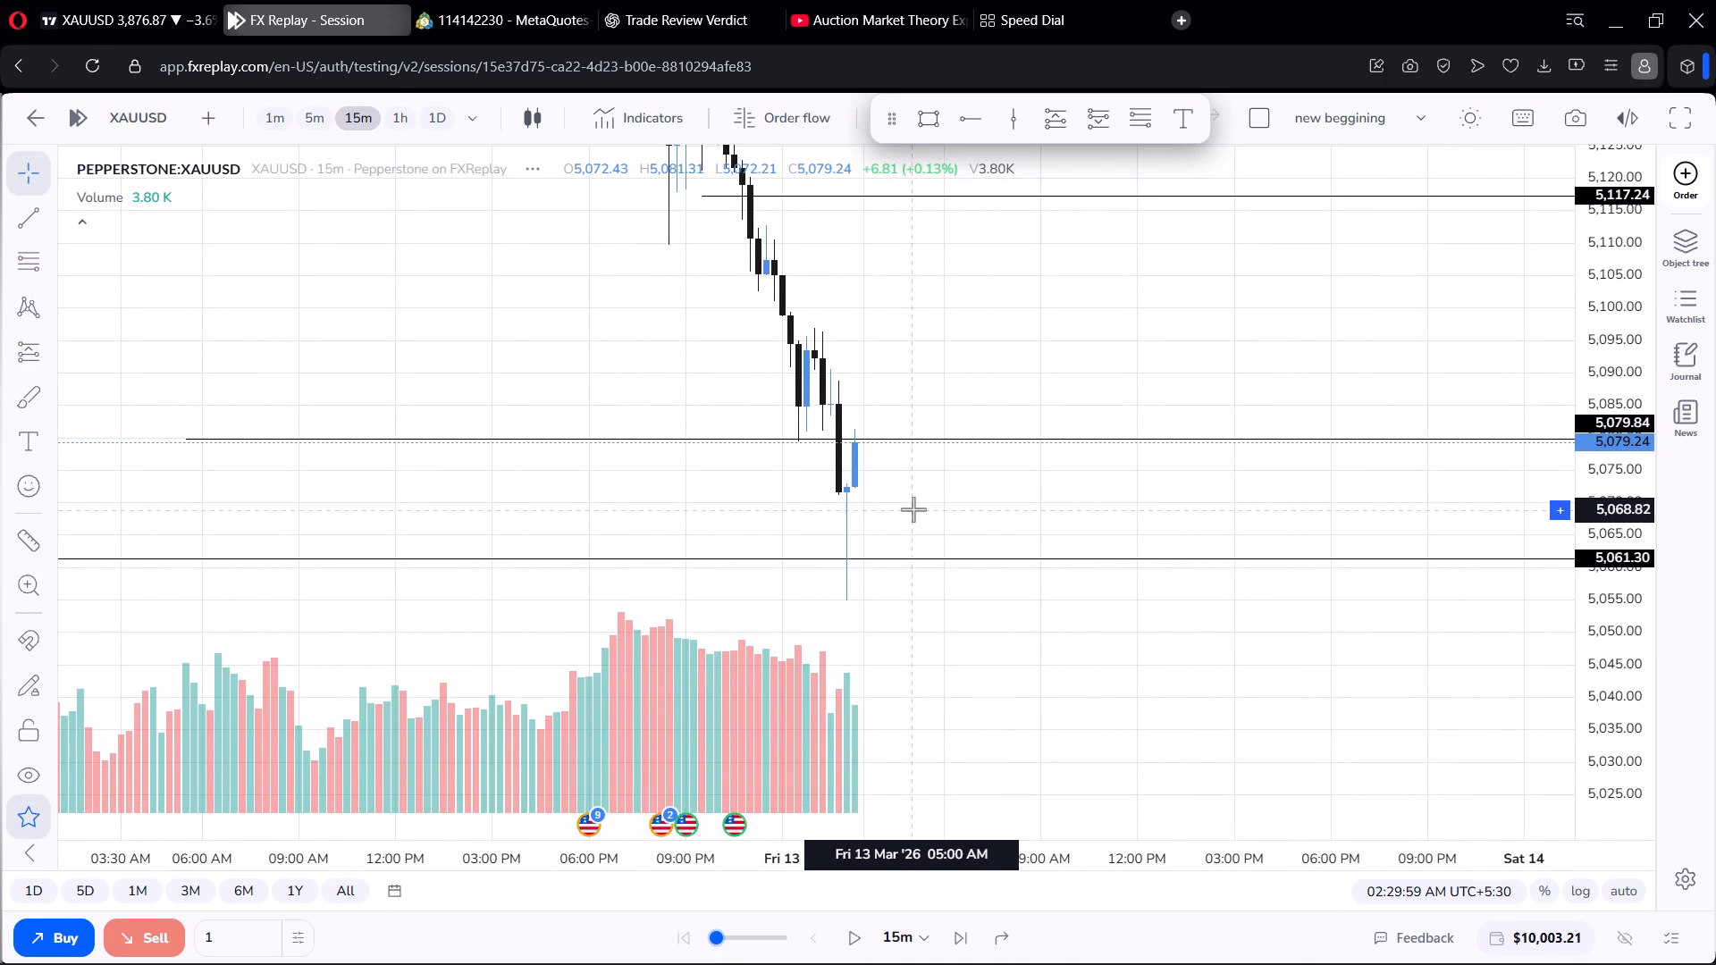
scroll(913, 509, up, 3)
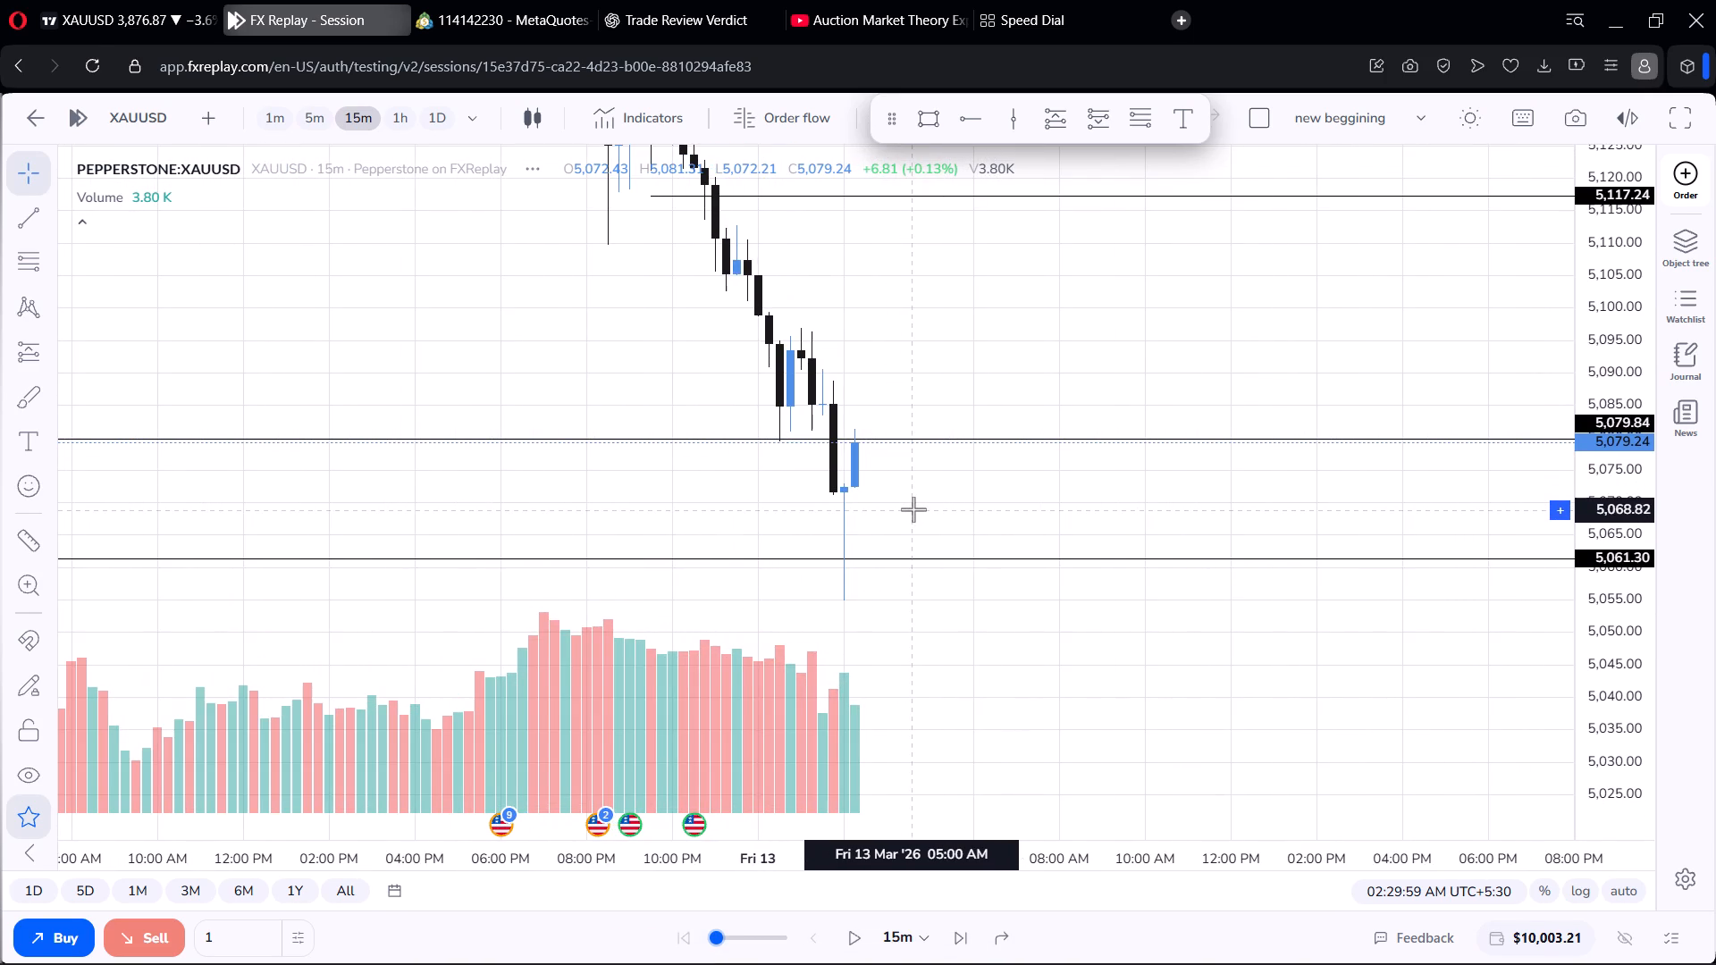
Run the 15-minute replay forward to about 06:30 AM on 13 March.
click(856, 944)
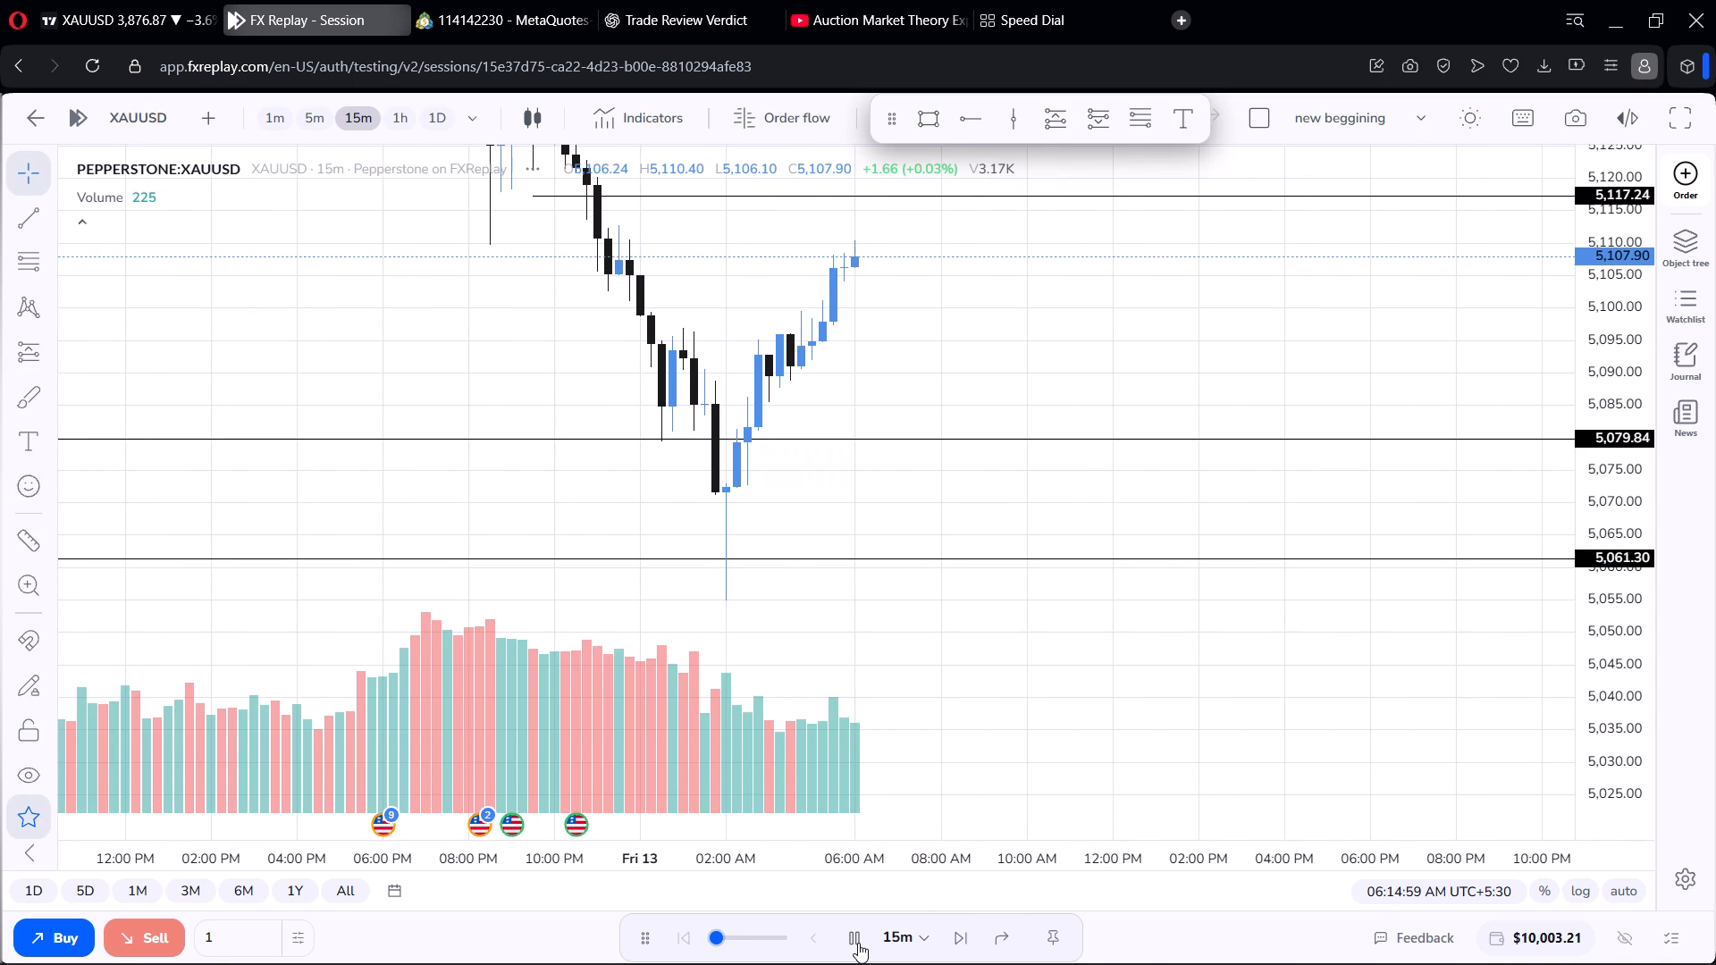
click(858, 943)
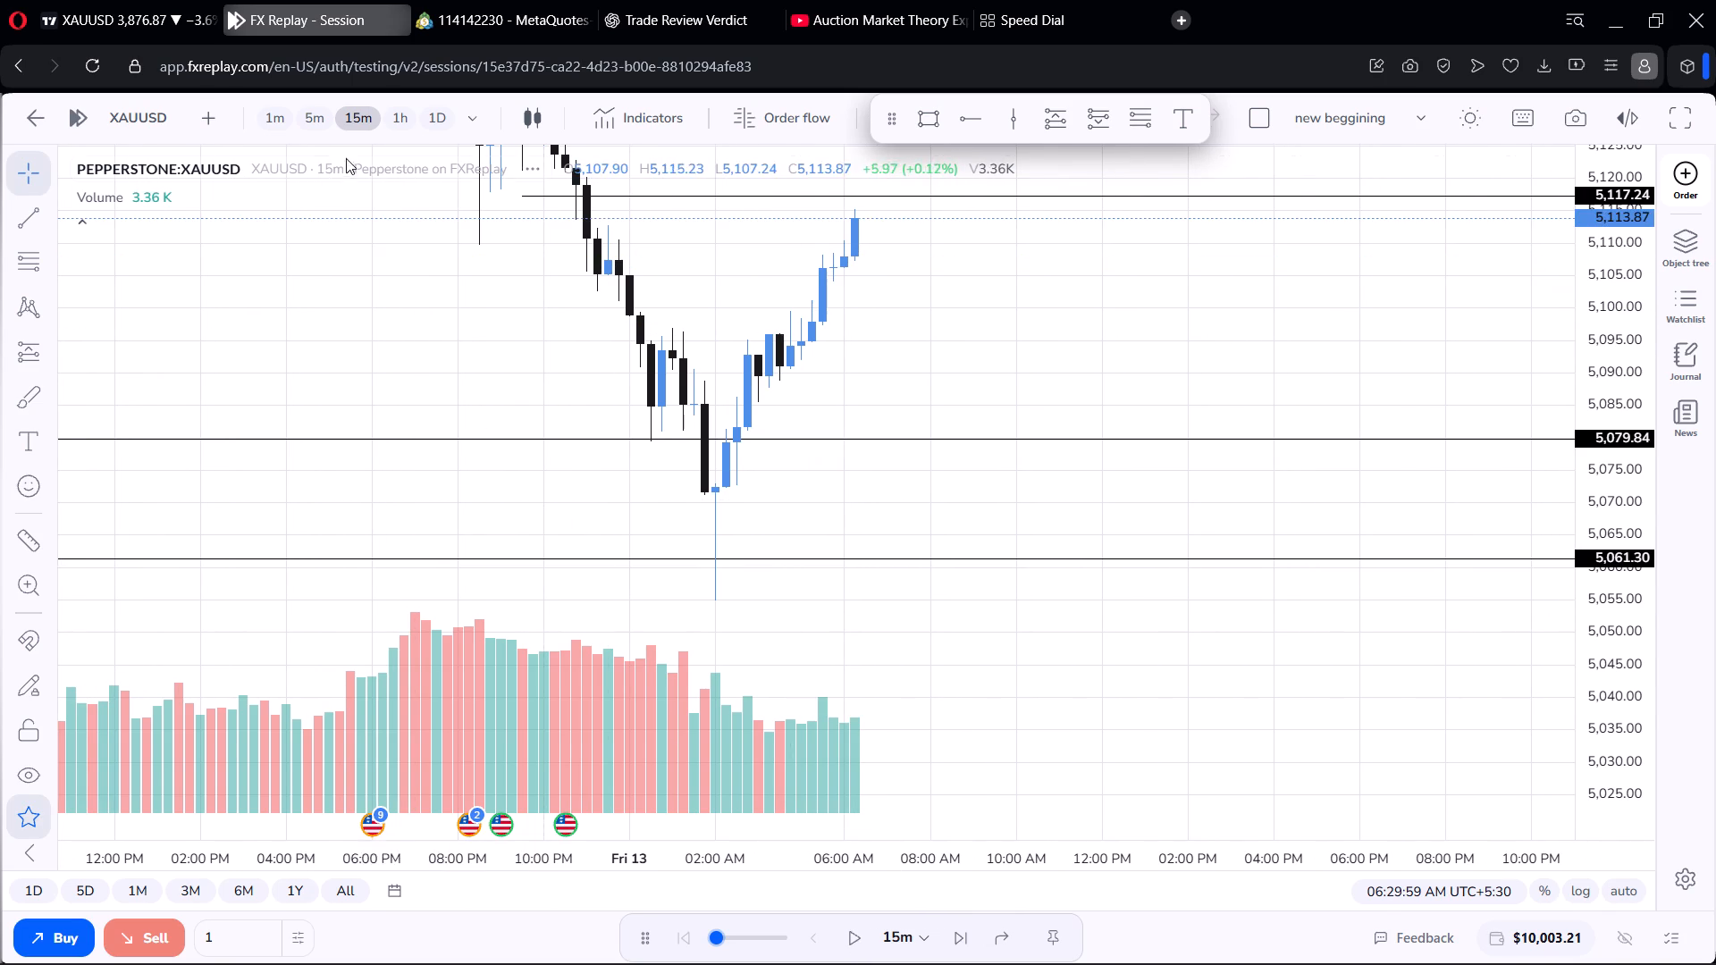
Switch the chart to the 5-minute timeframe and frame the price rise below the 5,117.24 level.
click(305, 125)
scroll(693, 550, down, 6)
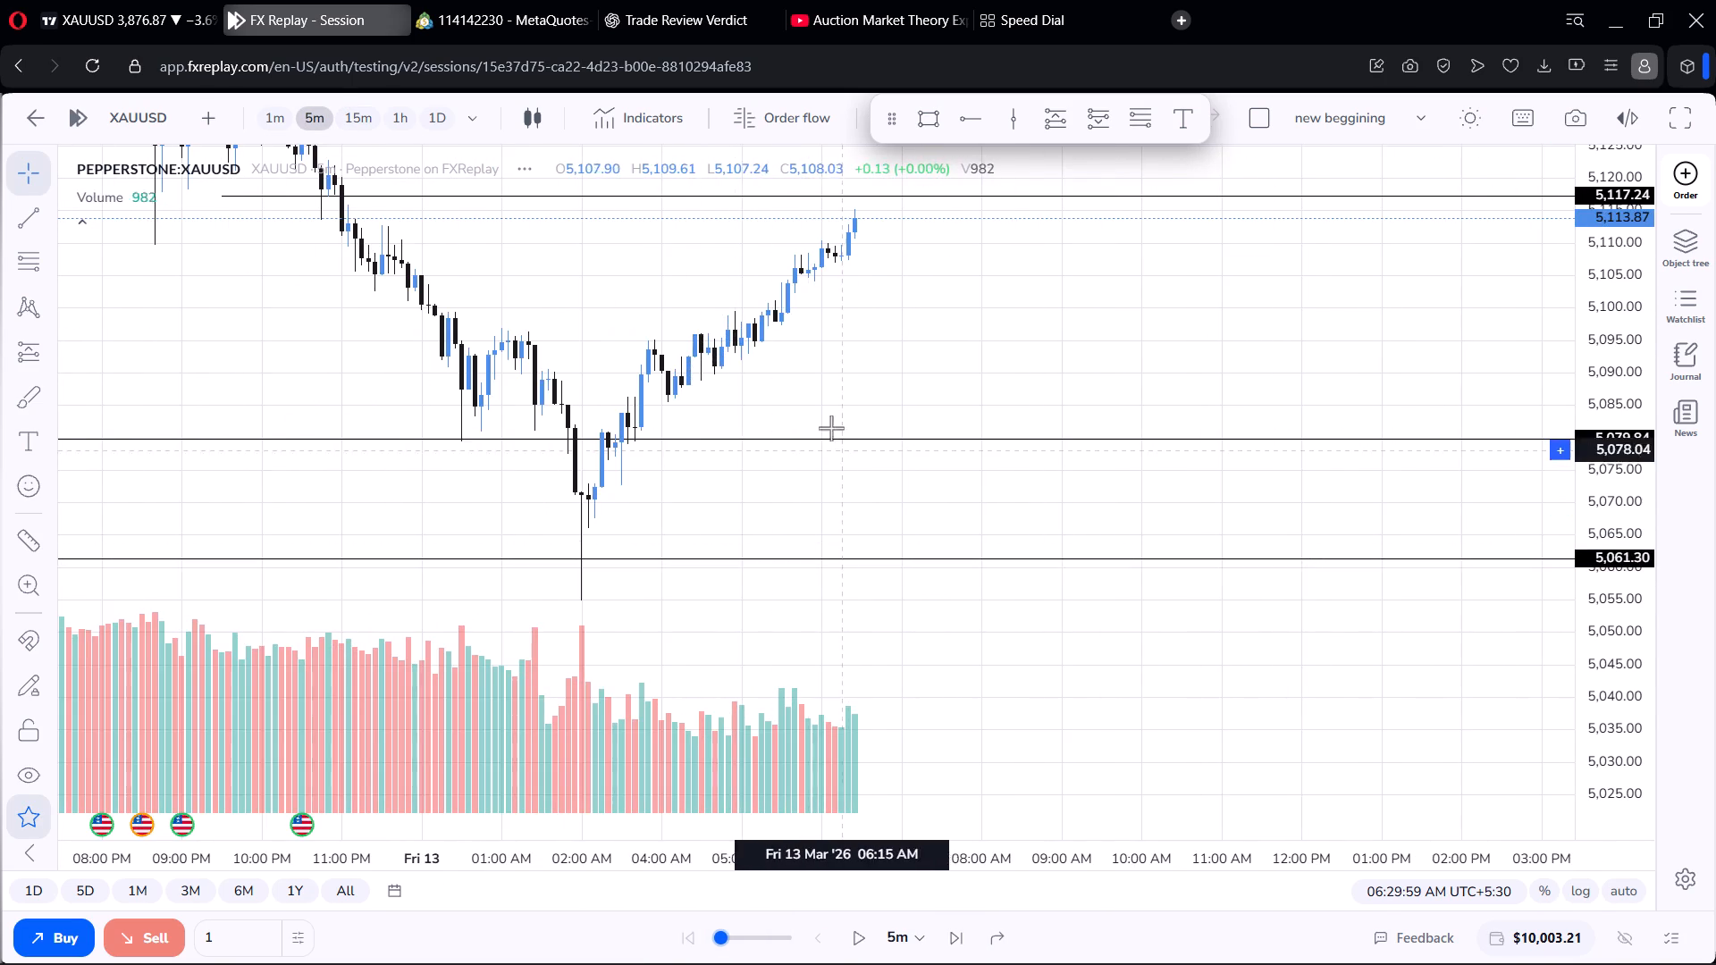
scroll(825, 422, up, 8)
scroll(823, 410, down, 5)
drag(853, 323, 851, 363)
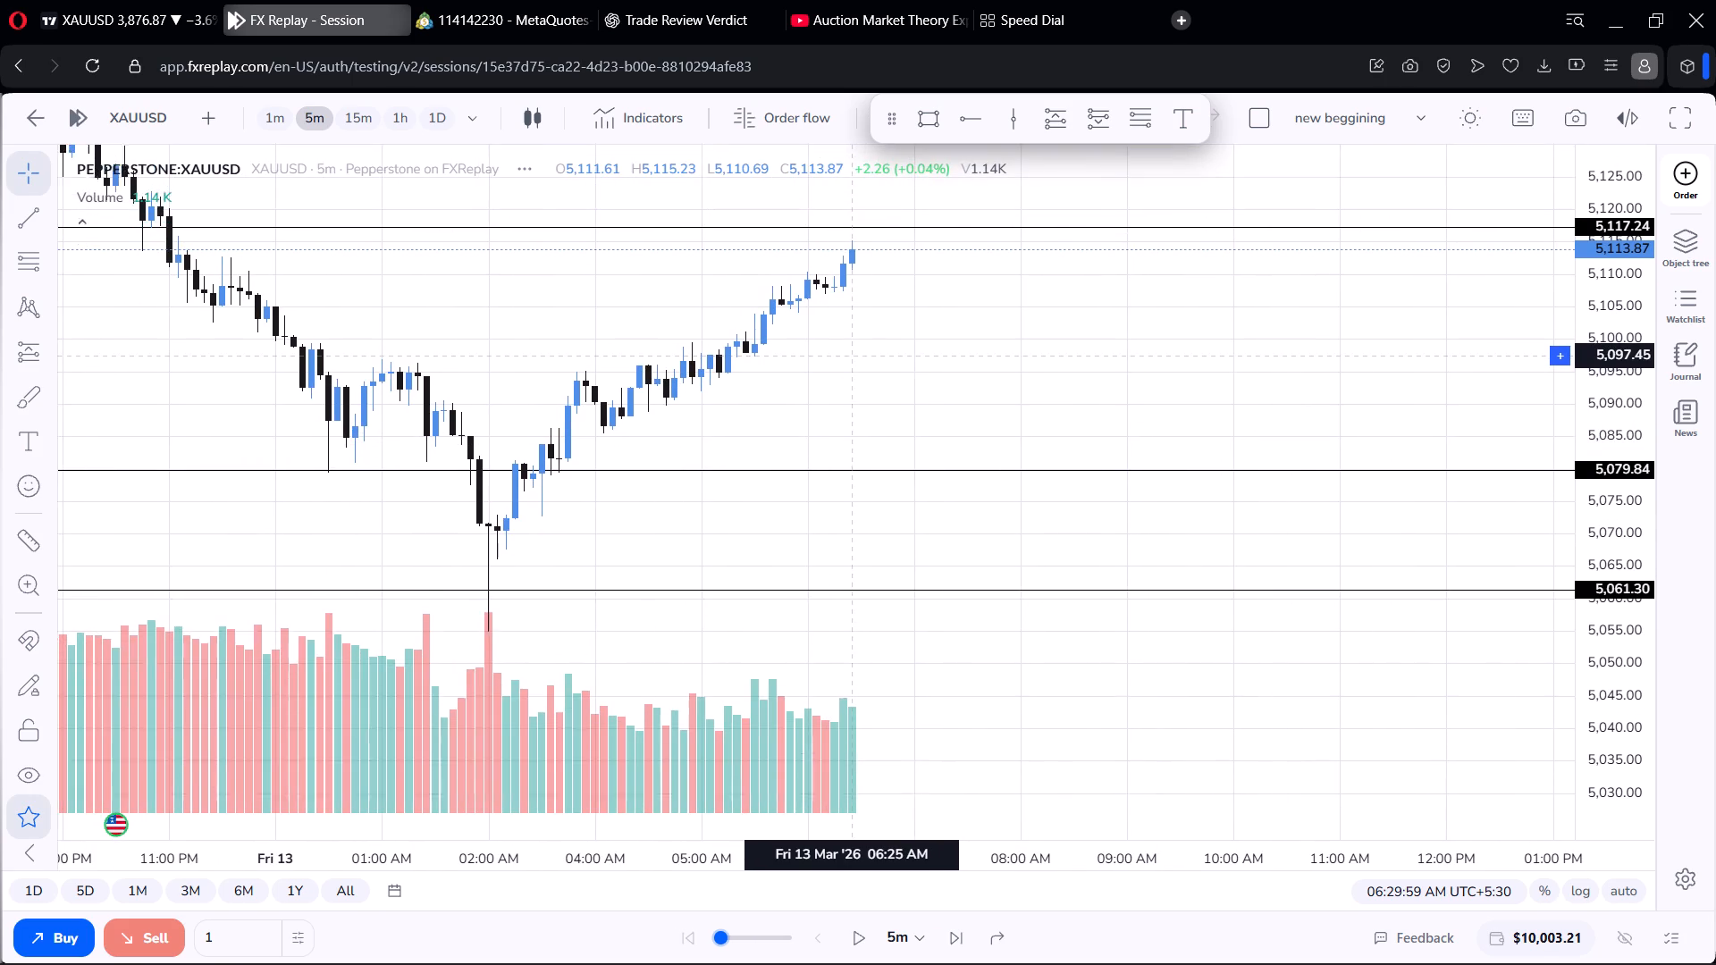
drag(851, 363, 778, 236)
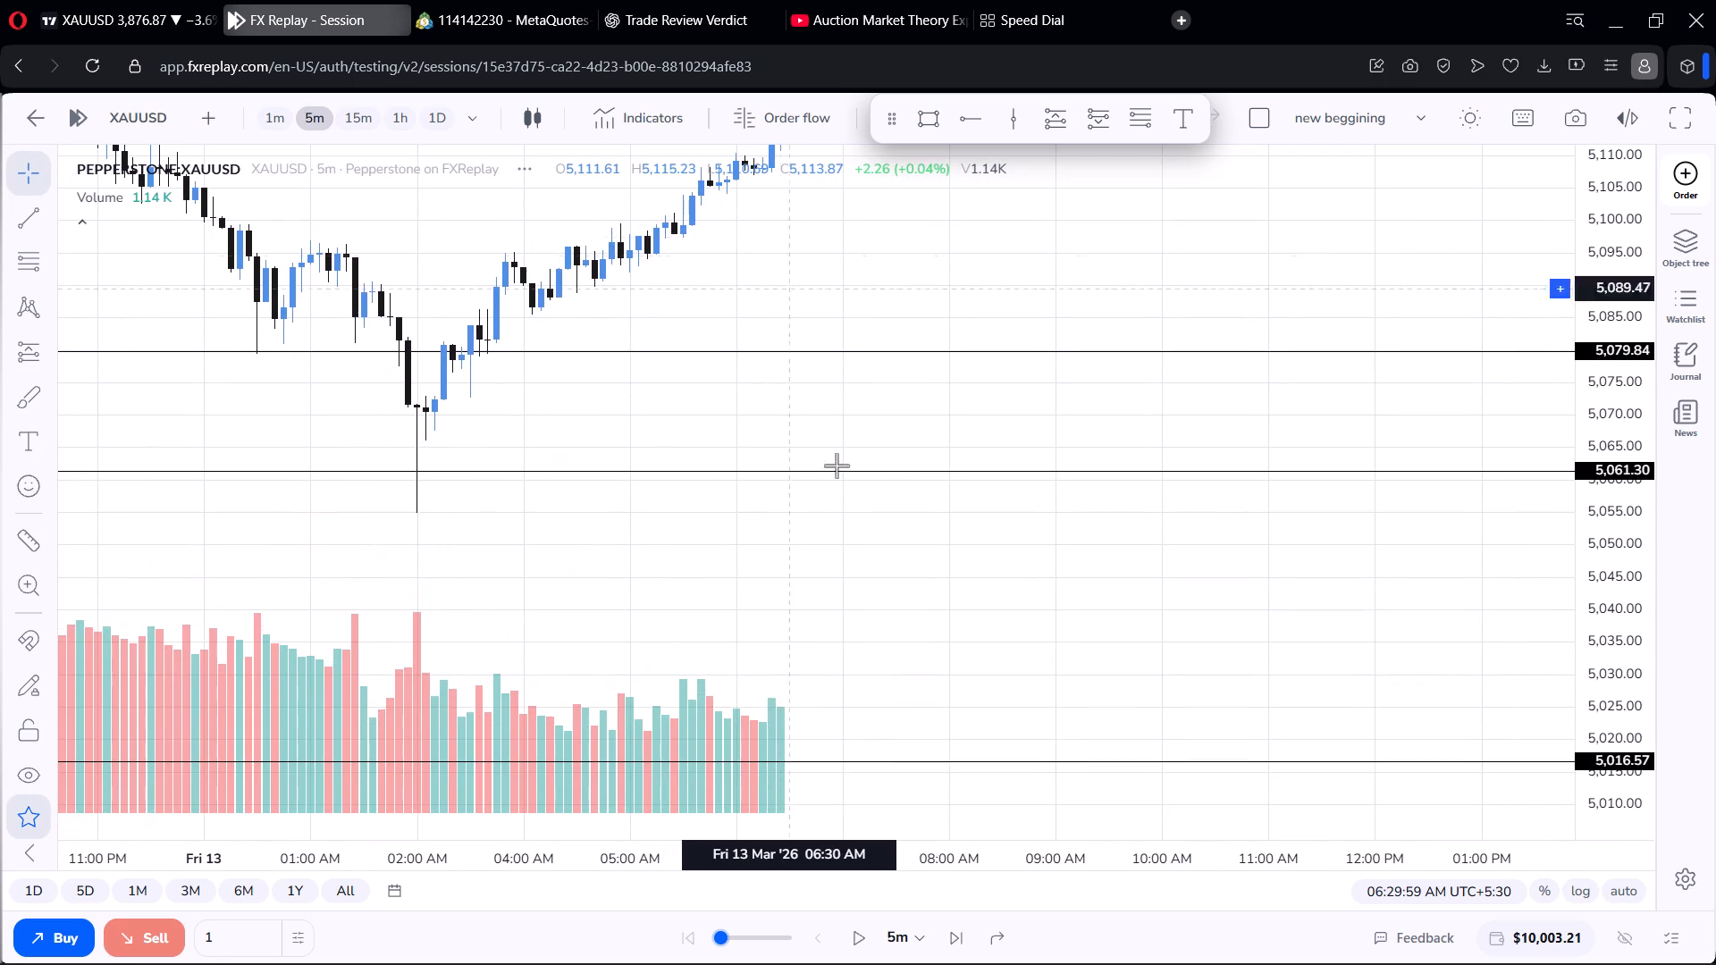
drag(958, 608, 961, 622)
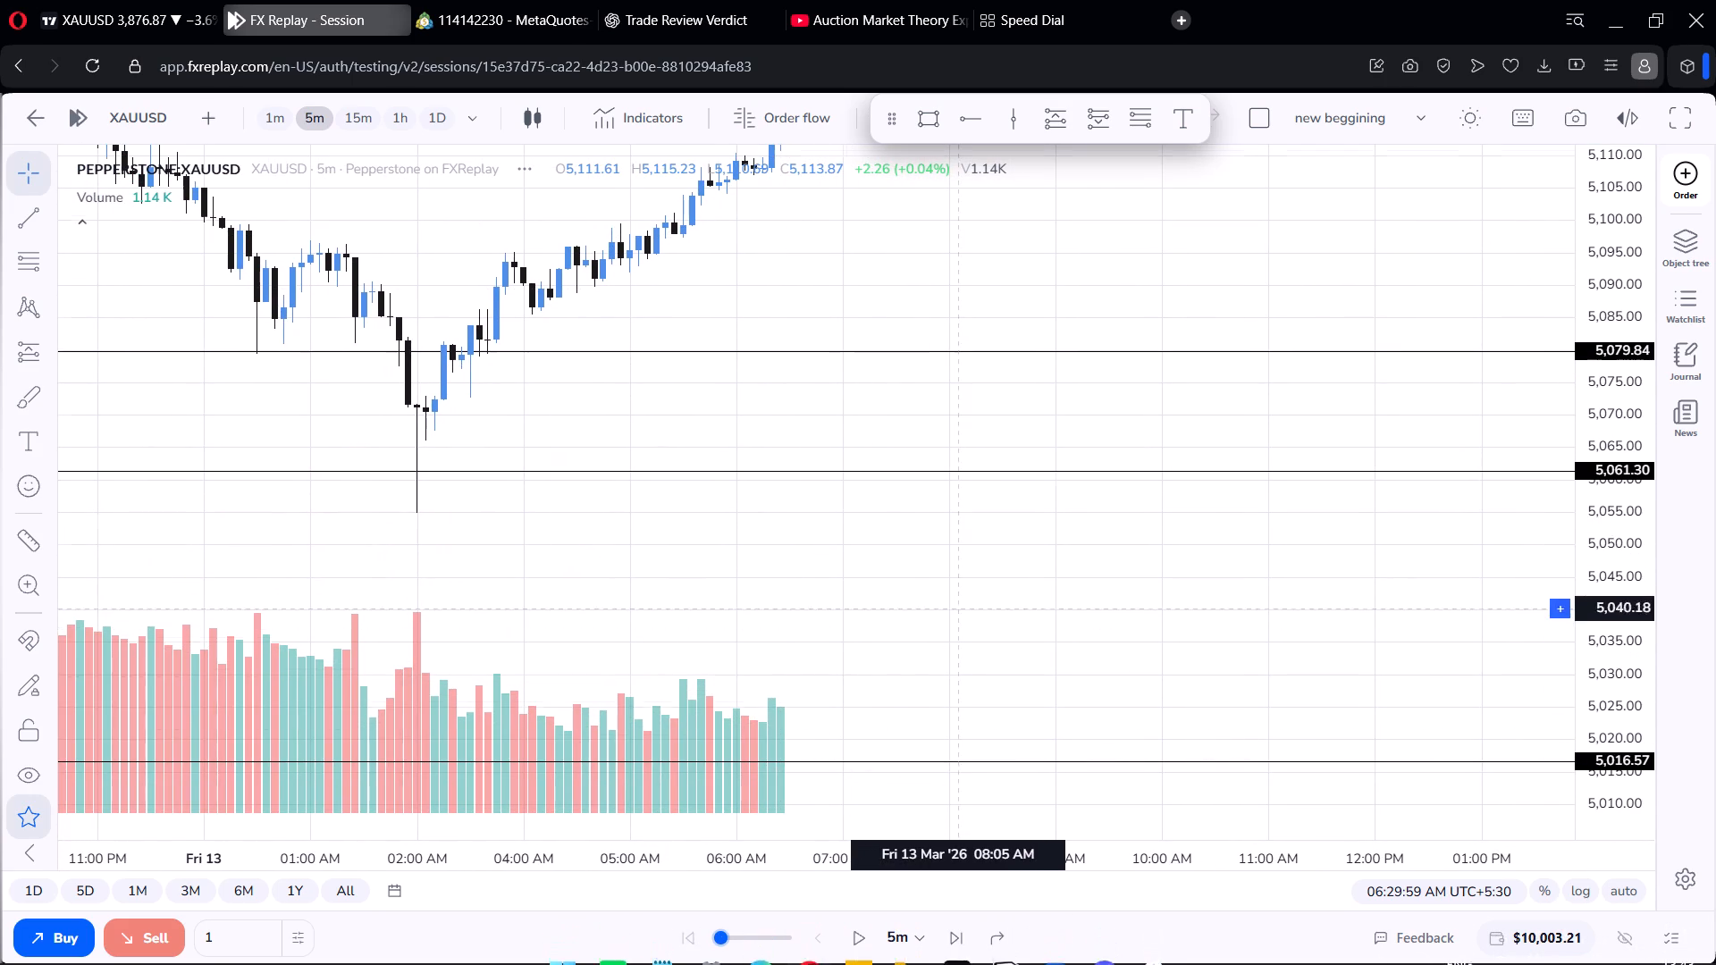
drag(961, 622, 960, 700)
scroll(968, 680, down, 4)
scroll(930, 690, up, 1)
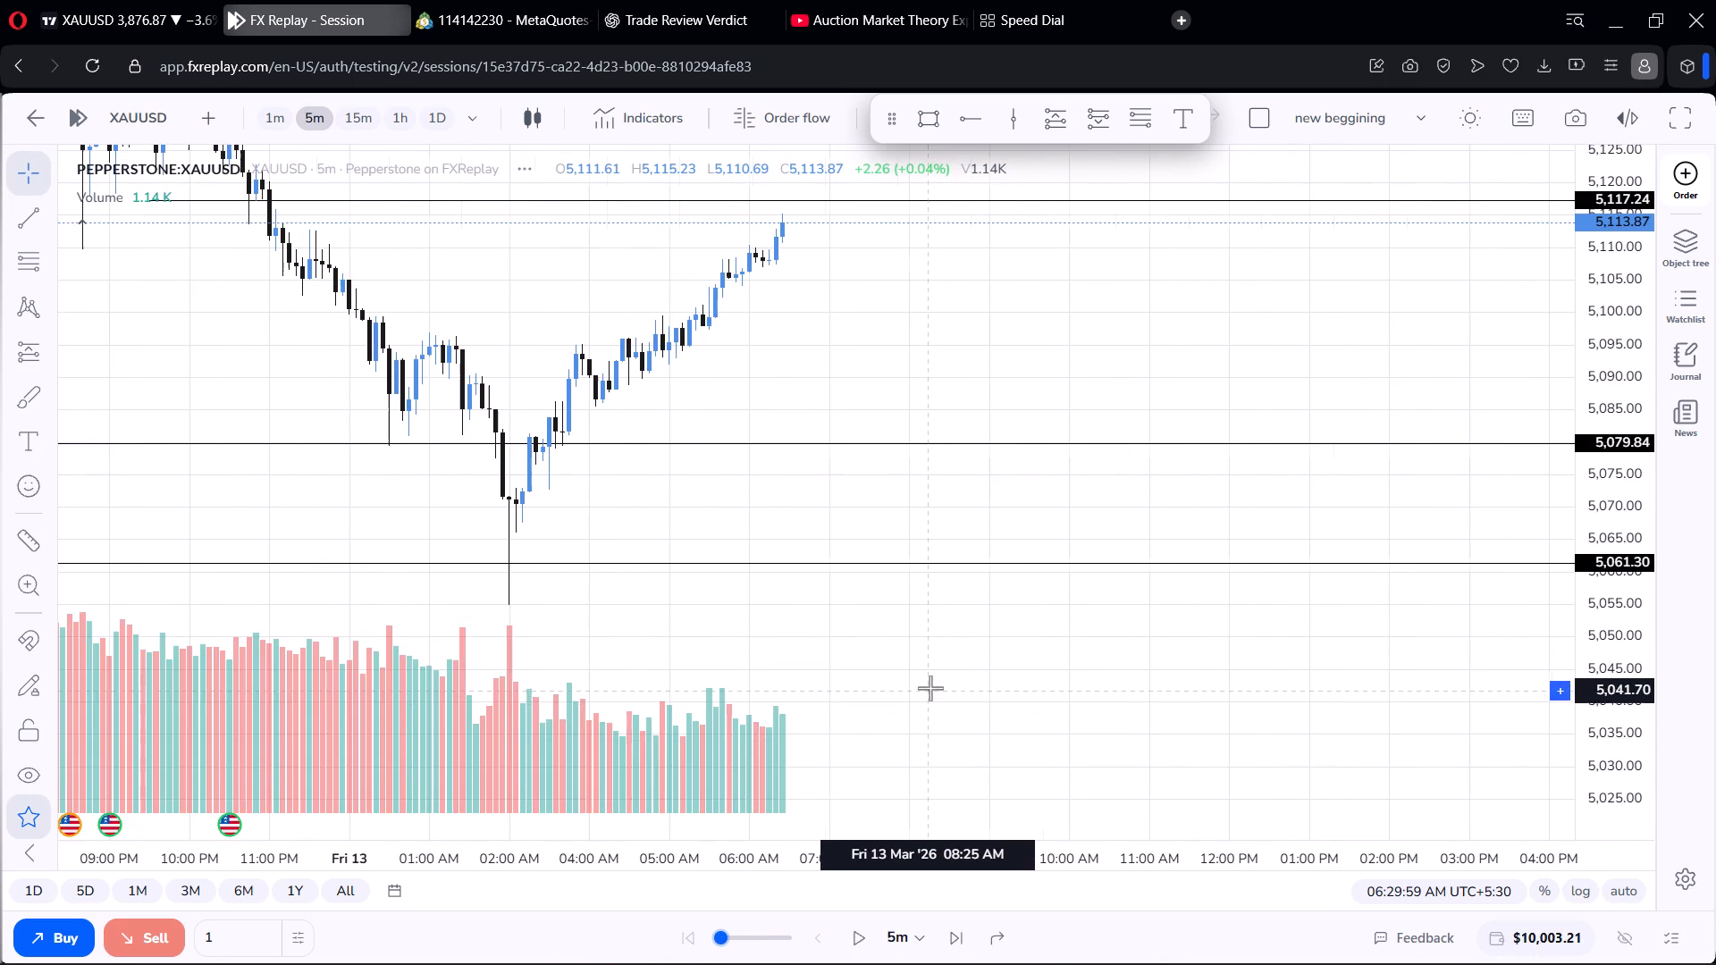
Advance the 5-minute replay by two candles to about 06:40 AM.
click(852, 933)
click(851, 933)
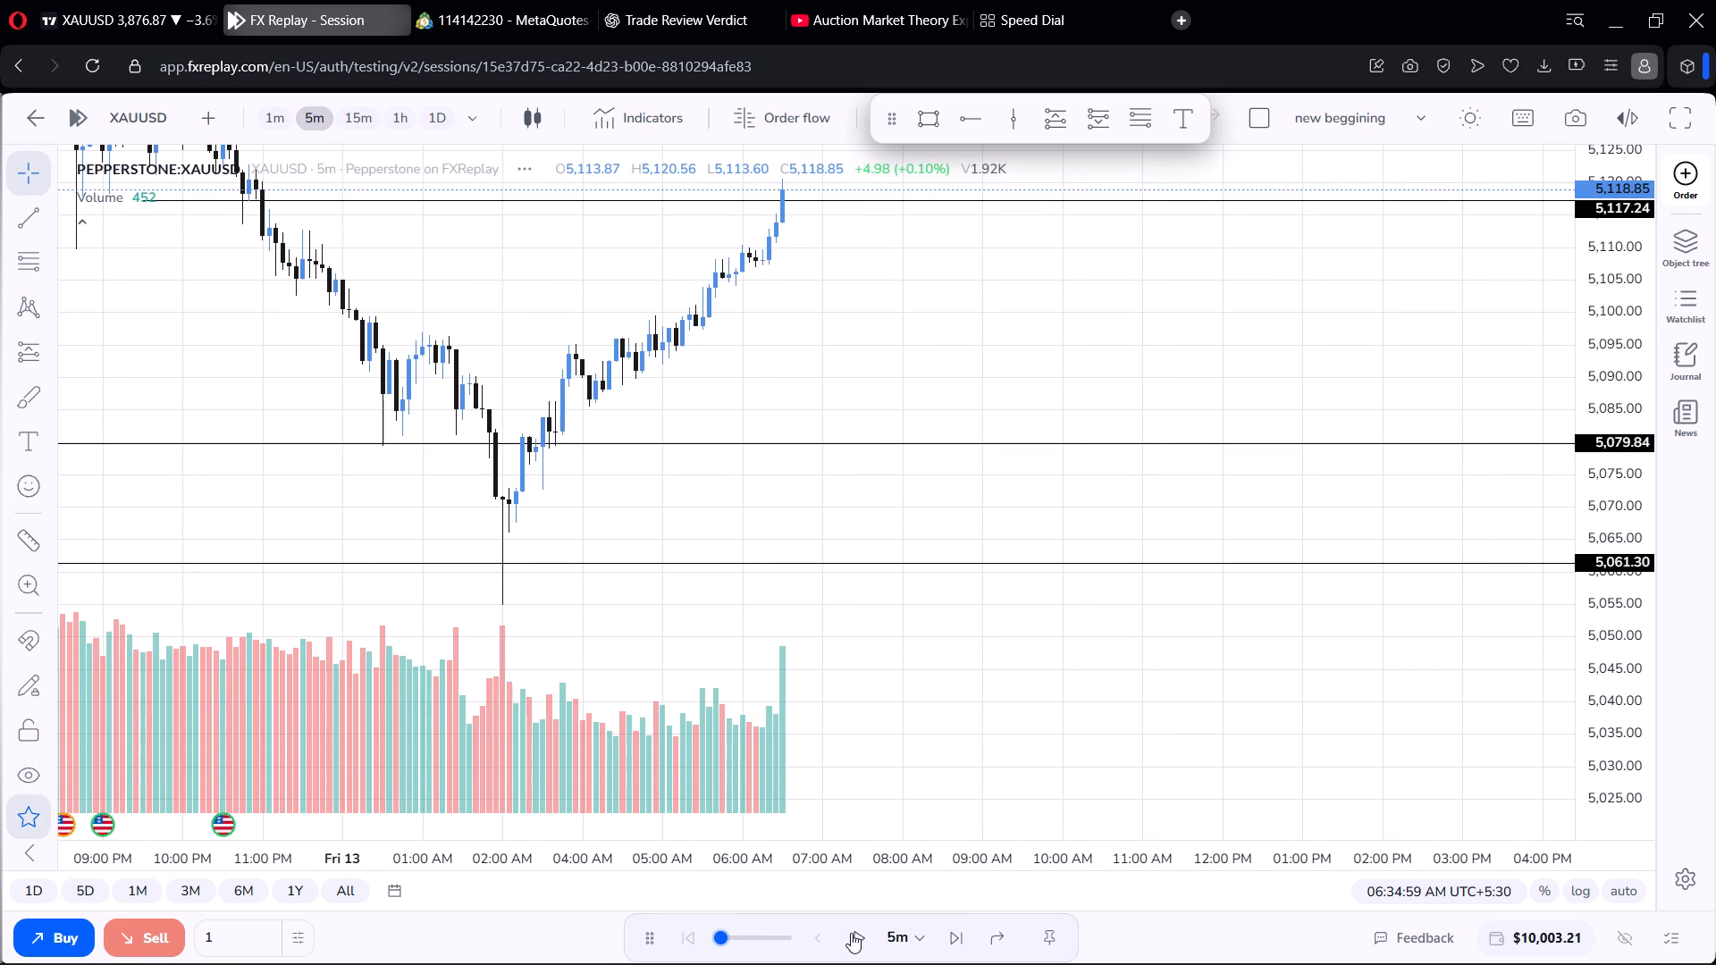
click(857, 935)
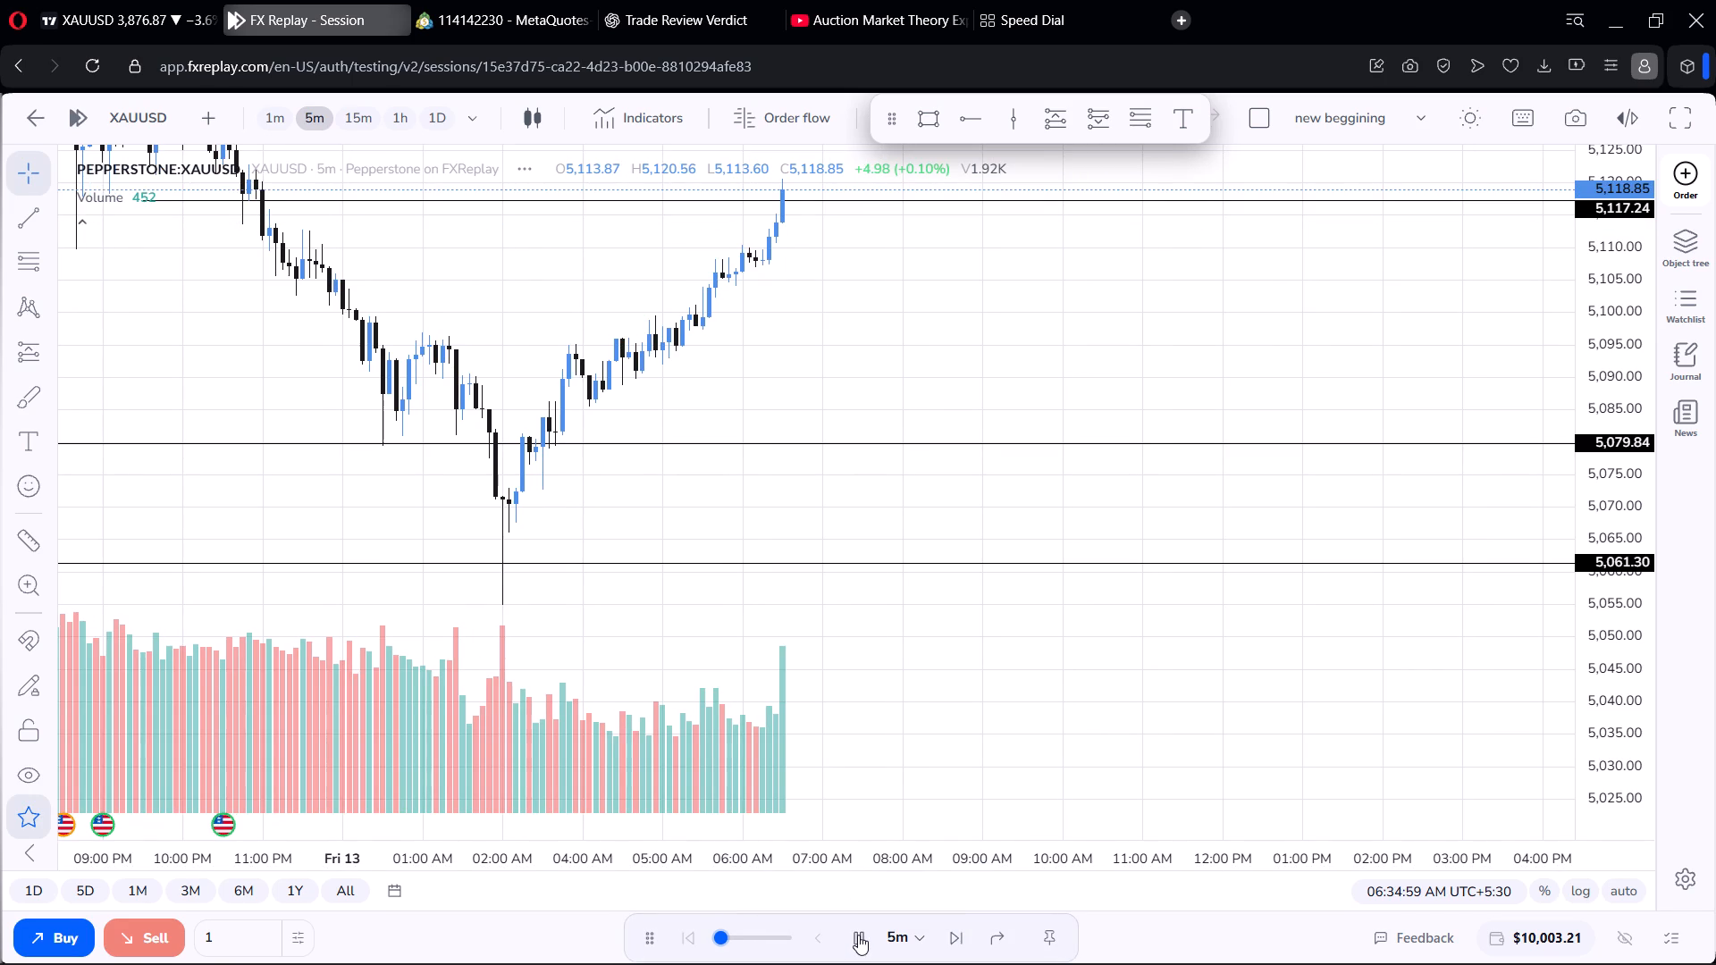
click(858, 935)
Examine the 5-minute price action around the 5,117.24 level relative to the preceding sell-off.
scroll(943, 477, up, 4)
drag(946, 322, 981, 573)
scroll(999, 552, down, 6)
click(955, 560)
drag(951, 558, 939, 512)
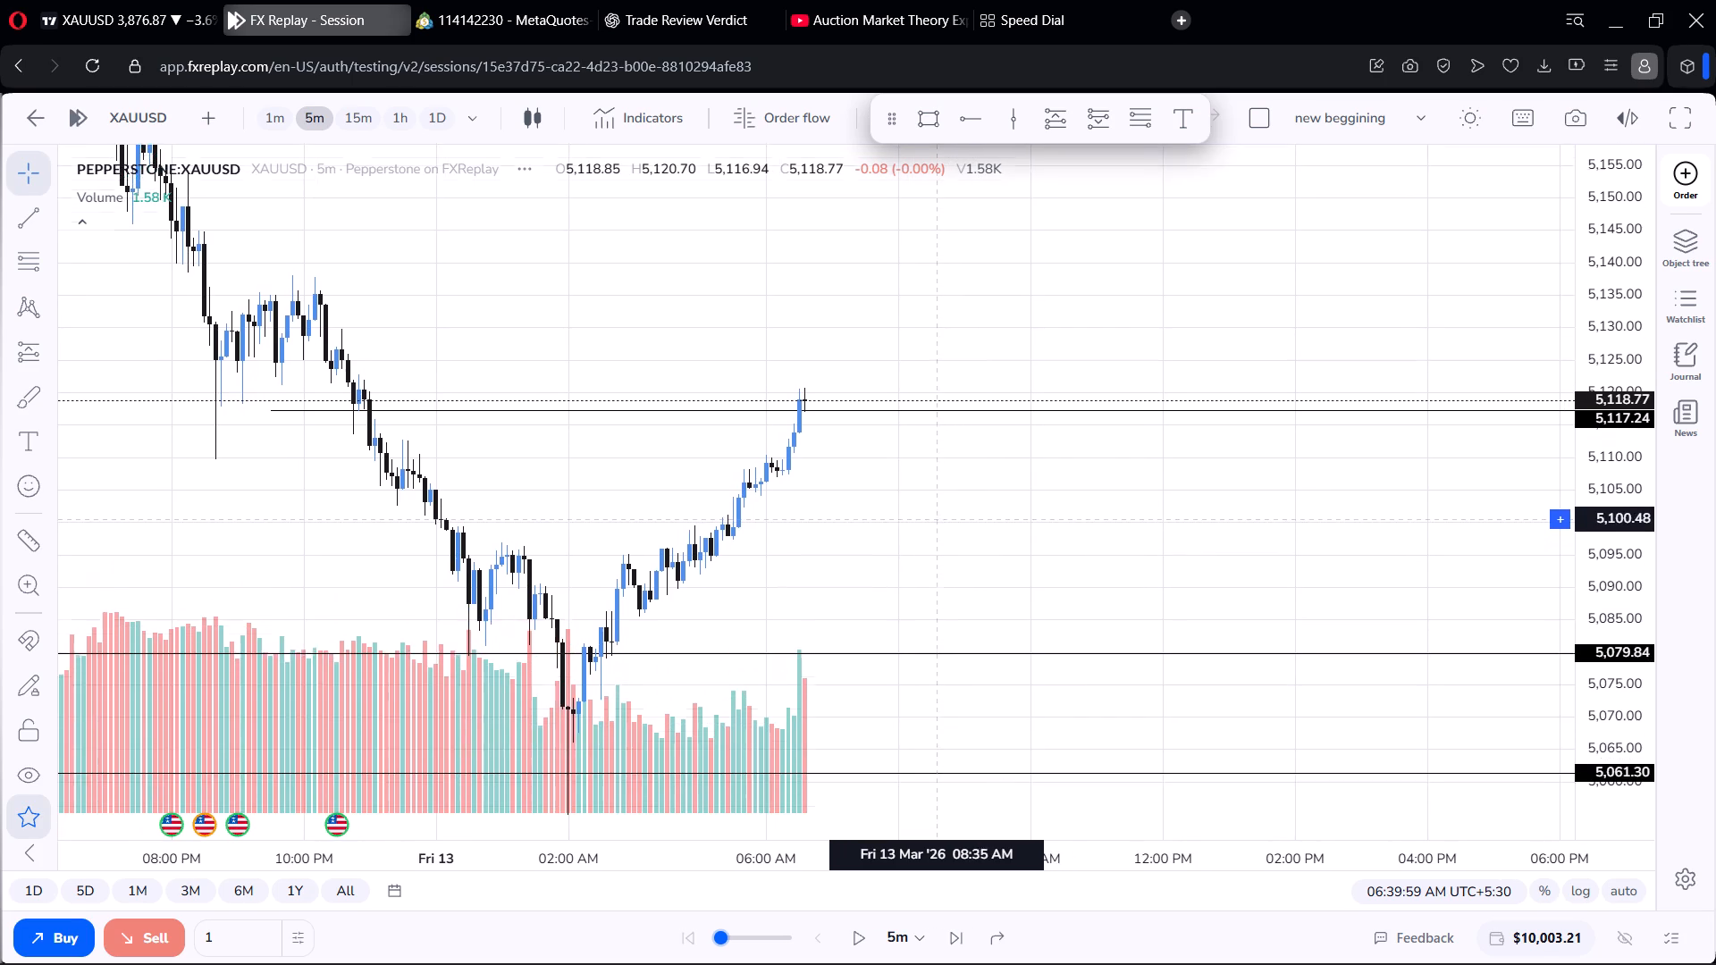
drag(939, 512, 940, 506)
scroll(939, 510, up, 2)
scroll(942, 497, down, 3)
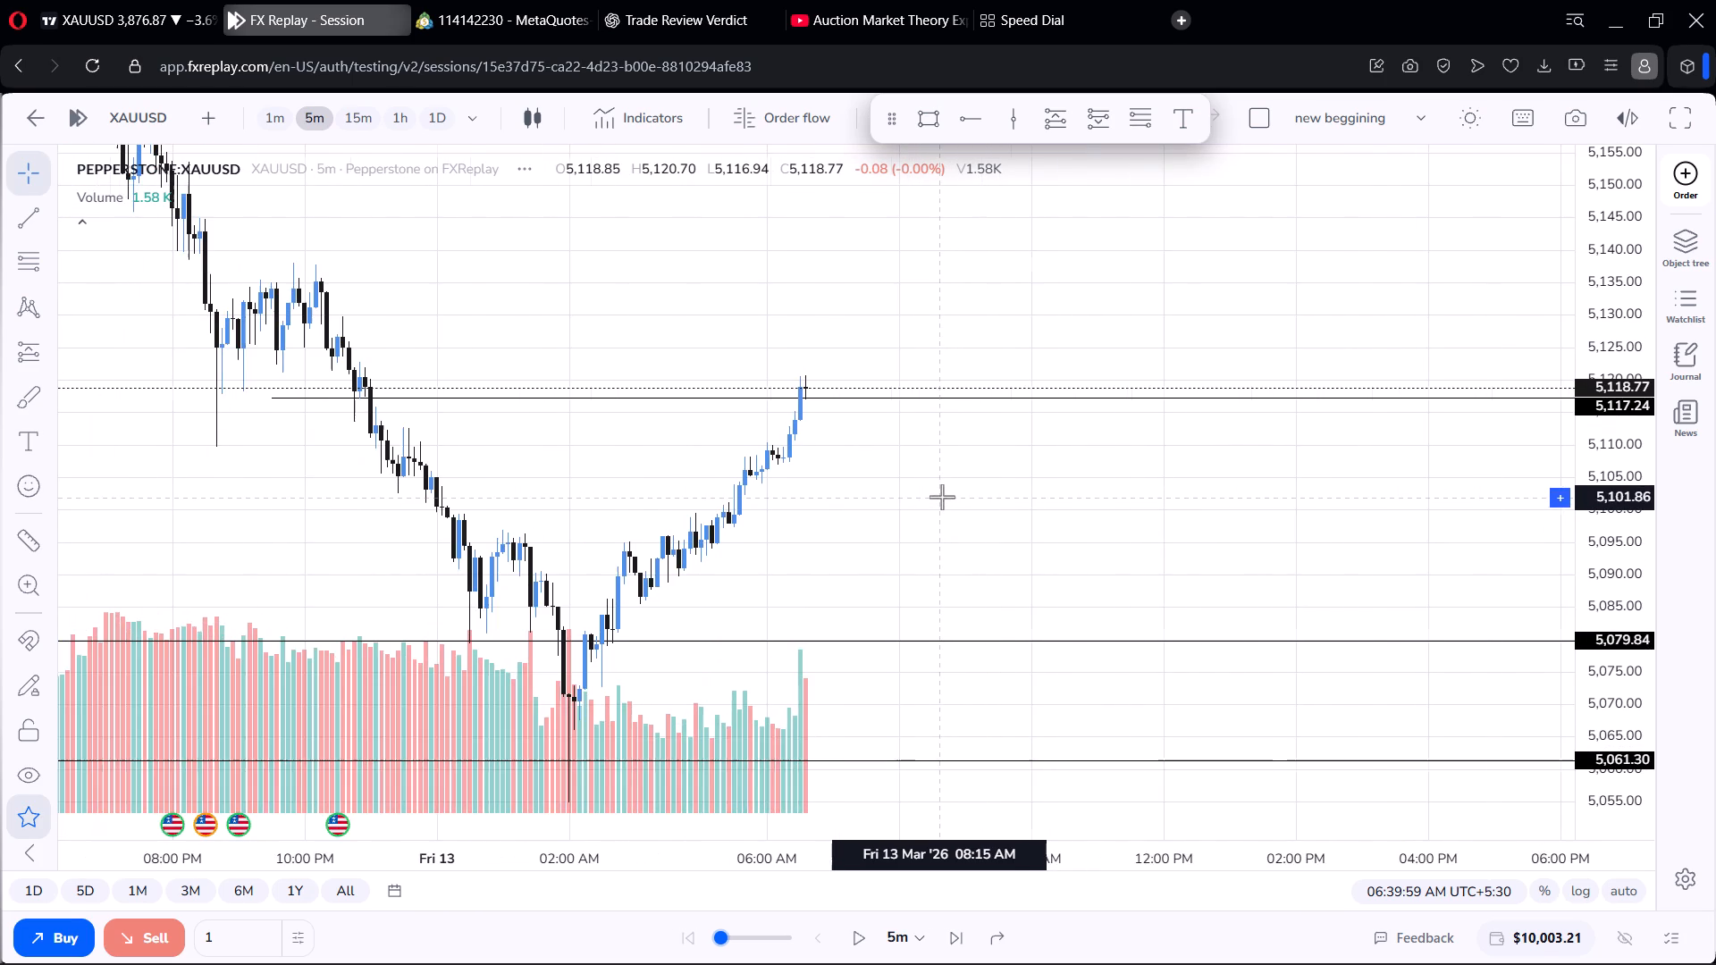
scroll(938, 498, up, 3)
Advance the 5-minute replay in short runs to about 07:15 AM on 13 March, pausing around the 5,117.24 level.
click(854, 935)
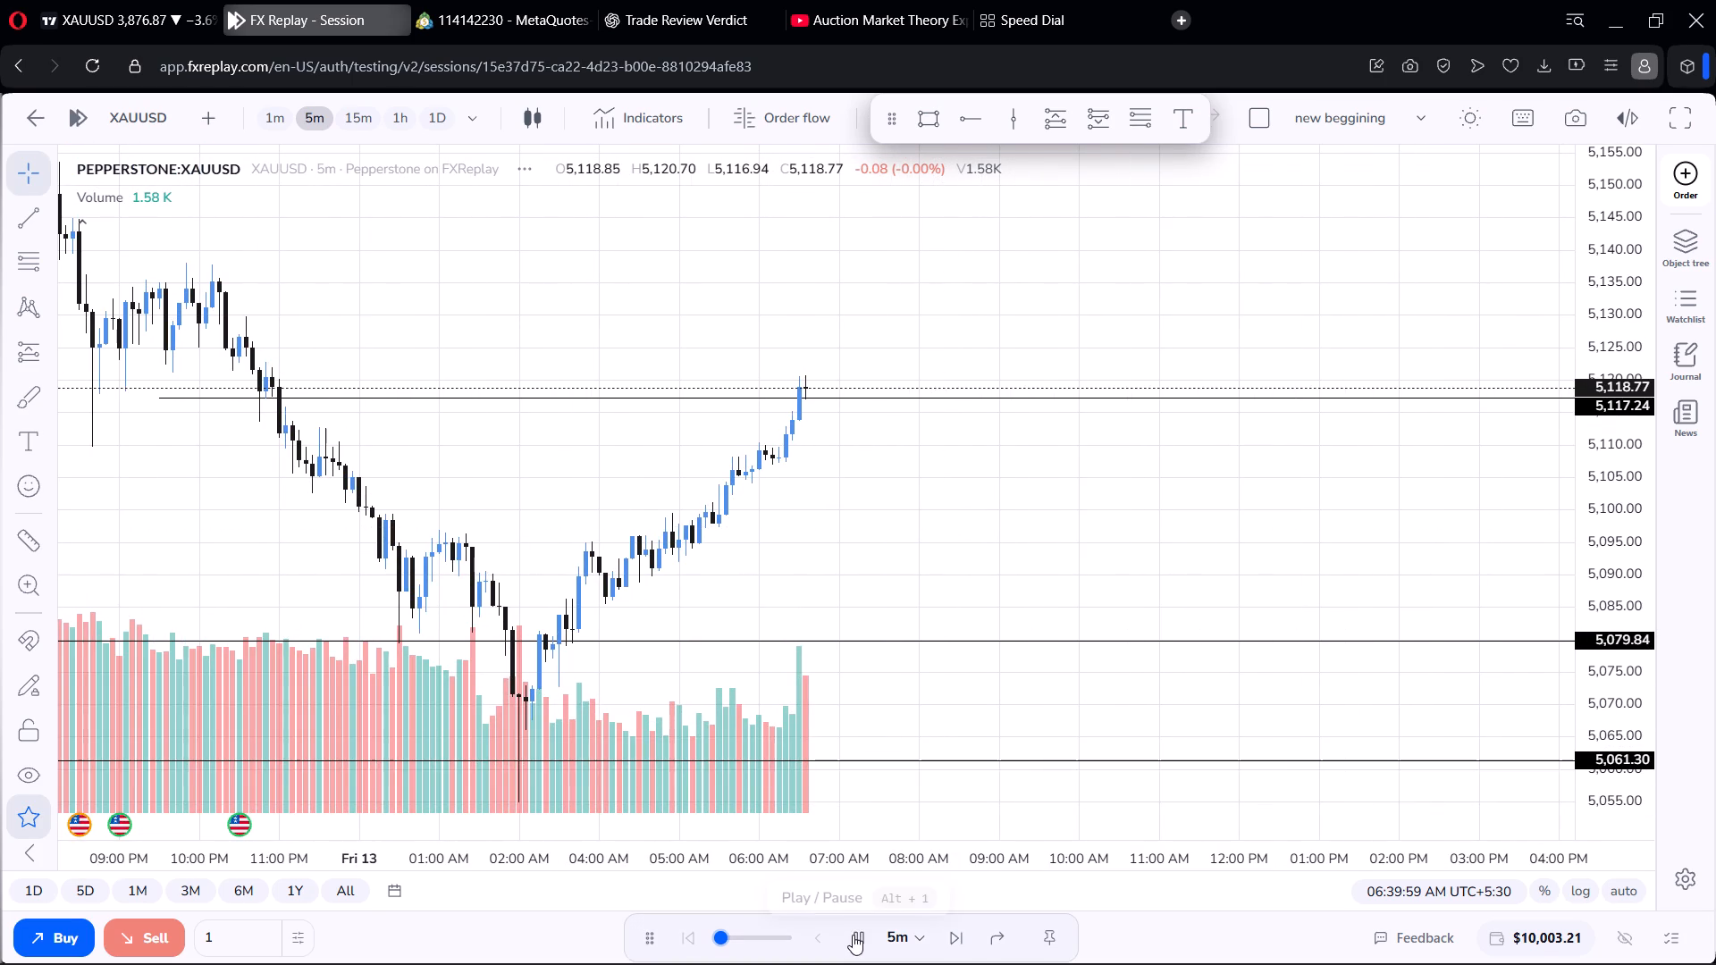
click(854, 936)
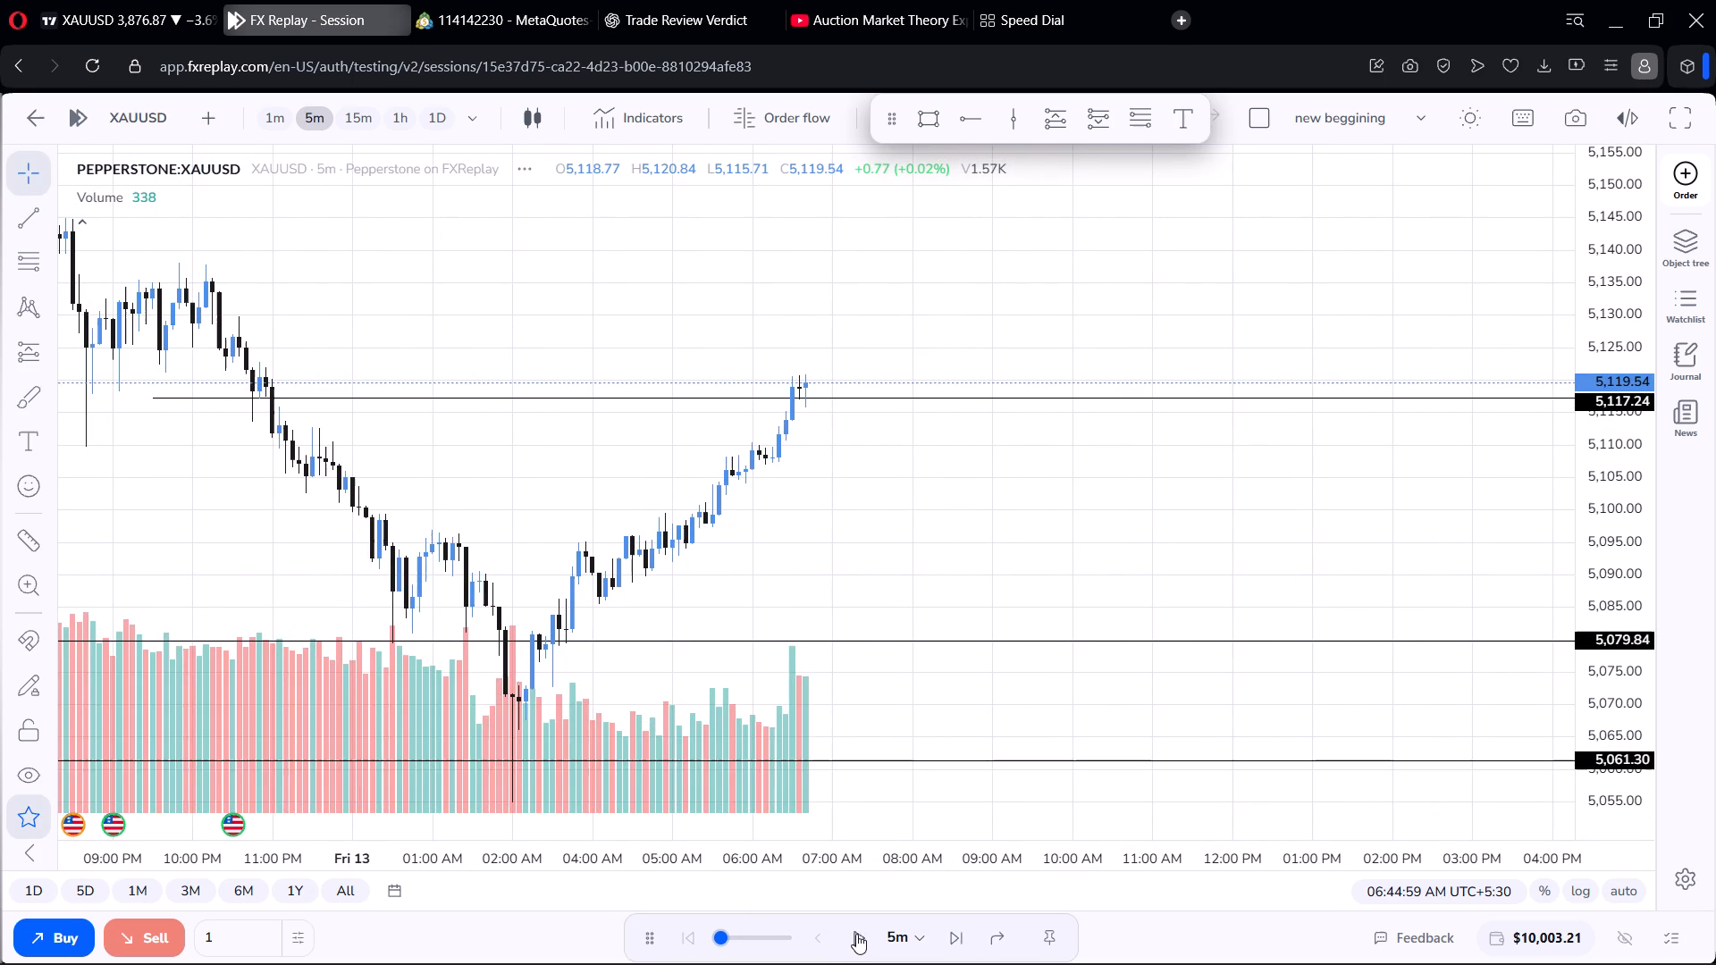
click(856, 934)
click(862, 932)
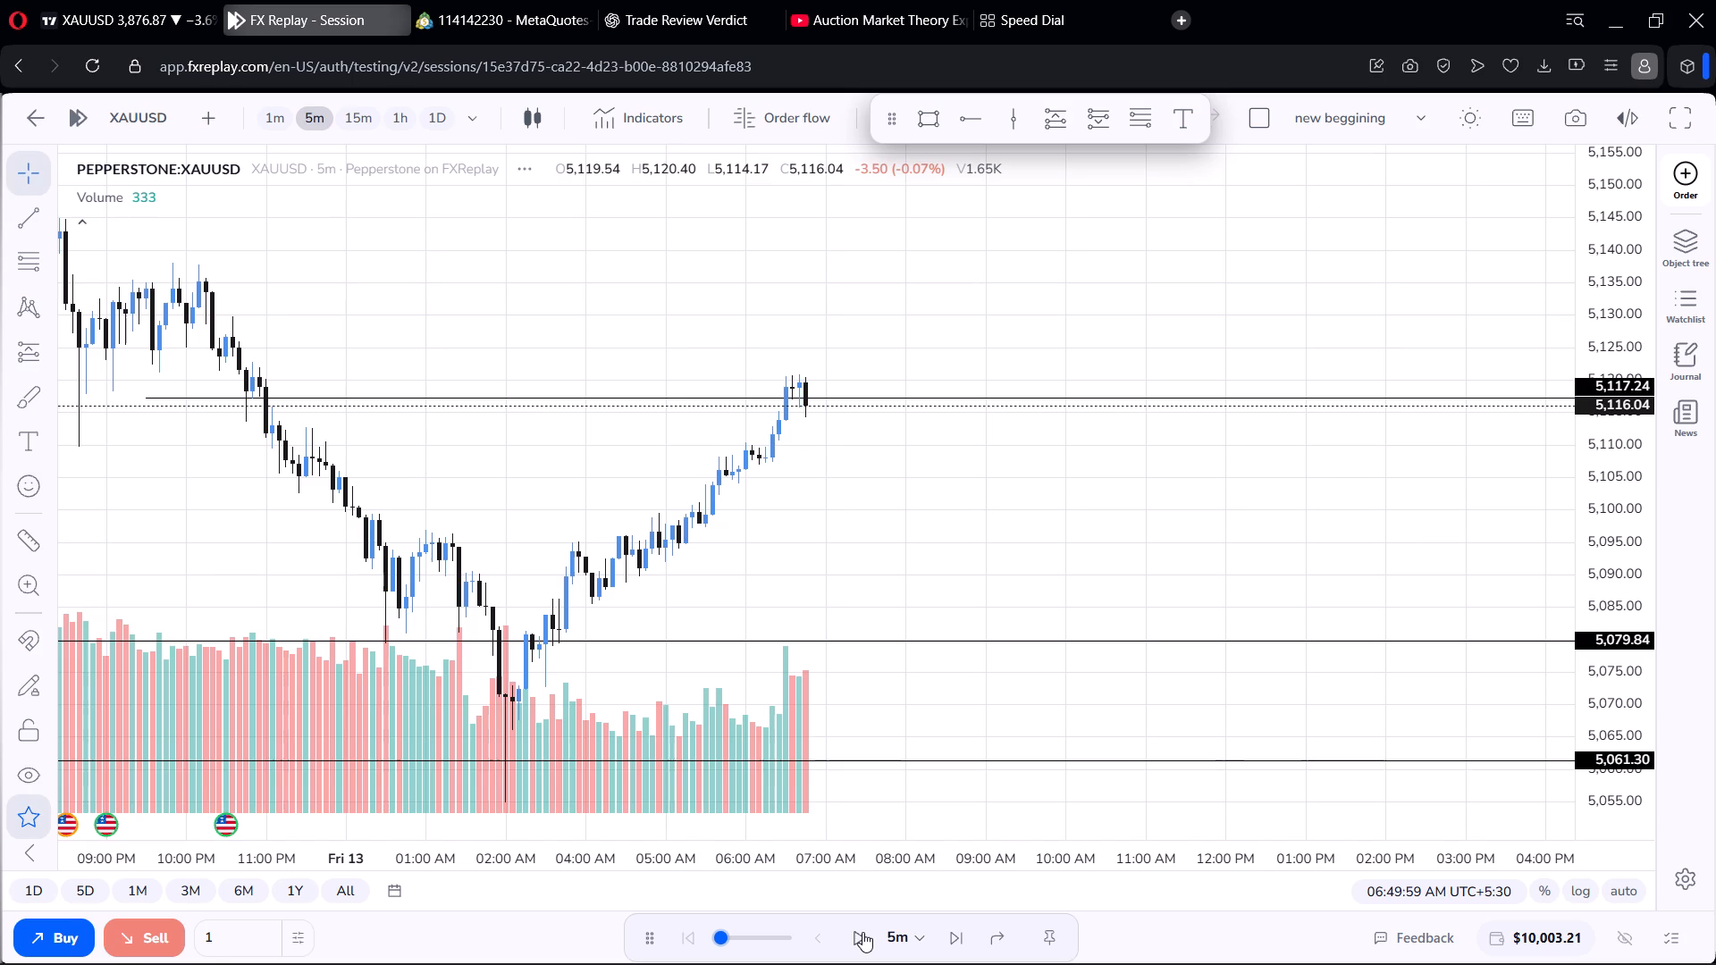
click(862, 932)
click(862, 932)
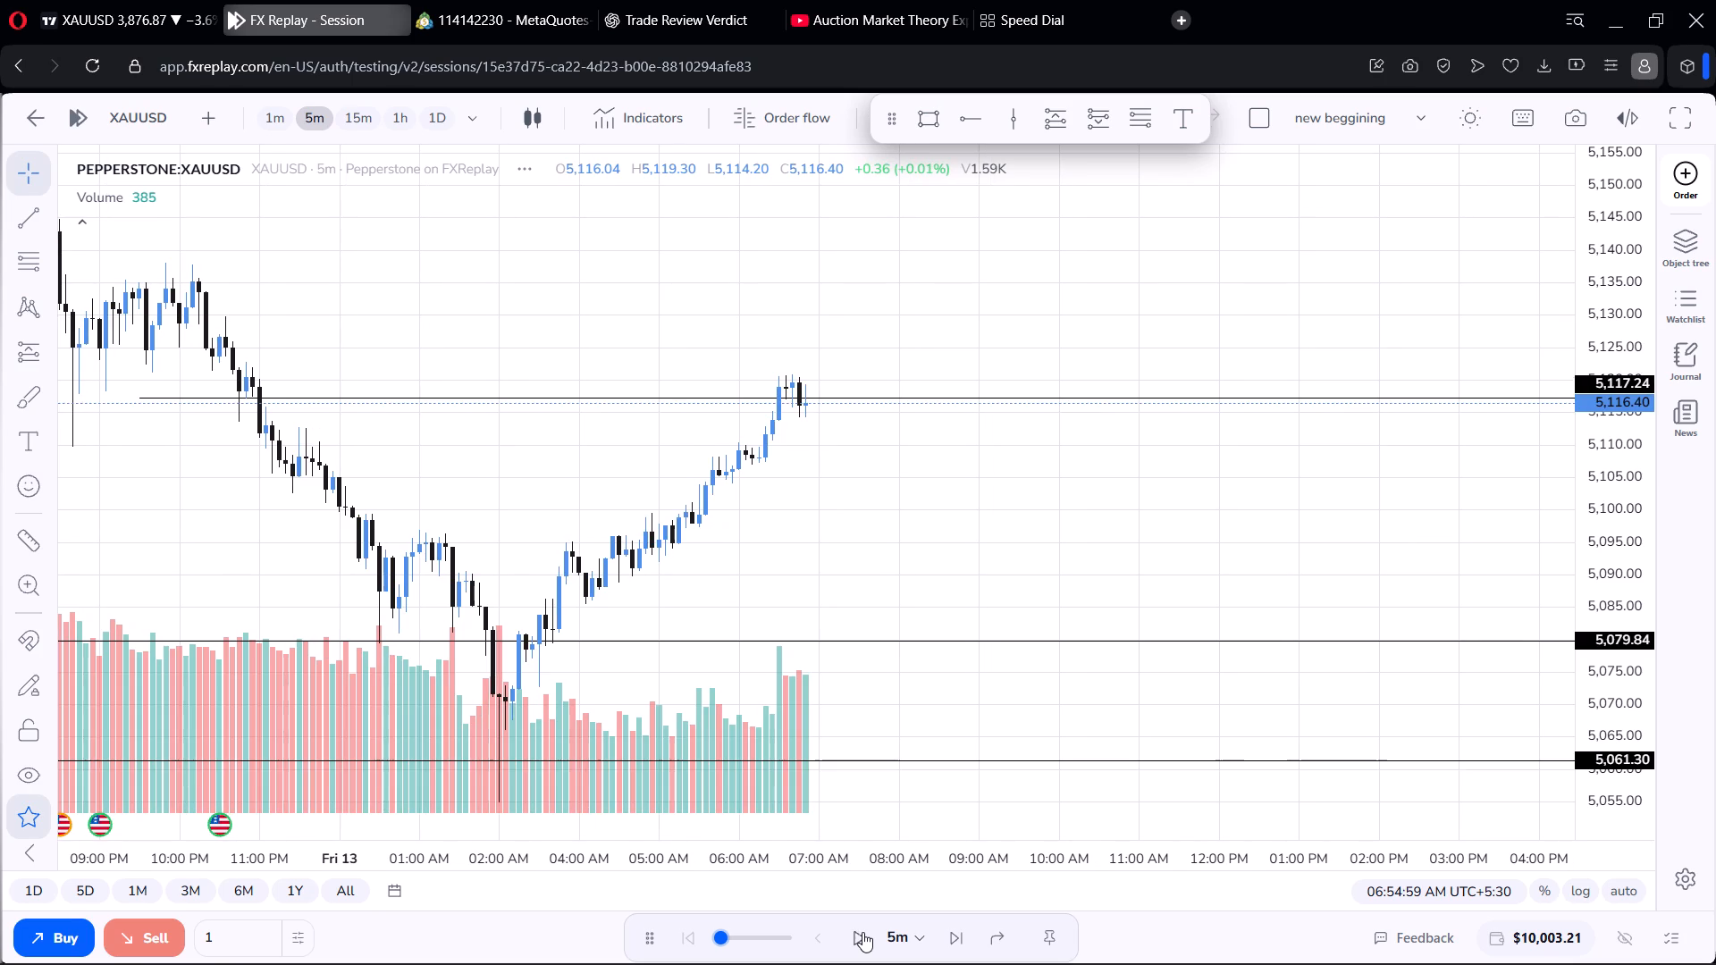
click(862, 932)
click(862, 932)
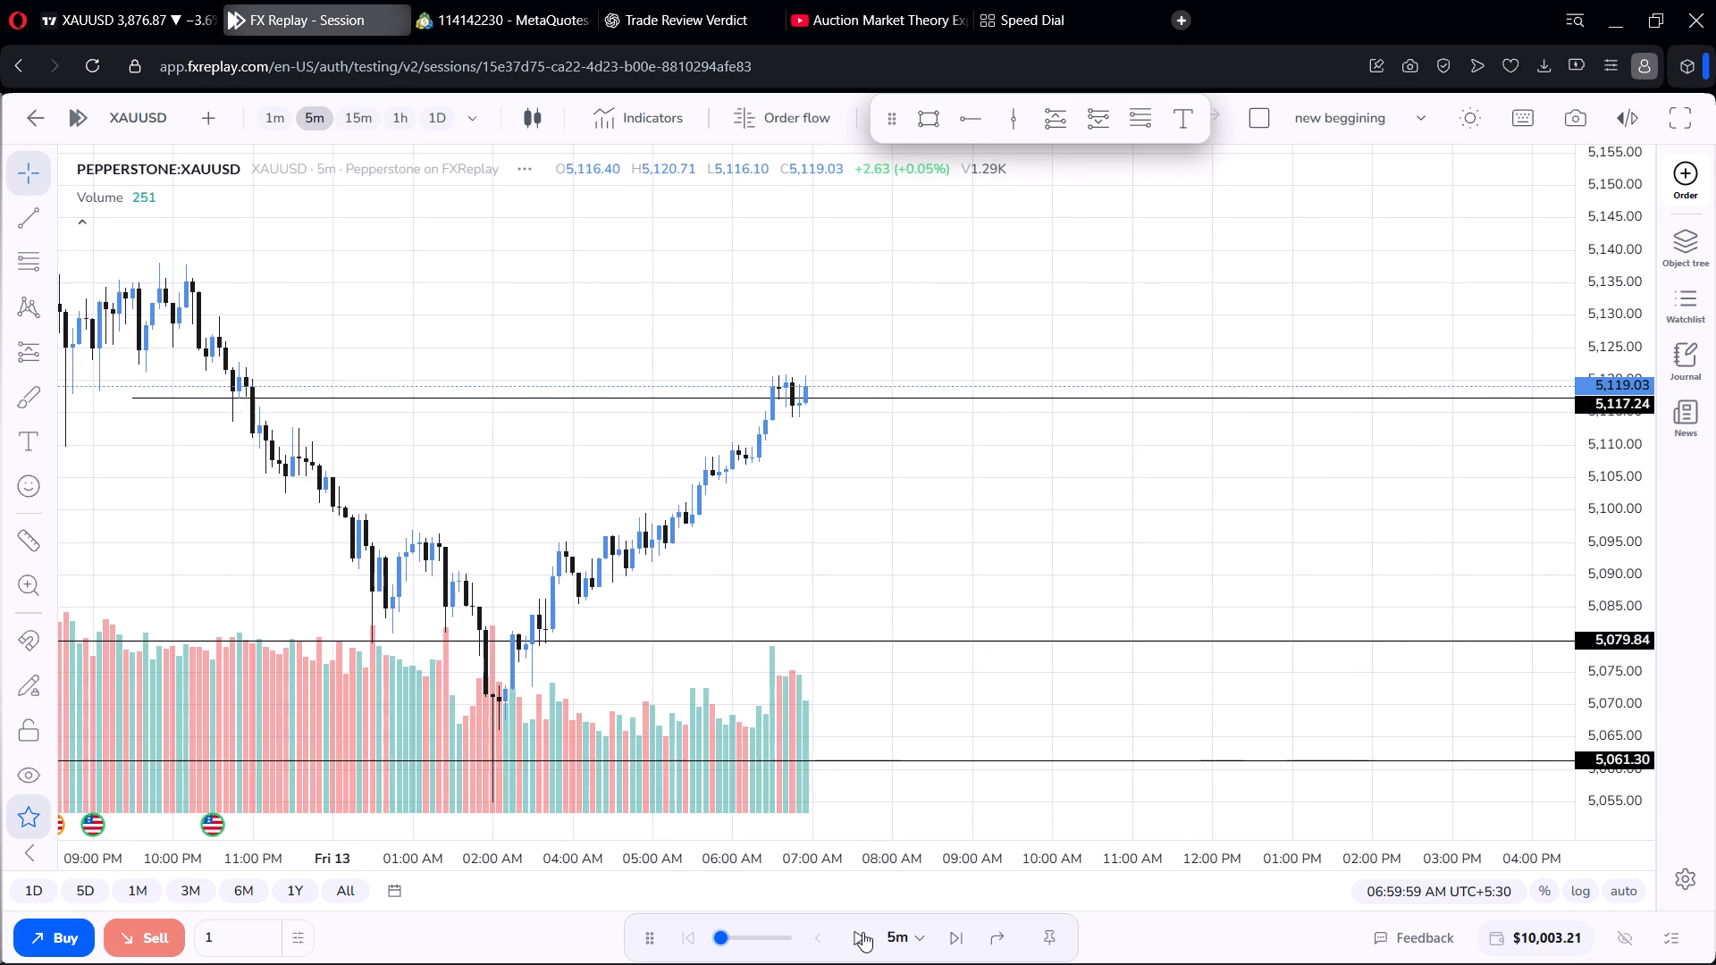
click(862, 932)
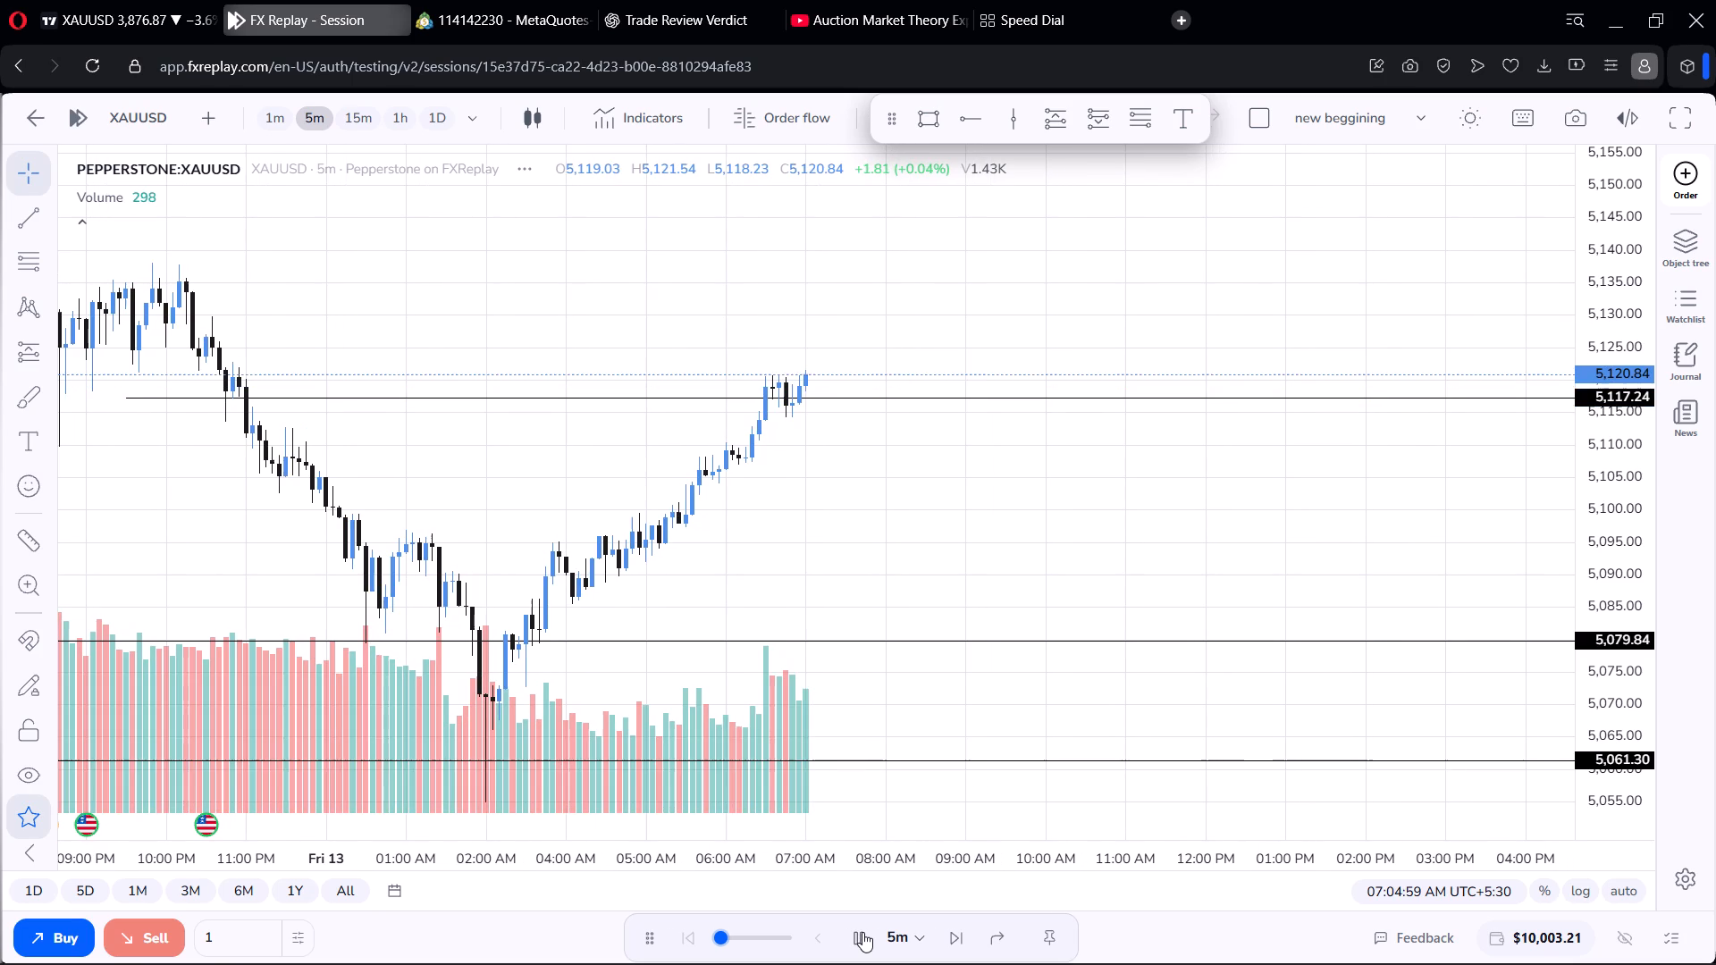
click(862, 932)
click(862, 932)
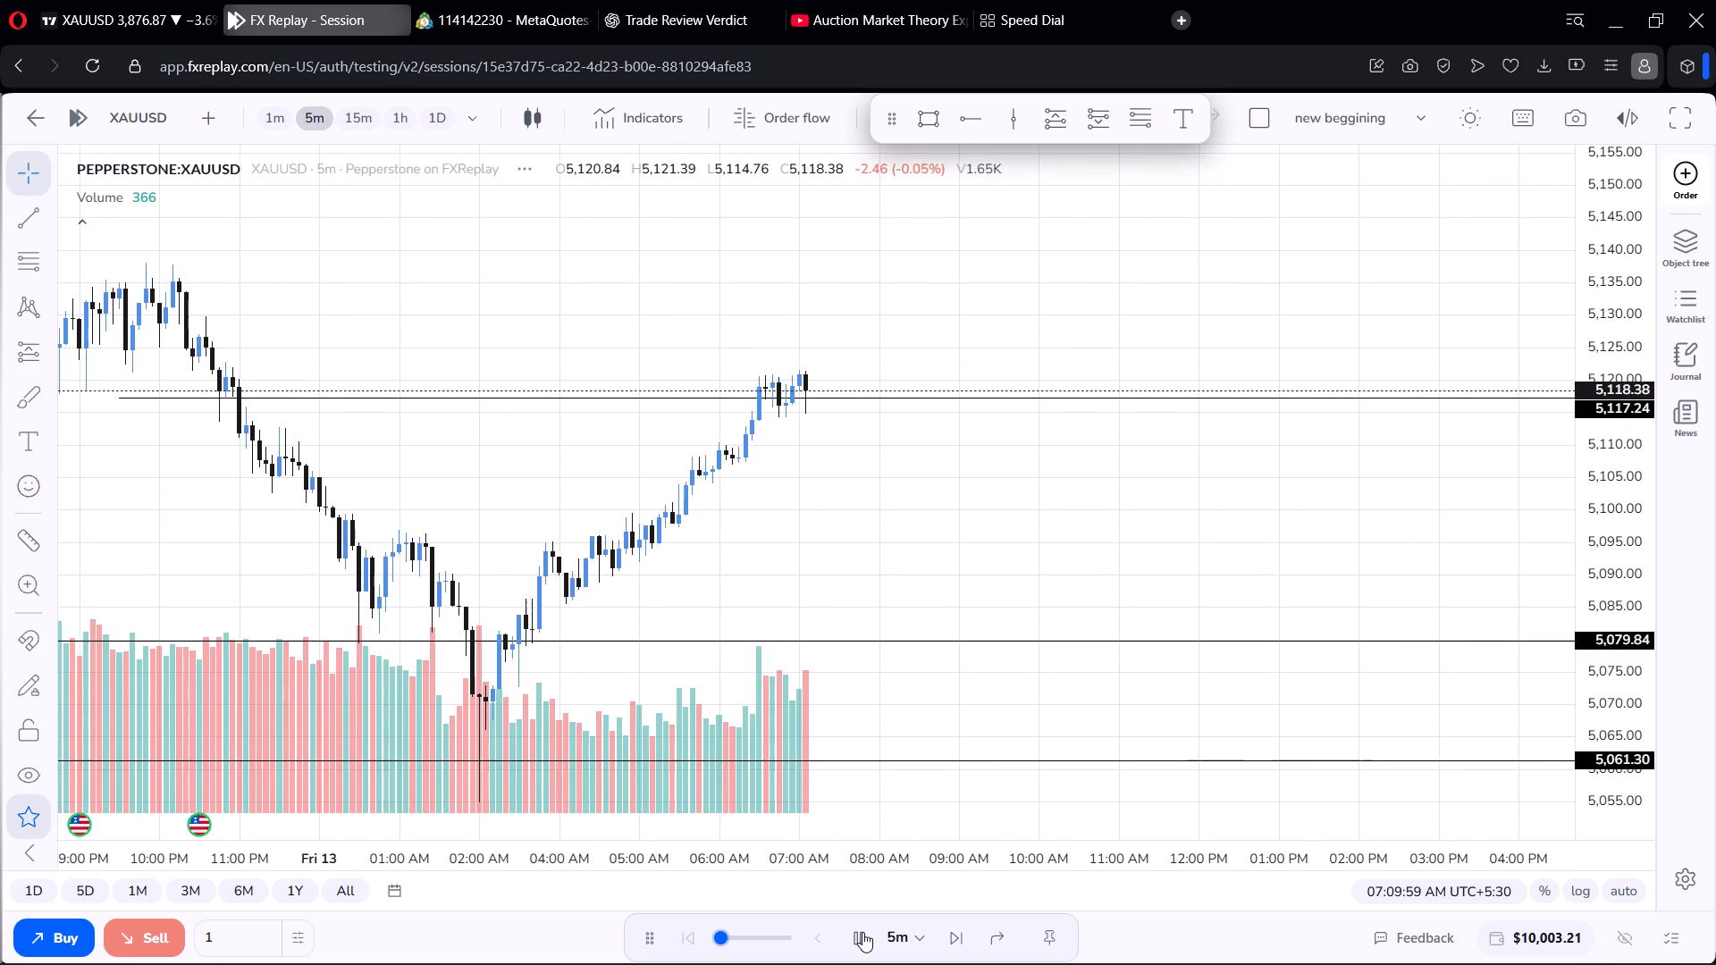
click(862, 932)
Place a 0.1-unit XAUUSD market sell at 5,112.33 with stop loss 5,122.51 and take profit 5,072.12.
scroll(926, 642, up, 3)
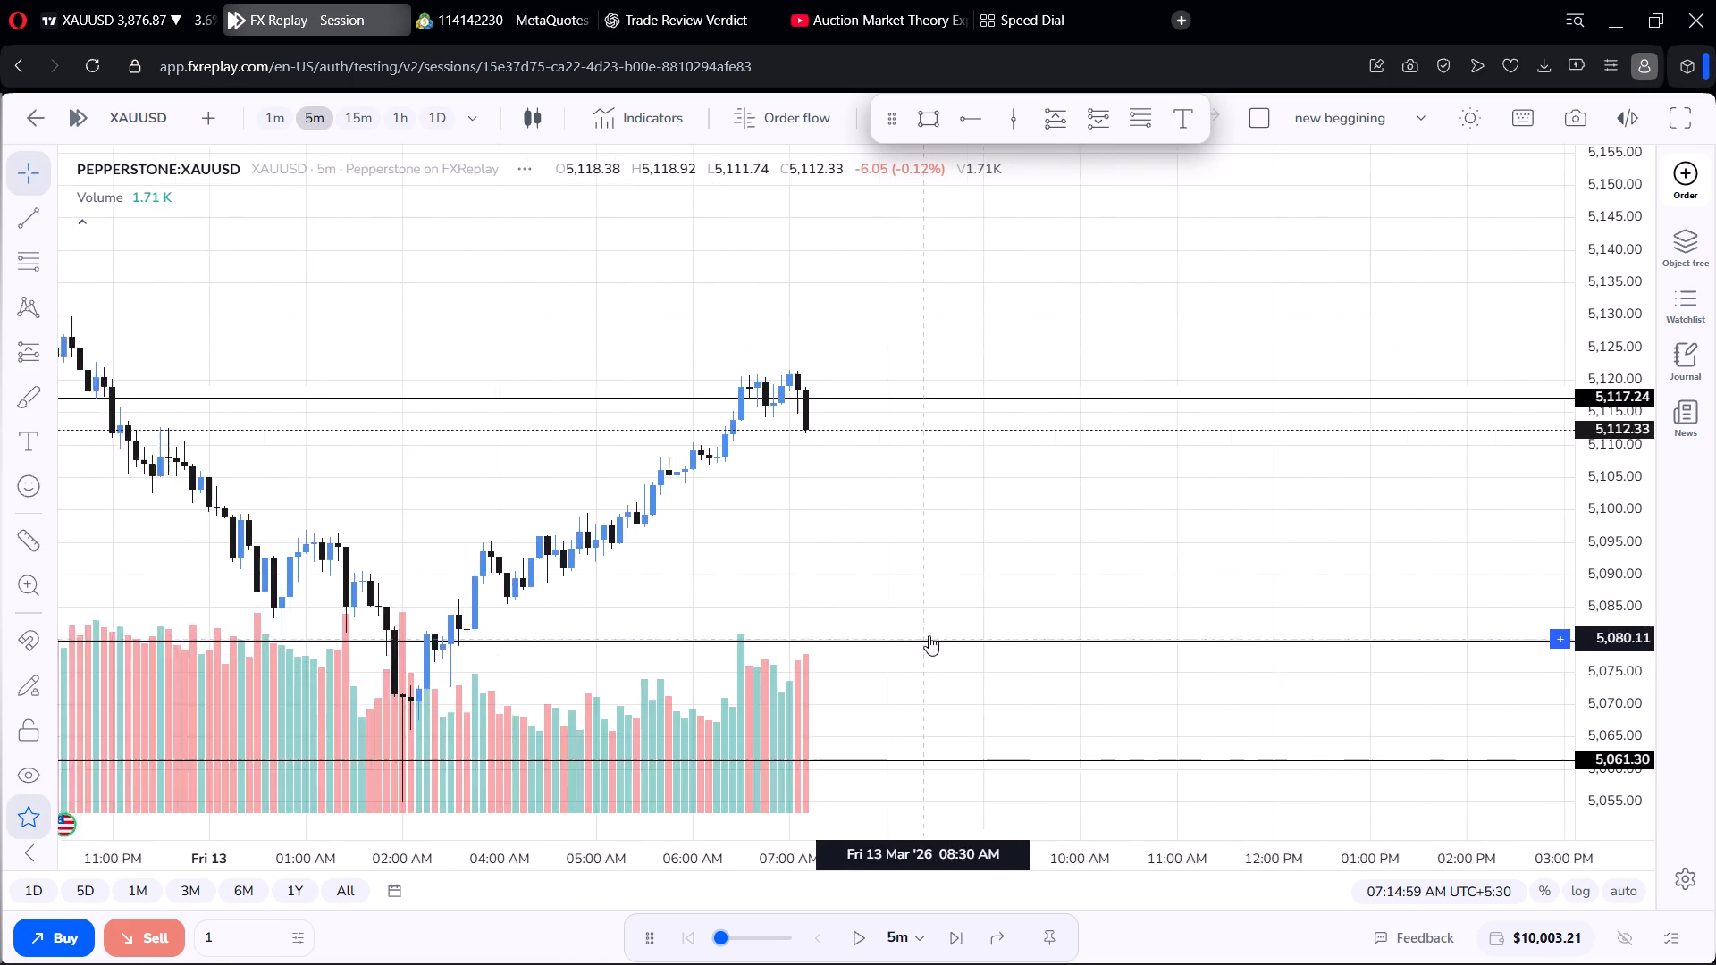
scroll(935, 601, down, 6)
drag(929, 503, 927, 432)
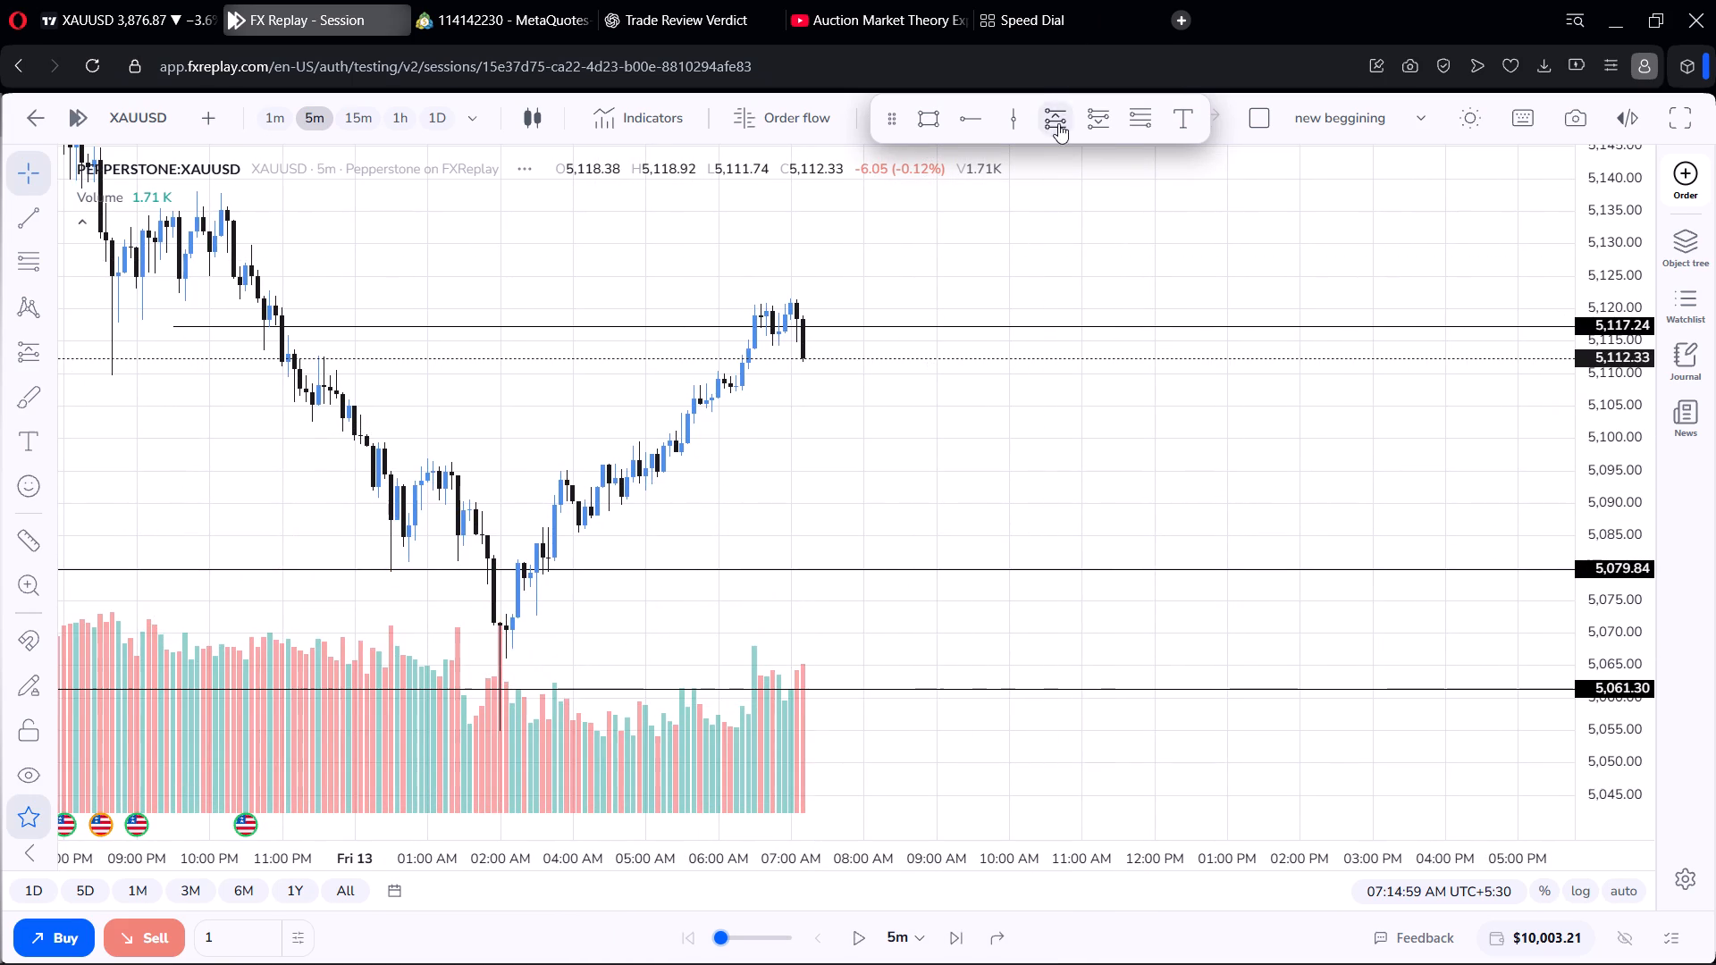
click(1697, 167)
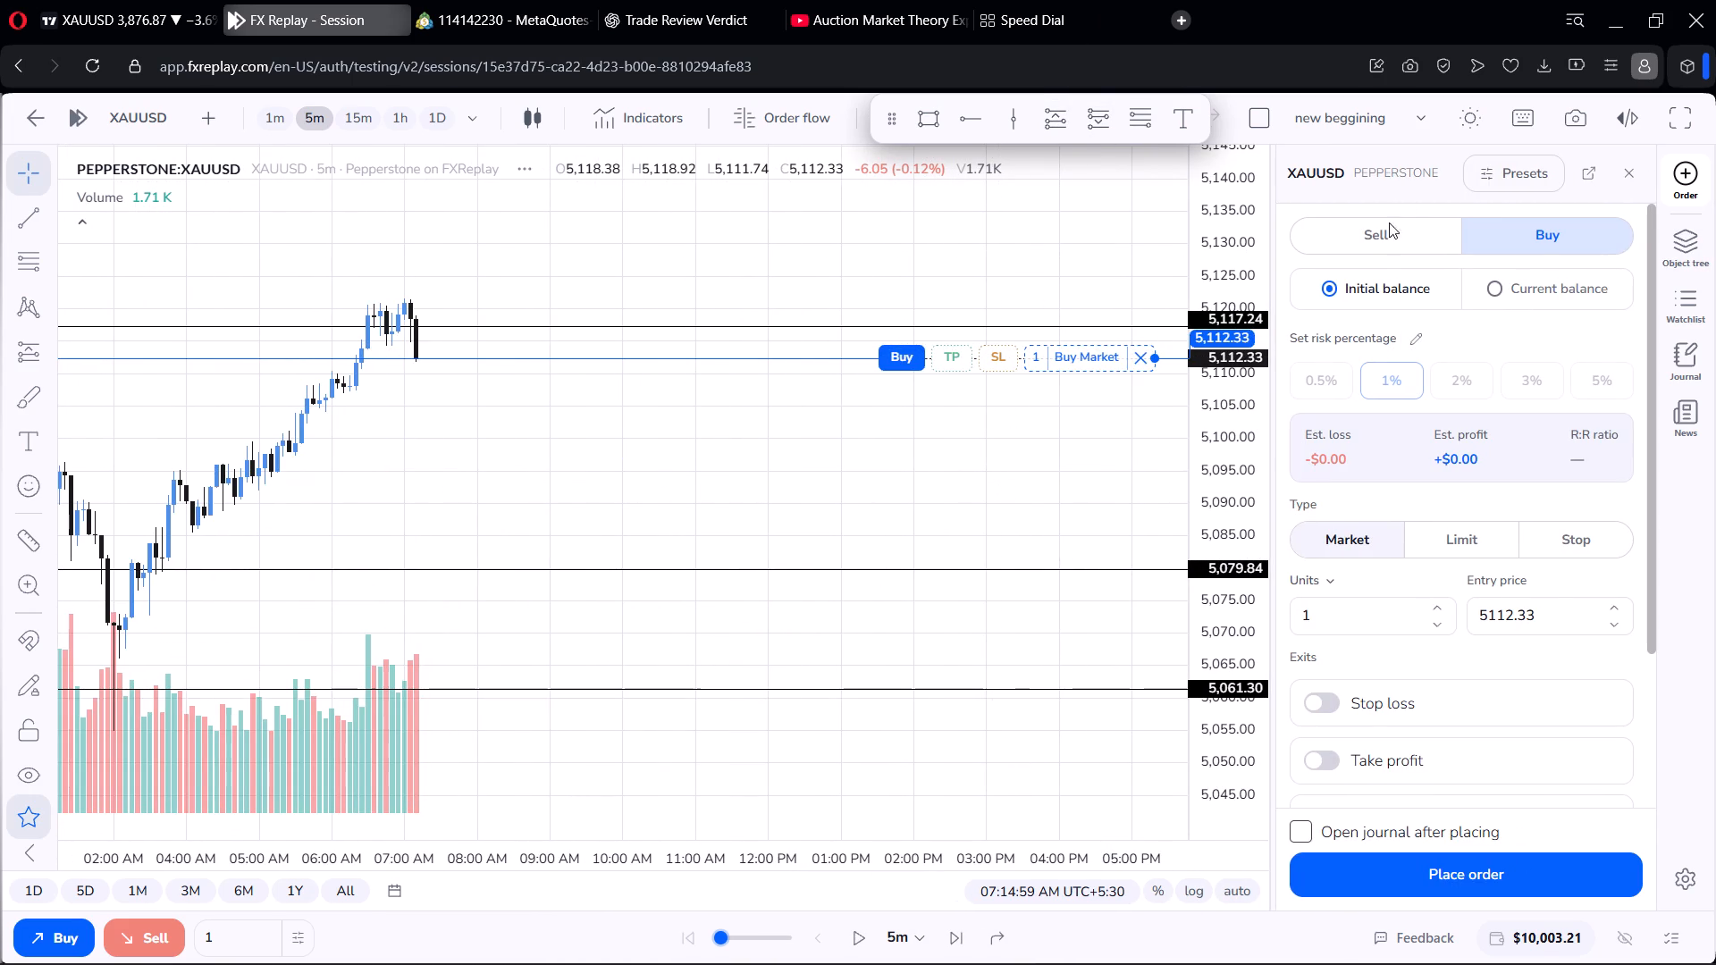
click(1370, 250)
drag(986, 352, 988, 288)
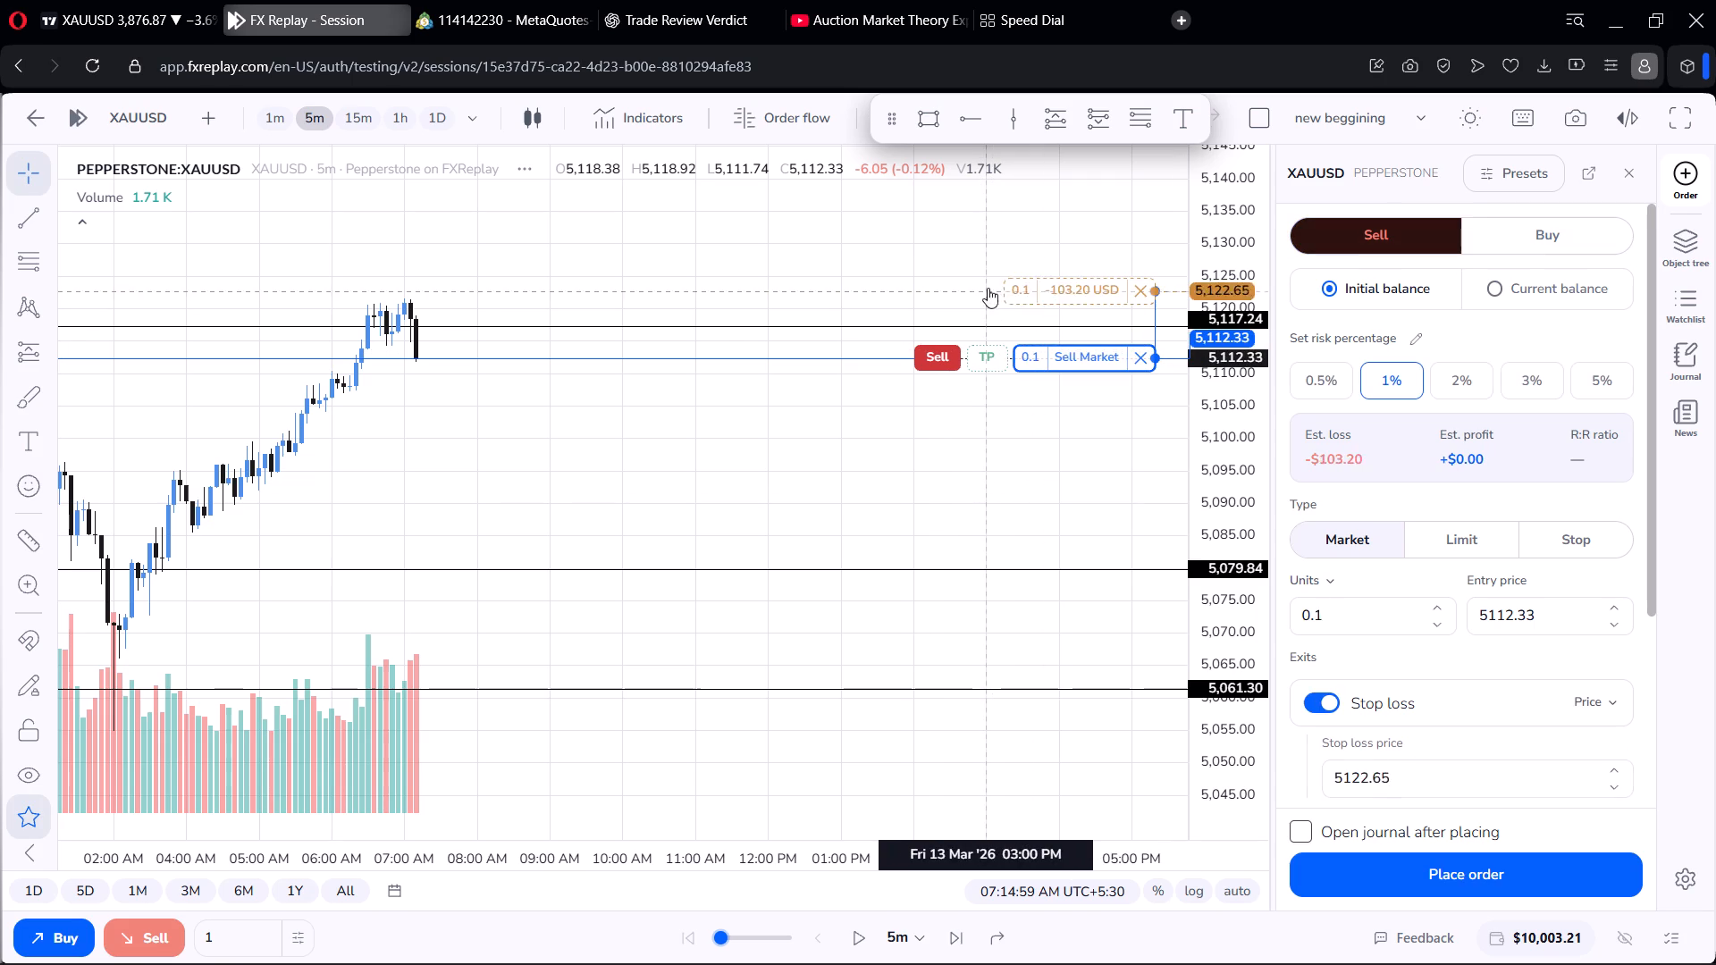
drag(988, 288, 991, 291)
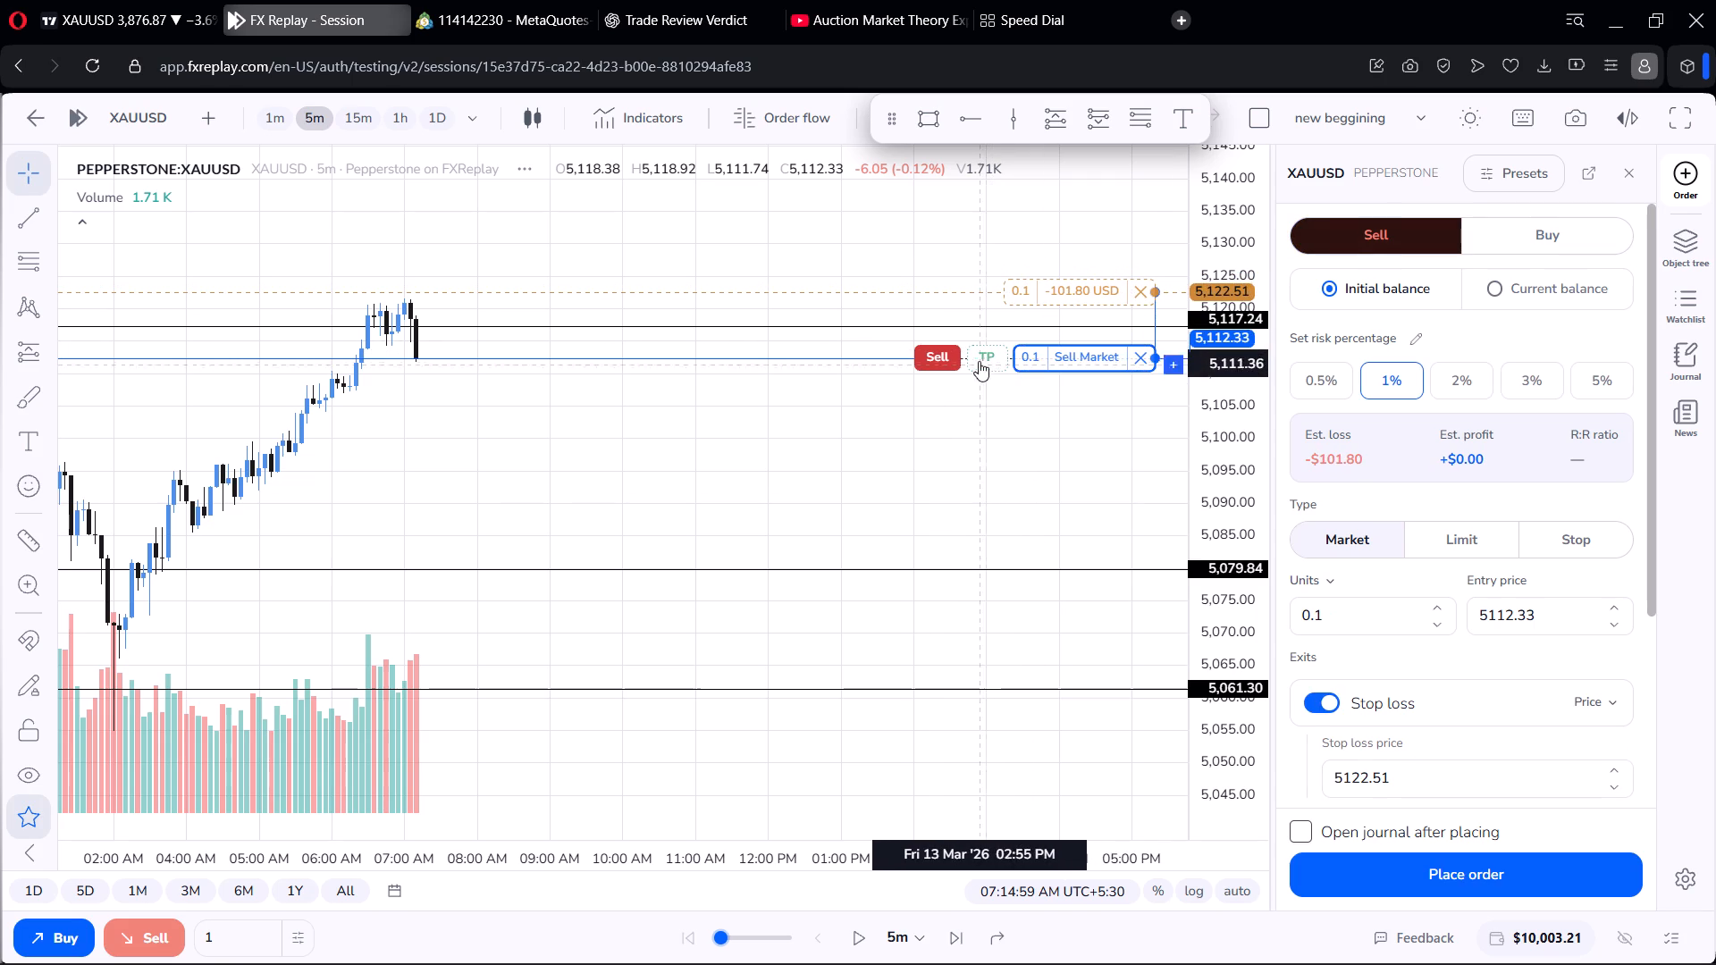
drag(976, 353, 1022, 633)
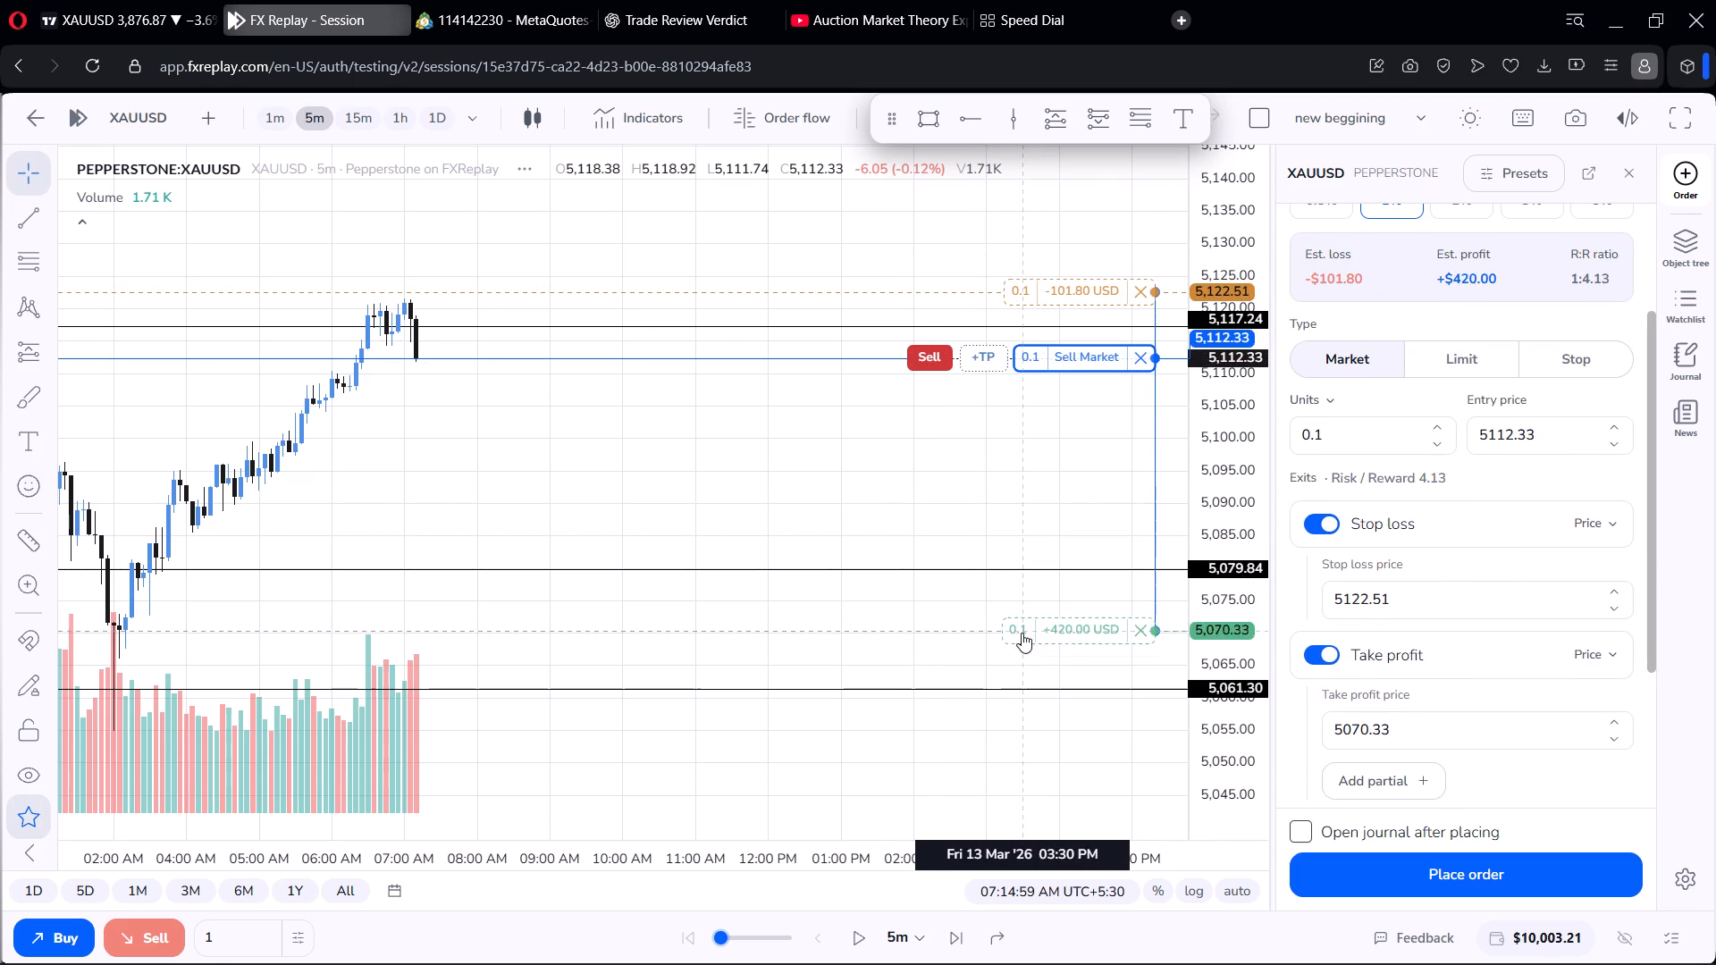
drag(1022, 633, 1032, 613)
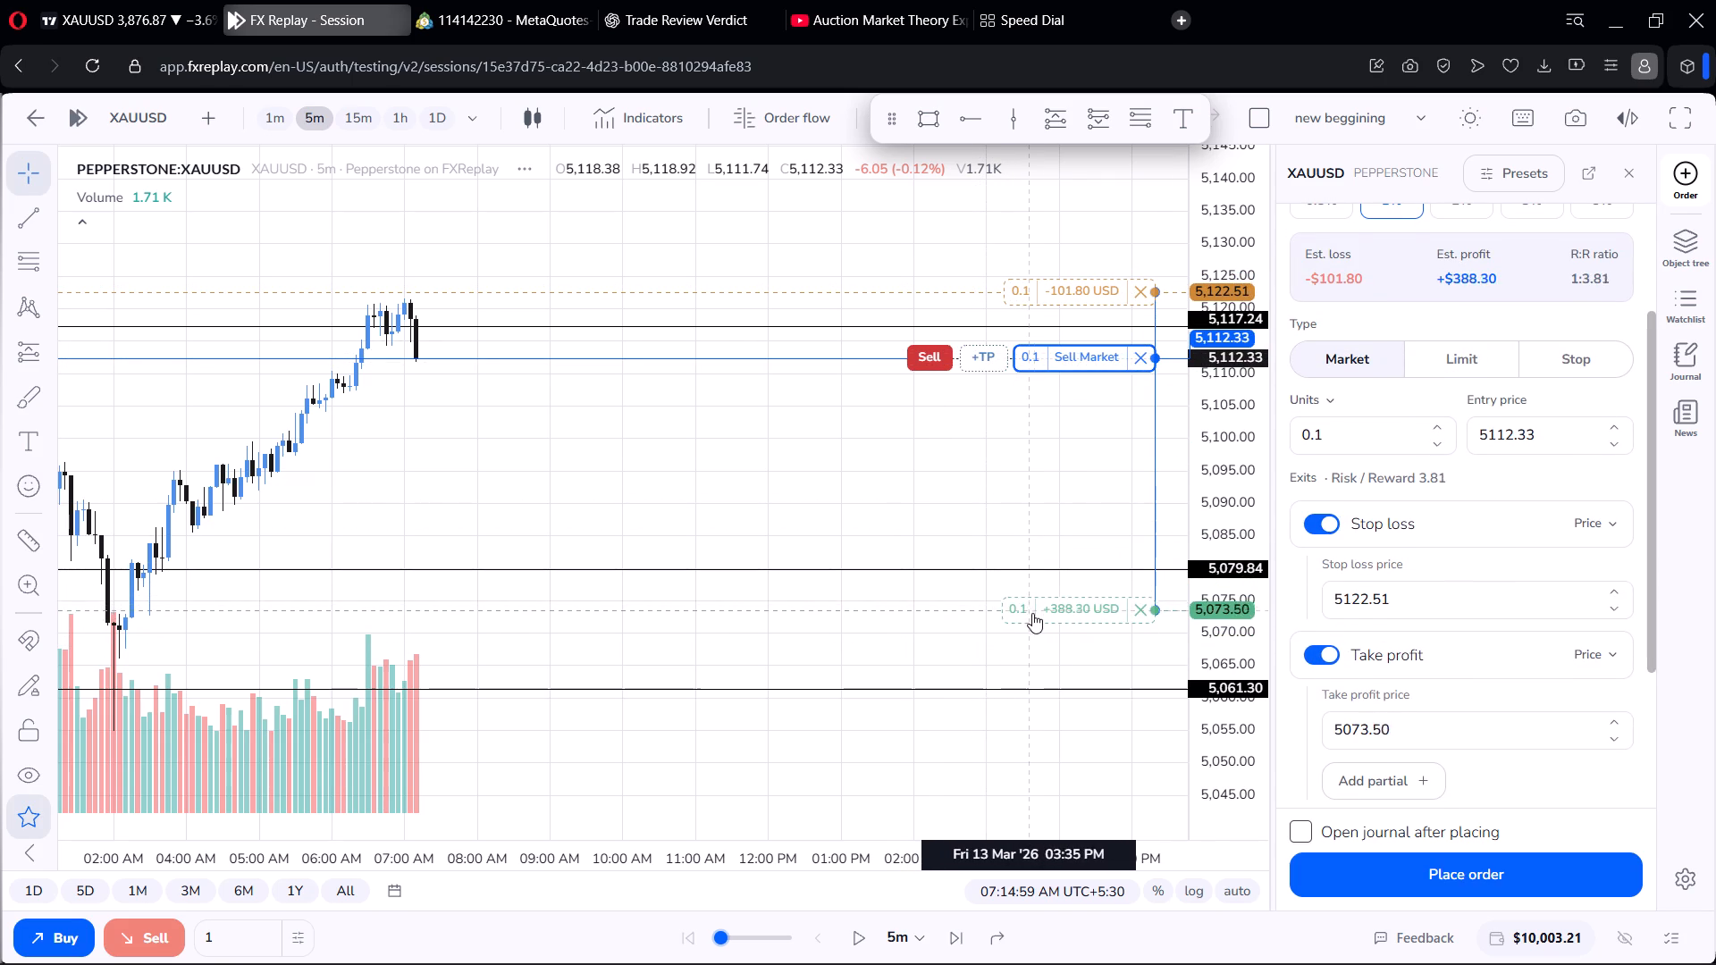
drag(1032, 613, 1034, 618)
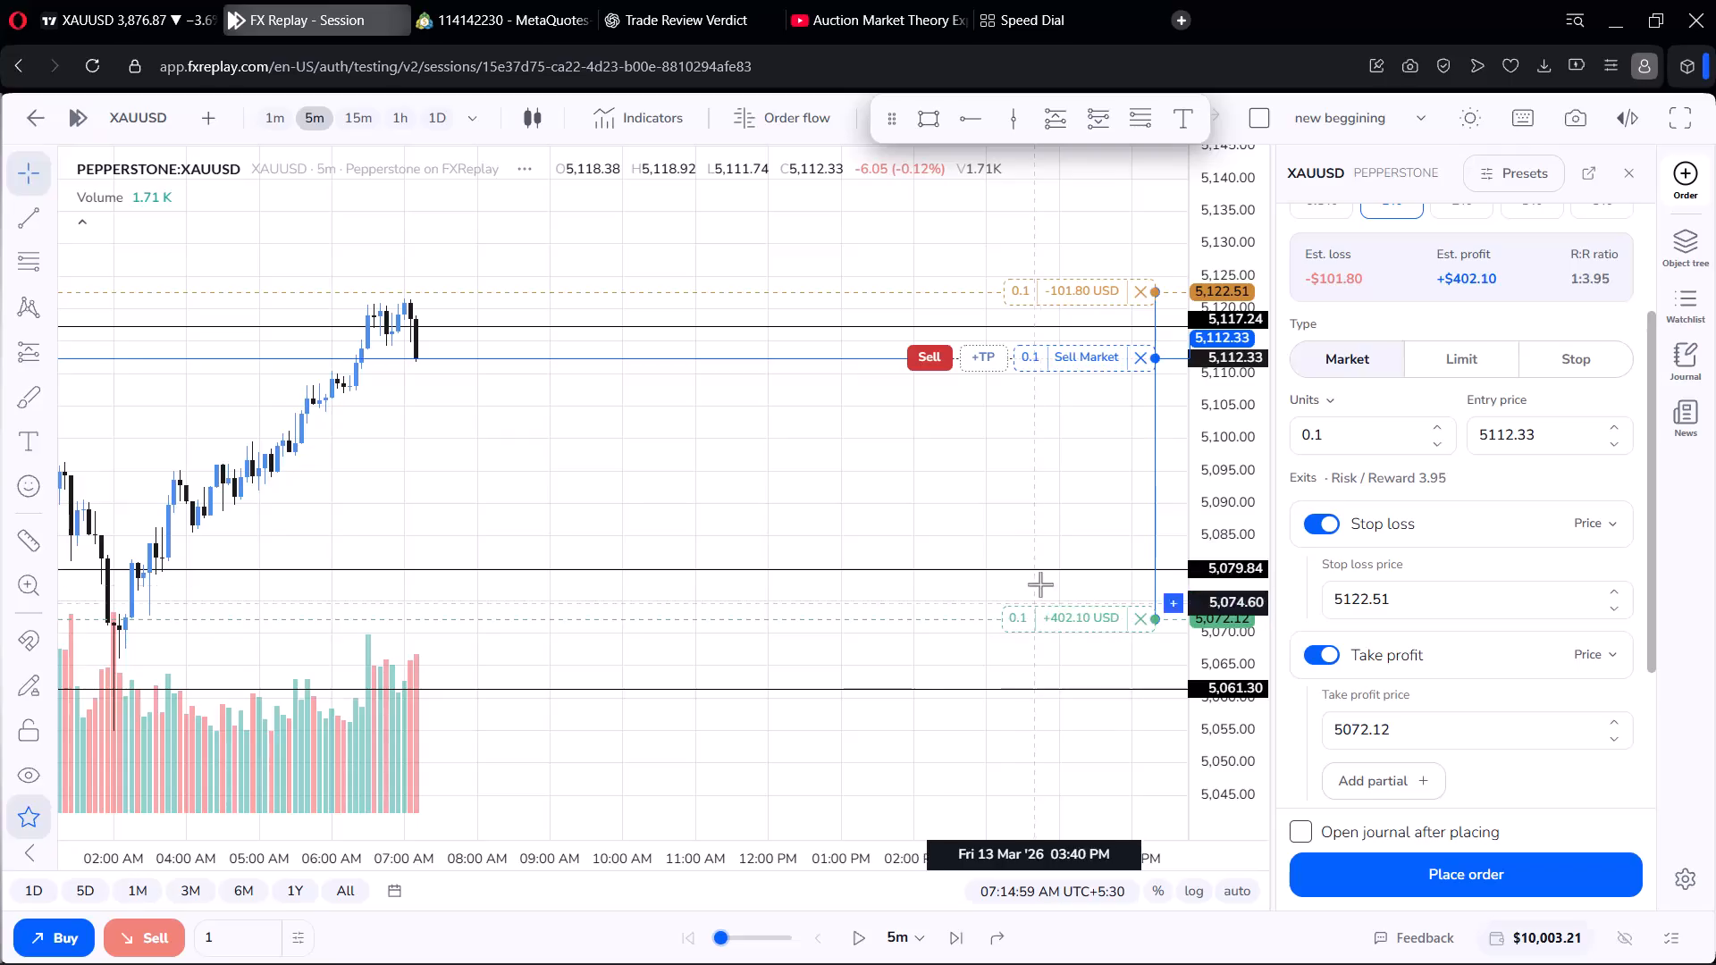
scroll(1014, 482, down, 5)
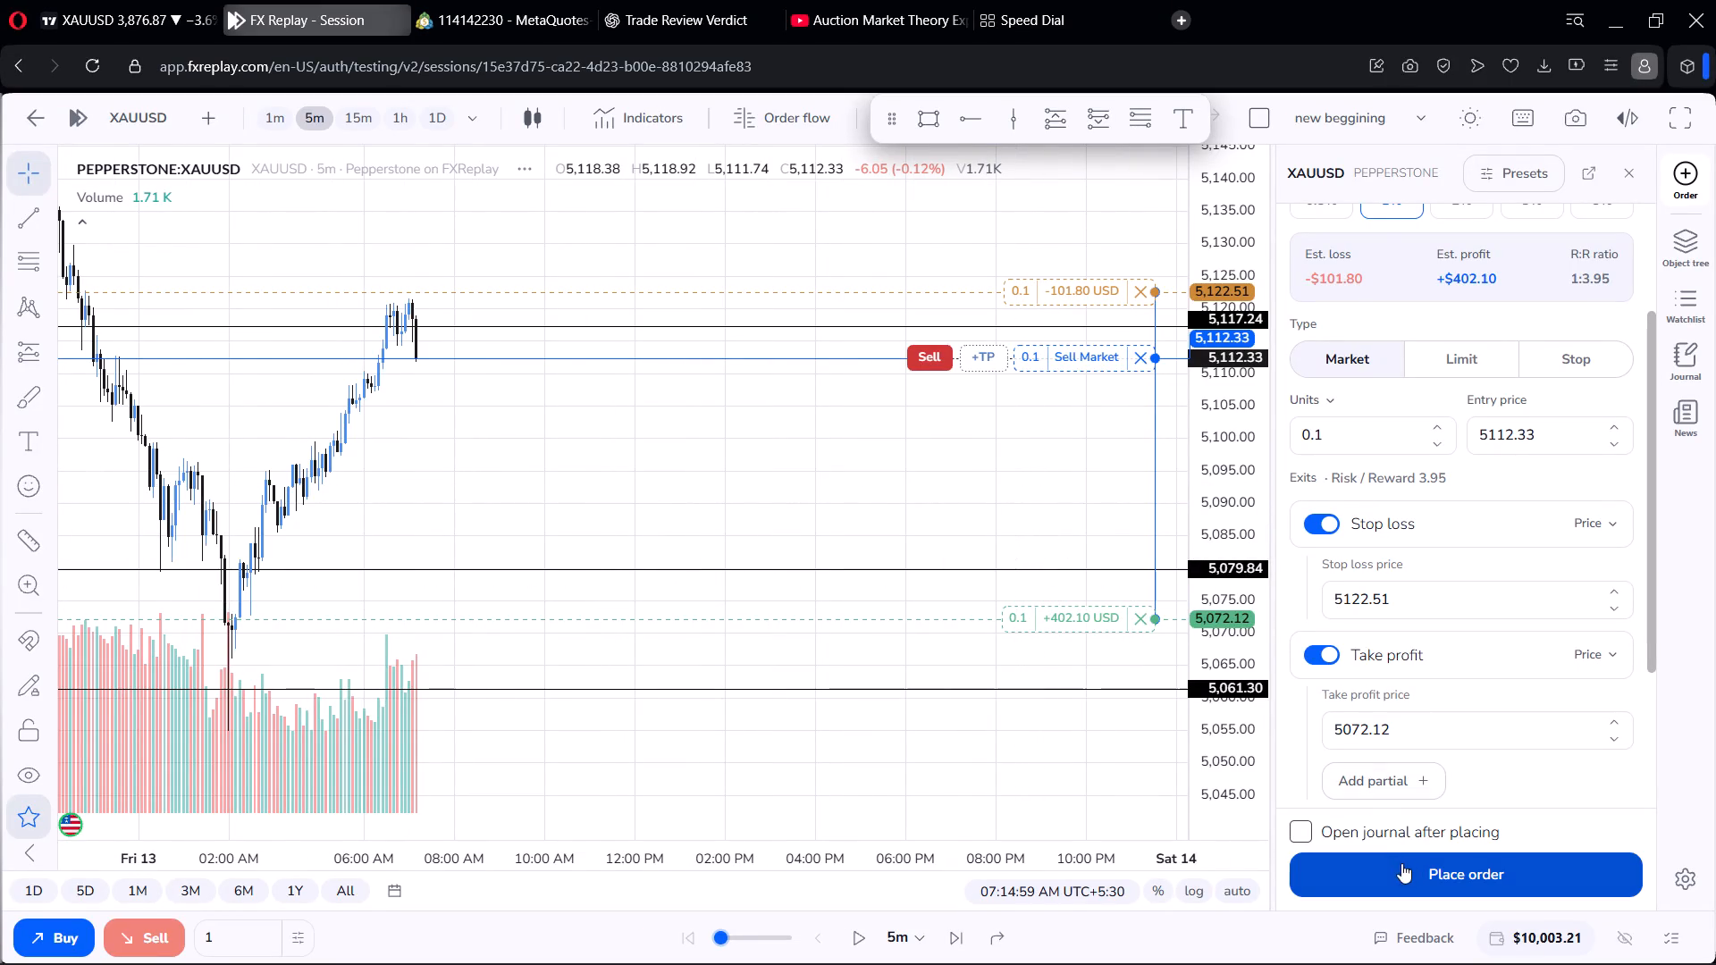
click(1408, 866)
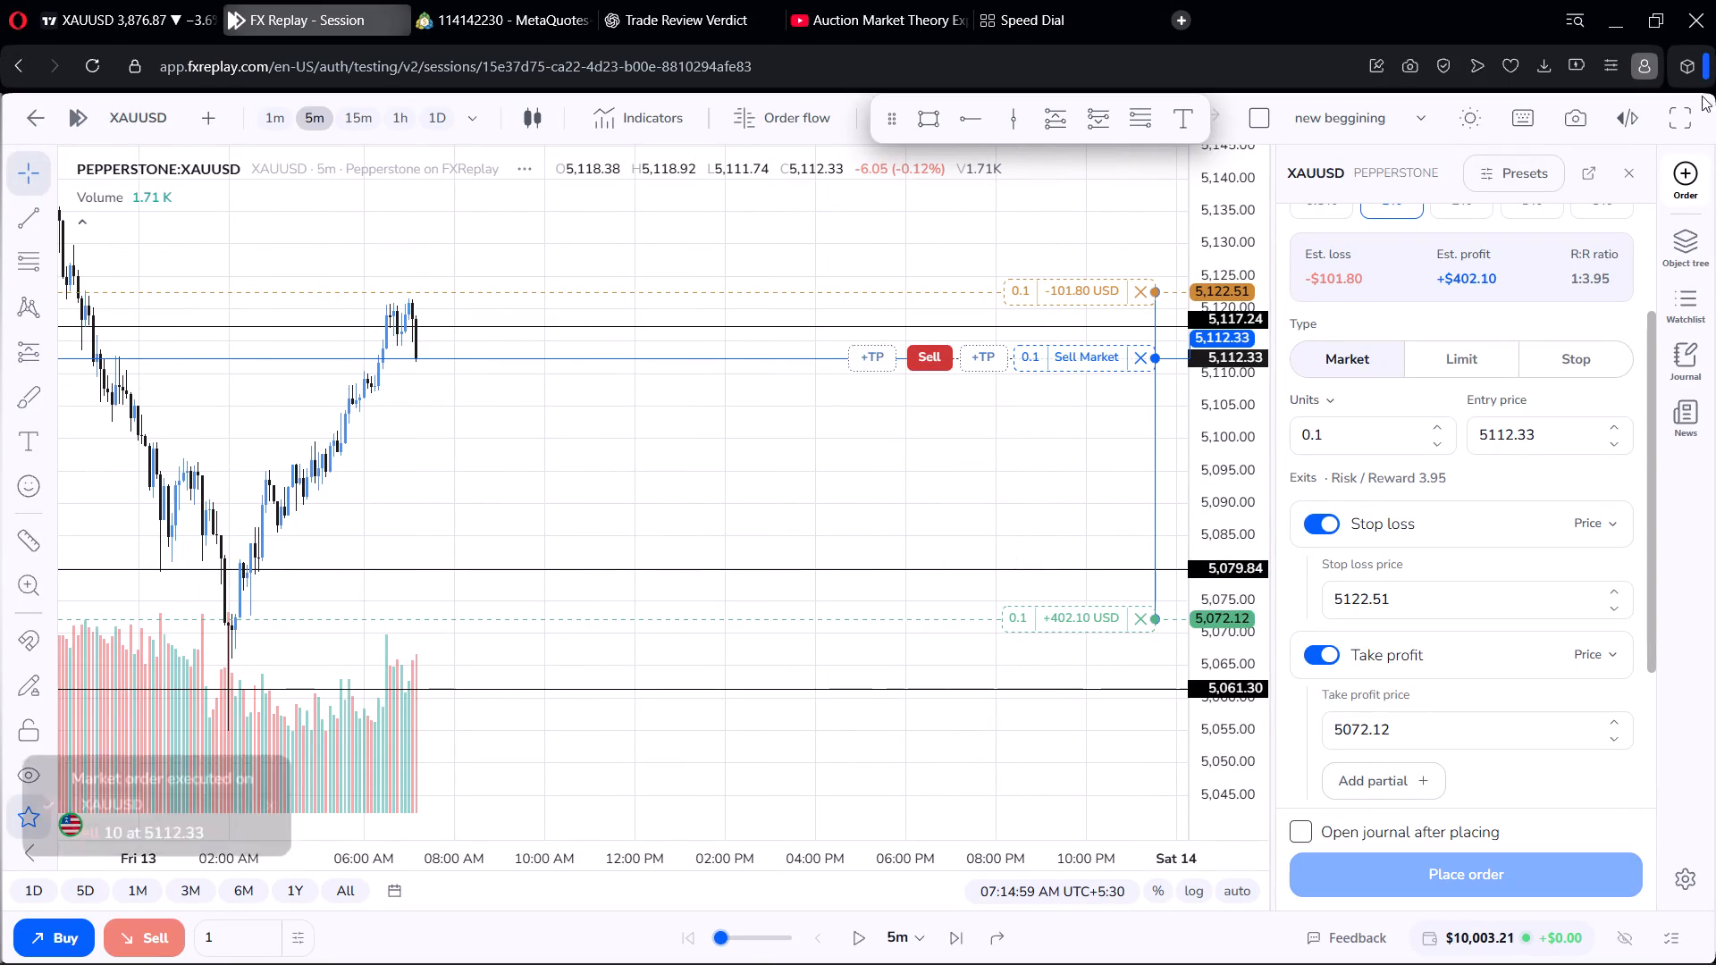
Run the 5-minute replay forward to about 09:40 AM on 13 March to play out the sell trade.
scroll(1168, 270, down, 2)
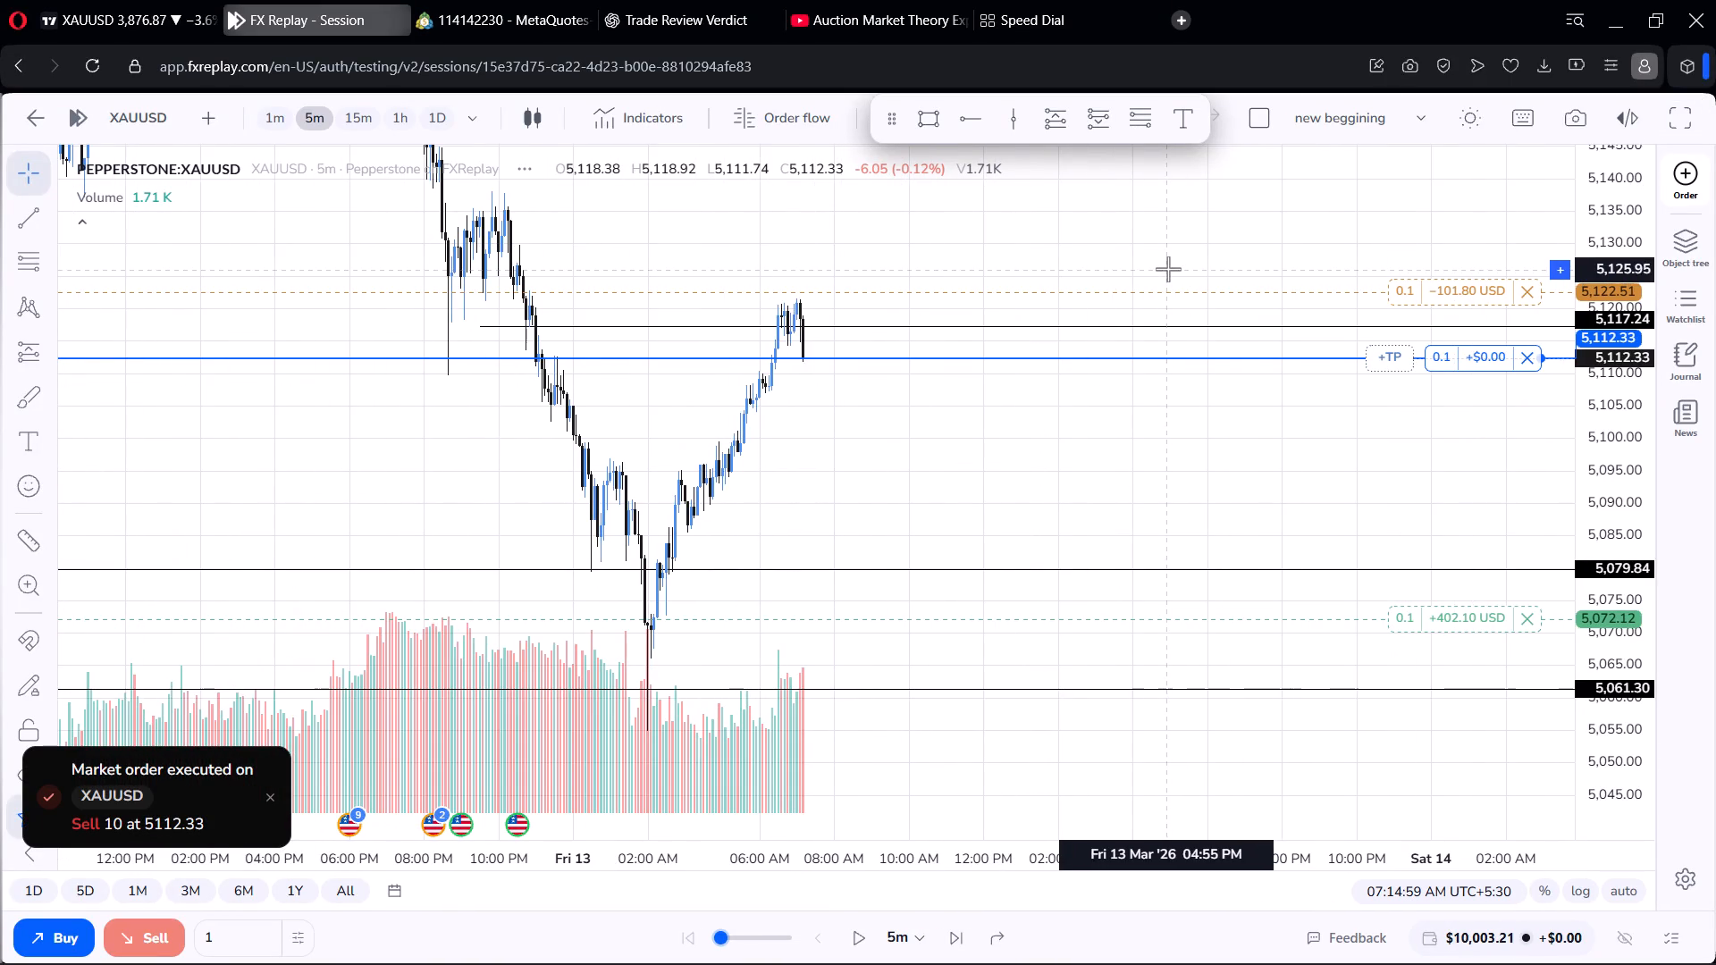
scroll(1171, 262, up, 3)
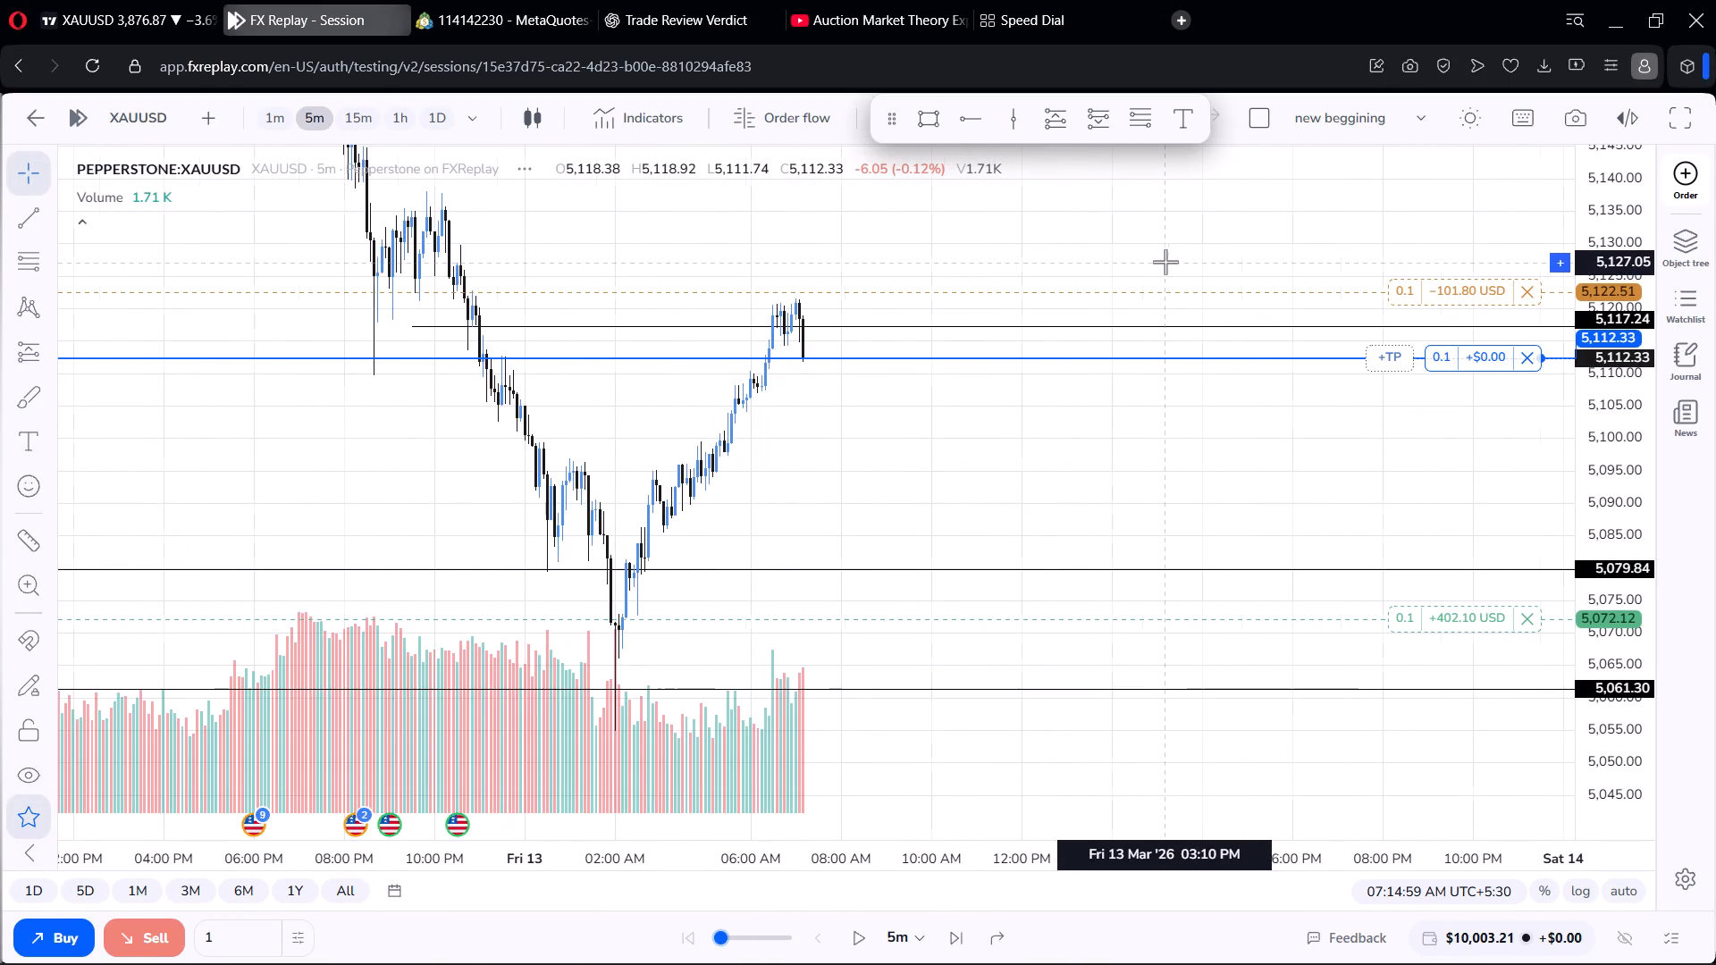
scroll(1165, 262, up, 2)
click(866, 936)
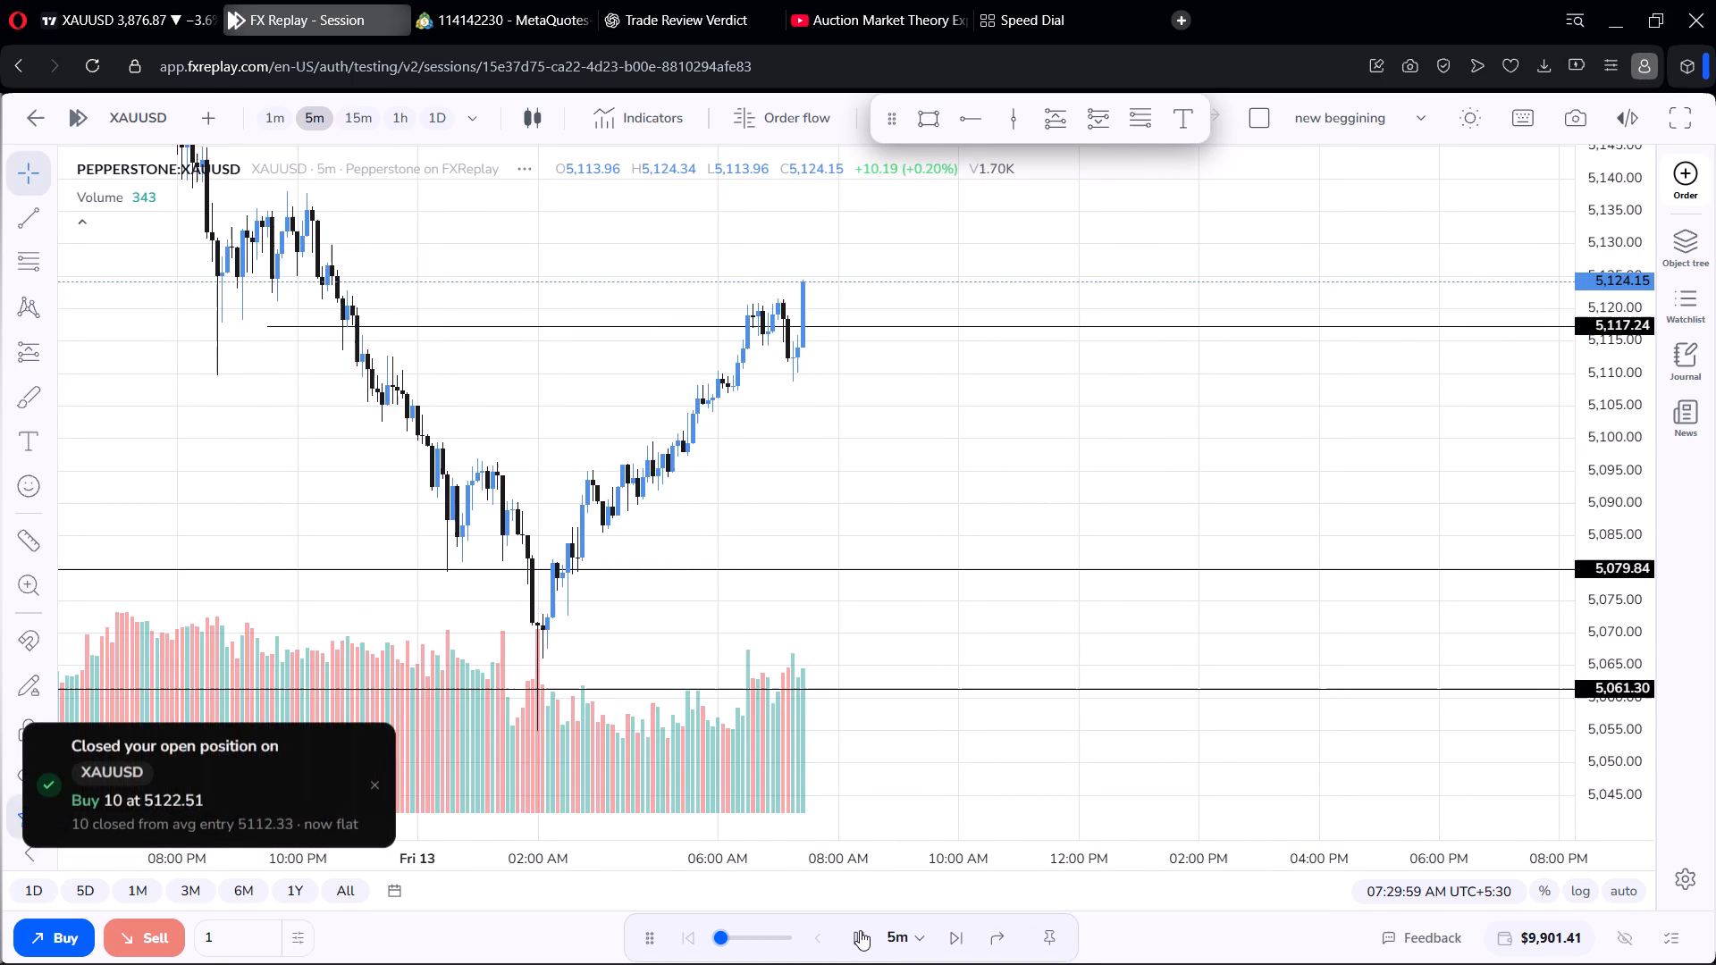
scroll(929, 240, down, 5)
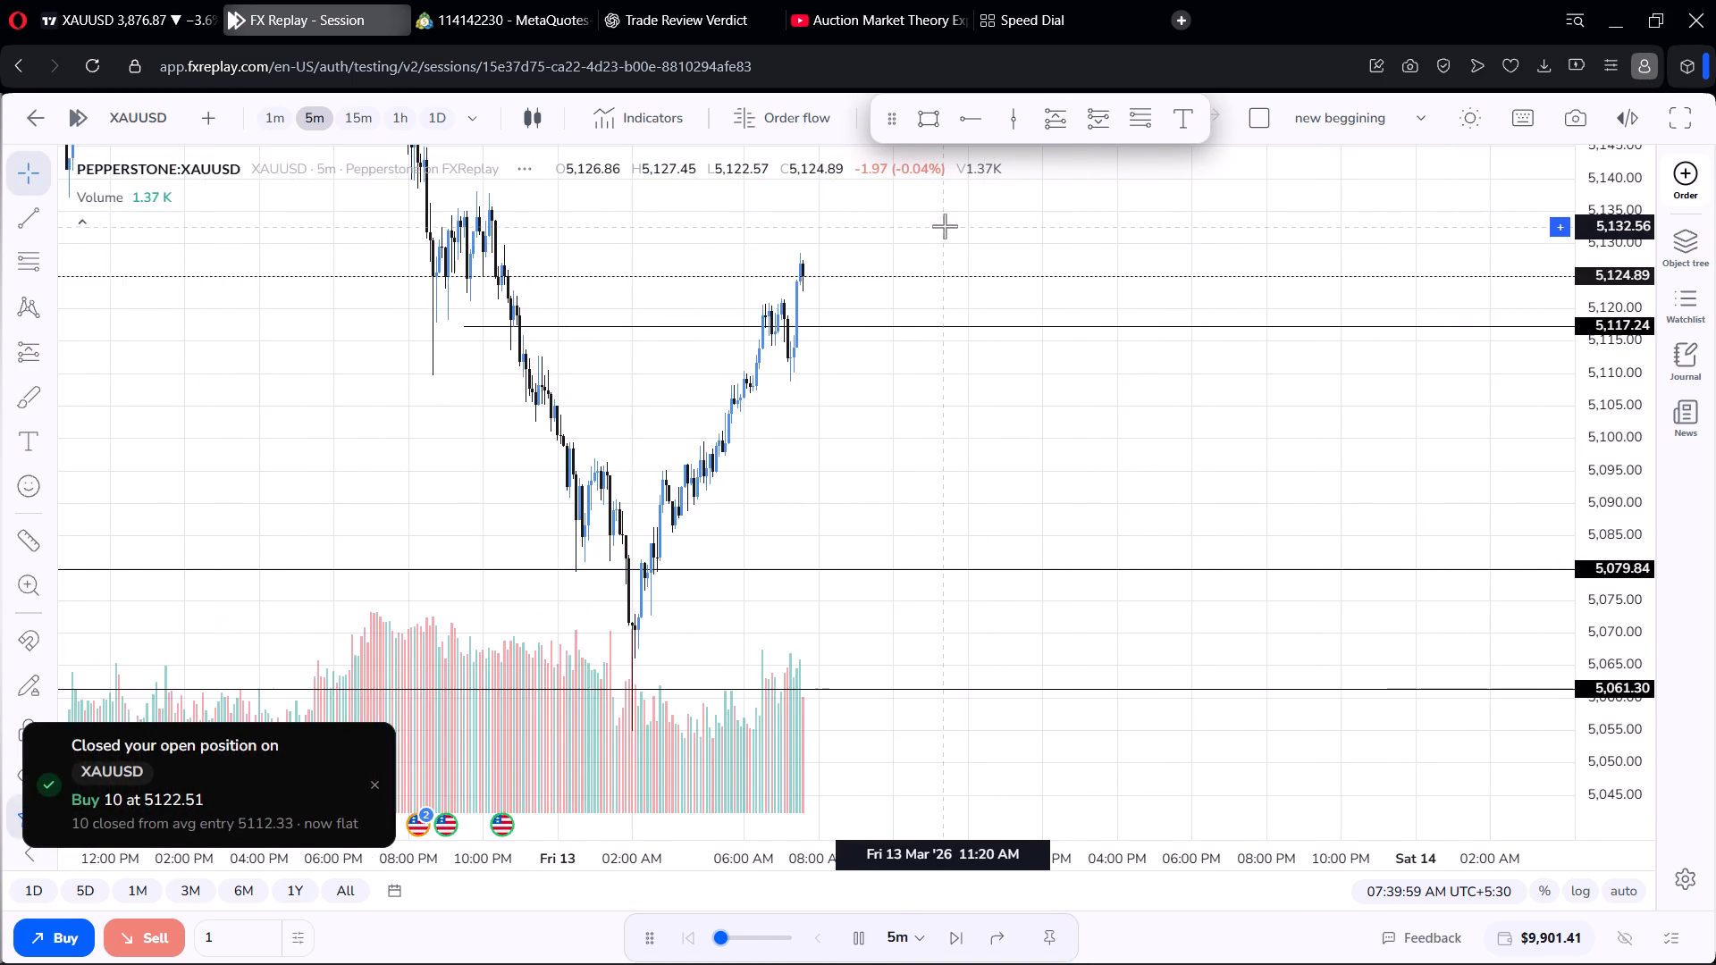
scroll(938, 257, up, 4)
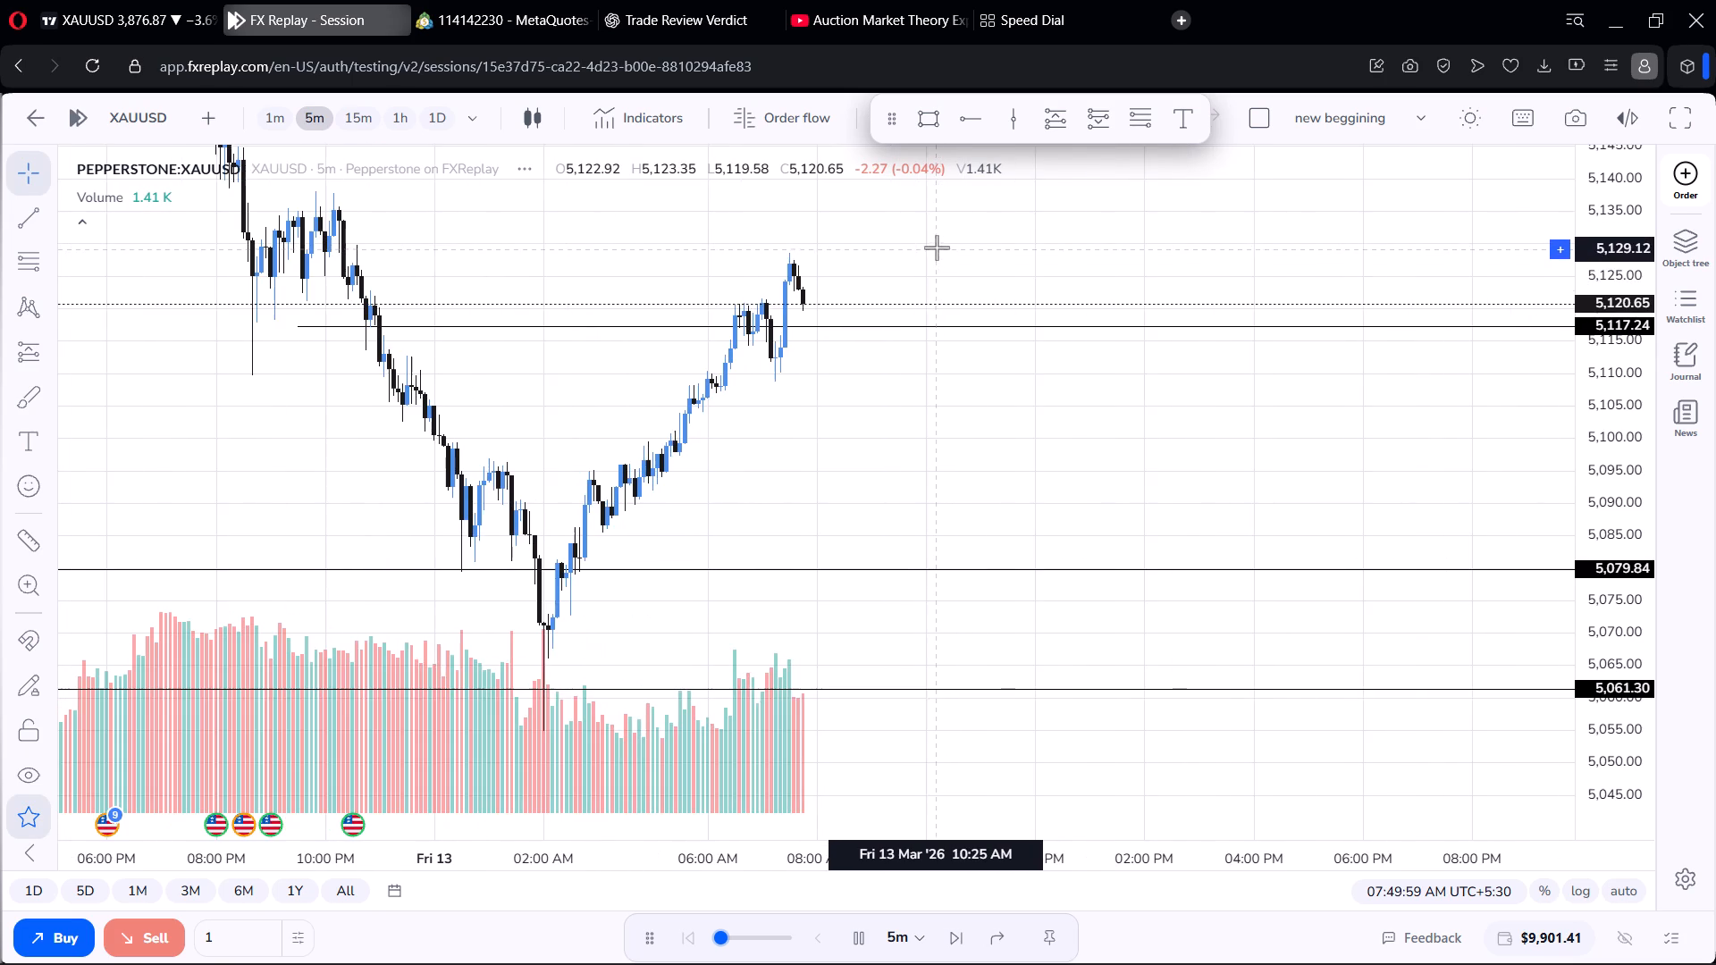
scroll(937, 243, up, 1)
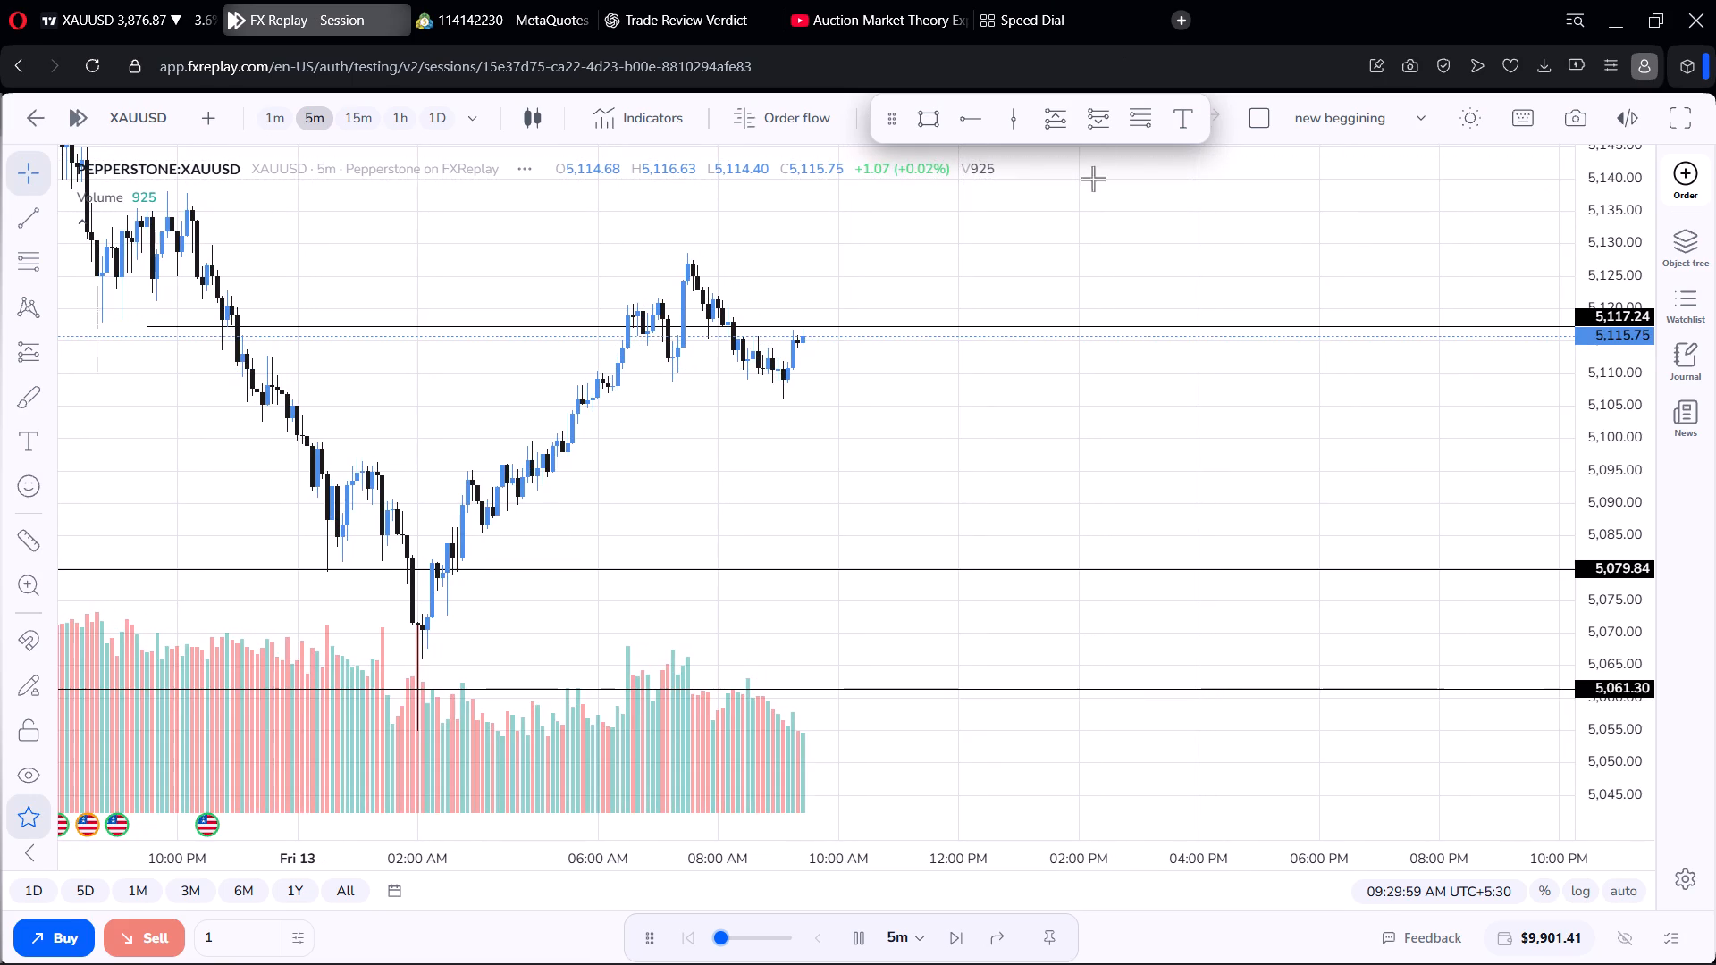
click(856, 941)
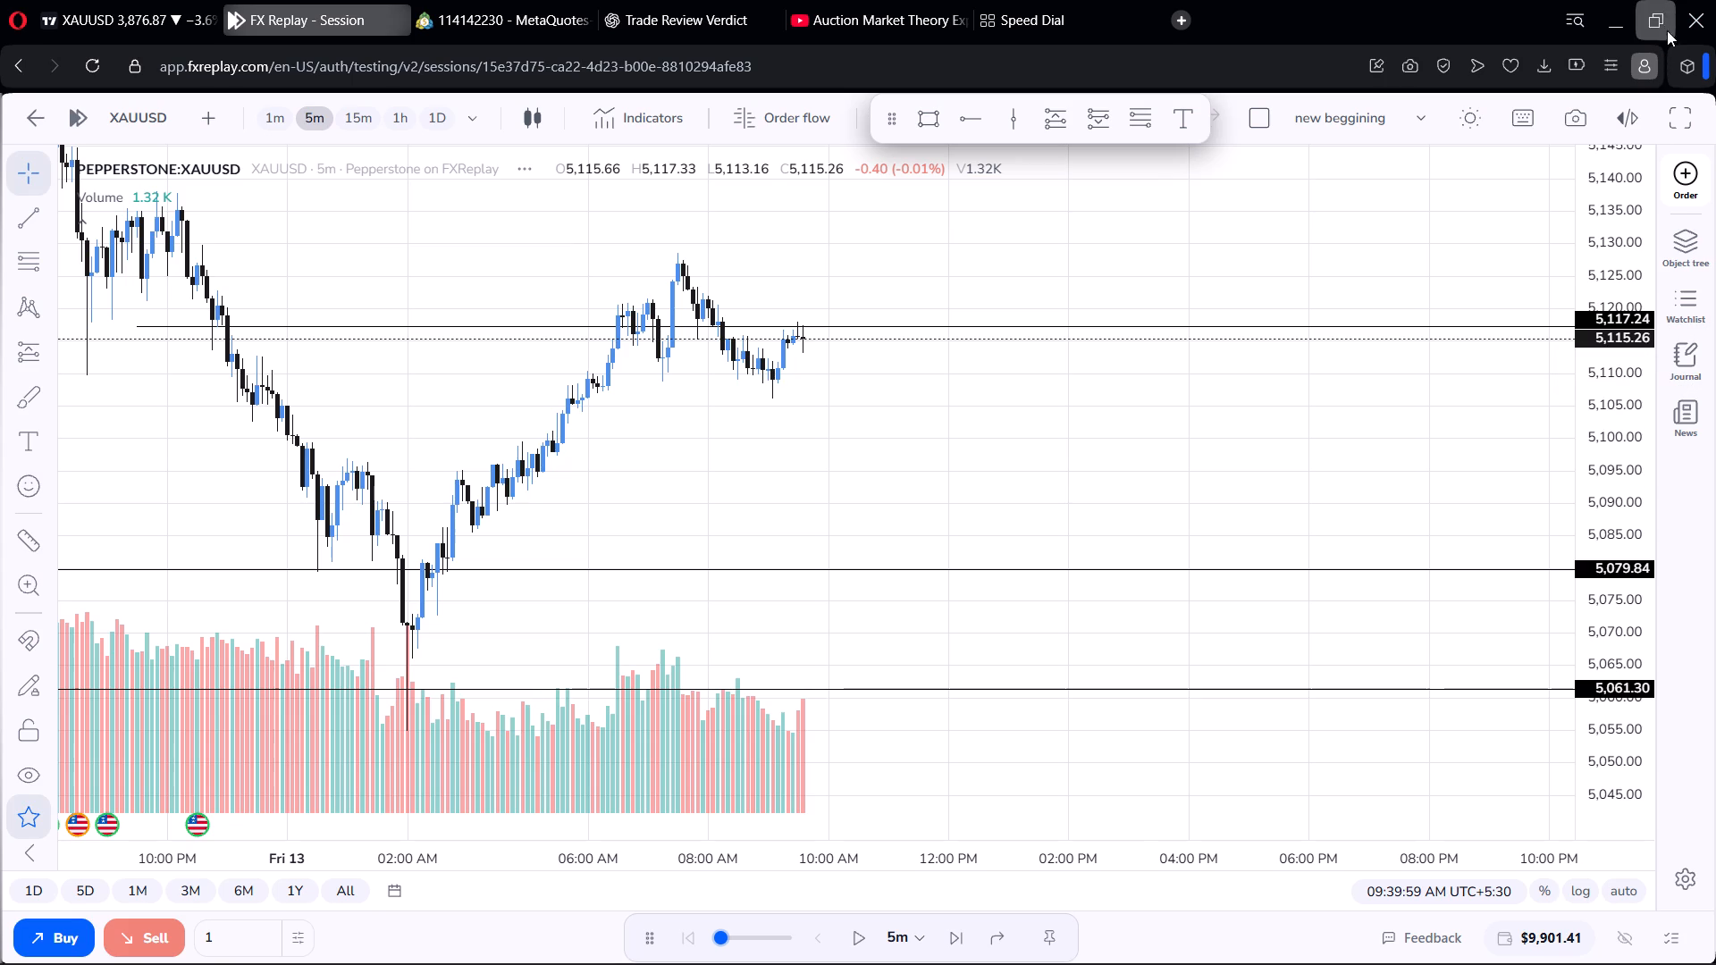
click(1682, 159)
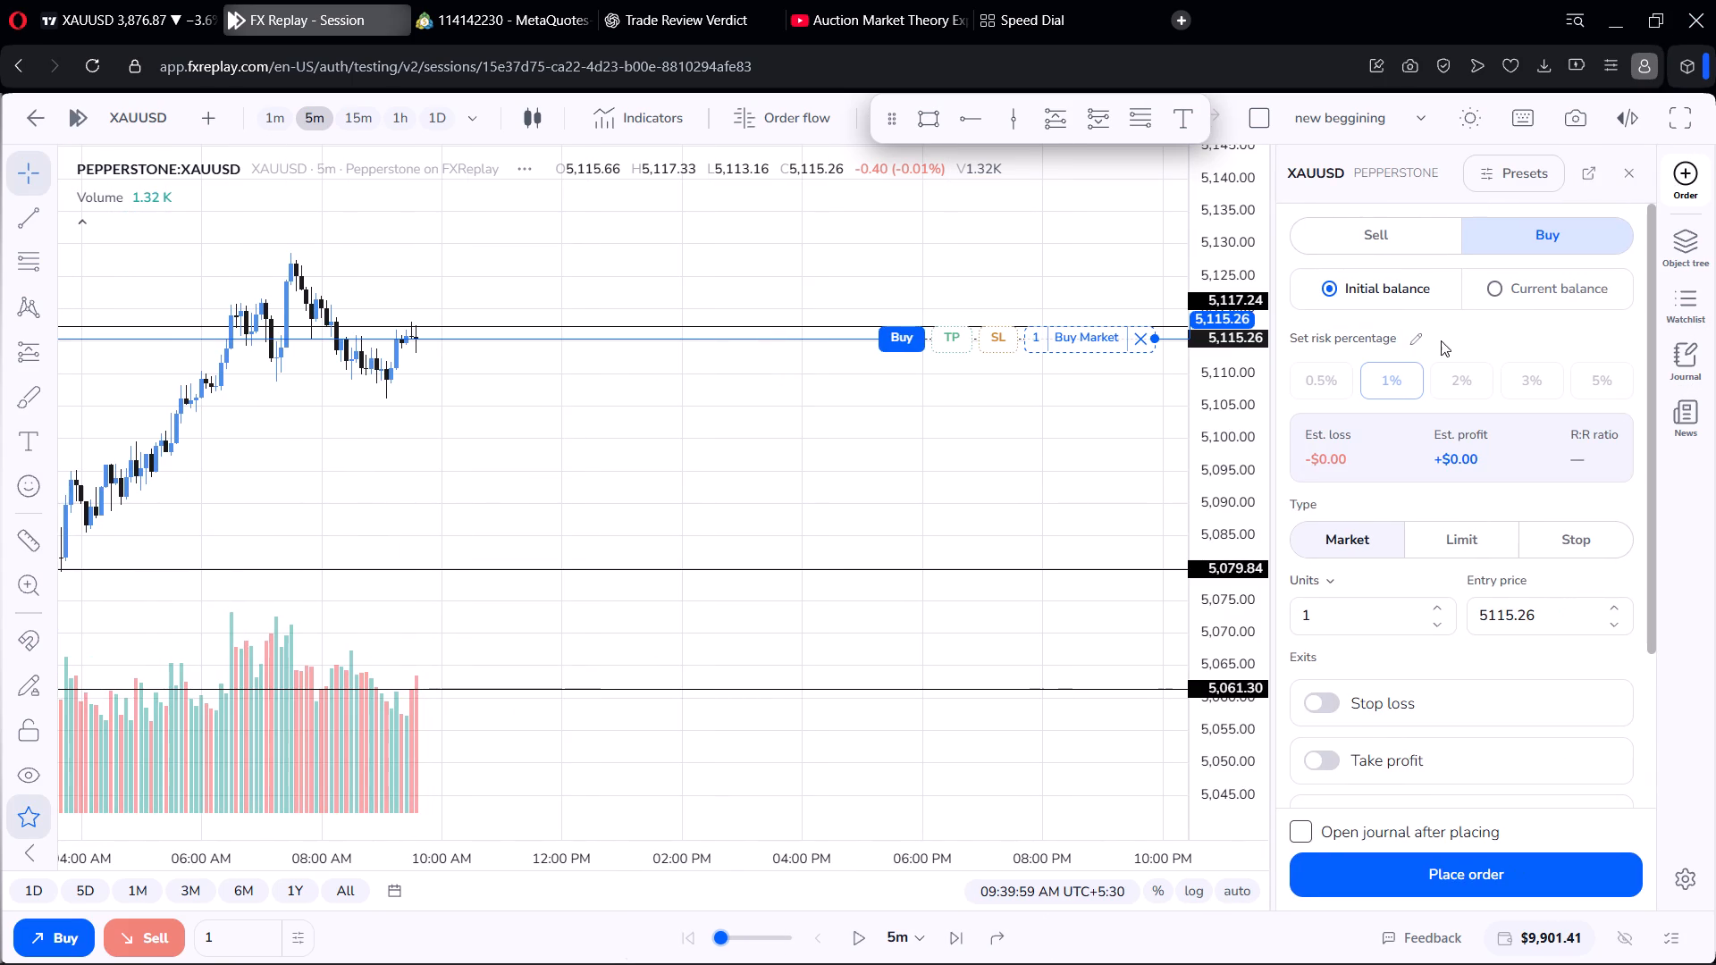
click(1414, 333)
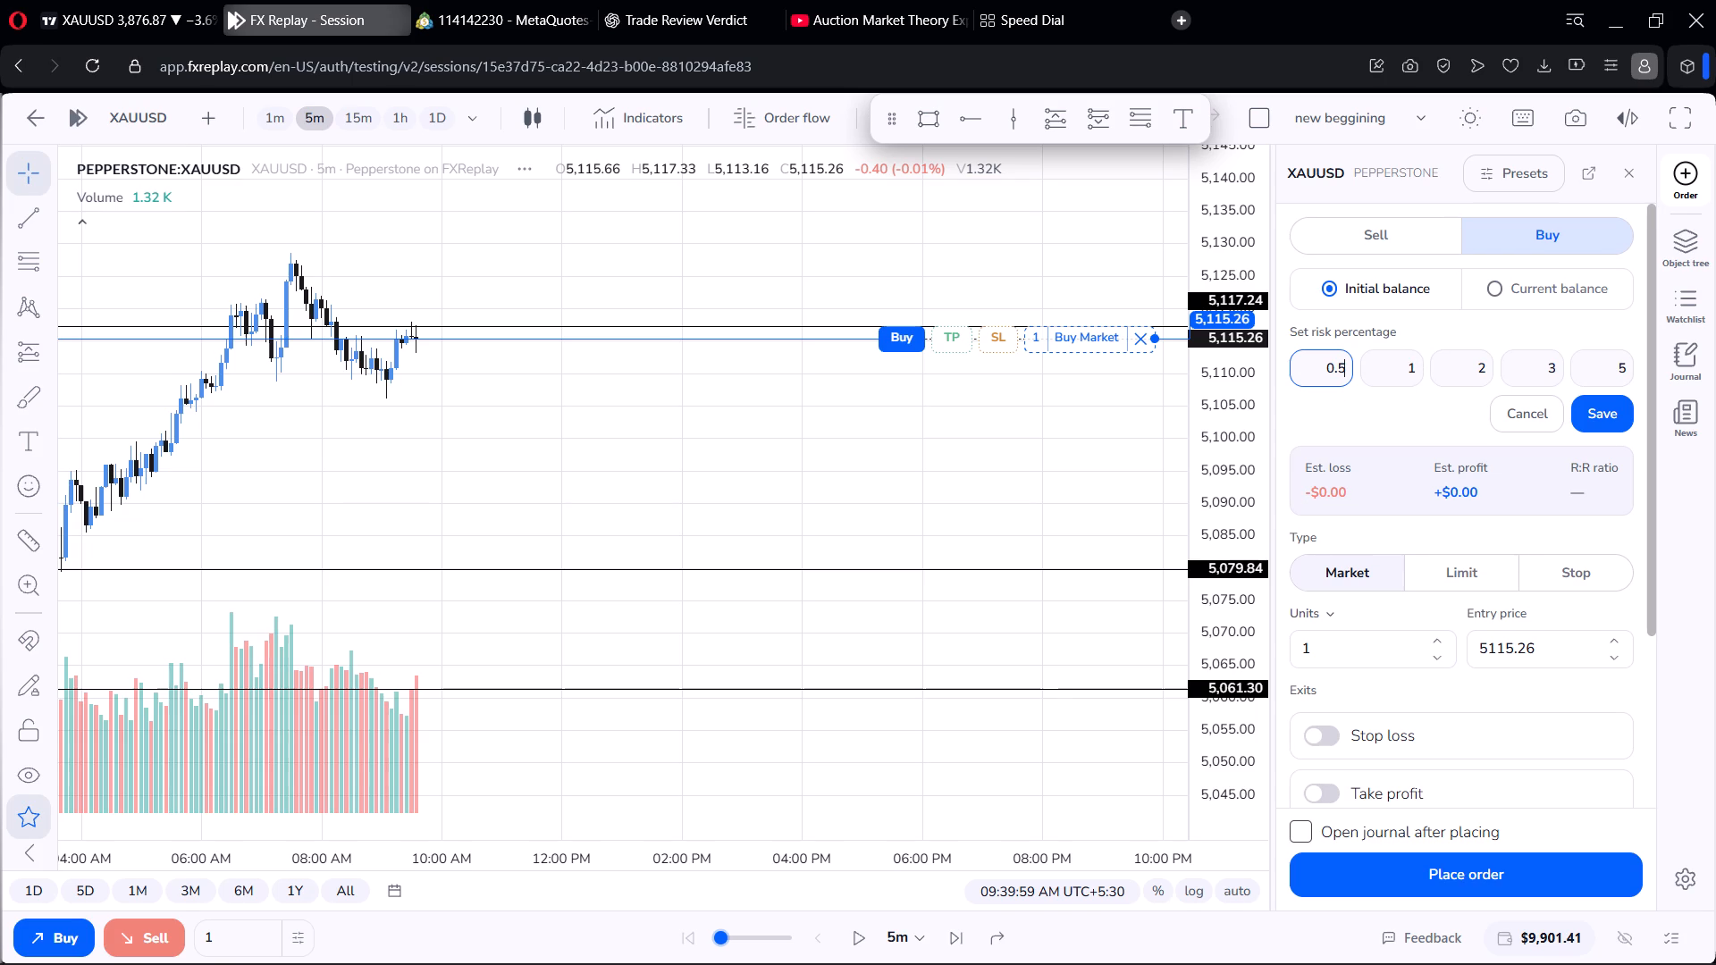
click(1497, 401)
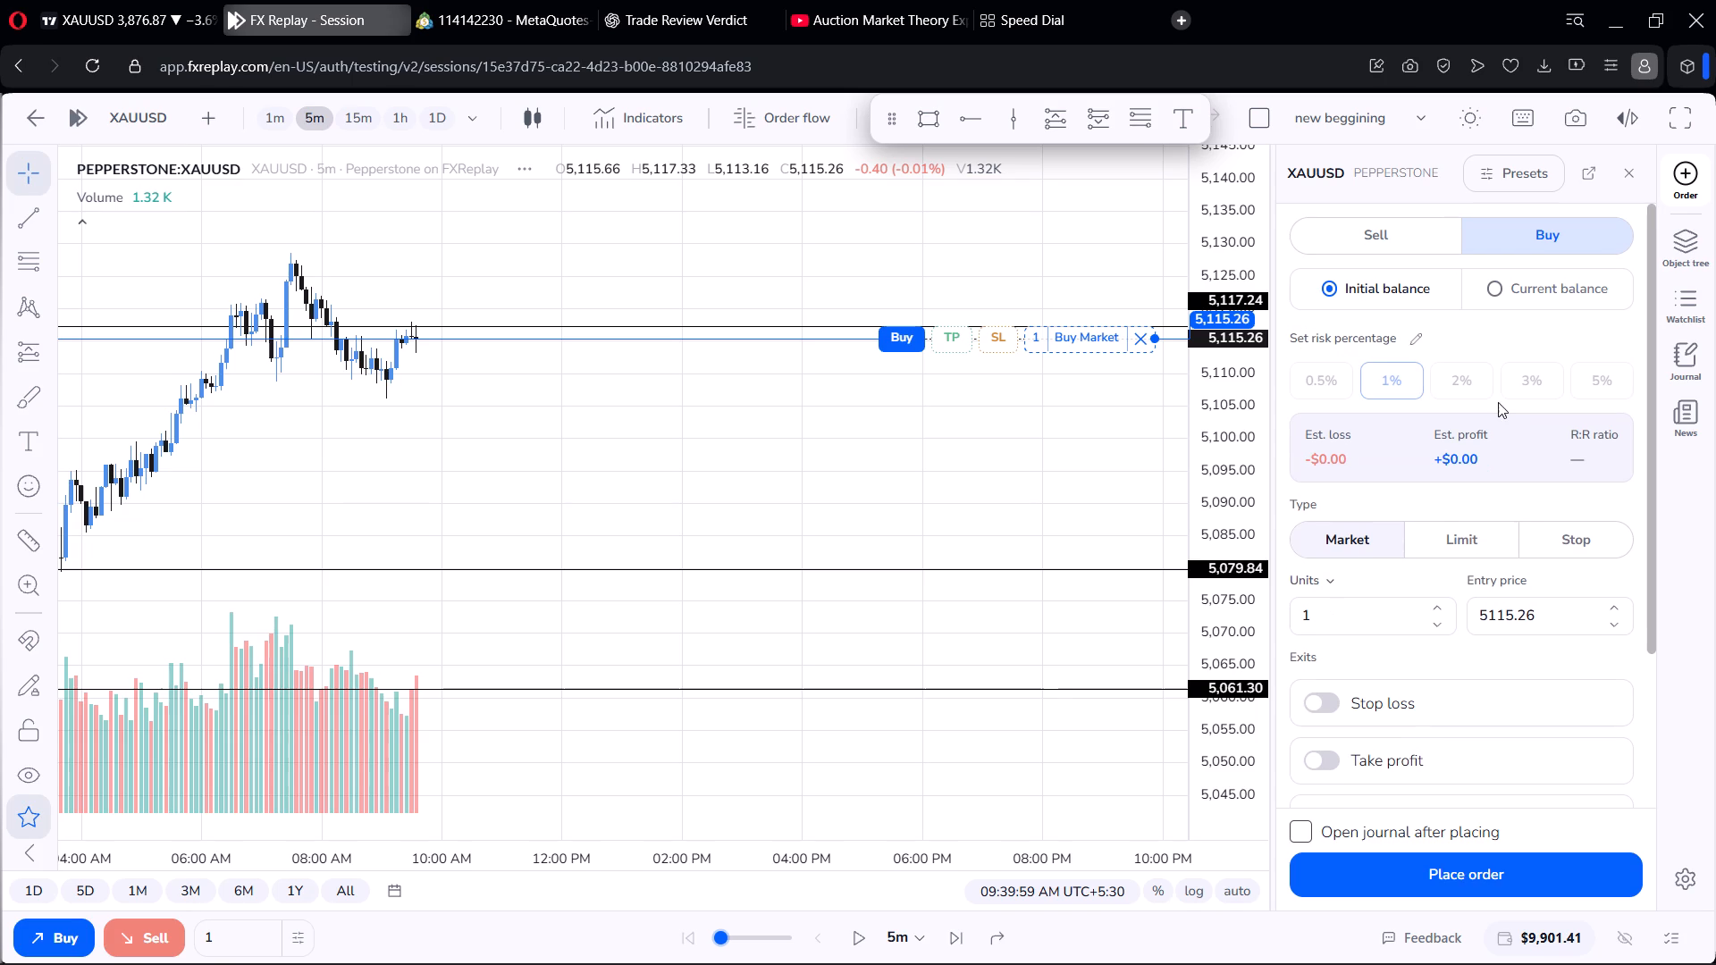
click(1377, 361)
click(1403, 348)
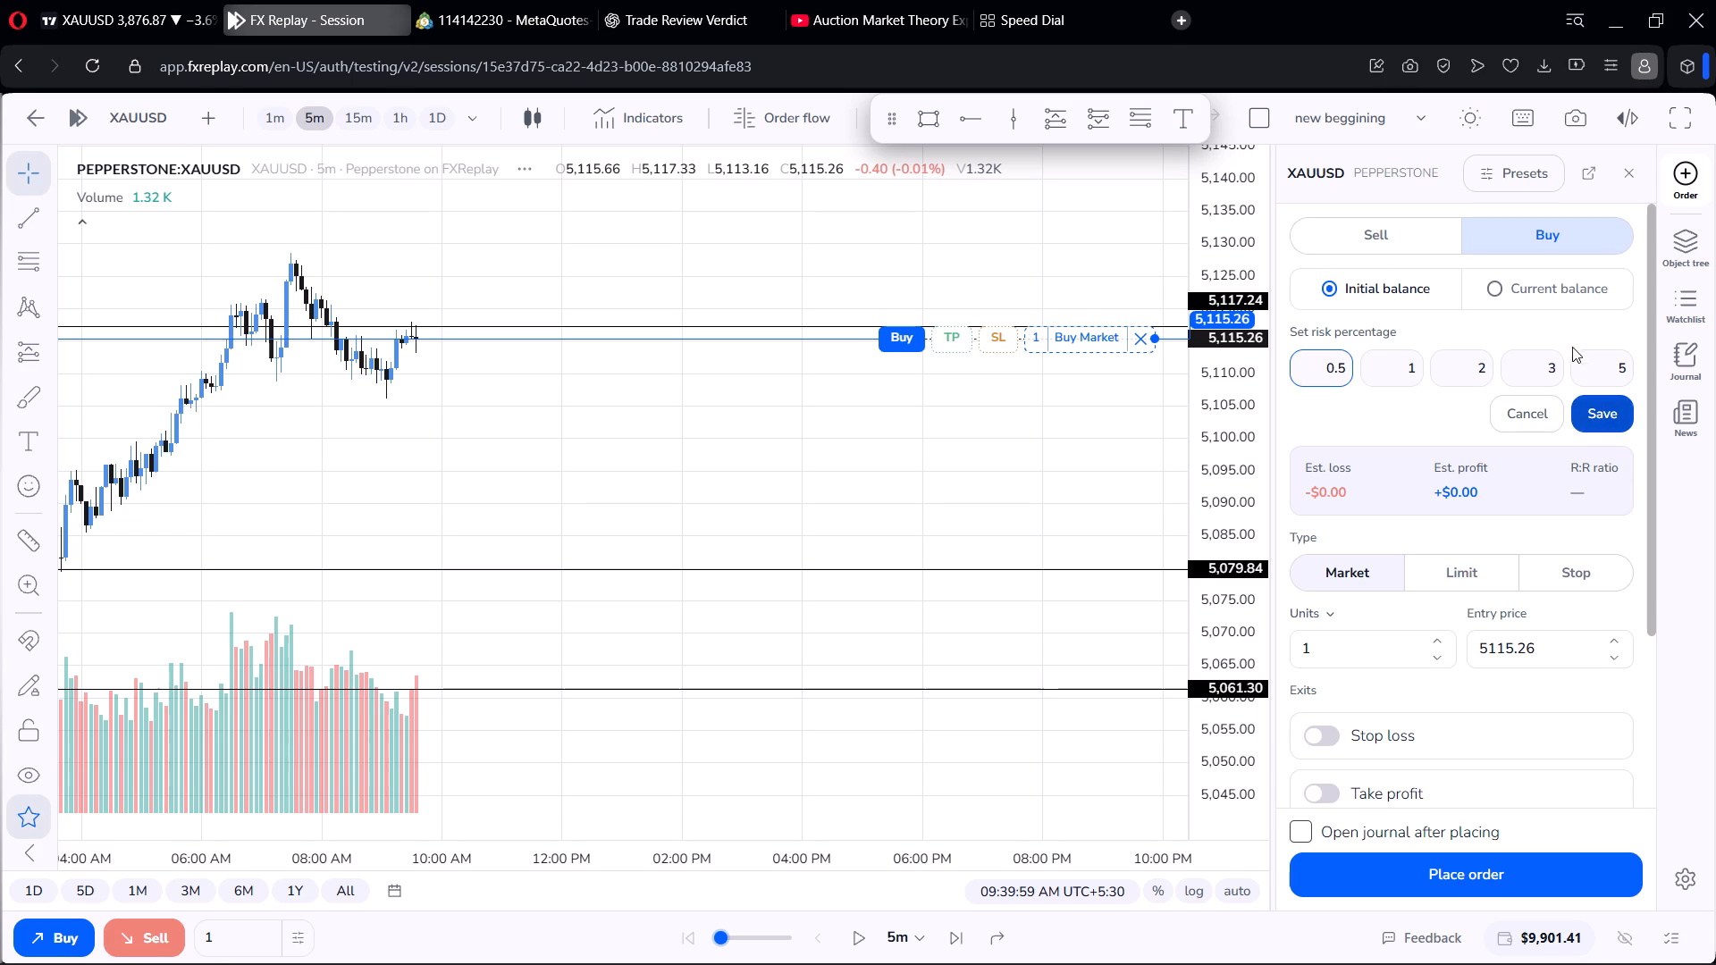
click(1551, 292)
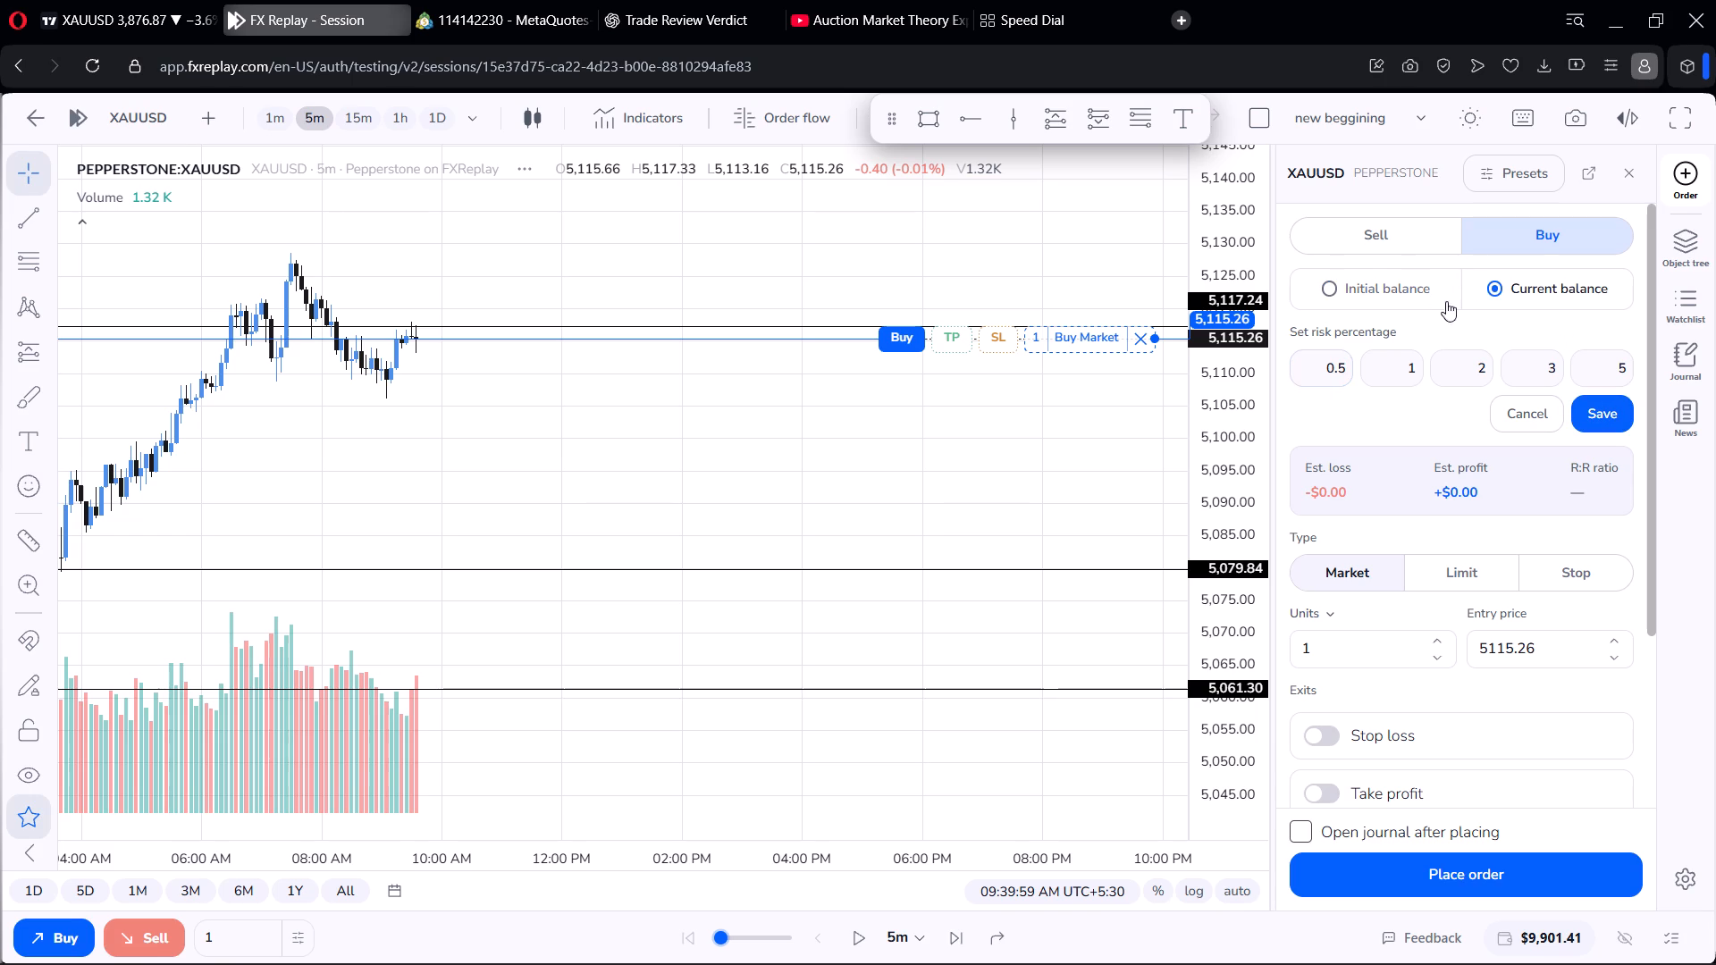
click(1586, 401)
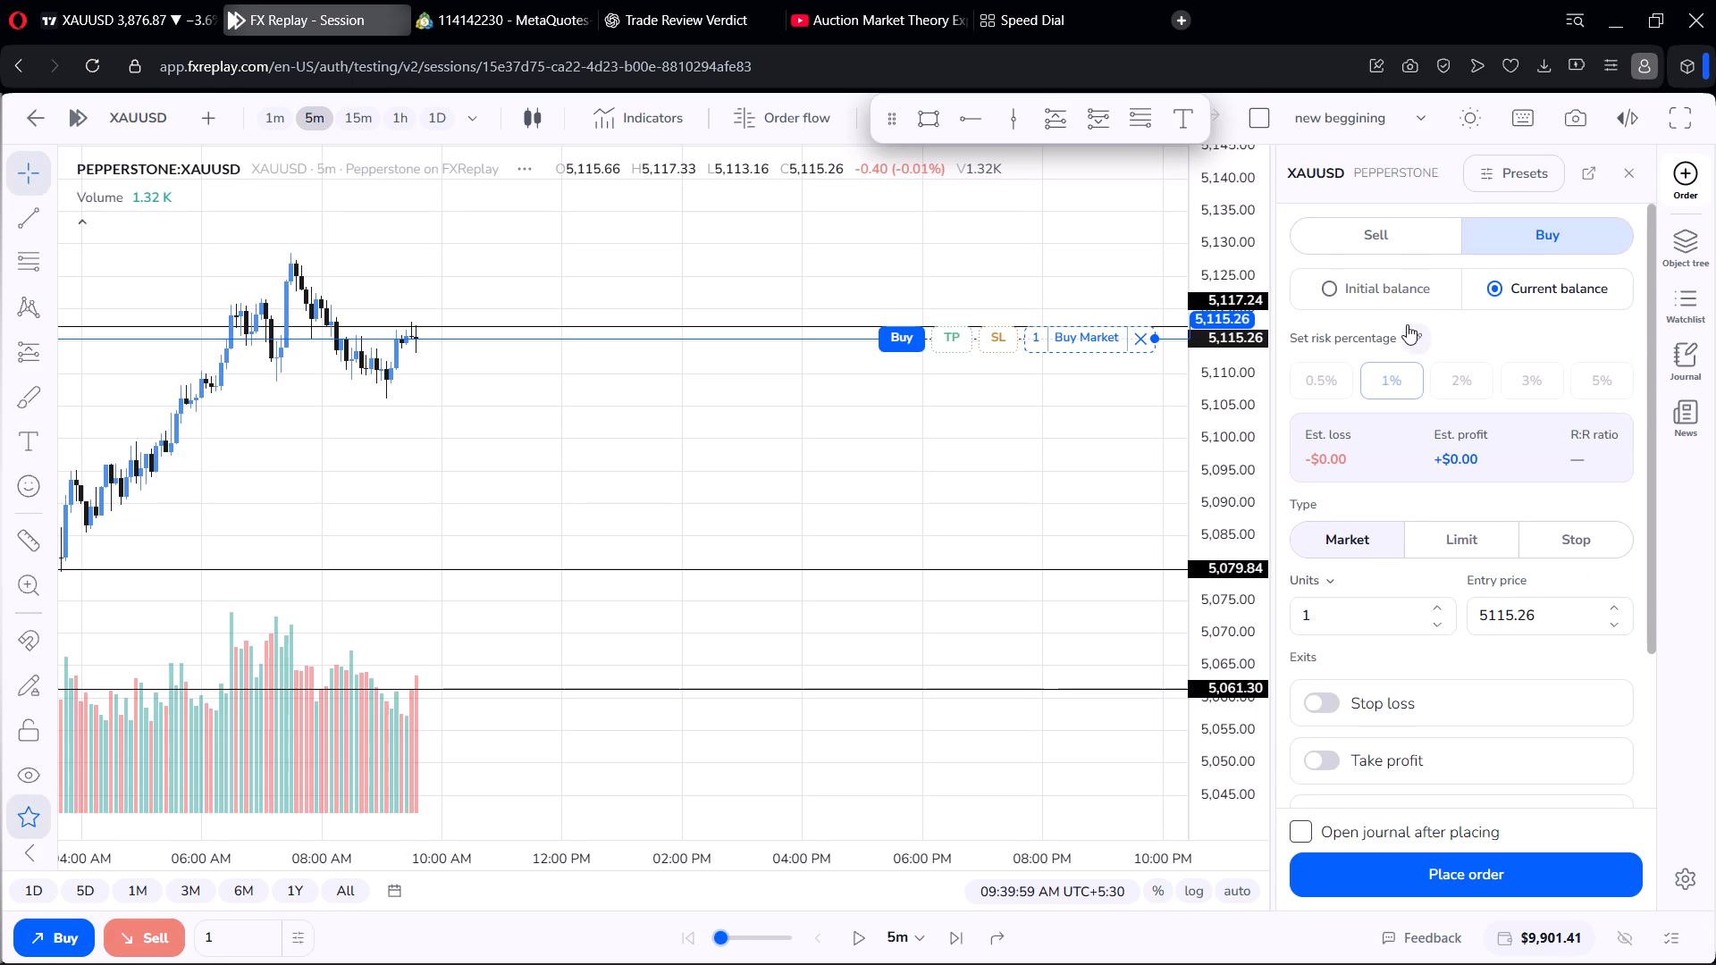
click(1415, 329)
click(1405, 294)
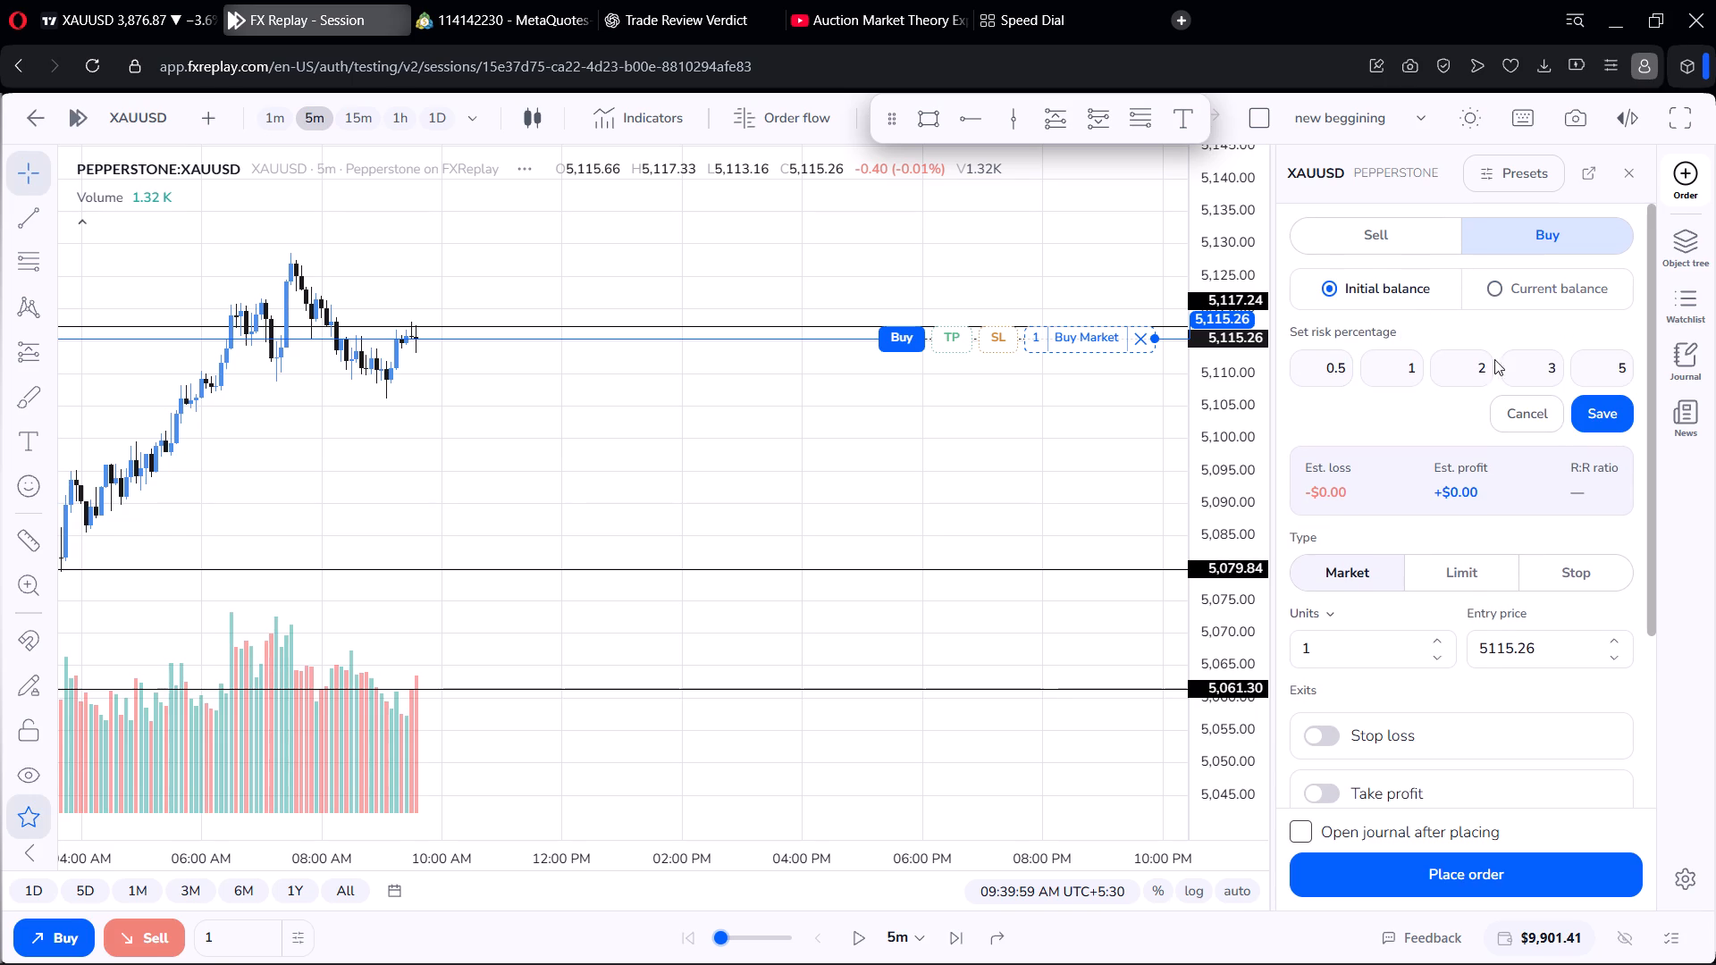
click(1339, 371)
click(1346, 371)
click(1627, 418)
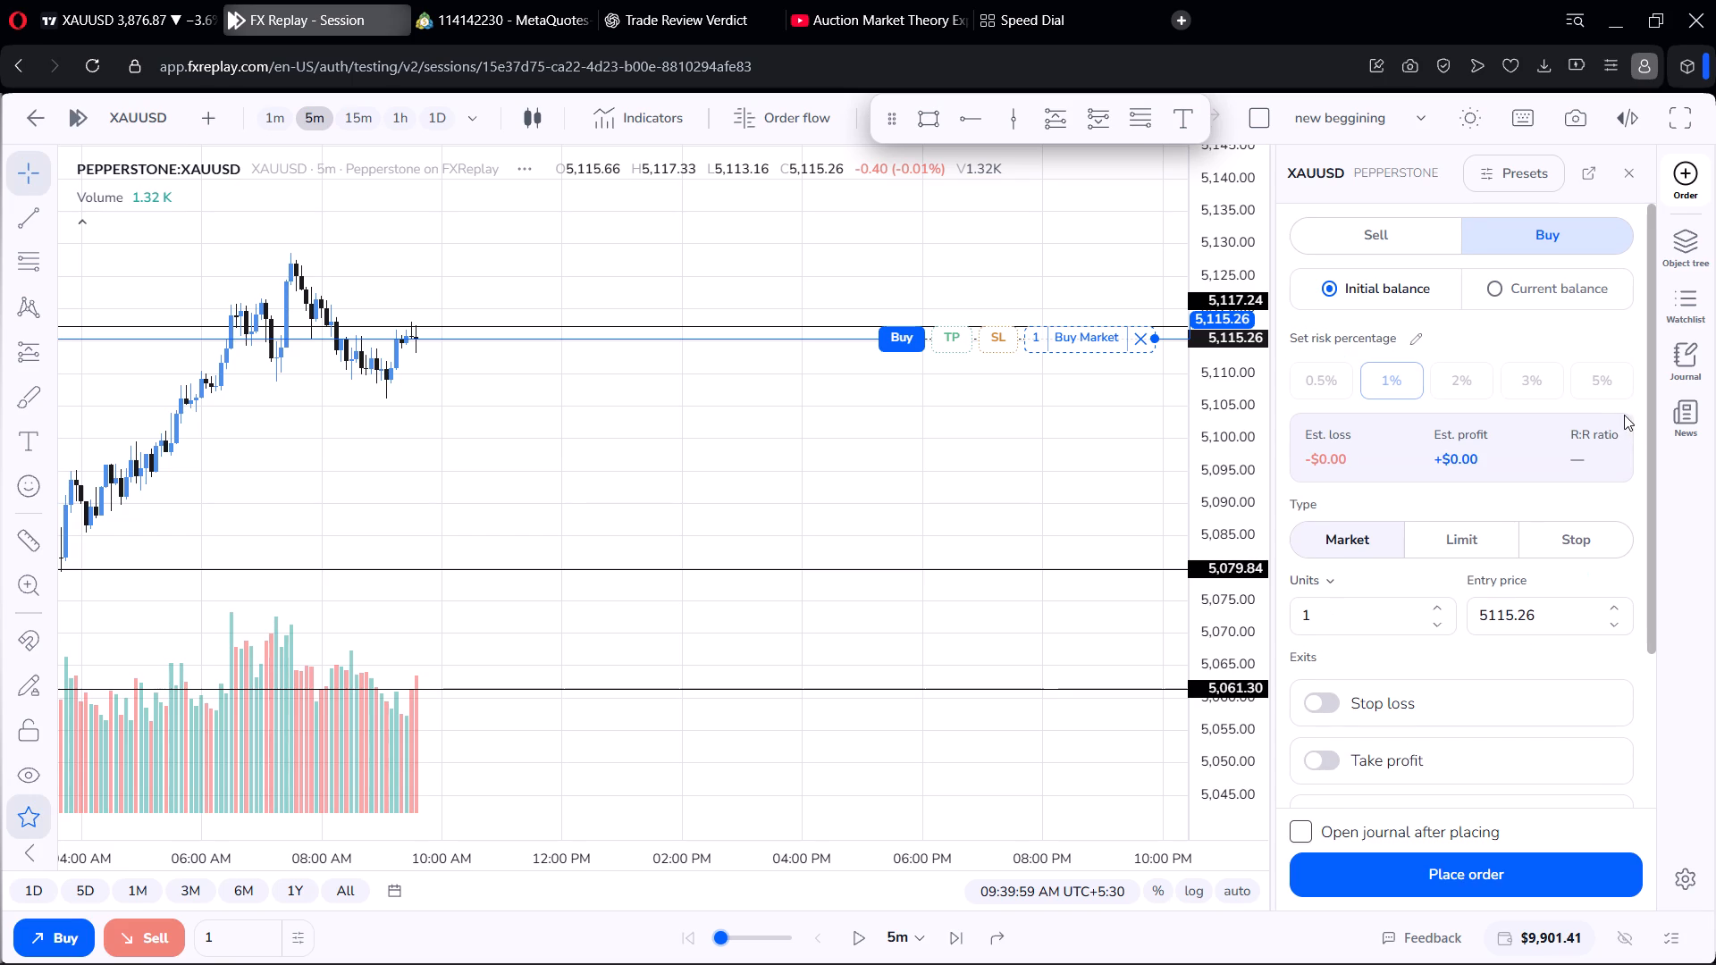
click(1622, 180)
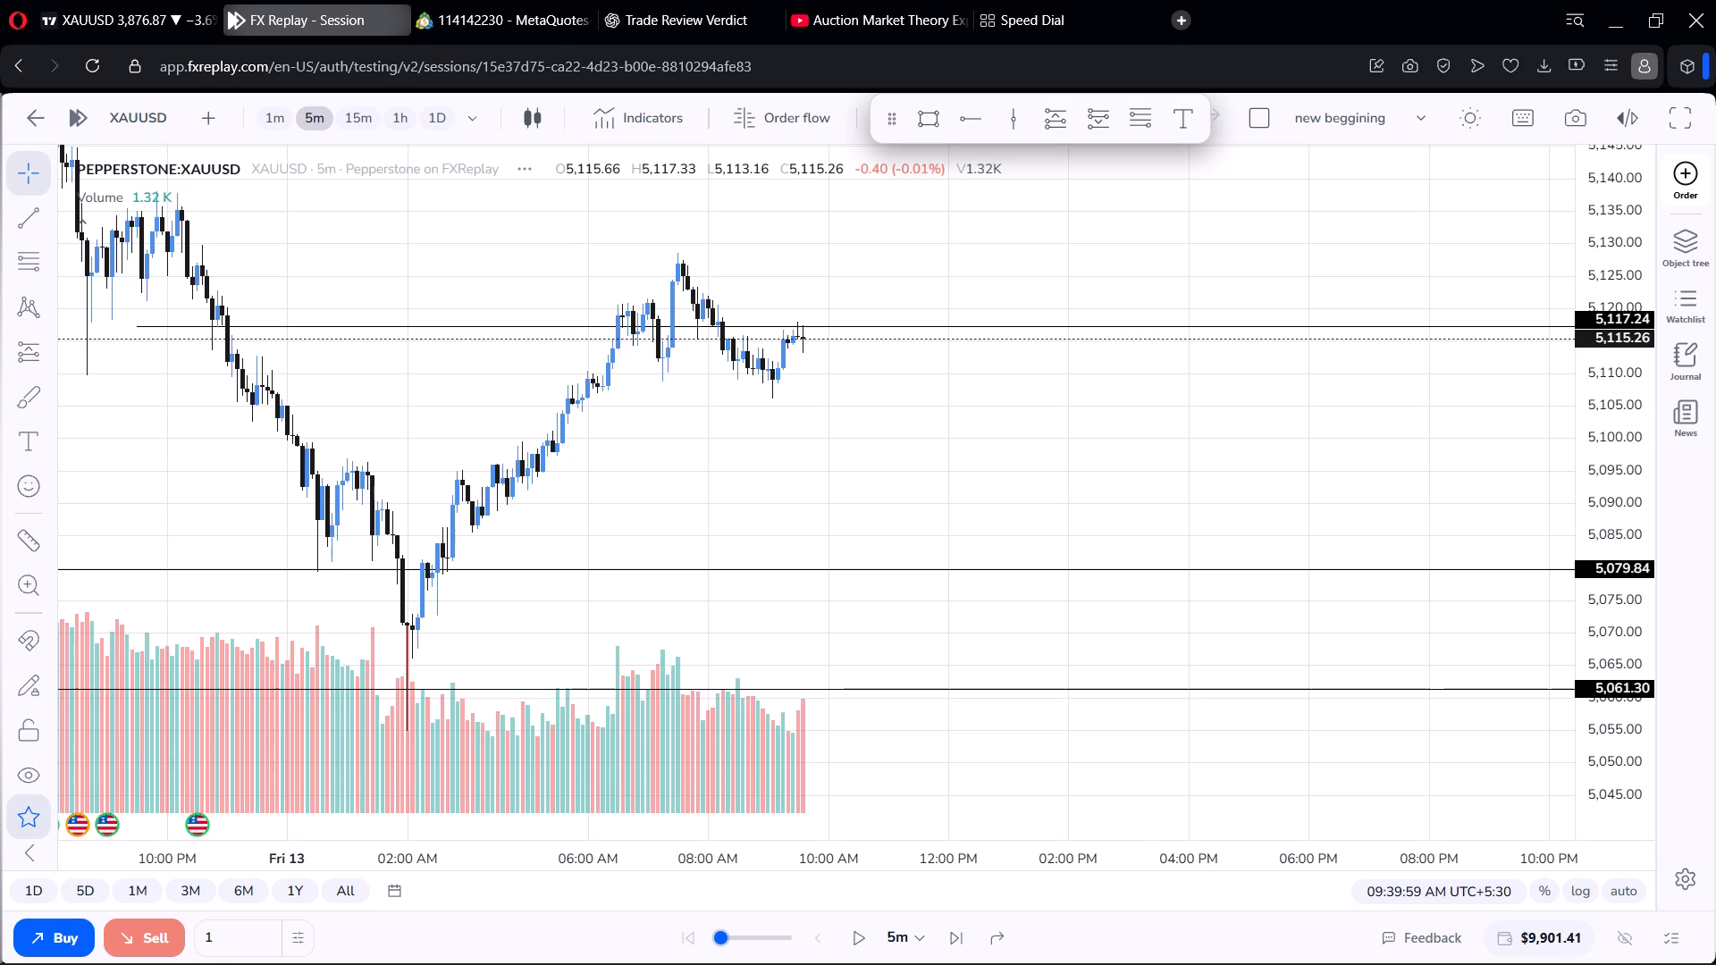
Switch to the open YouTube video on Auction Market Theory.
click(936, 5)
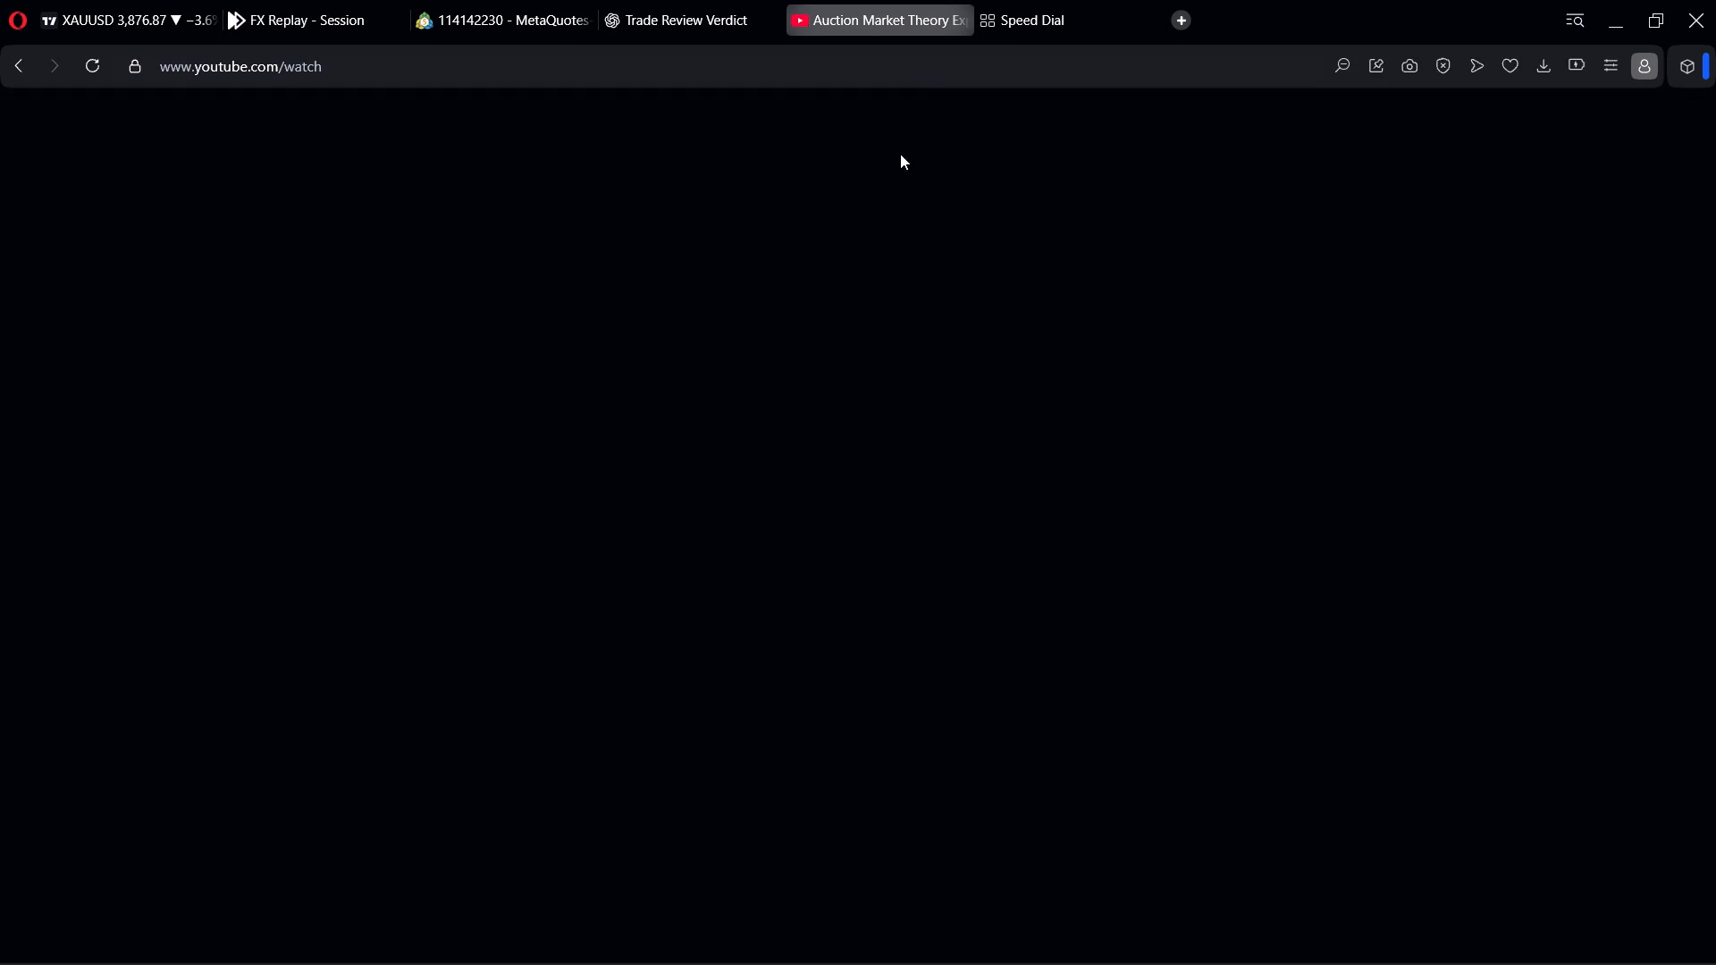
Pause the Auction Market Theory video and search YouTube for "daily bias trading".
click(879, 138)
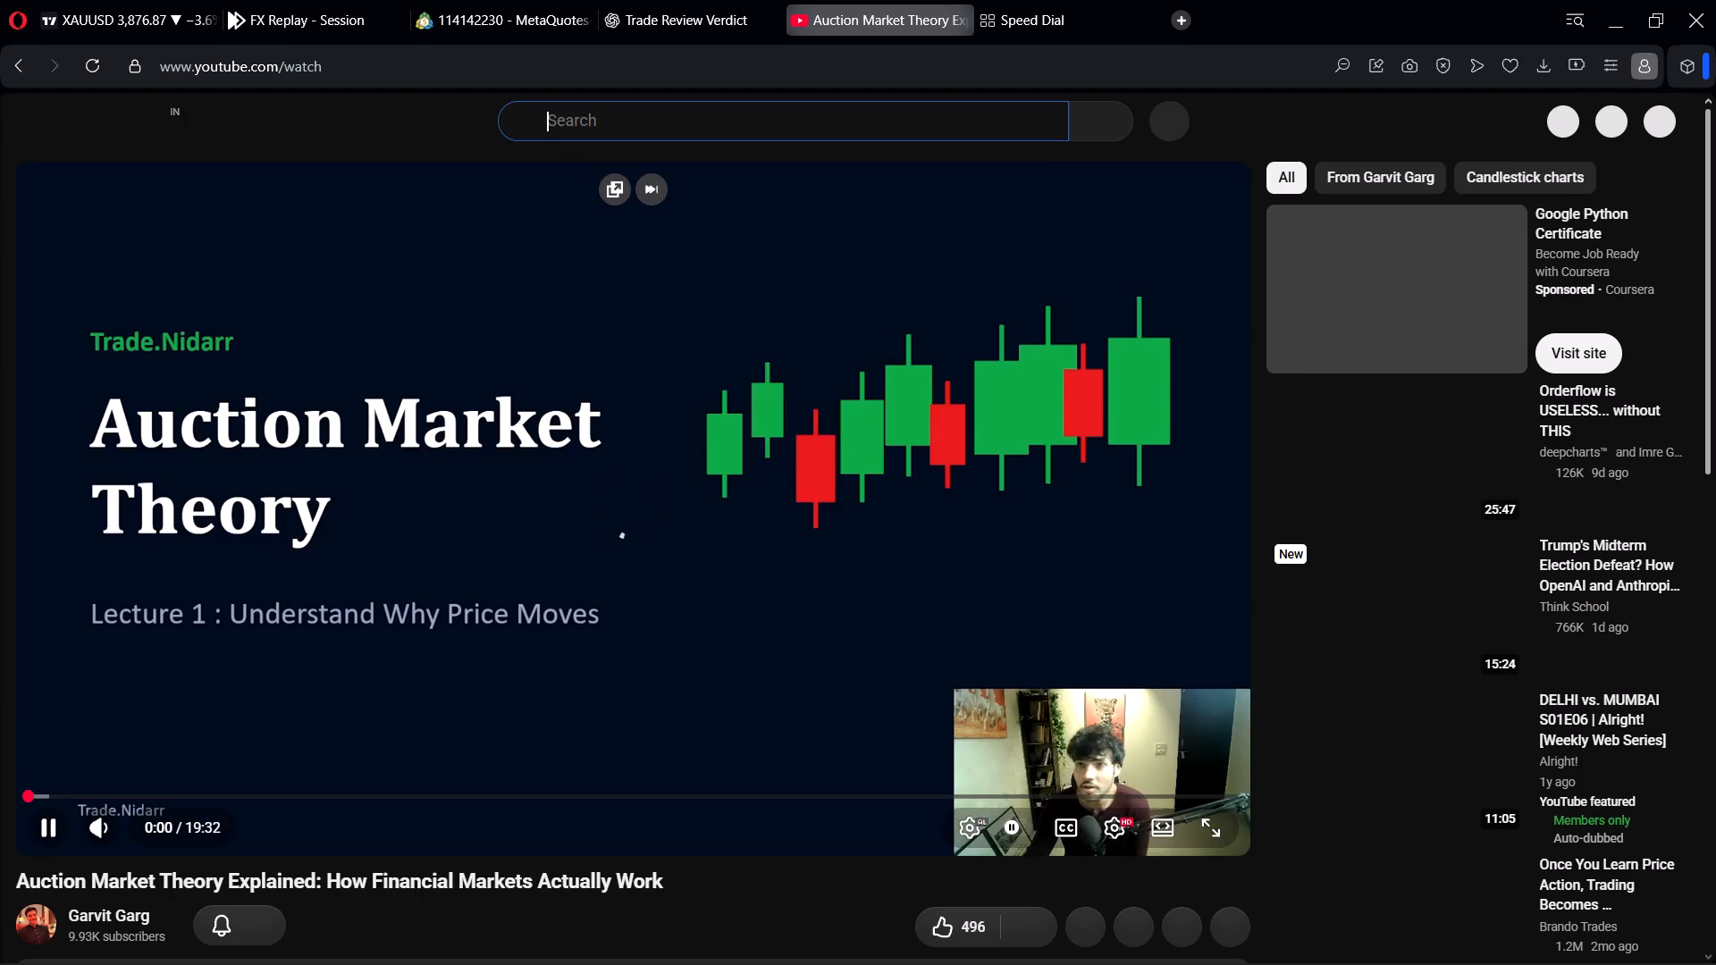
click(919, 373)
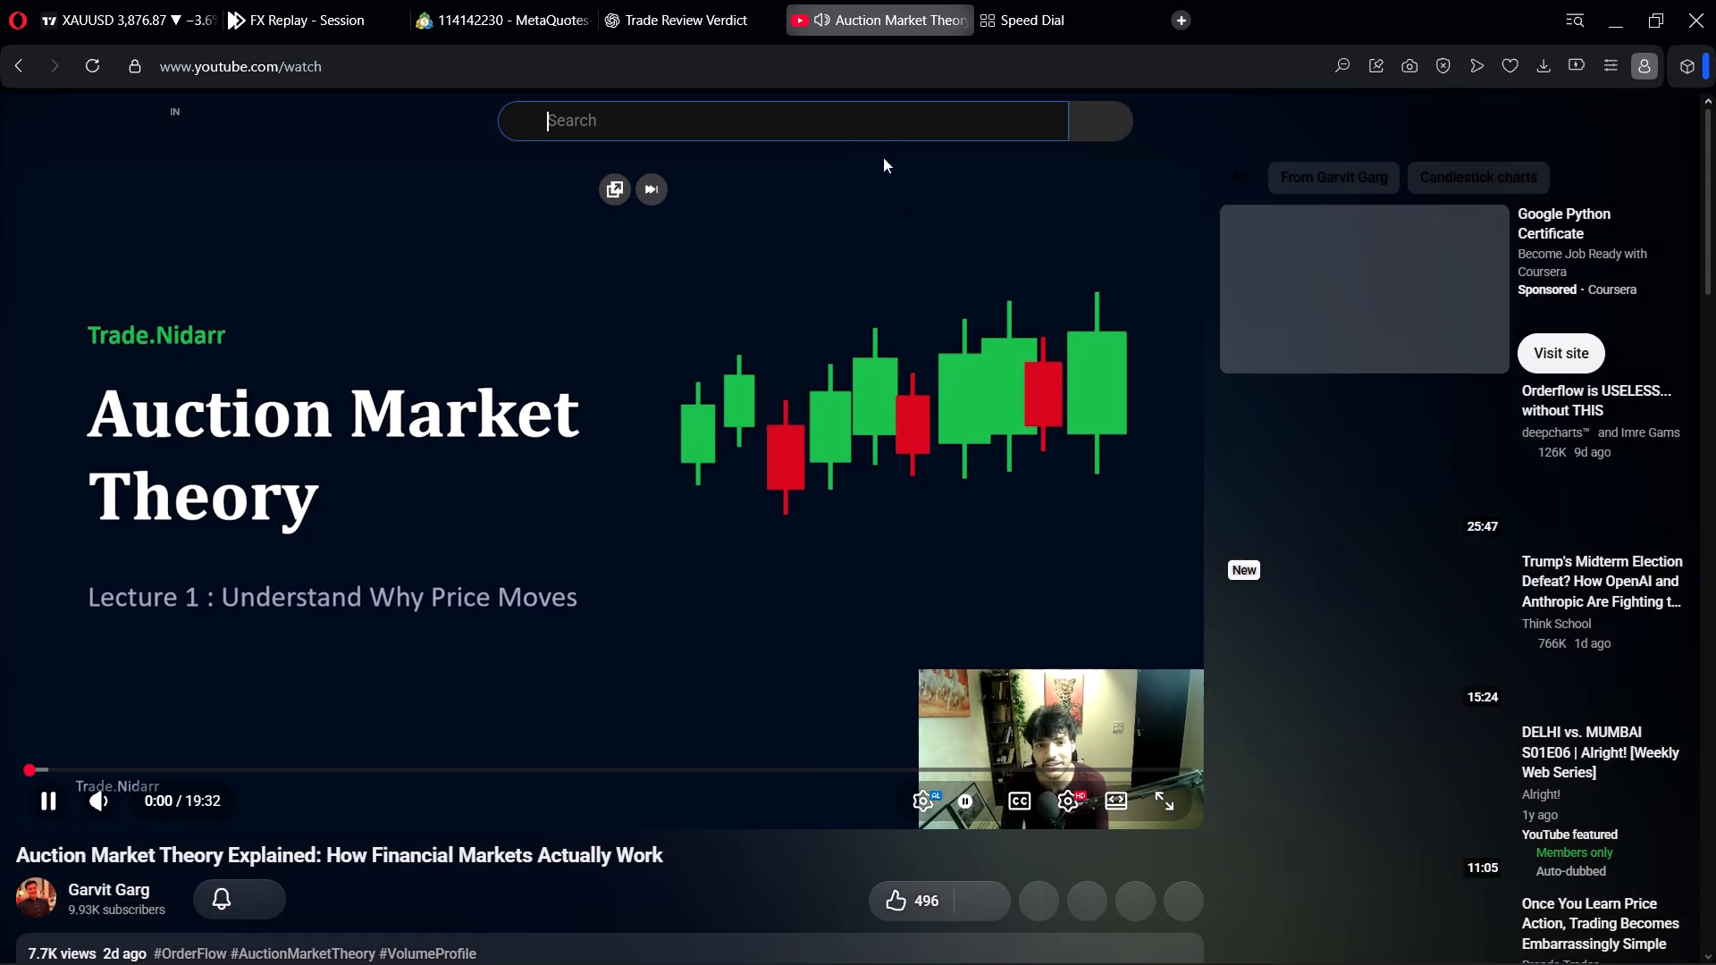
click(813, 123)
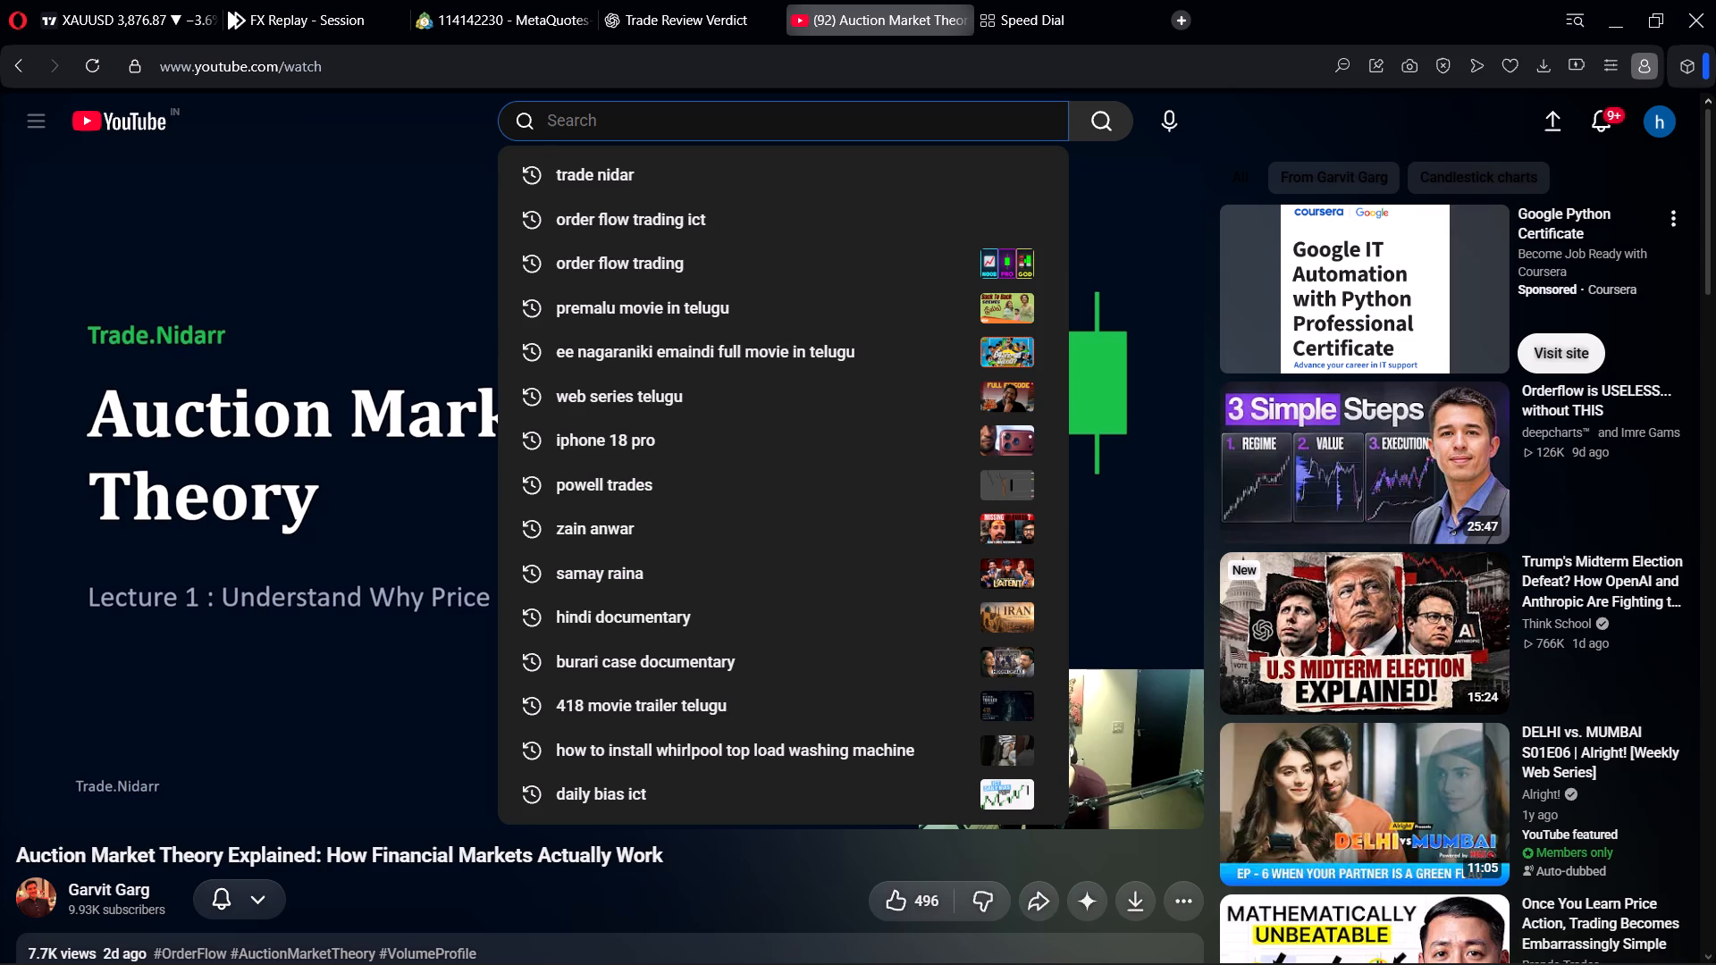
scroll(1486, 521, down, 1)
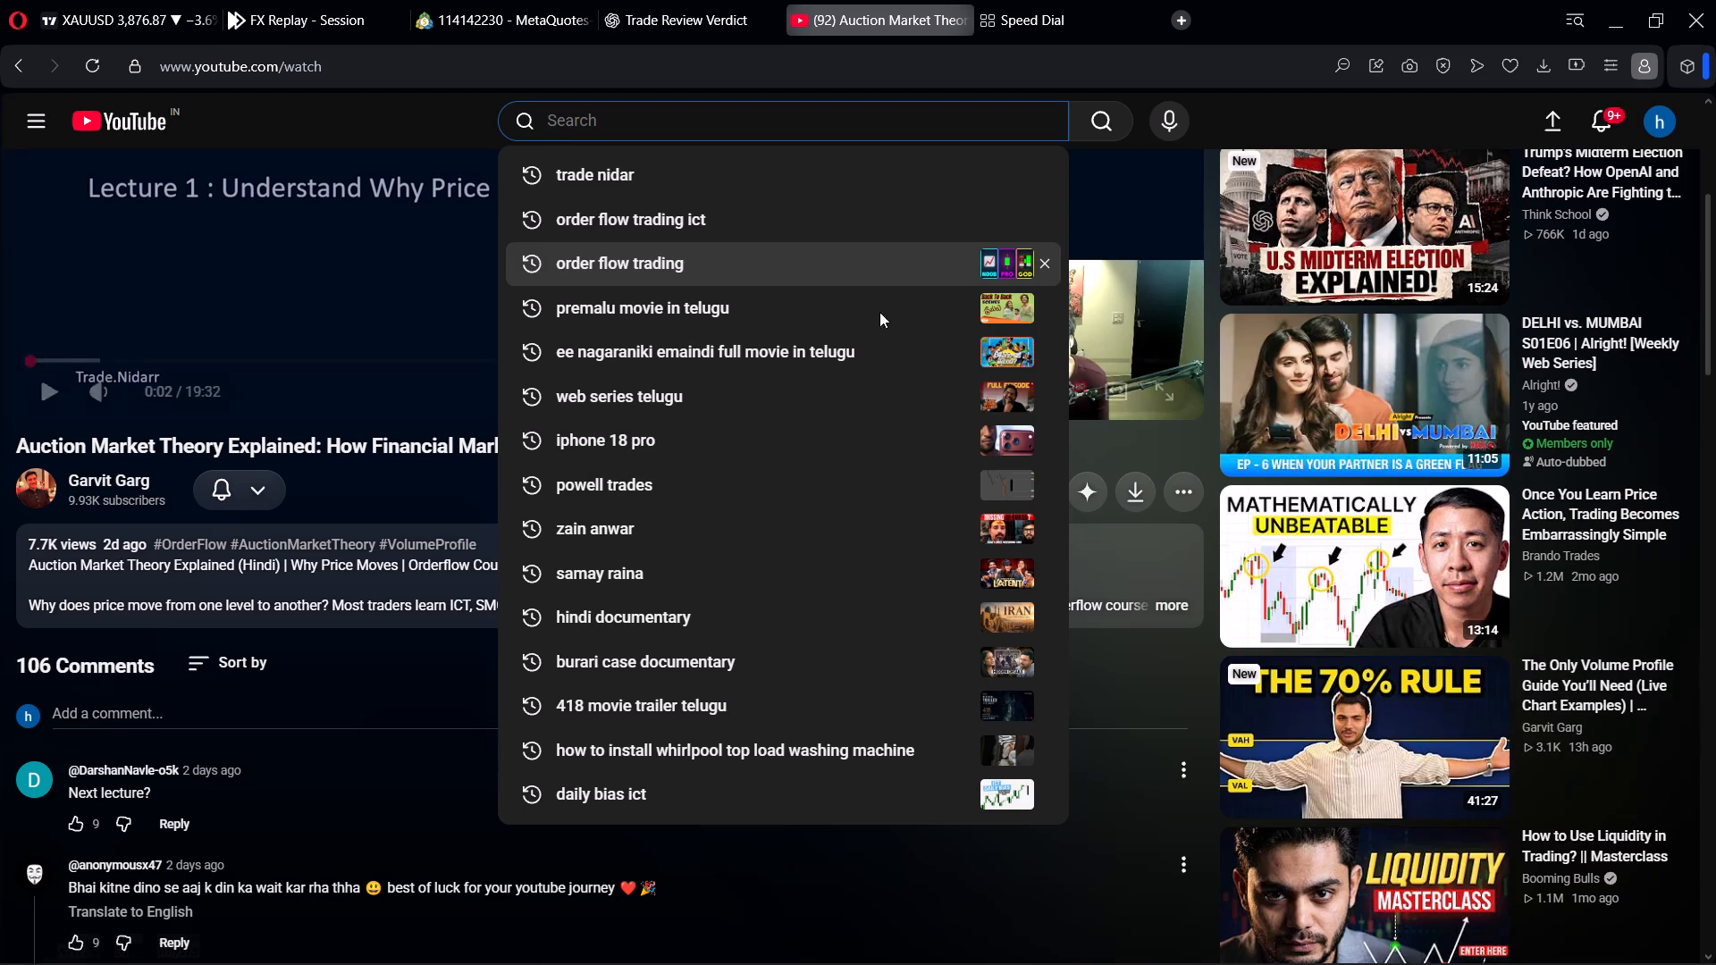
click(847, 101)
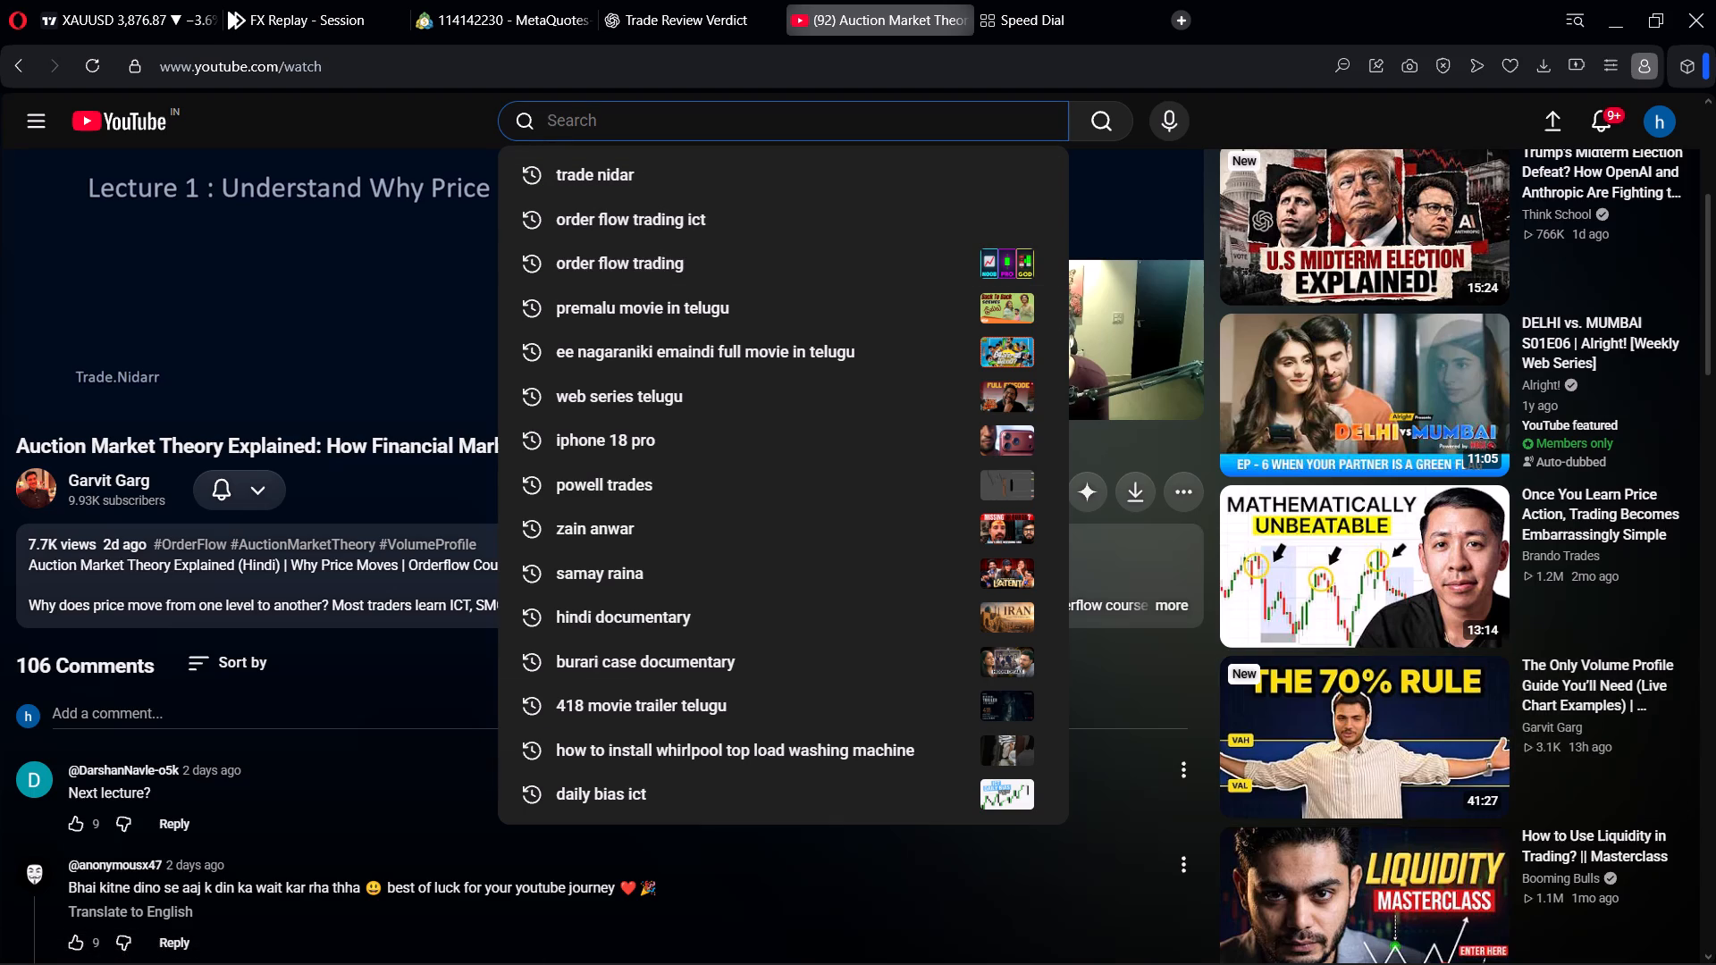
text(dailyt)
key(space)
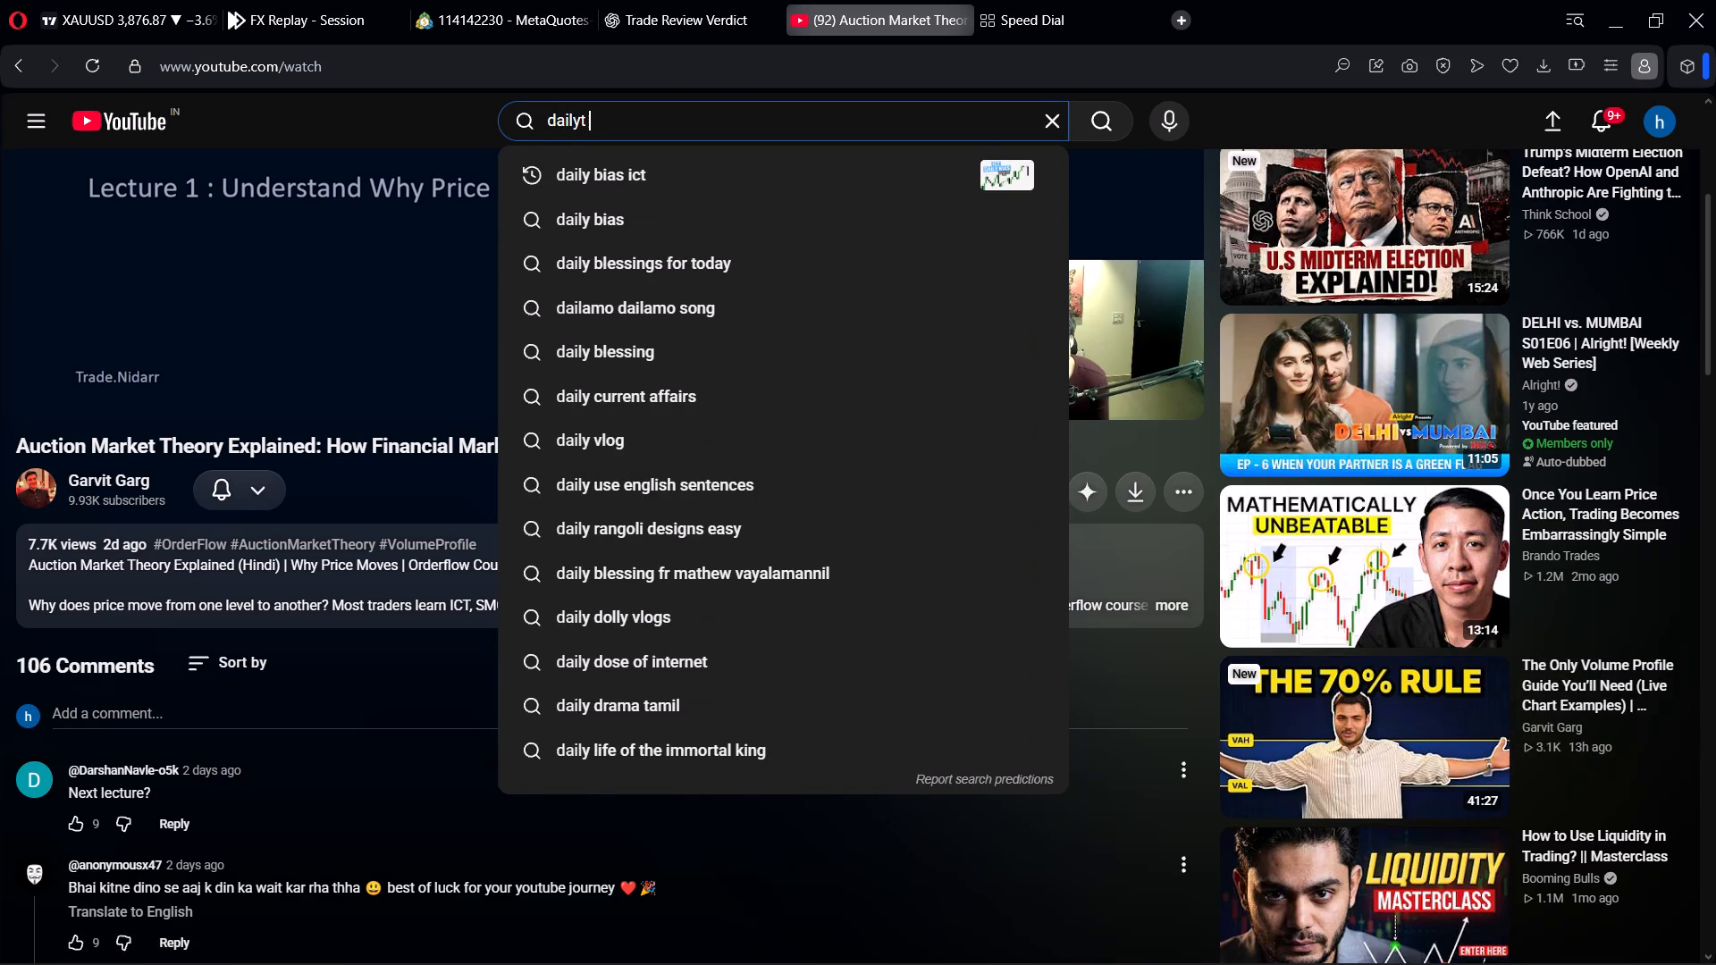
key(BackSpace)
key(BackSpace)
key(space)
text(bu)
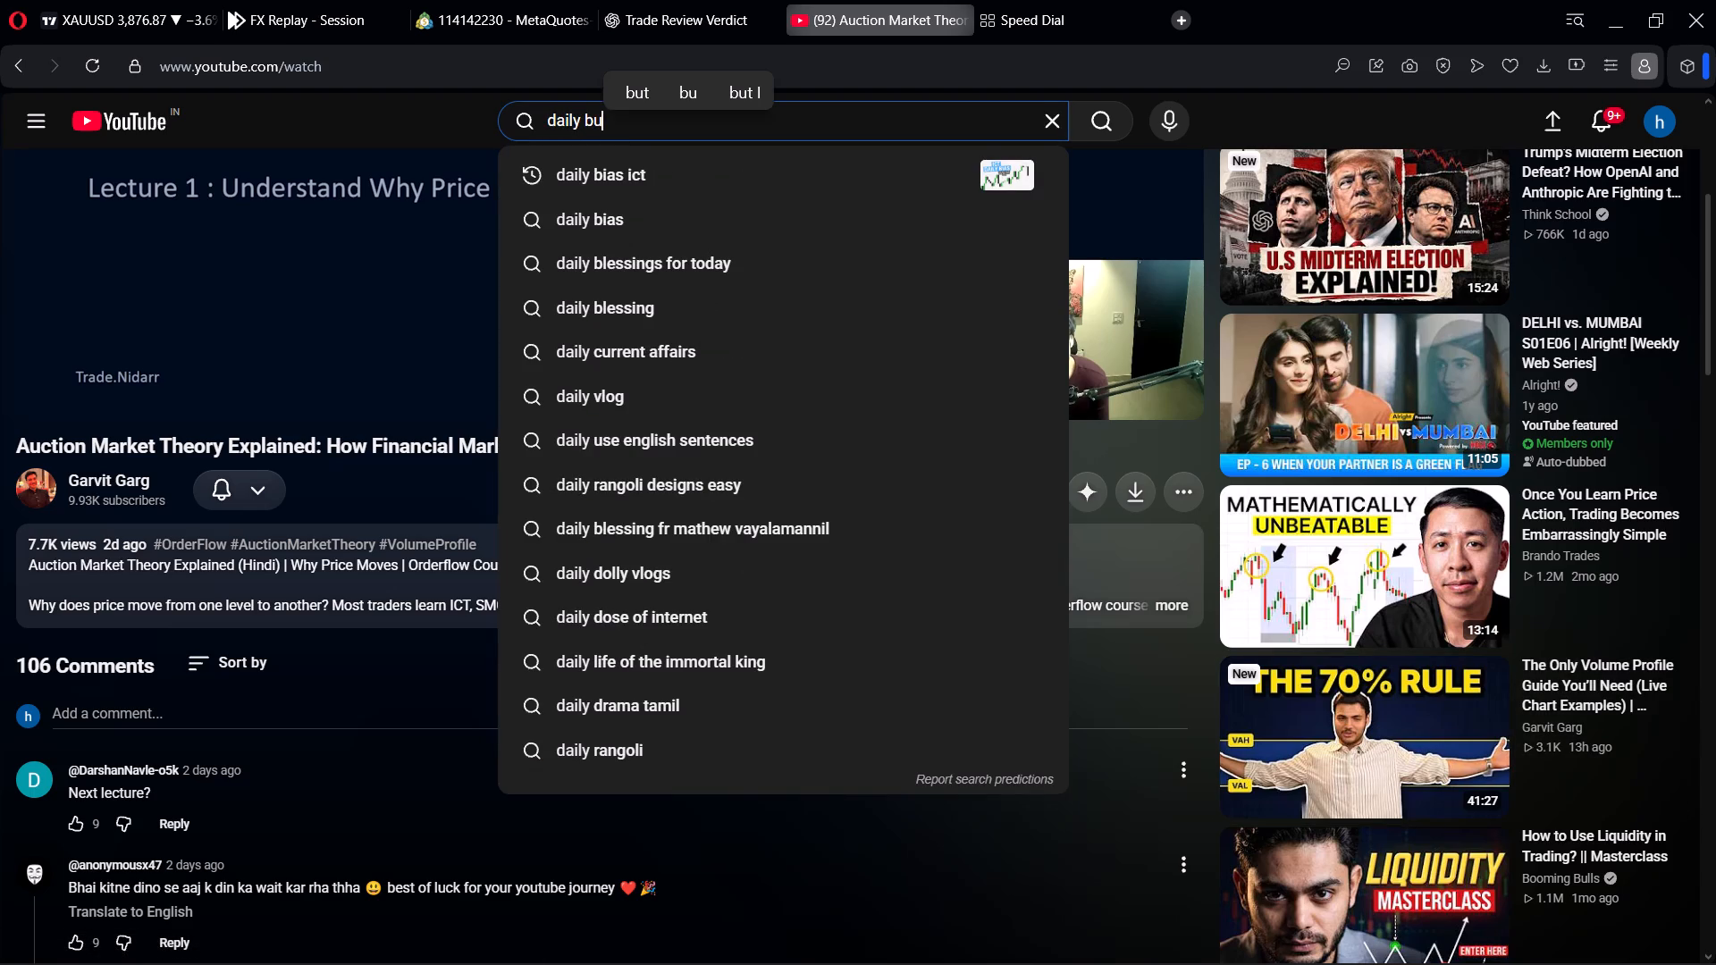
text(ia)
key(BackSpace)
key(BackSpace)
key(BackSpace)
text(ias)
key(space)
text(trading)
key(Return)
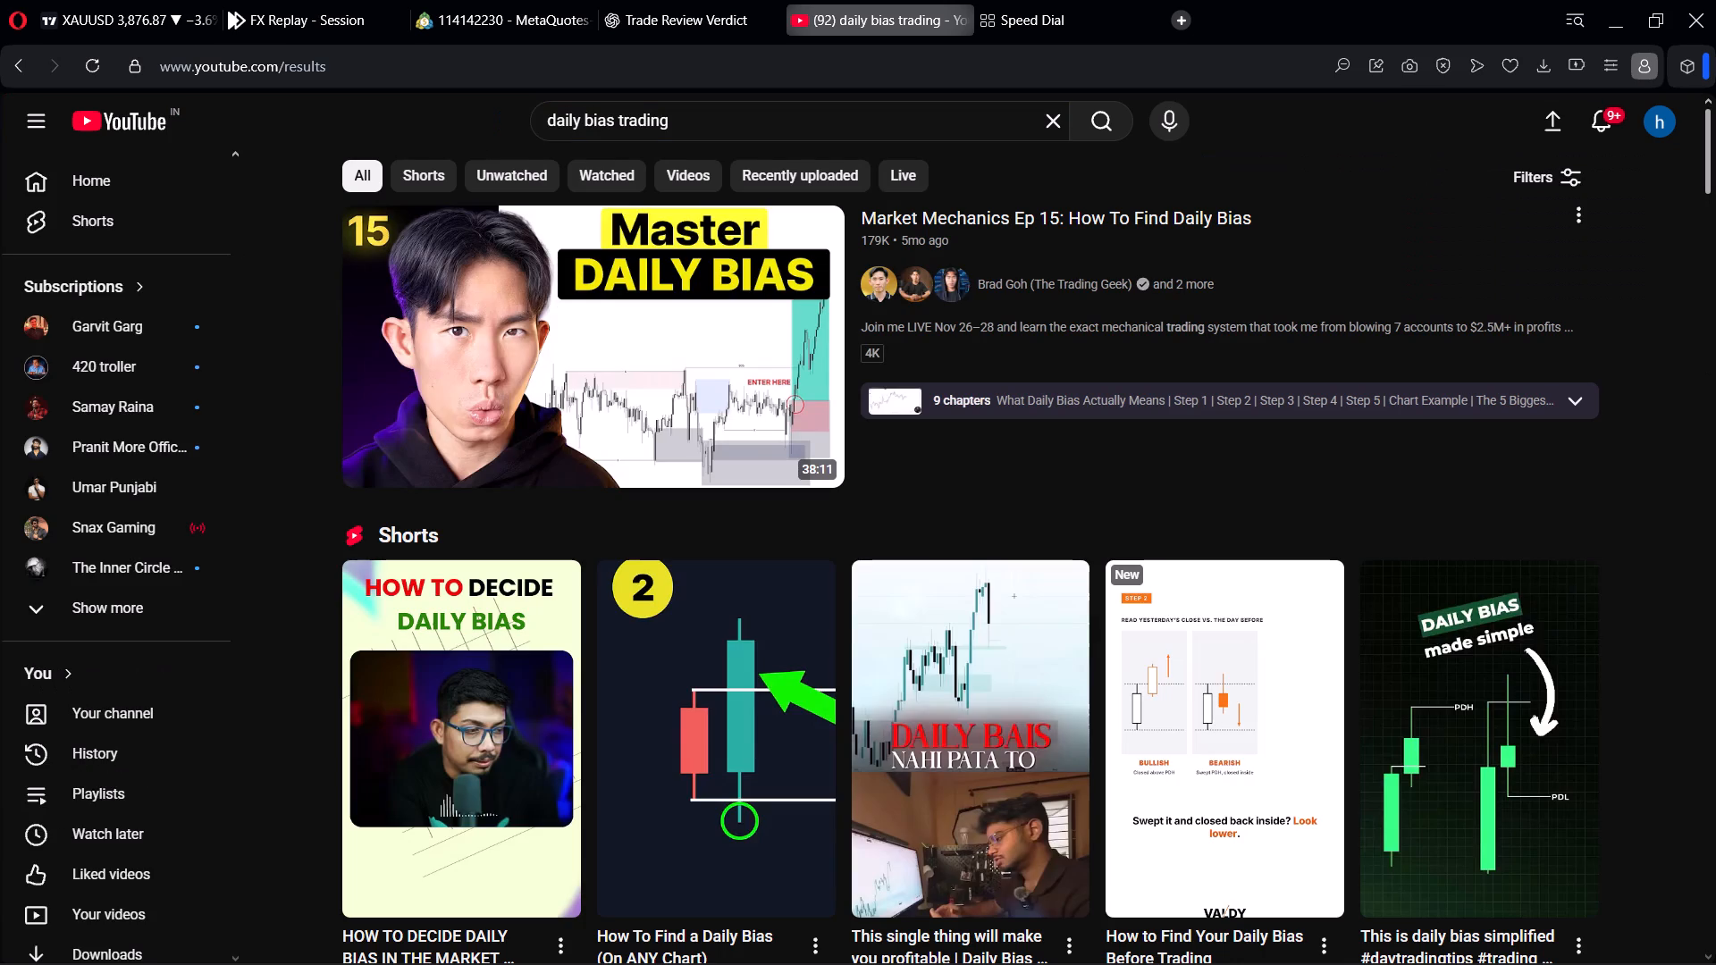
Browse the daily bias search results for a suitable lesson, comparing the listed videos and Shorts.
scroll(771, 428, down, 2)
scroll(853, 499, down, 1)
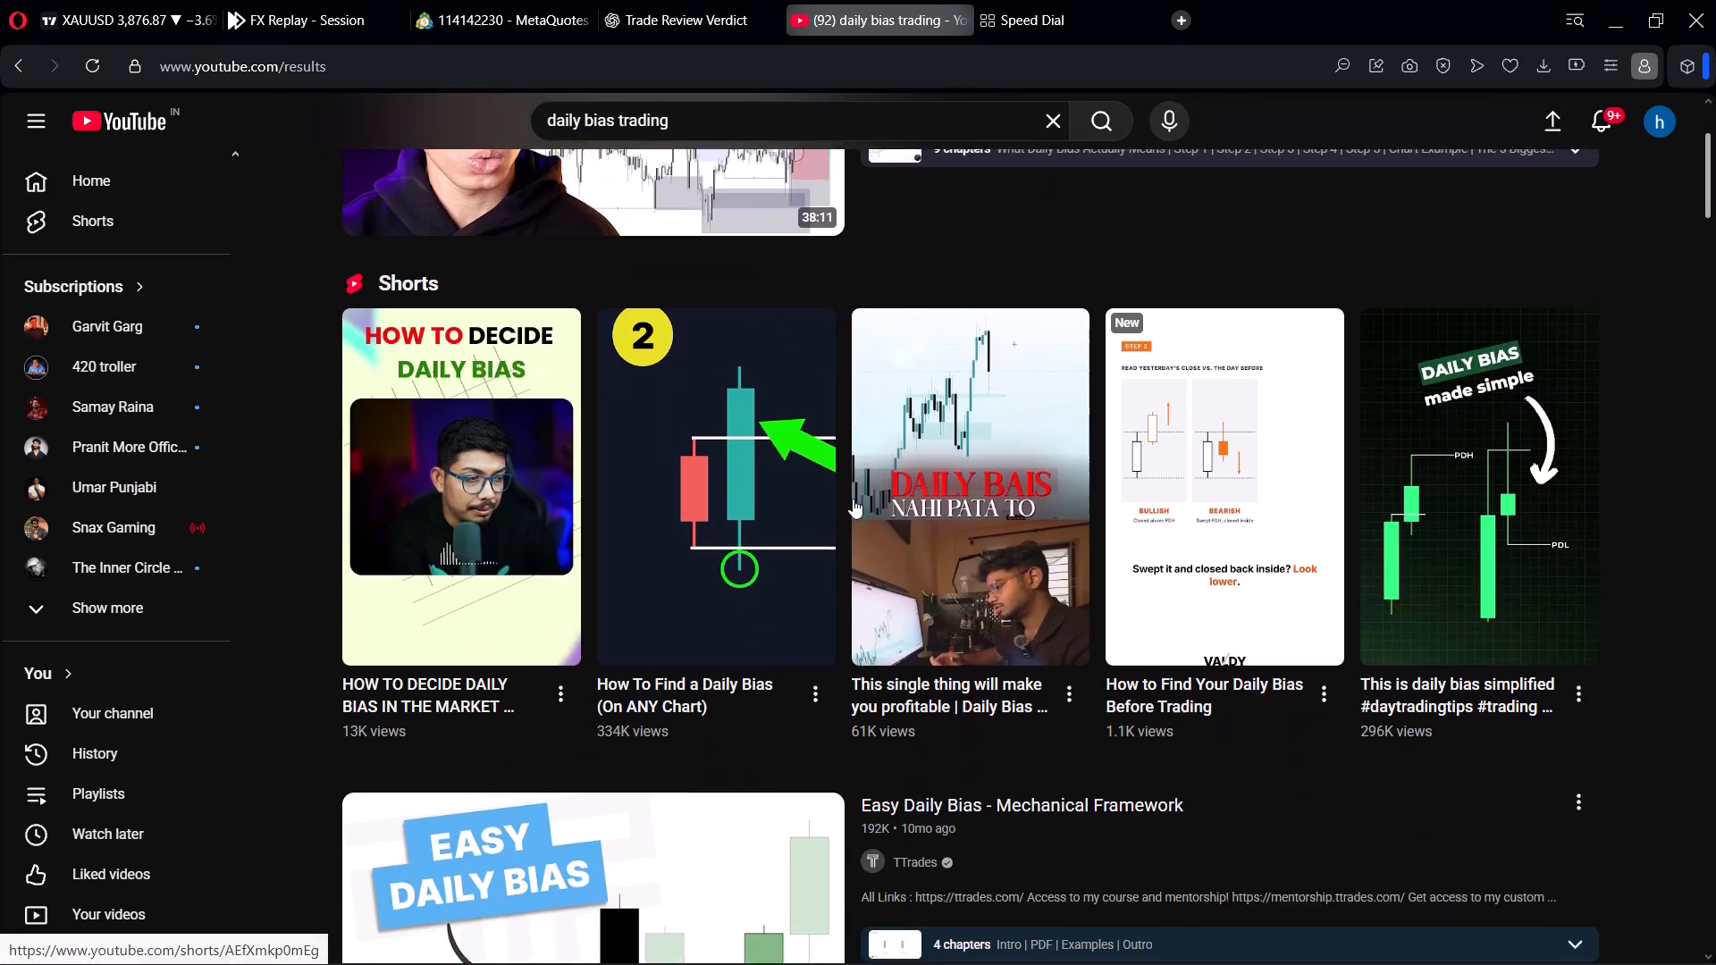
scroll(853, 499, down, 4)
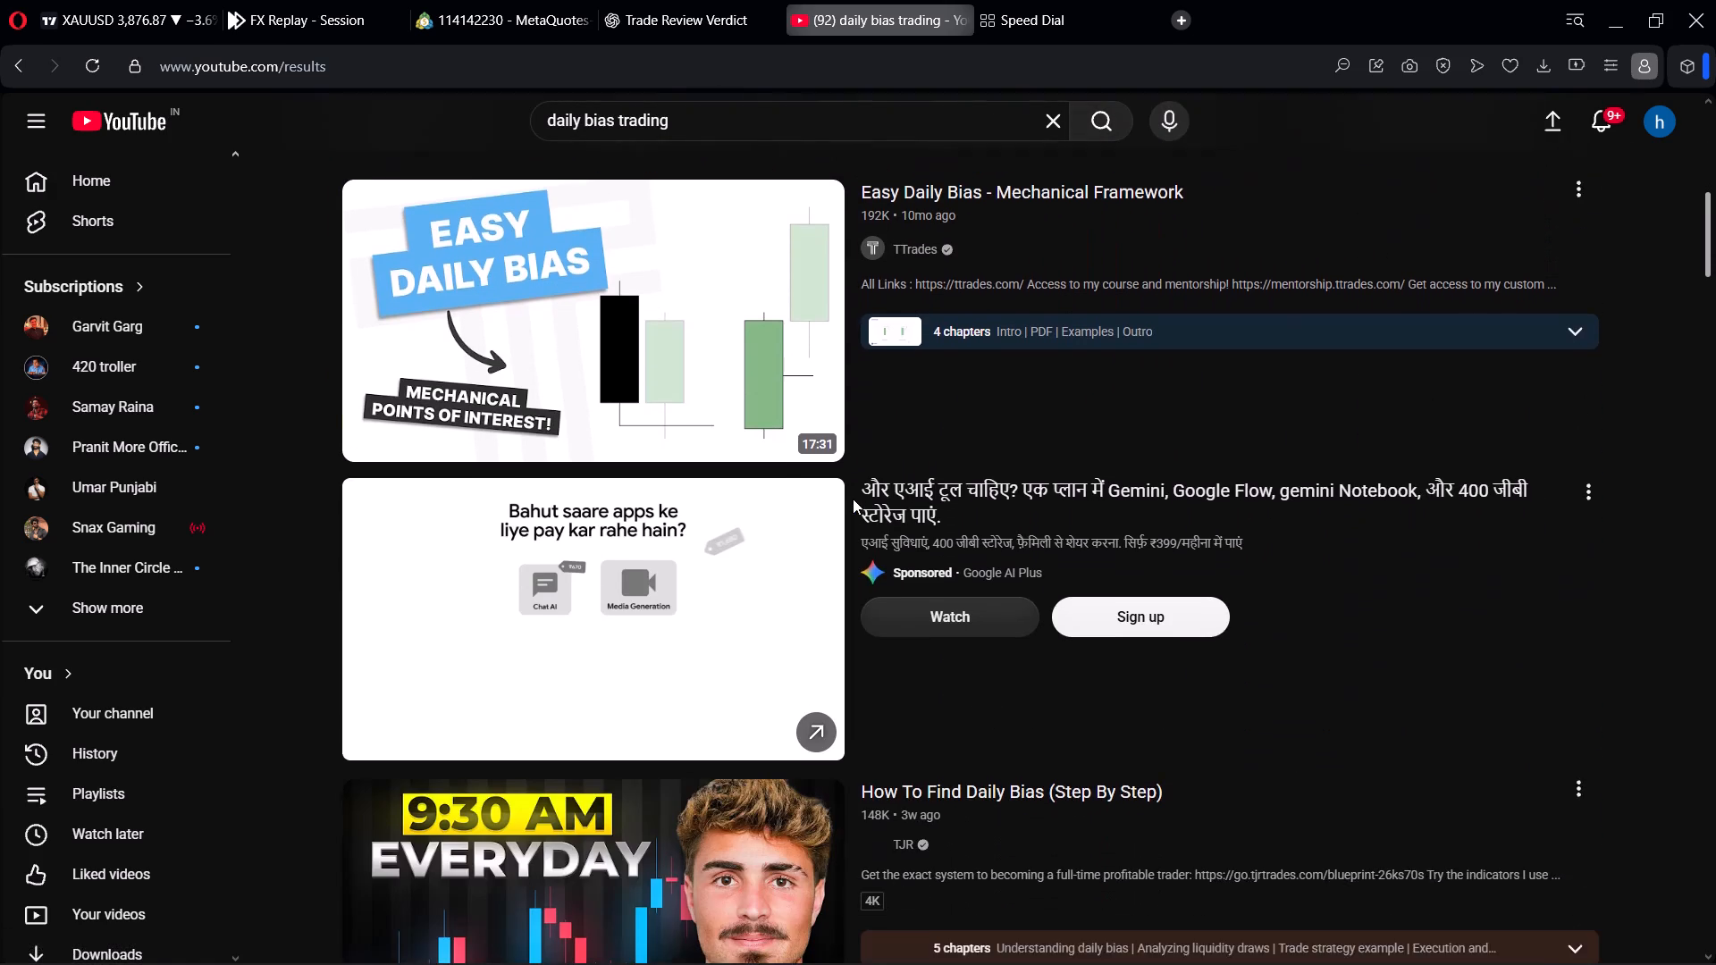
scroll(853, 499, down, 5)
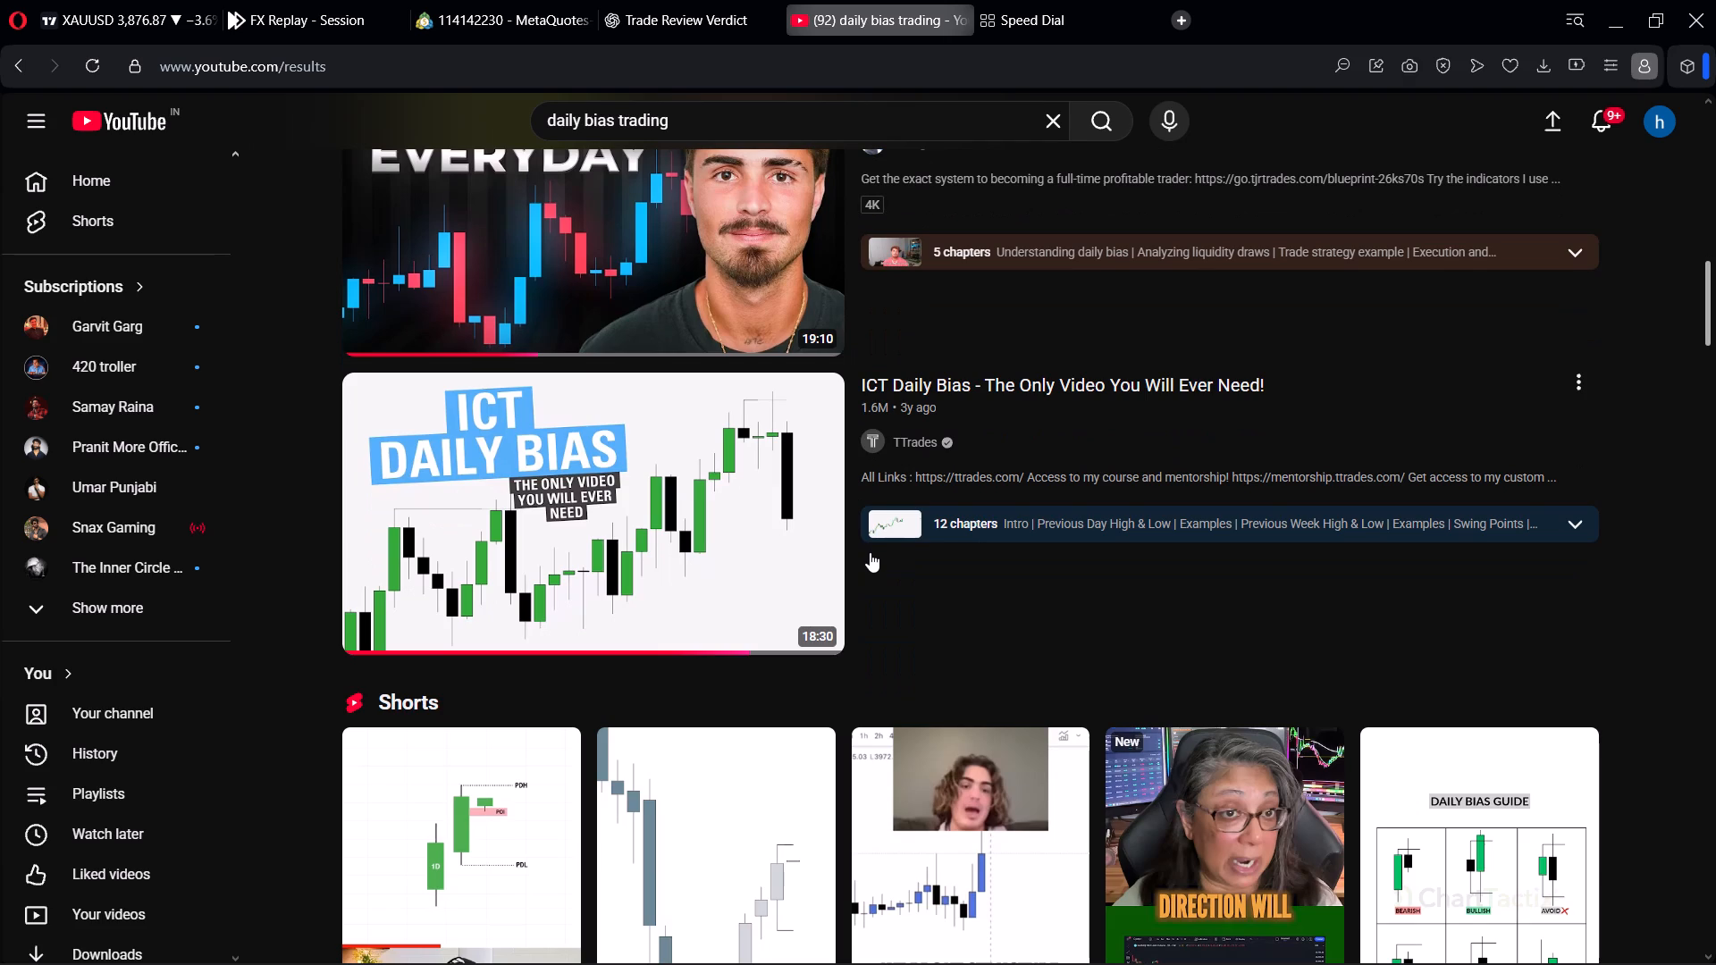
scroll(870, 552, down, 5)
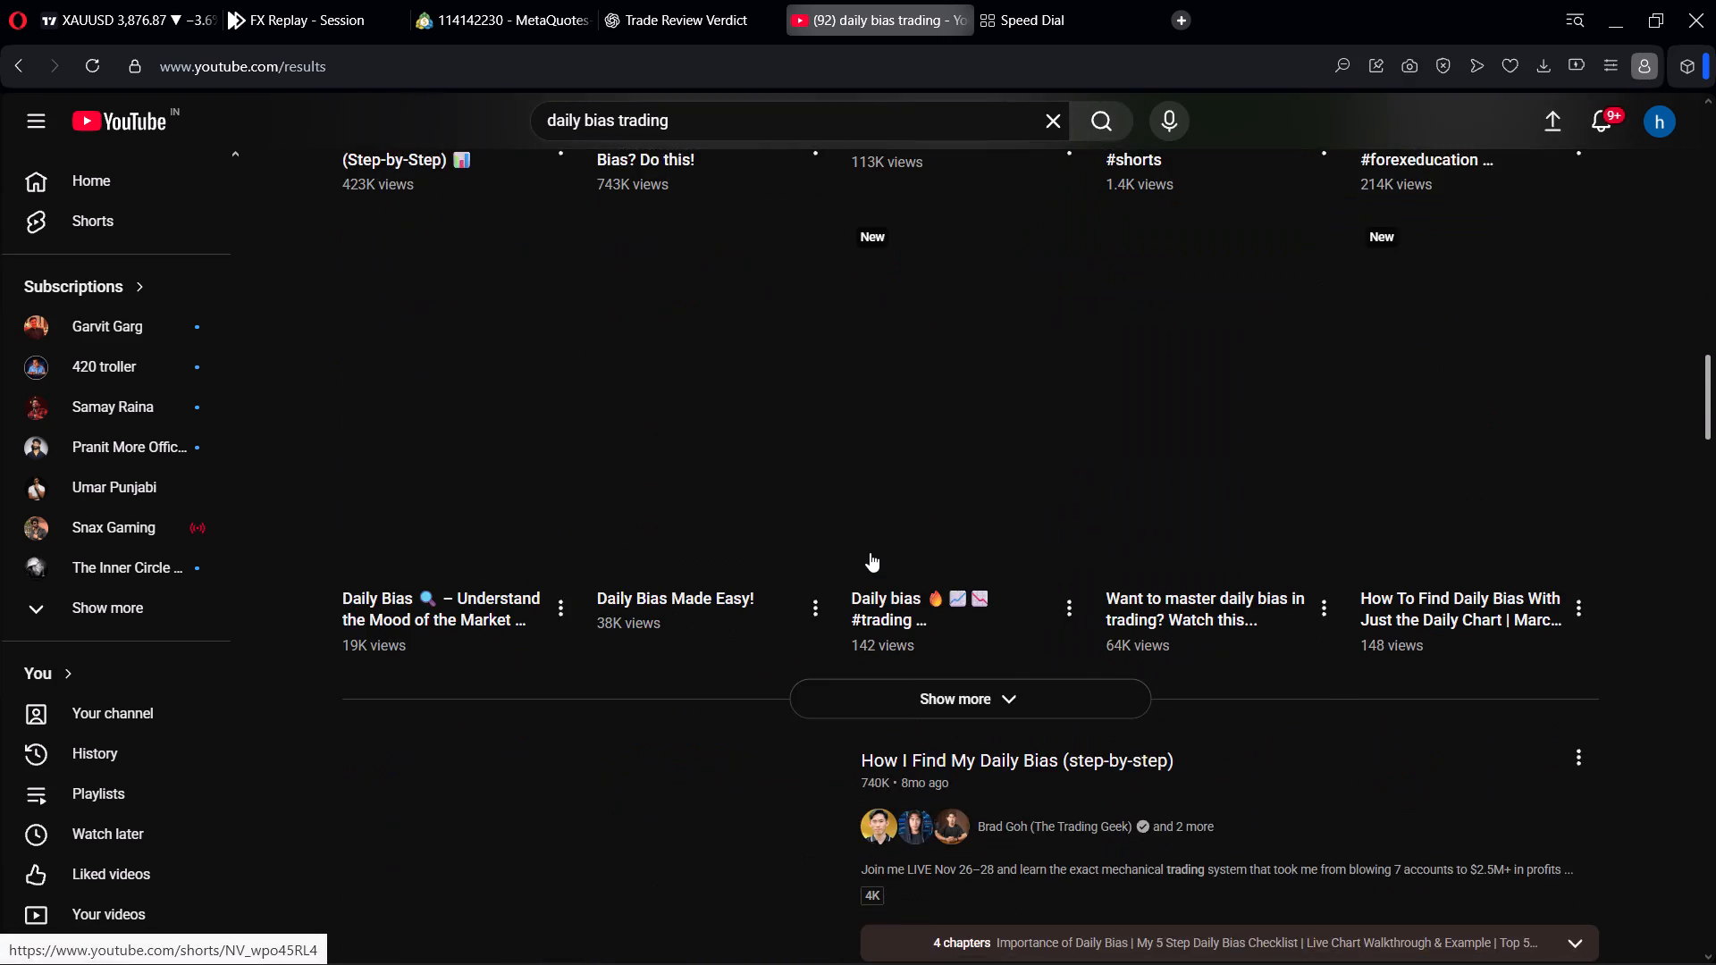
scroll(870, 552, down, 3)
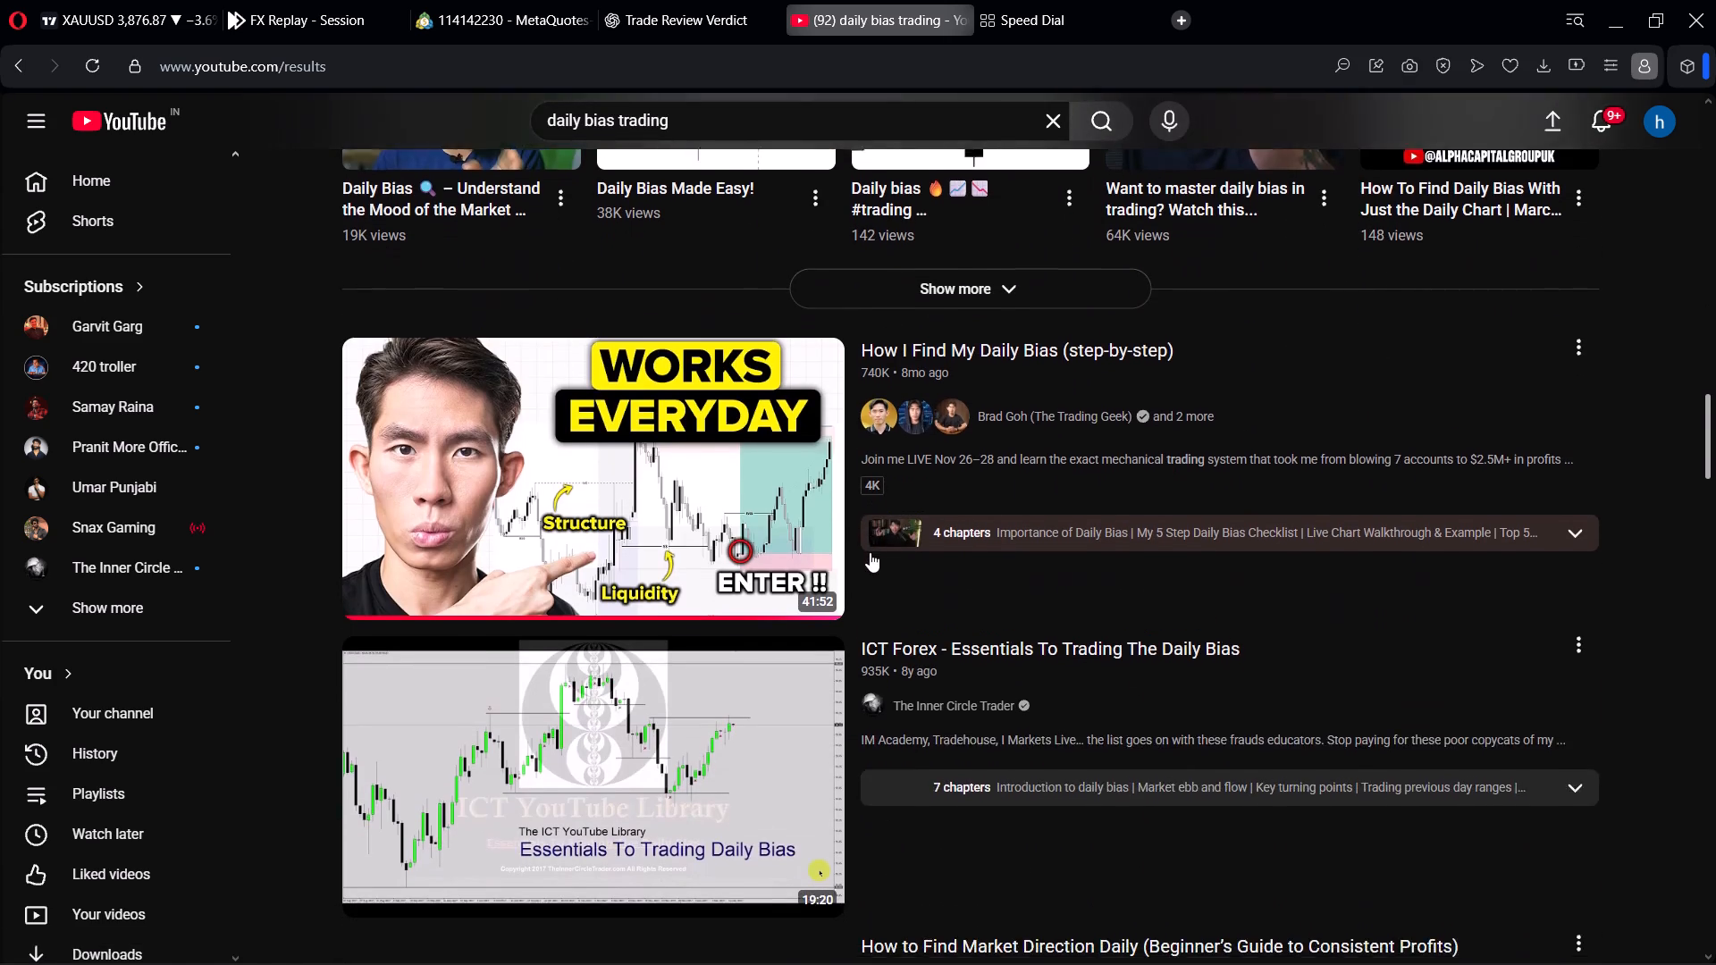
scroll(870, 552, down, 2)
scroll(870, 552, left, 1)
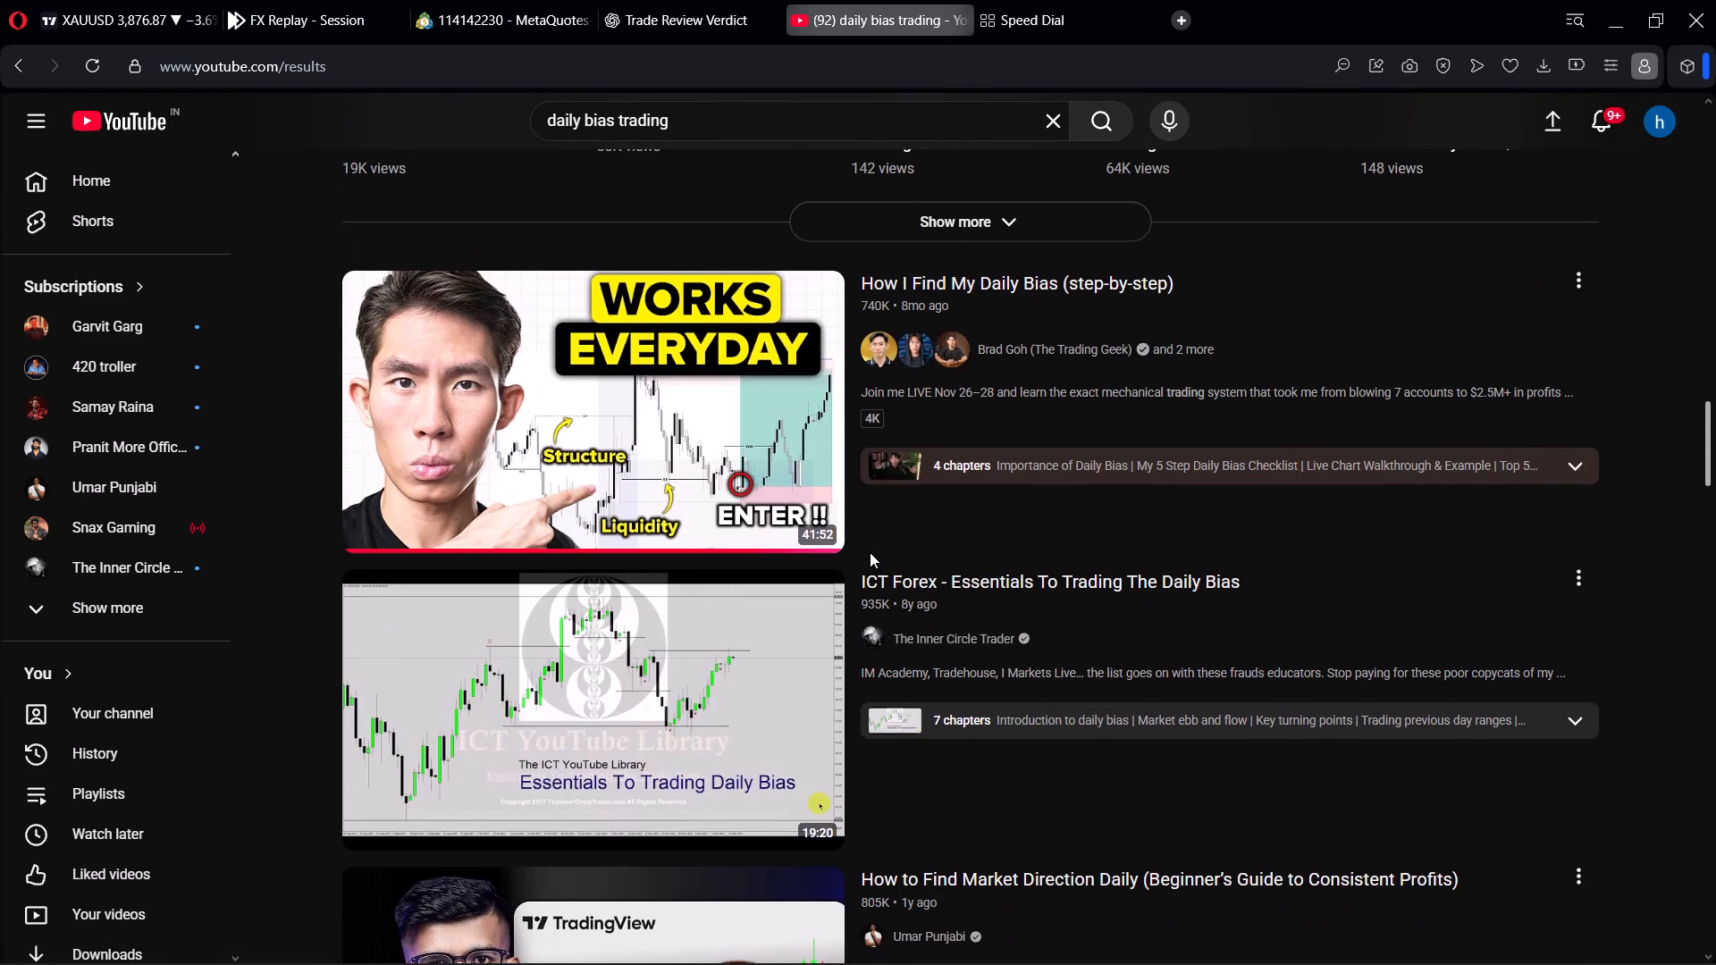
scroll(870, 552, left, 2)
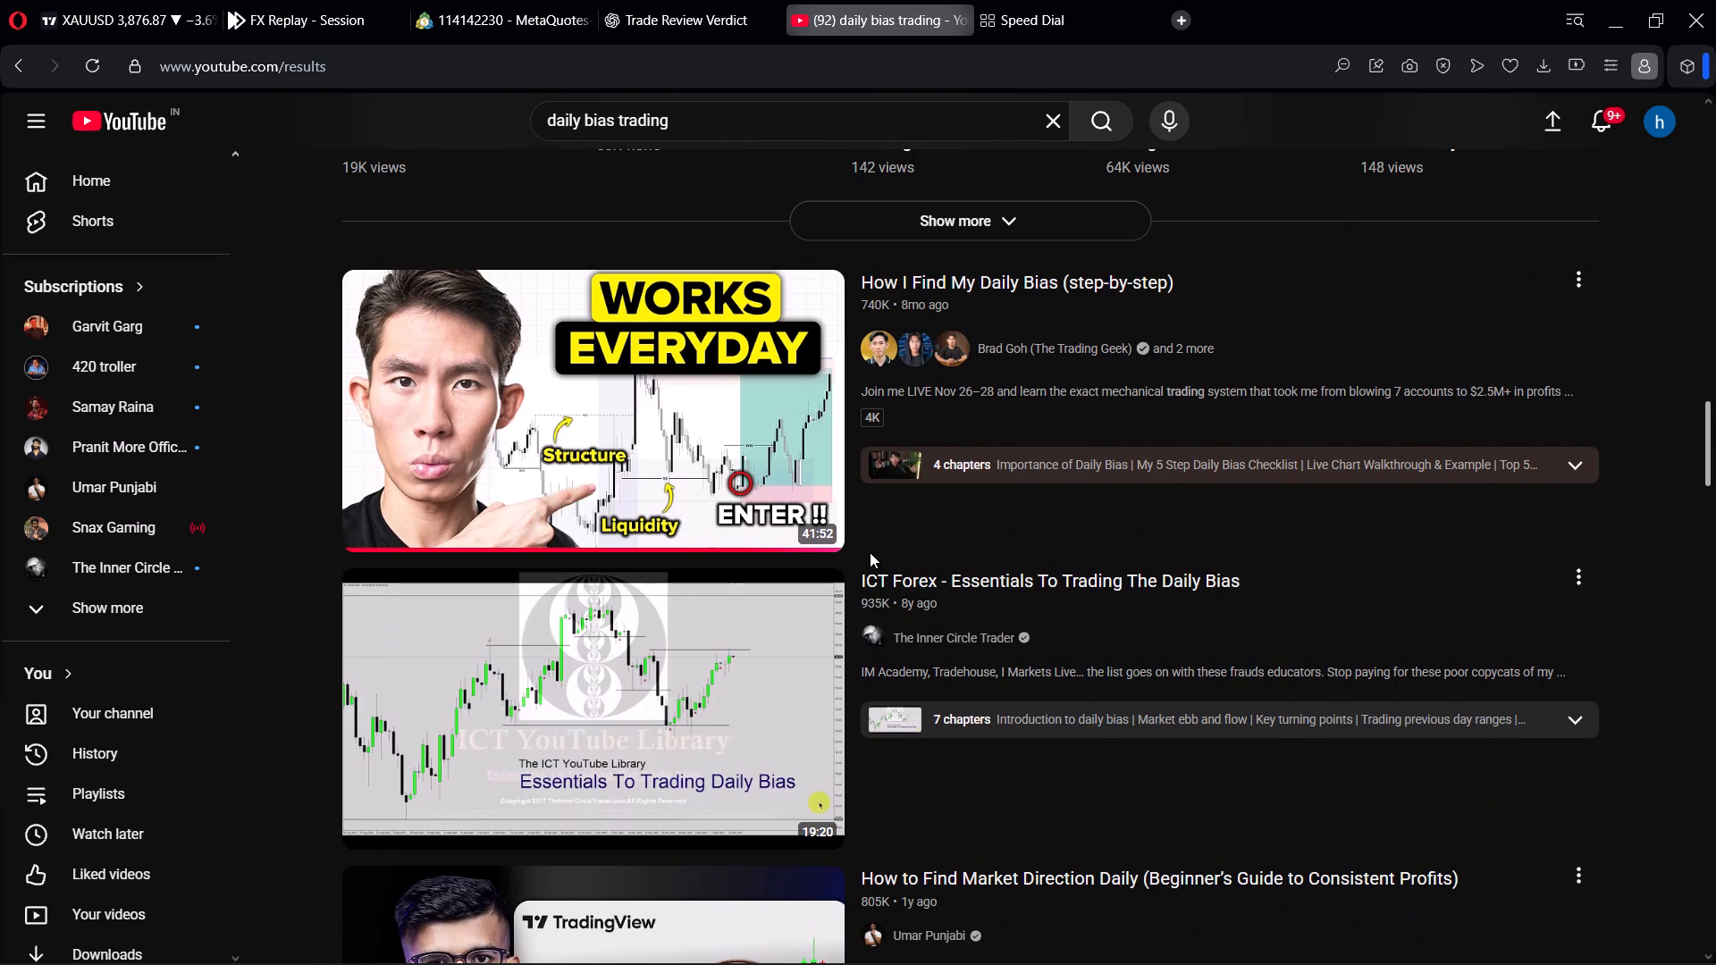
scroll(870, 552, left, 2)
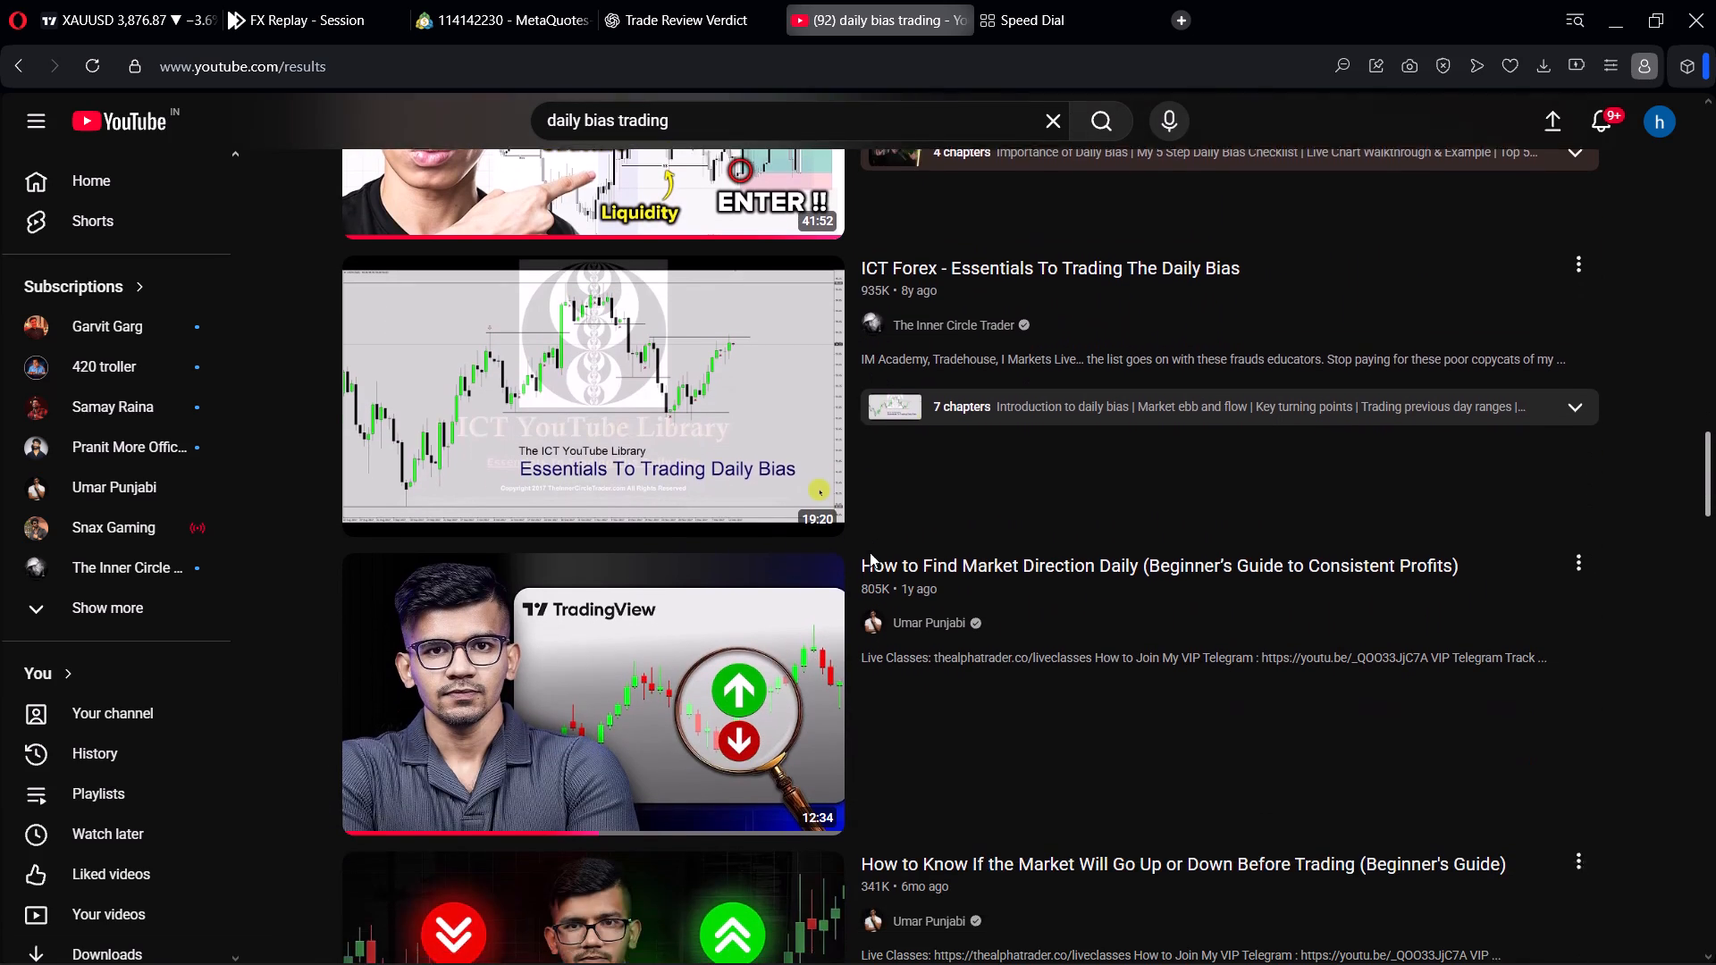
scroll(870, 552, left, 1)
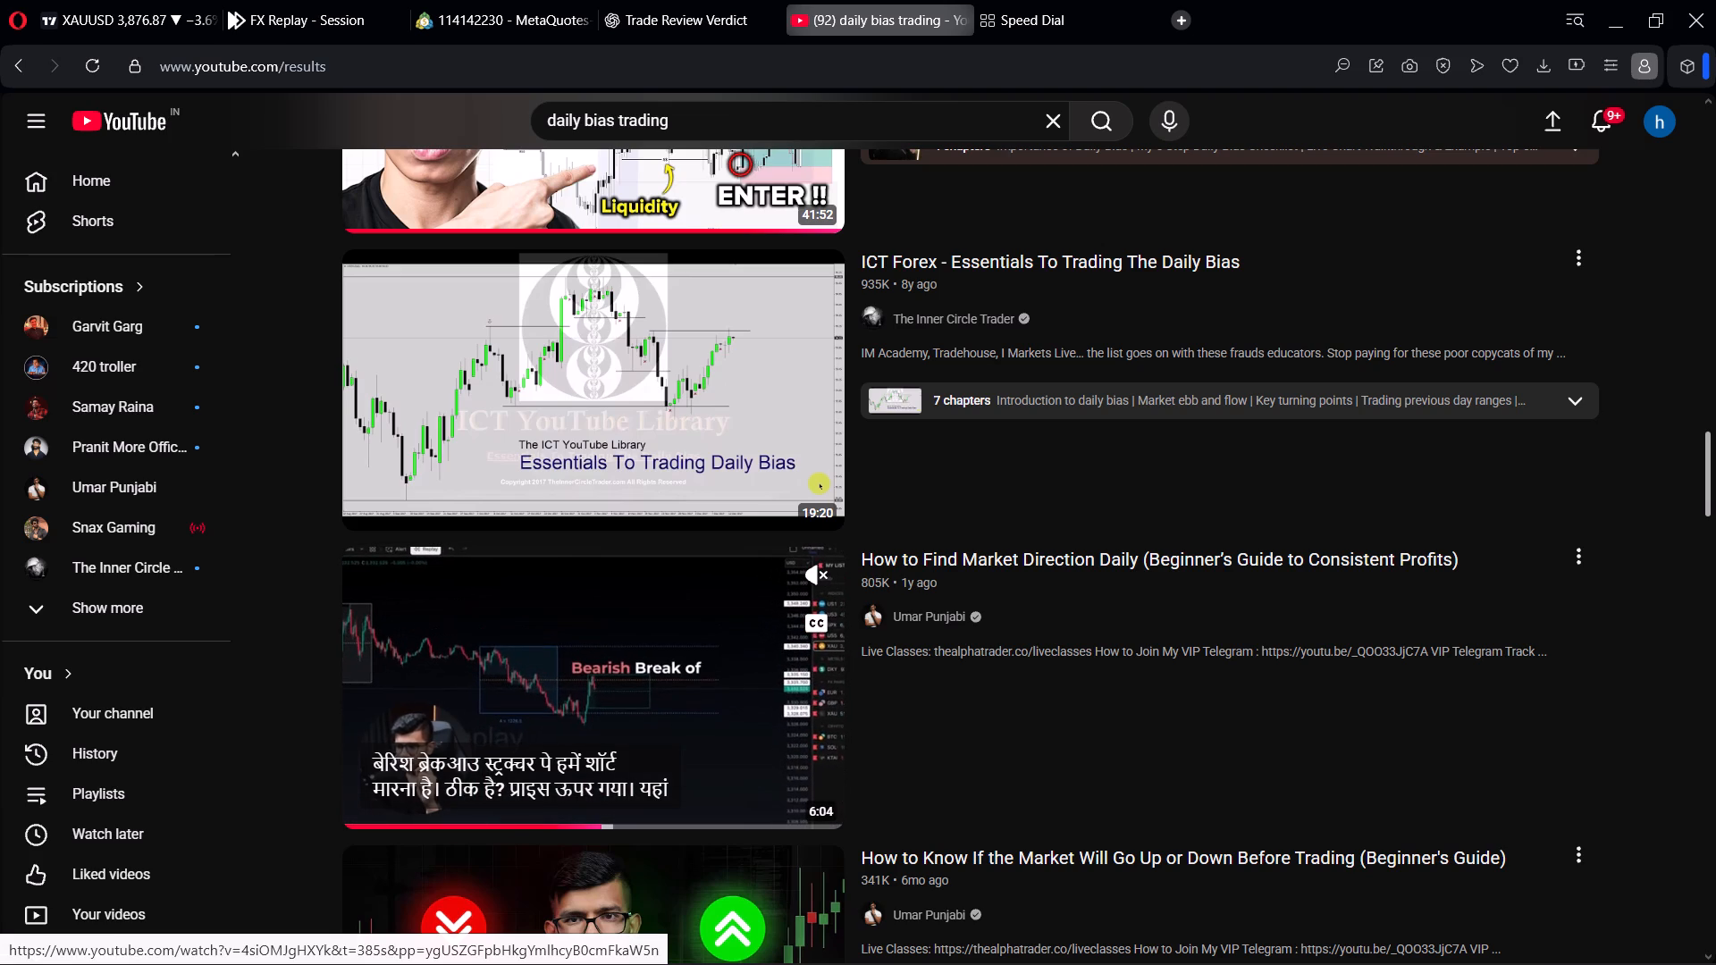
Open the video "Market Mechanics Ep 15: How To Find Daily Bias", skip its ad and play it full screen.
scroll(736, 351, up, 4)
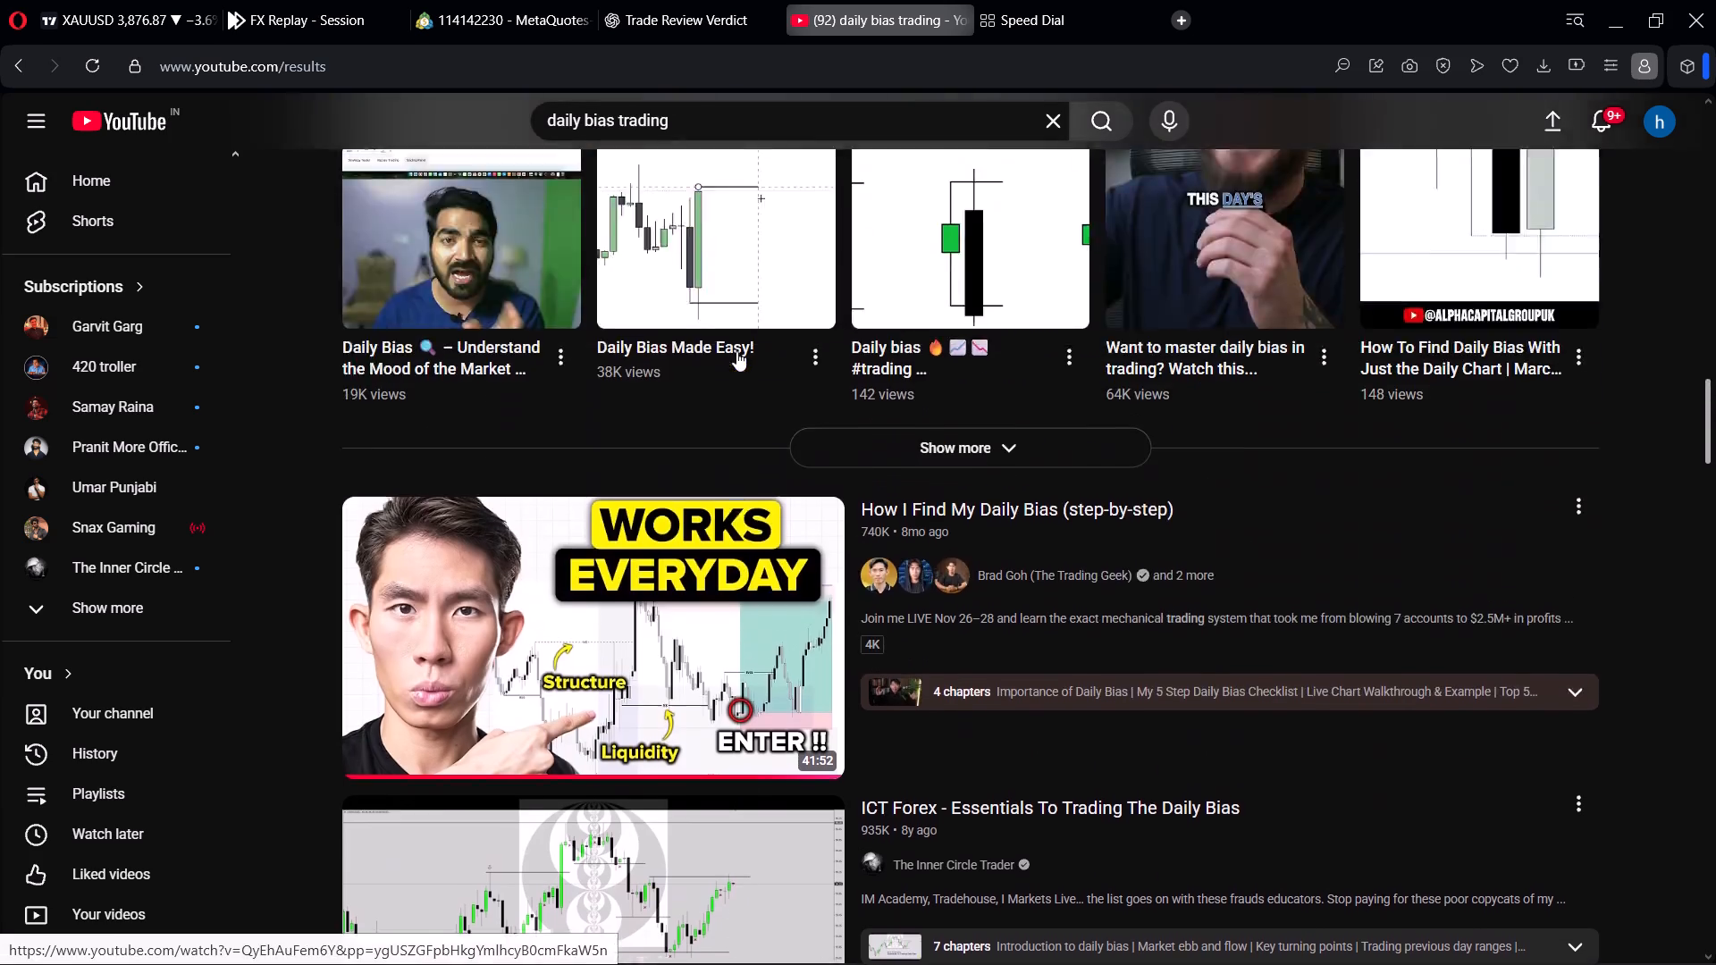
scroll(736, 351, up, 6)
click(718, 397)
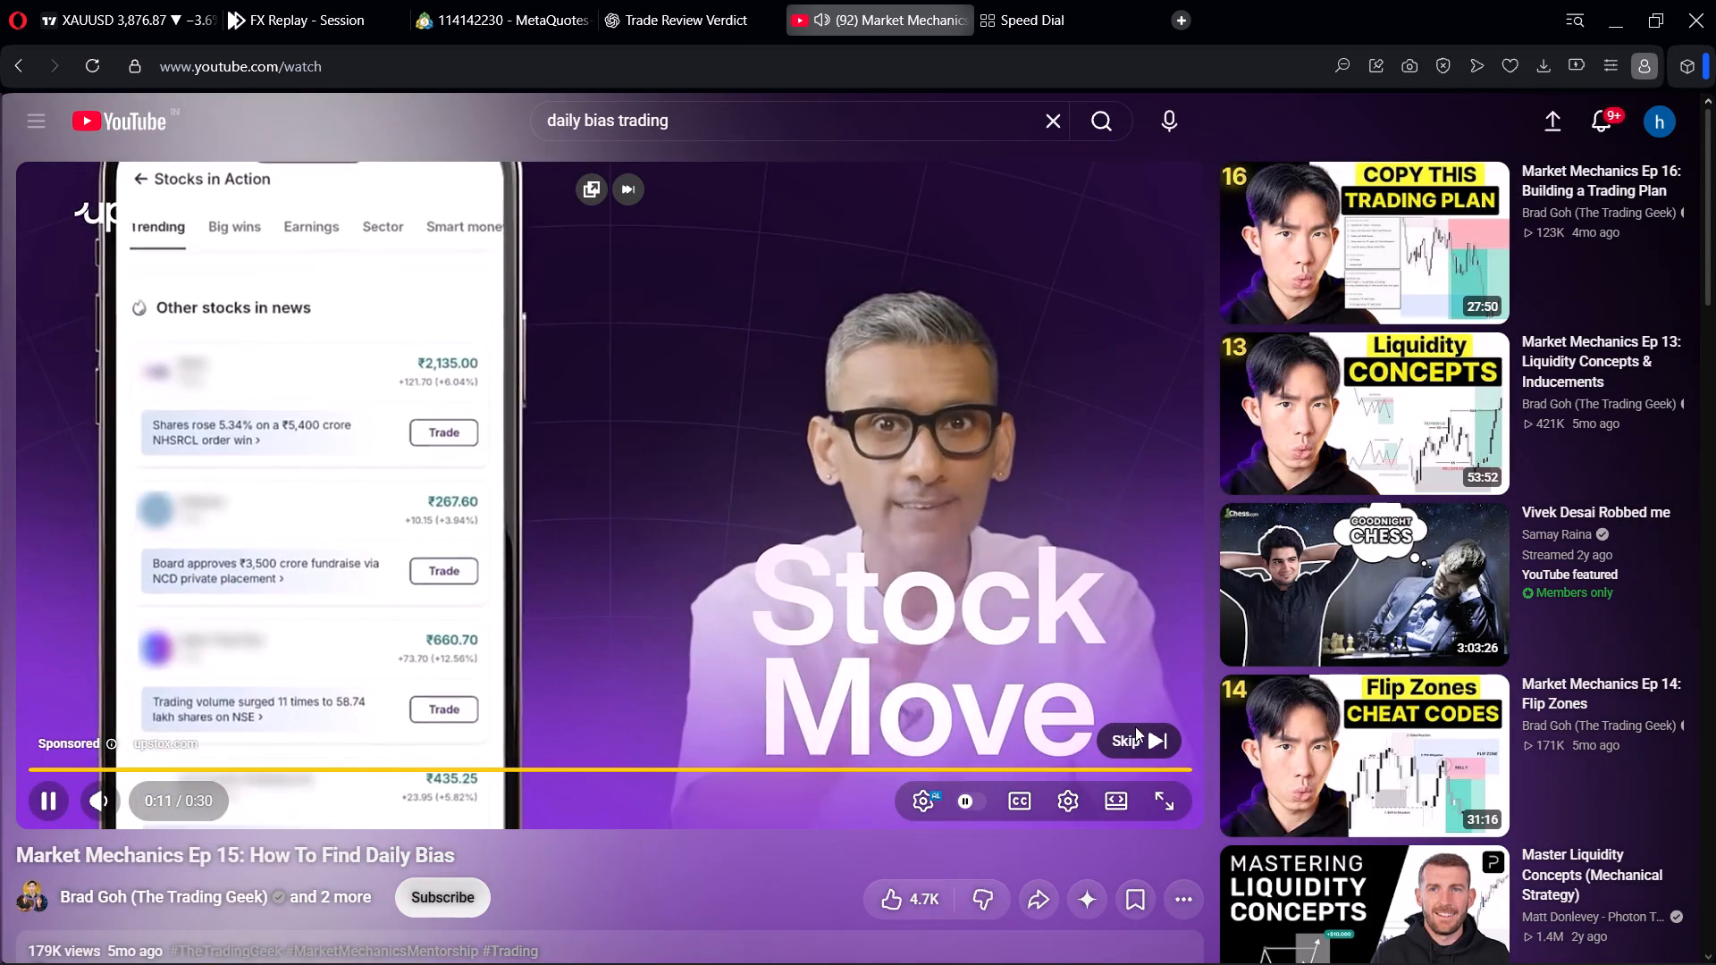
click(1139, 727)
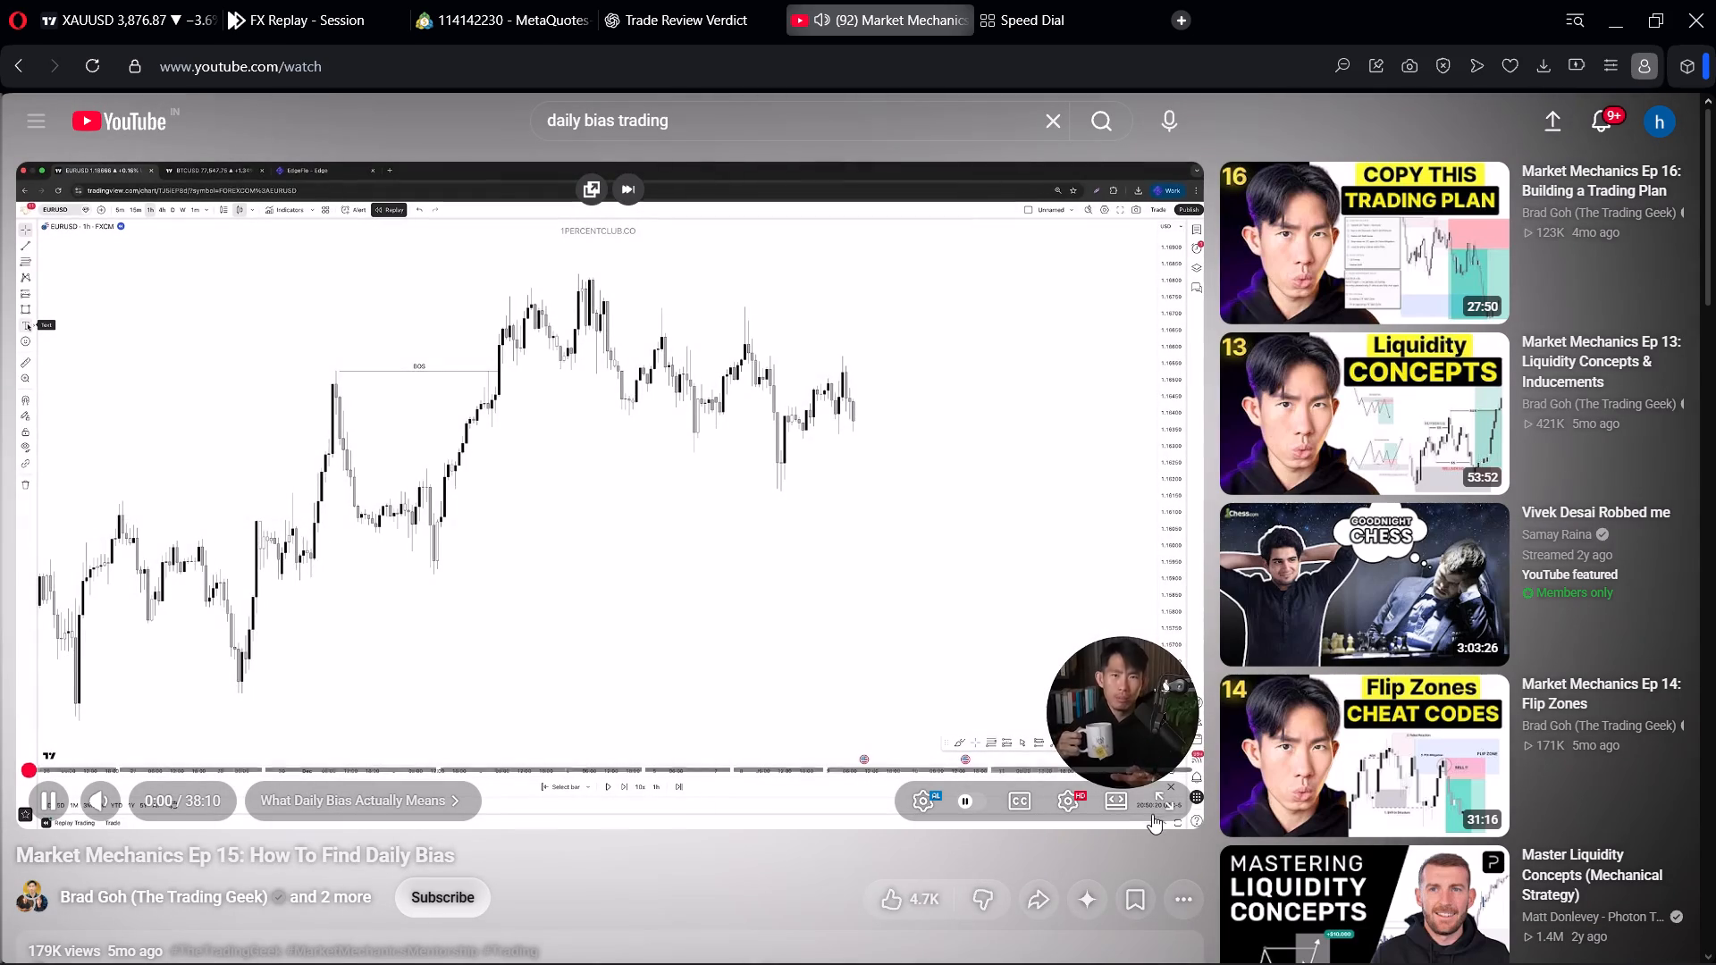
click(1161, 798)
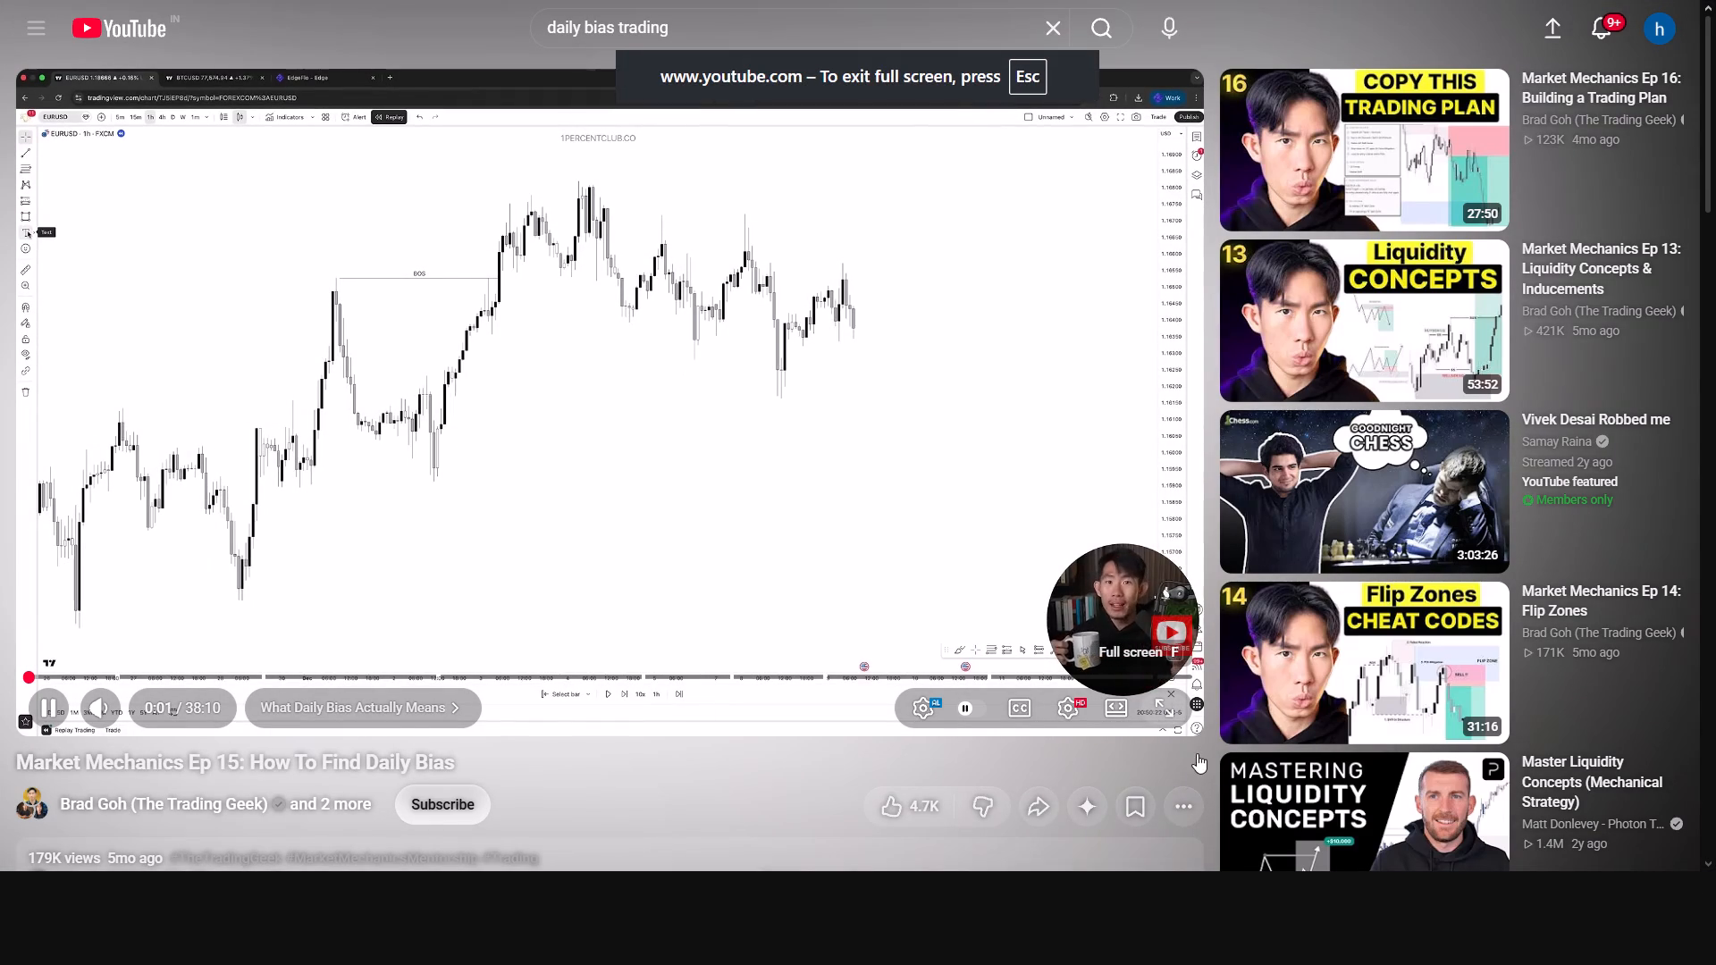
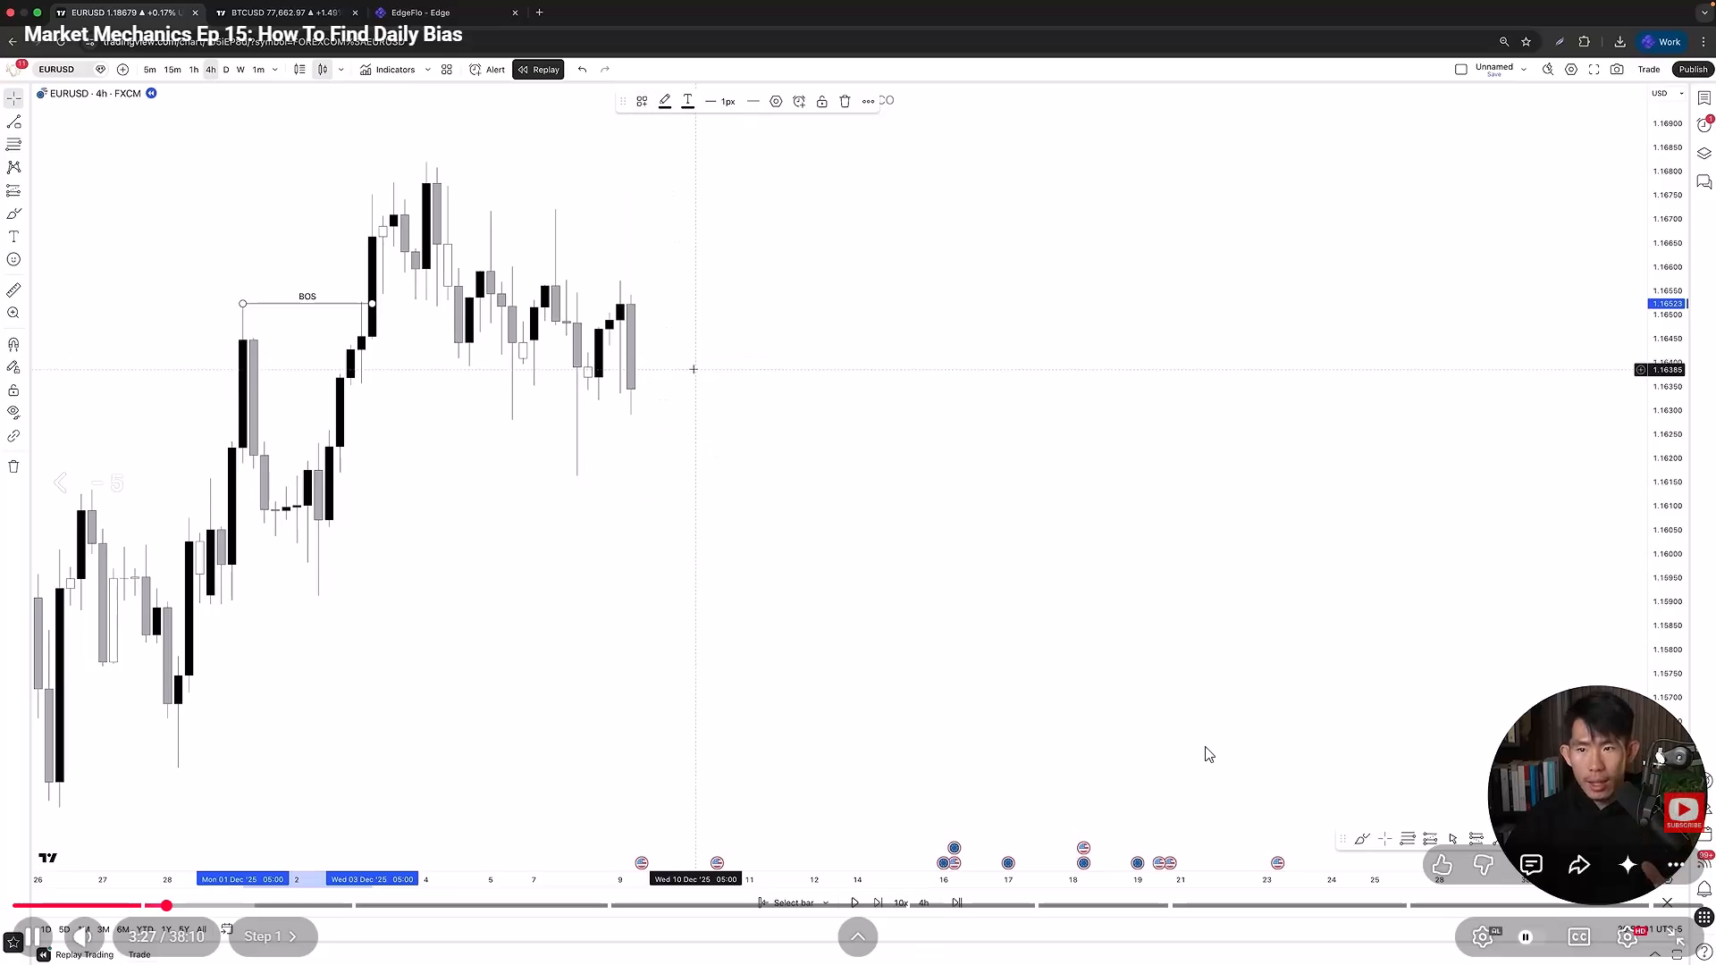
Skip the daily bias video back another 5 seconds to rewatch the break of structure (BOS) marking on the EURUSD 4h chart.
key(Left)
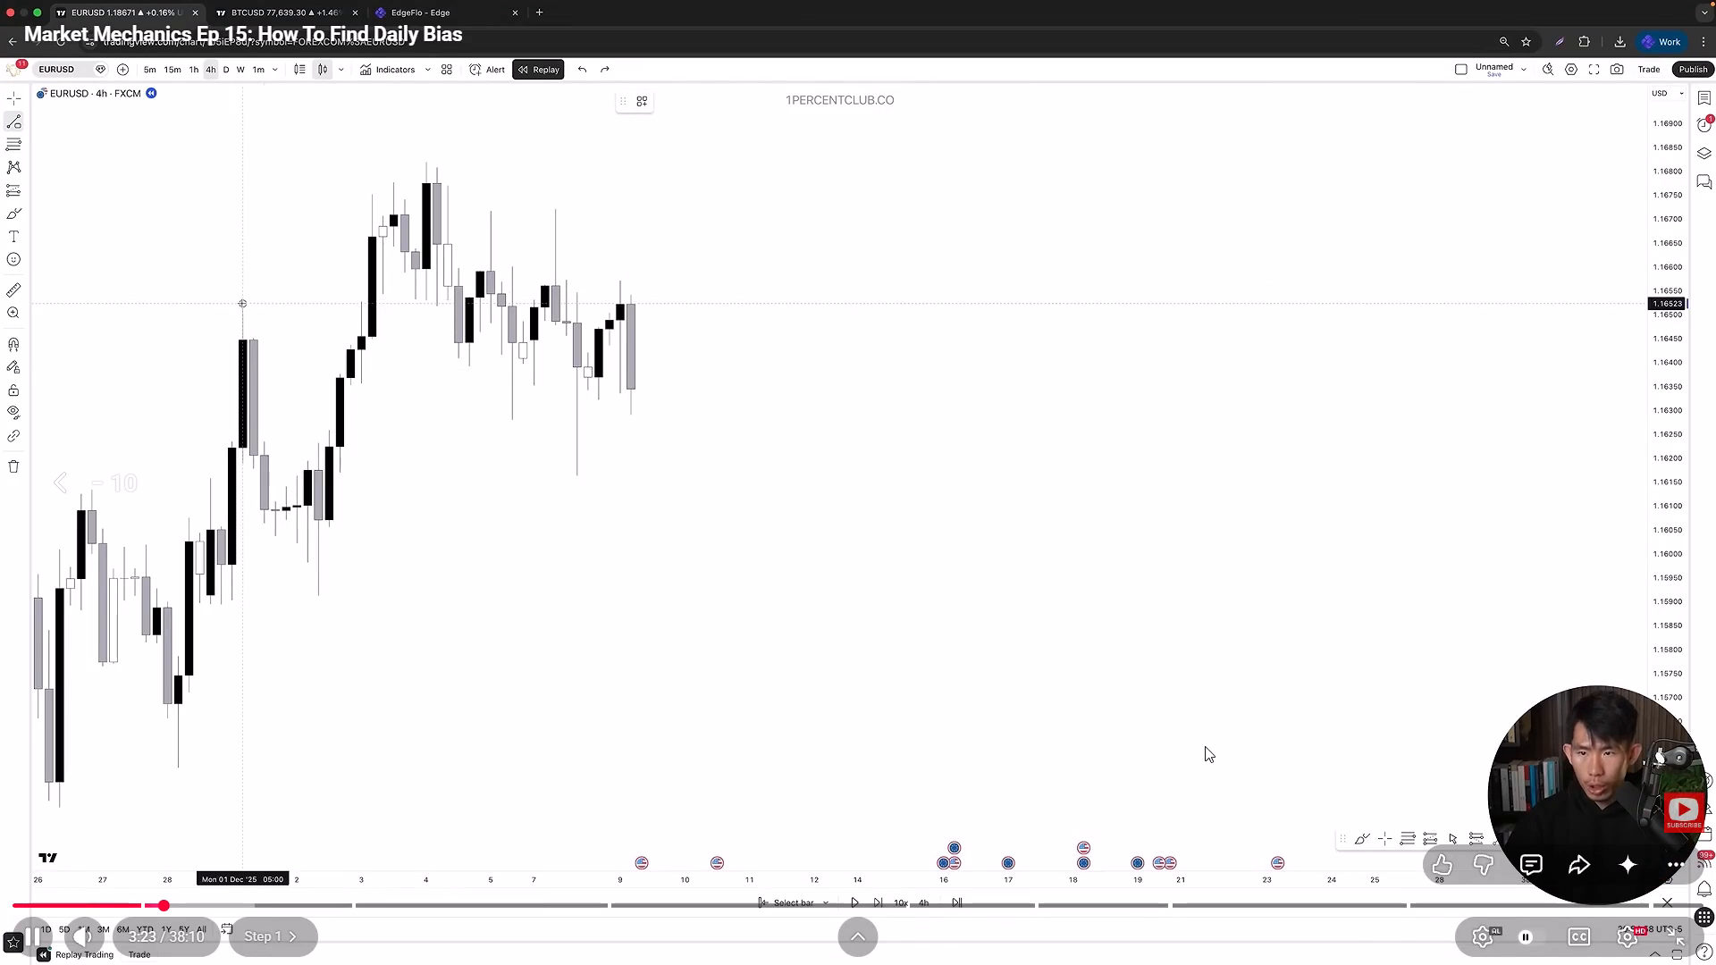
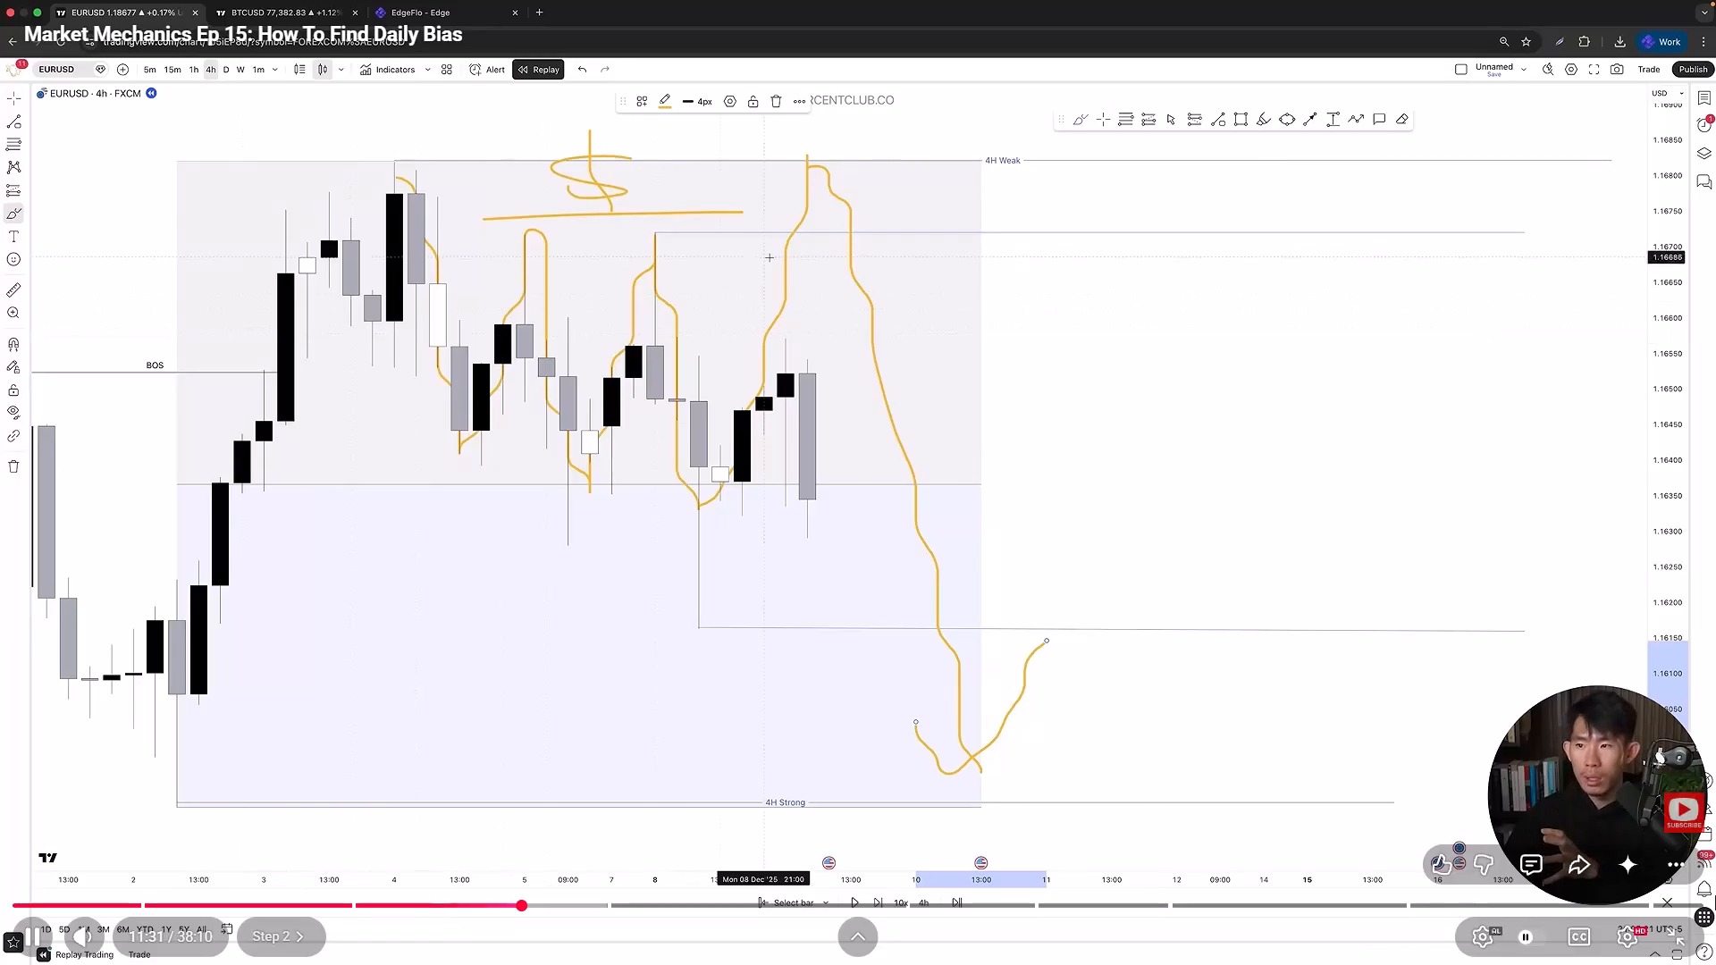
Continue watching the daily bias video's EURUSD 4h explanation, briefly leaving full screen before returning to it.
click(1684, 931)
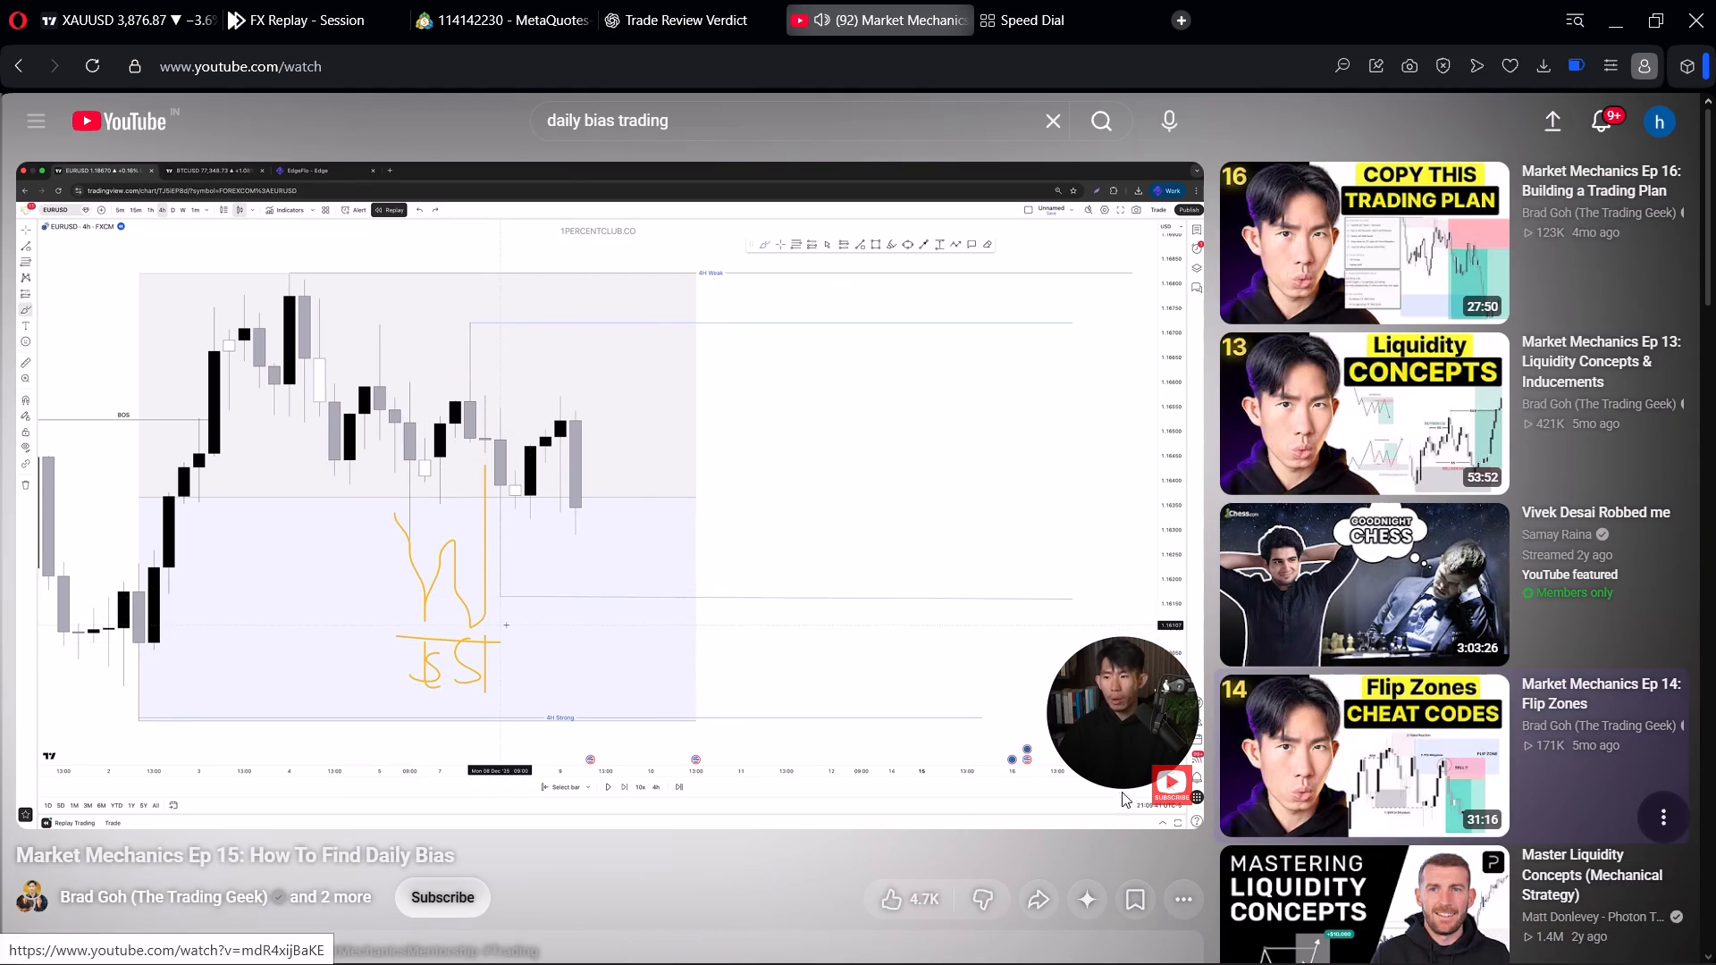
click(1171, 799)
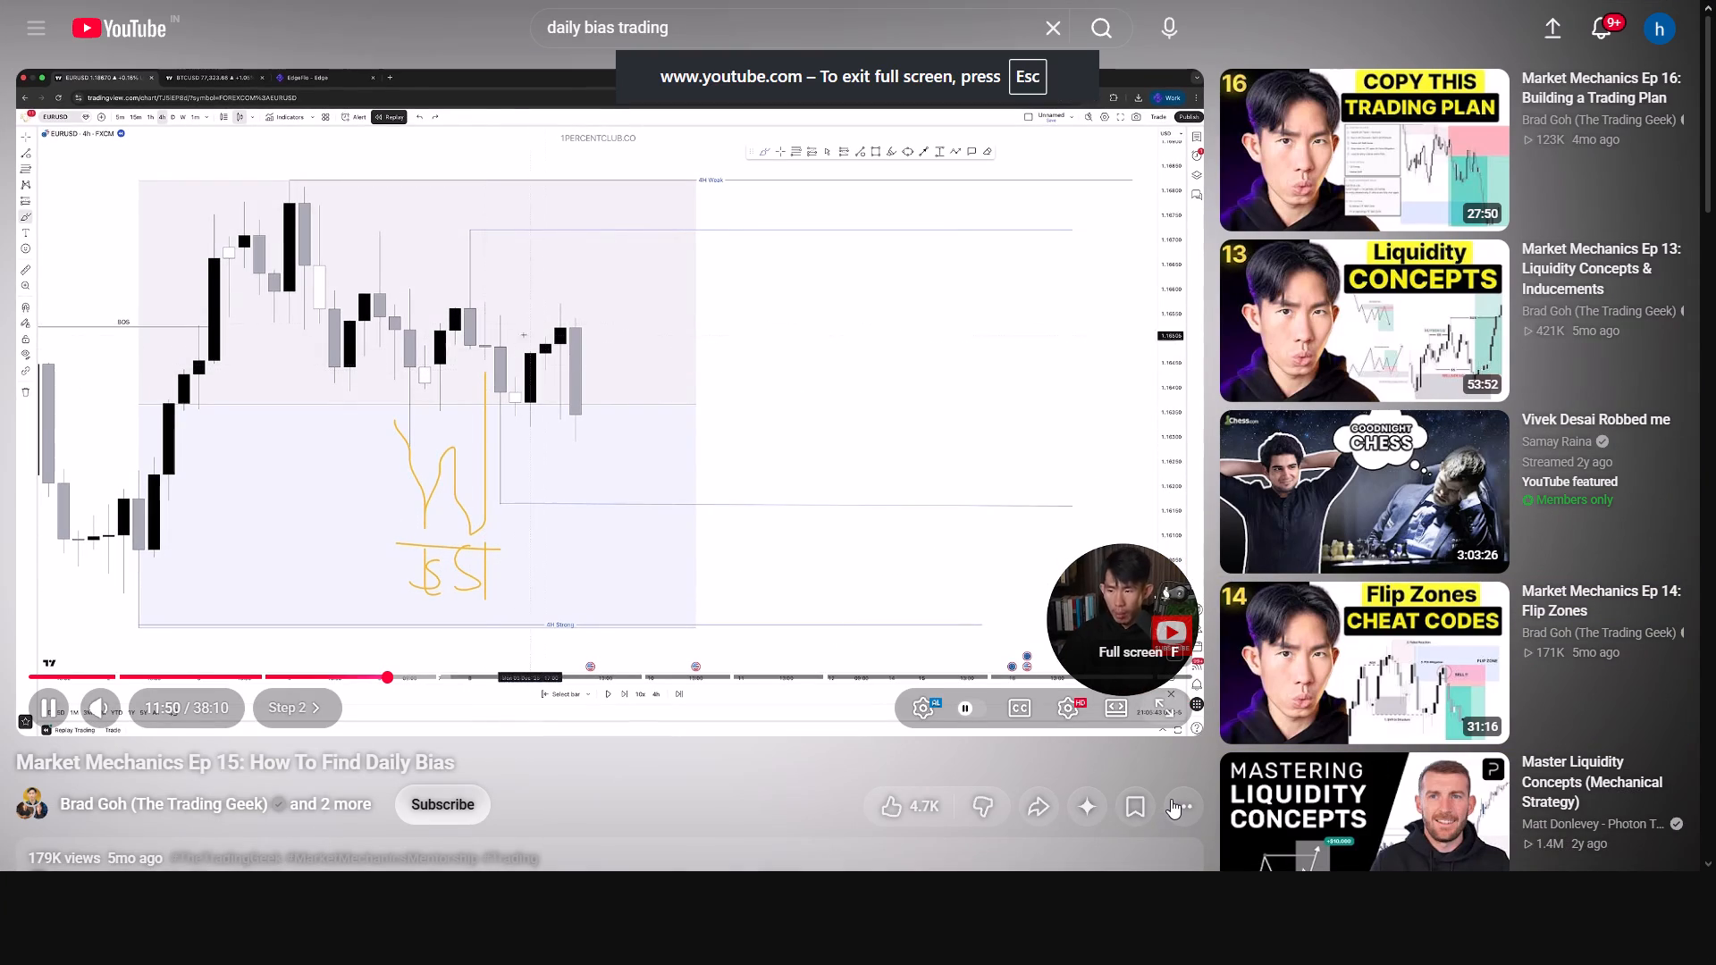
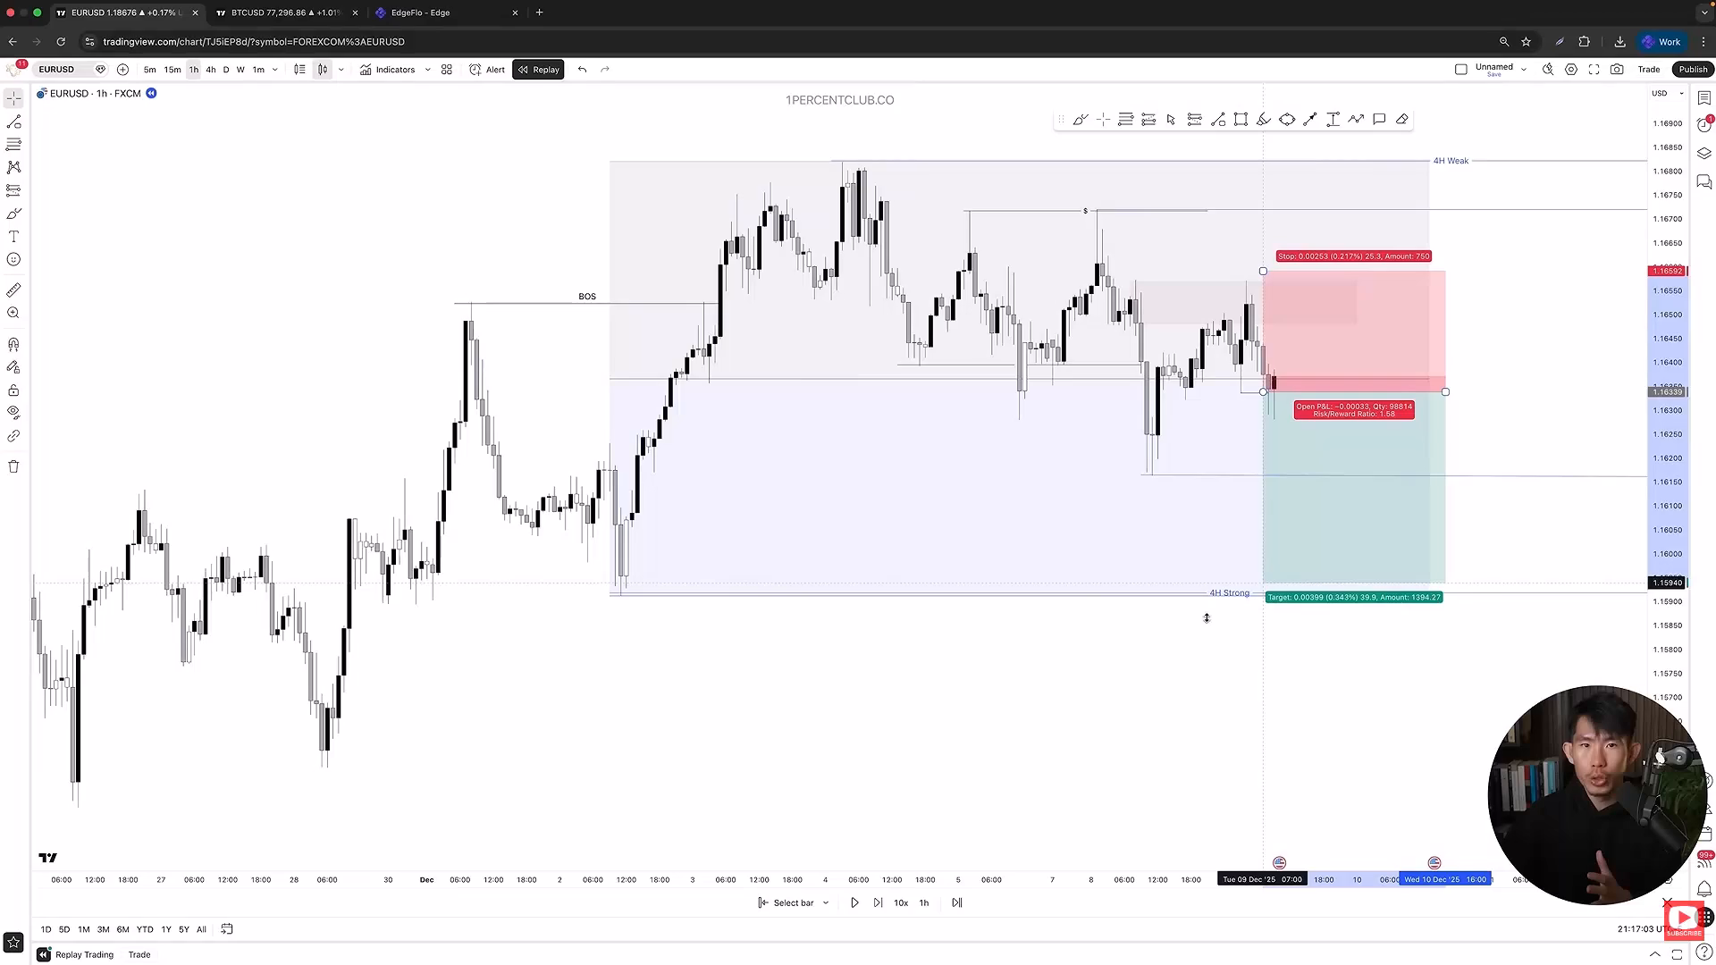
Watch the daily bias video's EURUSD 1h short-position target explanation, pausing playback to examine the chart.
click(1008, 575)
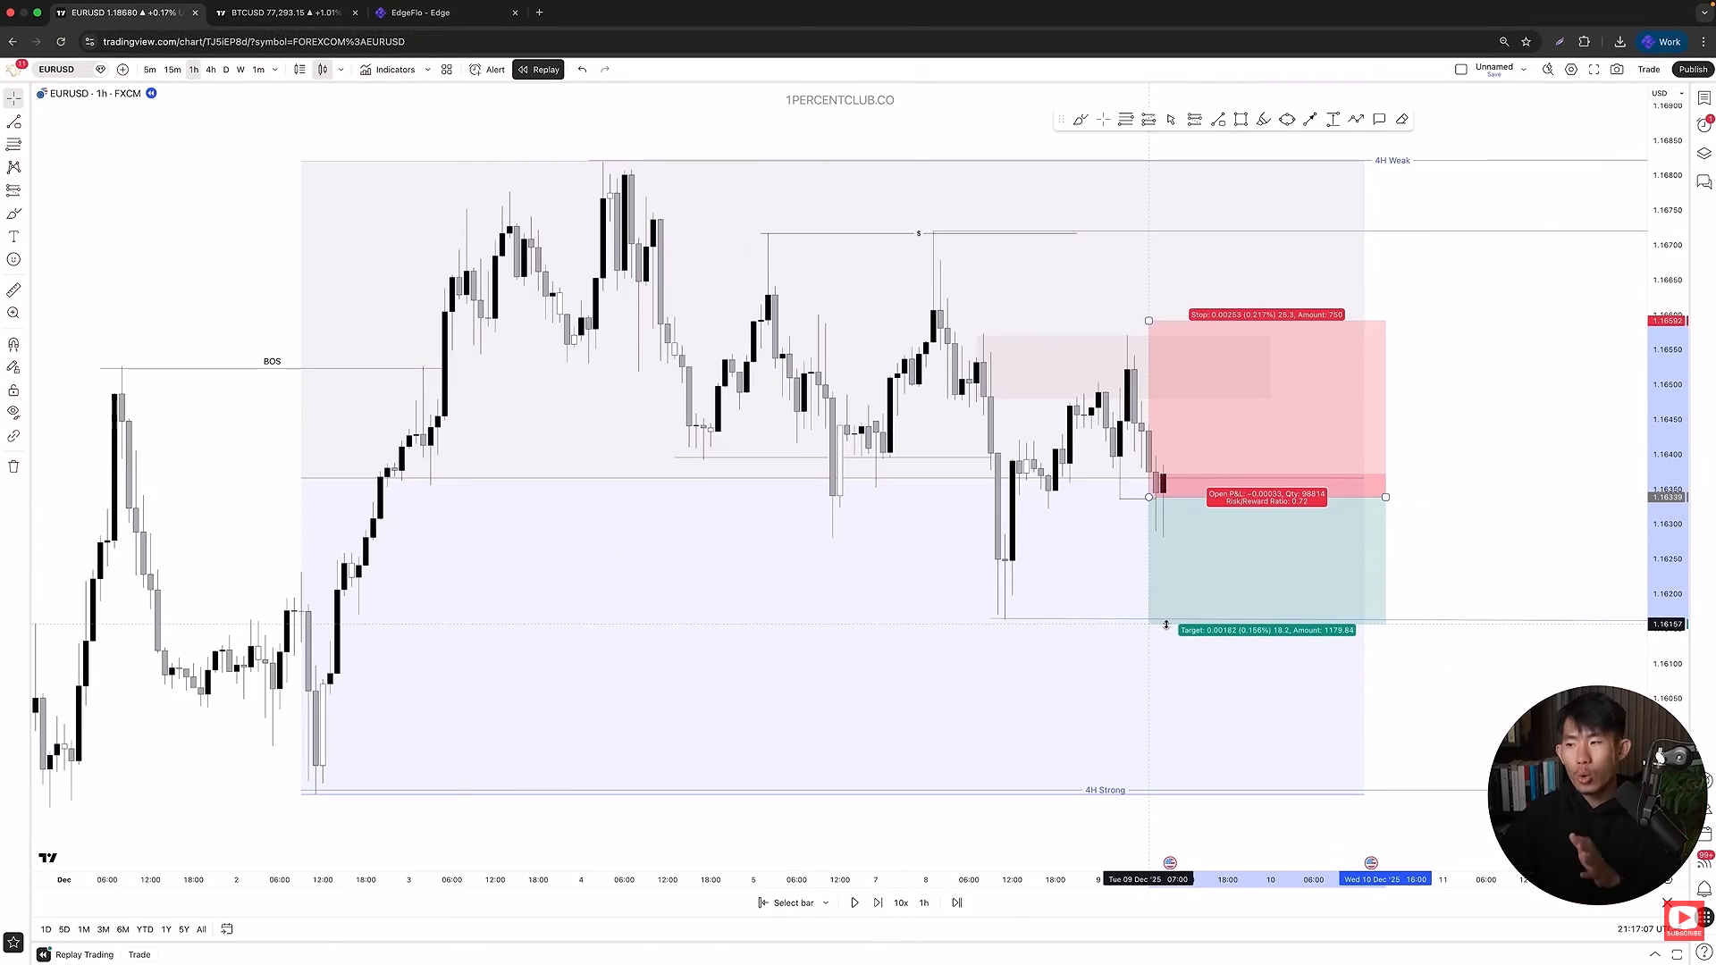
click(1008, 575)
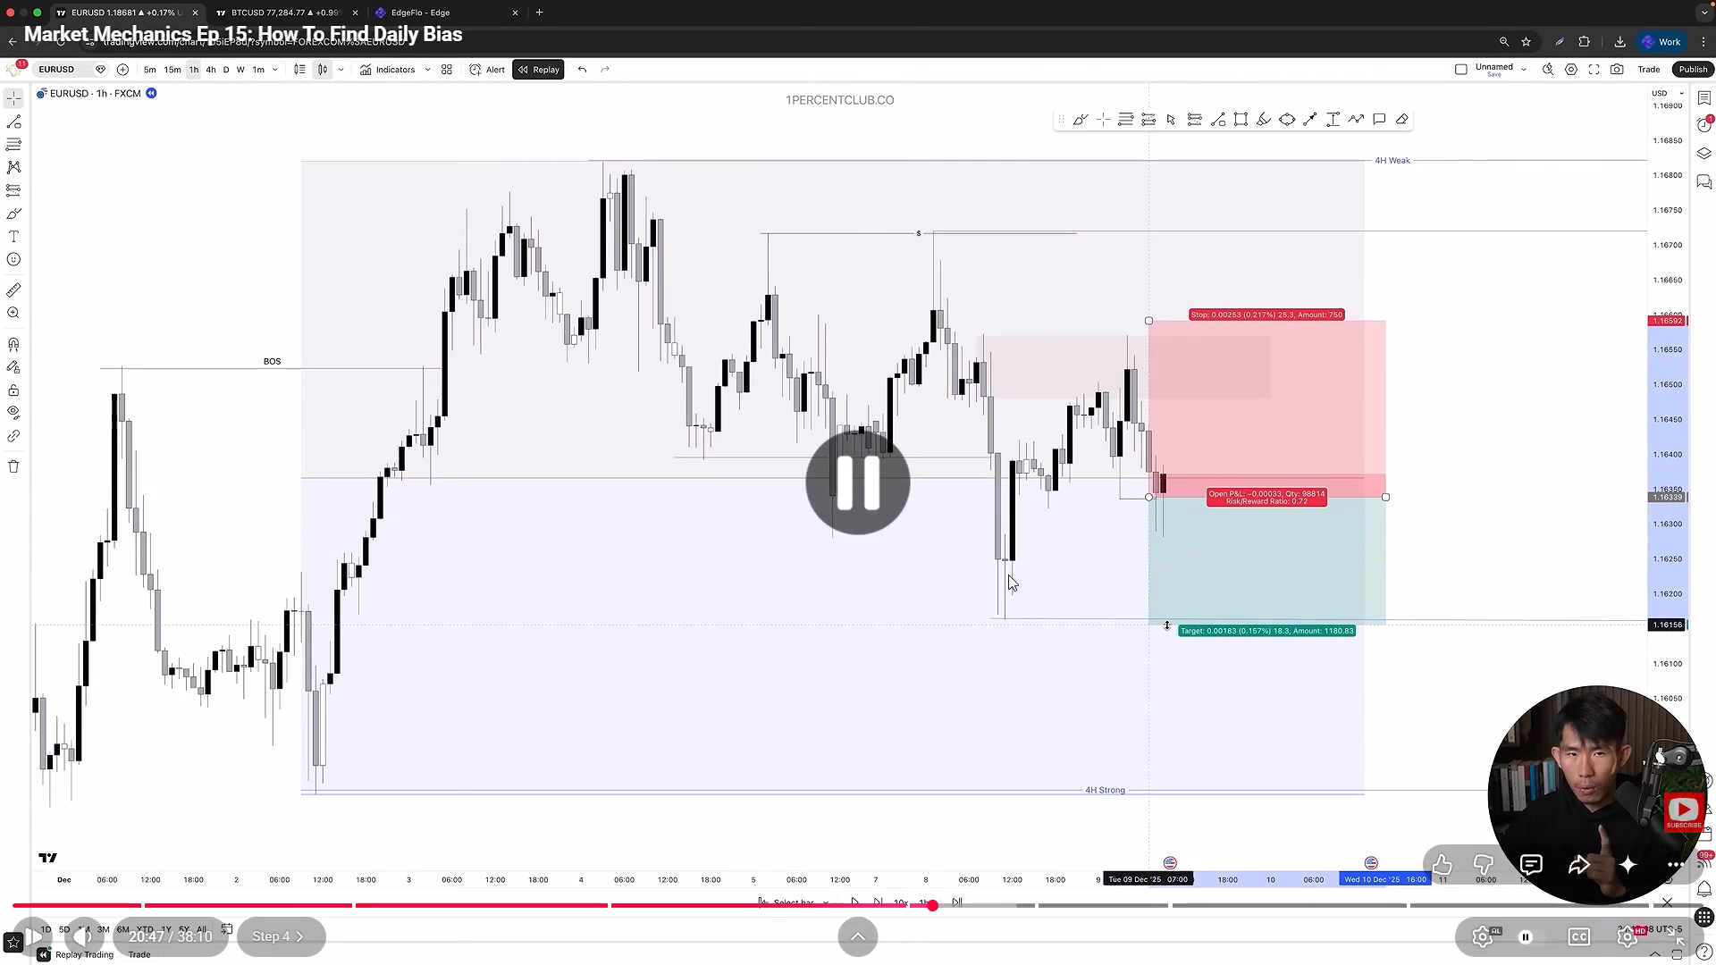
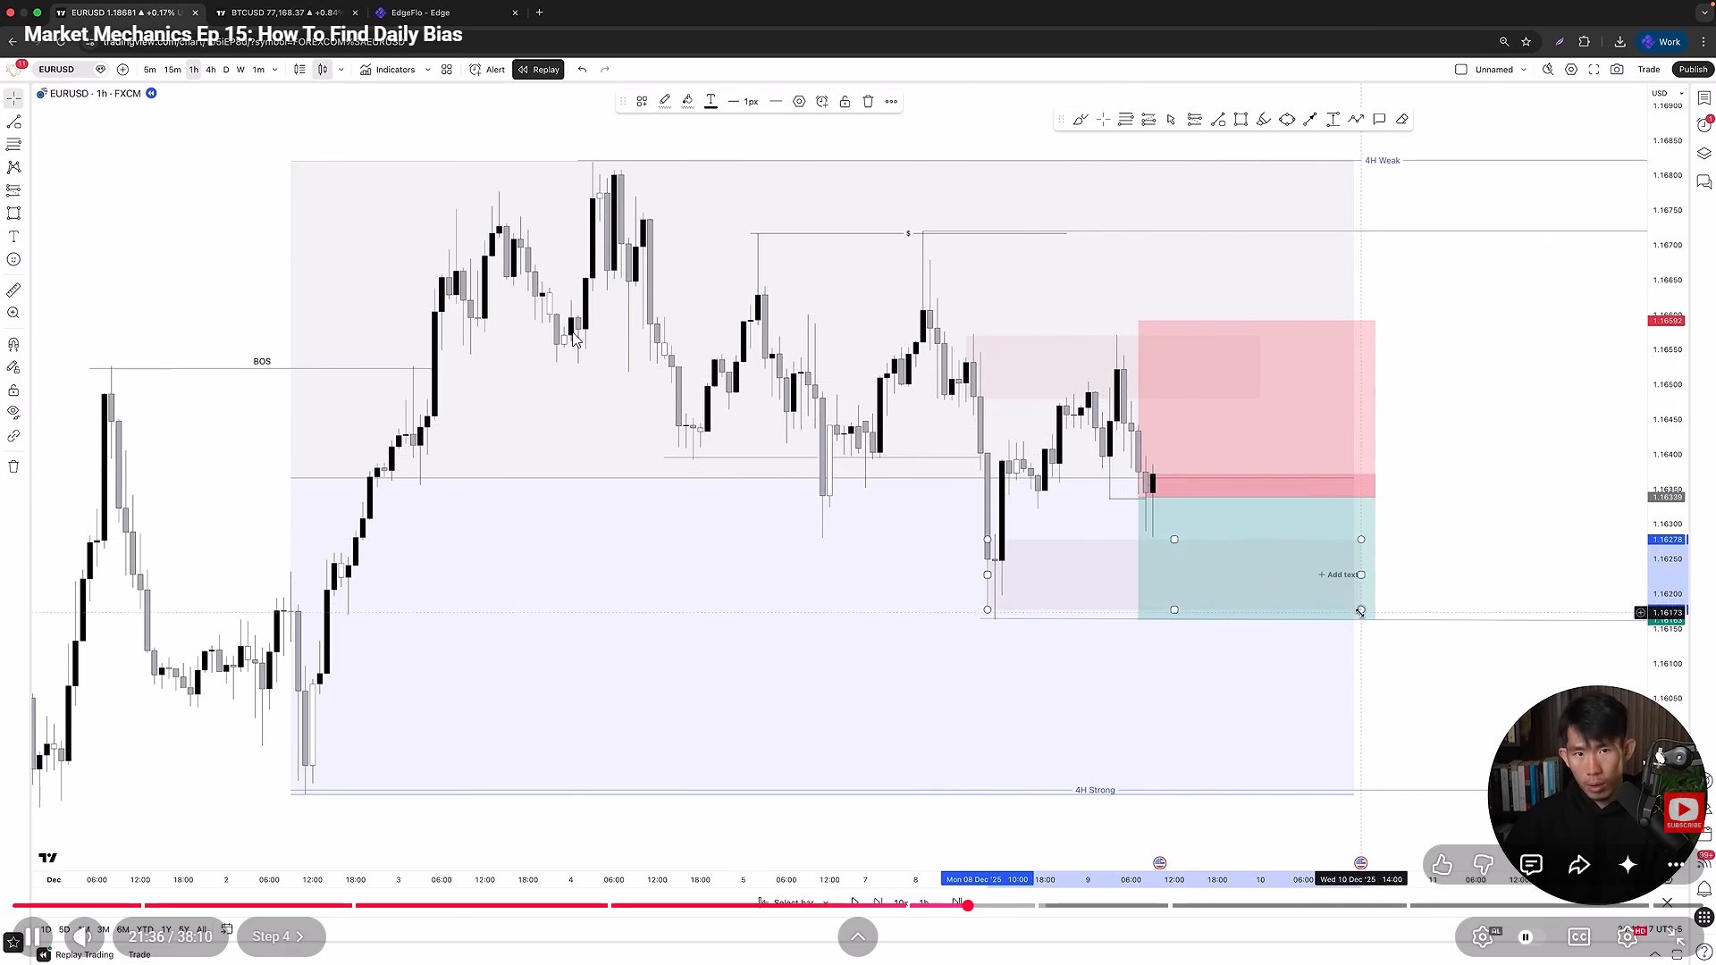
Pause the daily bias video at 21:38 to examine the EURUSD 1h short position and its target zone.
key(space)
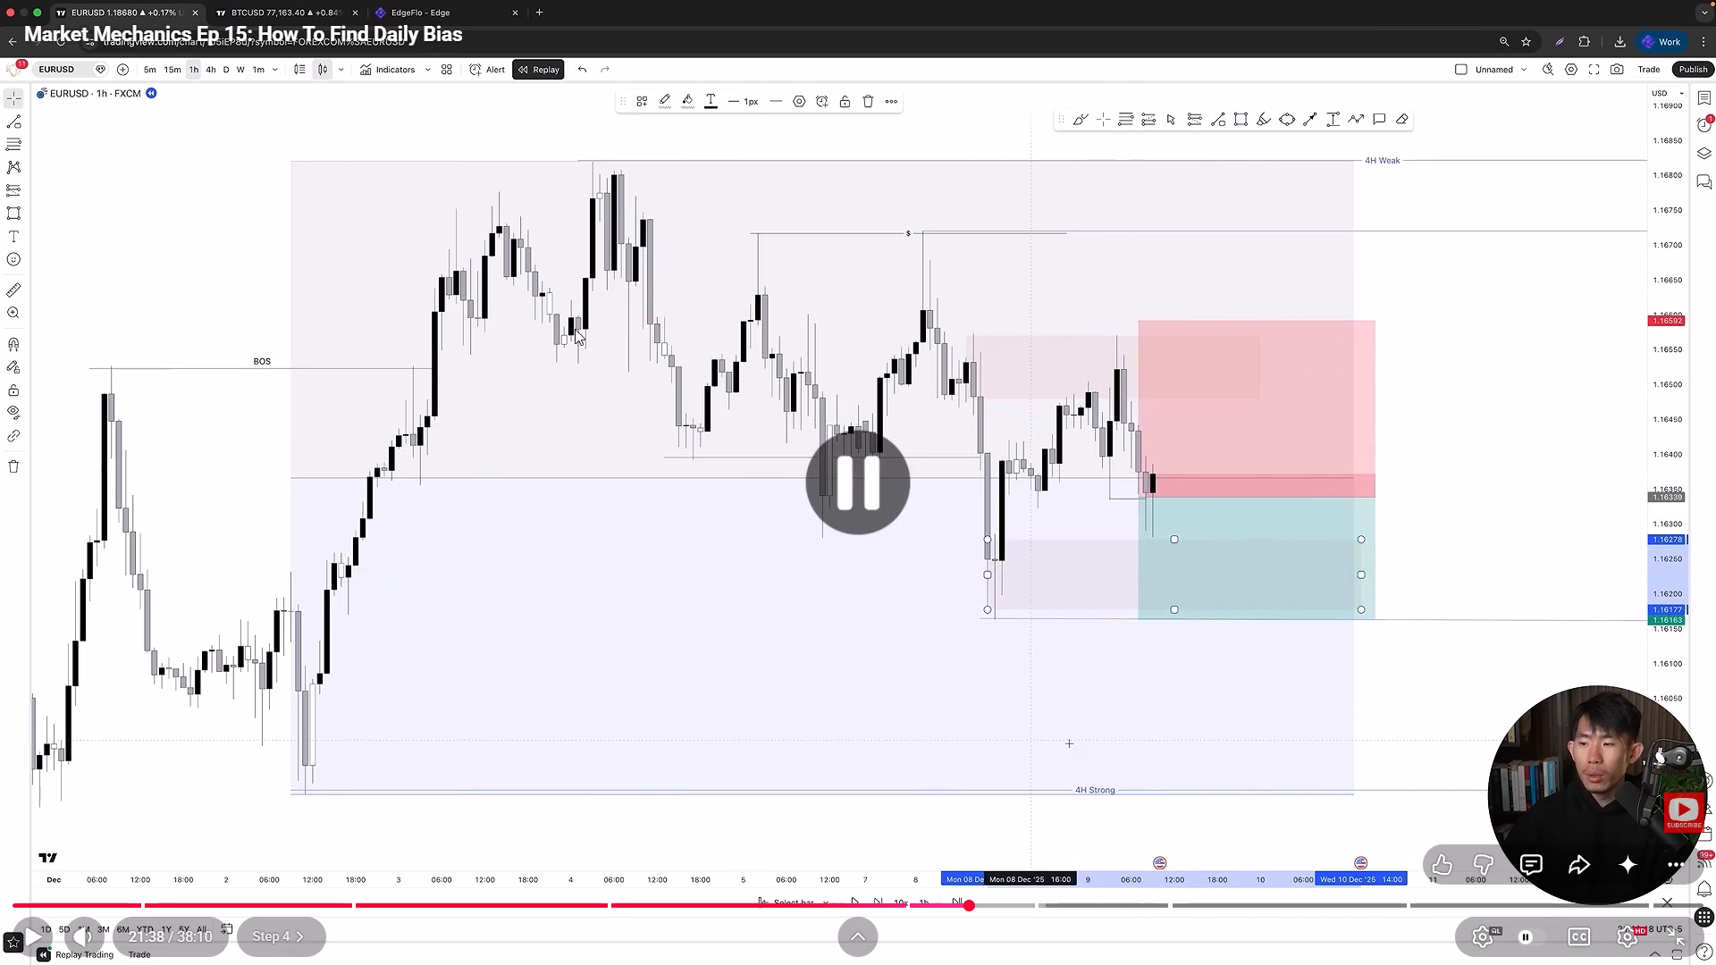
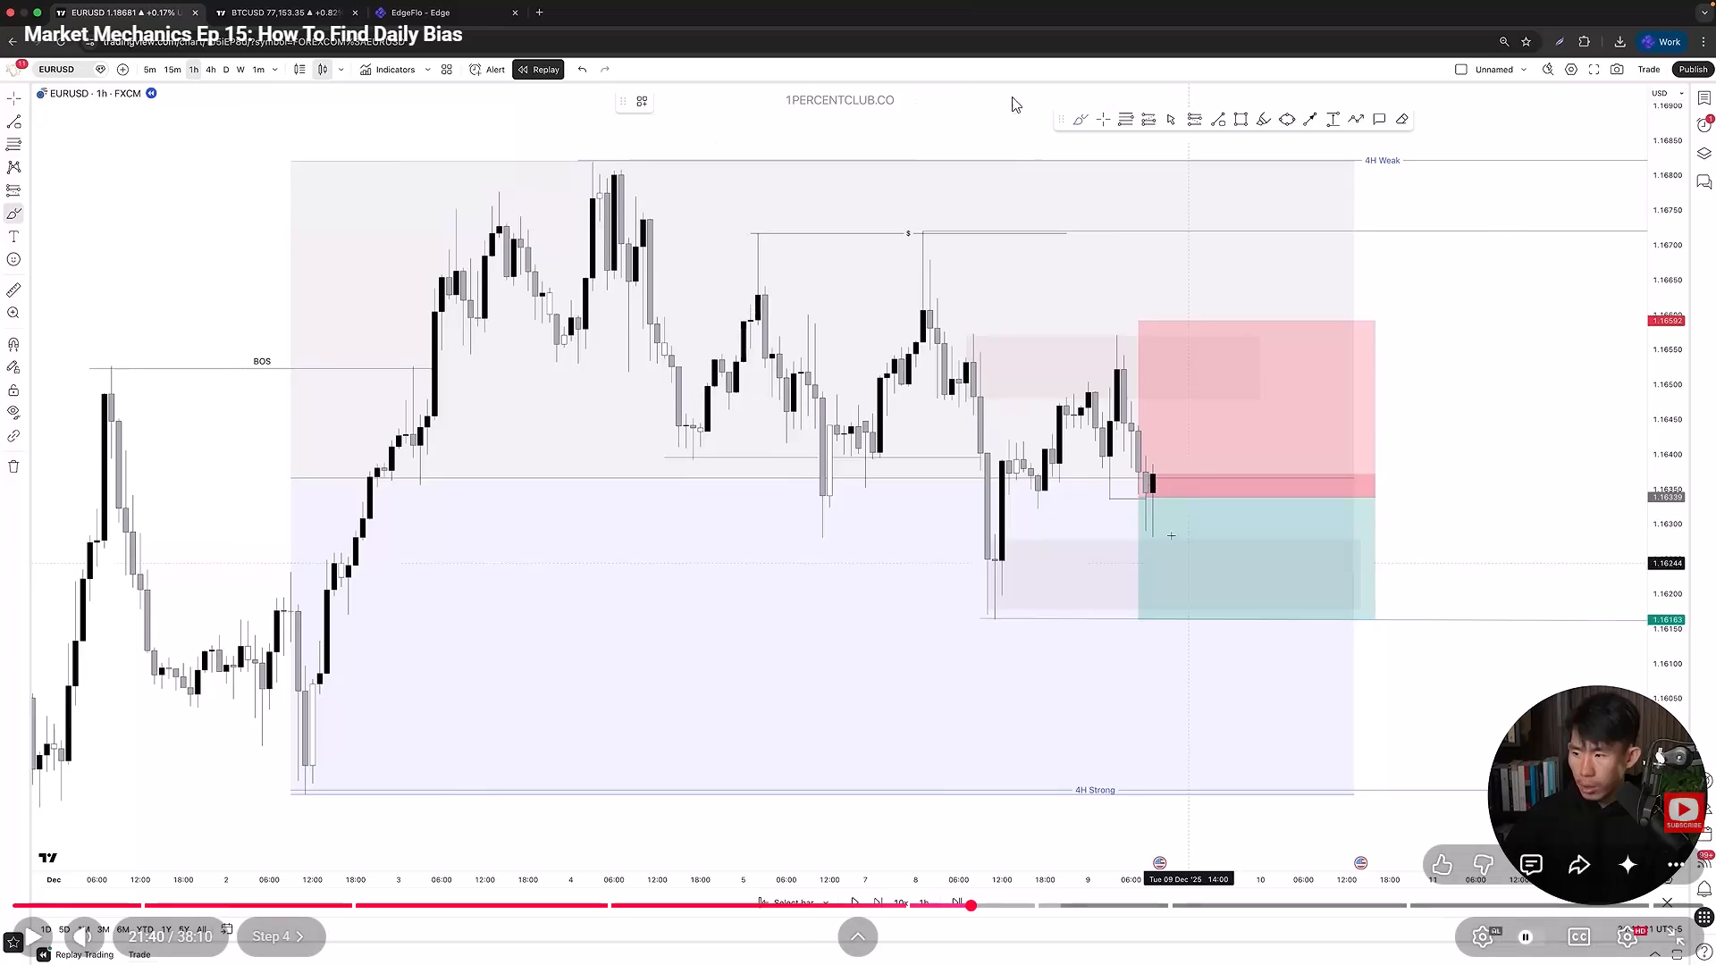
Resume the daily bias video, leave full screen, and pause it at 21:45.
click(946, 275)
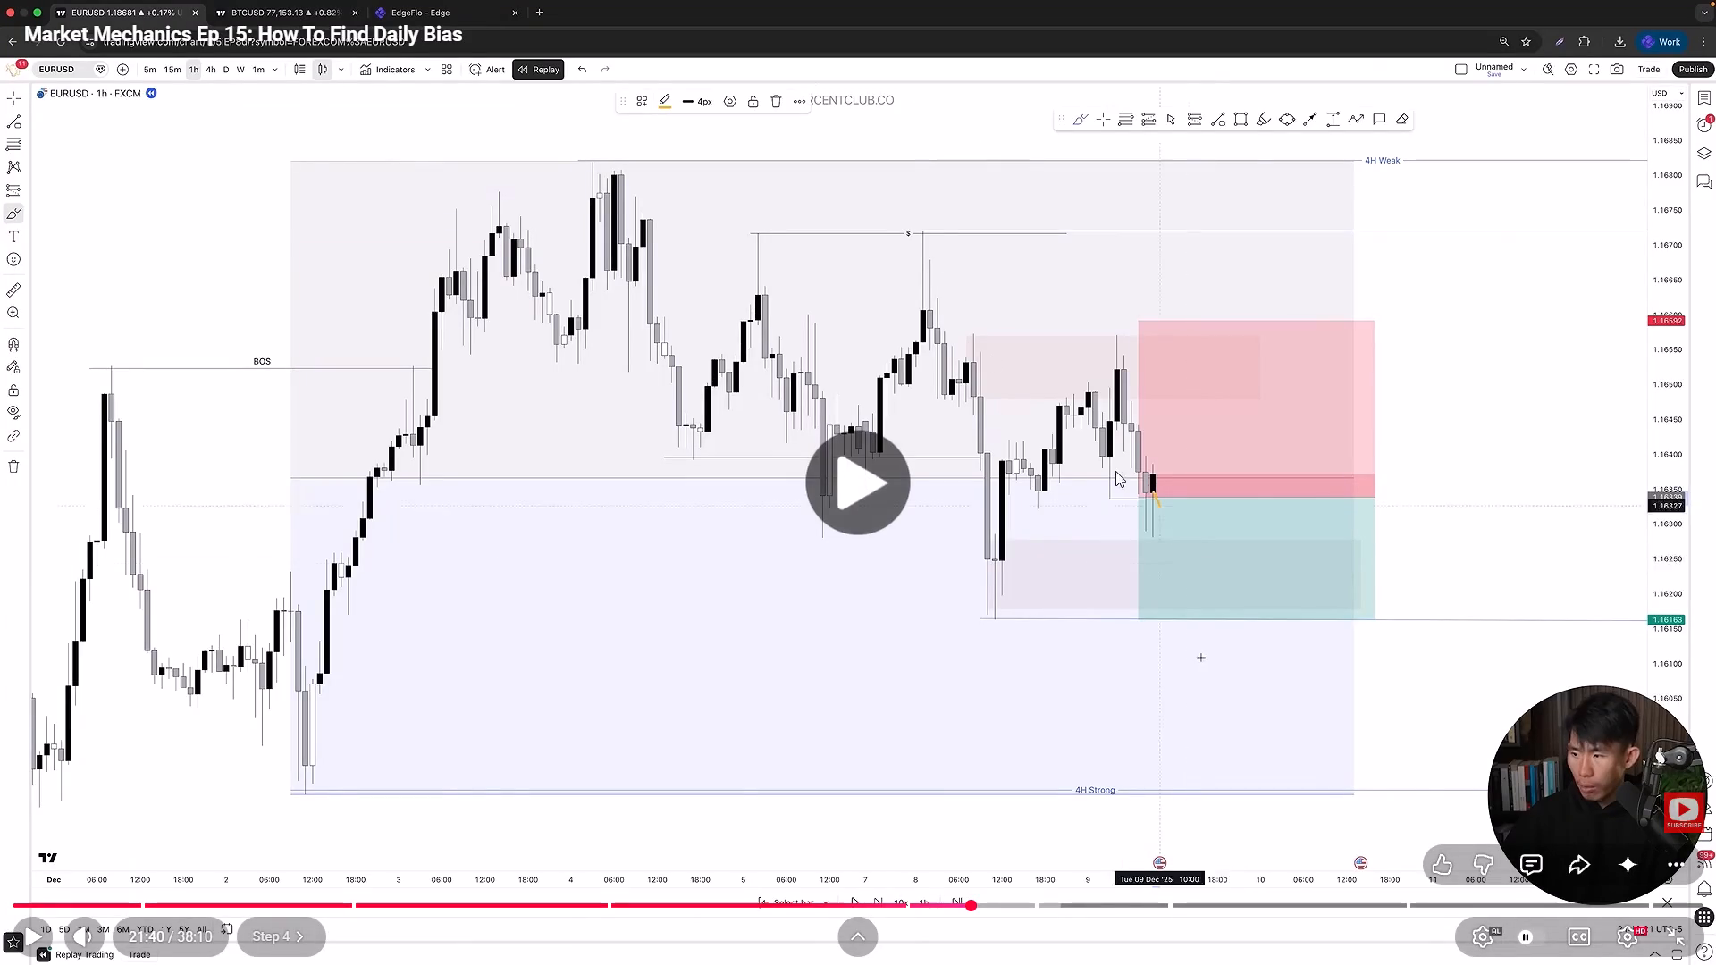
click(1687, 956)
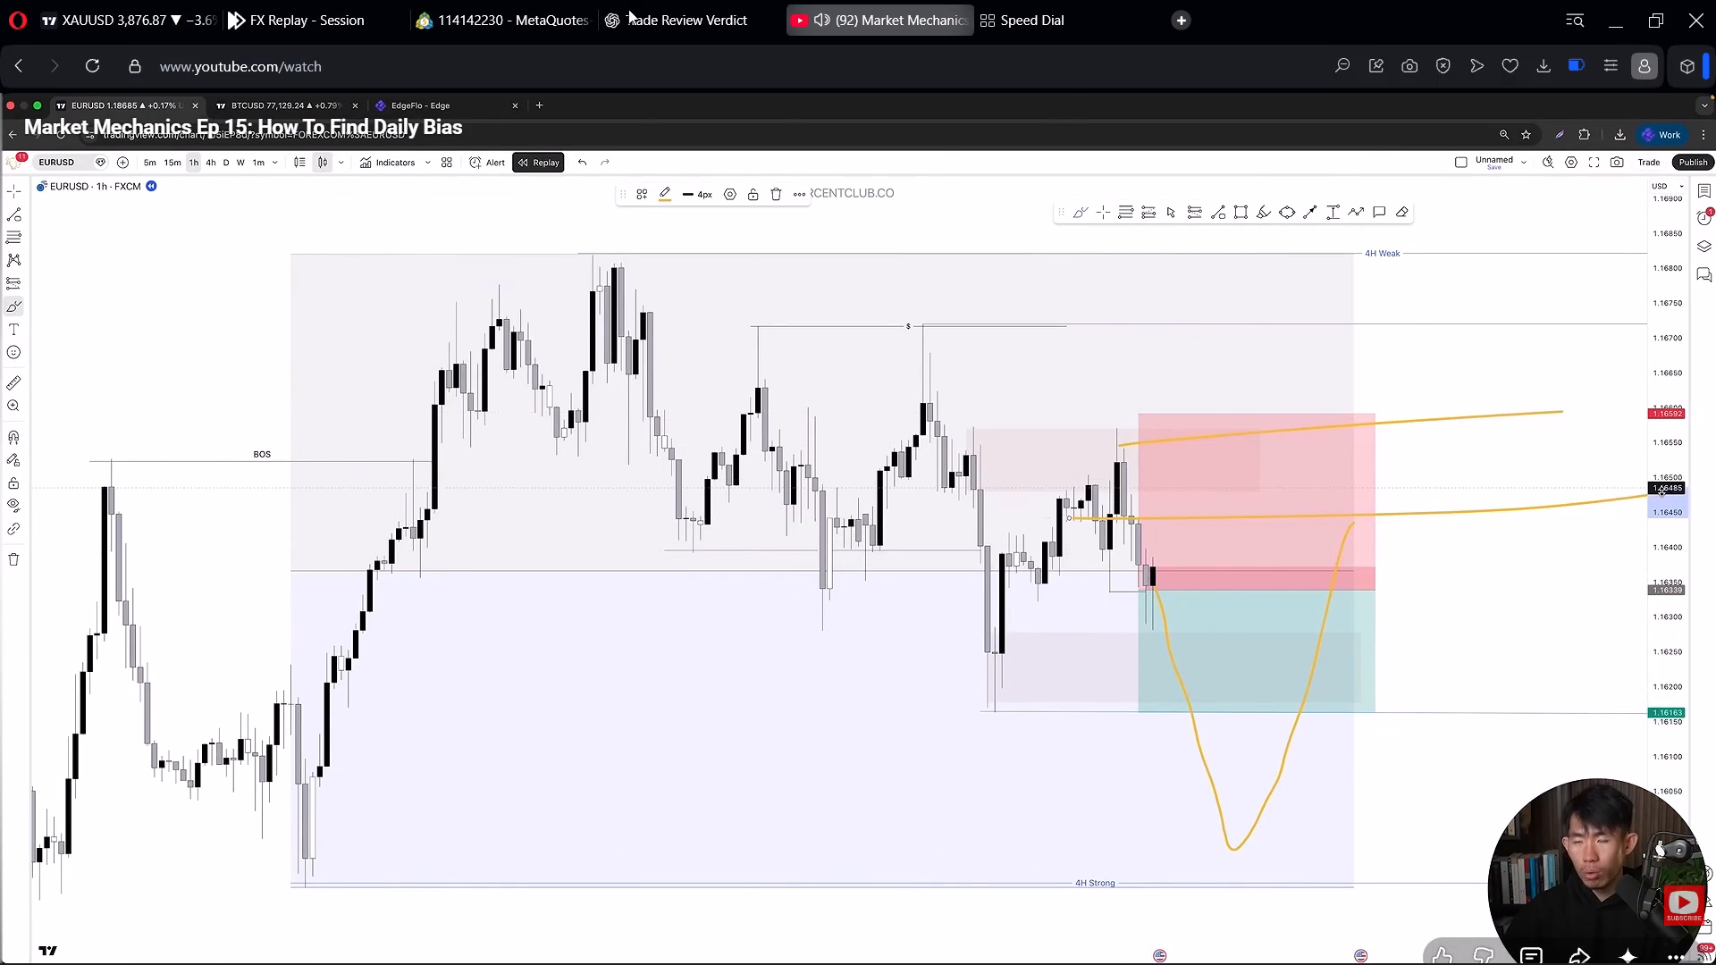
click(551, 427)
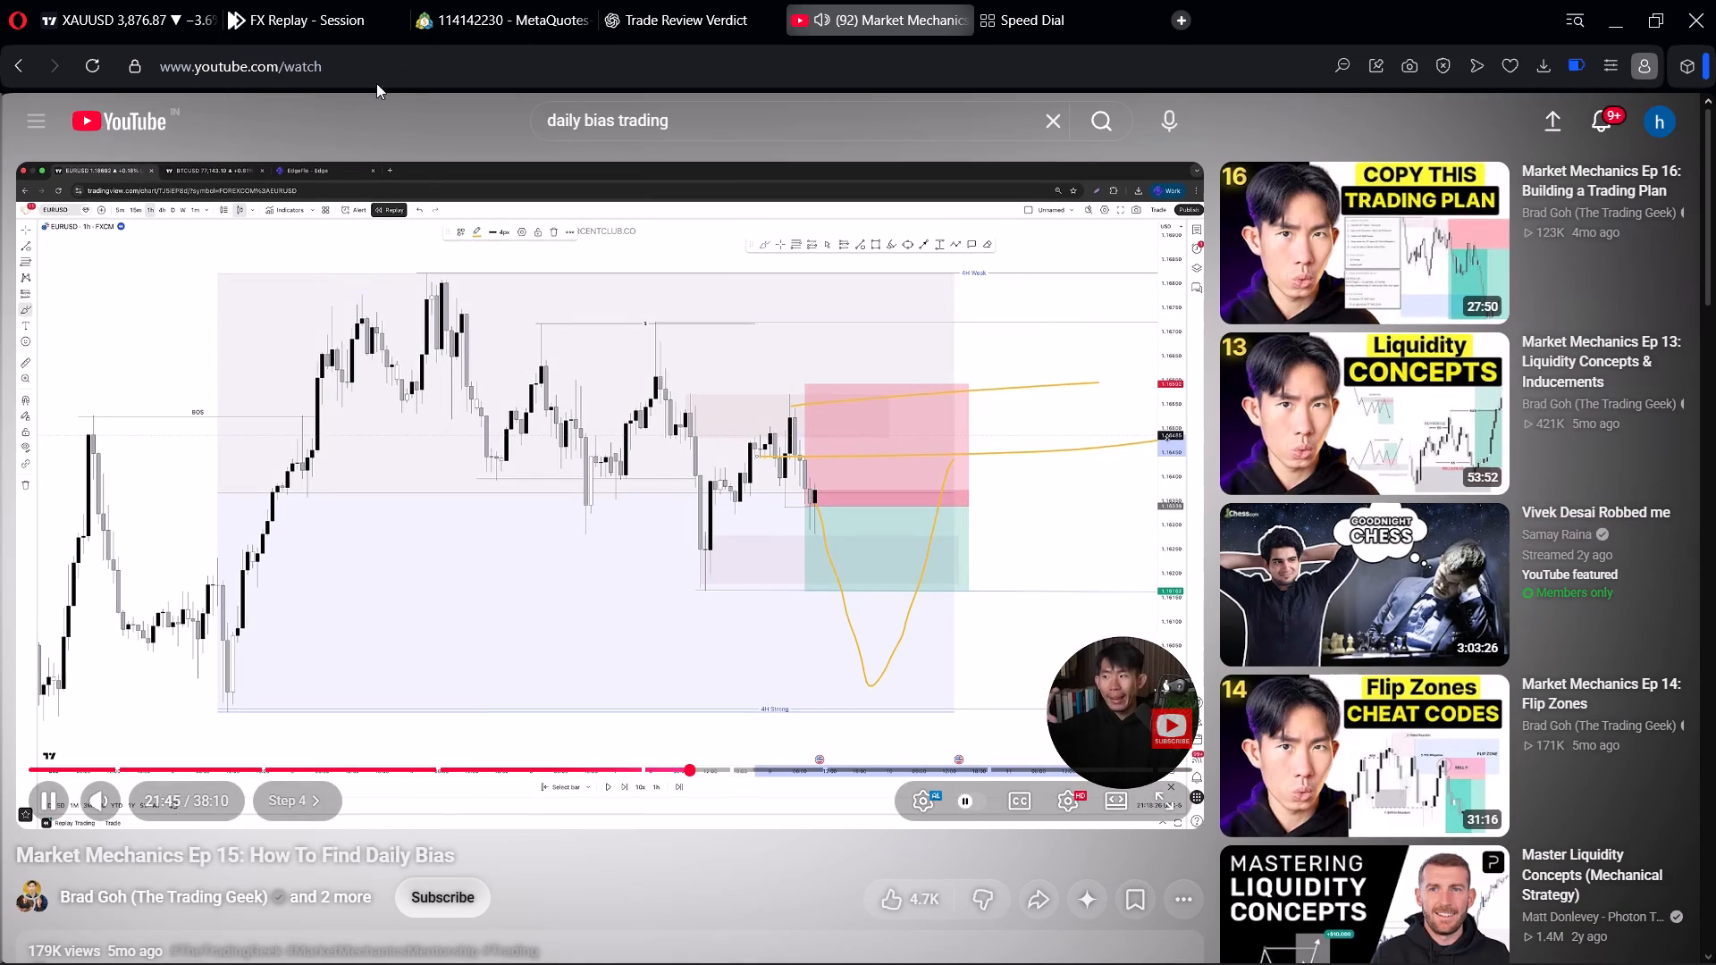
Switch to the FX Replay session and accept the available application update.
click(300, 0)
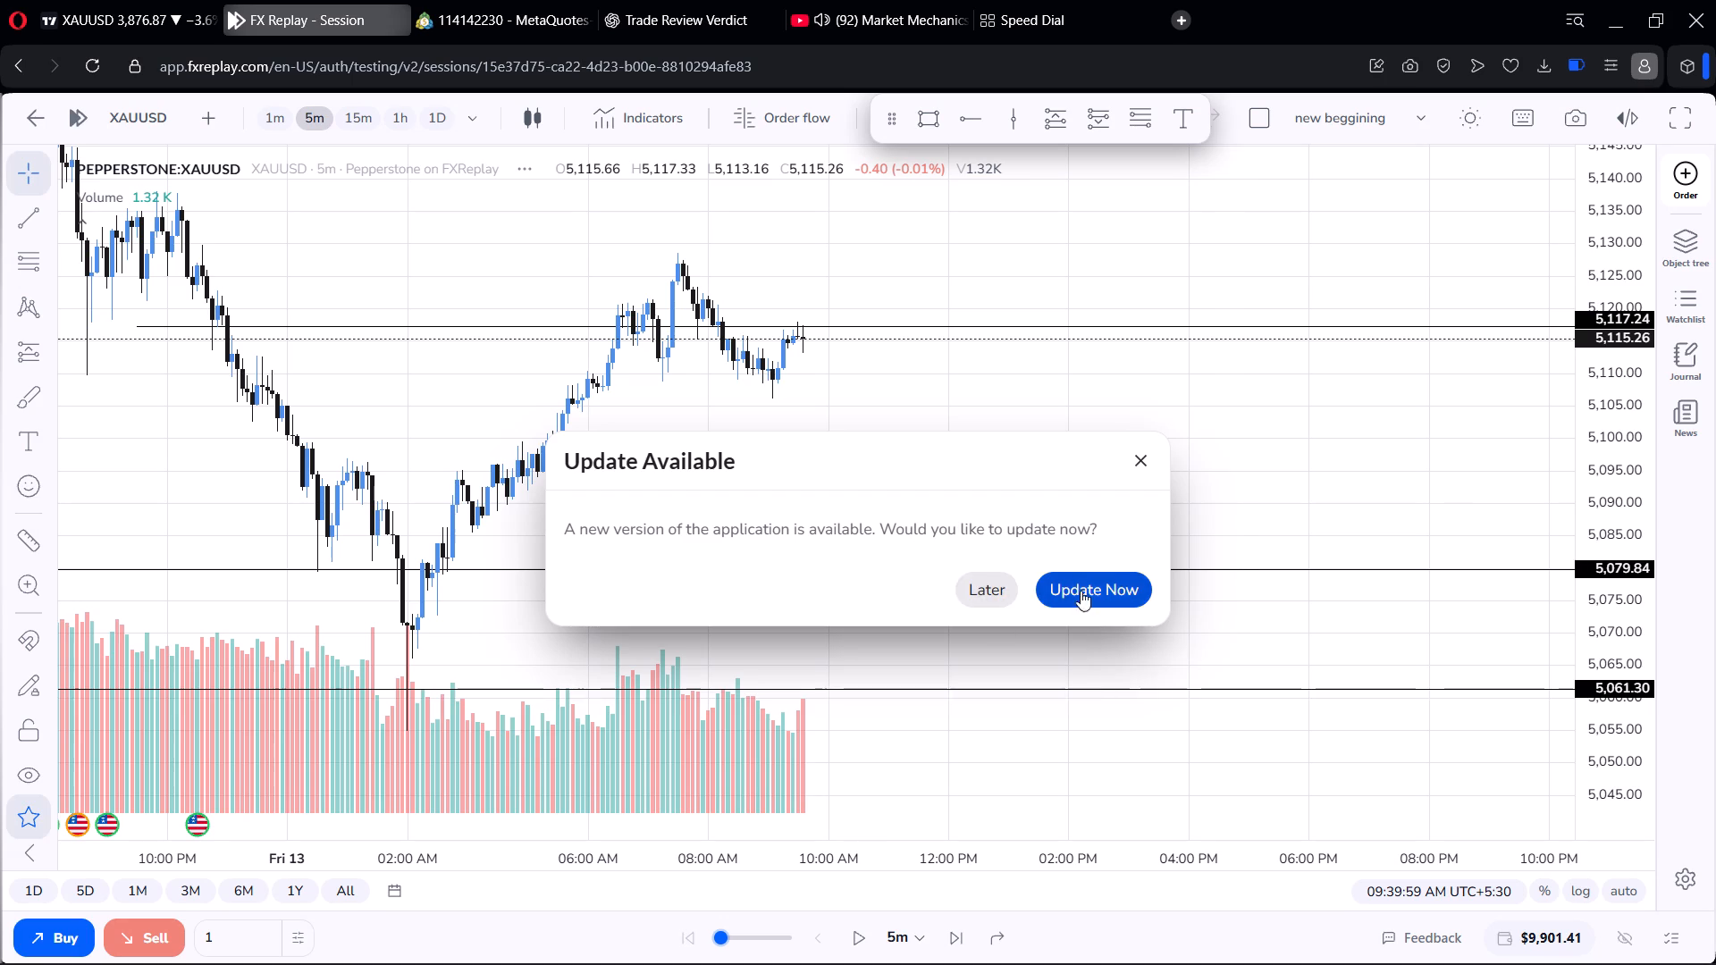
click(1094, 588)
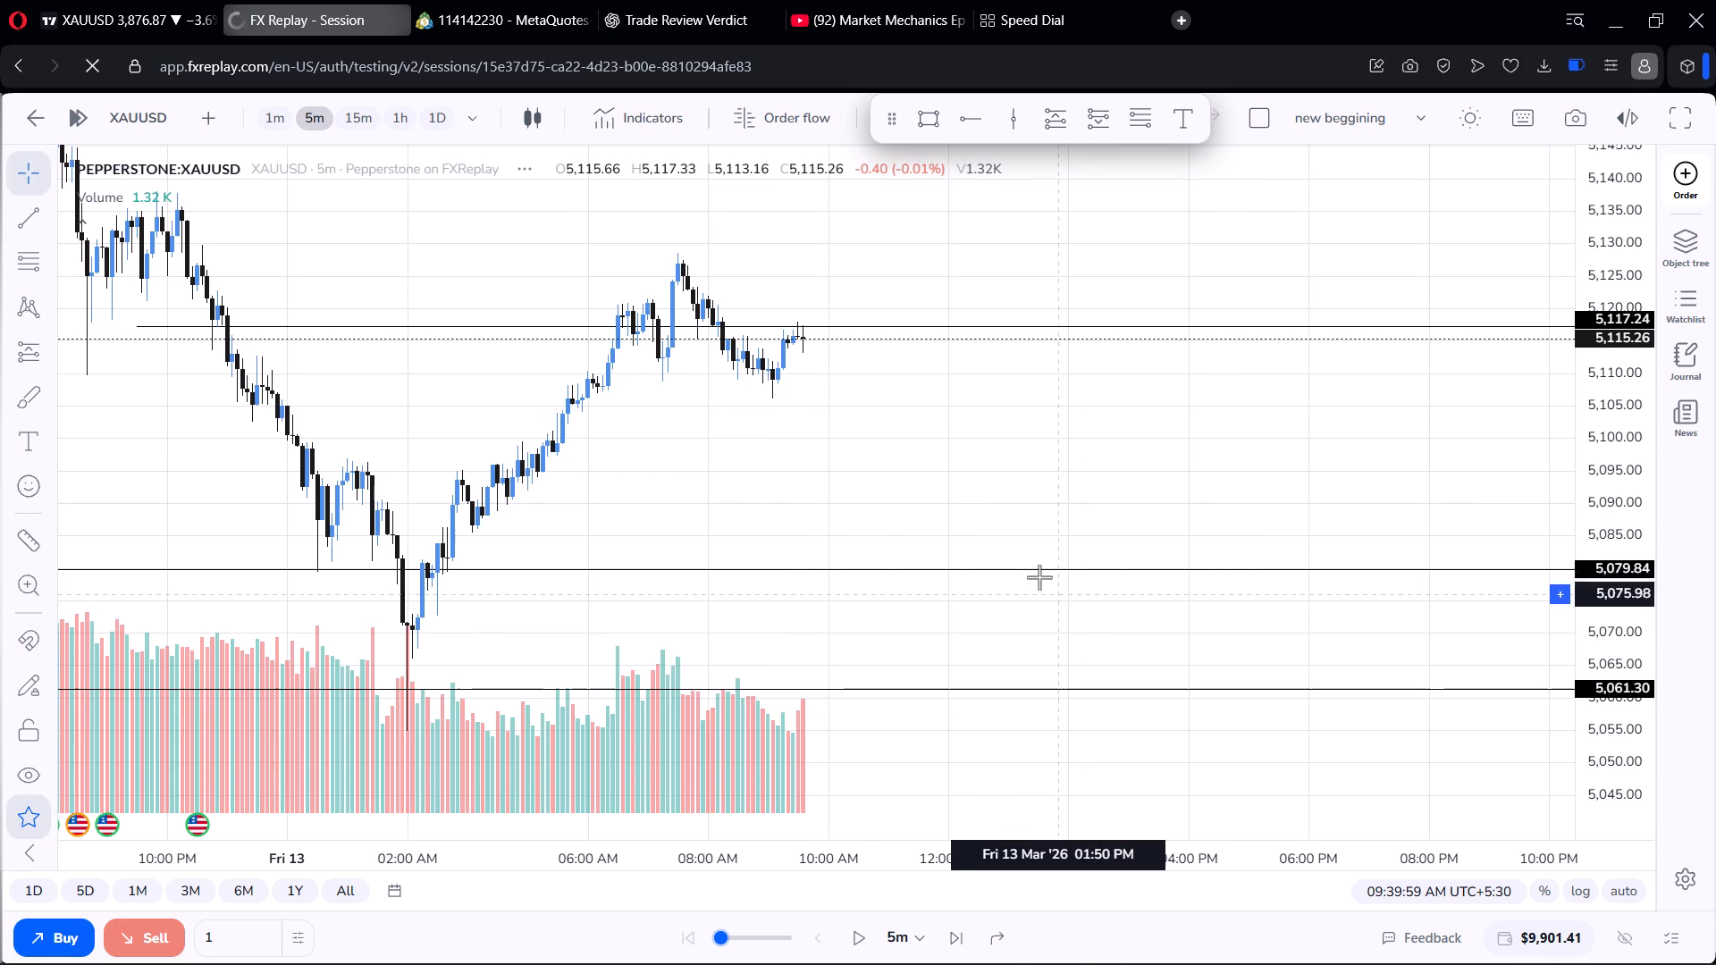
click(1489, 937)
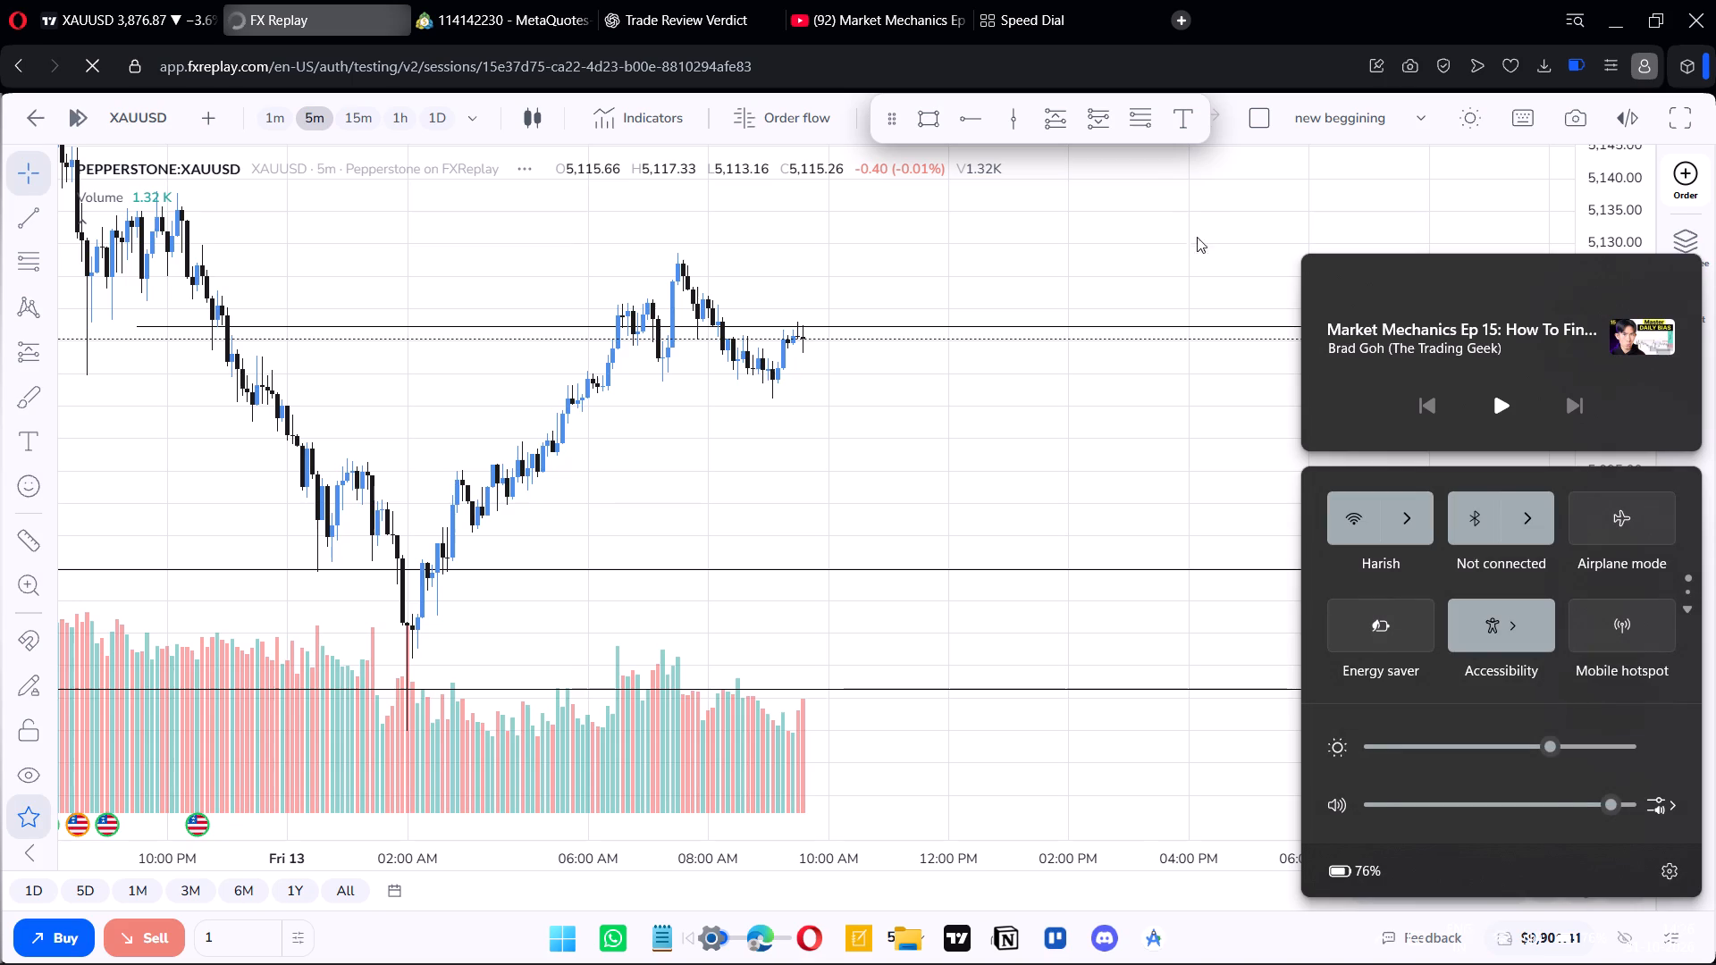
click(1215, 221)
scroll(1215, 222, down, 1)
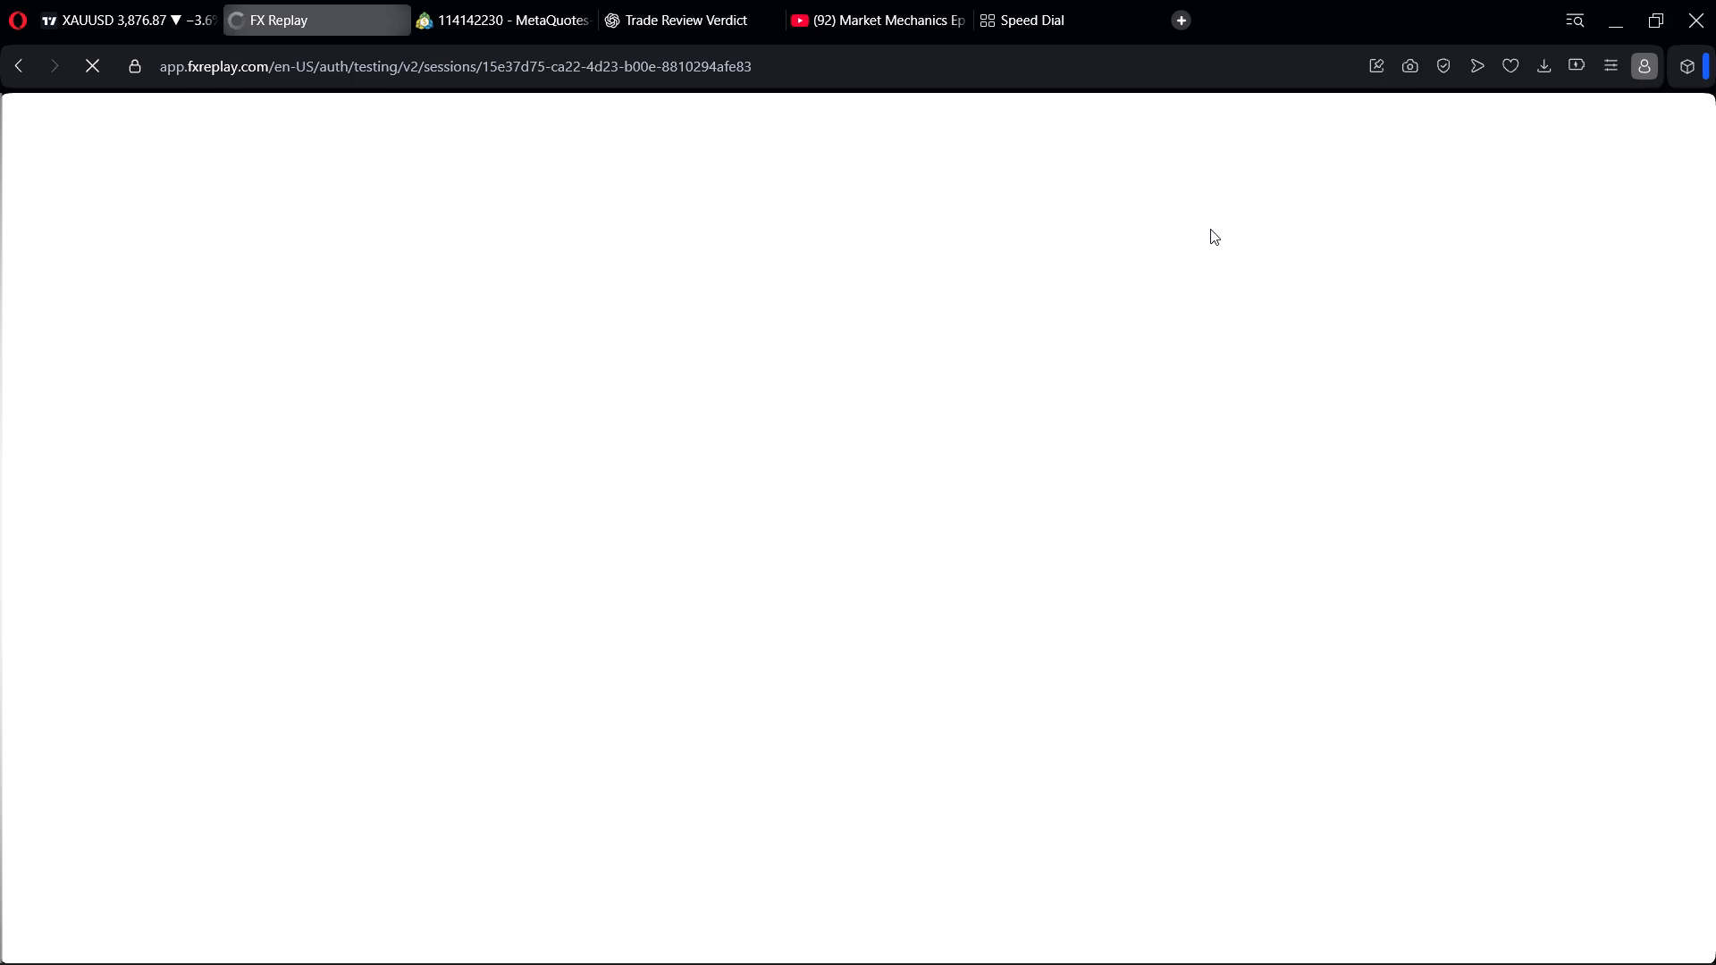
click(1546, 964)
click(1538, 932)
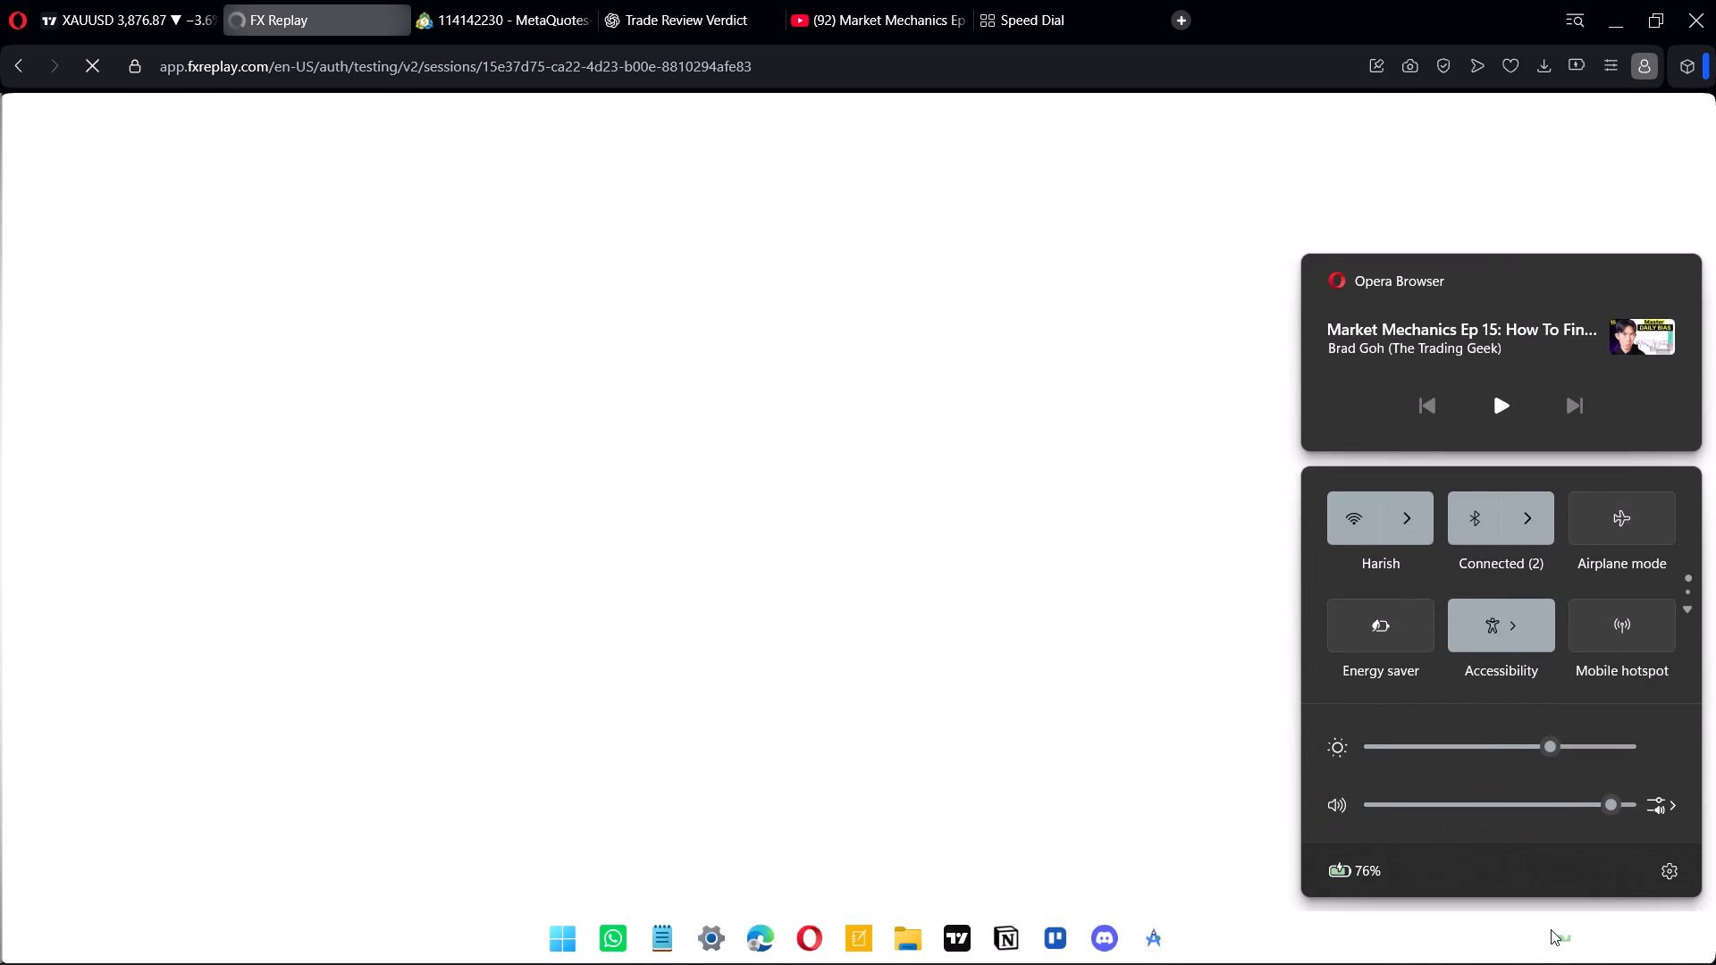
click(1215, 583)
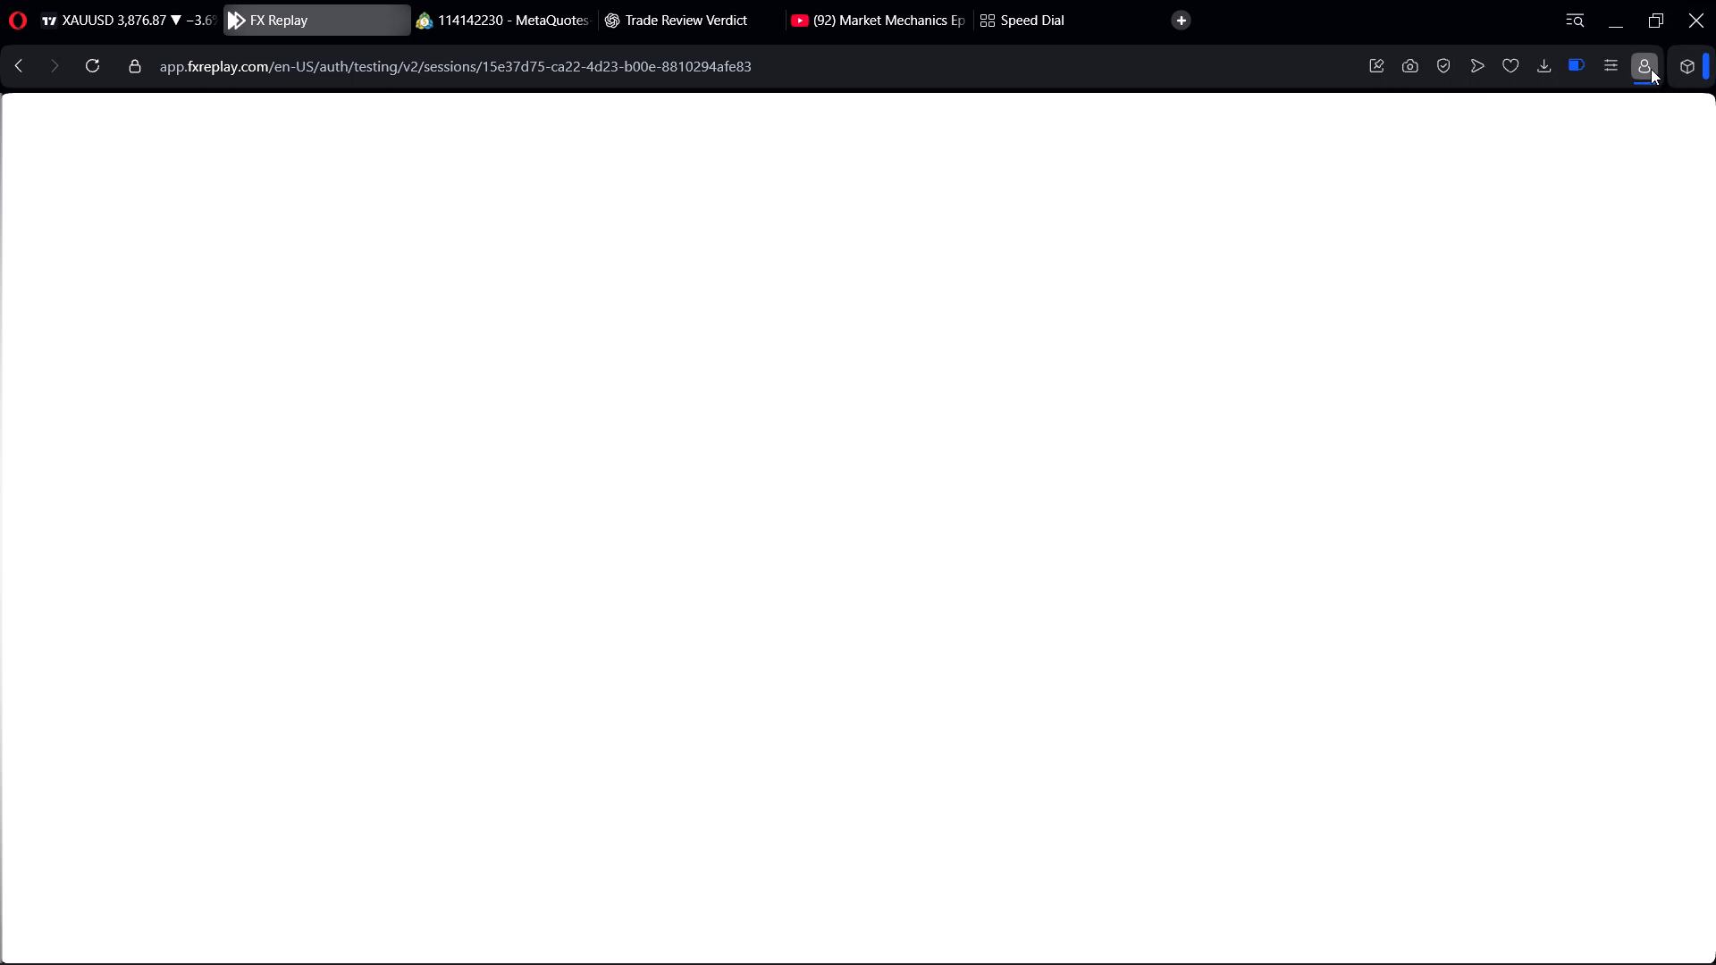
Reload the blank FX Replay session page.
click(98, 64)
Open the system's Wi-Fi network options to check the internet connection.
click(1449, 956)
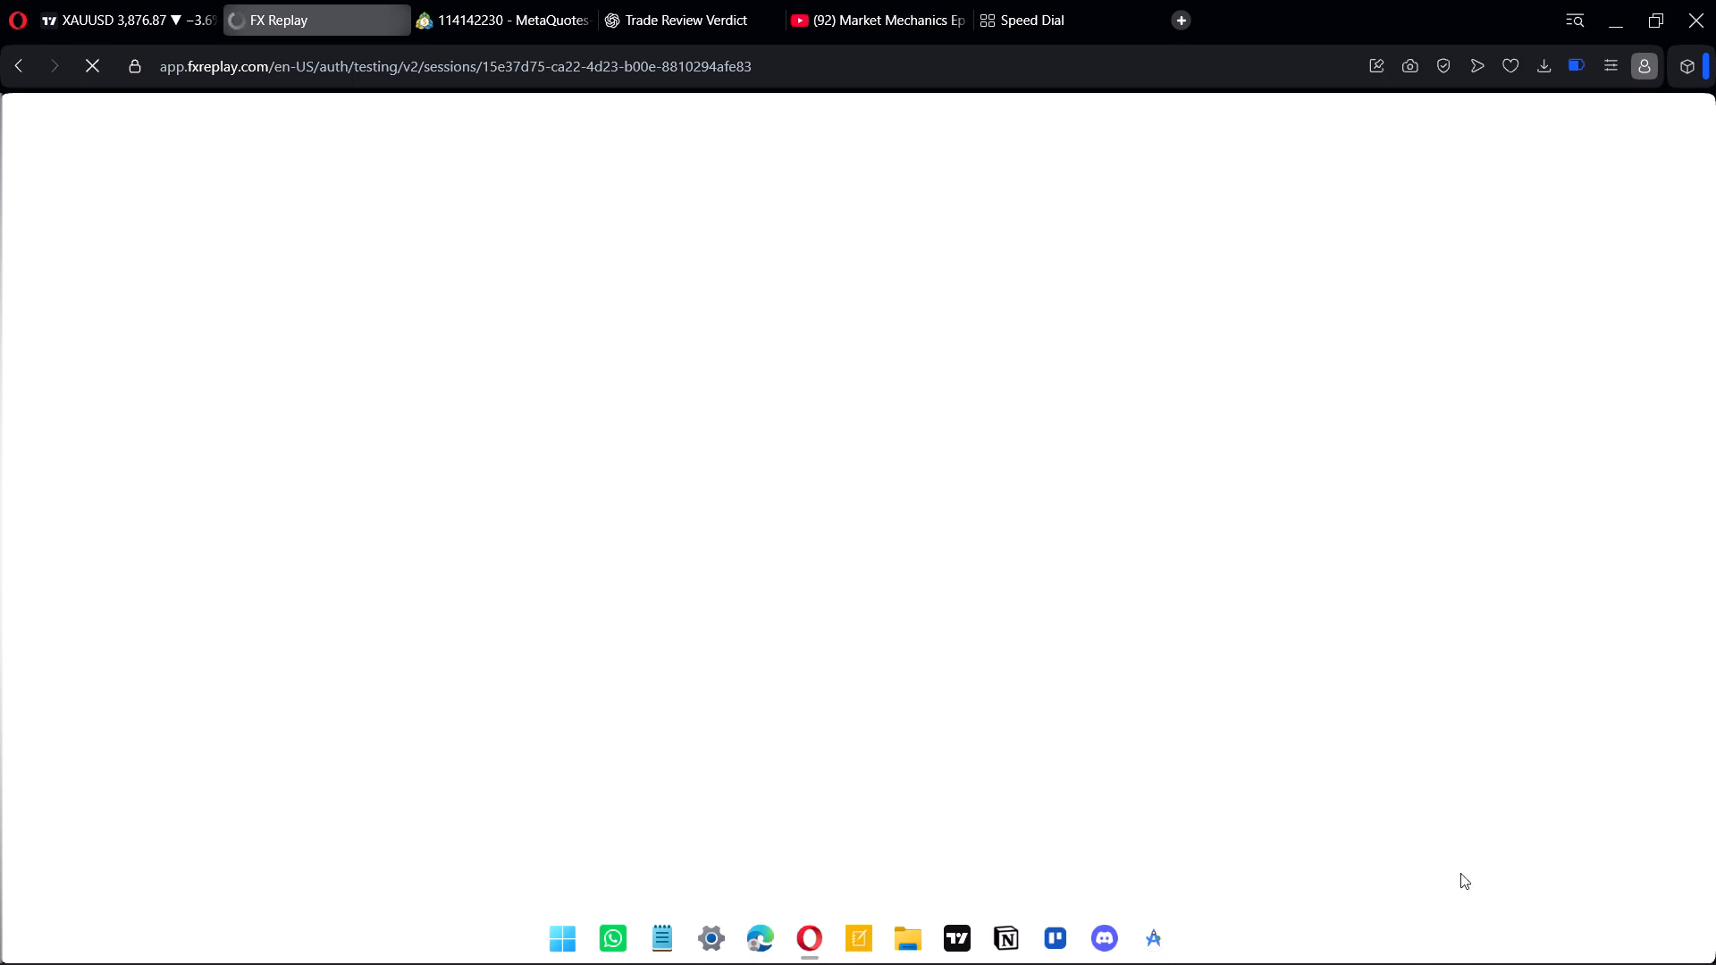
click(1450, 480)
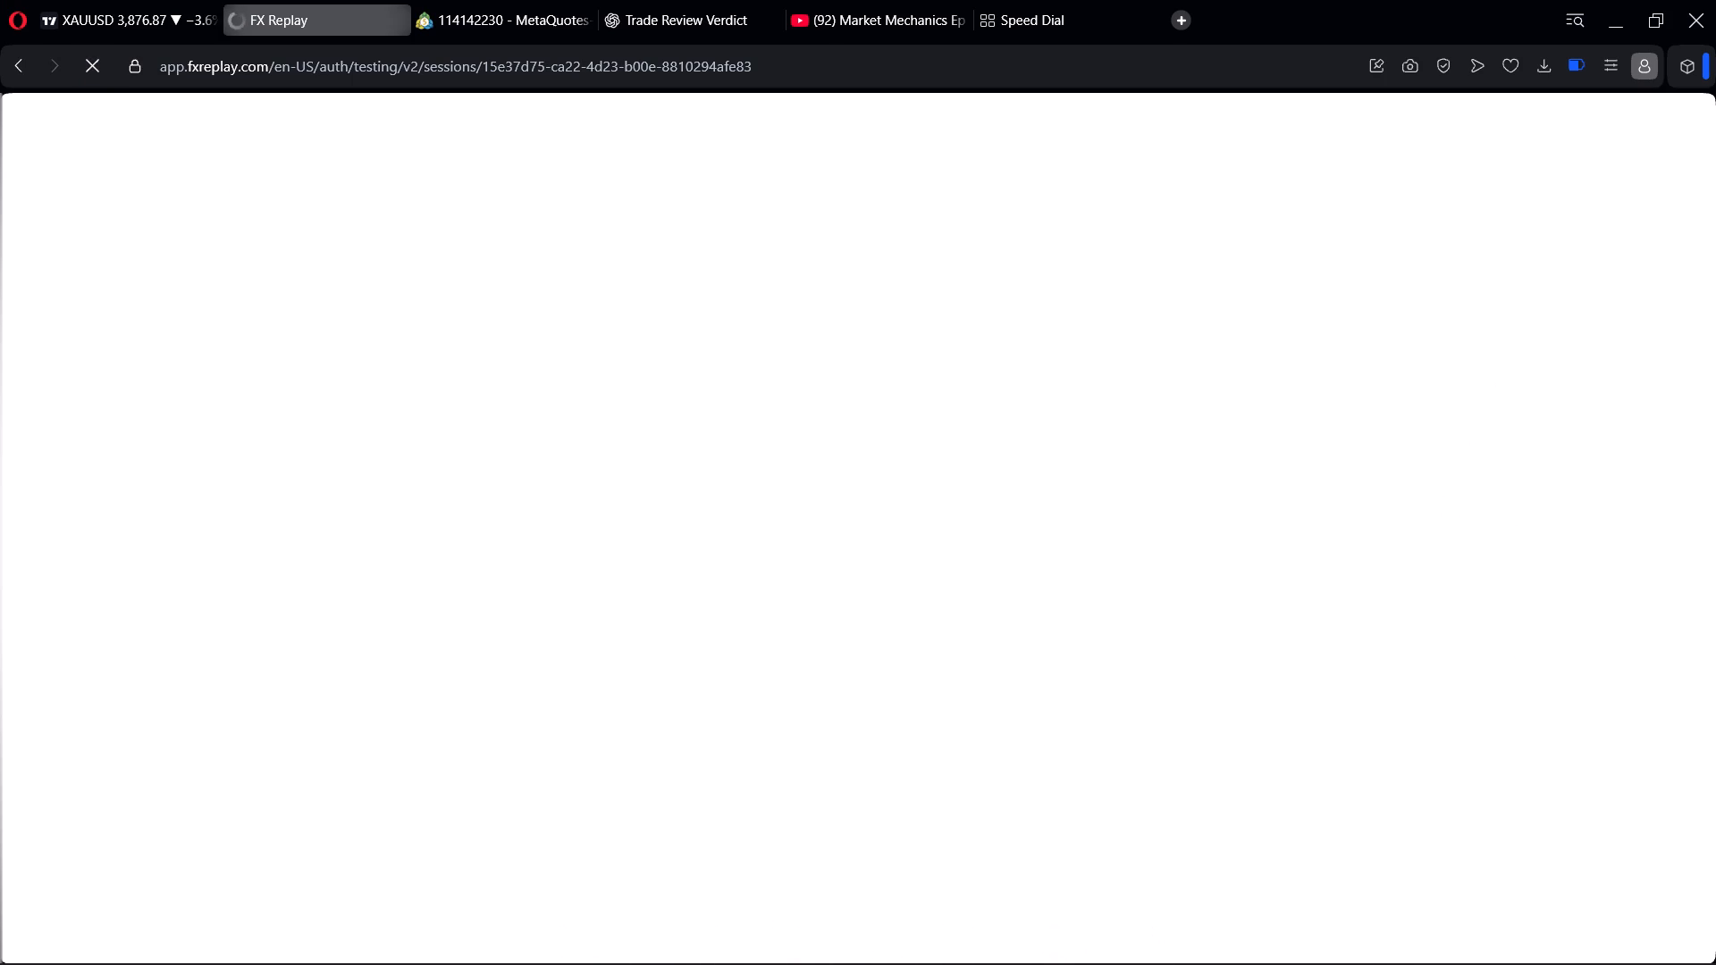
click(1529, 951)
drag(1407, 481, 1408, 499)
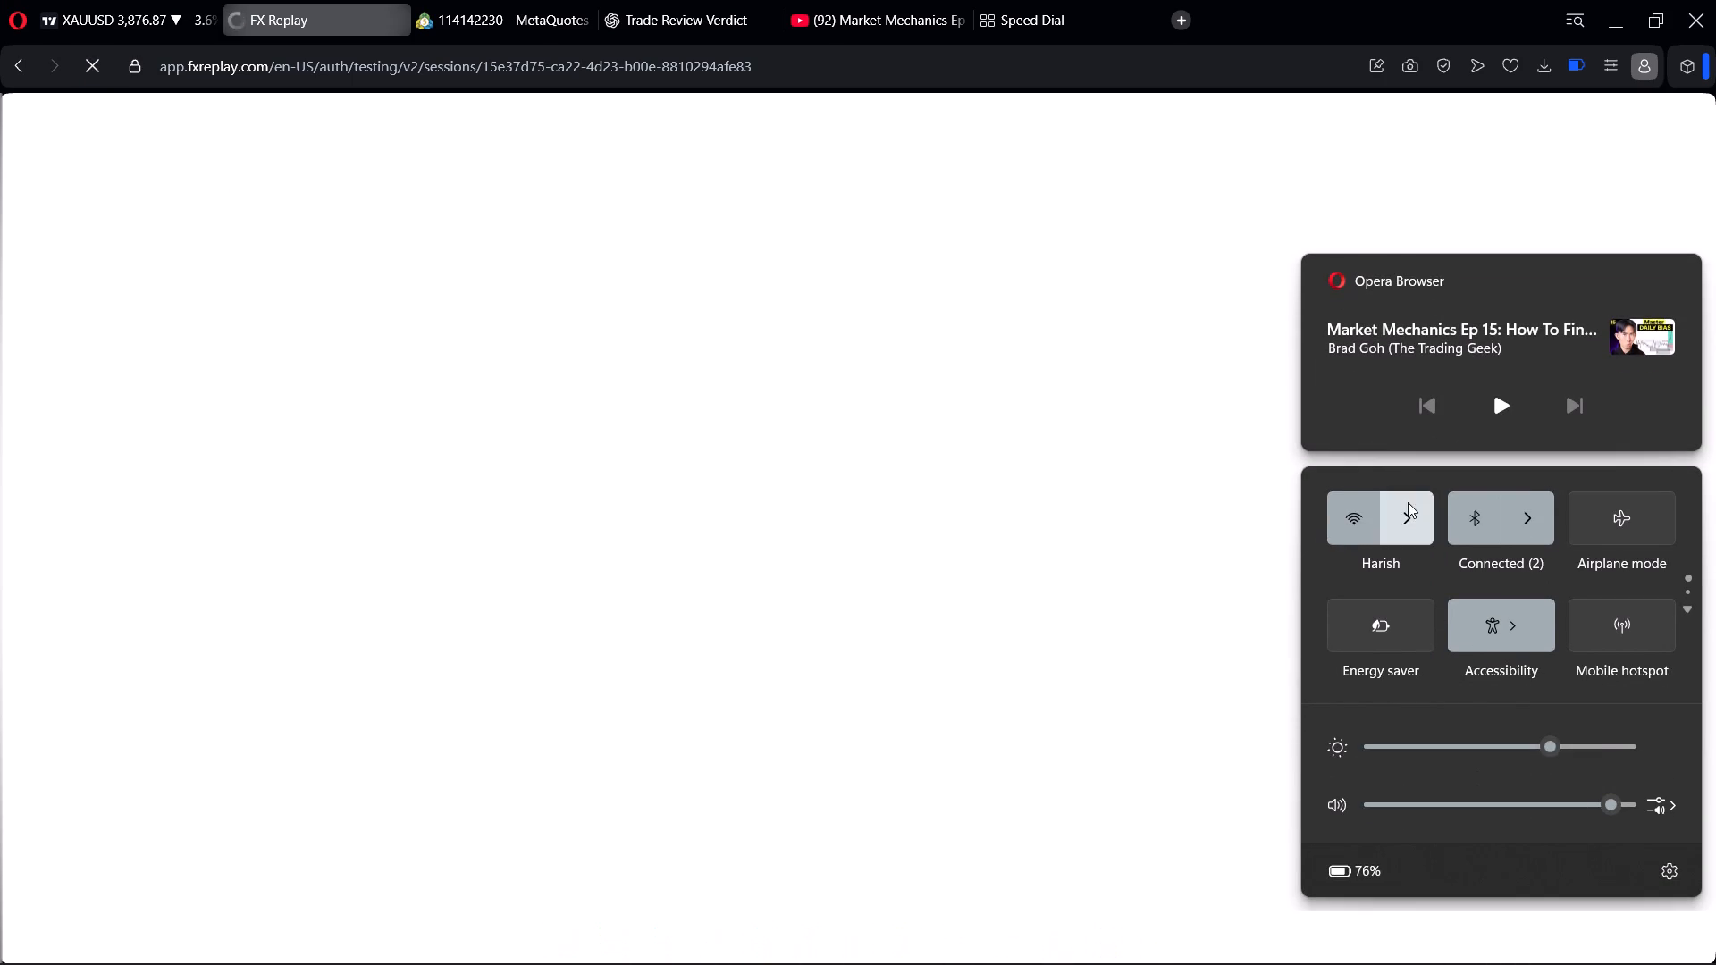
click(1408, 502)
click(1382, 303)
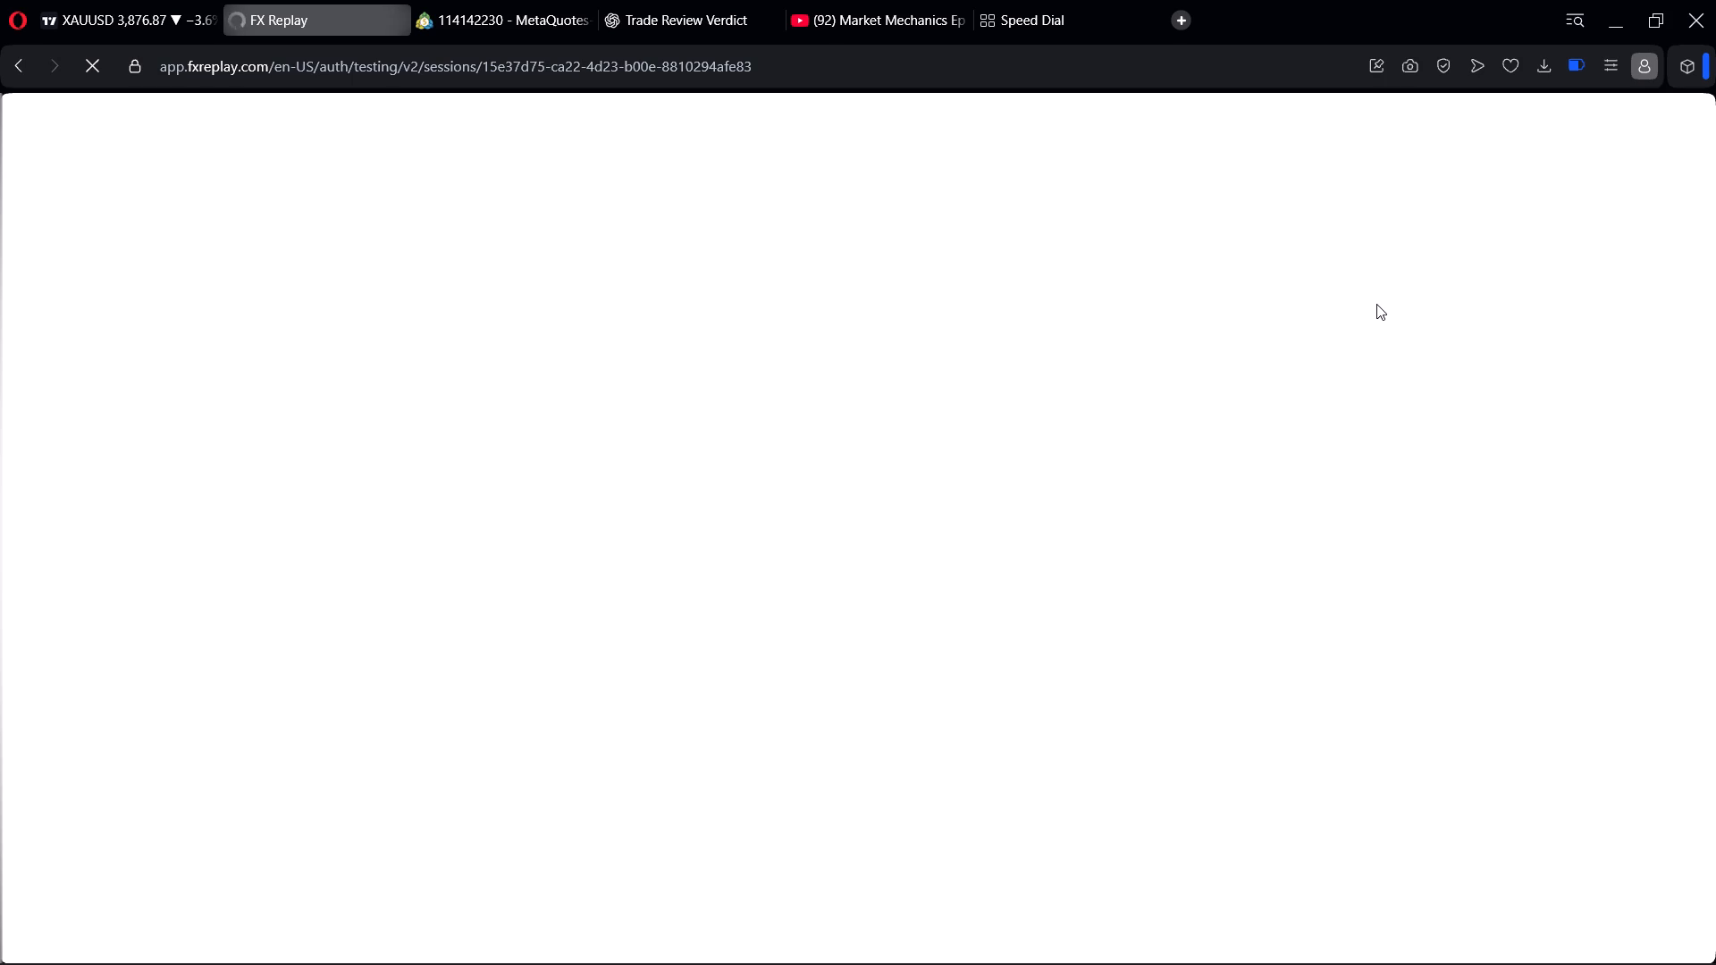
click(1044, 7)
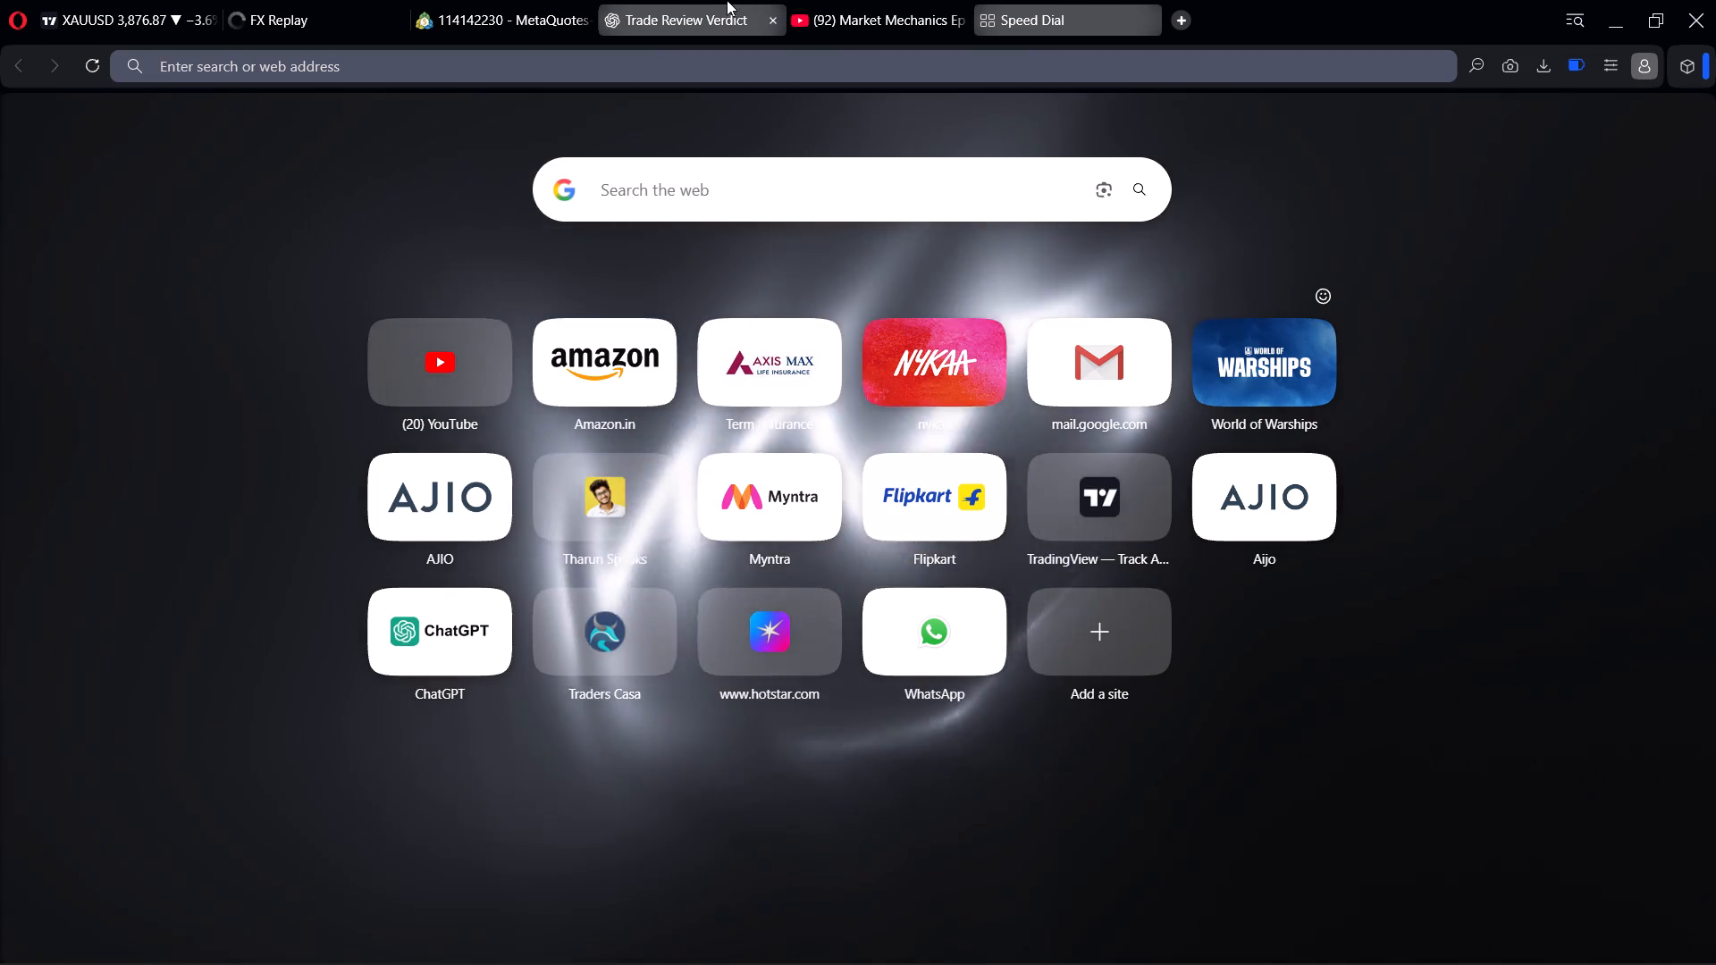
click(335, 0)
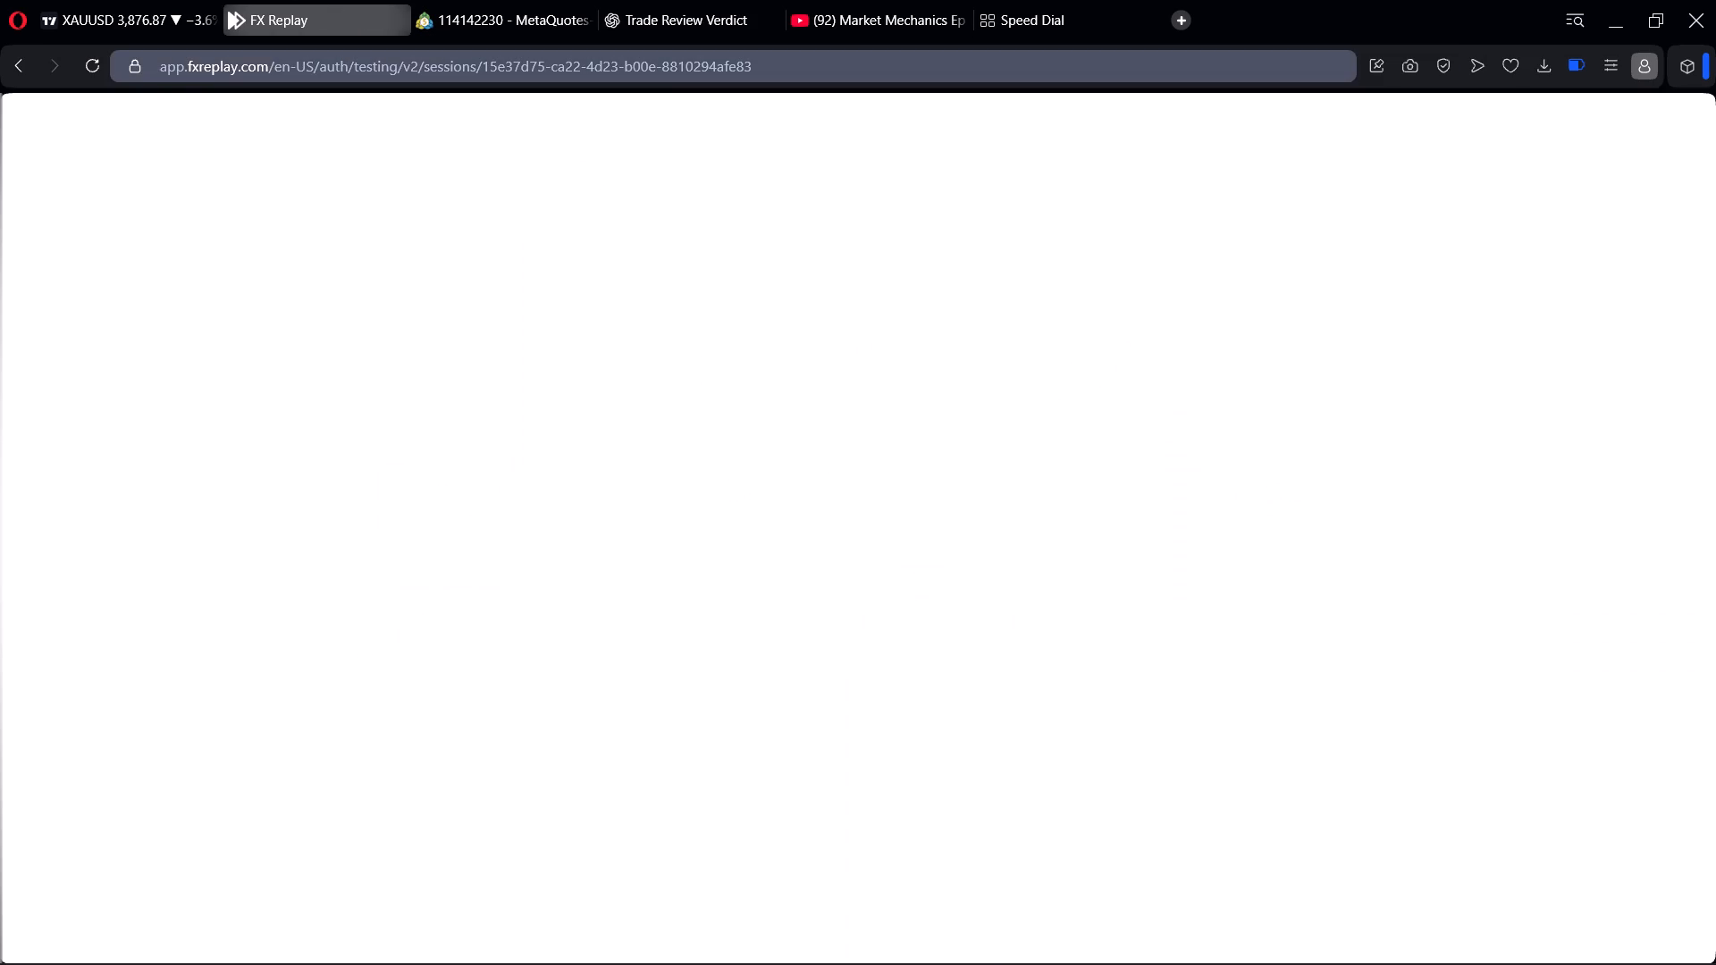
Switch to the TradingView XAUUSD chart and reload its page.
click(168, 25)
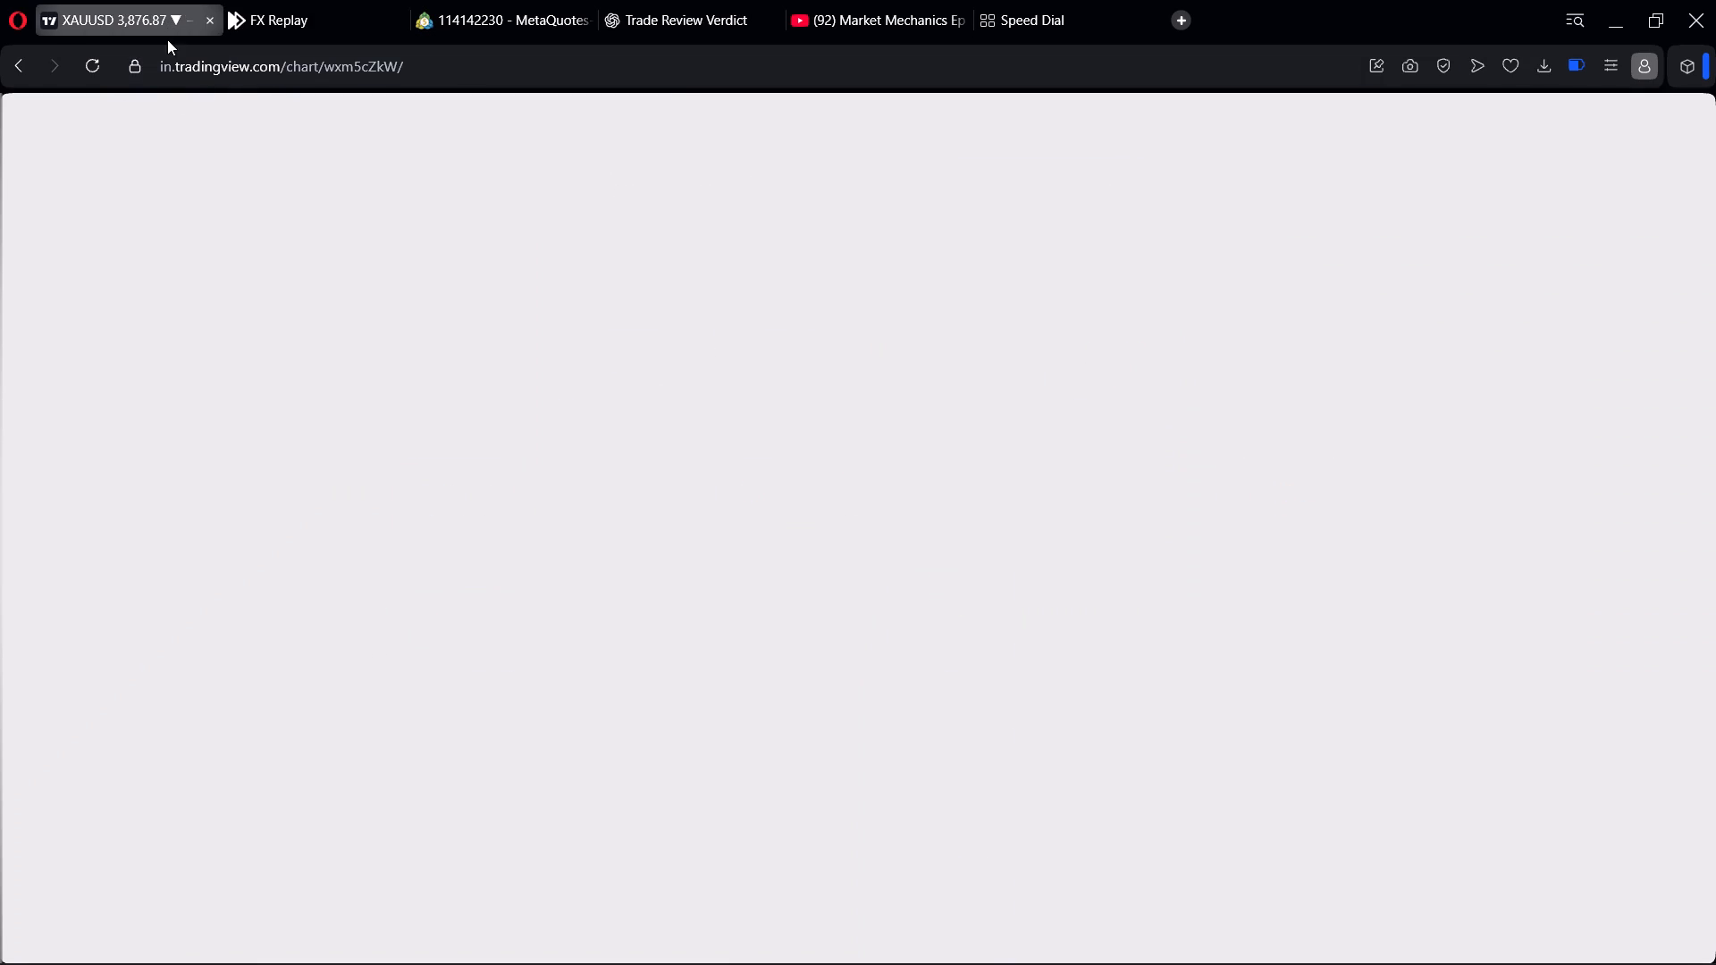
click(107, 55)
click(98, 61)
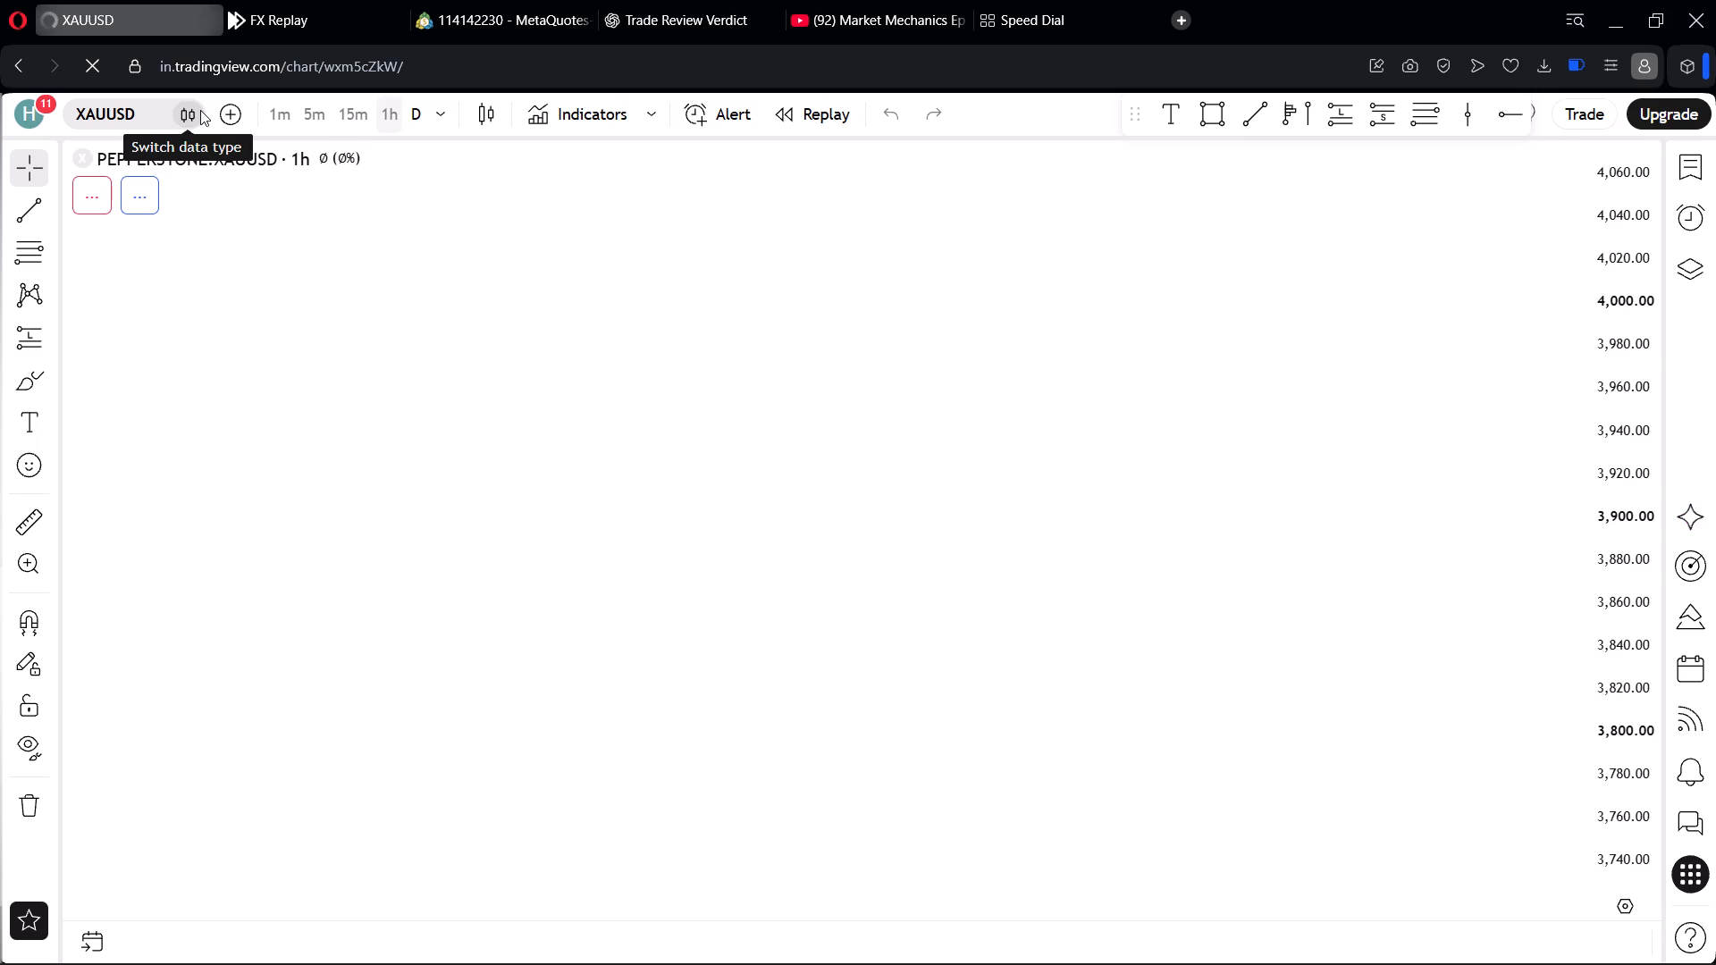
Return to the FX Replay page.
click(321, 1)
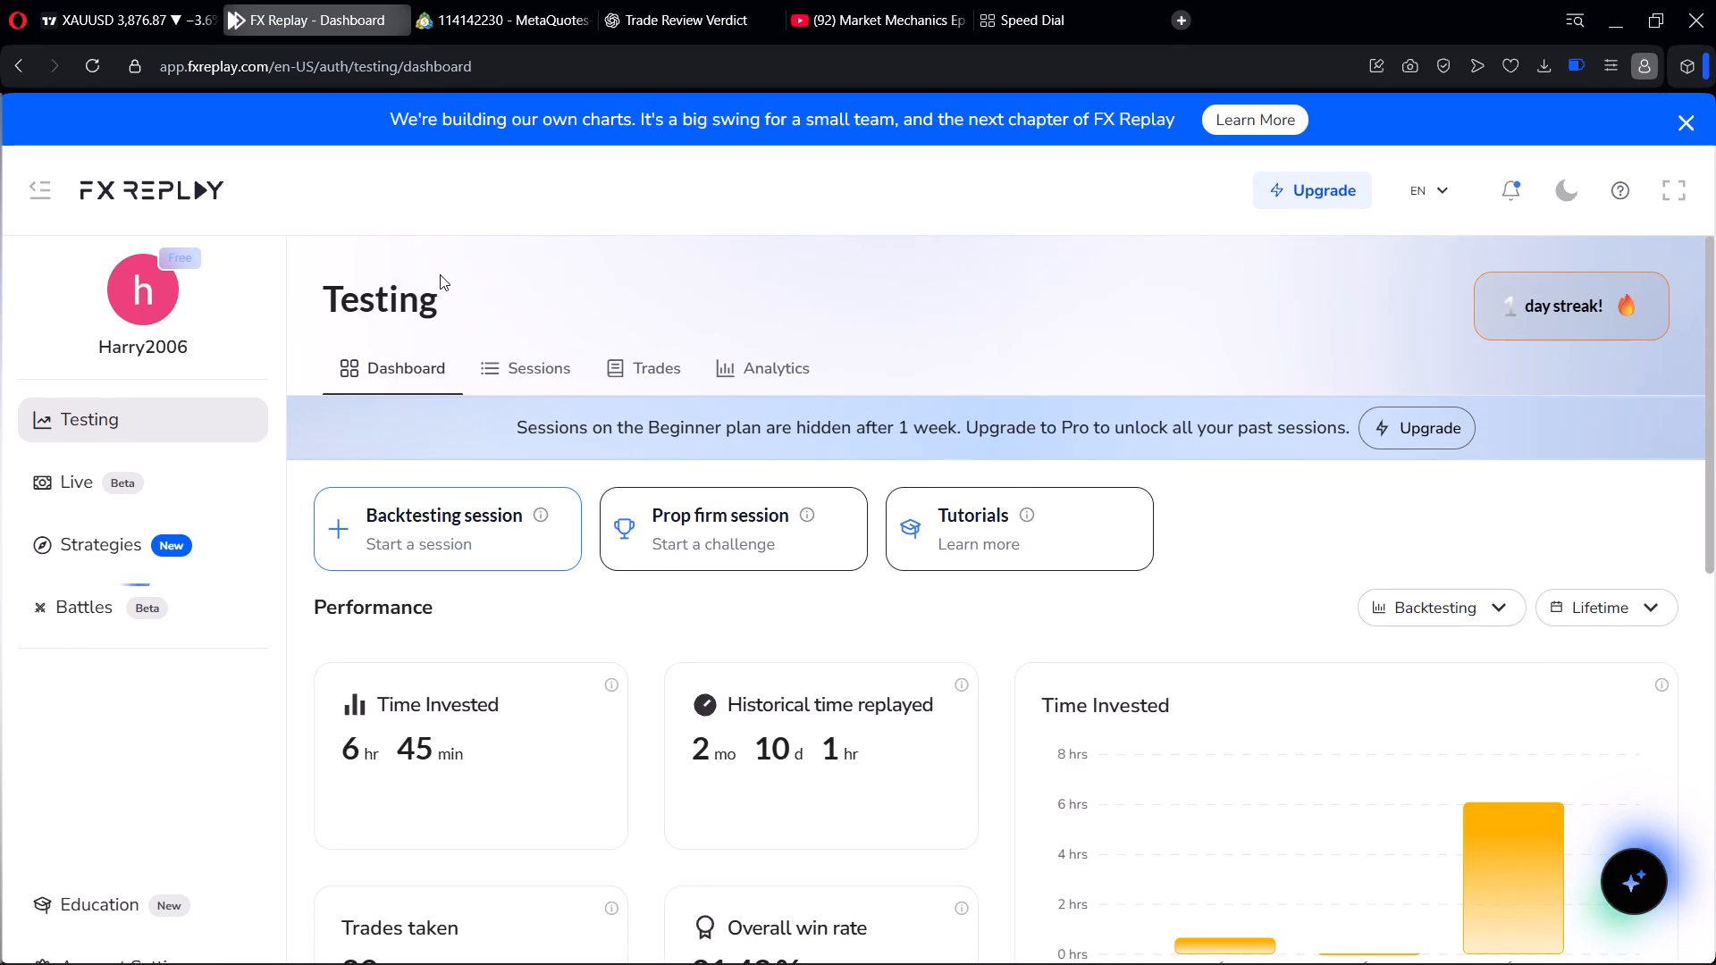
Review the "new beggining" session's equity, monthly and daily performance, key statistics and recent trades on the Sessions page.
click(539, 368)
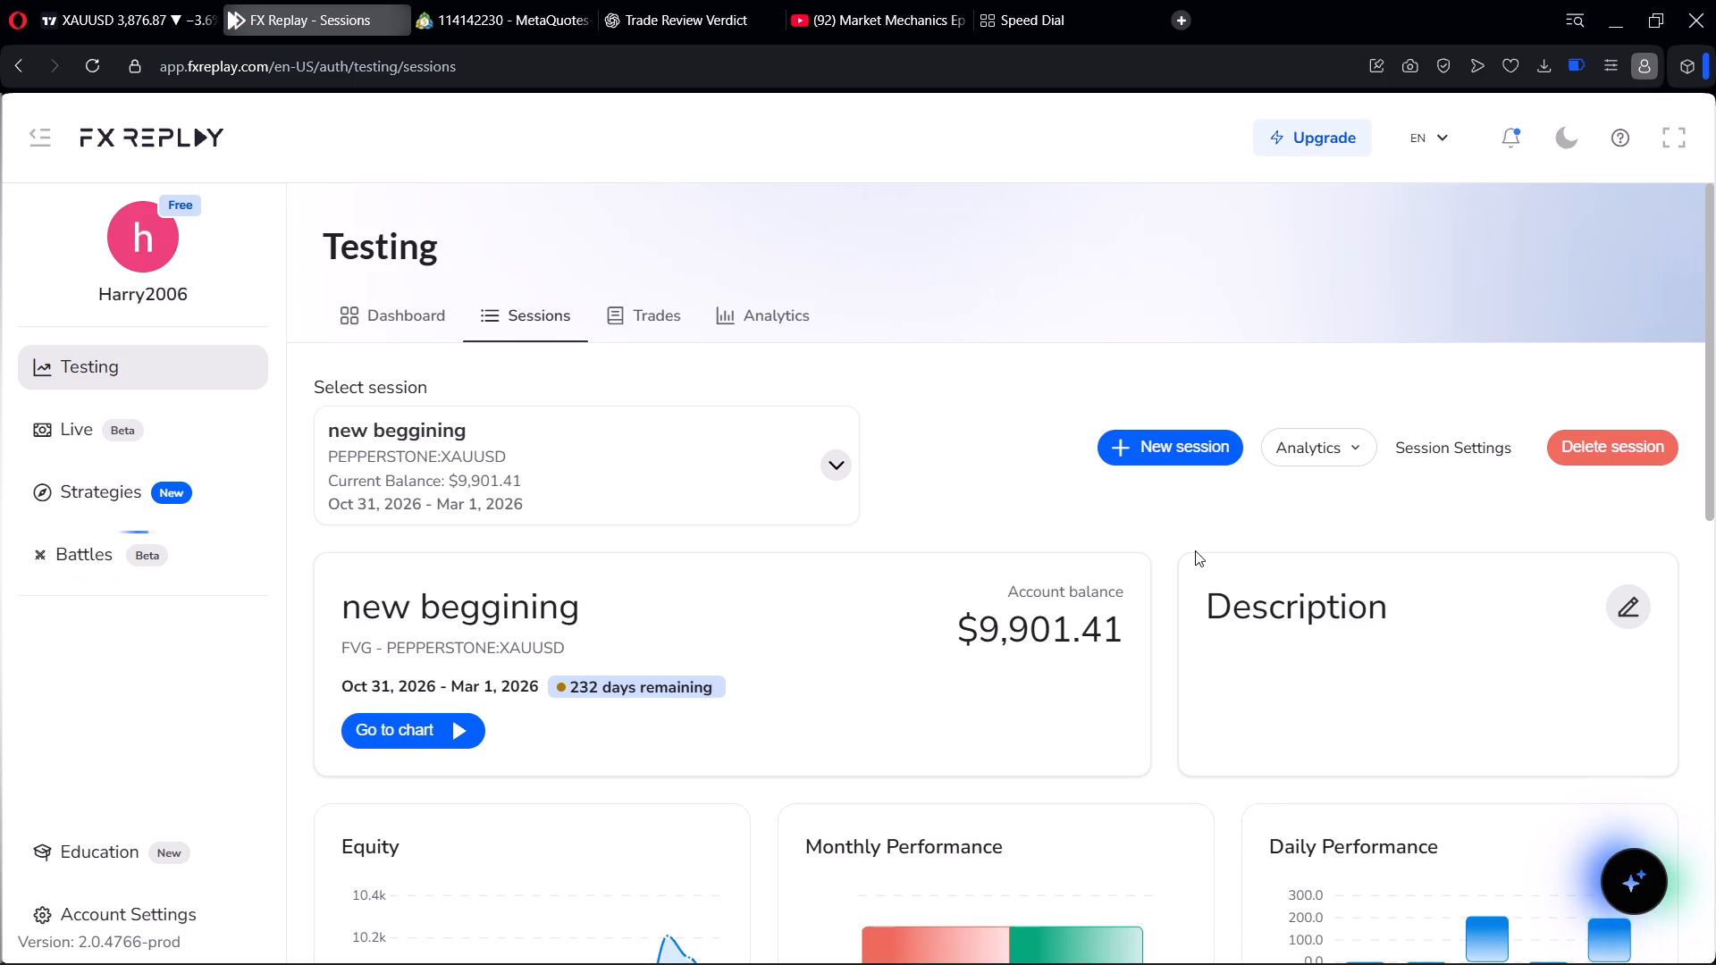
click(837, 464)
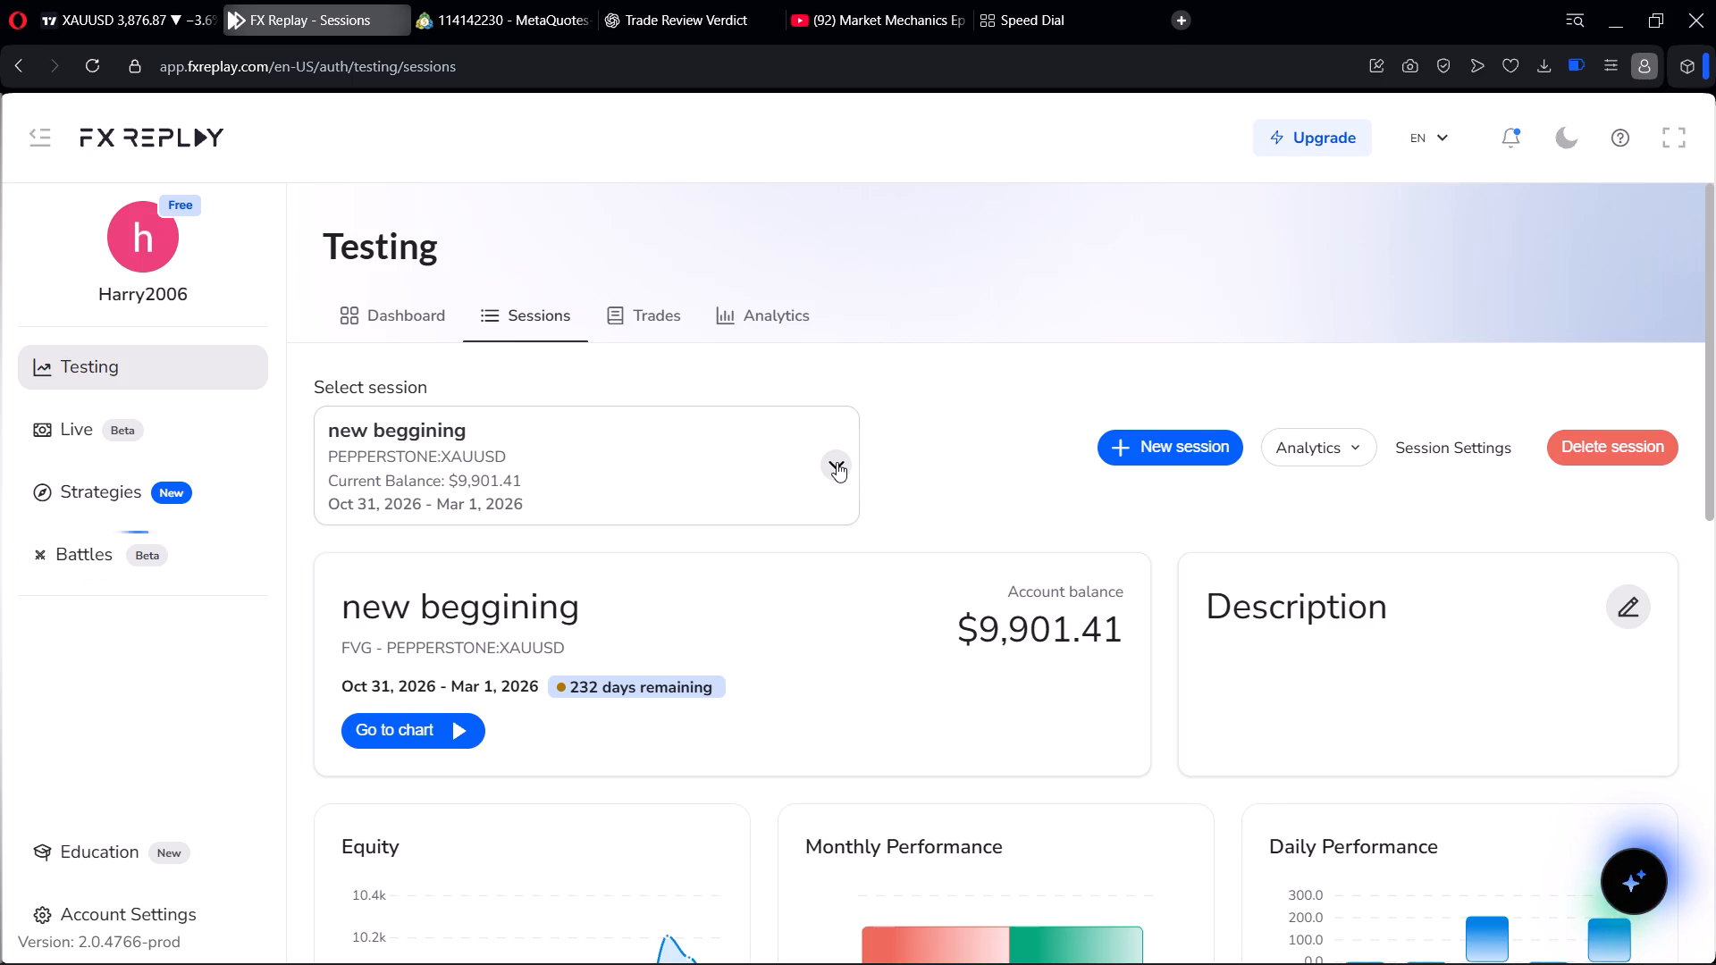
click(837, 462)
scroll(1015, 531, down, 1)
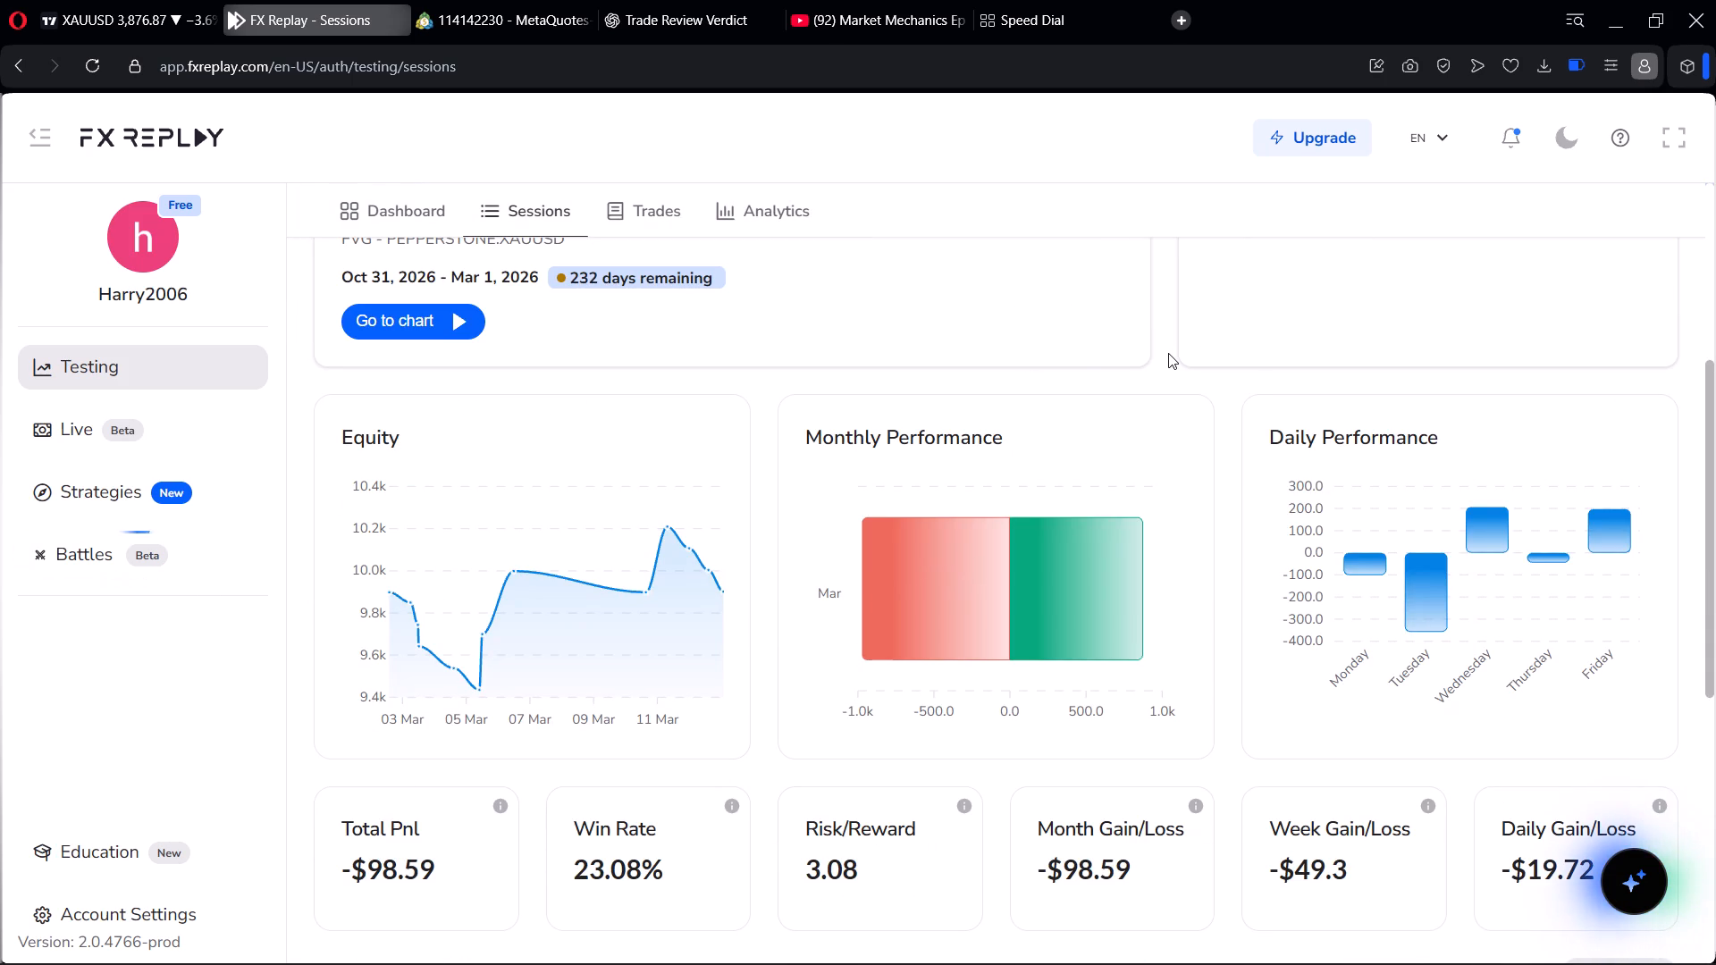
scroll(1168, 354, up, 1)
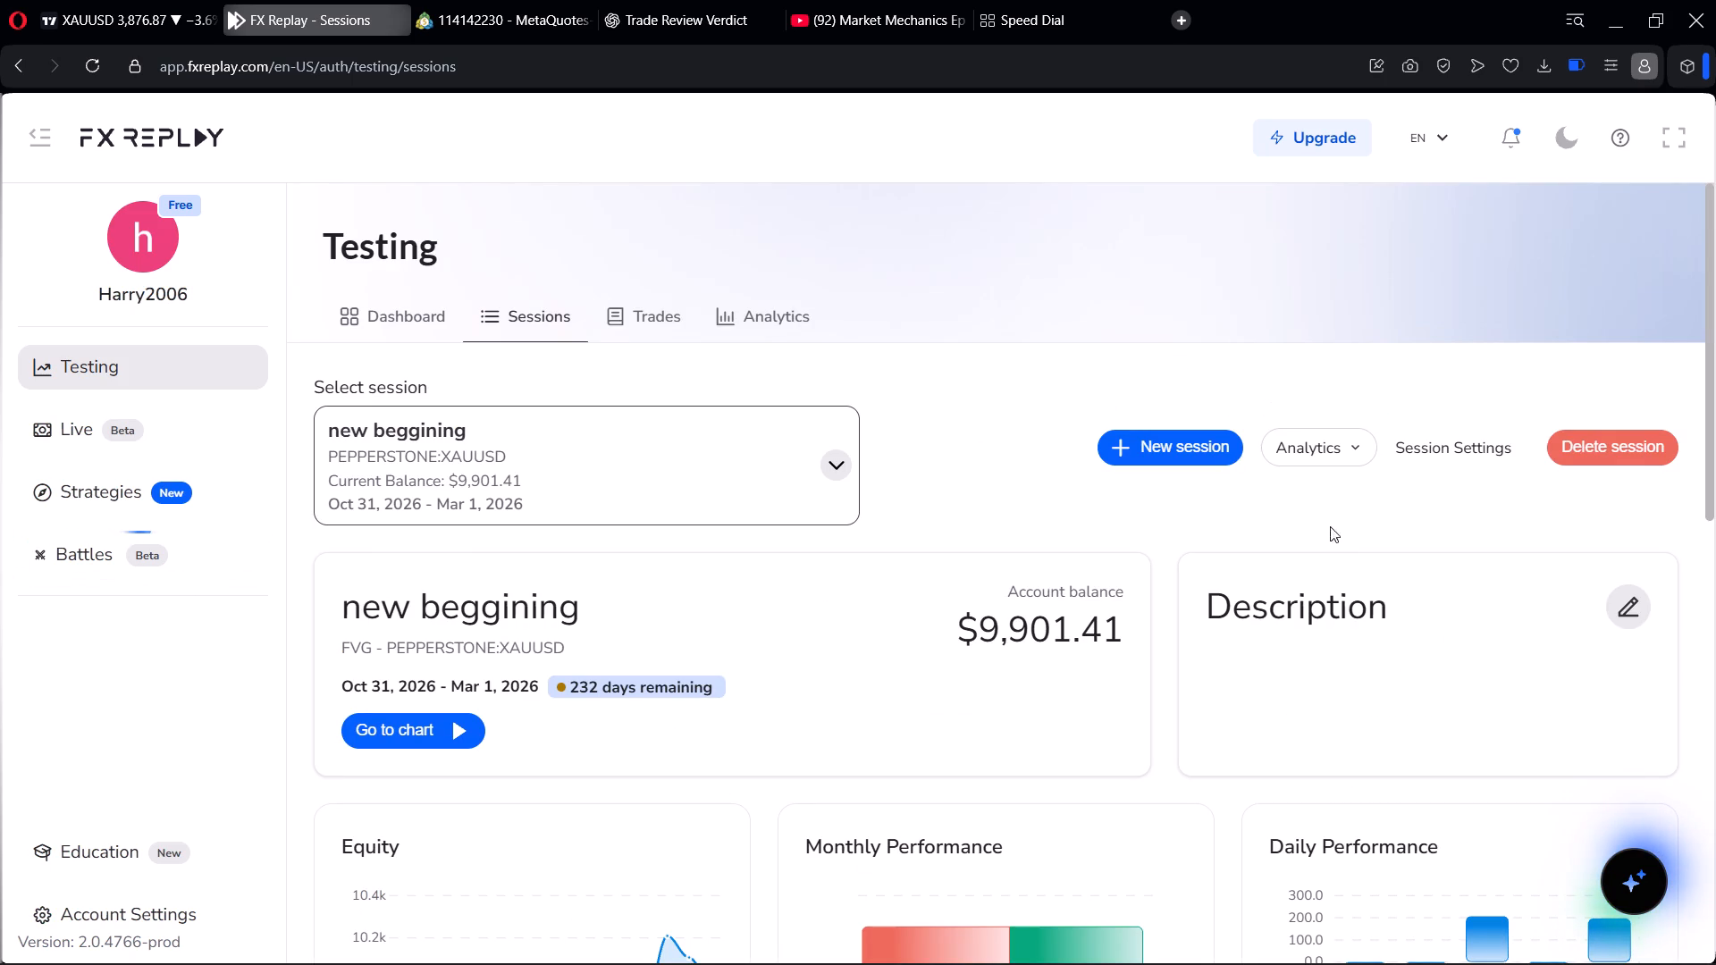
scroll(1382, 596, down, 1)
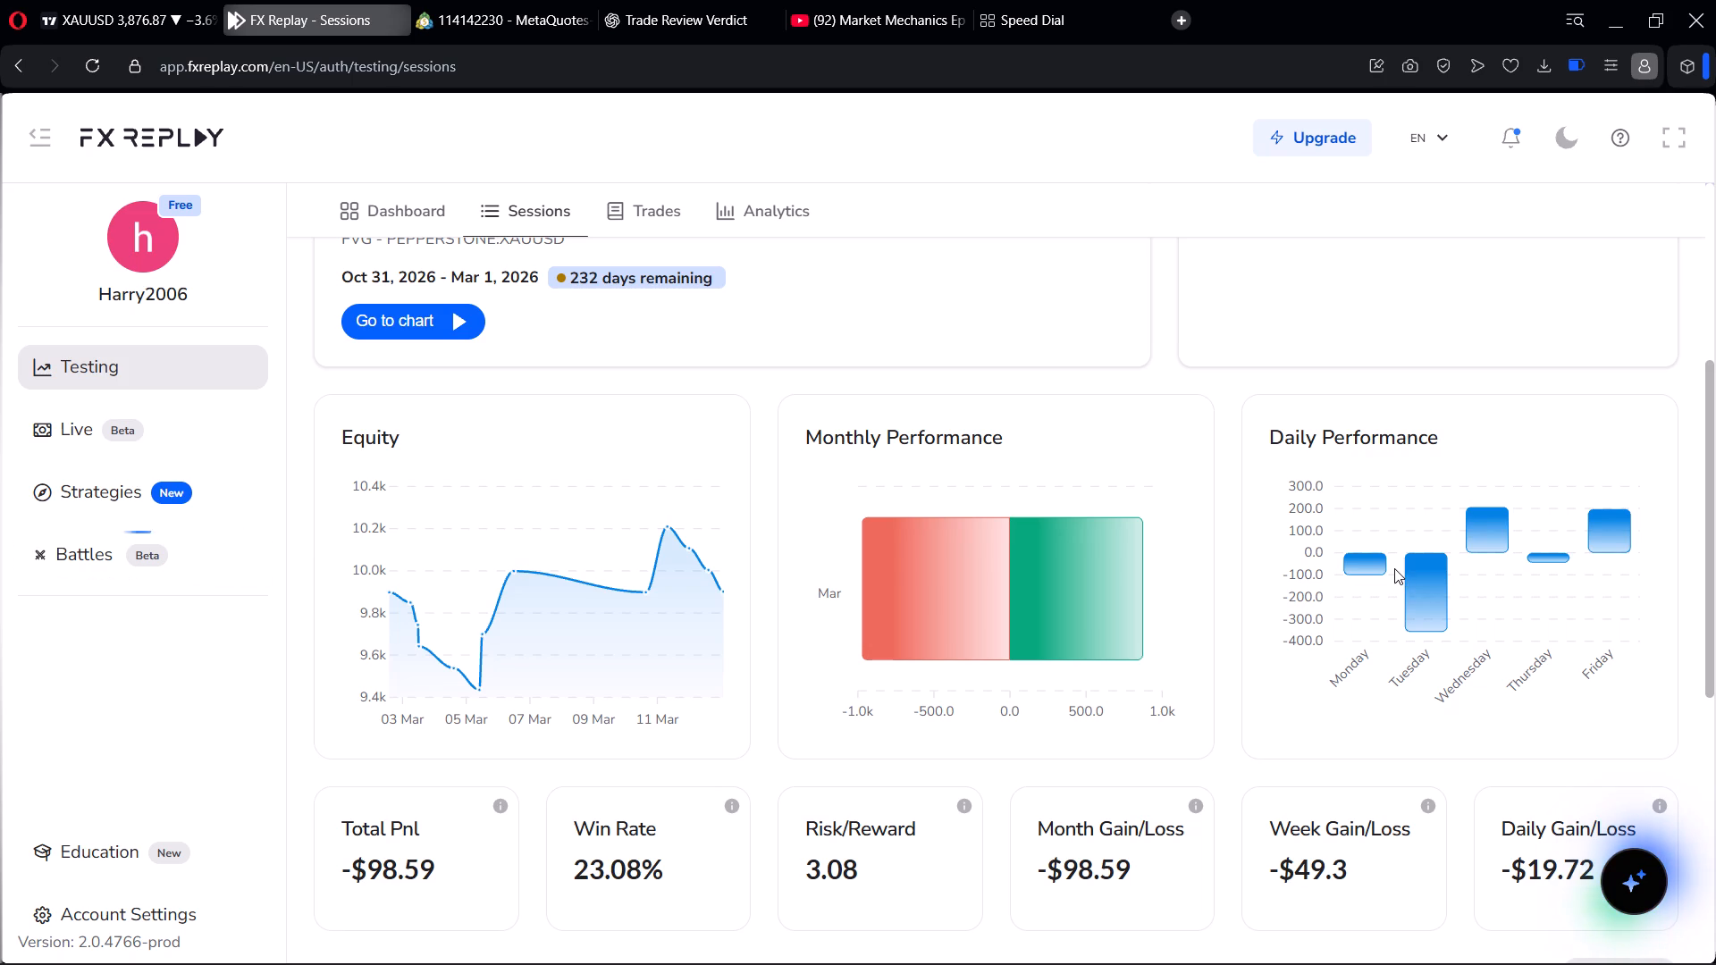
scroll(1173, 567, down, 1)
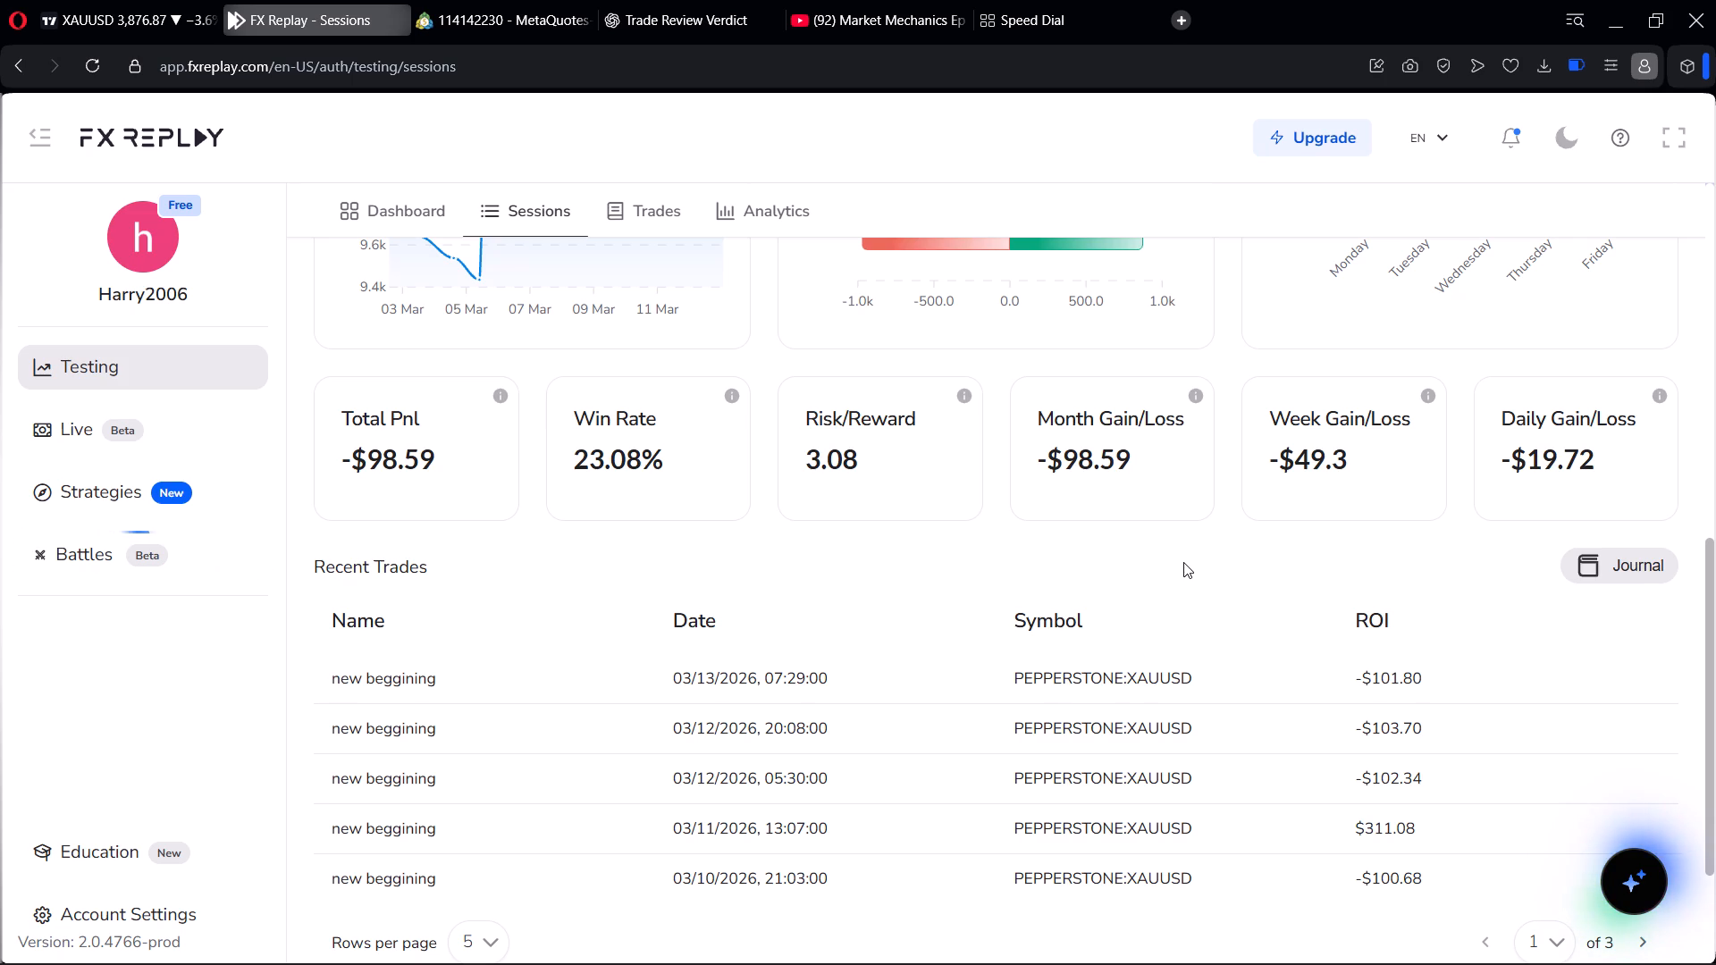
scroll(1195, 572, down, 2)
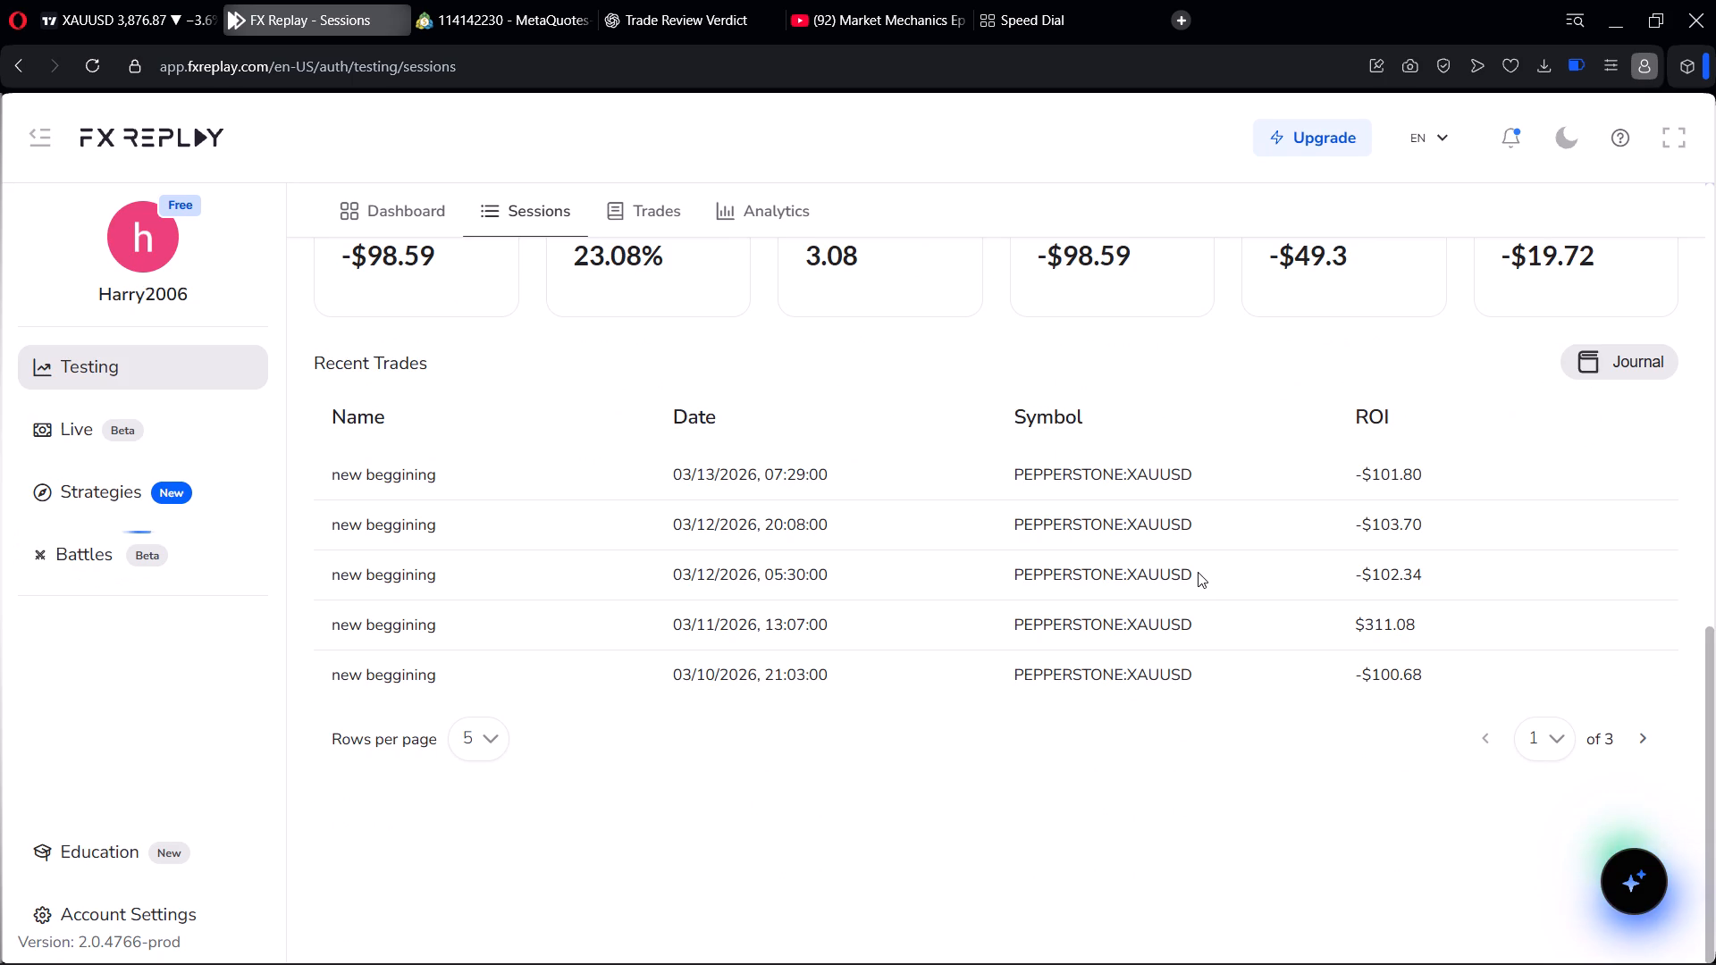
scroll(1198, 572, up, 1)
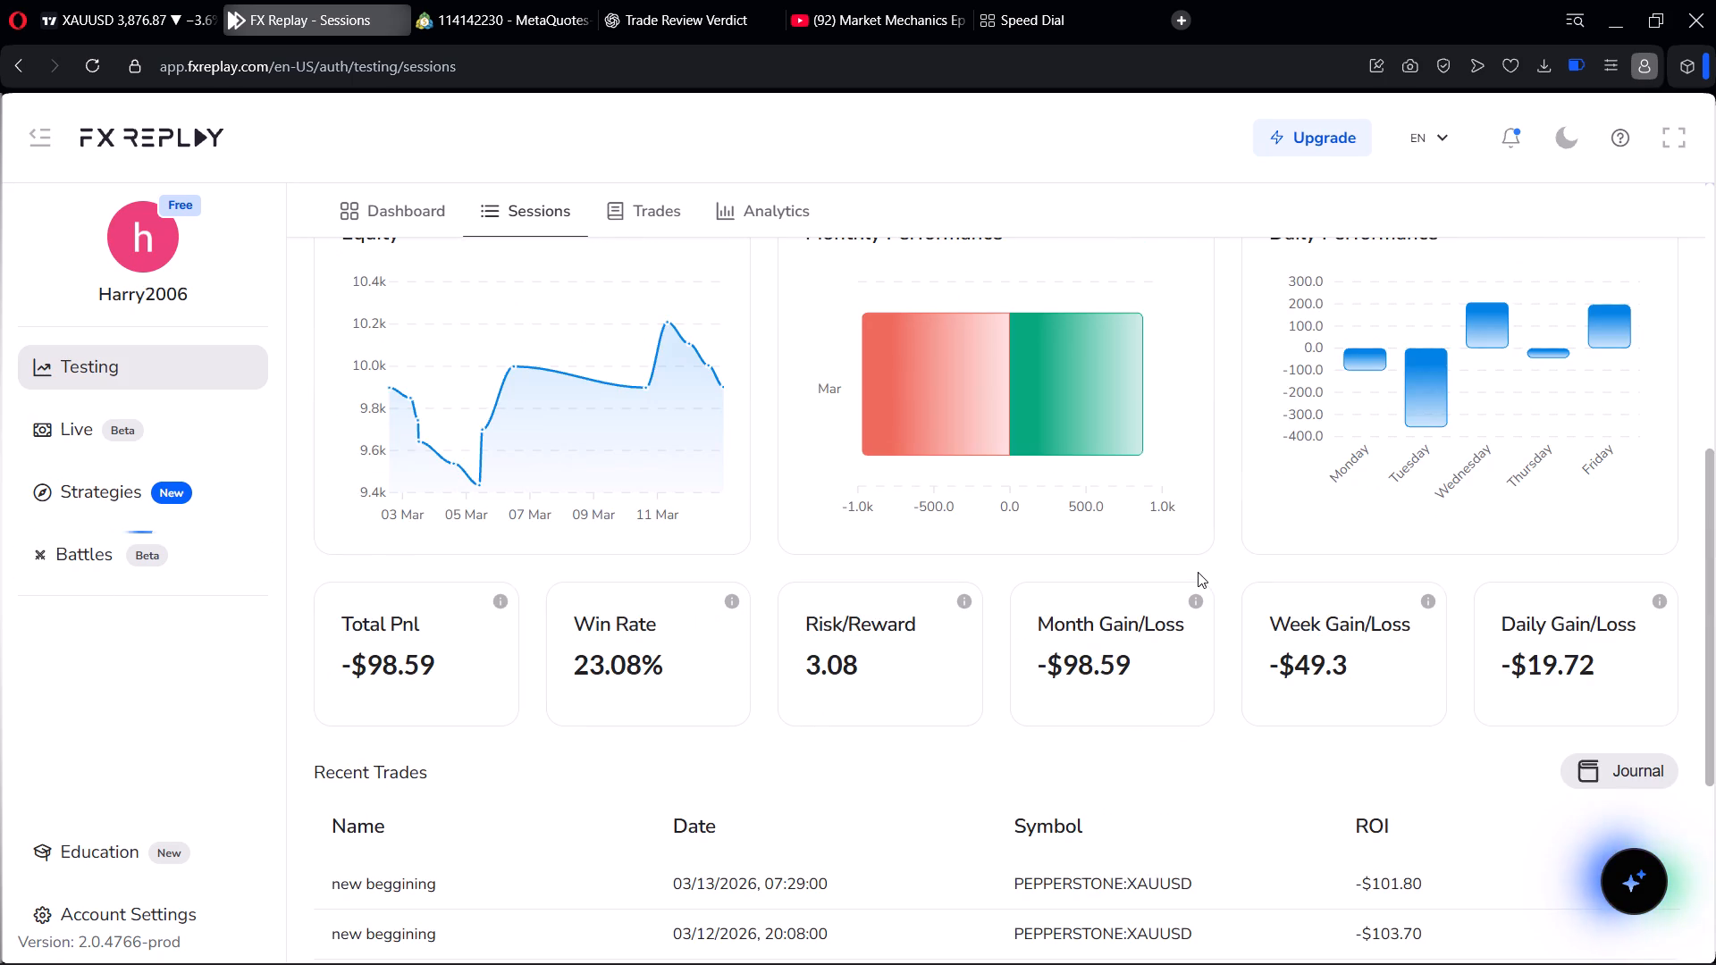
scroll(1198, 572, up, 2)
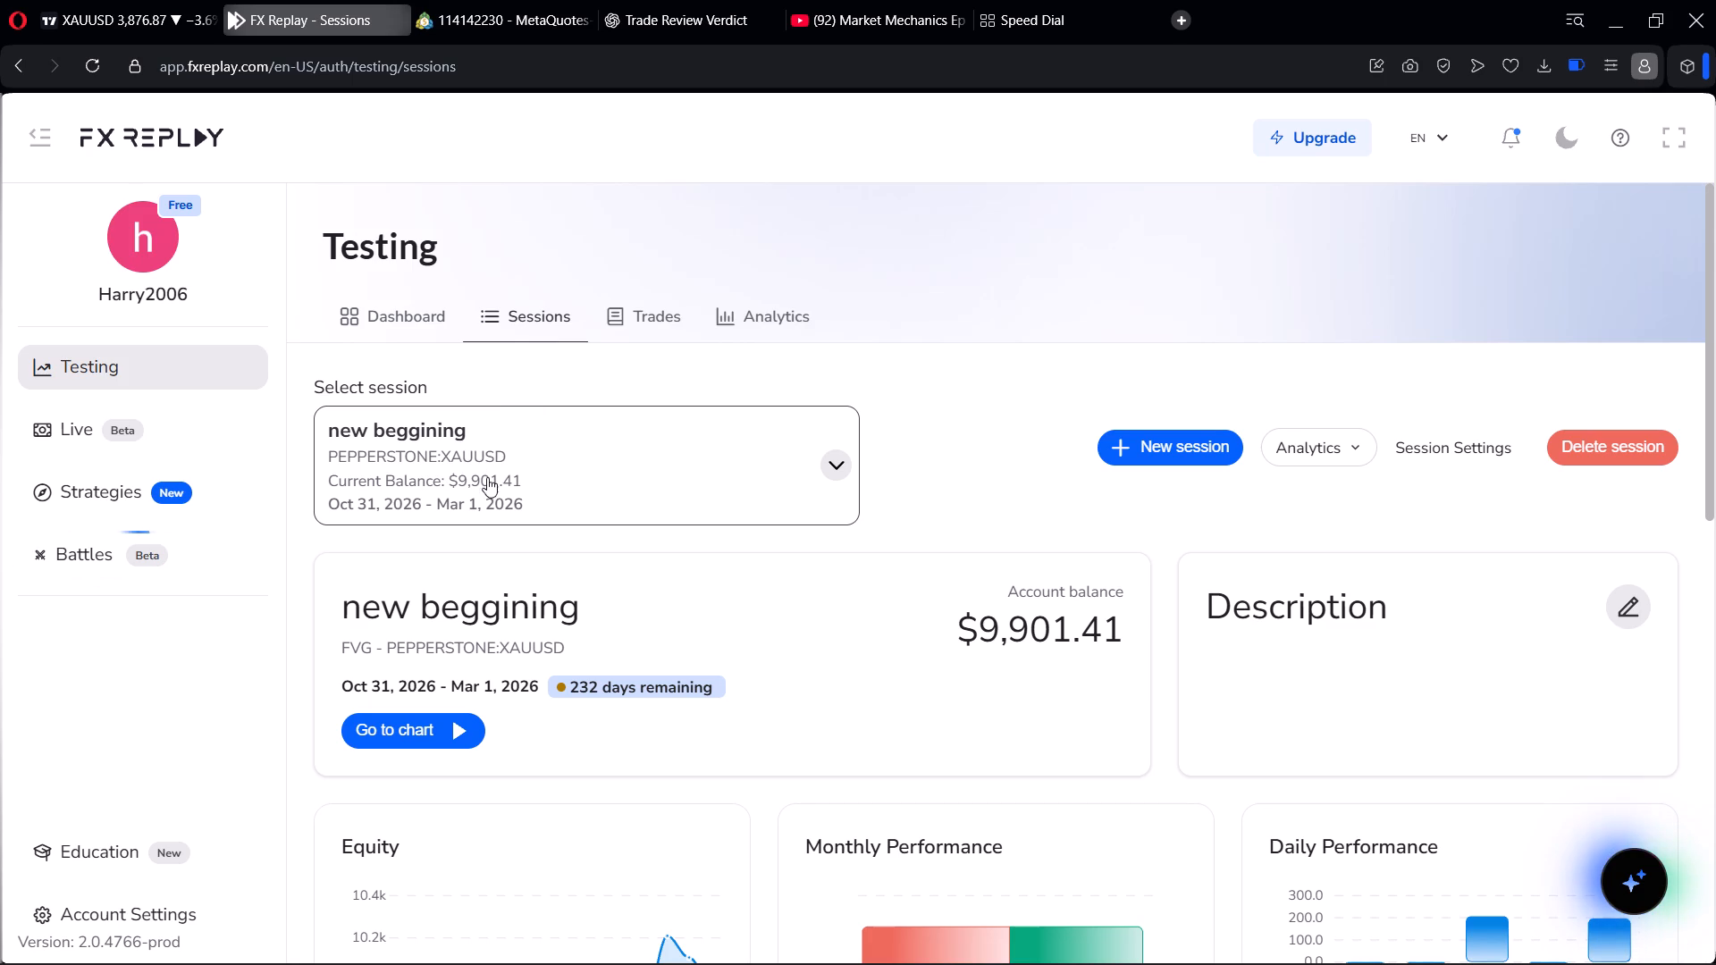
Reopen the "new beggining" session's chart and remove all the horizontal levels drawn on it.
click(442, 726)
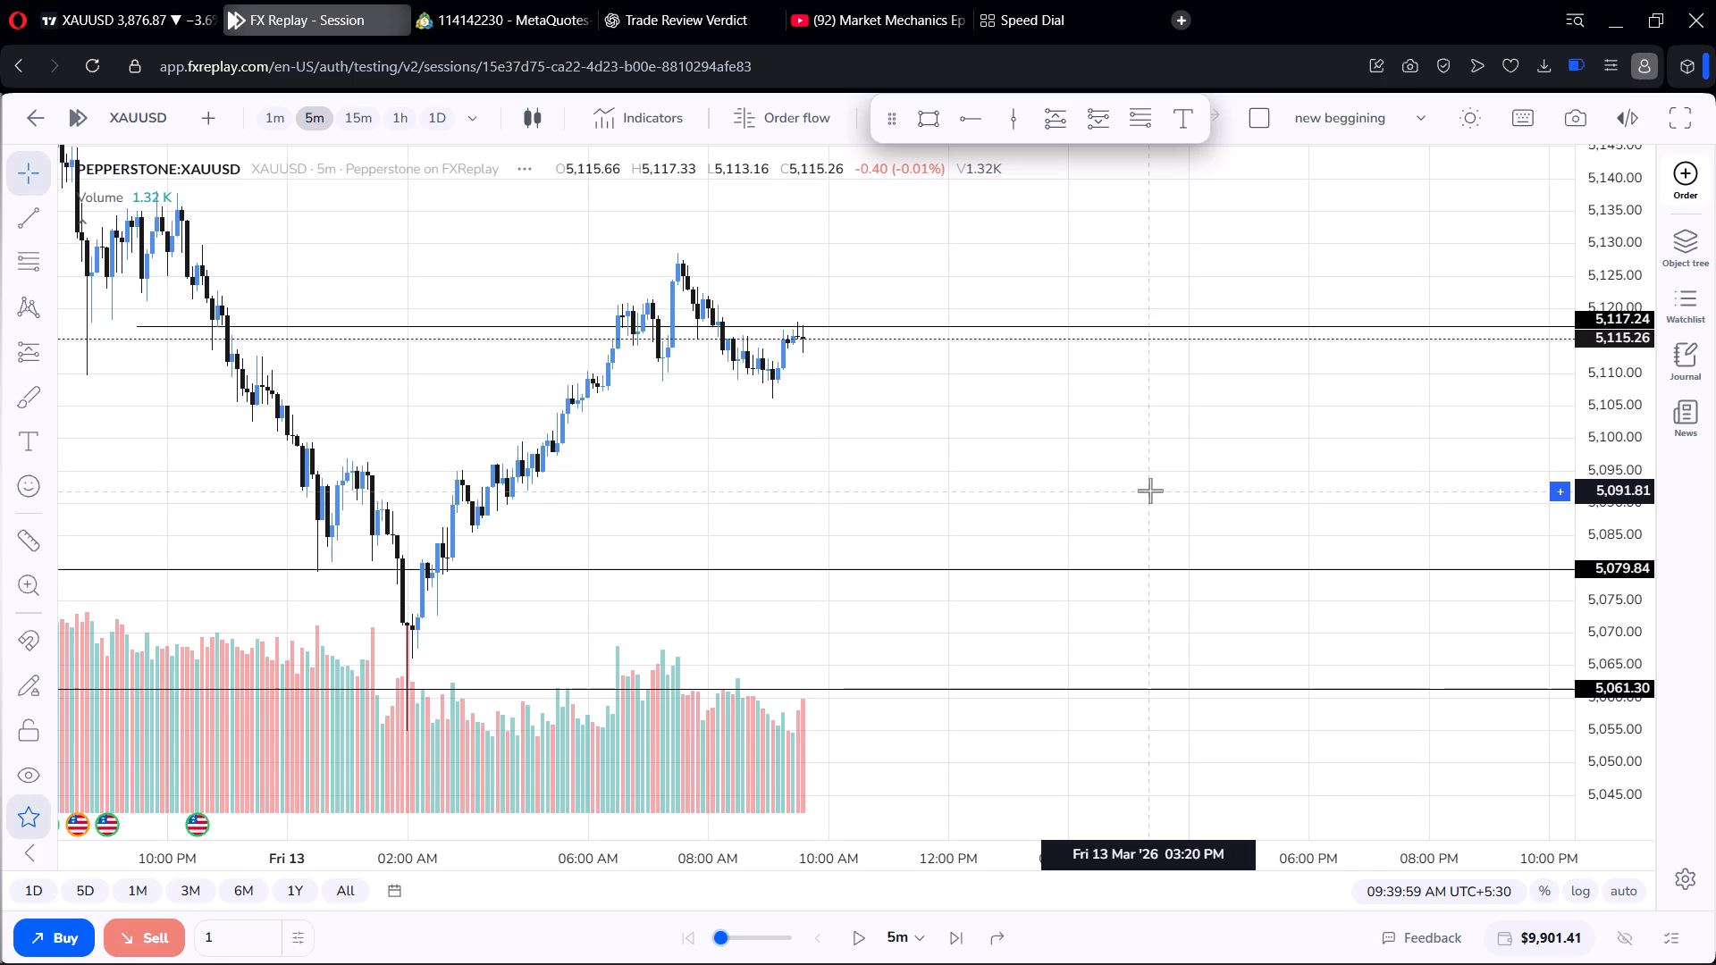
scroll(822, 437, up, 4)
scroll(835, 434, down, 7)
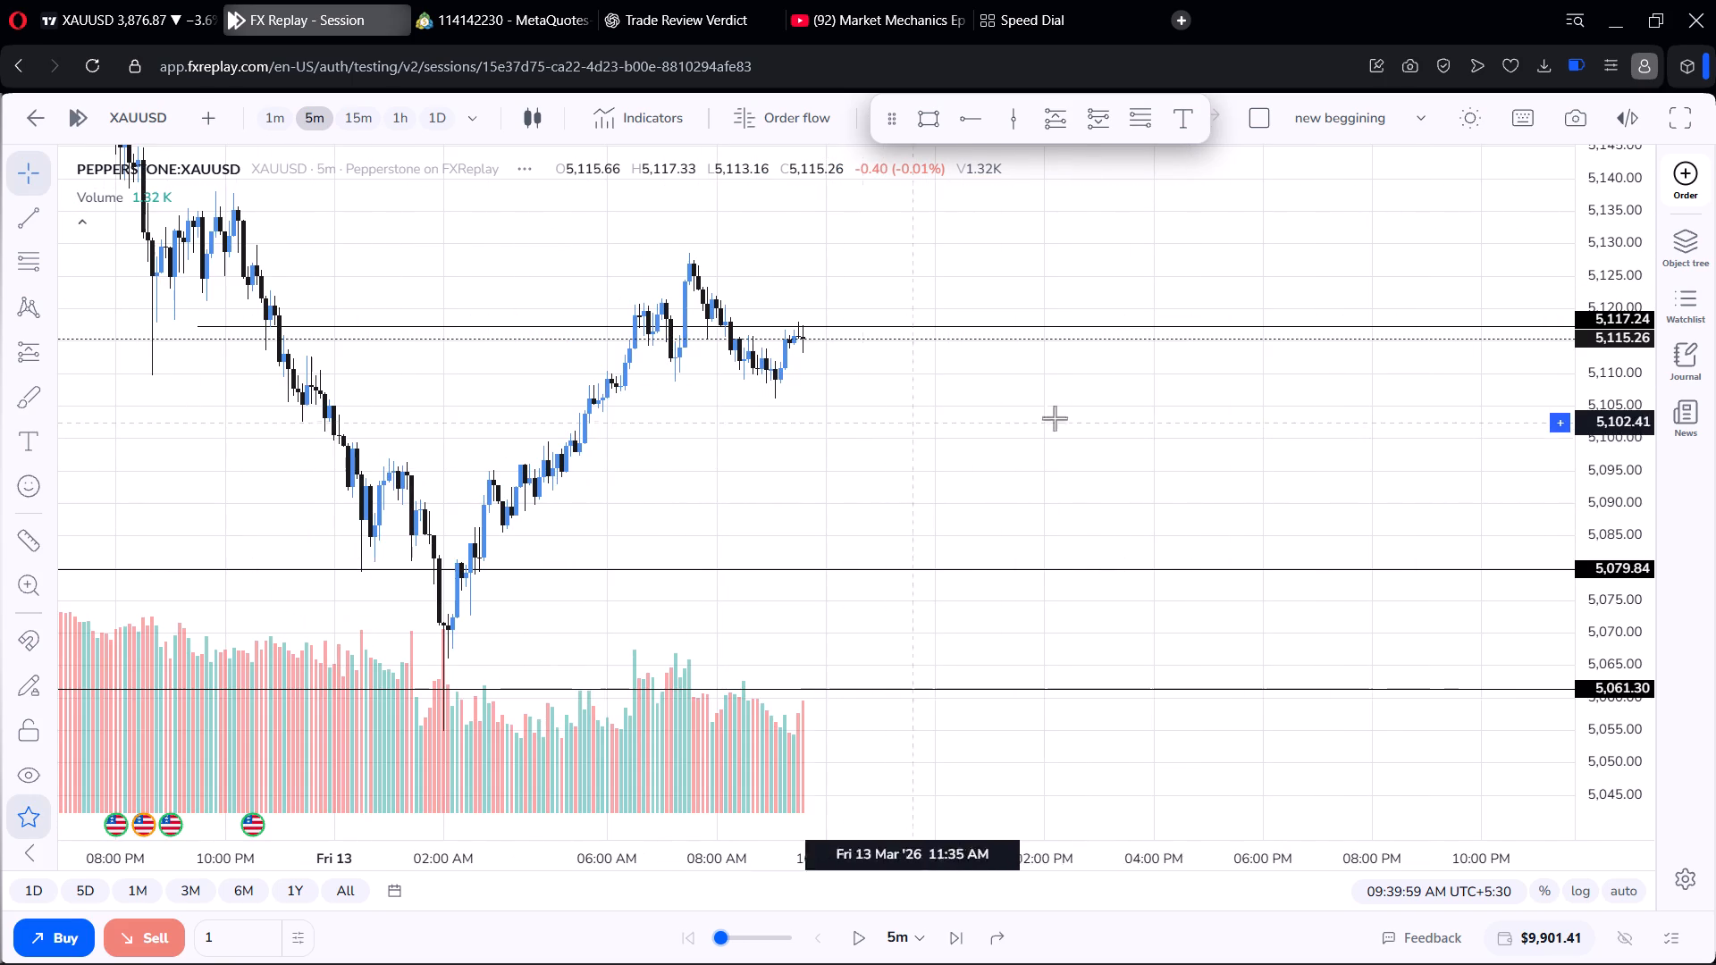
right_click(1087, 402)
click(1246, 806)
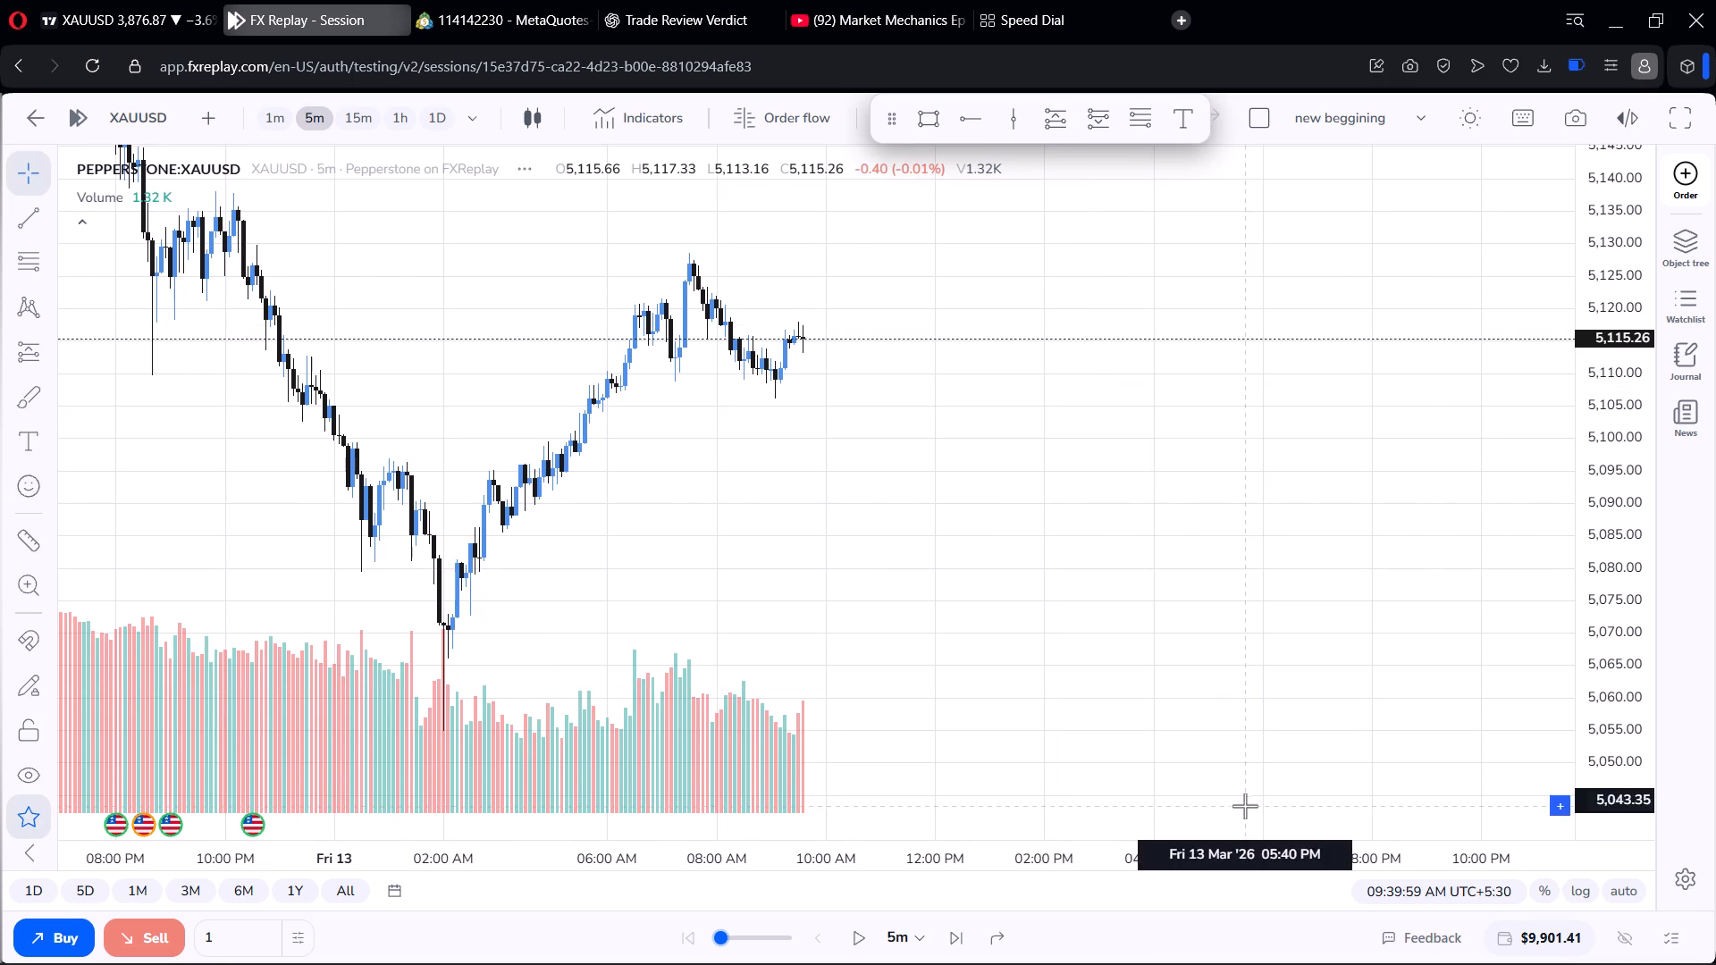
Add the 4-hour interval to the favourite timeframes and switch the XAUUSD chart to 4h.
scroll(1182, 421, down, 4)
drag(1113, 454, 1626, 343)
click(393, 123)
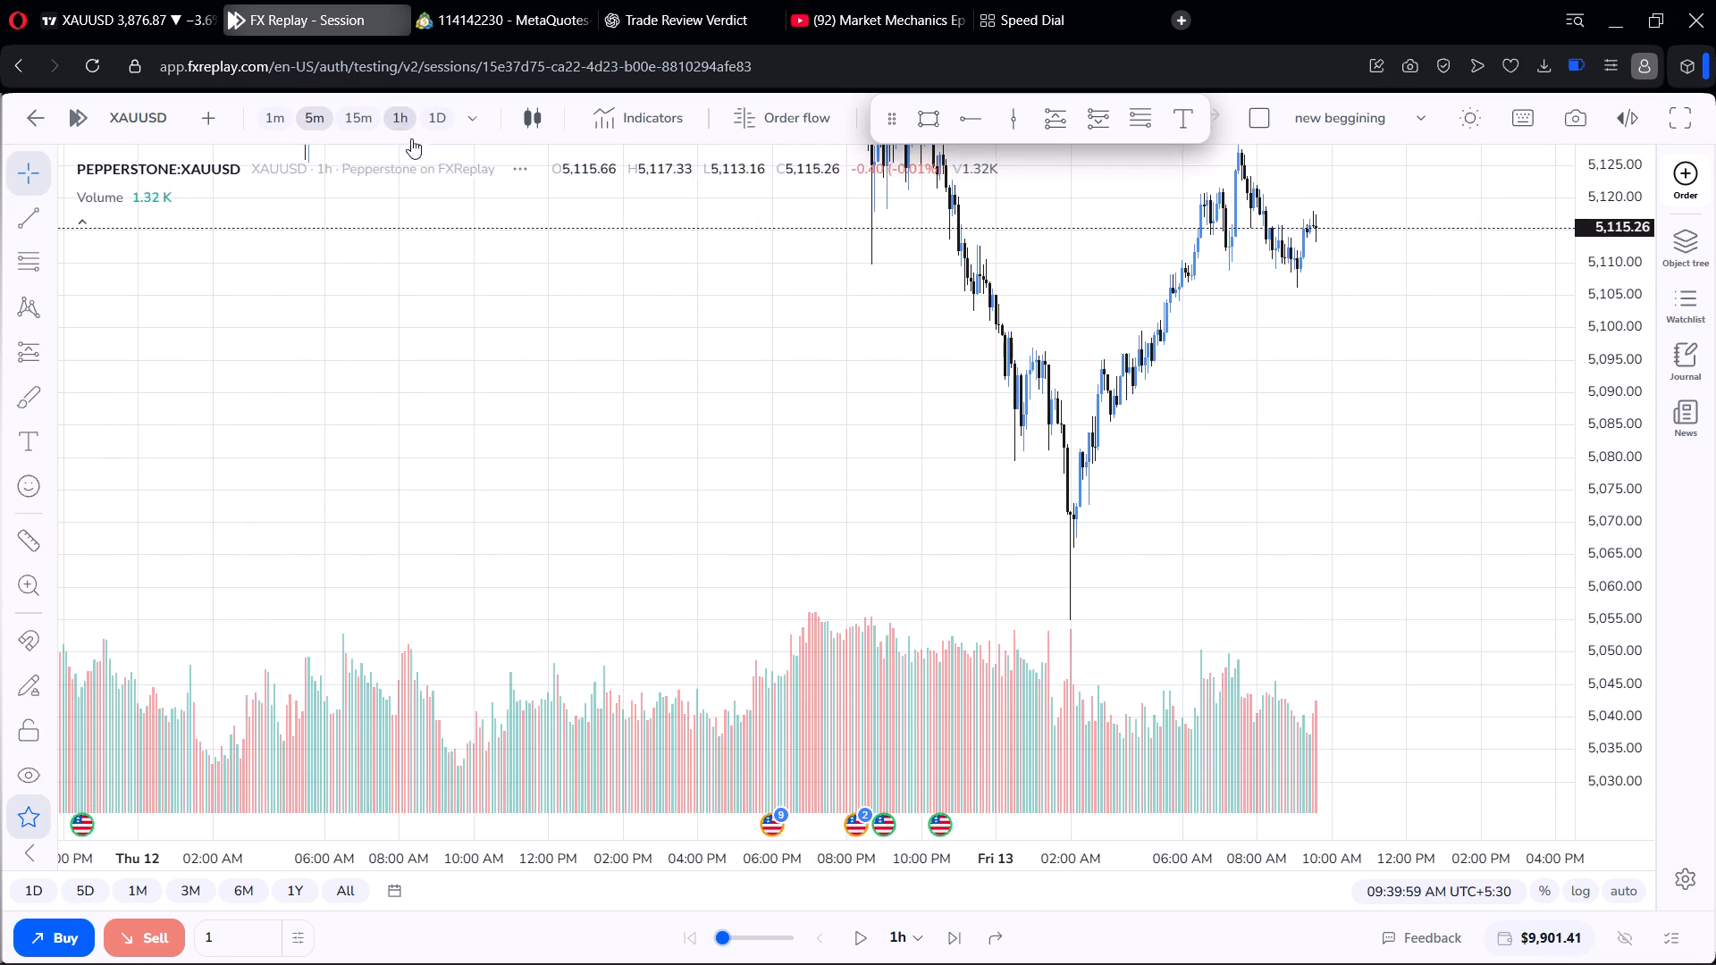
click(436, 113)
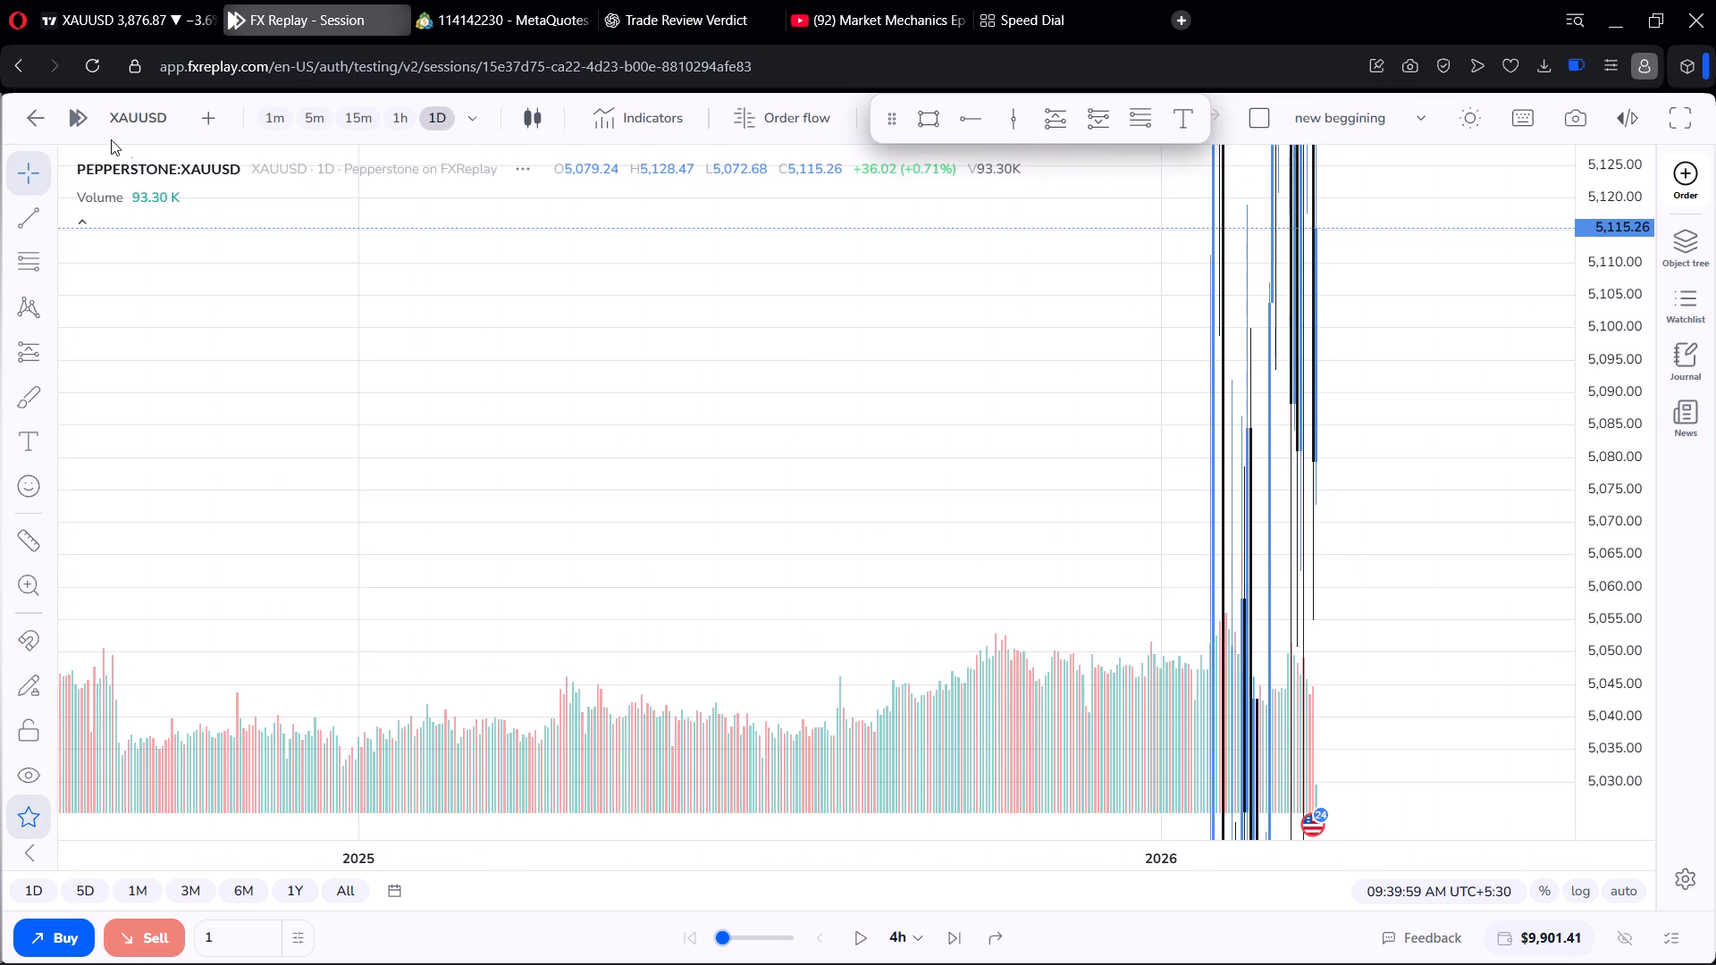
click(467, 118)
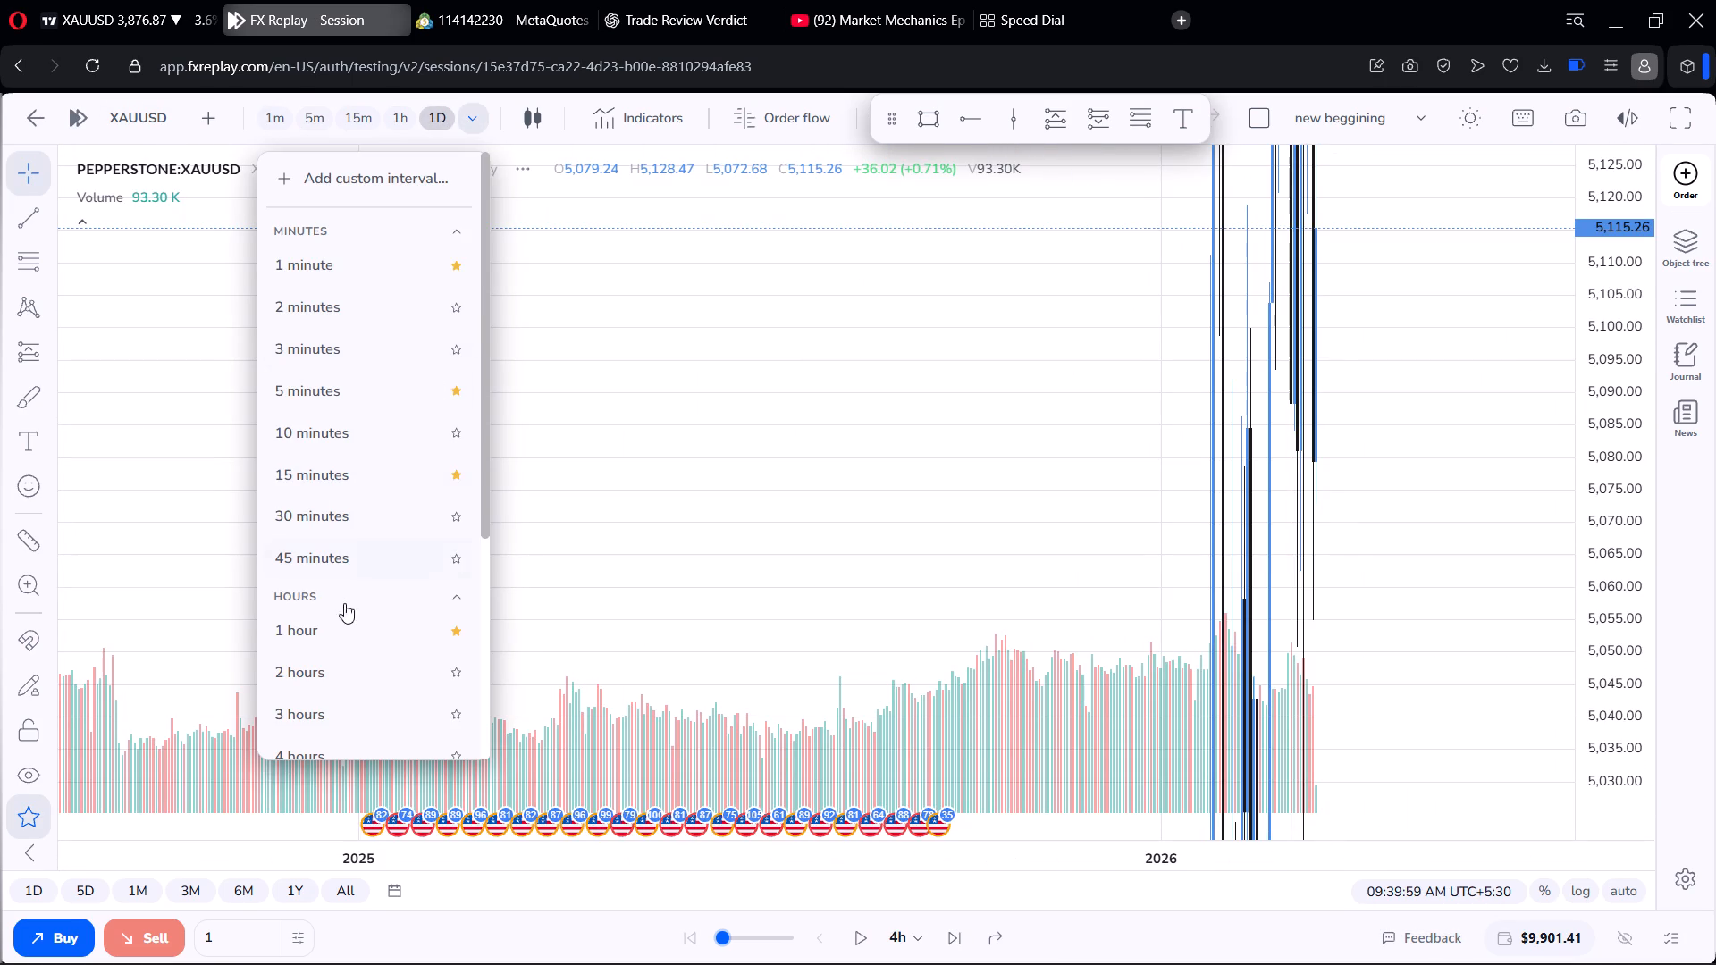
click(452, 751)
click(648, 495)
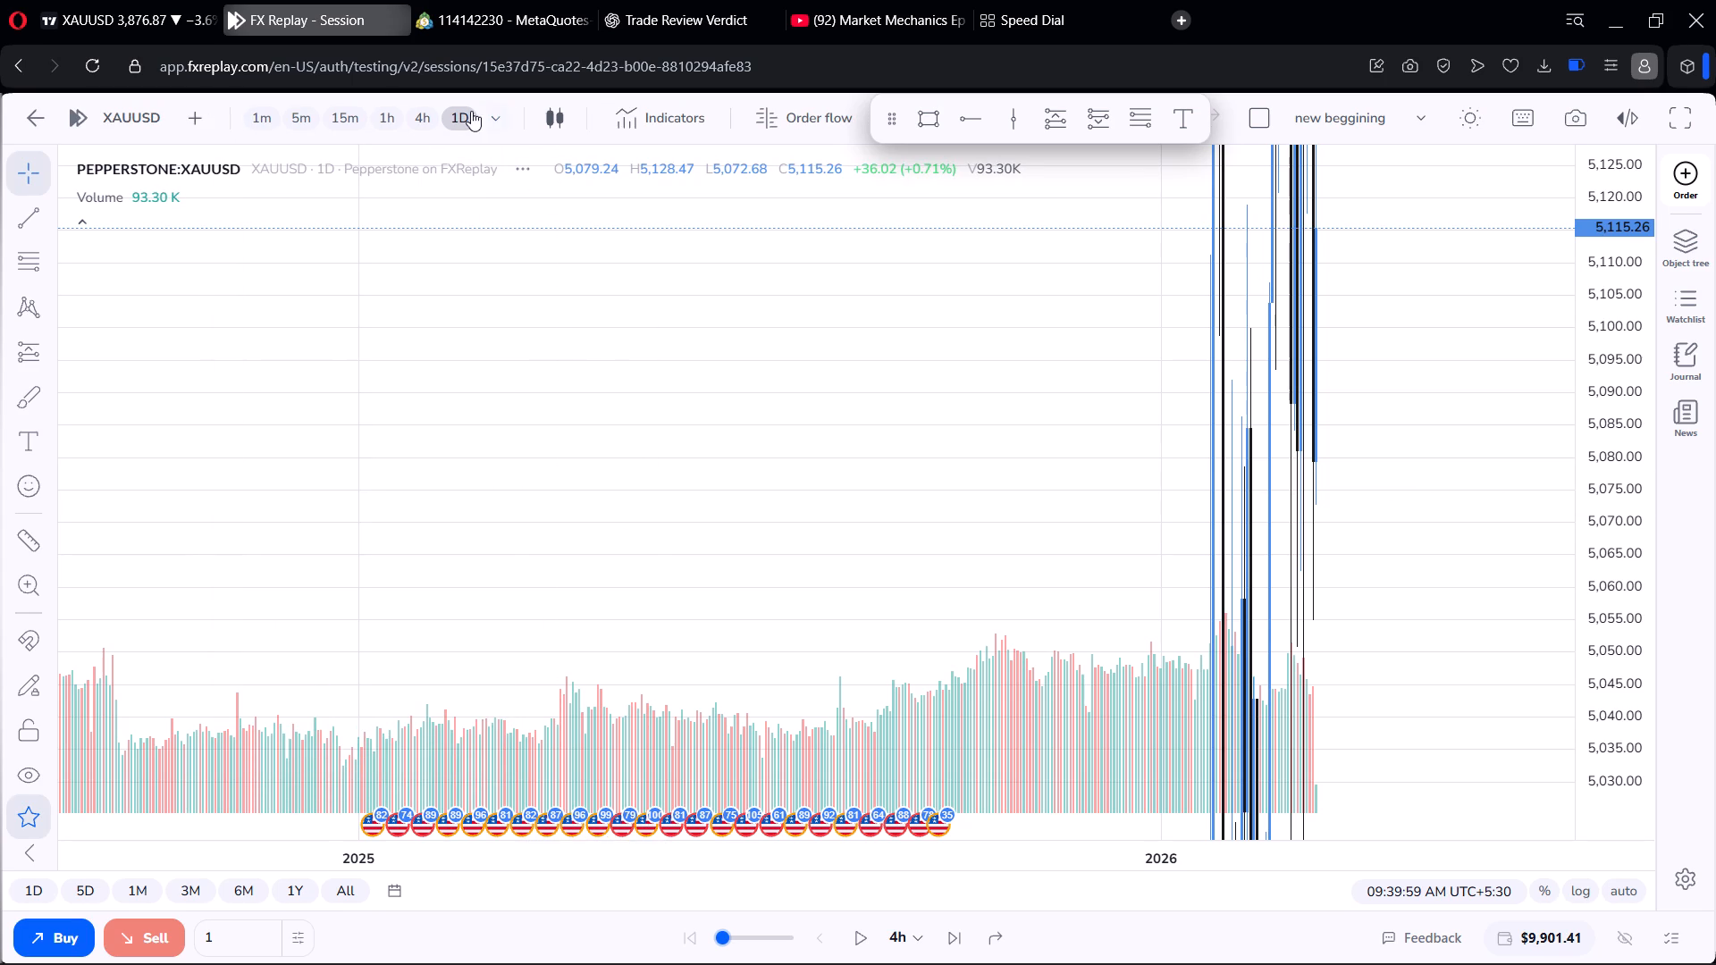
click(412, 117)
Examine the XAUUSD 4h price structure from late January to 13 March, focusing on the recent swing highs and lows.
scroll(950, 351, up, 5)
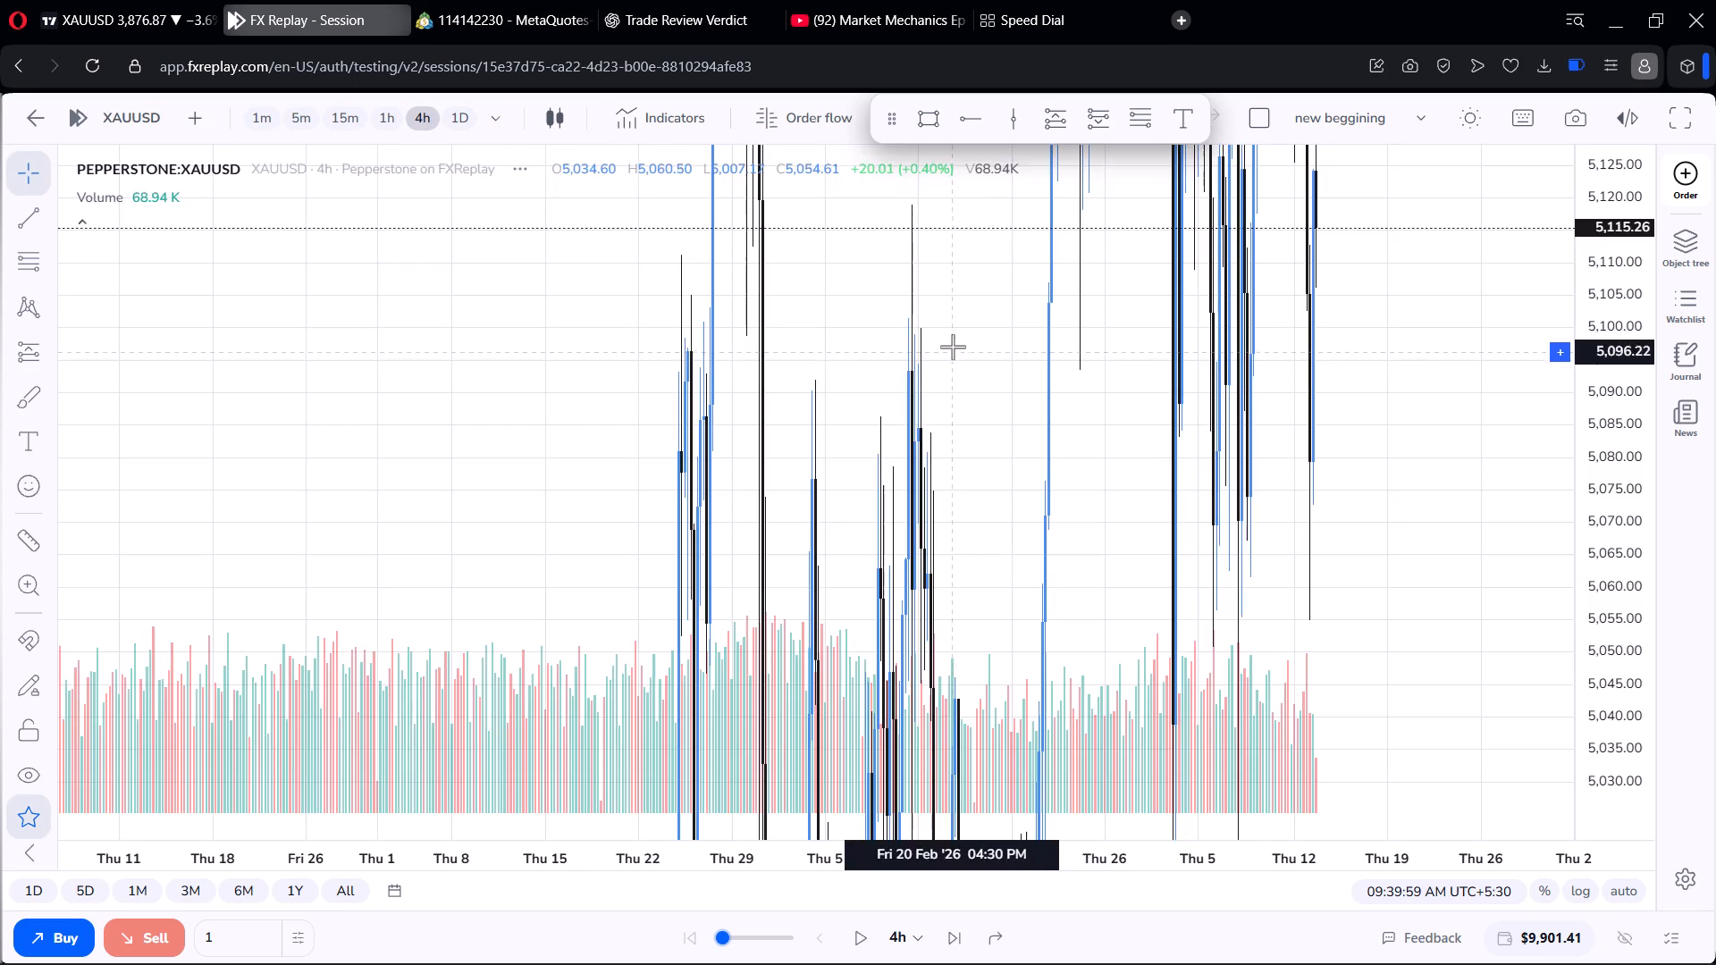
scroll(1213, 357, up, 11)
scroll(1619, 297, down, 7)
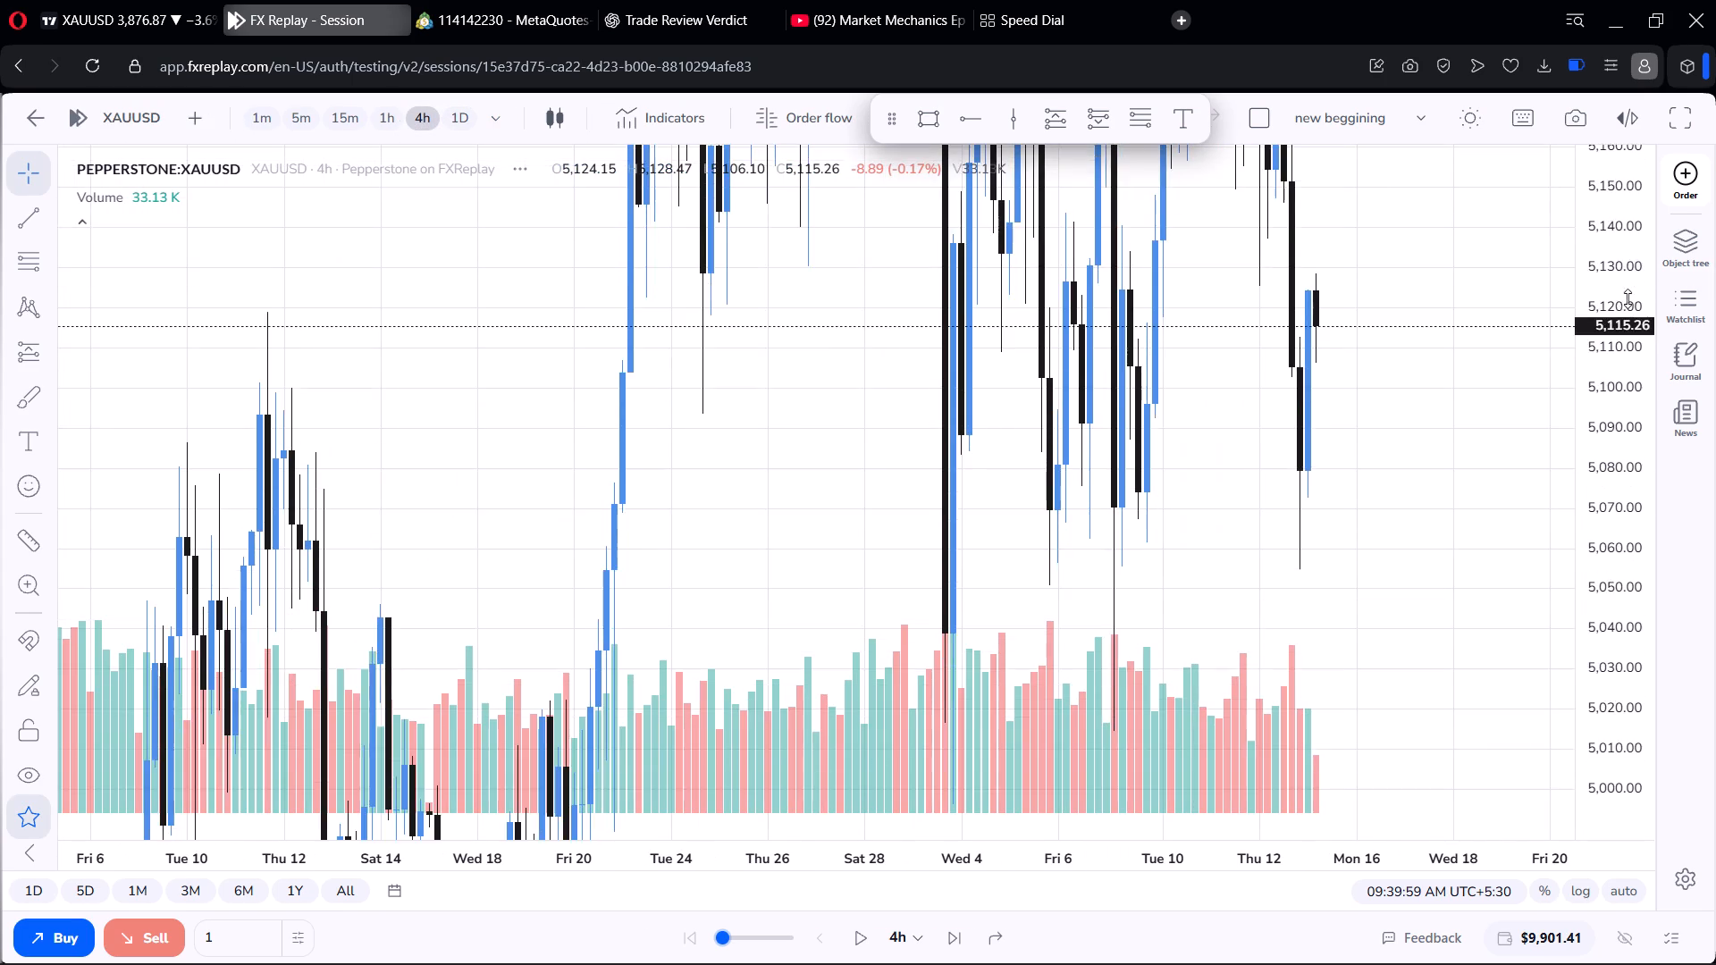
scroll(1628, 295, down, 18)
scroll(1213, 340, down, 10)
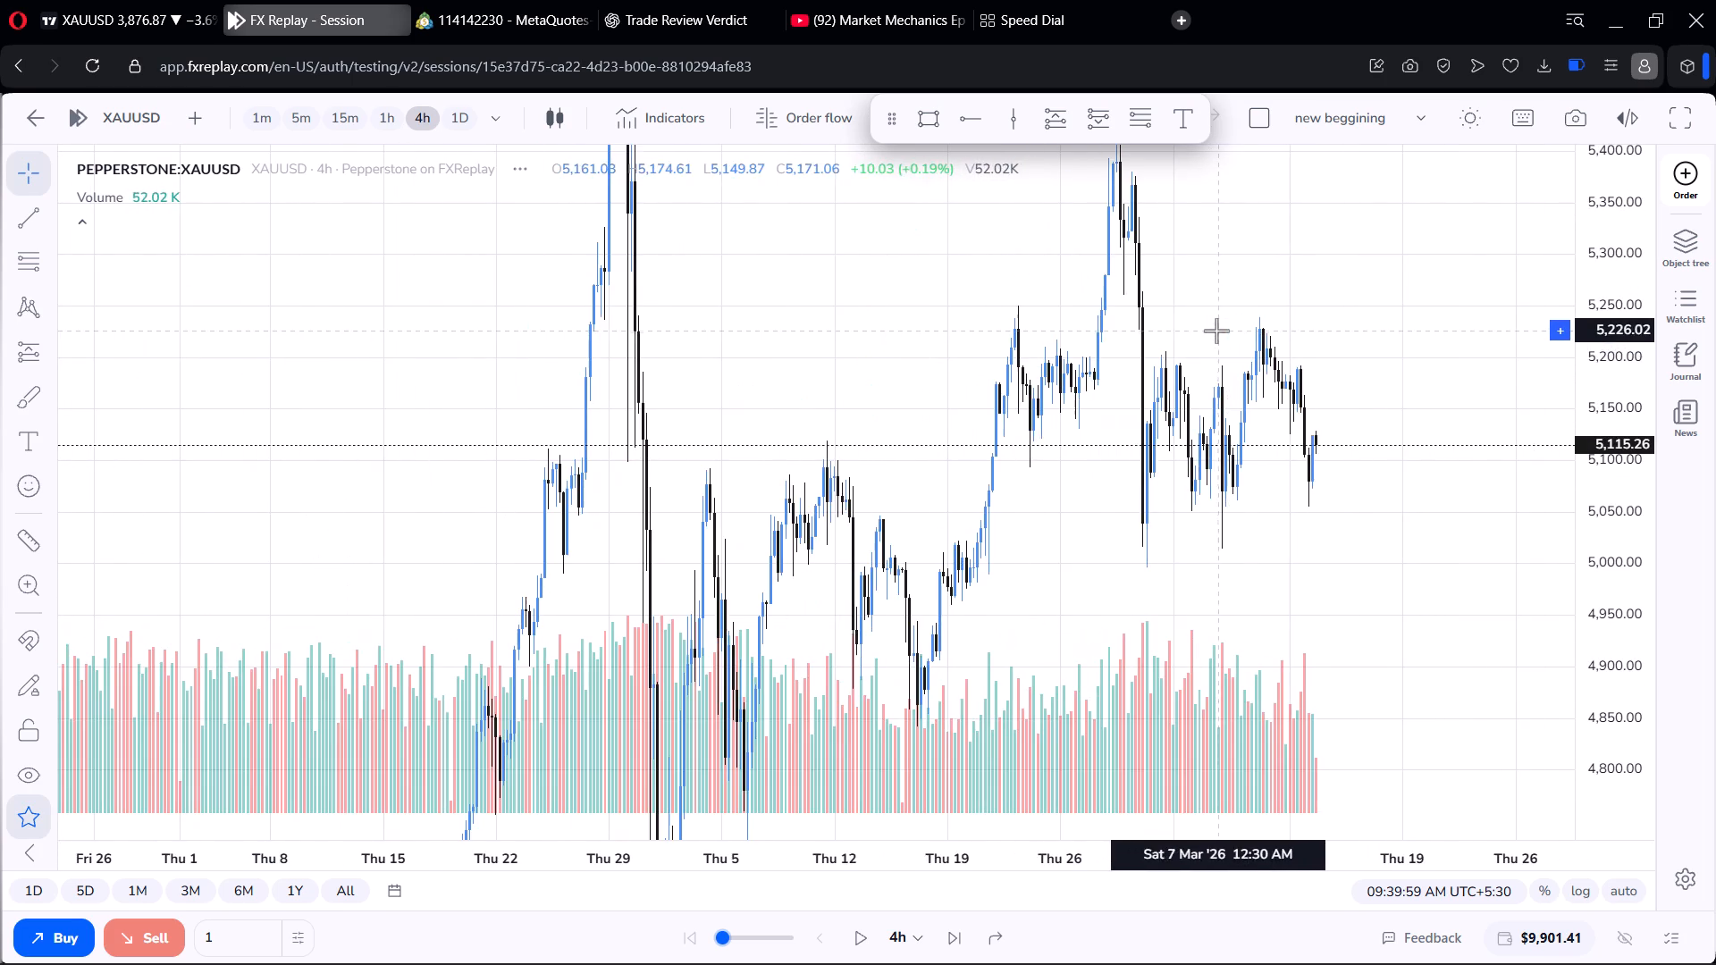
drag(958, 385, 1015, 173)
drag(992, 337, 980, 451)
scroll(1177, 309, up, 5)
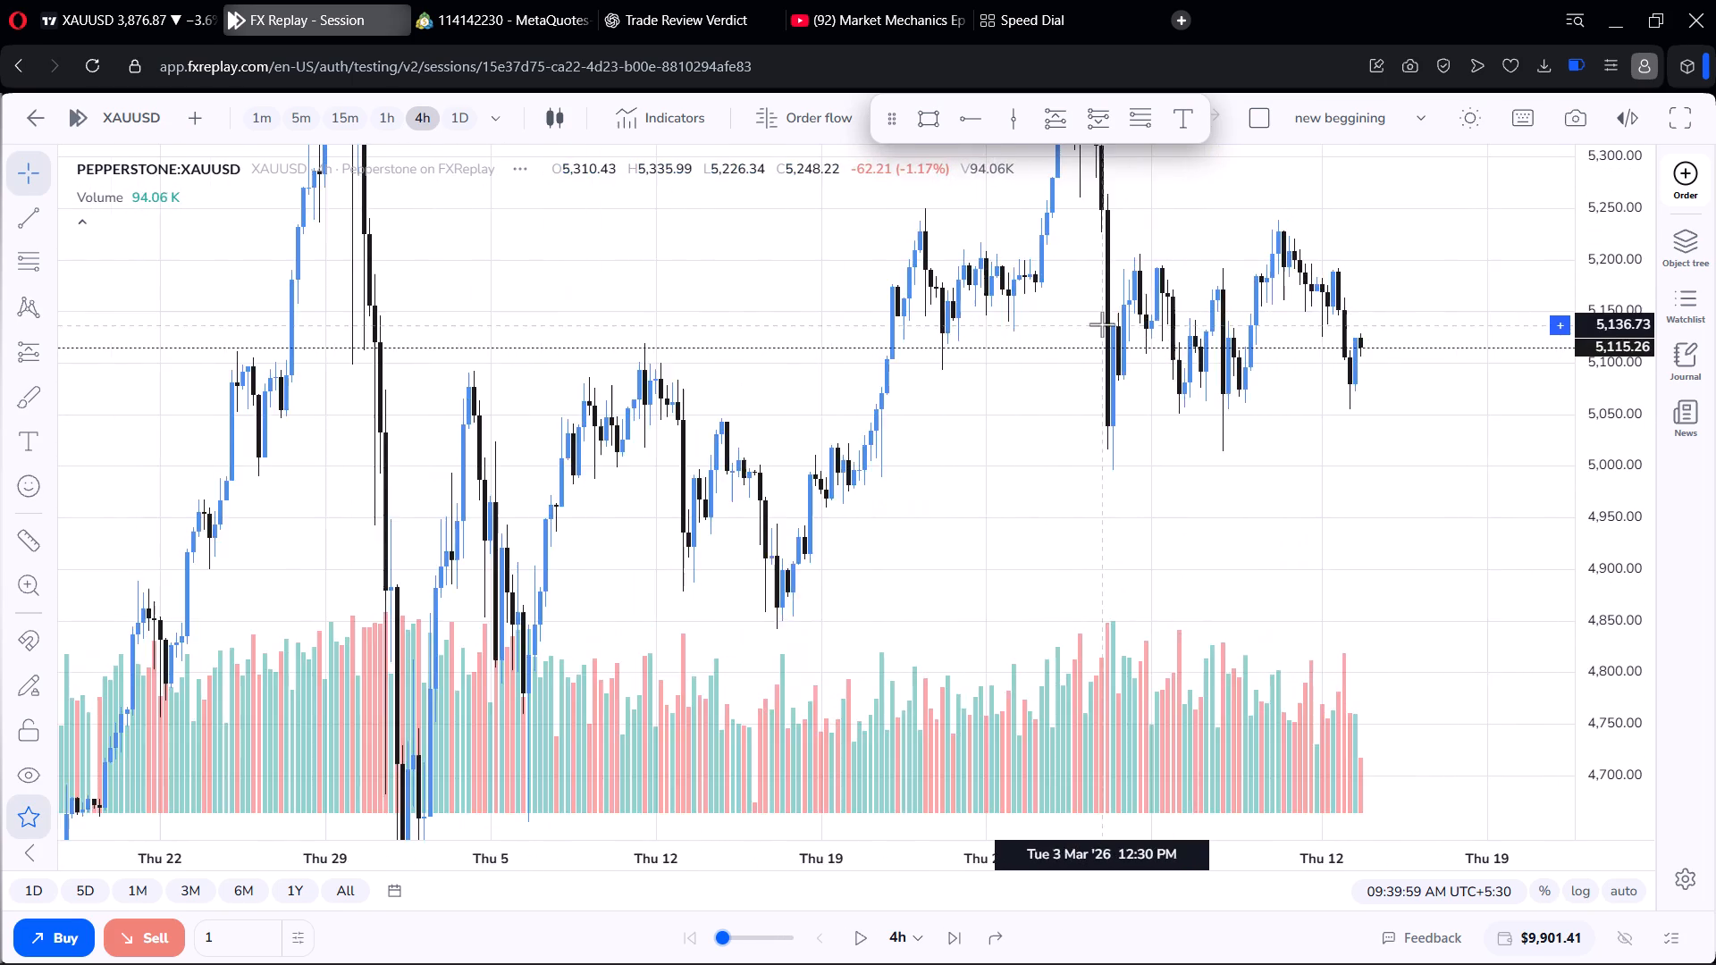
scroll(1101, 324, up, 6)
drag(1022, 272, 946, 691)
drag(958, 637, 884, 368)
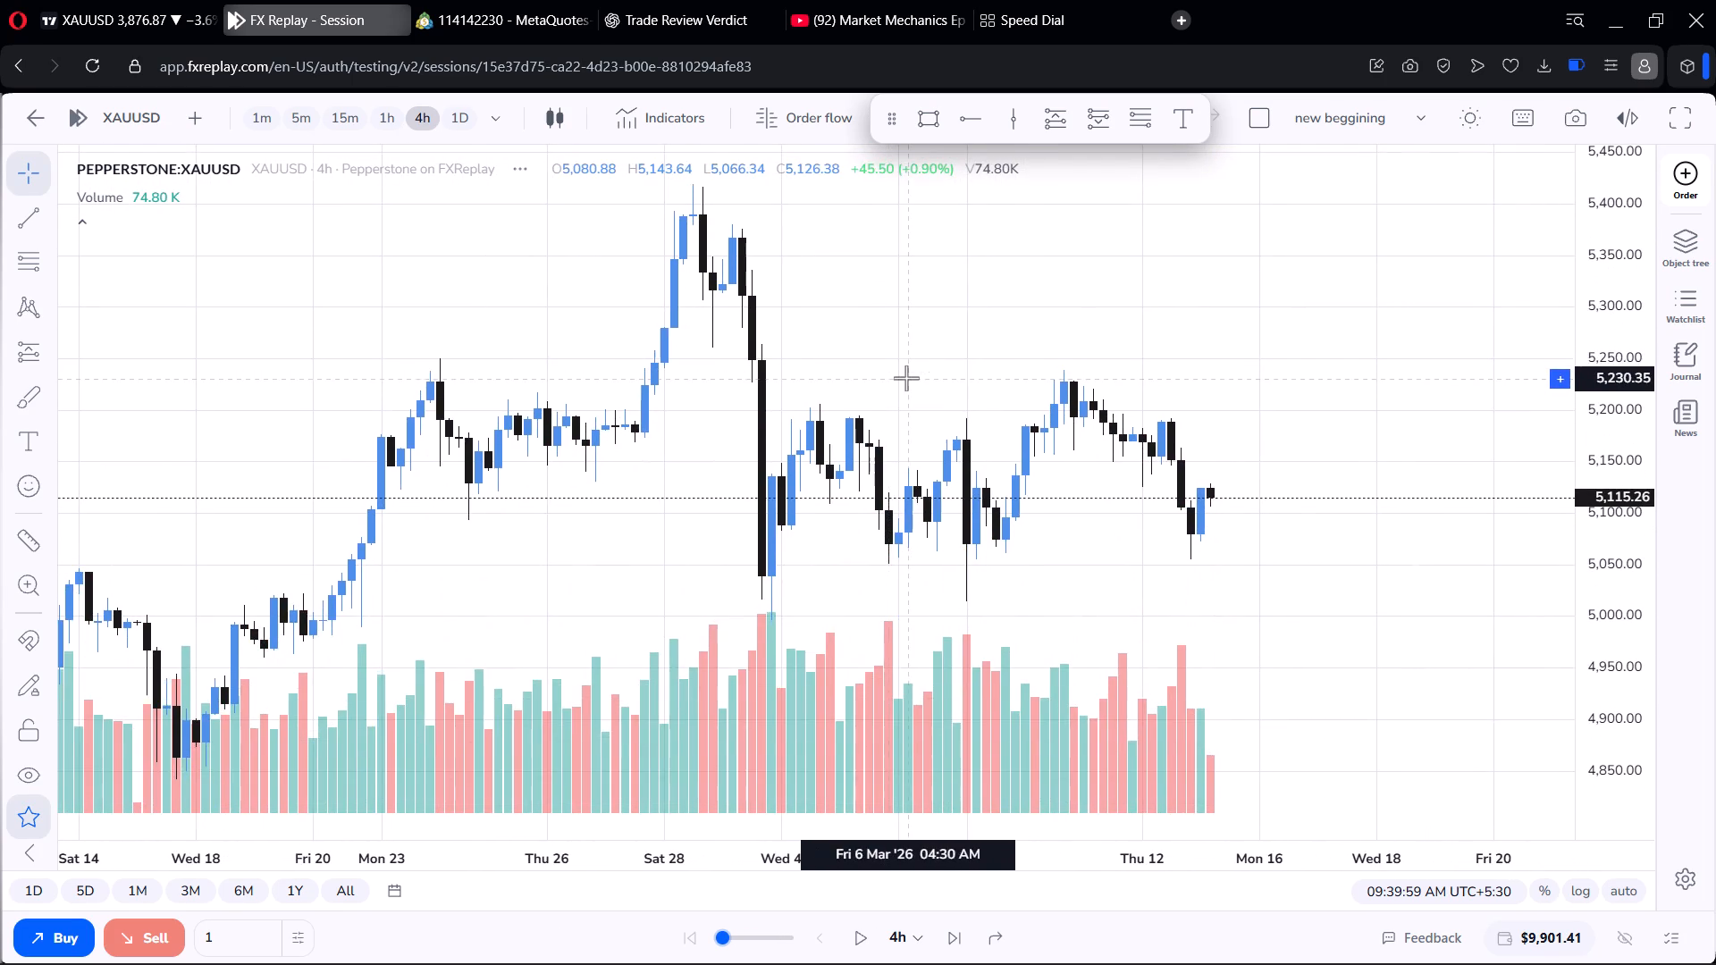
scroll(906, 378, down, 2)
drag(1016, 298, 975, 275)
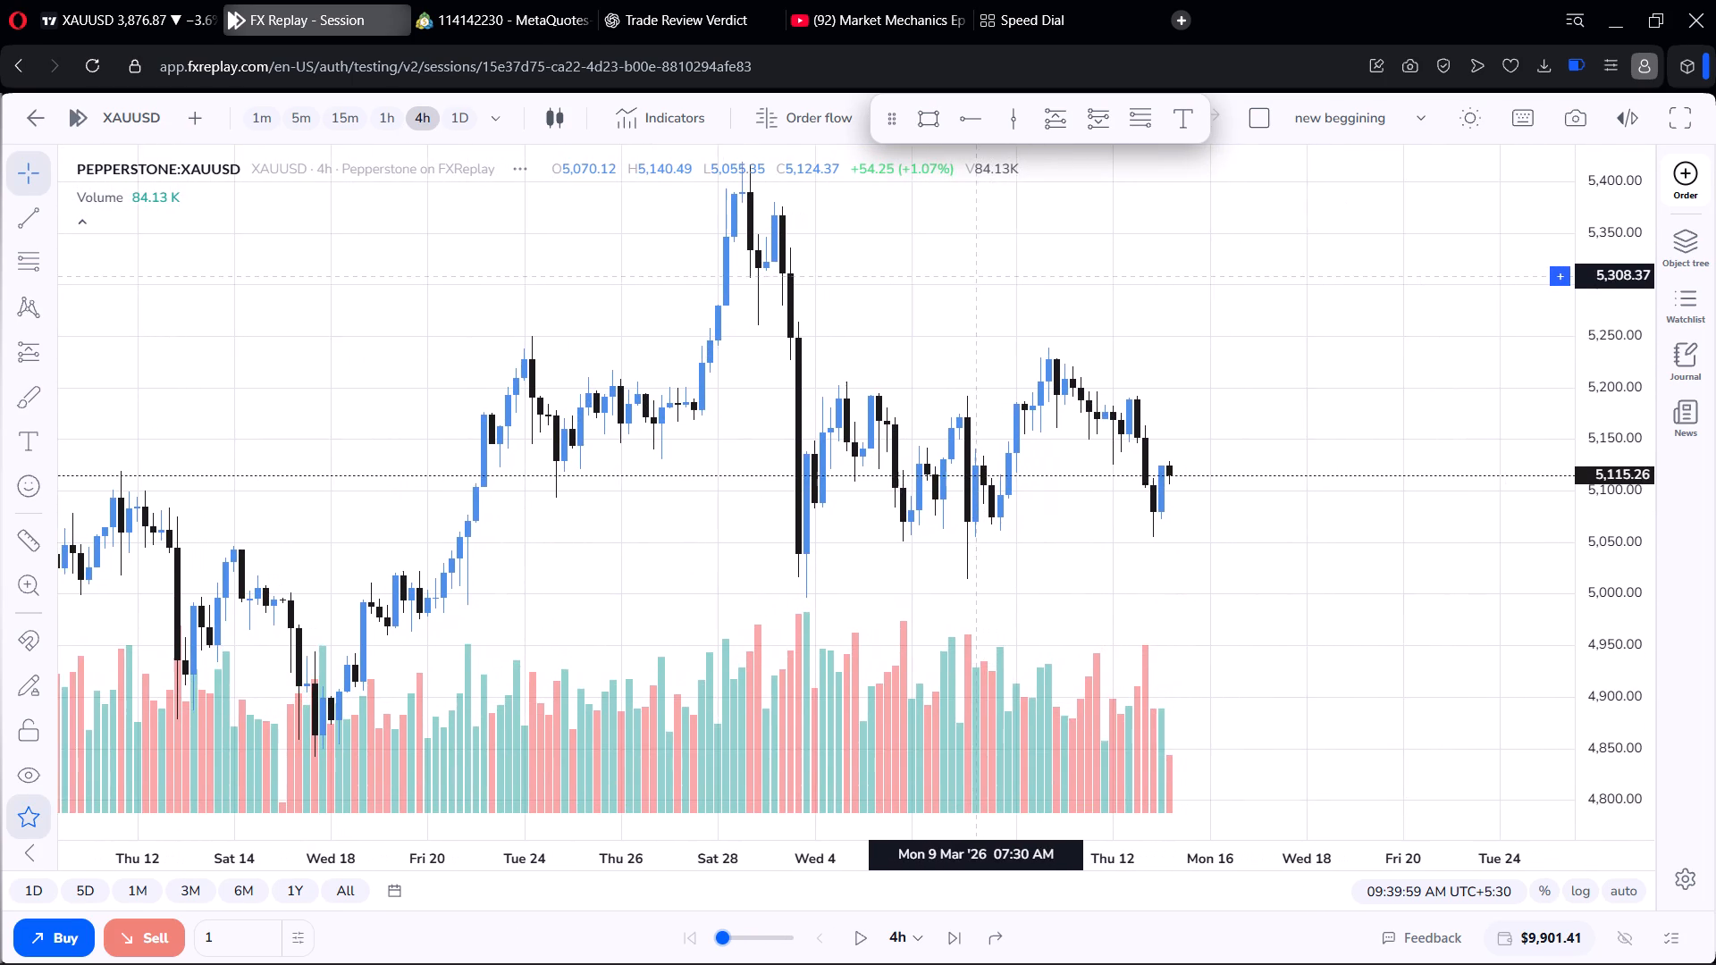
drag(975, 275, 960, 272)
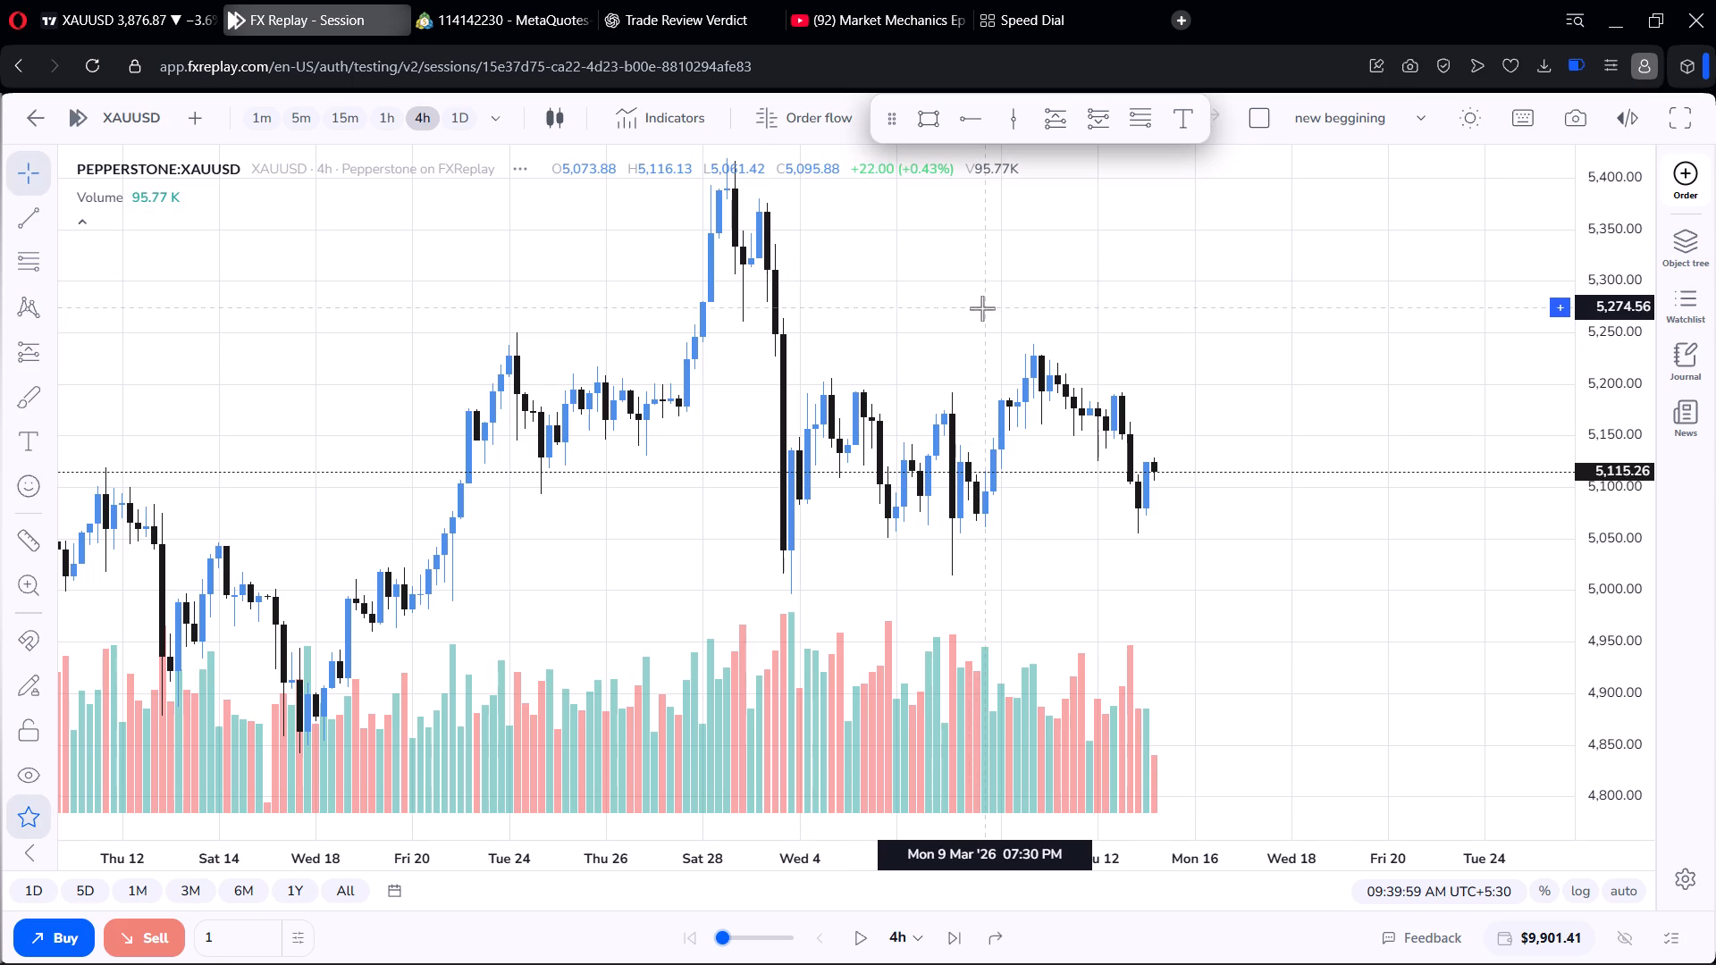
scroll(984, 304, down, 1)
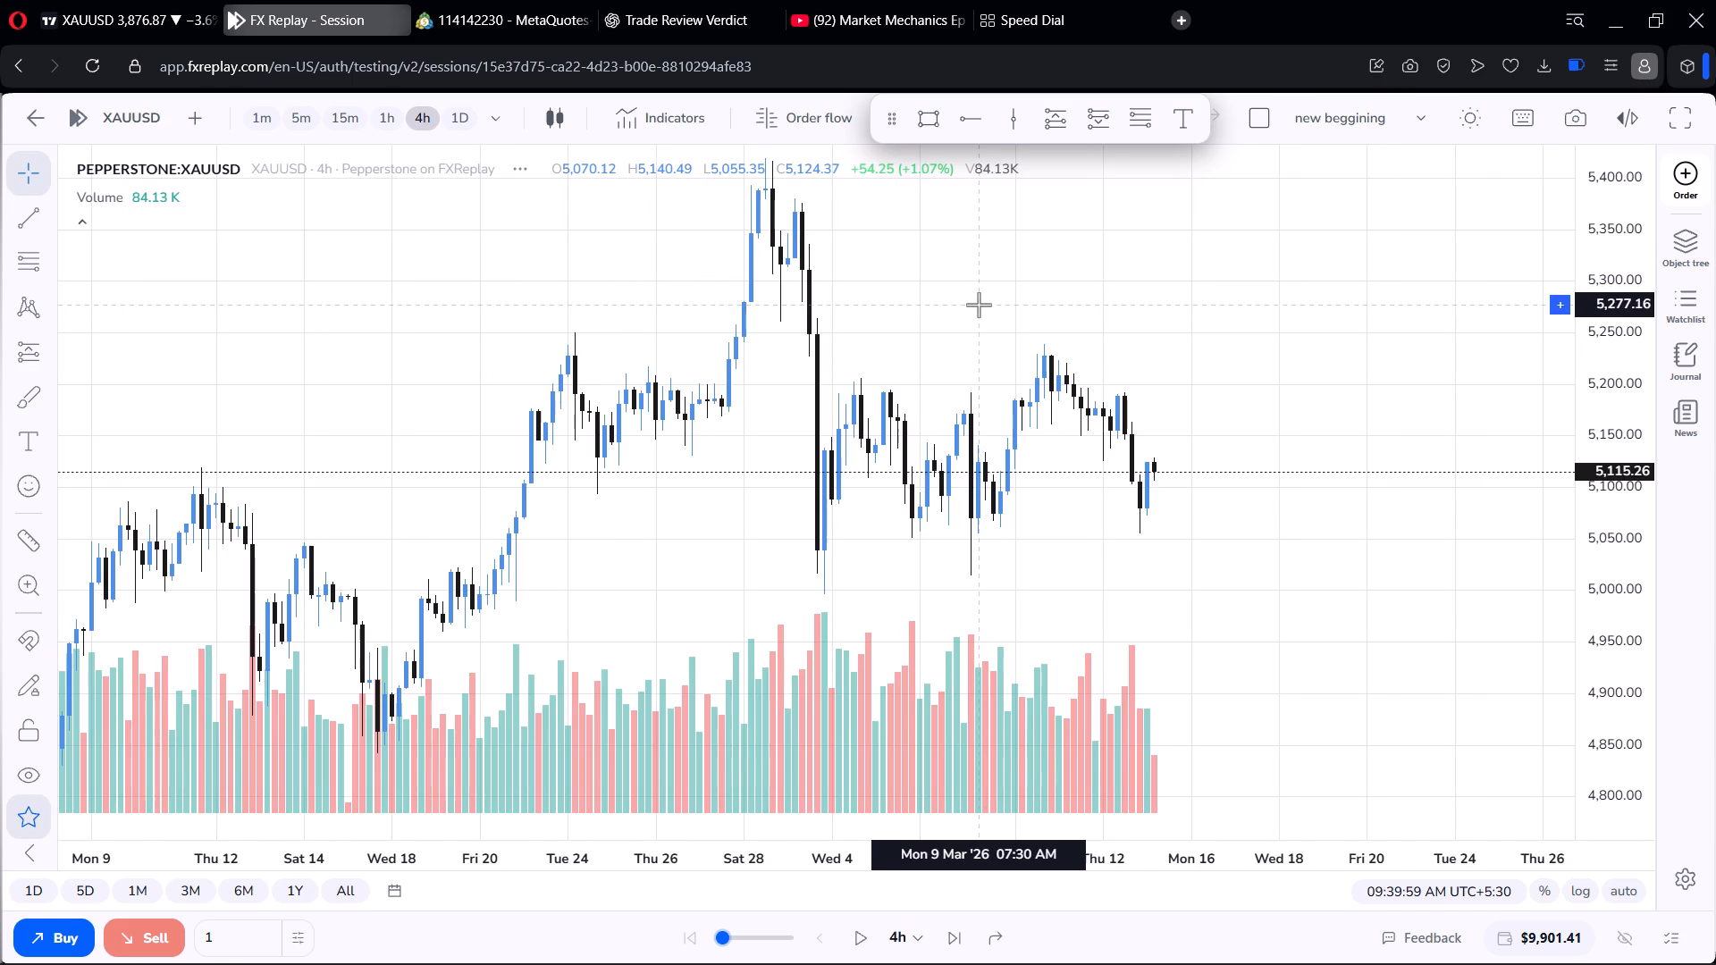
scroll(979, 305, up, 3)
drag(966, 305, 782, 342)
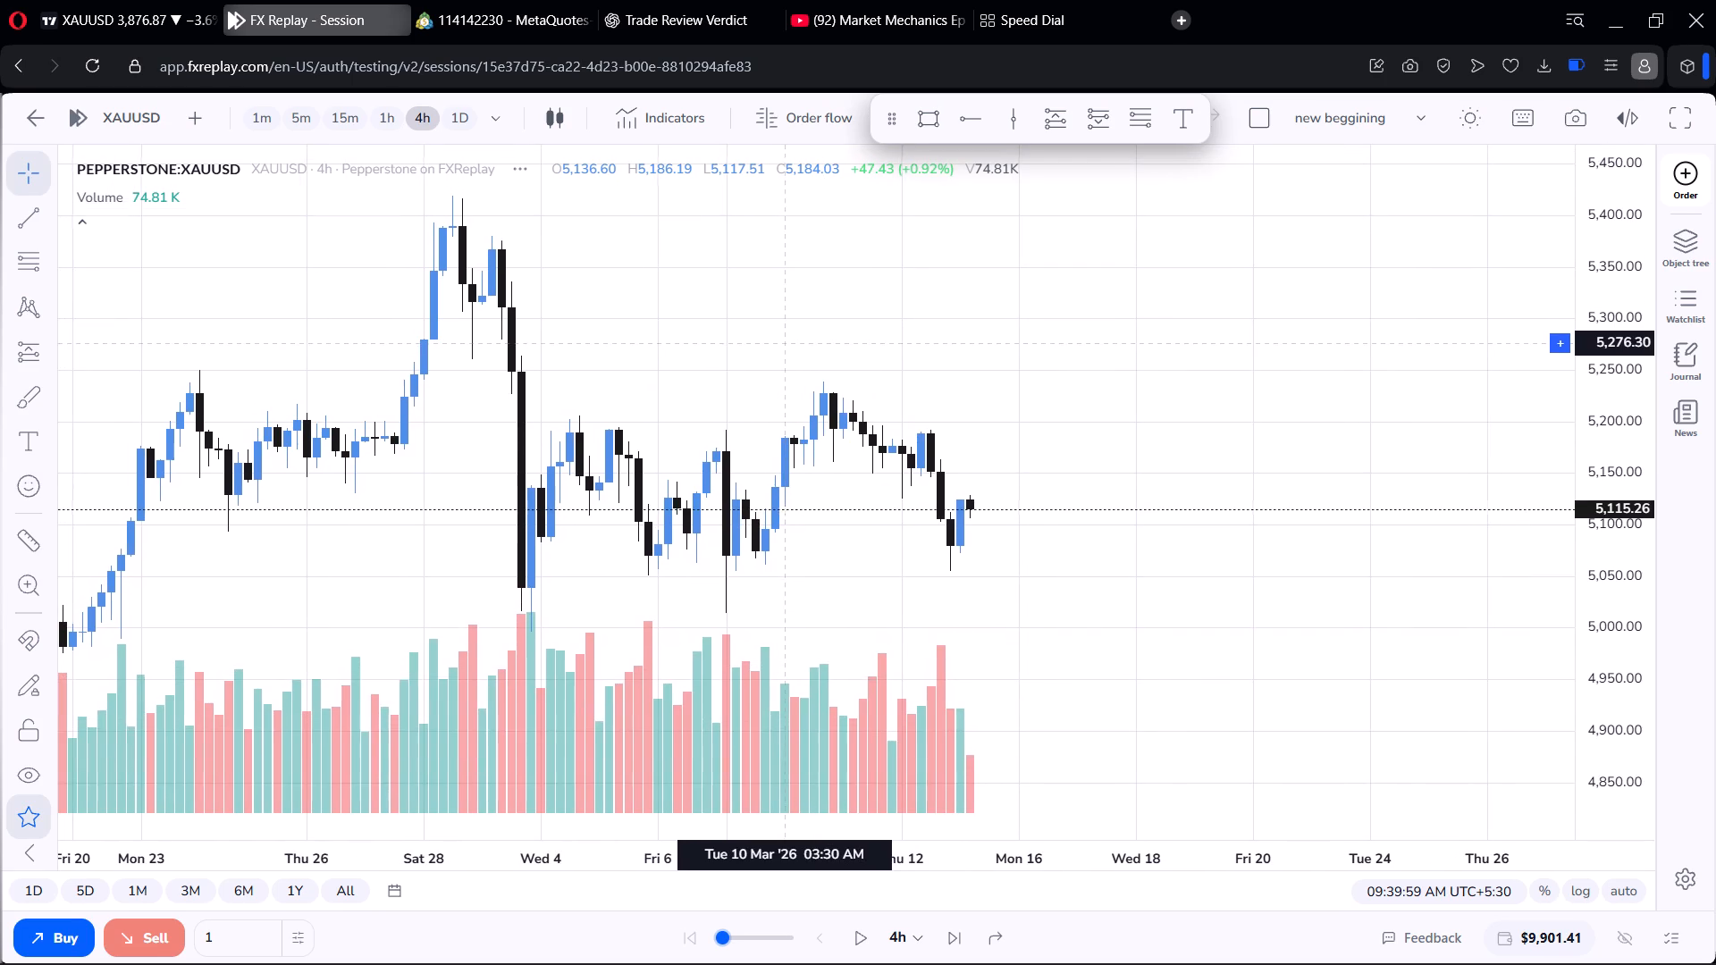
drag(782, 342, 1056, 208)
scroll(1185, 250, down, 5)
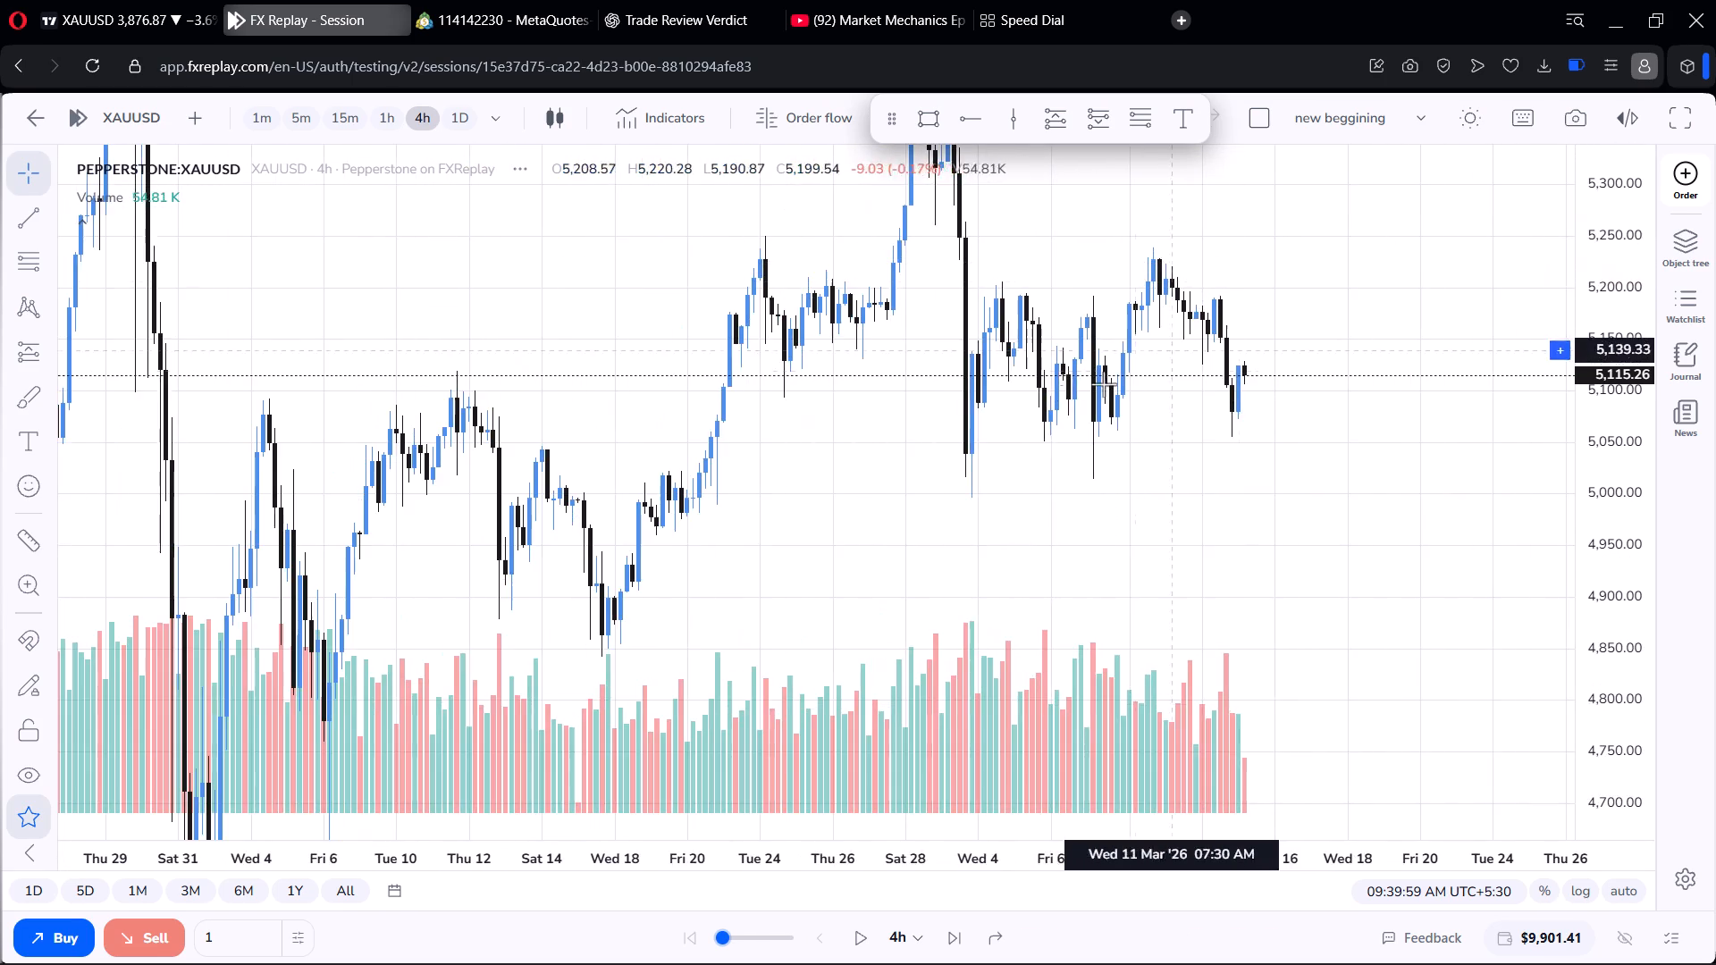
Examine the XAUUSD 4h swings from late January's peak and drop through the February lows to 13 March.
drag(1020, 368, 1321, 414)
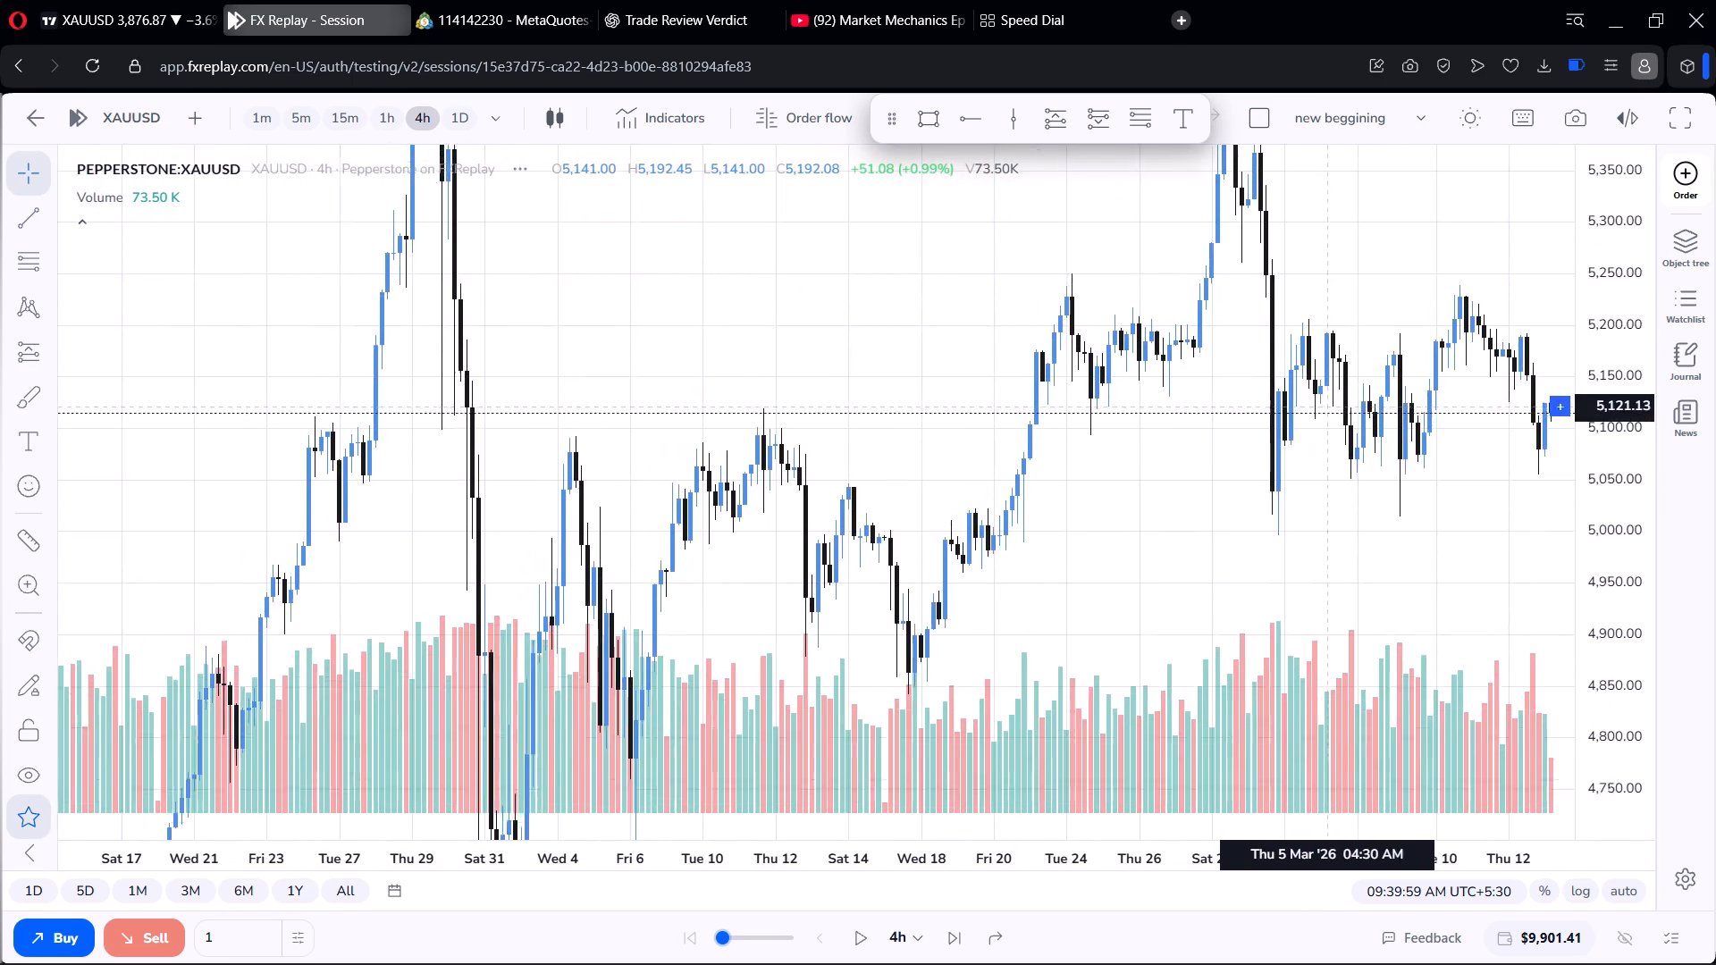
drag(1321, 414, 1157, 442)
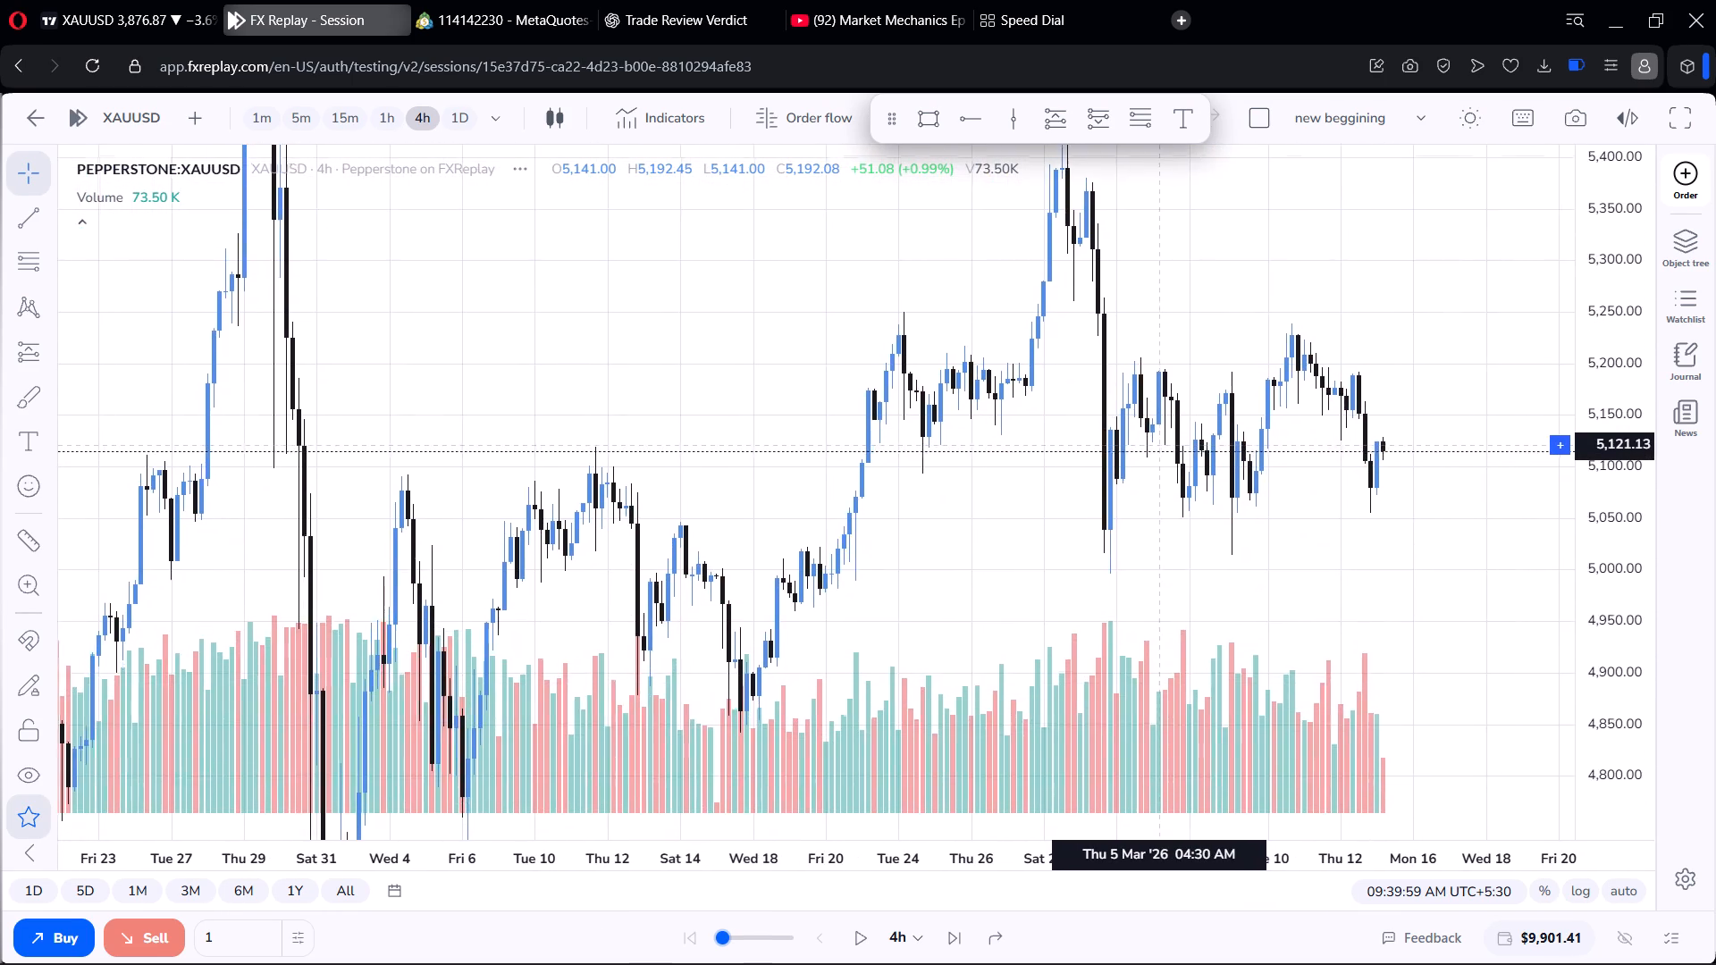
drag(1157, 442, 1212, 0)
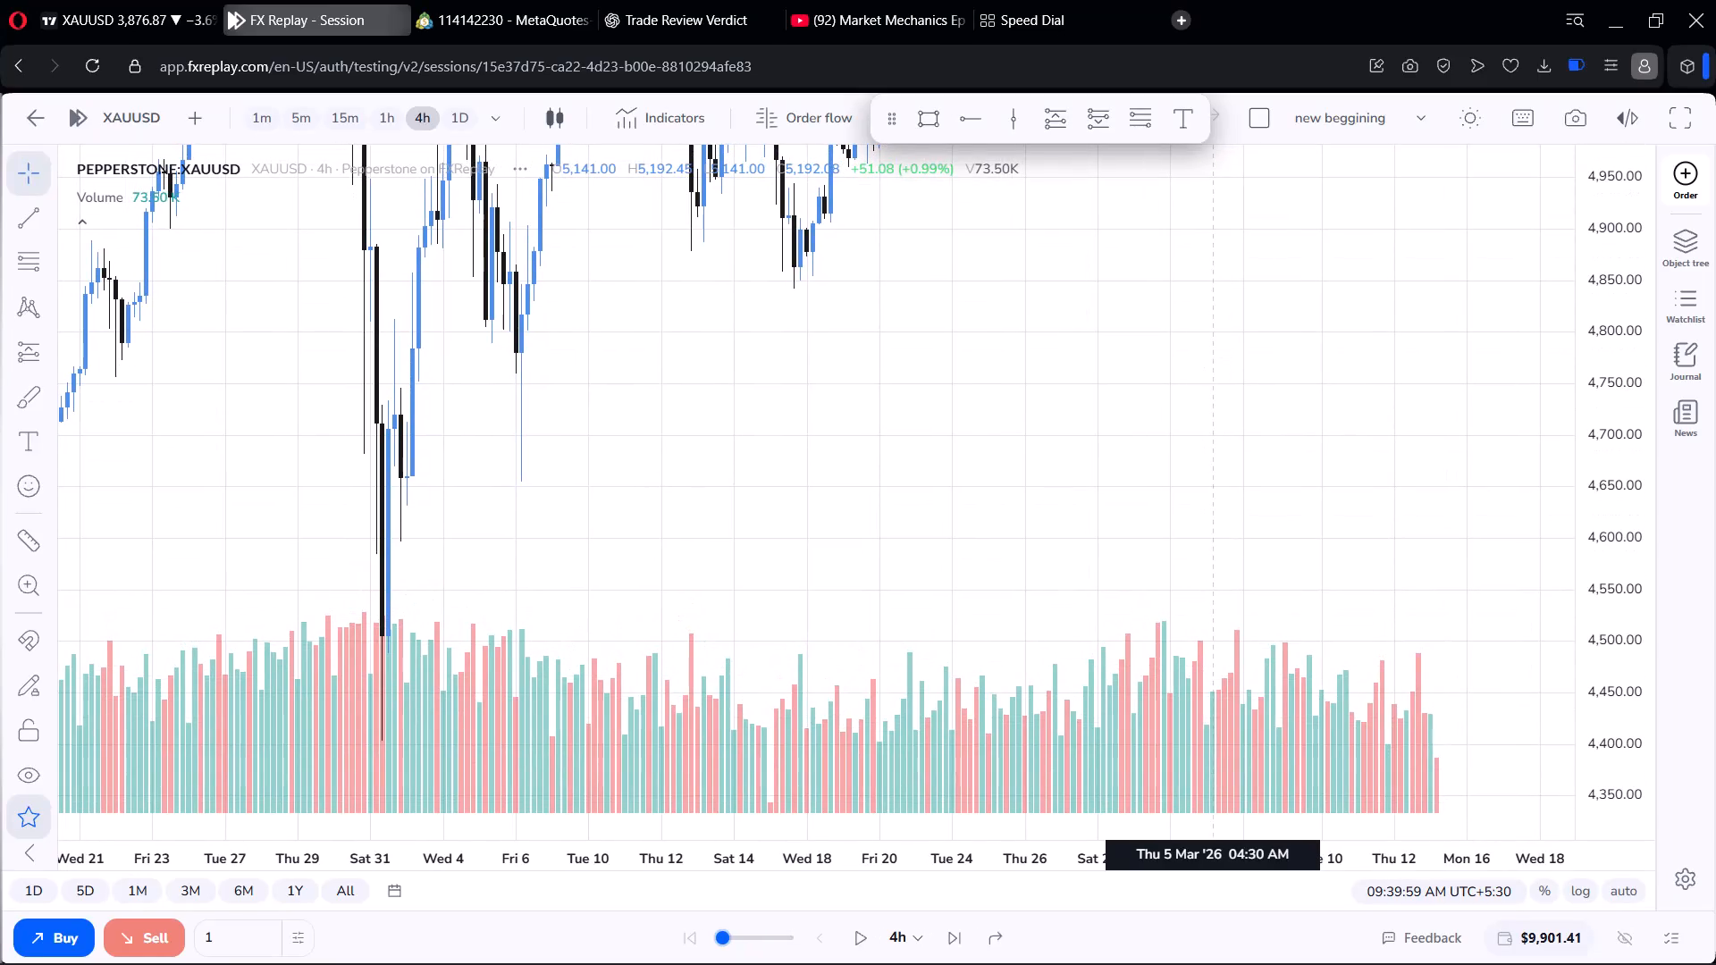
drag(1212, 0, 1225, 9)
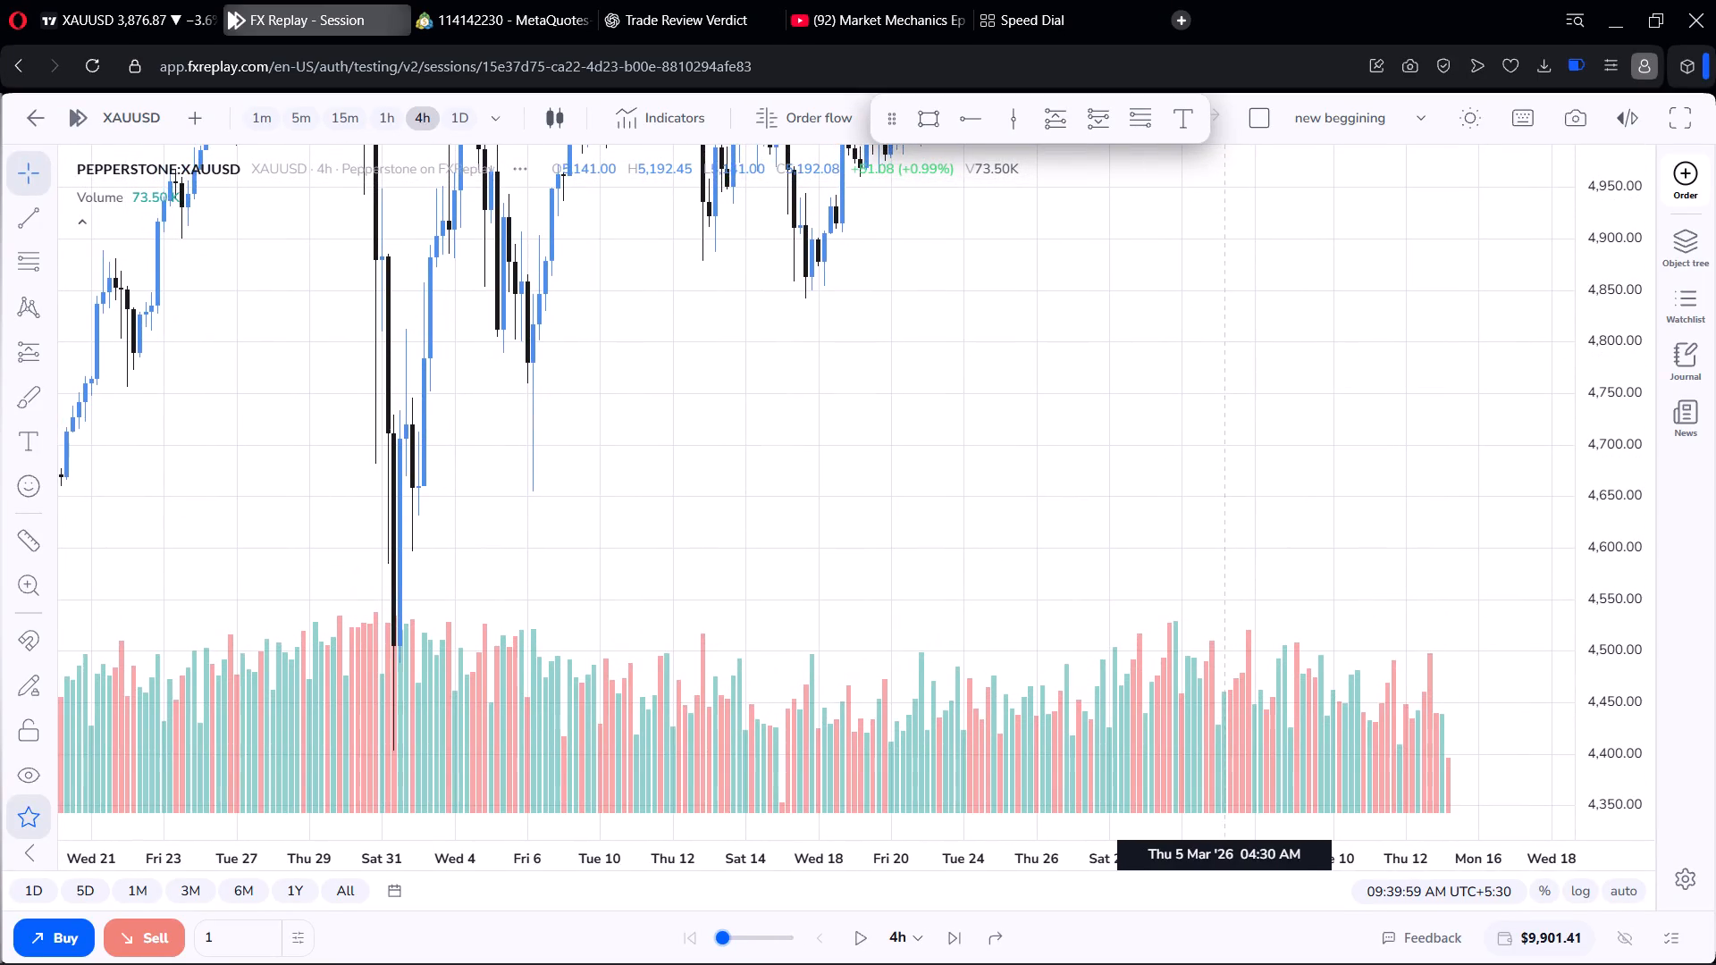
drag(1225, 9, 1031, 504)
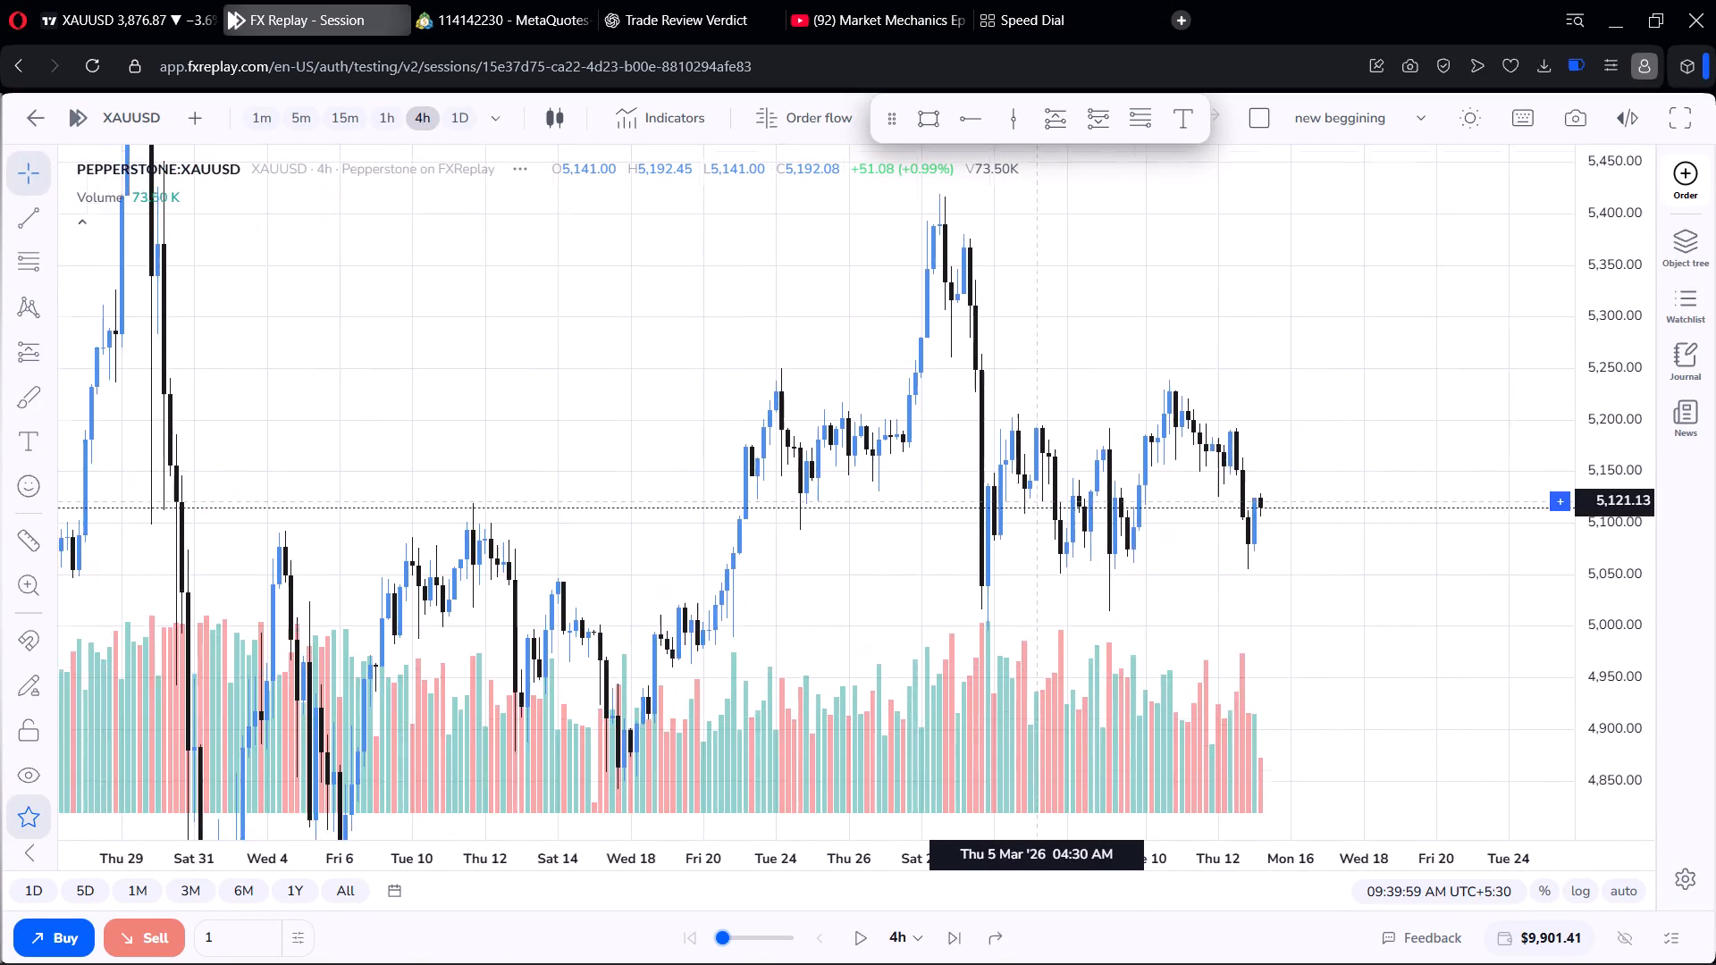
drag(1031, 504, 1229, 0)
drag(817, 451, 830, 455)
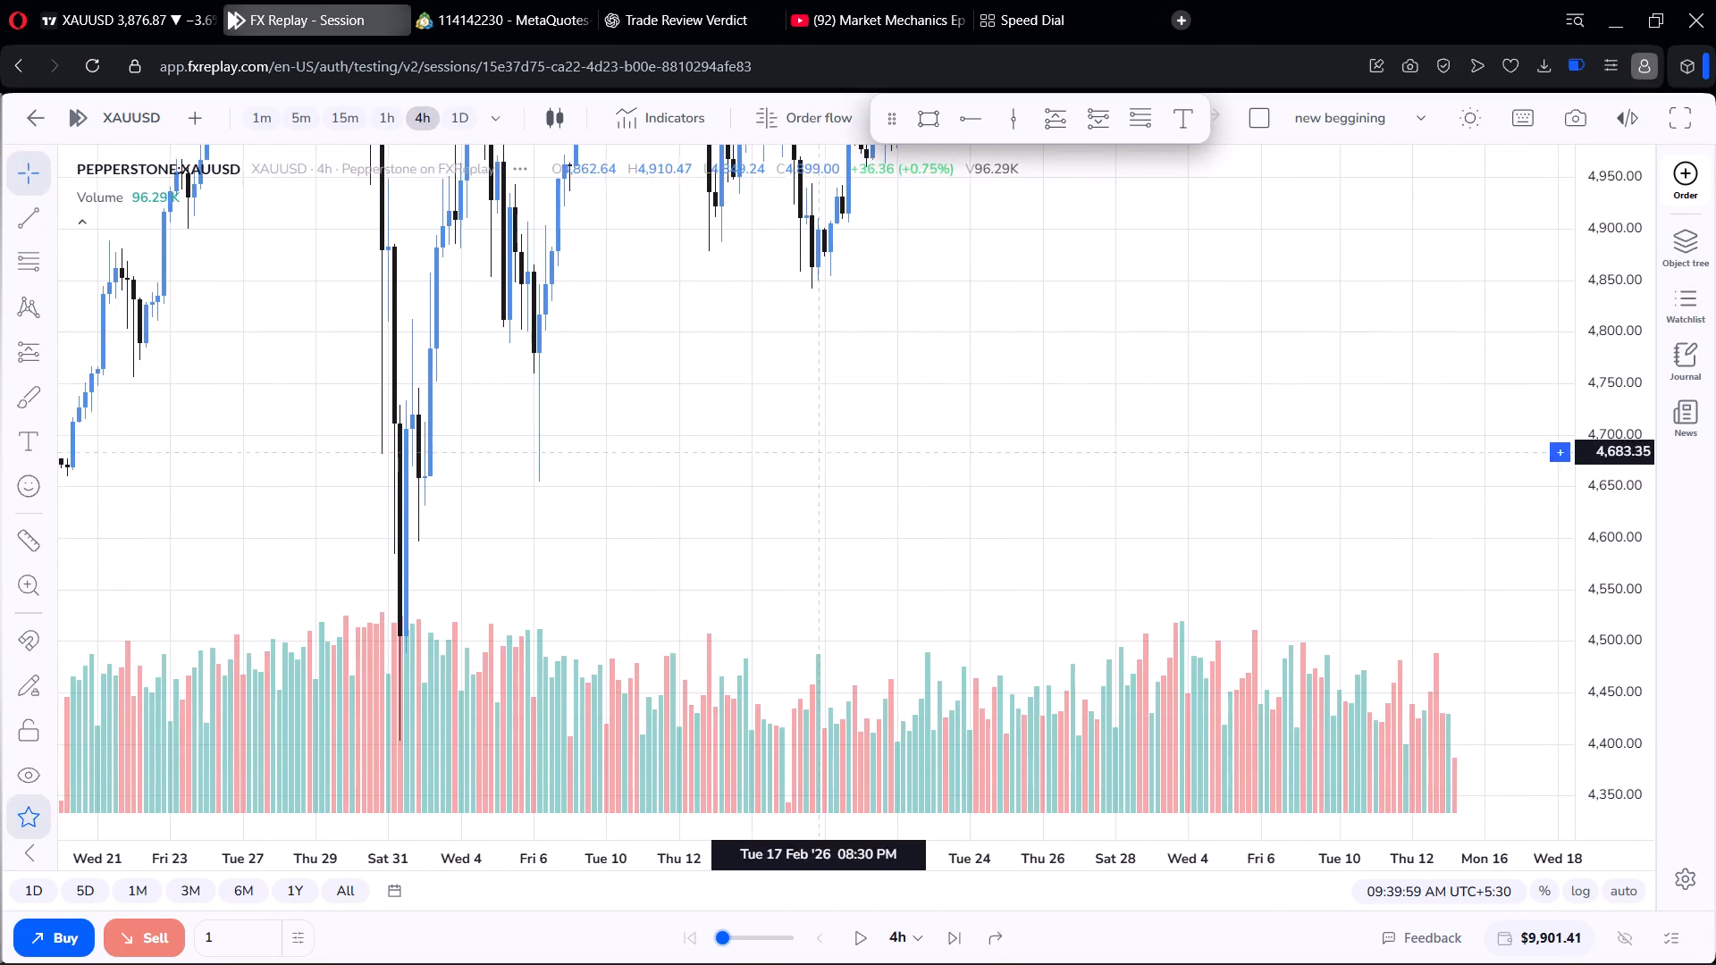
drag(830, 455, 1329, 936)
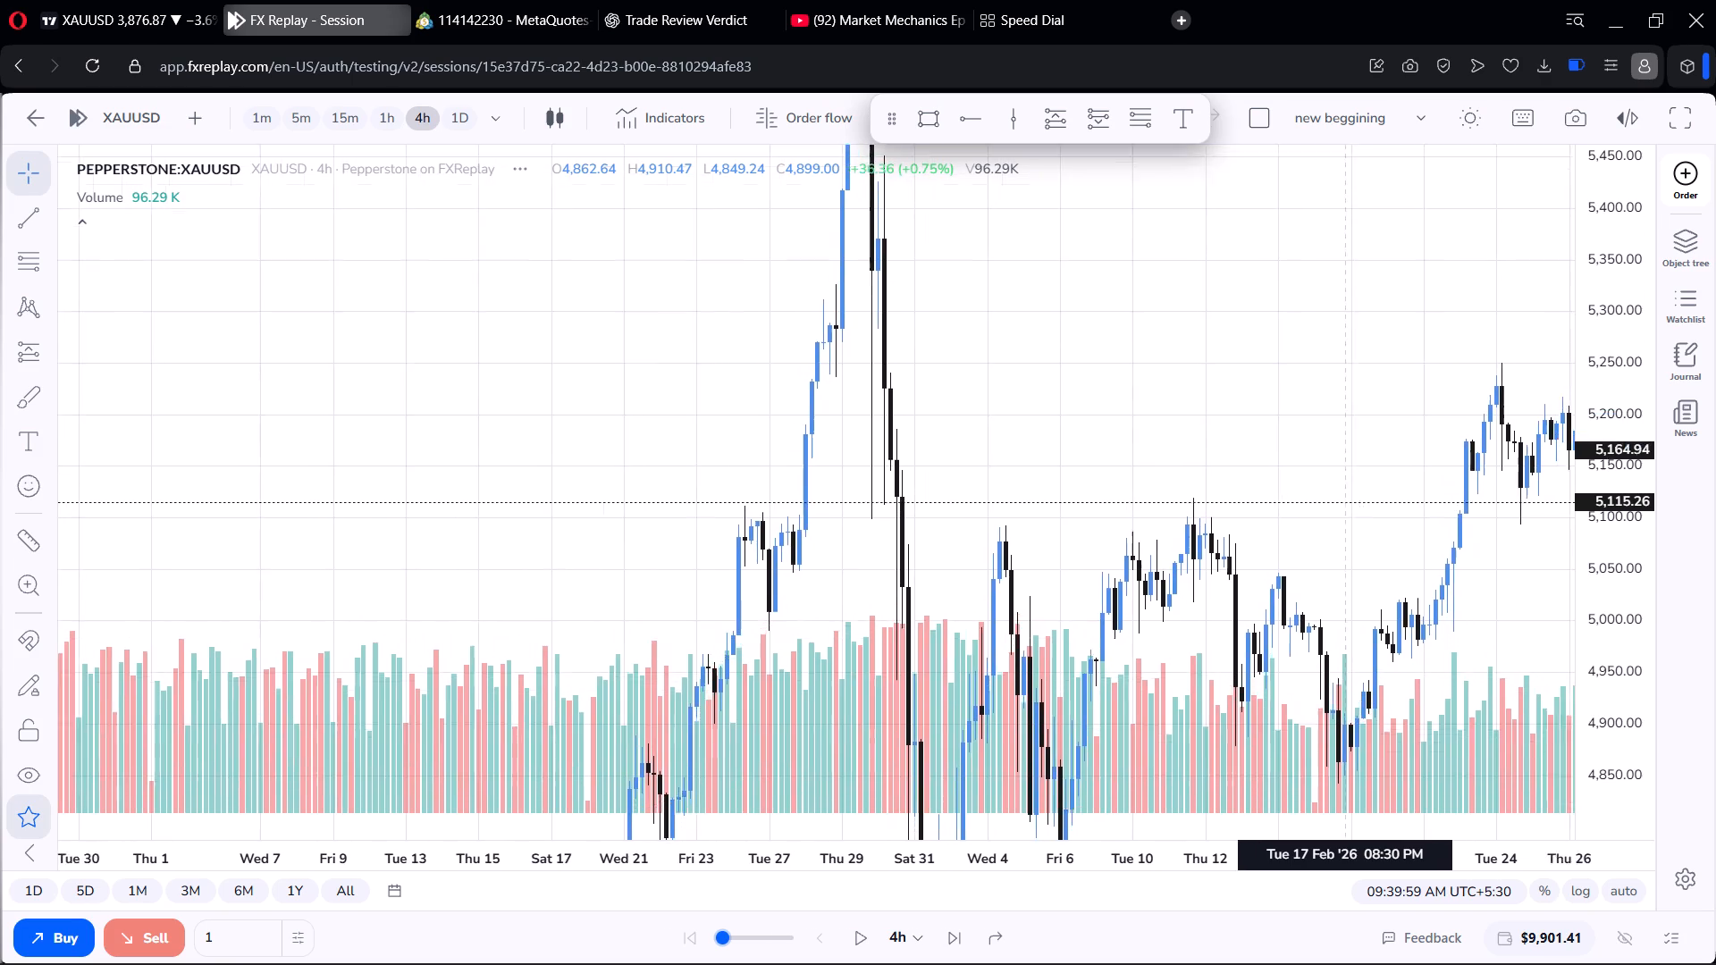
drag(1329, 936, 848, 785)
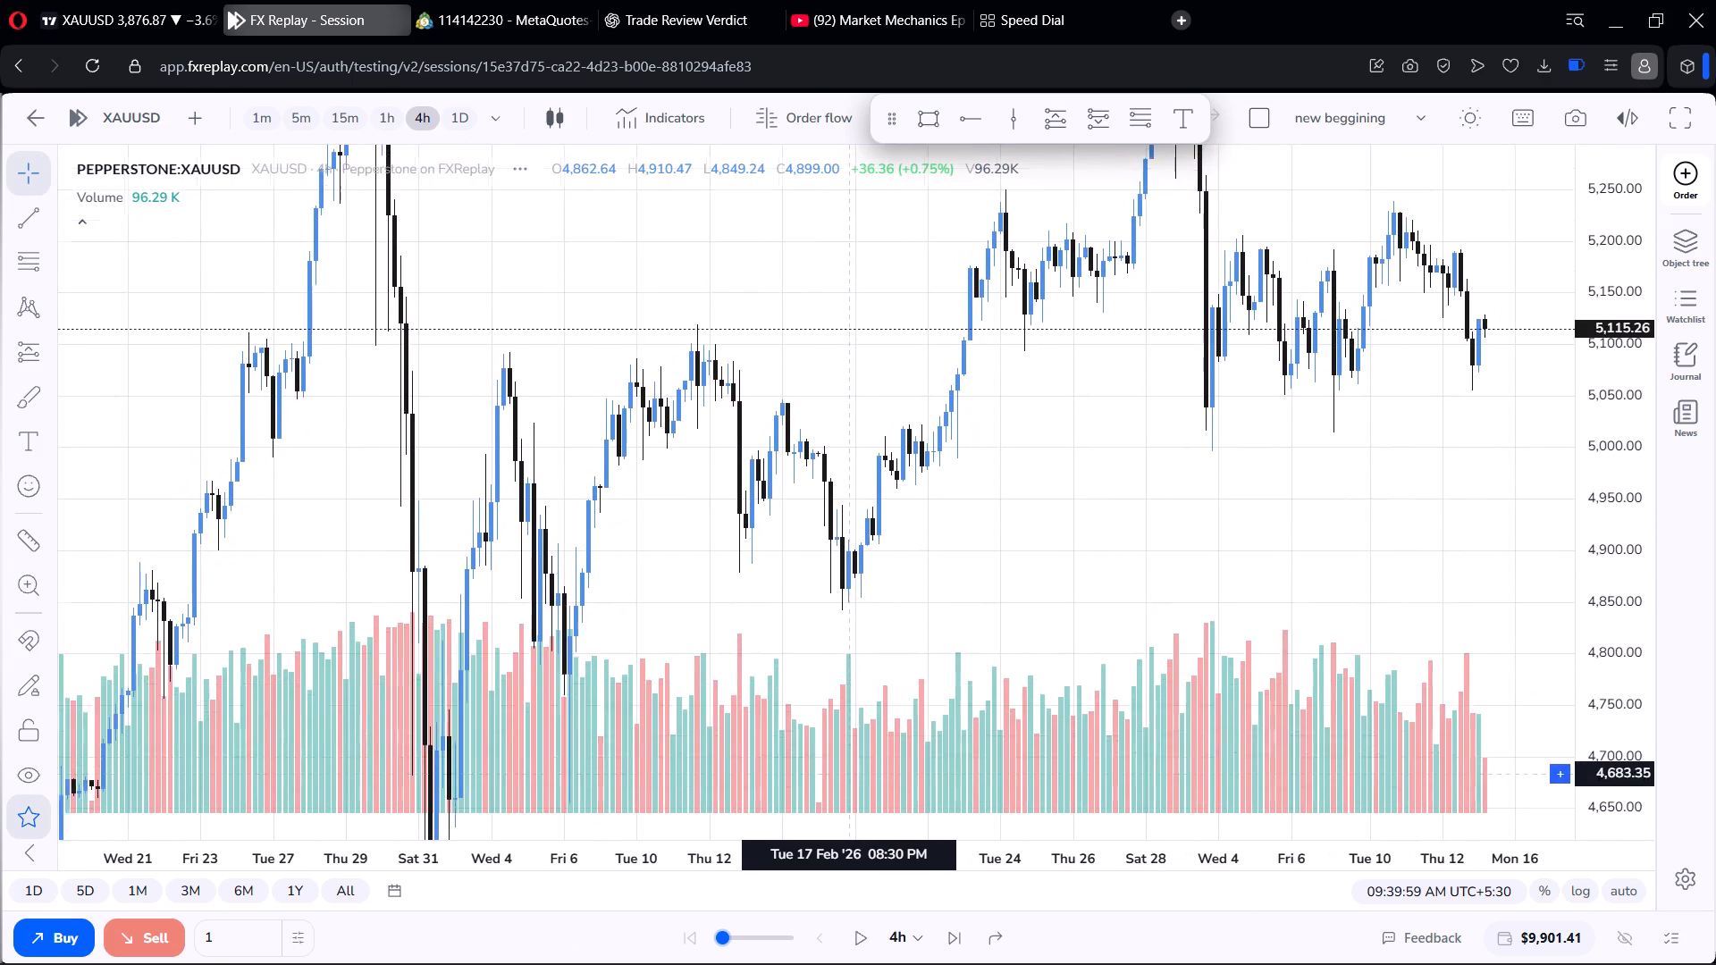
drag(848, 785, 716, 891)
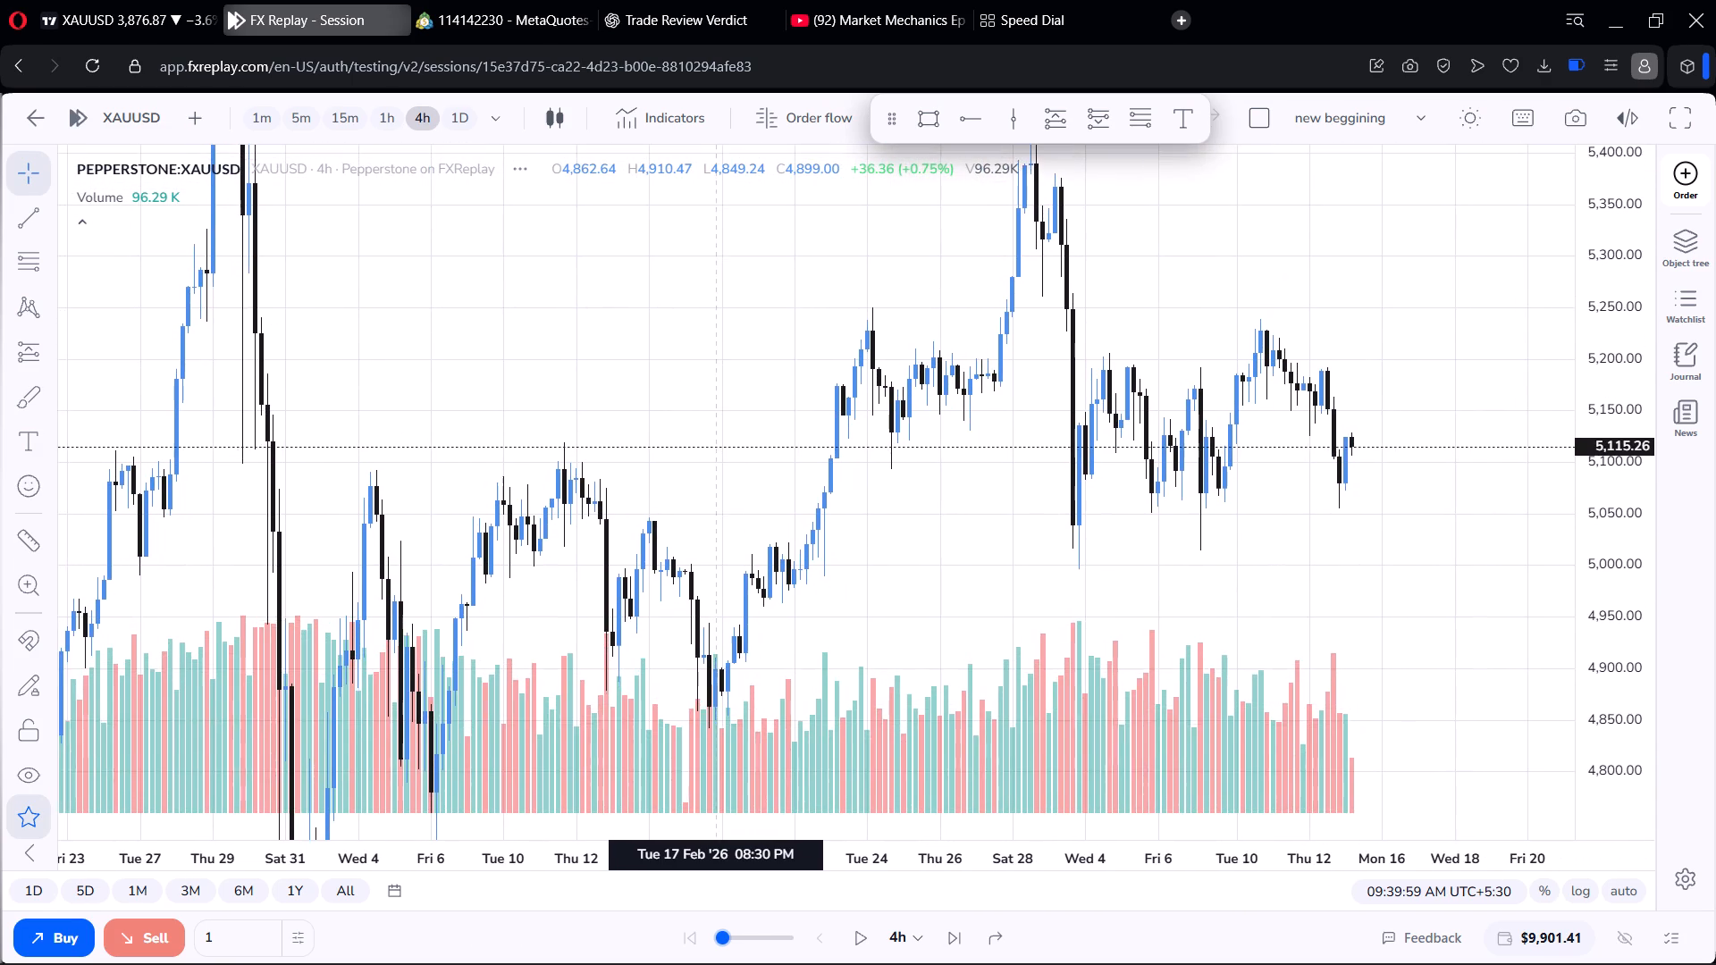
drag(716, 891, 715, 884)
drag(1058, 401, 736, 492)
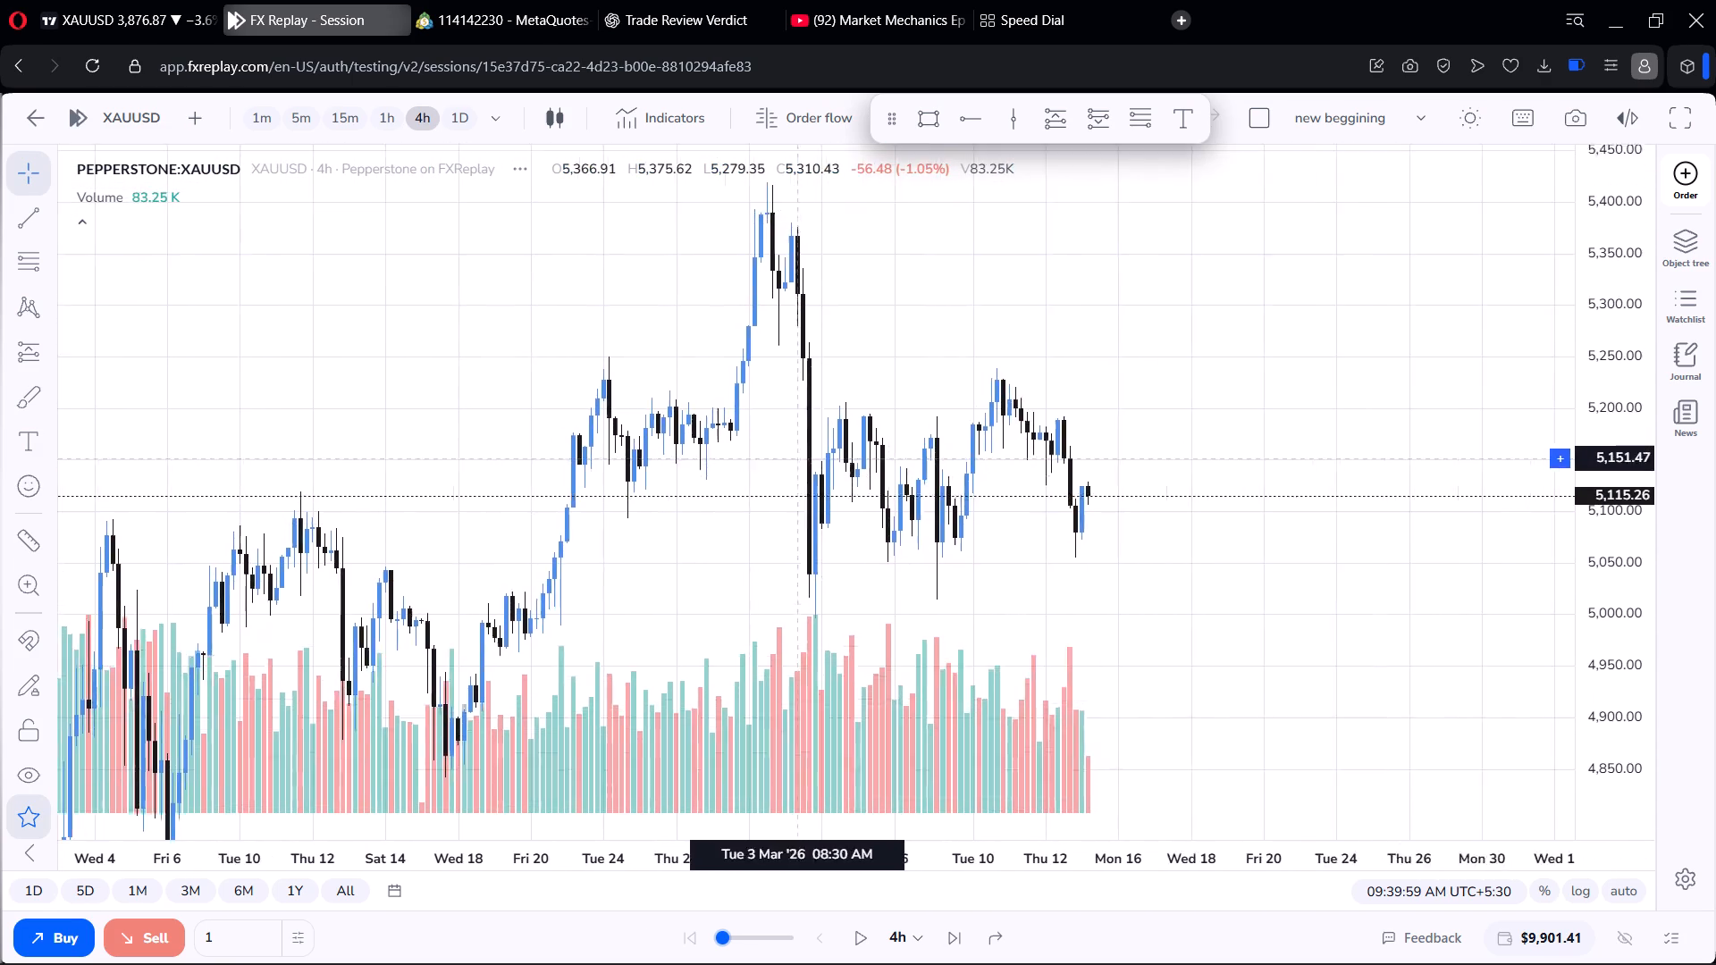
drag(736, 492, 727, 499)
Examine the XAUUSD 4h candles from the early-March sell-off to 13 March more closely, focusing on the 10 March swing high.
scroll(740, 477, up, 4)
drag(749, 439, 765, 324)
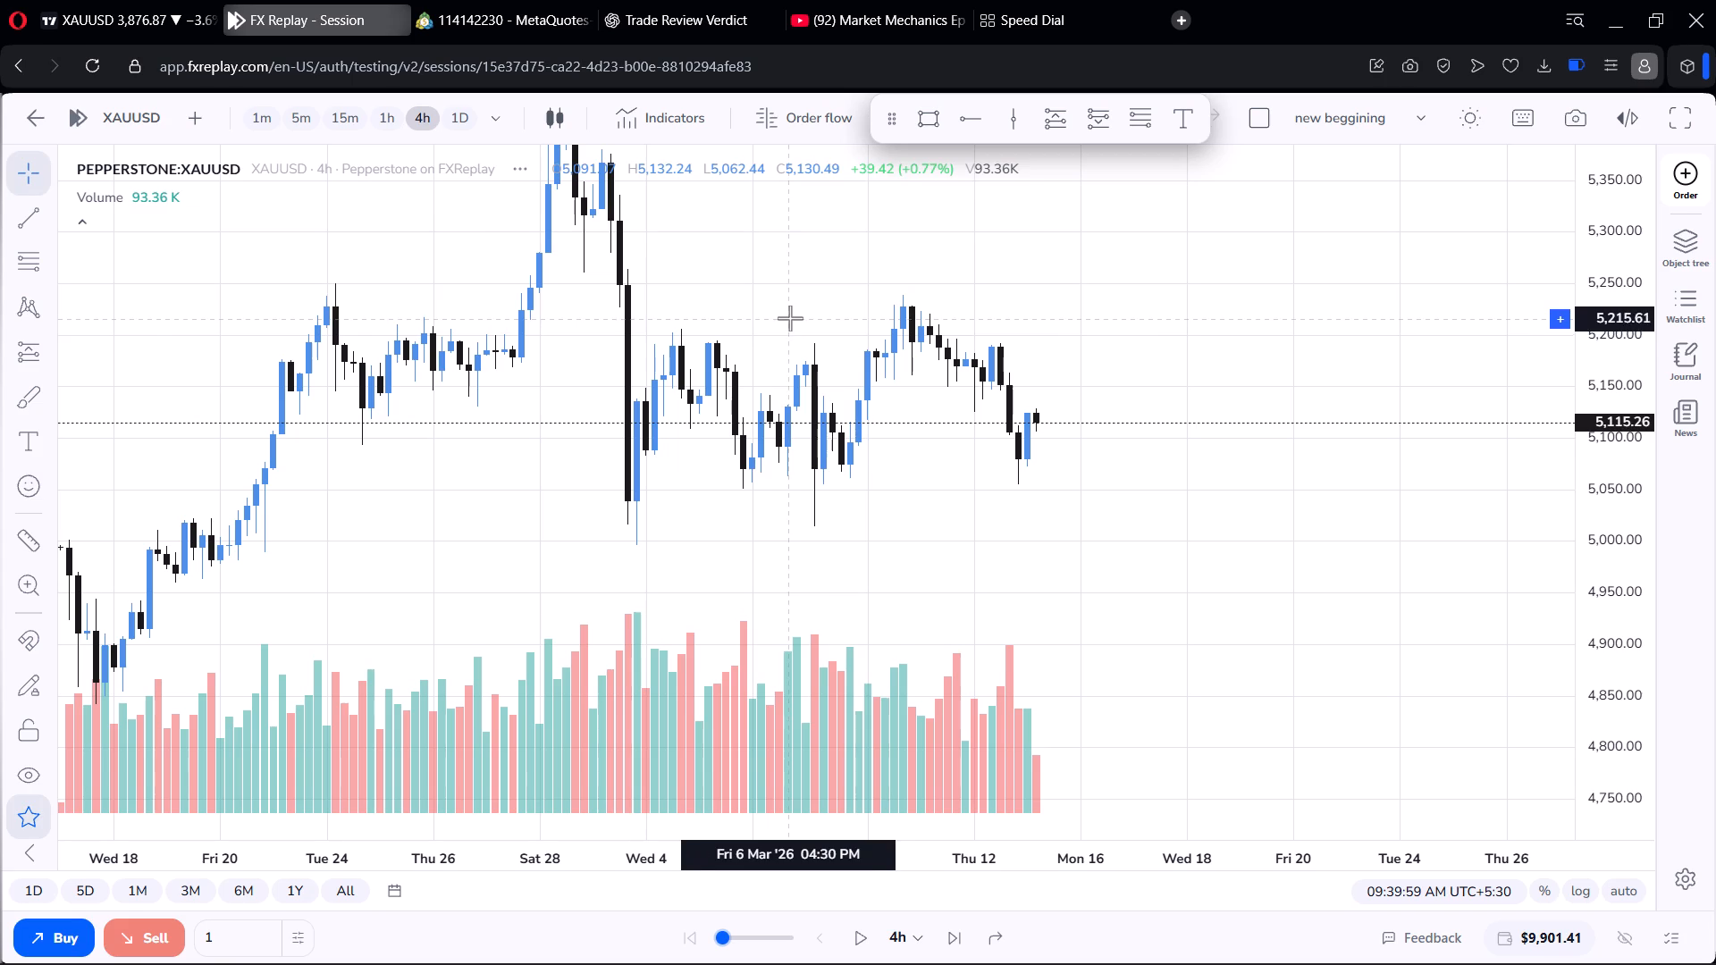
drag(822, 281, 693, 368)
scroll(701, 365, down, 2)
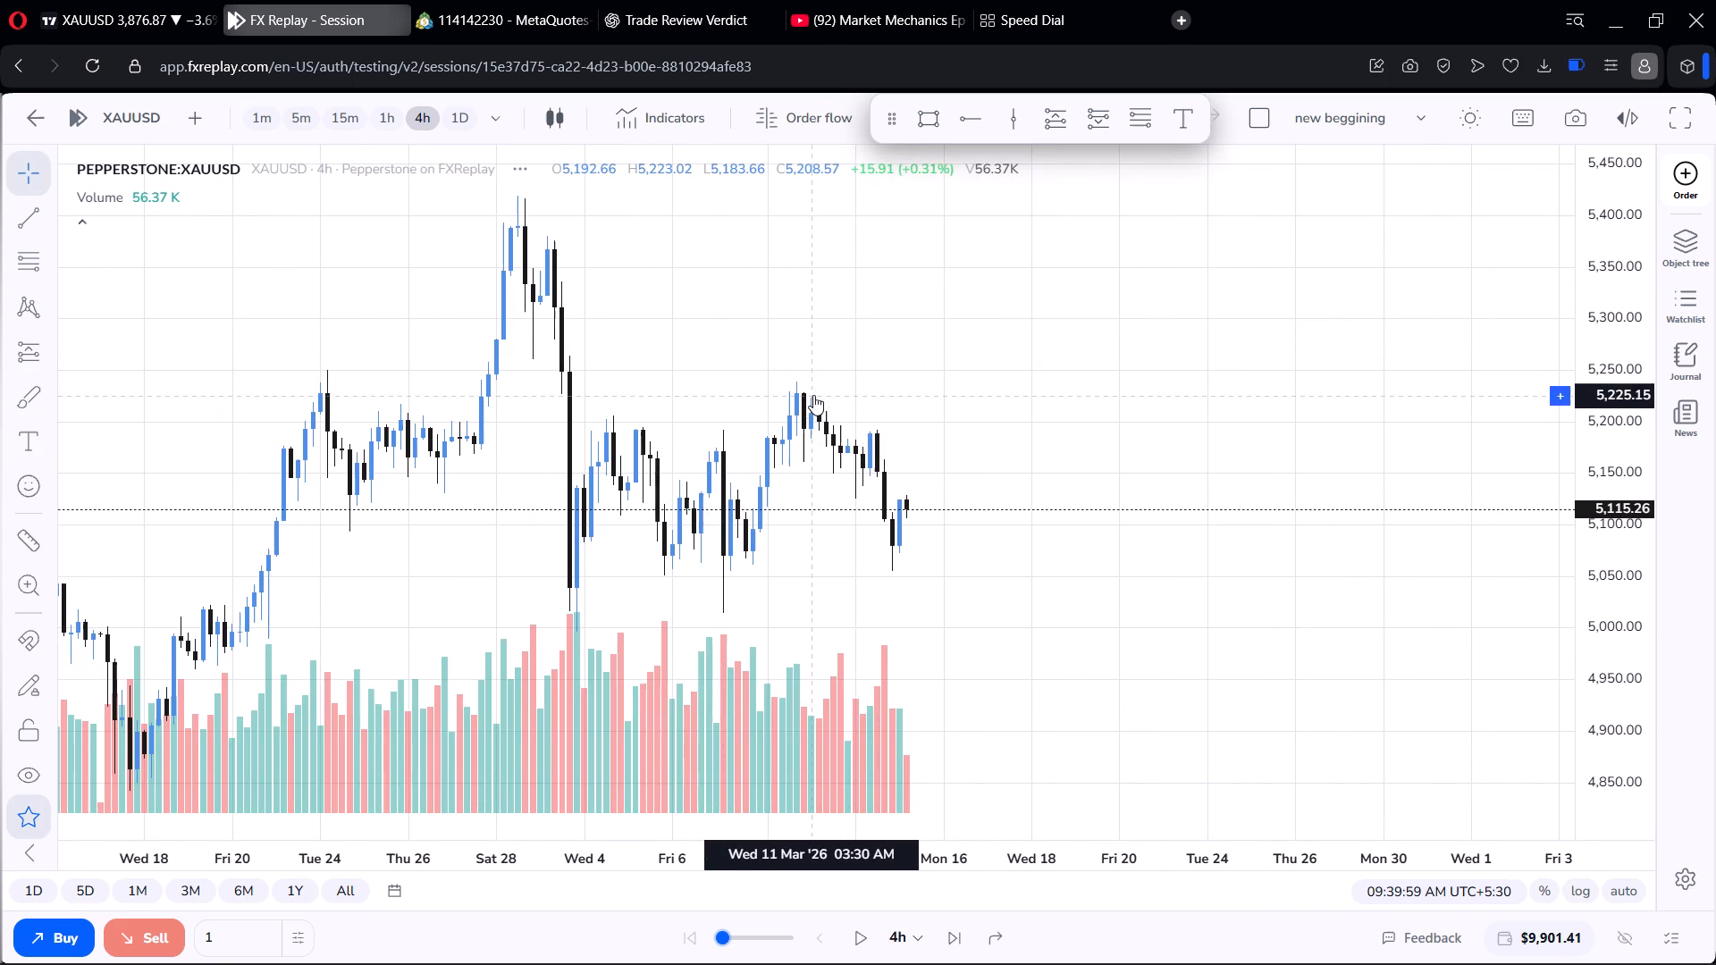
scroll(811, 358, up, 3)
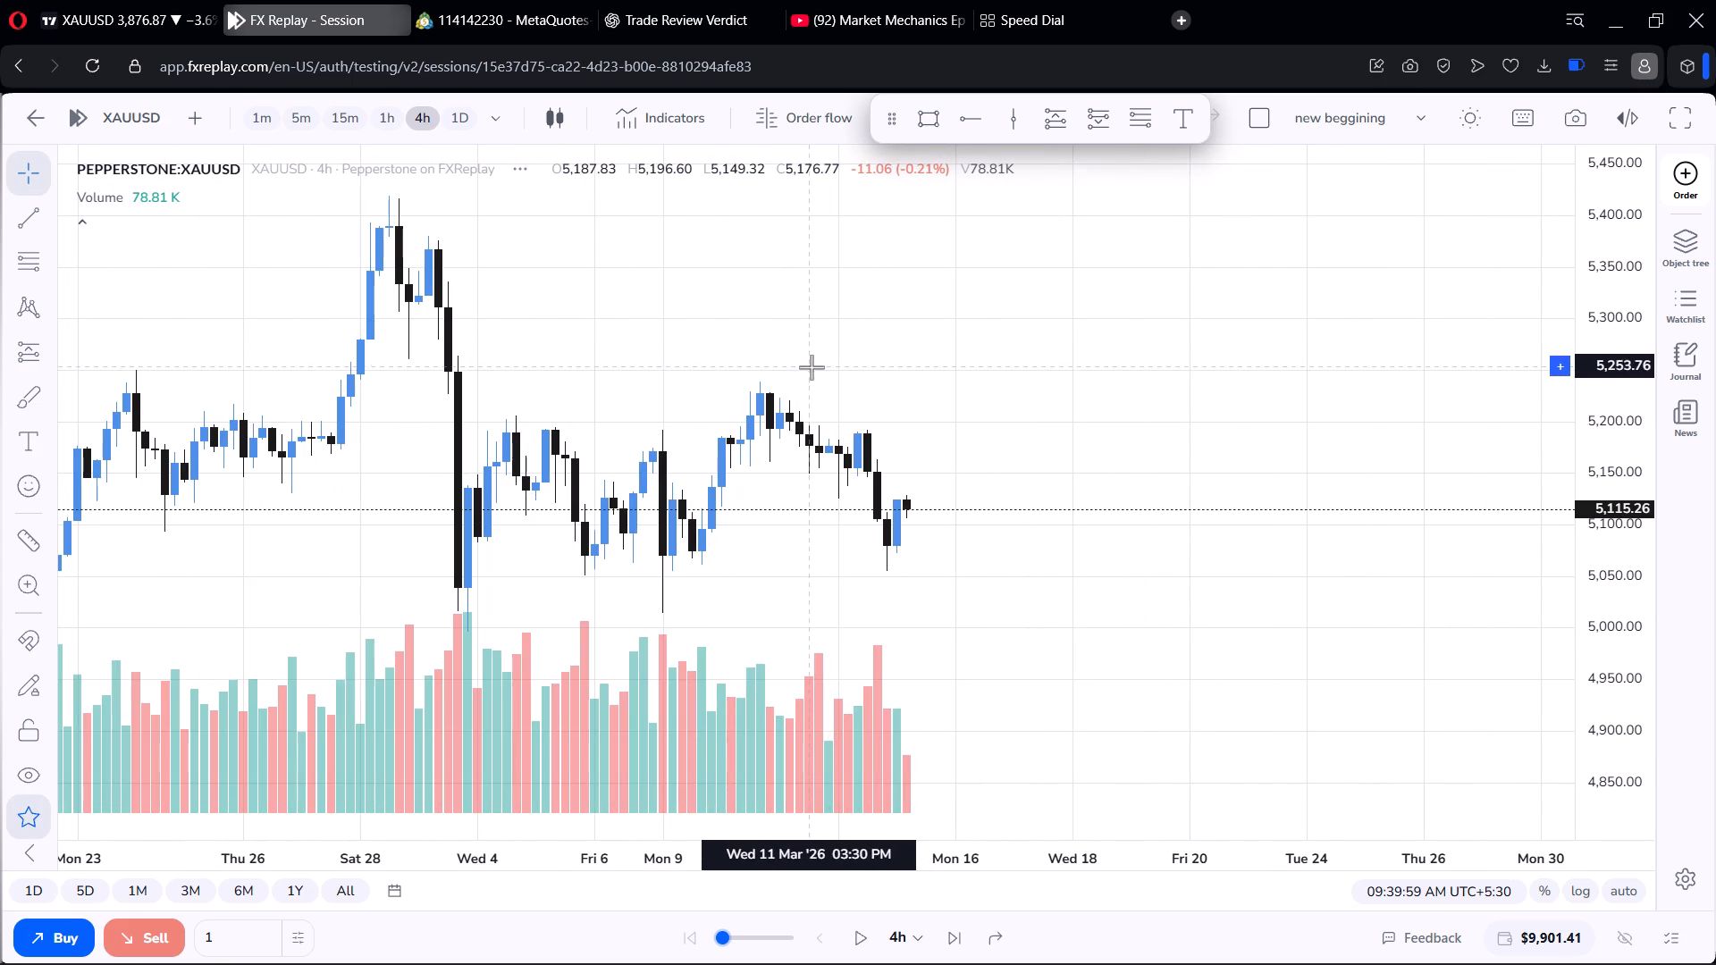
drag(802, 364, 853, 217)
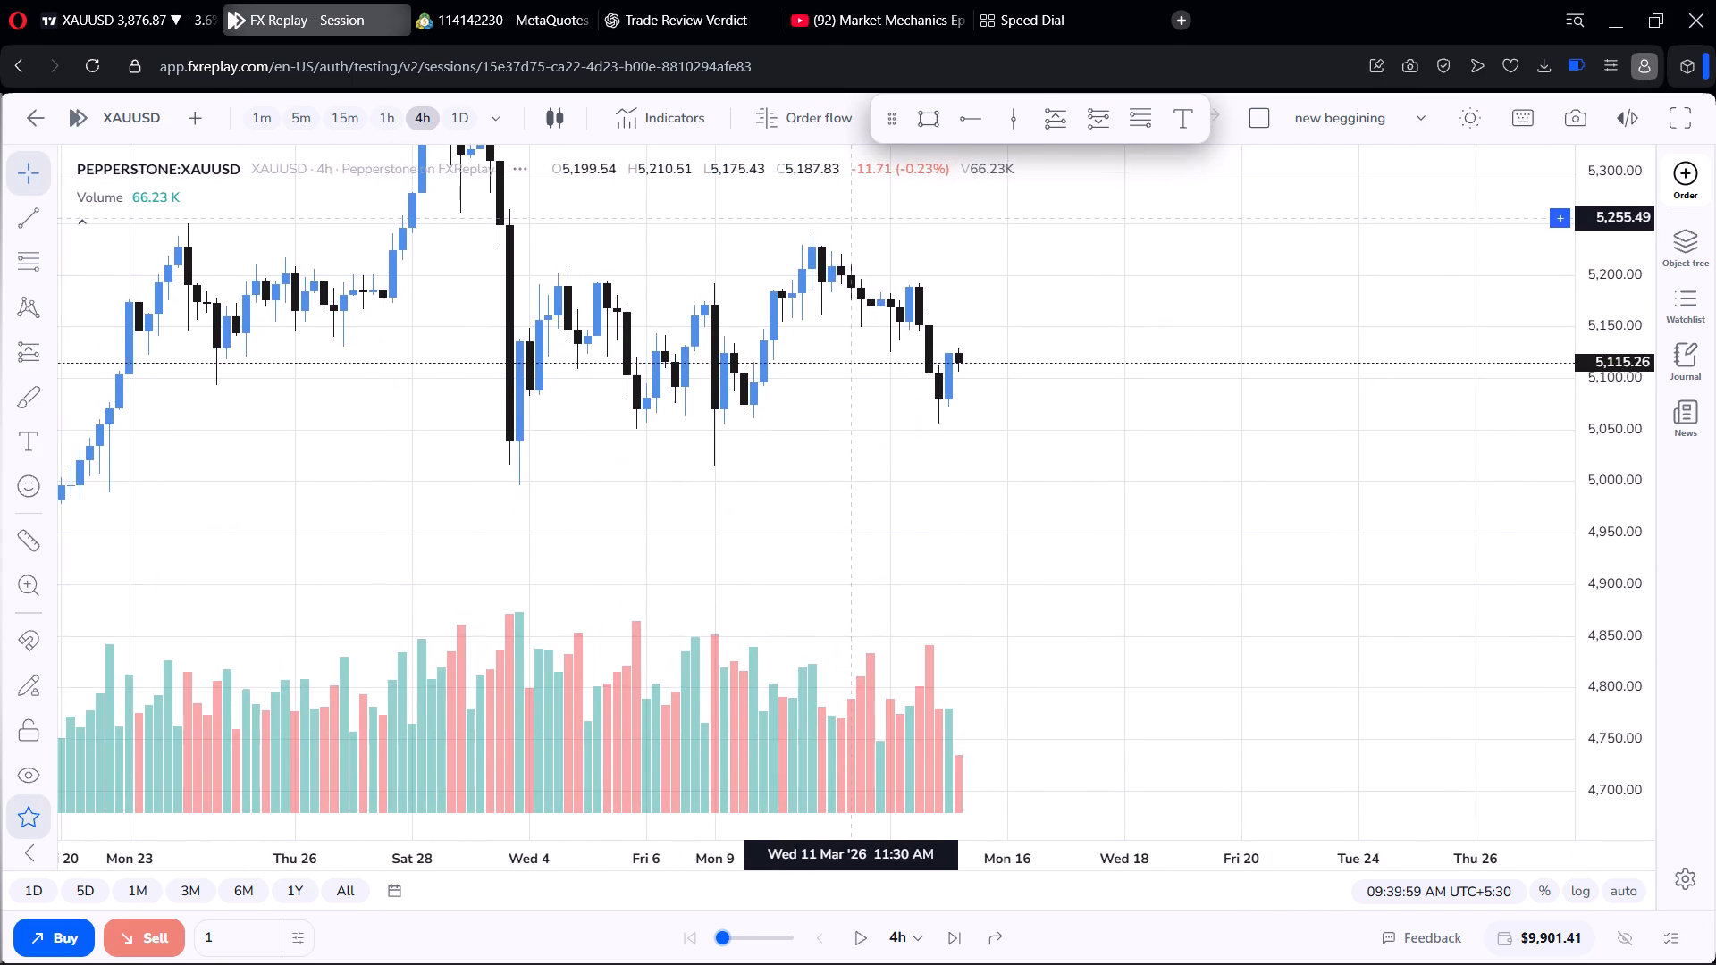
drag(853, 217, 852, 217)
scroll(861, 337, down, 5)
drag(891, 185, 852, 266)
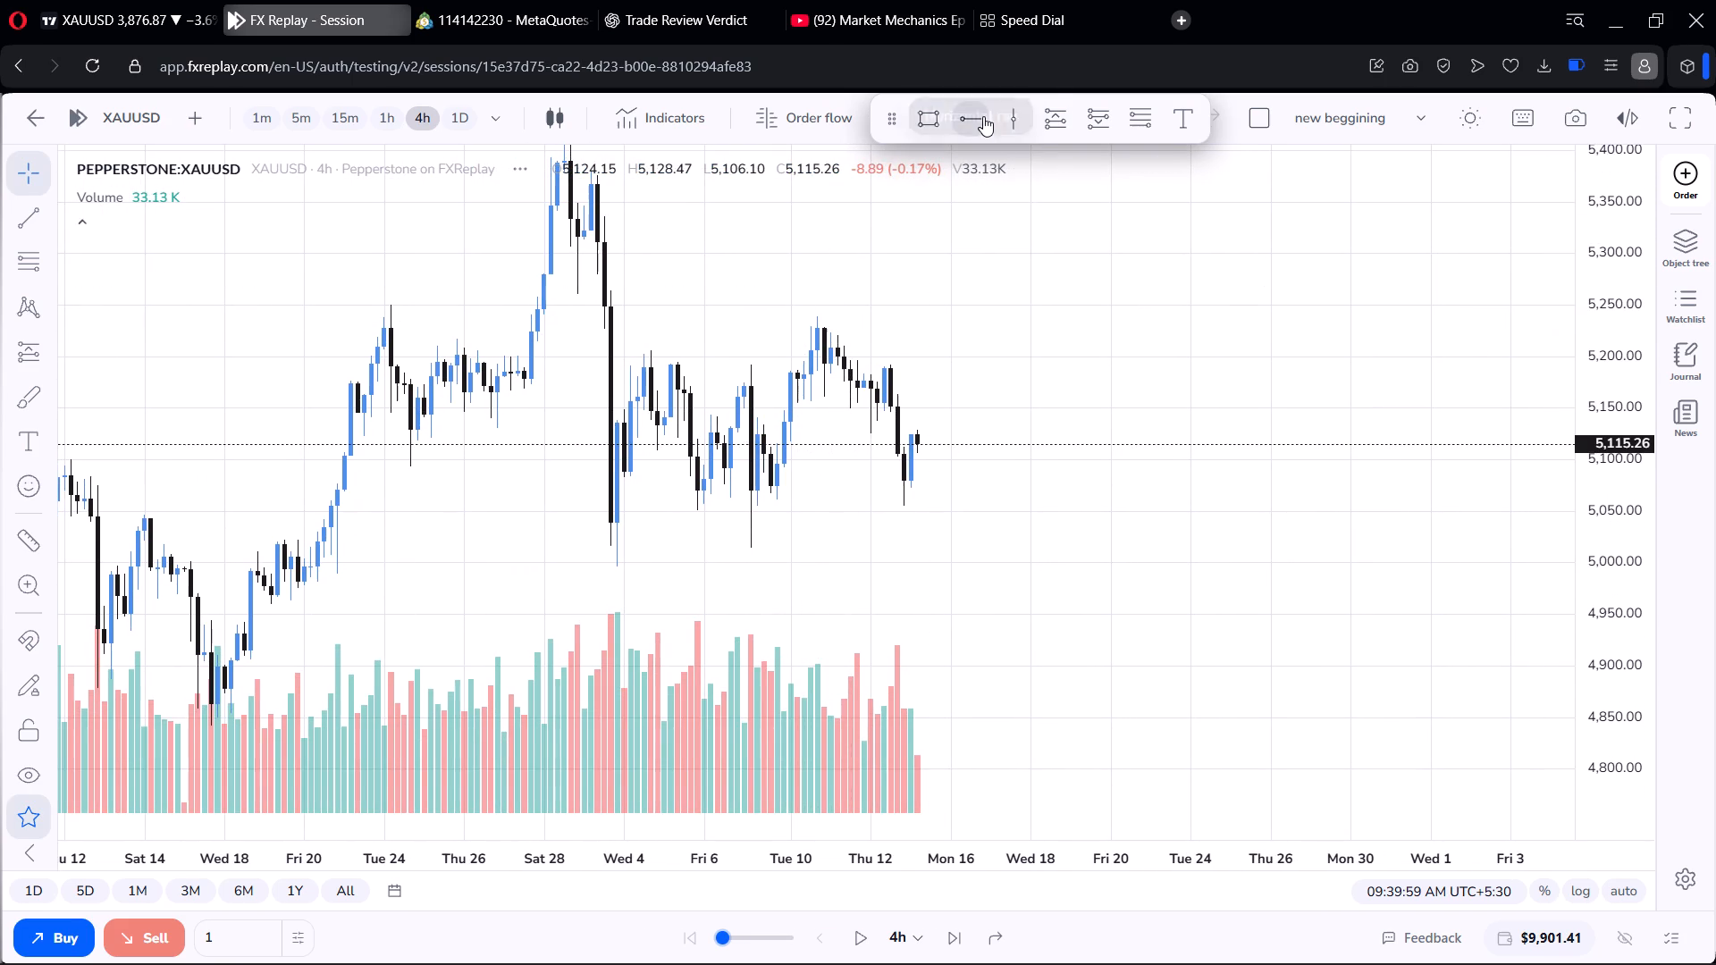
drag(717, 301, 714, 287)
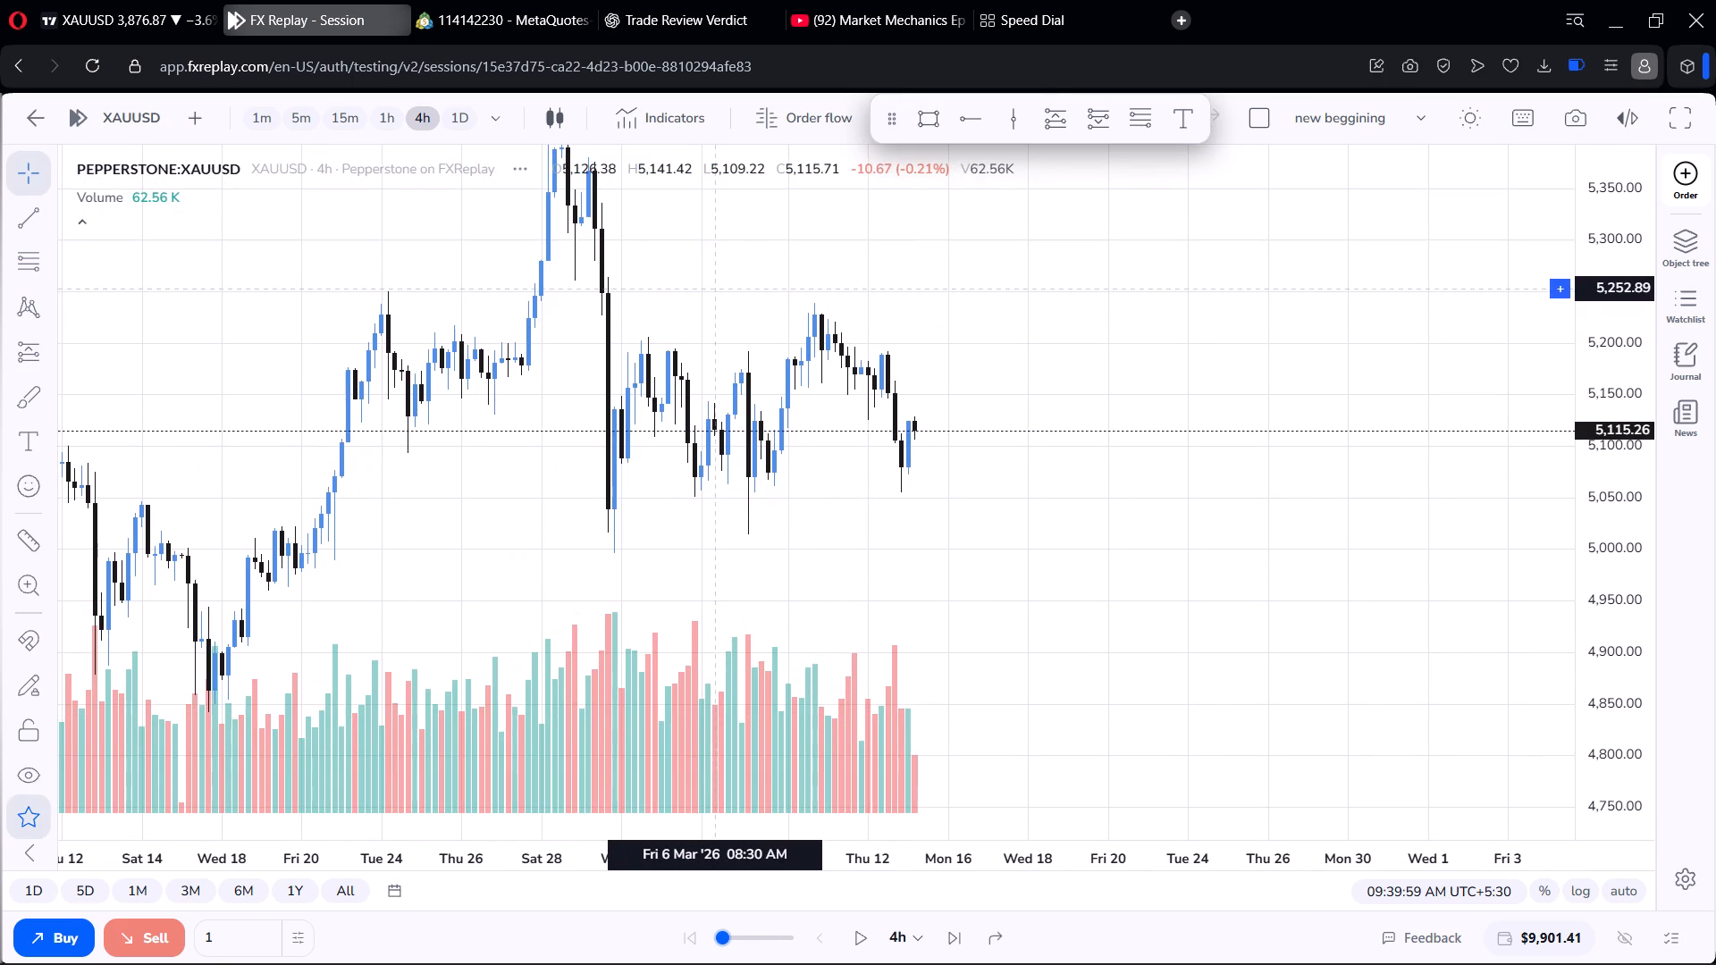
drag(714, 287, 718, 293)
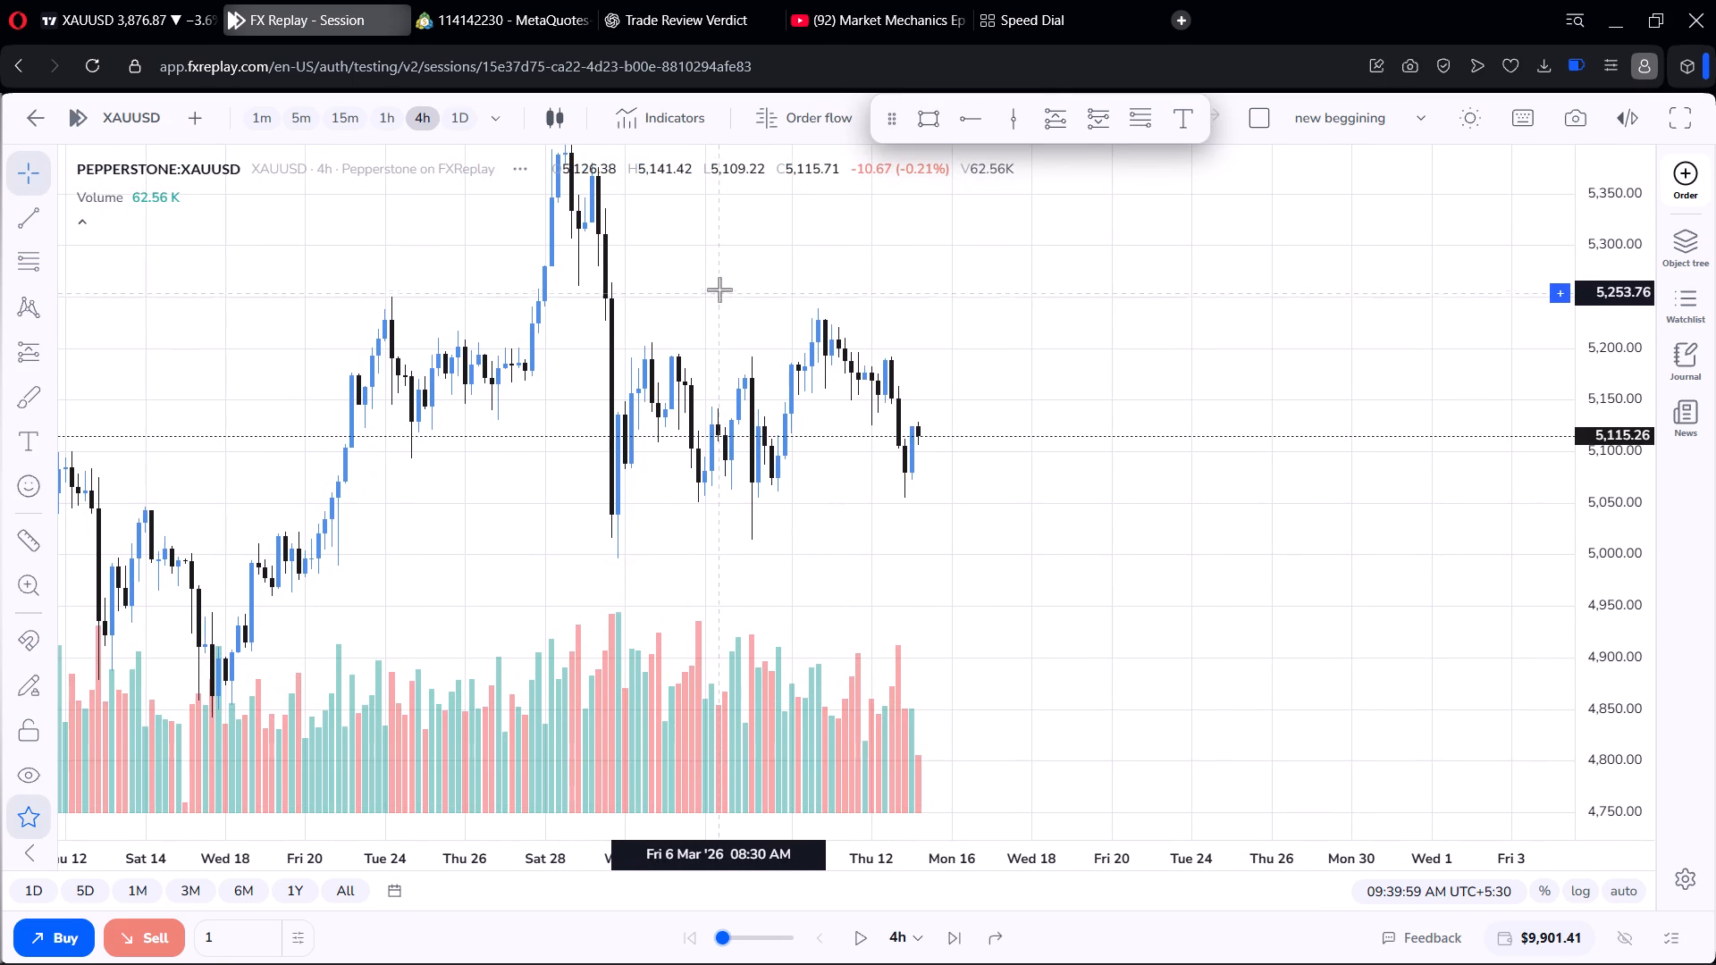
scroll(795, 288, up, 1)
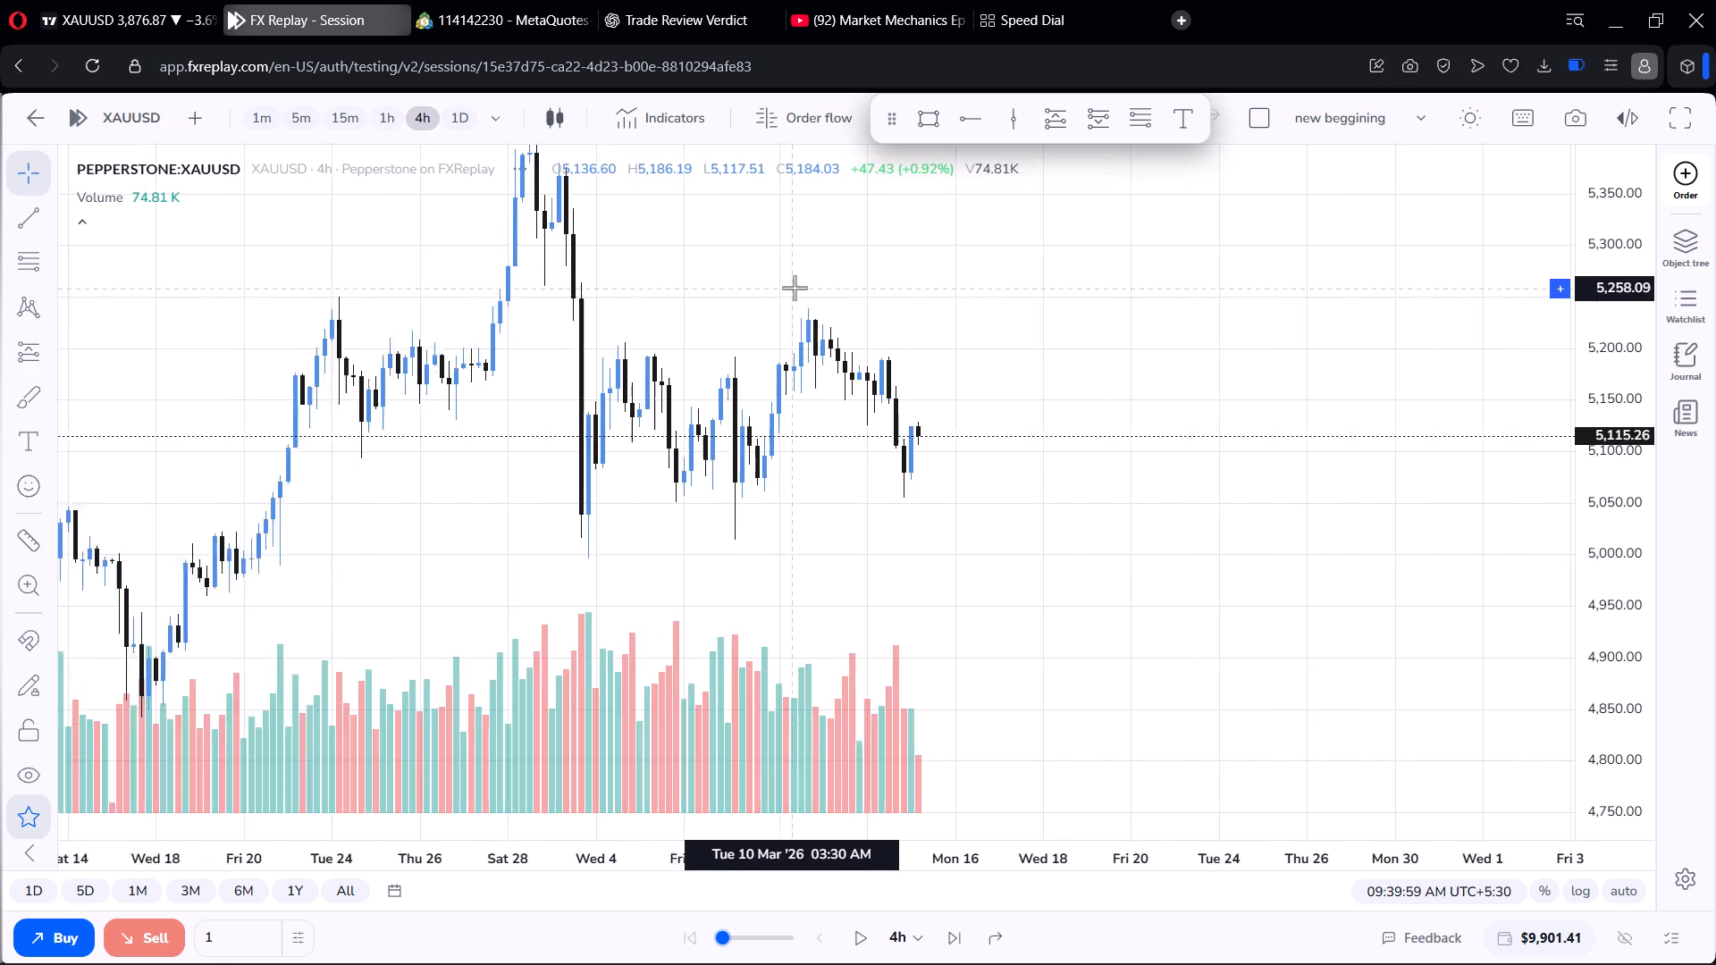
scroll(795, 288, up, 3)
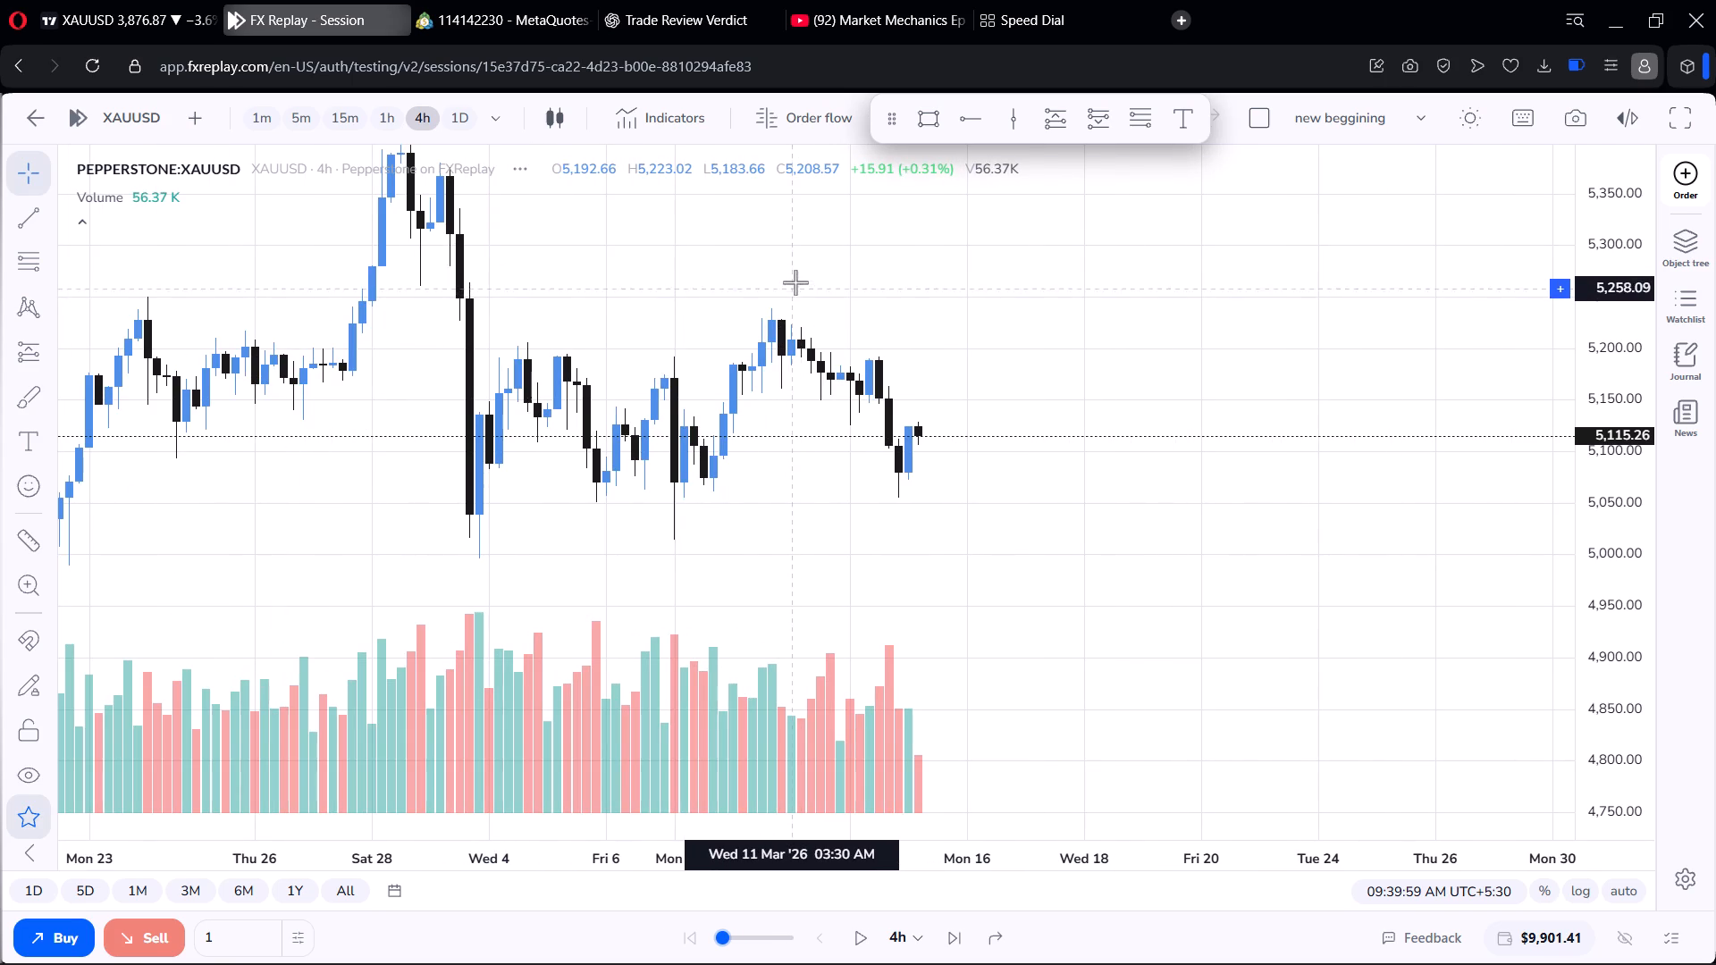
scroll(807, 274, down, 4)
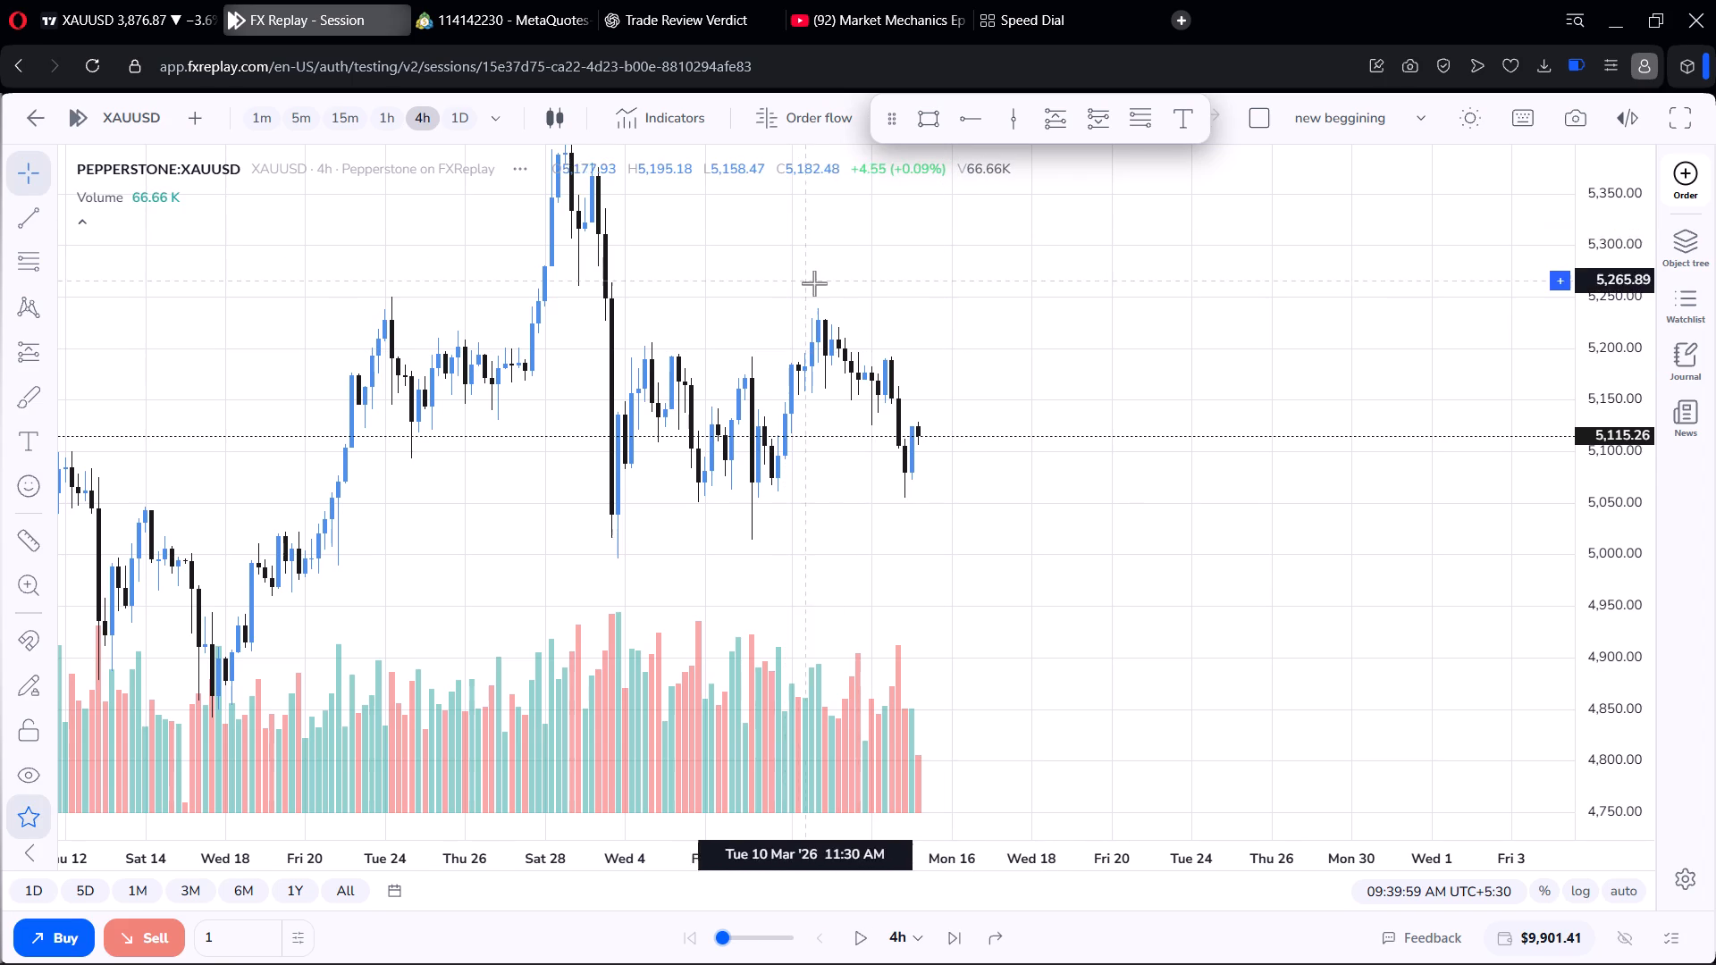
Compare the recent March price range with the February rally and the early-March peak on the XAUUSD 4h chart.
drag(815, 283, 879, 308)
scroll(882, 304, down, 3)
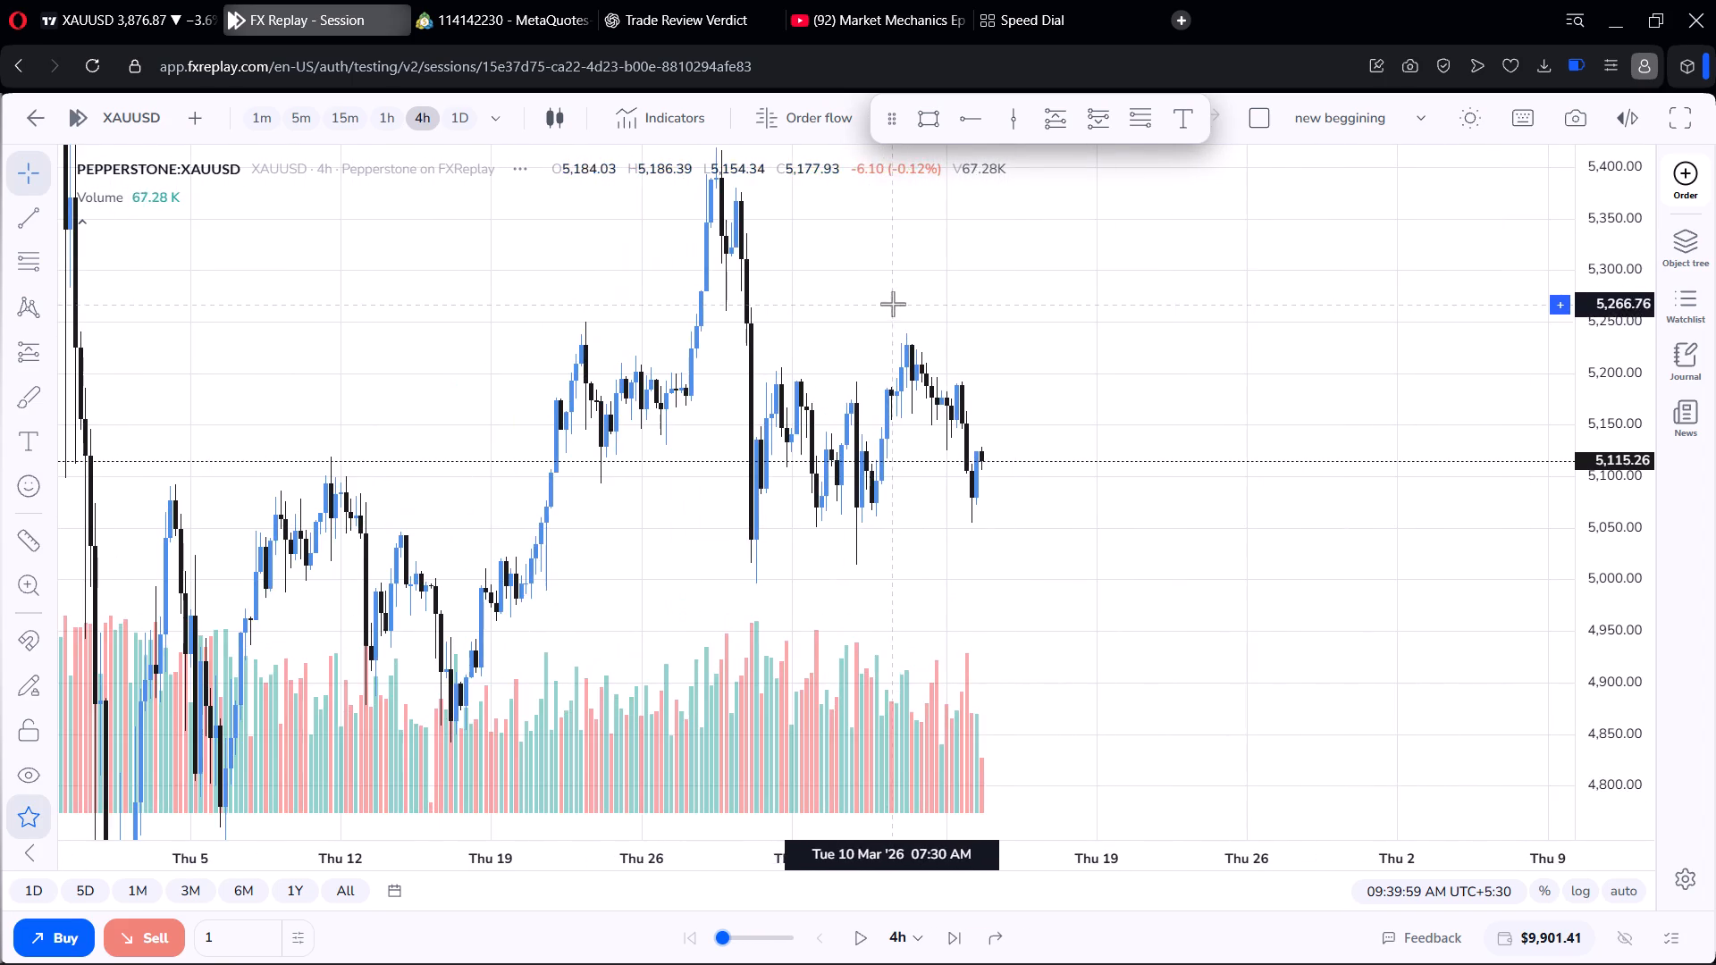
scroll(904, 315, up, 2)
scroll(1626, 405, down, 6)
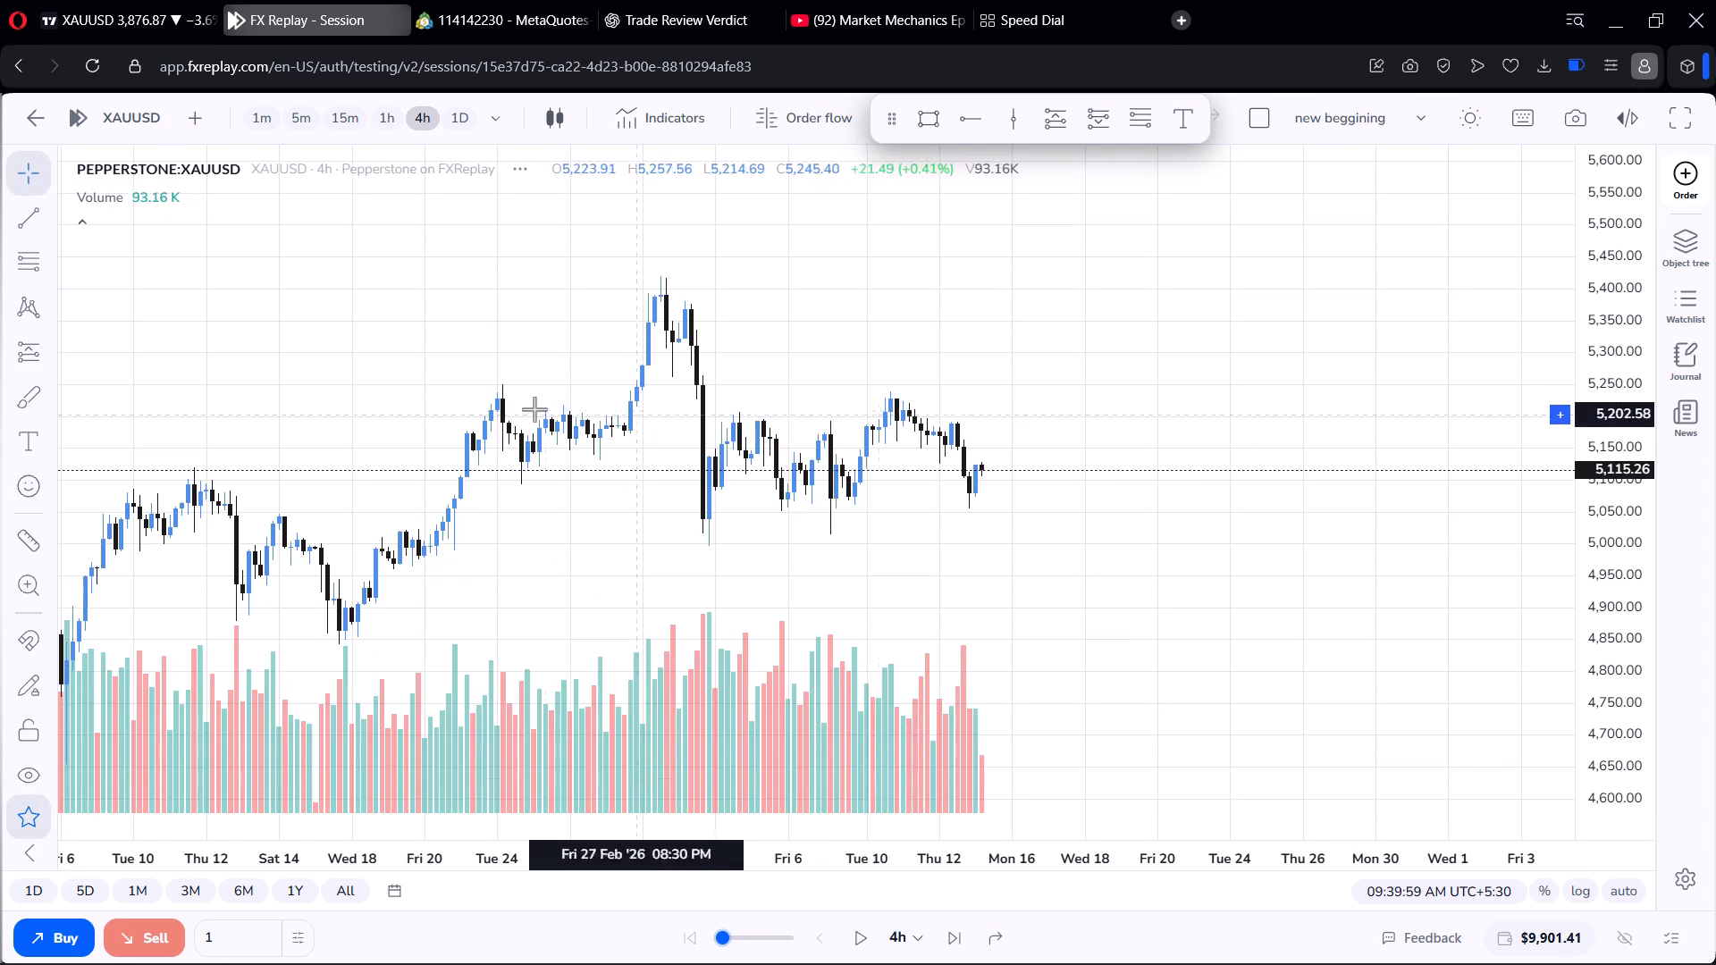
scroll(543, 400, down, 4)
scroll(644, 352, up, 6)
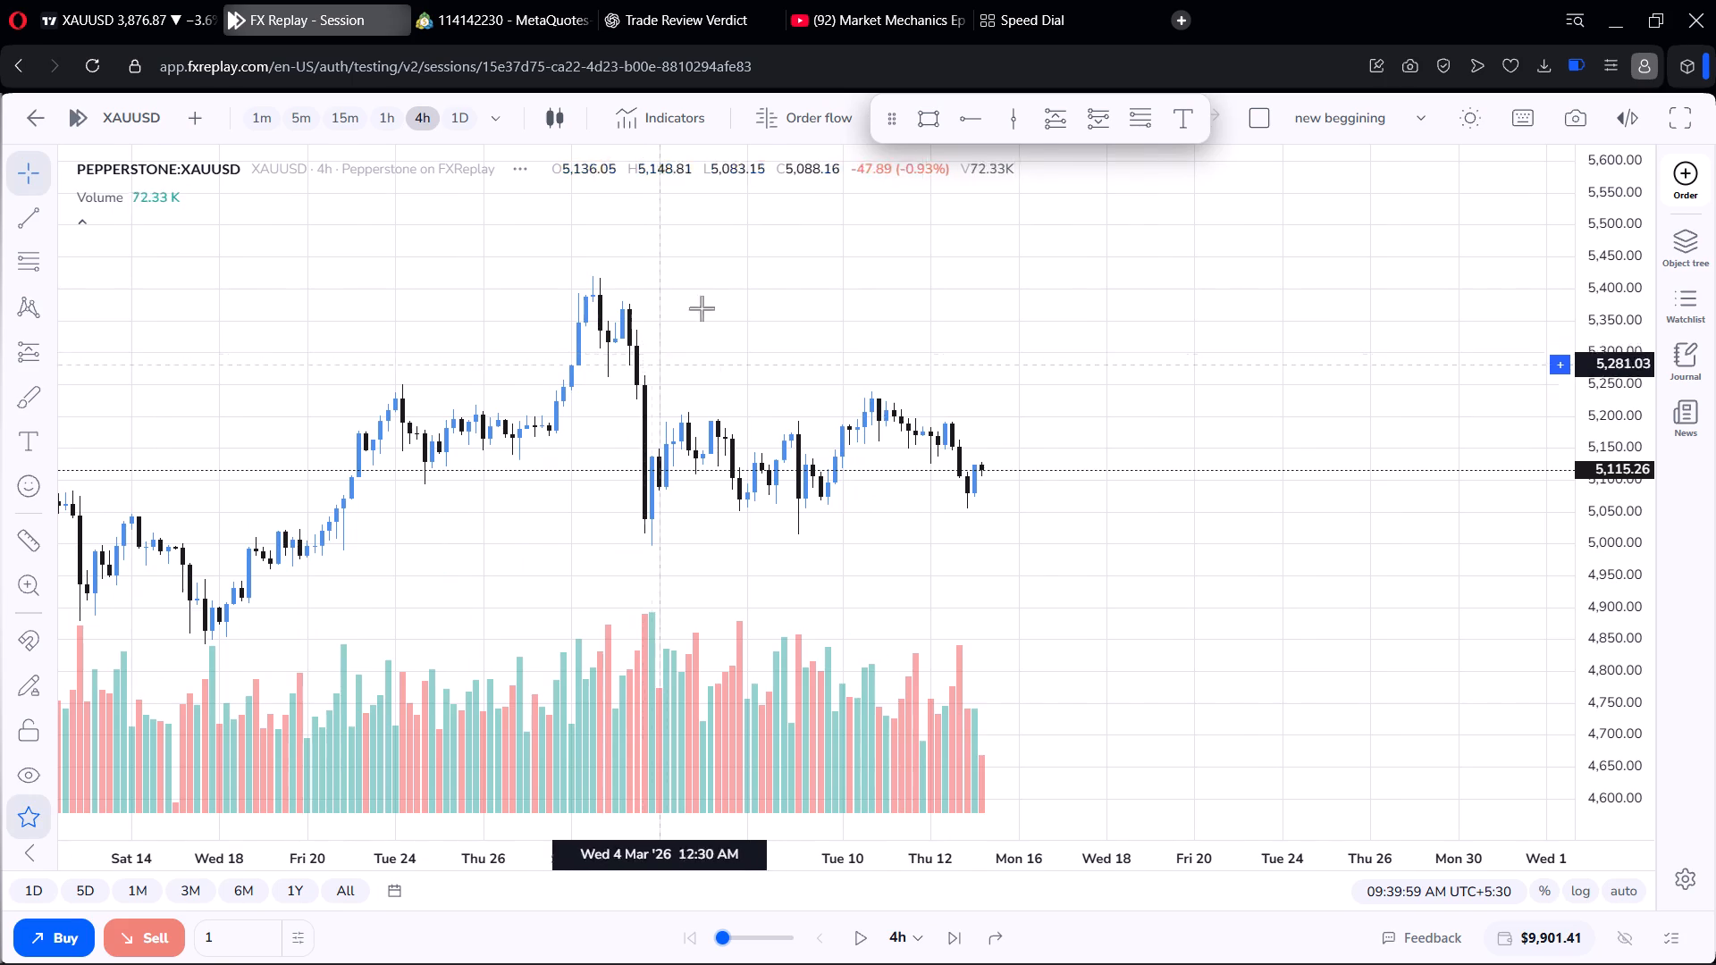
drag(720, 286, 744, 249)
scroll(744, 262, down, 2)
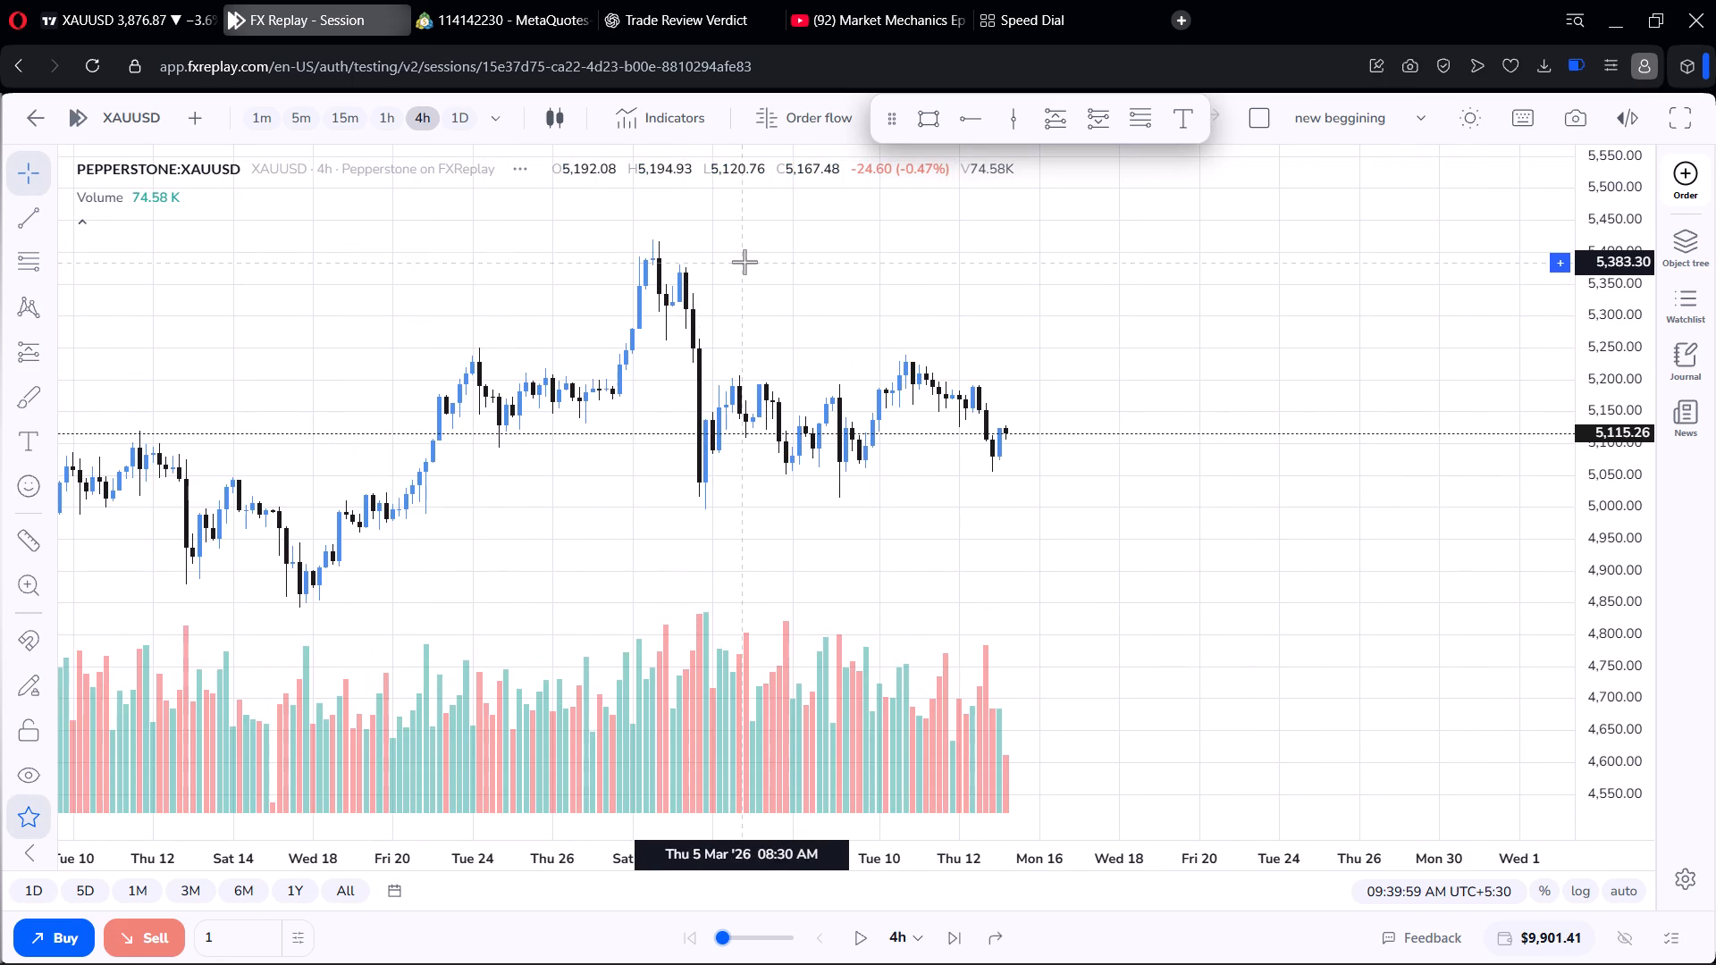
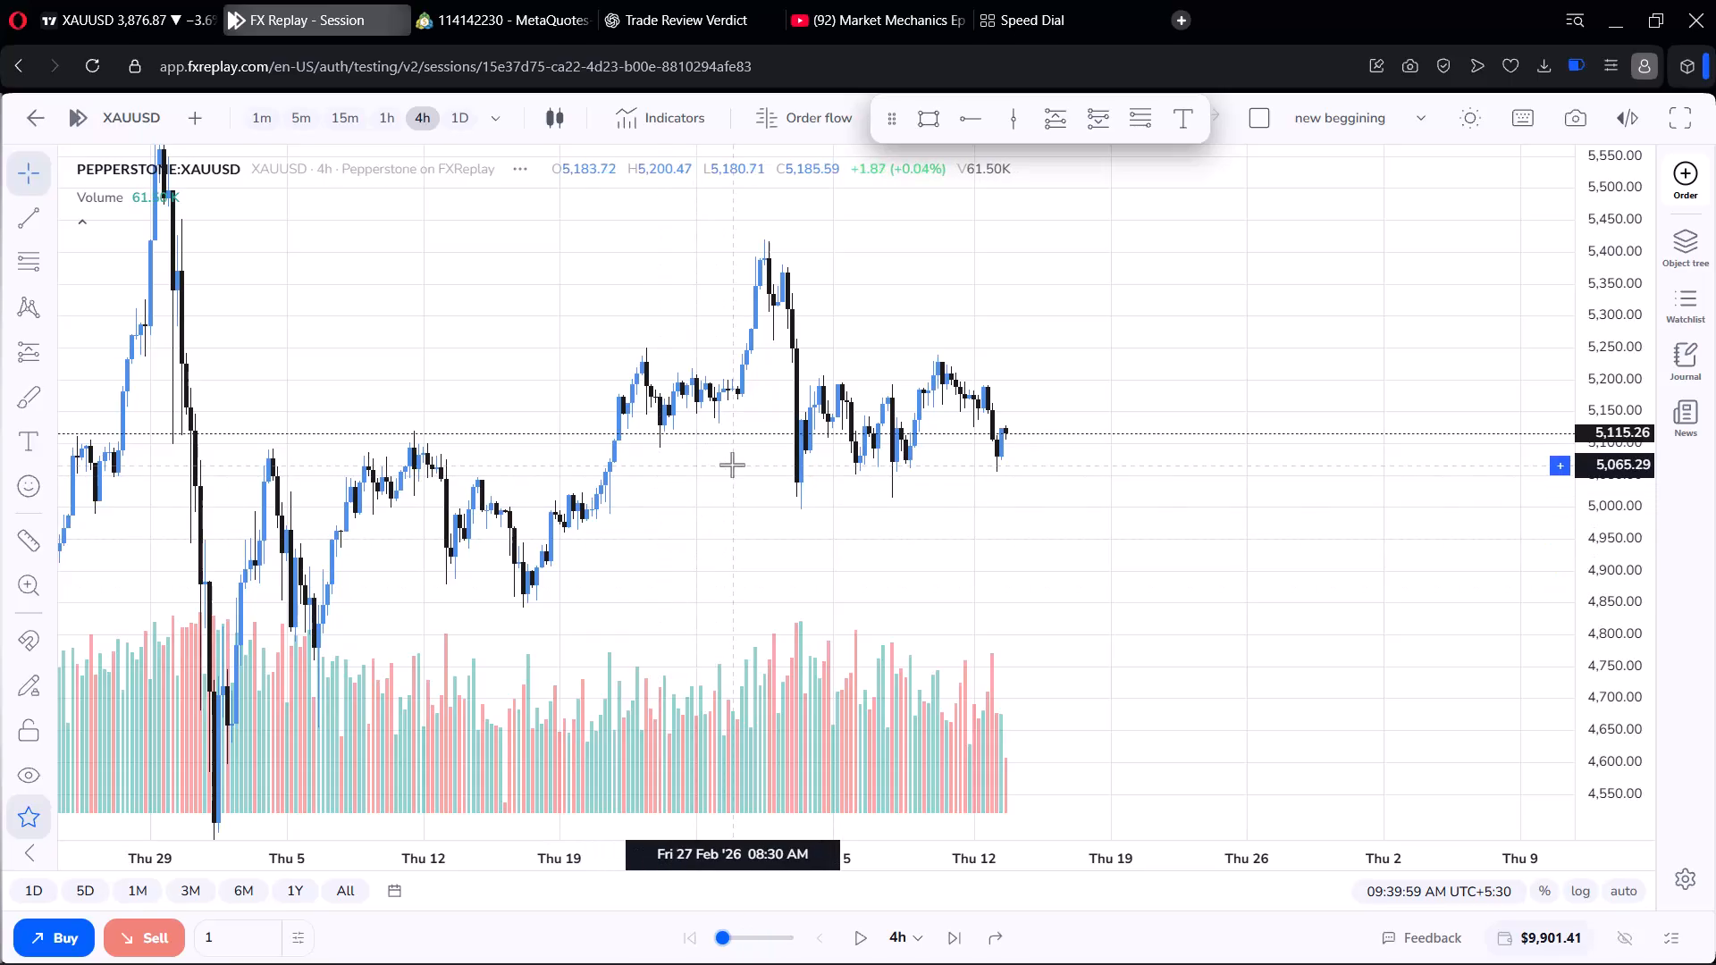
Examine the XAUUSD 4h swings from the late-January rally and sell-off through February's recovery to the mid-March range.
drag(736, 470, 989, 331)
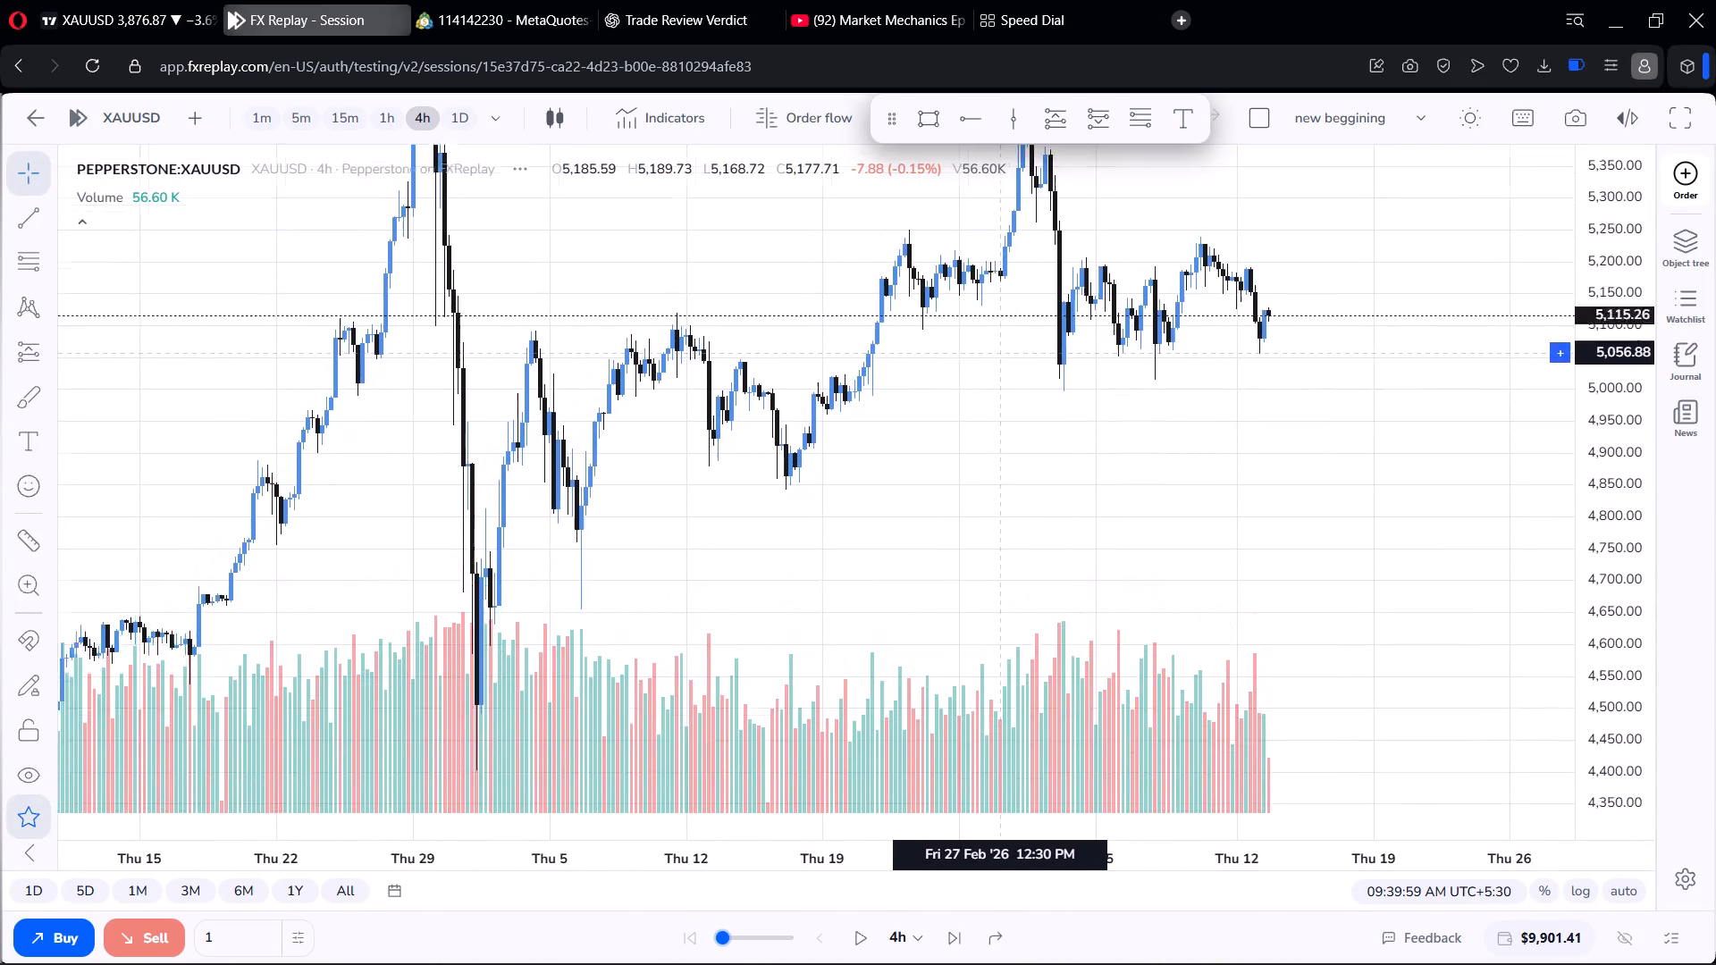
drag(989, 331, 948, 426)
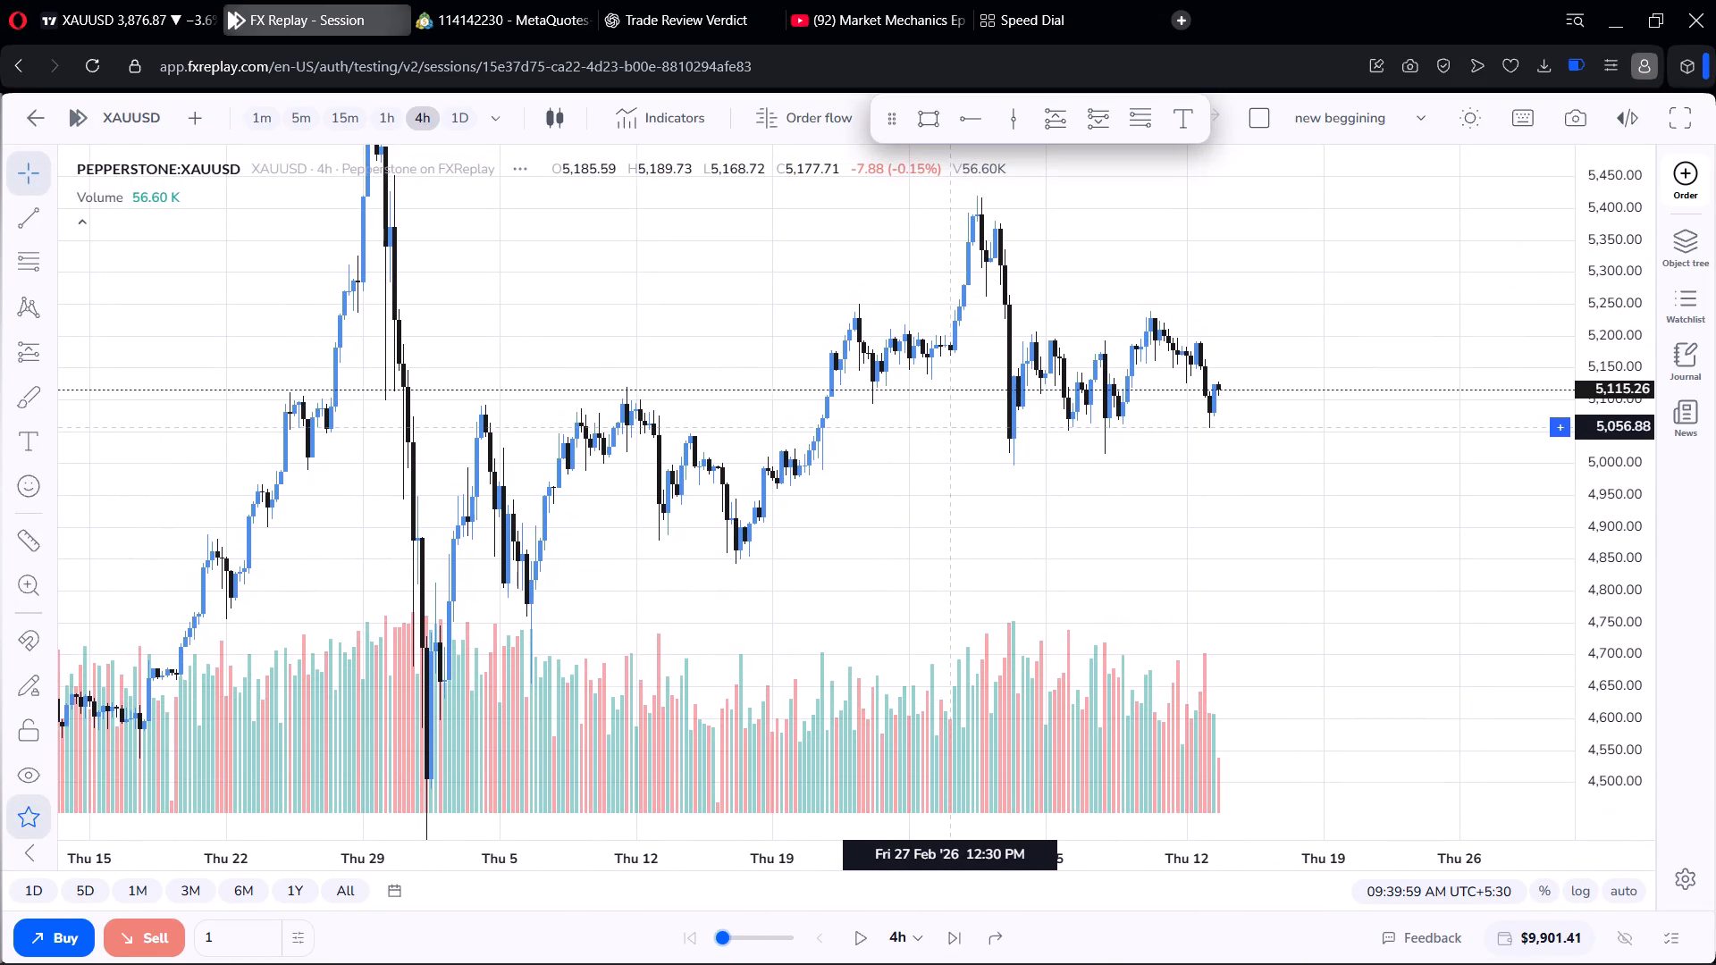
drag(948, 426, 894, 285)
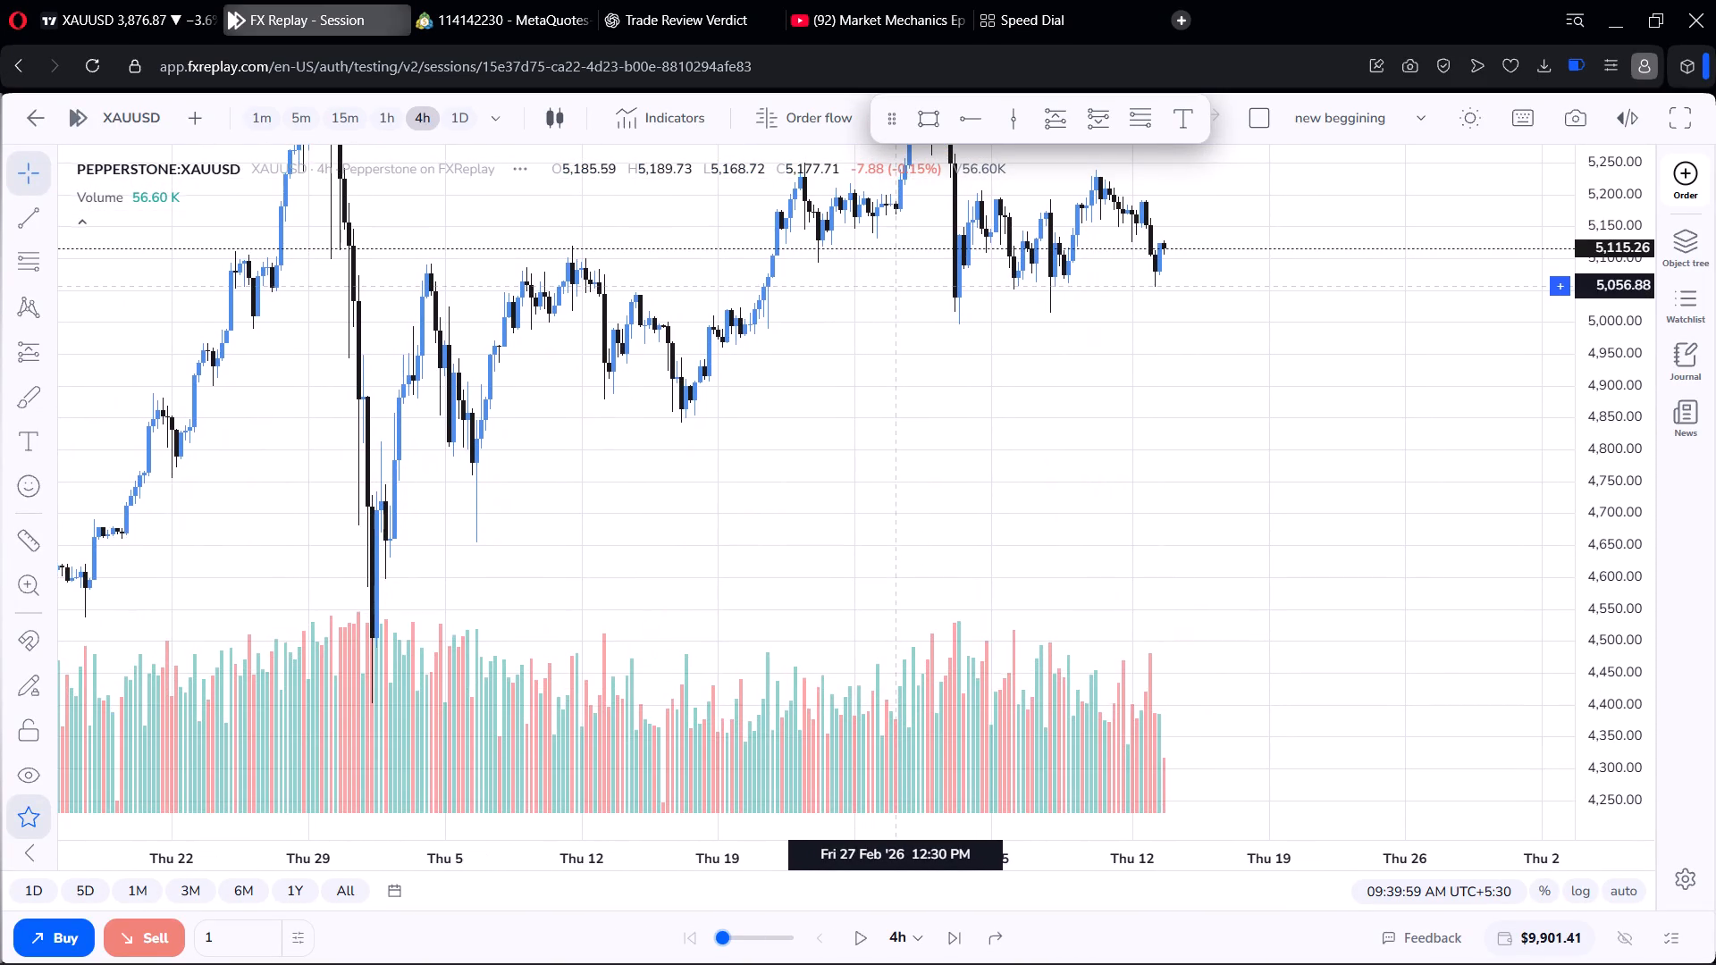
drag(894, 285, 887, 379)
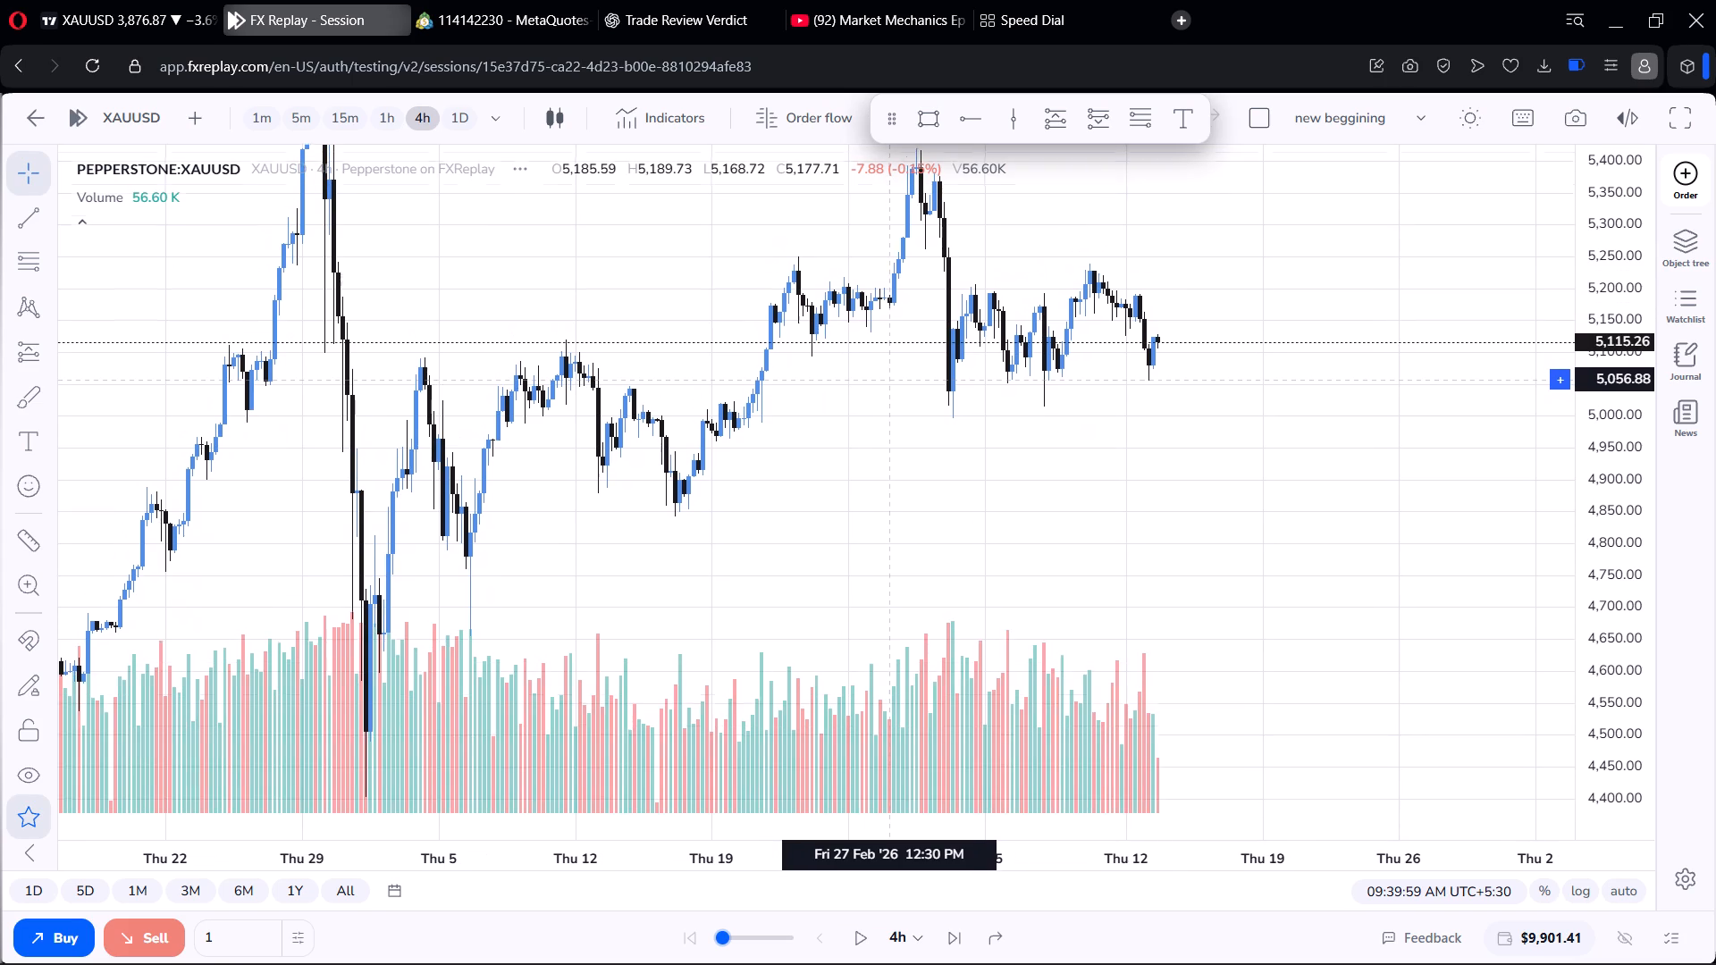
drag(887, 379, 805, 435)
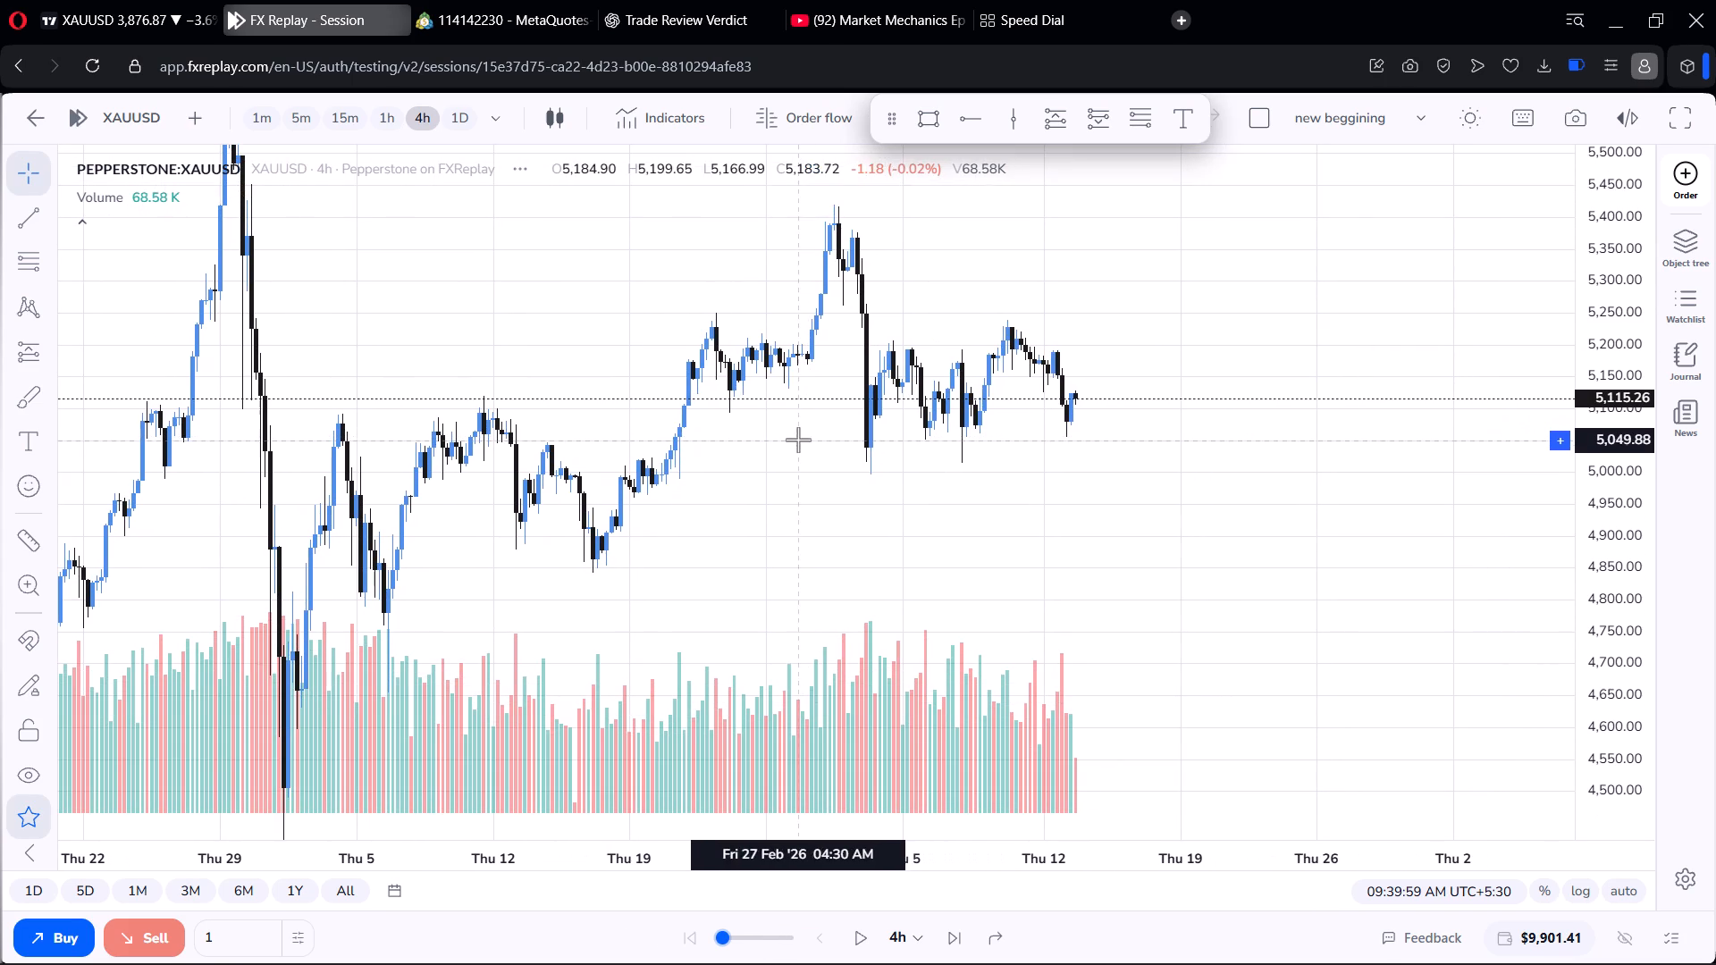
scroll(726, 419, up, 2)
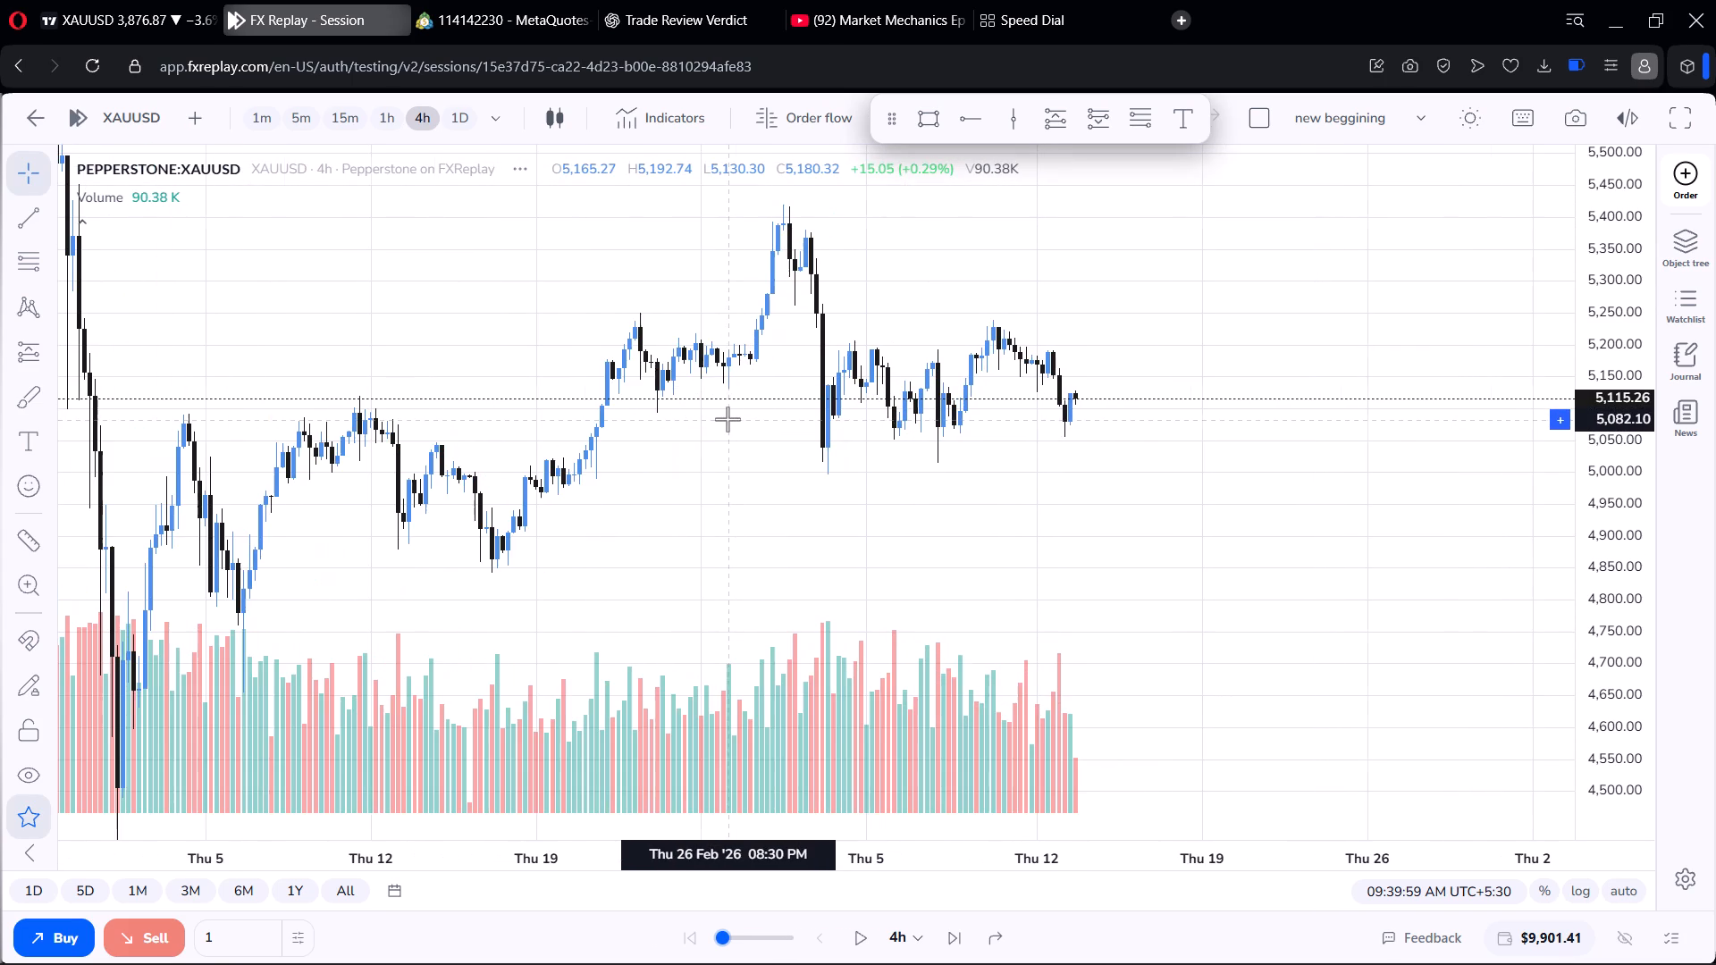
drag(669, 453, 696, 479)
drag(698, 483, 831, 296)
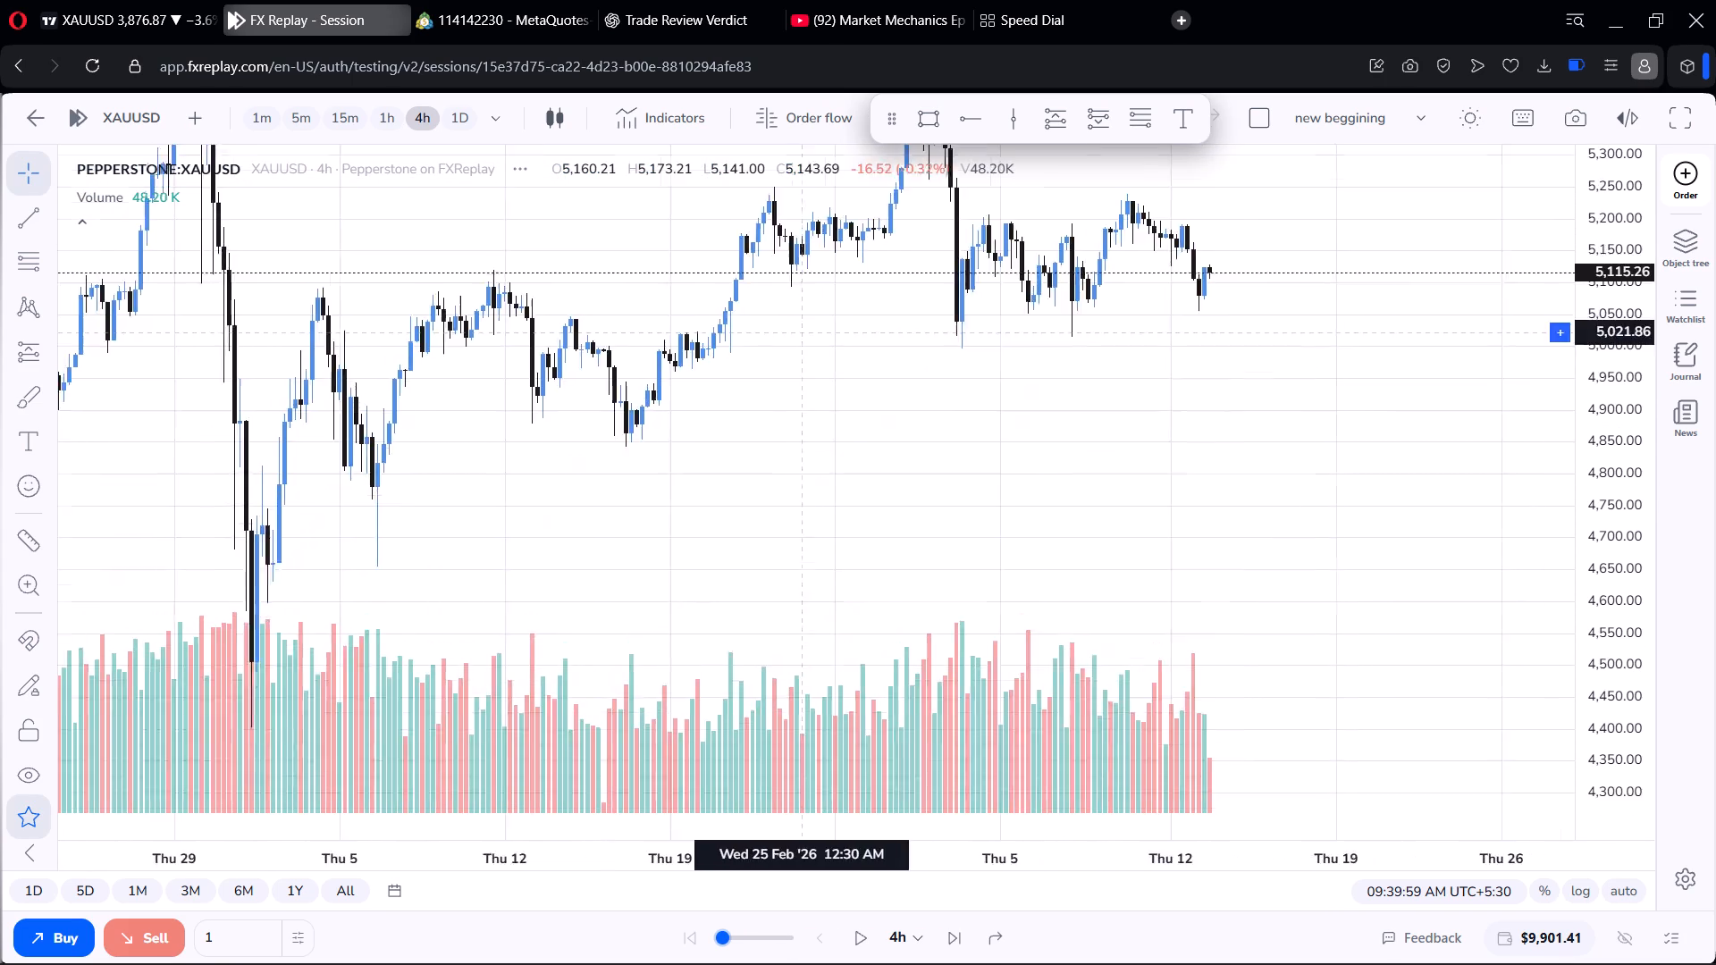
drag(831, 296, 845, 273)
drag(812, 380, 846, 403)
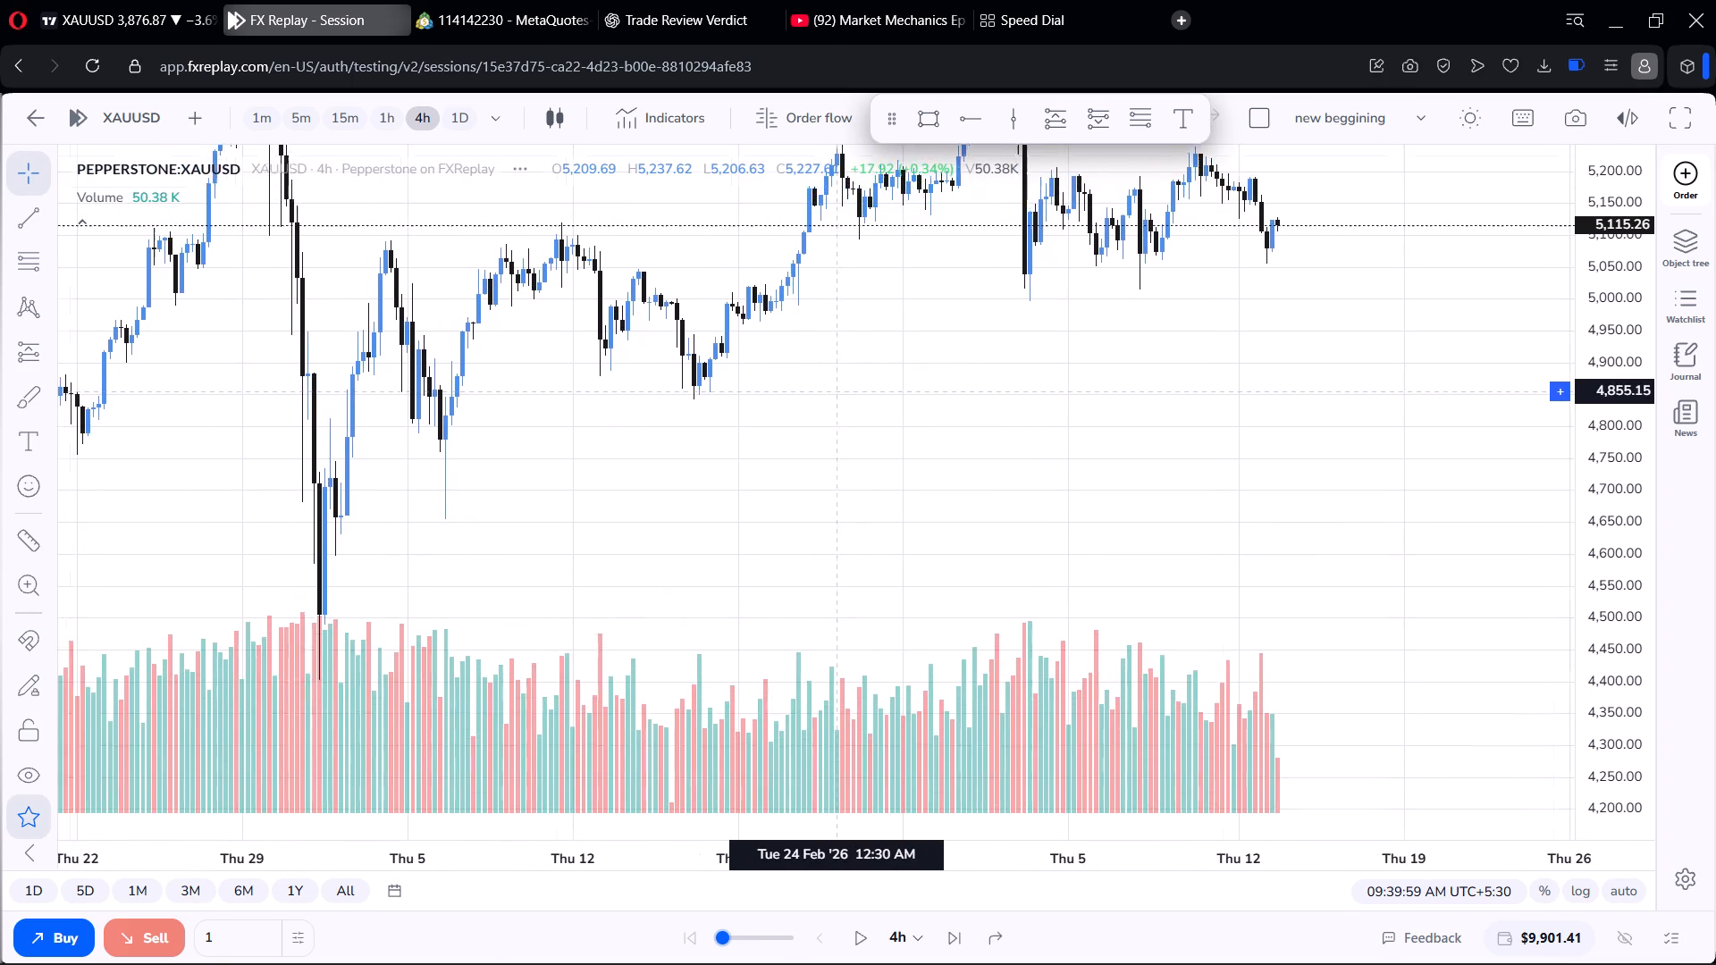
drag(846, 403, 899, 681)
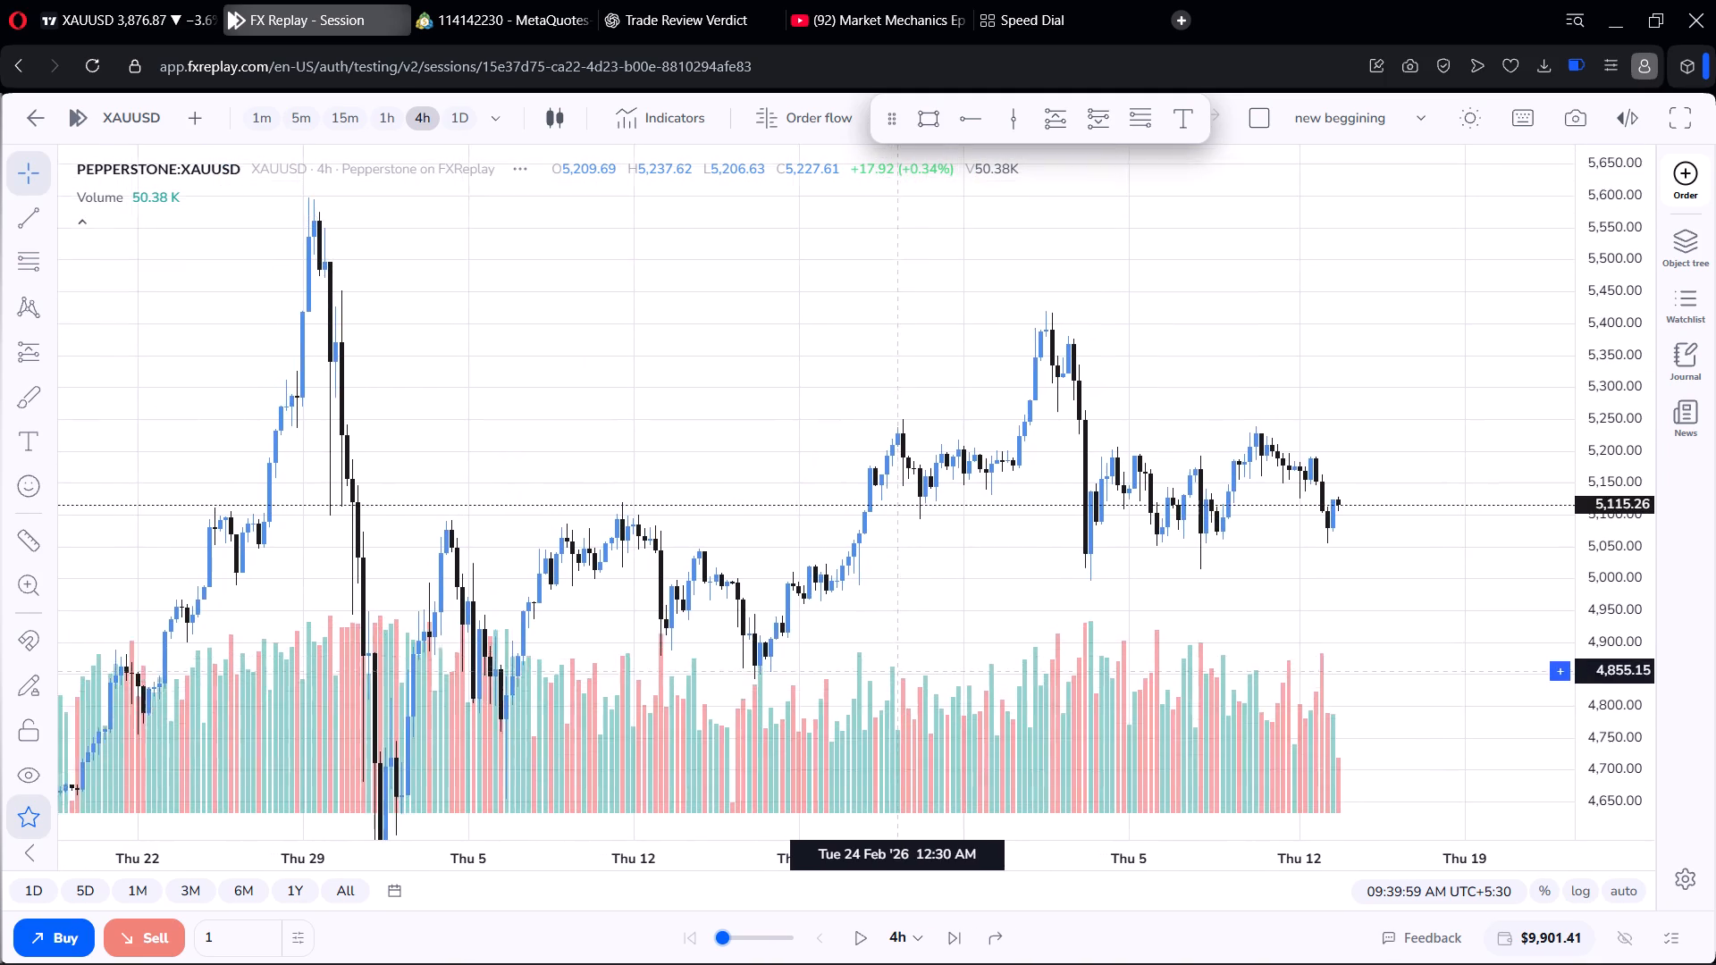
drag(899, 681, 922, 410)
Examine the broader XAUUSD 4h trend from mid-December to 13 March, including the January rally and early-February low.
scroll(1663, 365, down, 9)
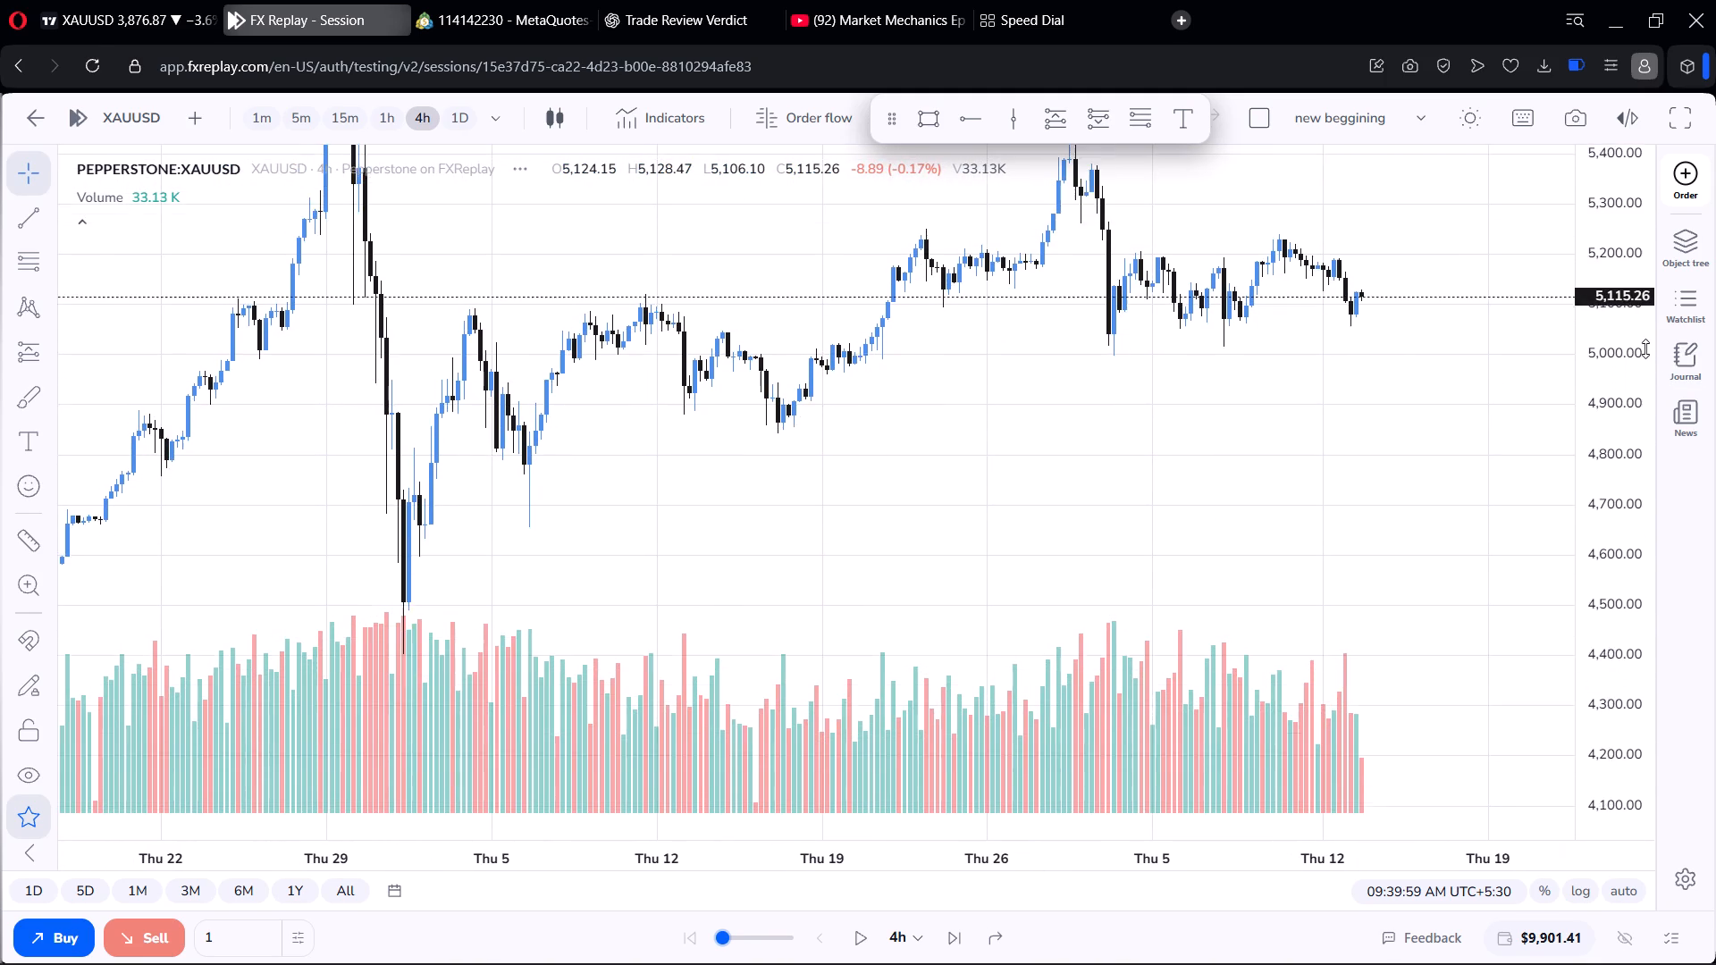
scroll(1645, 348, down, 8)
scroll(911, 363, down, 6)
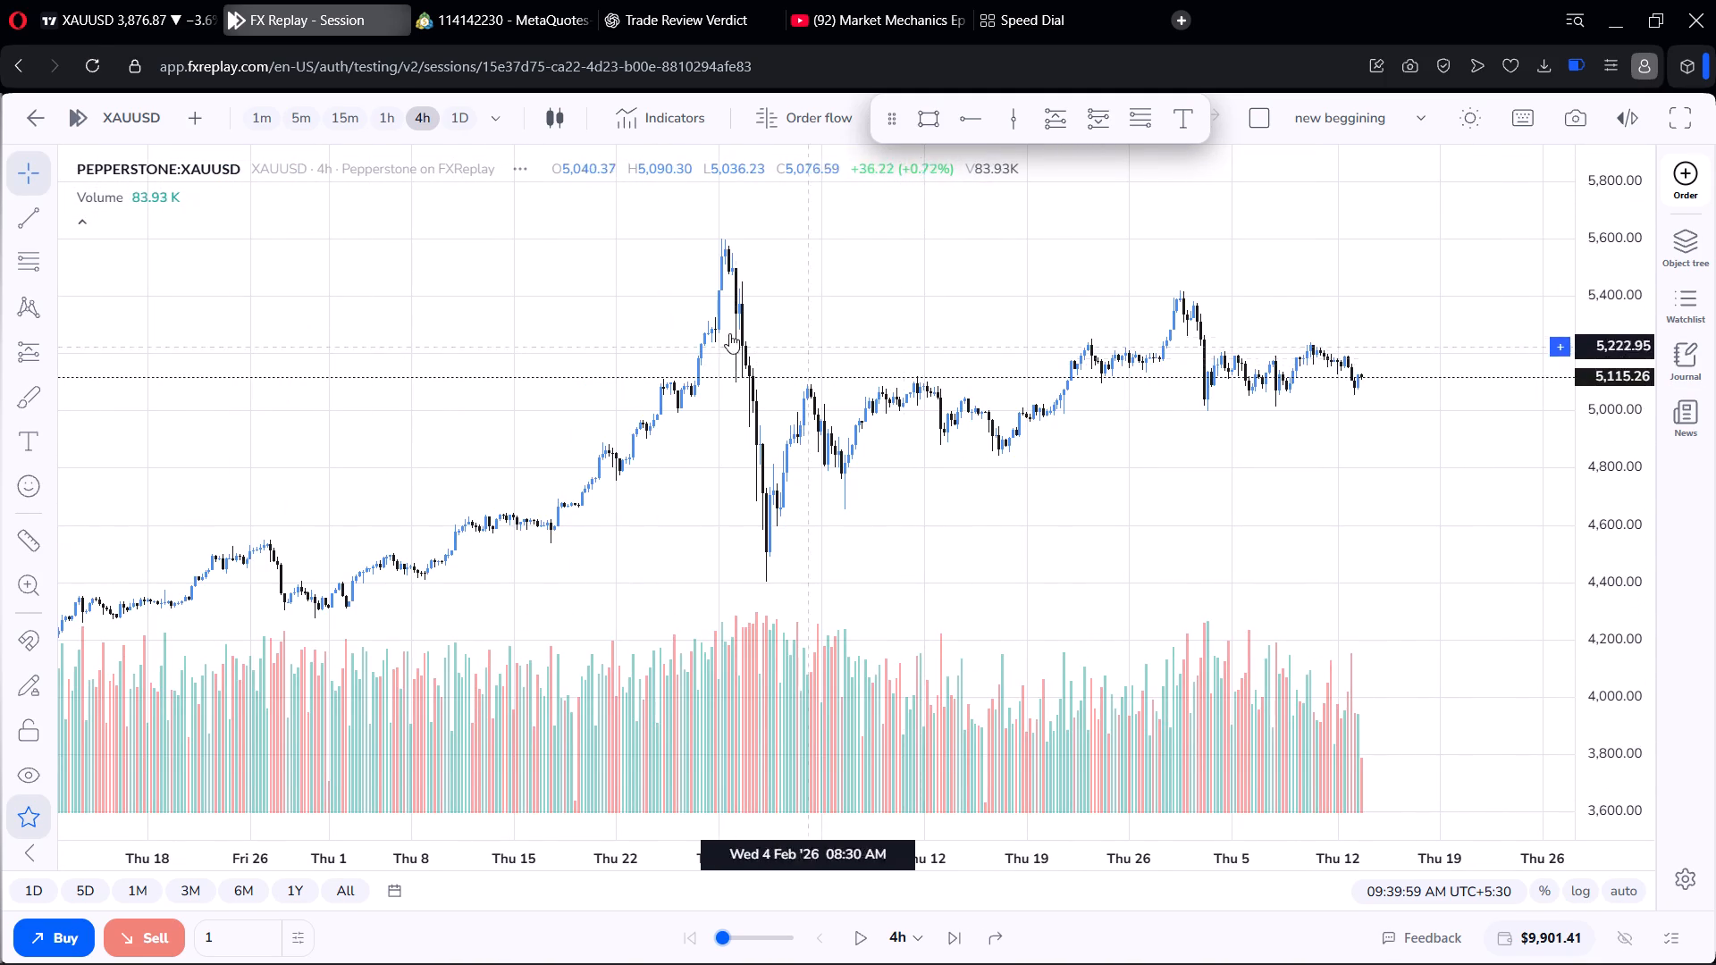
scroll(710, 390, down, 5)
drag(781, 477, 911, 356)
scroll(911, 359, down, 4)
drag(902, 359, 568, 333)
scroll(753, 435, up, 6)
scroll(819, 382, up, 3)
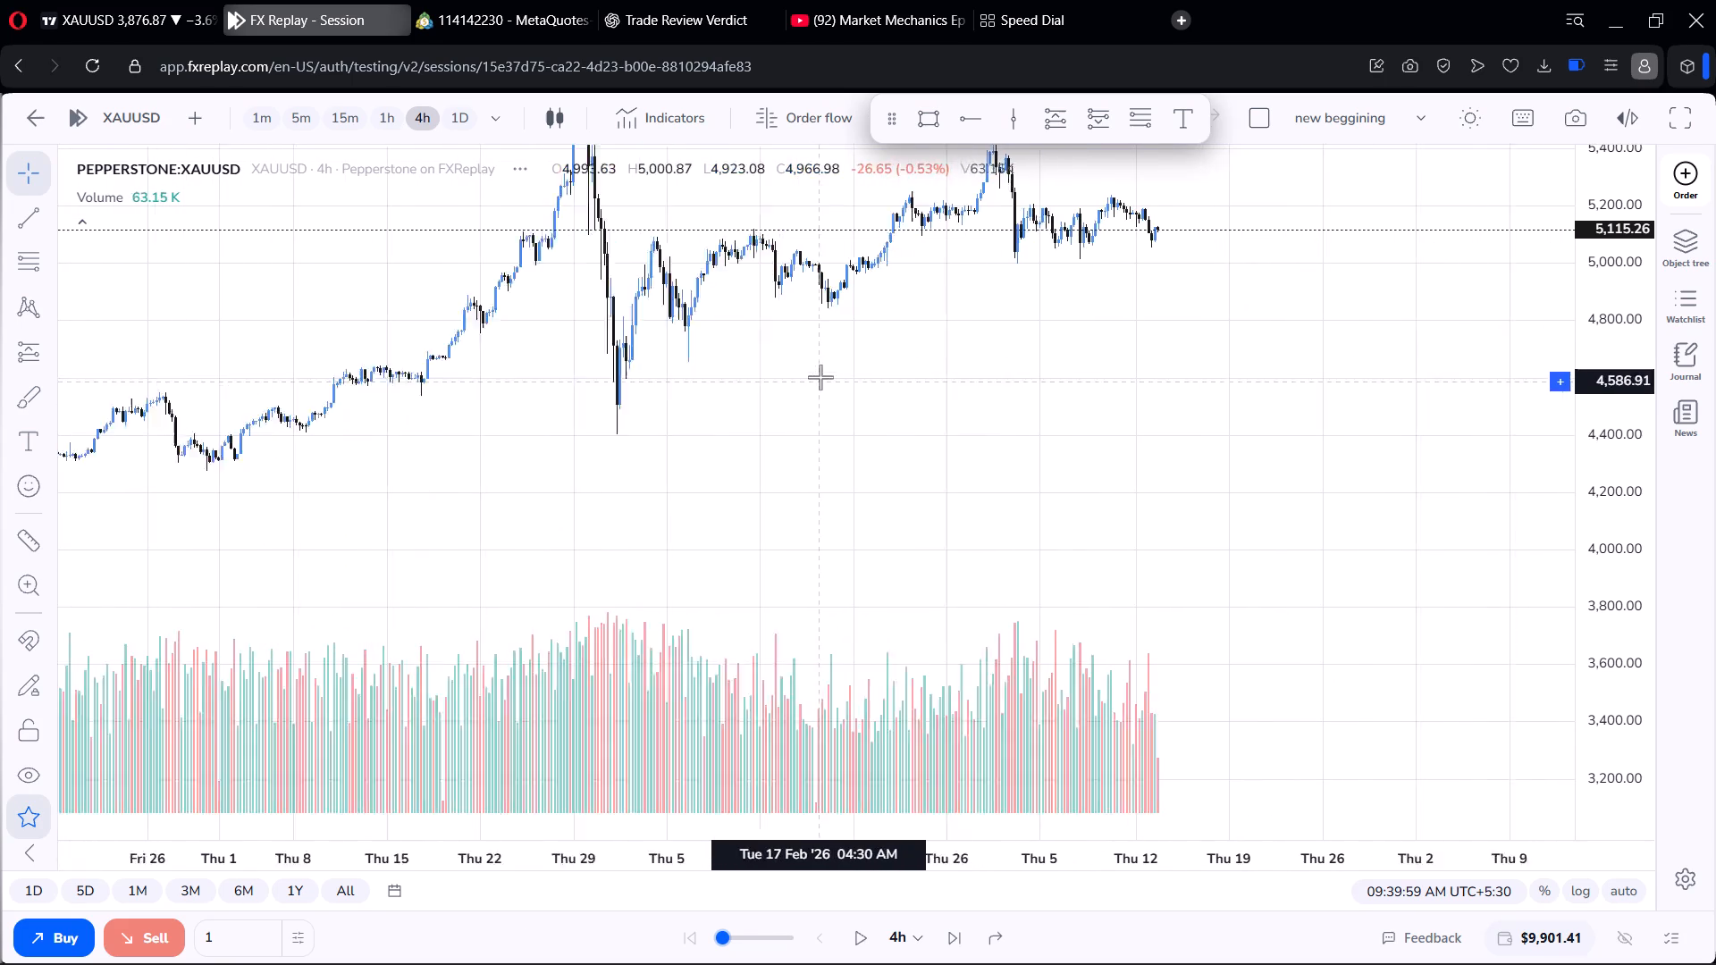
drag(820, 374, 946, 523)
scroll(1004, 486, up, 2)
scroll(997, 472, down, 3)
drag(951, 447, 1054, 366)
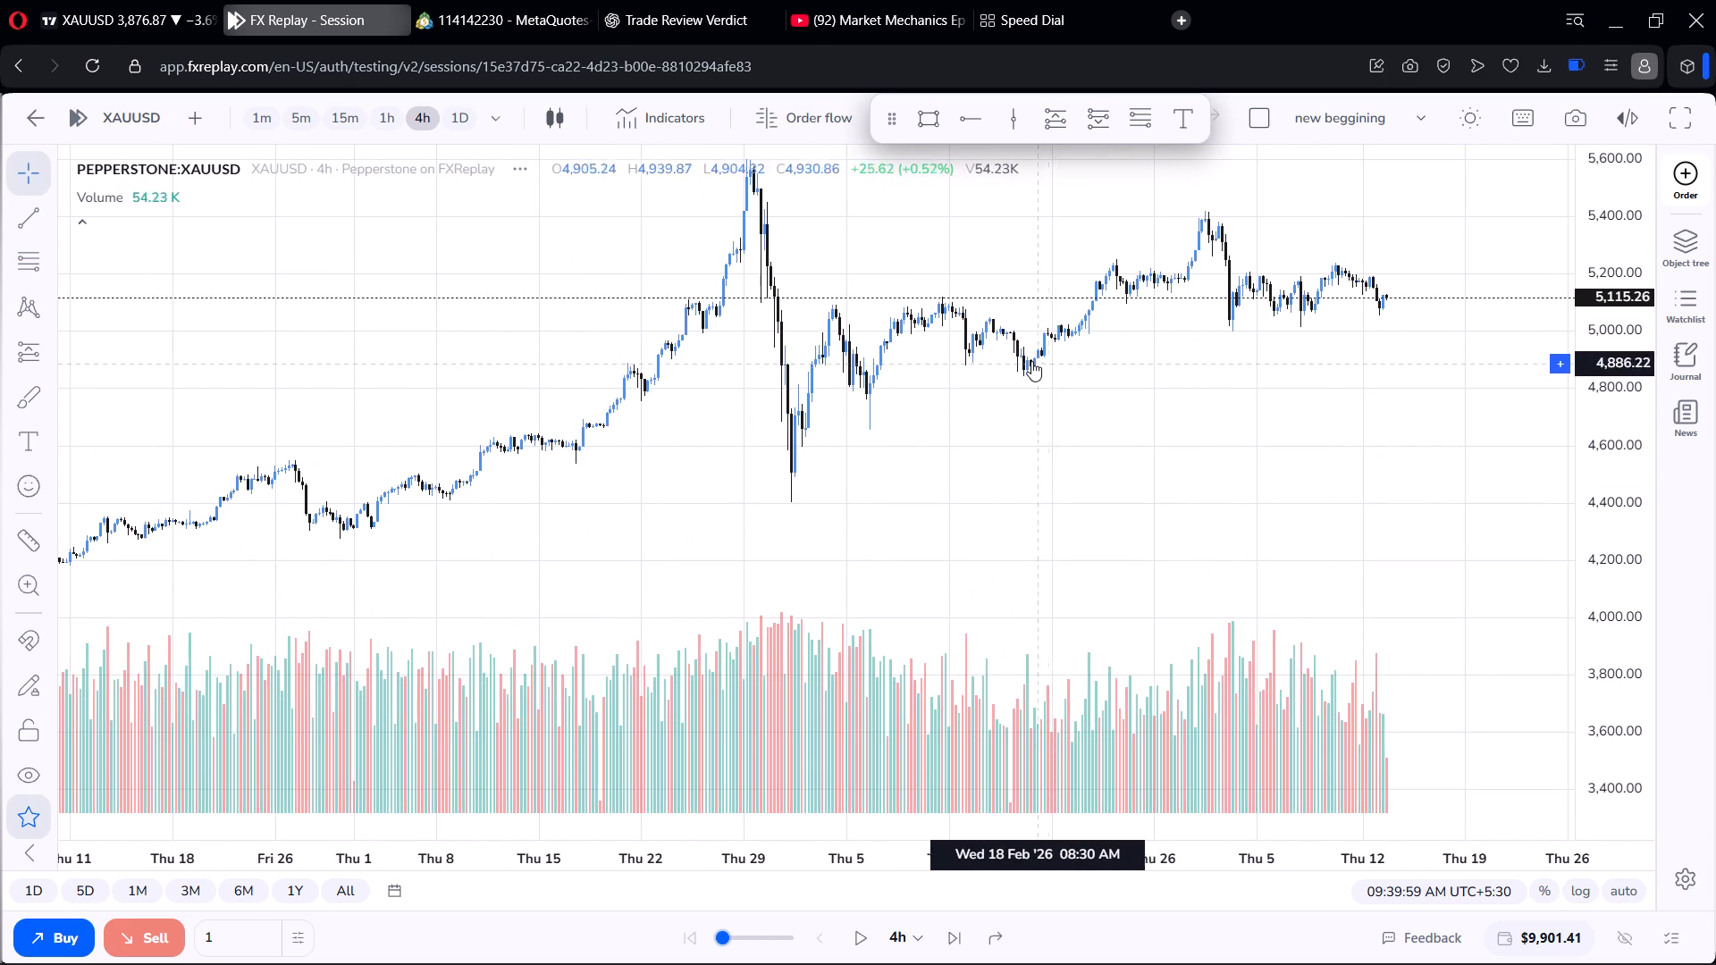
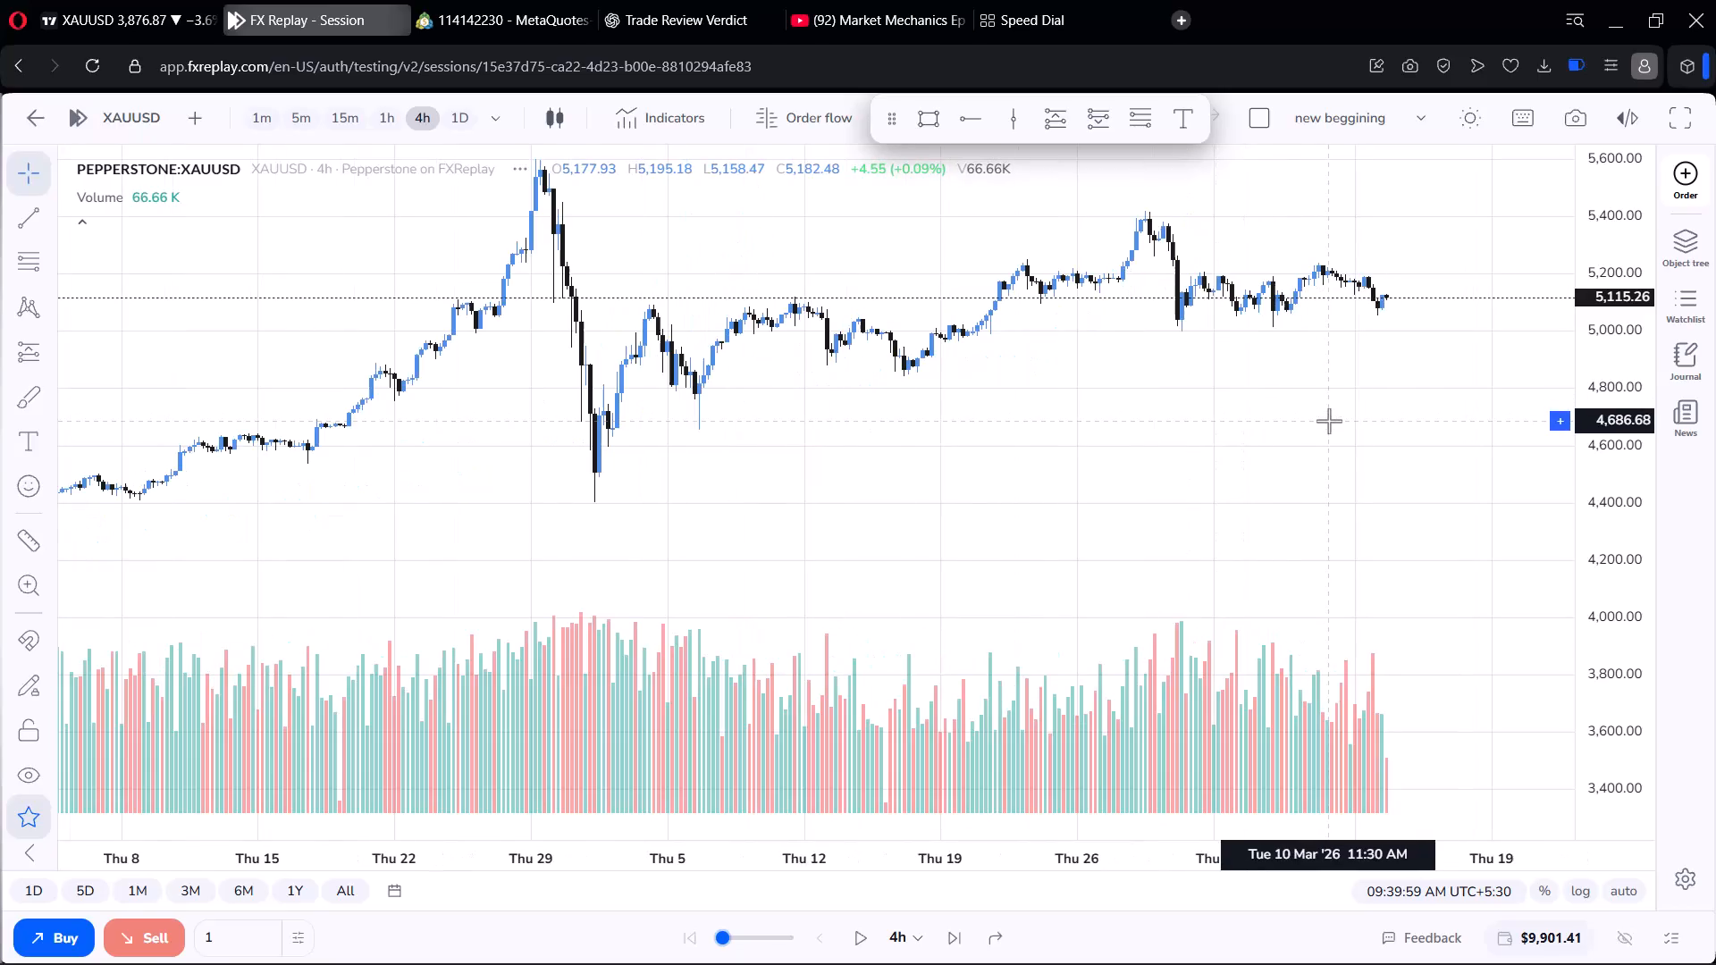
Examine the XAUUSD 4h price structure from the January rally through the February recovery to the mid-March range.
scroll(1332, 427, down, 3)
drag(1369, 357, 1342, 357)
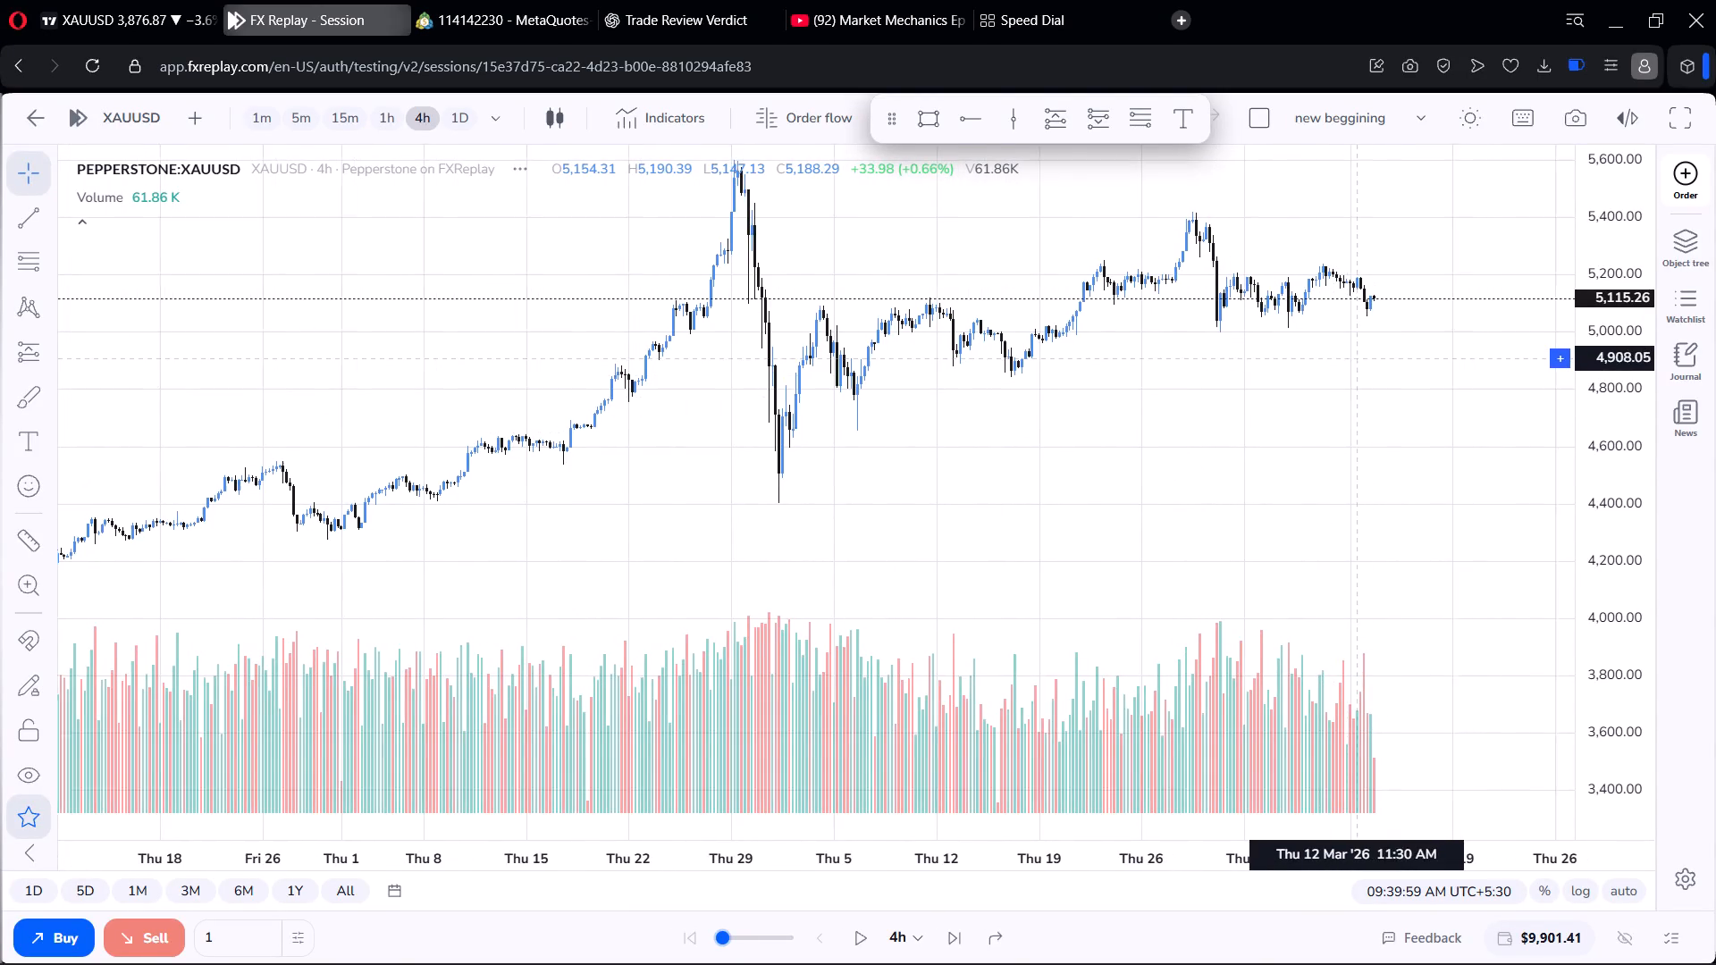
drag(1342, 357, 1290, 360)
scroll(1288, 360, up, 2)
scroll(1599, 386, up, 4)
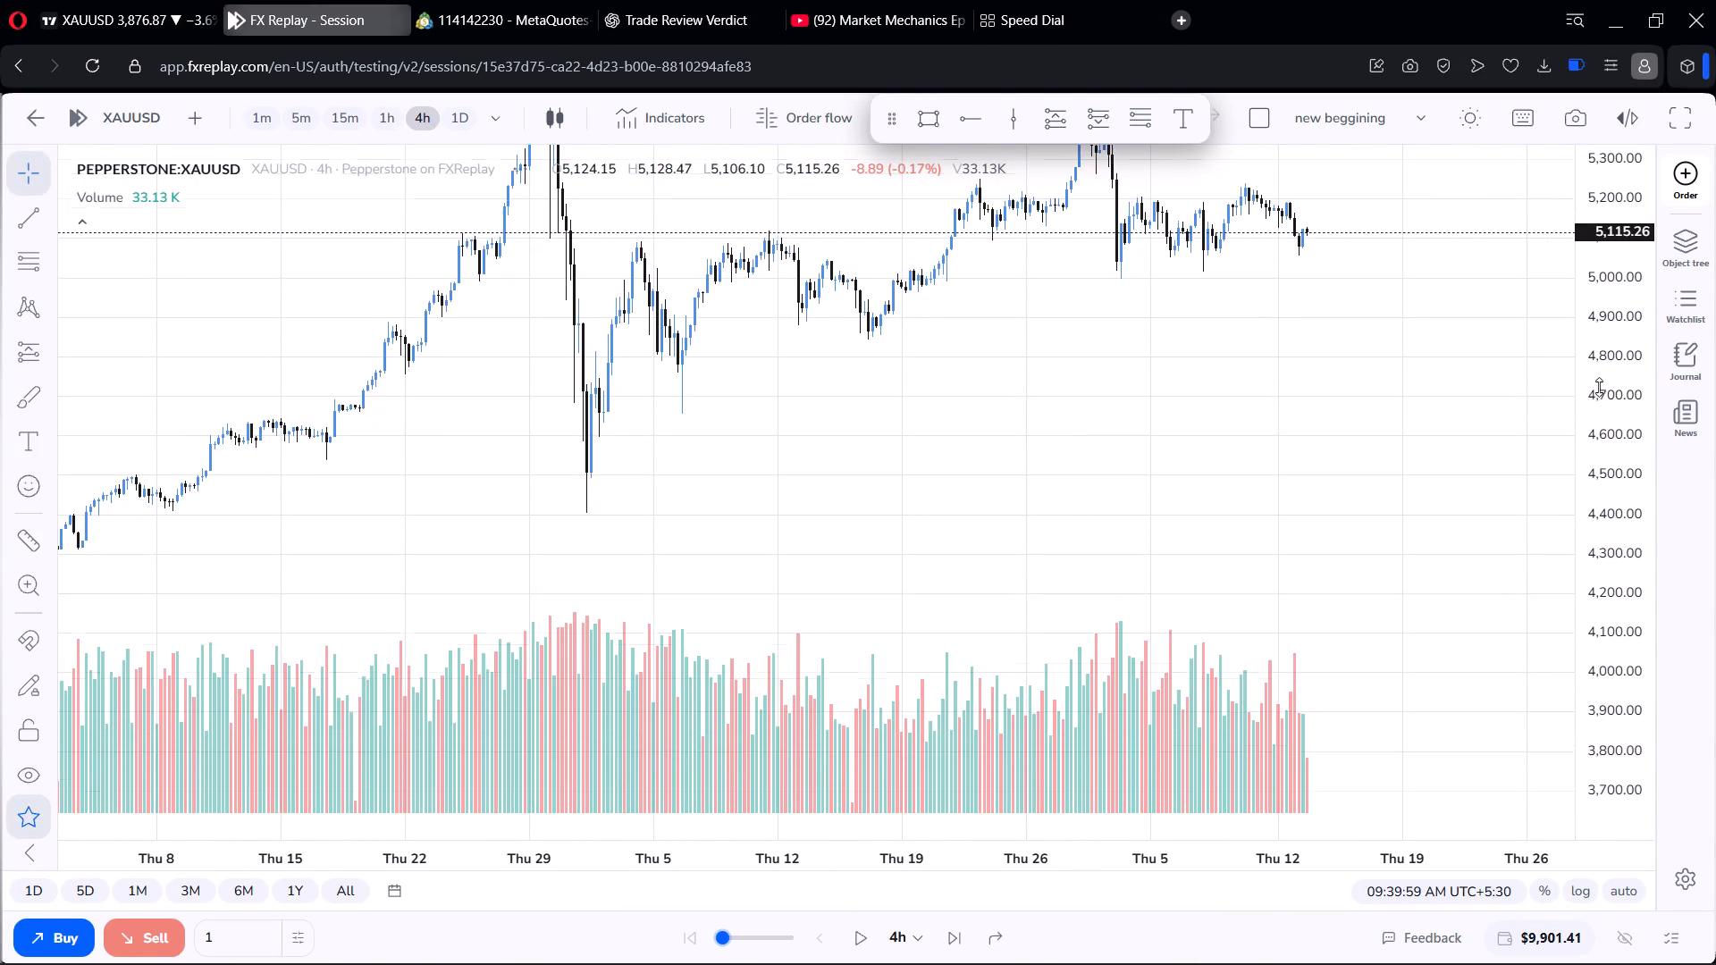
scroll(1603, 386, up, 5)
drag(1283, 306, 1274, 511)
scroll(1273, 488, up, 1)
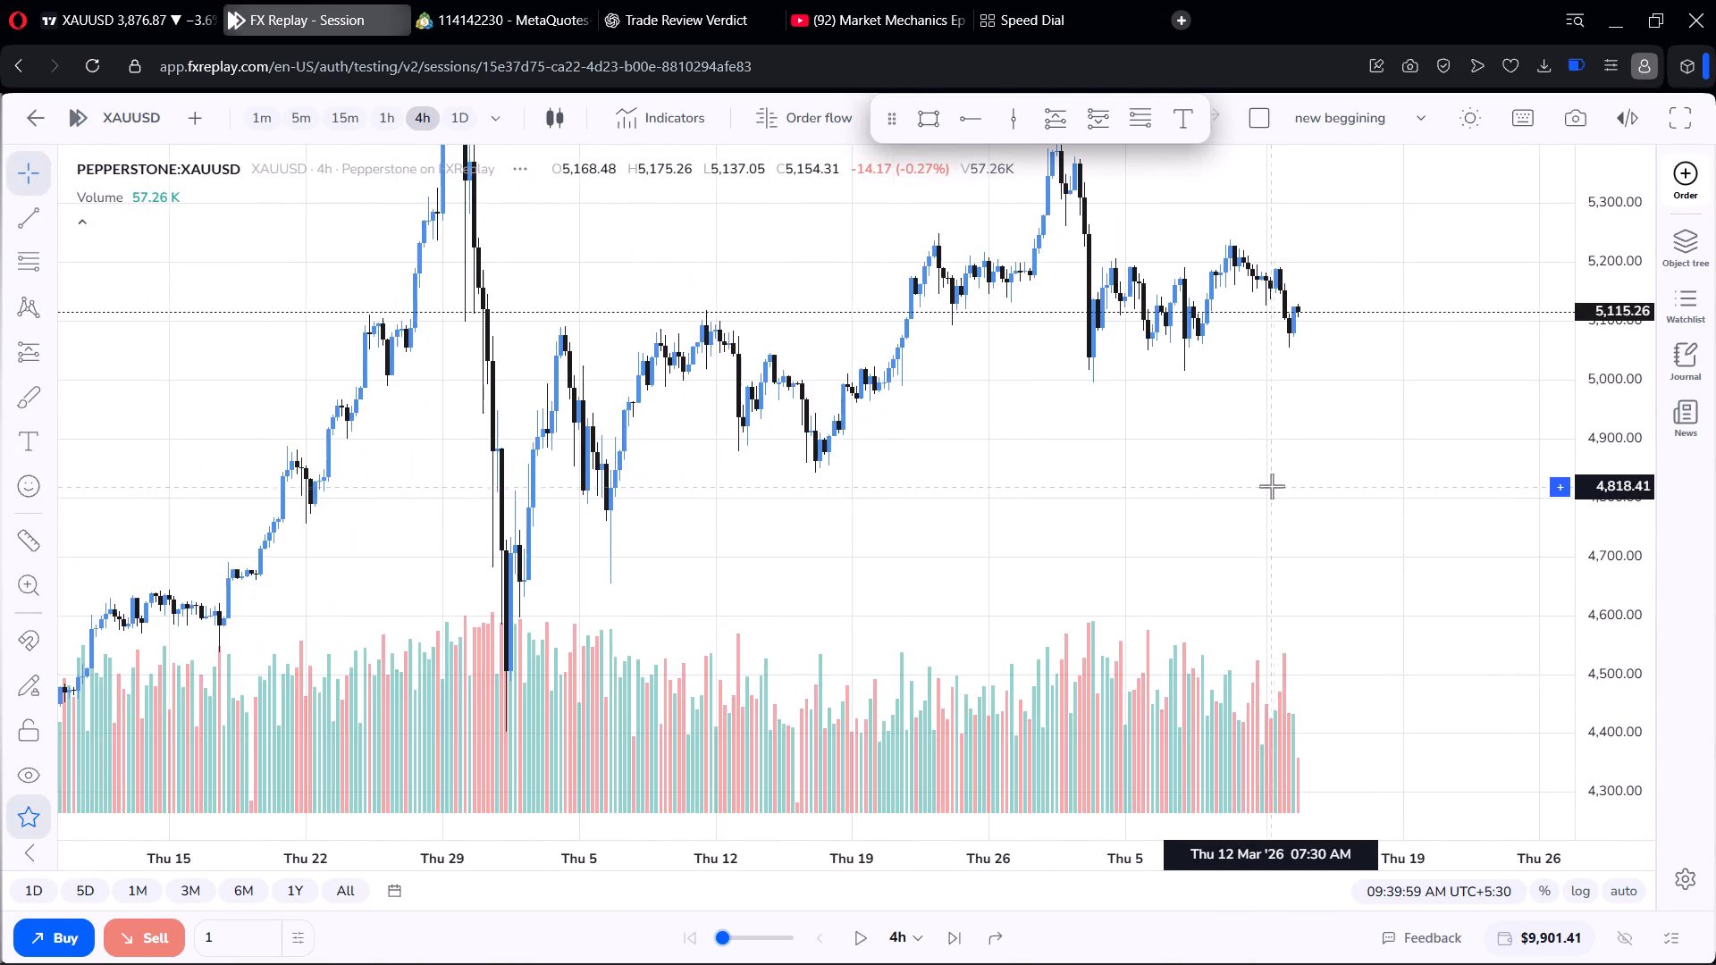
scroll(1271, 483, up, 1)
scroll(1269, 479, down, 2)
drag(1264, 415, 1251, 370)
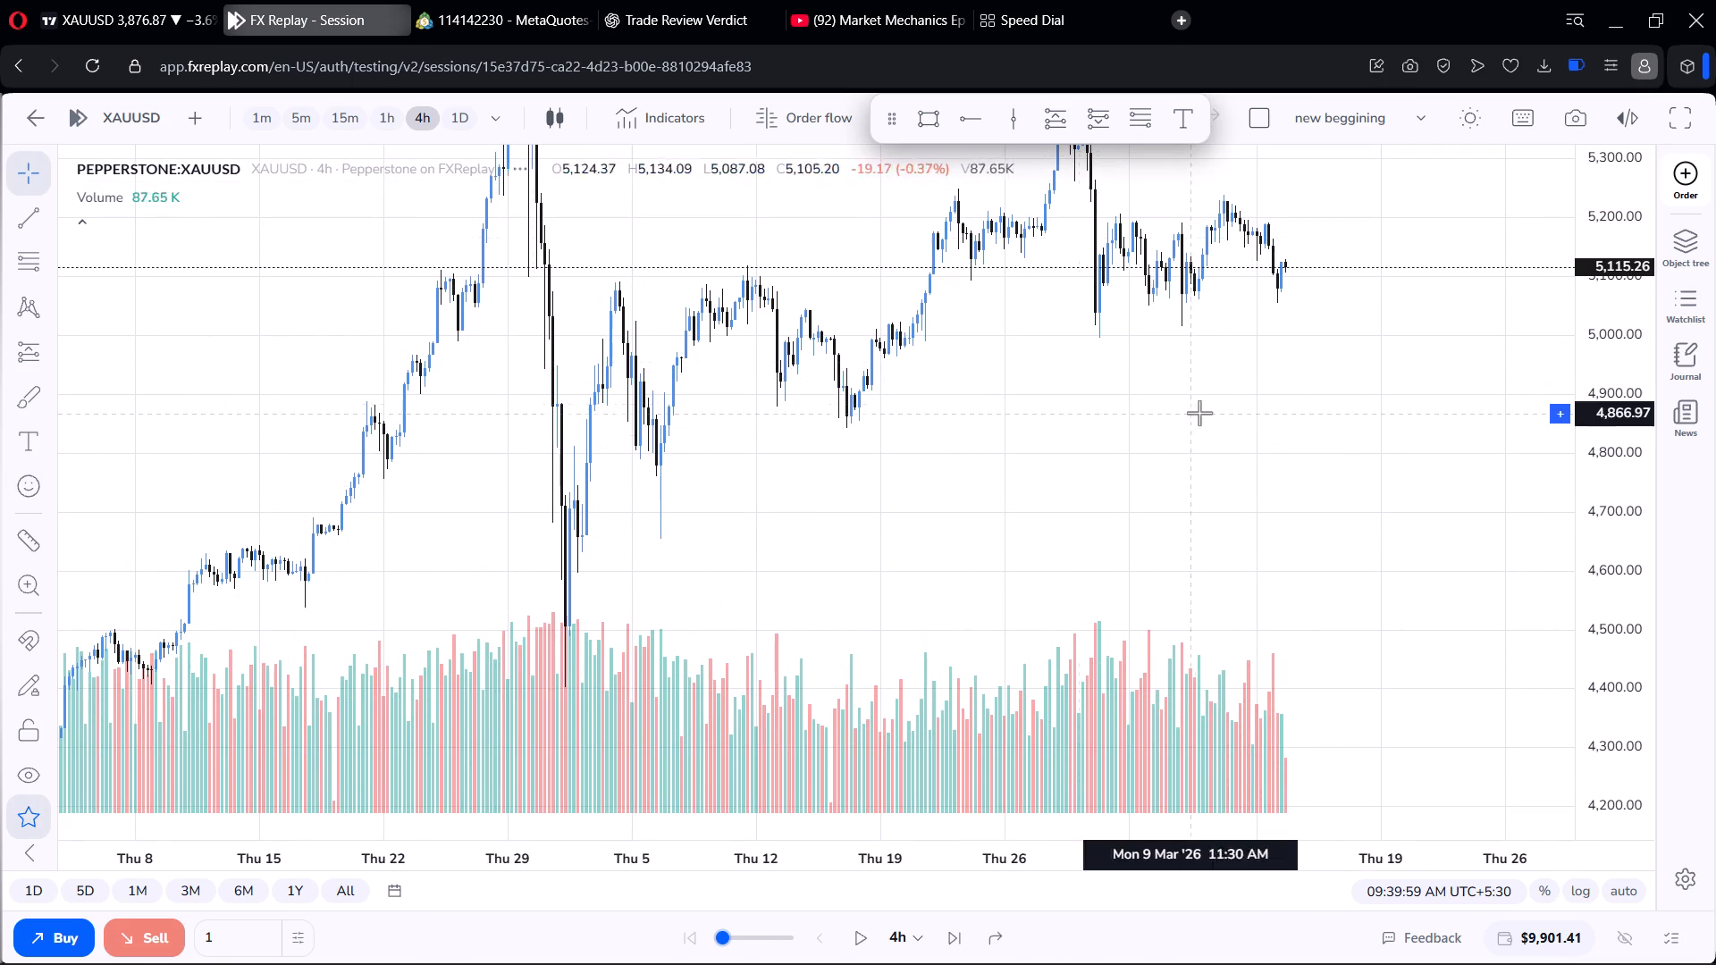
scroll(1209, 402, up, 3)
drag(1113, 356, 1007, 606)
drag(1091, 506, 927, 226)
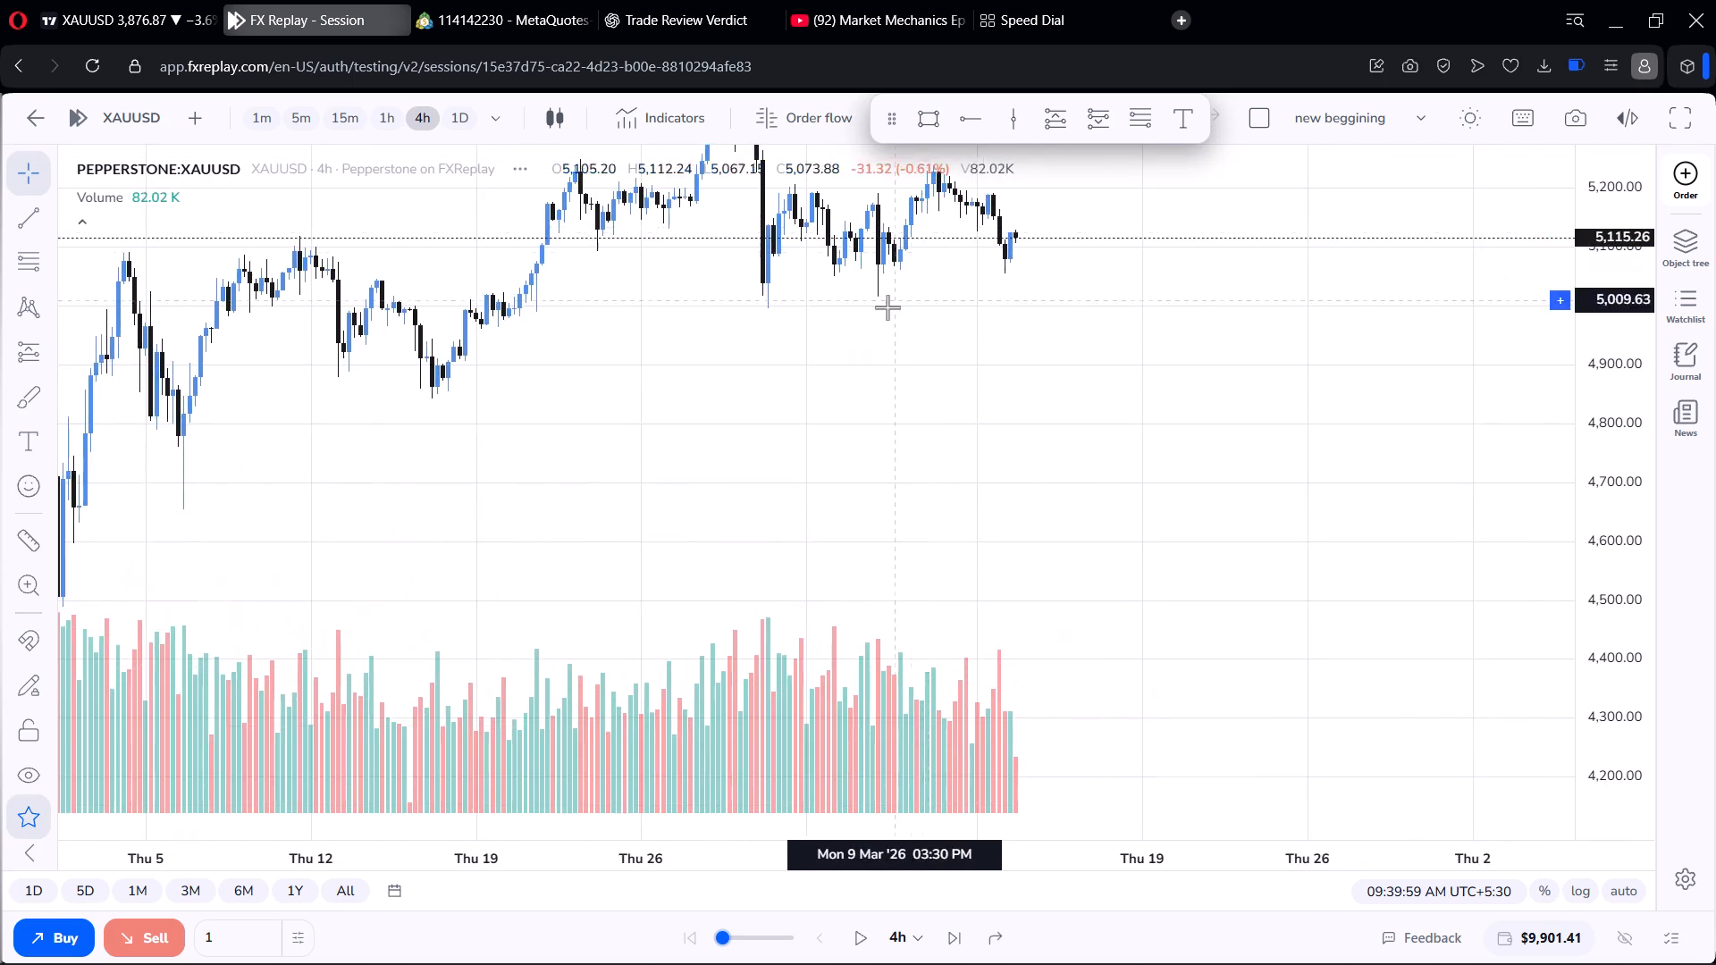
scroll(887, 307, up, 2)
drag(773, 312, 490, 384)
scroll(524, 387, down, 5)
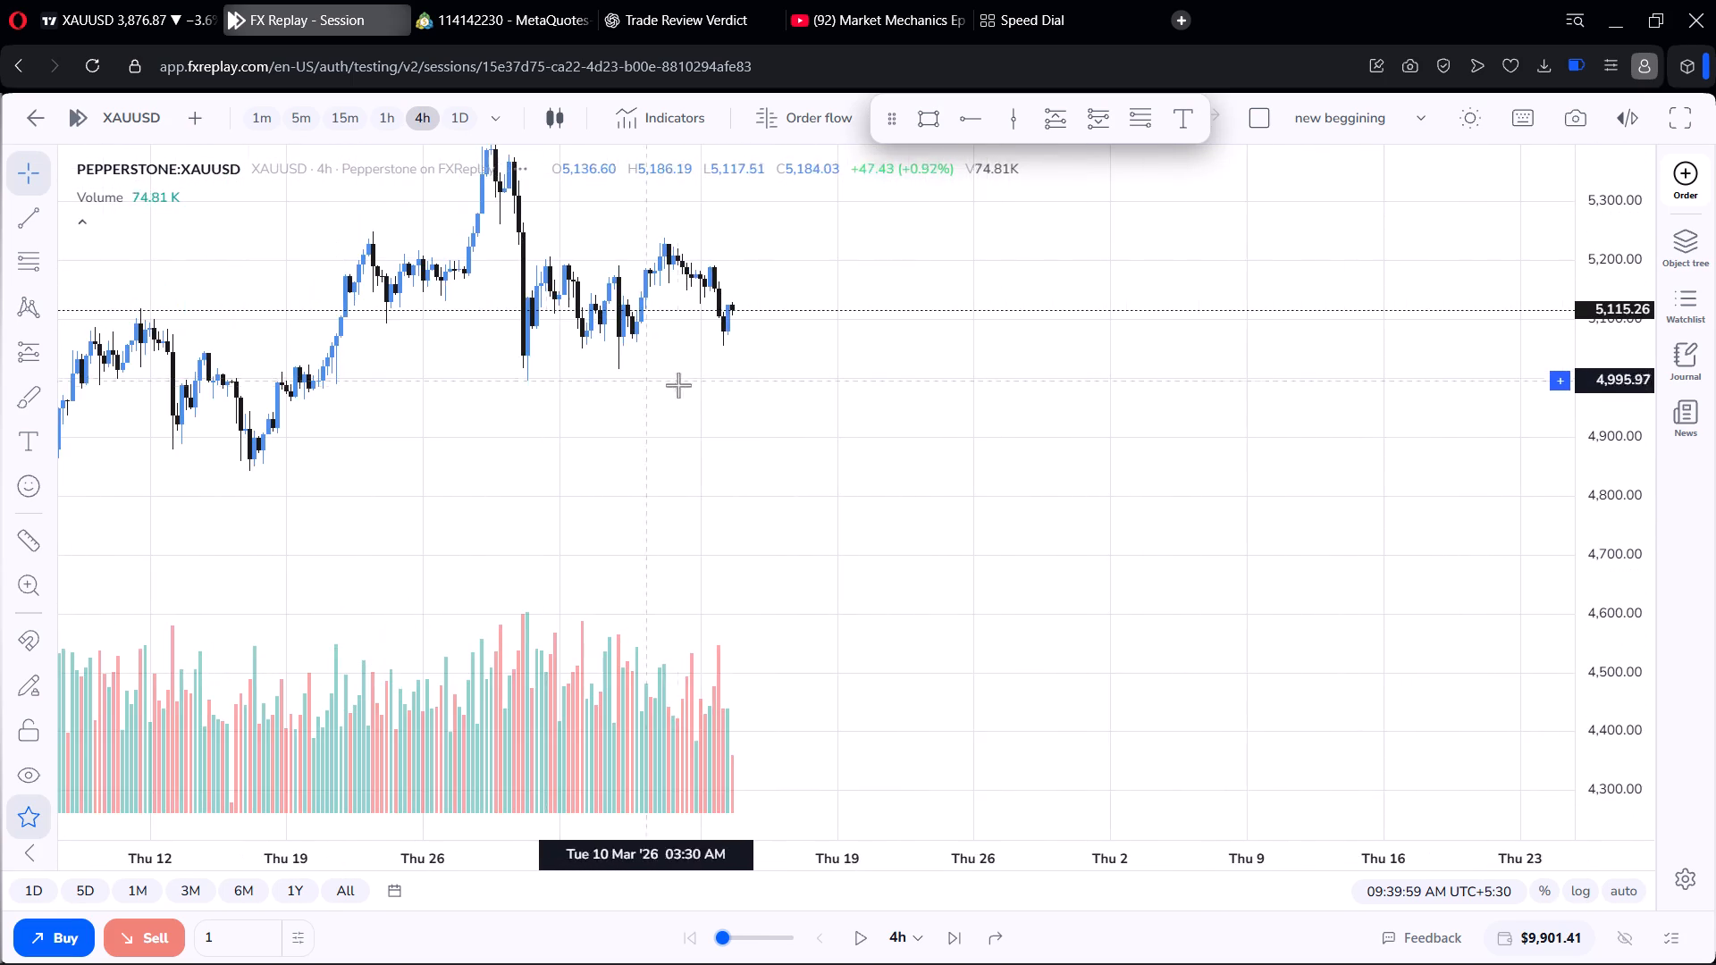
drag(647, 334, 672, 405)
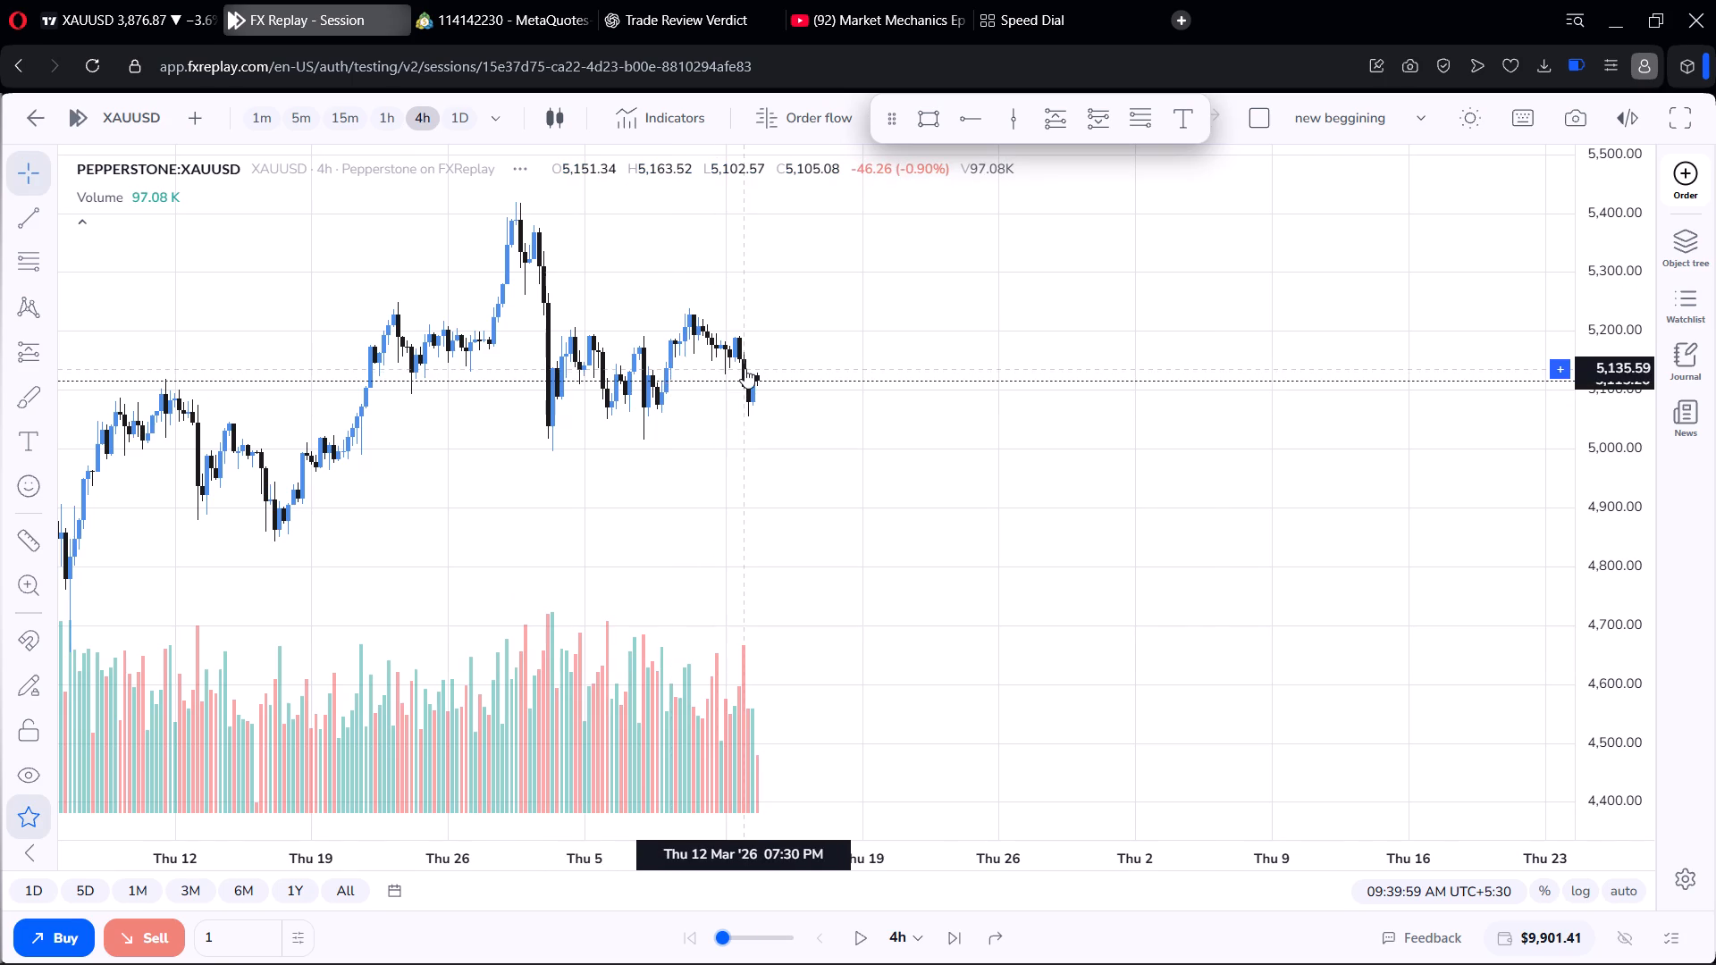
Examine the recent XAUUSD 4h candles from 20 February to 13 March, including the early-March sell-off and following consolidation.
scroll(744, 368, up, 6)
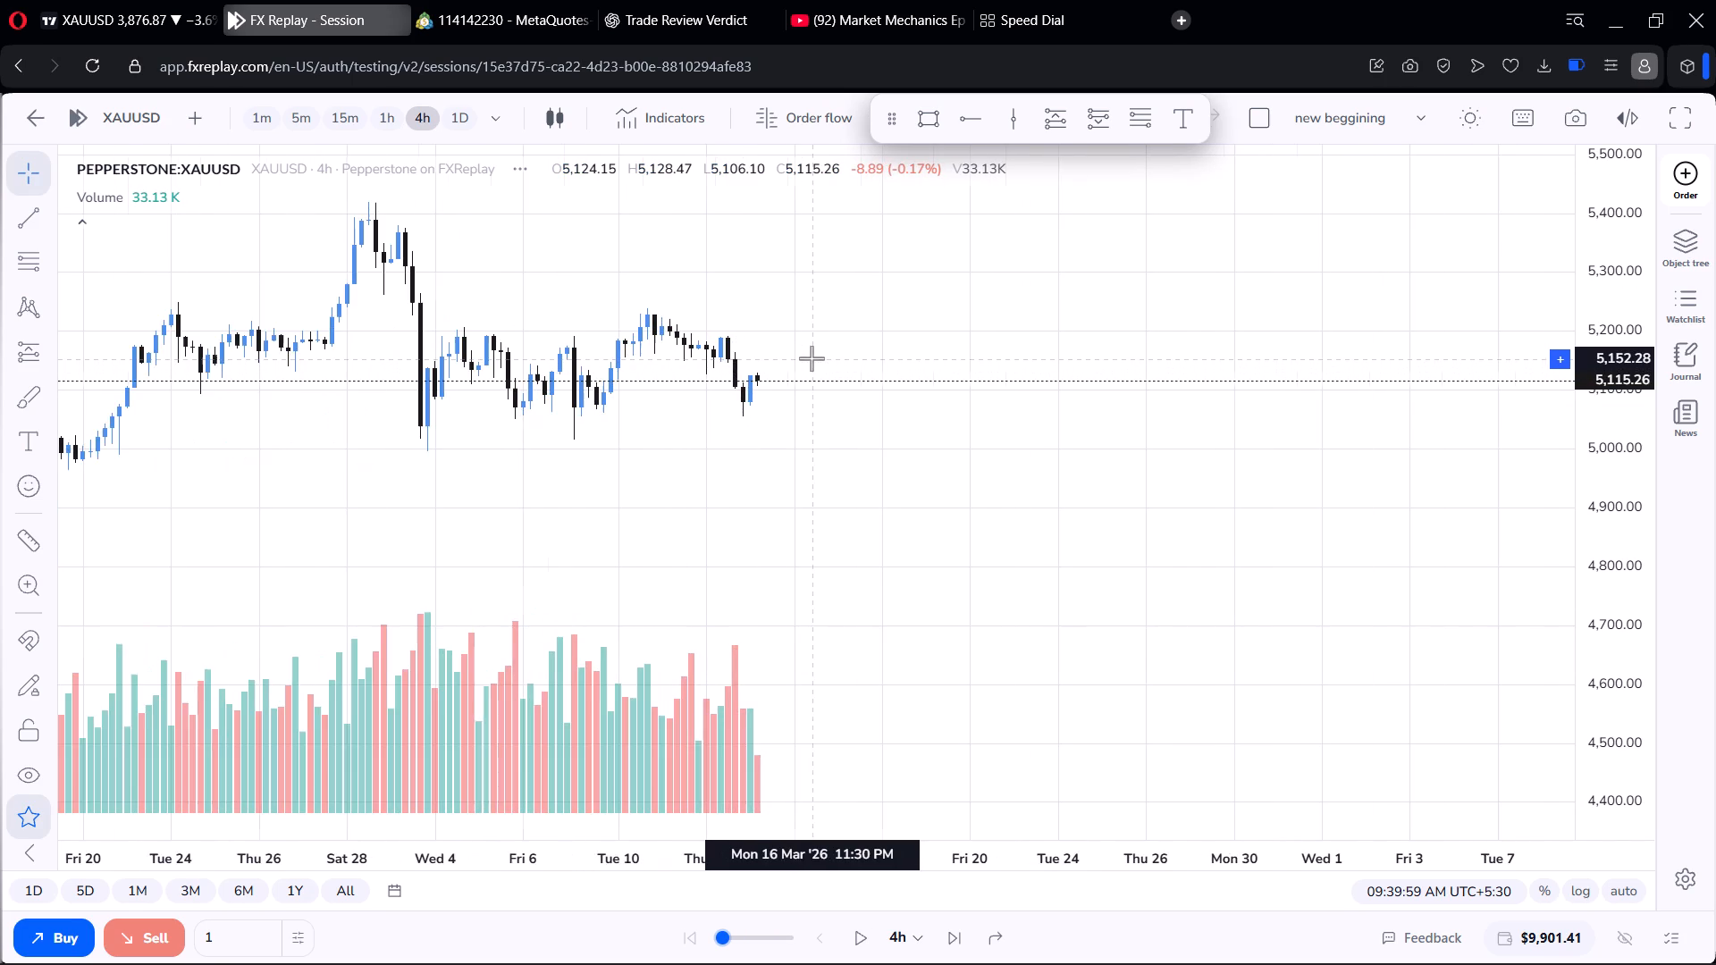
scroll(1627, 498, up, 5)
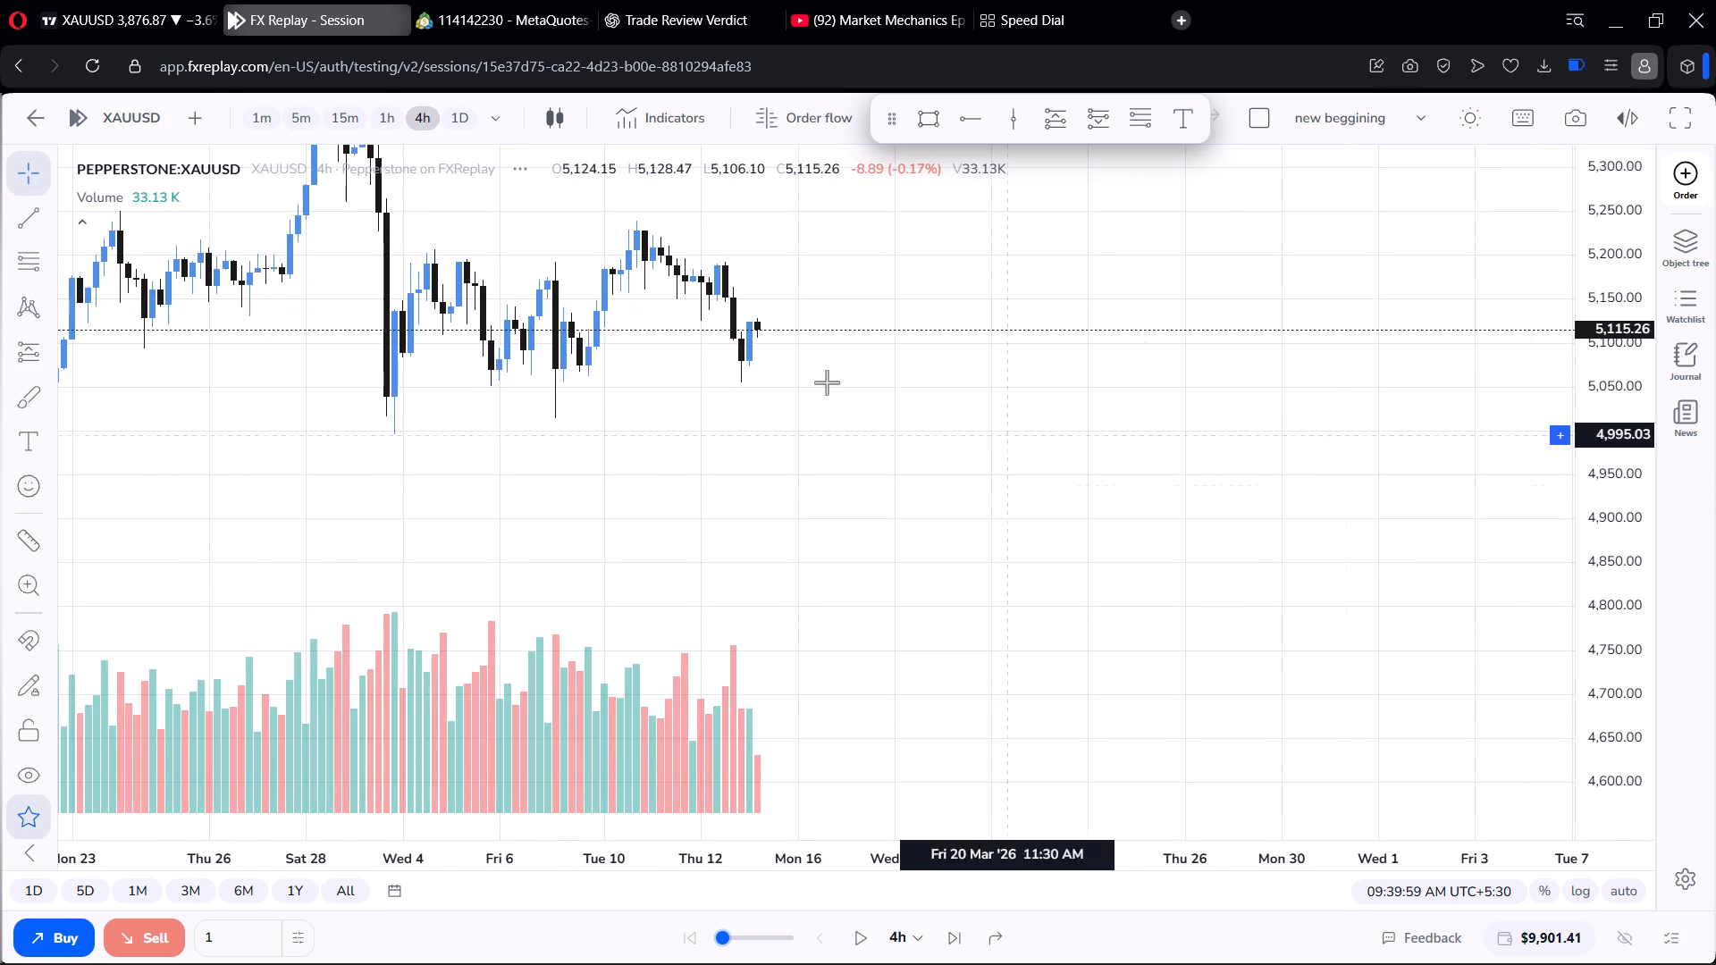
scroll(819, 369, up, 6)
drag(809, 335, 1008, 470)
scroll(1072, 443, down, 4)
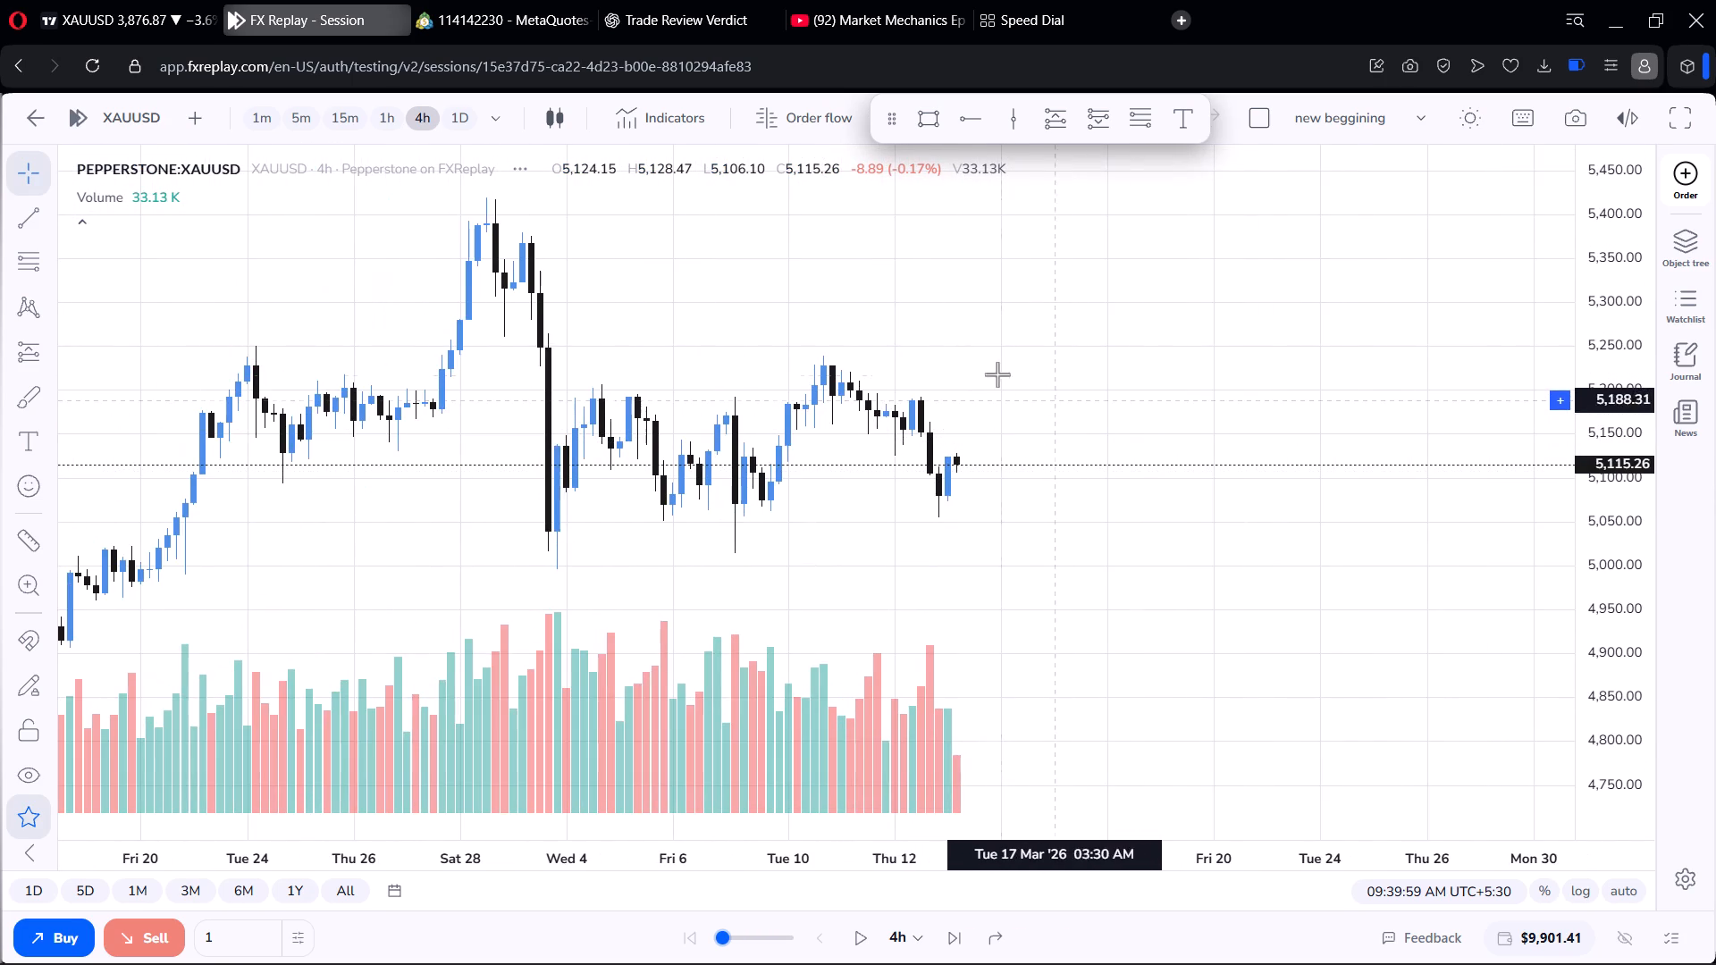
drag(982, 364, 963, 289)
drag(955, 292, 973, 379)
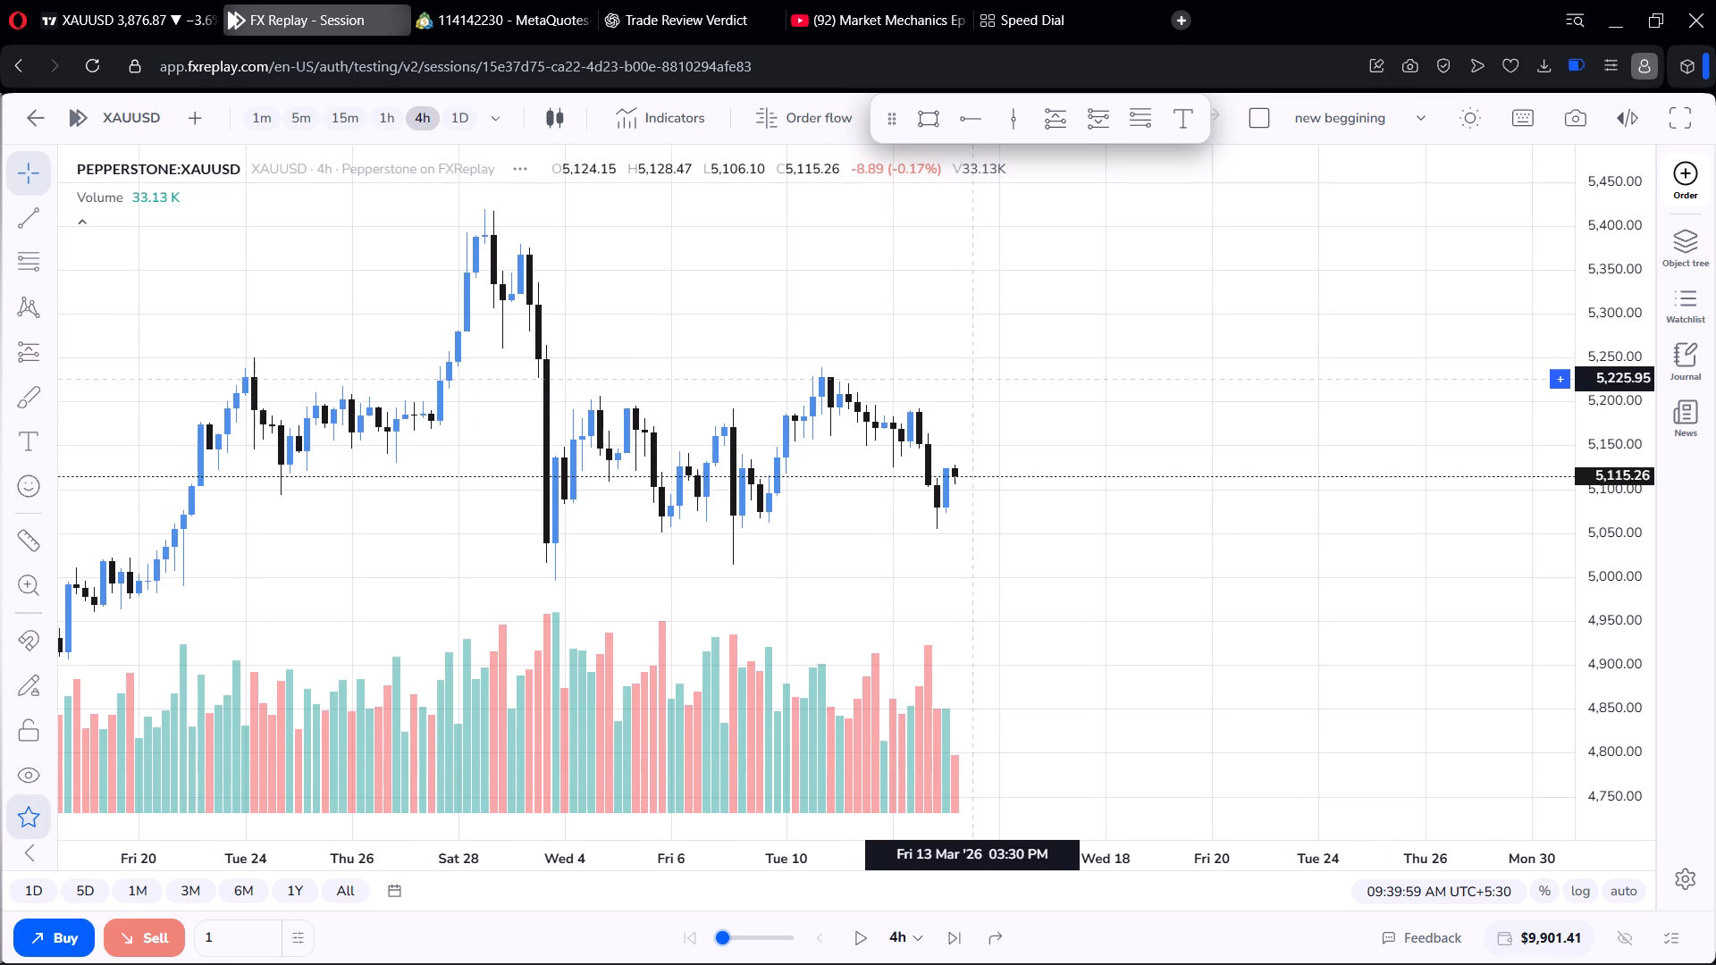
drag(973, 379, 973, 380)
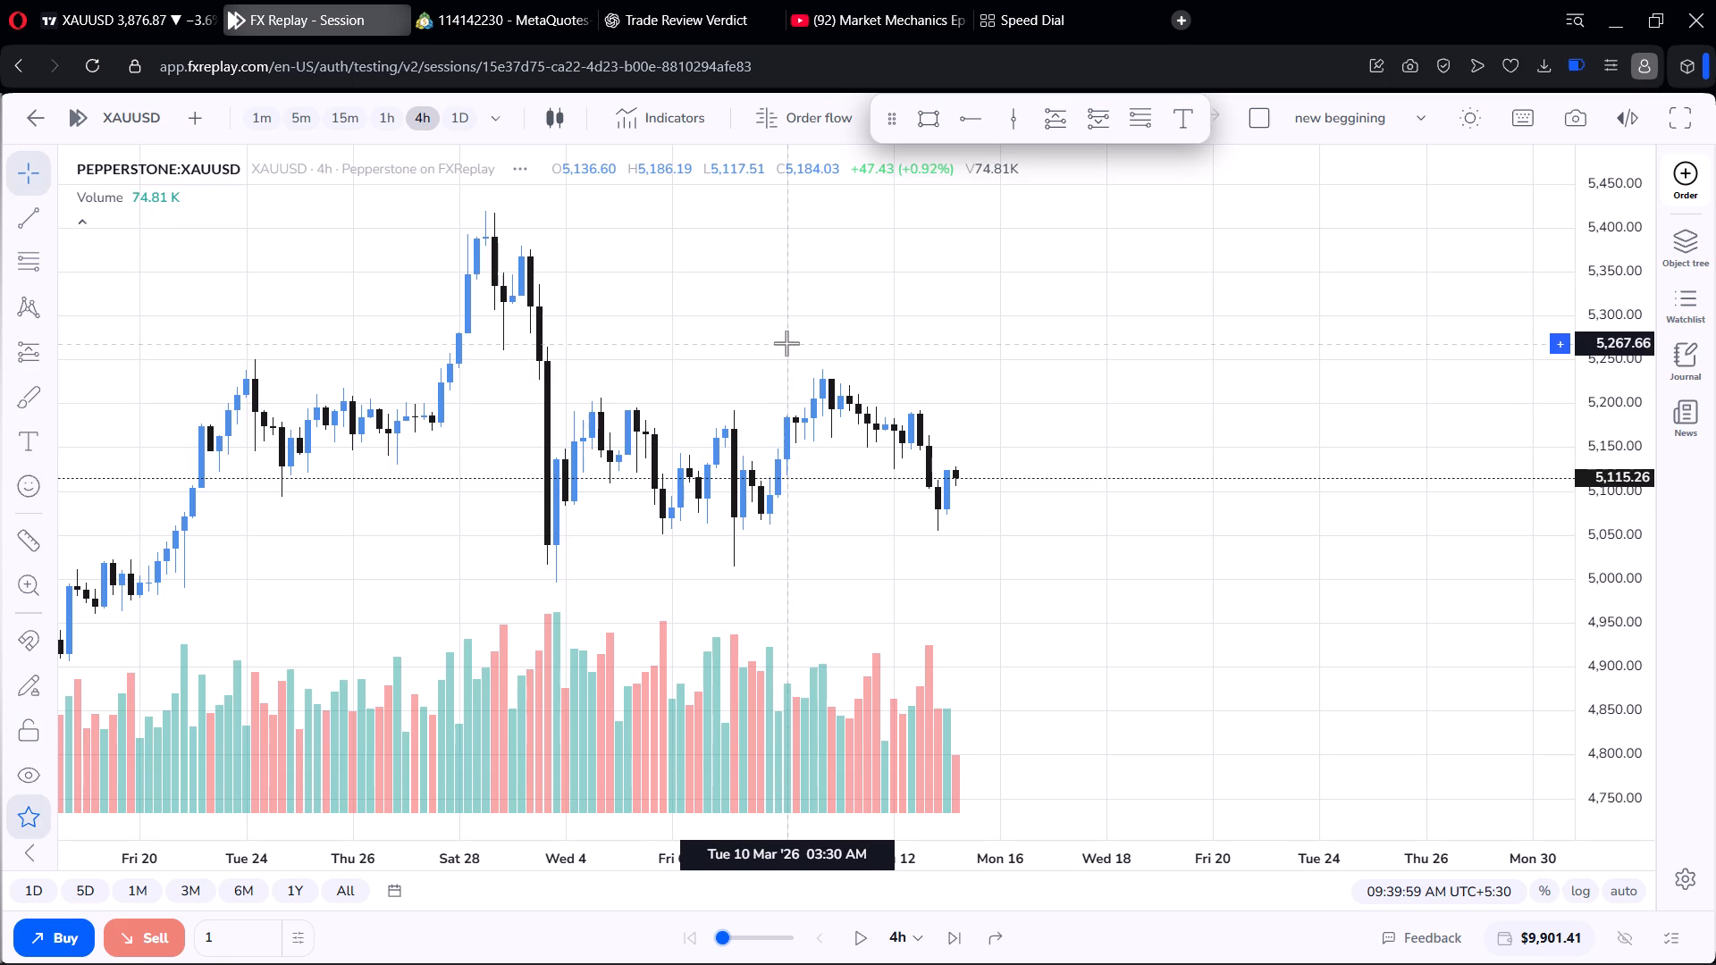
Draw a thin rectangle zone from the 3 March sell-off candles to about 20 March, spanning about 5,265 to 5,278.
click(933, 117)
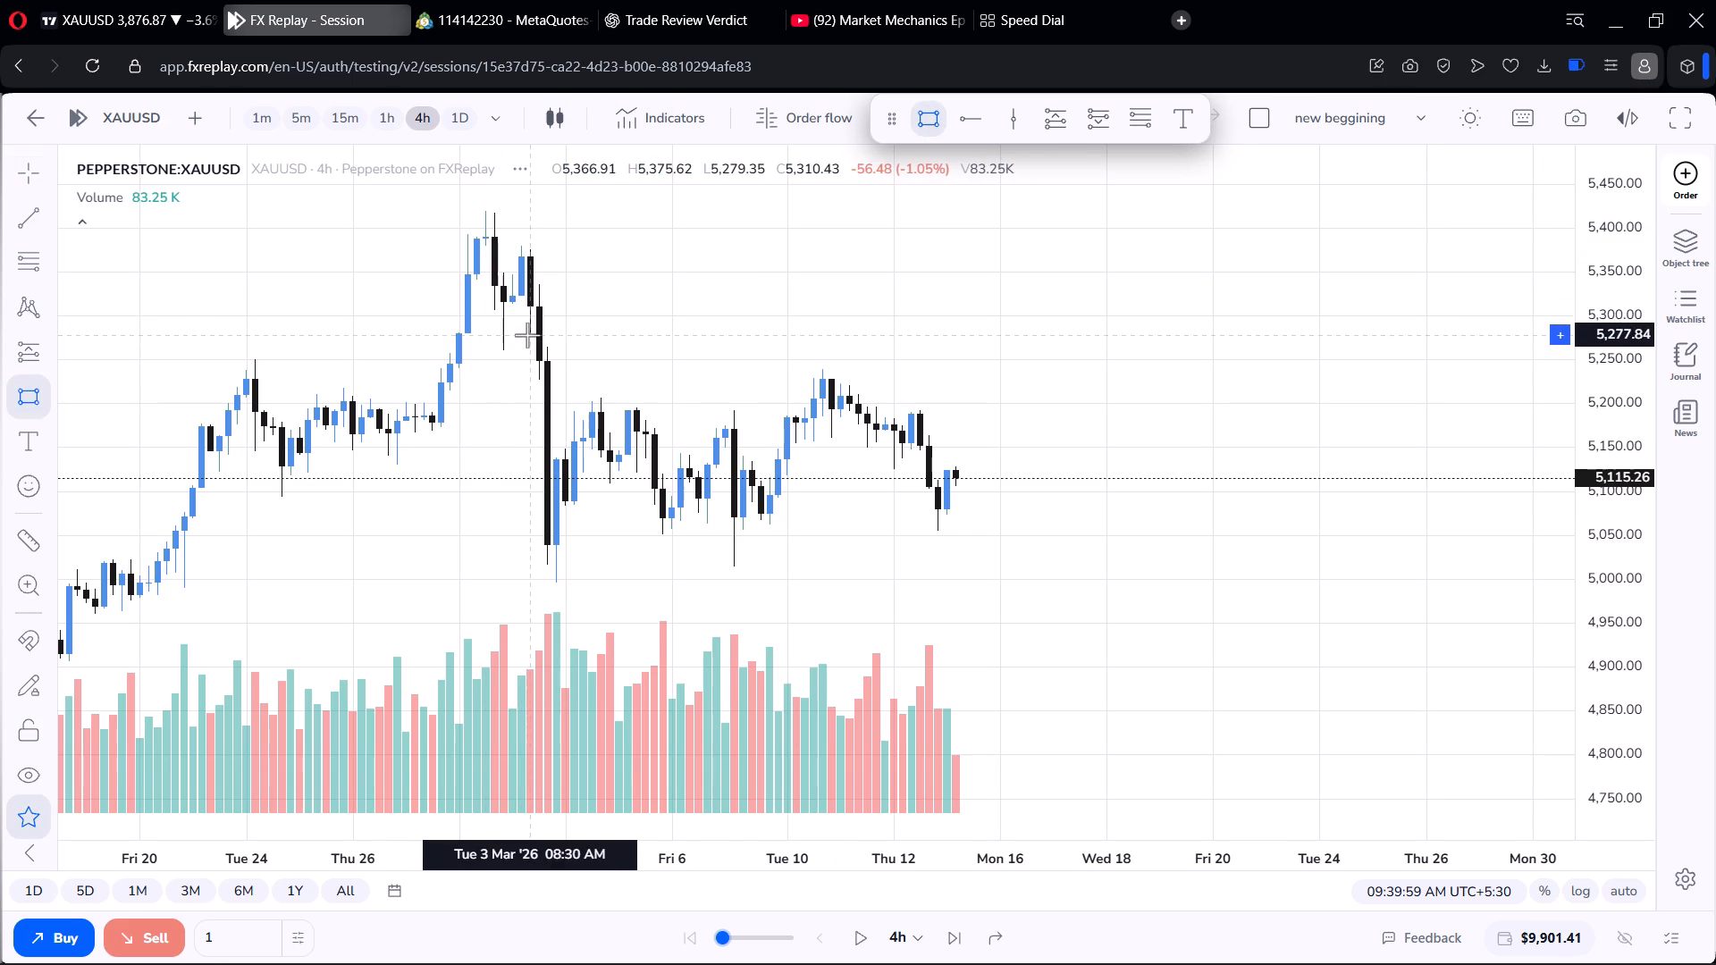
drag(527, 332, 1217, 348)
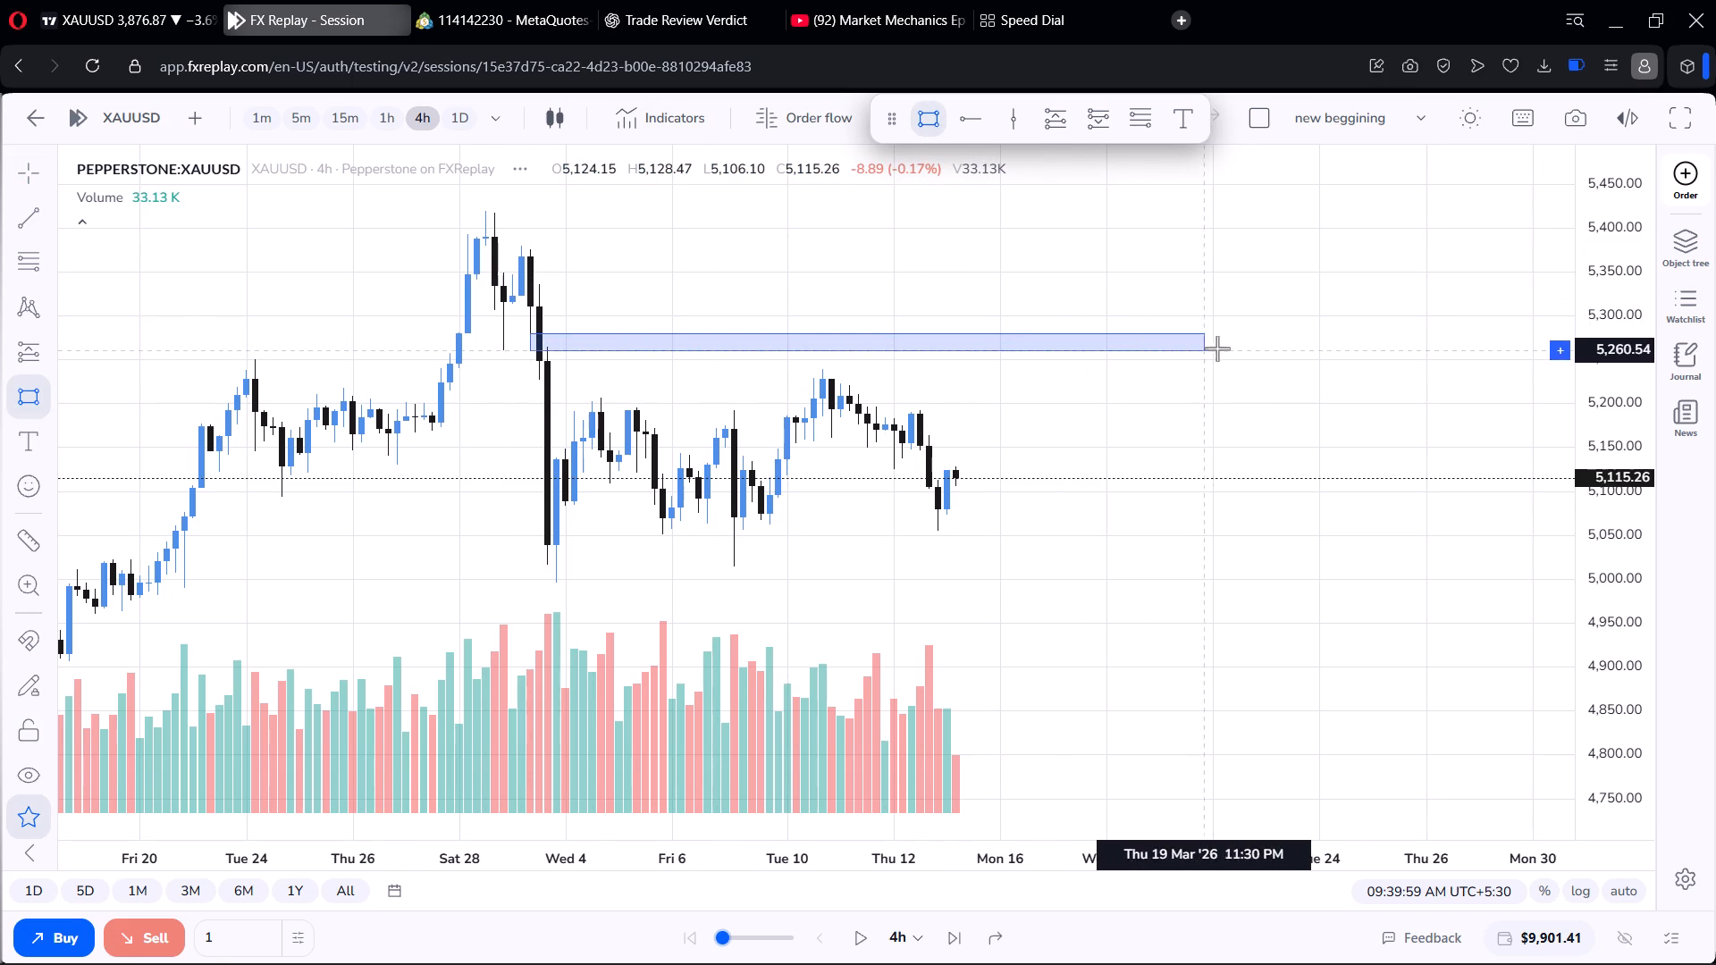
drag(1217, 348, 1247, 345)
click(1247, 345)
click(1166, 407)
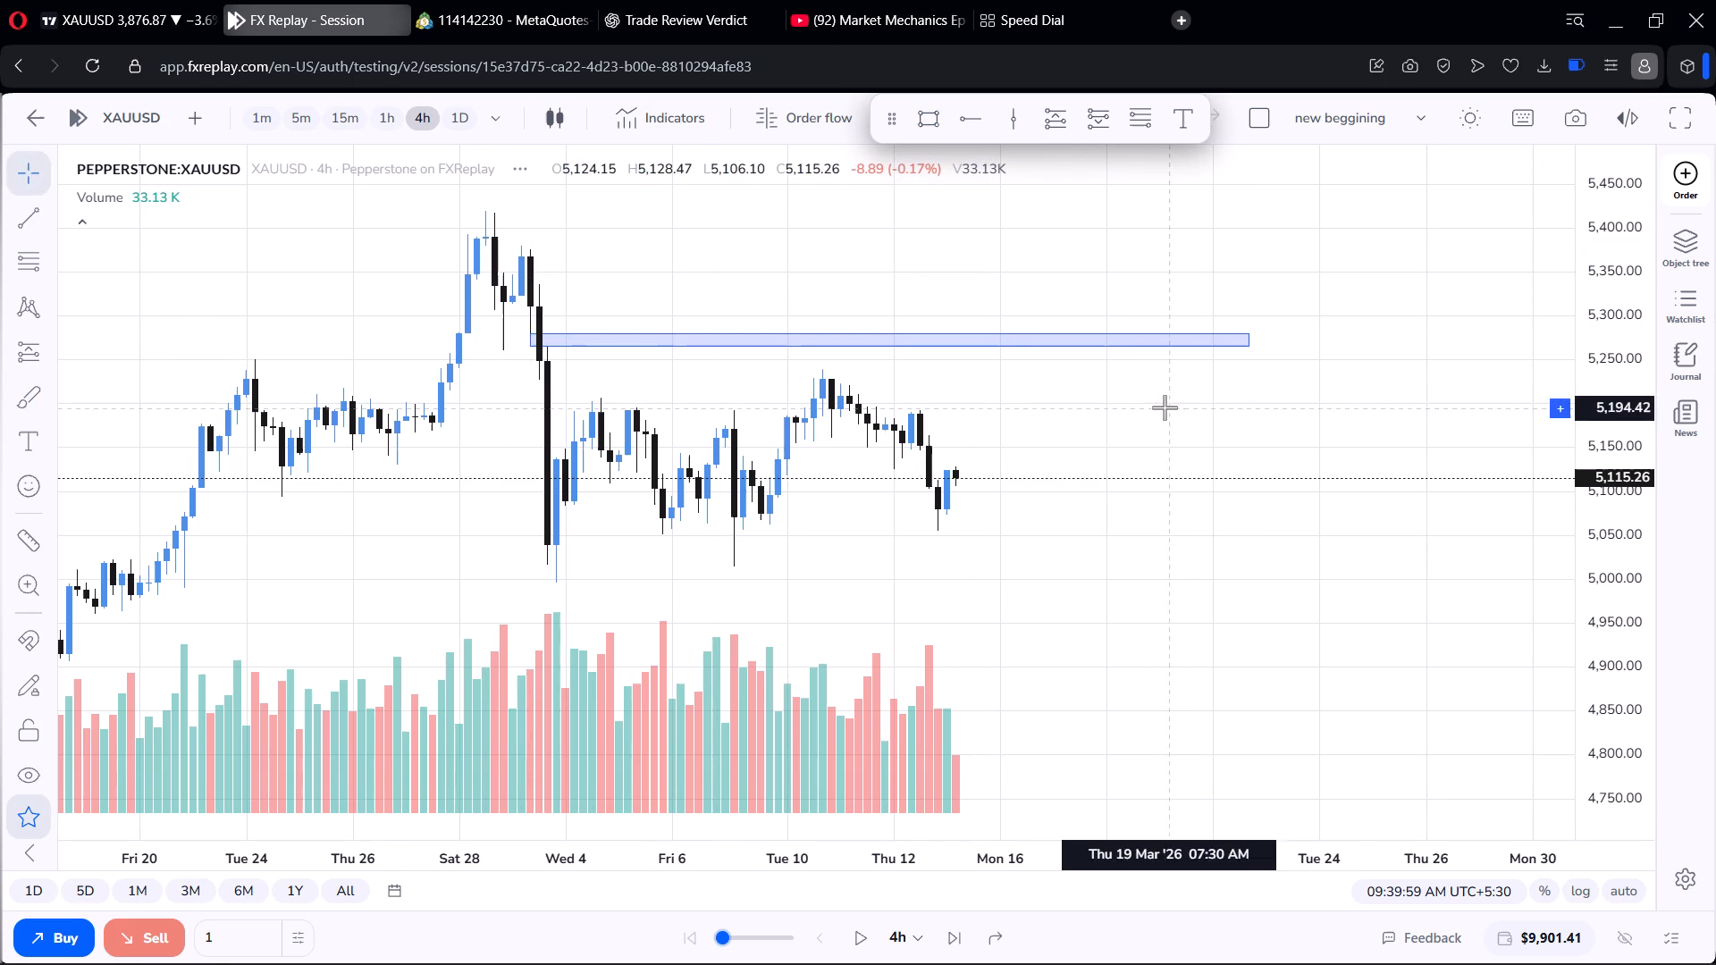
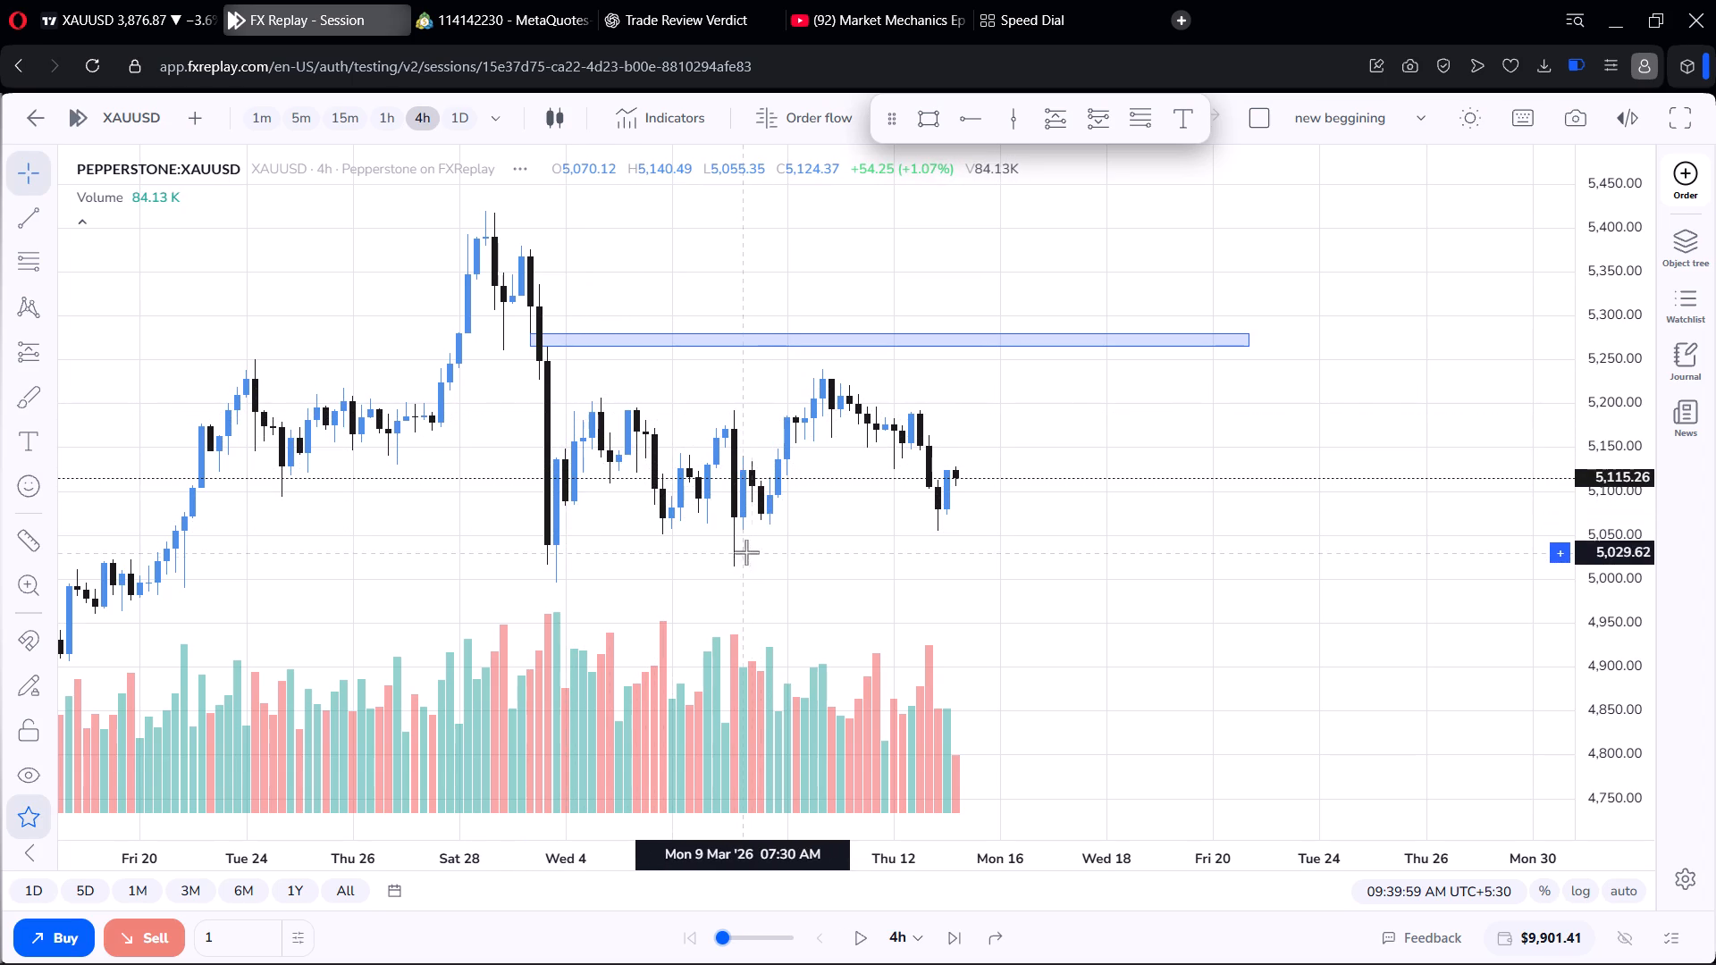
Draw a horizontal ray from the 5 March low across the consolidation lows at about 5,057.
click(963, 114)
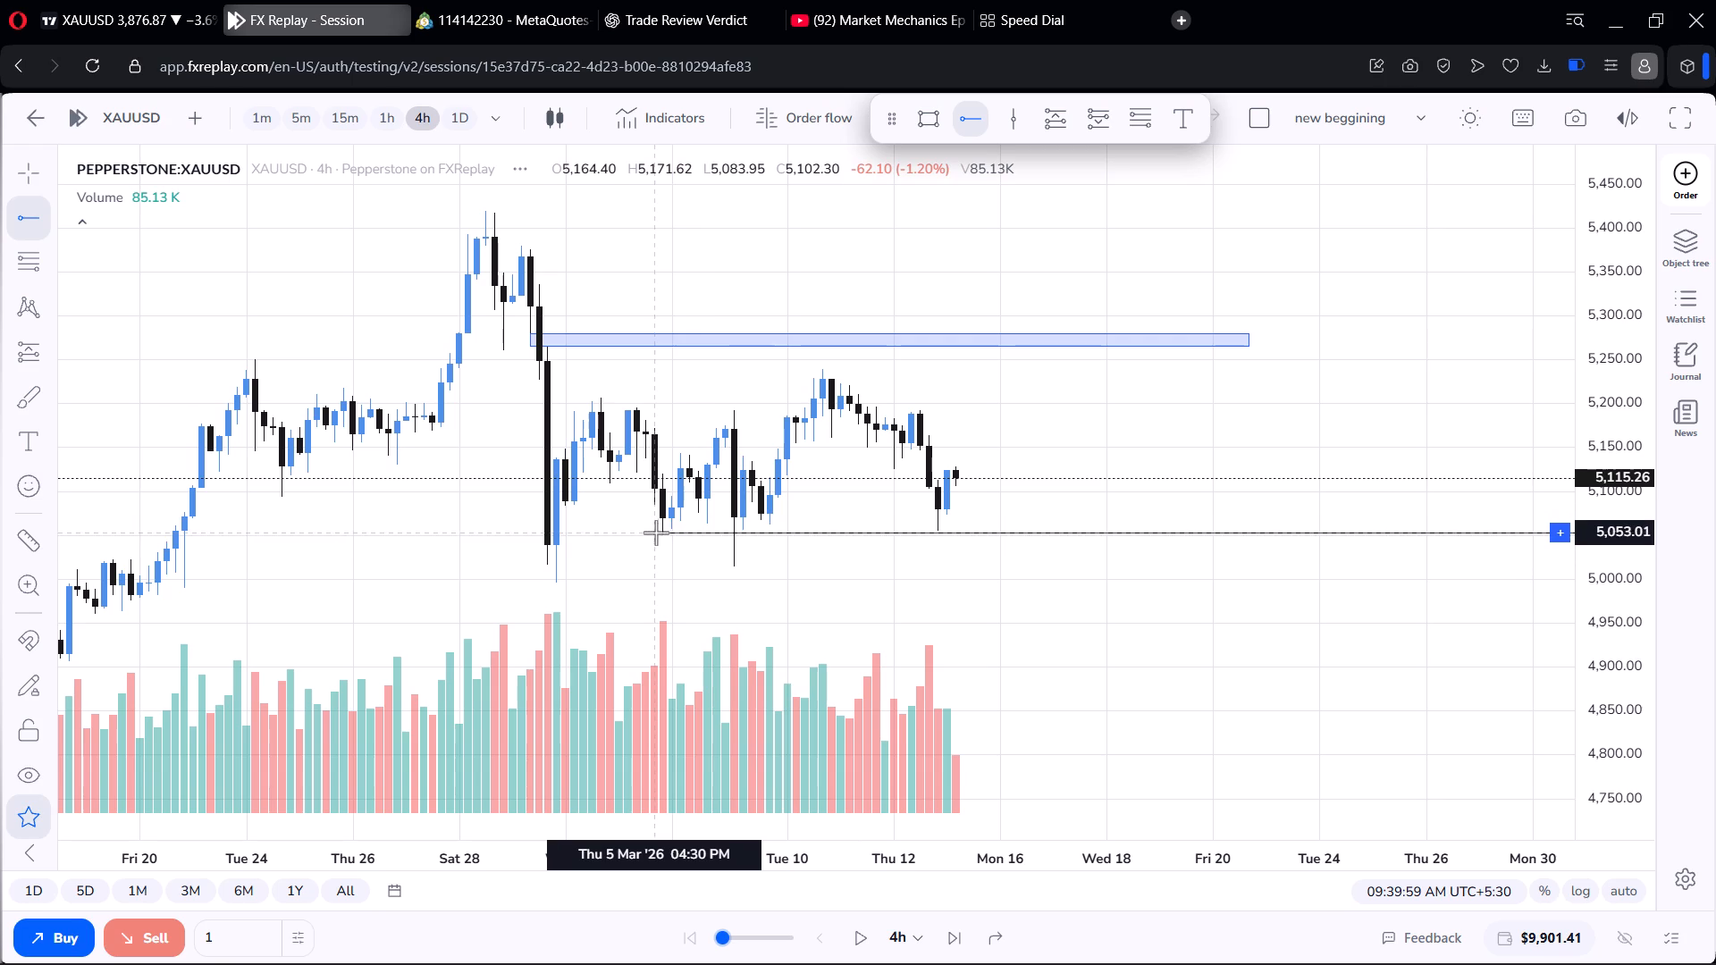
click(657, 528)
click(910, 383)
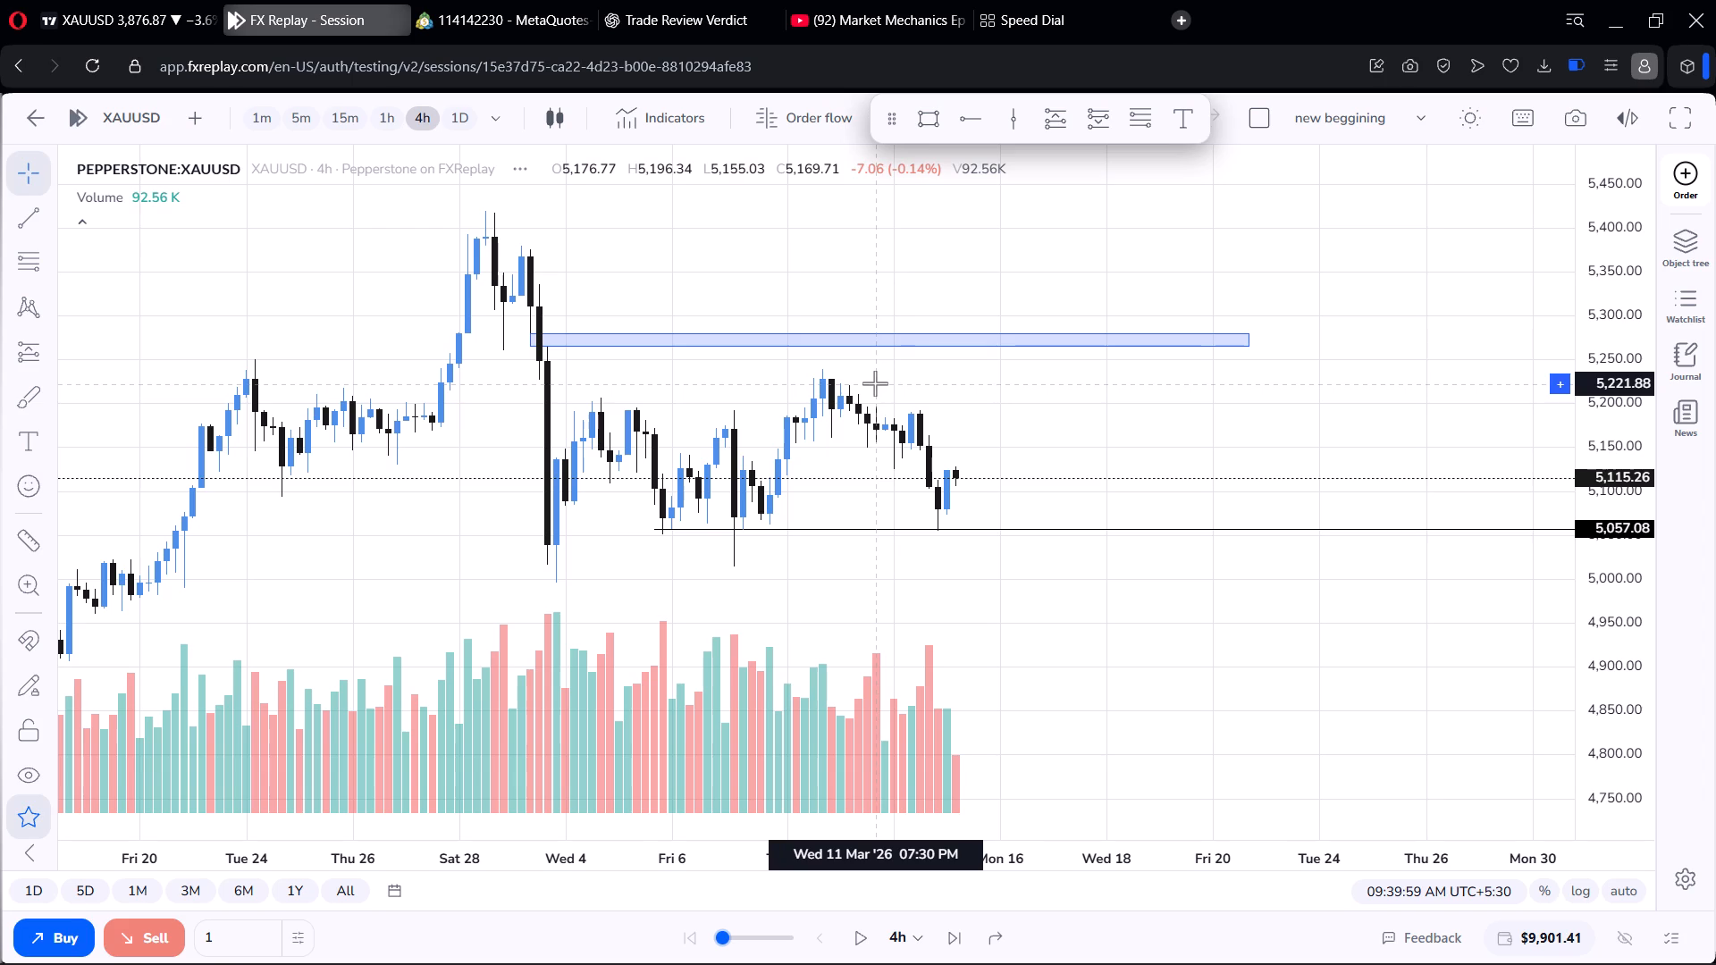
Examine the 4h candles between the 5,057 ray and the rectangle zone above, covering late February to 13 March.
scroll(875, 387, down, 6)
scroll(878, 361, up, 7)
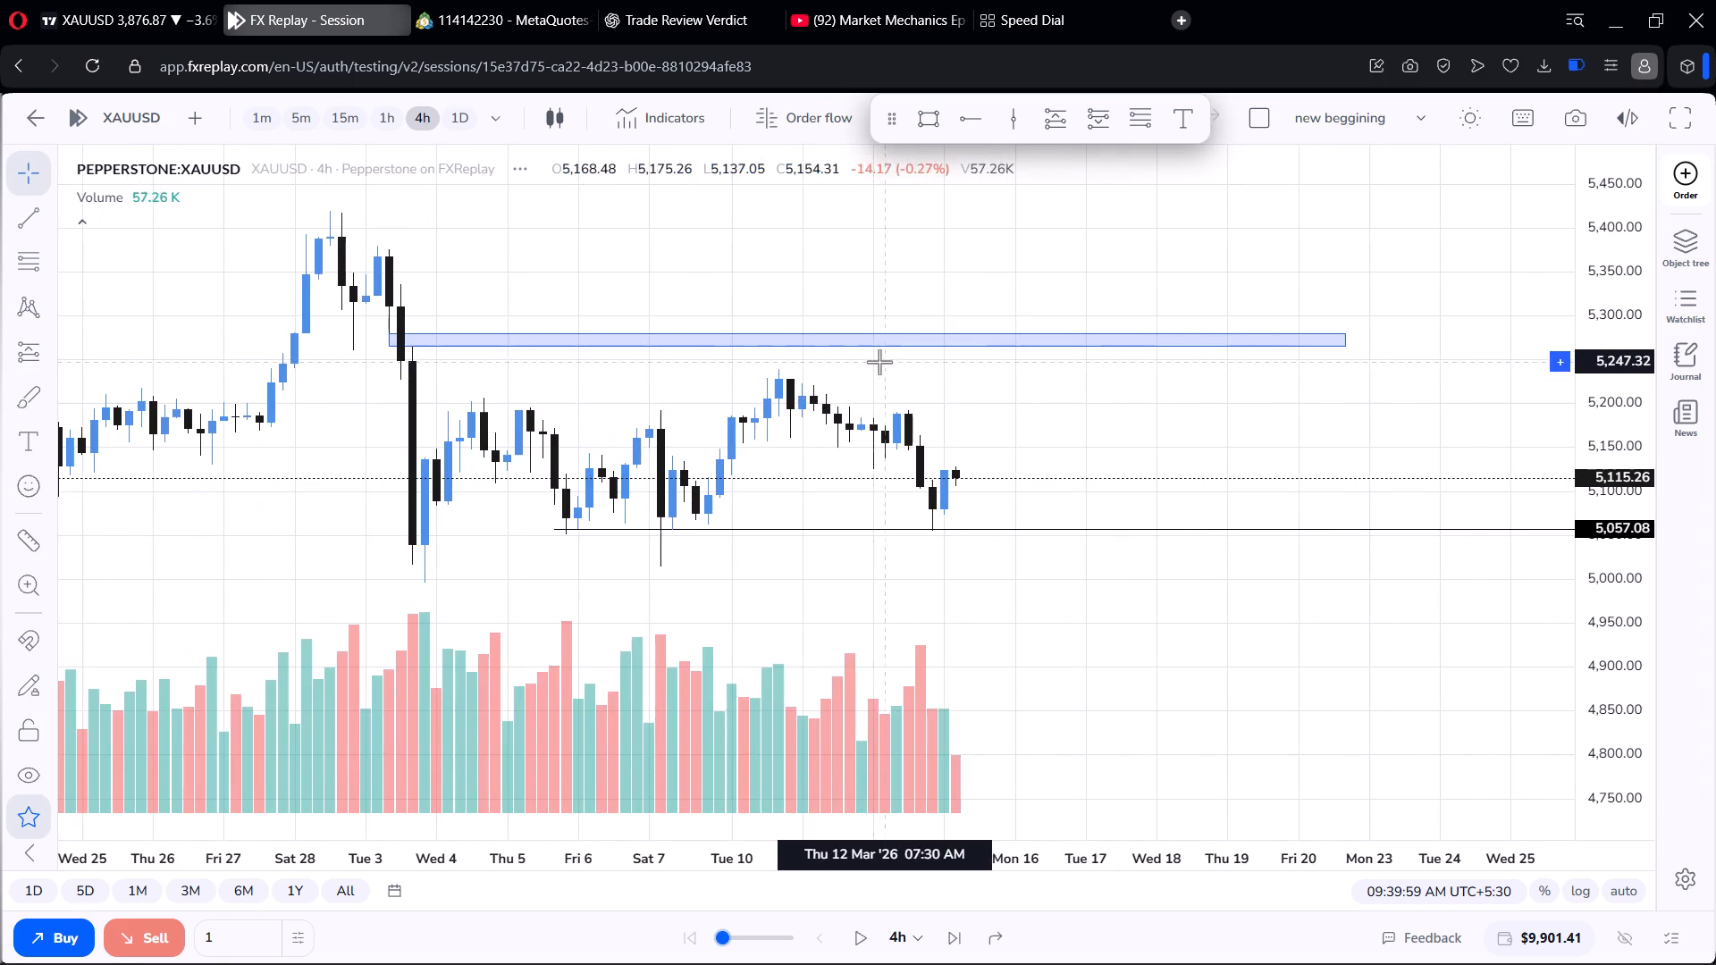
scroll(1620, 416, up, 9)
scroll(1098, 416, up, 6)
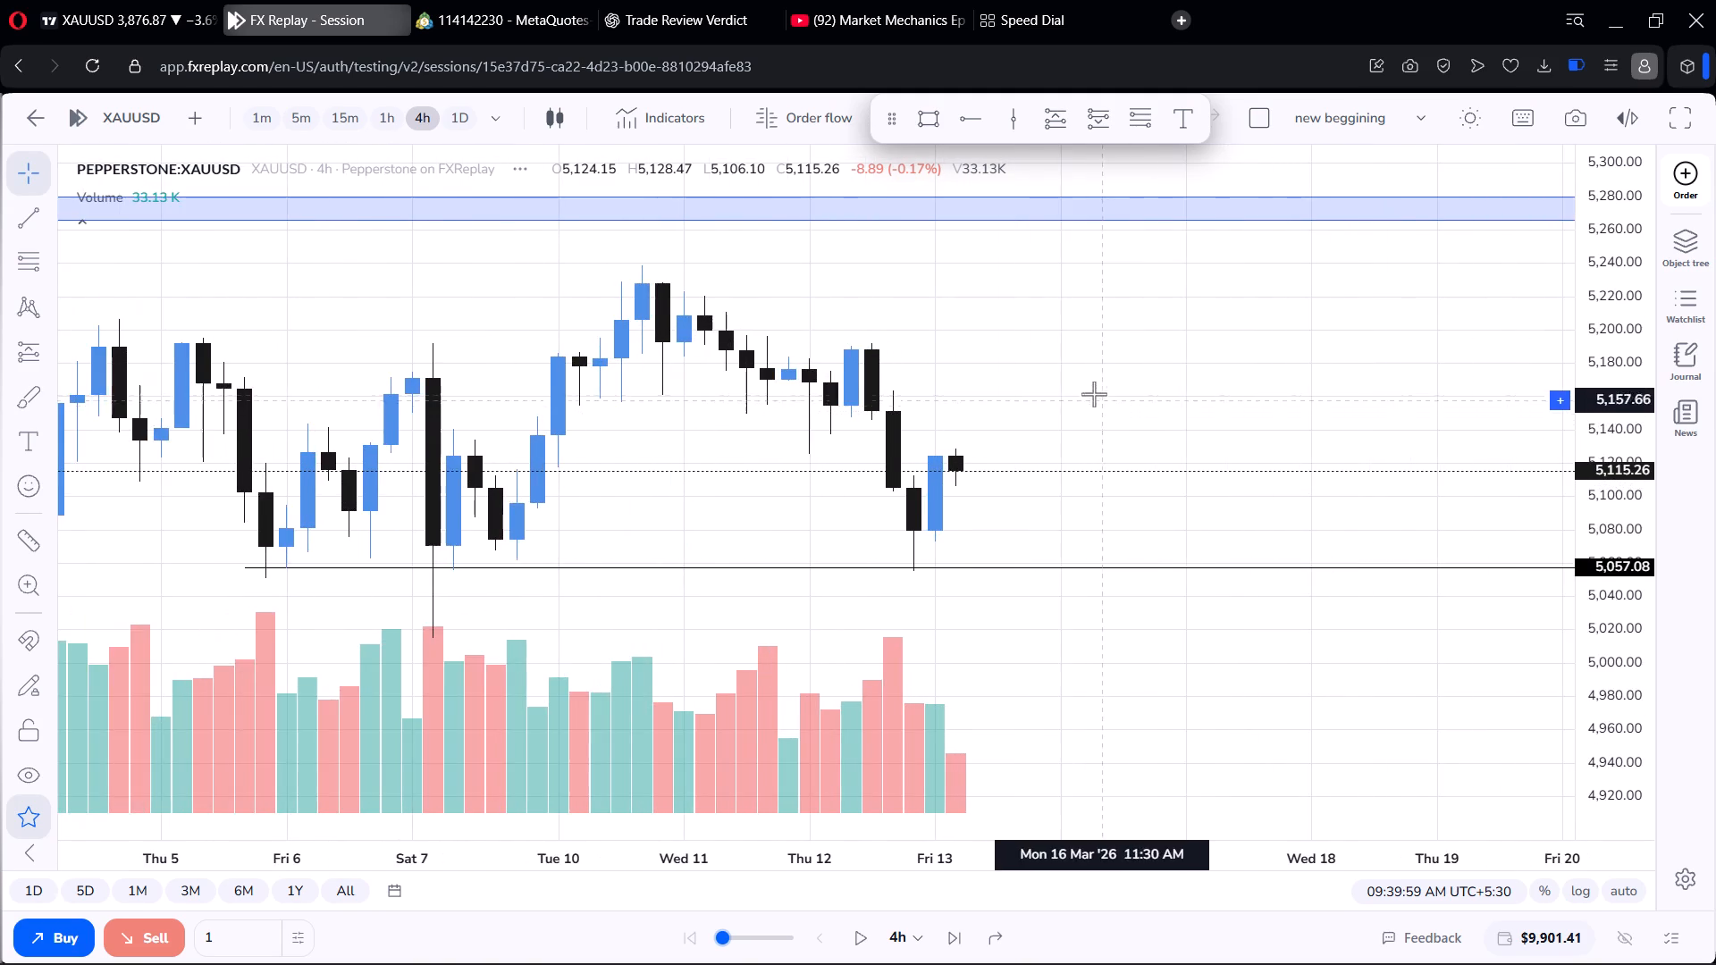
drag(974, 386, 992, 146)
scroll(1005, 155, down, 7)
drag(1019, 256, 1066, 541)
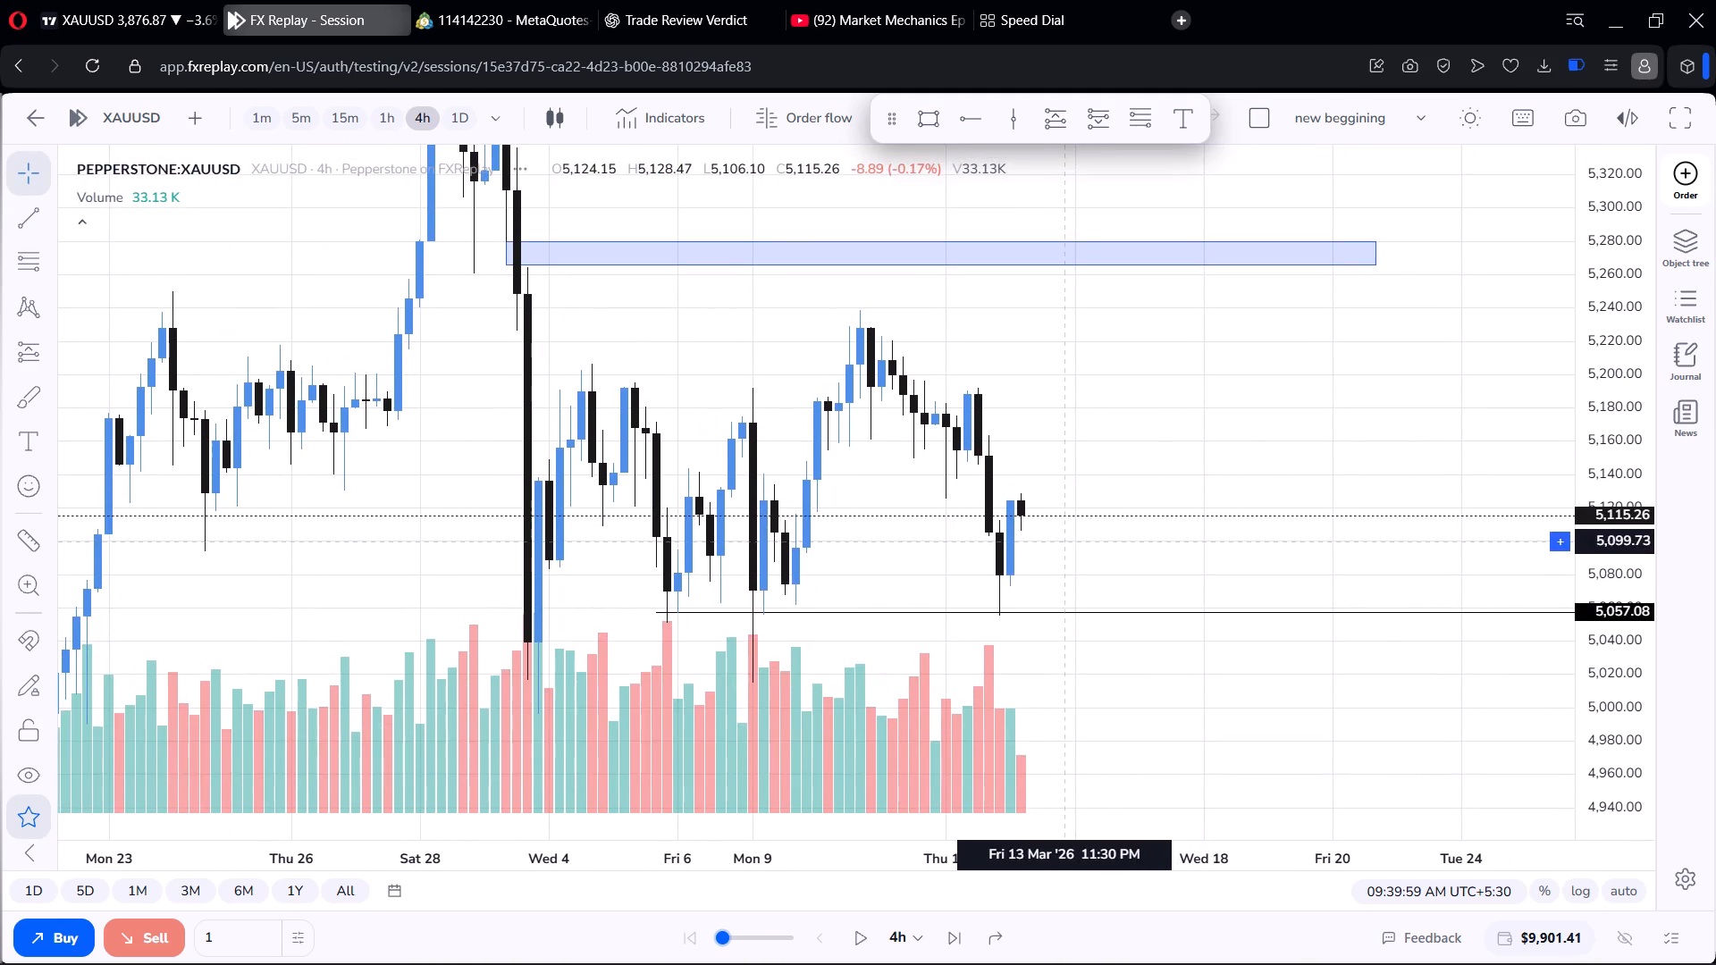
drag(1066, 541, 1105, 550)
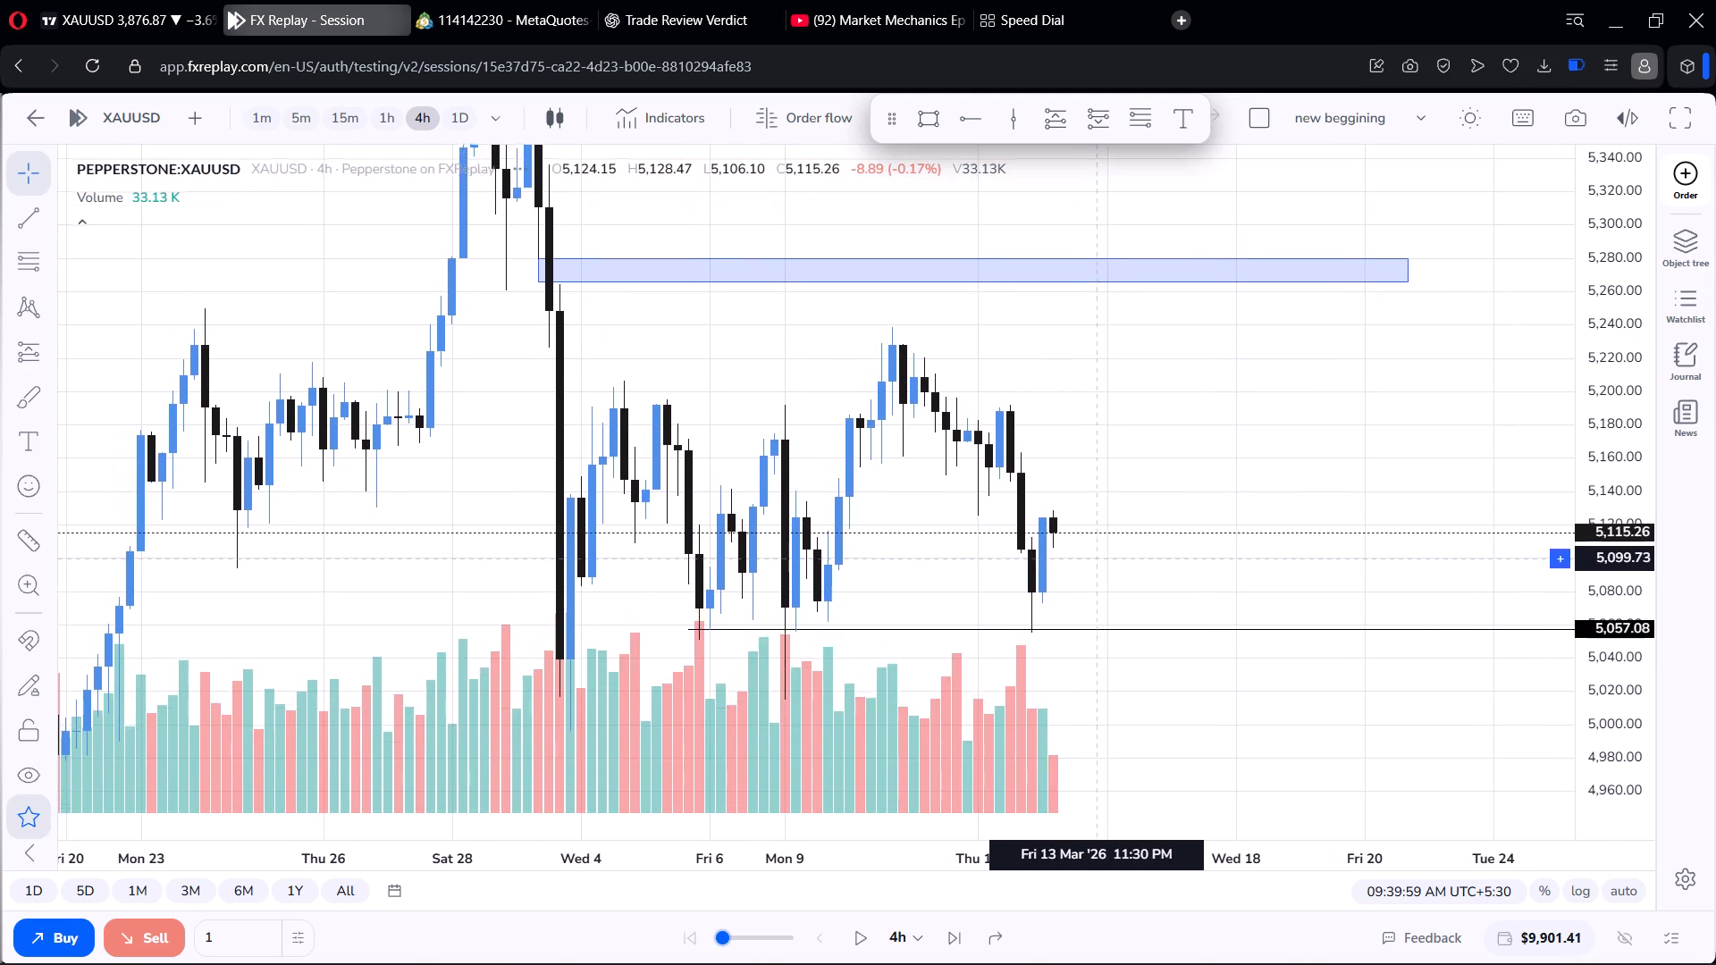
drag(1105, 550, 1124, 455)
Compare XAUUSD on the 1D and 15m timeframes, checking the recent candles above the 5,057 ray.
click(470, 117)
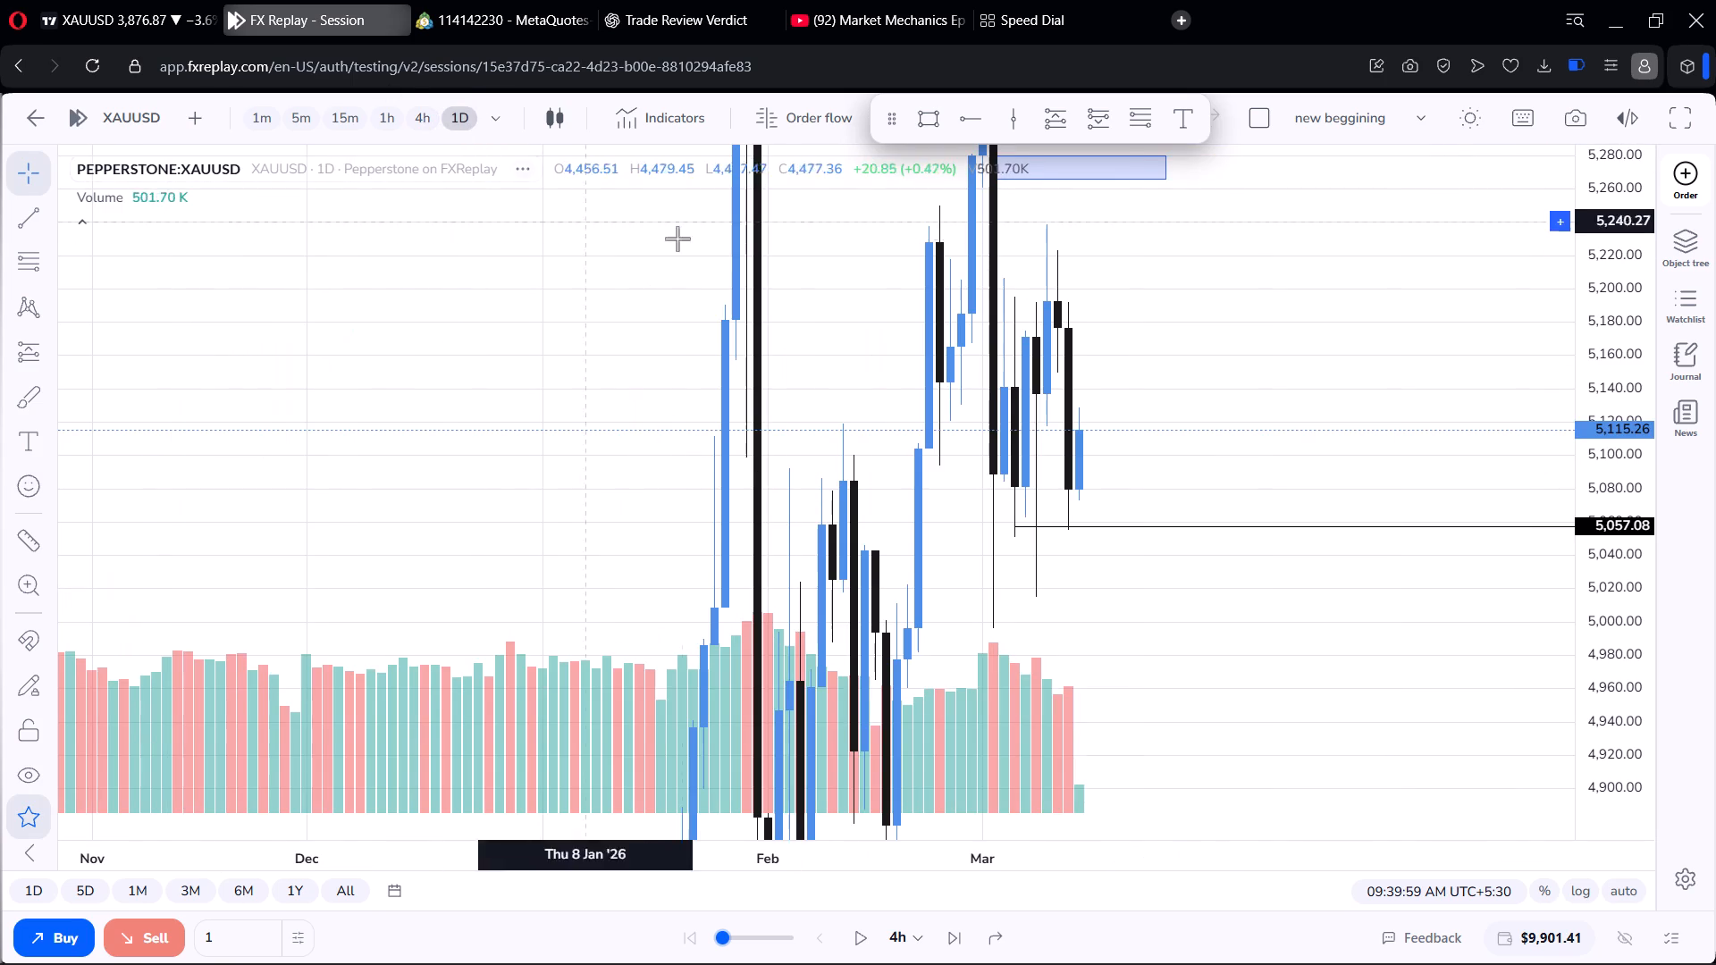
scroll(904, 240, up, 14)
scroll(1169, 306, down, 4)
drag(1130, 314, 1006, 253)
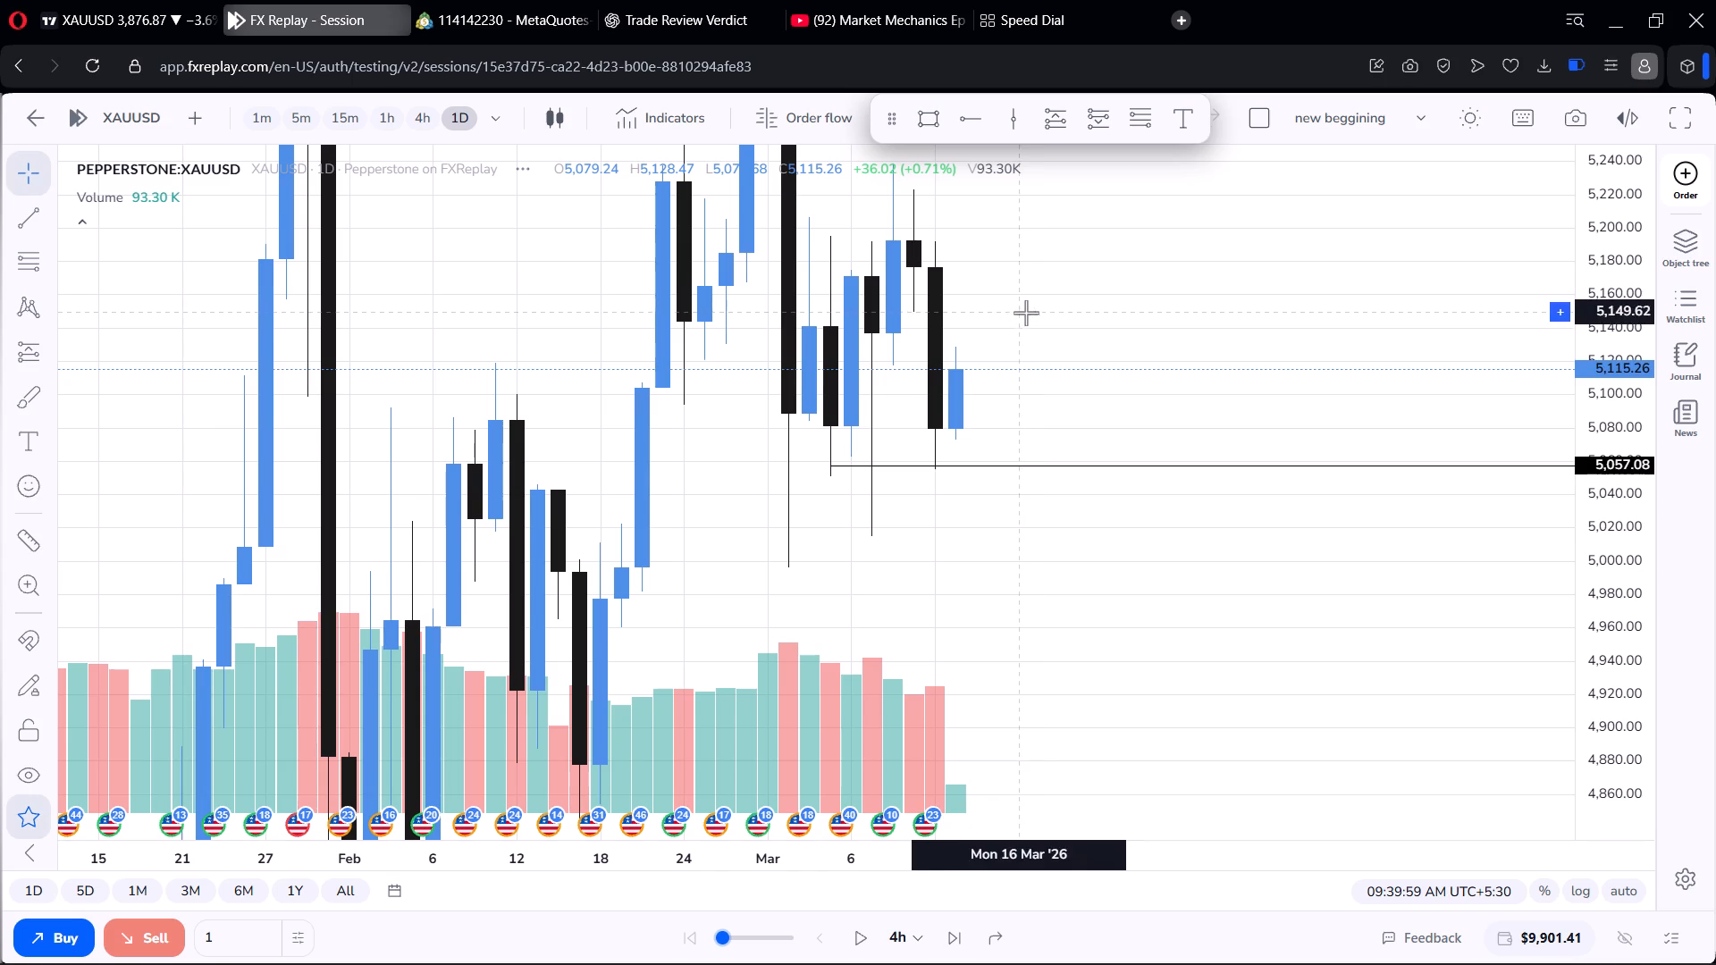
click(349, 115)
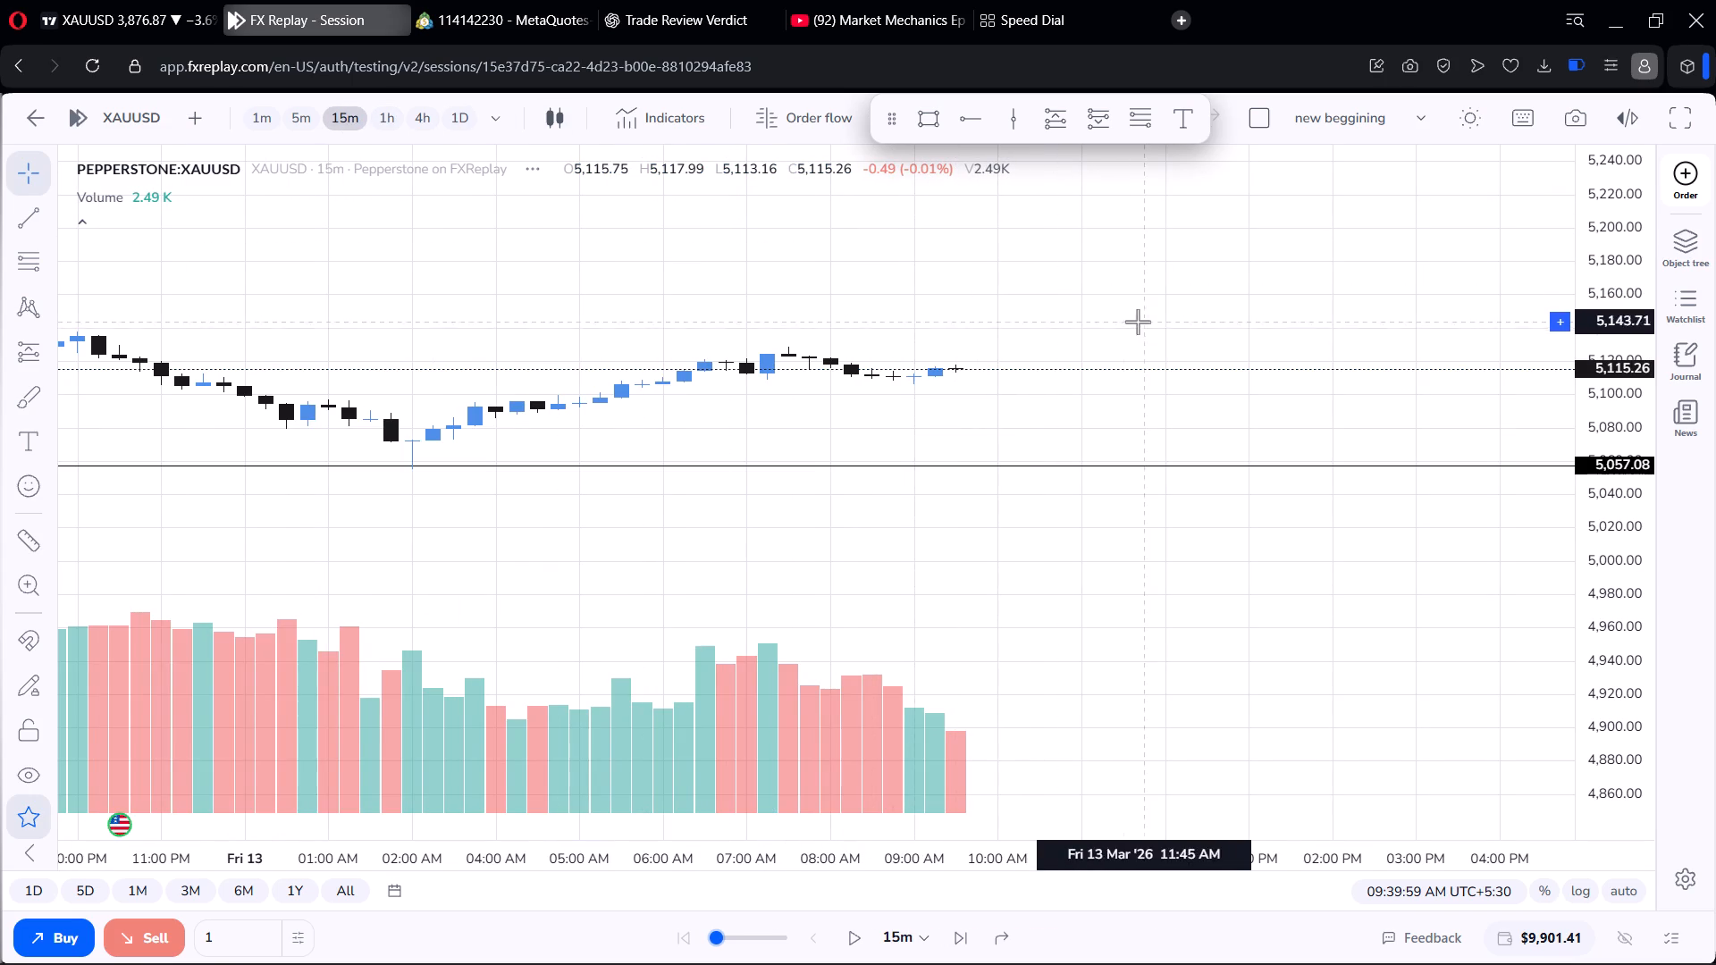
scroll(1112, 316, down, 13)
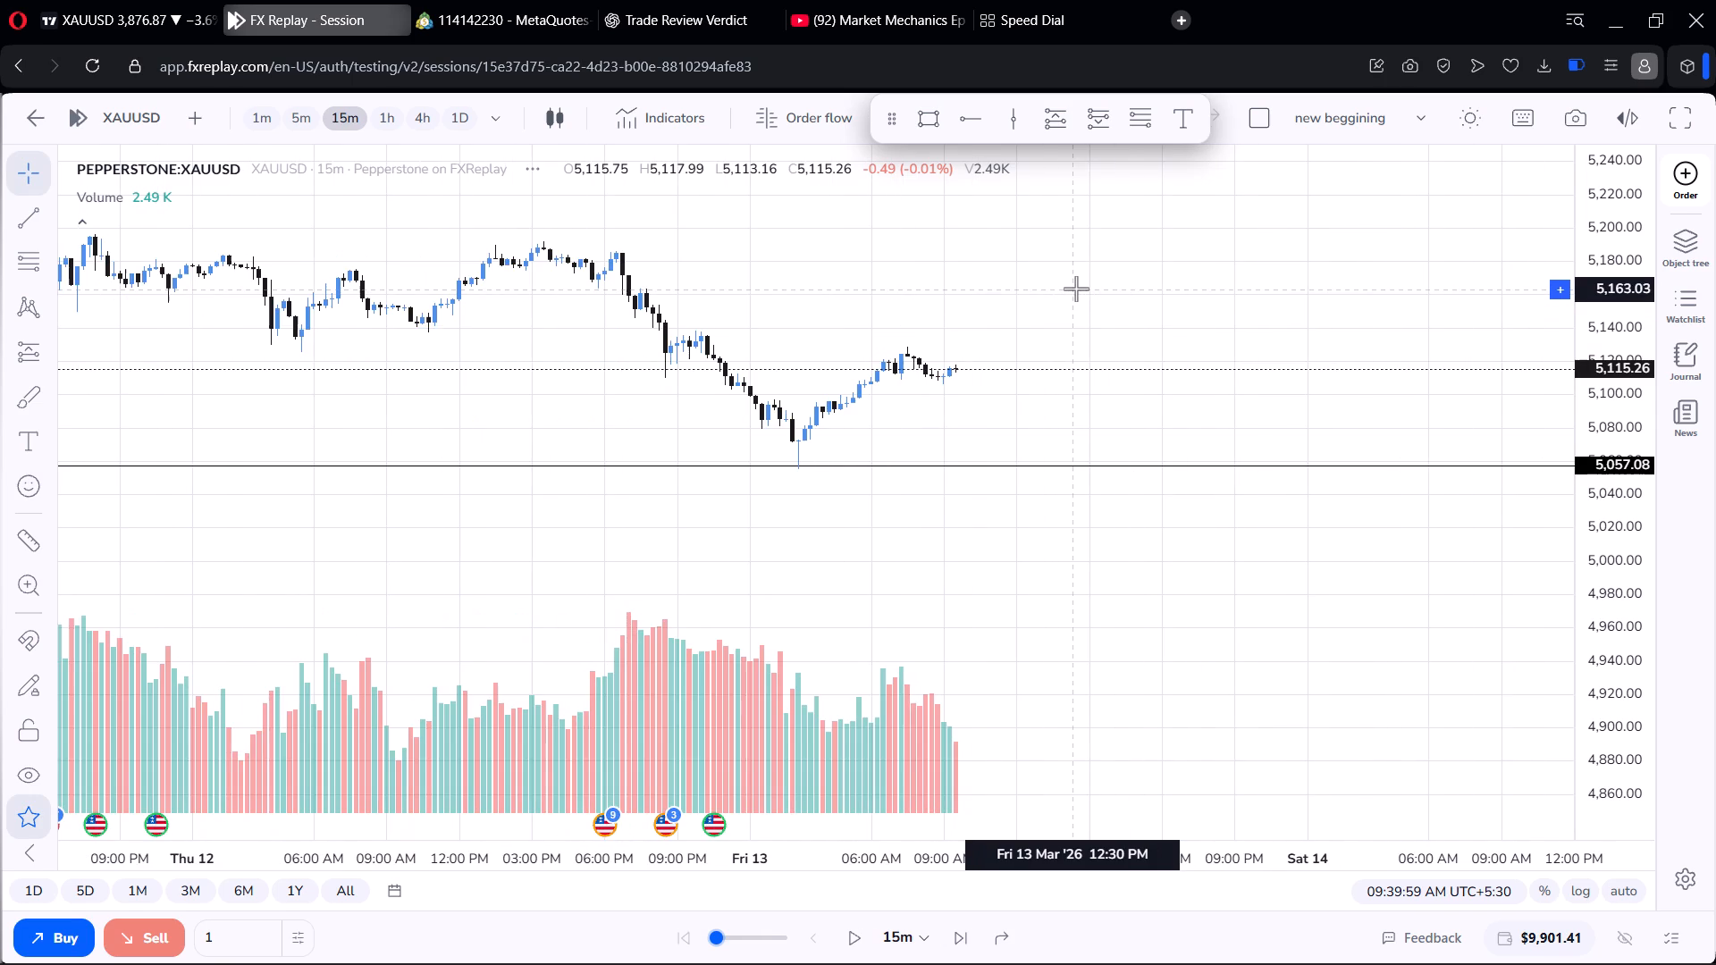
scroll(1076, 288, down, 2)
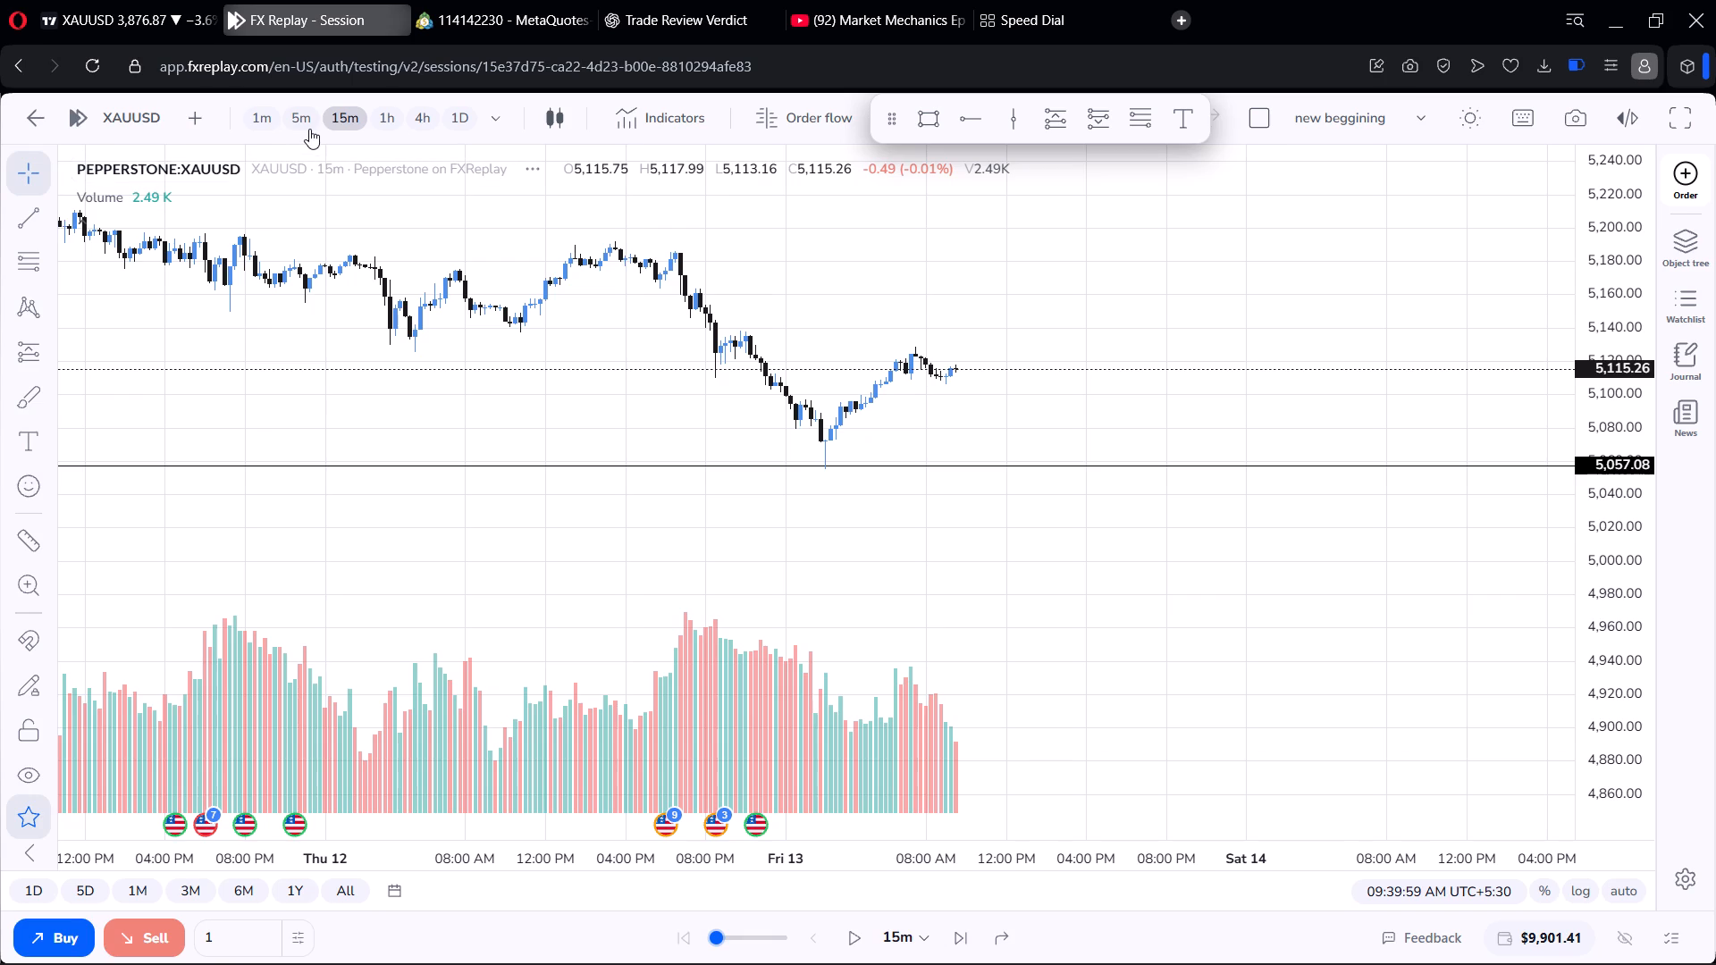
Examine the XAUUSD daily price structure from the January rally to 13 March, including the early-March high and sell-off.
click(467, 113)
scroll(717, 283, up, 14)
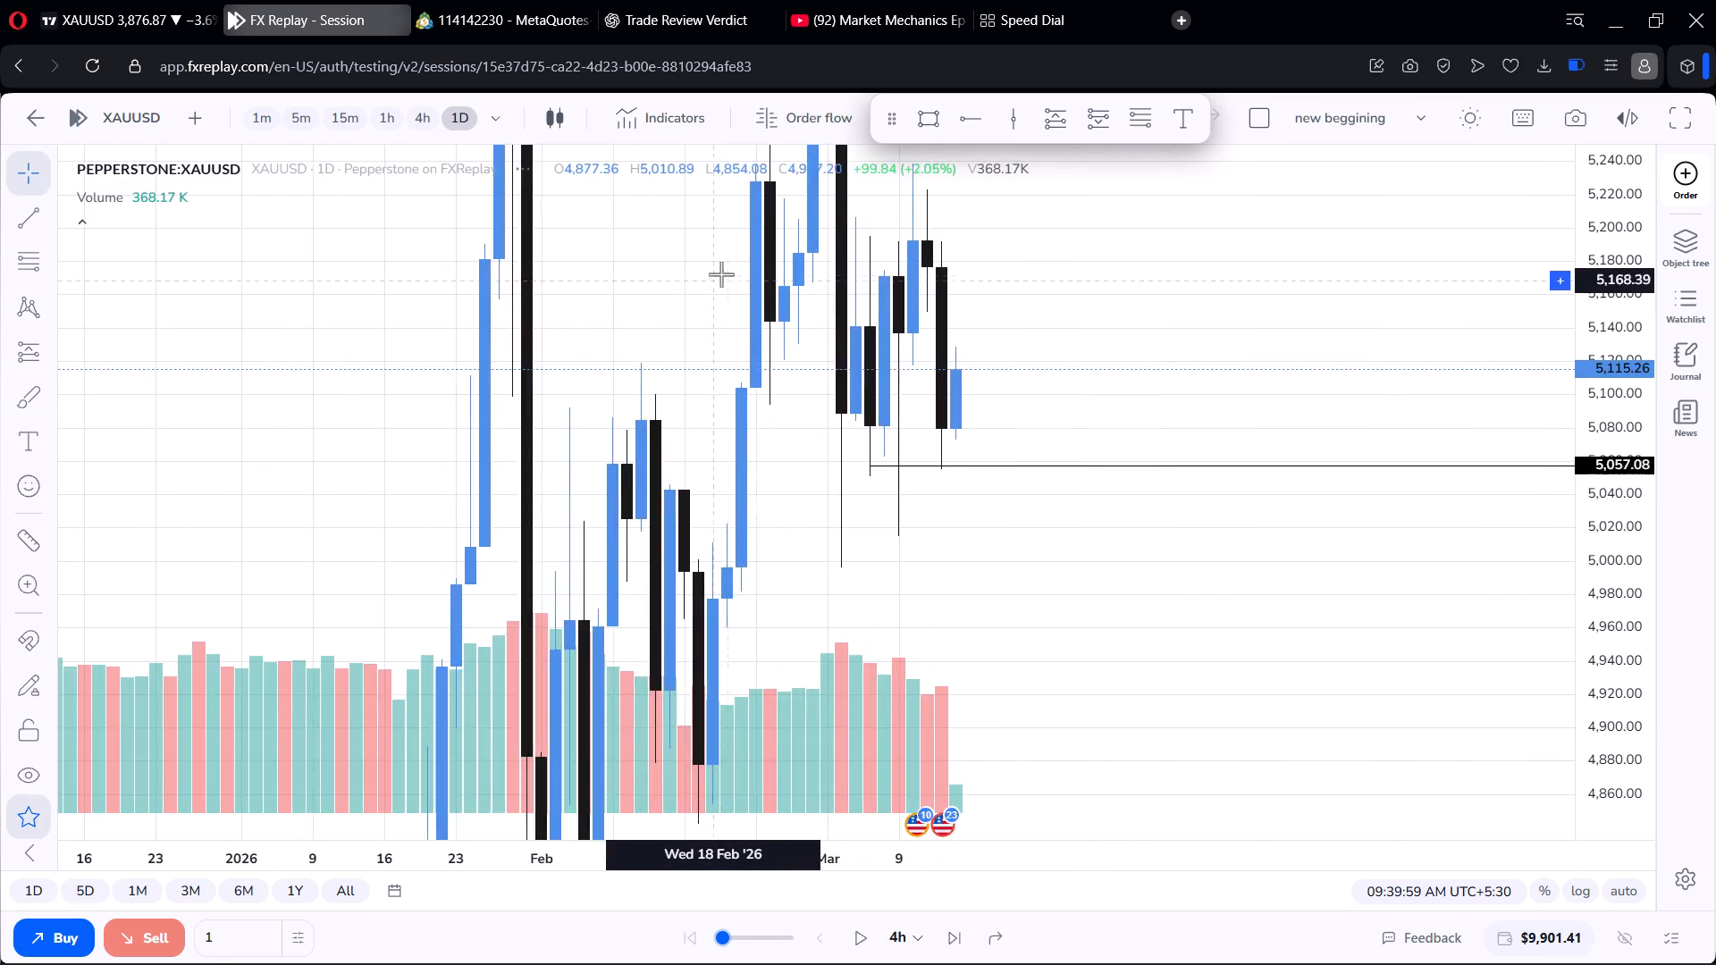
scroll(721, 274, up, 4)
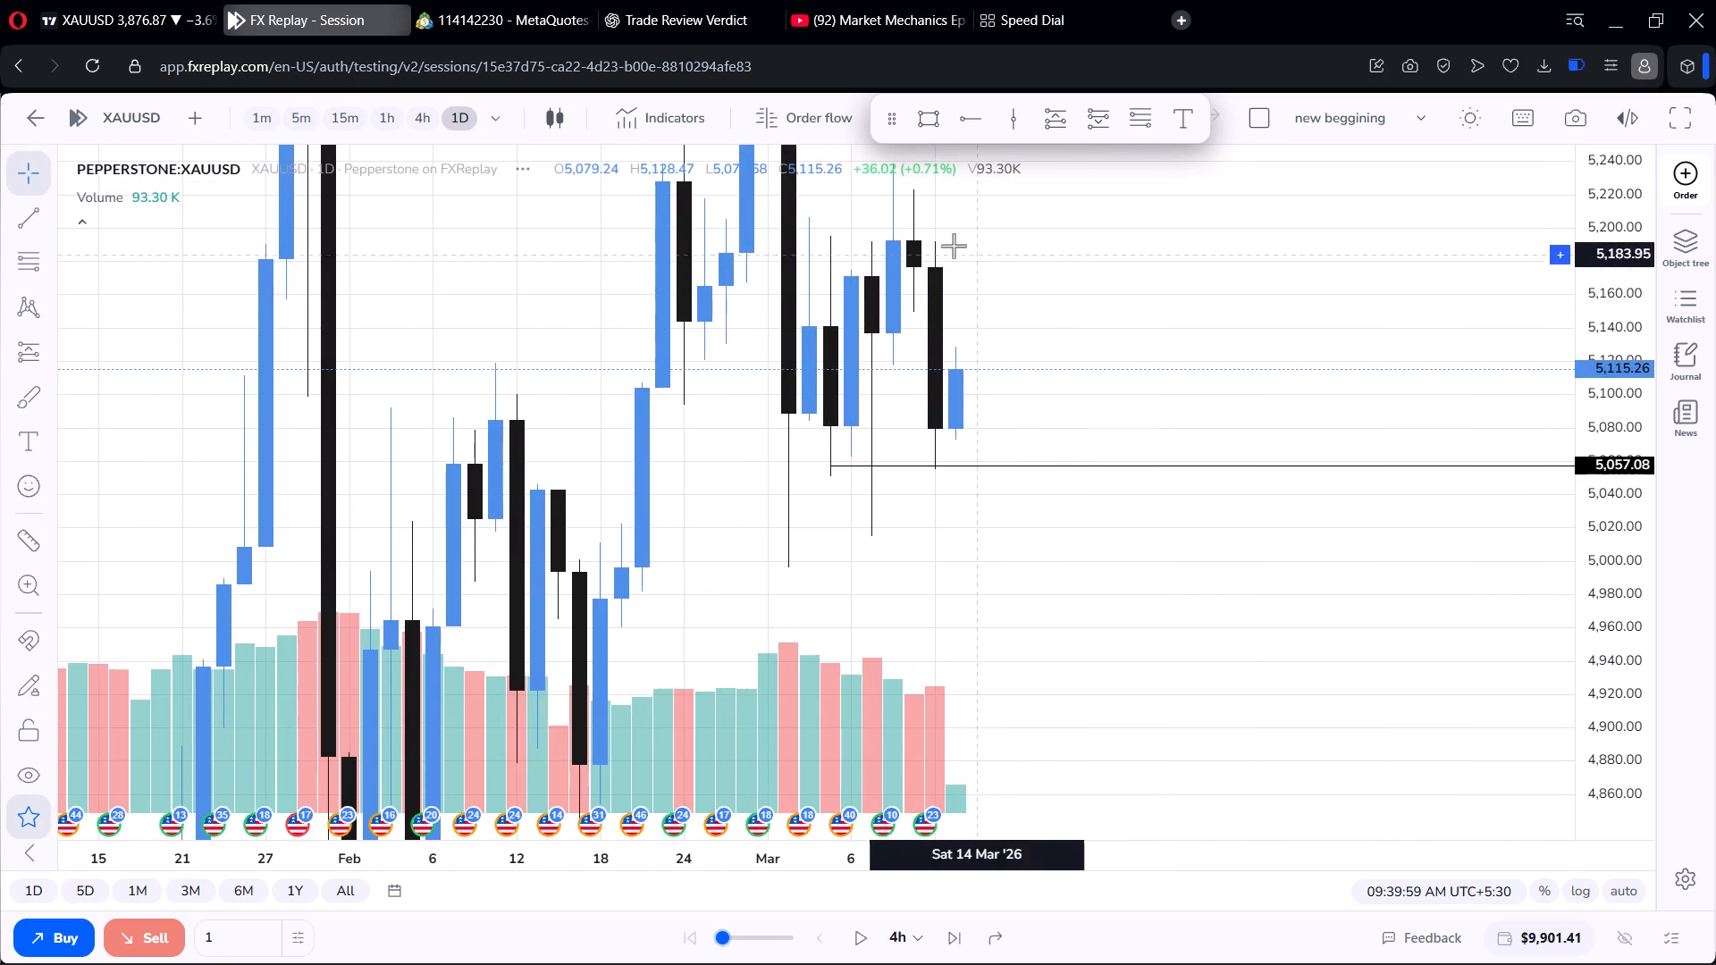
drag(954, 246, 974, 440)
scroll(1602, 318, down, 13)
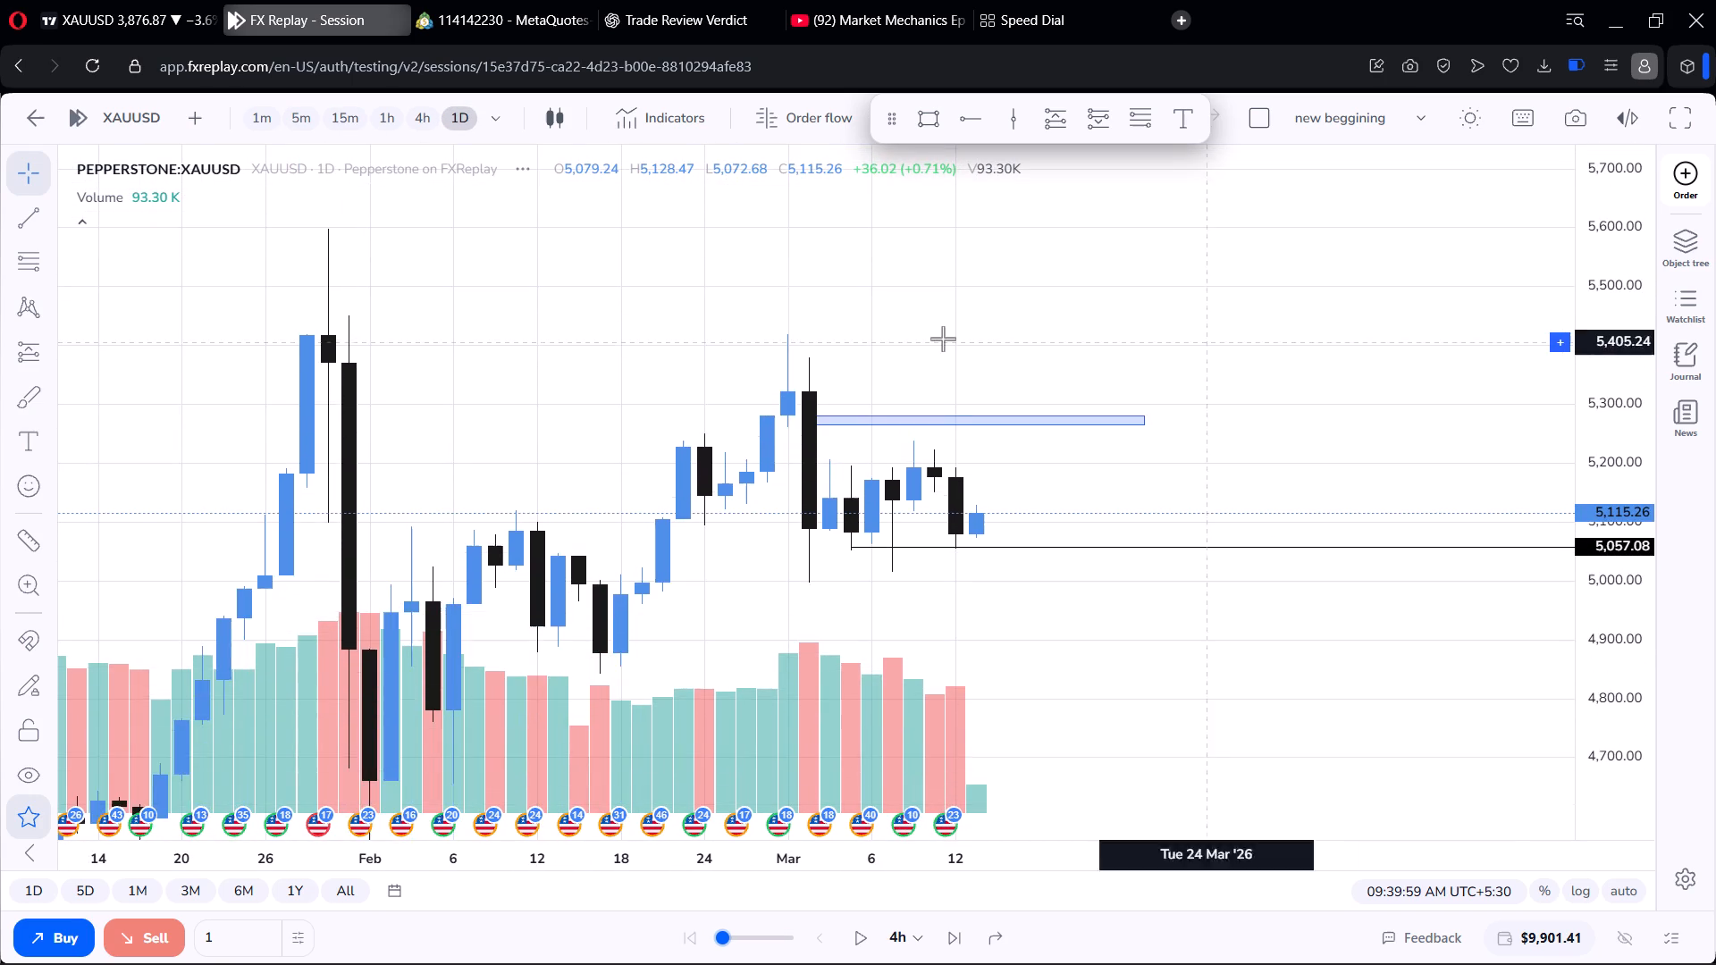
scroll(939, 339, down, 7)
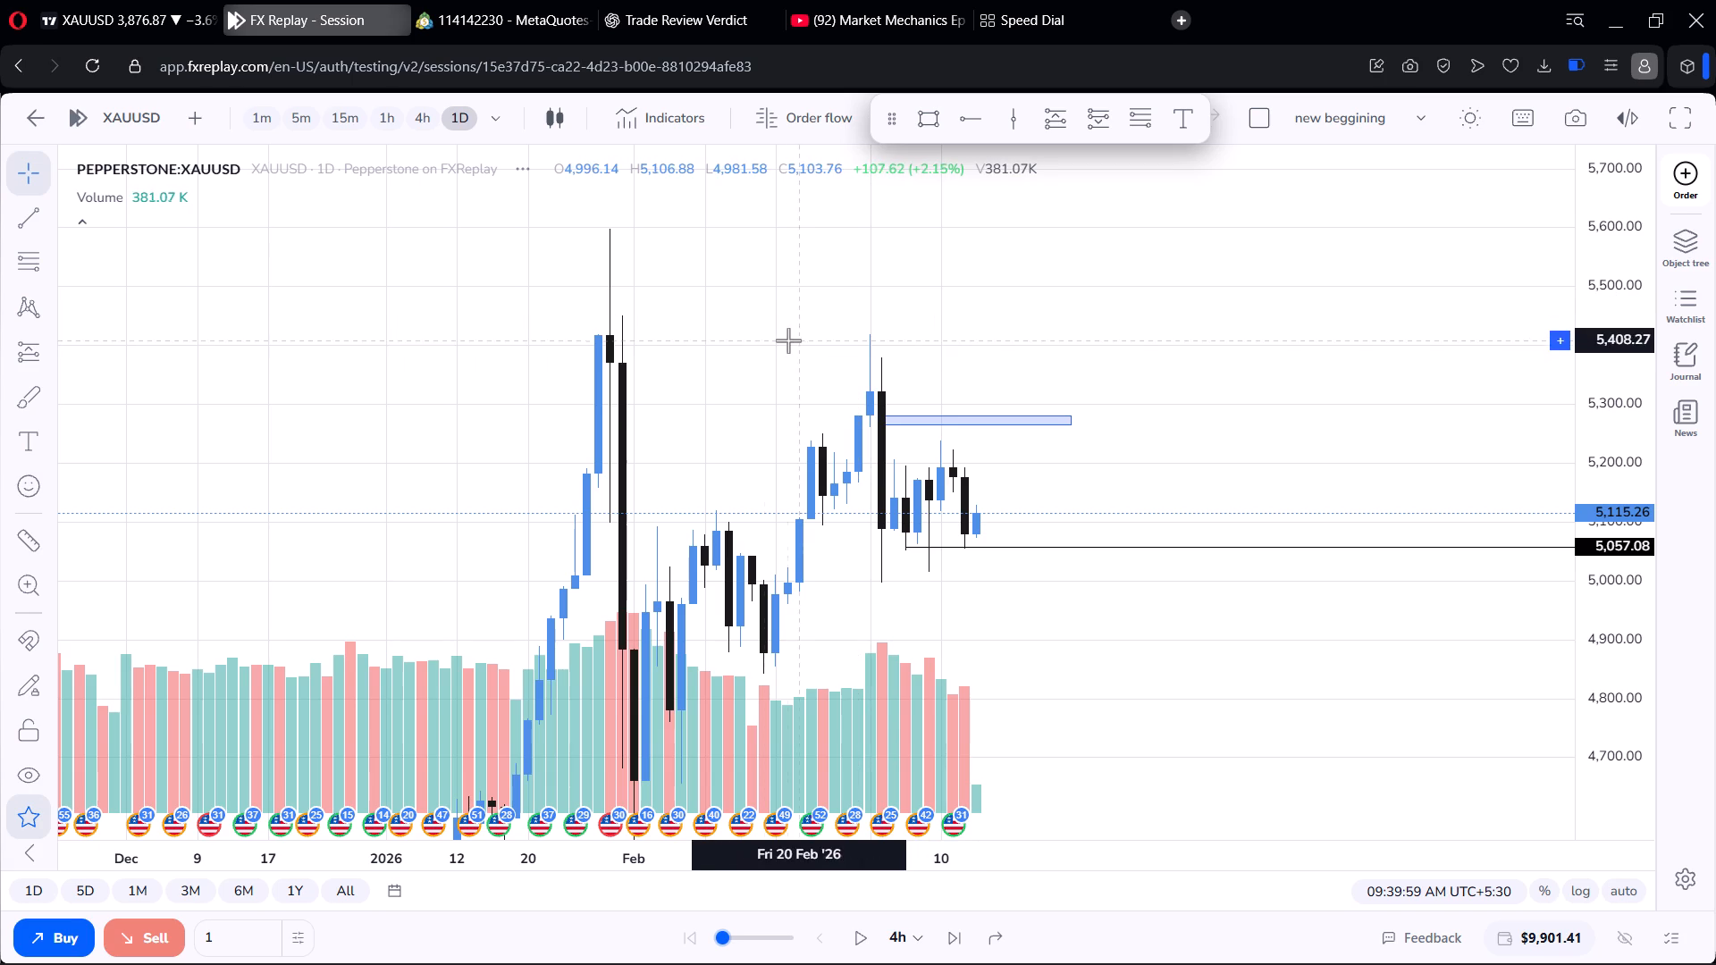
drag(772, 398, 787, 330)
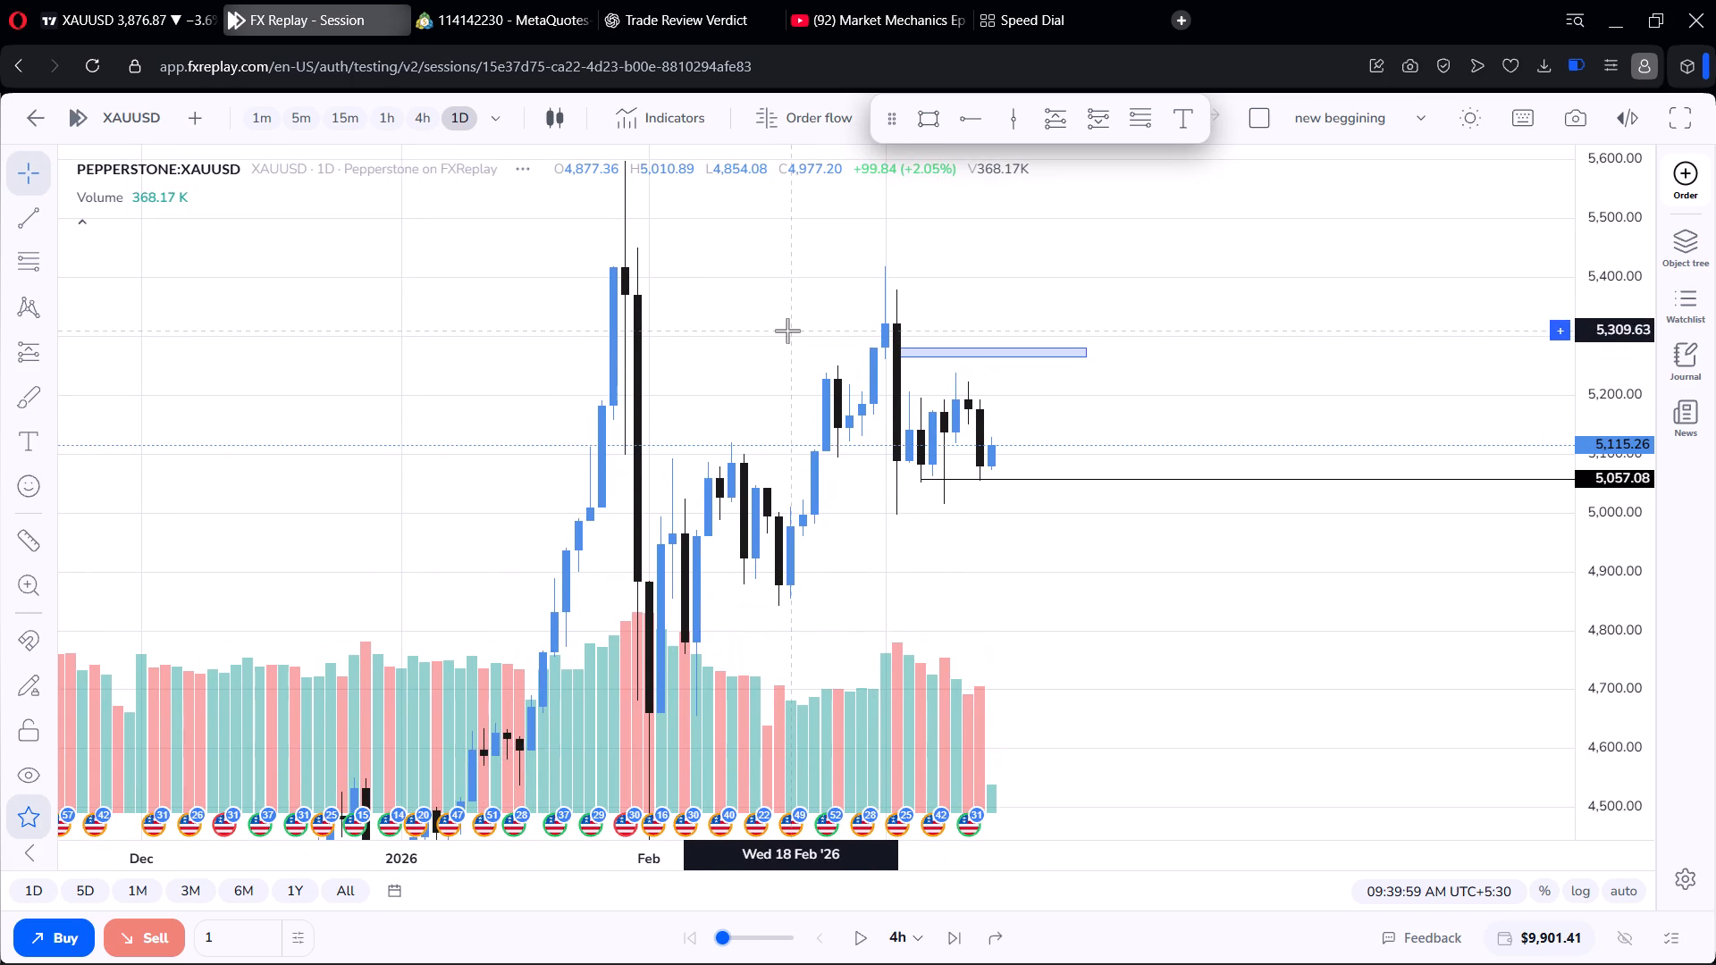
scroll(787, 331, up, 1)
scroll(782, 331, down, 1)
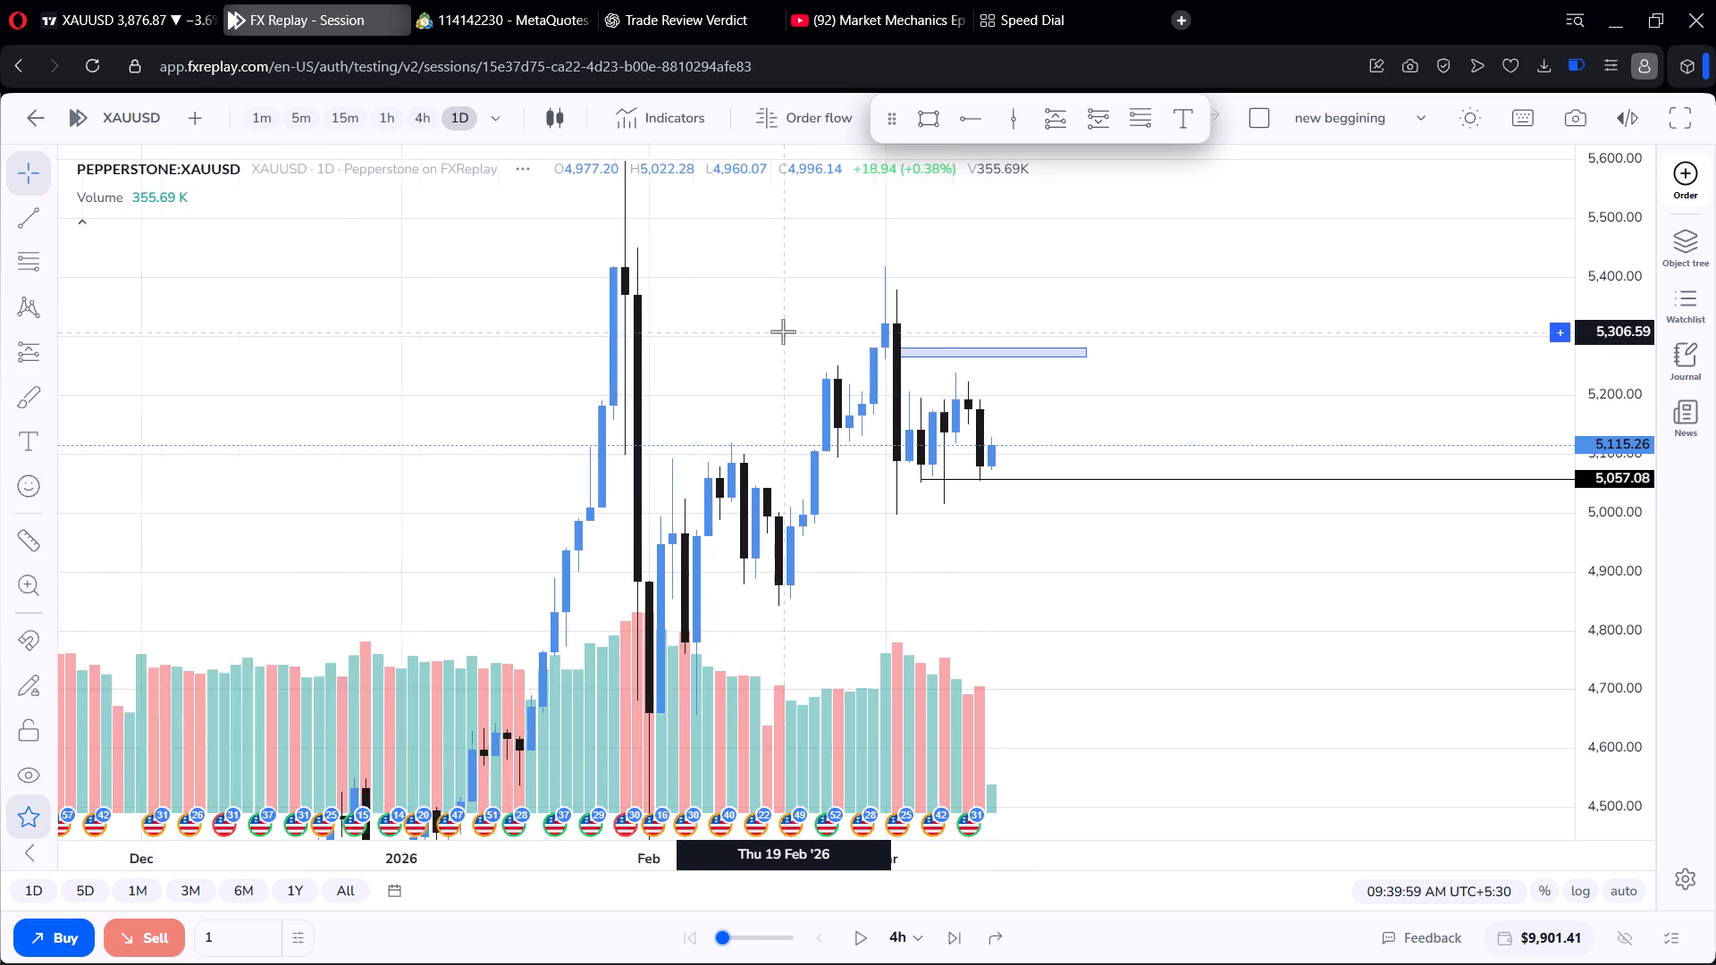
scroll(783, 331, down, 2)
scroll(786, 325, up, 2)
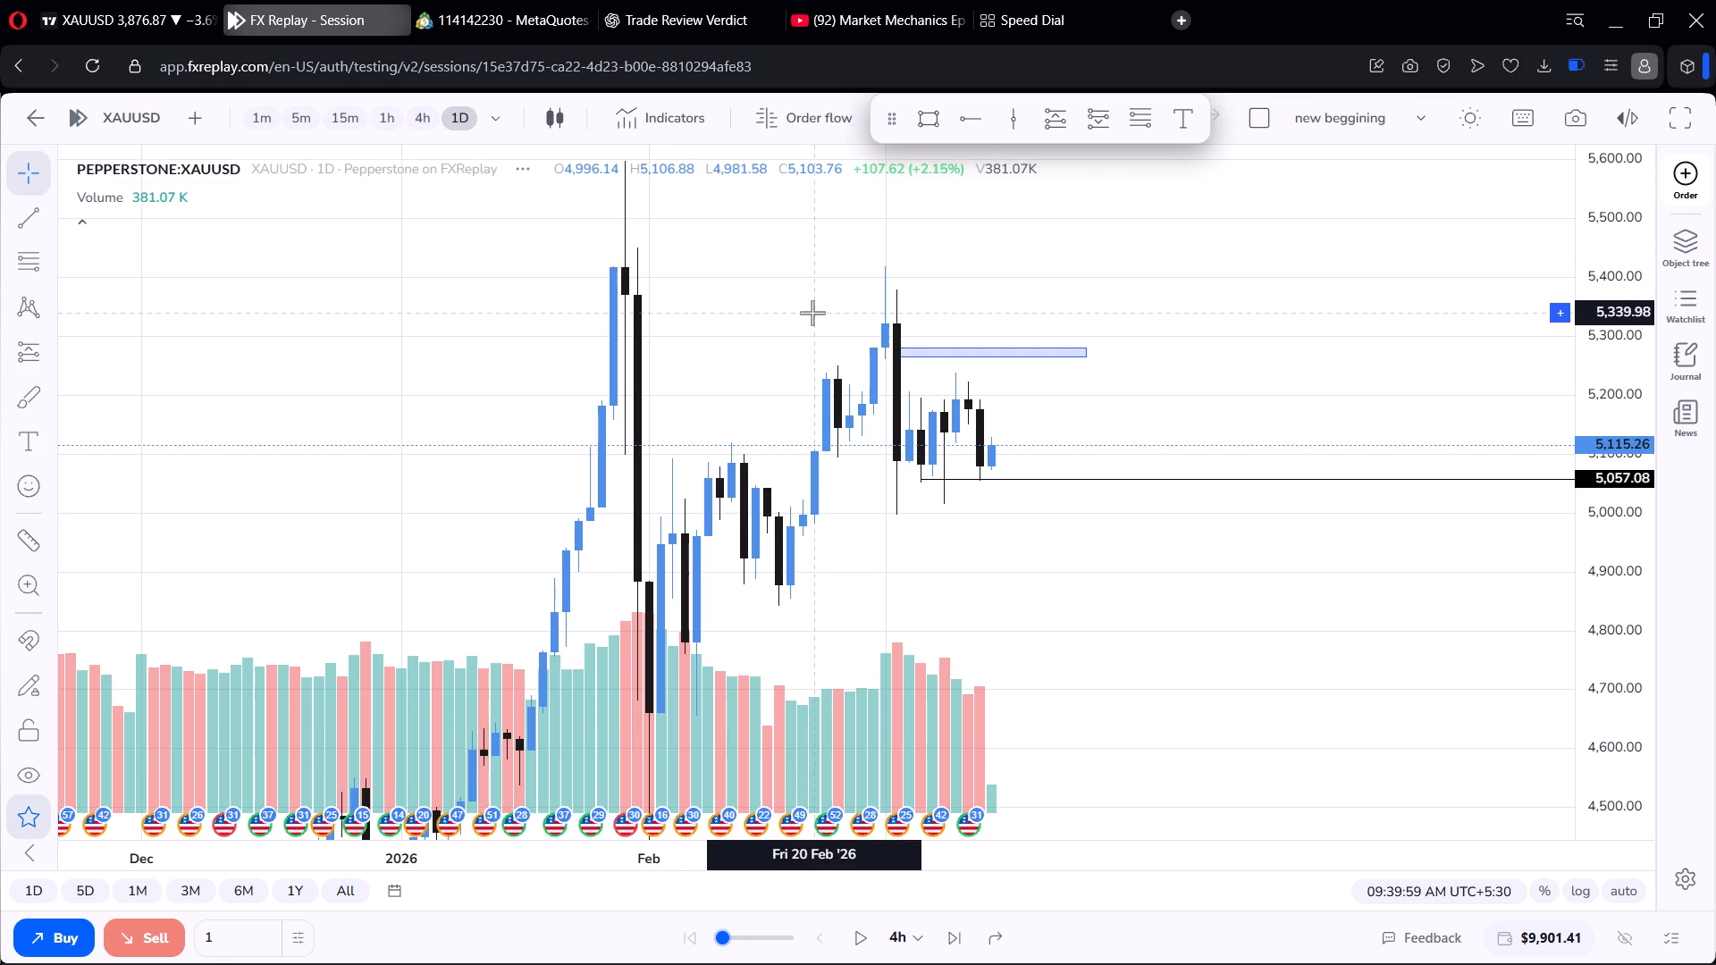
scroll(812, 313, up, 4)
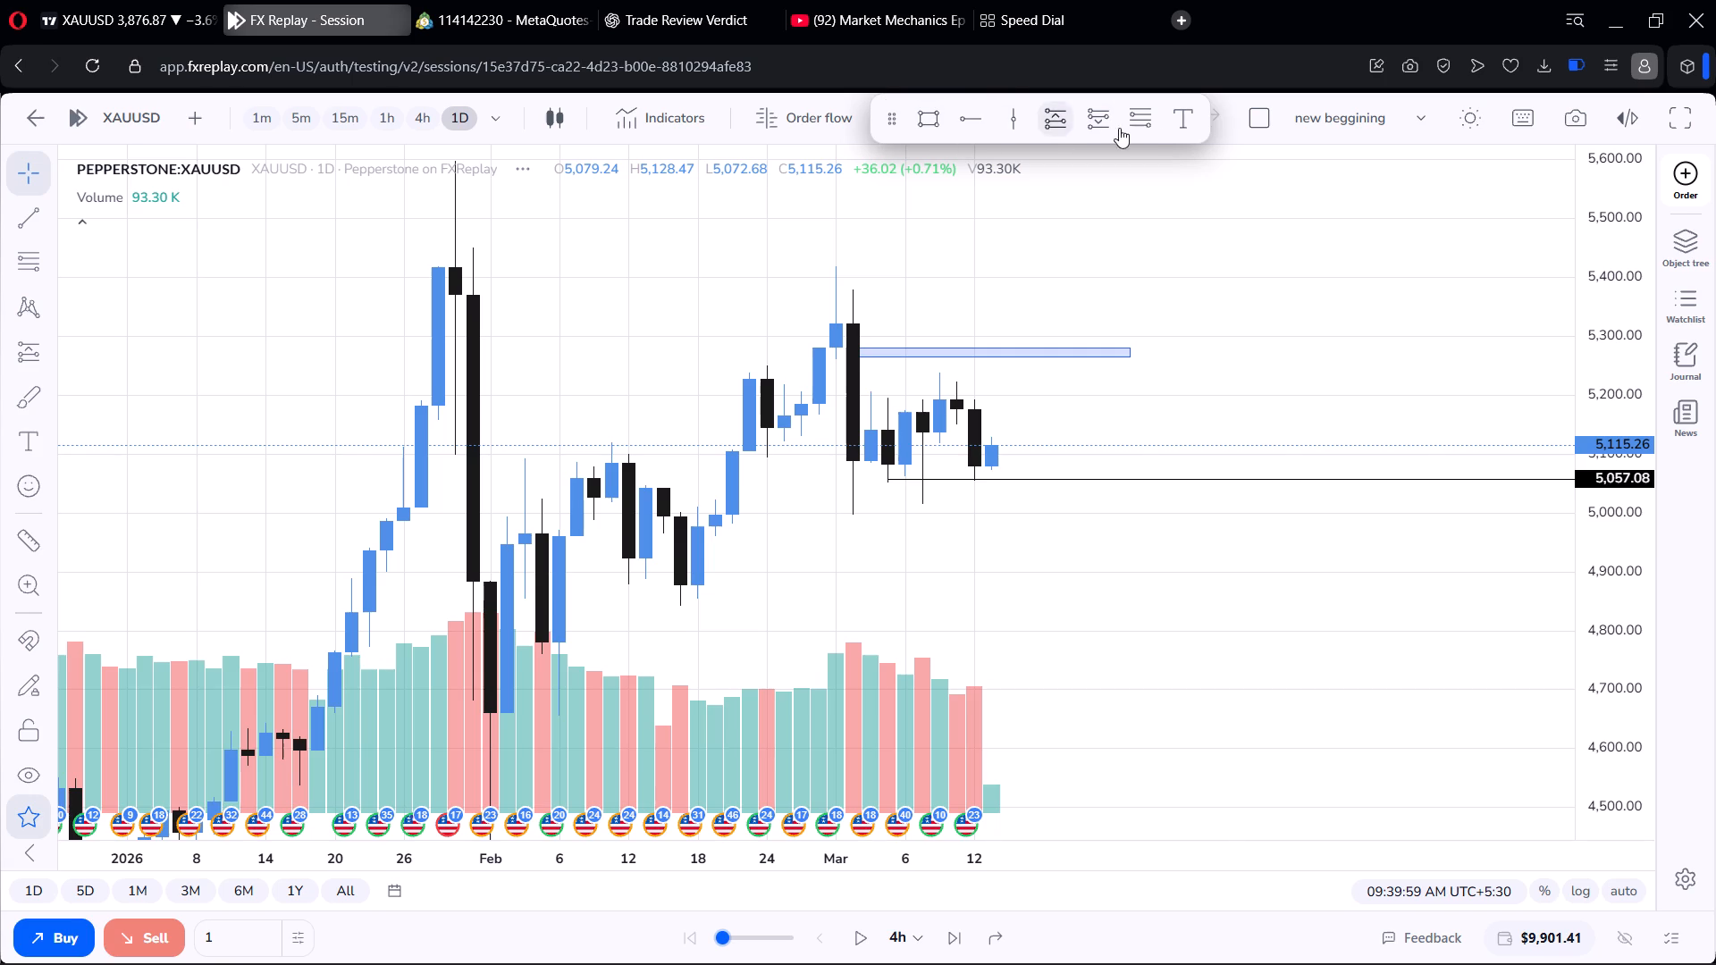
Draw a Fibonacci retracement from the 2 March high at about 5,420 to about 4,995 at 28 March.
click(1154, 122)
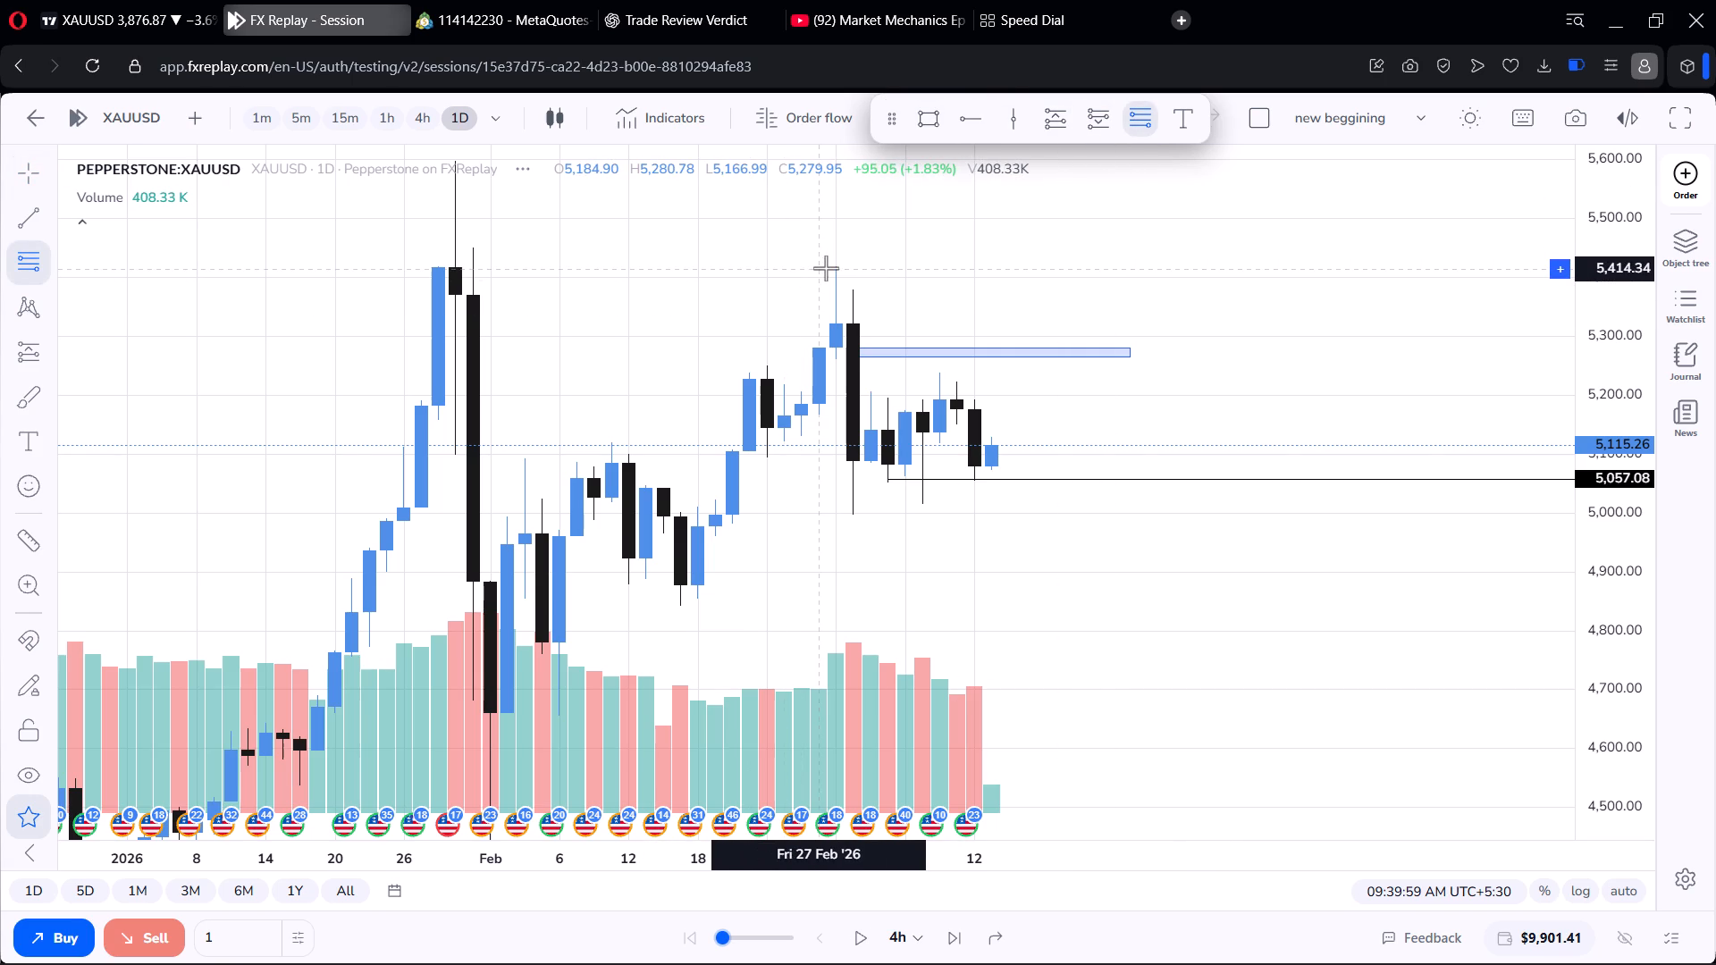
drag(834, 264, 1039, 483)
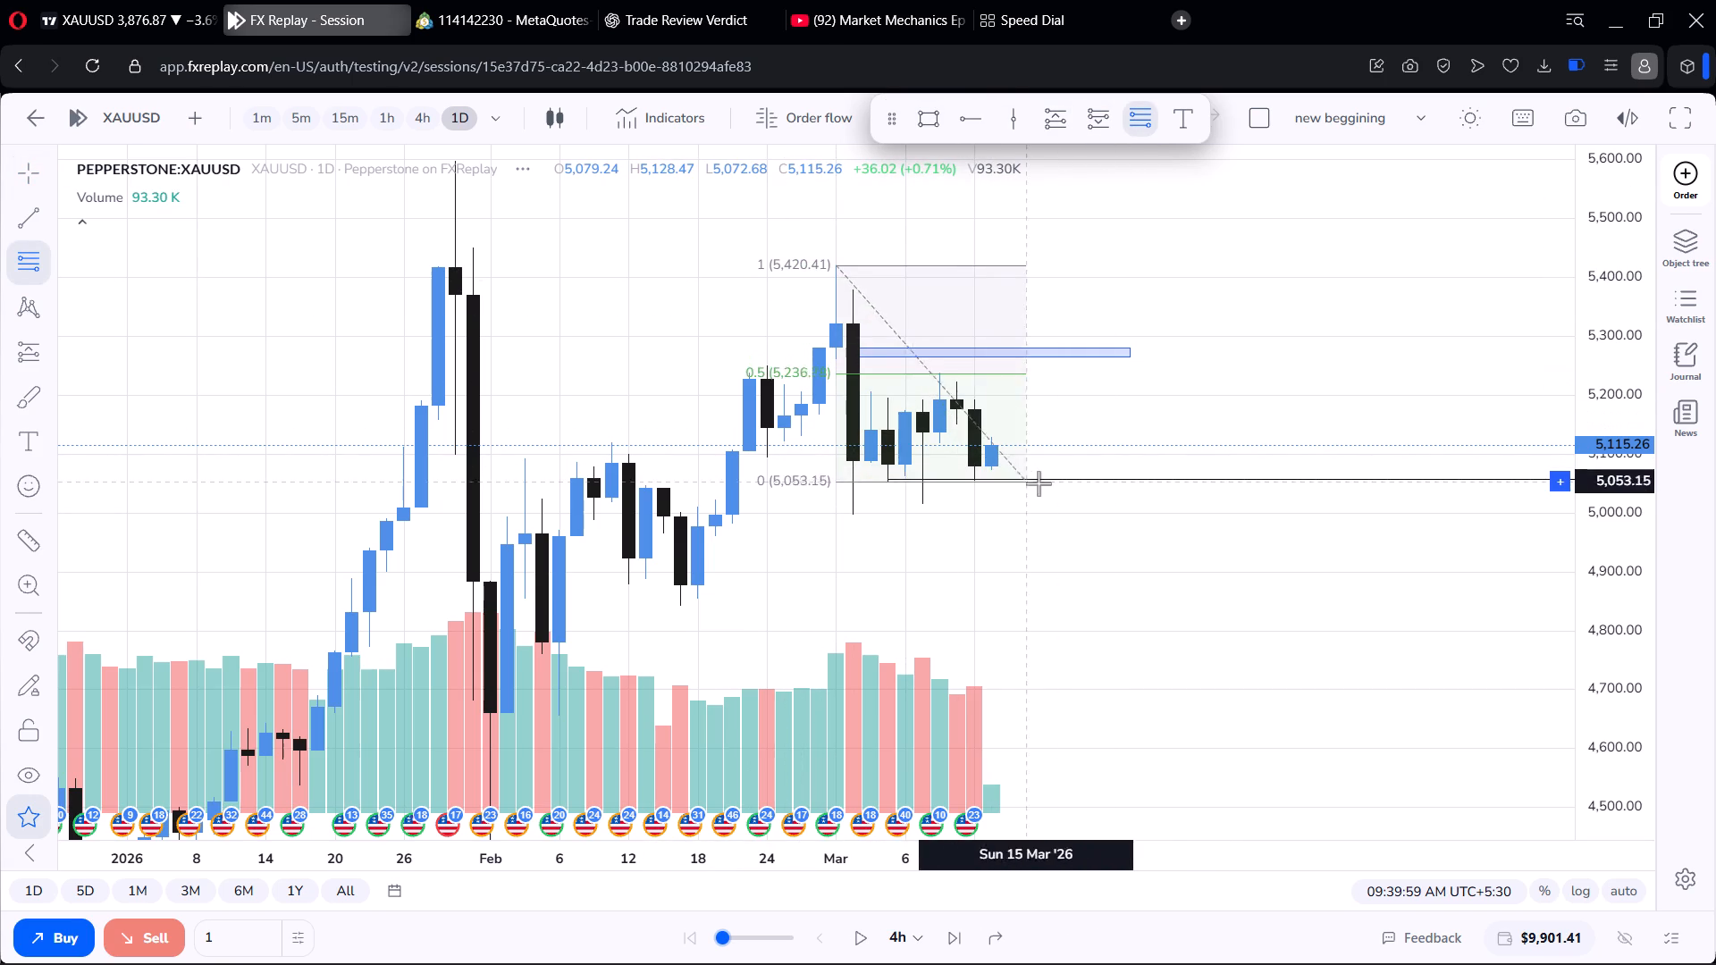
drag(1039, 483, 1252, 513)
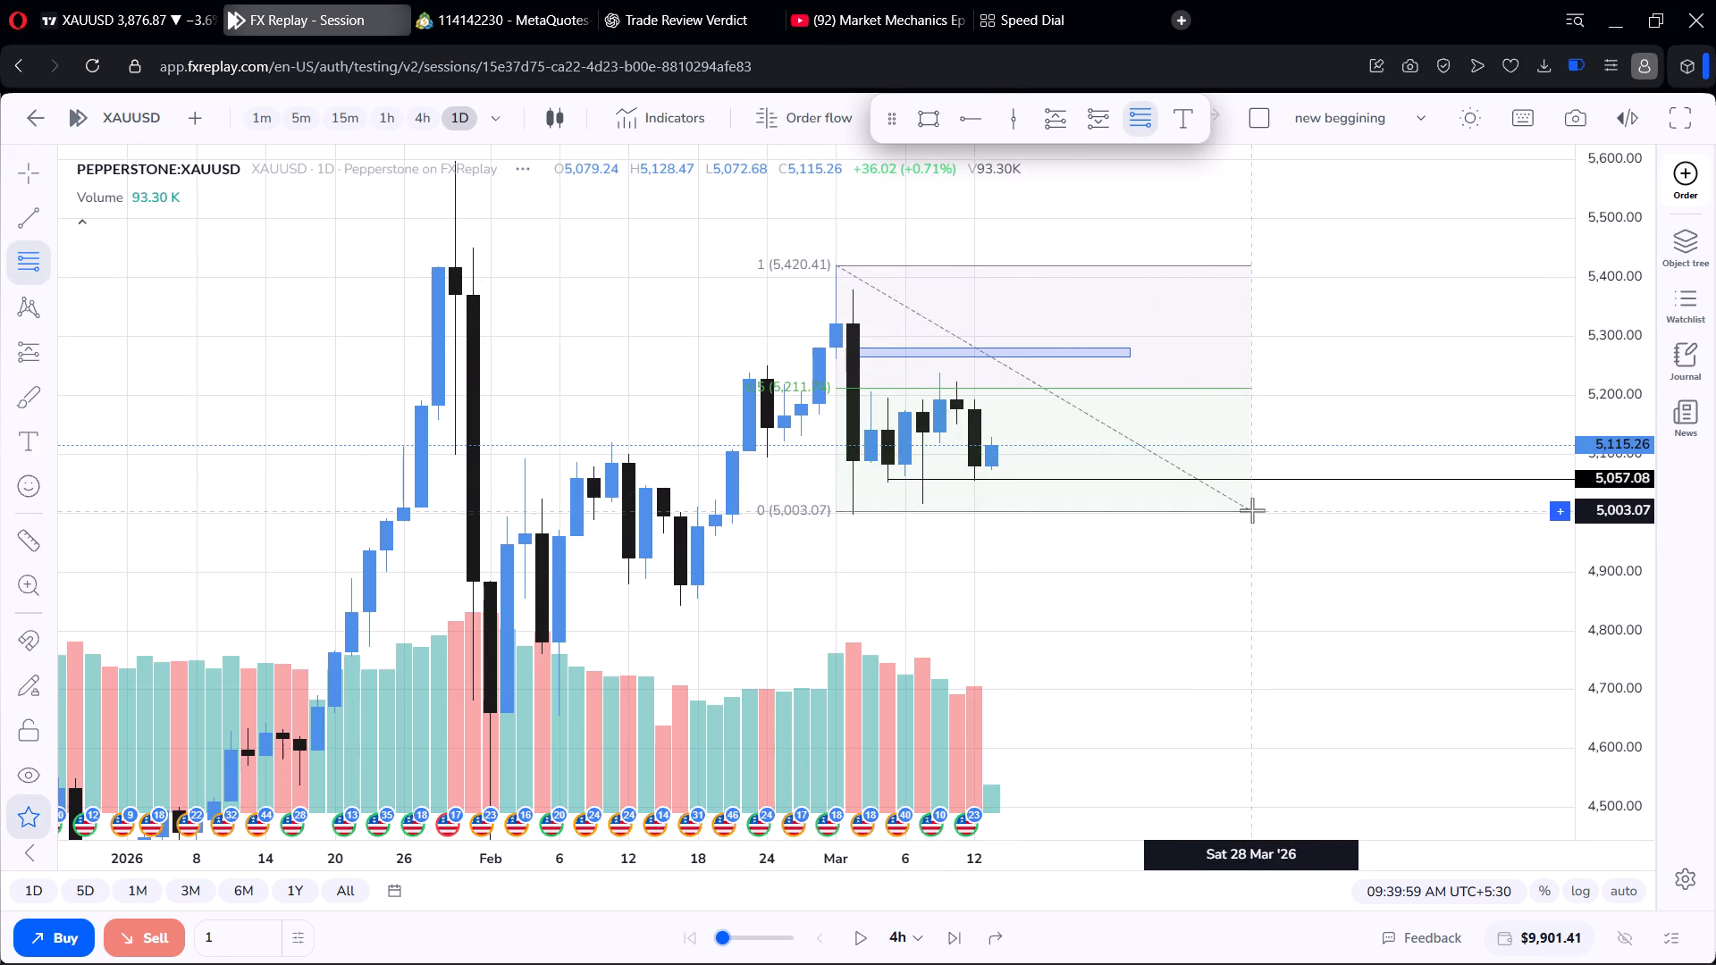
click(1252, 510)
click(1252, 510)
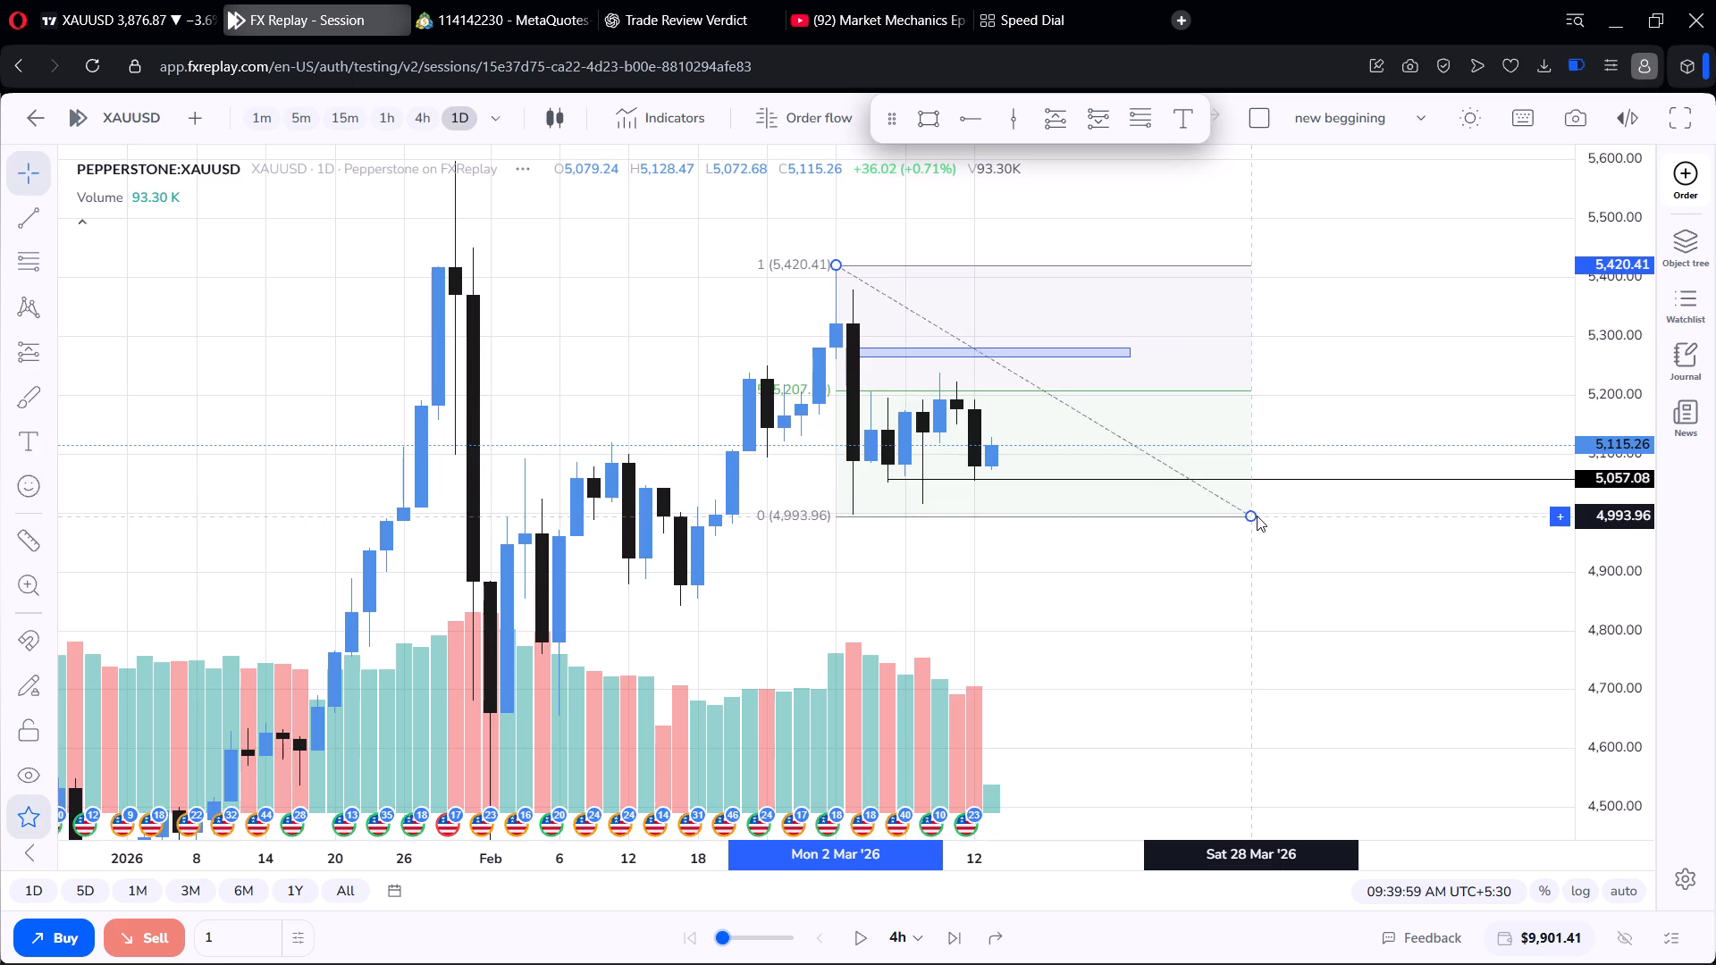
click(1257, 511)
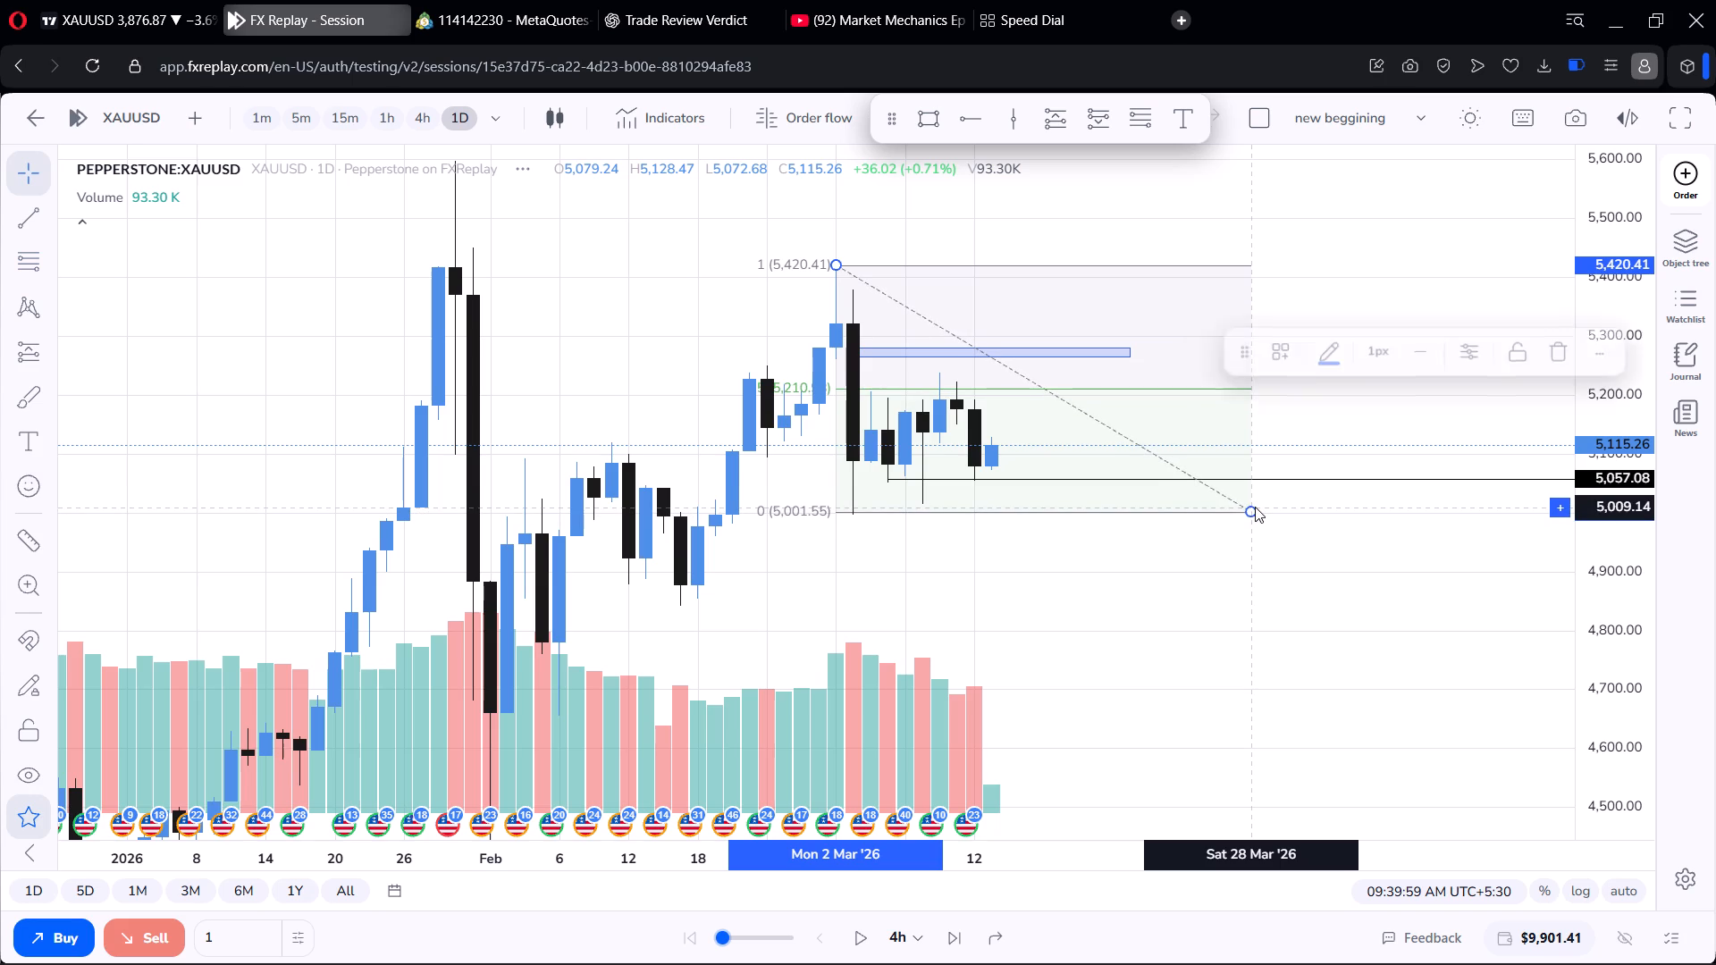
click(1255, 507)
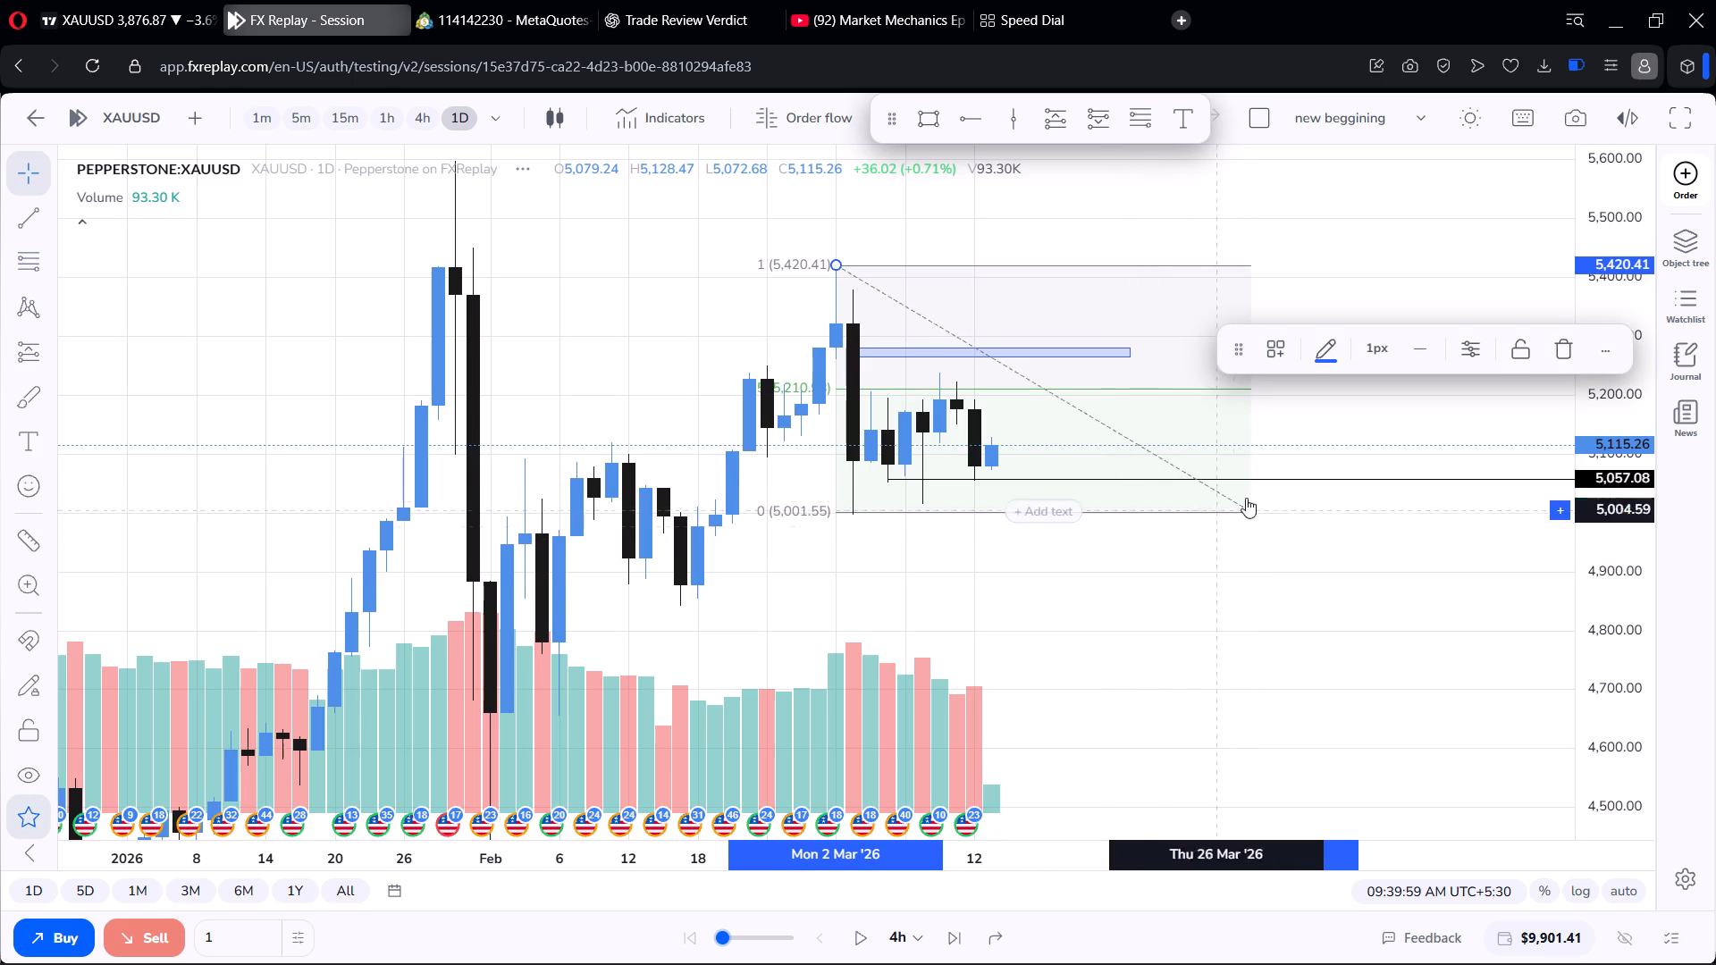
click(1257, 514)
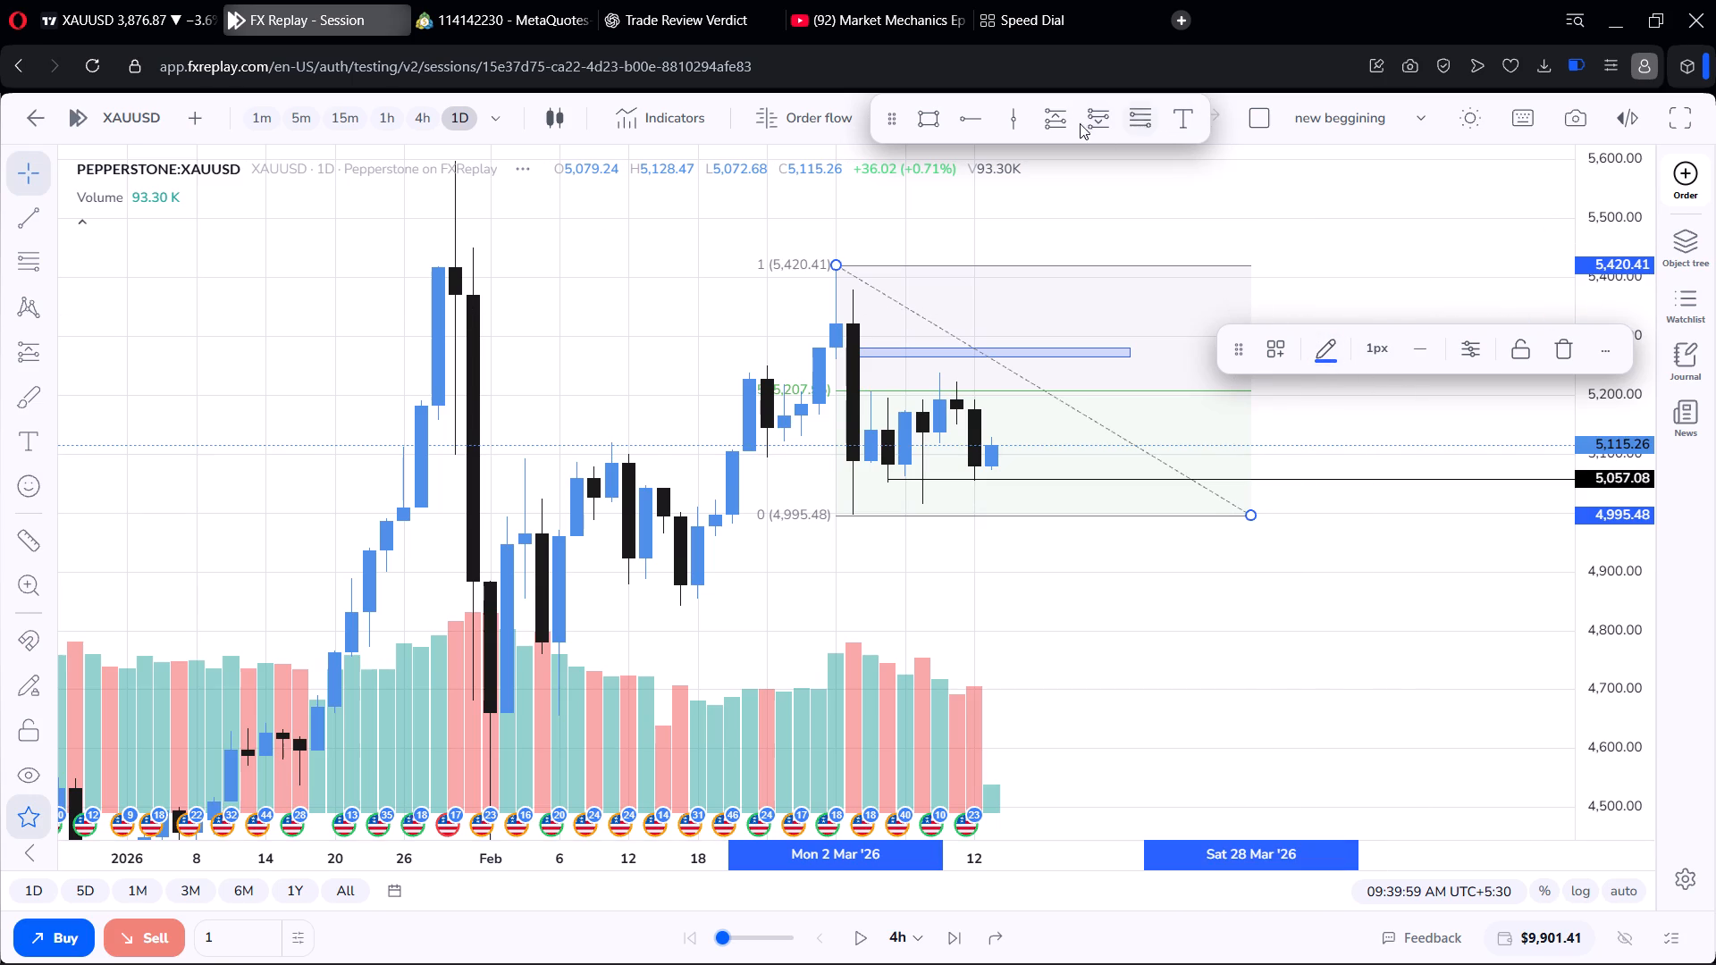
Draw a horizontal ray from the 3 March candle near the retracement's 0.5 level, at about 5,211.
click(969, 112)
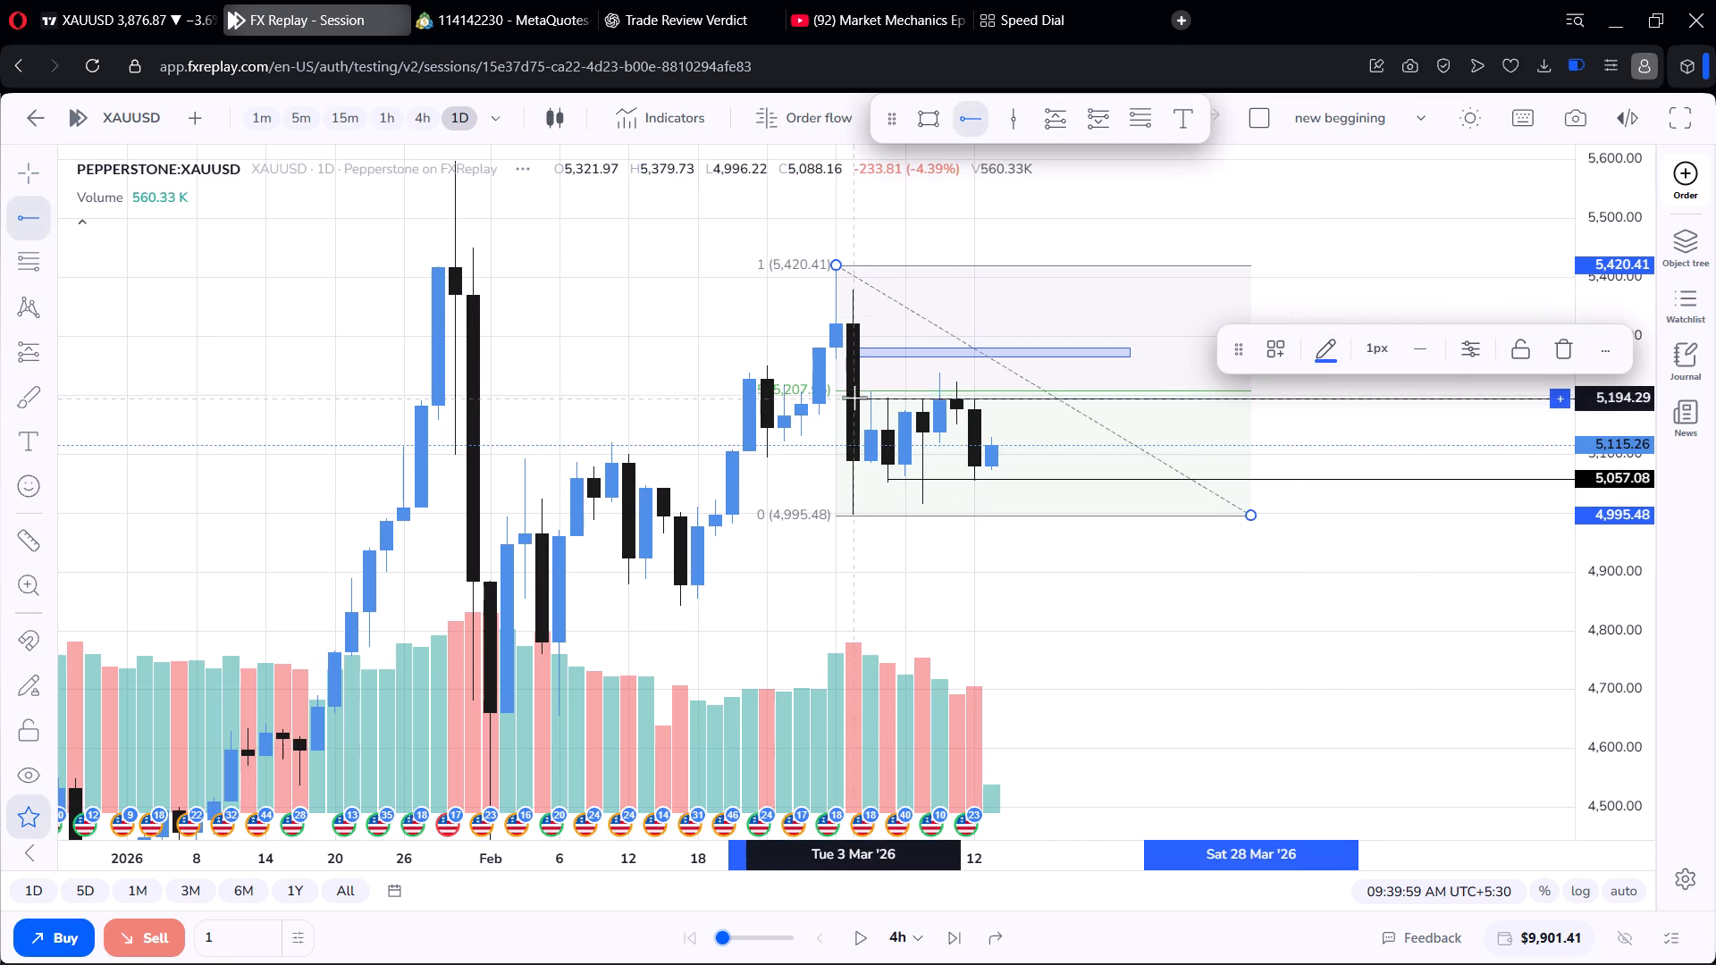
click(846, 388)
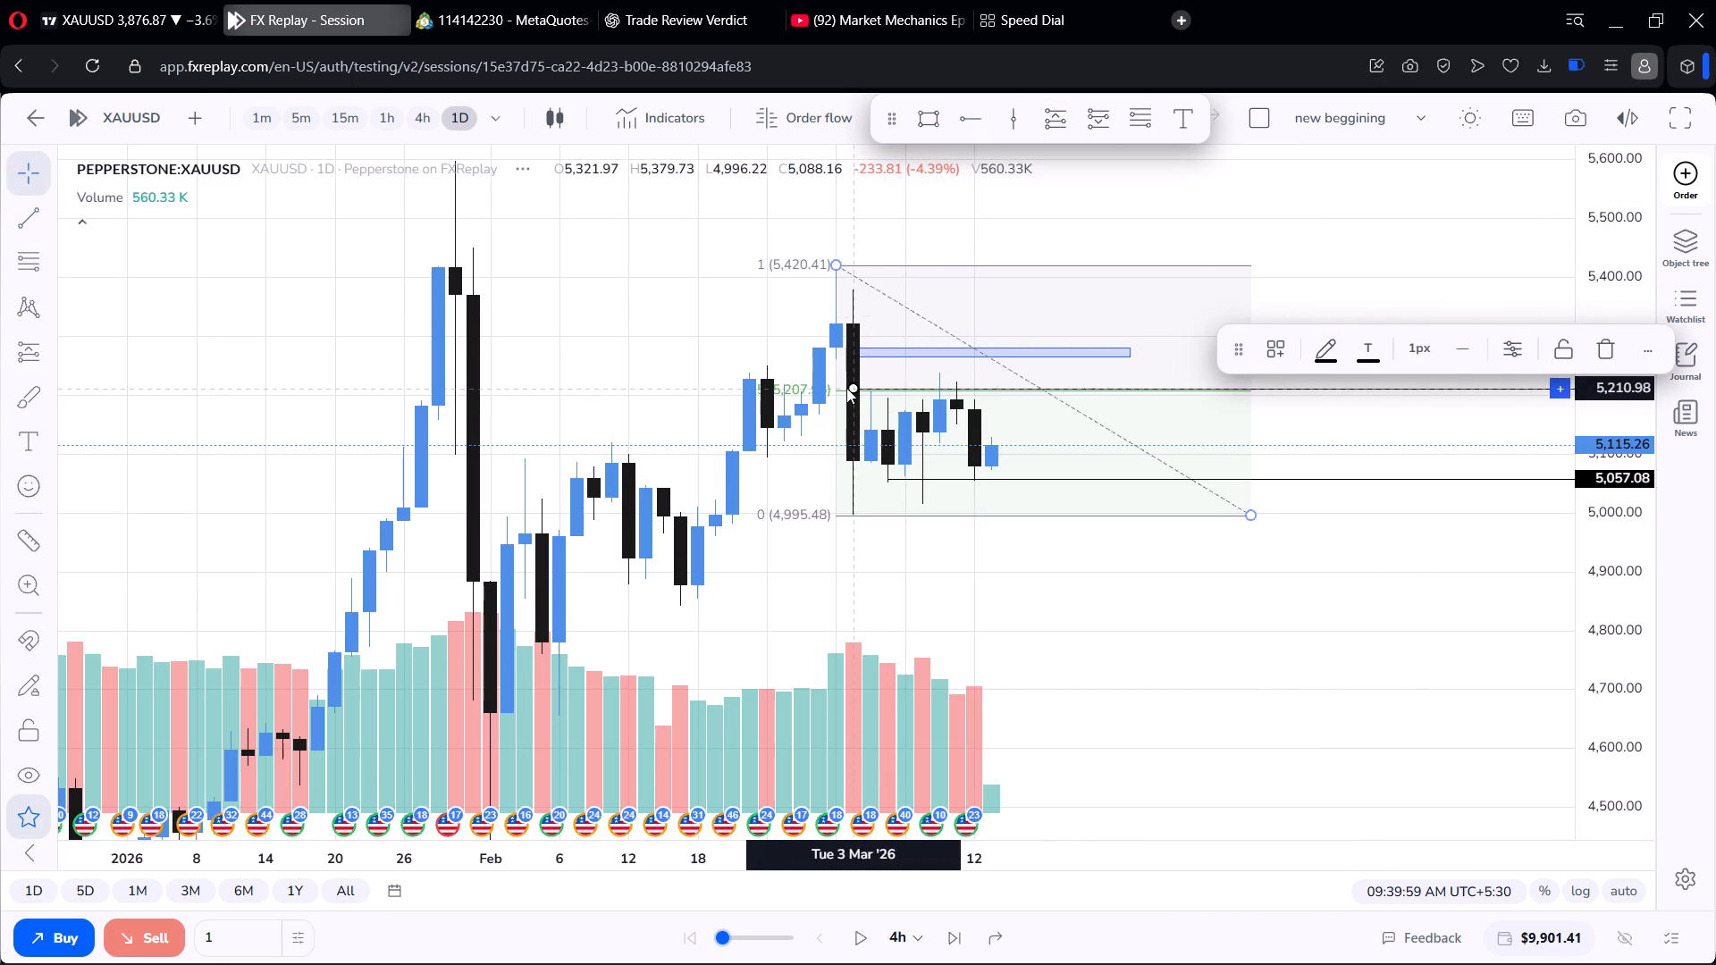
Try yellow on the ray near the 0.5 level, and settle on green as its line colour.
click(1335, 352)
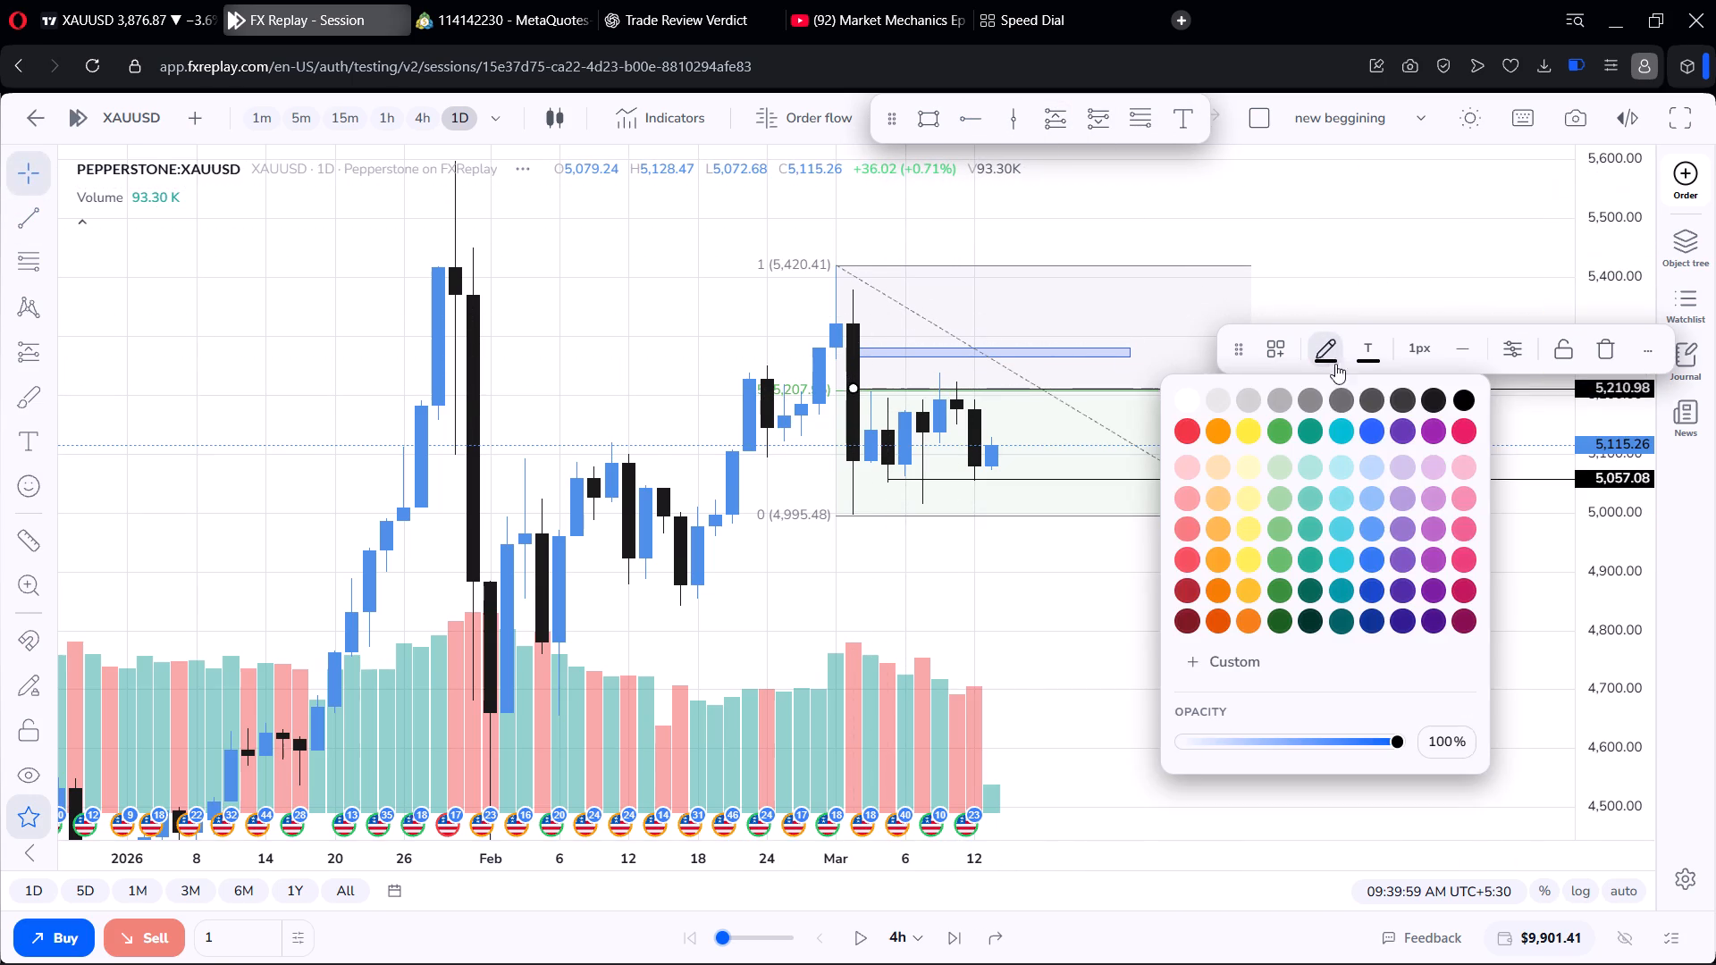
click(1248, 432)
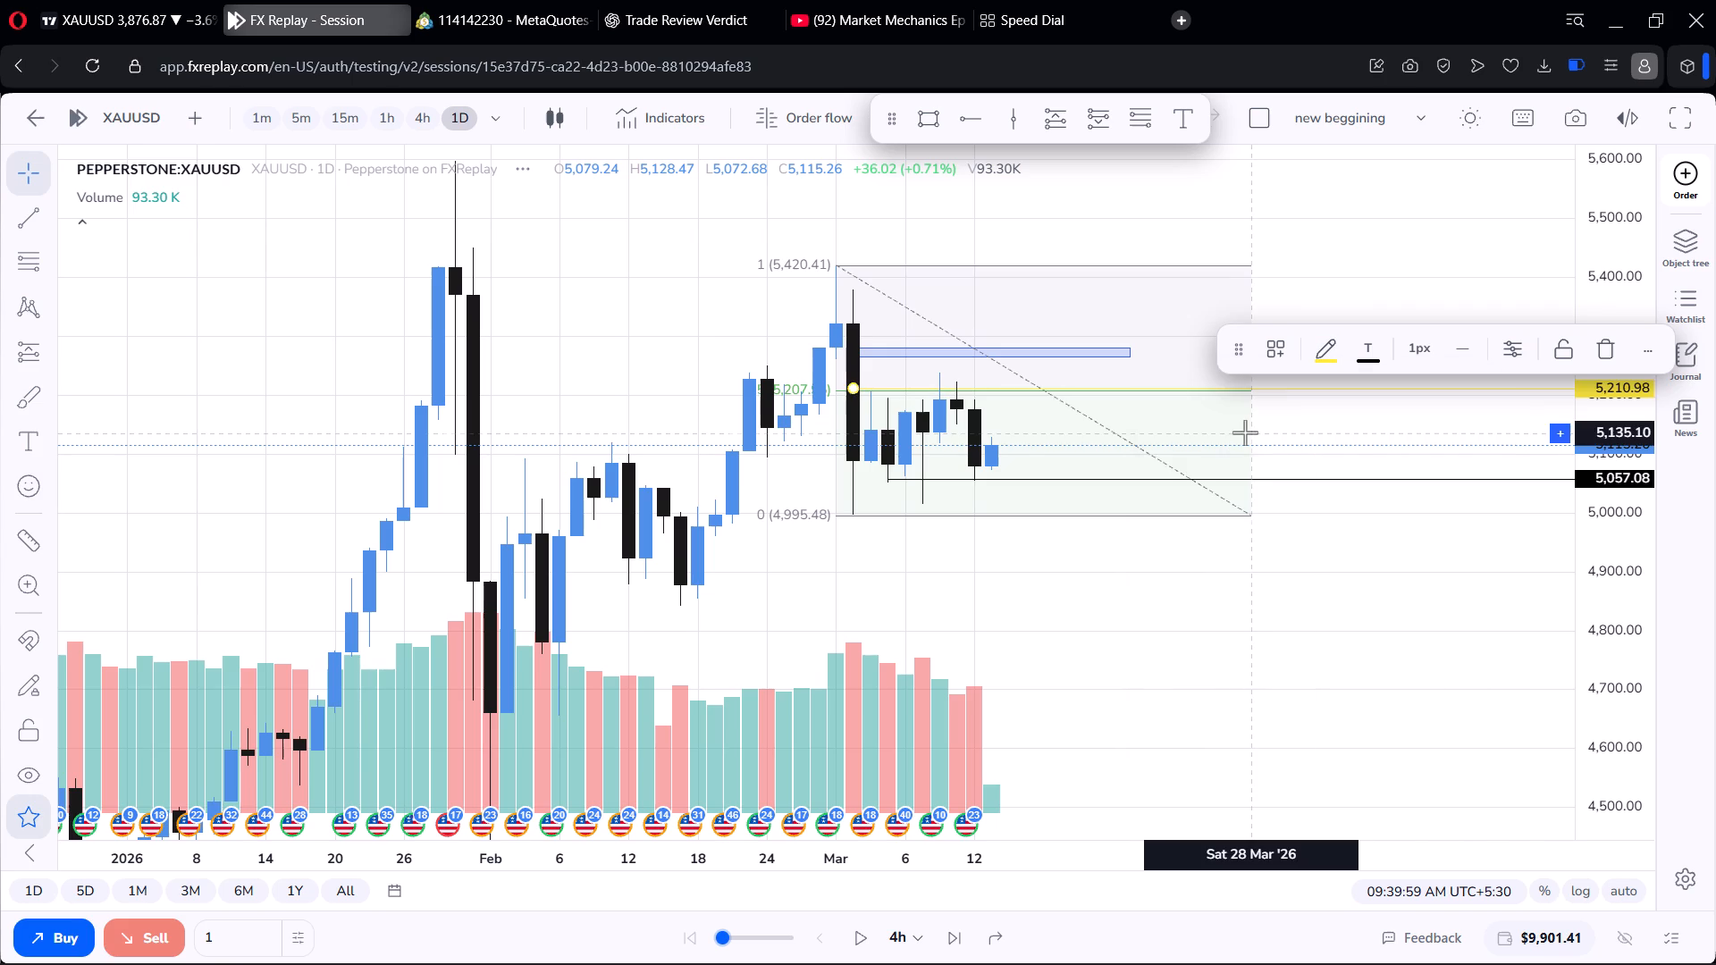
click(1328, 330)
click(1328, 341)
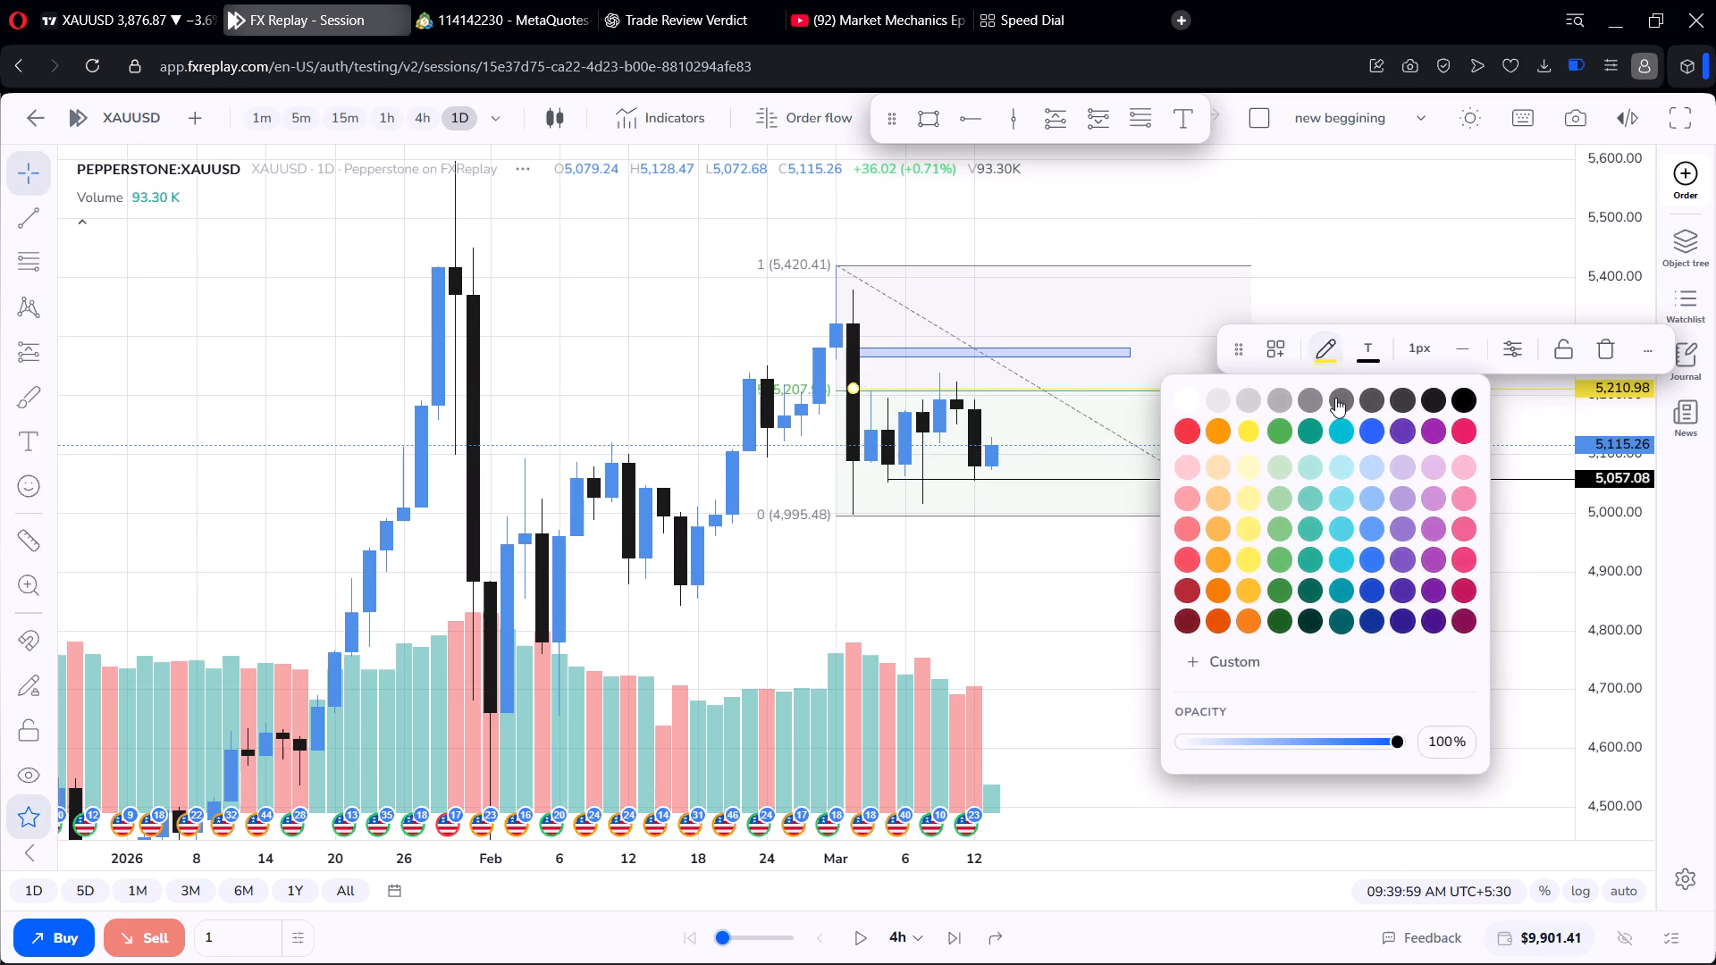
click(1287, 434)
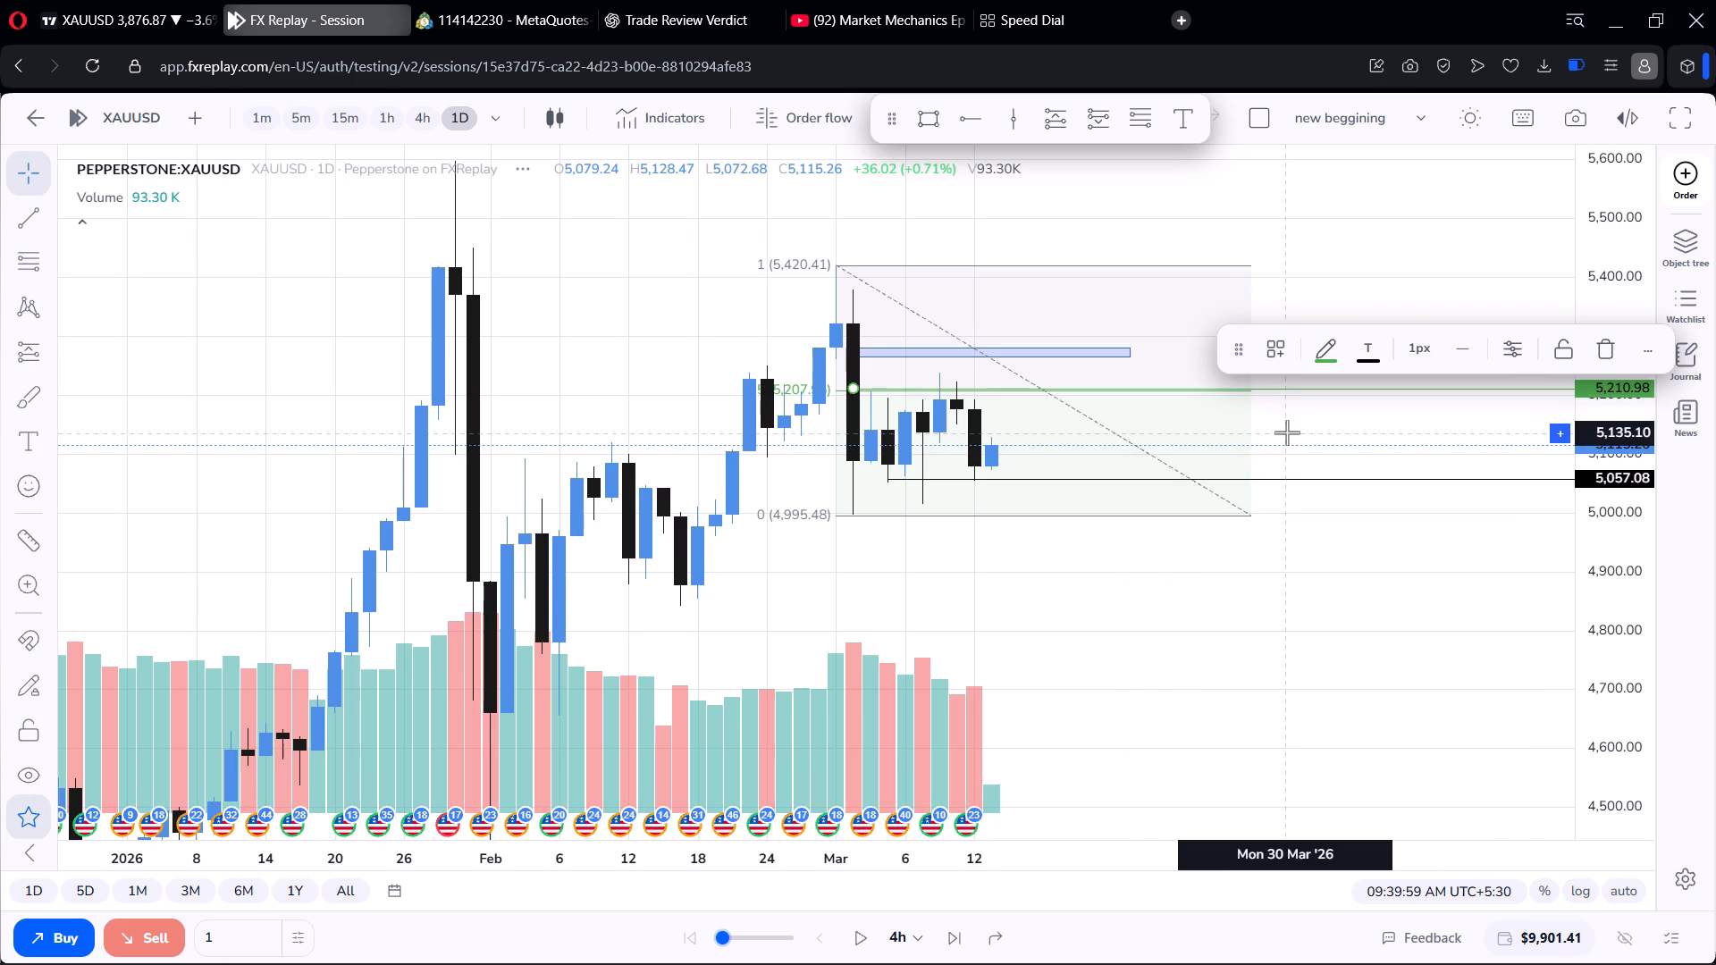
click(1322, 359)
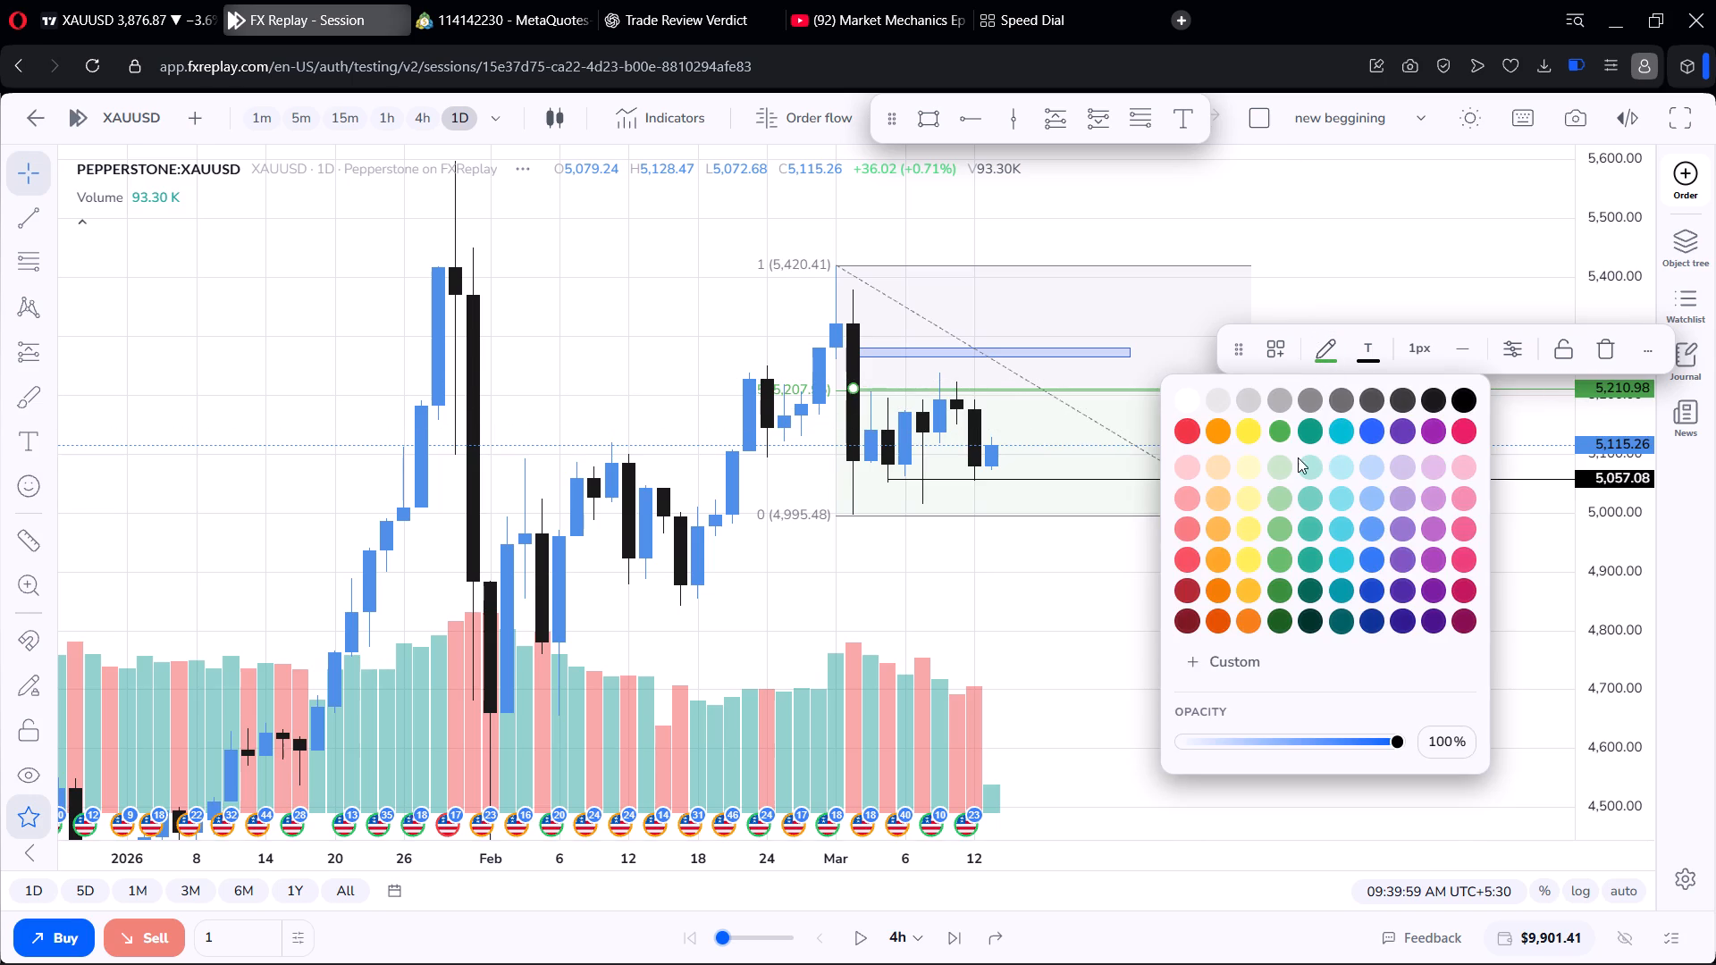
click(1362, 264)
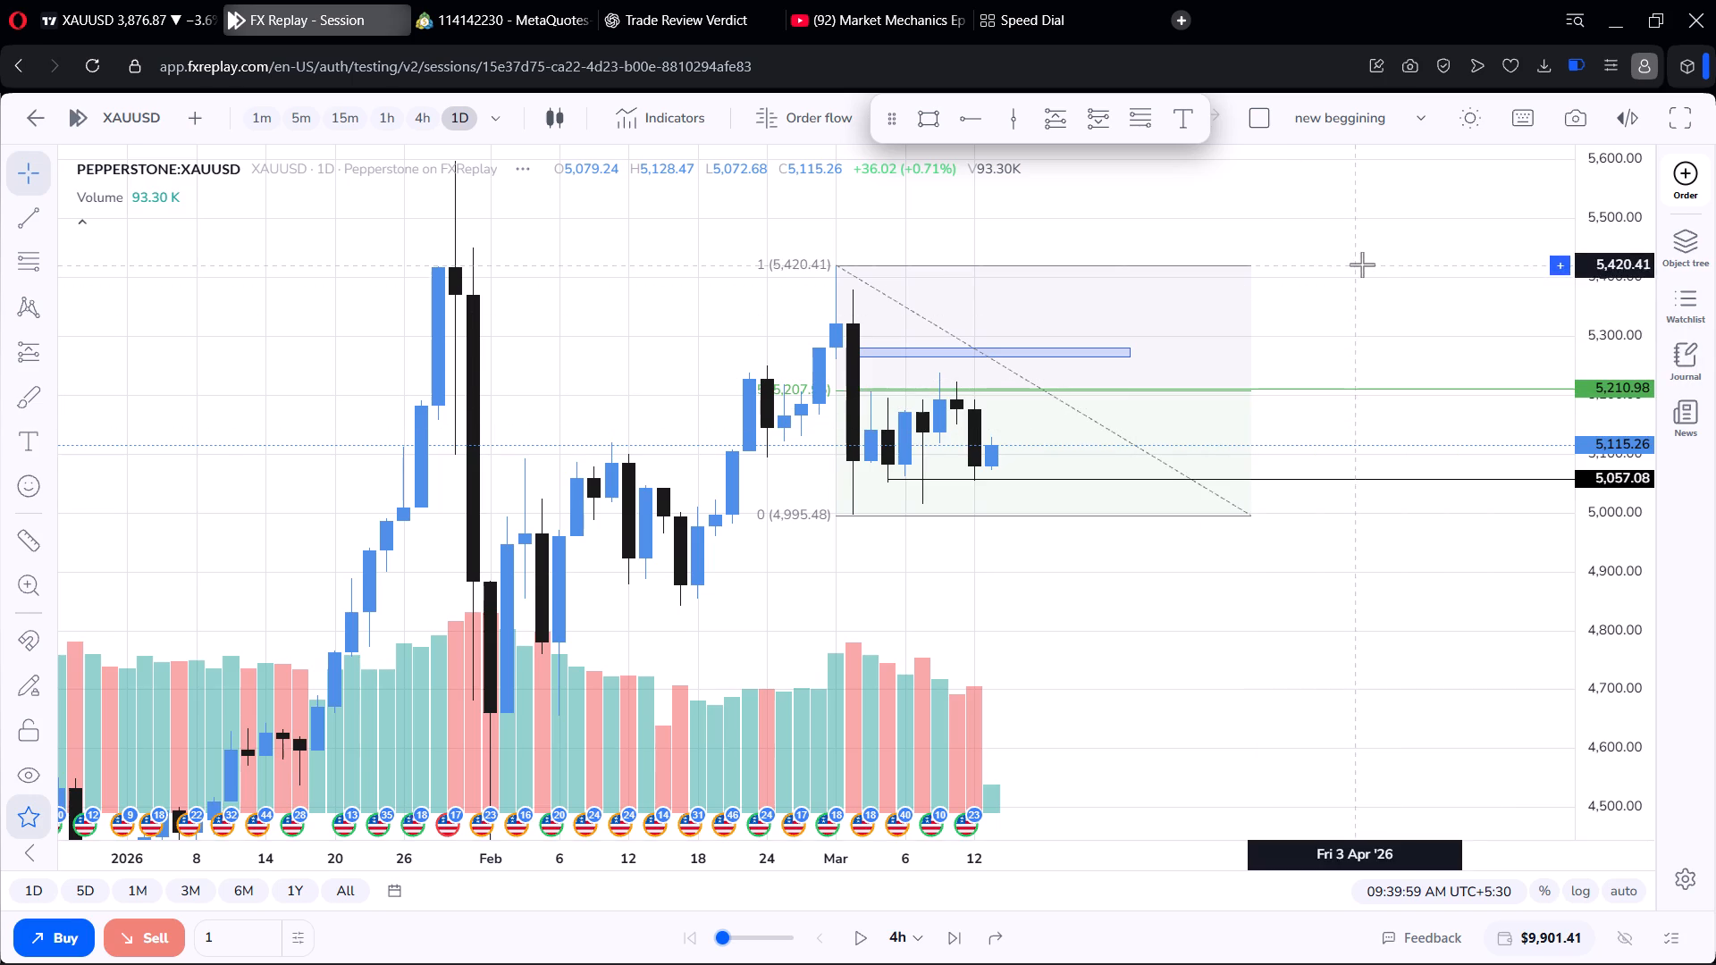
Delete the Fibonacci retracement drawn from the 2 March high.
click(1245, 262)
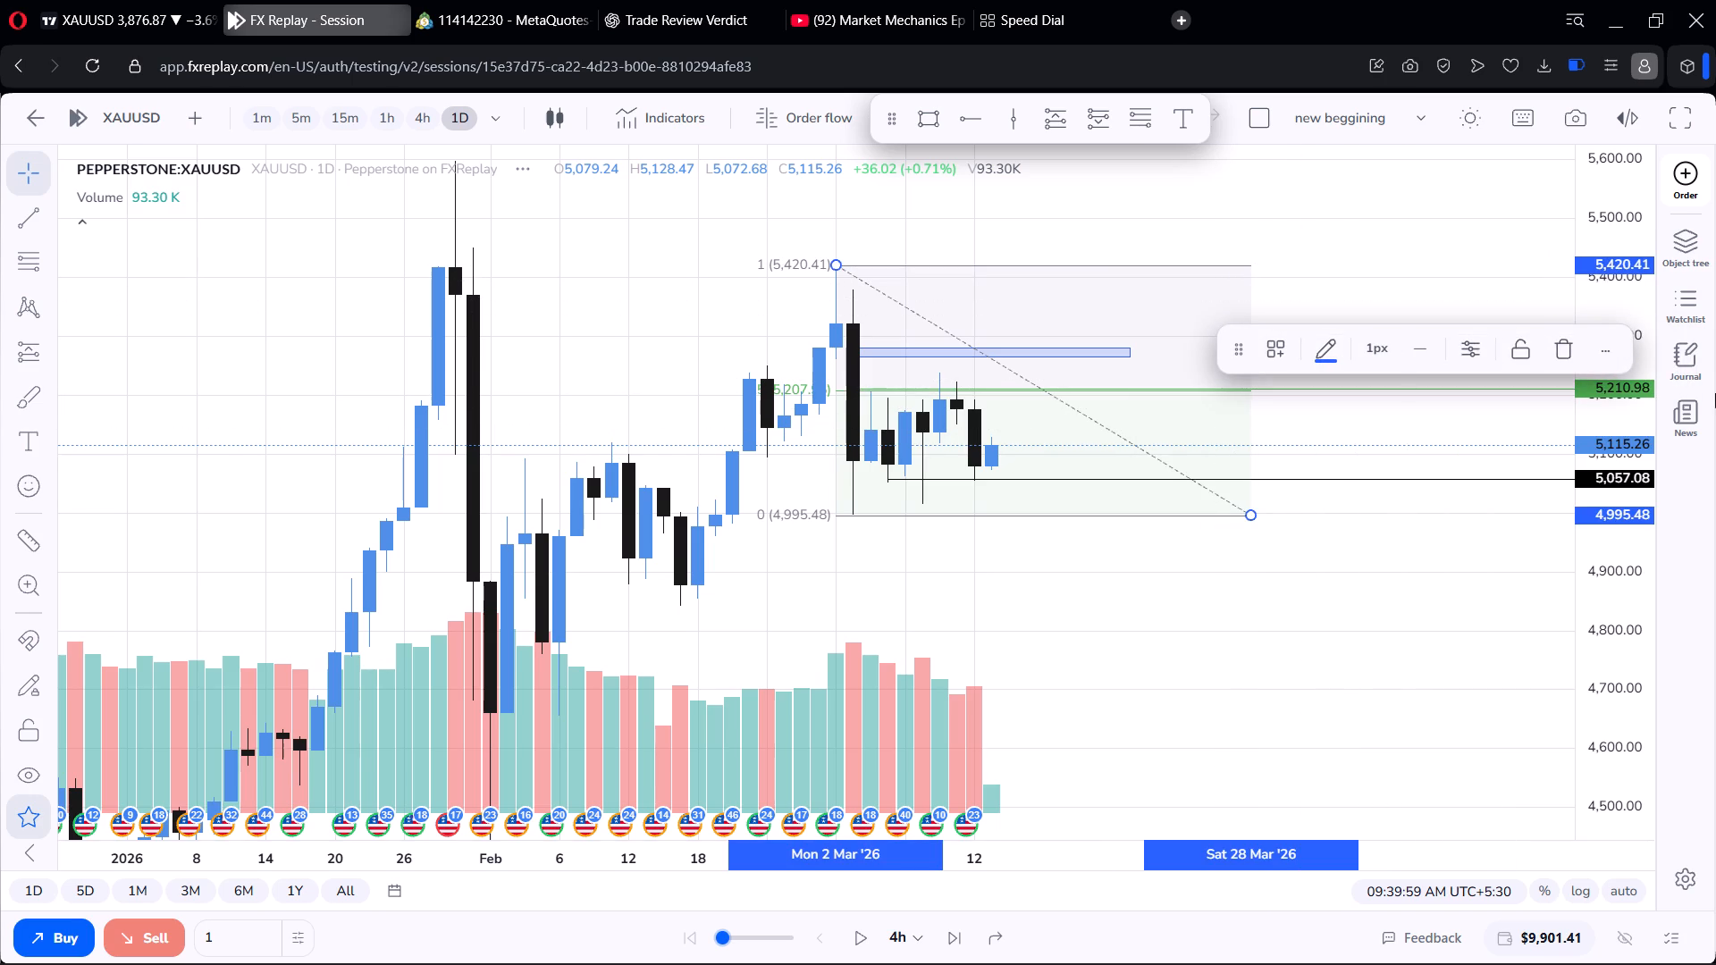
click(1552, 349)
Switch the XAUUSD chart to the 1h timeframe and examine the 12–13 March sell-off and rebound above the 5,057.08 level.
scroll(1242, 311, up, 6)
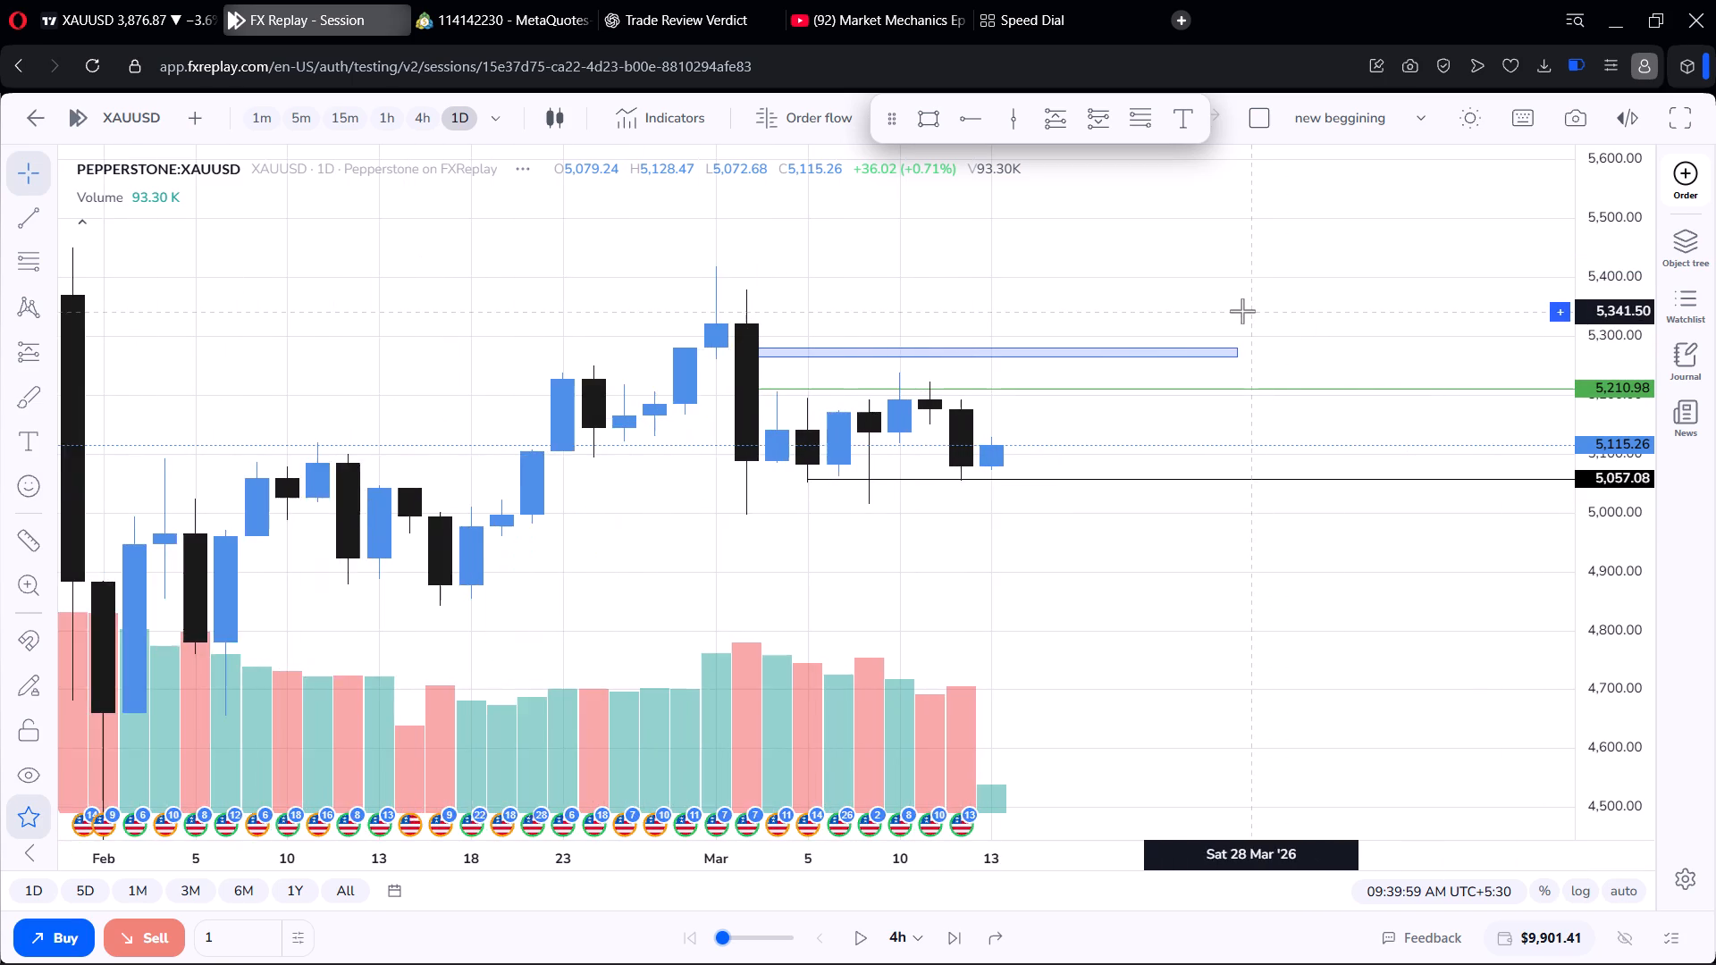
scroll(1242, 311, down, 14)
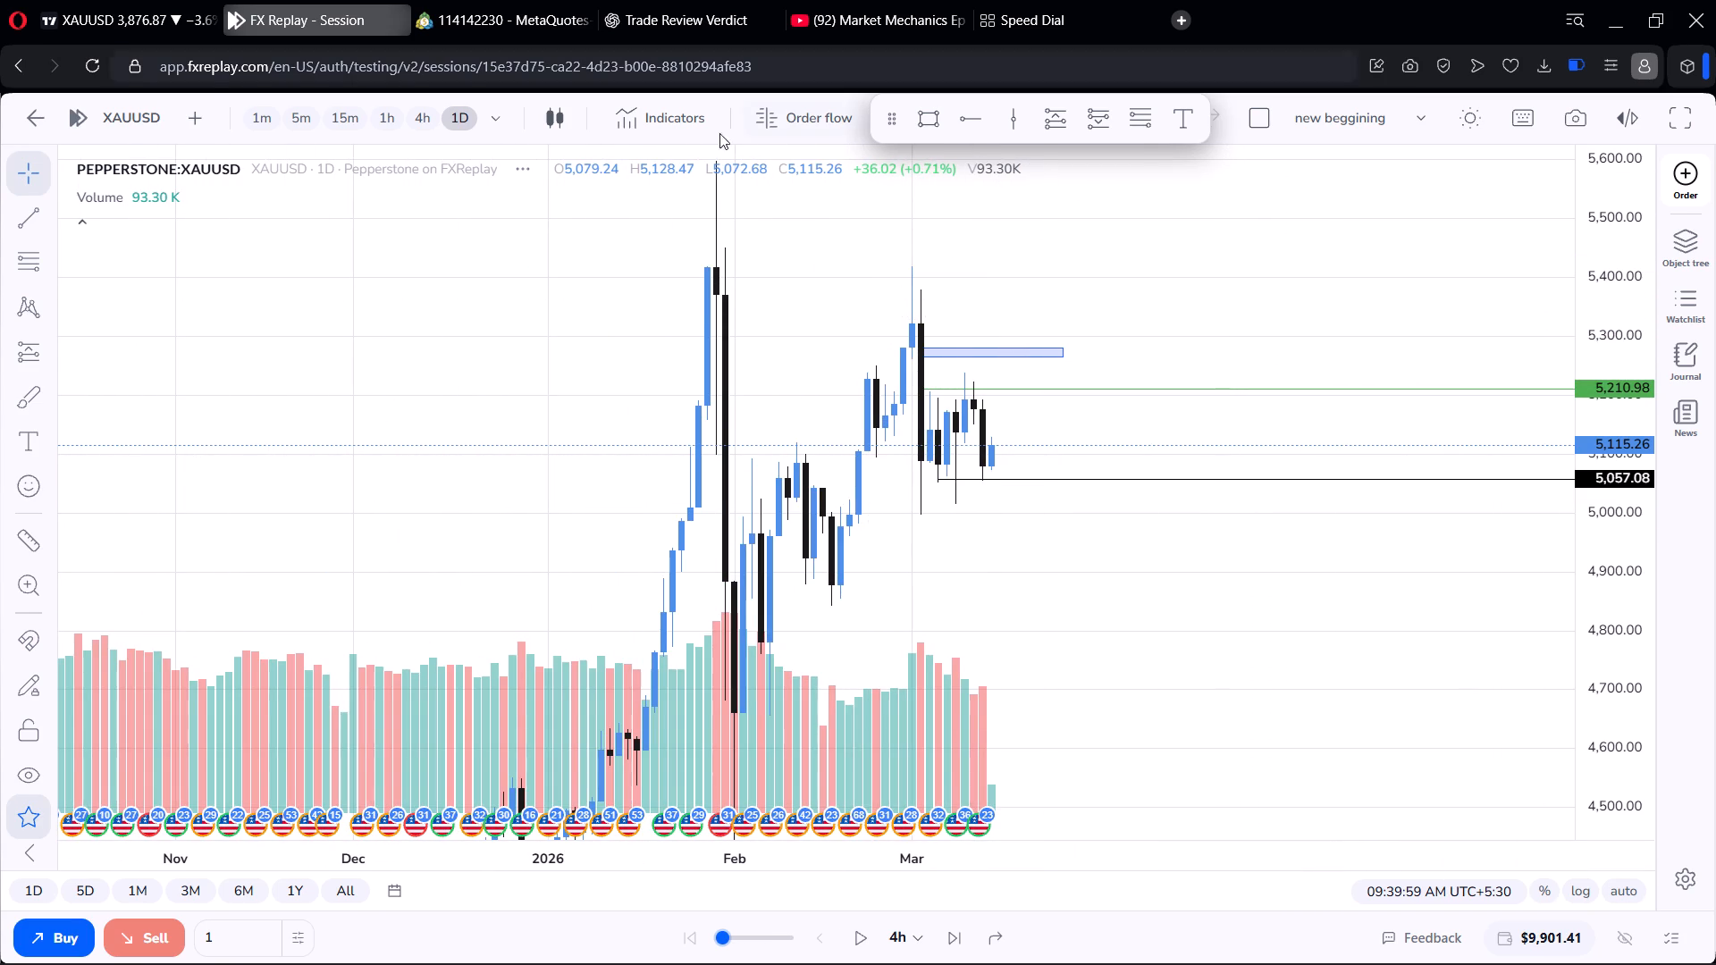
click(385, 120)
scroll(636, 256, down, 6)
scroll(781, 311, down, 5)
scroll(1600, 495, up, 2)
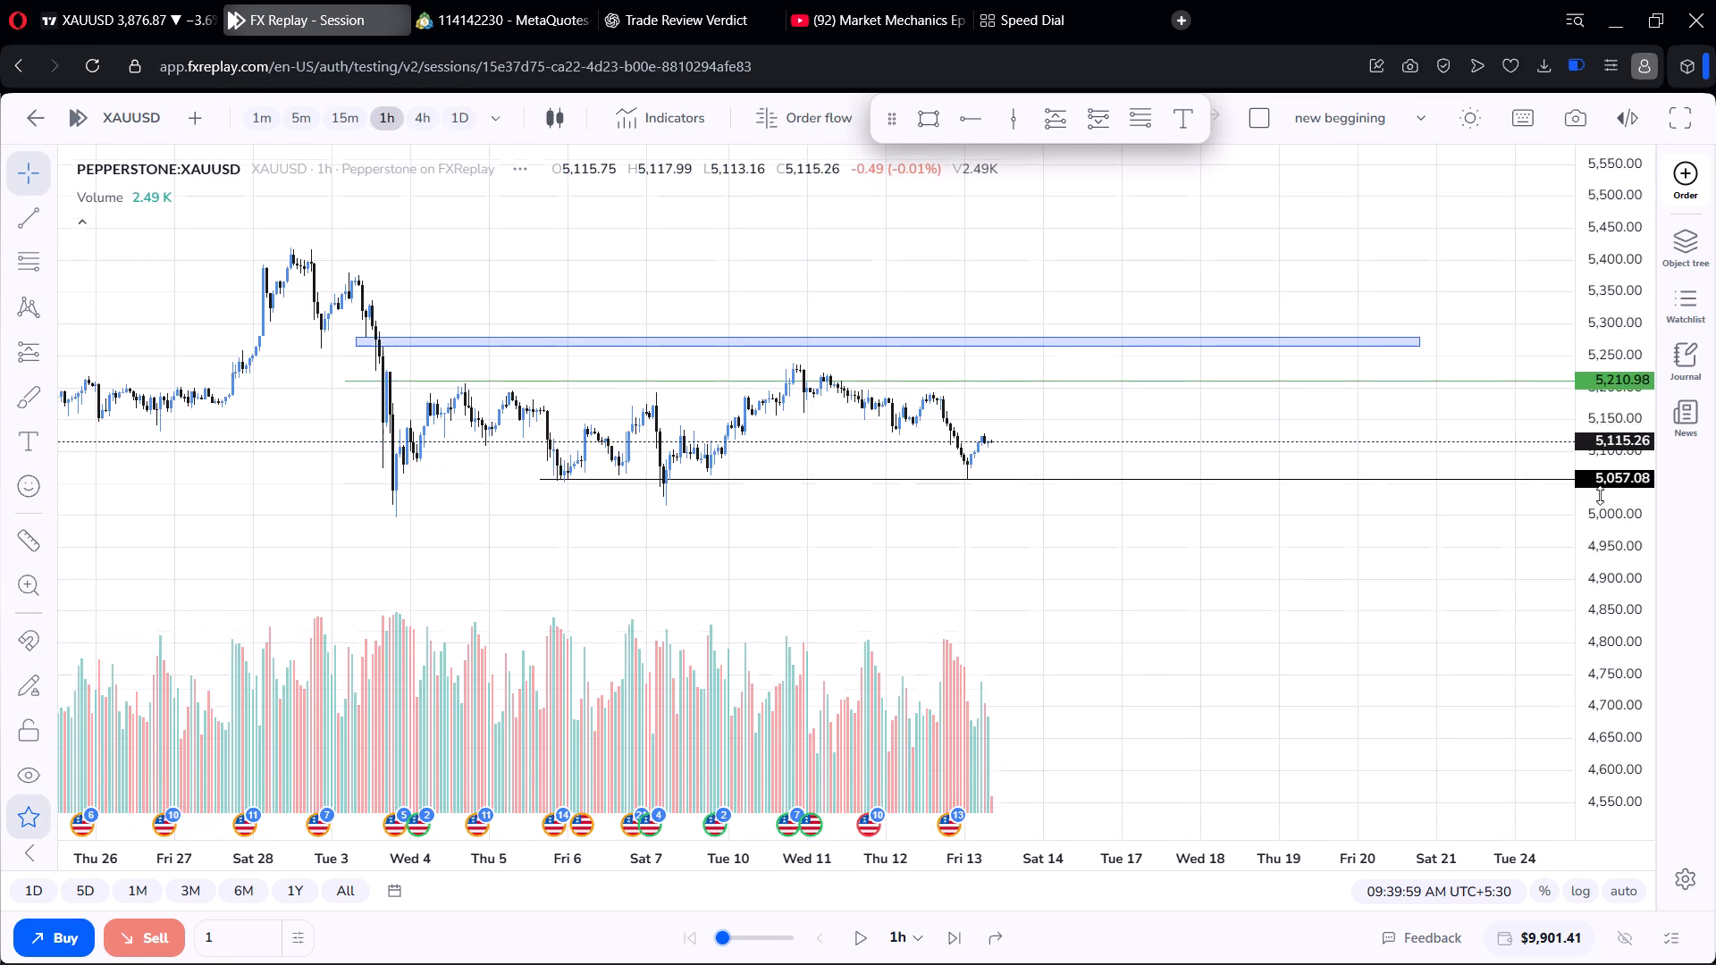
scroll(1600, 495, up, 18)
scroll(1051, 282, up, 13)
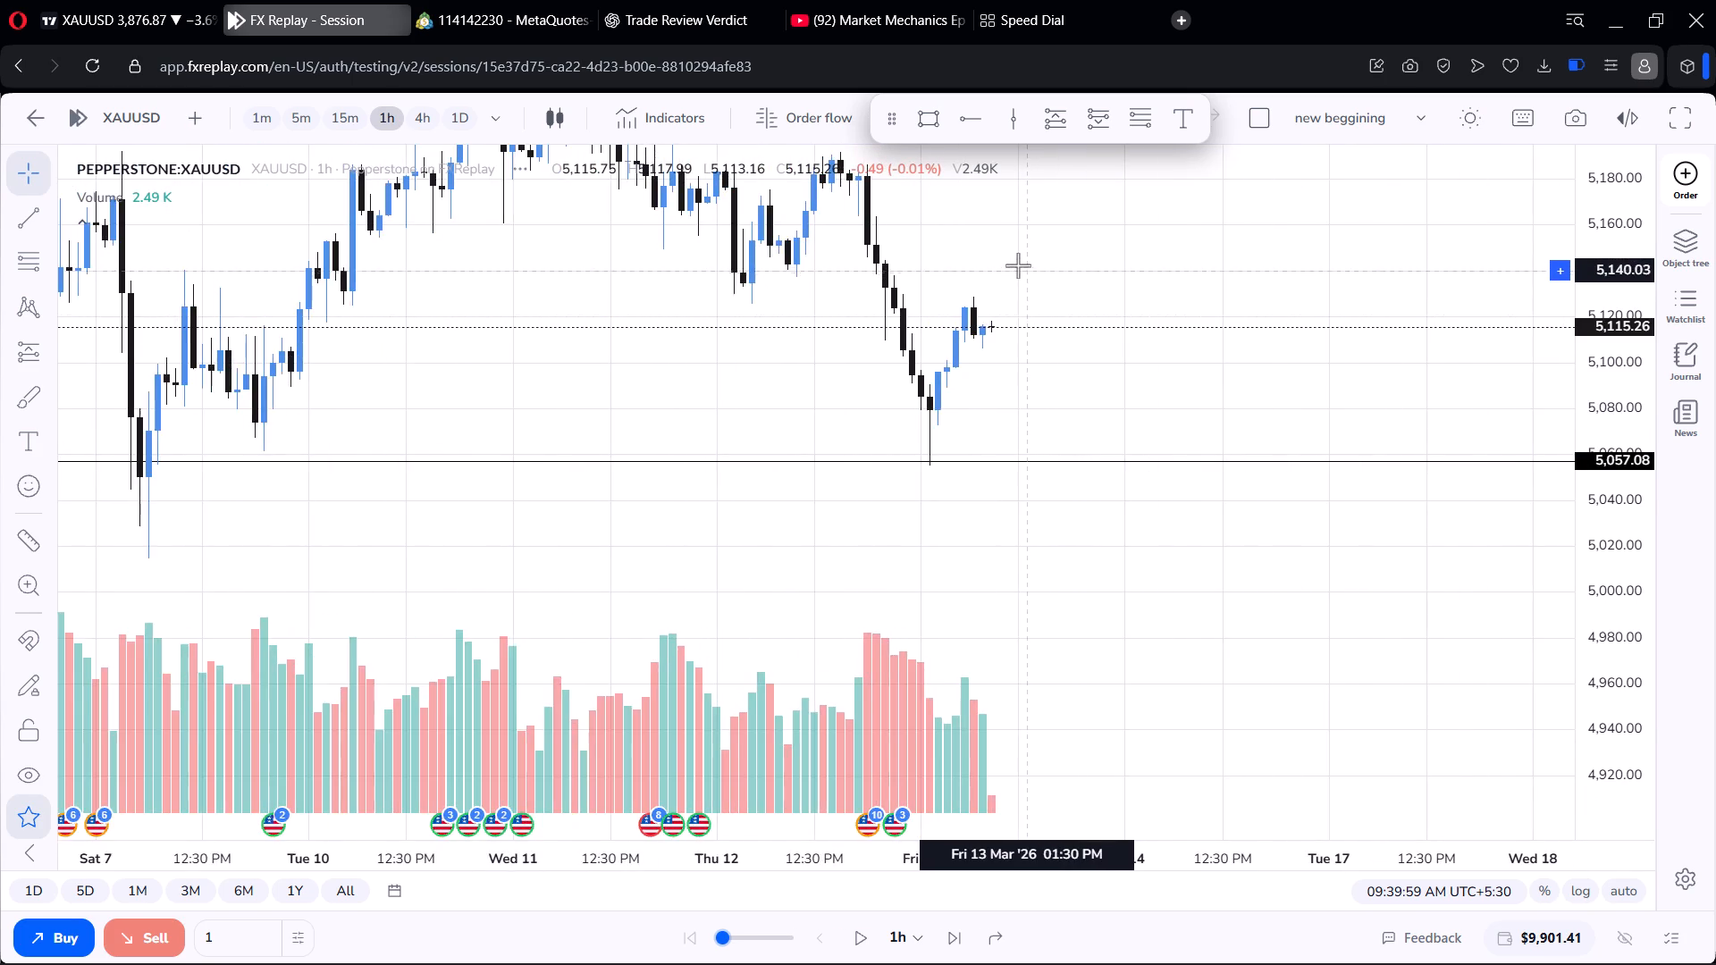
scroll(1017, 265, up, 4)
drag(1010, 260, 929, 434)
scroll(933, 417, down, 4)
drag(937, 406, 900, 289)
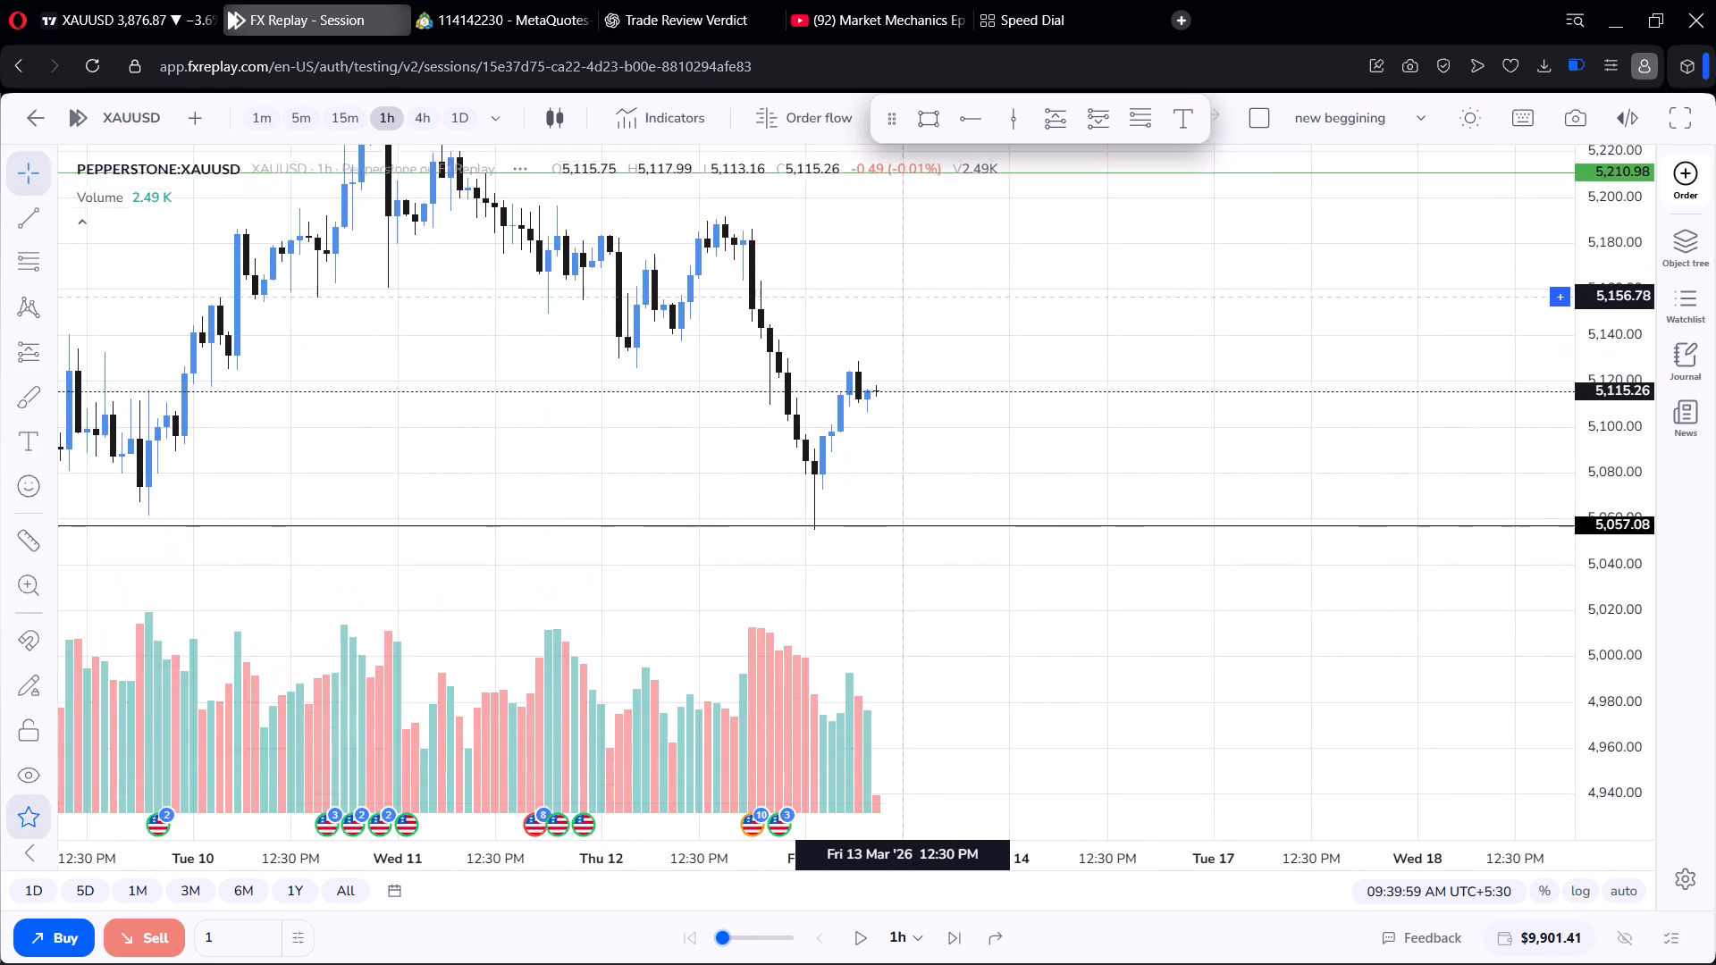
drag(900, 289, 900, 287)
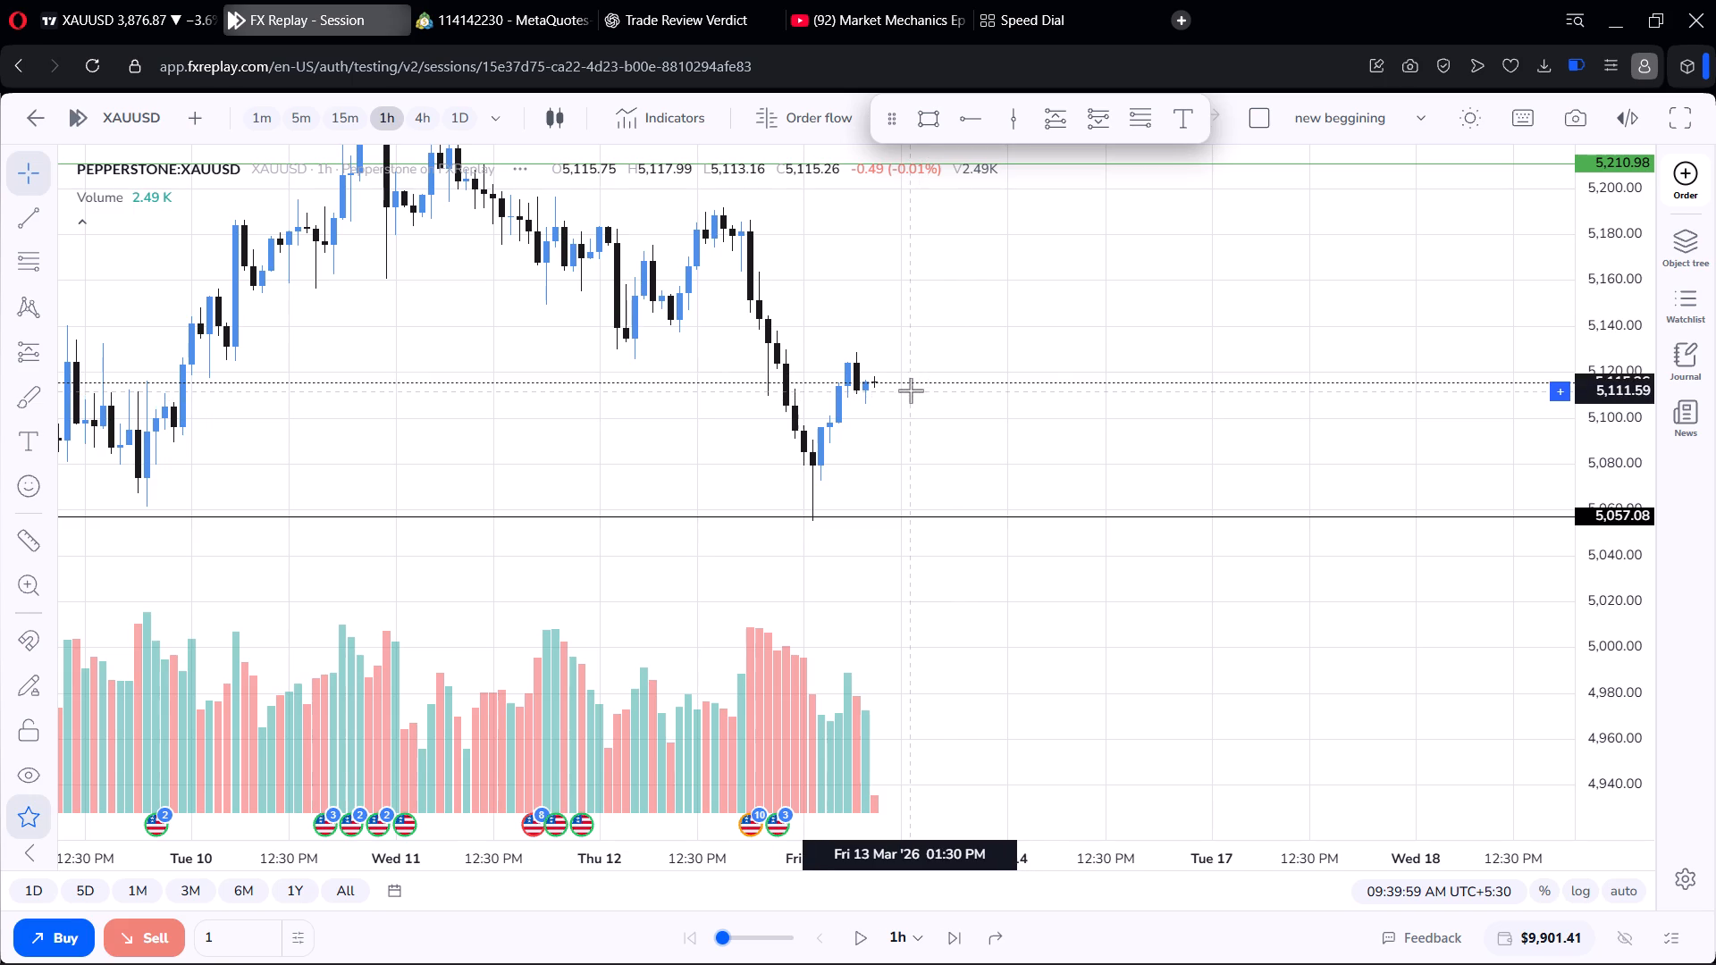
Draw a vertical line at 13 March 2026, 01:30 PM, just ahead of the latest 1h candle.
click(1002, 126)
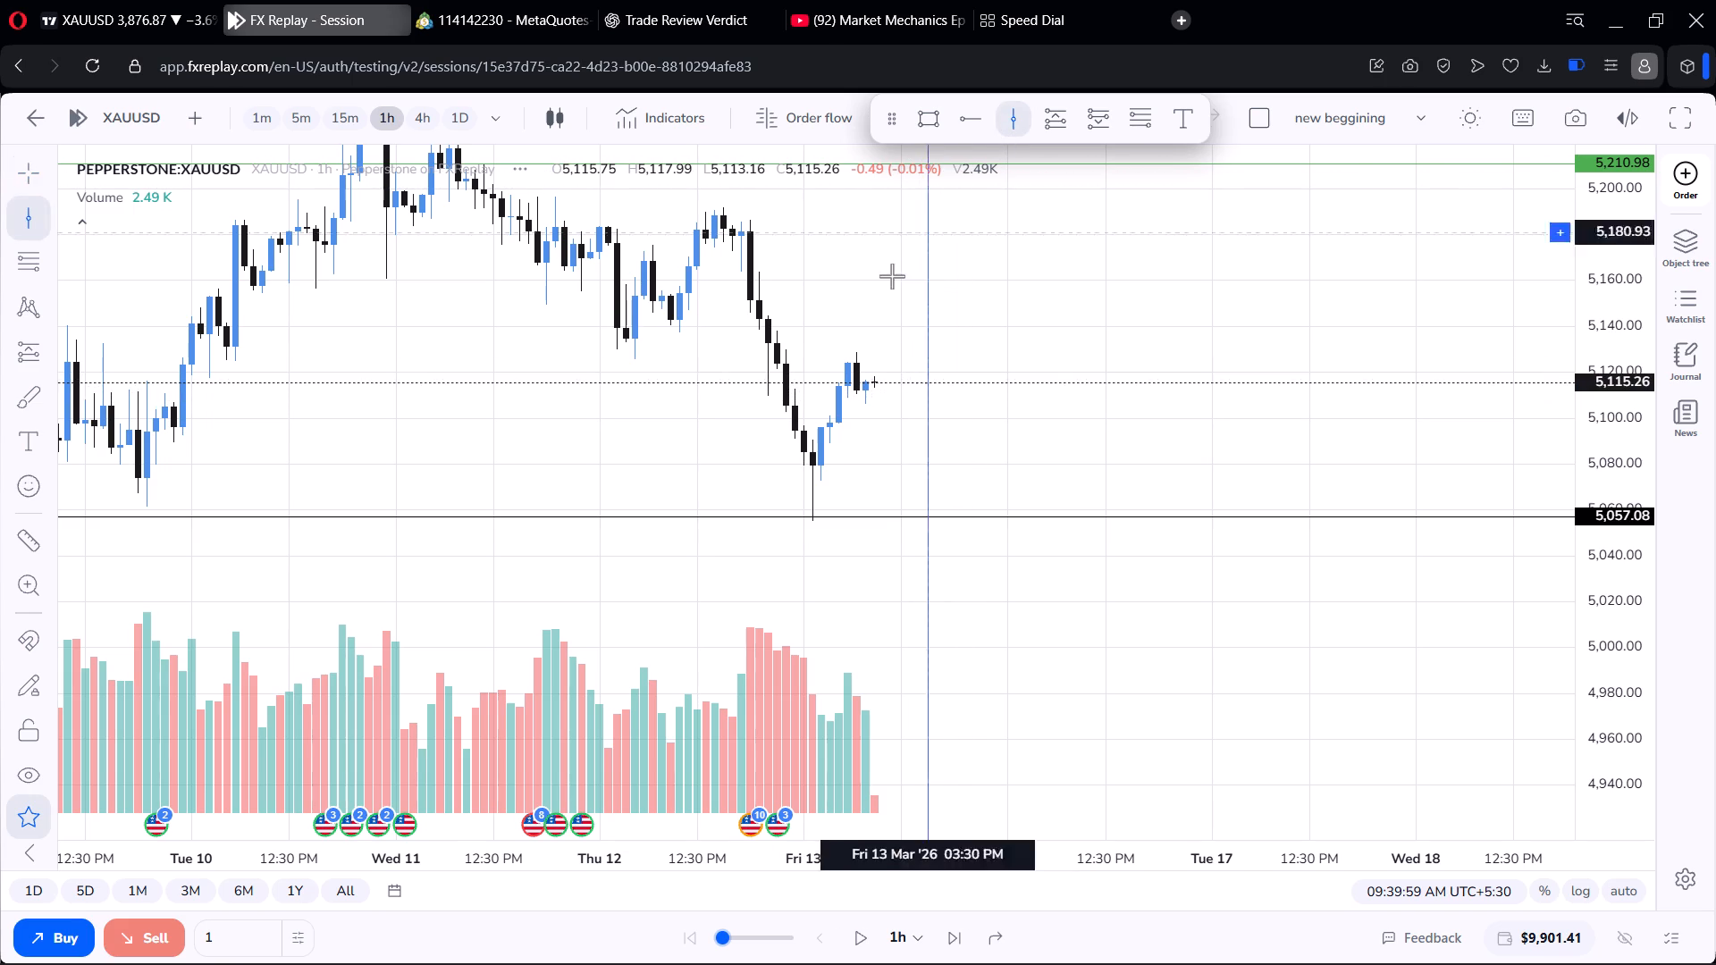
click(914, 286)
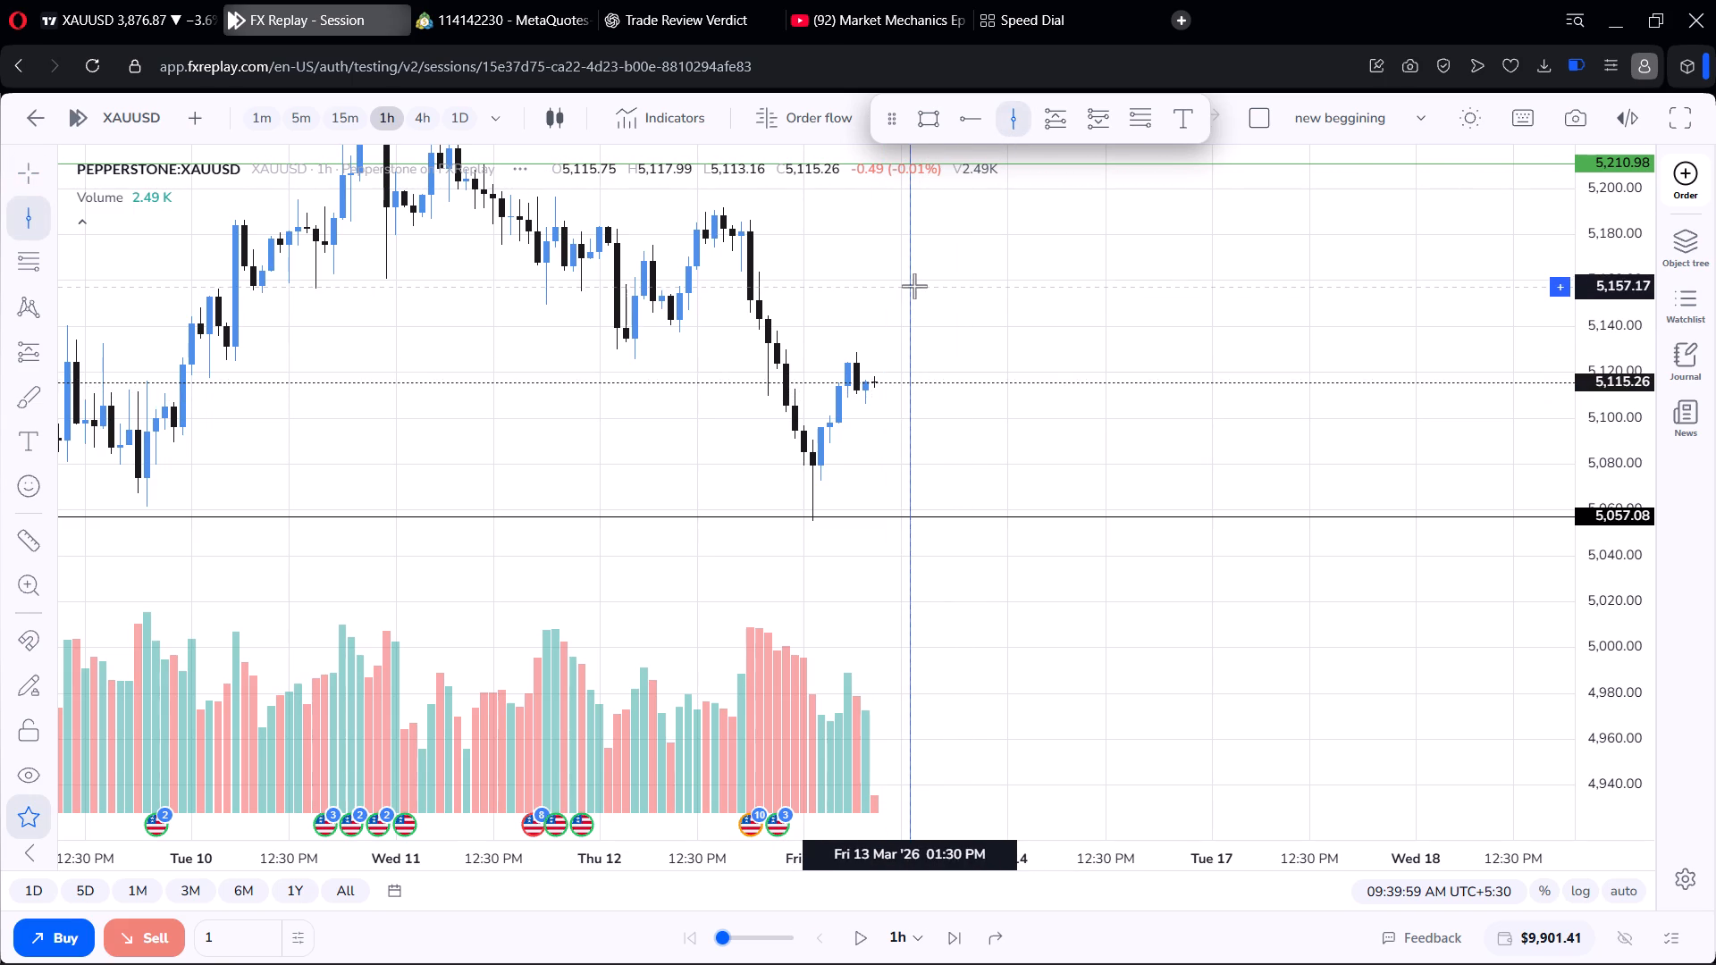
Examine the 1h price structure from early March to 13 March between the blue zone, the green level and the 5,057.08 level.
scroll(940, 354, up, 4)
scroll(942, 357, down, 11)
drag(1063, 247, 1063, 291)
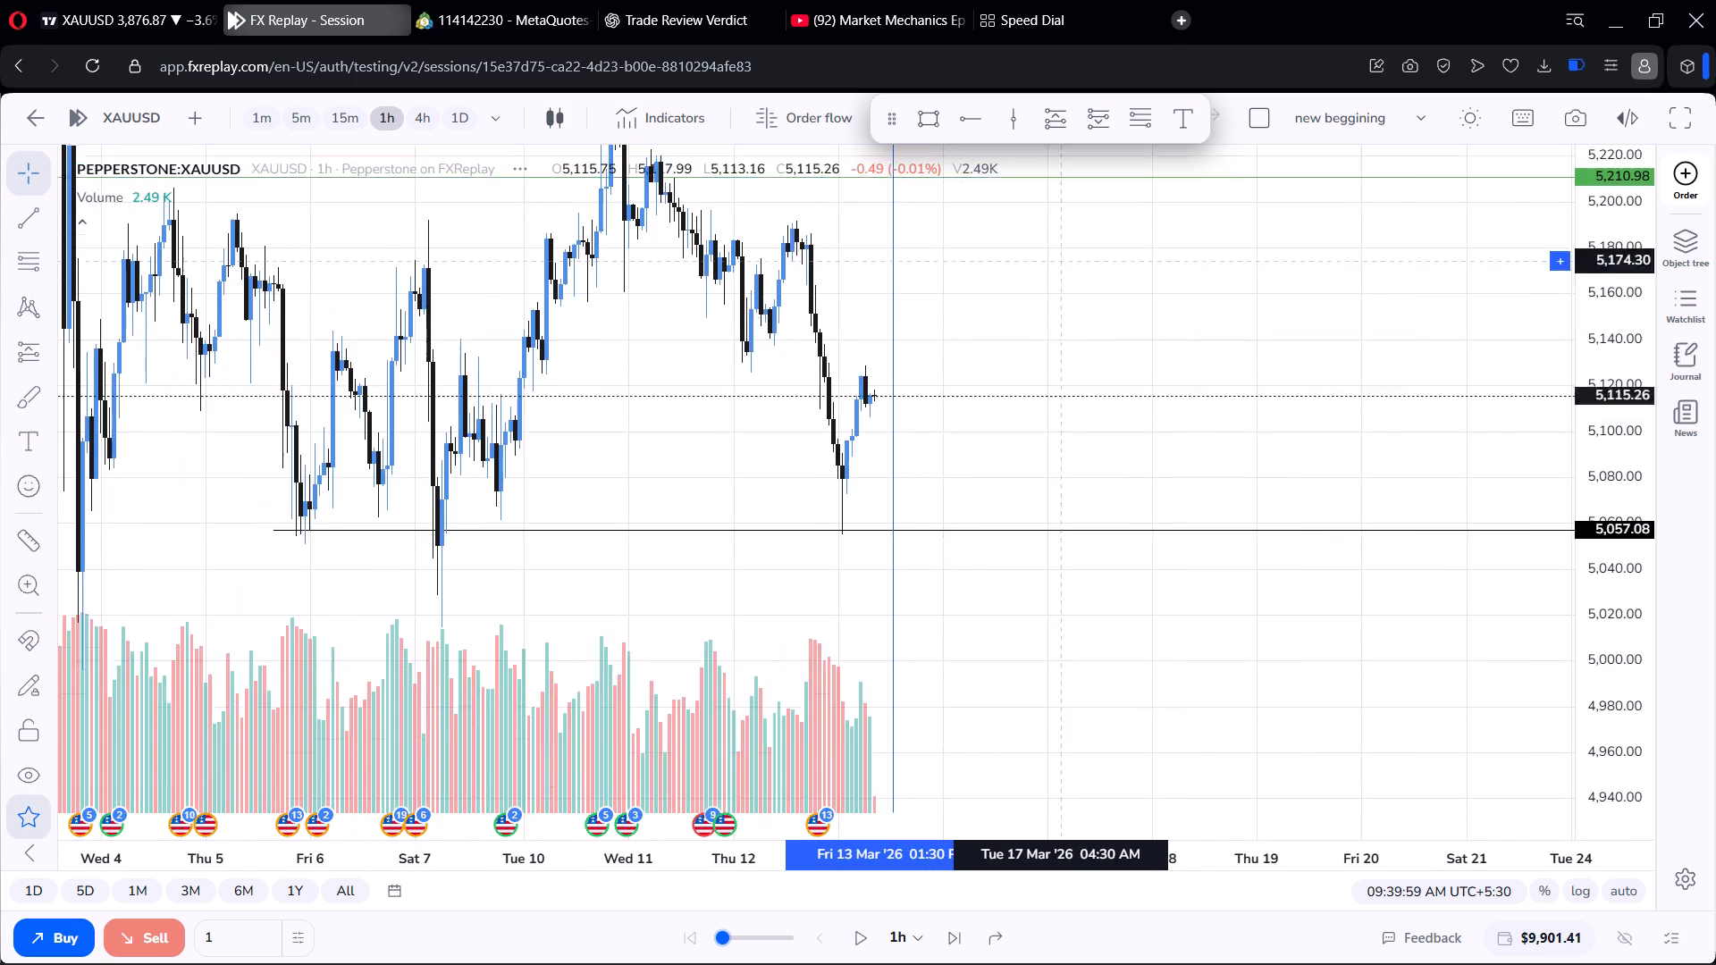
drag(1063, 291, 1087, 382)
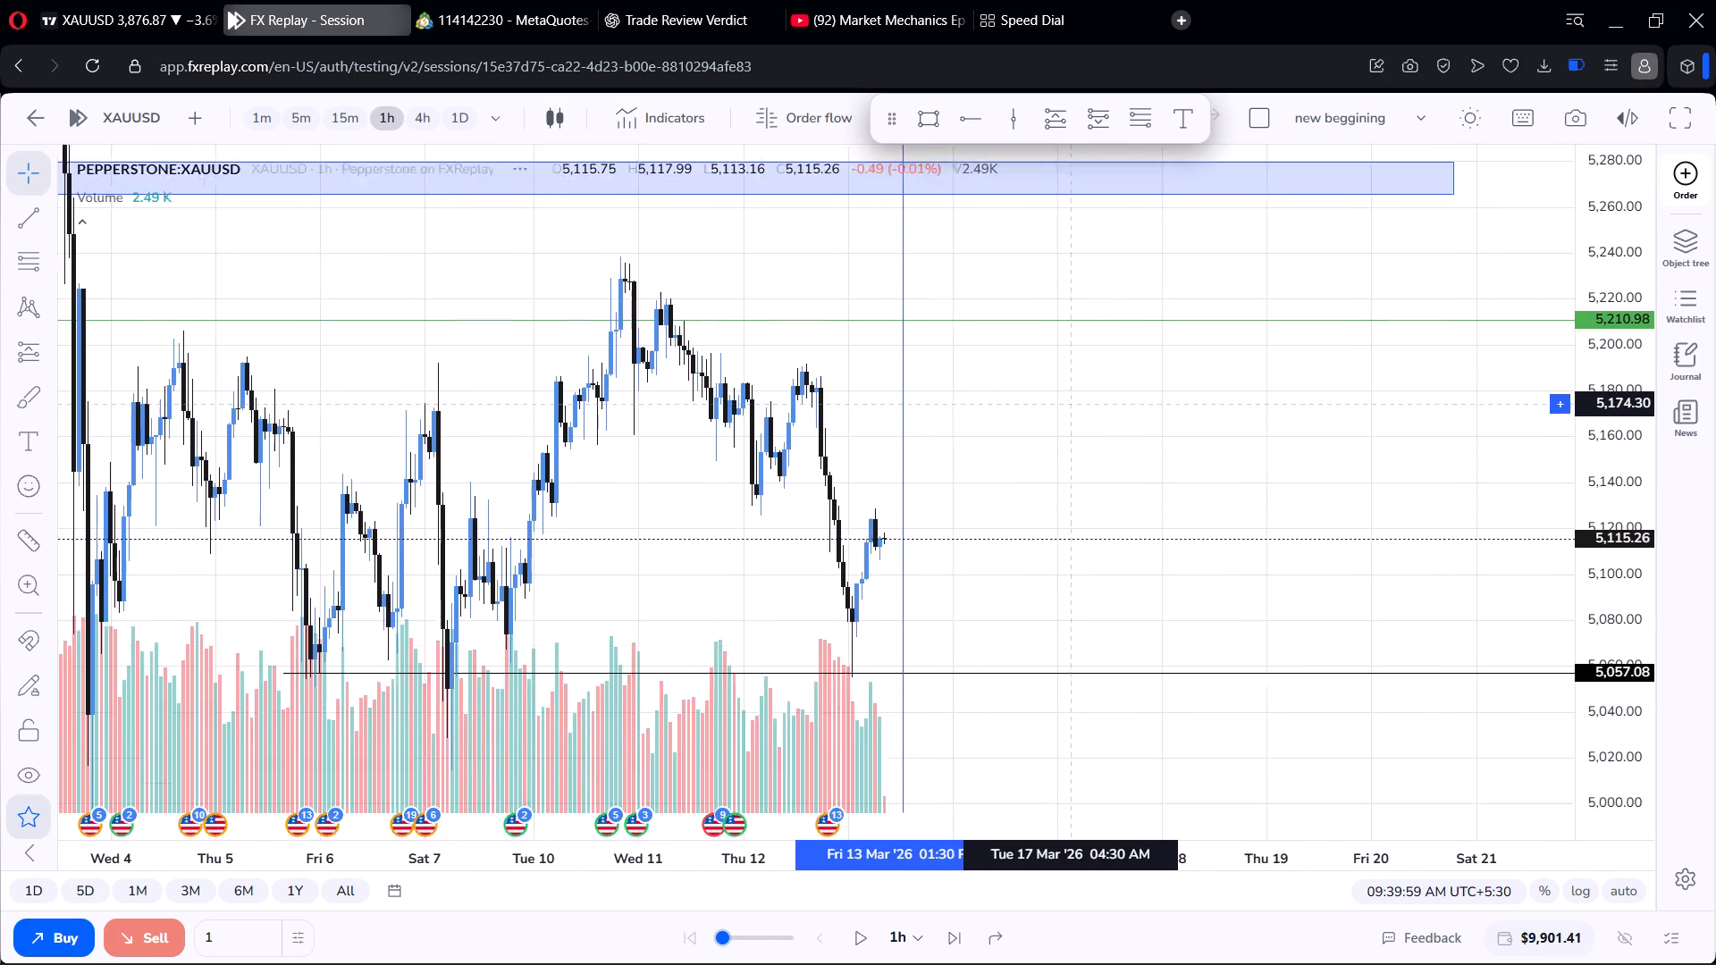
drag(1087, 382, 1105, 269)
scroll(743, 344, down, 2)
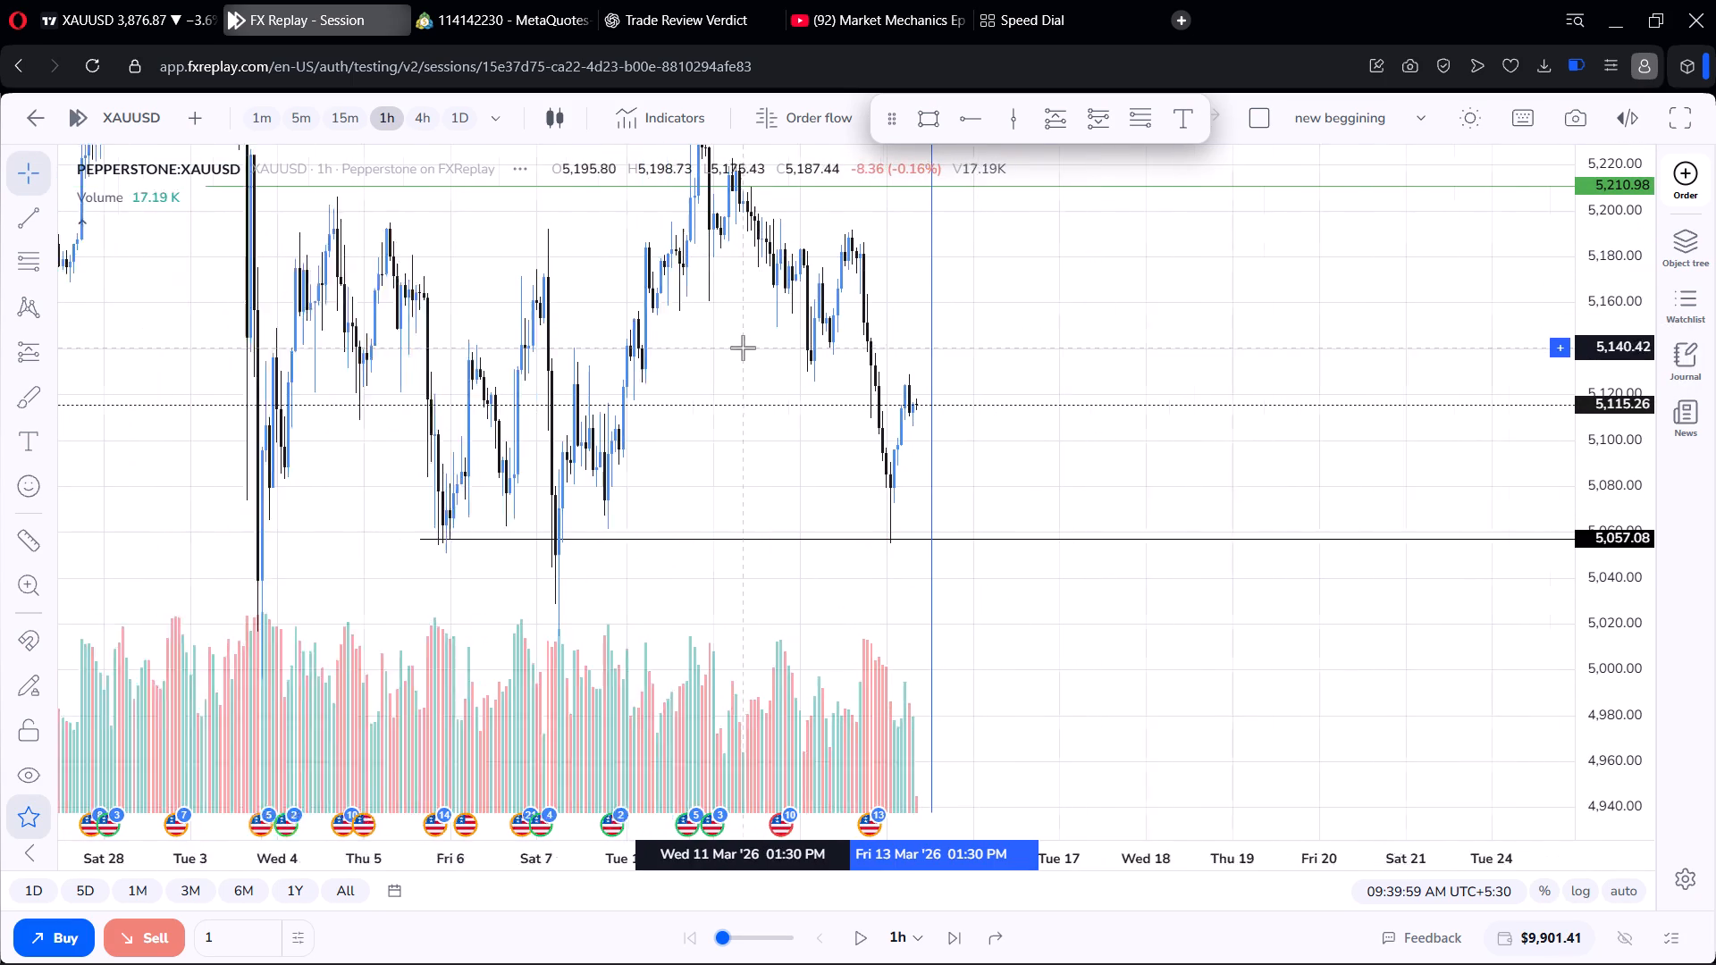
scroll(743, 348, down, 1)
scroll(744, 348, up, 4)
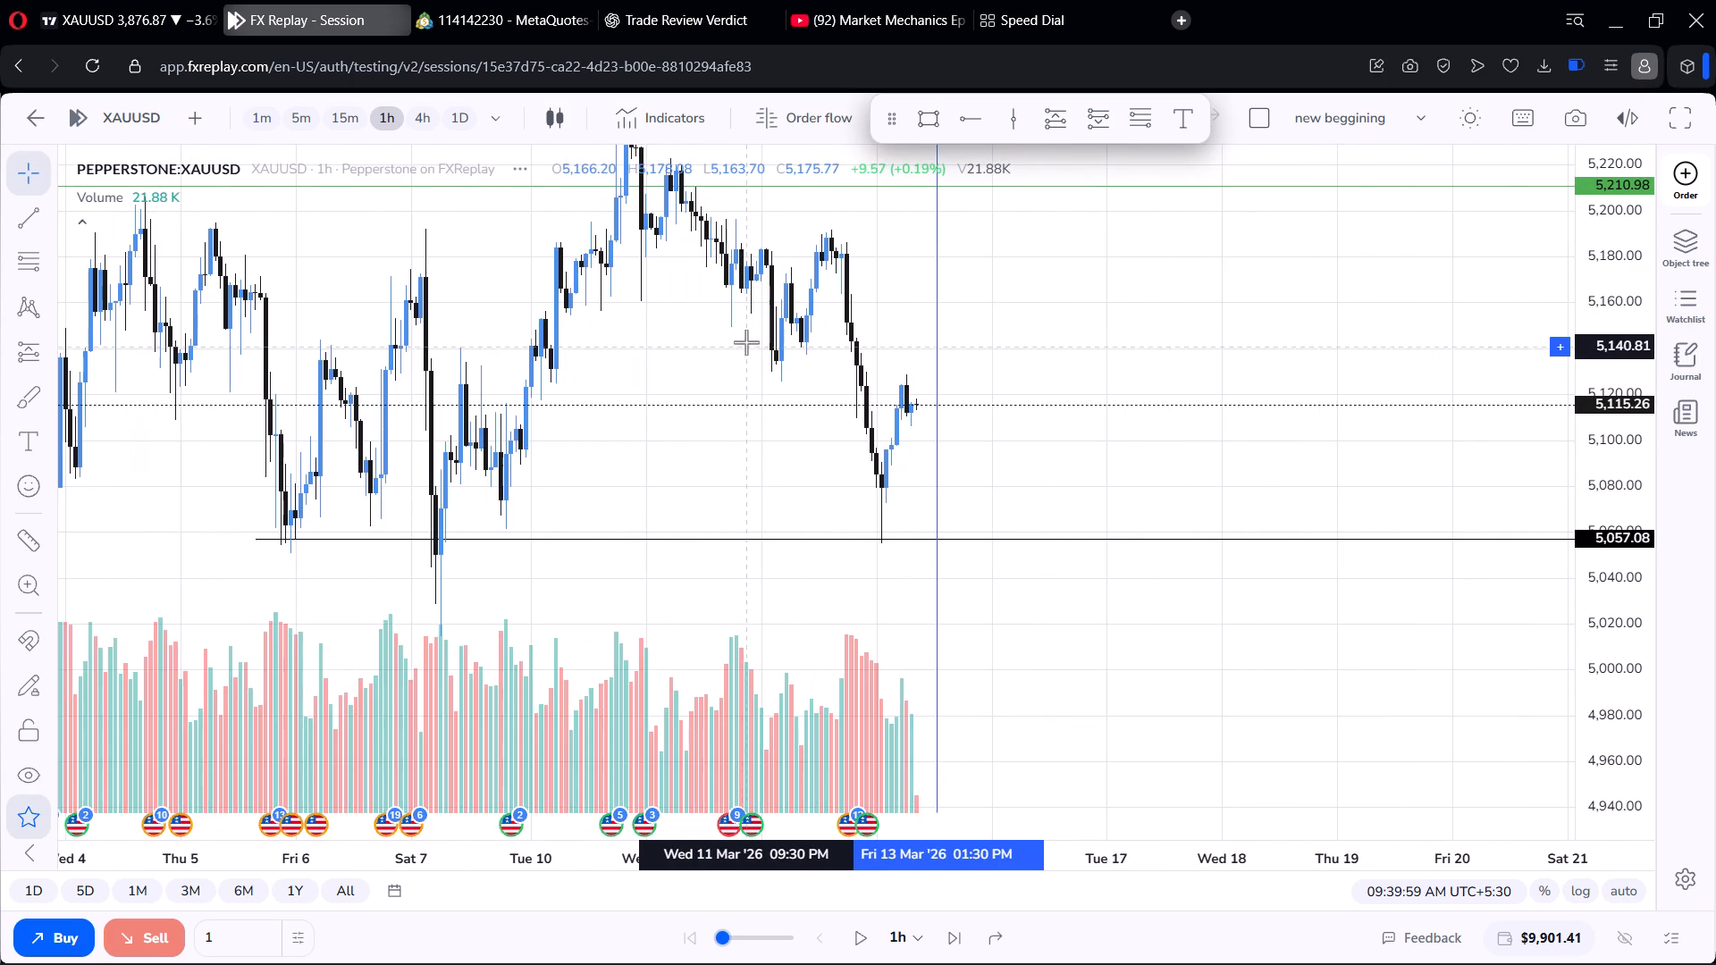
scroll(747, 340, up, 5)
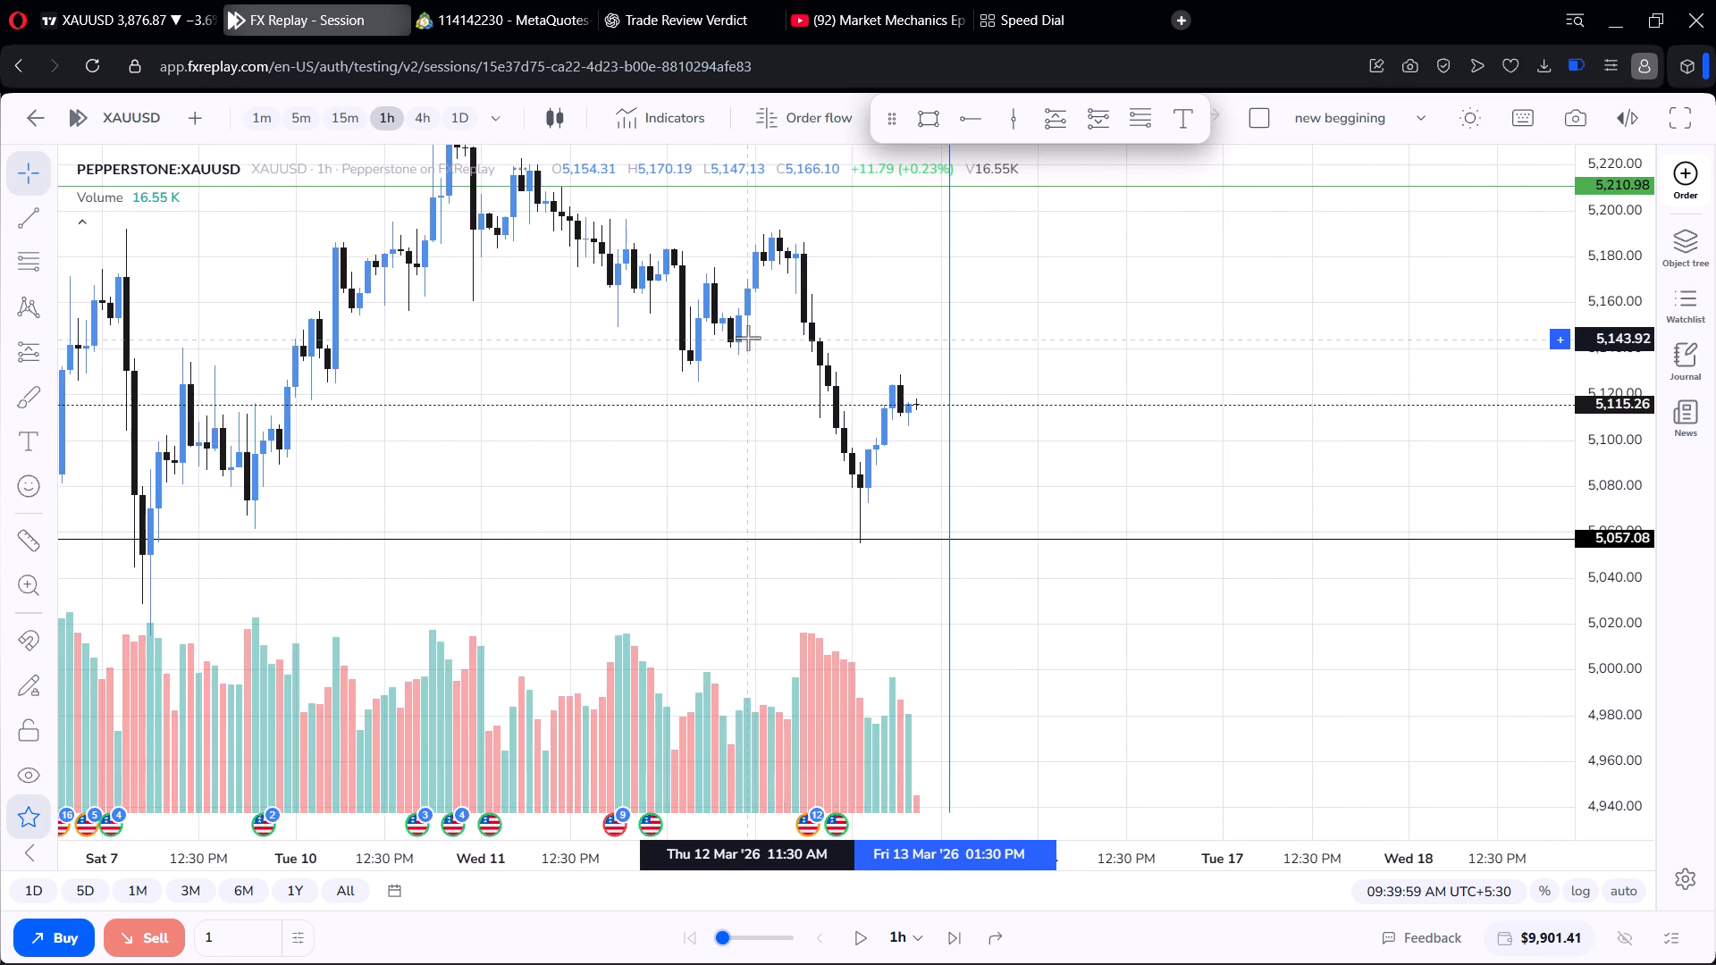
scroll(753, 331, up, 3)
scroll(753, 331, down, 4)
drag(756, 304, 784, 410)
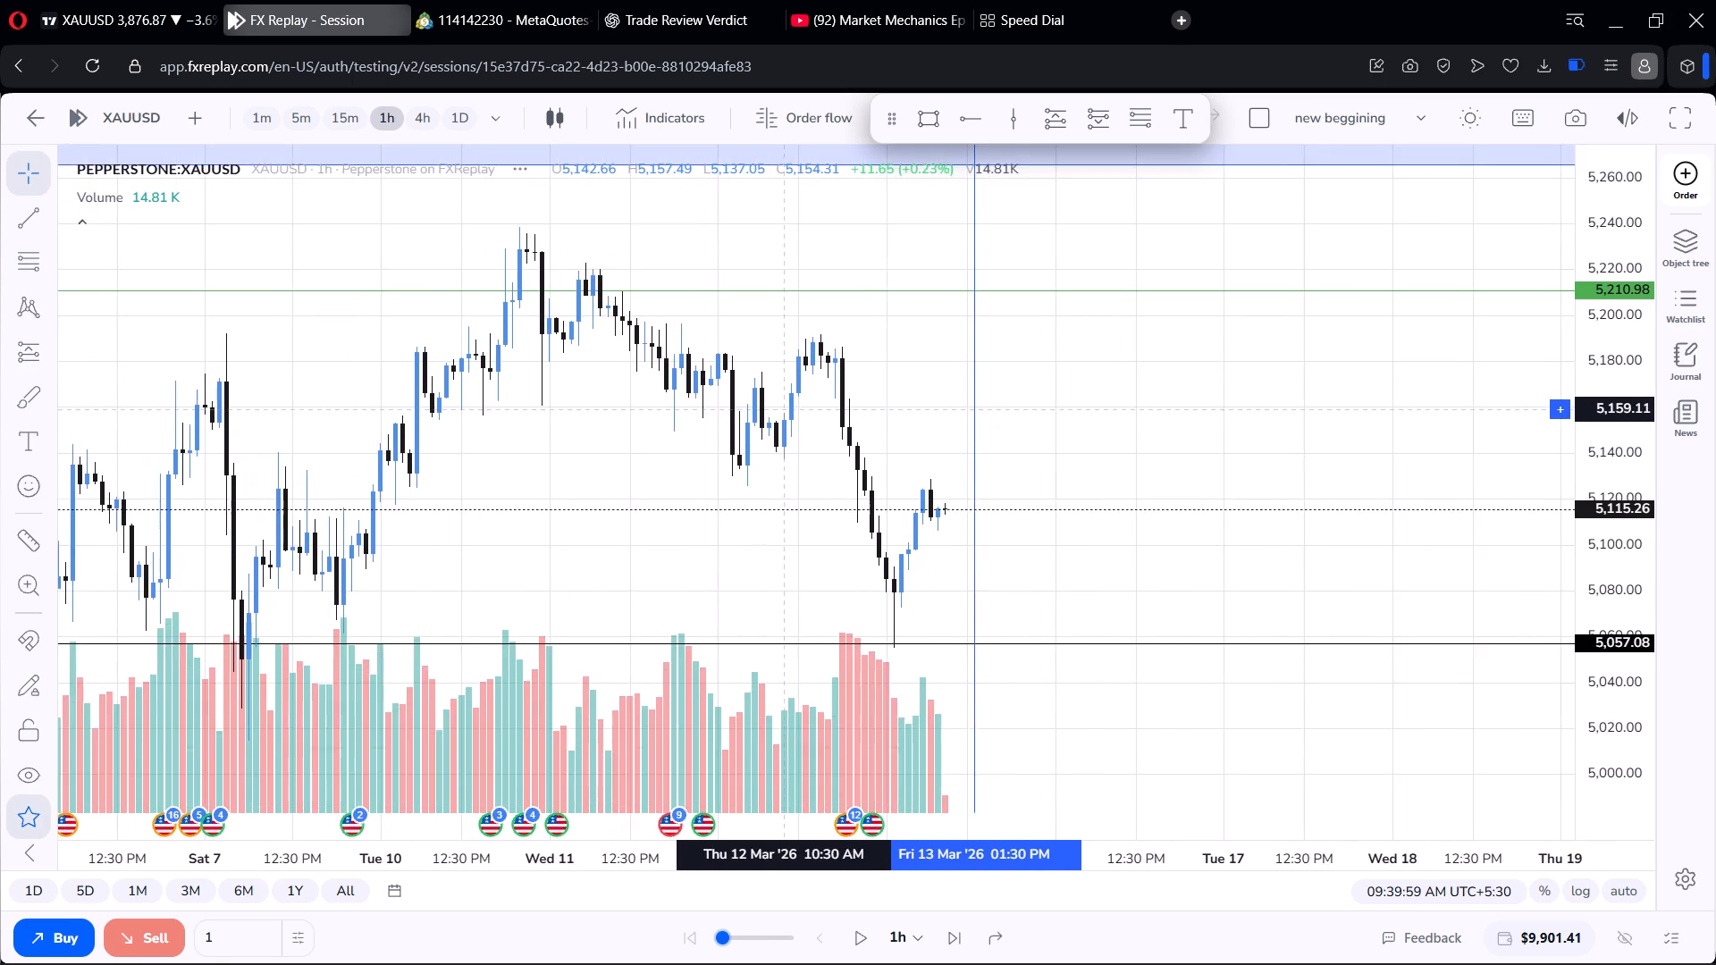
drag(784, 410, 766, 304)
scroll(770, 295, down, 2)
scroll(776, 285, up, 2)
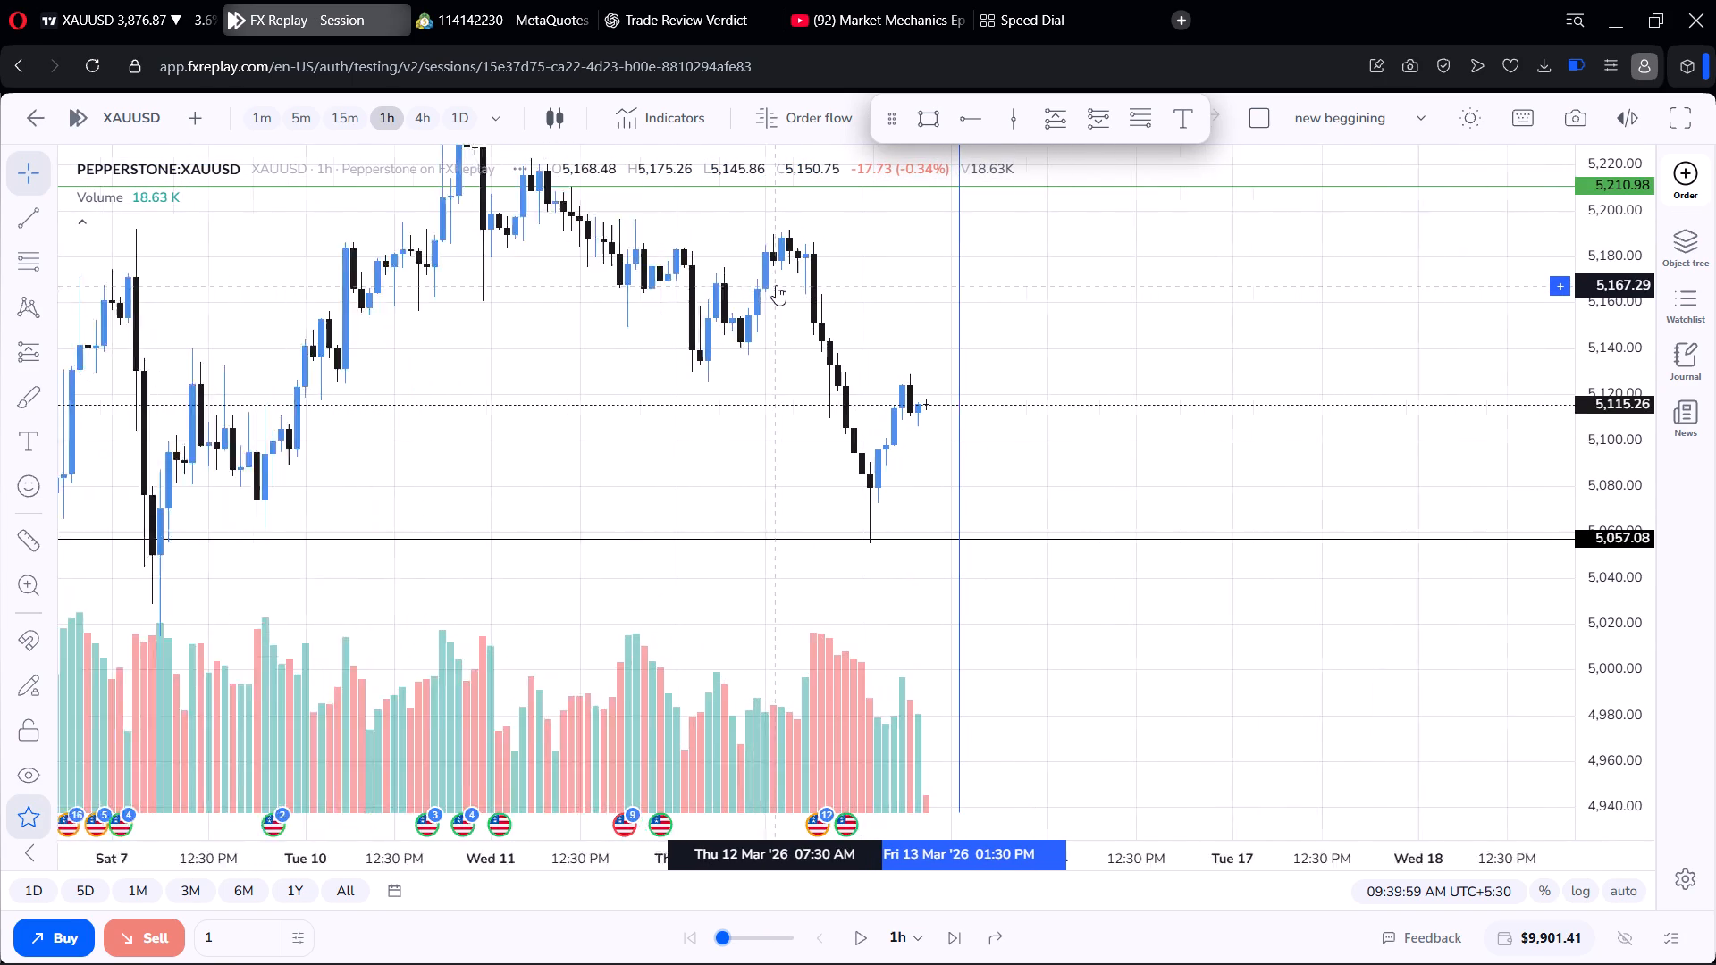
scroll(776, 285, up, 3)
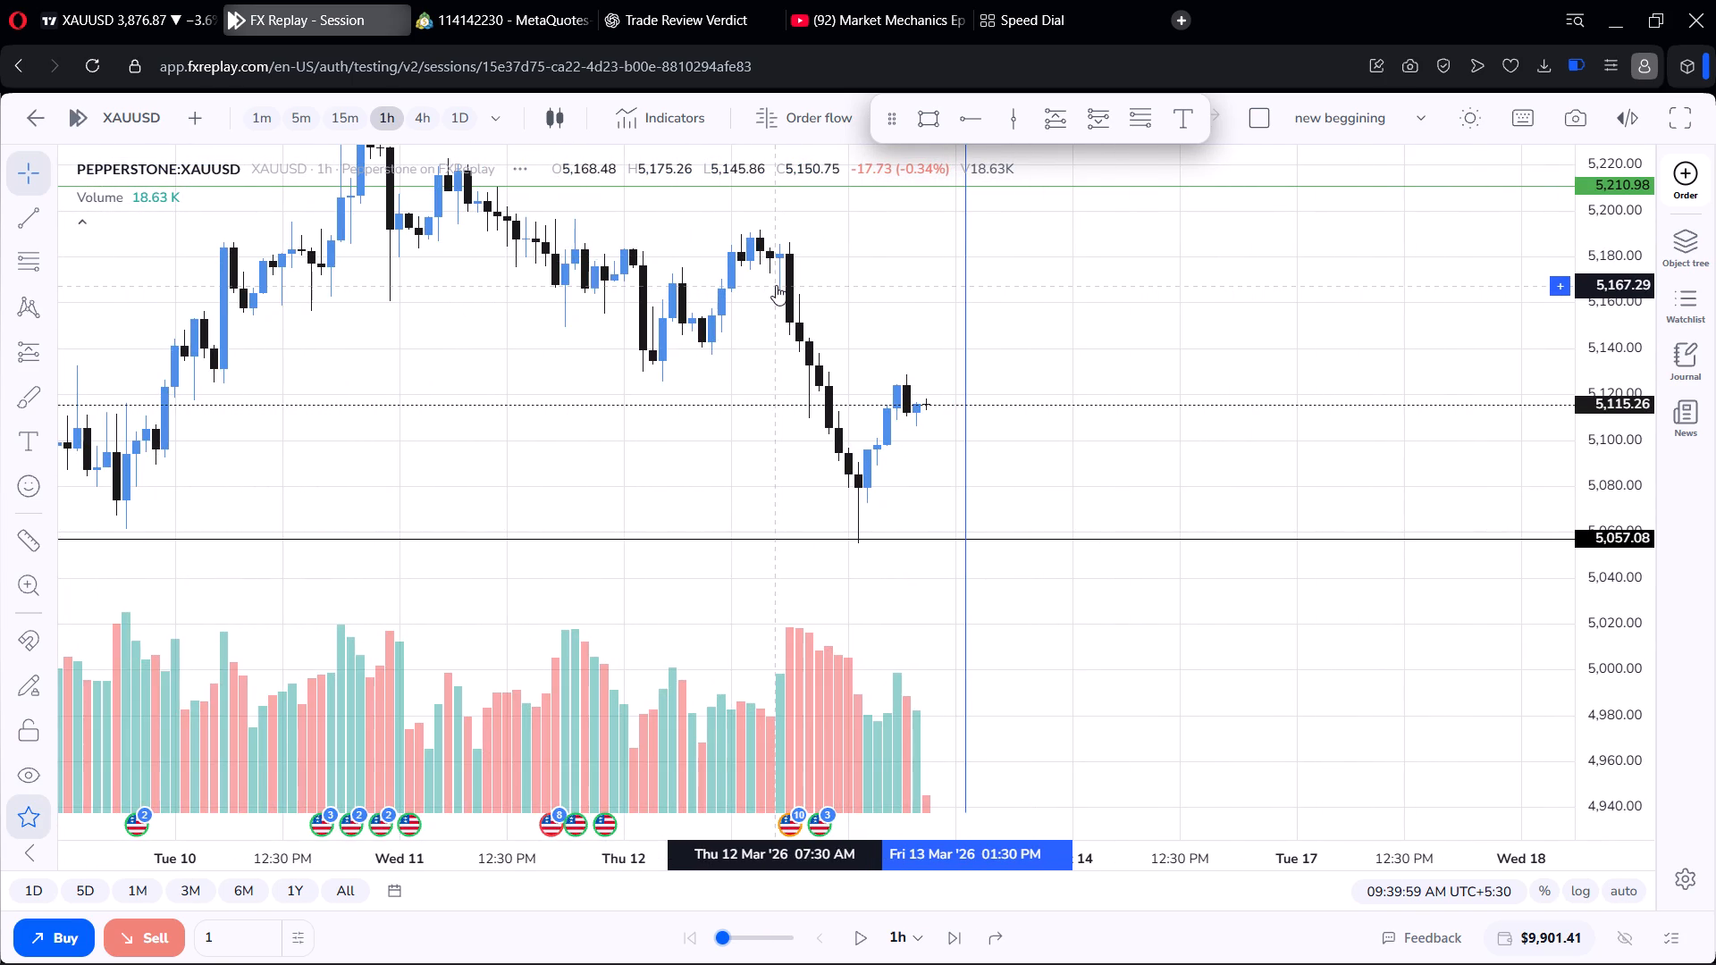
scroll(776, 285, down, 5)
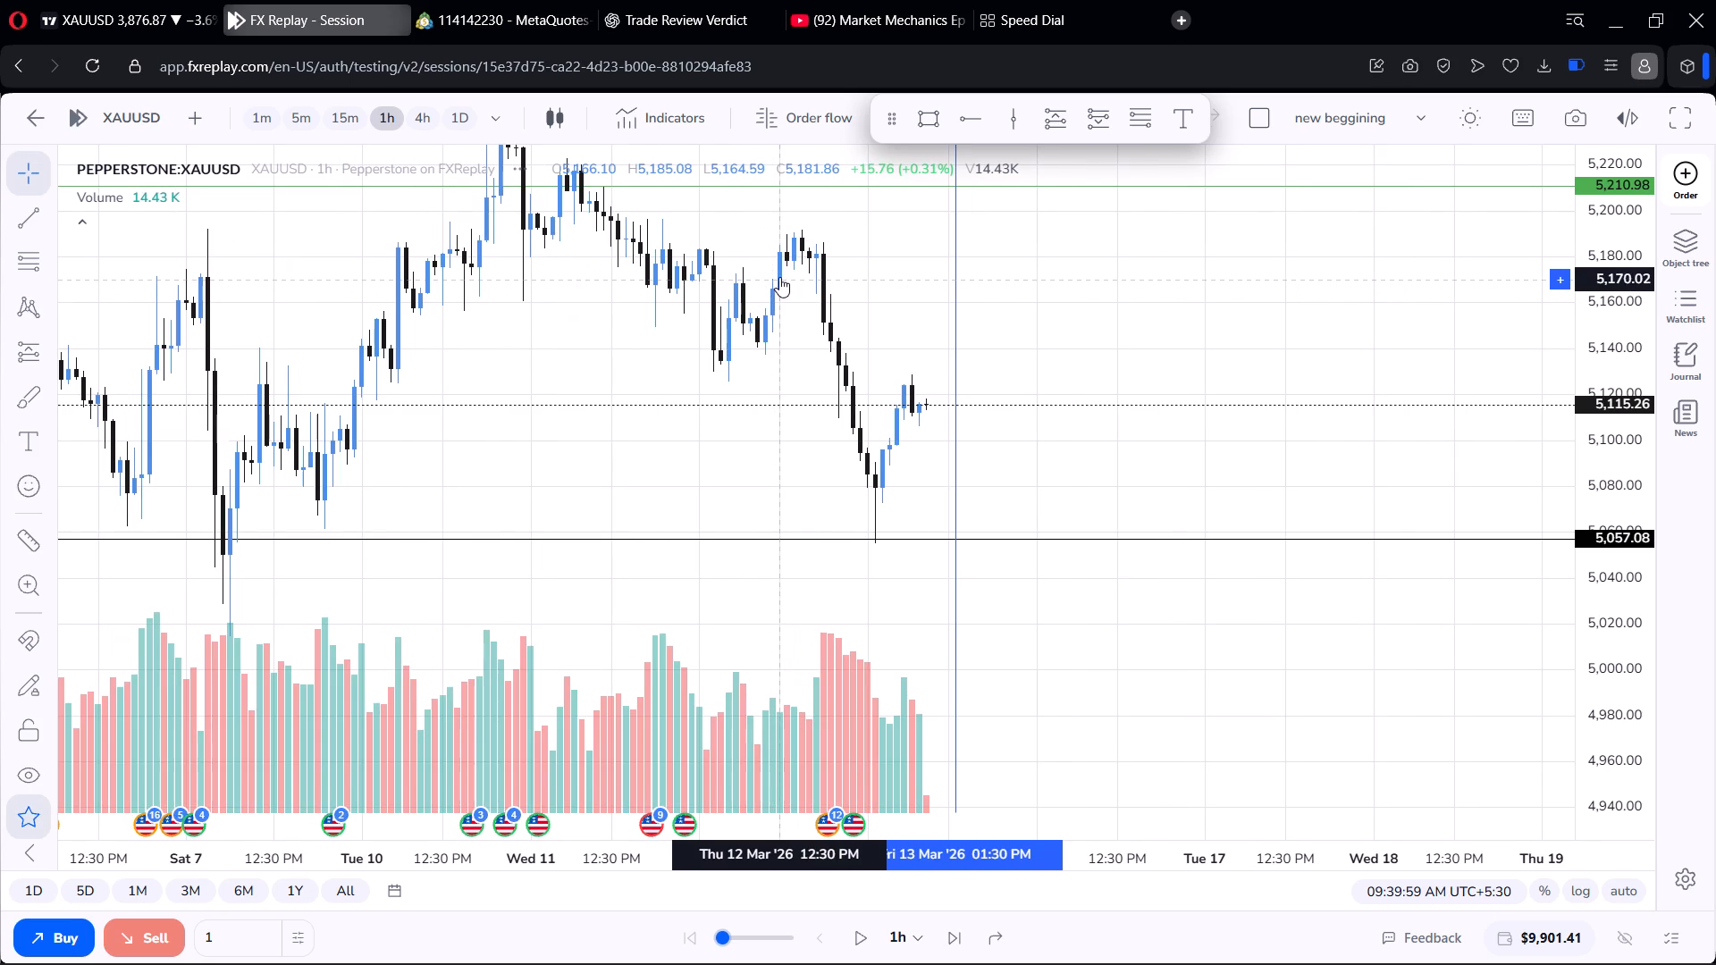
Place a XAUUSD market buy at 0.5% risk with the stop loss at about 5,098.35 and take profit at about 5,192.22.
click(1690, 165)
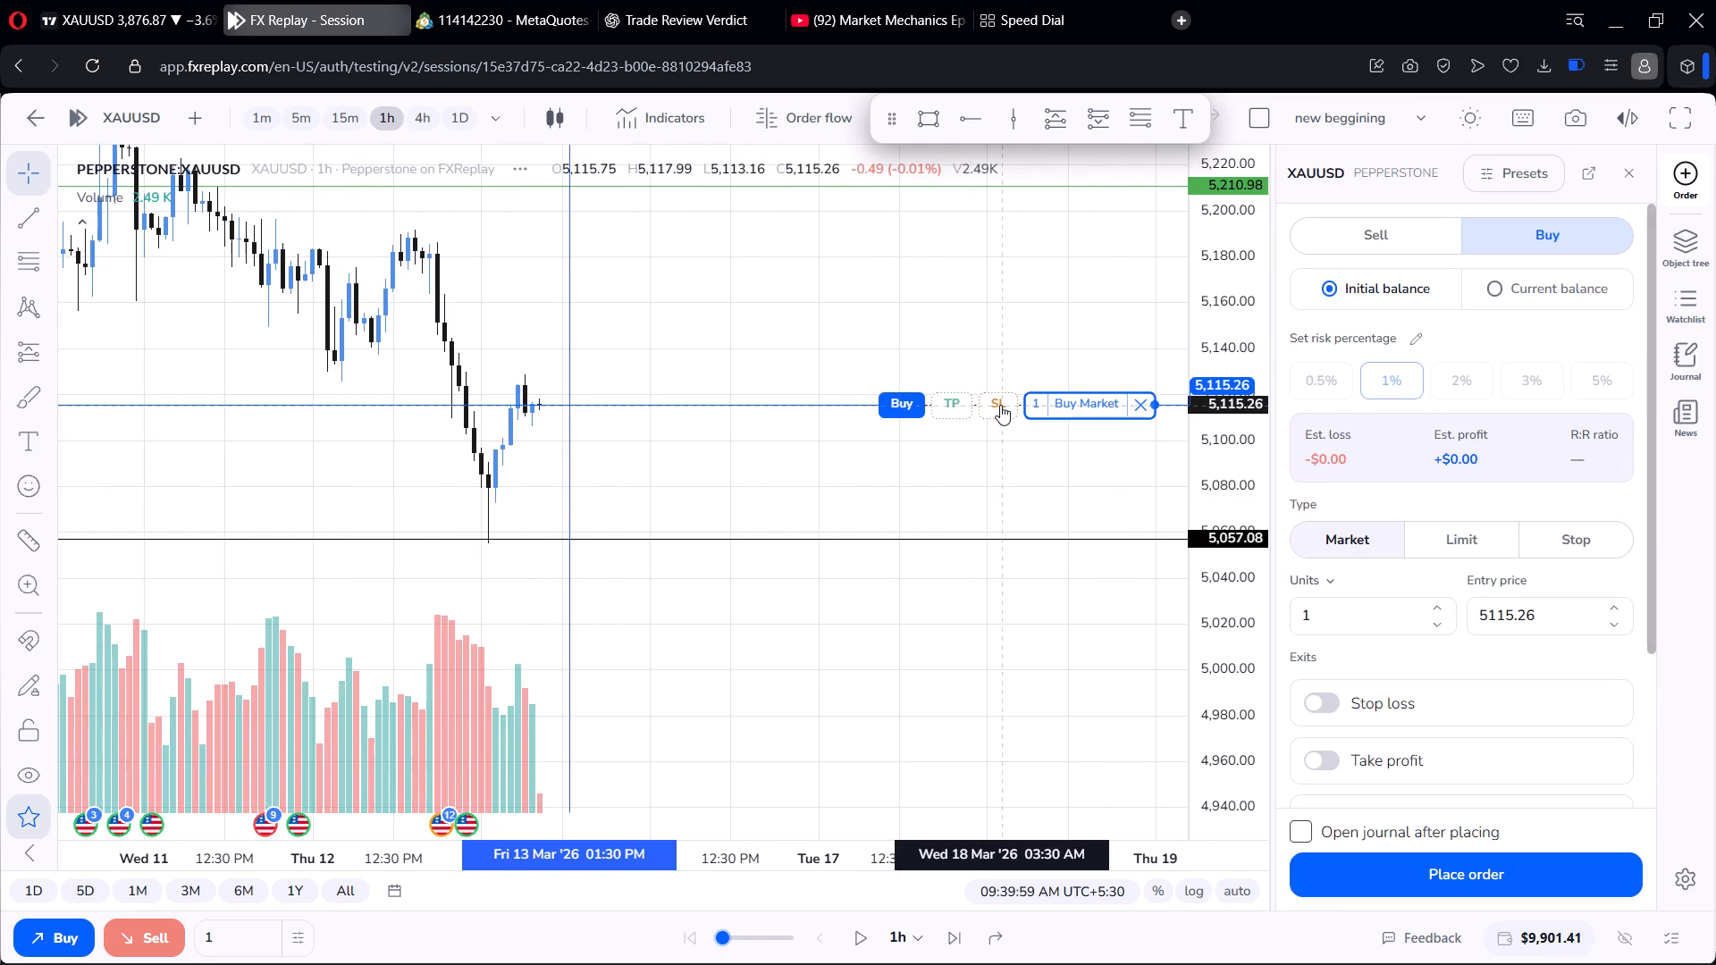
drag(1000, 405, 1010, 431)
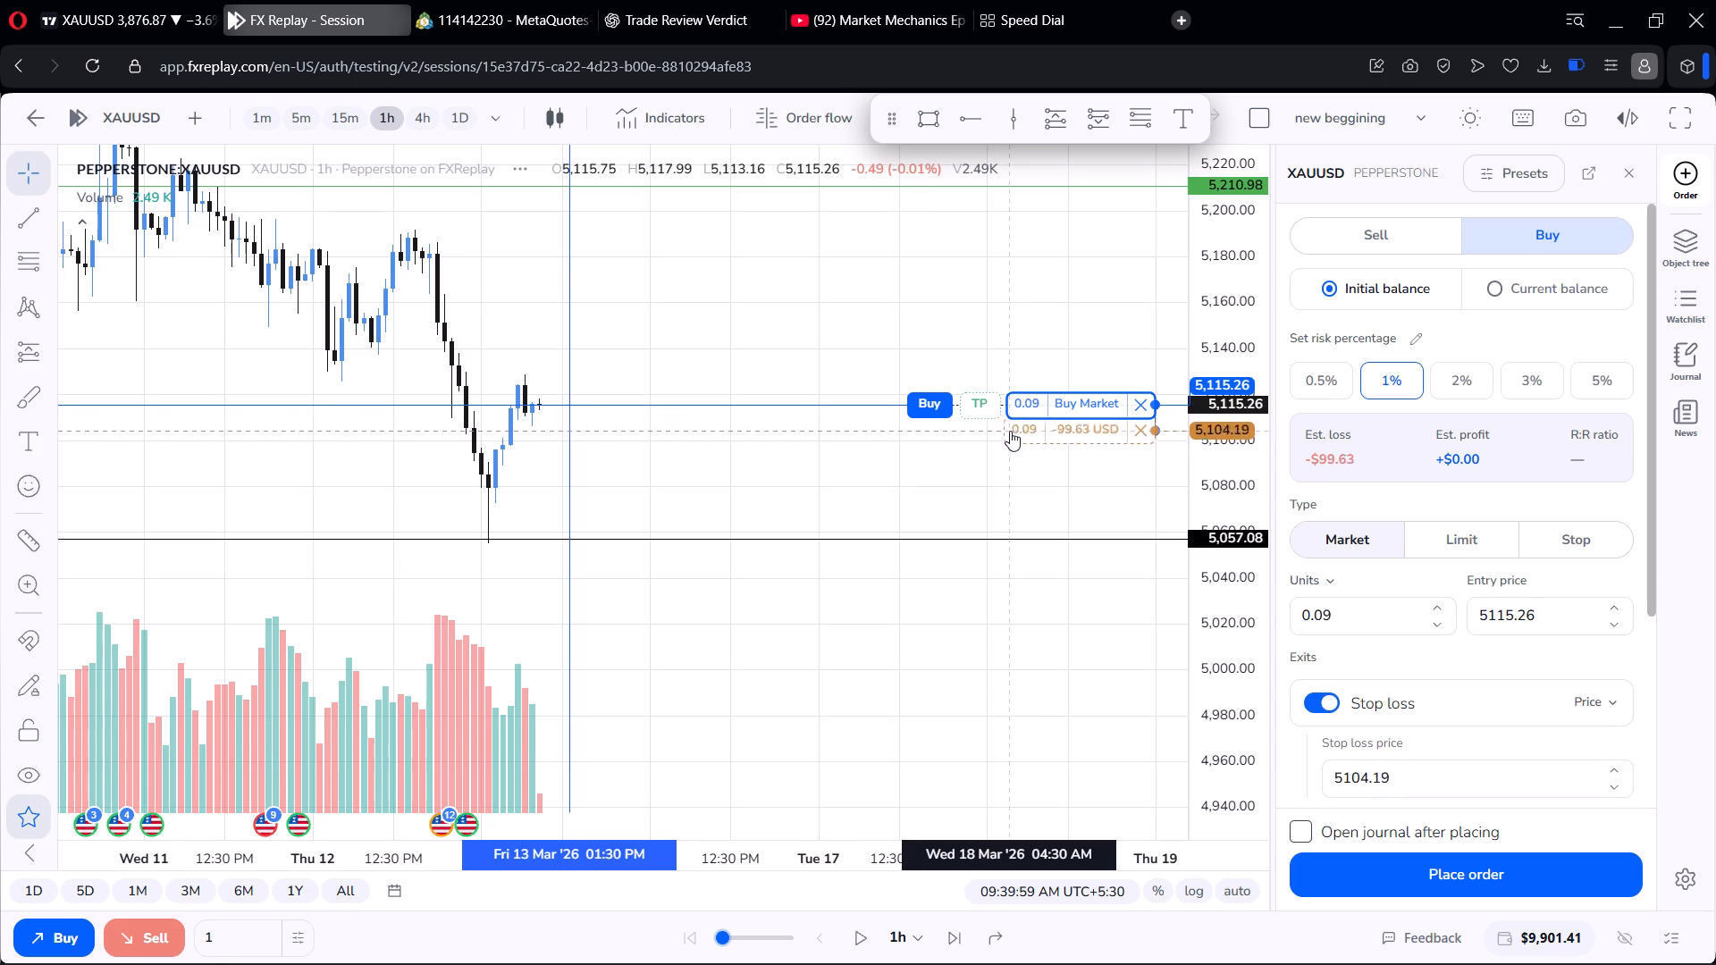
drag(1010, 431, 1013, 437)
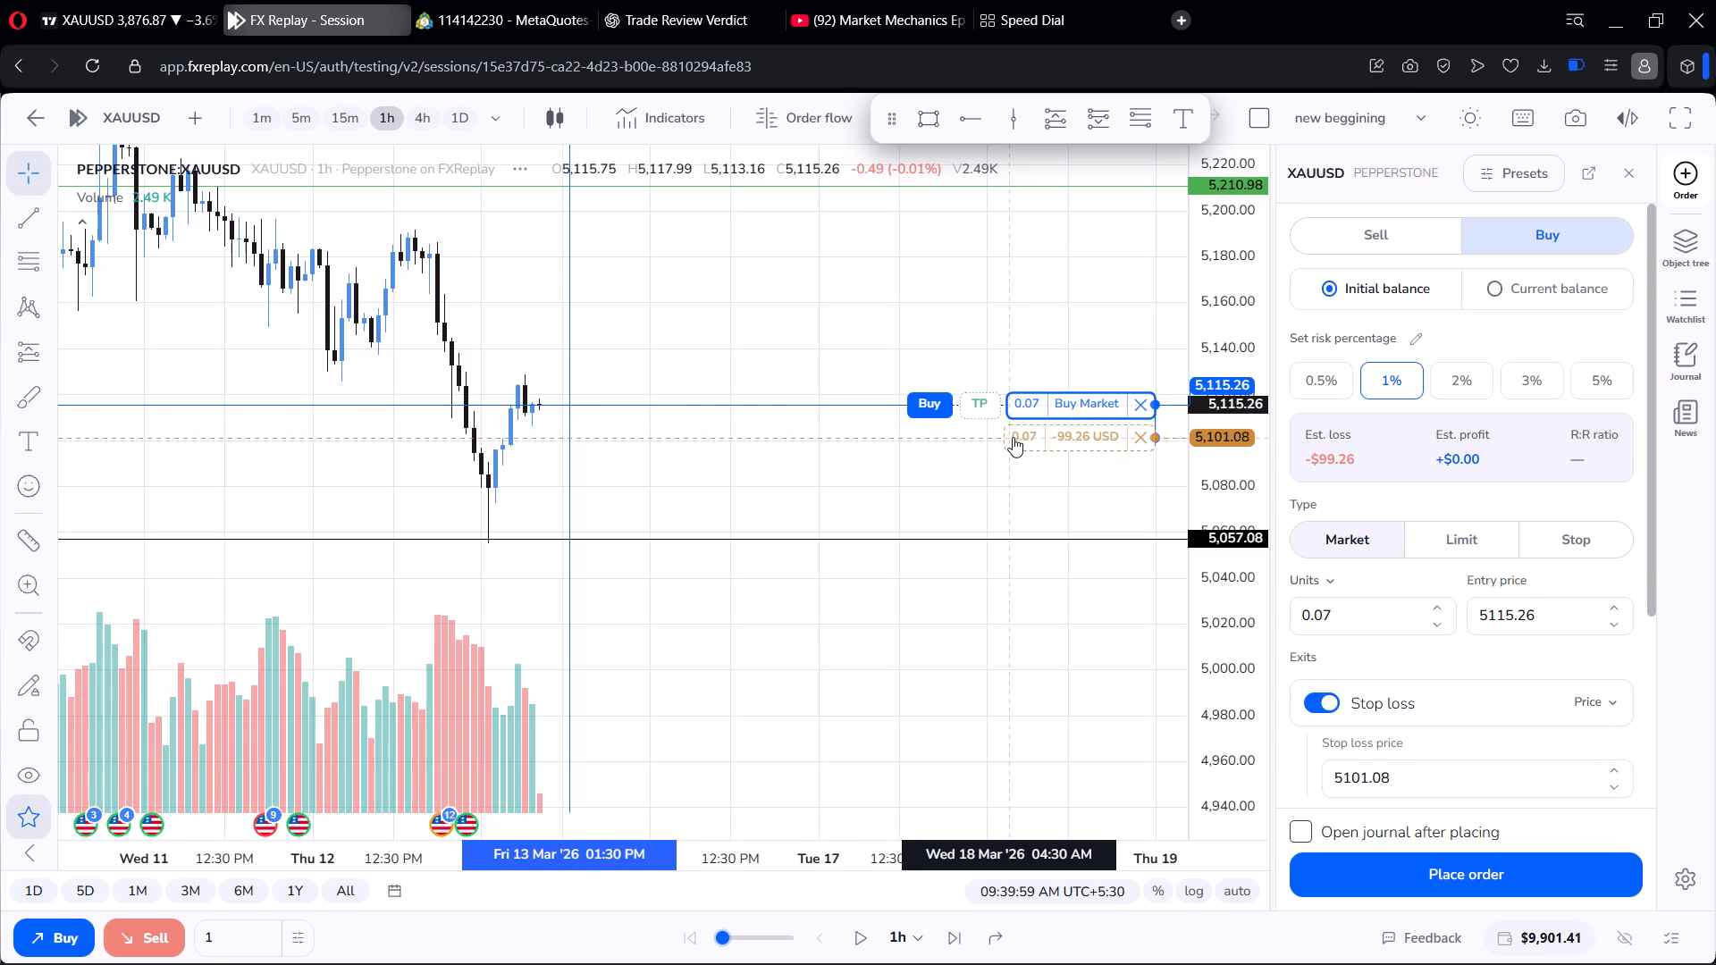
drag(1013, 437, 1013, 438)
click(1327, 361)
click(1323, 375)
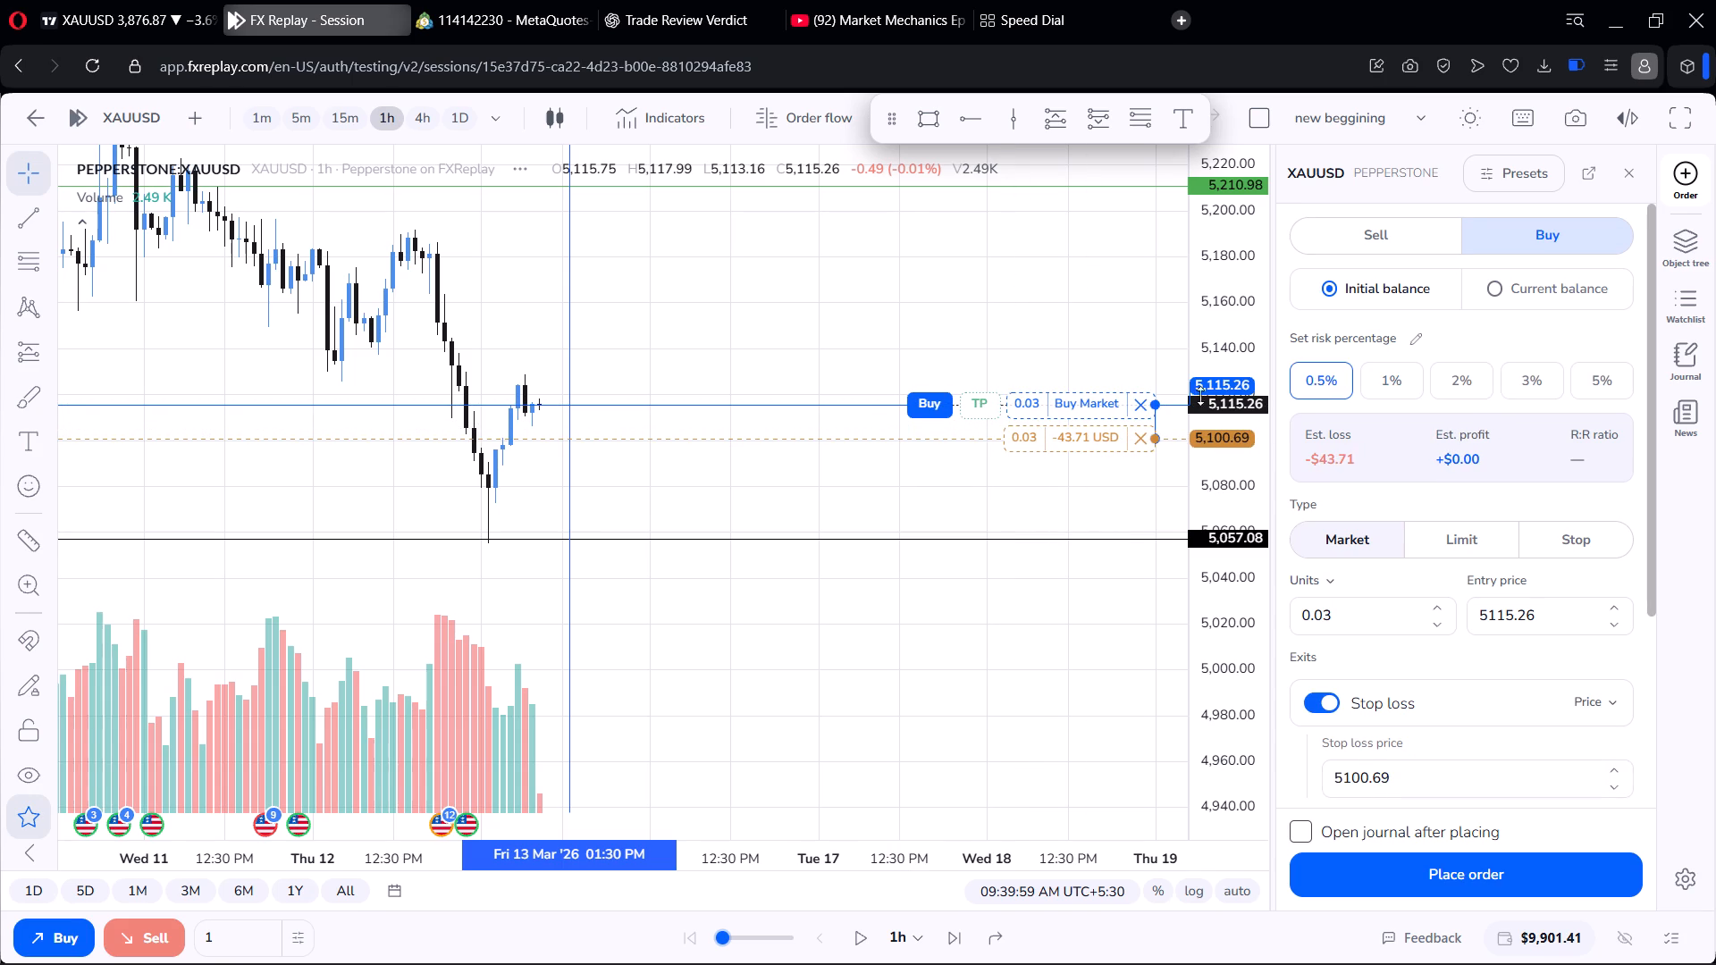
drag(1025, 432, 1029, 443)
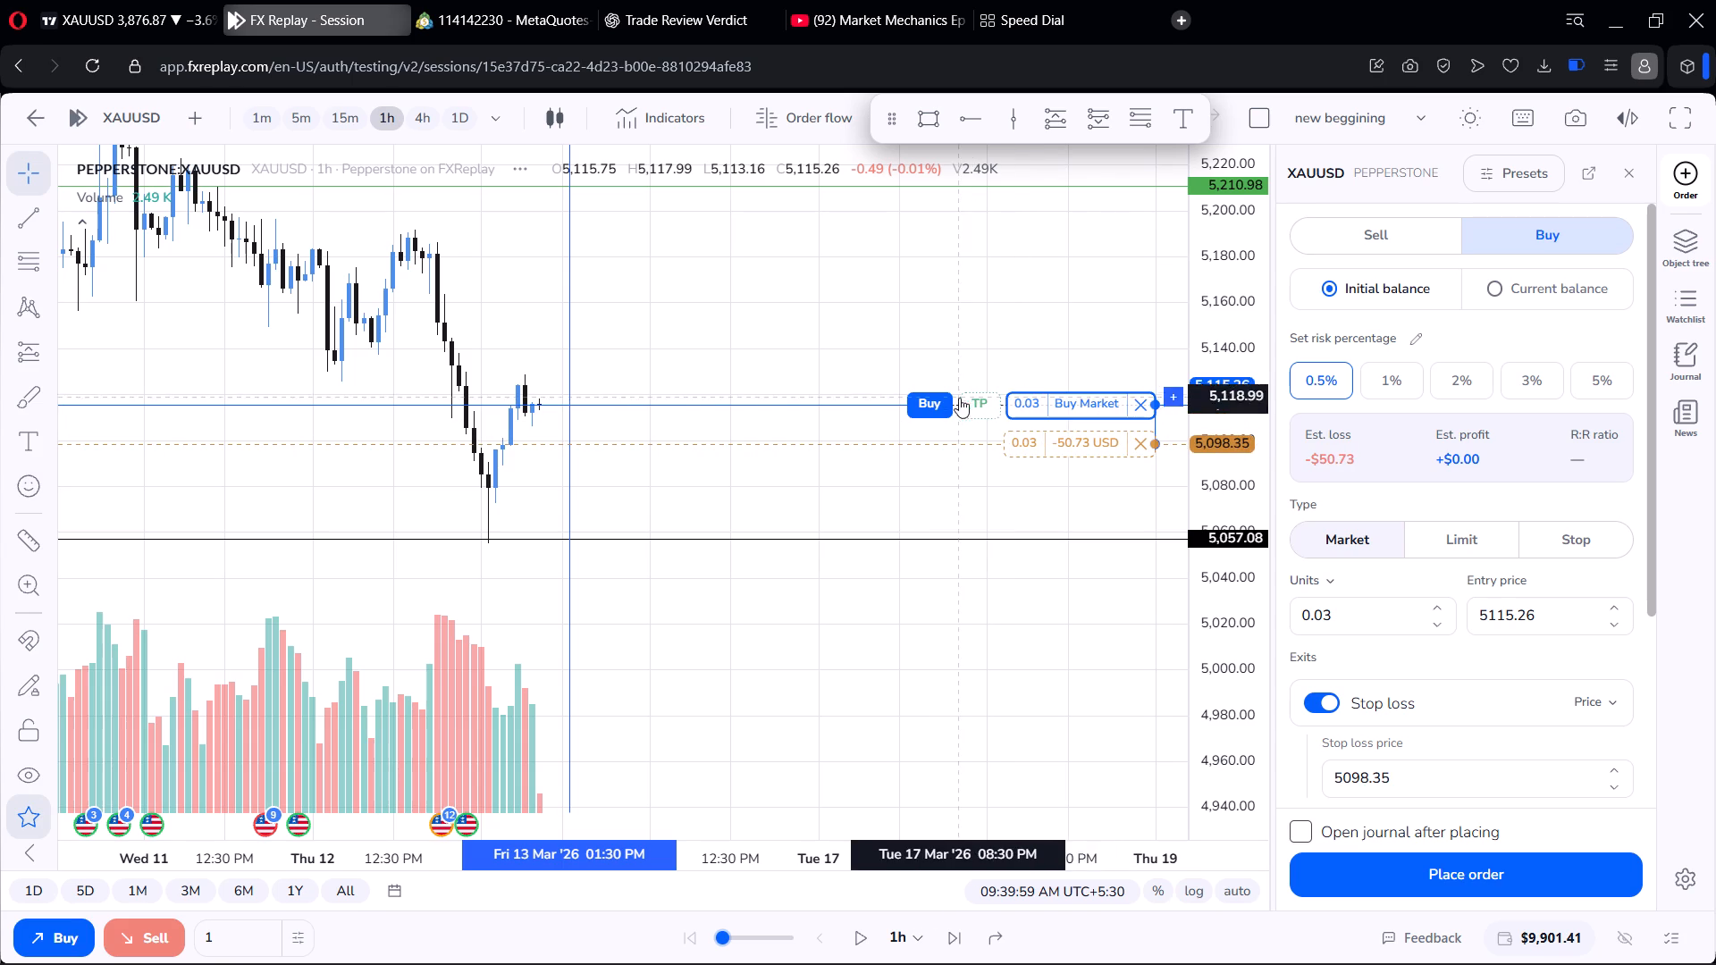
drag(985, 404, 989, 231)
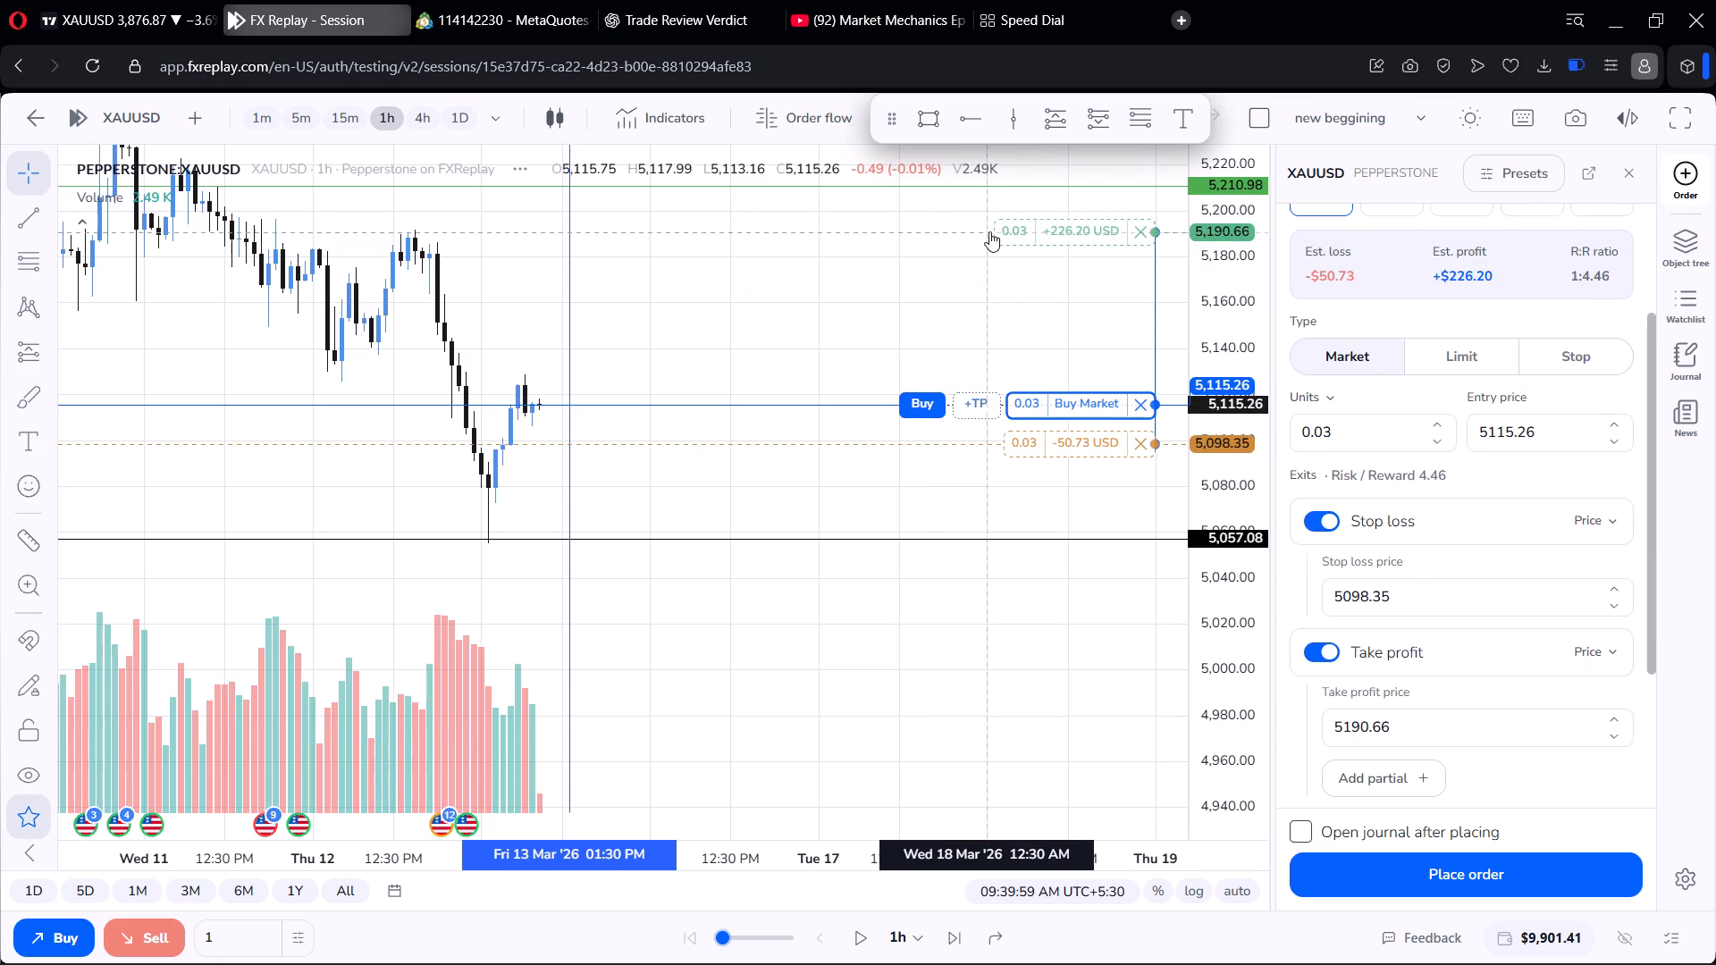
drag(989, 231, 989, 228)
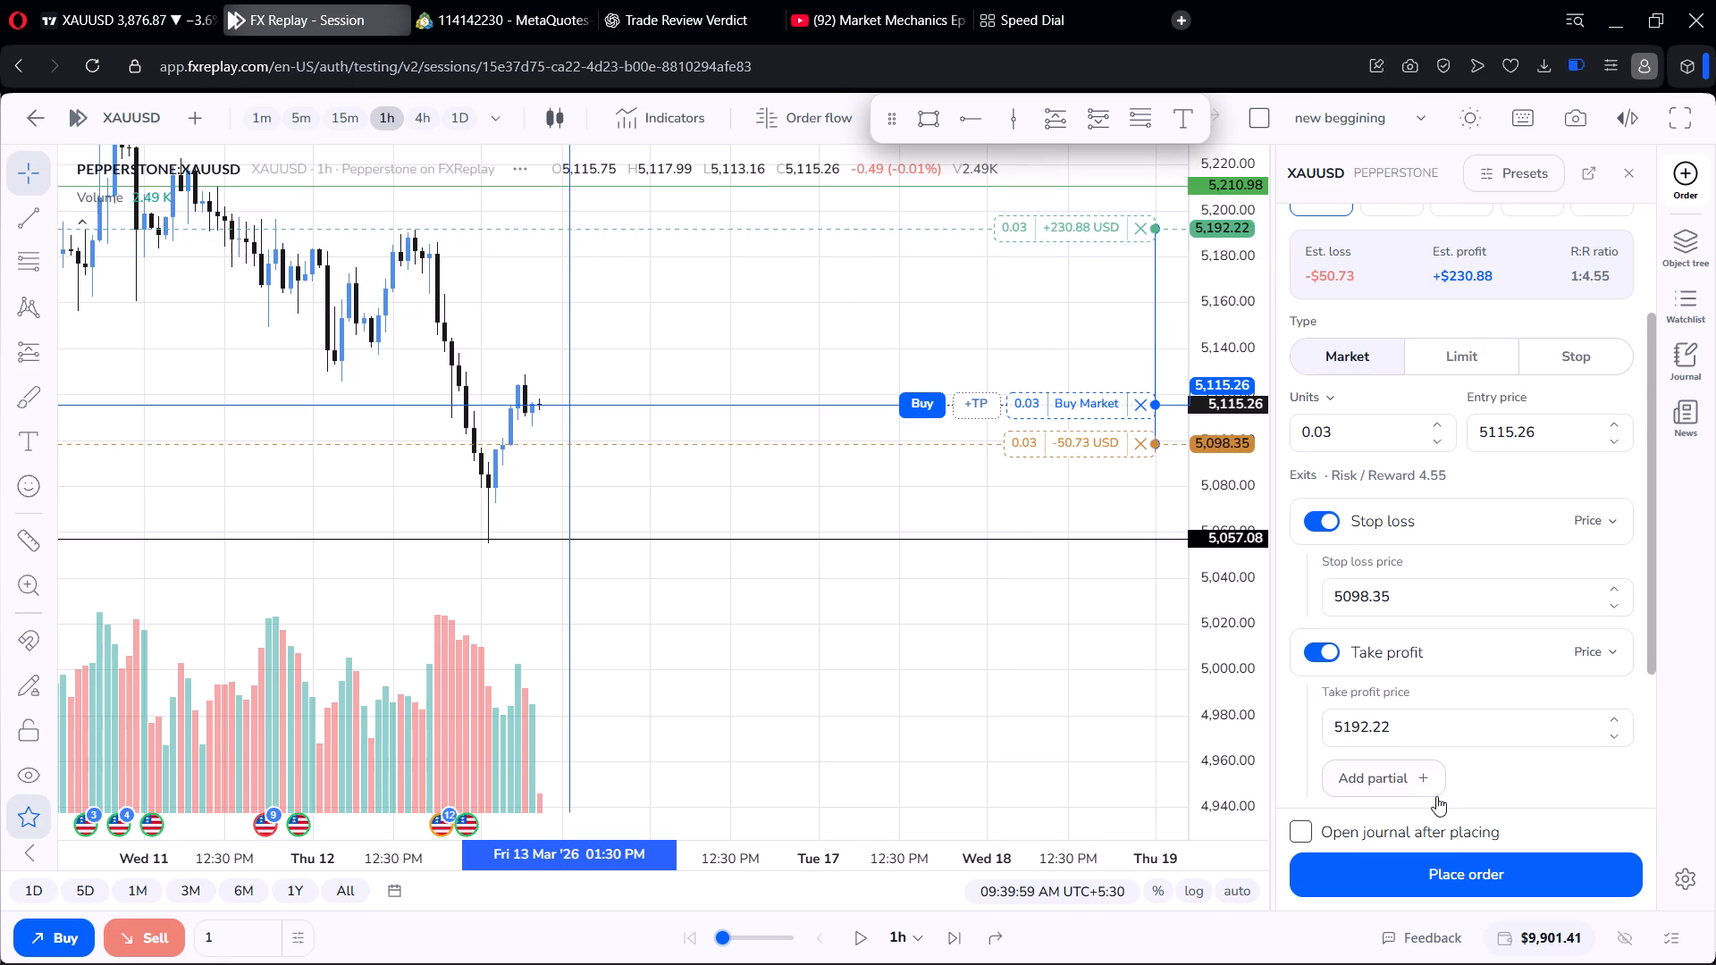
click(1459, 860)
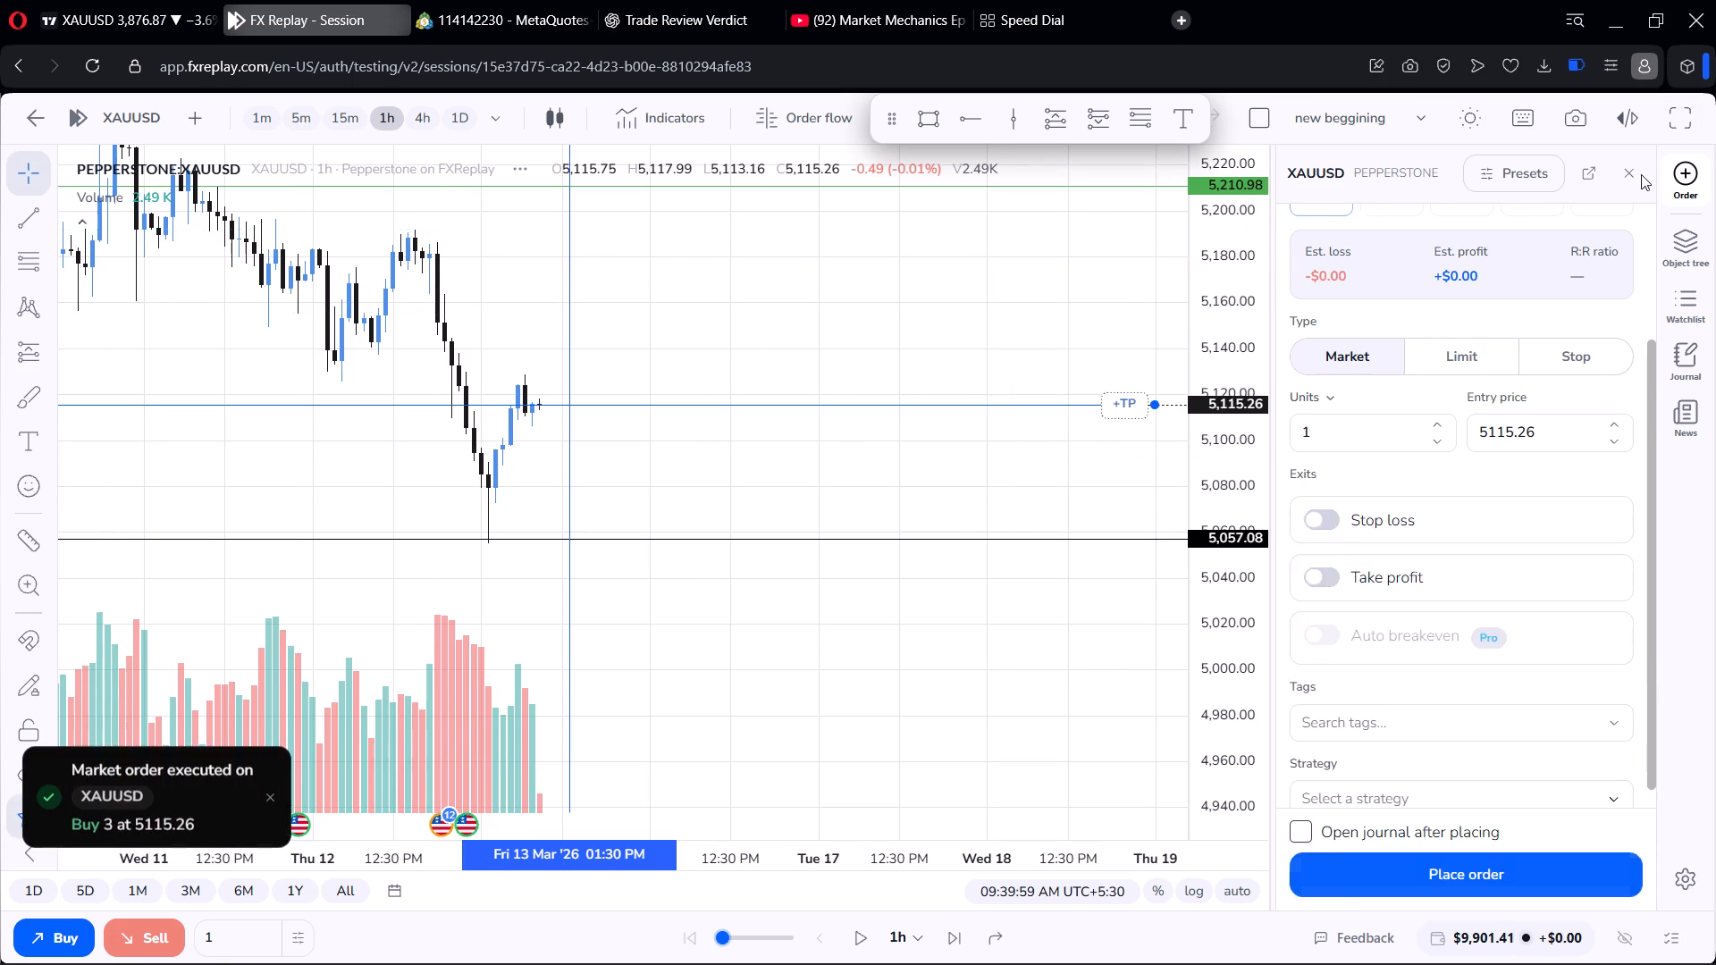
Switch to the 5m timeframe and examine the 13 March price action around the buy entry and stop loss.
scroll(1353, 281, down, 7)
scroll(1214, 312, up, 6)
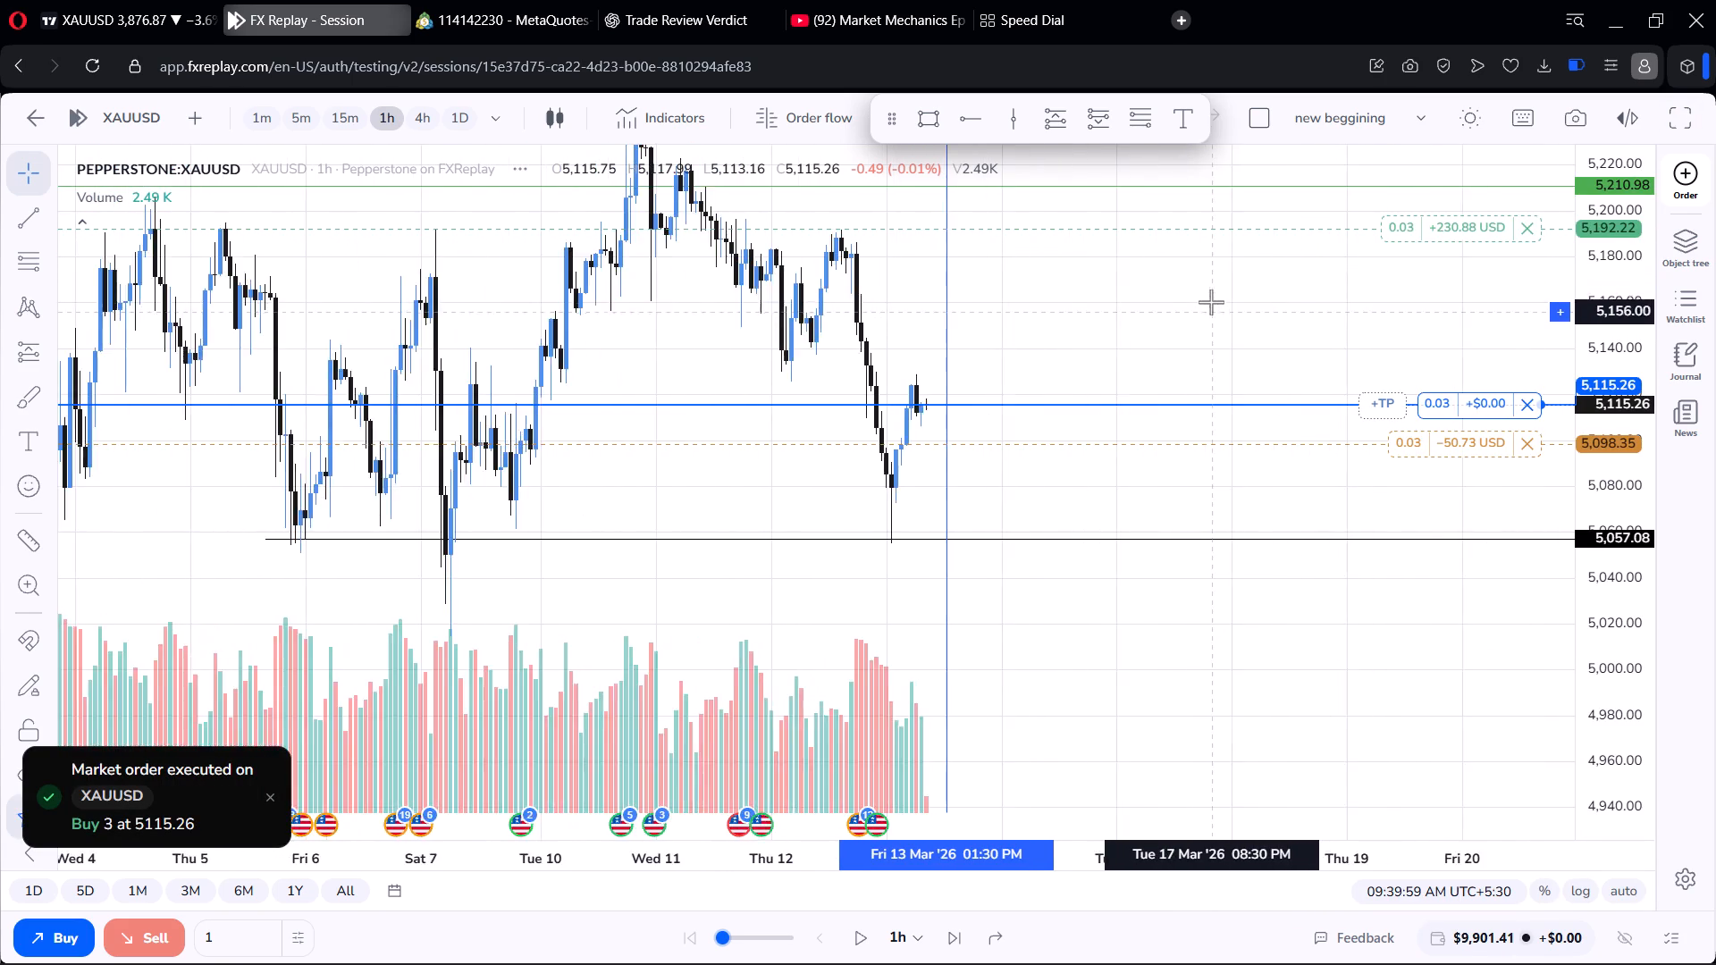
scroll(1211, 302, up, 8)
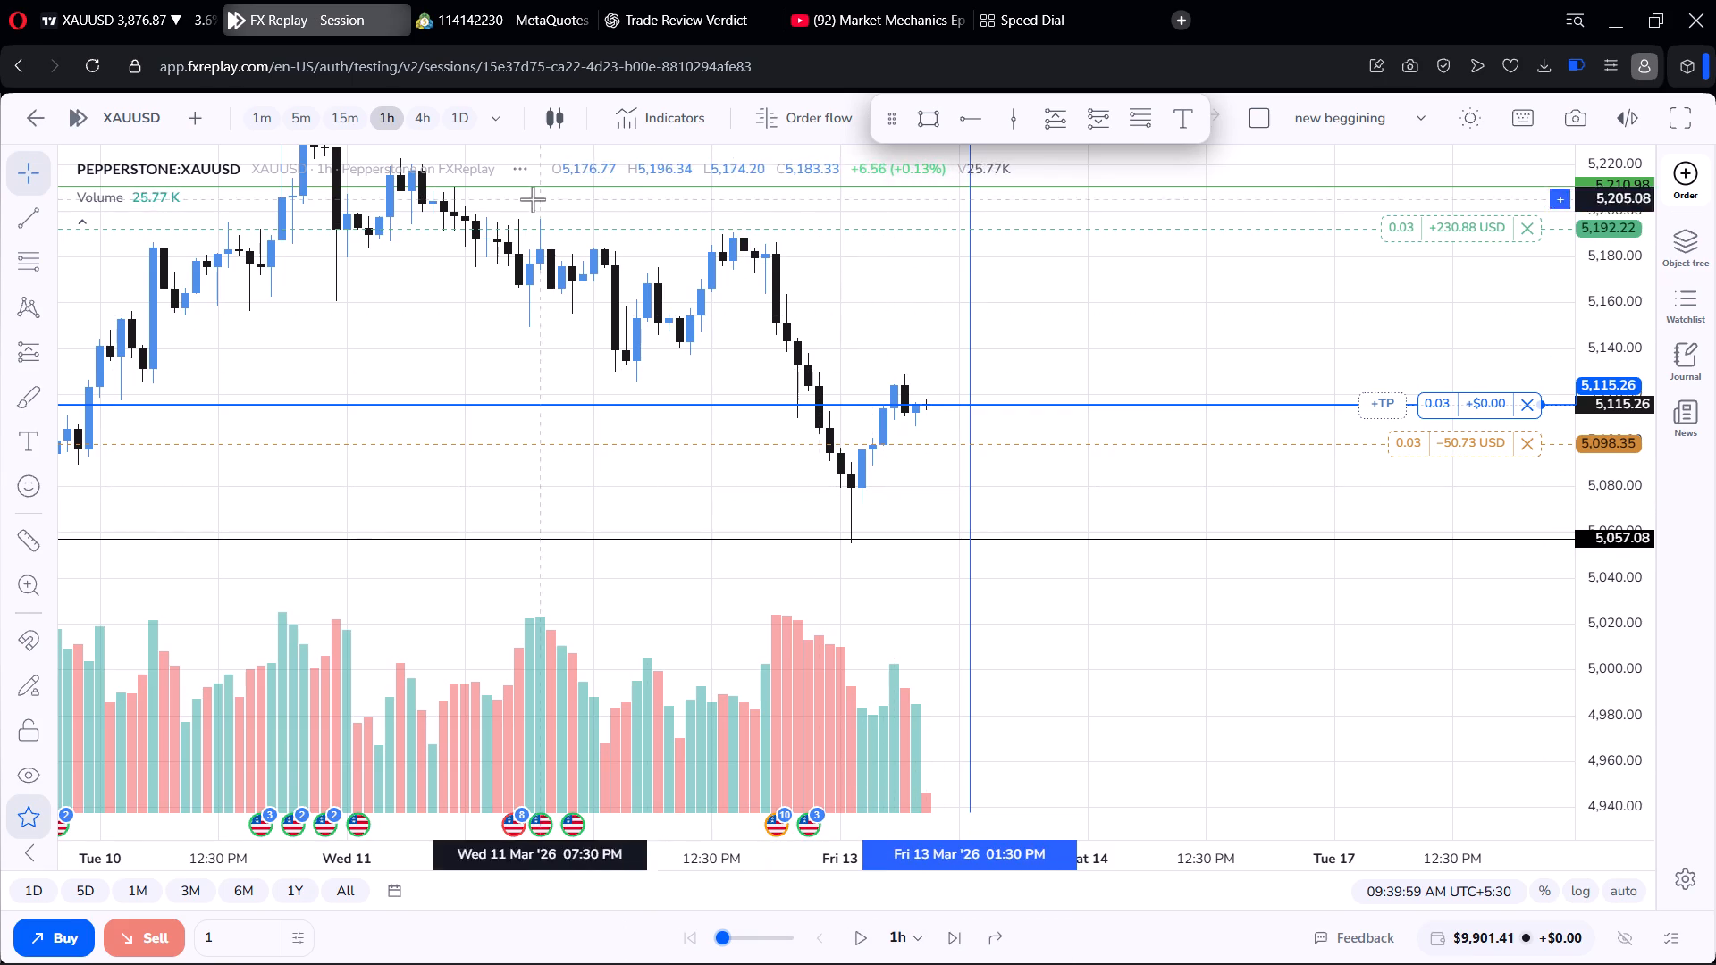
click(309, 122)
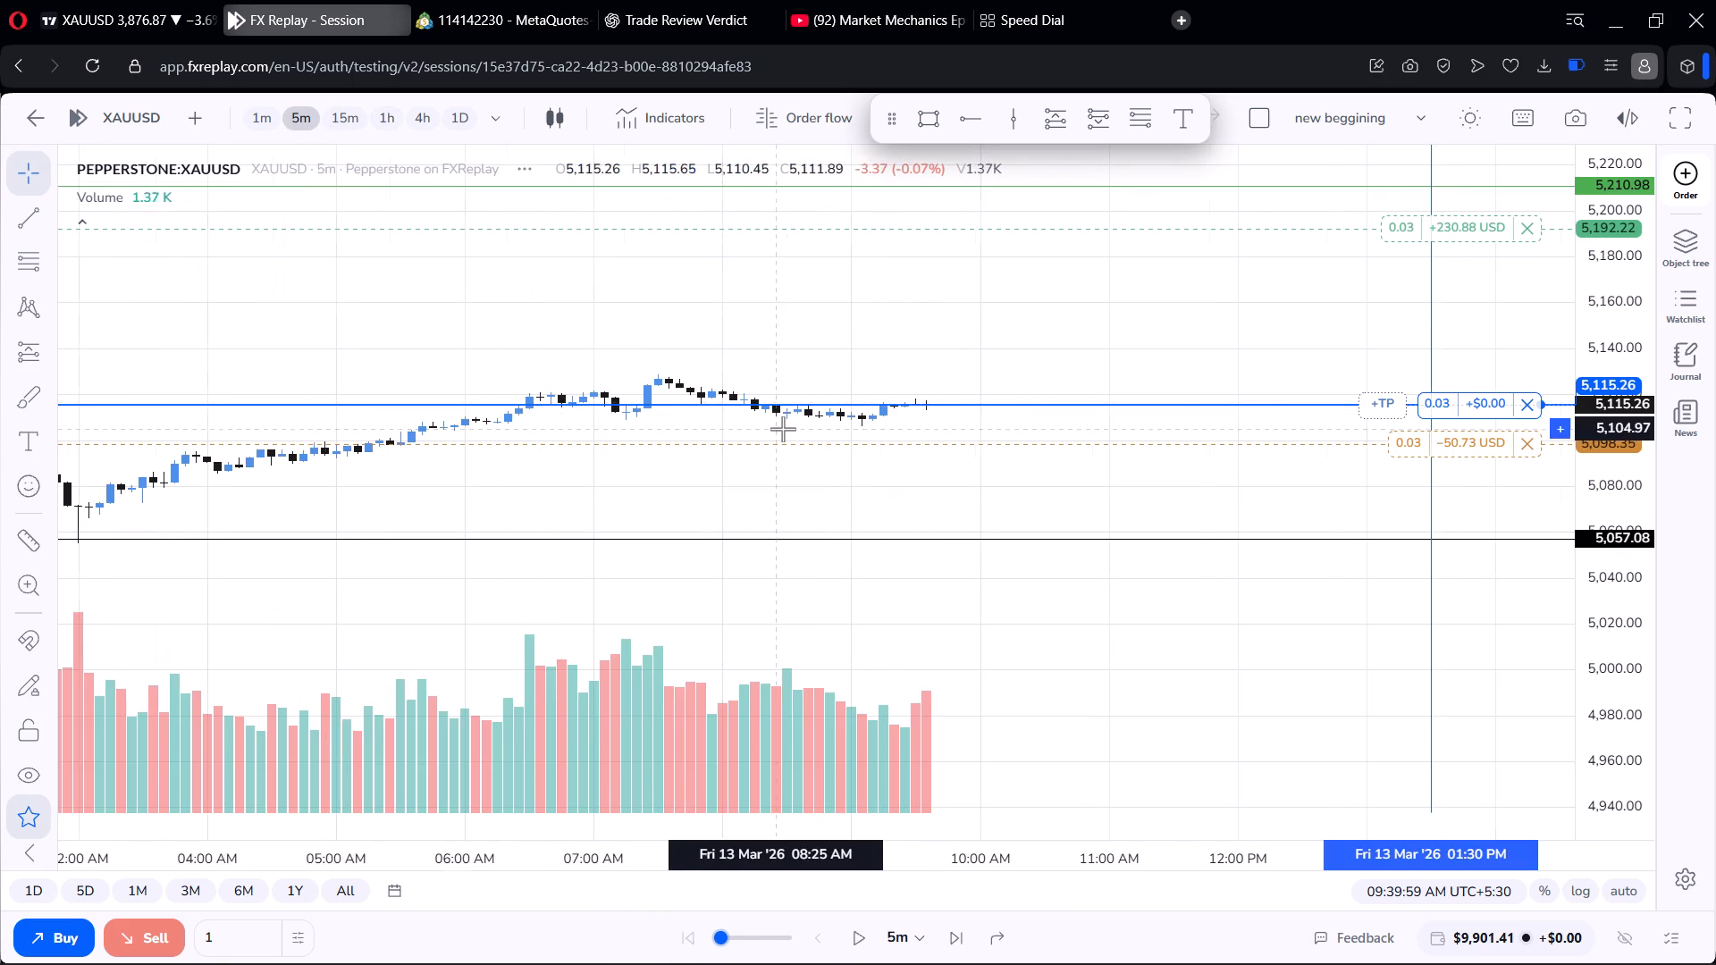
scroll(783, 429, down, 16)
scroll(984, 293, up, 4)
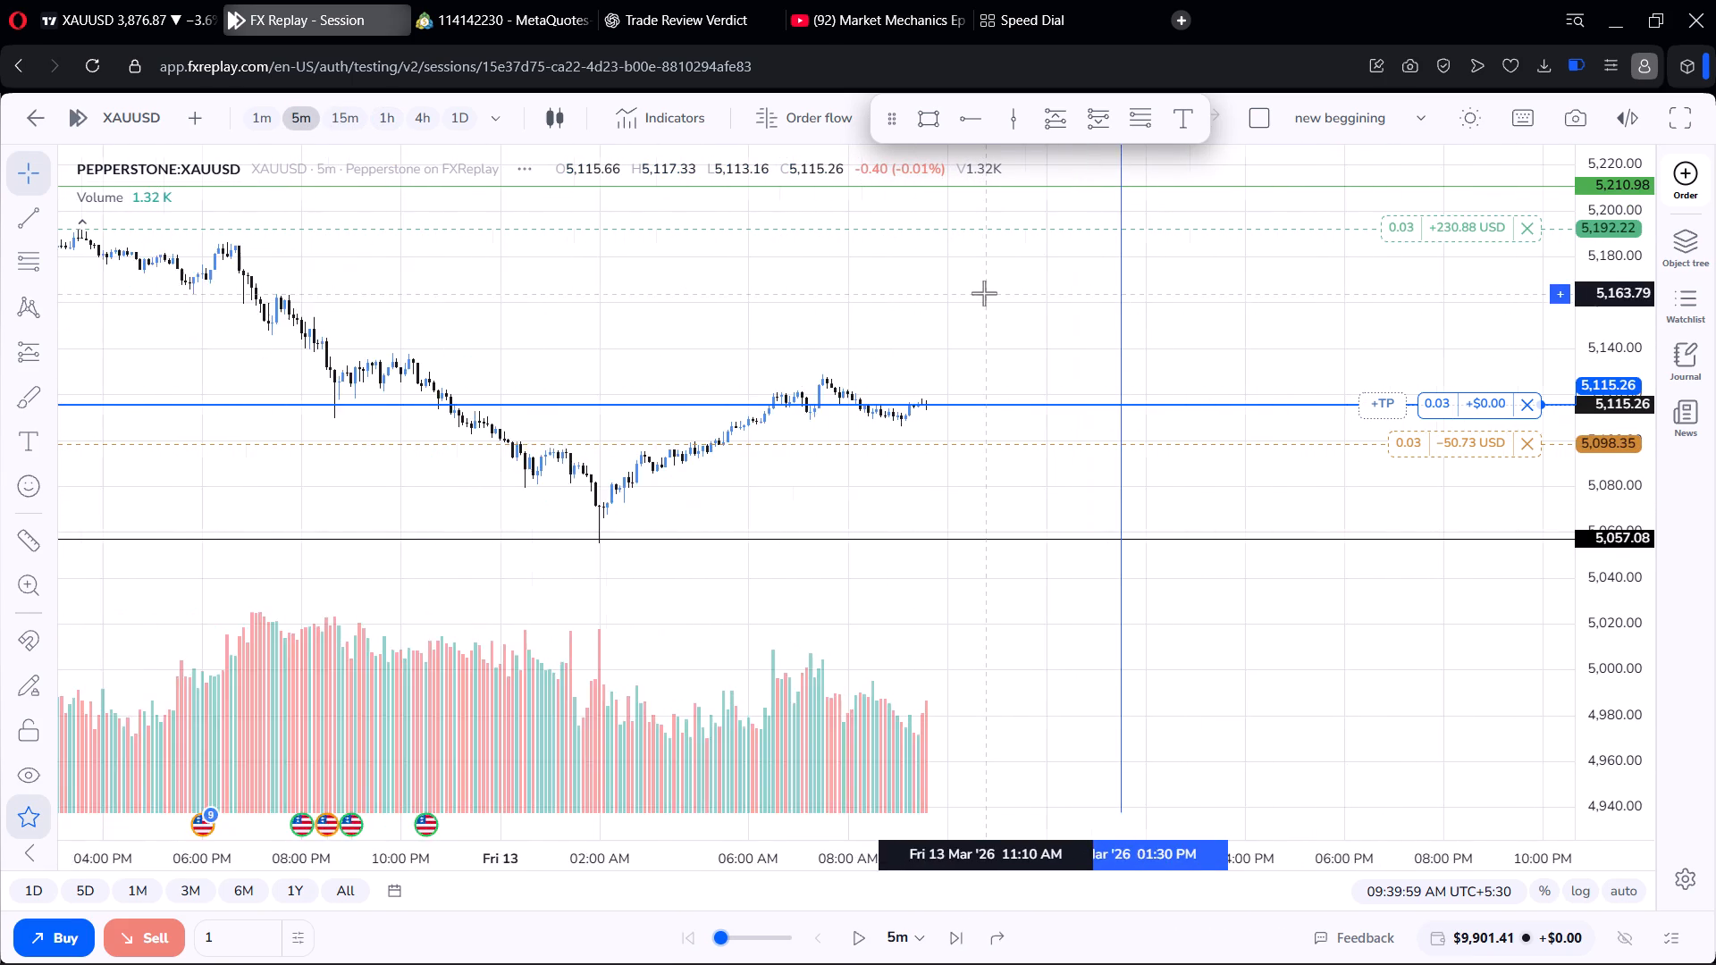
scroll(1542, 427, up, 1)
scroll(1641, 457, up, 3)
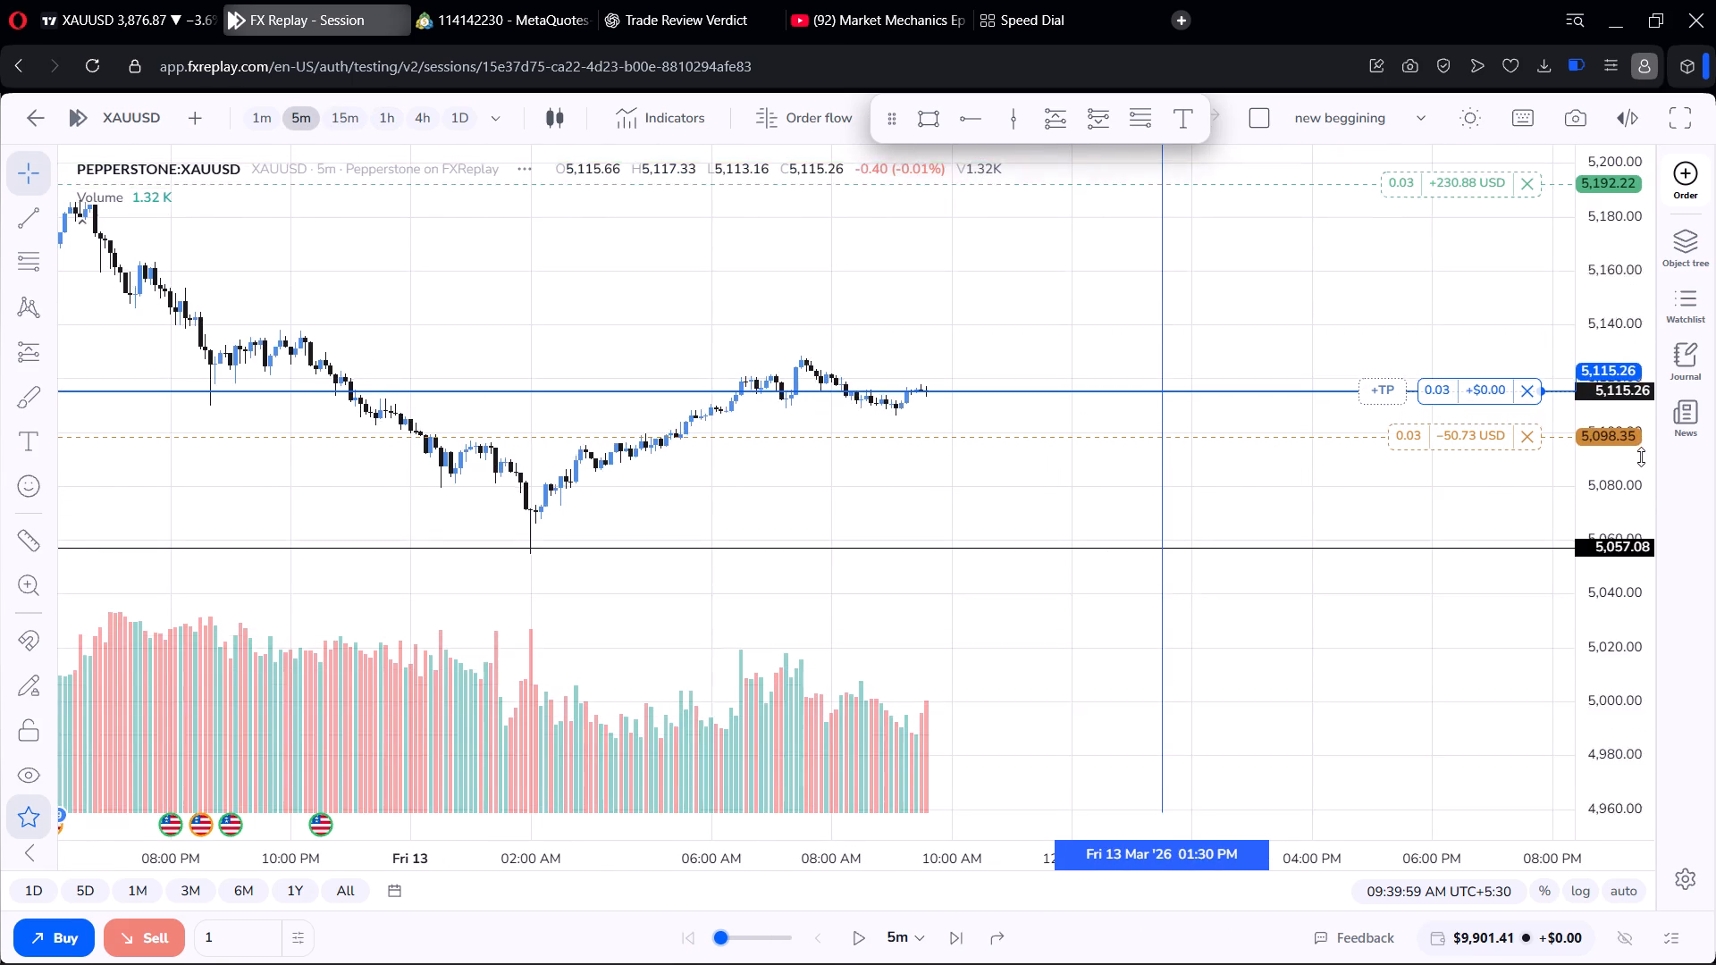
scroll(1641, 457, up, 8)
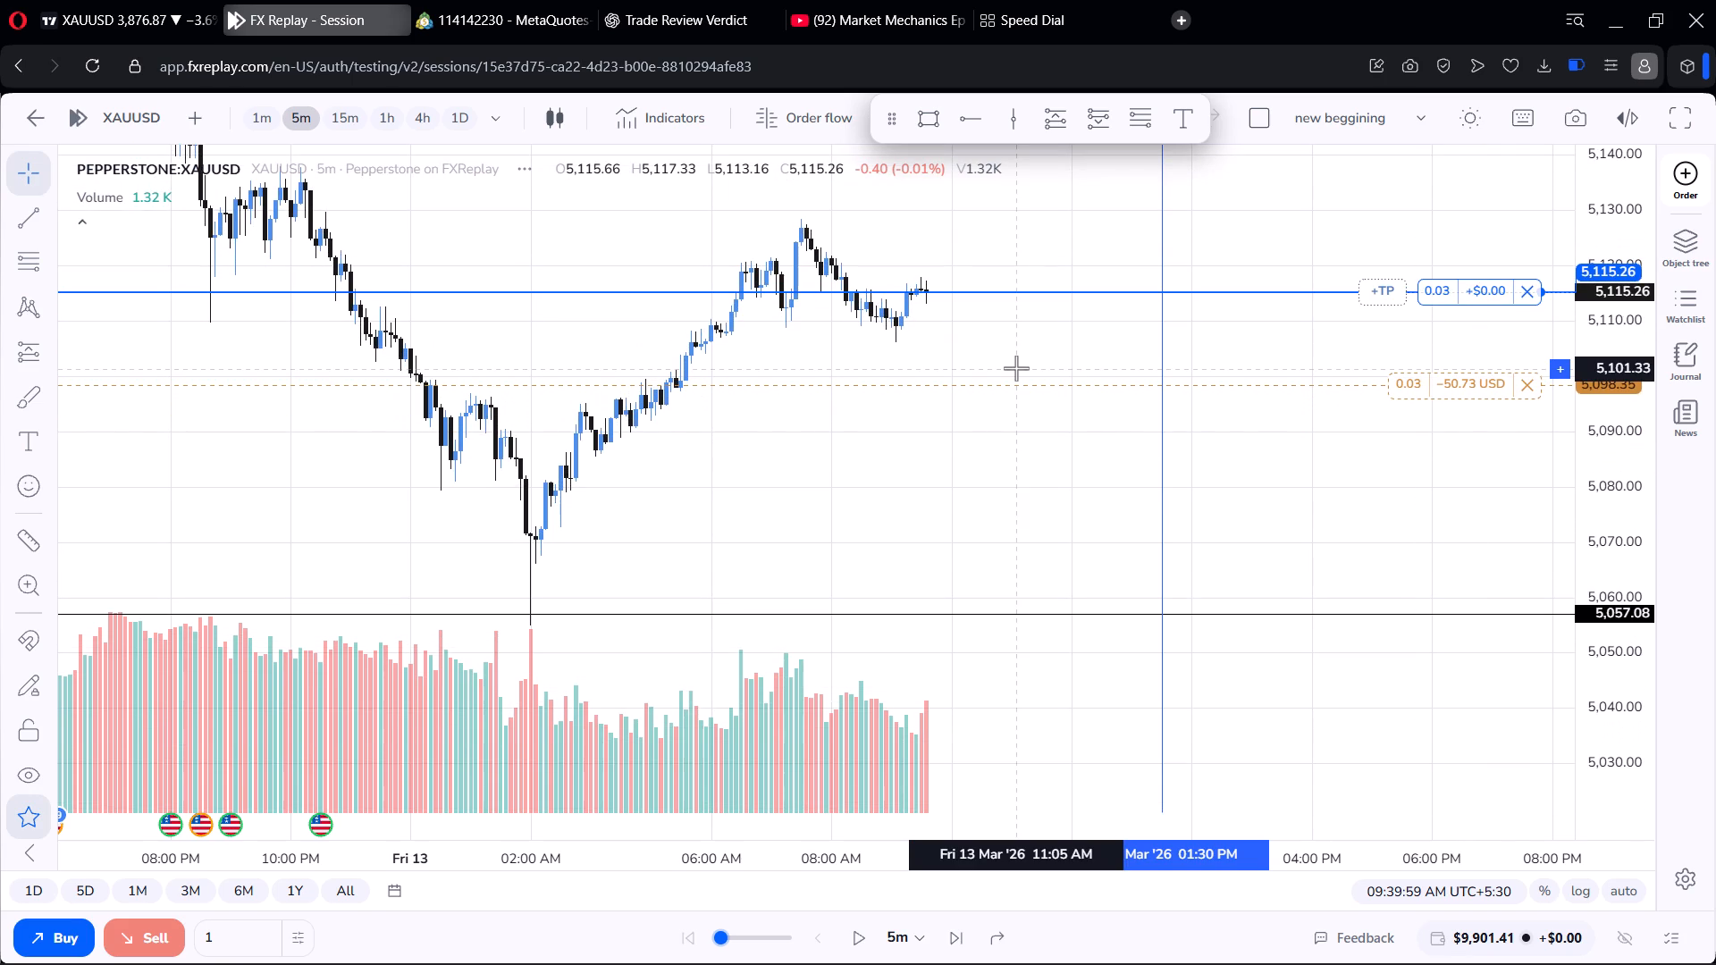
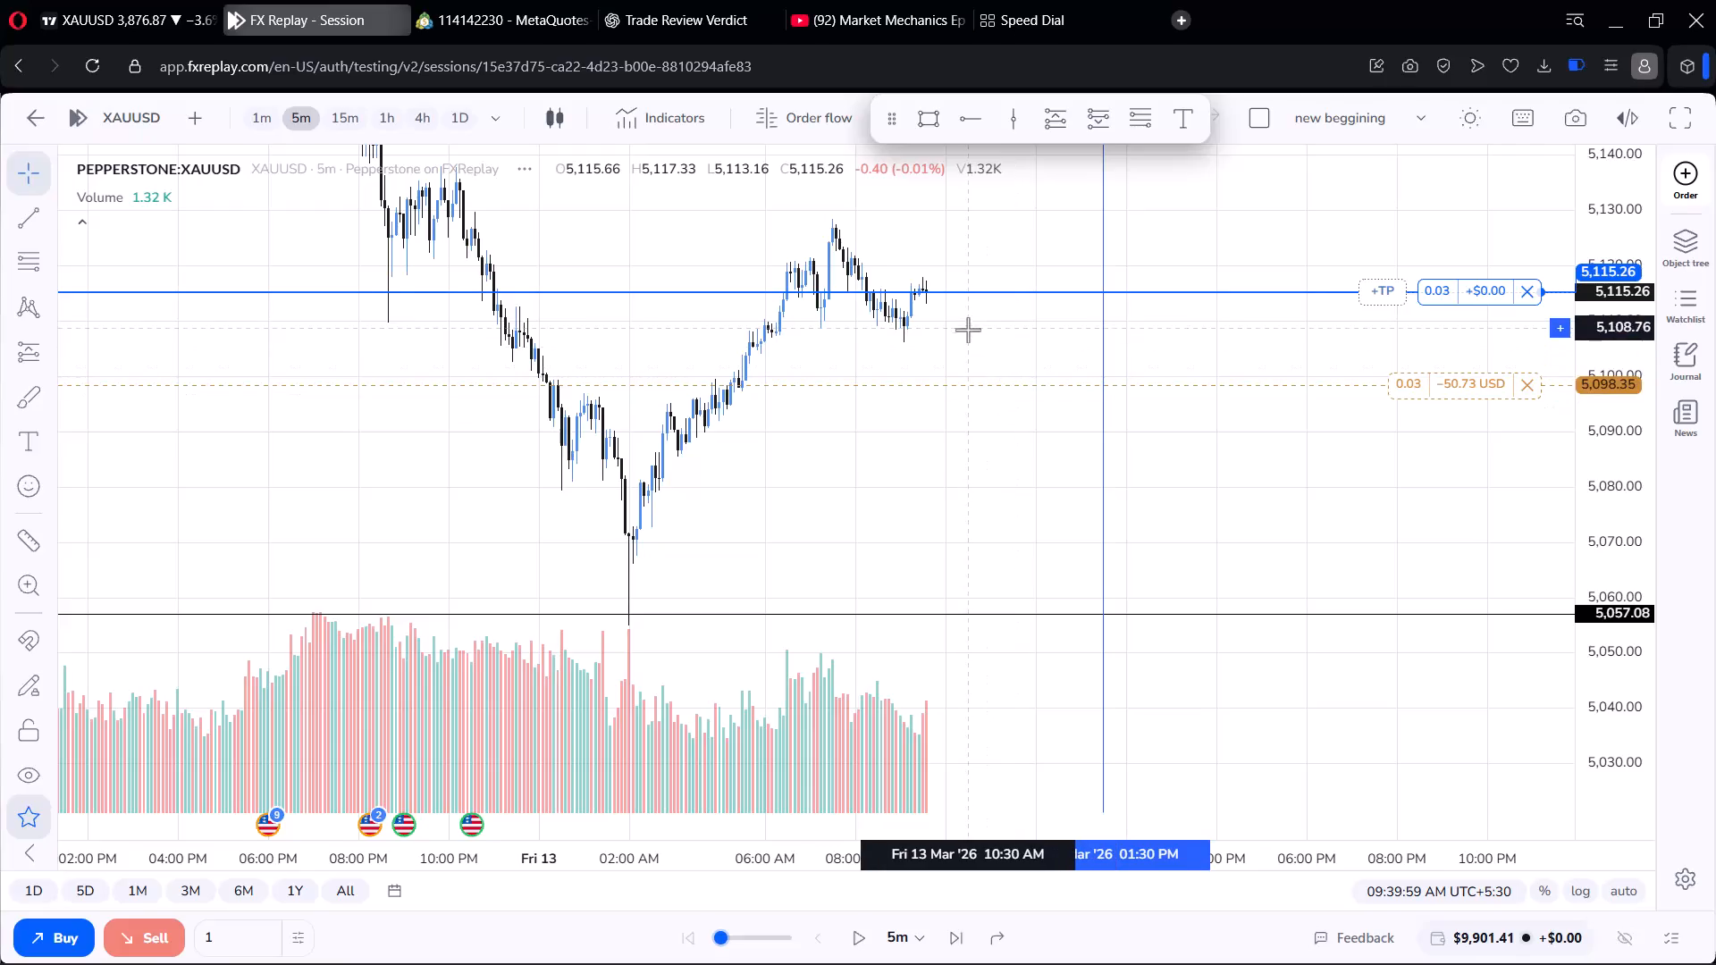
Start replay playback on the 5m XAUUSD chart with the buy position open.
drag(968, 330, 963, 349)
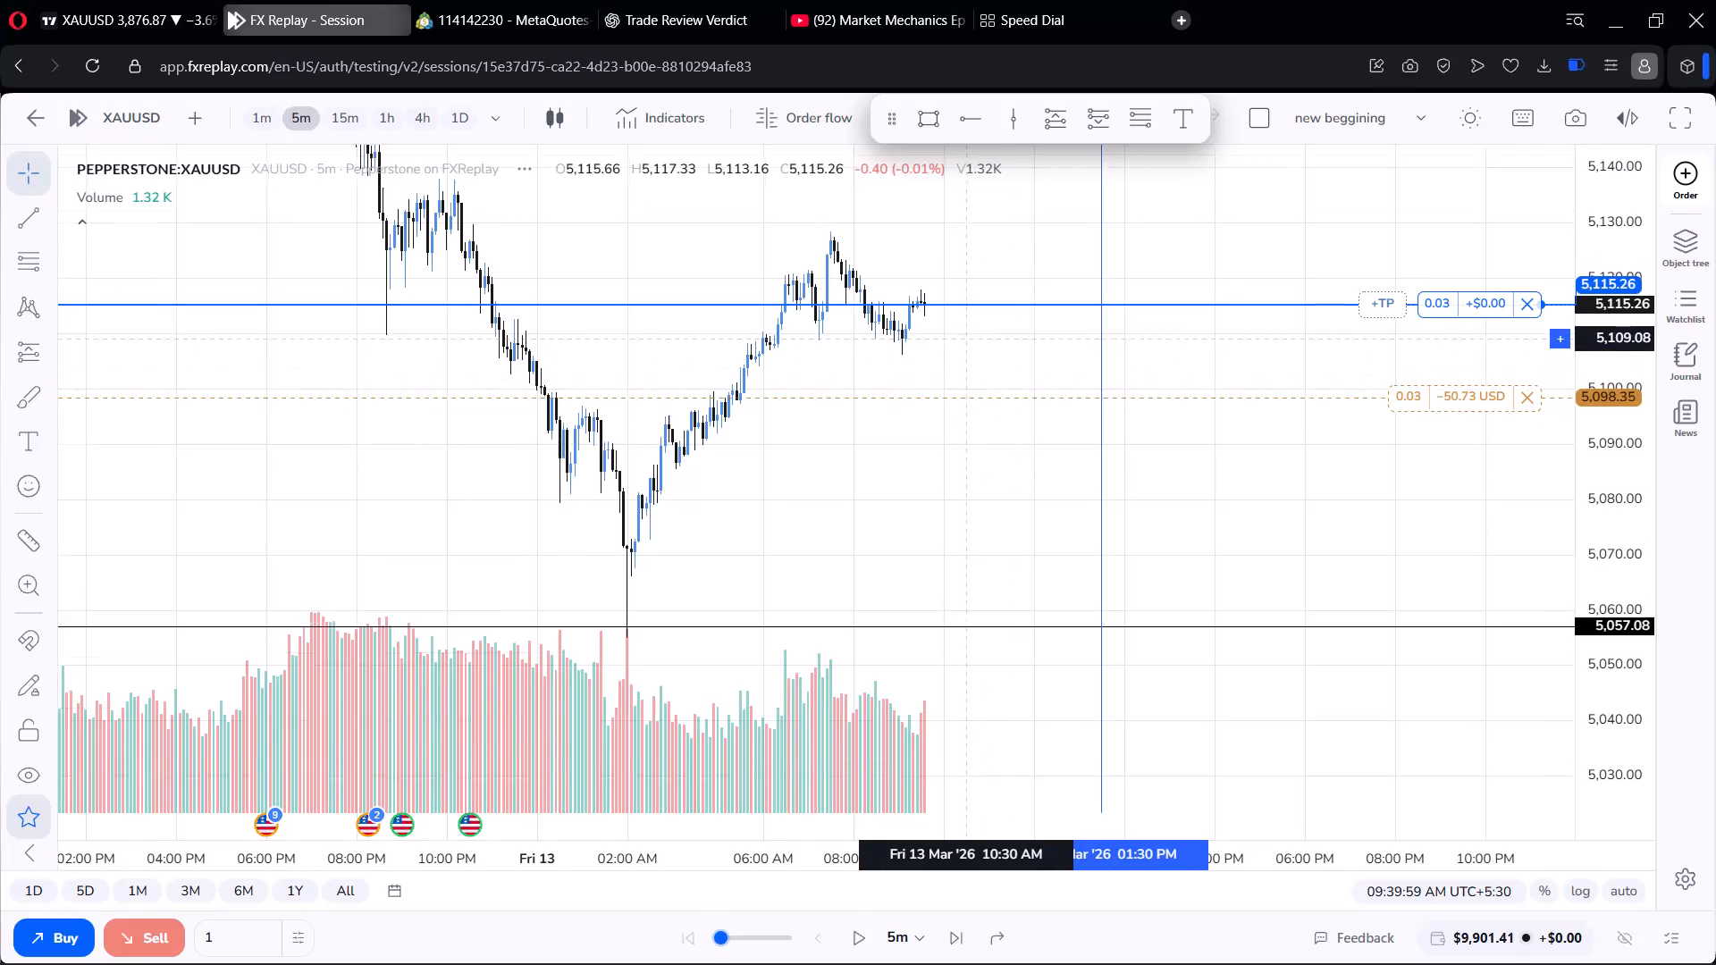
drag(963, 349, 955, 474)
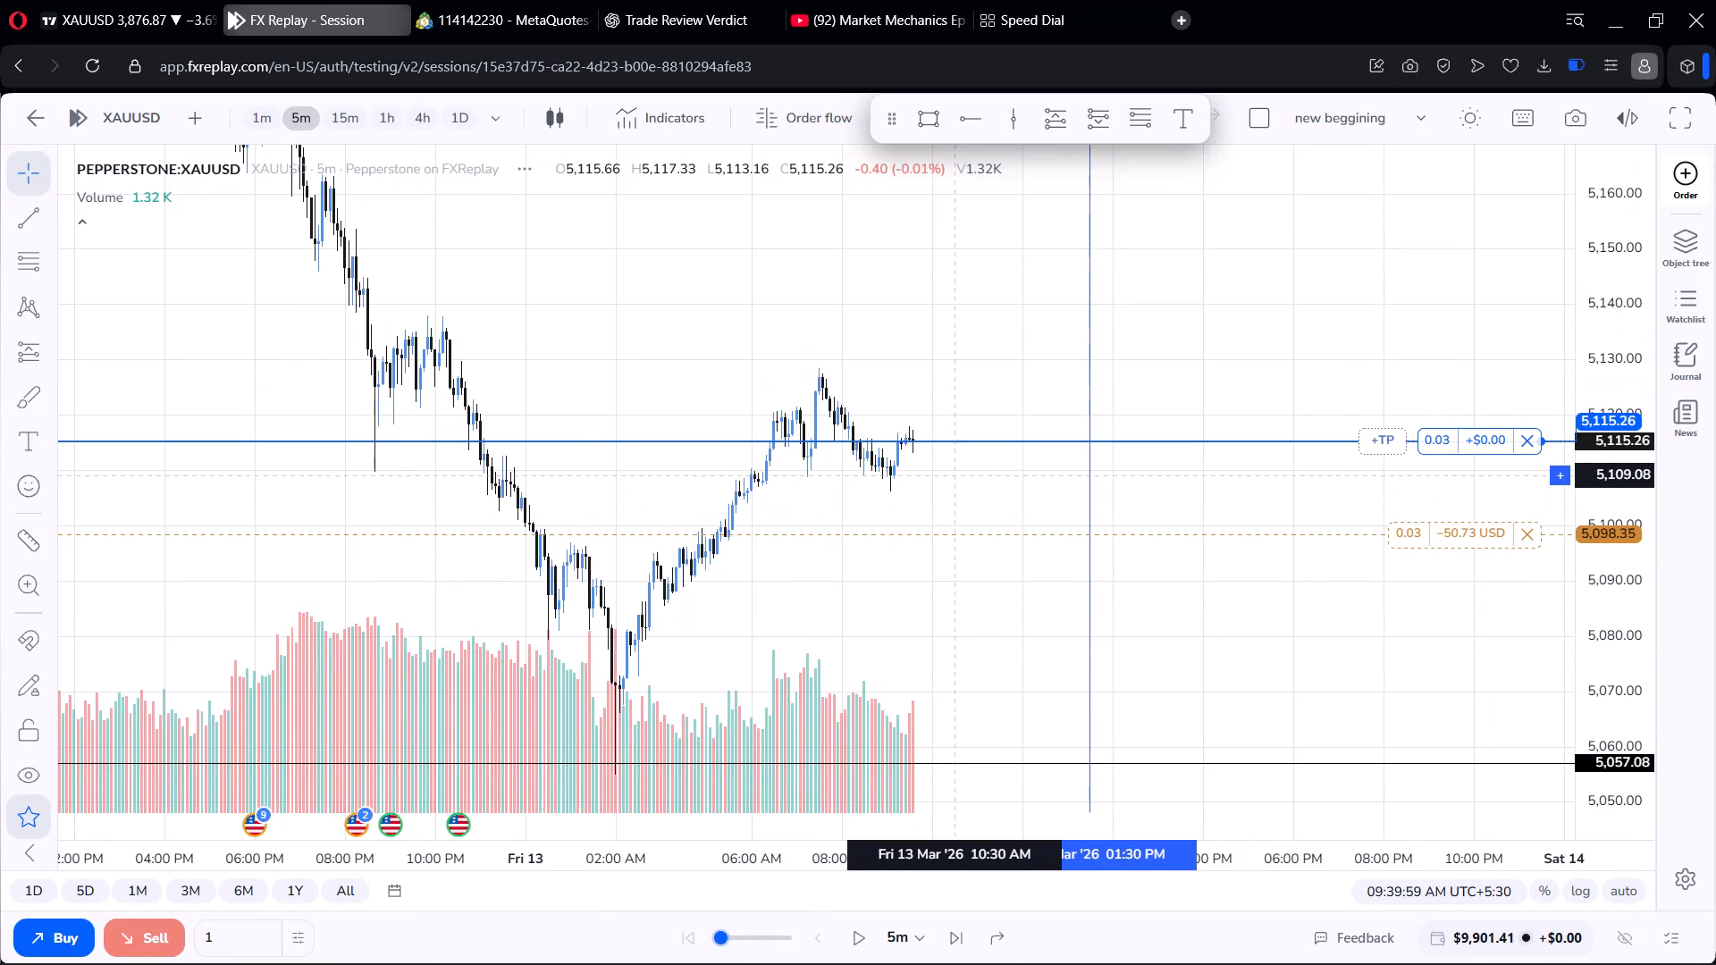
drag(955, 474, 955, 472)
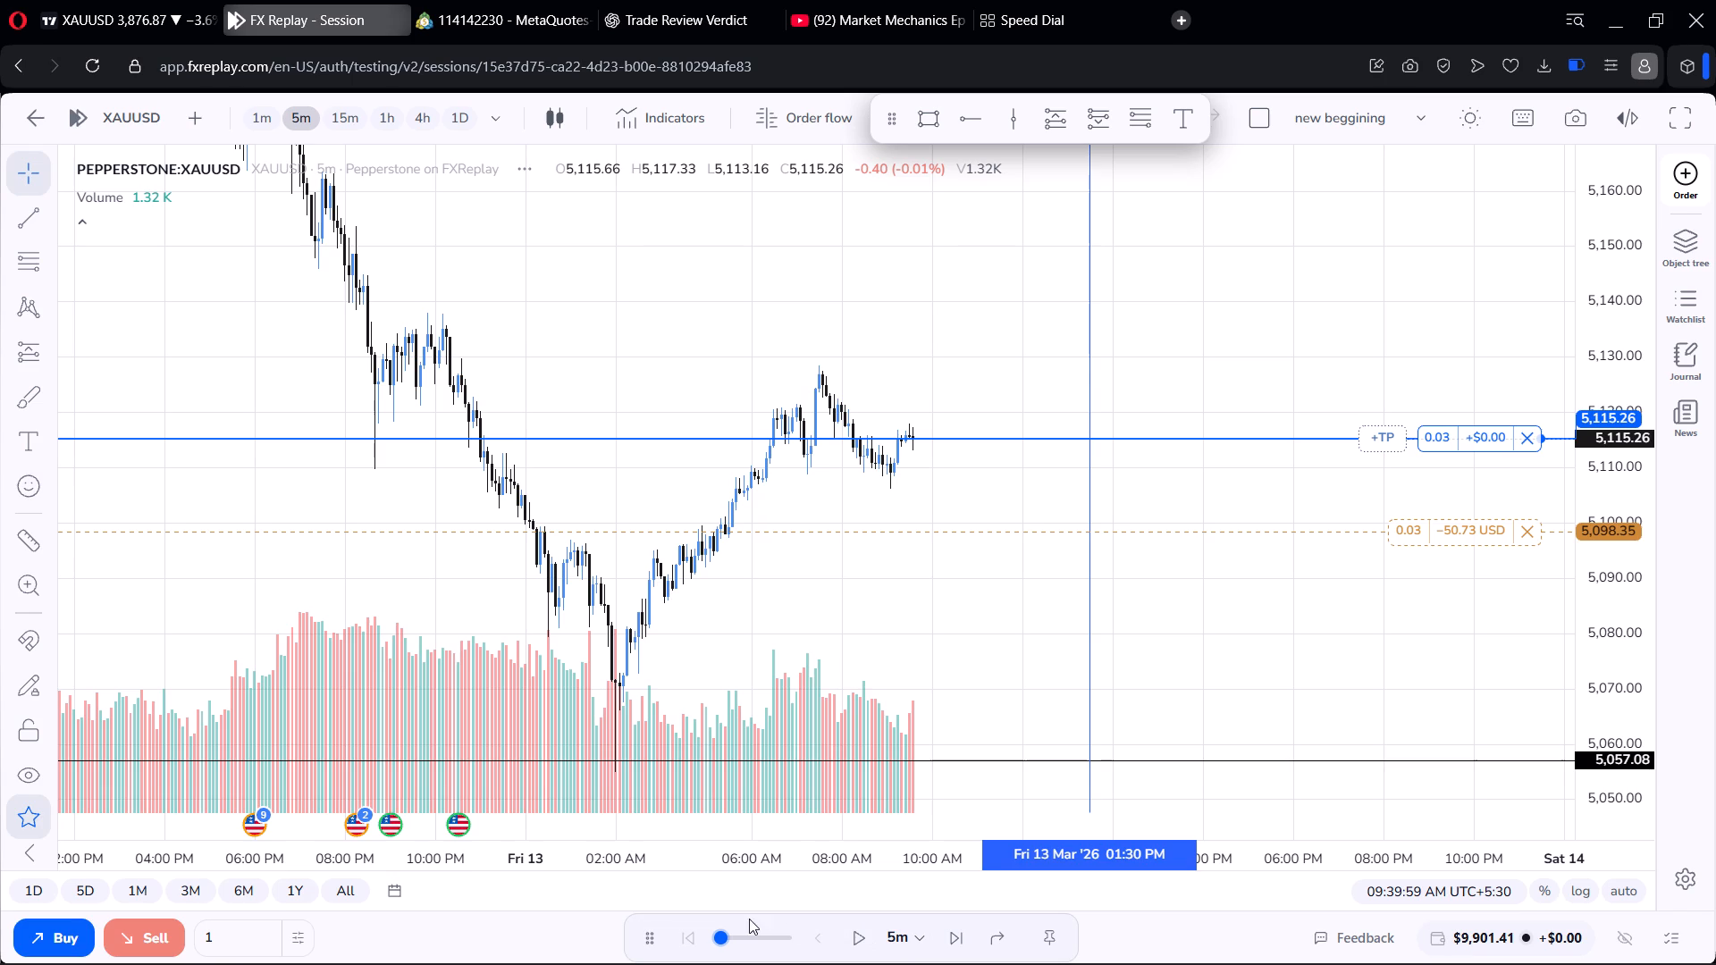
click(849, 936)
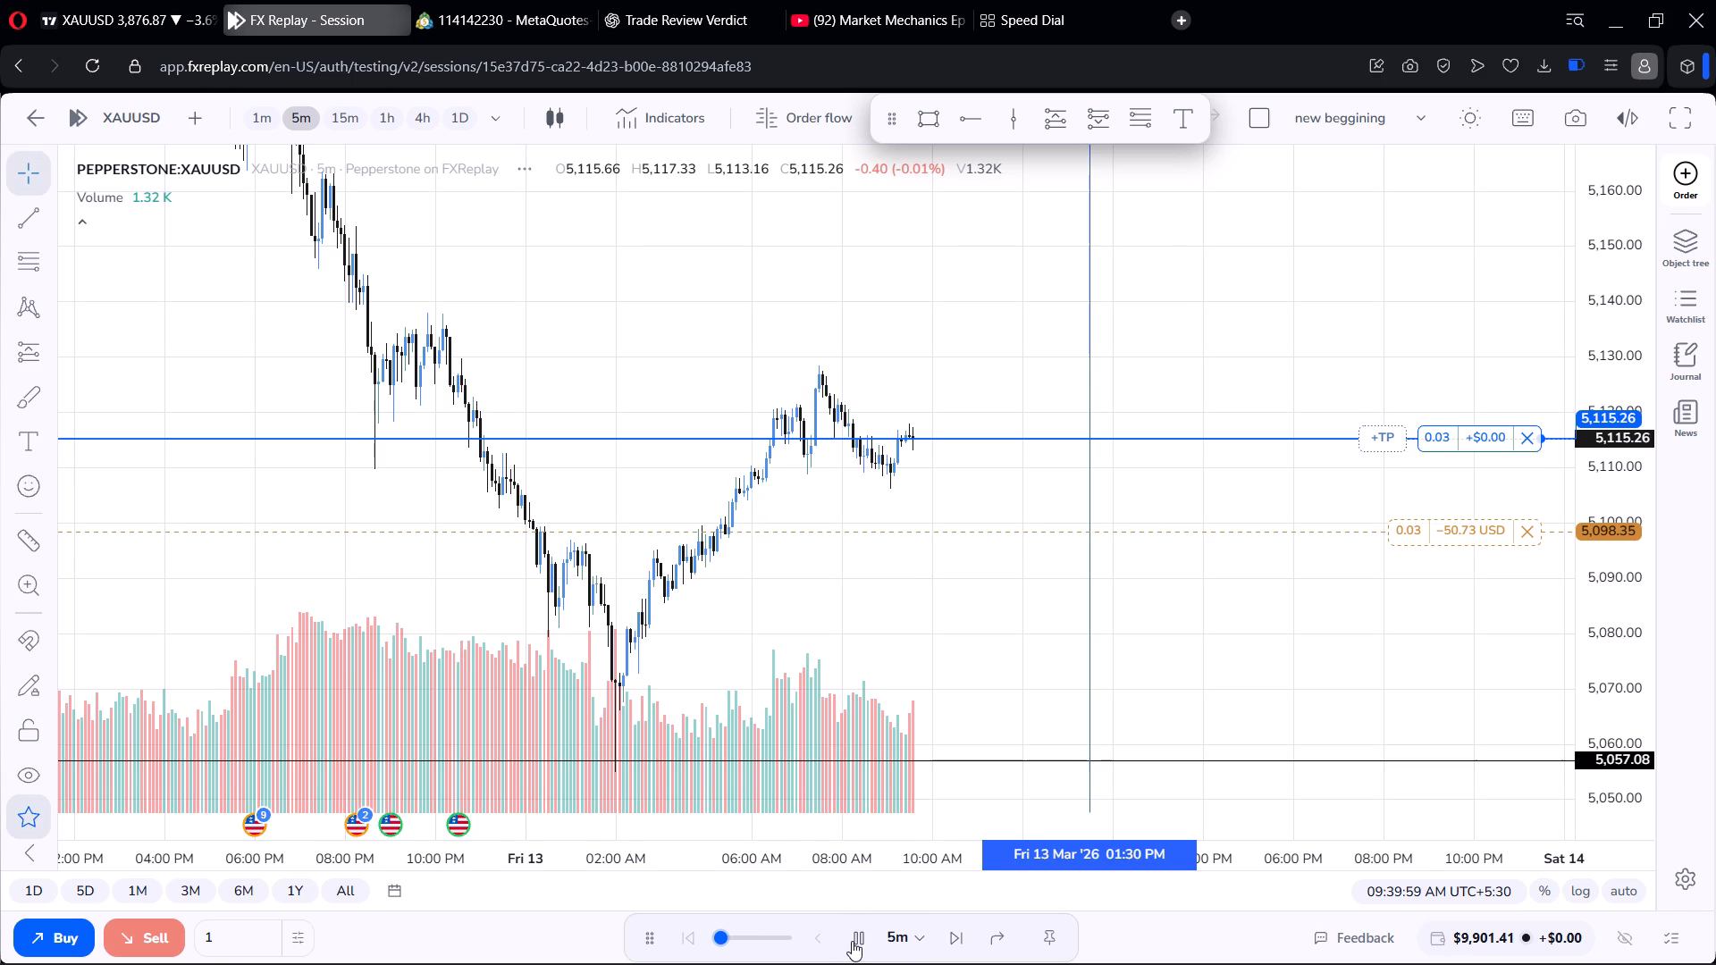
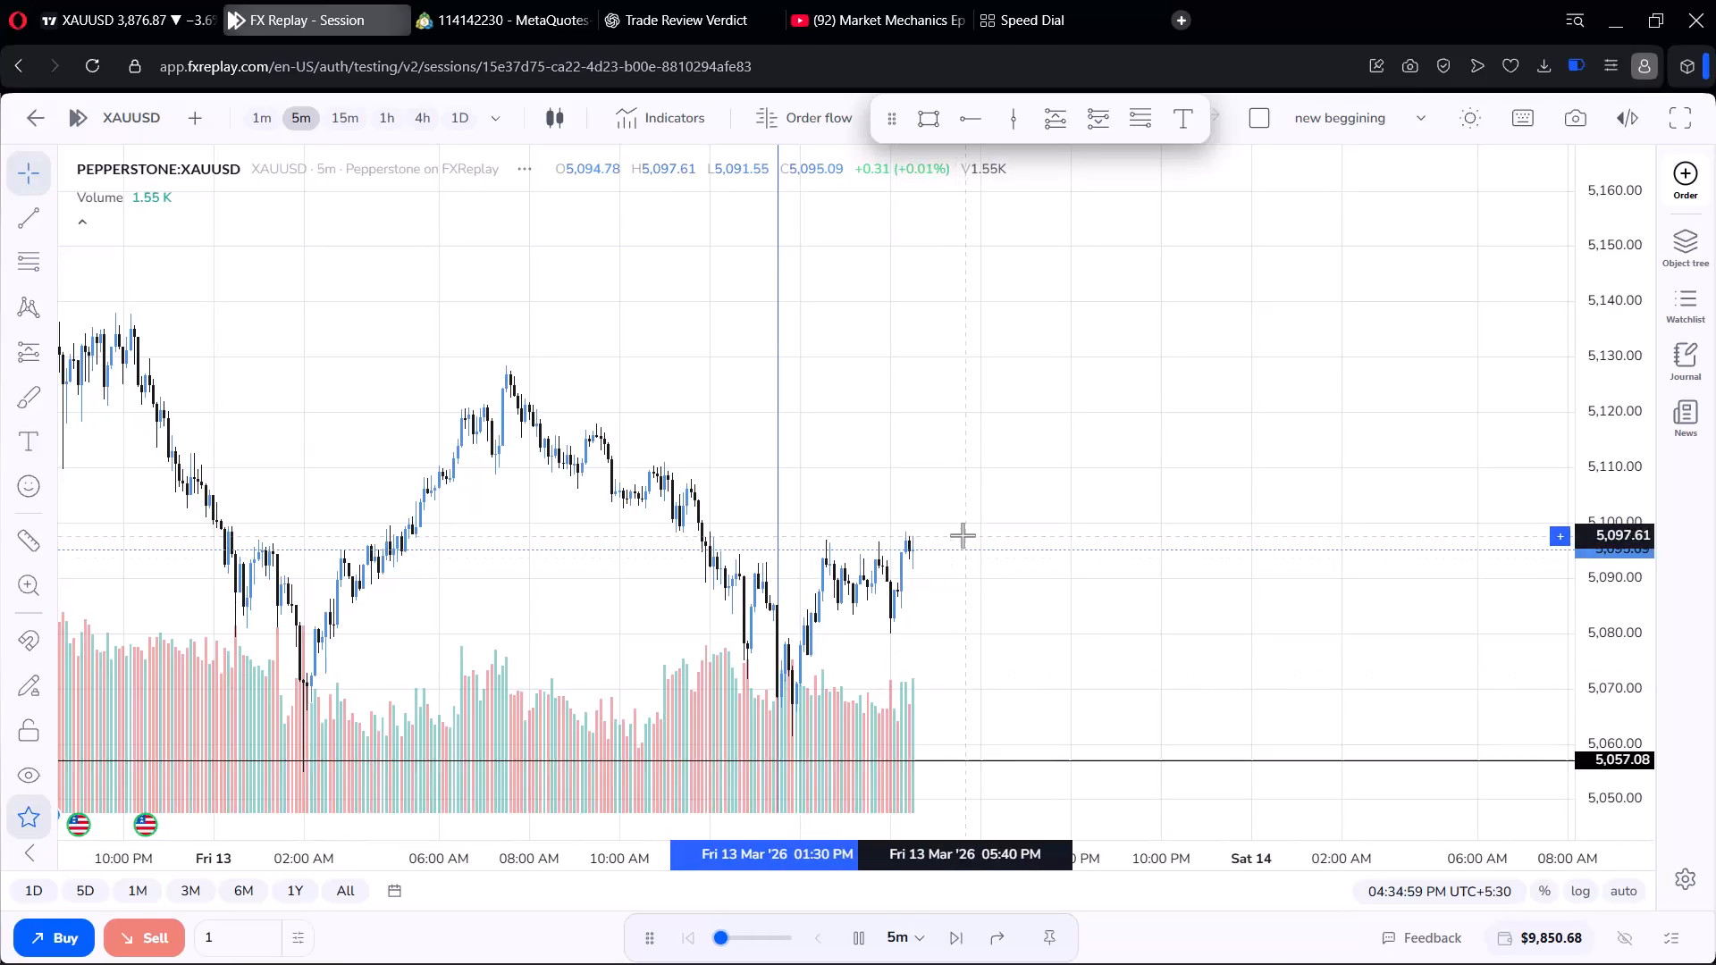
Let the 5m XAUUSD replay run through the evening of 13 March and pause it at about 10:45 PM.
drag(947, 515, 924, 401)
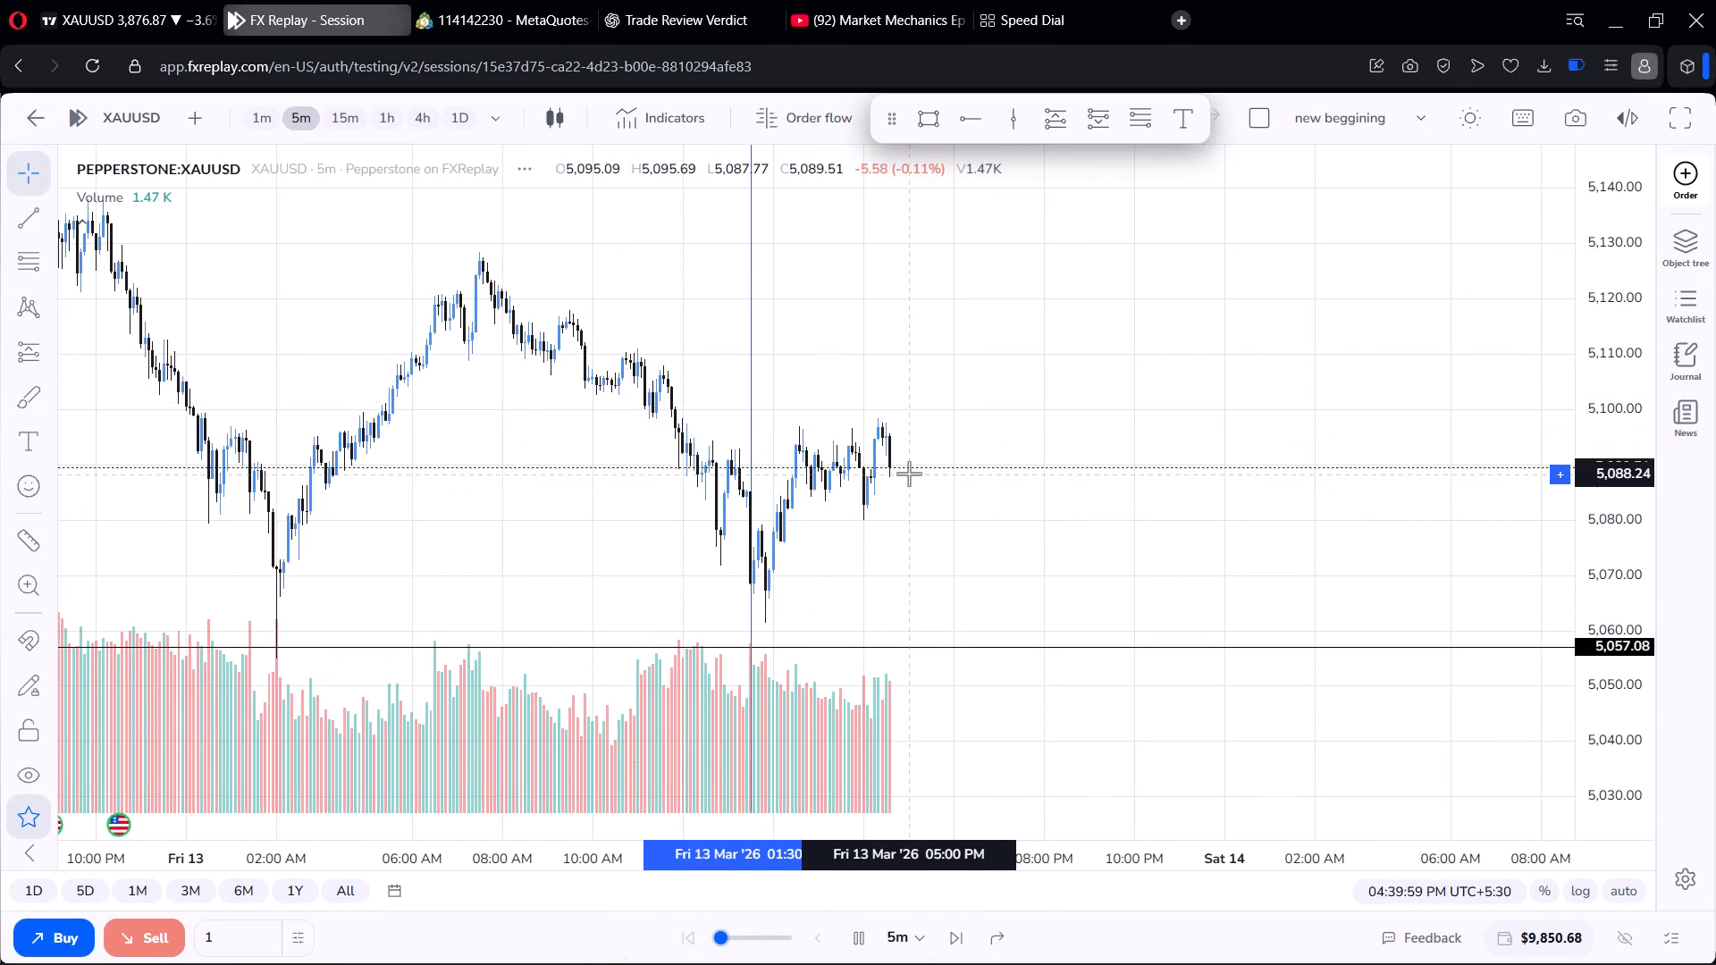
scroll(907, 477, up, 5)
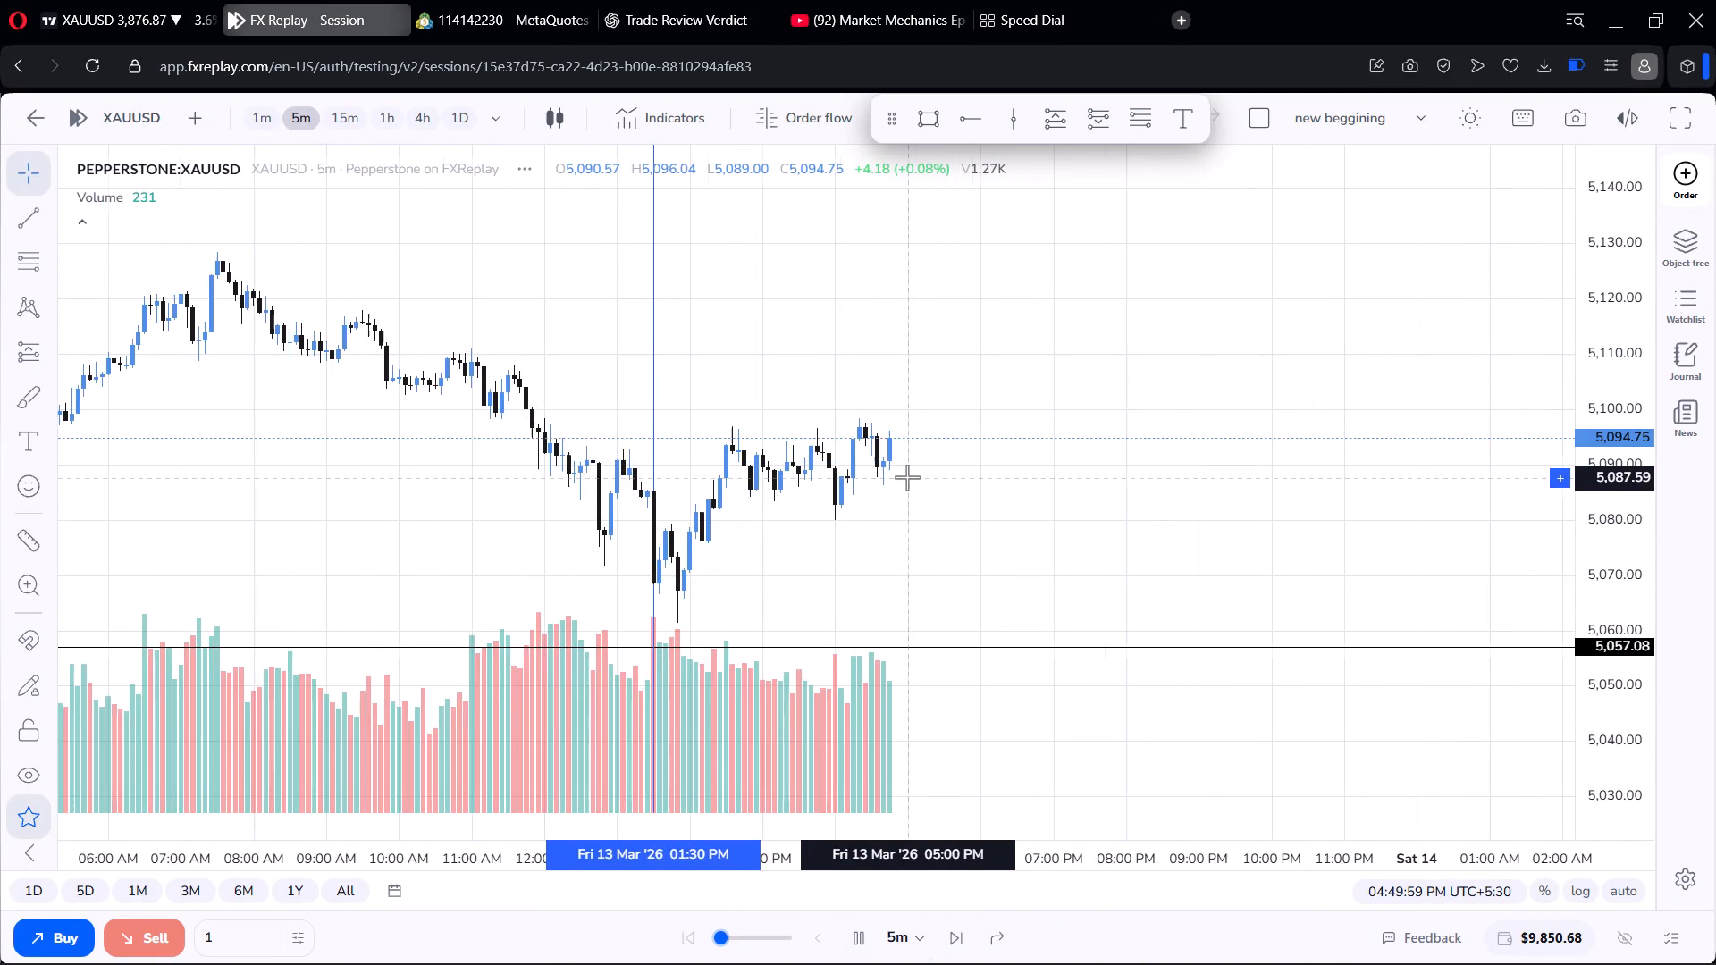
scroll(907, 477, down, 8)
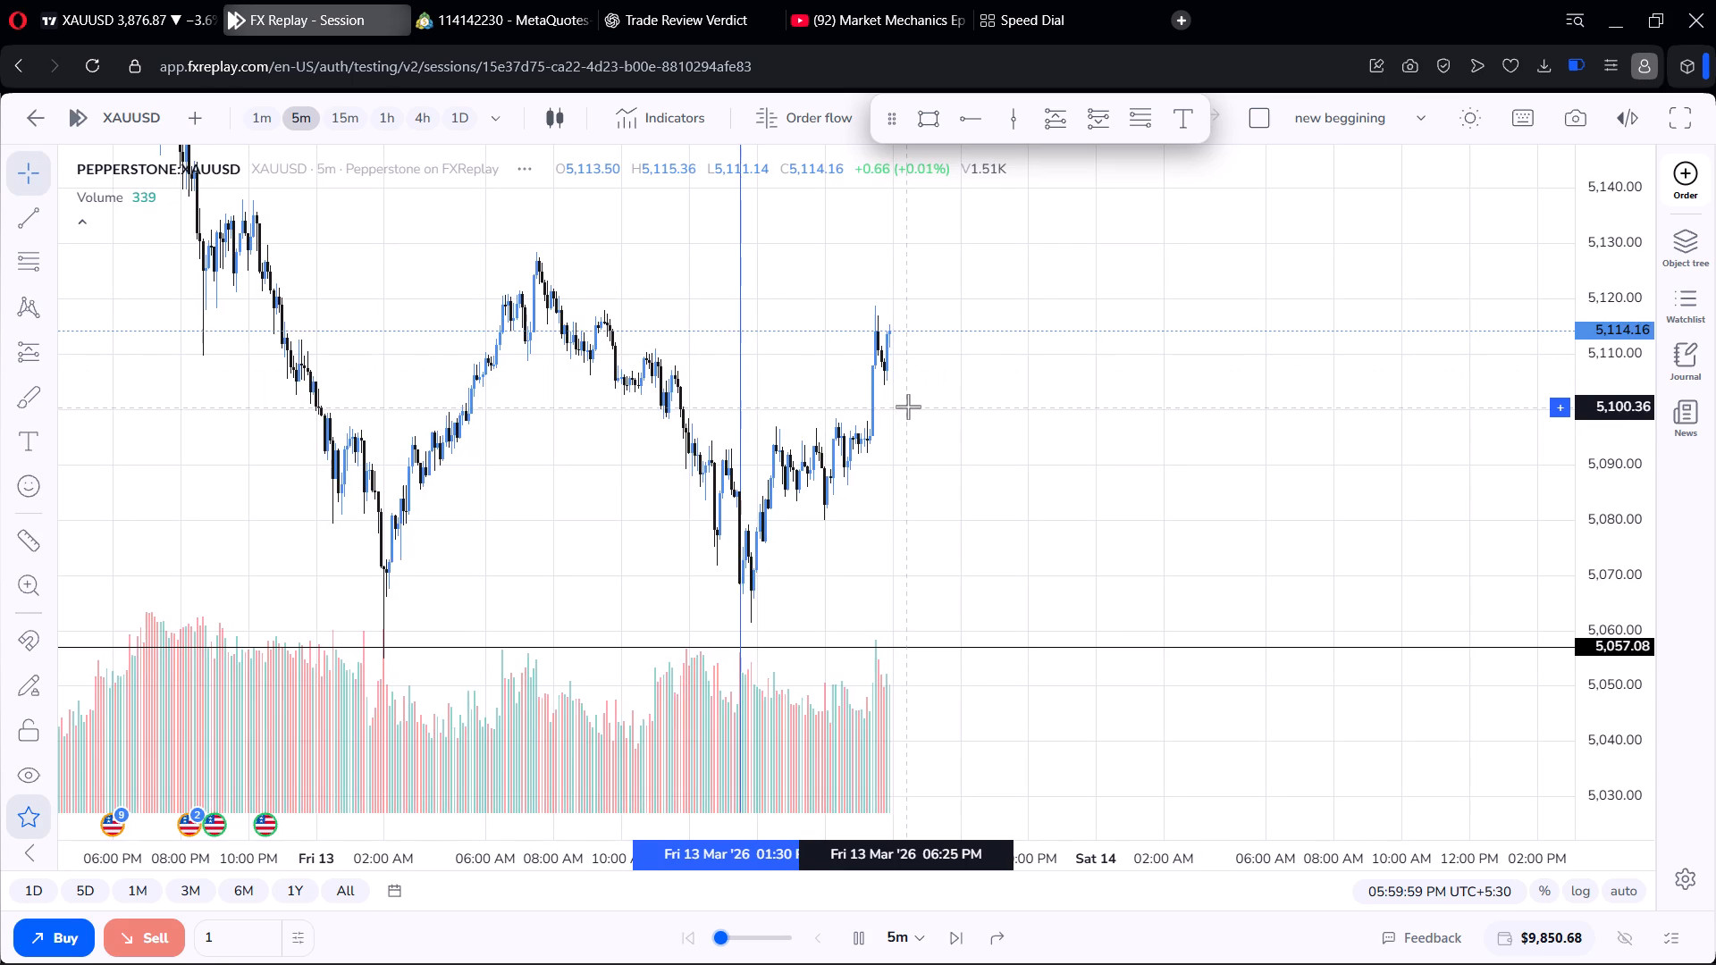
drag(898, 397, 910, 466)
scroll(1622, 384, down, 3)
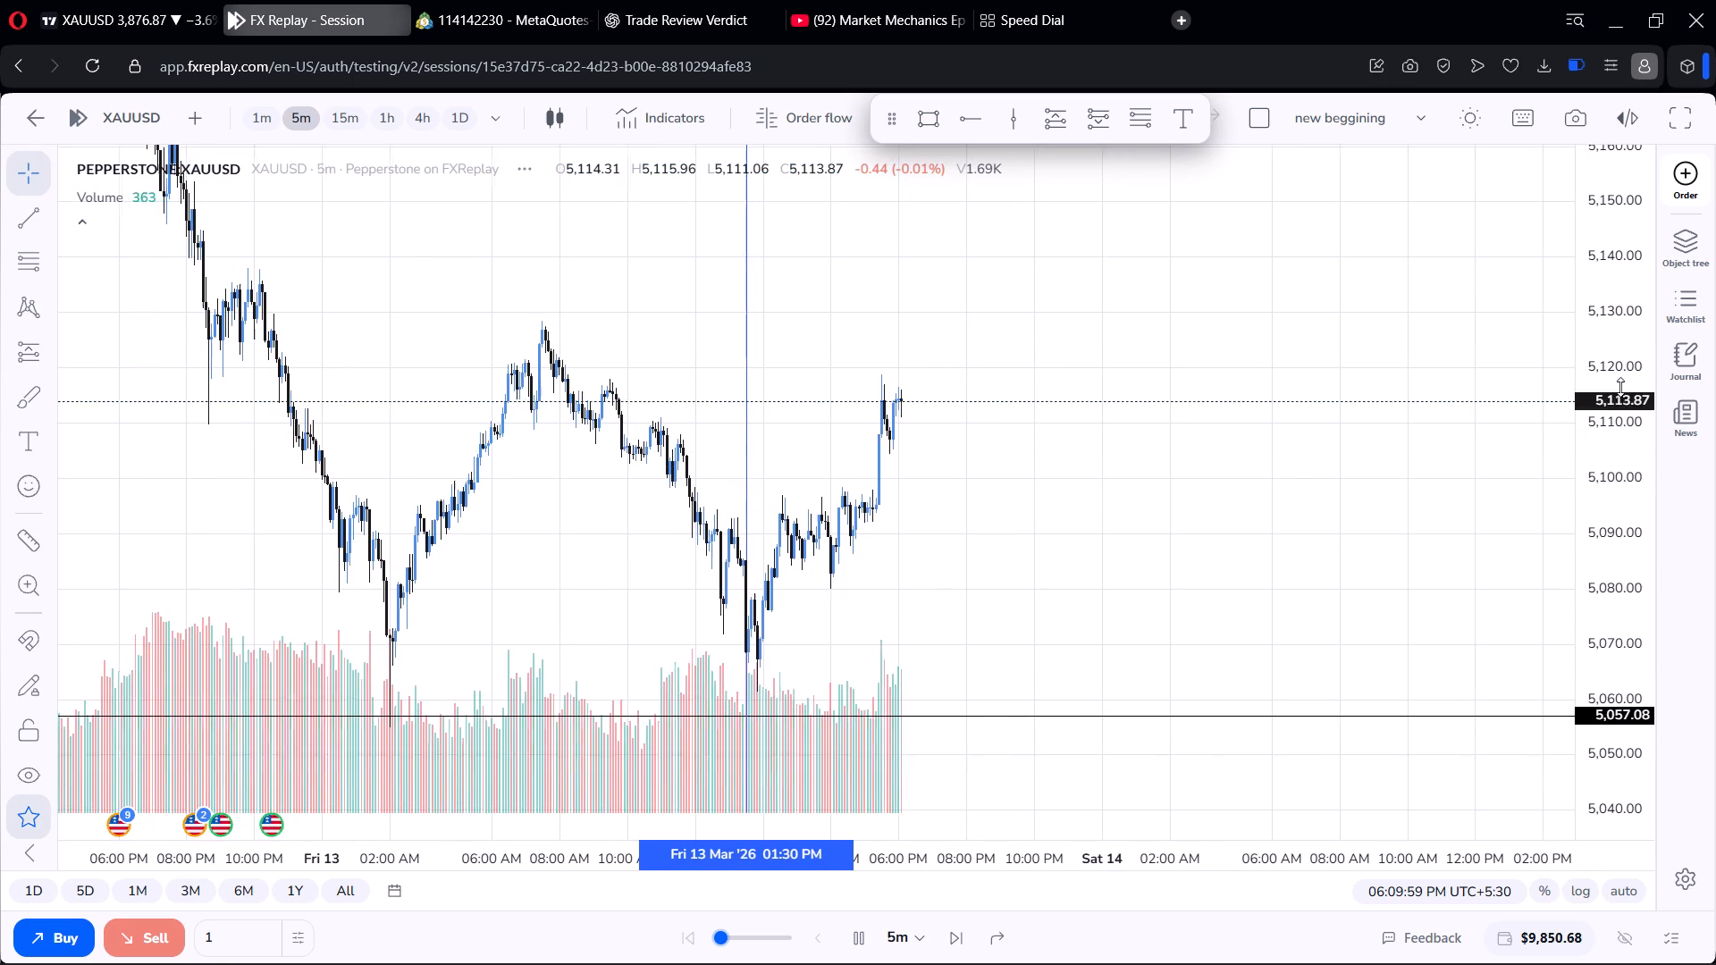
scroll(1620, 387, down, 8)
scroll(1258, 333, down, 9)
scroll(1258, 333, up, 18)
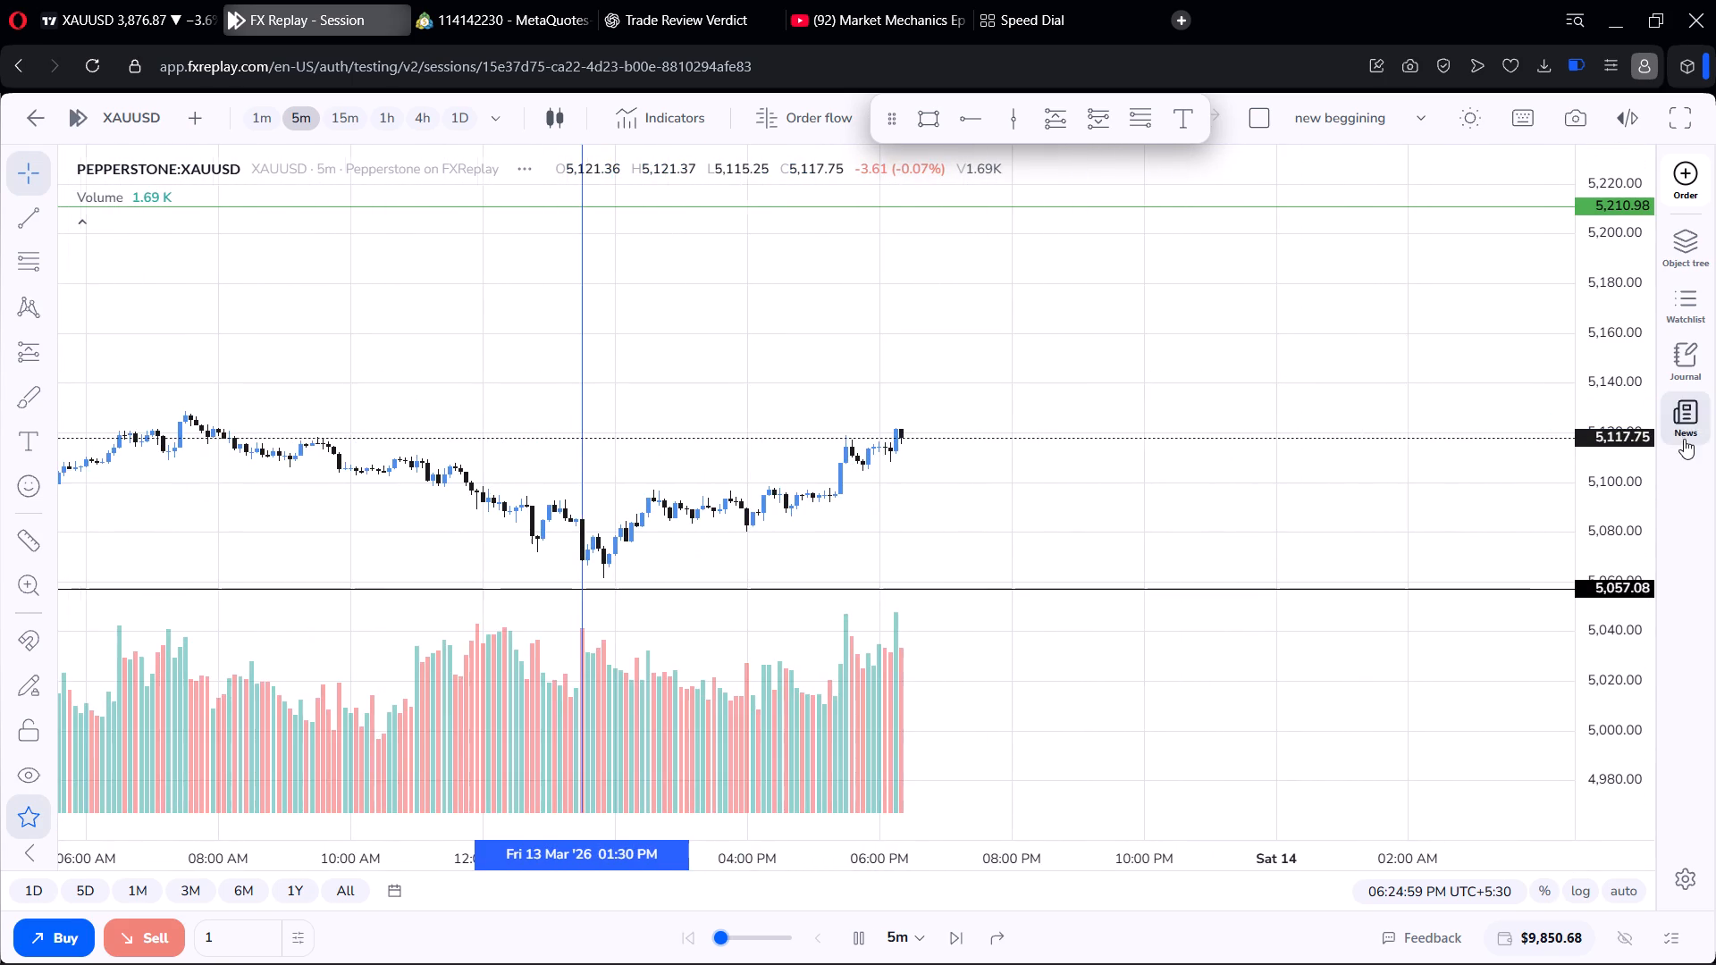
scroll(1626, 464, up, 12)
scroll(1281, 454, up, 3)
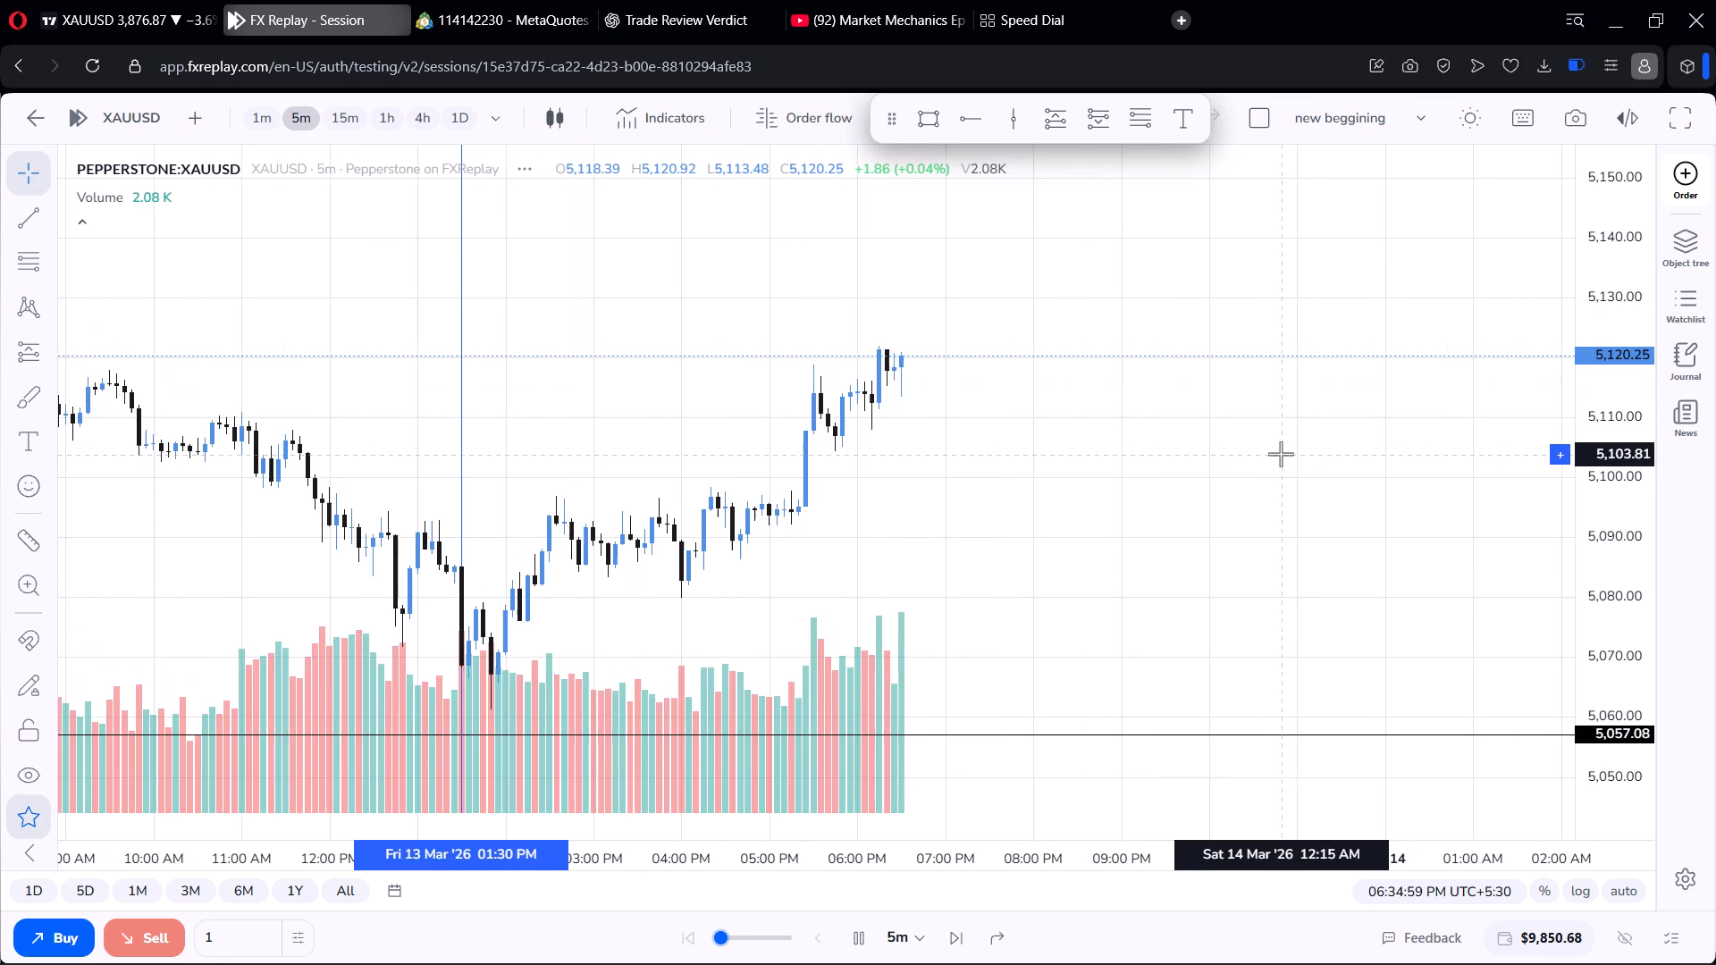
scroll(1281, 454, down, 2)
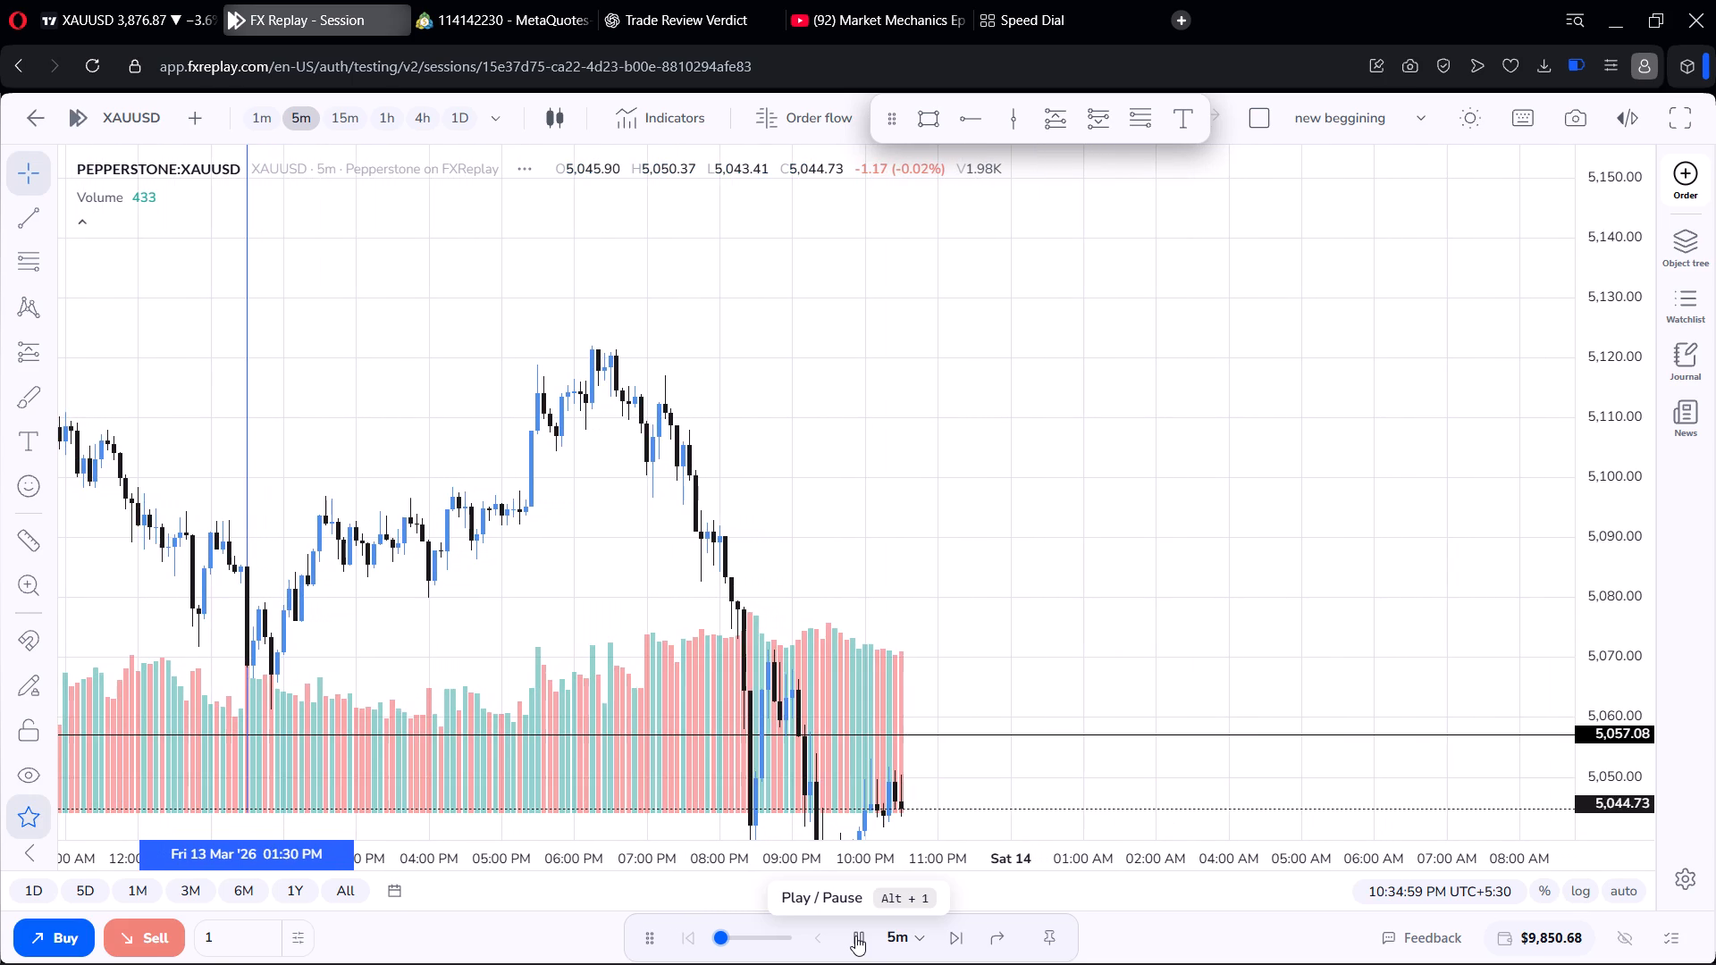
click(855, 936)
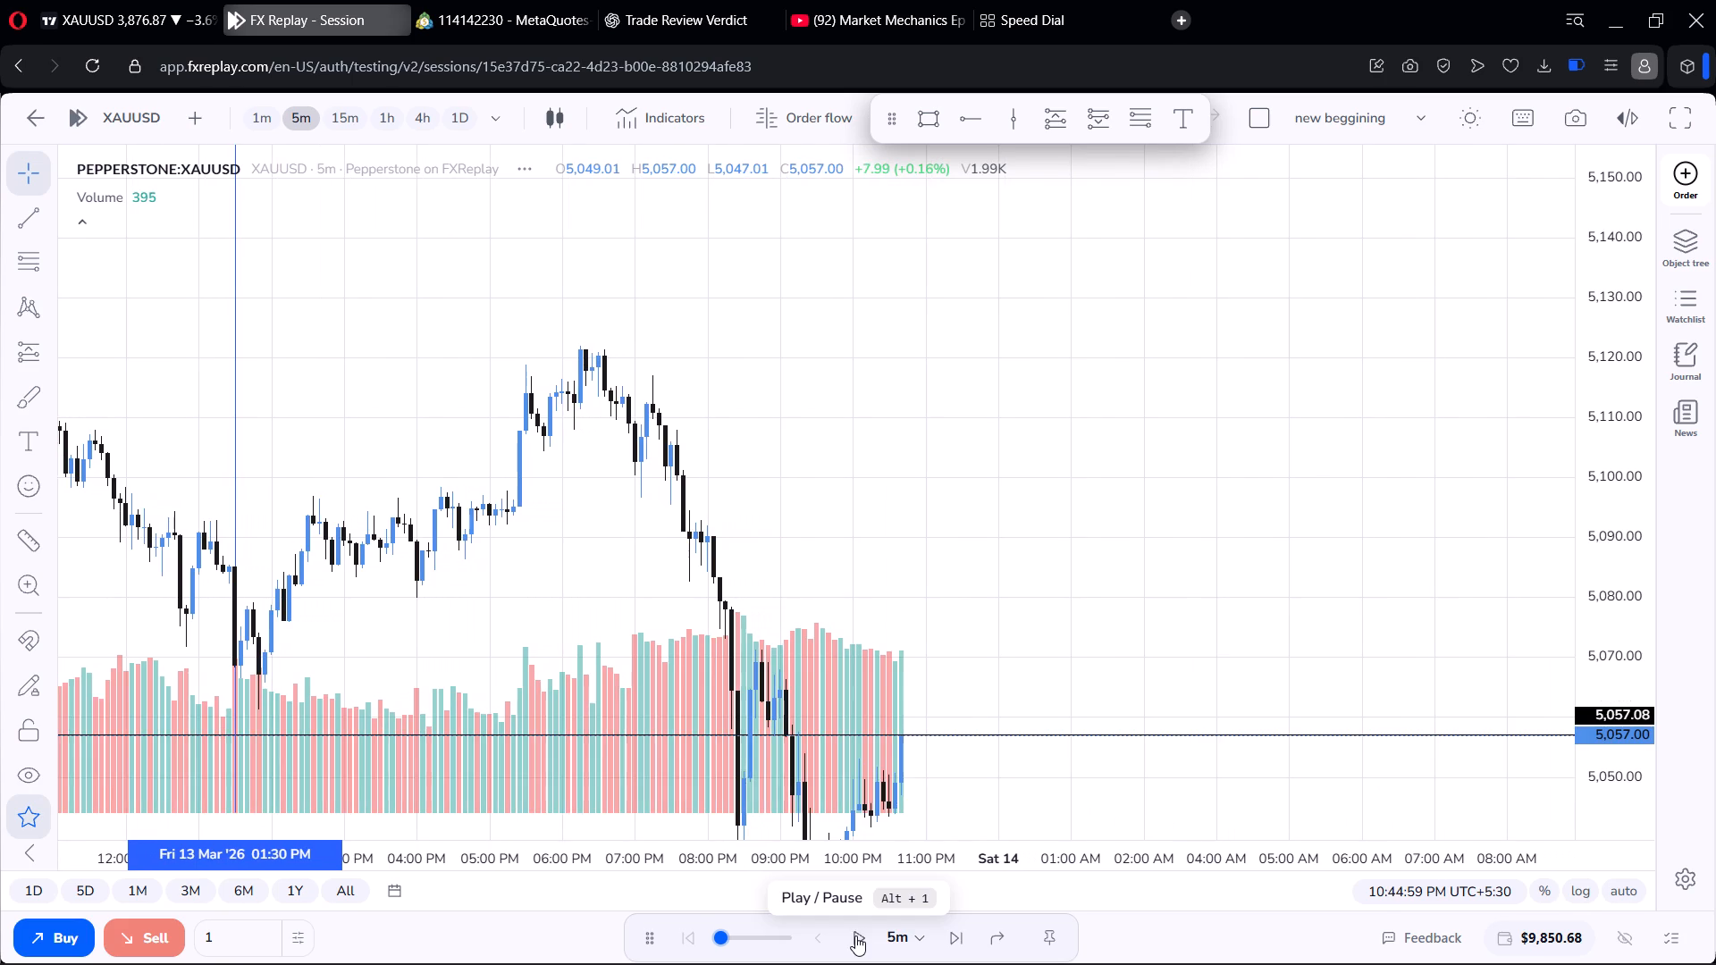
Examine the latest candles on the paused 5m chart around the 5,057.08 horizontal level.
drag(897, 571, 893, 259)
scroll(876, 316, down, 3)
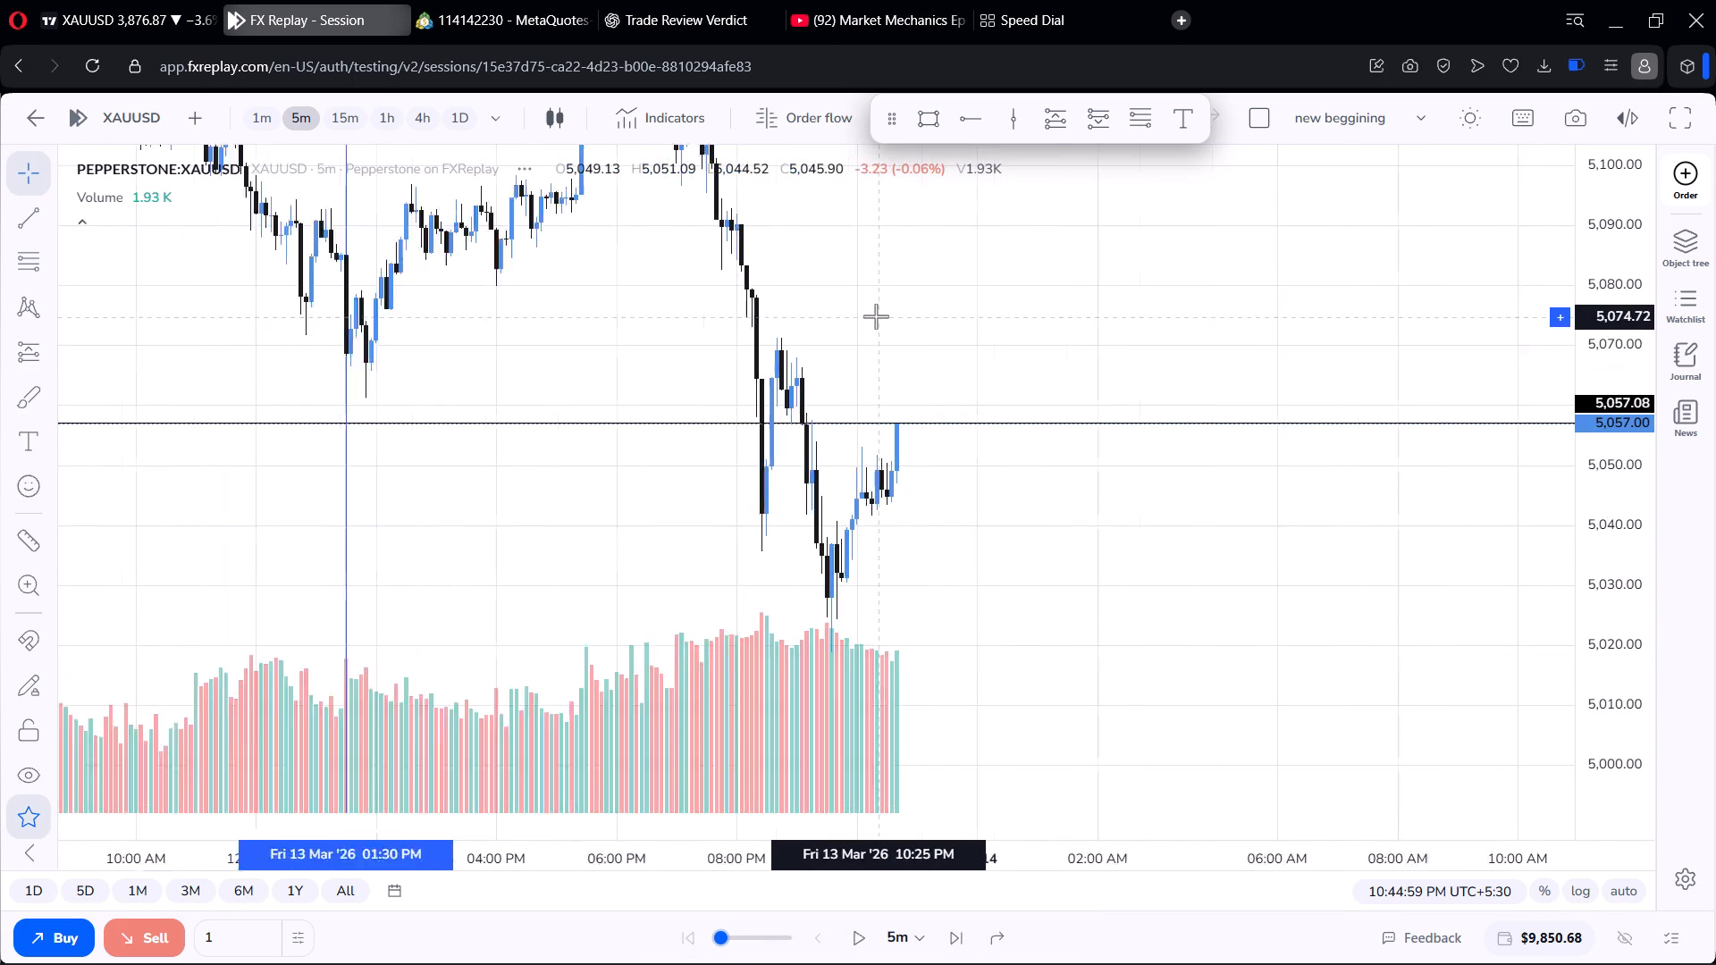
scroll(876, 316, down, 2)
drag(894, 312, 872, 437)
scroll(877, 434, down, 1)
scroll(879, 433, up, 11)
scroll(879, 429, down, 3)
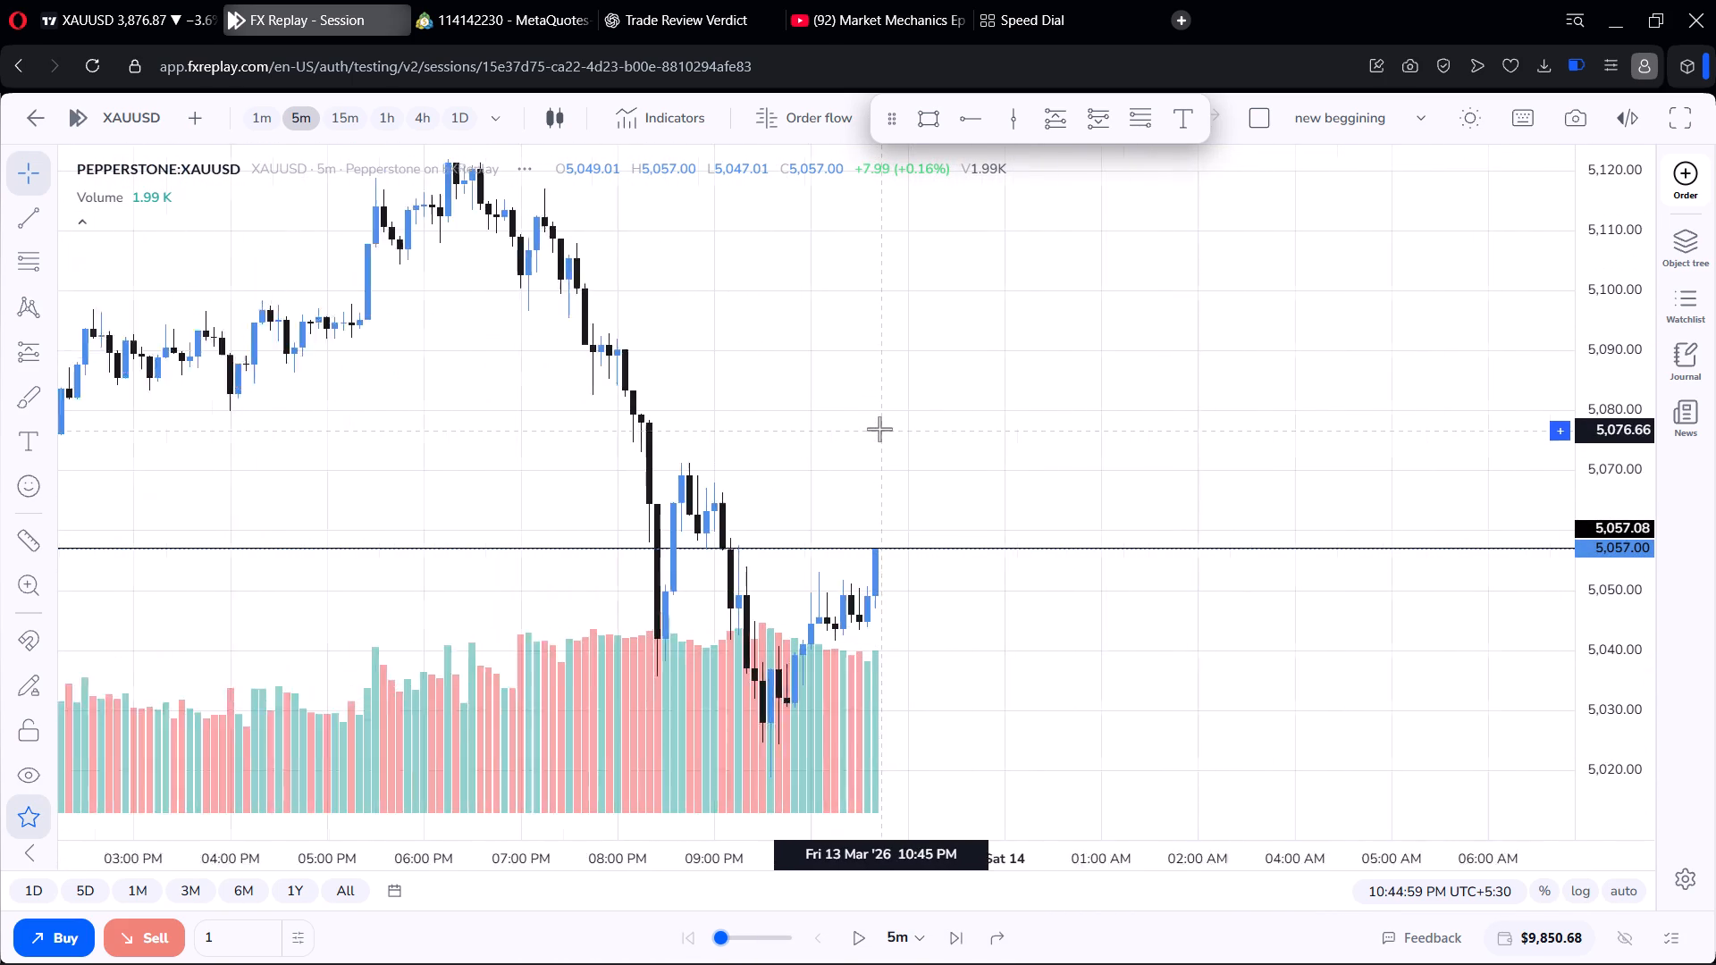
scroll(879, 429, down, 4)
scroll(1616, 275, down, 7)
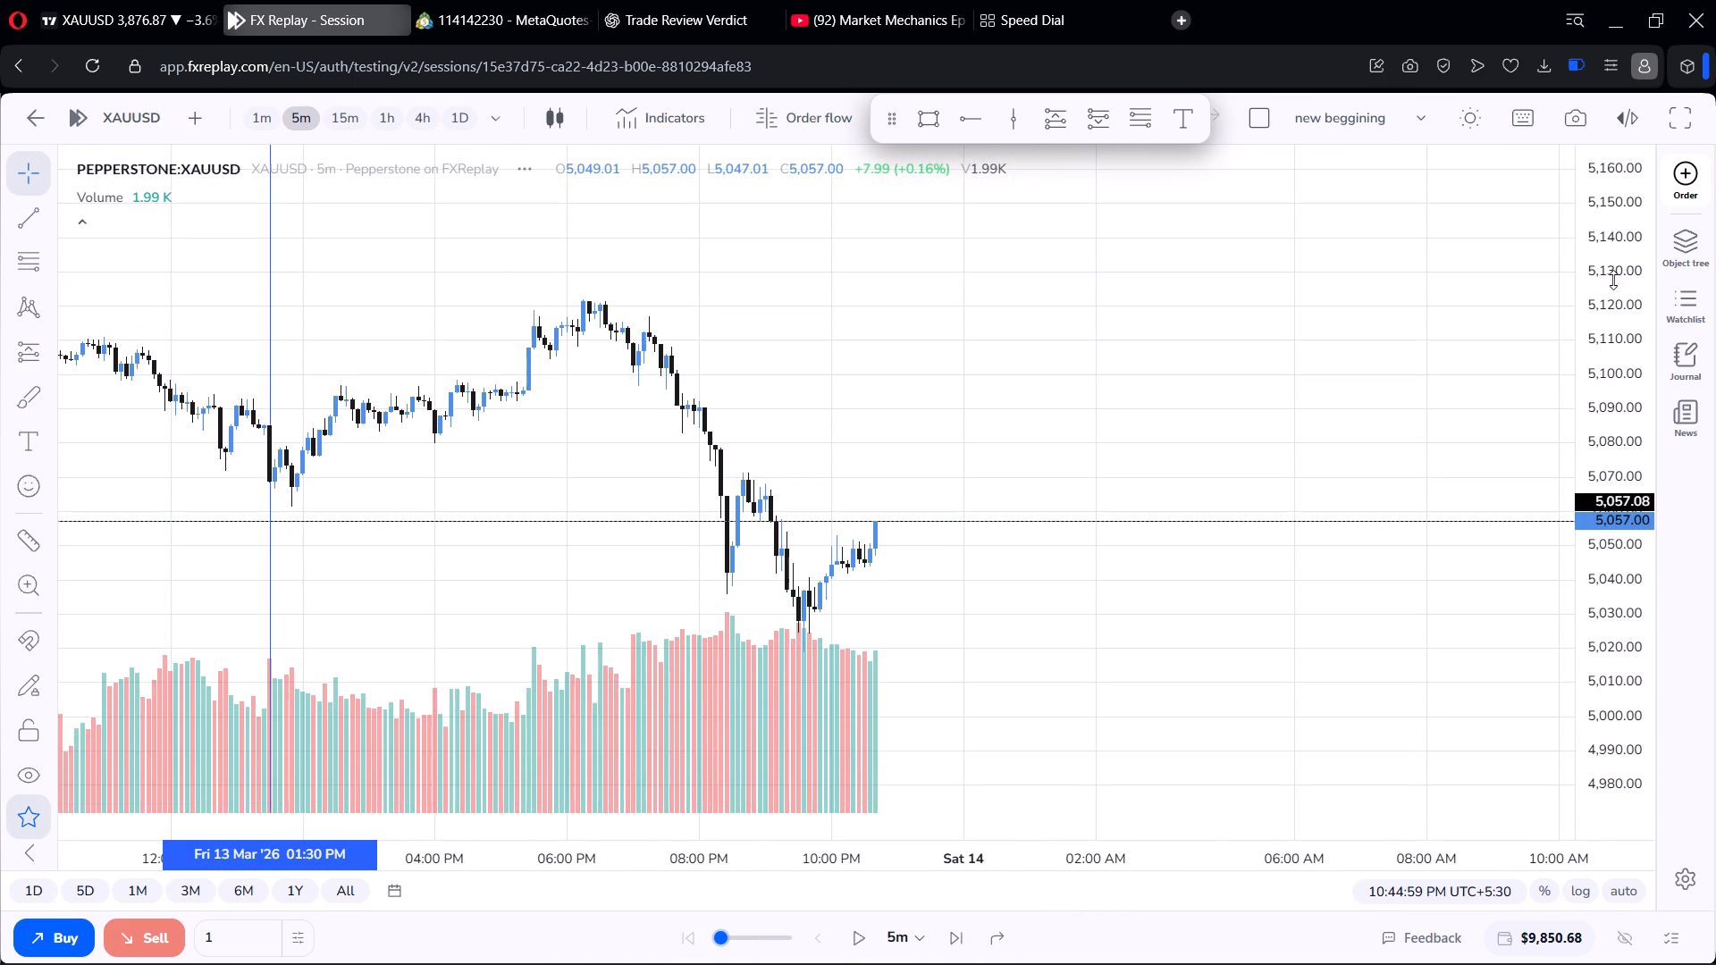
scroll(873, 333, down, 7)
scroll(865, 352, up, 6)
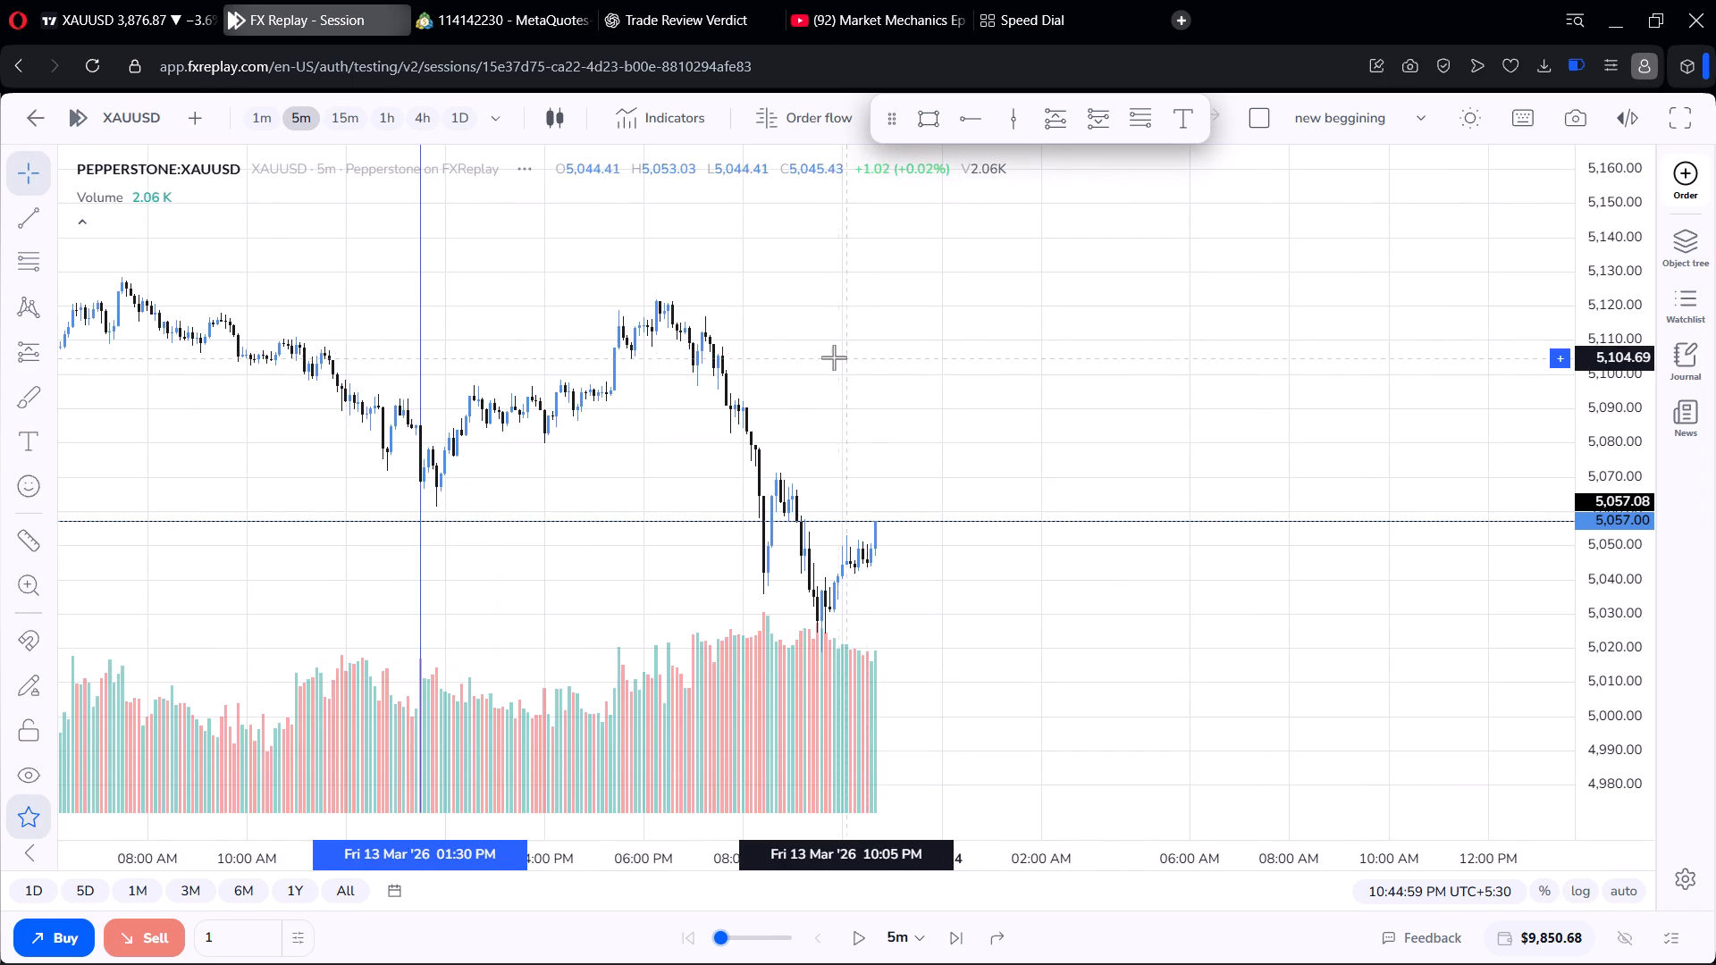
scroll(820, 357, up, 6)
Review the 13 March price swings on the 5m chart around the 1:30 PM vertical line and through the evening.
drag(566, 374, 1179, 278)
scroll(1186, 281, up, 3)
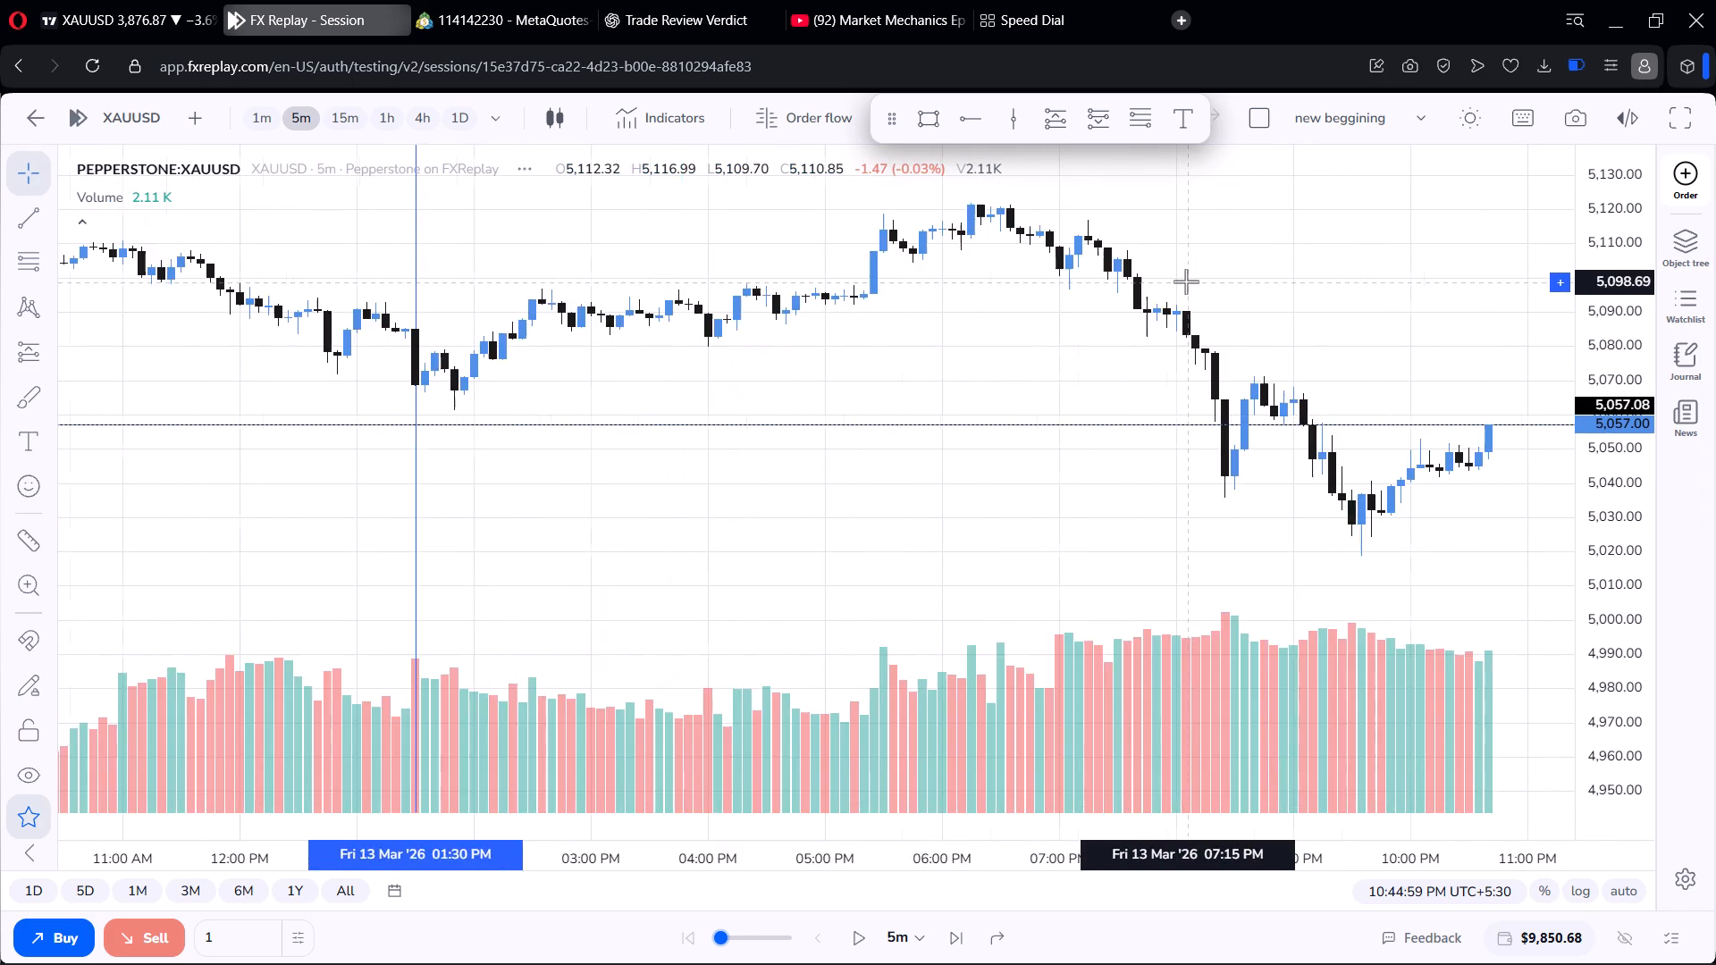
scroll(1186, 282, down, 7)
scroll(1185, 284, up, 9)
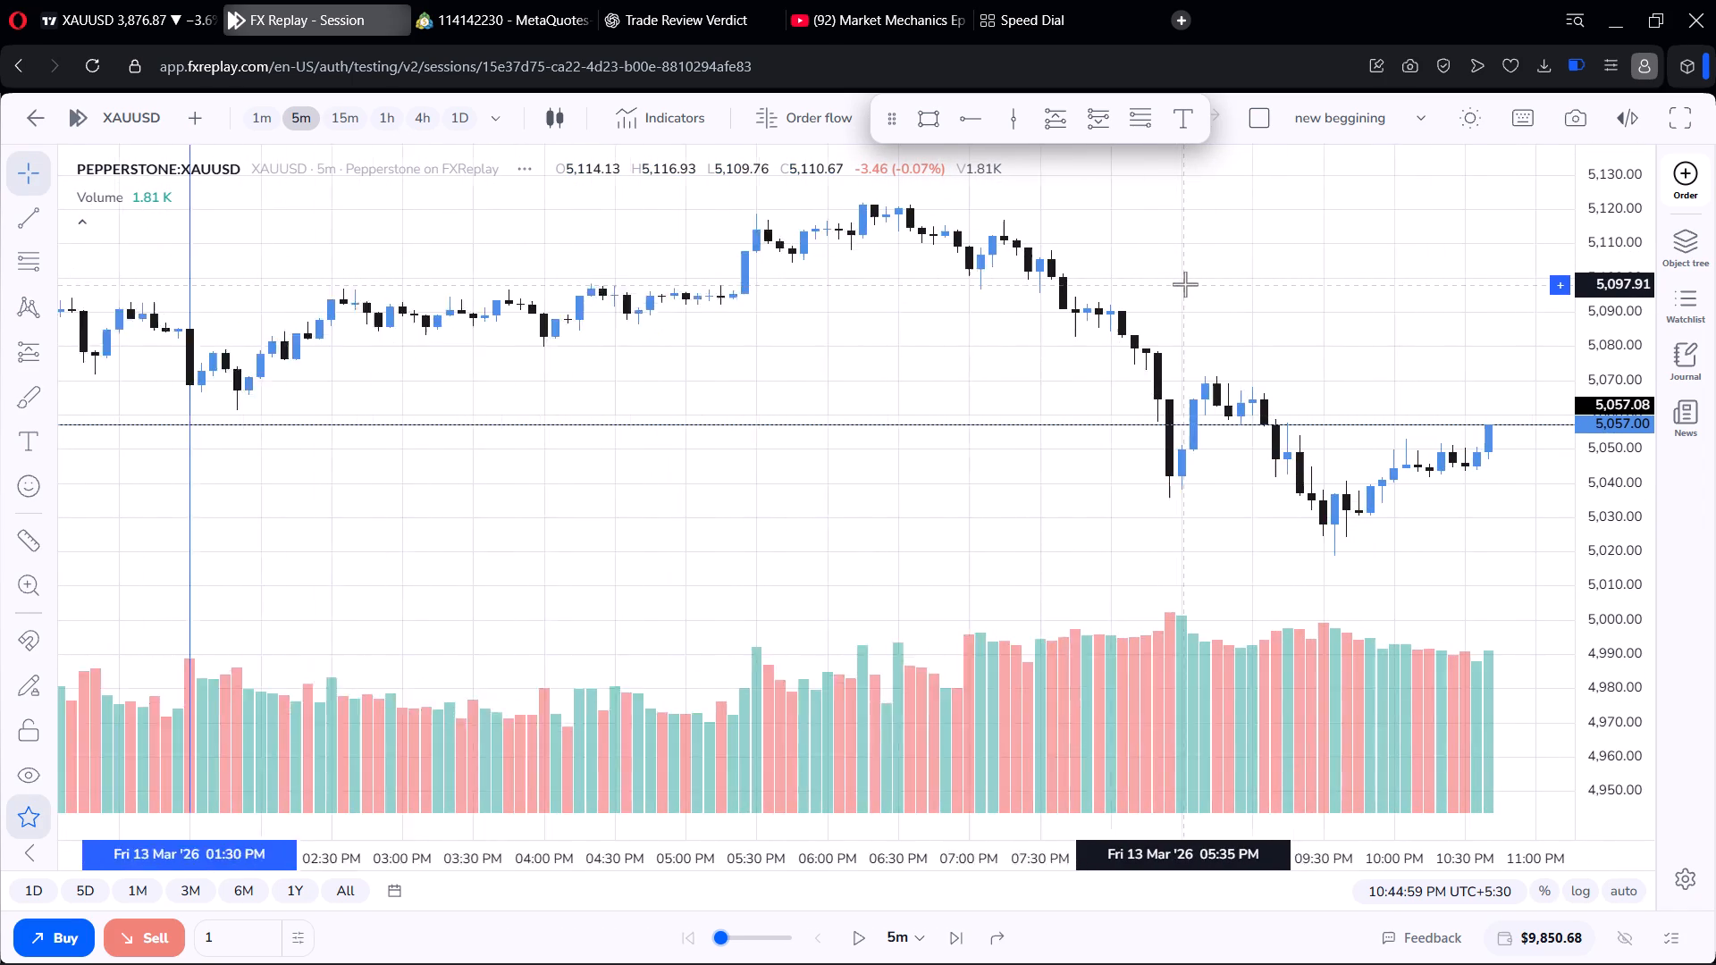
scroll(1185, 284, up, 2)
scroll(1185, 284, down, 11)
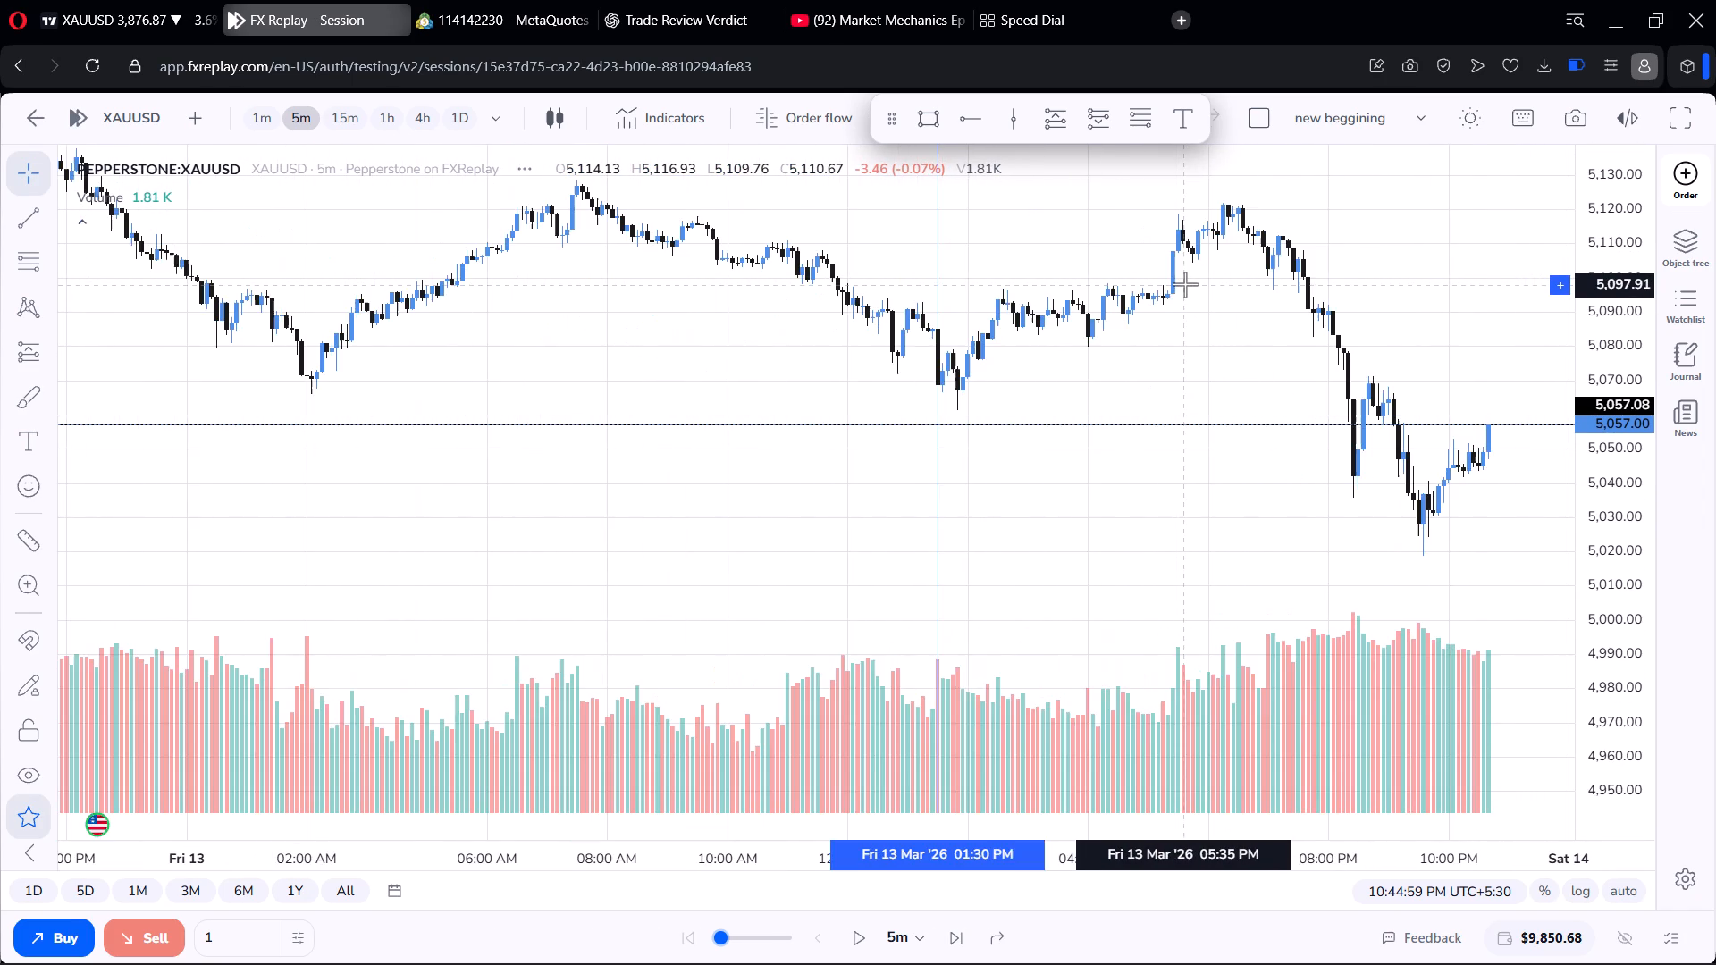
drag(1094, 255, 1096, 481)
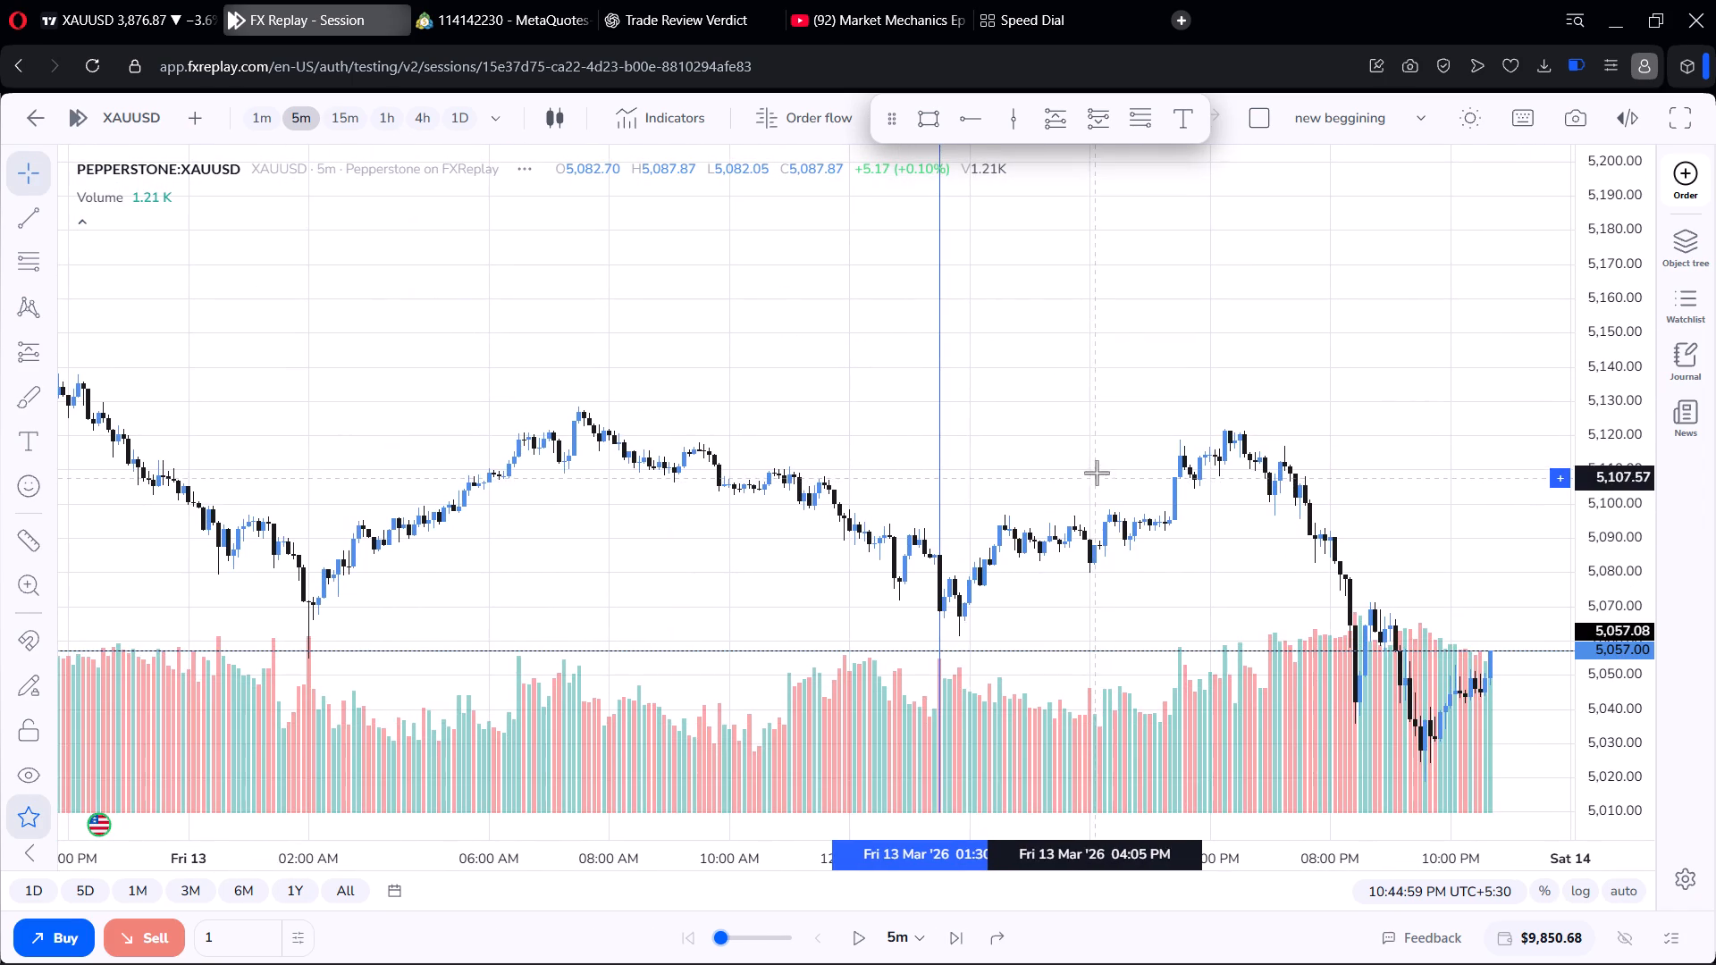
scroll(1130, 433, up, 11)
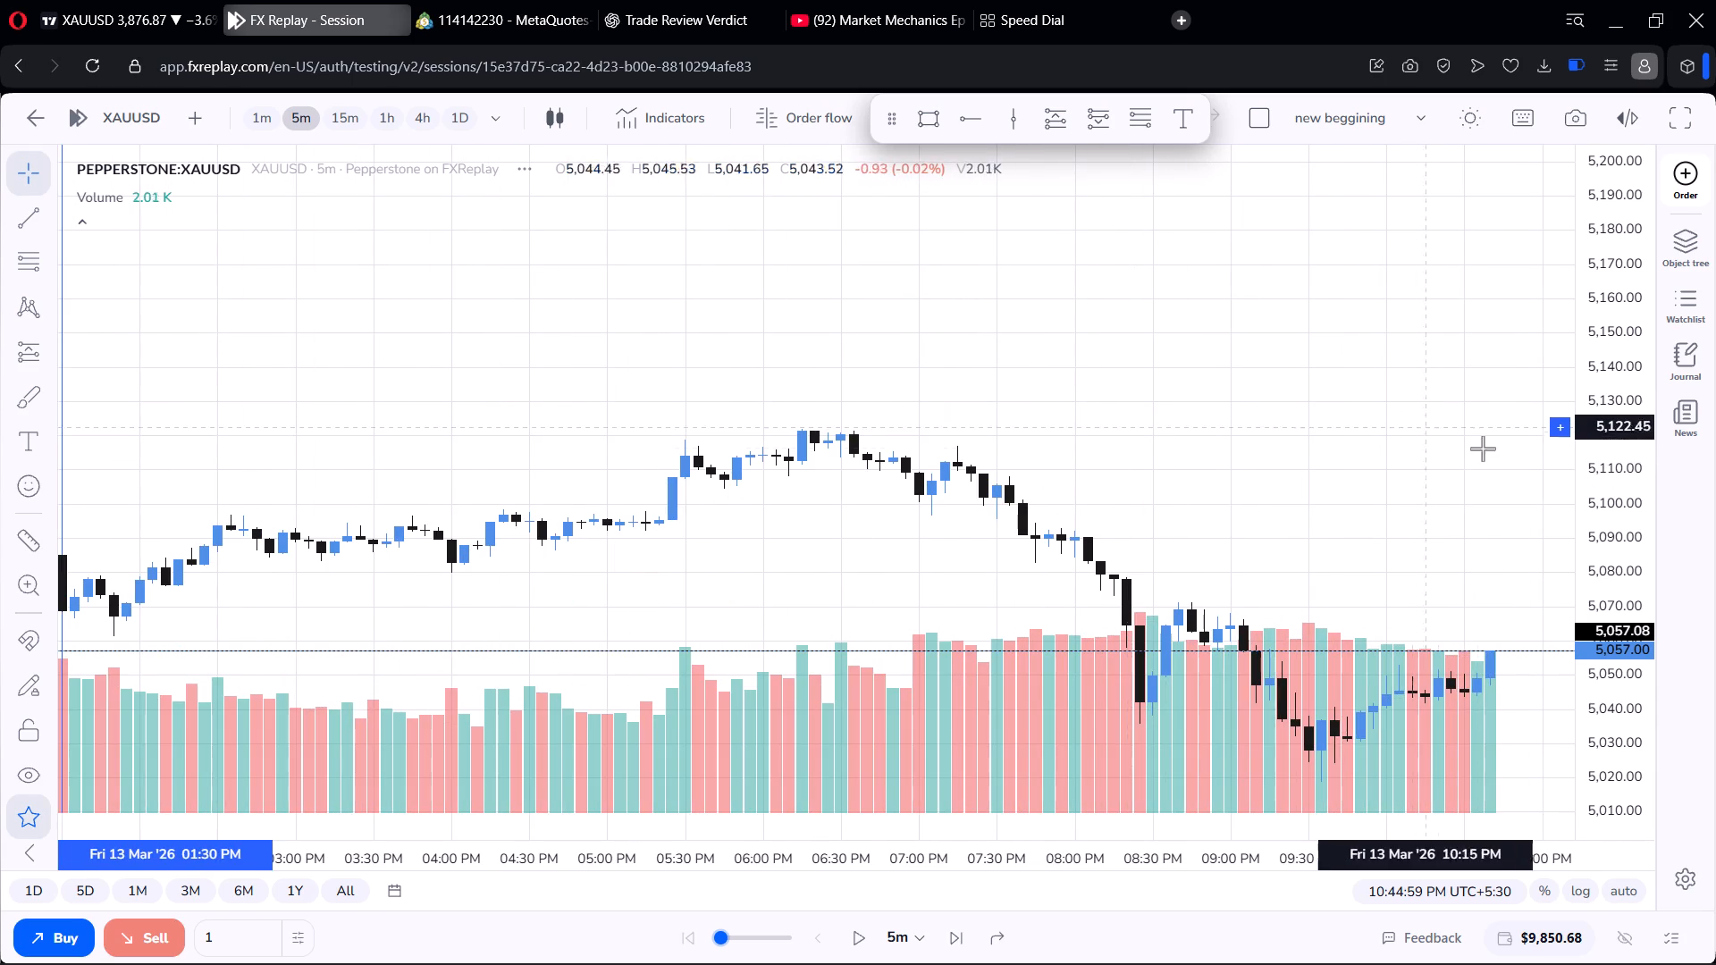
scroll(1604, 516, up, 13)
scroll(995, 501, up, 6)
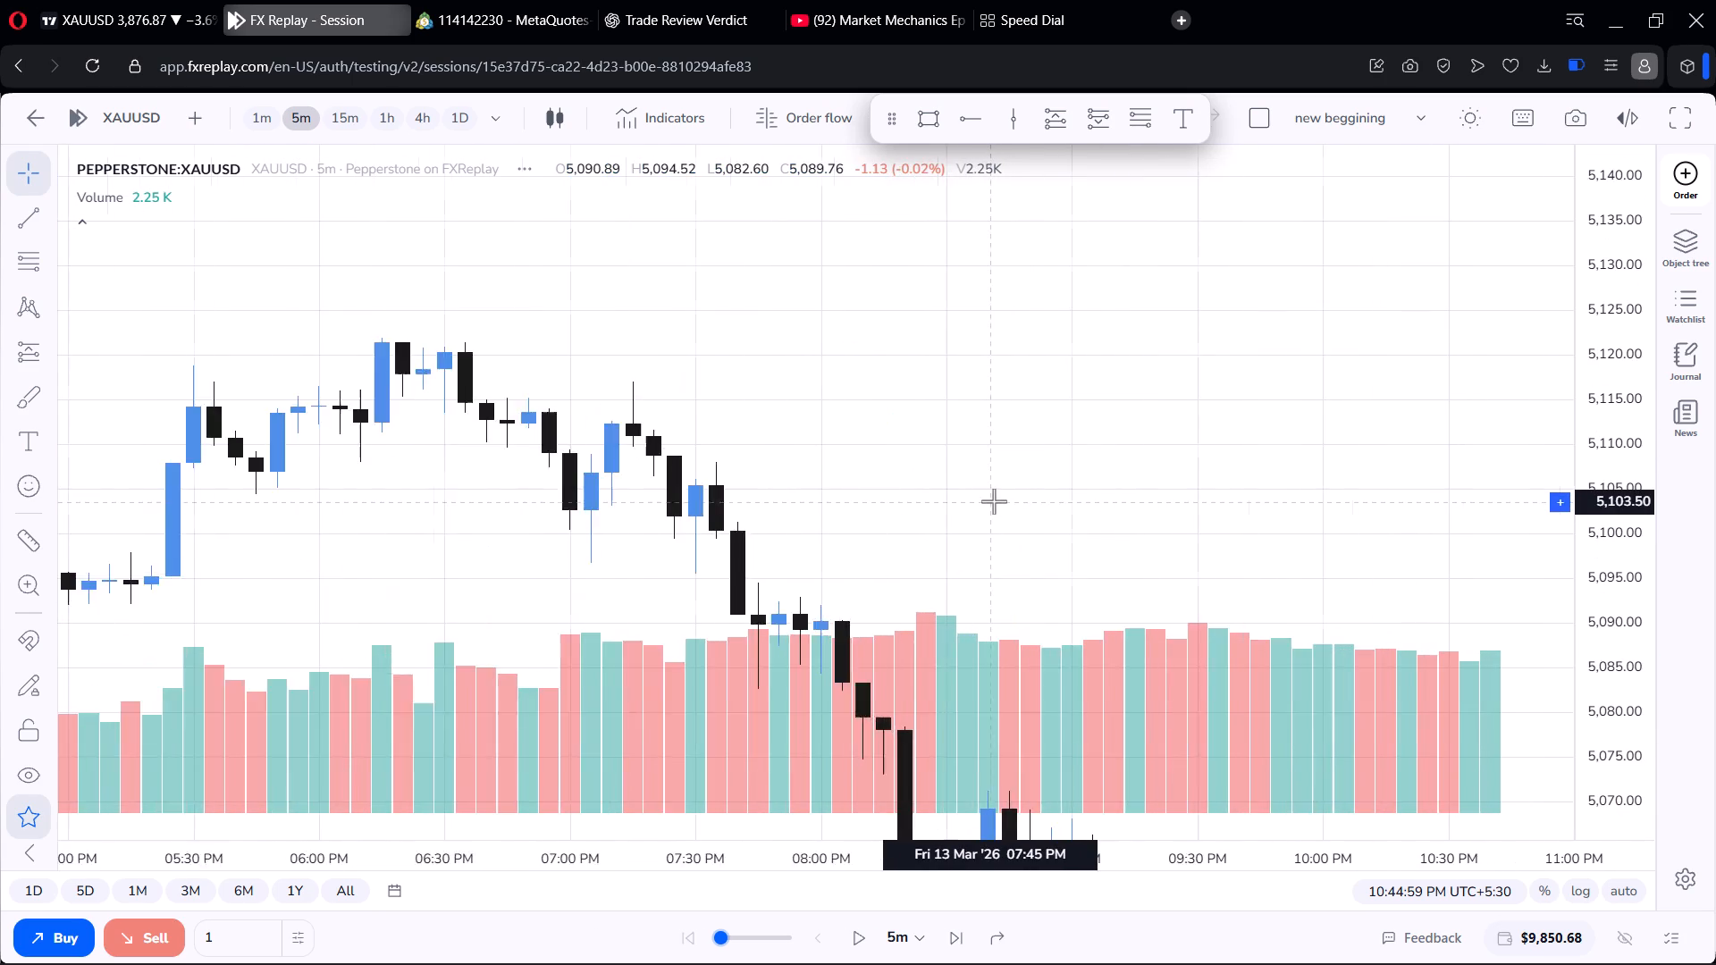
scroll(994, 501, down, 14)
drag(1066, 508, 887, 207)
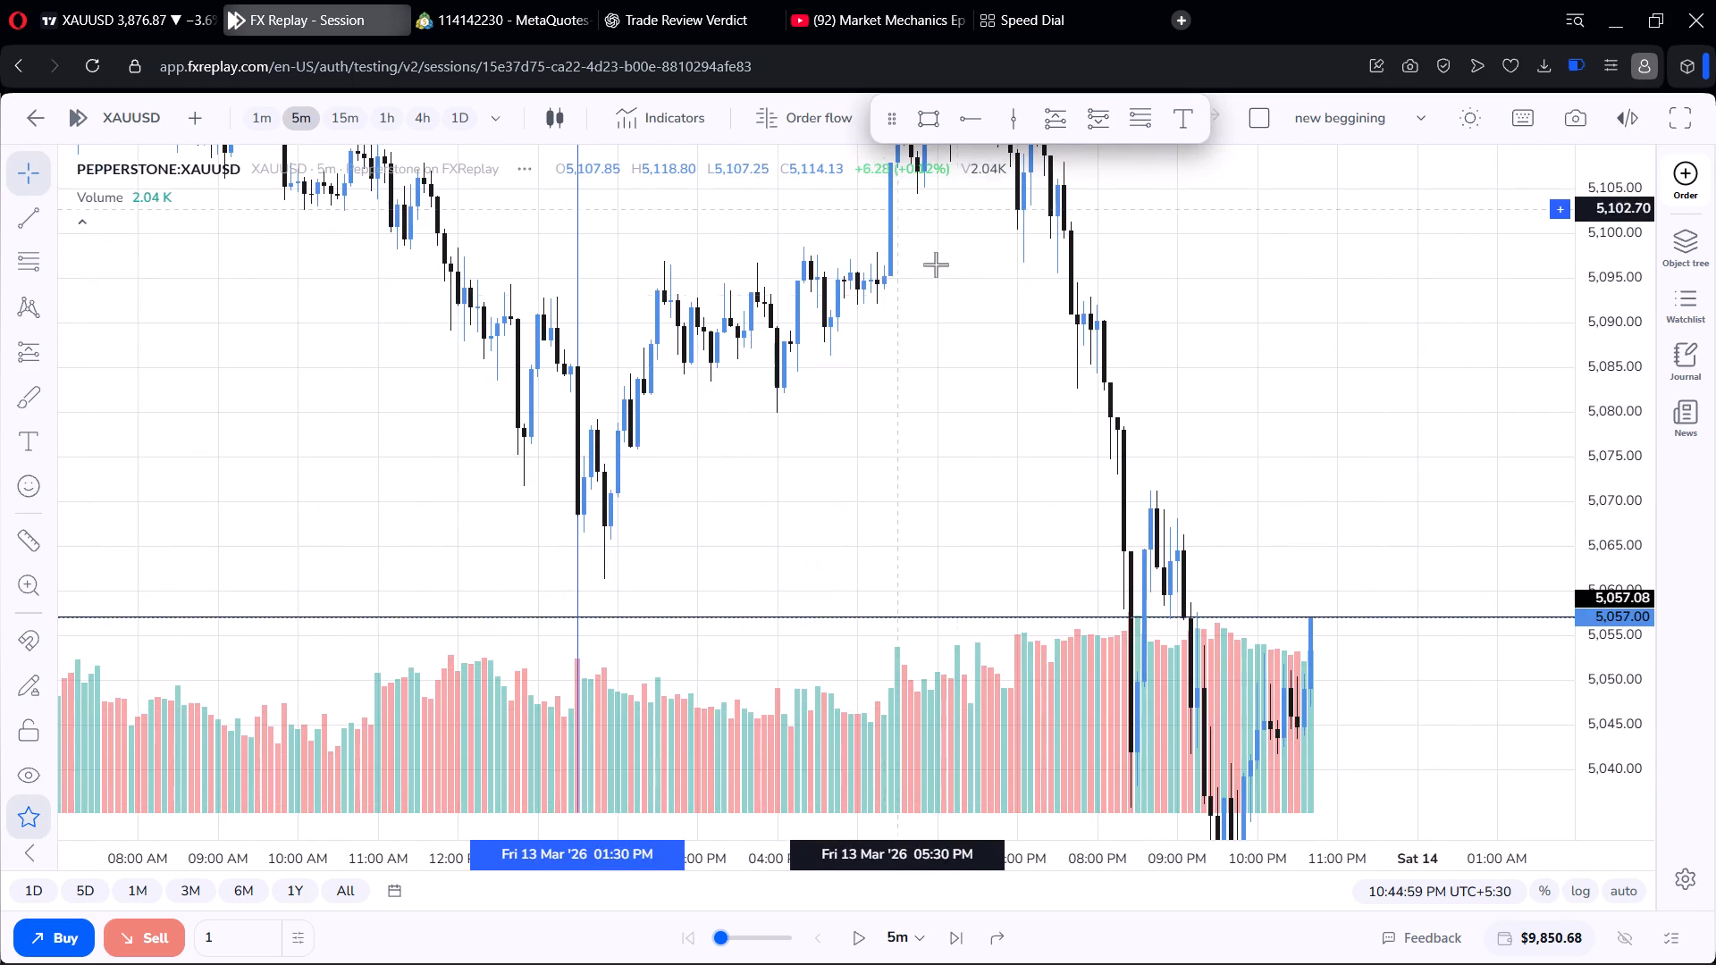
scroll(993, 340, down, 2)
scroll(1106, 400, up, 3)
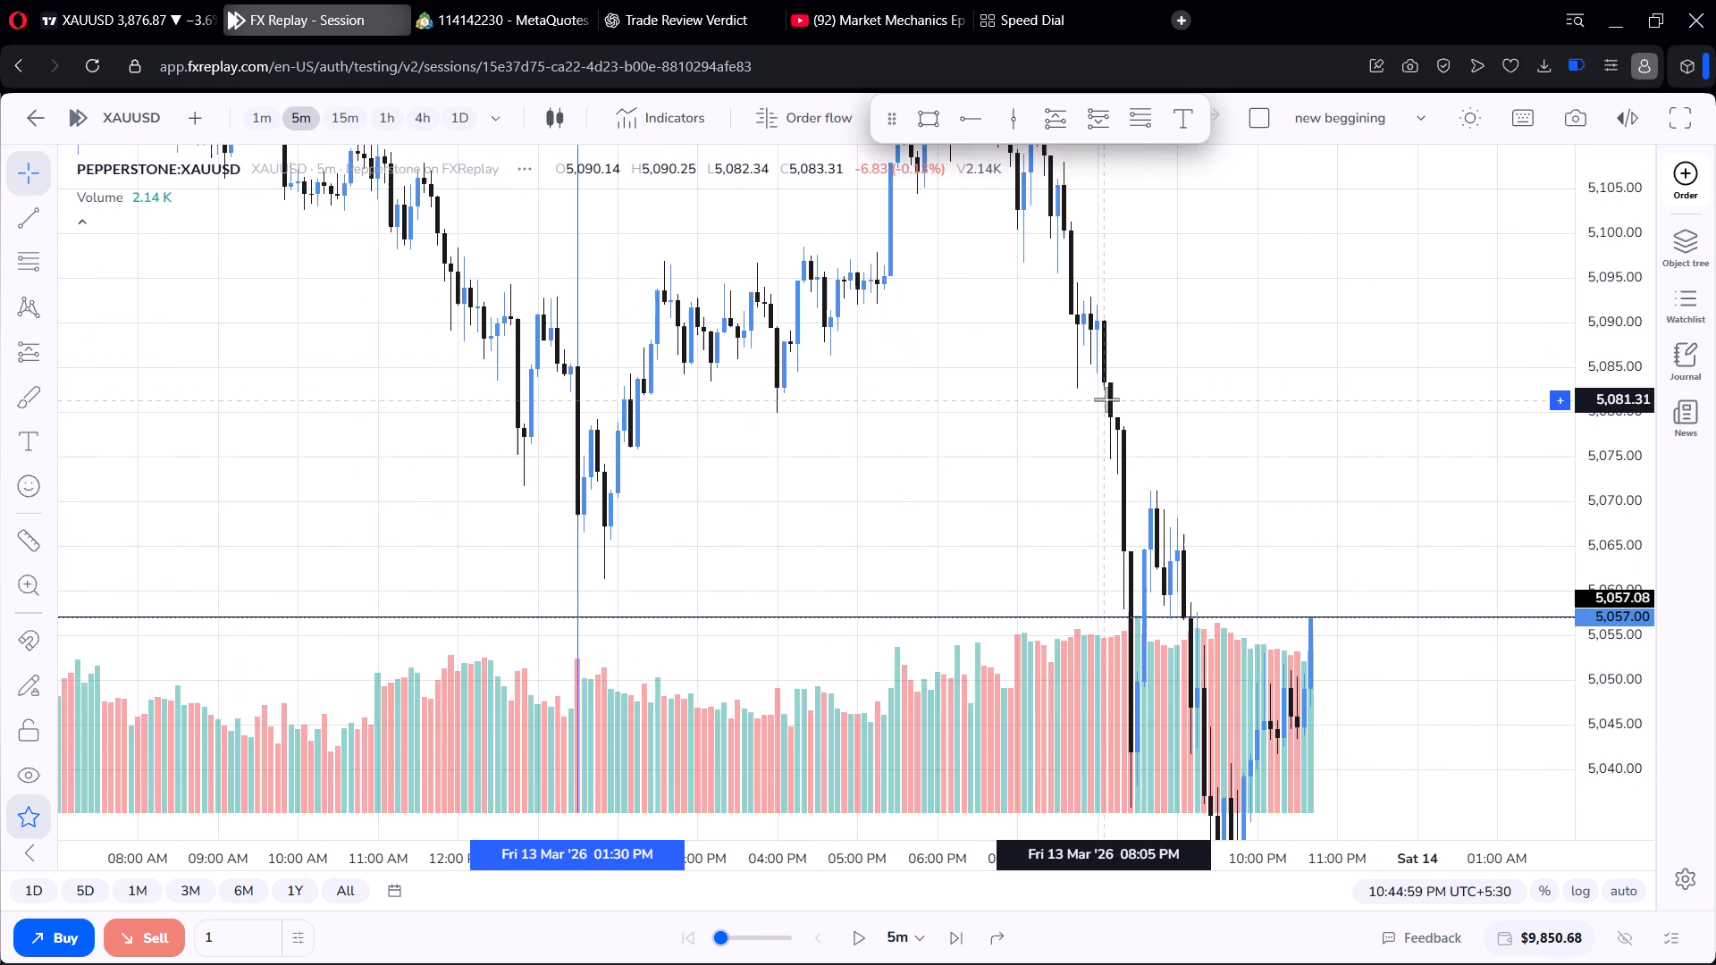
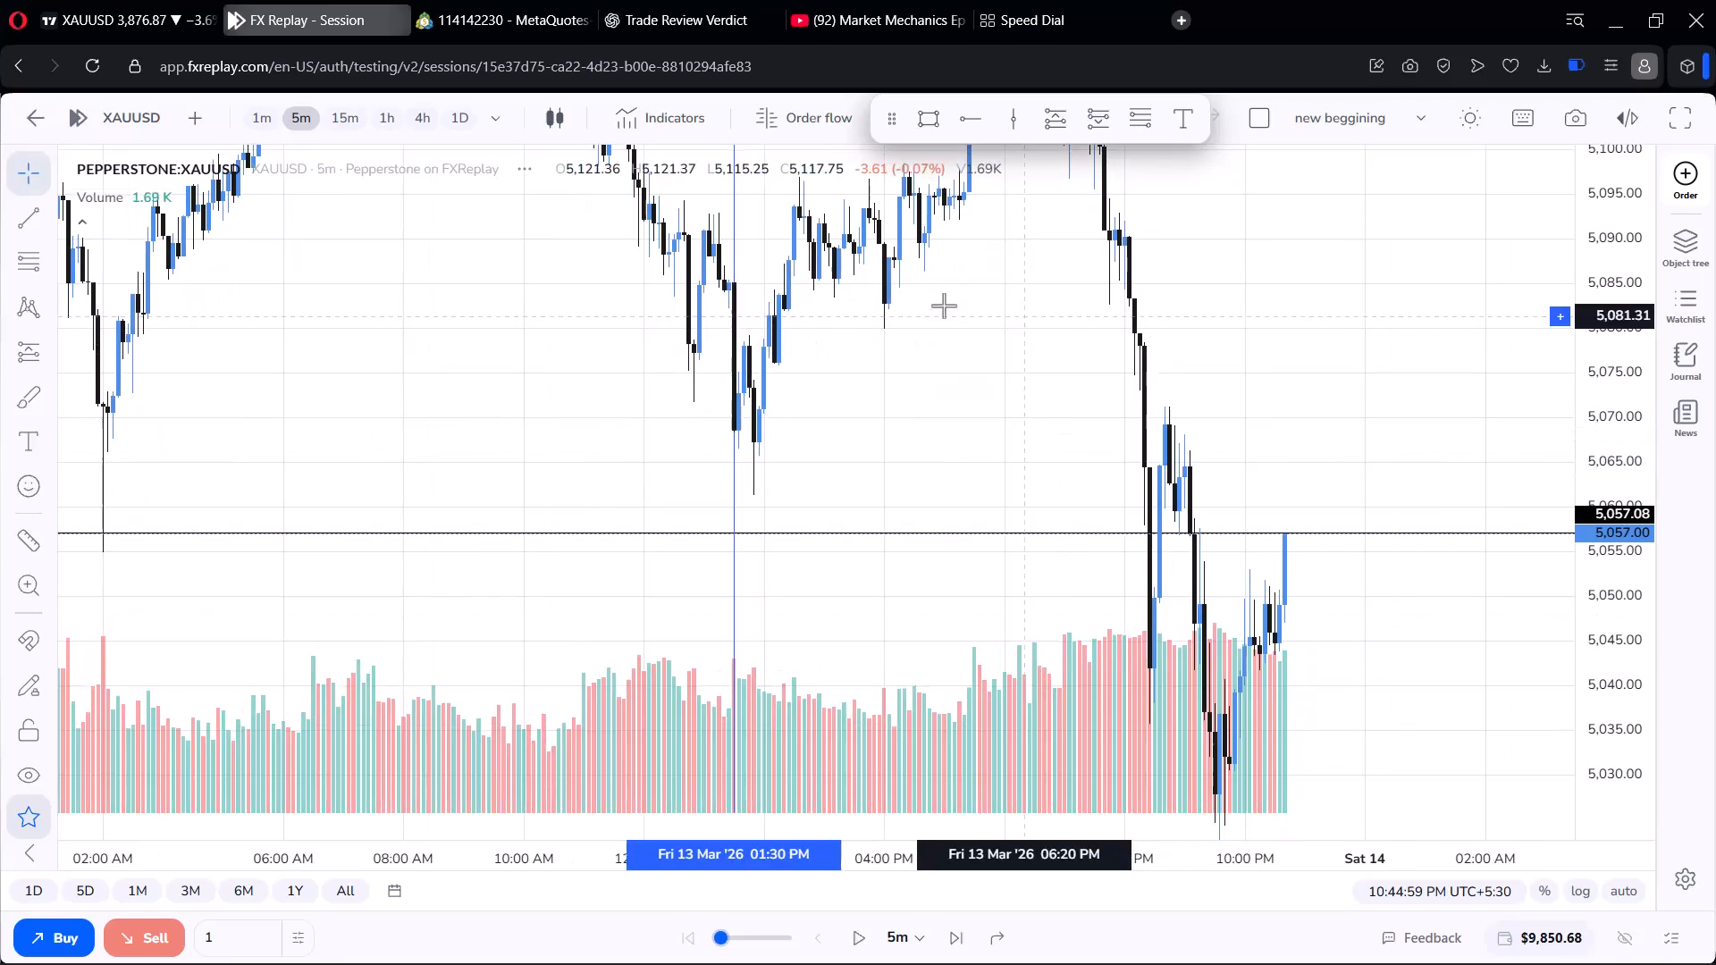
Switch the XAUUSD chart to the daily timeframe and delete the blue vertical line and the green horizontal ray.
click(417, 117)
click(458, 113)
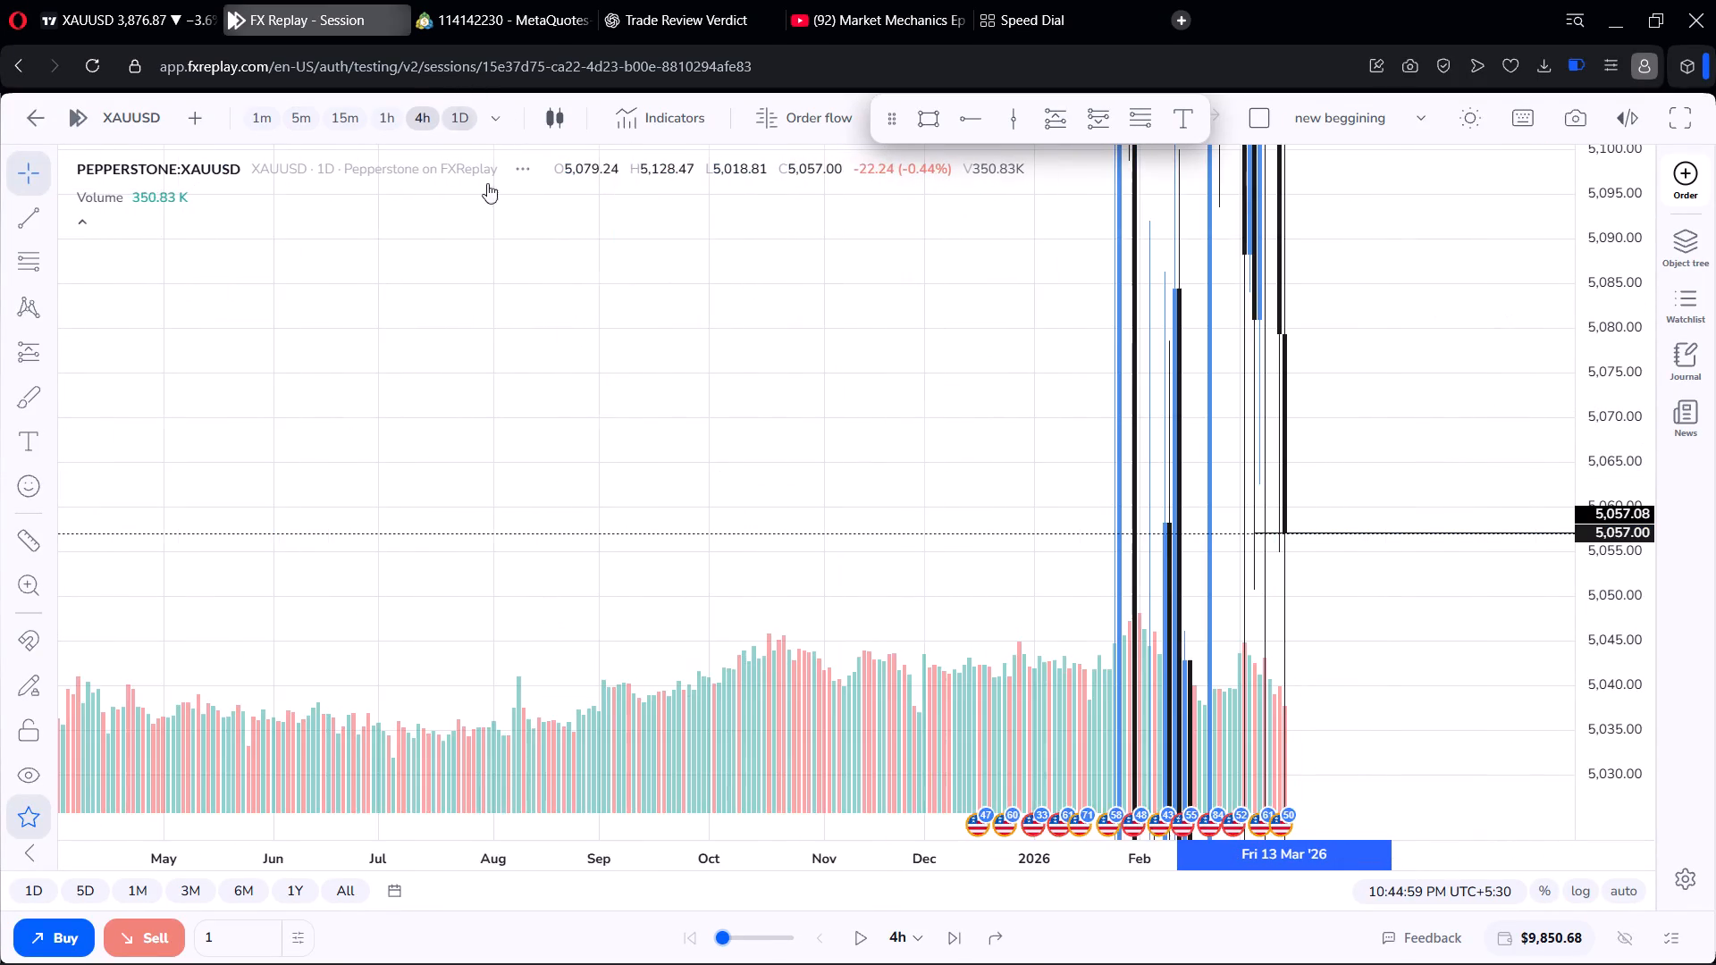
scroll(977, 365, up, 10)
scroll(1615, 327, down, 10)
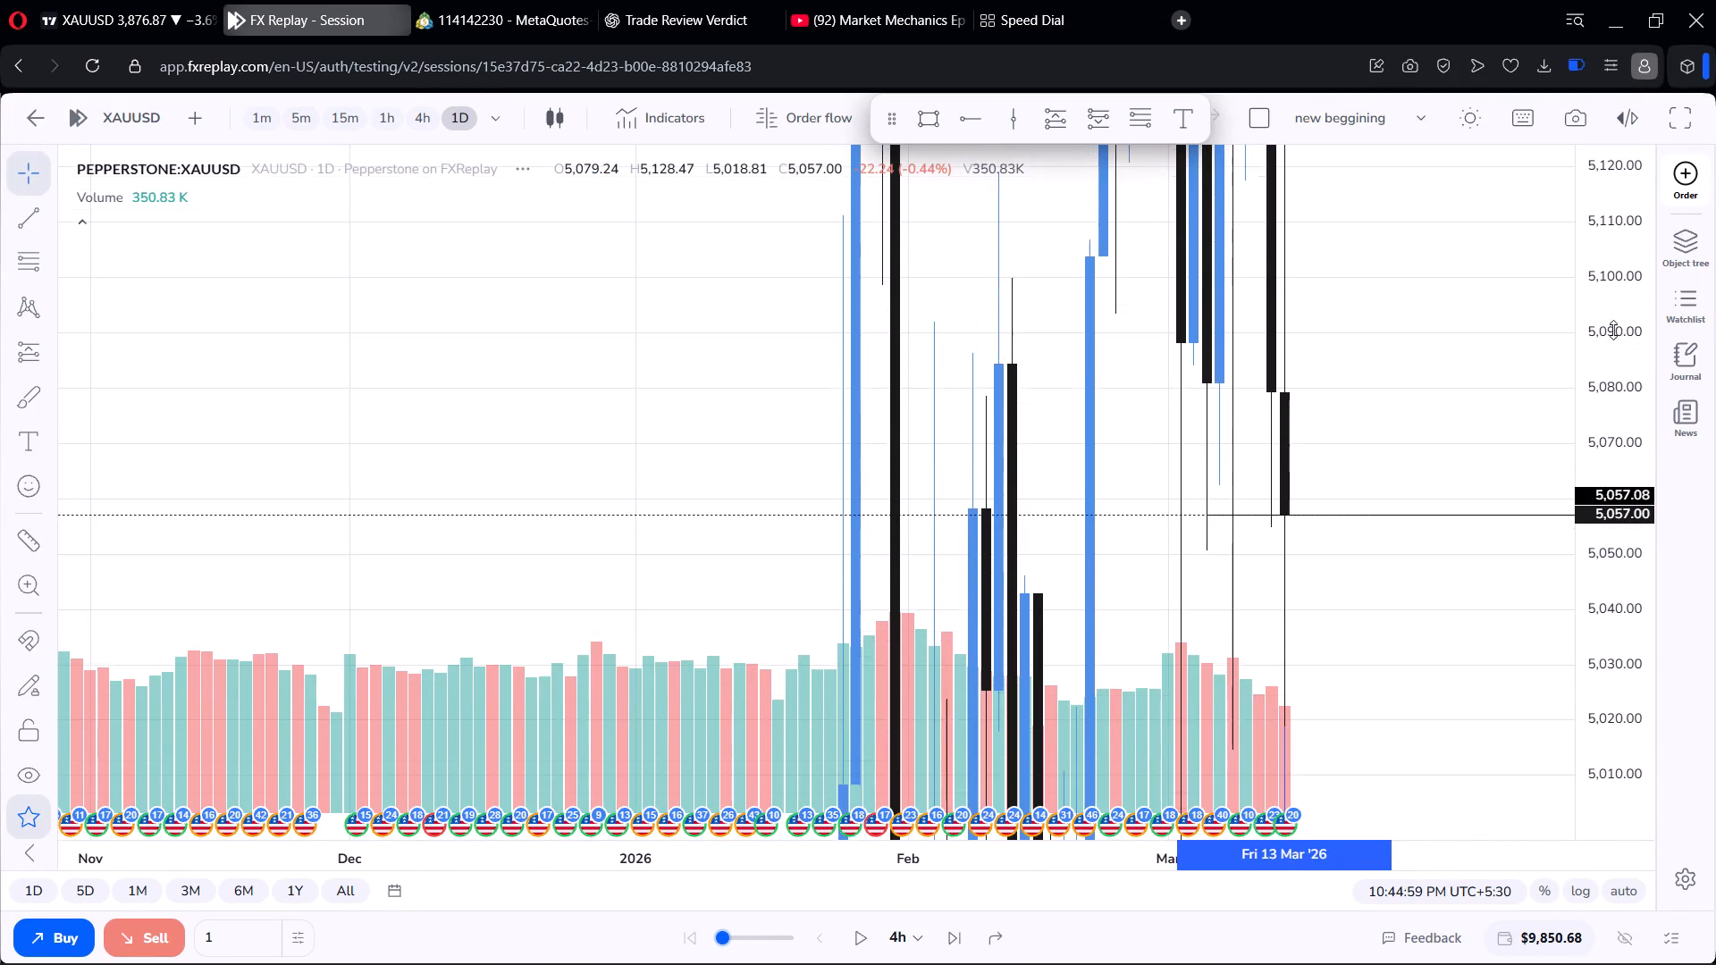
scroll(1613, 330, down, 20)
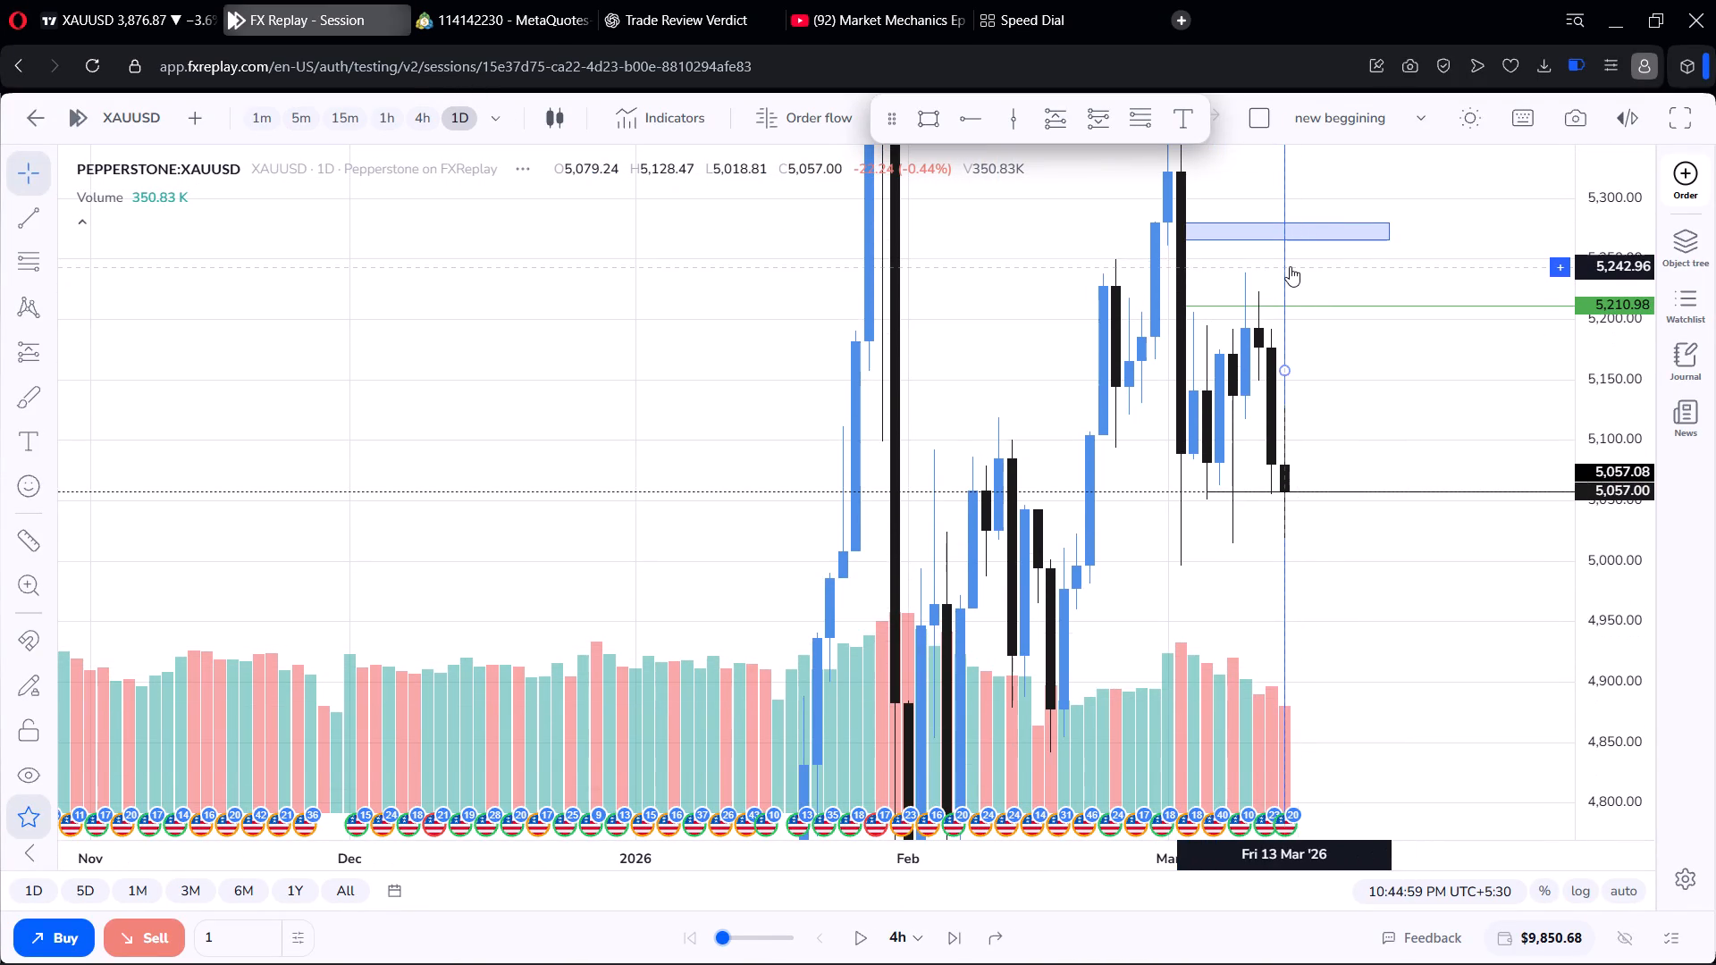
click(1282, 270)
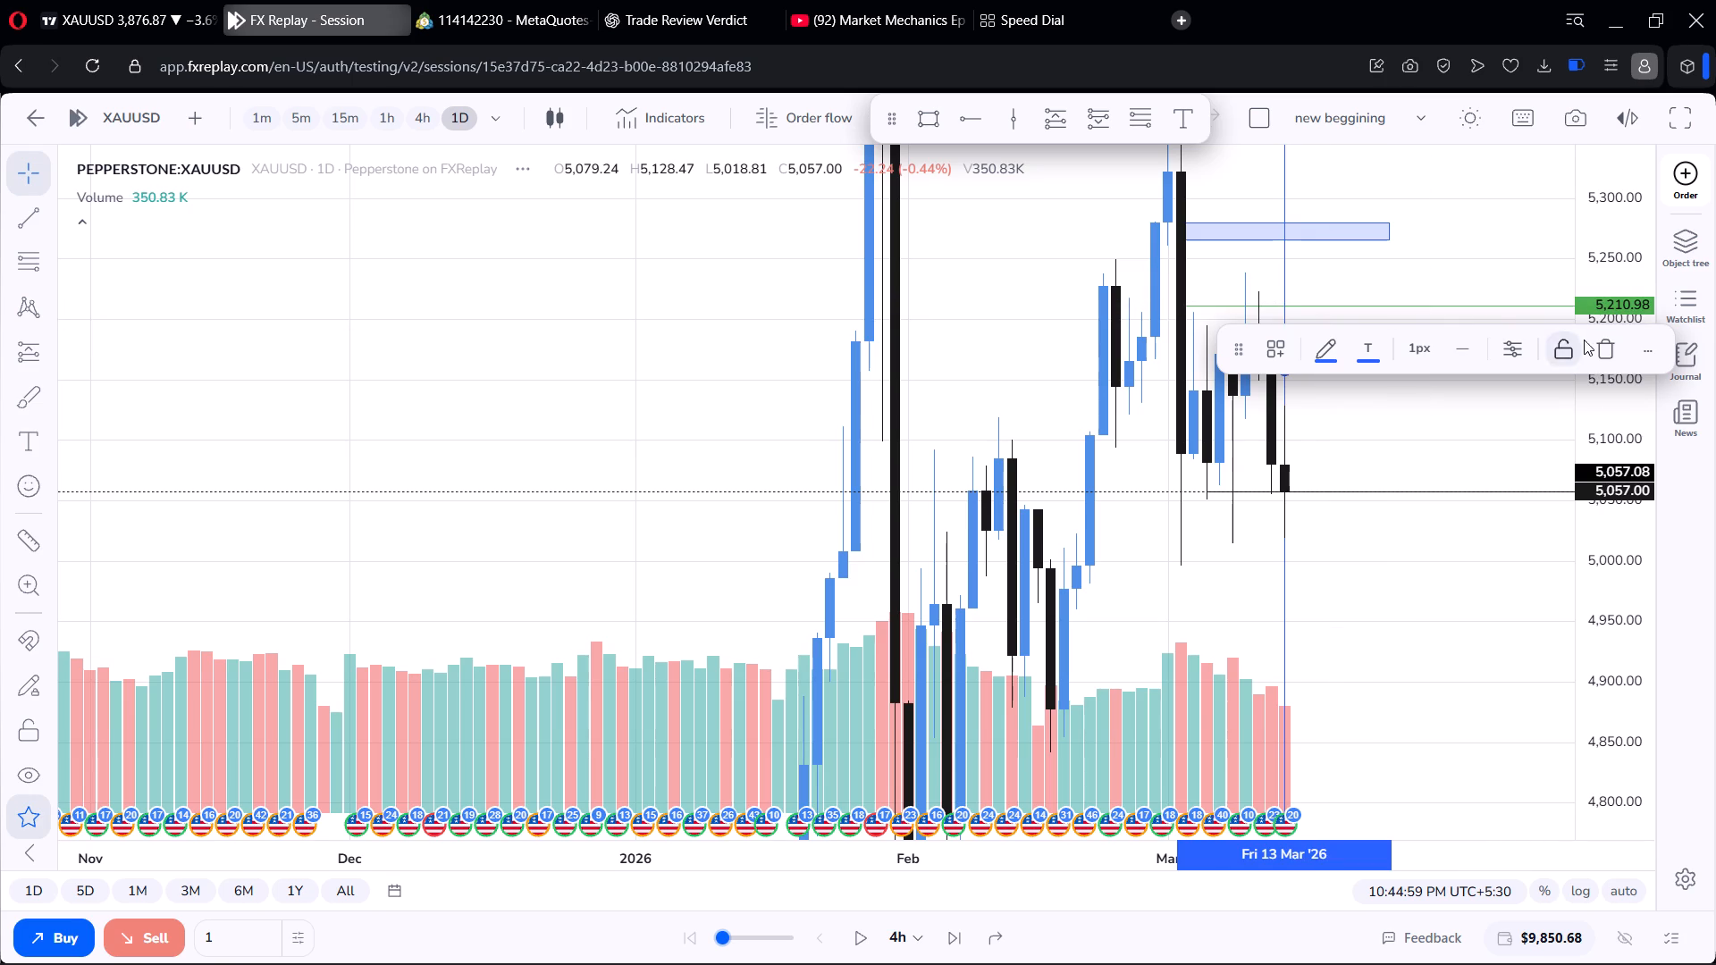
click(1591, 341)
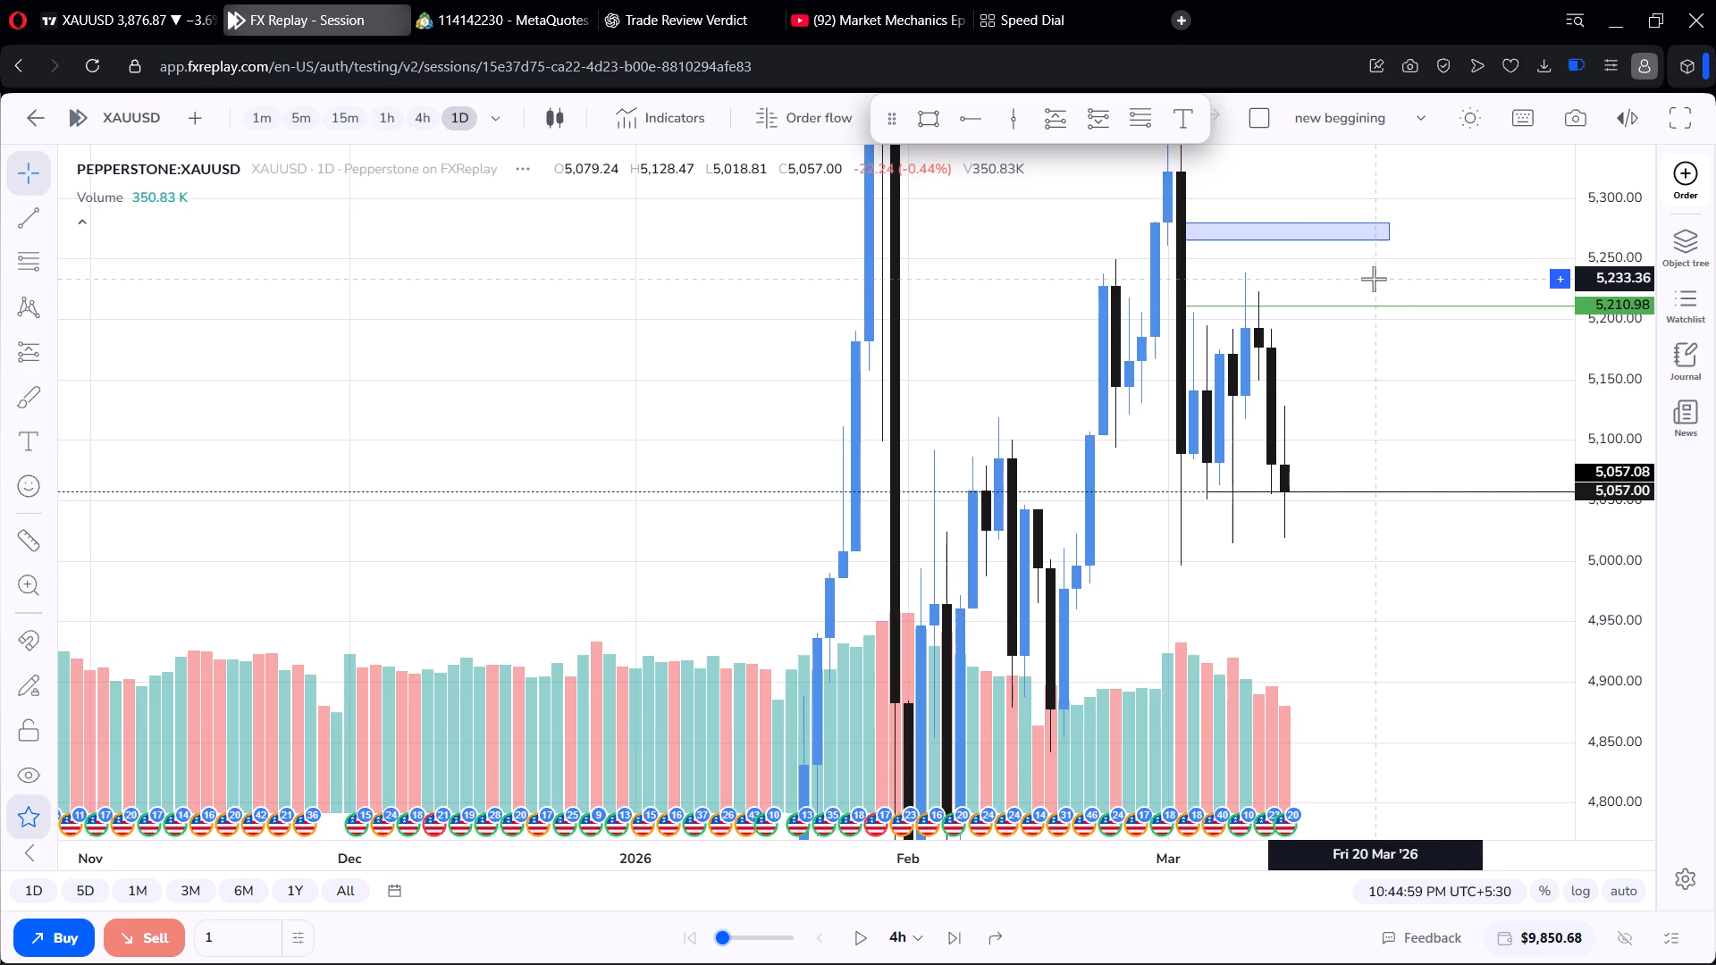
click(1393, 307)
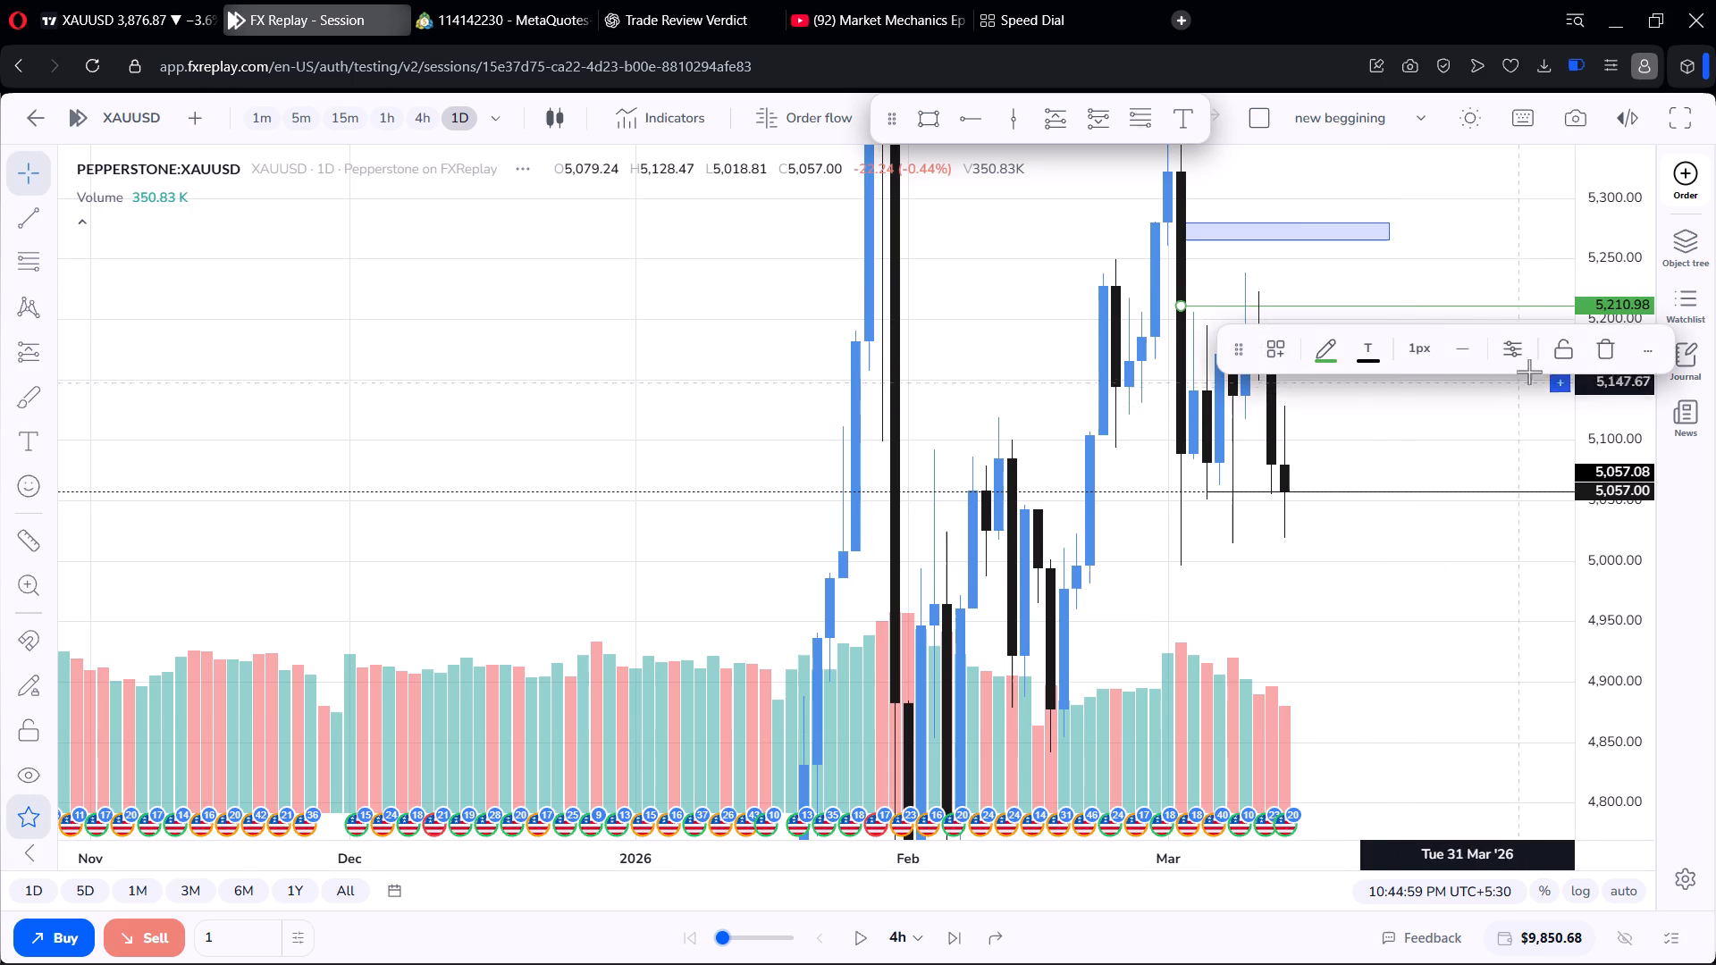
click(1602, 340)
Delete the blue rectangle zone above price and the black horizontal ray at the latest close.
drag(1367, 328, 1157, 411)
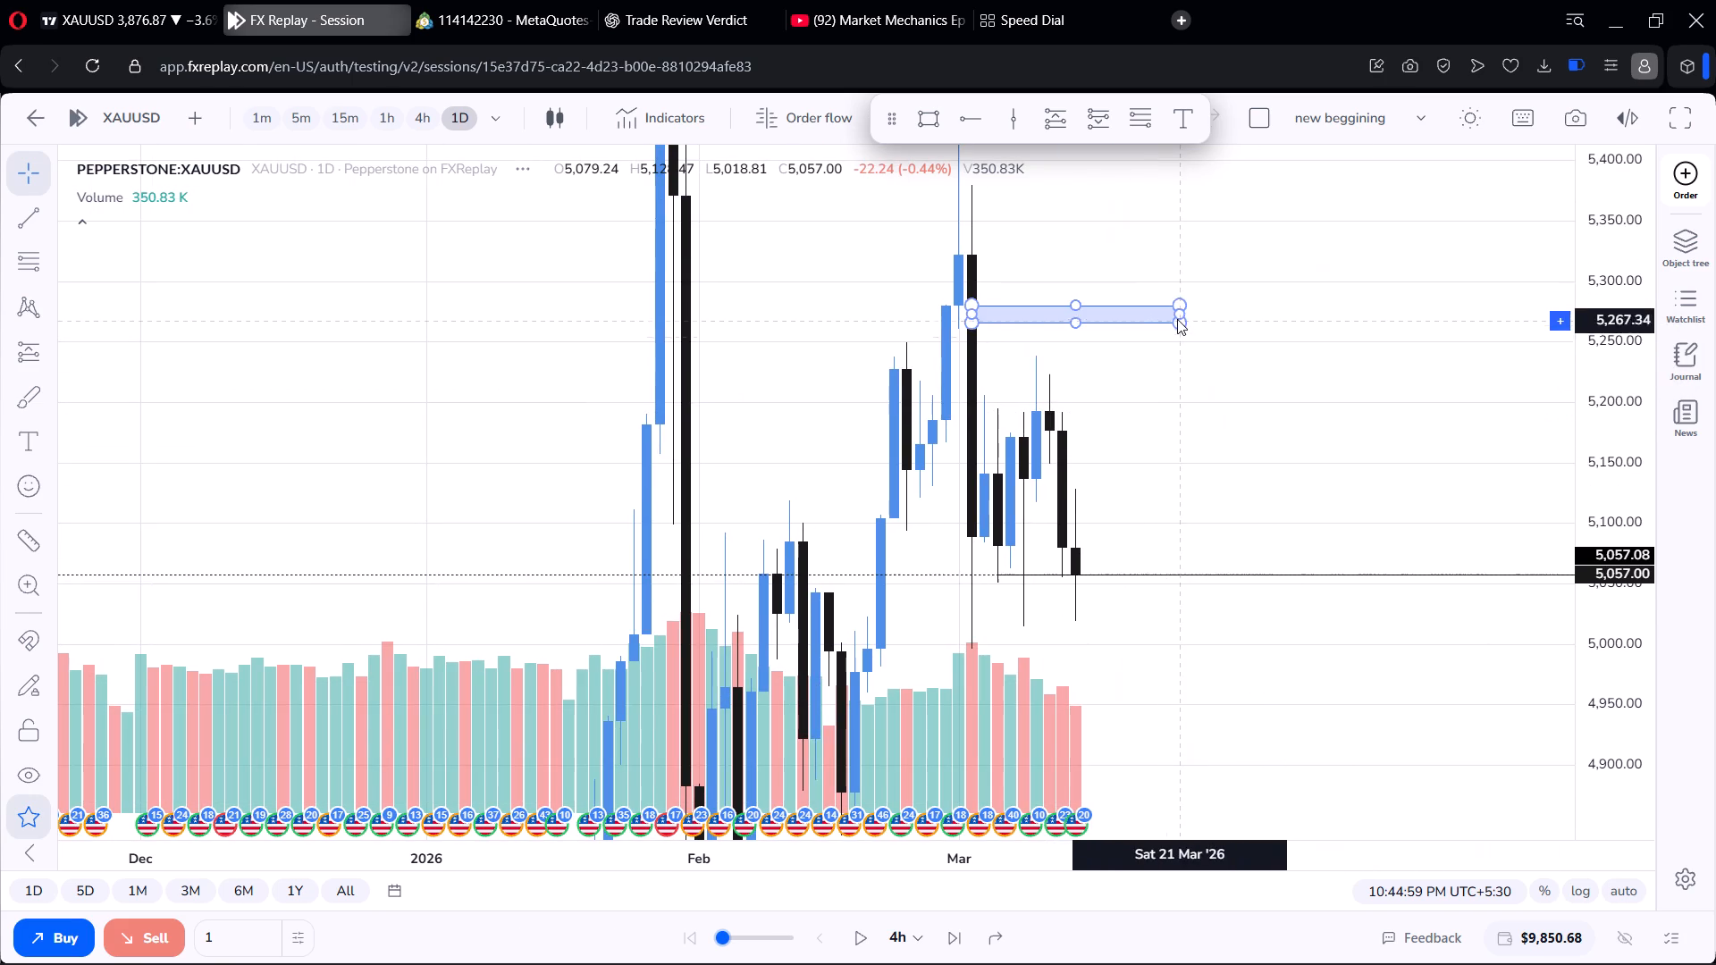
click(1177, 318)
click(1636, 358)
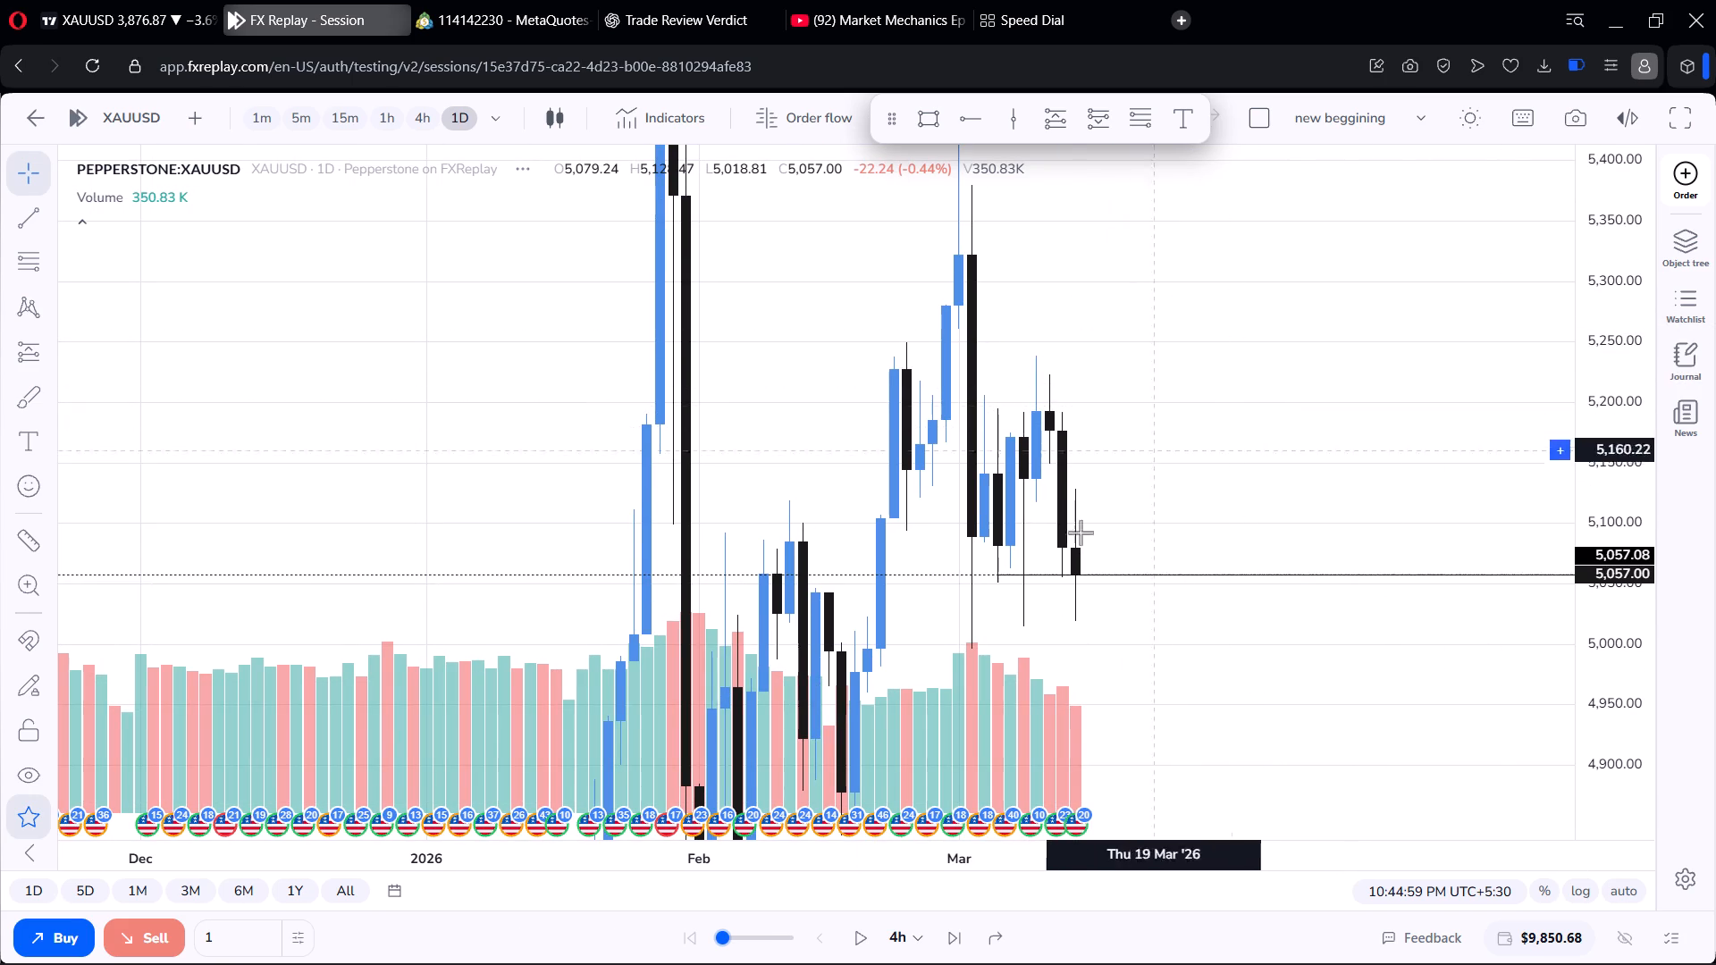
click(1078, 567)
click(1082, 575)
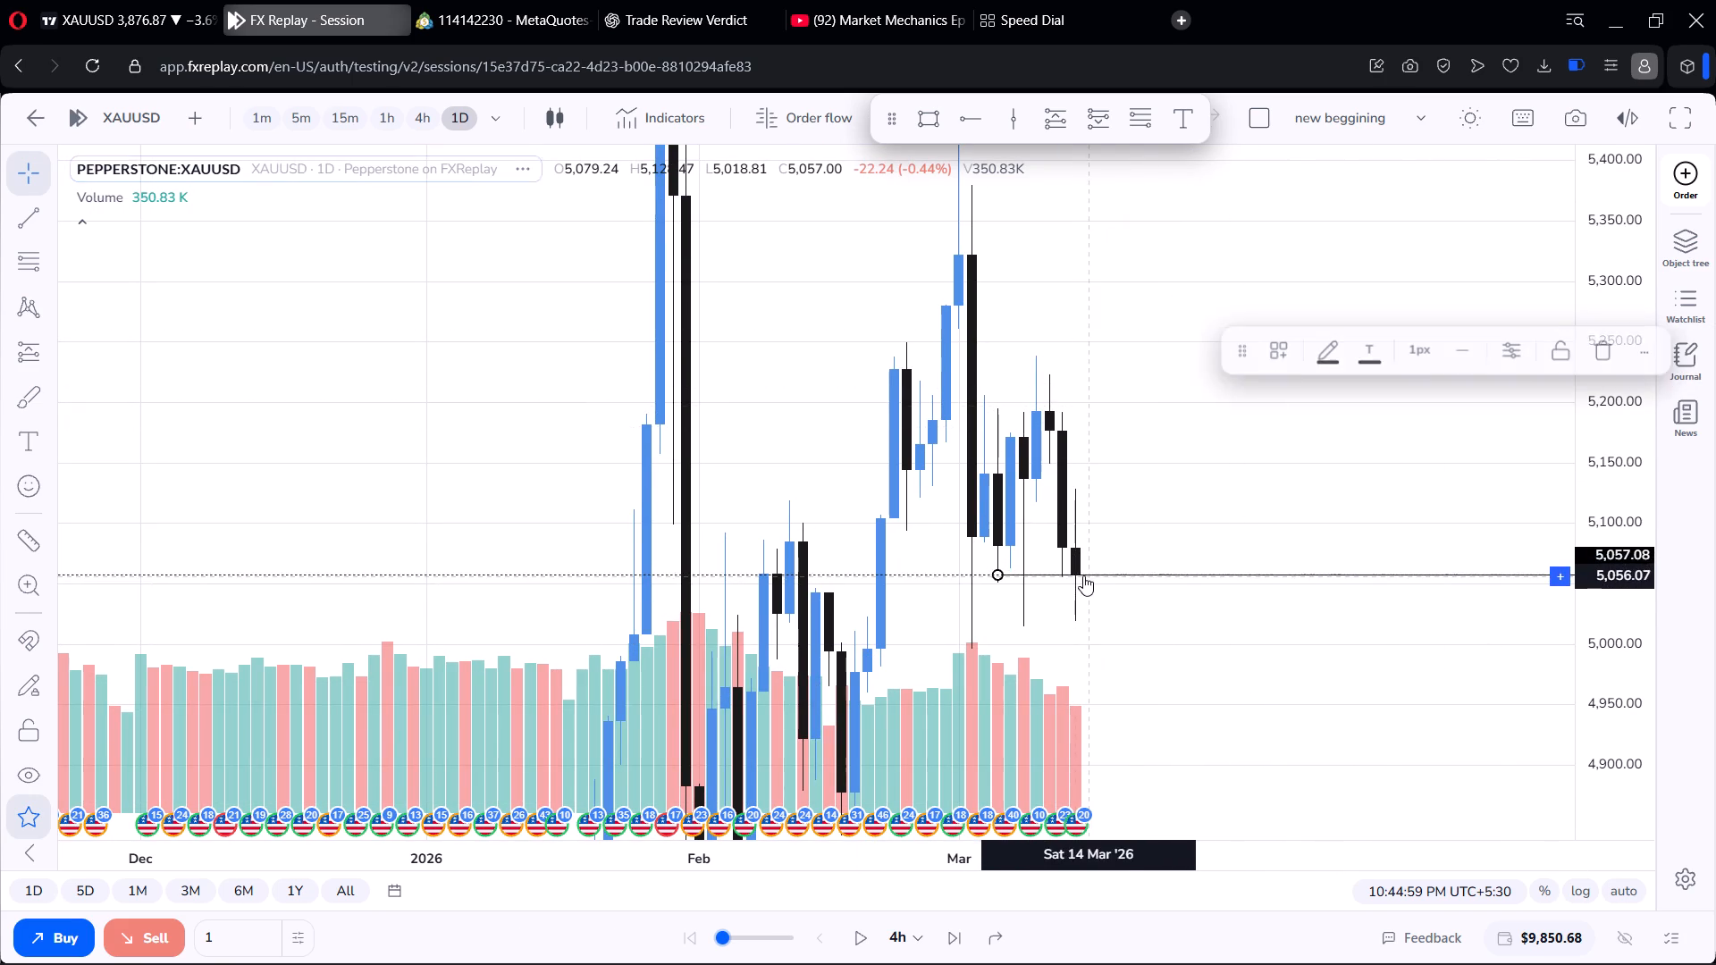
click(1592, 350)
Examine the daily XAUUSD price structure and swings from late 2025 through mid-March 2026.
drag(1056, 407, 1053, 464)
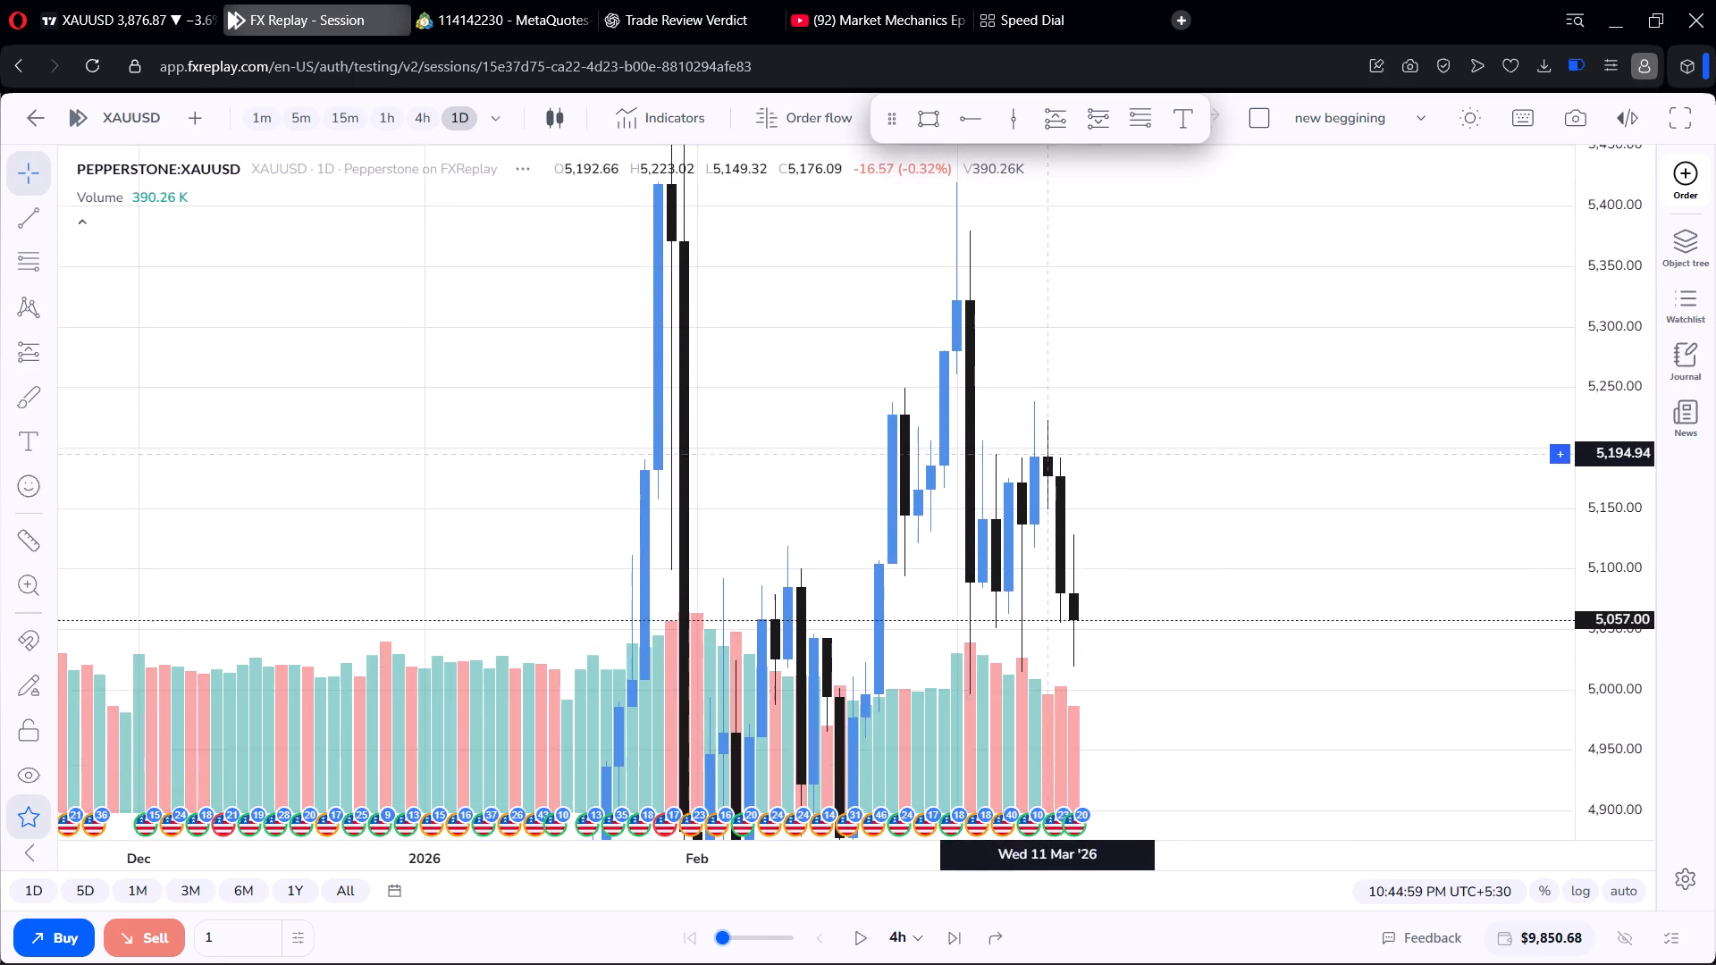
drag(1053, 464, 1053, 465)
scroll(1644, 239, down, 18)
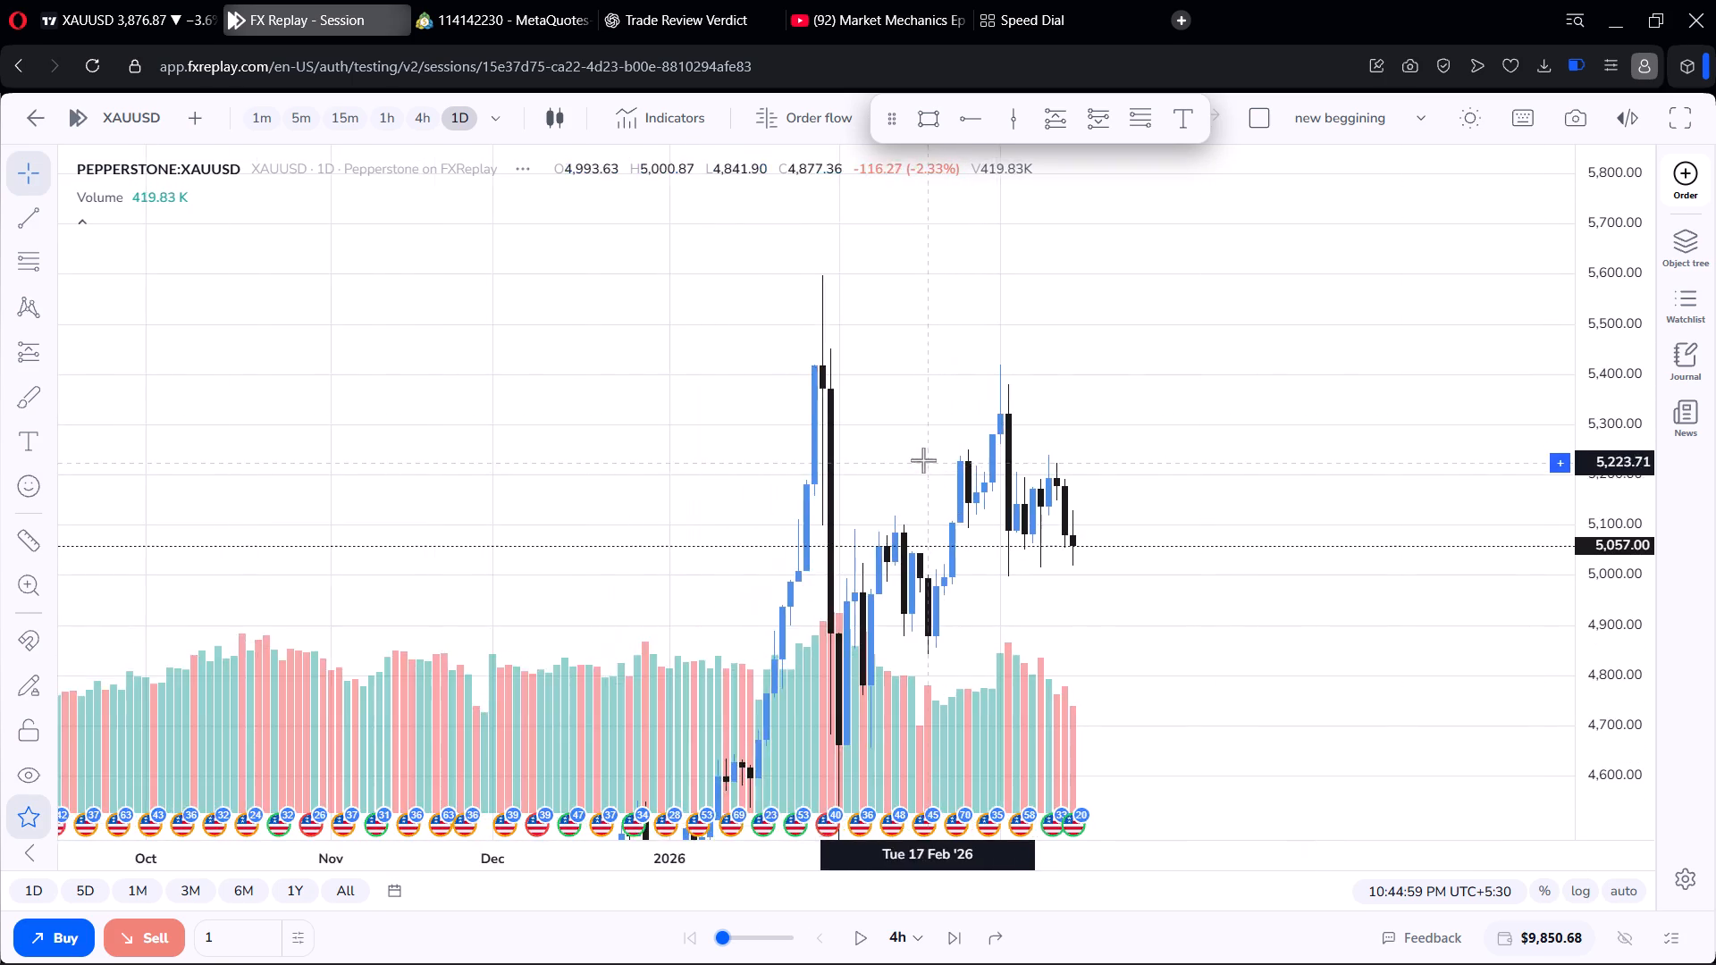
scroll(921, 450, down, 5)
drag(983, 449, 945, 66)
drag(941, 340, 946, 586)
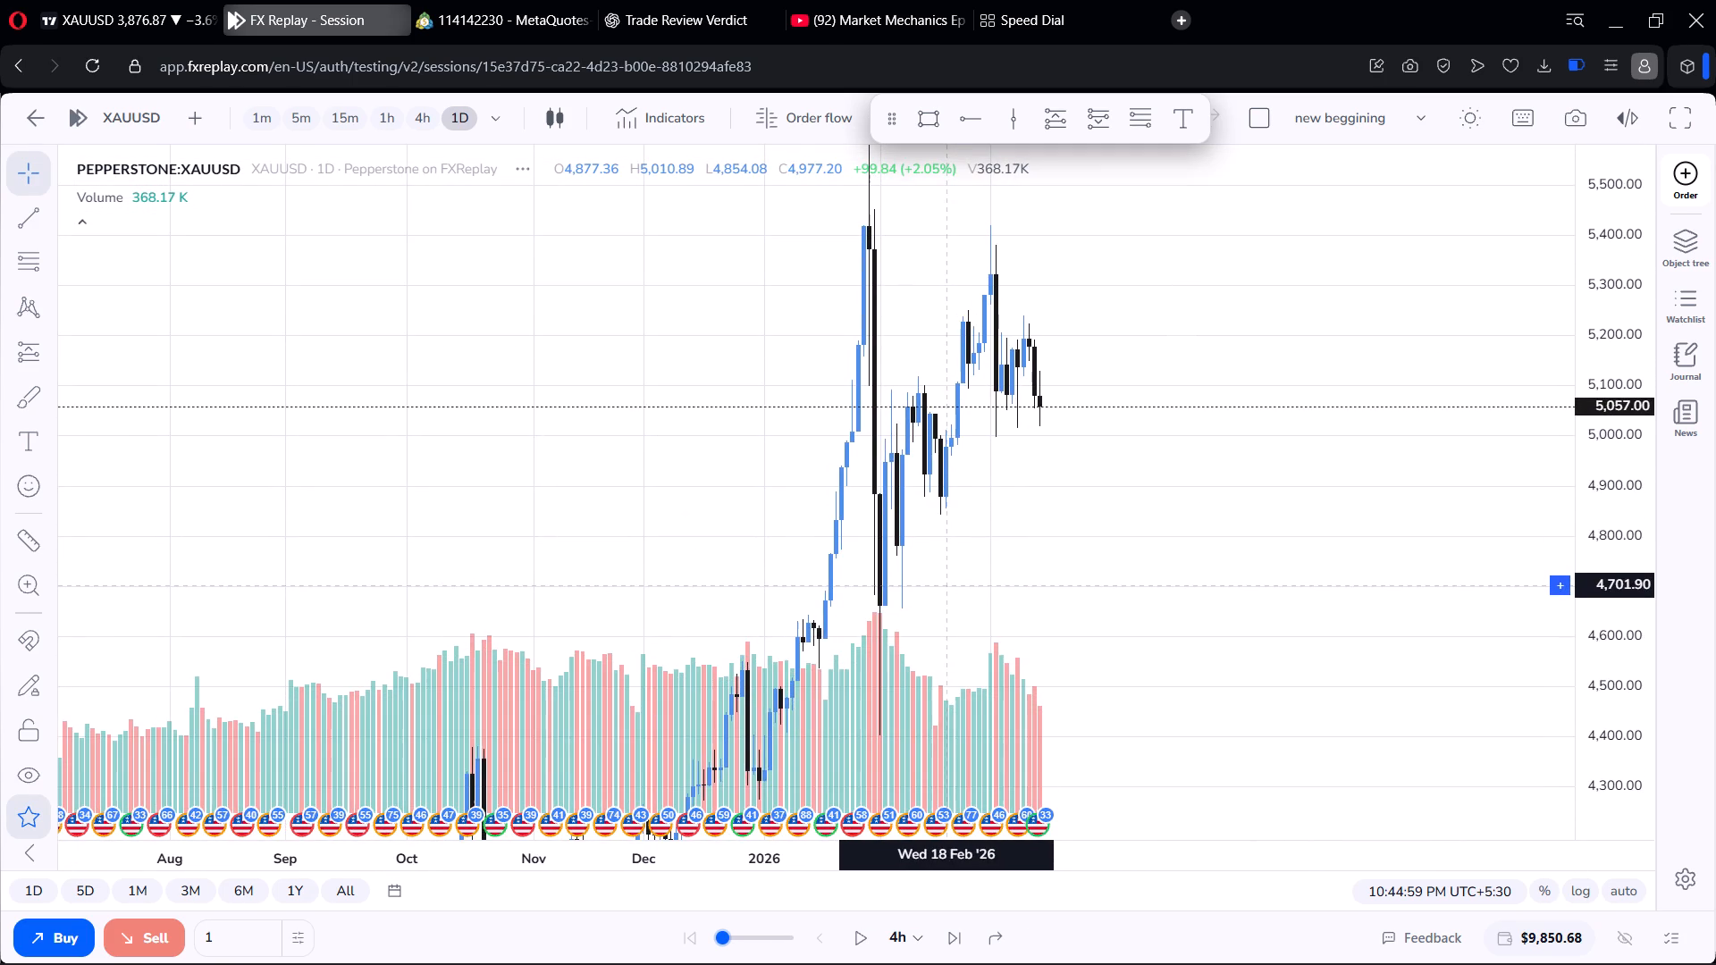
drag(946, 586, 940, 574)
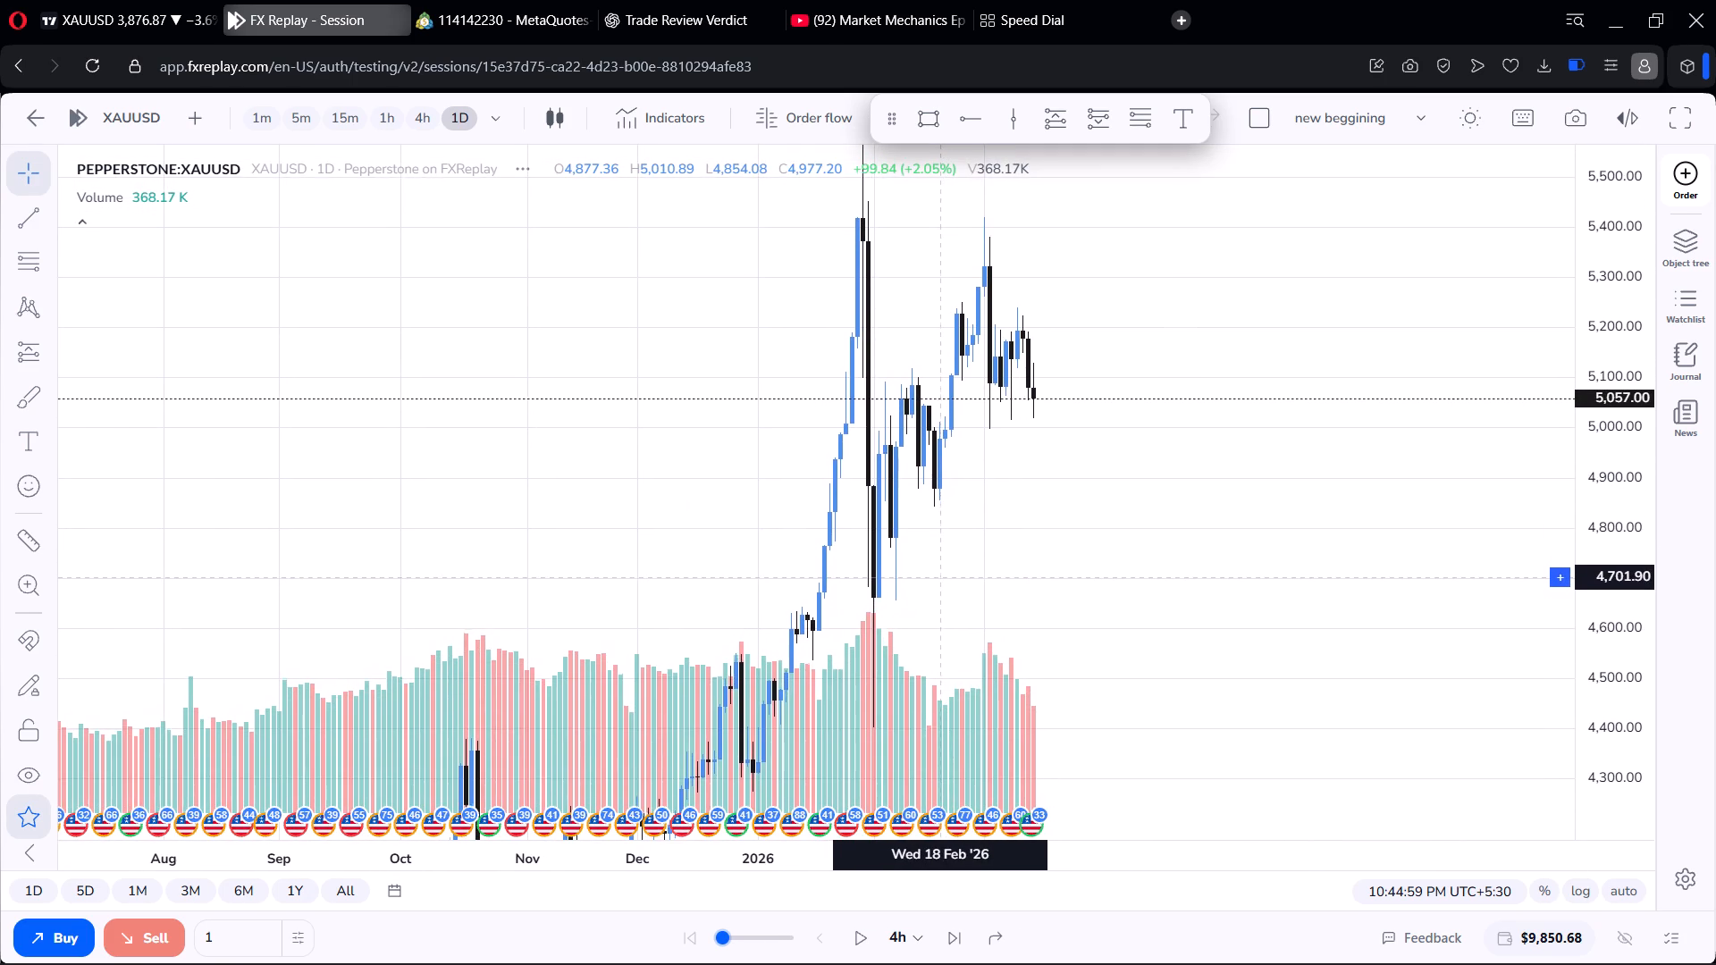
drag(940, 574, 931, 541)
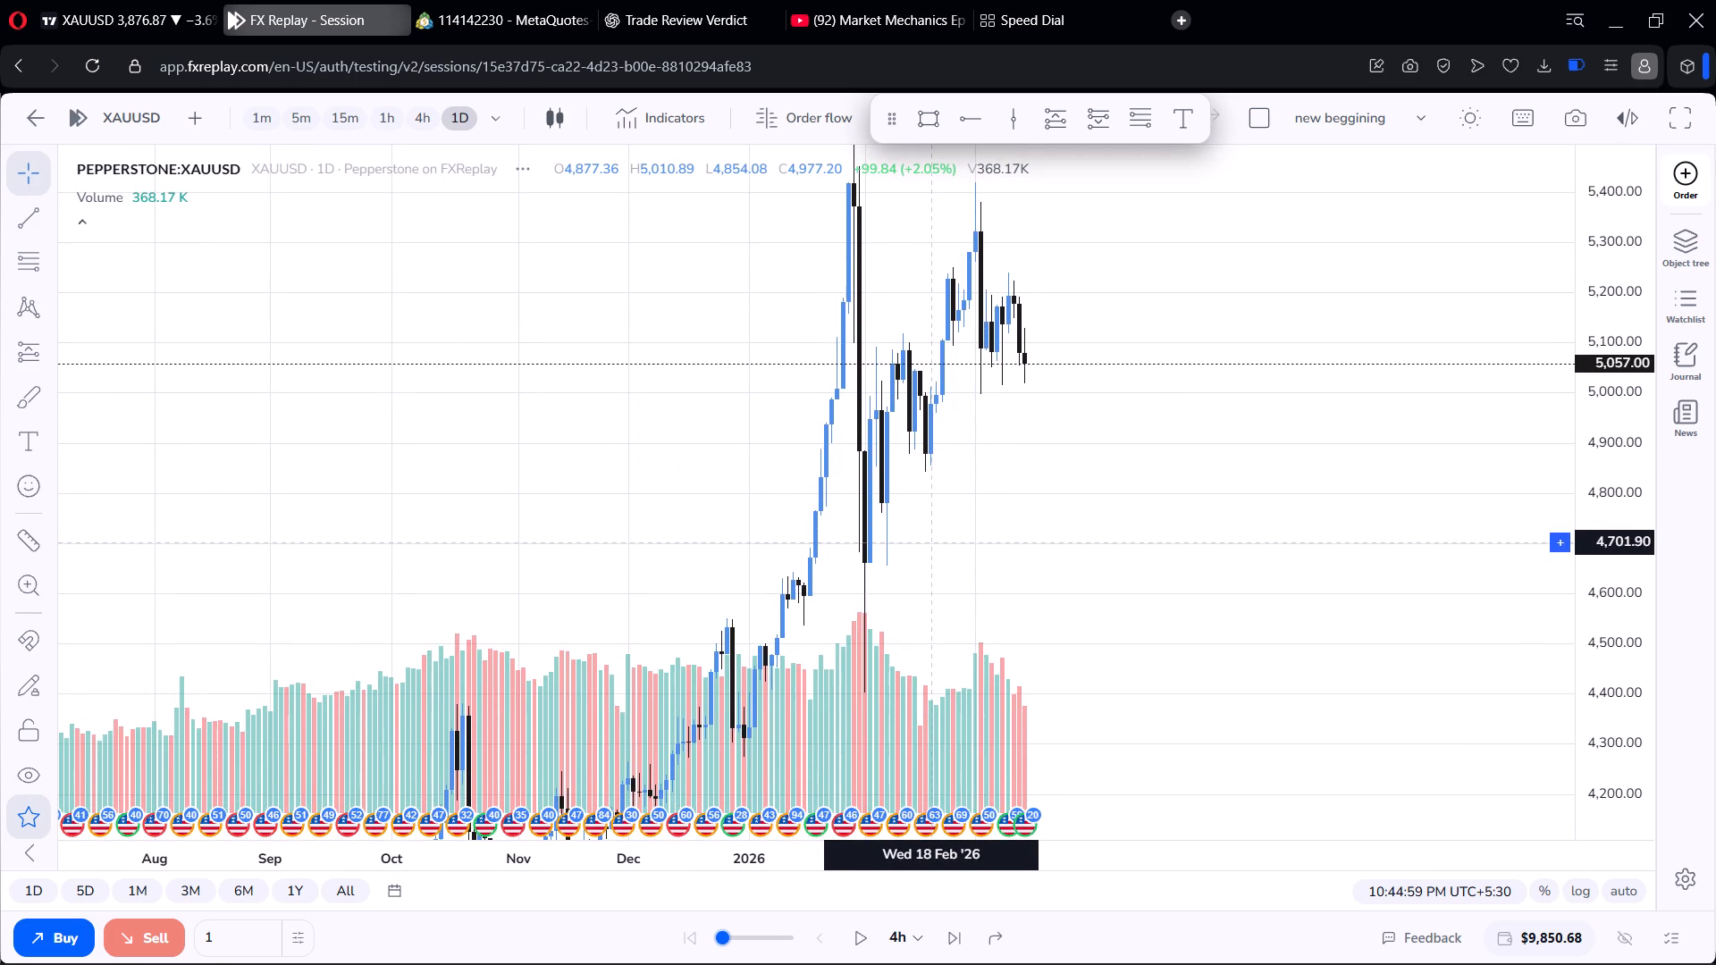
drag(931, 541, 942, 565)
scroll(938, 558, up, 11)
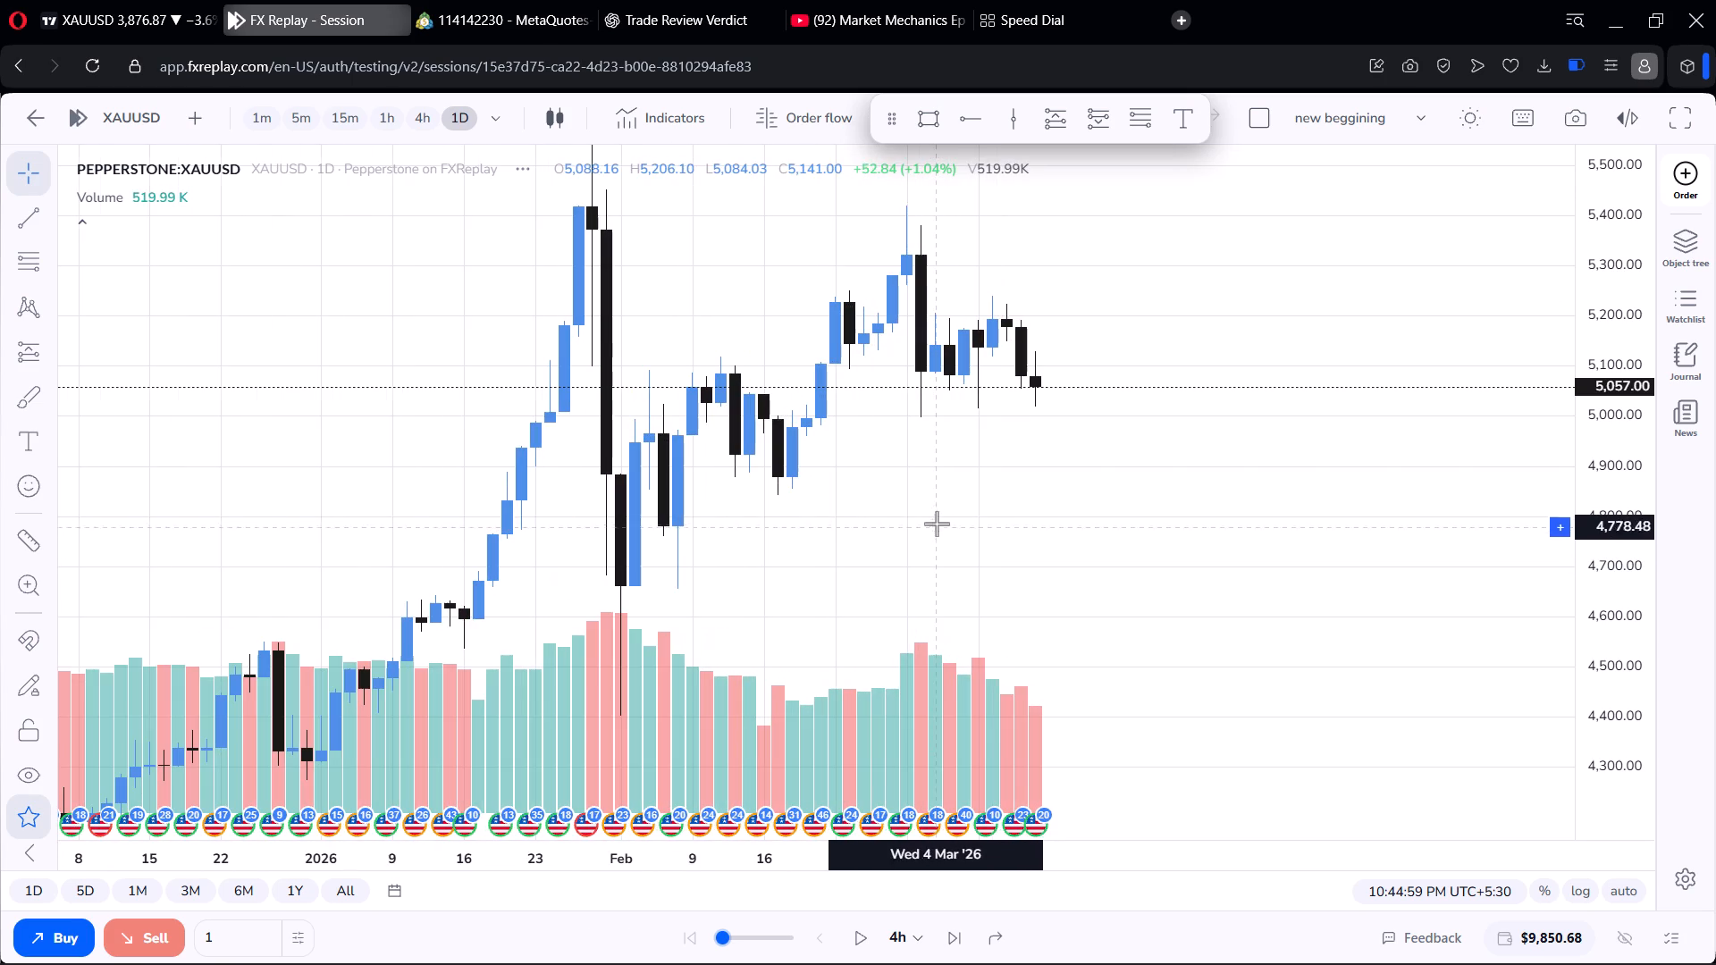
On the 4-hour chart, draw a horizontal ray at the early-March swing high, about 5,419.61, and colour it near-black.
click(412, 119)
scroll(561, 290, down, 15)
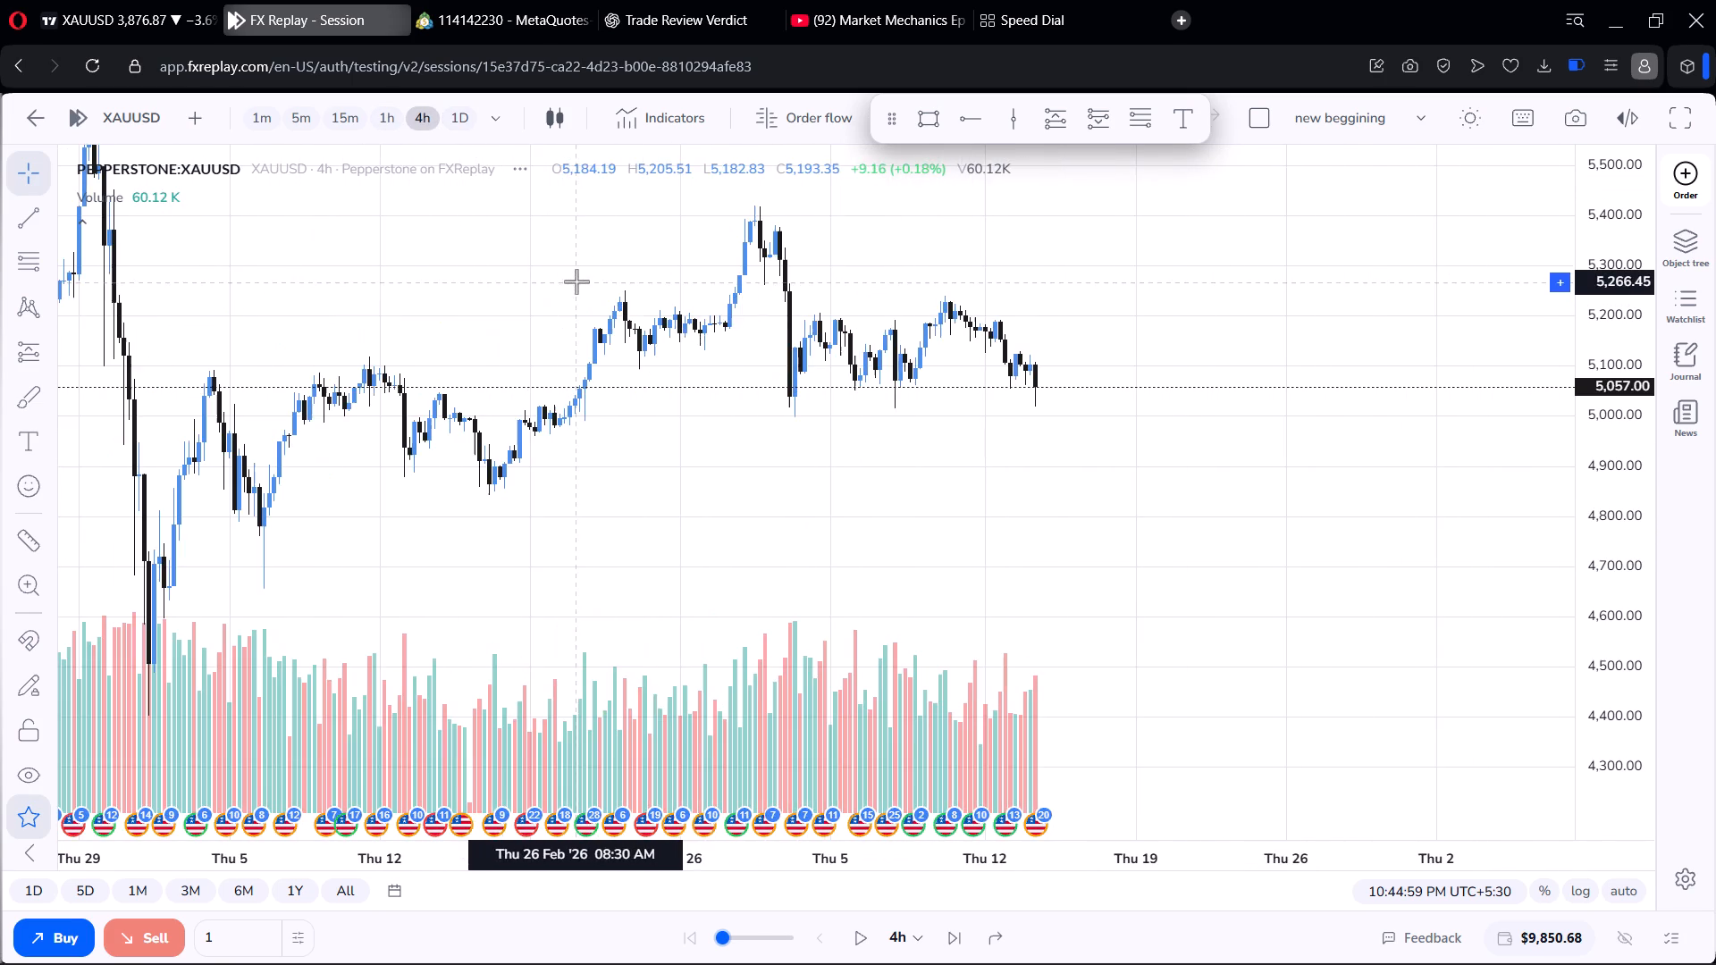
scroll(635, 335, down, 5)
scroll(634, 316, up, 7)
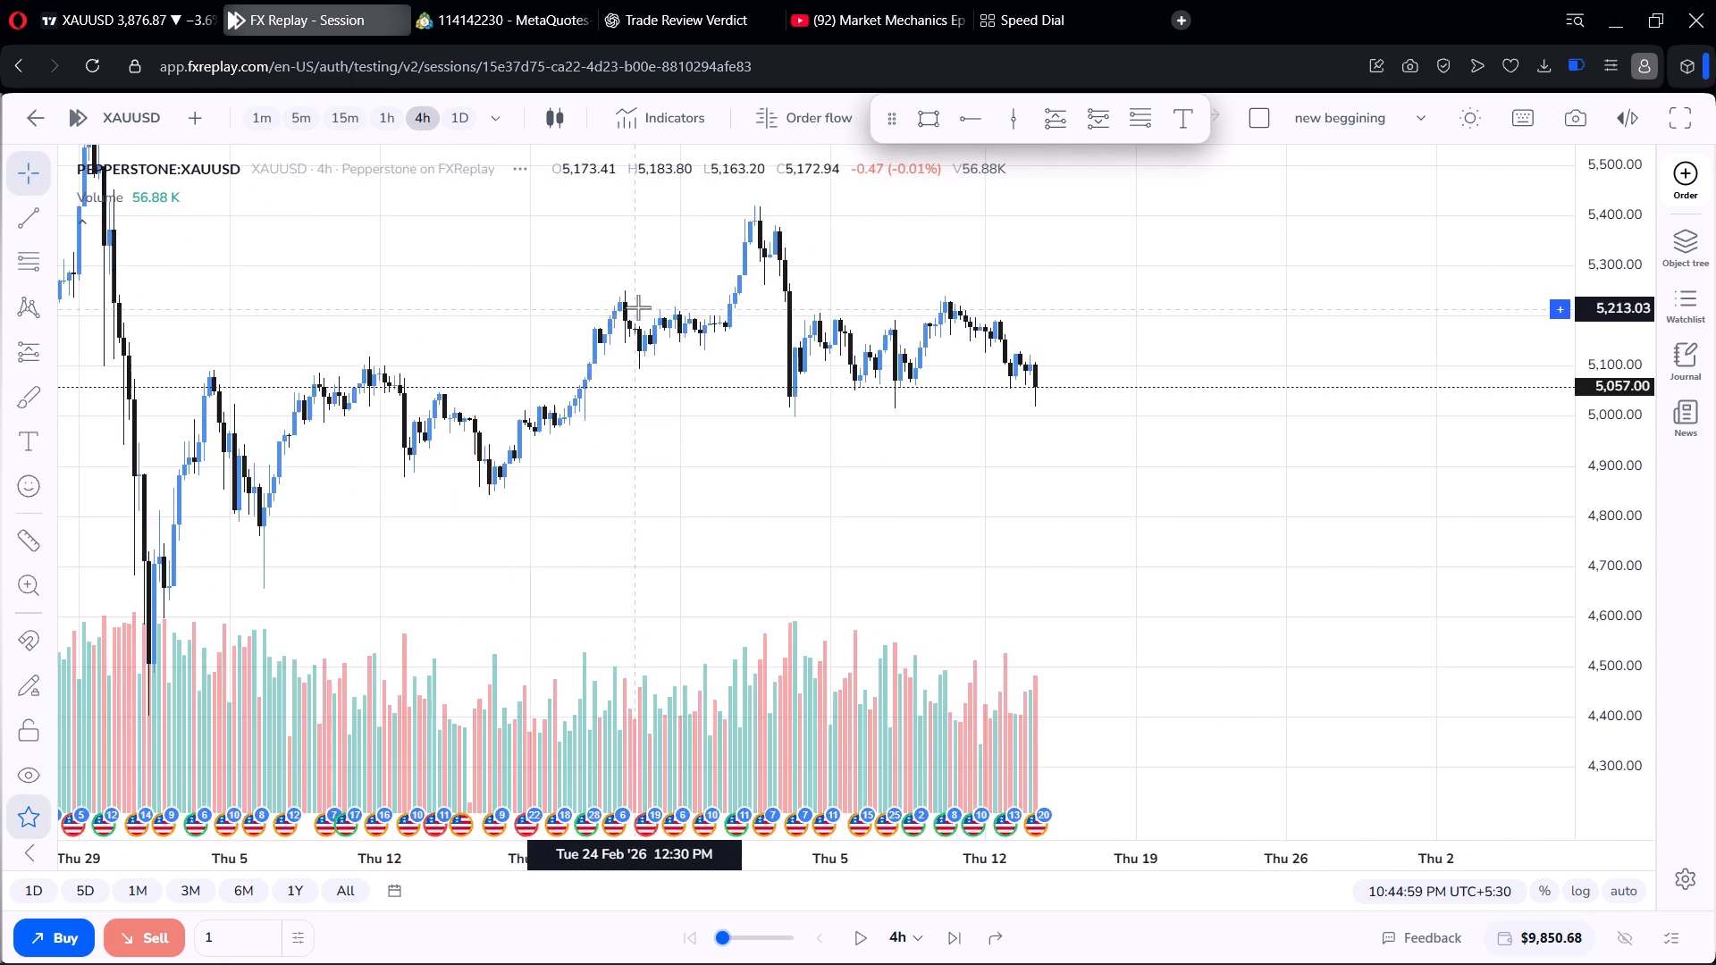
scroll(638, 307, up, 4)
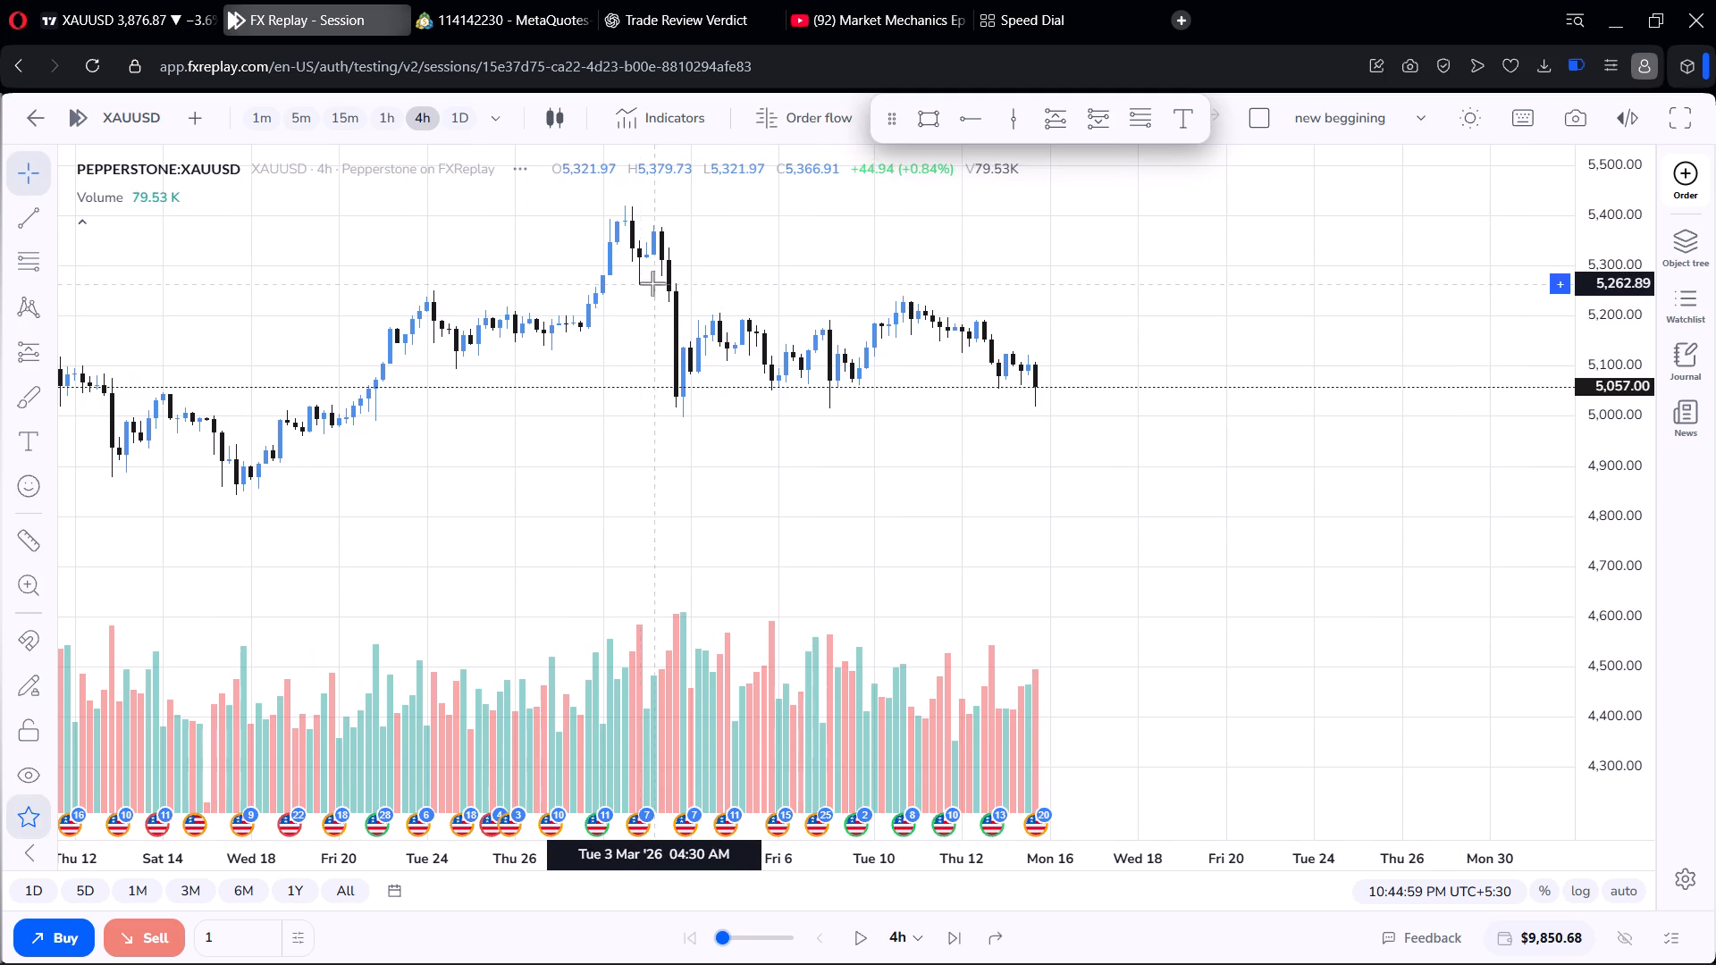
scroll(677, 261, up, 3)
scroll(677, 259, down, 5)
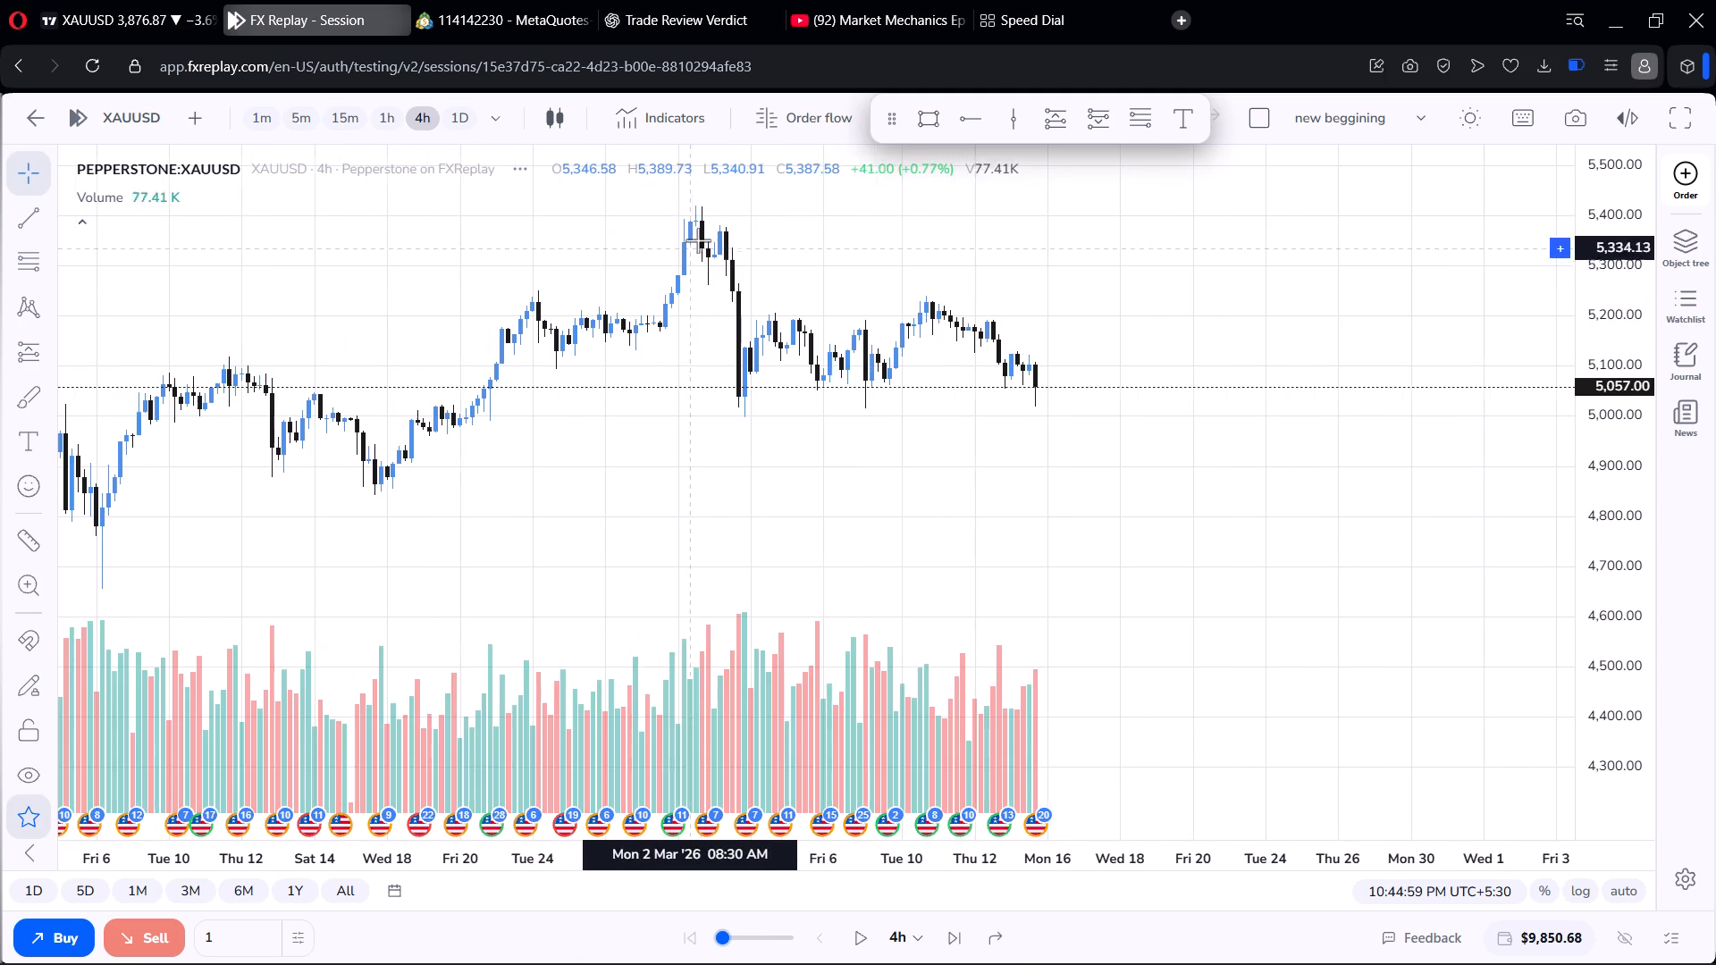
click(979, 122)
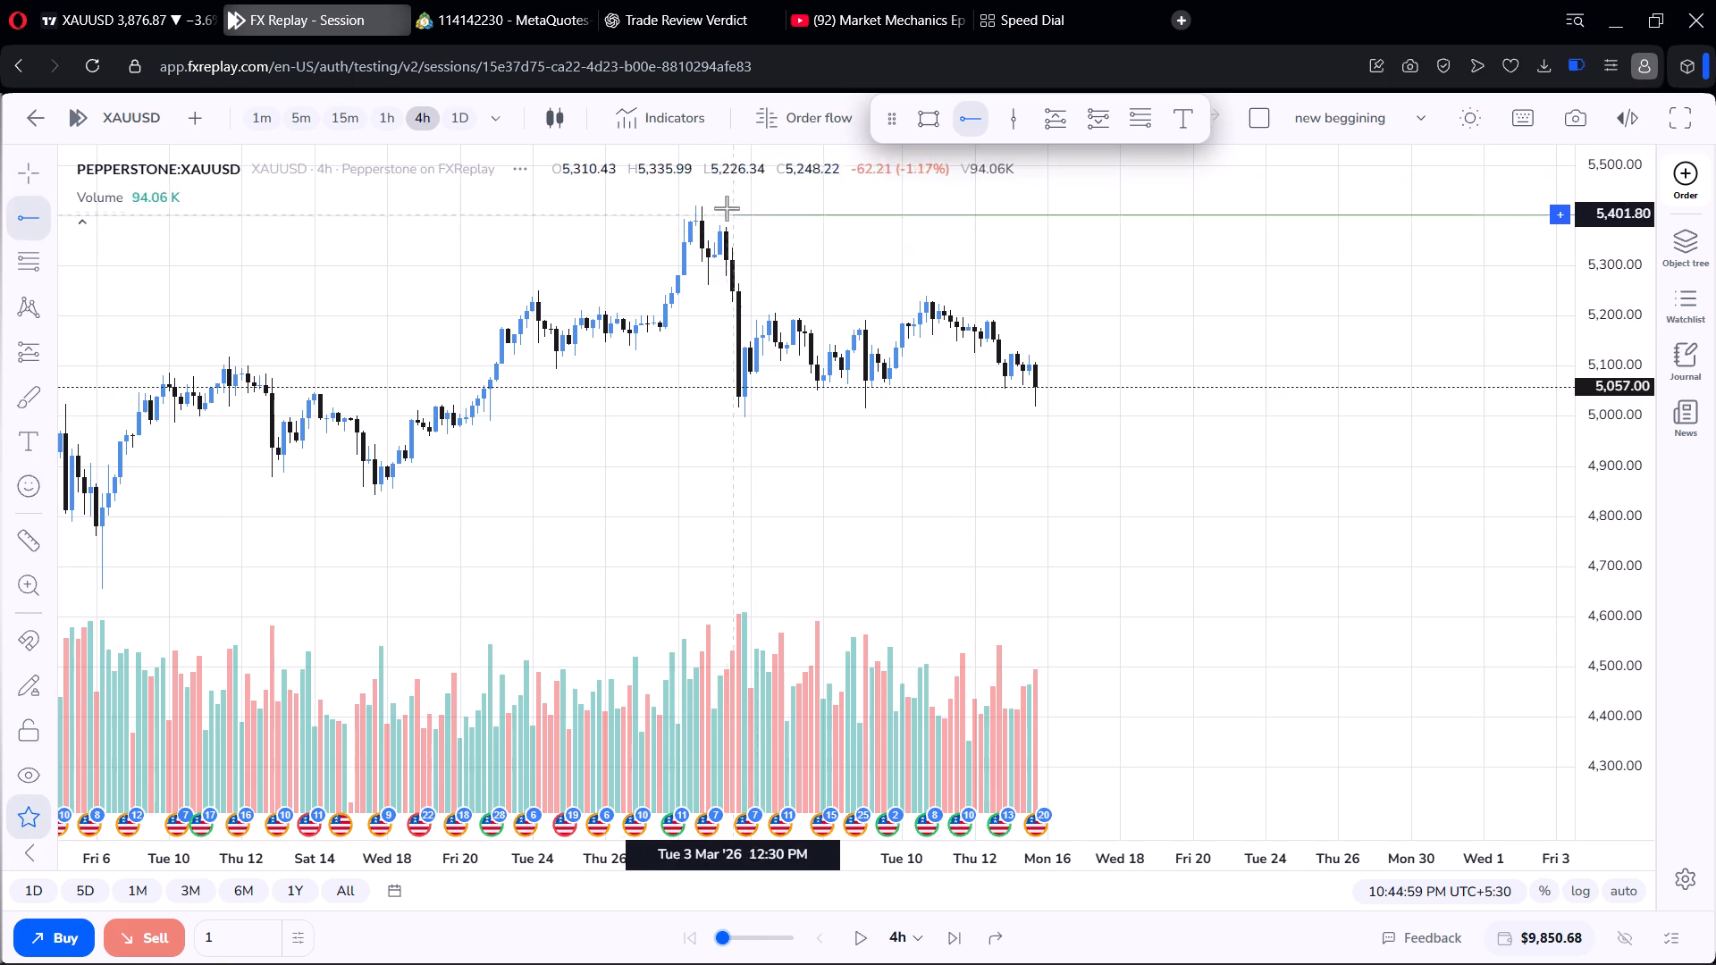
click(693, 205)
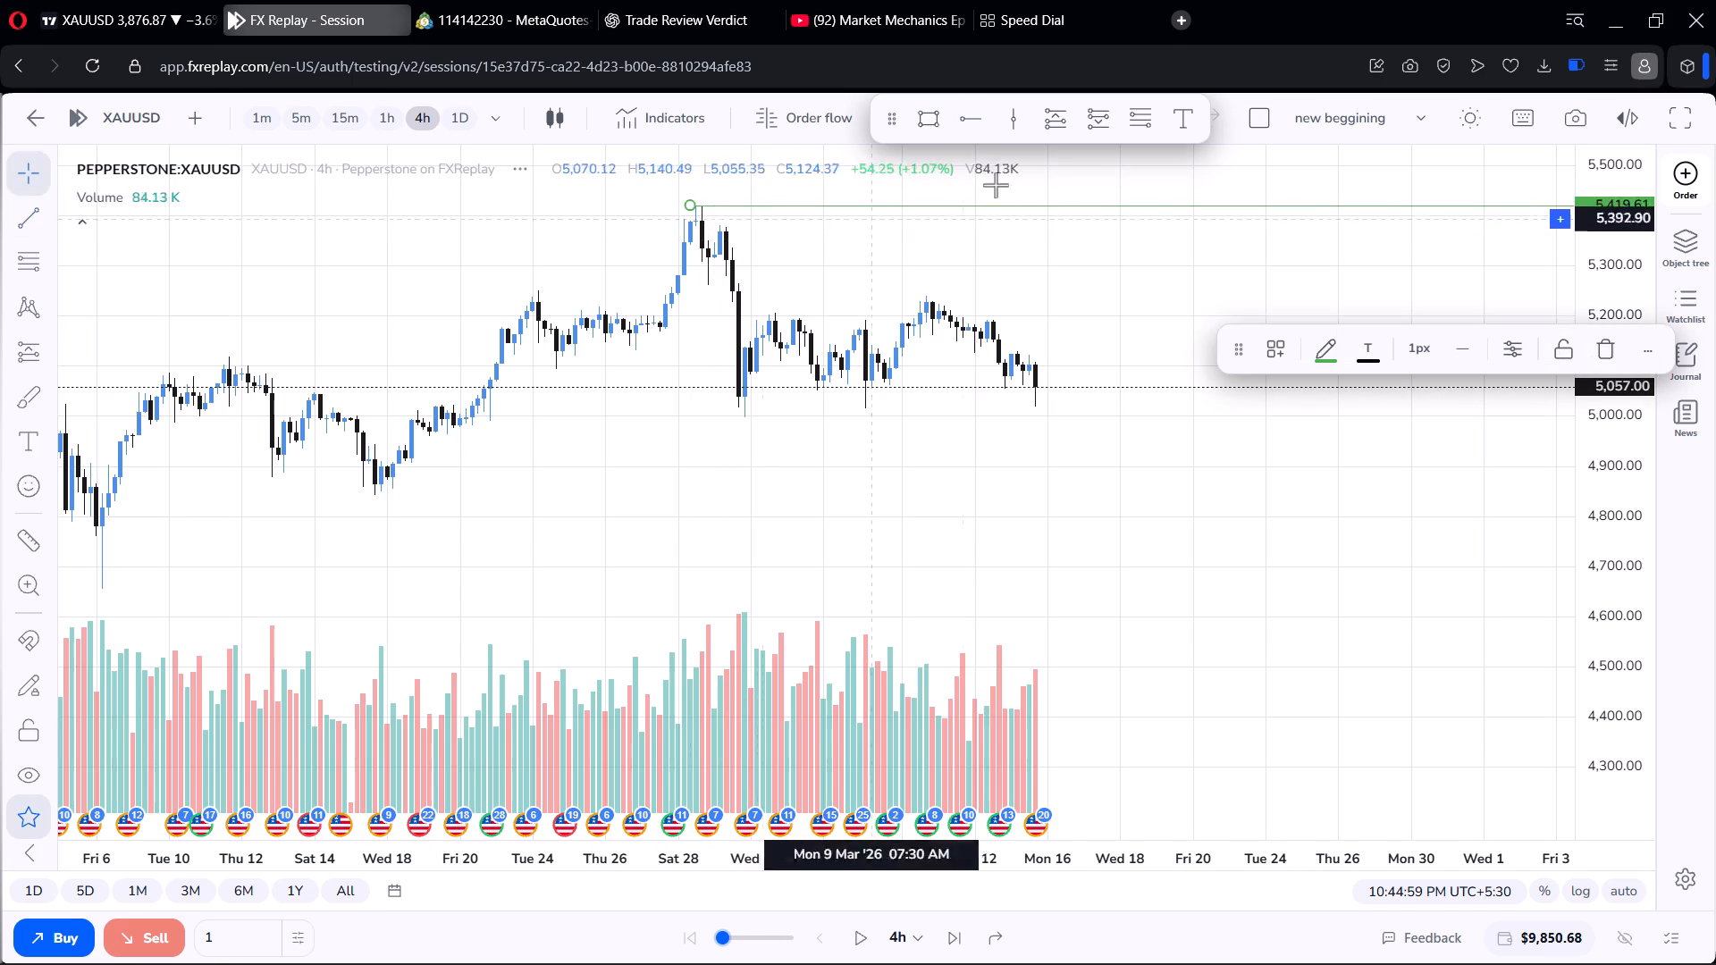
click(1318, 353)
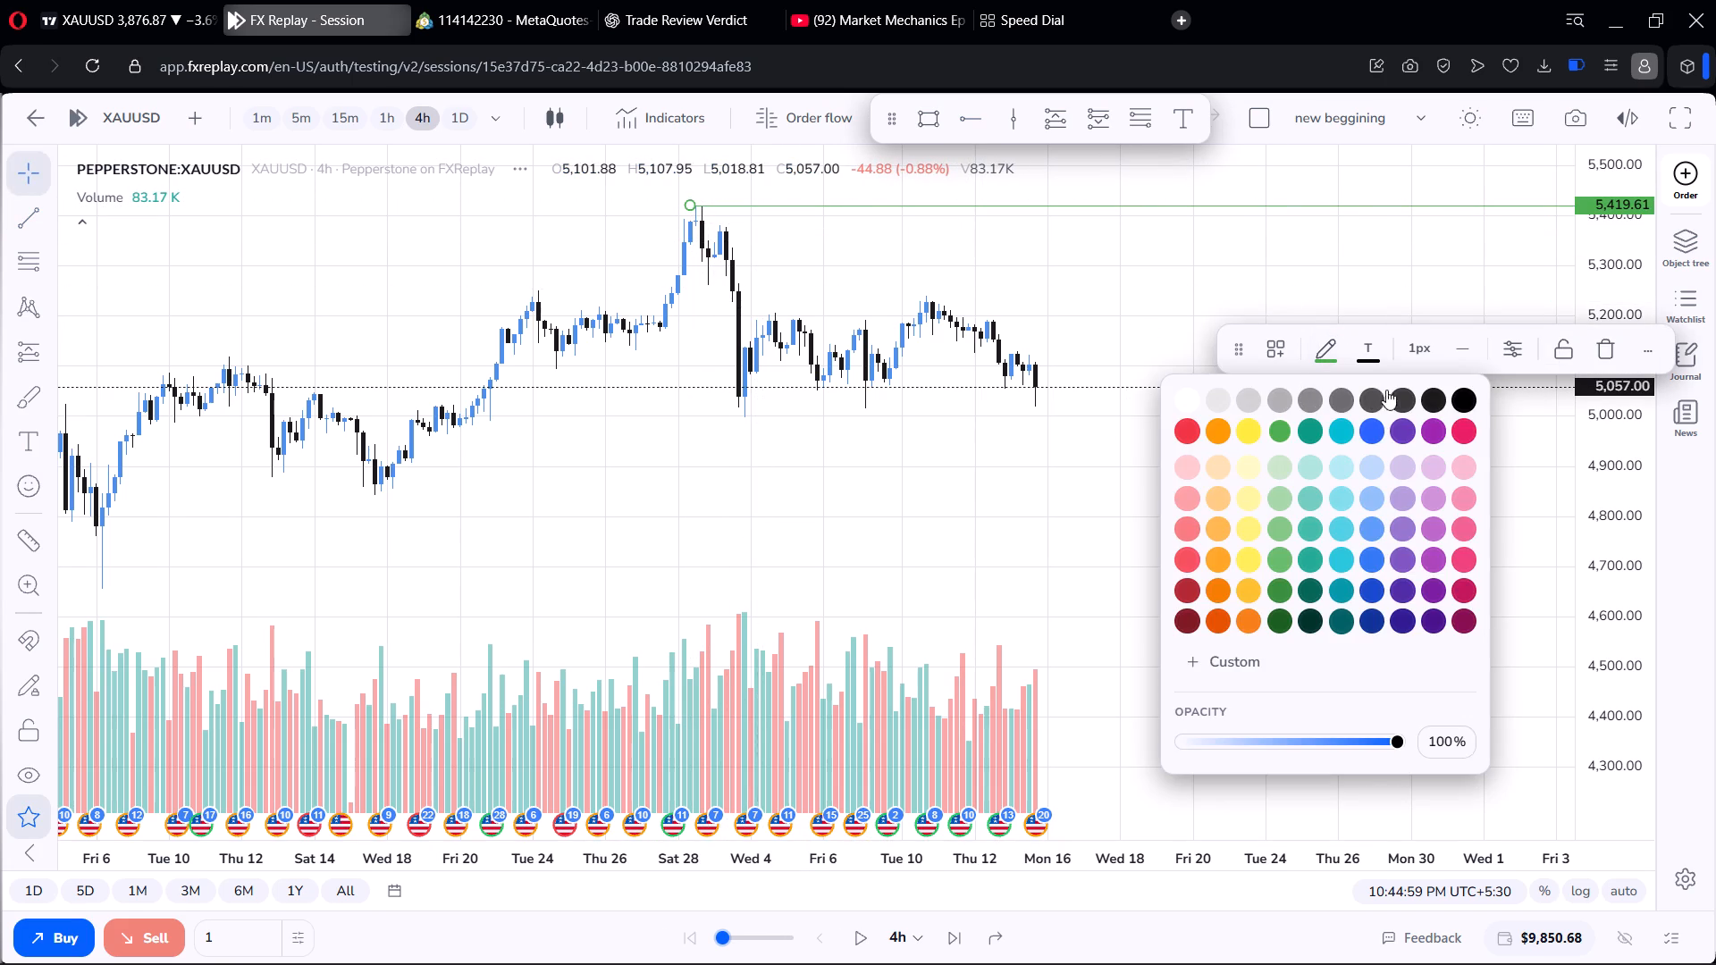
click(1432, 394)
Draw a second horizontal ray at the low of the early-March drop and adjust it to about 5,001.
click(967, 122)
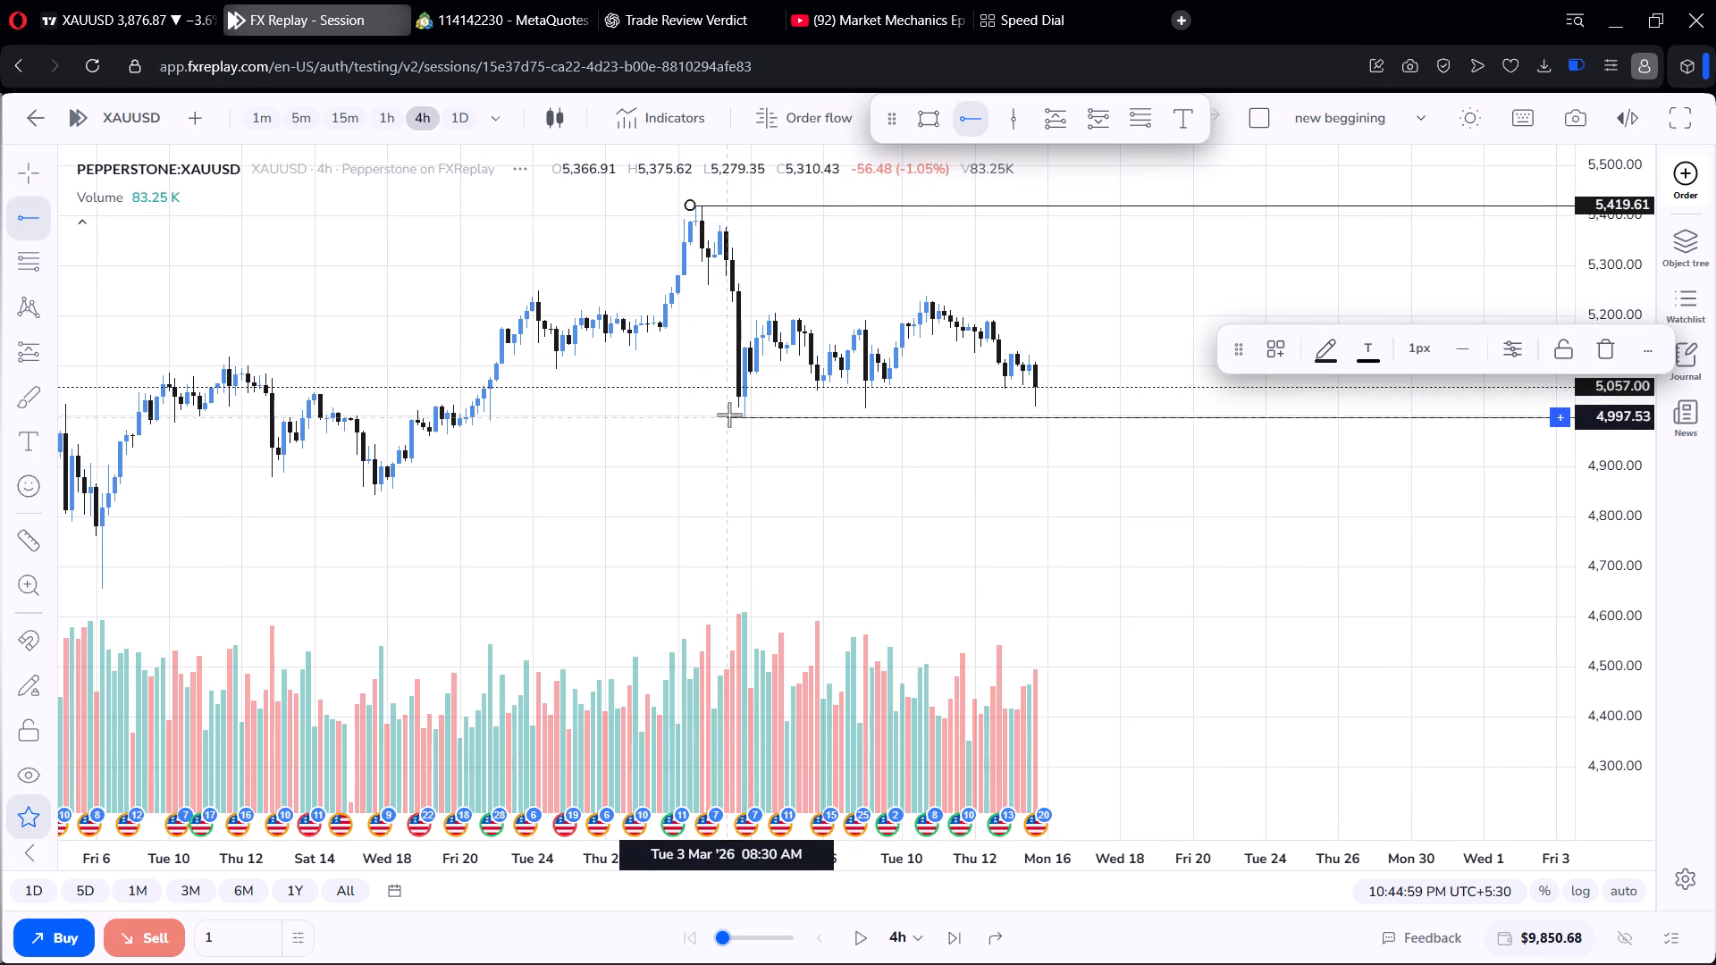
click(730, 413)
click(838, 289)
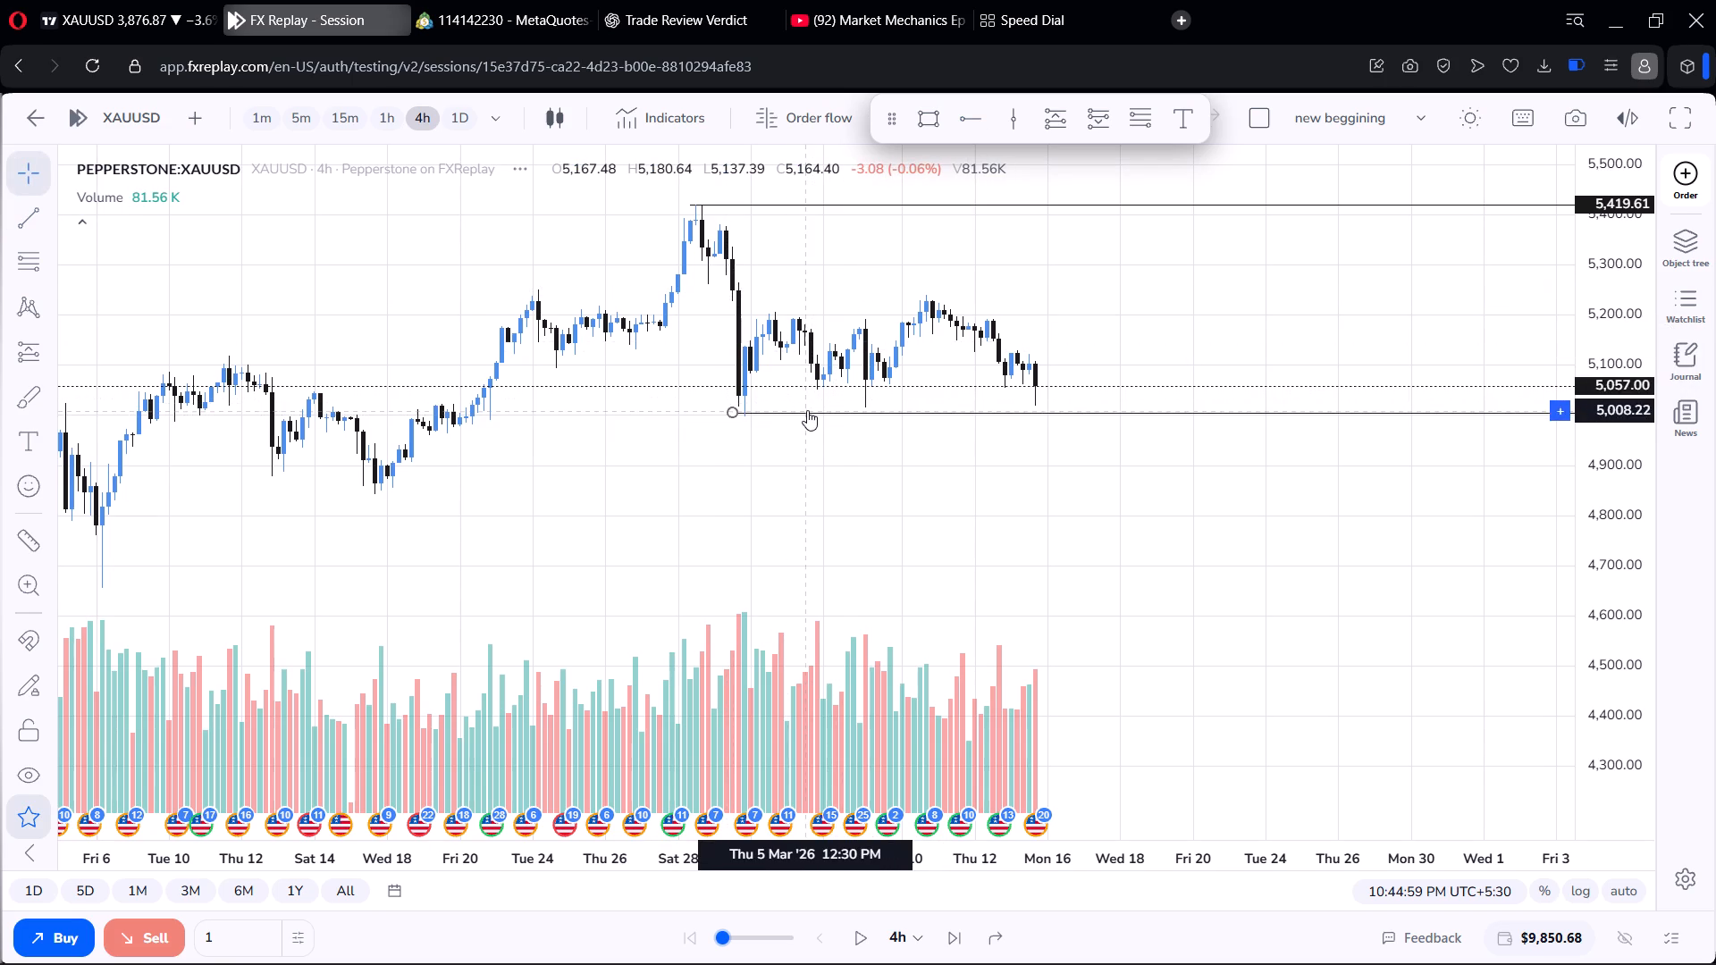
click(807, 409)
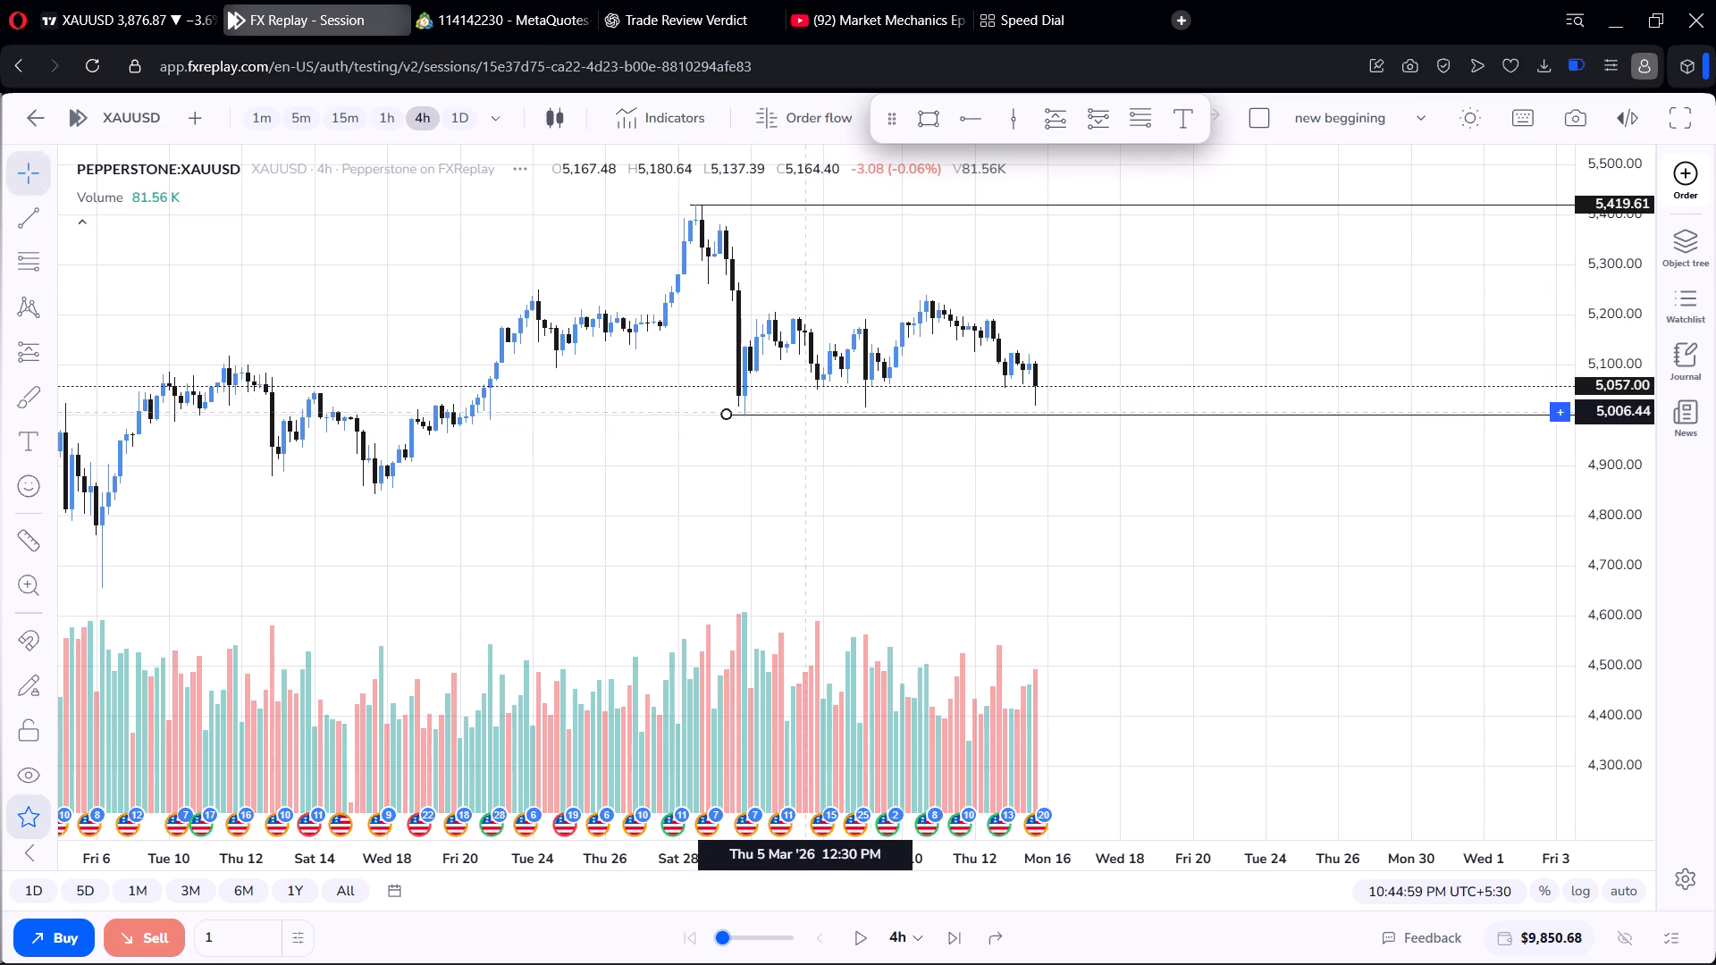
click(858, 304)
Save the style of the swing-high ray as a drawing template named 4H HIGH.
scroll(854, 214, up, 2)
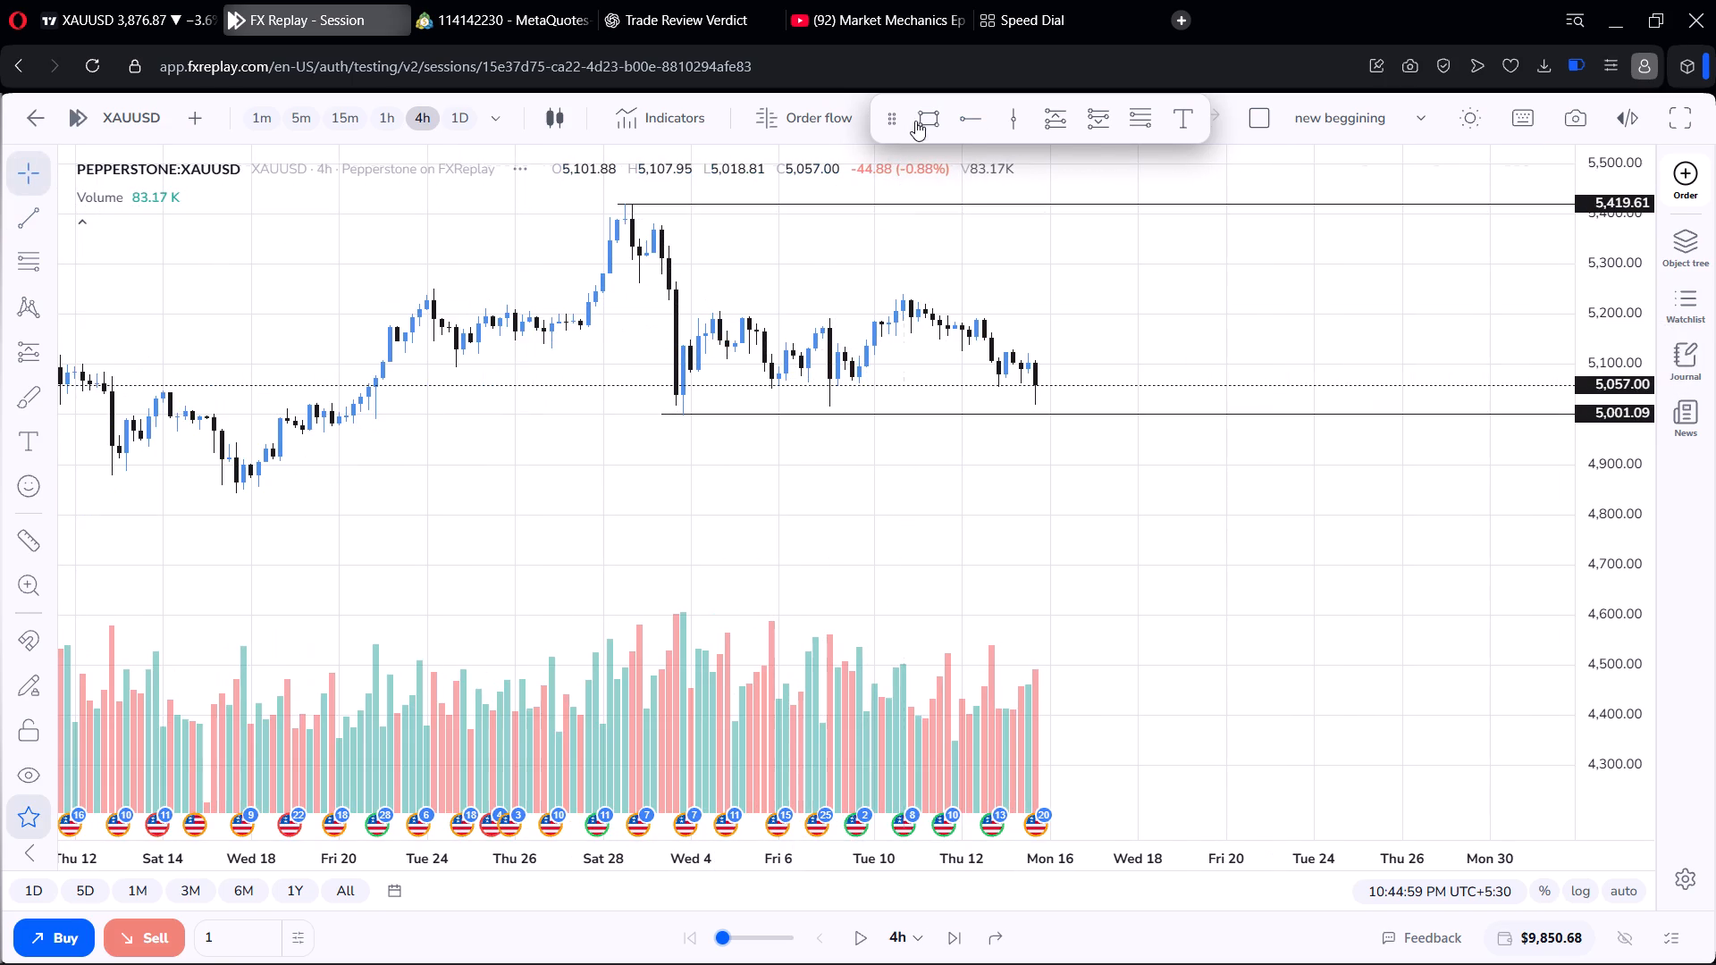
click(887, 205)
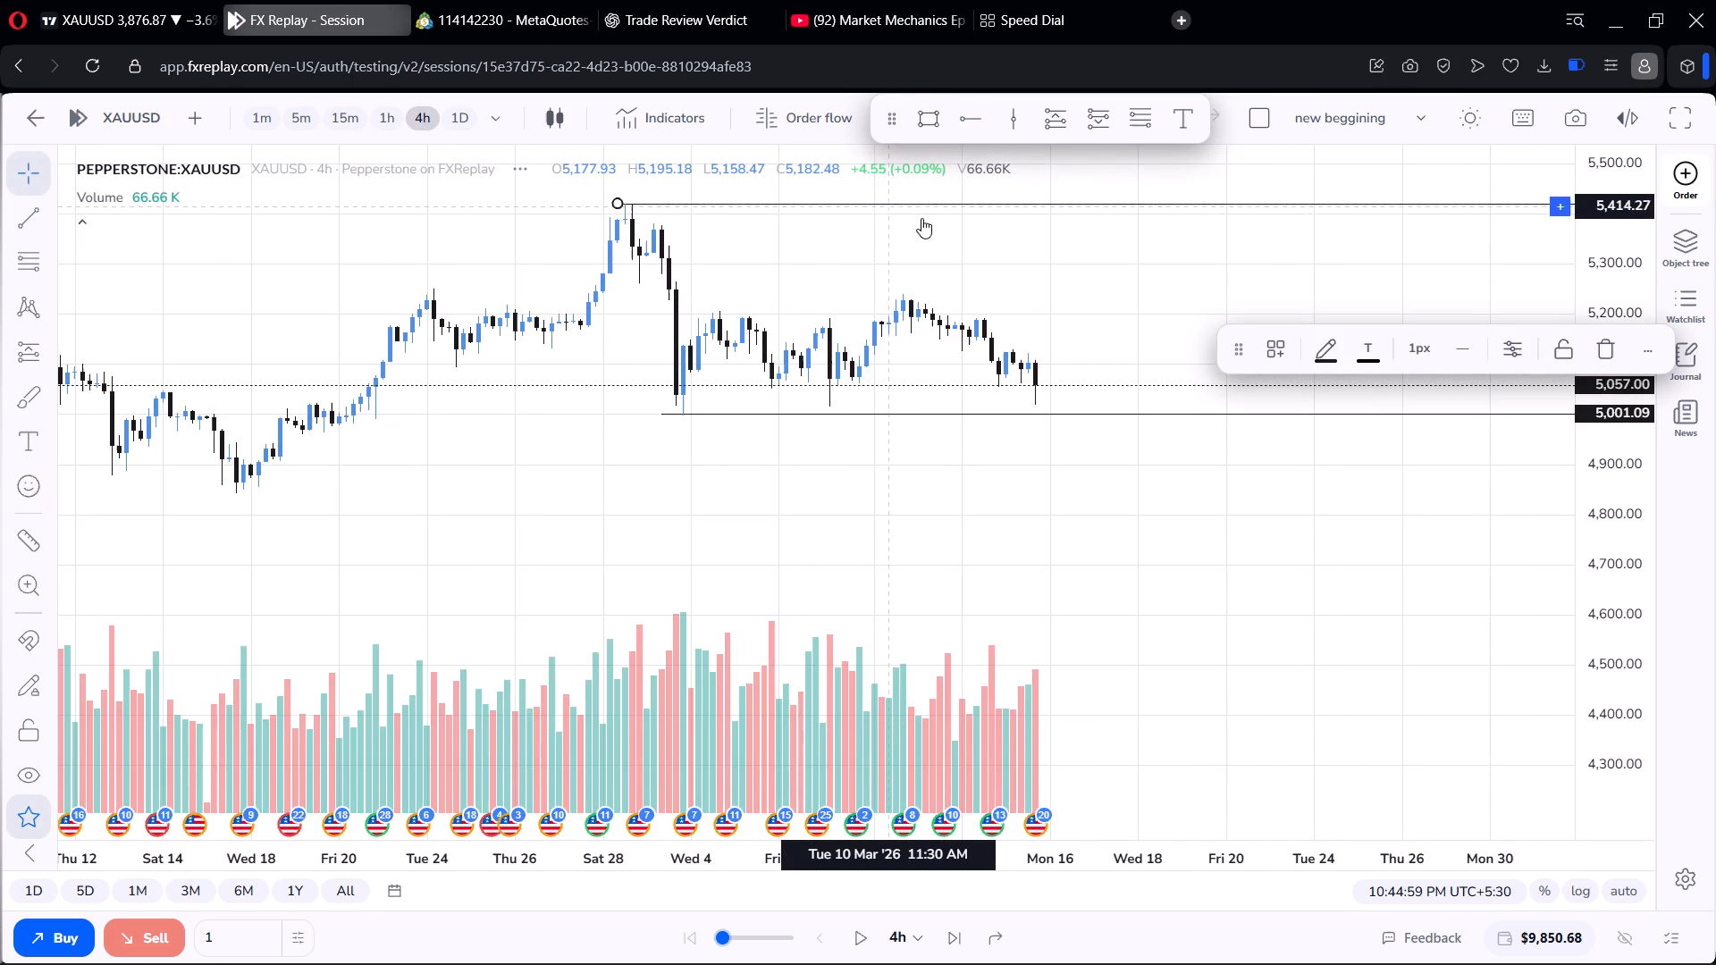
click(1260, 350)
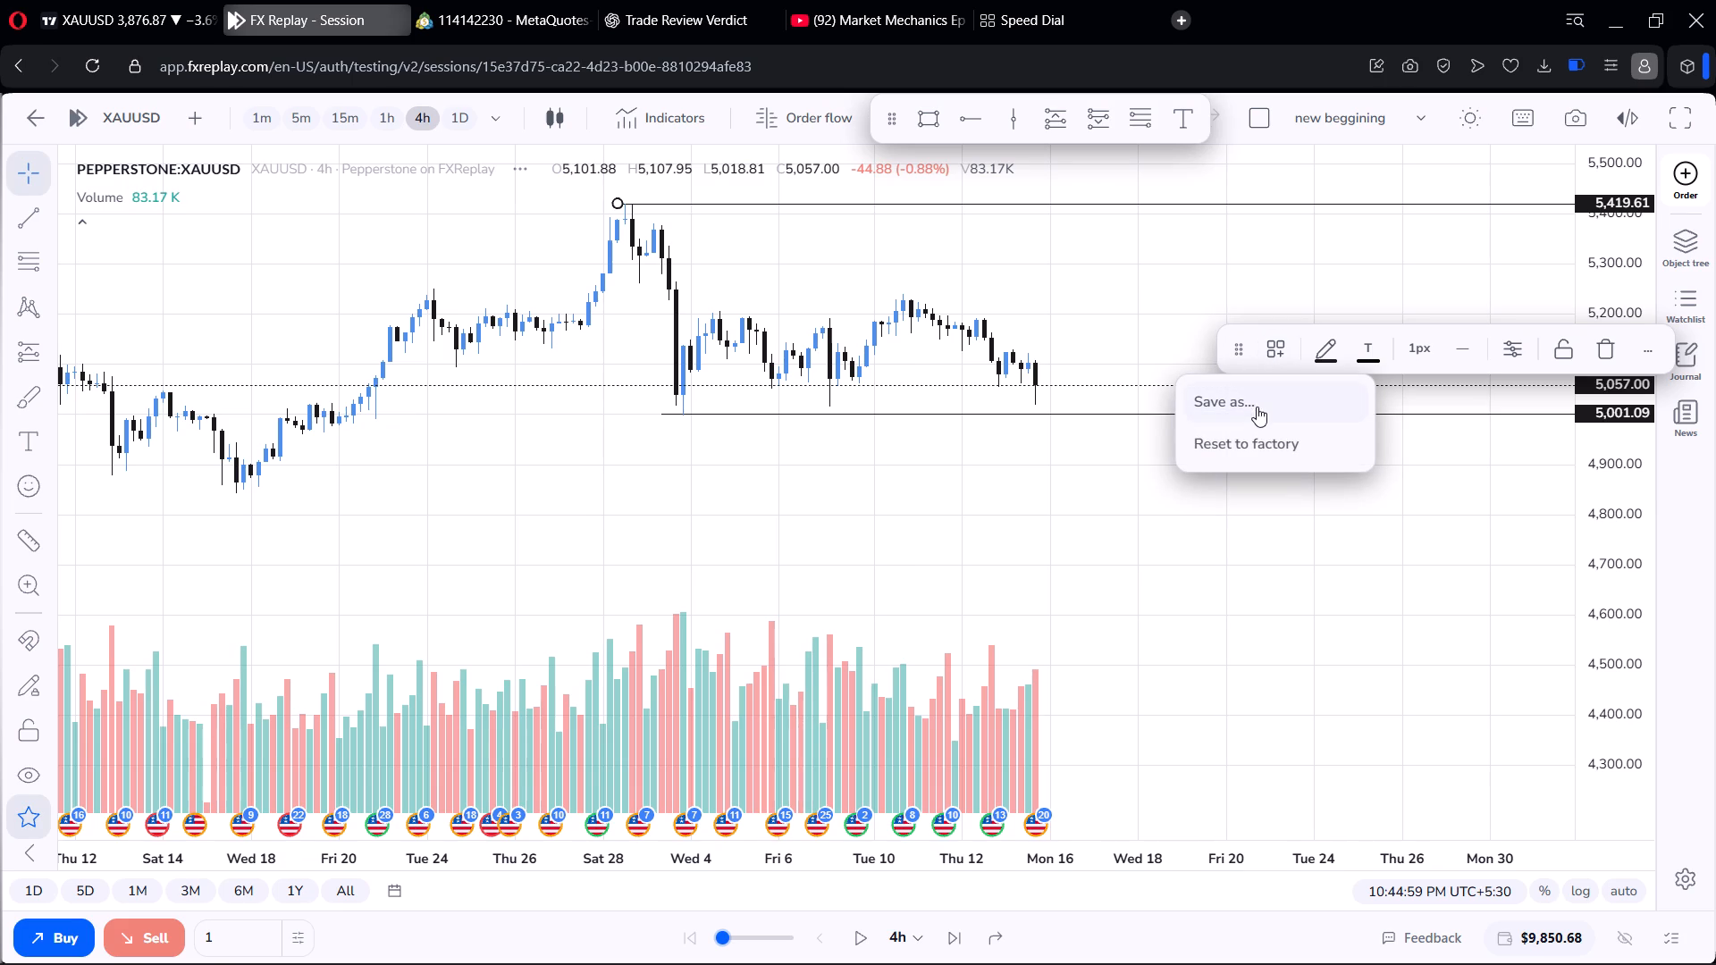
click(1251, 411)
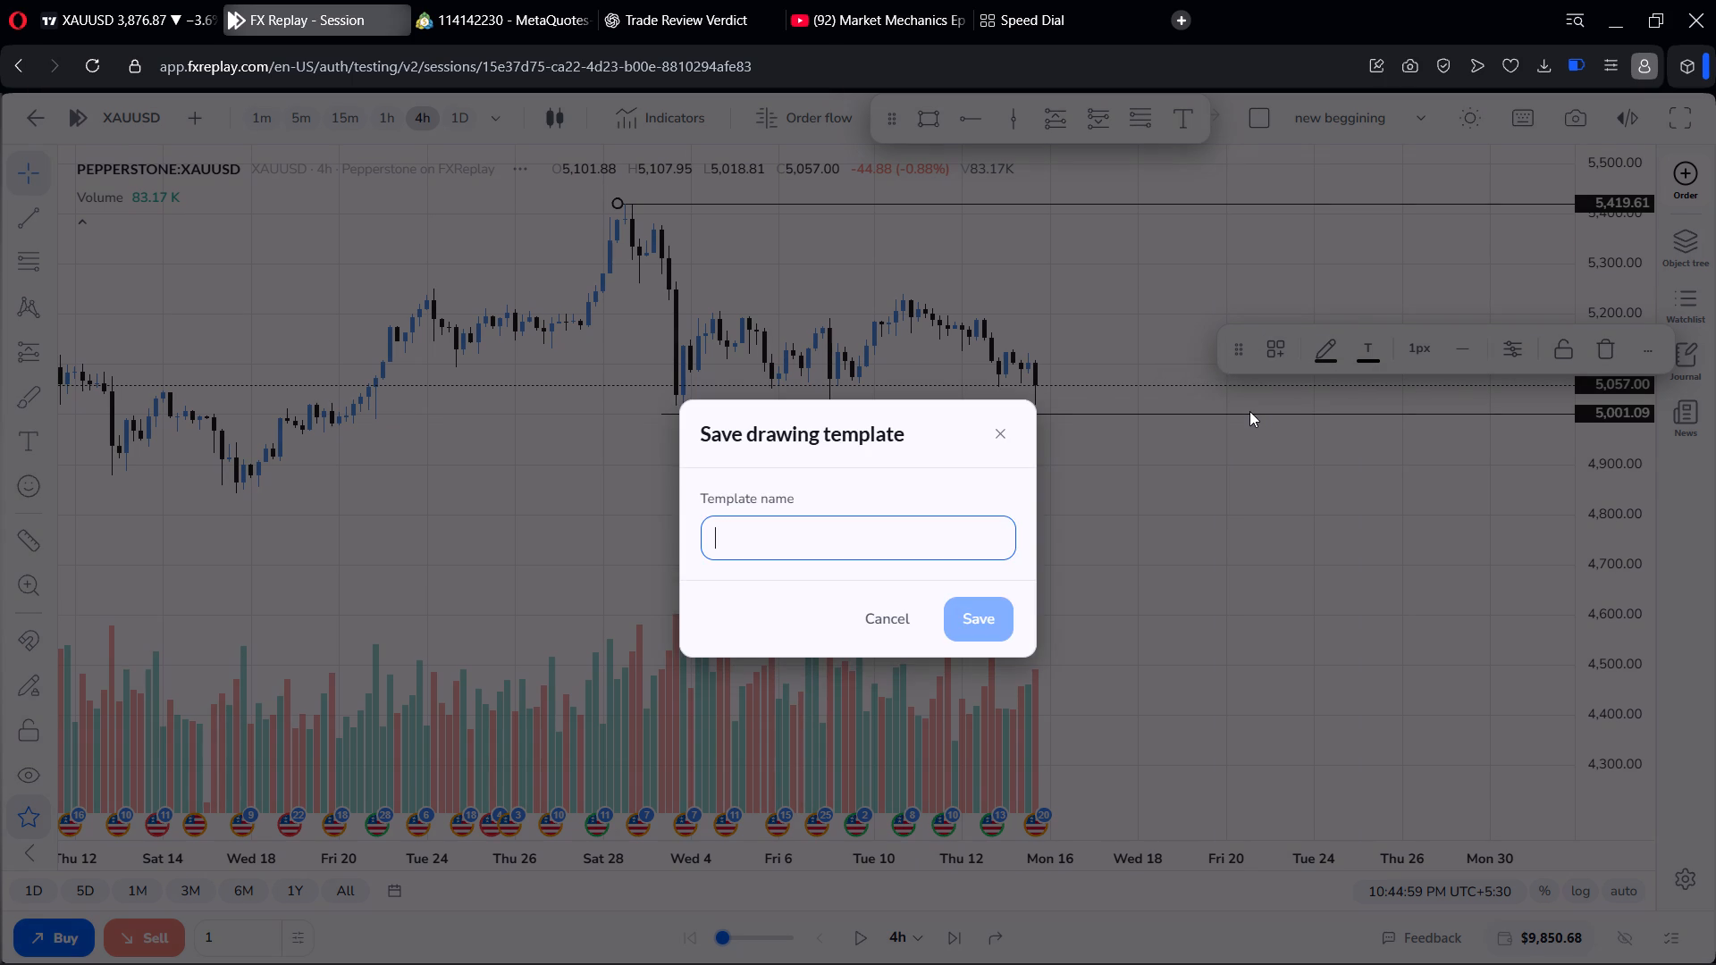
text(4H HIGH)
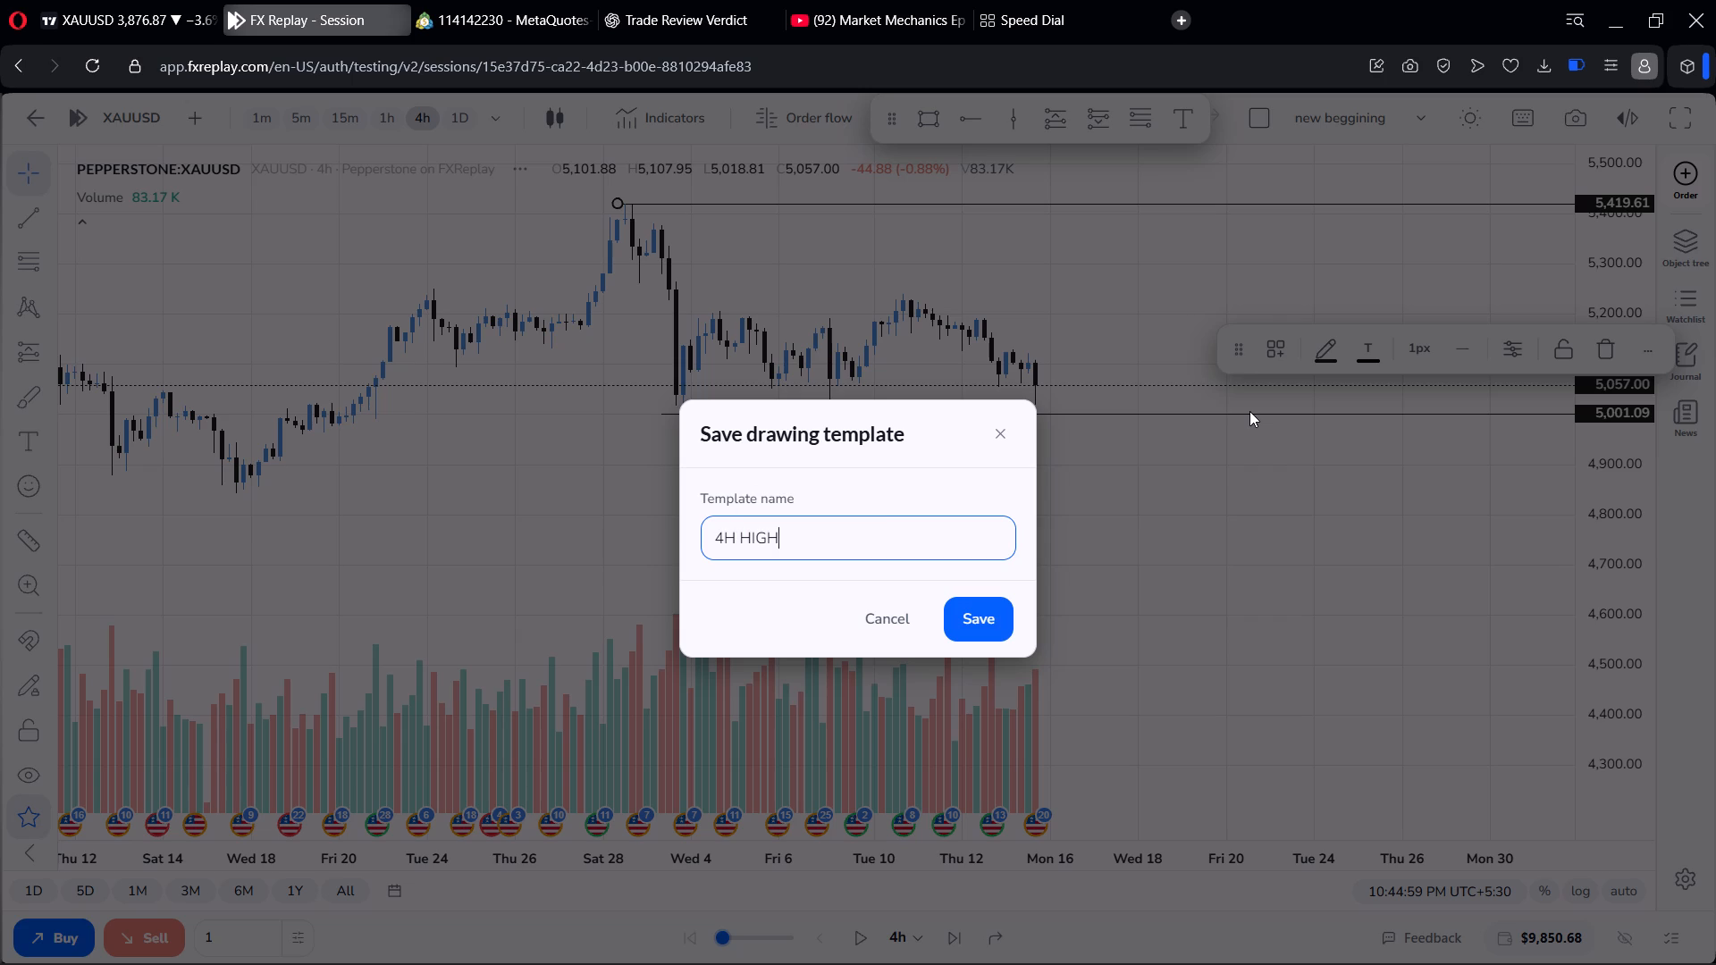
key(Return)
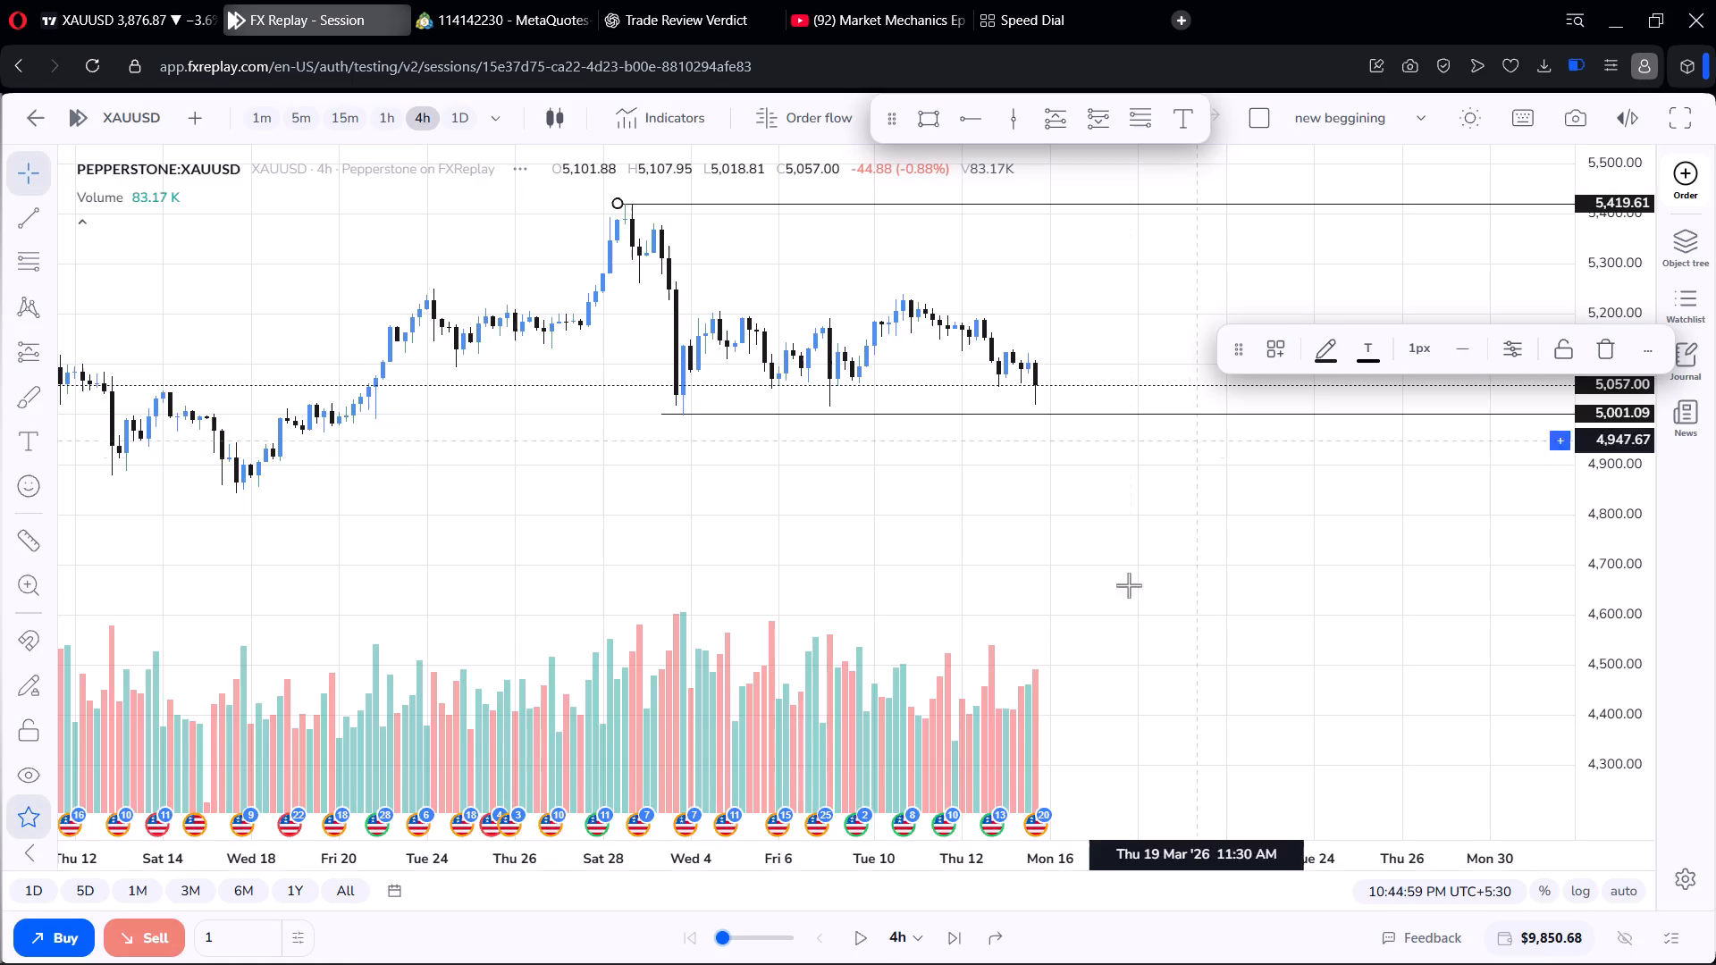
Apply the 4H HIGH template to the swing-high ray.
click(1264, 364)
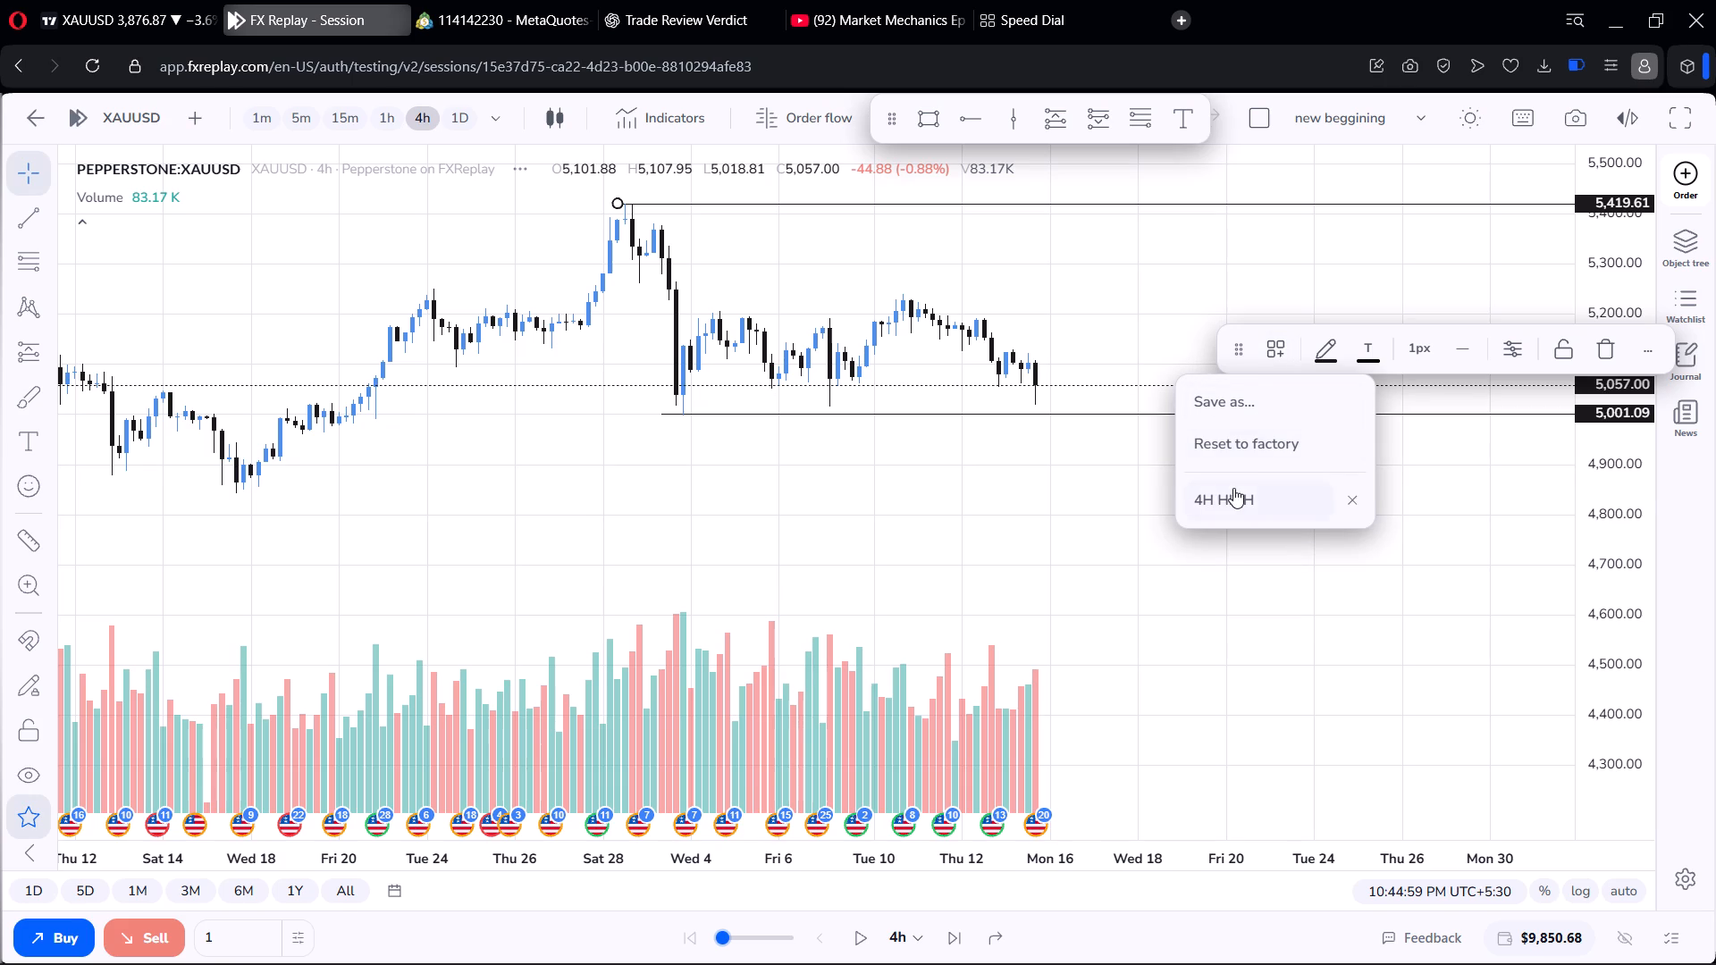
click(1233, 488)
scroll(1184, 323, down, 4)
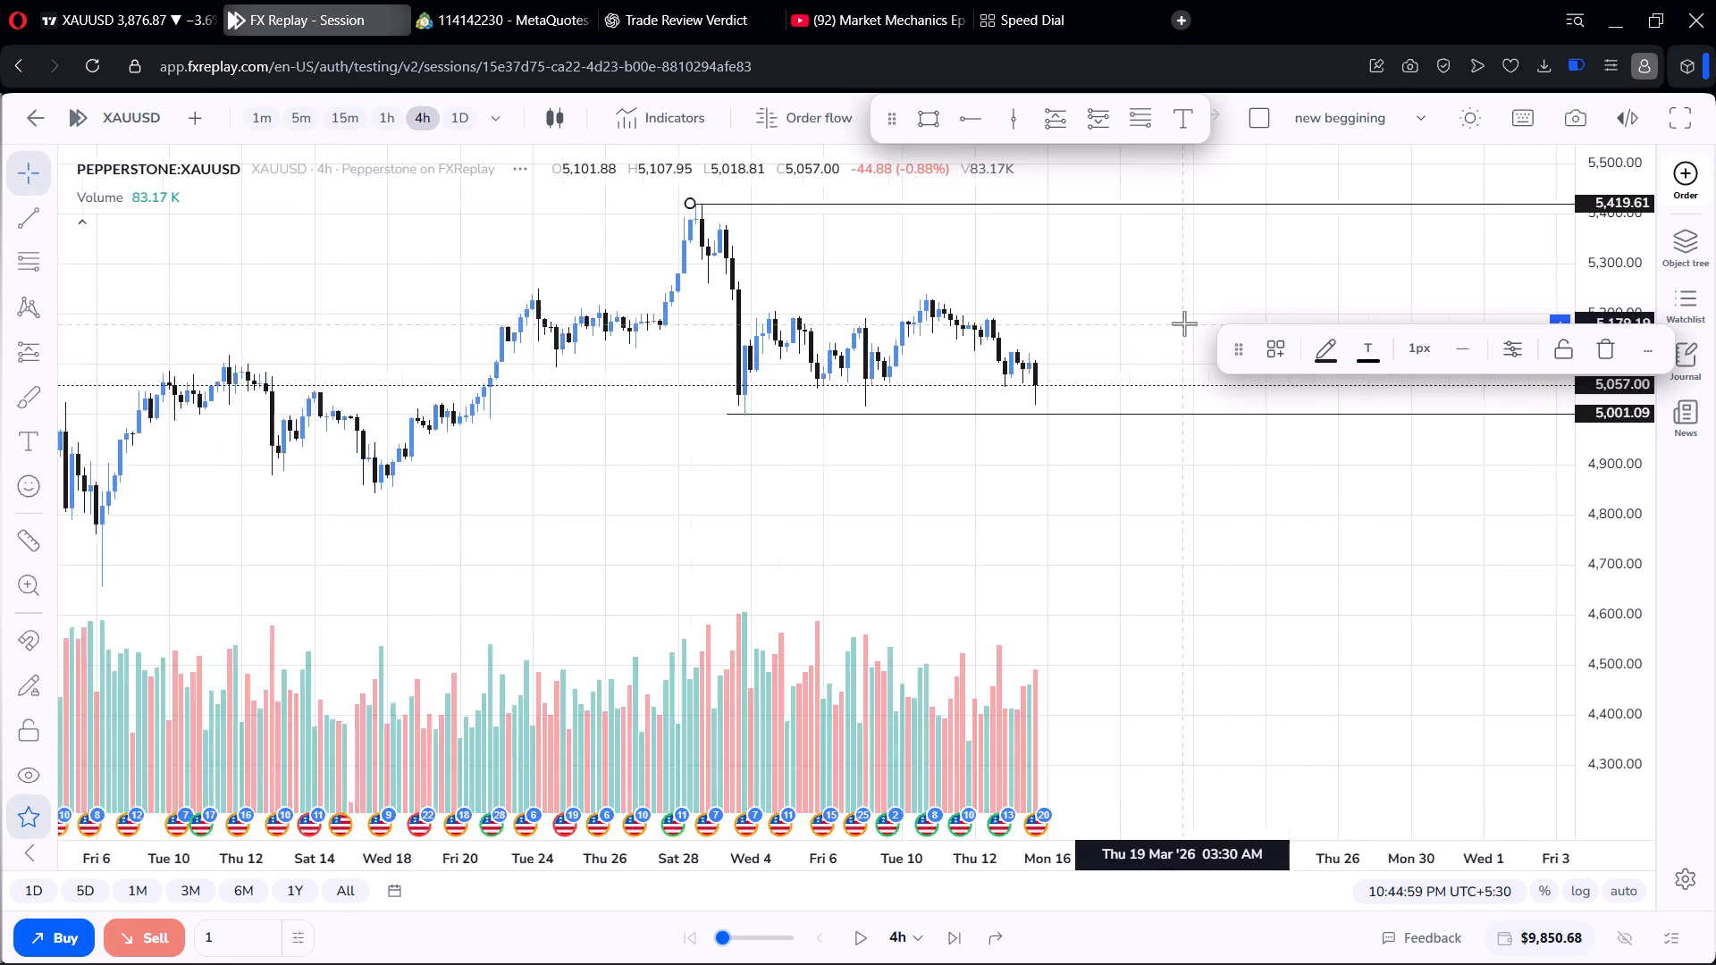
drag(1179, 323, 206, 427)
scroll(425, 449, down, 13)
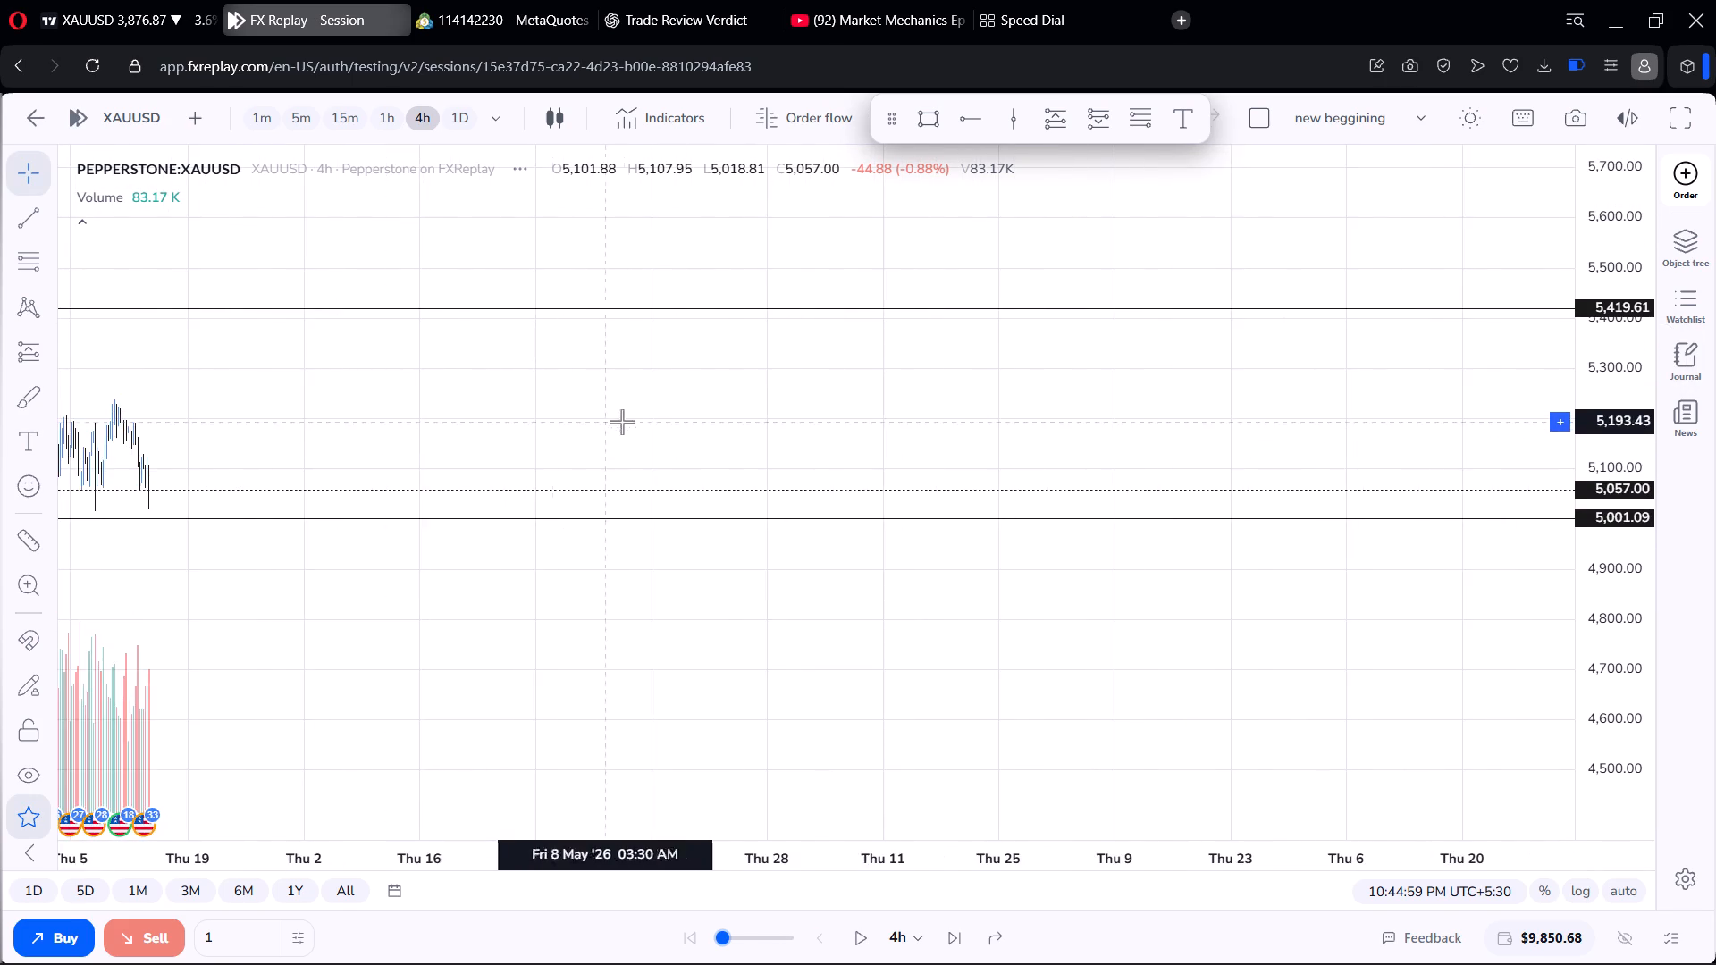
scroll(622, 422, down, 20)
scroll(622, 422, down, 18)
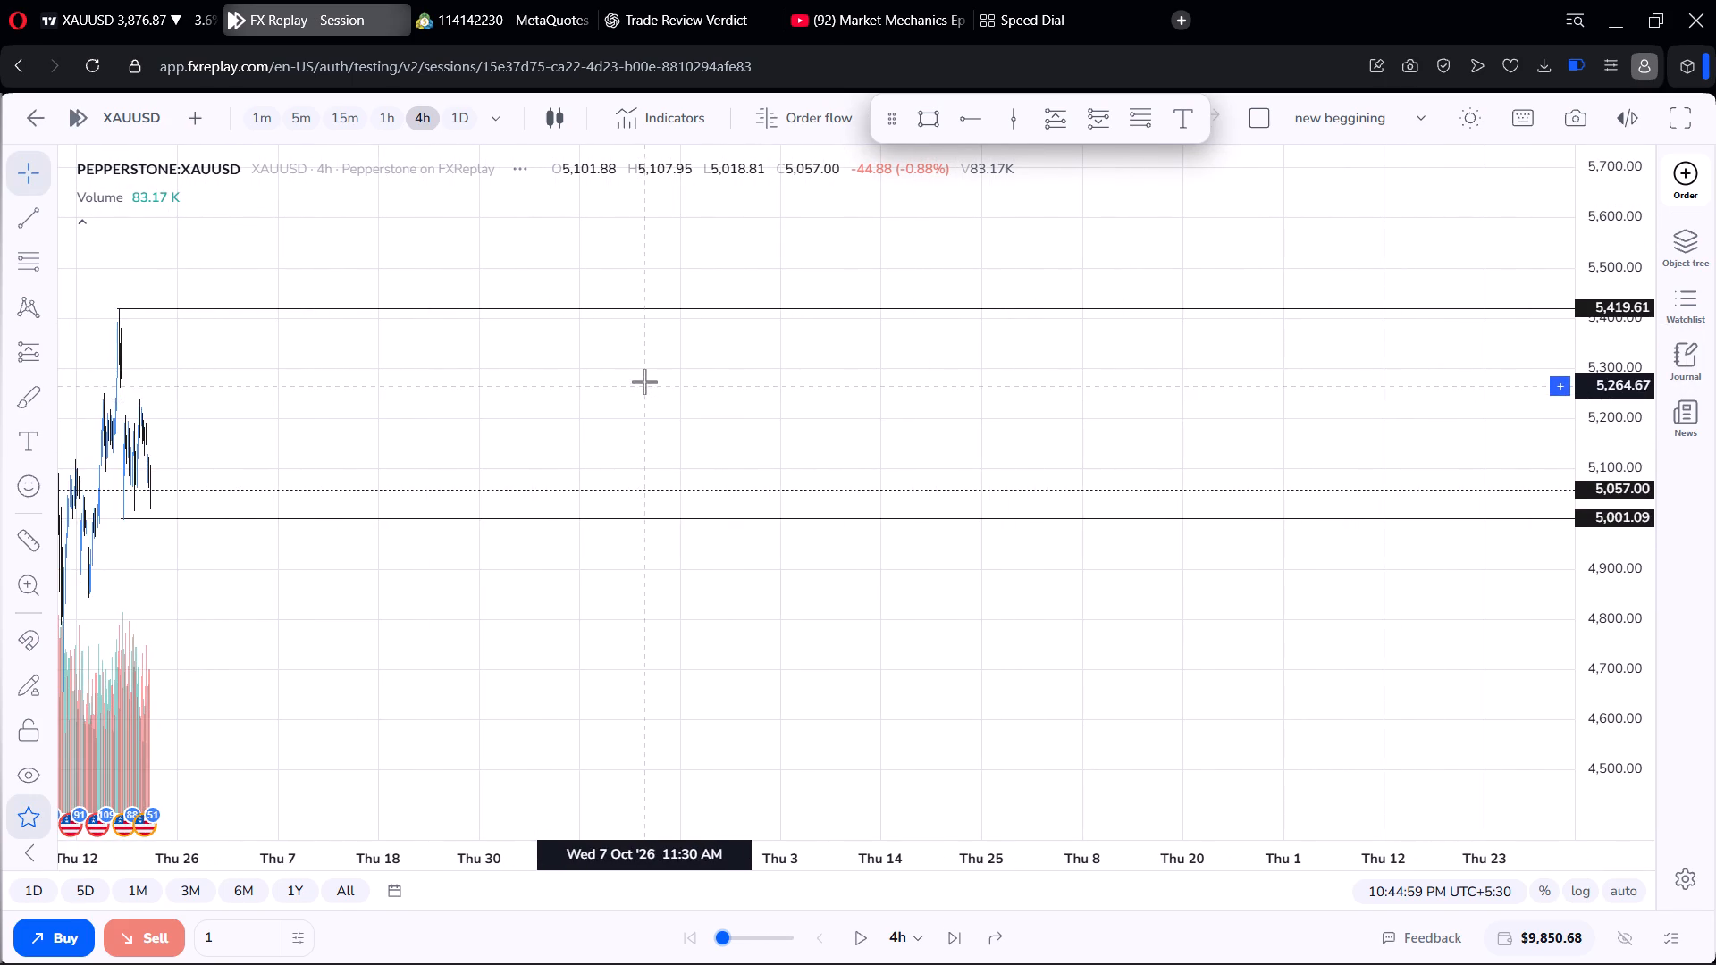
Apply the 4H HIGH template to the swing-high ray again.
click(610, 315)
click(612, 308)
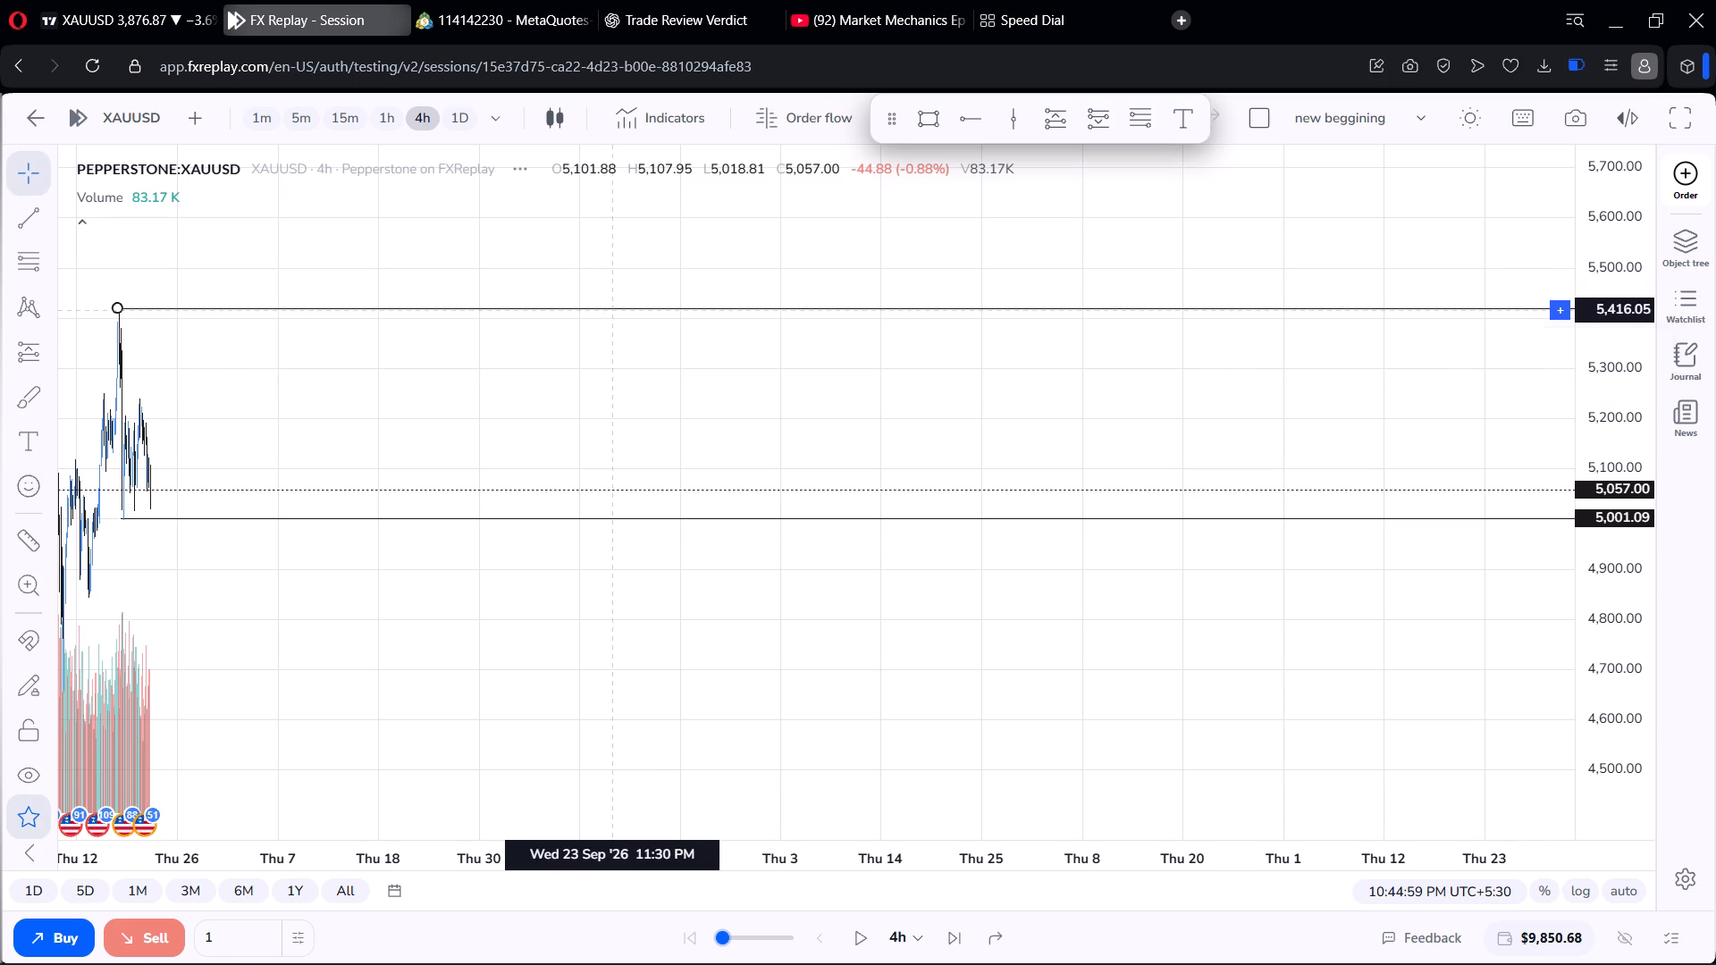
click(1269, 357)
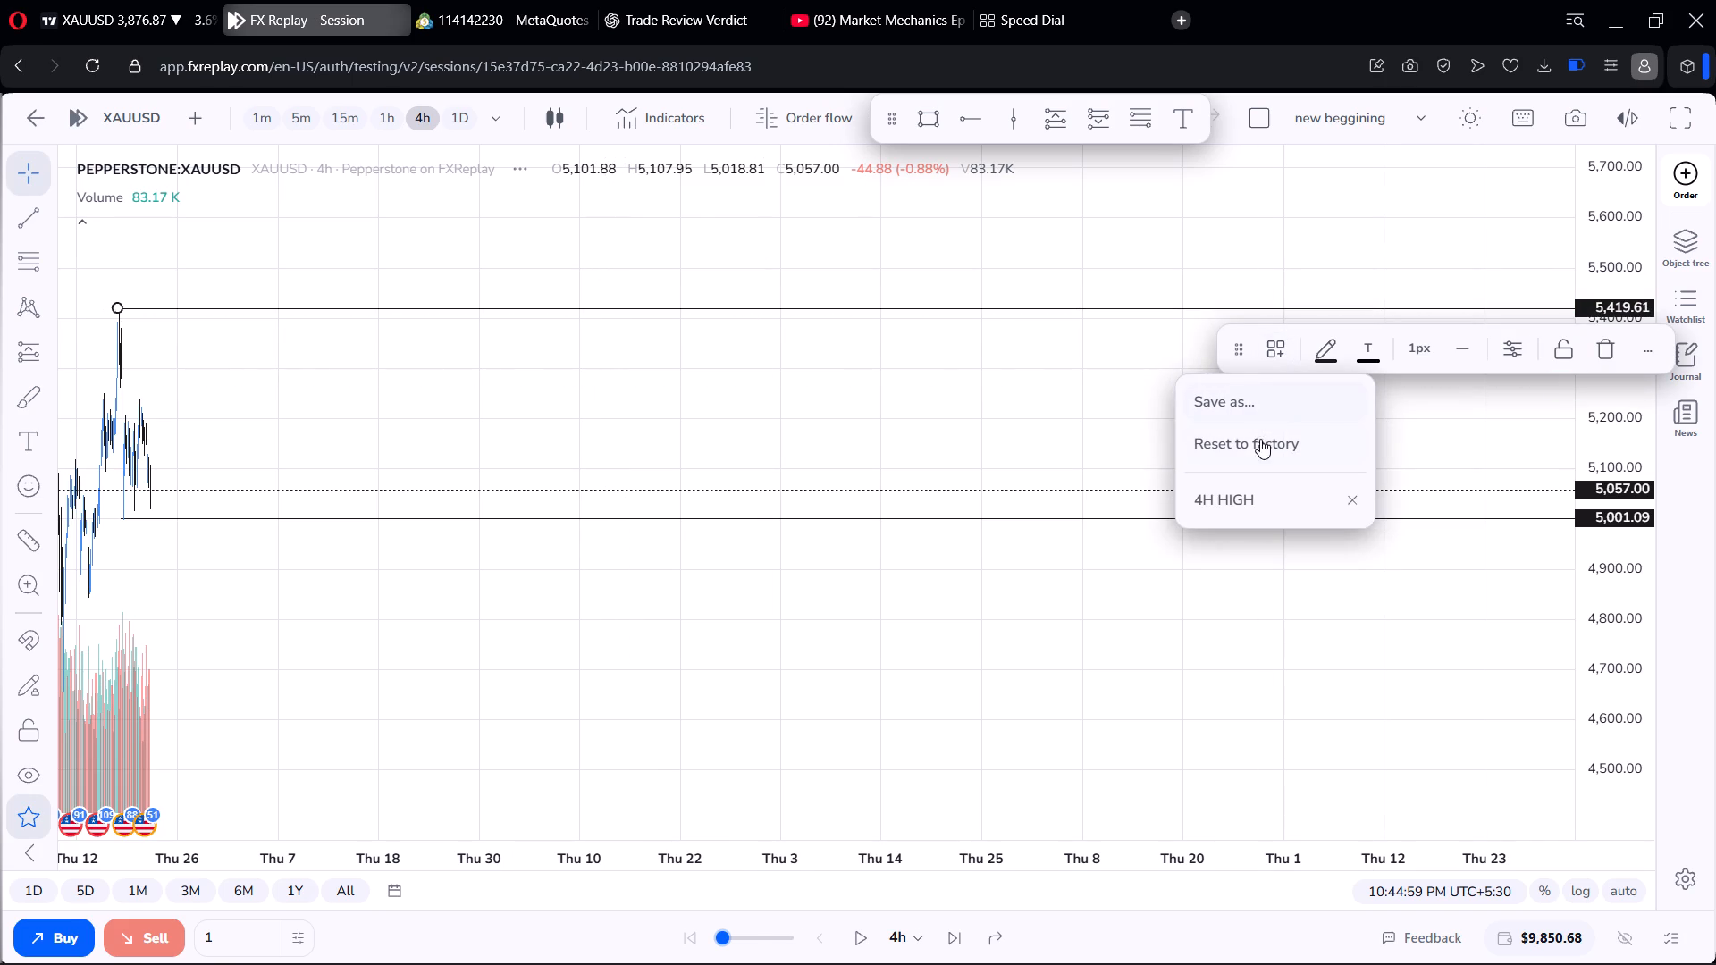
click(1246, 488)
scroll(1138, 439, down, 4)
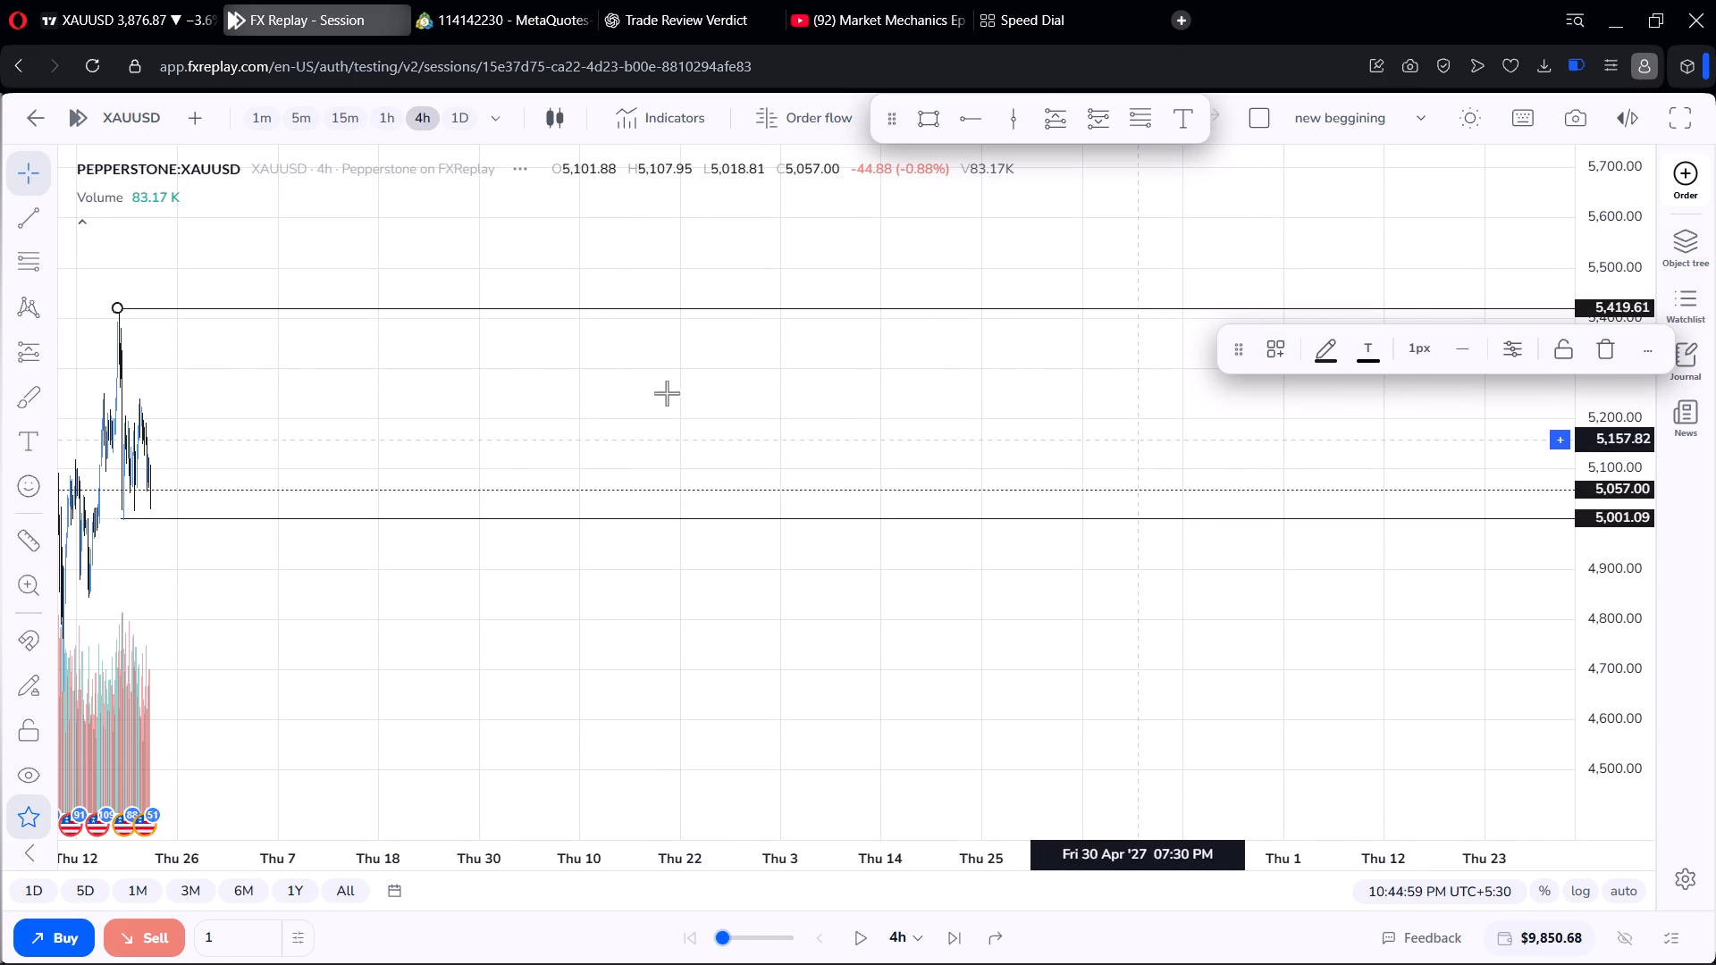
Delete the horizontal ray at the early-March swing high.
scroll(663, 390, up, 8)
drag(484, 357, 1183, 403)
scroll(1227, 418, up, 5)
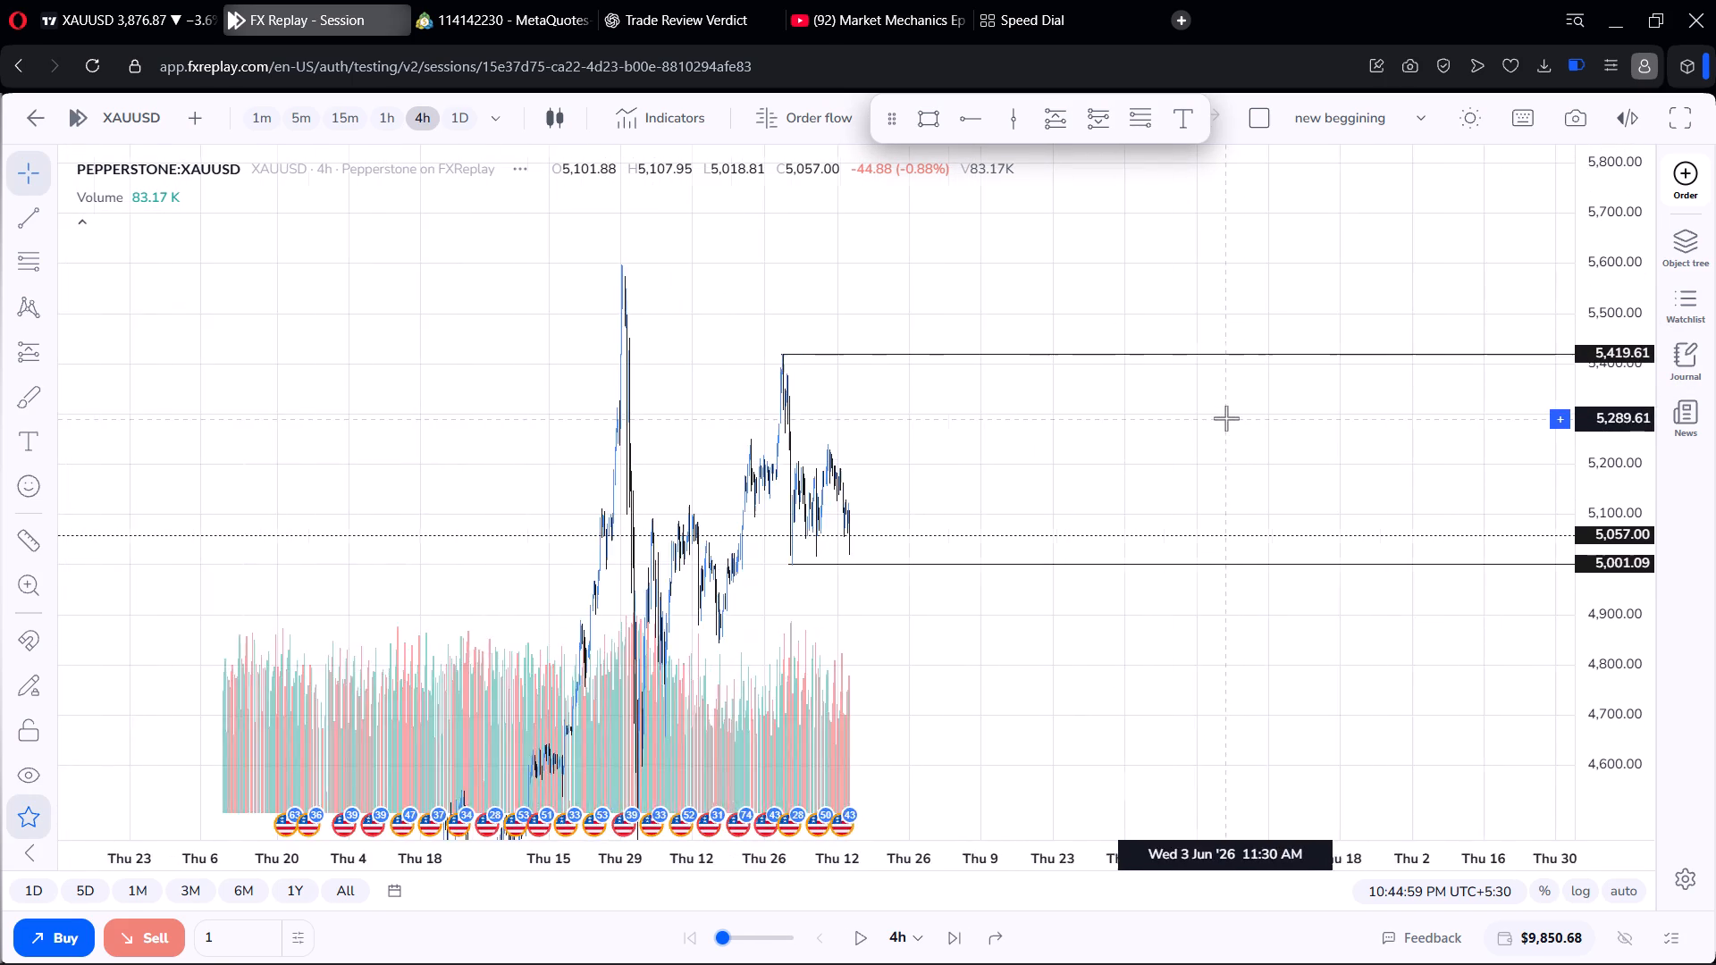
scroll(1226, 418, up, 9)
click(883, 354)
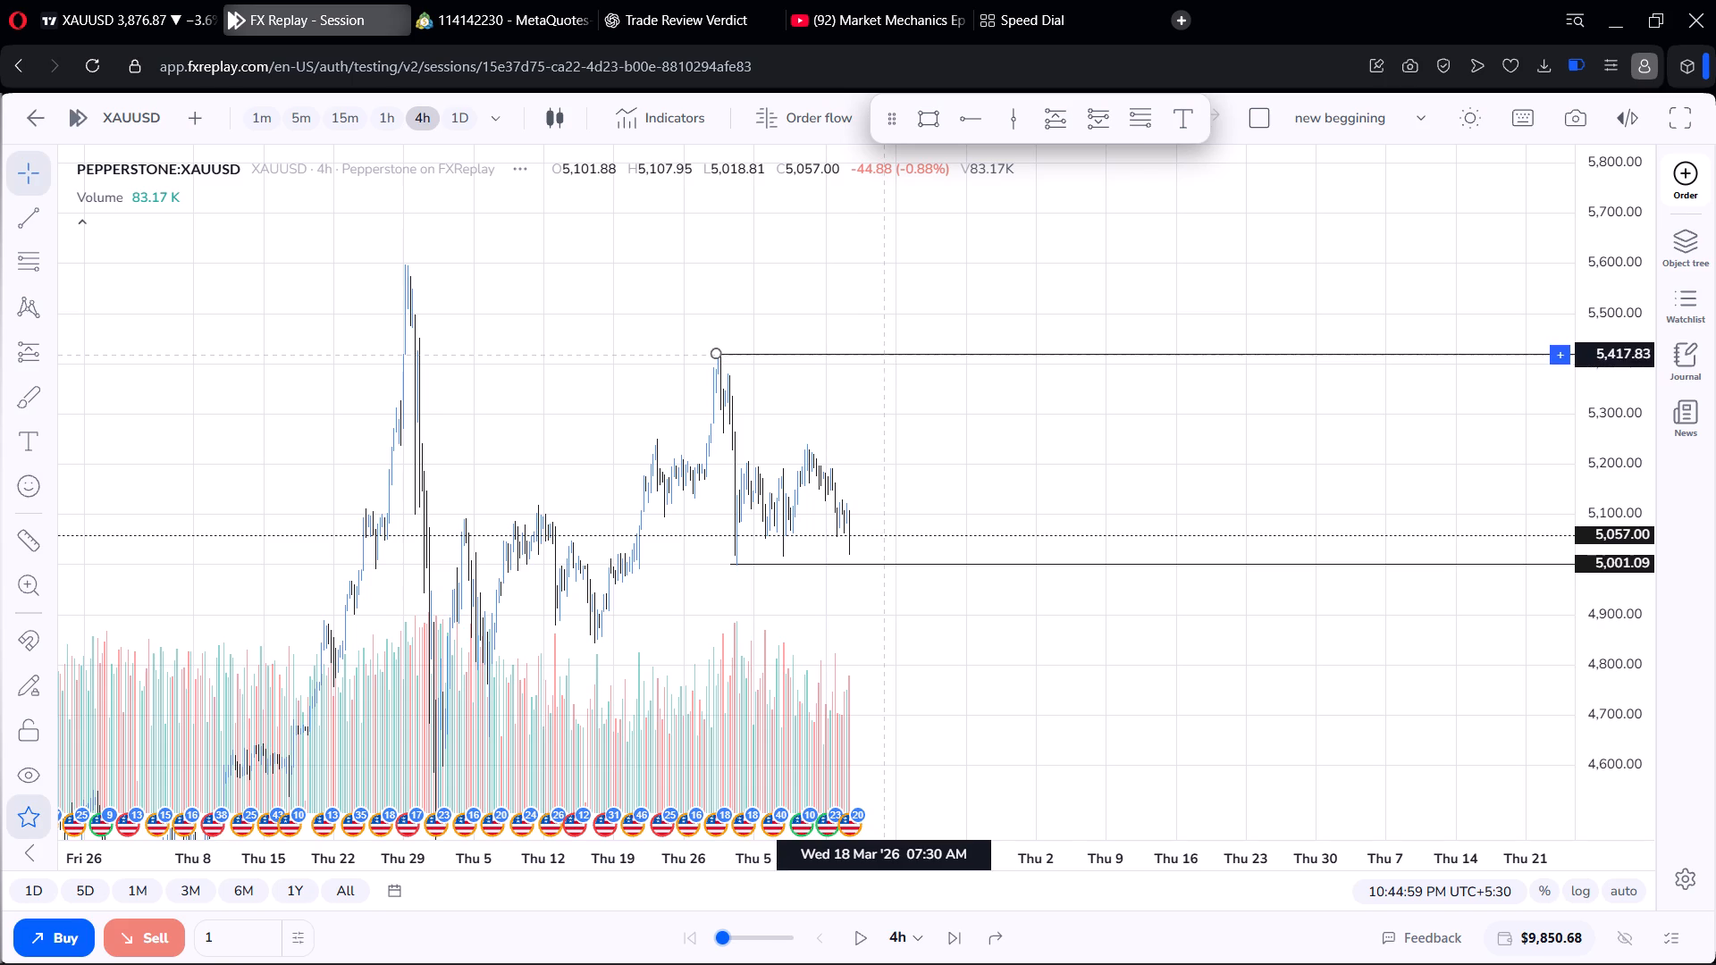
click(1588, 349)
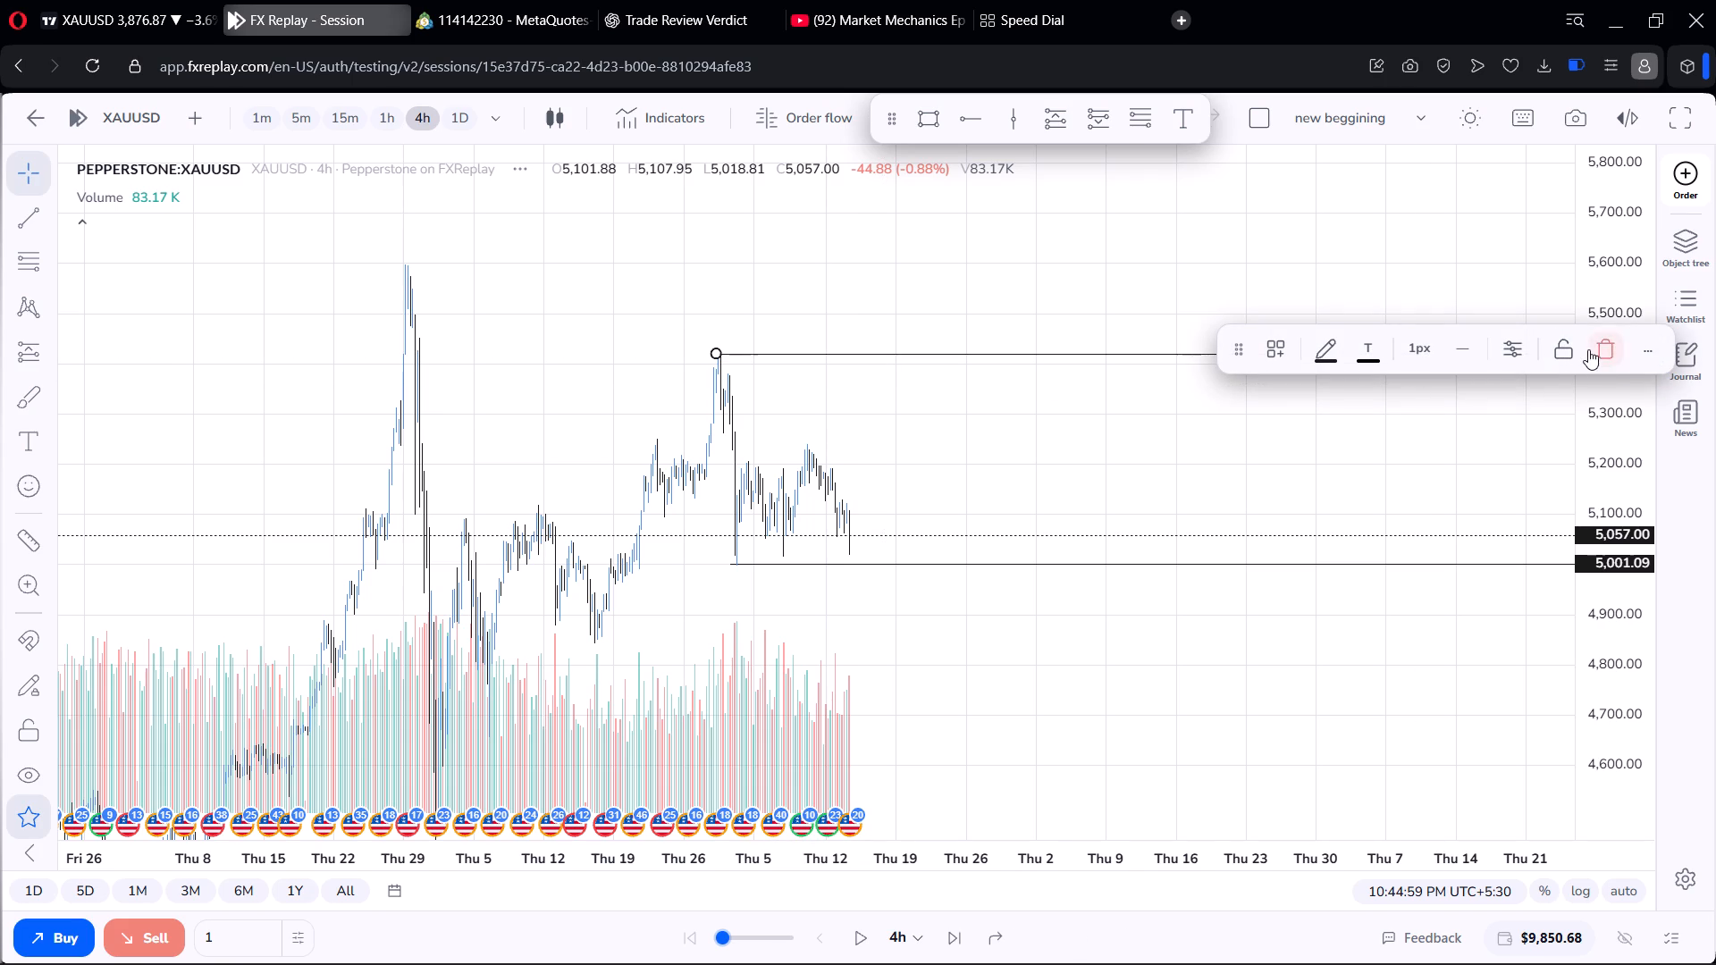
Redraw a horizontal ray from the early-March swing high at about 5,419.61 and apply the 4H HIGH template to it.
click(974, 109)
click(717, 353)
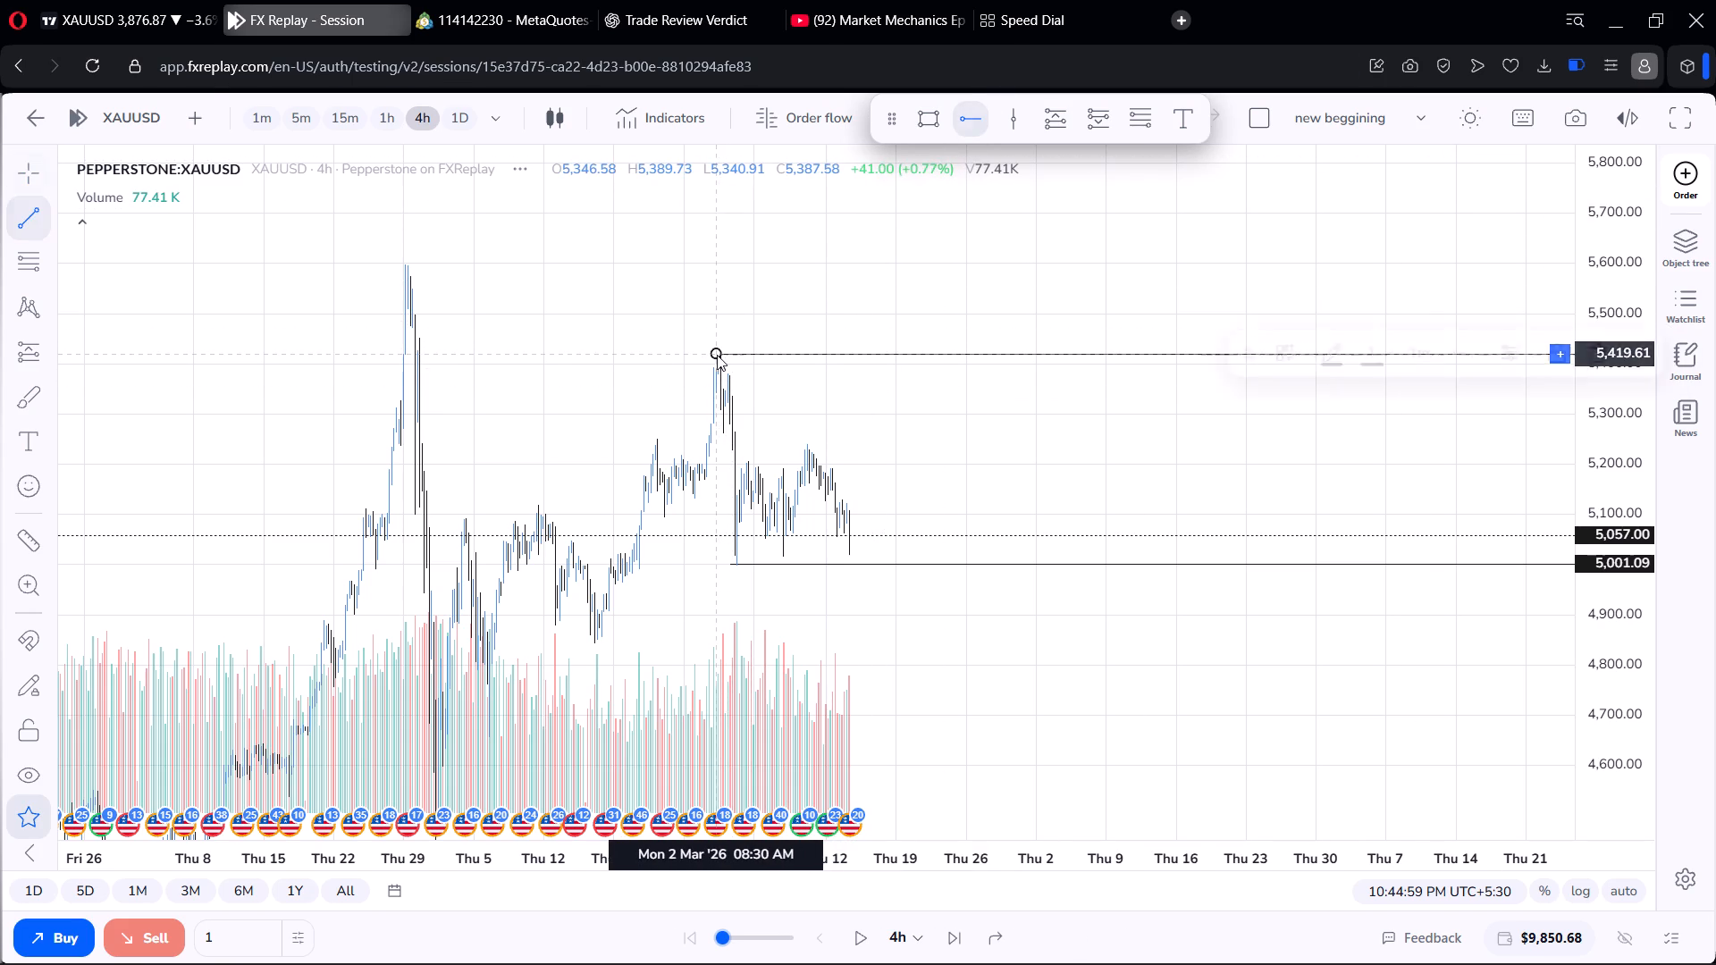
click(1259, 346)
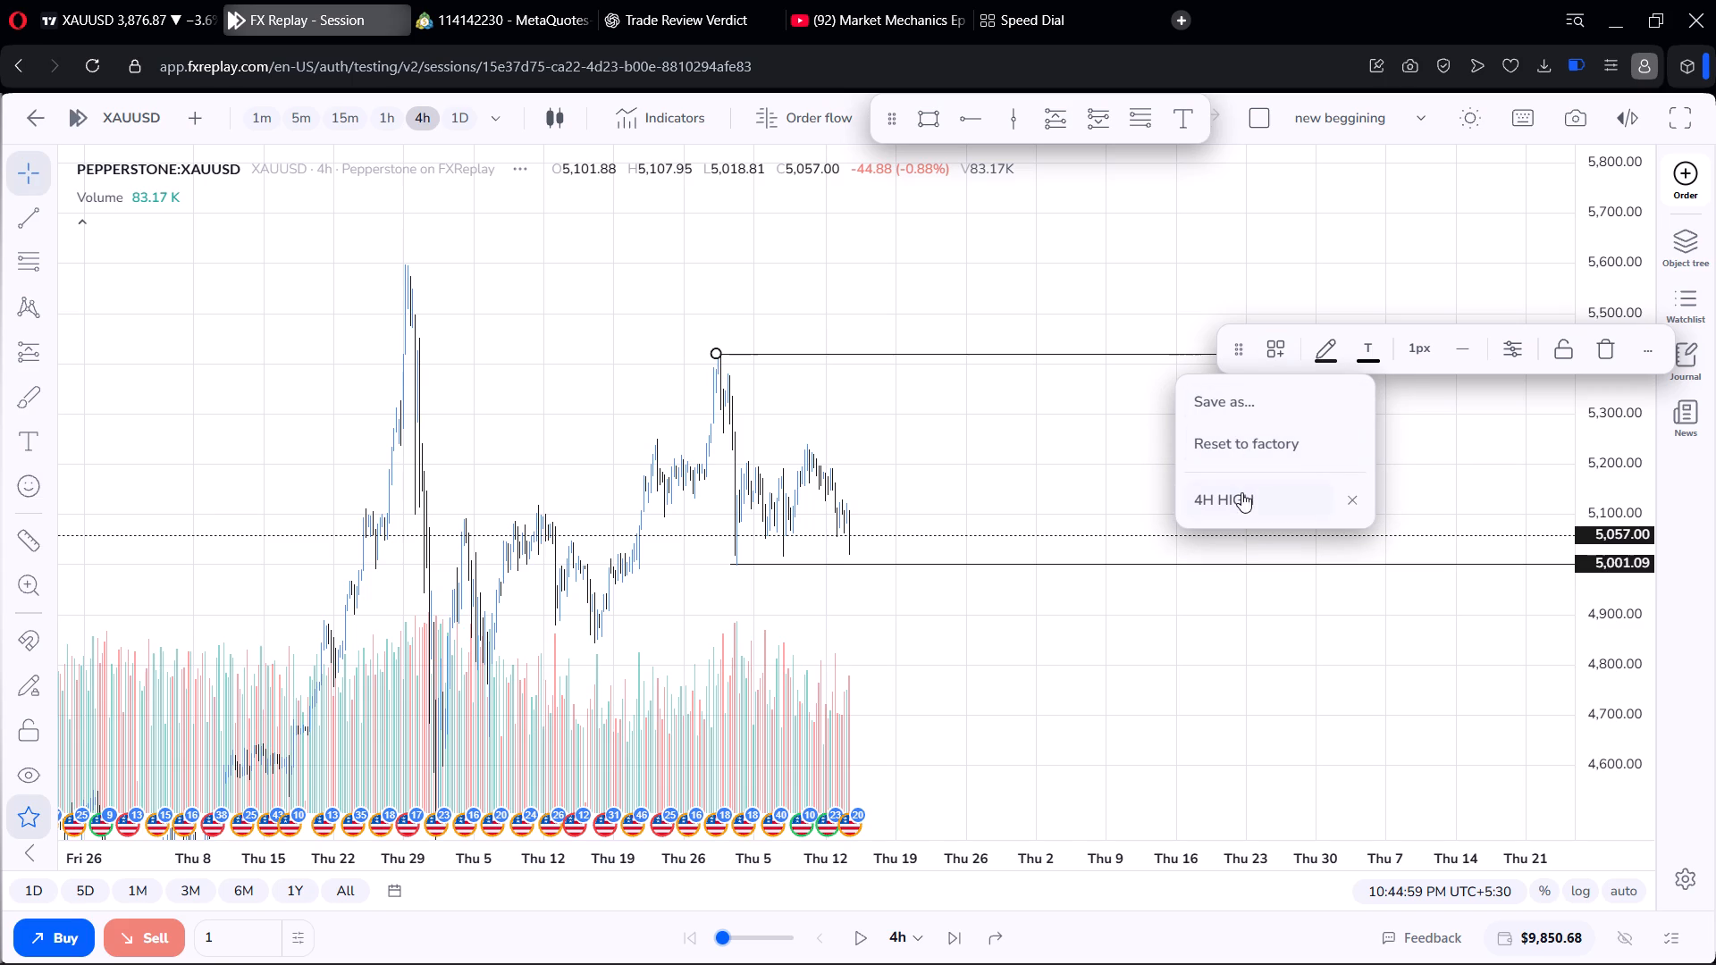
click(1242, 492)
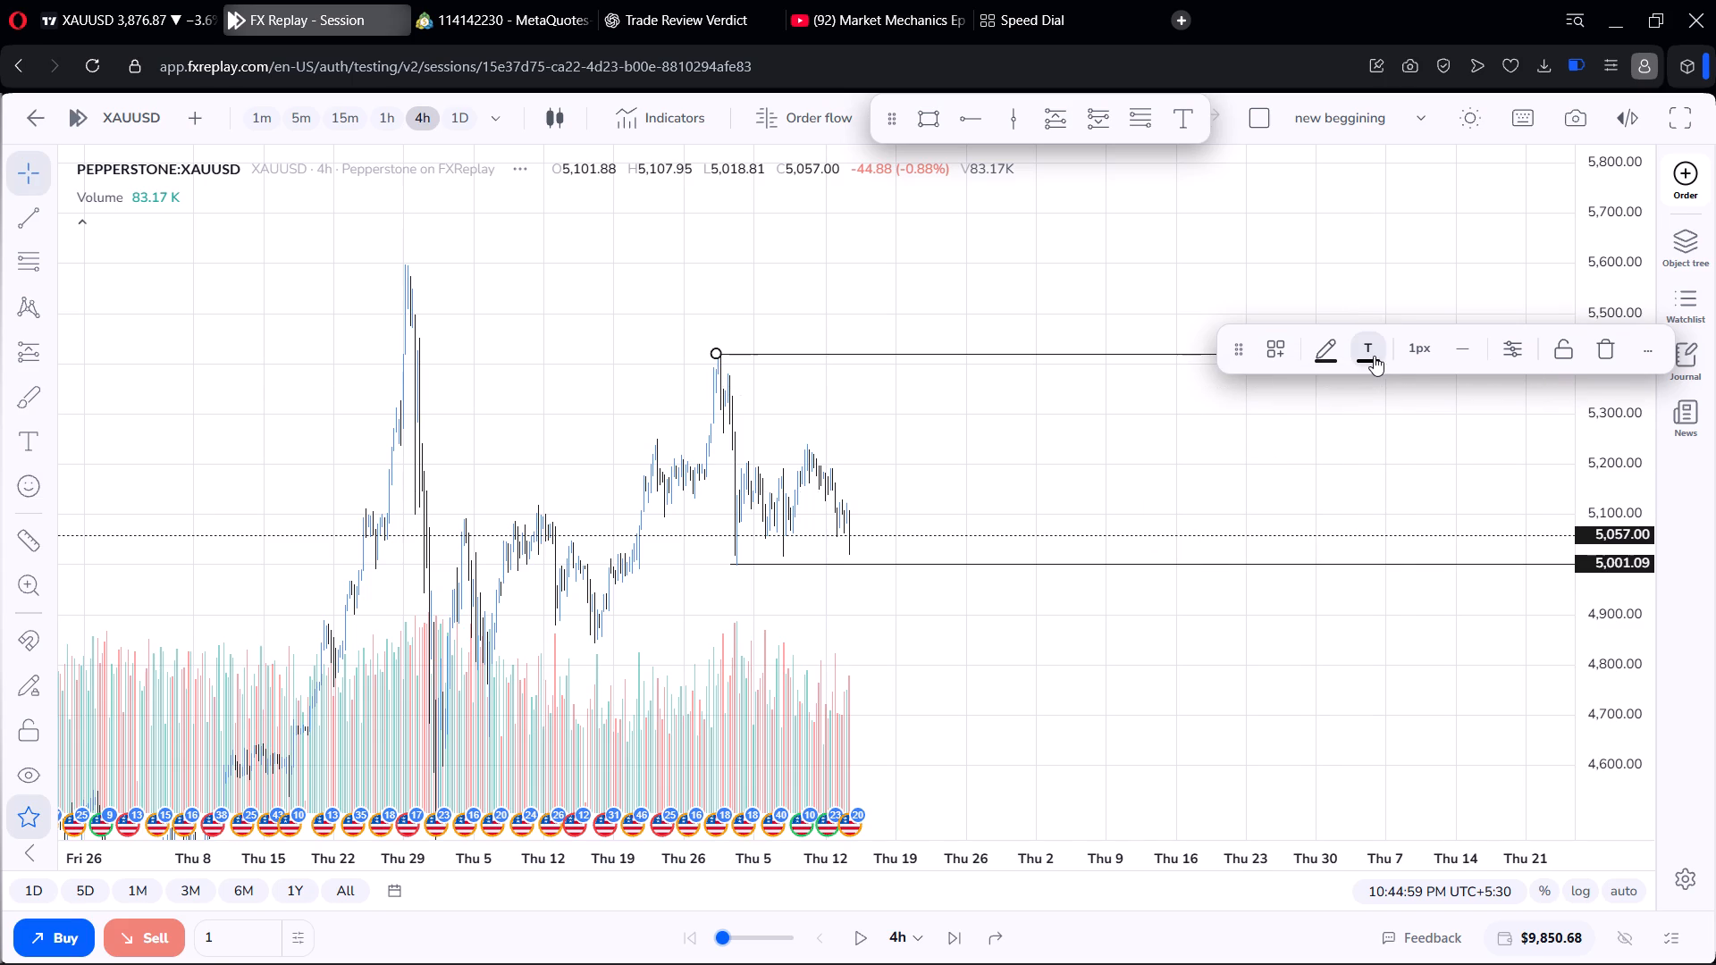
Review the swing-high ray's style, text, coordinates and visibility settings without changing them.
click(1517, 353)
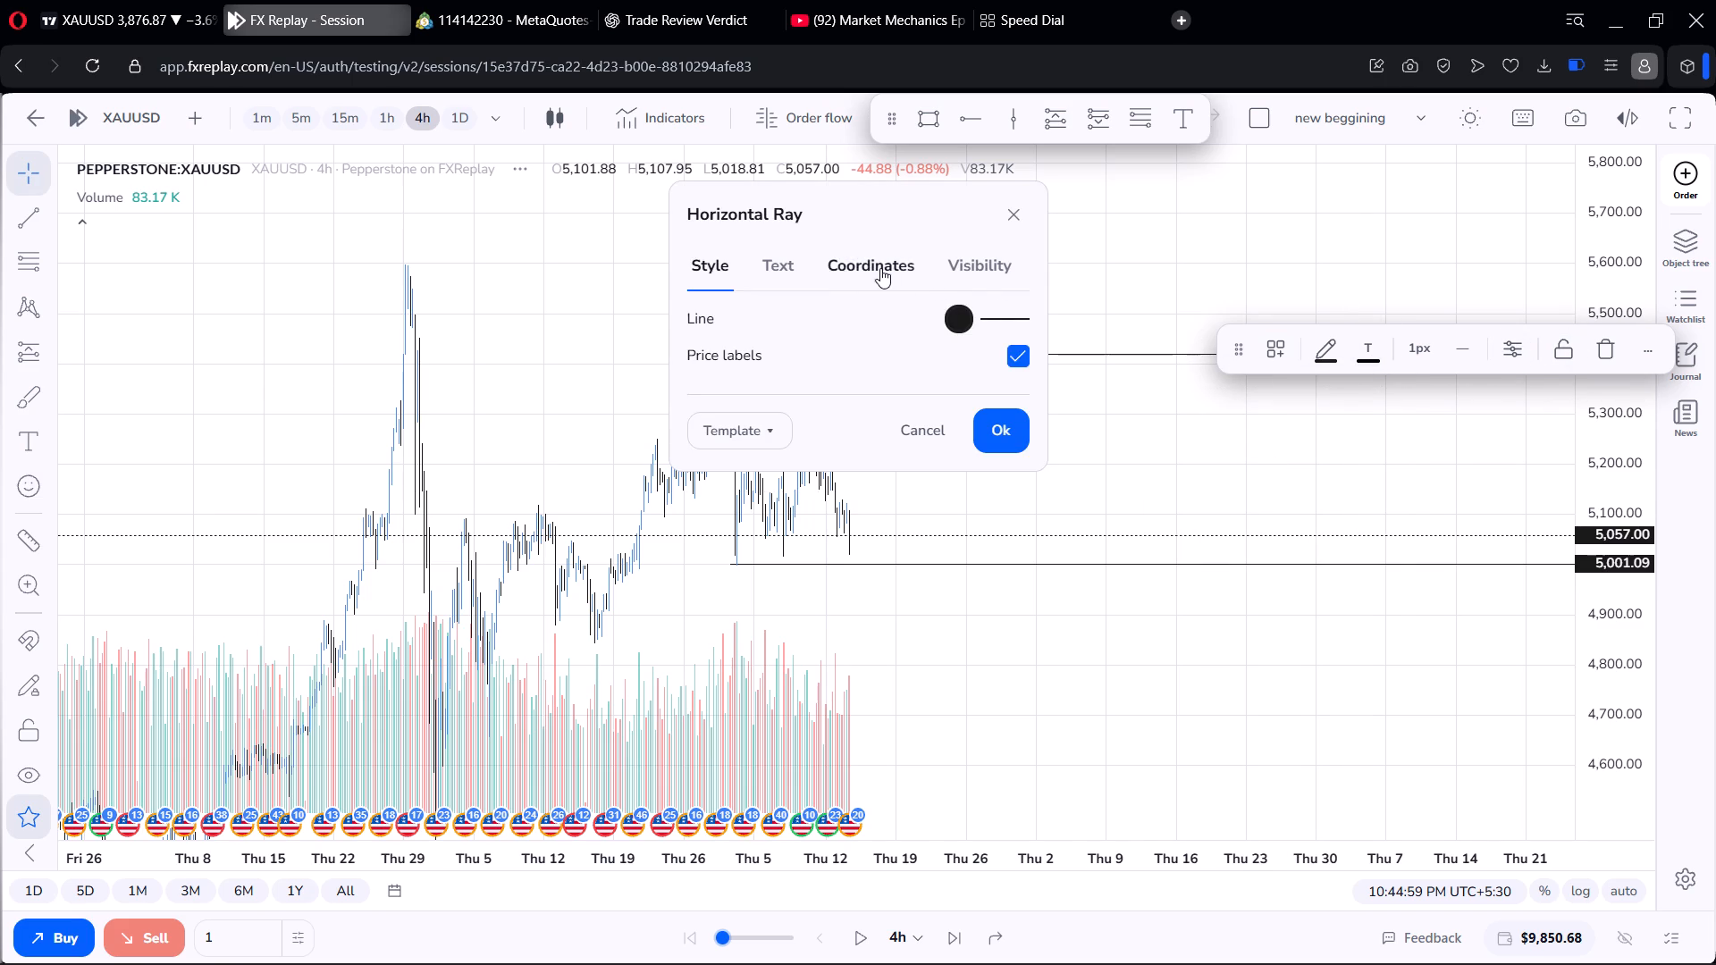
click(812, 265)
click(784, 271)
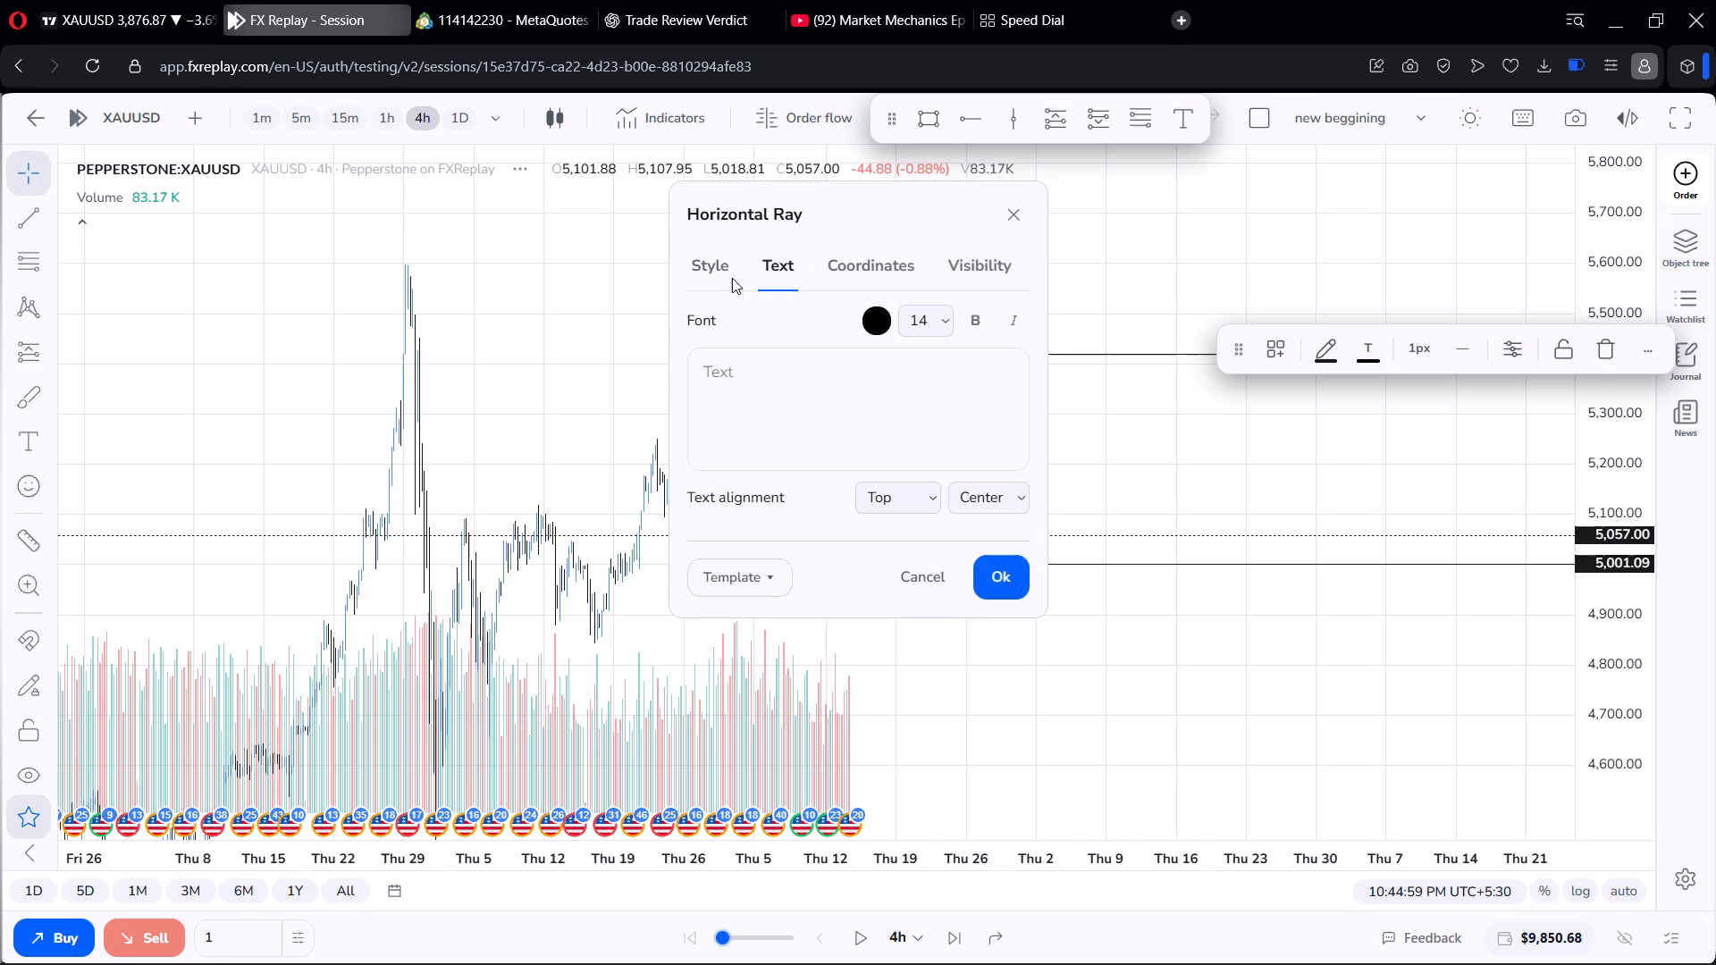
click(730, 273)
click(792, 264)
click(856, 265)
click(991, 252)
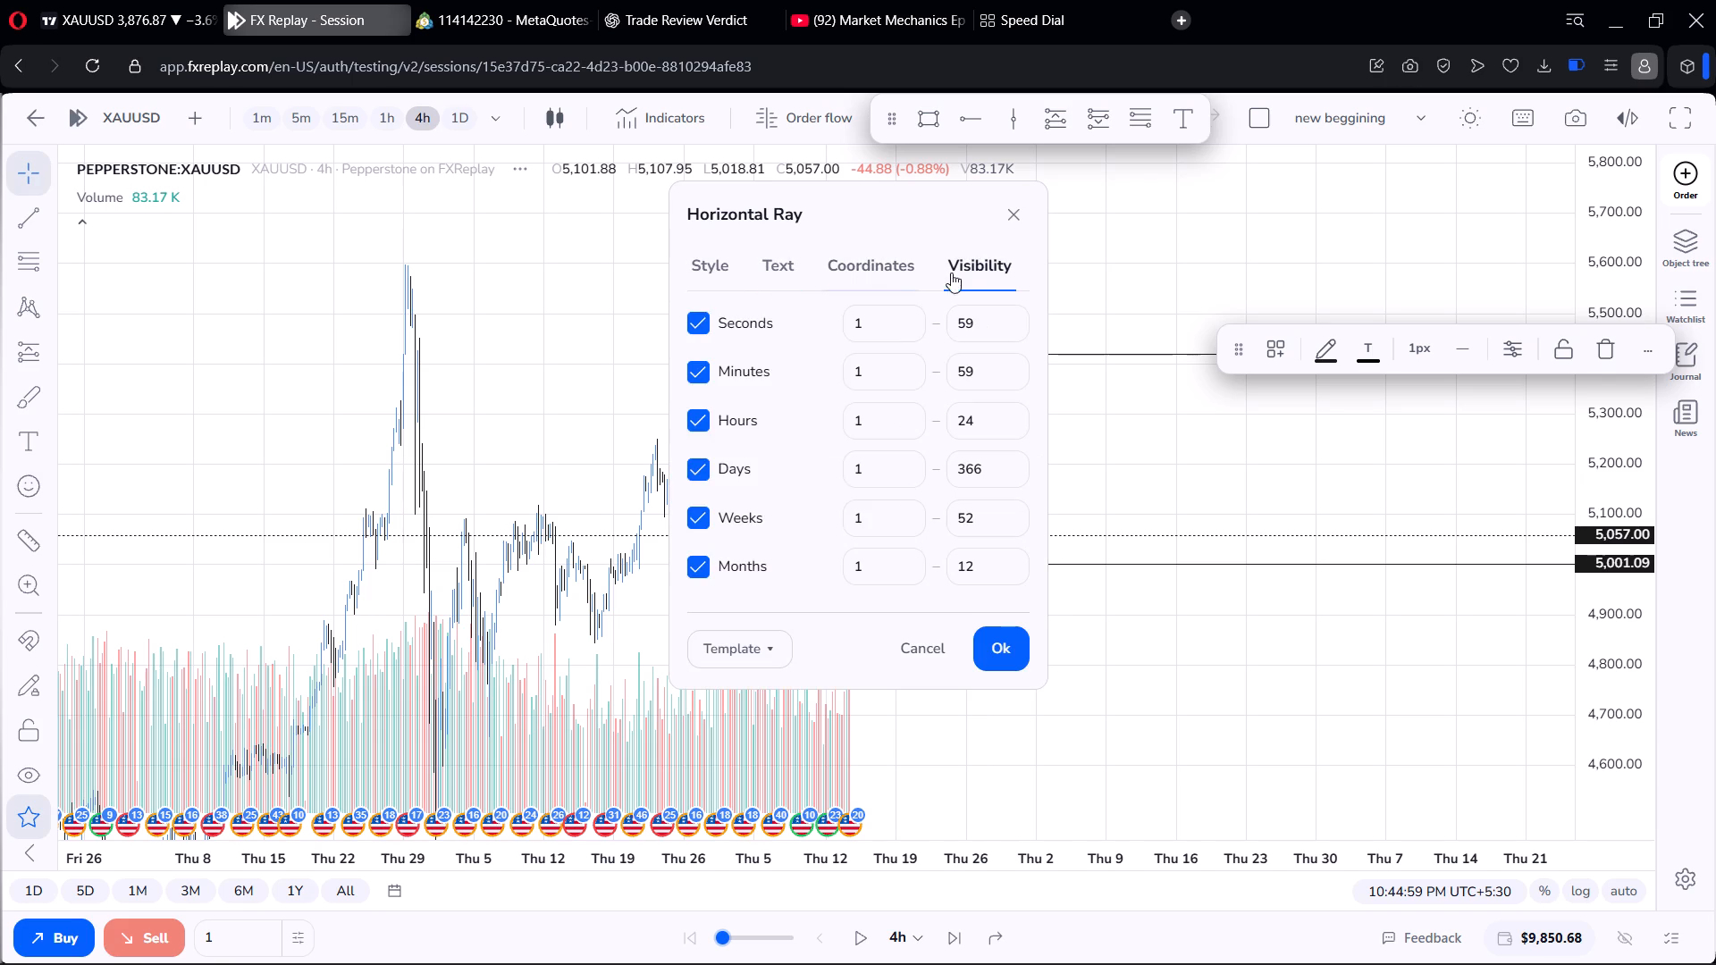
click(896, 267)
click(972, 267)
click(1002, 208)
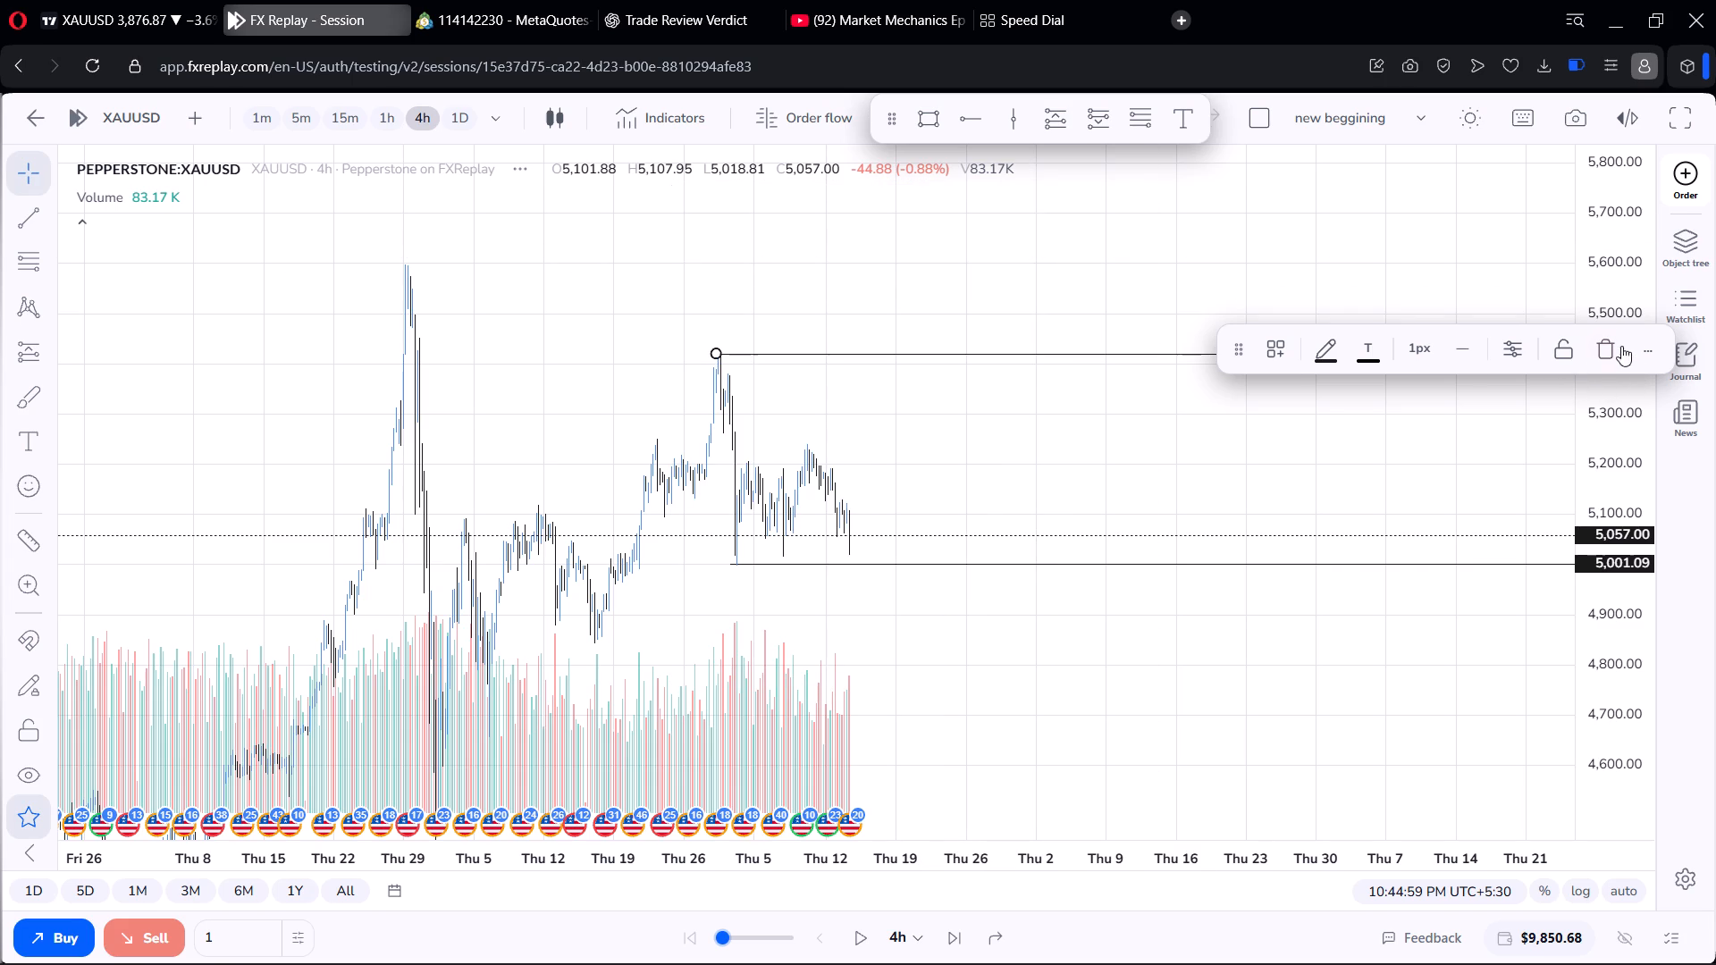
click(1453, 254)
Draw a Fib retracement from the early-March swing high, about 5,419, down to the swing-low ray, about 5,001, extending to 26 March.
scroll(1103, 512, up, 2)
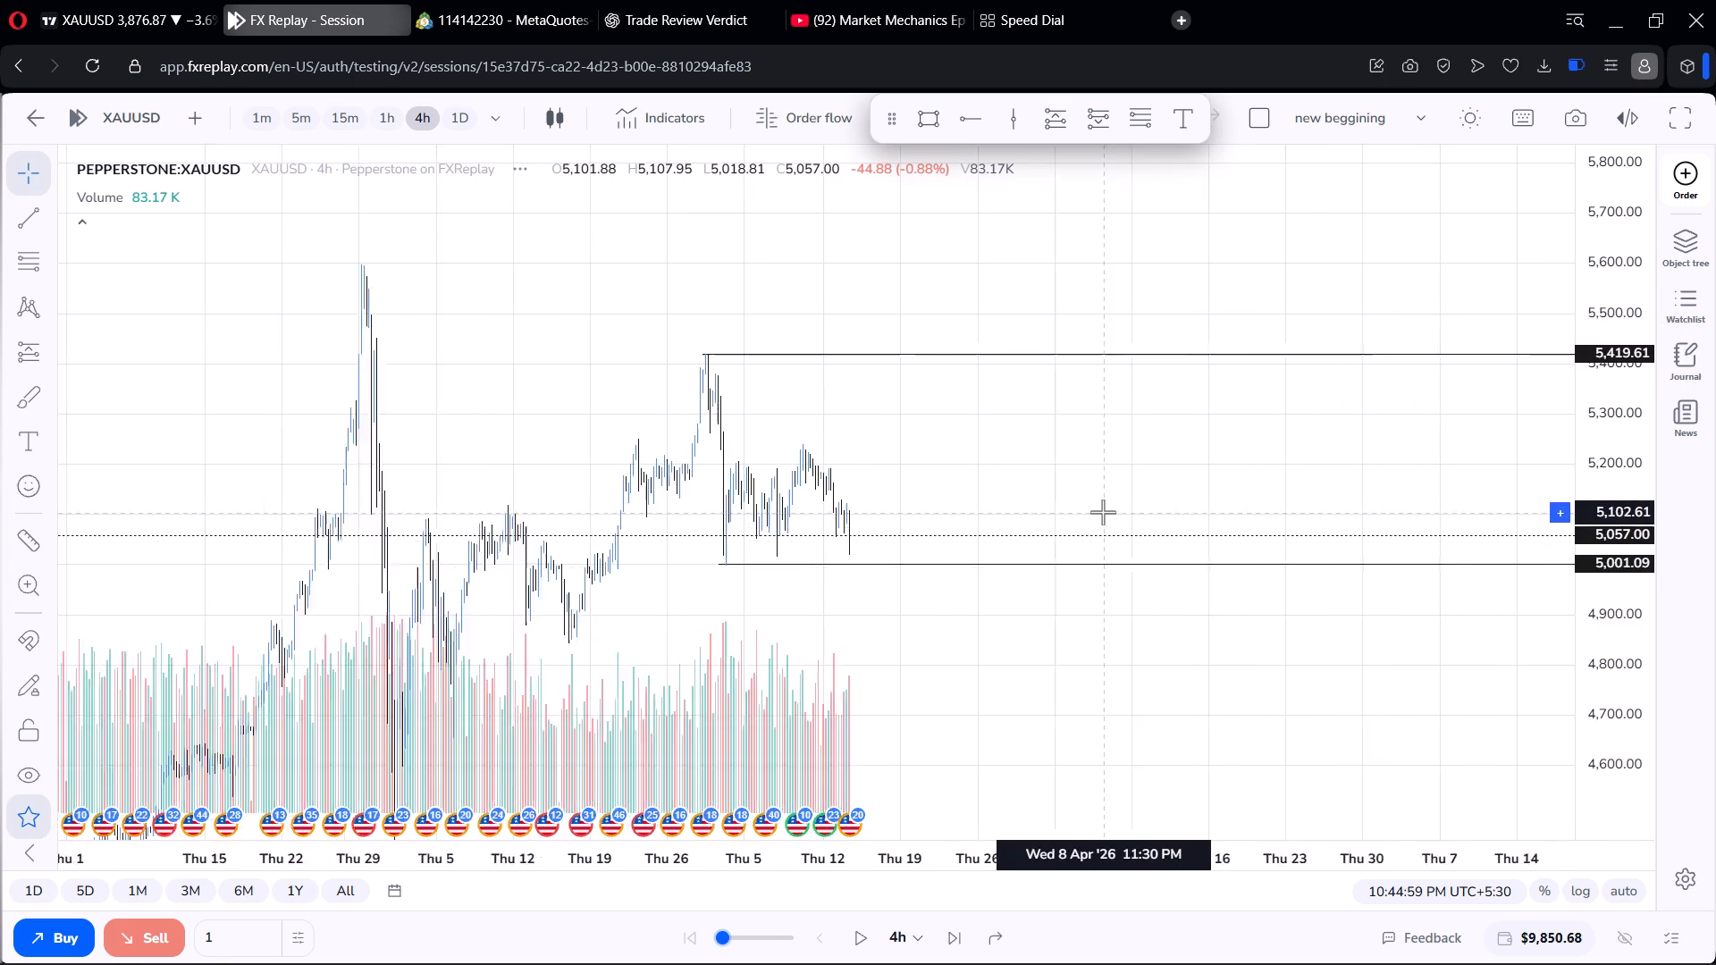
scroll(1103, 512, up, 8)
scroll(1108, 482, down, 4)
scroll(1094, 482, up, 5)
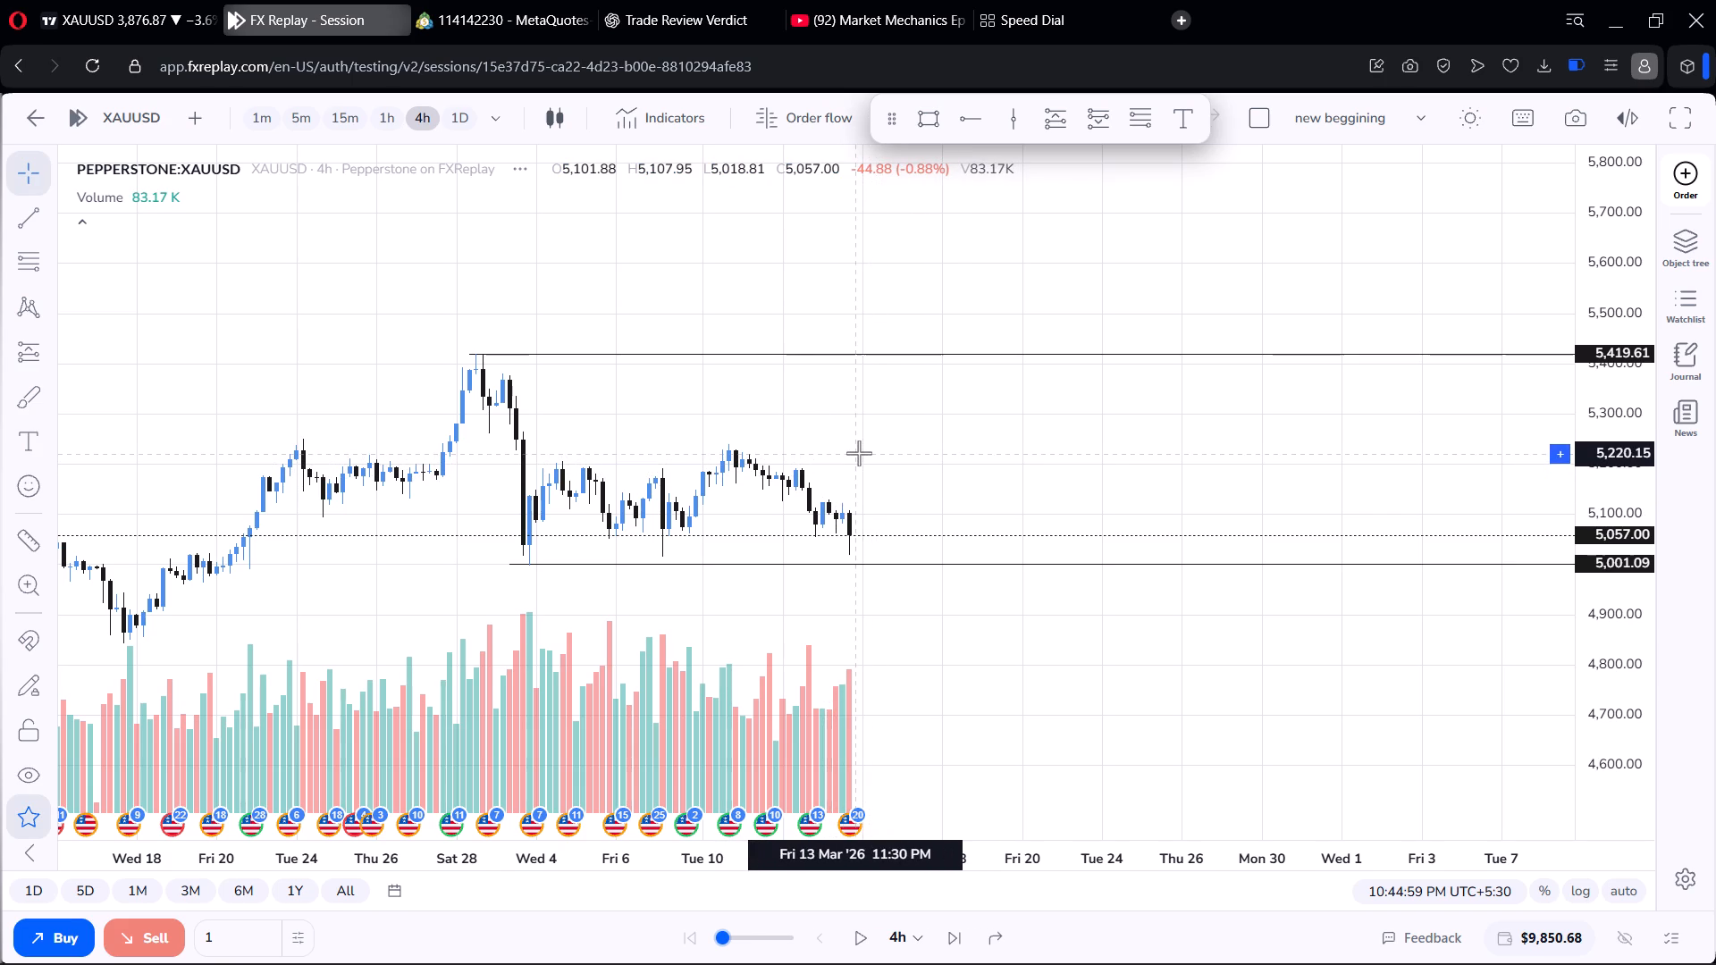
scroll(859, 453, down, 5)
scroll(859, 457, up, 5)
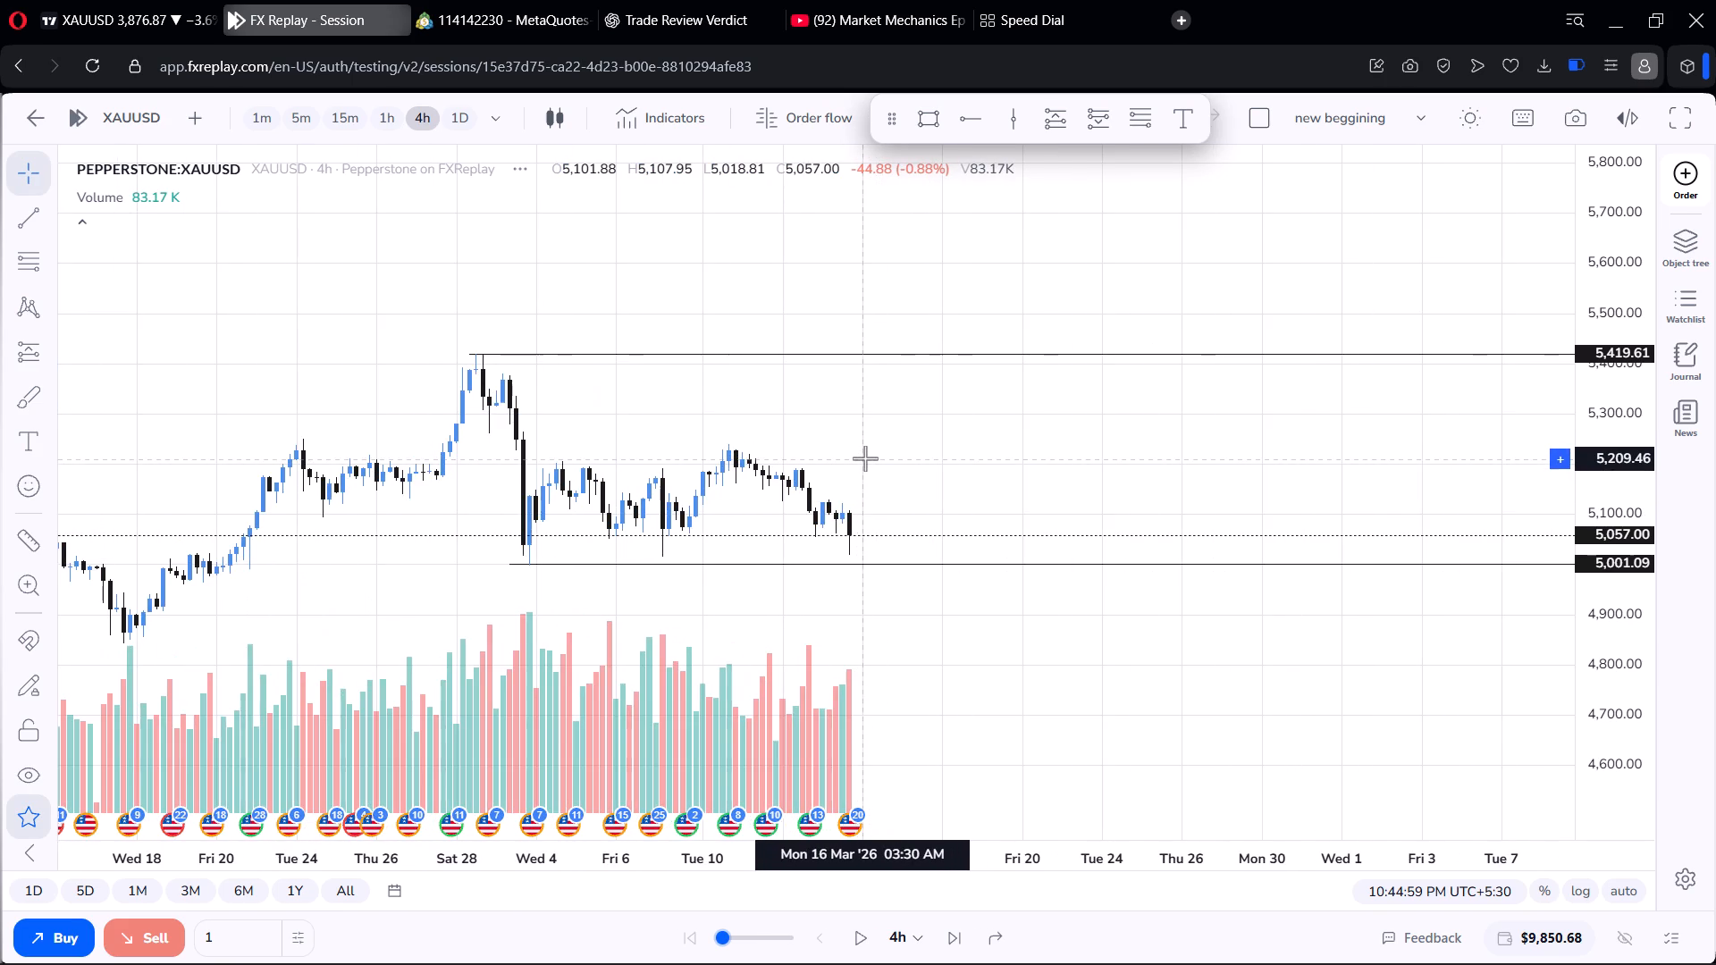
scroll(865, 458, up, 1)
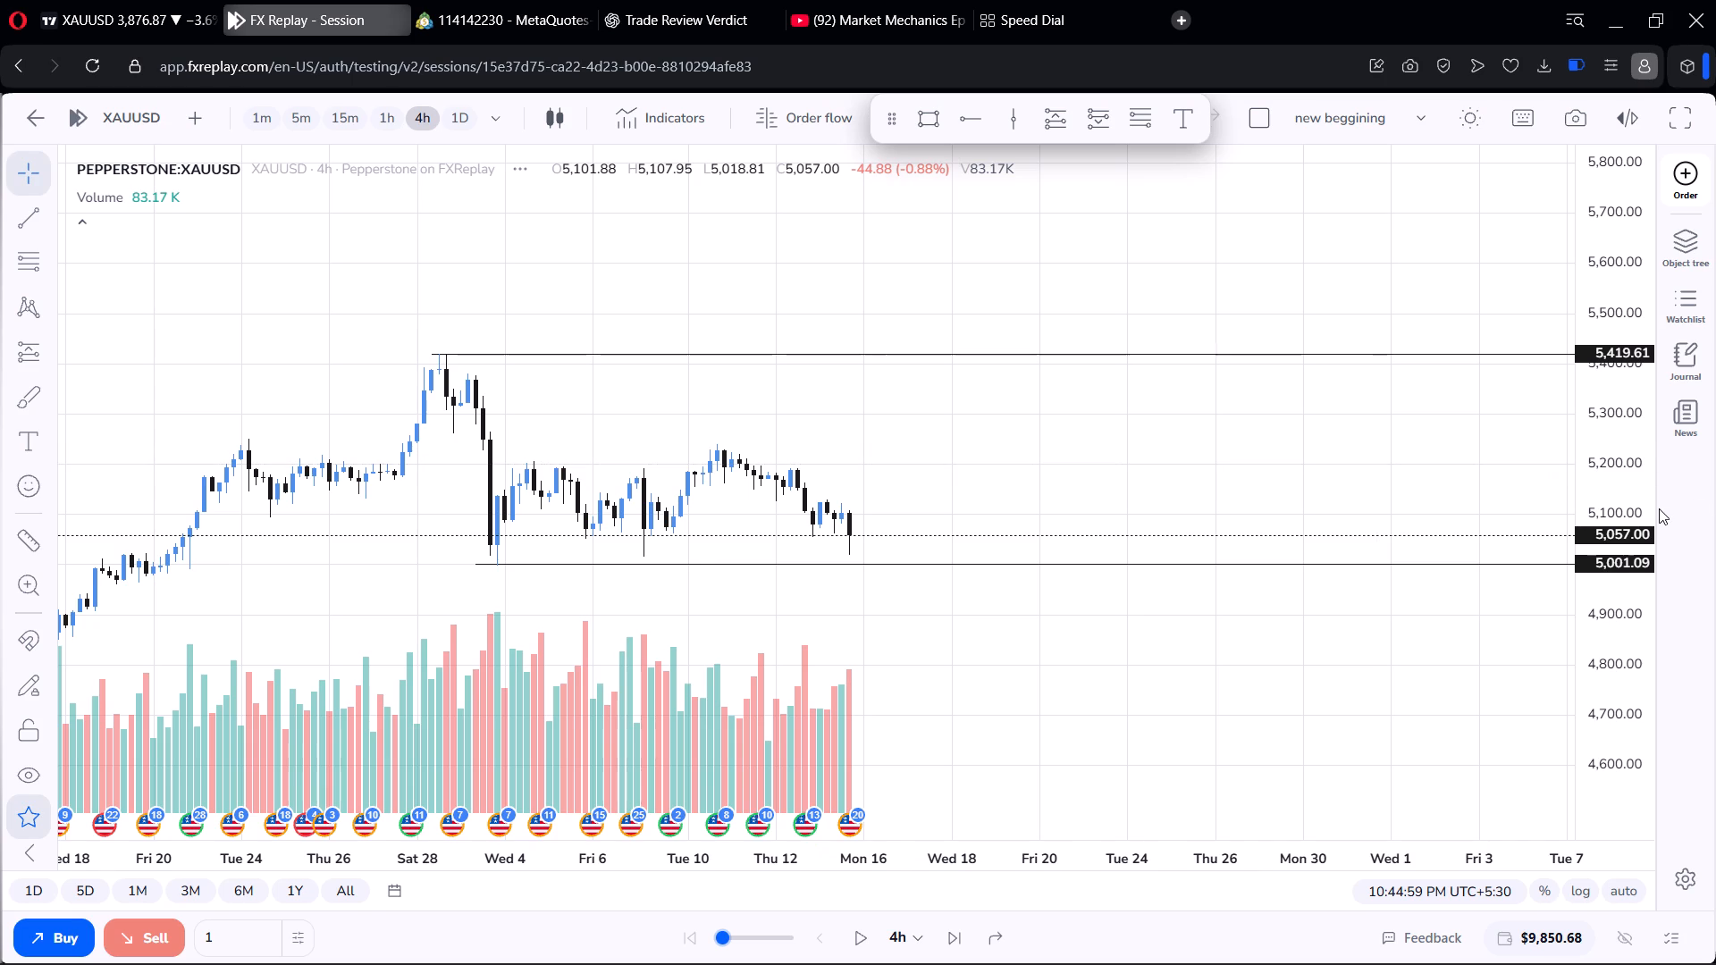
scroll(1658, 509, up, 18)
scroll(984, 456, up, 5)
drag(974, 443, 1280, 126)
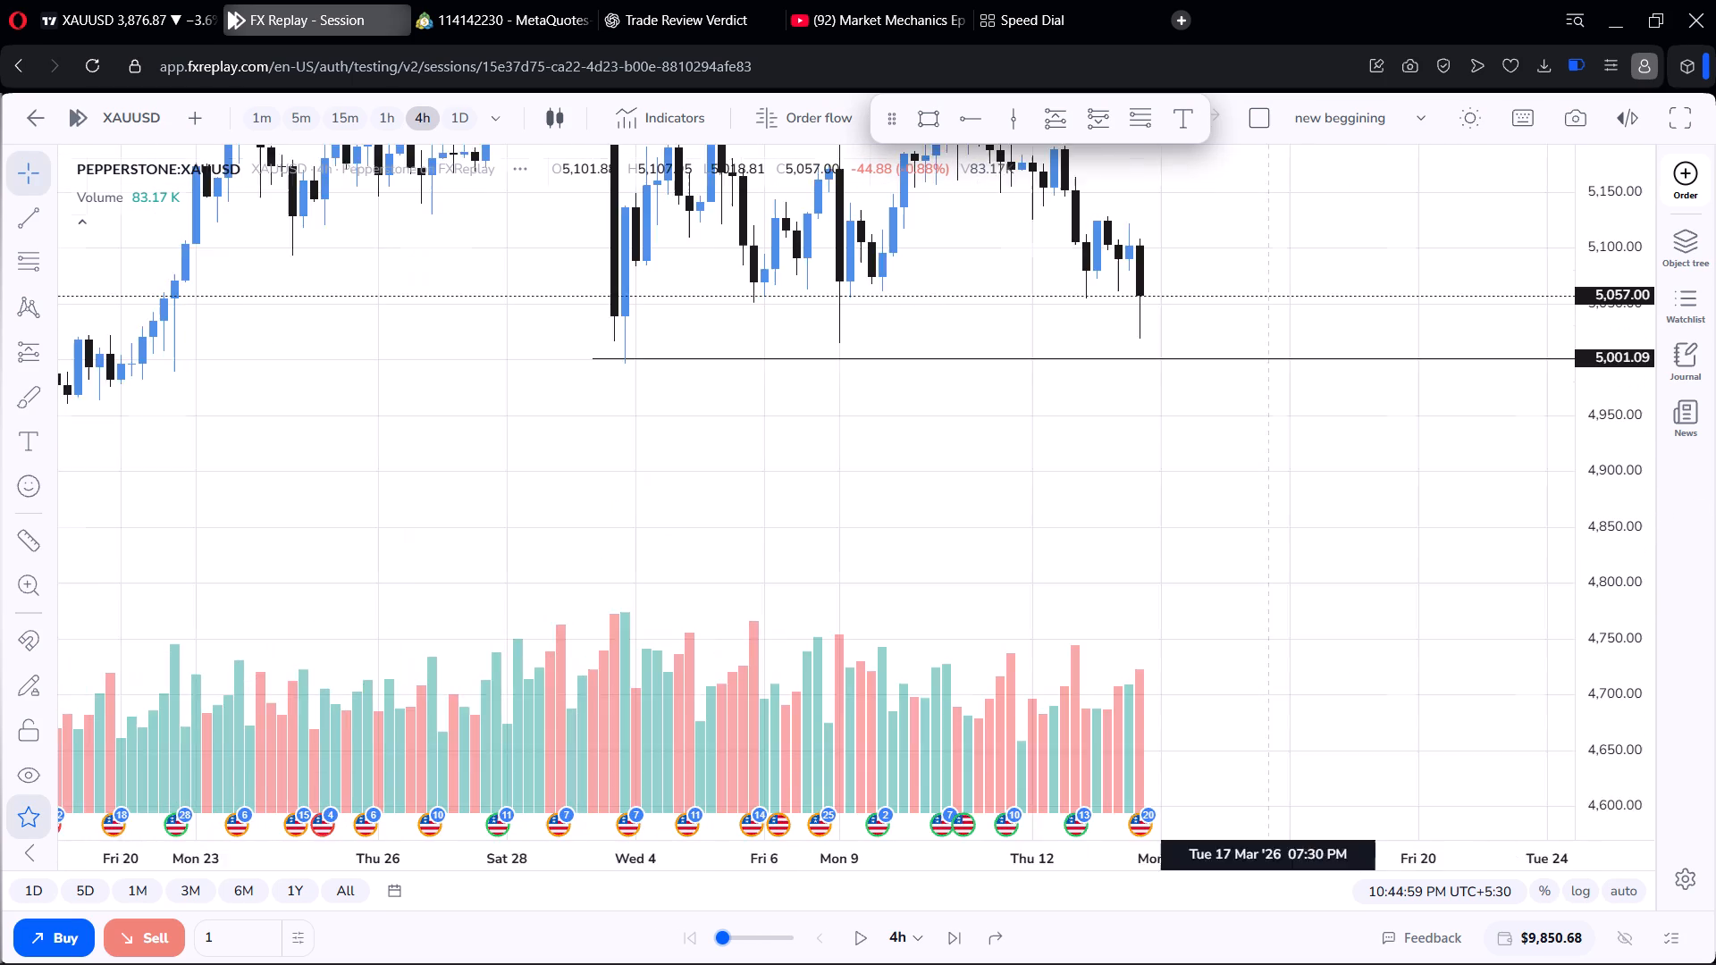
scroll(1291, 182, down, 4)
drag(1285, 215, 1267, 496)
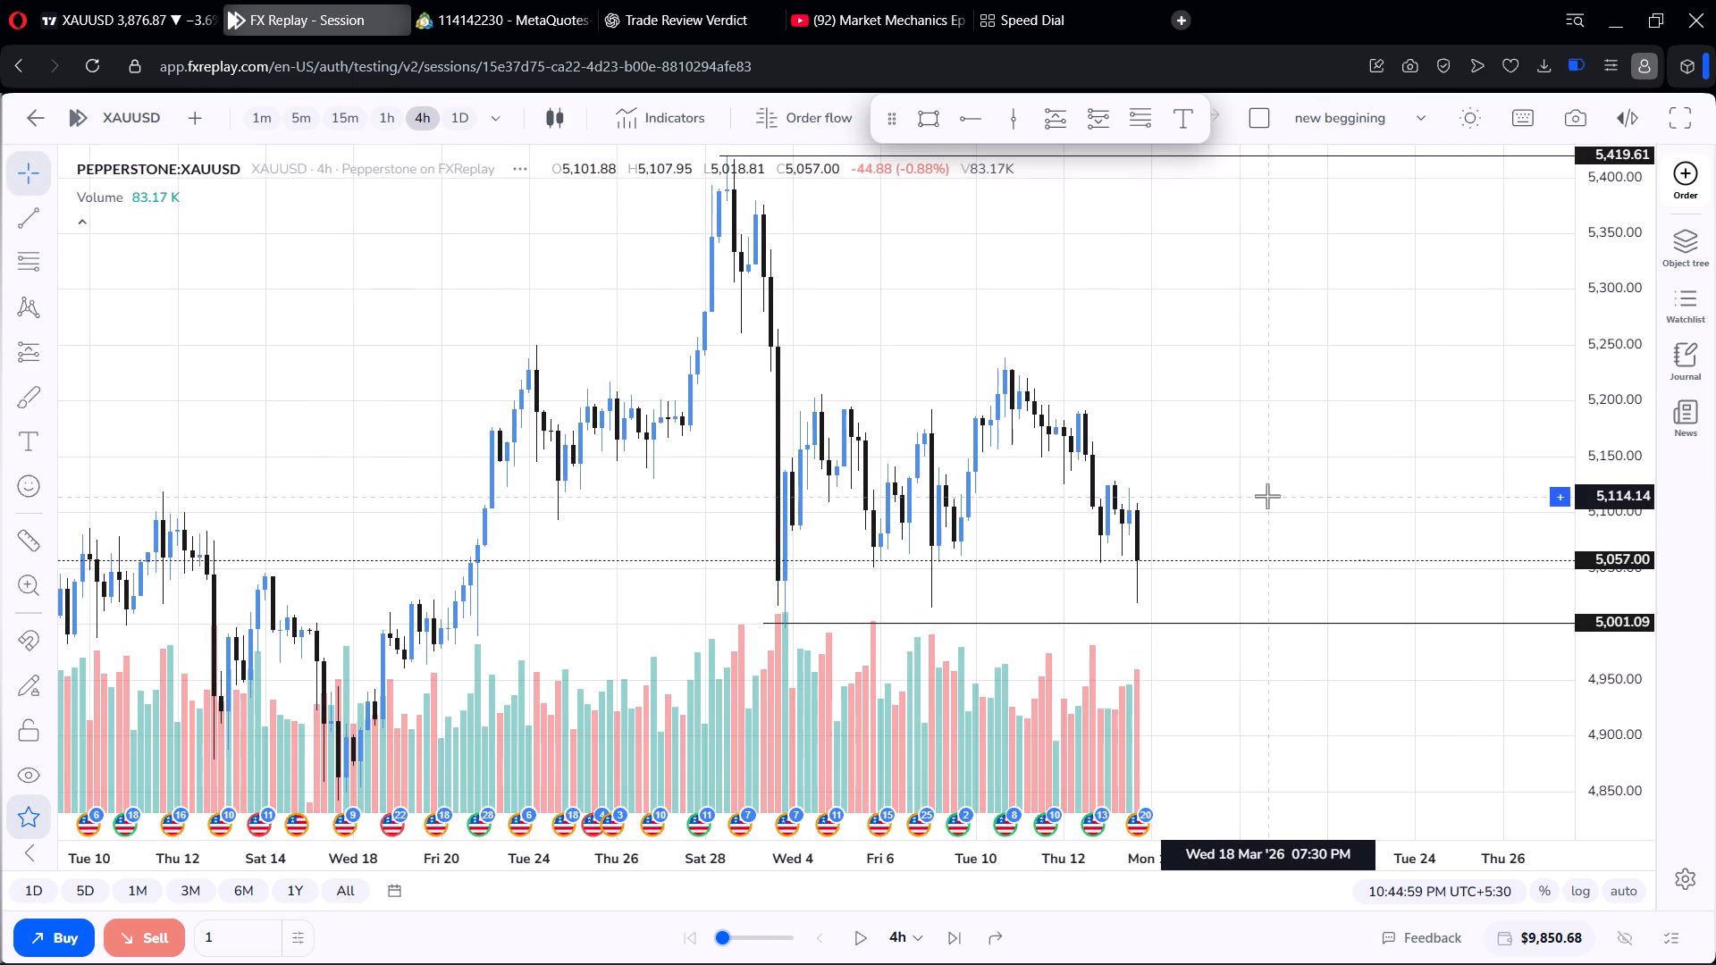
drag(1258, 352, 1277, 412)
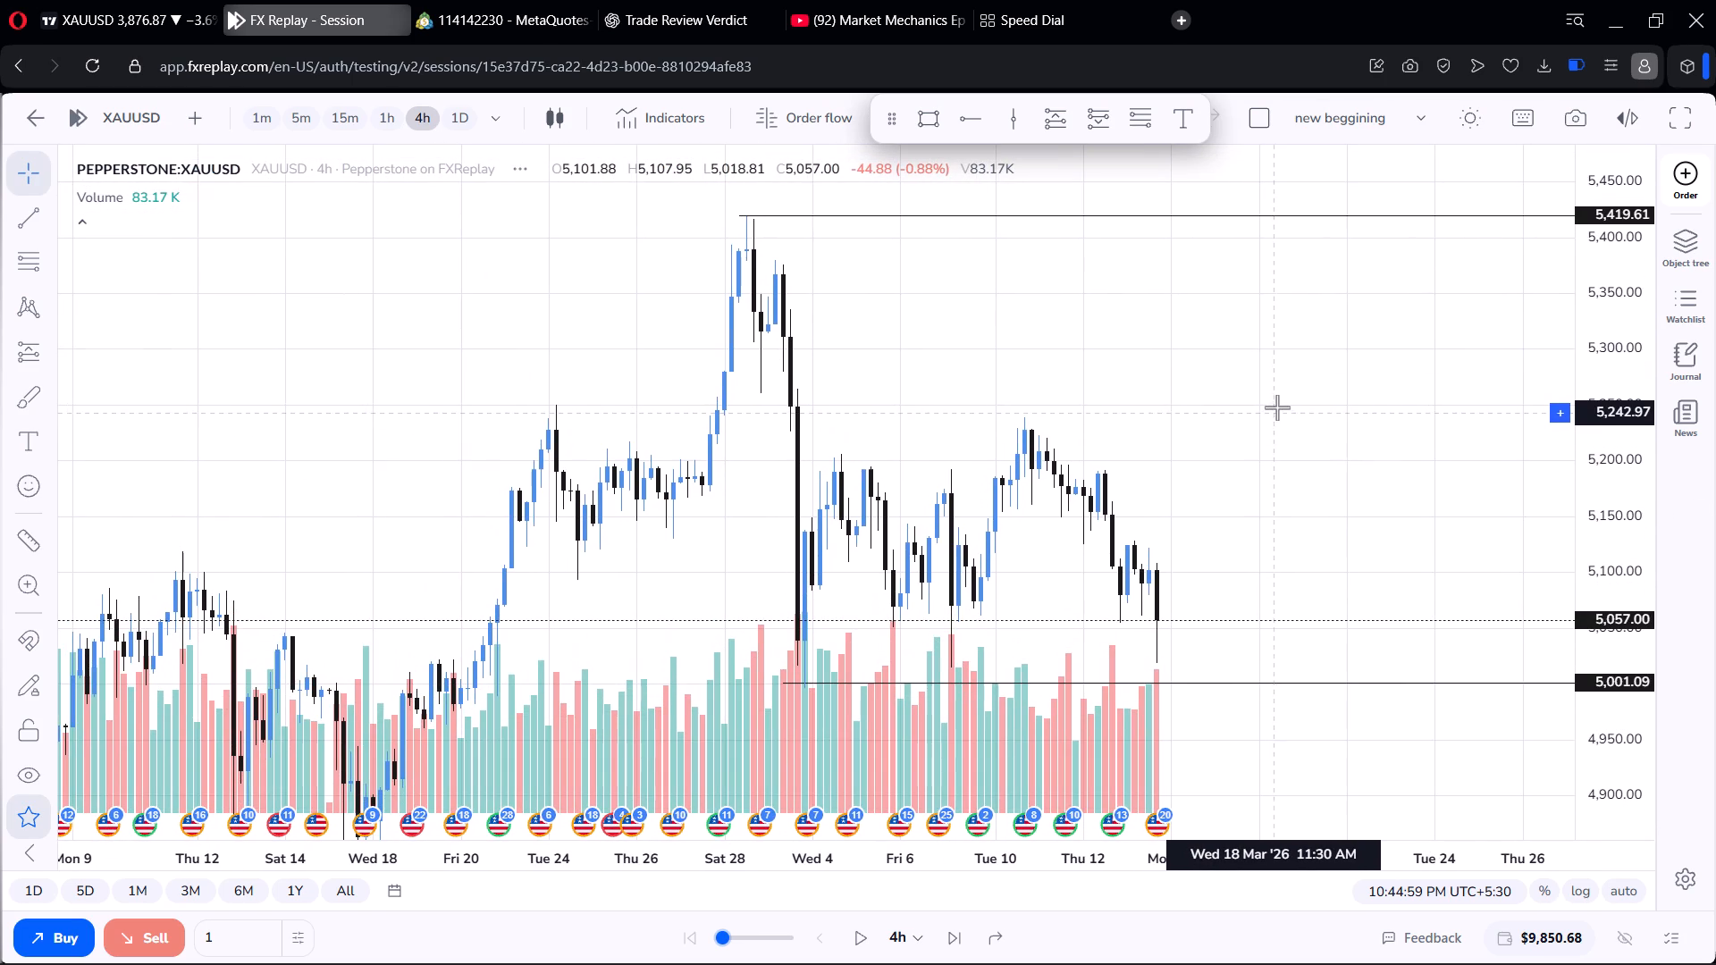
click(1141, 116)
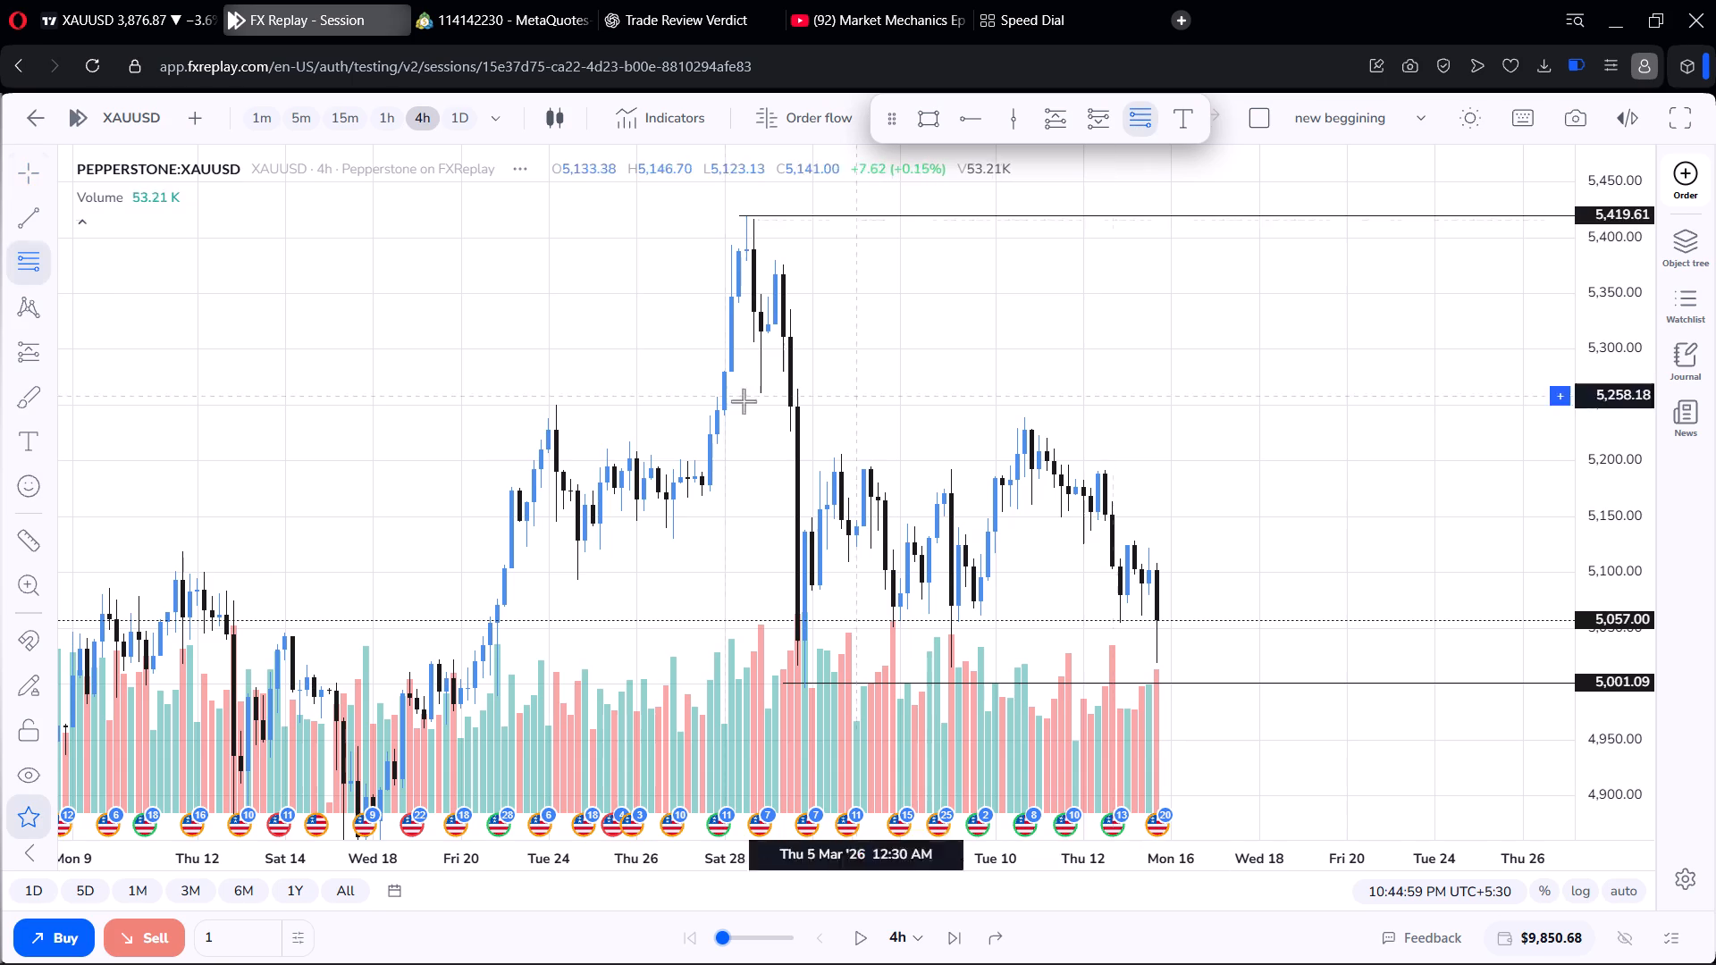
drag(730, 215, 749, 238)
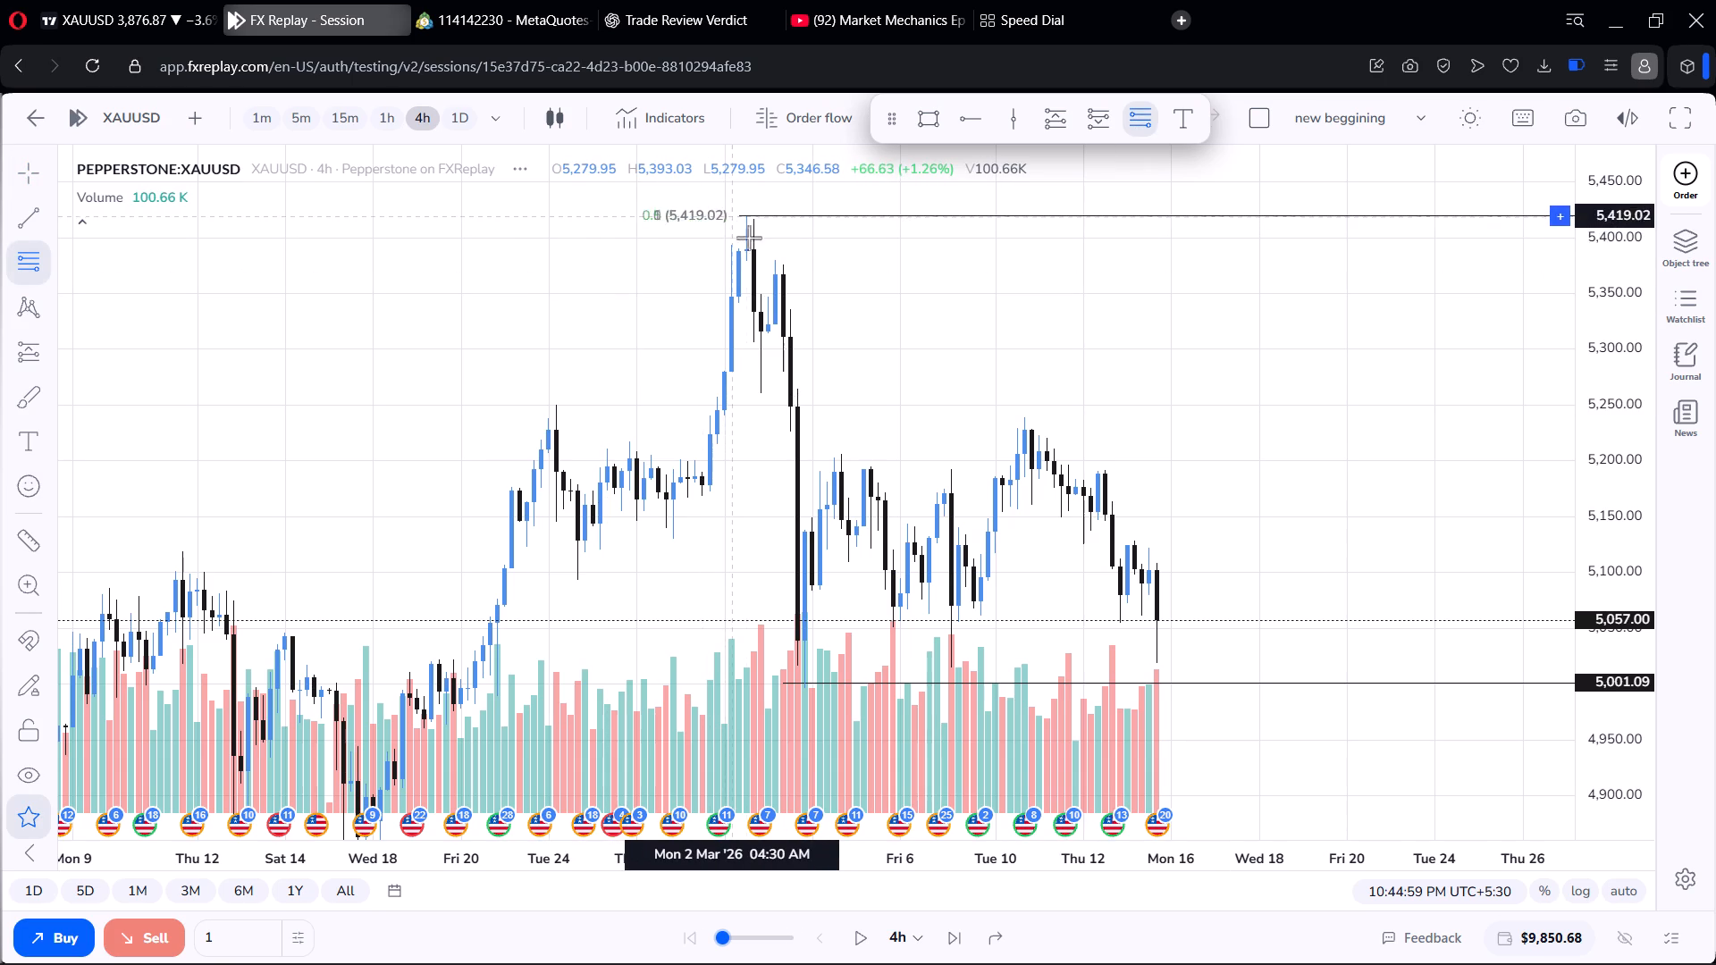
drag(749, 238, 1540, 683)
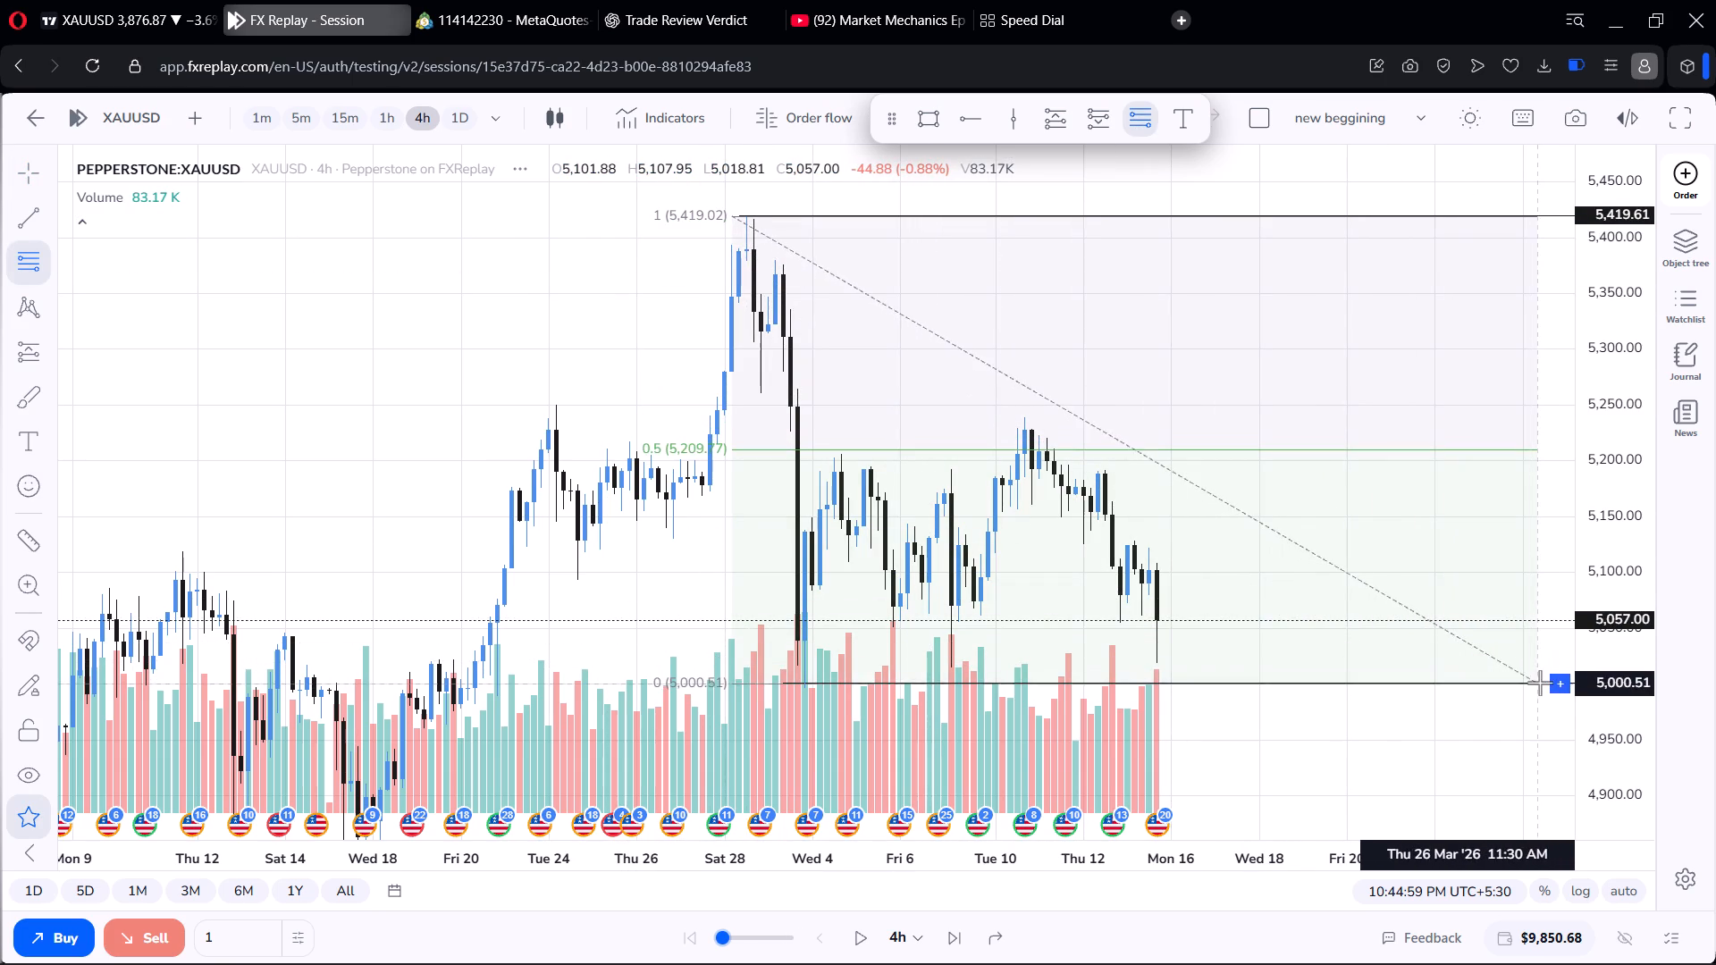
drag(1540, 683, 1549, 682)
click(1549, 682)
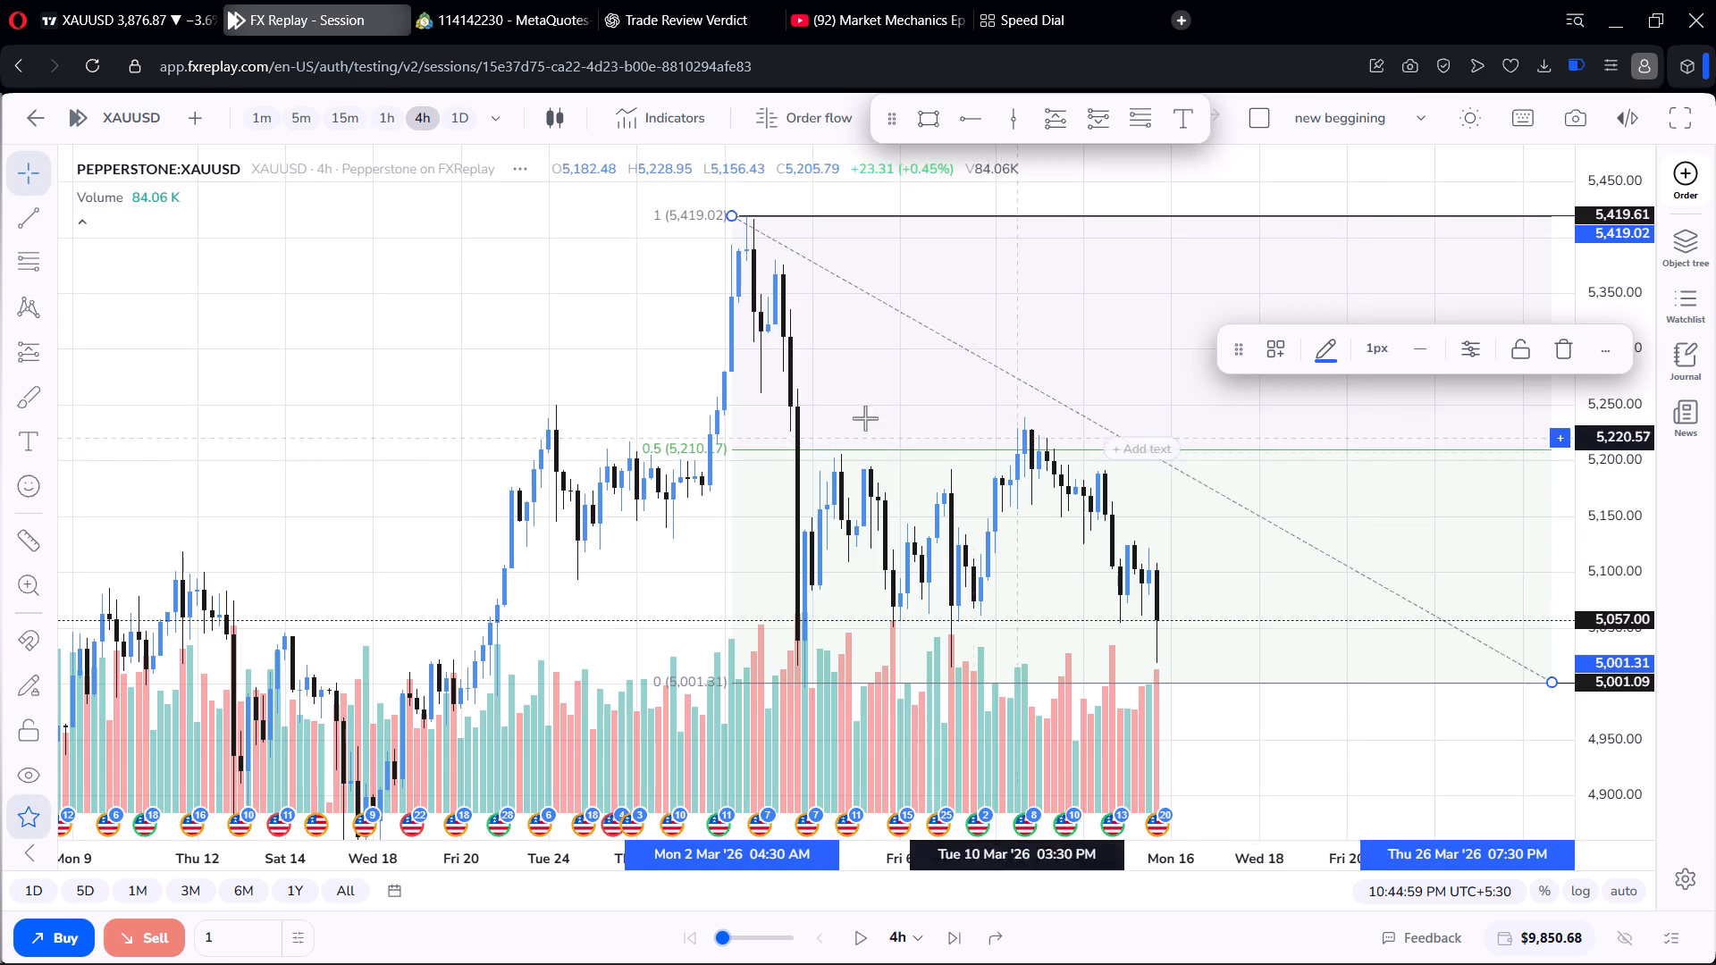
Examine the 4-hour price action against the Fib retracement's 0, 0.5 and 1 levels.
drag(607, 342, 397, 200)
drag(1529, 393, 1550, 490)
scroll(1644, 486, down, 1)
scroll(1644, 486, up, 4)
scroll(1540, 489, down, 5)
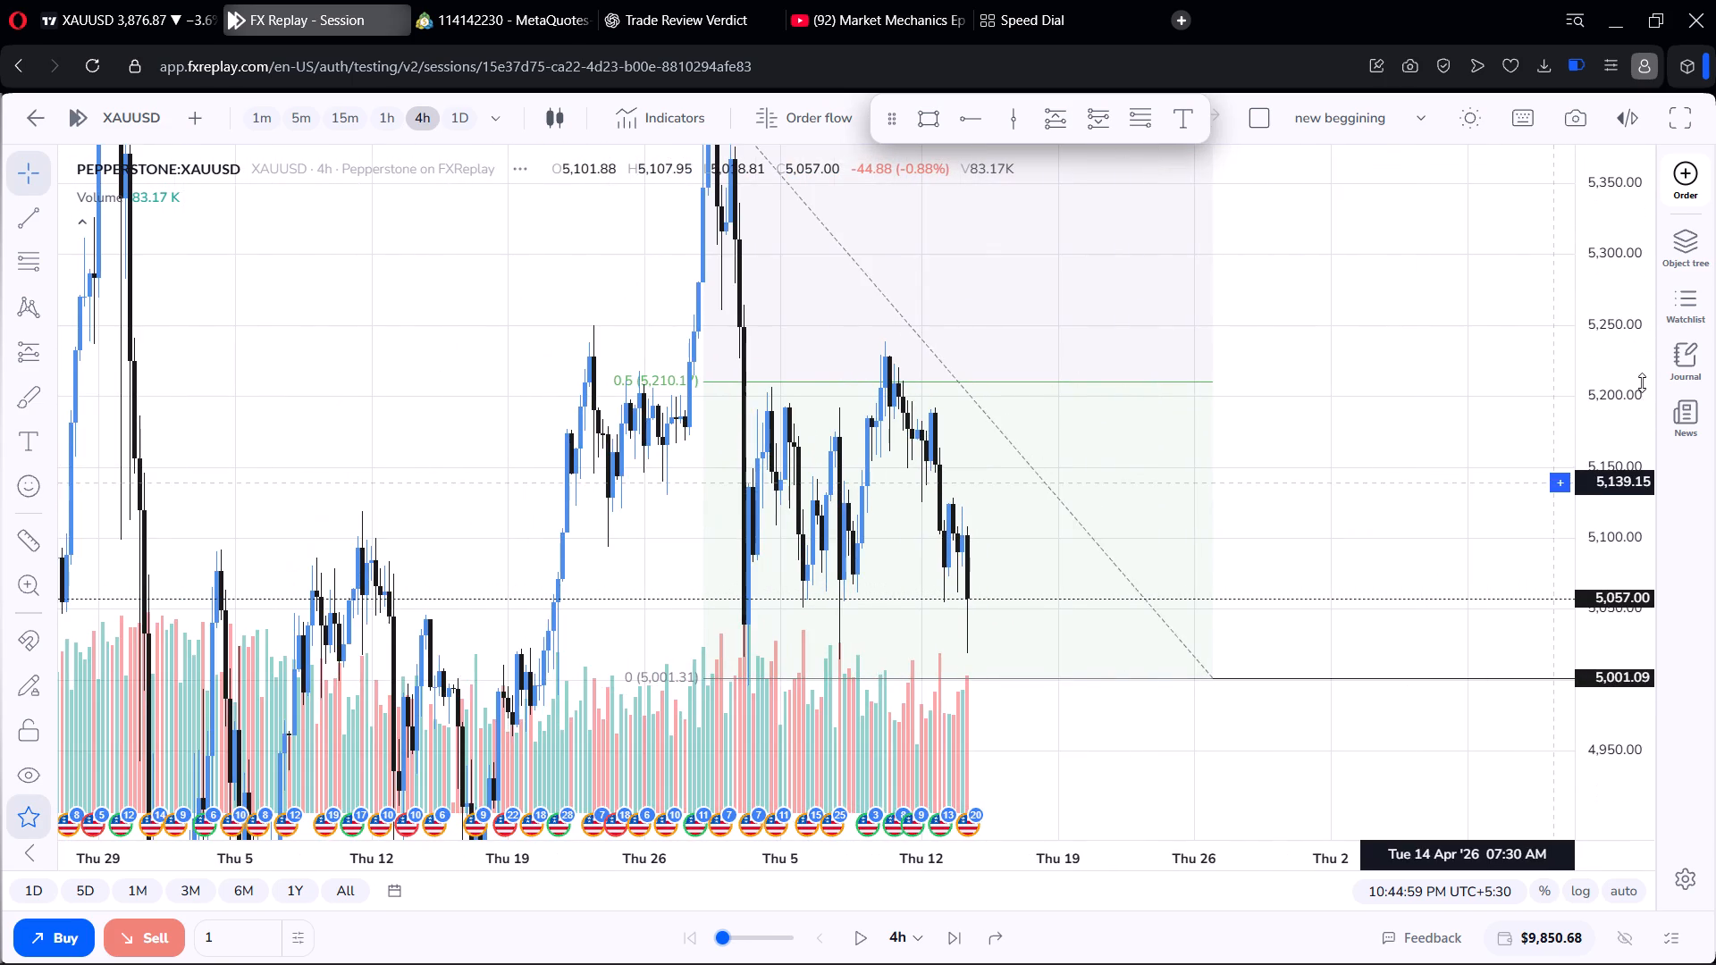
scroll(1640, 380, down, 9)
scroll(1199, 467, up, 9)
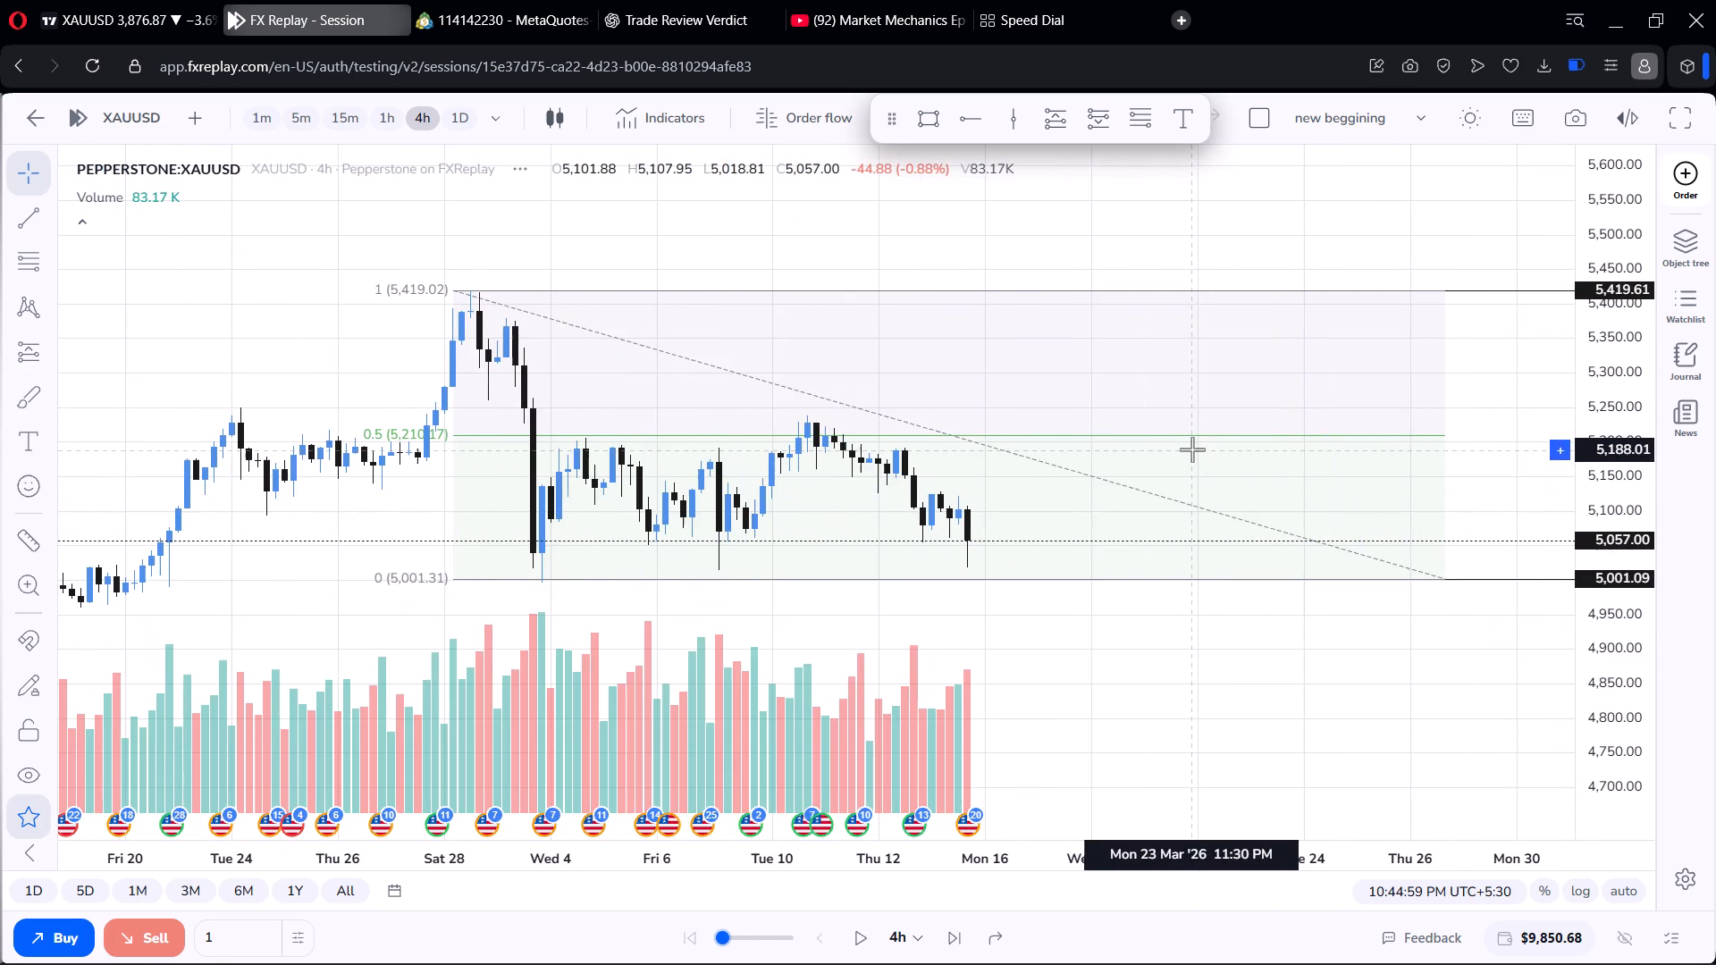
scroll(1192, 449, down, 4)
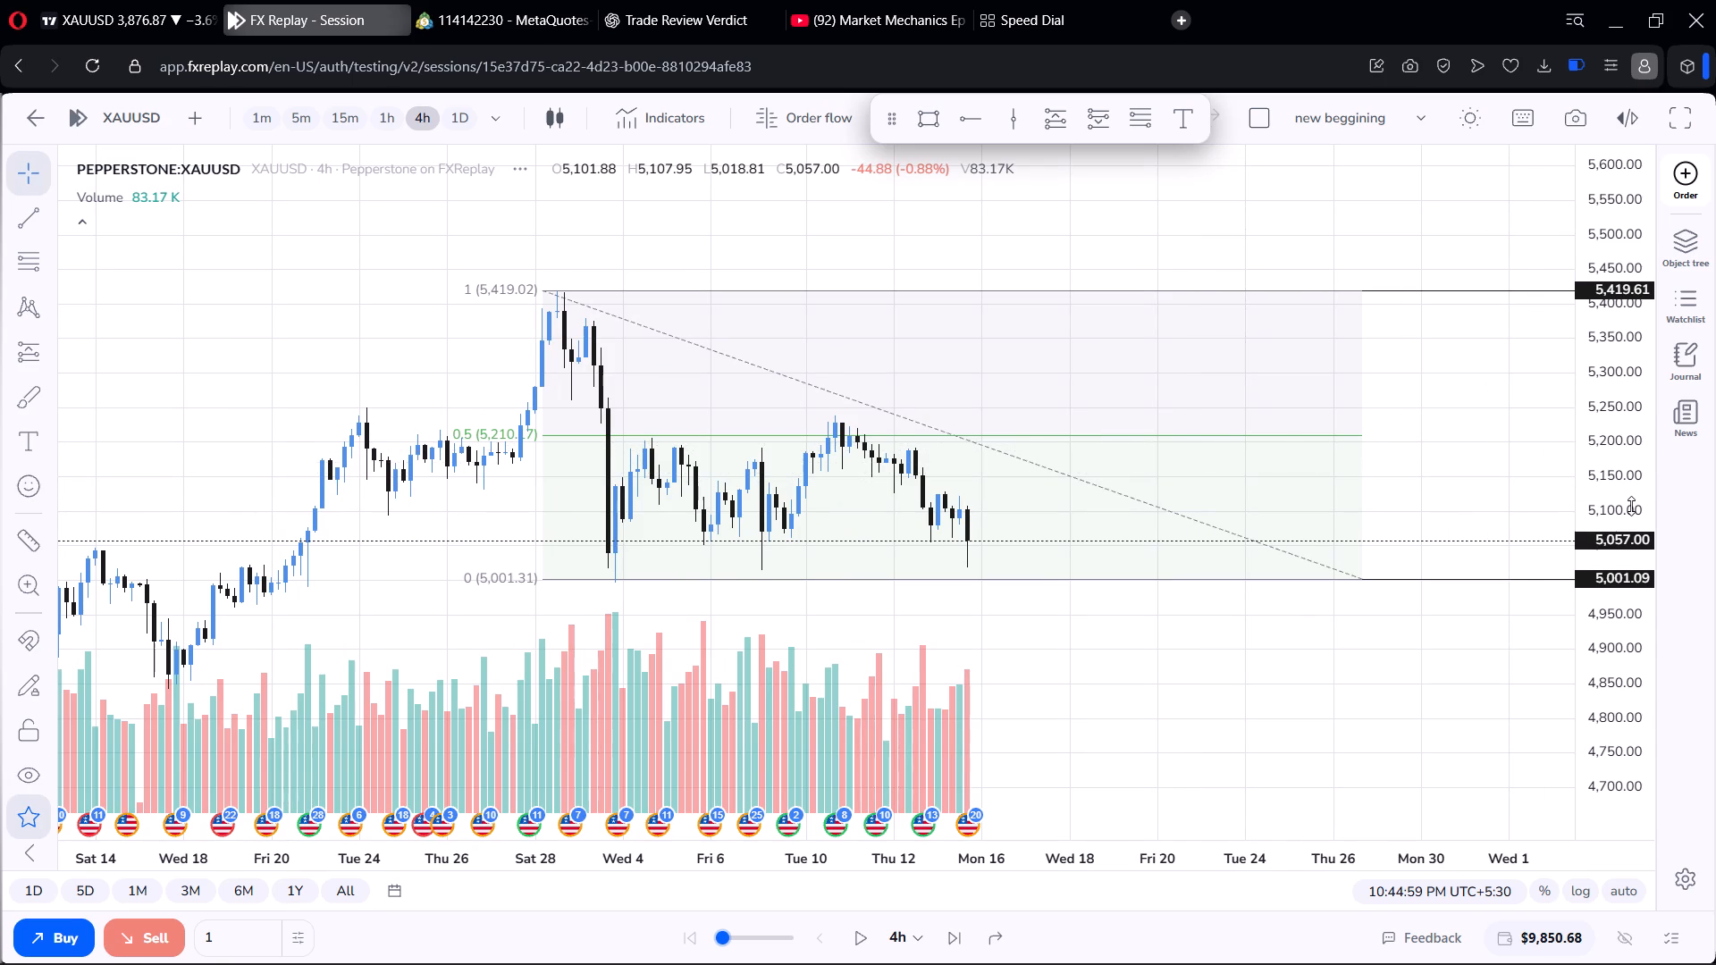
scroll(1631, 506, up, 4)
scroll(1333, 457, up, 1)
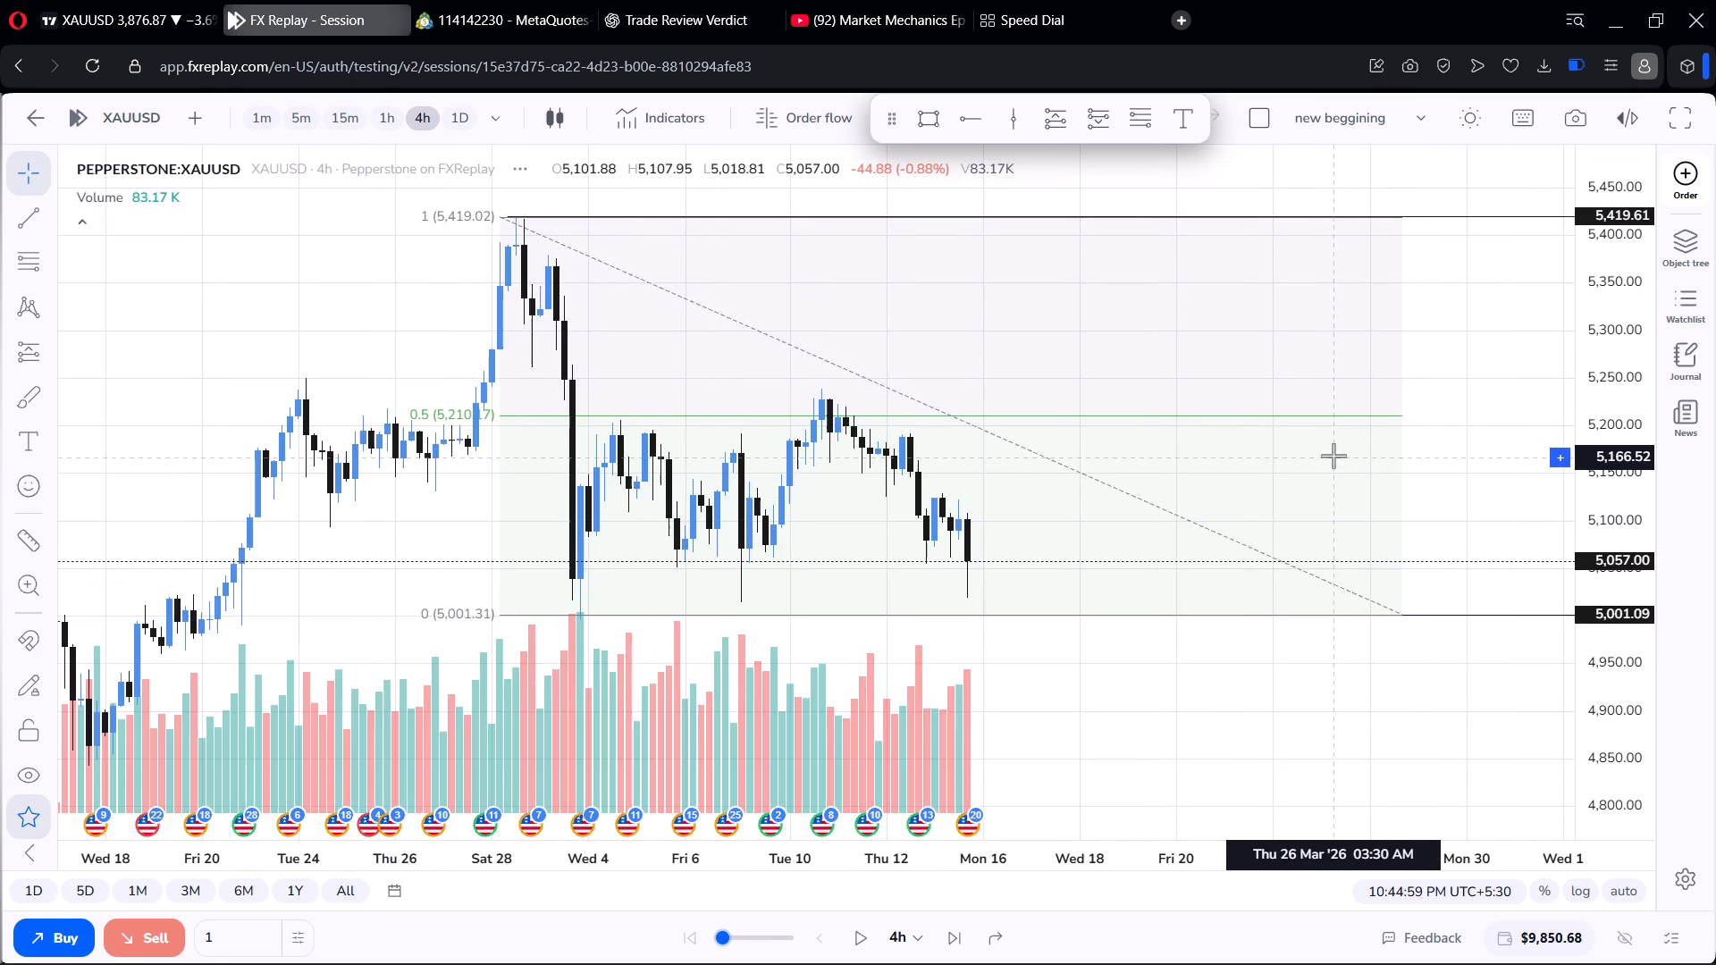
Switch the chart to the daily timeframe and examine the recent candles within the marked range.
click(469, 115)
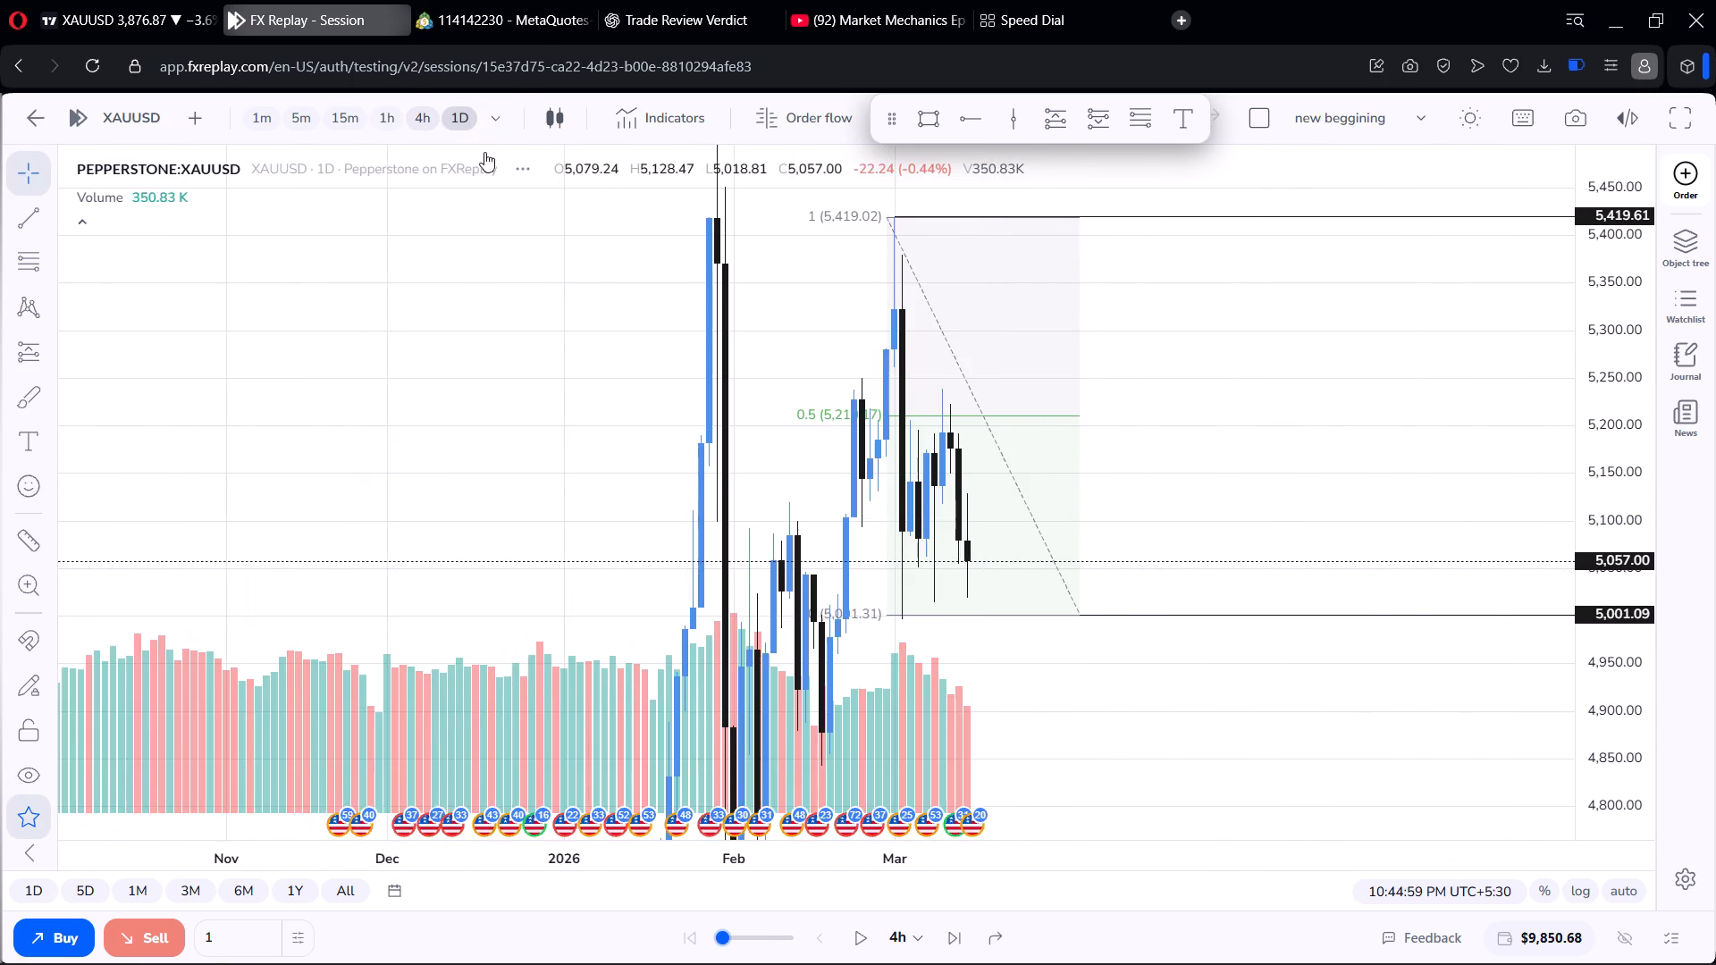
scroll(1115, 443, up, 10)
scroll(1353, 432, up, 4)
drag(1356, 433, 1315, 318)
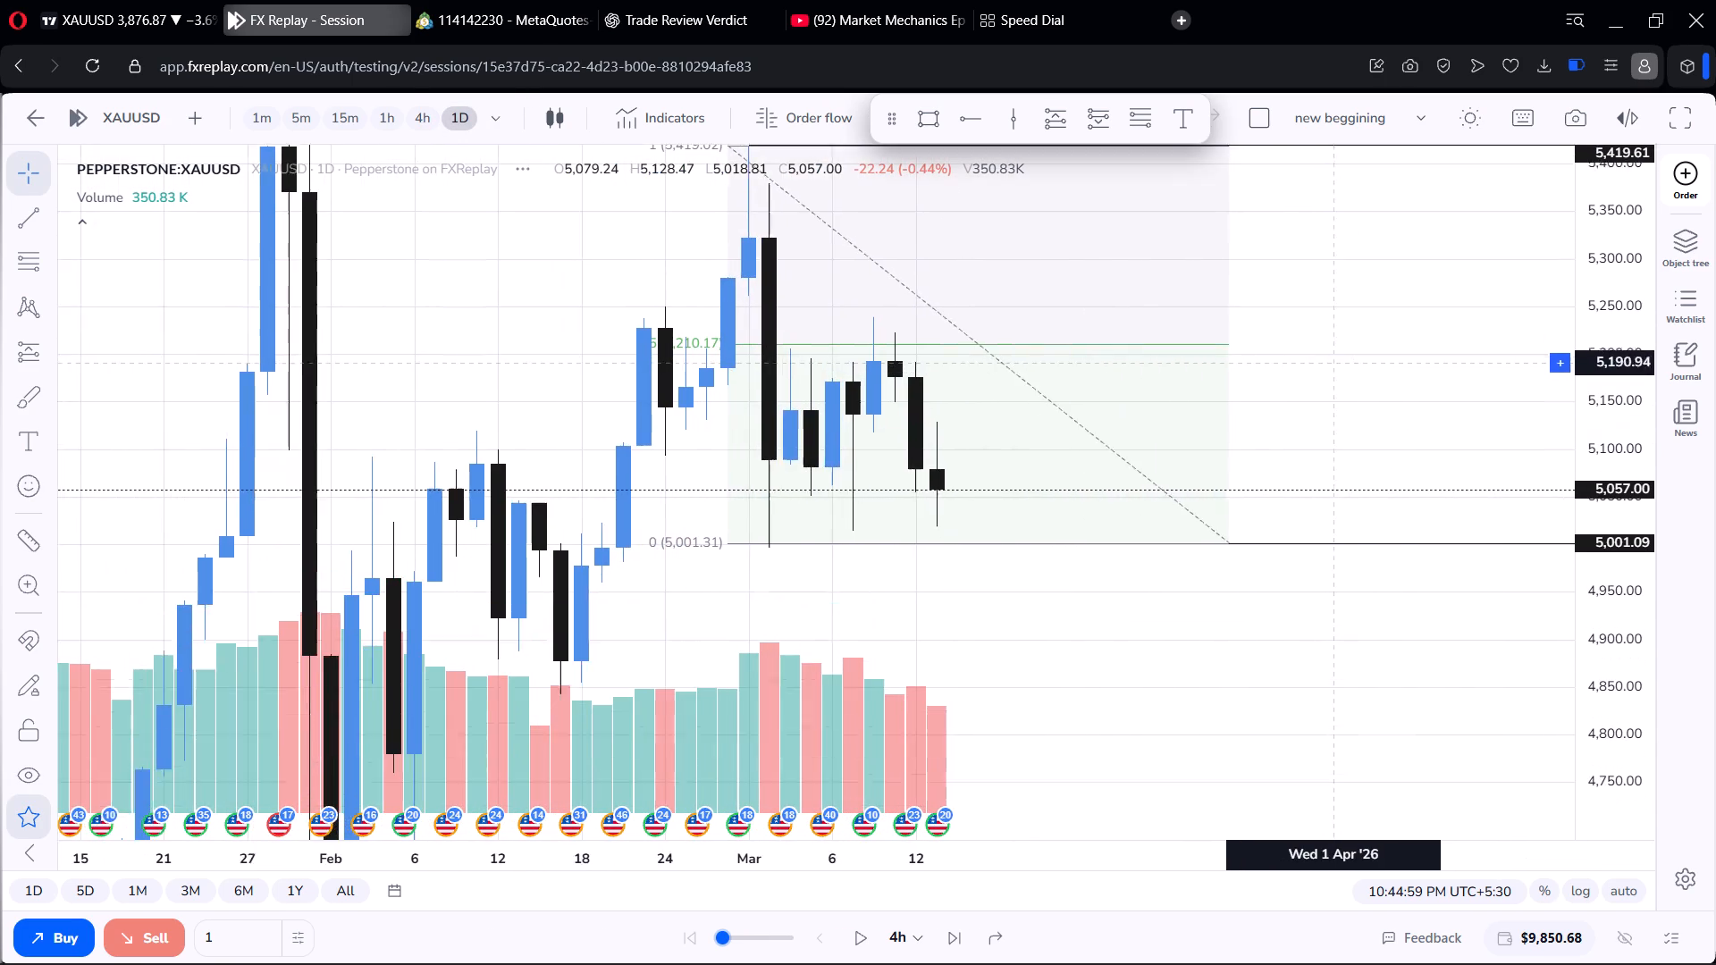
drag(1315, 318, 1308, 294)
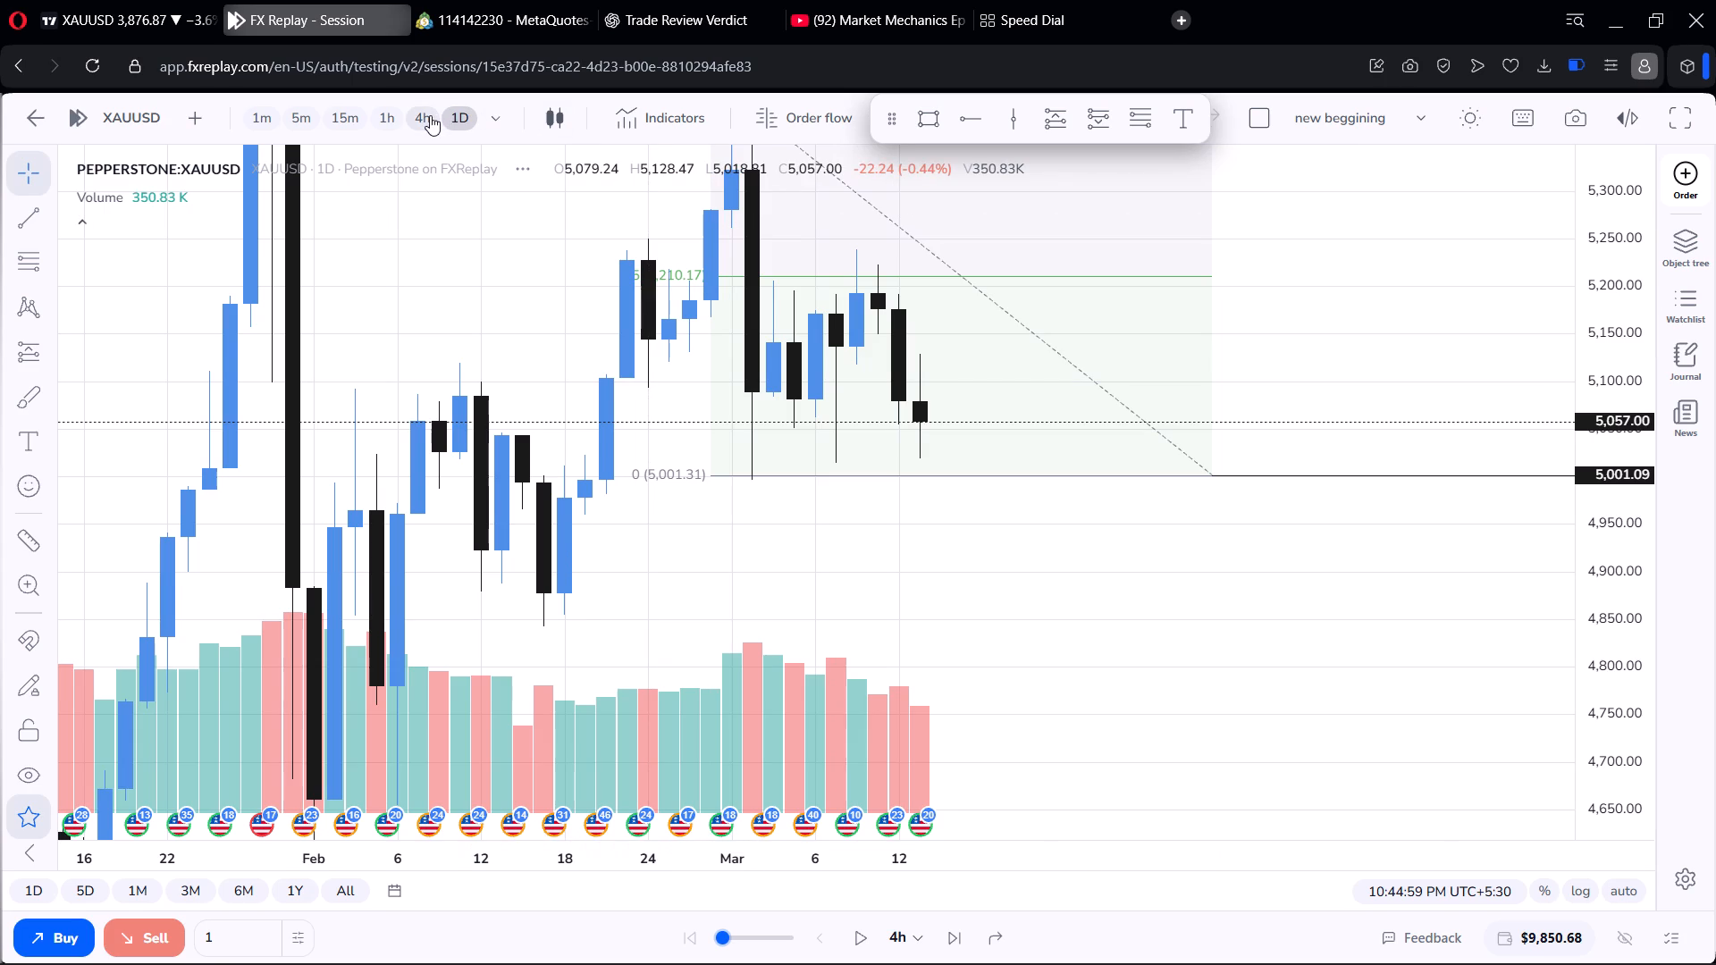
Switch the chart to the 15-minute timeframe and bring the 13 March price action into view.
click(429, 115)
click(327, 113)
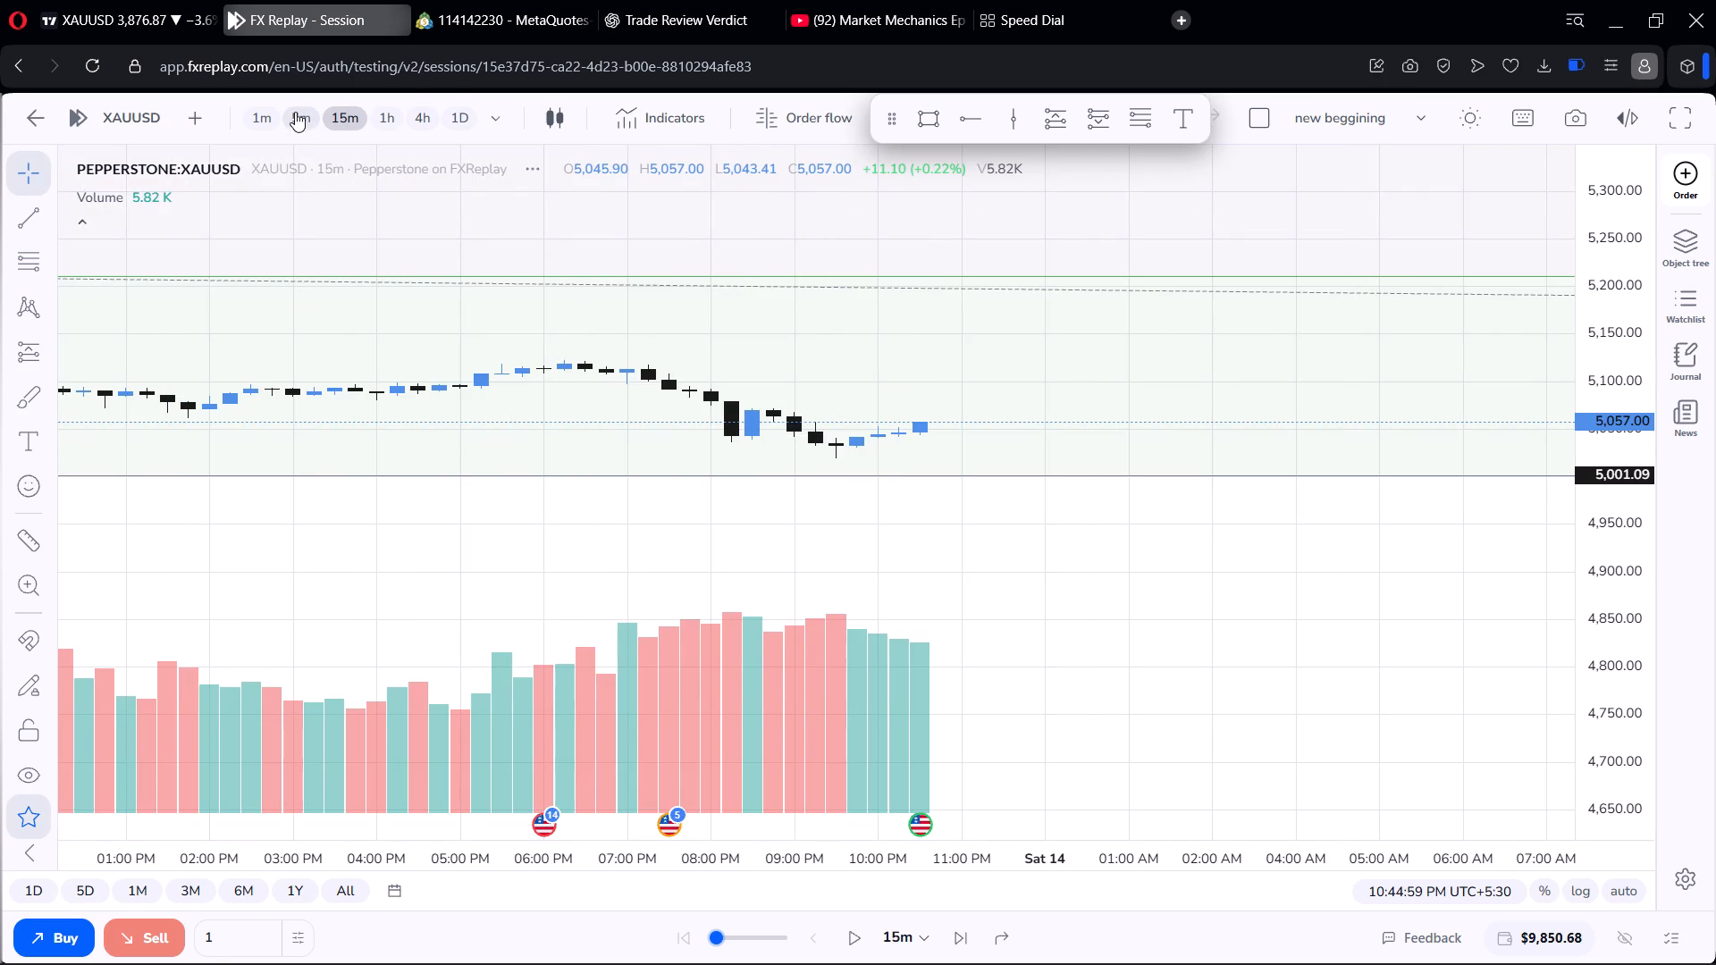
scroll(952, 460, down, 3)
scroll(1032, 452, down, 5)
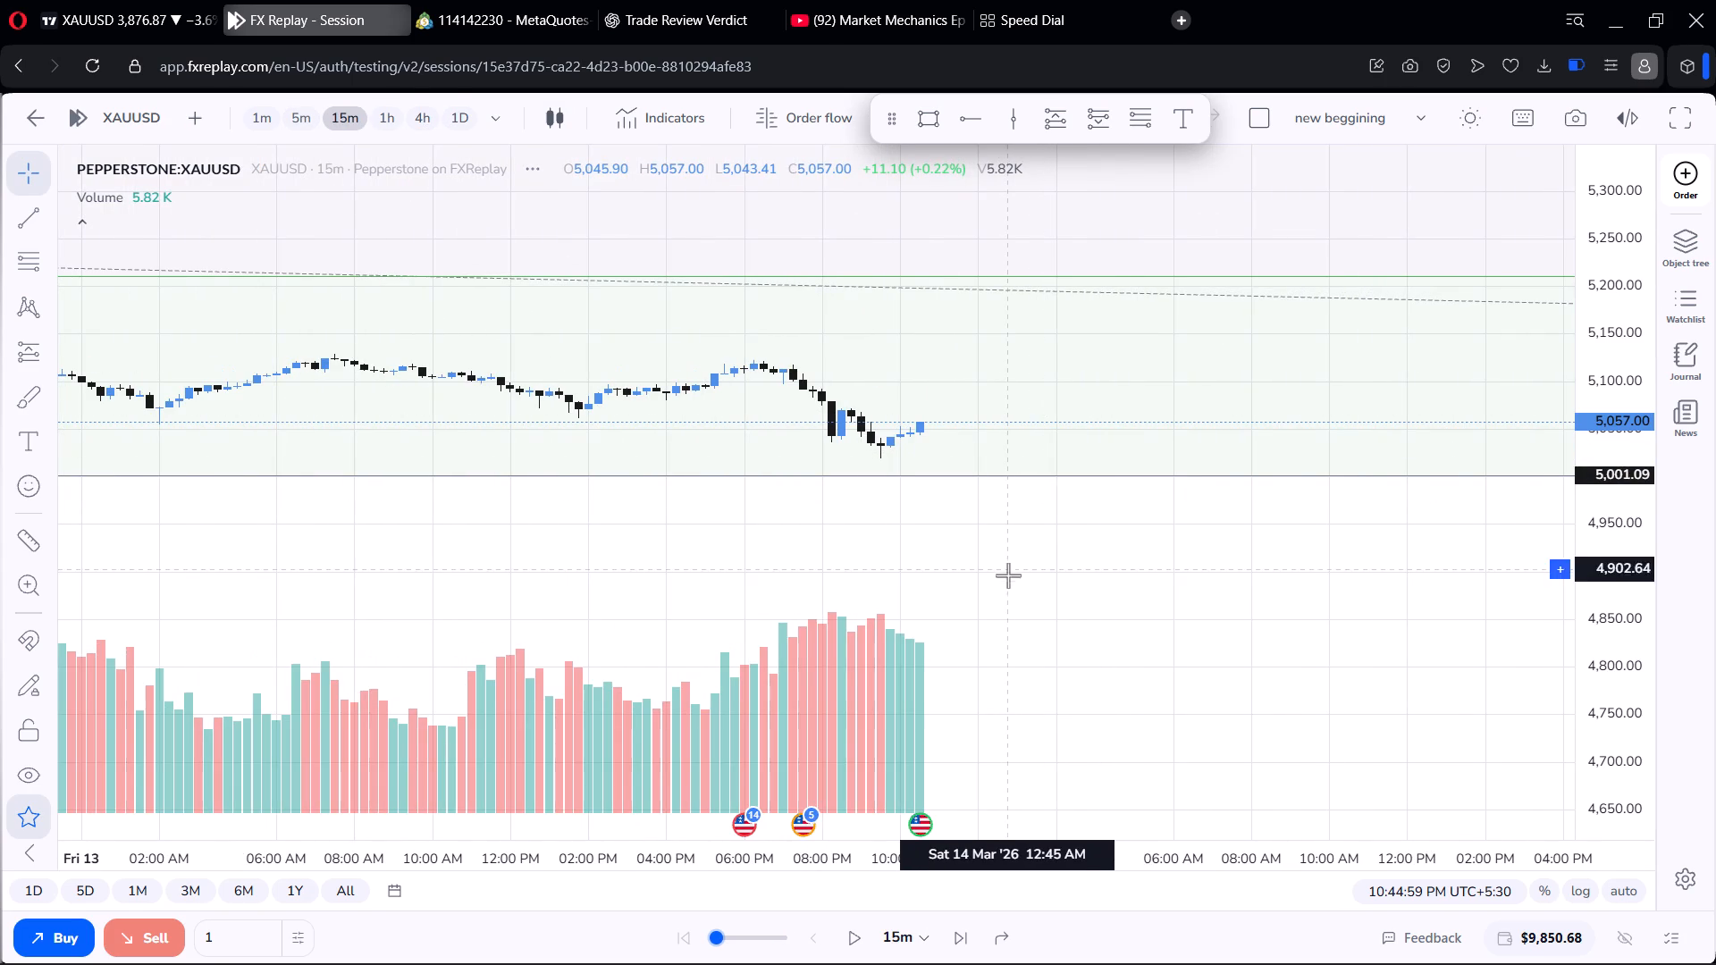
Check the recent price action on the 1-hour timeframe, returning to the 15-minute chart at the end.
scroll(1006, 607, up, 2)
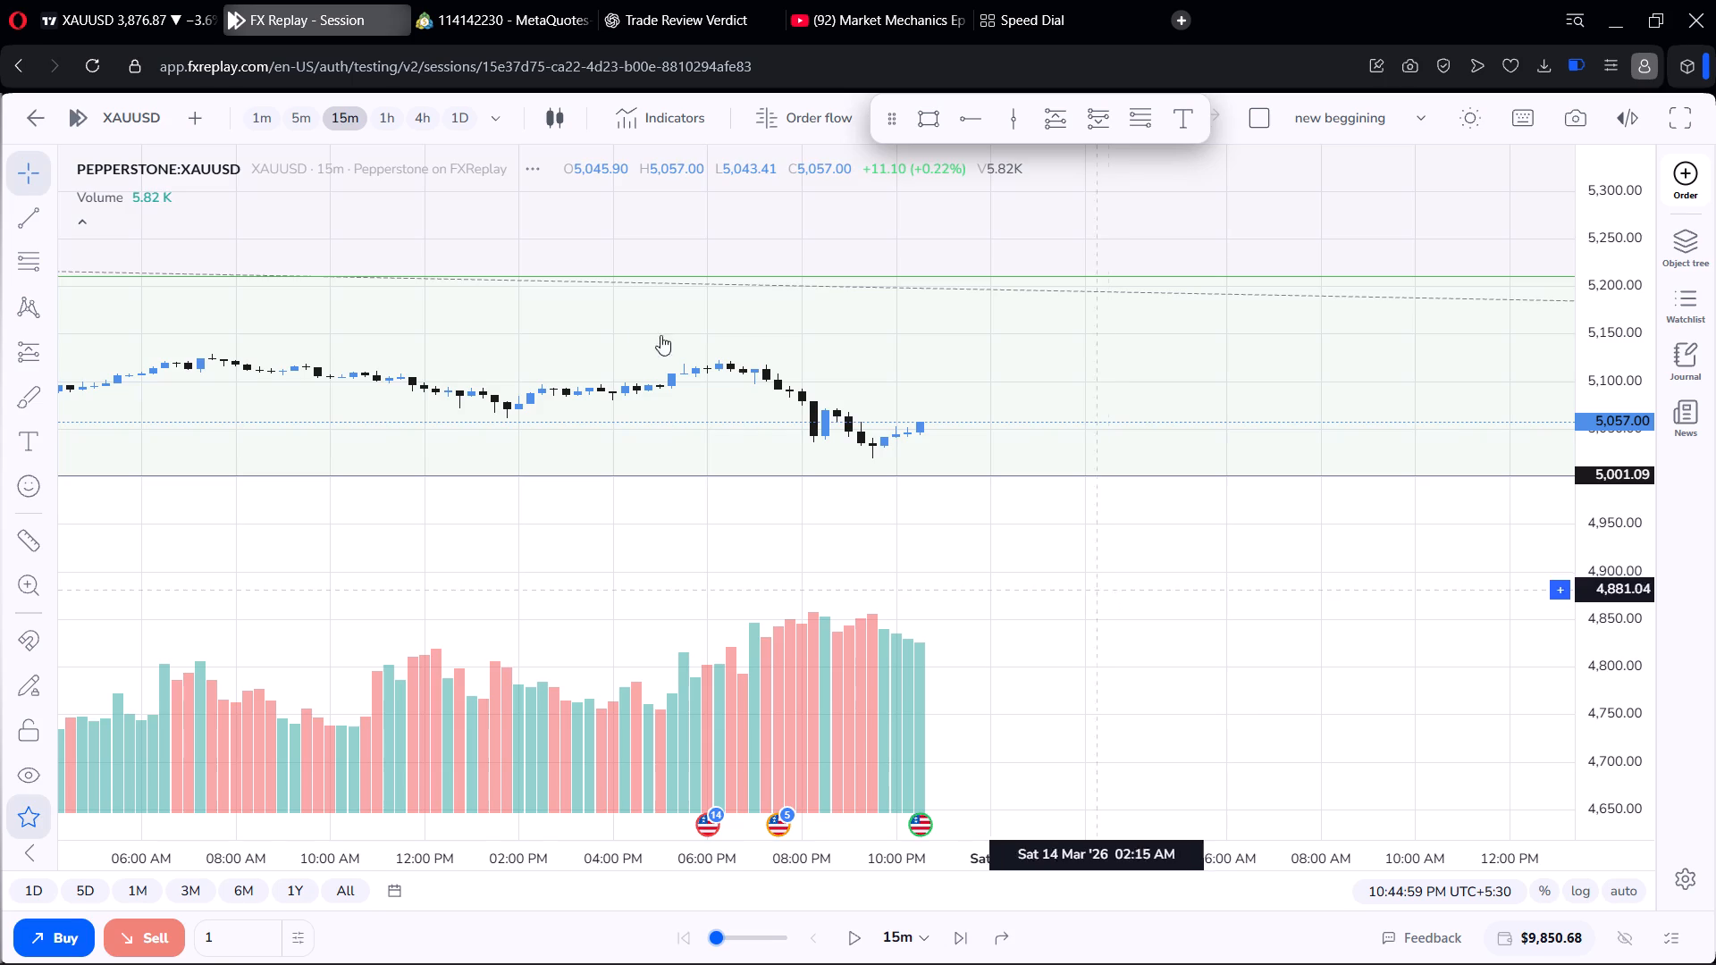
click(394, 111)
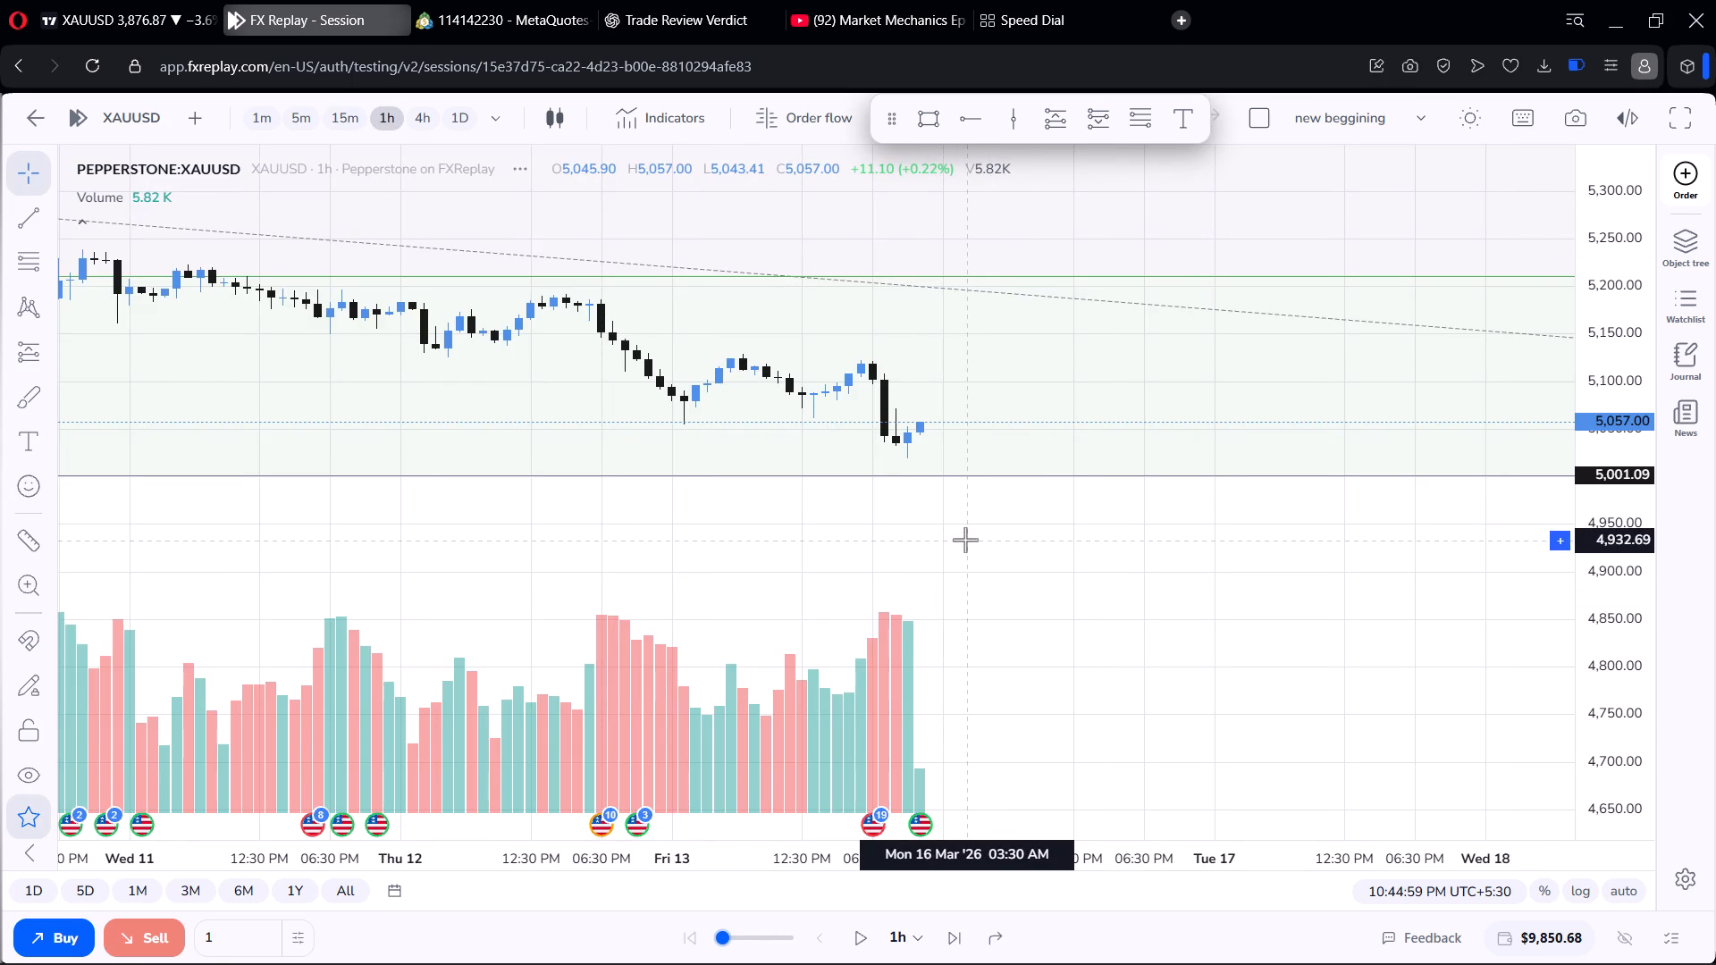
scroll(965, 540, up, 4)
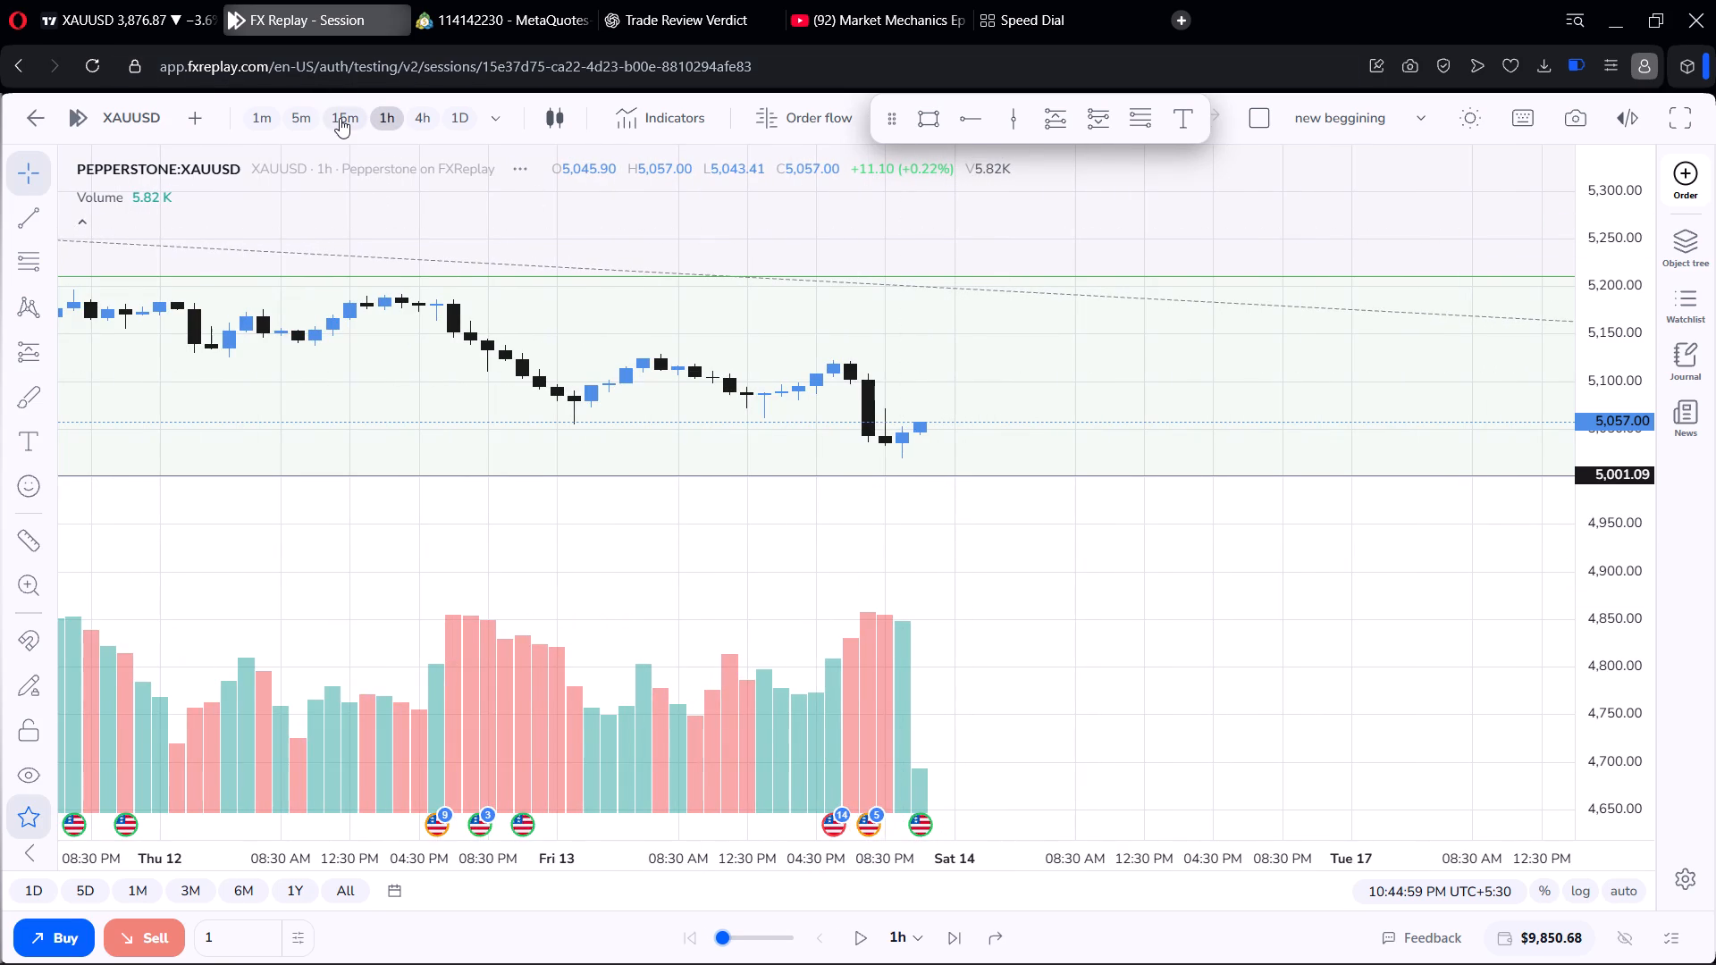
click(340, 118)
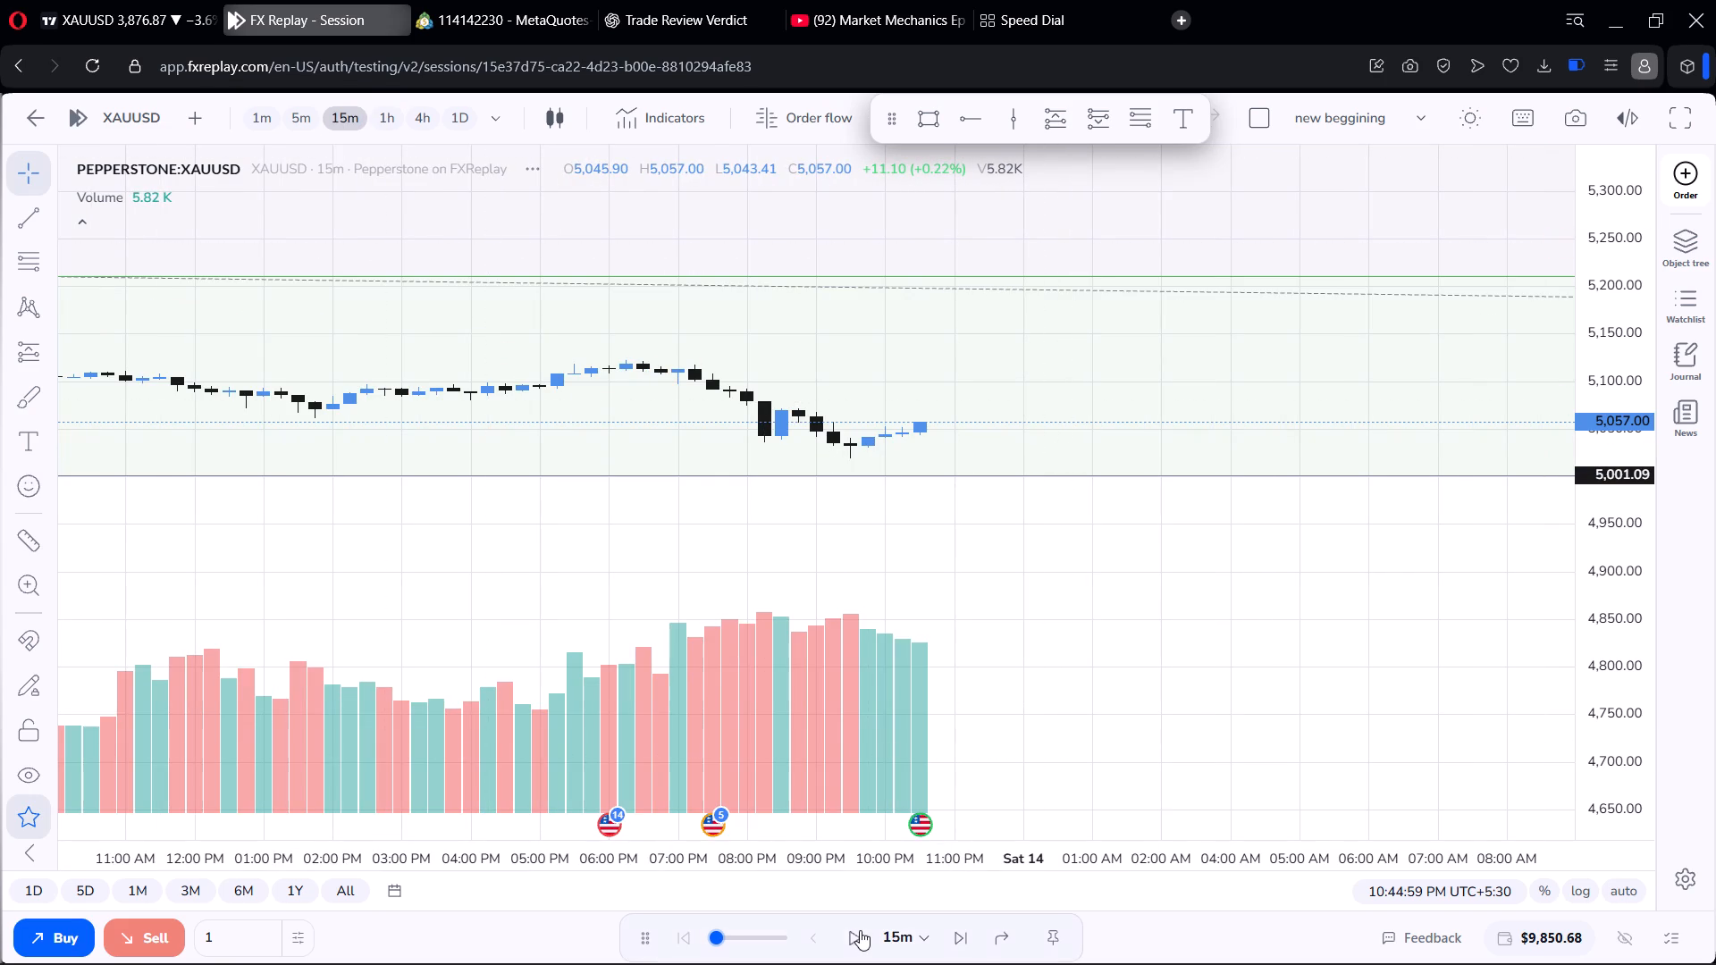
Run the replay forward on the 15-minute chart and pause it once price reaches the swing-low ray at about 5,001.
click(855, 930)
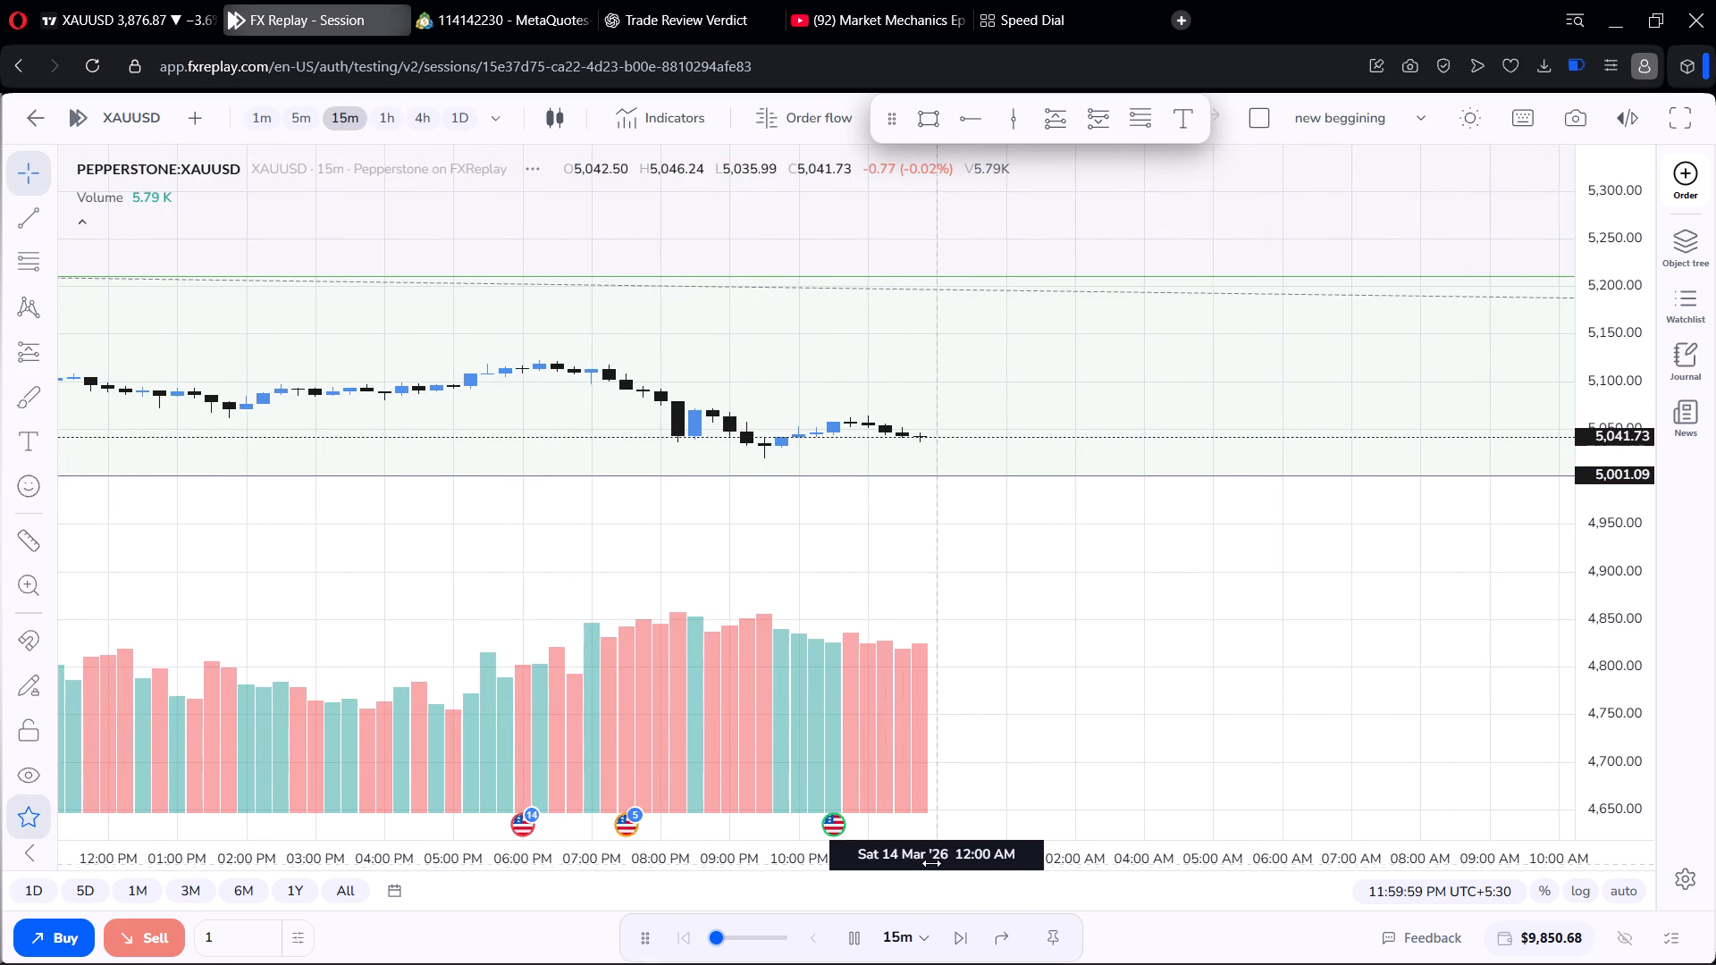
scroll(931, 863, up, 3)
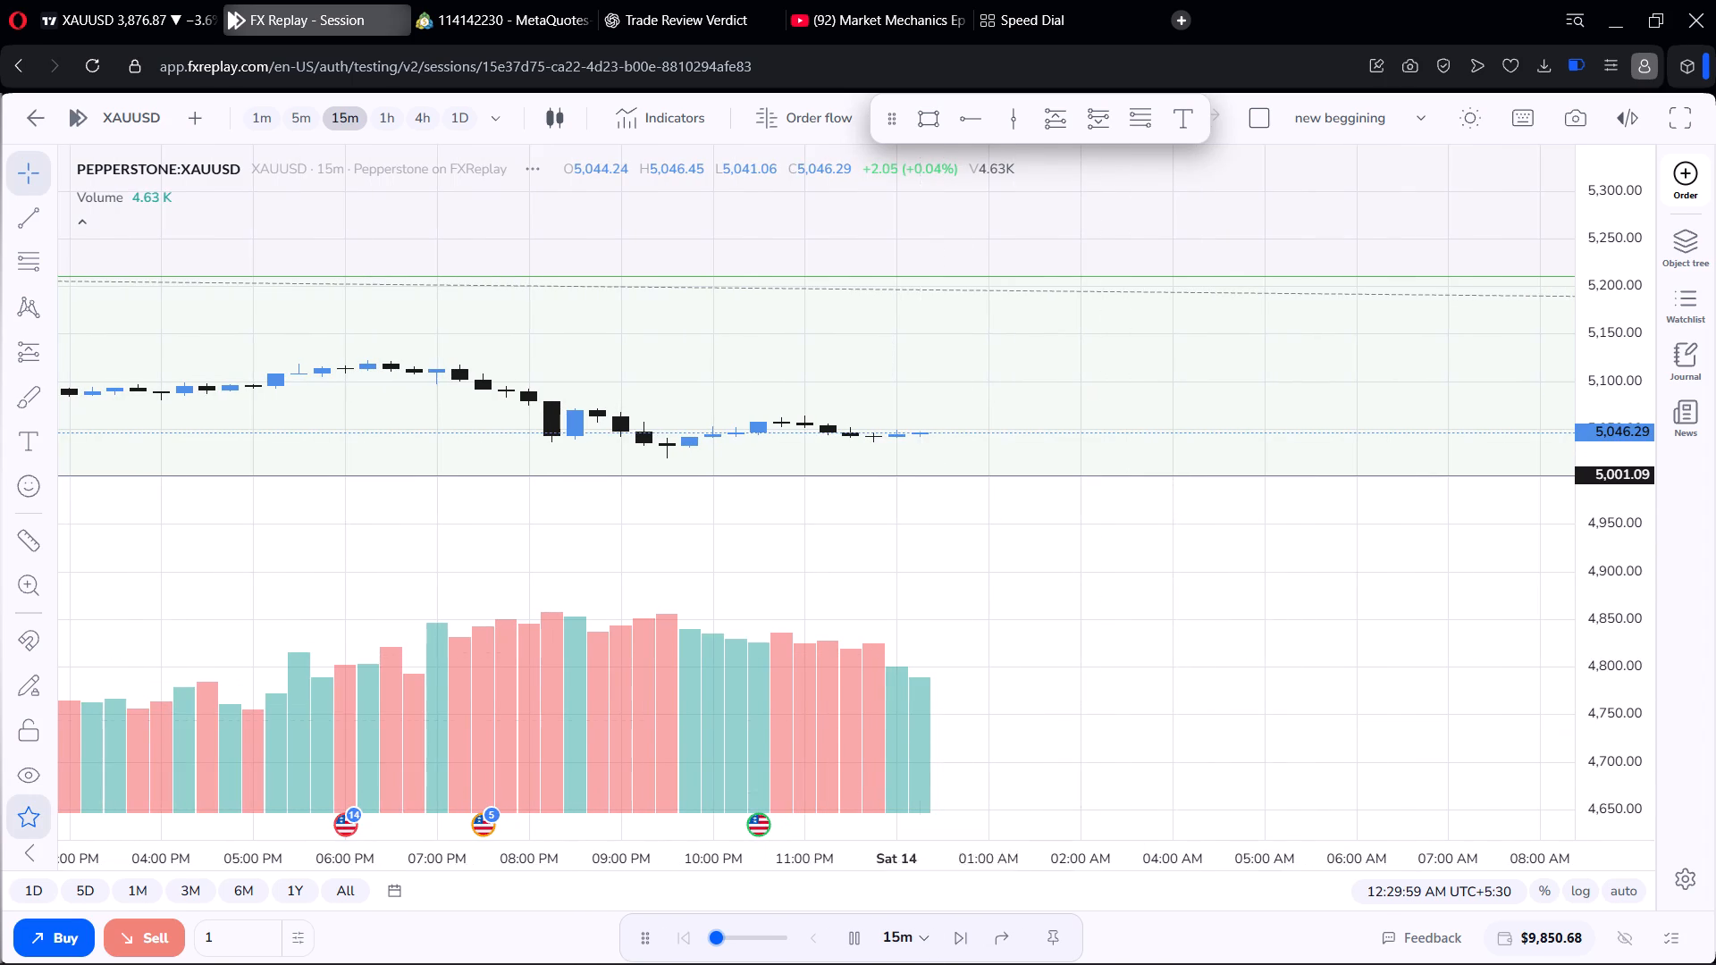
scroll(987, 824, up, 2)
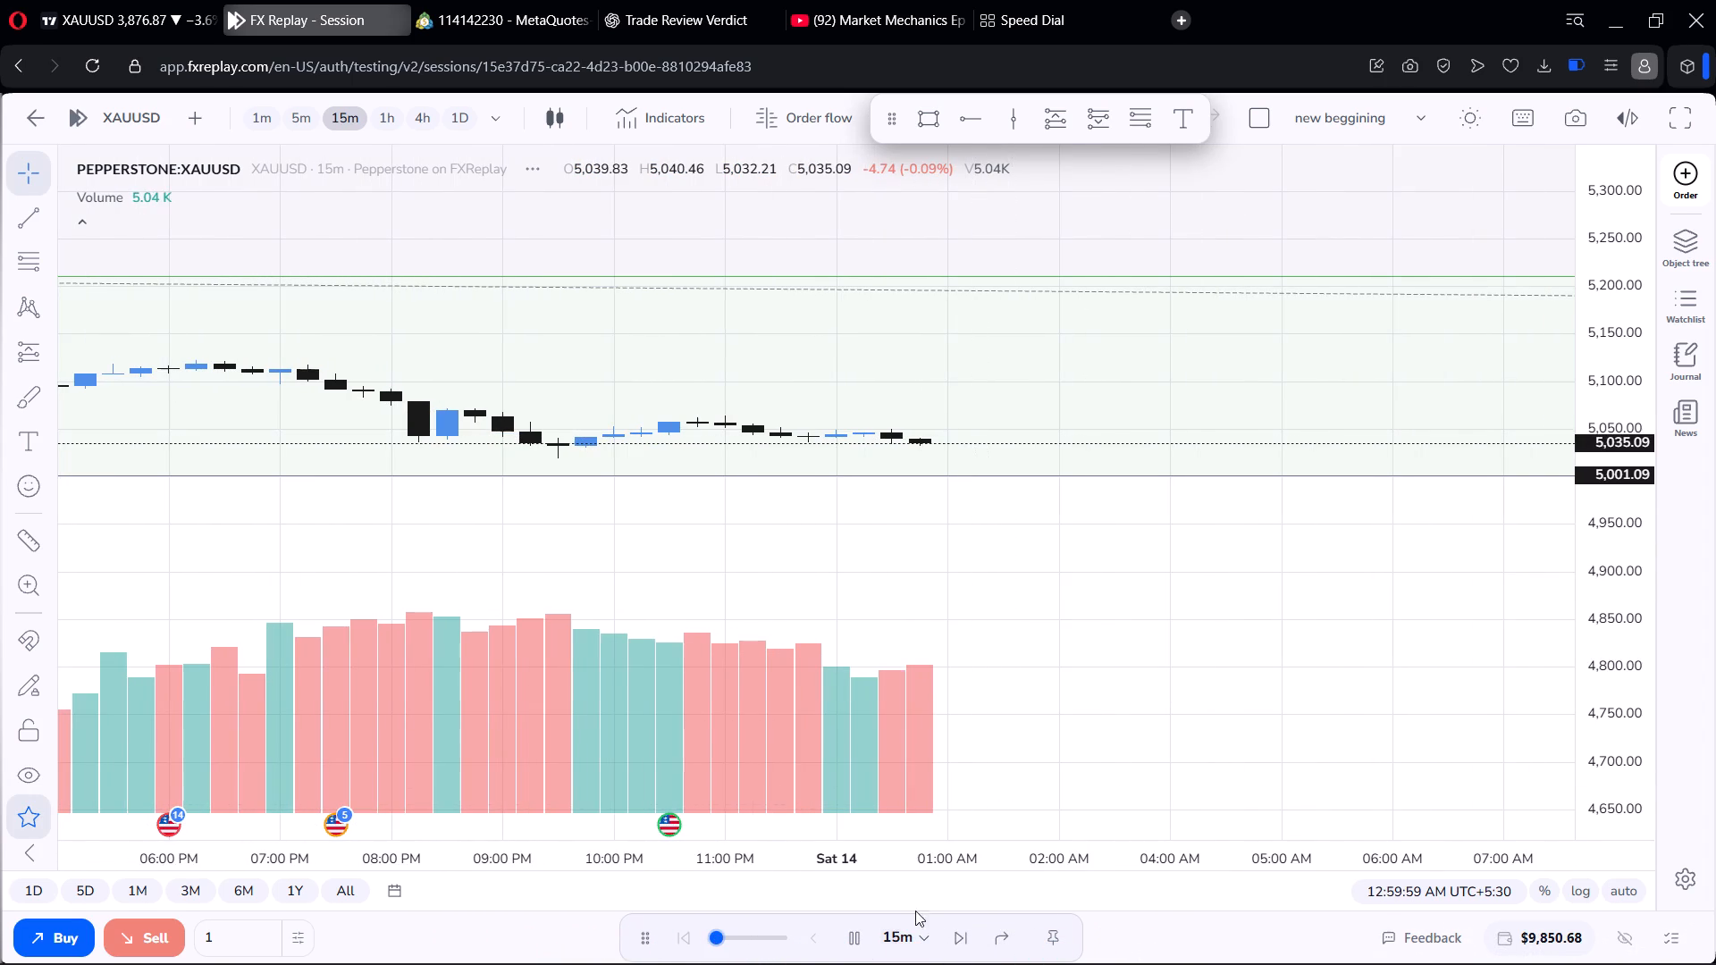
click(854, 937)
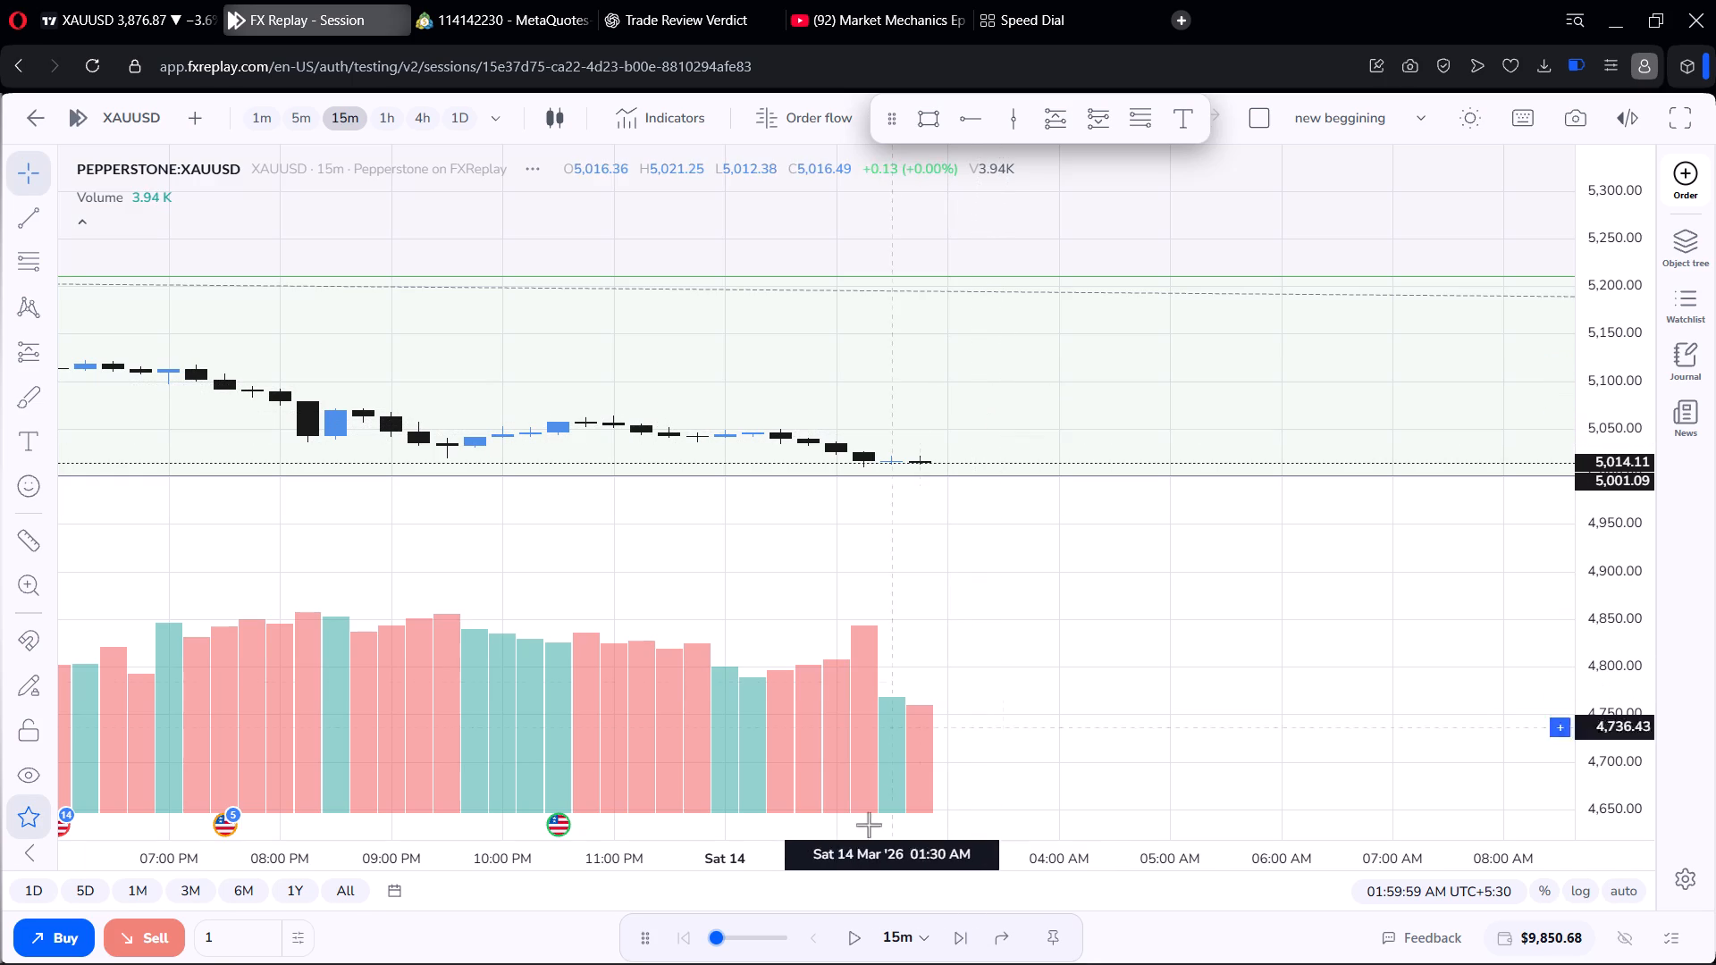
click(844, 927)
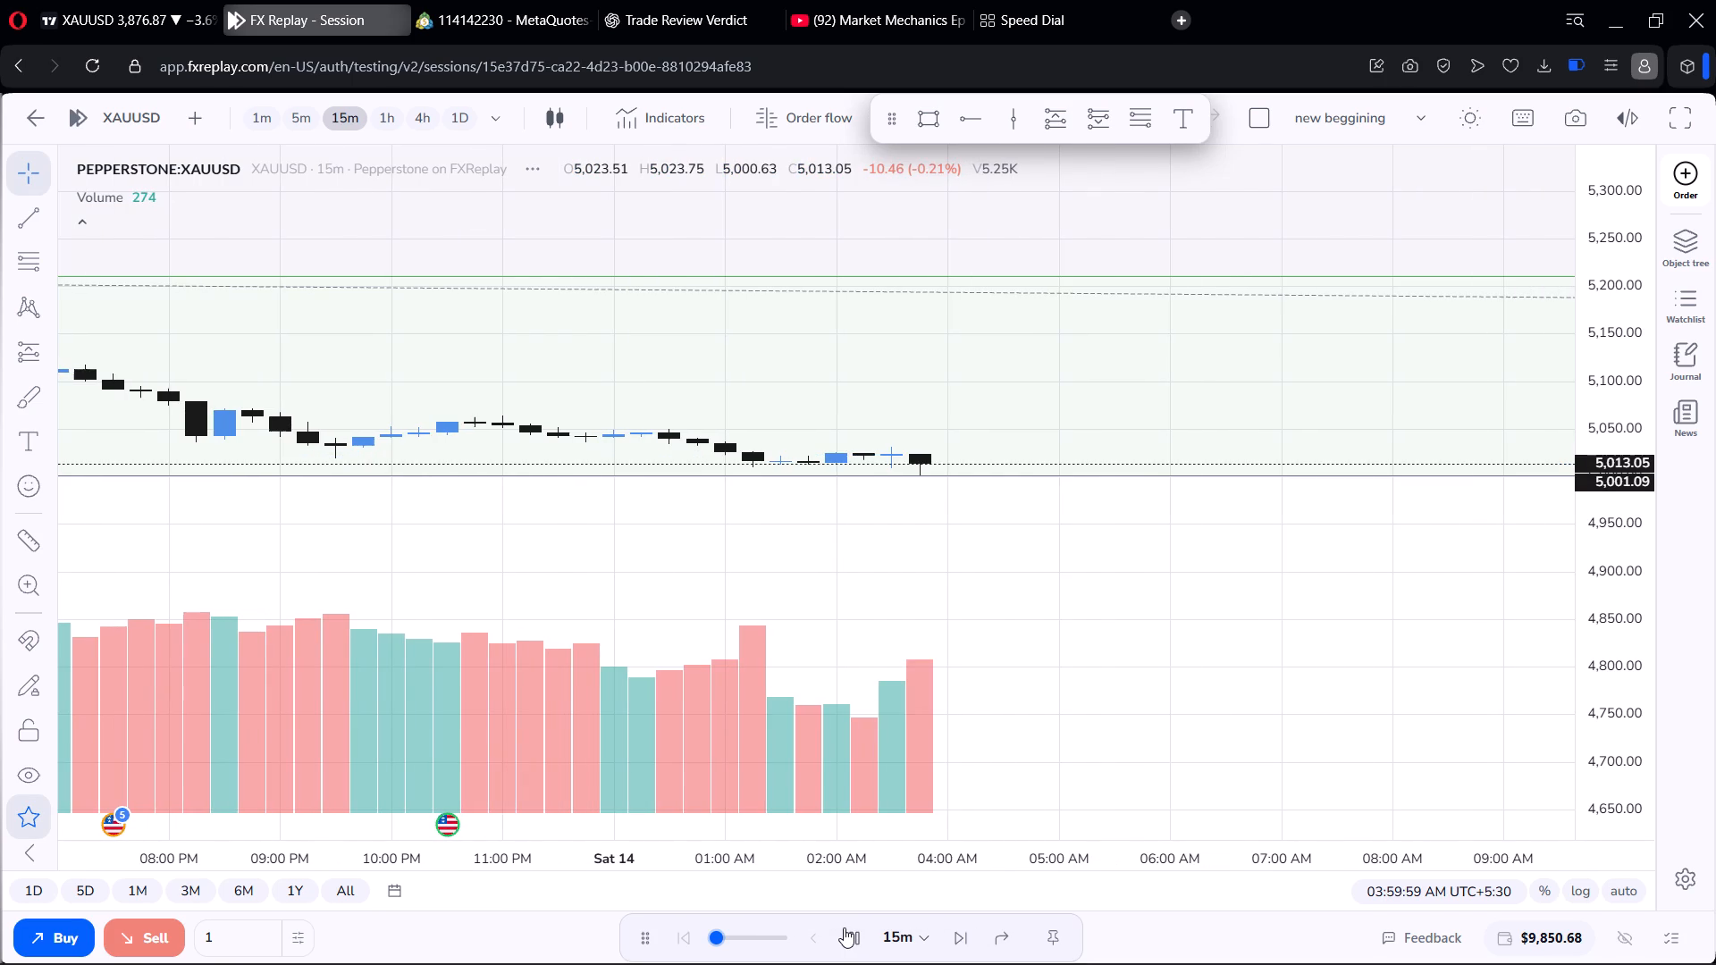
click(844, 927)
Switch the chart to the daily timeframe and examine the latest candles against the swing-low ray and the Fib retracement range.
scroll(923, 486, down, 18)
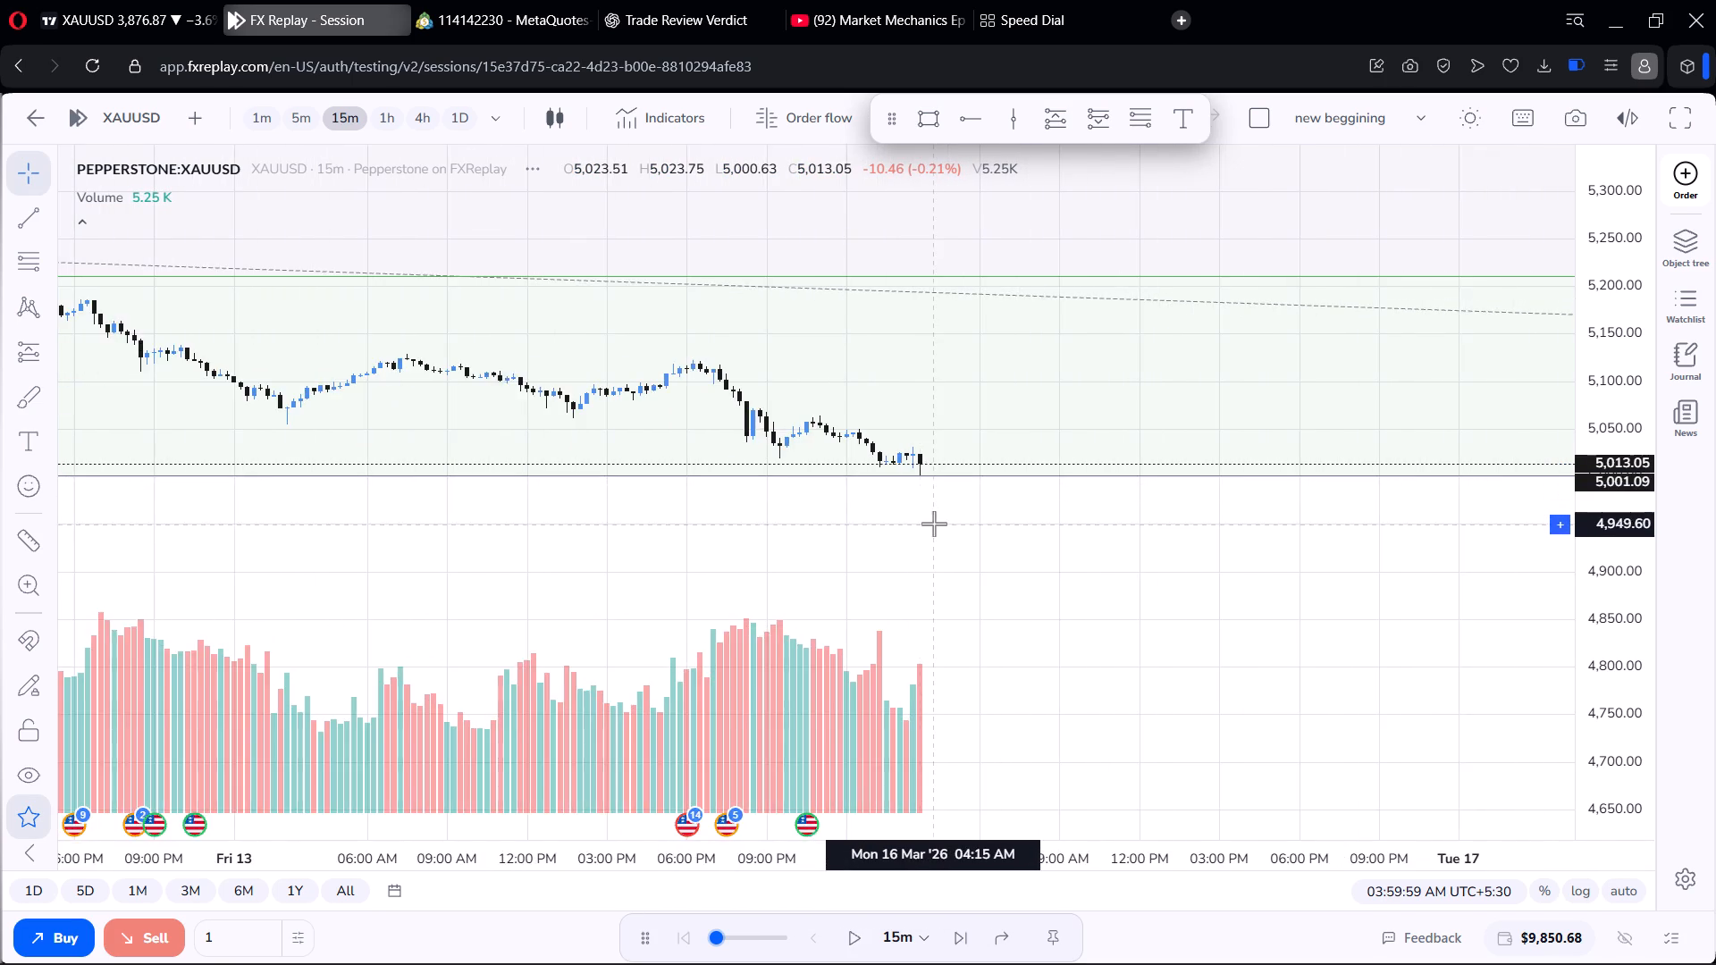
scroll(935, 523, down, 12)
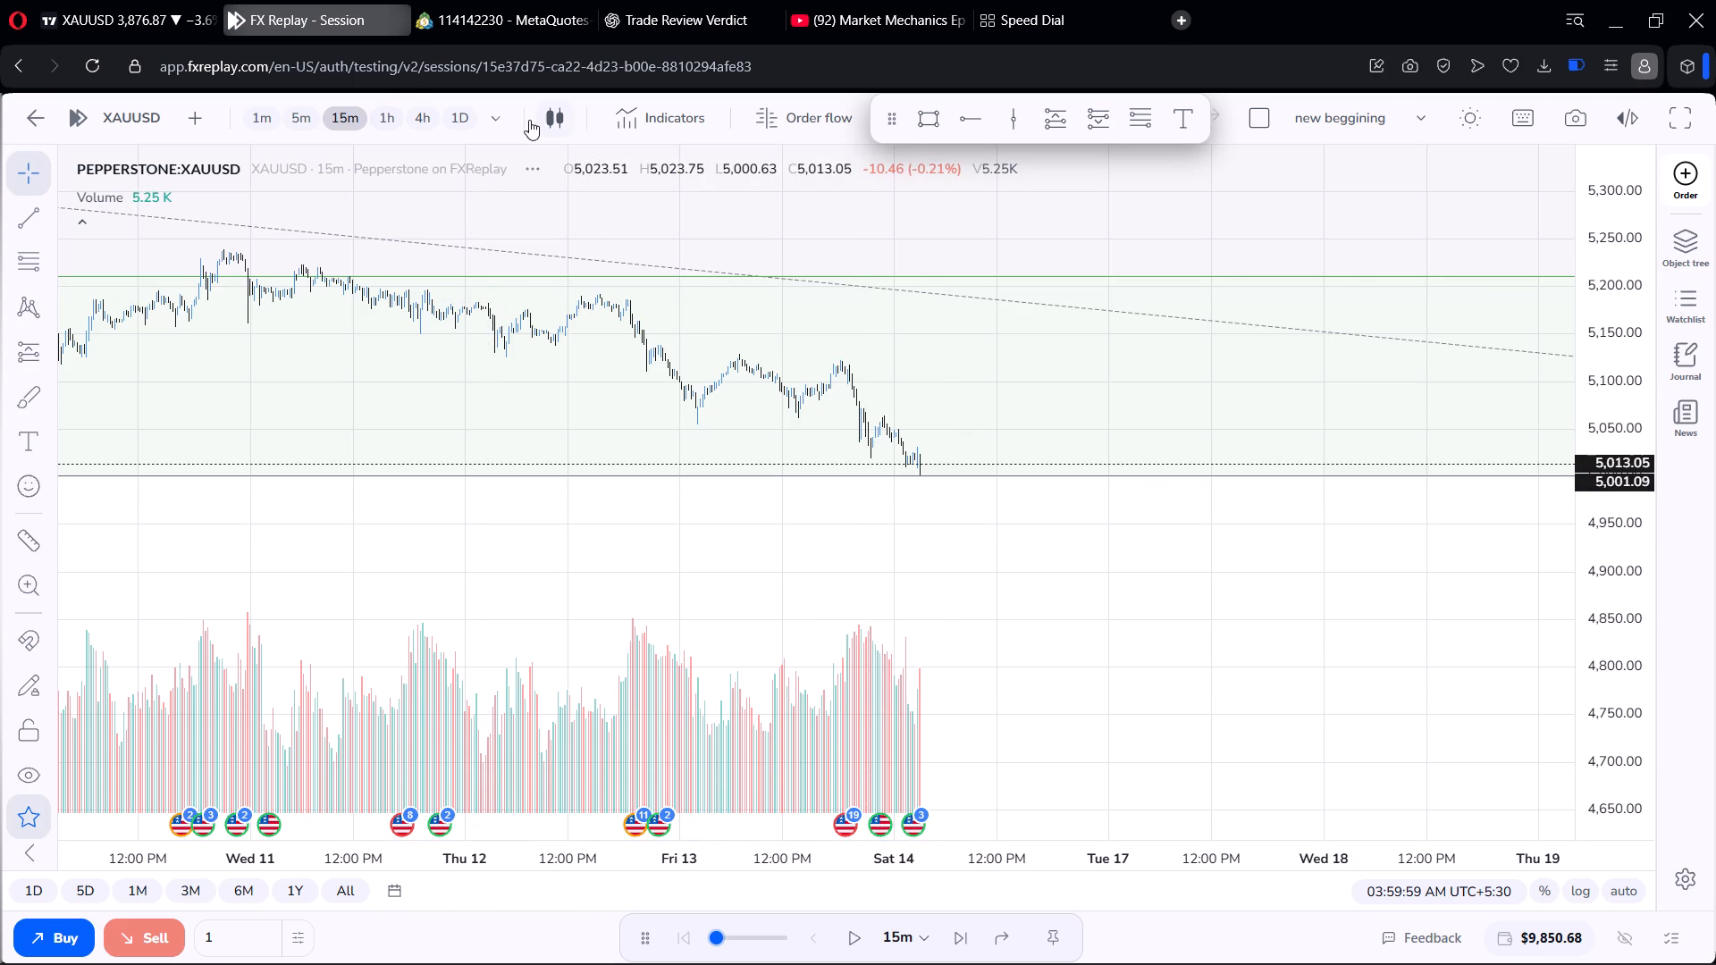
click(442, 113)
scroll(854, 474, up, 20)
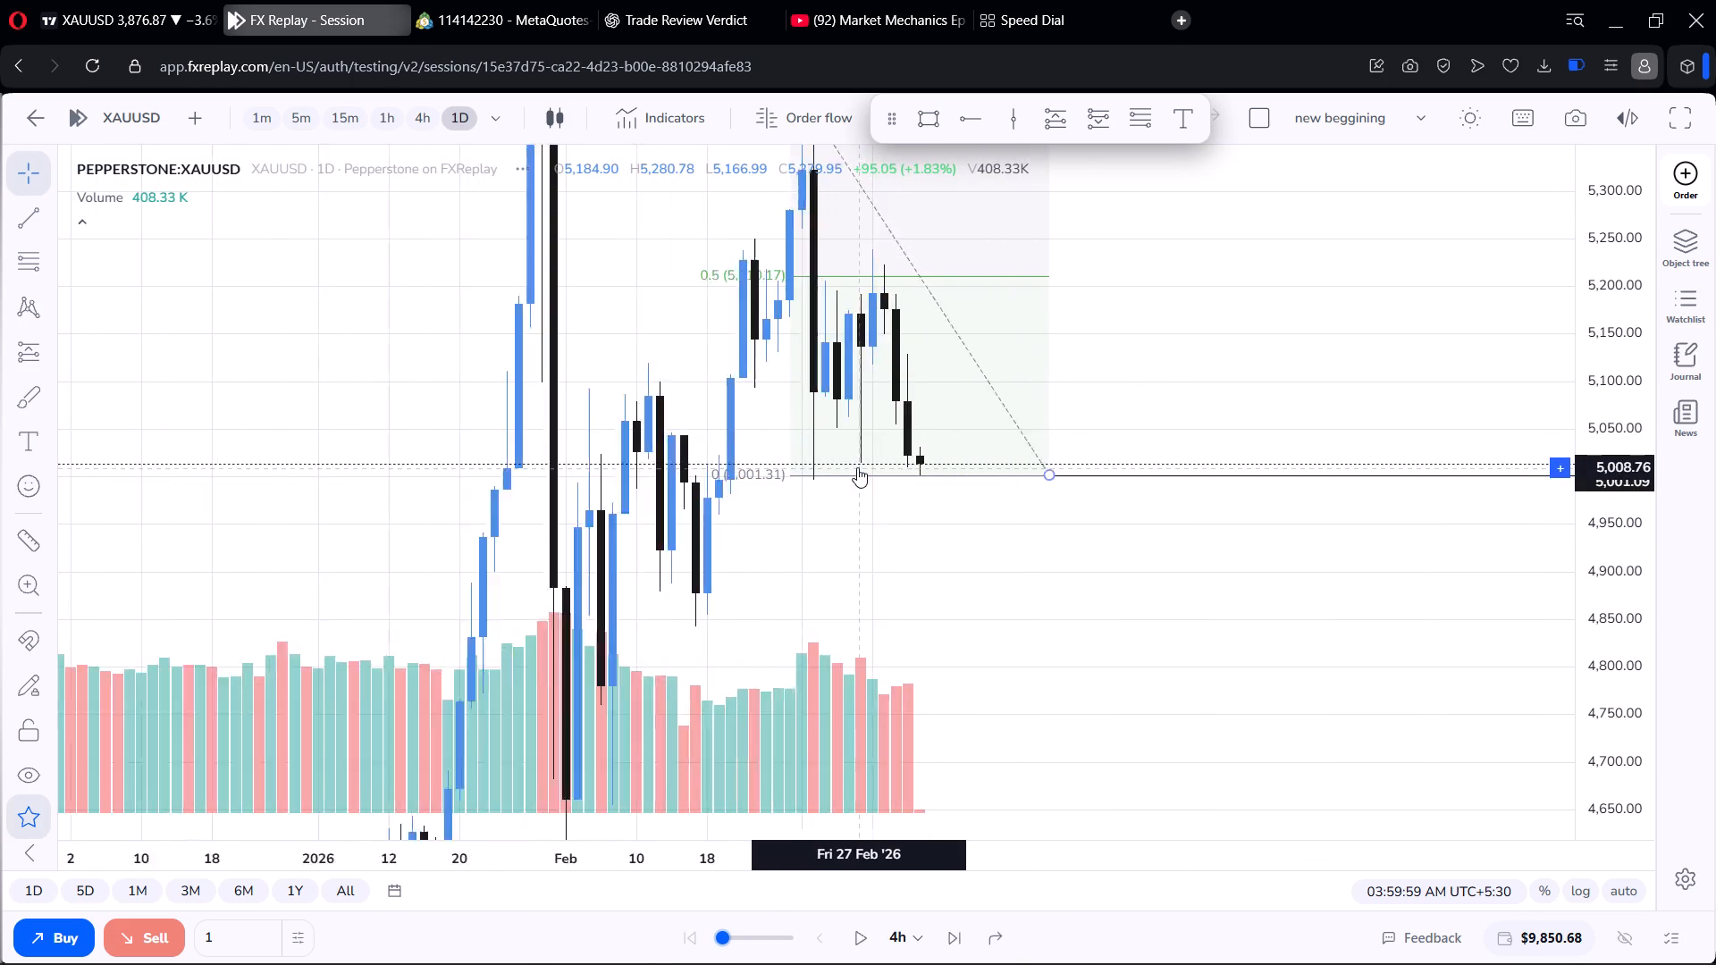
scroll(857, 467, up, 9)
scroll(997, 374, down, 4)
scroll(1185, 365, up, 1)
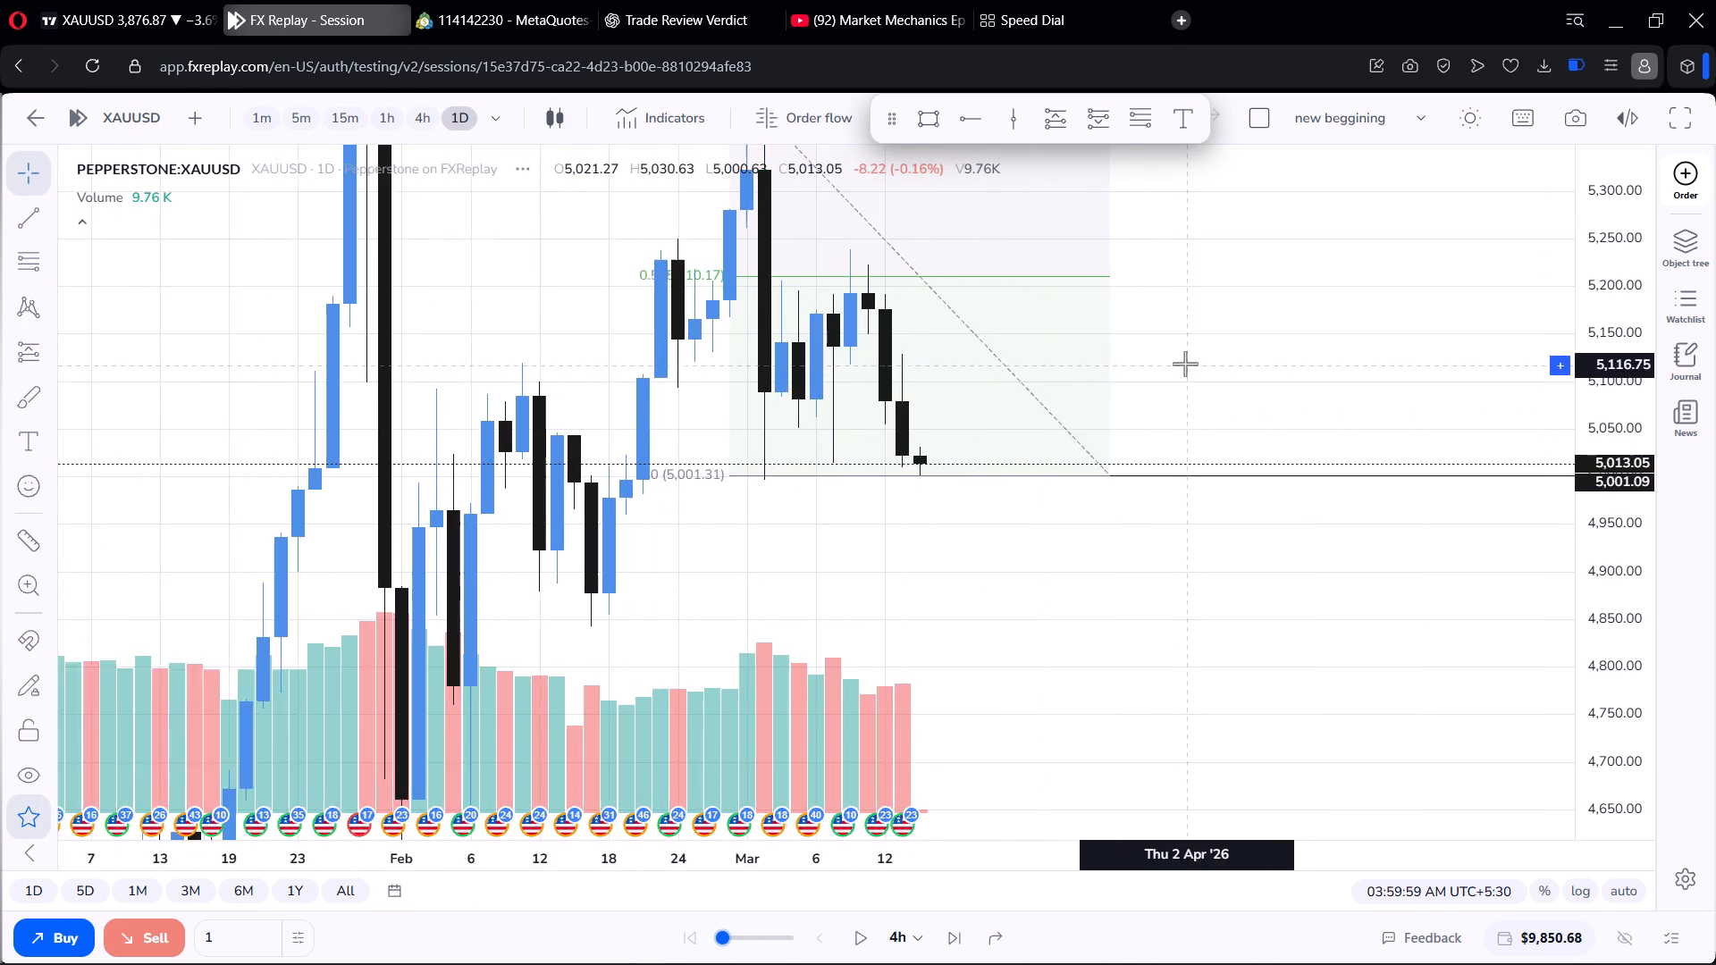
scroll(1185, 364, up, 1)
scroll(1185, 364, down, 4)
scroll(1602, 399, up, 7)
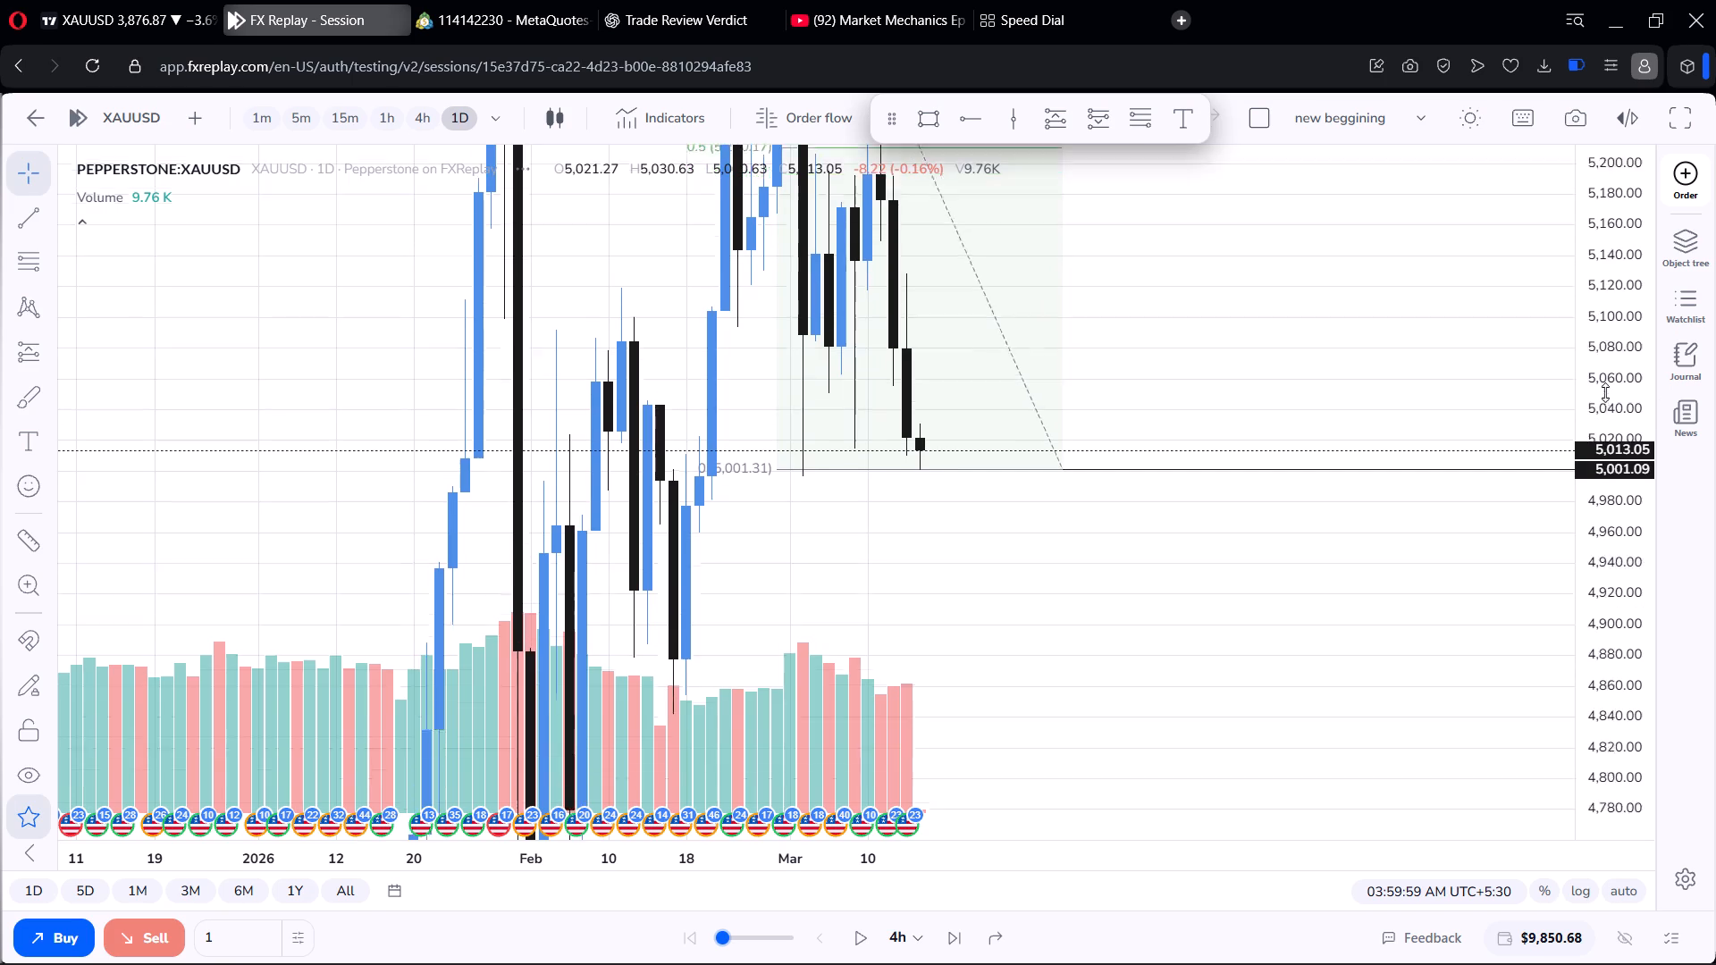
scroll(1605, 392, up, 2)
scroll(1020, 323, up, 12)
scroll(1367, 274, down, 6)
scroll(1385, 244, up, 3)
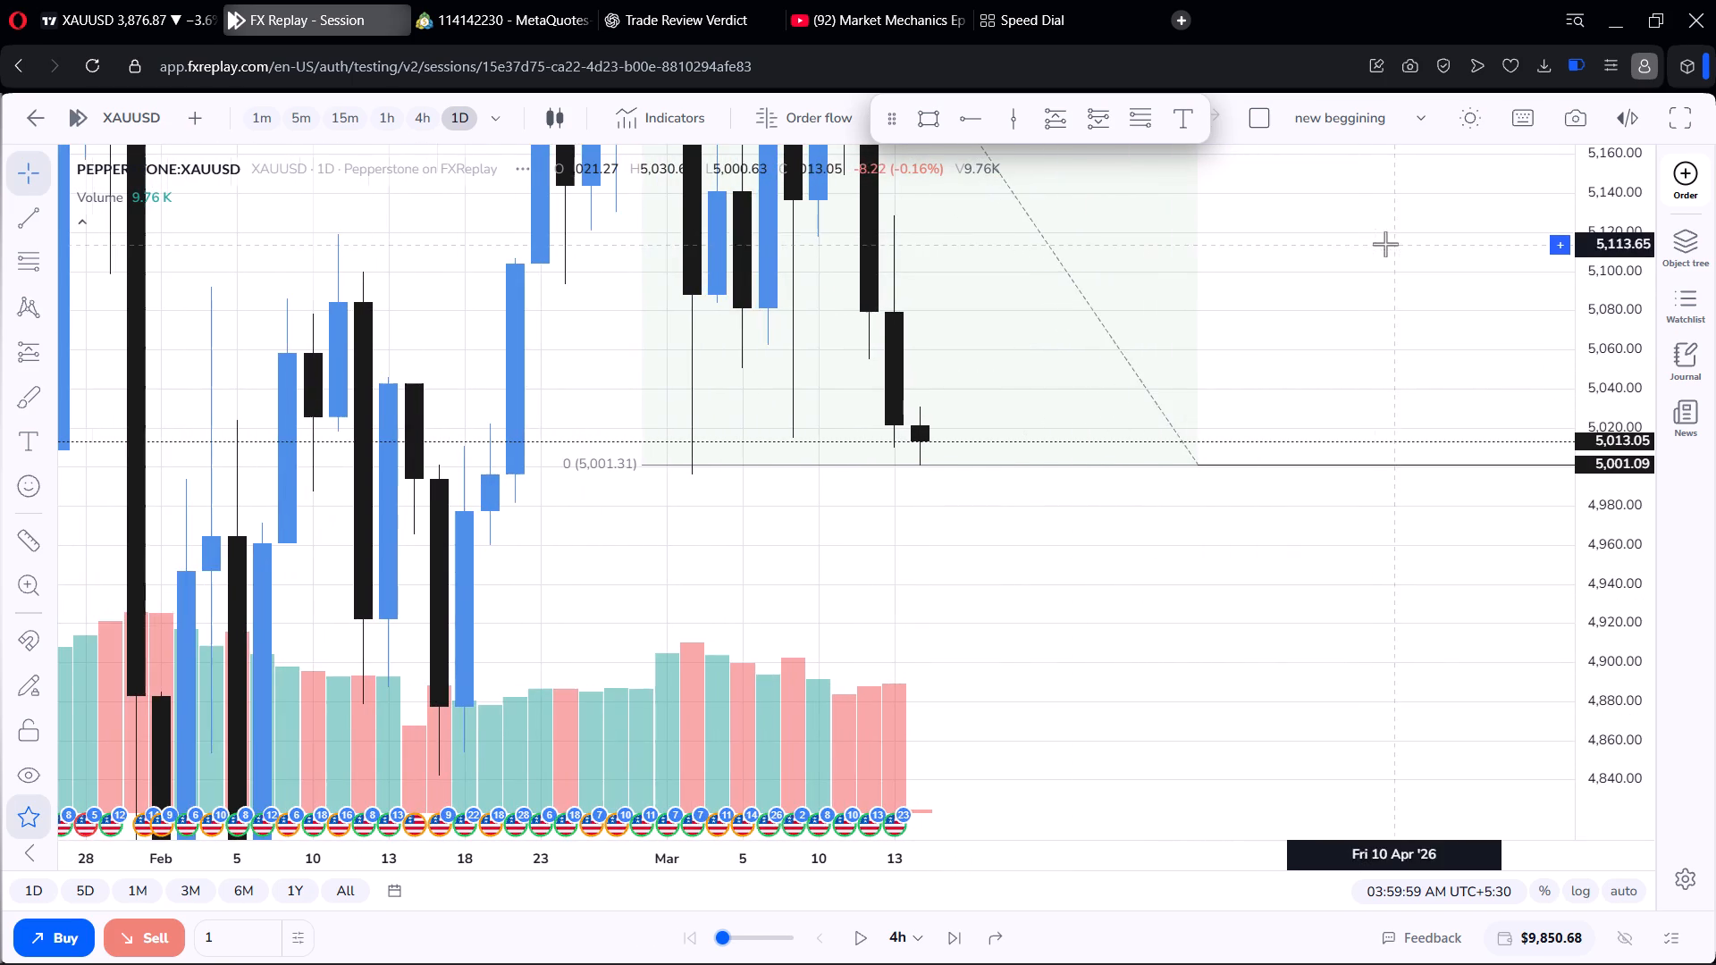
scroll(1633, 236, down, 17)
scroll(1031, 317, down, 5)
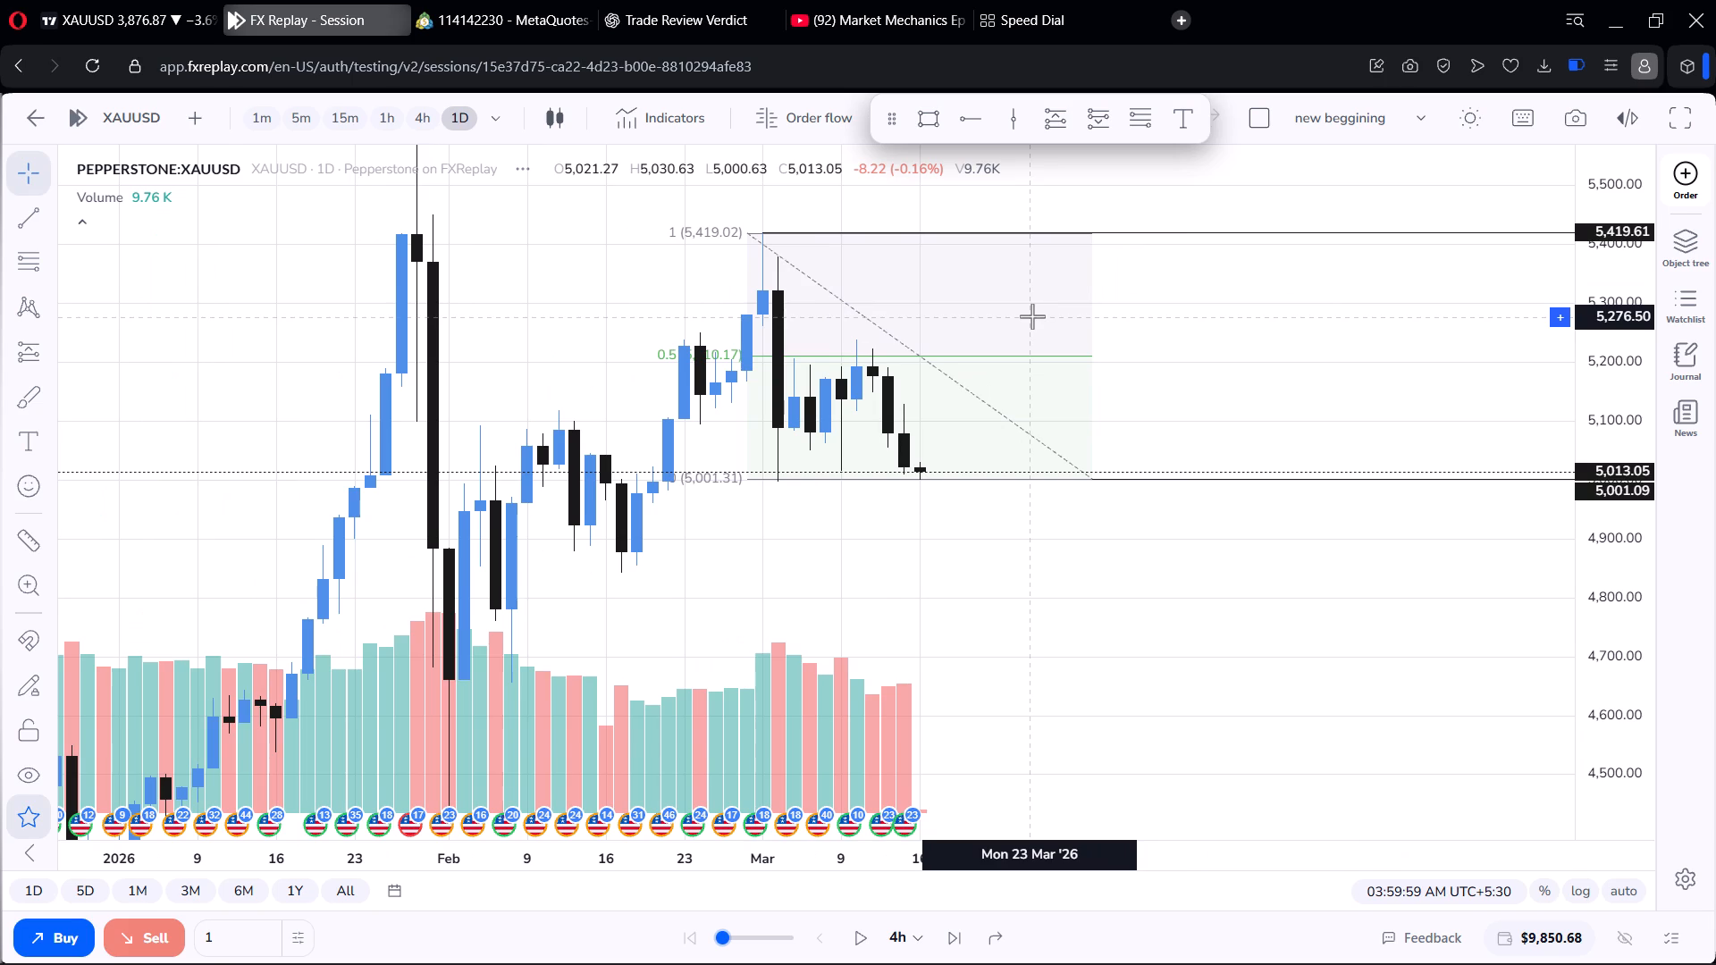
Draw a second Fib retracement across the daily gap, from the 11 March low at about 5,150 down to about 5,129, extending to 9 April.
click(1125, 119)
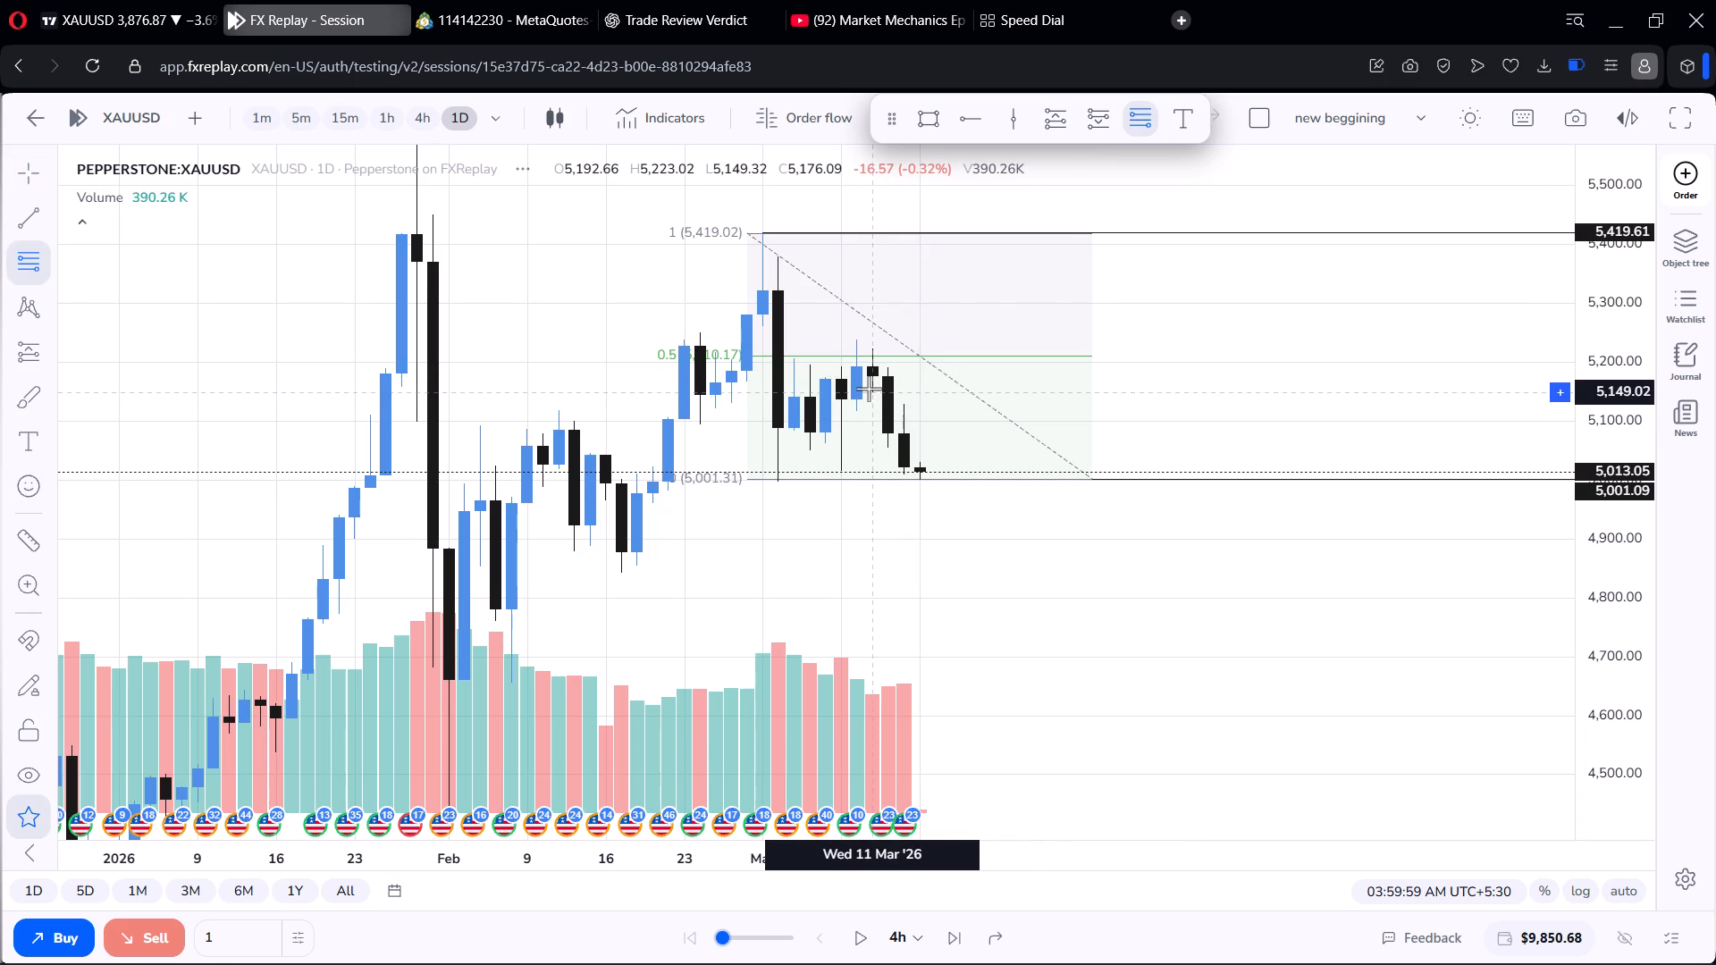
drag(873, 390, 946, 407)
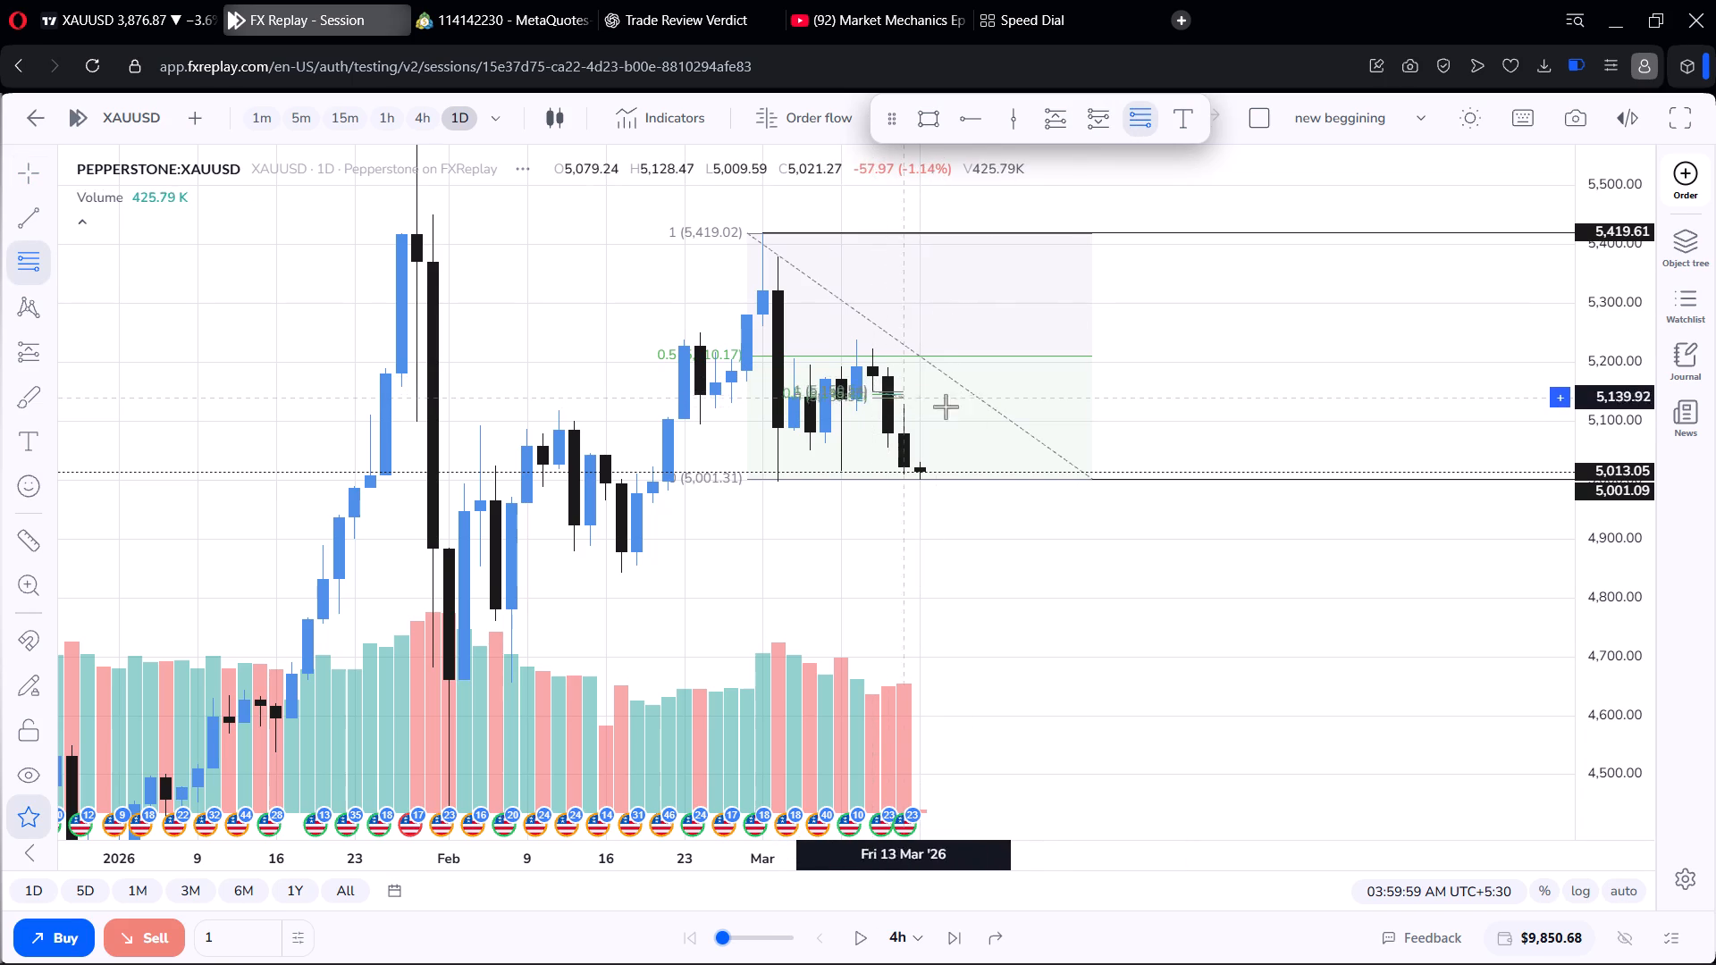
drag(946, 407, 1299, 404)
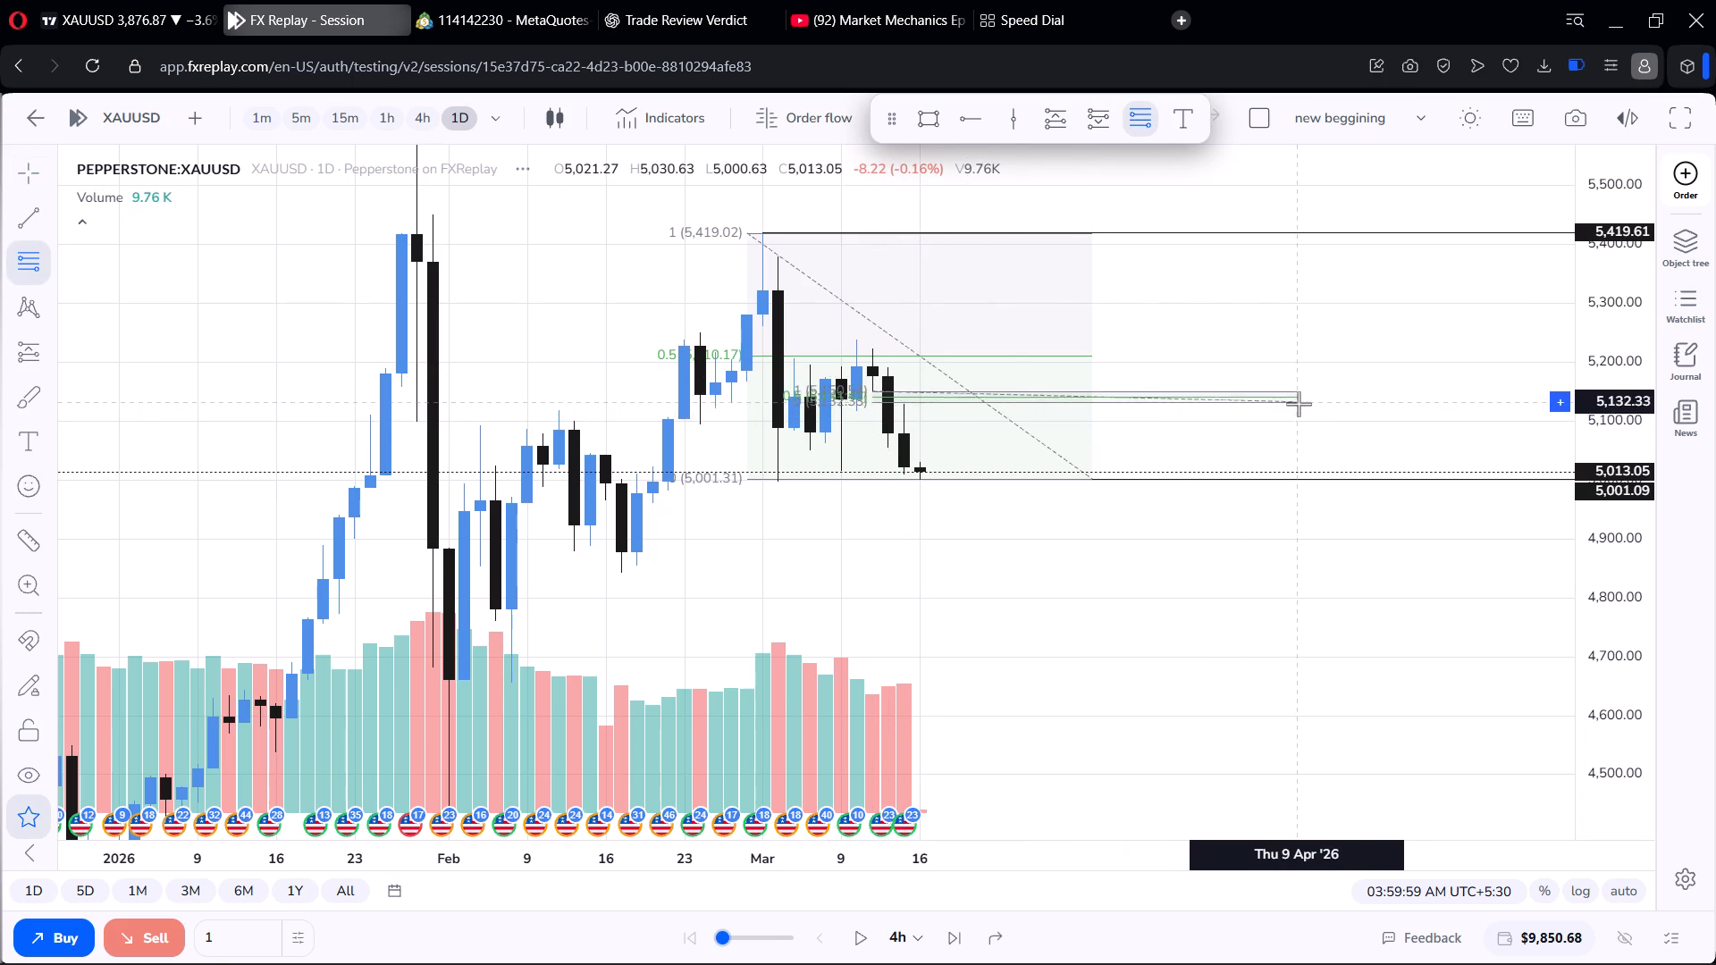
drag(1299, 404, 1302, 403)
click(1302, 401)
click(1302, 401)
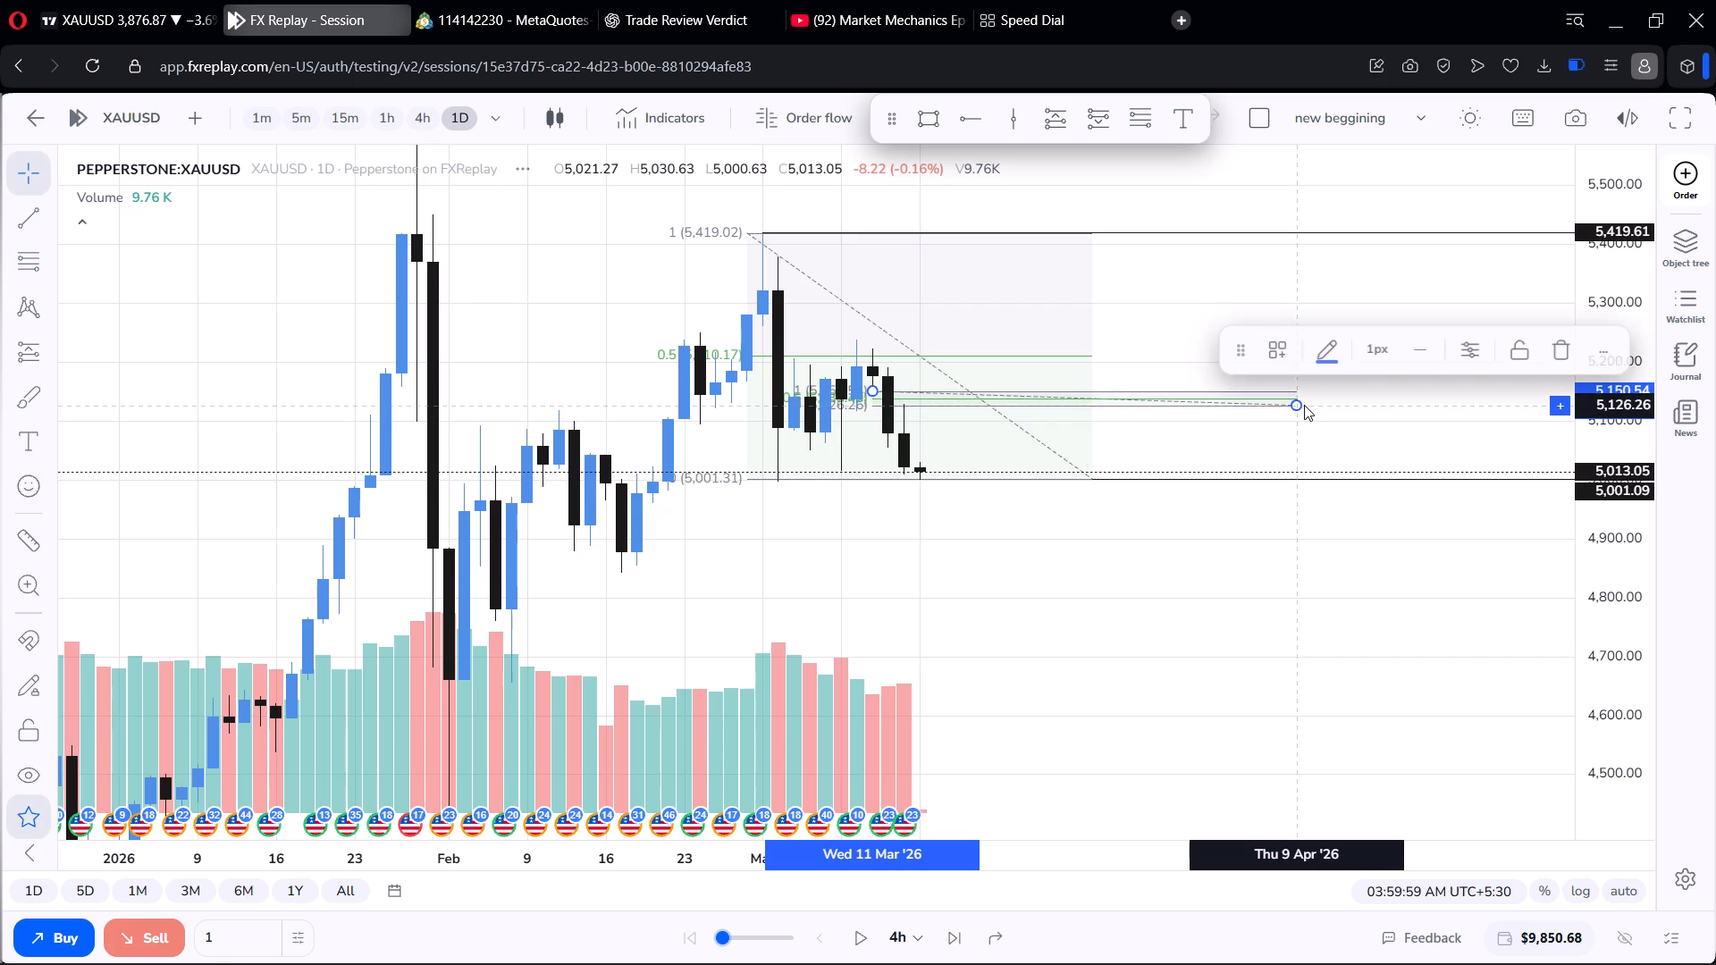
click(1304, 405)
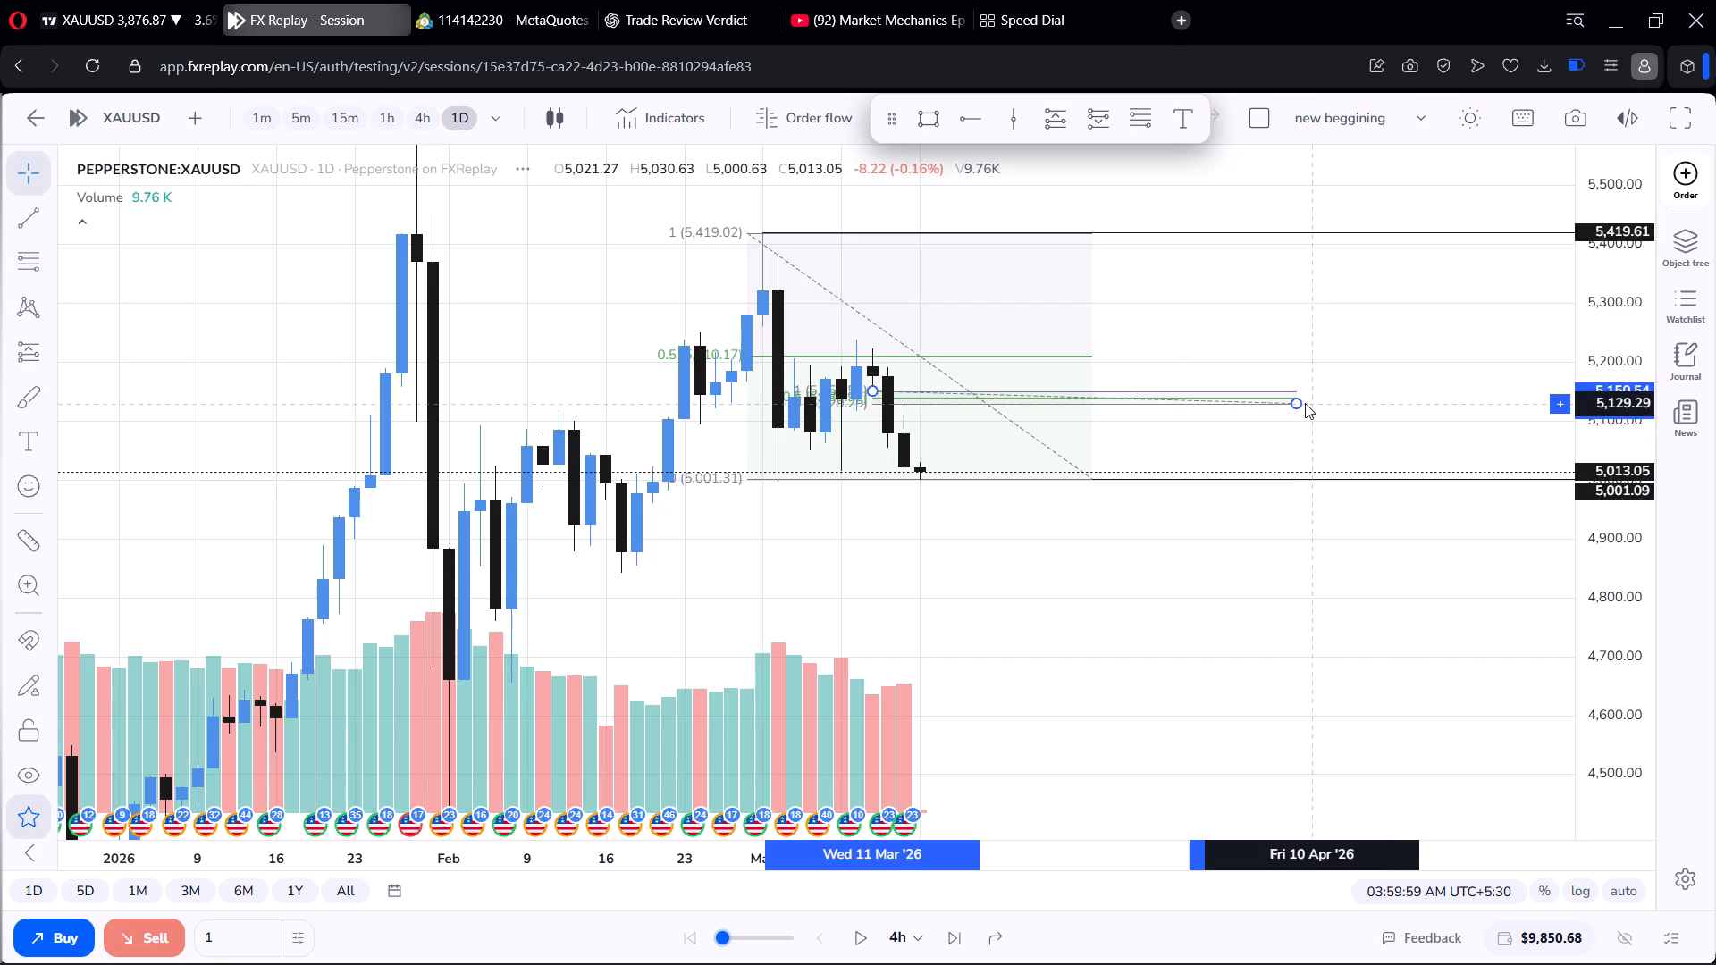
Place a horizontal ray from the 11 March candle at the small Fib's 0.5 level, about 5,140.
scroll(1315, 449, up, 5)
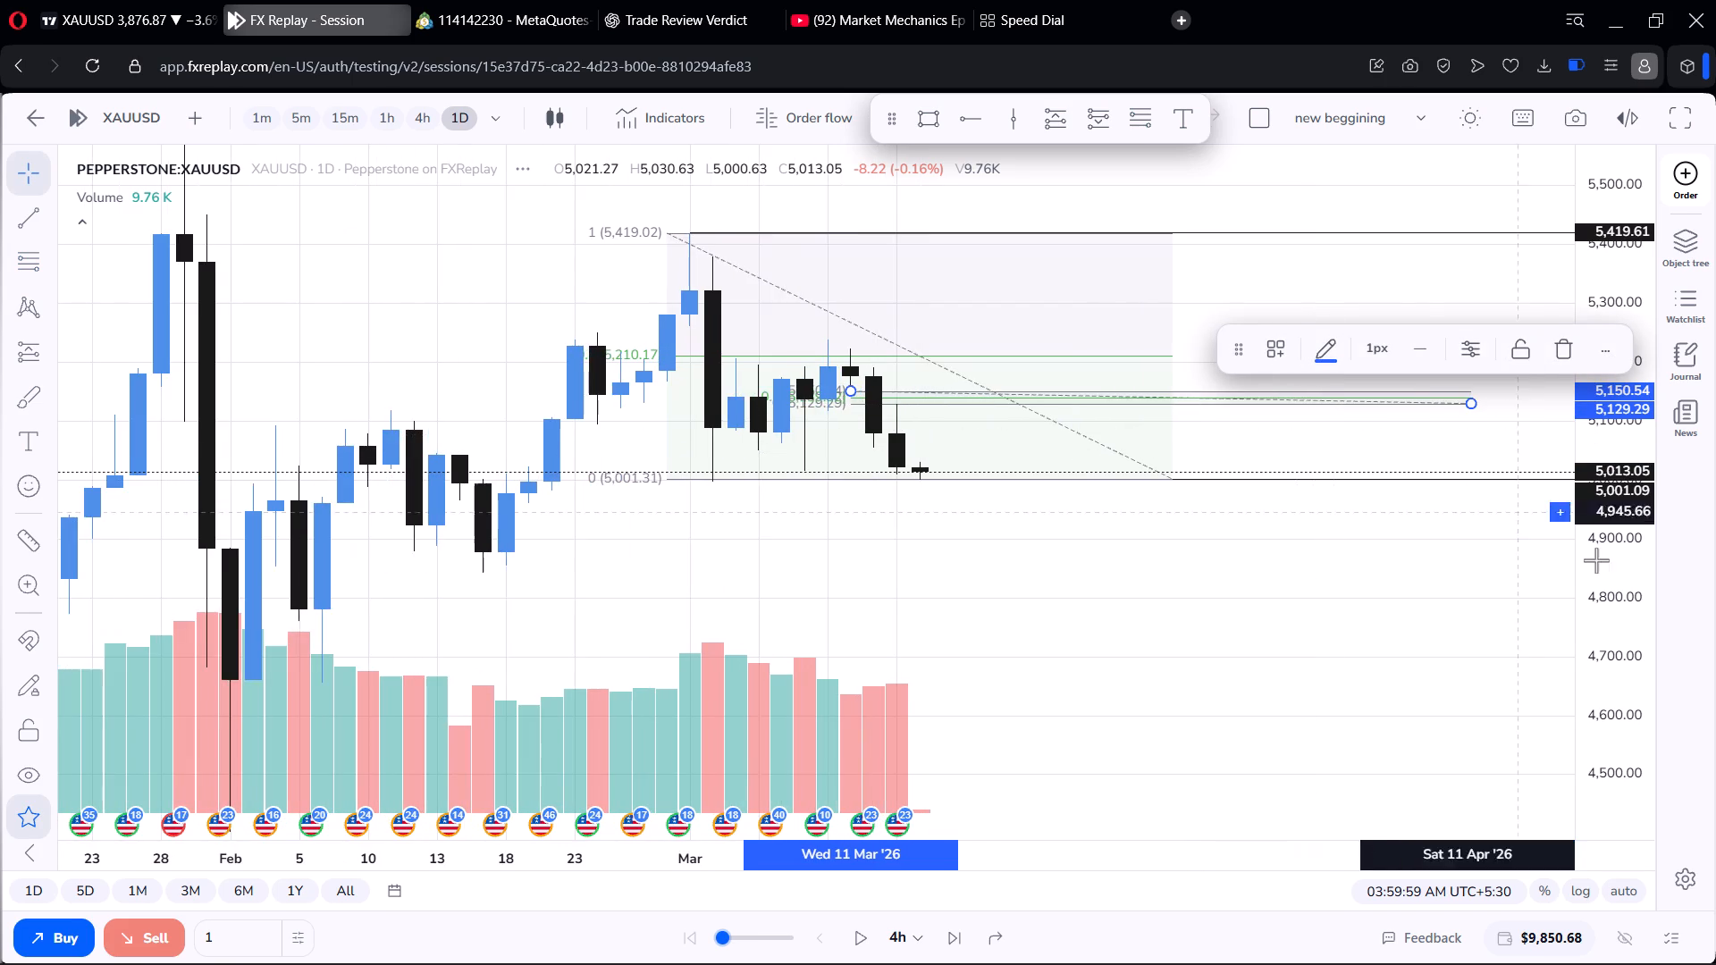
scroll(1602, 568, up, 20)
scroll(1602, 568, up, 1)
drag(1362, 555, 1374, 791)
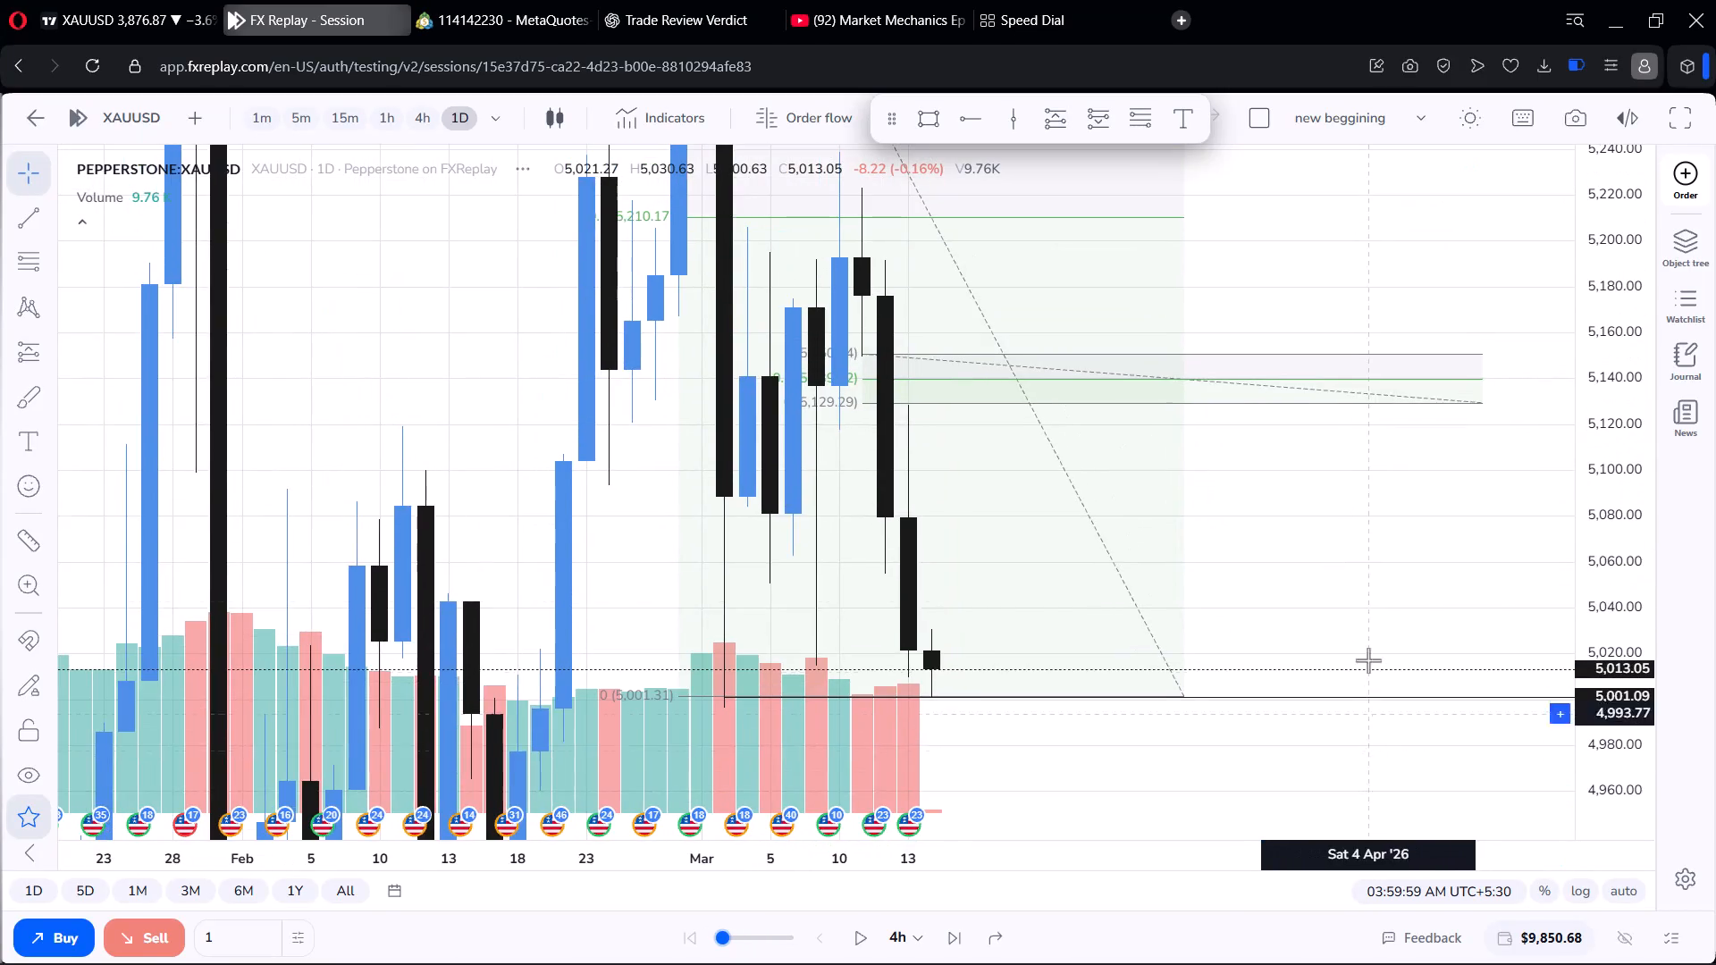
scroll(1345, 551, up, 5)
scroll(1351, 543, down, 6)
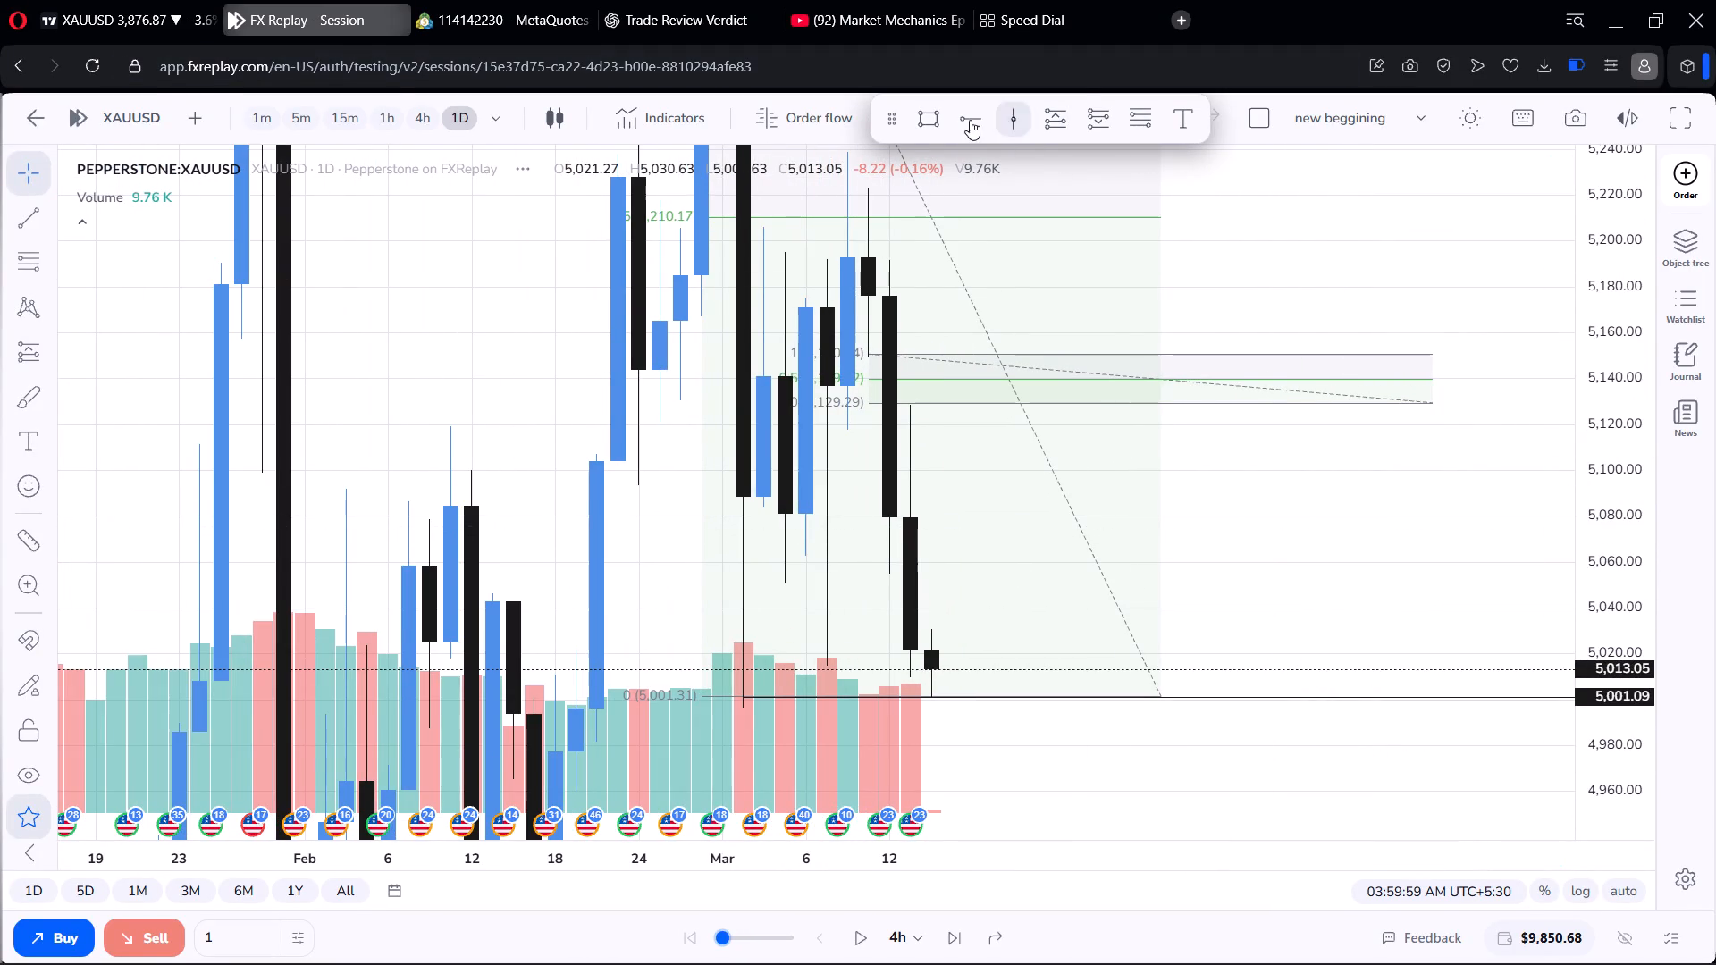
click(967, 118)
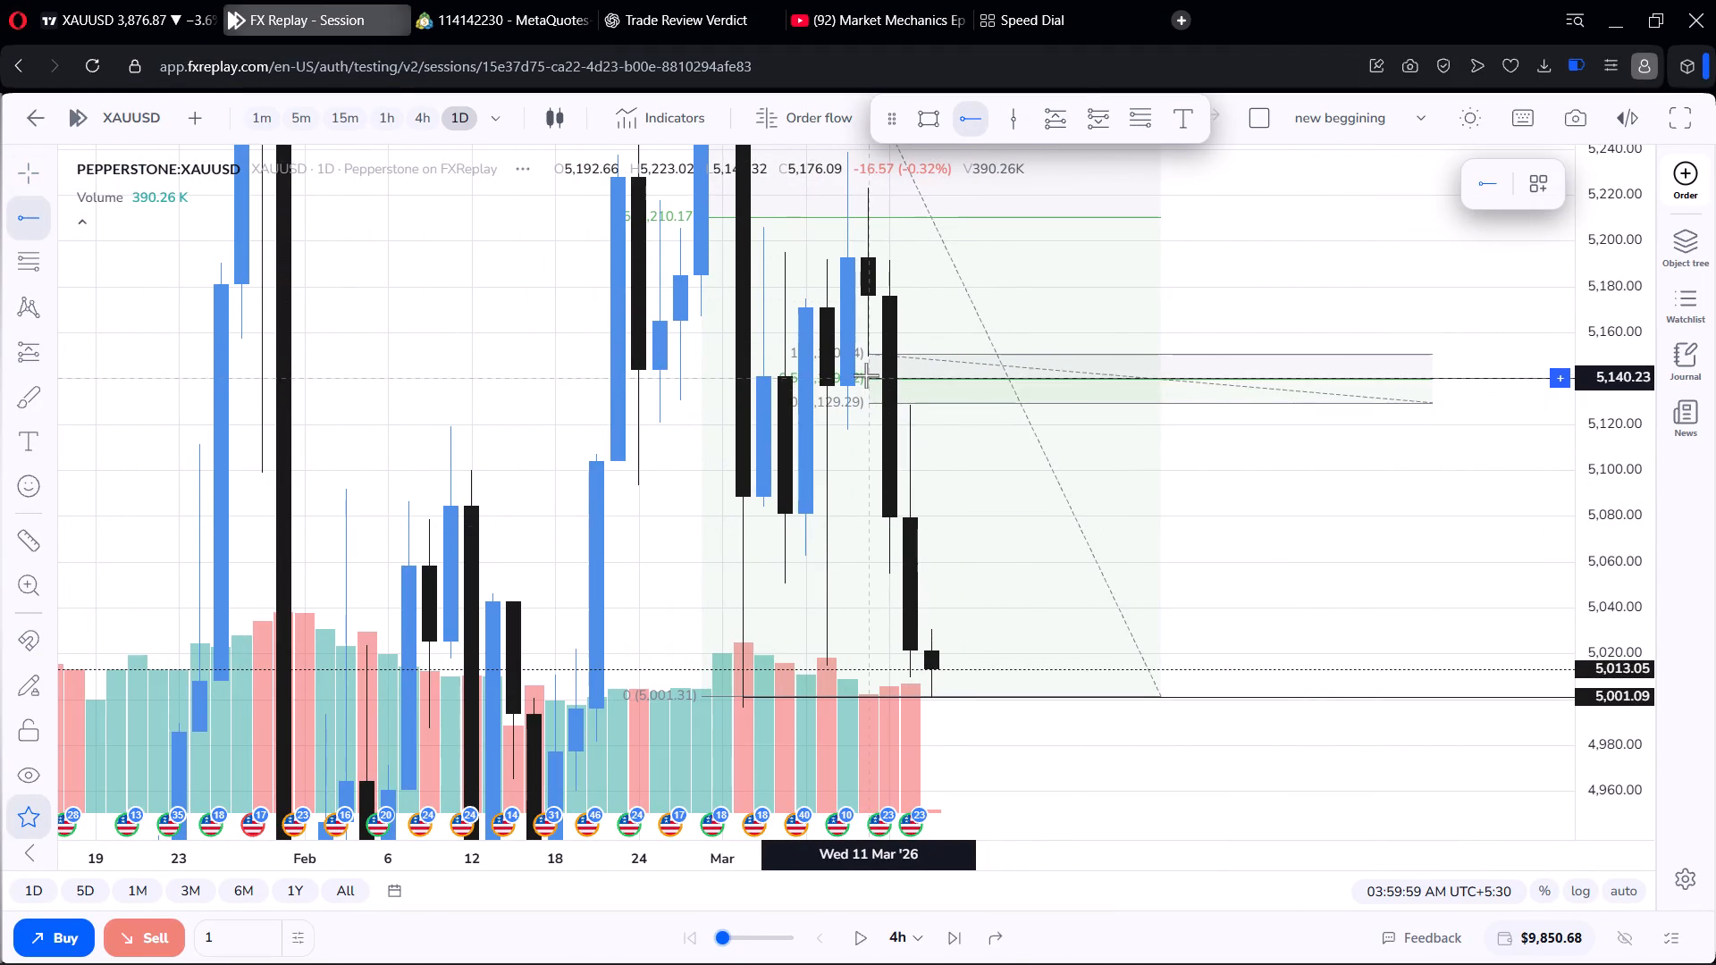
click(866, 375)
click(866, 374)
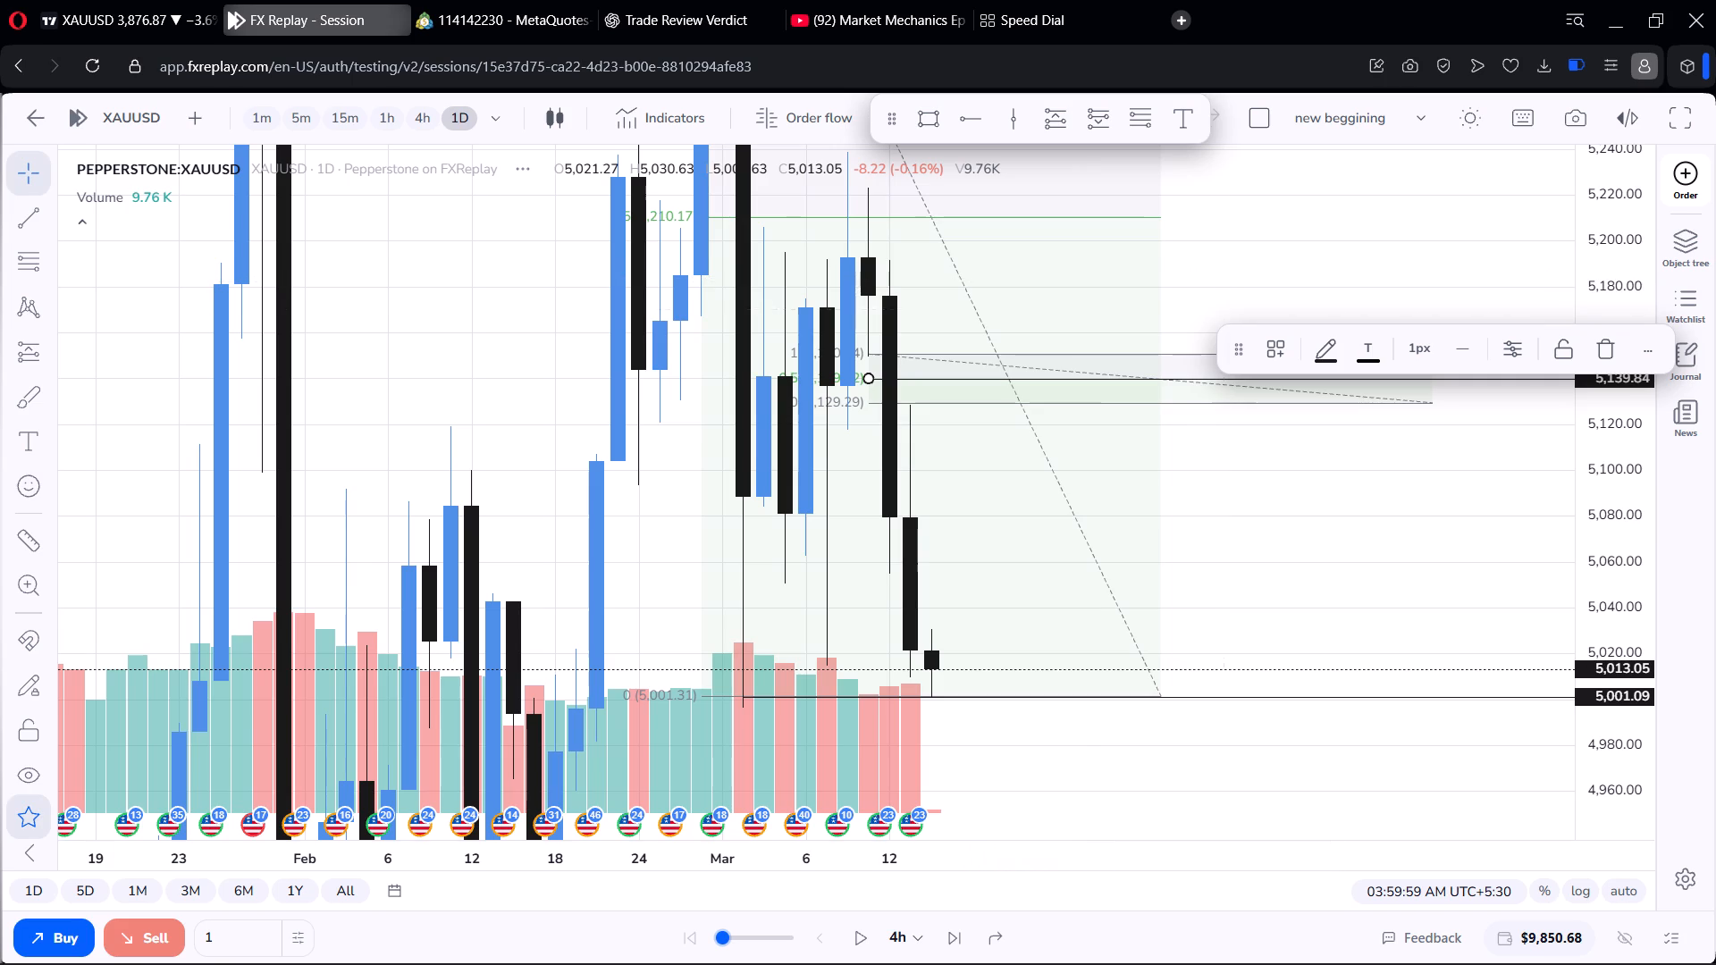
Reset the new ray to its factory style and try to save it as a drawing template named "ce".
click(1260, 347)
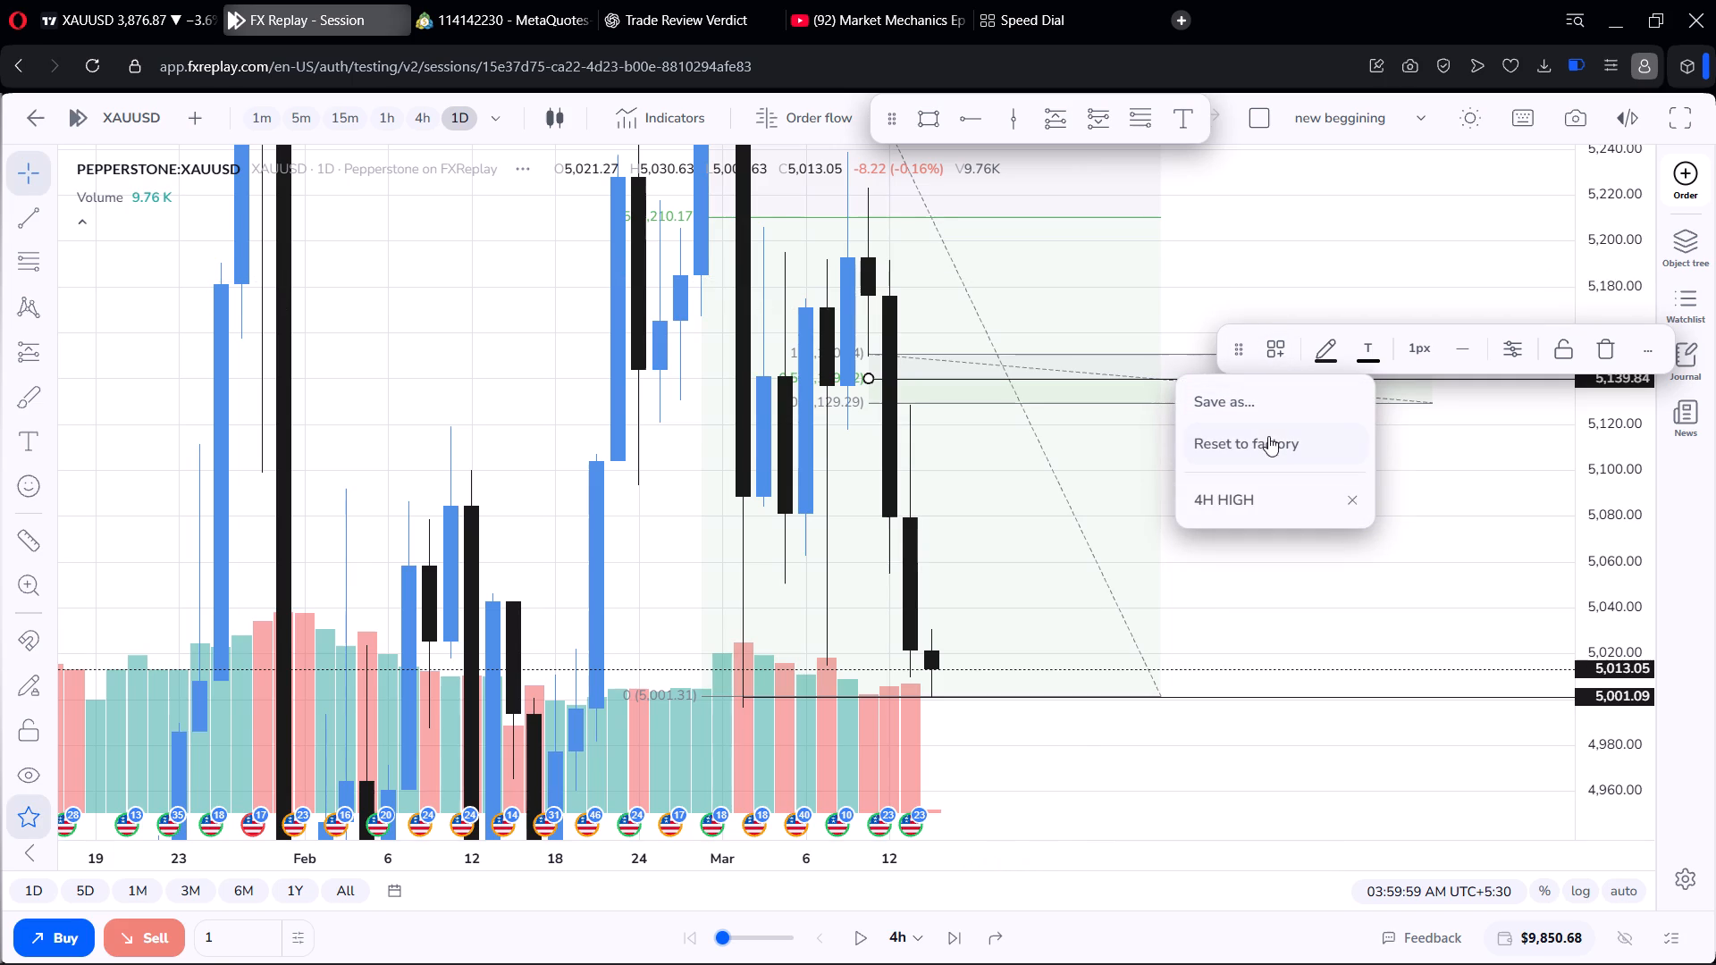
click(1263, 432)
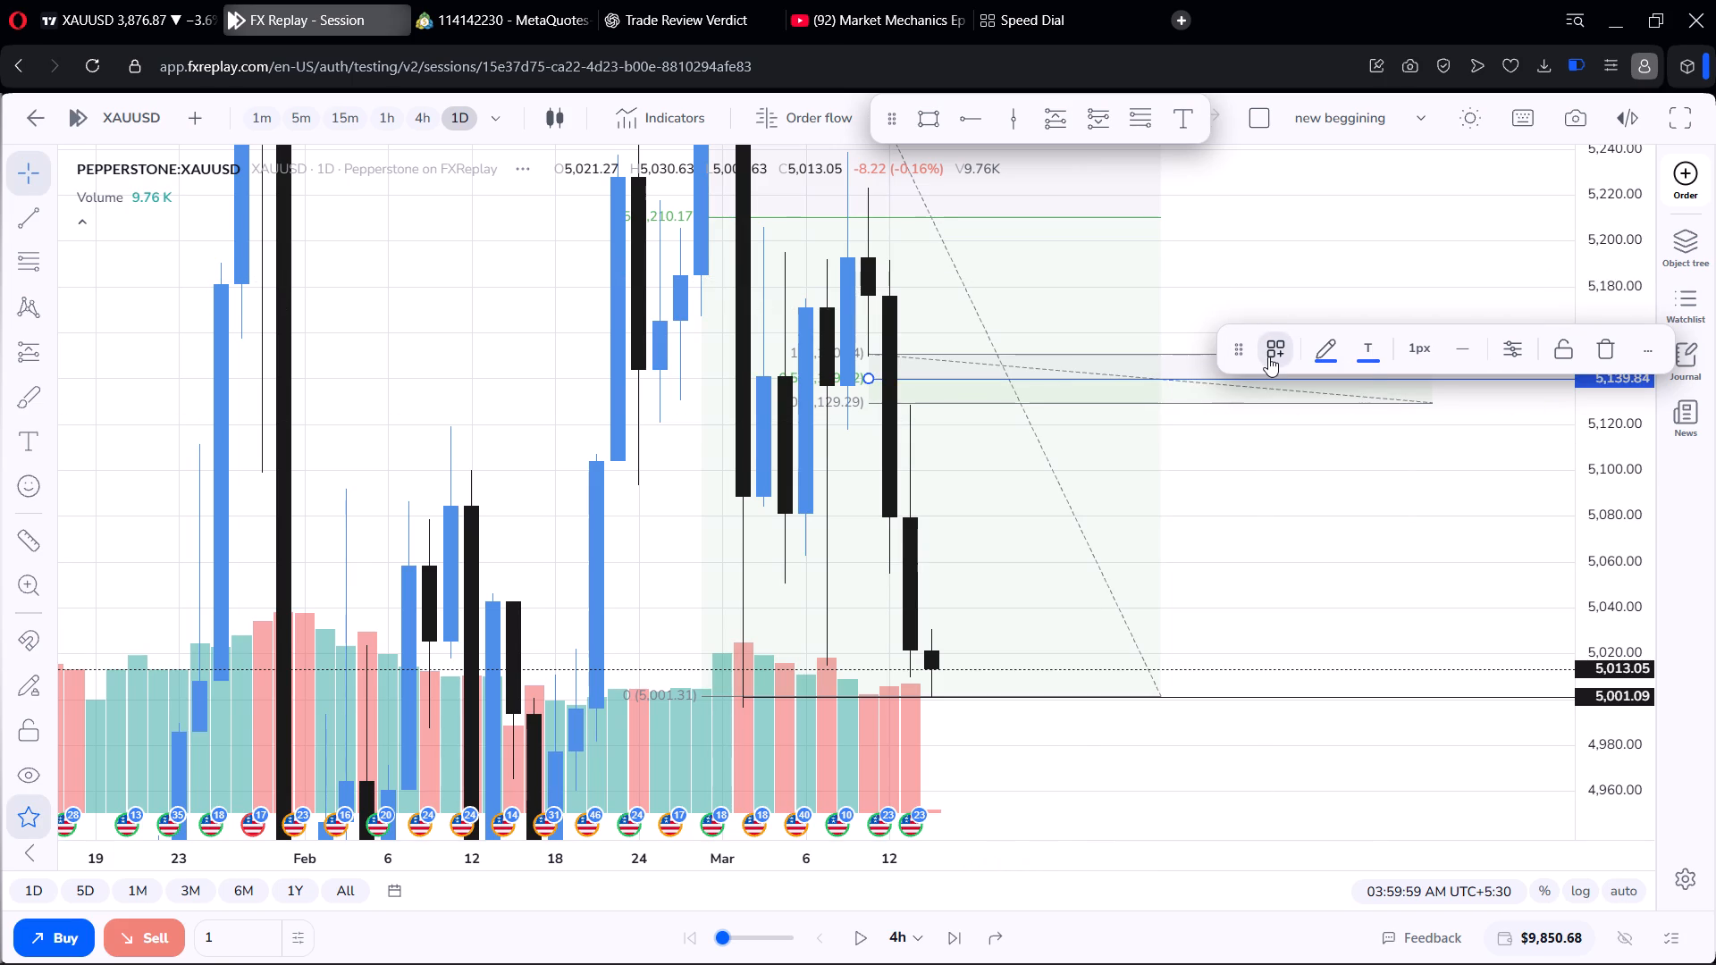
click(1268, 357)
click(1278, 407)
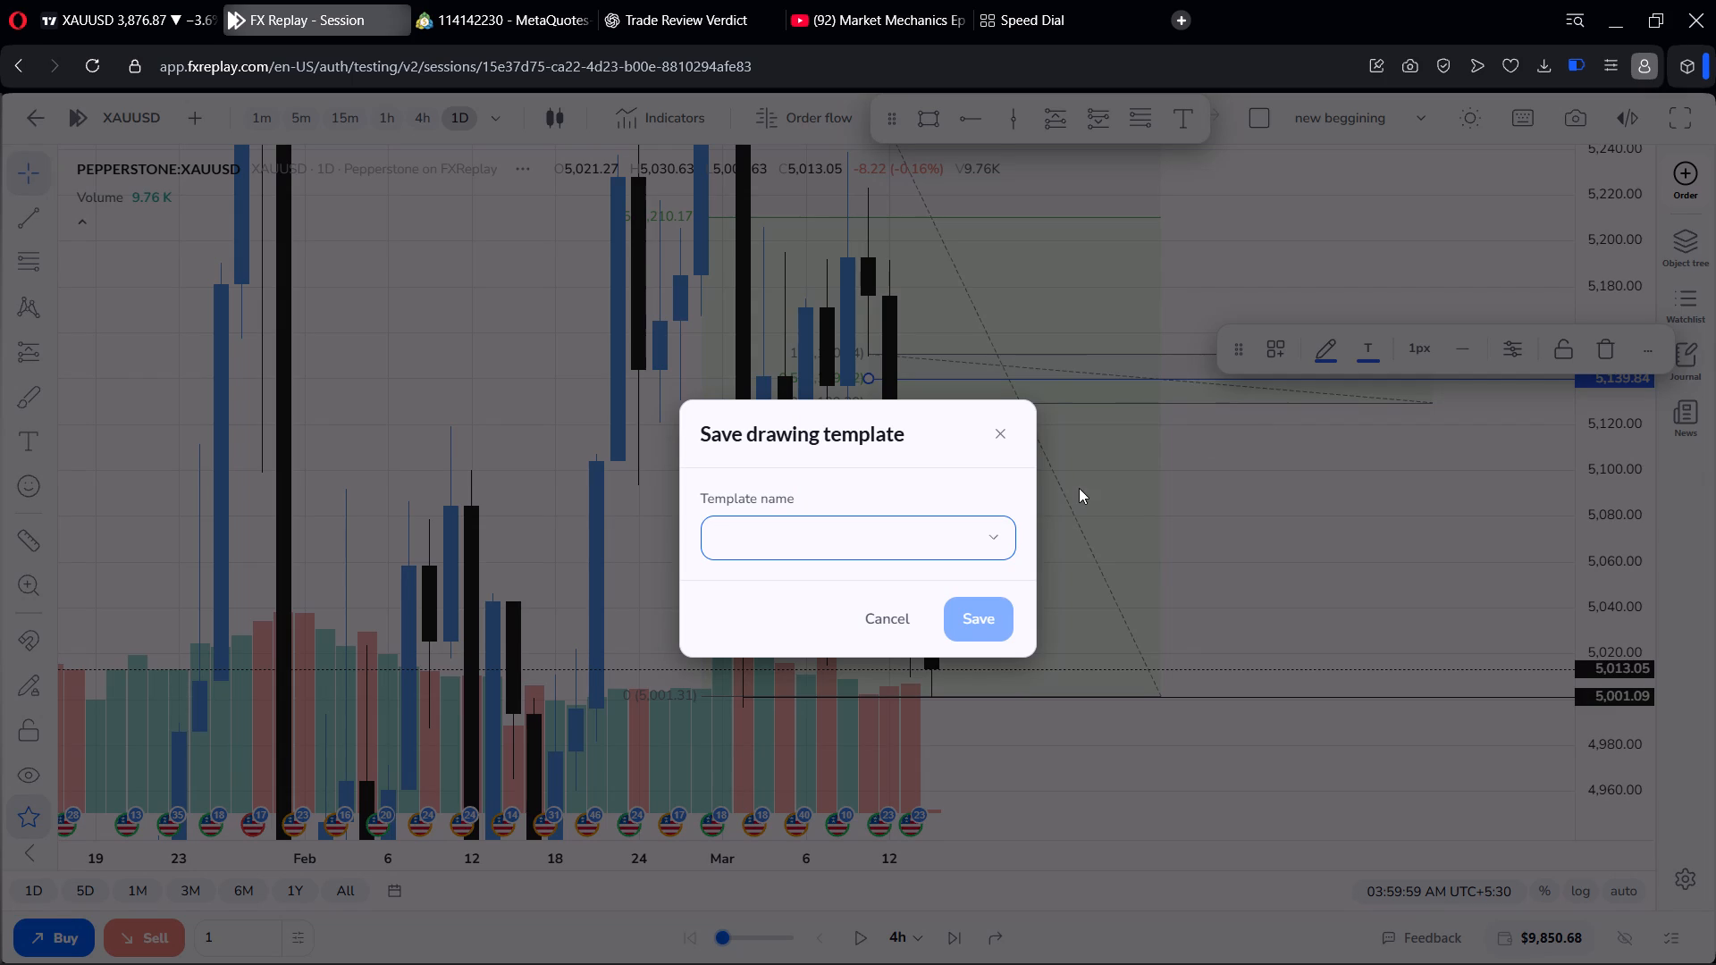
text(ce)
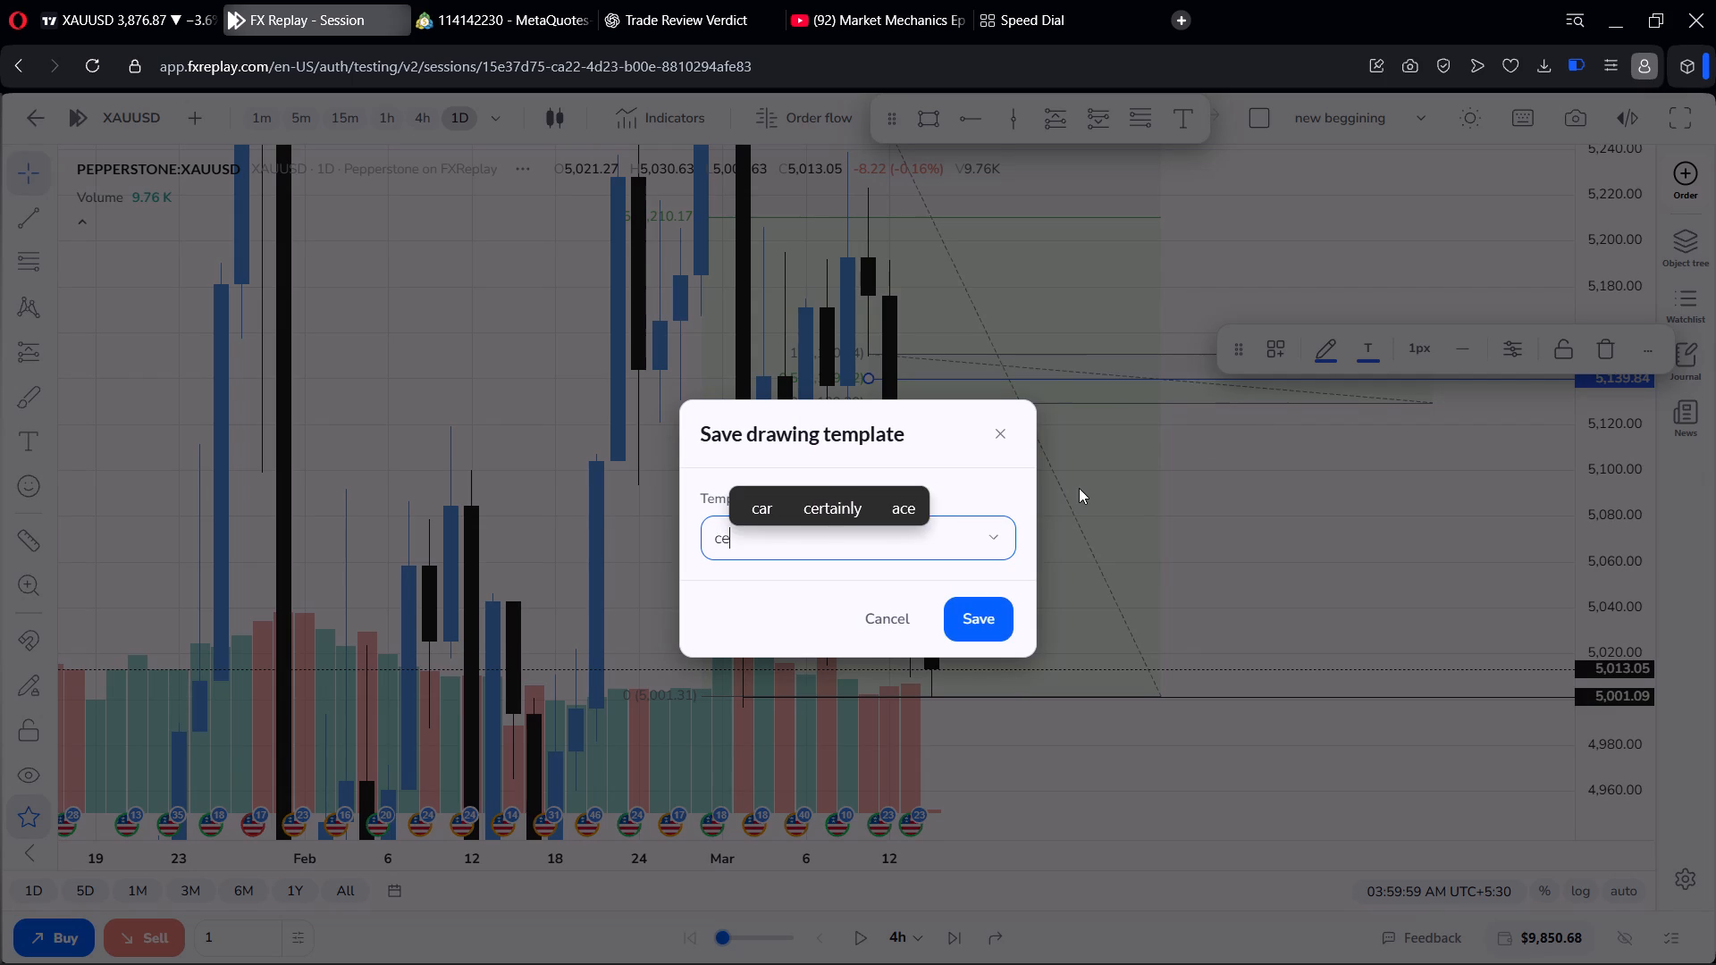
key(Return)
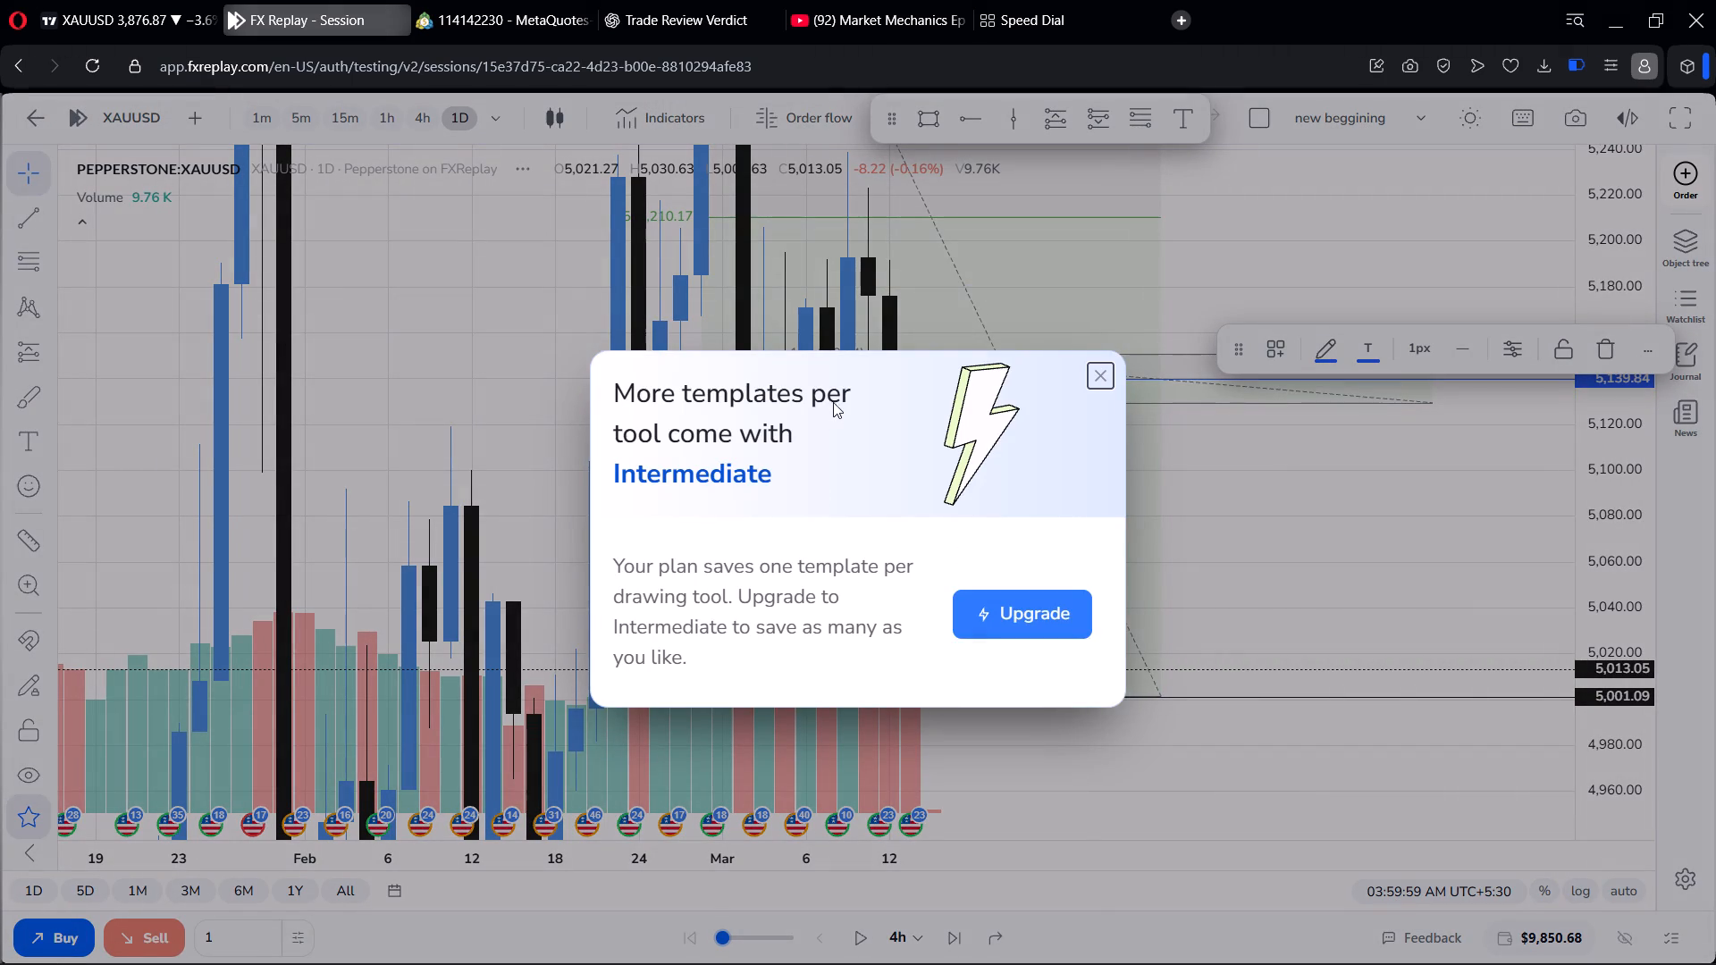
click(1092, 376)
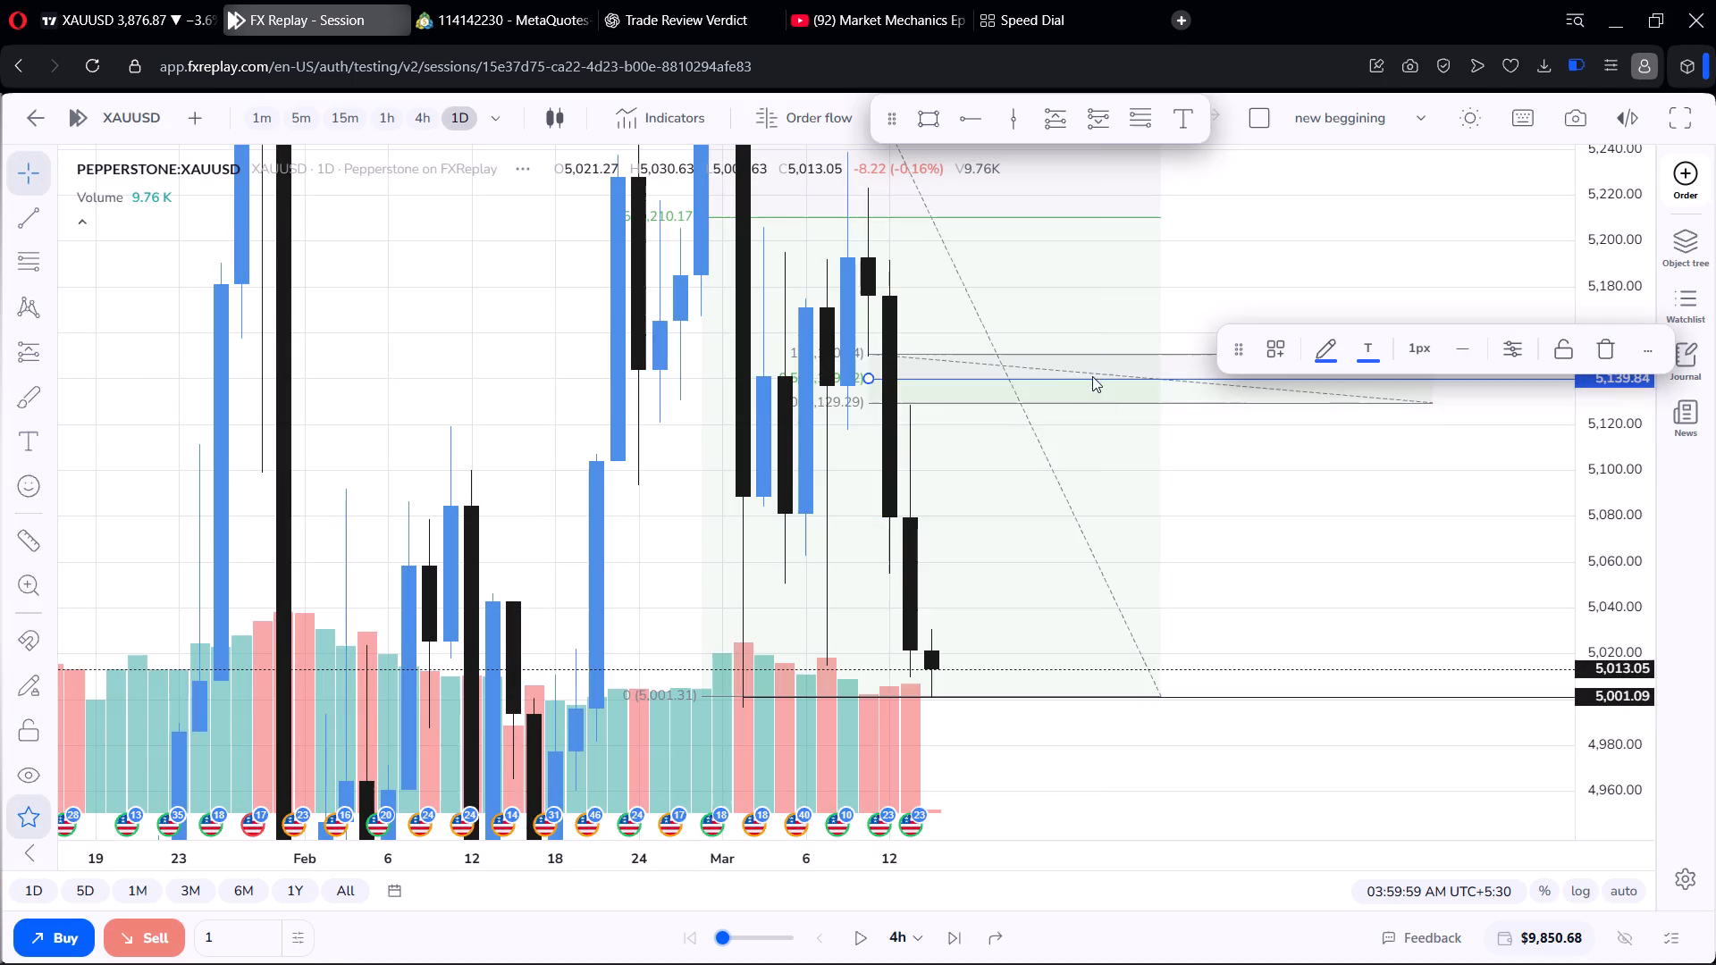
Apply the saved 4H HIGH template to the ray at the small Fib's 0.5 level.
click(1124, 381)
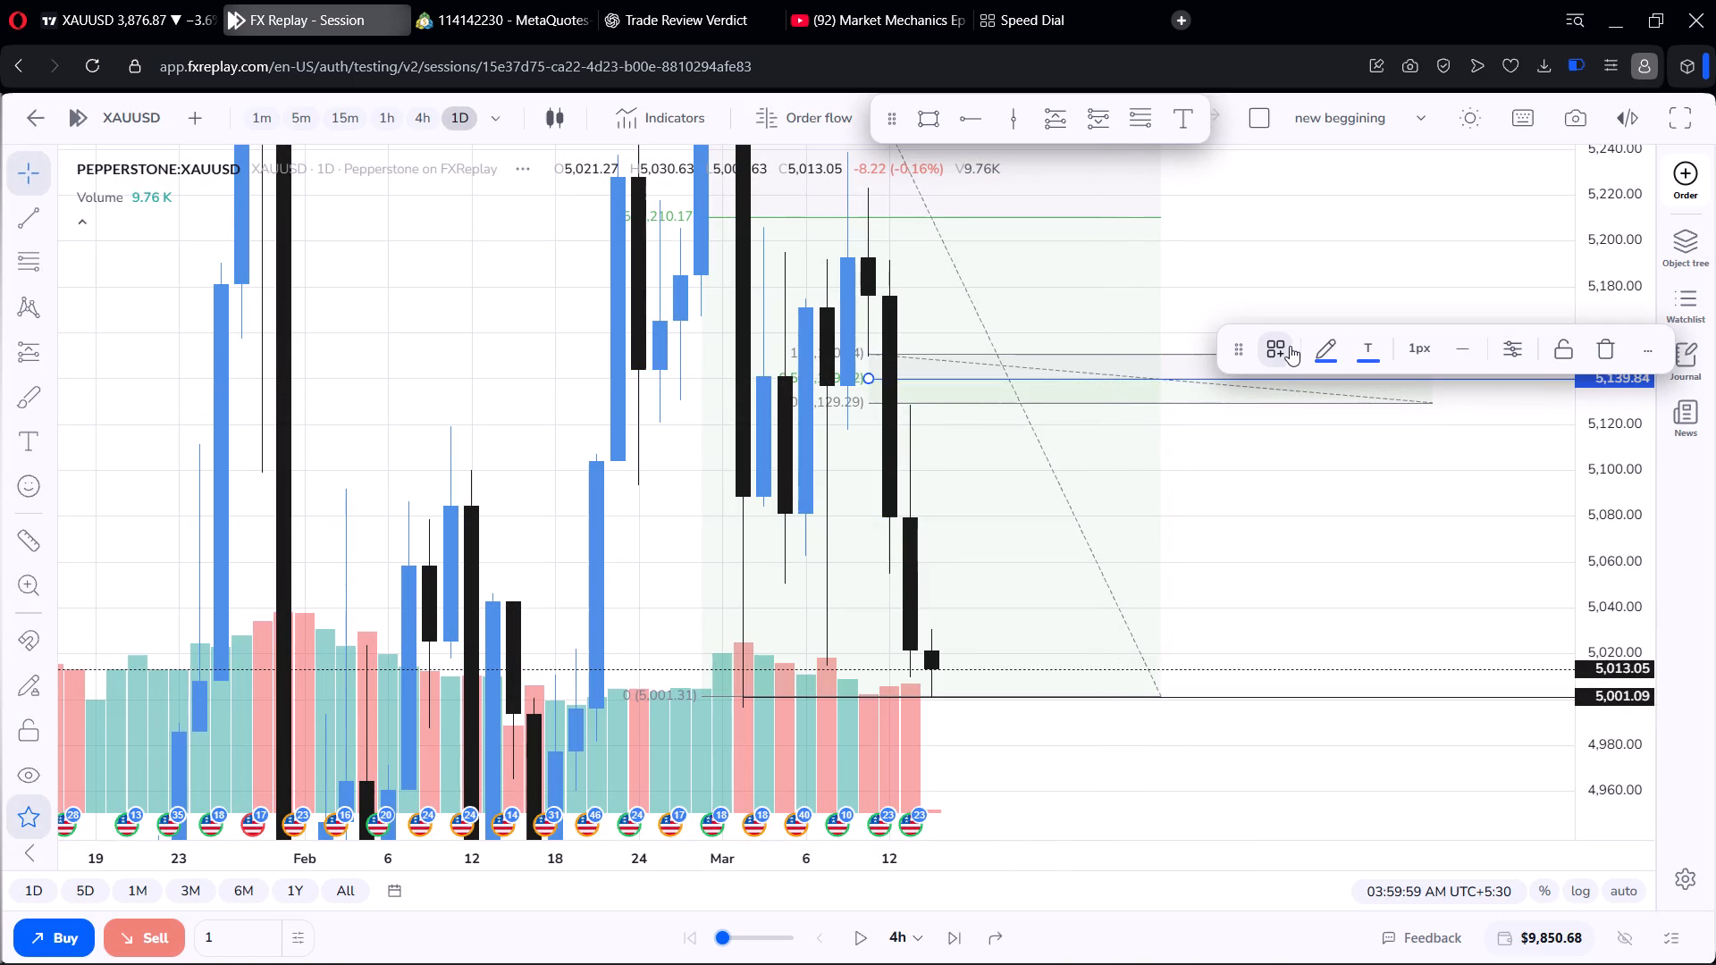
click(1292, 350)
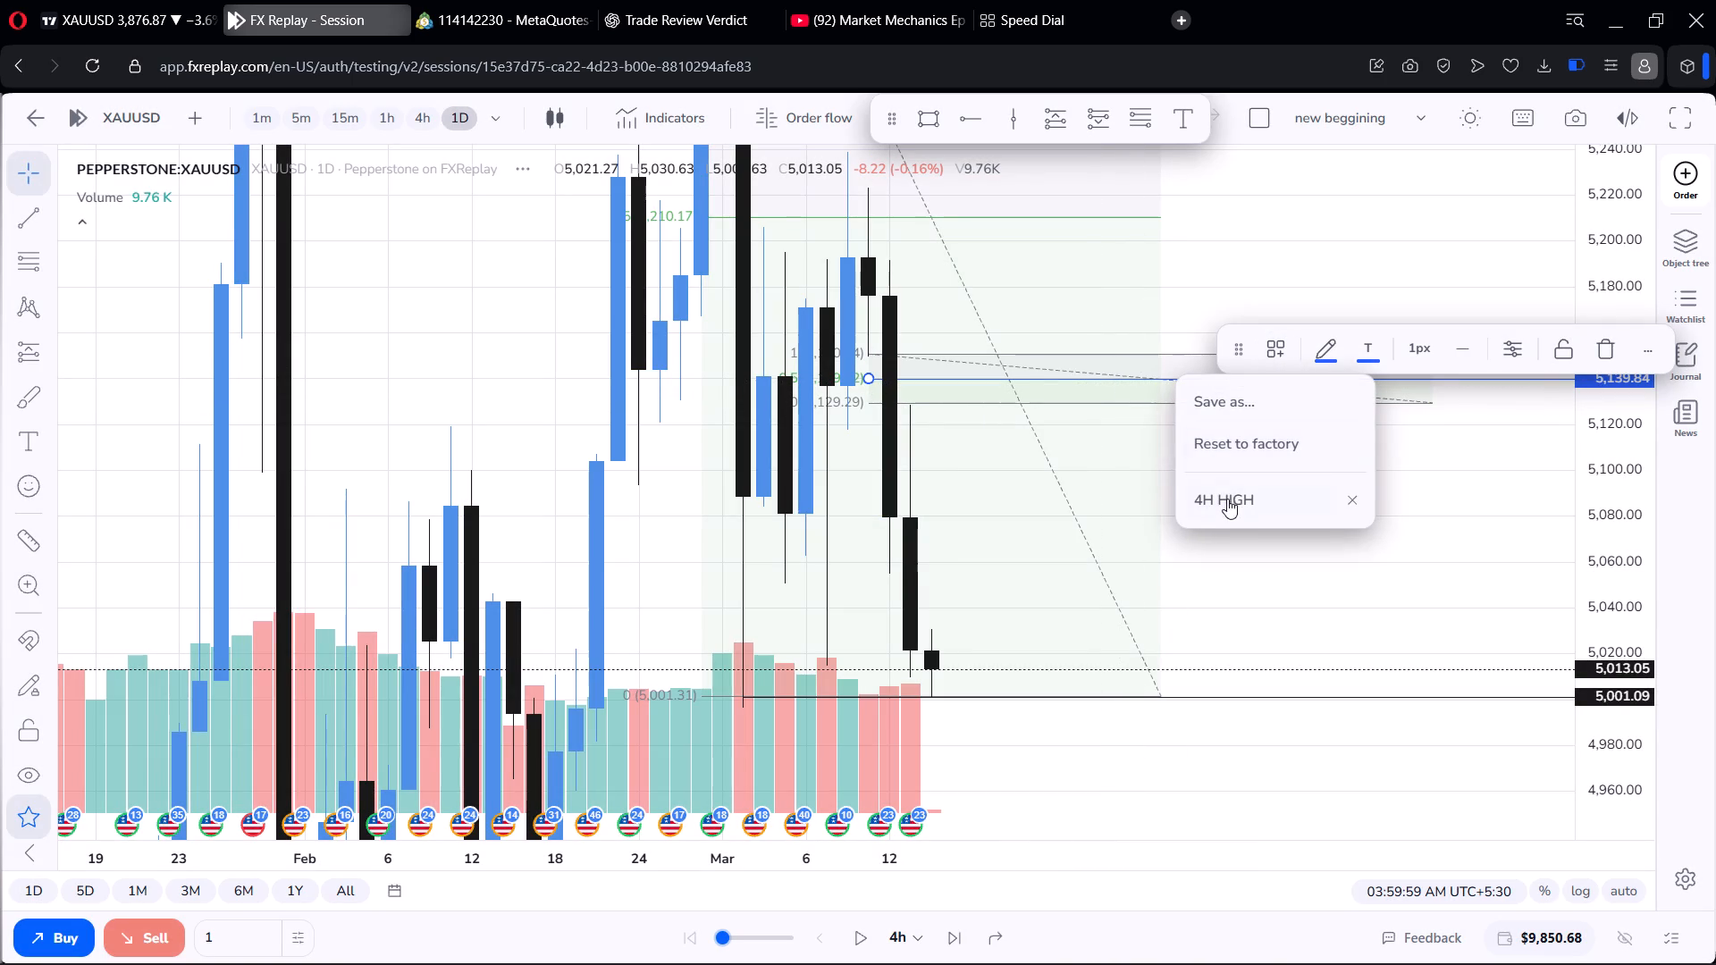
click(1233, 497)
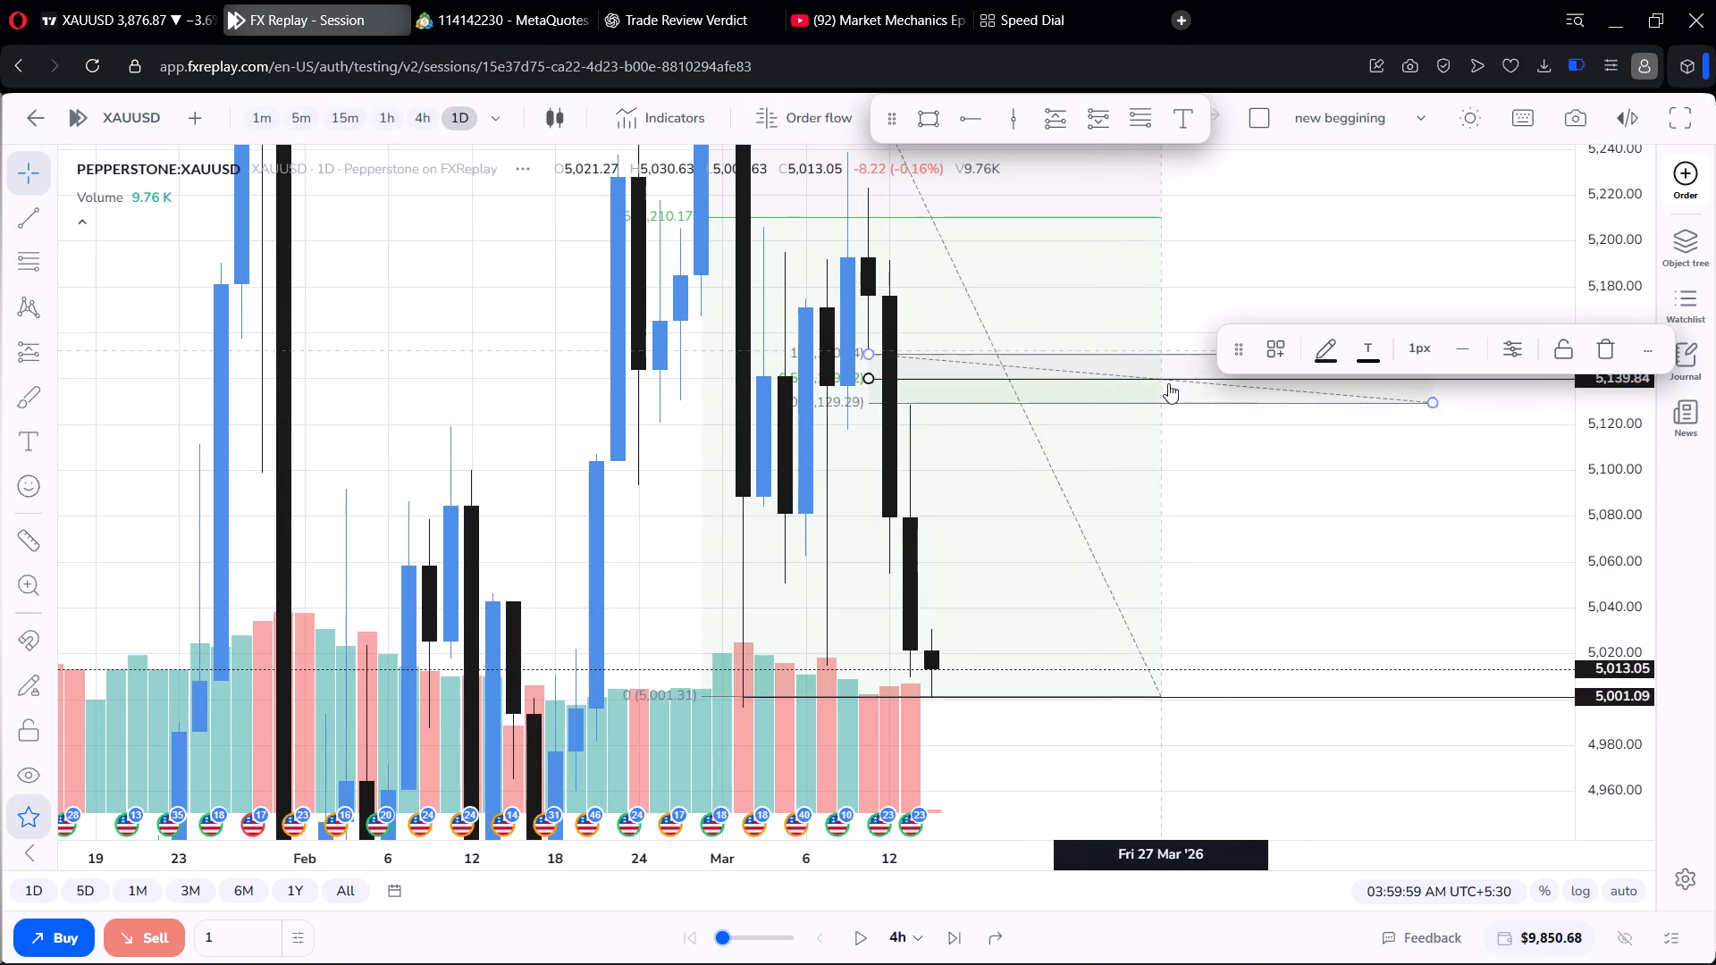
Delete the small Fib retracement drawn across the daily gap, keeping the ray at its midpoint.
click(1100, 335)
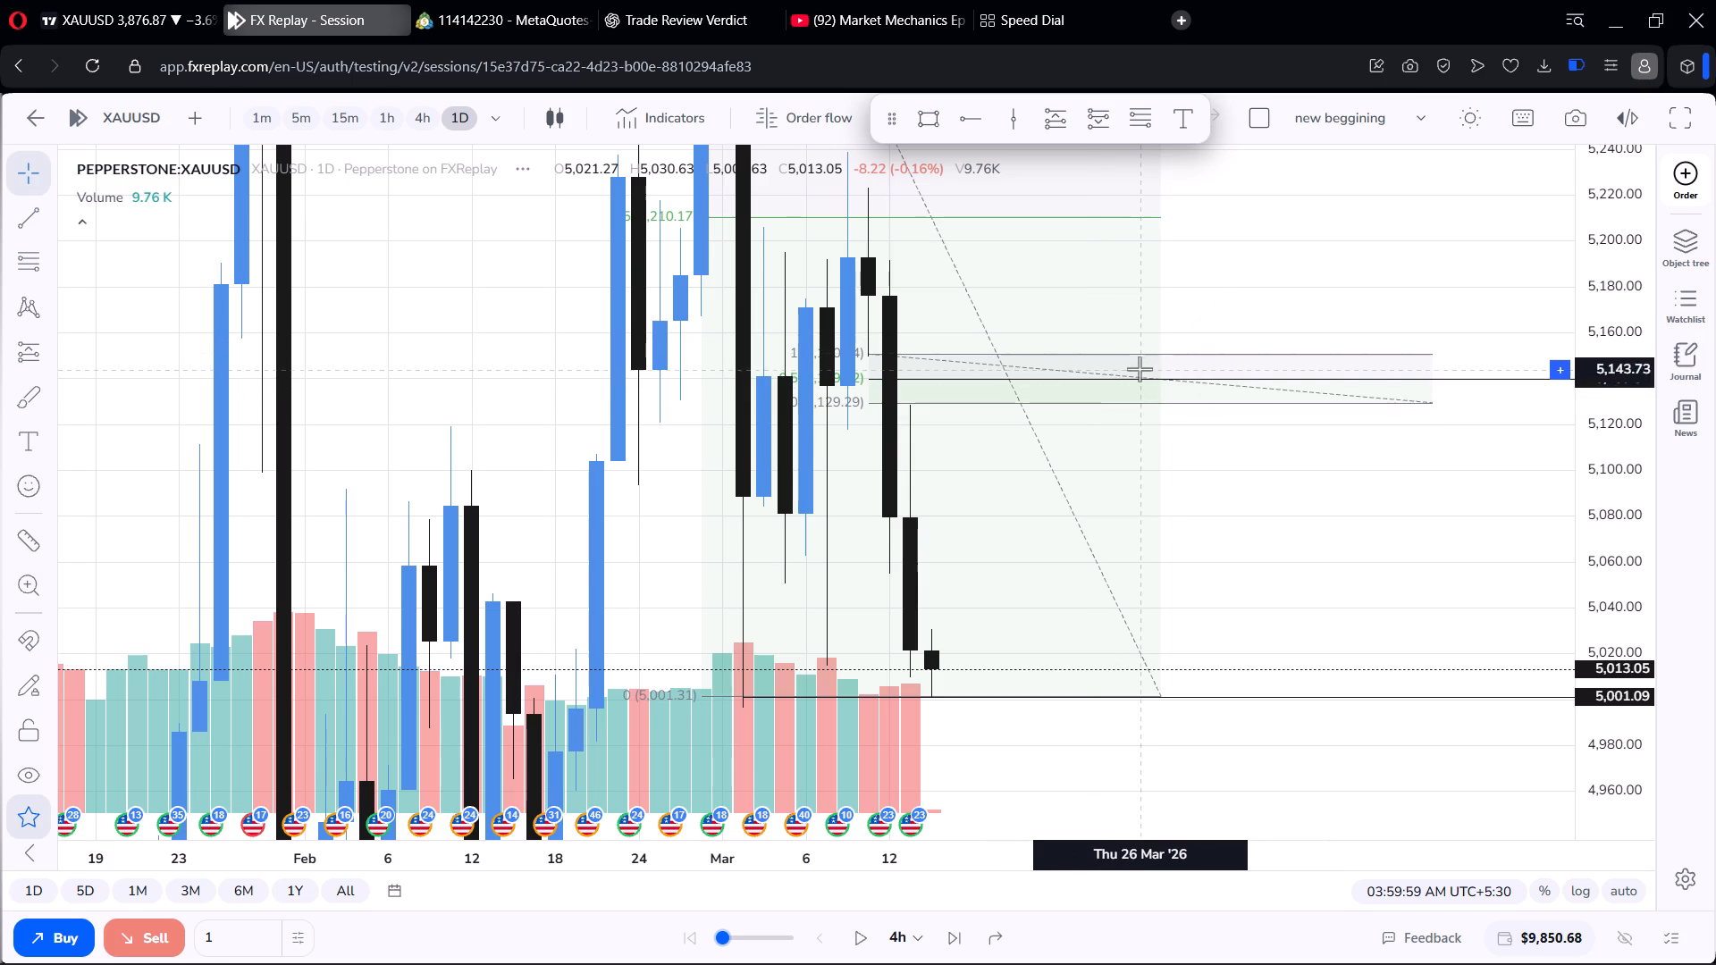
click(1148, 350)
click(1567, 335)
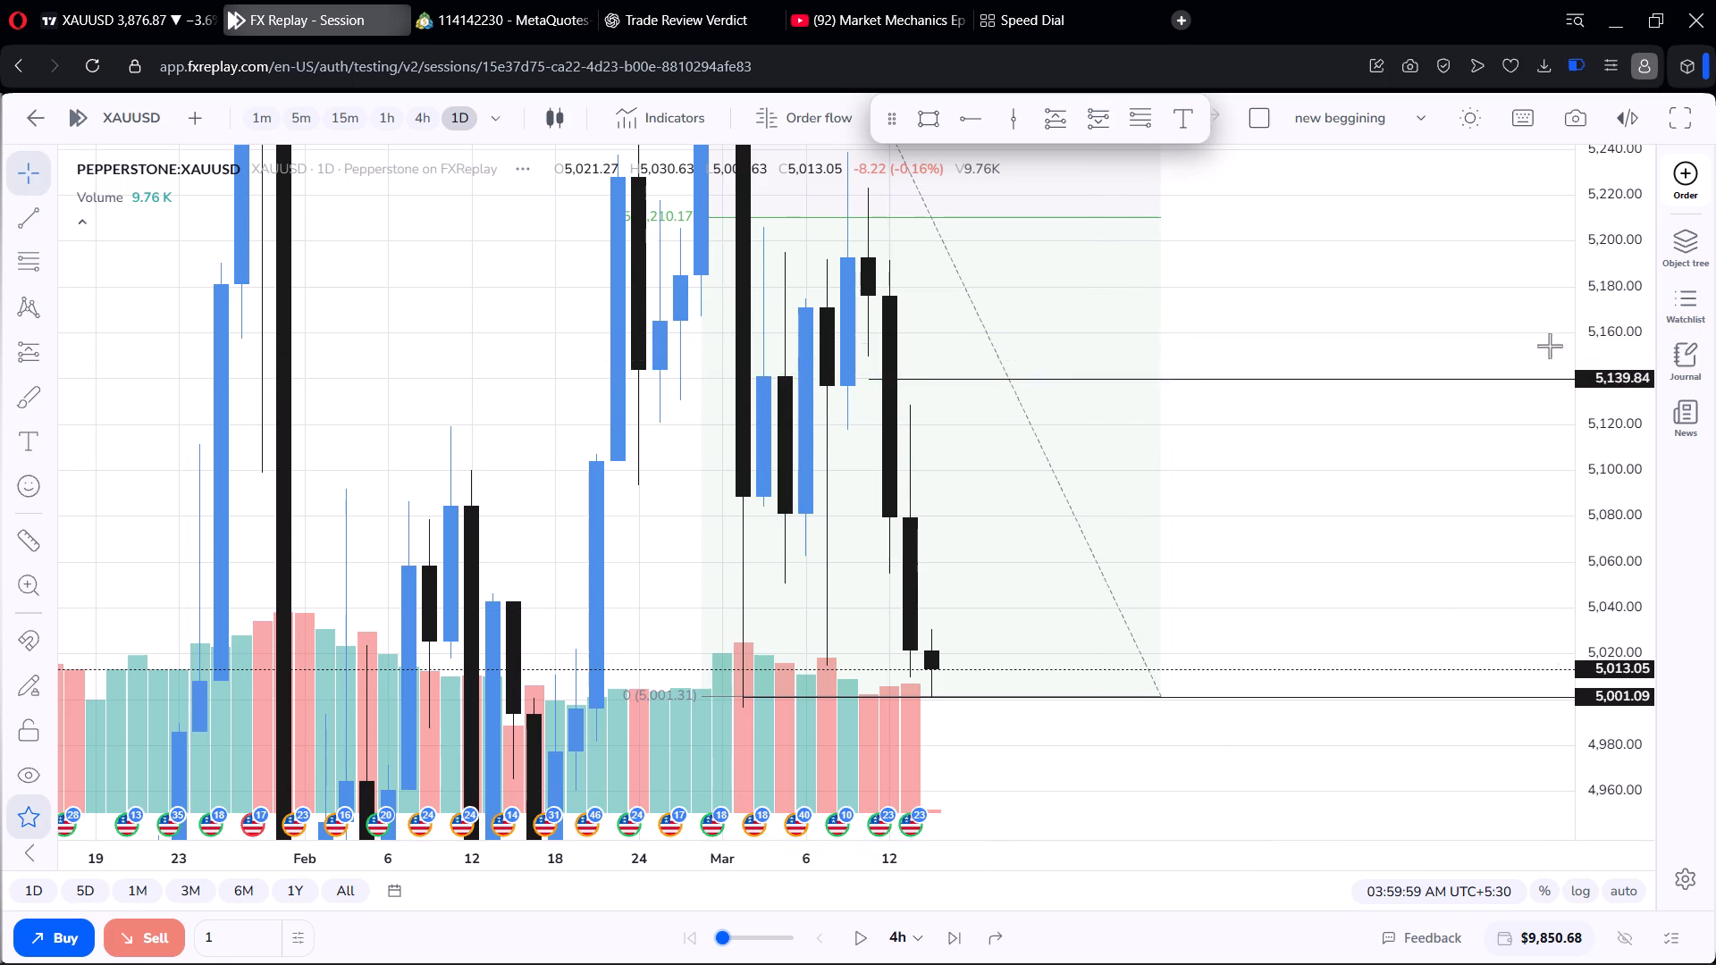
Examine the daily candles between the 5,139.84 ray and the 5,001.09 low within the larger Fib range.
scroll(1133, 350, down, 9)
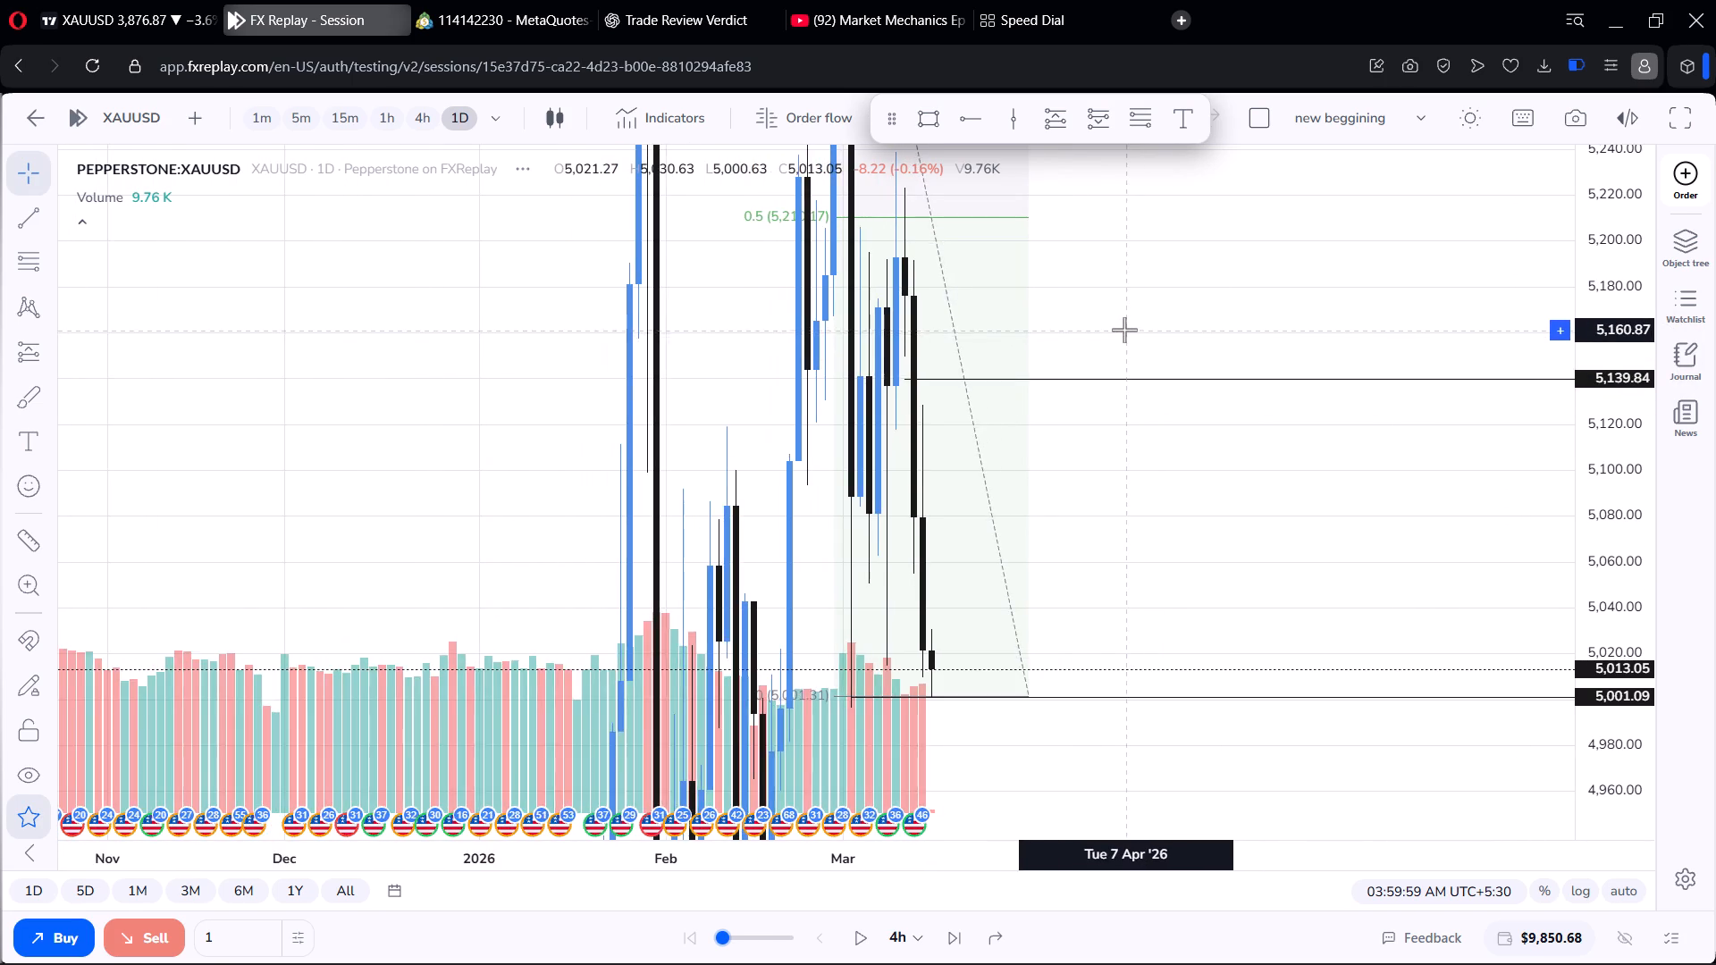
scroll(1124, 330, up, 6)
drag(1245, 602, 1160, 396)
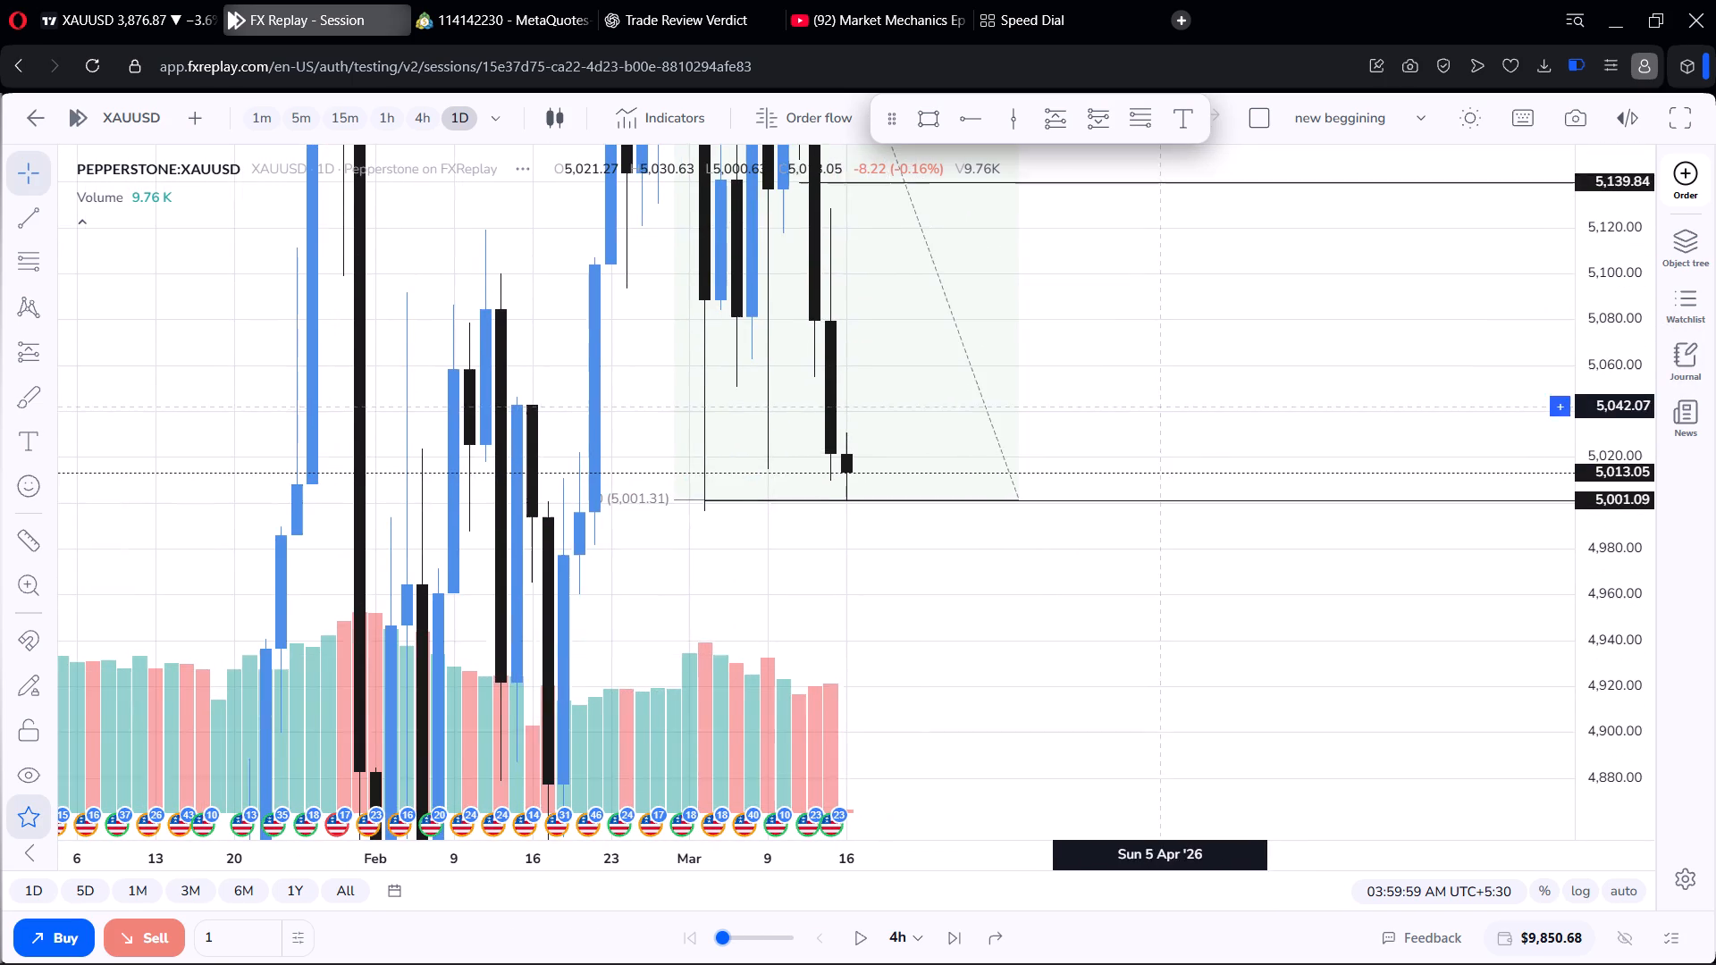
drag(1160, 396, 1160, 394)
scroll(1184, 412, up, 4)
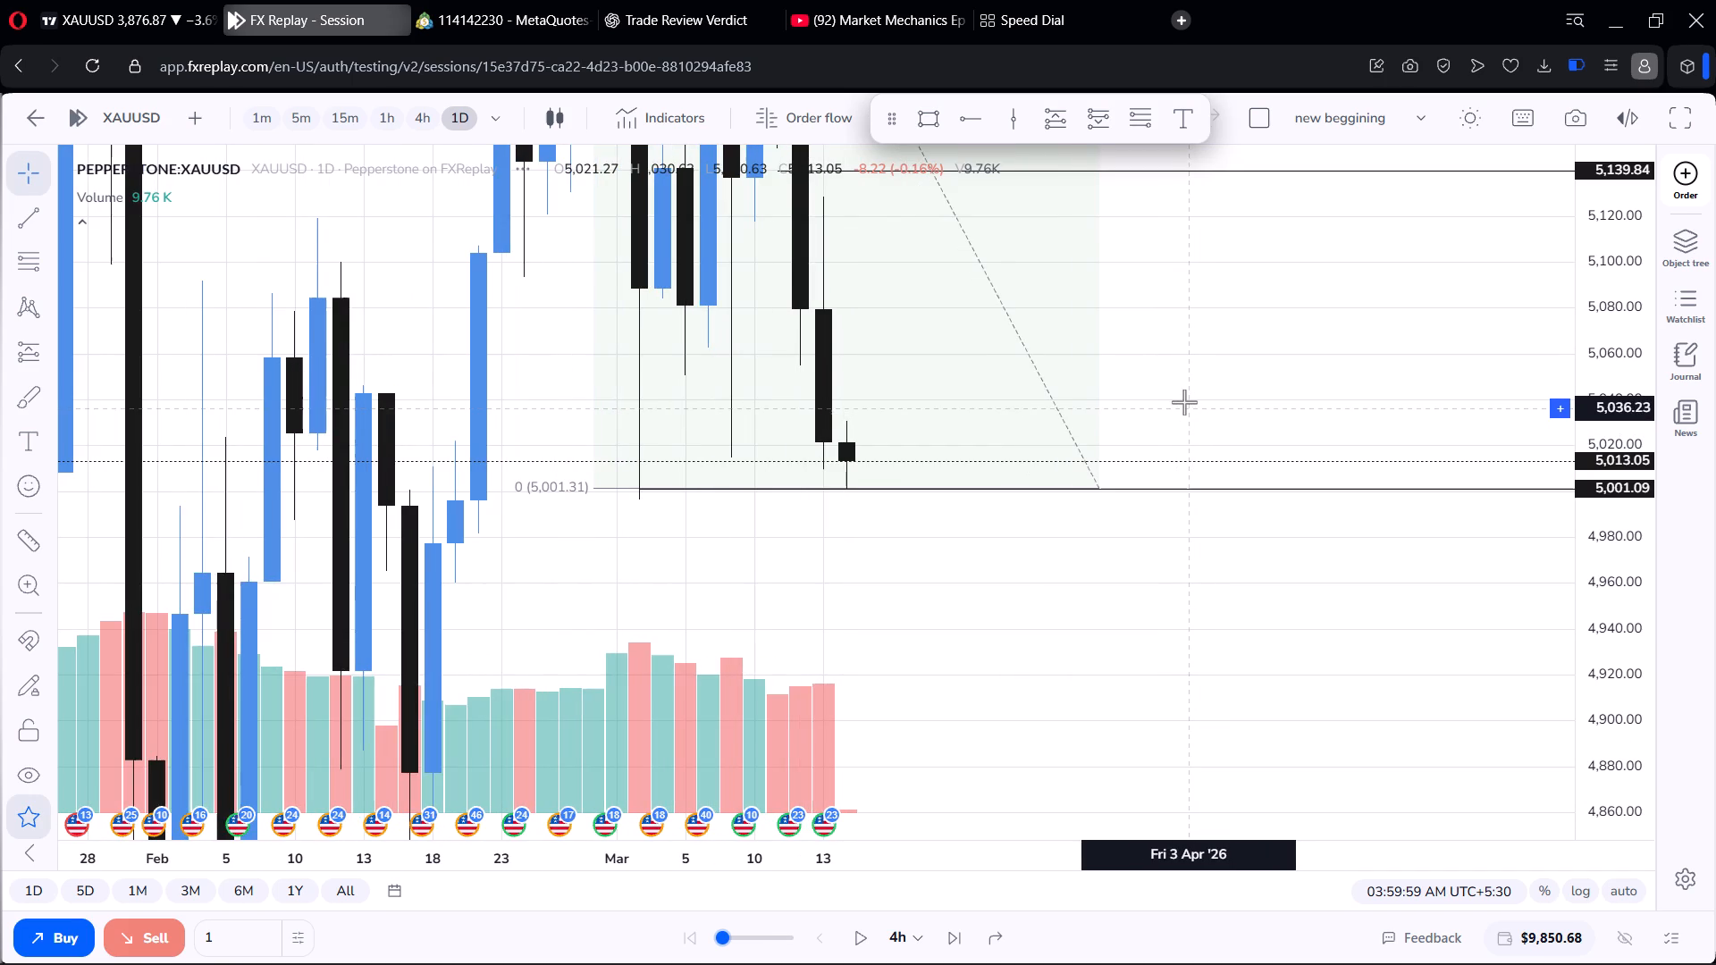
scroll(1184, 402, up, 3)
scroll(1184, 402, down, 5)
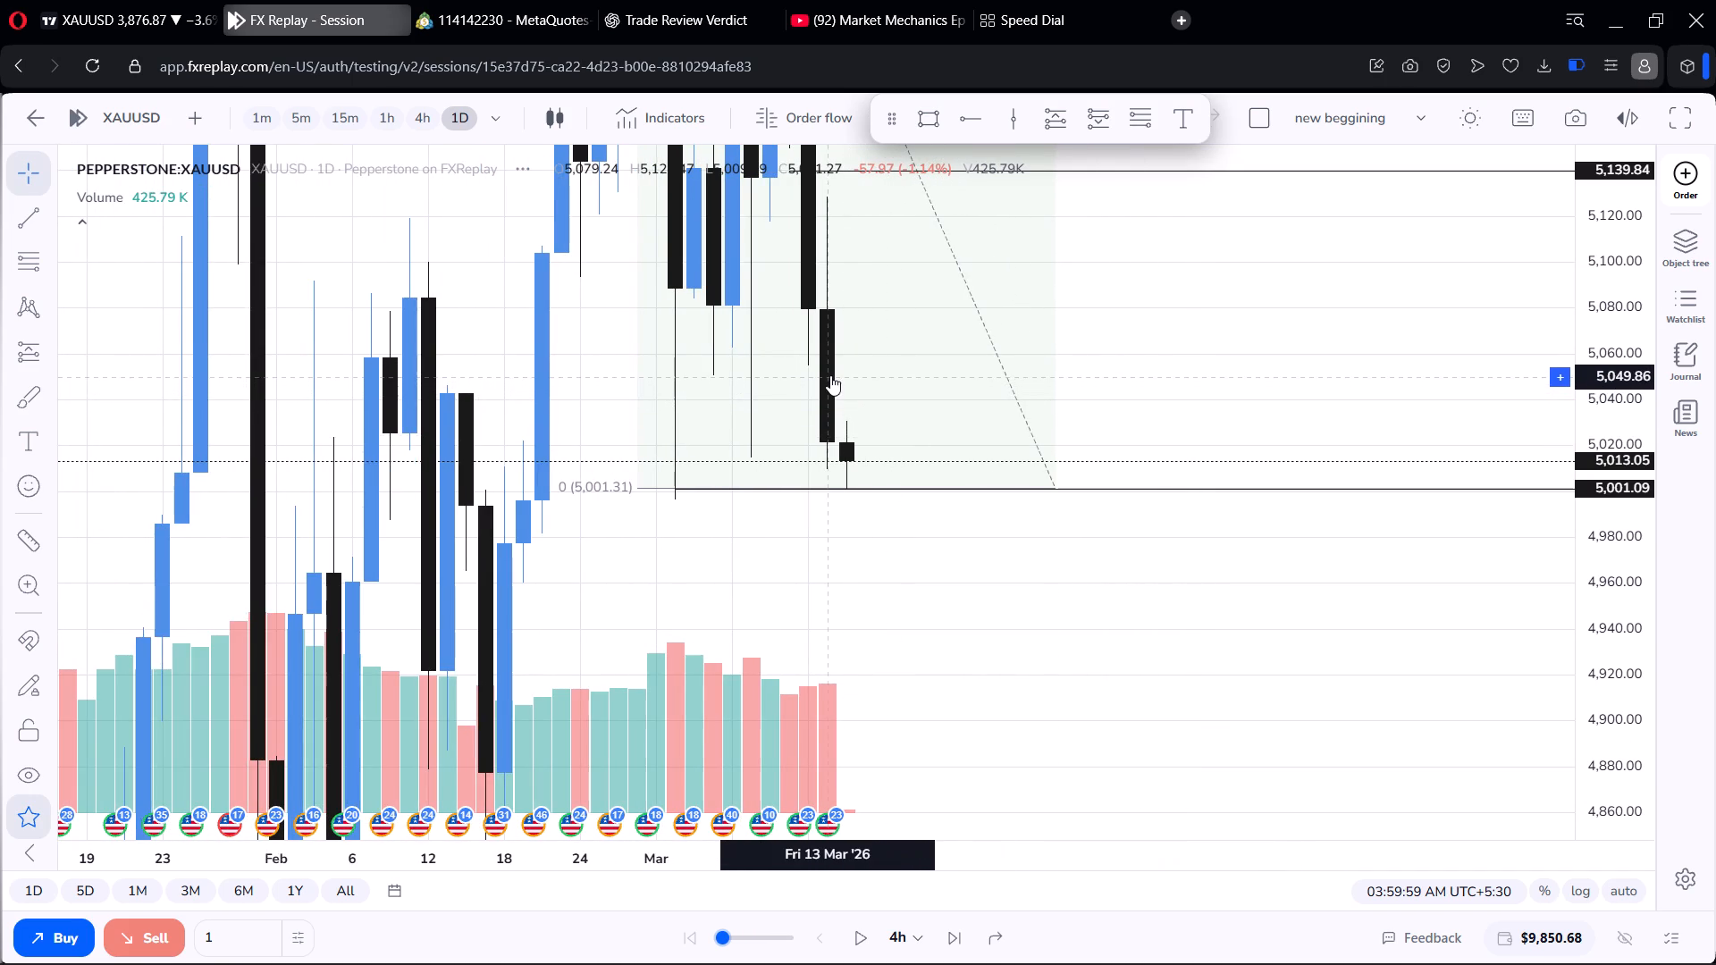
scroll(893, 395, up, 3)
scroll(893, 395, down, 10)
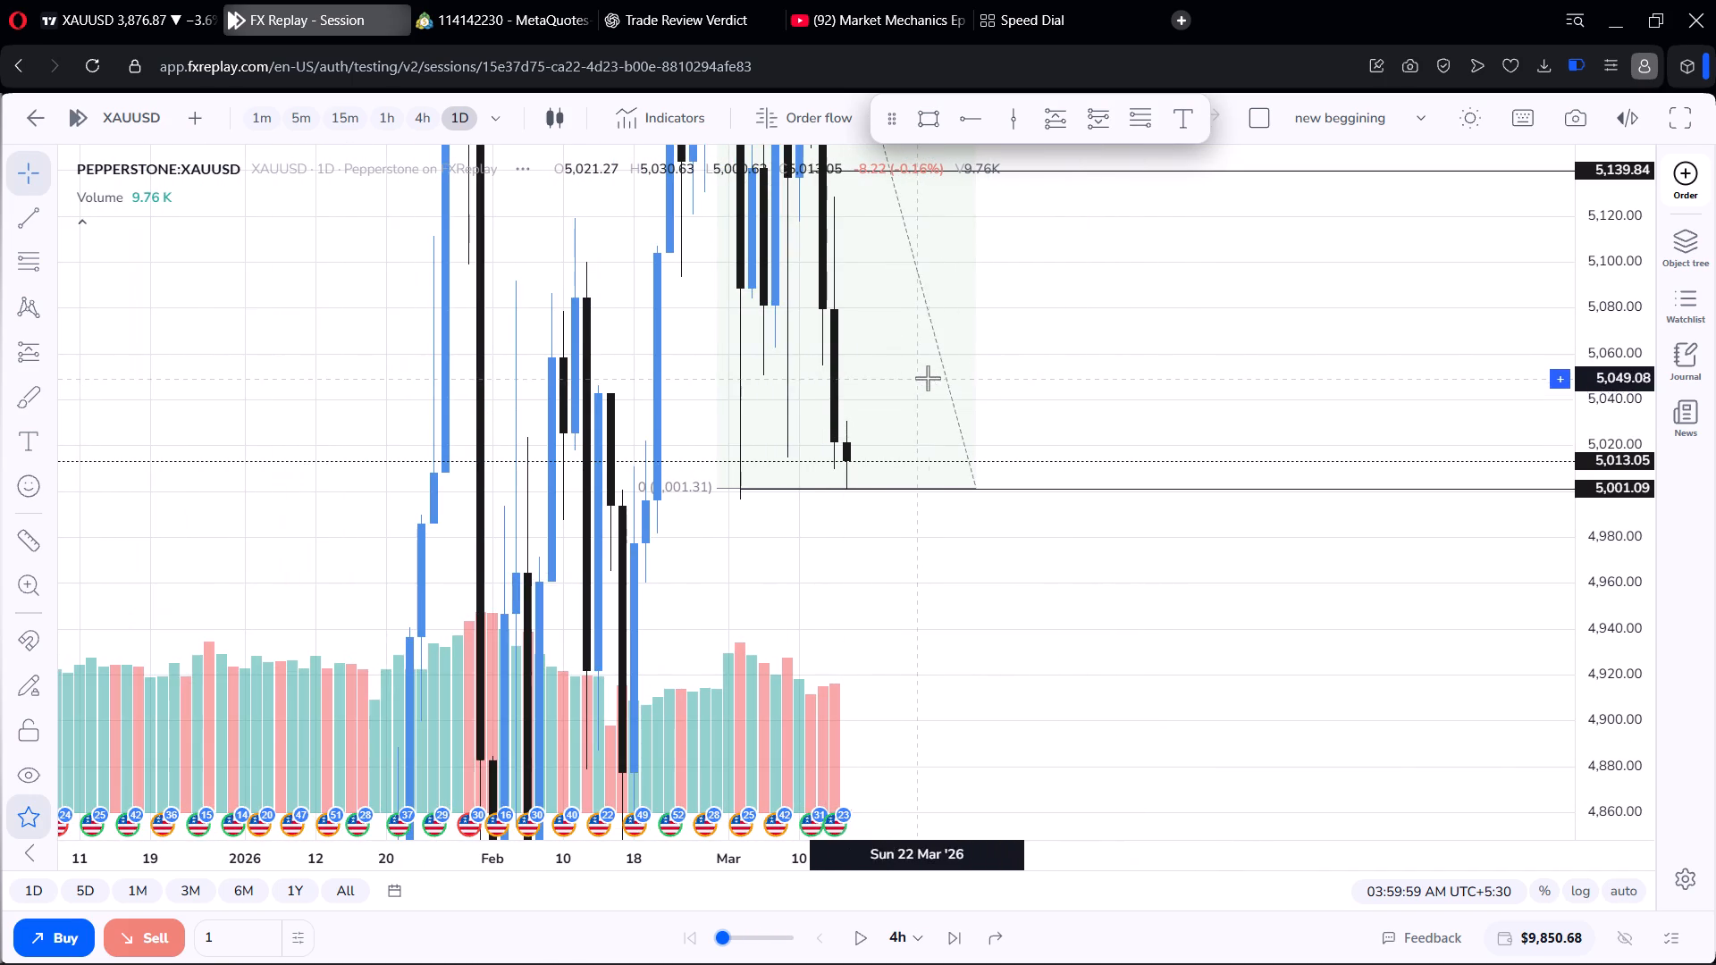
scroll(1607, 269, down, 14)
scroll(646, 297, down, 6)
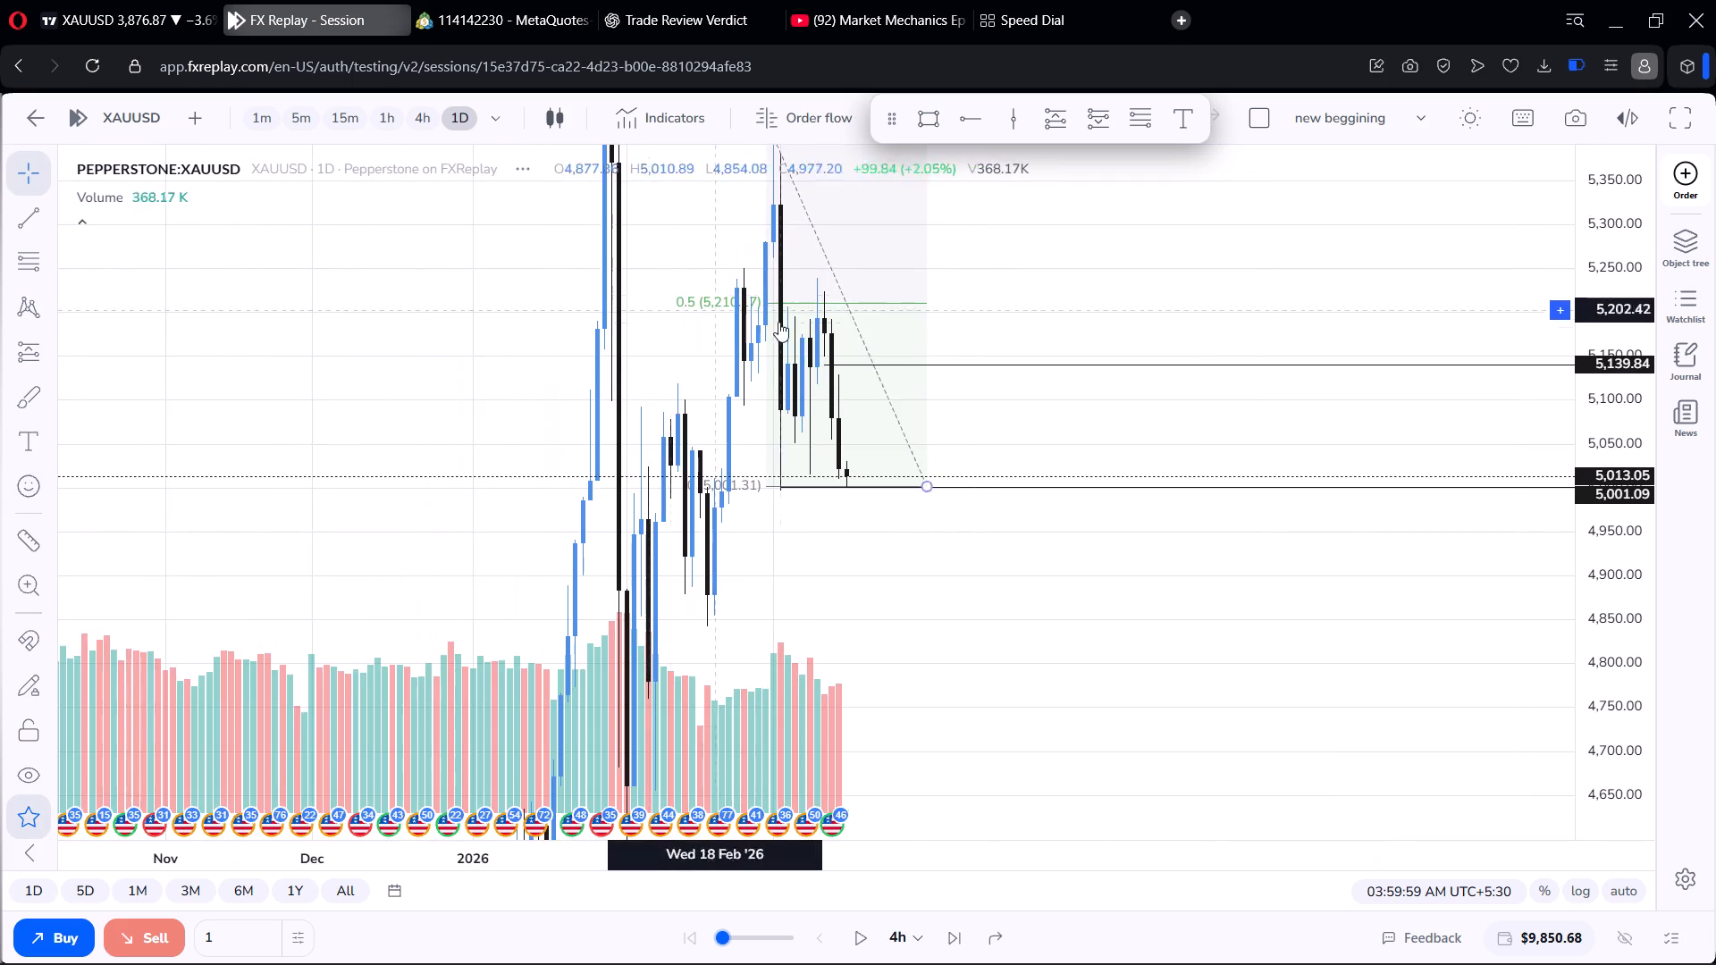
scroll(820, 321, up, 6)
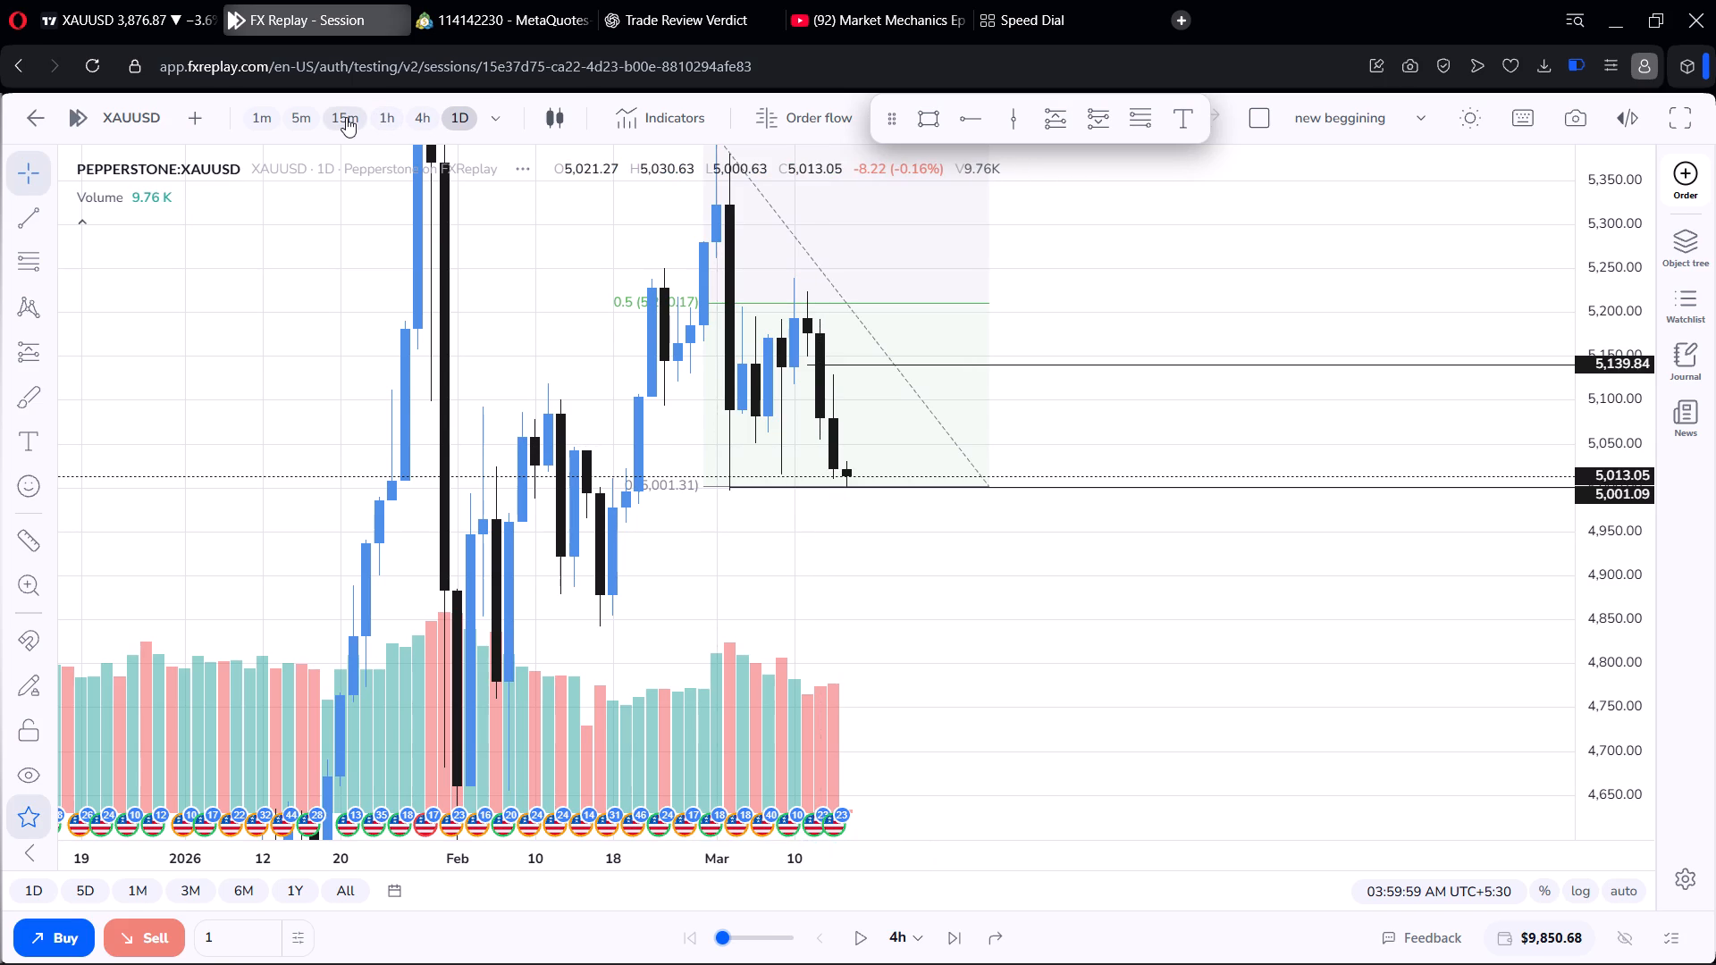
On the 1h chart, place a horizontal ray from the large bearish 13 March candle at about 5,085.70.
click(396, 123)
scroll(744, 306, down, 13)
scroll(1644, 651, up, 2)
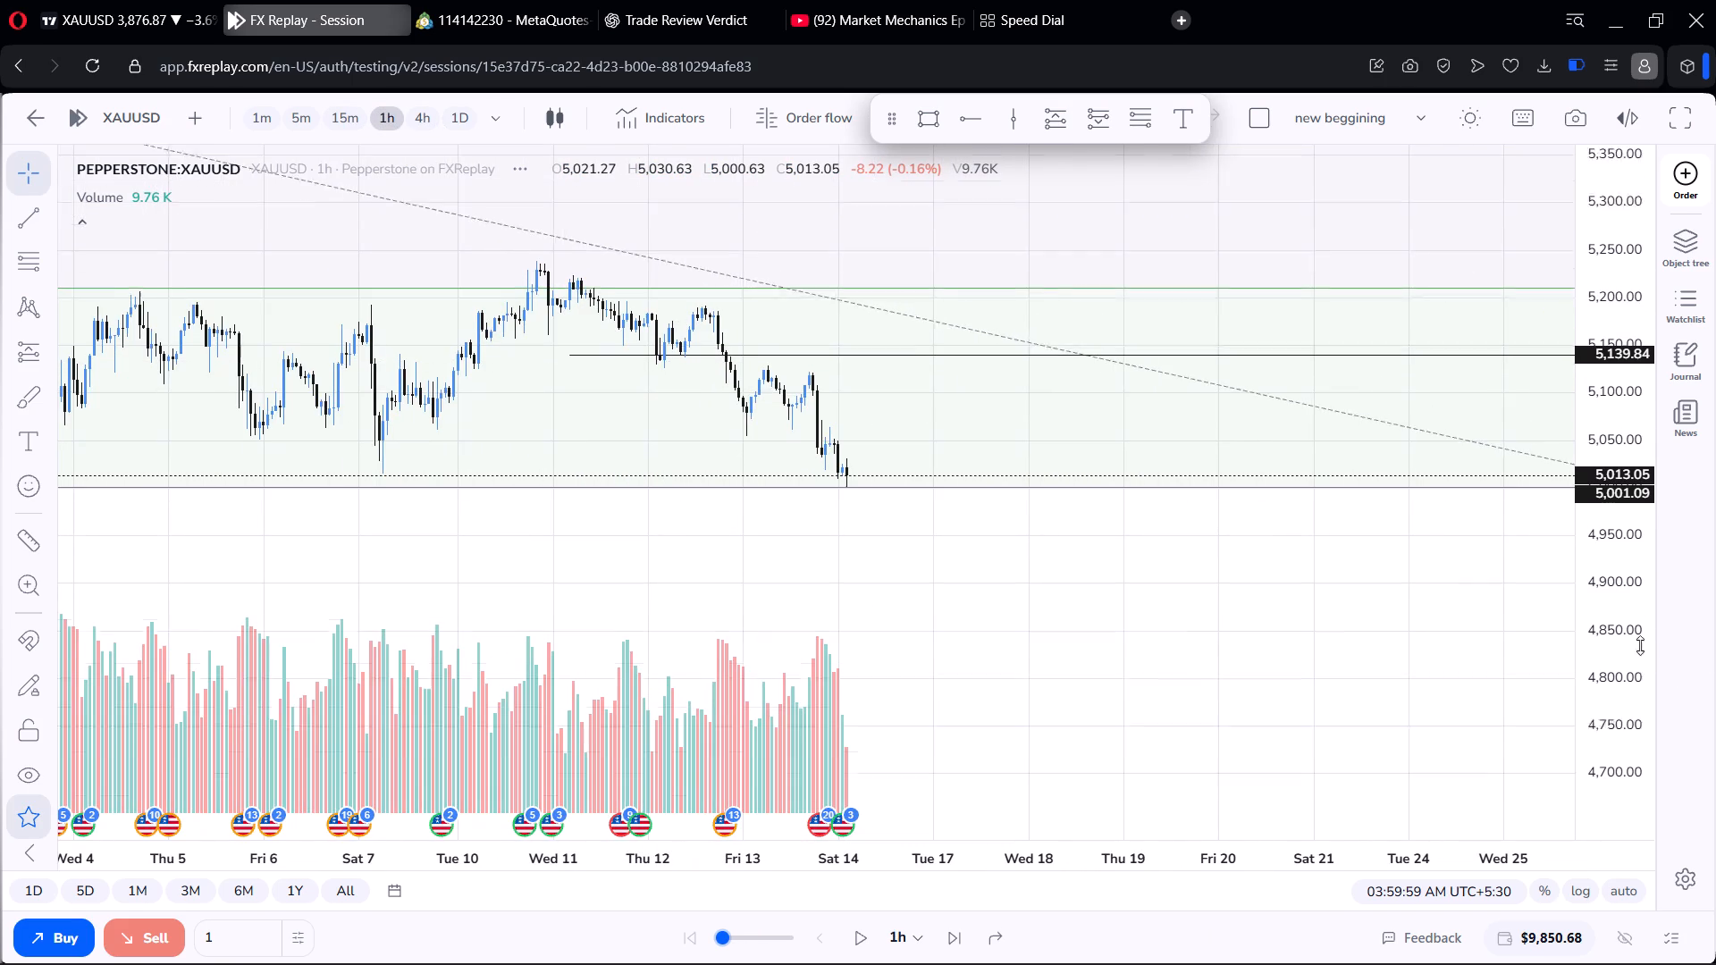
scroll(1640, 645, up, 16)
scroll(1047, 479, up, 12)
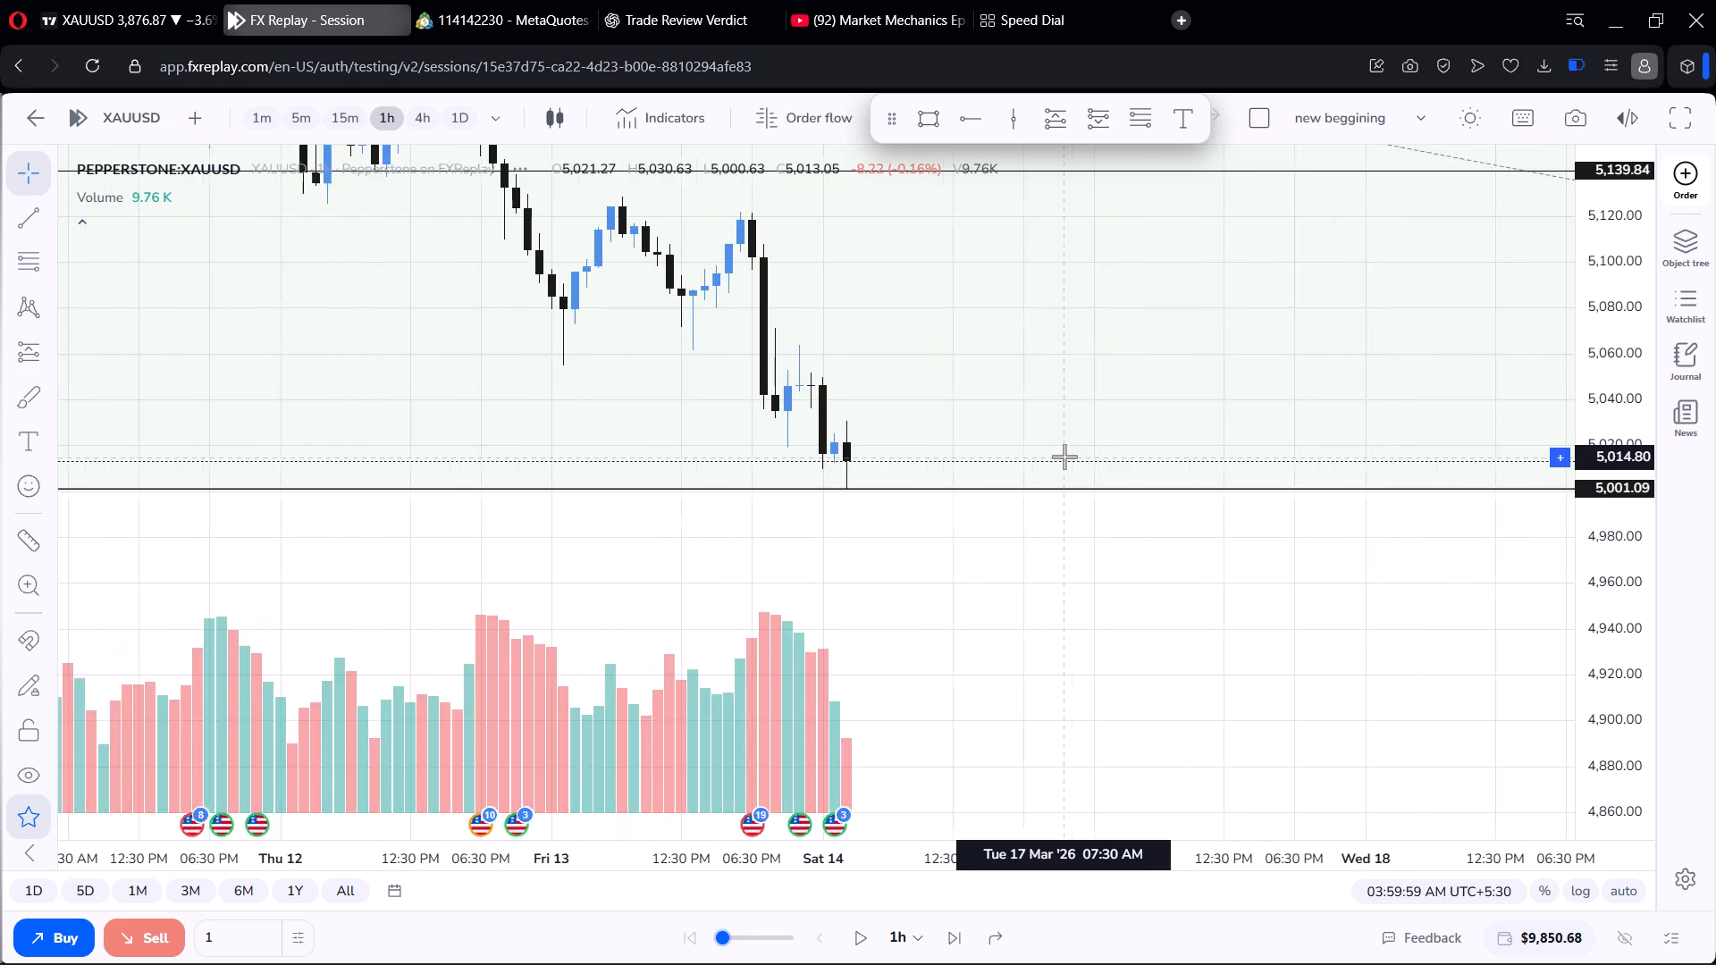
scroll(1040, 428, up, 3)
scroll(1040, 427, down, 3)
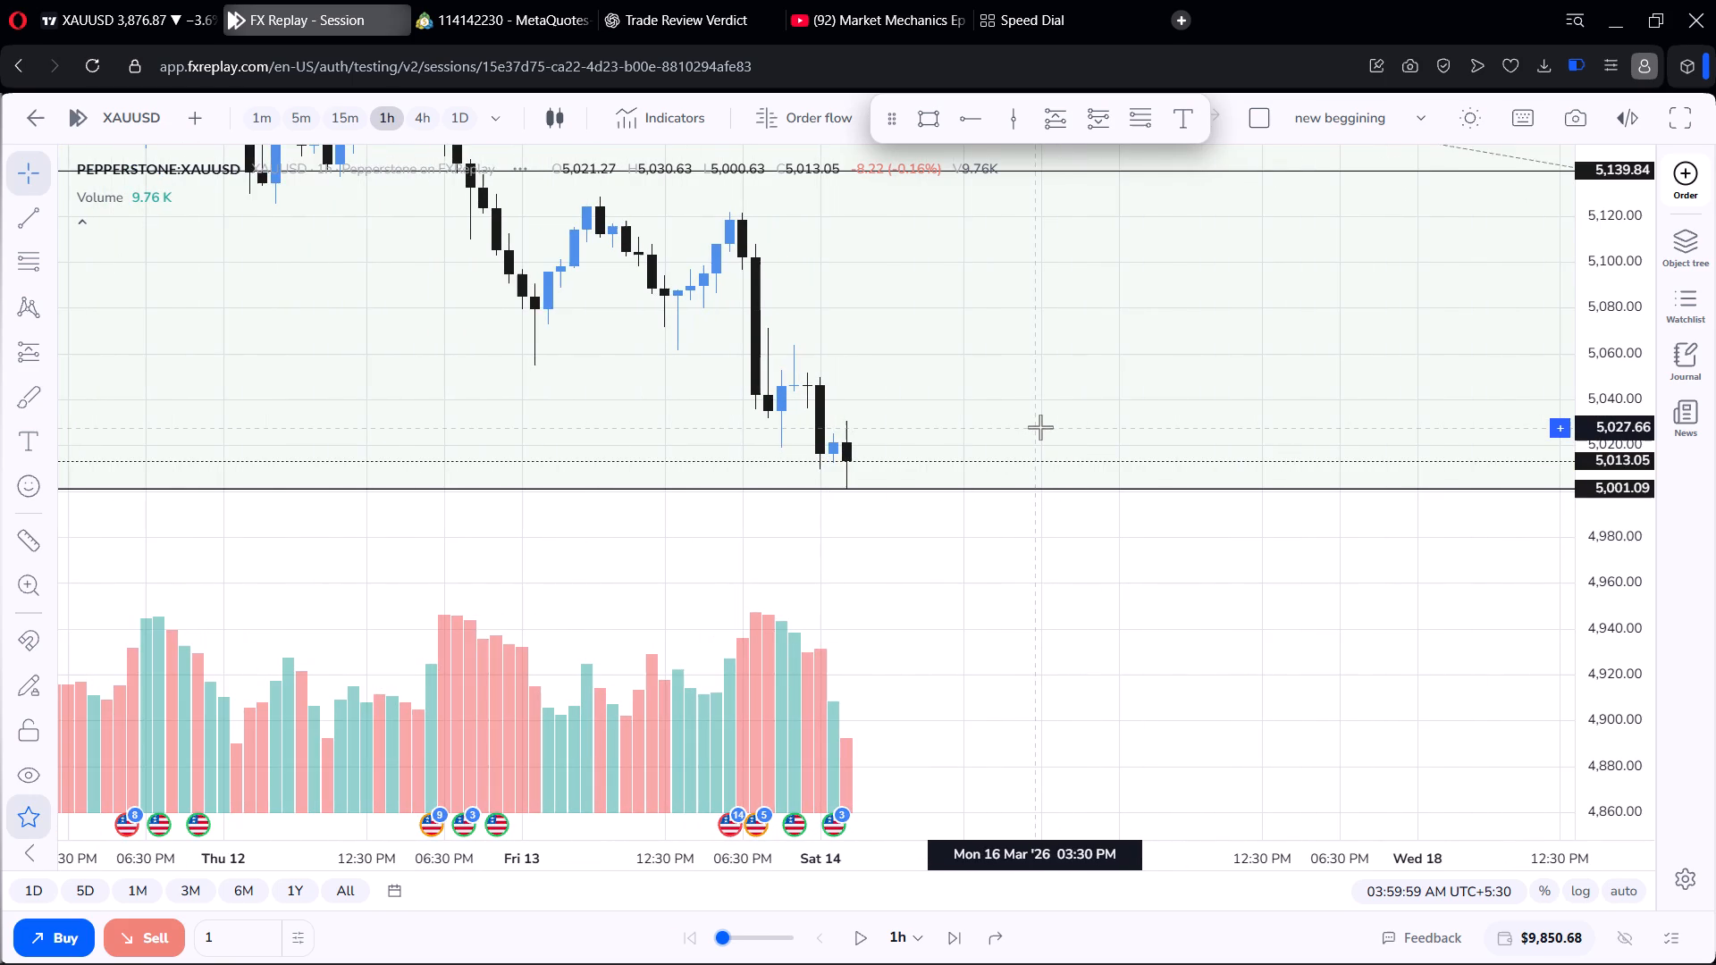
scroll(1040, 427, down, 1)
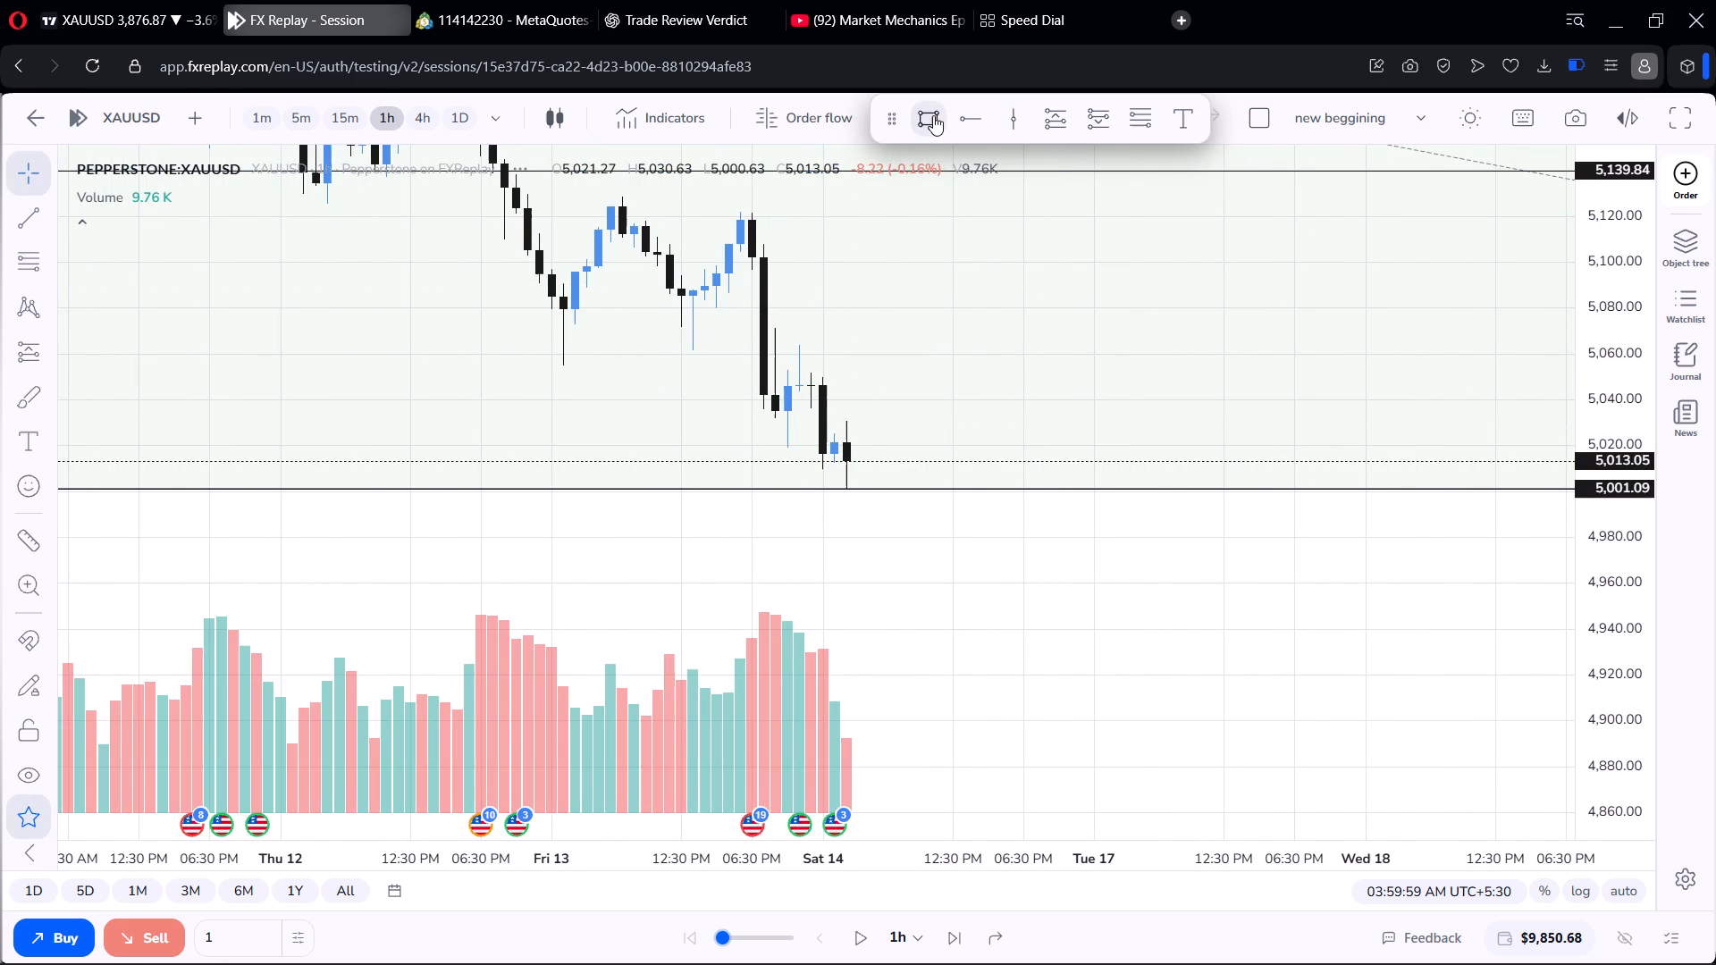
click(972, 118)
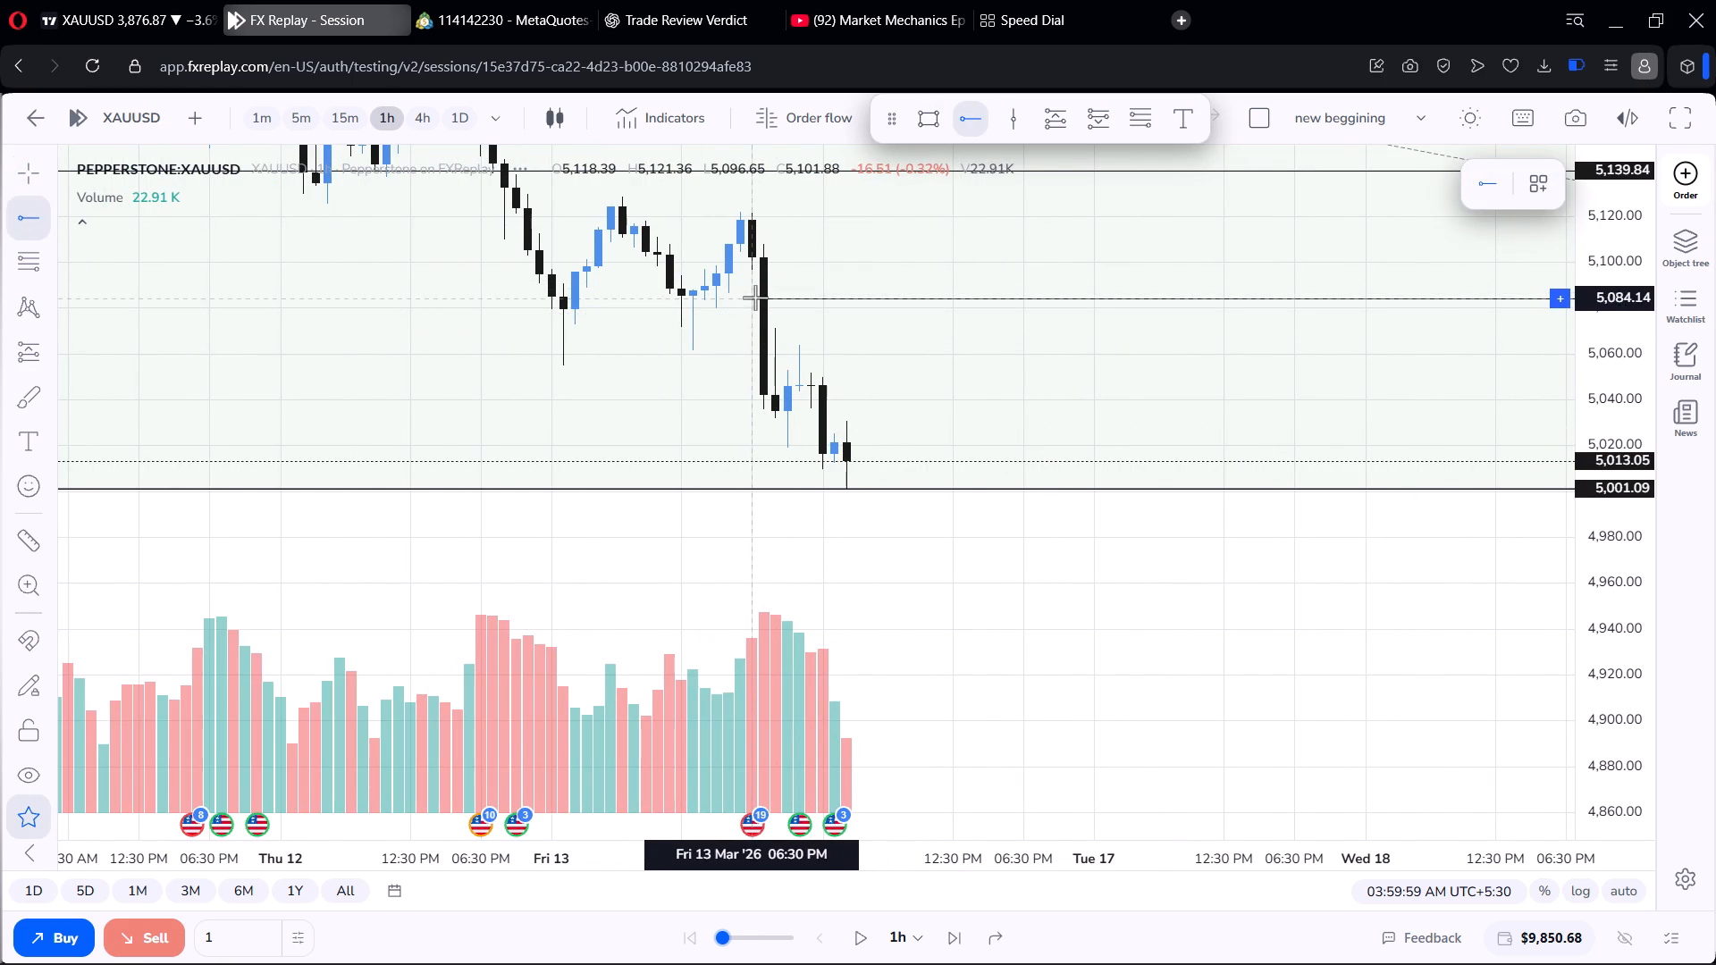
click(761, 294)
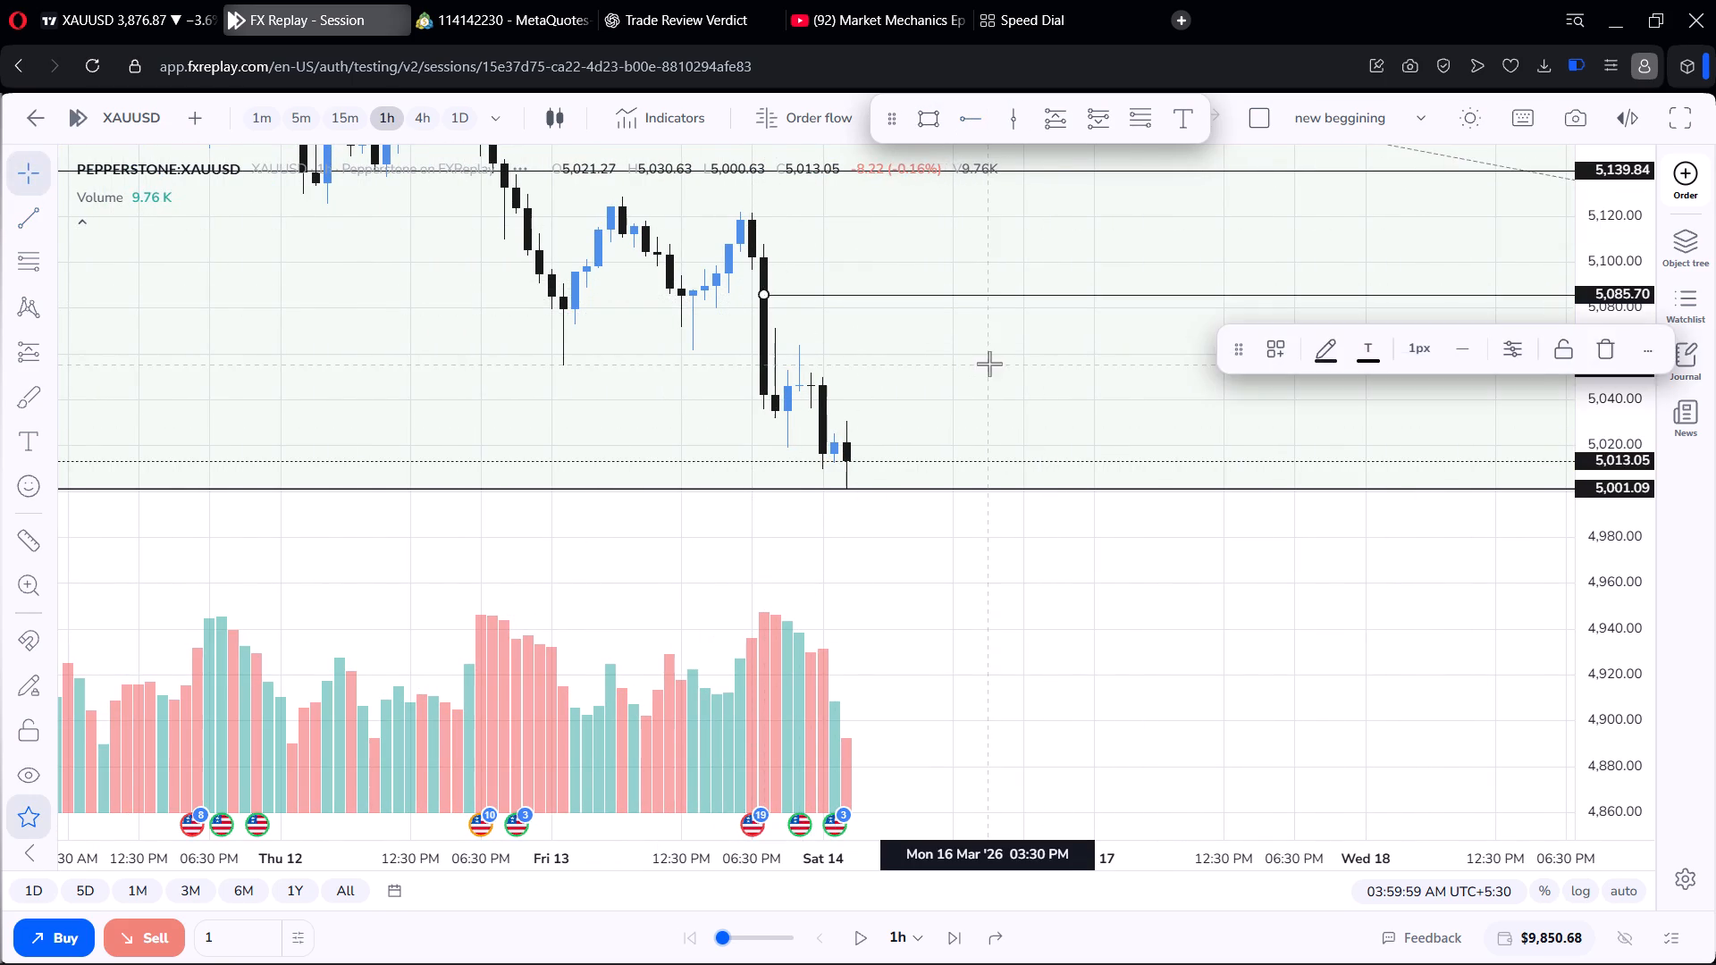
click(989, 364)
Check the new 5,085.70 ray against the 15m candles and return to the 1h chart.
scroll(1020, 354, up, 3)
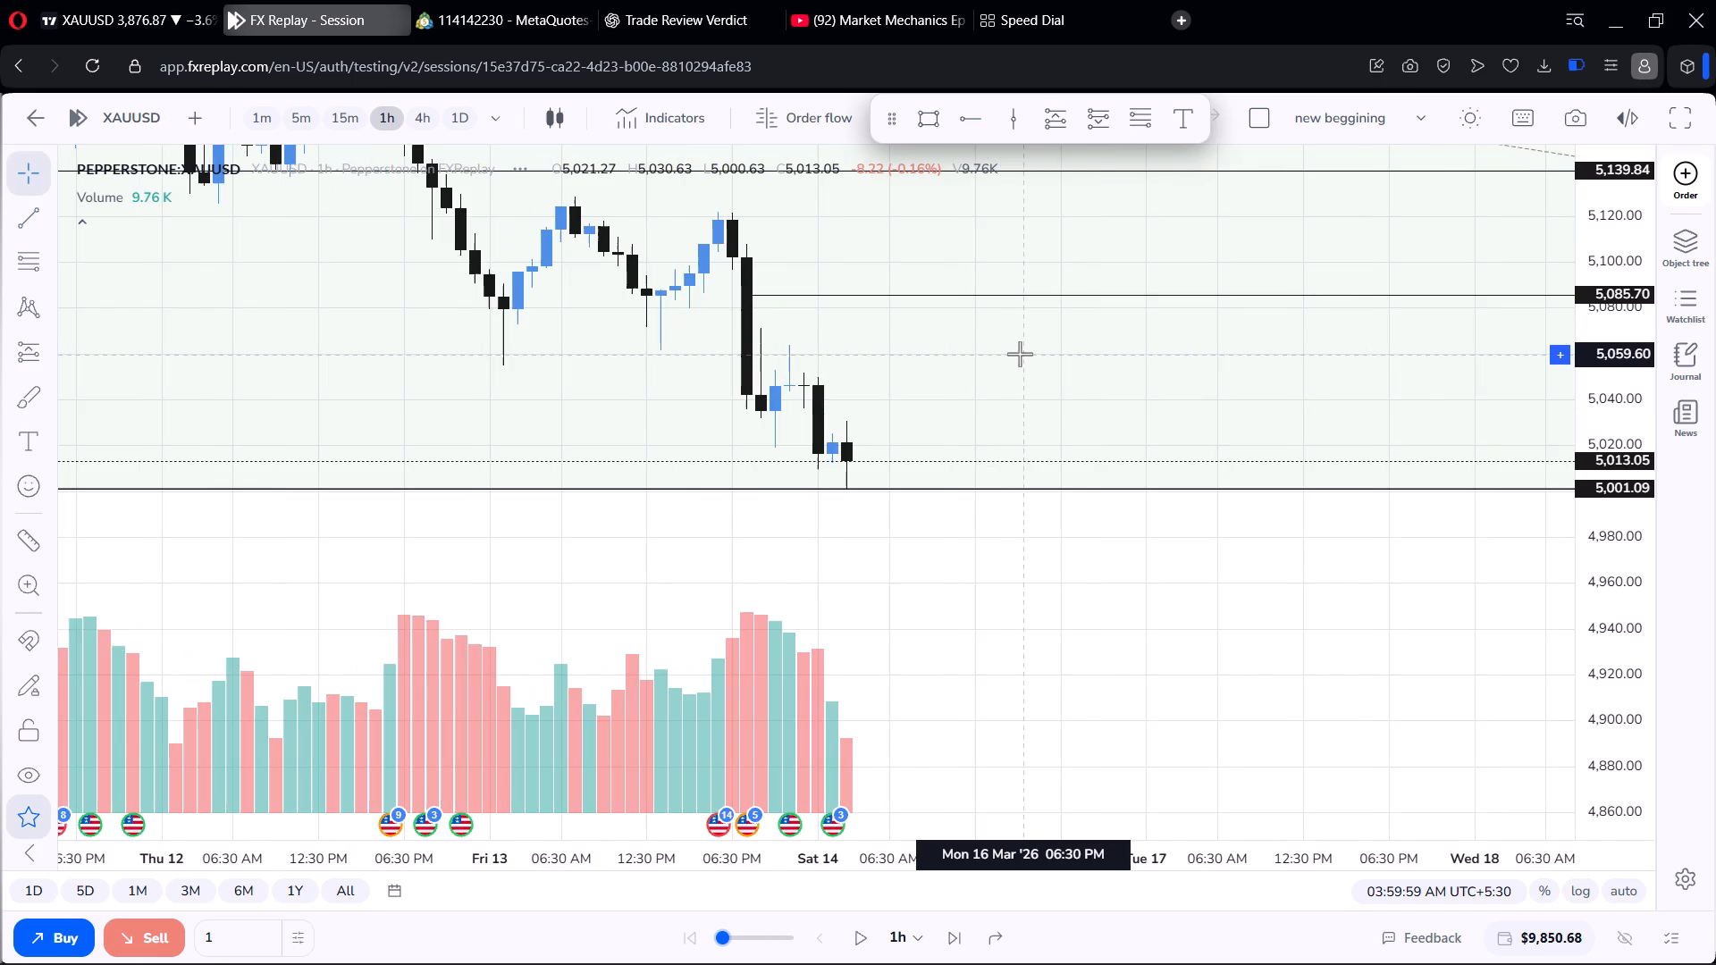
scroll(1020, 354, down, 6)
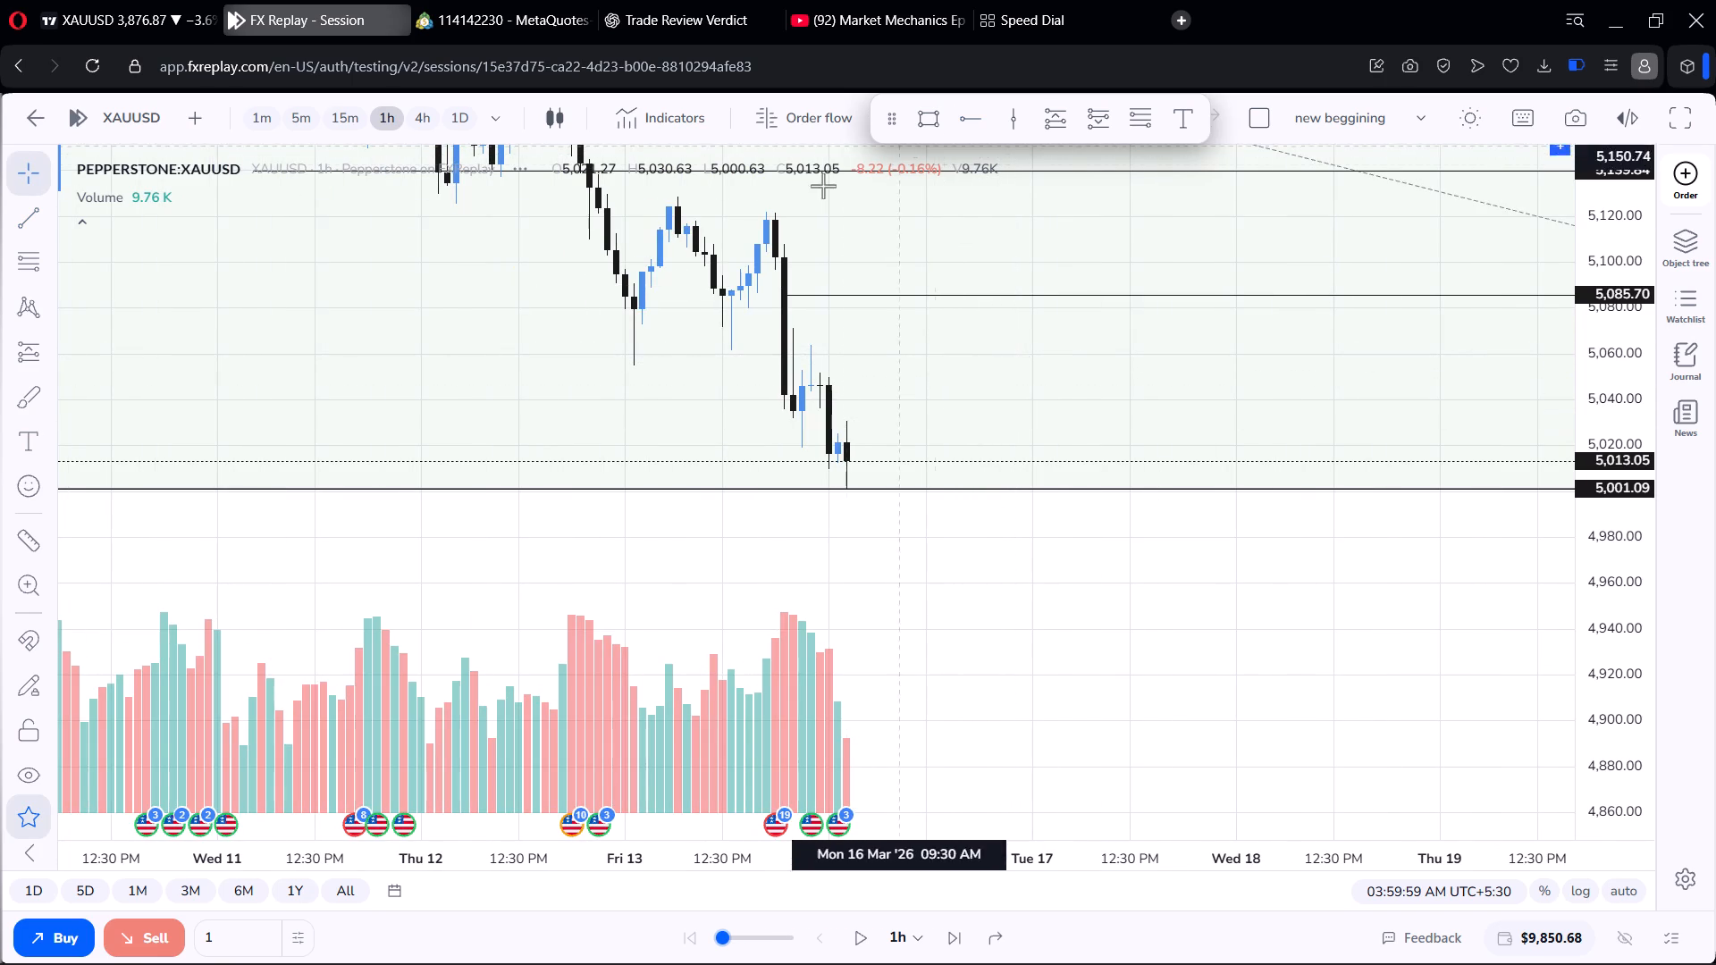
click(332, 126)
scroll(646, 340, down, 4)
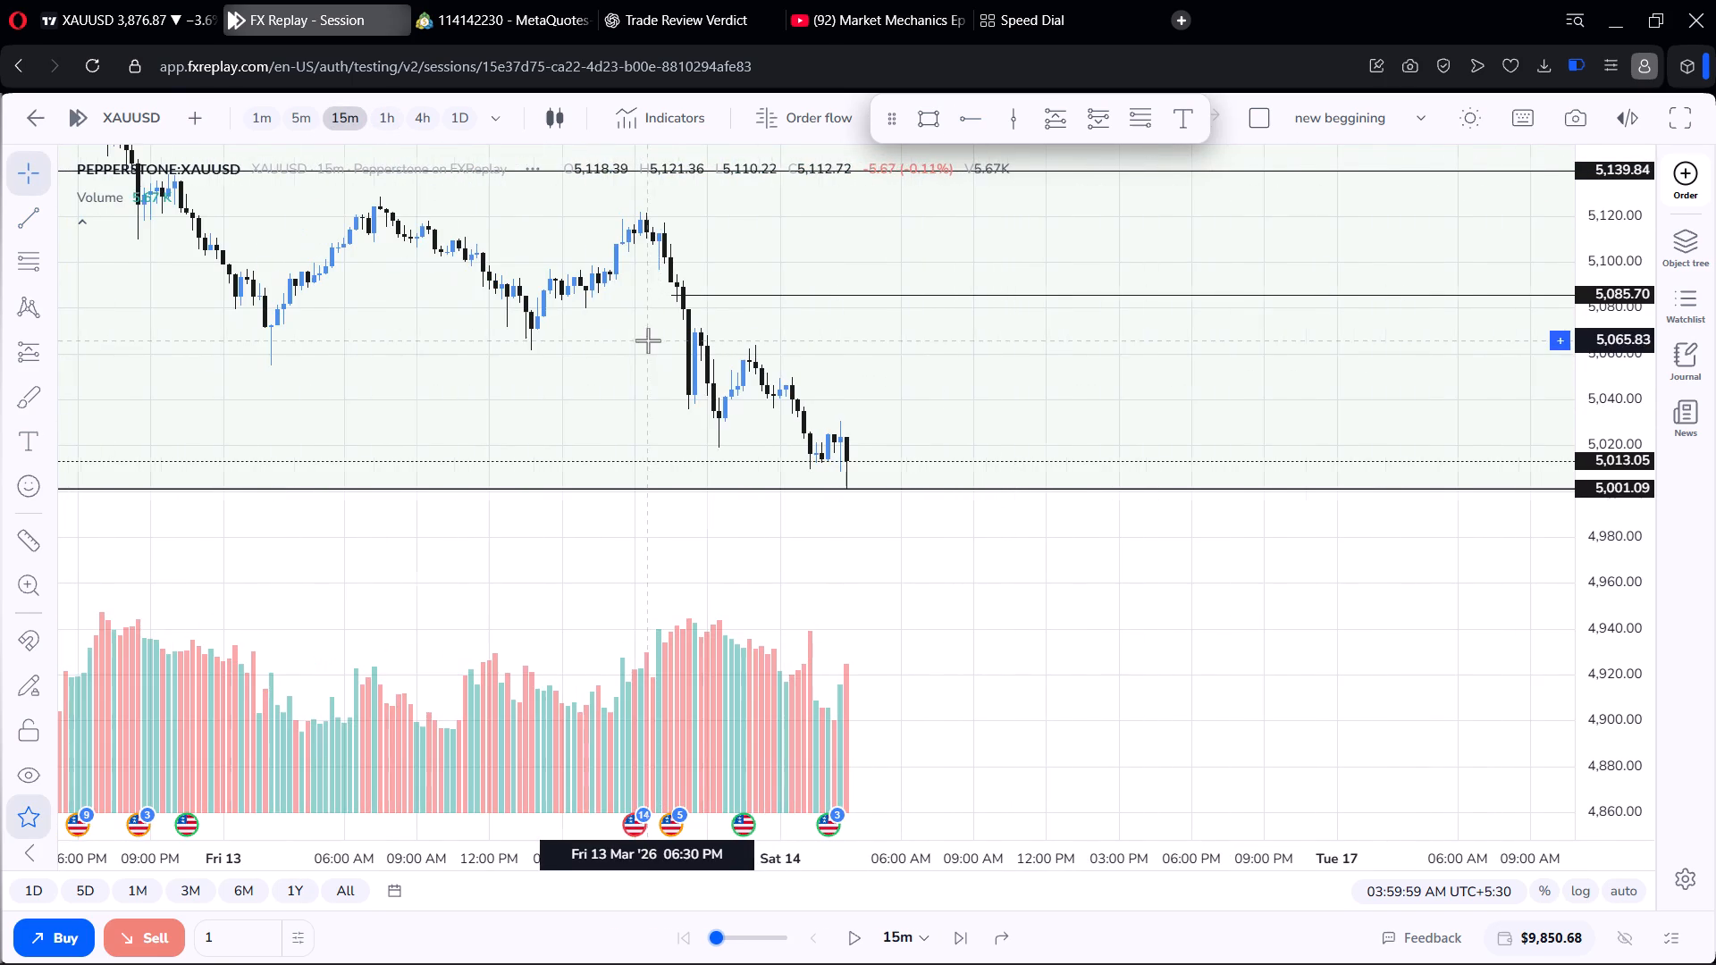
click(392, 116)
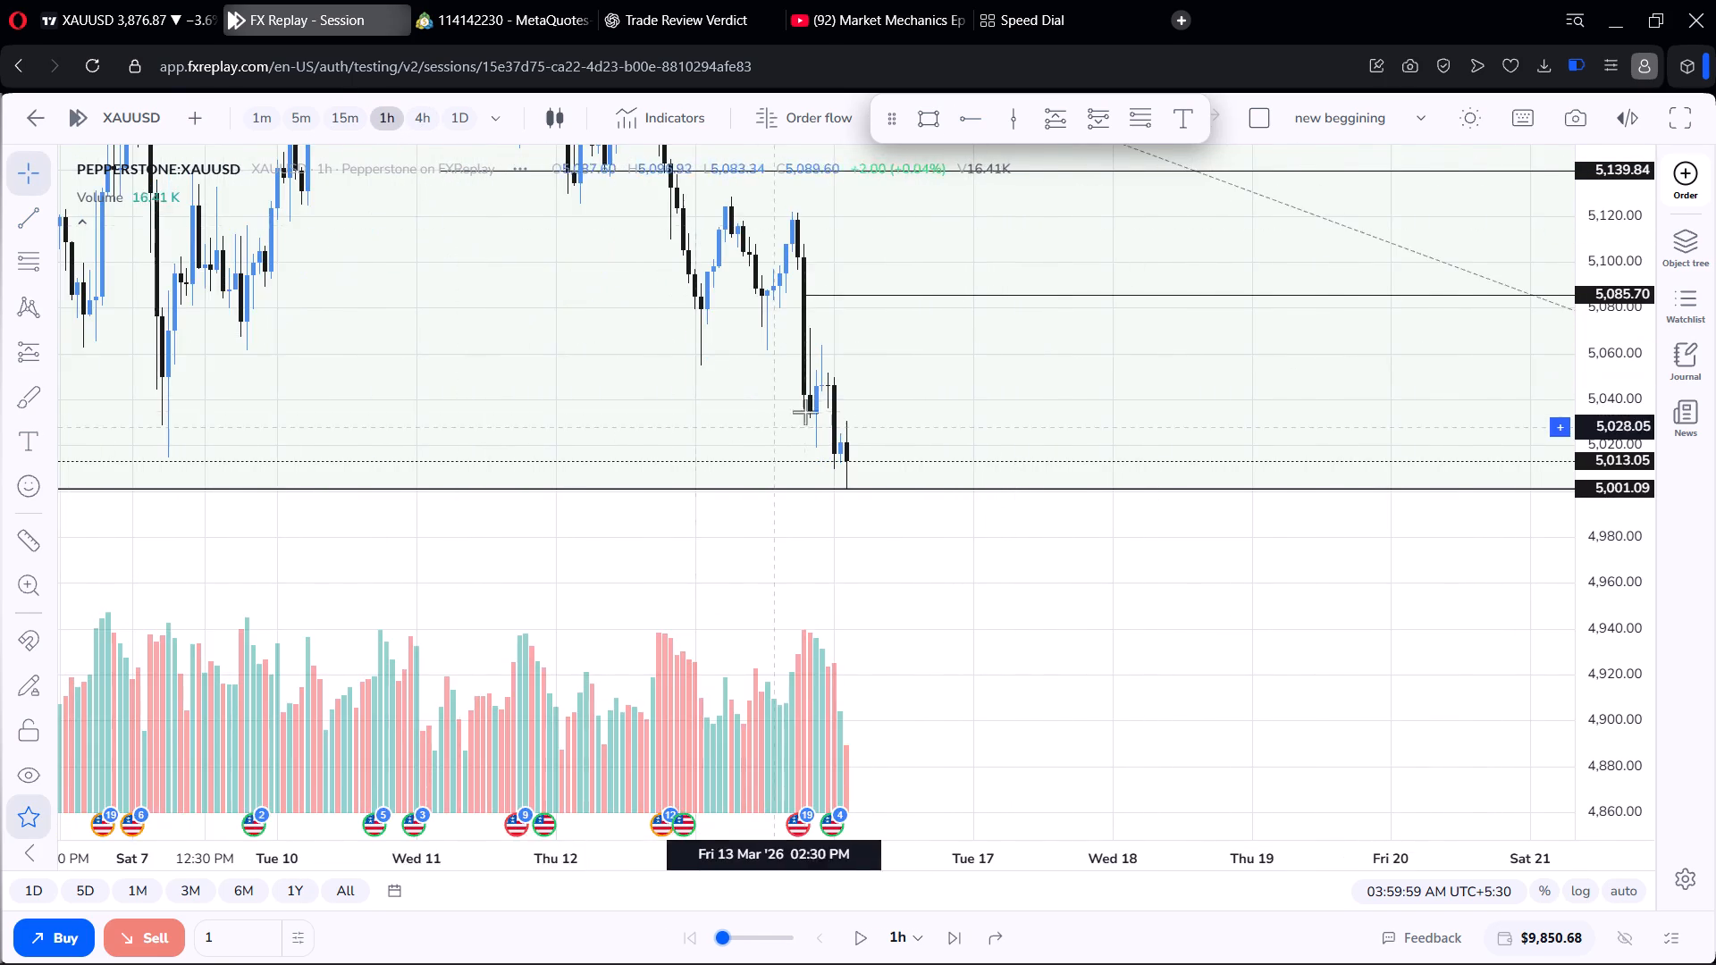
Examine the 1h price history below the 5,001.09 ray, going back to the mid-February lows.
scroll(812, 409, down, 5)
scroll(1592, 366, down, 7)
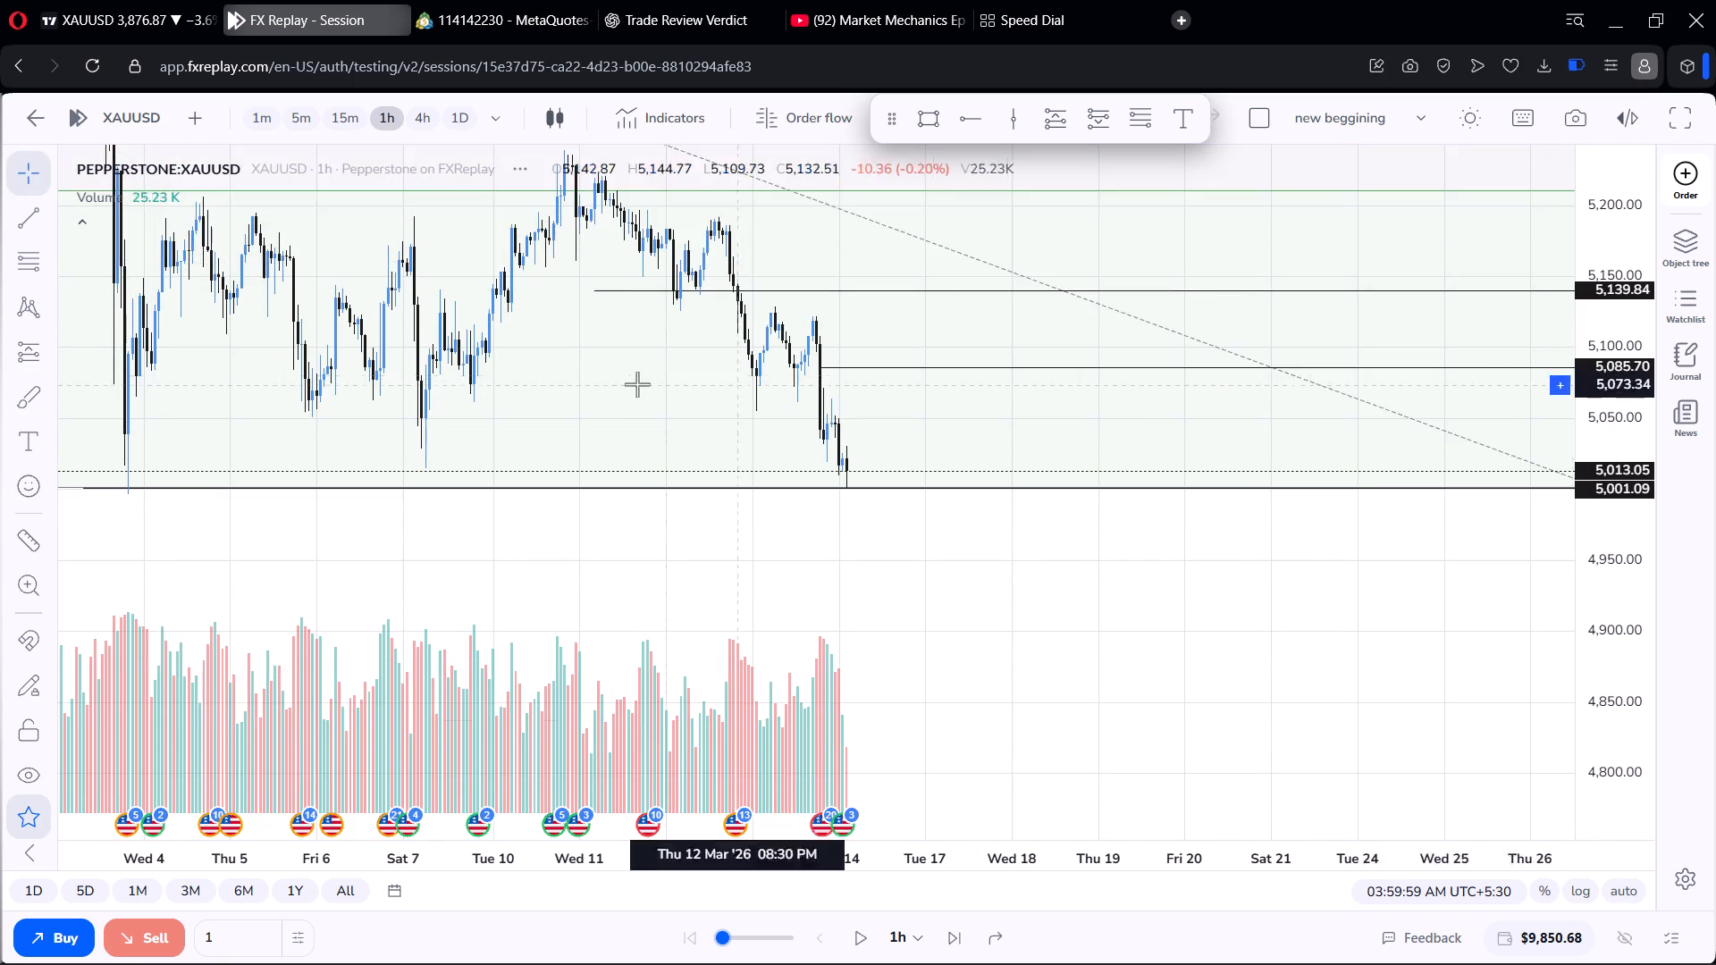
scroll(637, 384, down, 6)
drag(781, 595, 817, 491)
scroll(818, 499, up, 3)
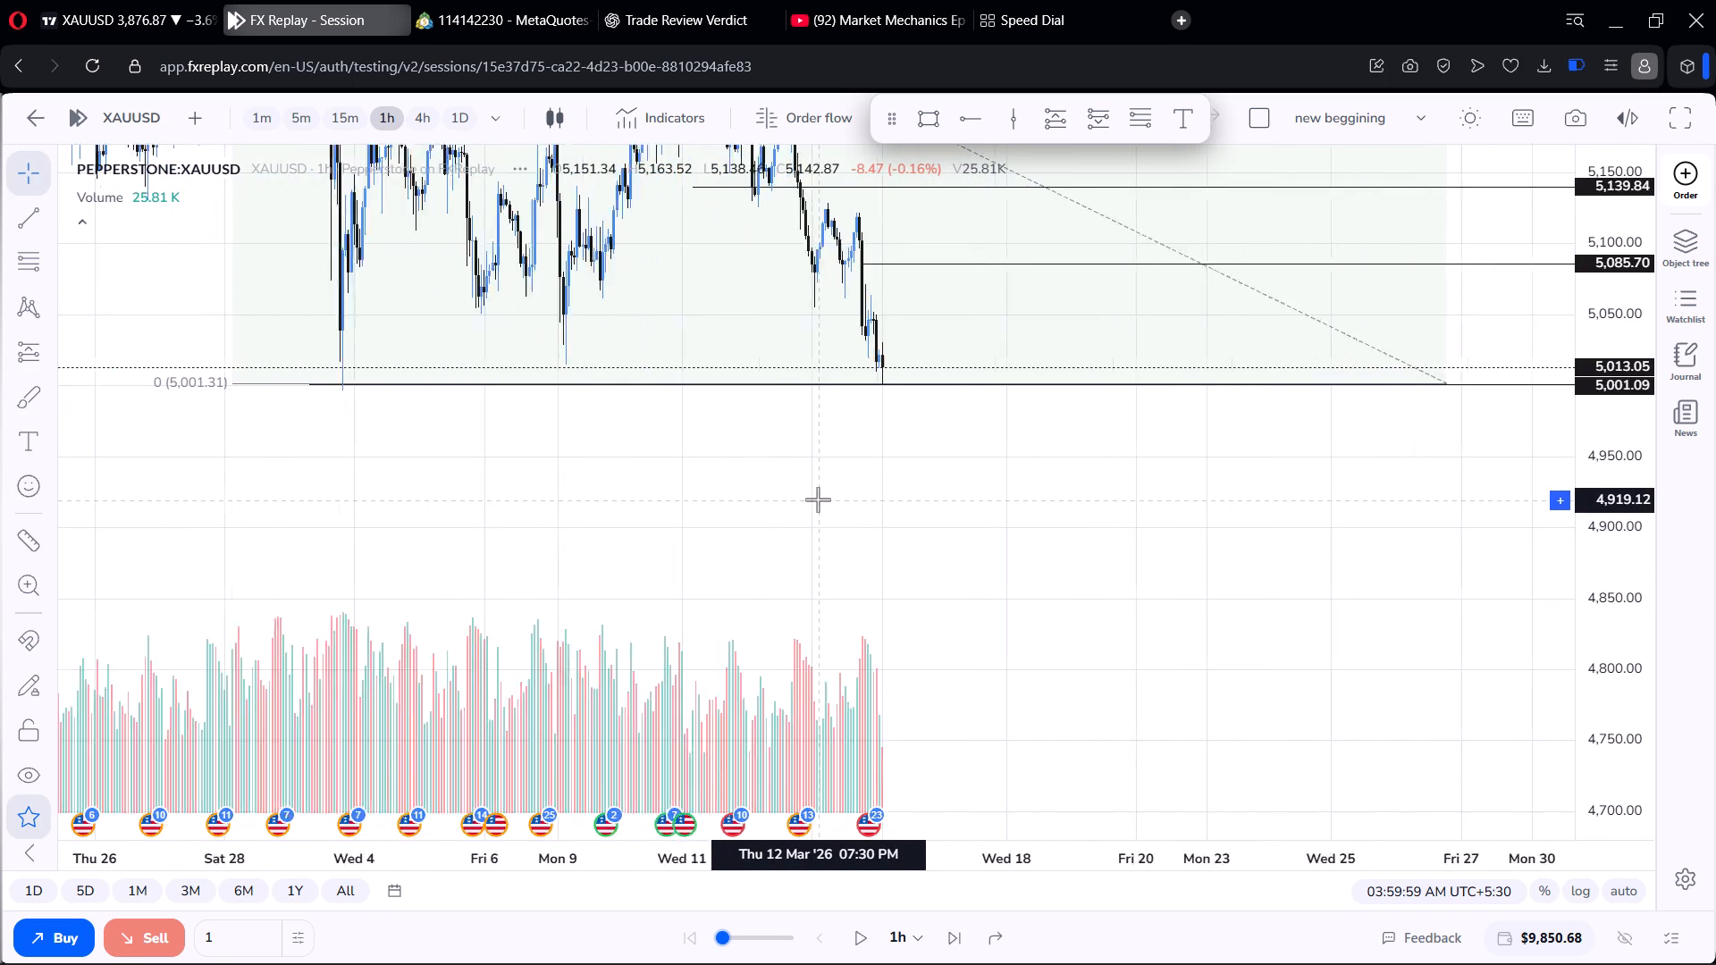
scroll(818, 499, up, 2)
drag(719, 484, 1350, 429)
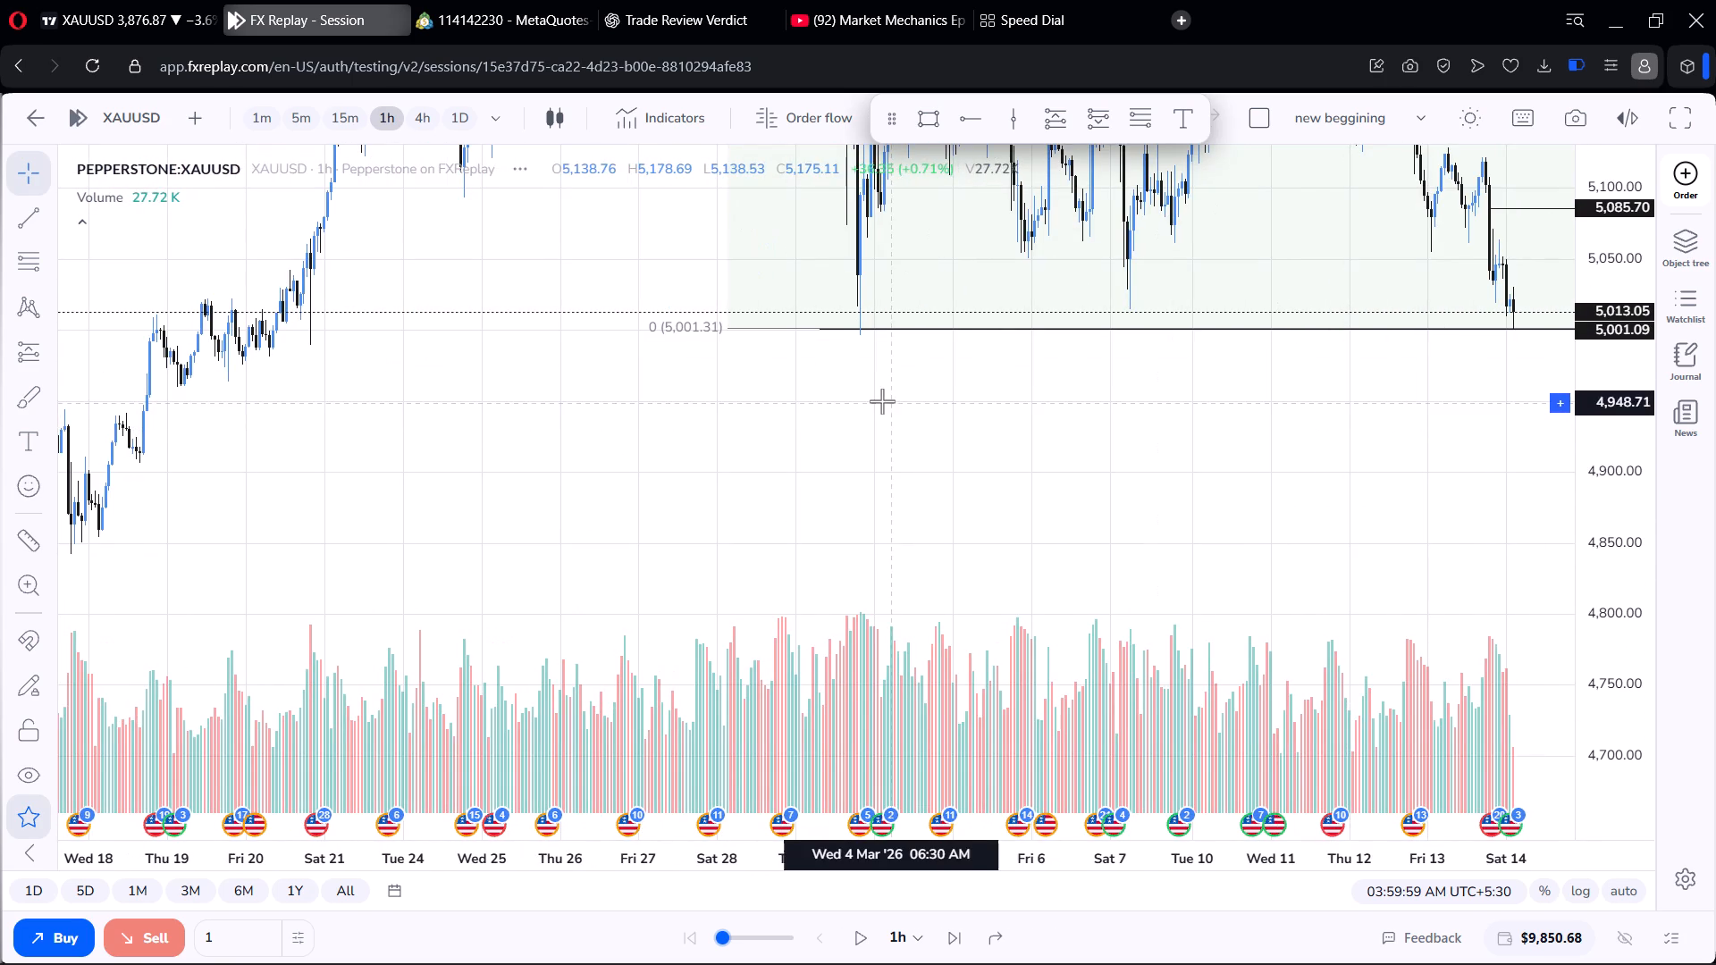
drag(873, 423, 866, 393)
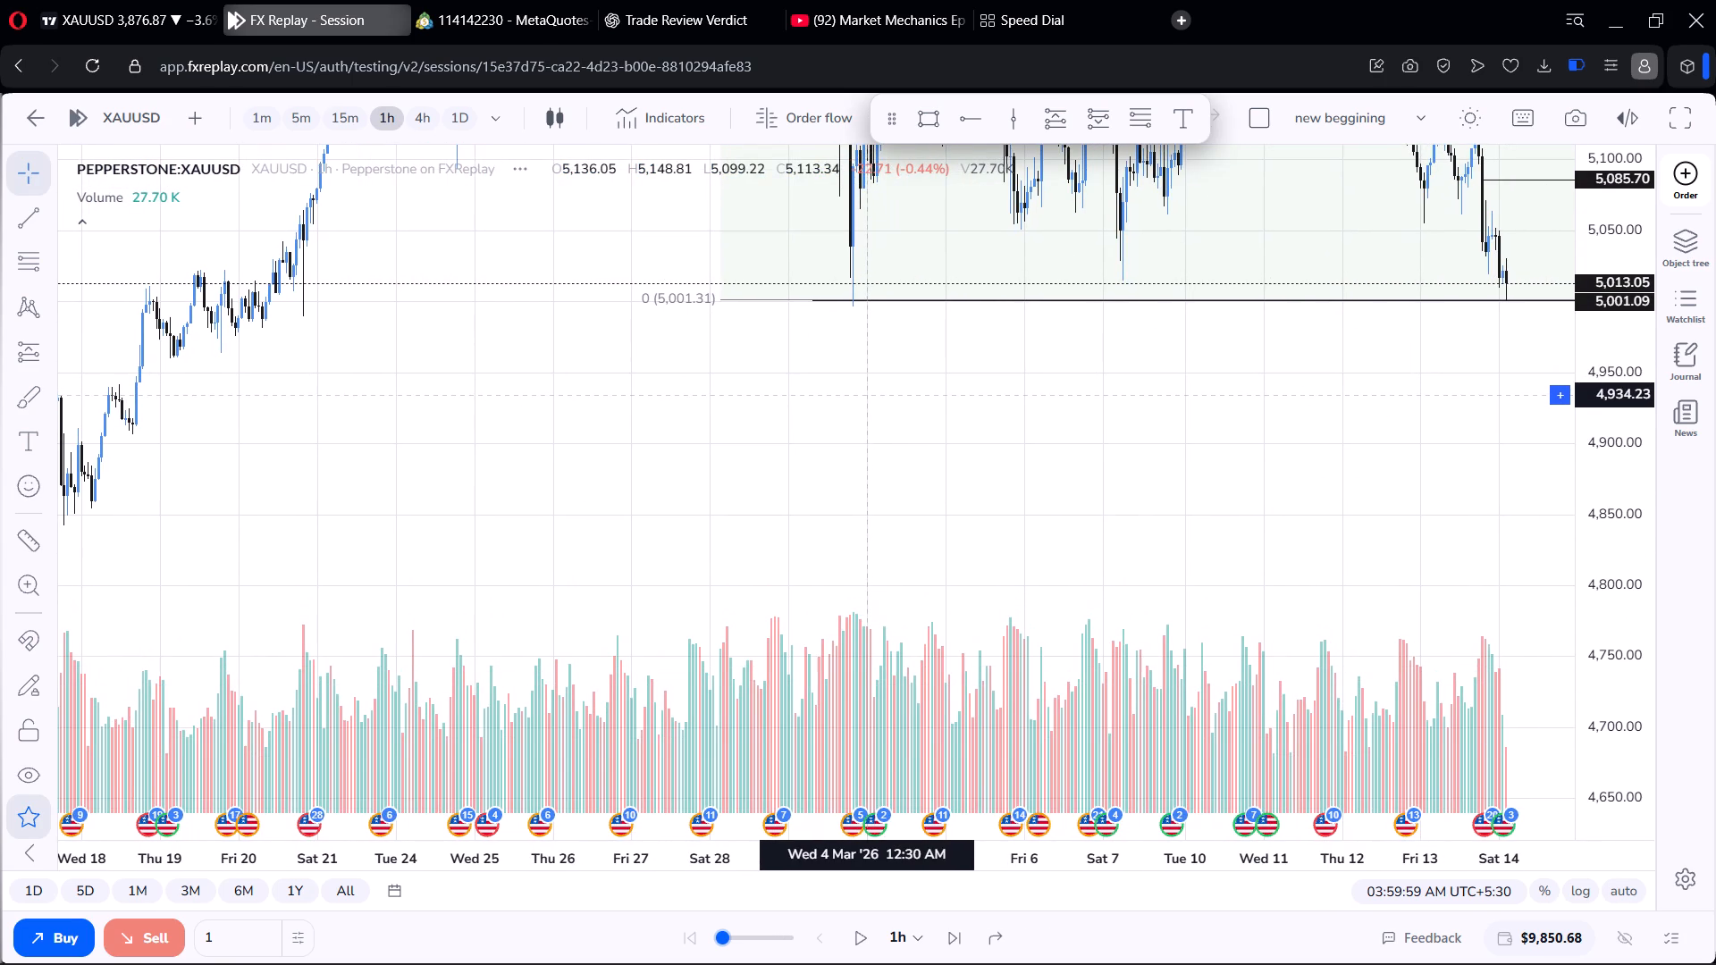
drag(866, 393, 866, 390)
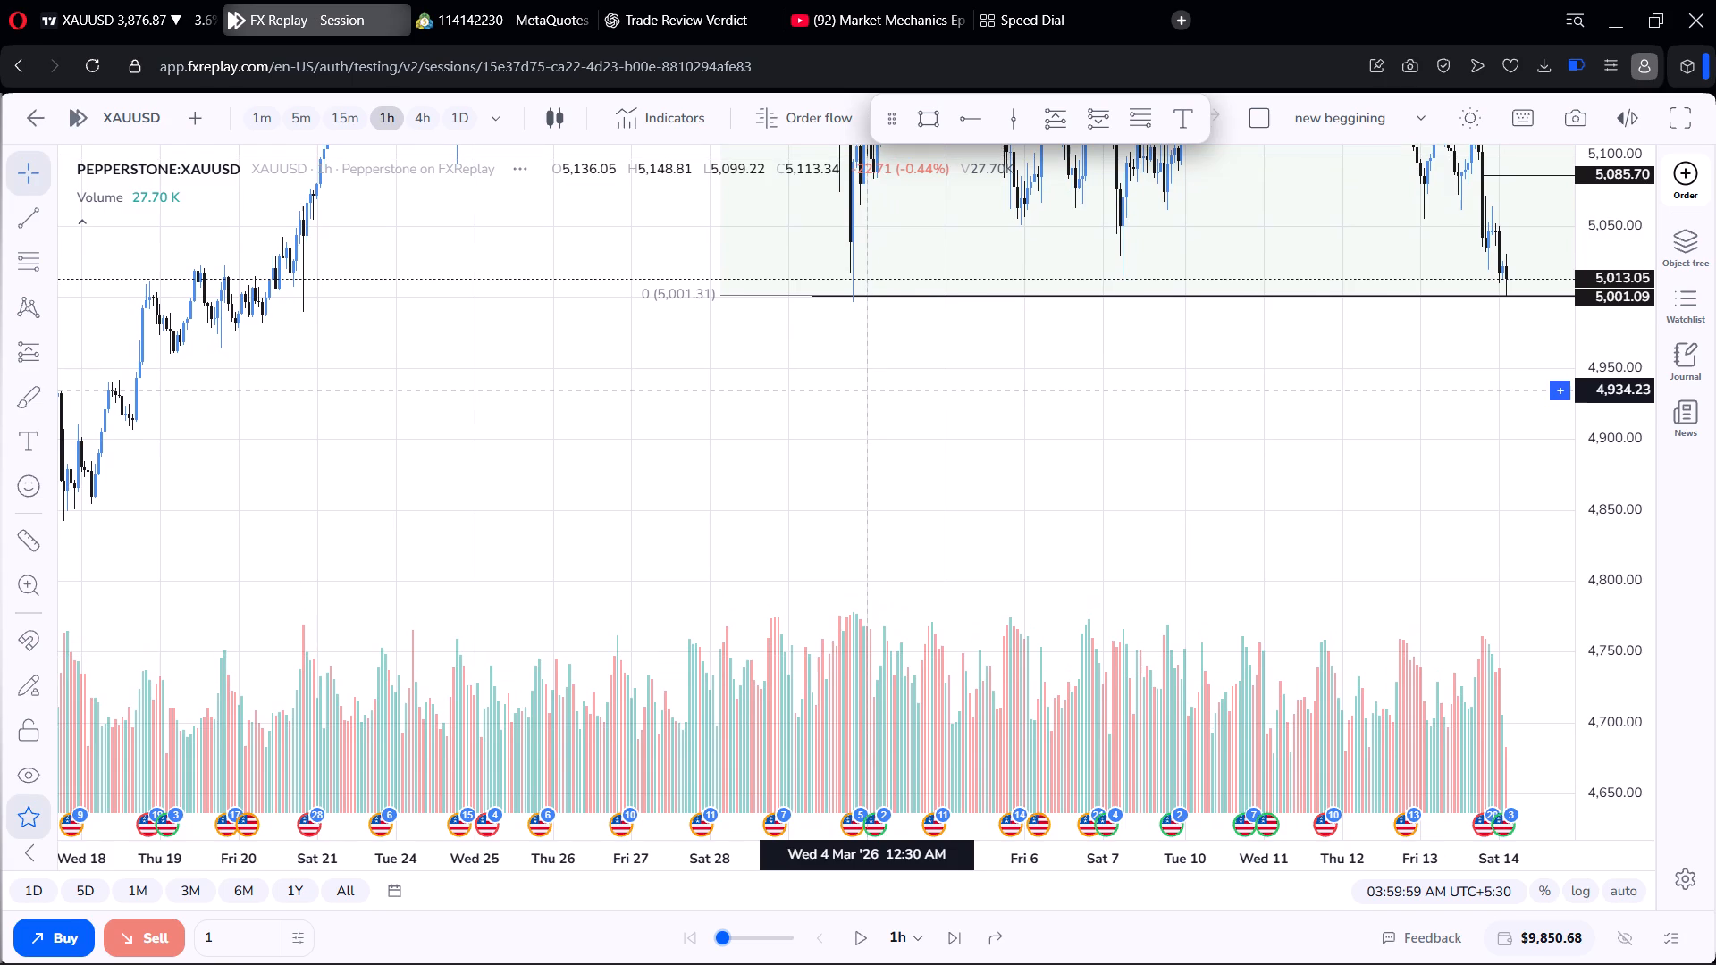
drag(866, 390, 1228, 439)
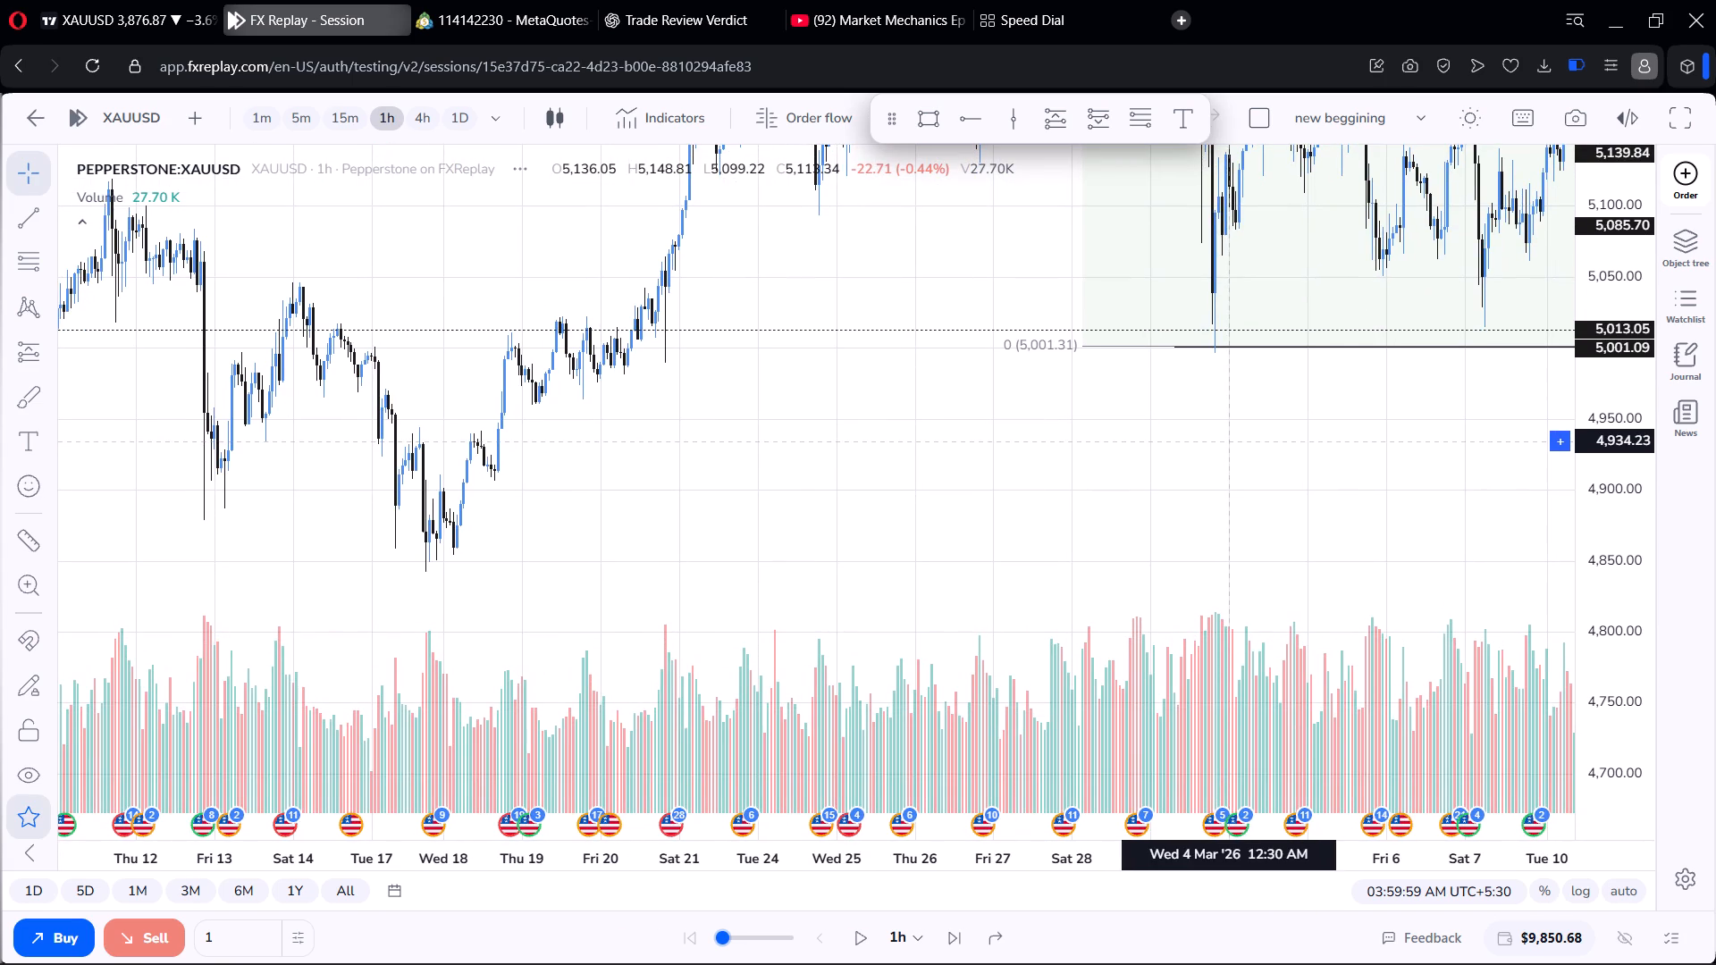
drag(1228, 439, 771, 404)
drag(771, 404, 566, 379)
Examine the 1h decline from the 11 March high through the 5,139.84 and 5,085.70 rays to the 5,001.09 low.
scroll(884, 391, up, 4)
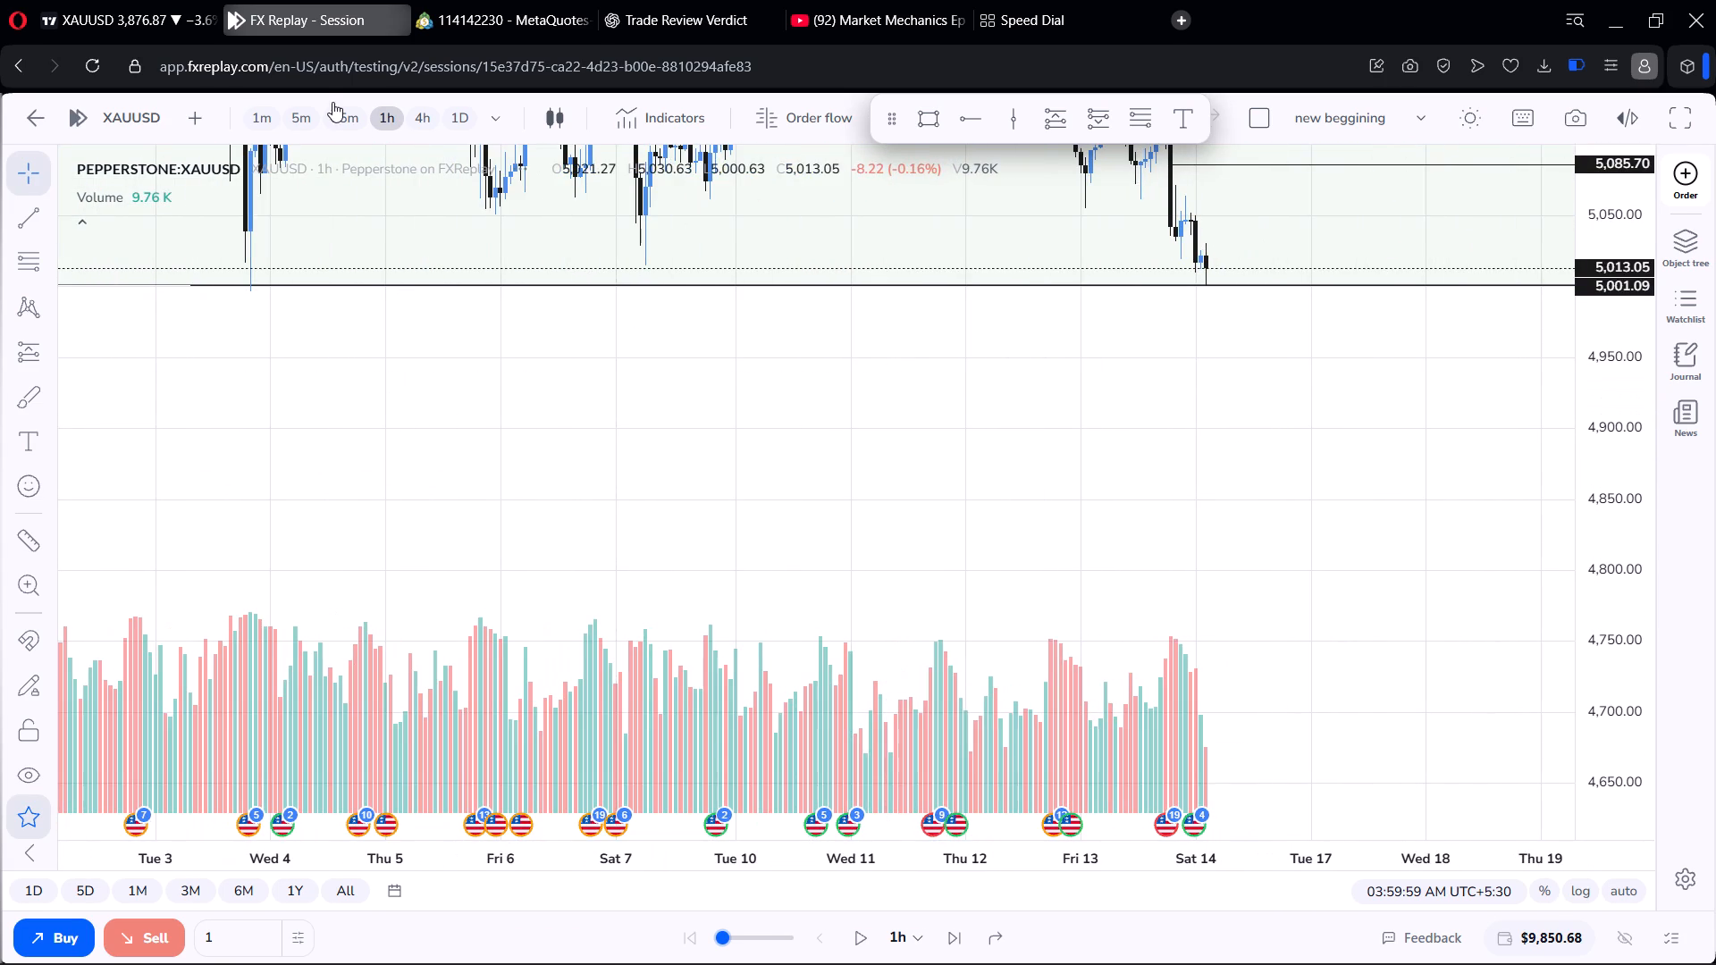
drag(1123, 442, 954, 649)
scroll(1139, 564, down, 6)
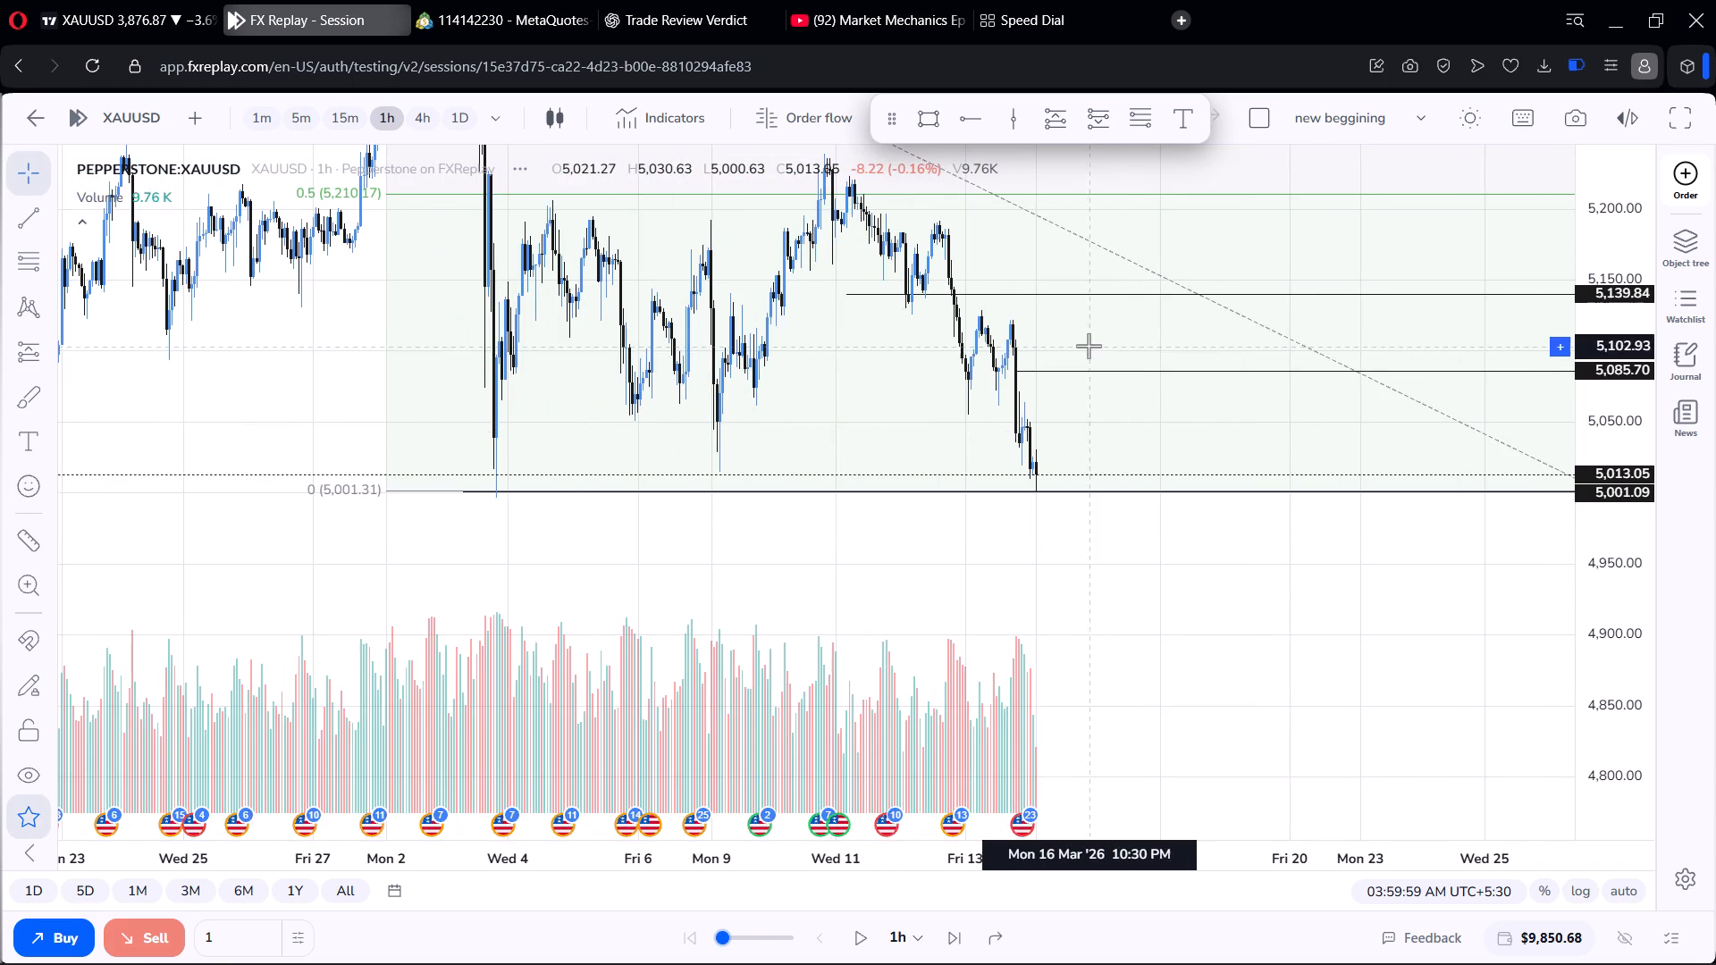
drag(1082, 340, 1047, 403)
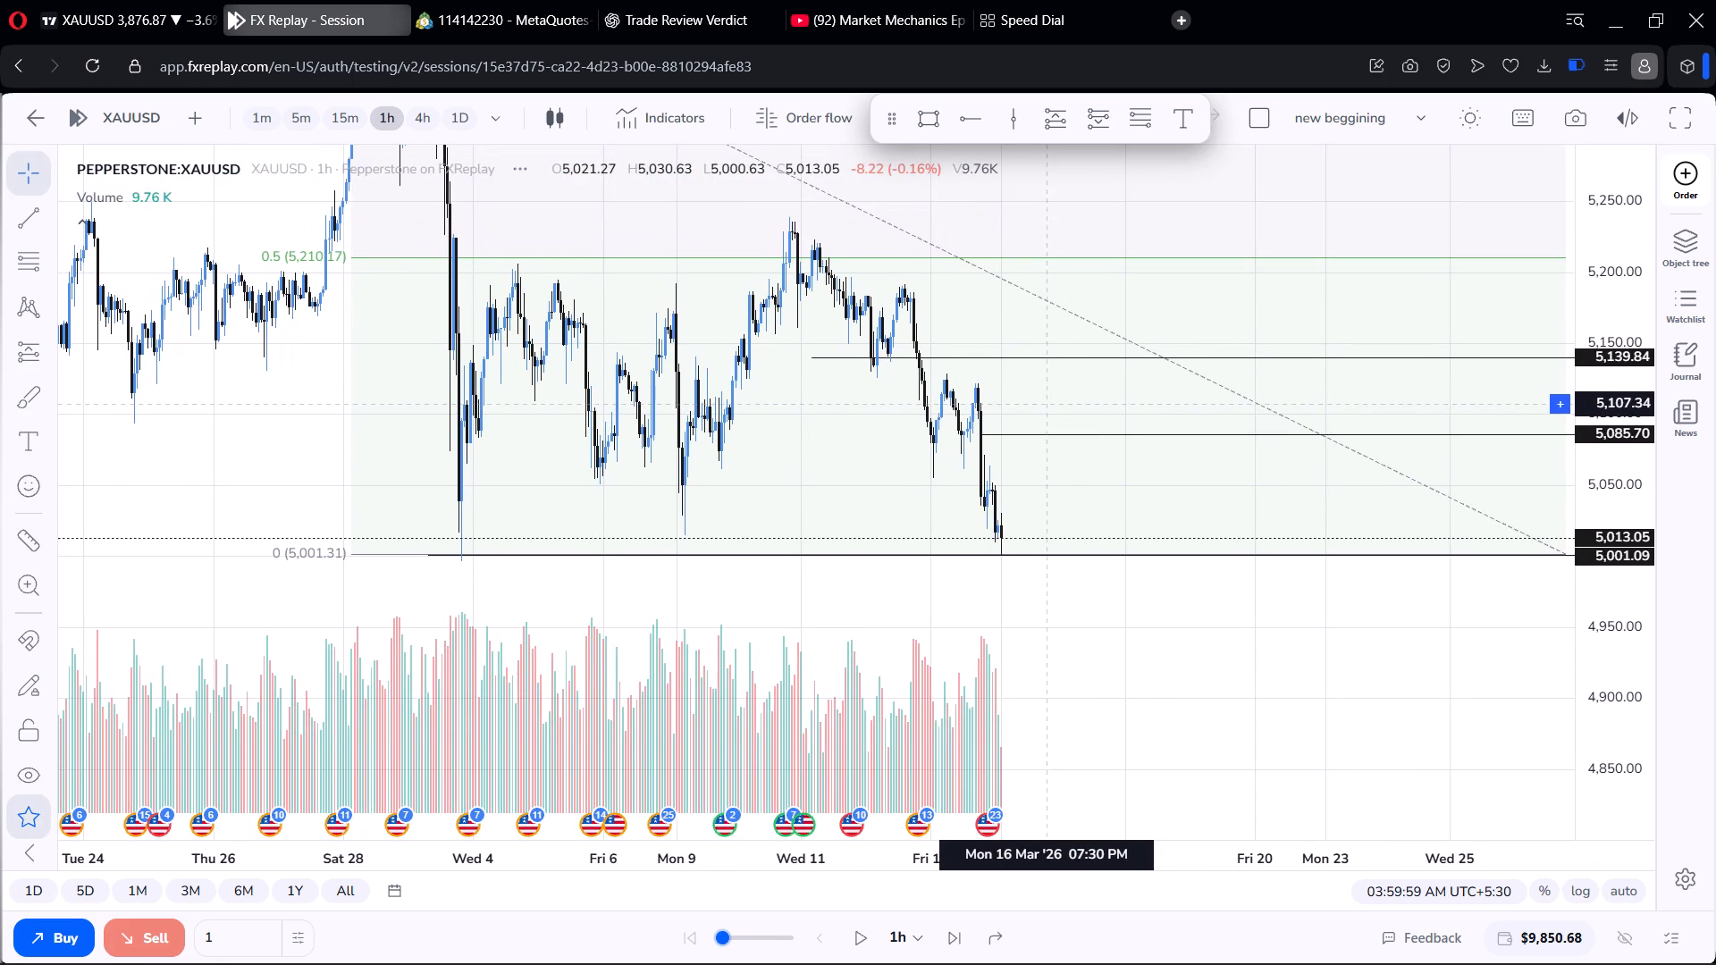
drag(1047, 403, 997, 472)
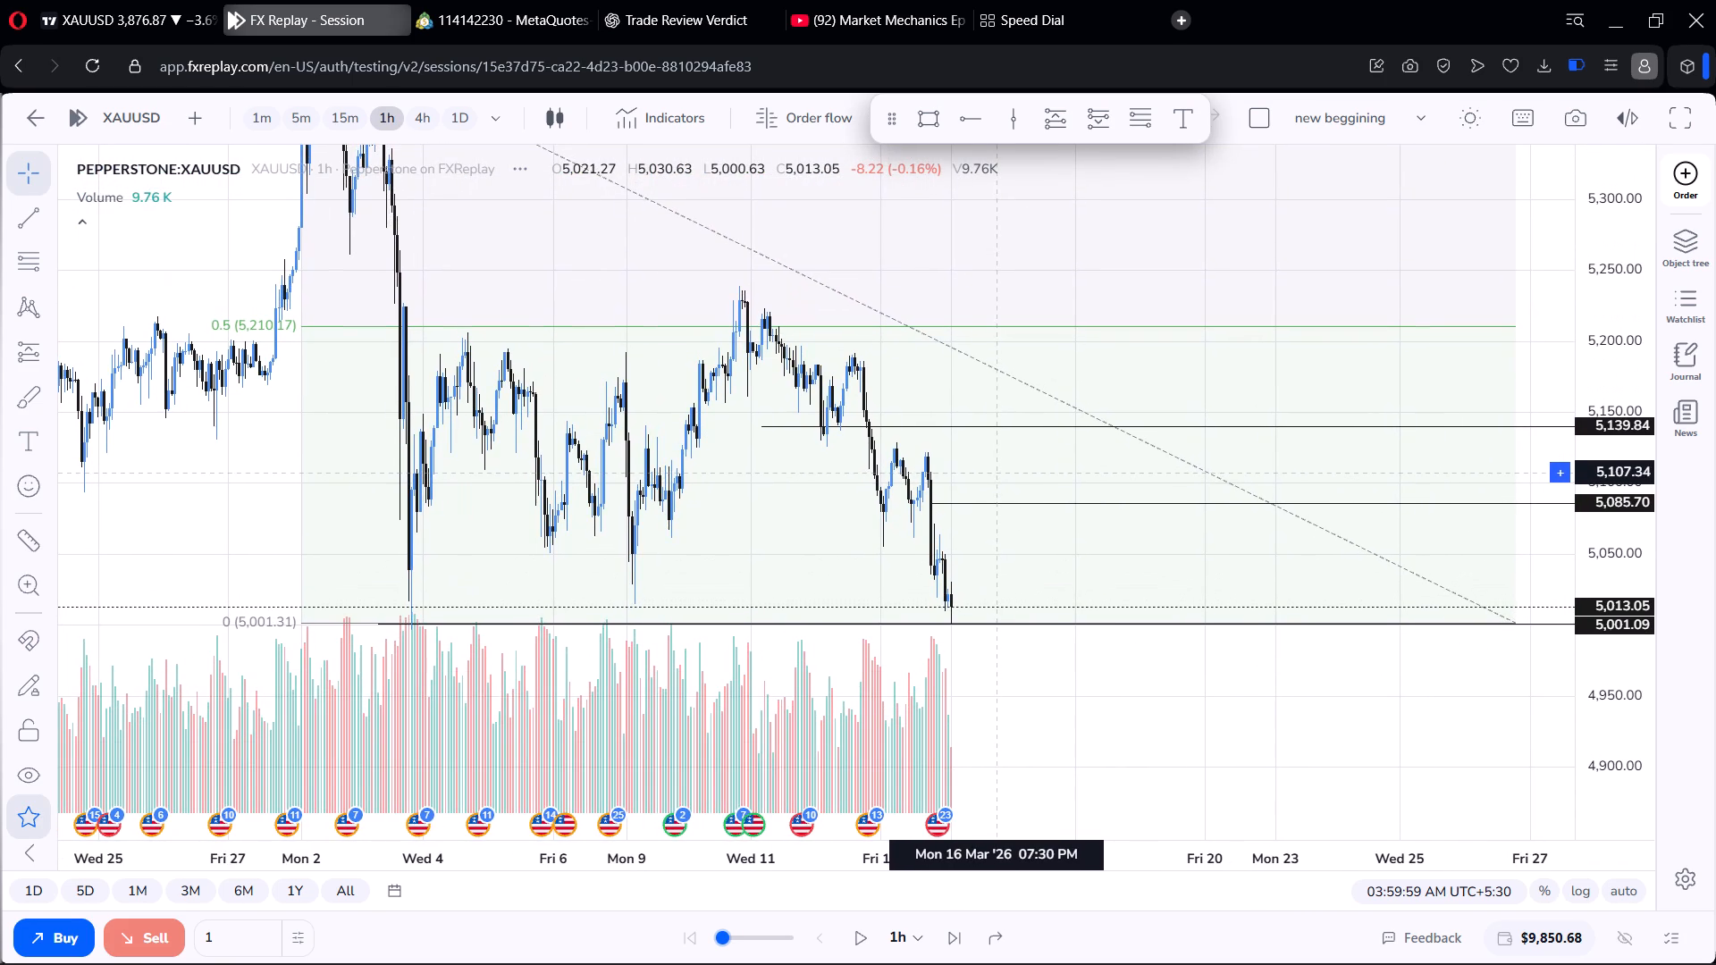
drag(997, 472, 986, 469)
drag(988, 470, 939, 373)
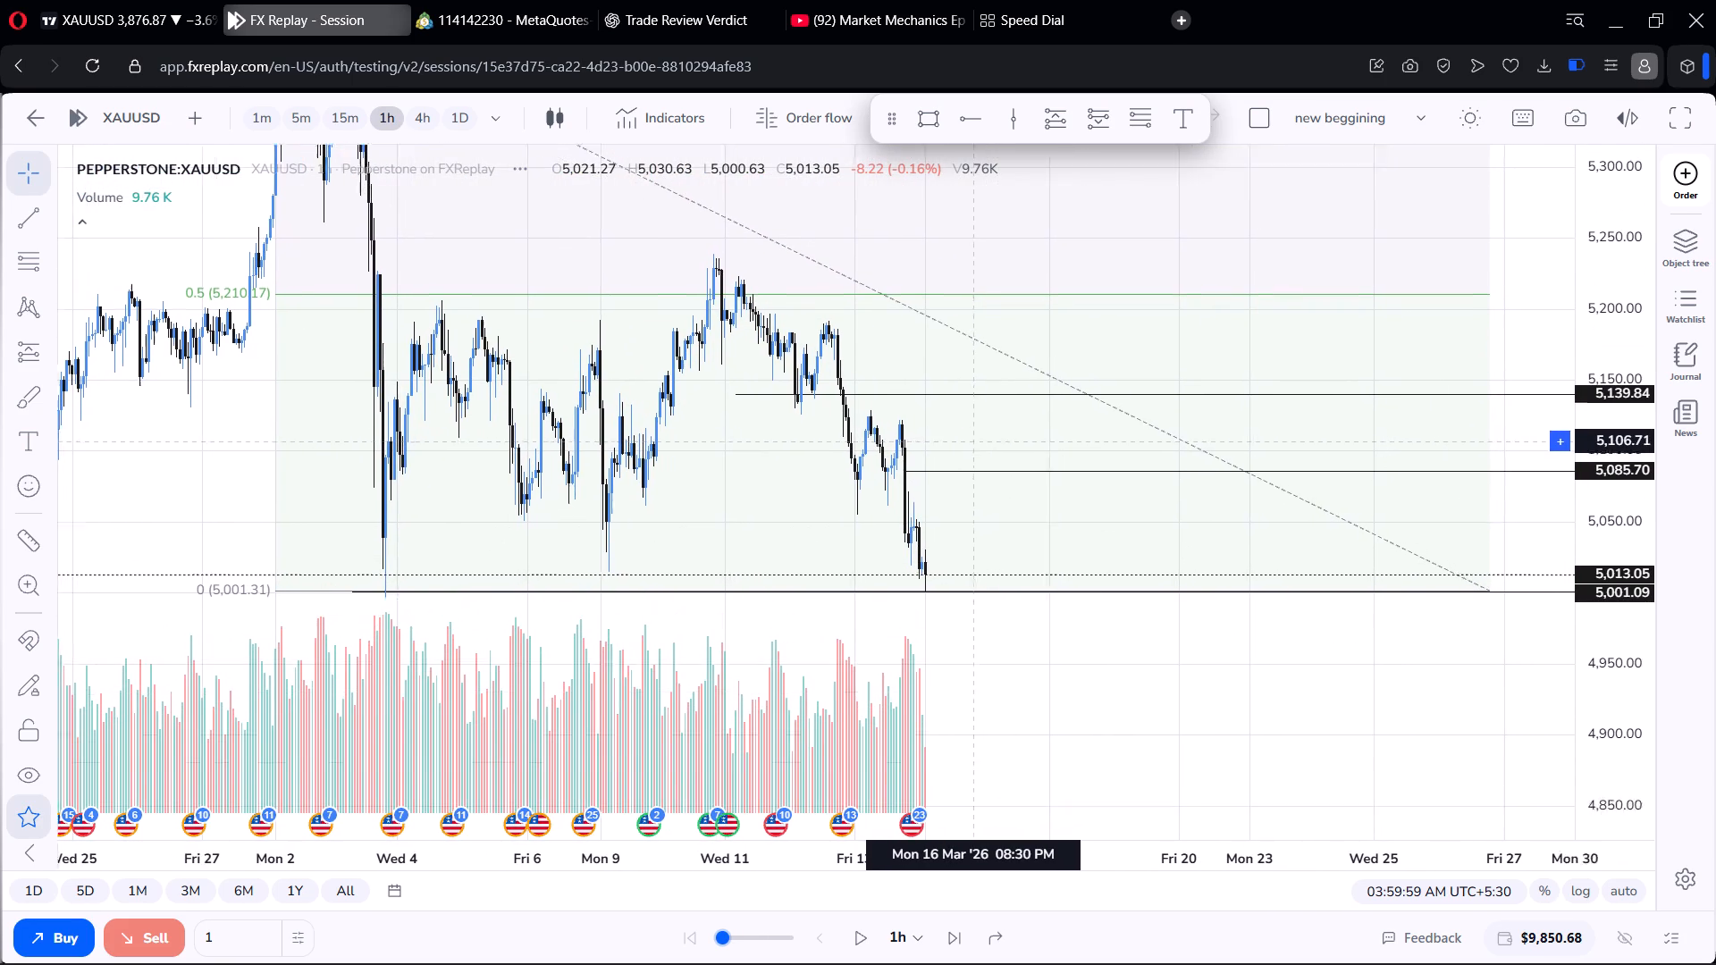
drag(939, 373, 933, 350)
scroll(923, 596, up, 8)
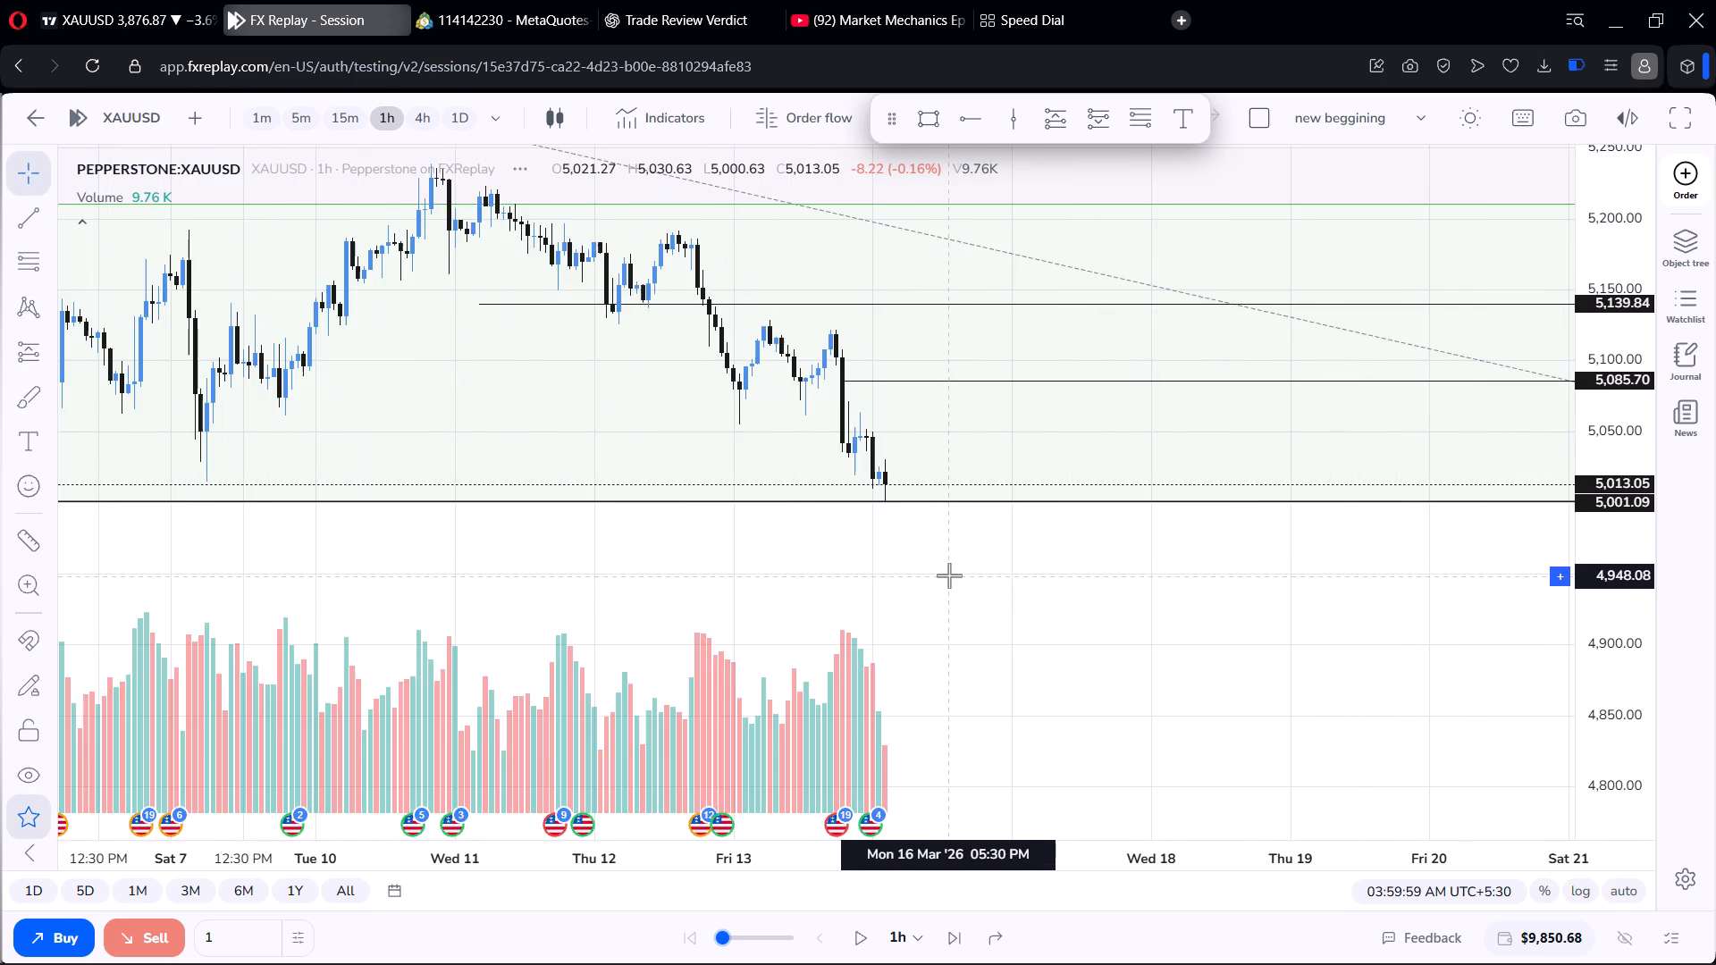
scroll(945, 577, up, 4)
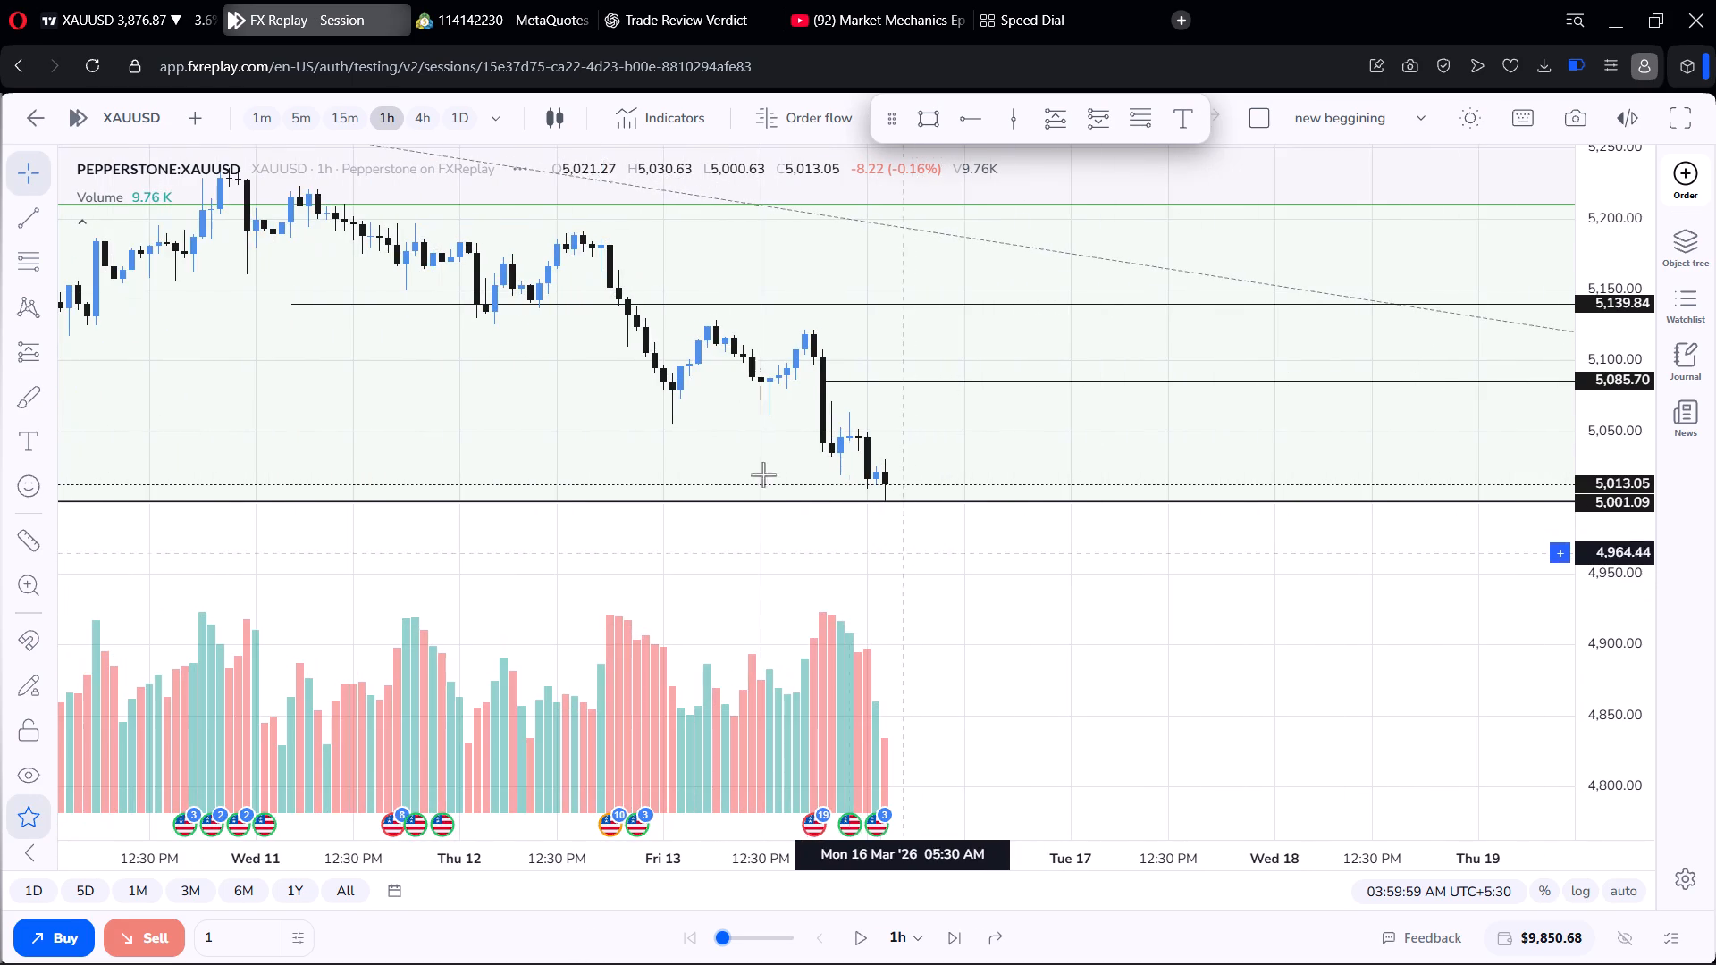
Switch the XAUUSD chart to the 15m timeframe.
click(340, 119)
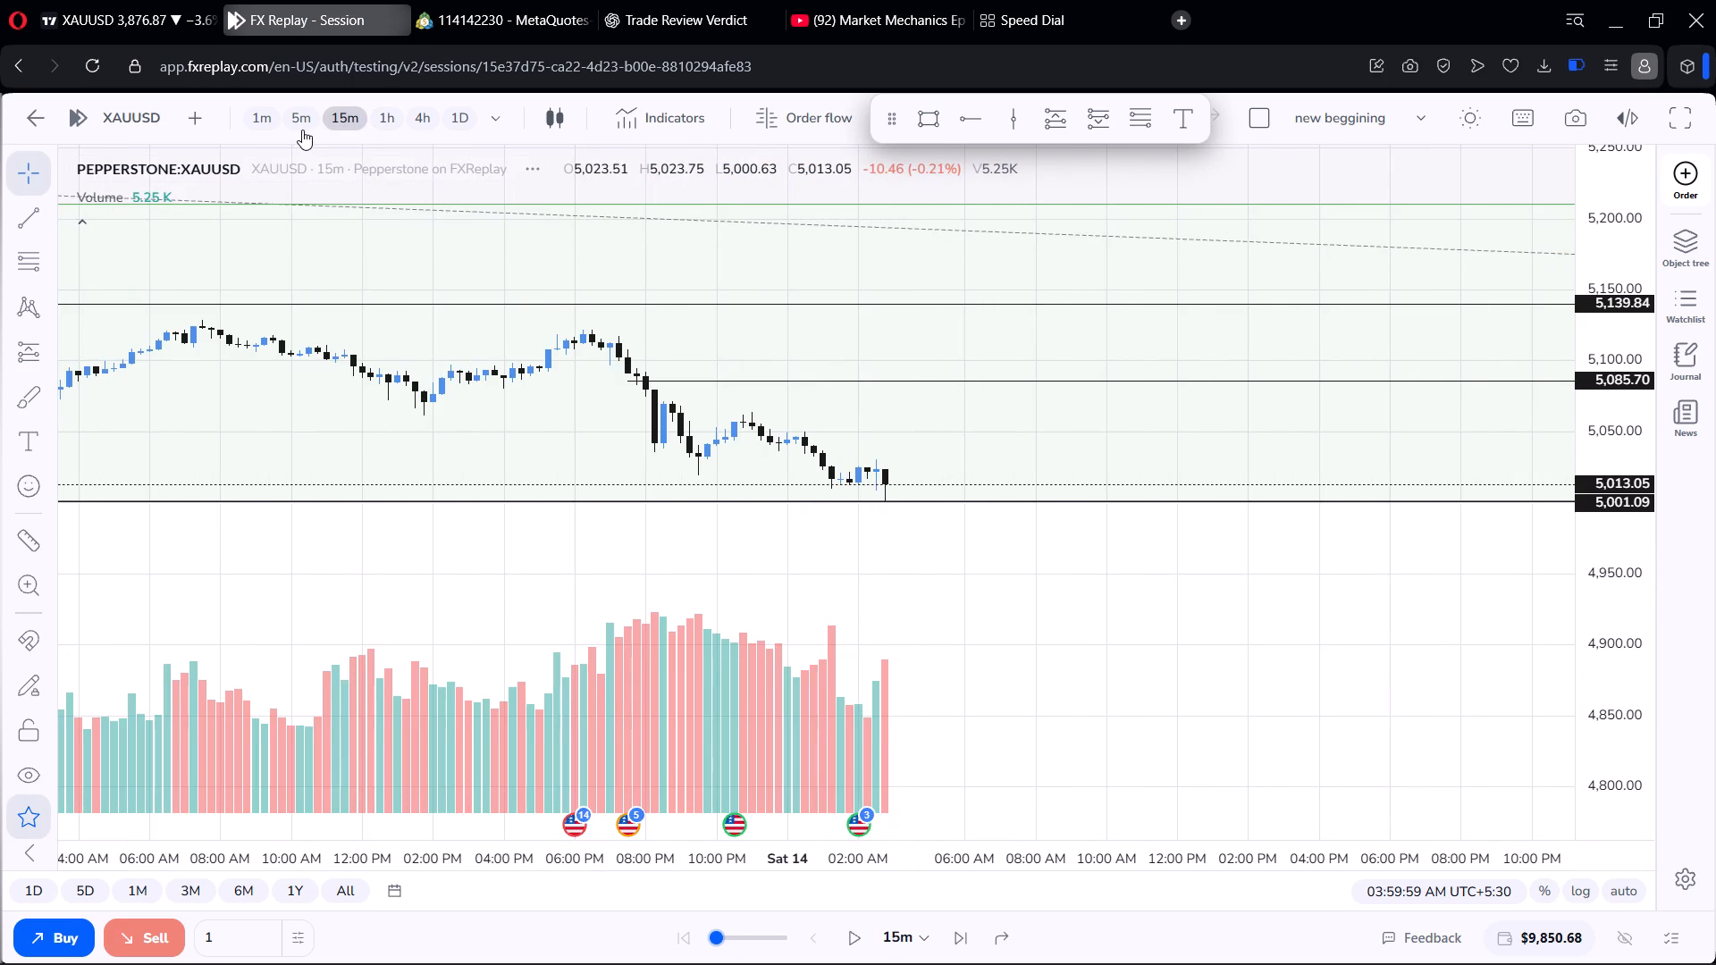
Switch the XAUUSD chart to the 5m timeframe and inspect the latest candles between the 5,085.70 and 5,001.09 rays.
click(301, 126)
scroll(579, 466, down, 6)
scroll(674, 416, down, 5)
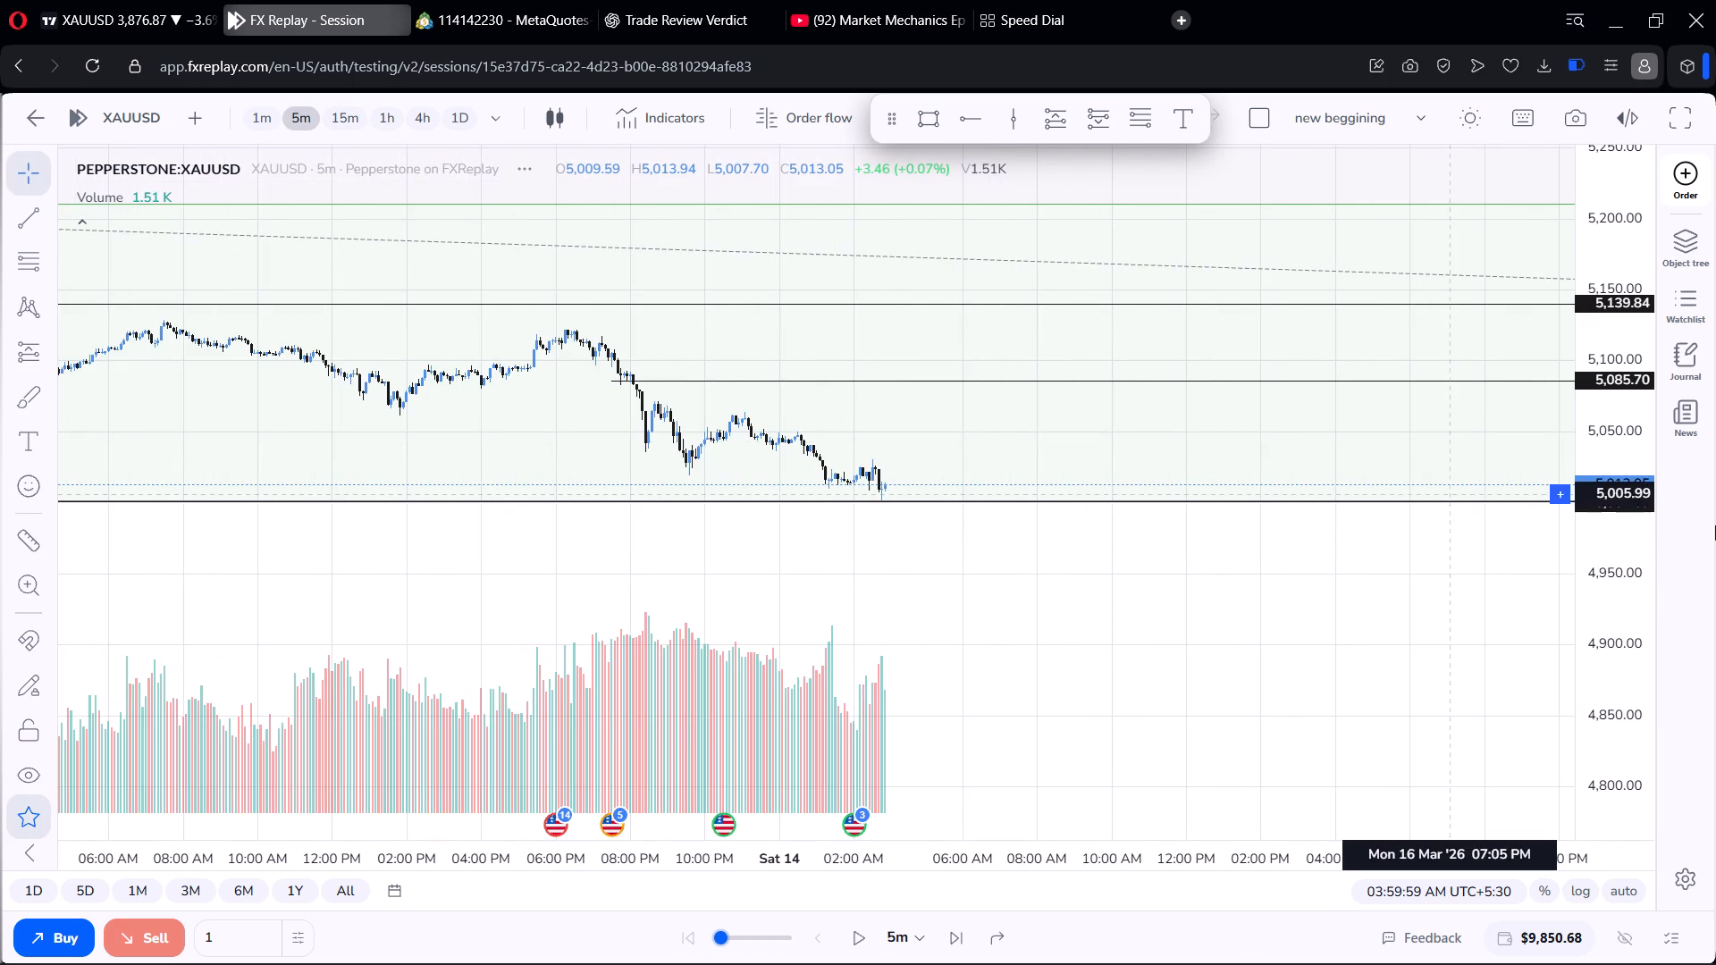
scroll(1627, 562, up, 11)
scroll(834, 346, up, 6)
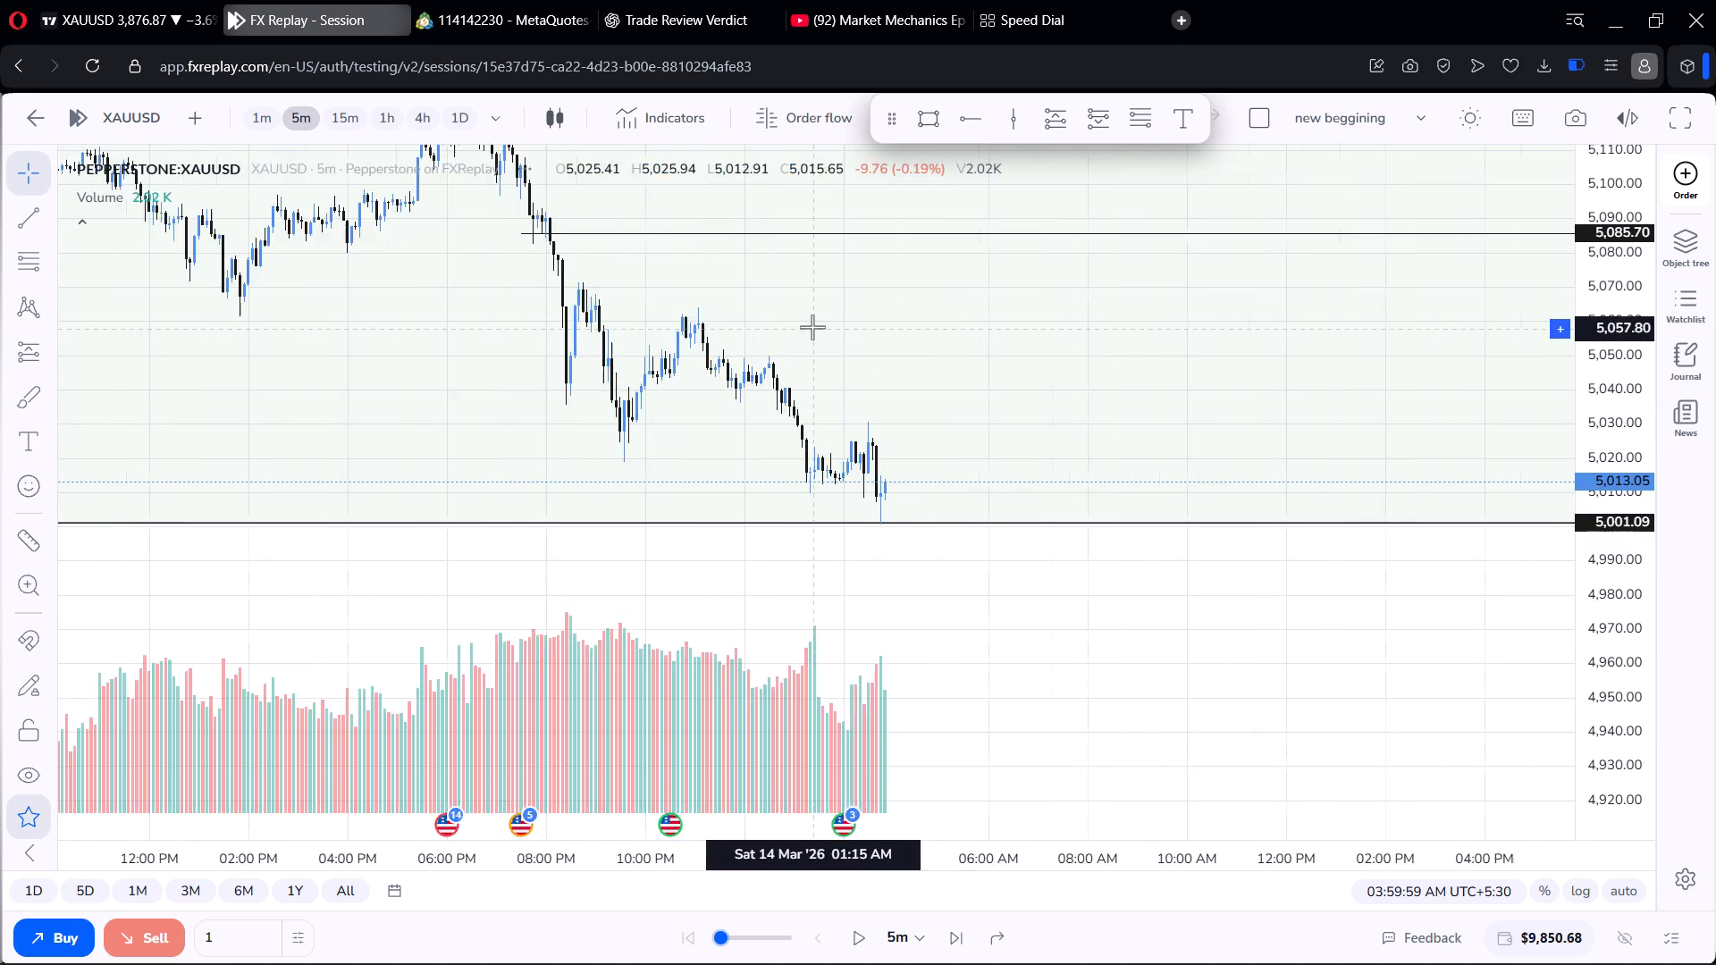
scroll(812, 327, up, 6)
scroll(812, 327, down, 5)
drag(824, 313, 879, 484)
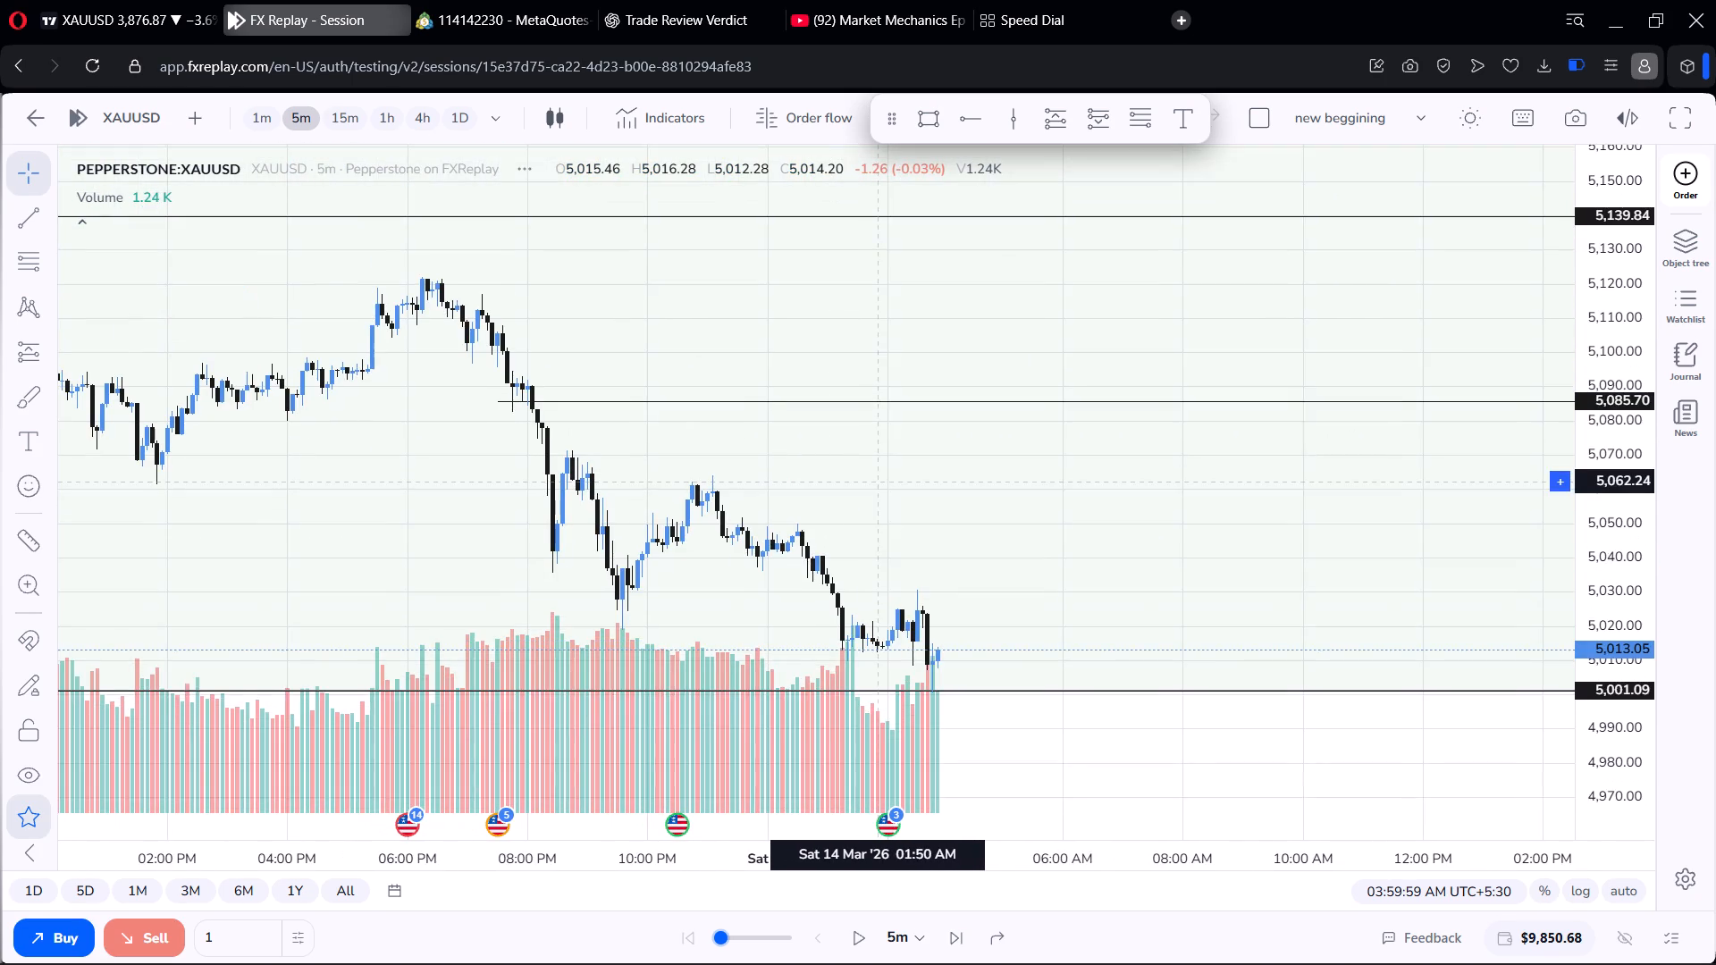
drag(879, 484, 884, 226)
scroll(895, 256, up, 5)
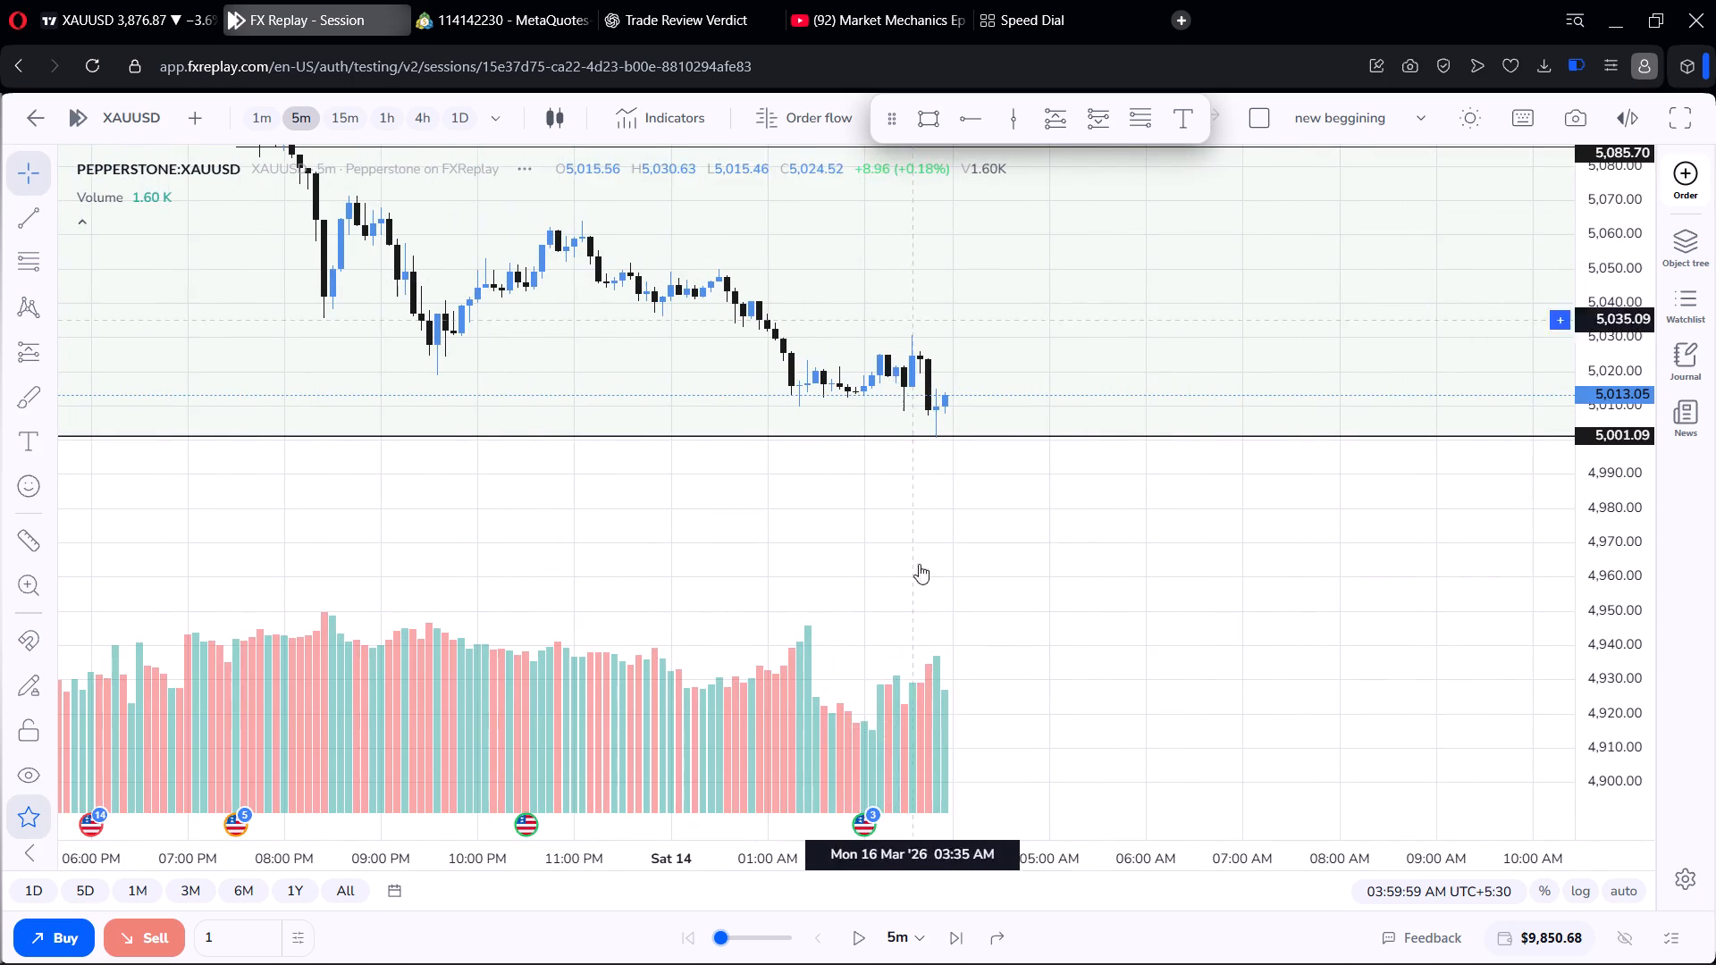
Play the replay on 5m candles and pause it at 04:54:59, on the candle dropping through the 5,001.09 ray.
click(856, 938)
click(858, 938)
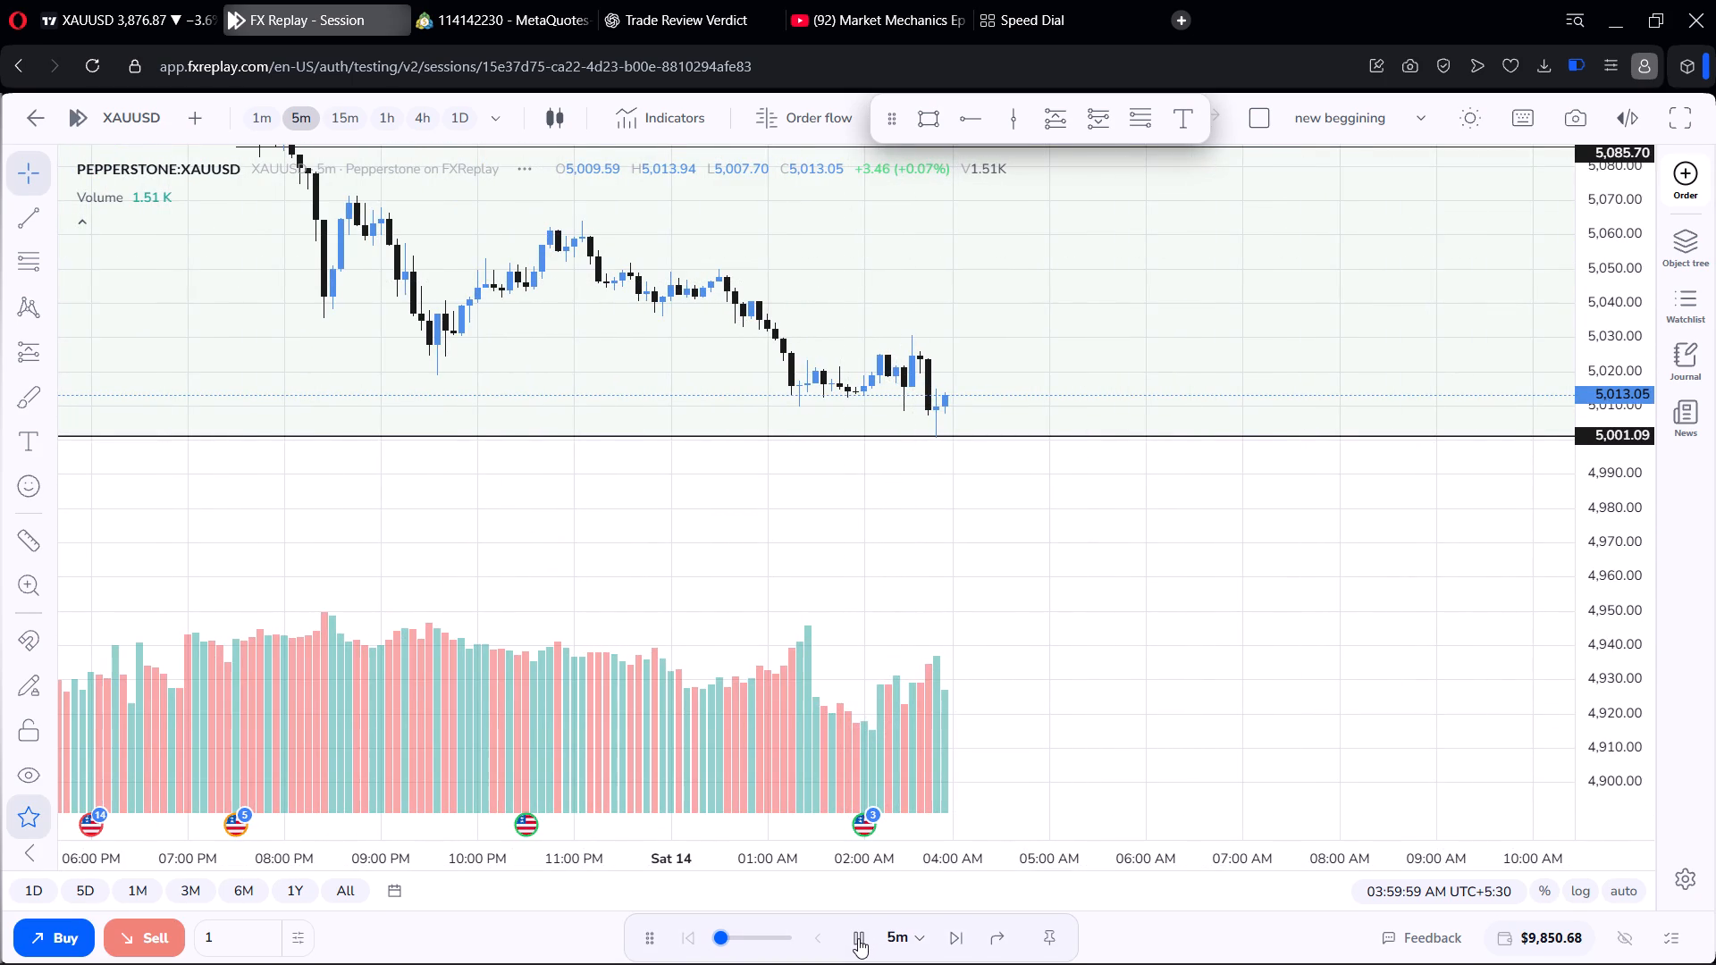
click(858, 938)
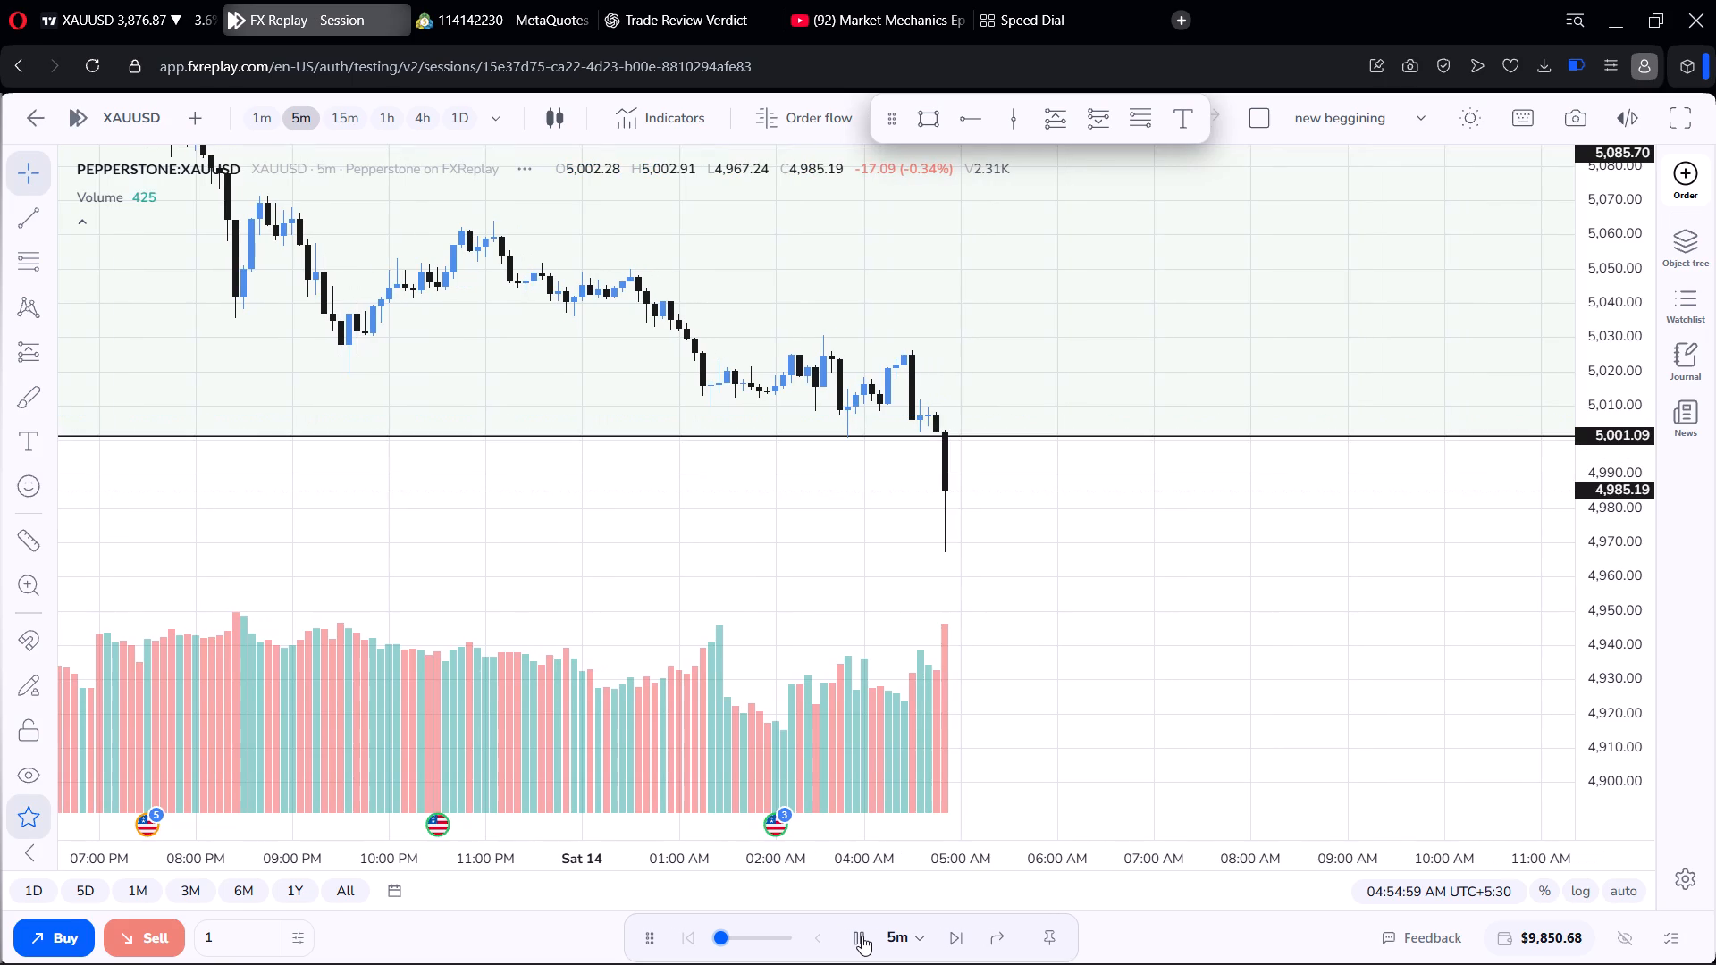
click(862, 936)
Examine the 5m price history around and below the 5,001.09 ray, going back to early March.
scroll(847, 582, down, 17)
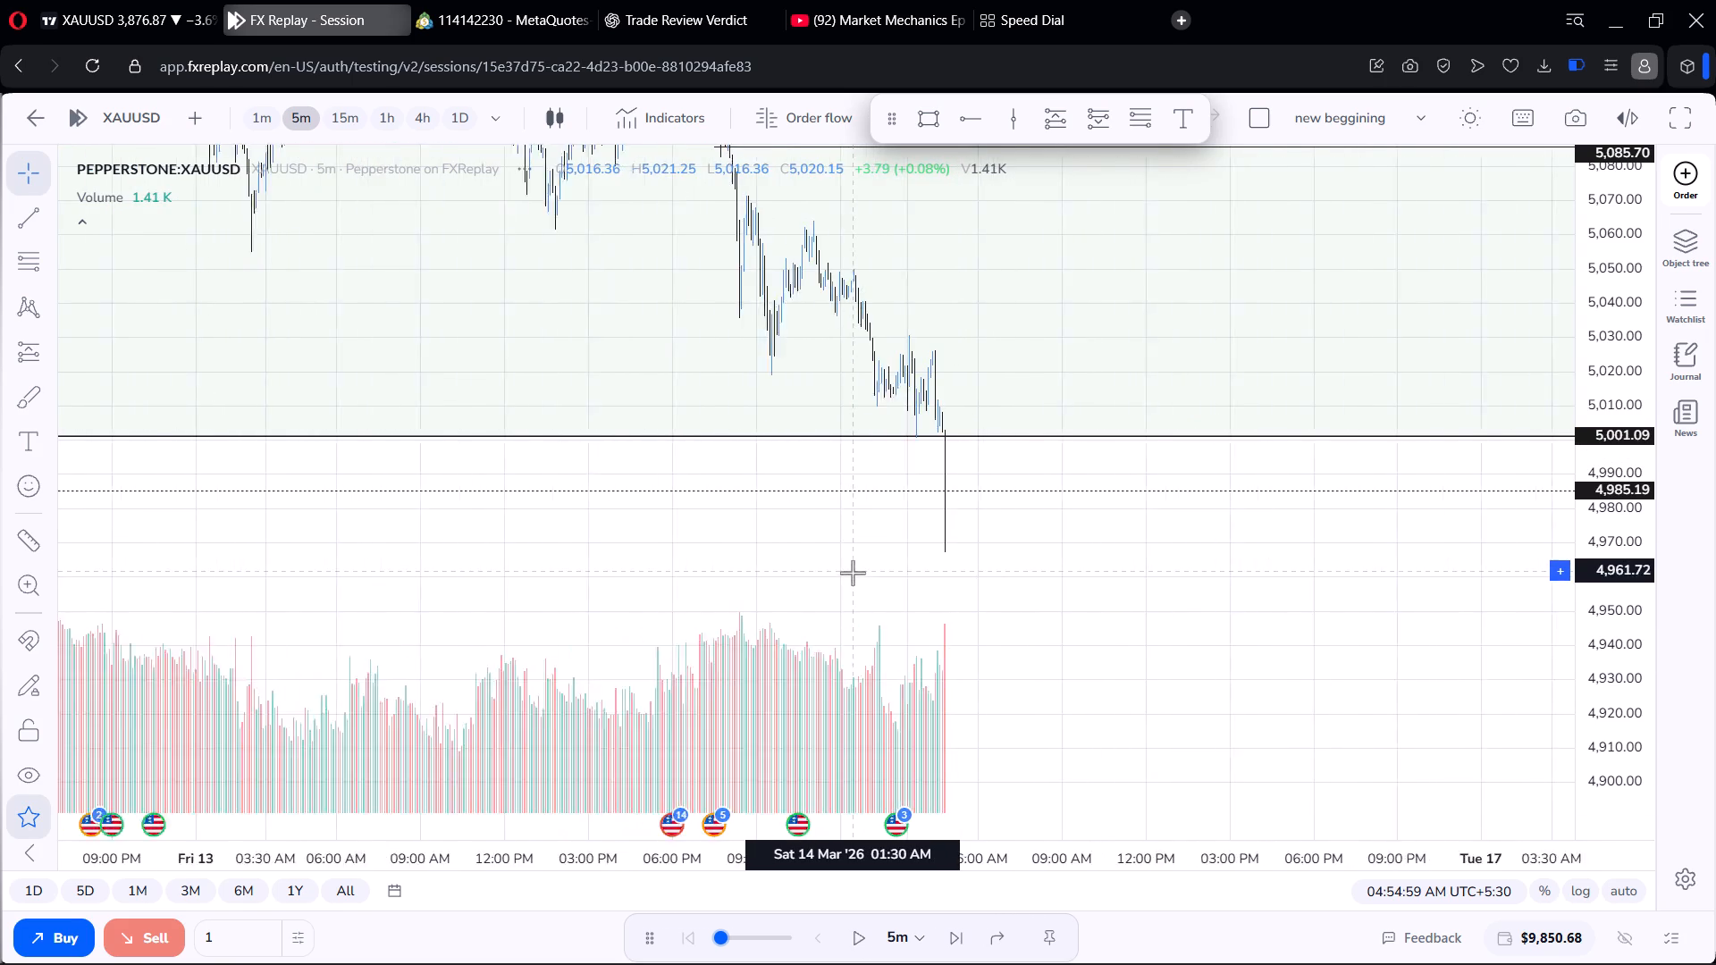
scroll(853, 573, down, 6)
drag(674, 553, 1224, 408)
scroll(1027, 467, down, 6)
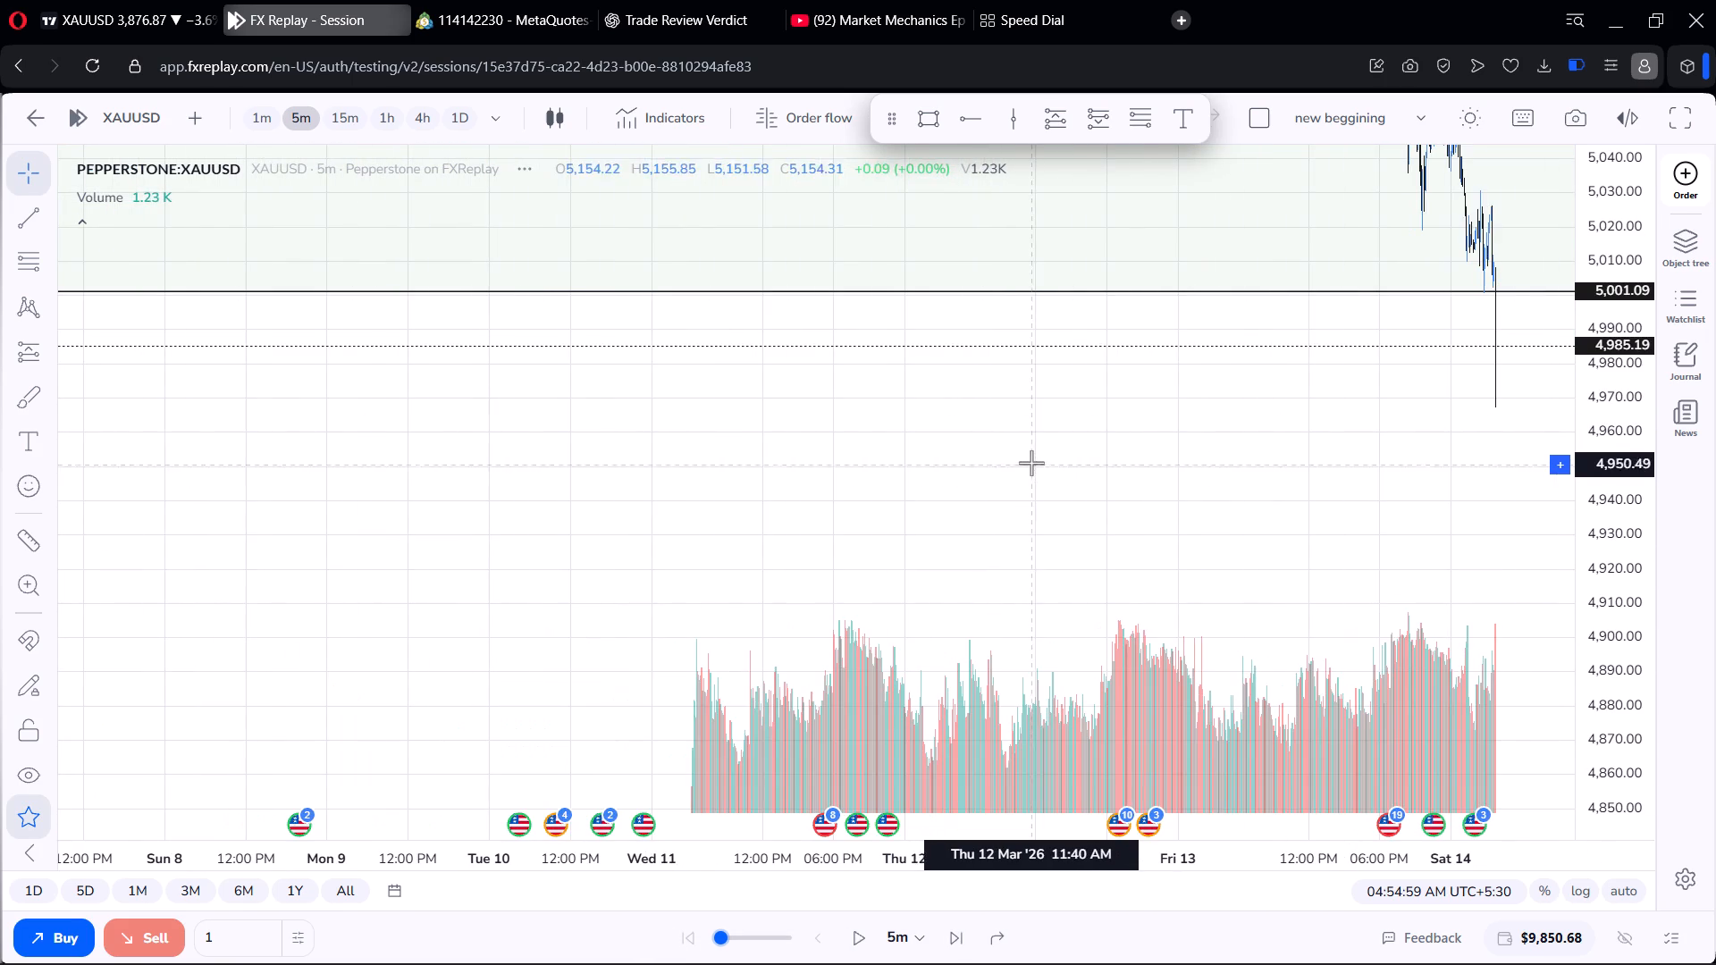
scroll(1010, 452, down, 10)
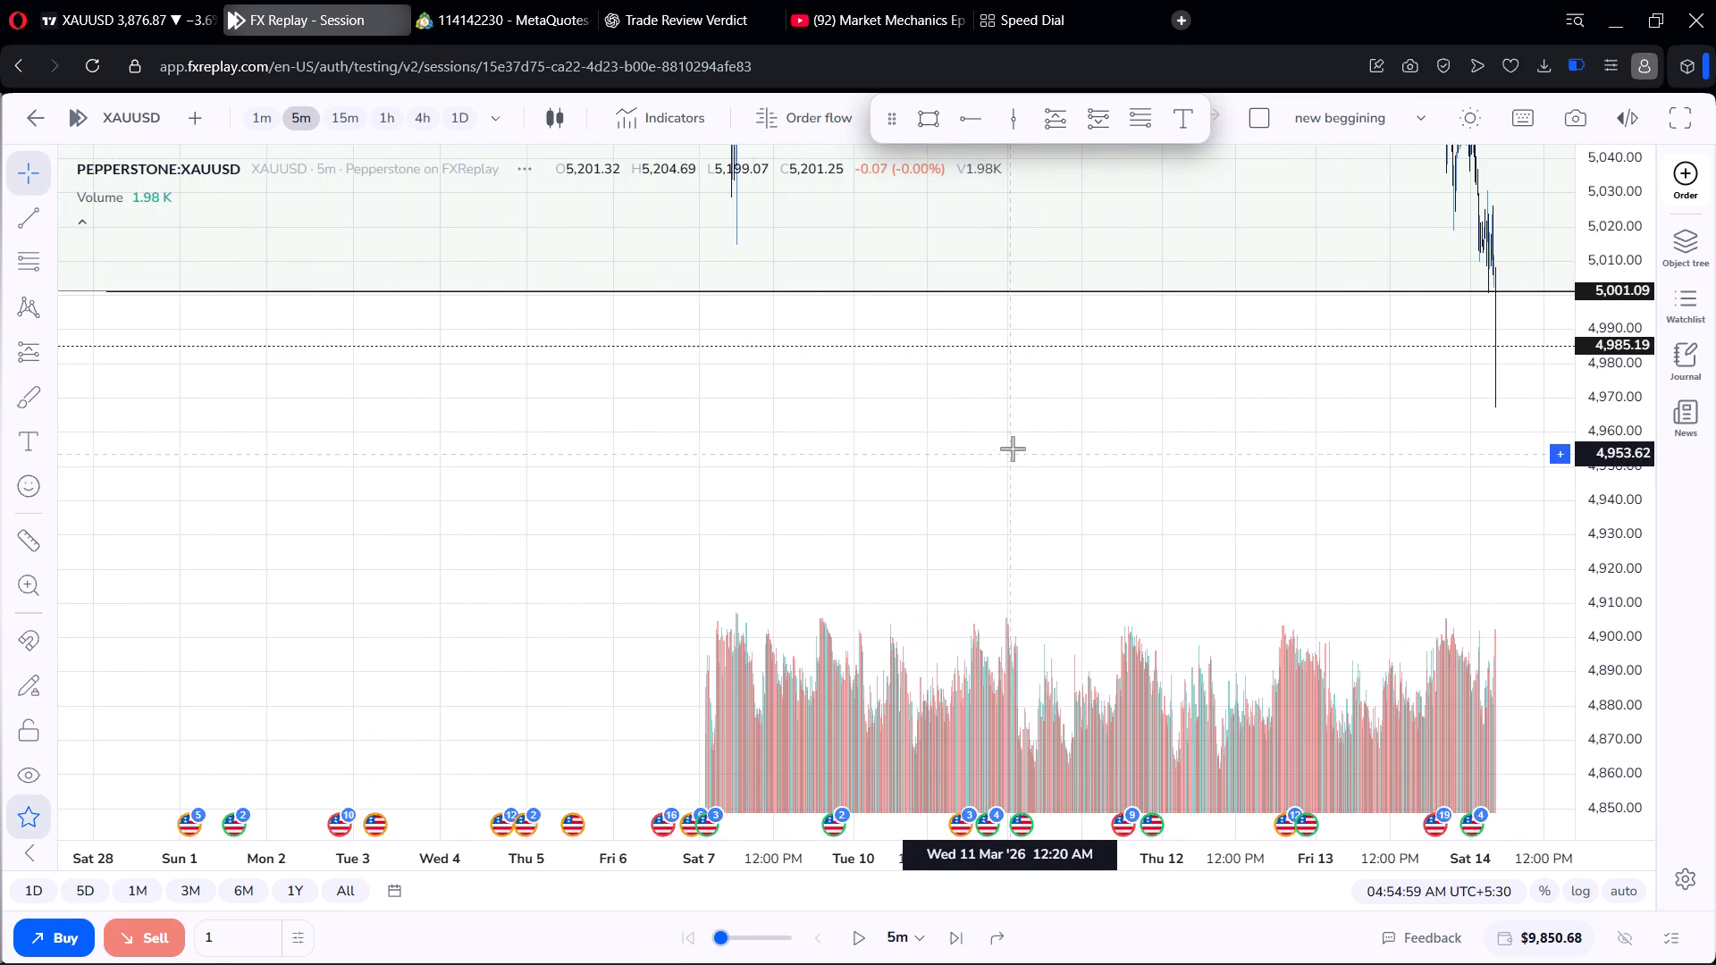
scroll(1014, 447, down, 19)
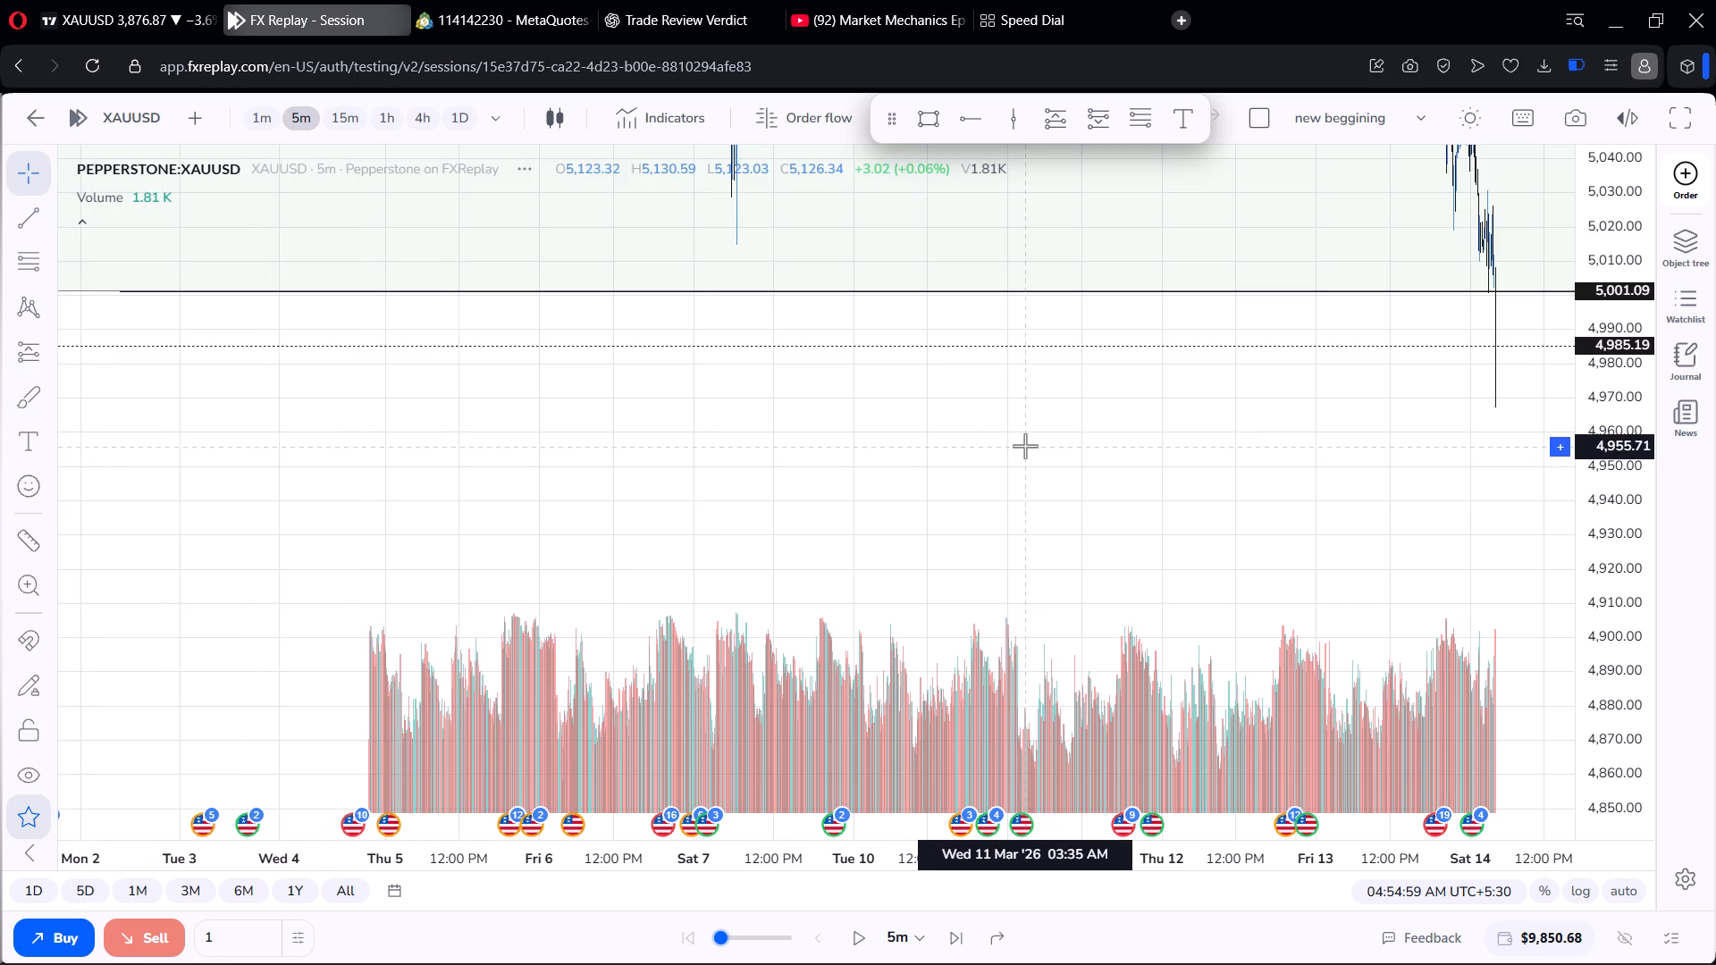
scroll(1025, 446, down, 16)
scroll(1027, 428, down, 17)
scroll(1030, 425, down, 12)
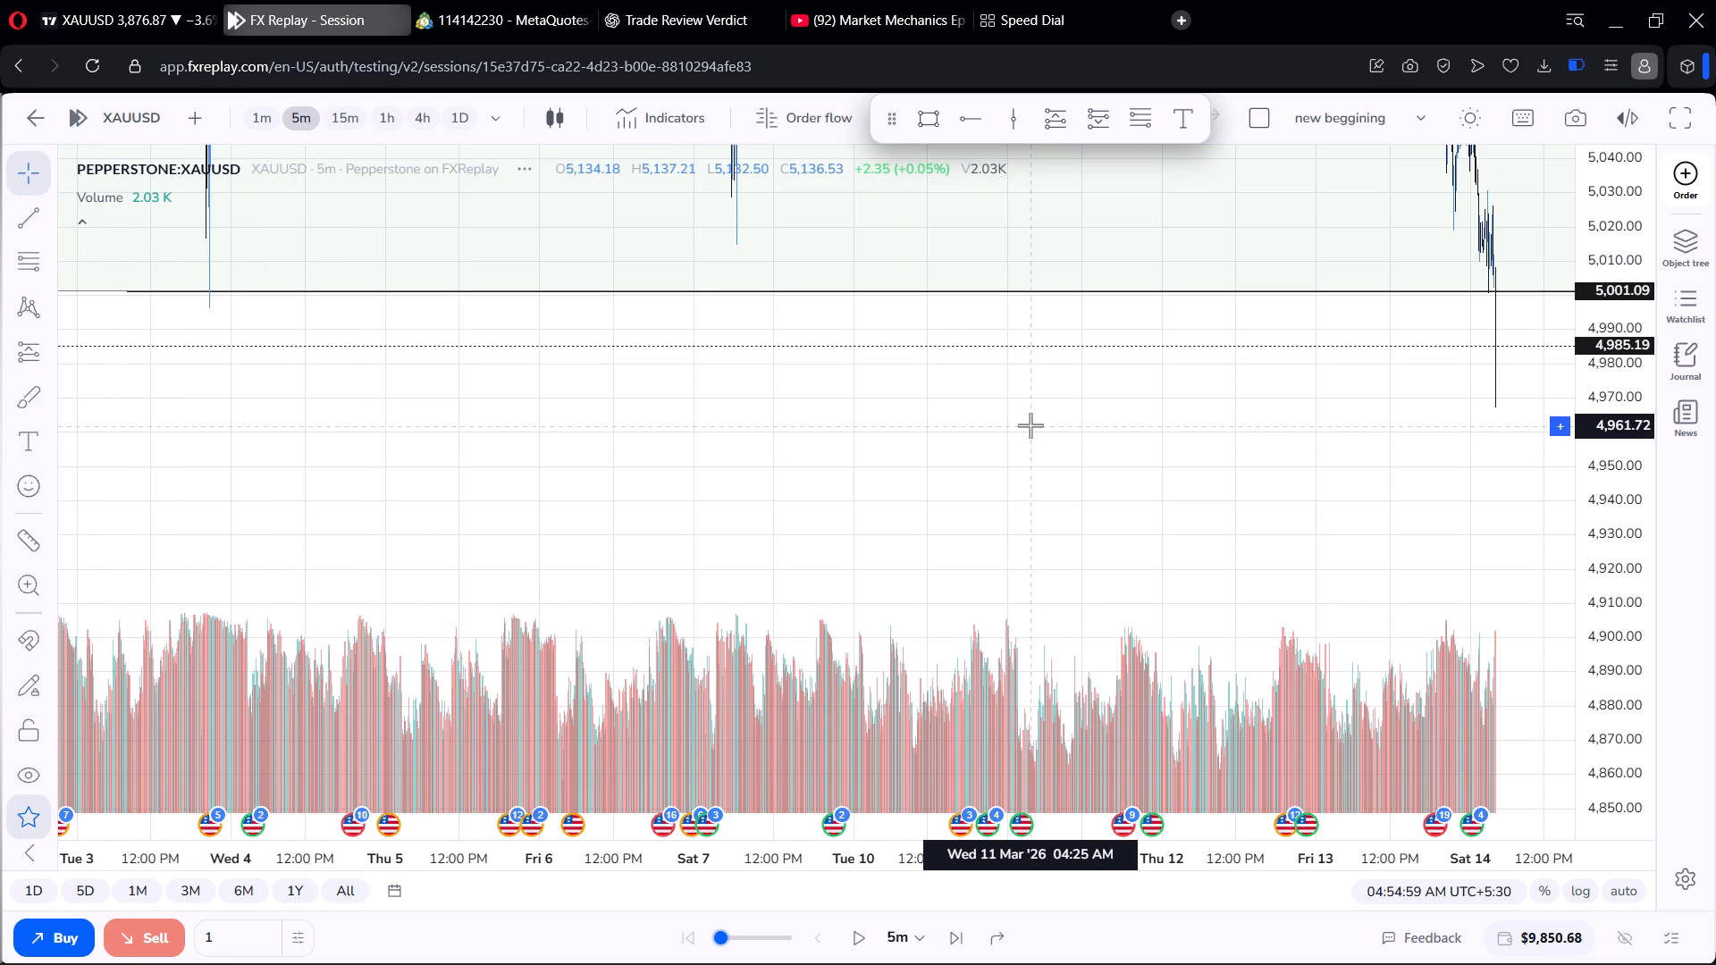
Switch to the 15m timeframe and examine the mid- to late-February lows around and below the 5,001.09 level.
click(331, 113)
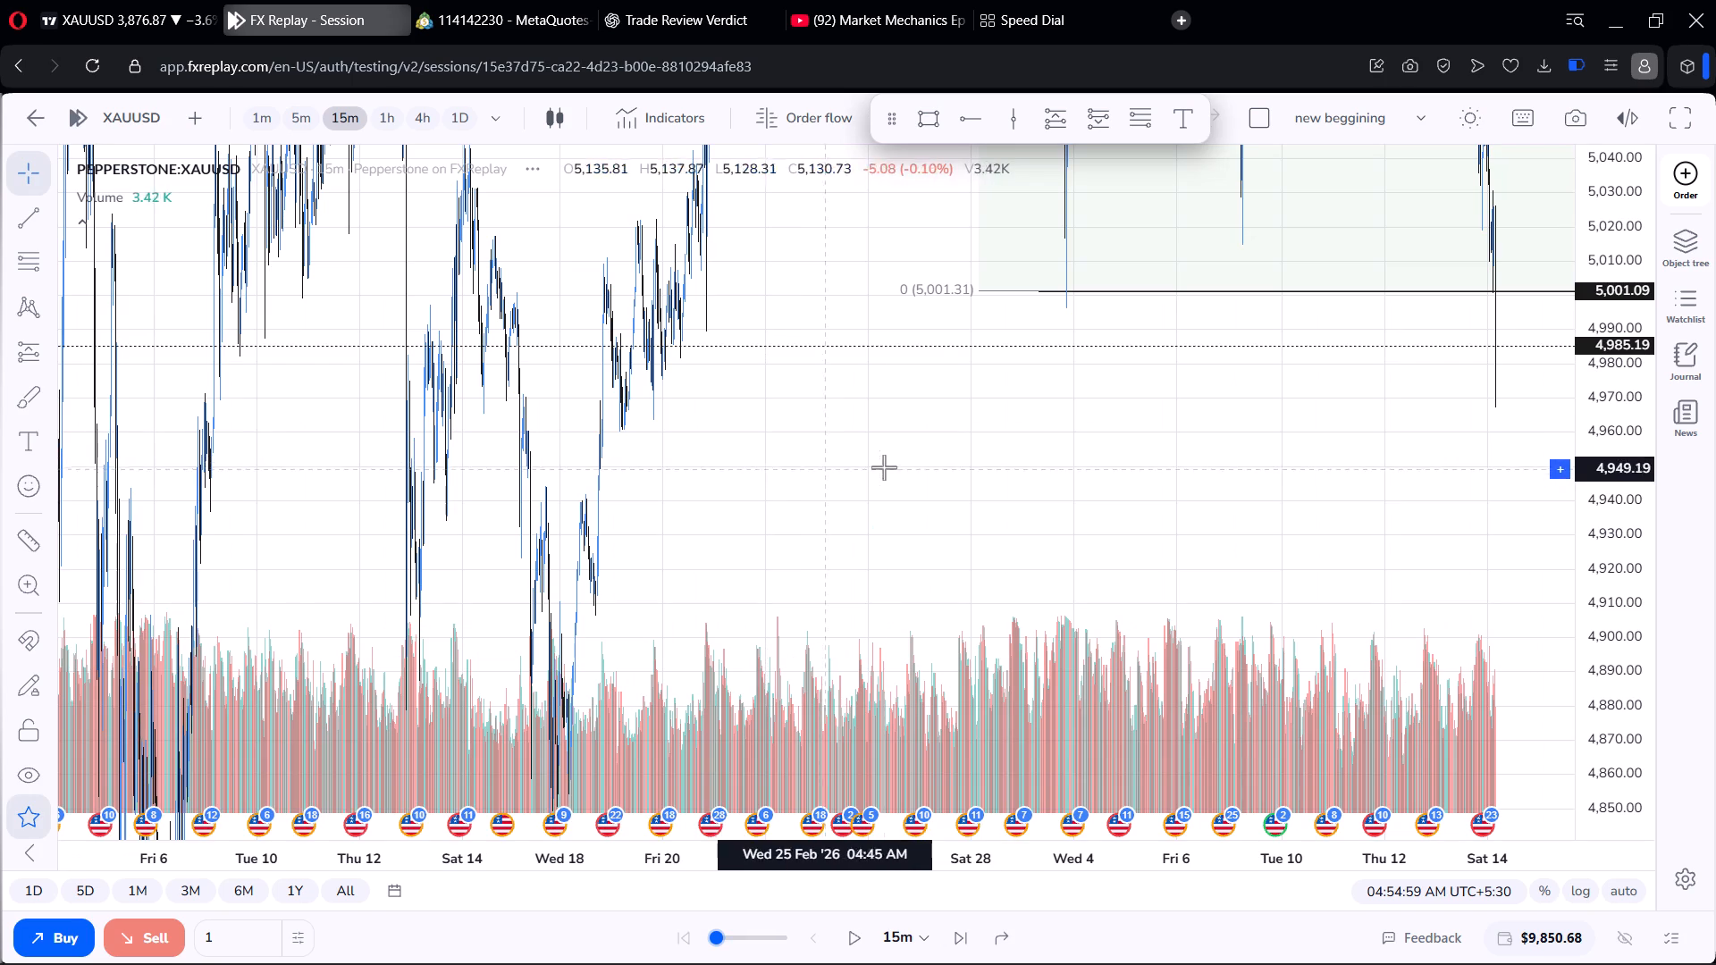
scroll(921, 454, up, 6)
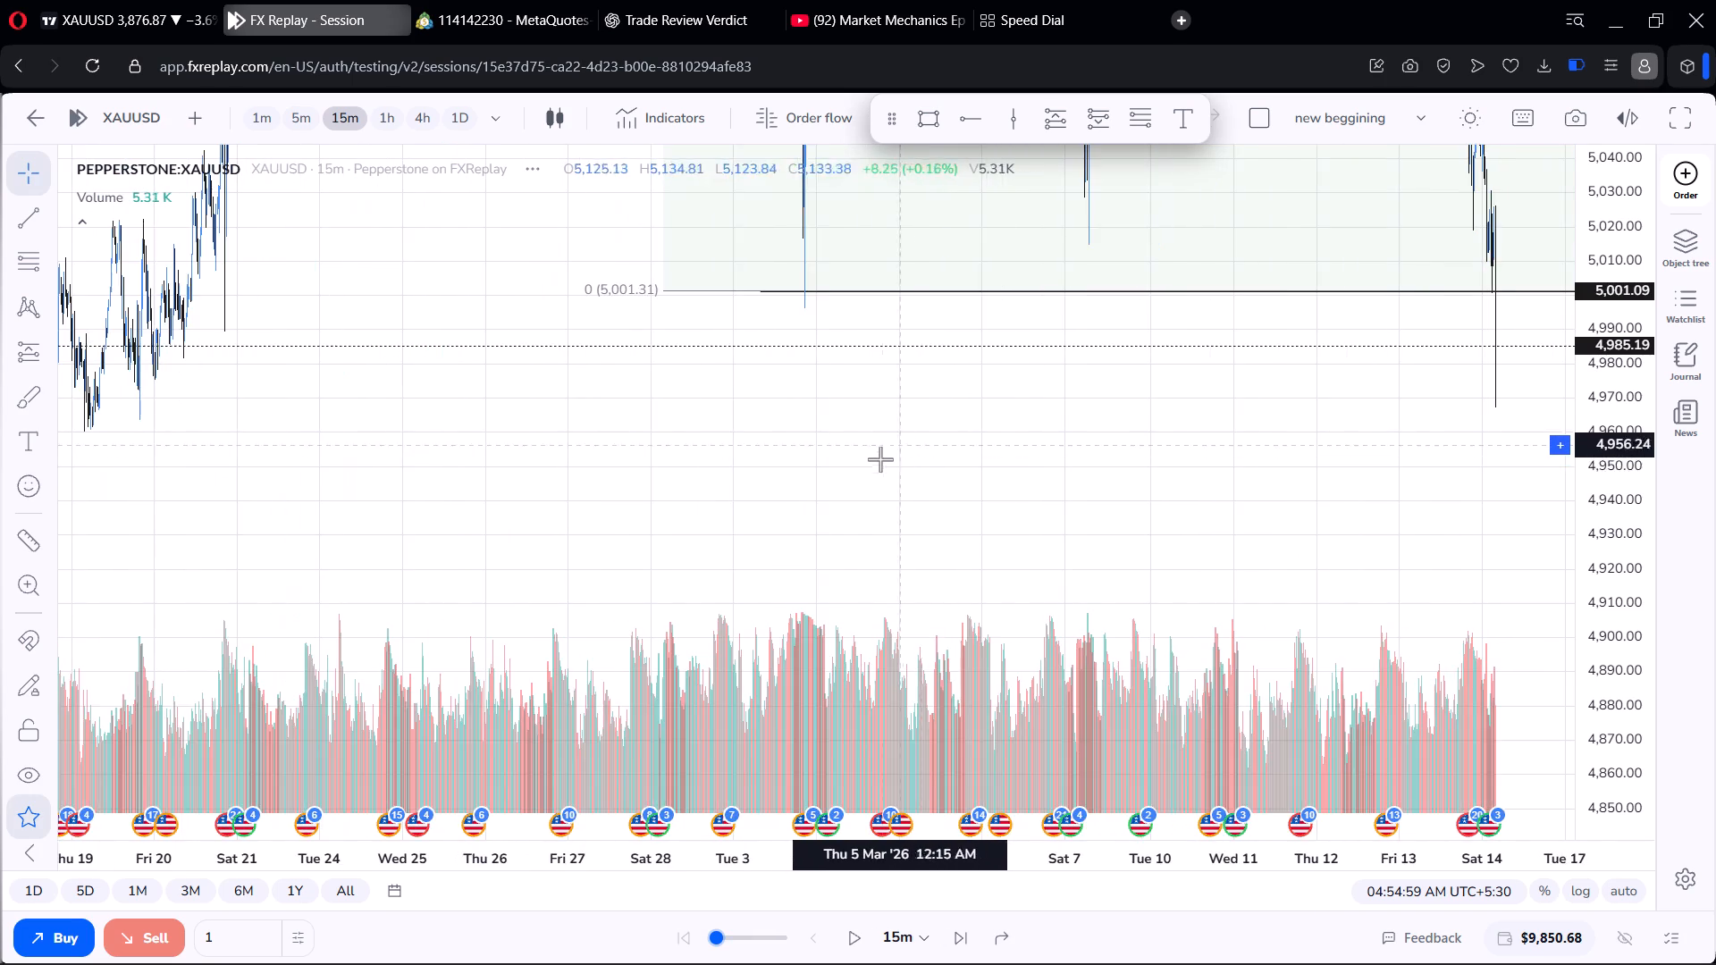
scroll(879, 461, up, 5)
drag(621, 462, 1235, 385)
scroll(1157, 395, up, 5)
drag(938, 371, 1715, 381)
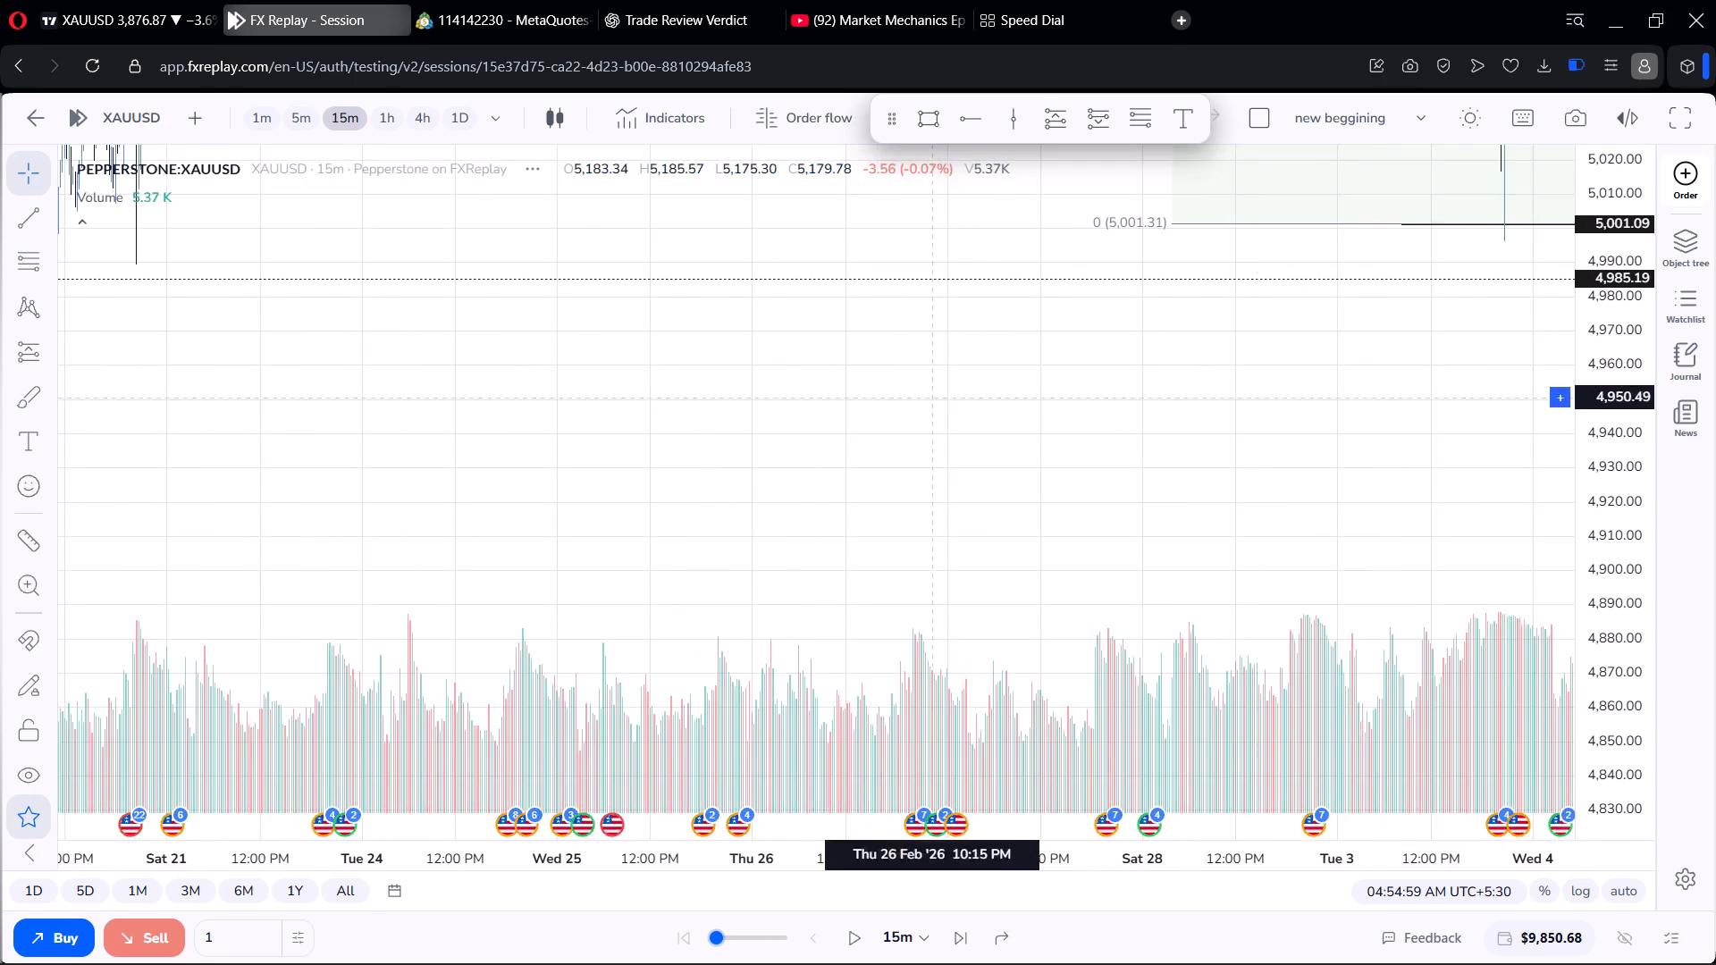
drag(921, 401, 1292, 373)
drag(697, 338, 899, 340)
scroll(734, 346, up, 5)
drag(721, 358, 1193, 397)
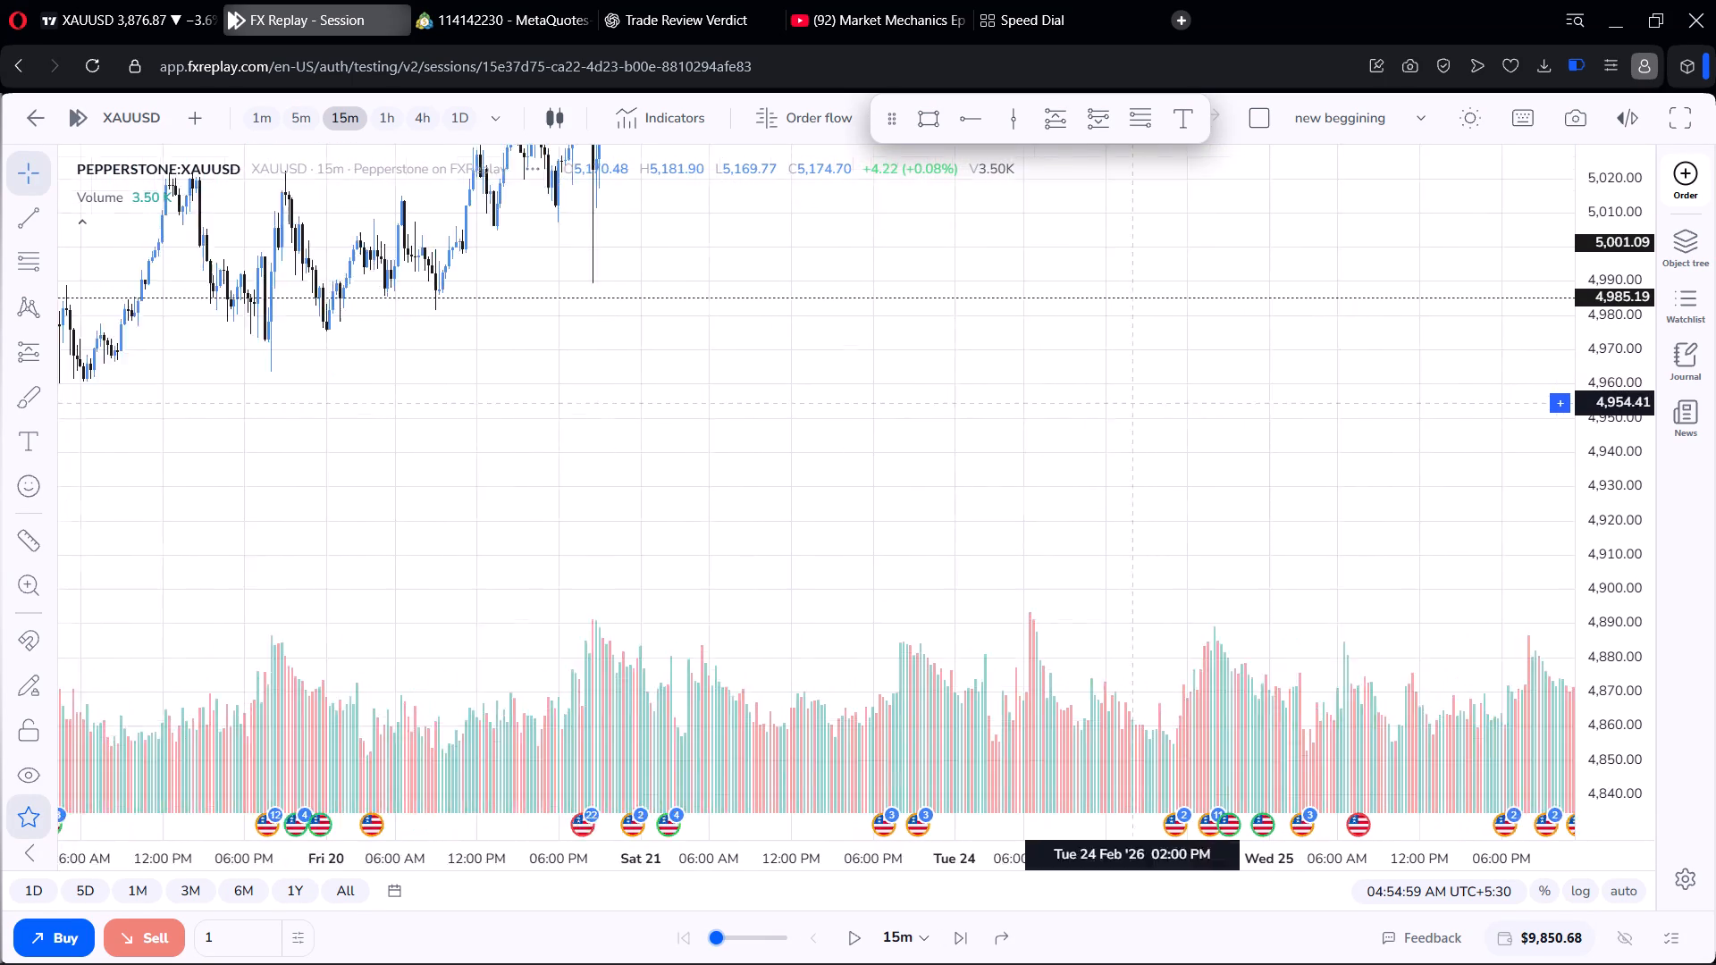
scroll(988, 386, up, 2)
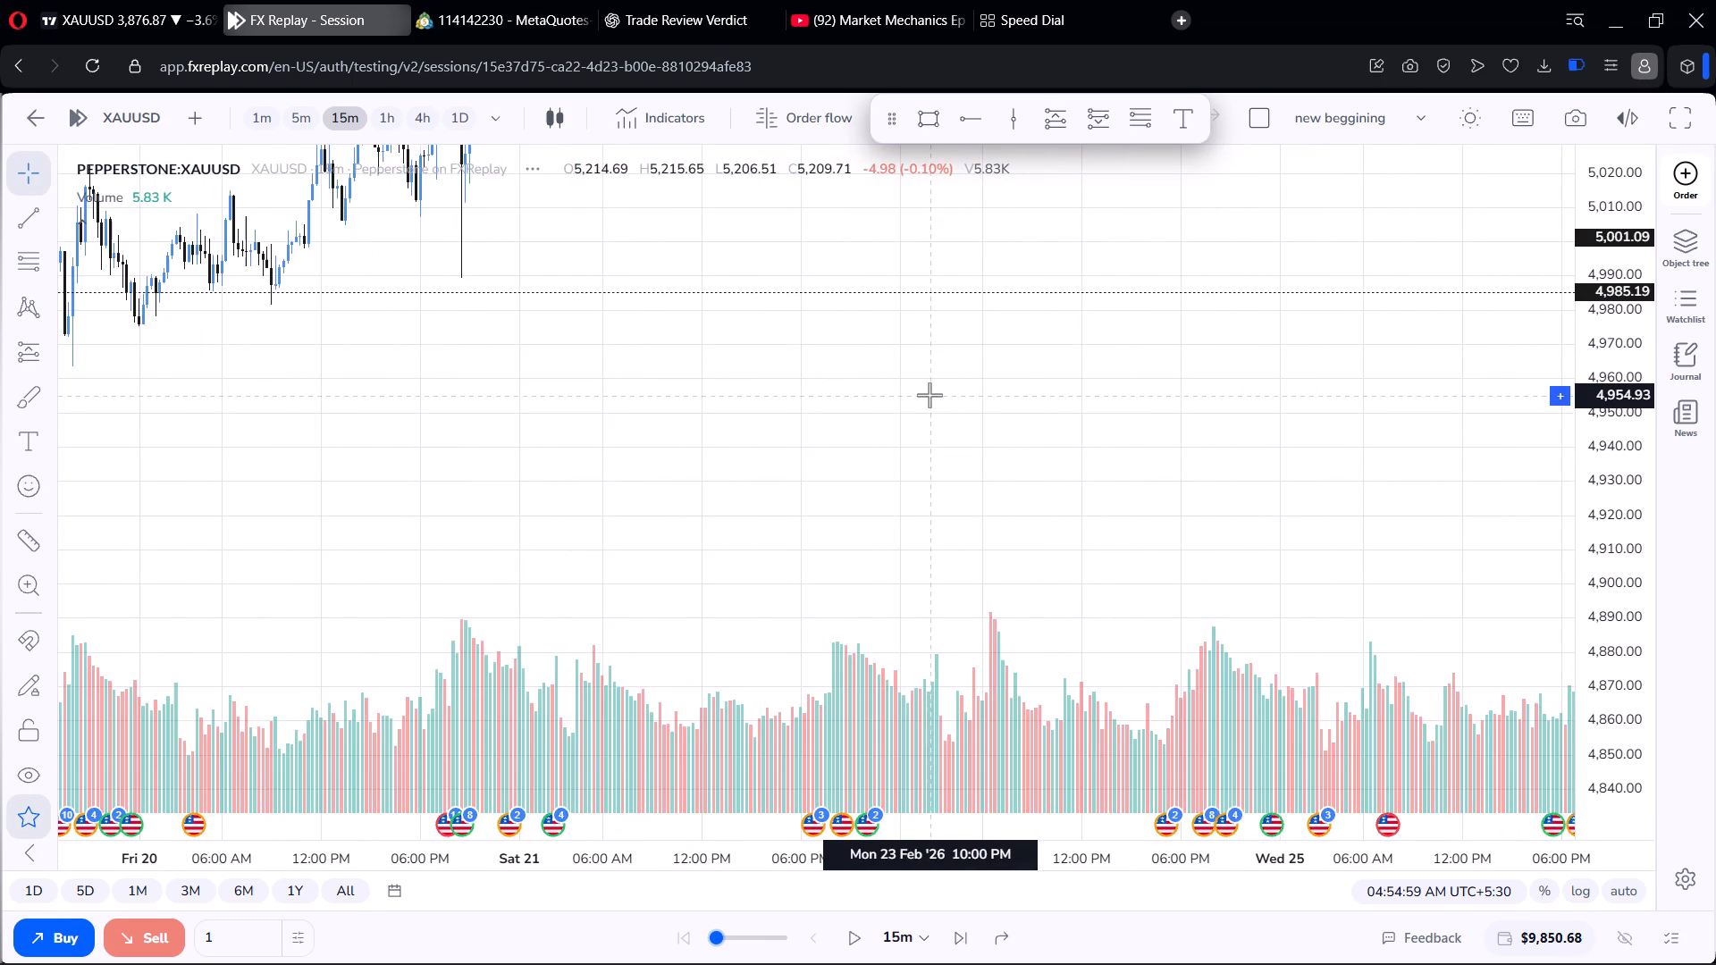
scroll(929, 395, up, 2)
scroll(929, 395, down, 4)
scroll(924, 395, up, 5)
scroll(924, 395, down, 7)
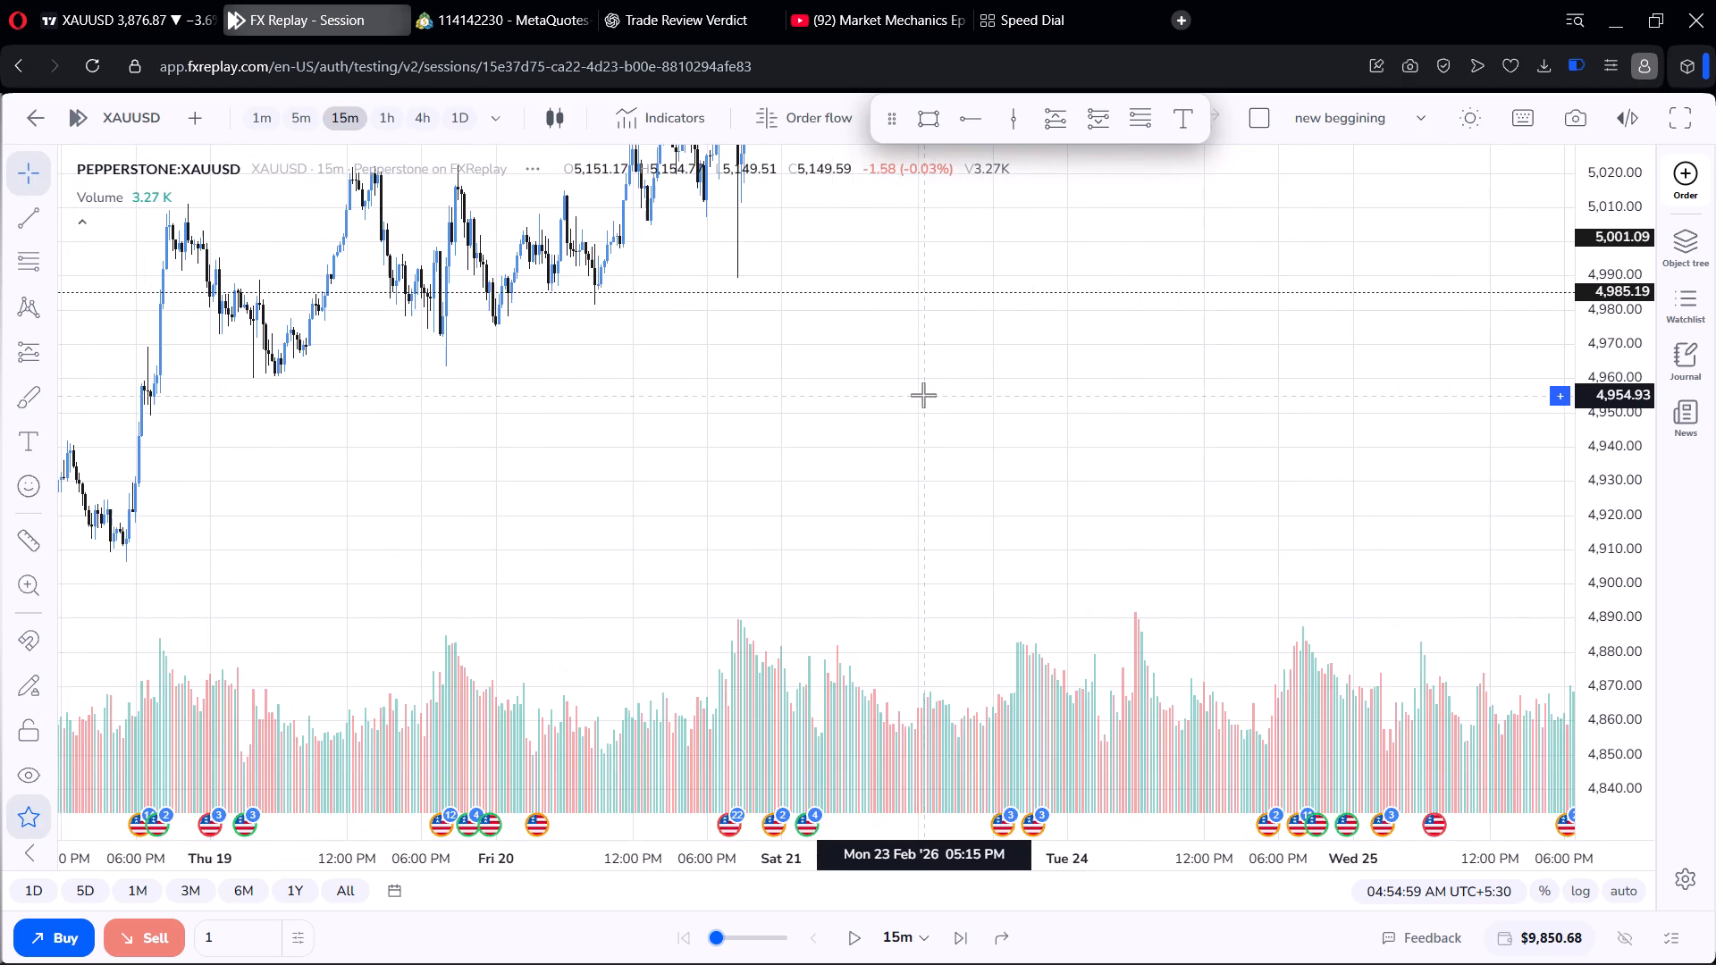
drag(707, 386, 972, 364)
scroll(973, 373, up, 2)
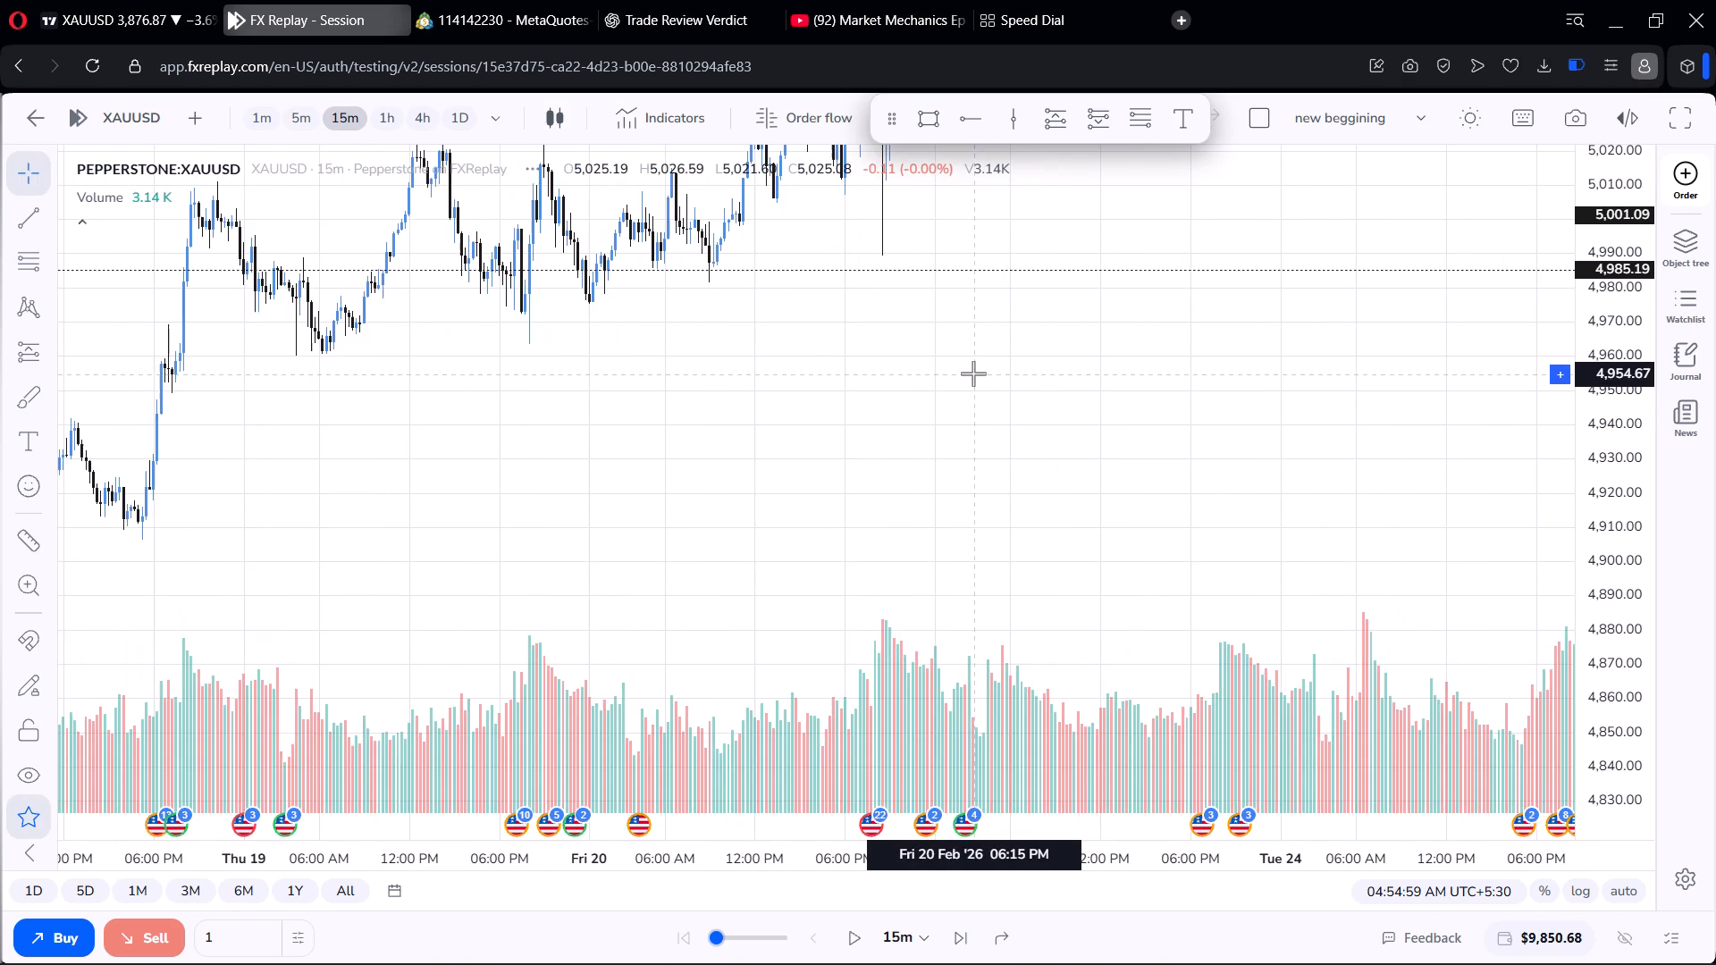
scroll(974, 376, up, 2)
scroll(975, 376, down, 2)
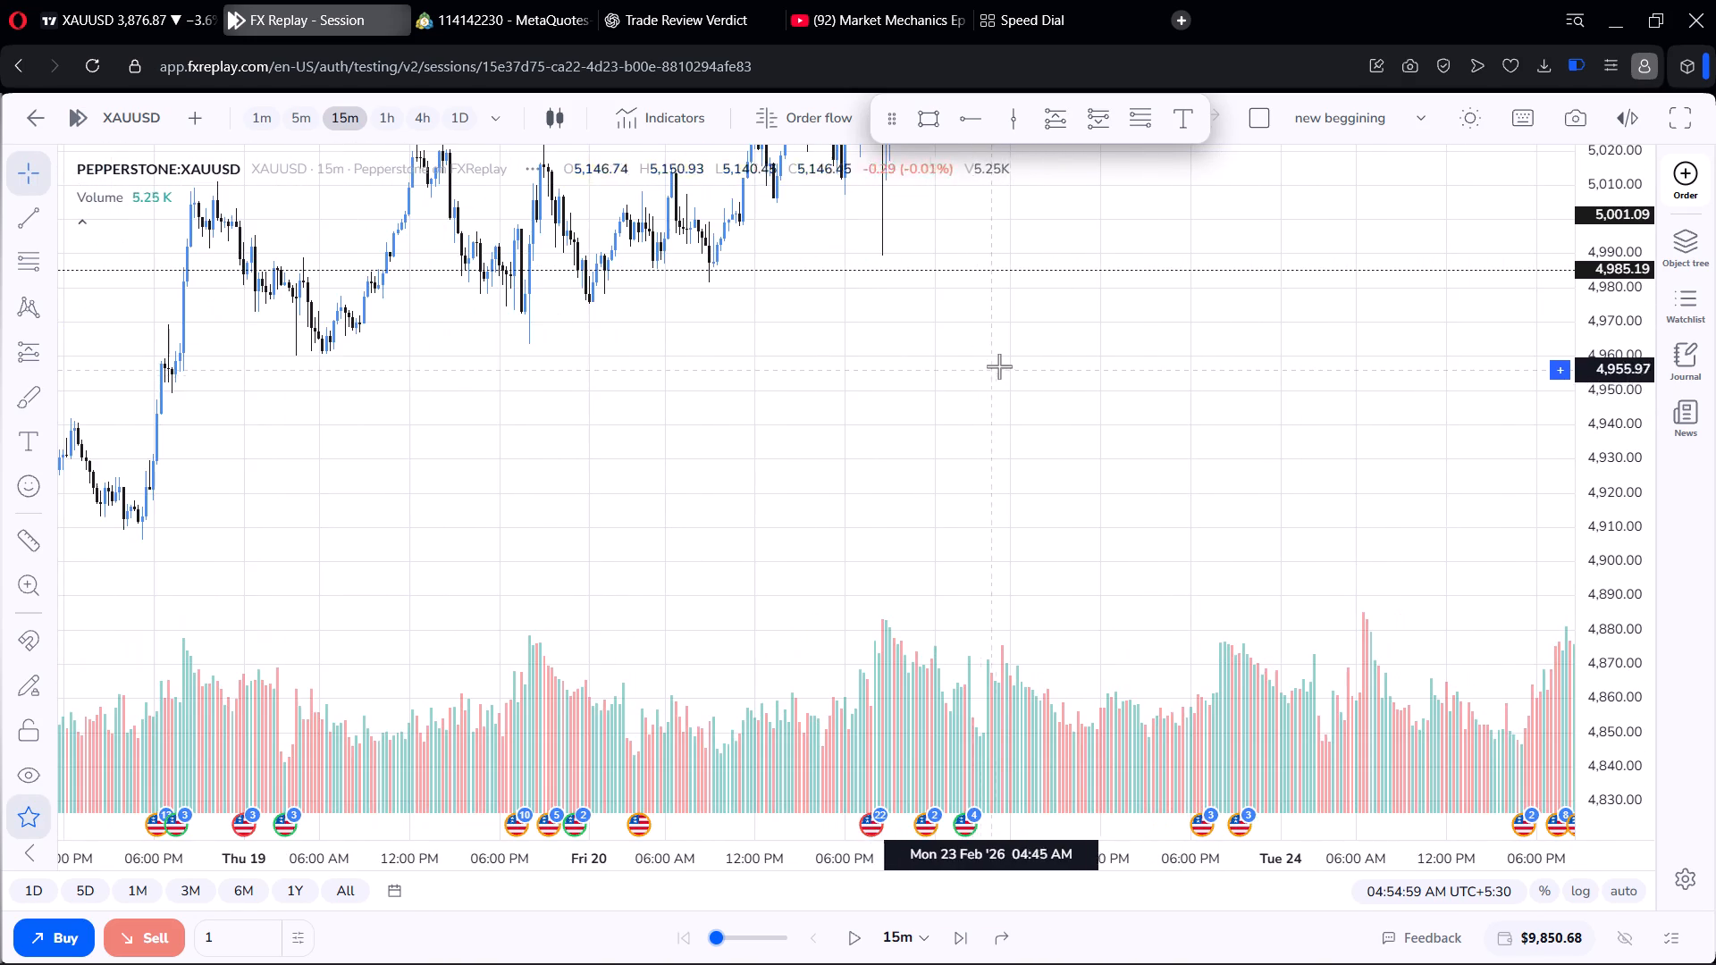
scroll(1000, 366, up, 4)
scroll(1000, 365, down, 6)
Return along the 15m chart to the latest candle and examine its drop below the 5,001.09 ray.
drag(1162, 384, 0, 269)
drag(785, 332, 225, 294)
drag(887, 348, 394, 361)
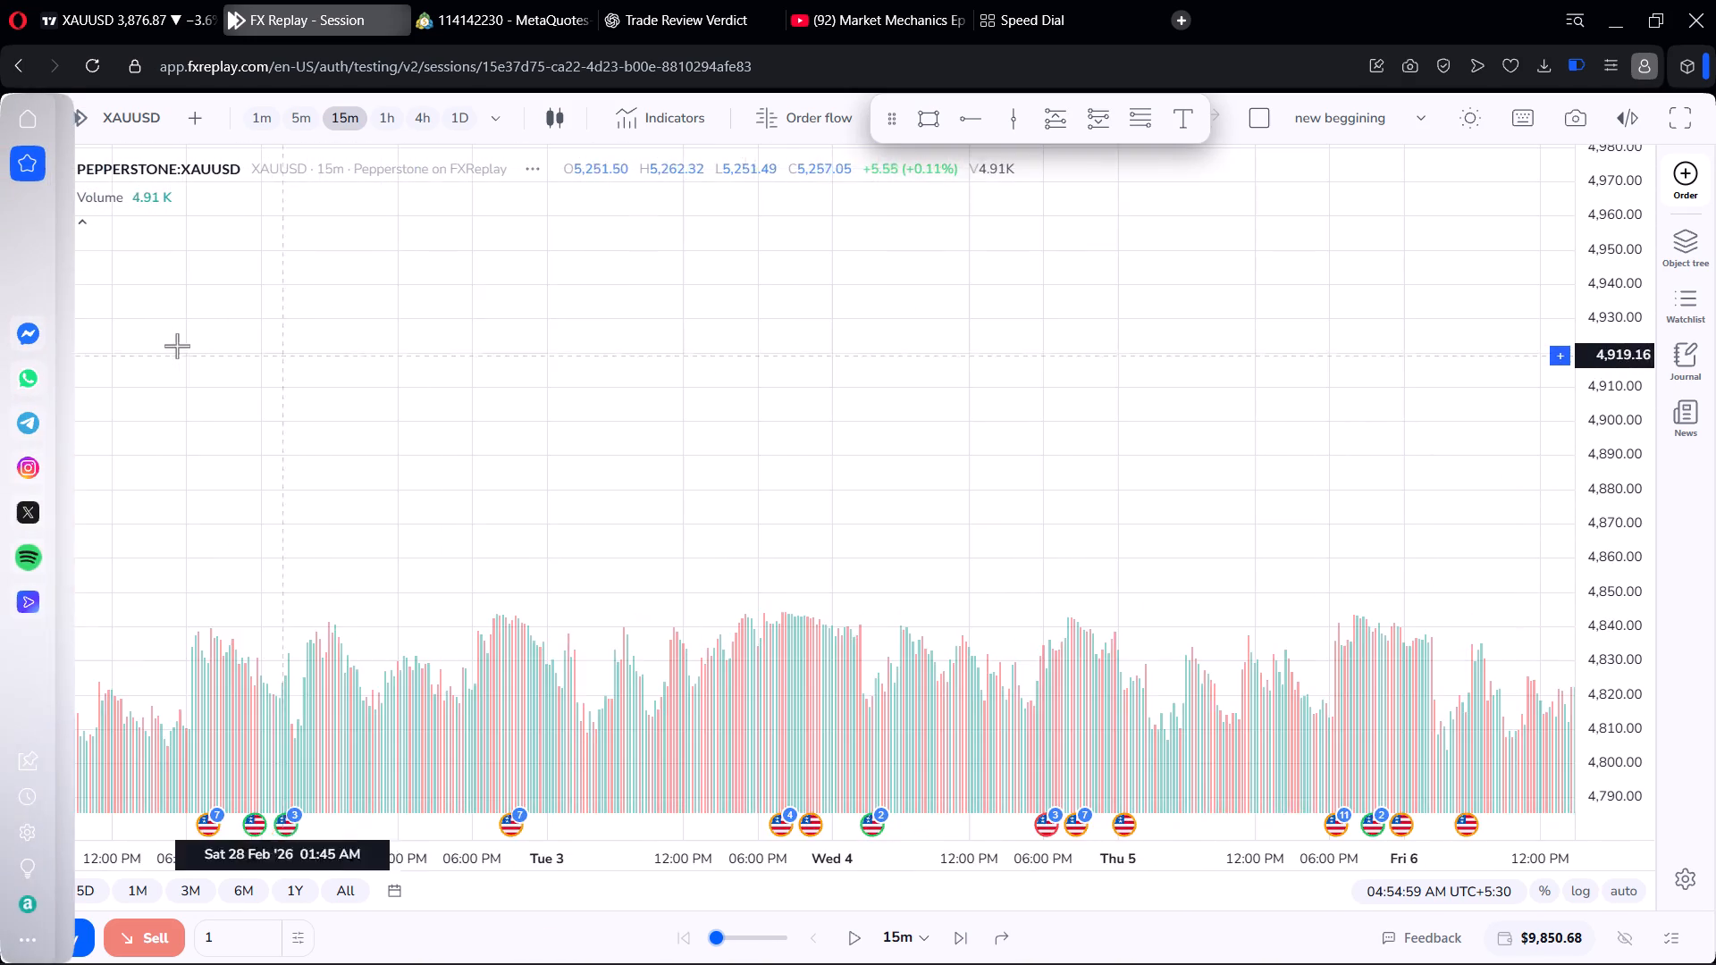
drag(998, 343, 463, 390)
drag(1097, 371, 442, 409)
drag(1216, 425, 383, 414)
drag(1176, 355, 812, 449)
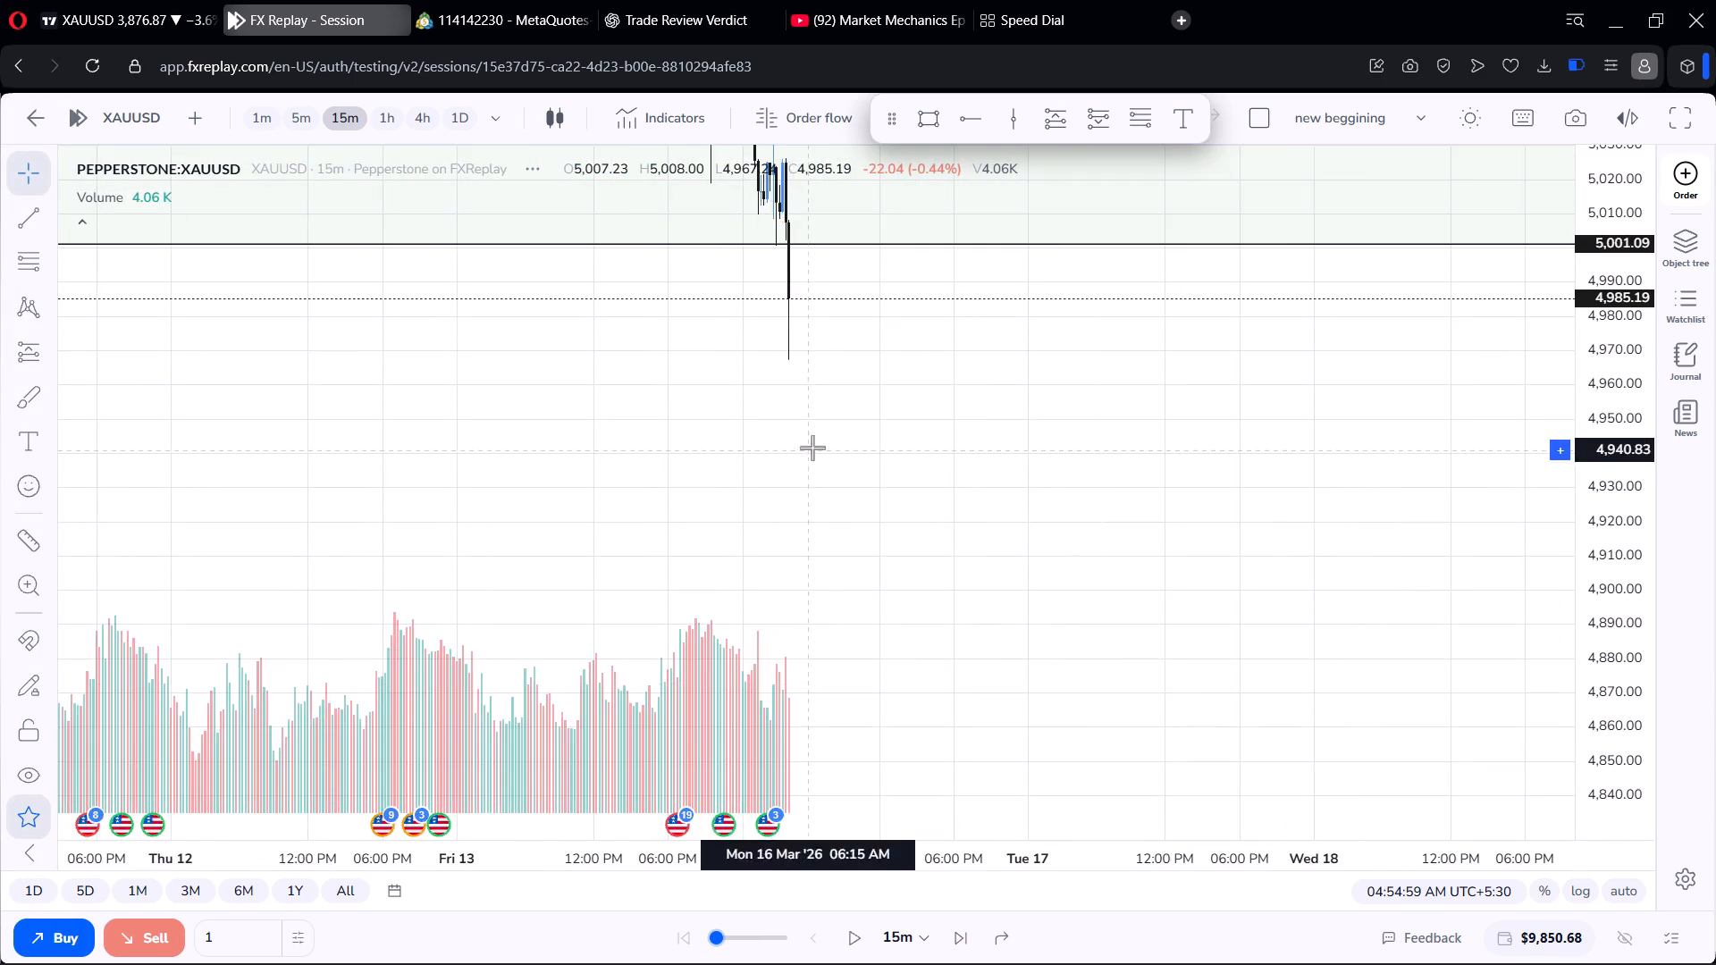
scroll(890, 429, up, 3)
drag(868, 433, 1087, 248)
scroll(1127, 289, up, 5)
drag(1097, 352, 1090, 522)
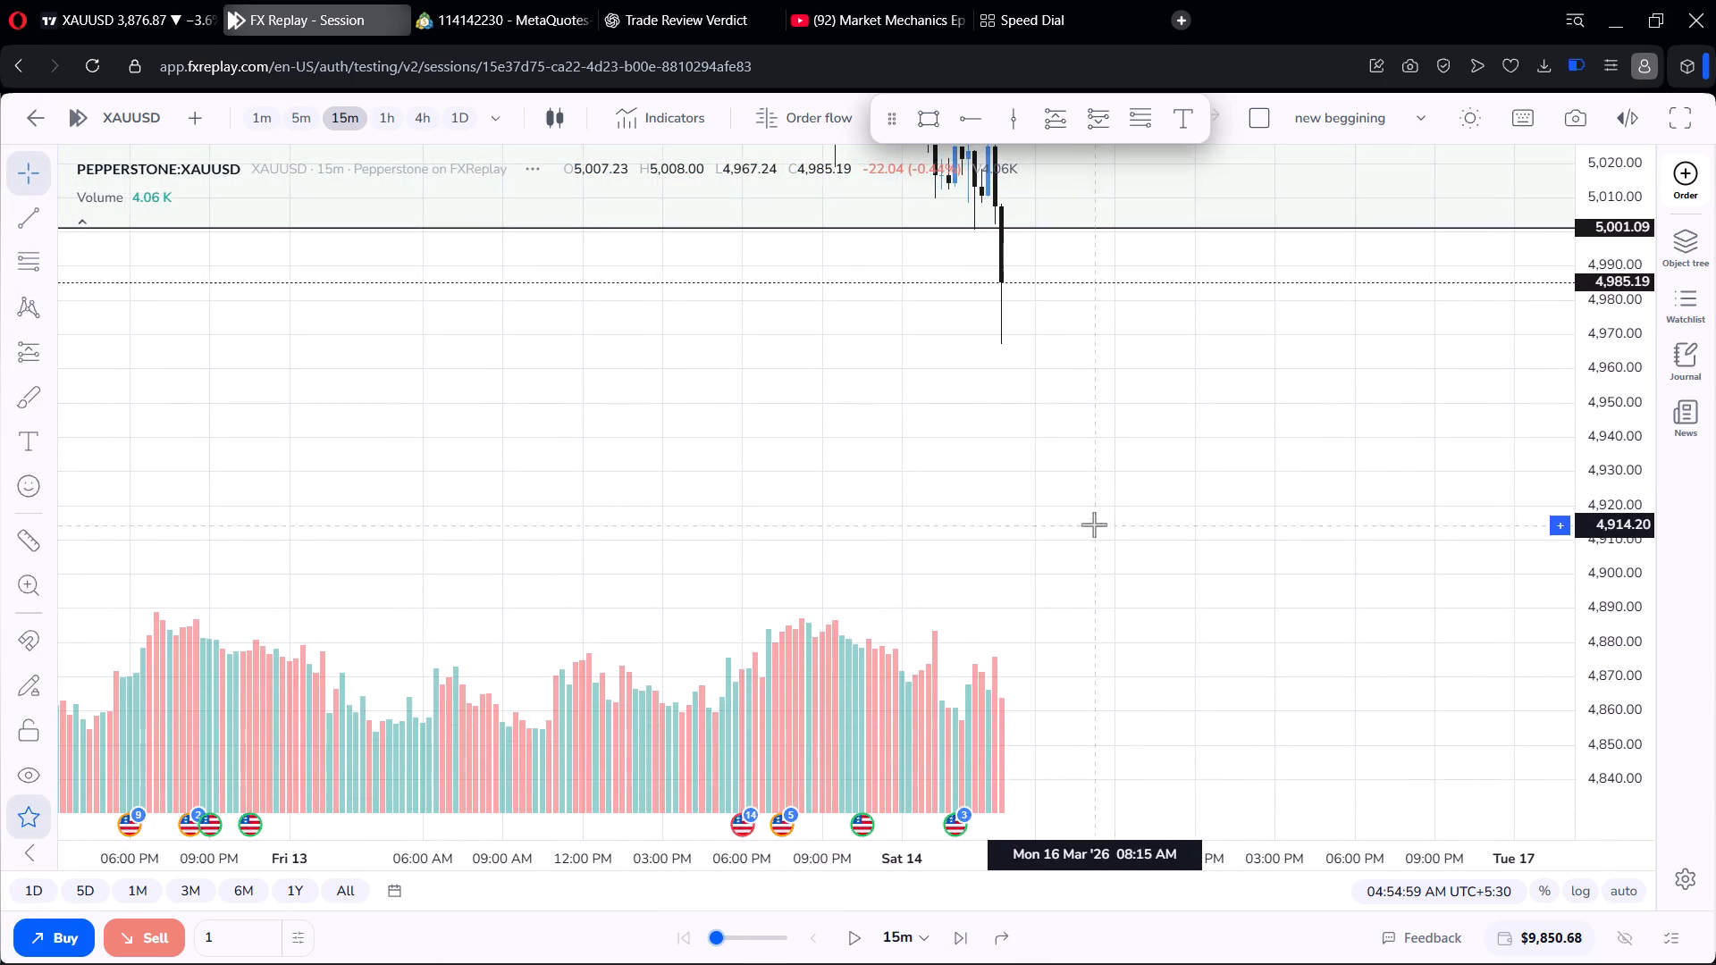
Switch the chart back to the 5m timeframe and resume the replay.
click(299, 113)
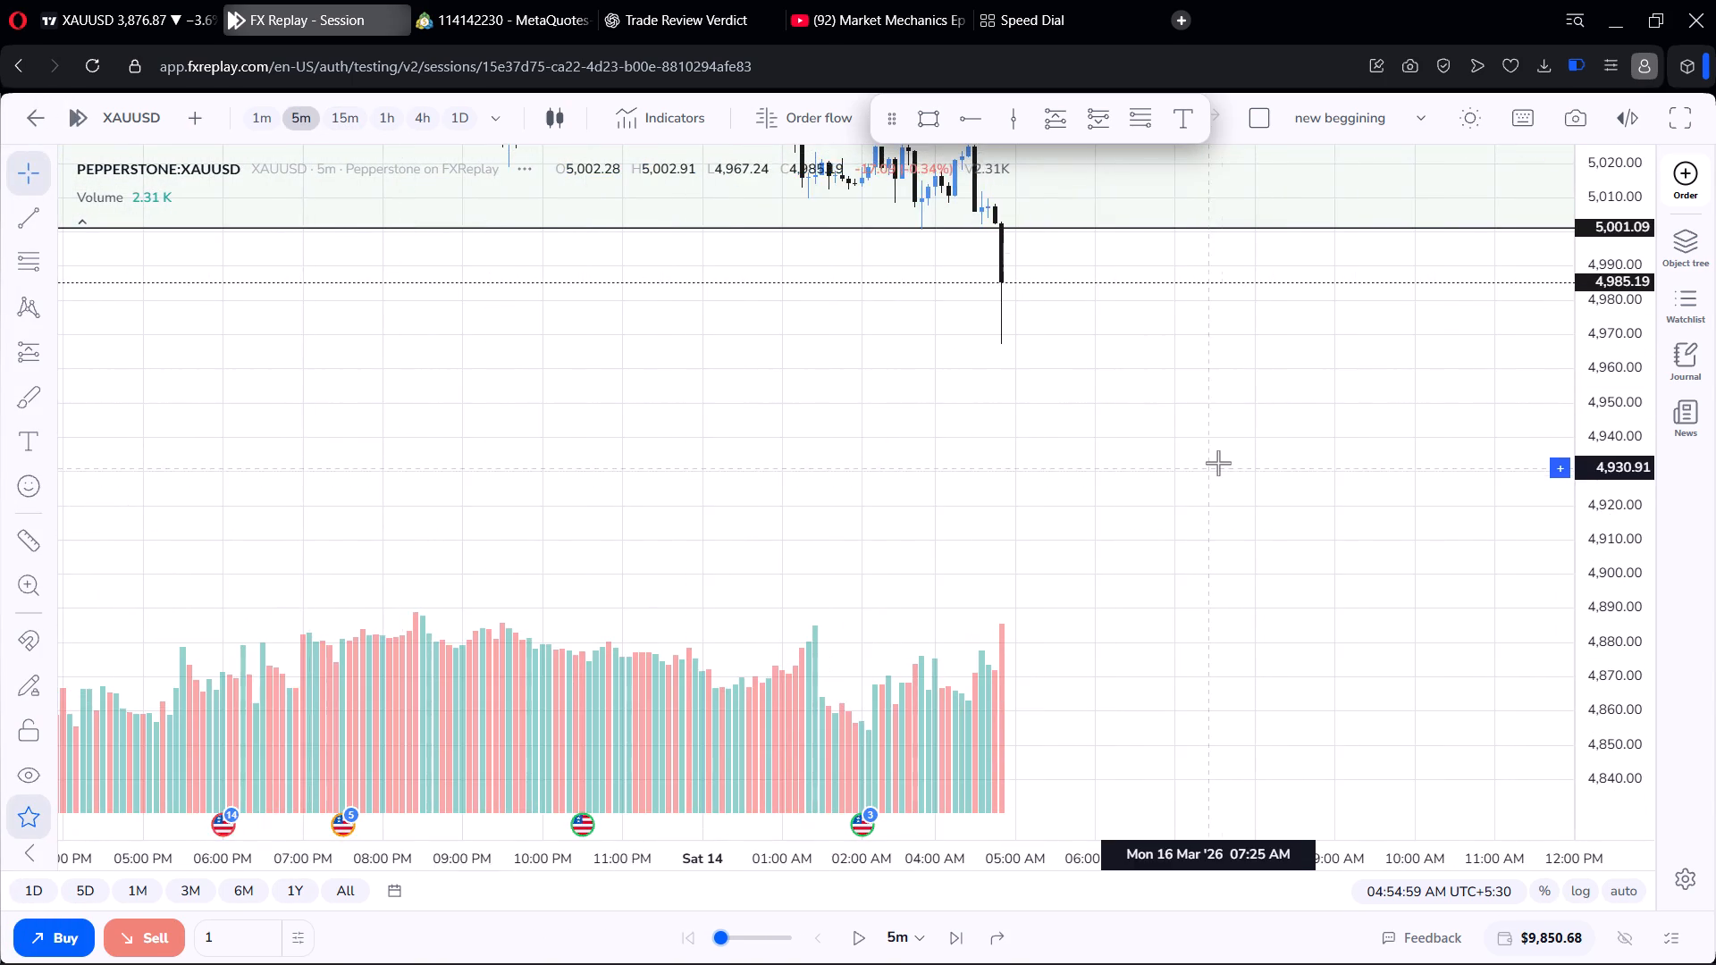
scroll(1220, 461, up, 5)
scroll(1222, 457, down, 6)
drag(994, 489, 1008, 312)
scroll(1022, 326, down, 6)
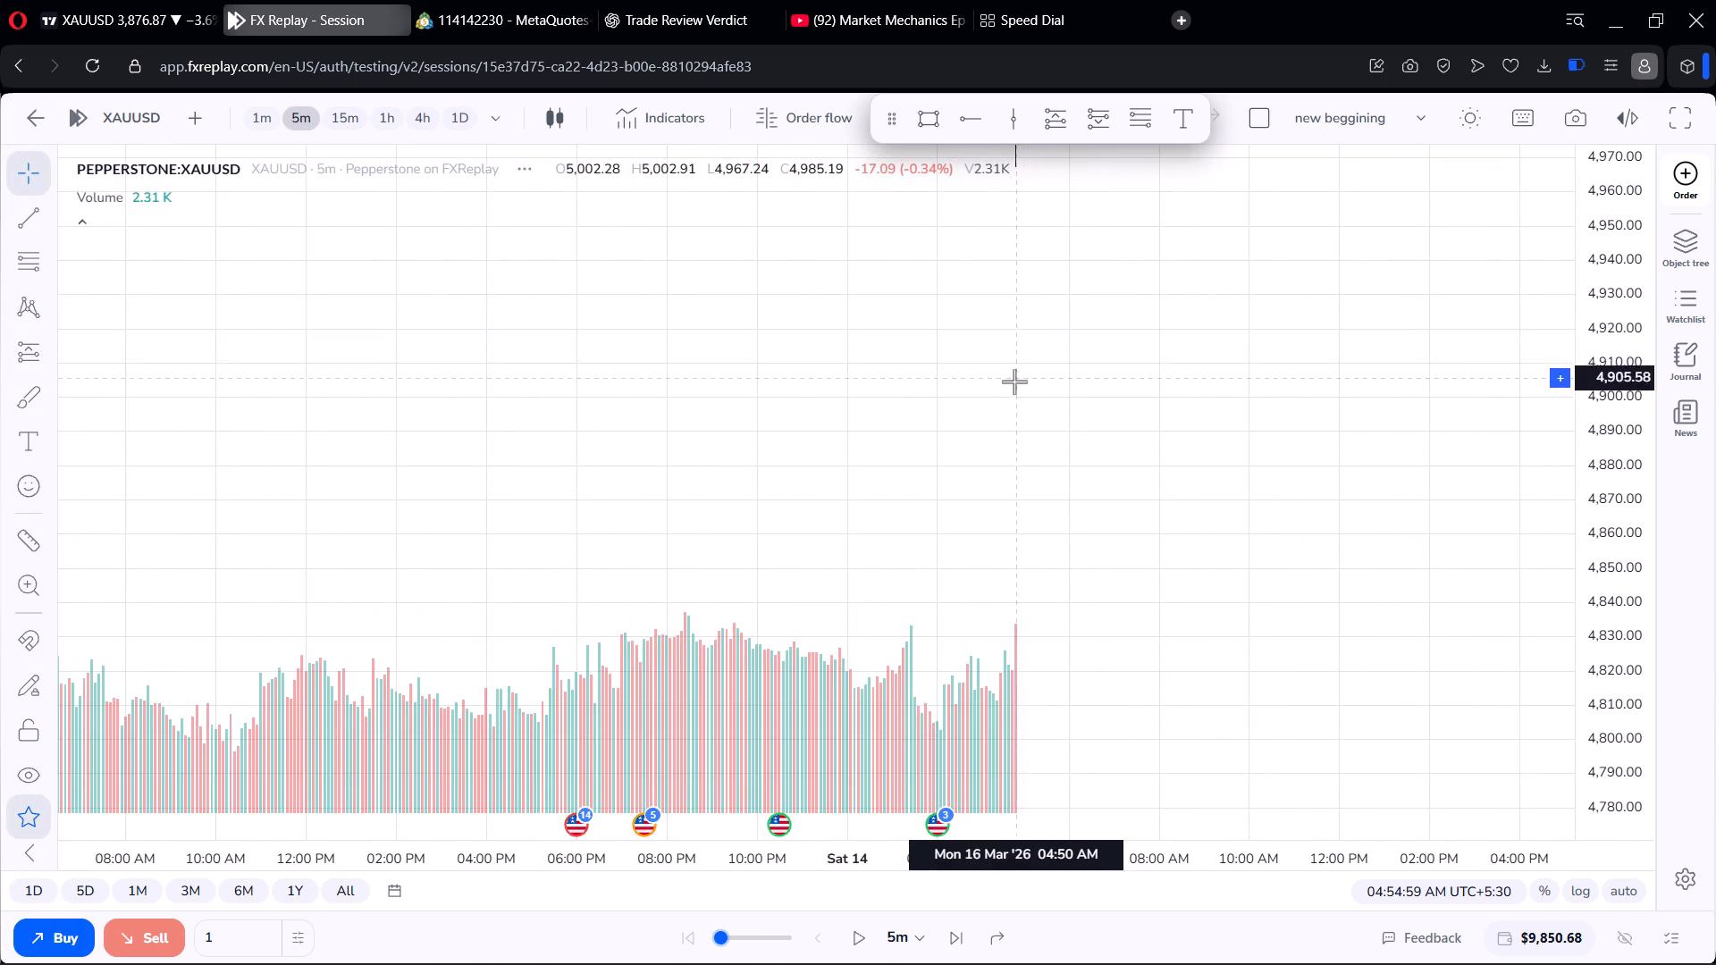
drag(1011, 387, 939, 461)
click(853, 944)
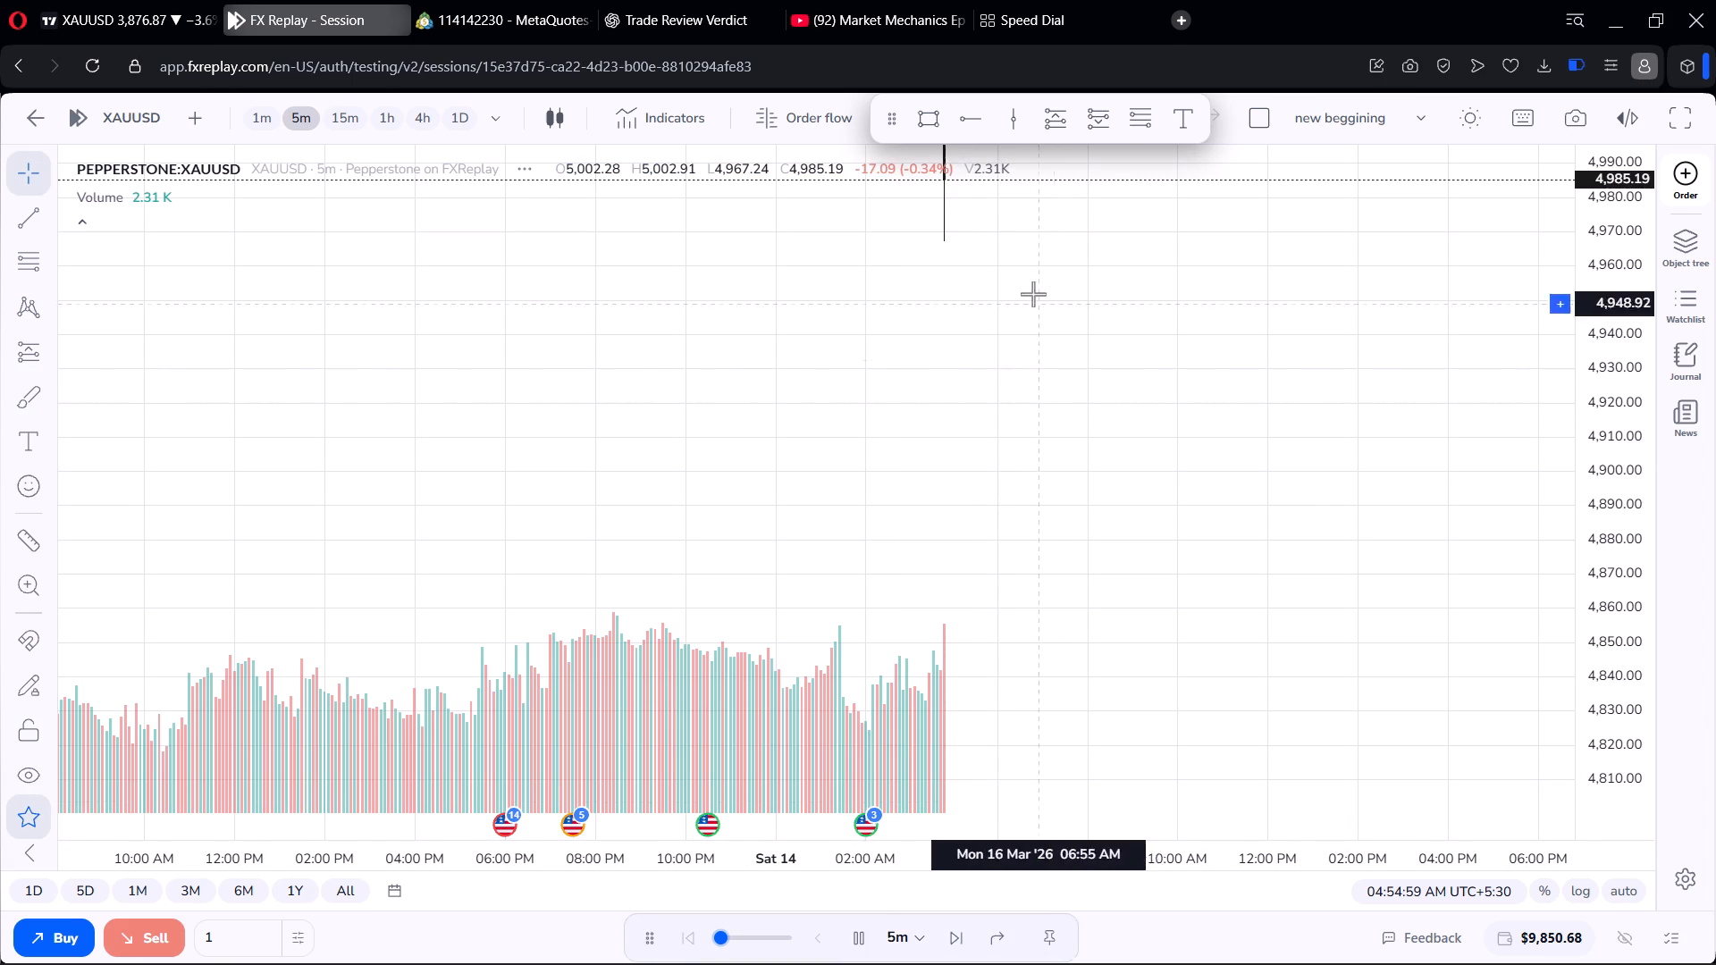
Follow the running 5m replay from about 04:55 to 06:40 AM on 16 March, examining price action around the 5,001.09 ray.
drag(1032, 294, 992, 491)
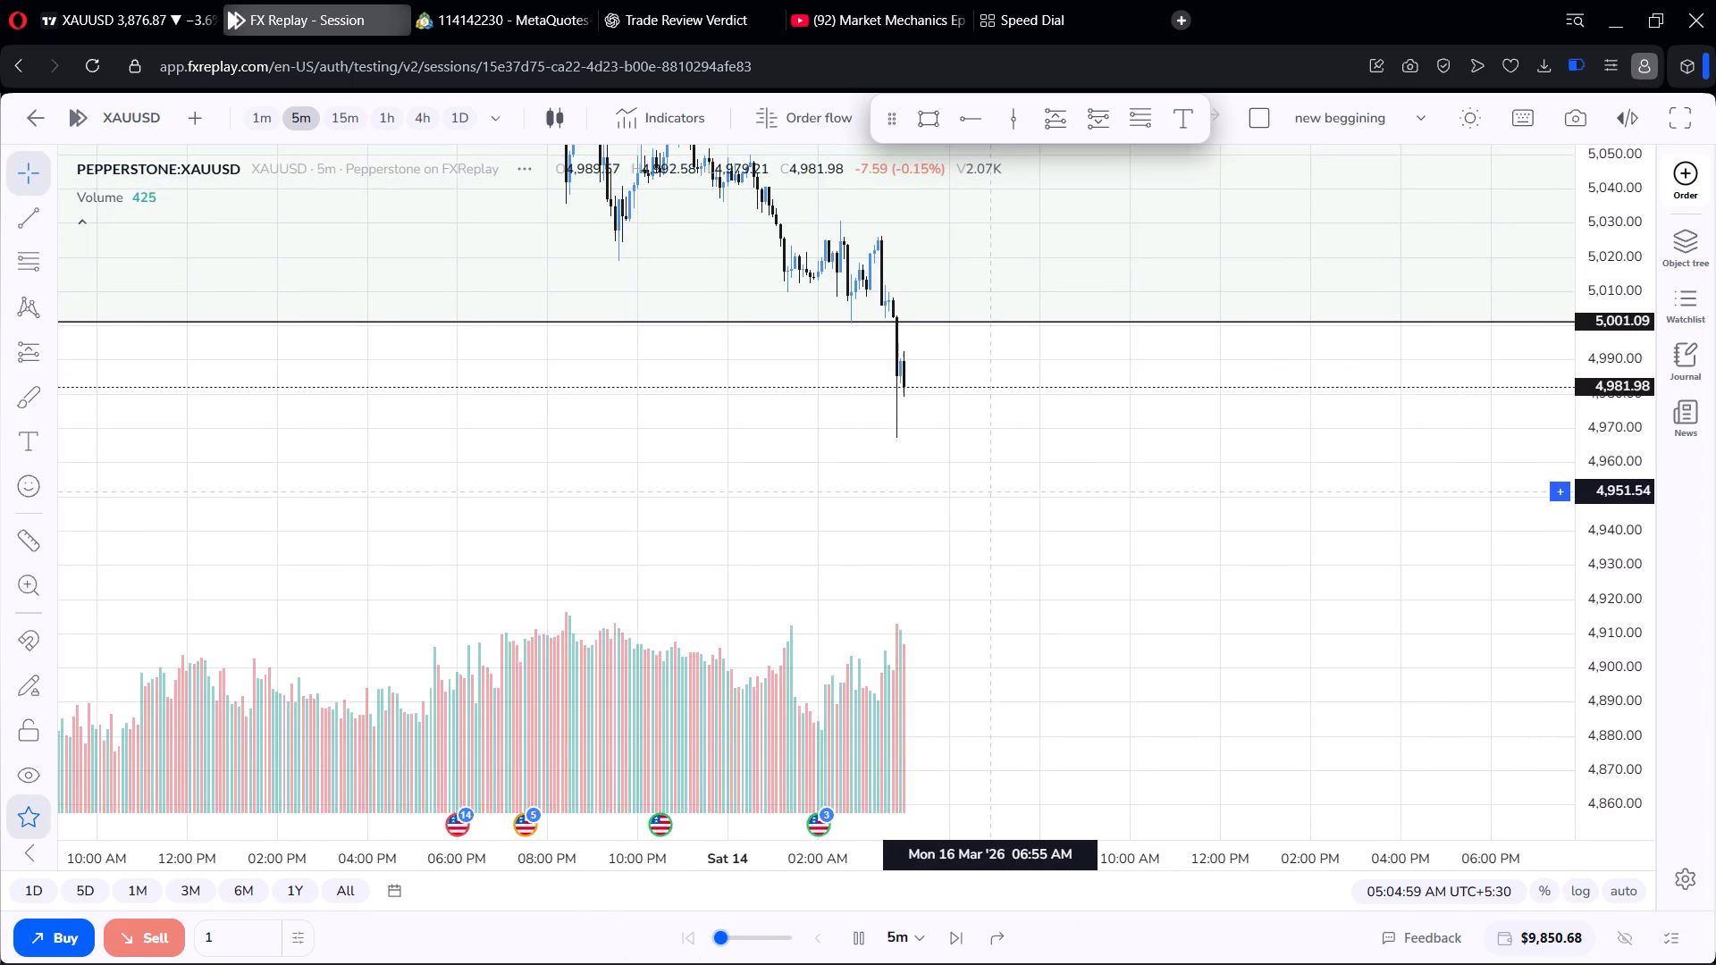
drag(992, 491, 963, 368)
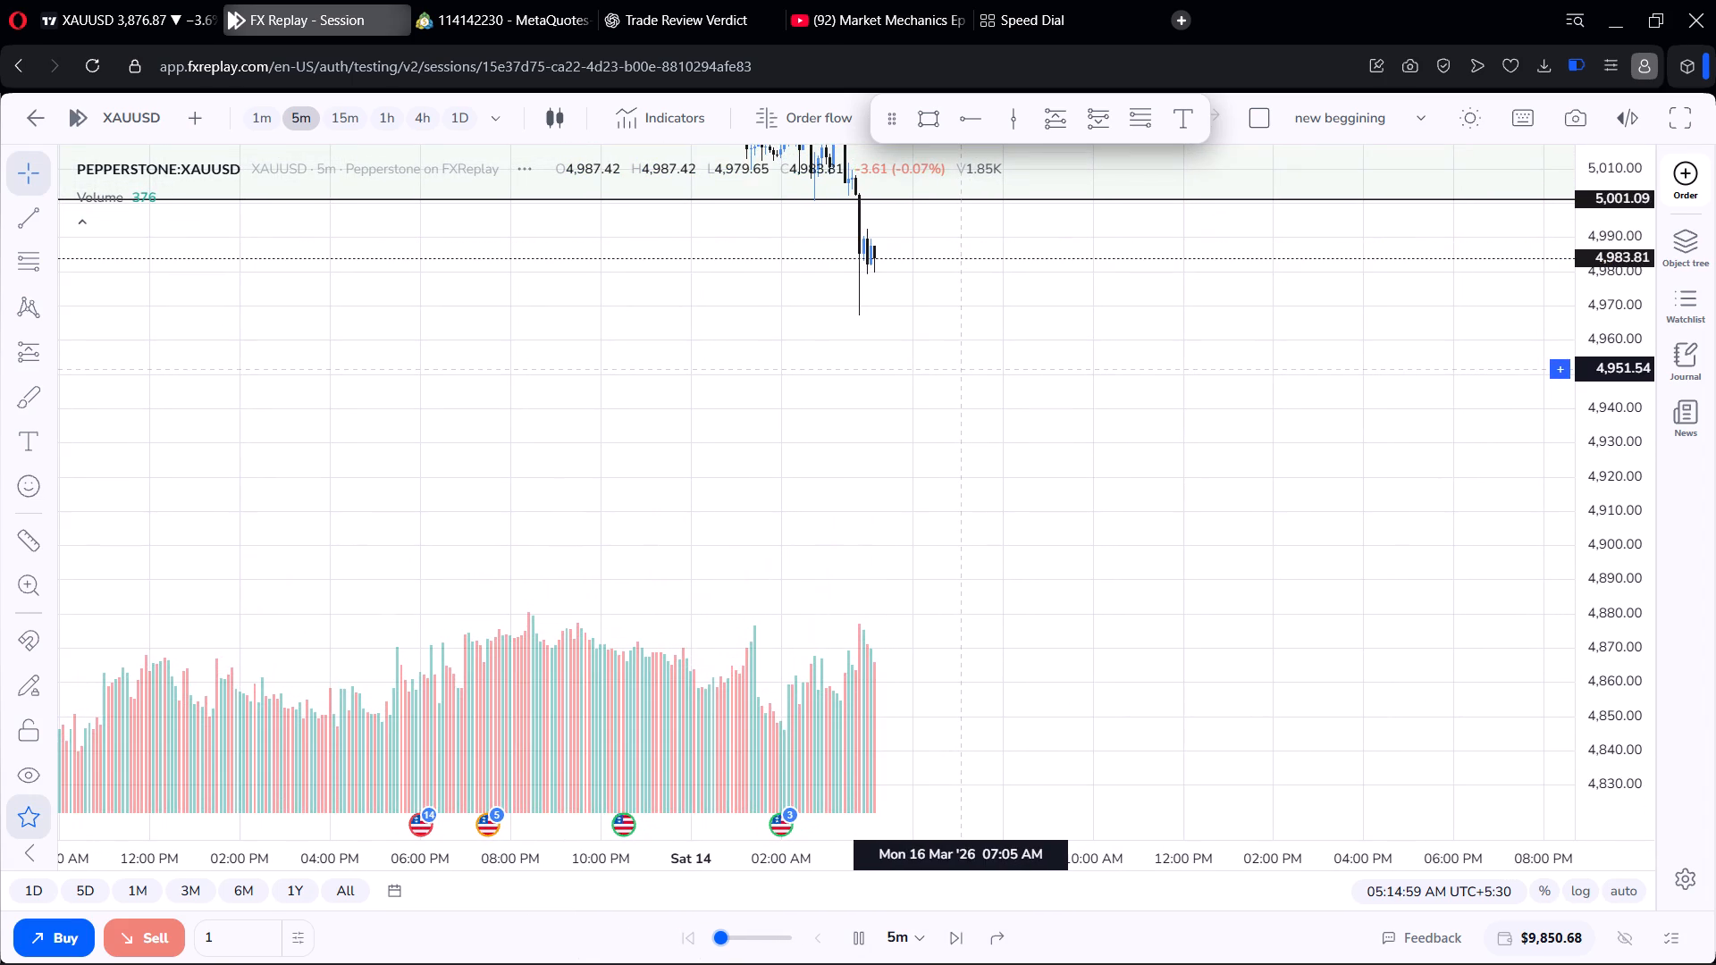
drag(963, 368, 964, 290)
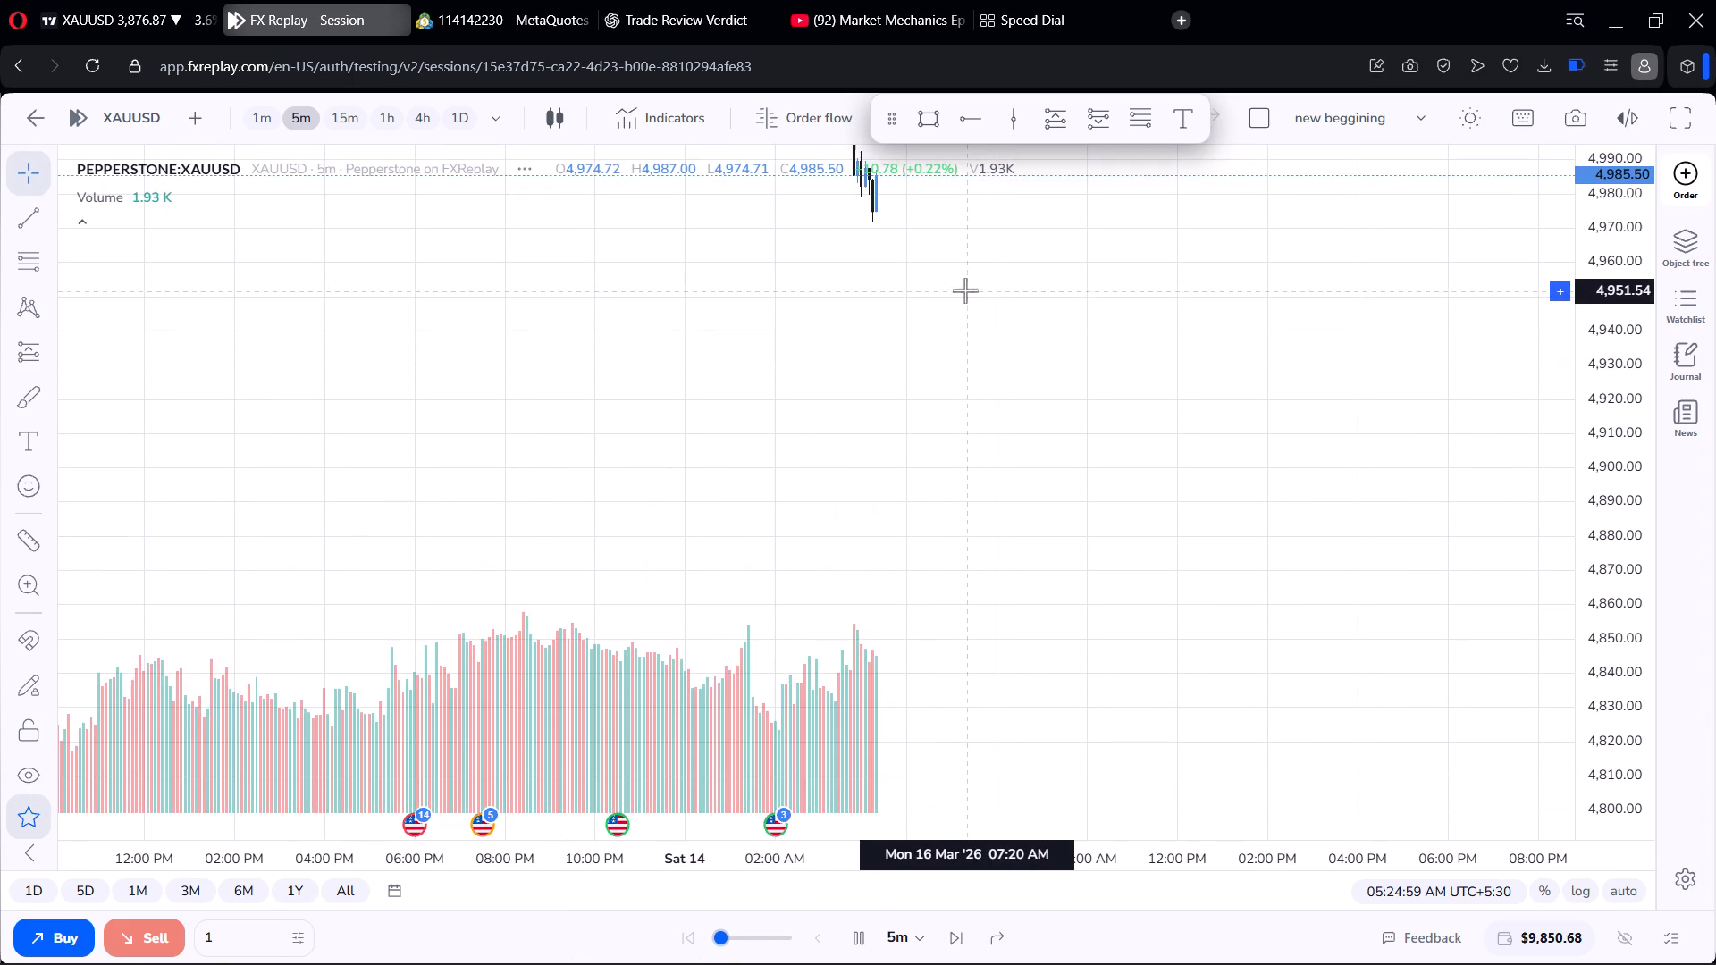
drag(964, 331, 999, 551)
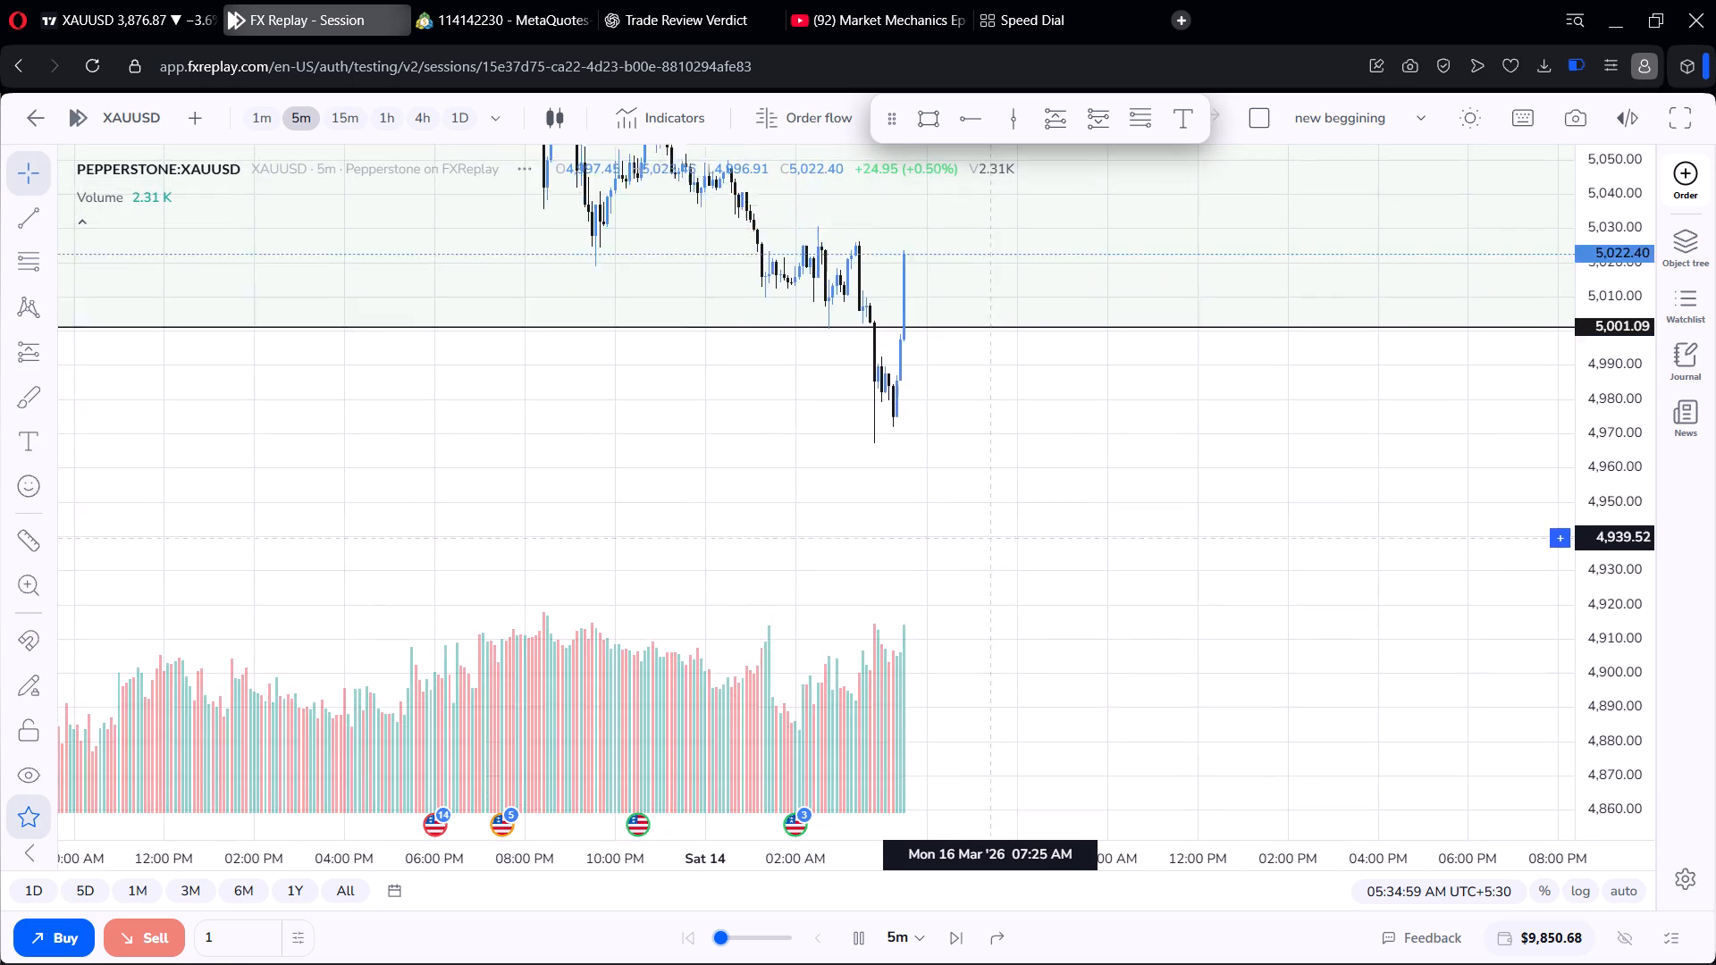
drag(999, 551, 1029, 759)
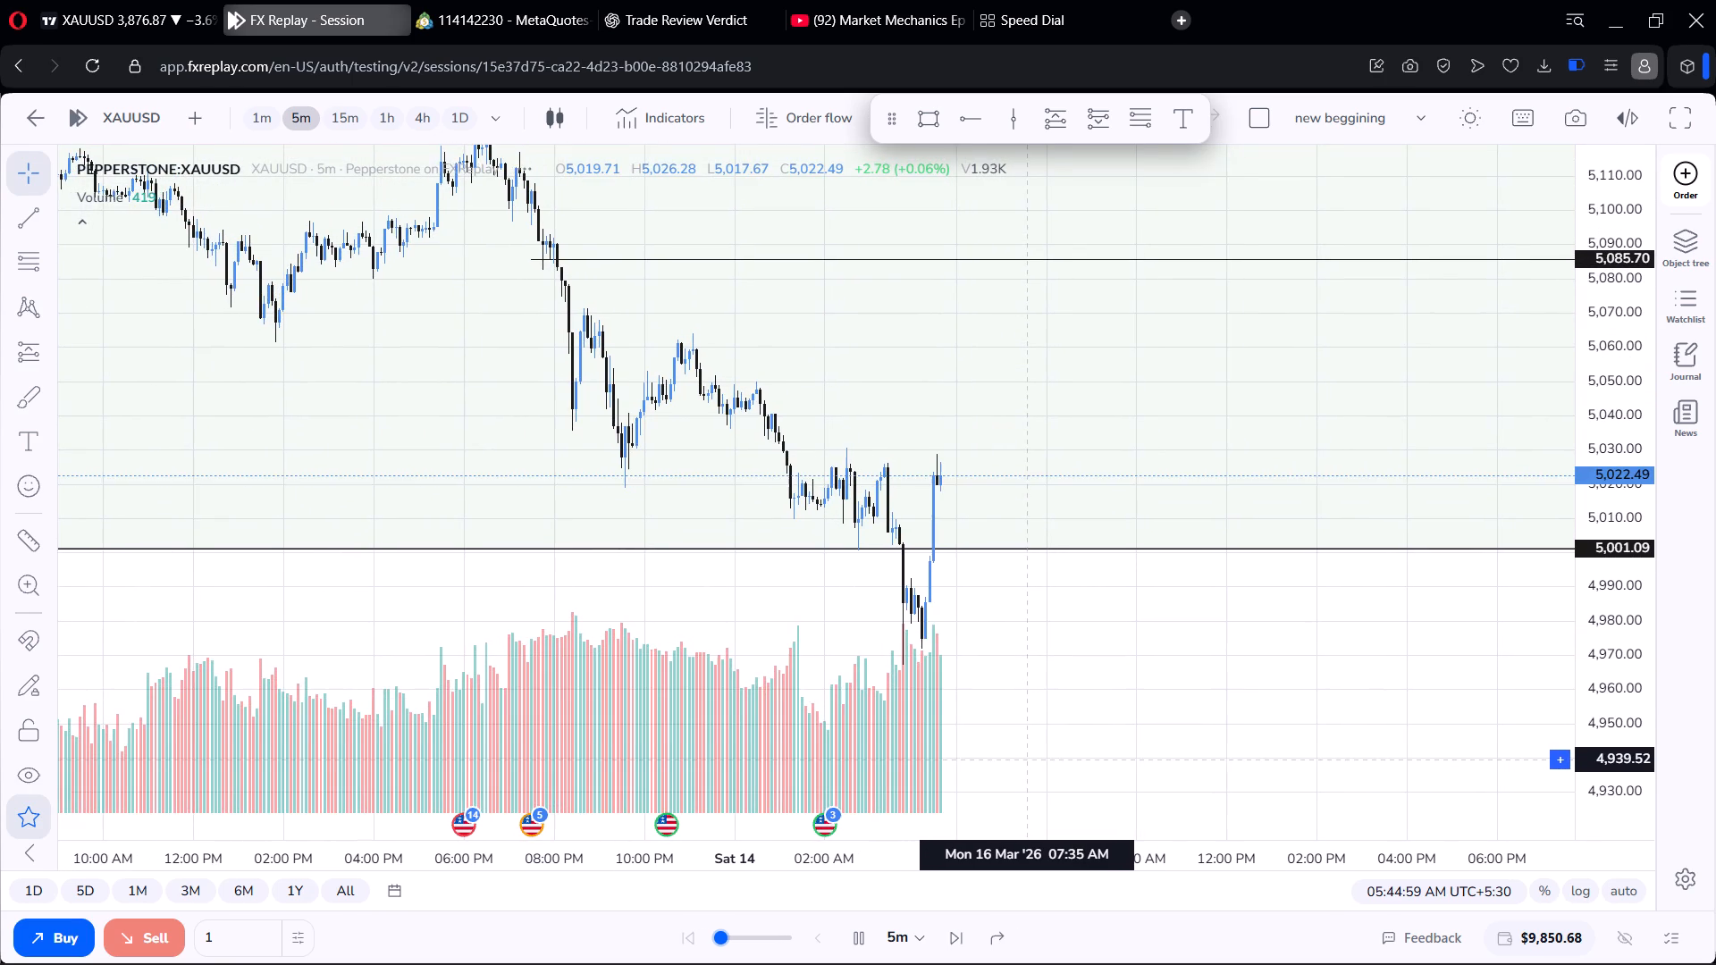
drag(1029, 759, 1027, 758)
drag(1014, 607, 981, 551)
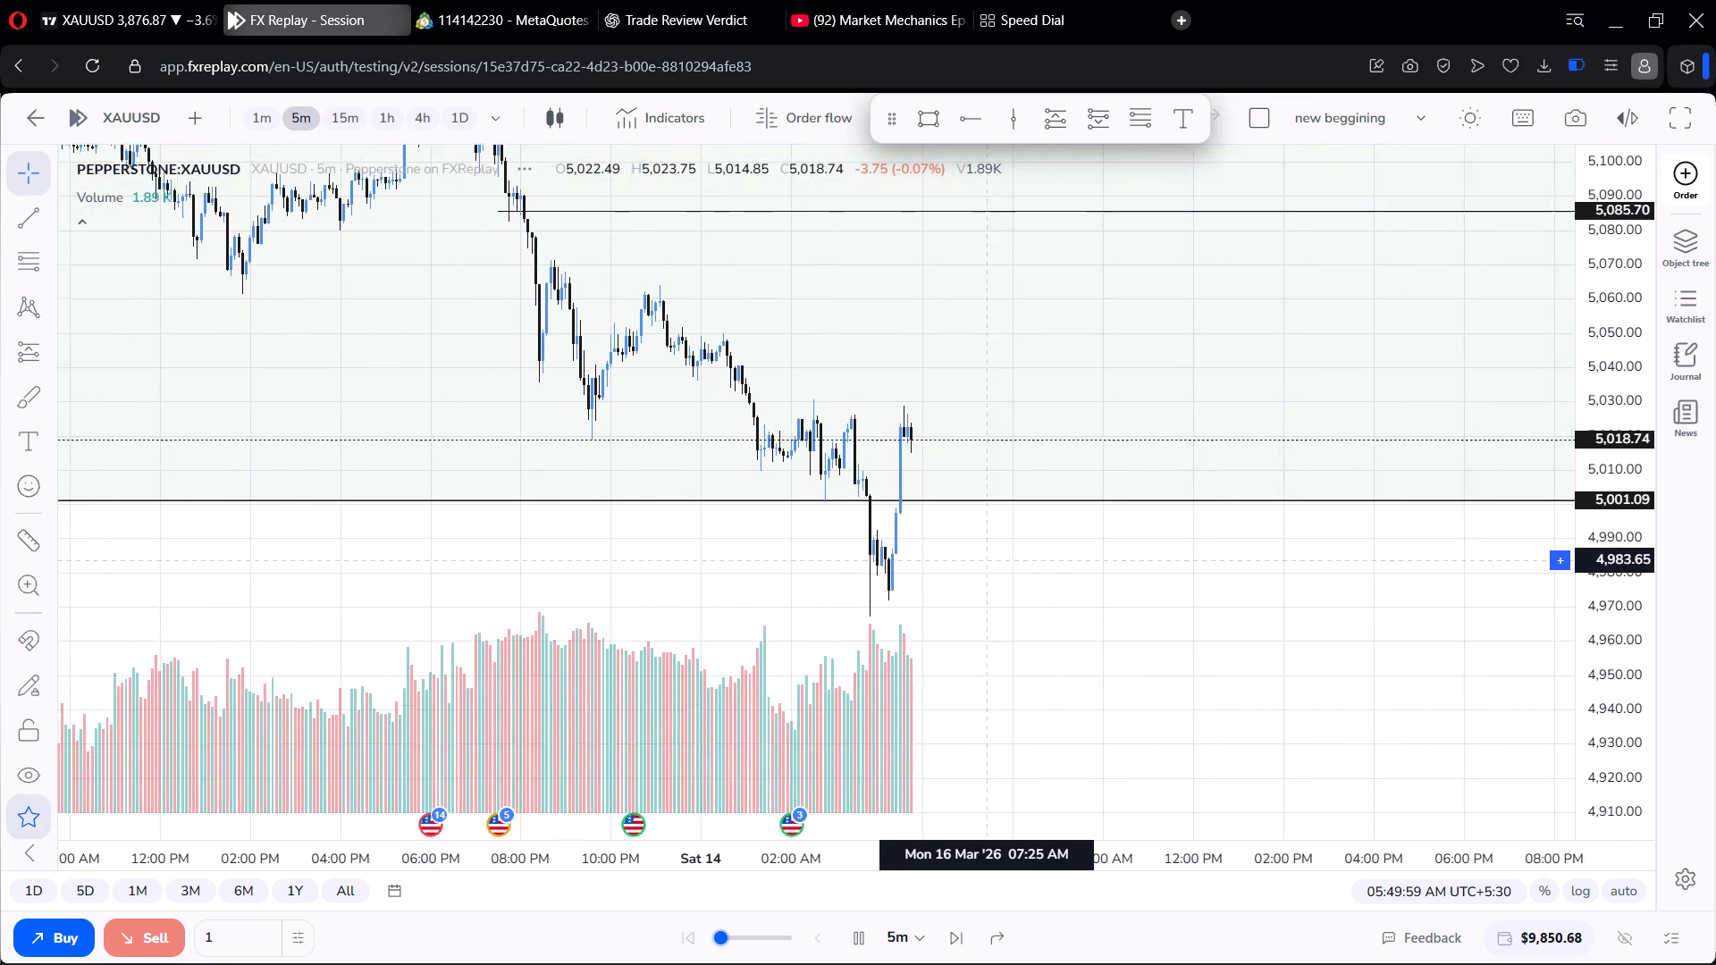
drag(981, 551, 966, 477)
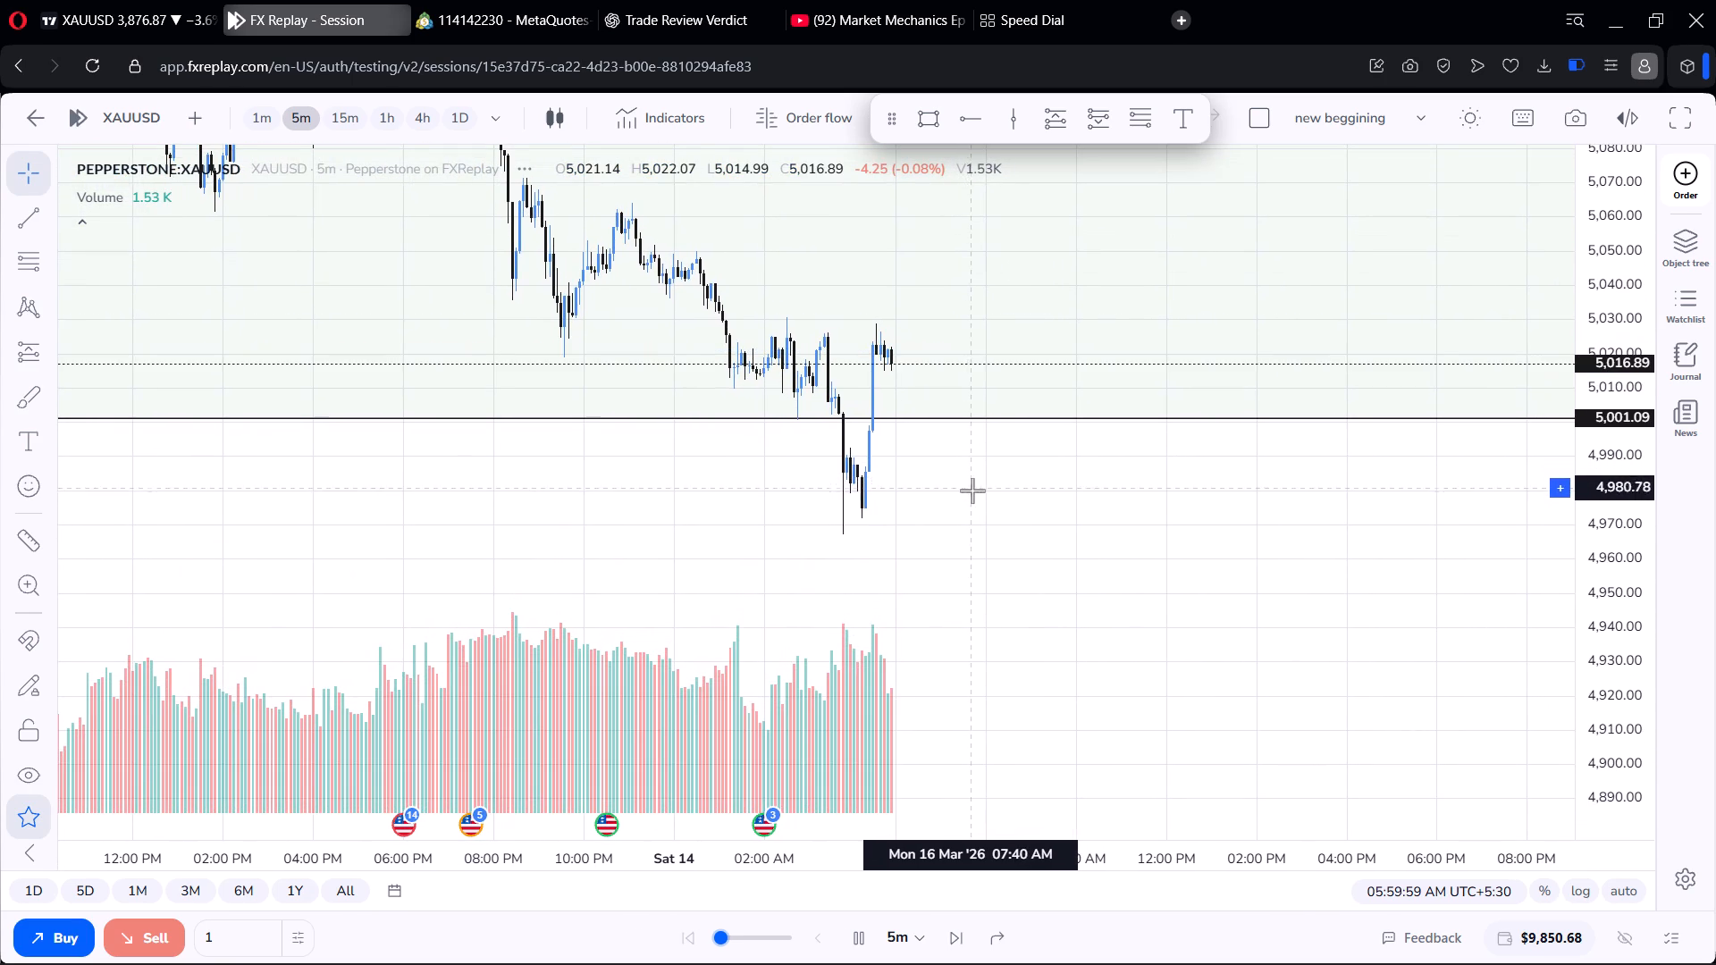
drag(985, 509, 979, 574)
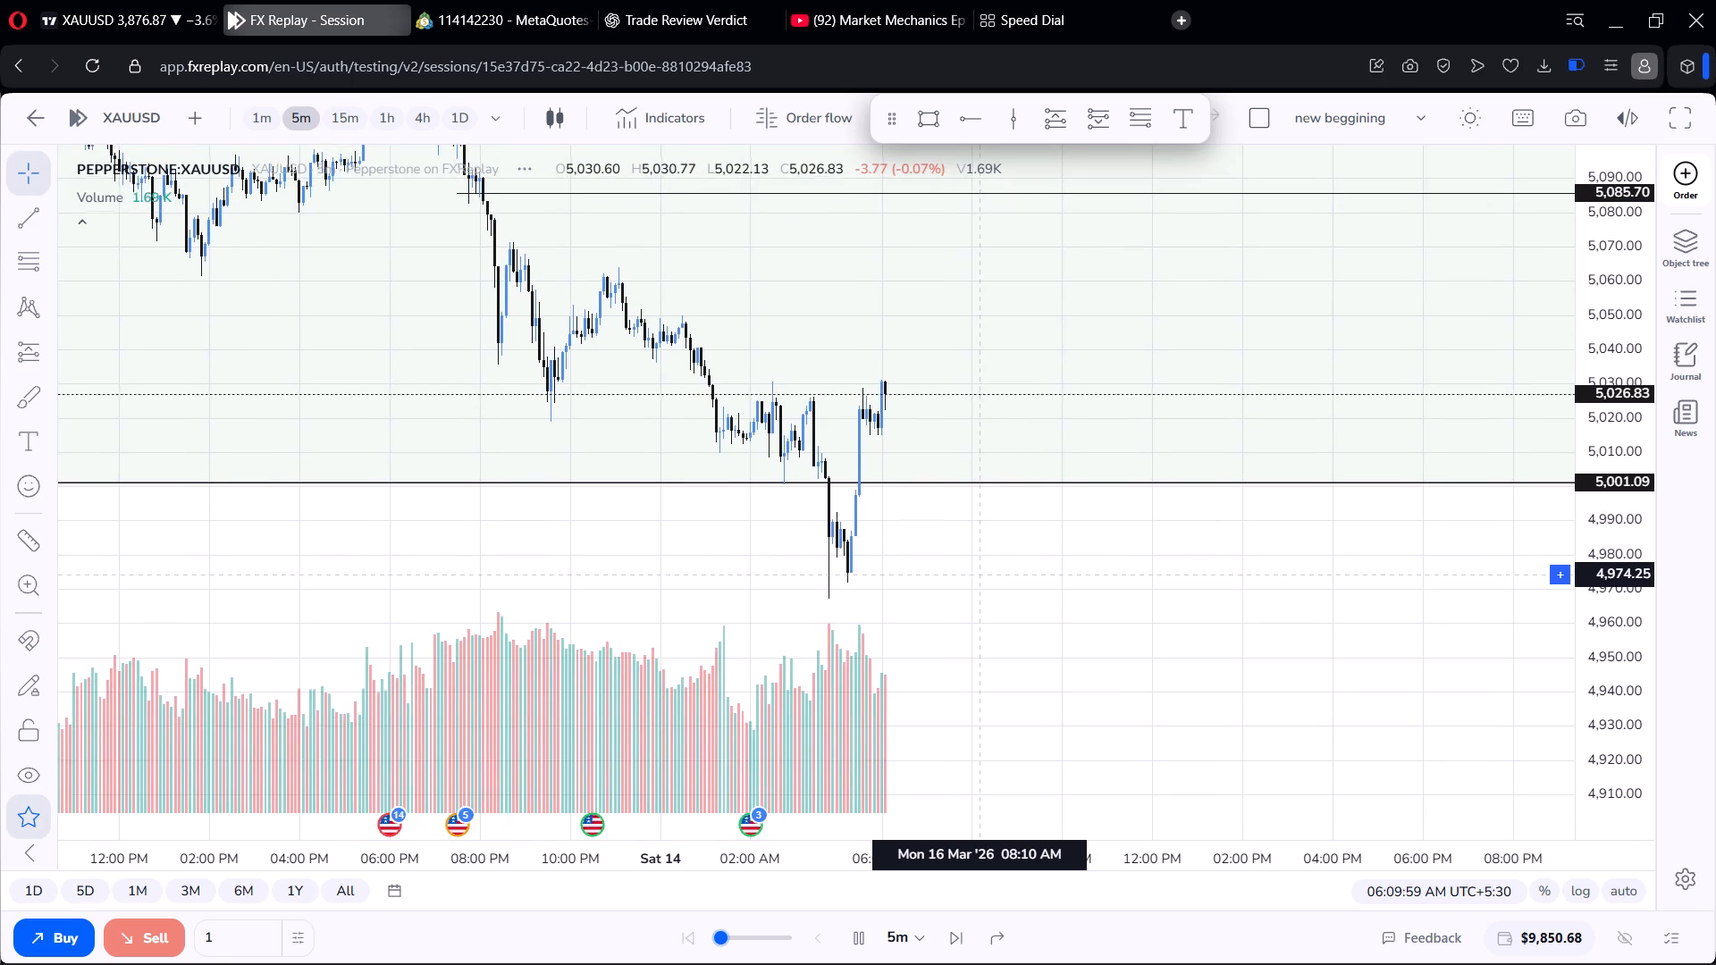
drag(979, 574, 981, 589)
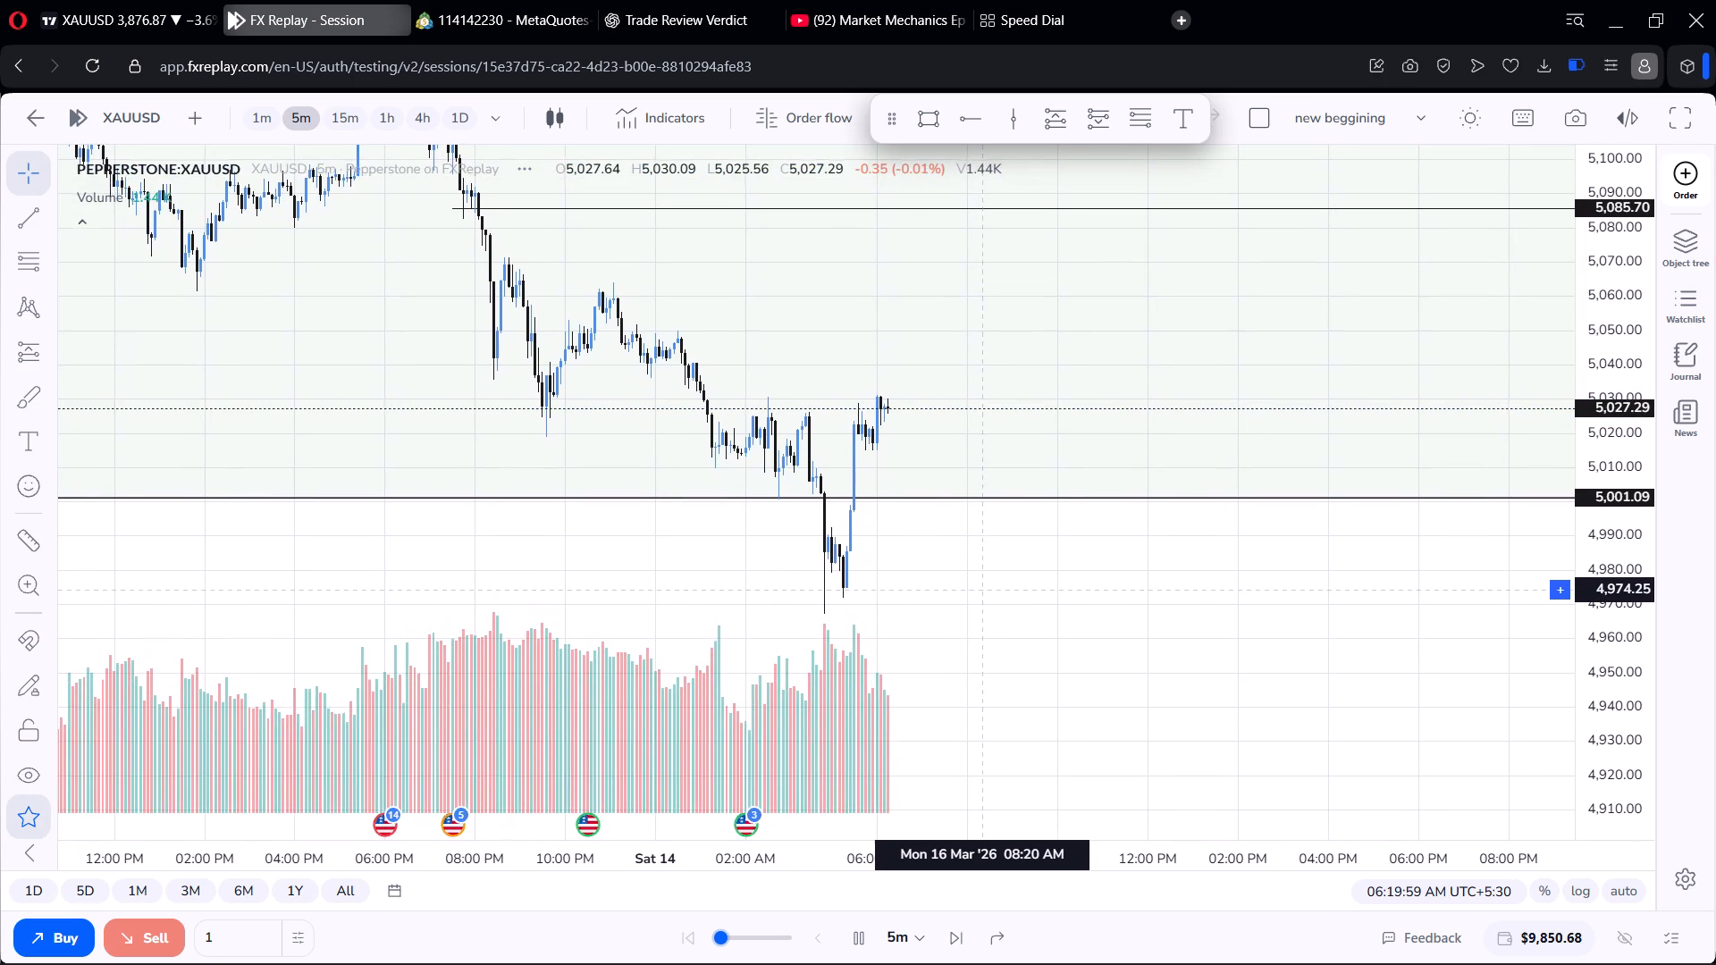
drag(981, 589, 955, 543)
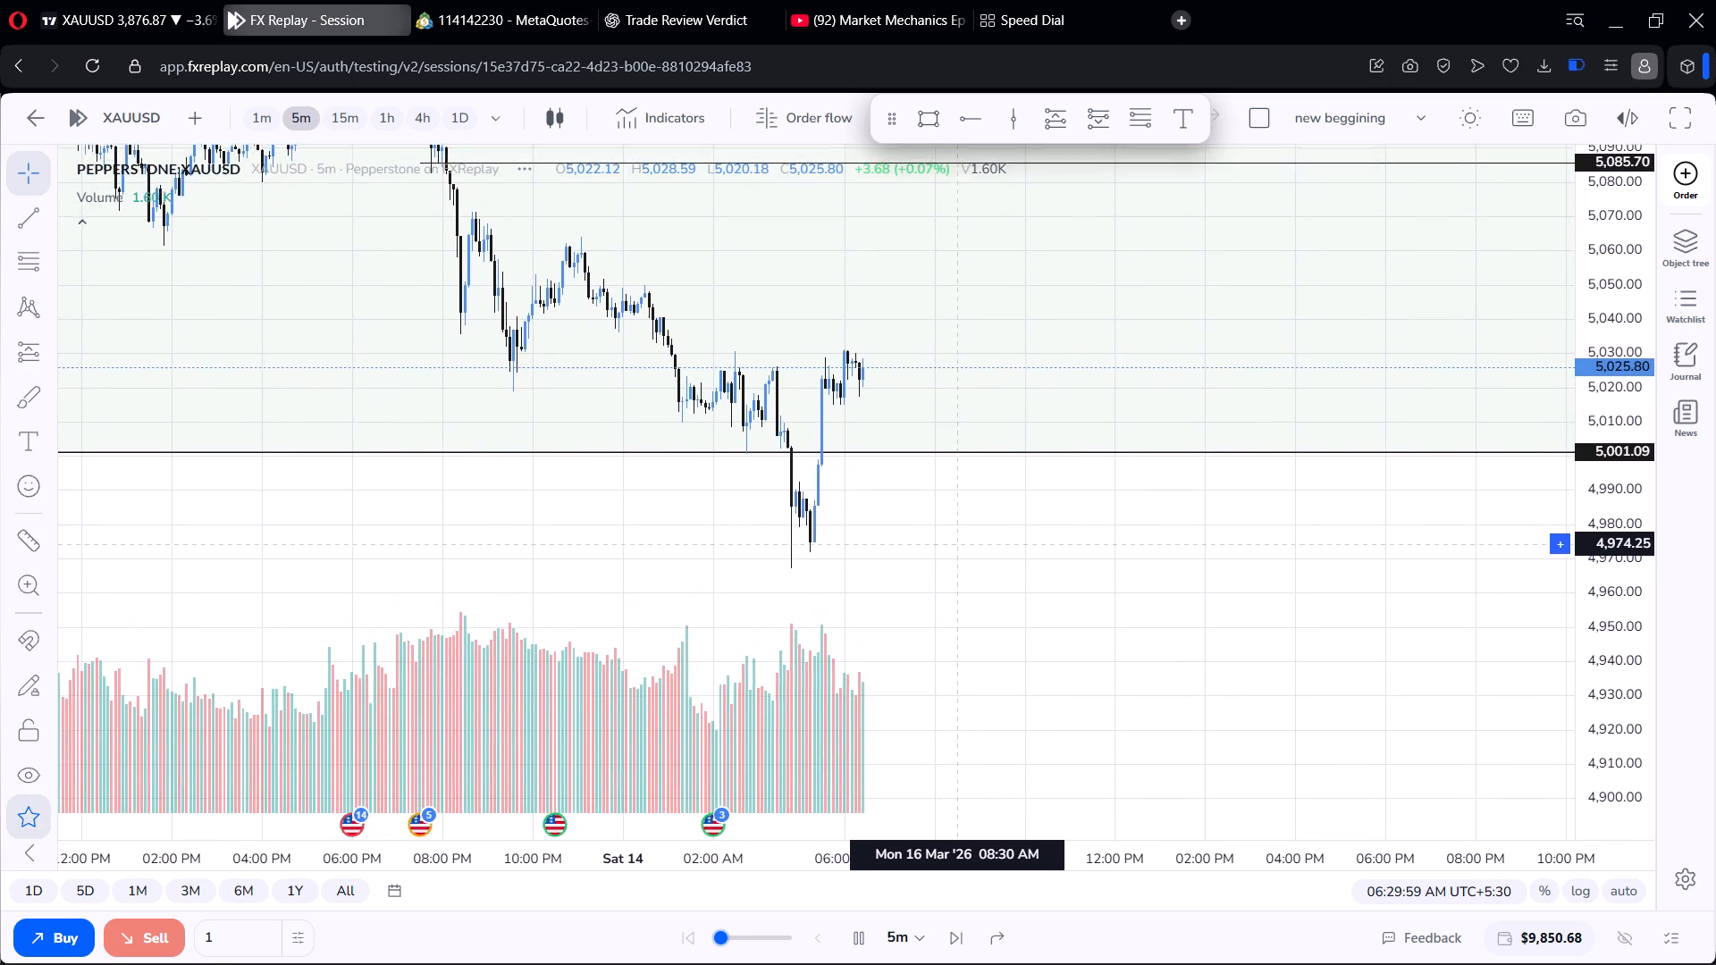
drag(955, 543, 859, 477)
drag(867, 503, 862, 481)
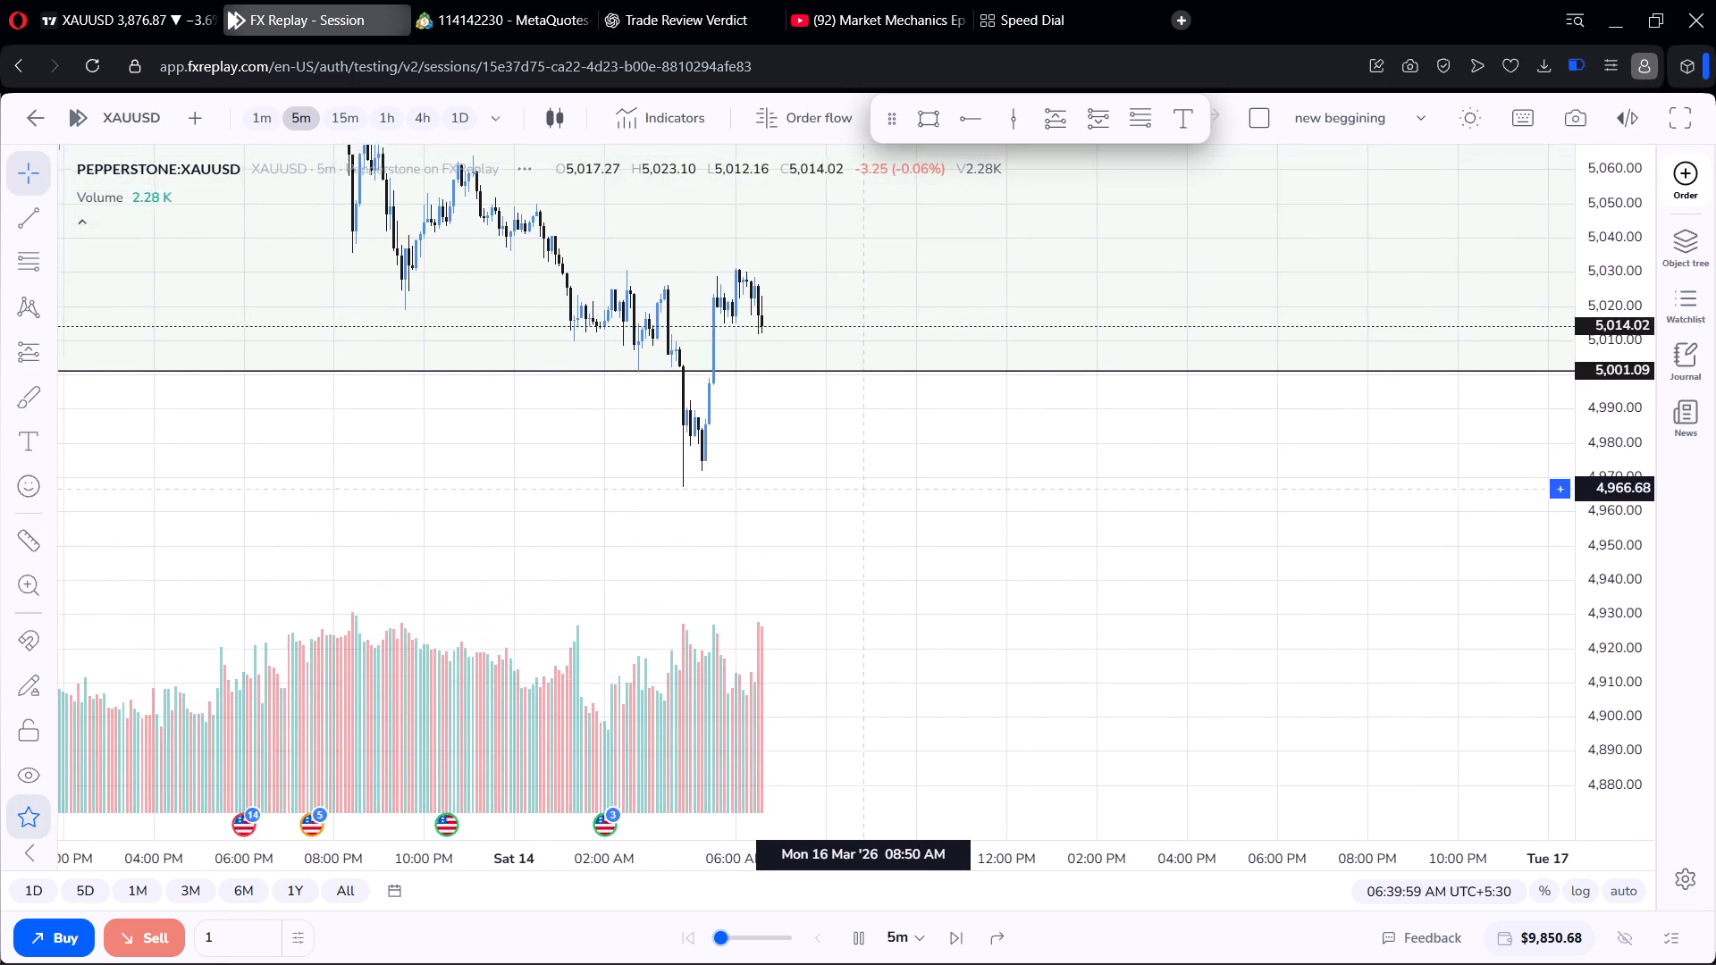
Keep following the 5m replay until about 08:00 AM, examining how the candles react at the 5,001.09 ray.
drag(862, 481, 787, 353)
drag(779, 397, 776, 385)
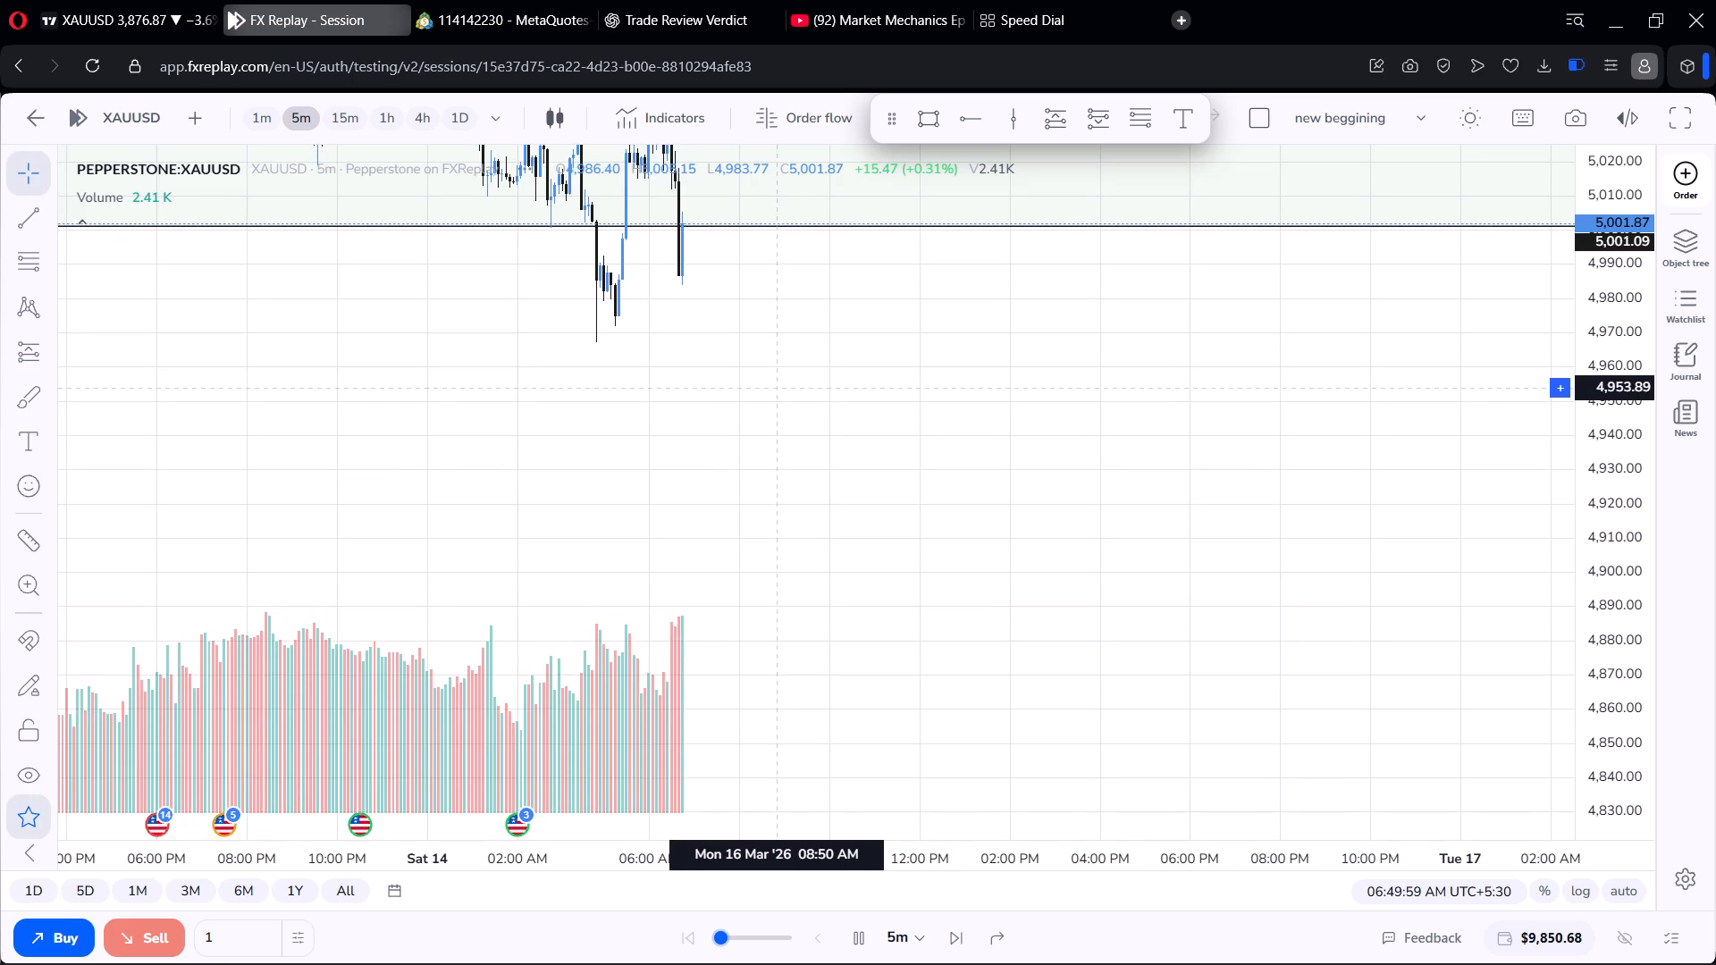
drag(776, 385, 786, 383)
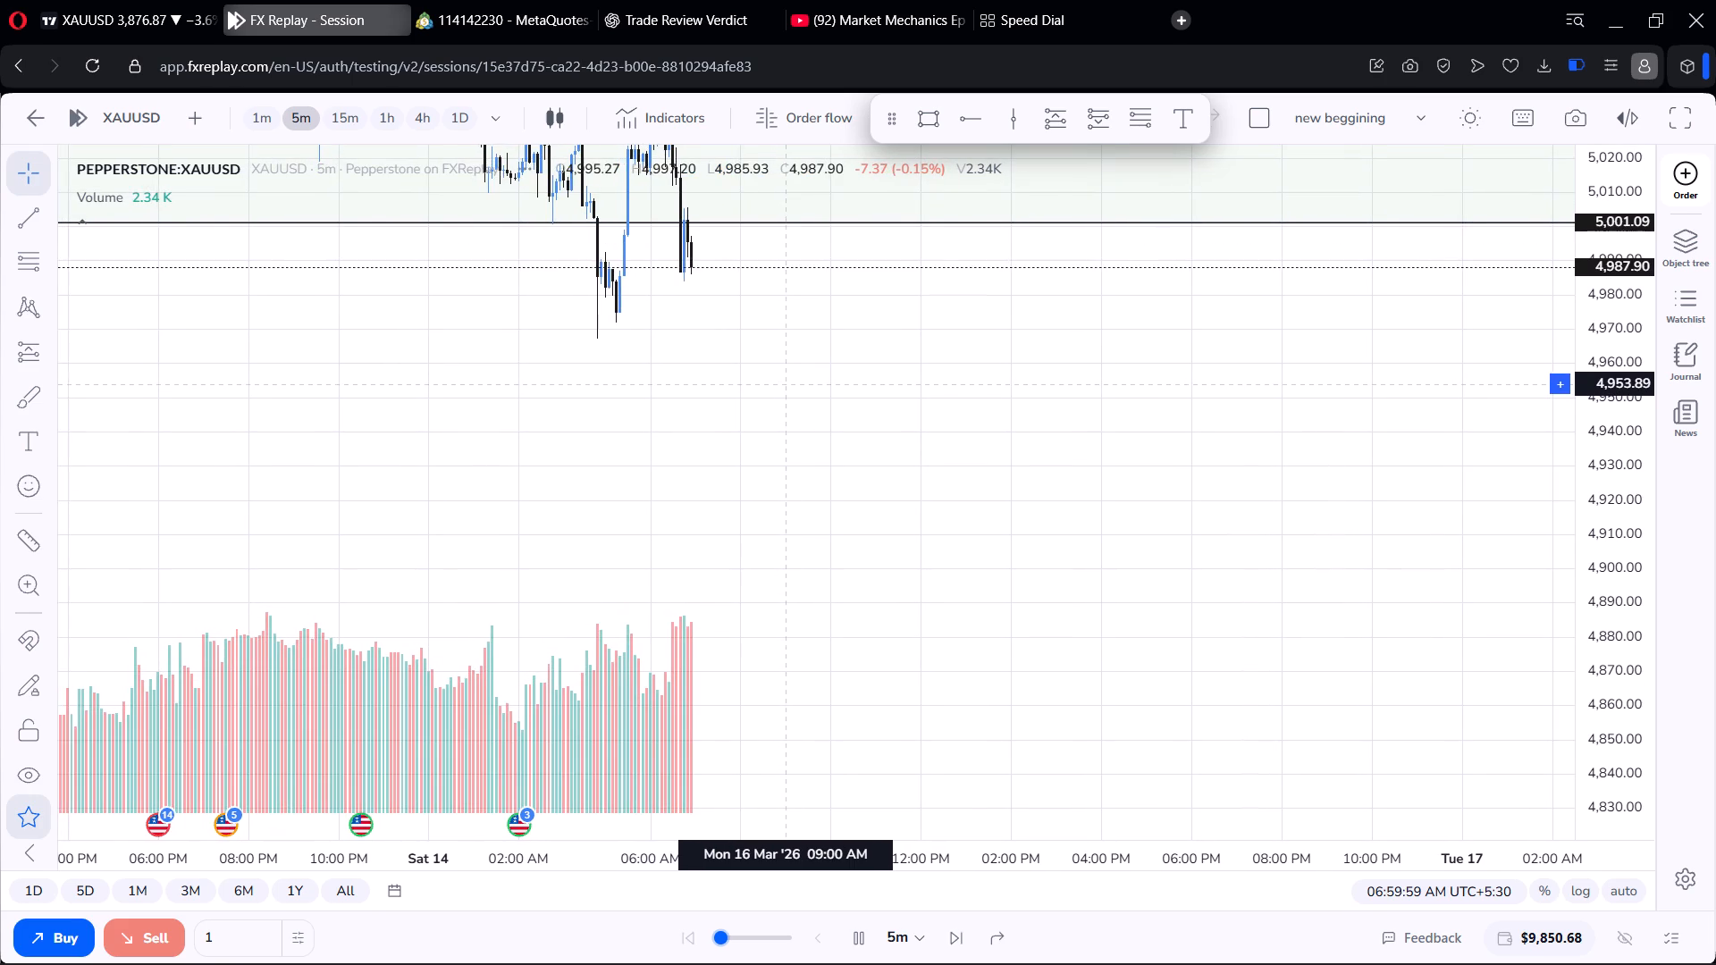
drag(786, 383, 824, 419)
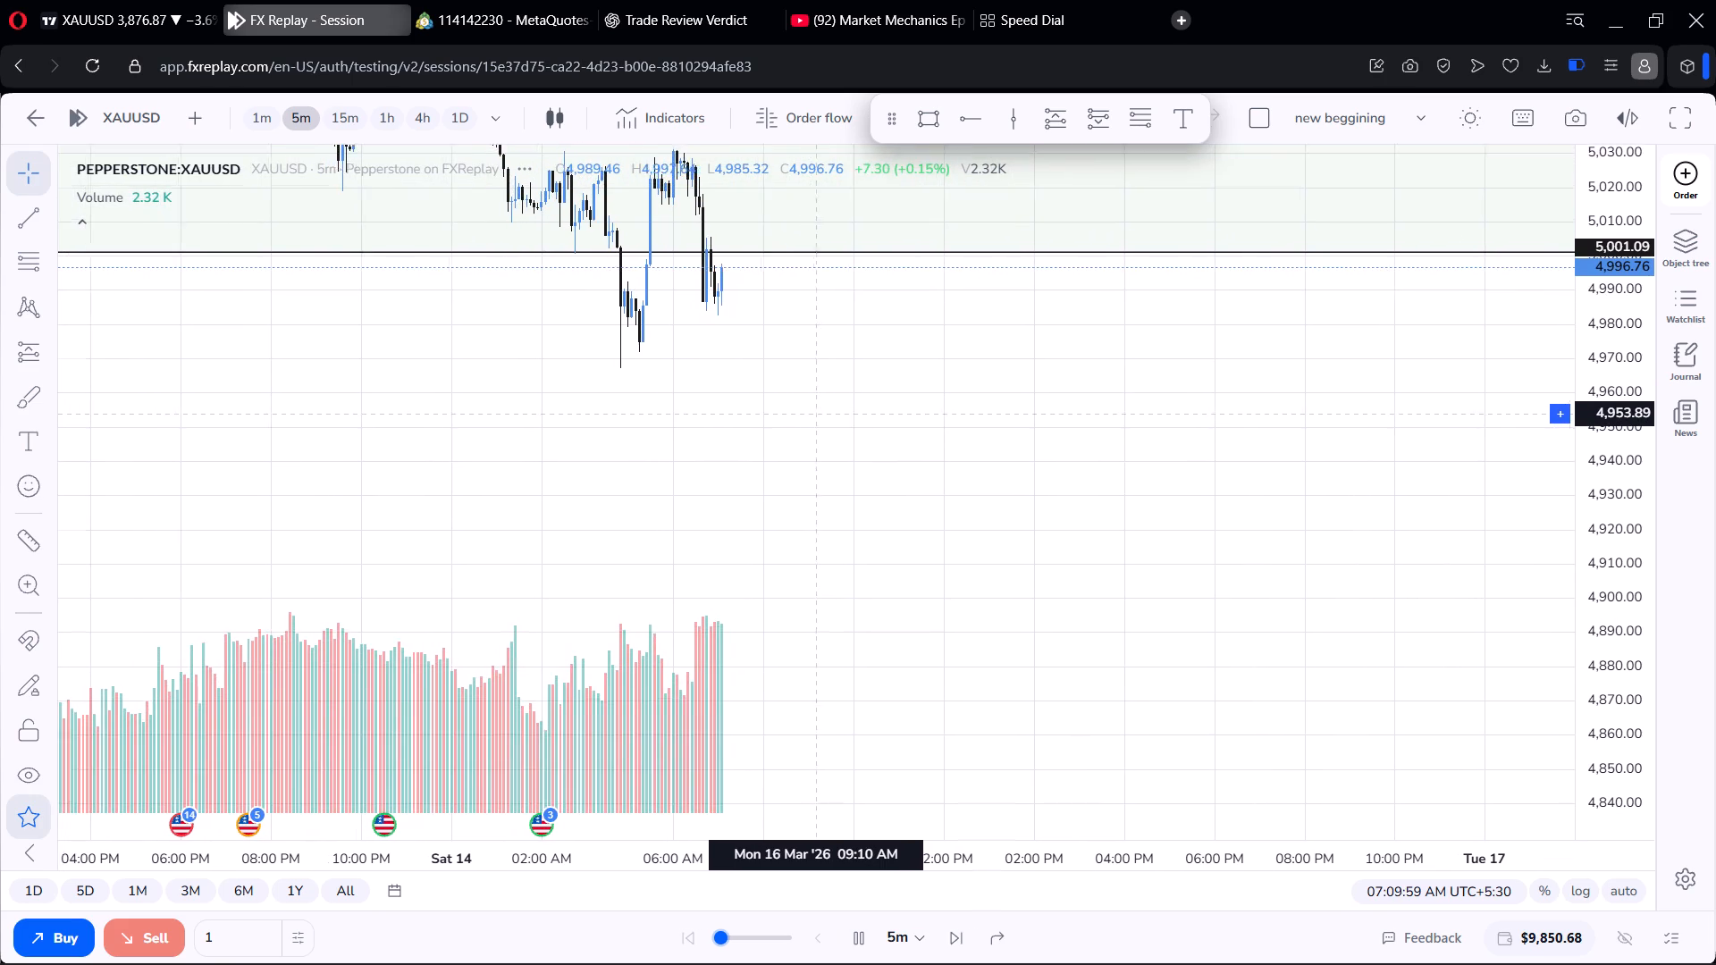
drag(824, 419, 897, 495)
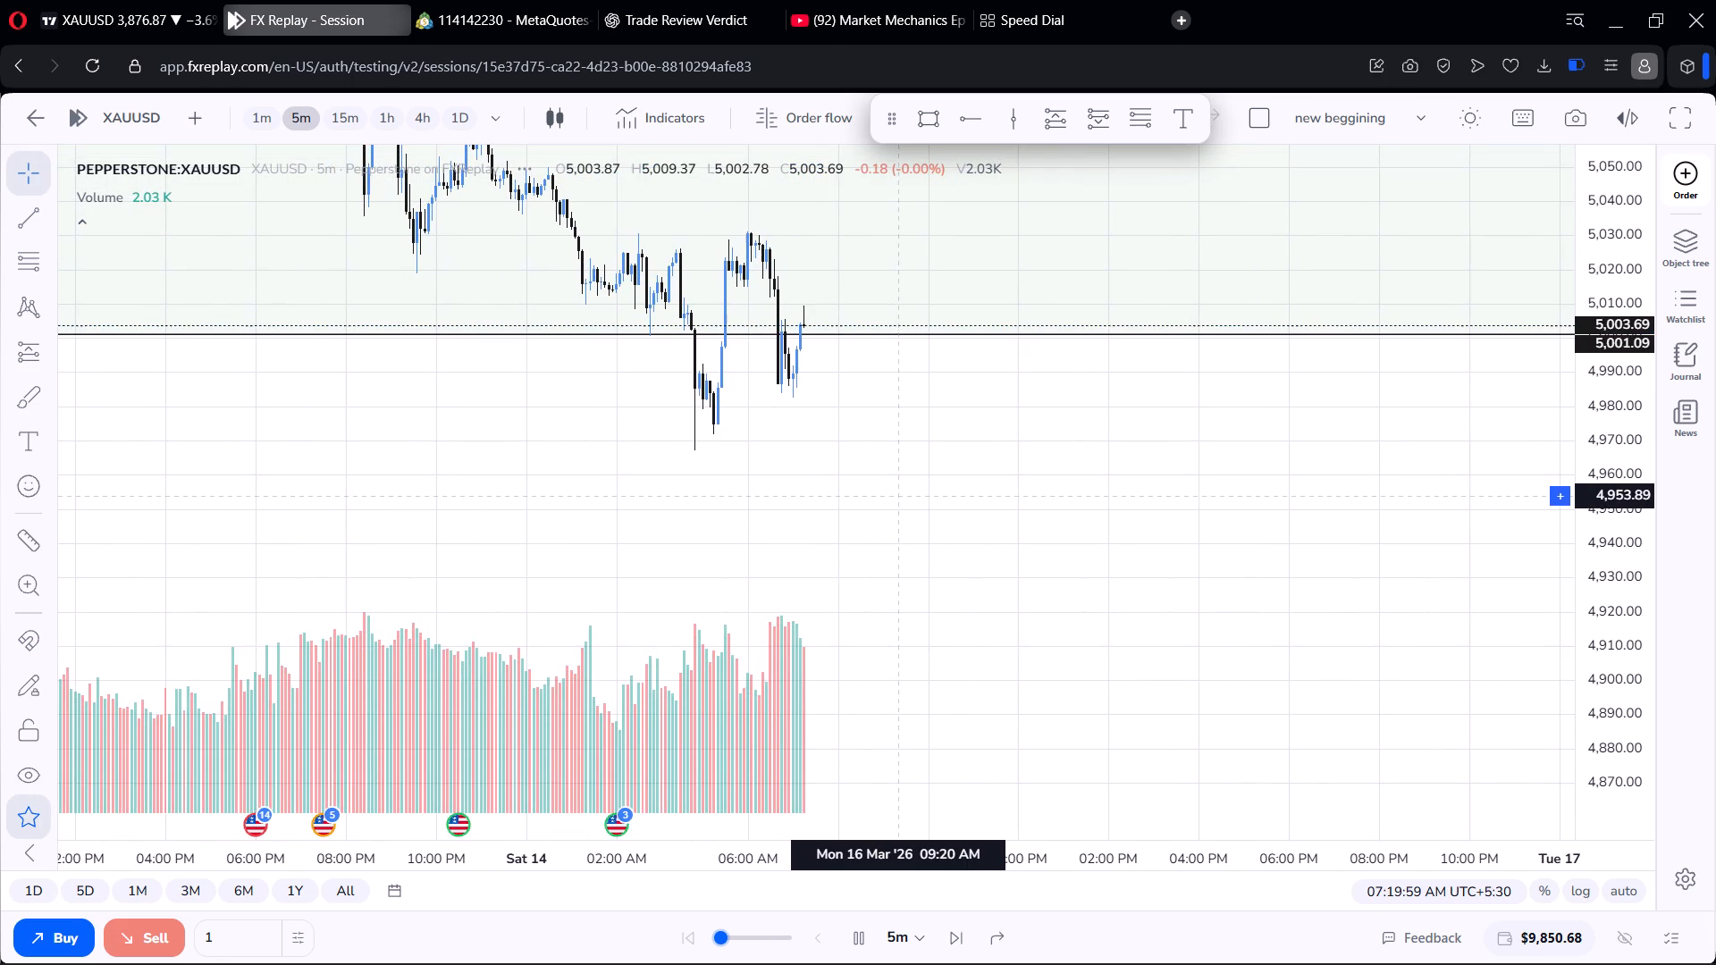
drag(897, 495, 902, 503)
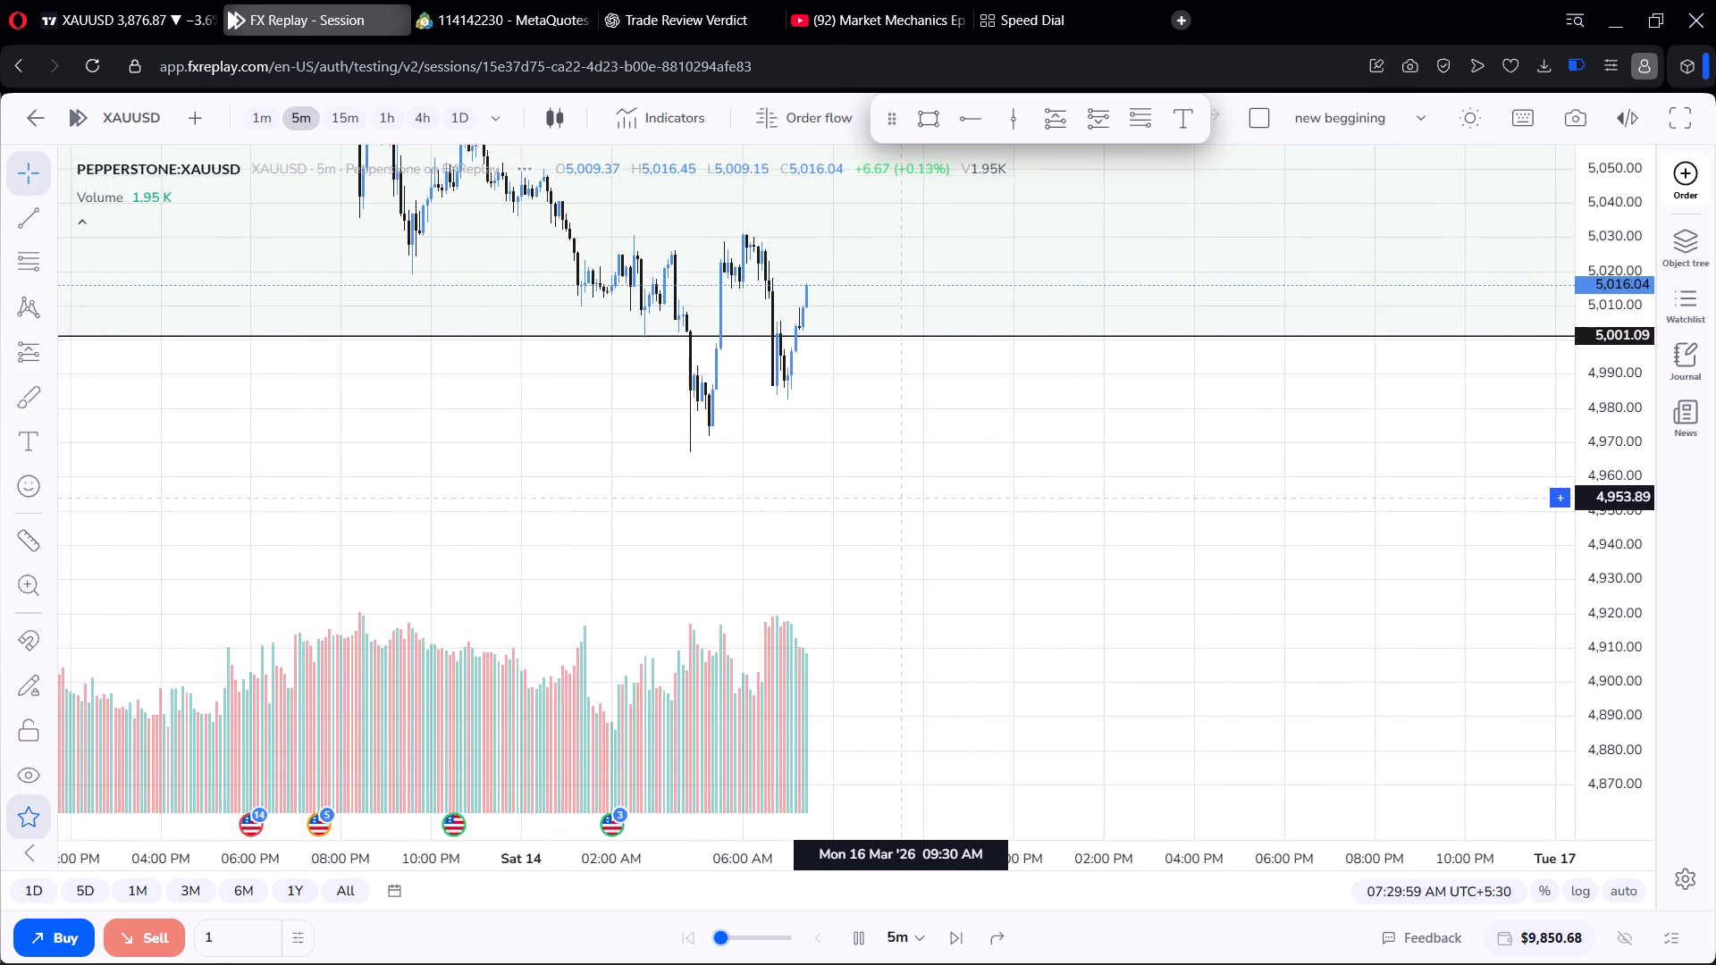
drag(902, 503, 913, 529)
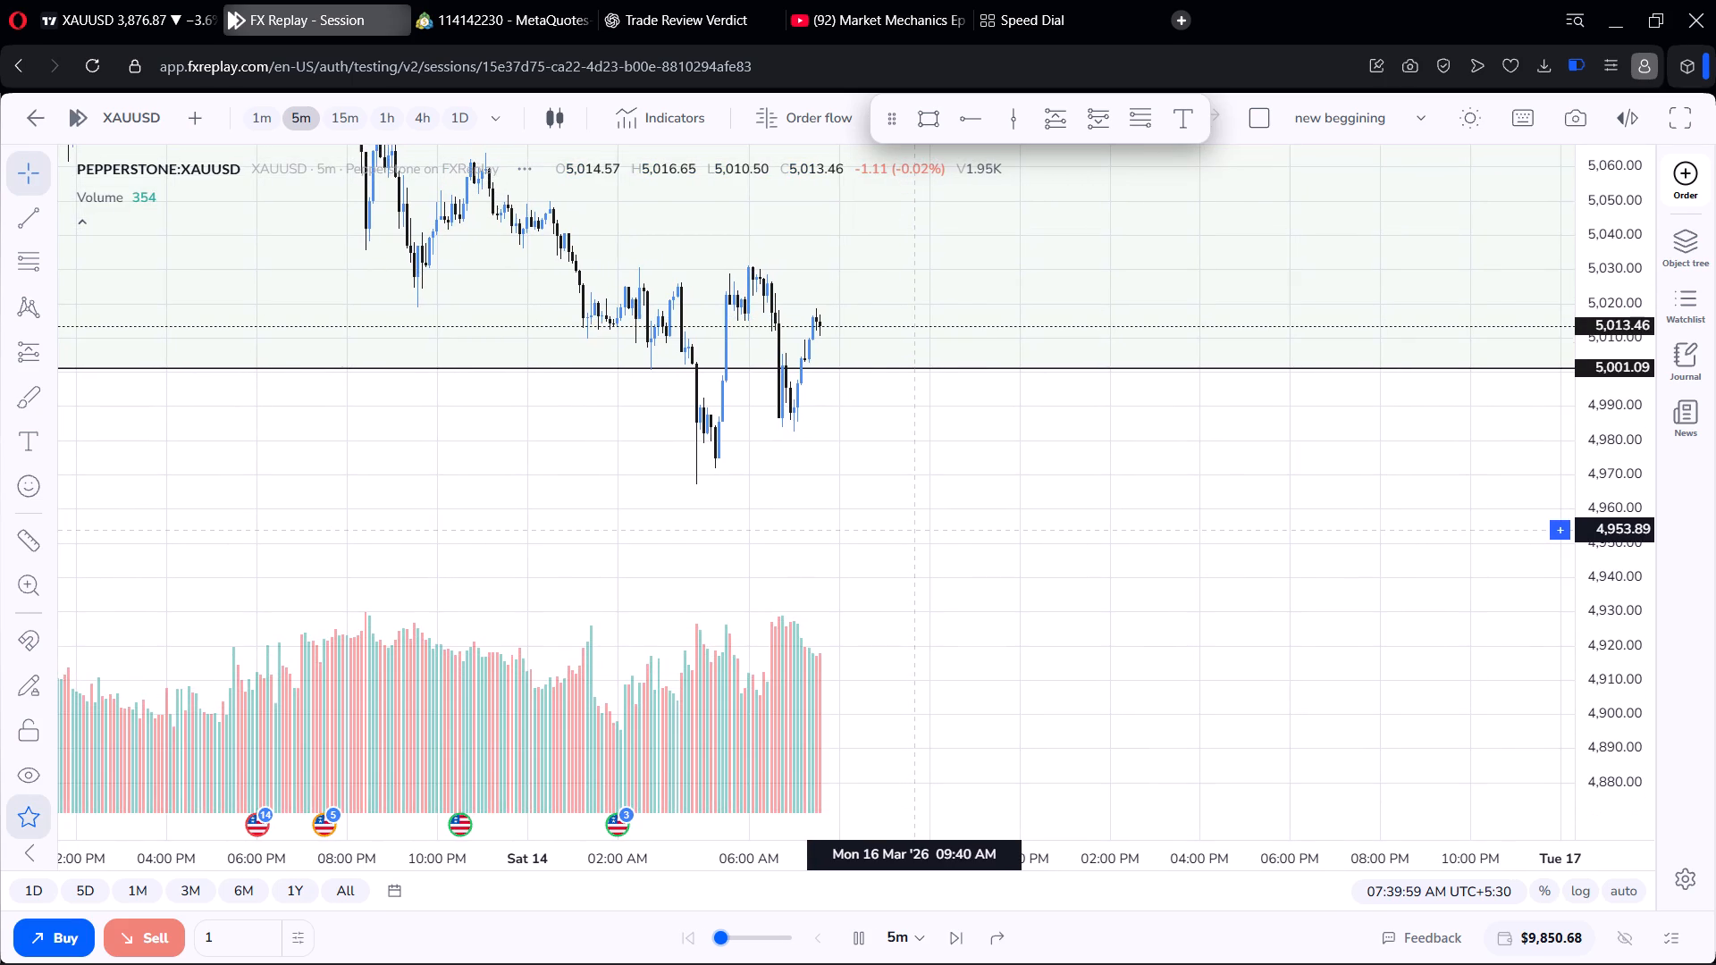
drag(913, 529, 913, 530)
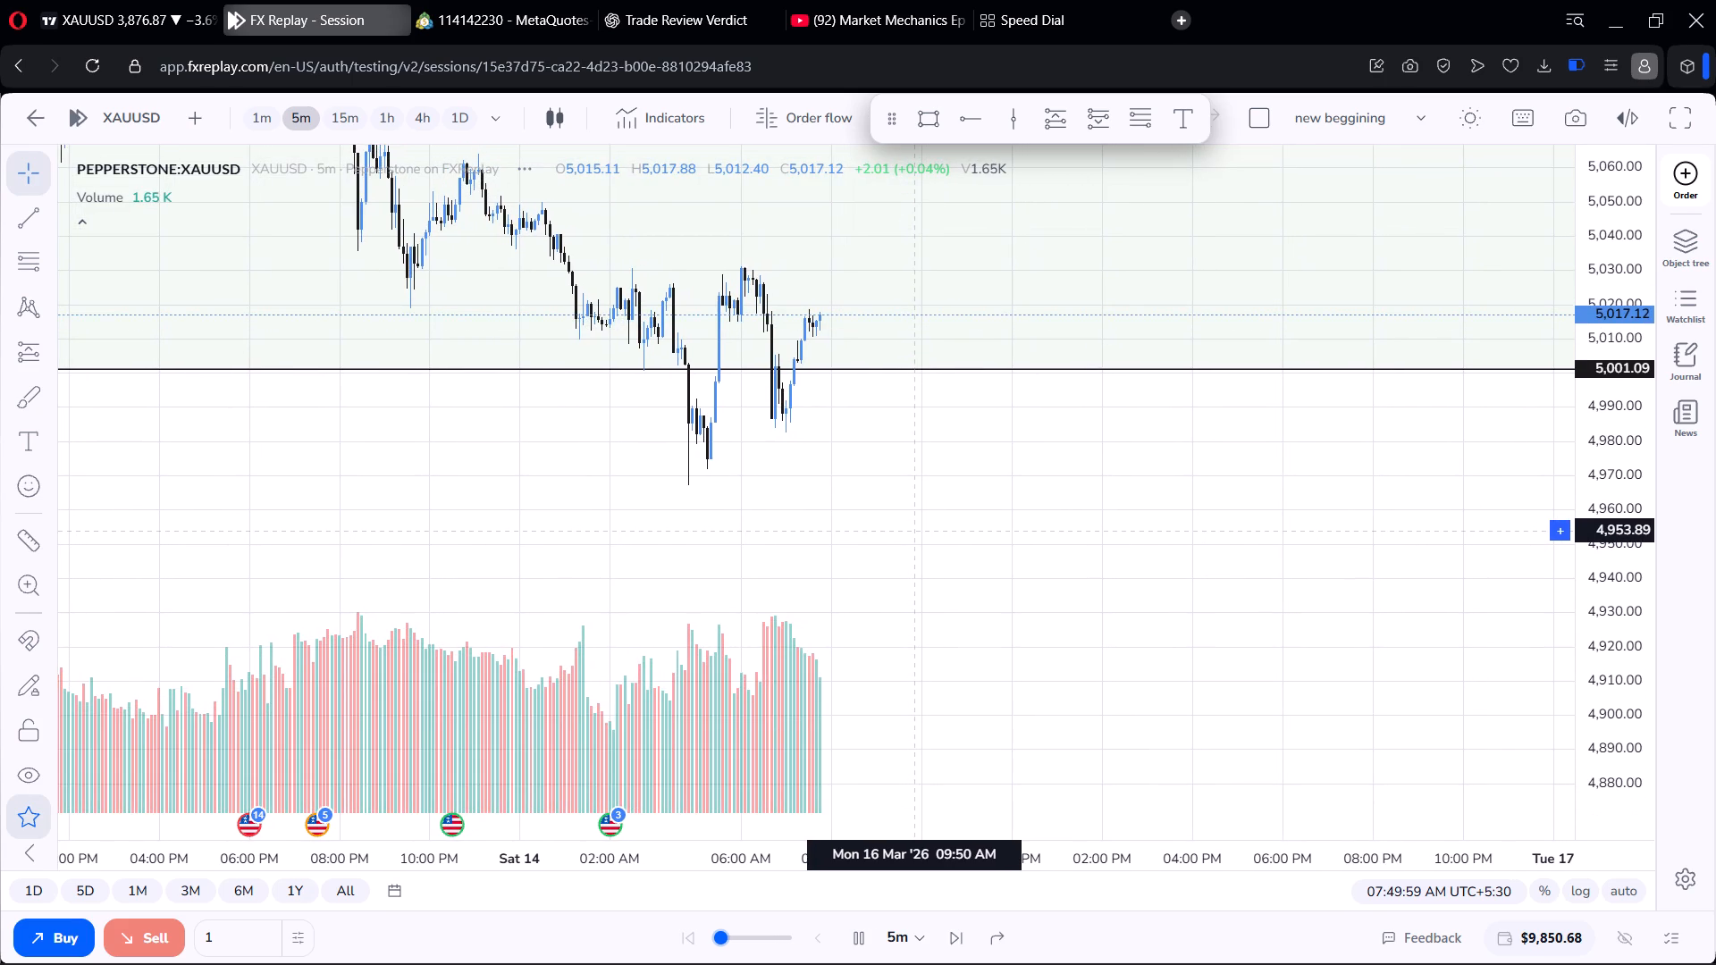
drag(913, 530, 919, 550)
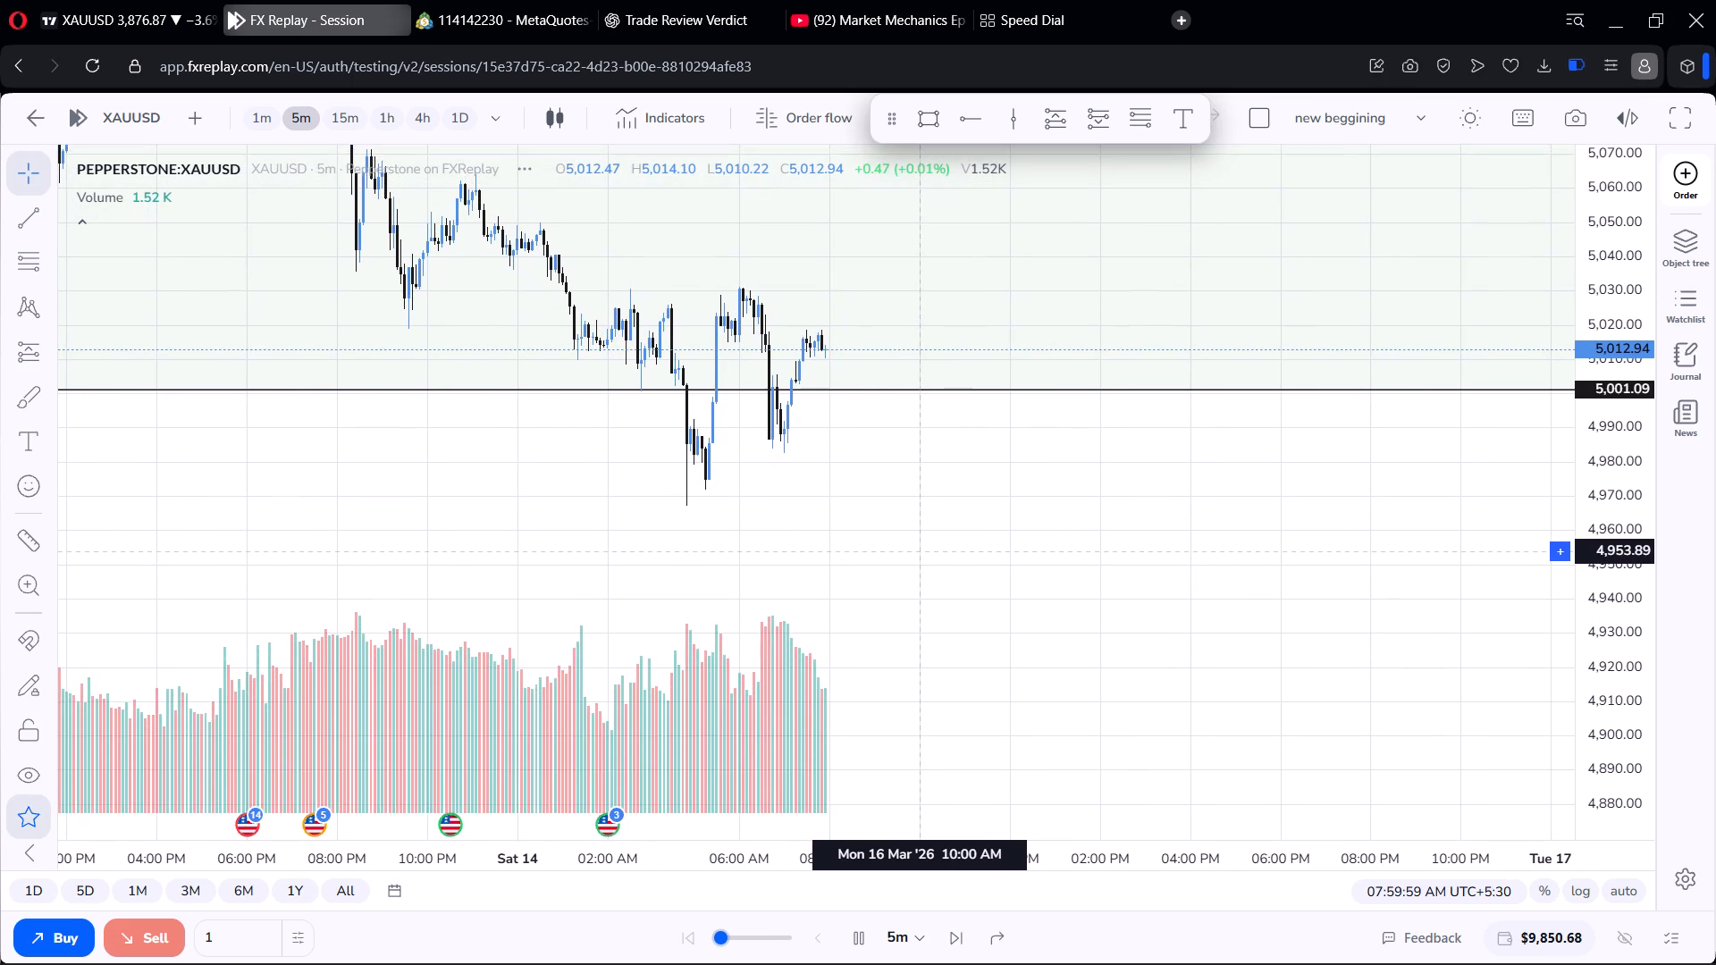
Watch the 5m replay from about 08:00 to 10:30 AM, examining the latest candles relative to the 5,001.09 ray.
drag(919, 550, 919, 555)
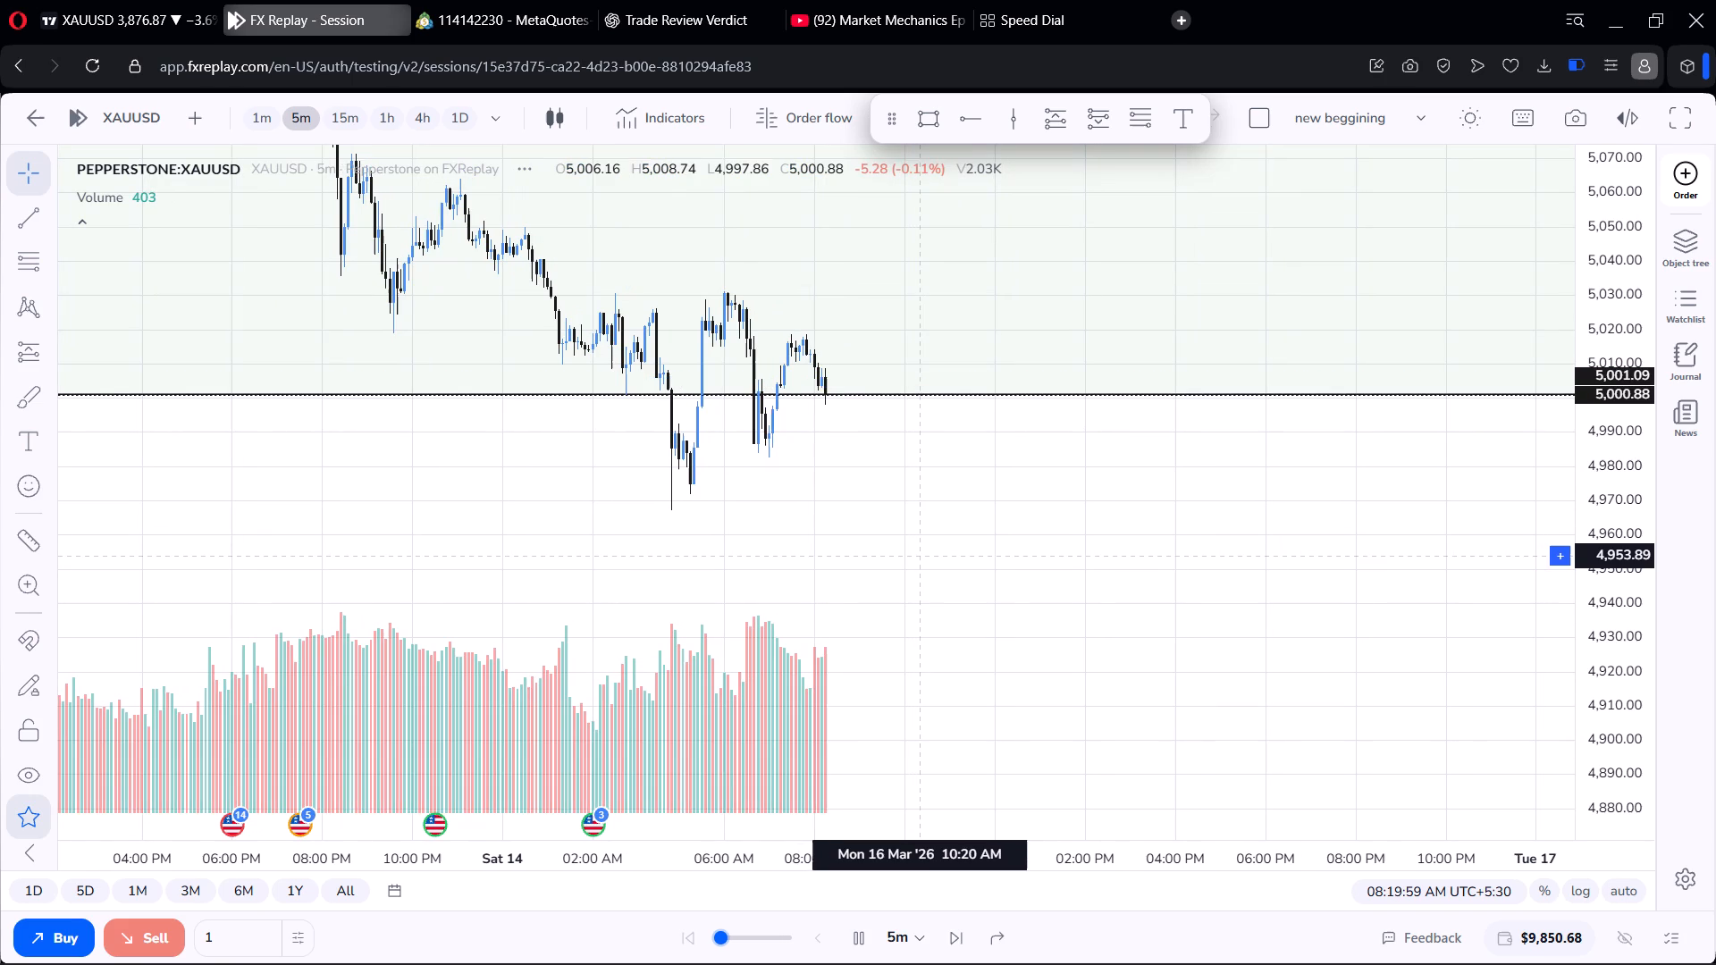
drag(919, 555, 919, 551)
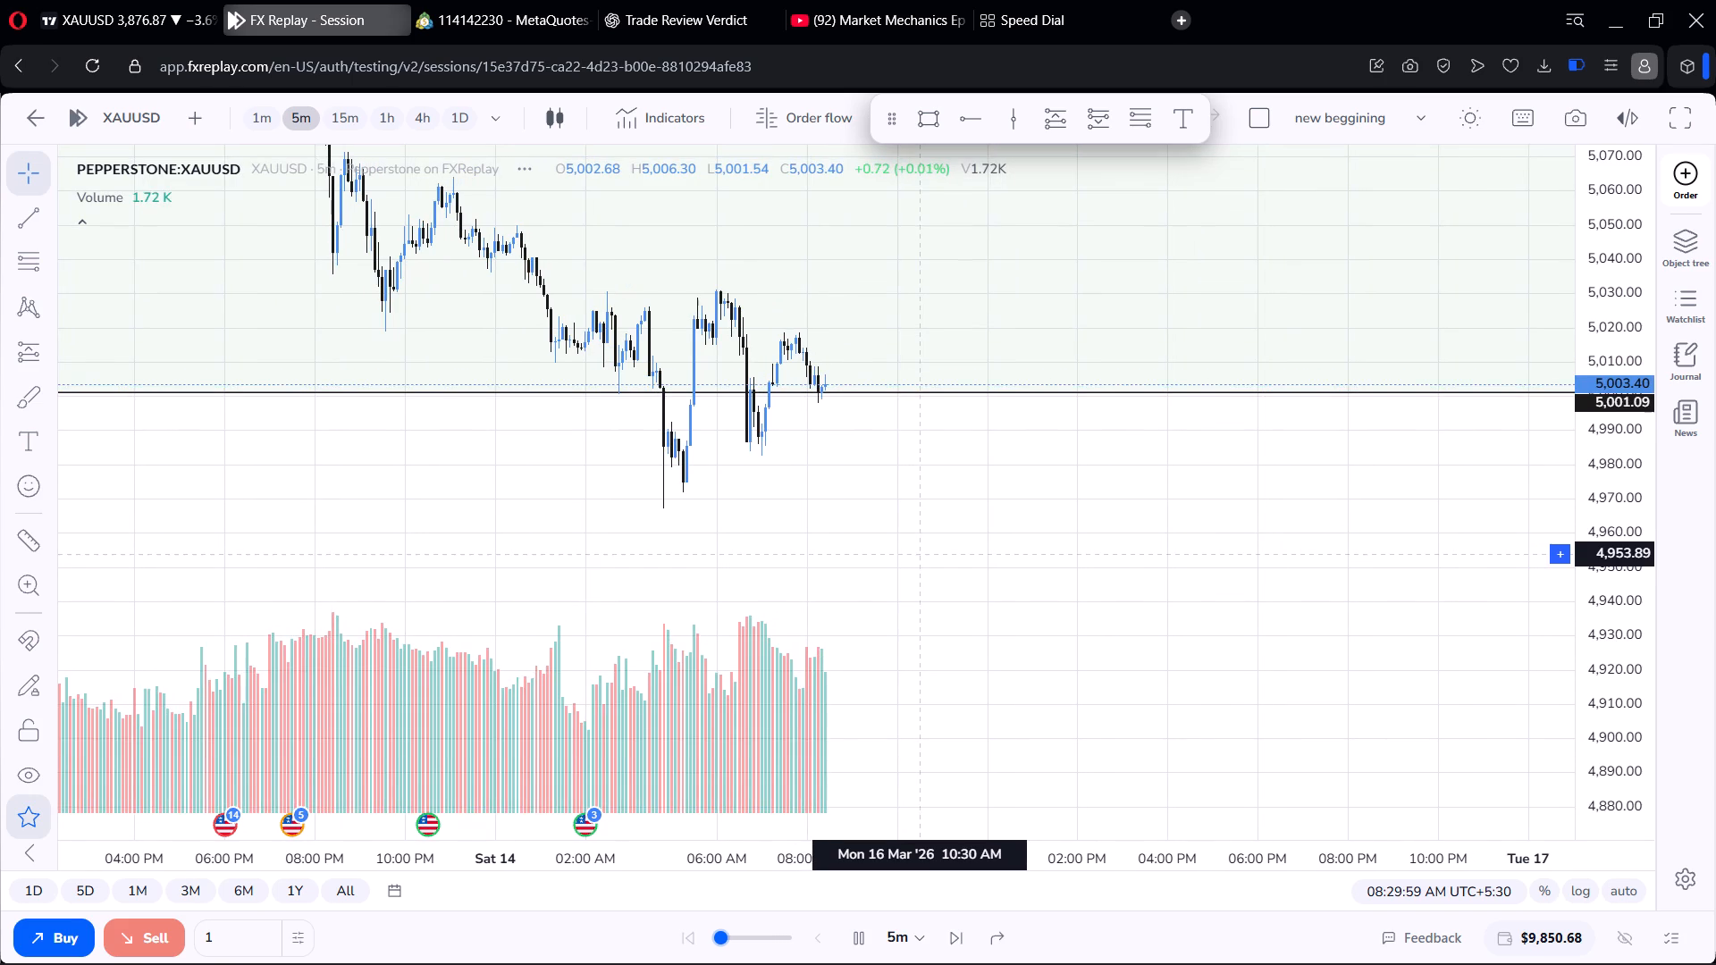
drag(919, 551, 920, 551)
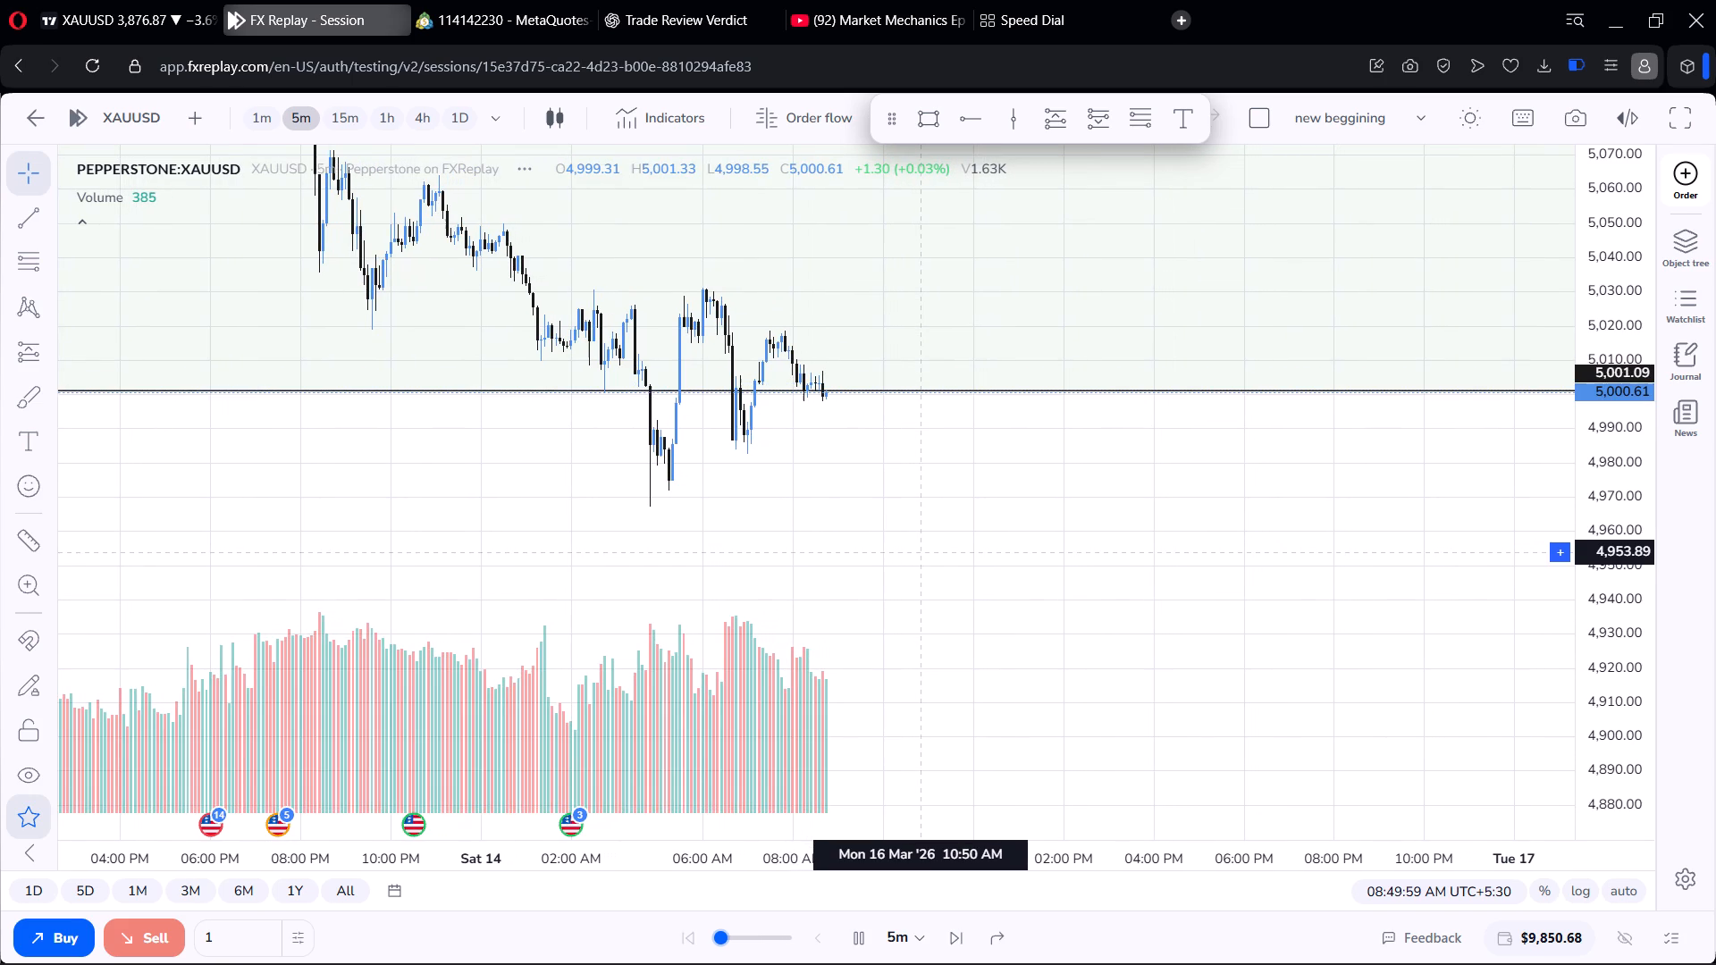
drag(920, 551, 928, 548)
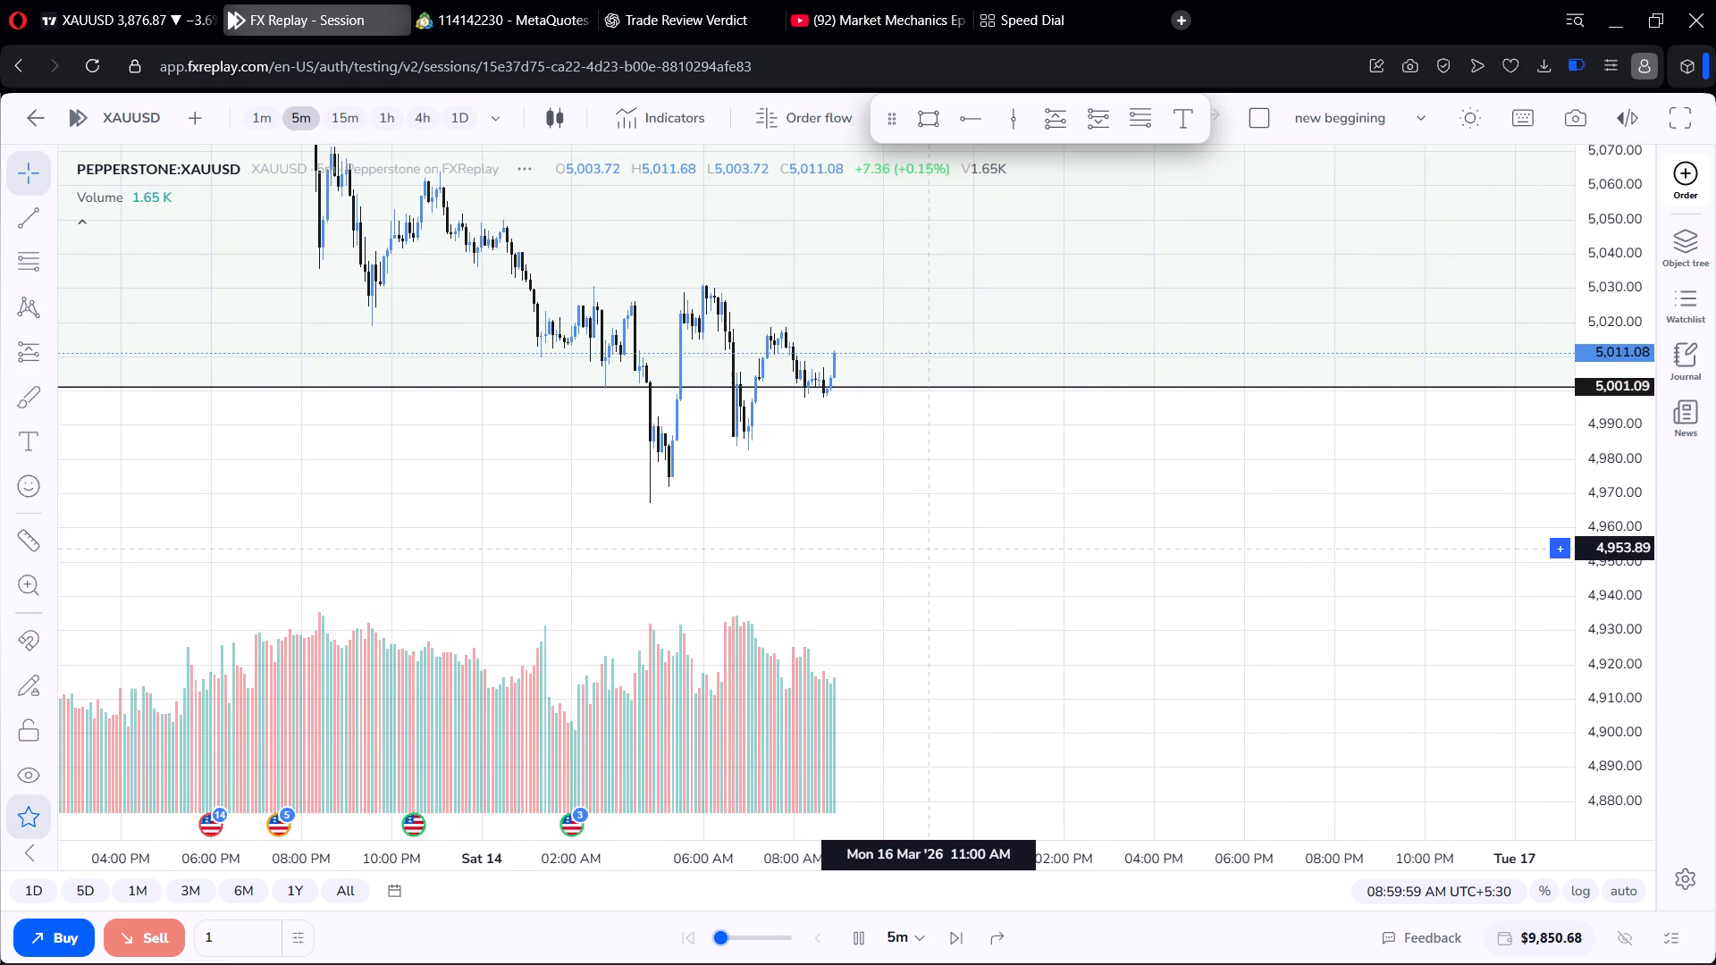
drag(928, 548, 927, 558)
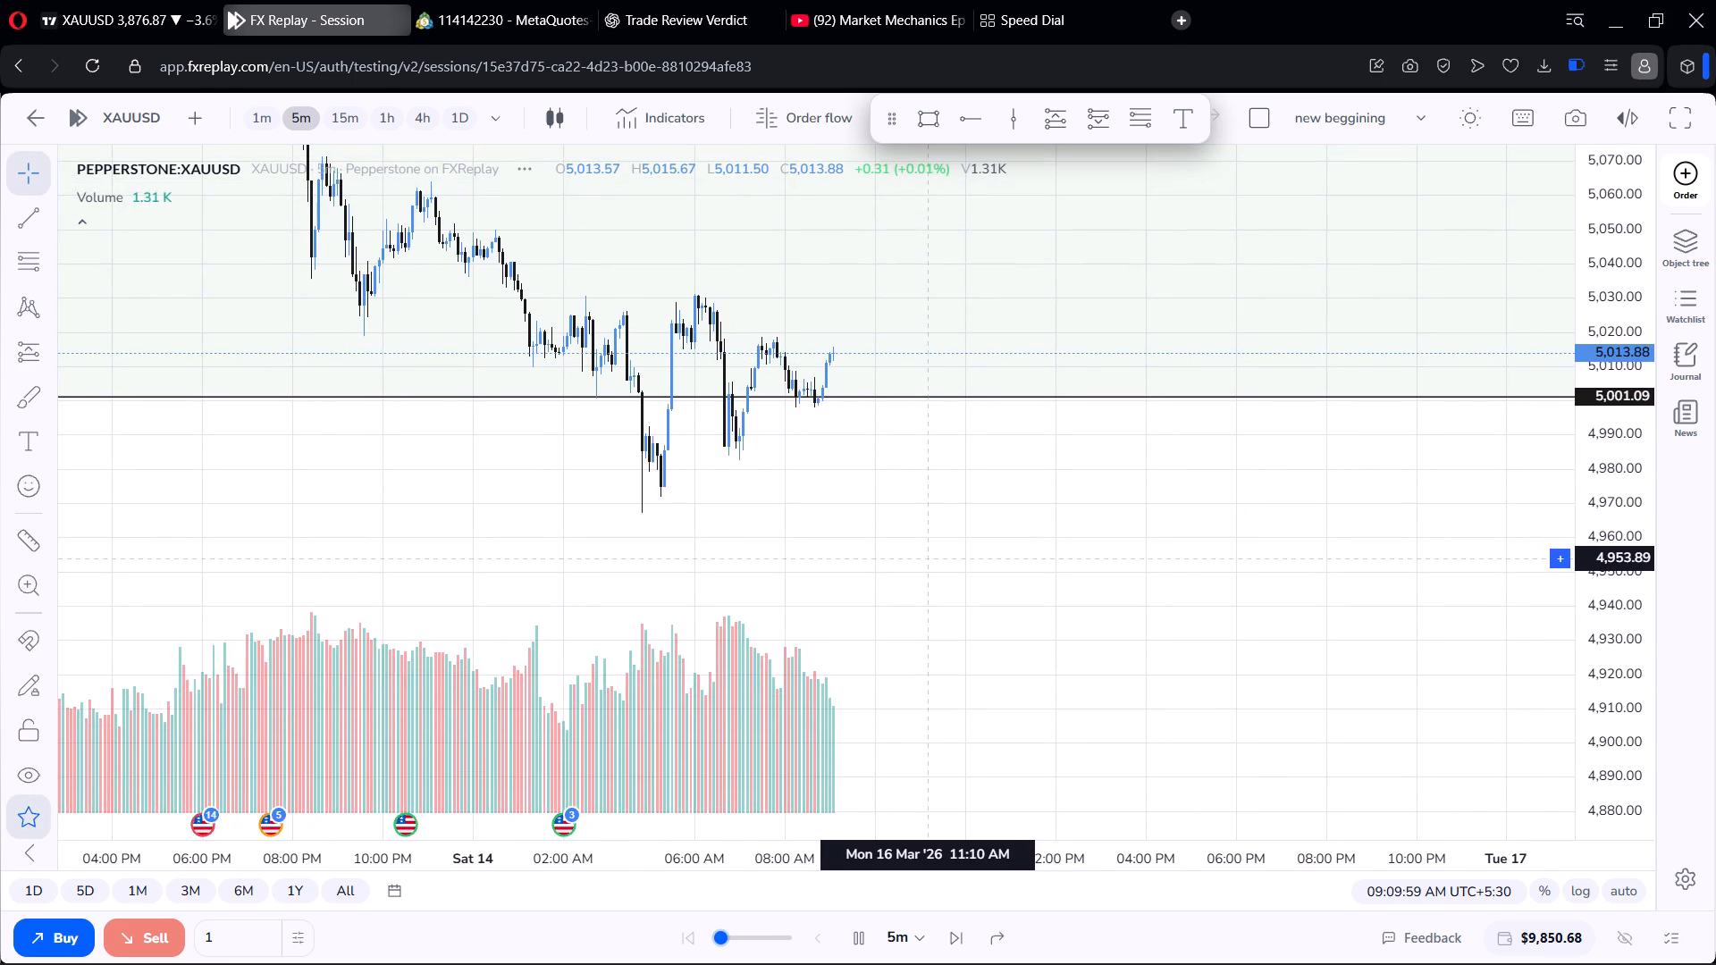
drag(927, 558, 921, 558)
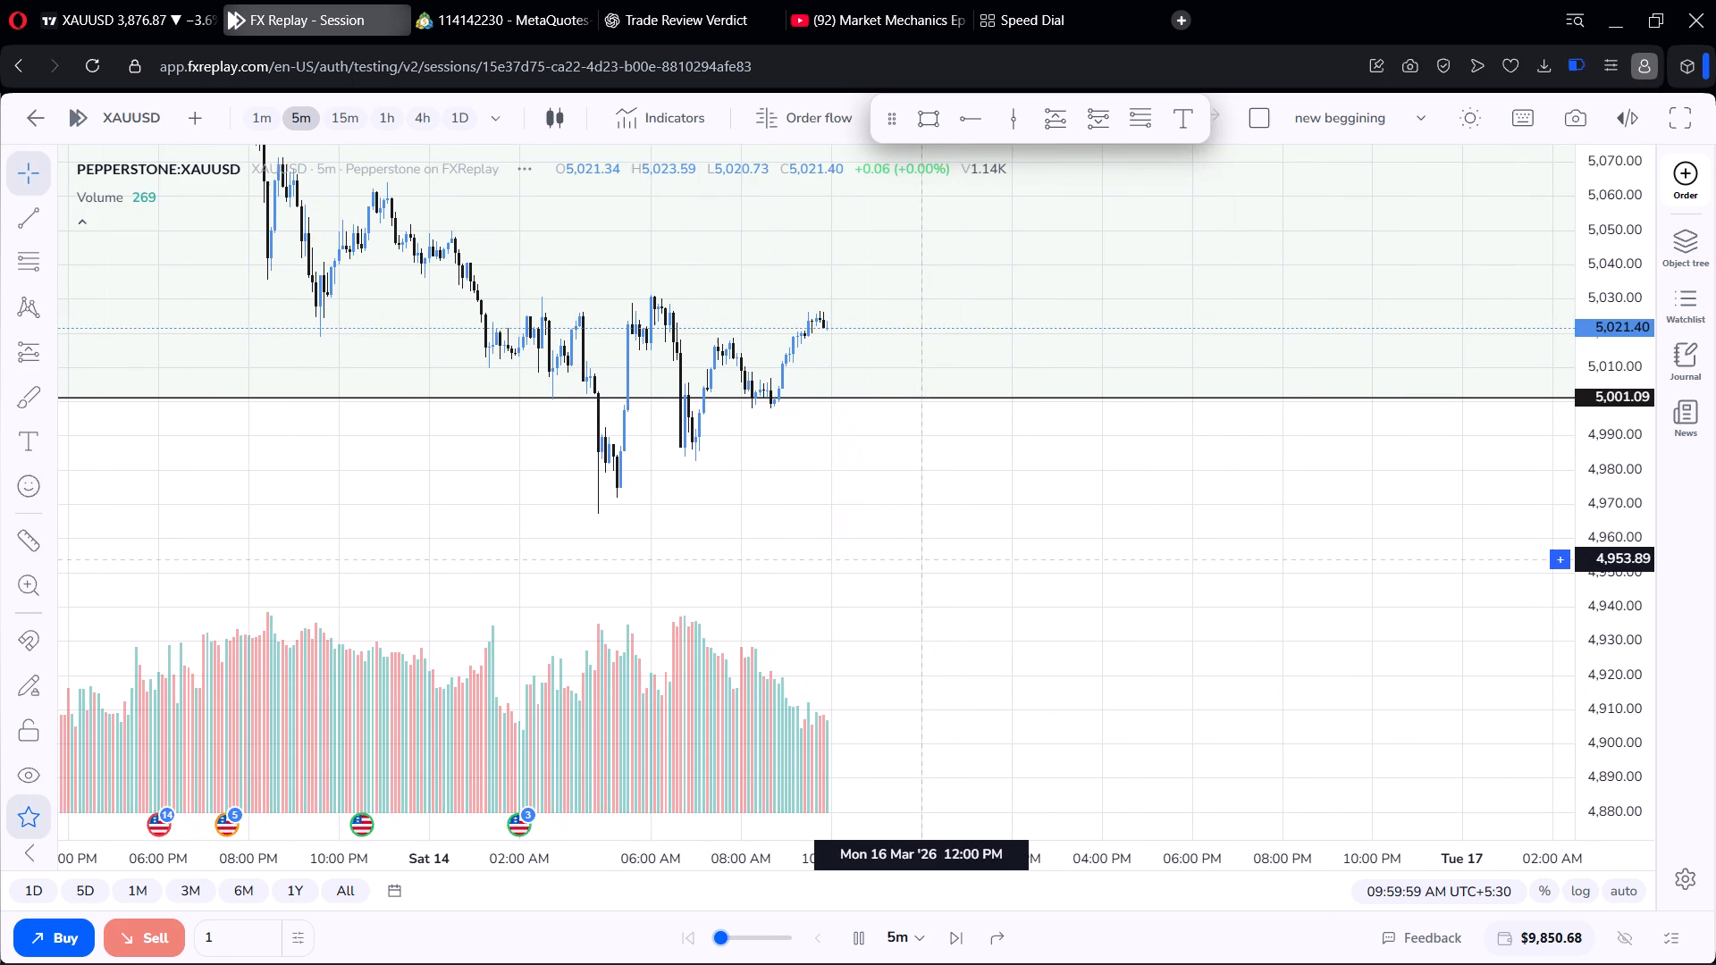
drag(921, 558, 920, 558)
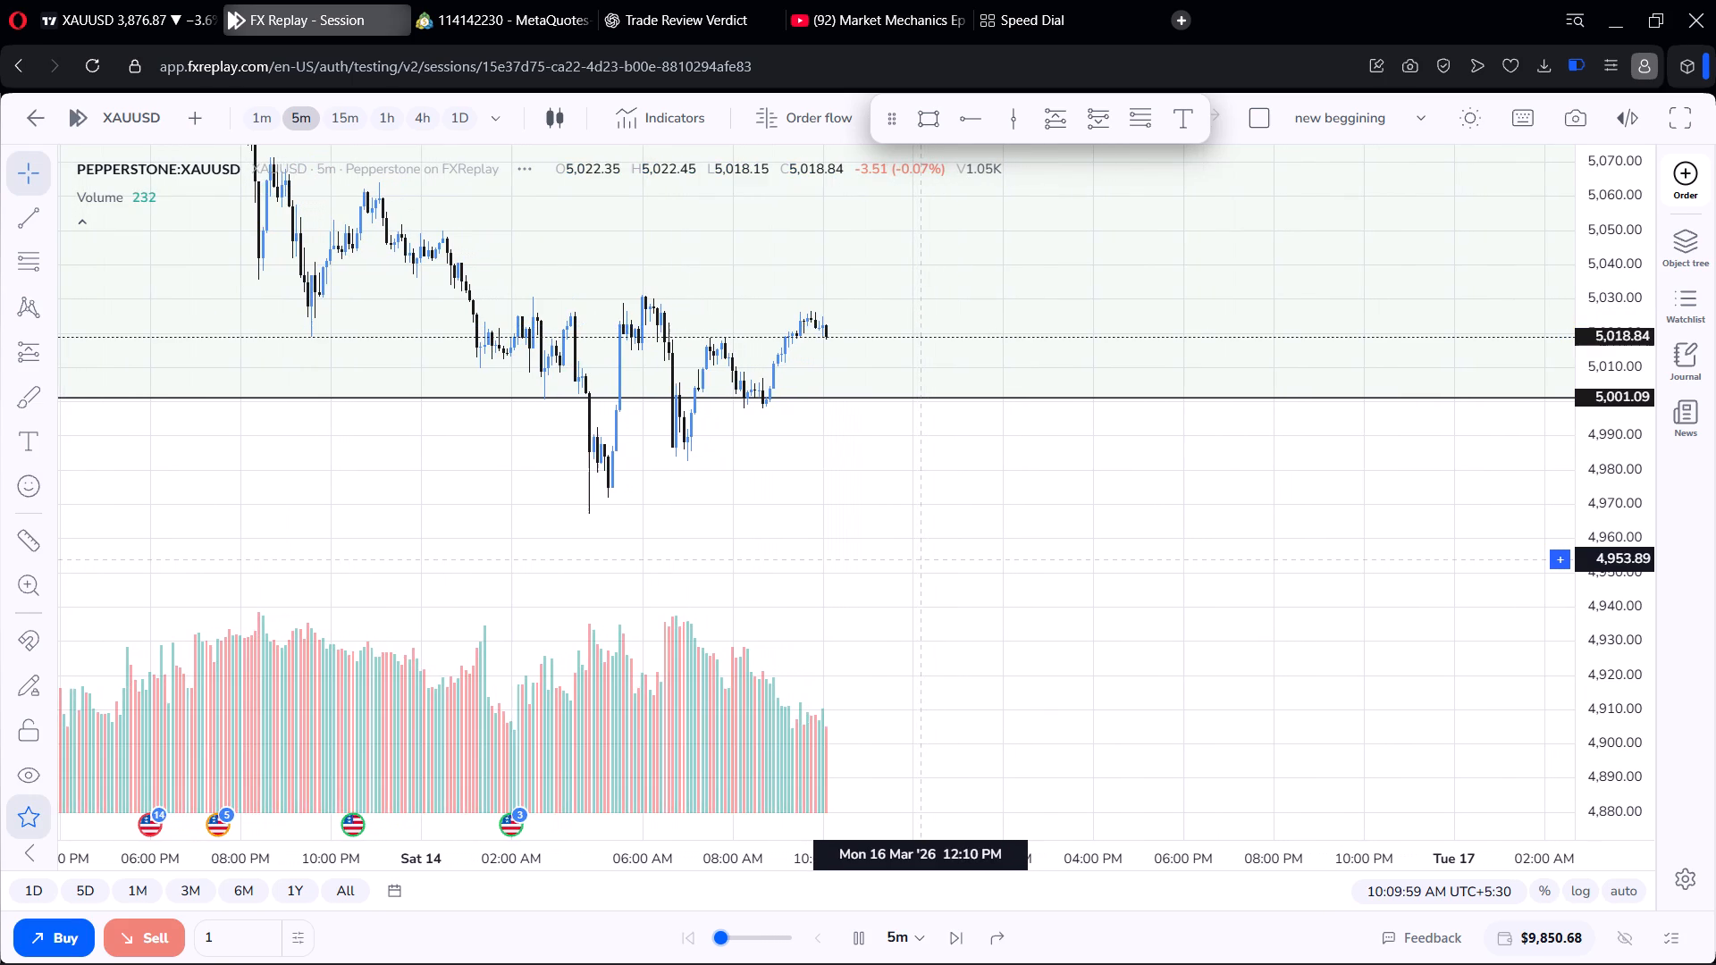
drag(920, 558, 918, 560)
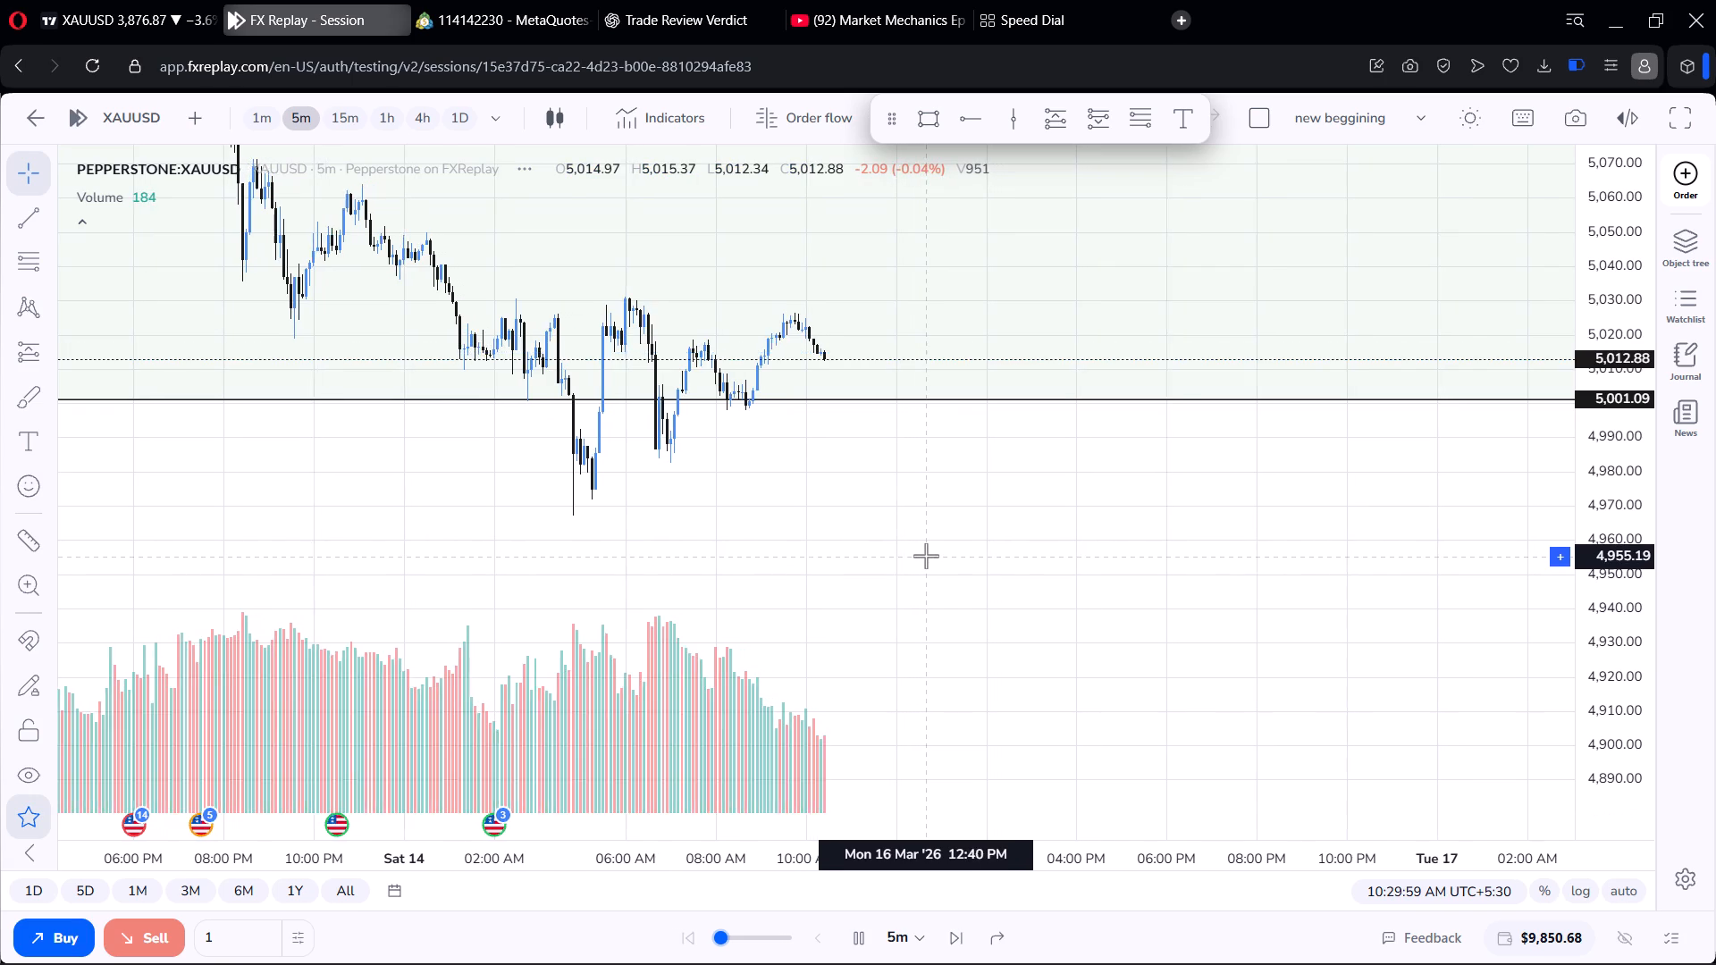
Watch the 5m replay from about 10:30 to 11:50 AM on 16 March, examining the candles relative to the 5,001.09 ray.
scroll(926, 556, down, 4)
scroll(928, 538, up, 10)
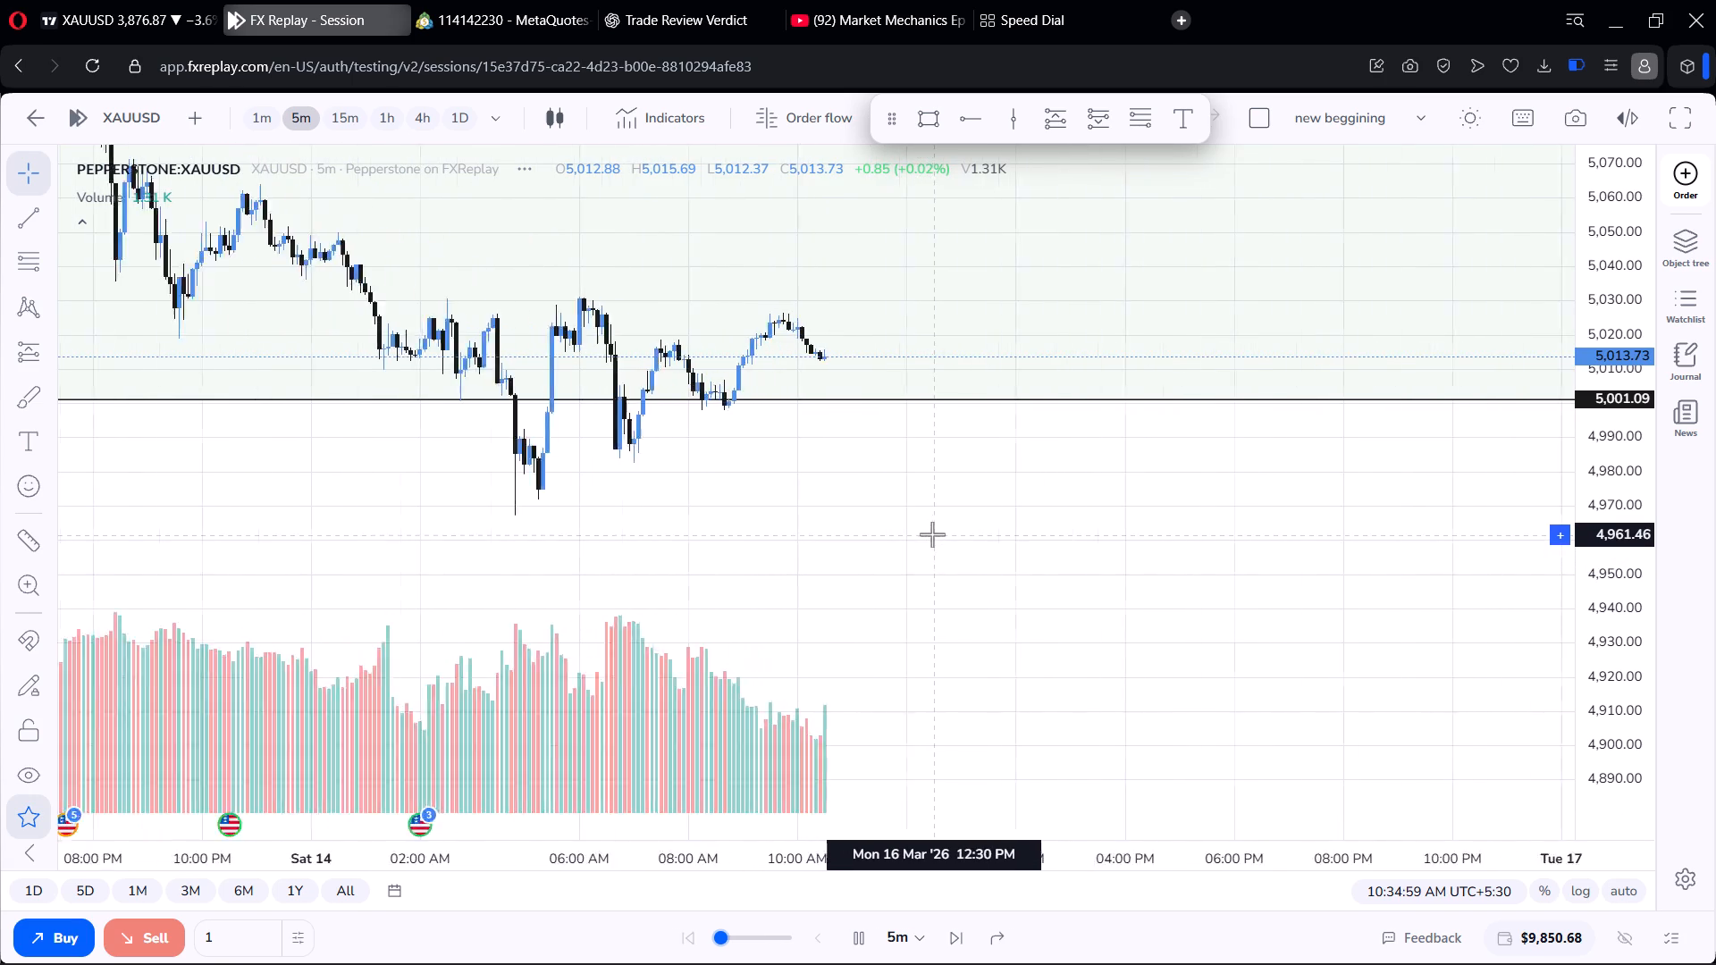
scroll(932, 534, up, 7)
scroll(929, 526, down, 6)
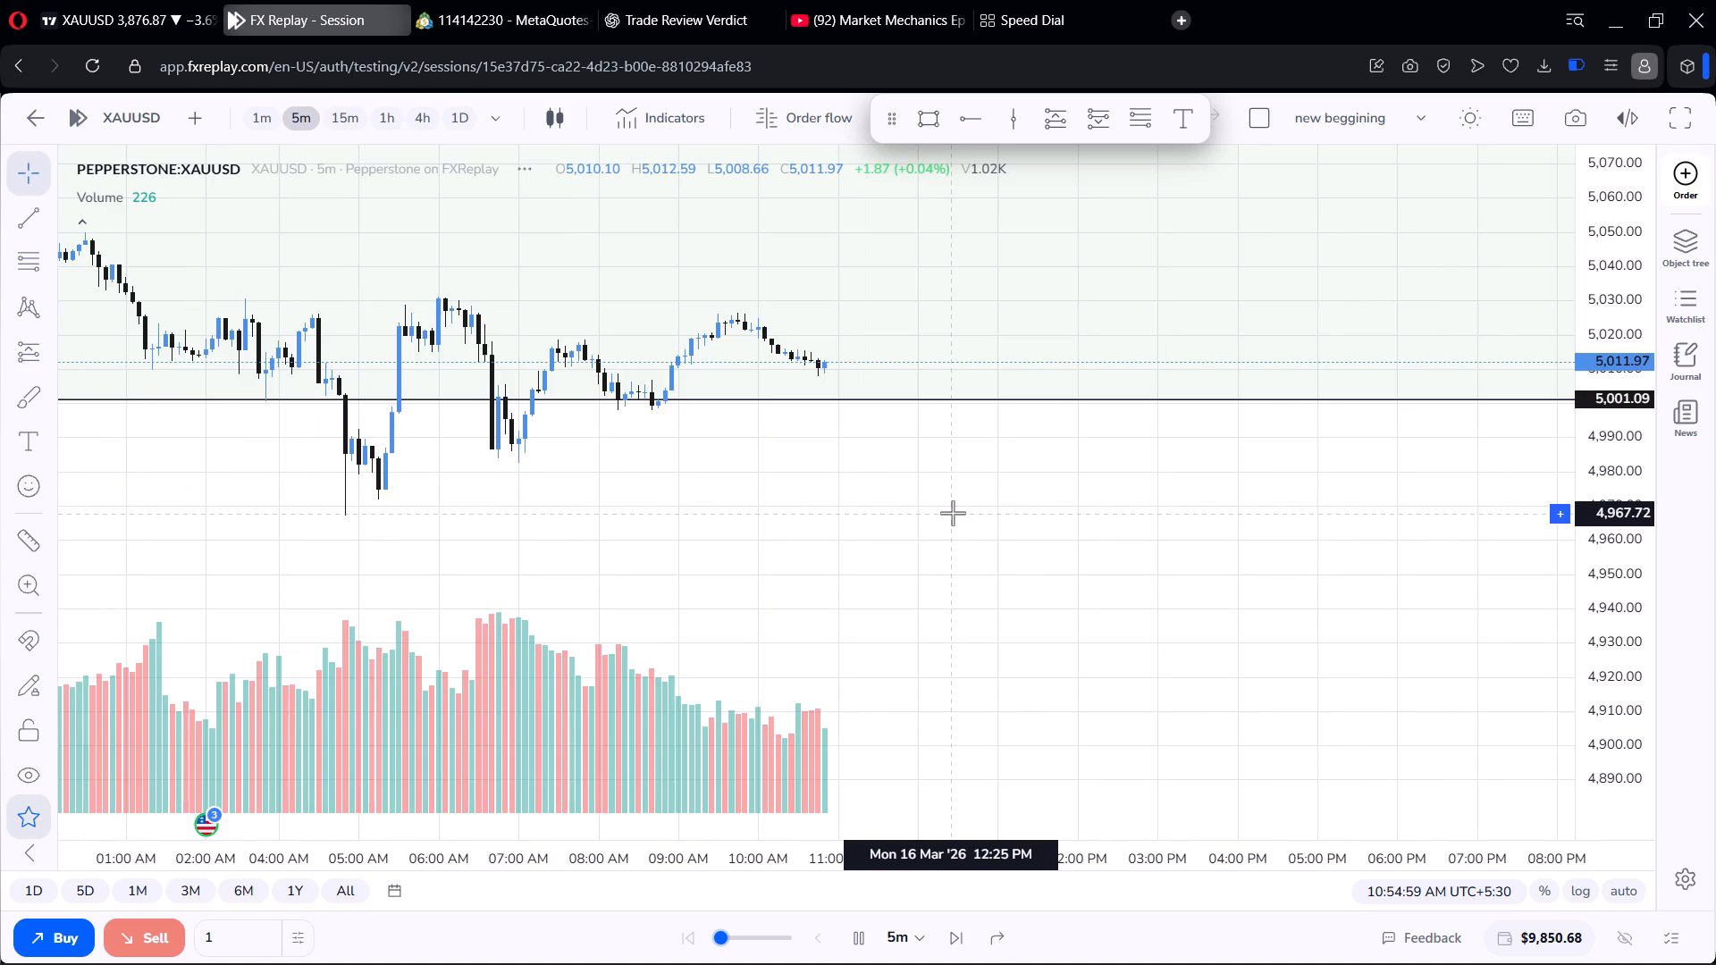
scroll(953, 513, down, 4)
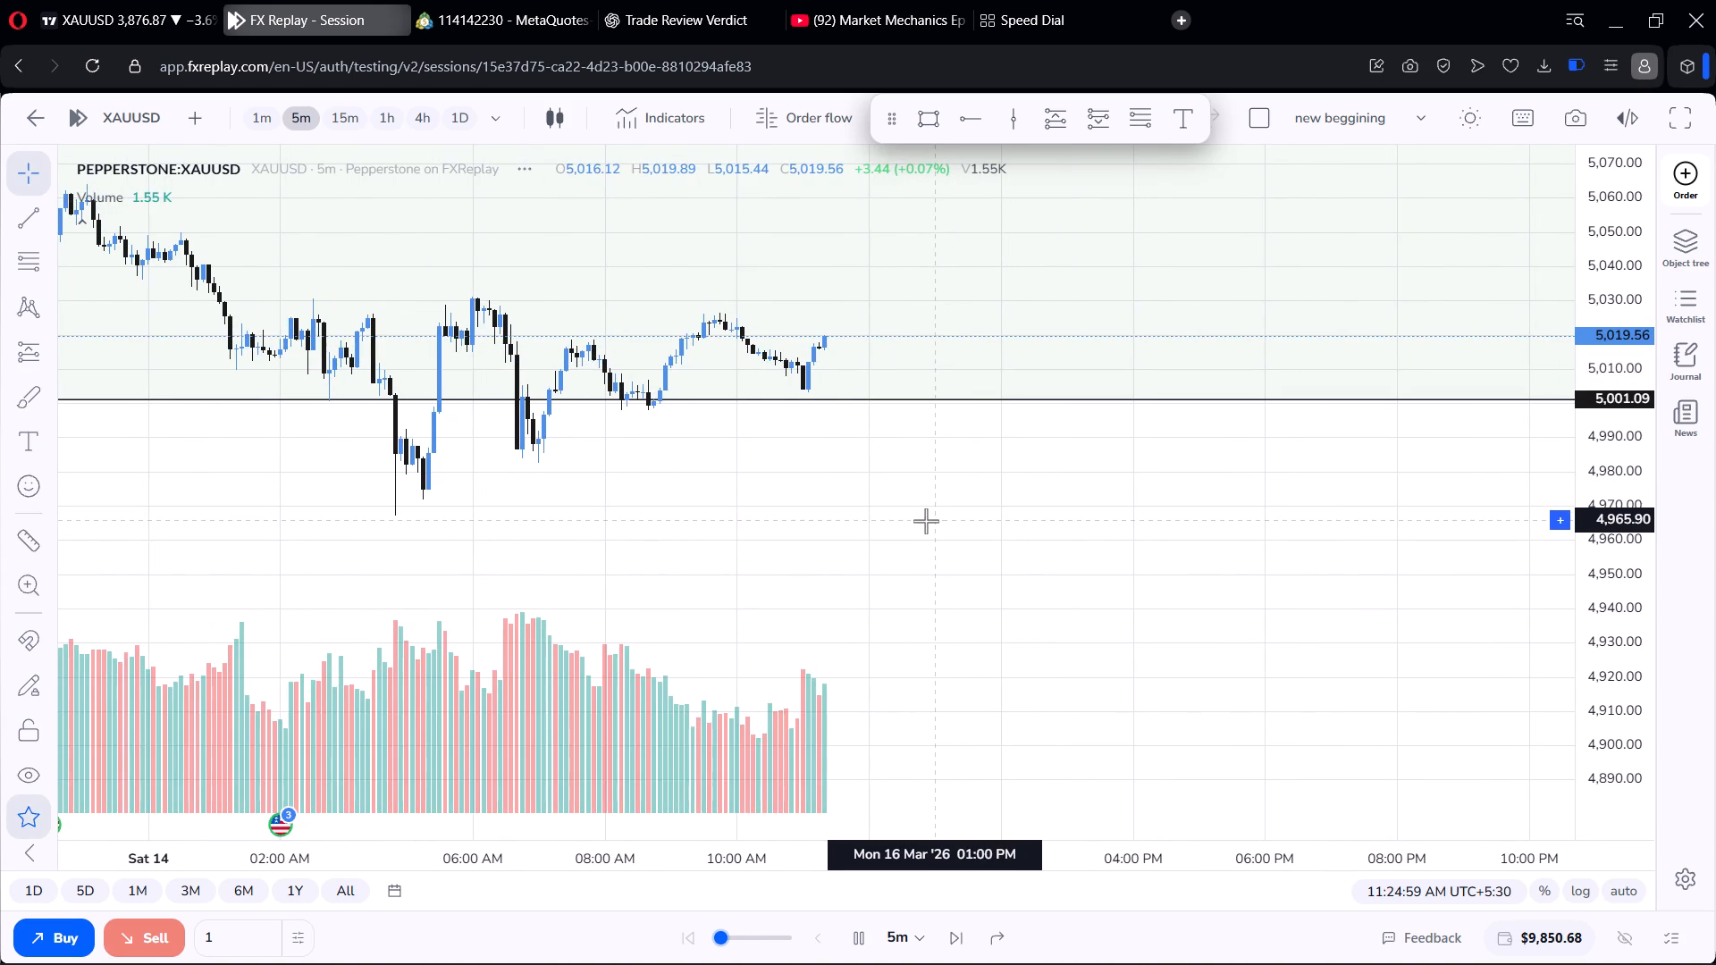
scroll(925, 519, down, 5)
scroll(790, 508, down, 4)
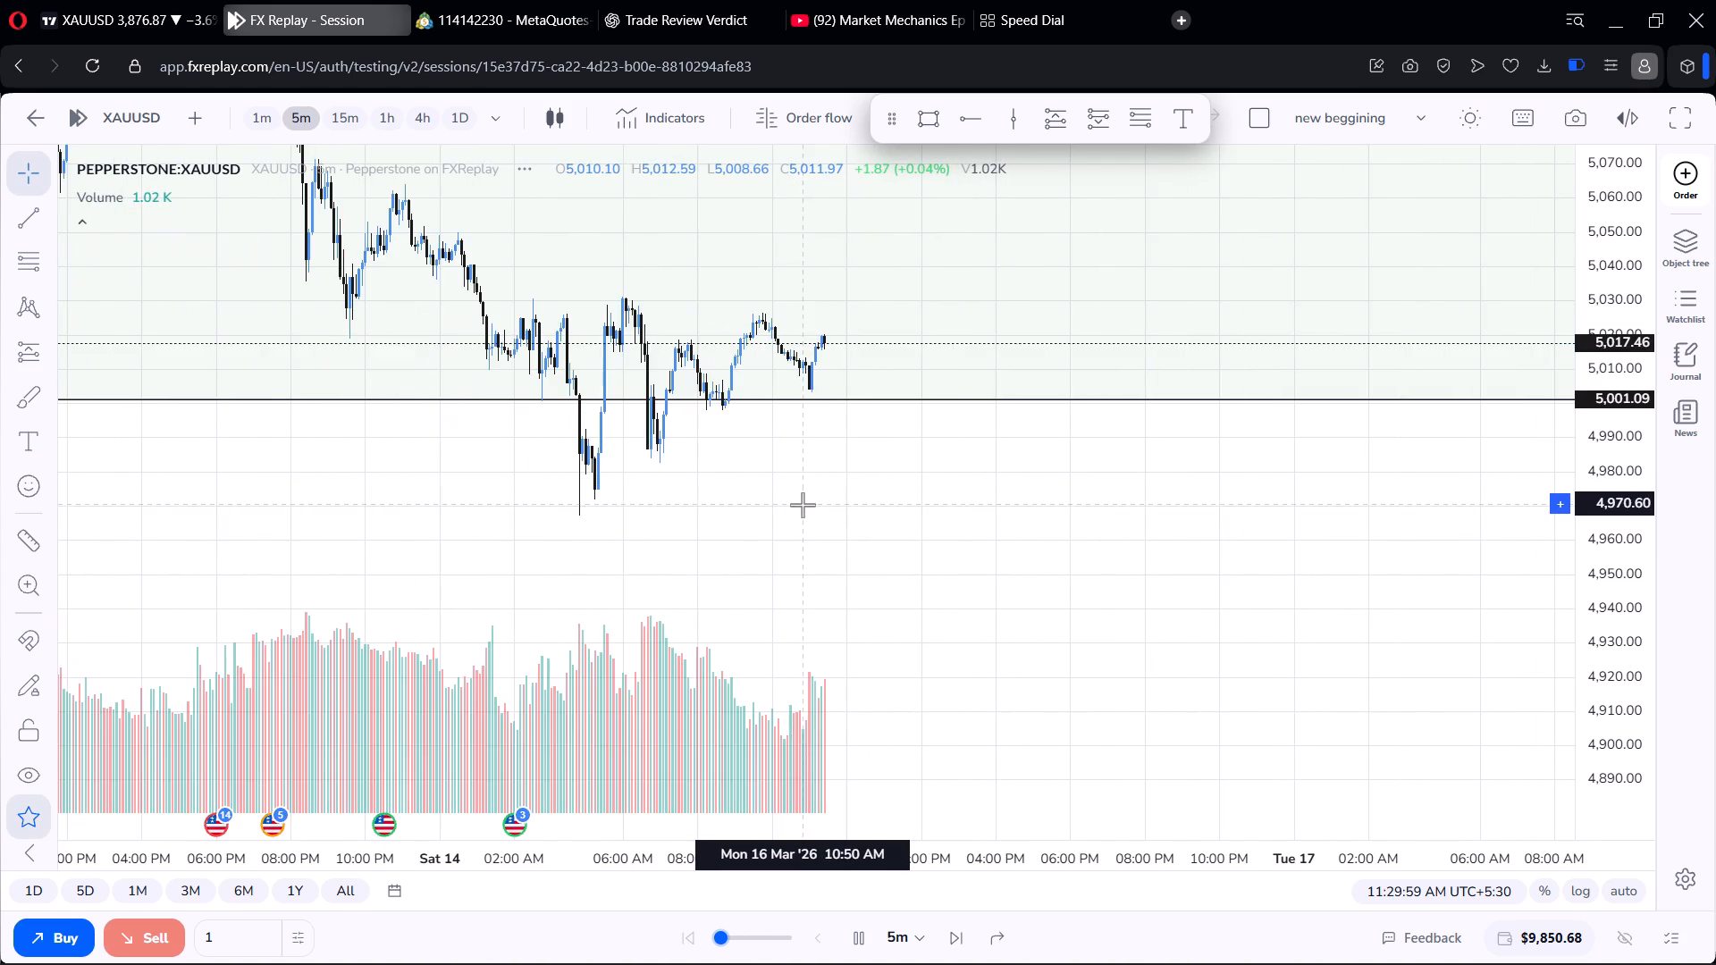
scroll(803, 507, up, 4)
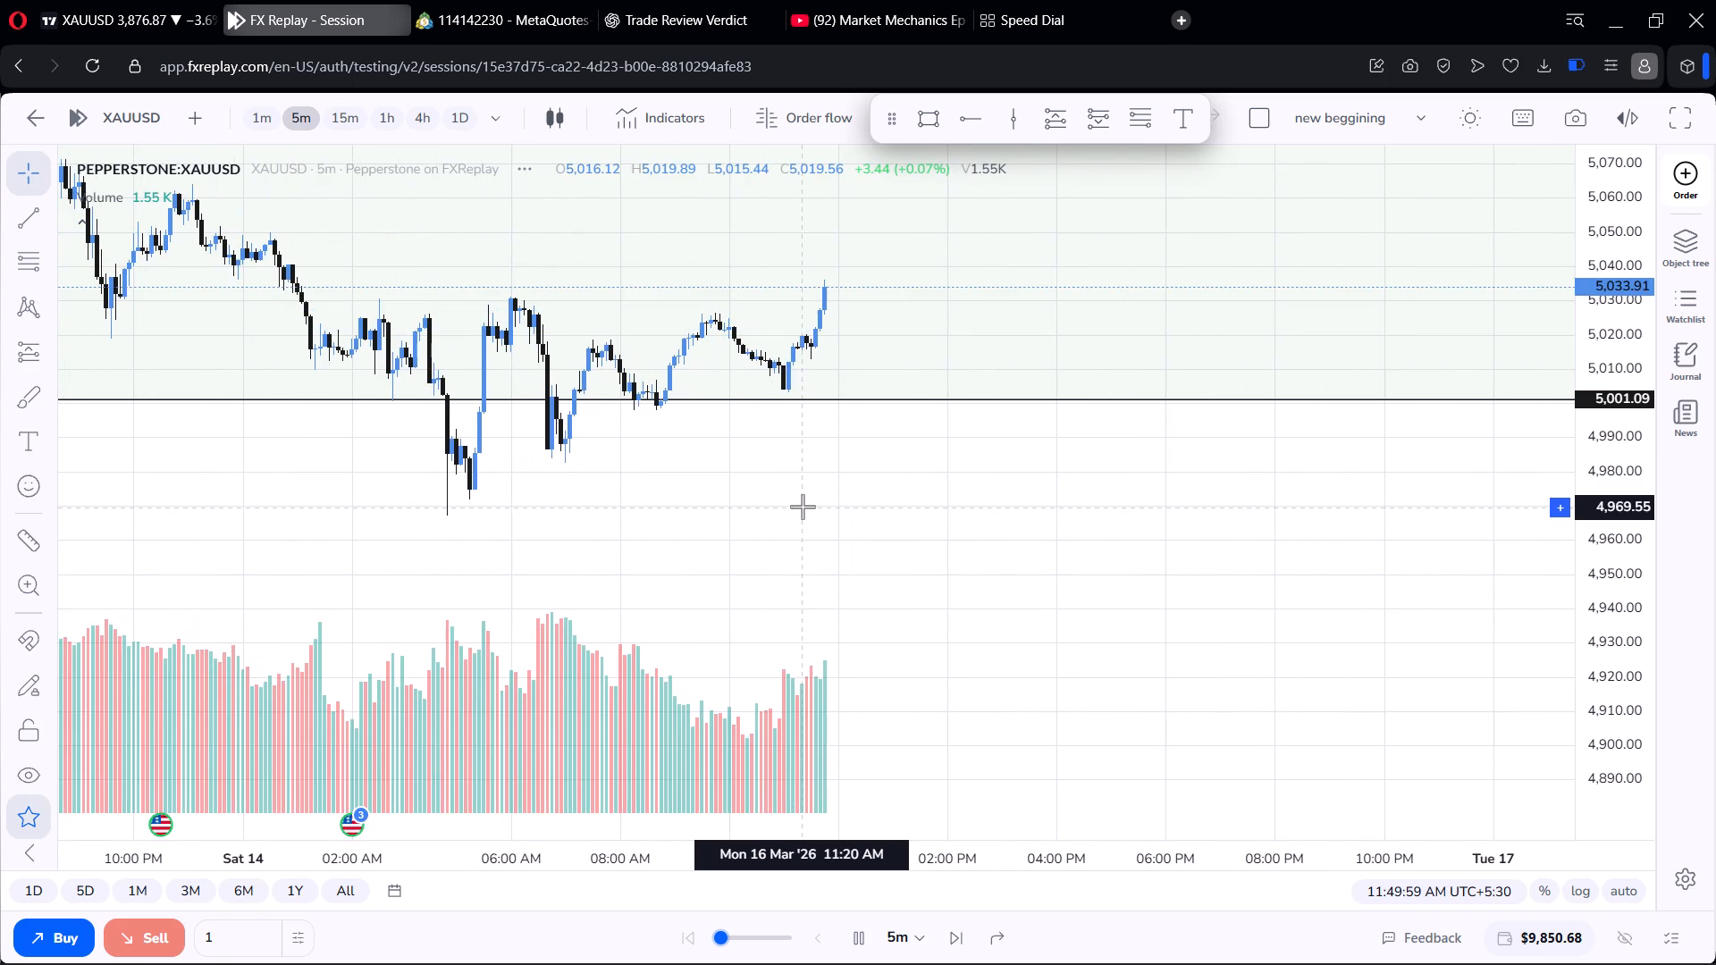
scroll(802, 507, down, 3)
Follow the 5m replay from about 11:50 AM to 2:00 PM, keeping the latest candles and the 5,001.09 ray in view.
drag(792, 548, 793, 608)
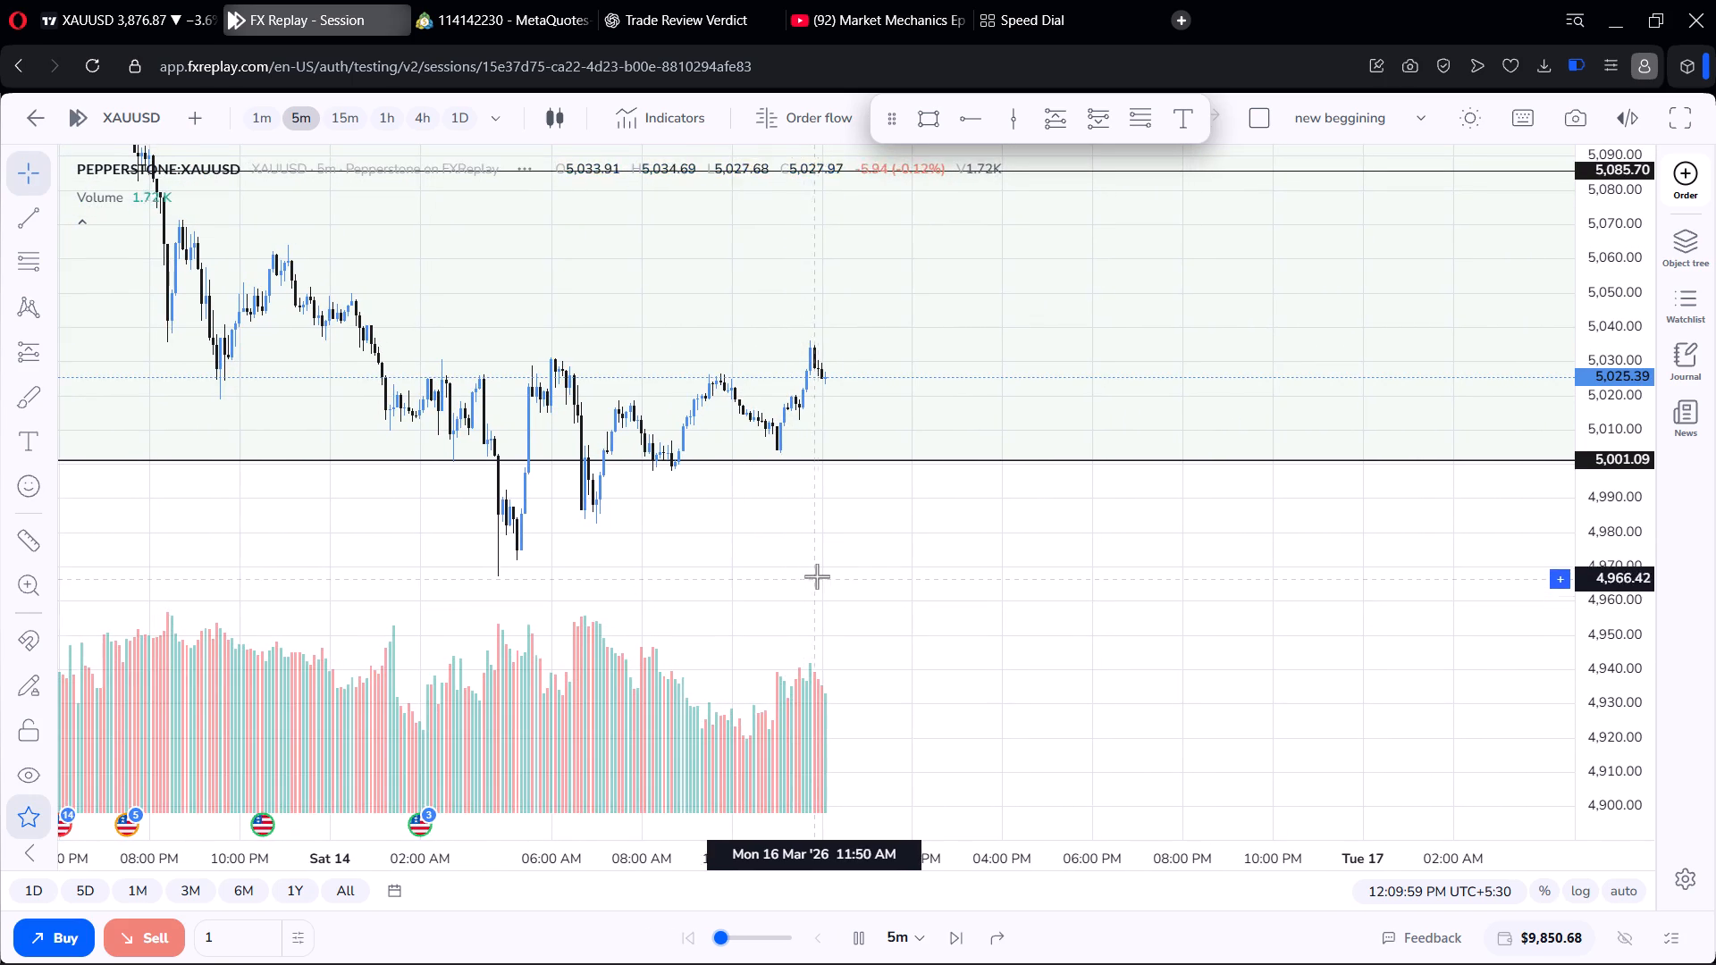
drag(820, 573, 822, 596)
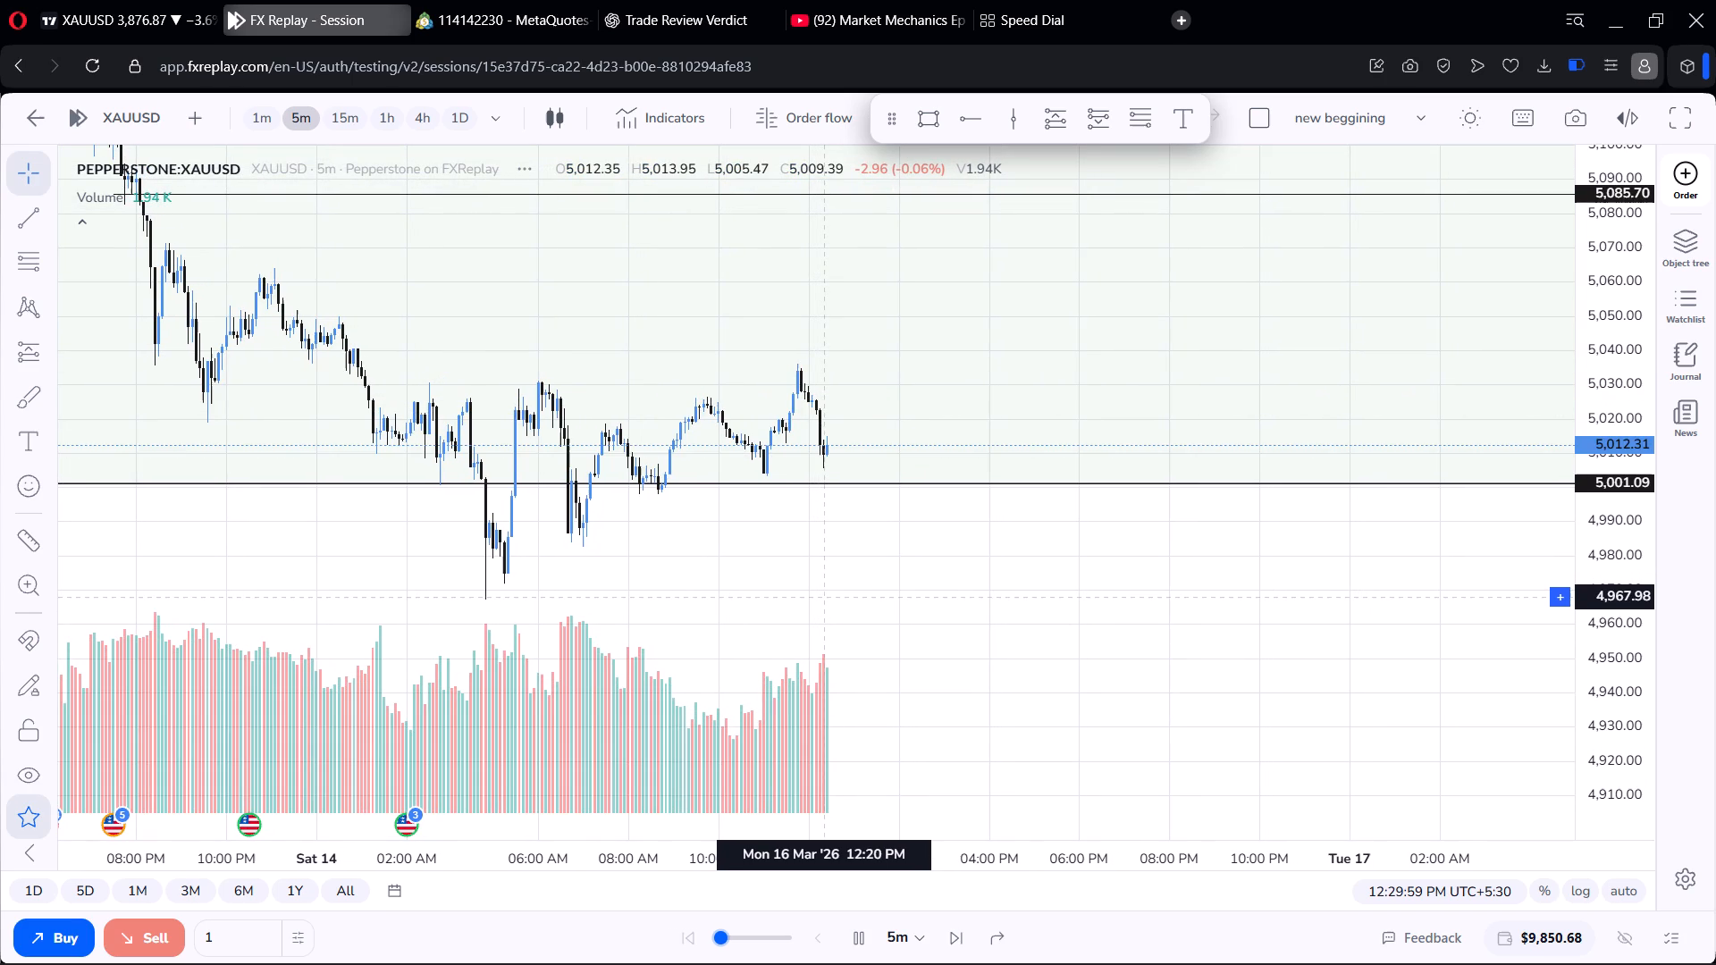
drag(822, 596, 813, 609)
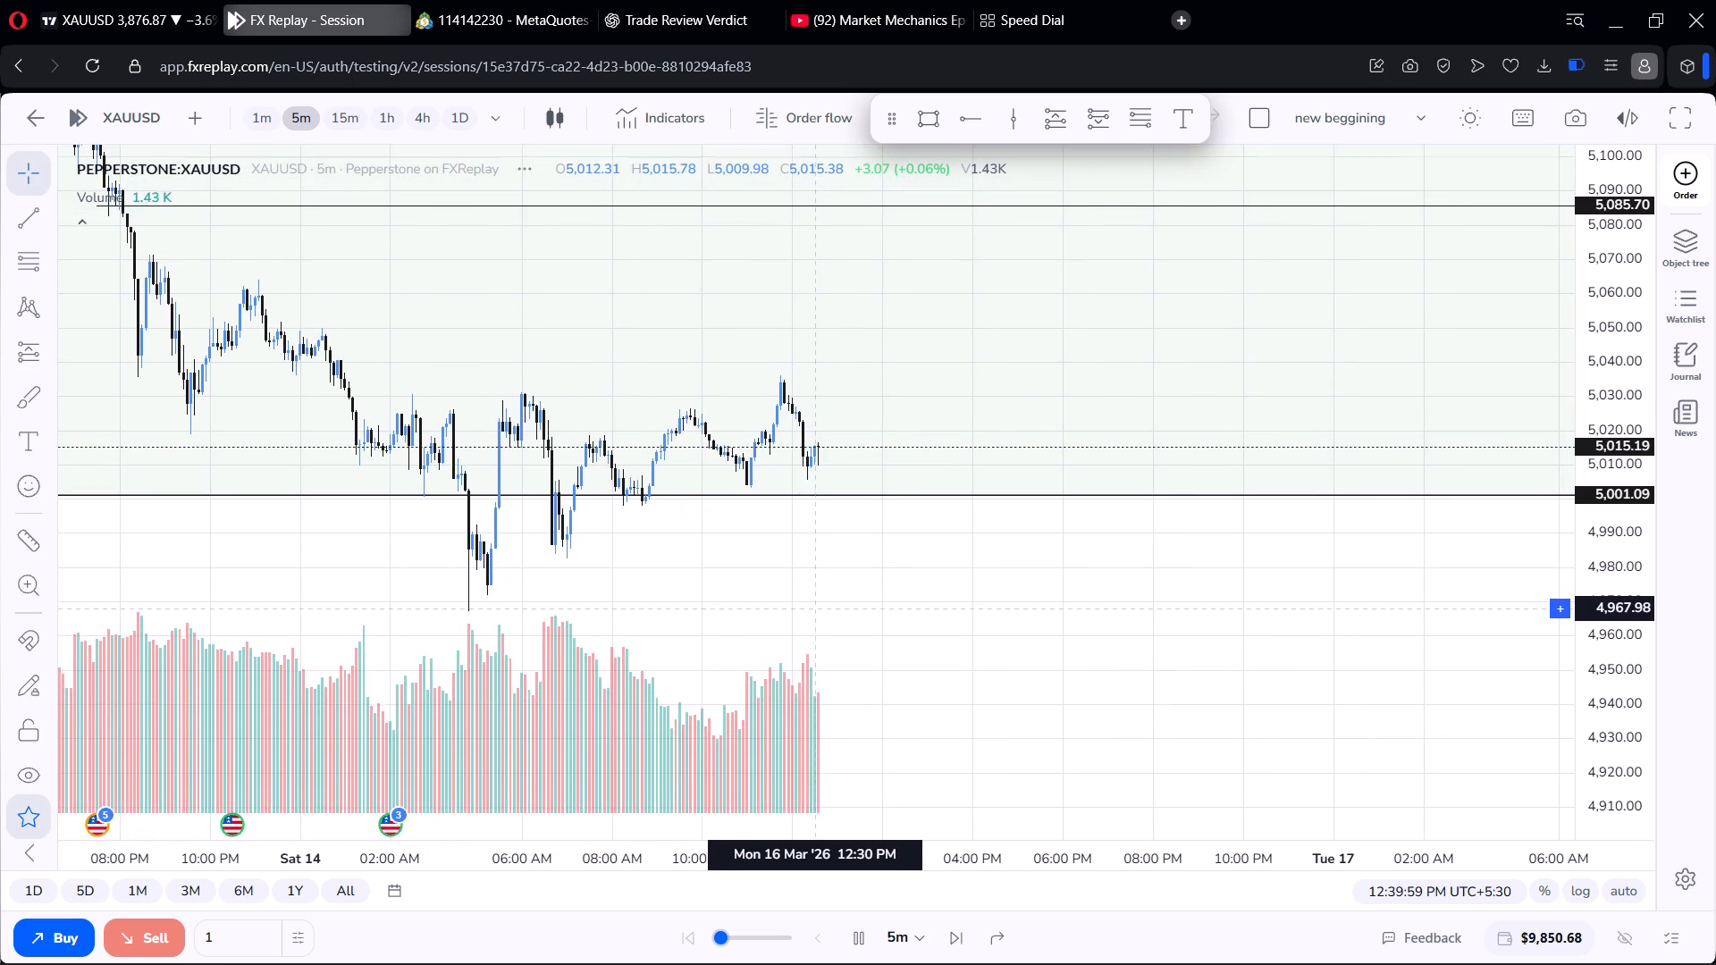
drag(813, 609, 815, 634)
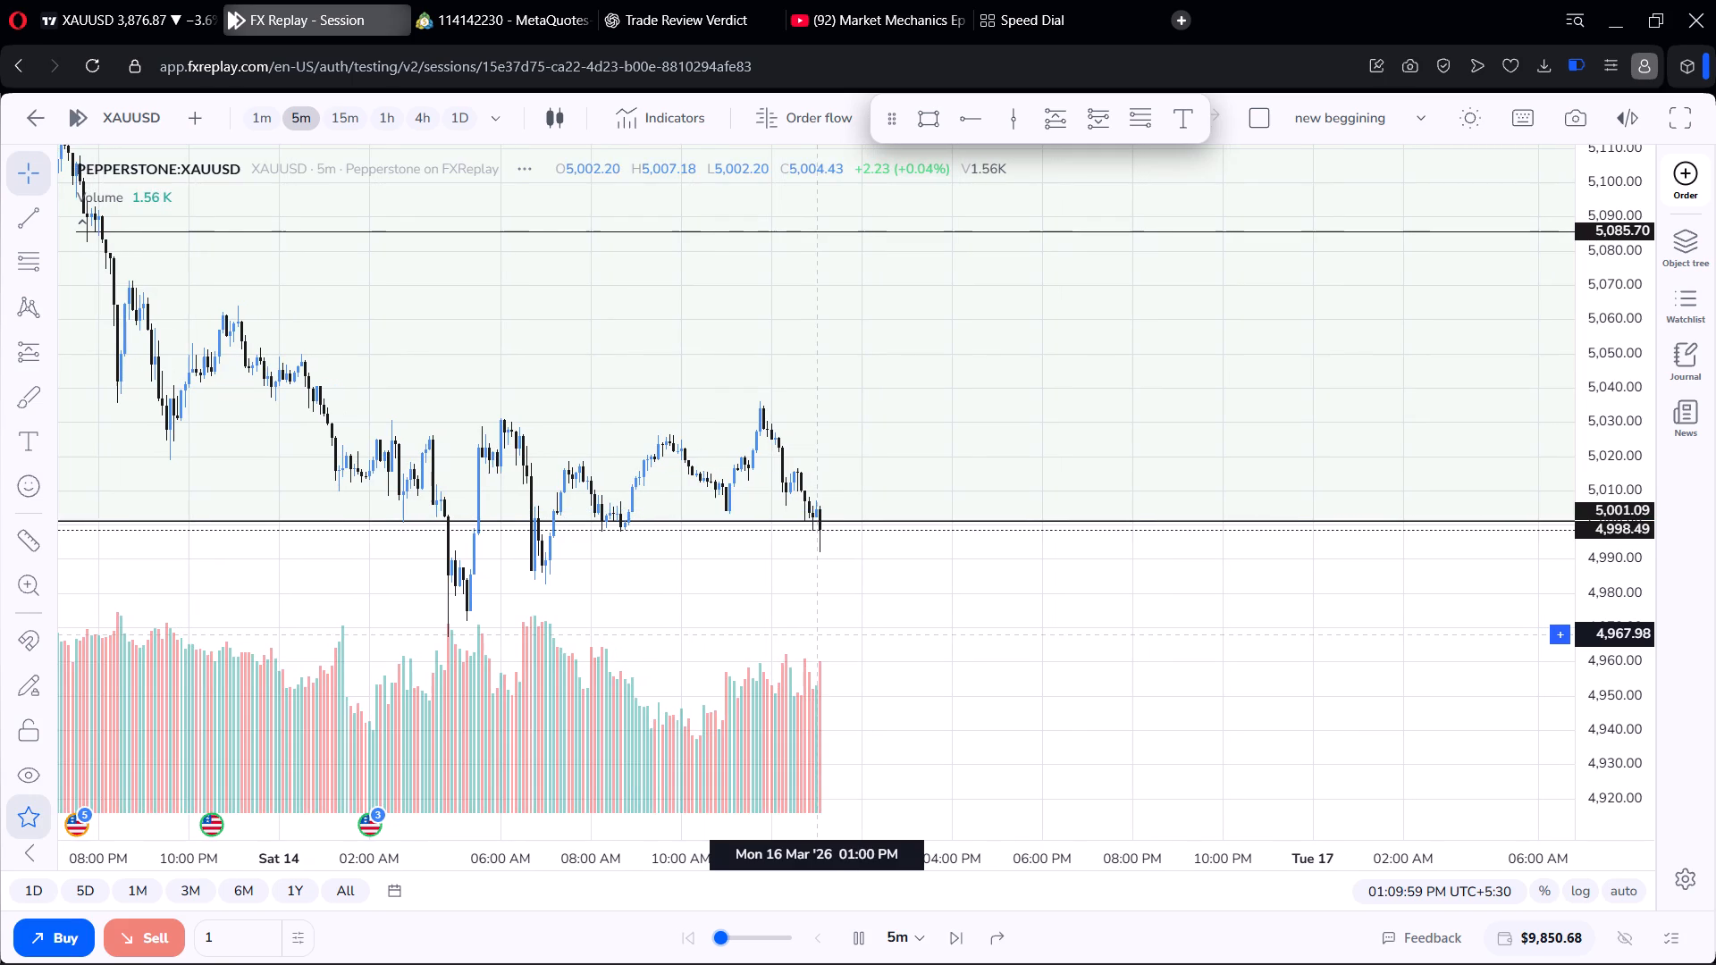
drag(815, 634, 797, 535)
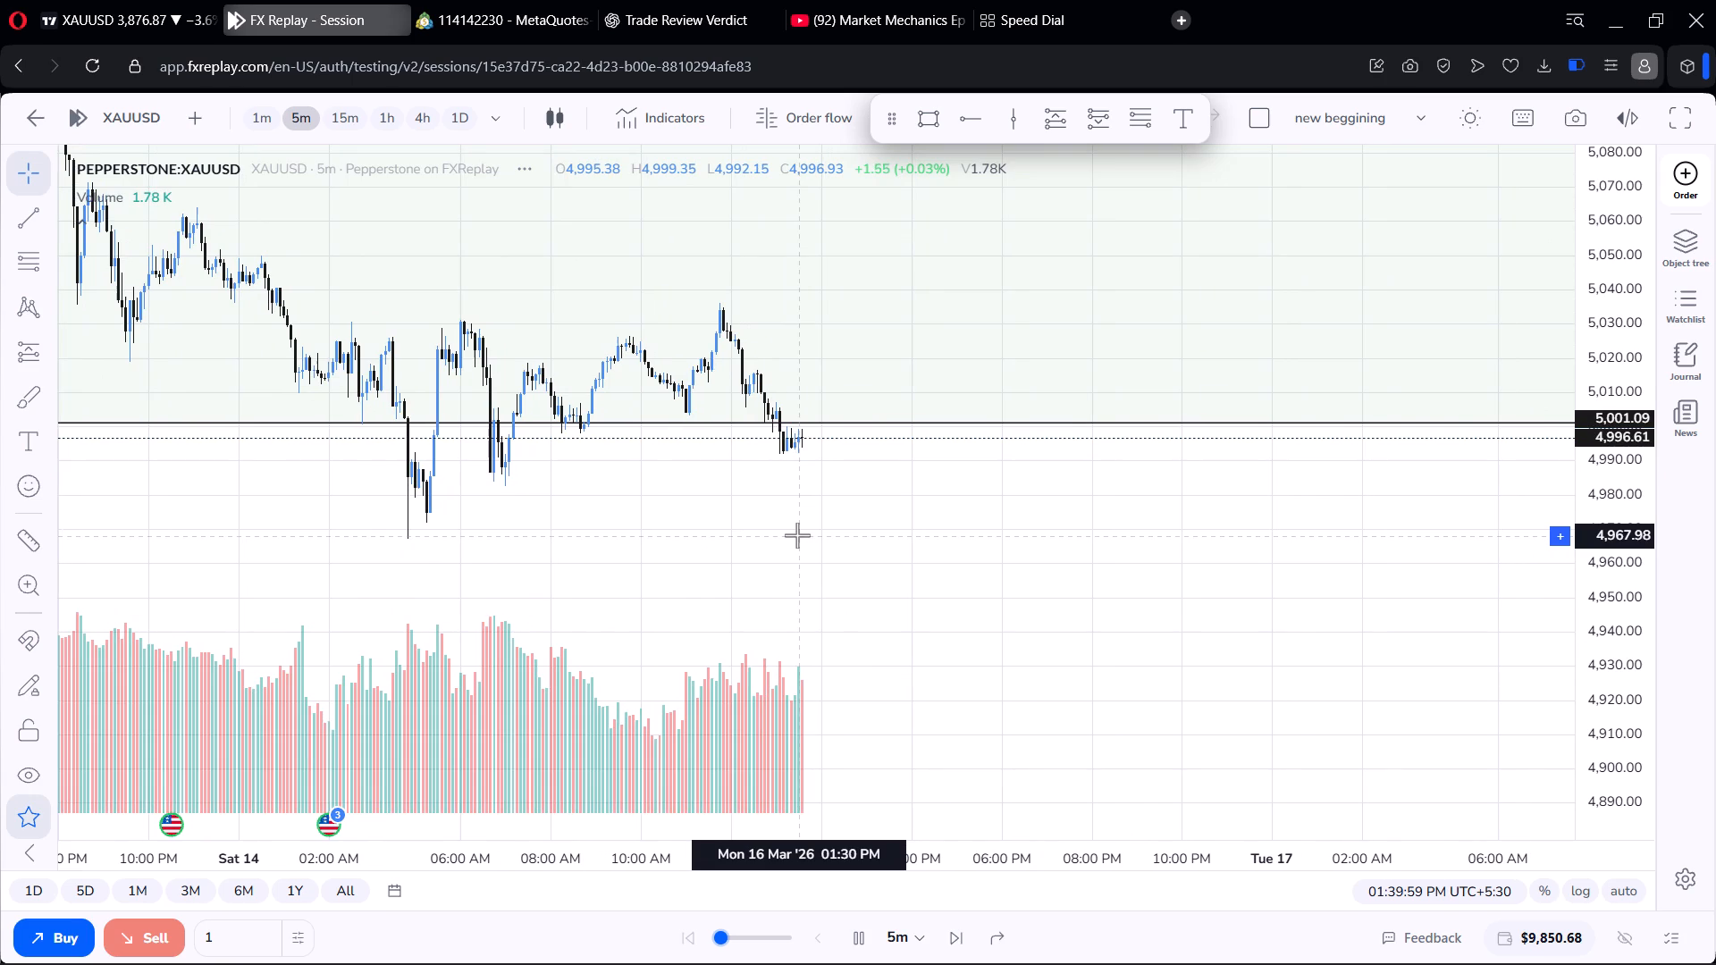
drag(797, 535, 790, 524)
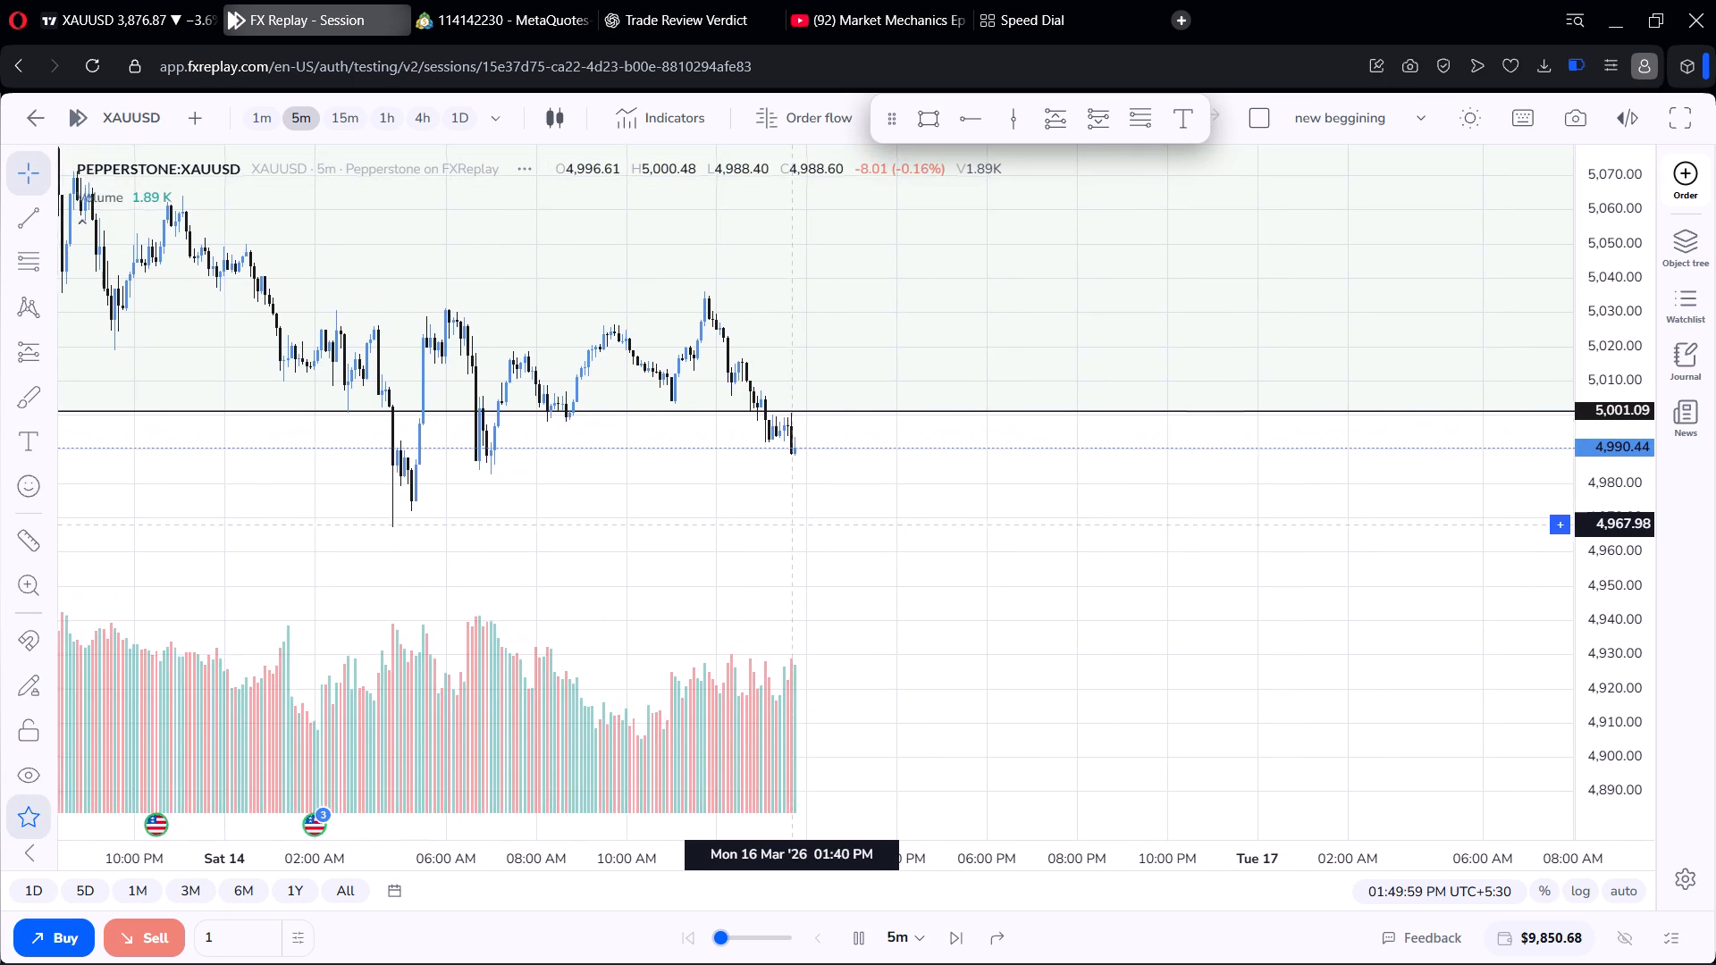
drag(790, 524, 787, 513)
drag(787, 534, 783, 552)
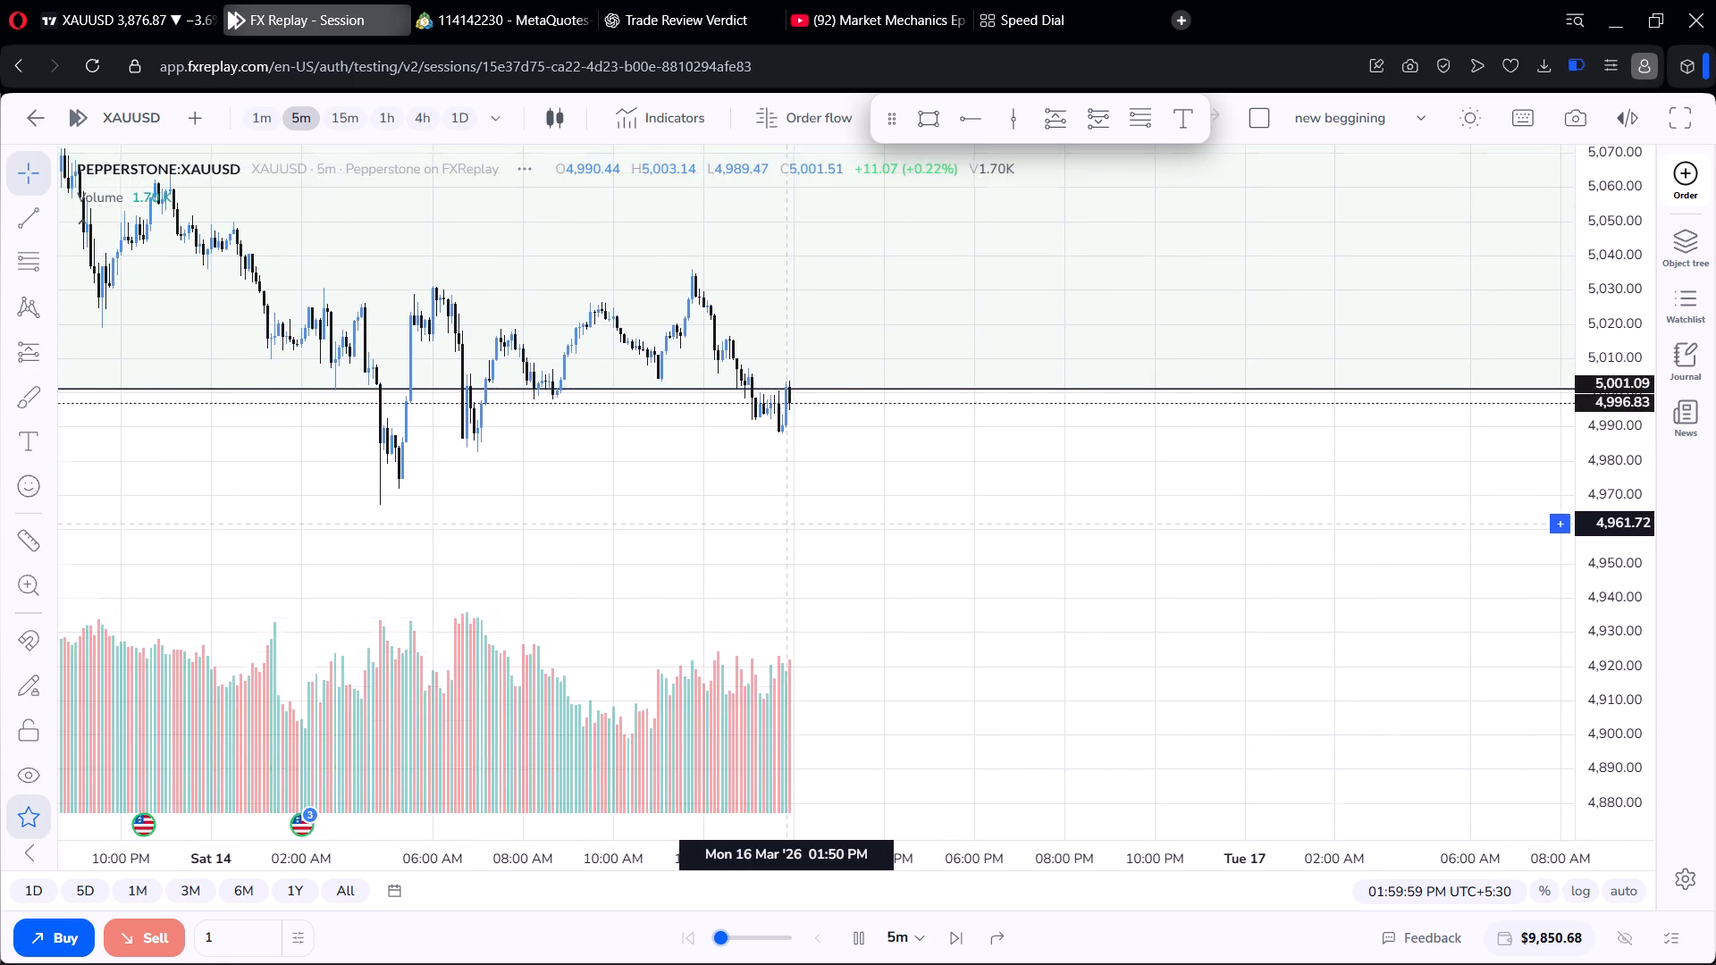
Keep following the 5m replay from about 2:00 to 2:45 PM, examining the candles around the 5,001.09 ray.
drag(783, 552, 741, 572)
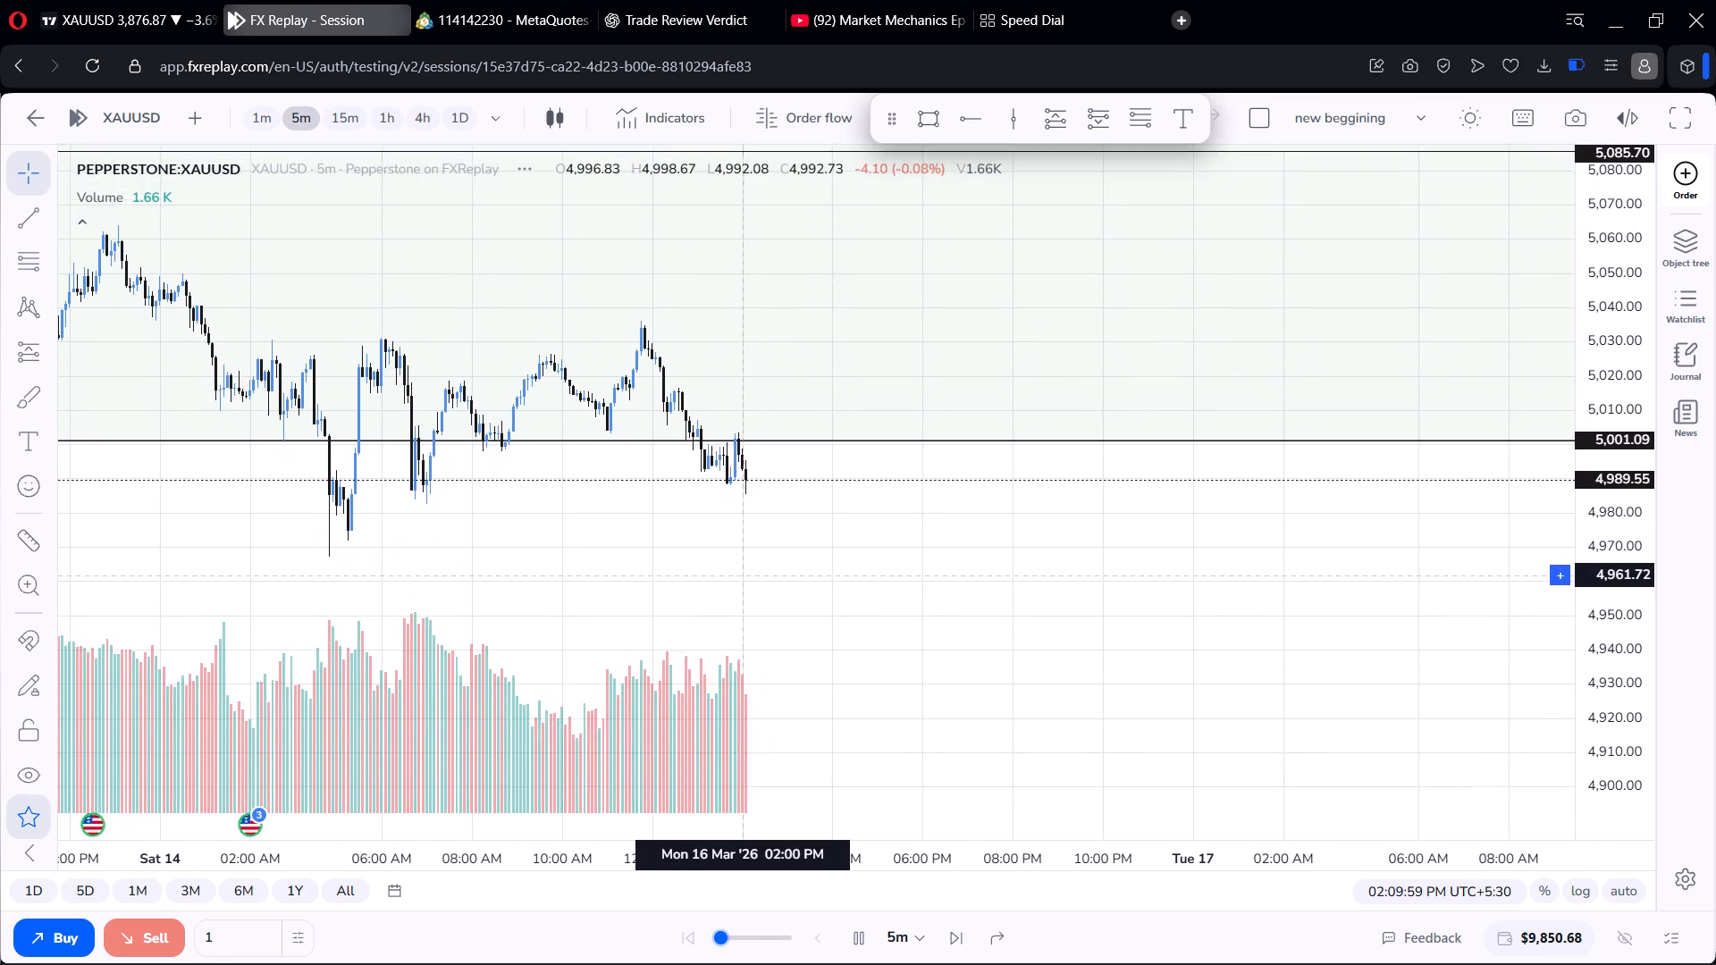
drag(741, 572, 741, 561)
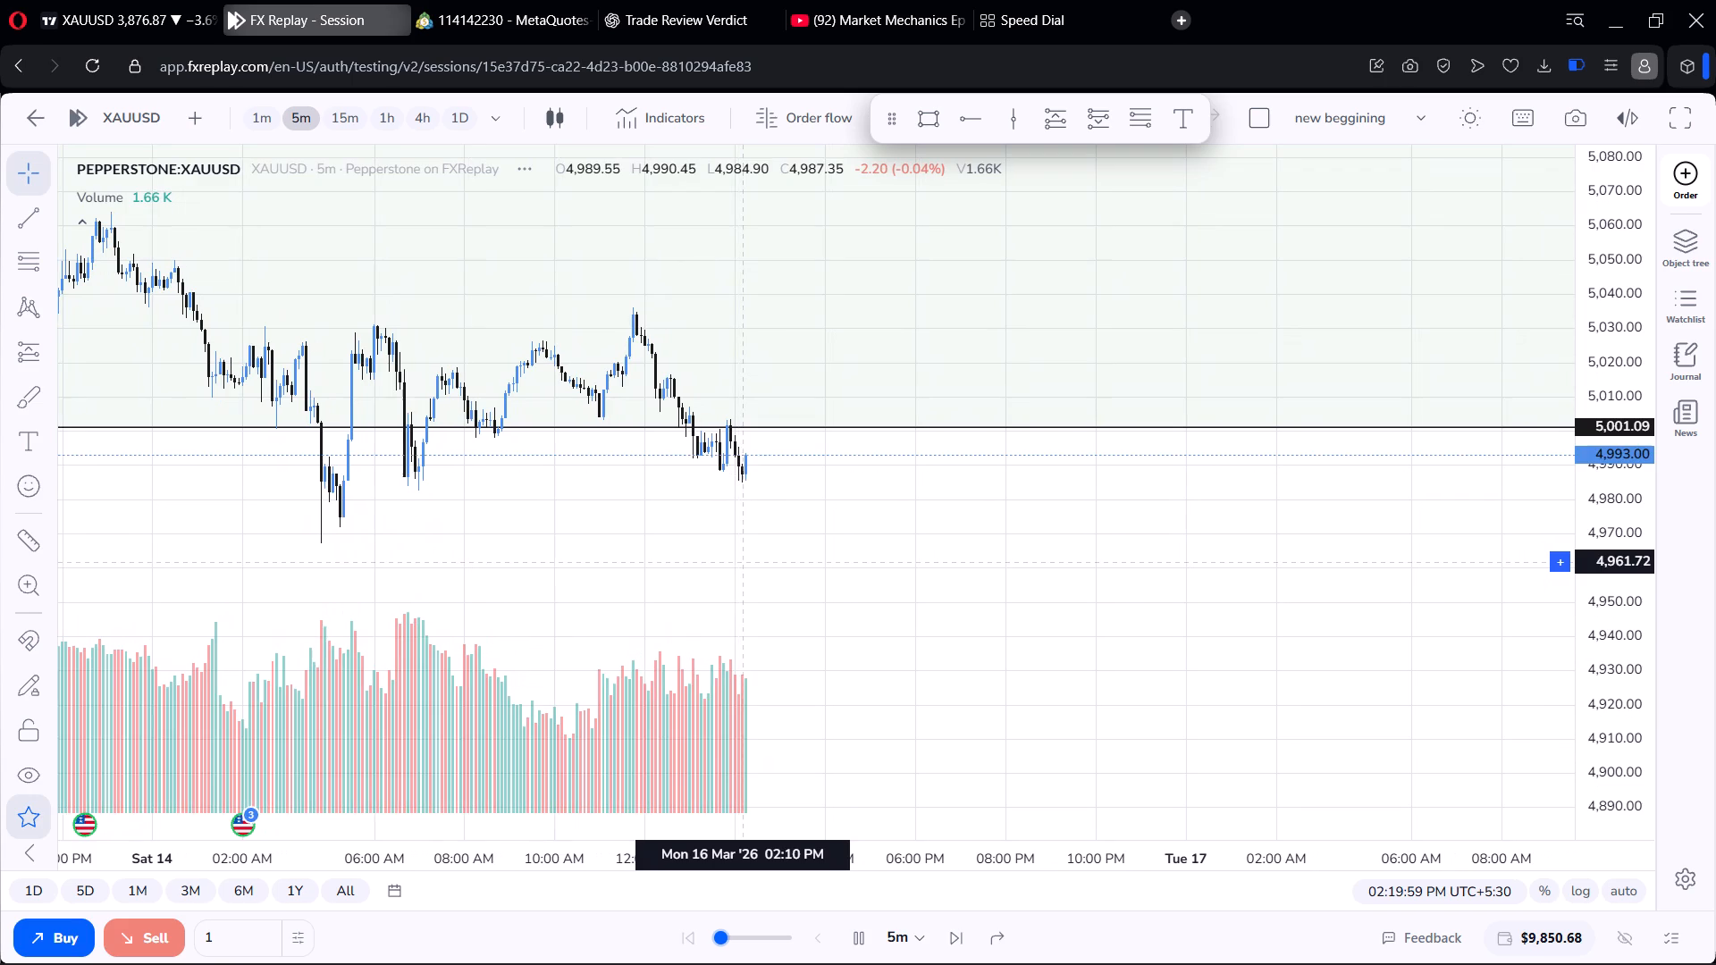
drag(741, 561, 738, 601)
drag(765, 569, 767, 597)
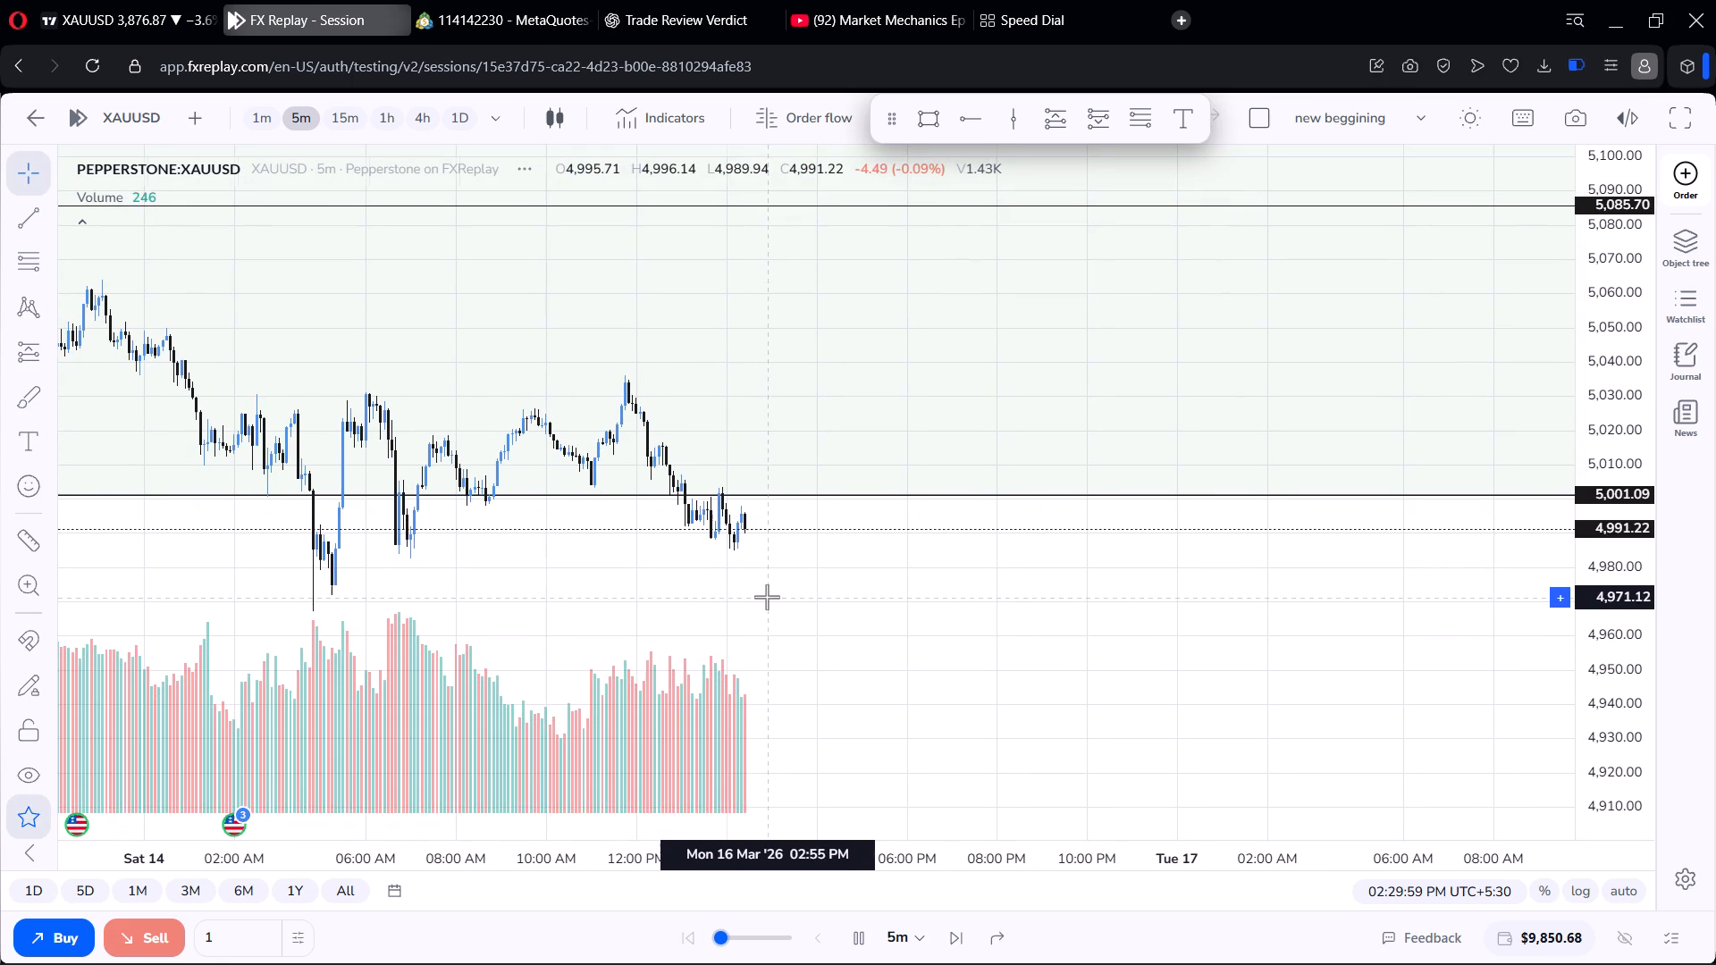
drag(770, 592, 829, 505)
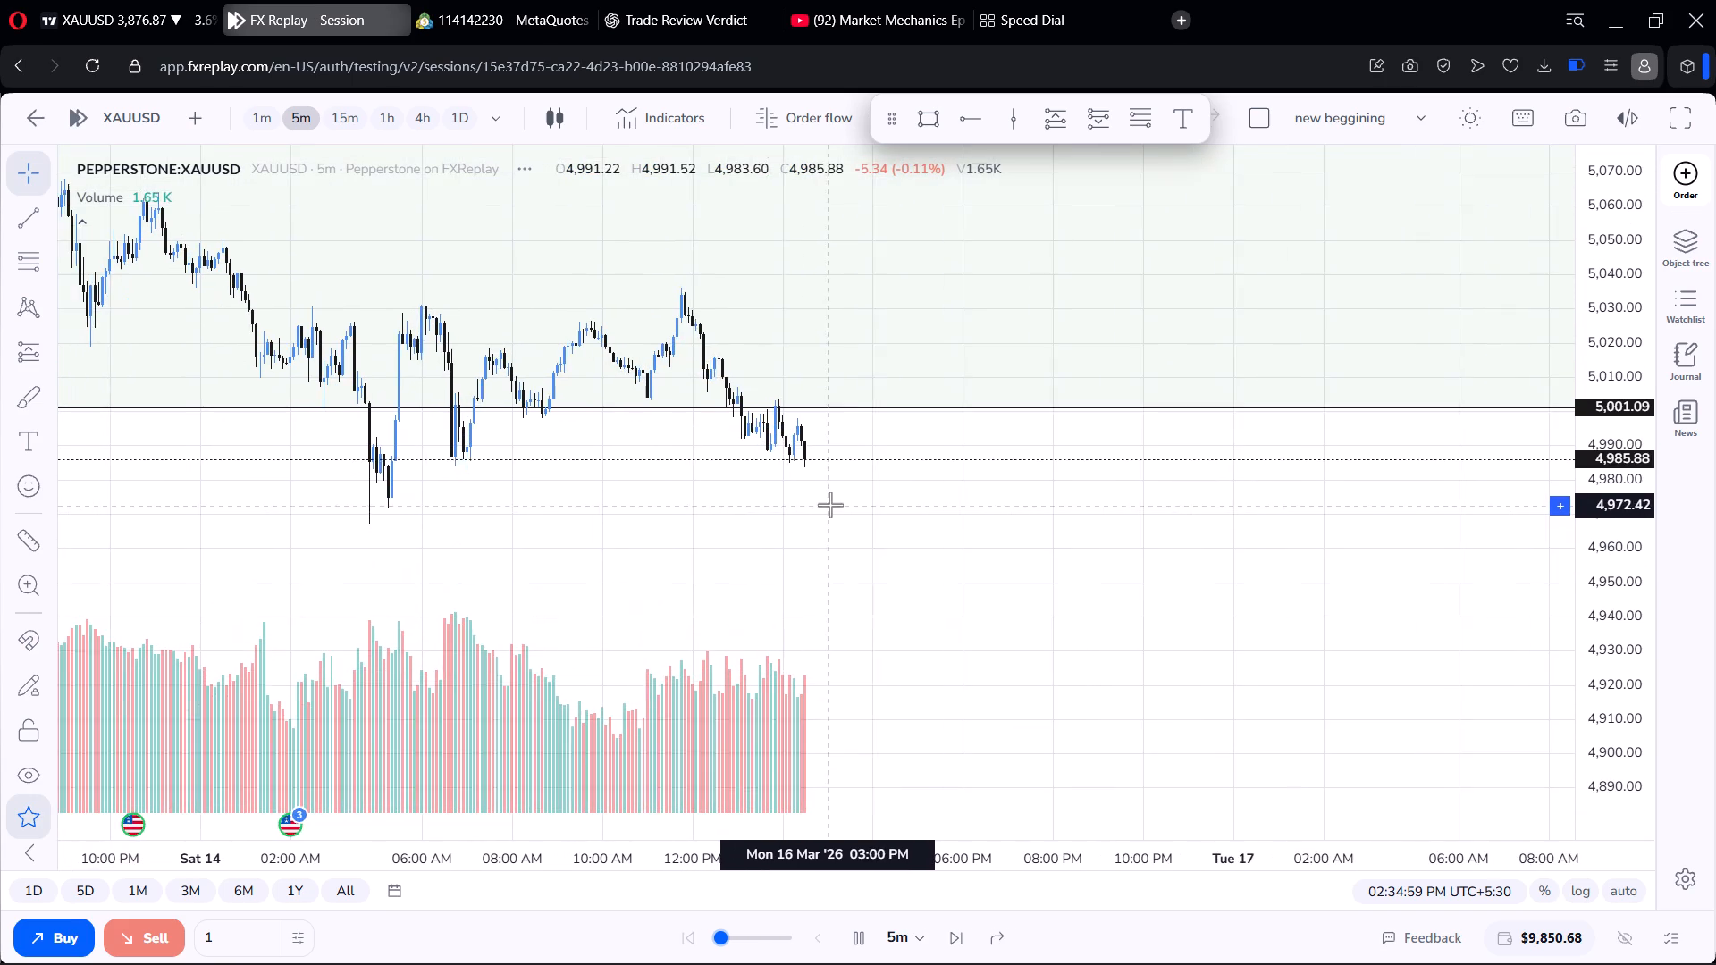
drag(828, 540, 845, 485)
drag(845, 518, 851, 491)
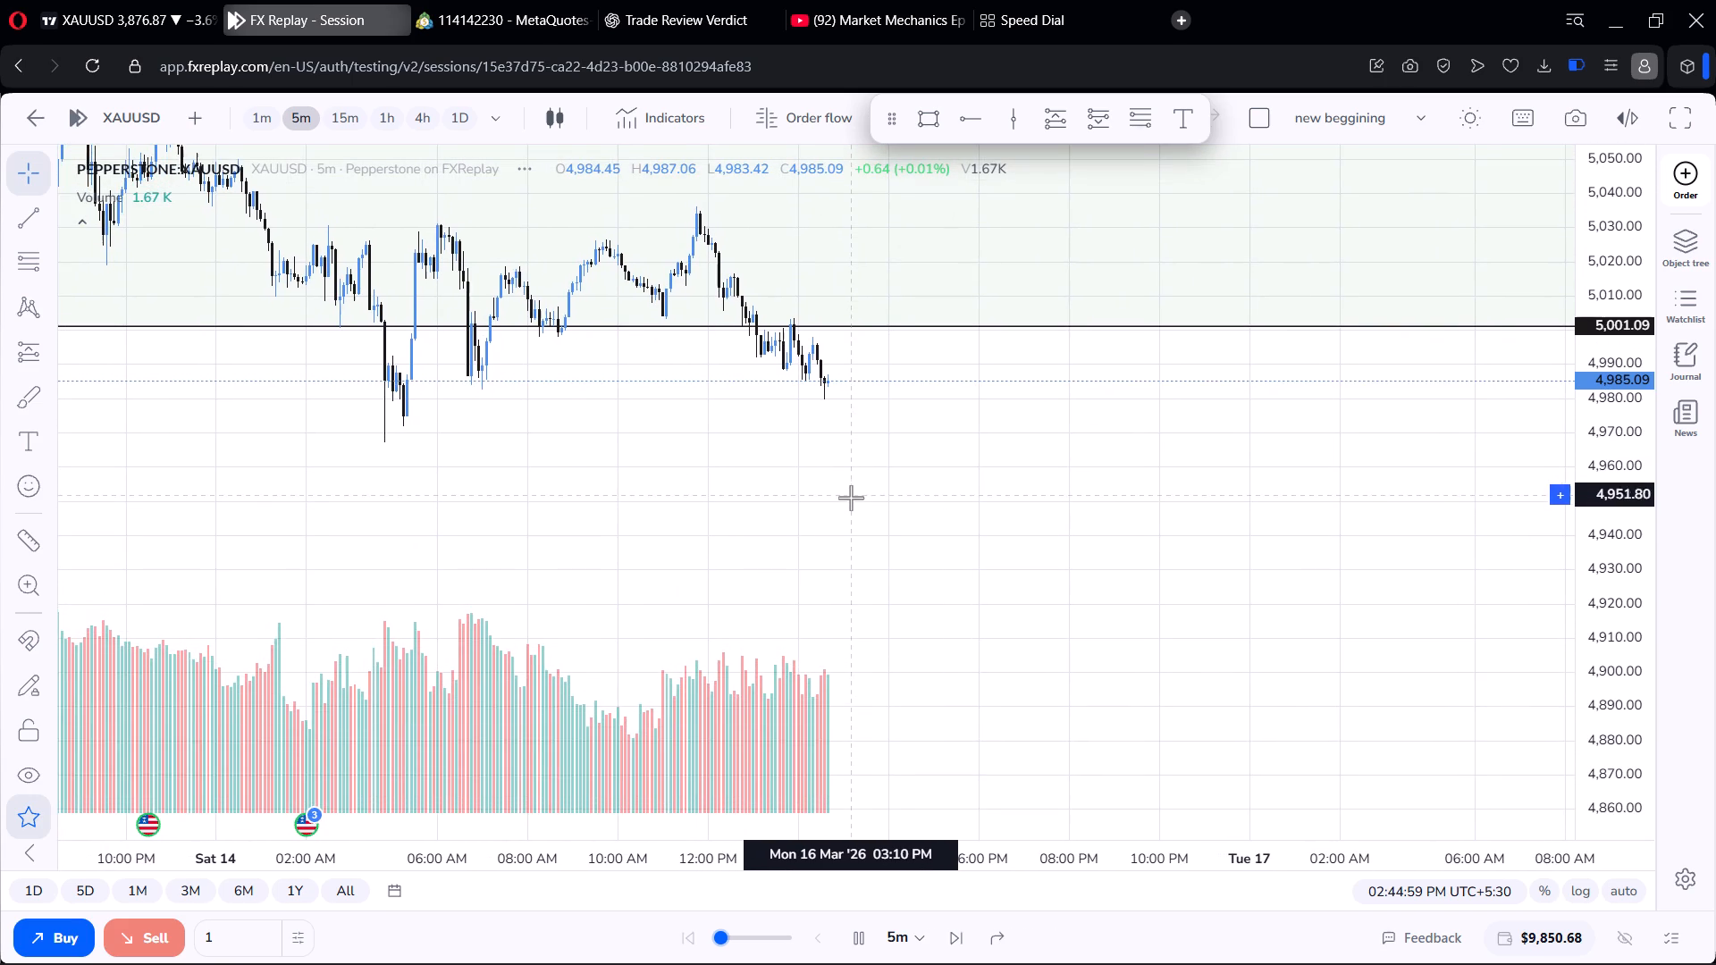
drag(836, 507, 831, 539)
Watch the 5m replay from about 2:45 to 8:35 PM, examining the price swings around the 5,001.09 ray.
scroll(834, 539, down, 5)
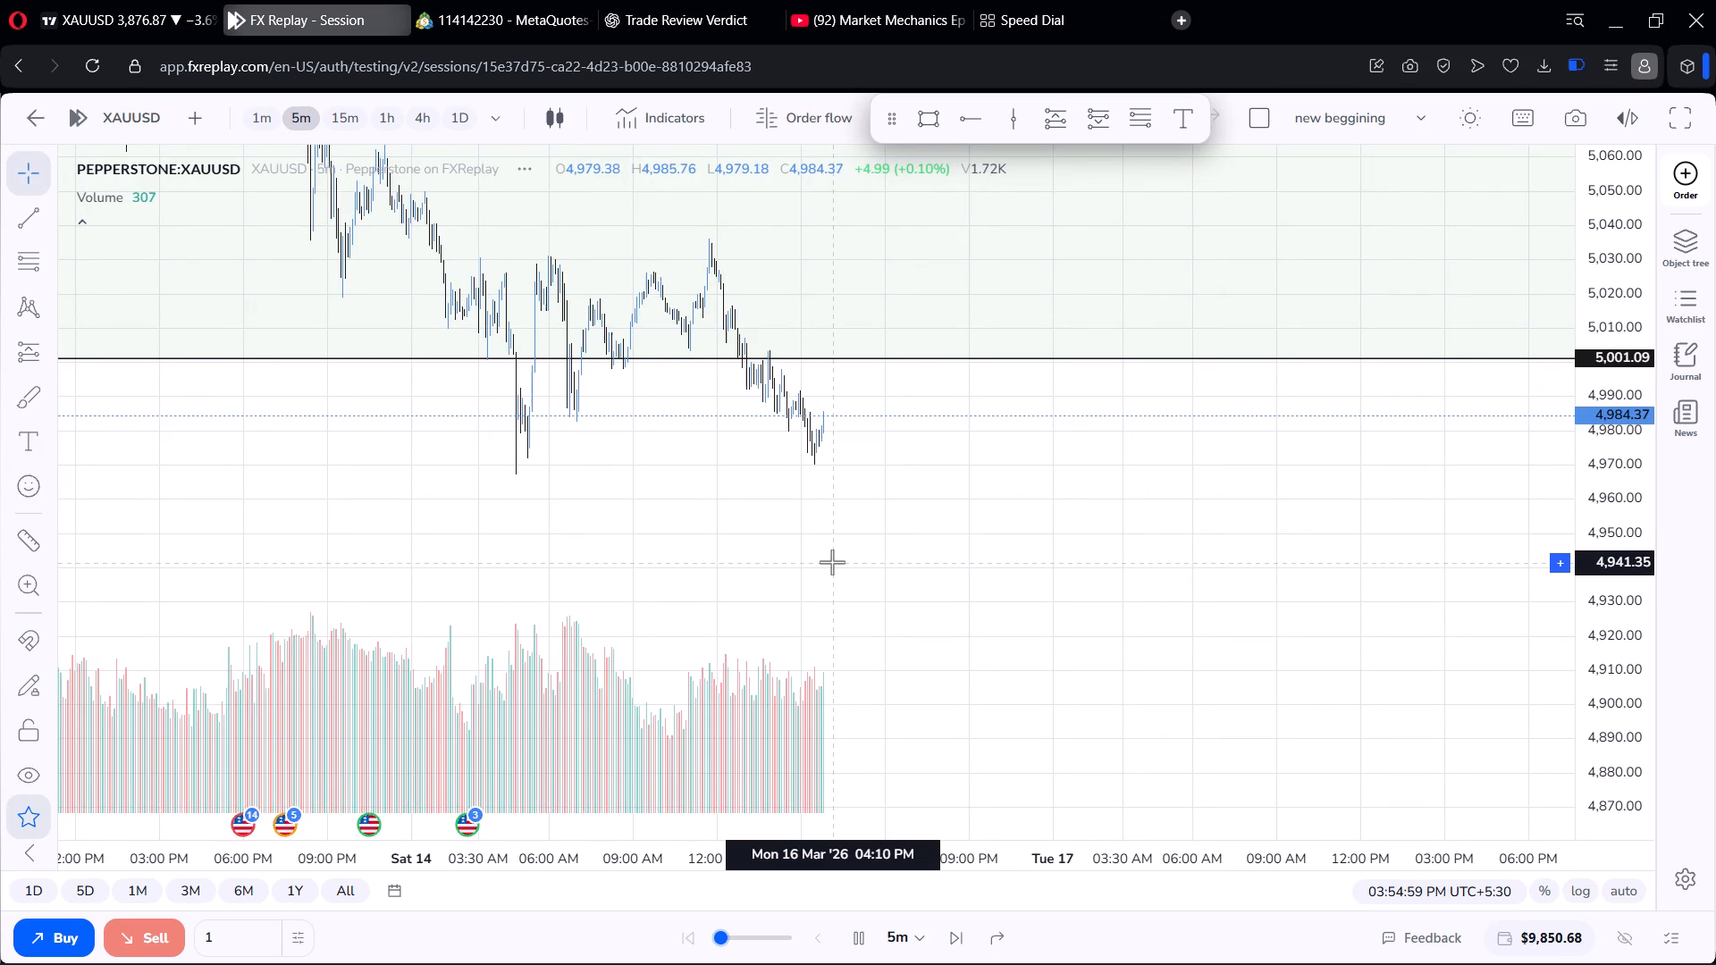
scroll(832, 562, up, 4)
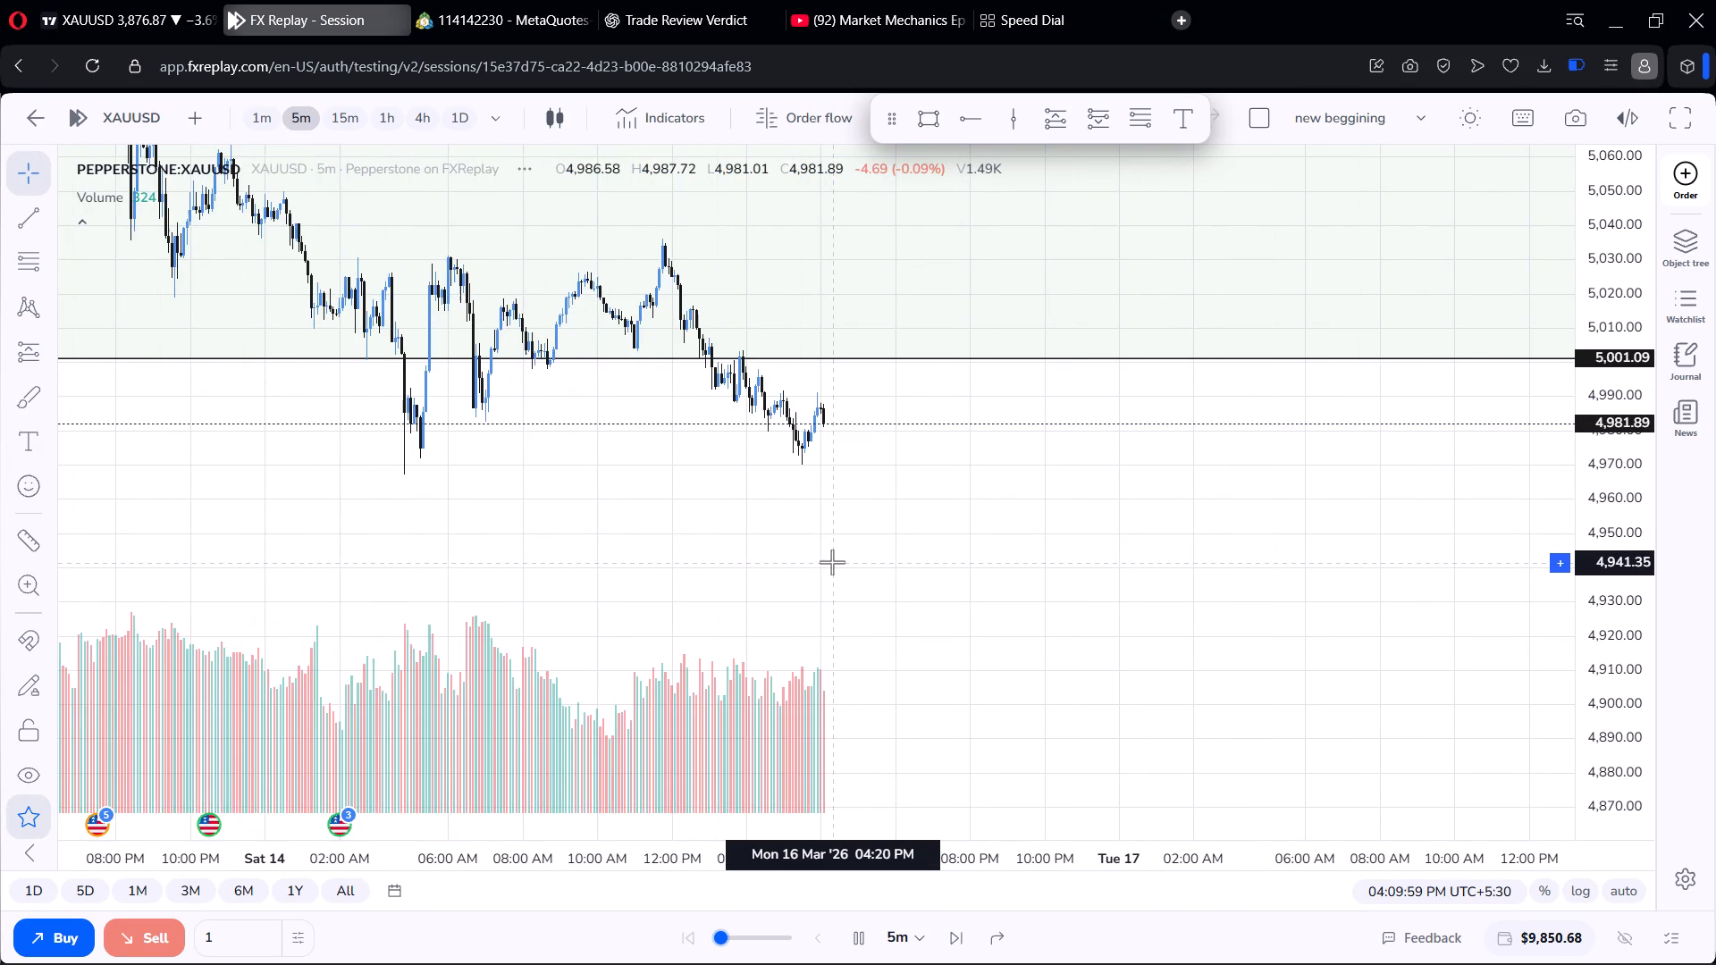
scroll(832, 562, up, 3)
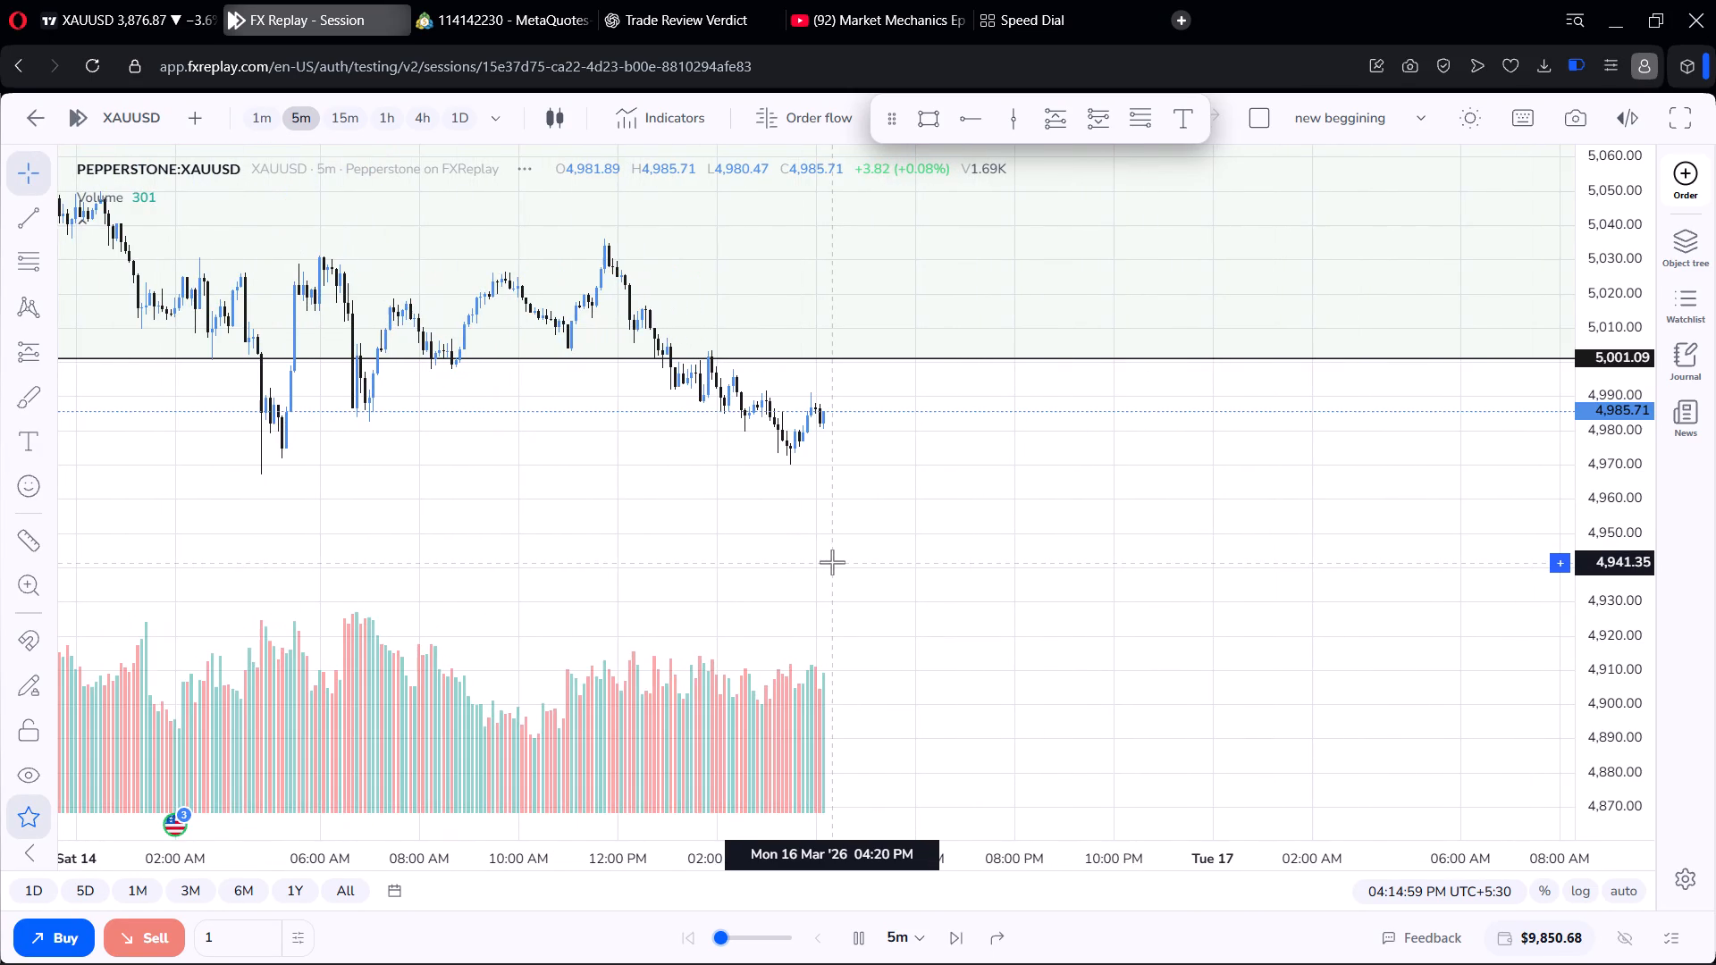
scroll(832, 562, up, 2)
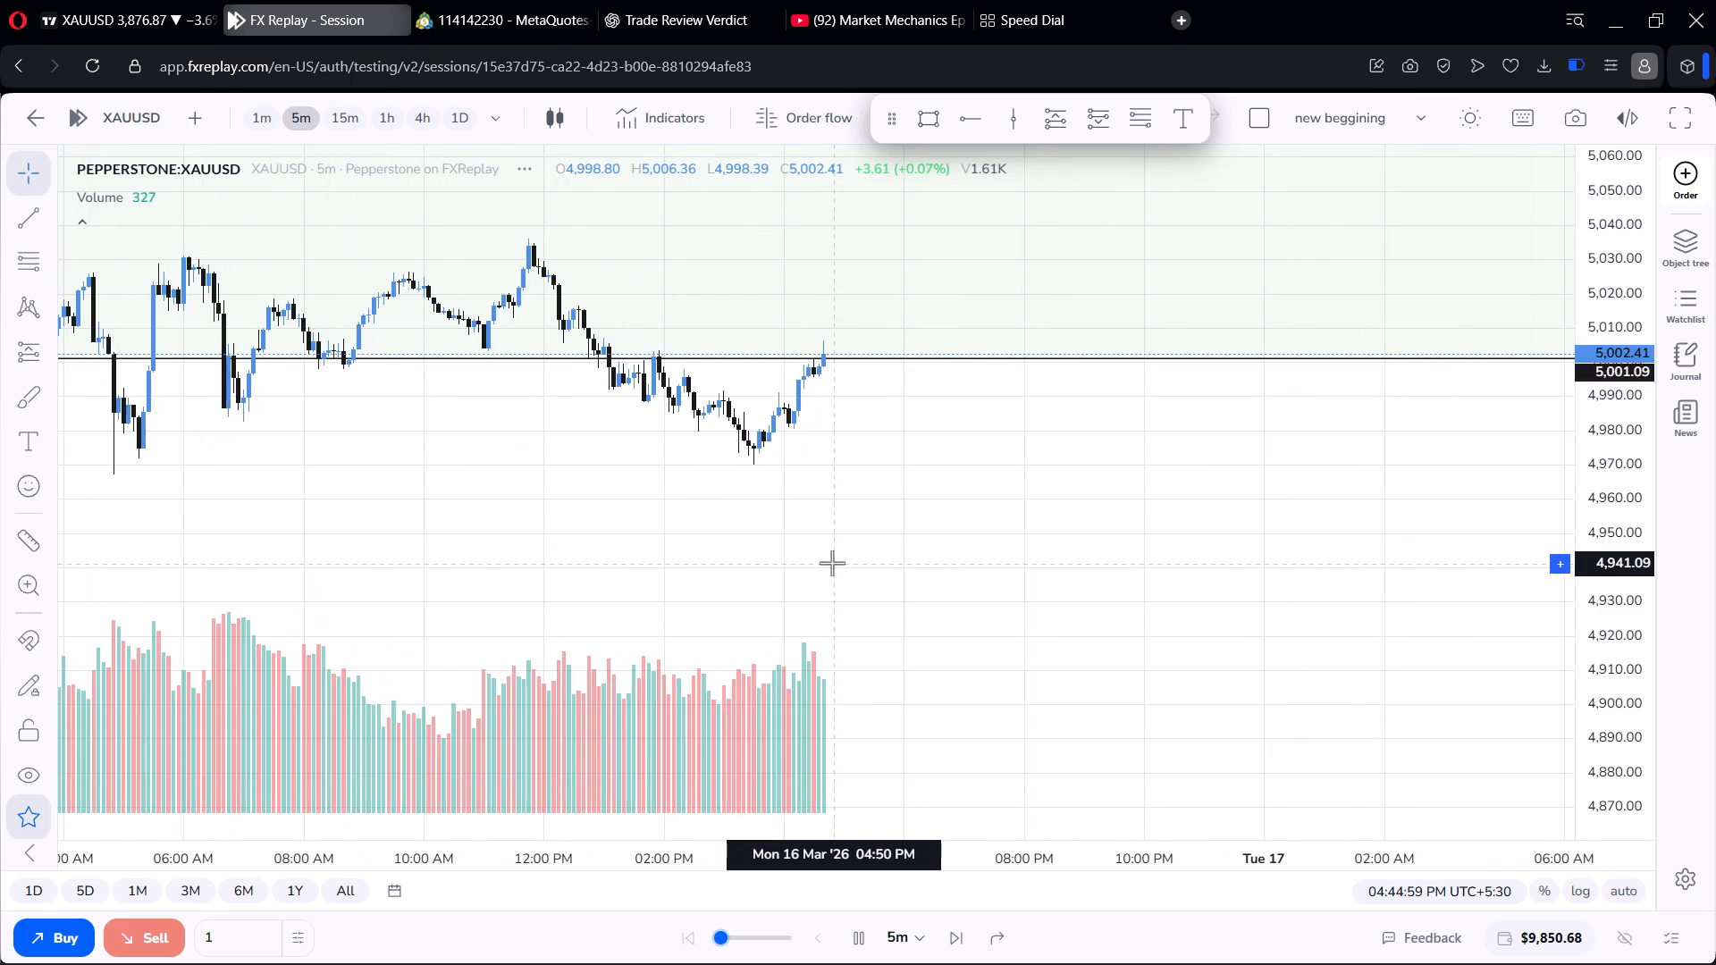
scroll(832, 563, down, 8)
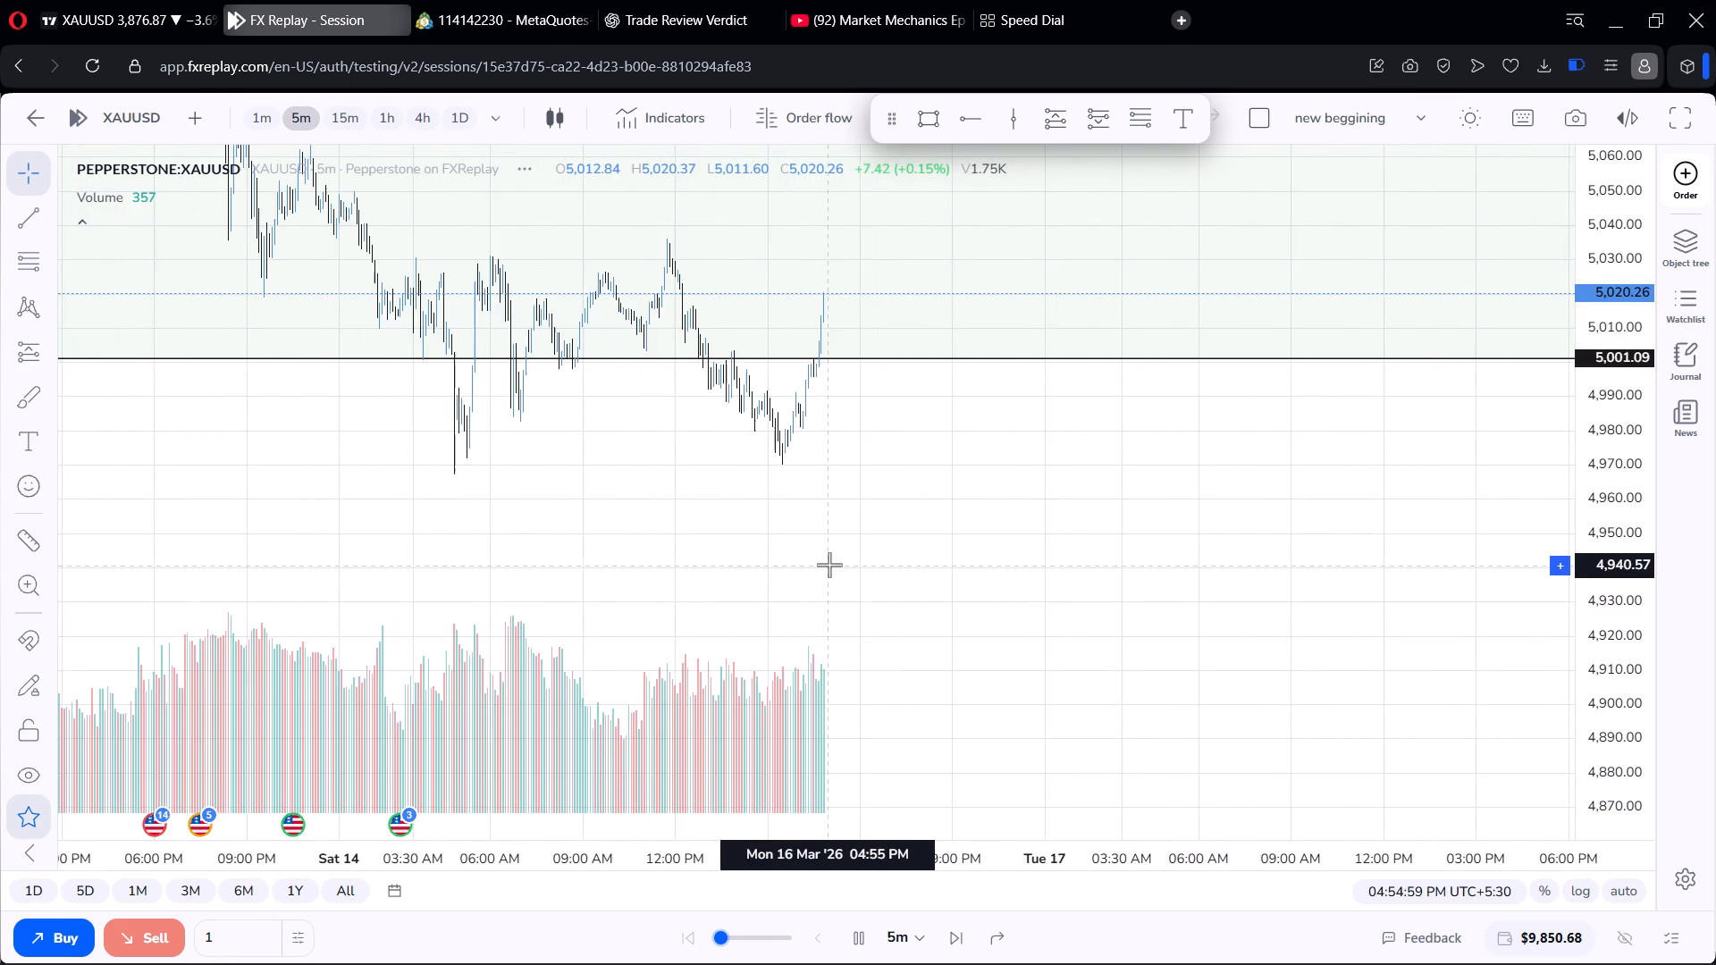
scroll(827, 567, up, 3)
drag(835, 546, 829, 600)
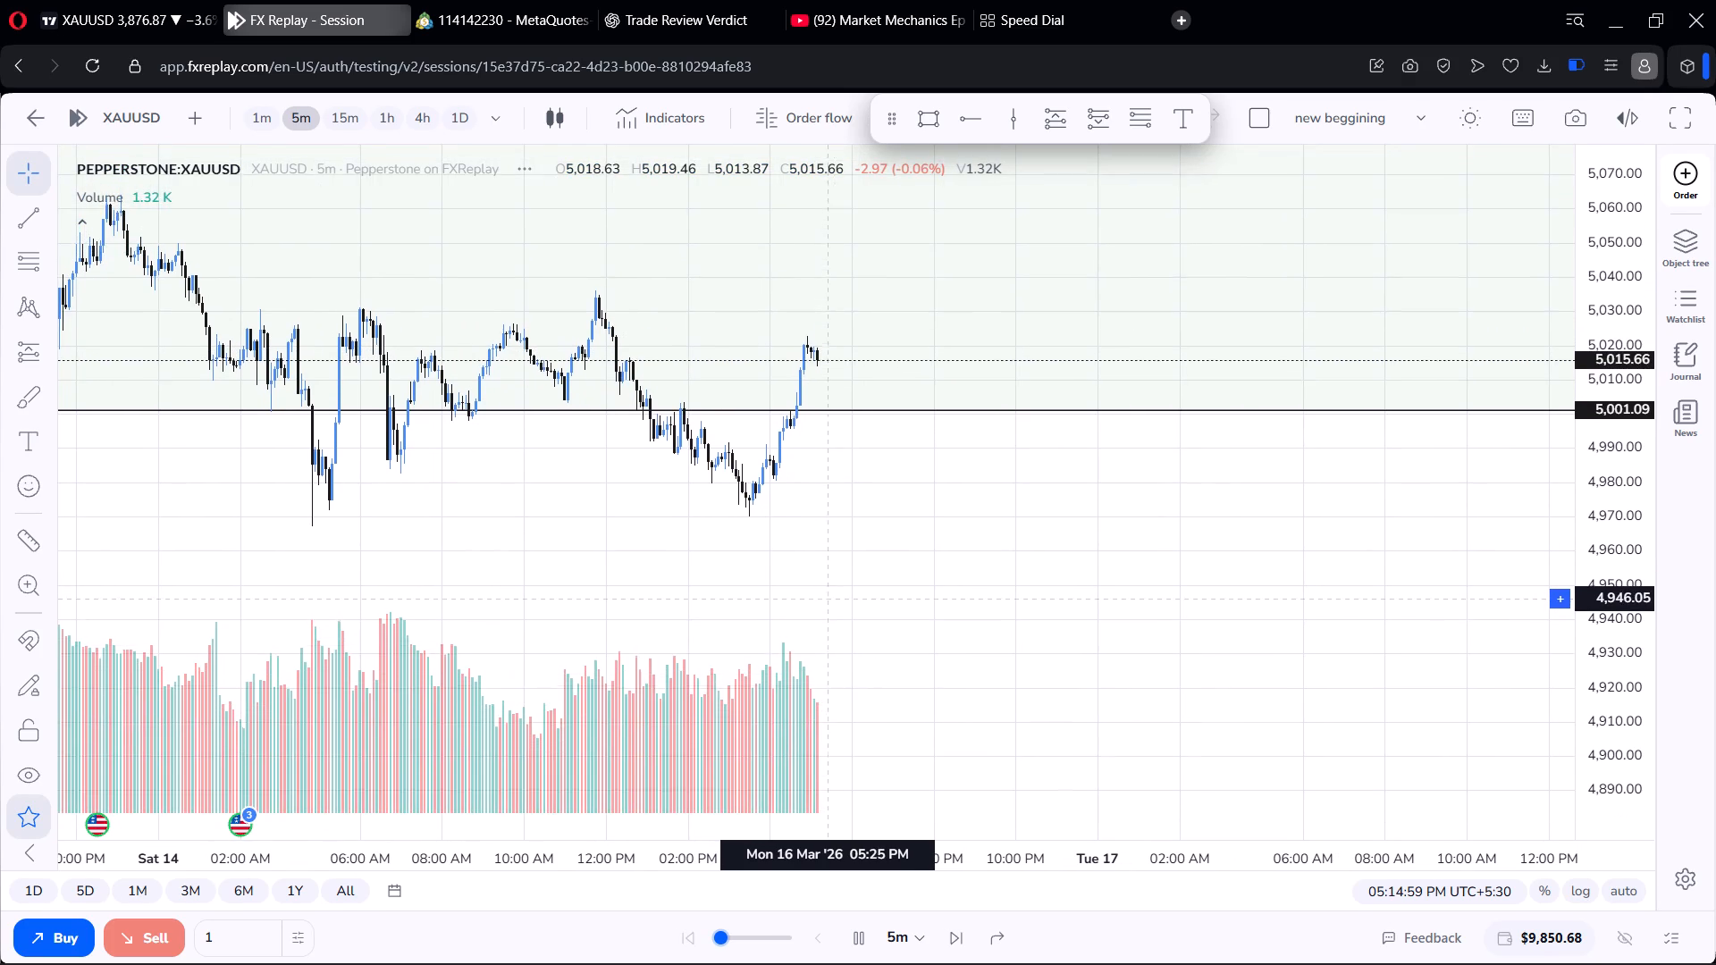
drag(829, 600, 828, 603)
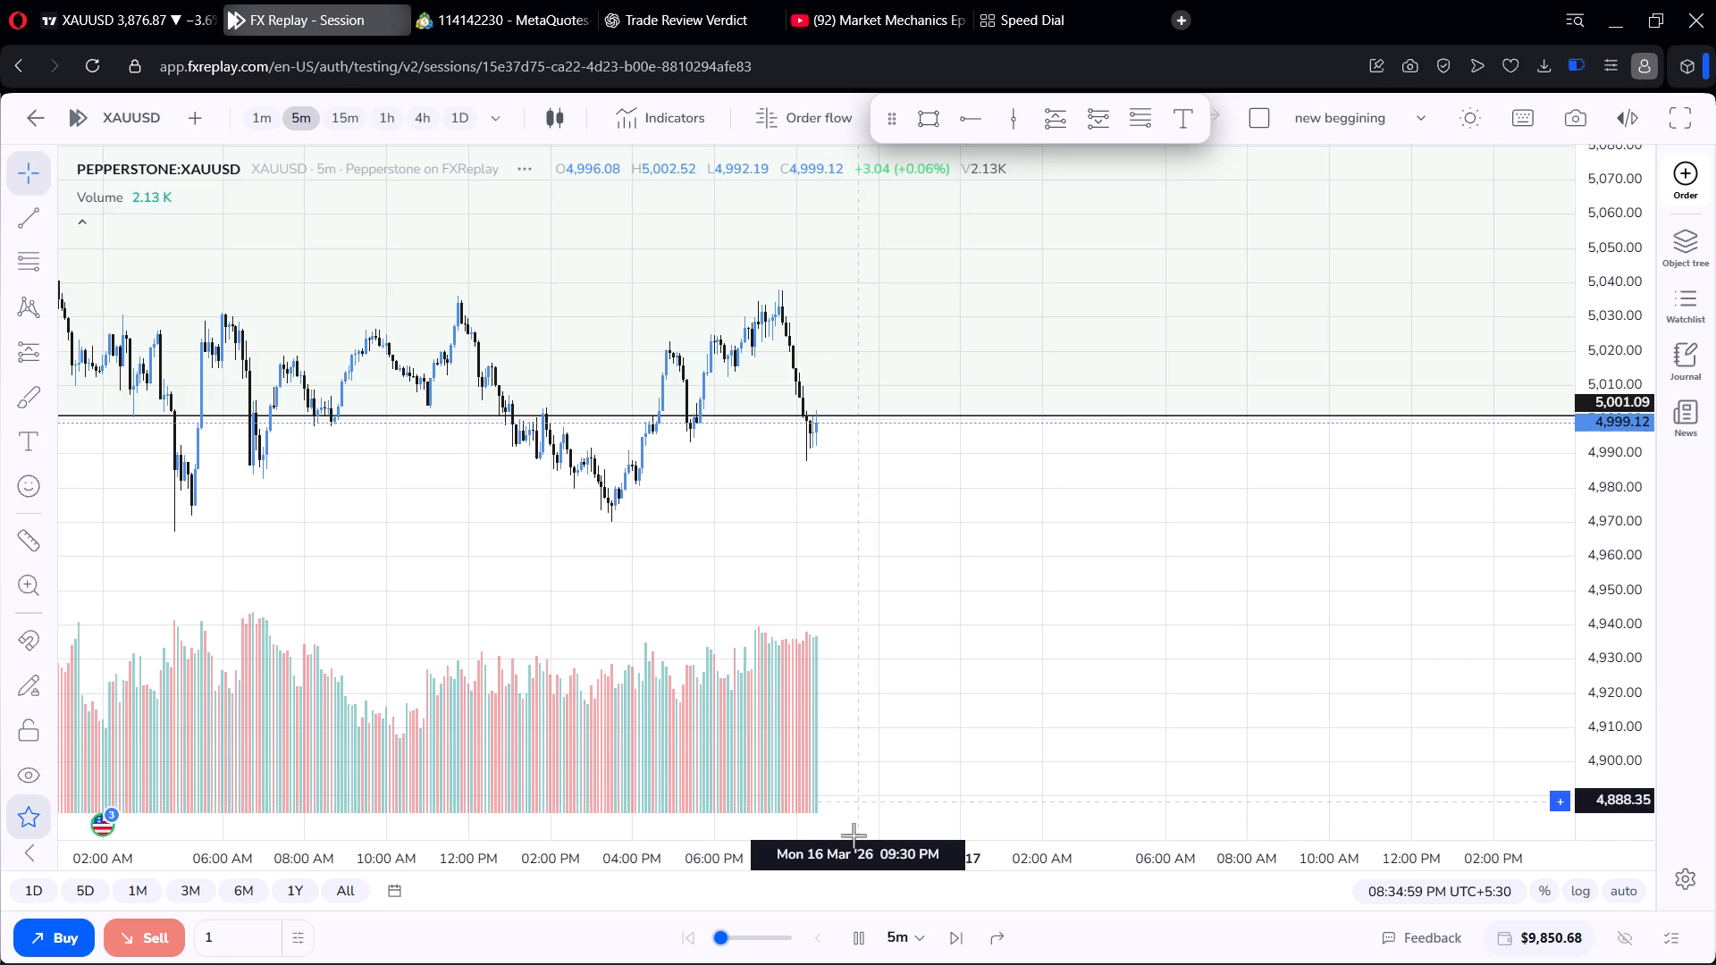
Pause the replay at about 8:40 PM and inspect the recent candles on the 15m timeframe.
click(853, 929)
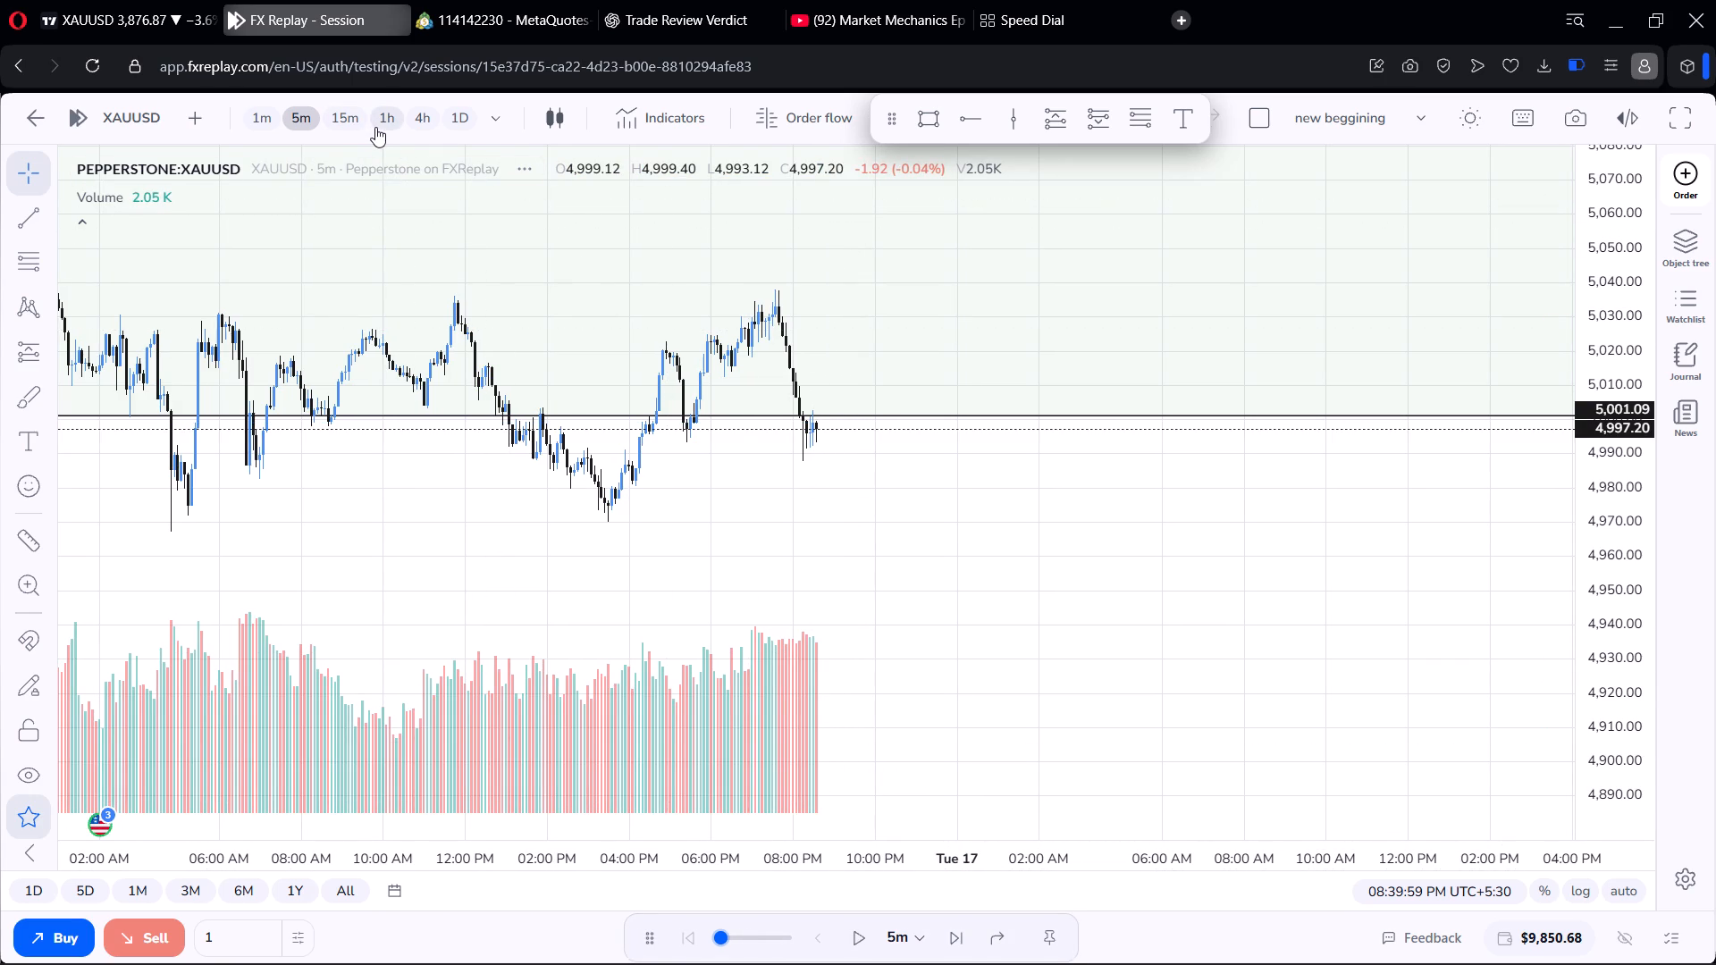
click(350, 127)
scroll(547, 370, up, 11)
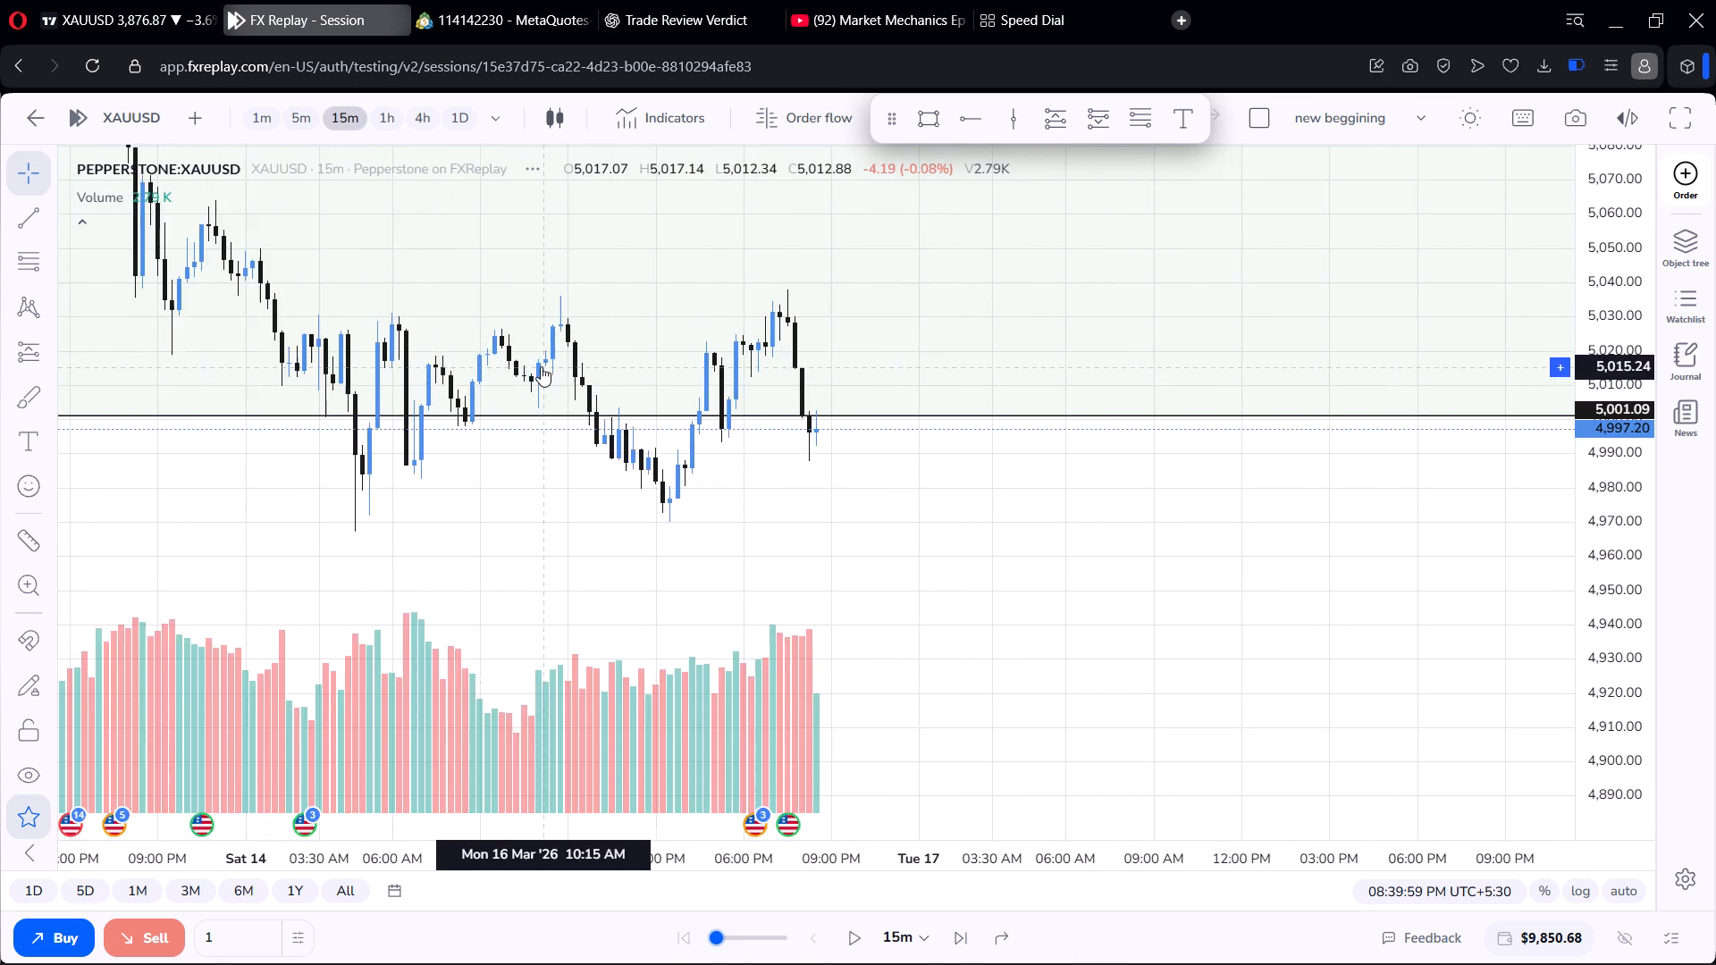
scroll(541, 366, down, 5)
Switch the chart to the 1h timeframe and compare the recent candles with the 5,001.09, 5,085.70 and 5,139.84 levels.
click(376, 105)
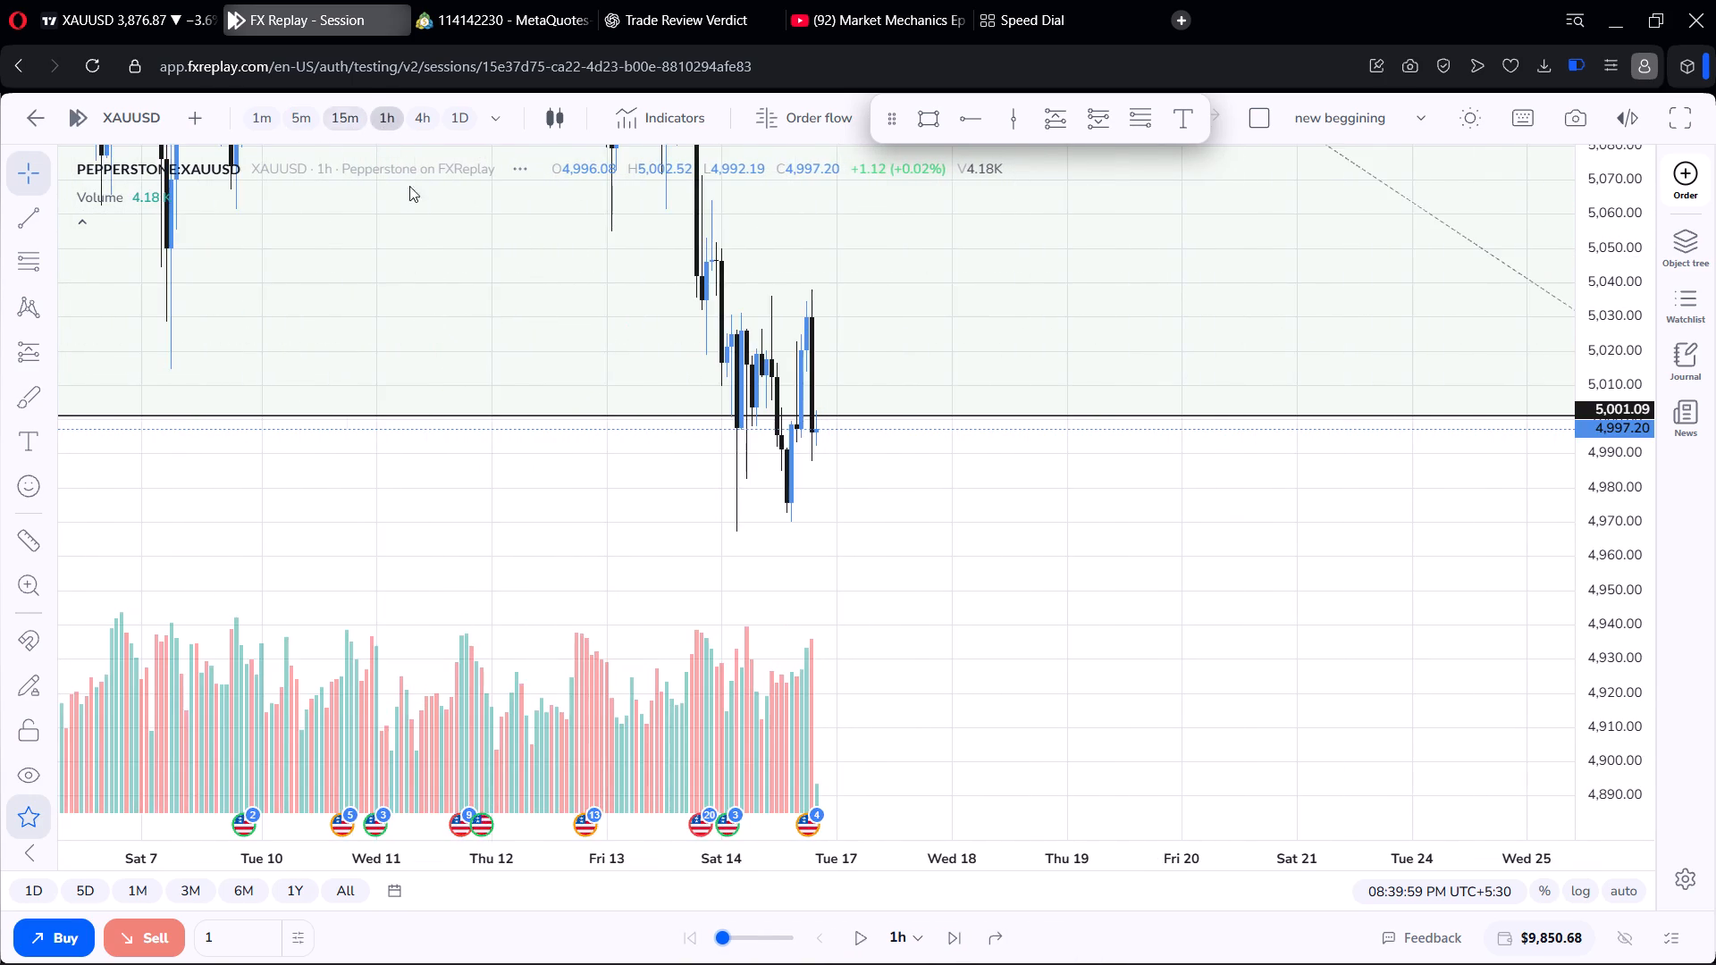
scroll(668, 384, up, 9)
scroll(1586, 335, down, 10)
scroll(1026, 477, down, 11)
scroll(932, 410, up, 3)
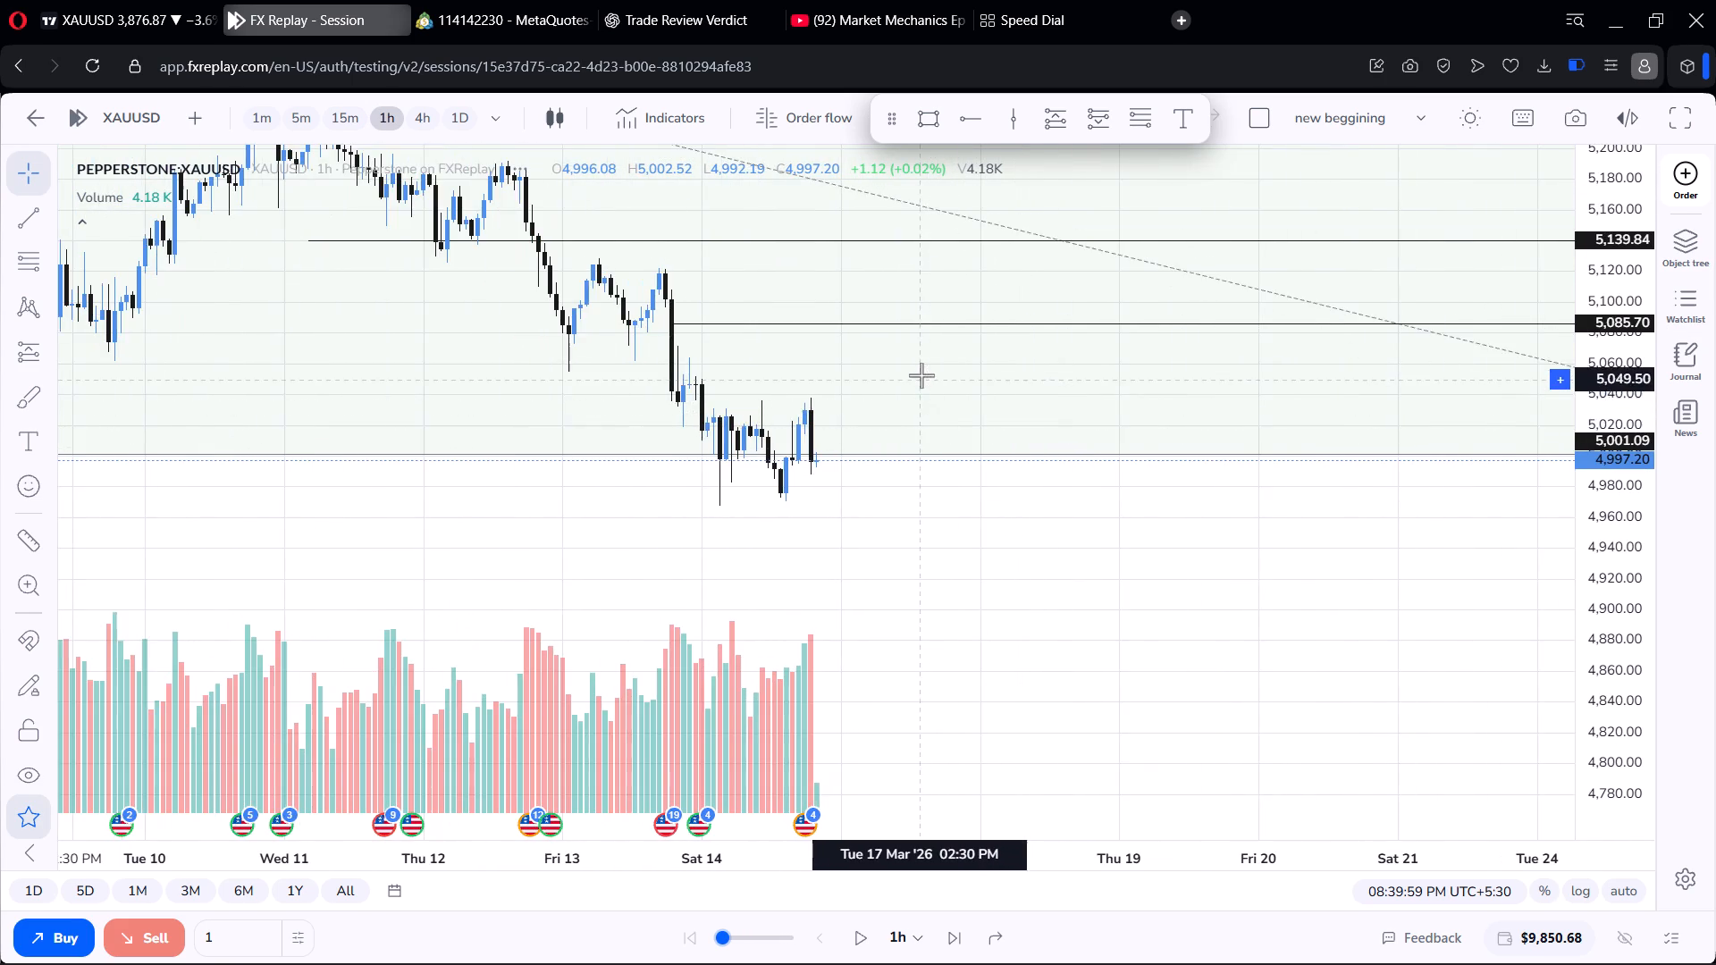
drag(927, 404, 889, 308)
scroll(921, 356, down, 3)
drag(891, 285, 913, 348)
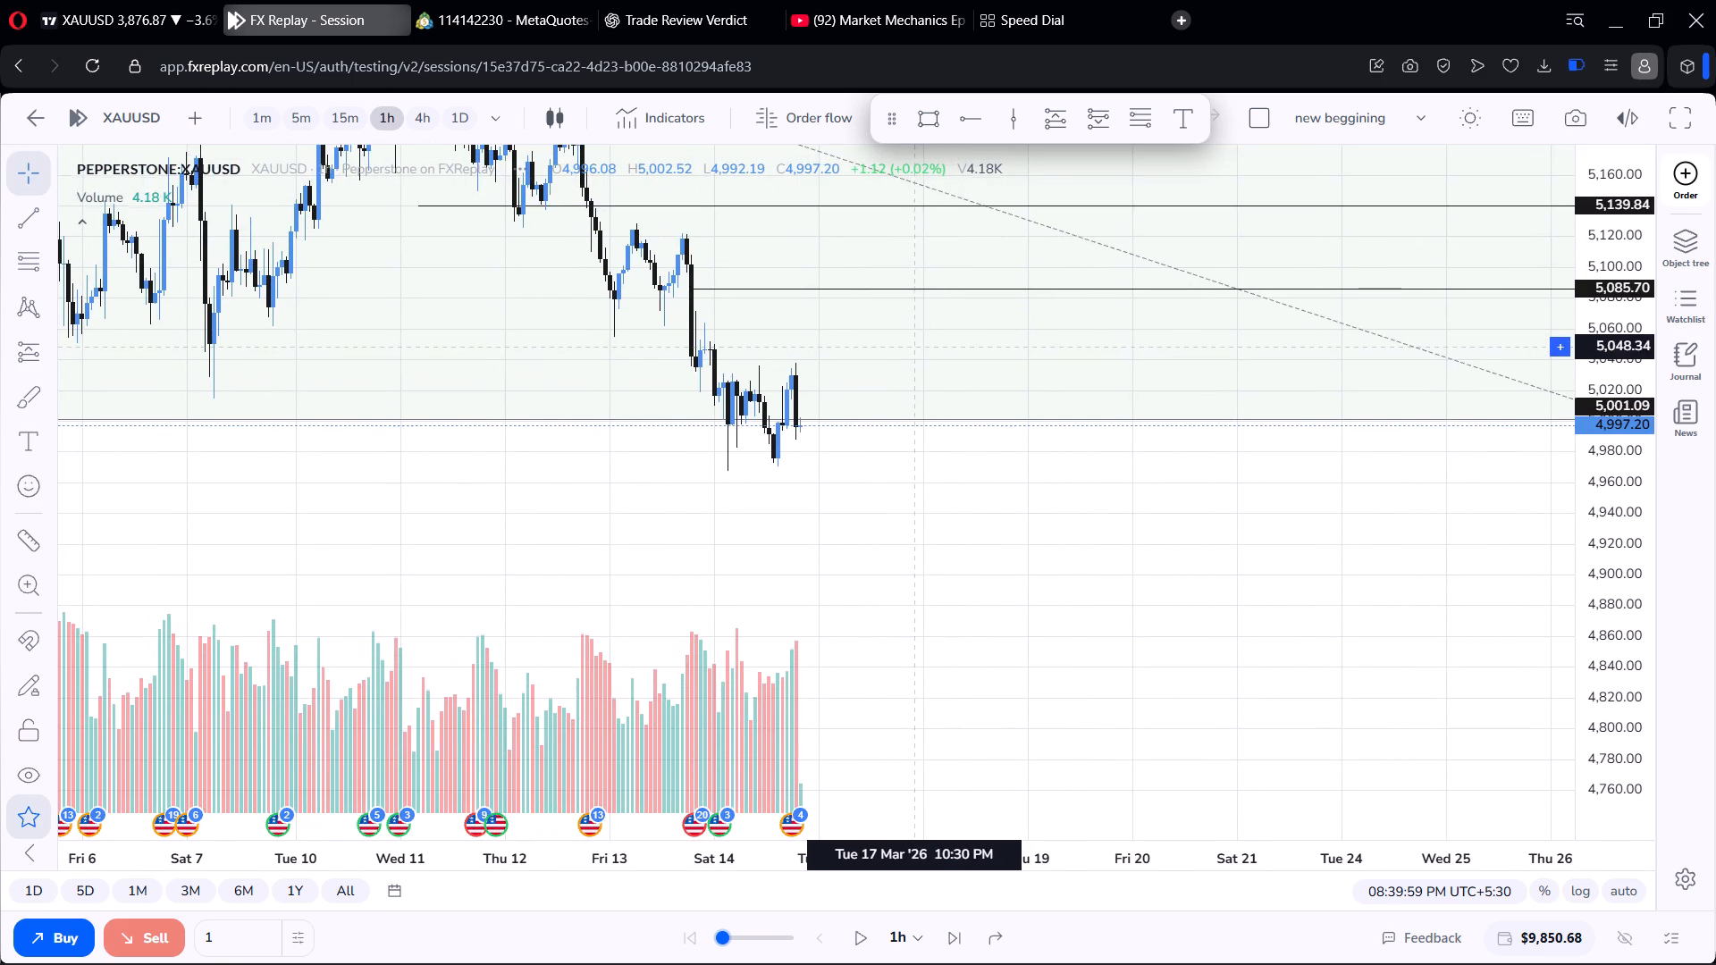
drag(913, 348, 913, 348)
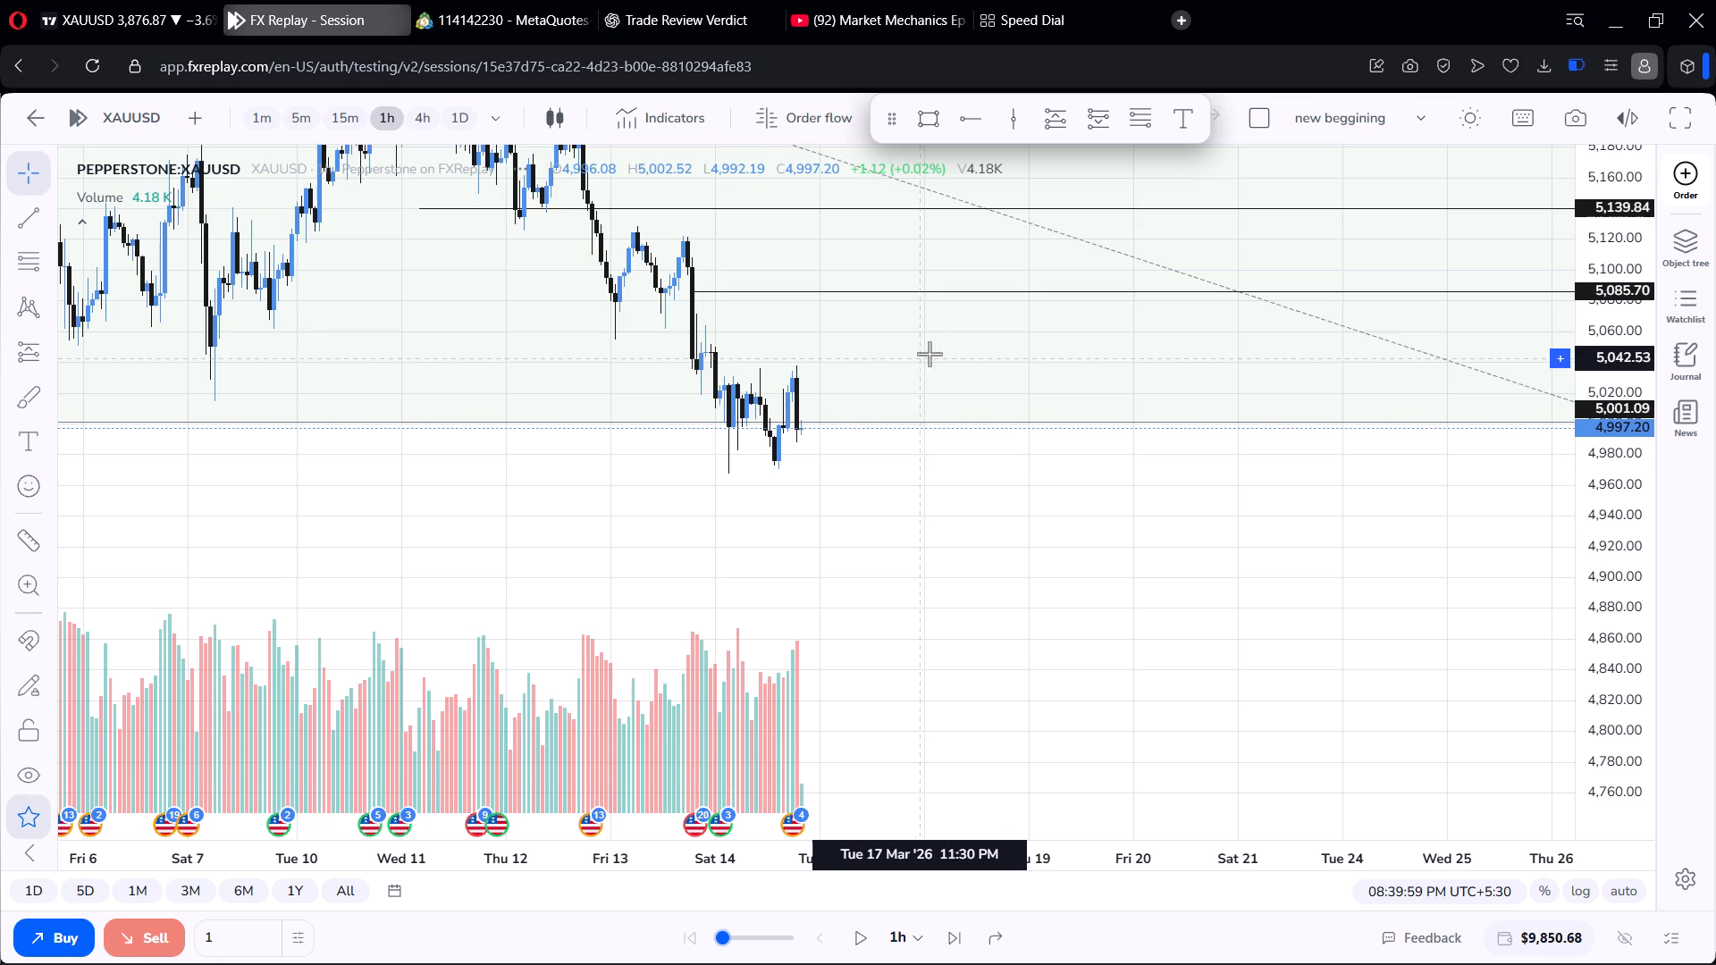
Examine the most recent 1h candles of 14–16 March up close around the 5,001.09 level.
scroll(796, 388, up, 6)
scroll(800, 388, down, 4)
scroll(820, 391, up, 2)
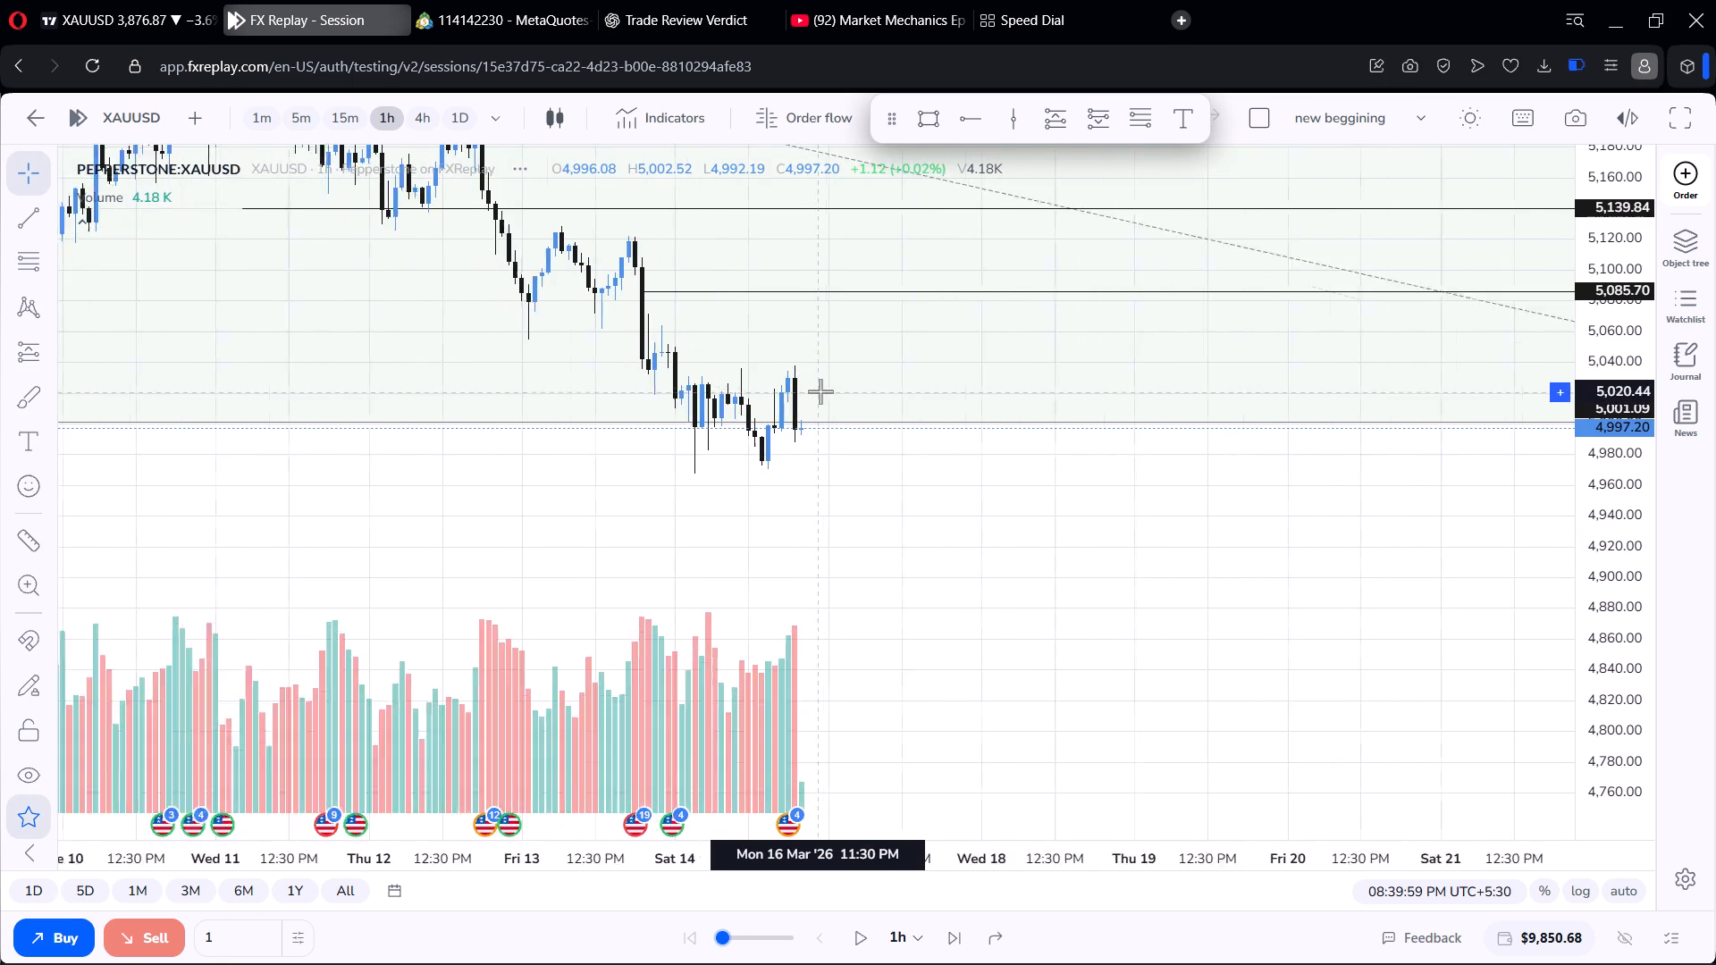
scroll(820, 391, up, 3)
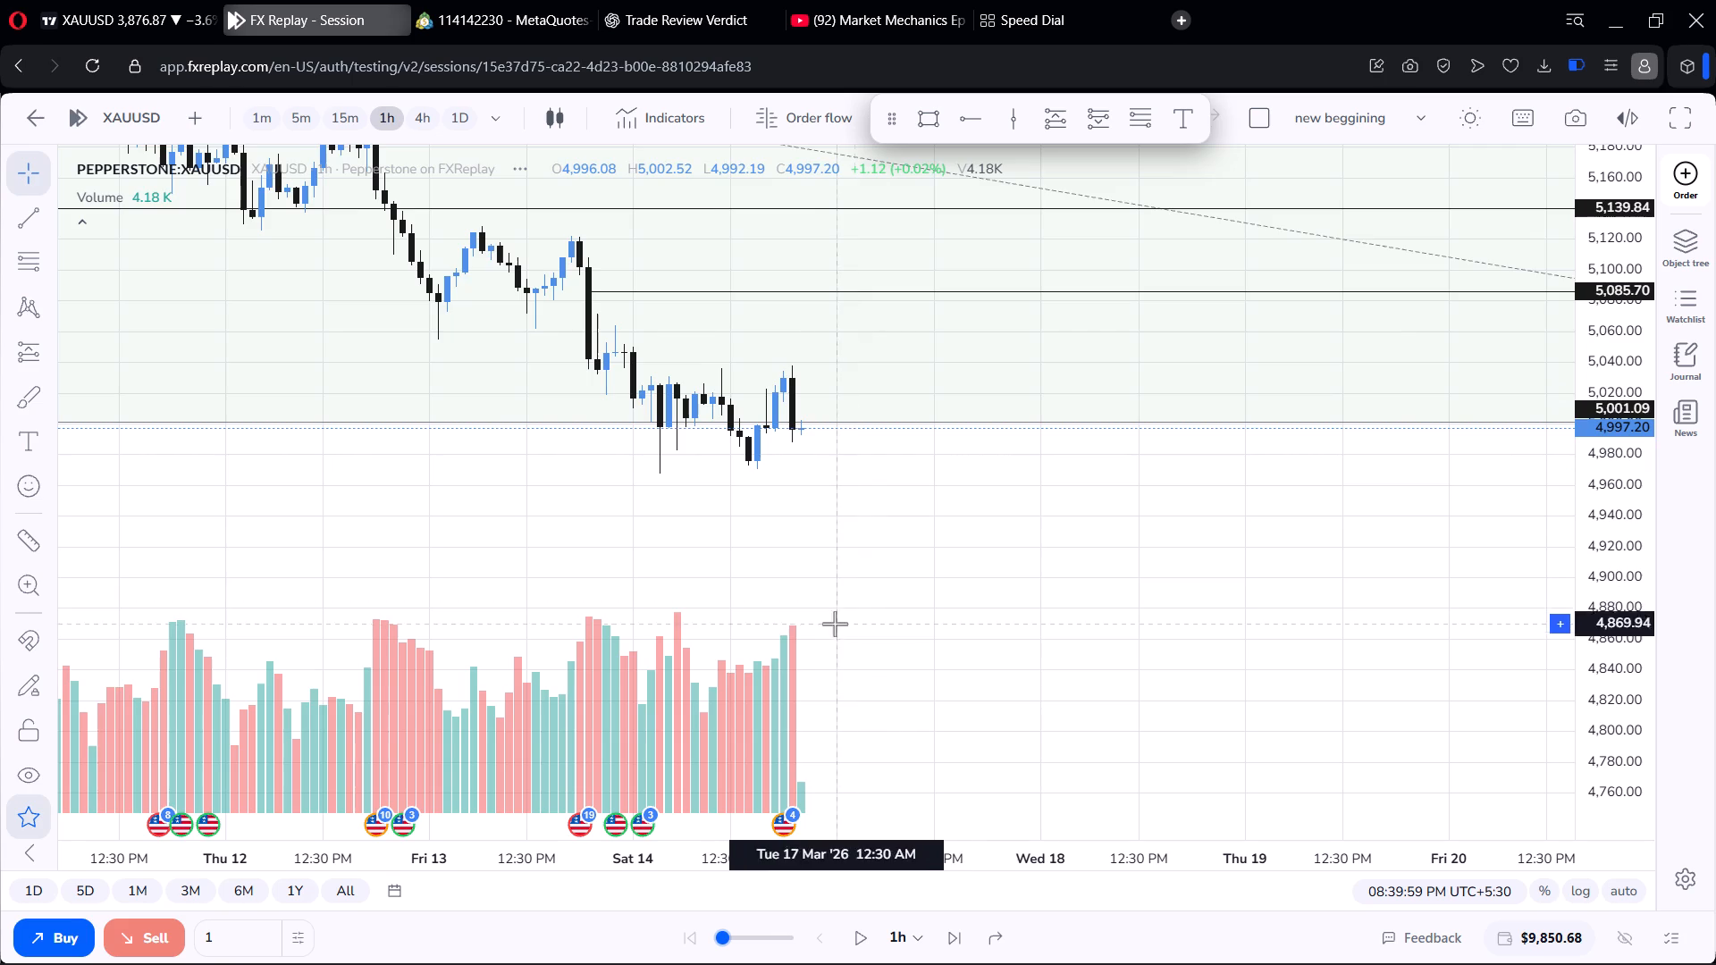
scroll(788, 558, up, 4)
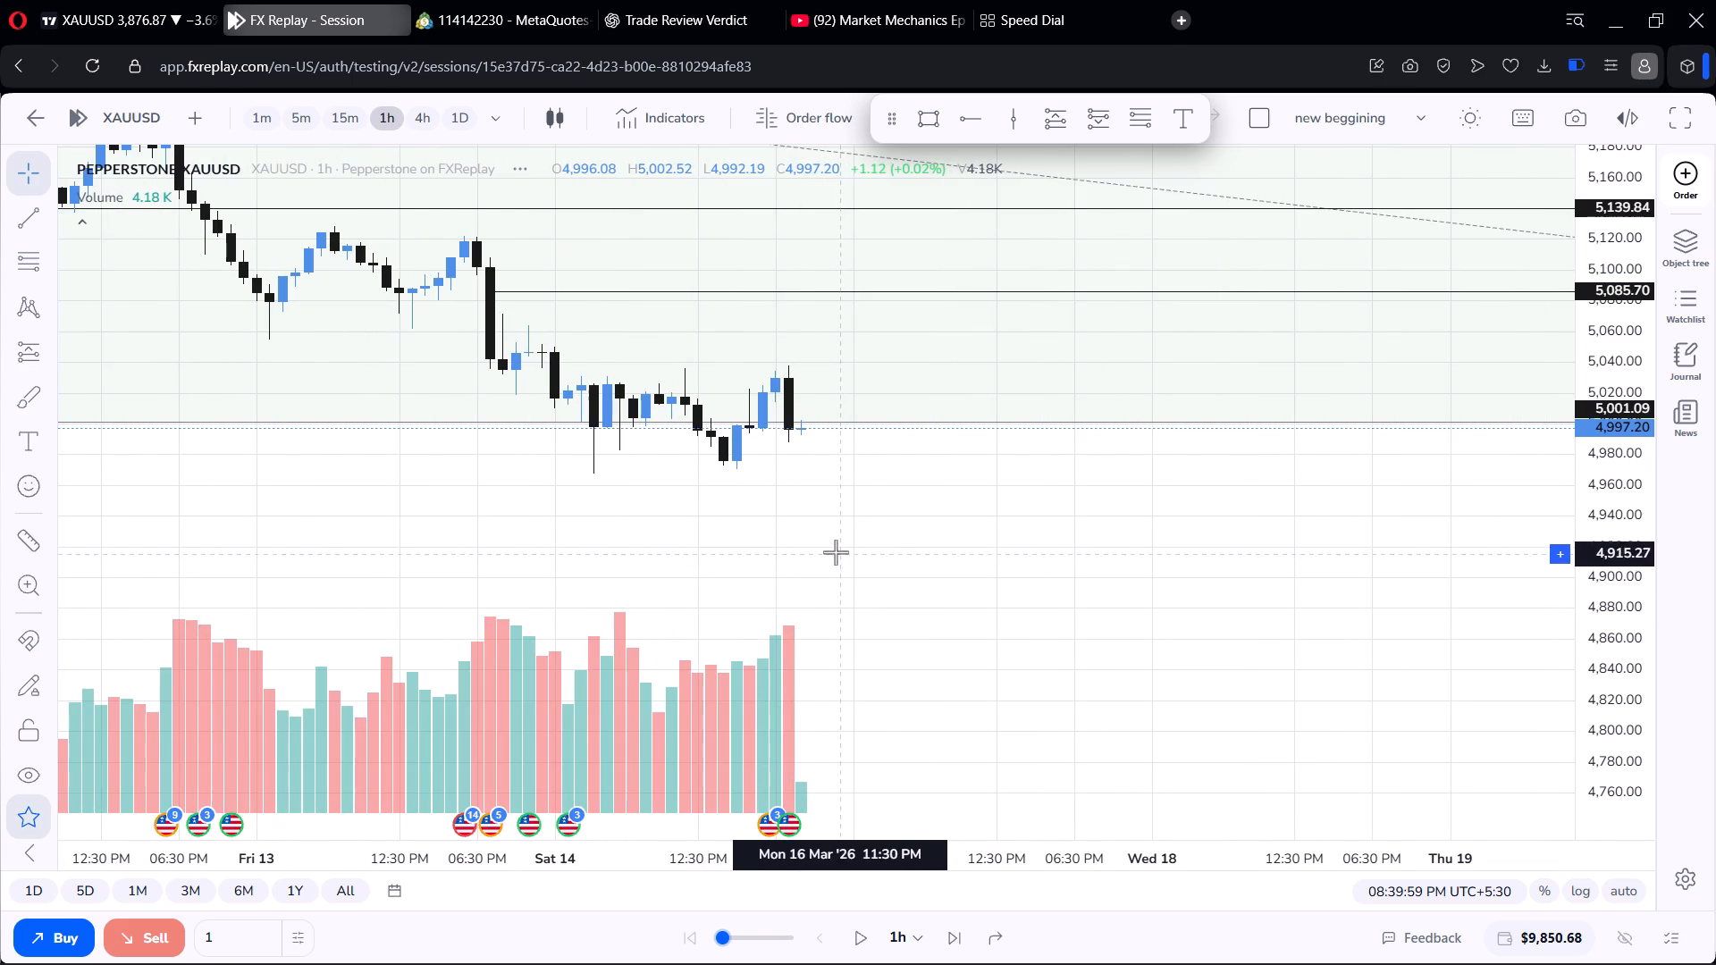
scroll(763, 415, down, 2)
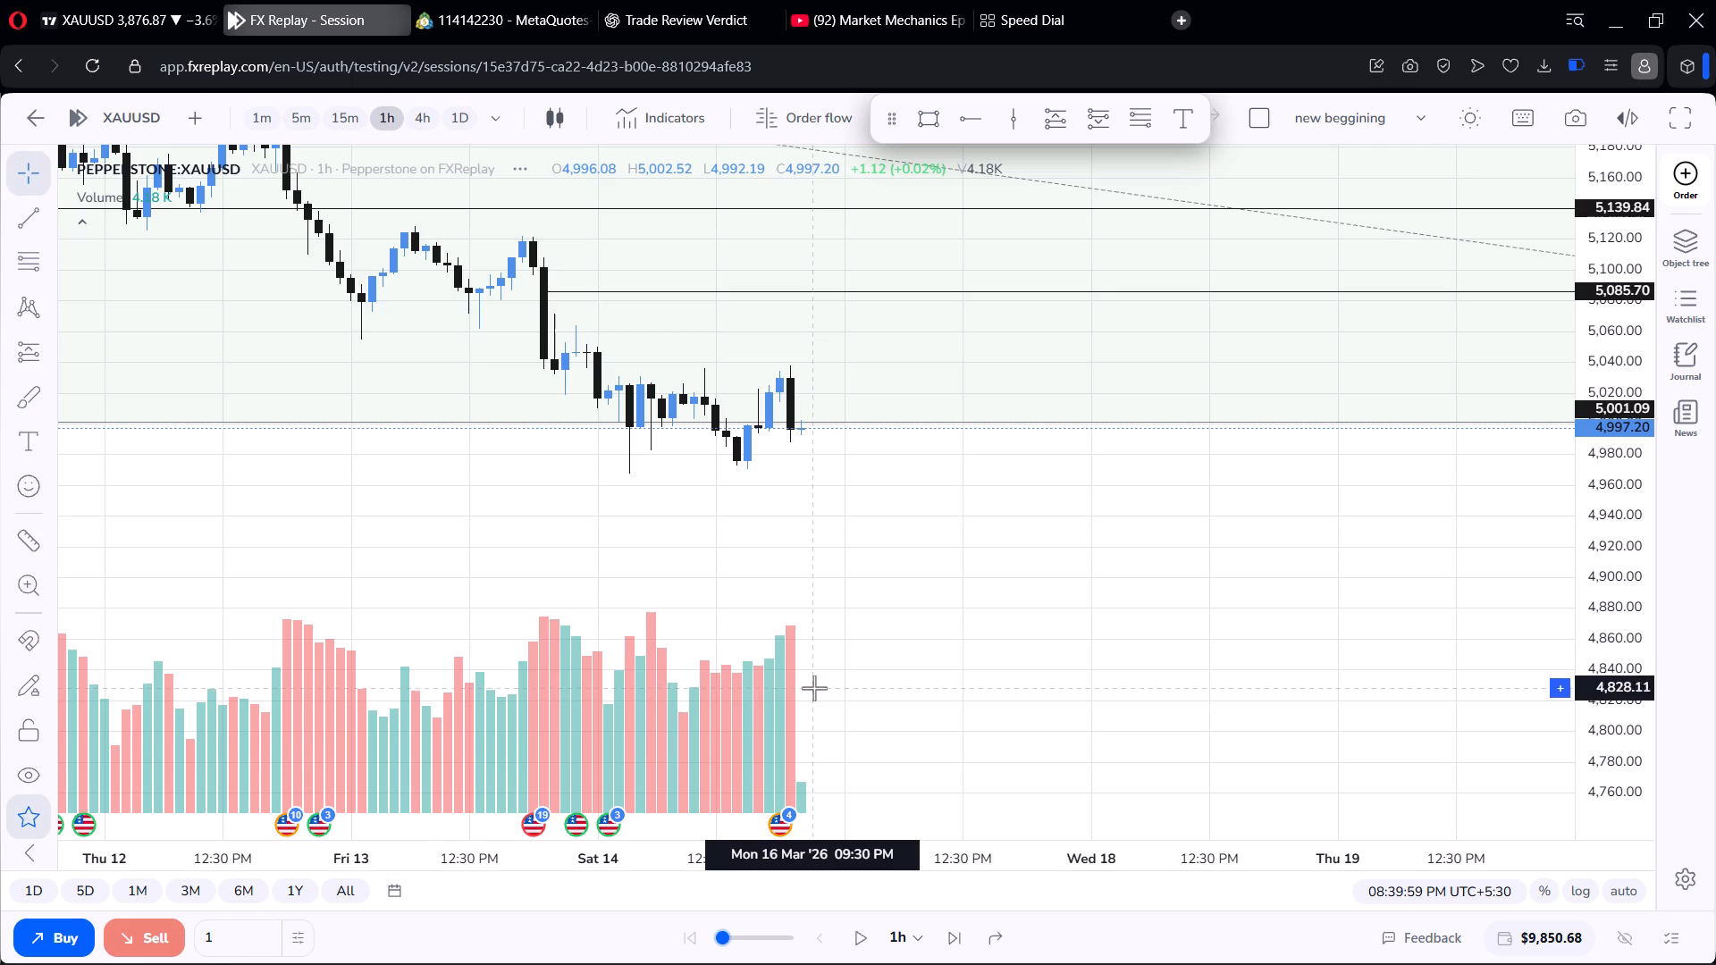
scroll(813, 688, up, 4)
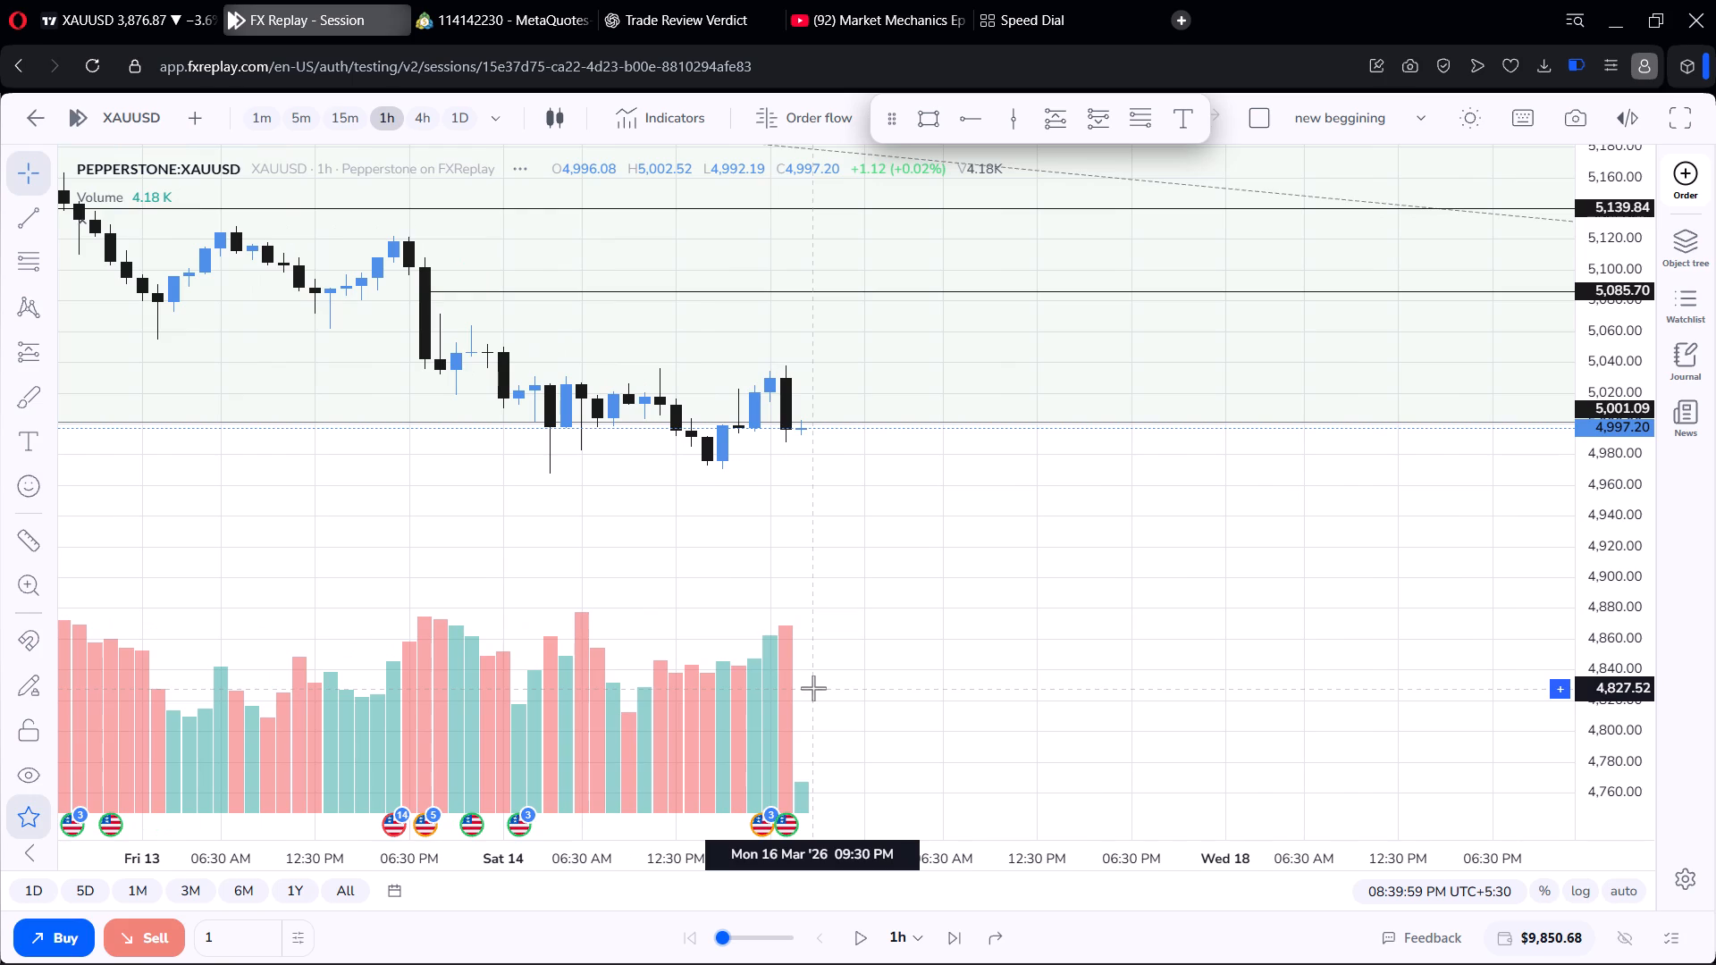
Examine the 1h price decline of 12–16 March against the 5,139.84, 5,085.70 and 5,001.09 levels at several price scales.
scroll(952, 408, up, 2)
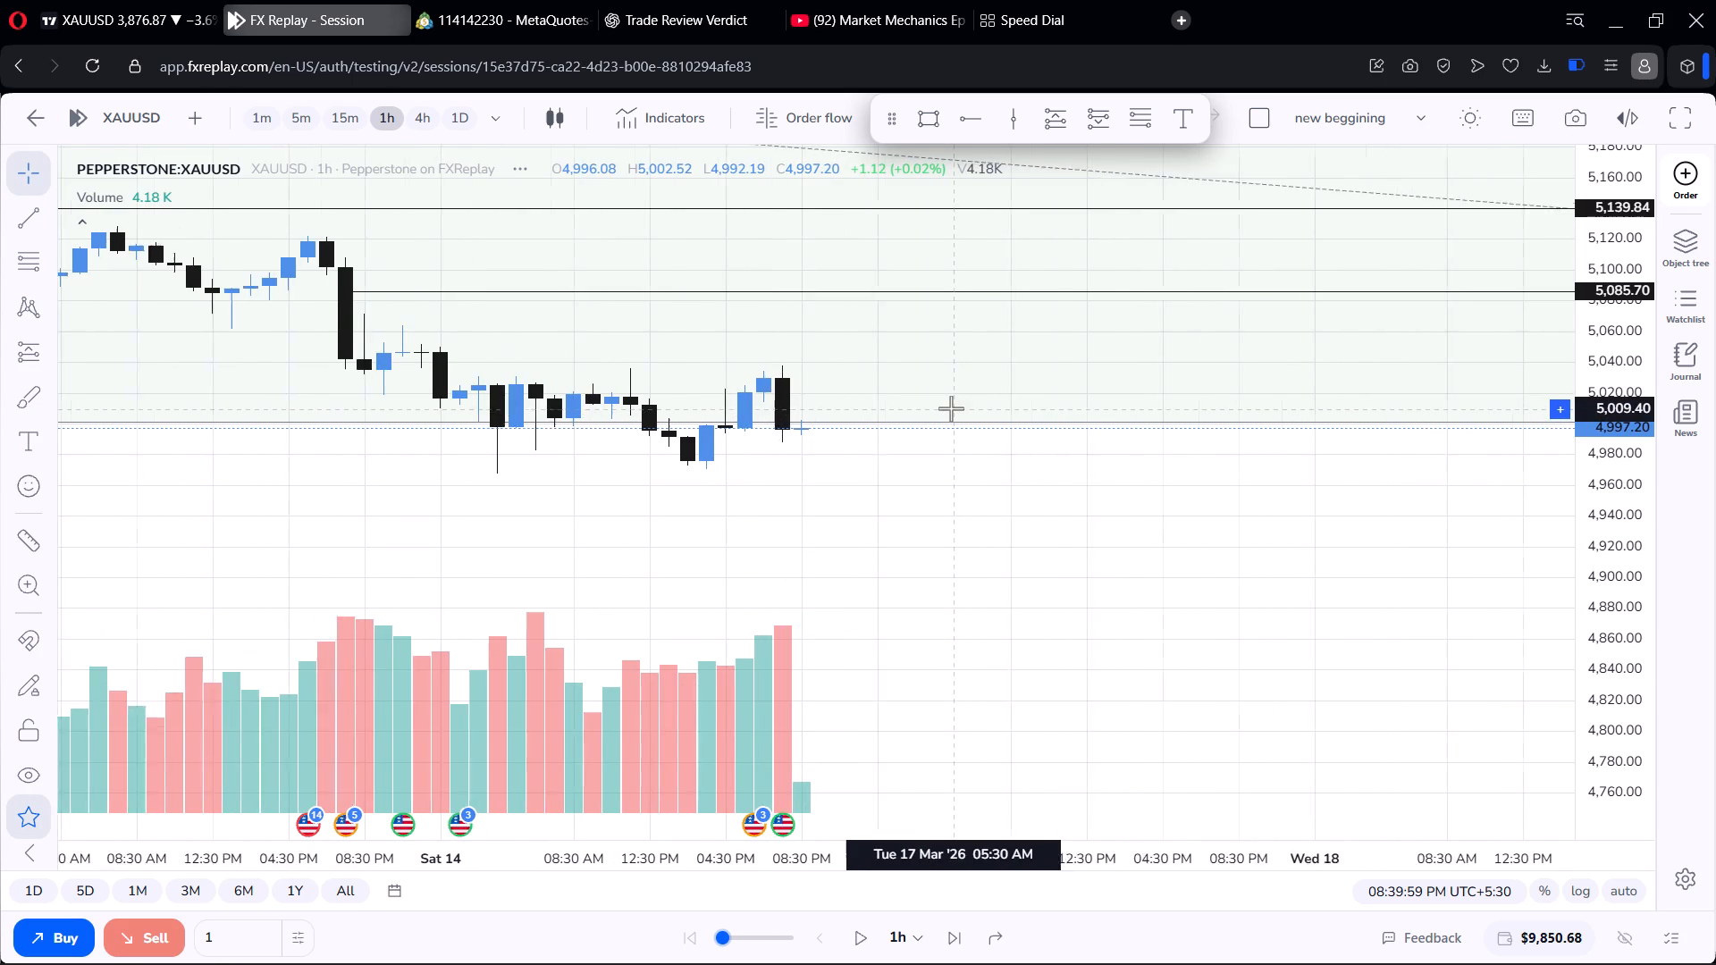
scroll(951, 408, up, 3)
scroll(951, 408, down, 6)
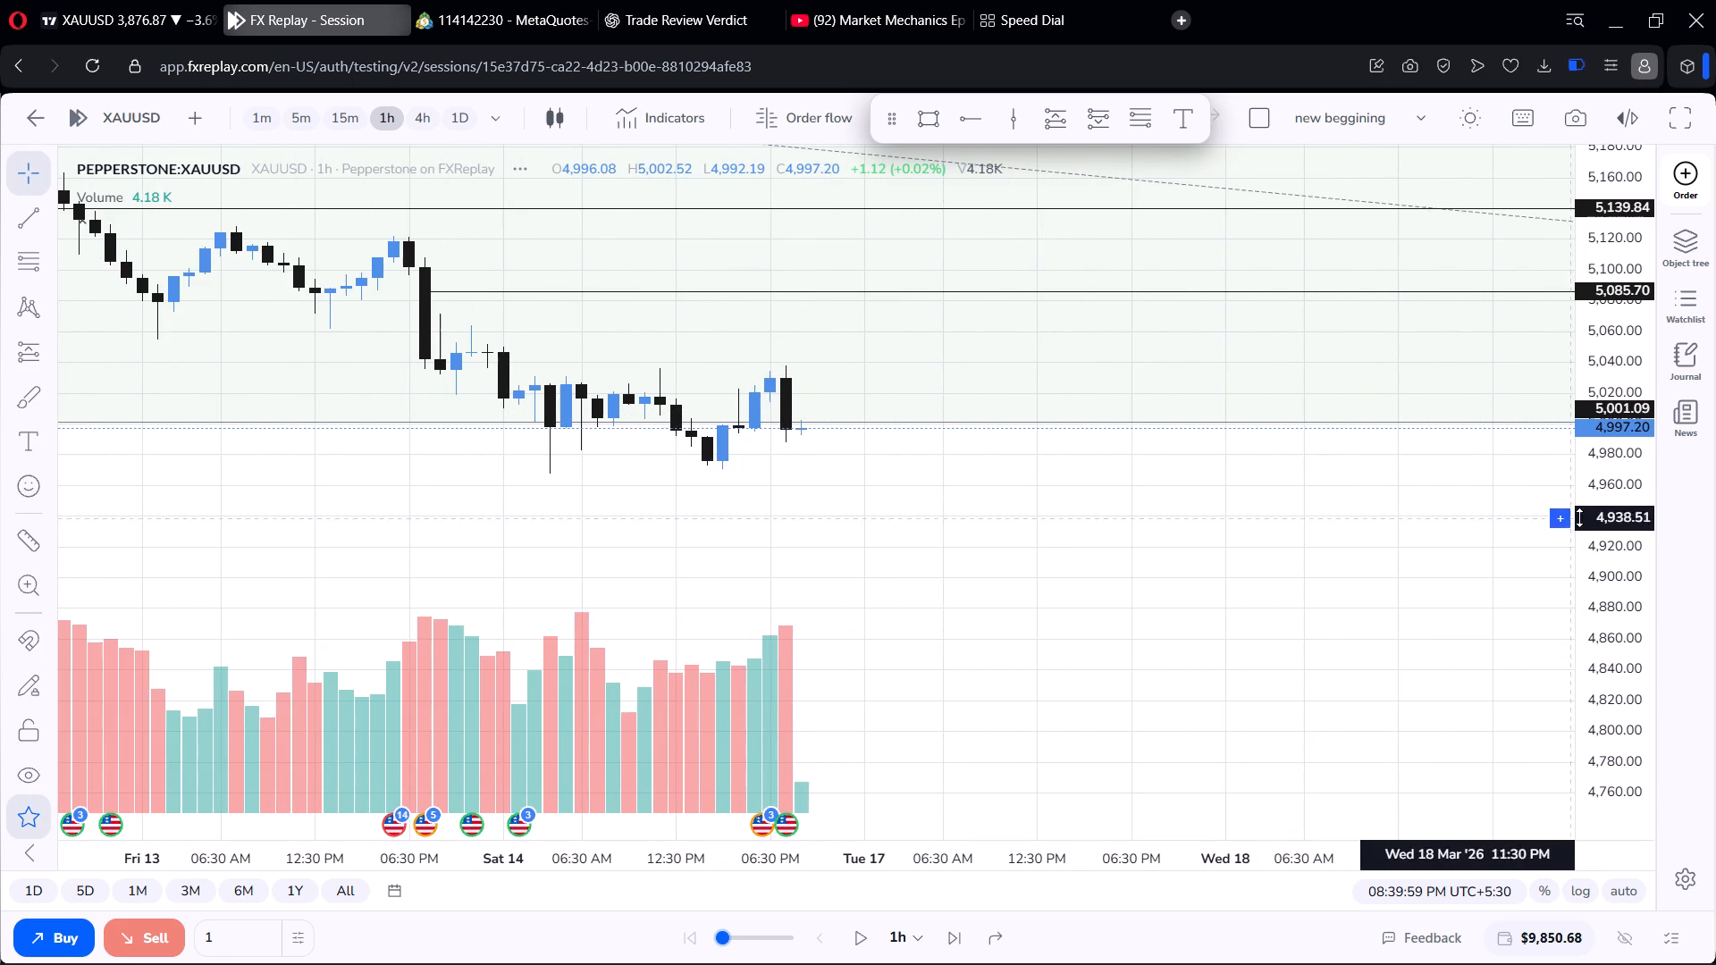
scroll(1579, 516, up, 6)
scroll(1173, 490, up, 5)
scroll(1173, 490, down, 6)
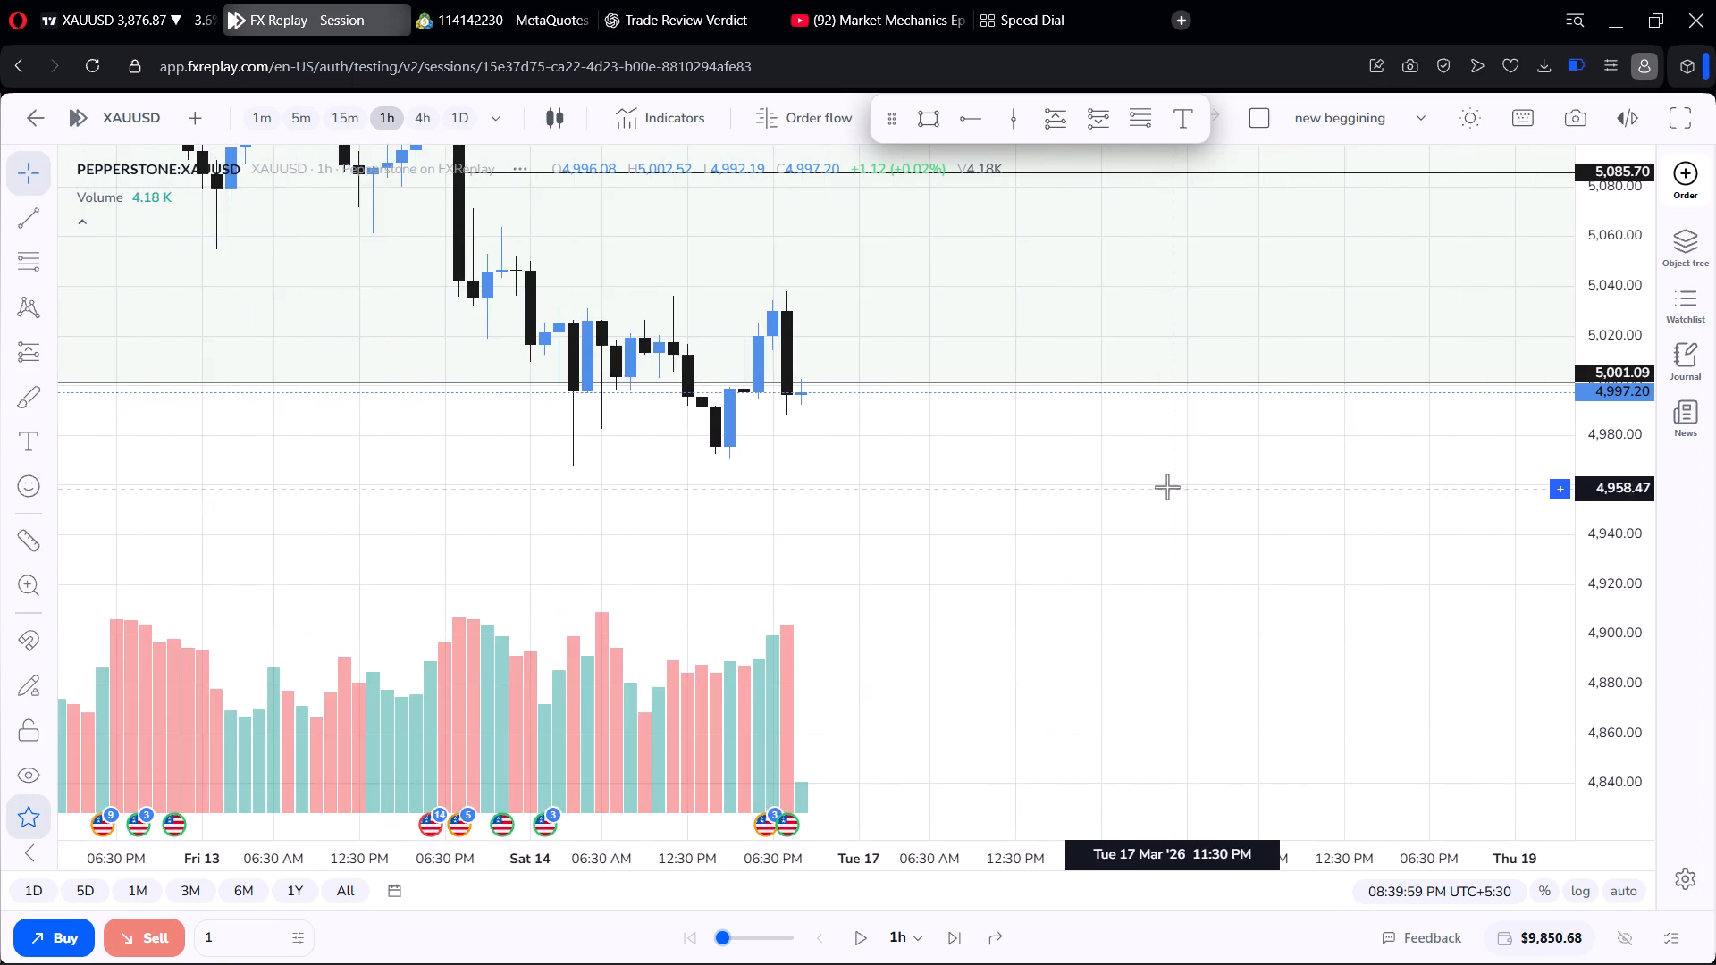
scroll(1106, 453, down, 6)
drag(1099, 456, 1143, 508)
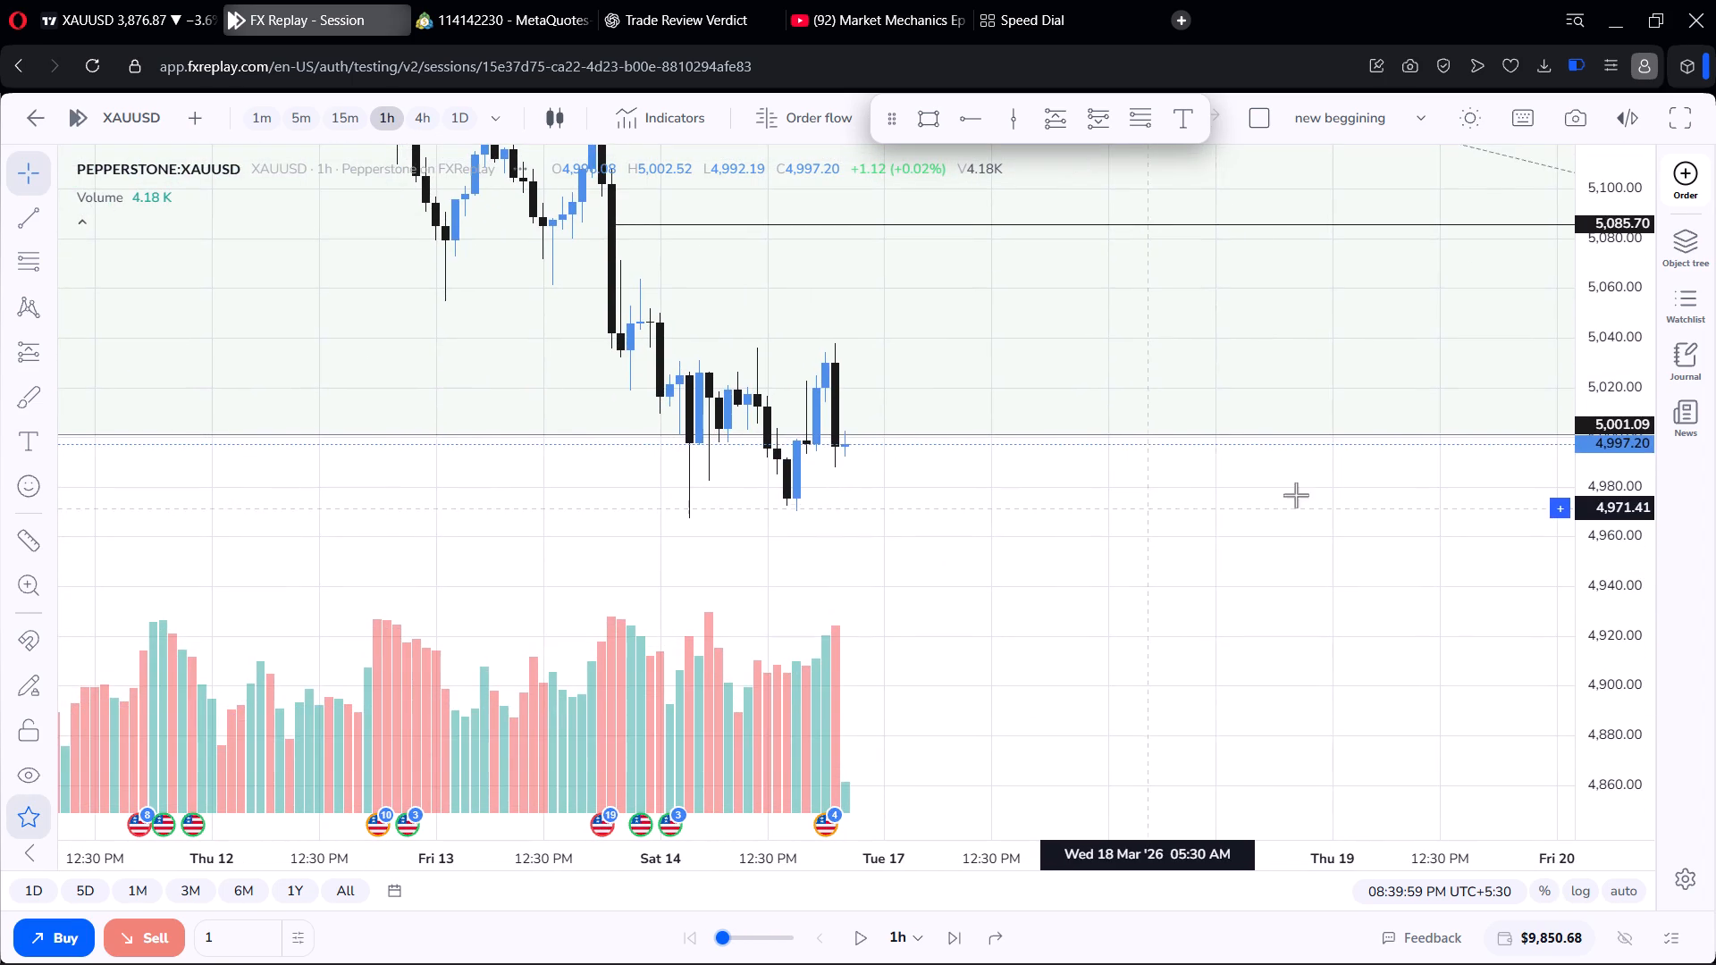
scroll(1637, 432, down, 9)
scroll(1630, 442, up, 3)
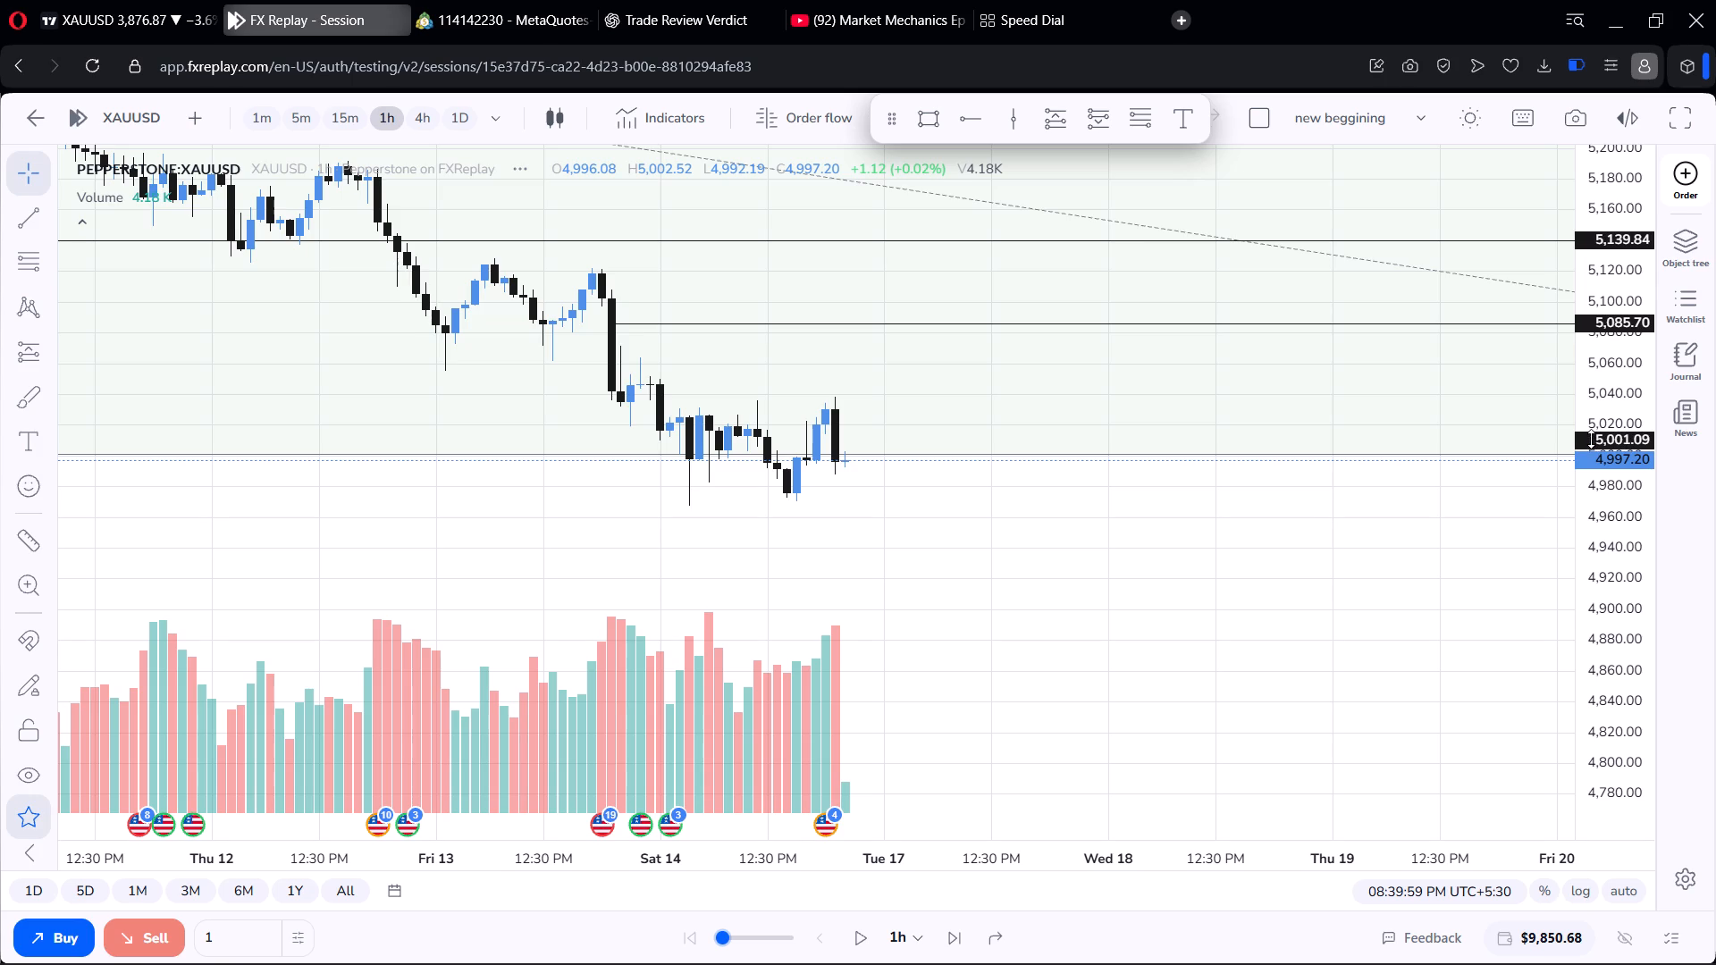
drag(1591, 438, 1629, 532)
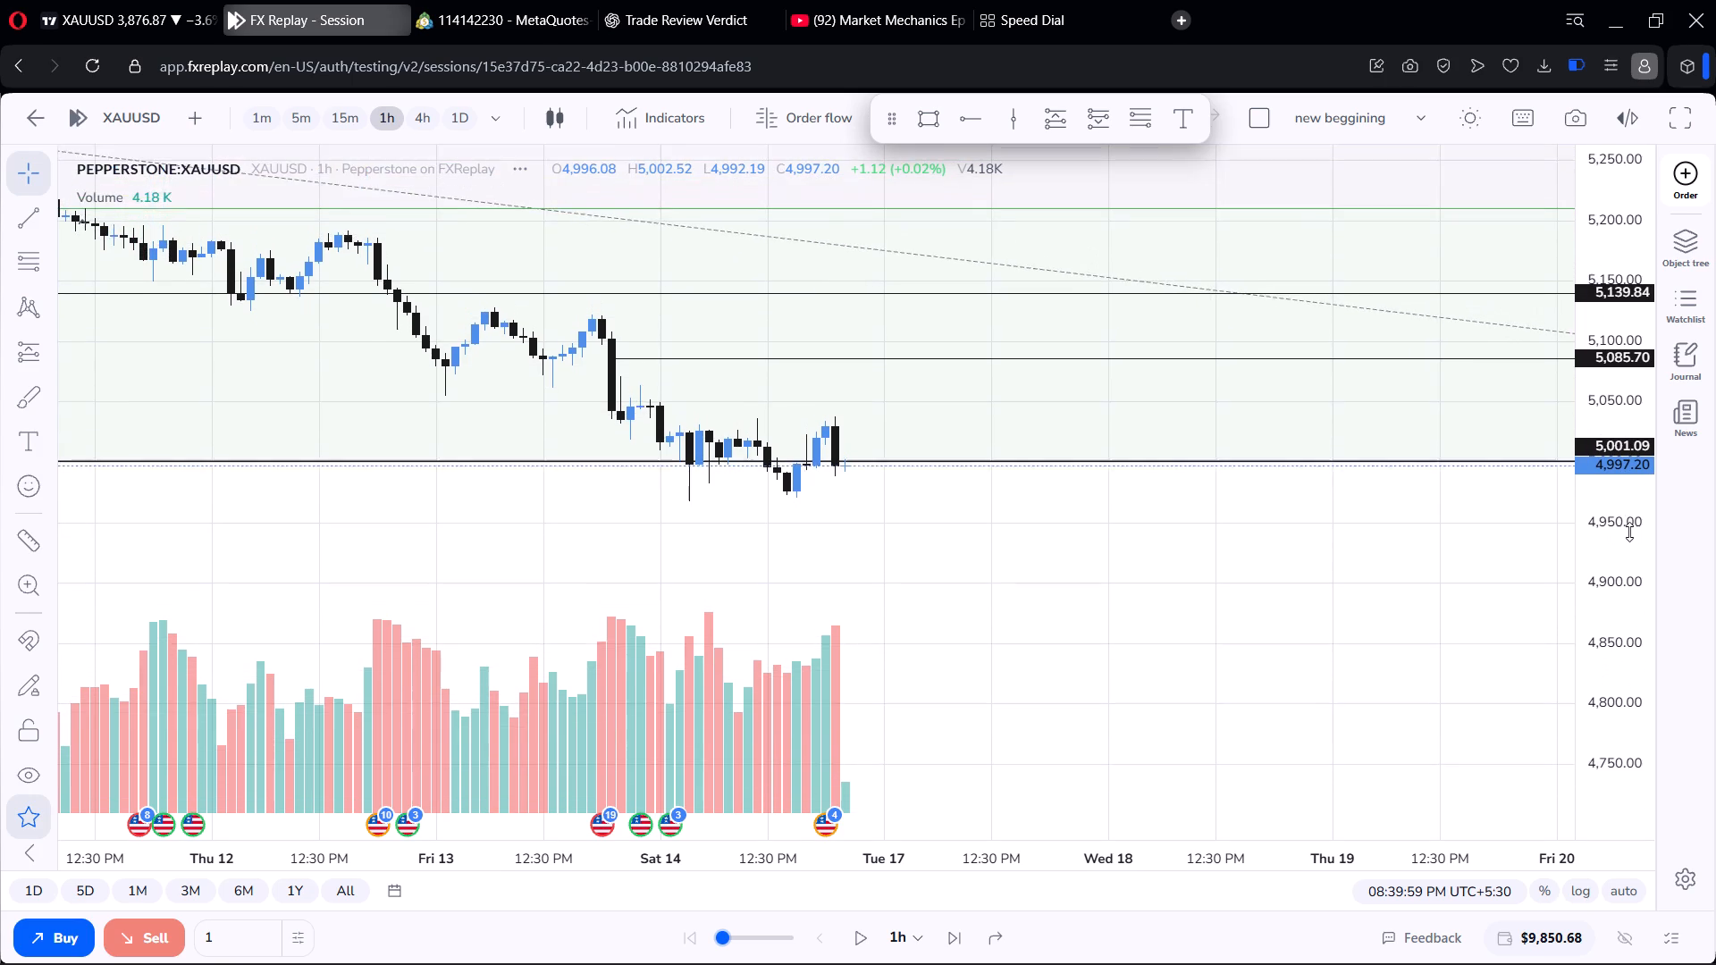
drag(1629, 532, 1569, 340)
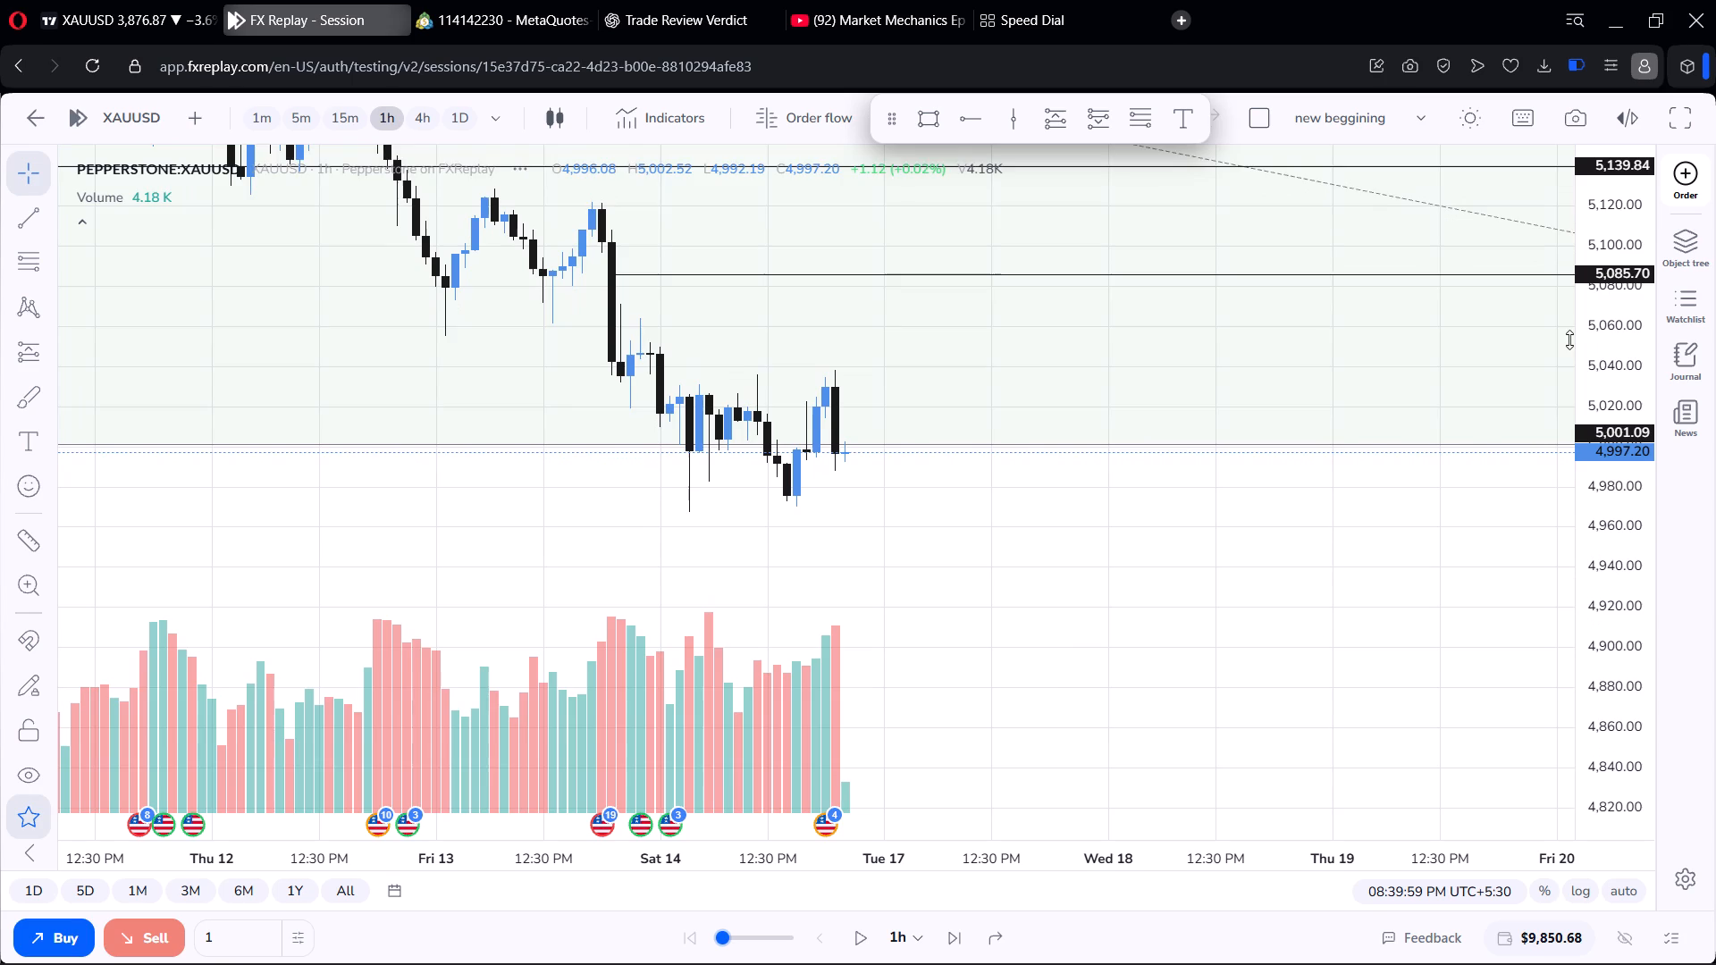
drag(1569, 340, 1575, 350)
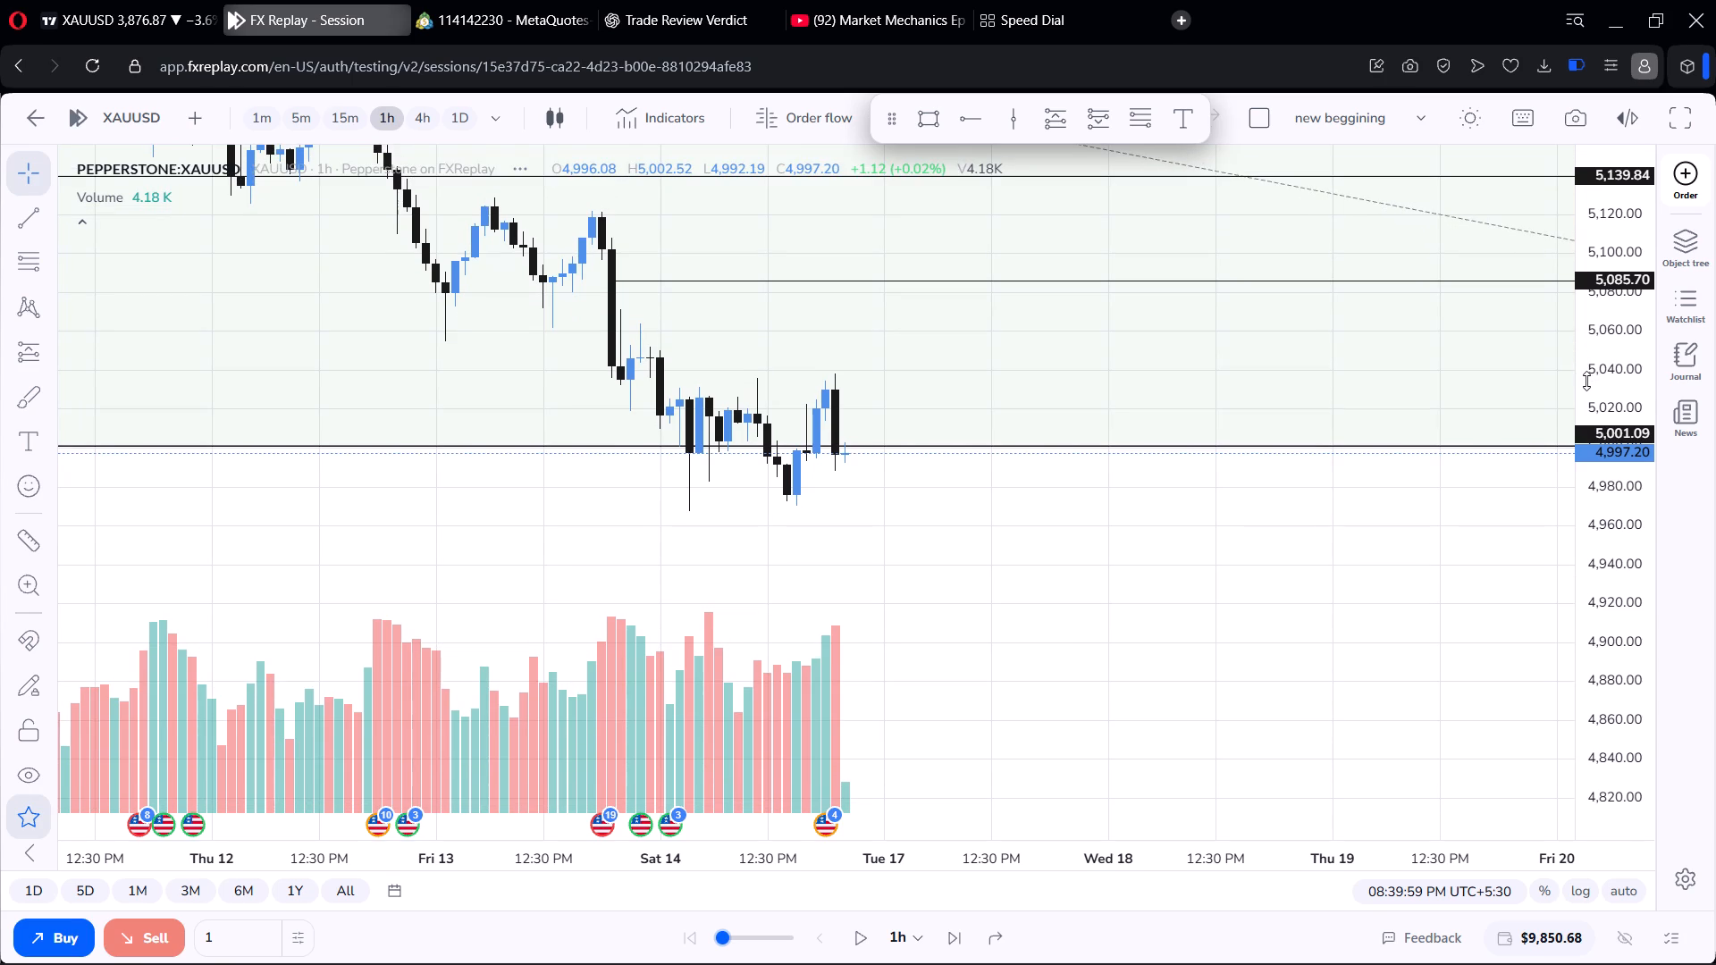
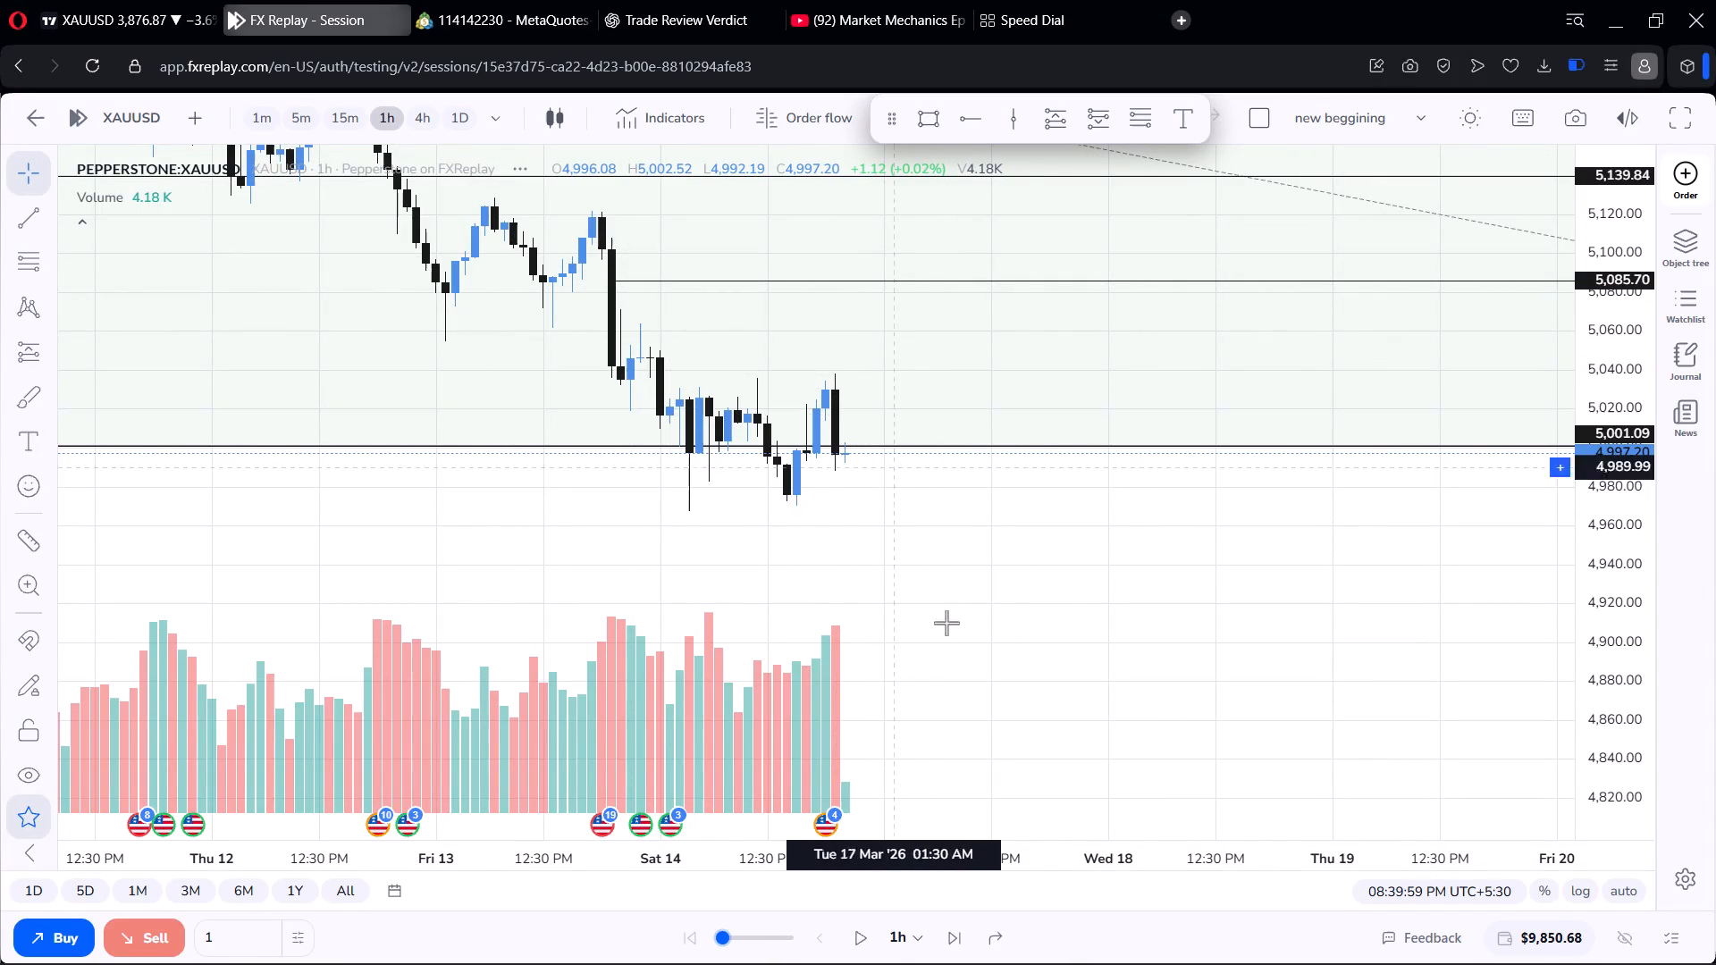
Advance the 1h replay in short bursts and pause it at about 2:30 AM on 17 March.
click(859, 944)
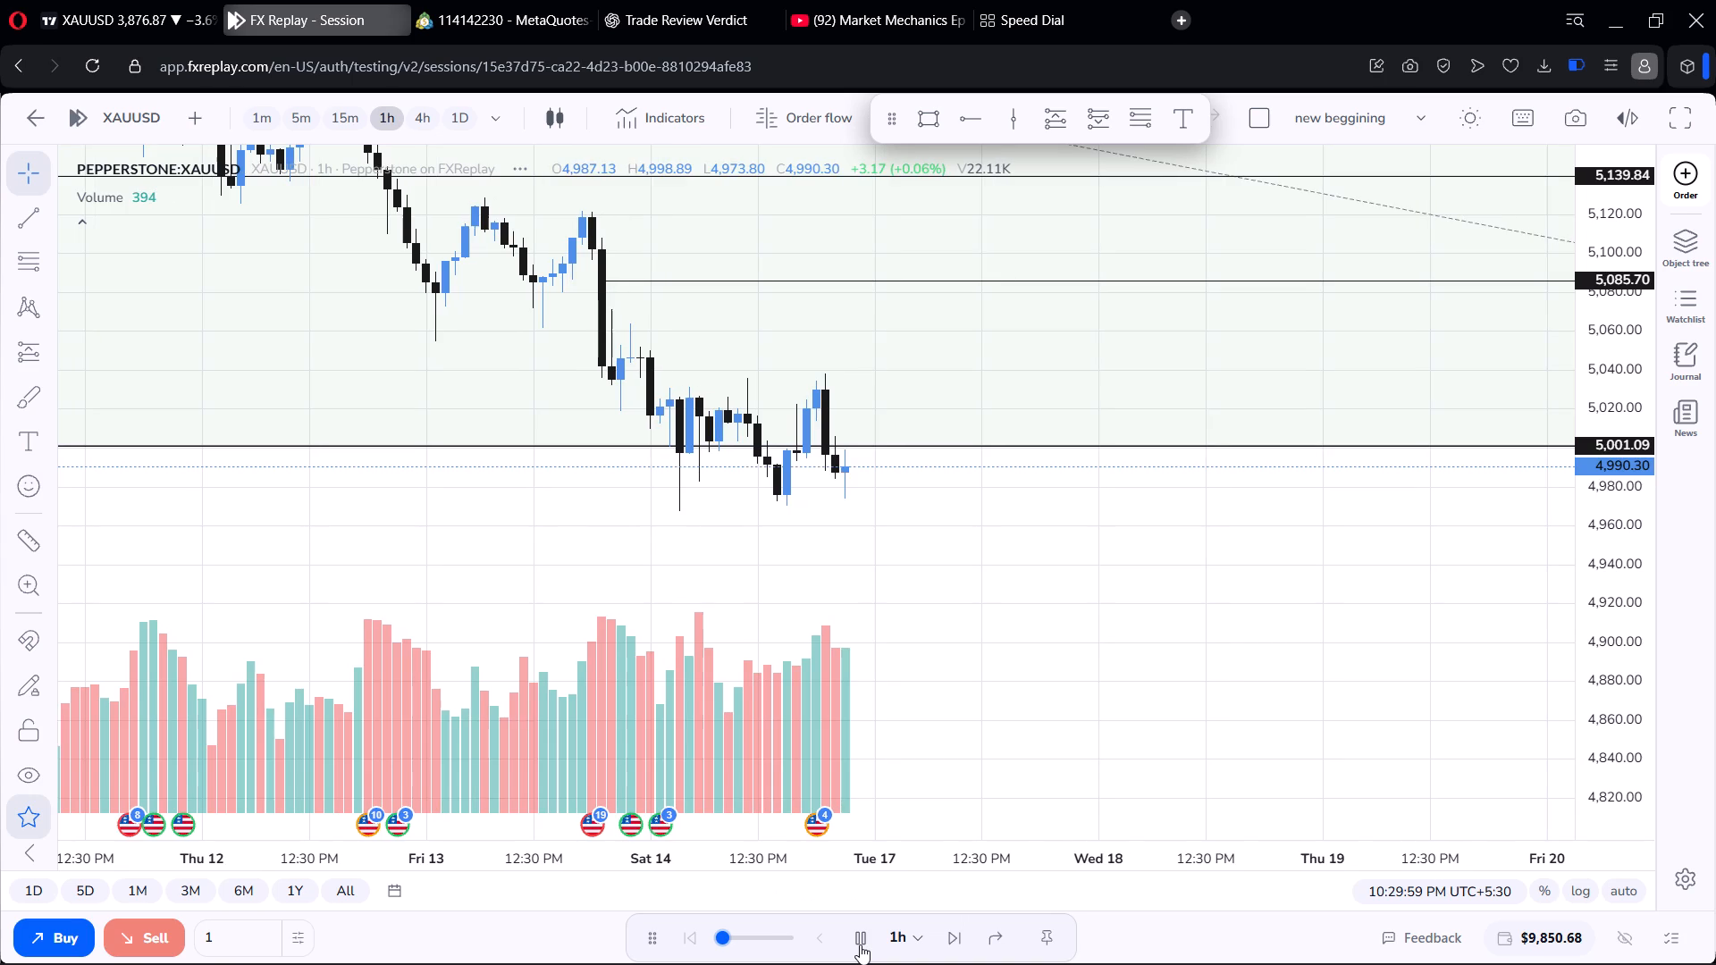
click(860, 944)
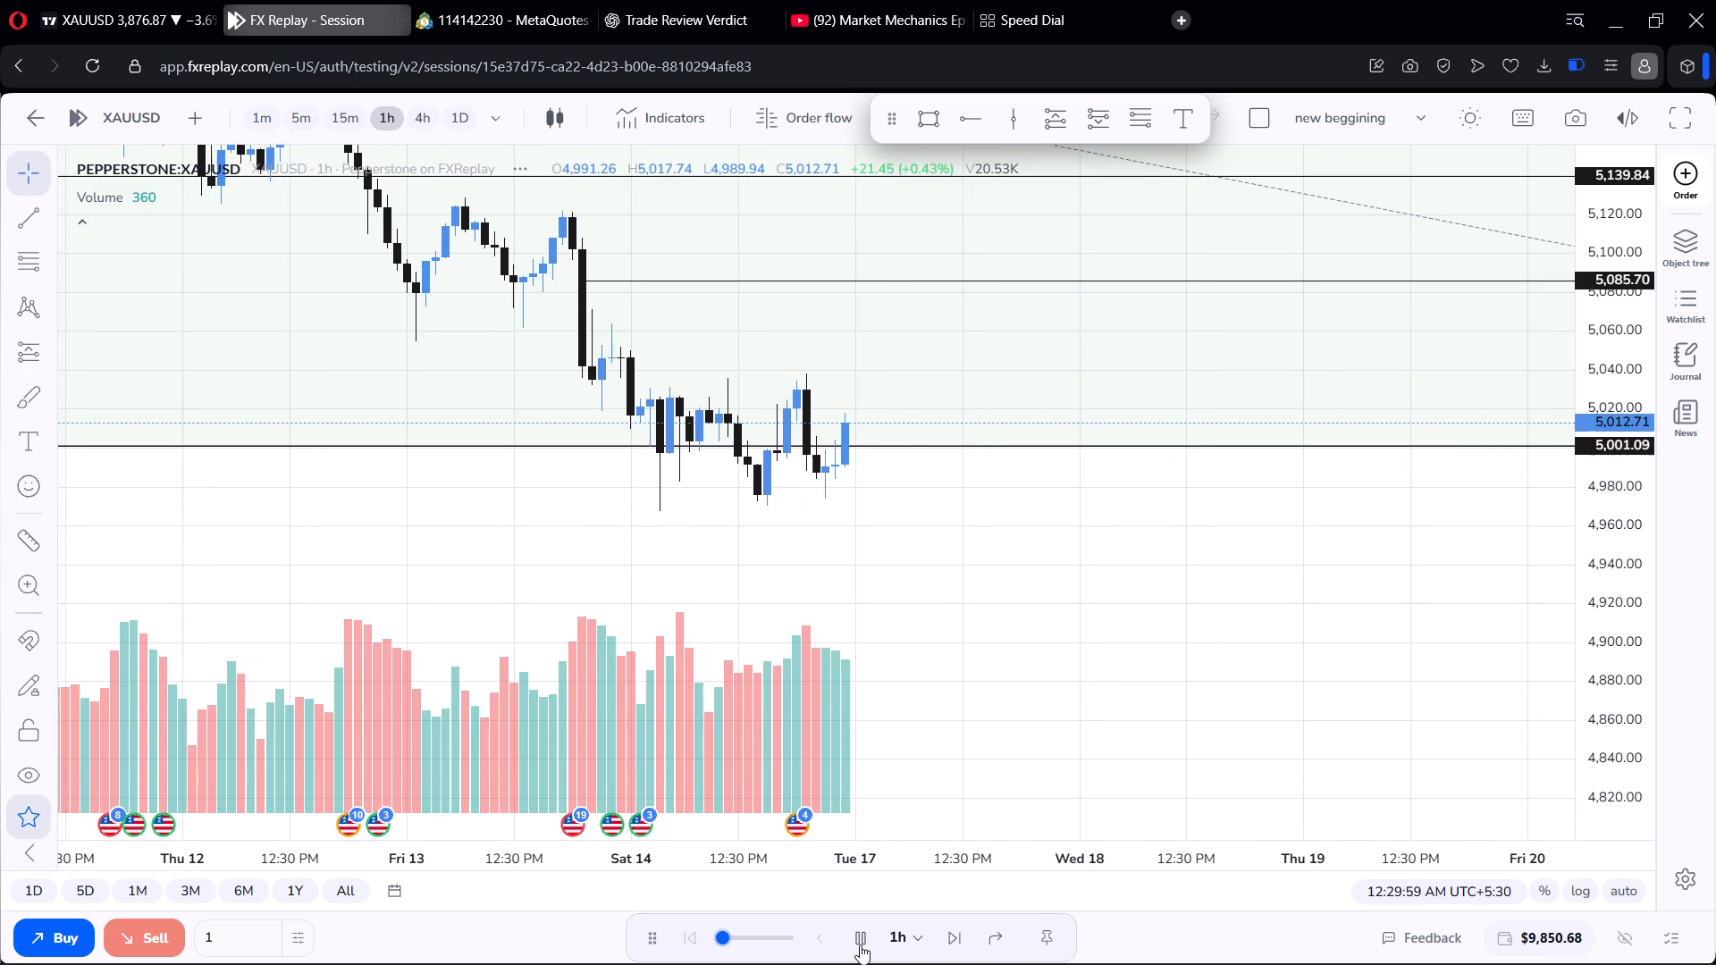
click(860, 944)
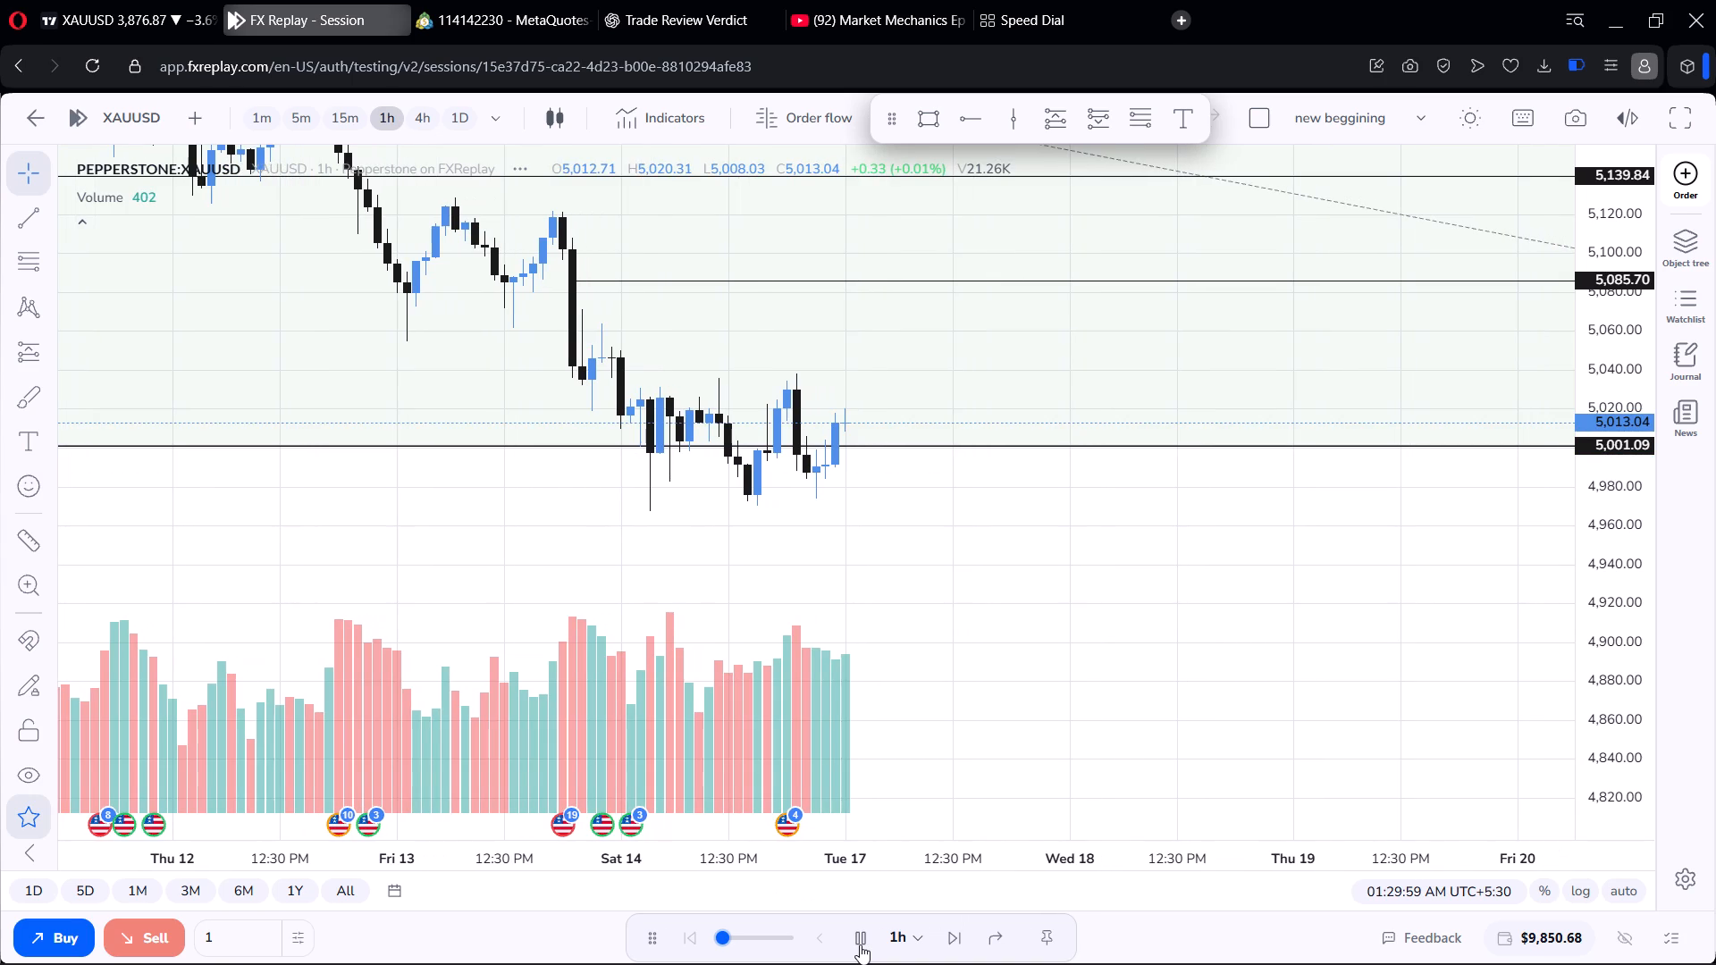
click(860, 944)
click(860, 944)
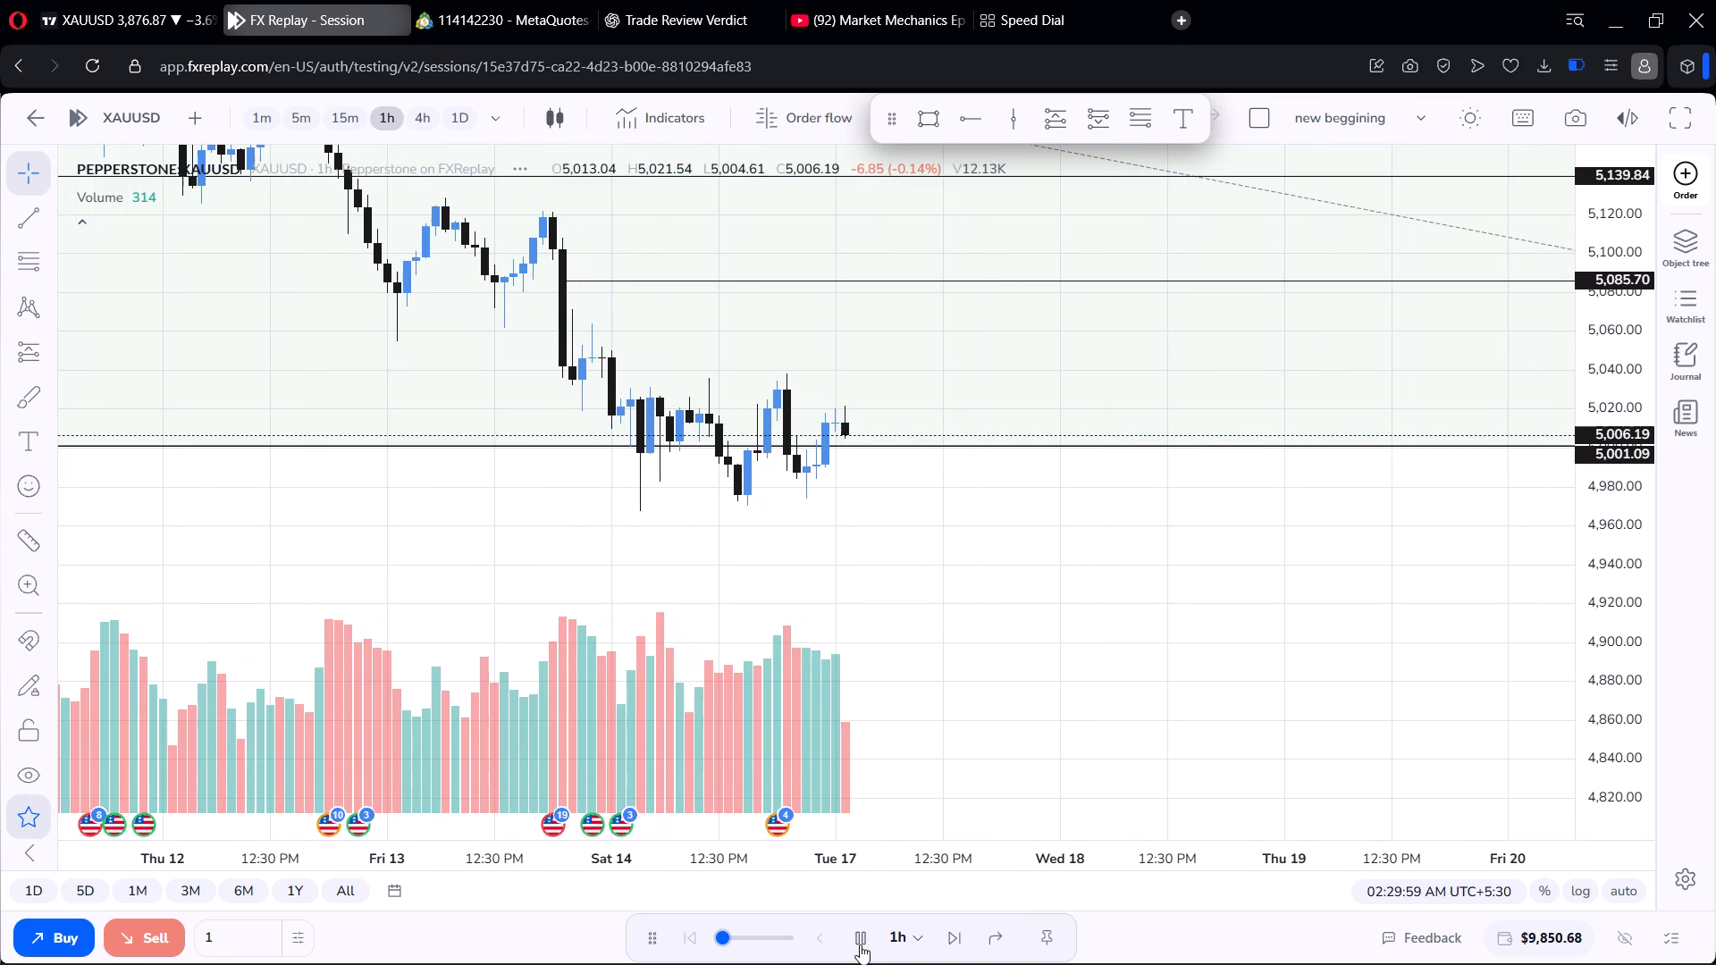
click(860, 944)
Review the wider 1h price structure and compare it with the marked levels on the daily timeframe.
scroll(878, 501, down, 6)
scroll(1131, 342, down, 5)
drag(1025, 373, 1128, 546)
scroll(1638, 233, down, 19)
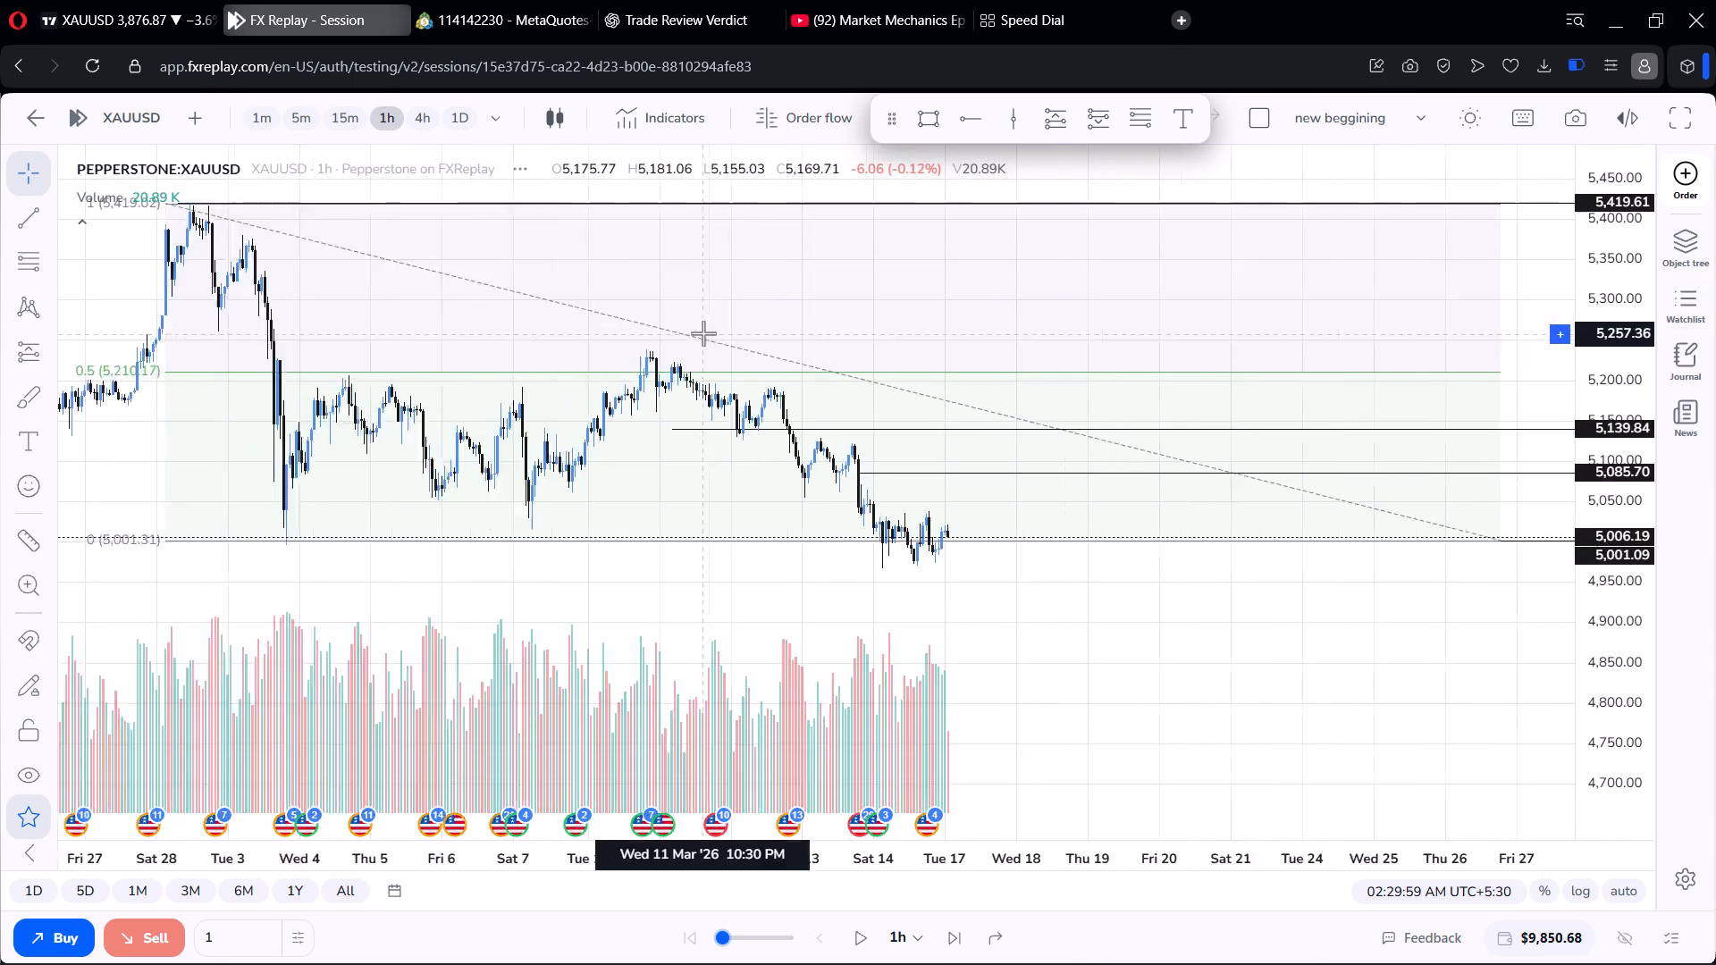
scroll(740, 310, down, 6)
scroll(841, 325, up, 4)
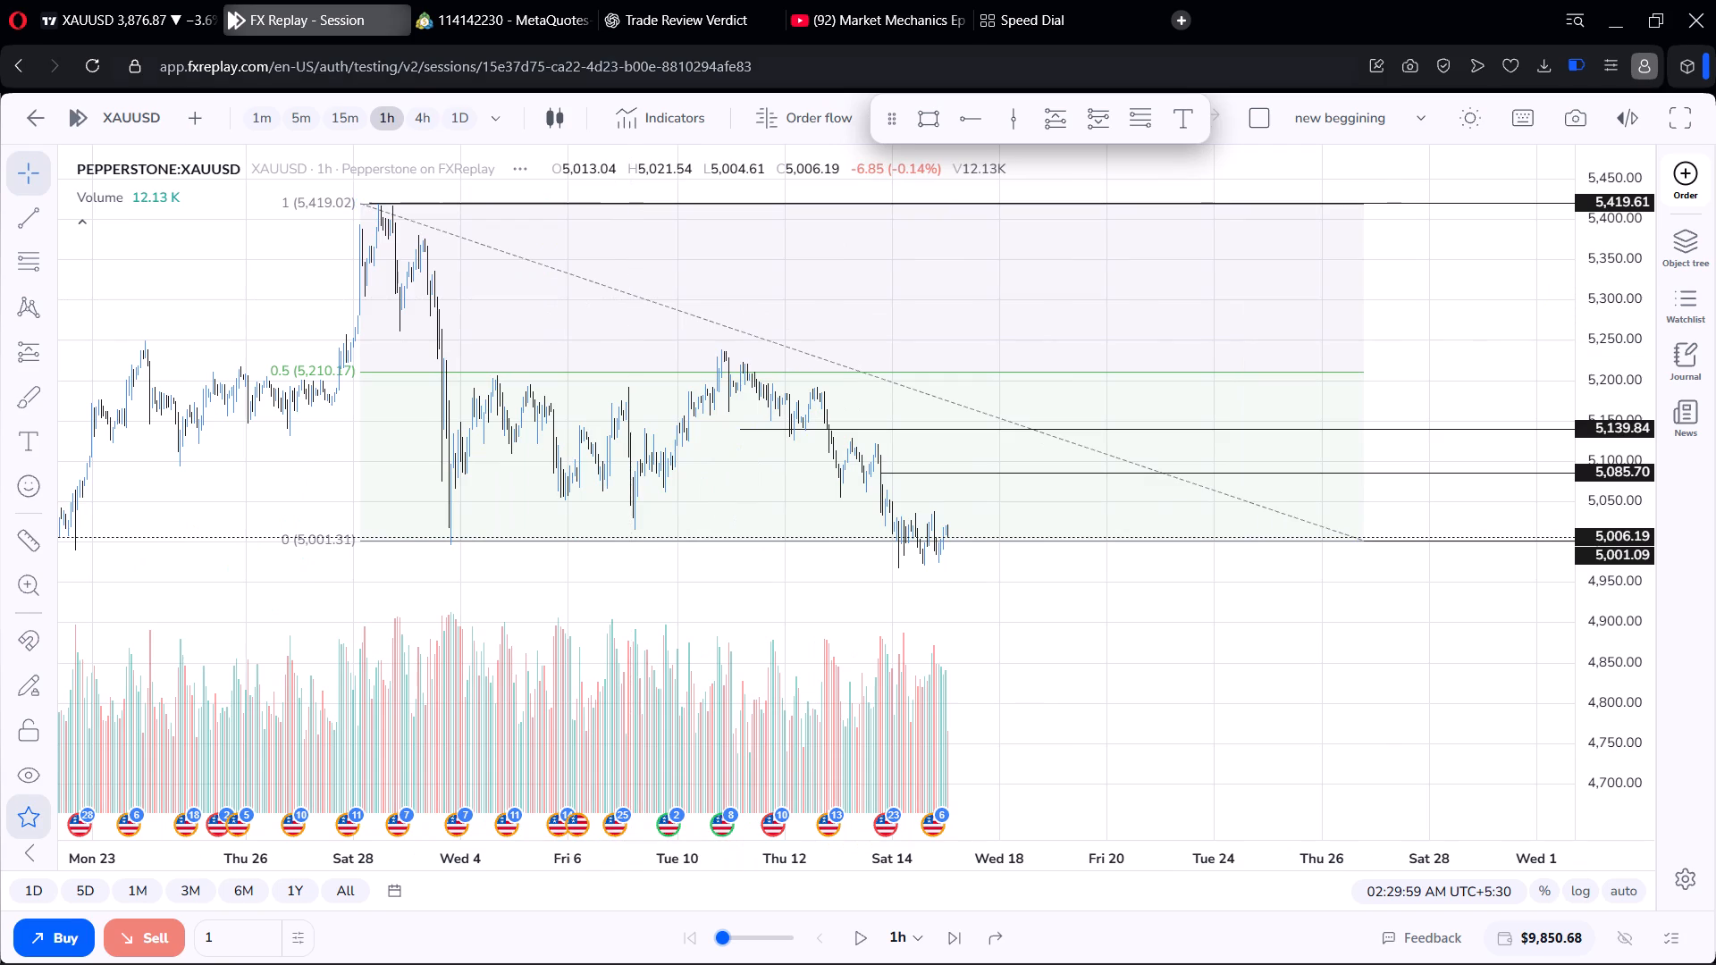
click(447, 107)
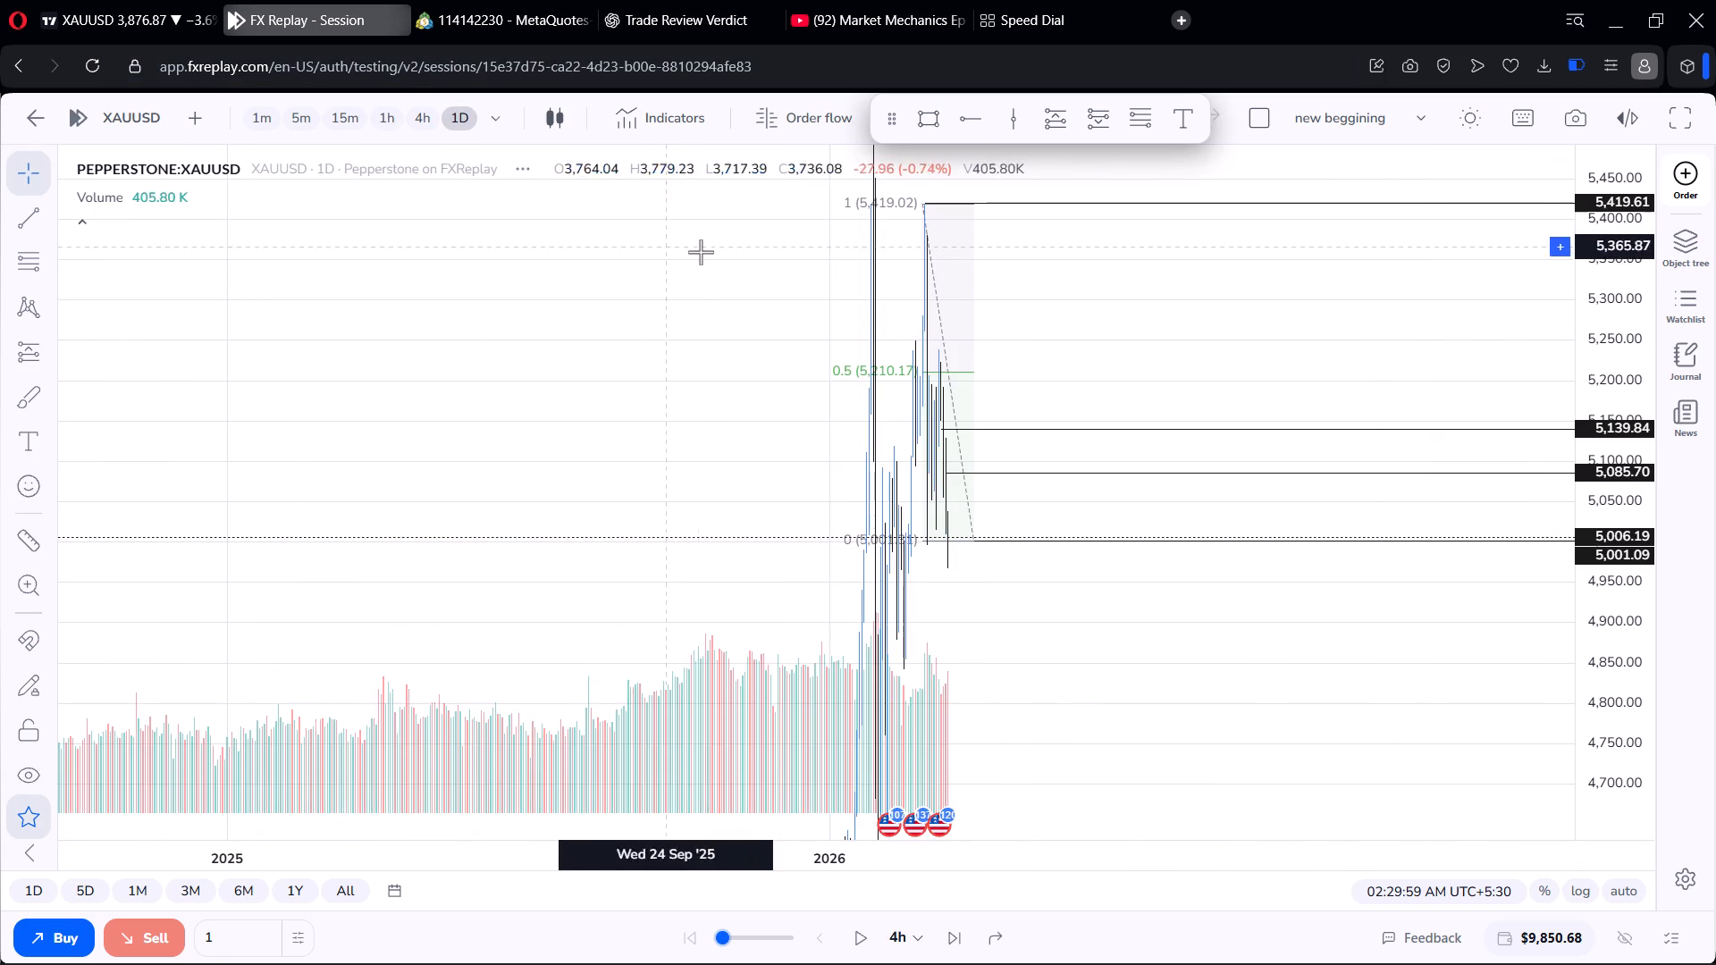
scroll(701, 252, up, 20)
scroll(701, 252, up, 9)
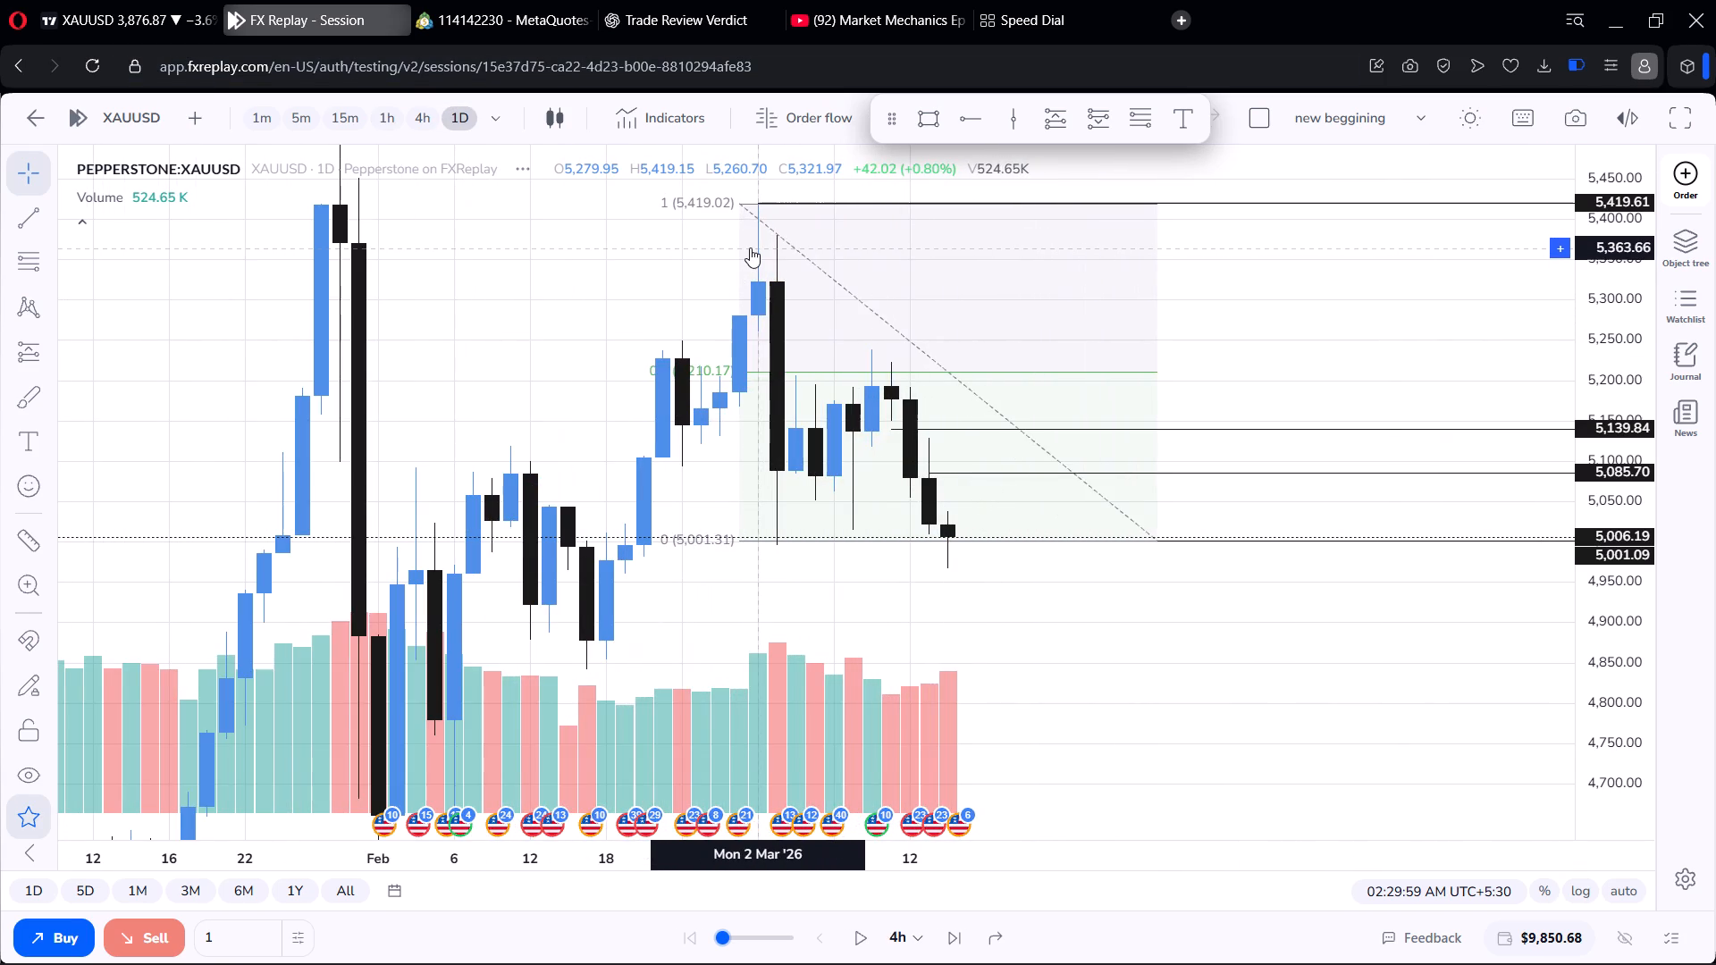
scroll(750, 248, down, 2)
Delete the Fibonacci retracement spanning 5,419.02 to 5,001.31 and the horizontal rays at 5,139.84, 5,085.70 and 5,001.09.
click(1086, 199)
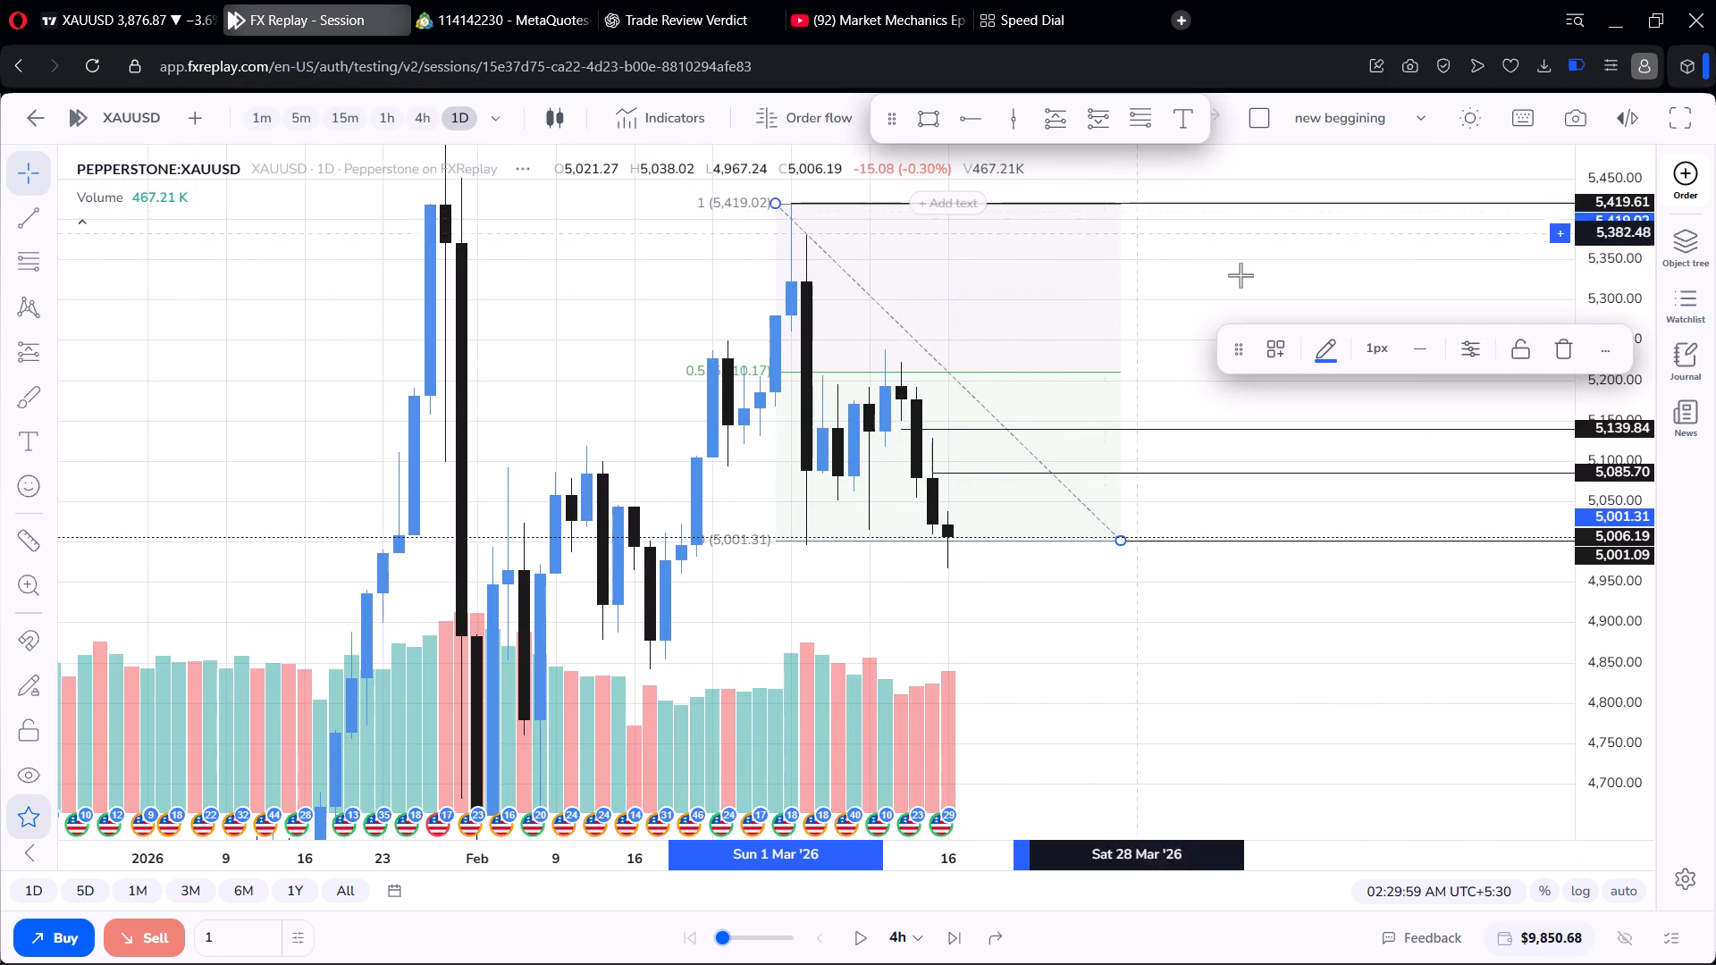
click(1569, 347)
click(1138, 431)
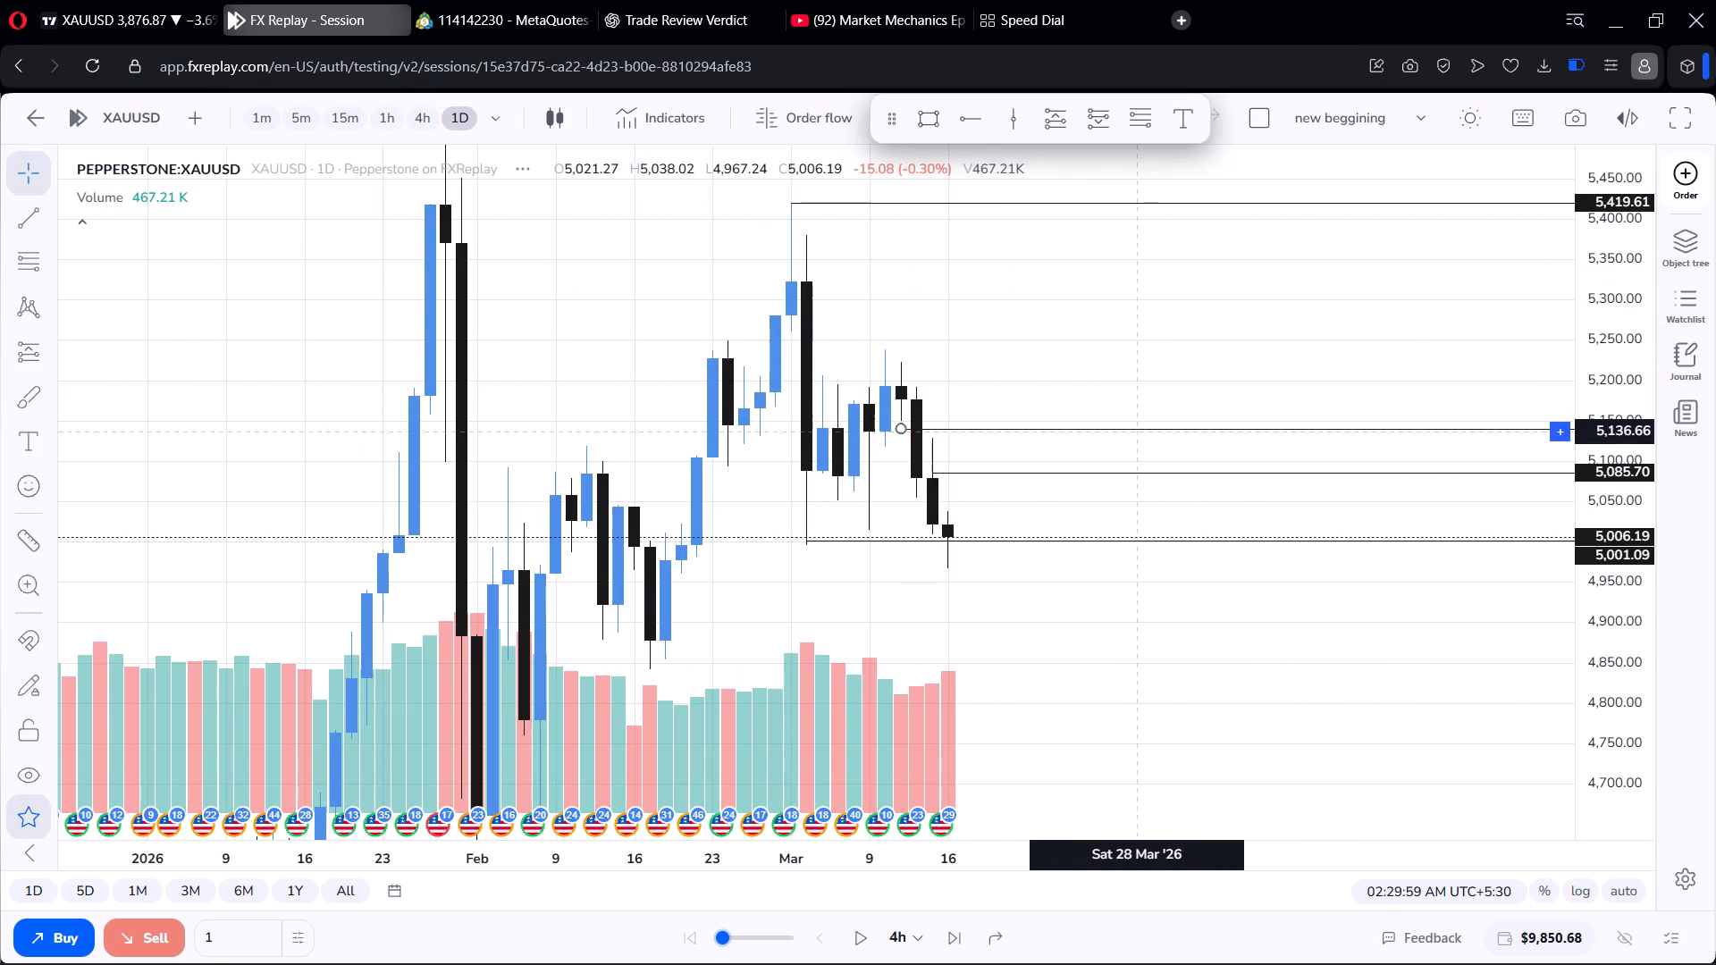
click(1597, 353)
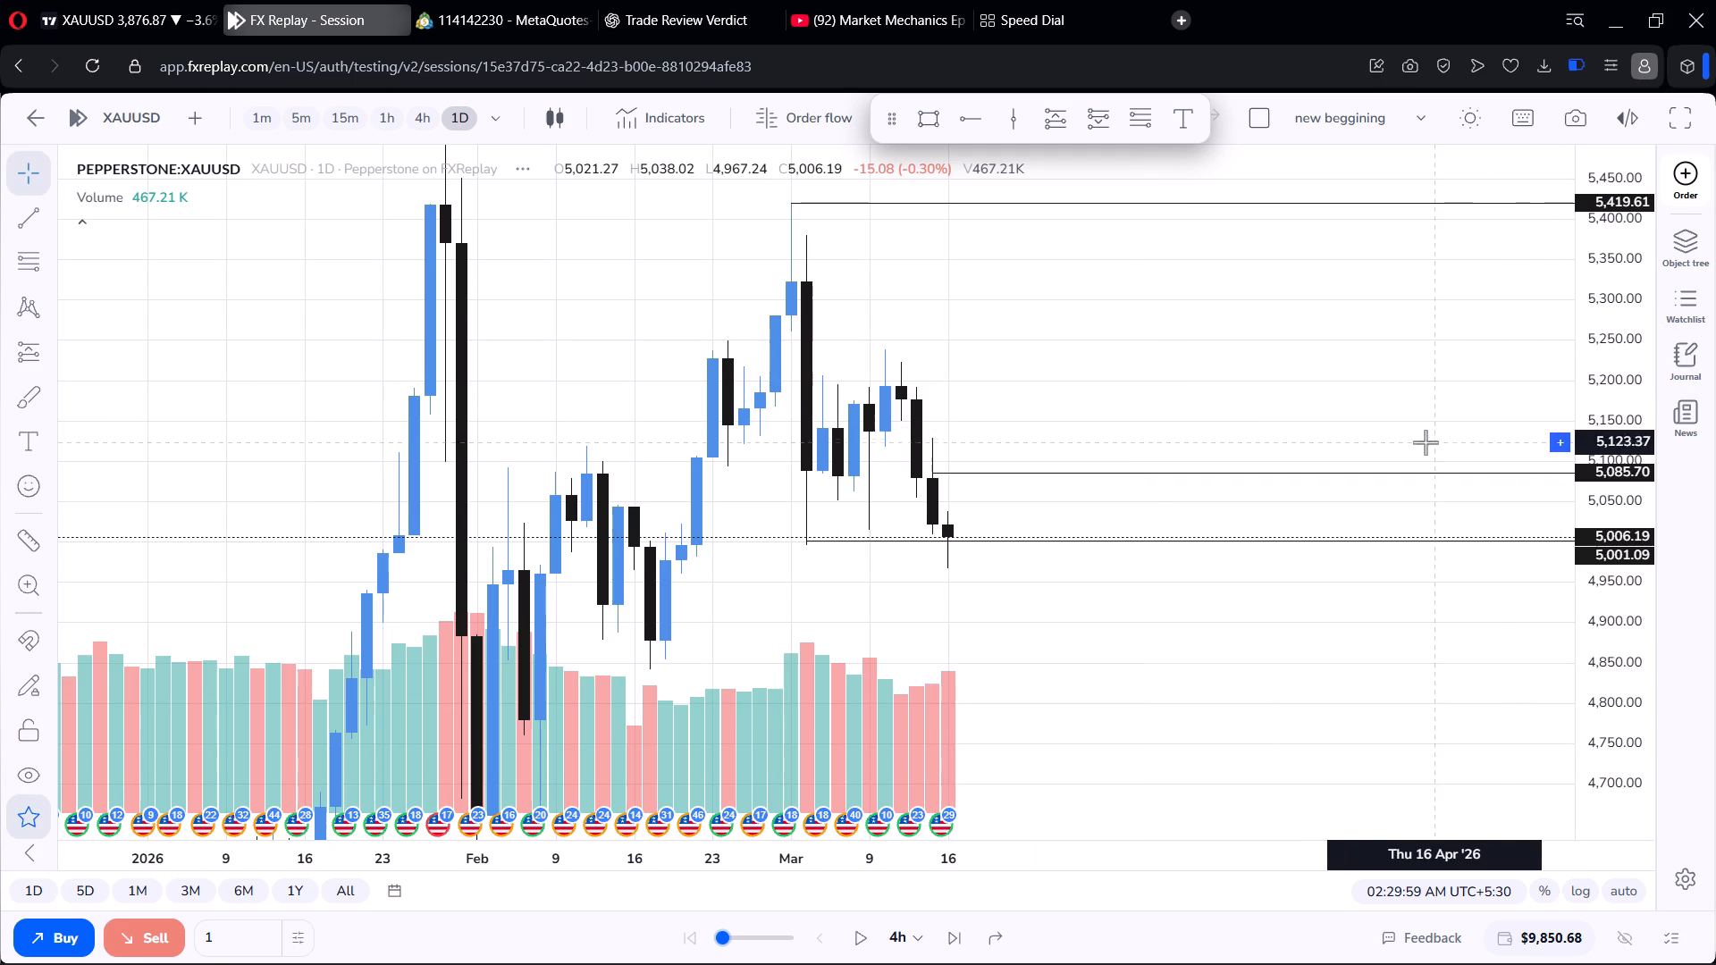
click(1426, 474)
click(1599, 346)
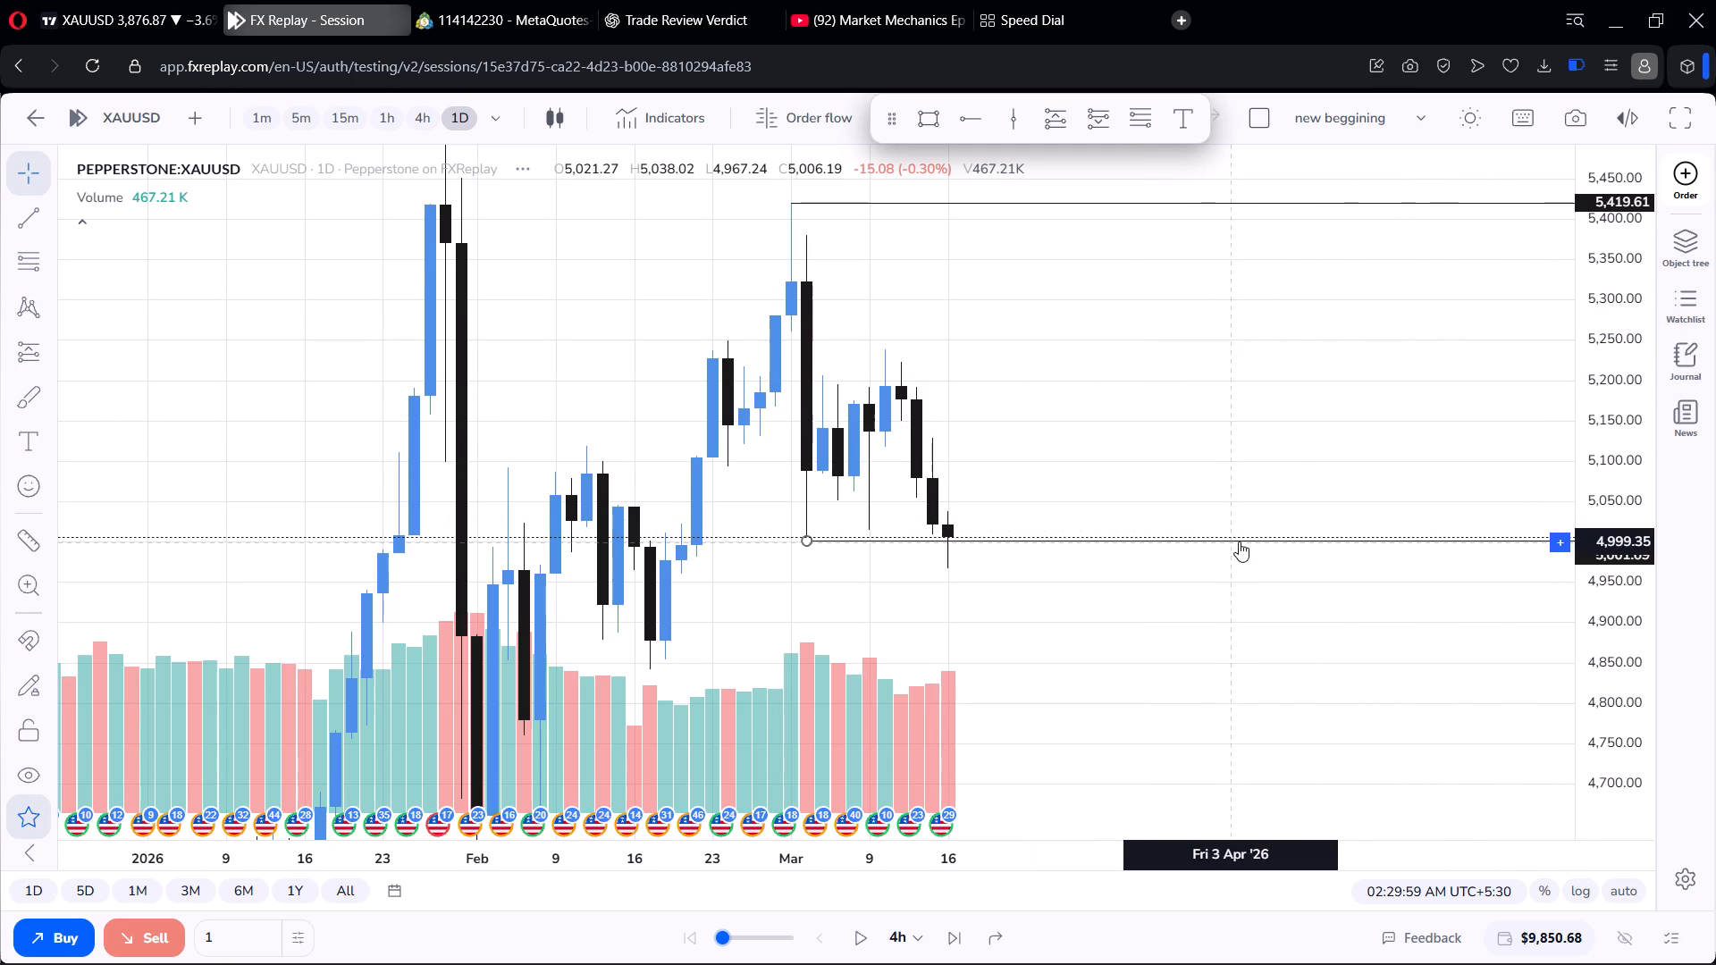
click(1239, 541)
click(1619, 354)
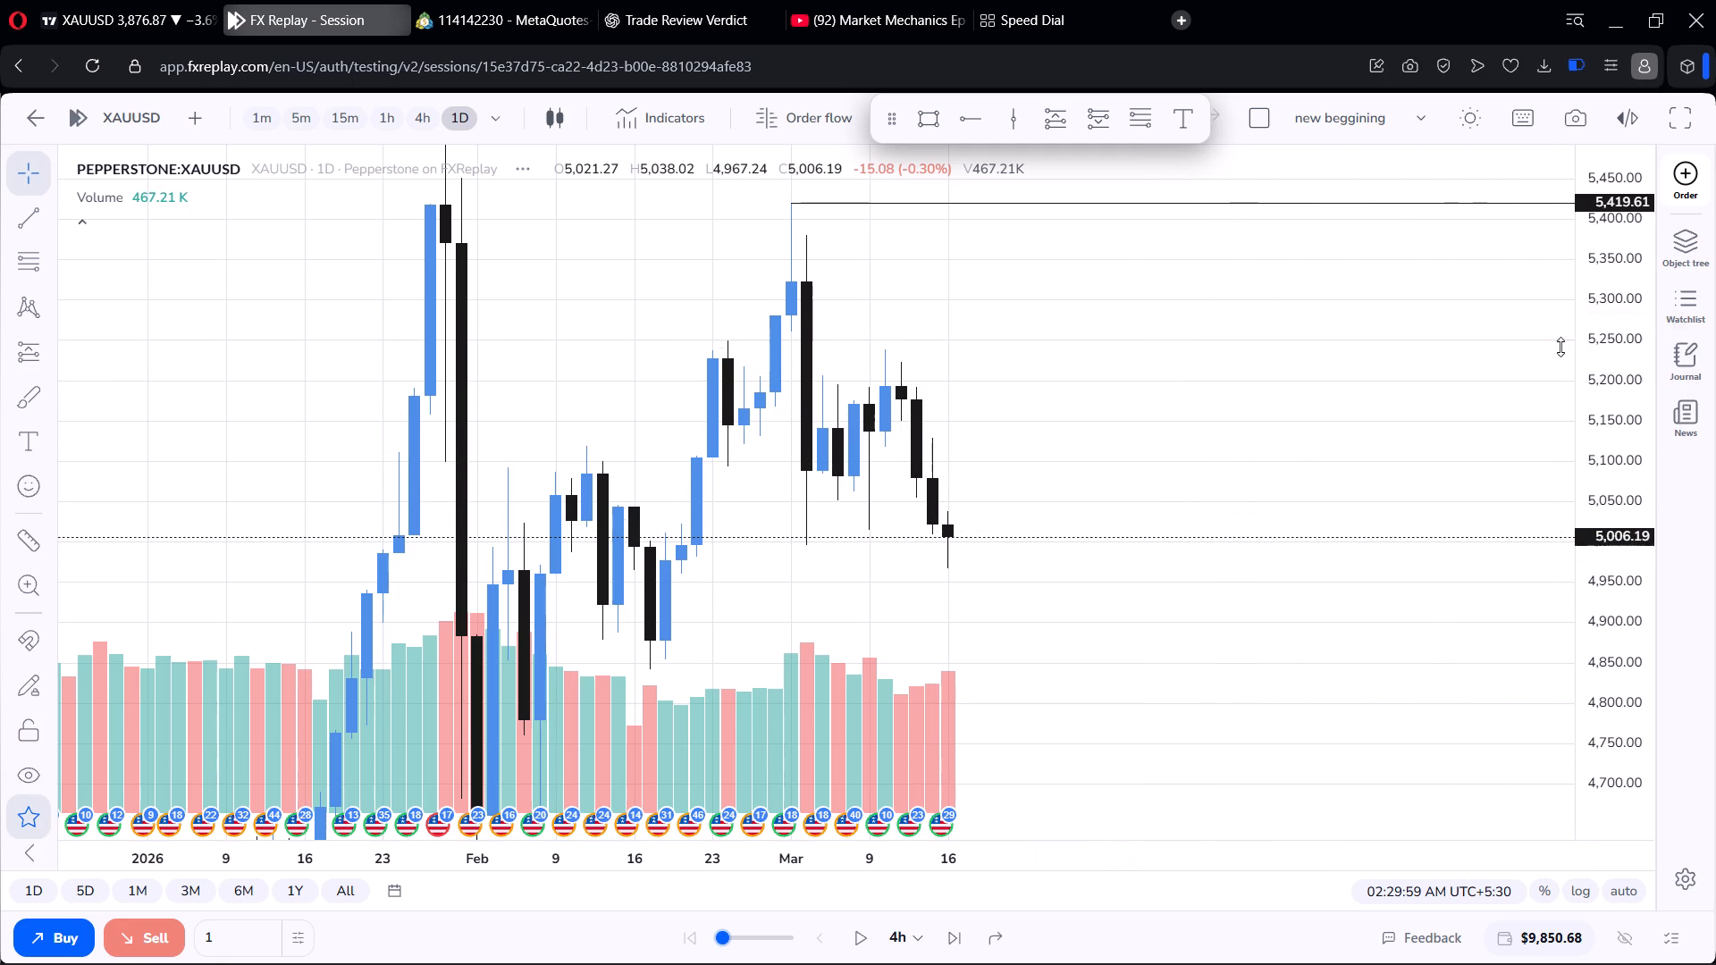
Examine the daily candles from January to mid-March, comparing the recent decline with the earlier swings and the 5,419.61 level.
scroll(1107, 264, up, 7)
scroll(1107, 264, down, 2)
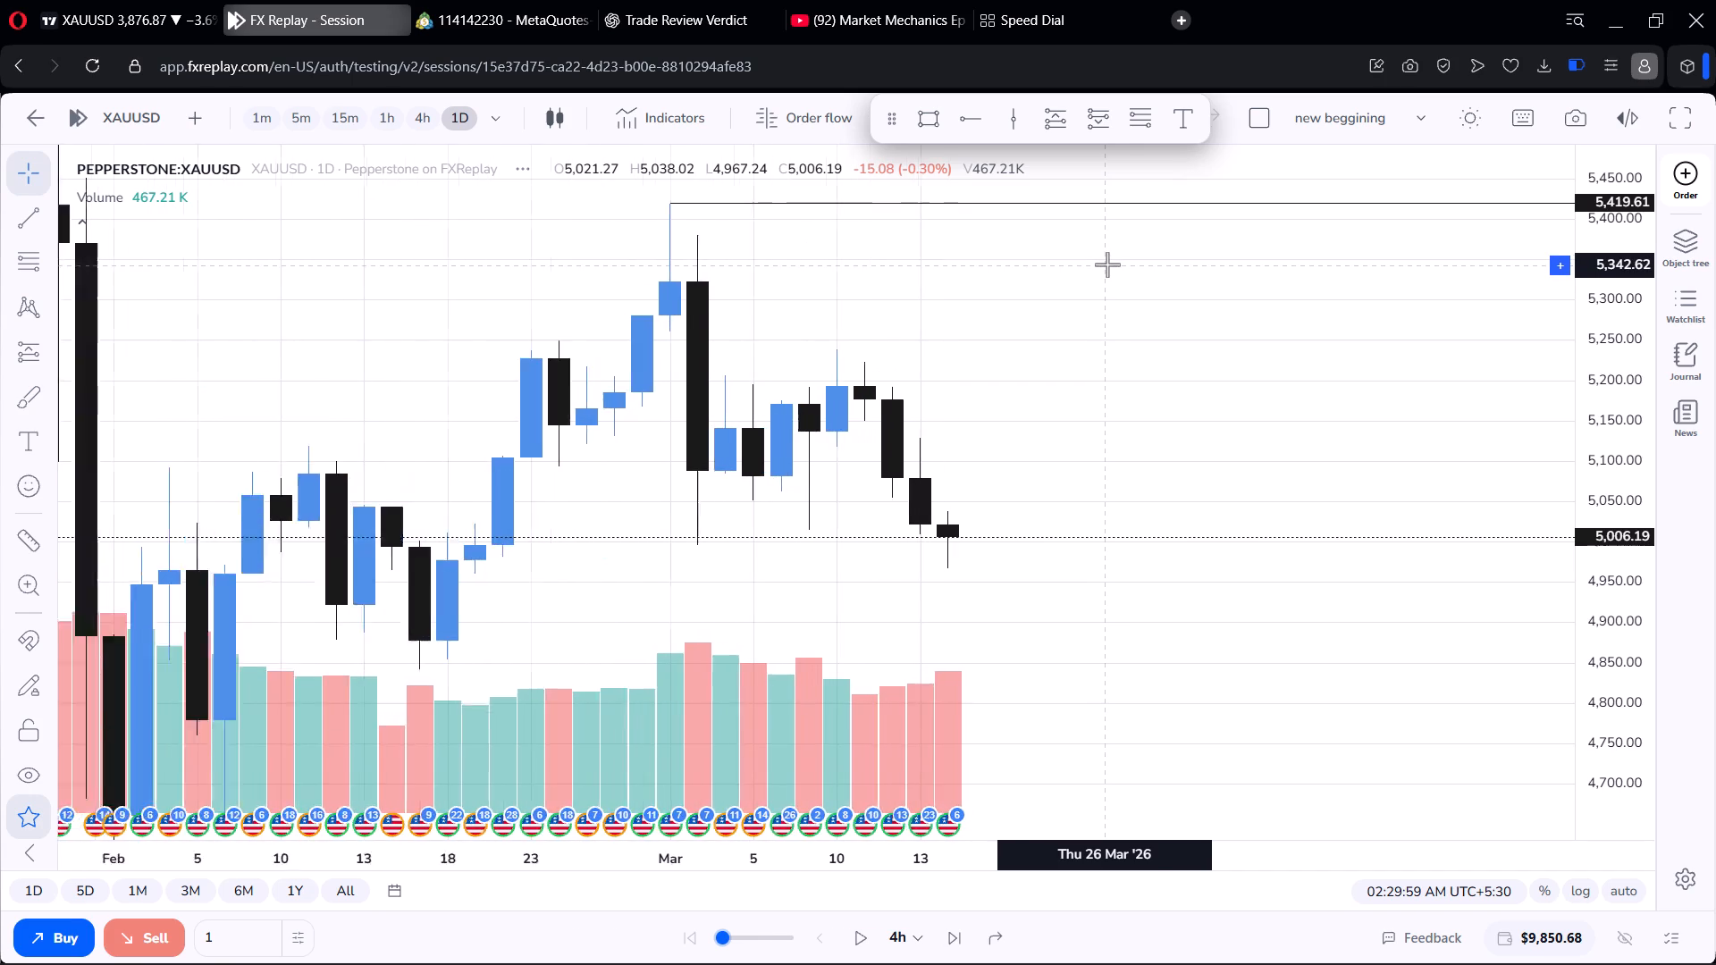
scroll(1107, 264, down, 6)
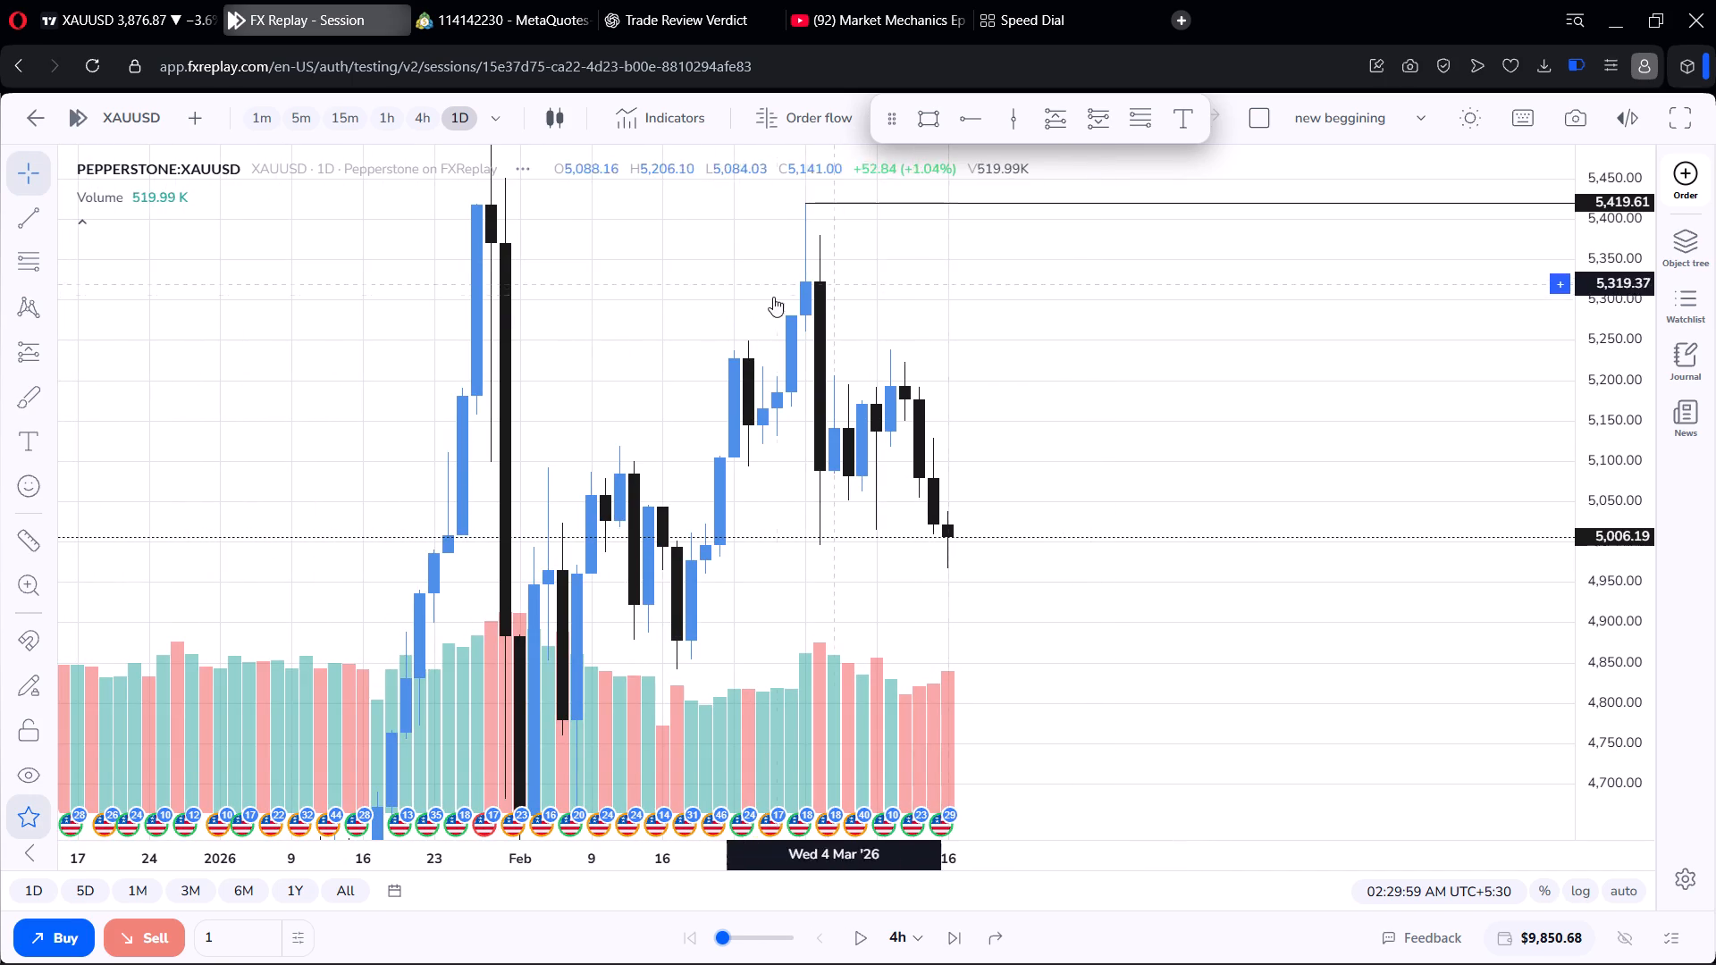
scroll(1011, 432, up, 4)
drag(1003, 441, 975, 289)
scroll(1002, 323, down, 5)
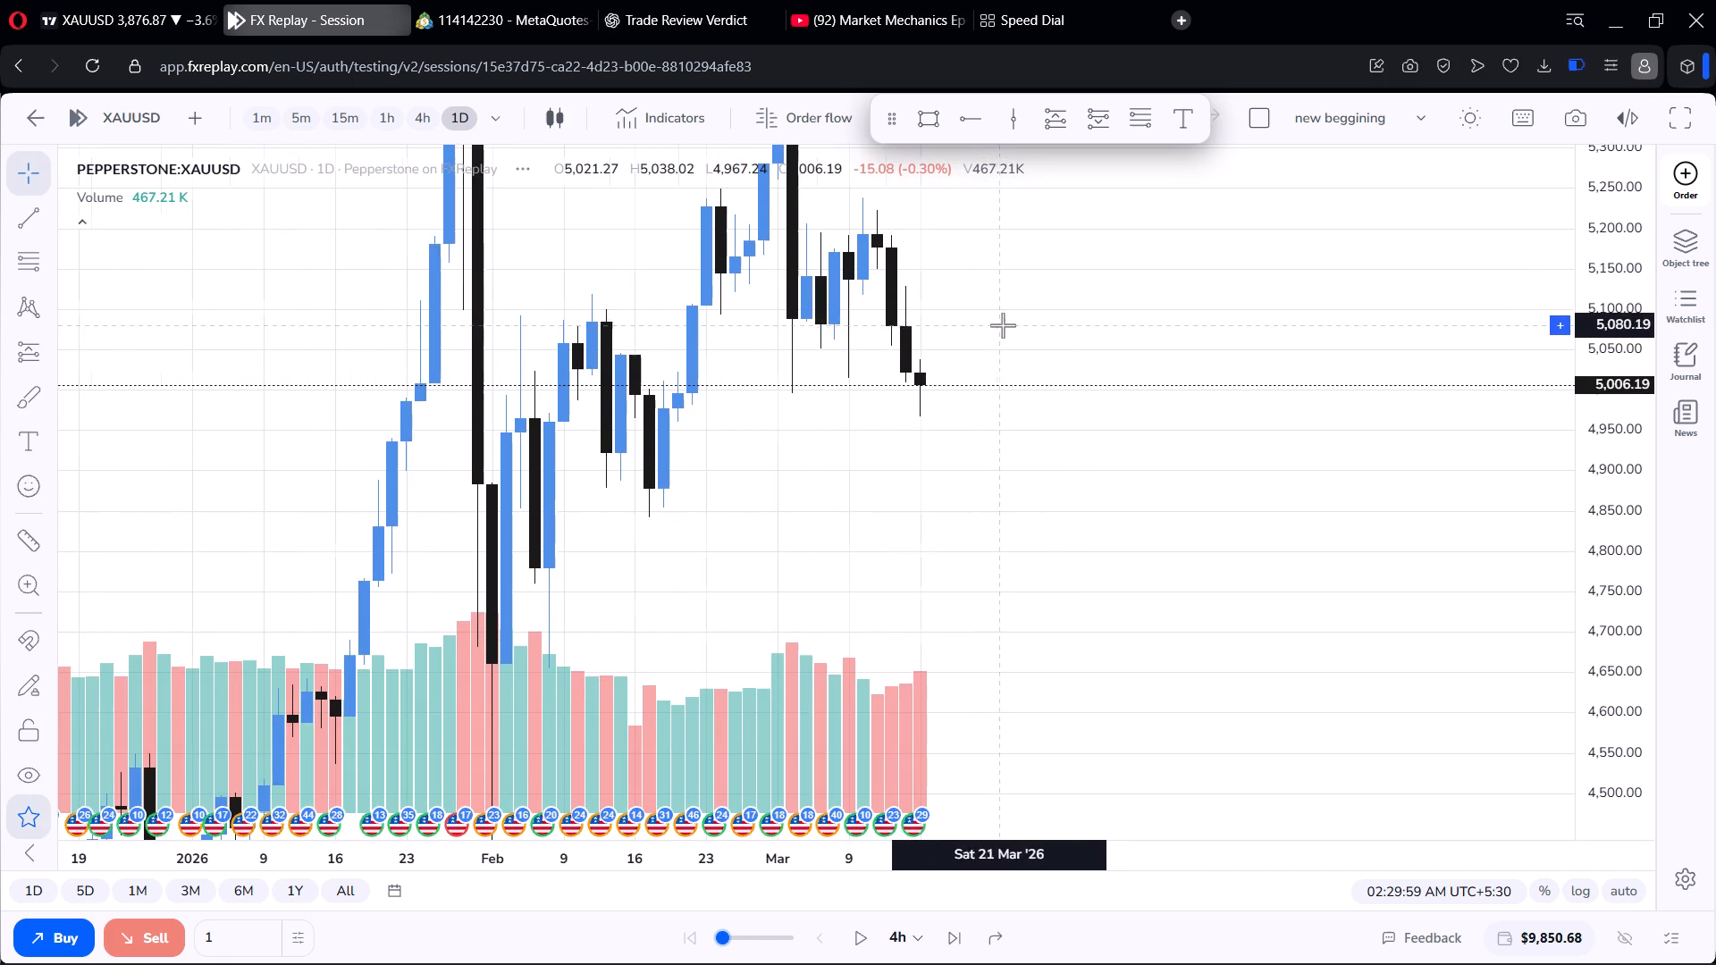
drag(1005, 255, 963, 327)
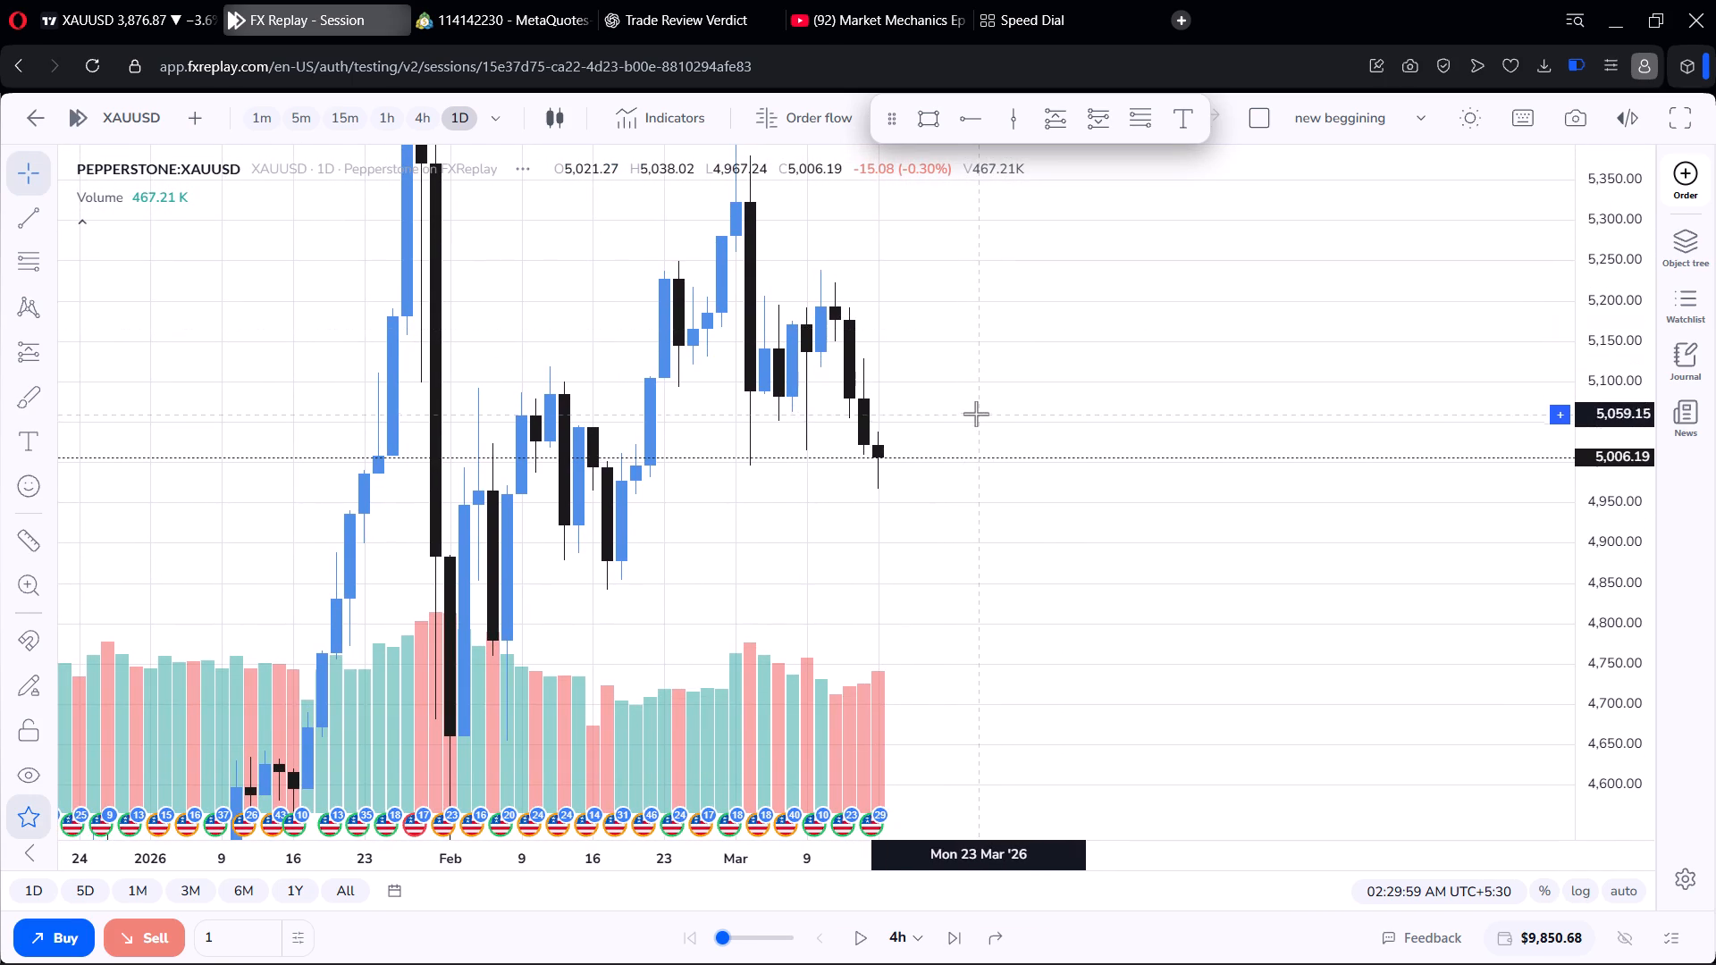
scroll(974, 415, up, 2)
scroll(976, 415, down, 3)
drag(998, 317, 981, 485)
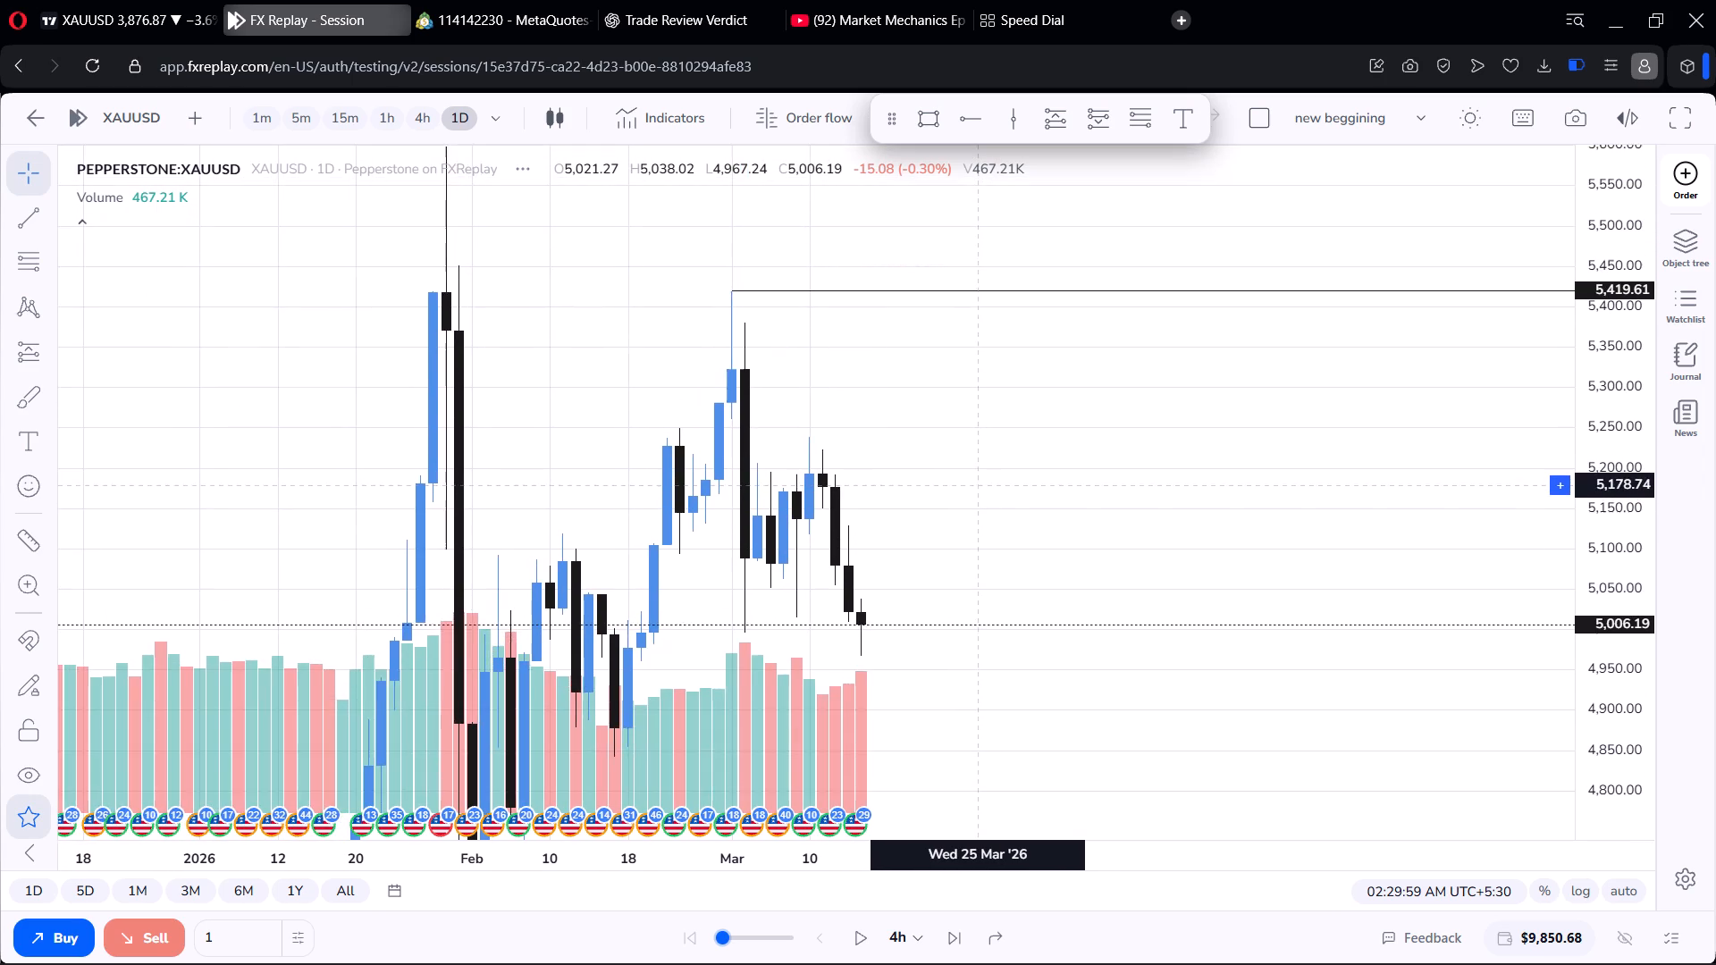
drag(981, 485, 974, 431)
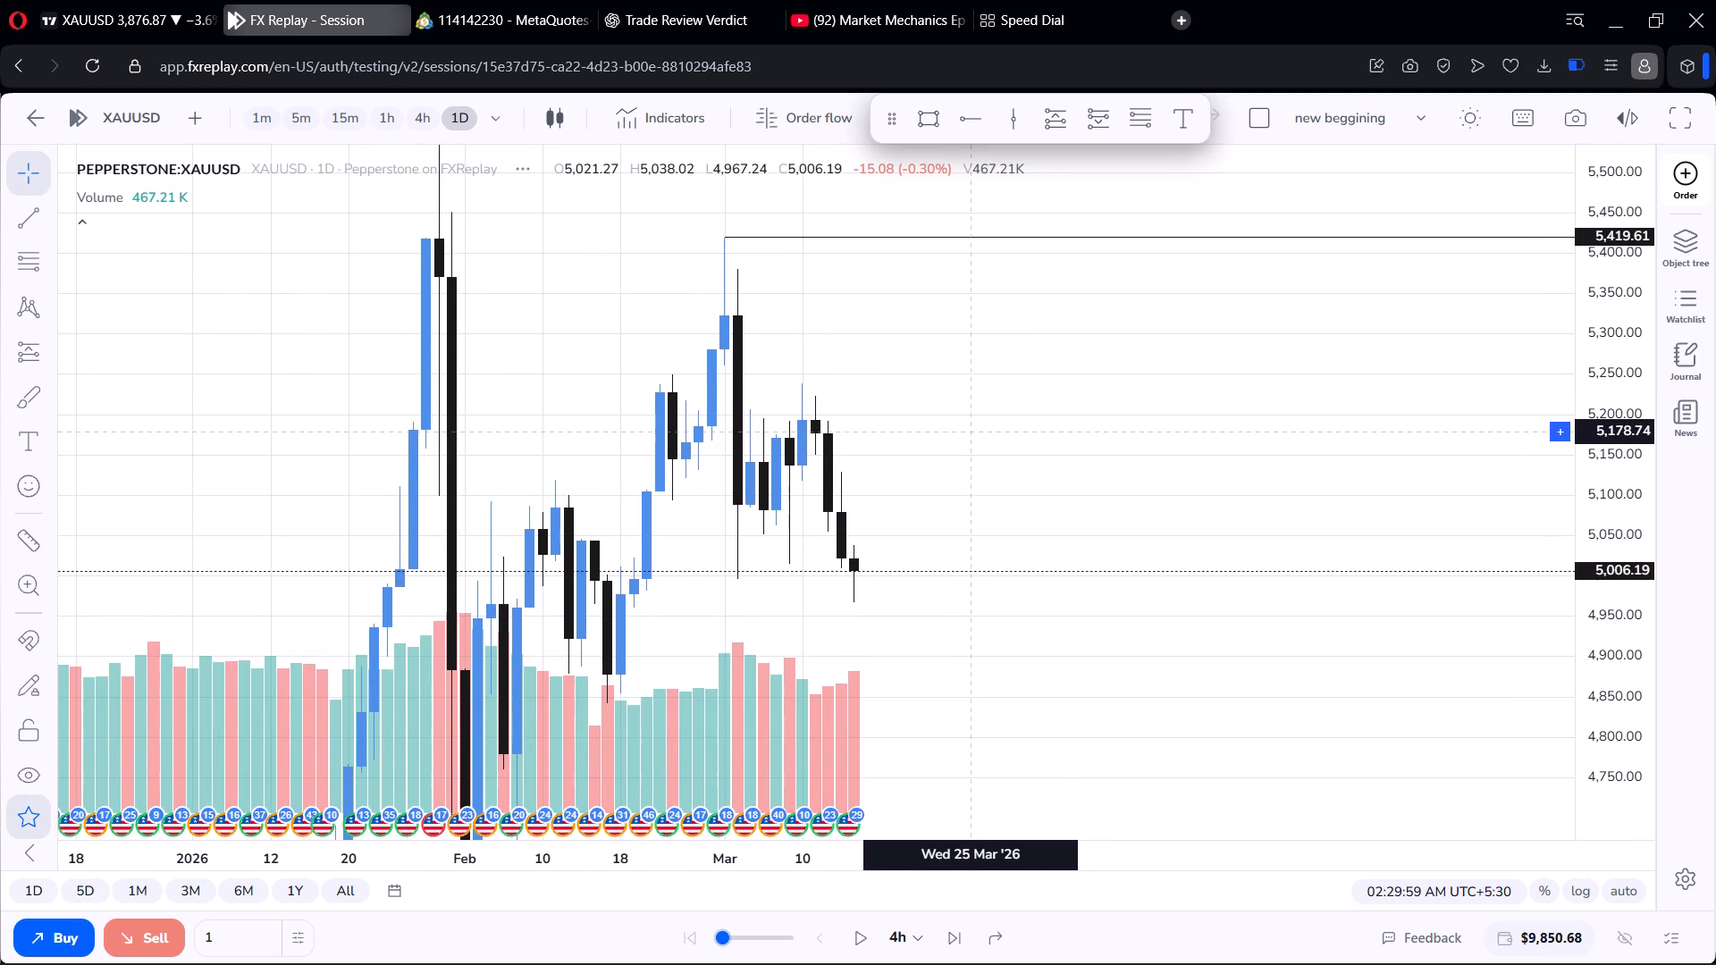
drag(974, 431, 977, 429)
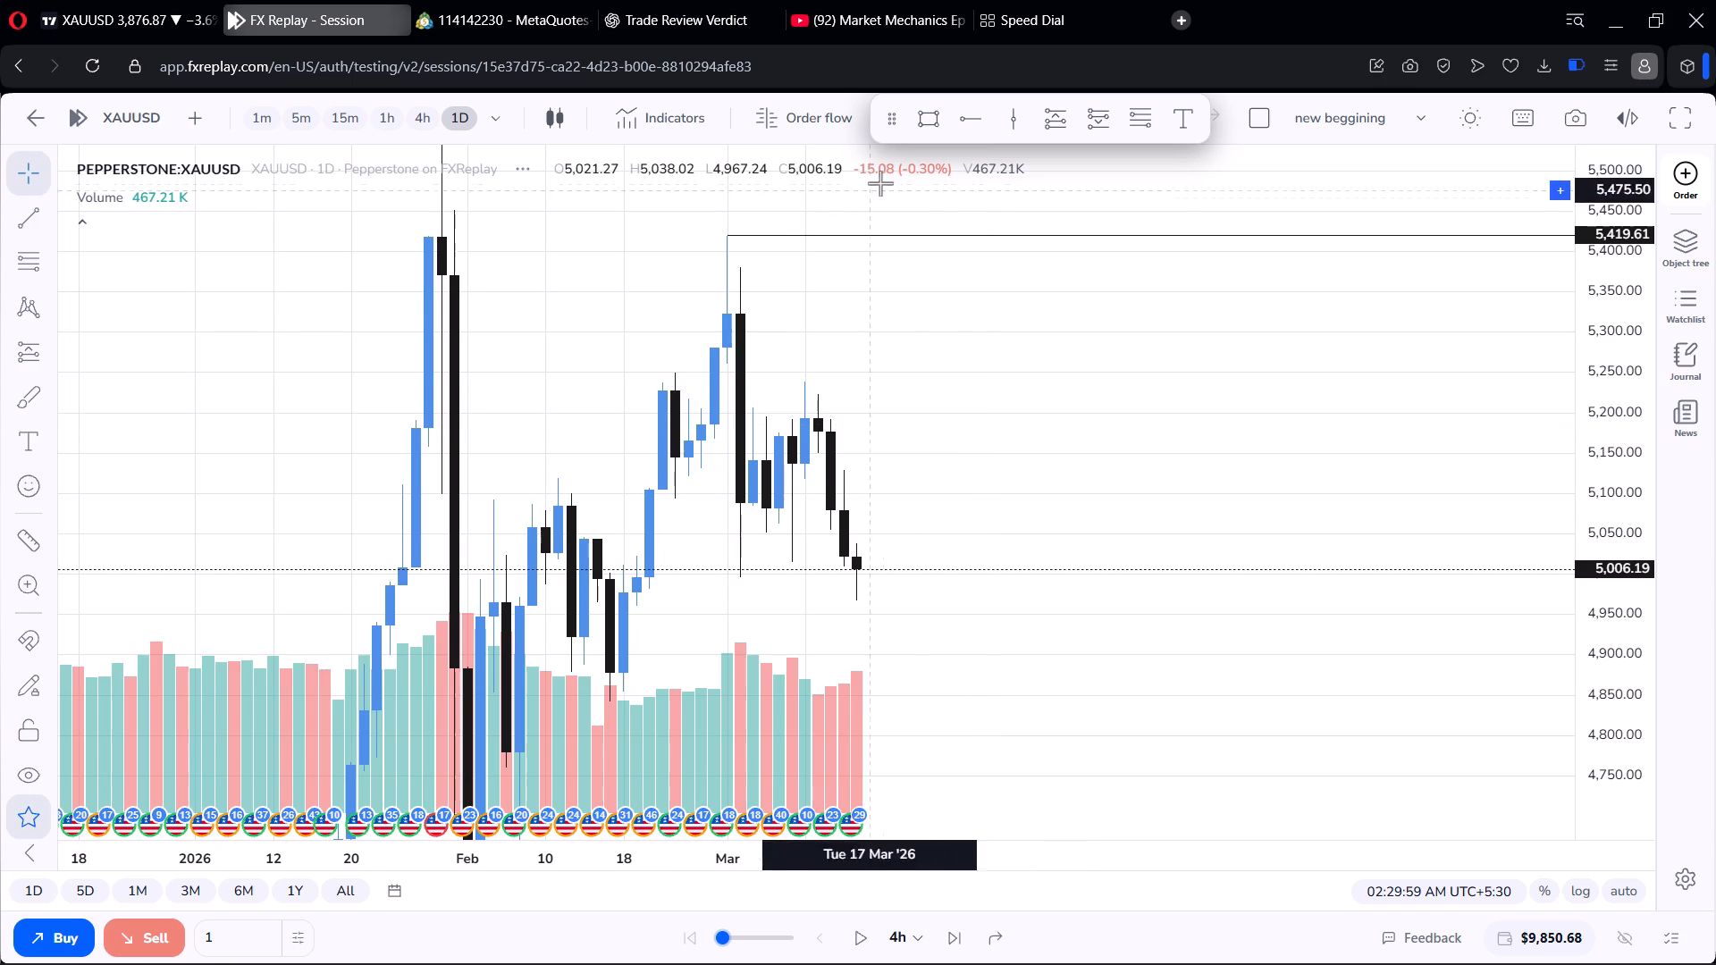
Delete the horizontal ray at the 5,419.61 swing high.
click(902, 237)
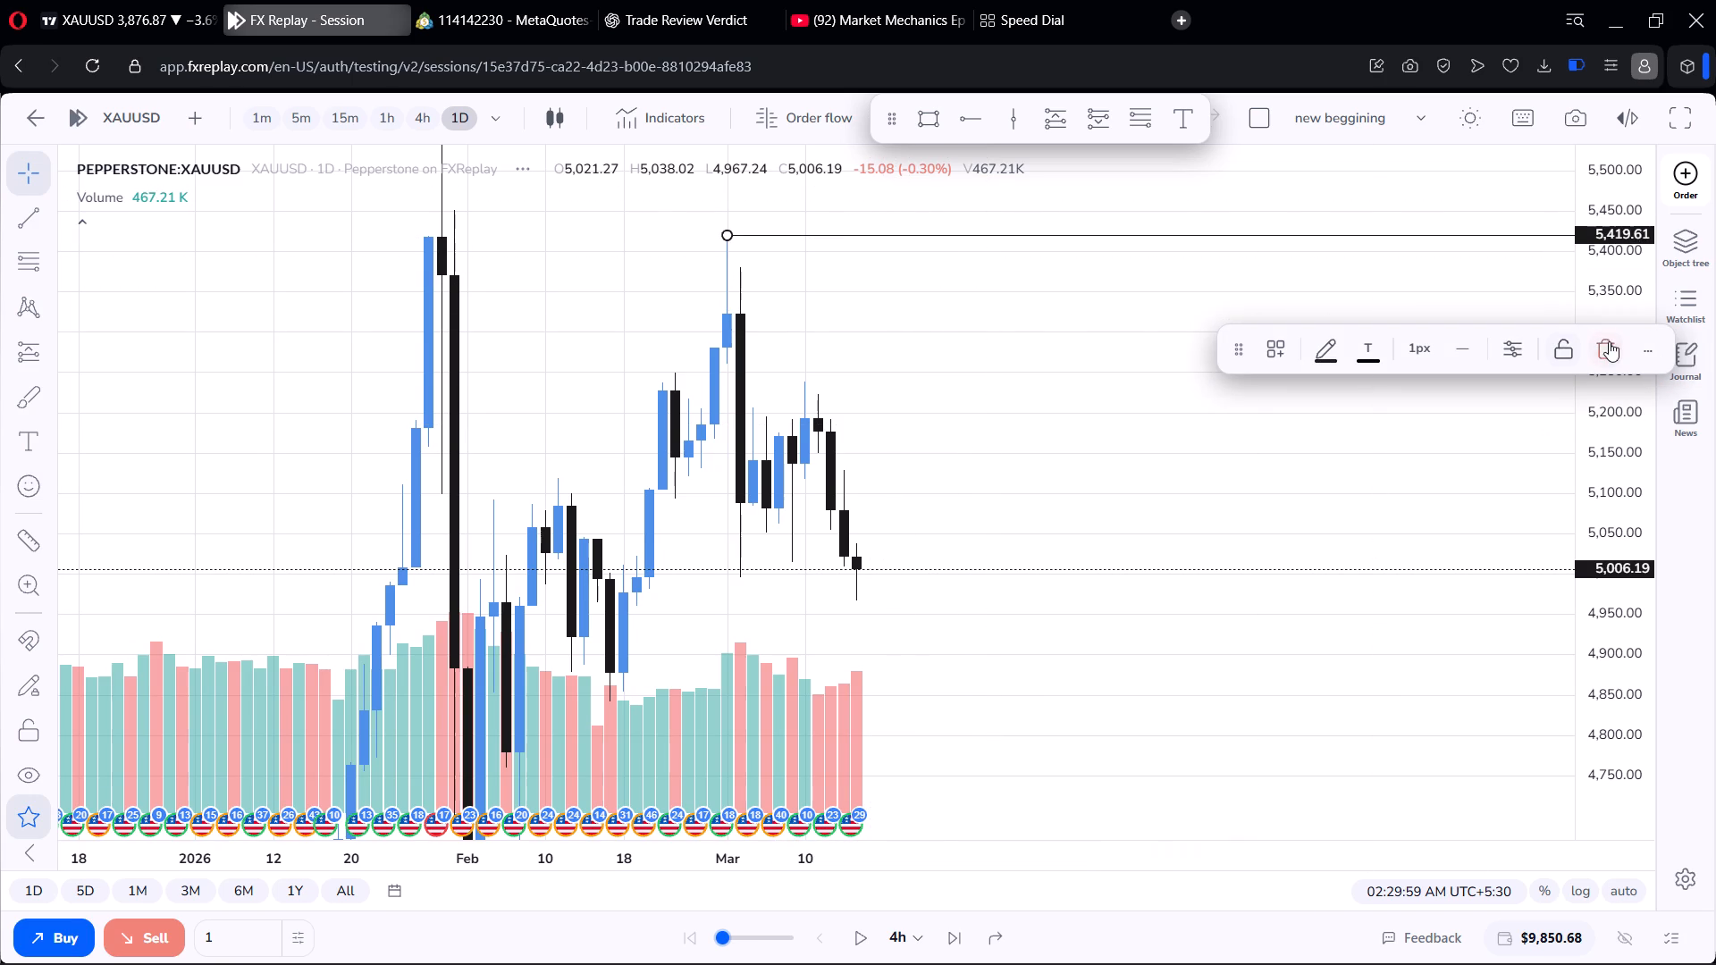
click(1610, 341)
Draw a Fibonacci retracement across the daily gap between the 12 and 16 March candles, from about 5,054.44 to 5,039.28.
scroll(1116, 479, up, 4)
drag(1087, 489, 1005, 322)
scroll(1007, 324, down, 2)
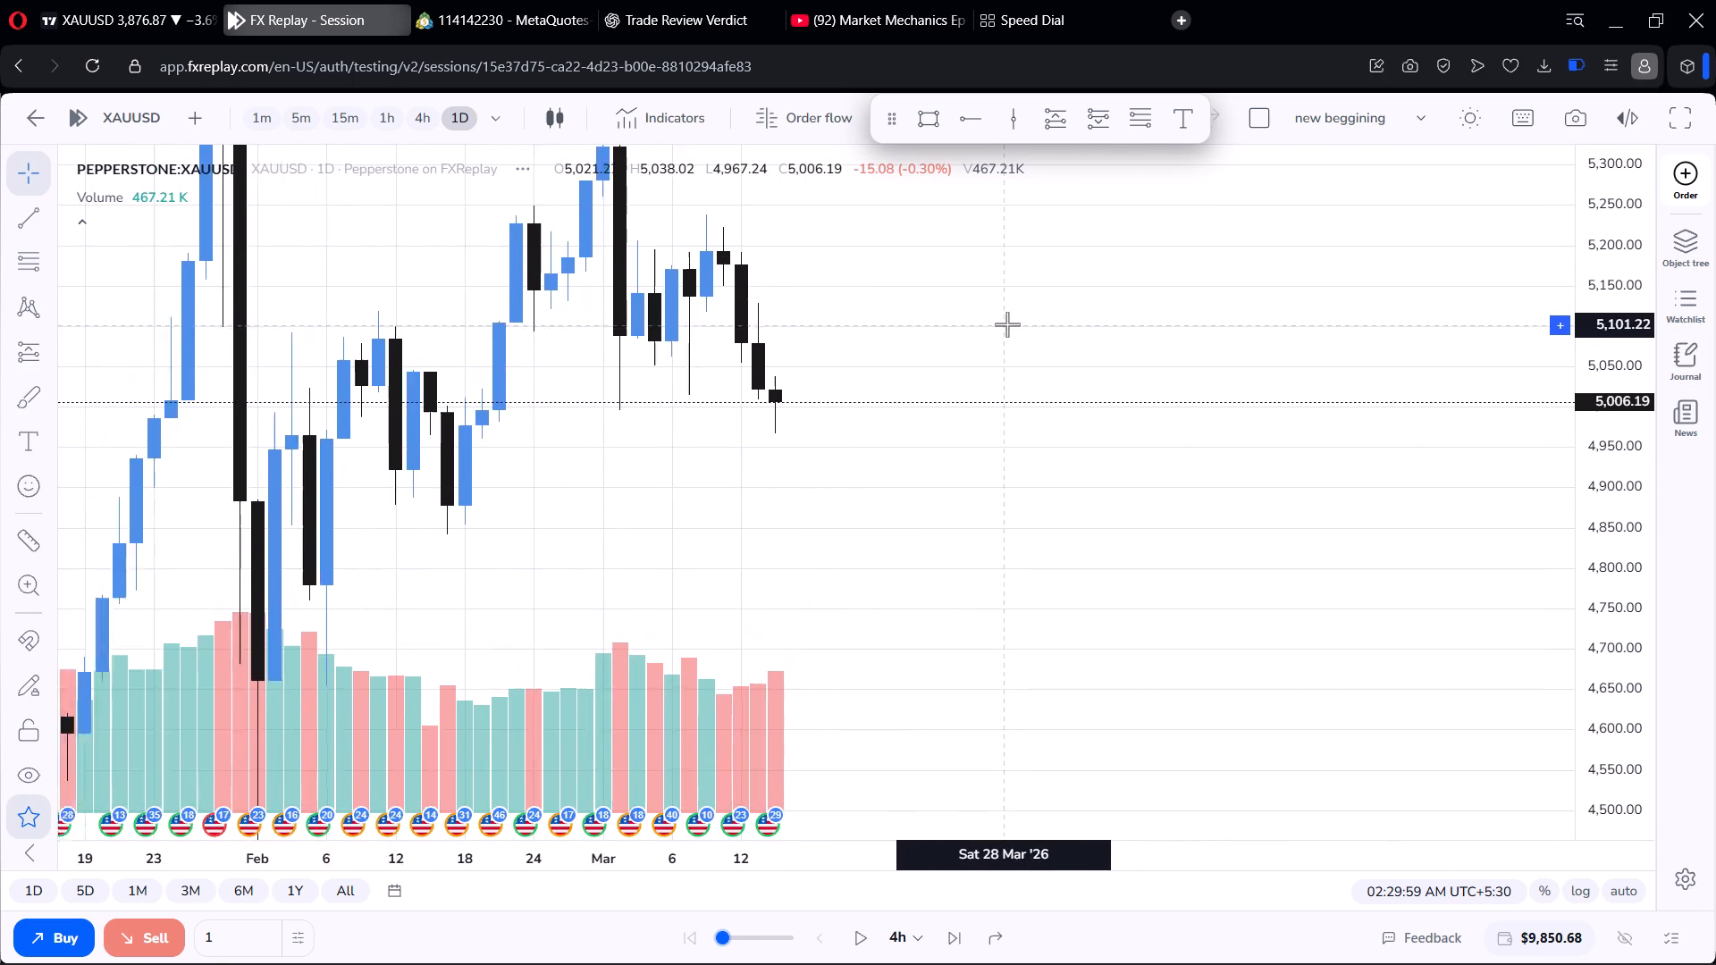
scroll(1007, 324, down, 2)
drag(987, 310, 966, 372)
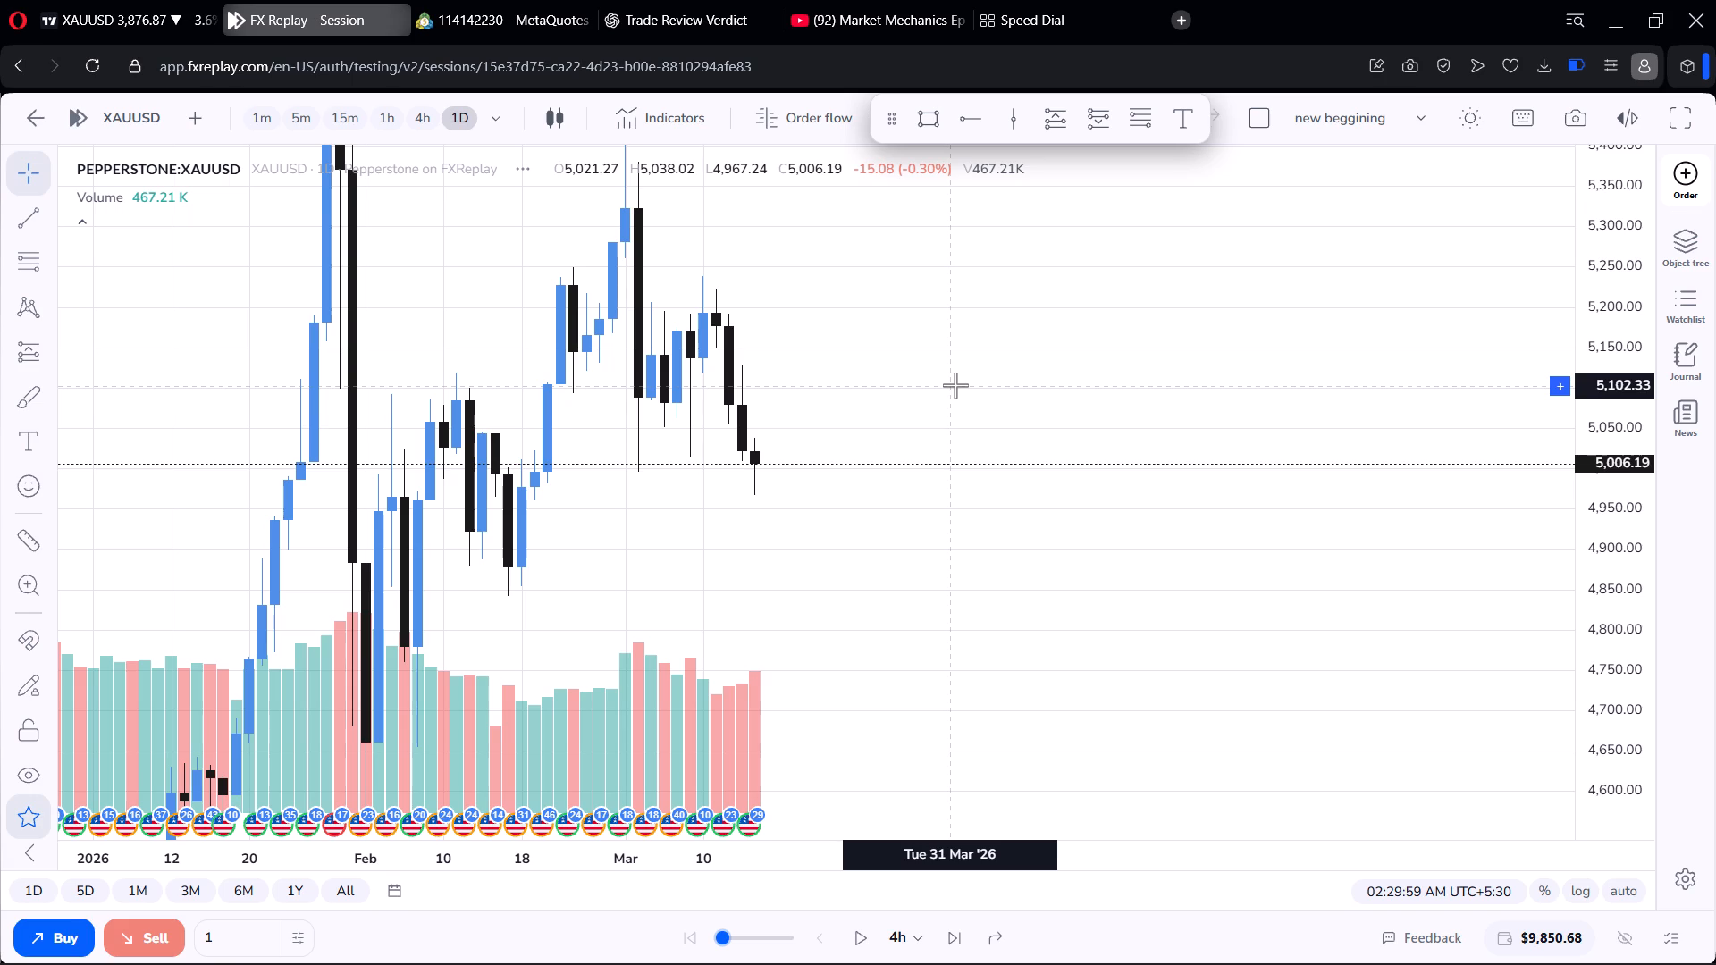
click(1131, 114)
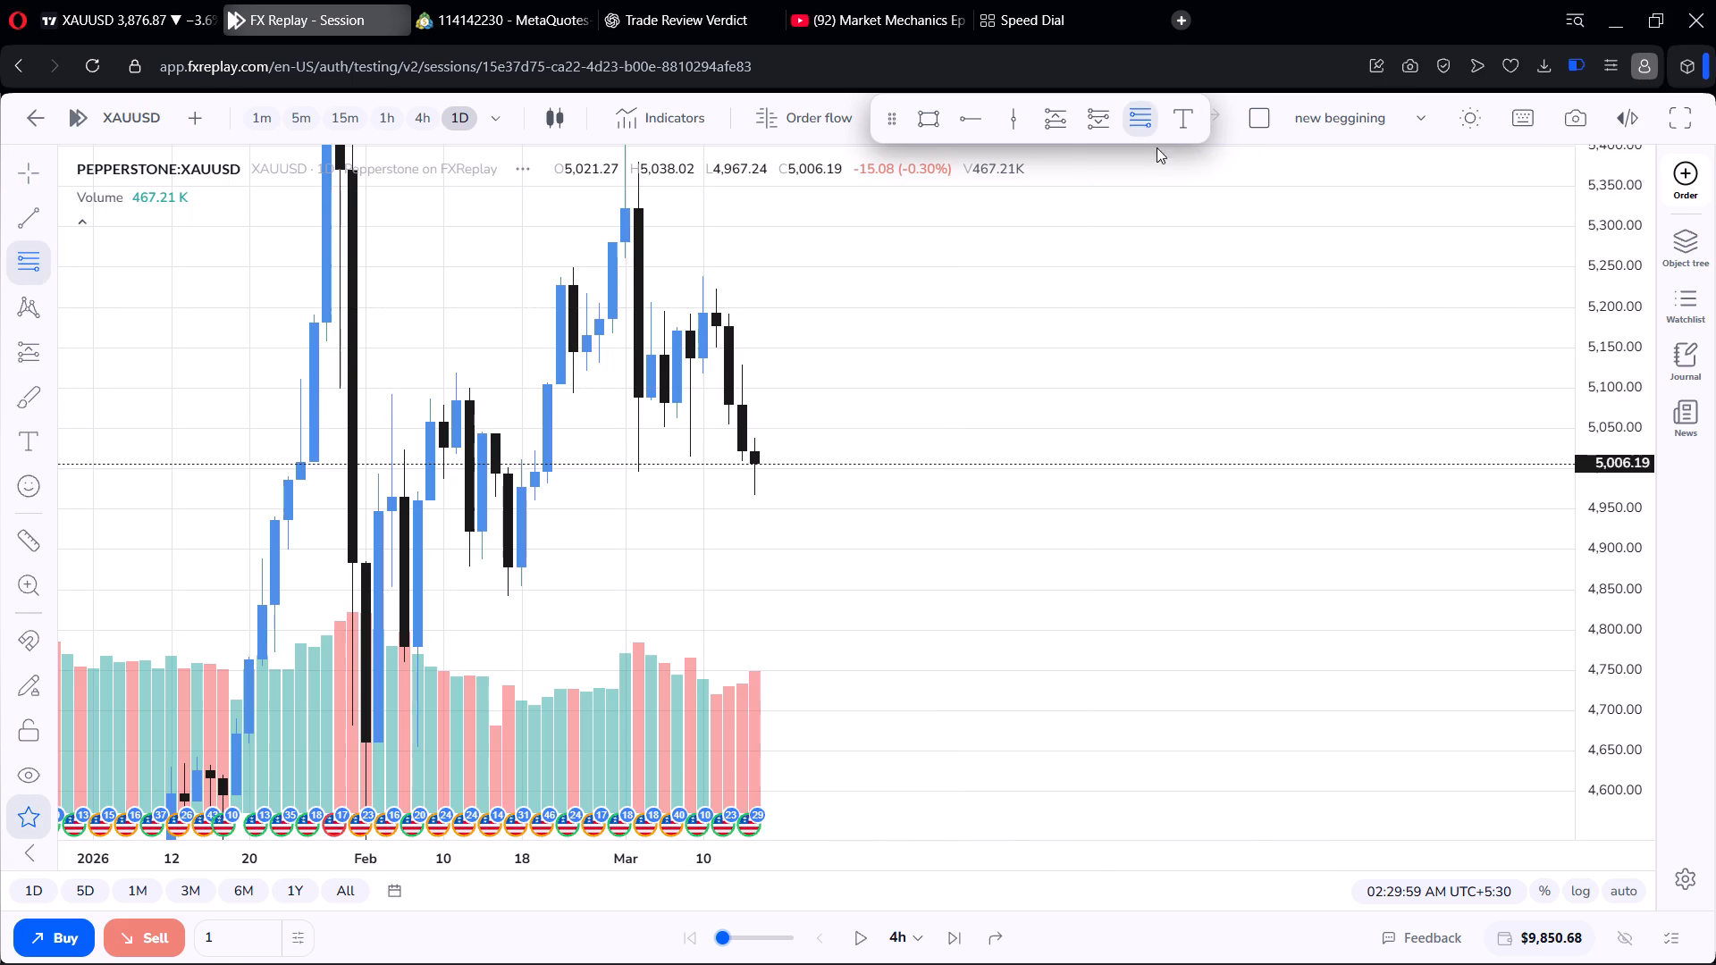
scroll(1625, 416, up, 6)
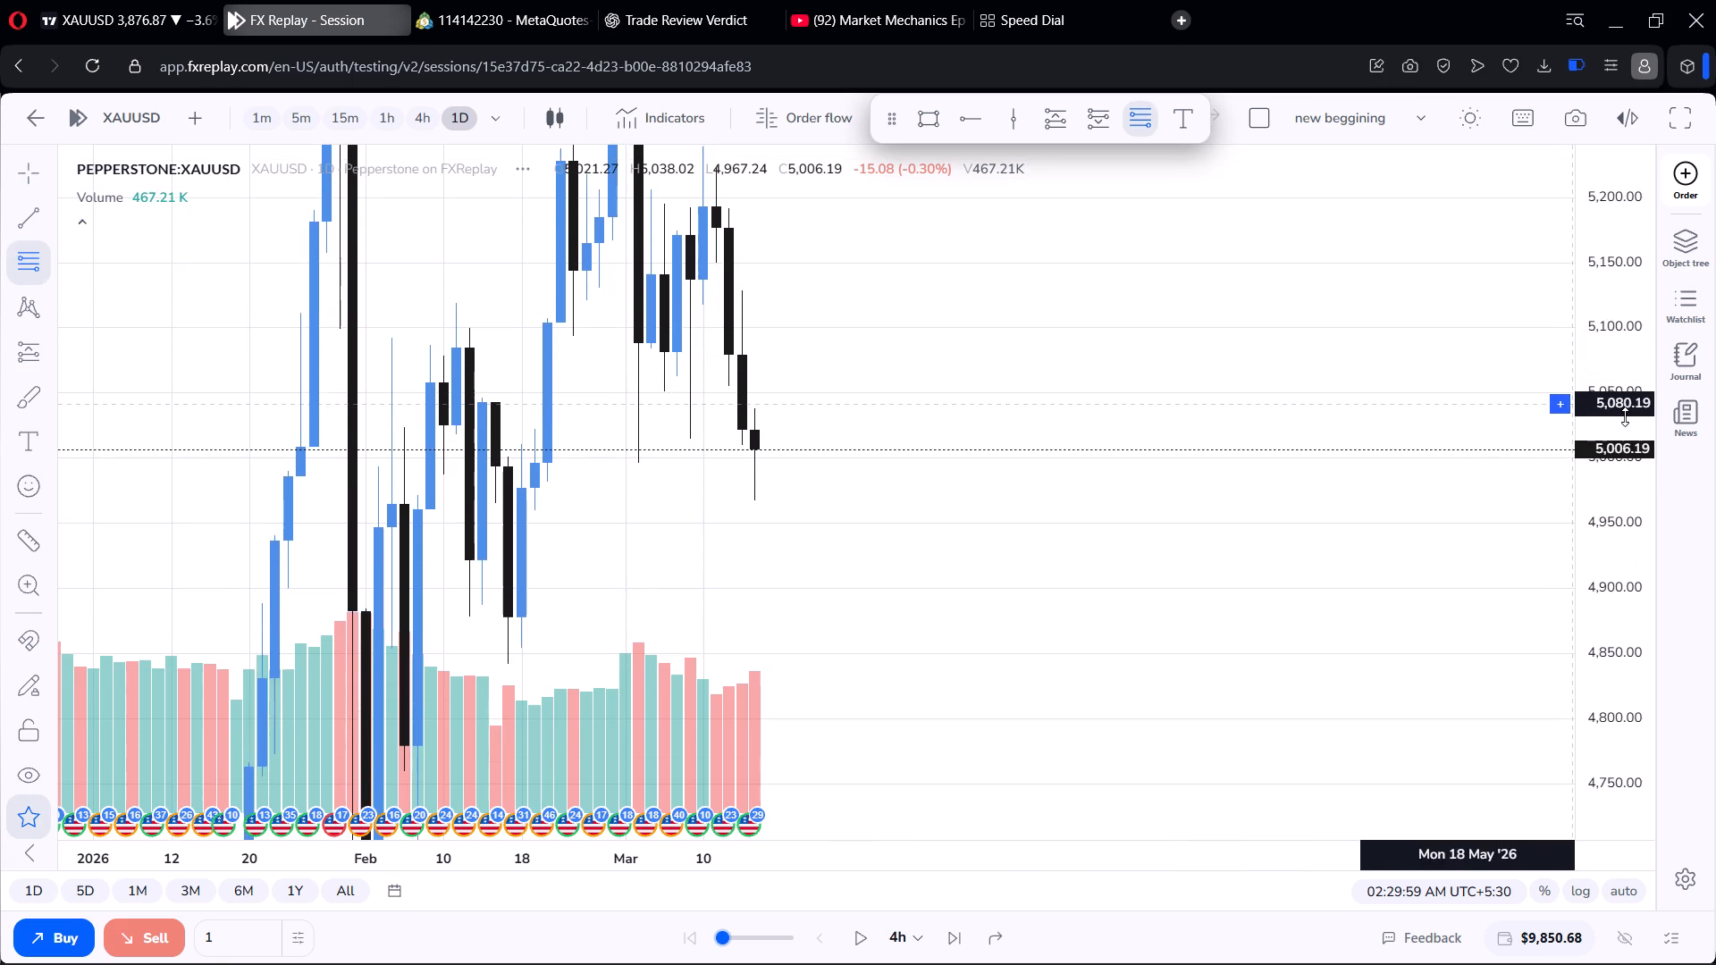
scroll(1625, 416, up, 5)
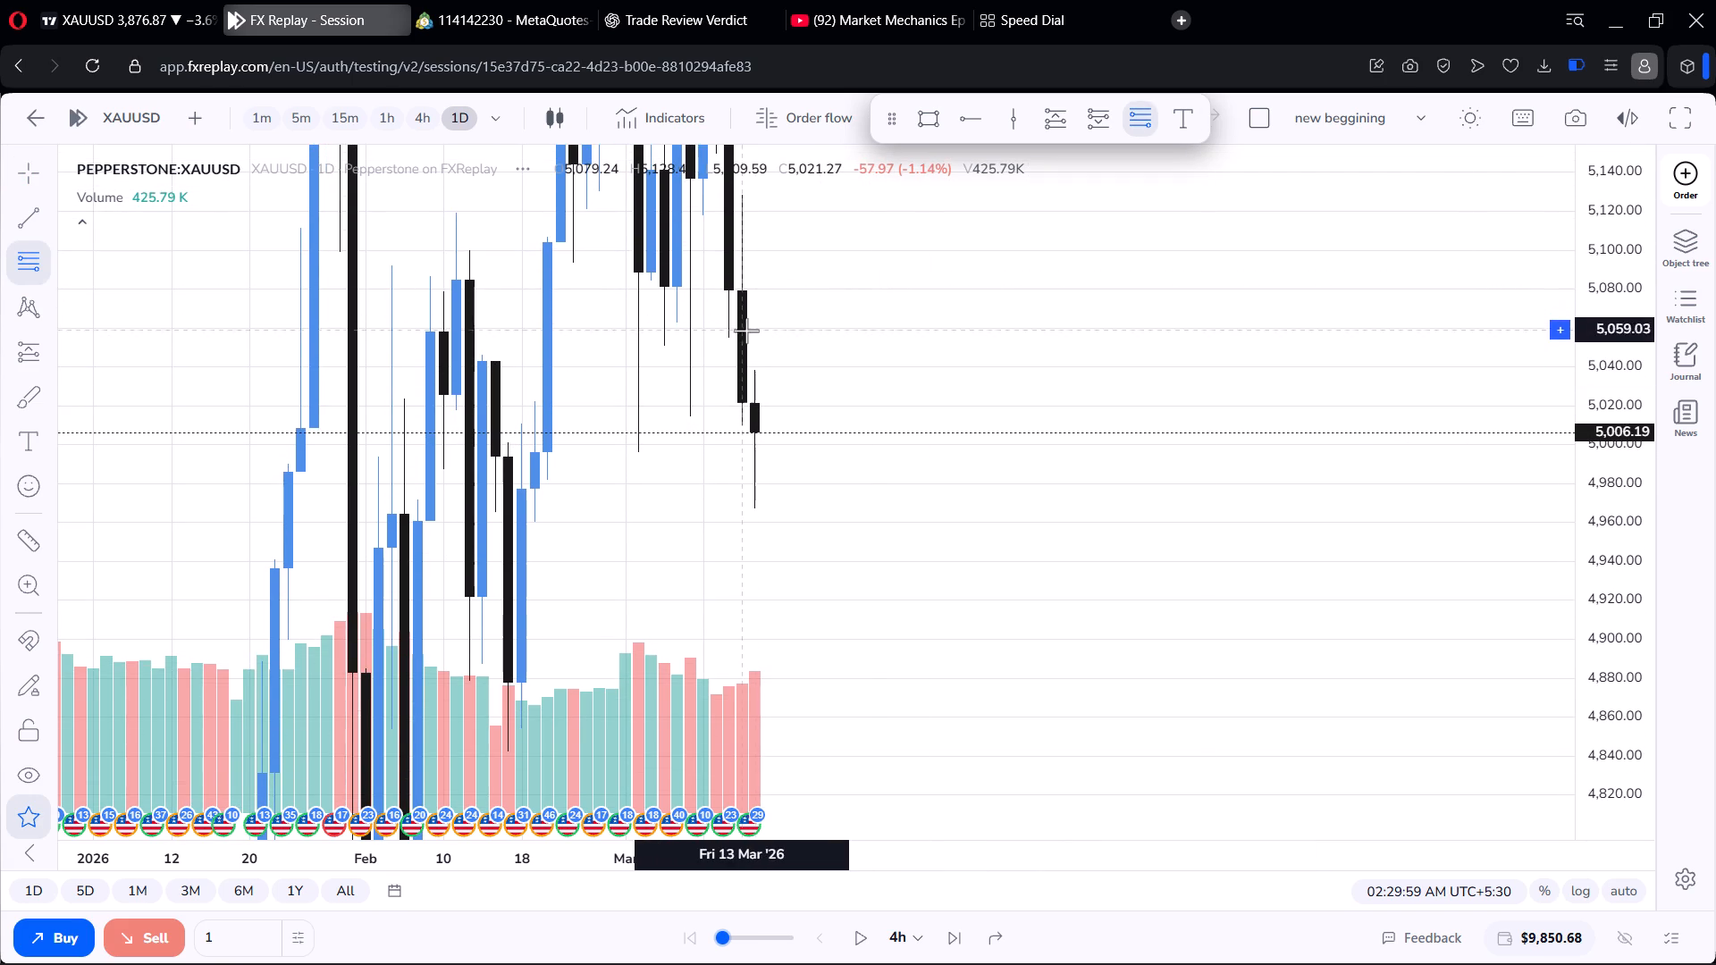
drag(730, 338, 867, 358)
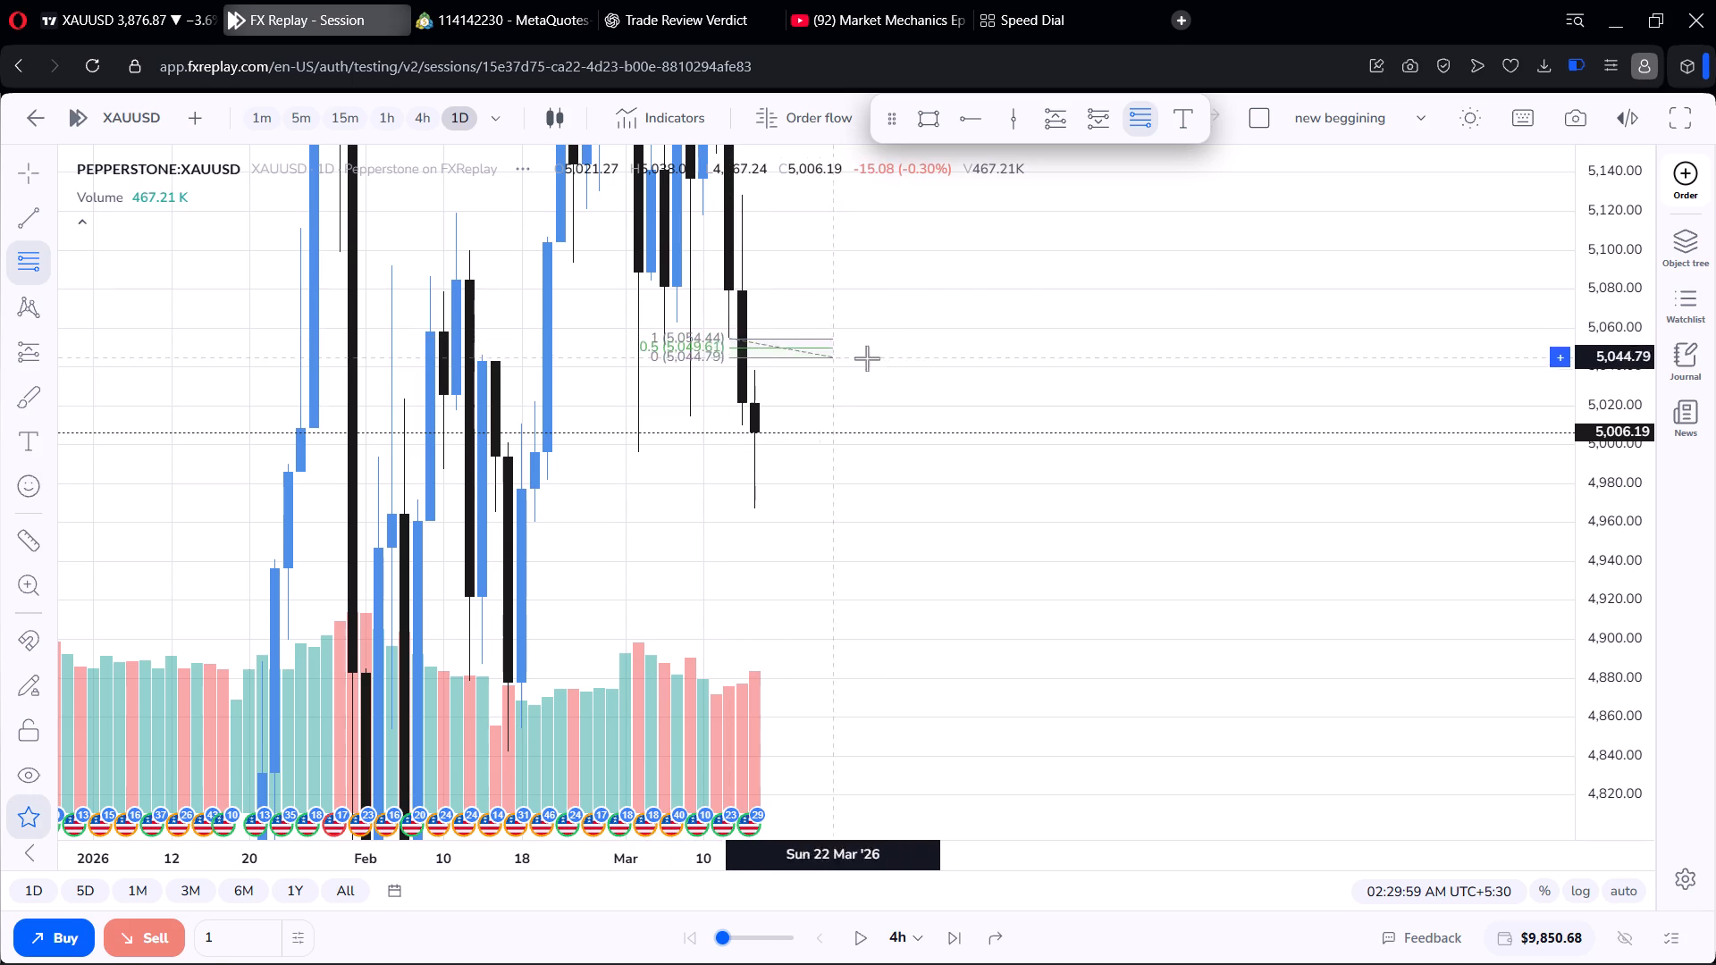
drag(867, 358, 1483, 365)
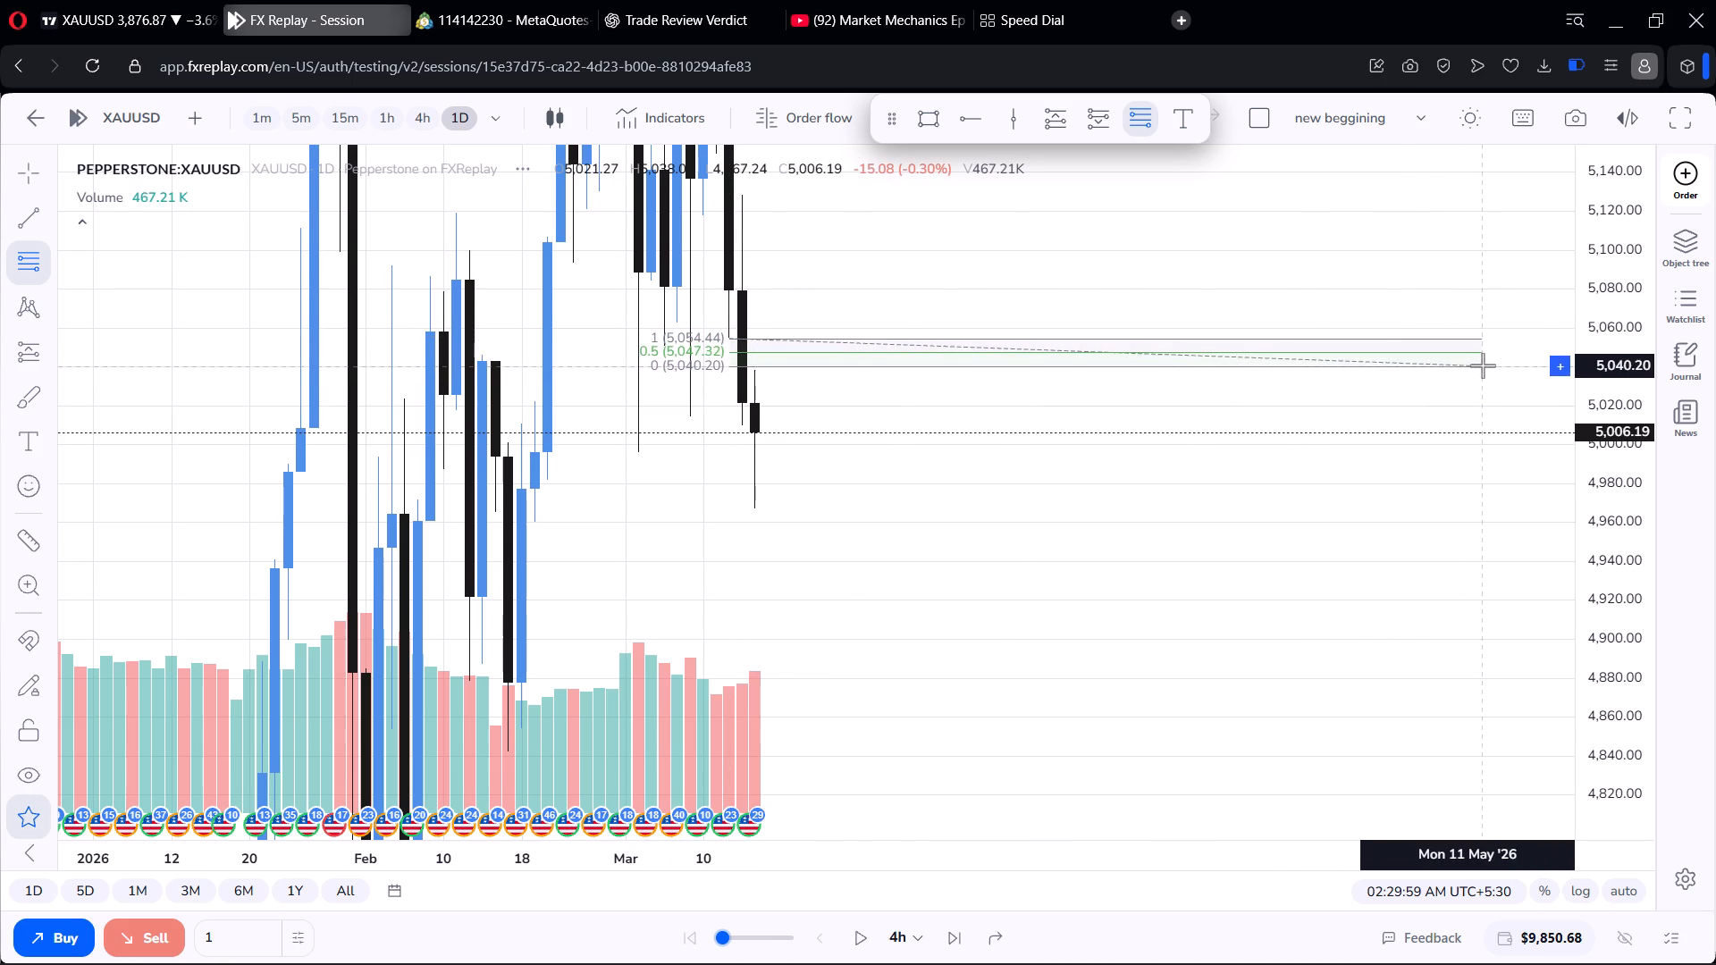
drag(1483, 365, 1489, 367)
click(1489, 367)
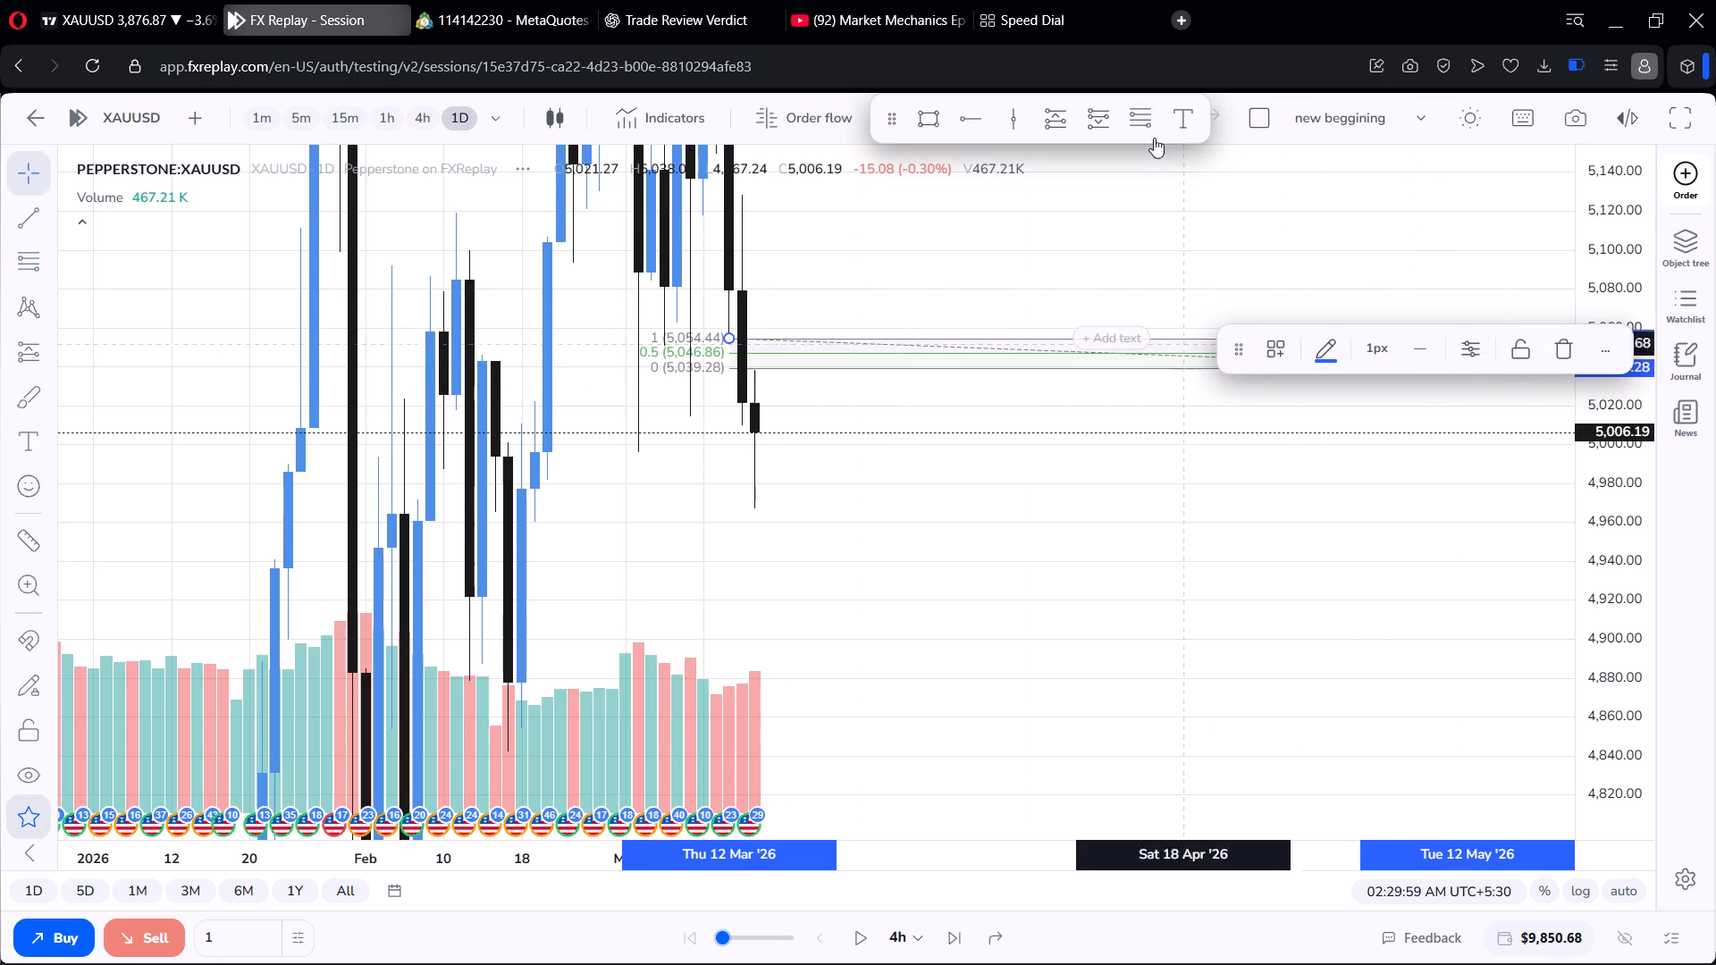
Place a horizontal ray from the 12 March candle at the gap's 0.5 level, at about 5,047.09.
click(982, 126)
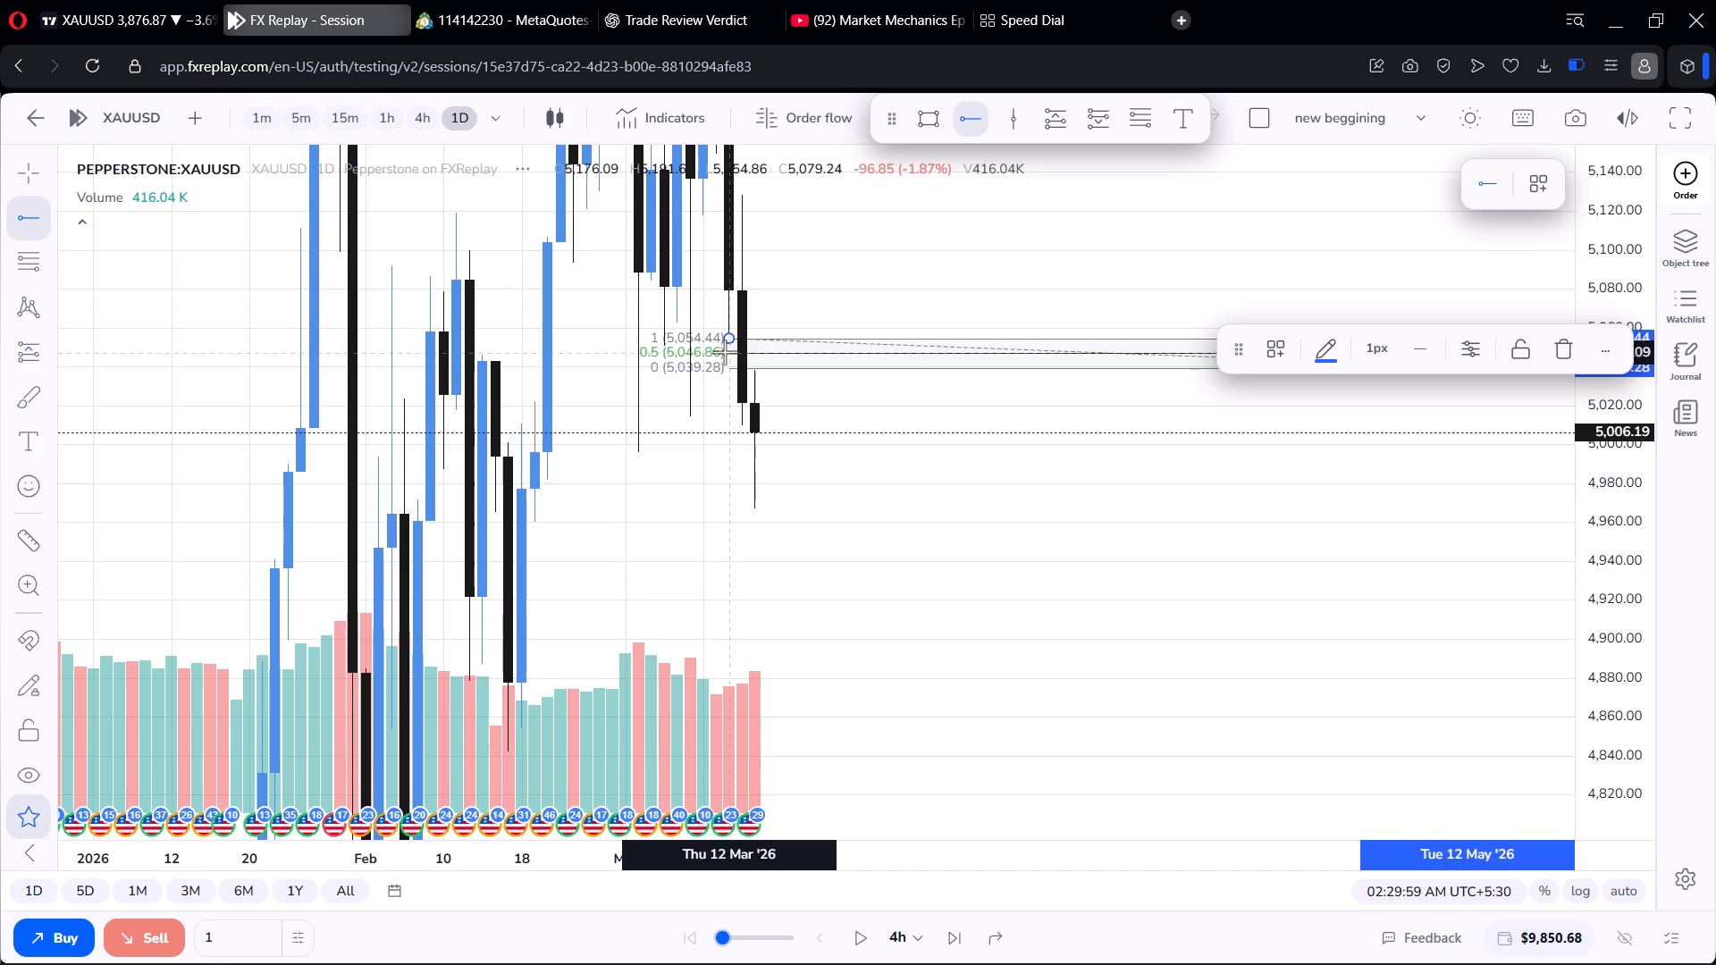
click(725, 352)
click(831, 271)
Delete the Fibonacci retracement drawn across the daily gap, keeping the midpoint ray.
click(785, 334)
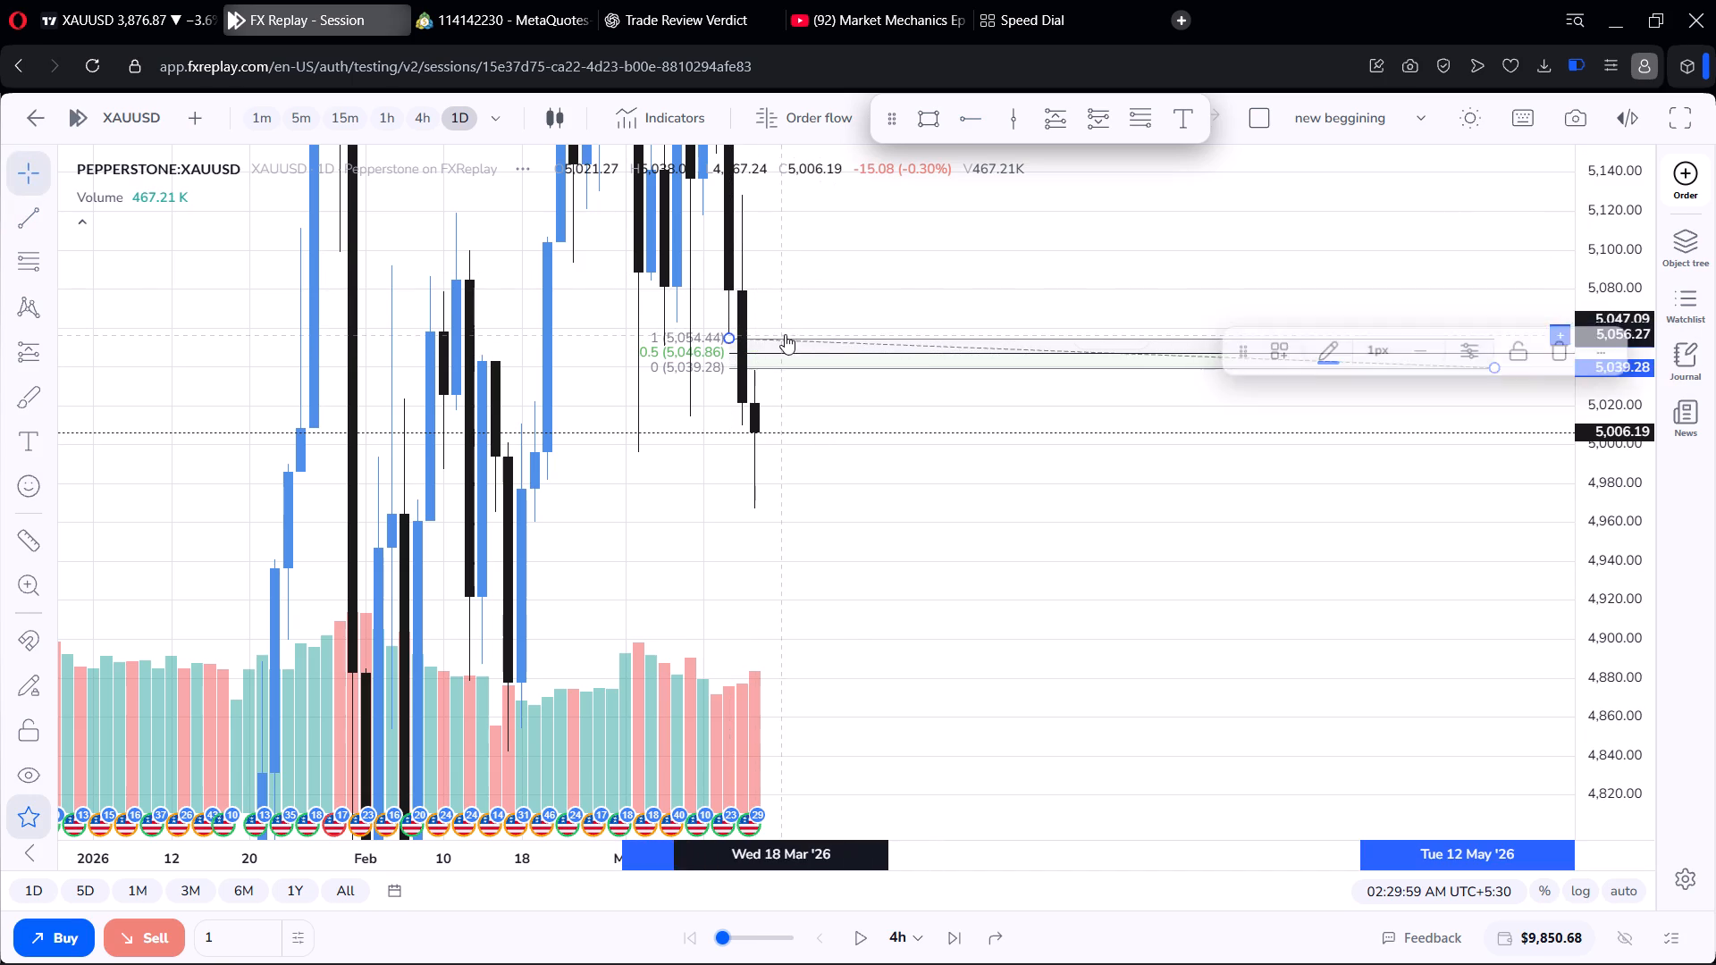
click(1556, 346)
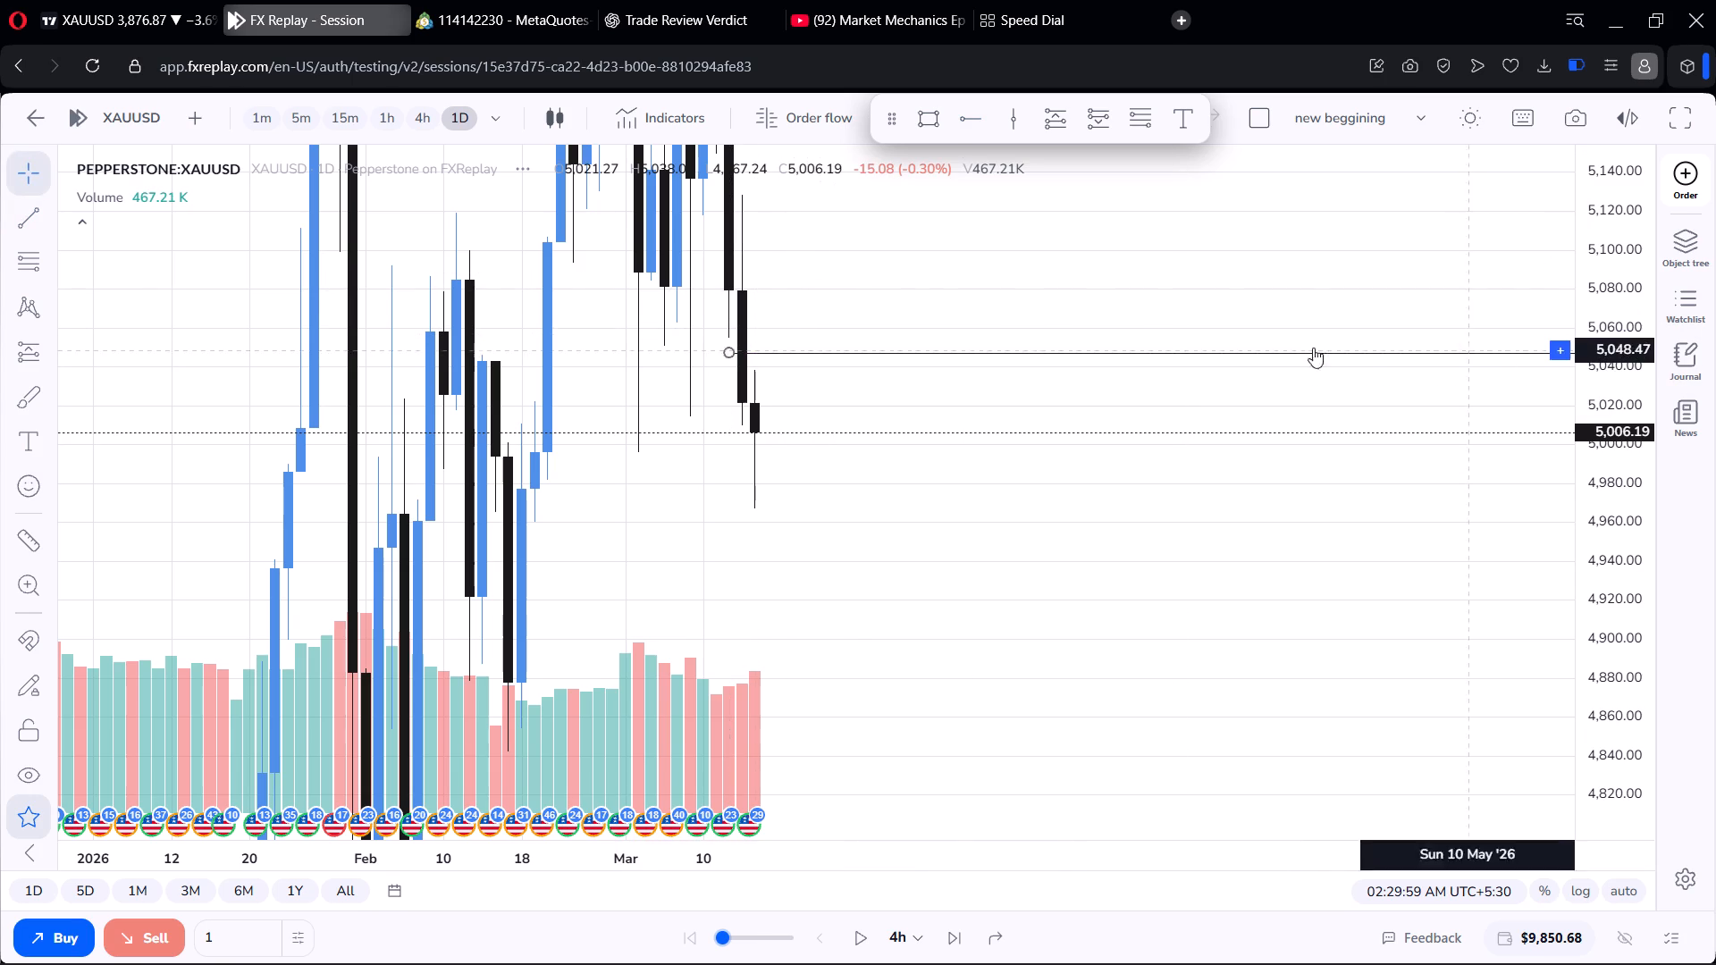
Place a horizontal ray at the high of the 16 March daily candle, at about 5,038.82.
scroll(1072, 310, up, 5)
scroll(1072, 309, down, 7)
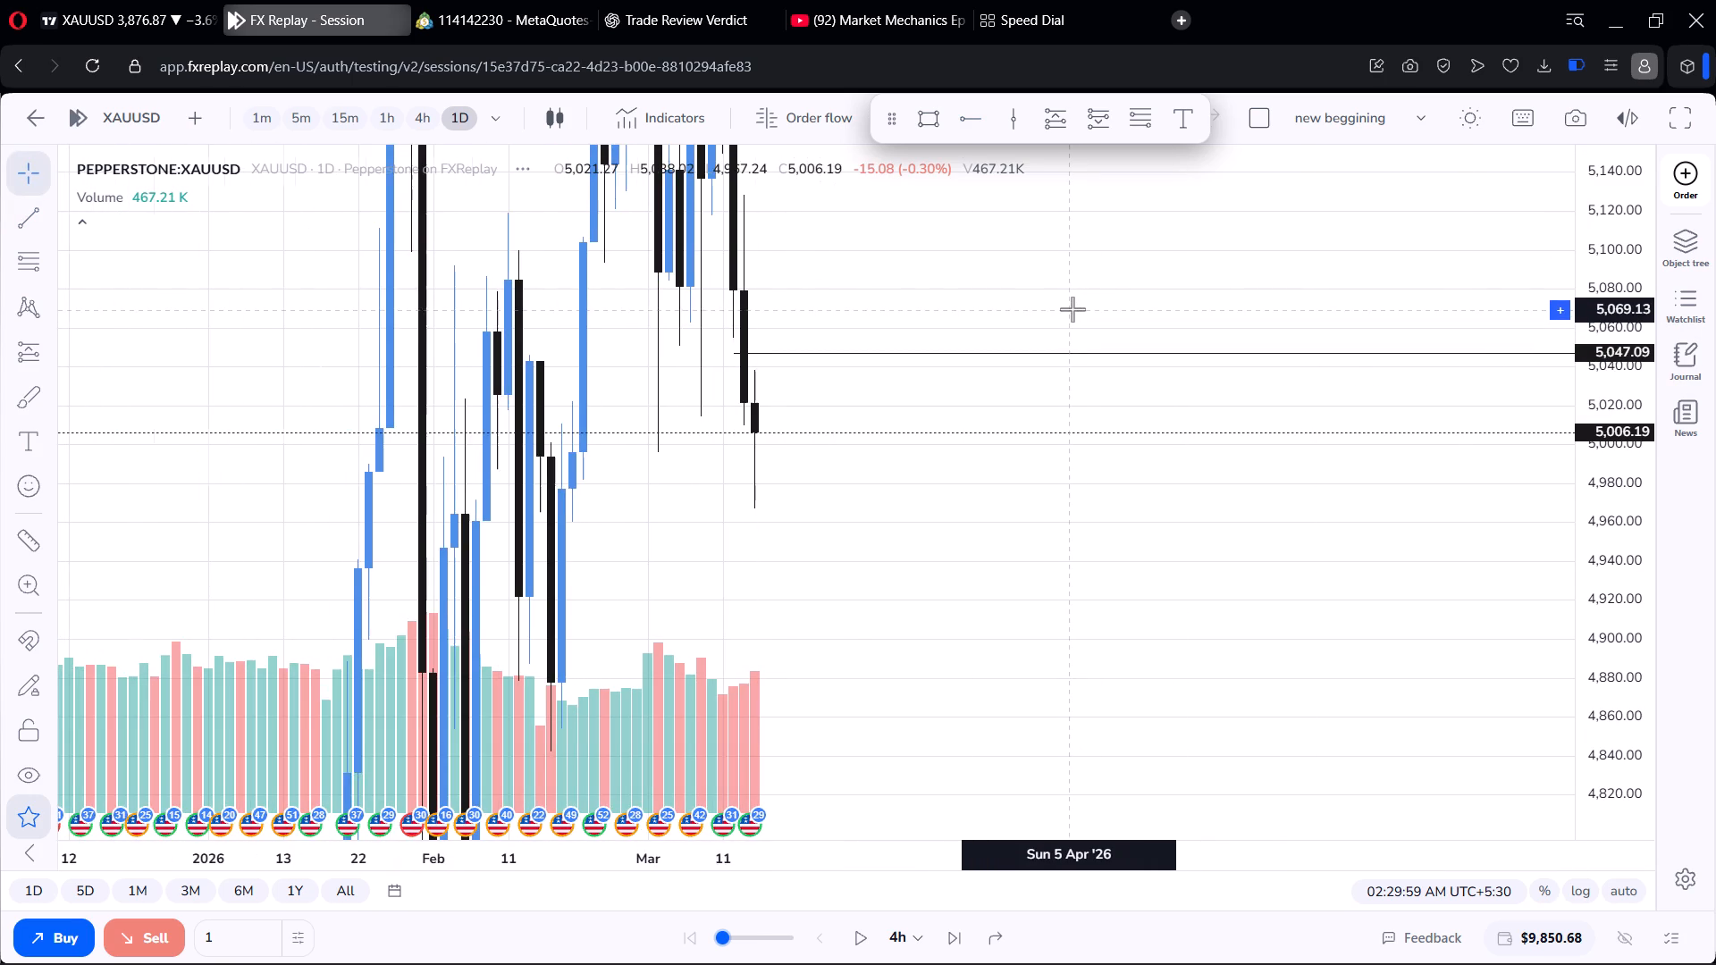
drag(791, 286, 748, 357)
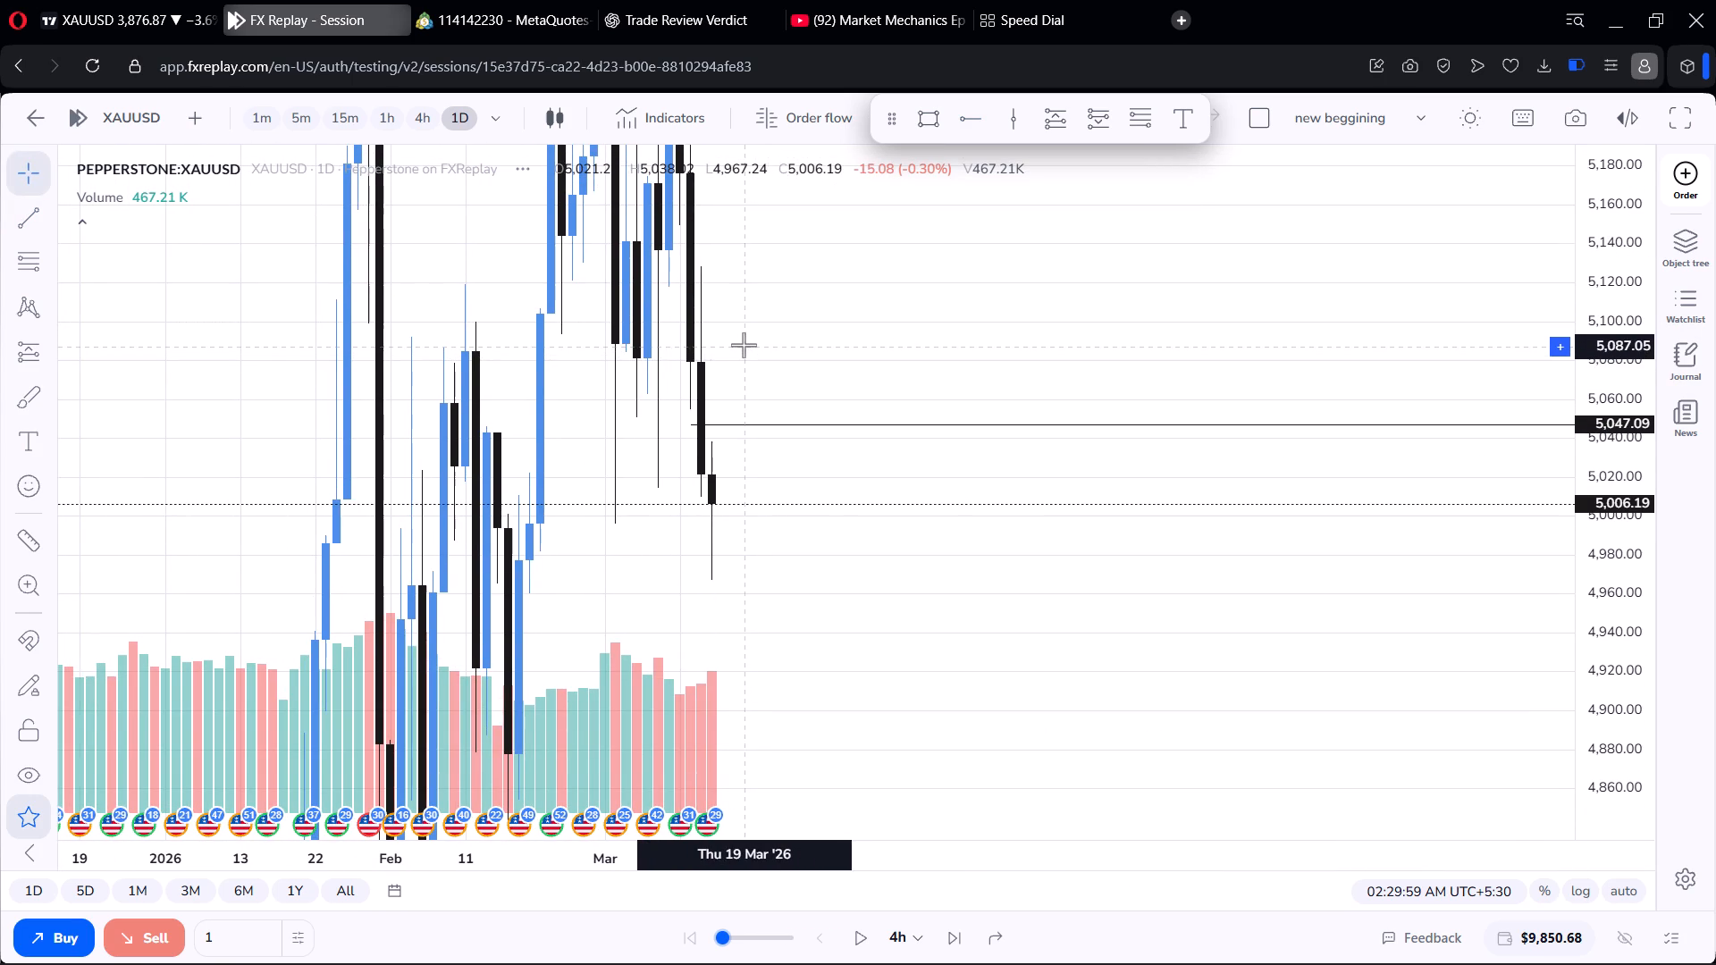
scroll(760, 376, up, 4)
drag(844, 592, 827, 345)
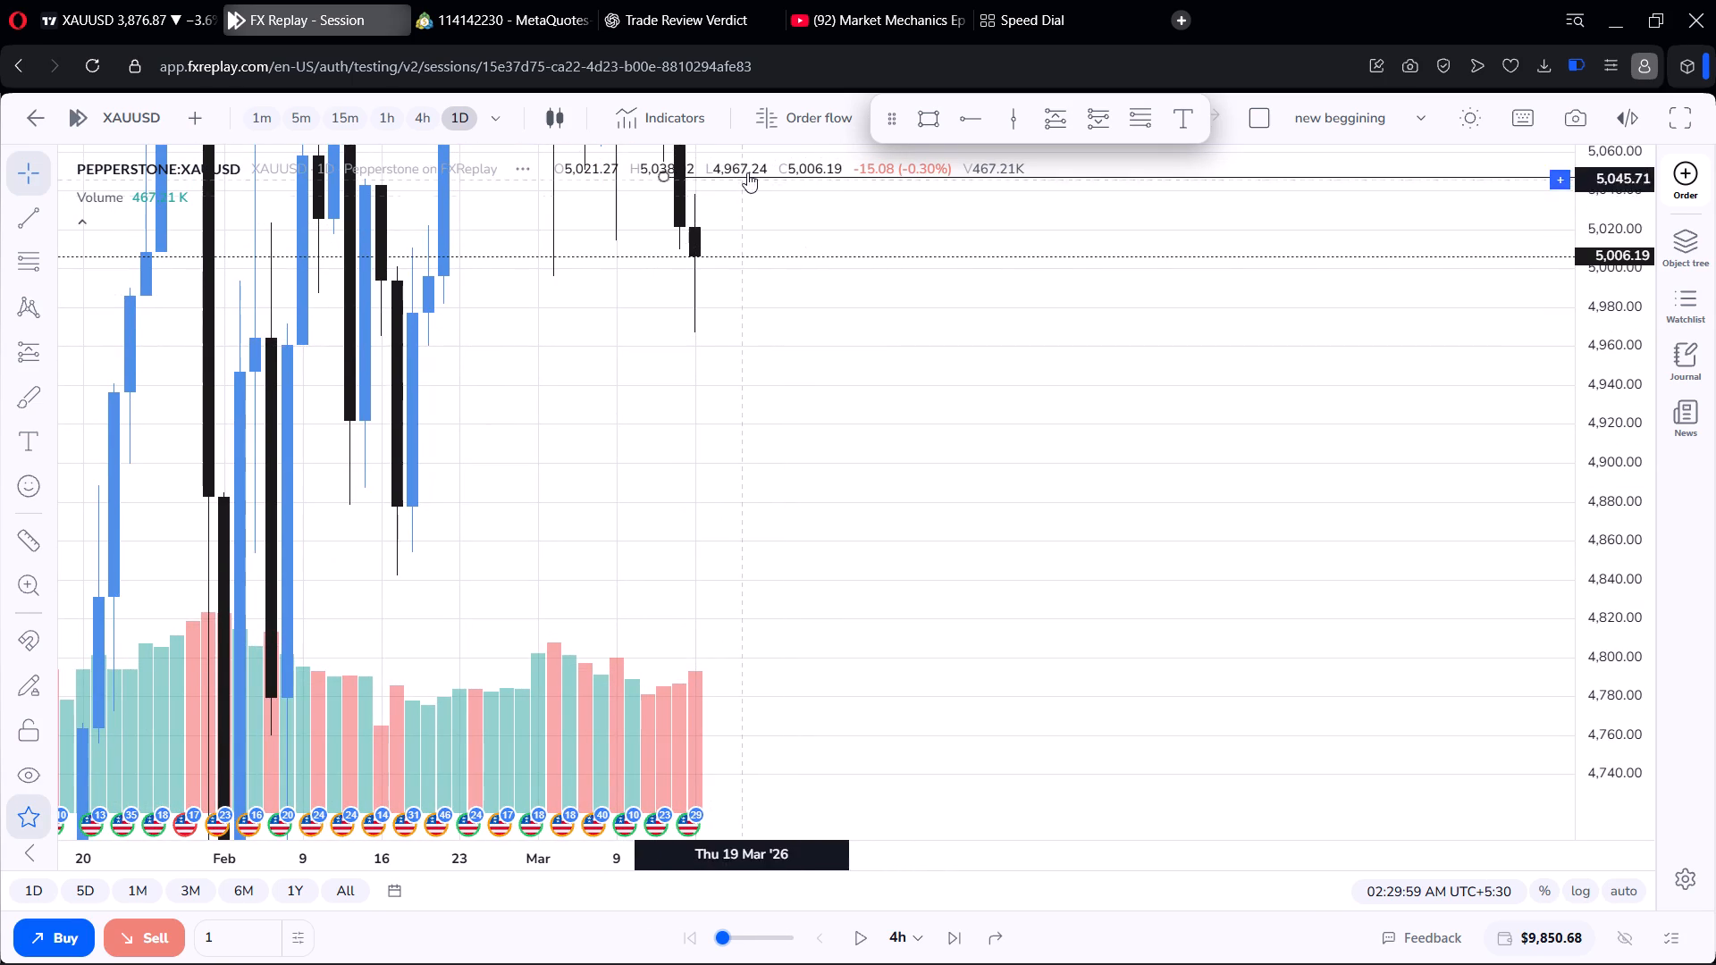
click(963, 121)
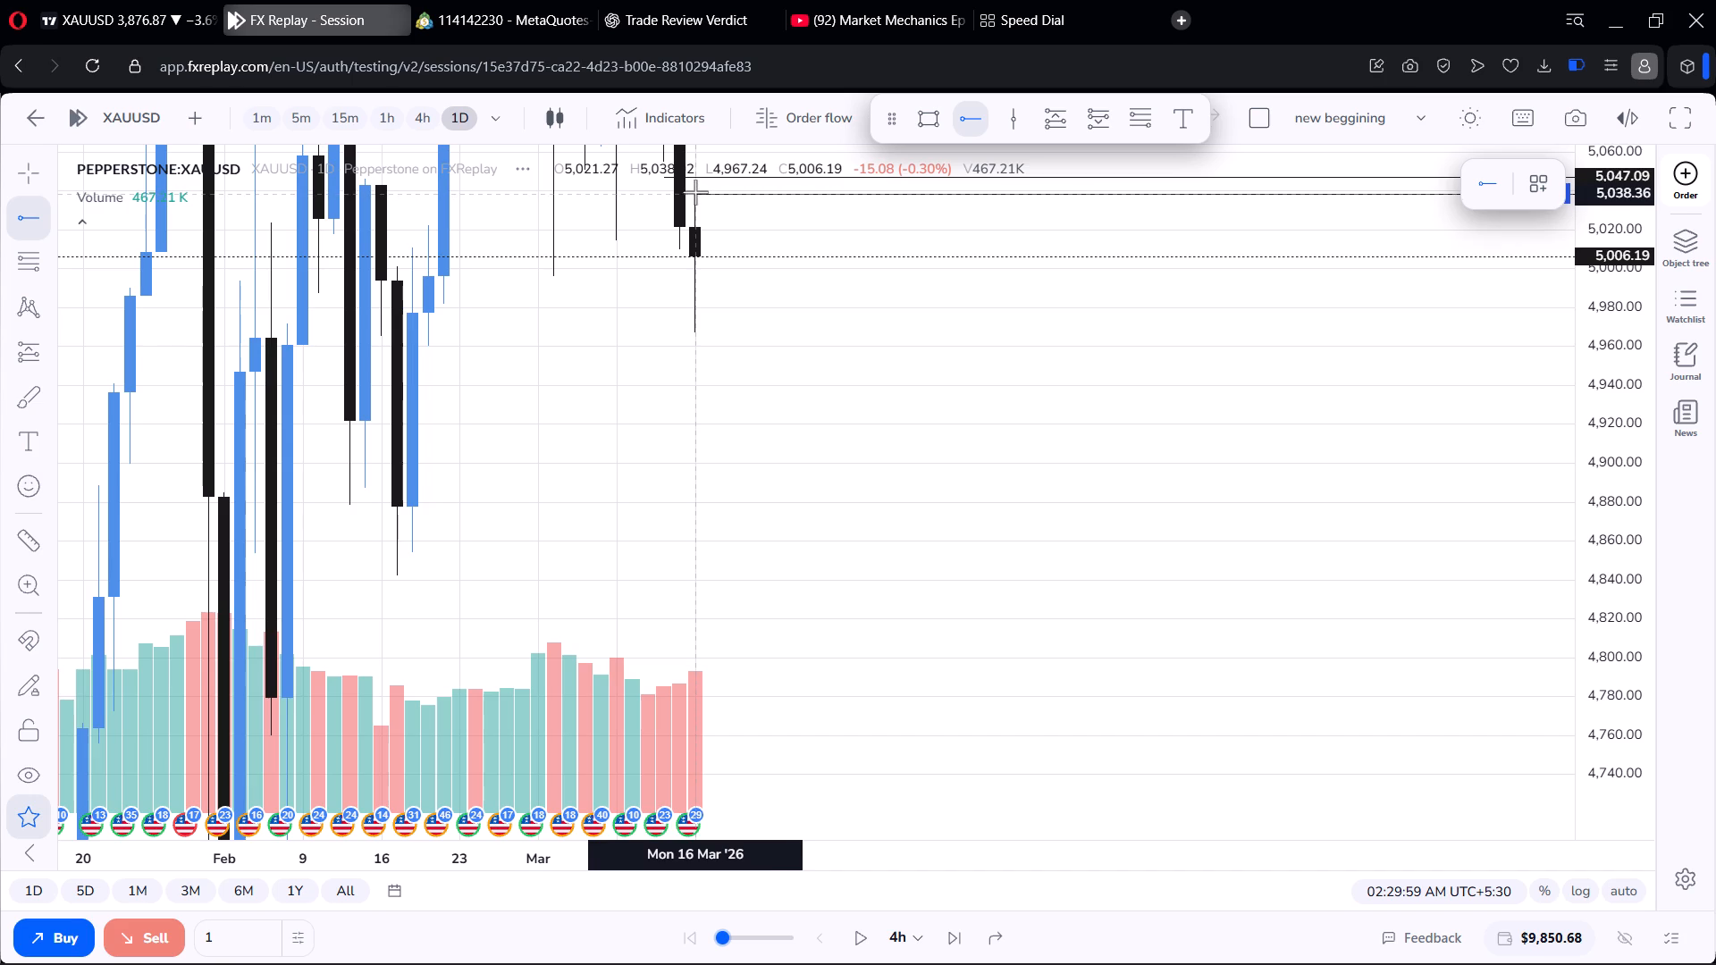
click(695, 192)
click(728, 236)
Place a horizontal ray at the low of the 16 March daily candle, at about 4,968.55.
click(961, 112)
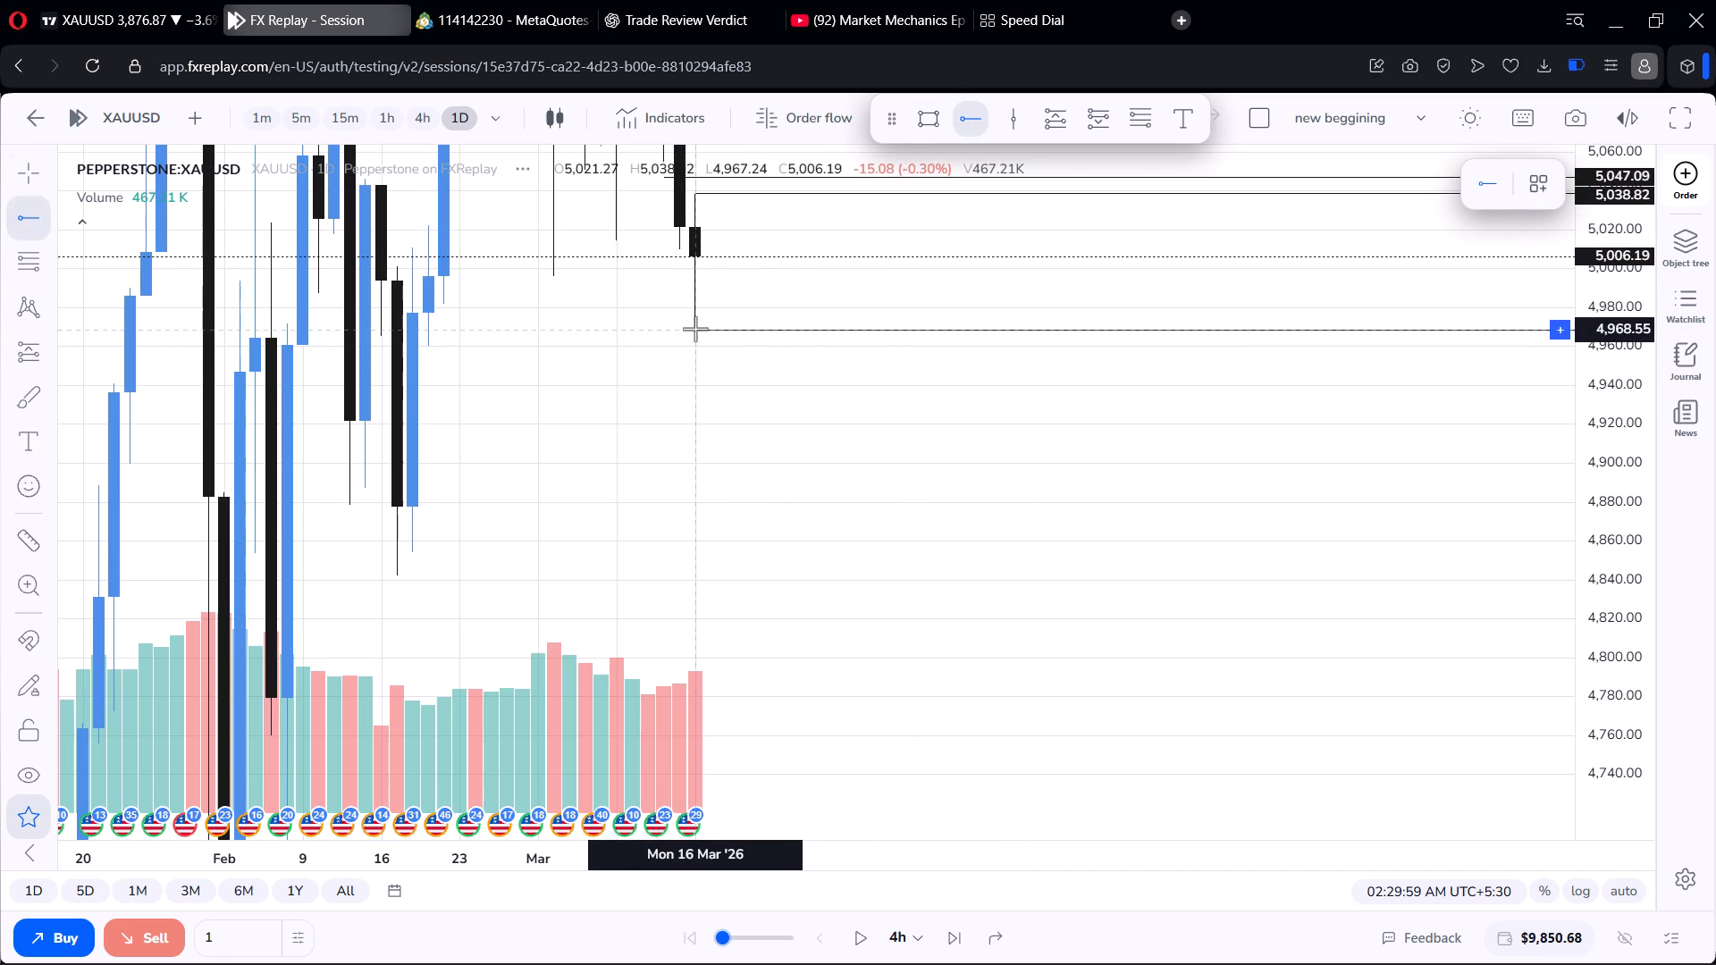
click(695, 329)
click(851, 257)
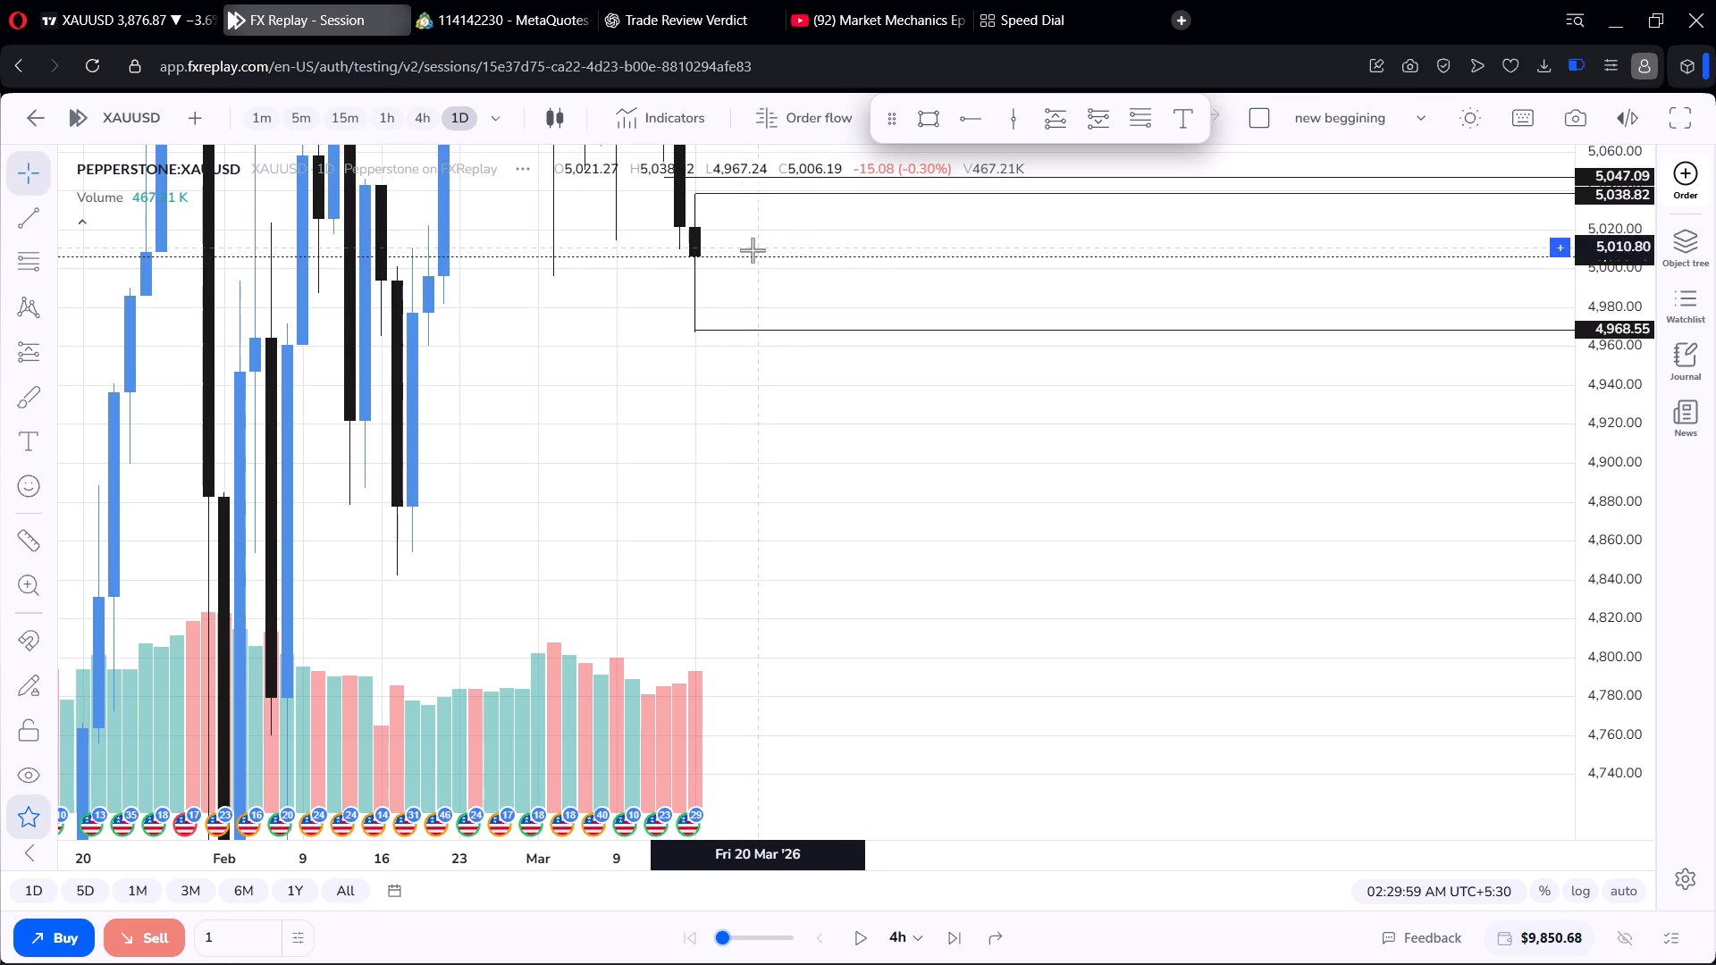
Examine the daily candles around the gap midpoint and the 16 March high and low rays.
drag(754, 248, 830, 484)
scroll(840, 349, up, 2)
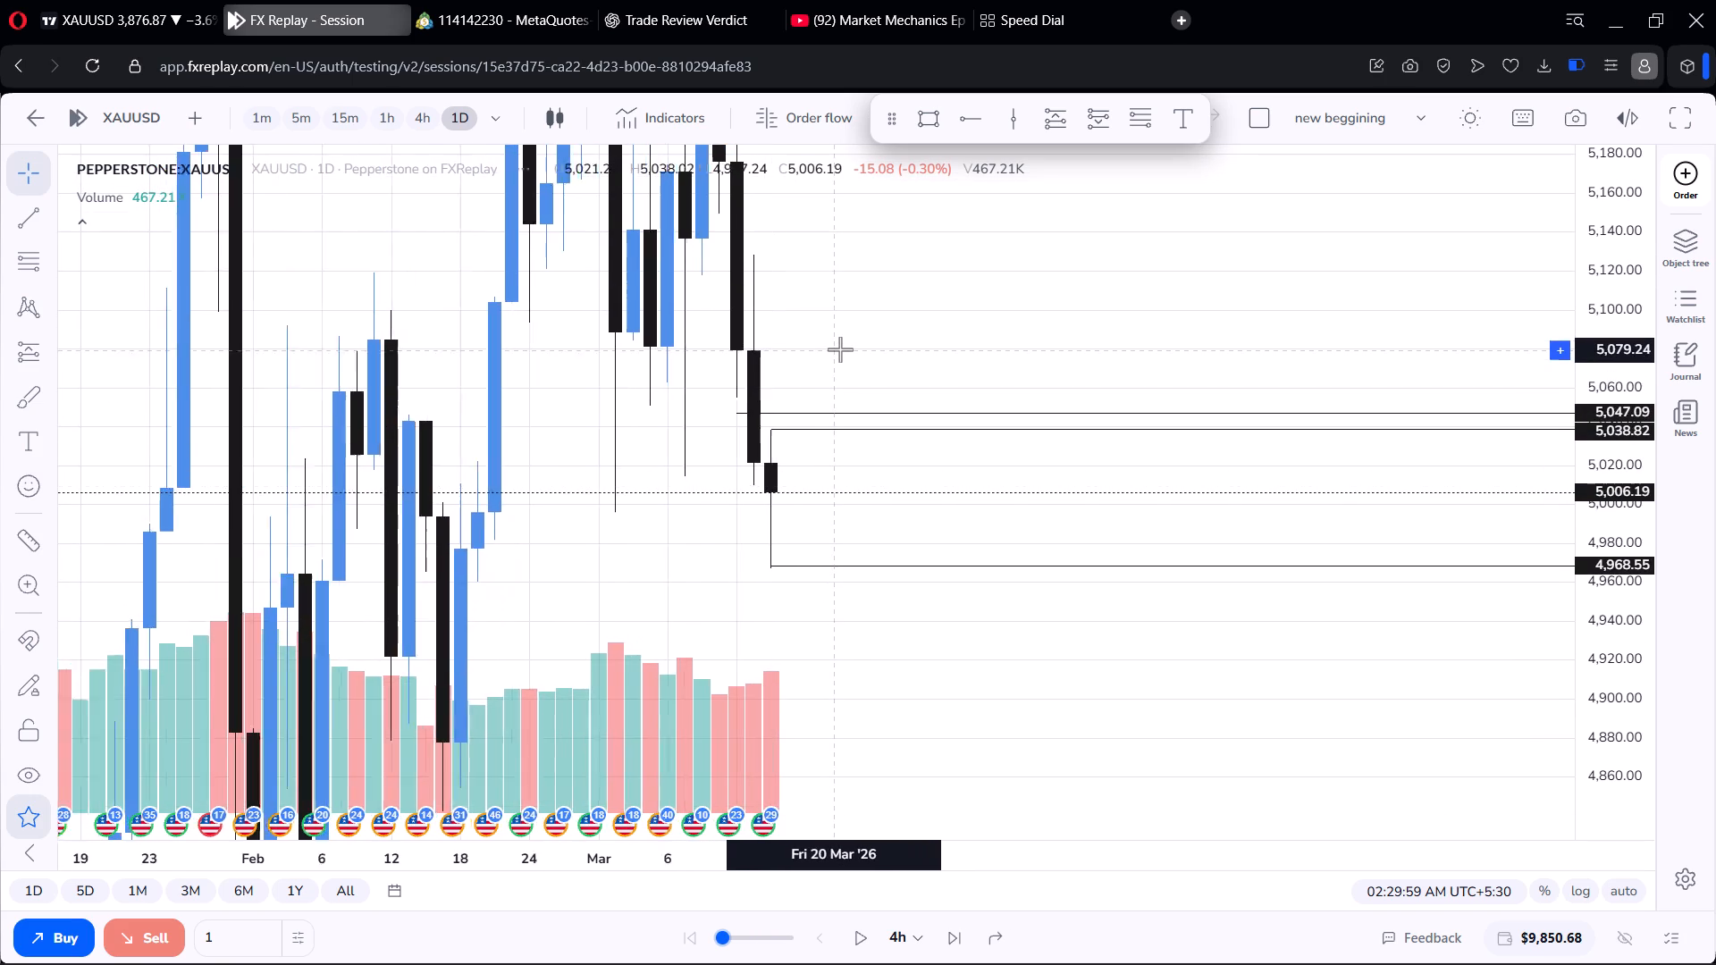
scroll(840, 349, up, 3)
scroll(840, 349, down, 11)
scroll(820, 332, up, 5)
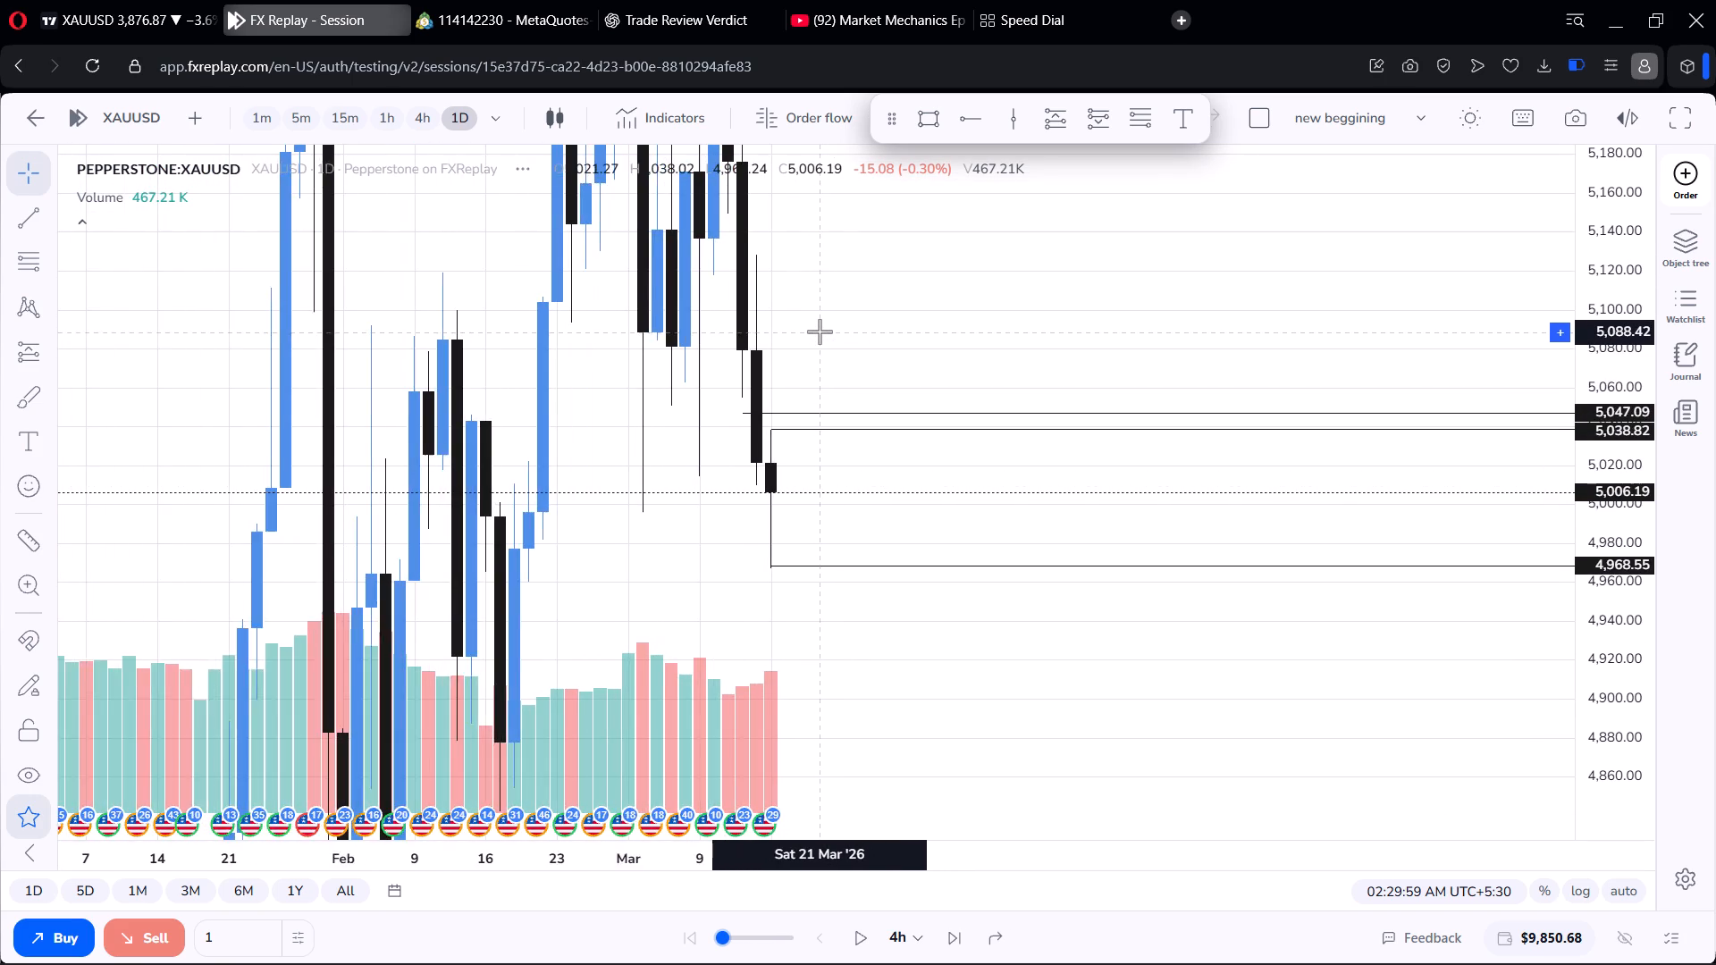
scroll(820, 331, up, 4)
scroll(820, 331, down, 3)
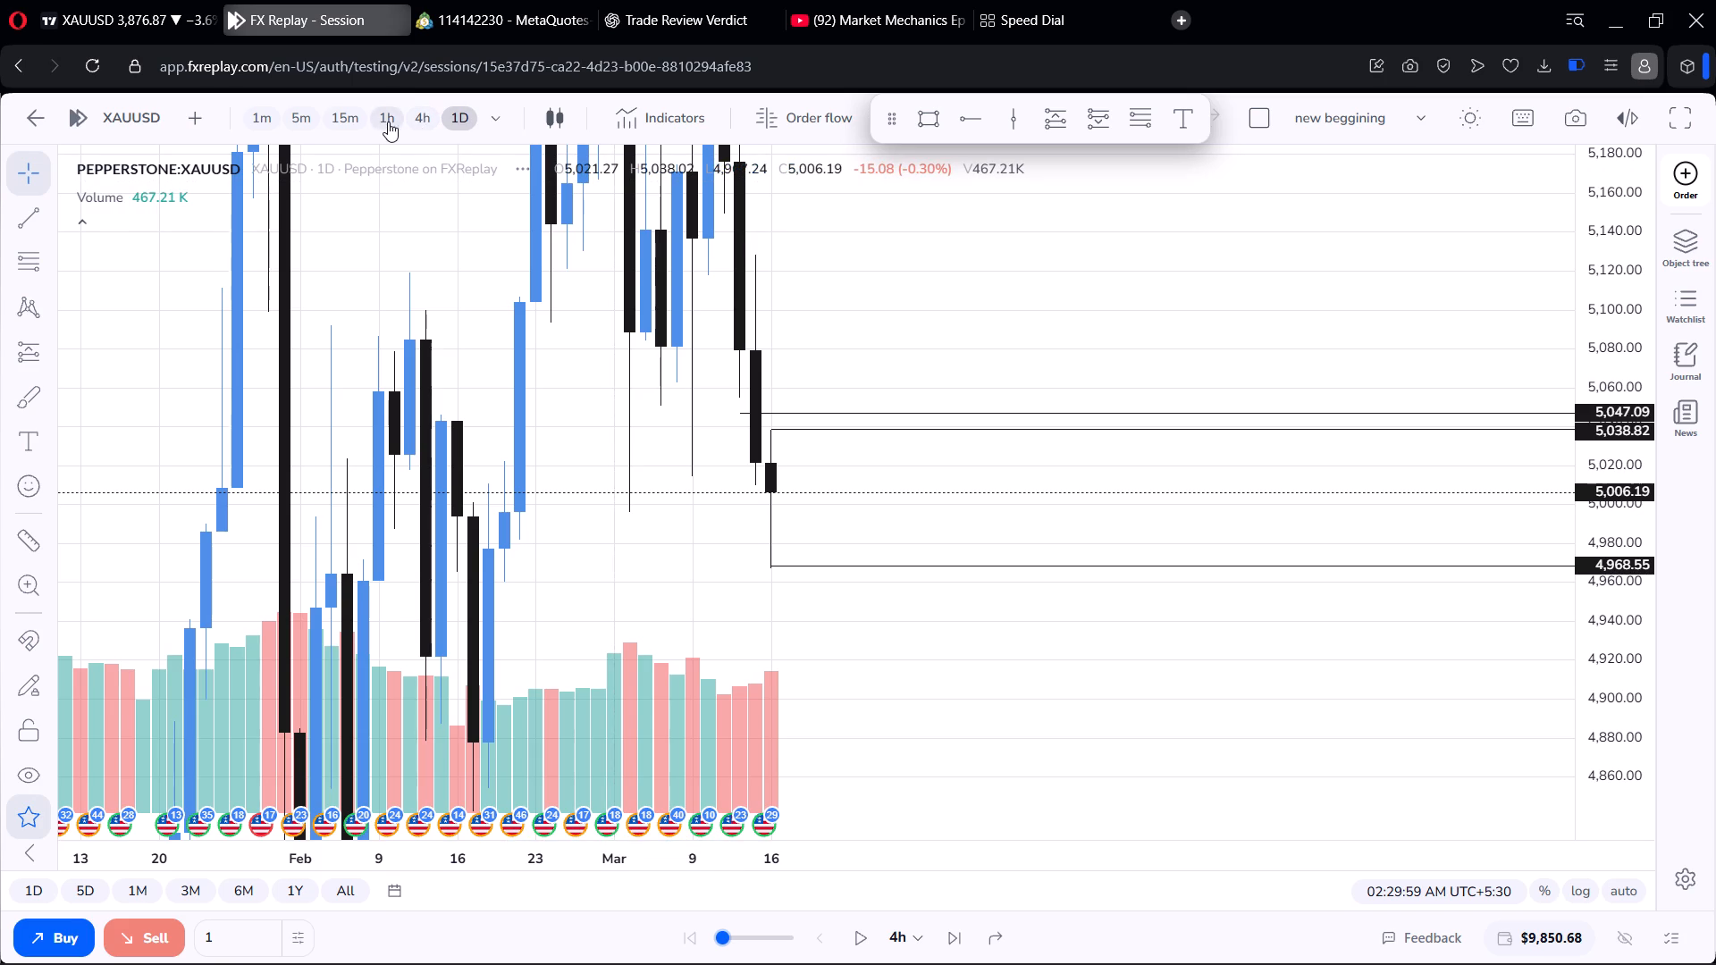
On the 4-hour chart, shift the lower ray to the 16 March wick low at about 4,967.83.
click(433, 122)
scroll(627, 340, up, 3)
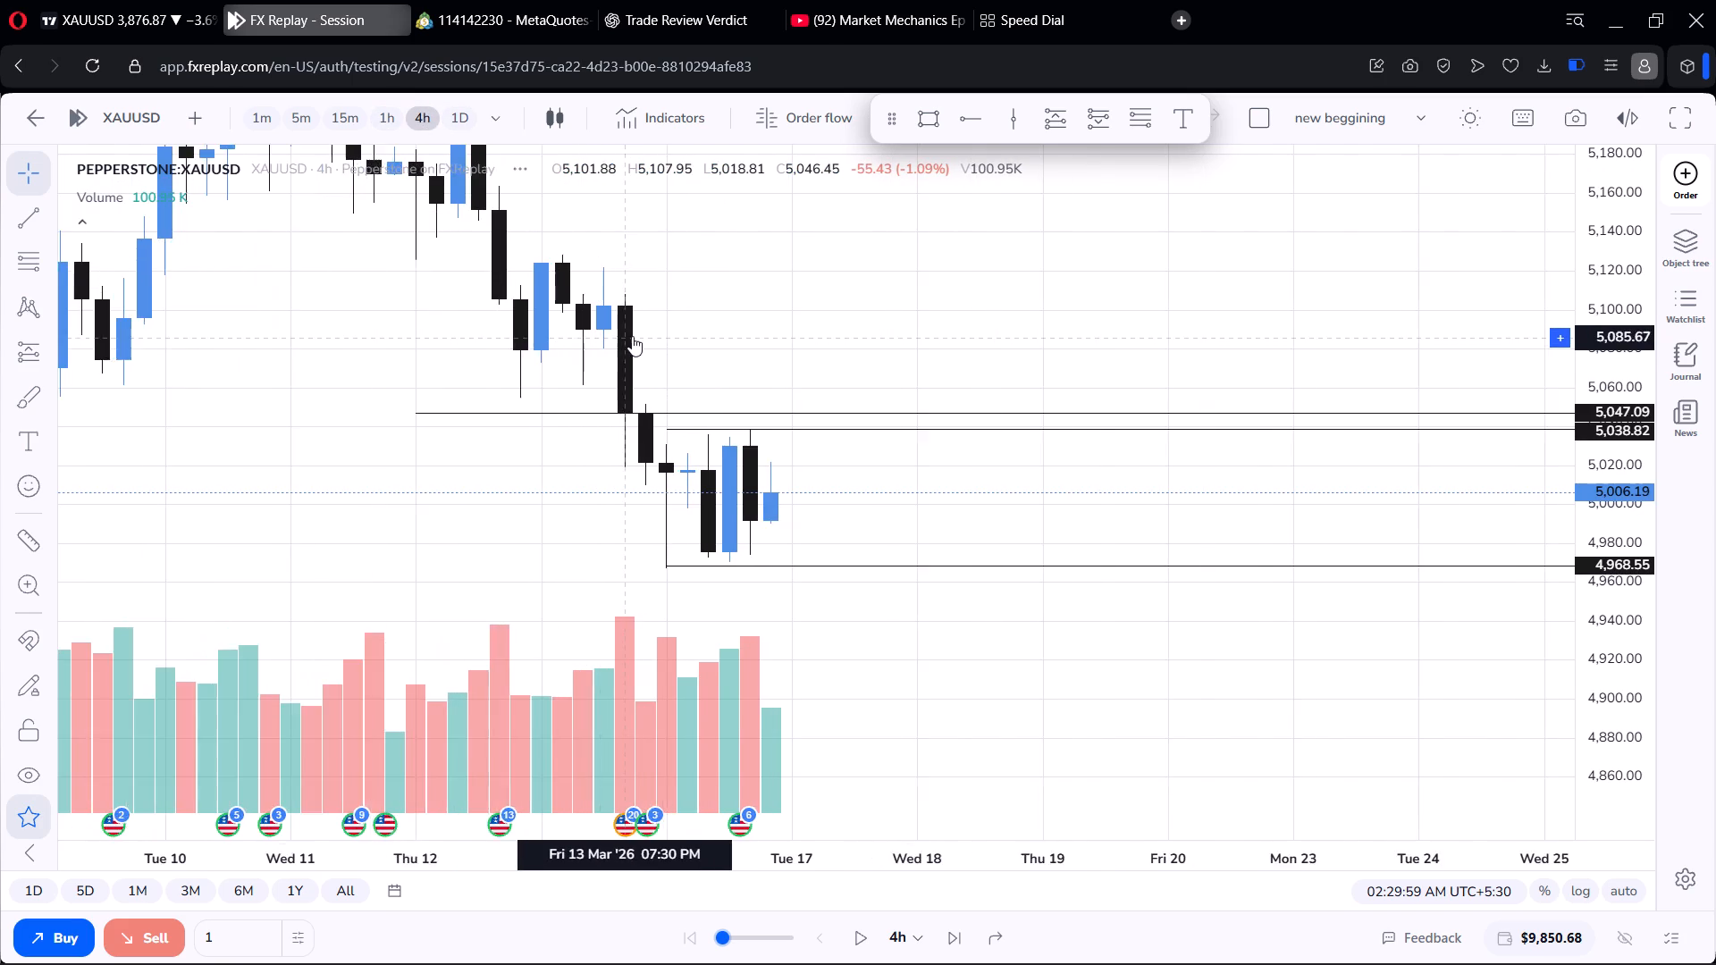
scroll(632, 336, up, 2)
scroll(635, 331, down, 6)
scroll(1636, 532, up, 8)
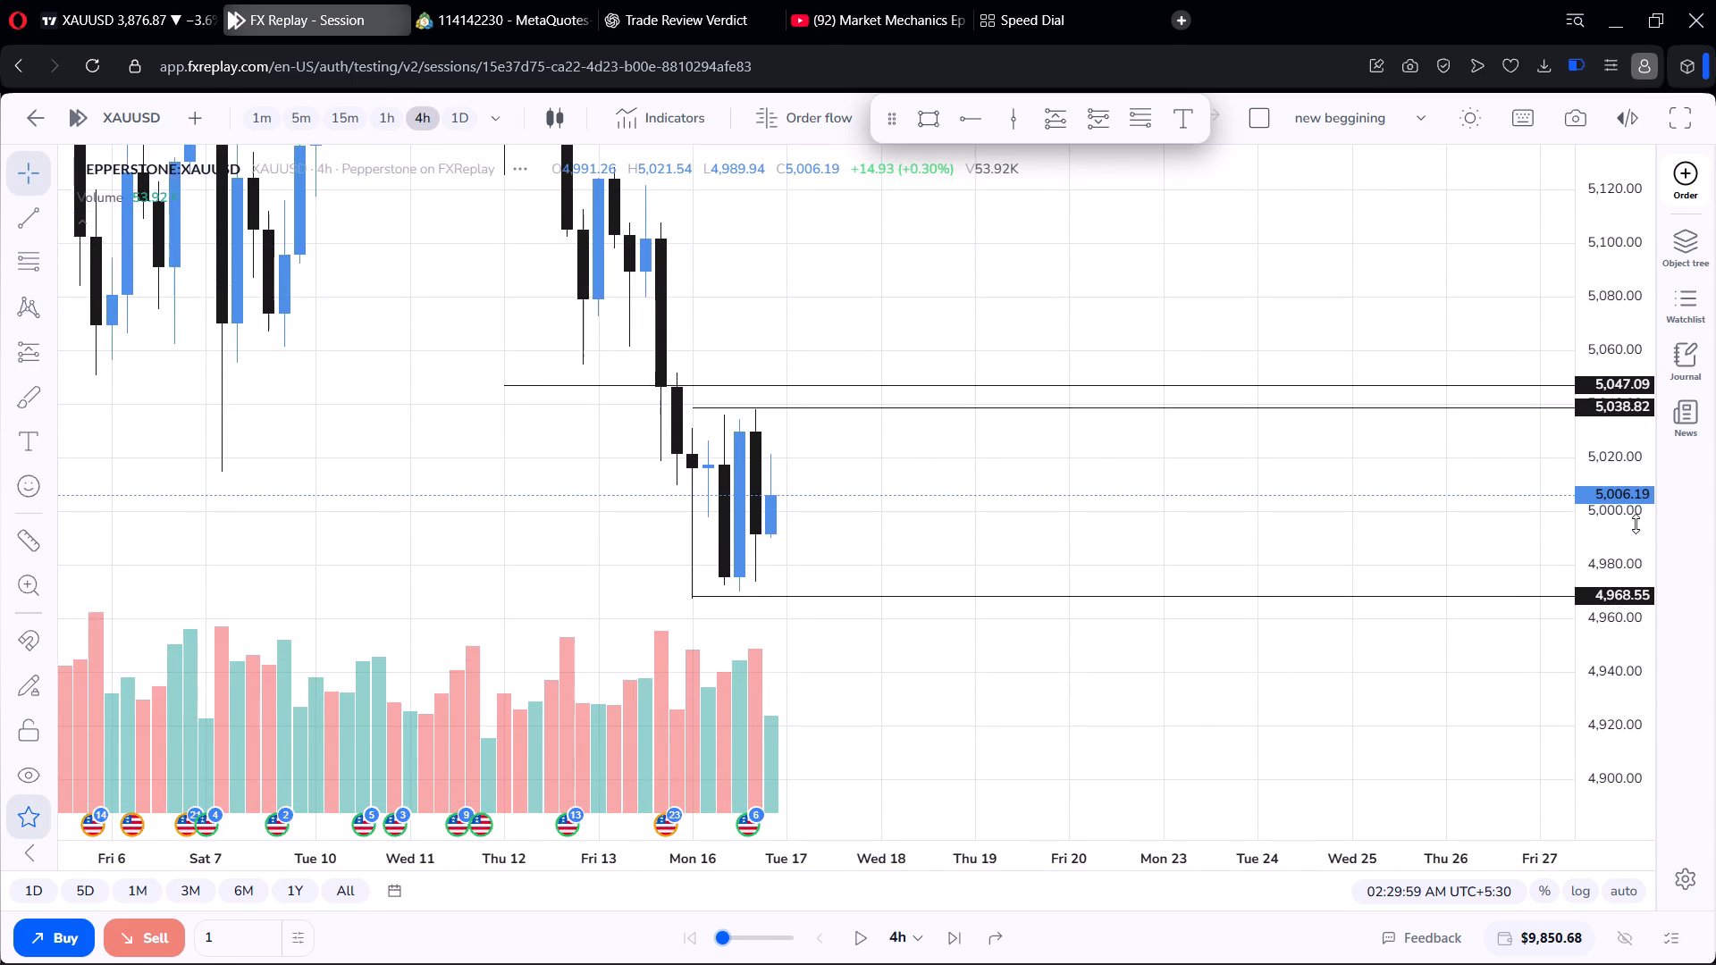
scroll(1636, 524, up, 5)
scroll(1173, 438, up, 5)
scroll(1173, 438, down, 6)
scroll(1584, 300, down, 5)
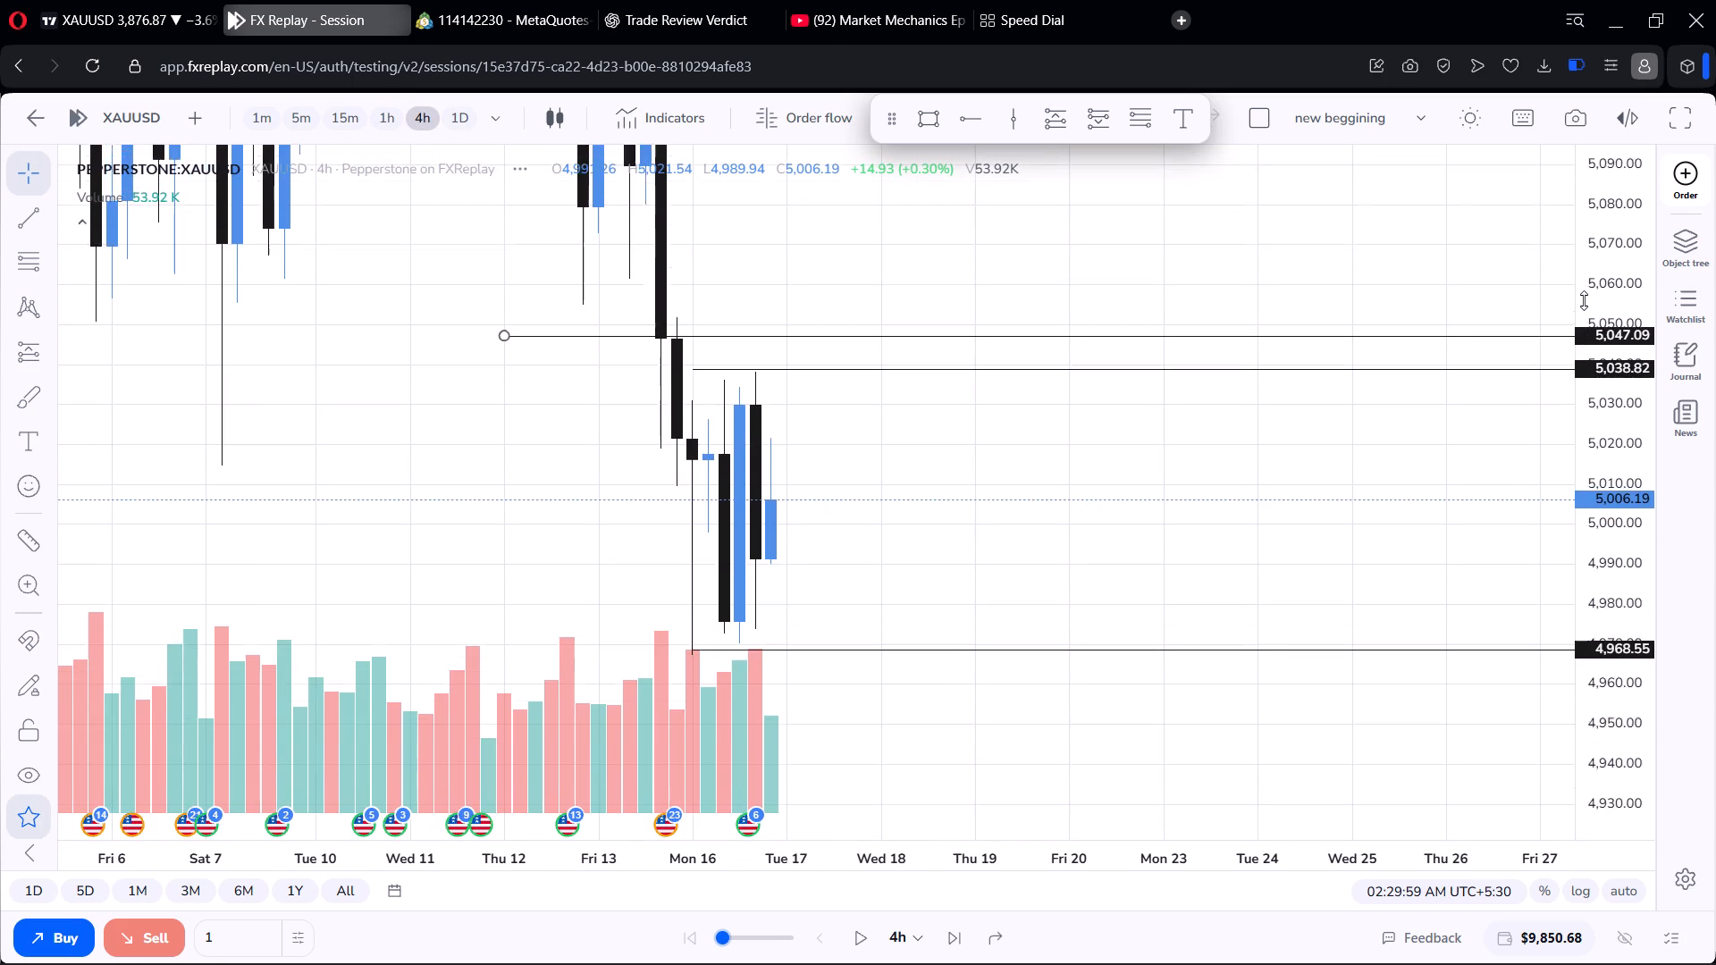
scroll(1584, 300, down, 6)
scroll(1230, 311, down, 4)
drag(1098, 348, 1020, 270)
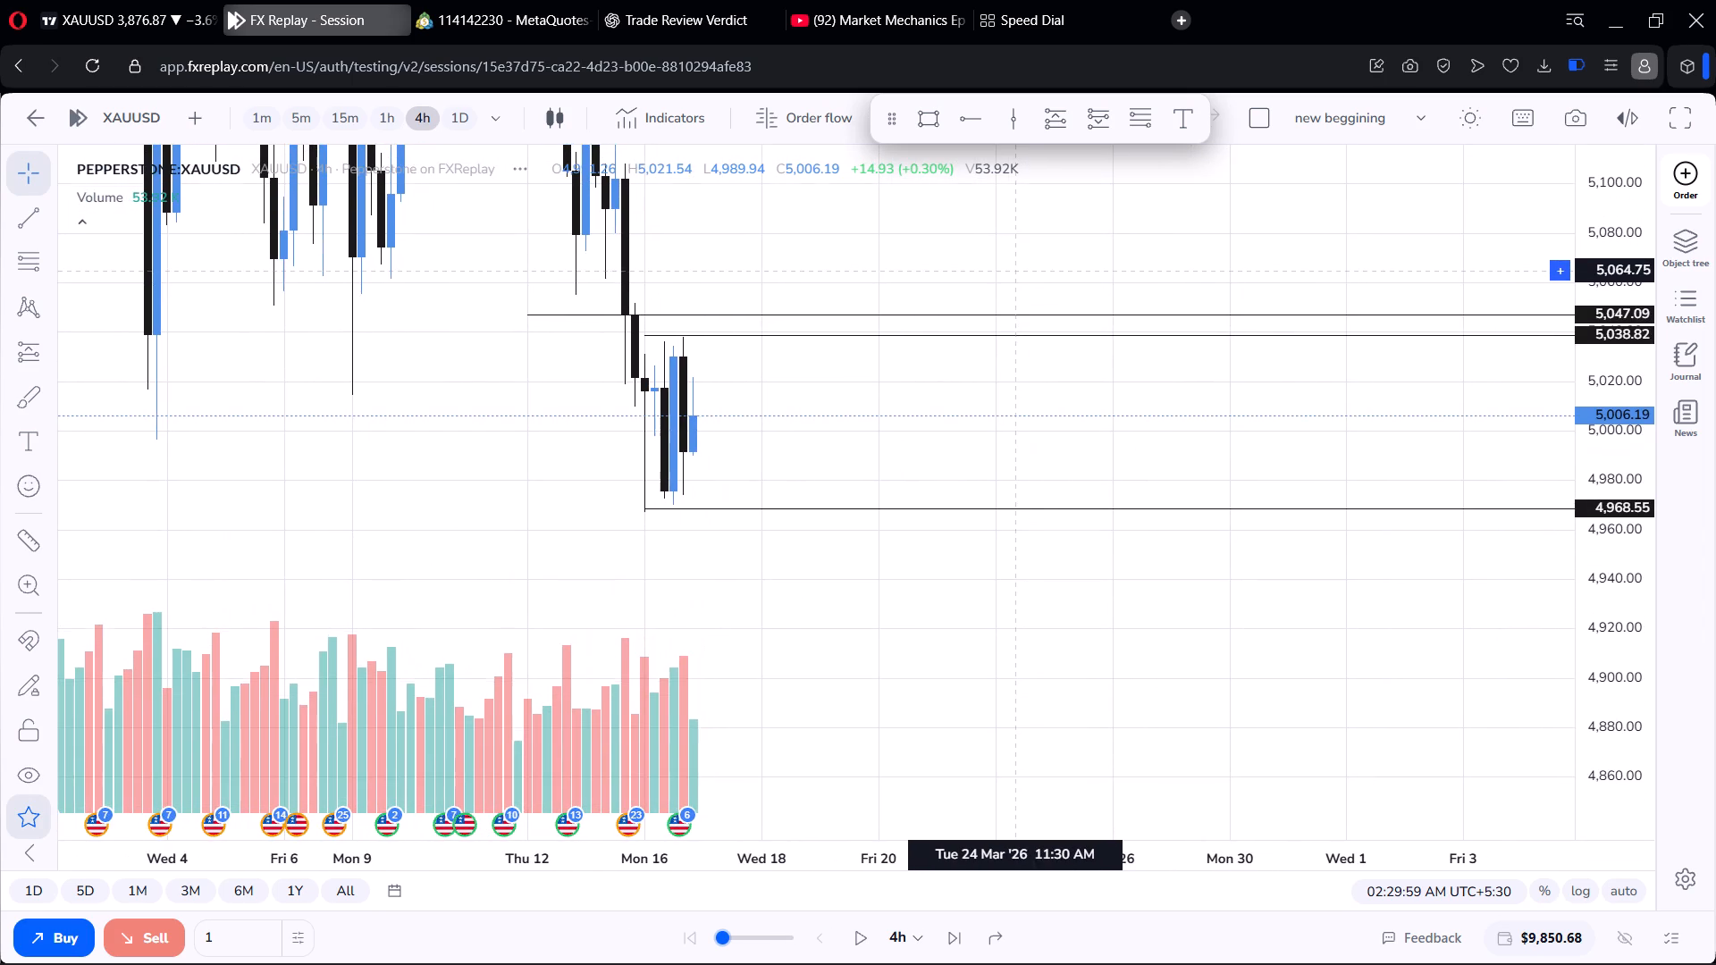
drag(1020, 270, 1050, 170)
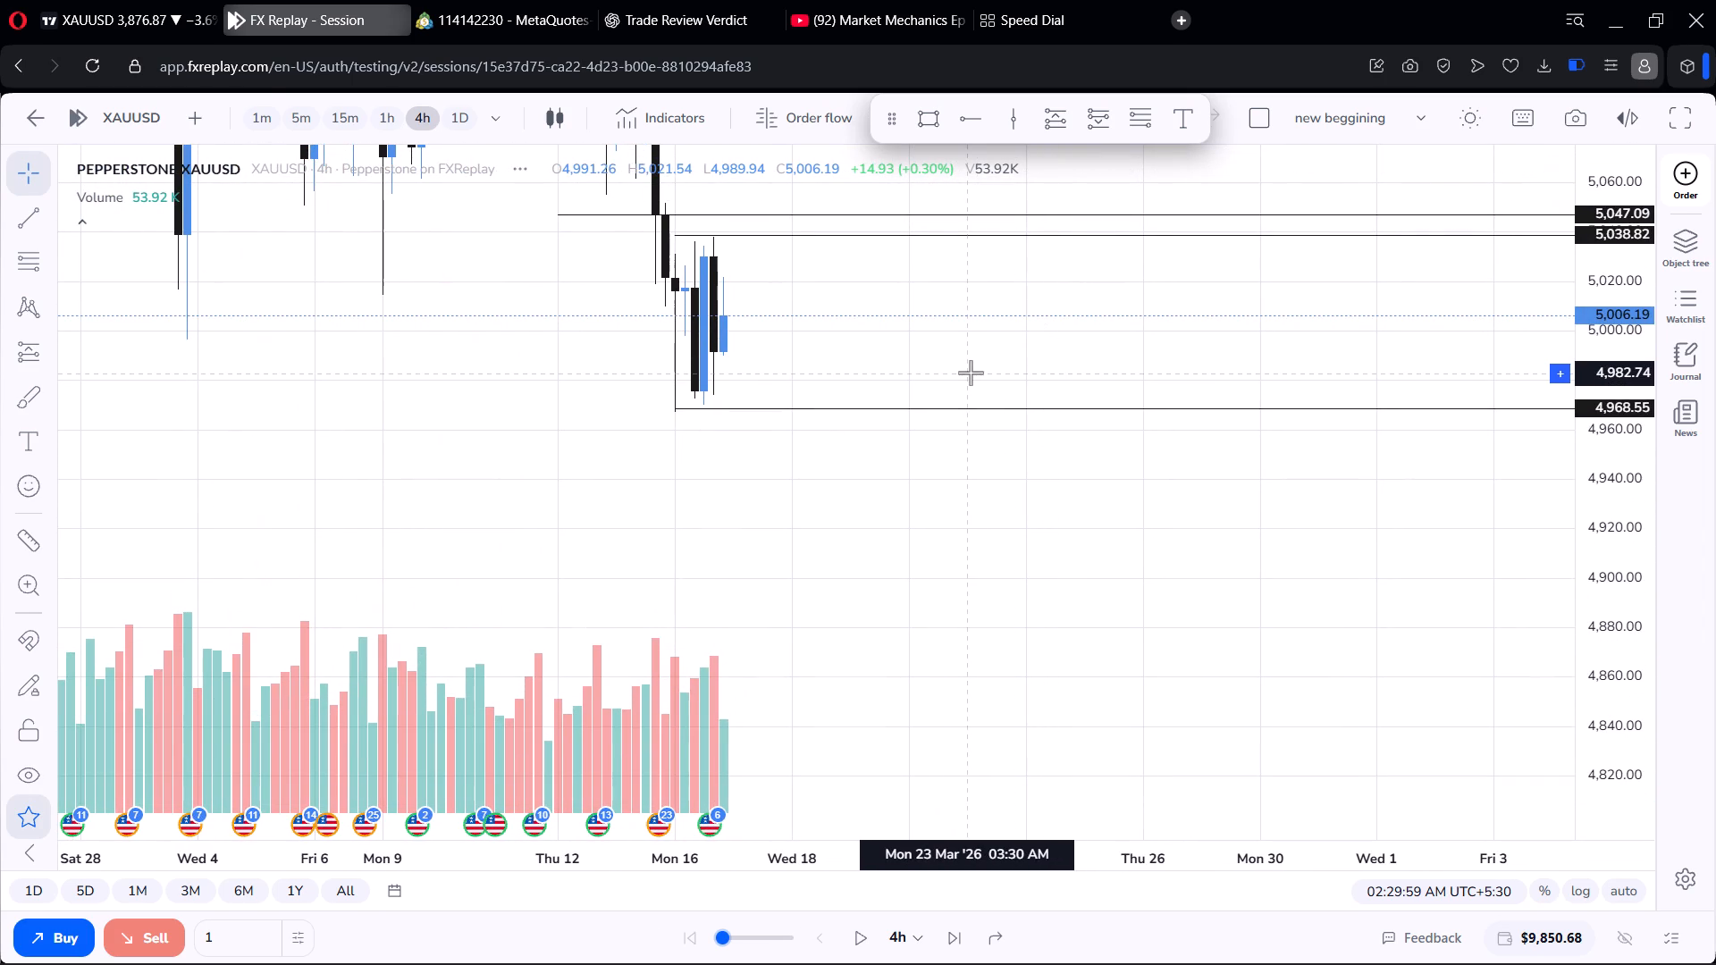
click(953, 410)
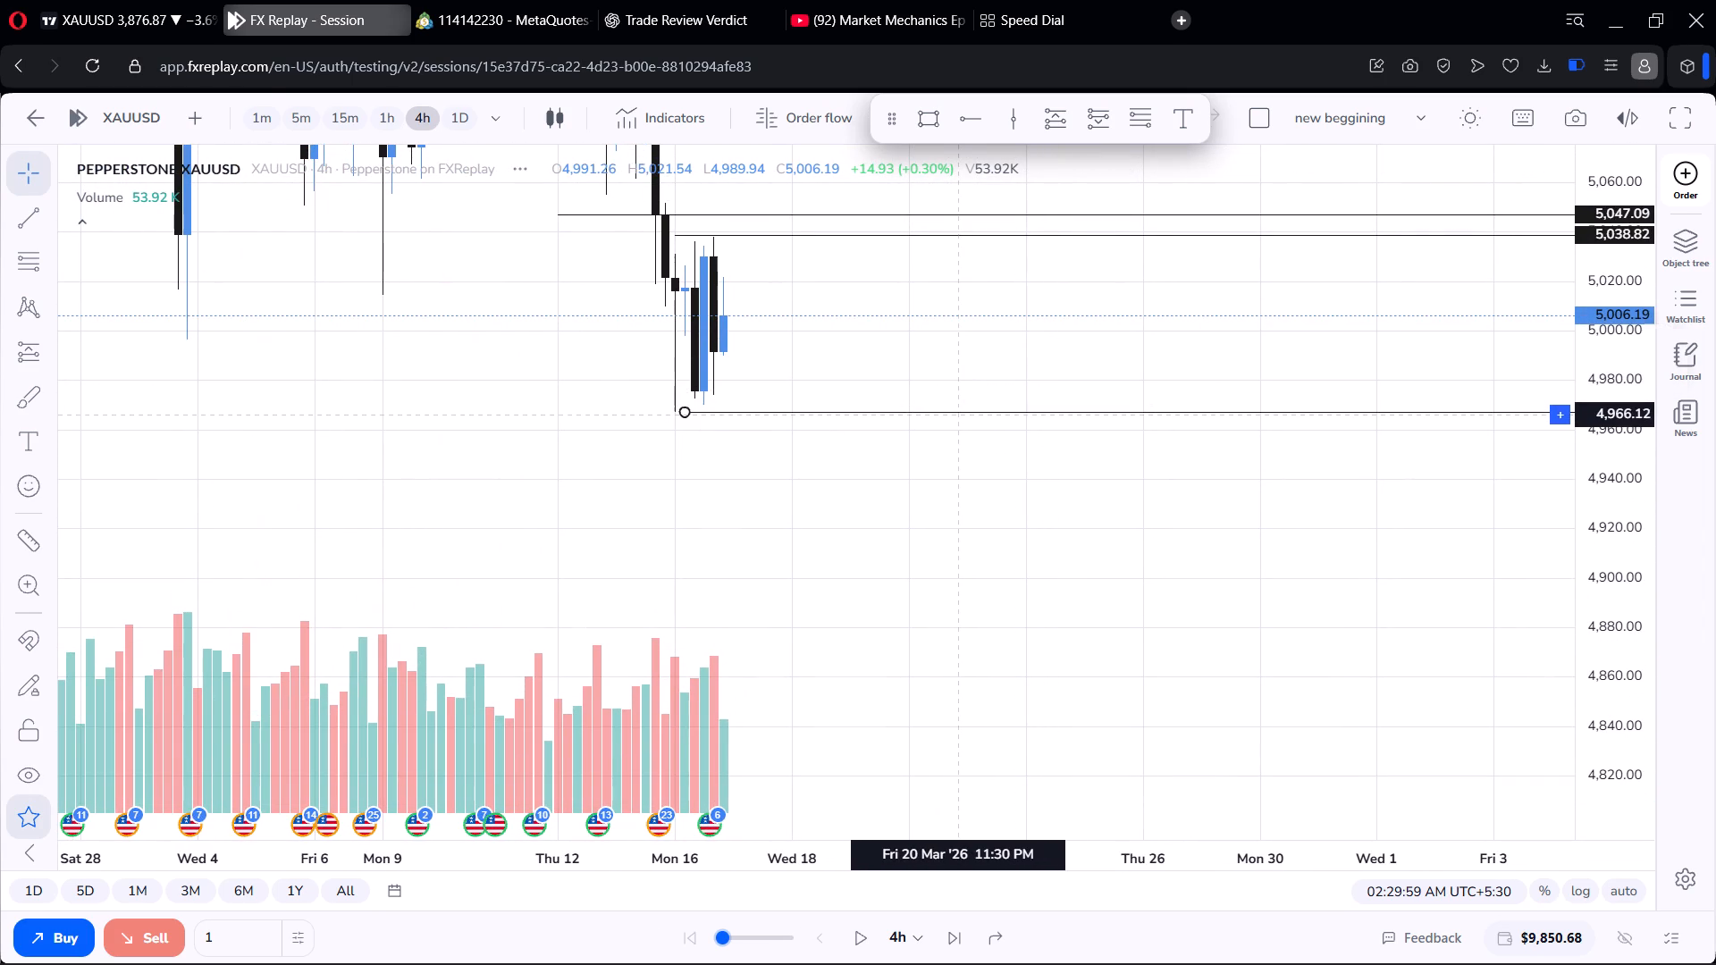
click(956, 453)
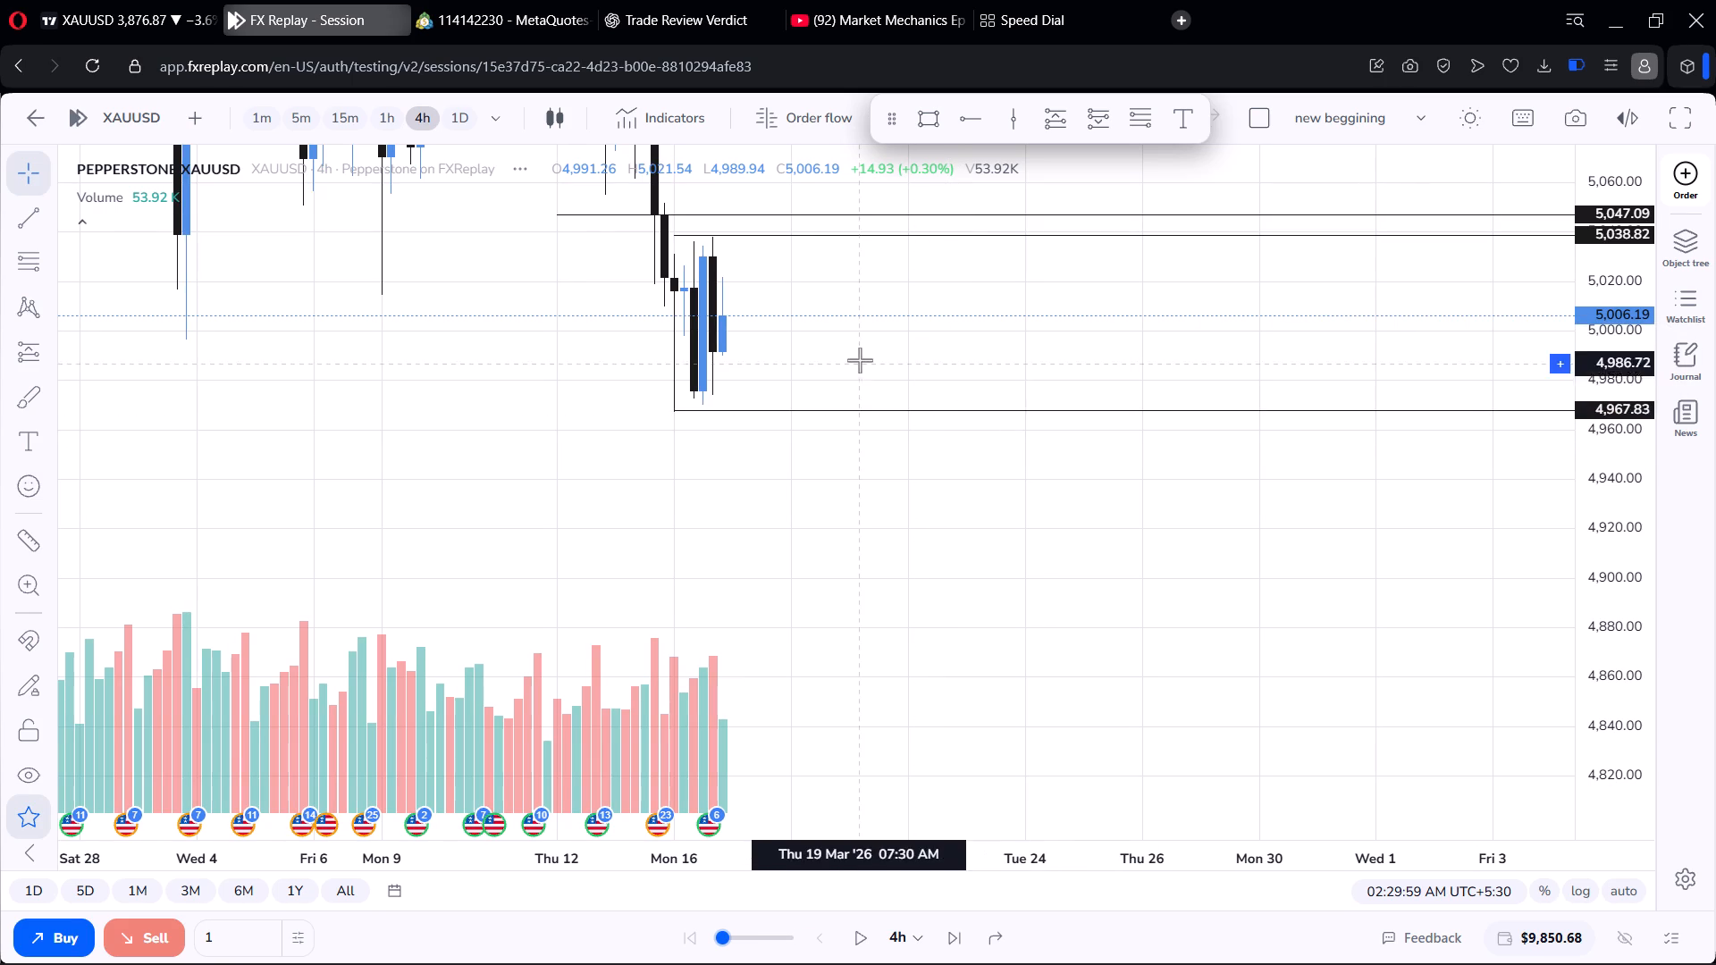
On the 1-hour chart, fine-tune the 16 March high ray to about 5,038.46.
click(384, 114)
scroll(618, 324, up, 3)
scroll(620, 323, down, 4)
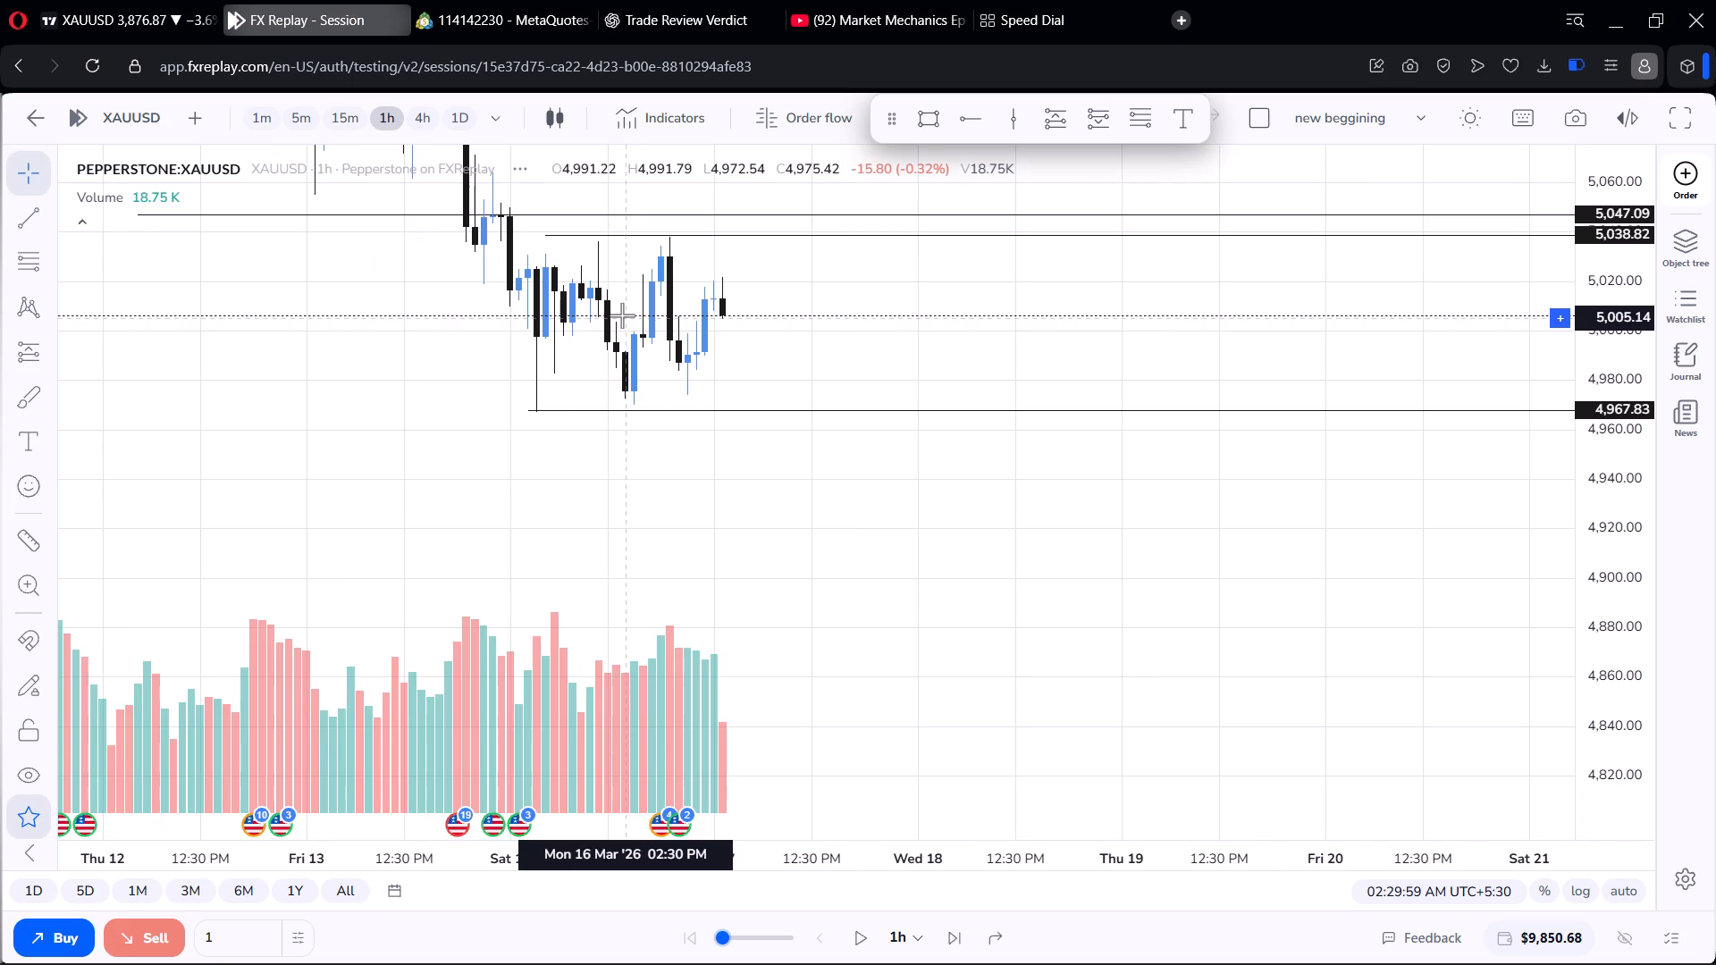
click(754, 237)
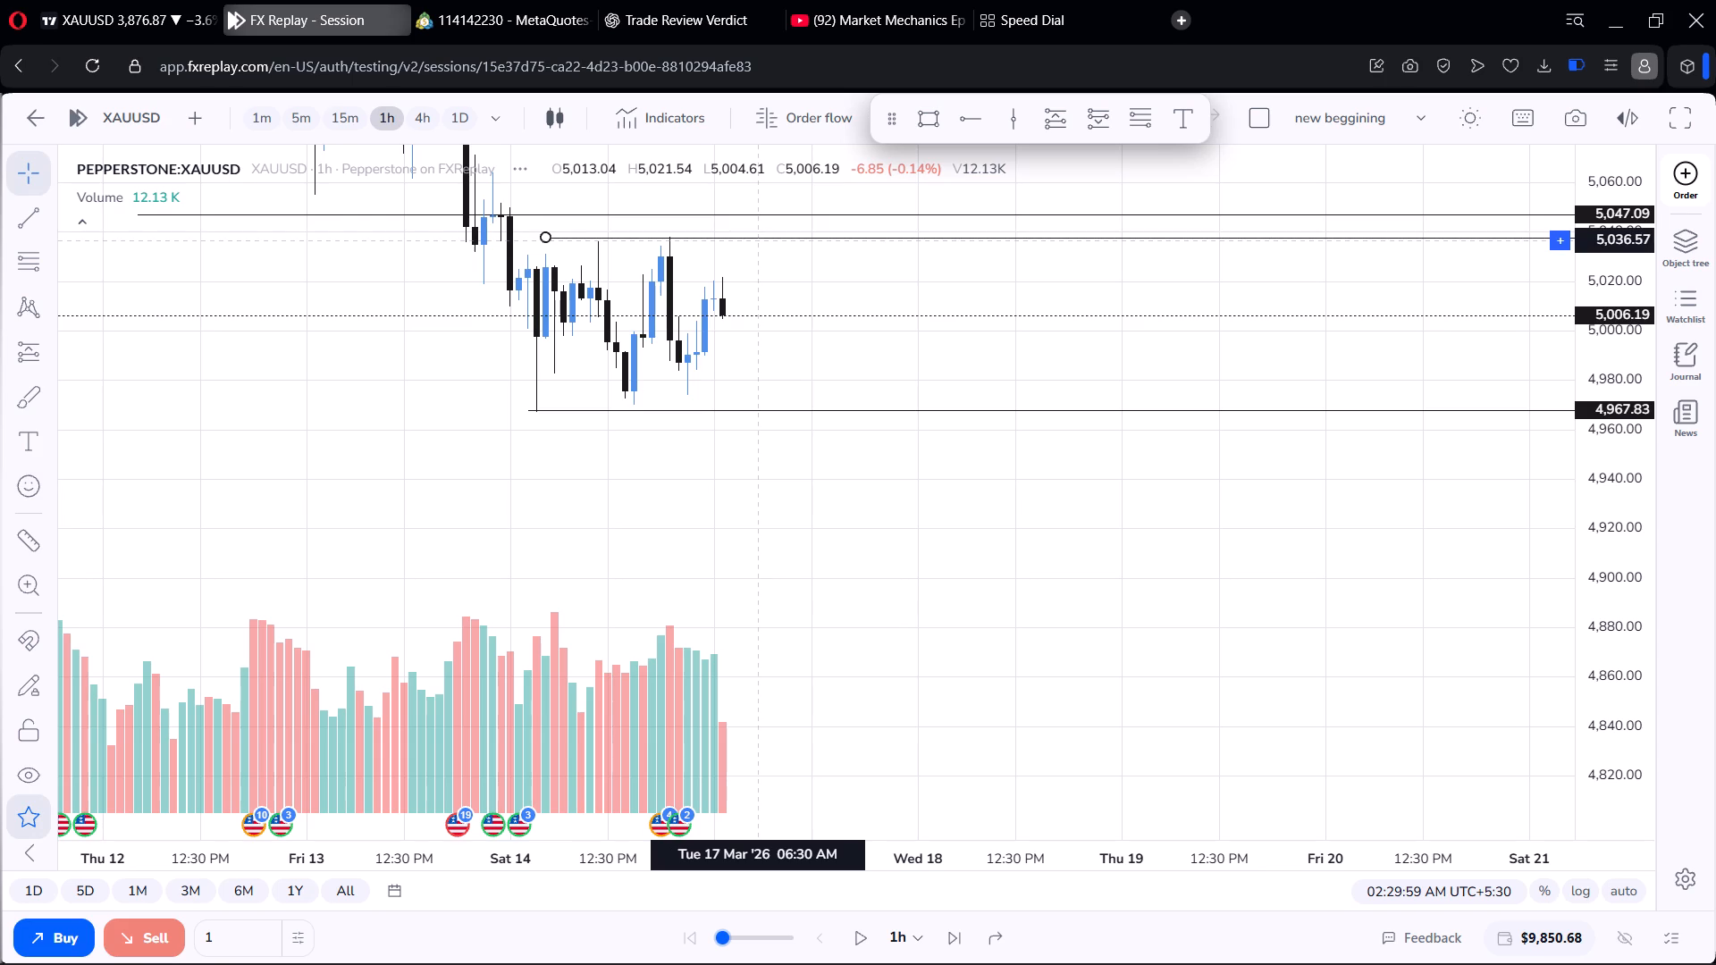
click(747, 288)
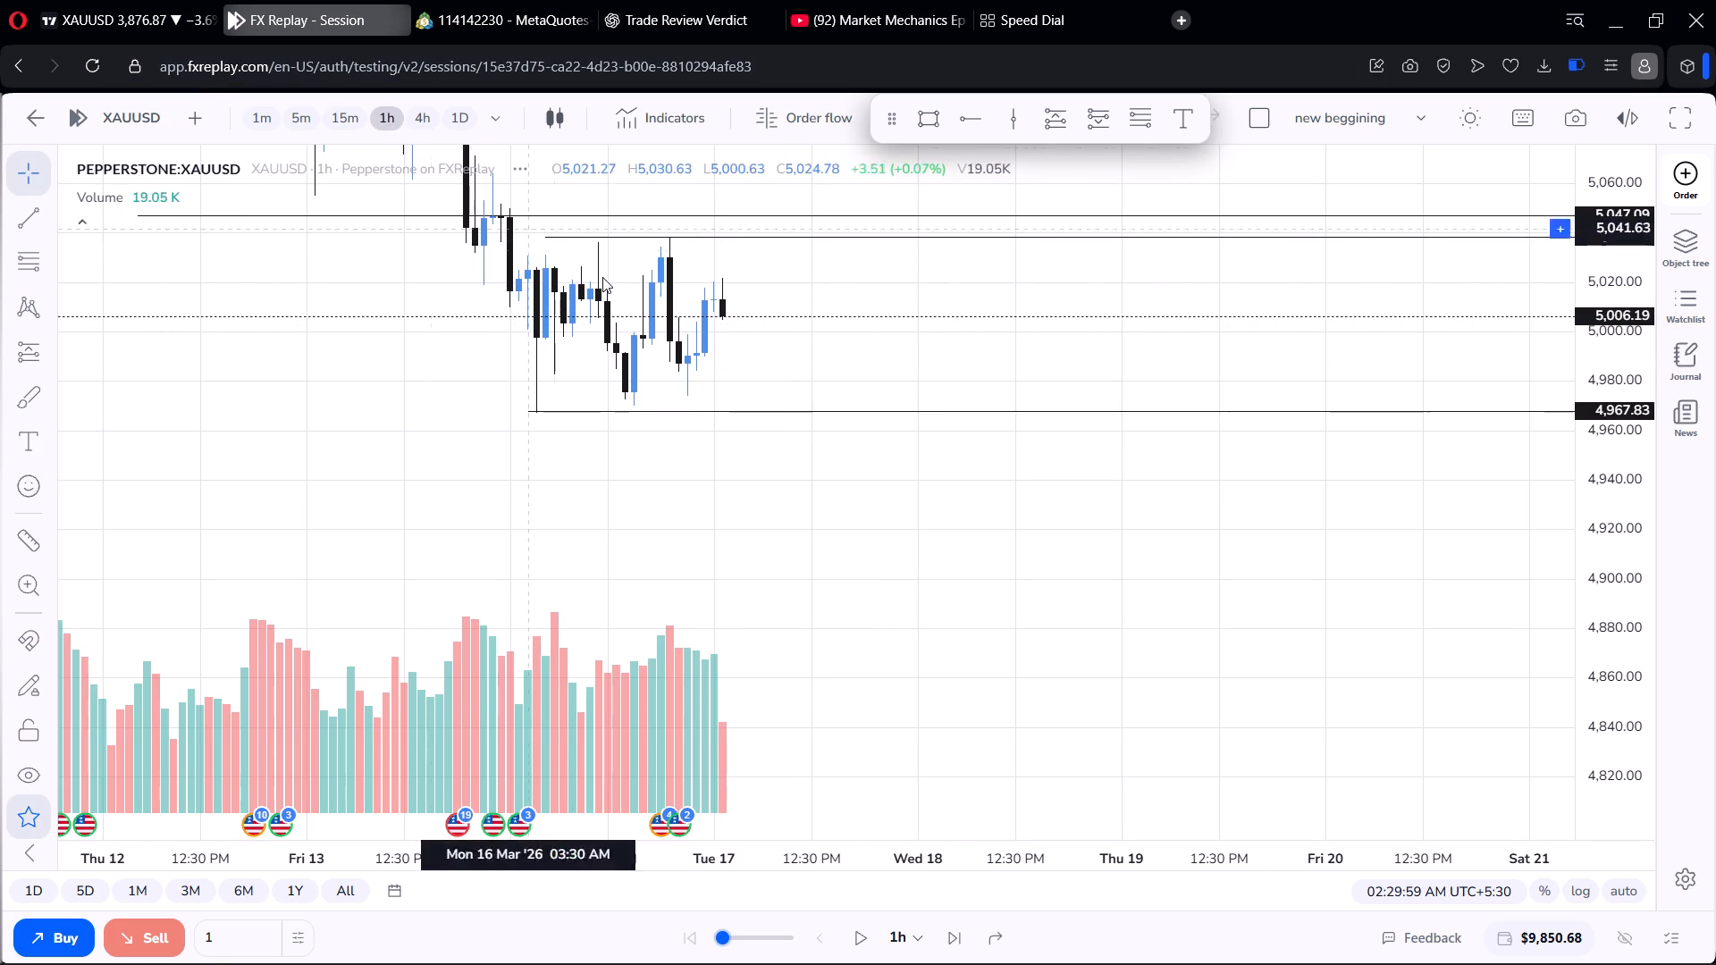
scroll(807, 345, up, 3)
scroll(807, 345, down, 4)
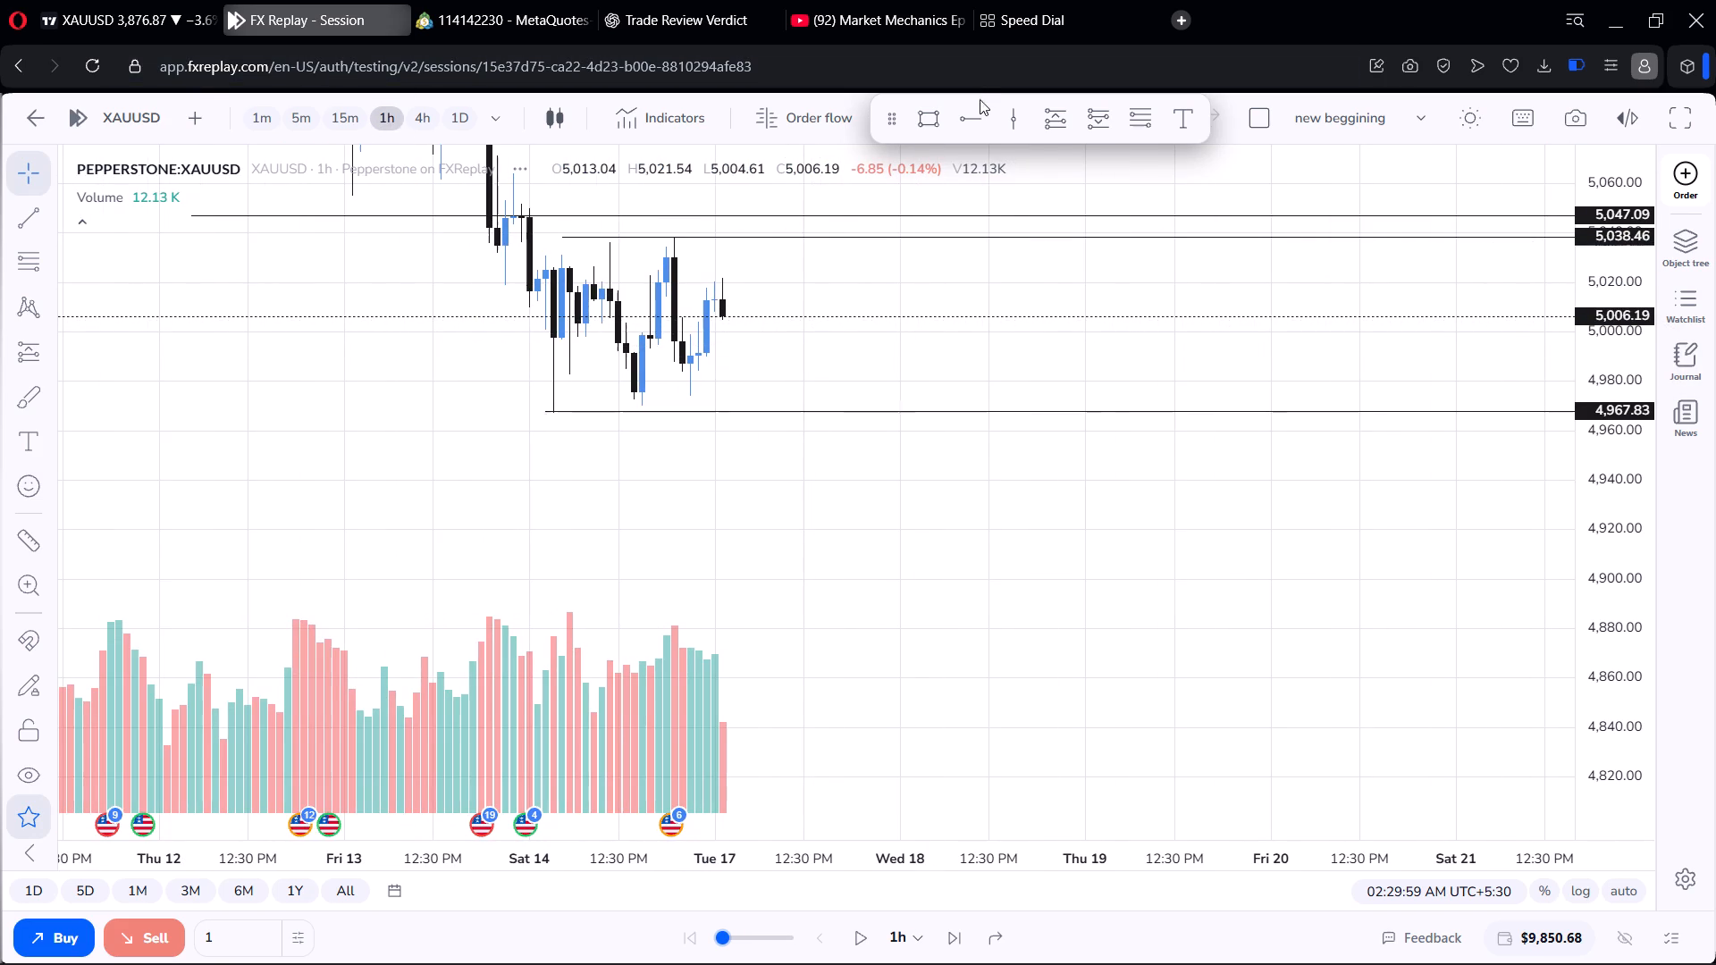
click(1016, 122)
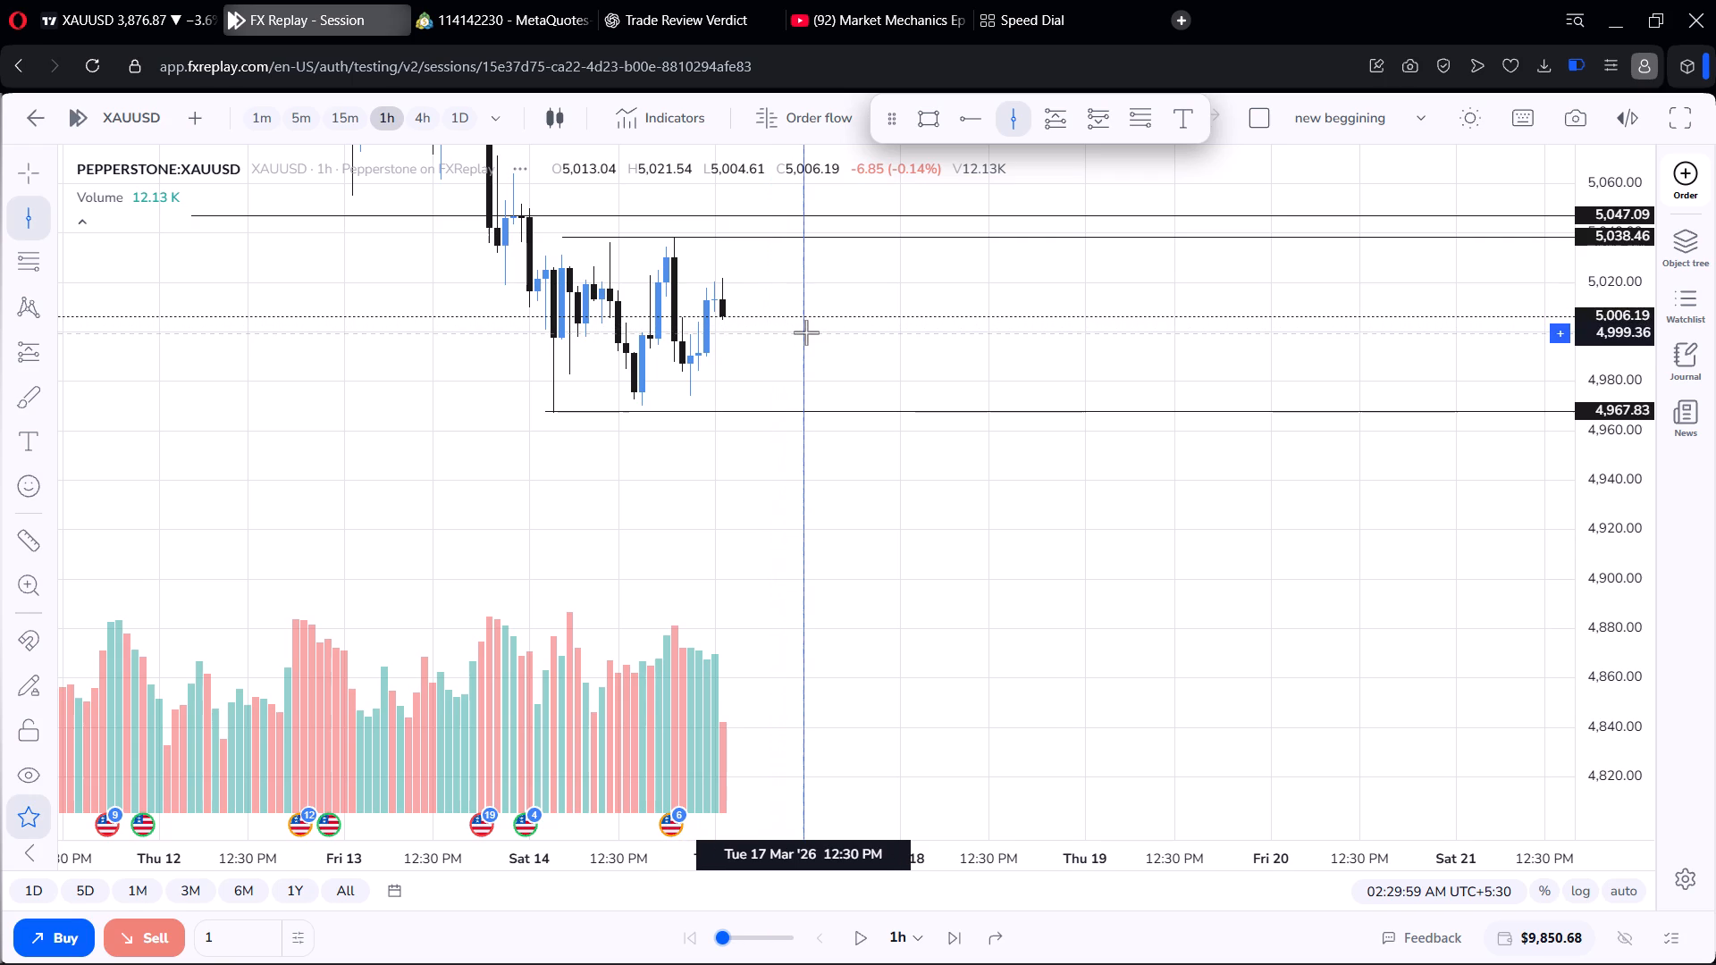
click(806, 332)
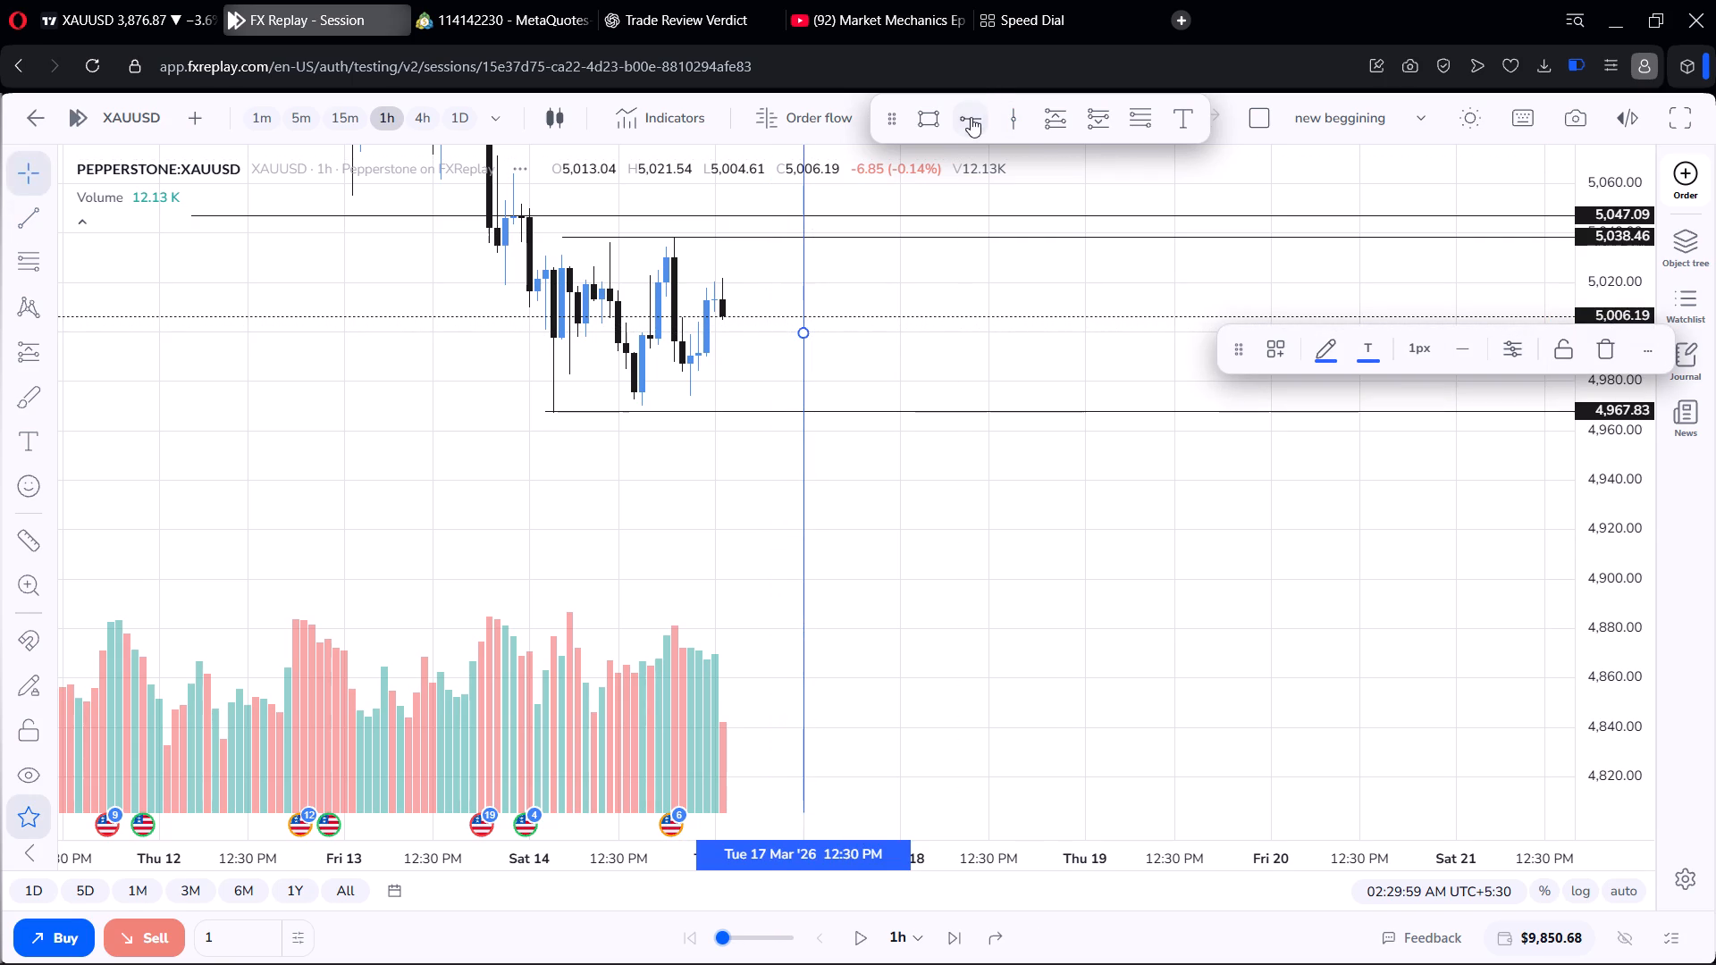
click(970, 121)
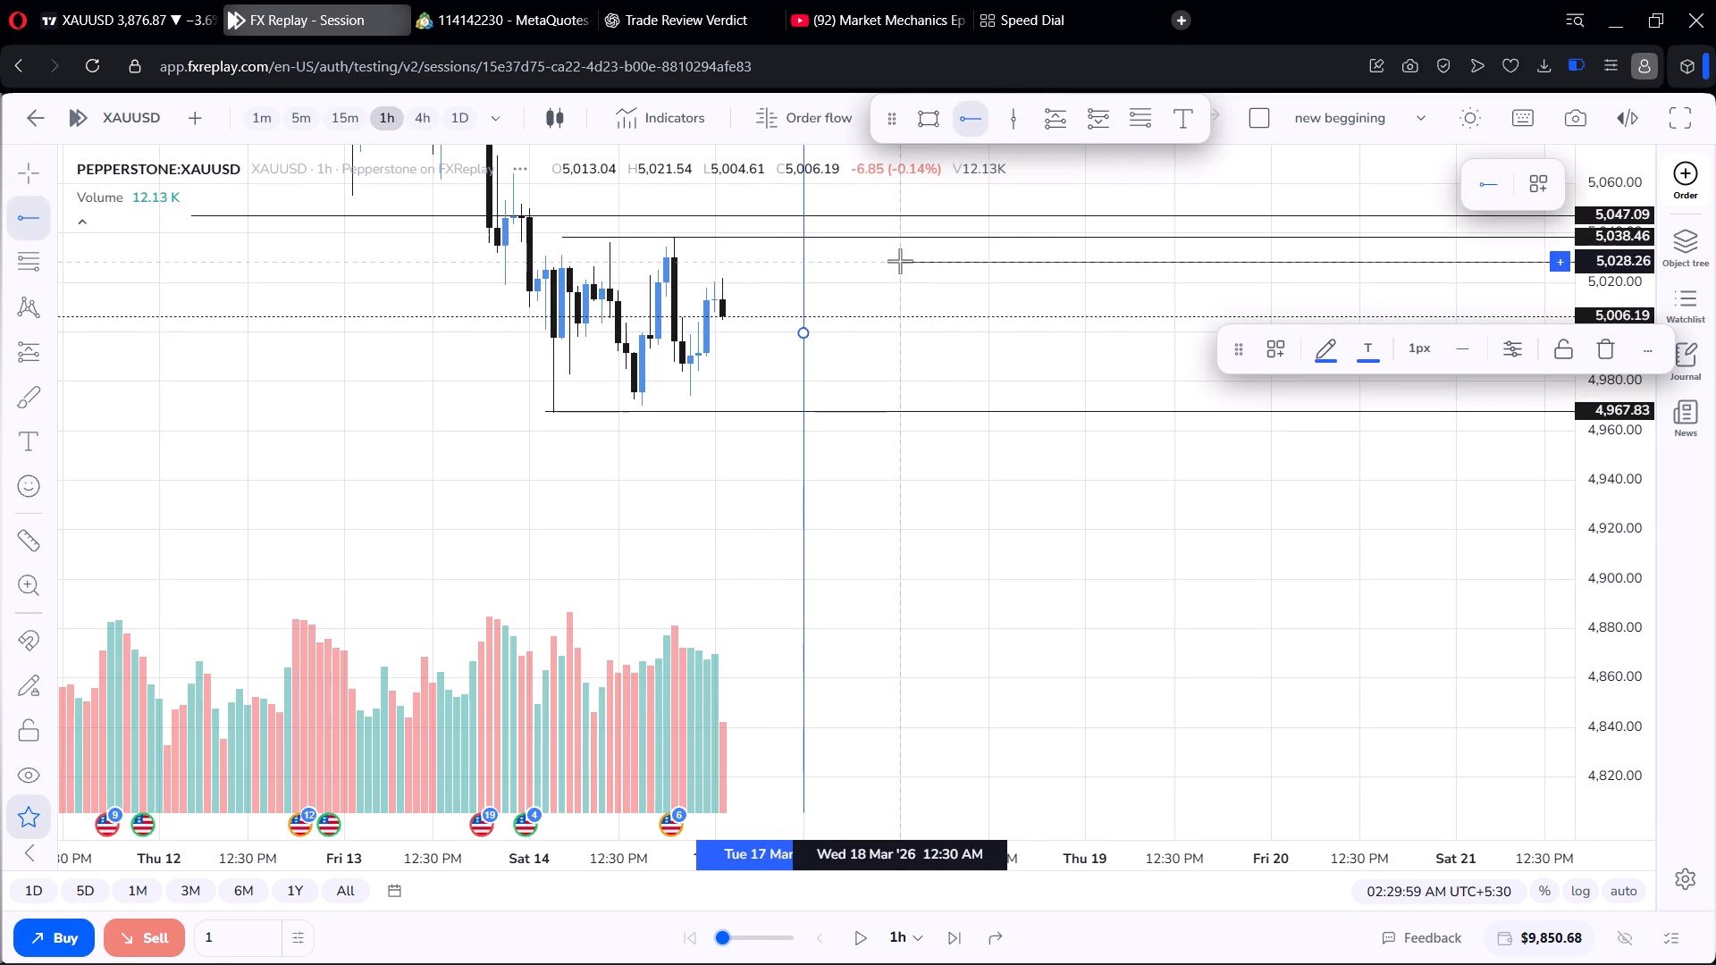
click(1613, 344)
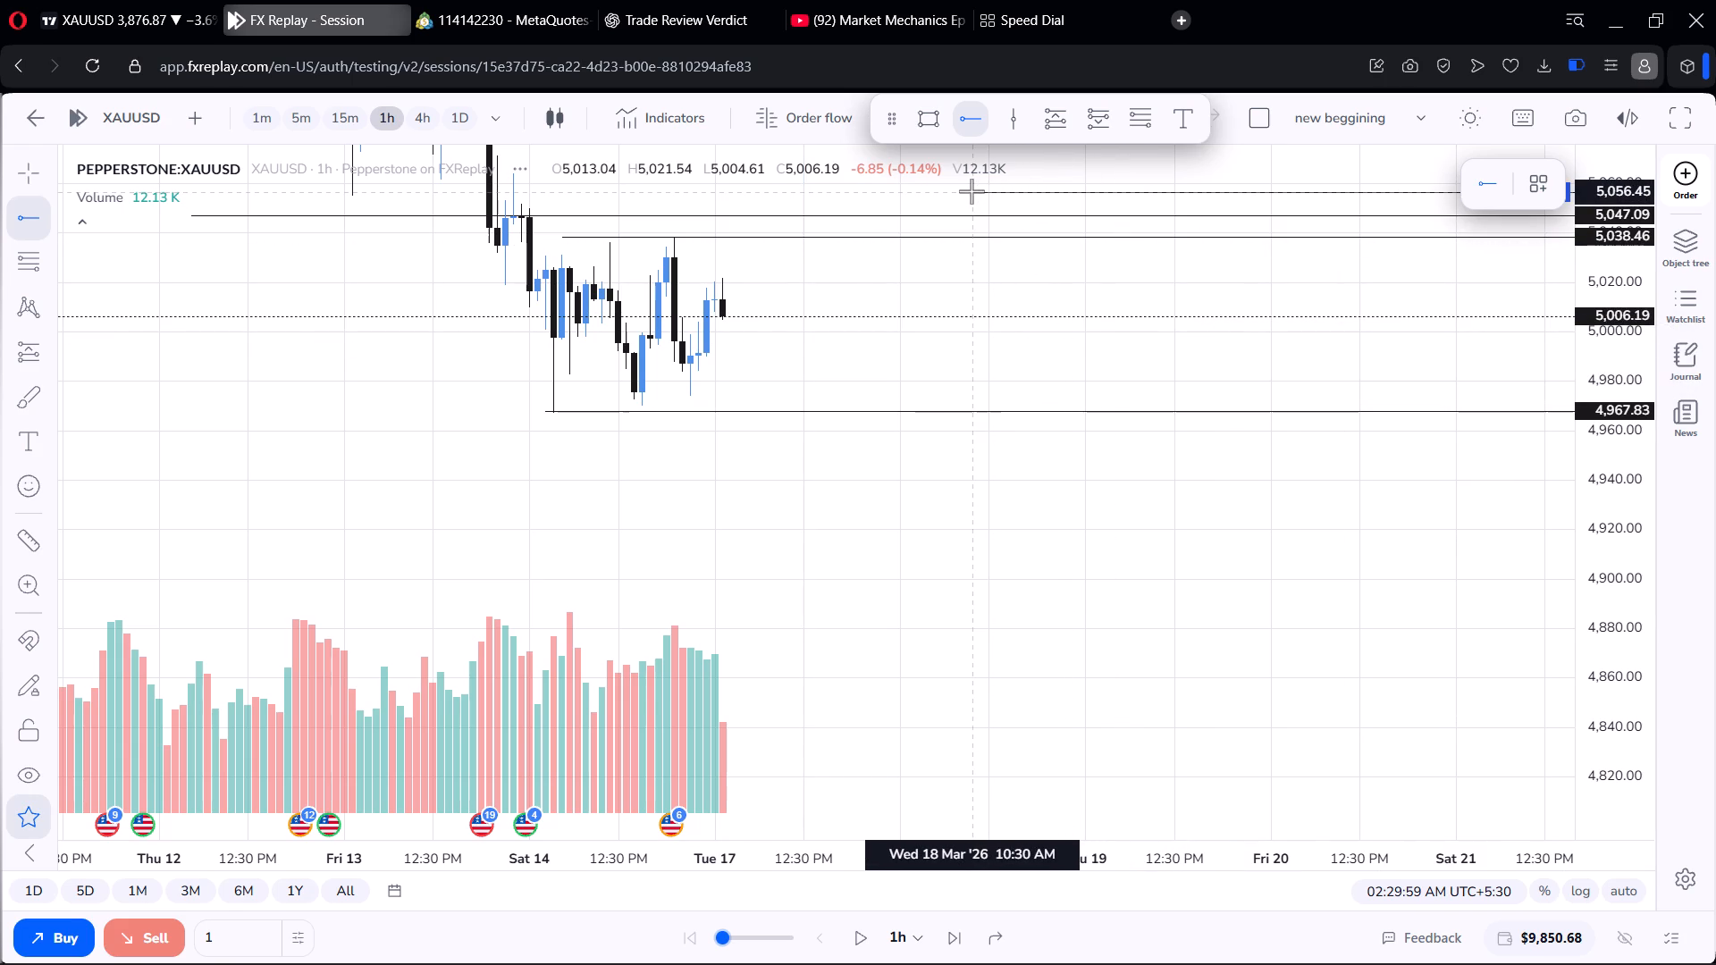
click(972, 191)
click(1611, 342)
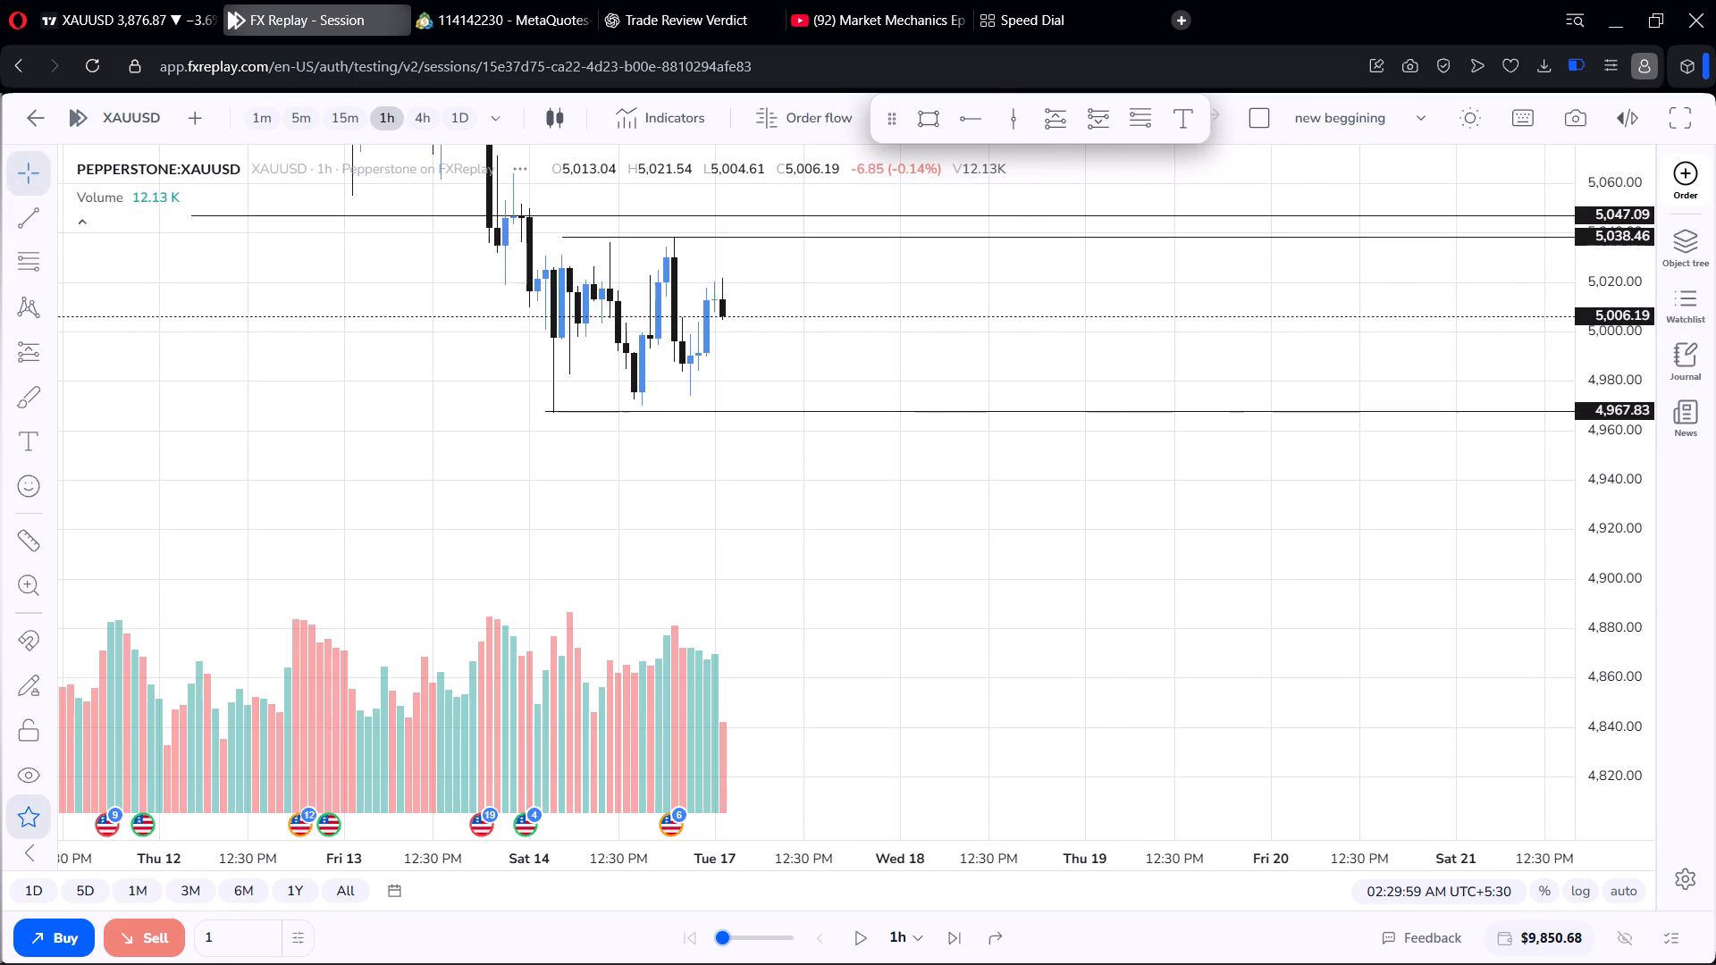
Place vertical lines on the 1-hour chart at 12:30 PM and 06:30 PM on 17 March.
click(1006, 113)
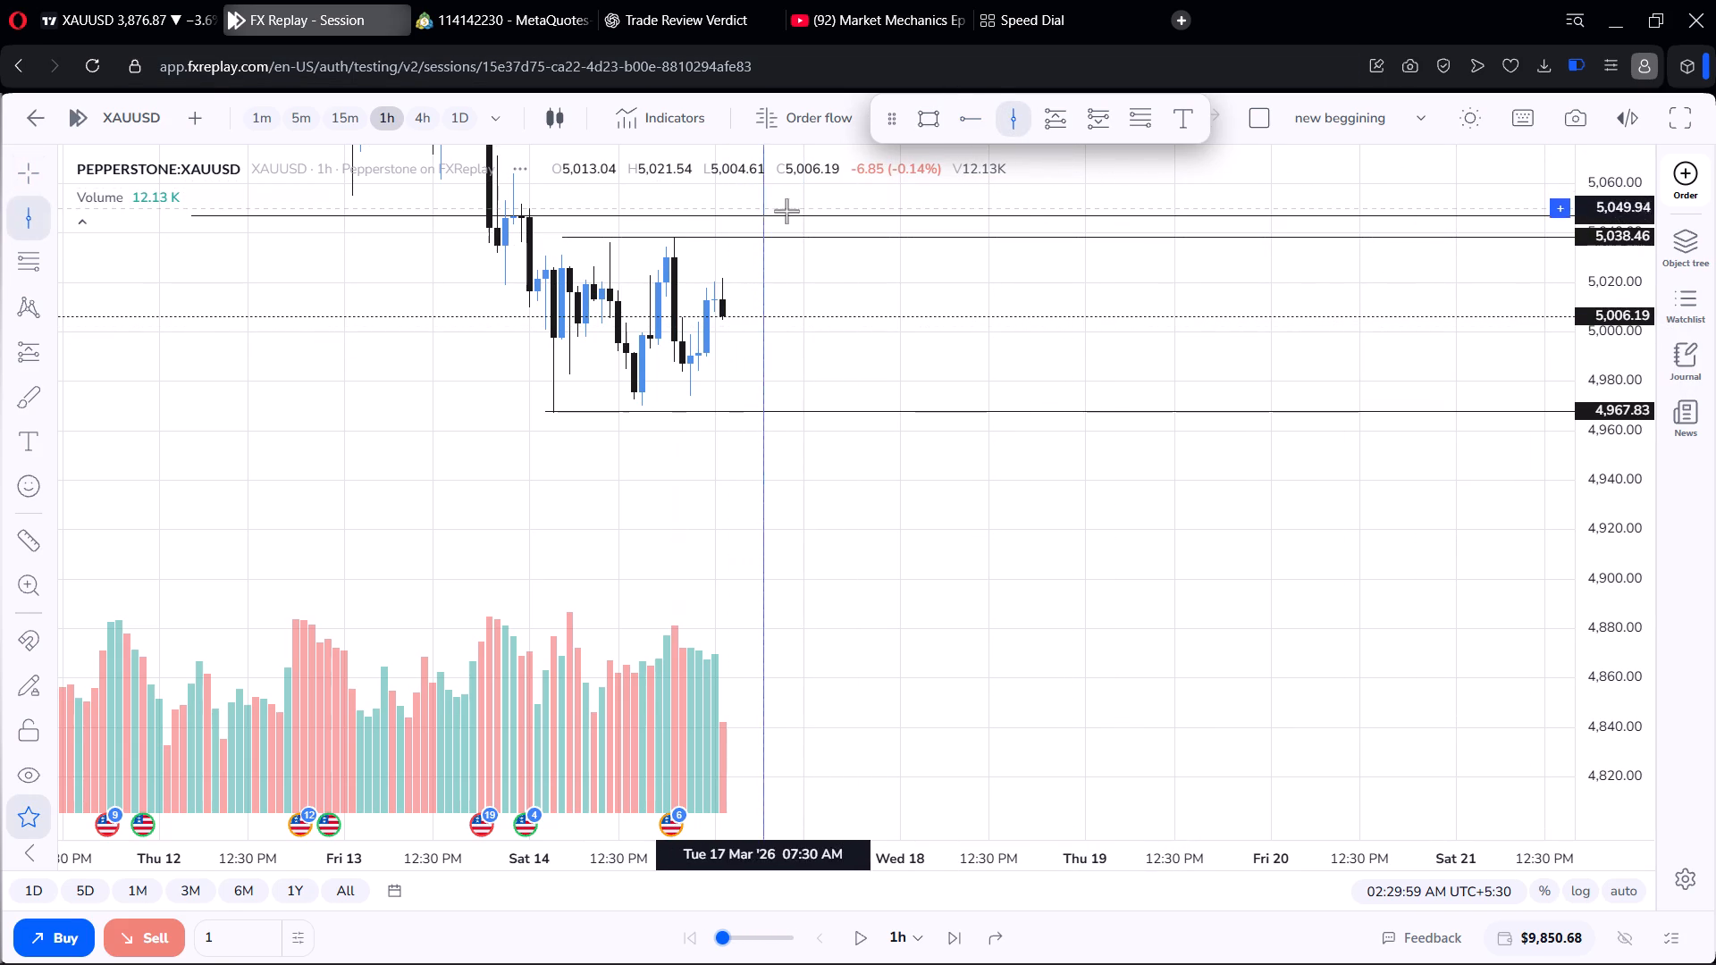
click(803, 214)
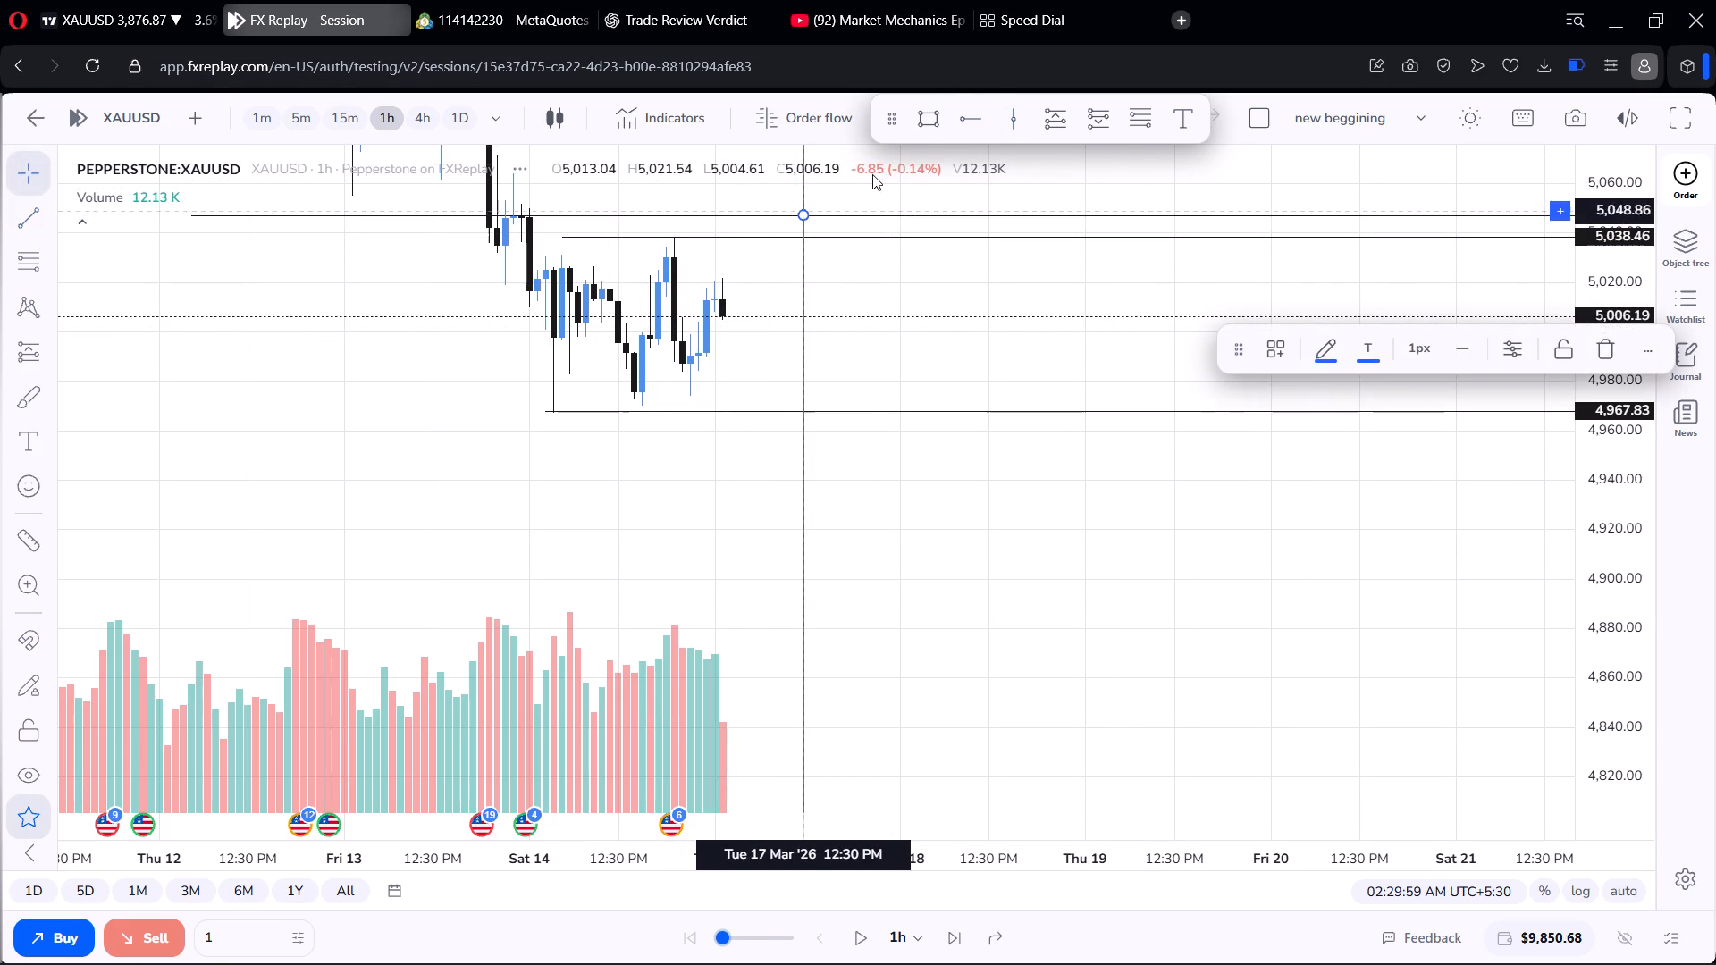
click(1019, 130)
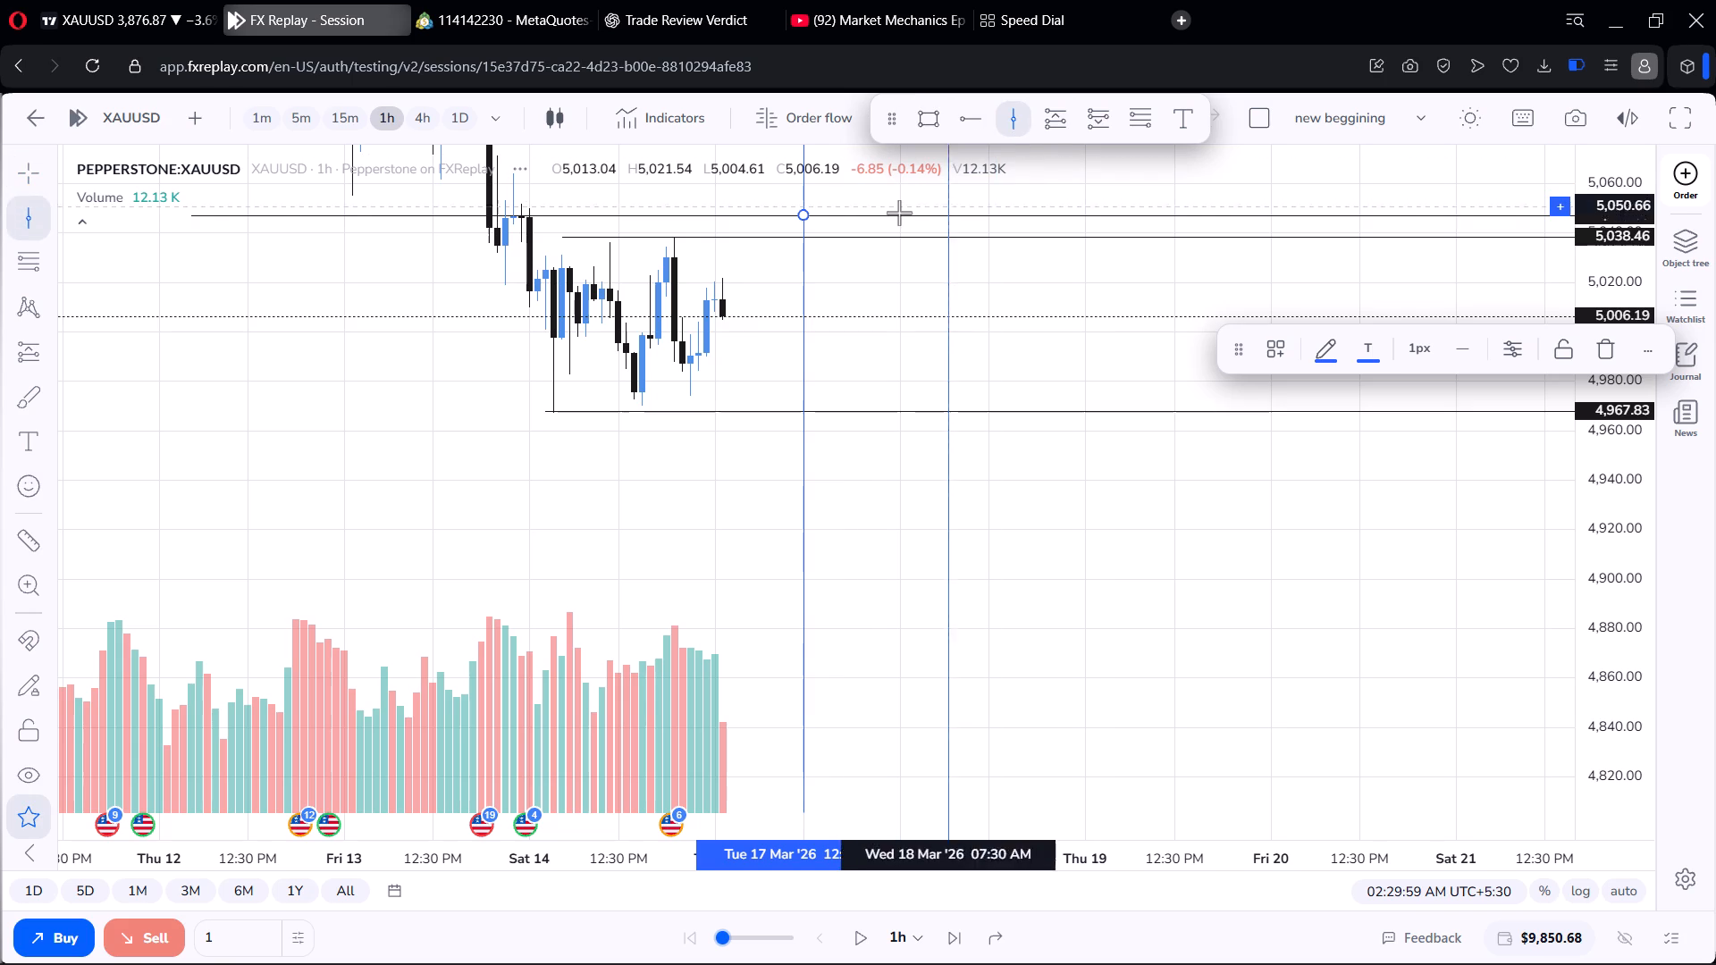
click(854, 213)
Examine the 1-hour price action against the horizontal rays and the two 17 March time lines.
scroll(862, 236, up, 5)
scroll(863, 236, down, 5)
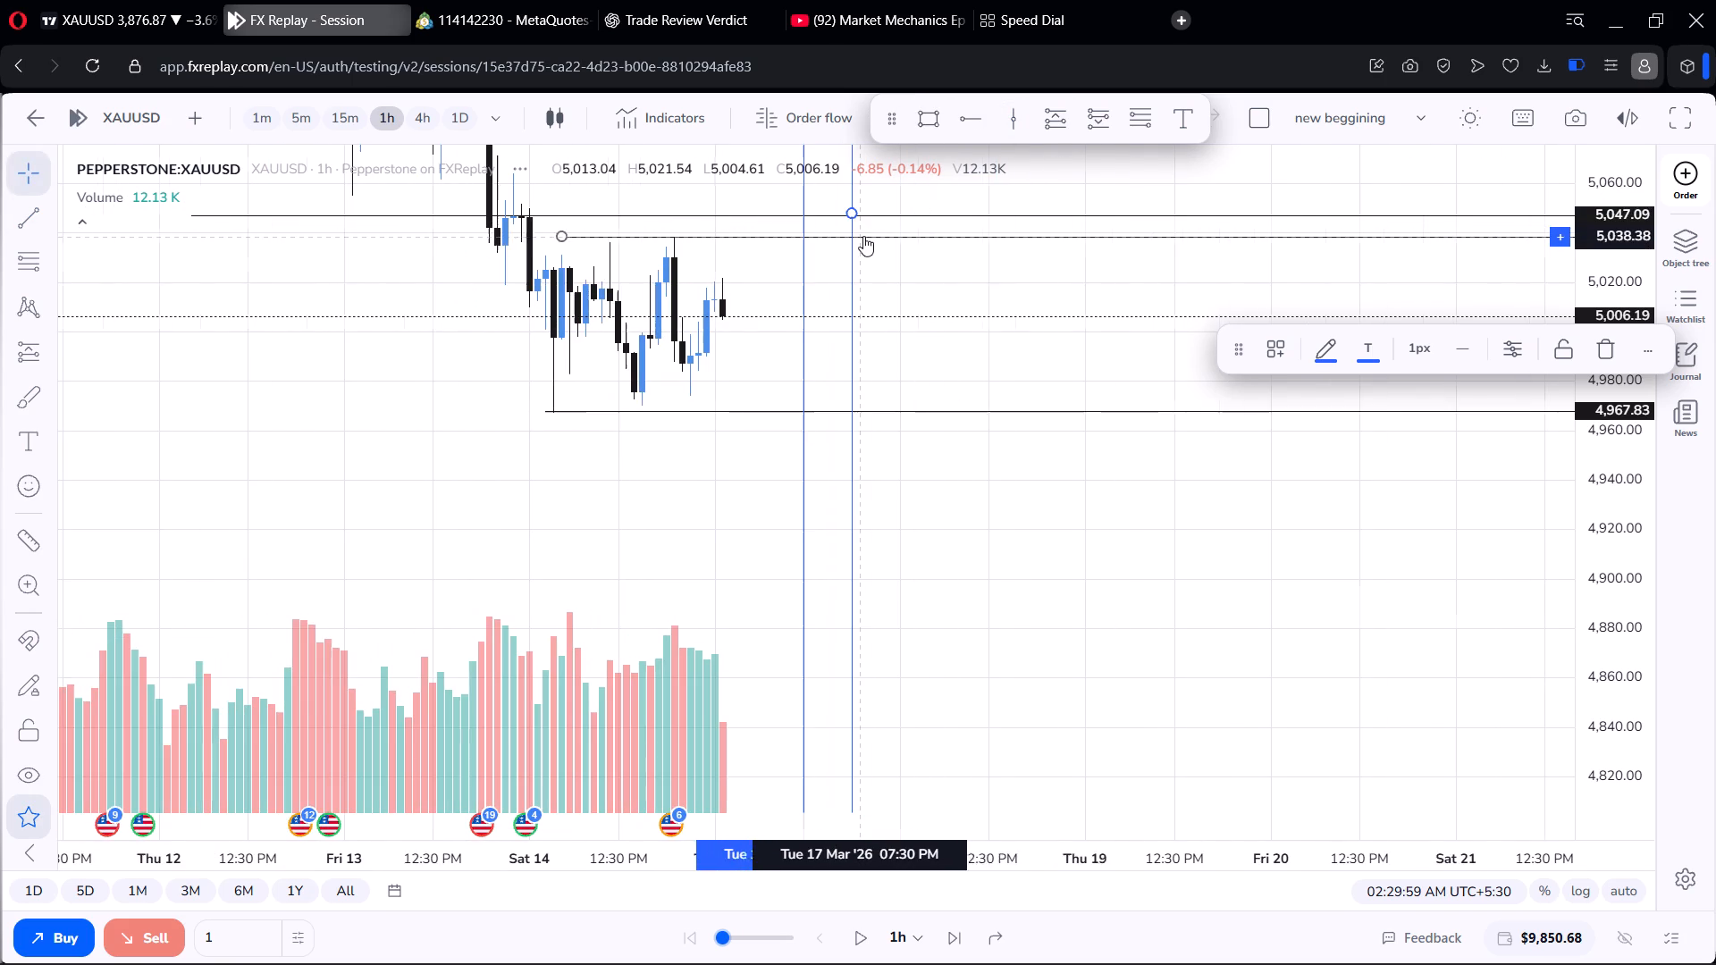
scroll(943, 309, up, 4)
scroll(841, 290, up, 3)
scroll(841, 288, down, 3)
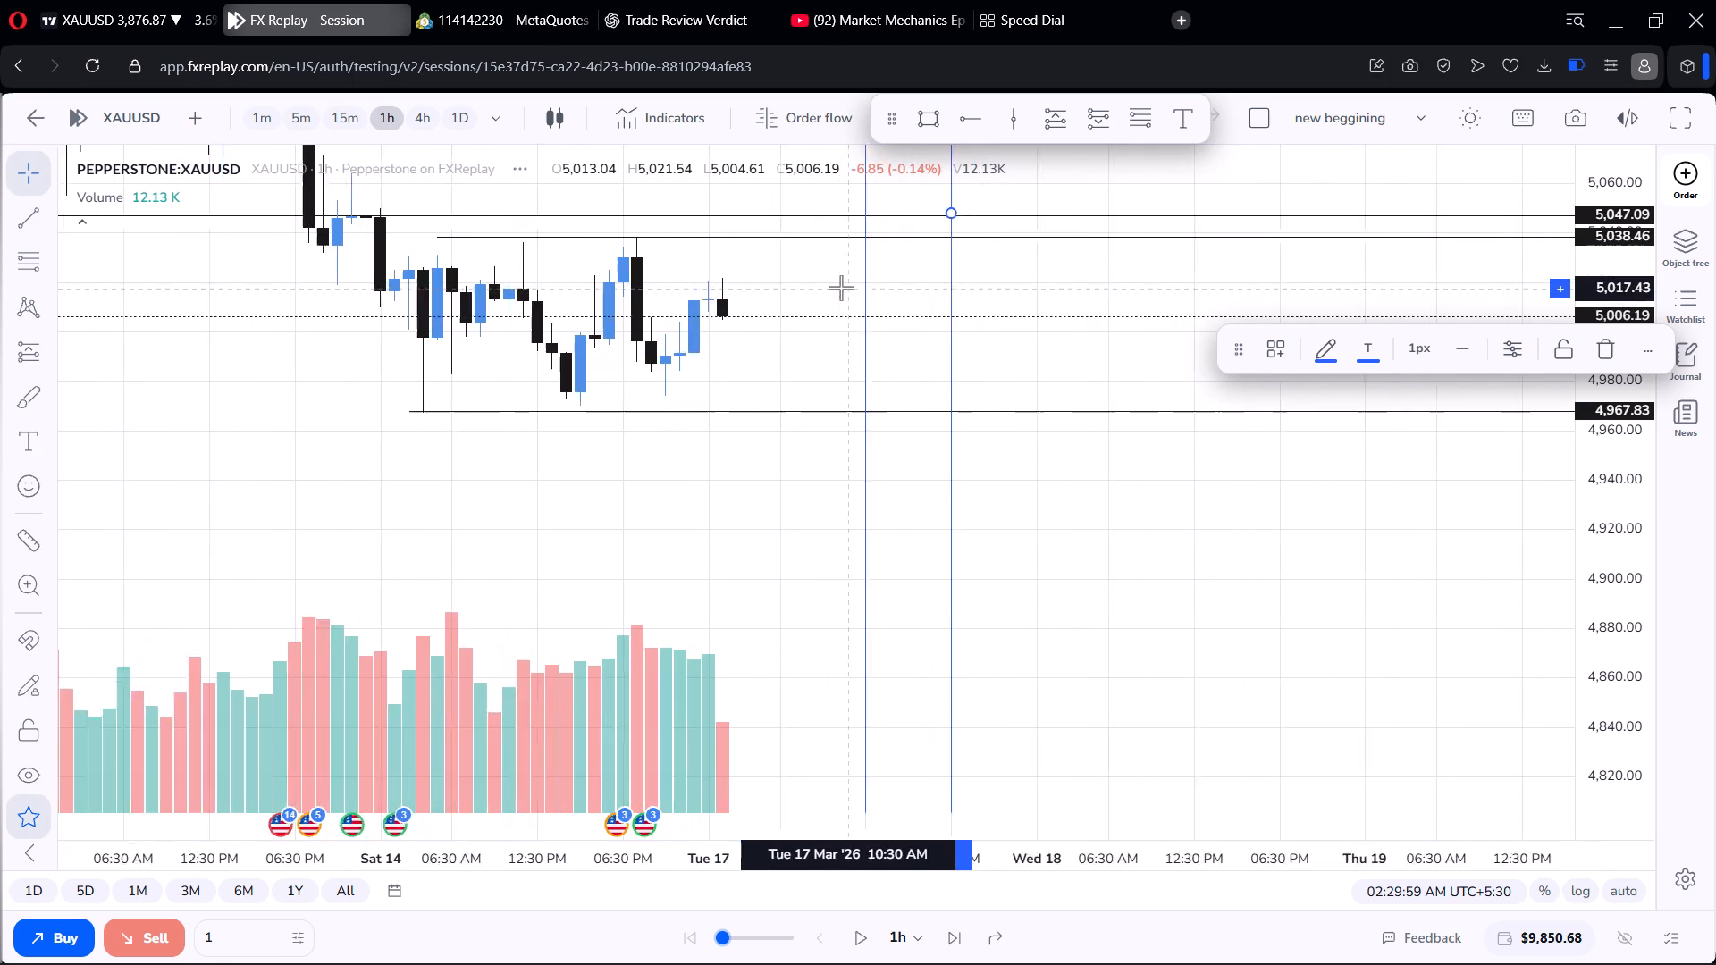
scroll(841, 288, down, 3)
scroll(1621, 289, up, 10)
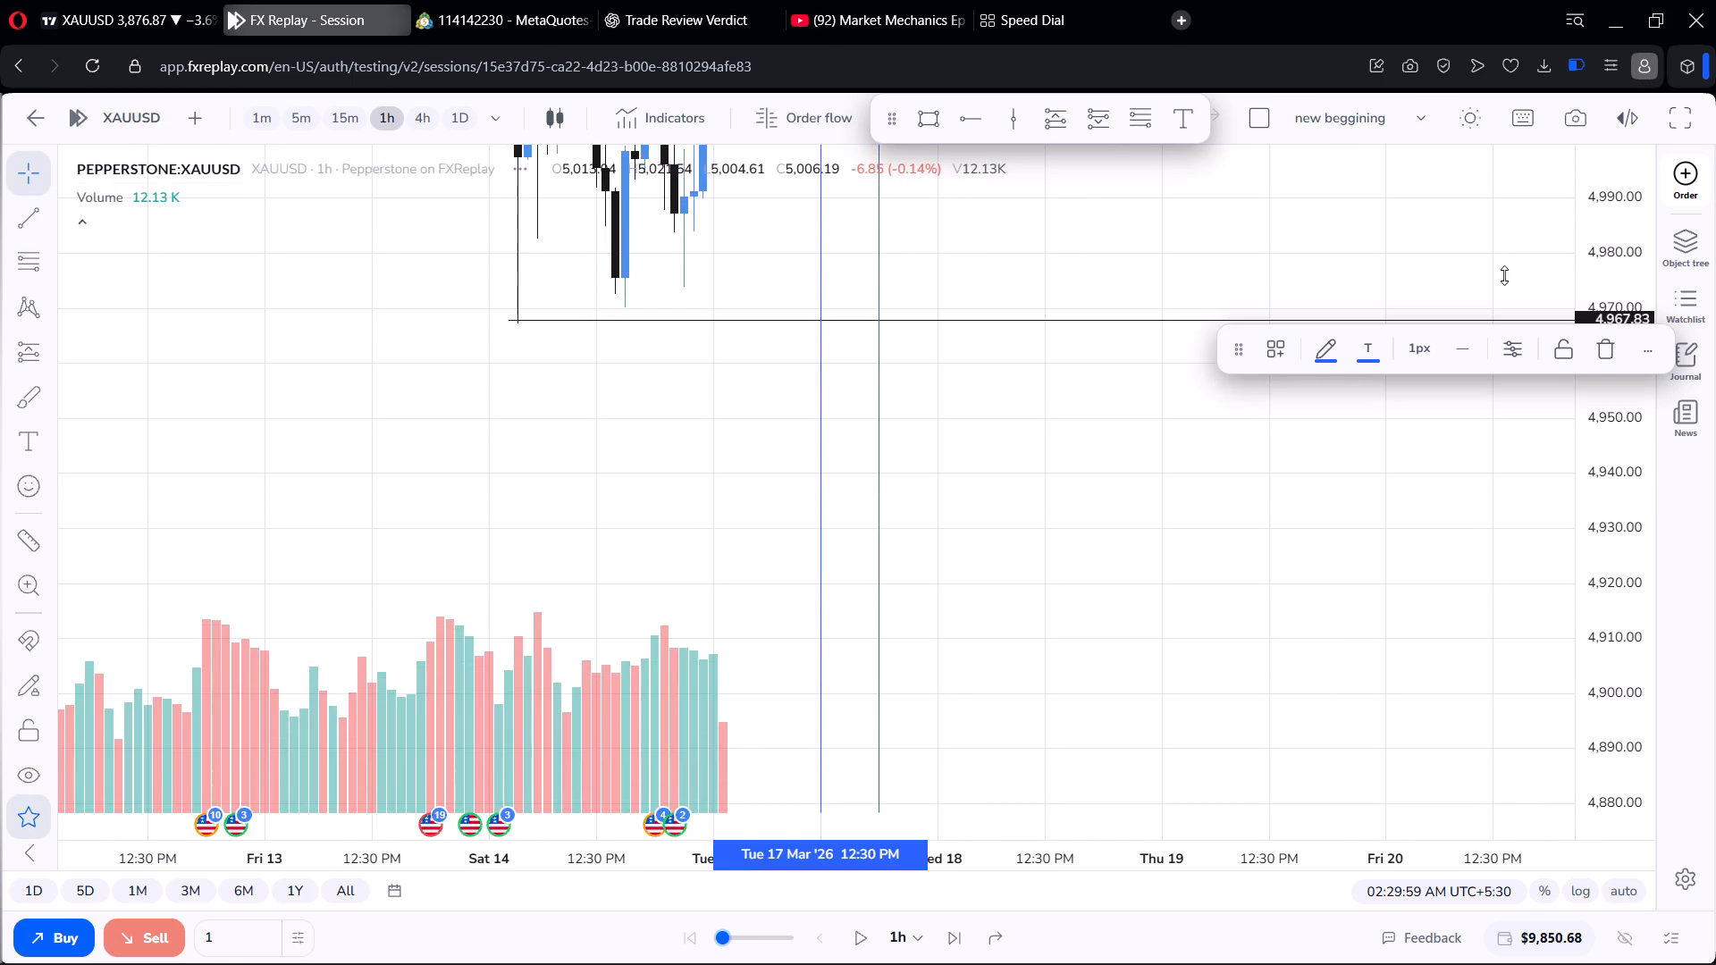
scroll(1054, 246, up, 5)
drag(1053, 246, 1077, 543)
scroll(1129, 413, up, 1)
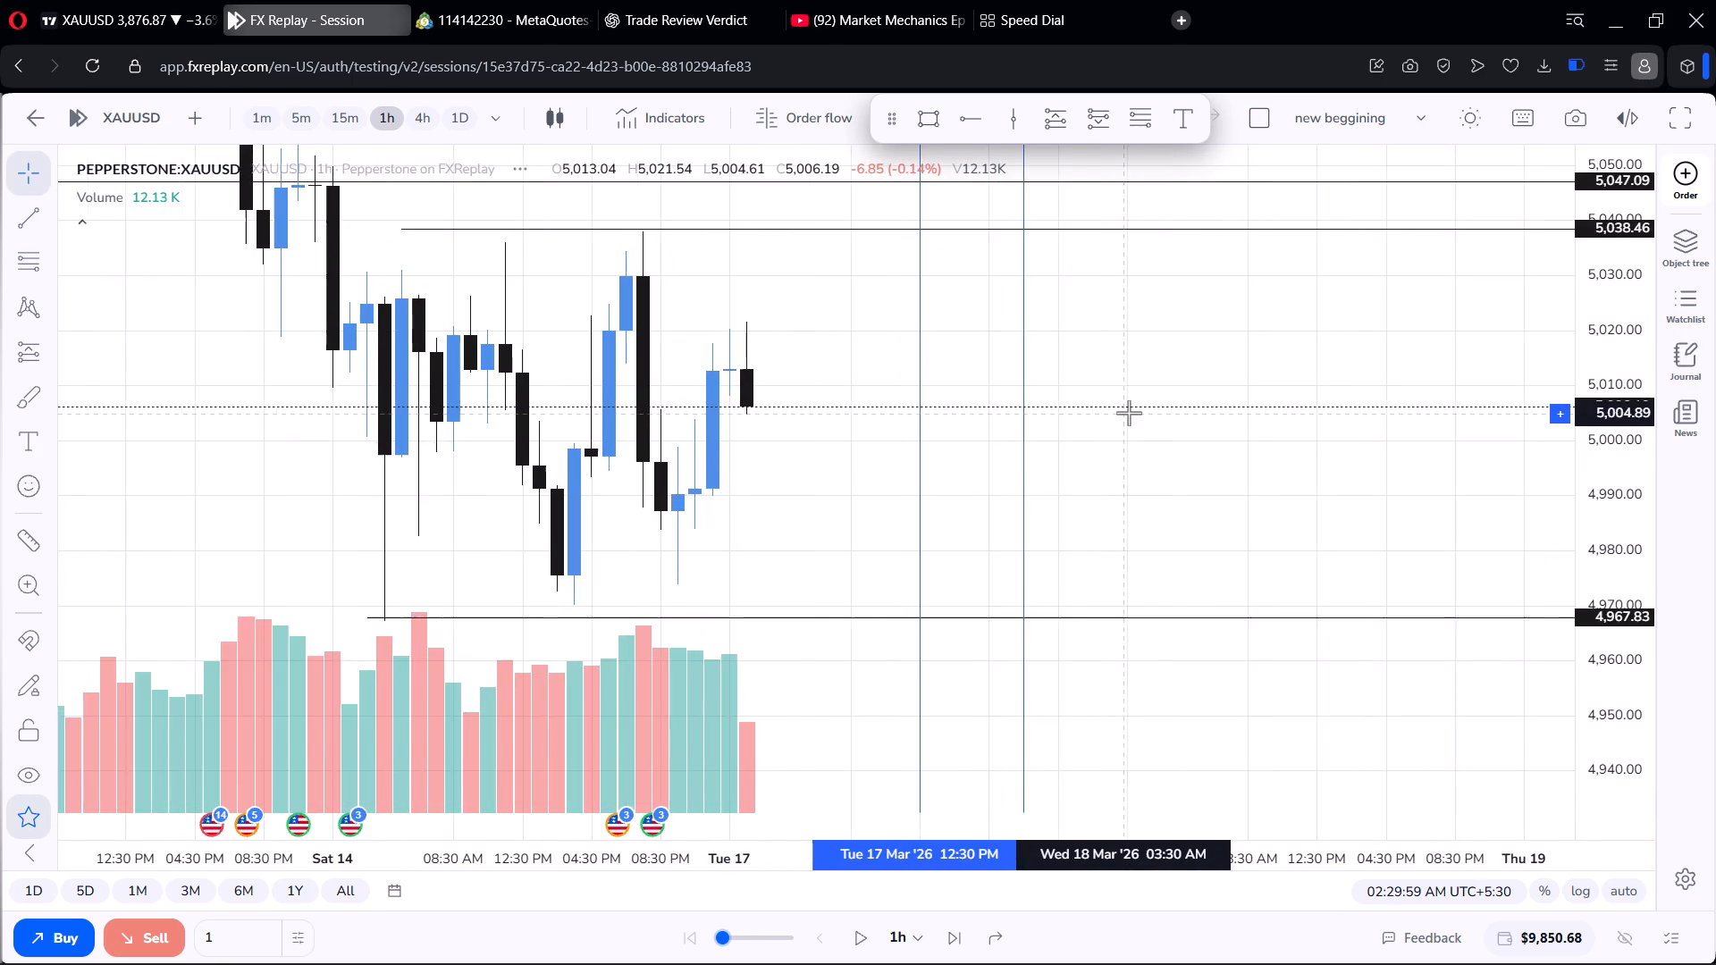
scroll(1129, 413, down, 7)
scroll(1139, 406, up, 1)
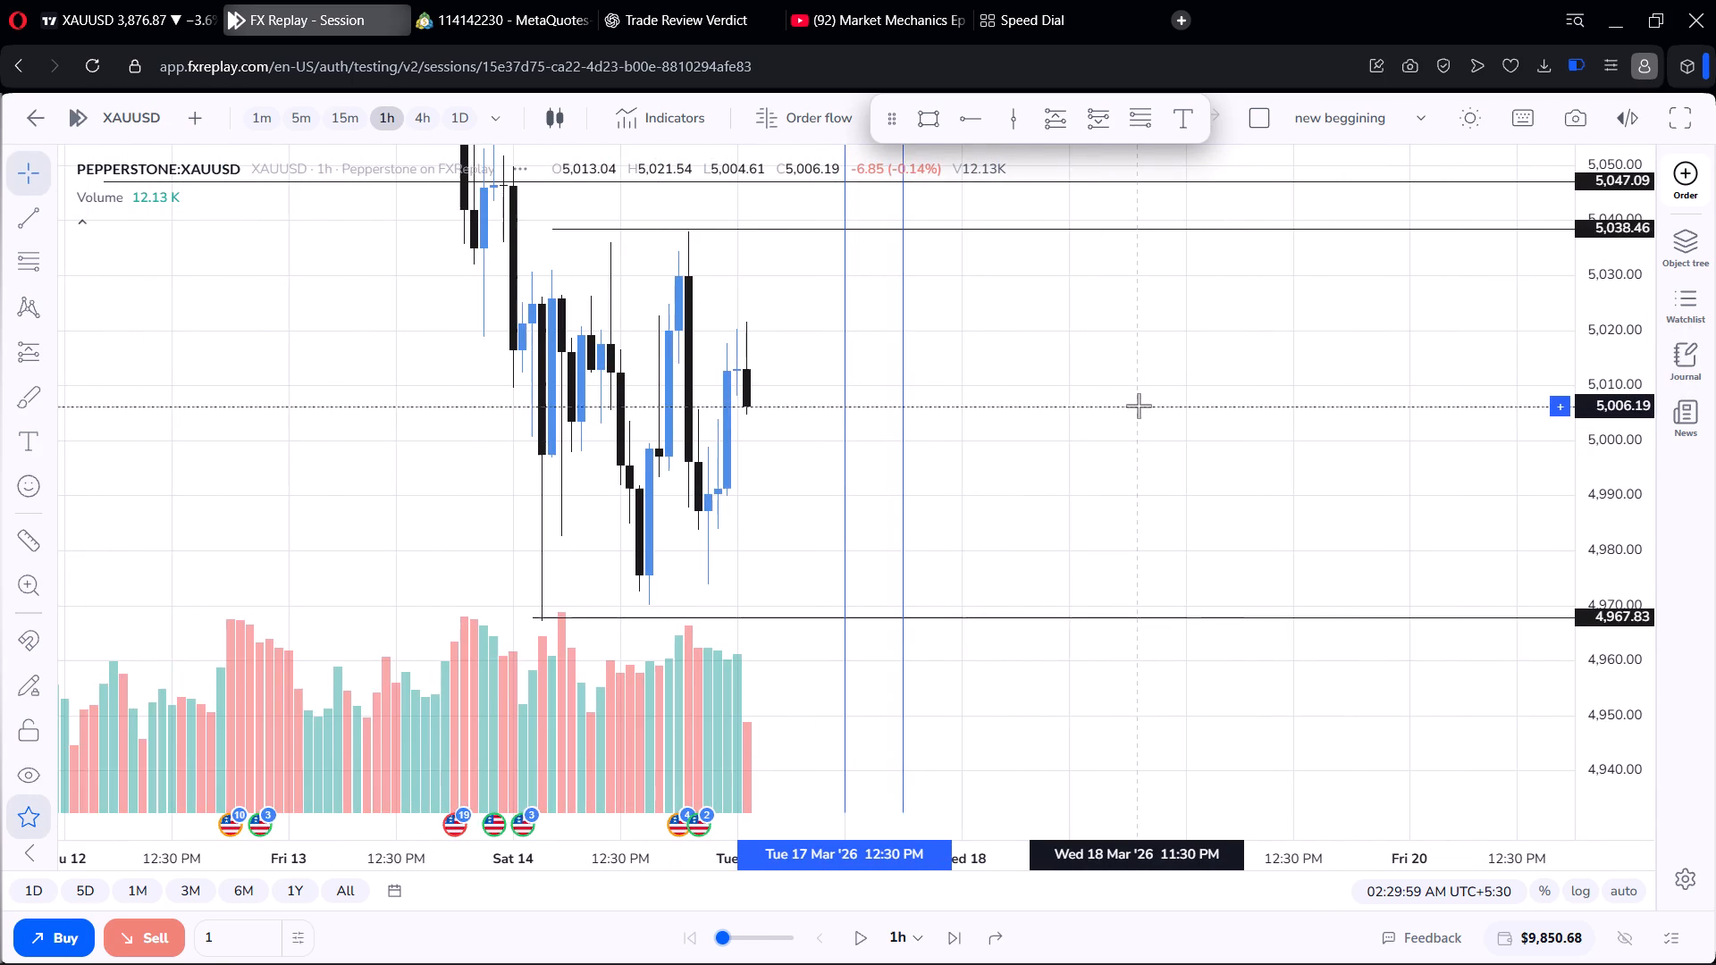
scroll(1139, 406, up, 2)
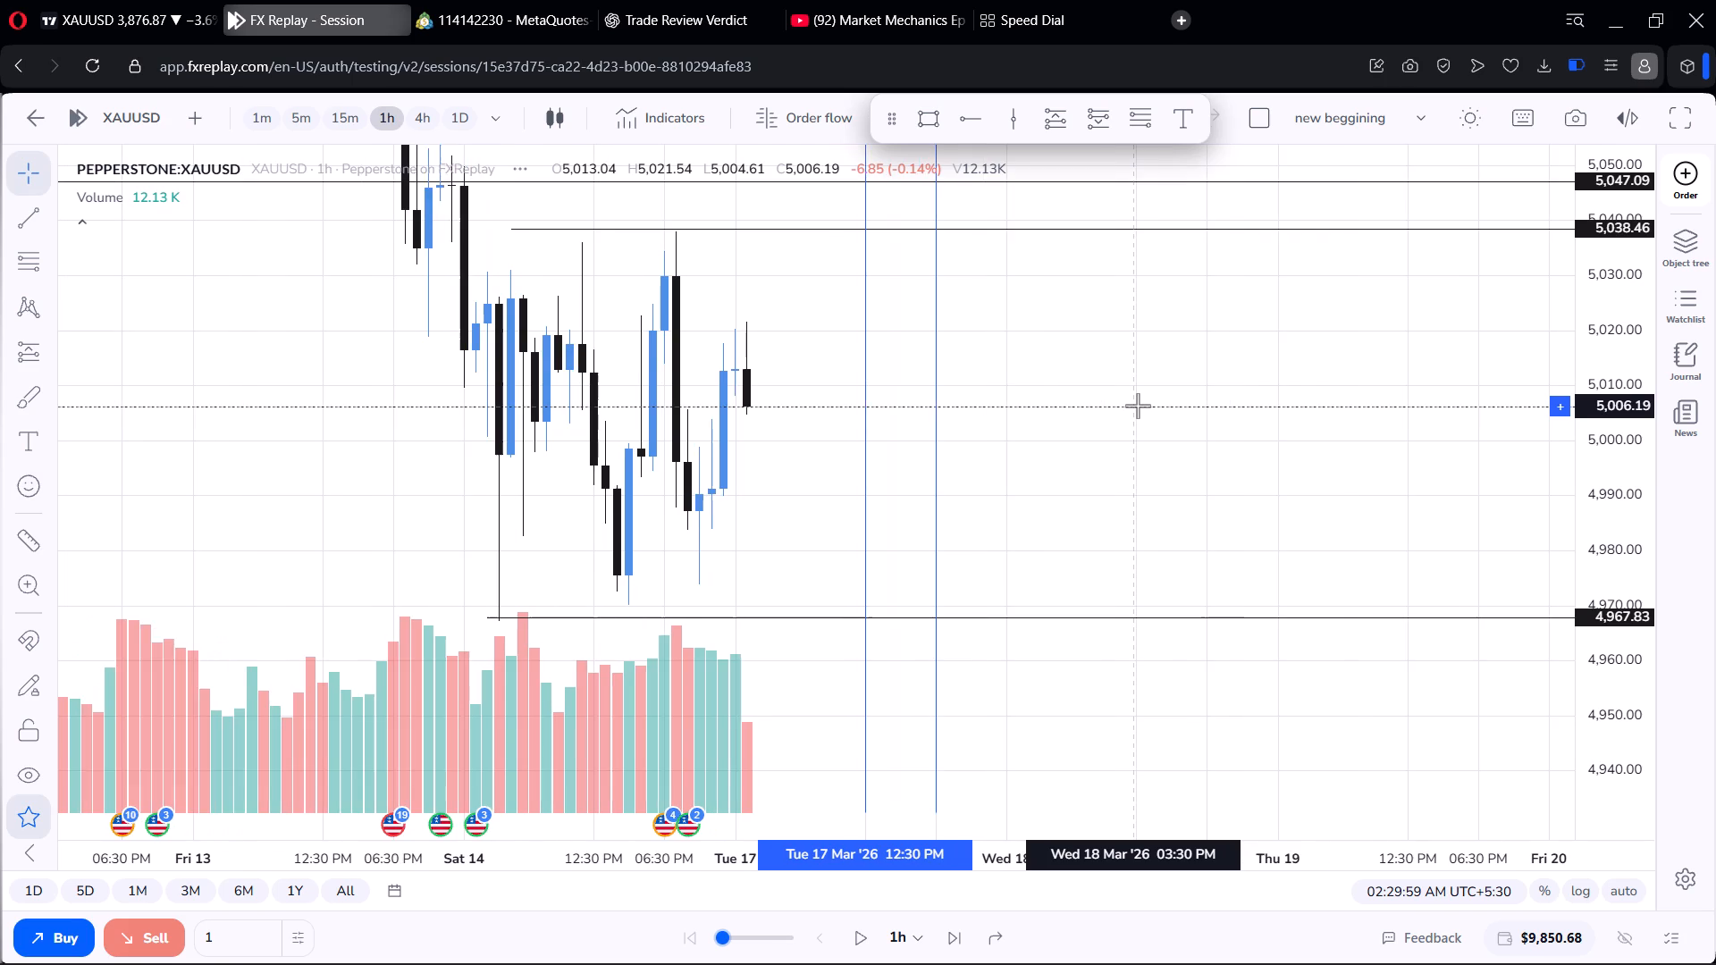
scroll(1138, 406, down, 3)
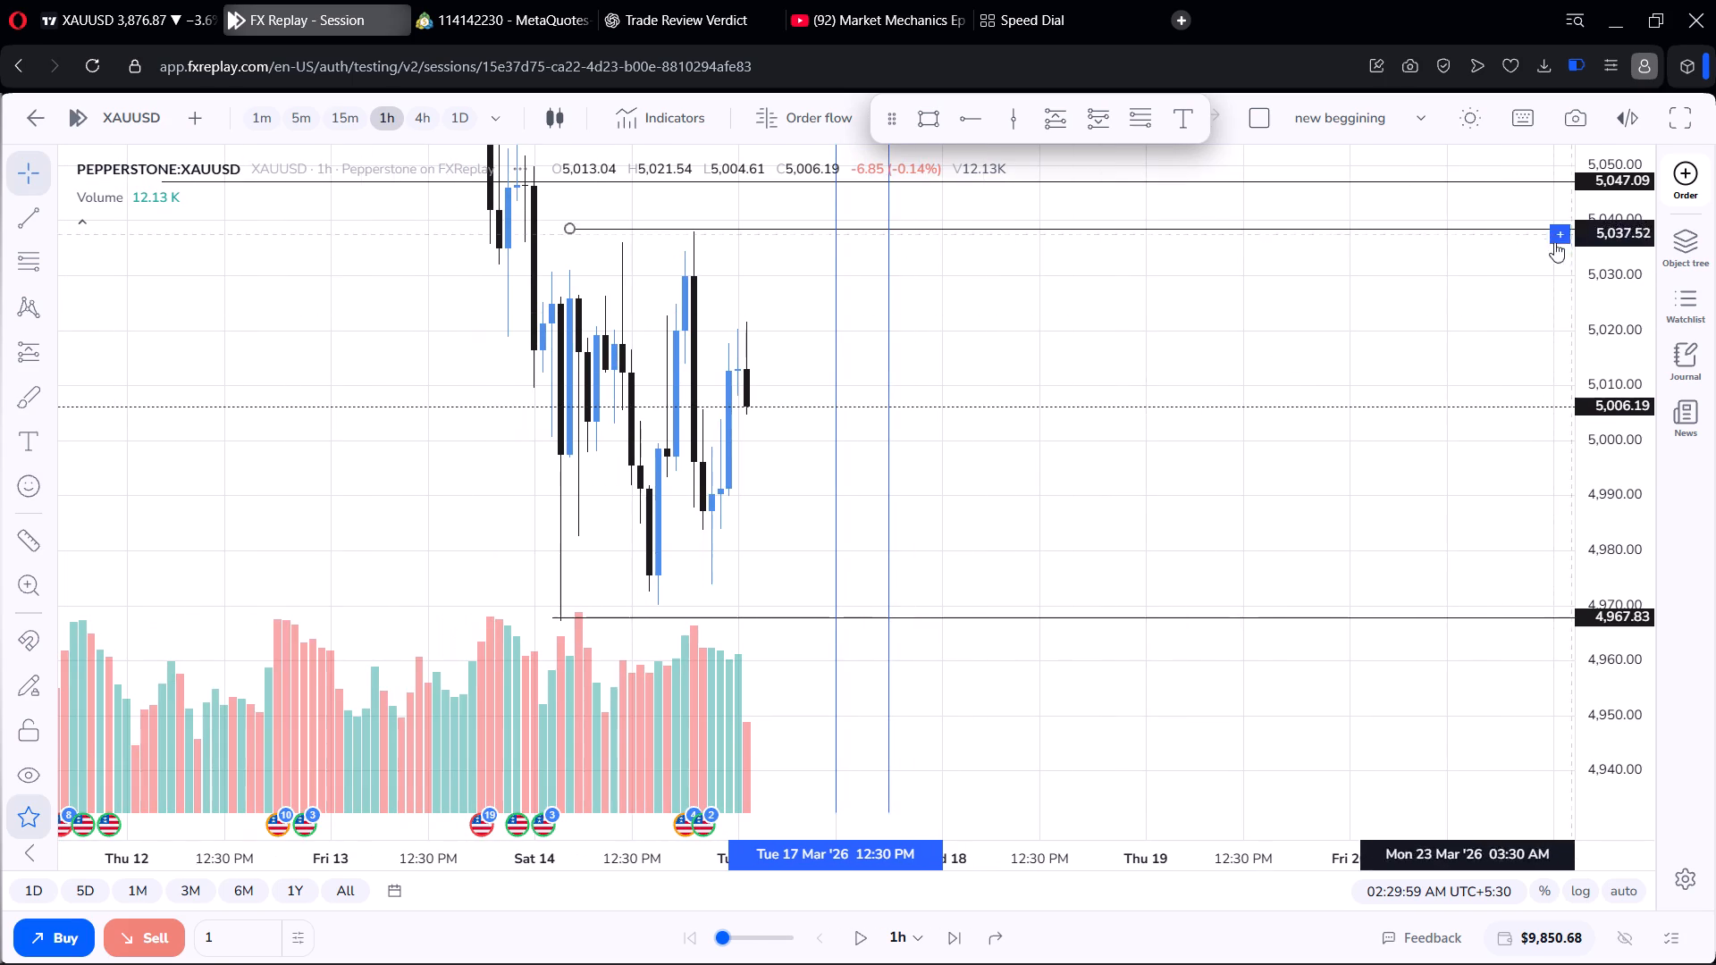
Switch to the 15-minute chart and play the replay forward to 06:29:59 AM on 17 March.
scroll(1619, 322, down, 11)
scroll(783, 155, down, 4)
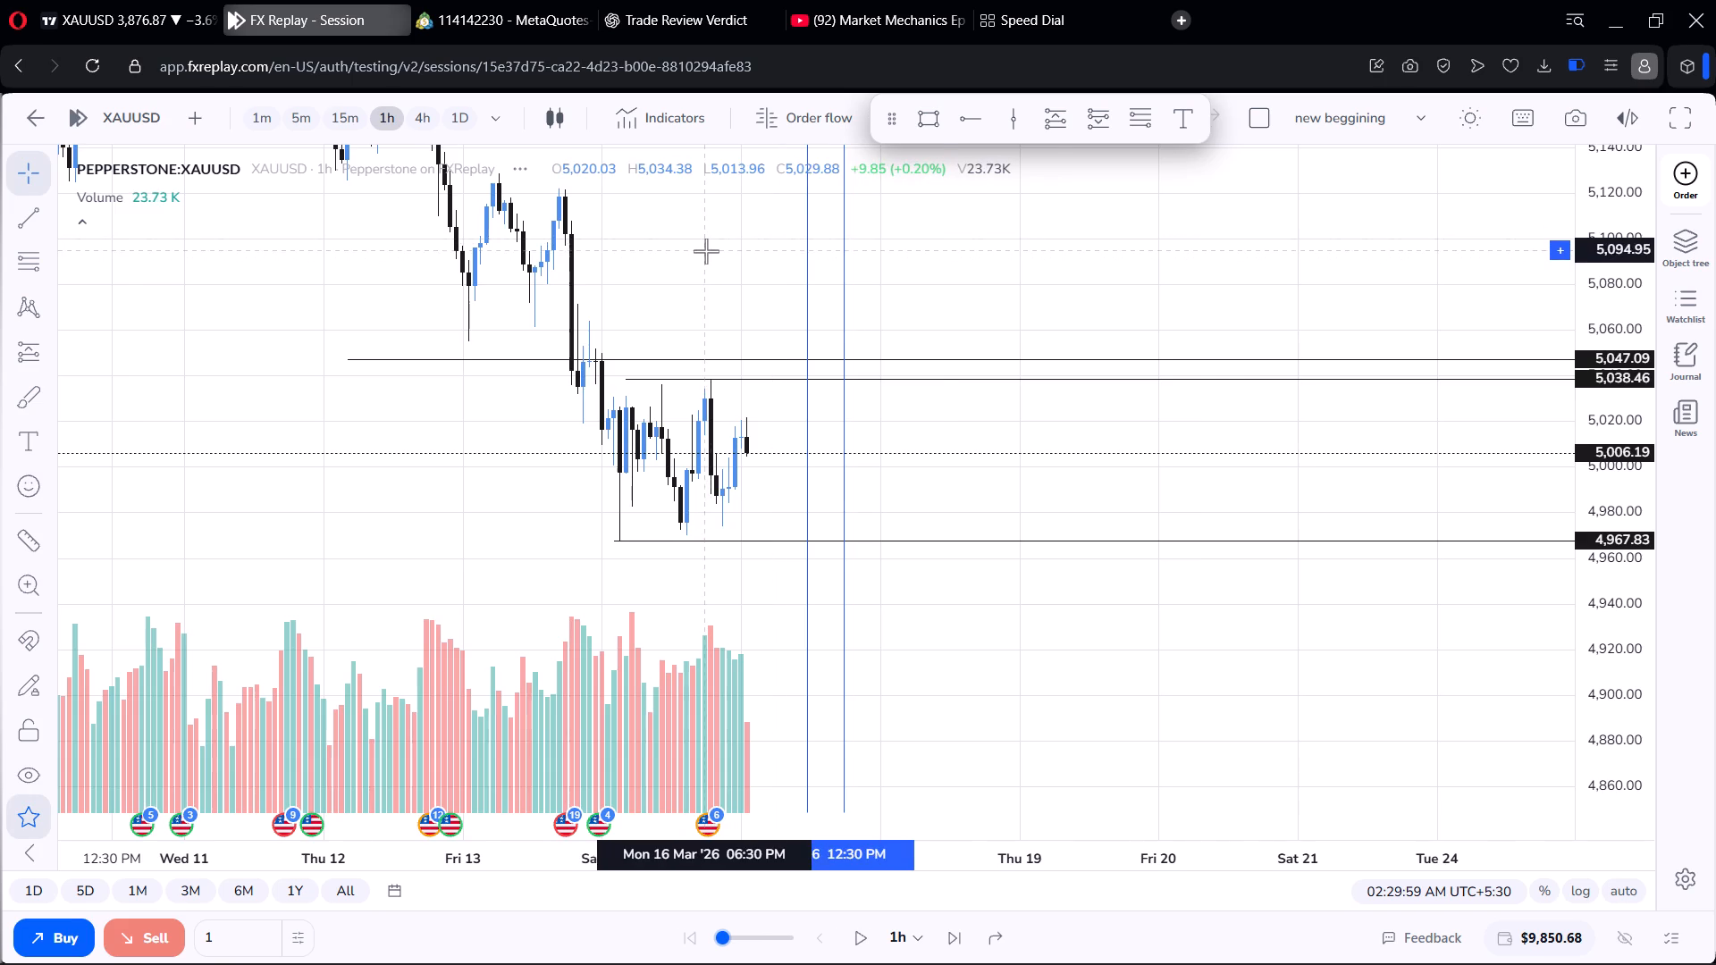
scroll(706, 251, up, 4)
scroll(704, 251, down, 2)
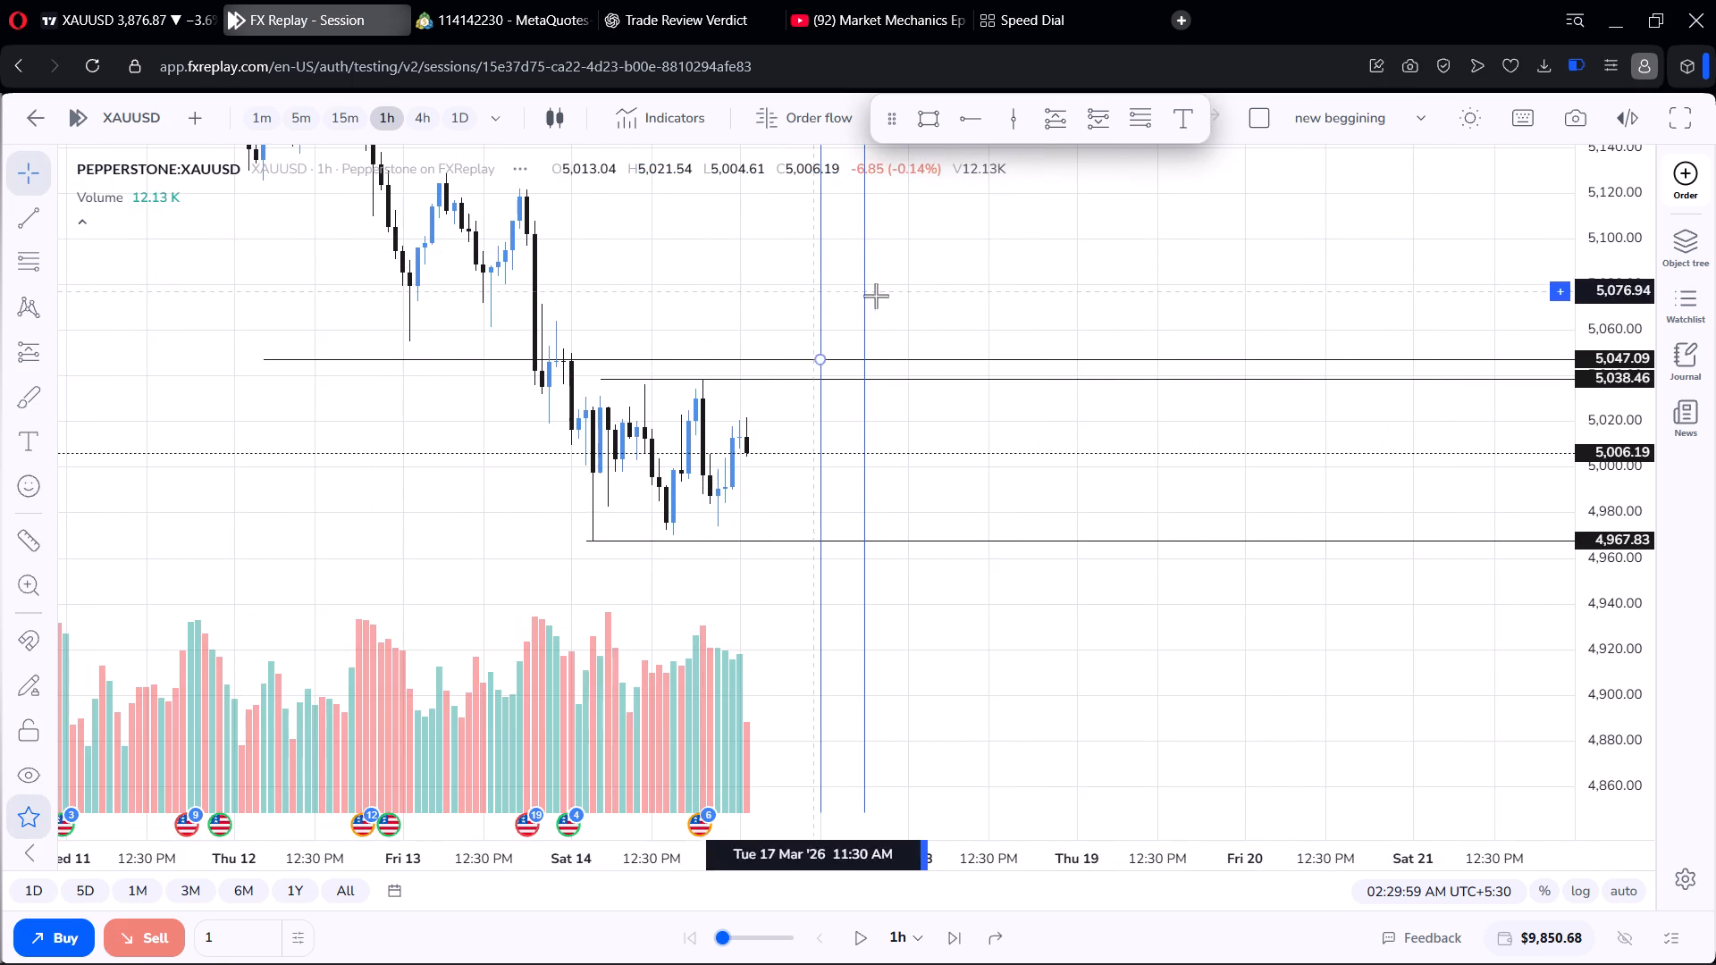
drag(1080, 265, 1164, 182)
scroll(769, 351, up, 4)
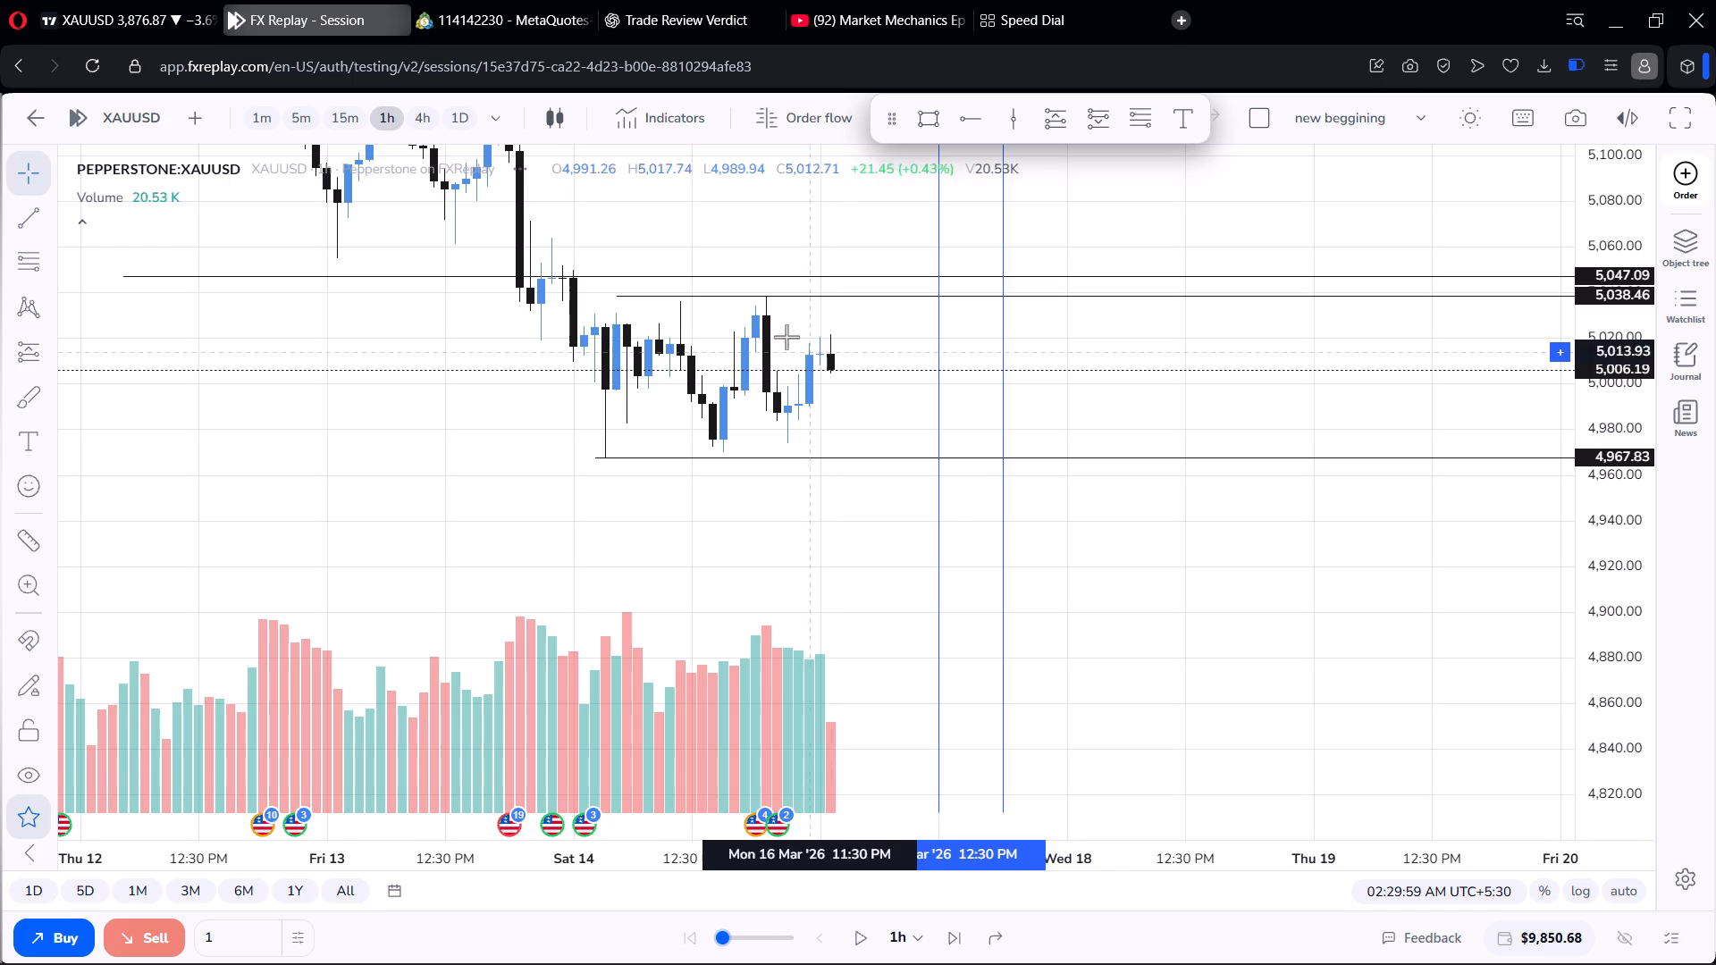
click(337, 124)
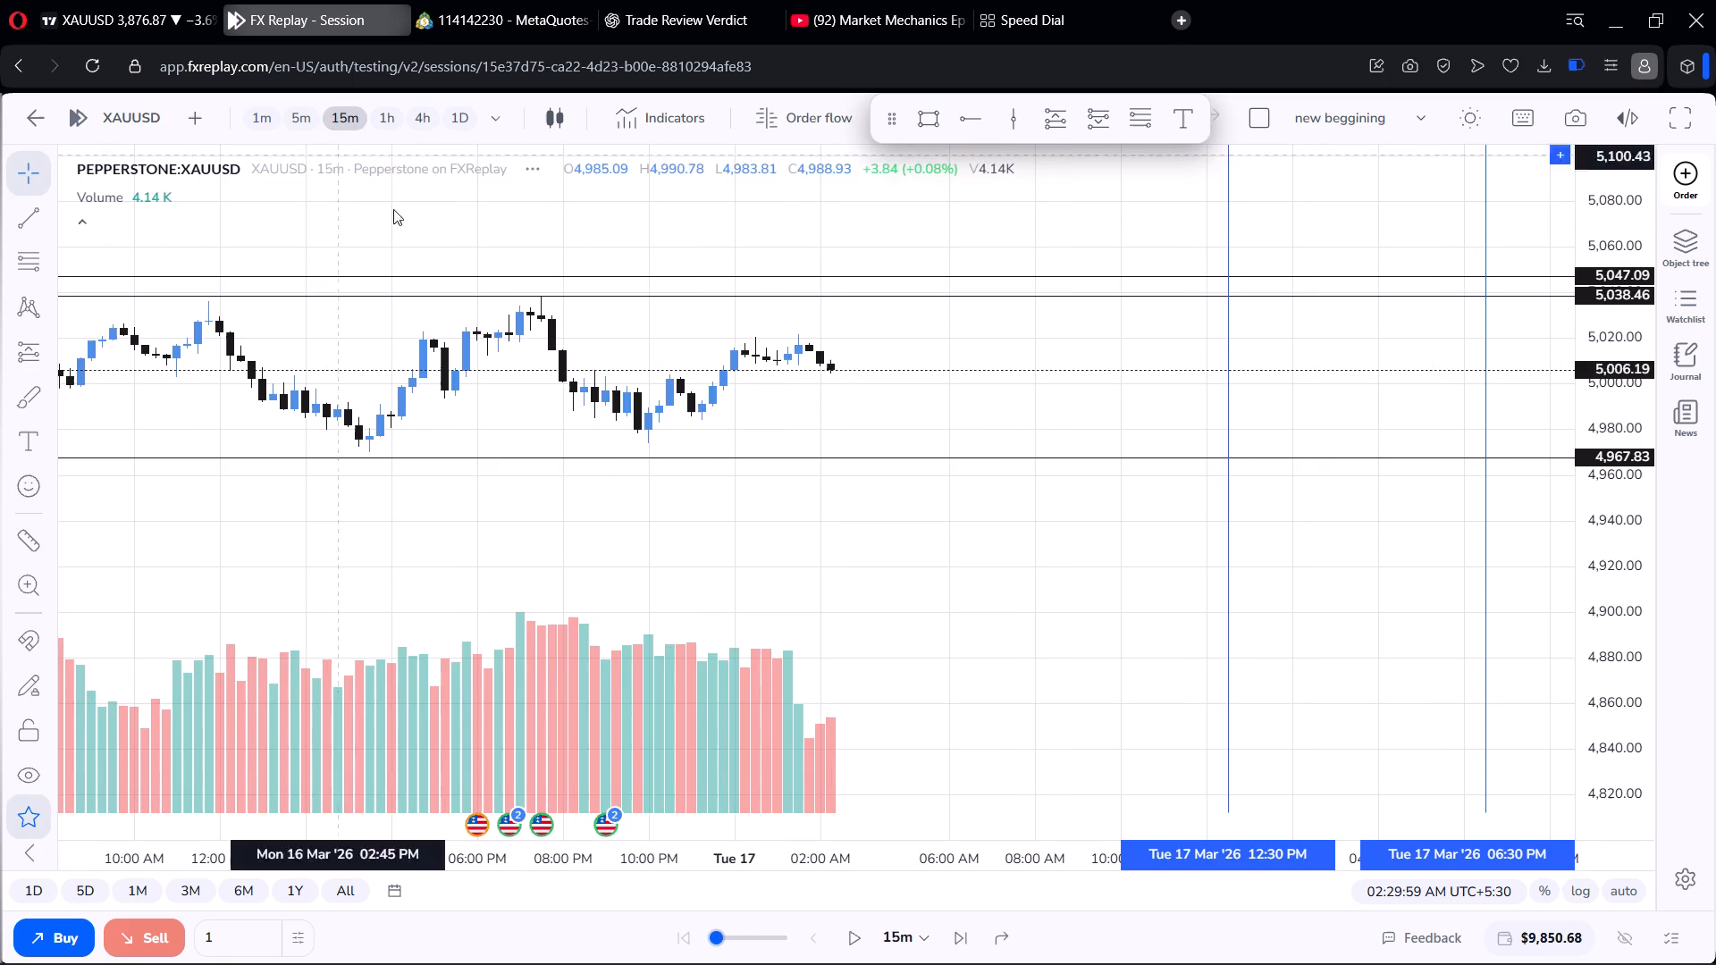
scroll(728, 382, down, 6)
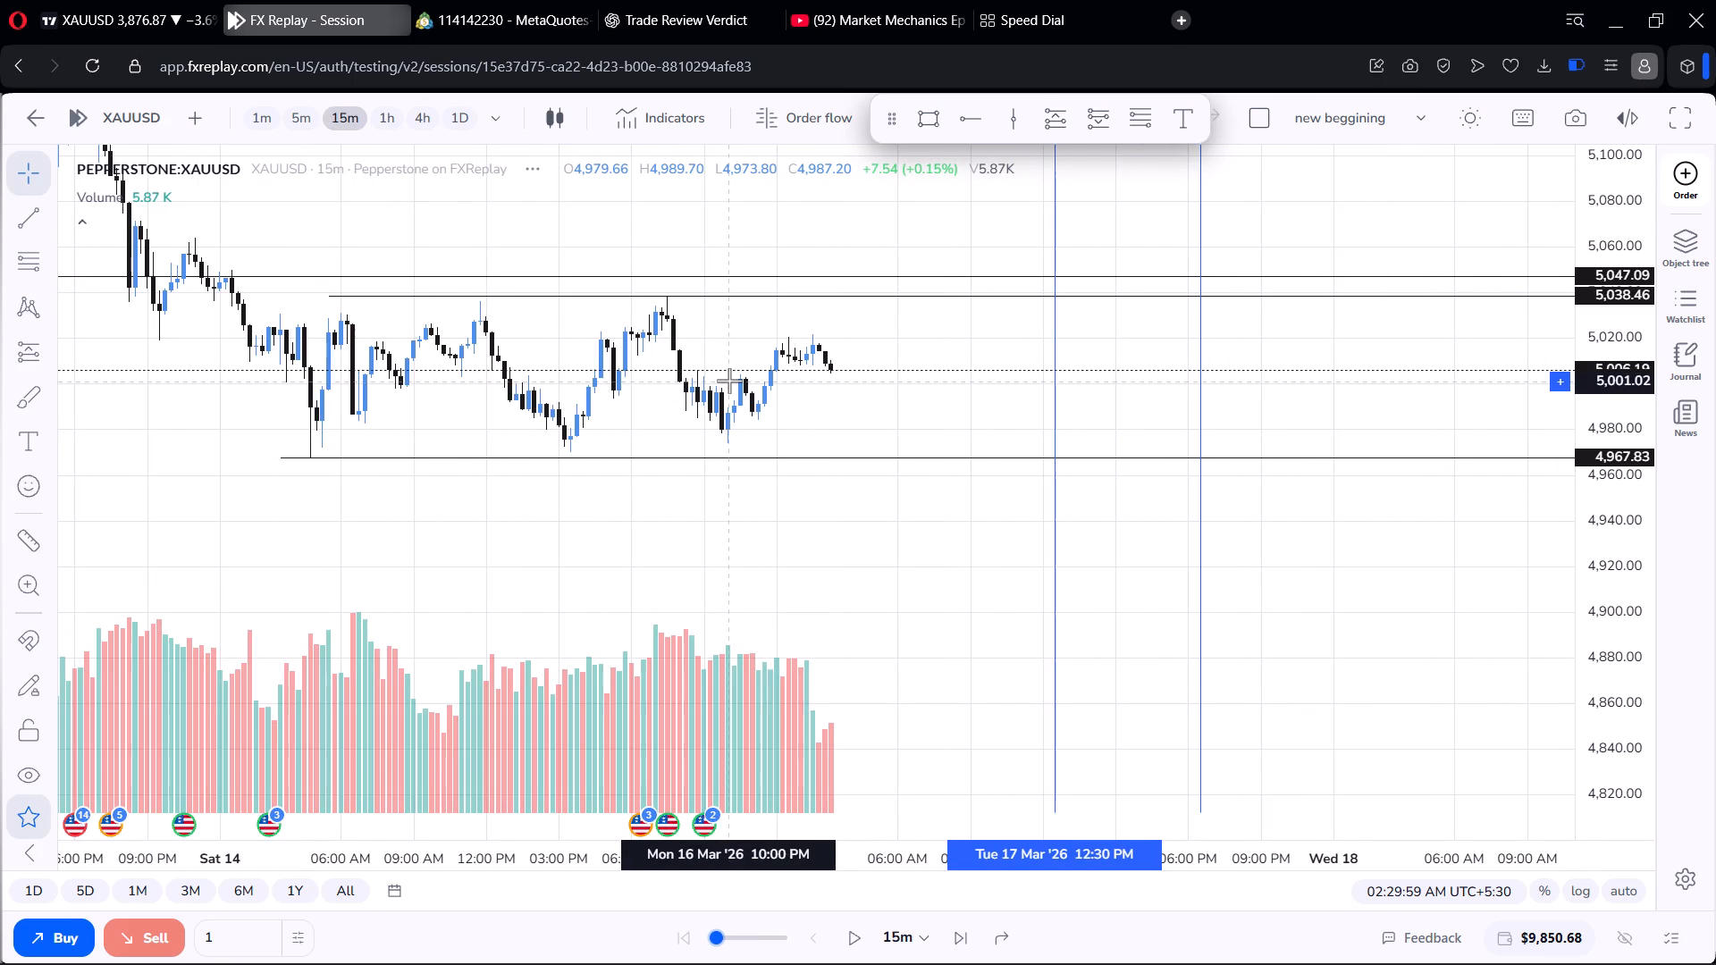
scroll(731, 365, up, 2)
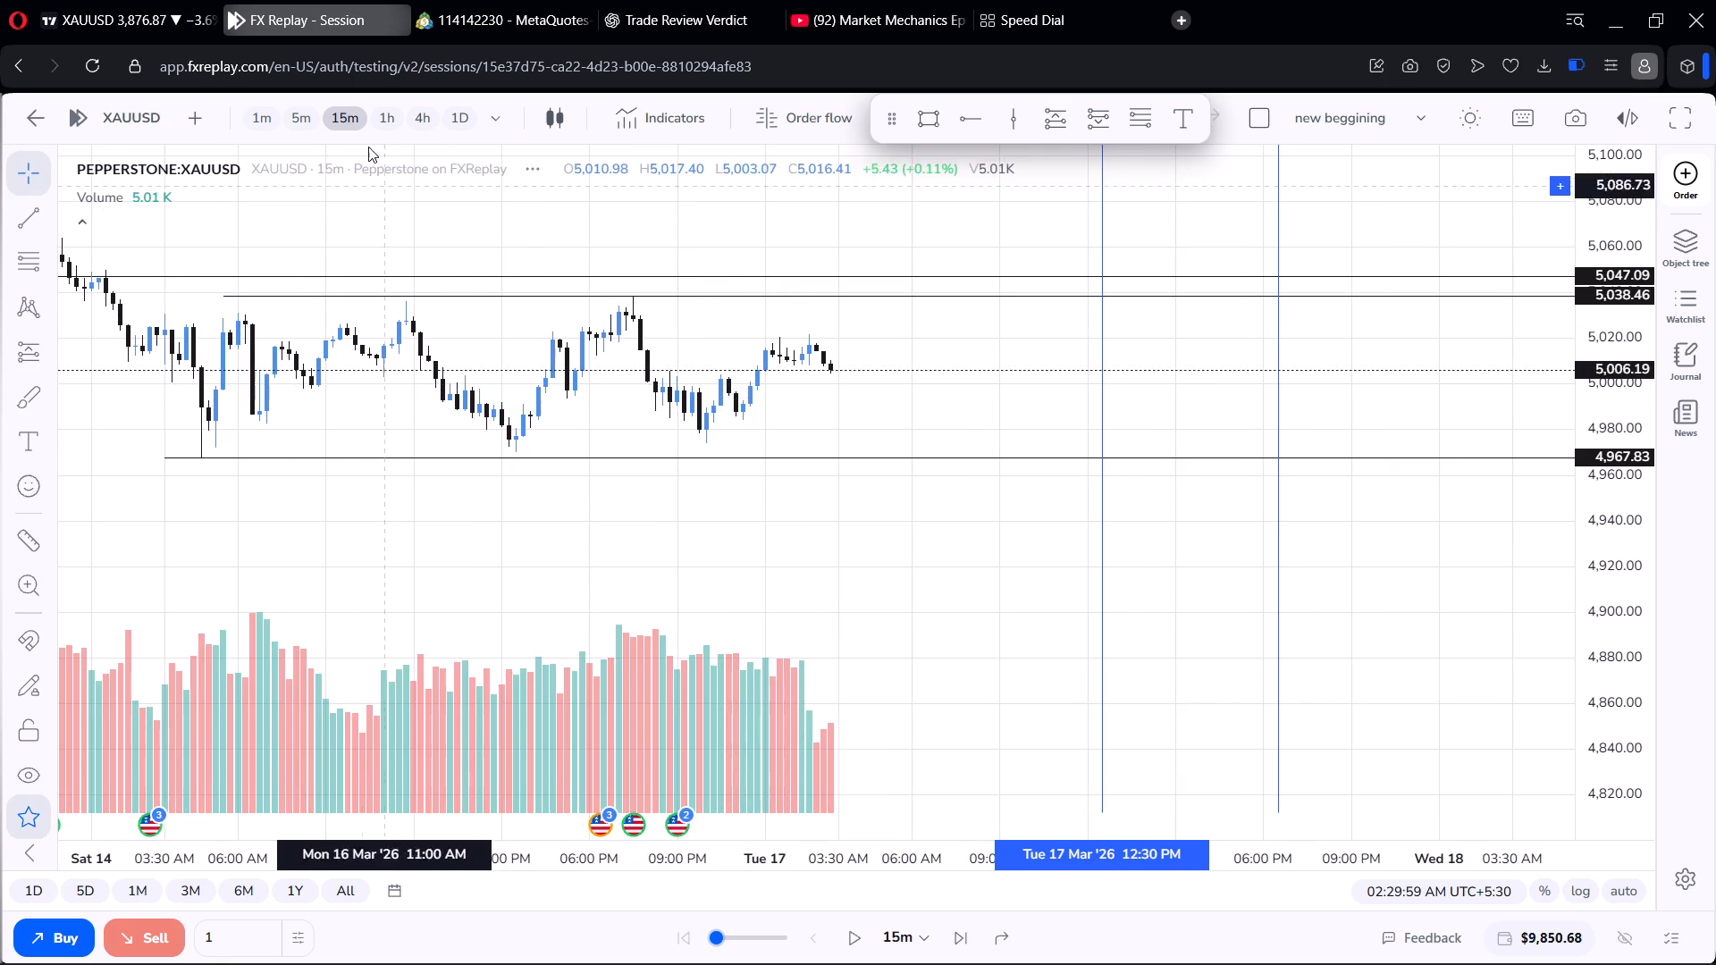
click(863, 932)
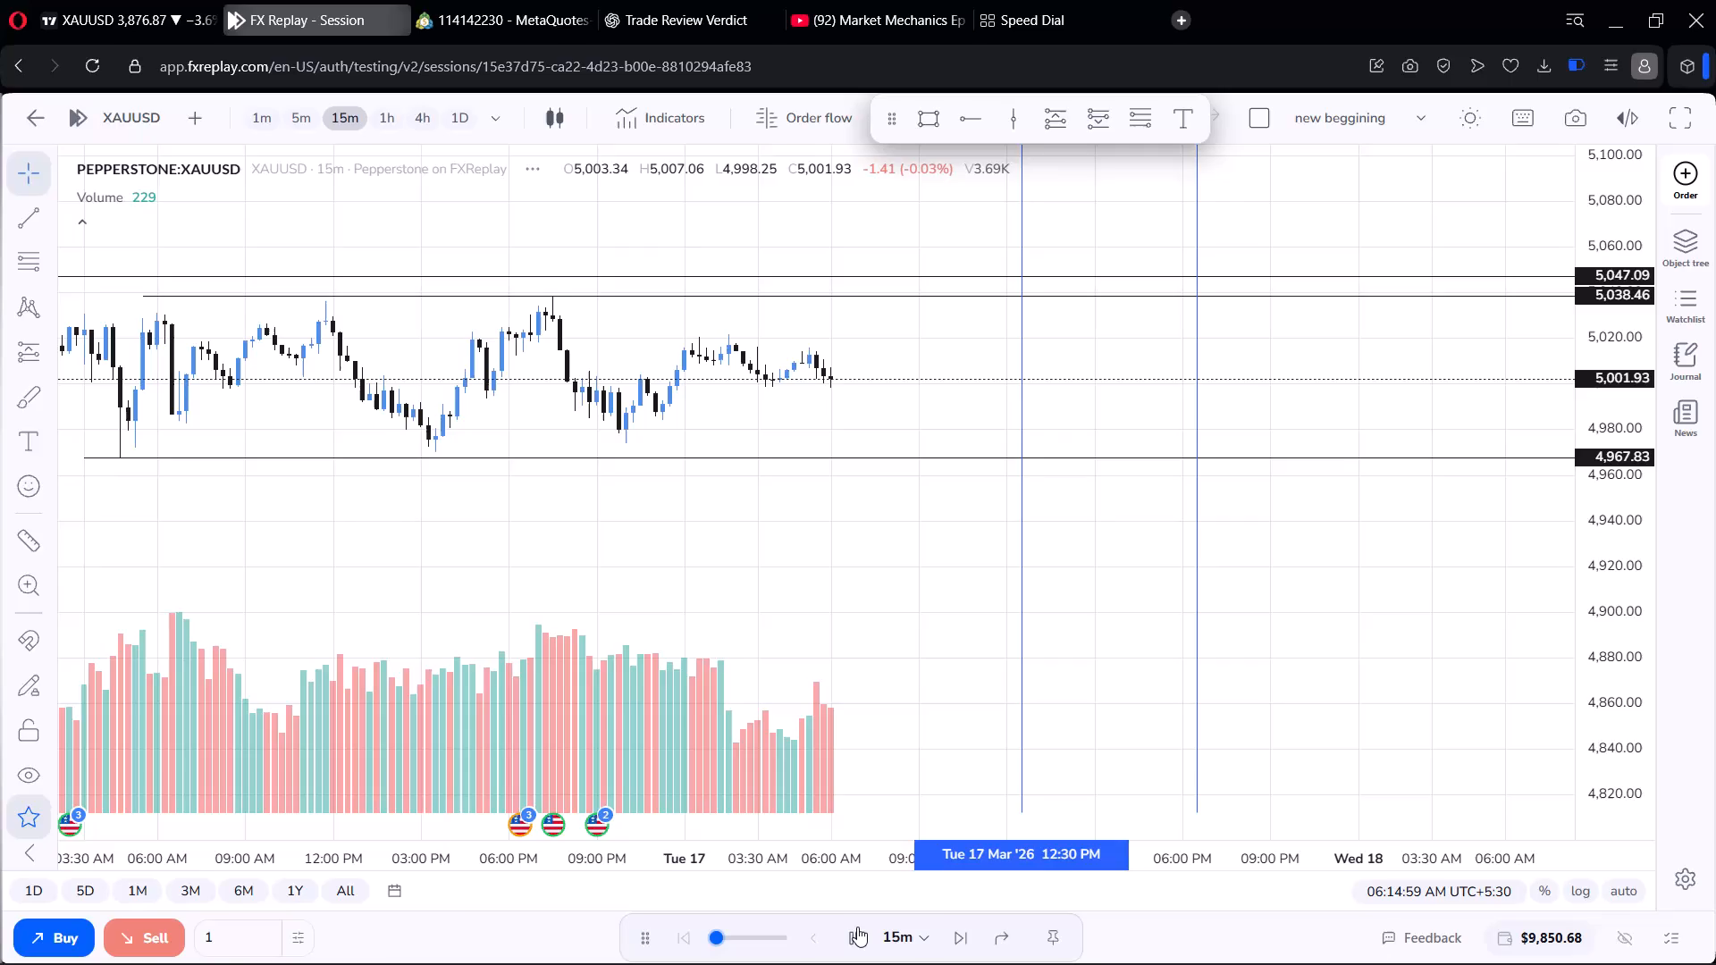
click(860, 934)
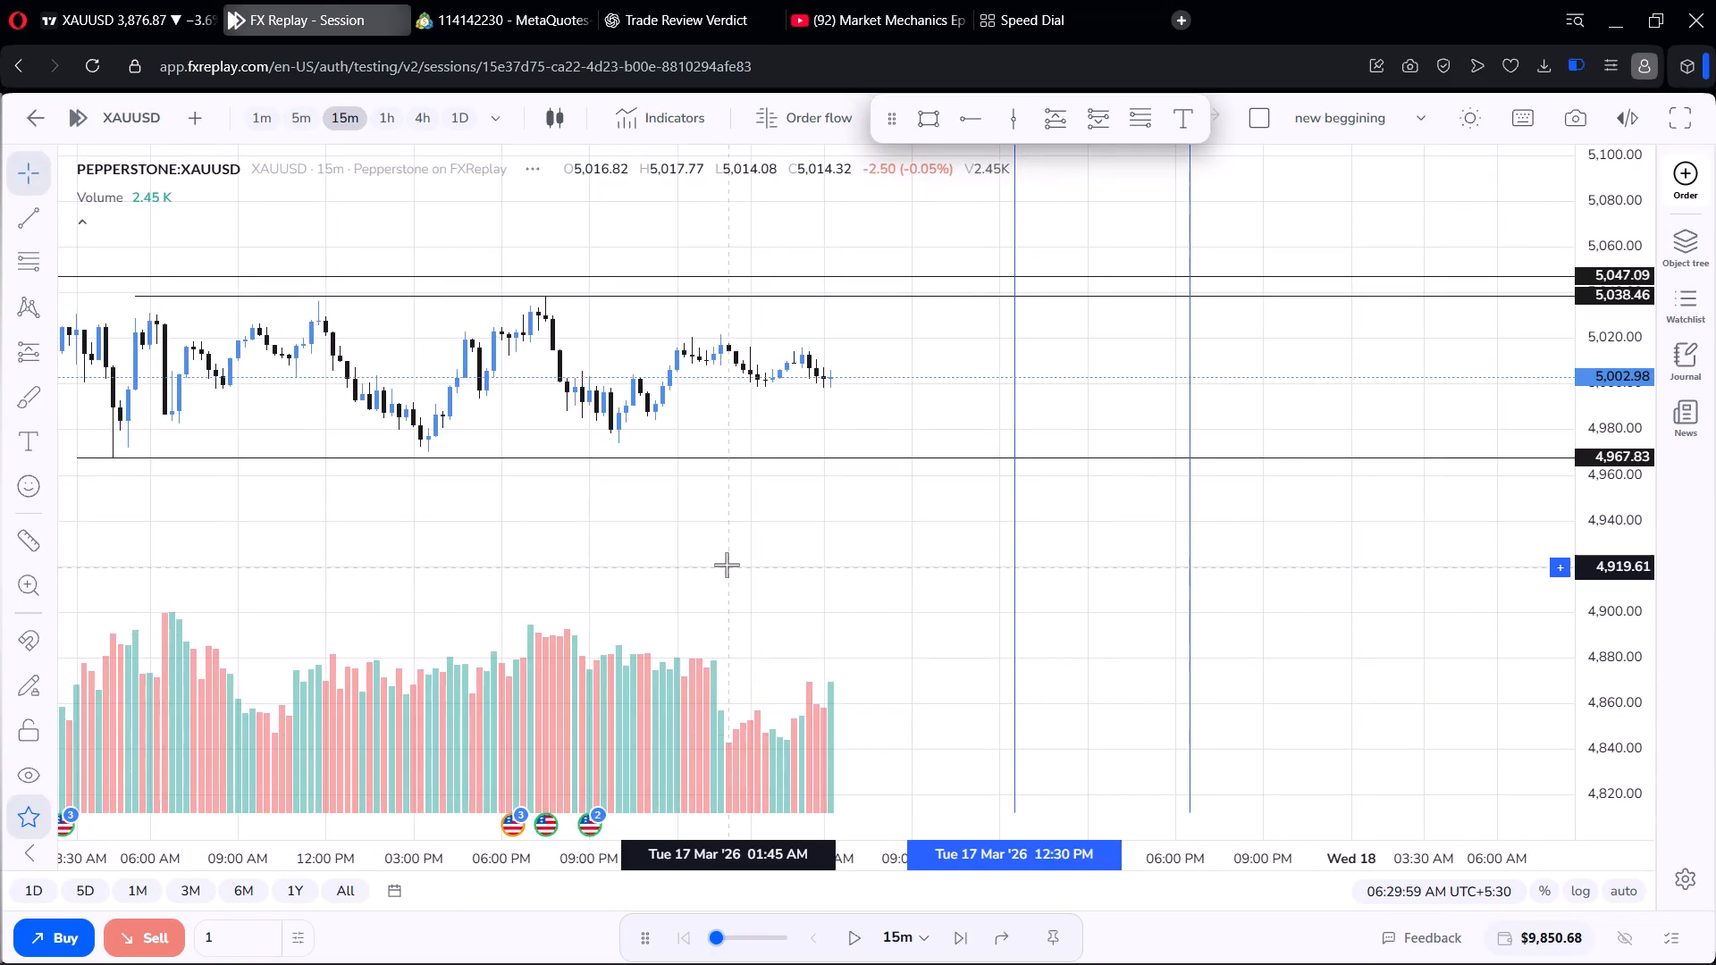
Advance the 15-minute replay to 08:14:59 AM on 17 March and pause it.
scroll(727, 565, down, 14)
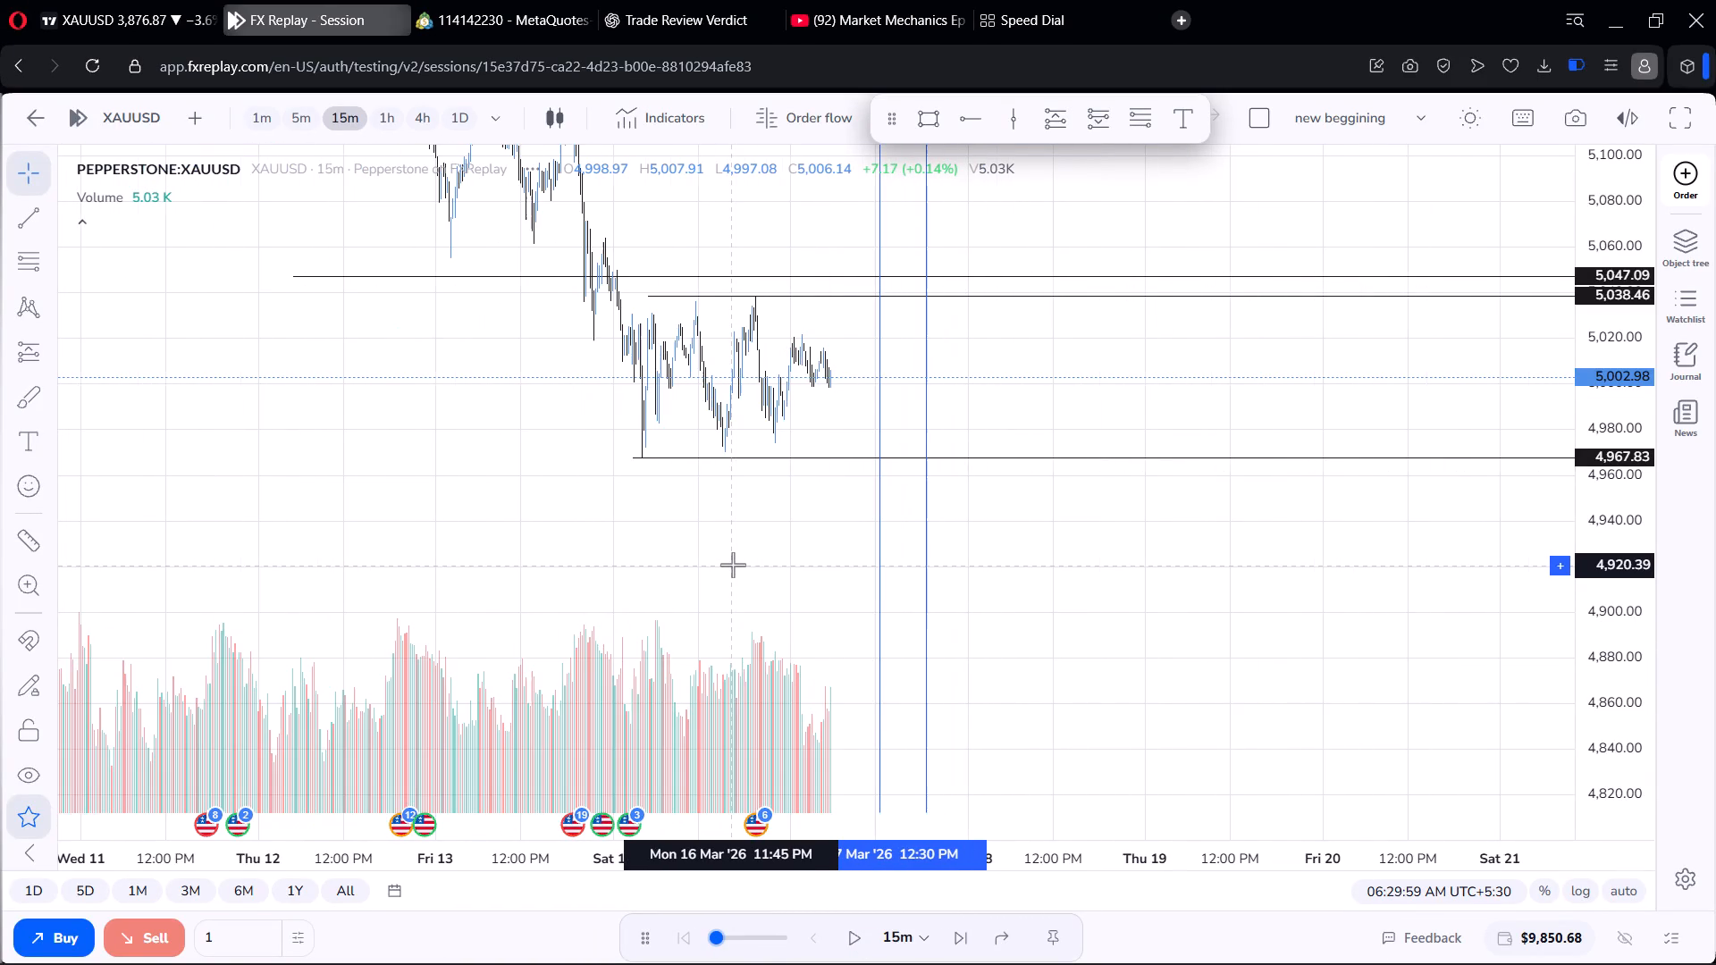
scroll(733, 565, up, 9)
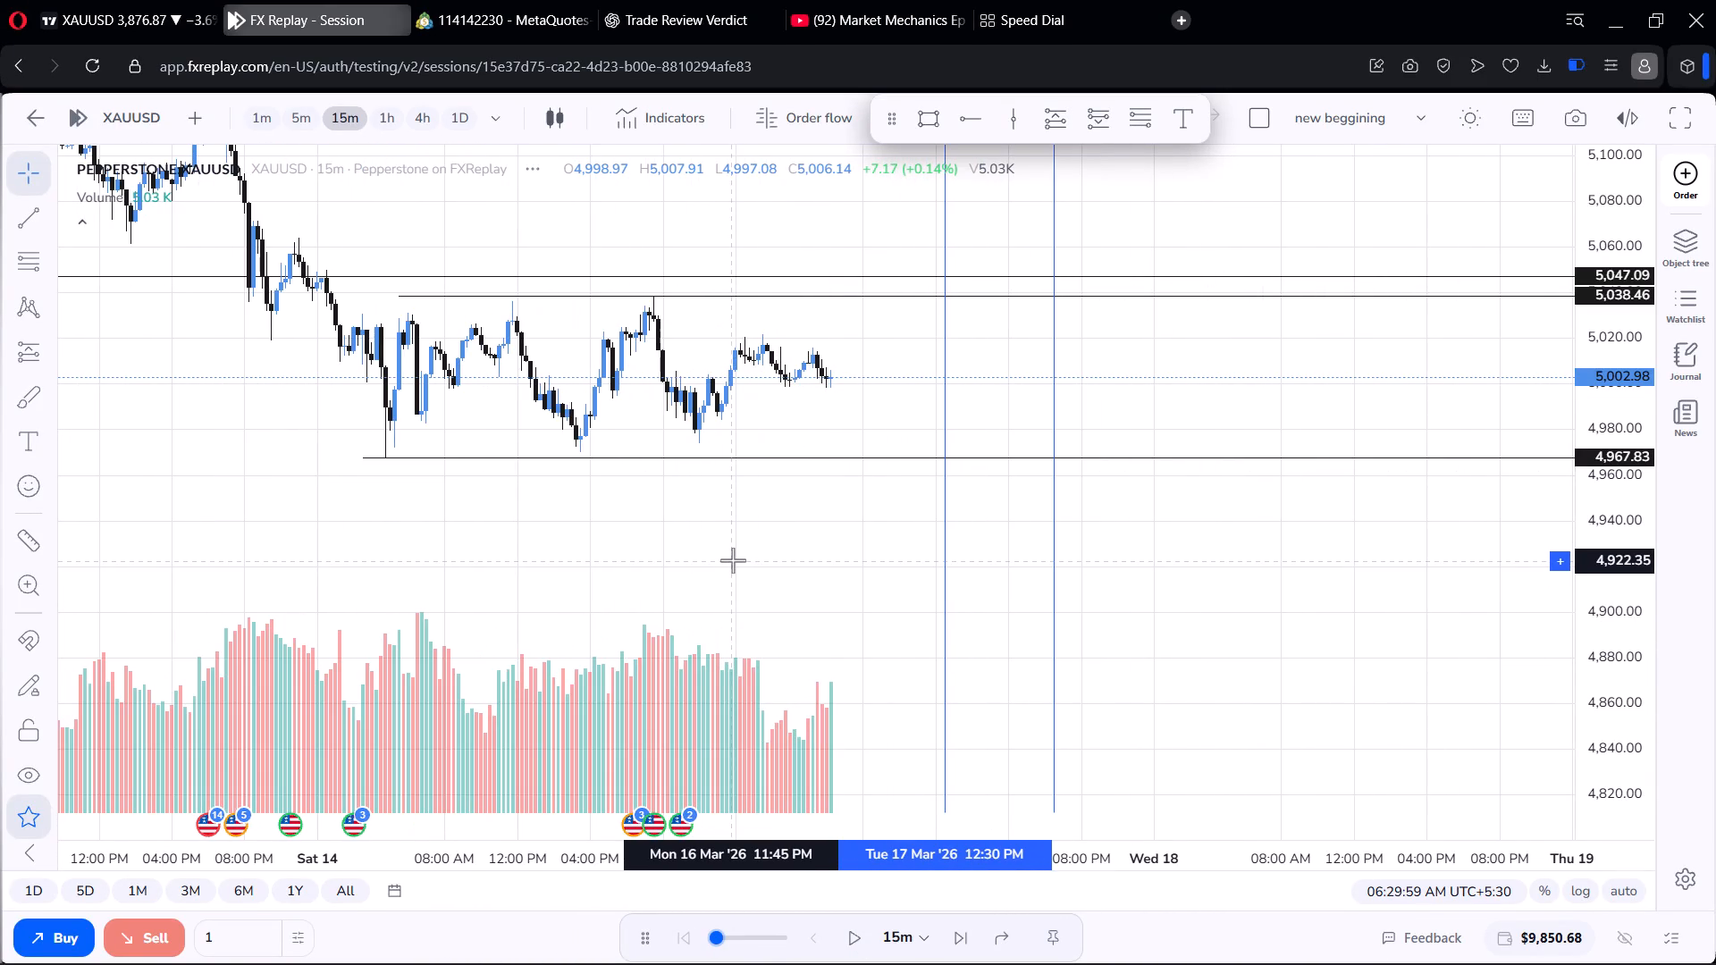
scroll(744, 563, up, 3)
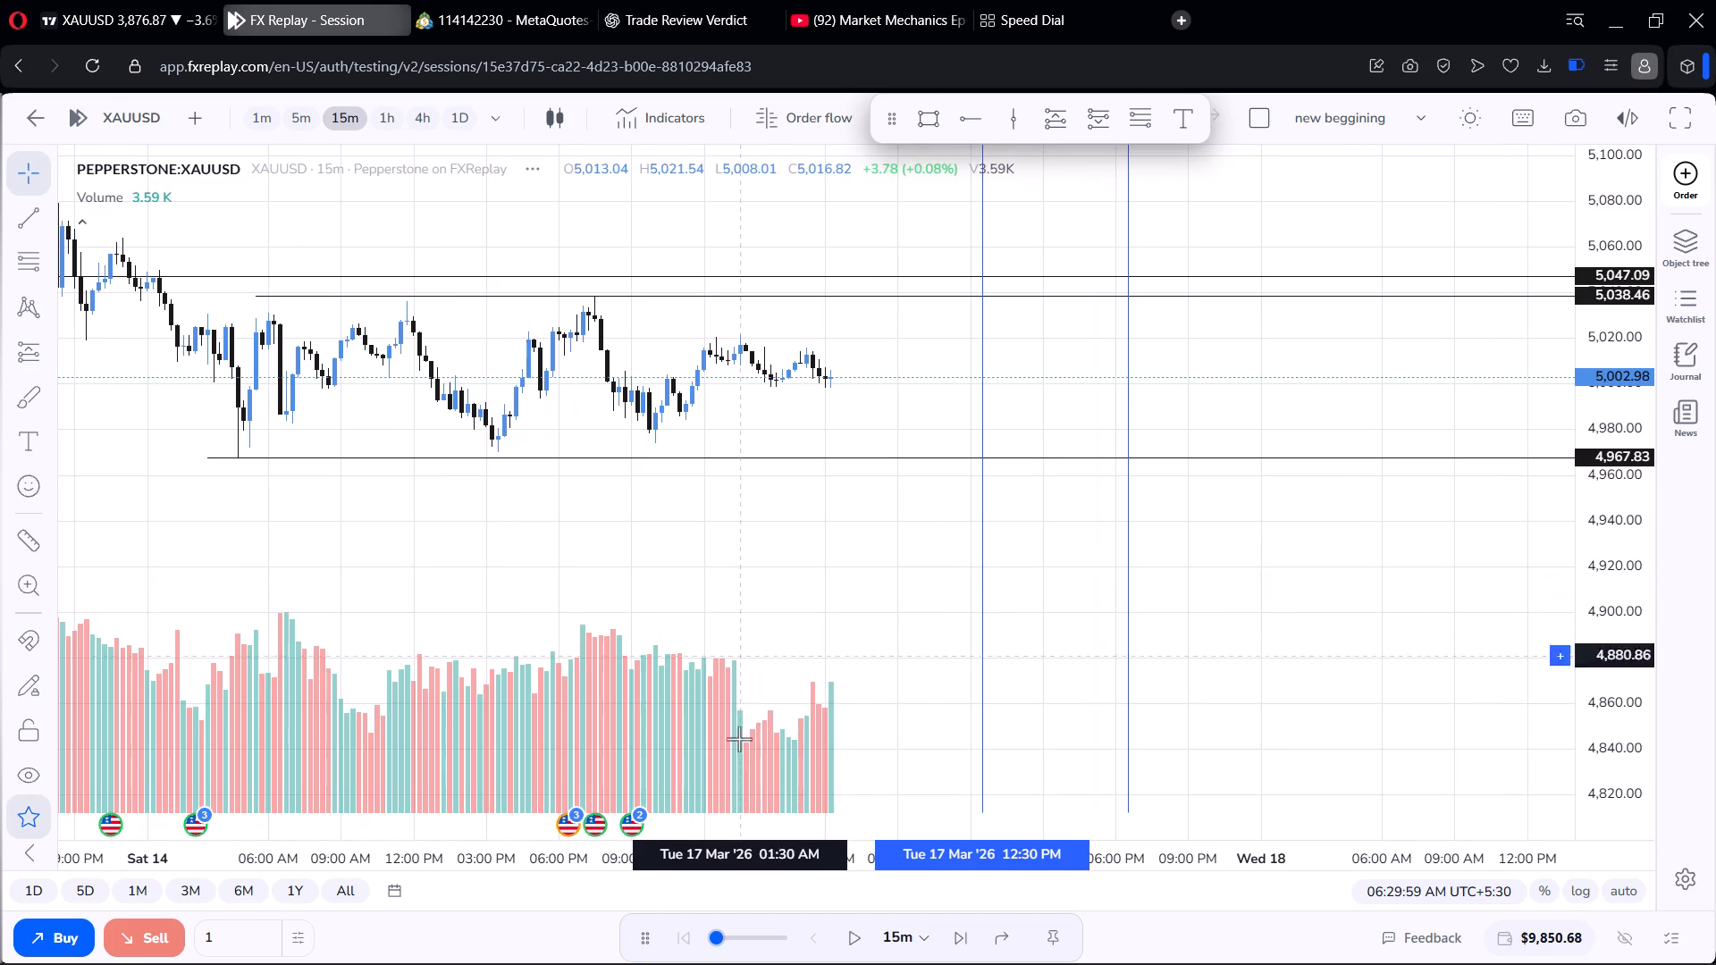
click(862, 934)
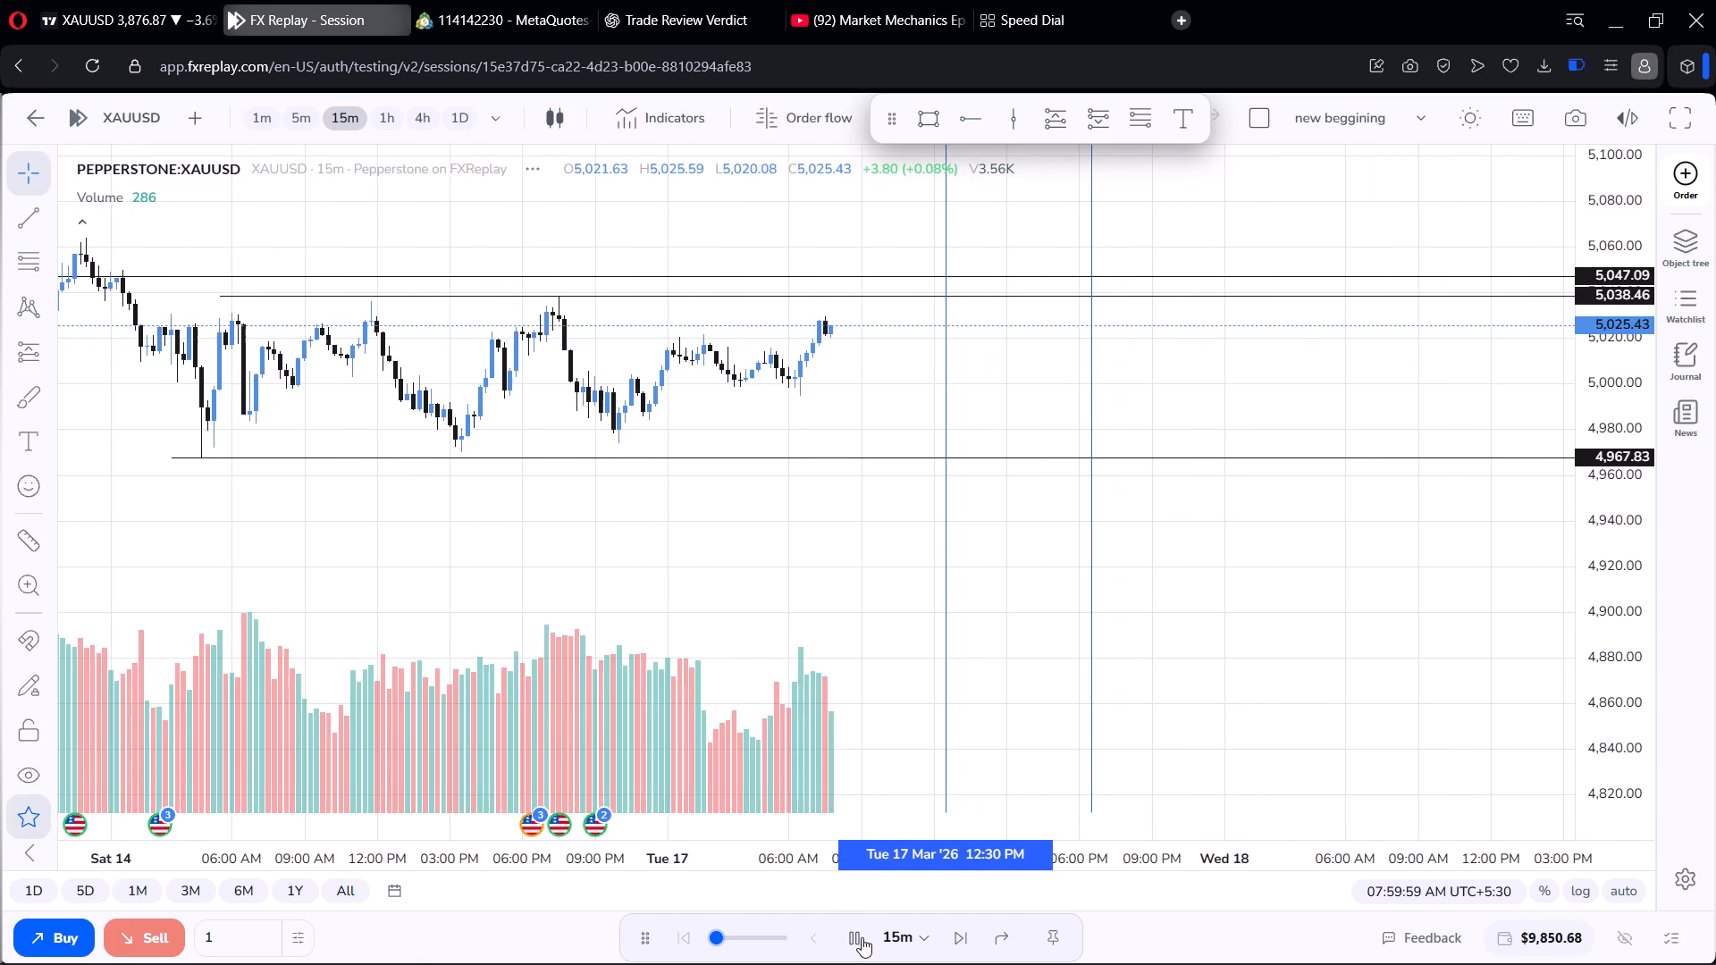
click(862, 937)
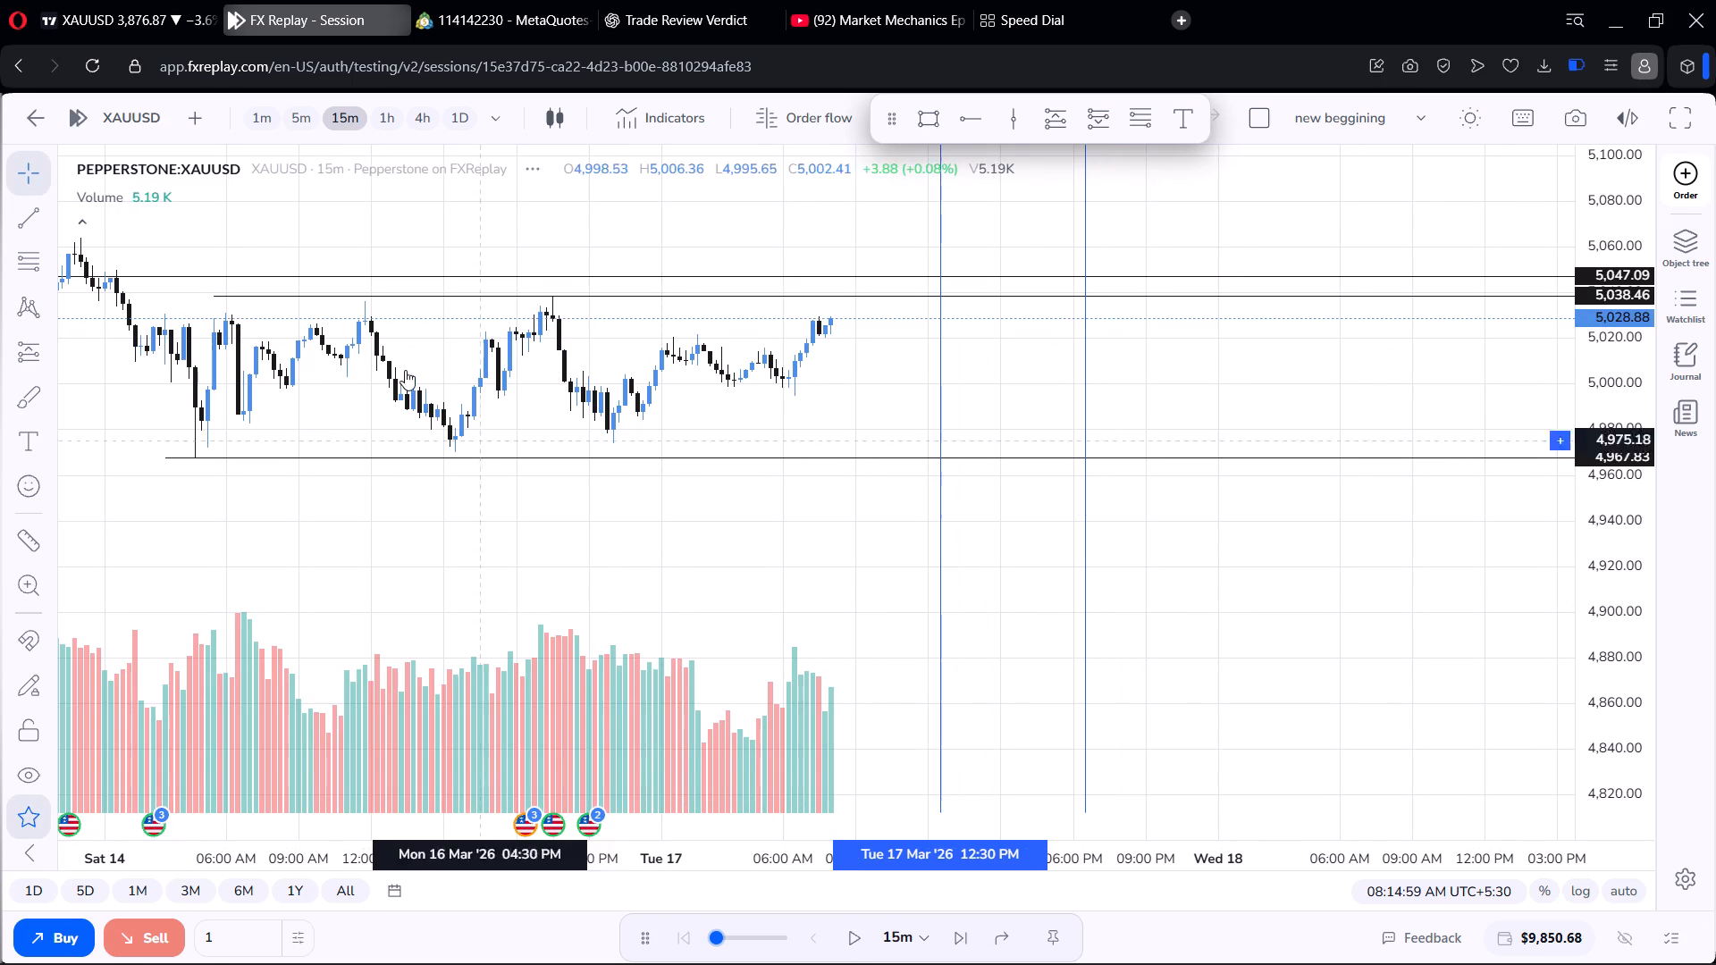
Switch to the 5-minute chart and play the replay forward to 10:14:59 AM, pausing at the 16 March high ray.
click(315, 127)
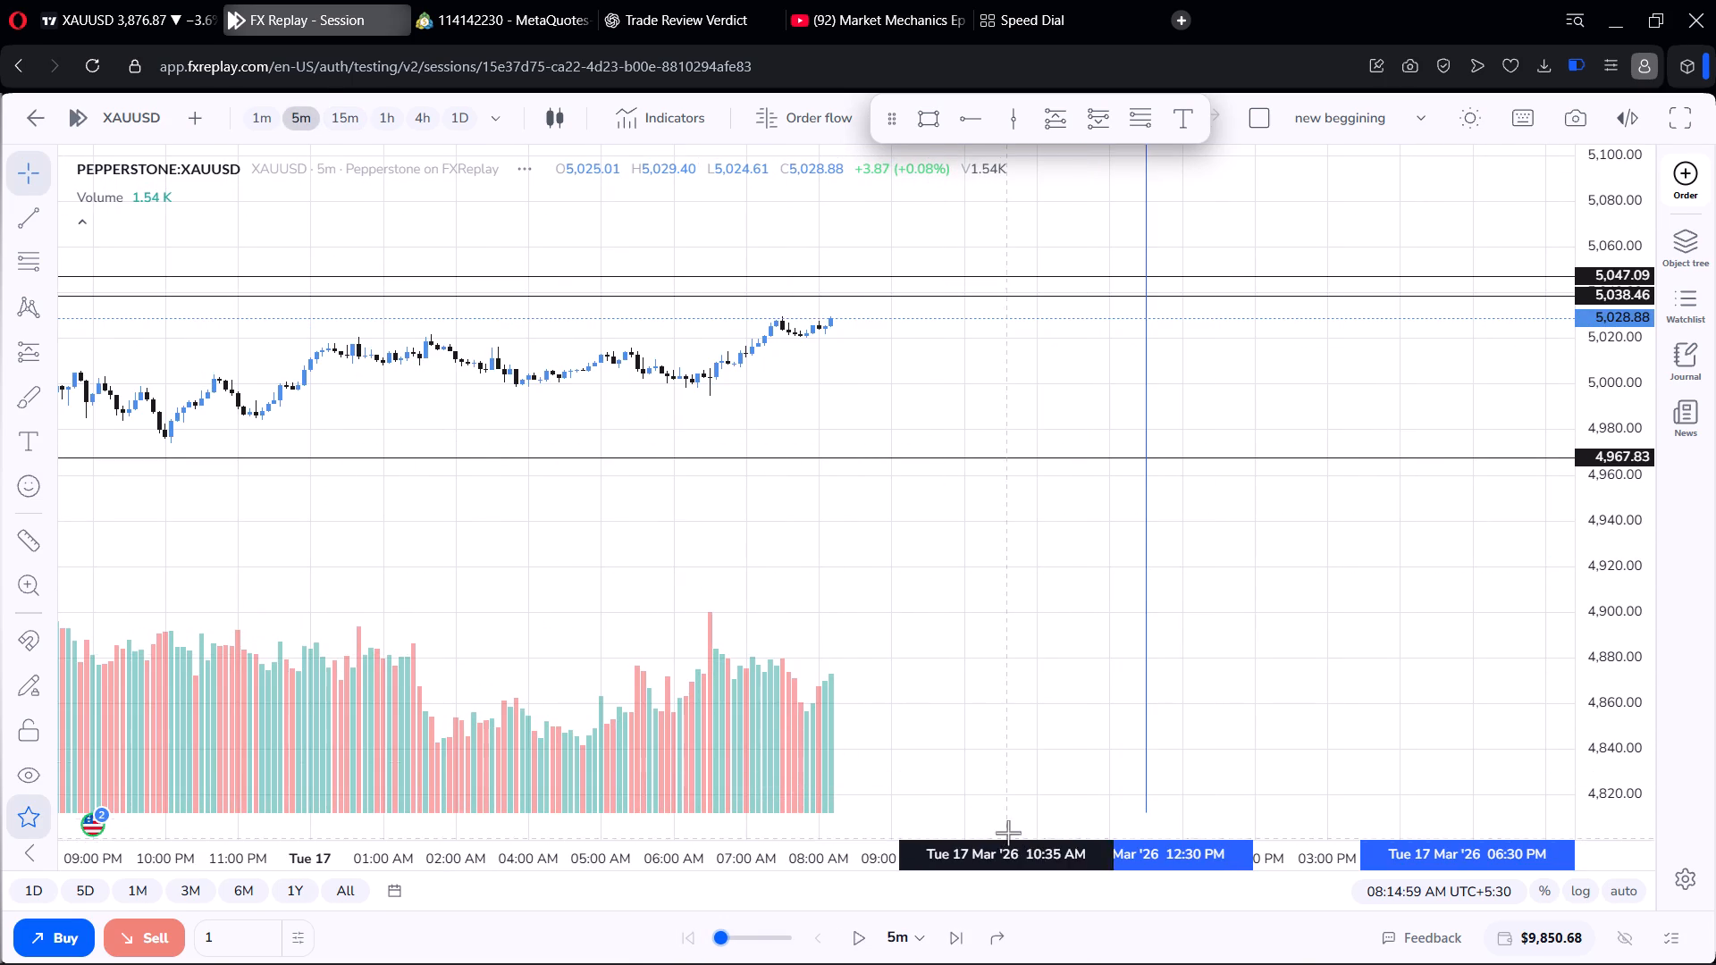
scroll(1008, 829, down, 1)
scroll(1610, 595, up, 10)
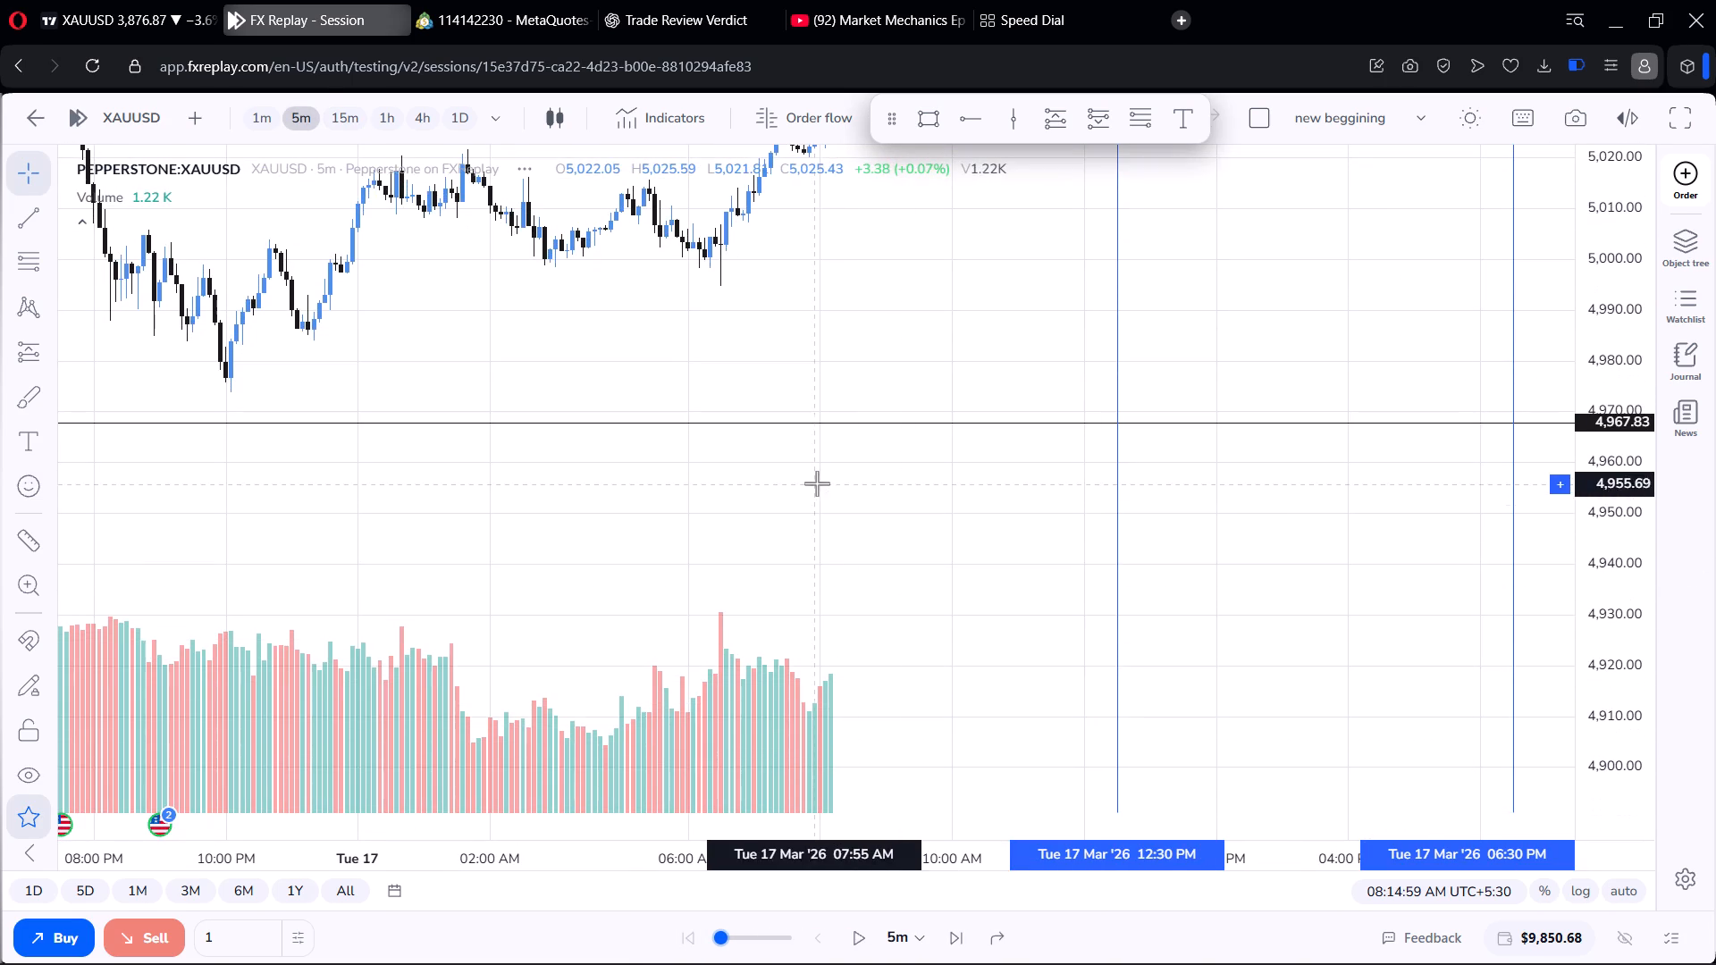
drag(814, 491, 827, 622)
scroll(947, 399, down, 4)
scroll(964, 453, up, 6)
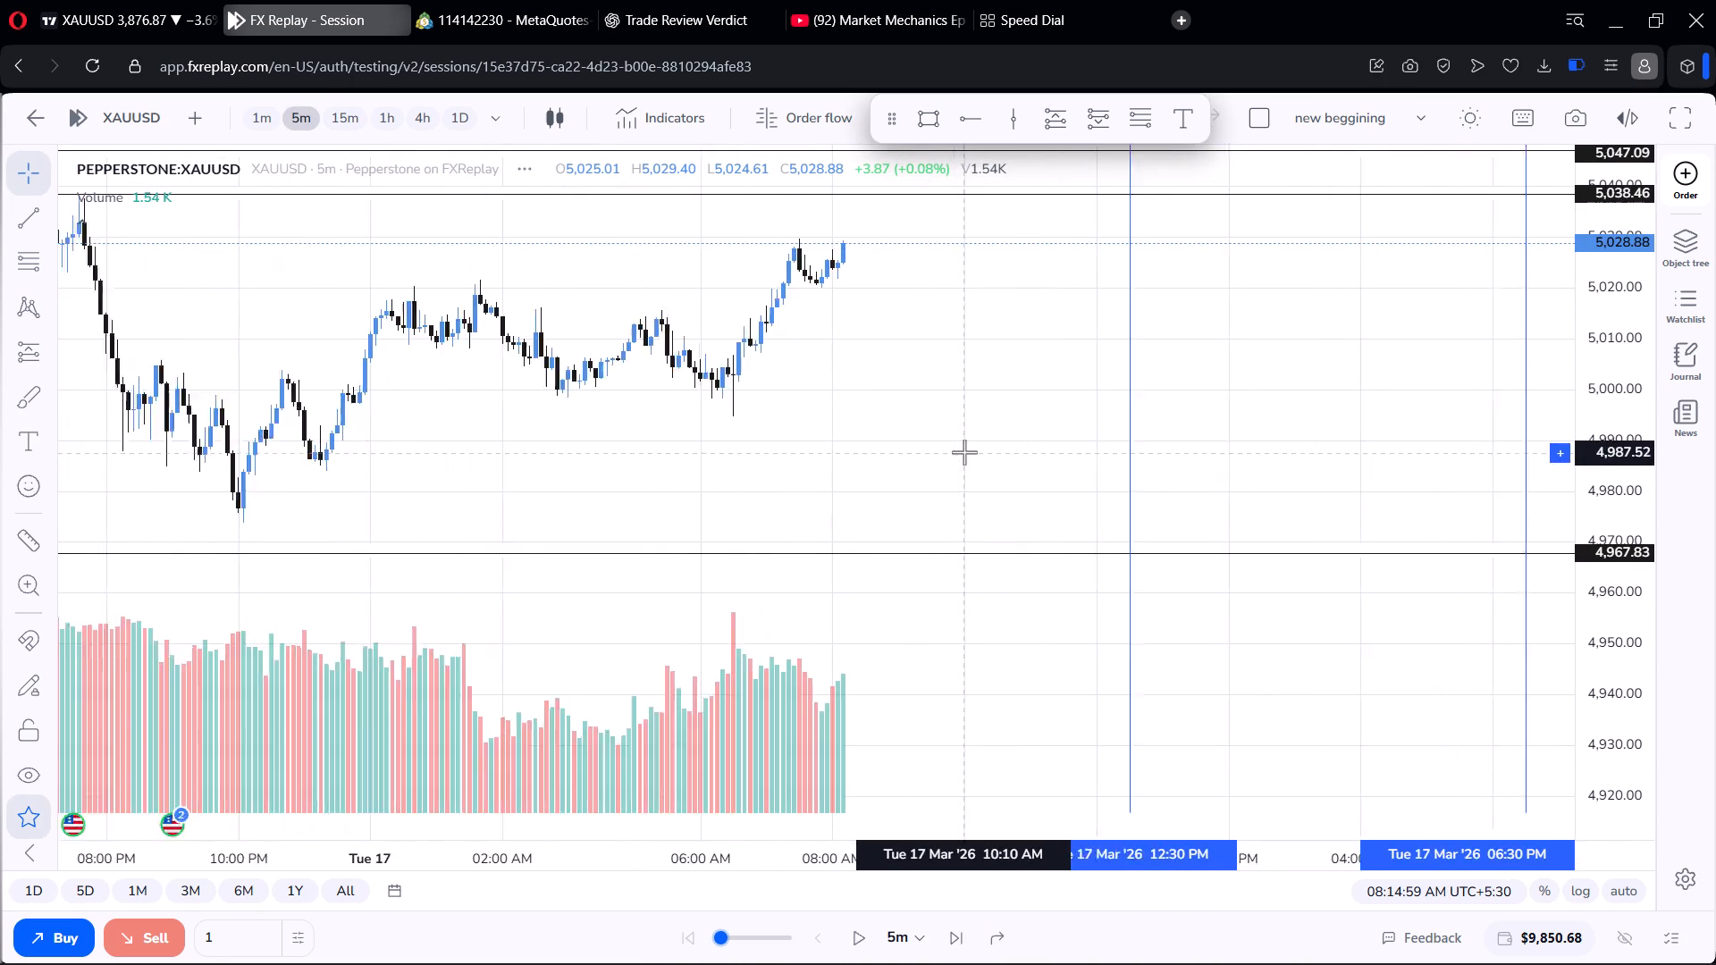
scroll(964, 452, up, 1)
click(858, 936)
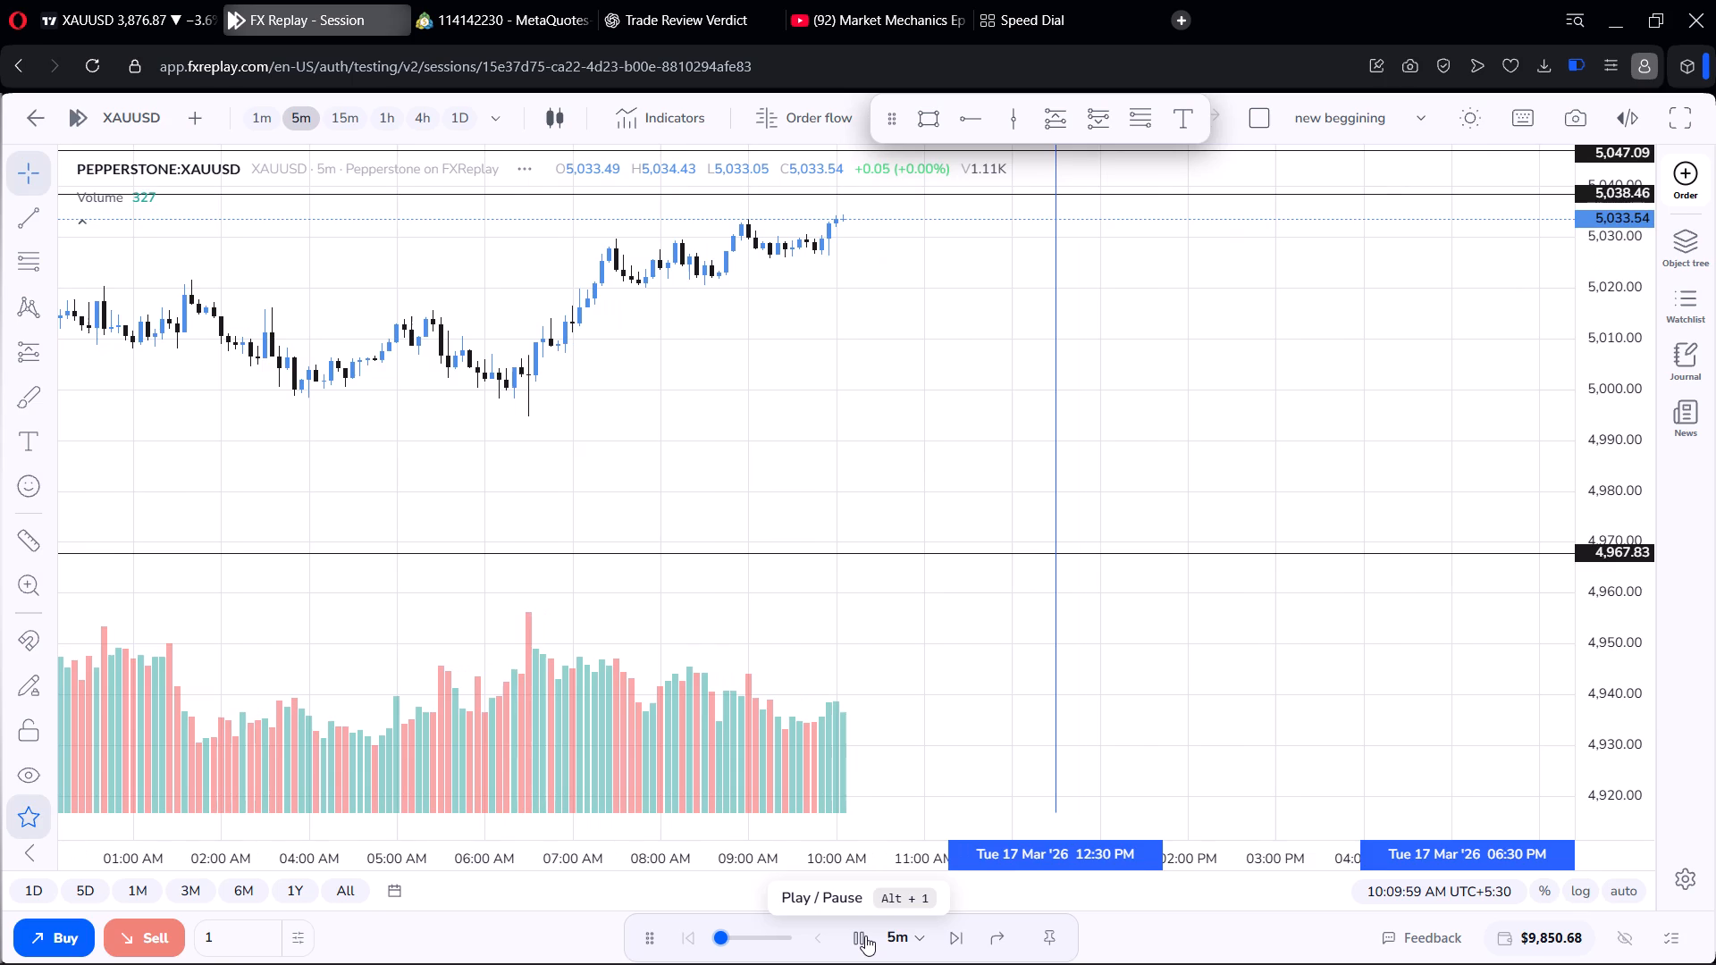
click(865, 936)
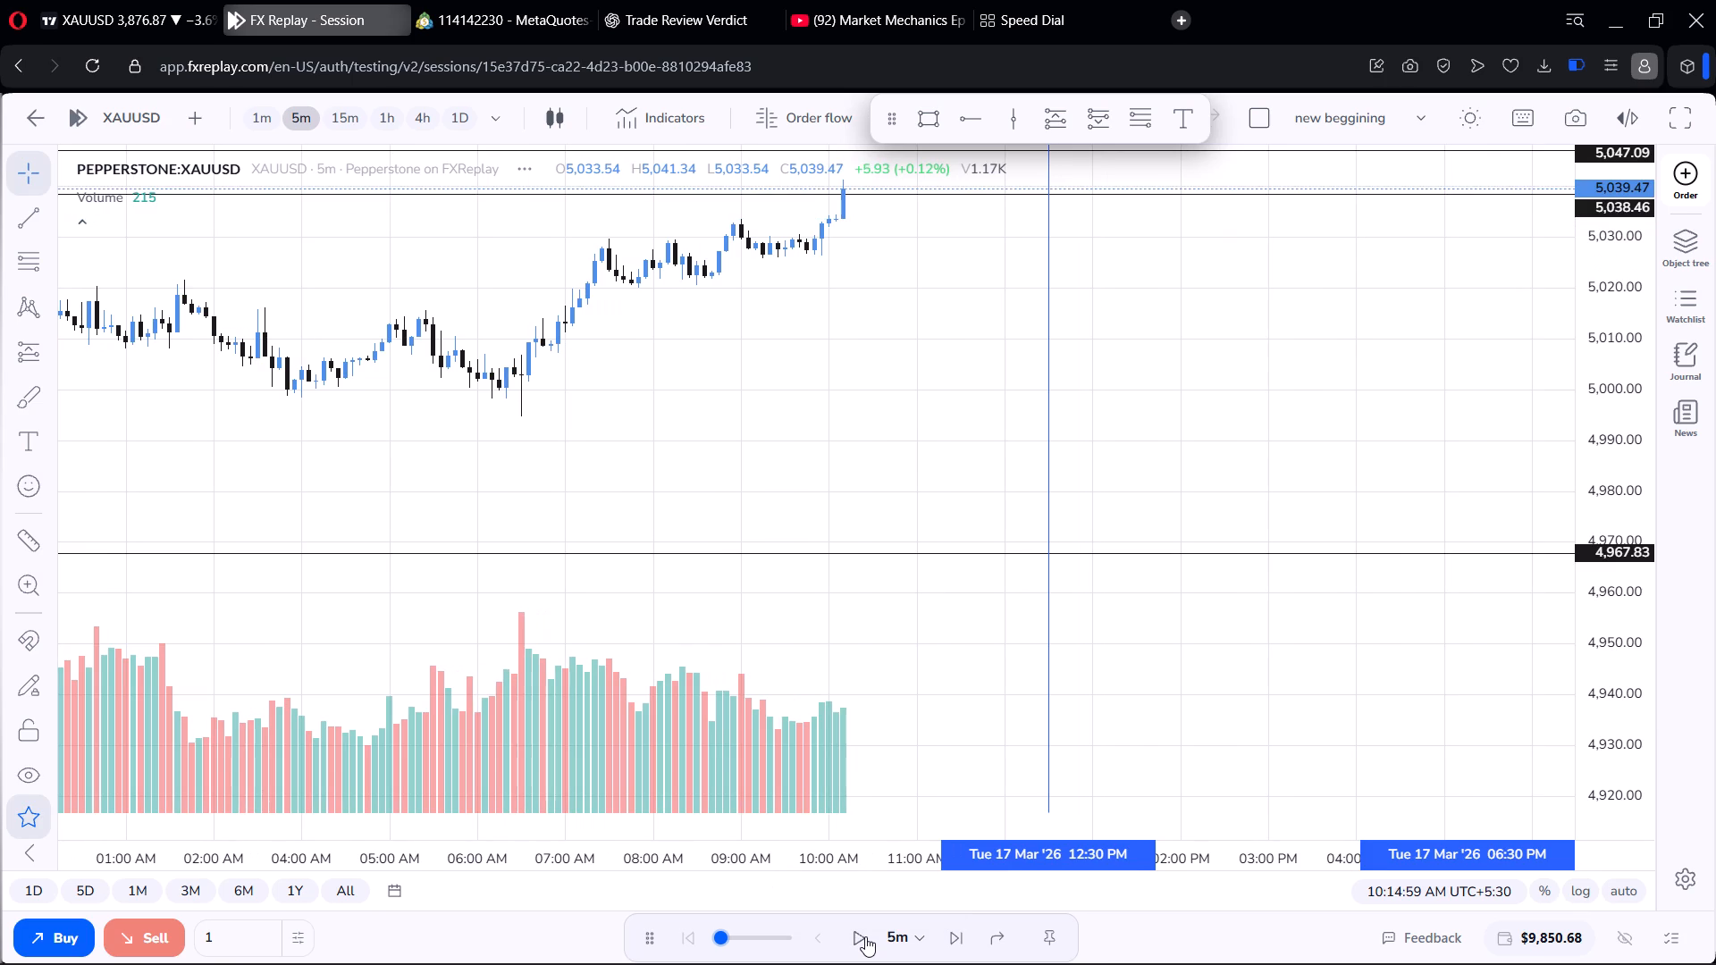
Switch to the 1-minute chart and examine the latest candles against the 5,038.46 and 5,047.09 rays.
click(256, 118)
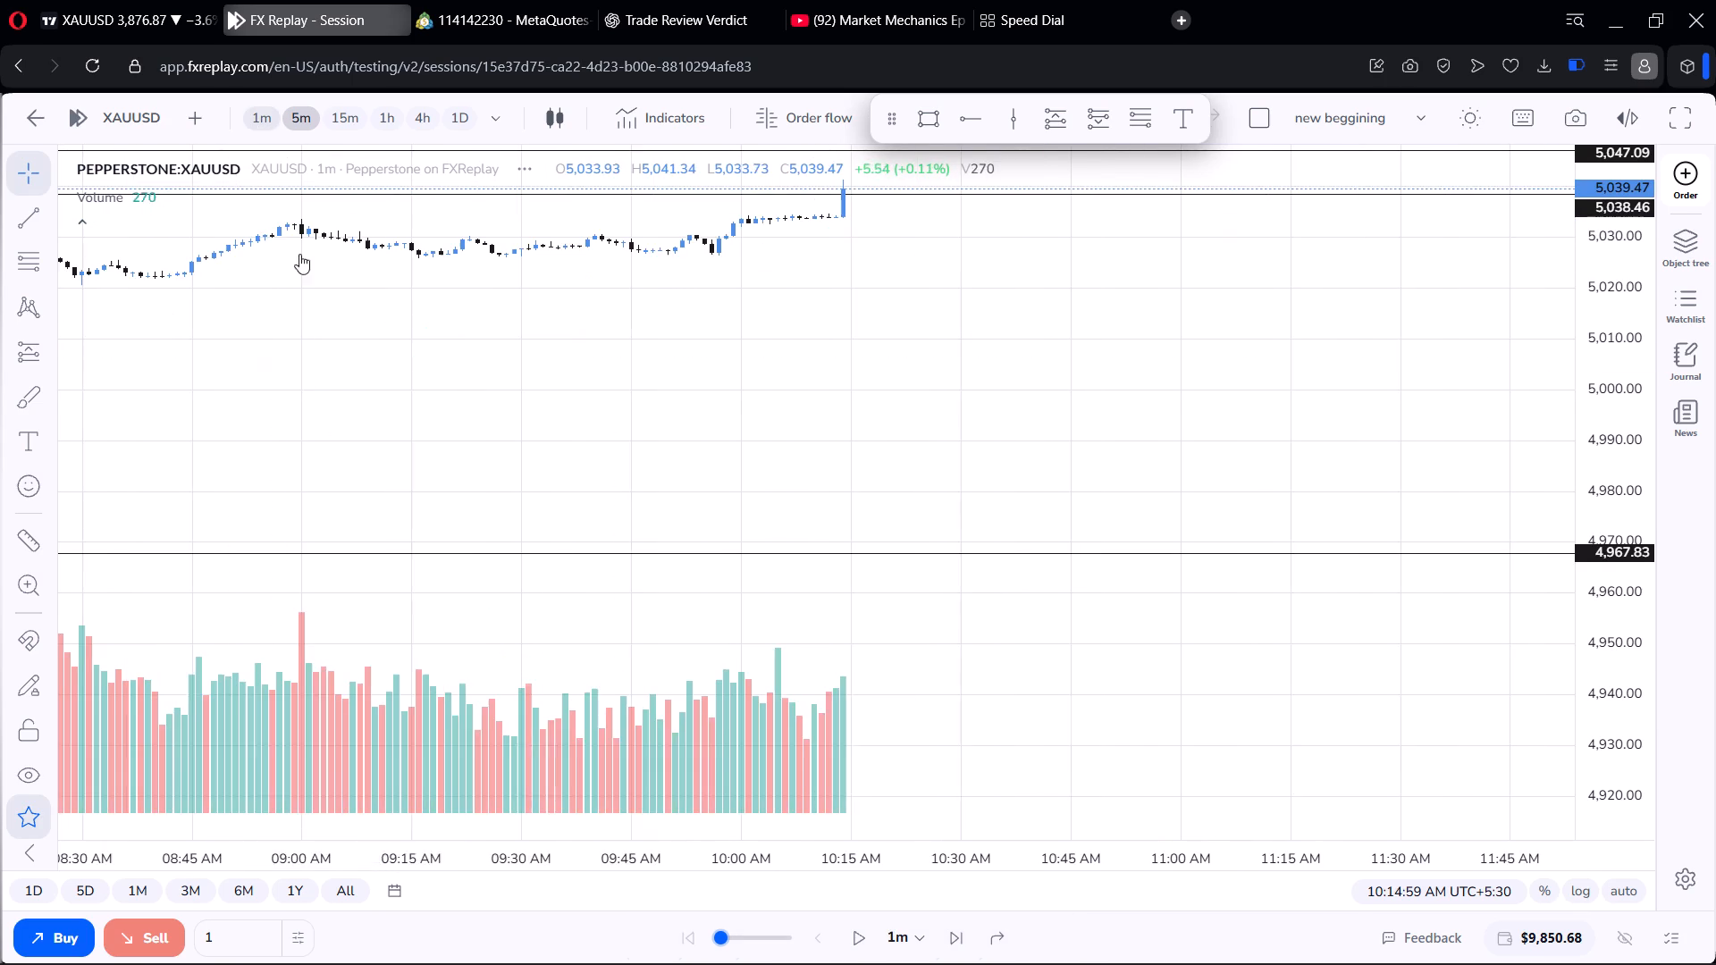
scroll(643, 457, down, 4)
scroll(766, 469, down, 3)
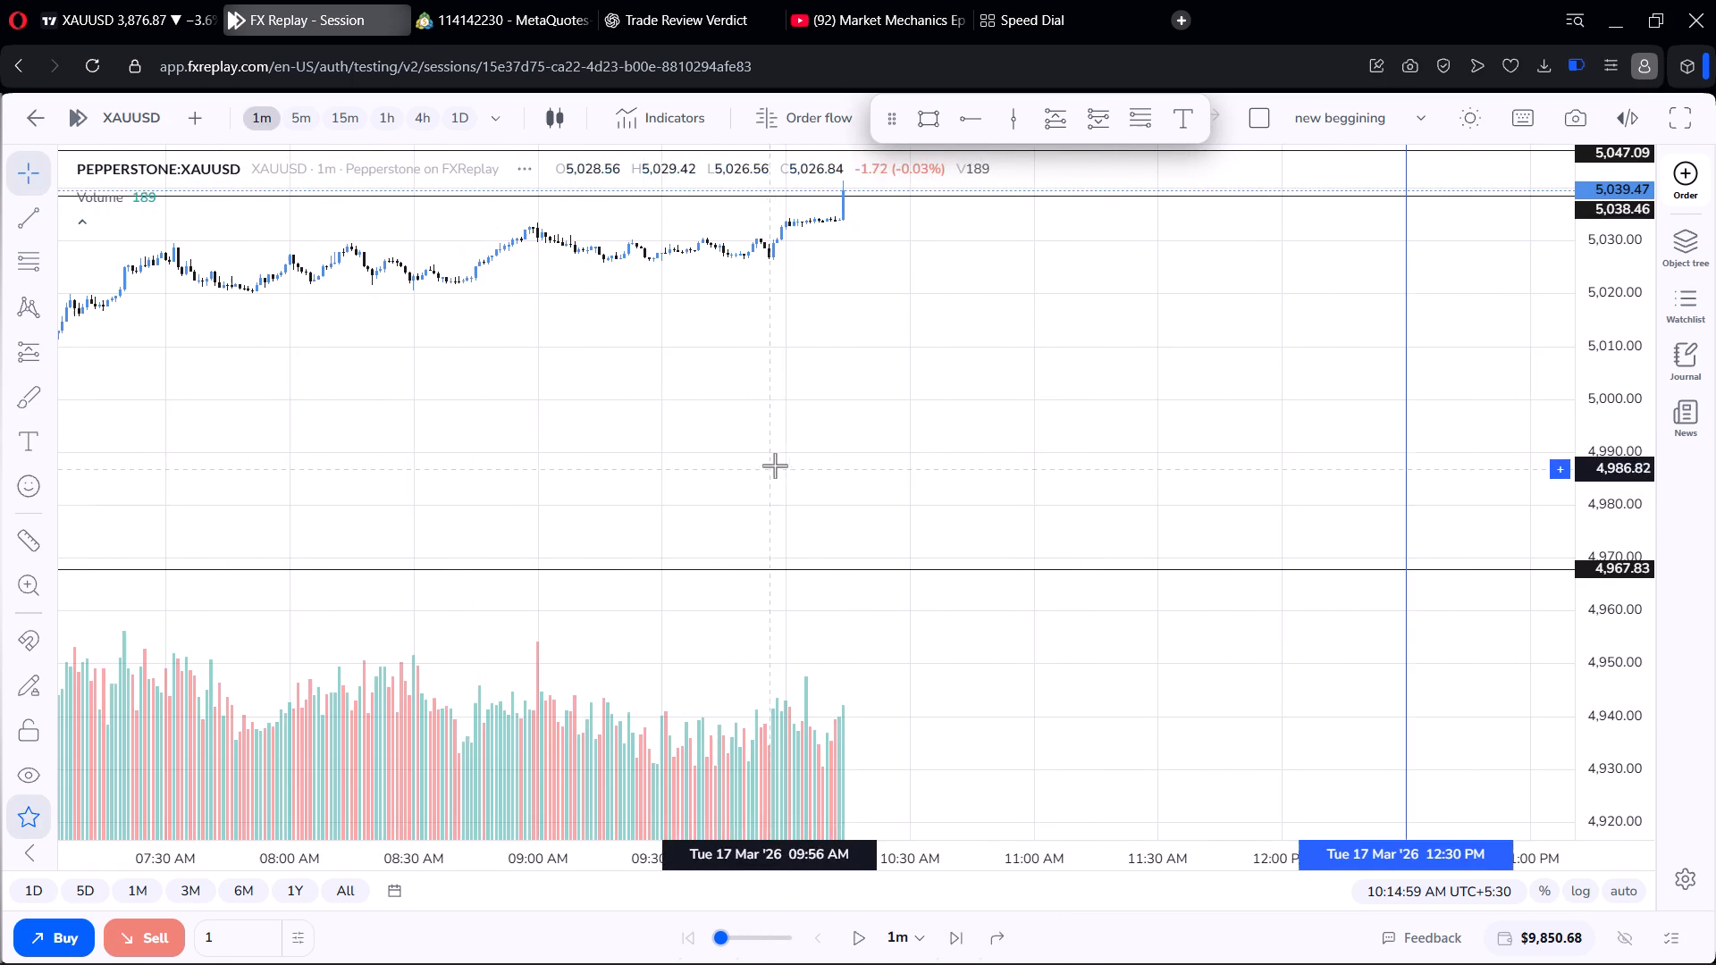
drag(873, 399, 817, 516)
scroll(756, 443, up, 2)
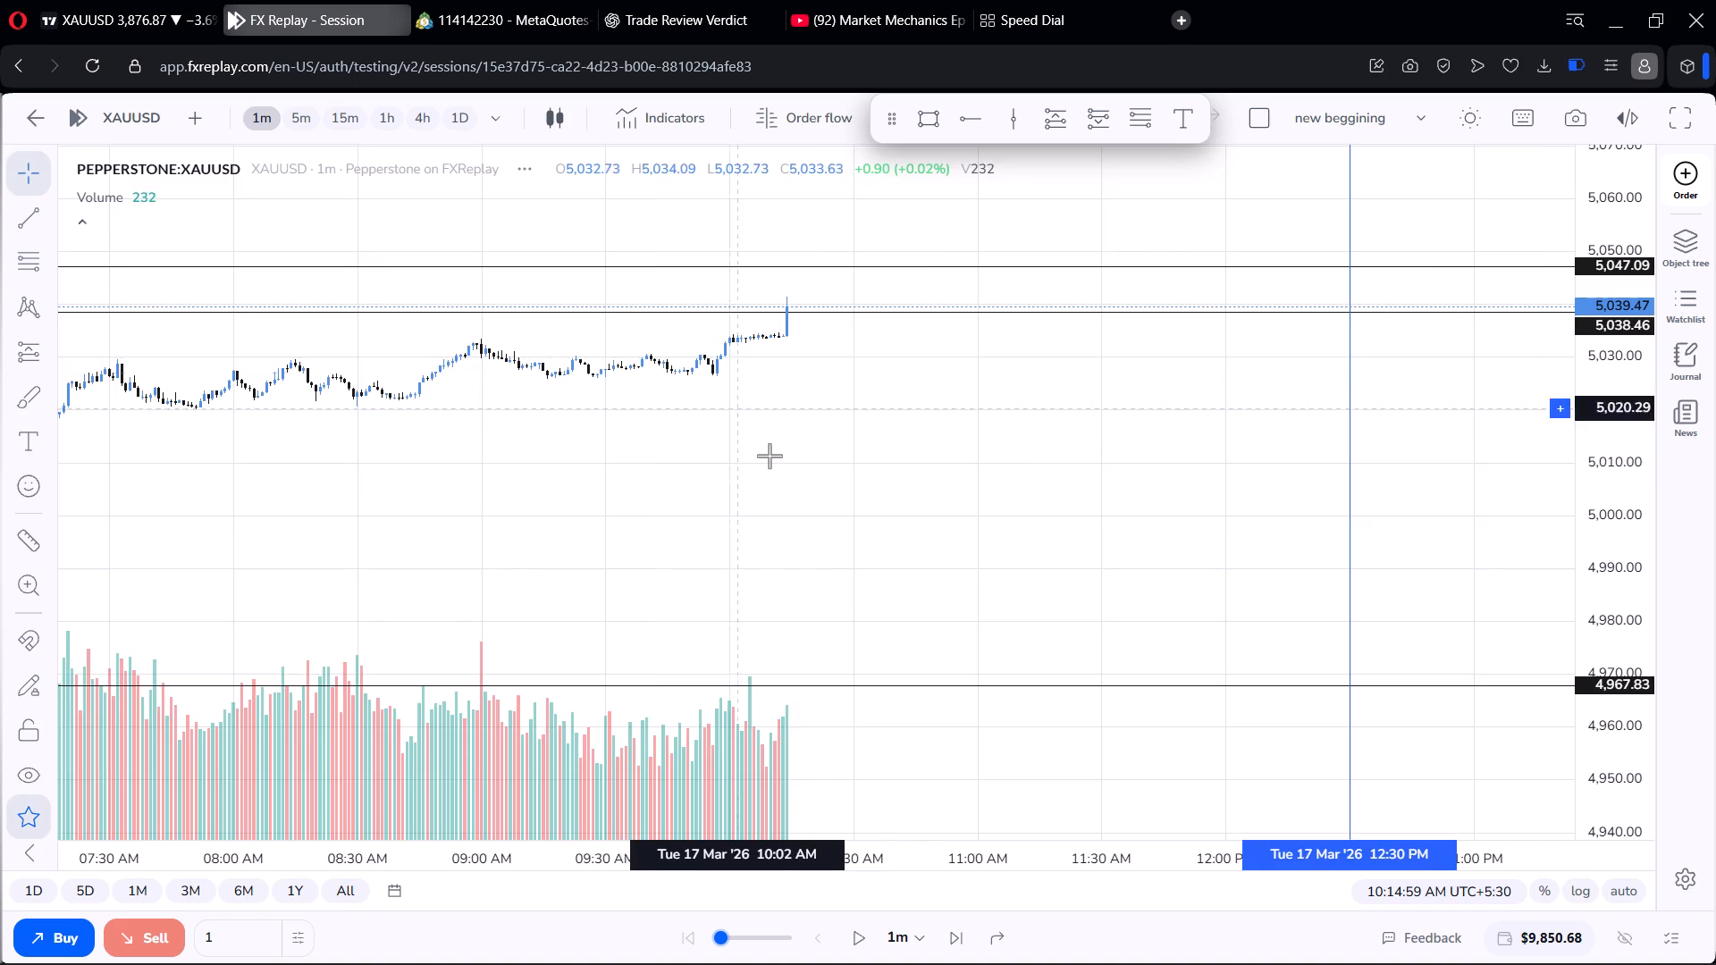
scroll(770, 456, up, 8)
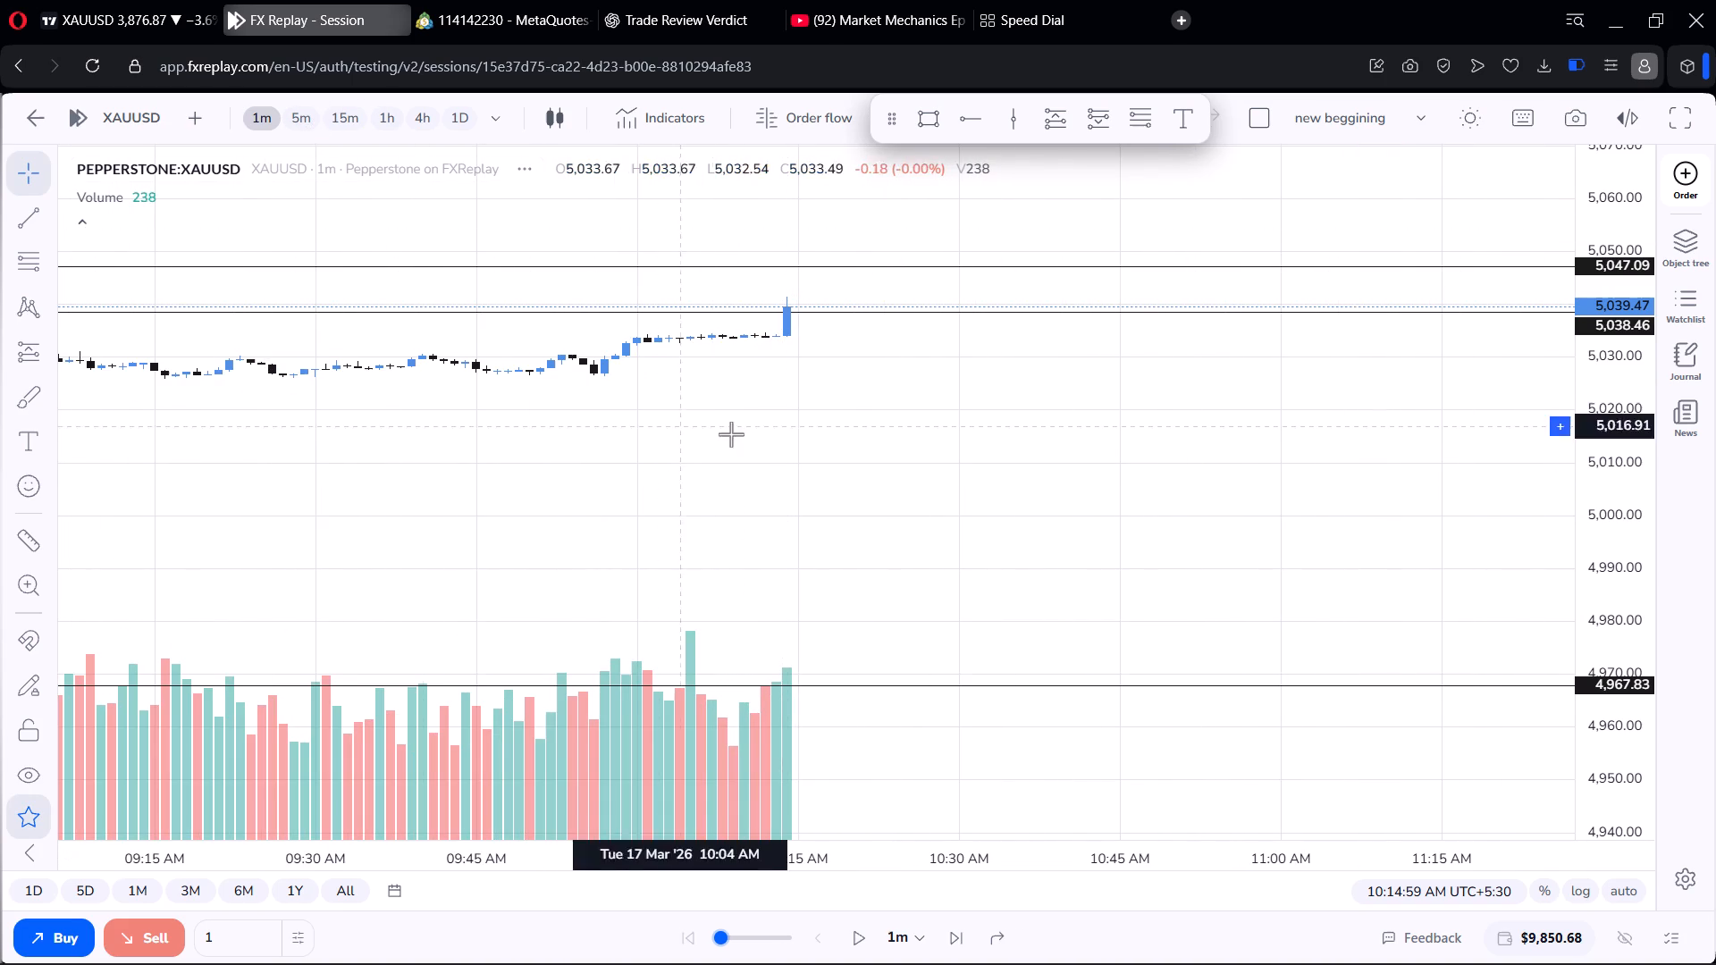
scroll(780, 444, down, 3)
scroll(1634, 497, up, 7)
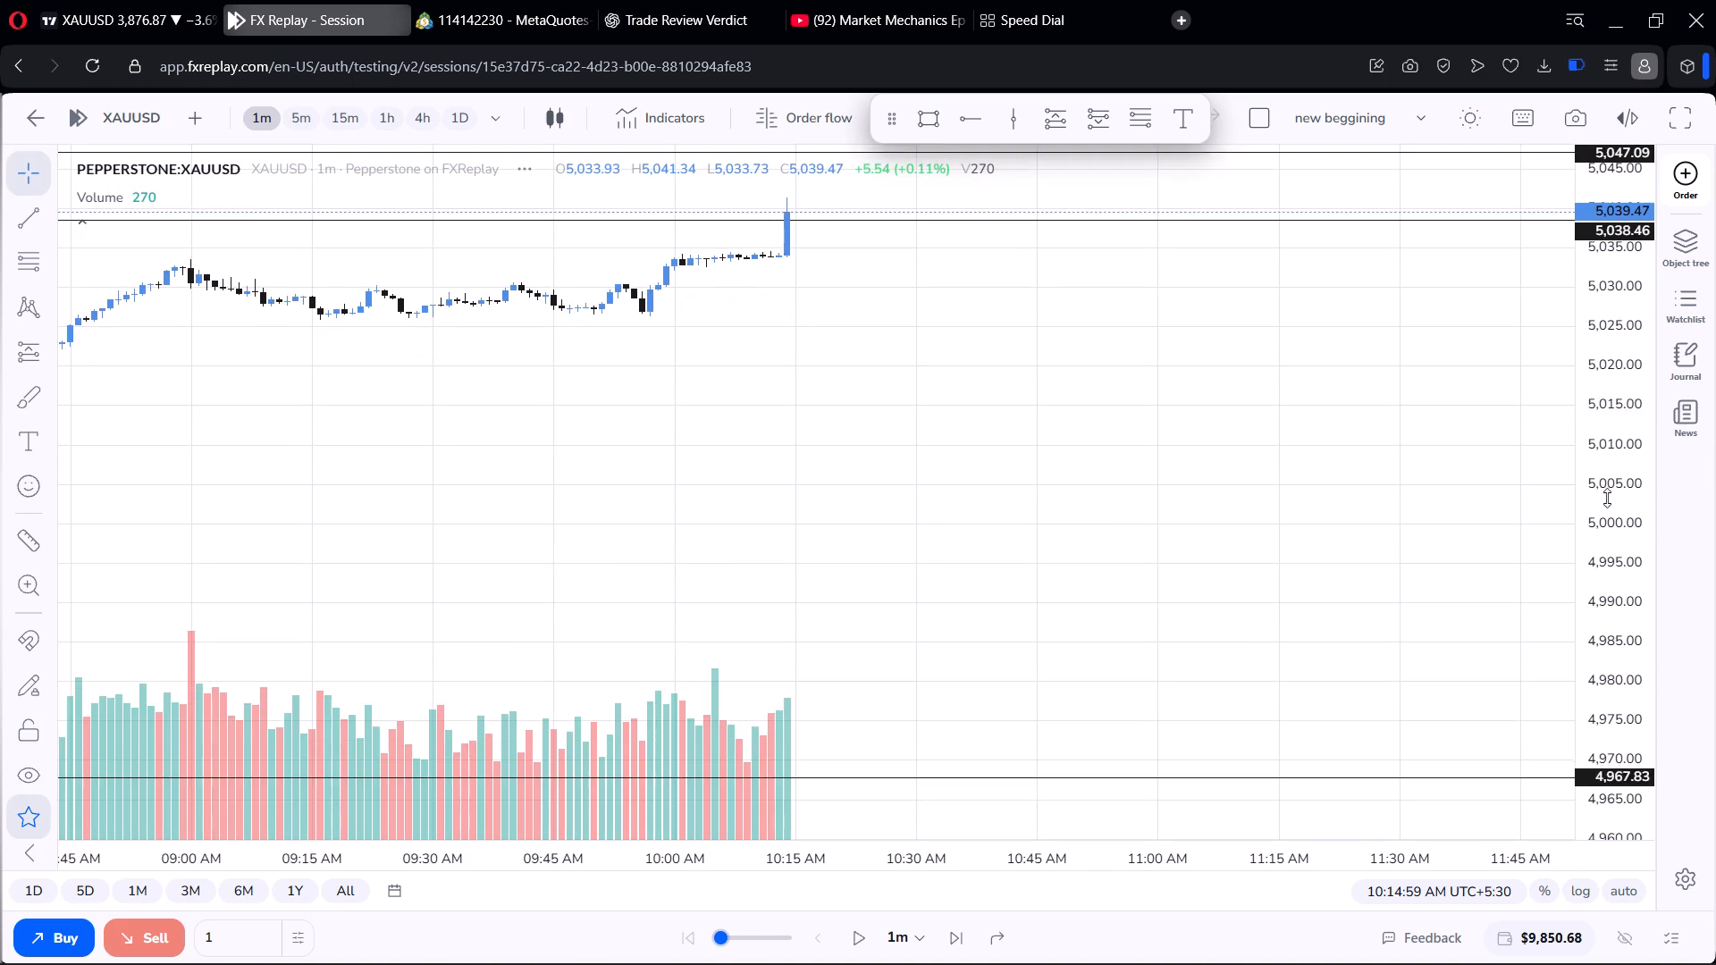
scroll(974, 491, down, 4)
drag(975, 390, 961, 538)
scroll(988, 566, up, 9)
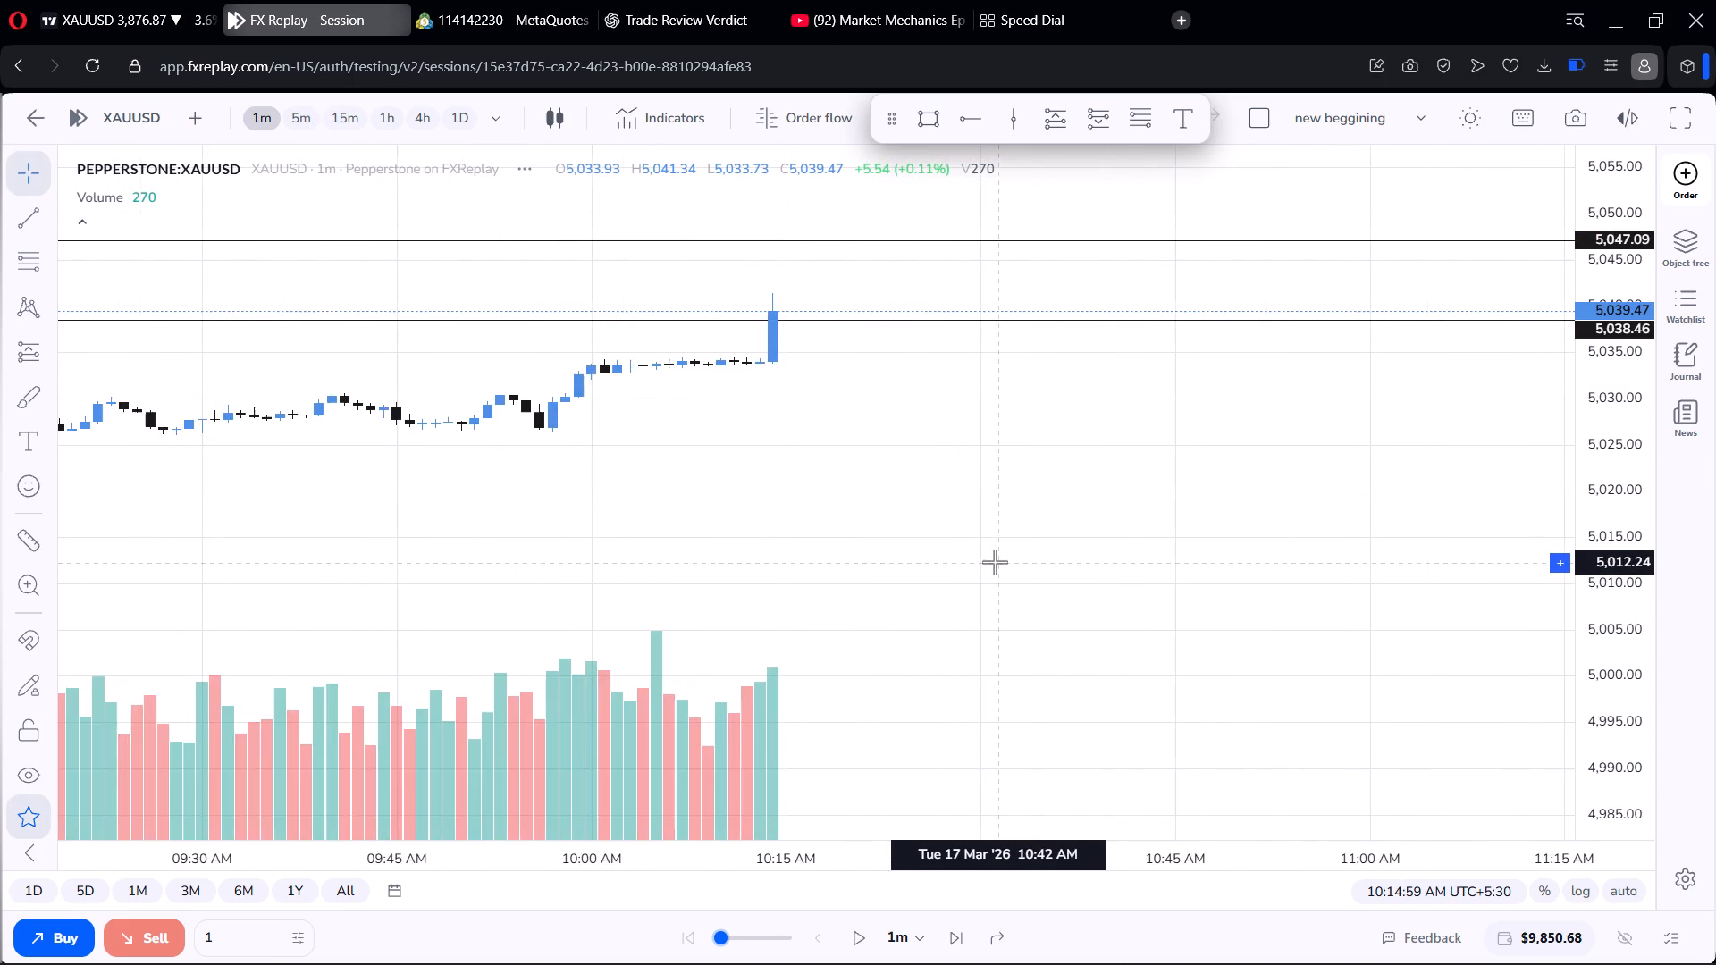
scroll(995, 562, down, 10)
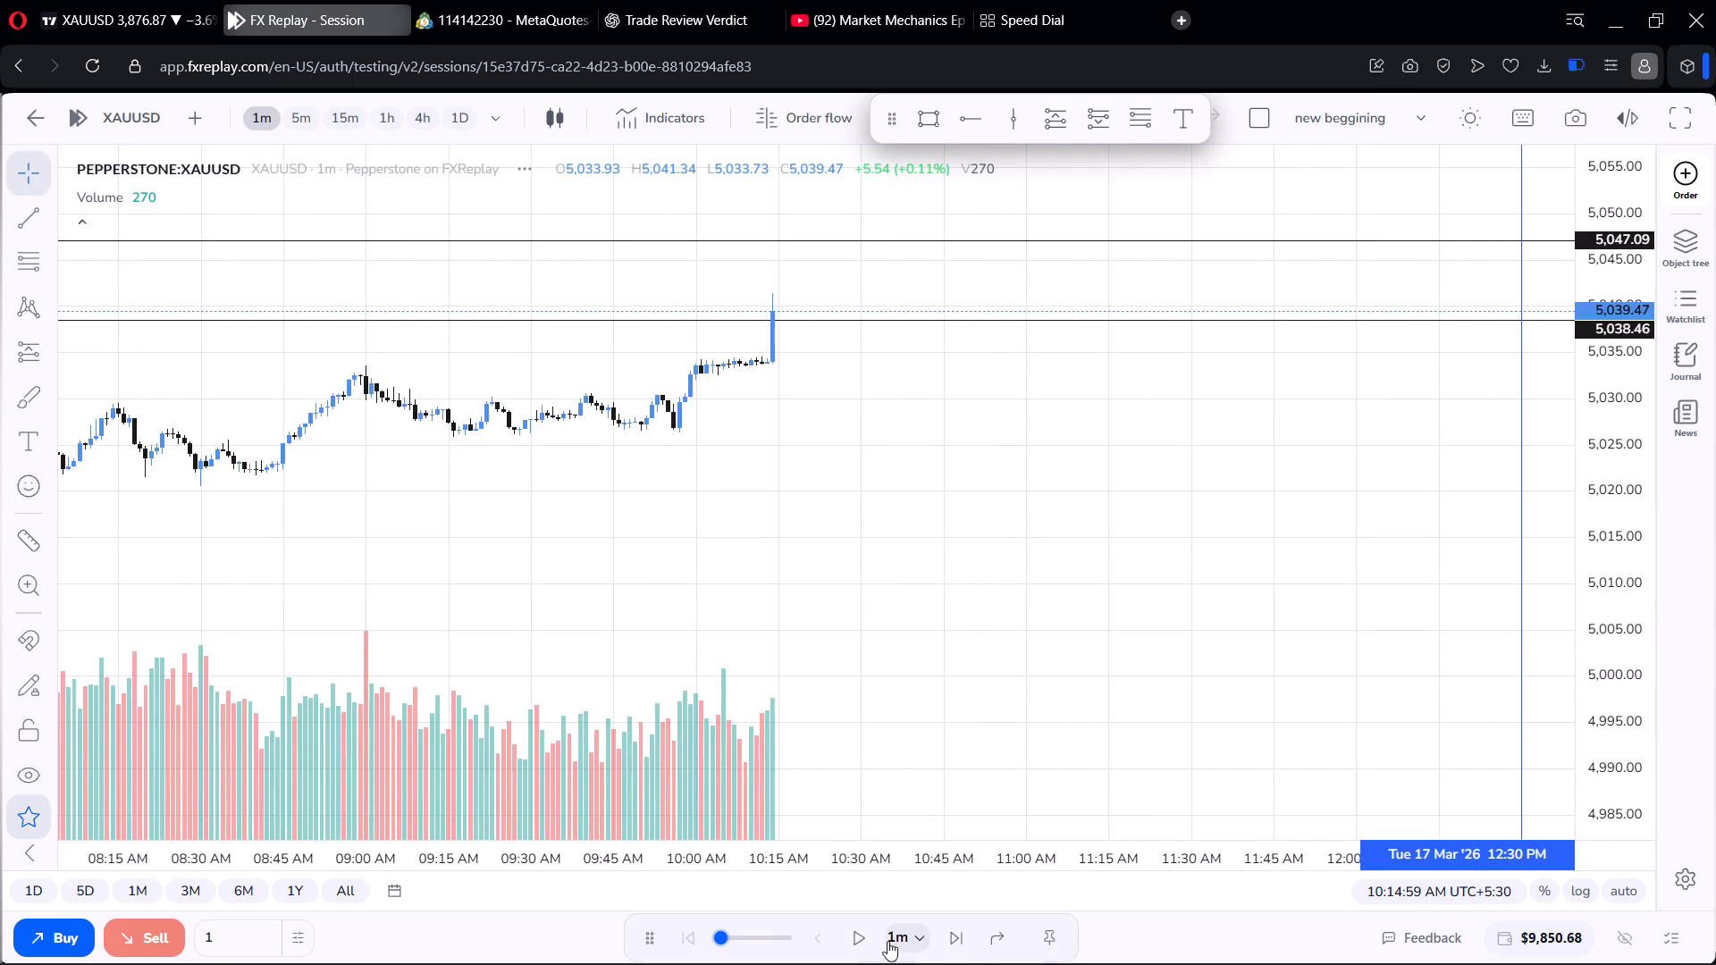
Run the 1-minute replay forward to 10:35:59 AM on 17 March and pause it.
click(856, 936)
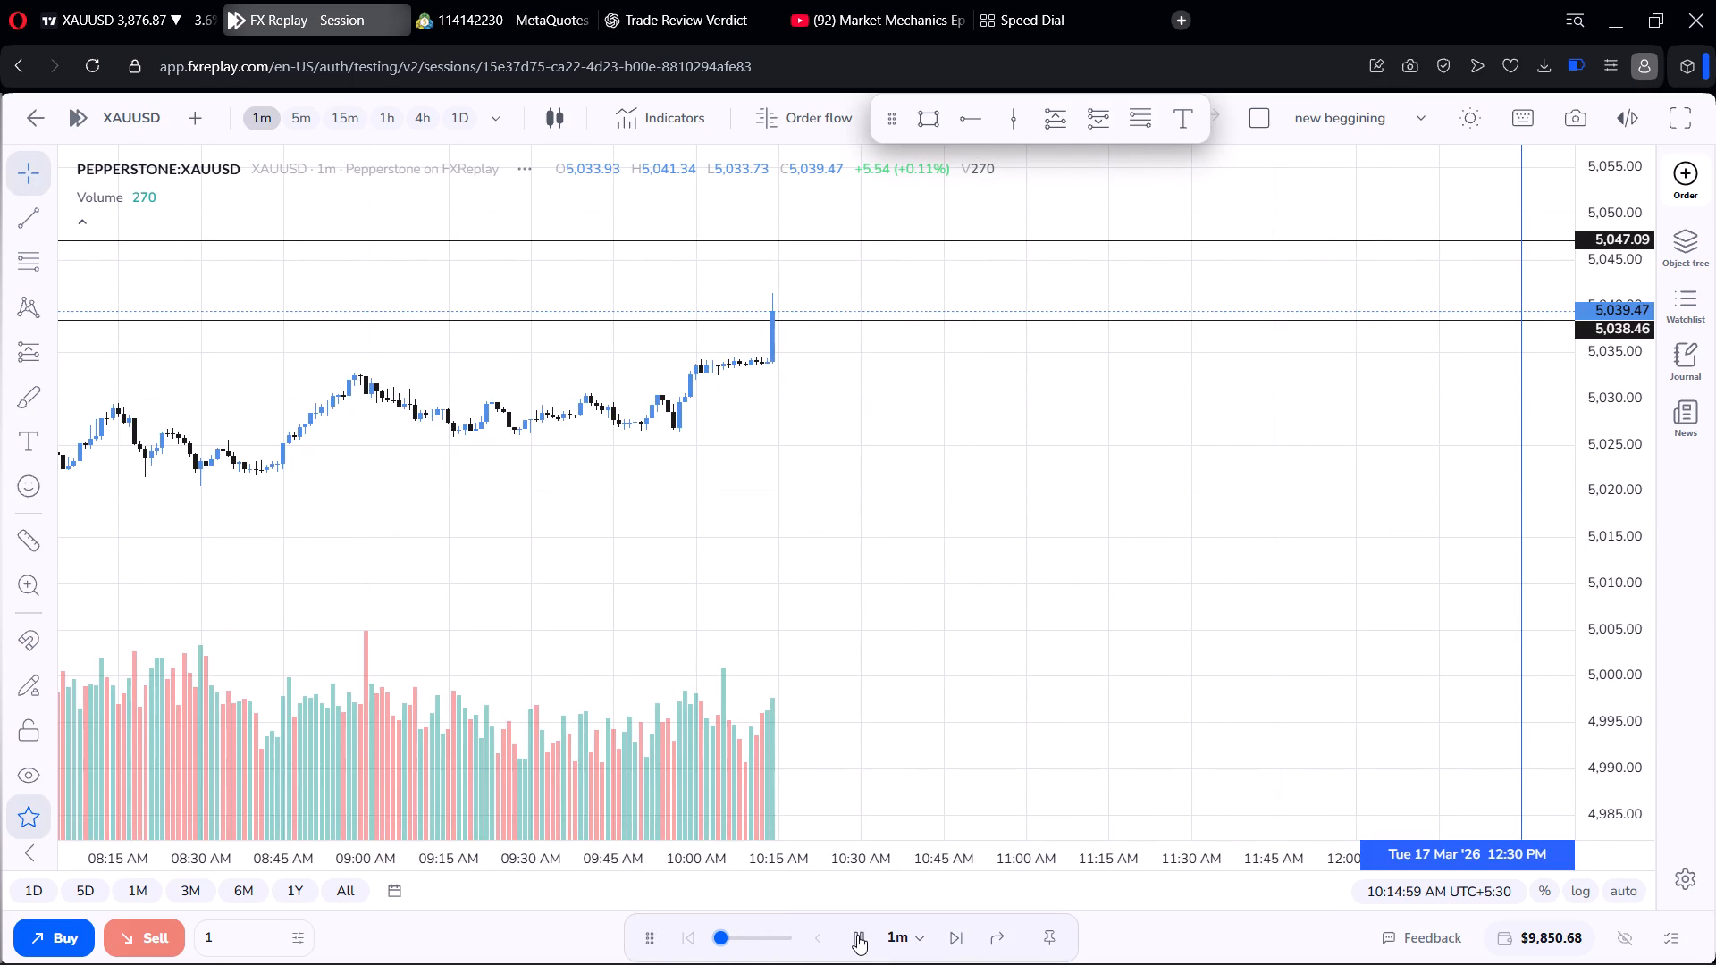
click(856, 934)
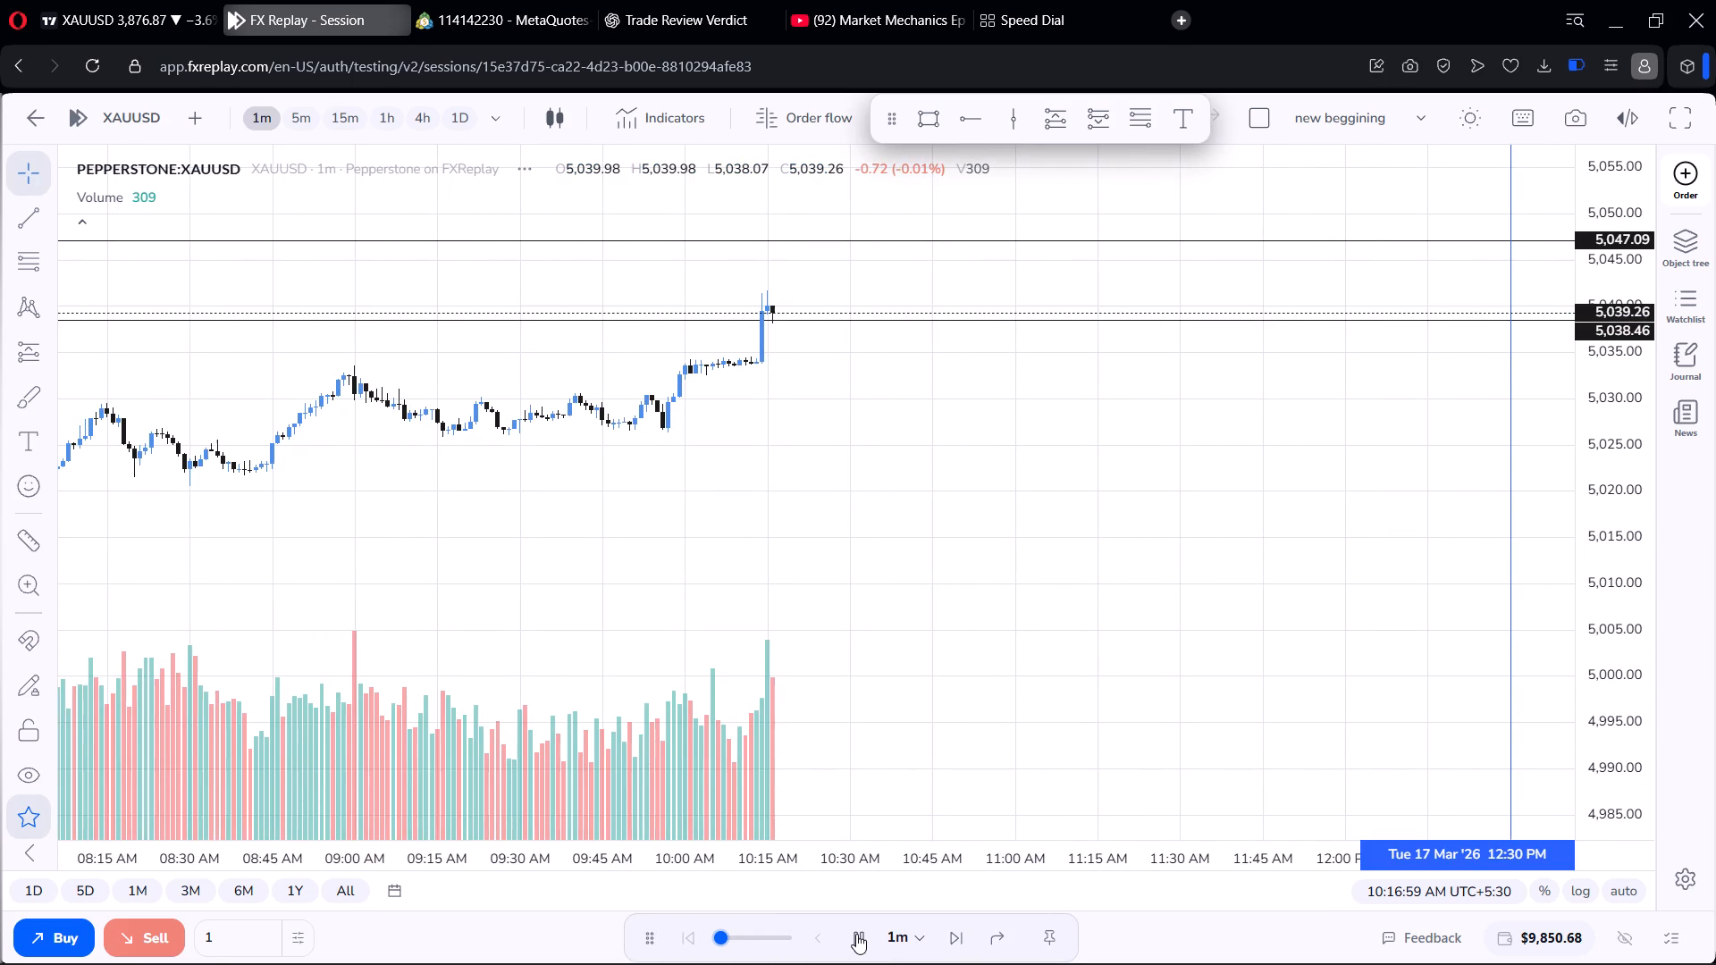
click(856, 934)
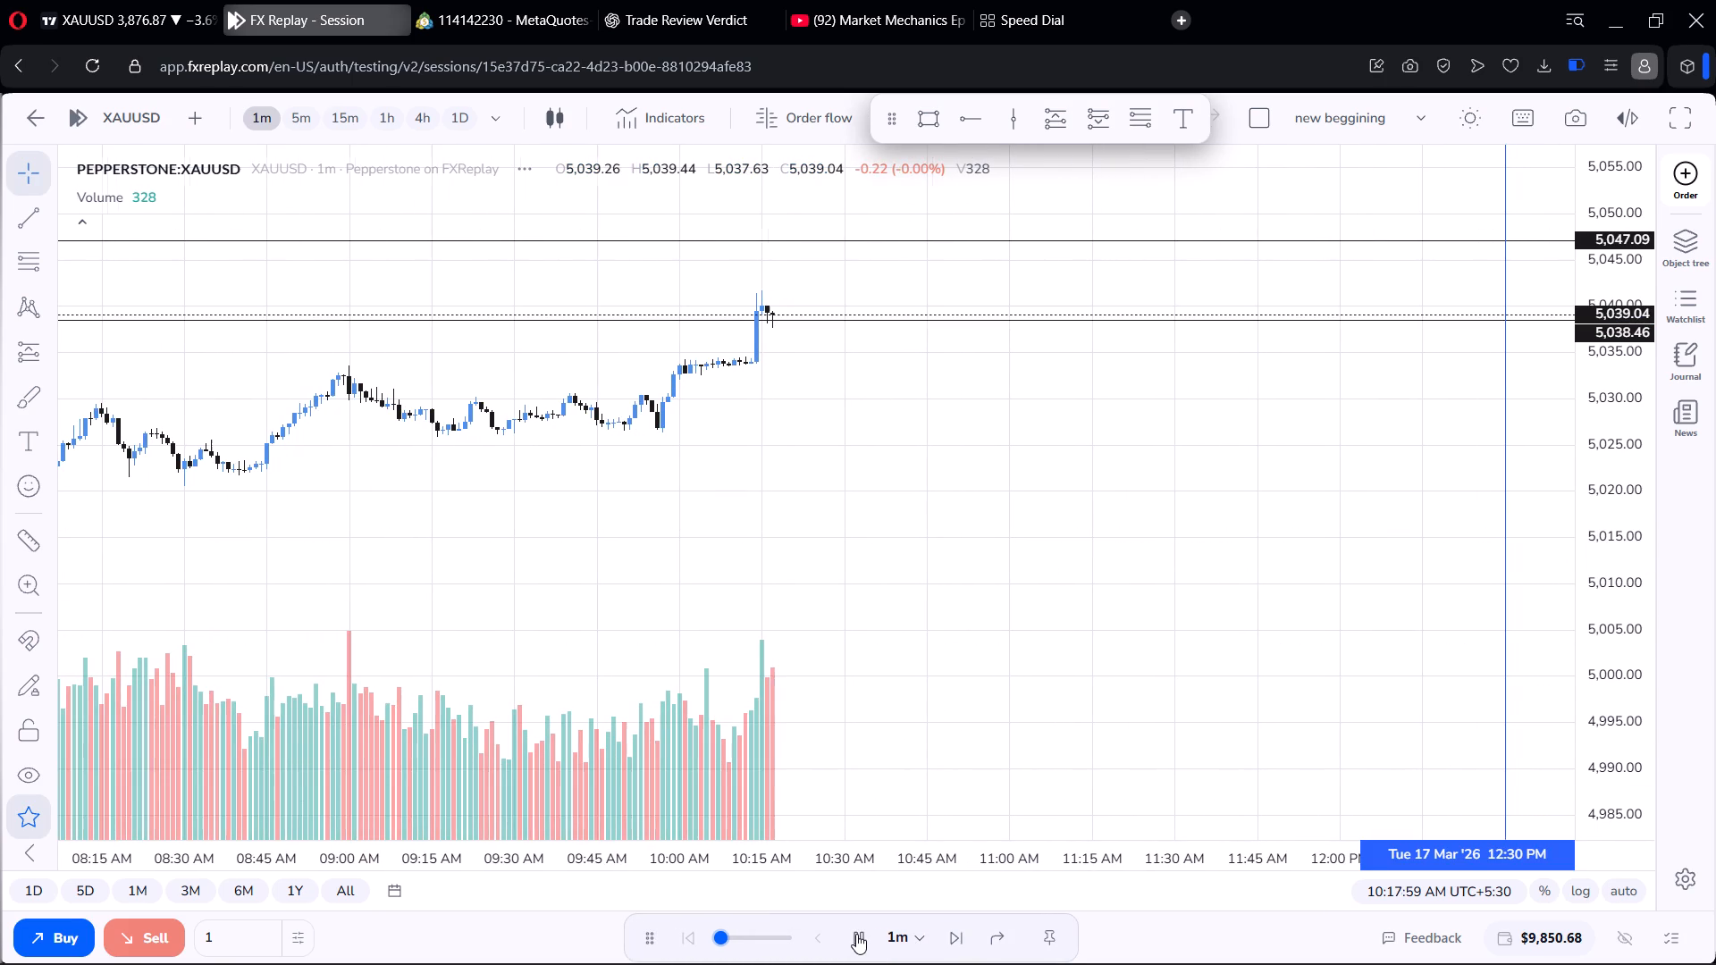
click(856, 934)
click(856, 934)
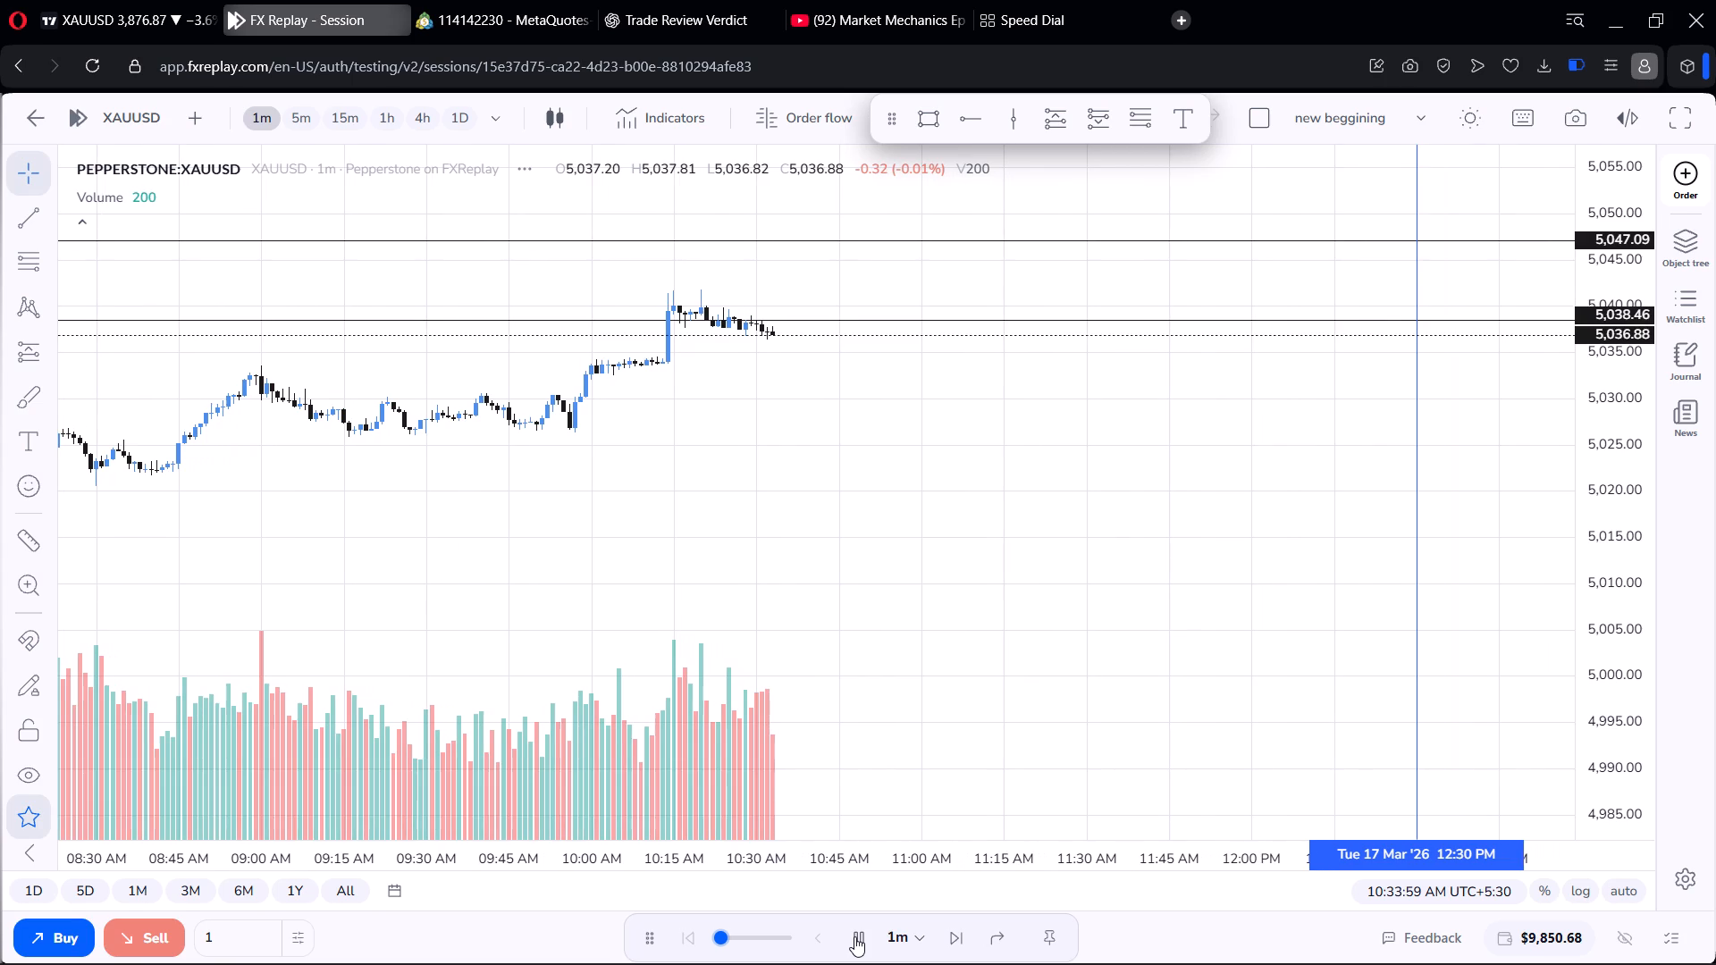
click(854, 936)
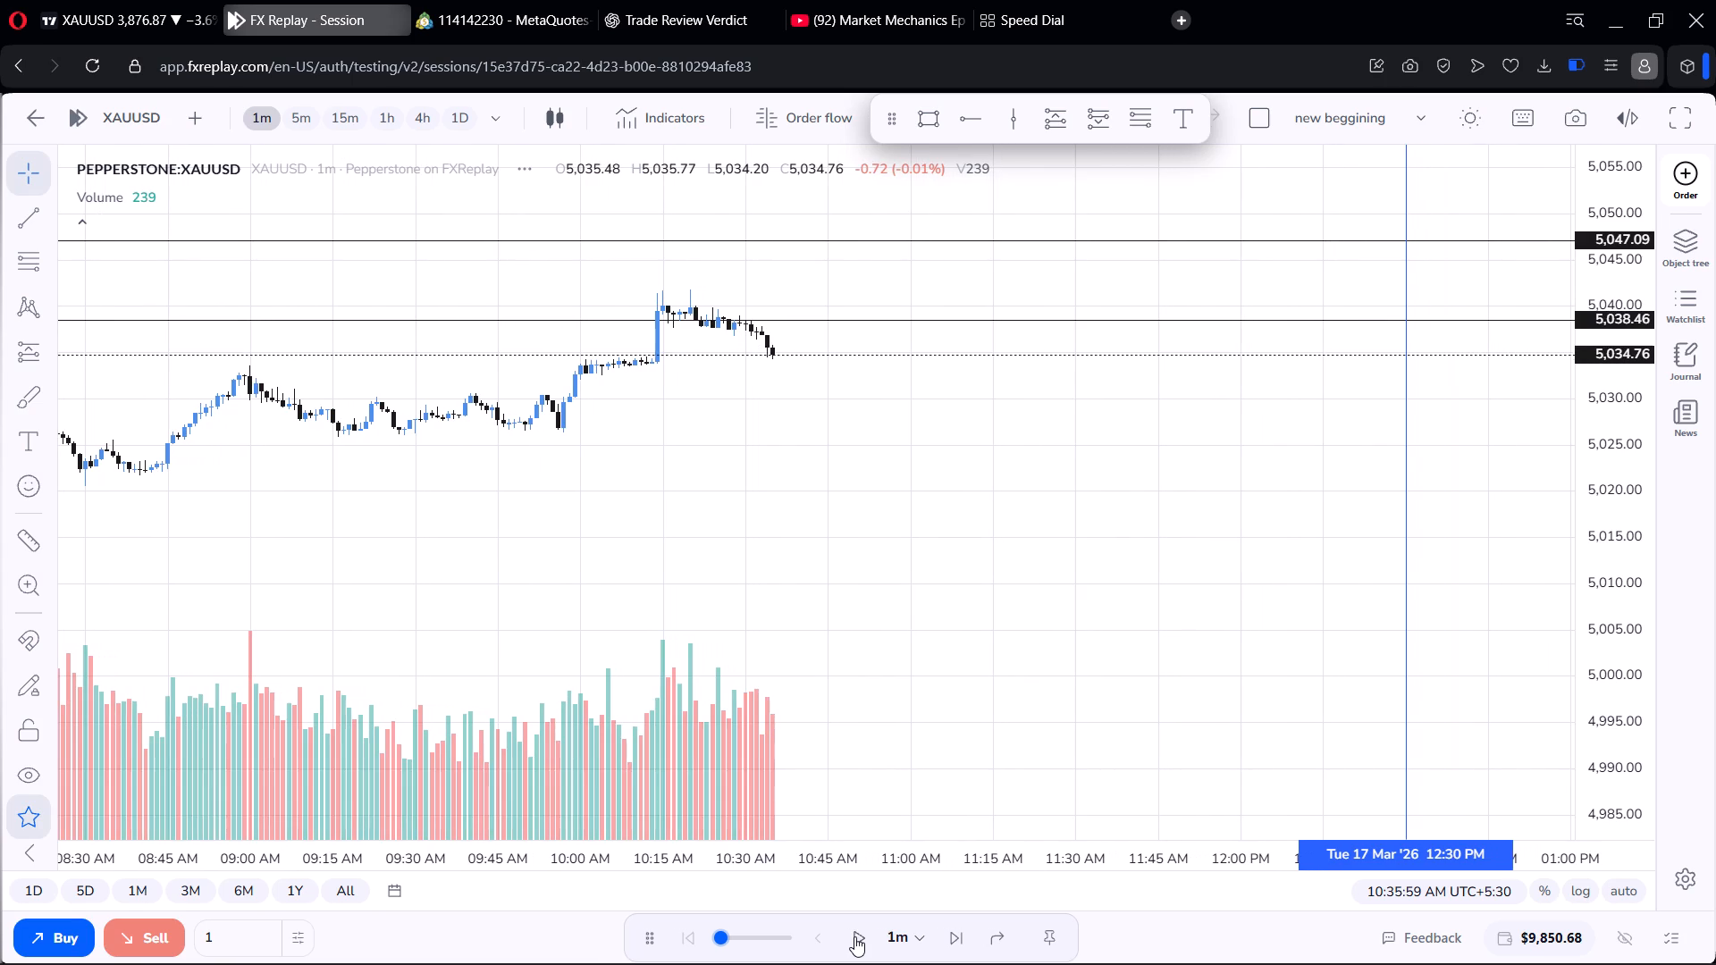
Switch back to the 5-minute chart and examine the 17 March morning price swings around the 16 March high ray.
click(318, 121)
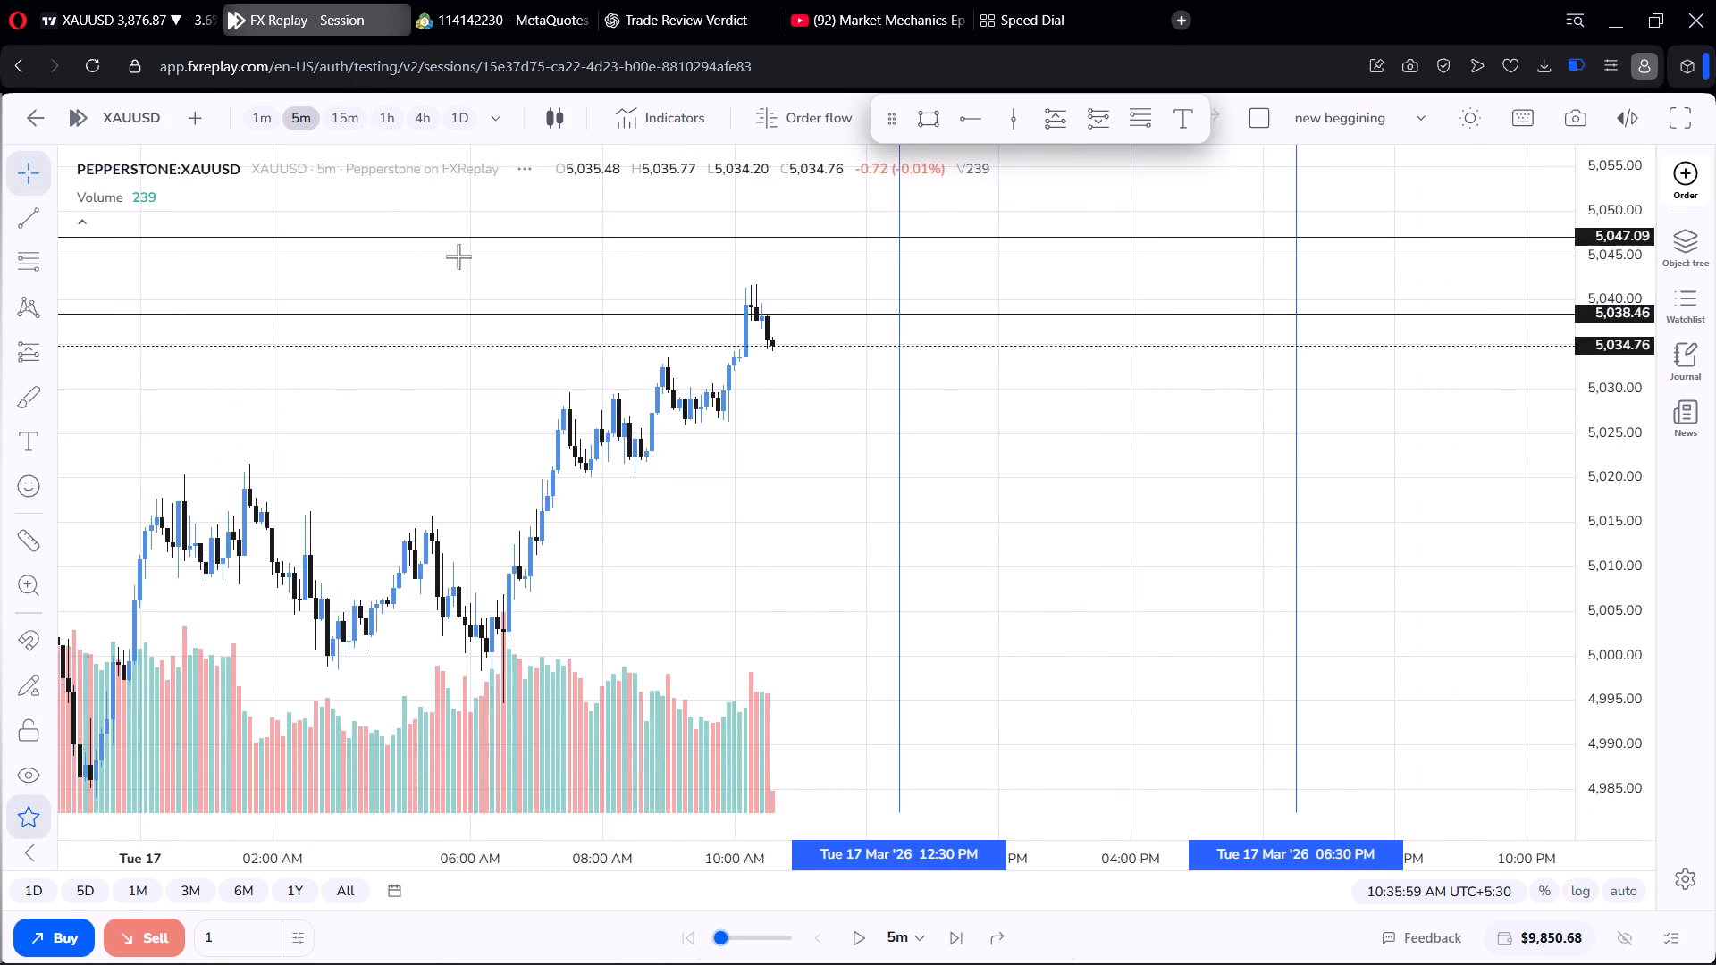
scroll(652, 367, up, 4)
scroll(873, 397, down, 4)
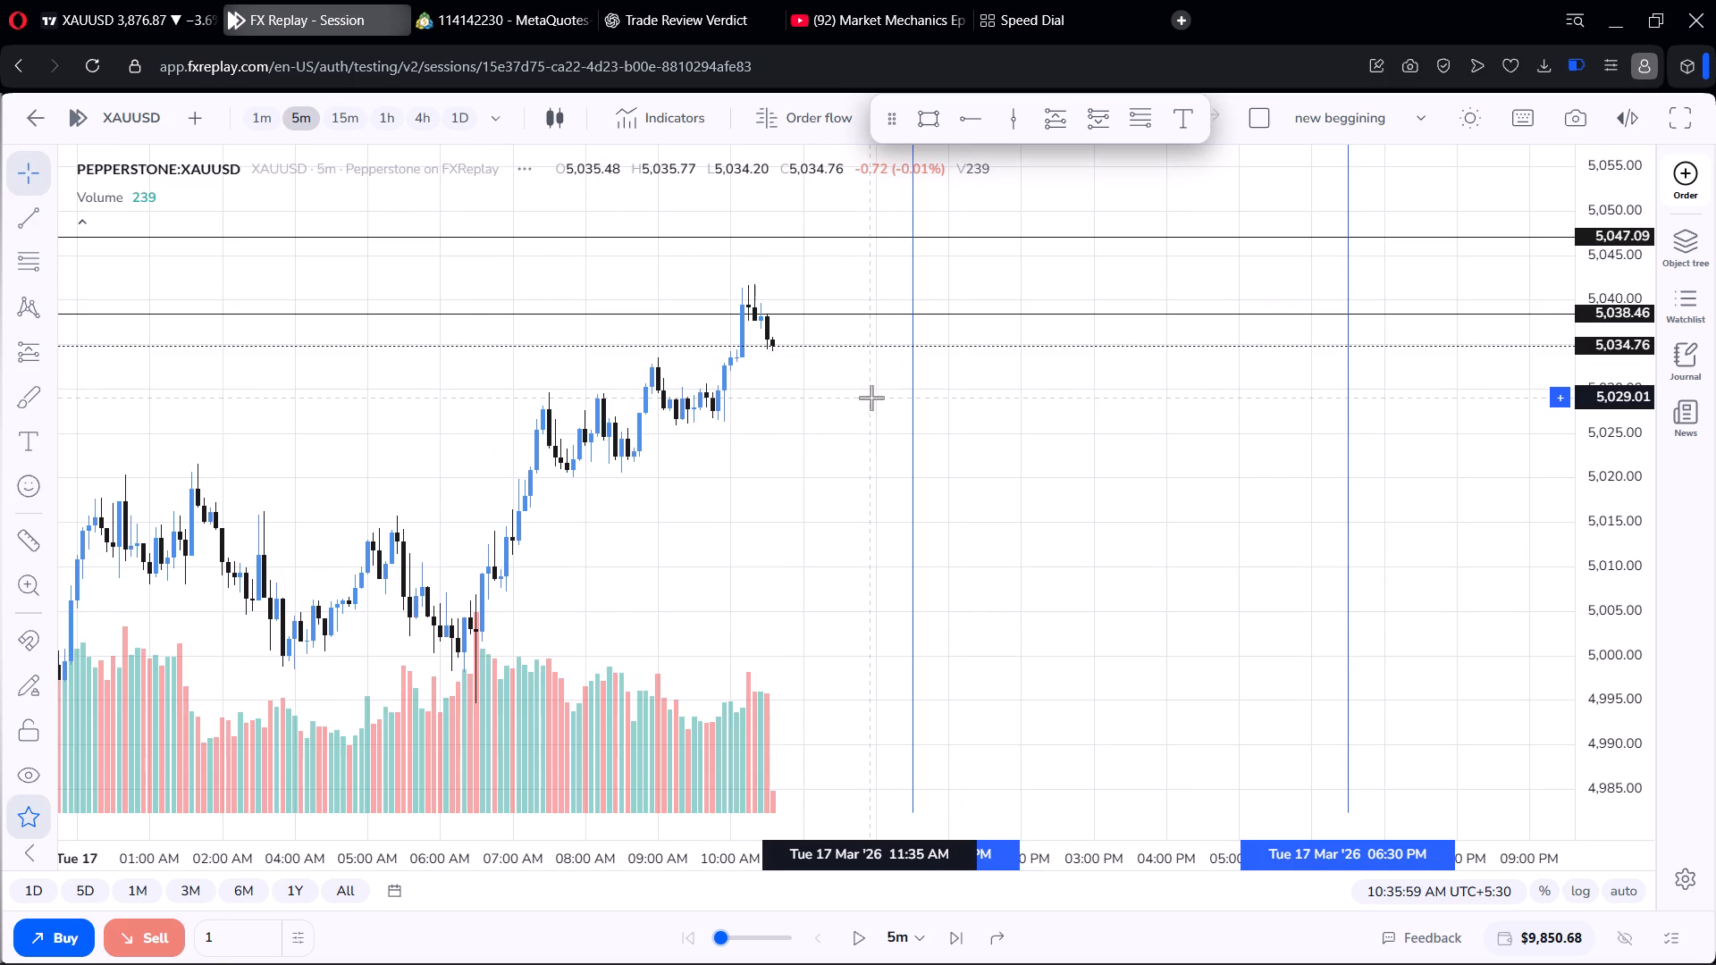
scroll(866, 406, up, 3)
scroll(866, 406, down, 5)
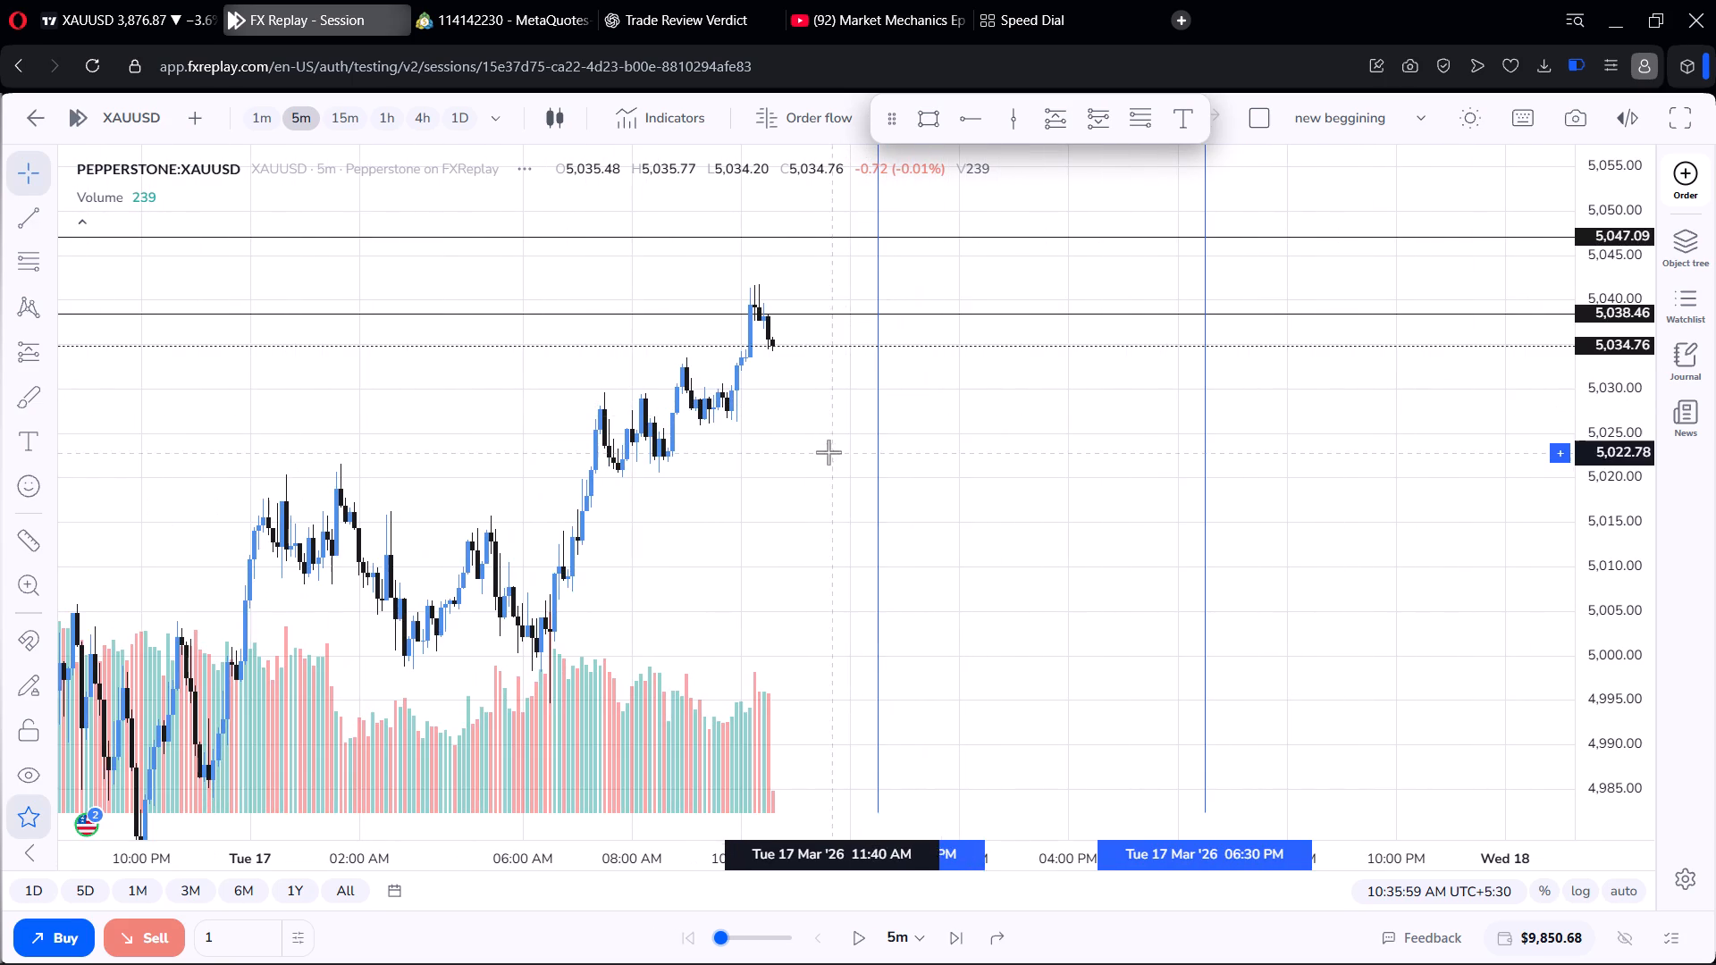
drag(797, 460, 783, 399)
scroll(780, 410, up, 2)
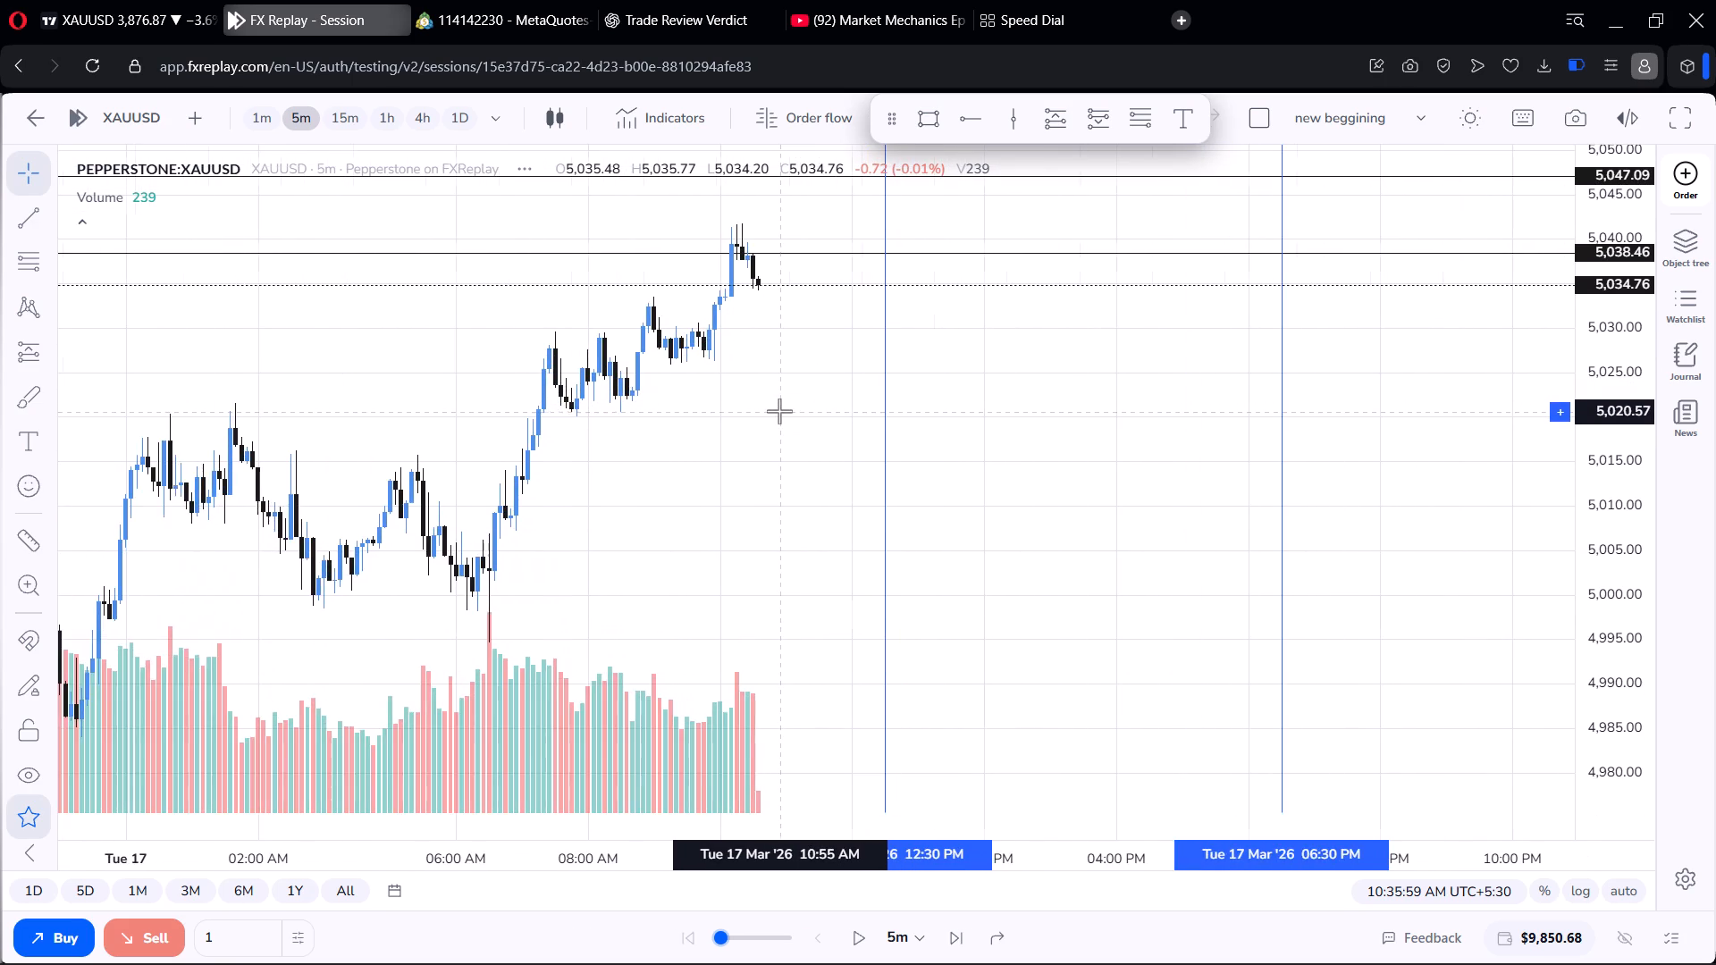
scroll(779, 411, up, 2)
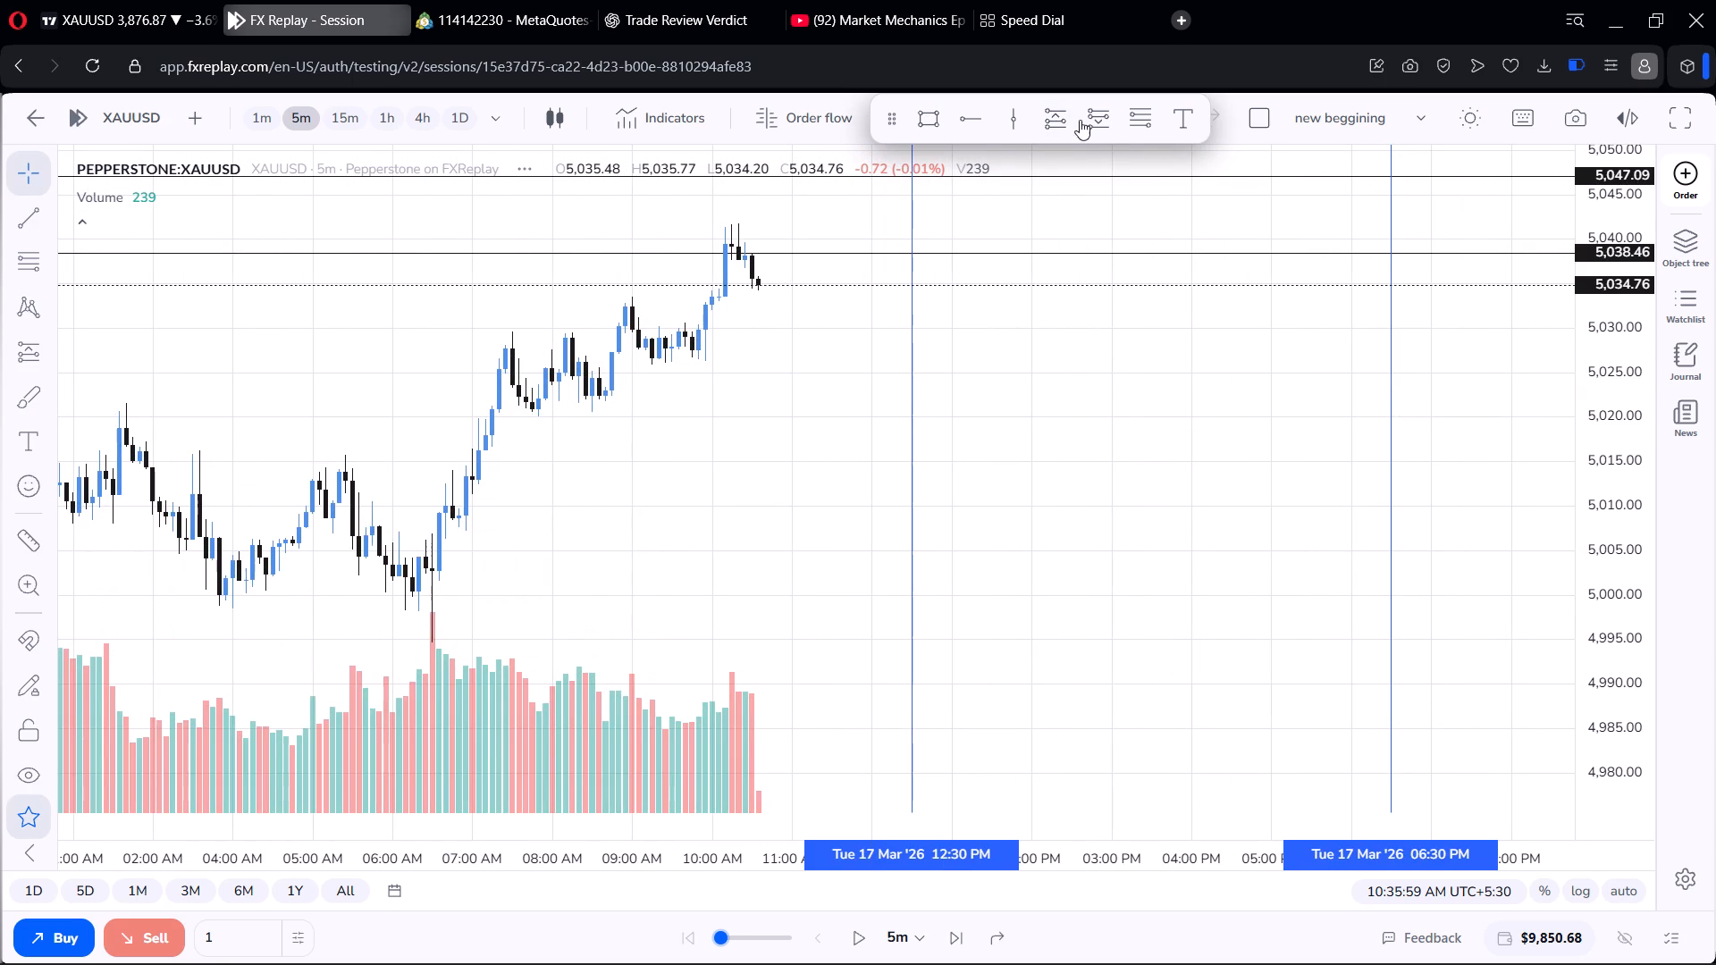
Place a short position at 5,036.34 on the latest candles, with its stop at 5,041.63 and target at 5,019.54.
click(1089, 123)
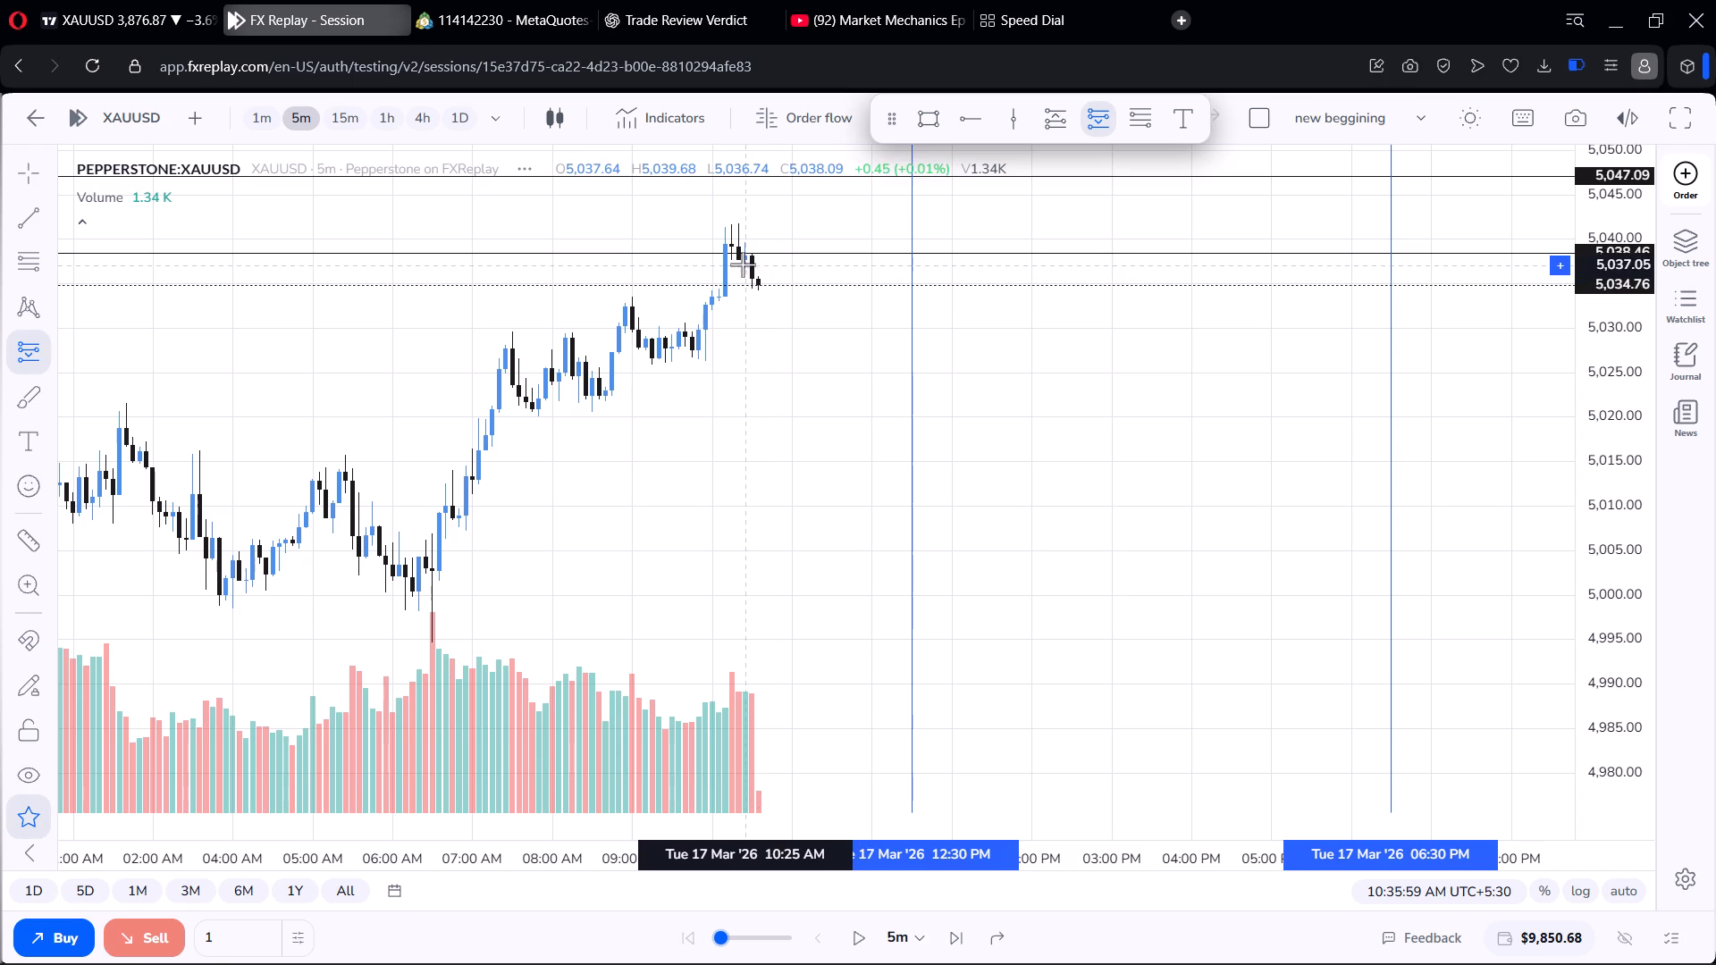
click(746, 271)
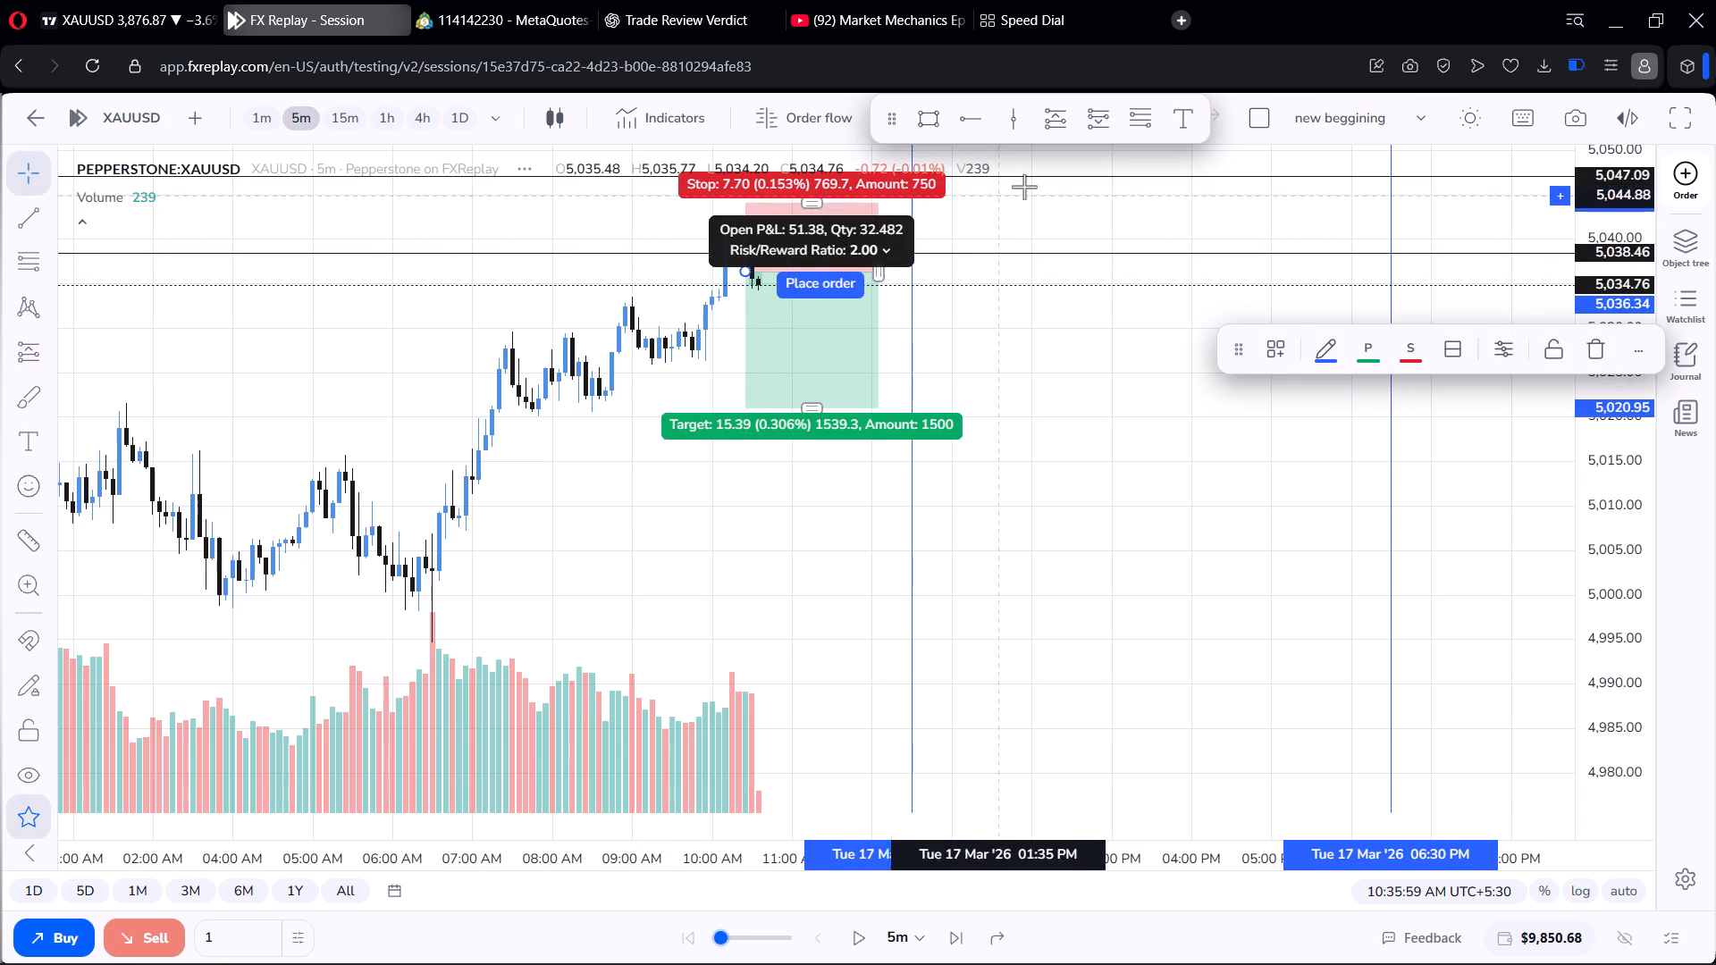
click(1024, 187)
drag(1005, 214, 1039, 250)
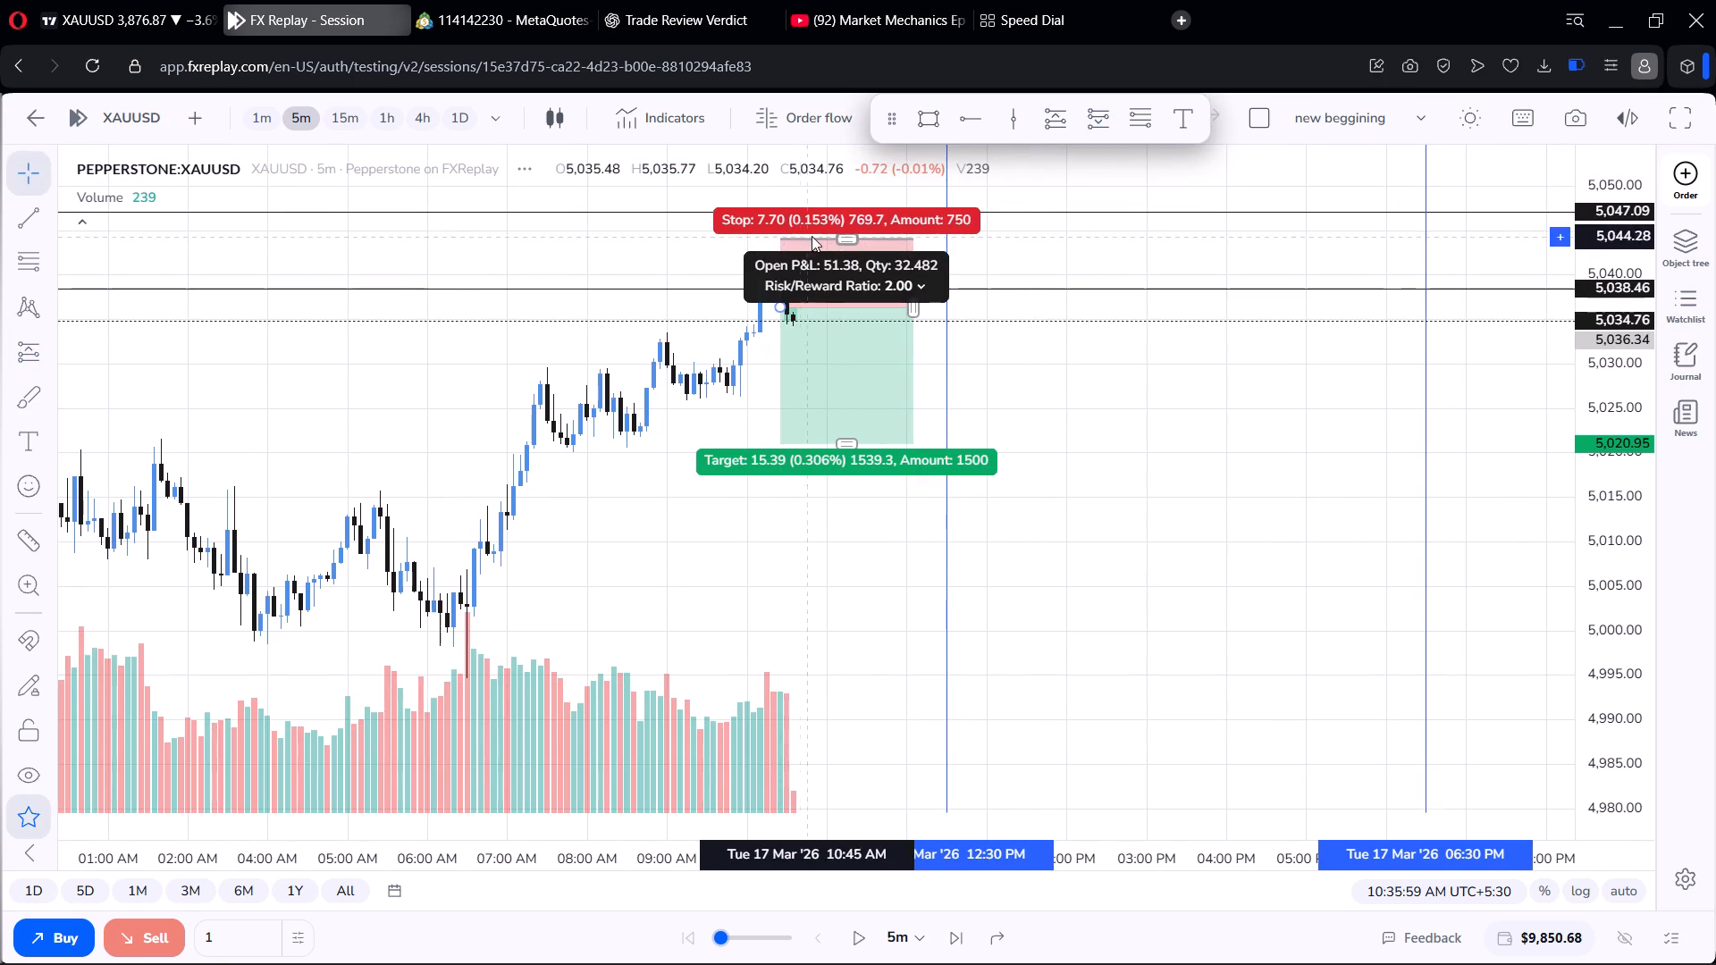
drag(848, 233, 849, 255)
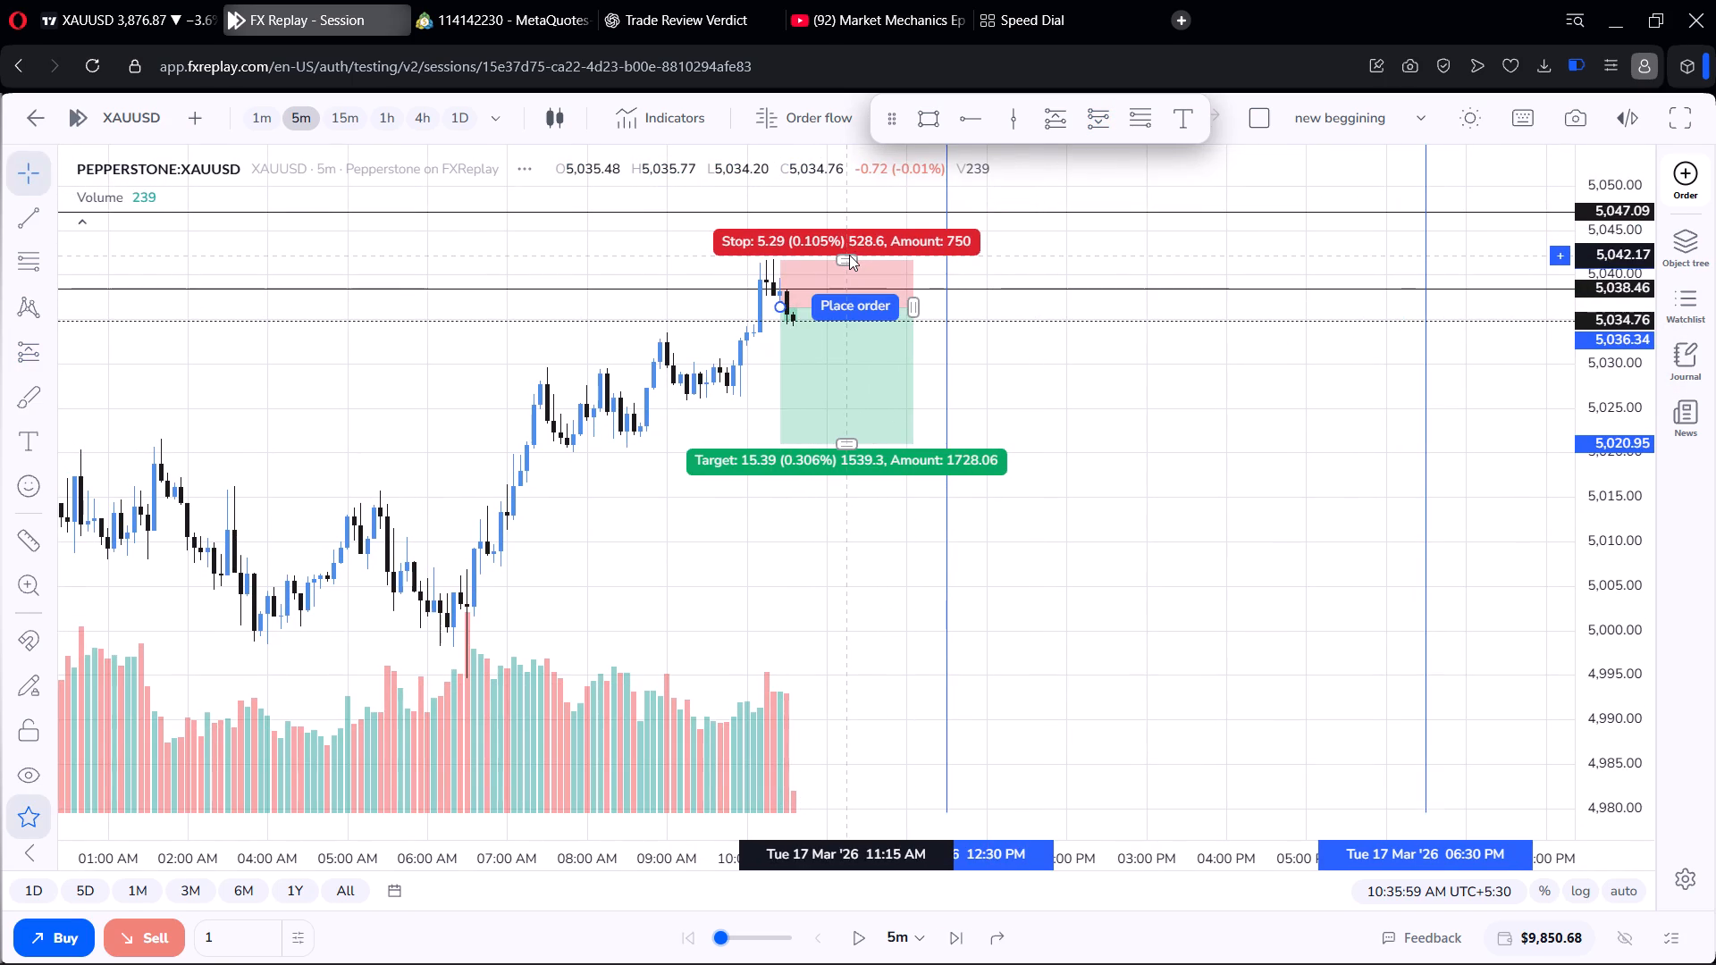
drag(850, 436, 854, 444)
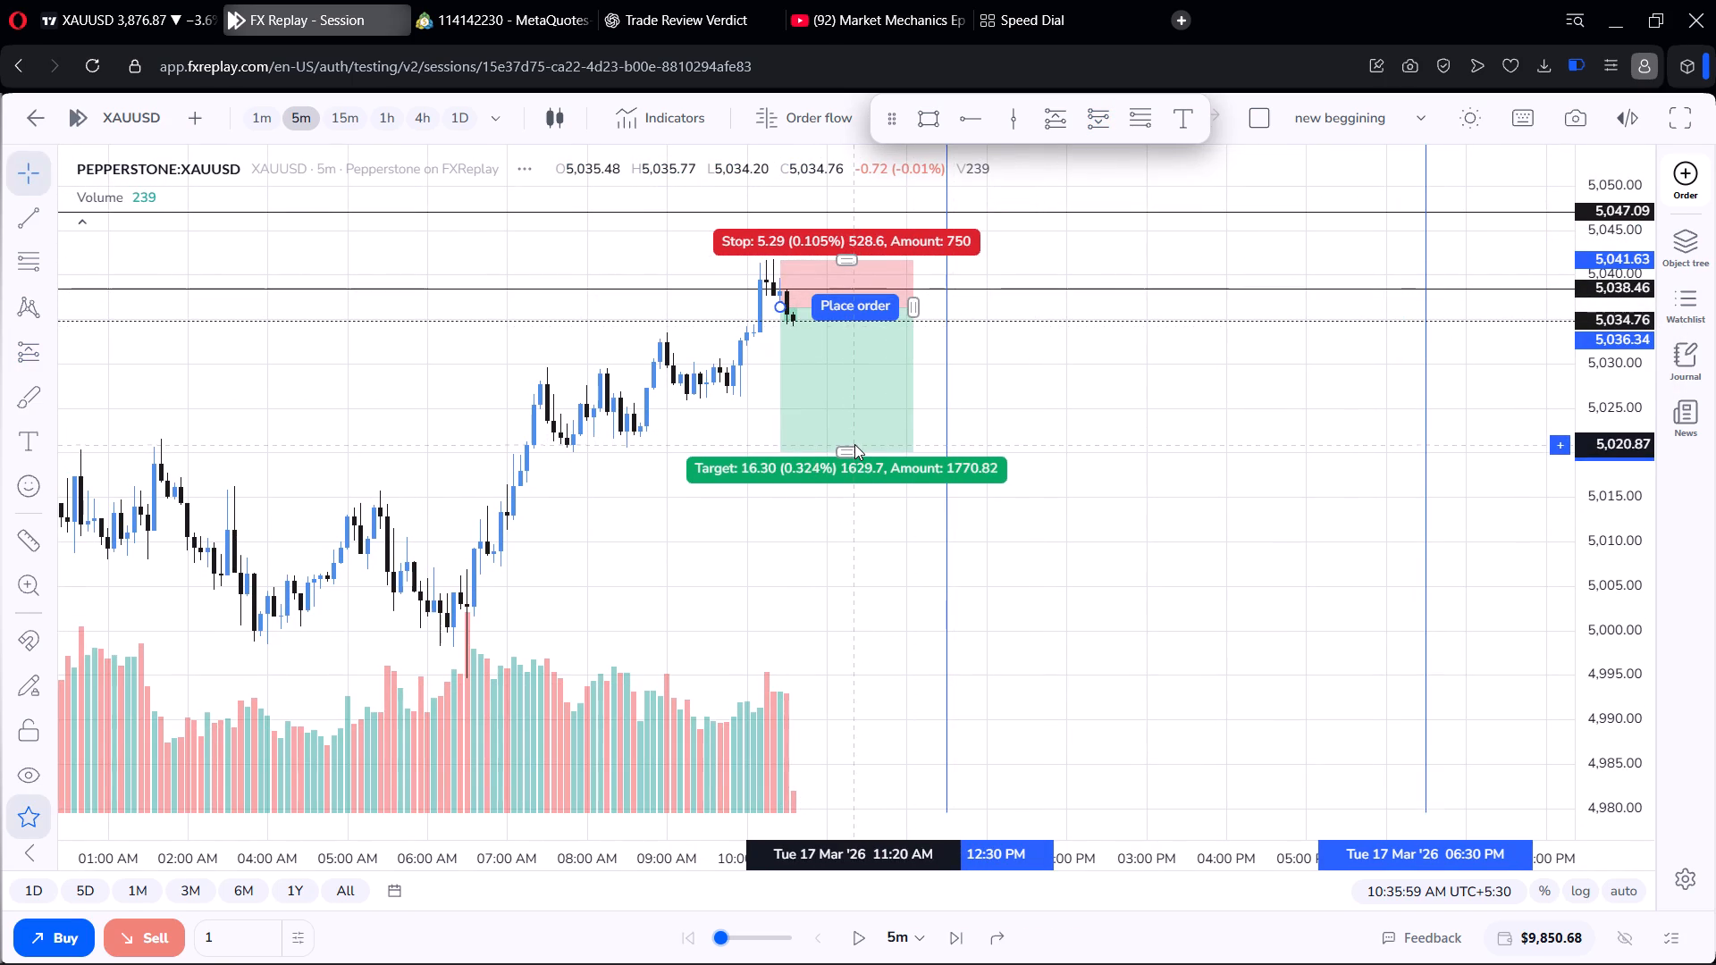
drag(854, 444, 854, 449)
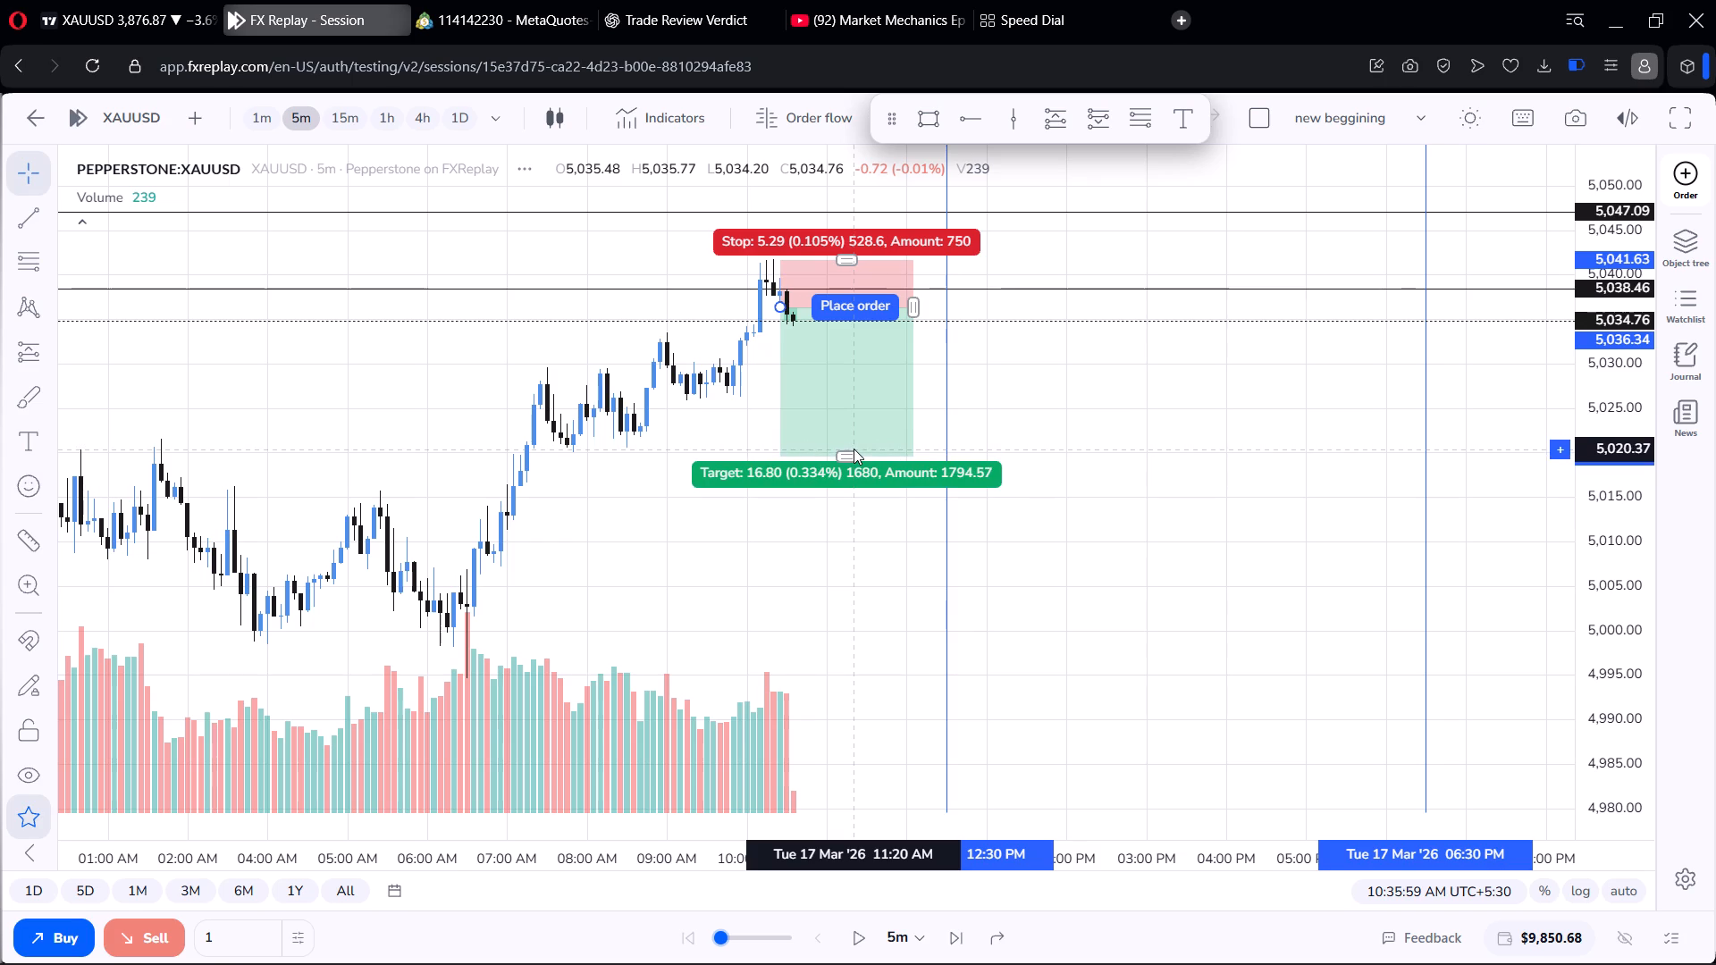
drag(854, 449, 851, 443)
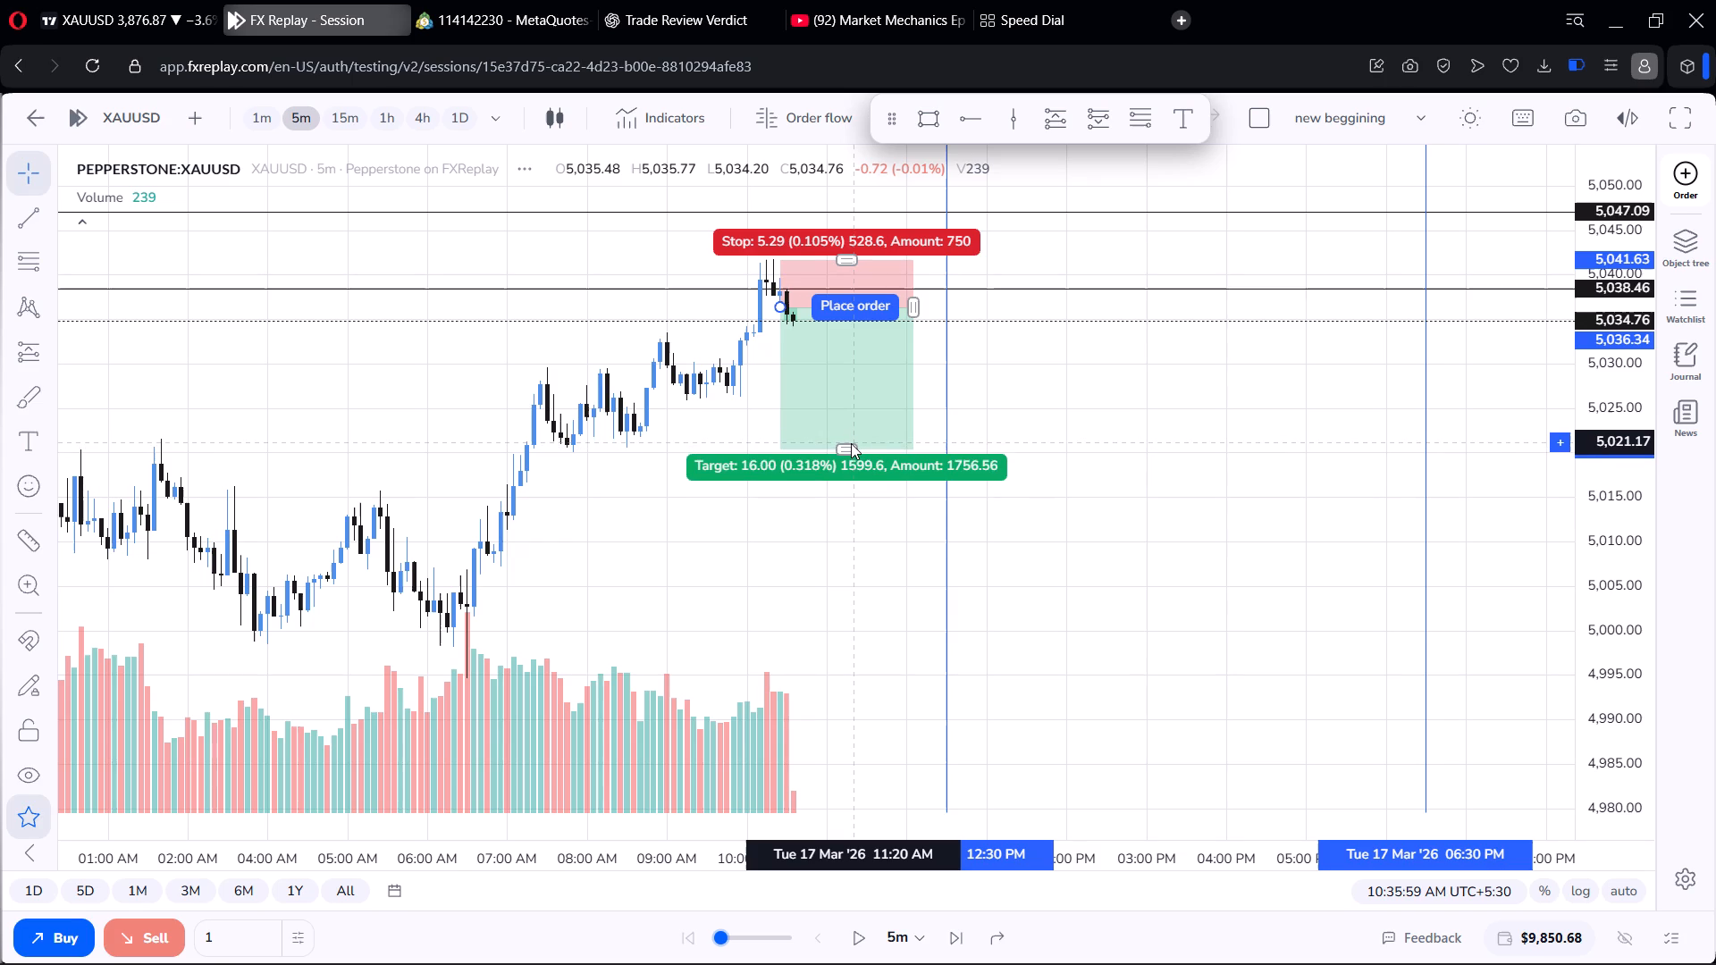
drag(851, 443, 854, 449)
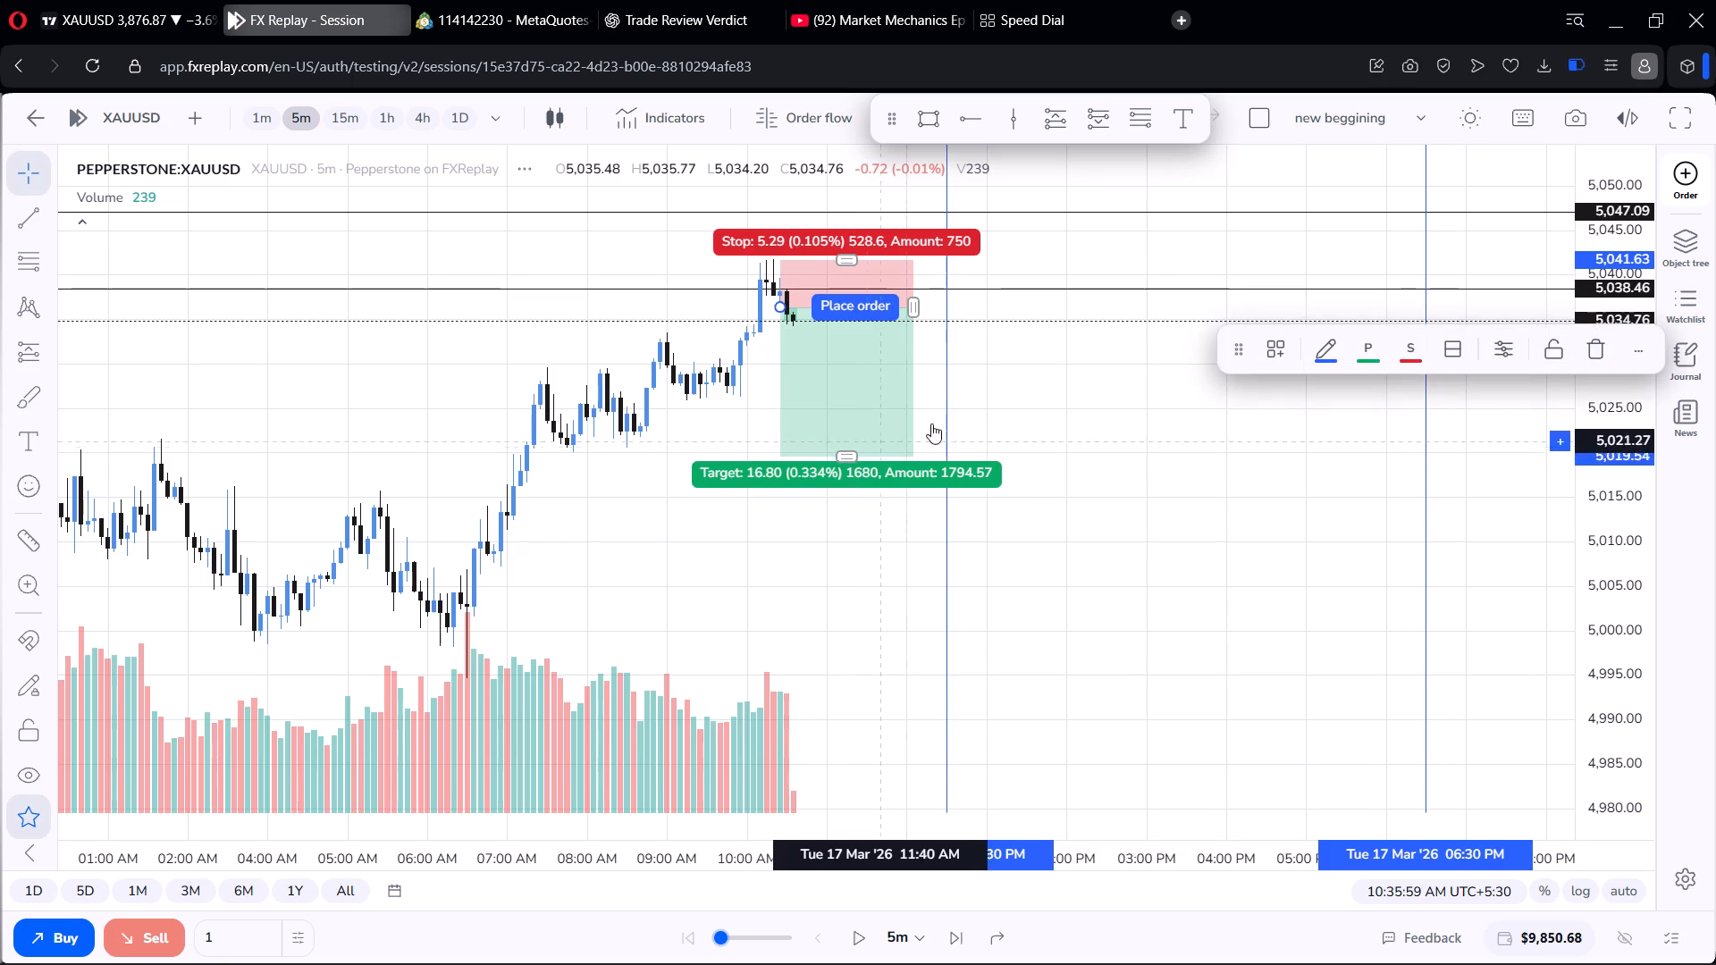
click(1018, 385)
Play the 5-minute replay forward to 10:54:59 AM, pause it, and check the short position's stop against price.
scroll(1075, 405, up, 4)
scroll(1075, 405, down, 2)
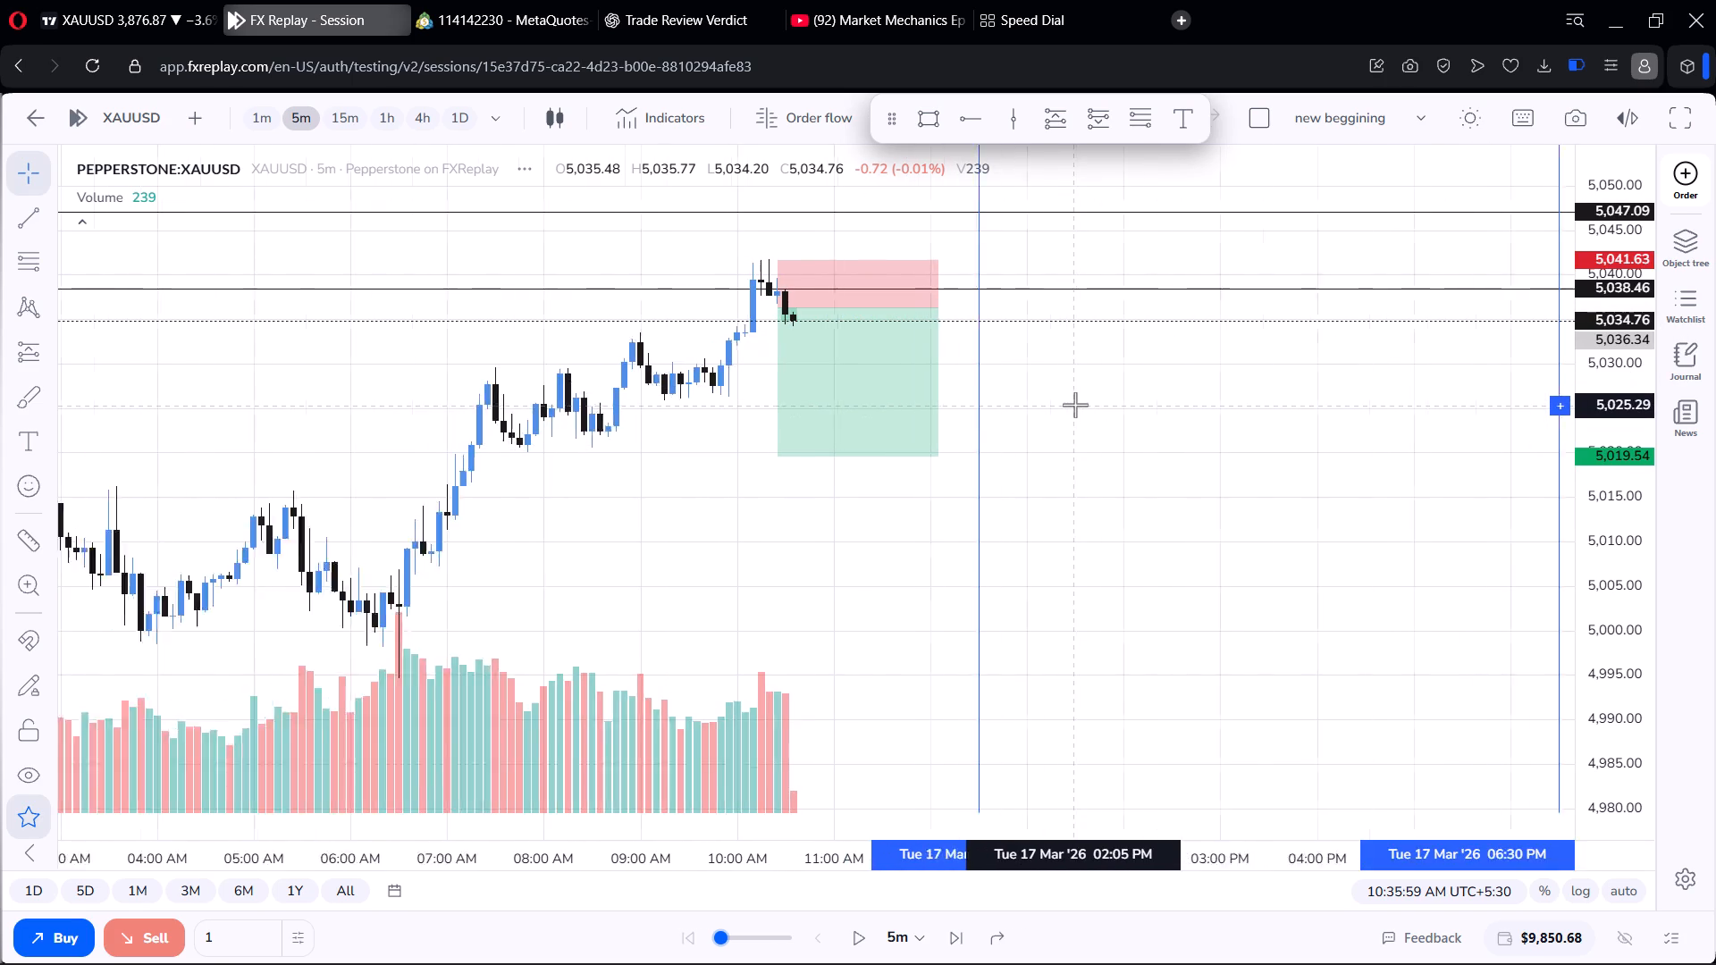
scroll(1075, 405, down, 3)
click(854, 935)
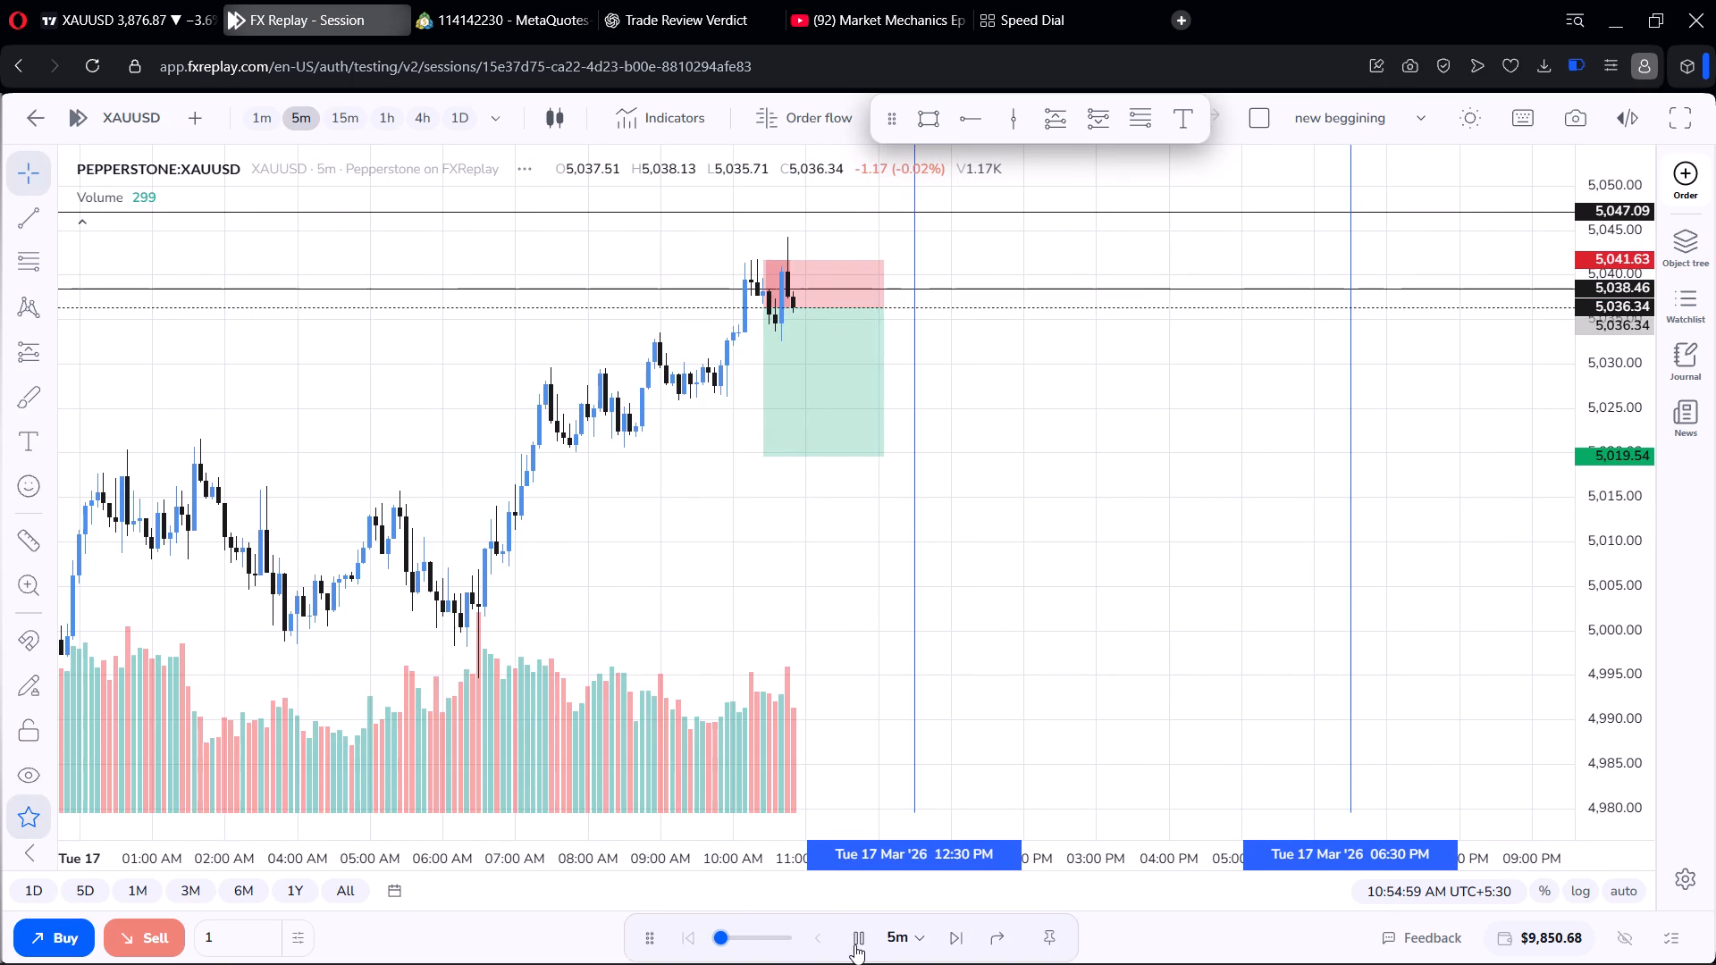
click(854, 944)
click(823, 270)
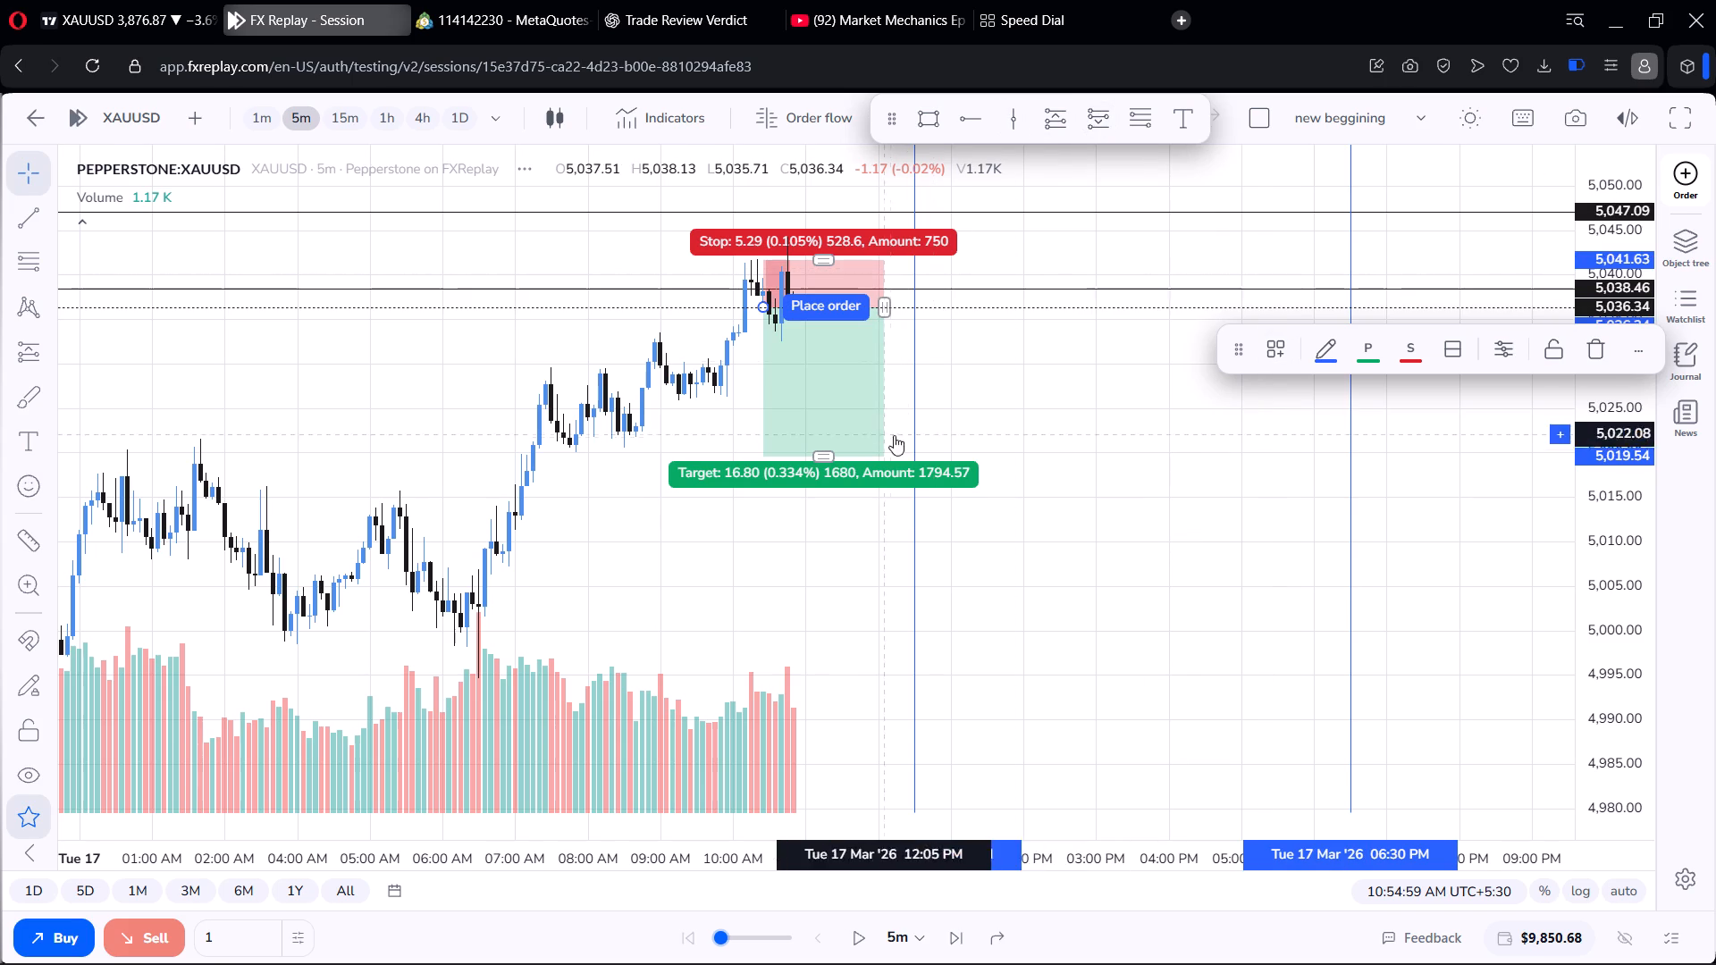
click(966, 404)
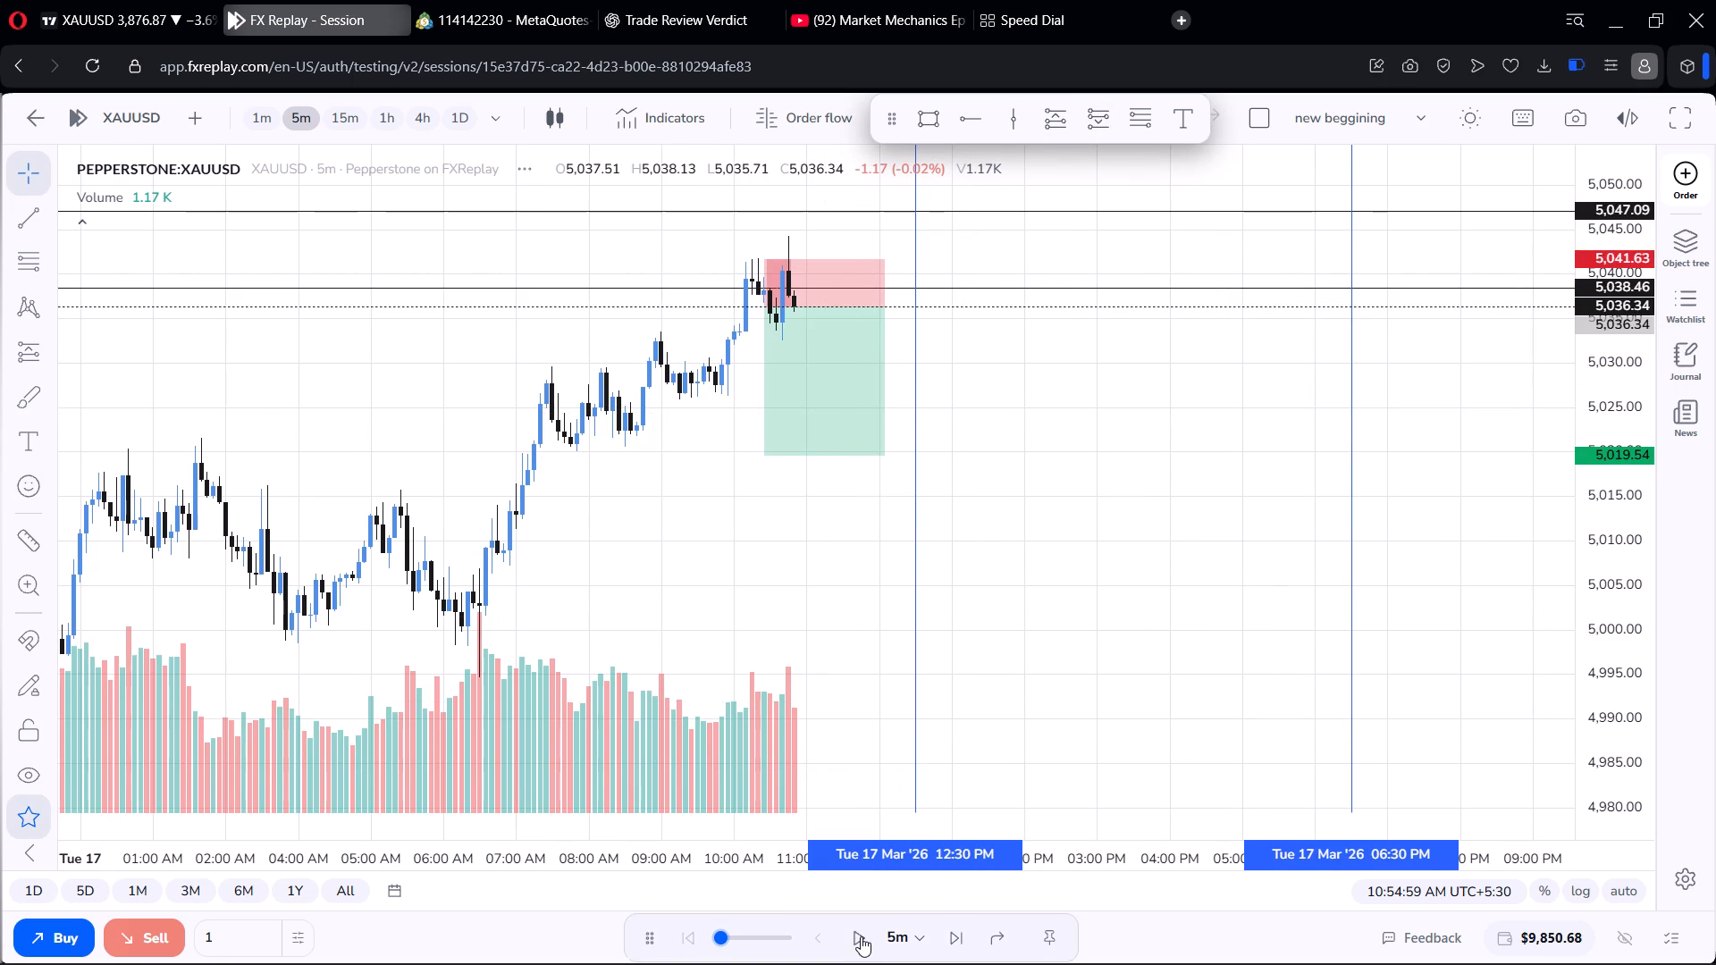
Resume the replay and pause it at 11:34:59 AM on 17 March.
click(845, 927)
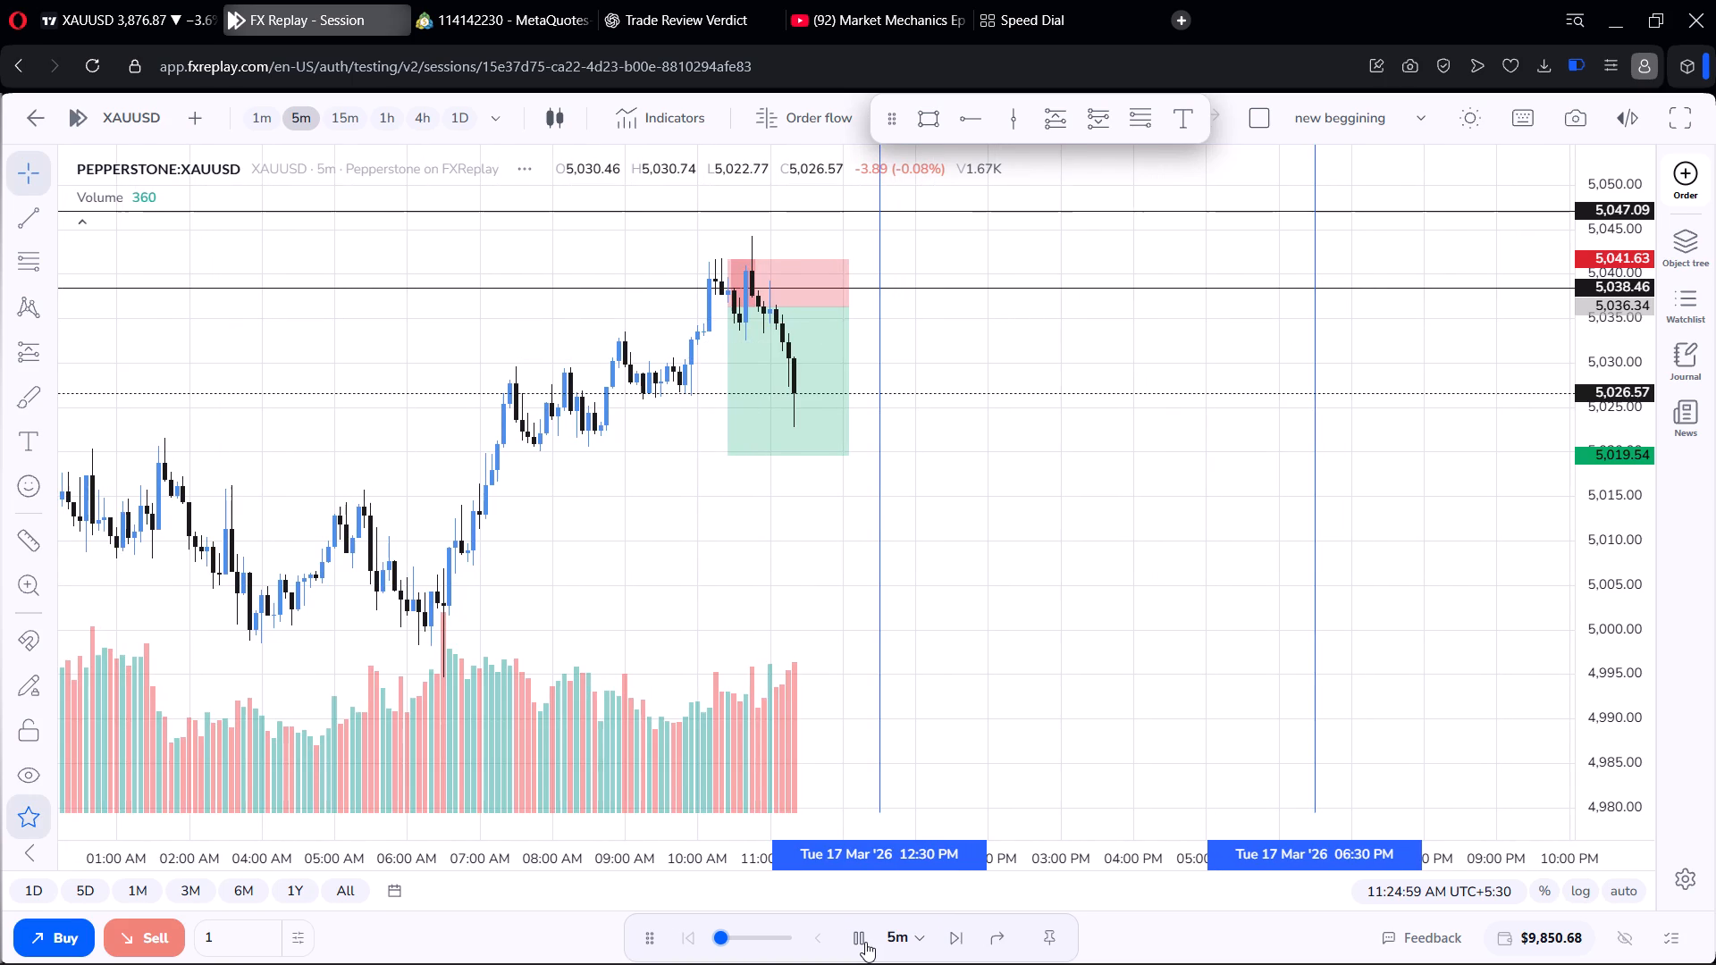
click(863, 942)
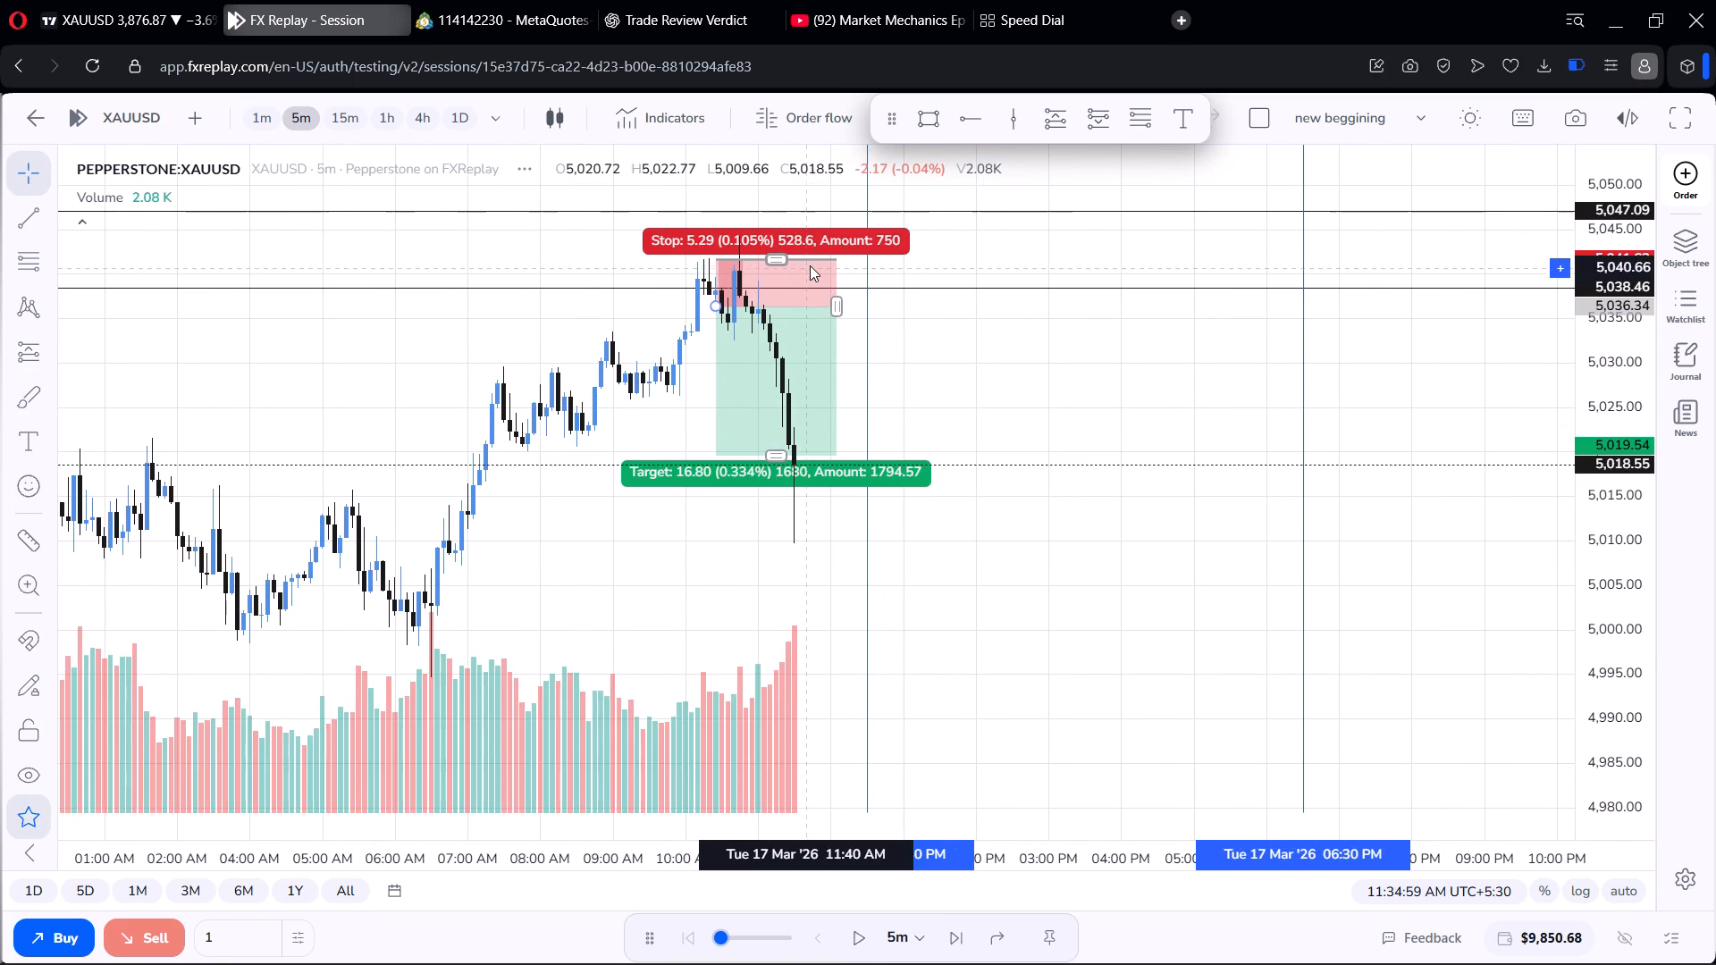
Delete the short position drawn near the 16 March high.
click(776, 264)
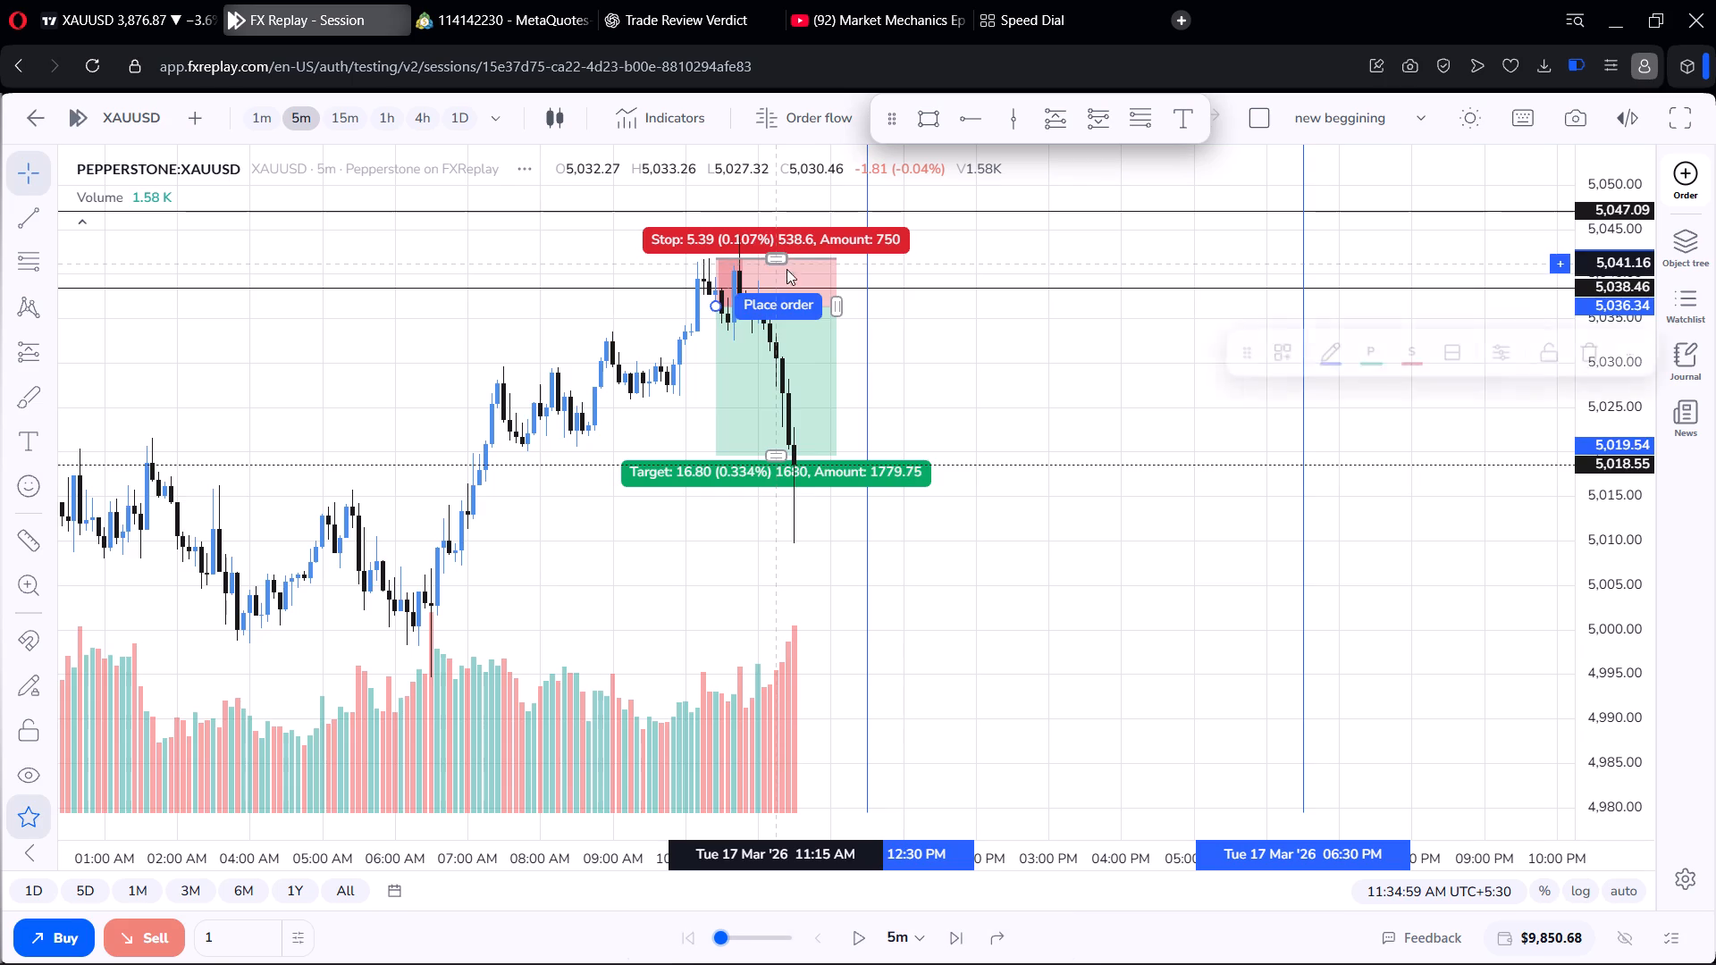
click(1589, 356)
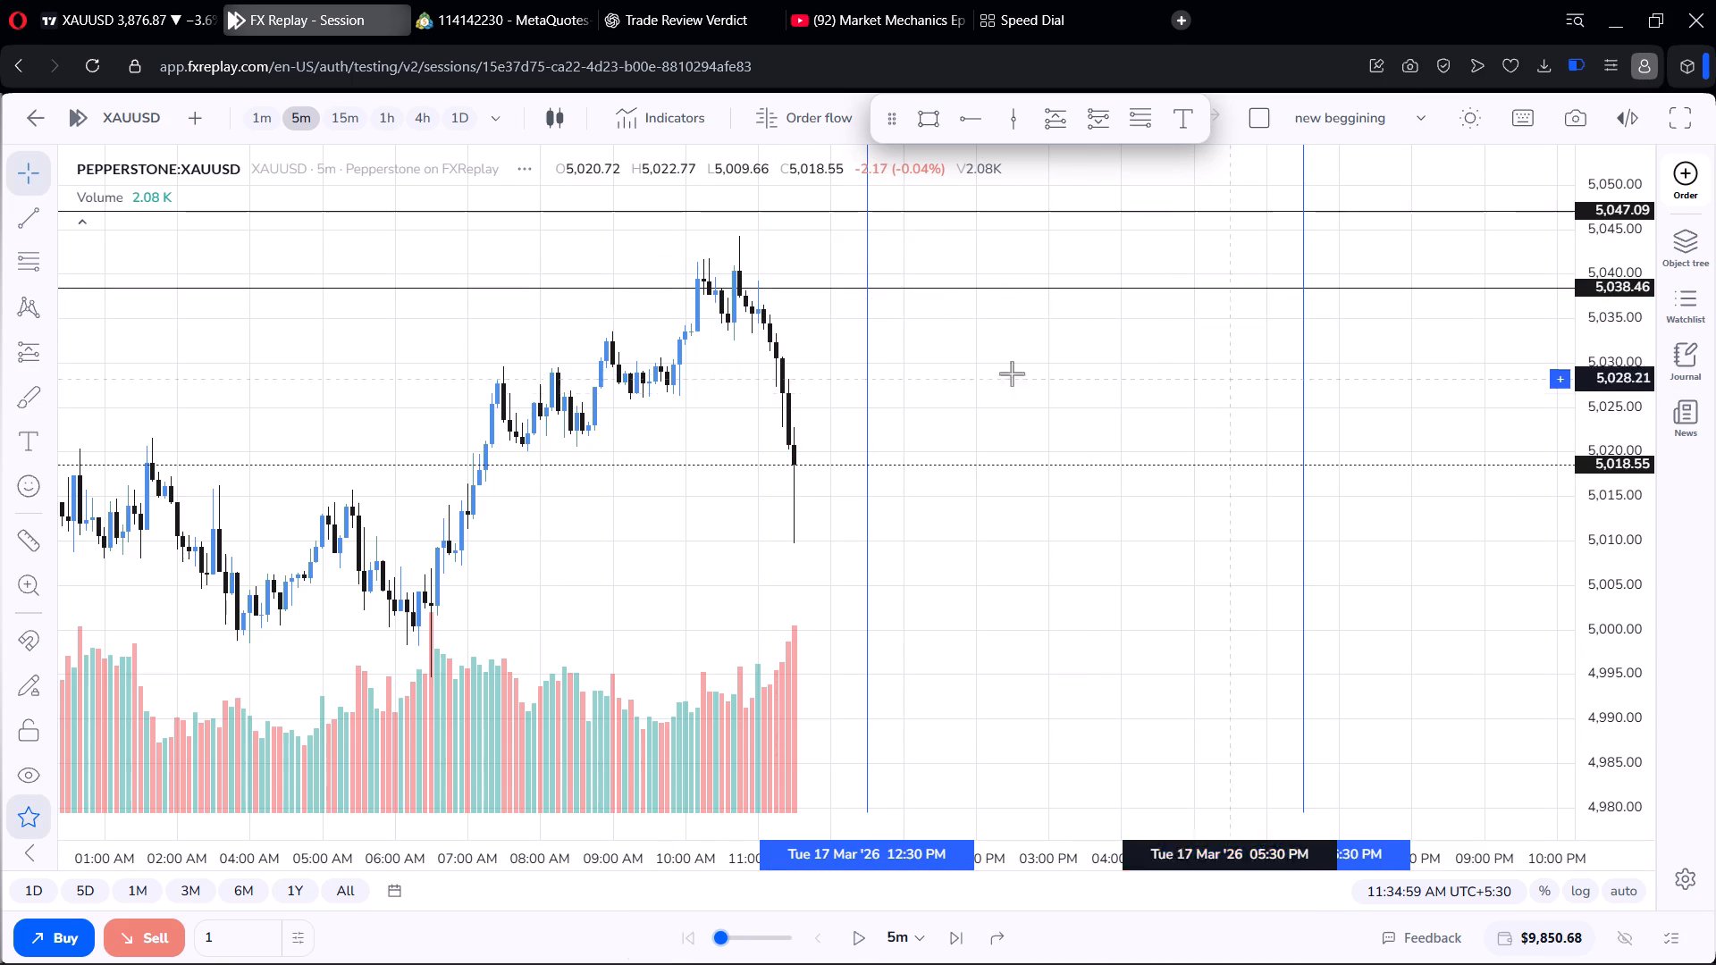
Advance the replay briefly to 11:39:59 AM and pause it.
scroll(812, 365, up, 4)
scroll(812, 365, down, 5)
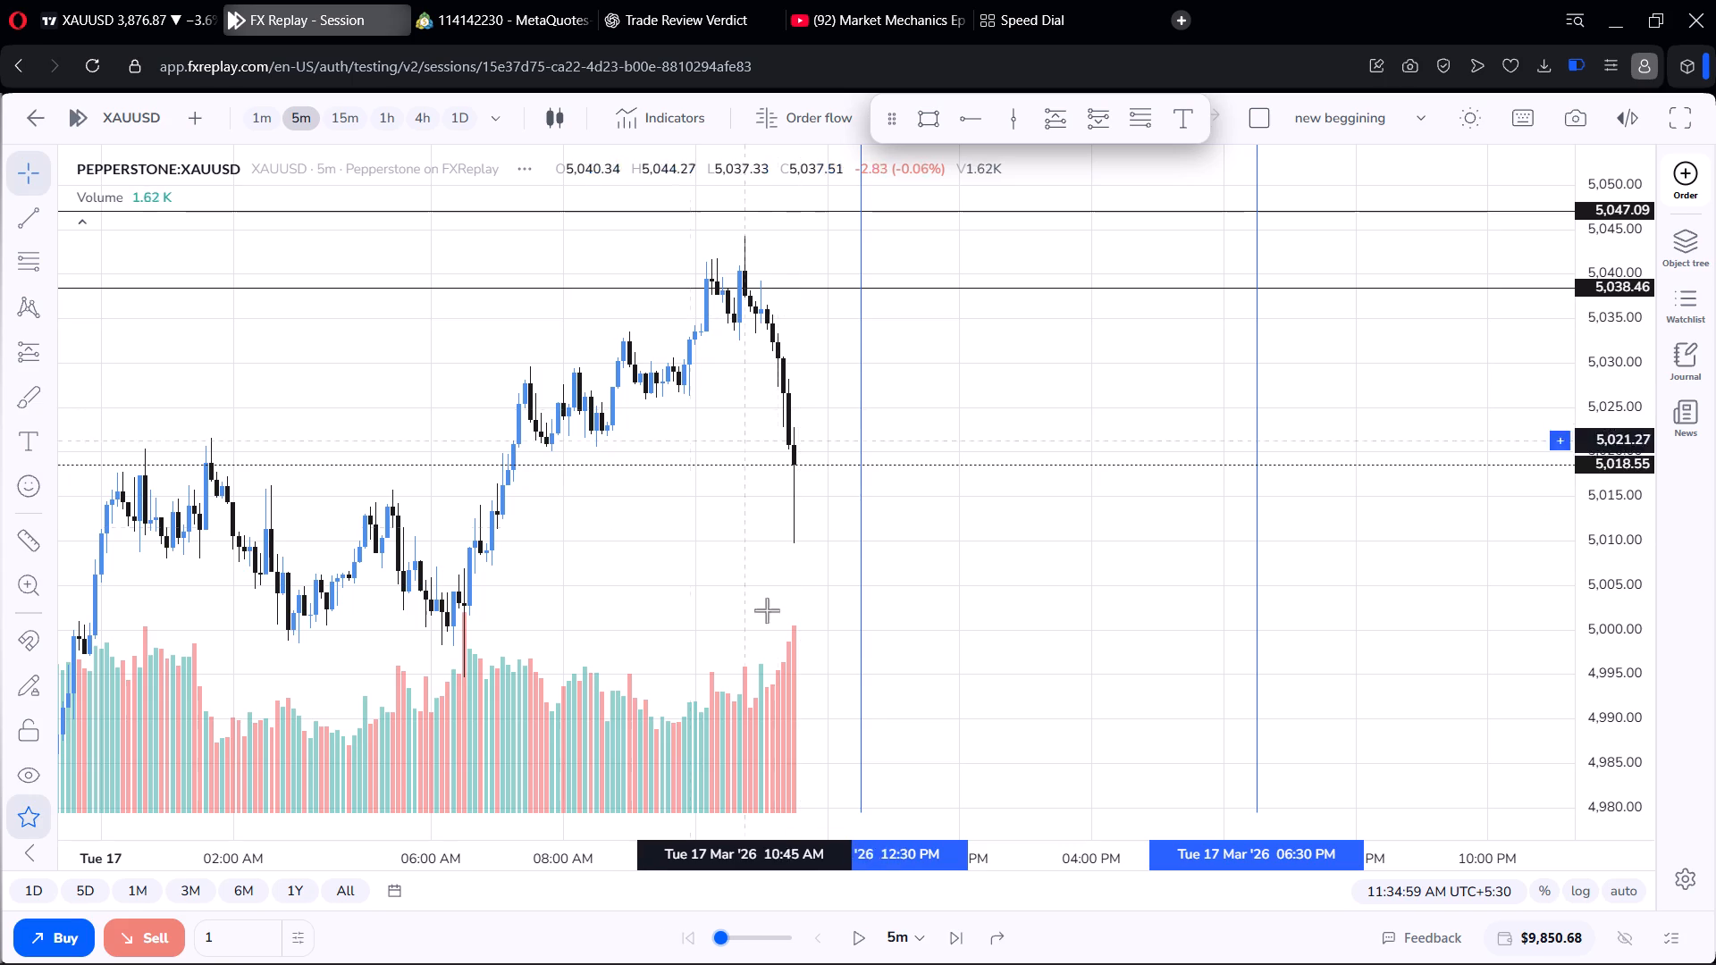
click(861, 937)
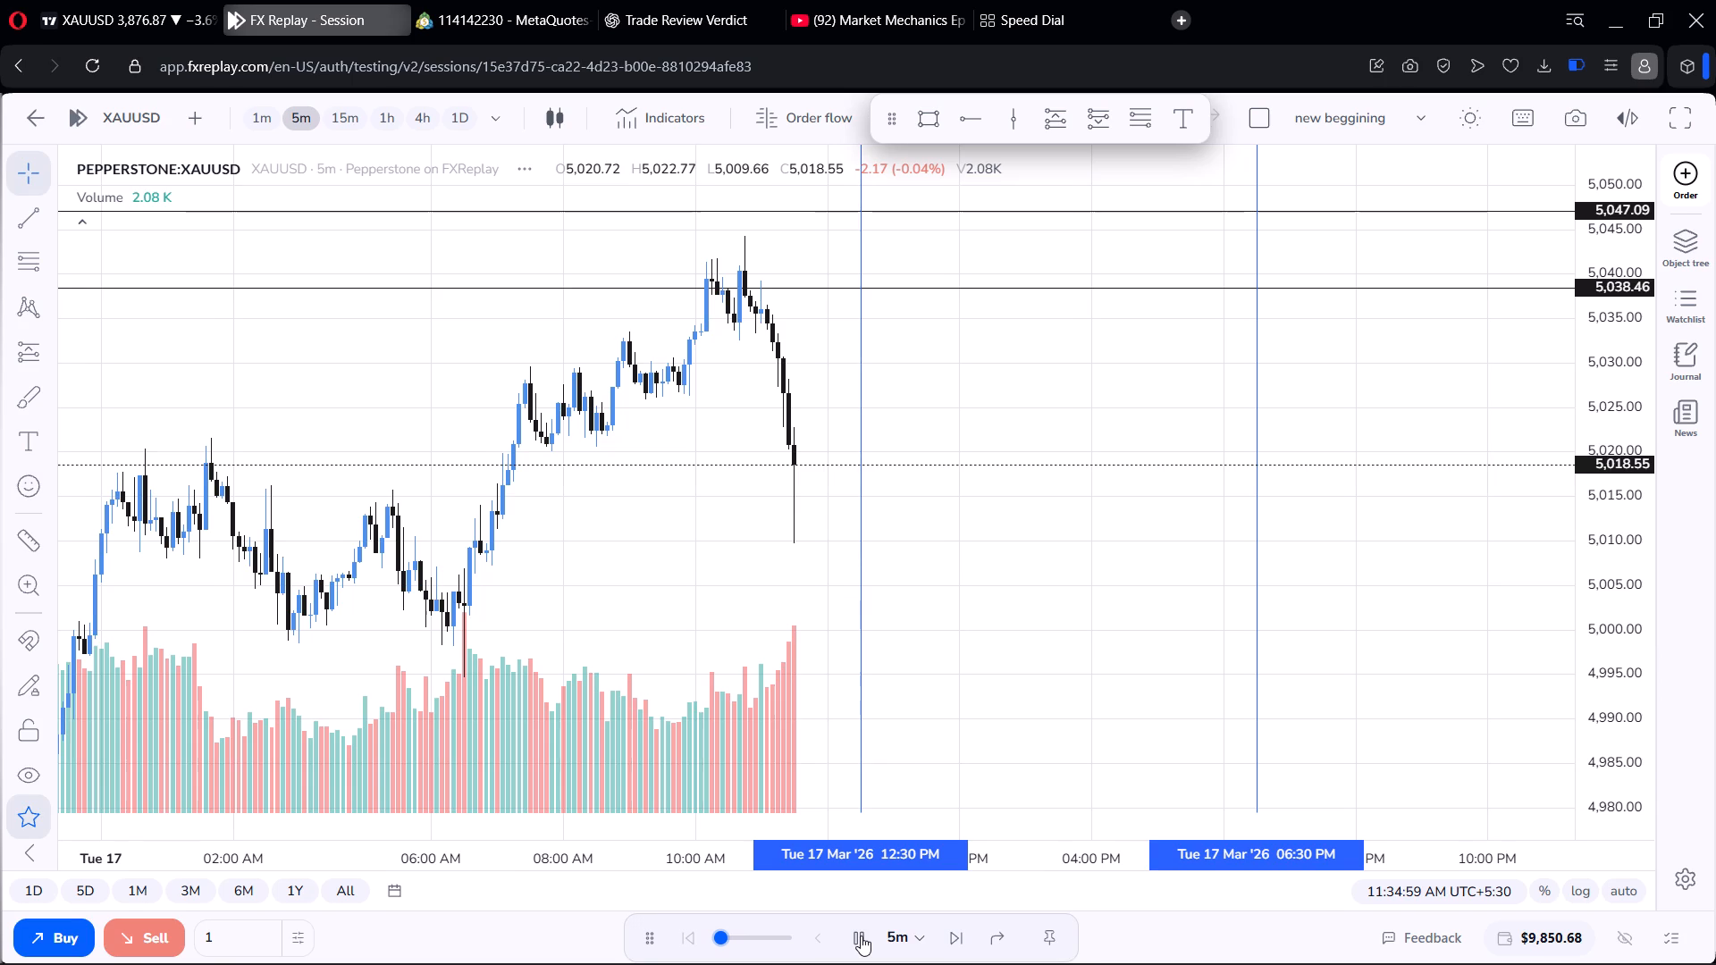
click(859, 936)
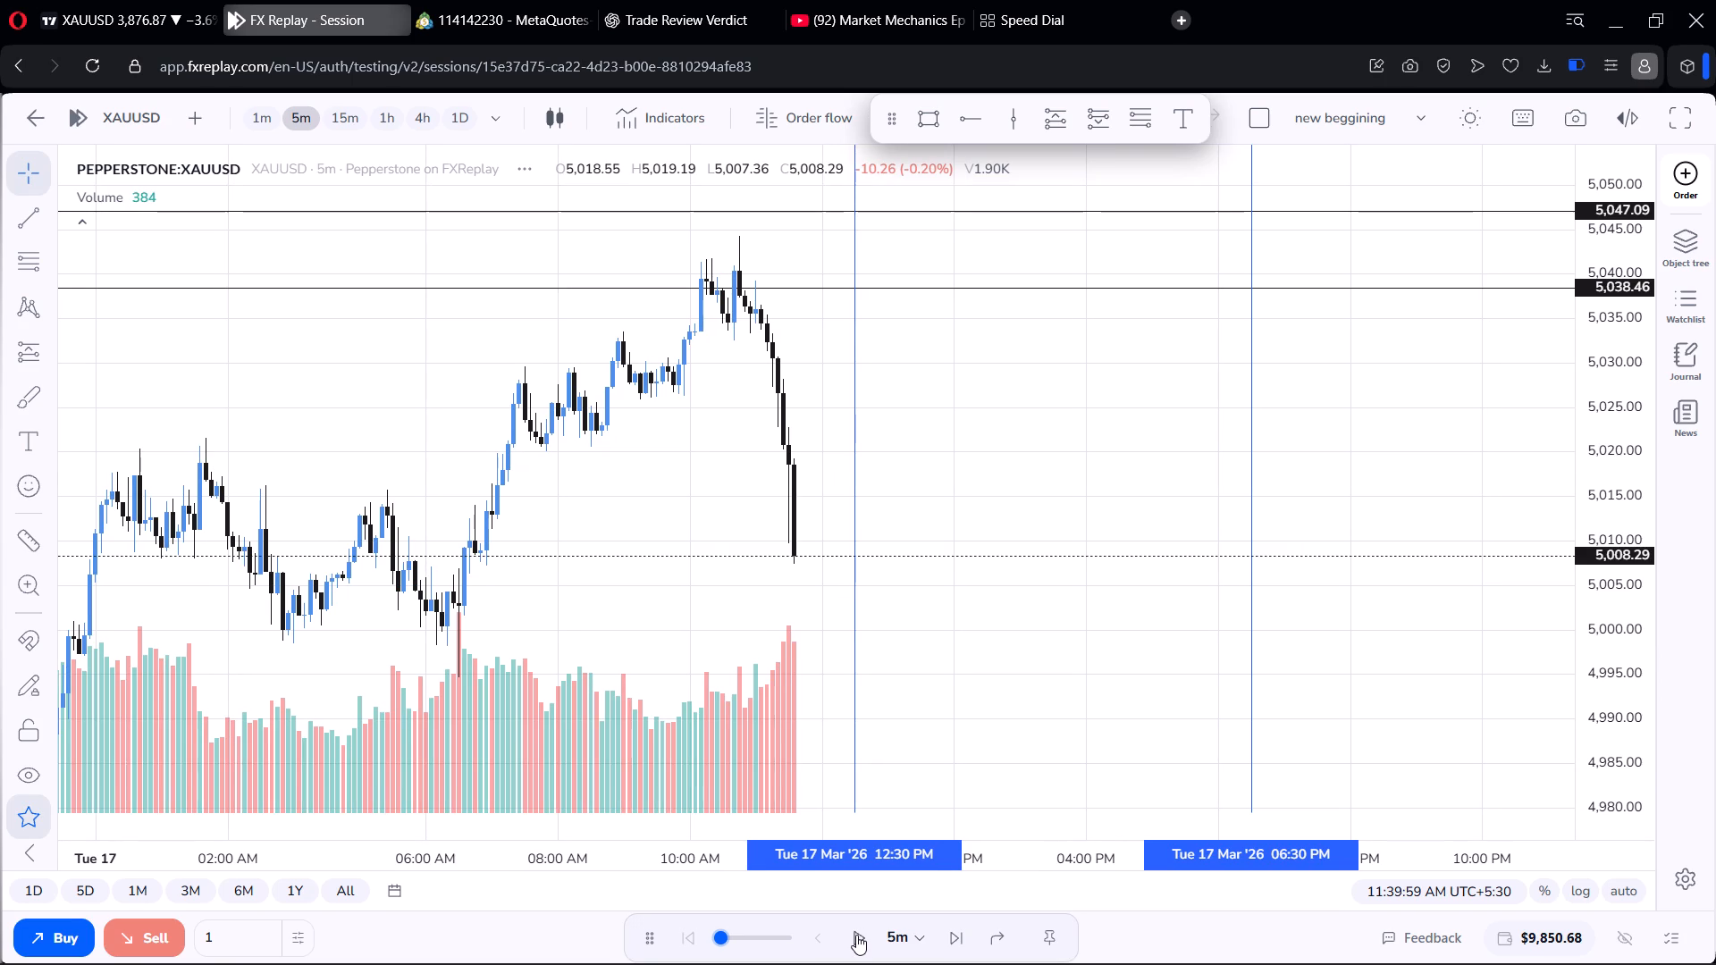
Examine the late-morning drop against the 4,967.83 level below and the earlier price swings since 16 March.
drag(695, 428, 691, 127)
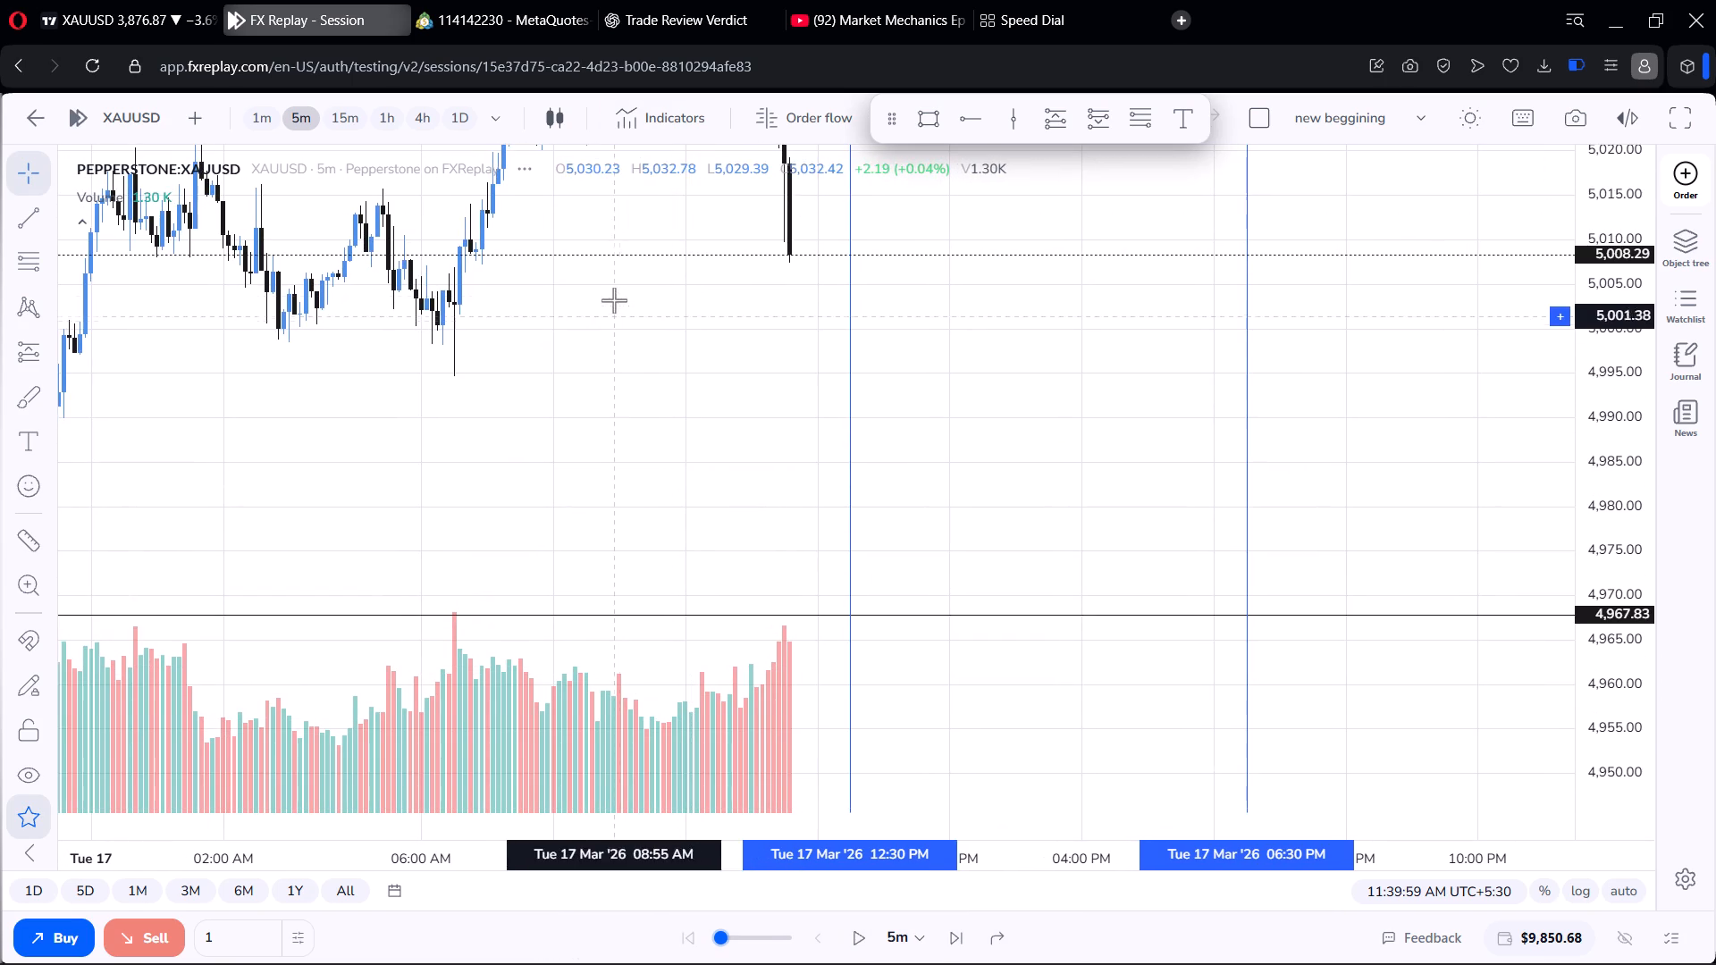
drag(614, 292, 650, 358)
scroll(1610, 298, down, 8)
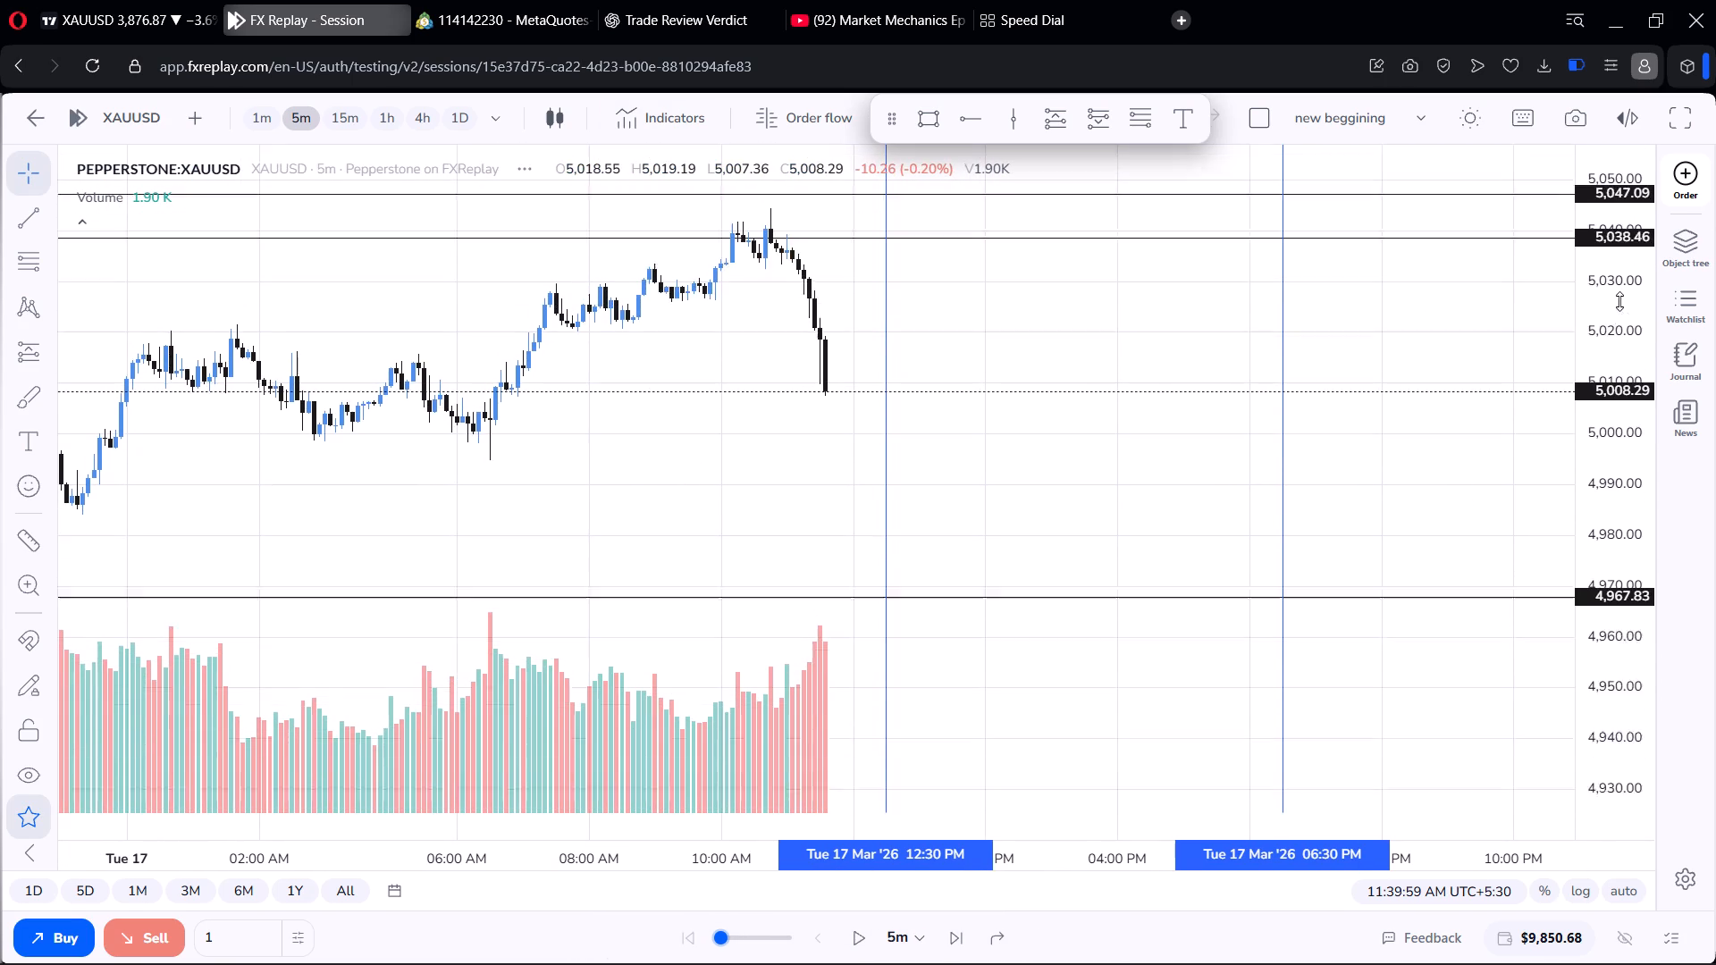
scroll(1619, 301, down, 4)
scroll(857, 394, down, 6)
scroll(862, 378, up, 6)
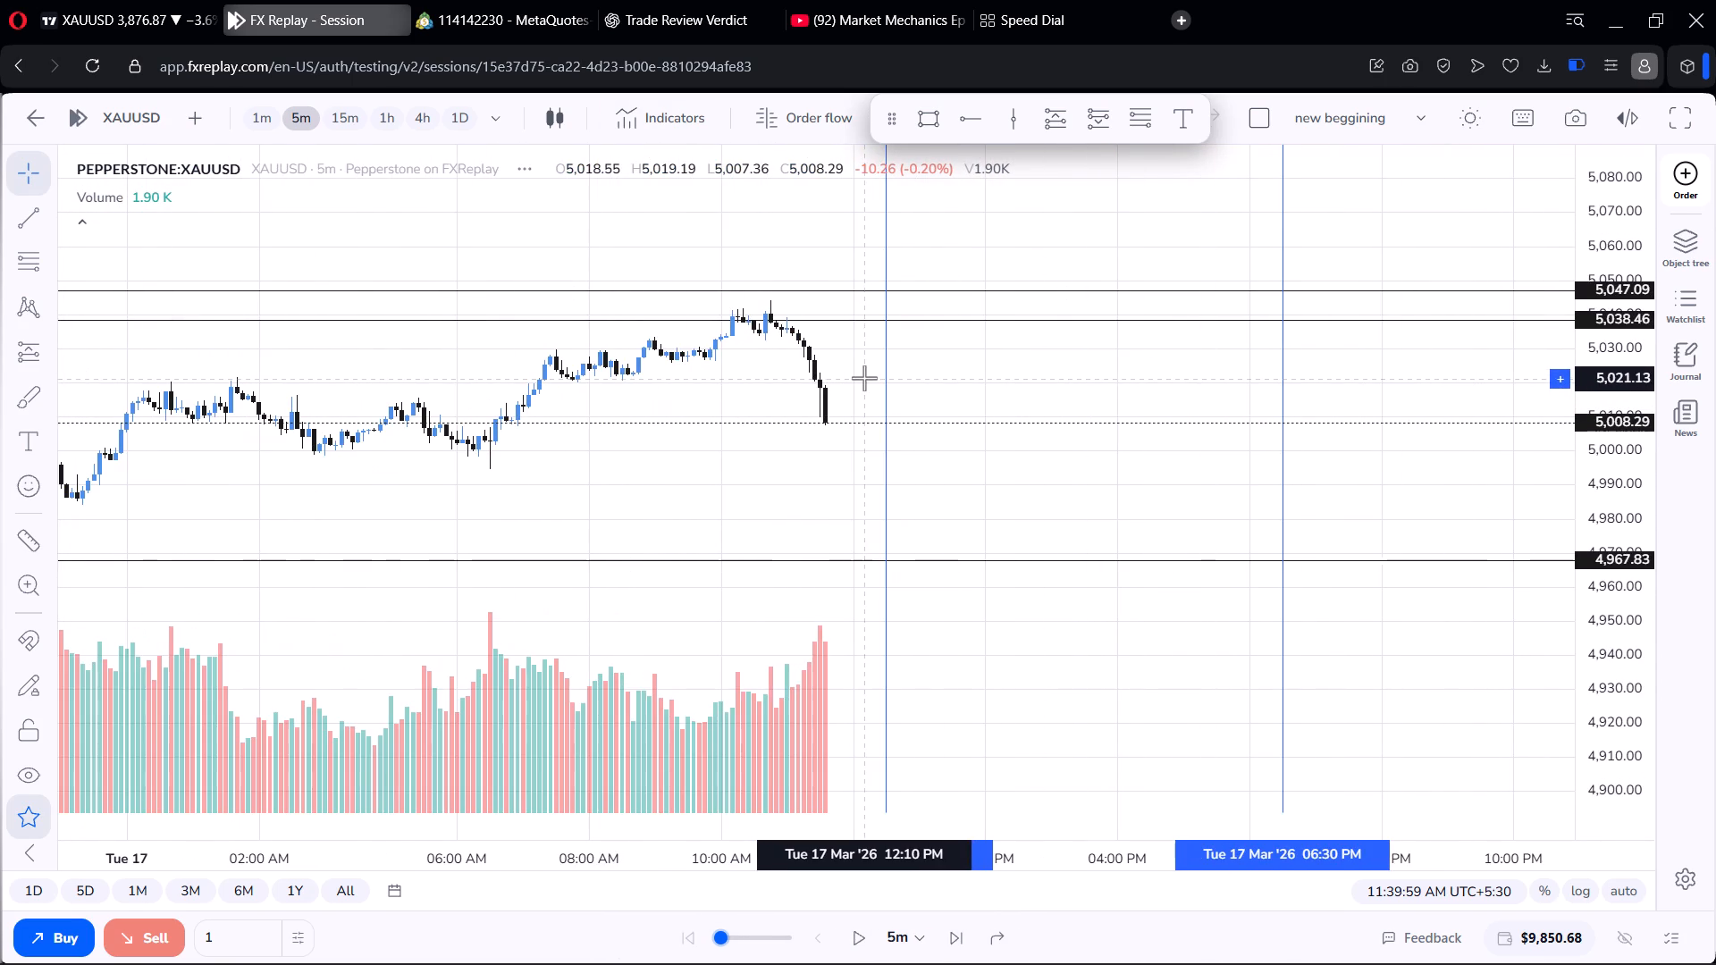
scroll(1614, 449, up, 6)
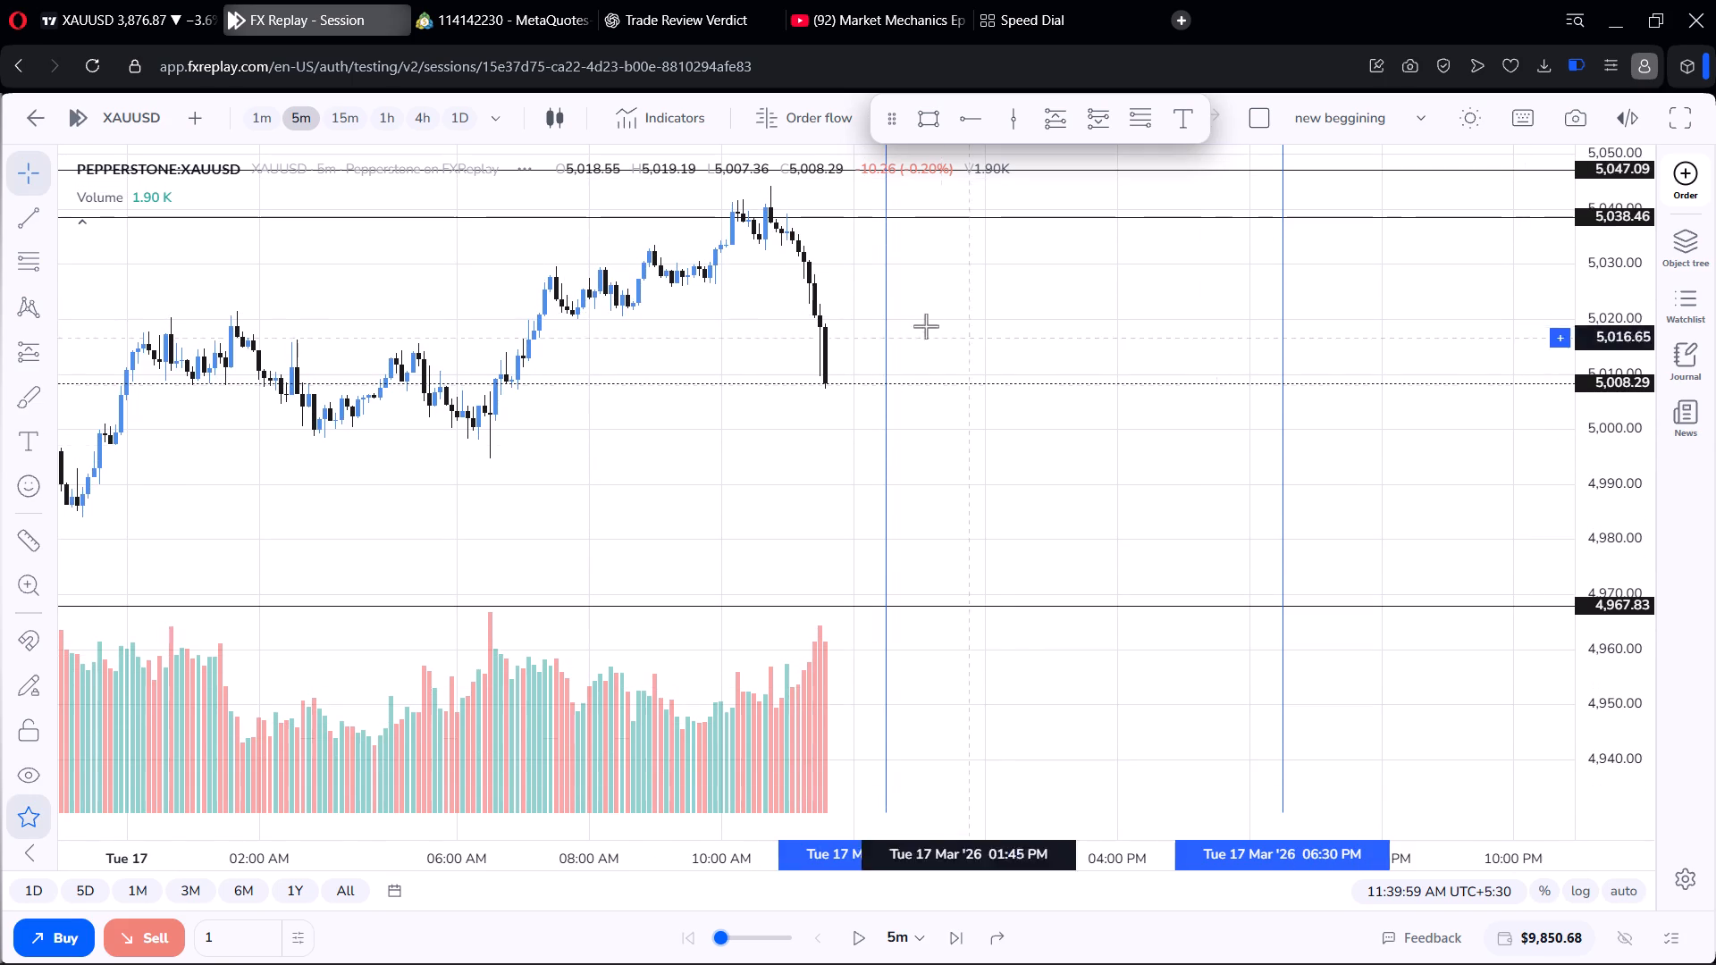
scroll(812, 321, up, 2)
scroll(812, 307, down, 4)
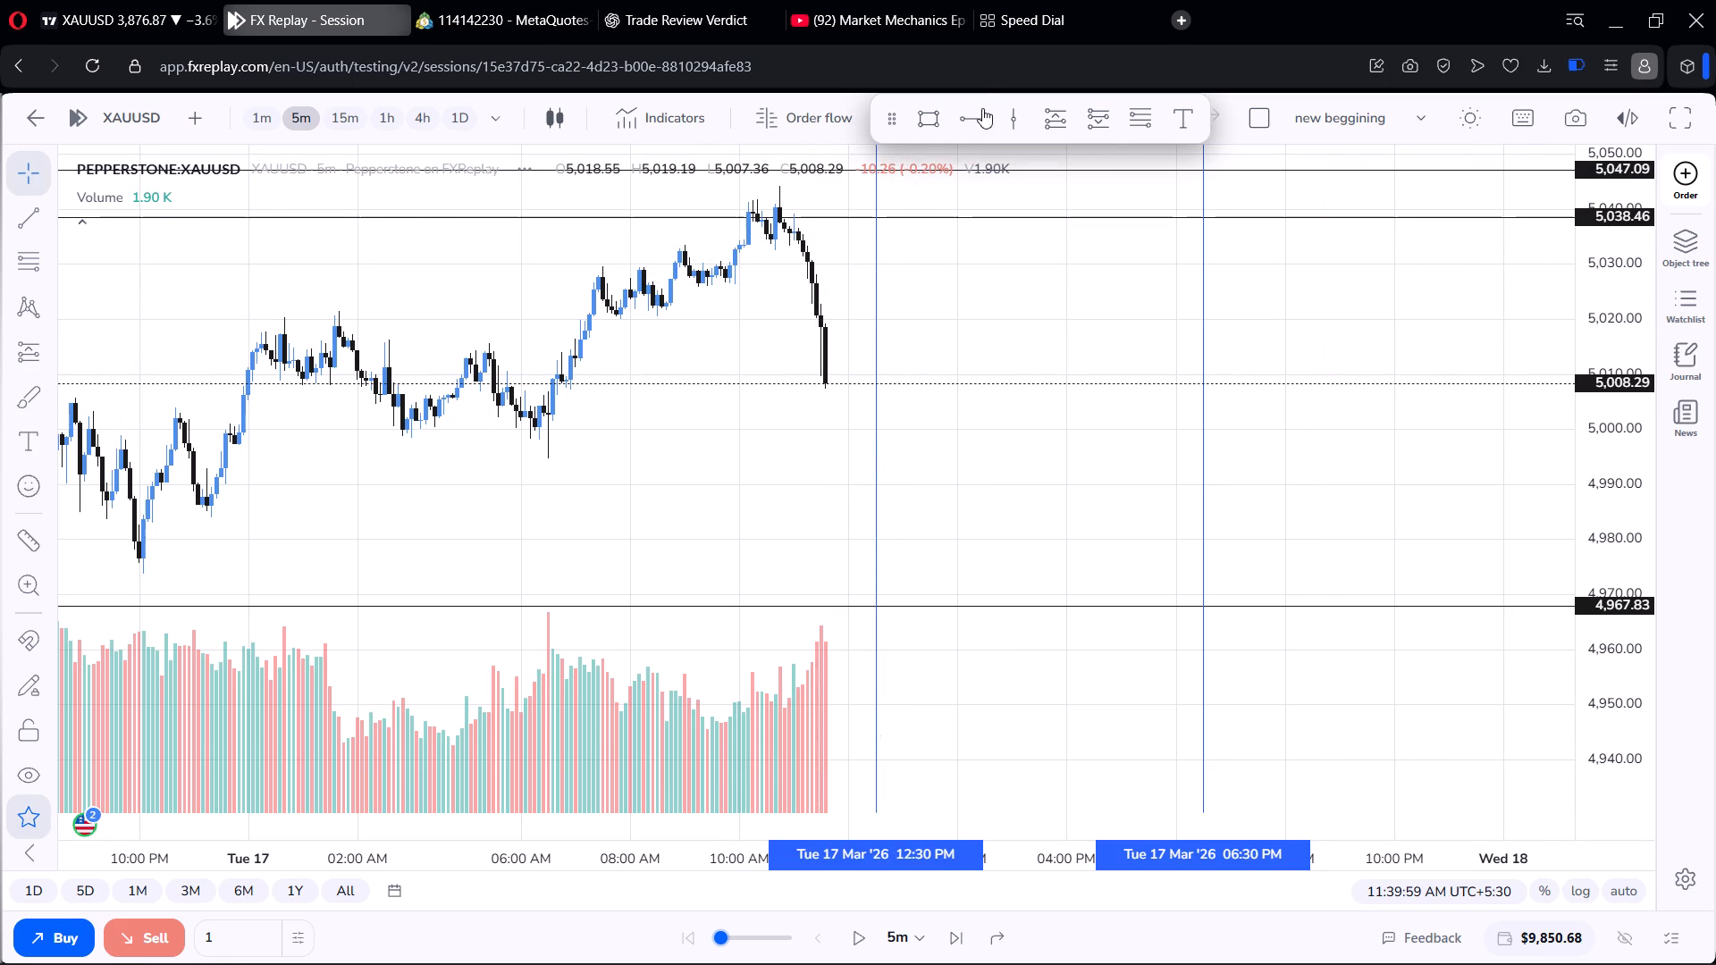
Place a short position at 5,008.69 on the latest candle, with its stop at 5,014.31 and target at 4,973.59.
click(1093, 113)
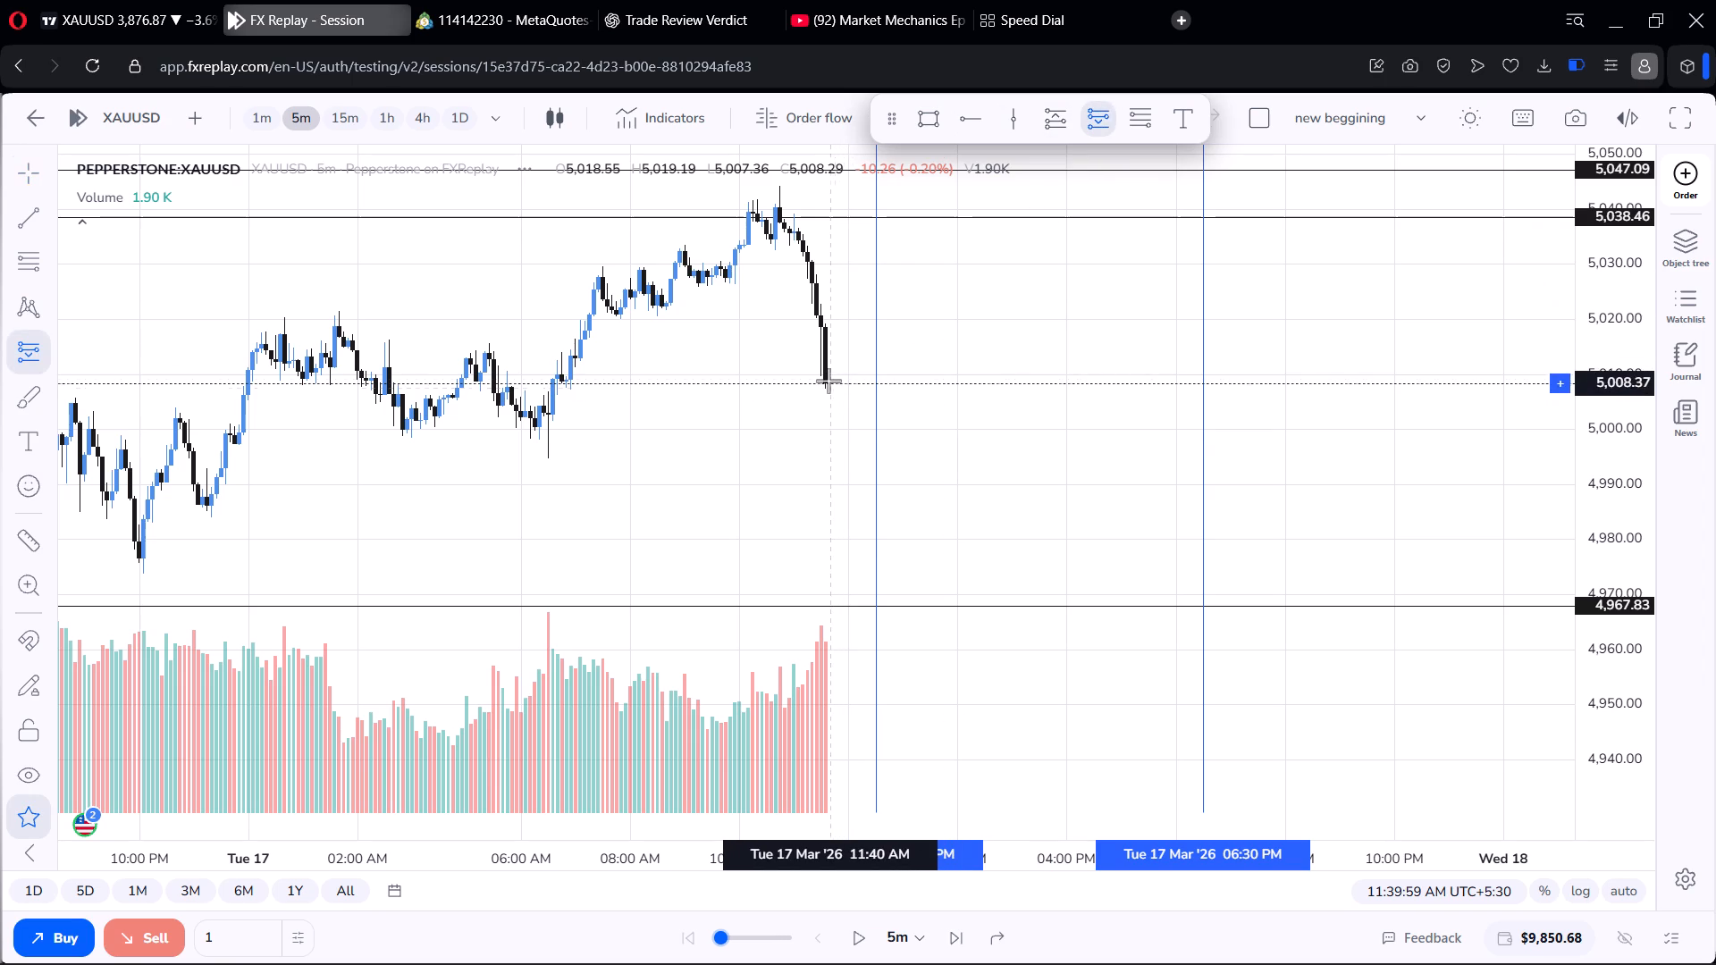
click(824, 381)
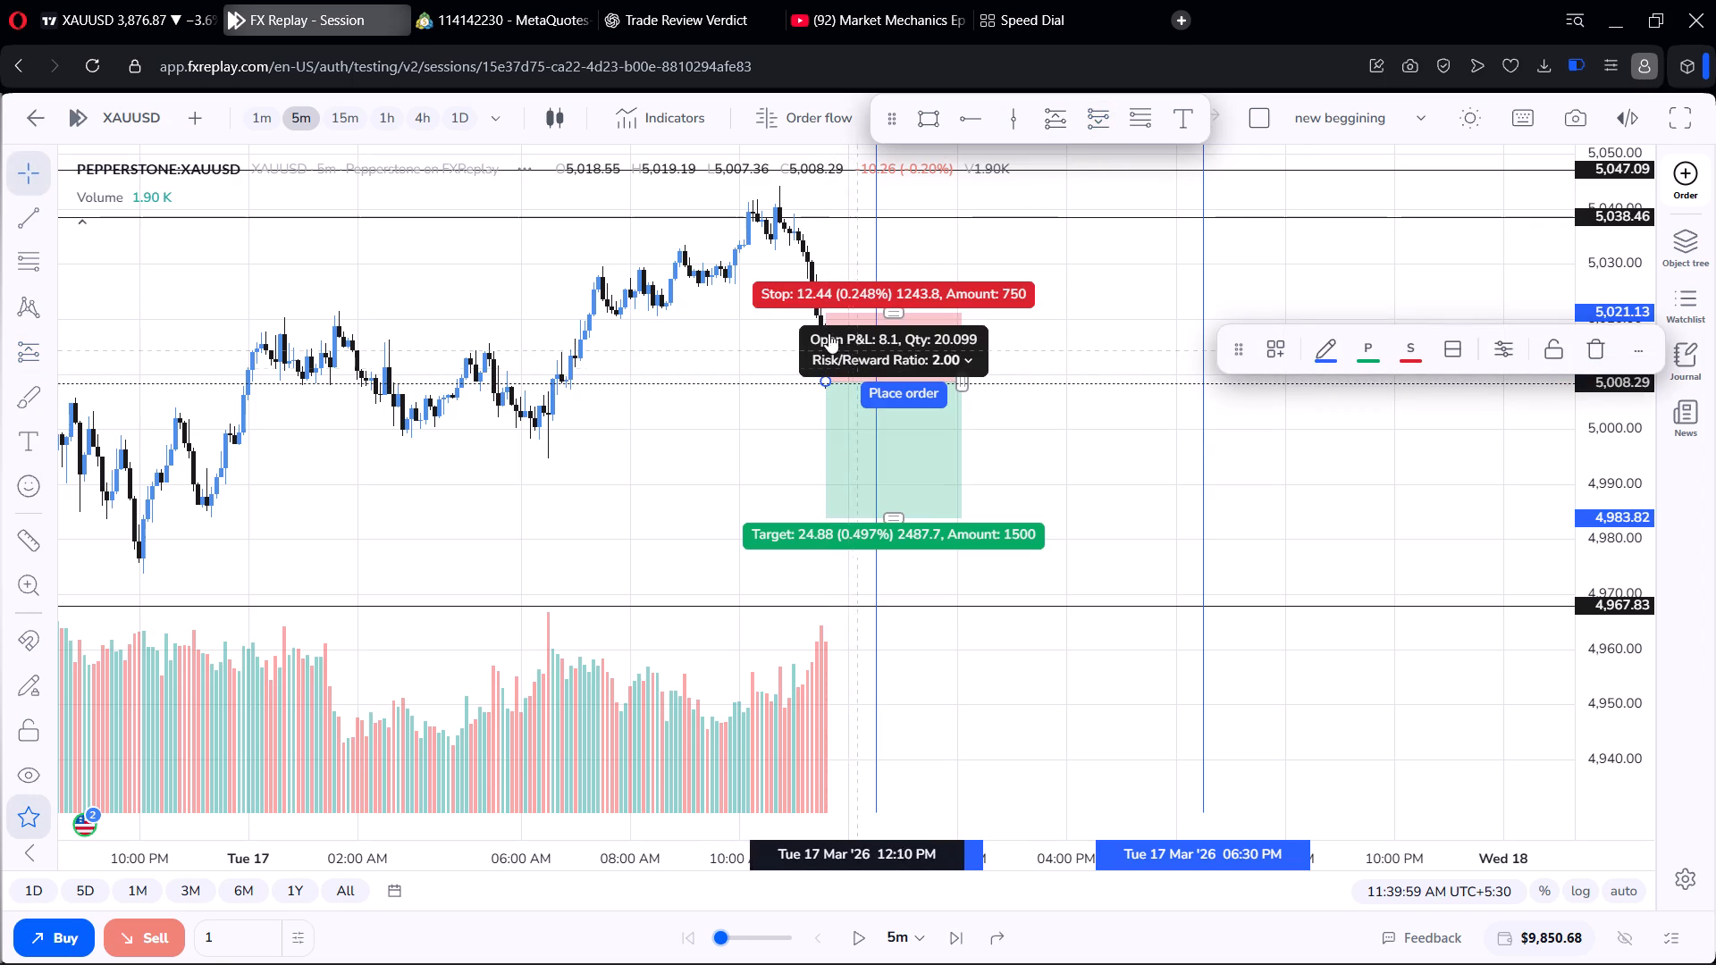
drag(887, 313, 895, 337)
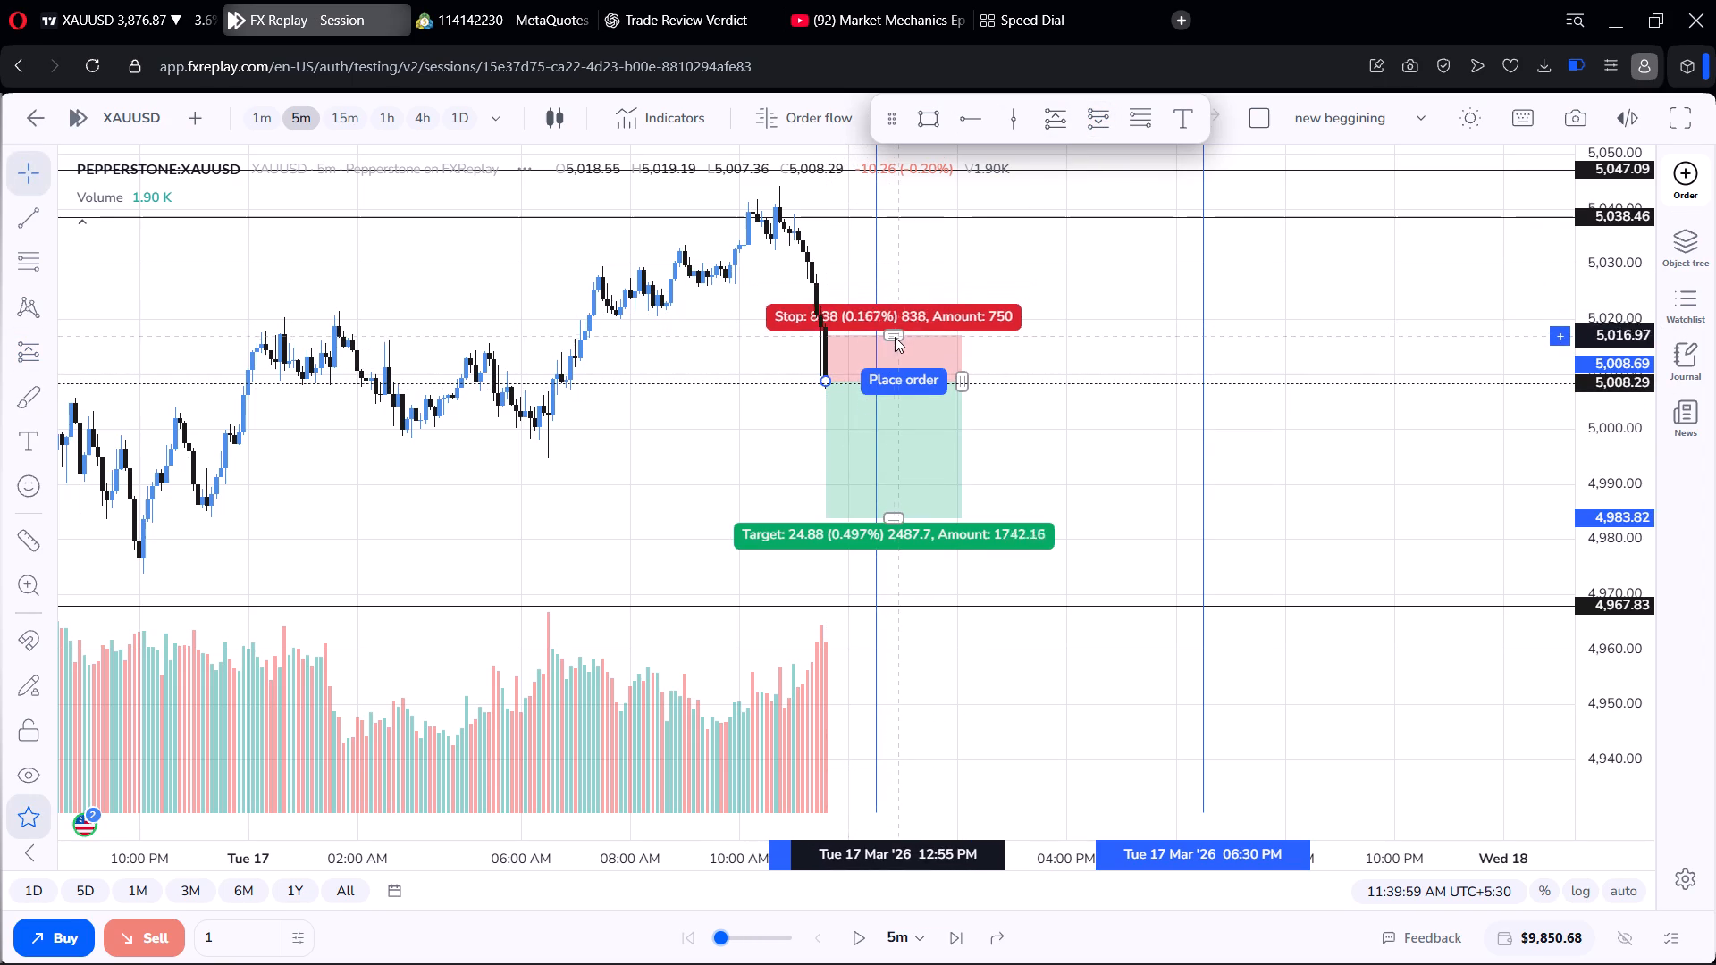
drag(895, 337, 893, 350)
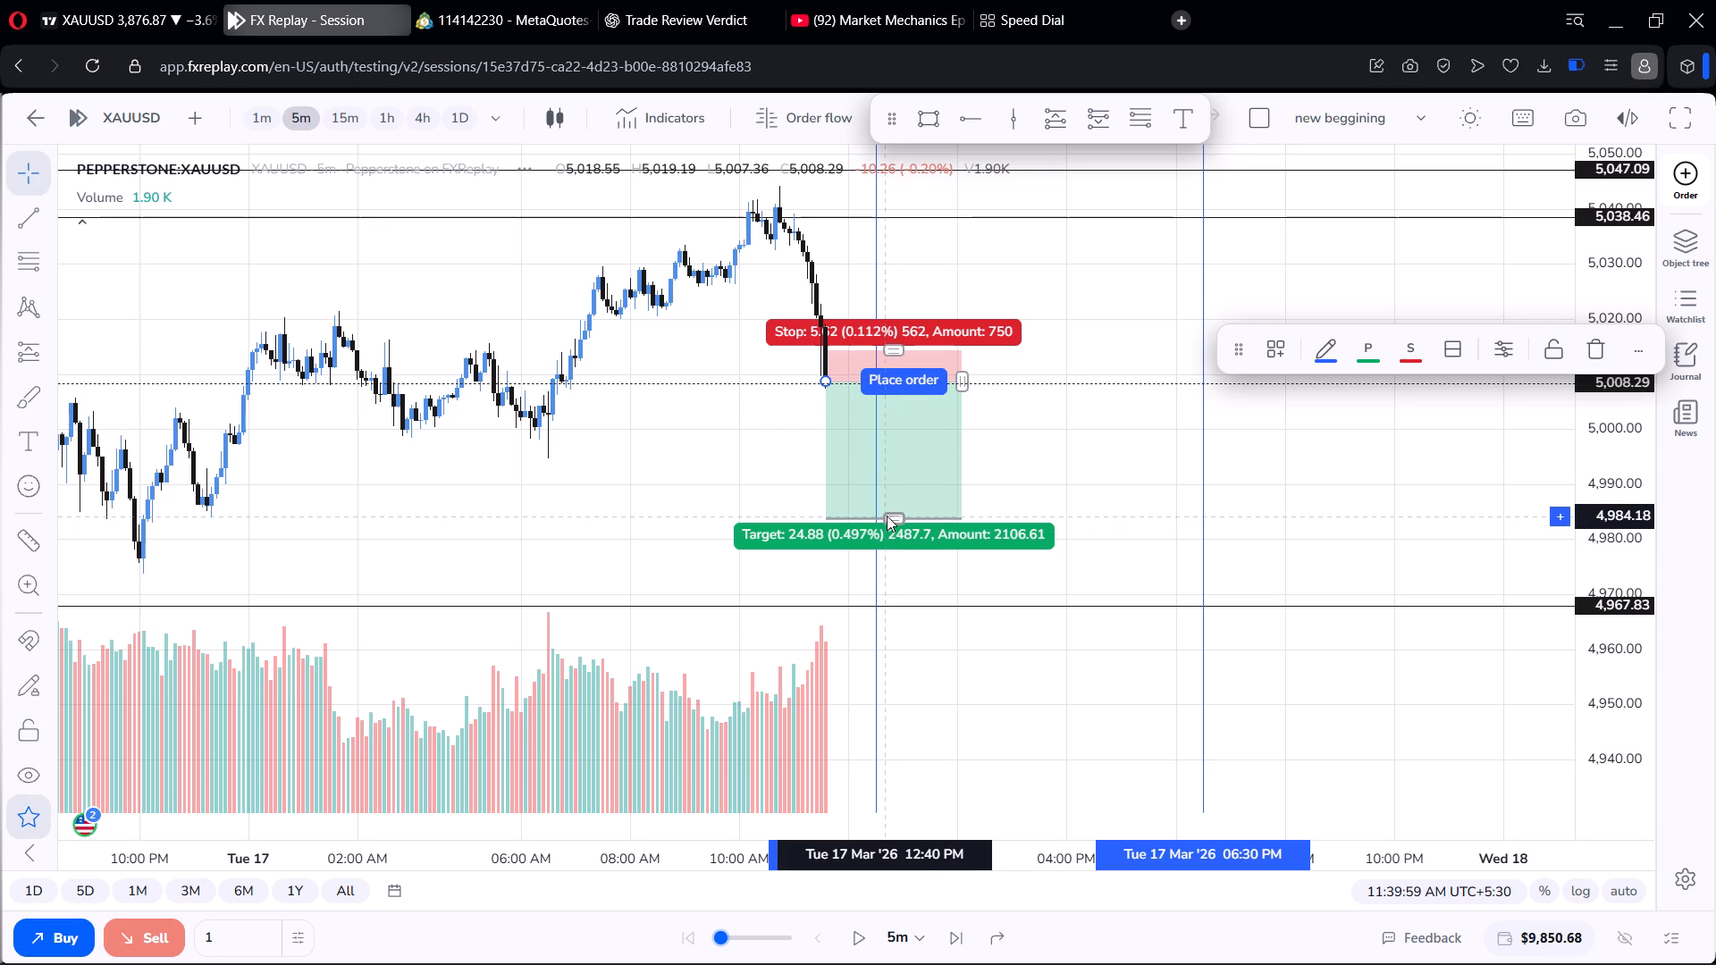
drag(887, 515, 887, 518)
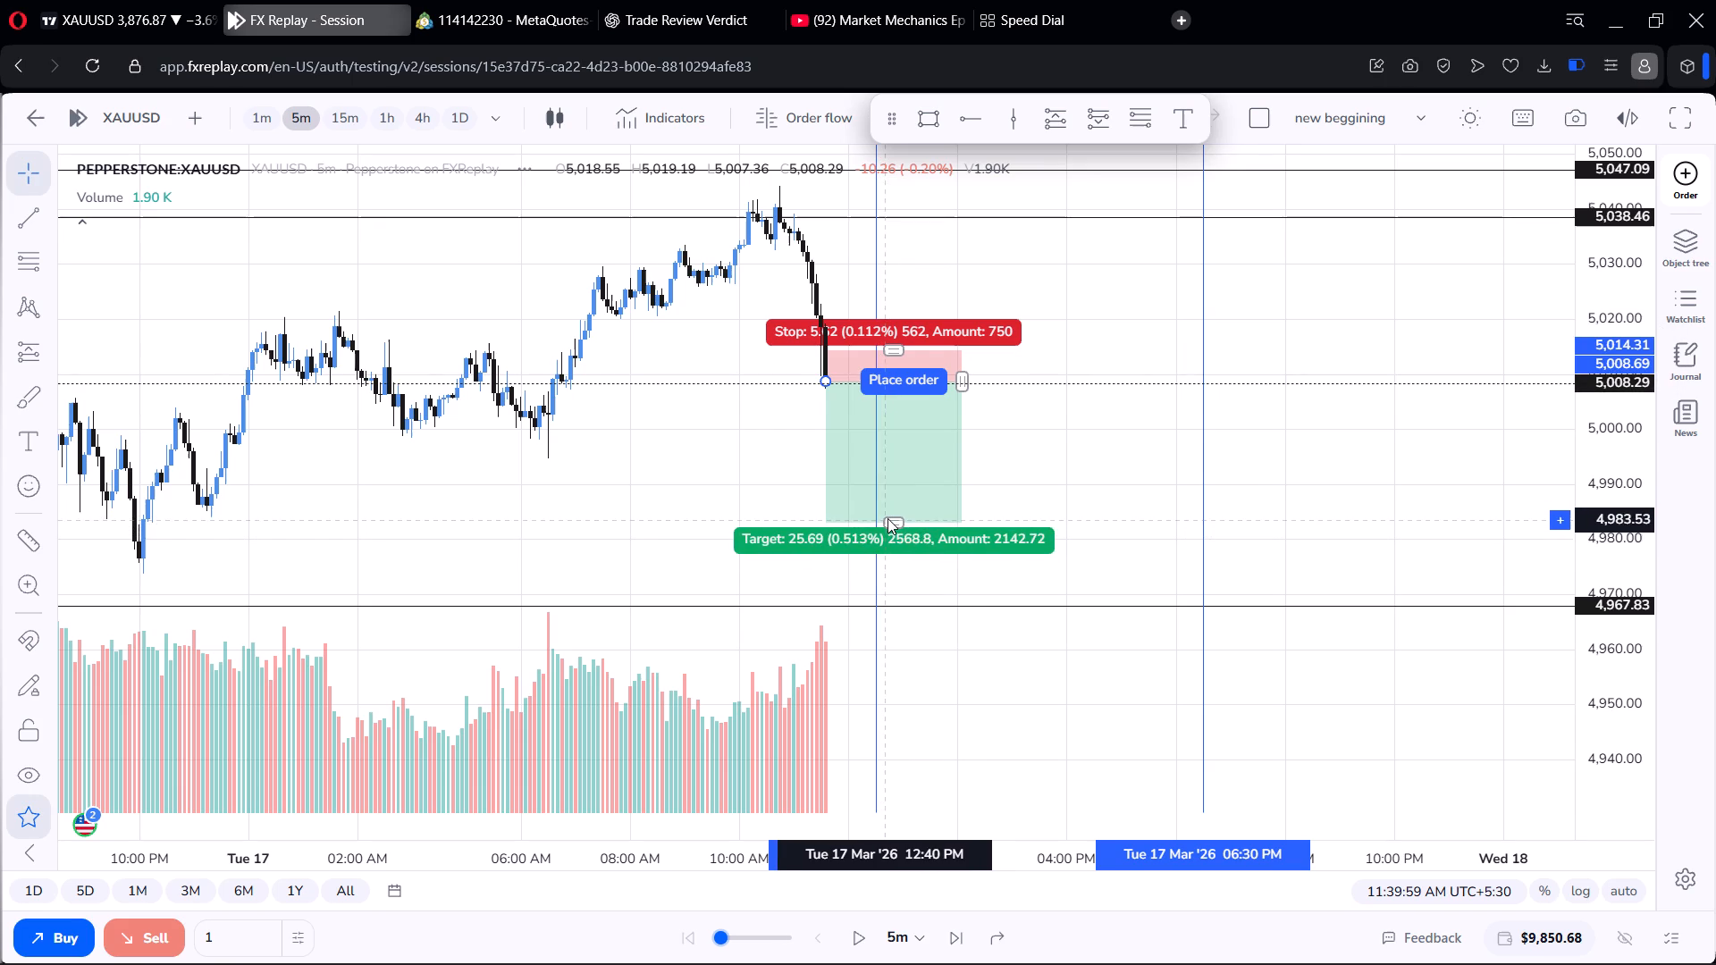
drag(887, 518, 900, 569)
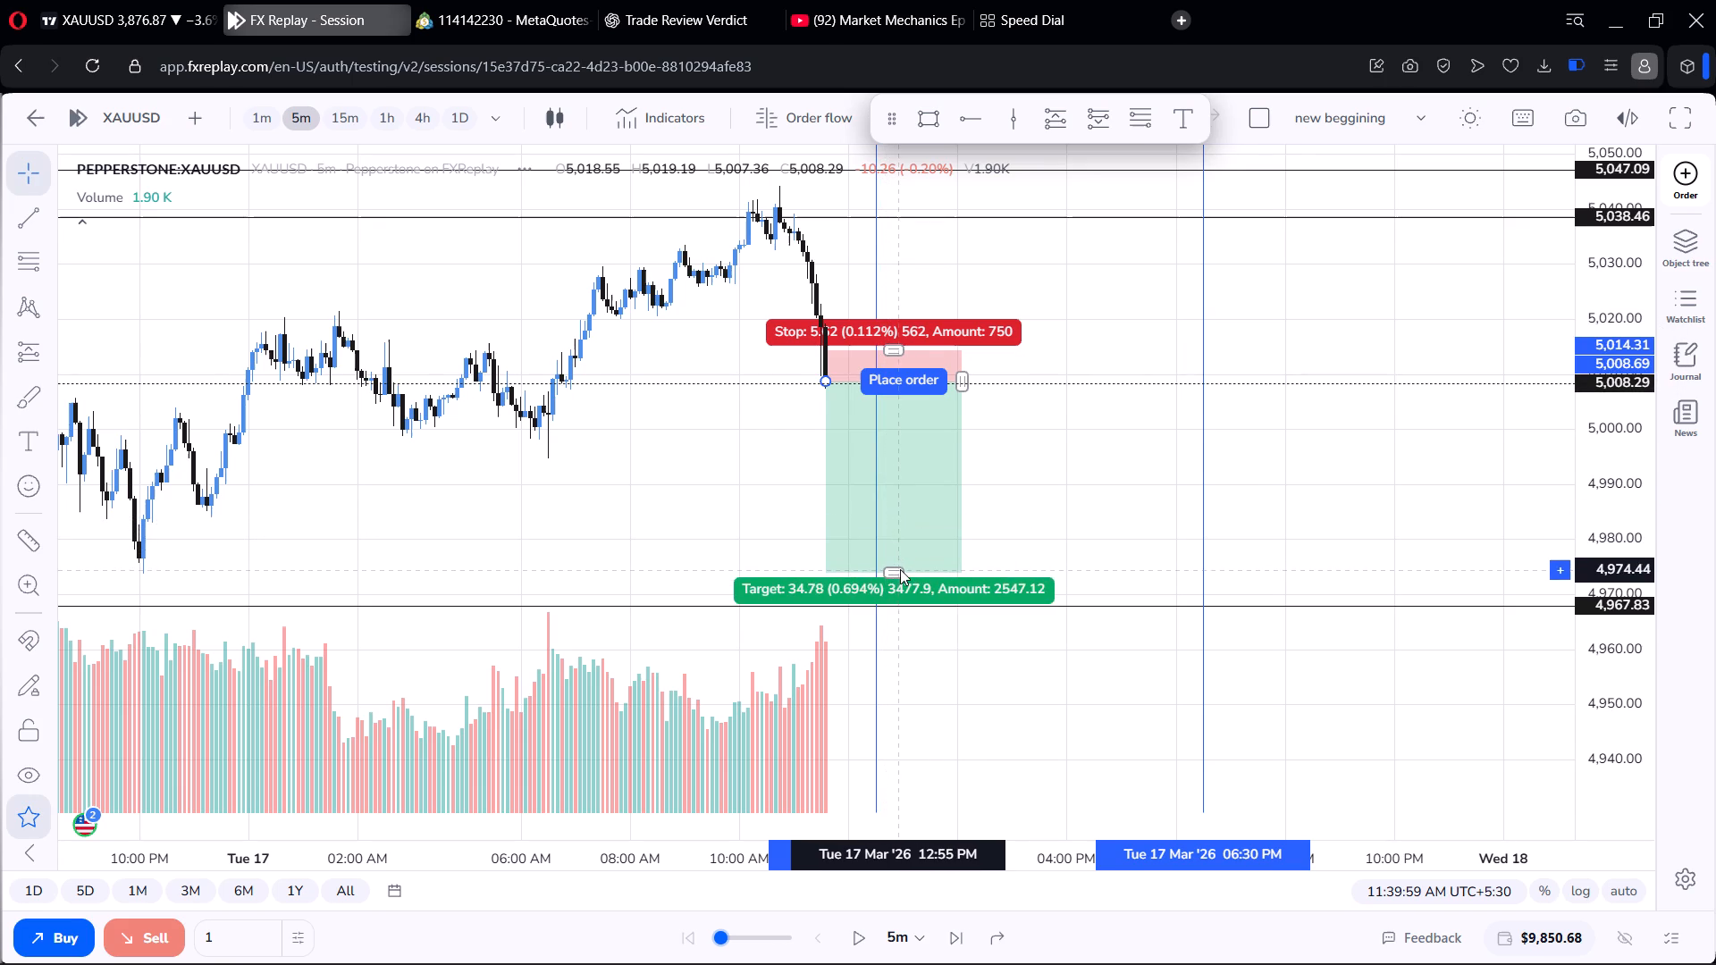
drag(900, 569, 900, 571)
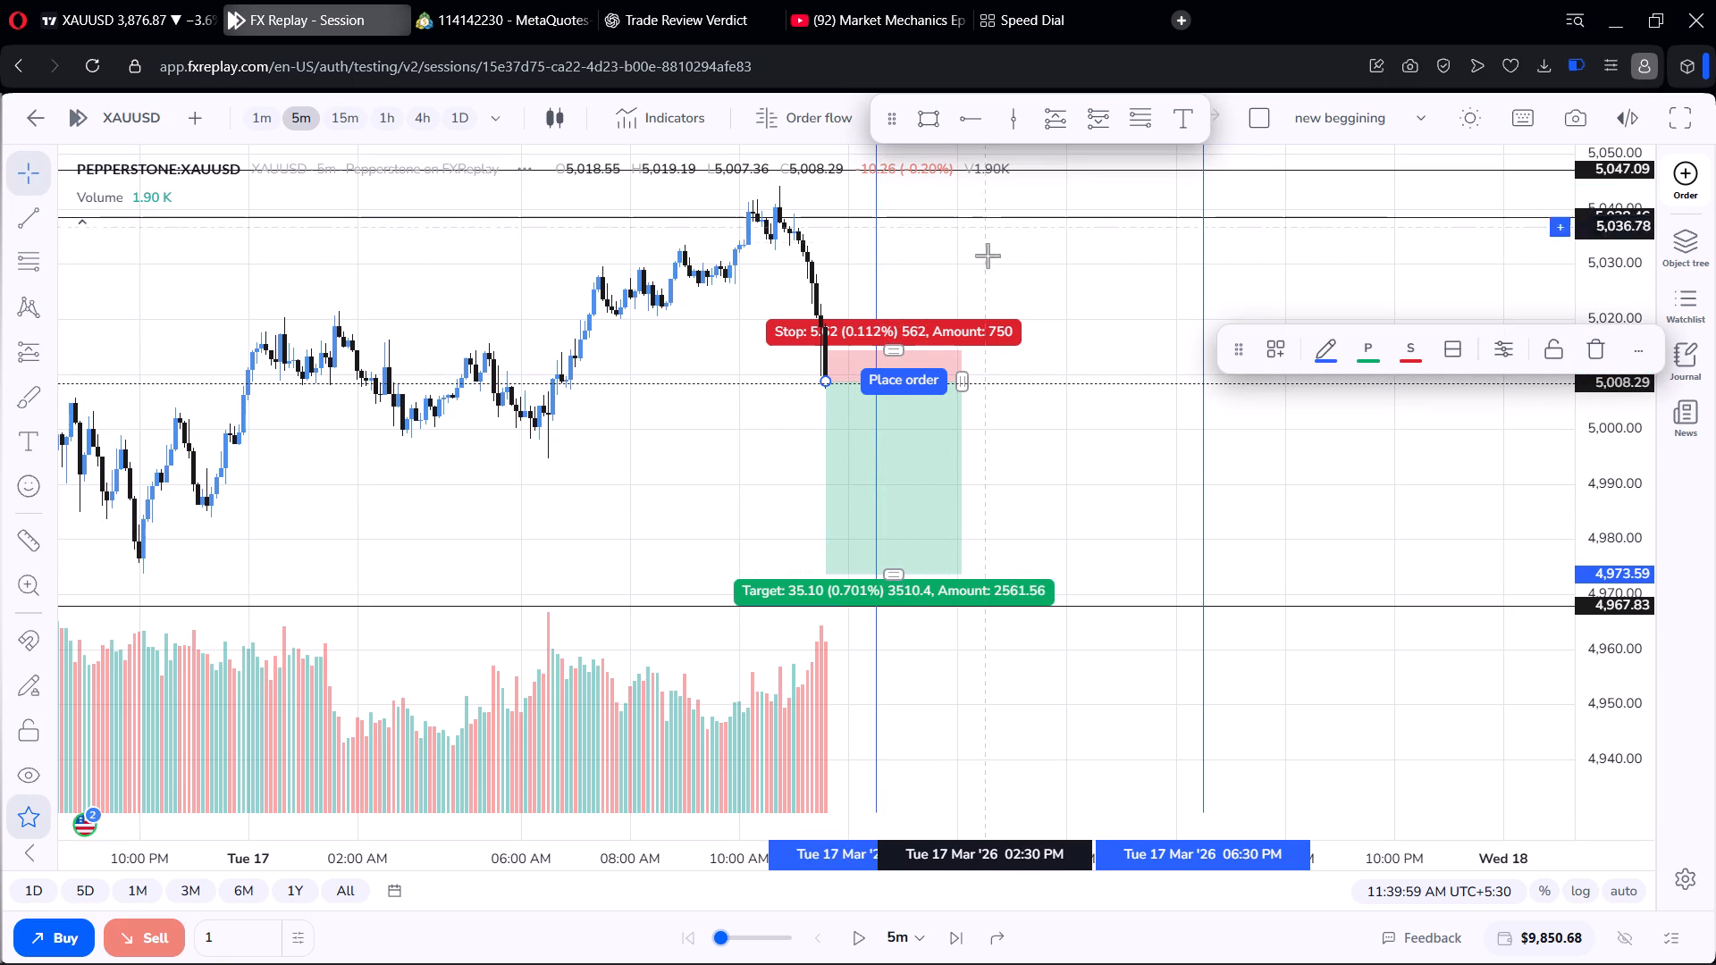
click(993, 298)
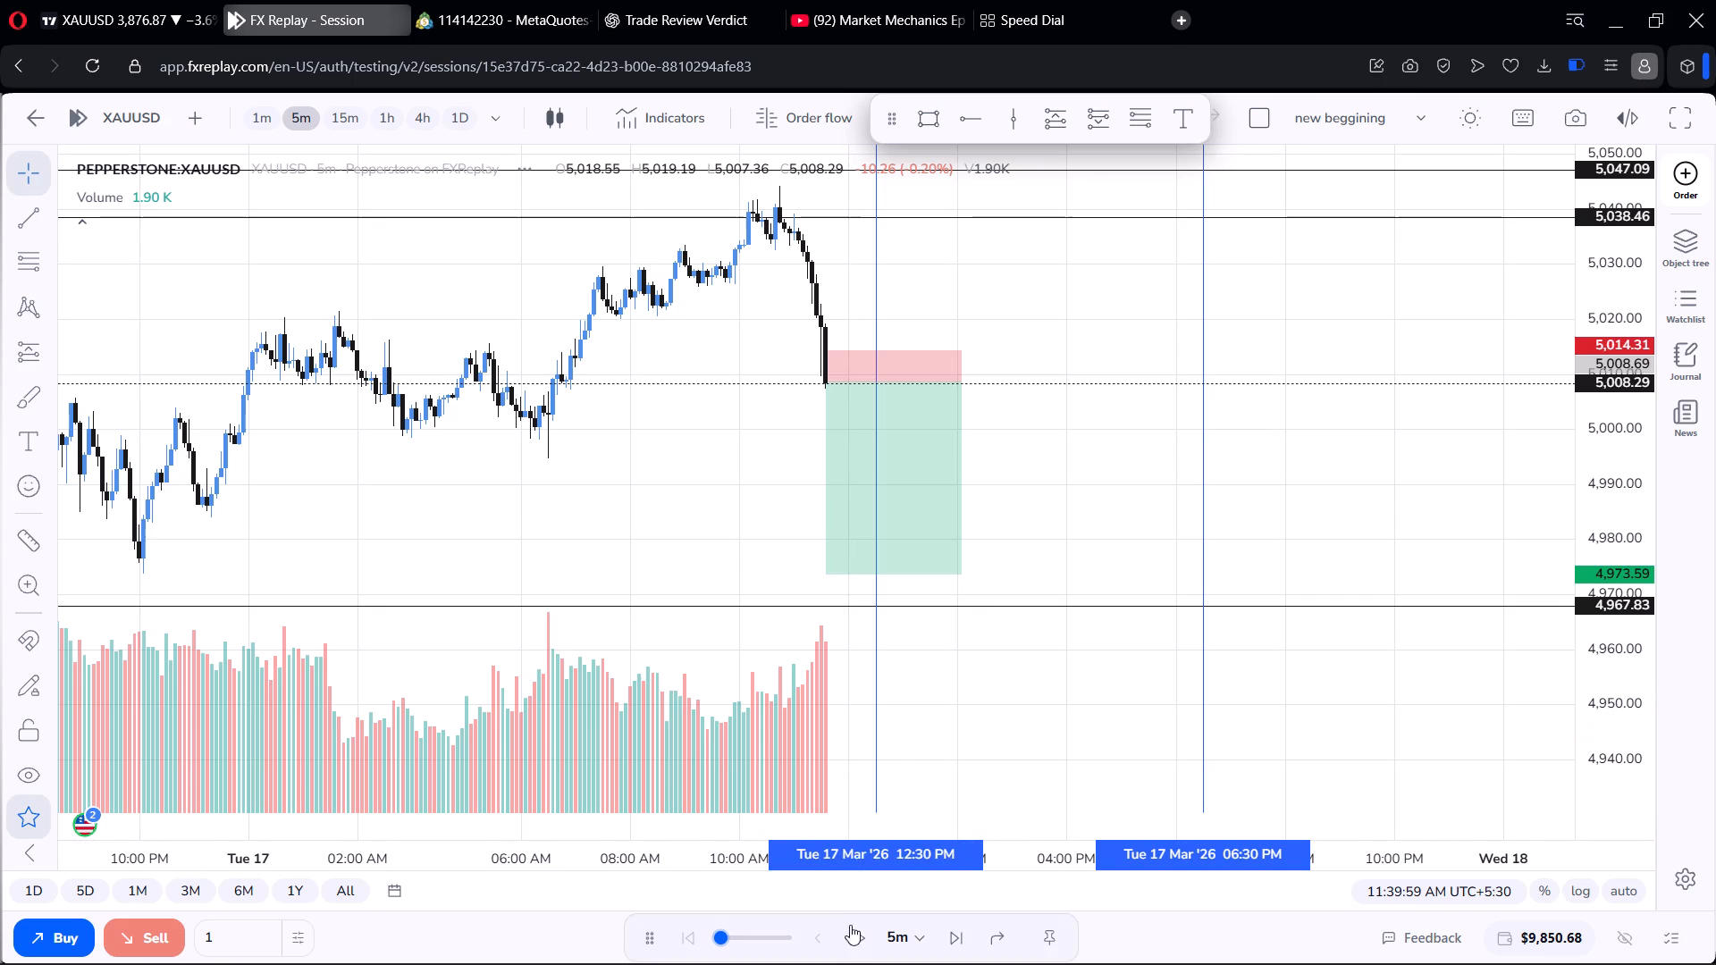
Play the replay forward from 11:39:59 AM into the window that starts at 12:30 PM on 17 March.
click(857, 930)
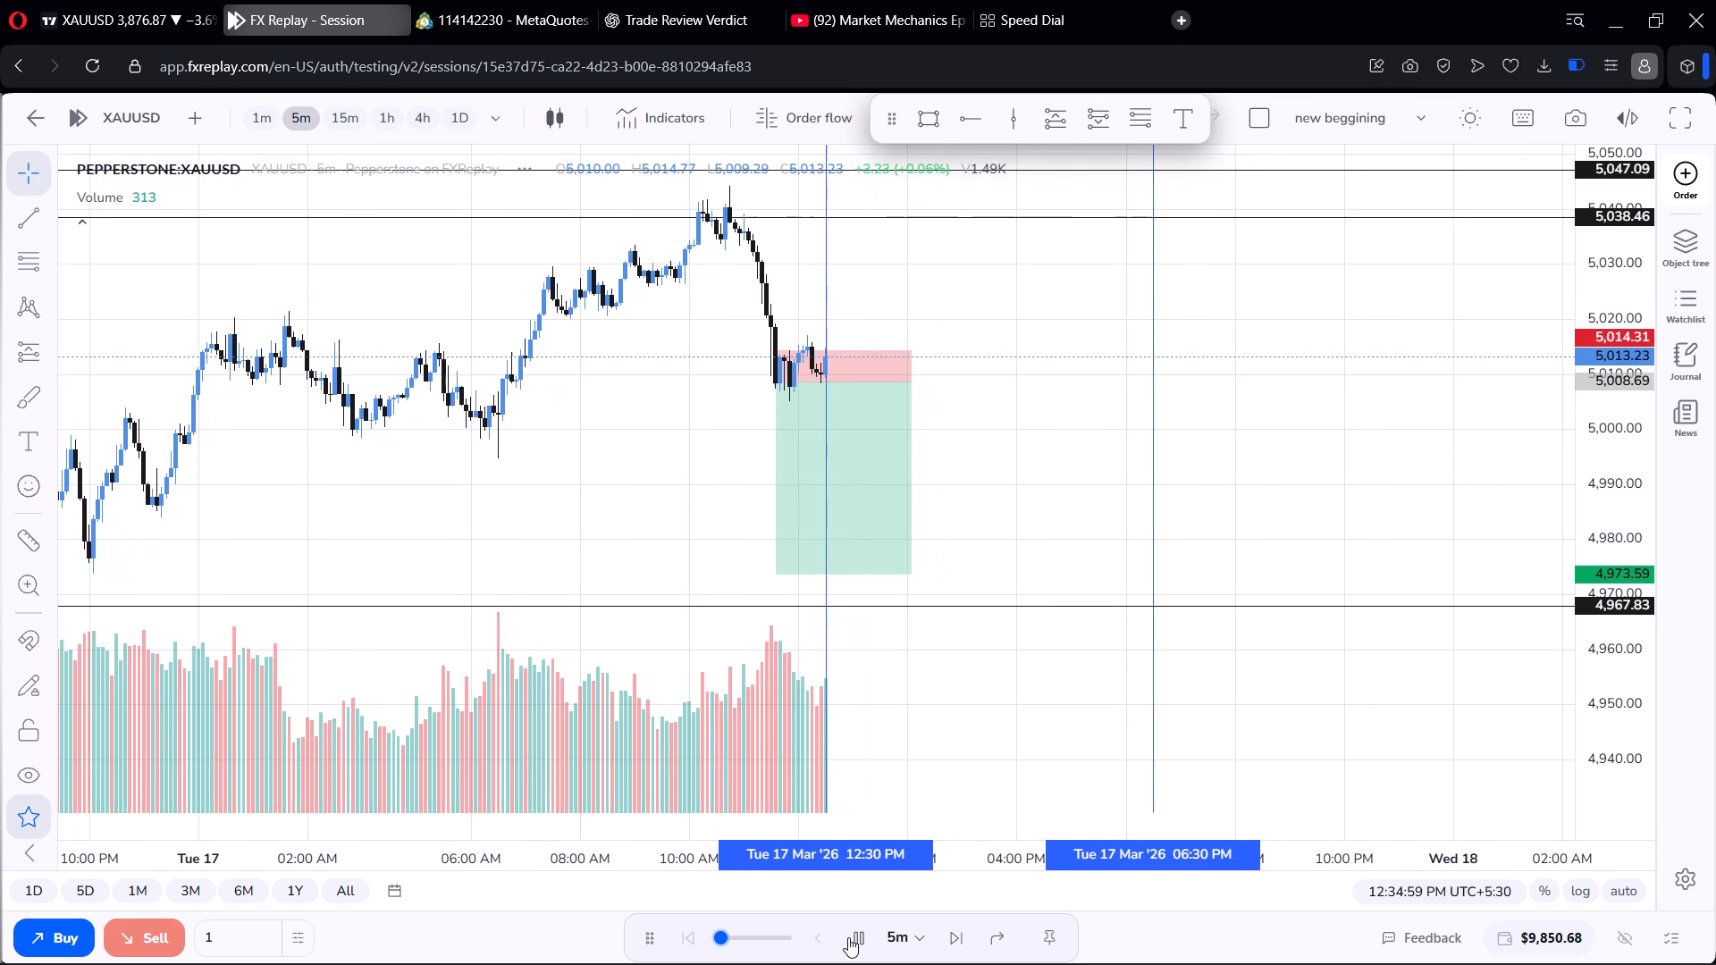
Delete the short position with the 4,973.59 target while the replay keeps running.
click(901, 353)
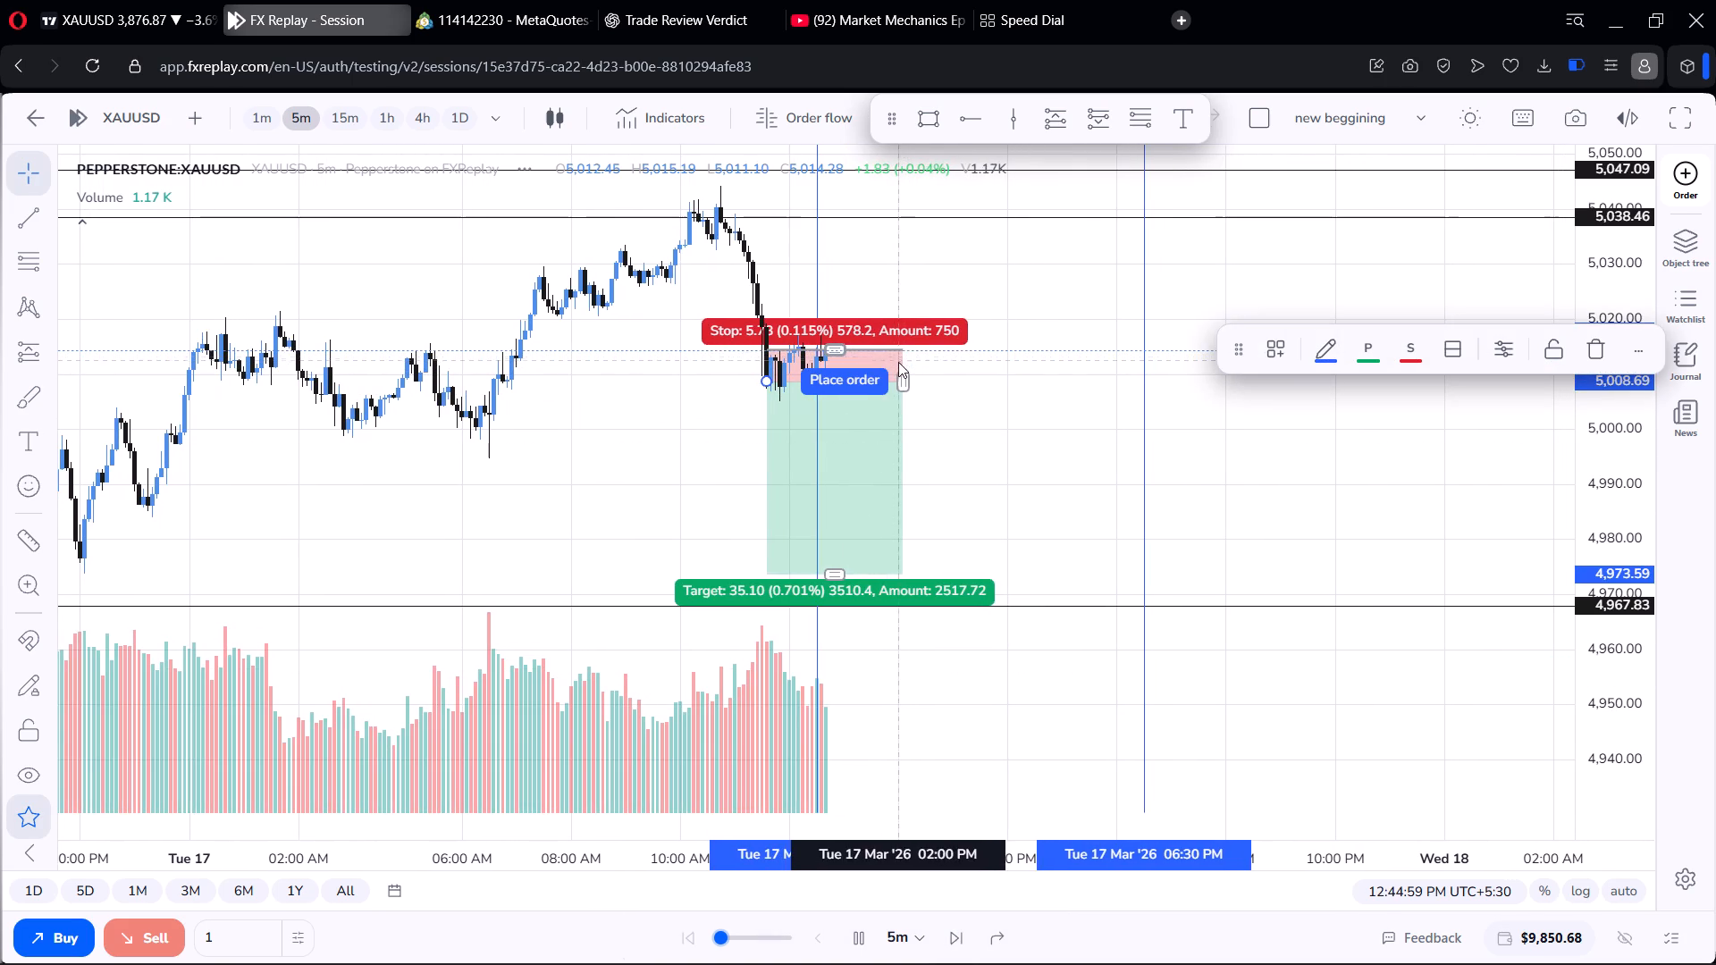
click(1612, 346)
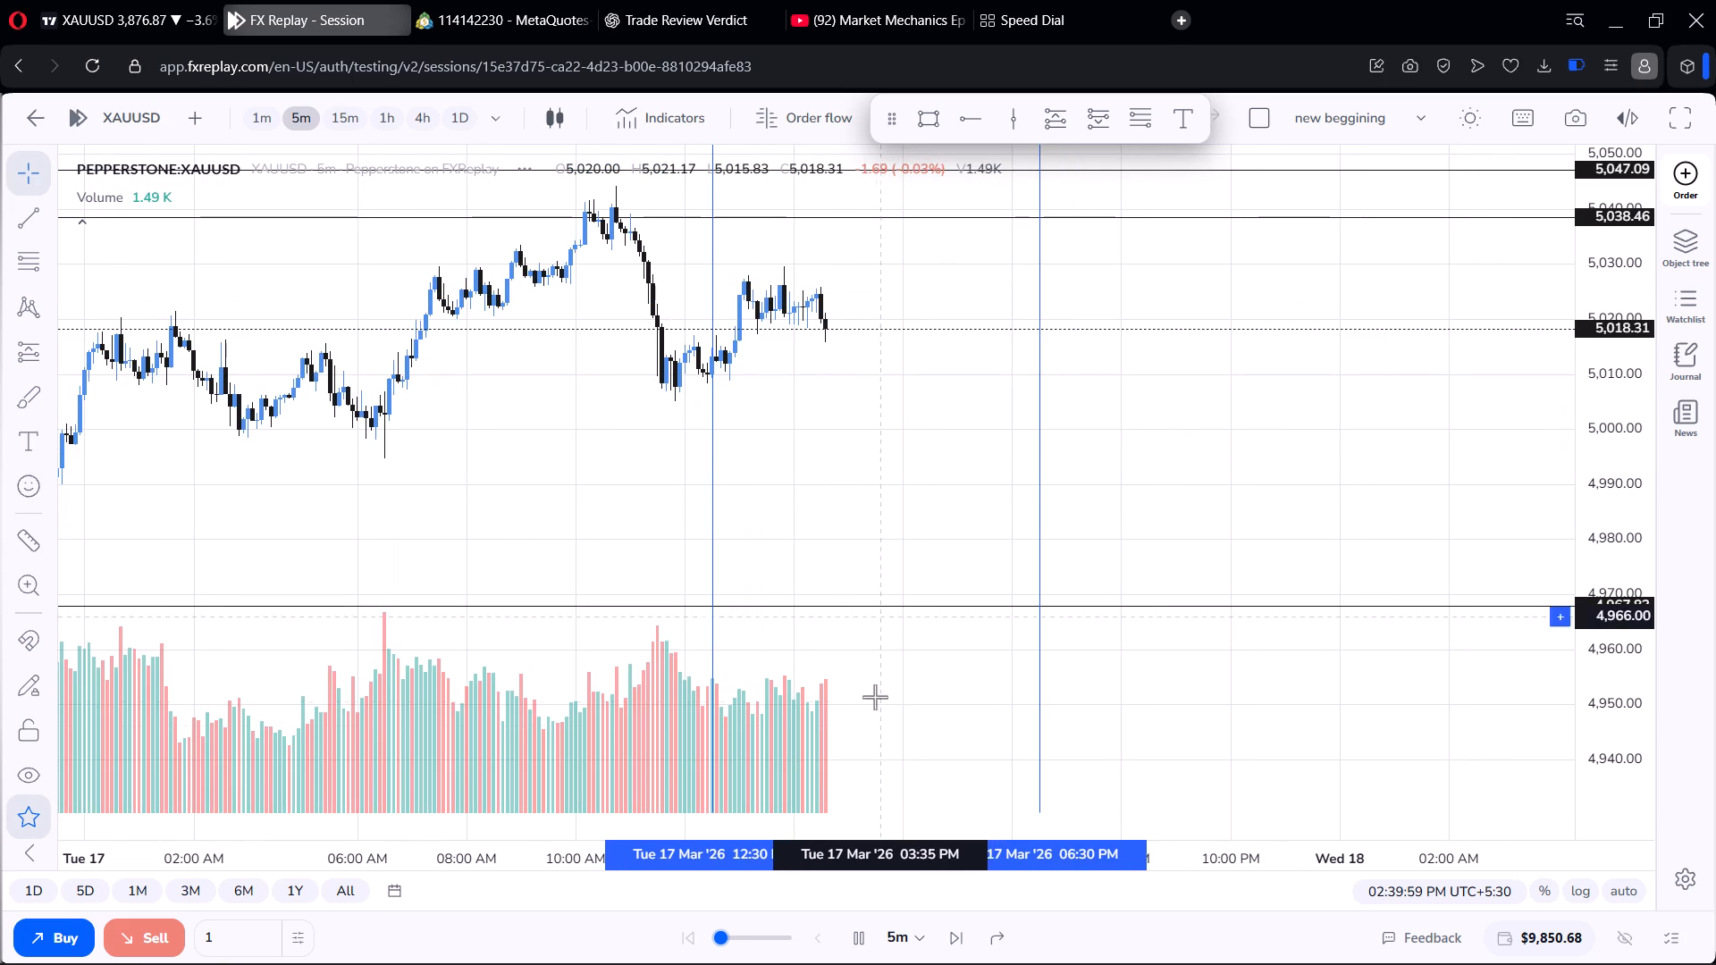
Pause the replay at 02:44:59 PM and place a 0.07-unit XAUUSD market sell with stop loss 5,021.36 and take profit 4,994.57.
click(866, 942)
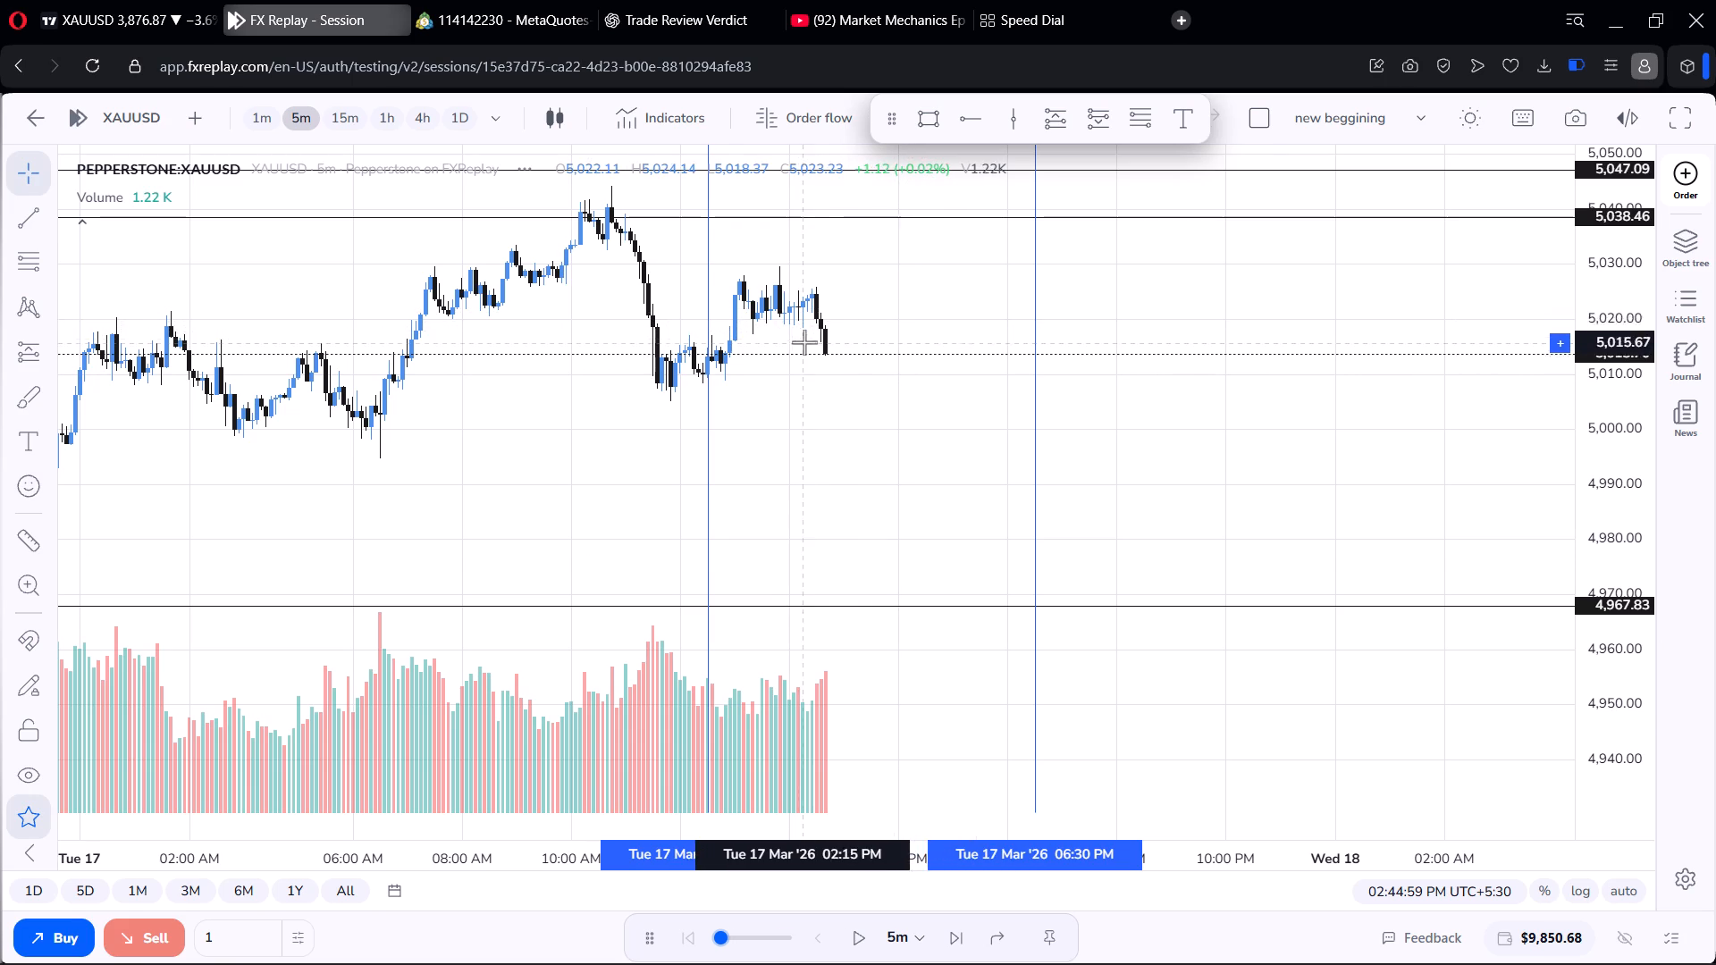
click(1673, 167)
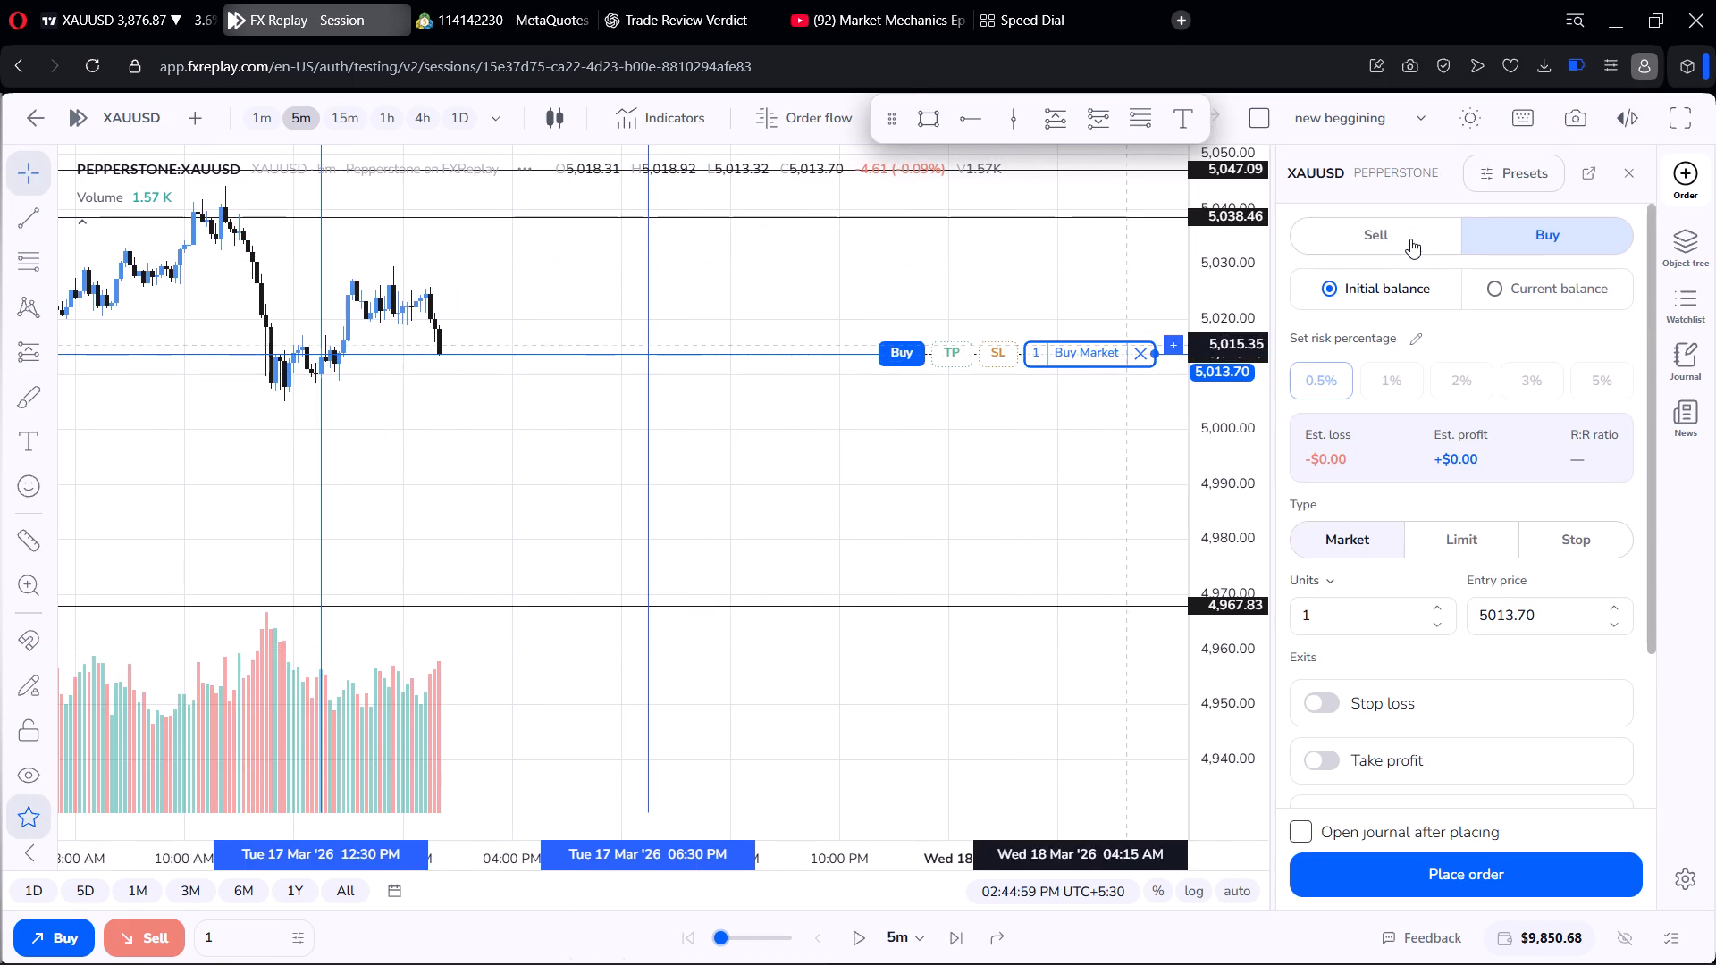
click(1410, 239)
drag(996, 342, 997, 304)
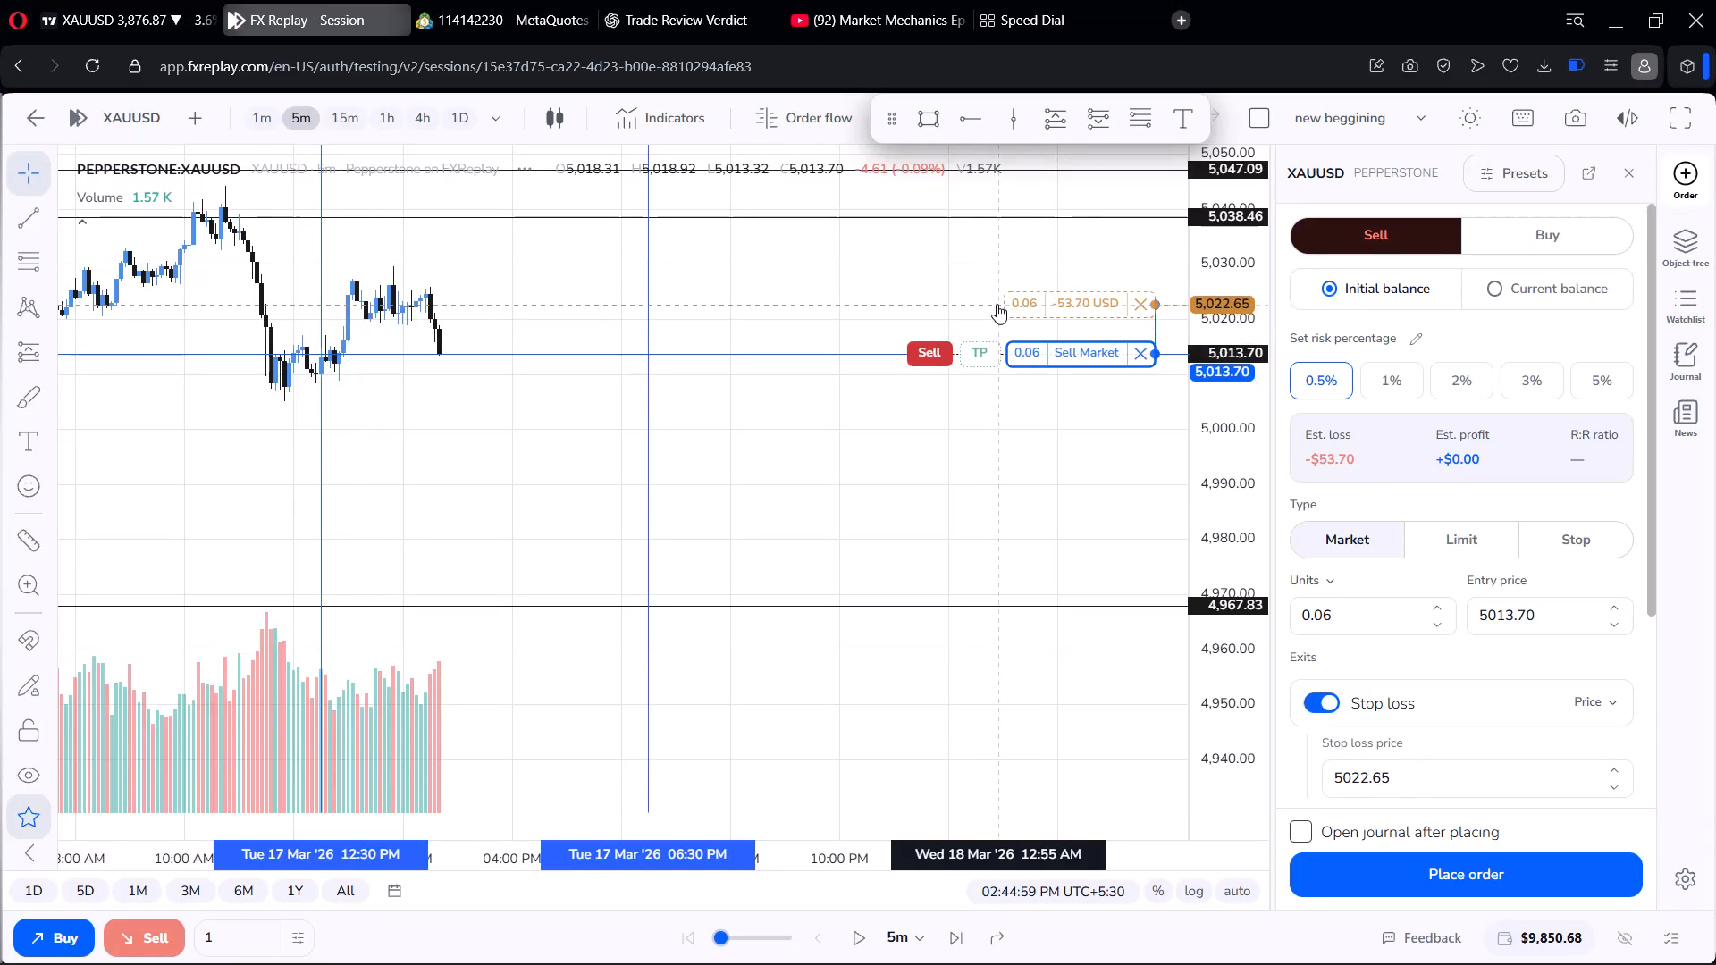
drag(997, 304, 994, 311)
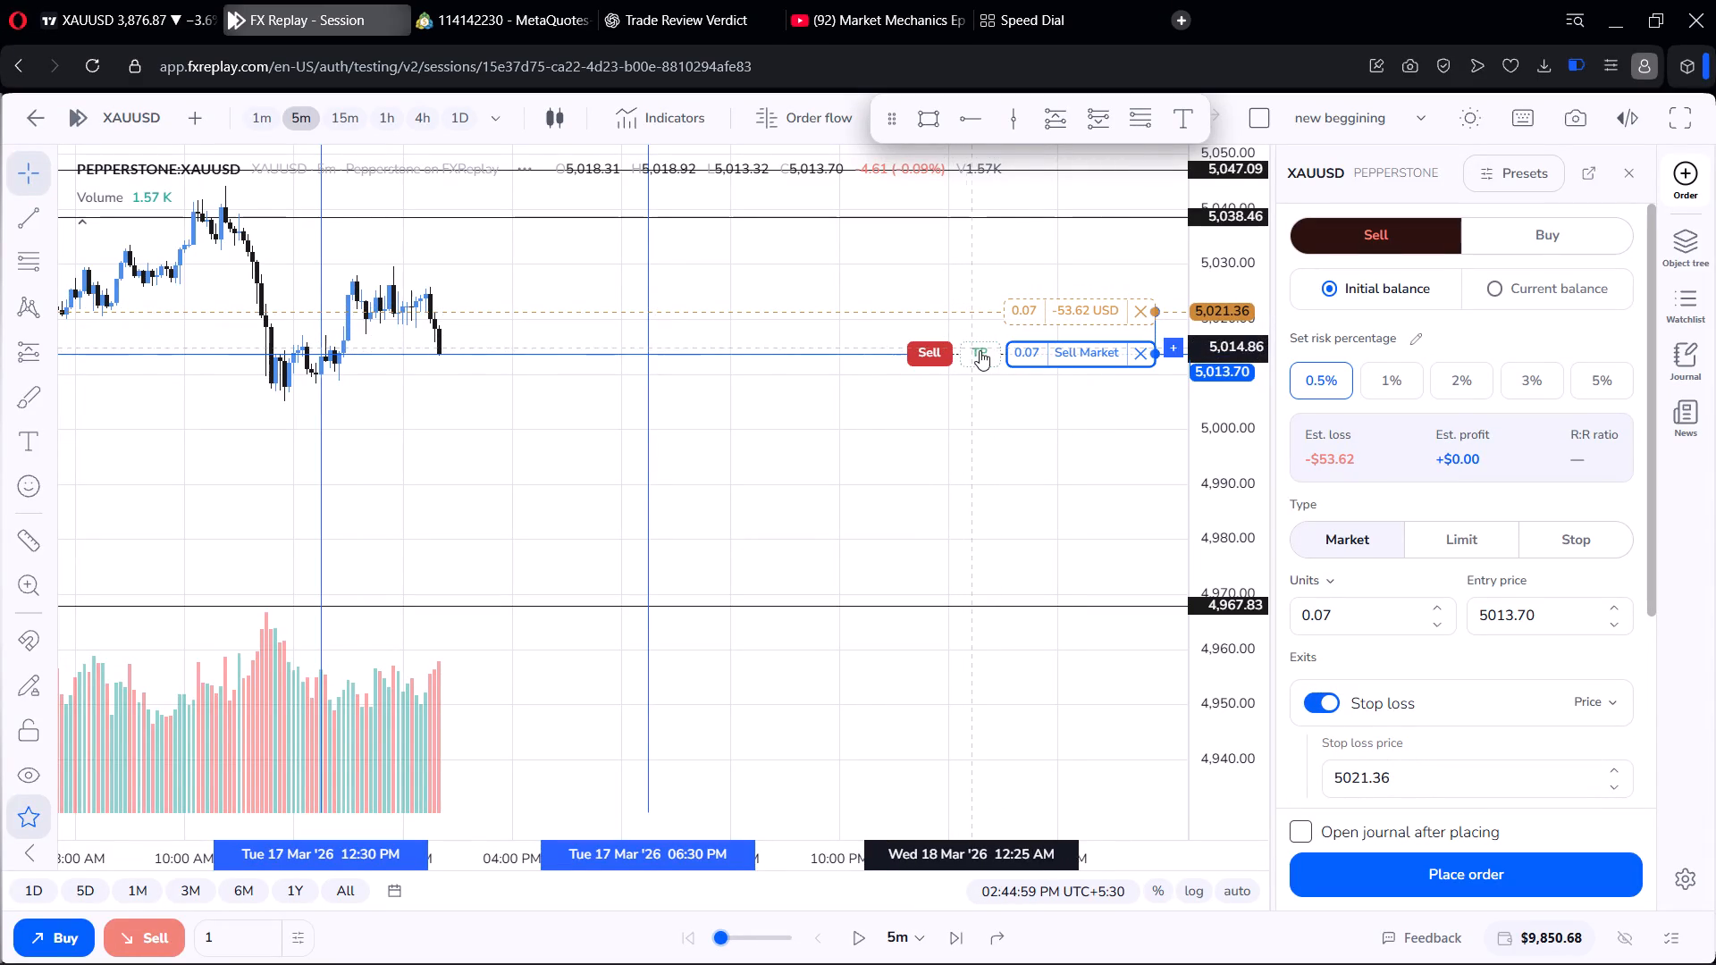
scroll(987, 359, down, 6)
drag(967, 357, 981, 487)
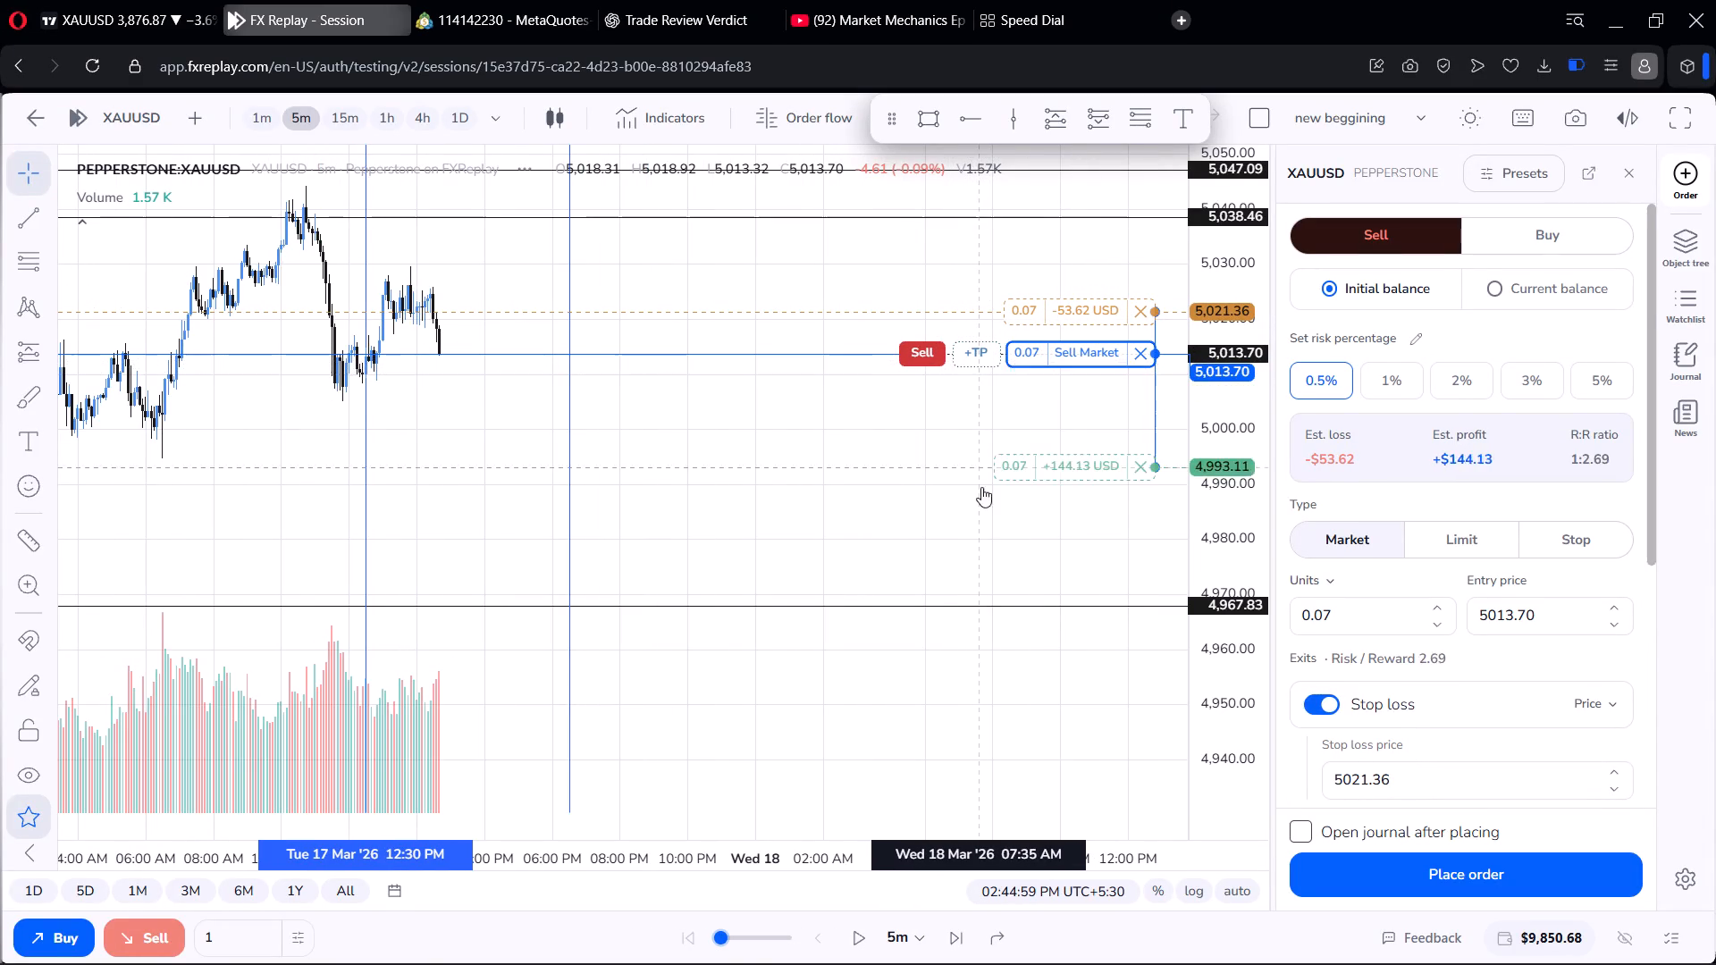
drag(981, 487, 982, 490)
scroll(982, 489, down, 5)
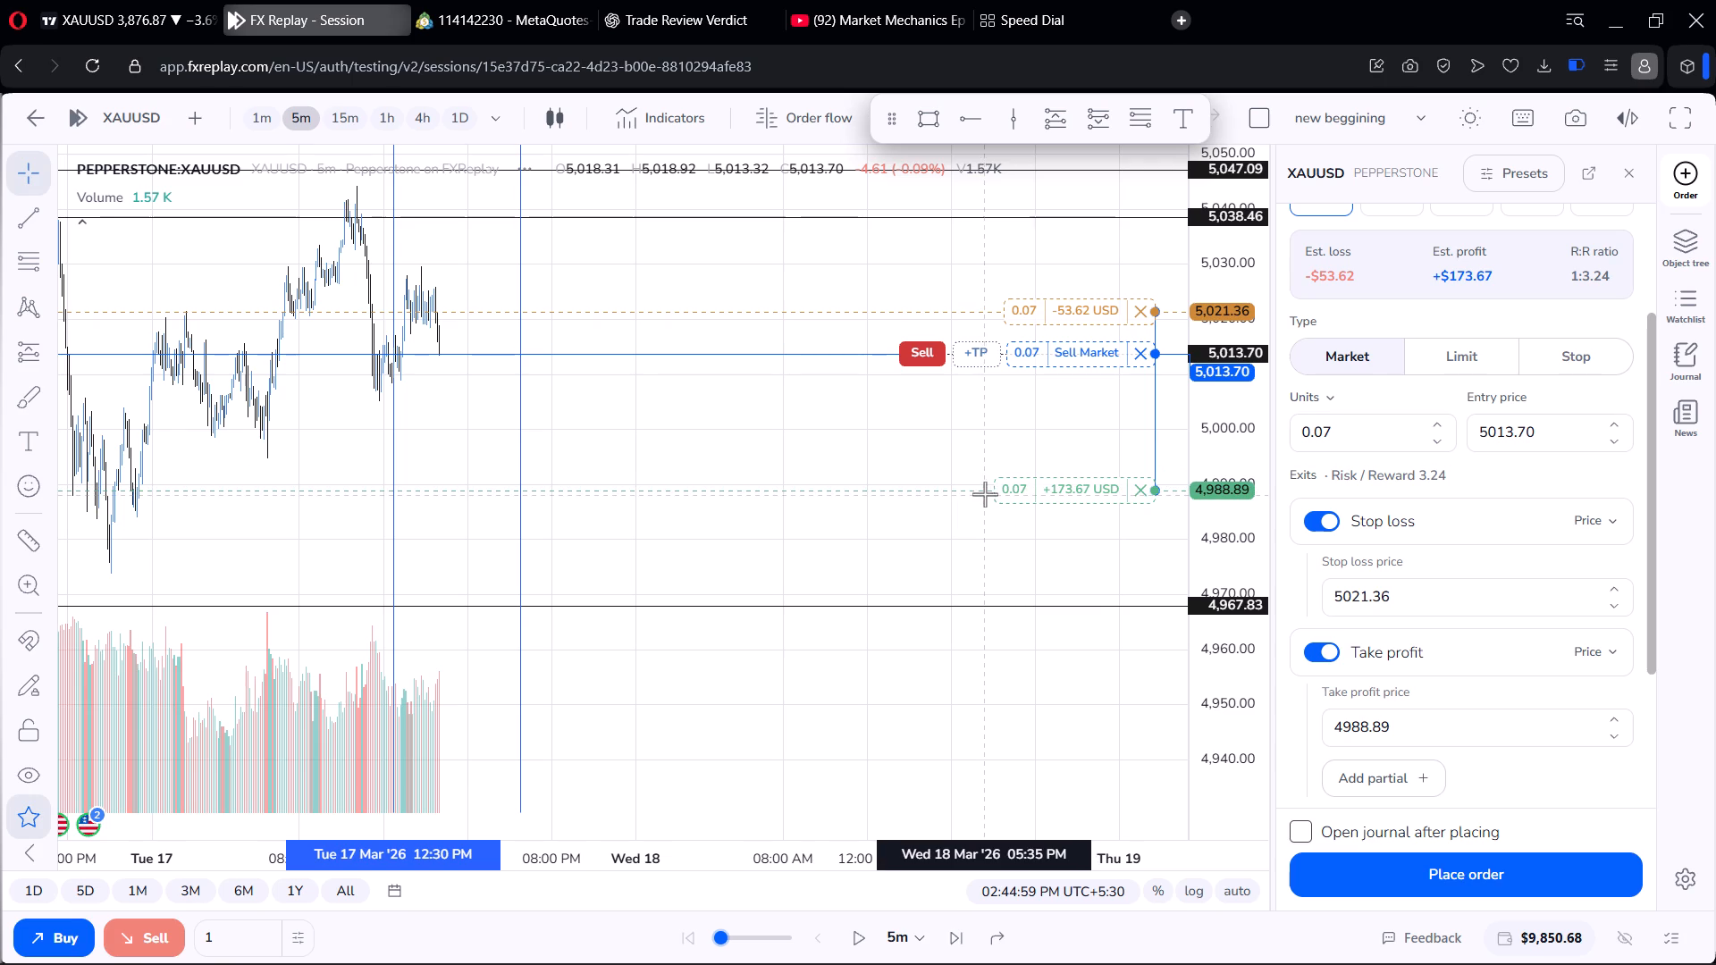
drag(1011, 484, 1008, 455)
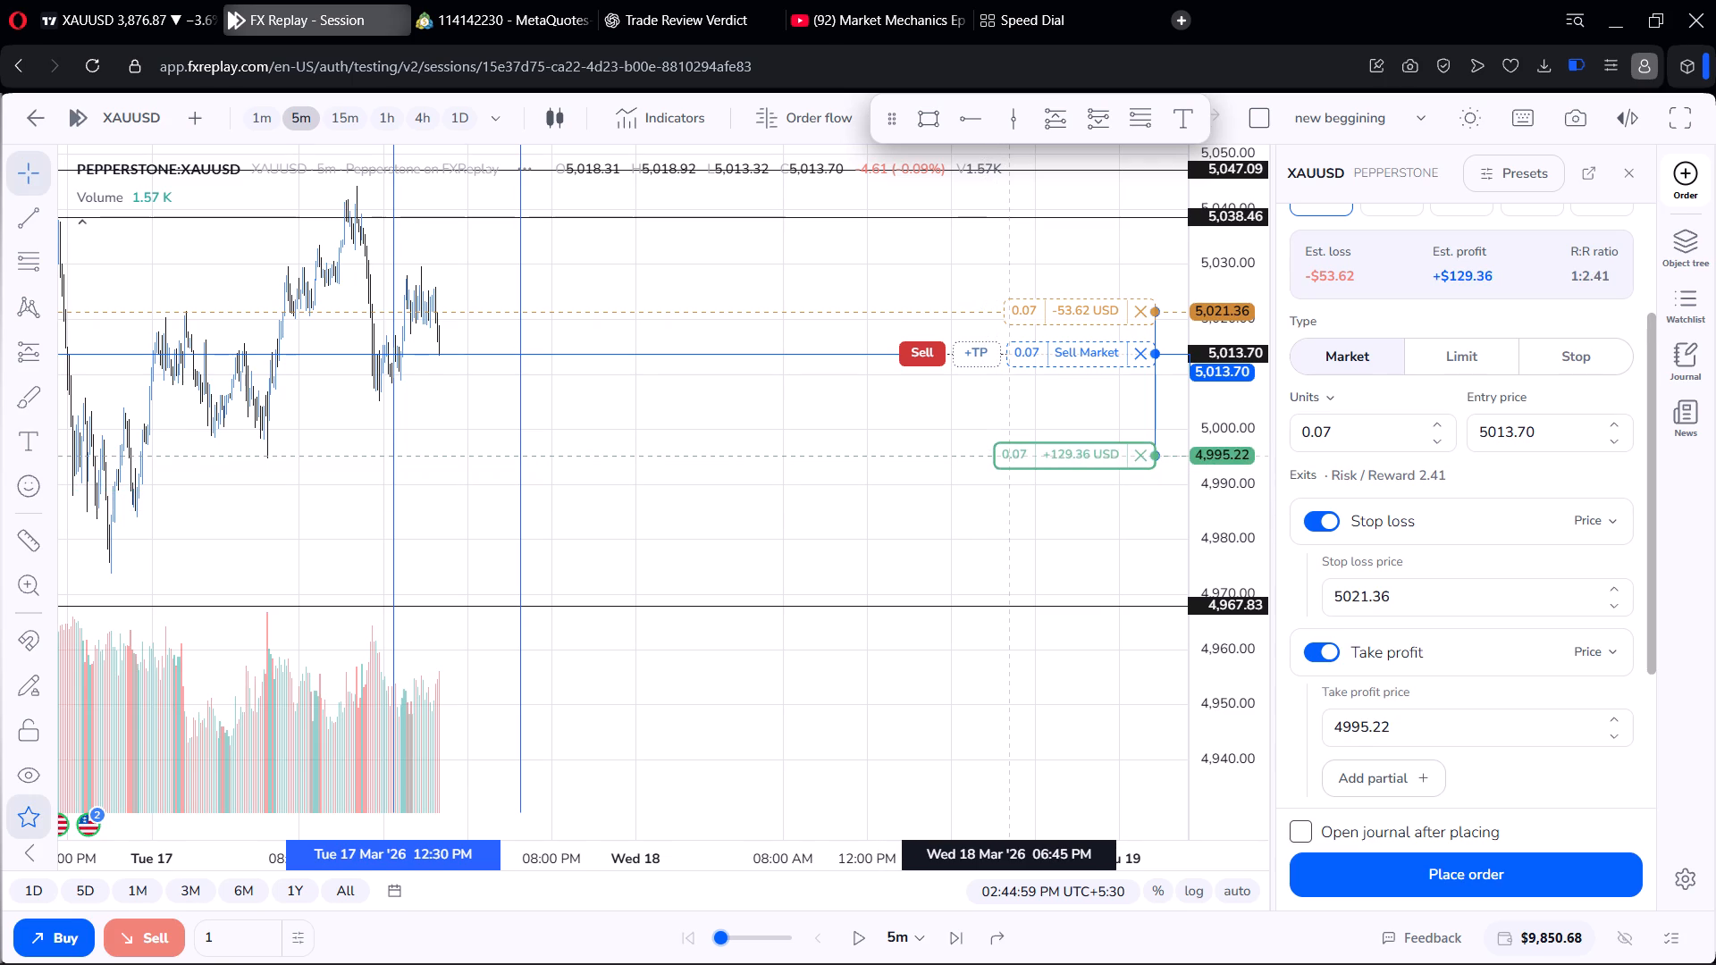
drag(1008, 455, 1004, 458)
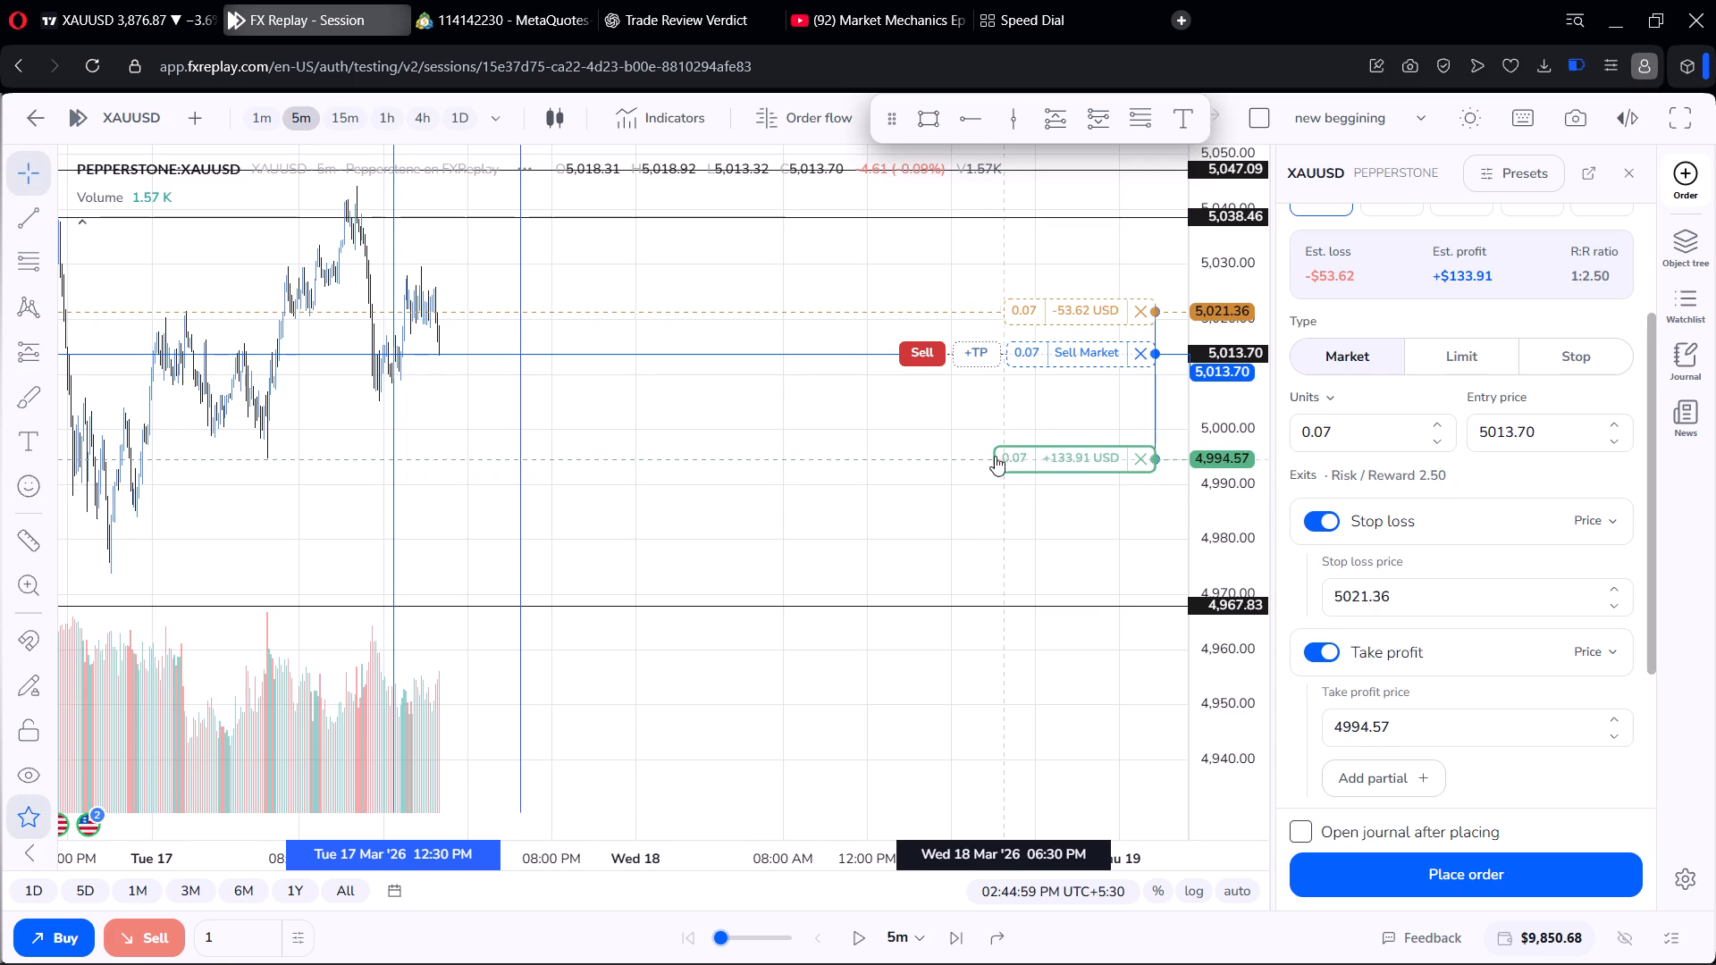
scroll(922, 395, up, 4)
scroll(924, 394, down, 2)
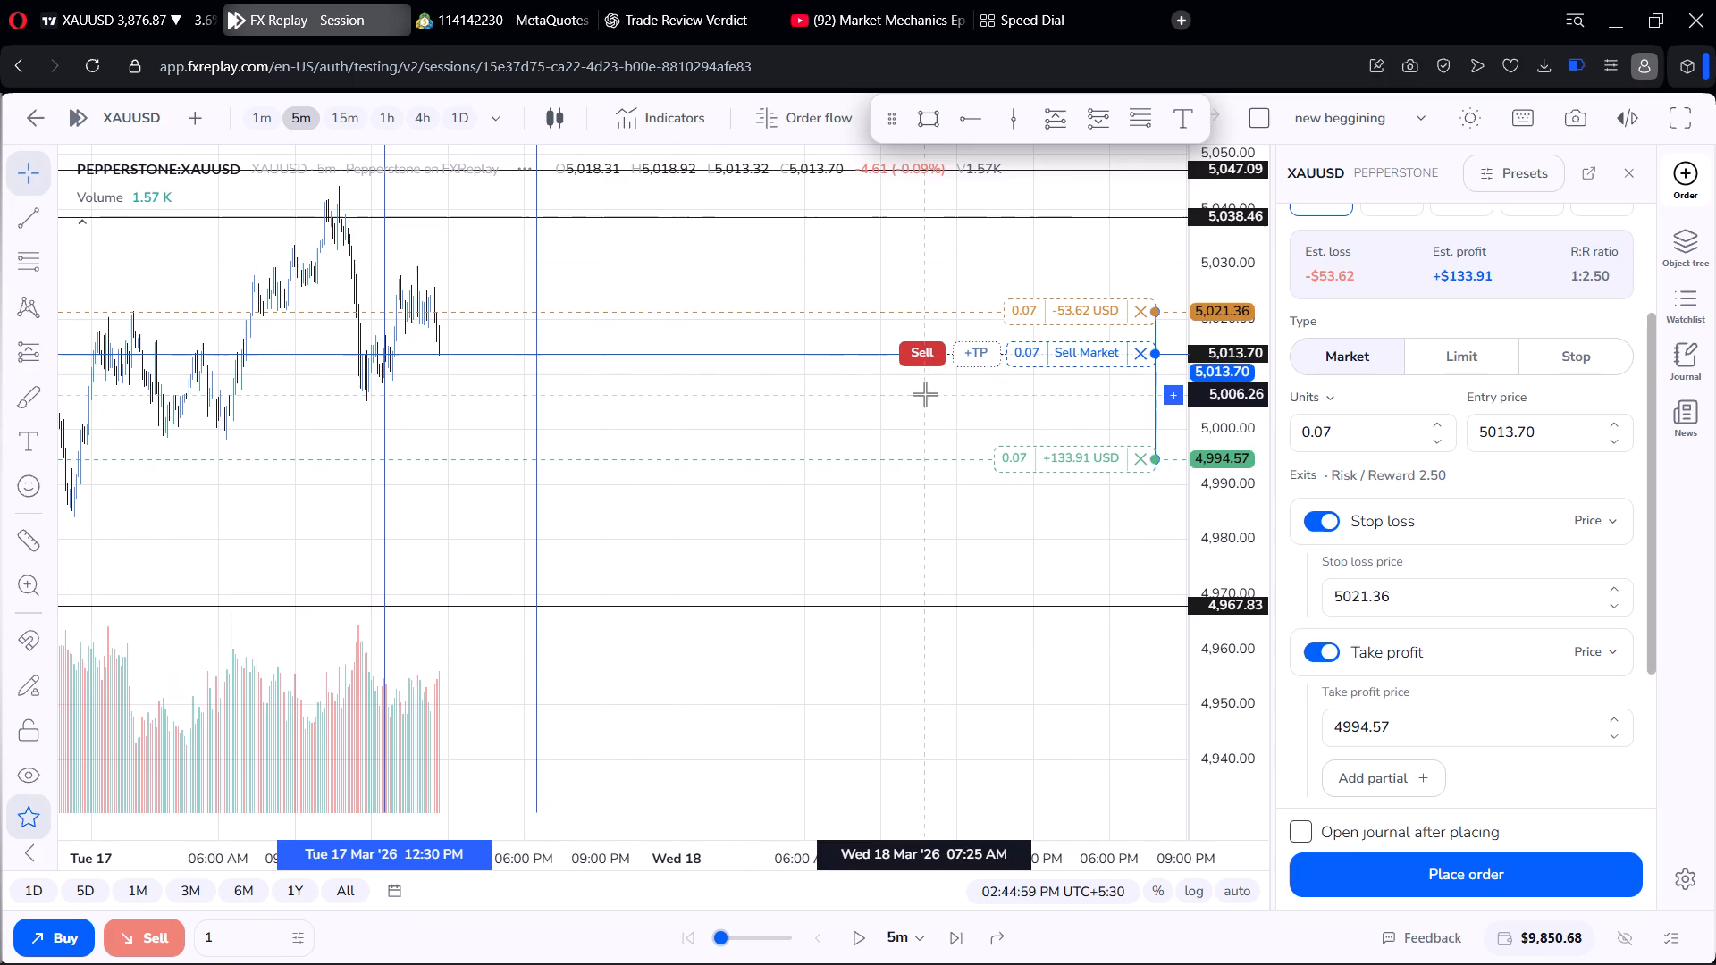
click(1451, 882)
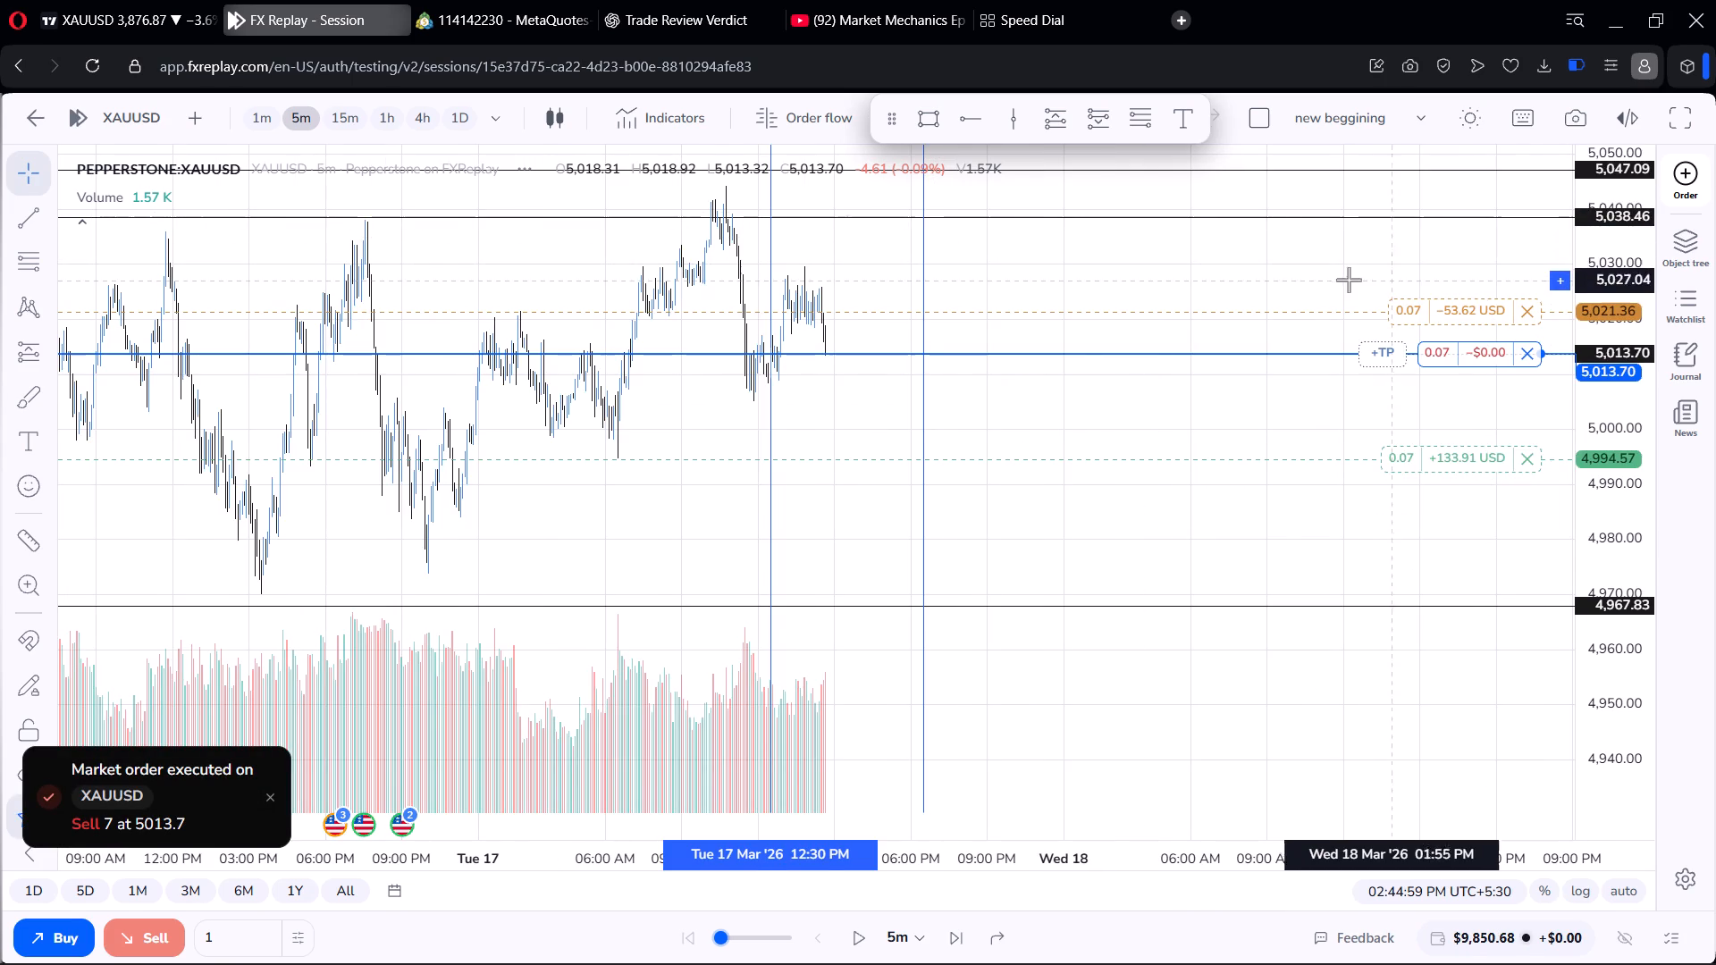
Play the replay forward from 02:44:59 PM with the sell position open until it passes 04:20 PM.
scroll(1037, 231, up, 9)
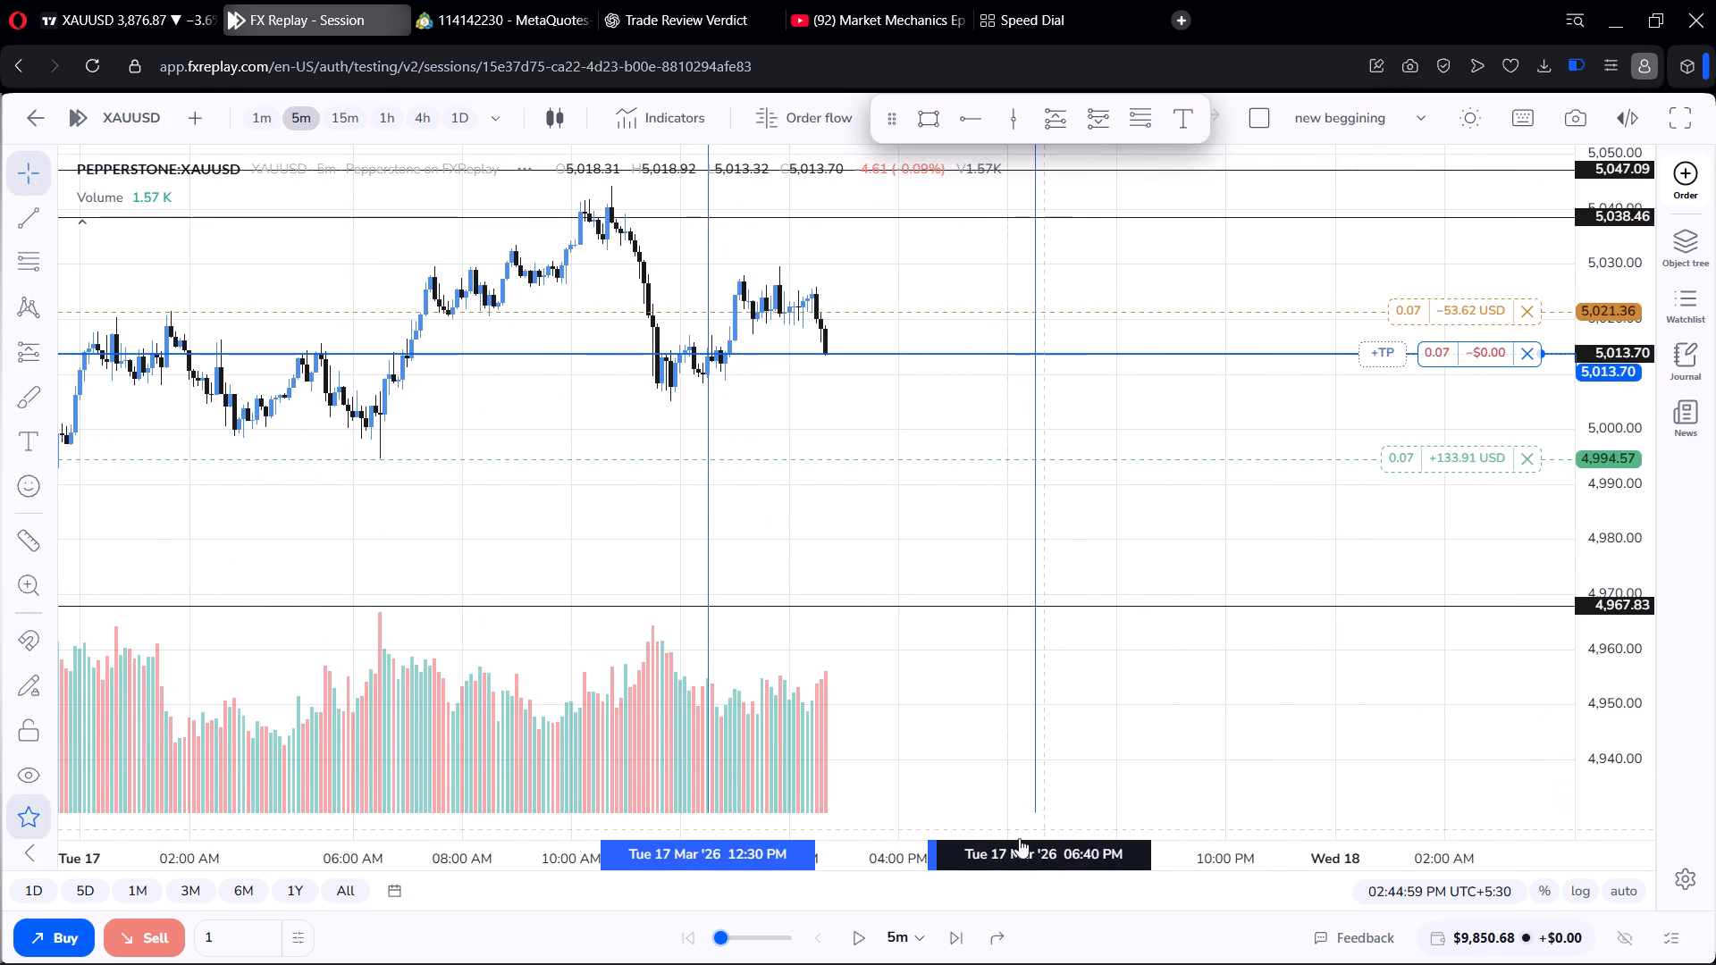
click(851, 938)
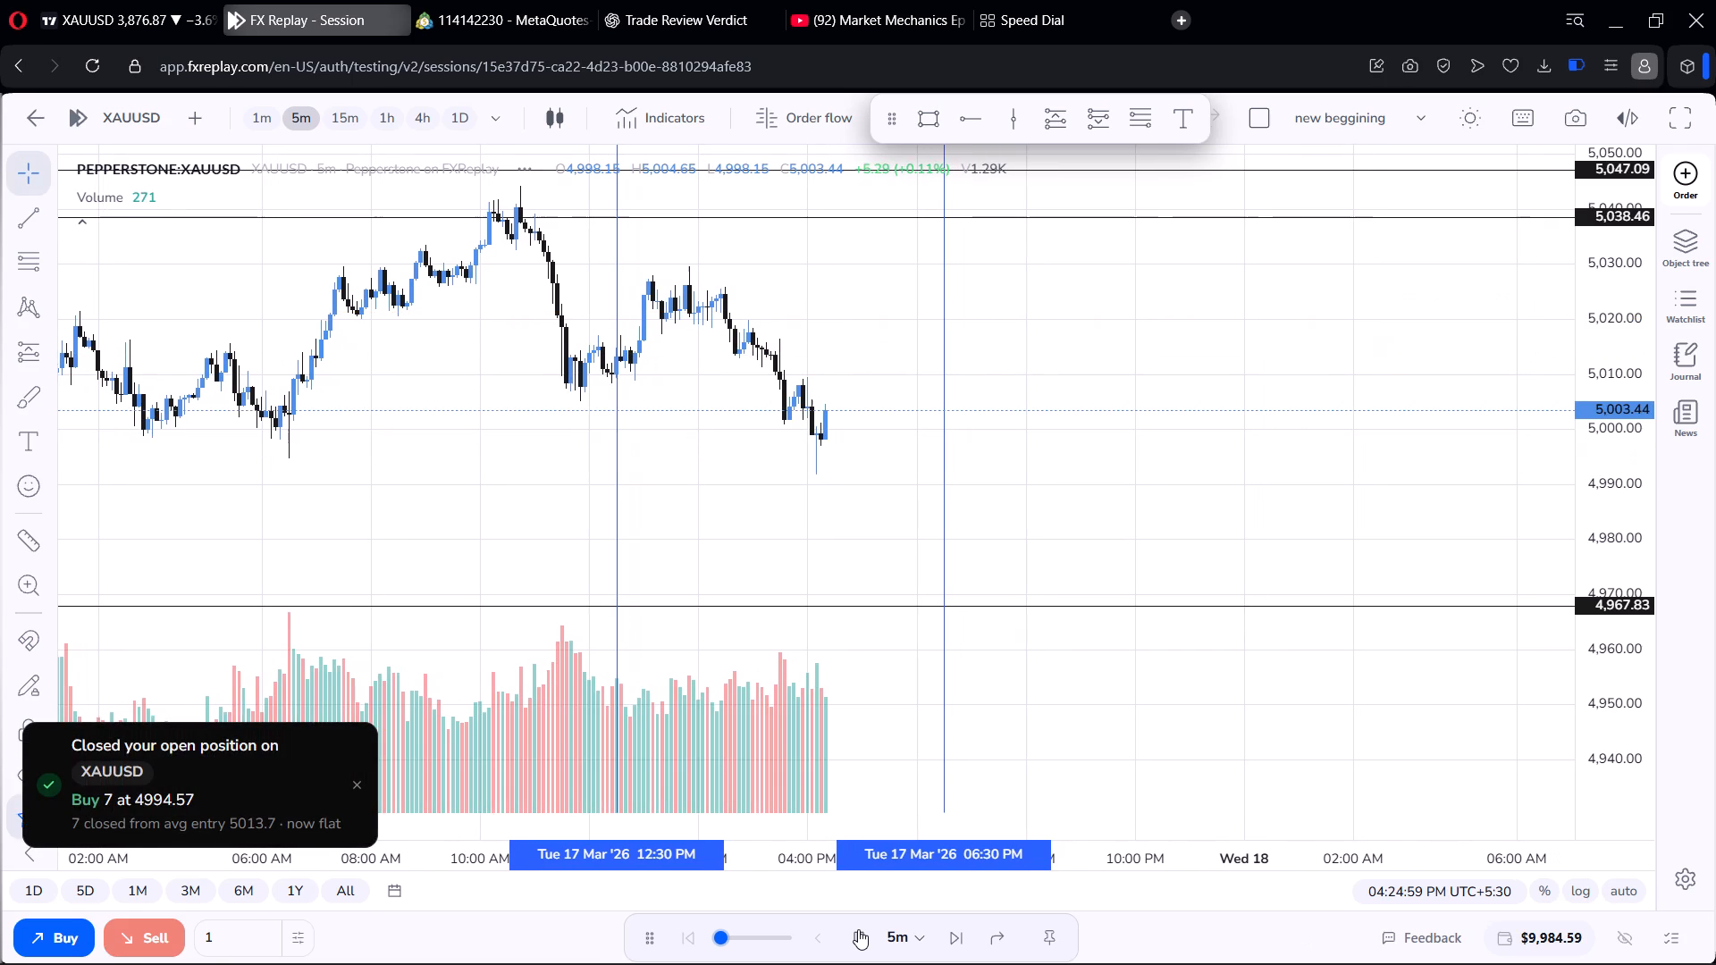
Shift the vertical line marking the end of the time window to 06:25 PM on 17 March.
drag(938, 464, 941, 435)
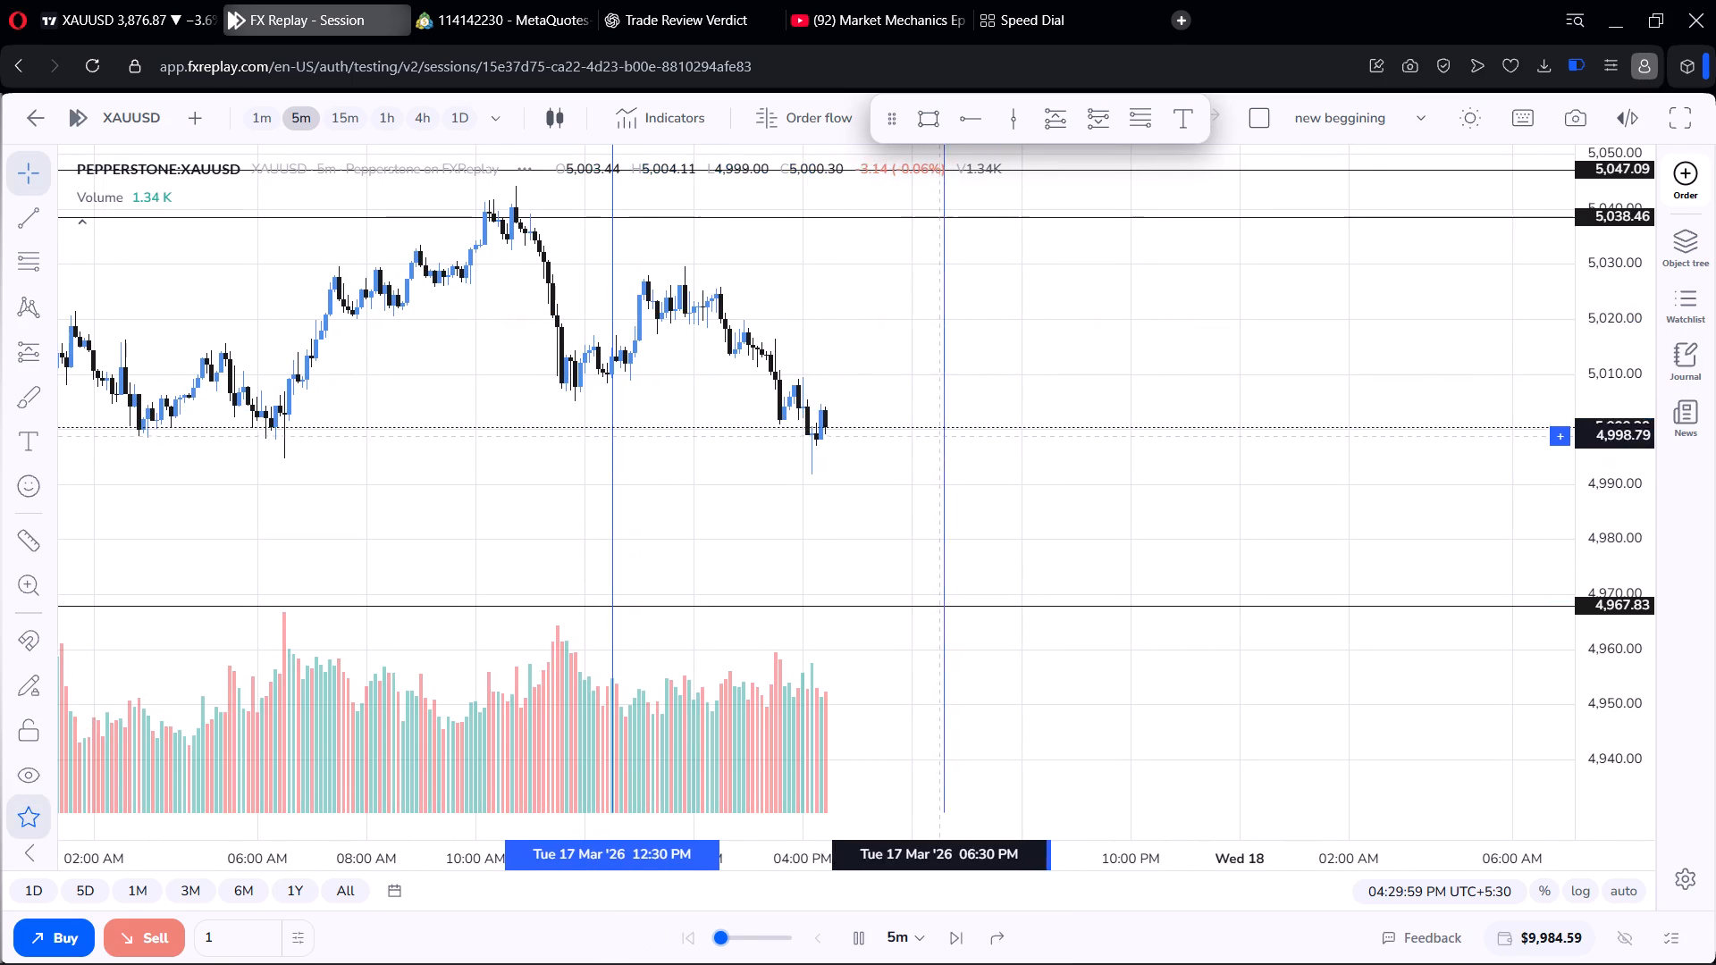
drag(941, 435, 932, 441)
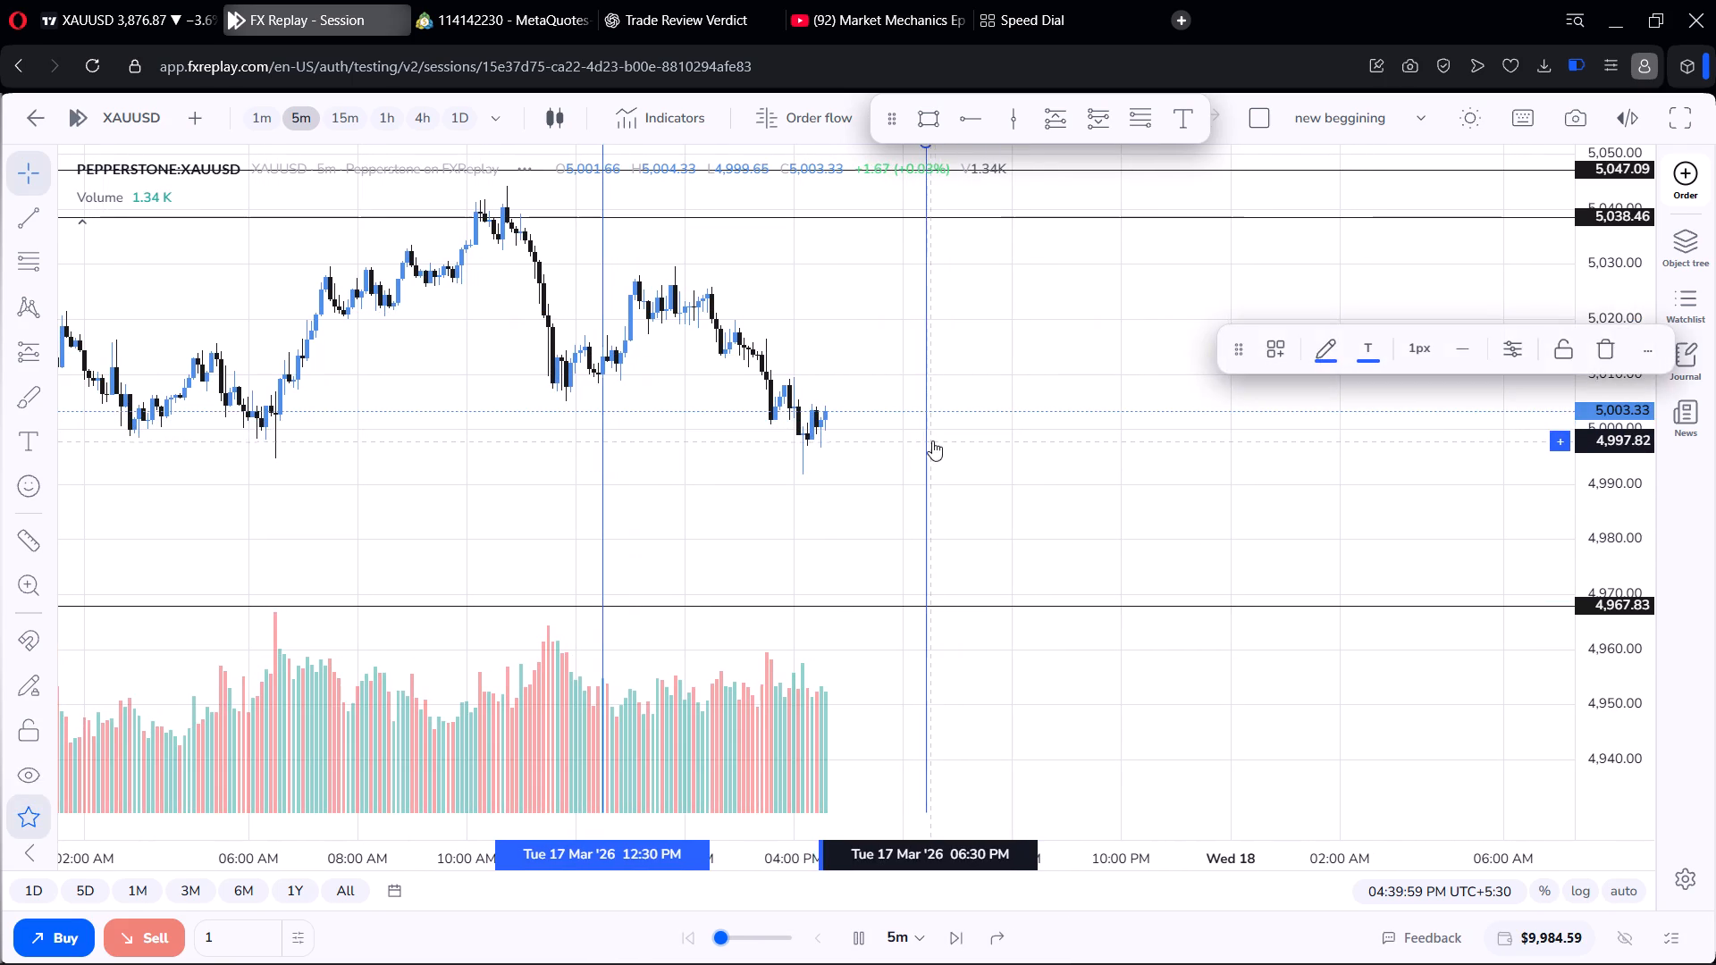
Let the replay run to the end of the marked window and pause it at 06:29:59 PM.
drag(988, 461, 1114, 380)
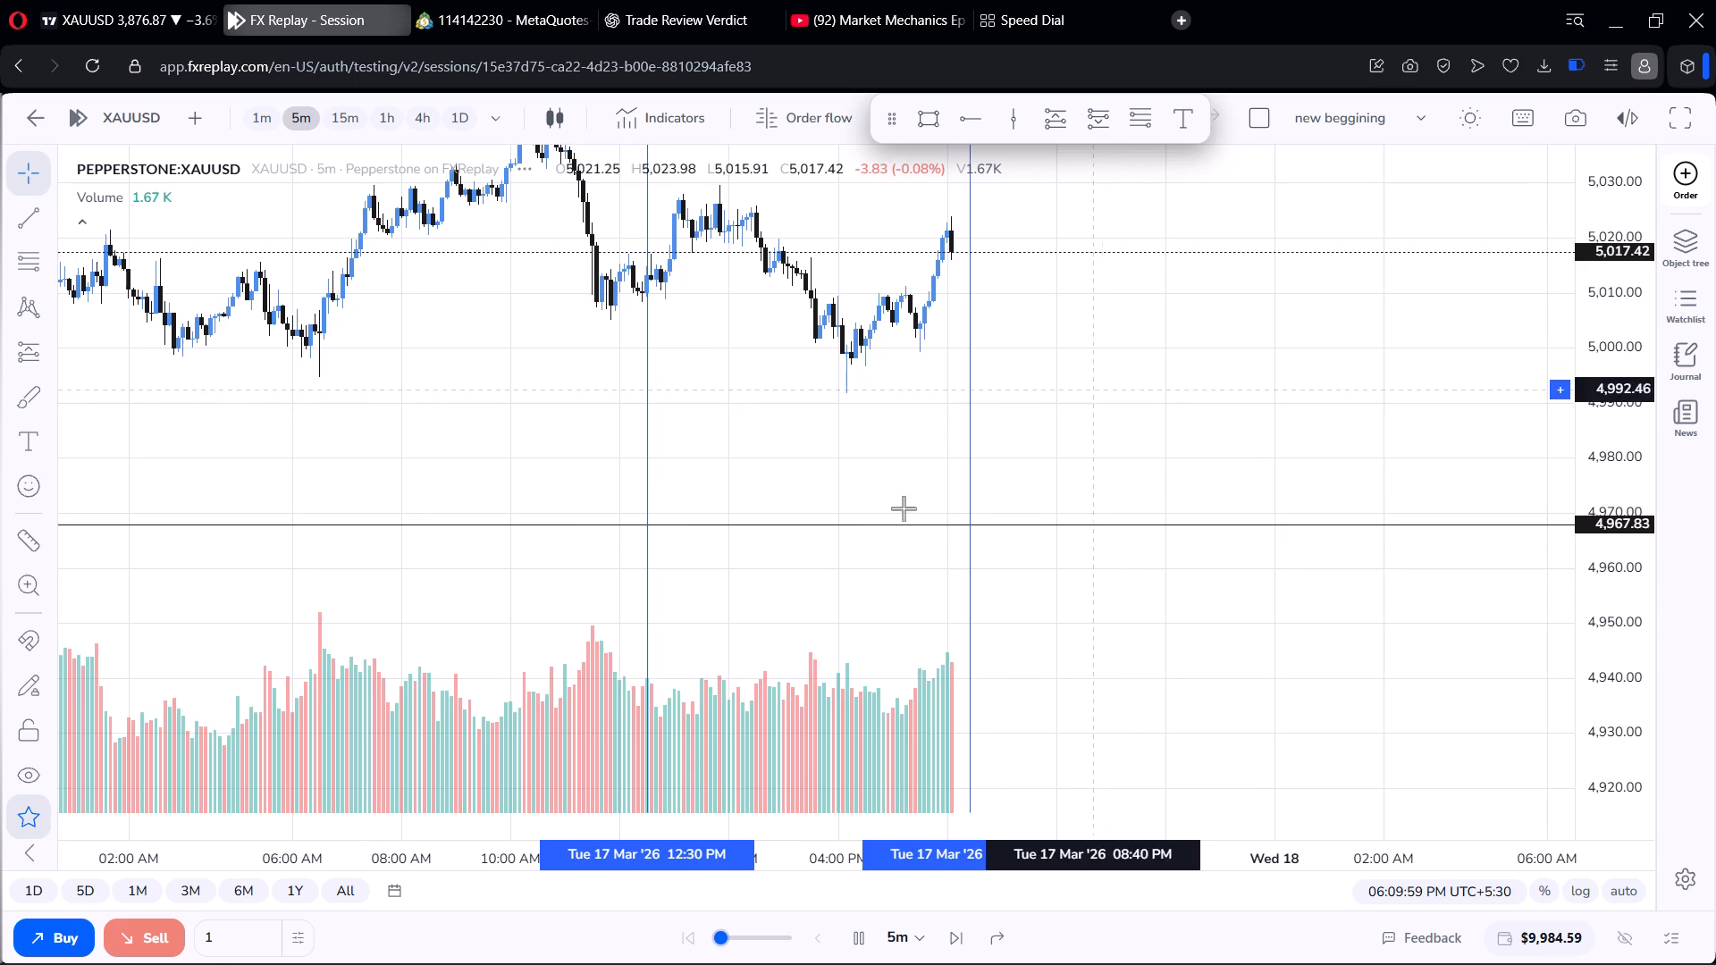
click(864, 935)
Examine the 5-minute price swings of 17 March within the marked window against the 5,038.46 and 4,967.83 levels.
scroll(903, 531, up, 3)
scroll(916, 518, down, 6)
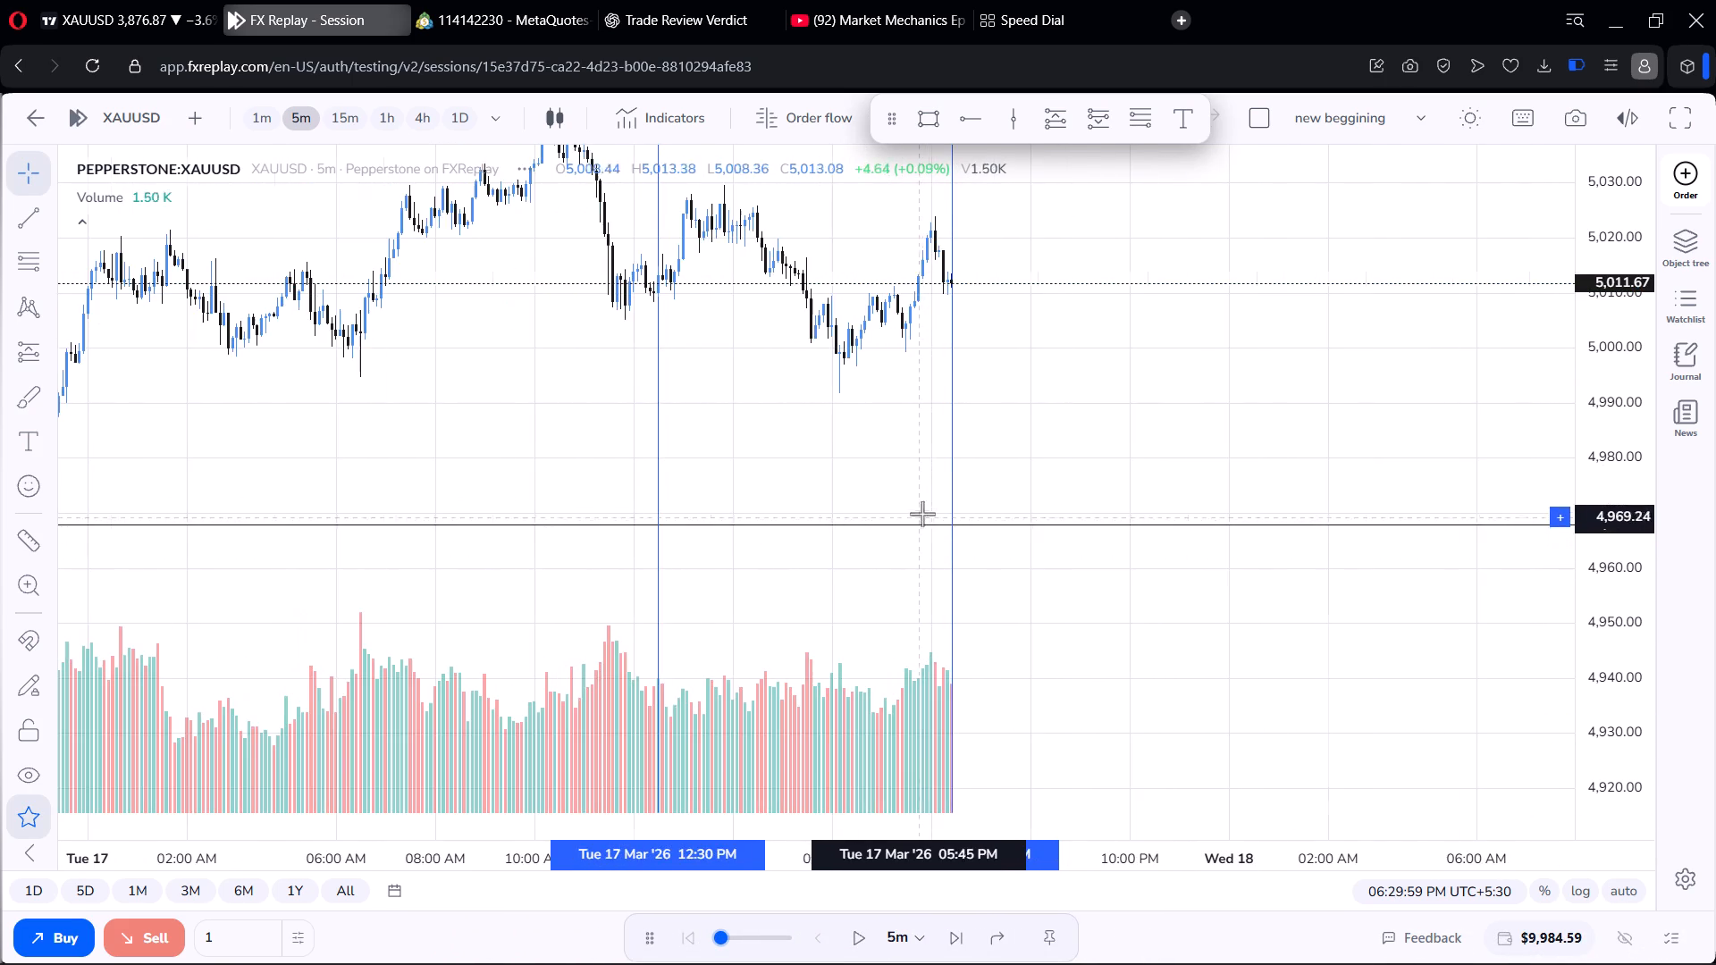
drag(907, 366, 941, 542)
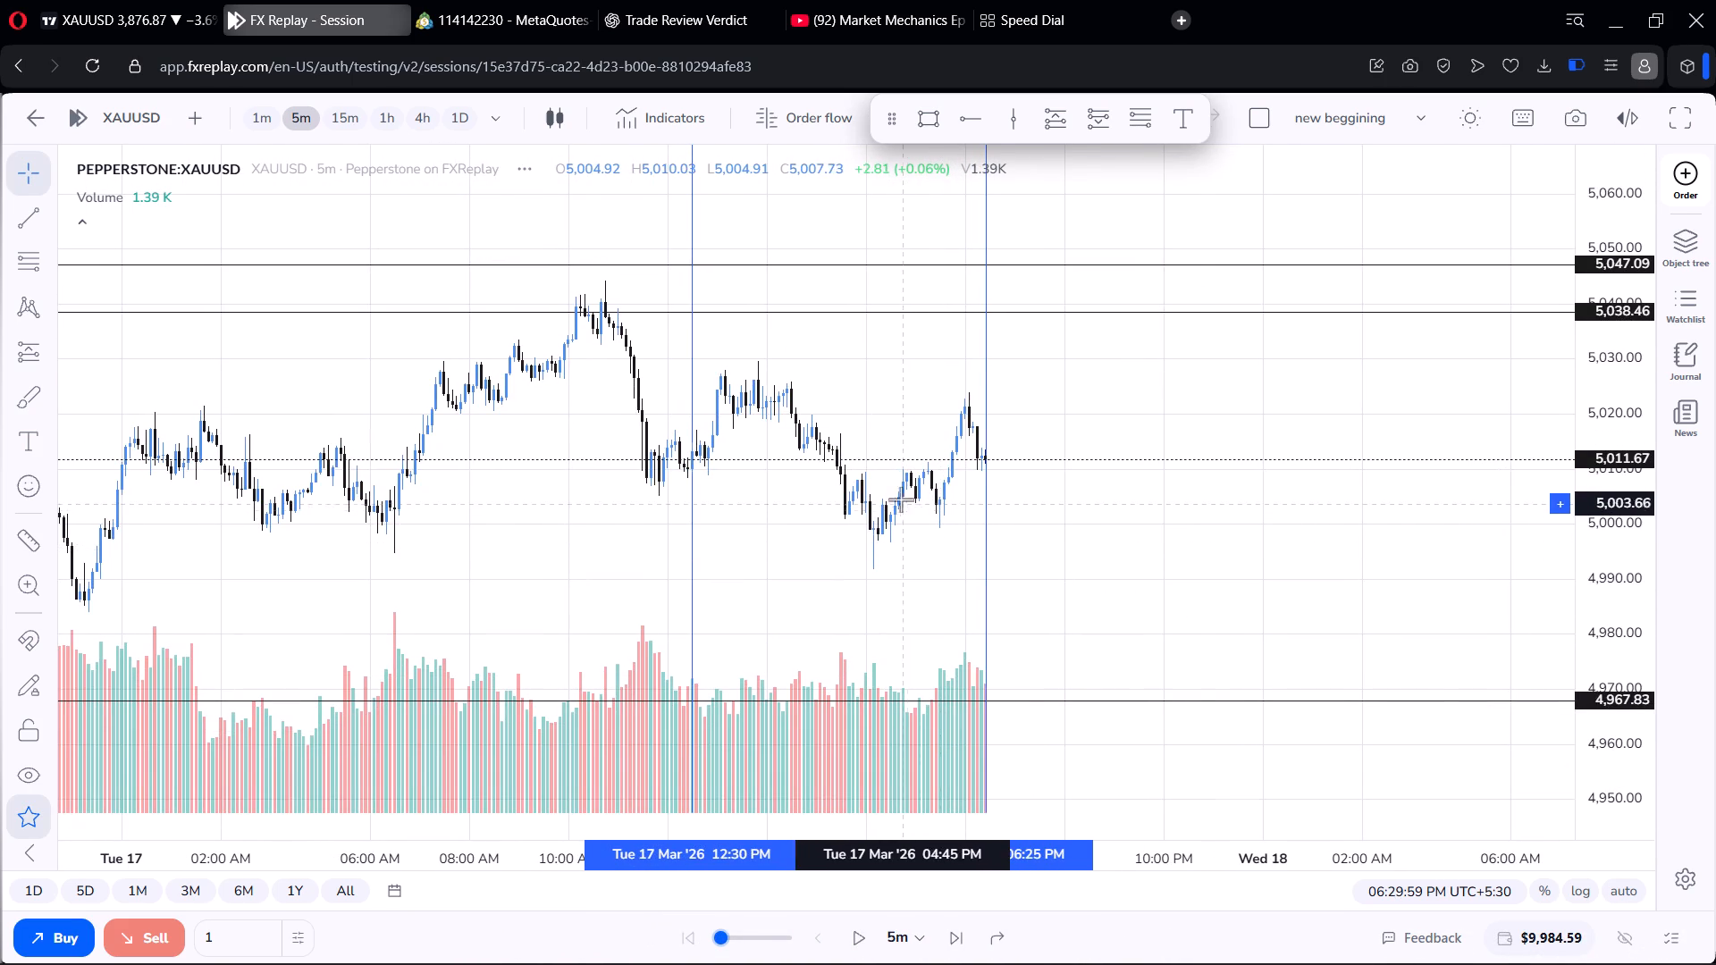
scroll(901, 498, up, 5)
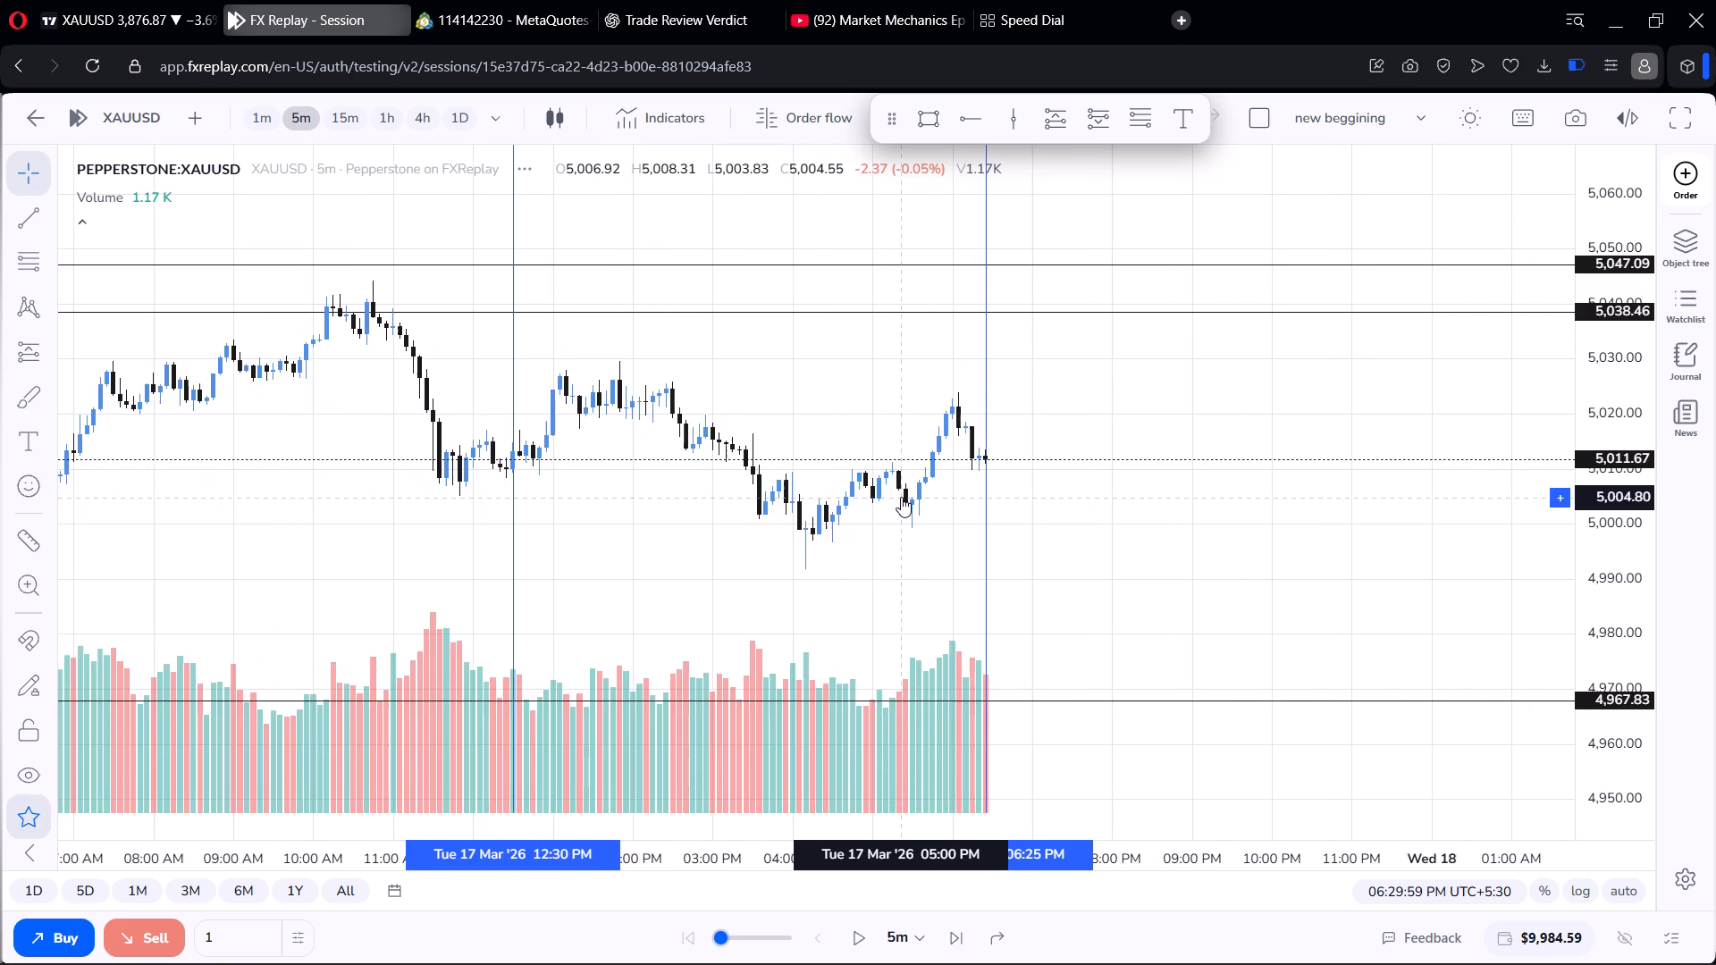
scroll(901, 497, down, 5)
drag(842, 480, 846, 330)
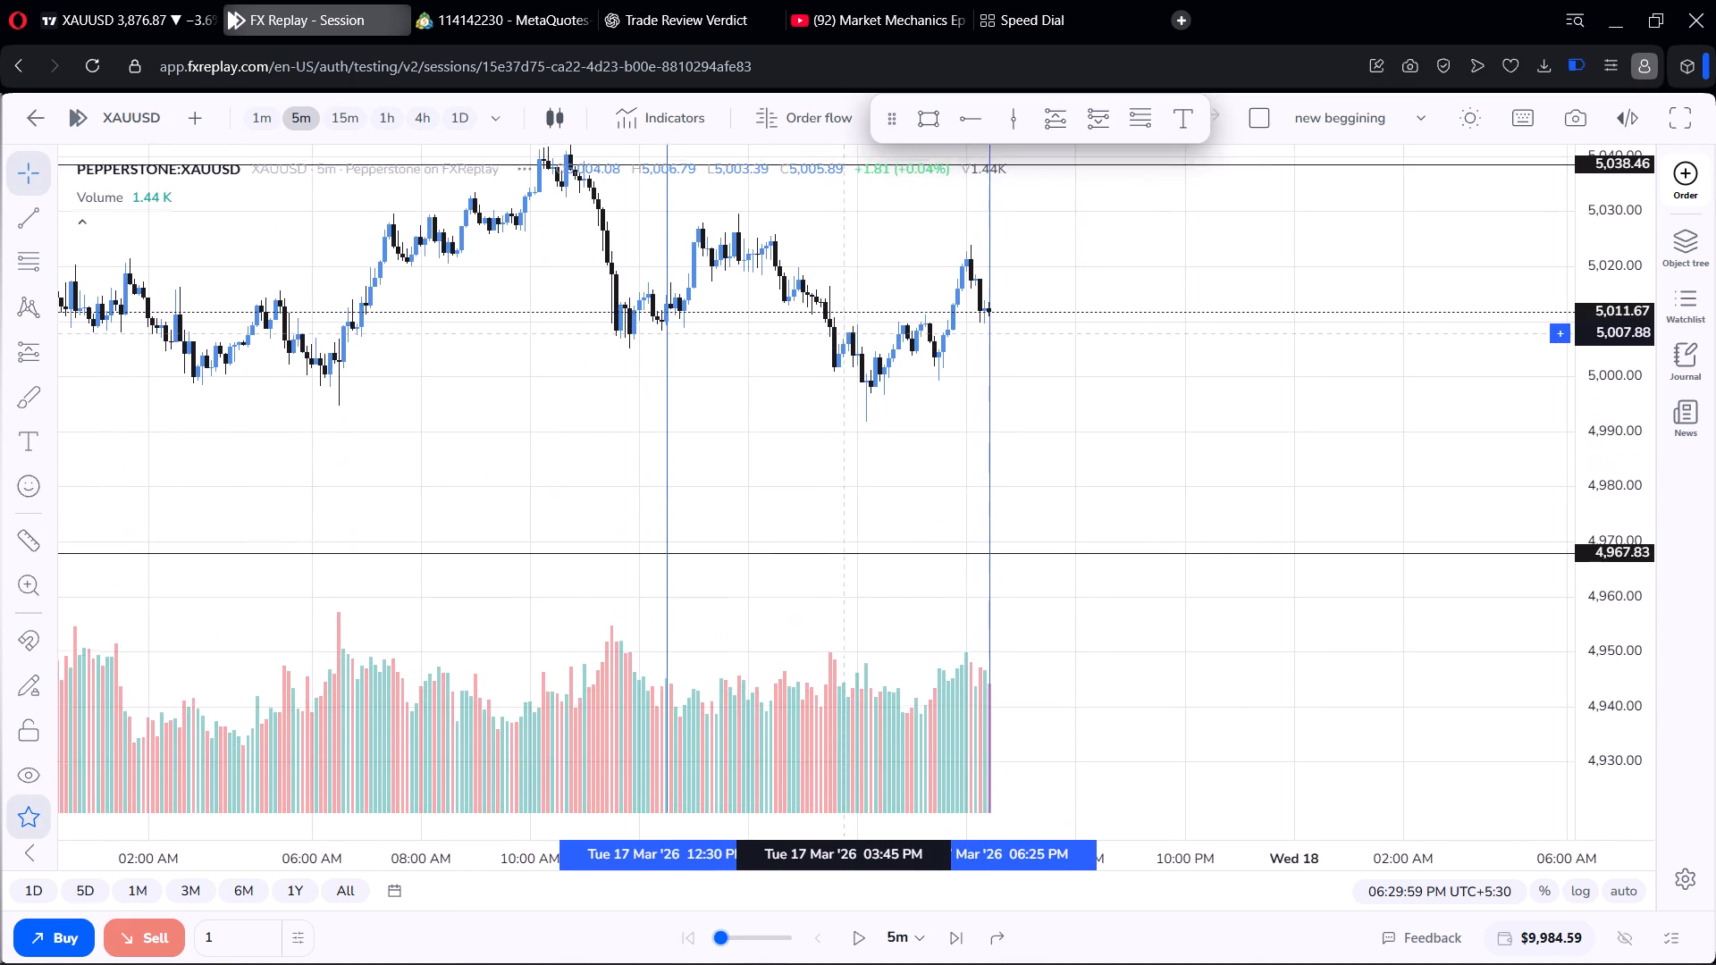
drag(846, 330, 845, 318)
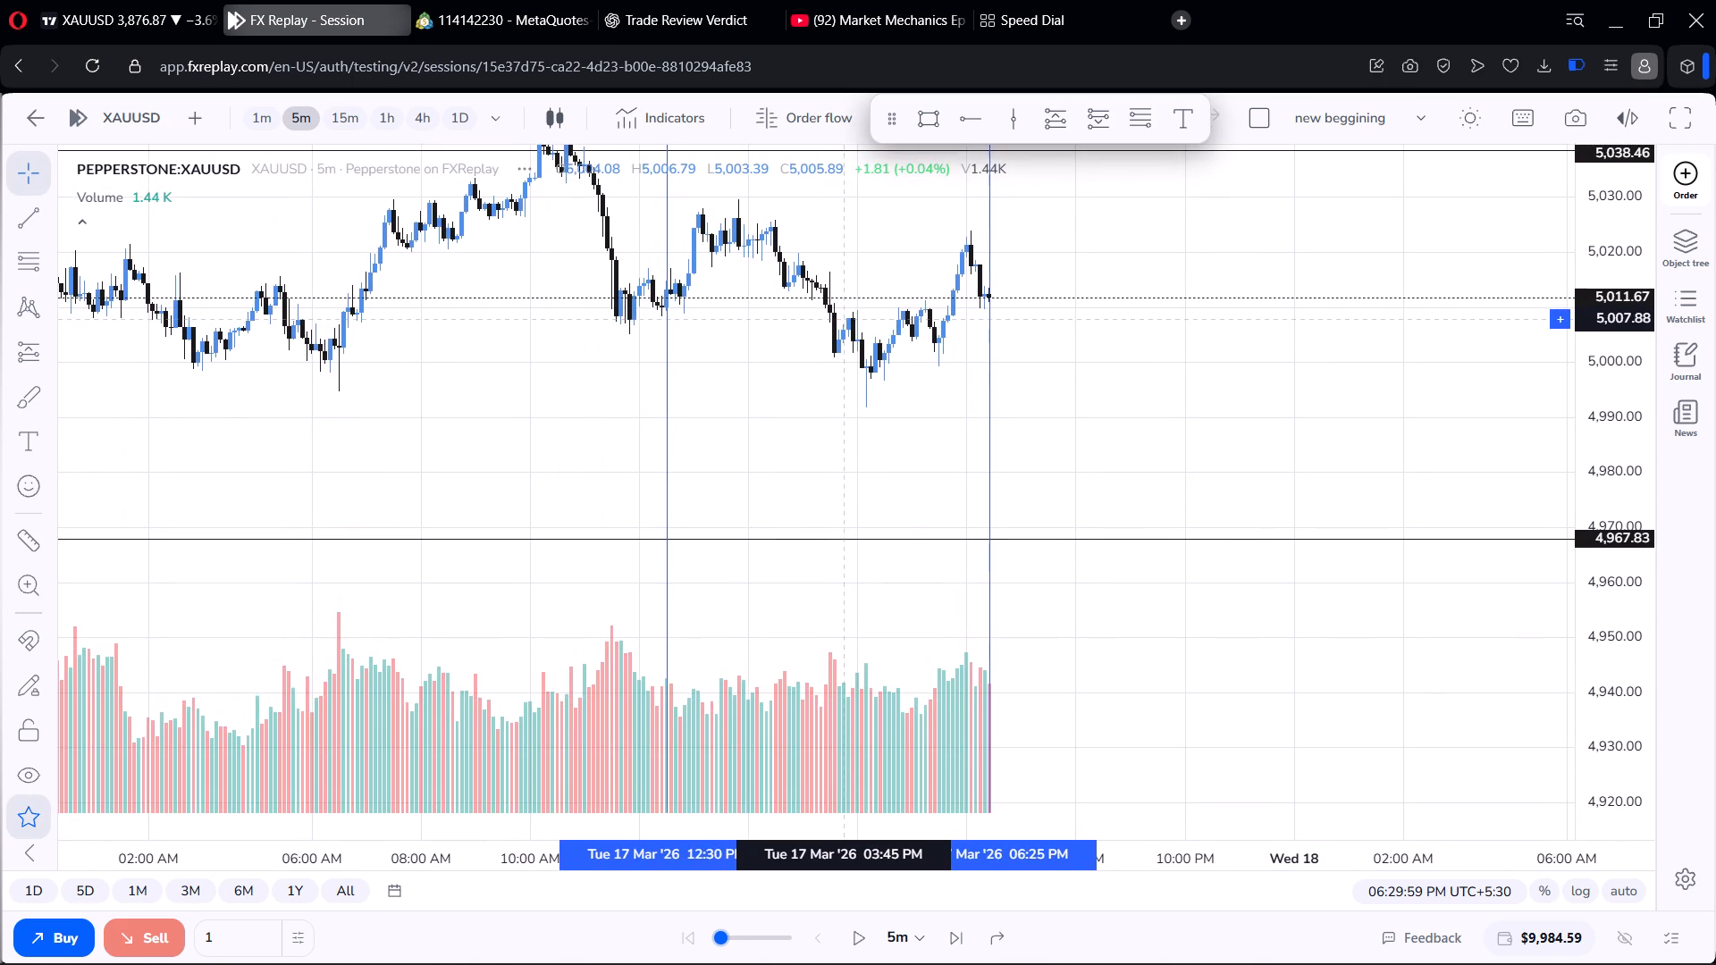
drag(845, 318, 968, 282)
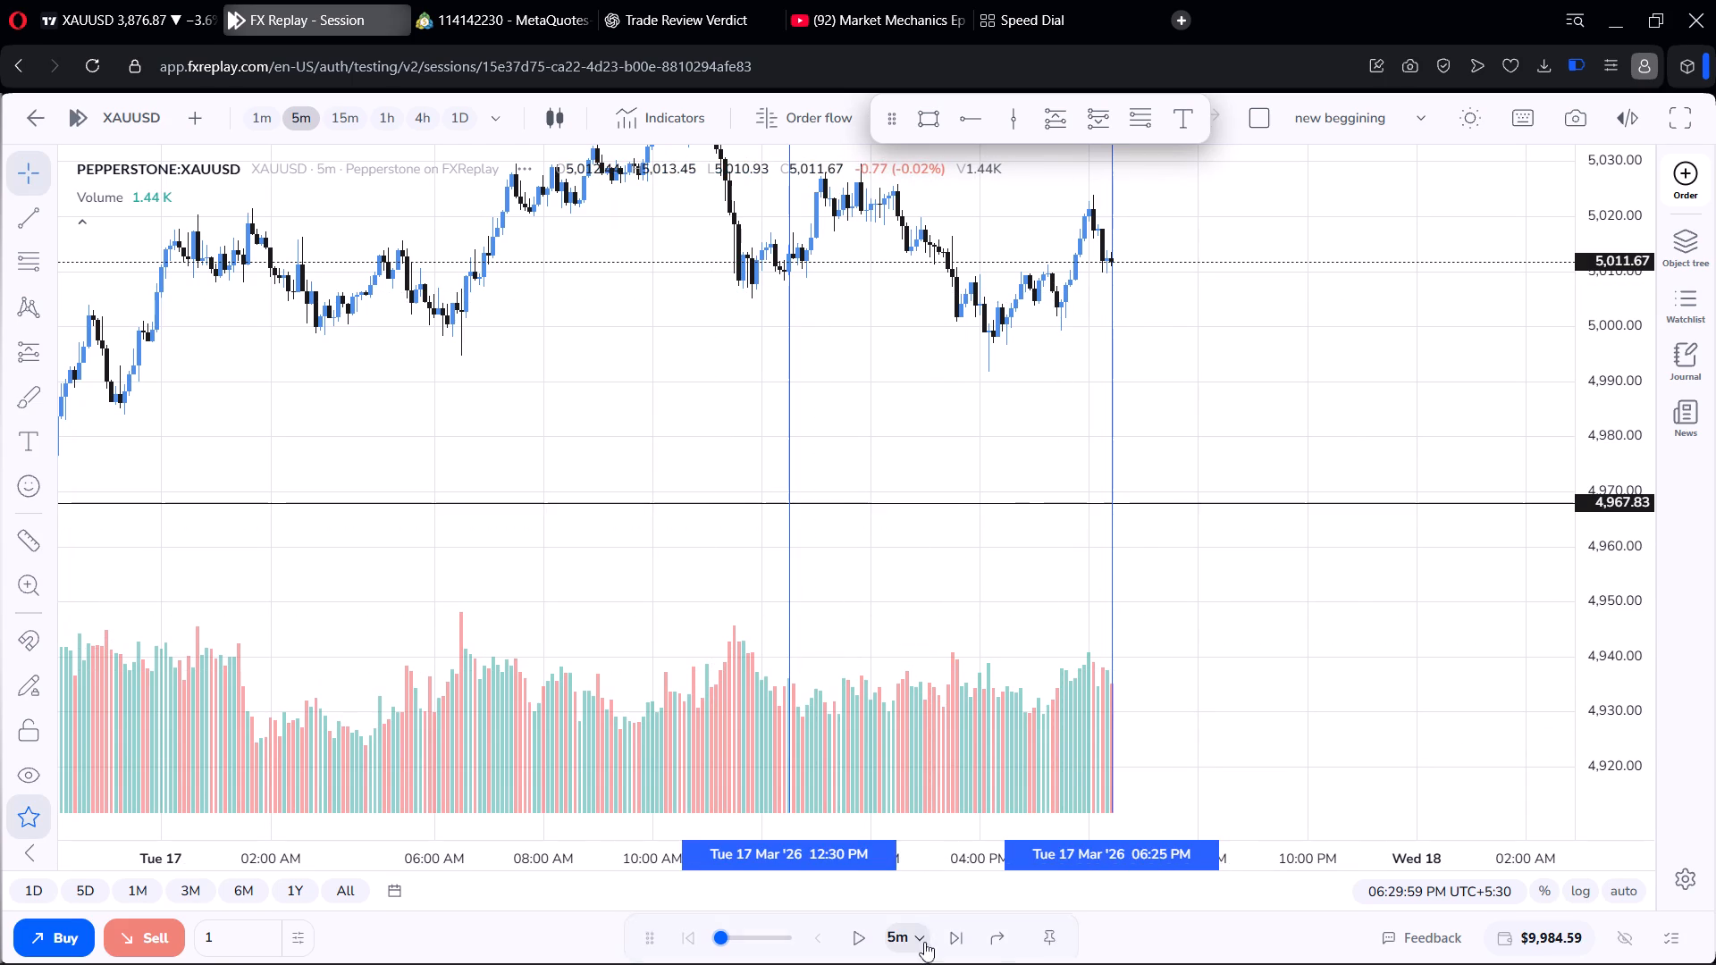
click(1385, 932)
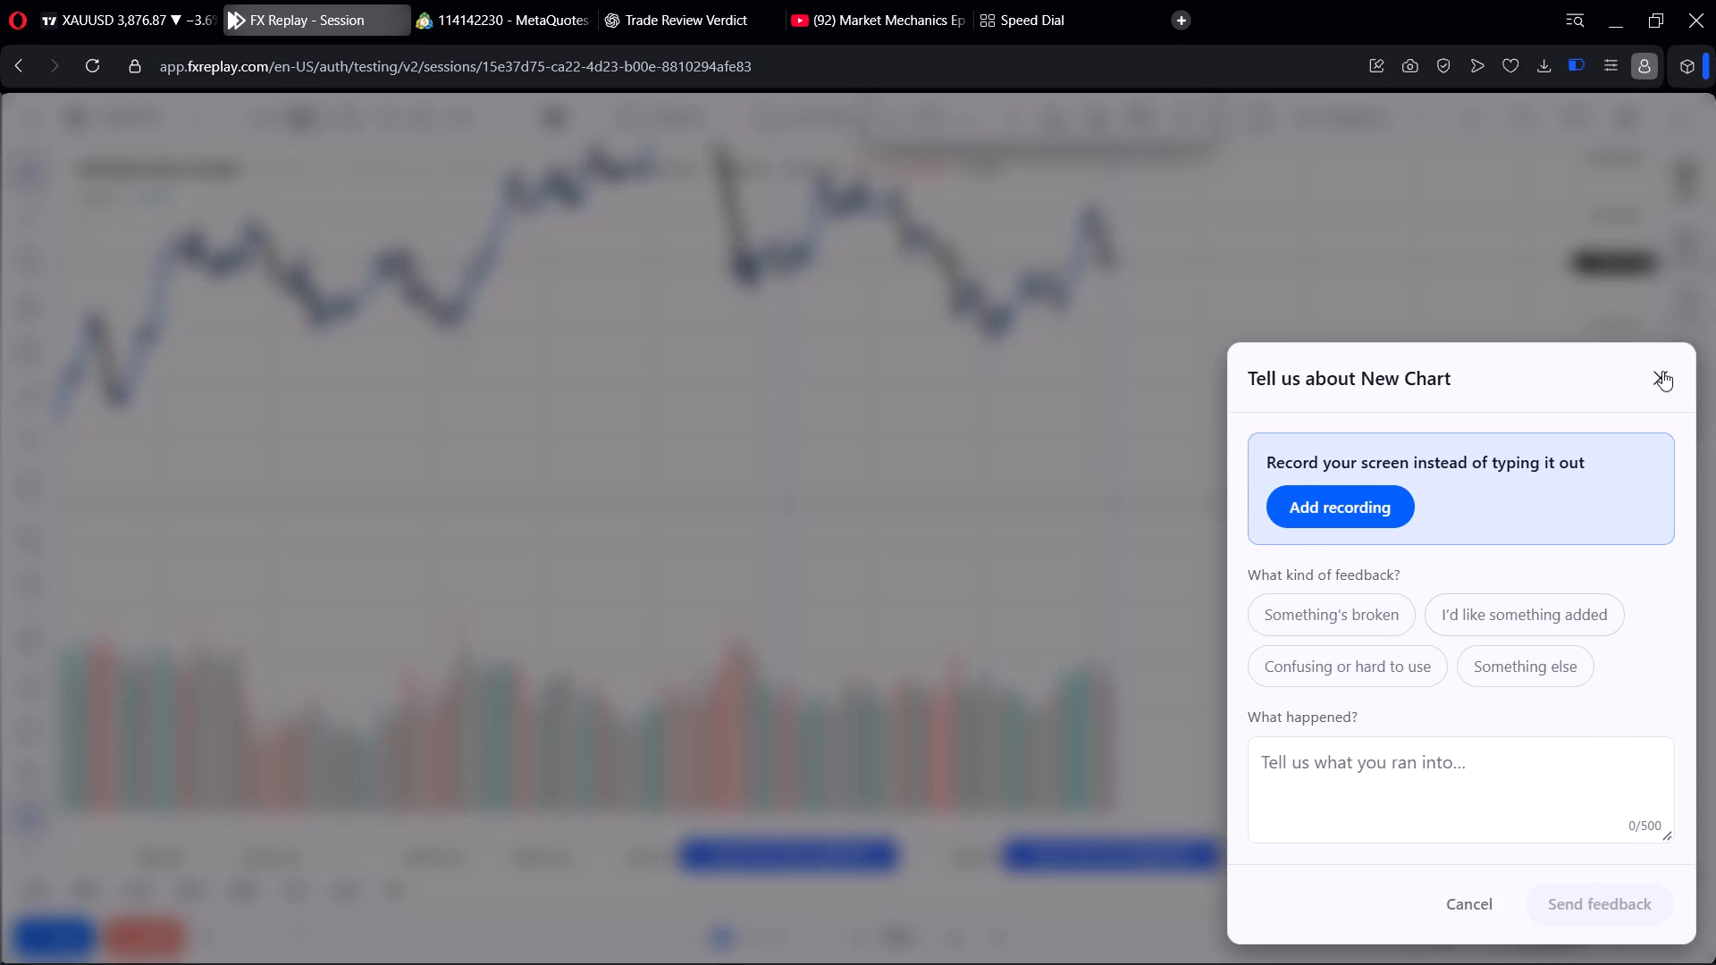
click(1662, 371)
scroll(967, 357, up, 4)
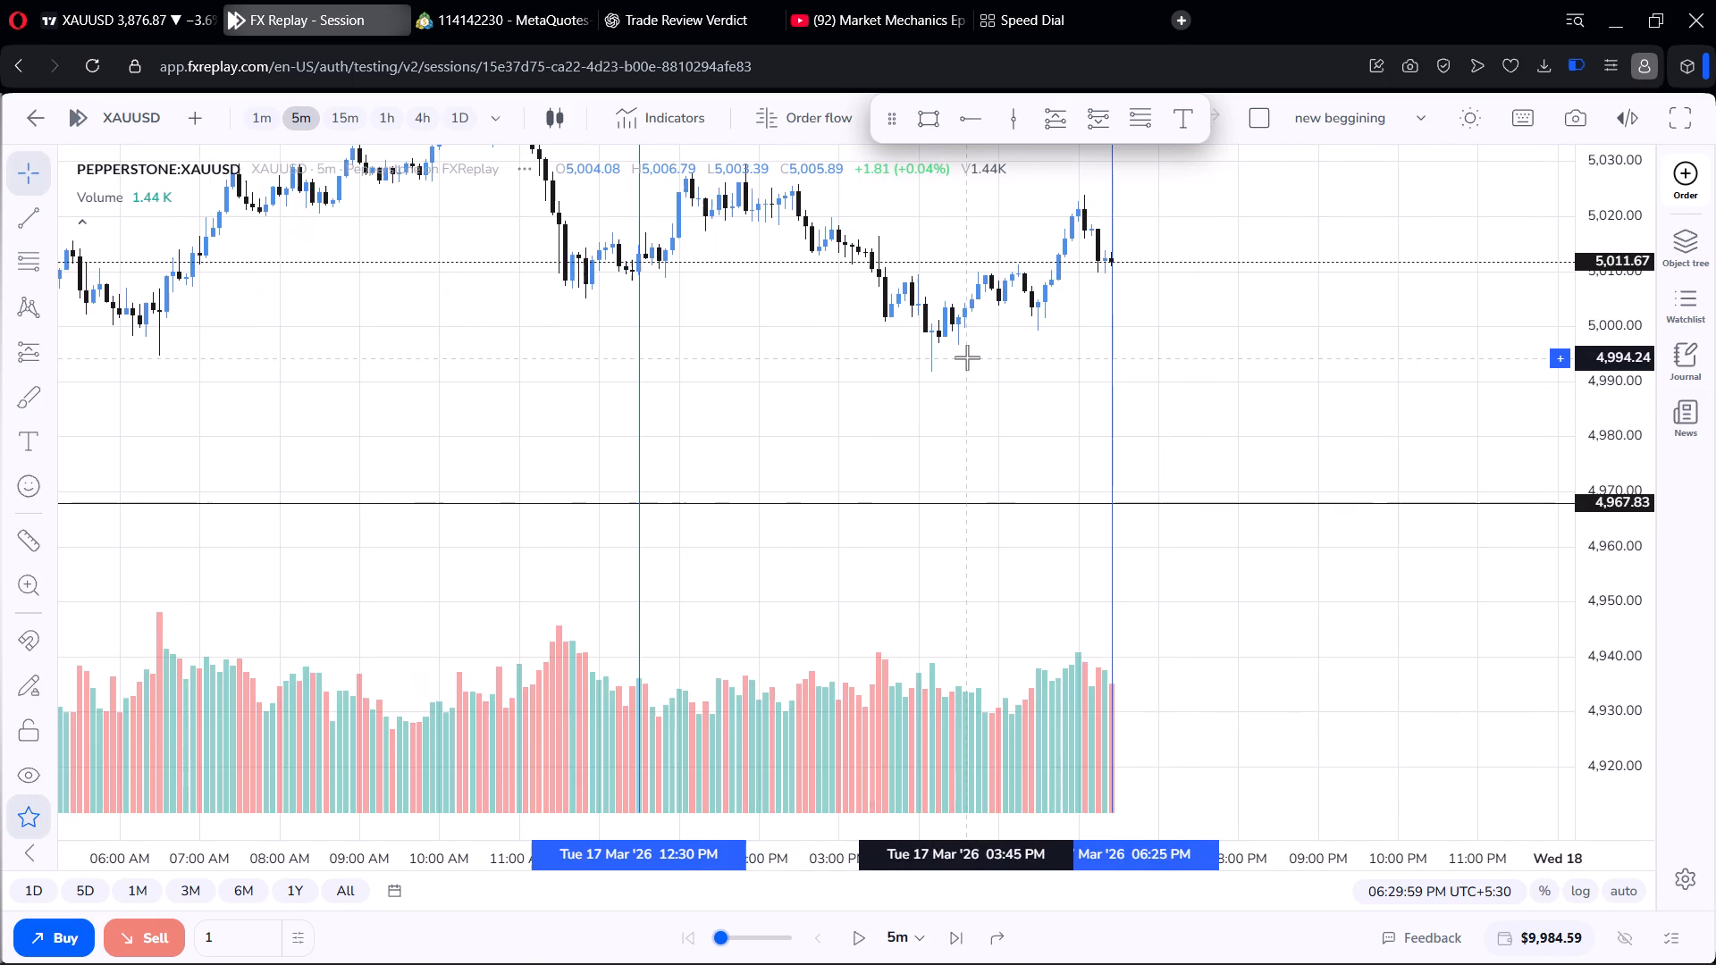
scroll(967, 357, down, 5)
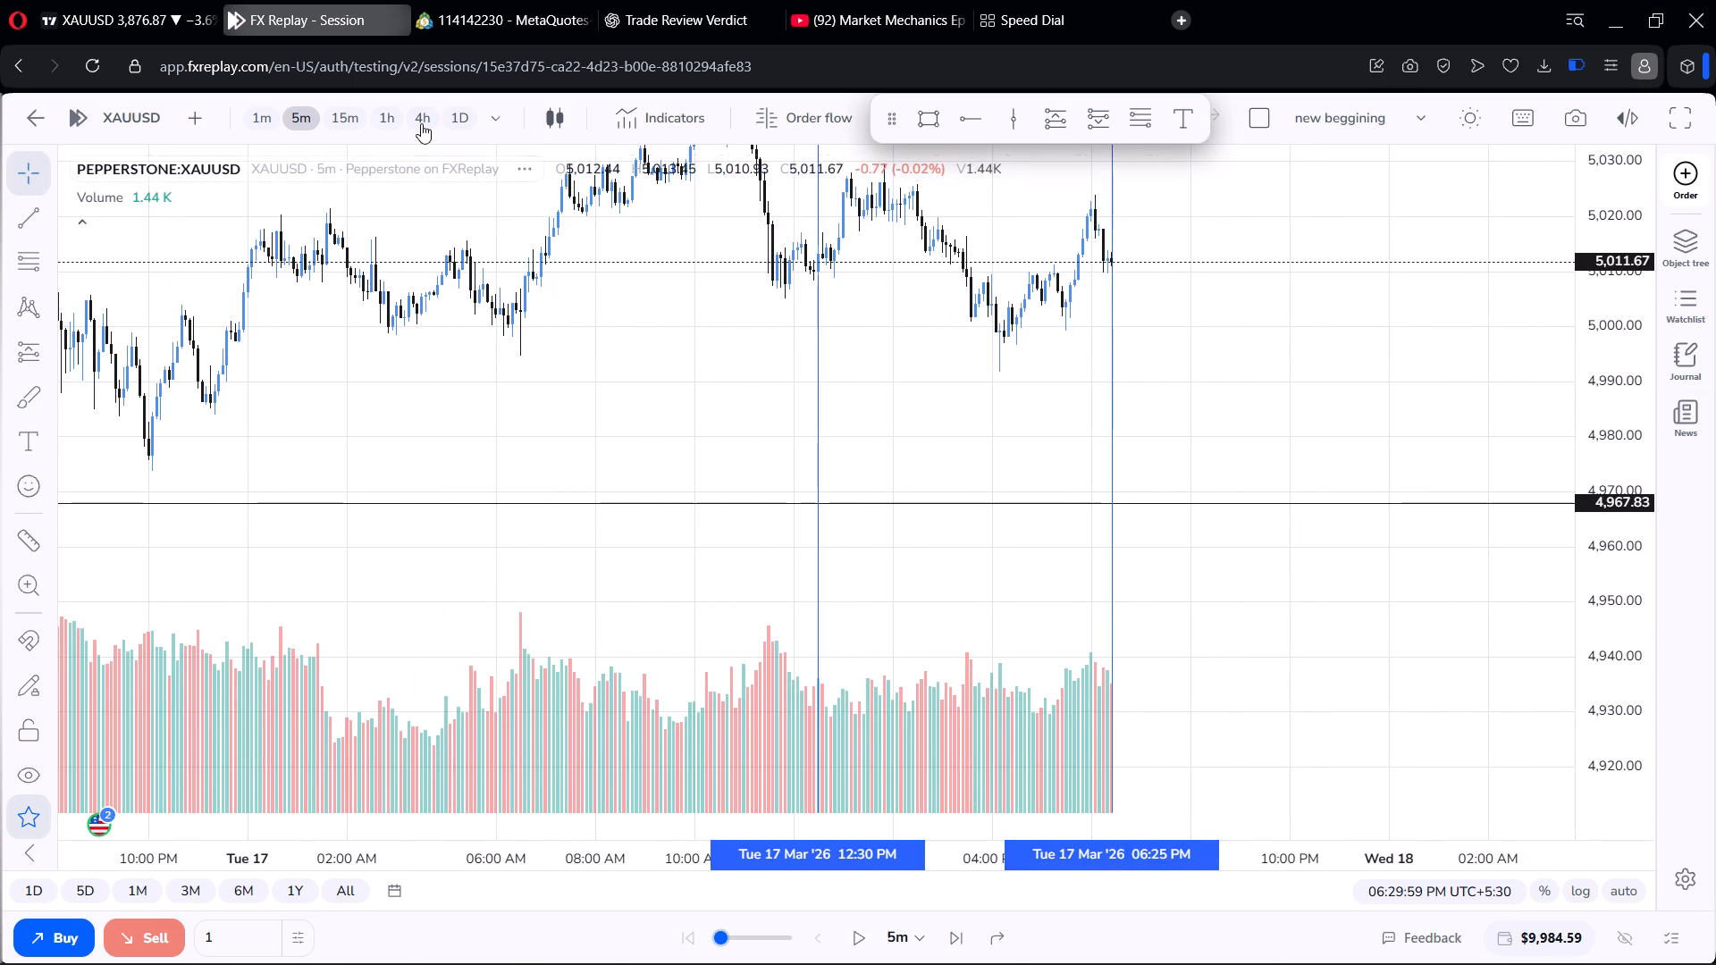
scroll(641, 372, up, 5)
scroll(852, 340, up, 2)
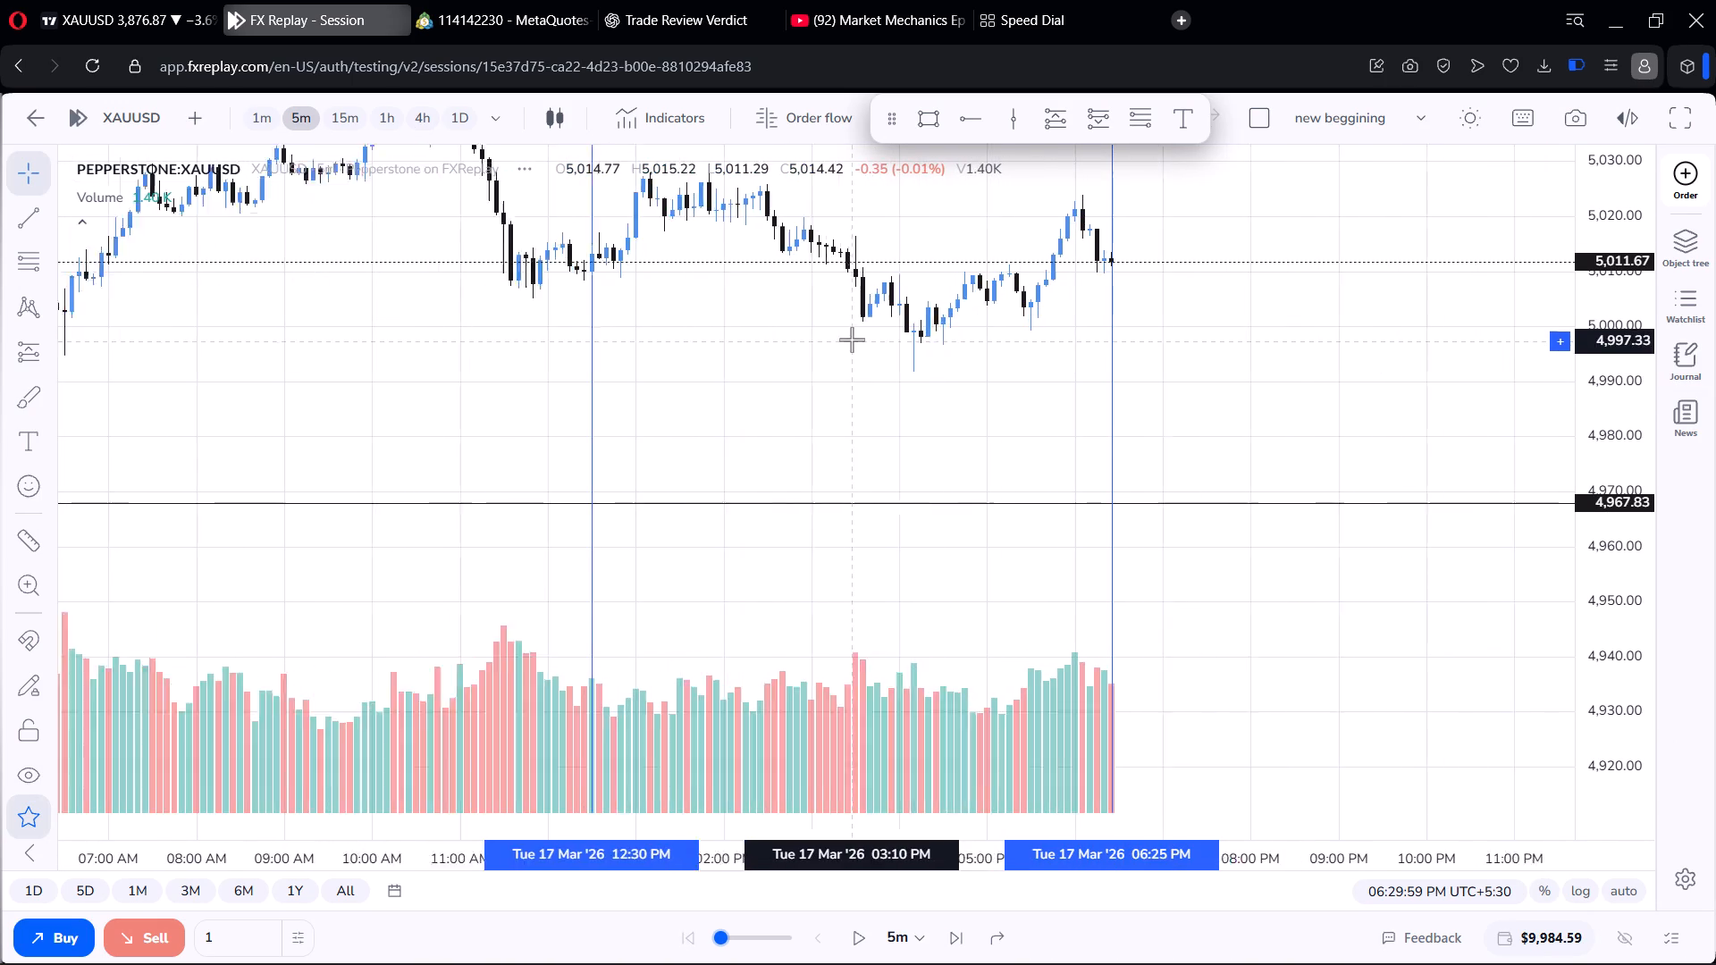
scroll(852, 340, up, 1)
scroll(740, 270, down, 5)
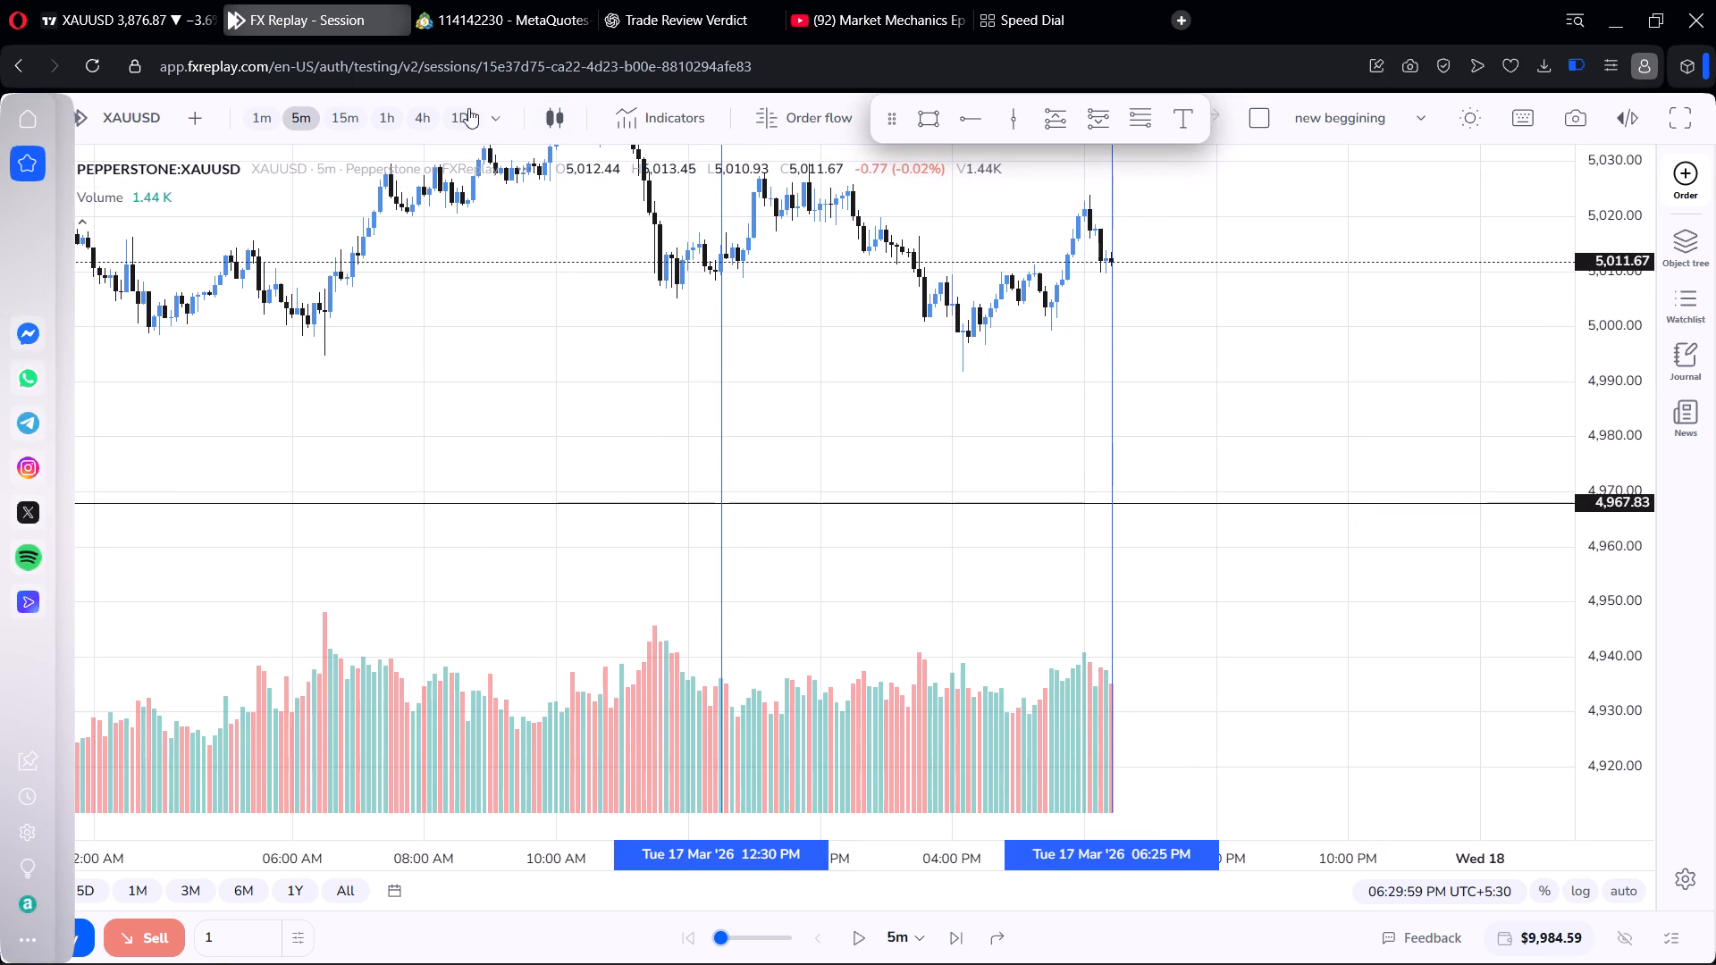
Review the price structure since 16 March on the 15-minute and 1-hour charts.
click(322, 121)
scroll(976, 306, up, 4)
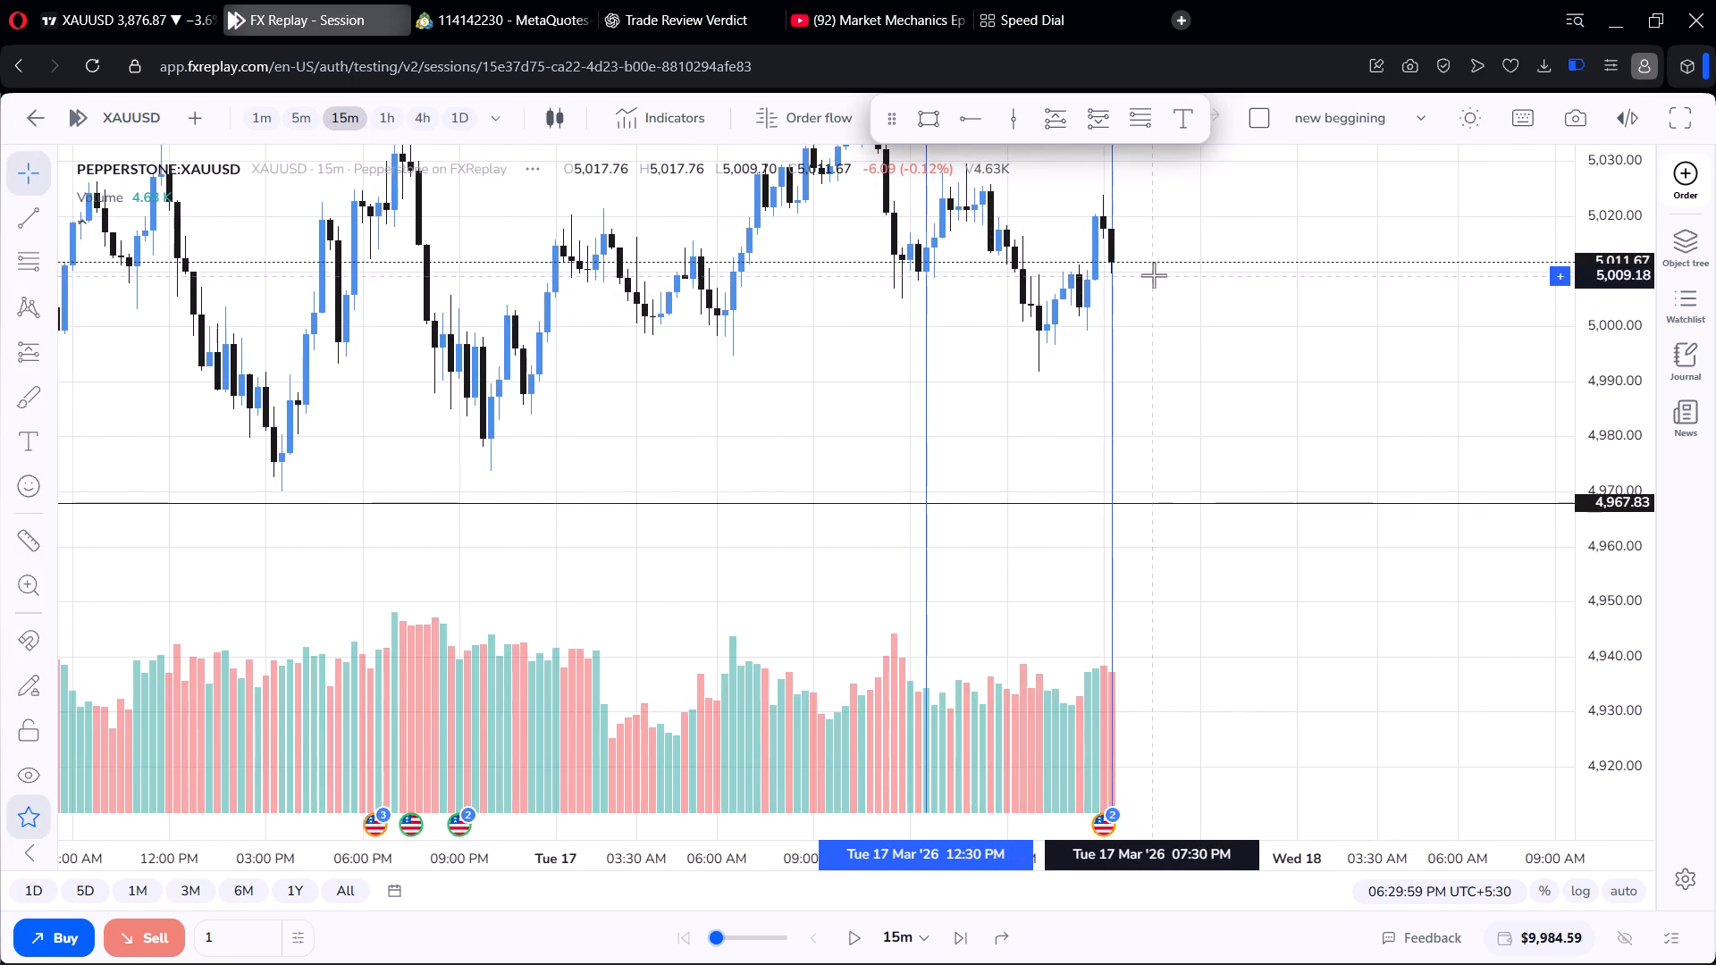
drag(1030, 267, 1056, 446)
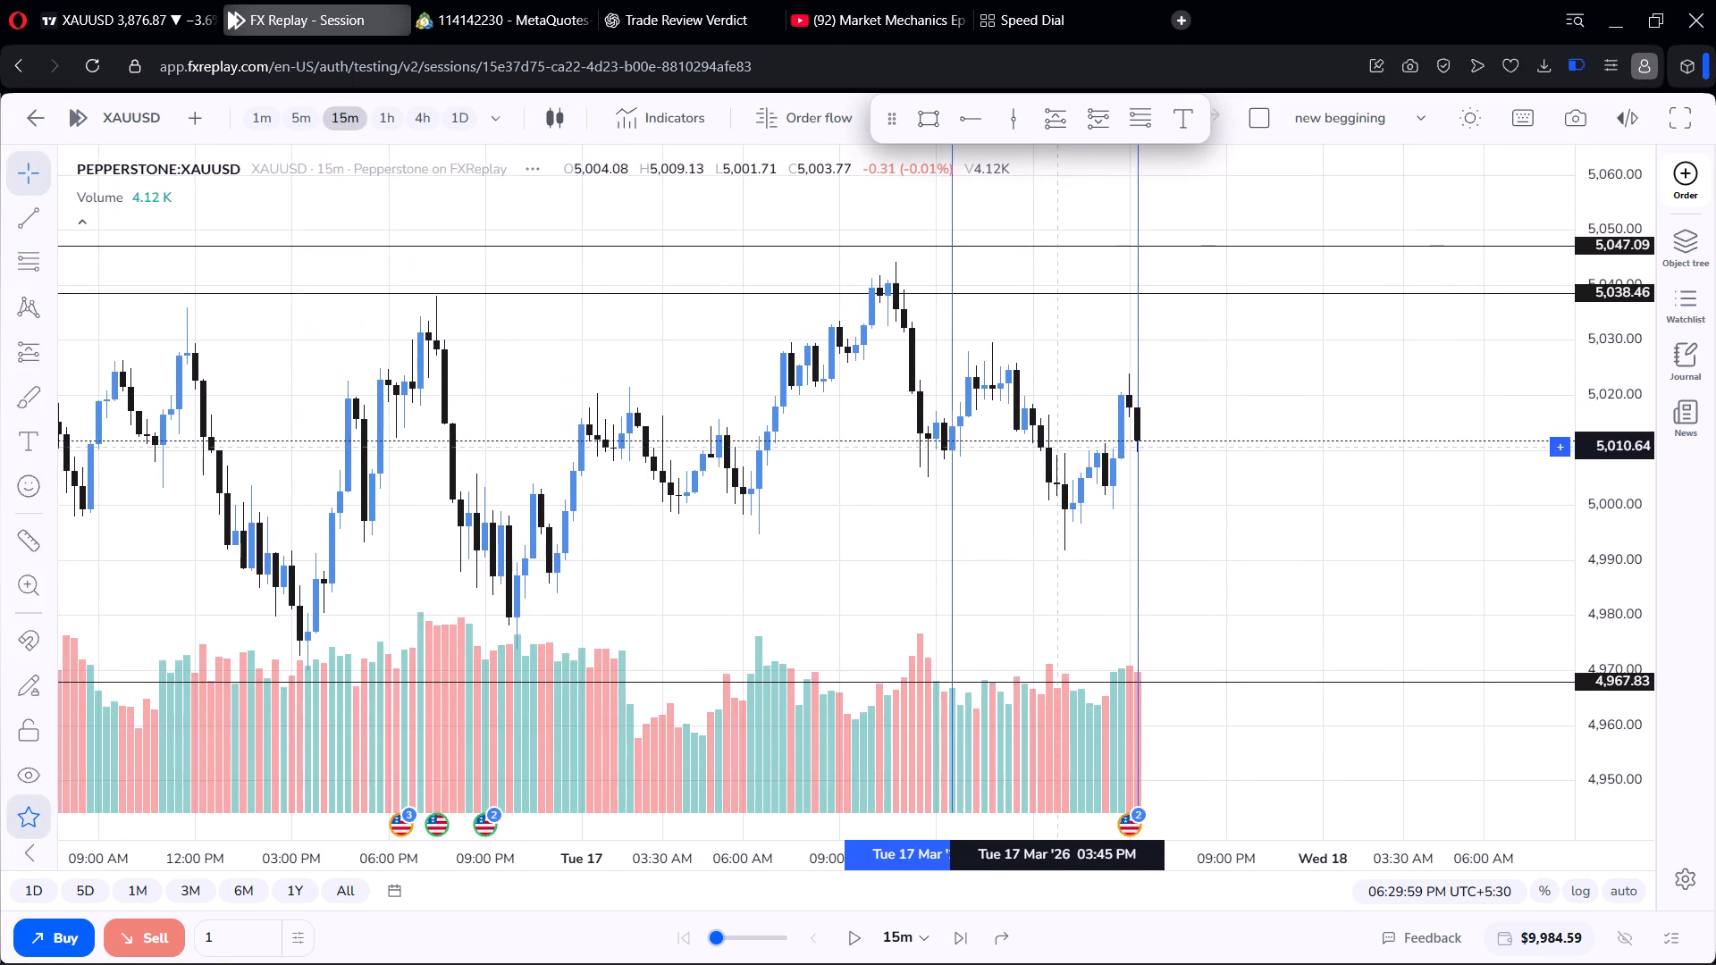
drag(1056, 446, 1064, 437)
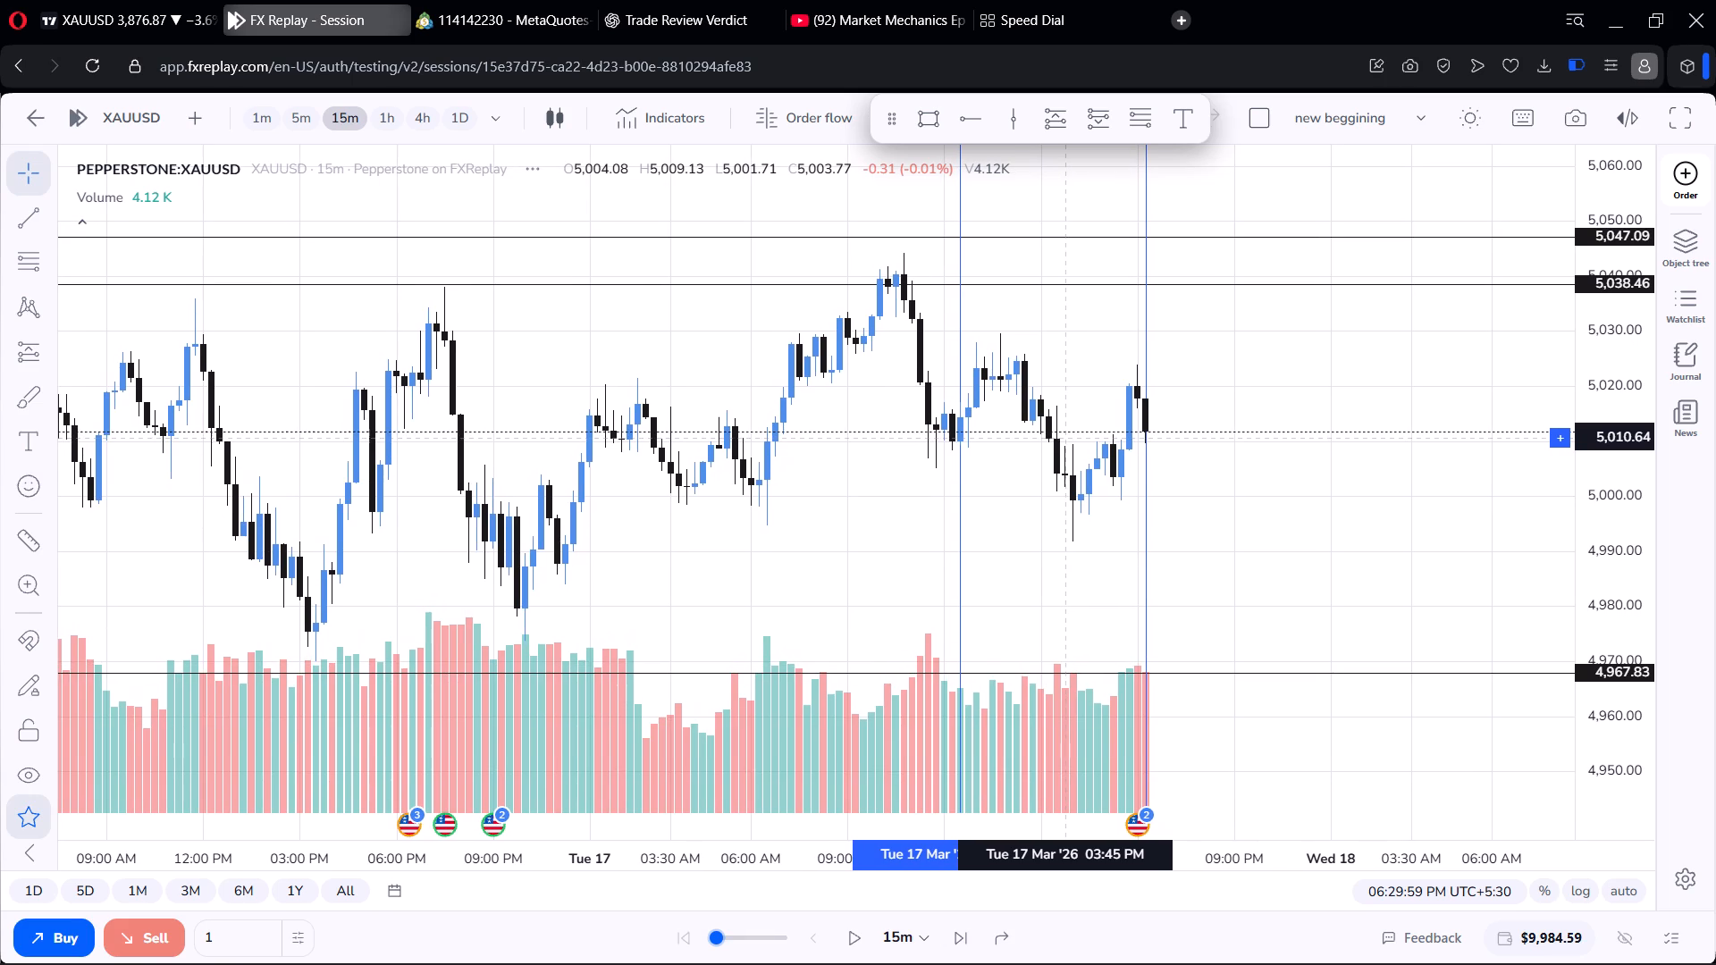
drag(1064, 437, 1064, 433)
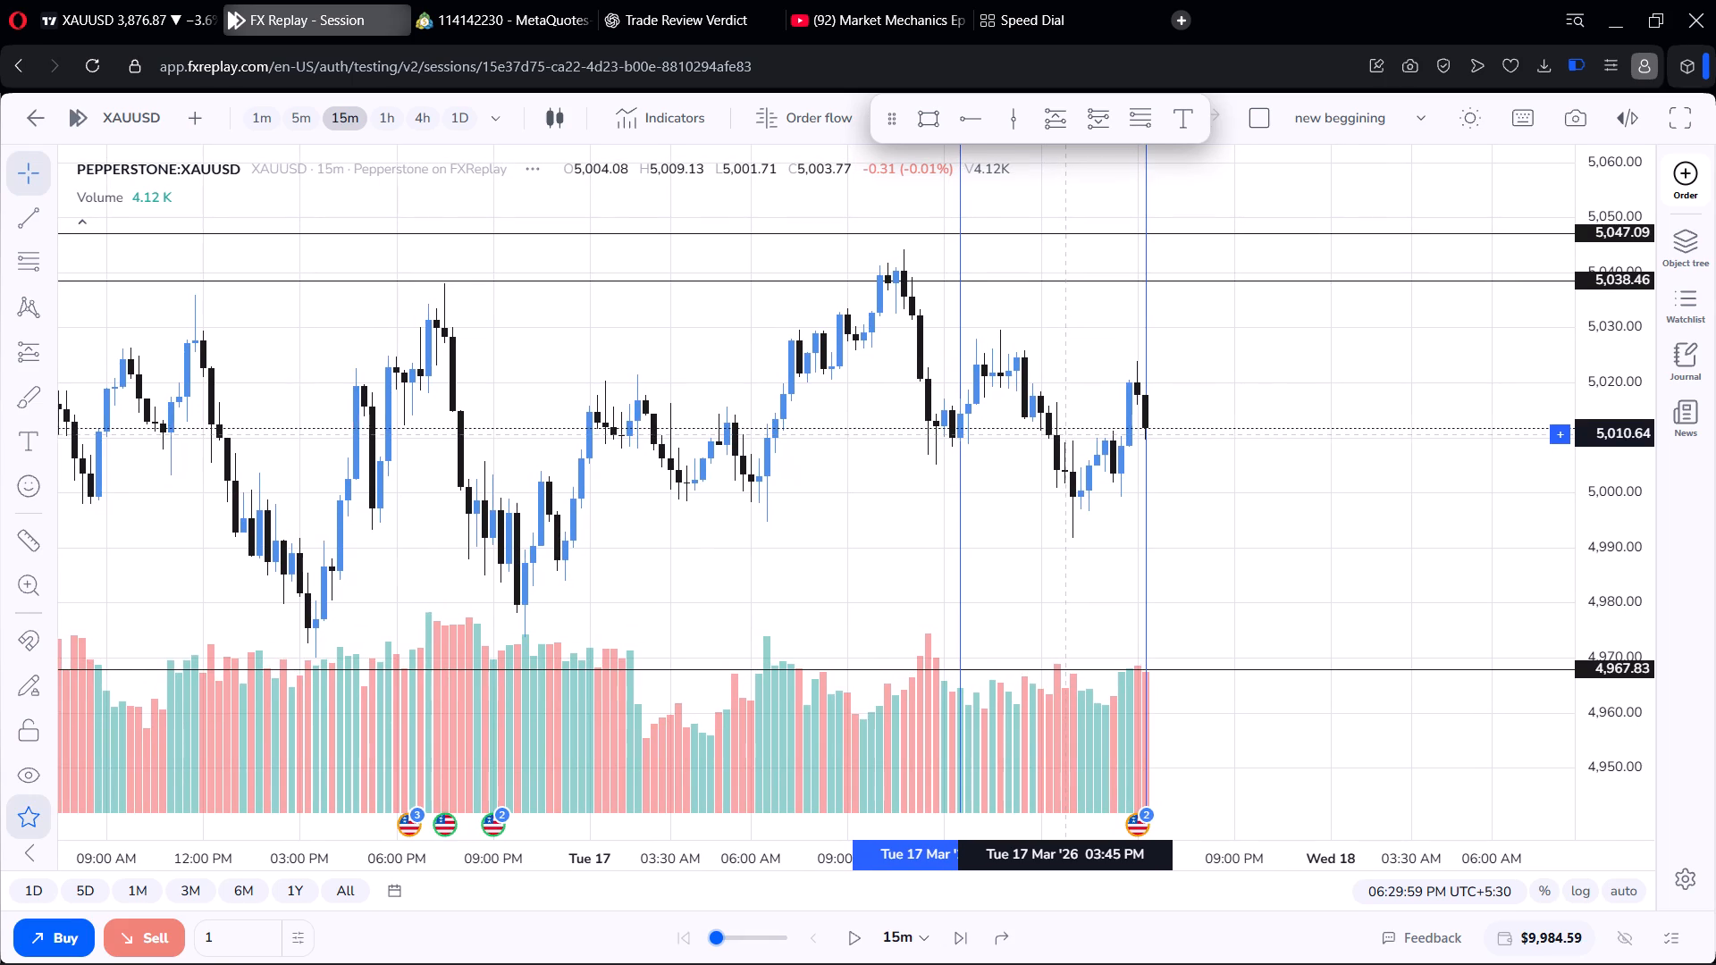
drag(1064, 433, 1050, 423)
click(396, 125)
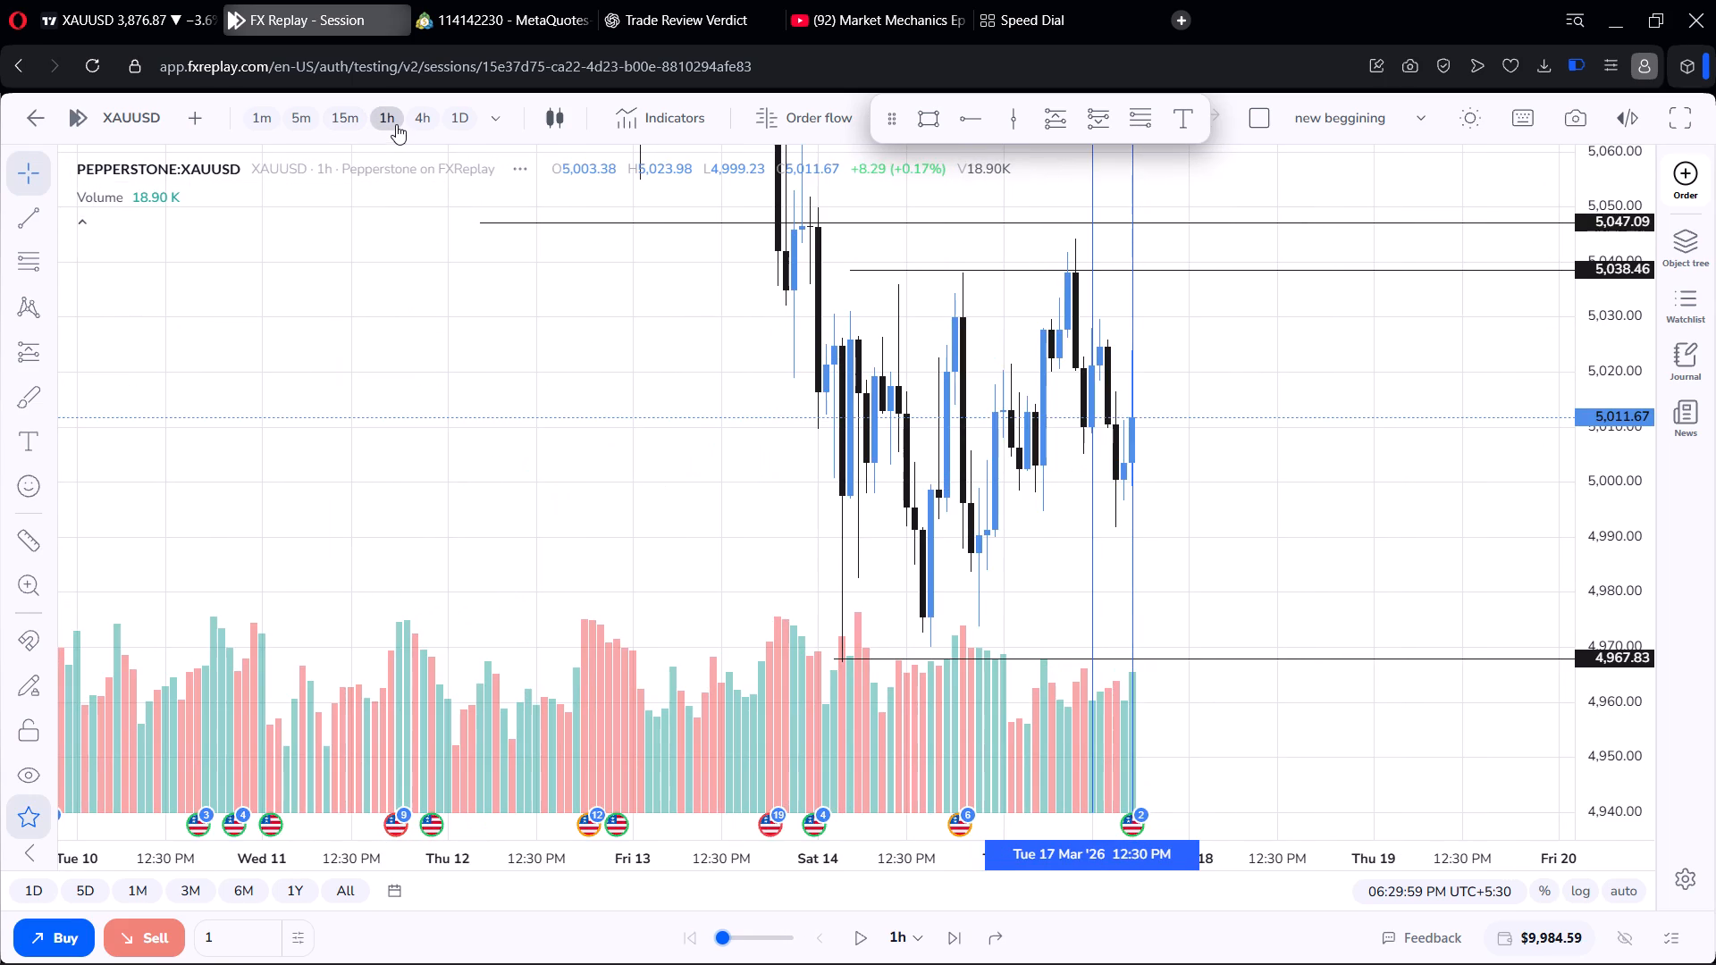
scroll(888, 429, up, 6)
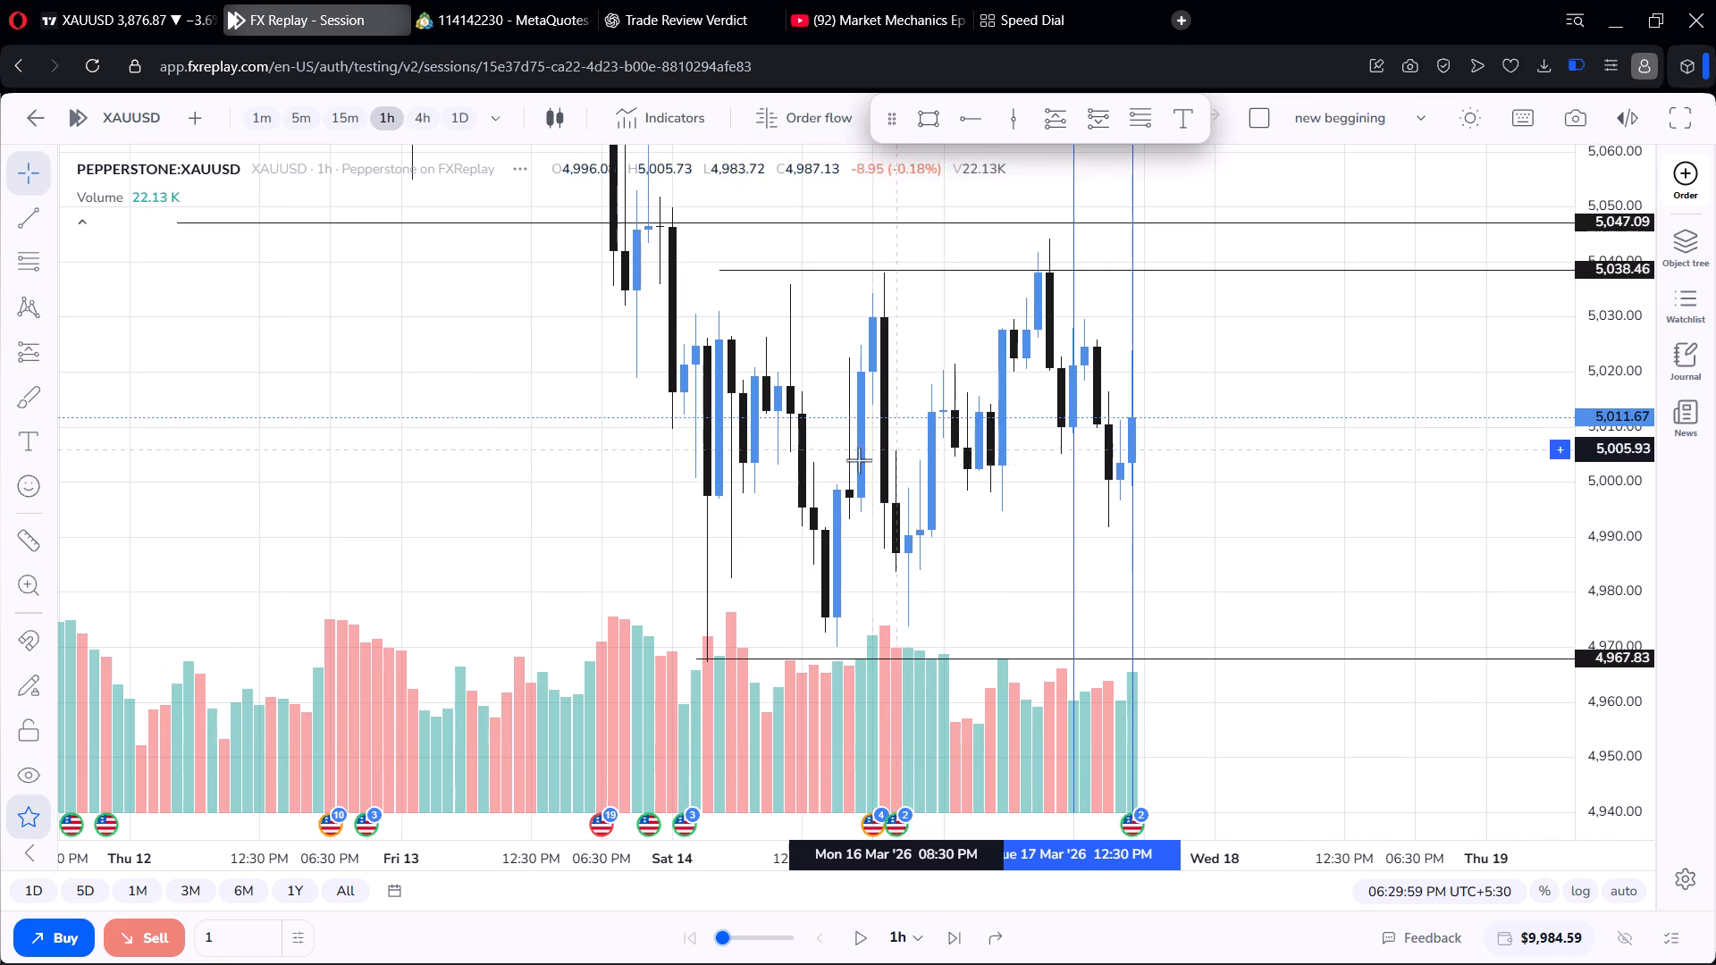
click(349, 122)
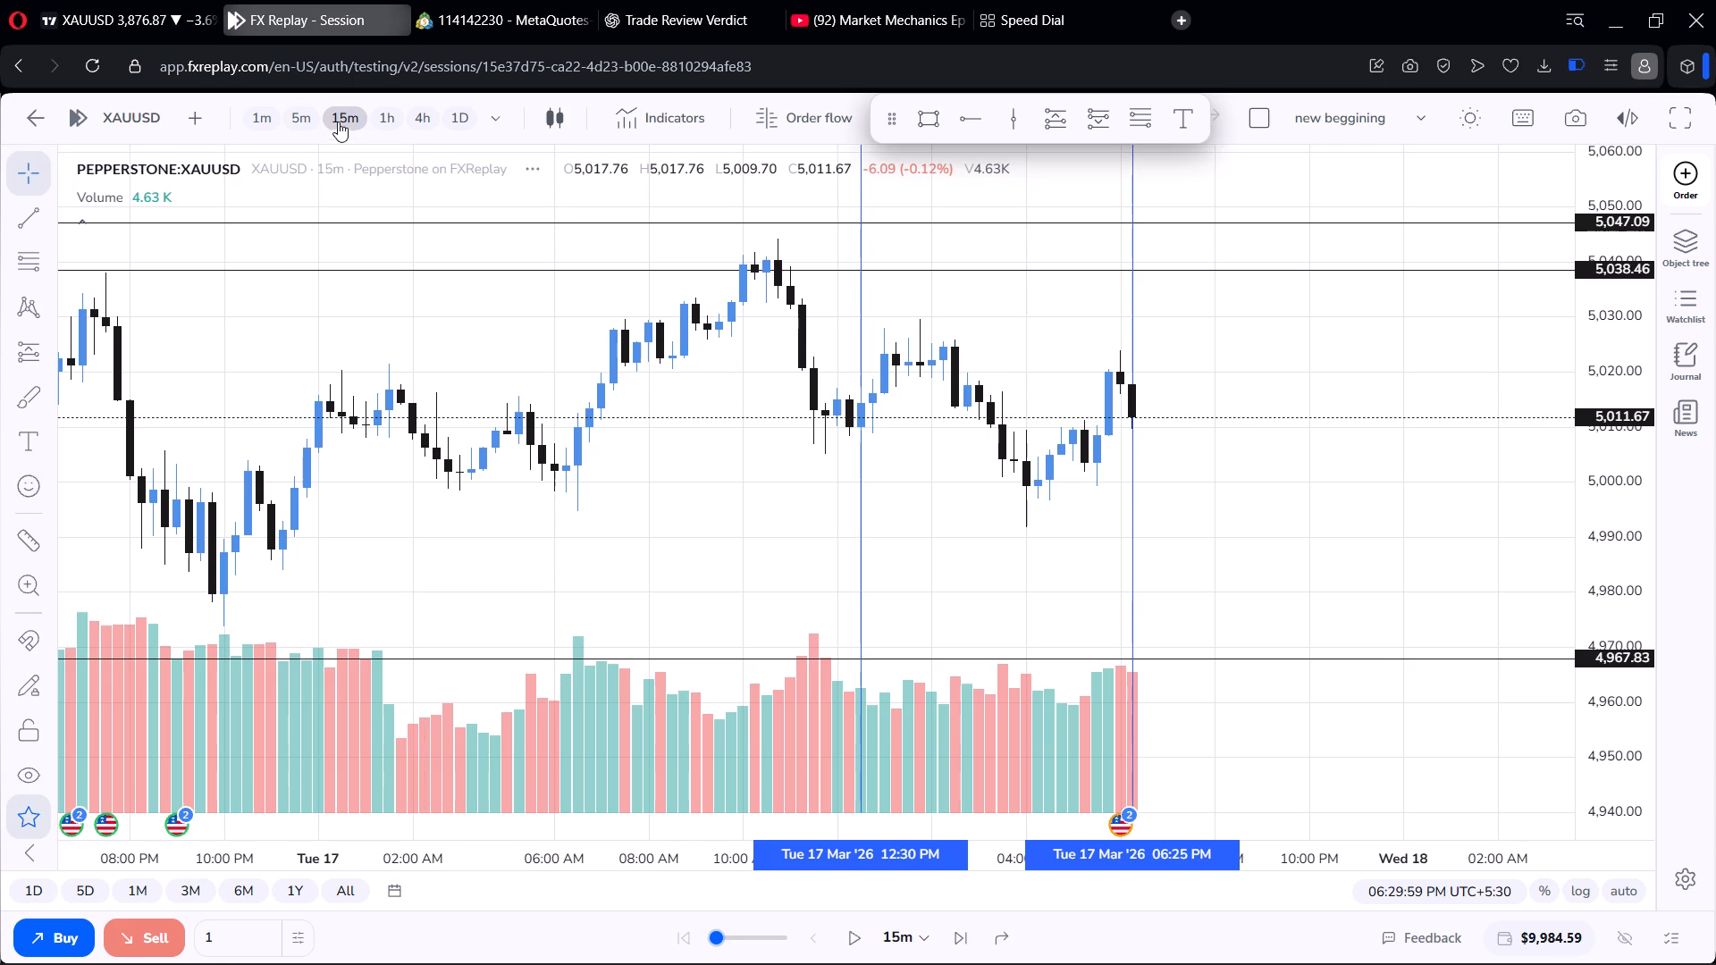
Run the replay past the marked window on the 5-minute chart and pause it at 07:24:59 PM on 17 March.
click(314, 113)
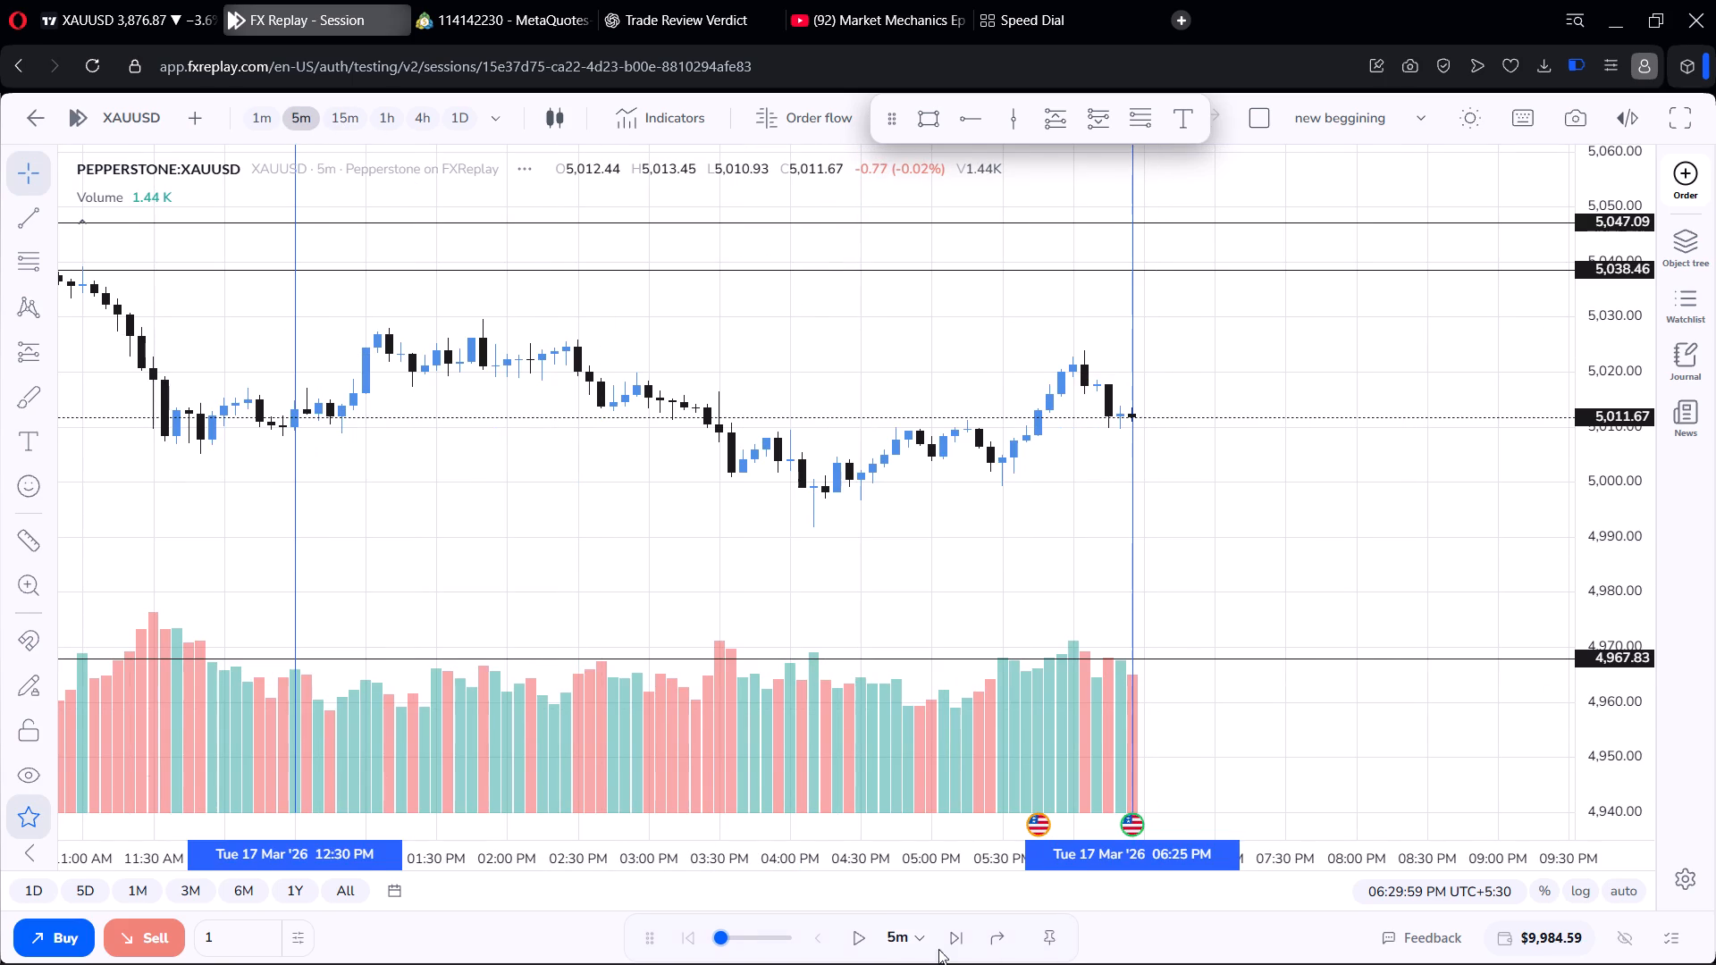
click(863, 935)
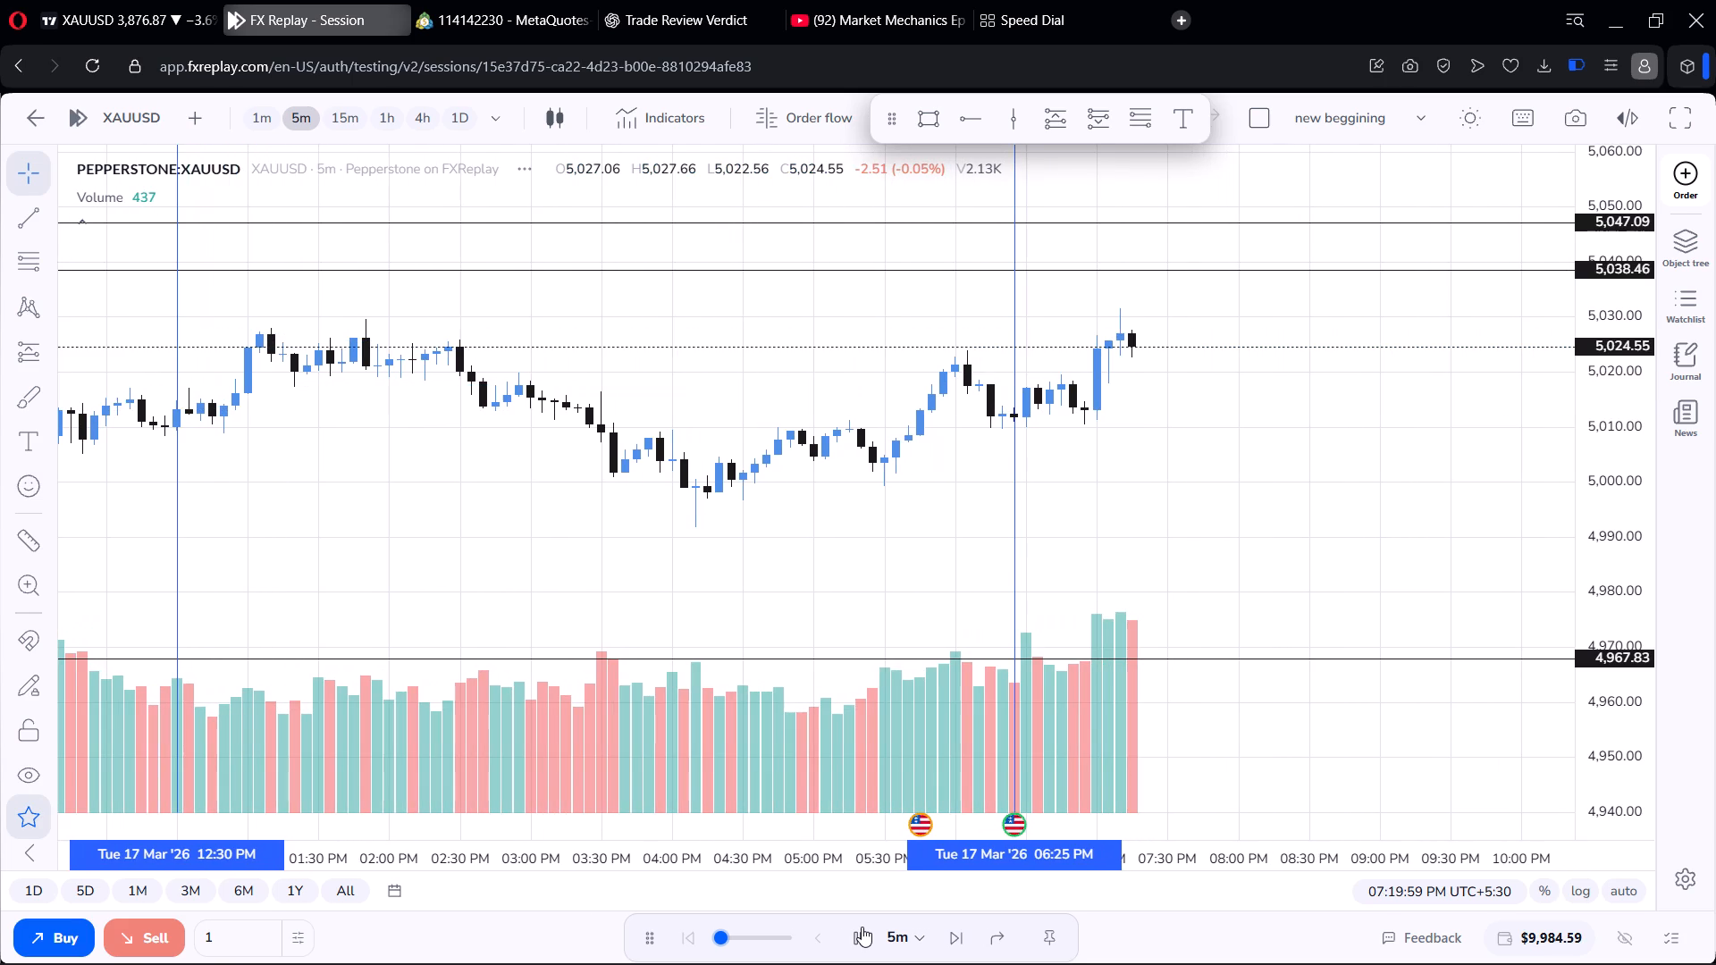
click(862, 927)
Review the 17 March price swings on the 5-minute, 15-minute and 1-hour charts, returning to the 5-minute chart.
scroll(820, 798, down, 7)
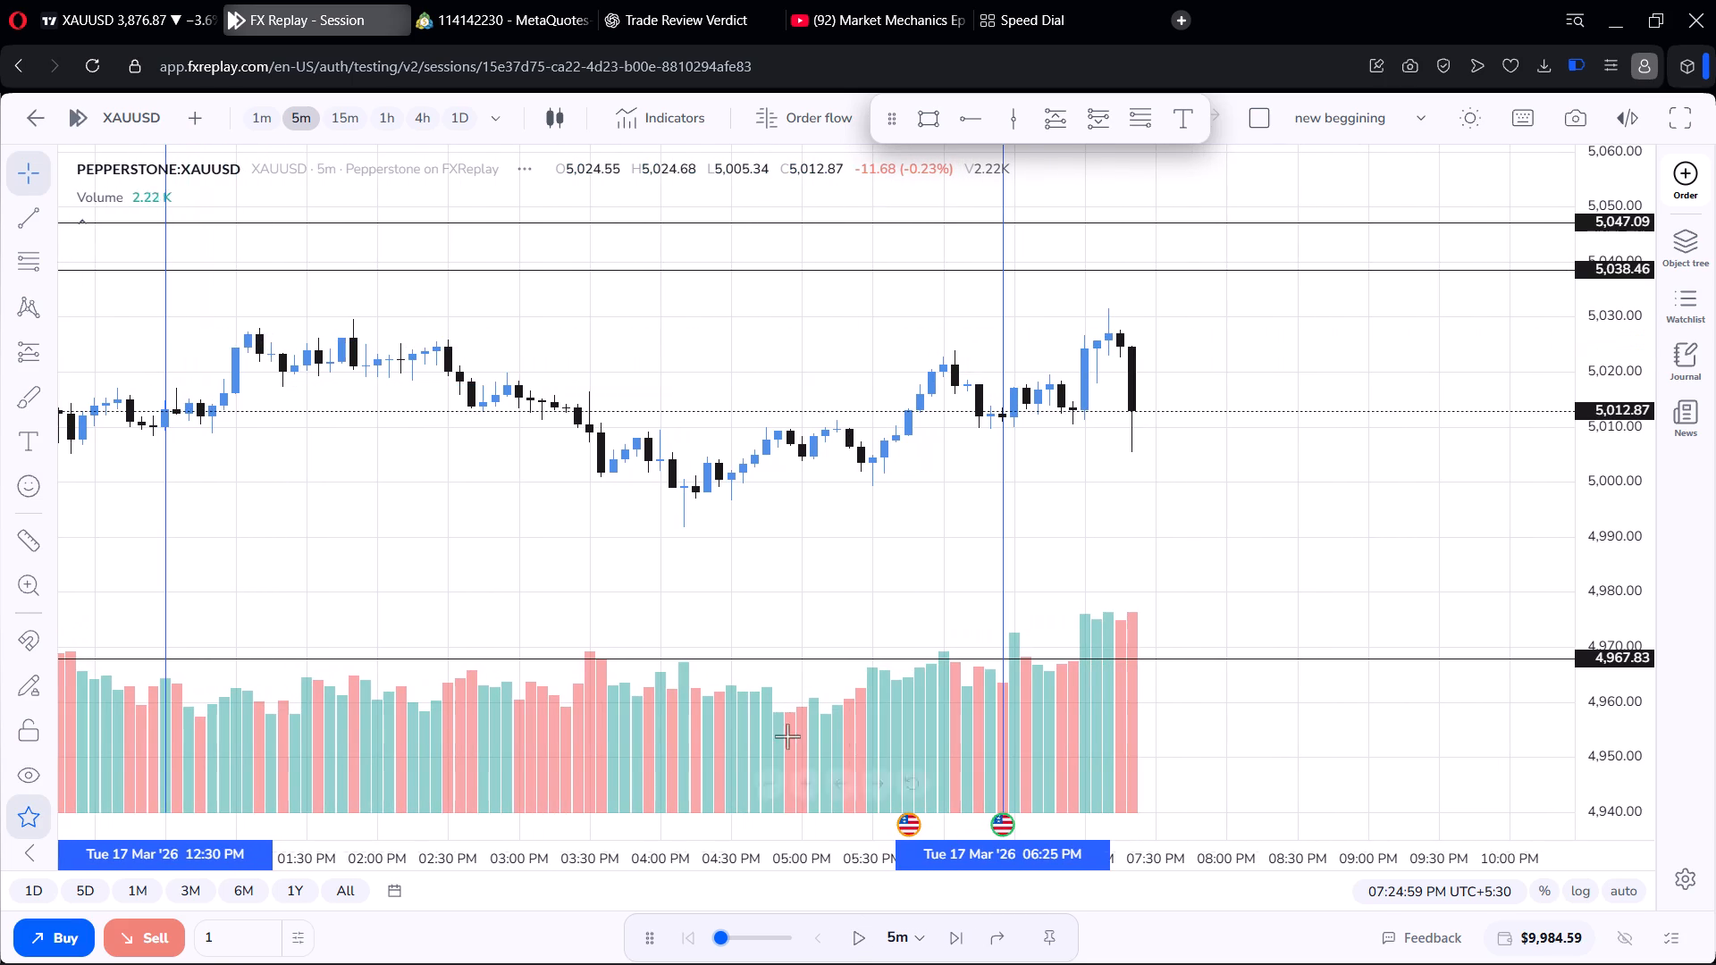
scroll(732, 467, down, 5)
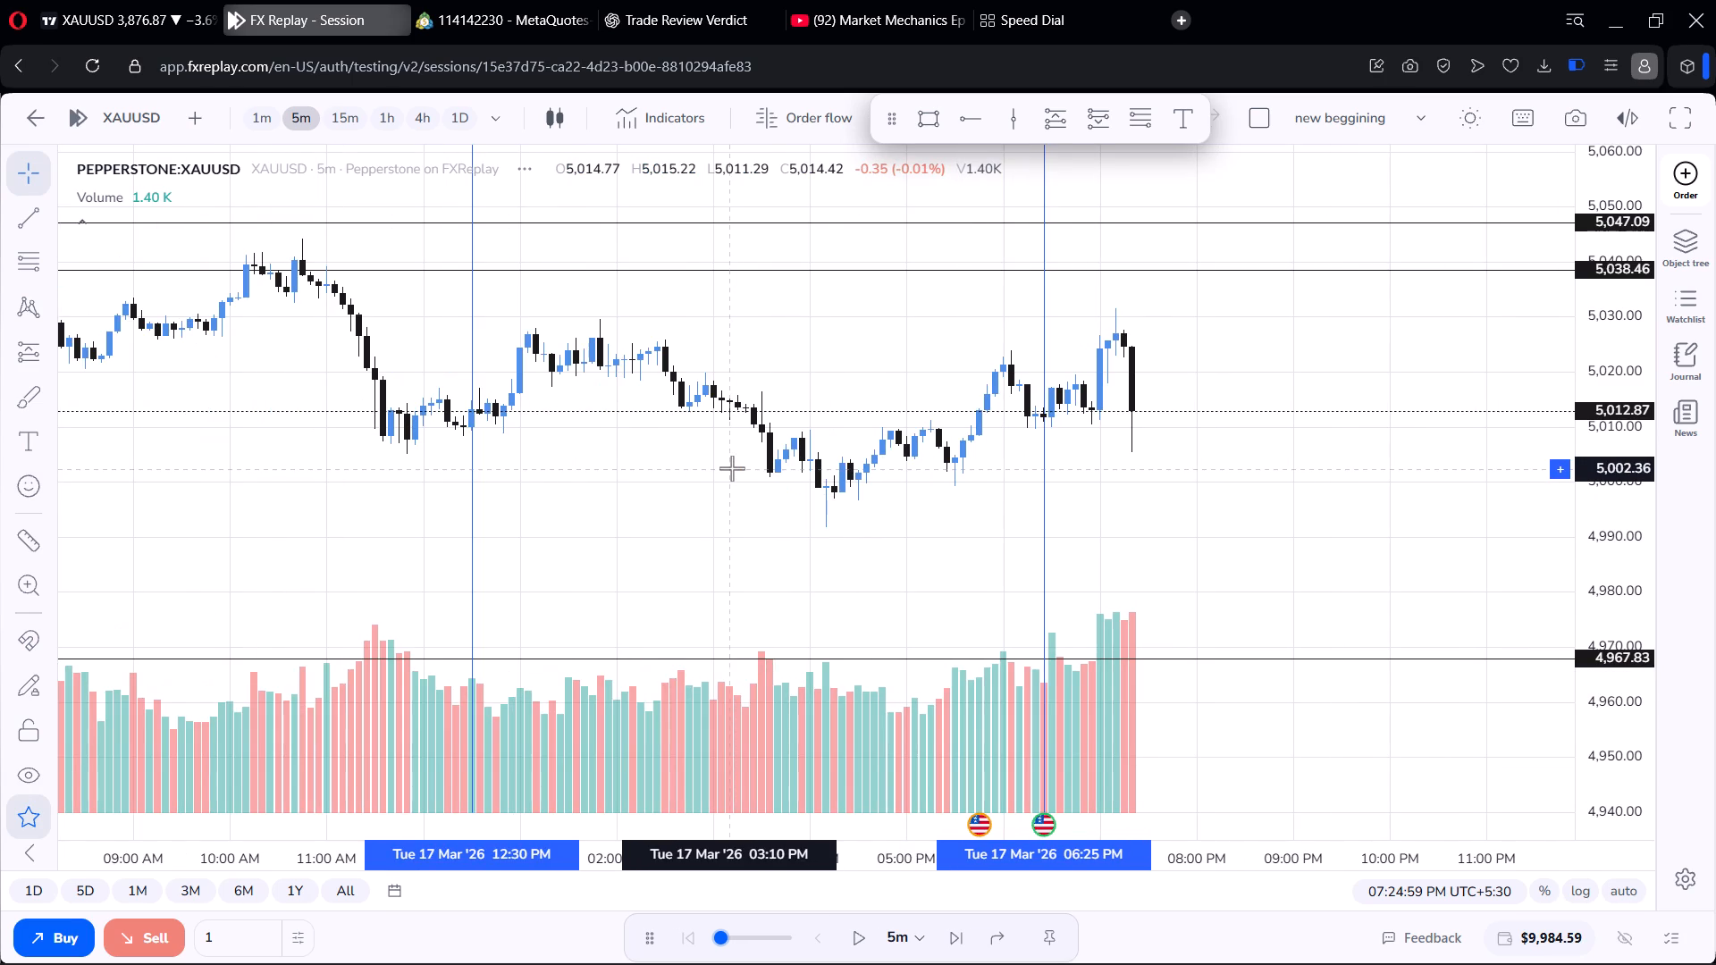
click(357, 115)
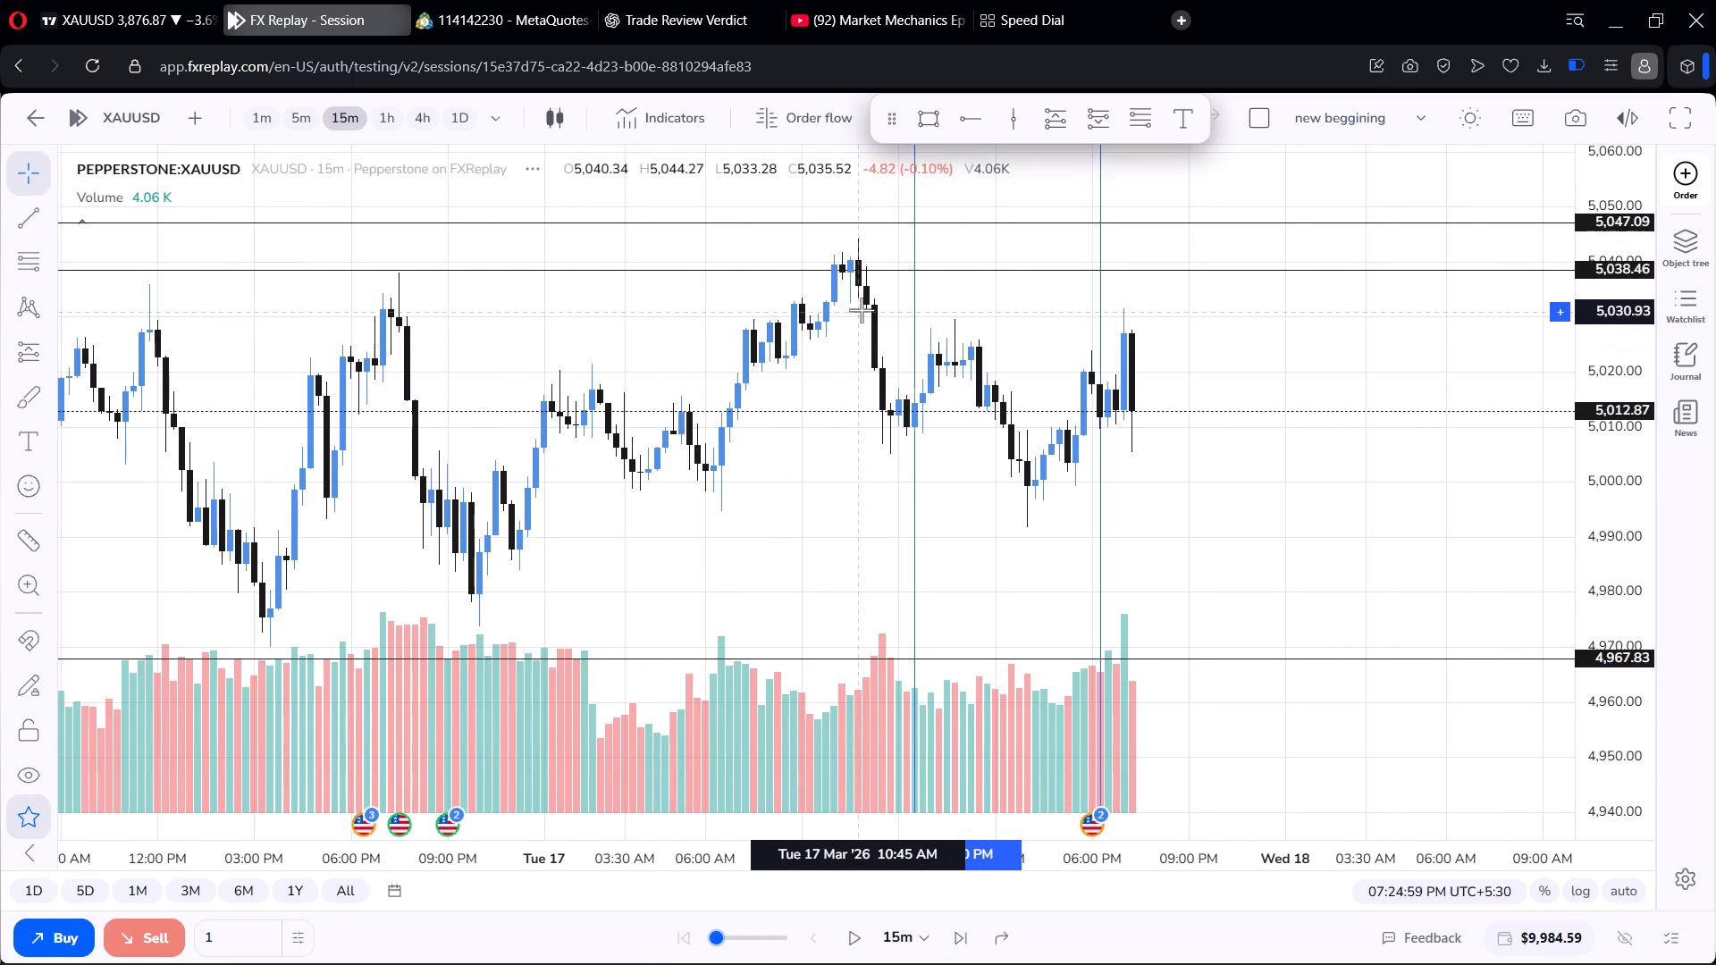
click(386, 115)
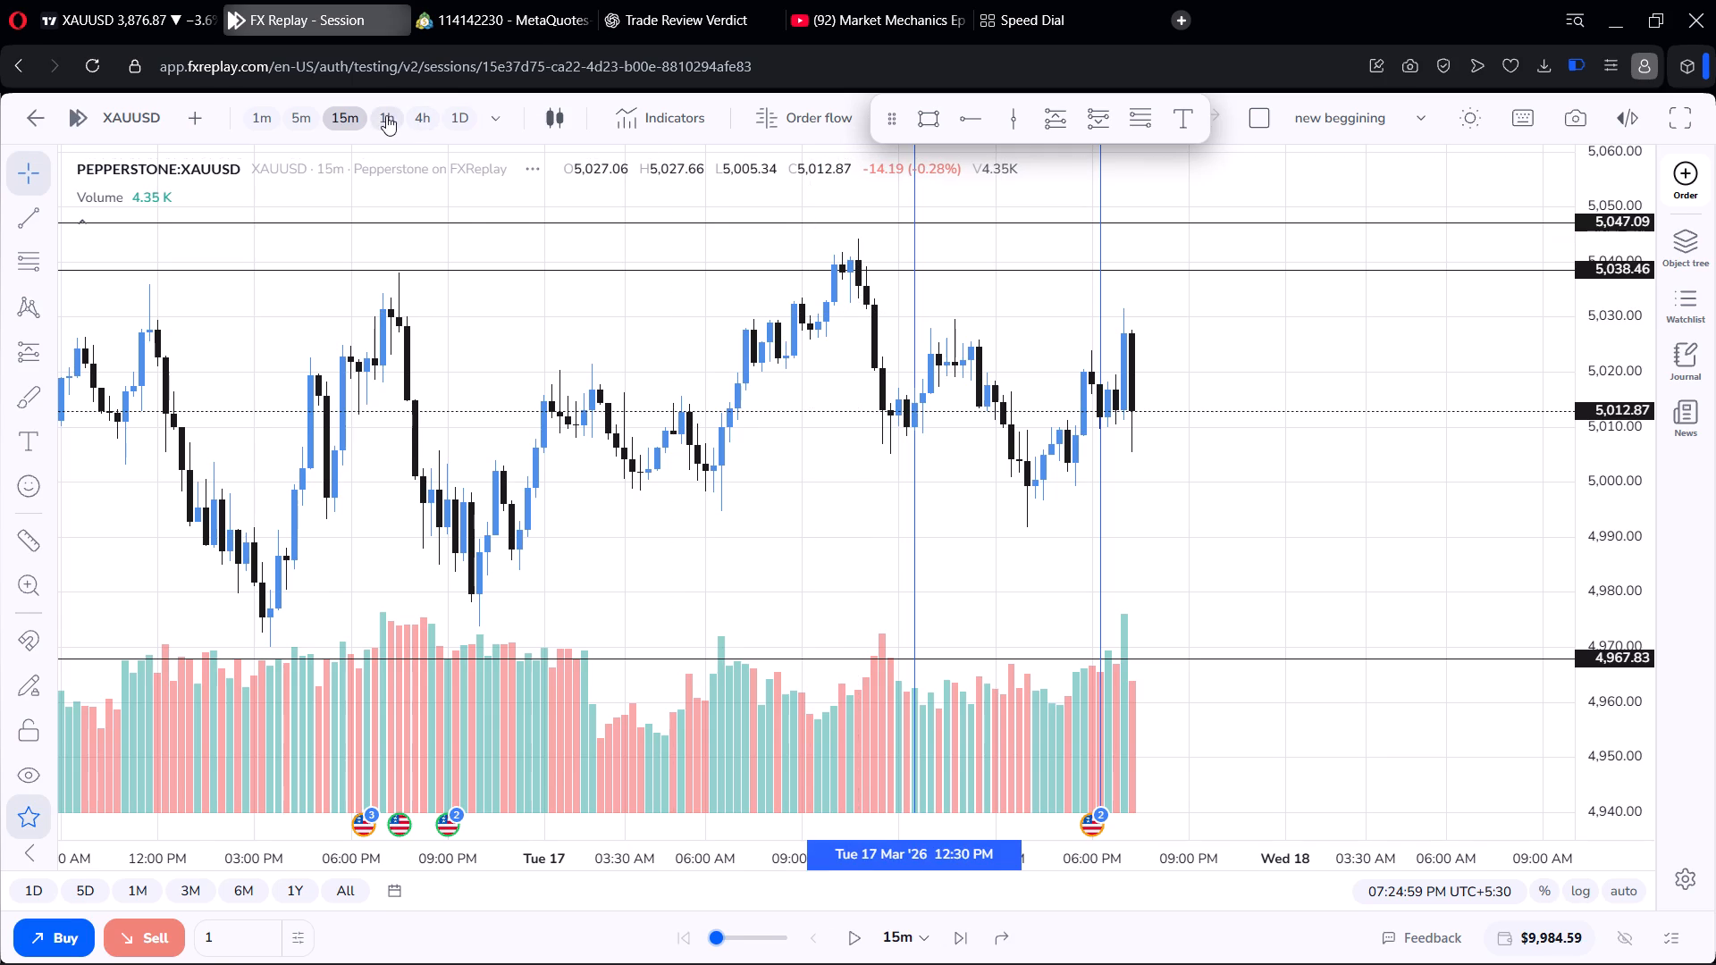
scroll(1011, 299, up, 5)
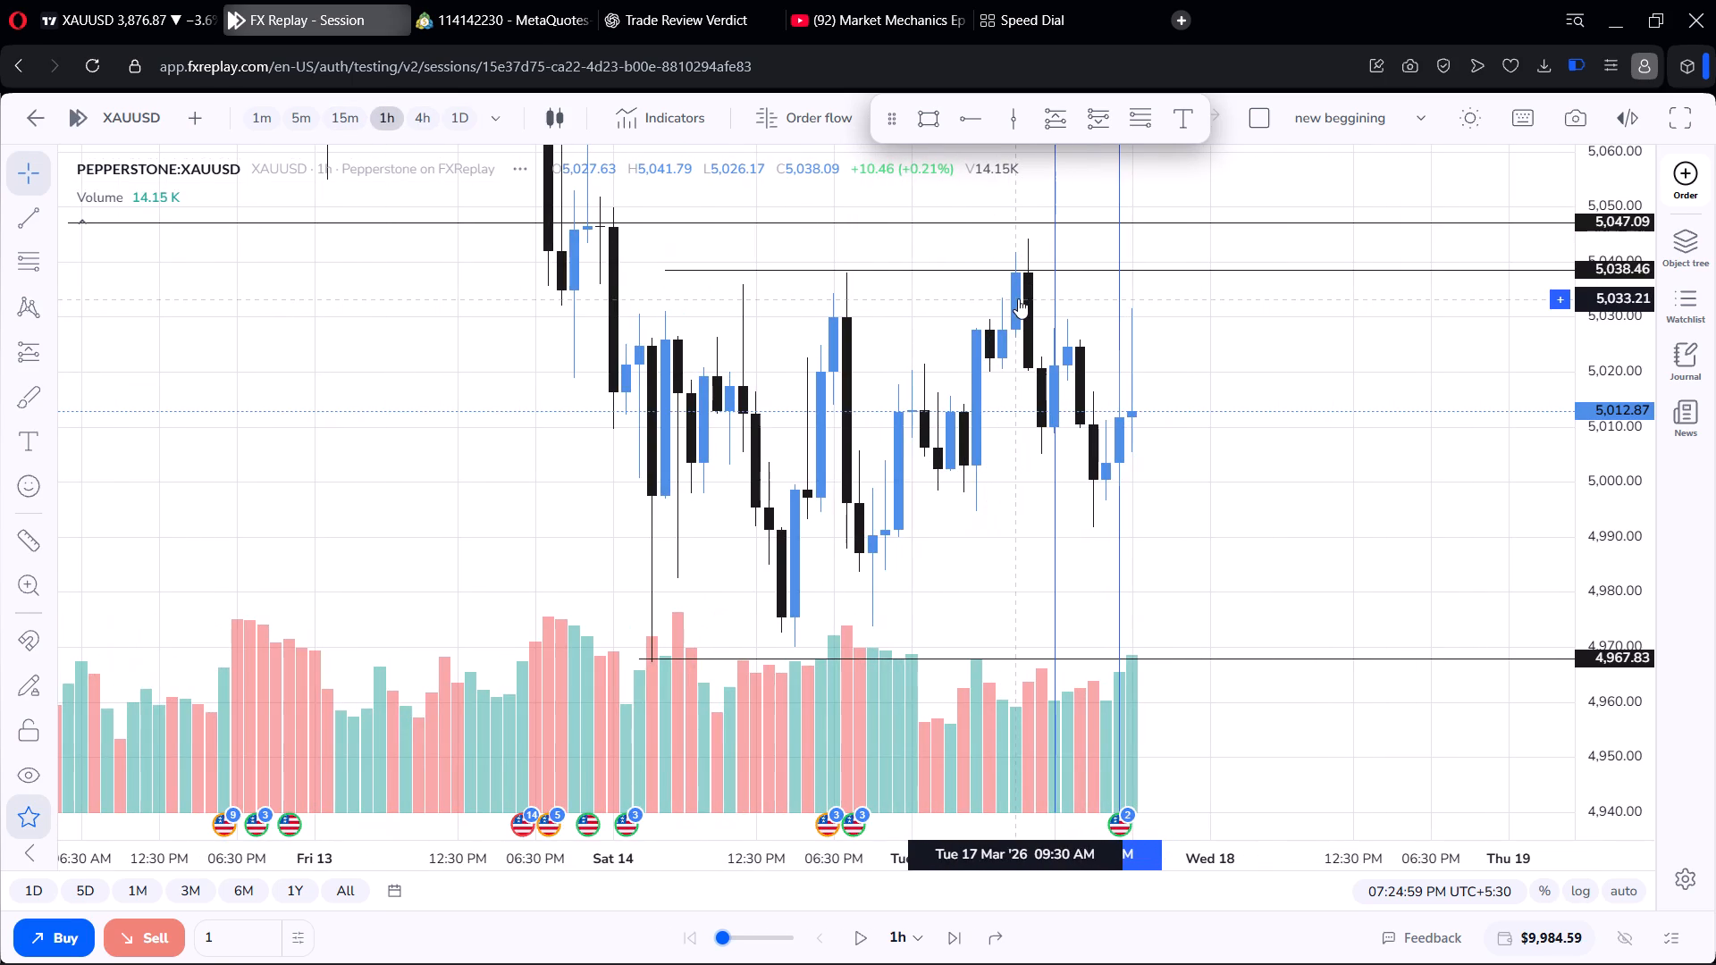
scroll(289, 126, down, 3)
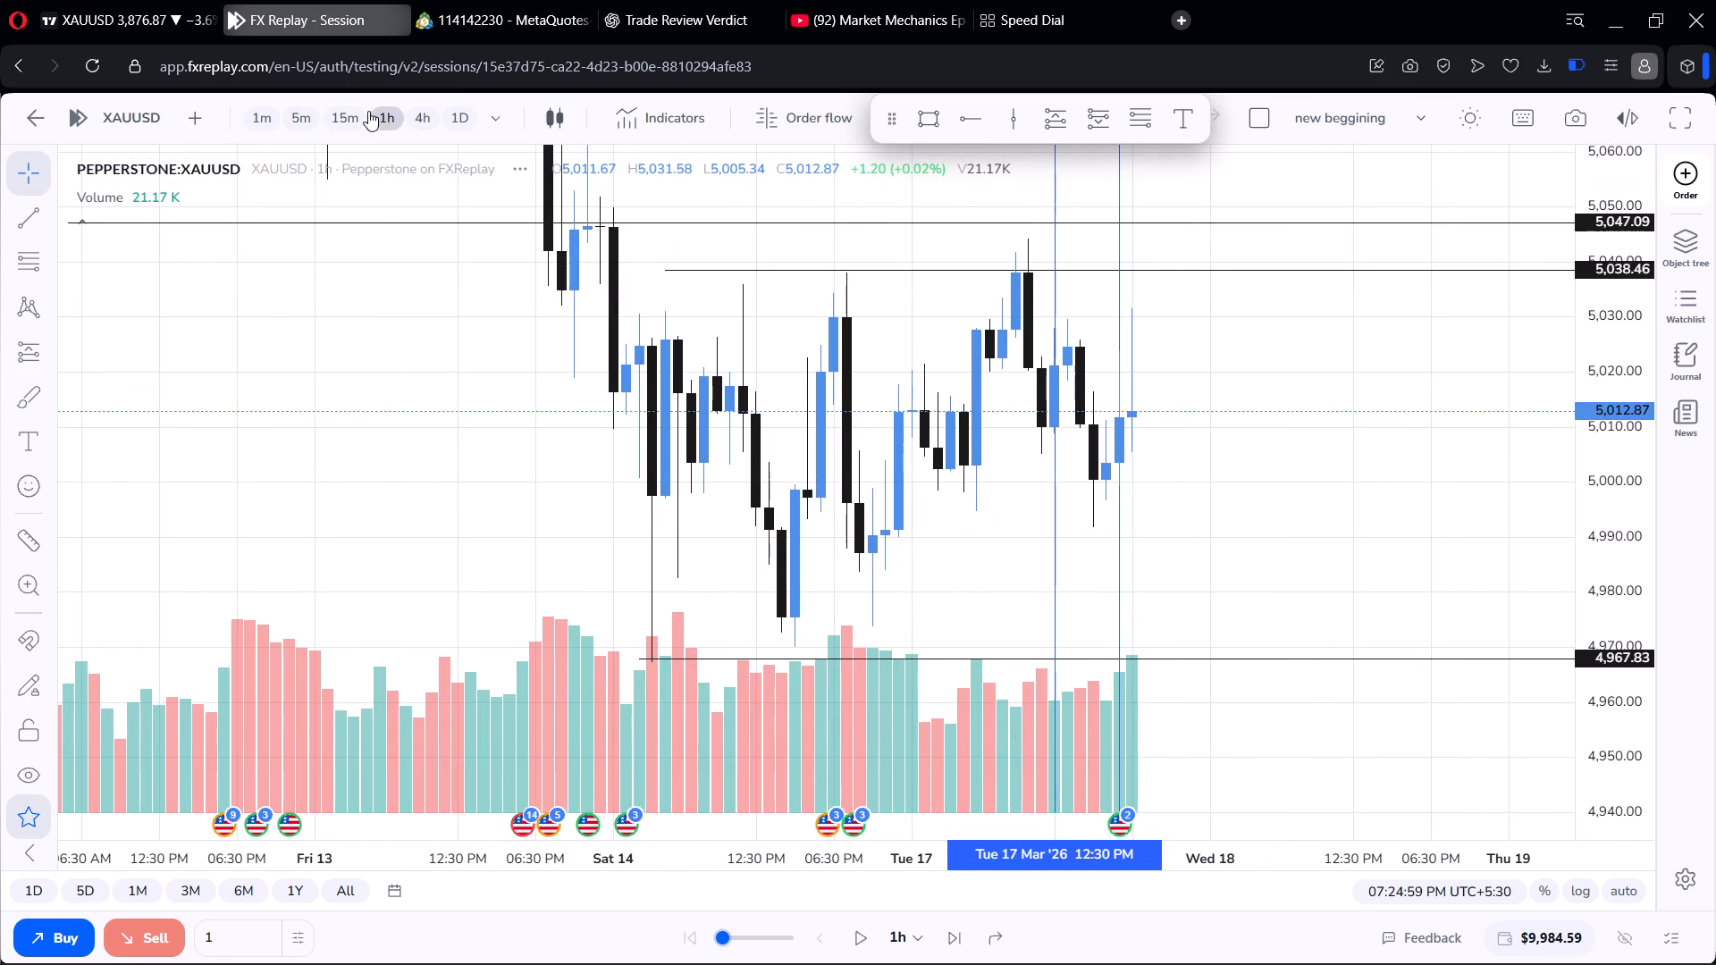
click(346, 115)
click(311, 114)
scroll(863, 340, down, 3)
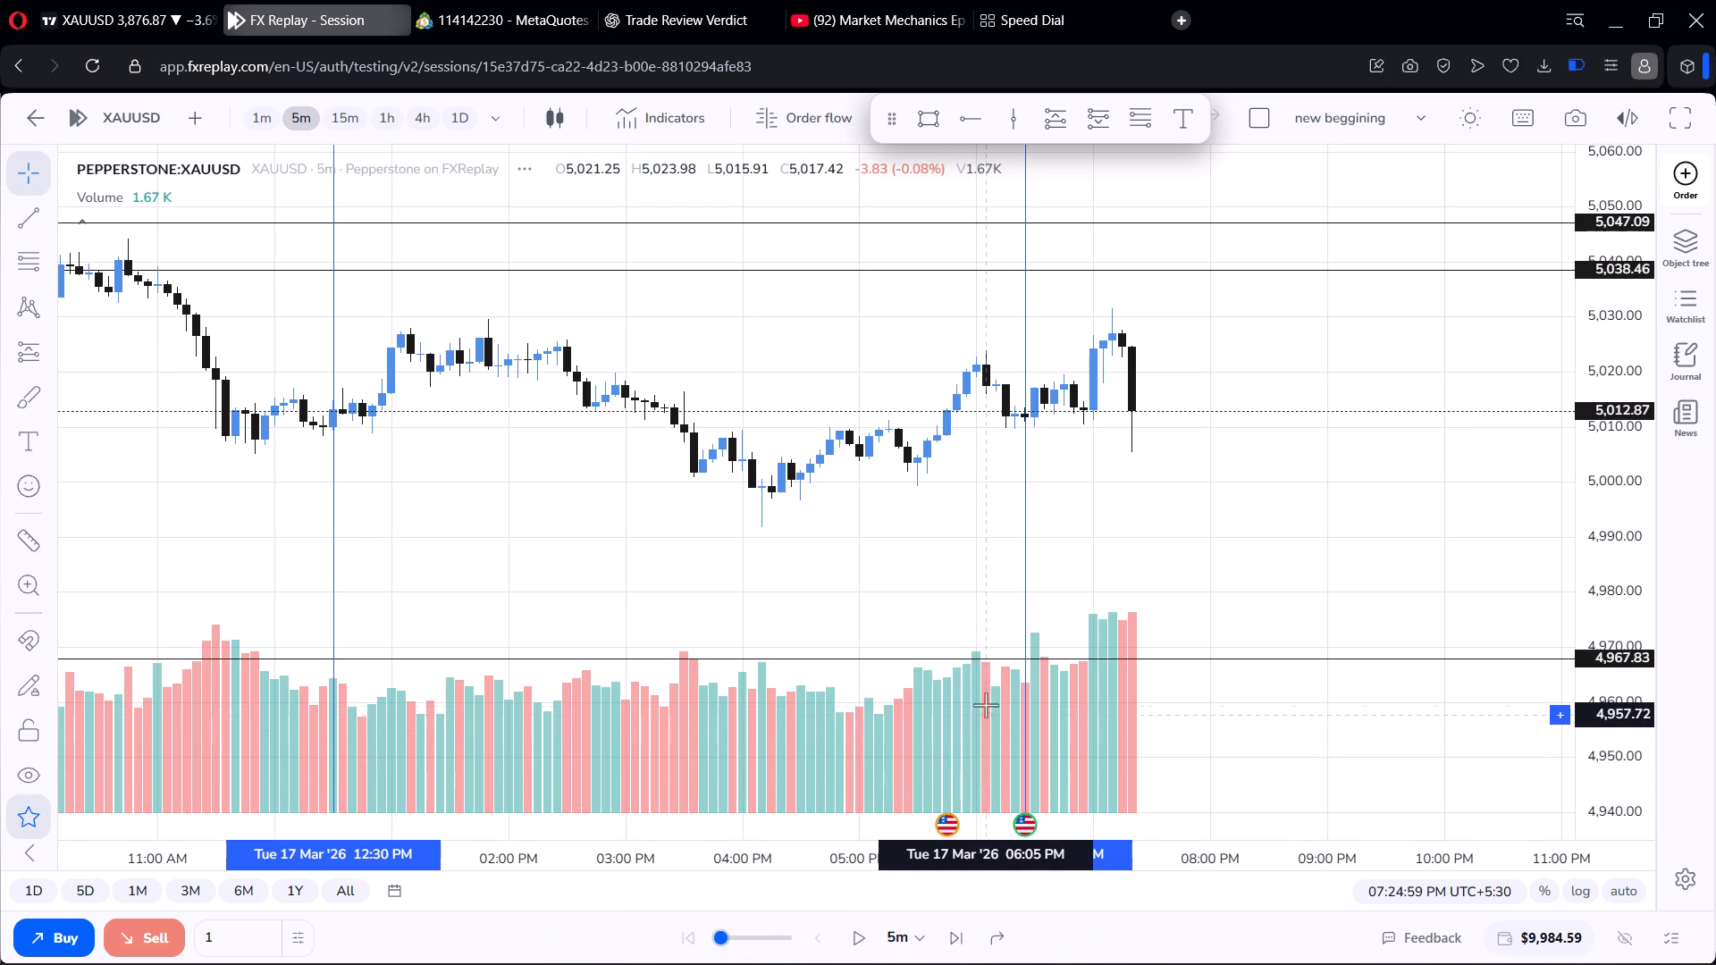
Advance the 5-minute replay in short runs and pause it at 09:39:59 PM on 17 March.
click(862, 936)
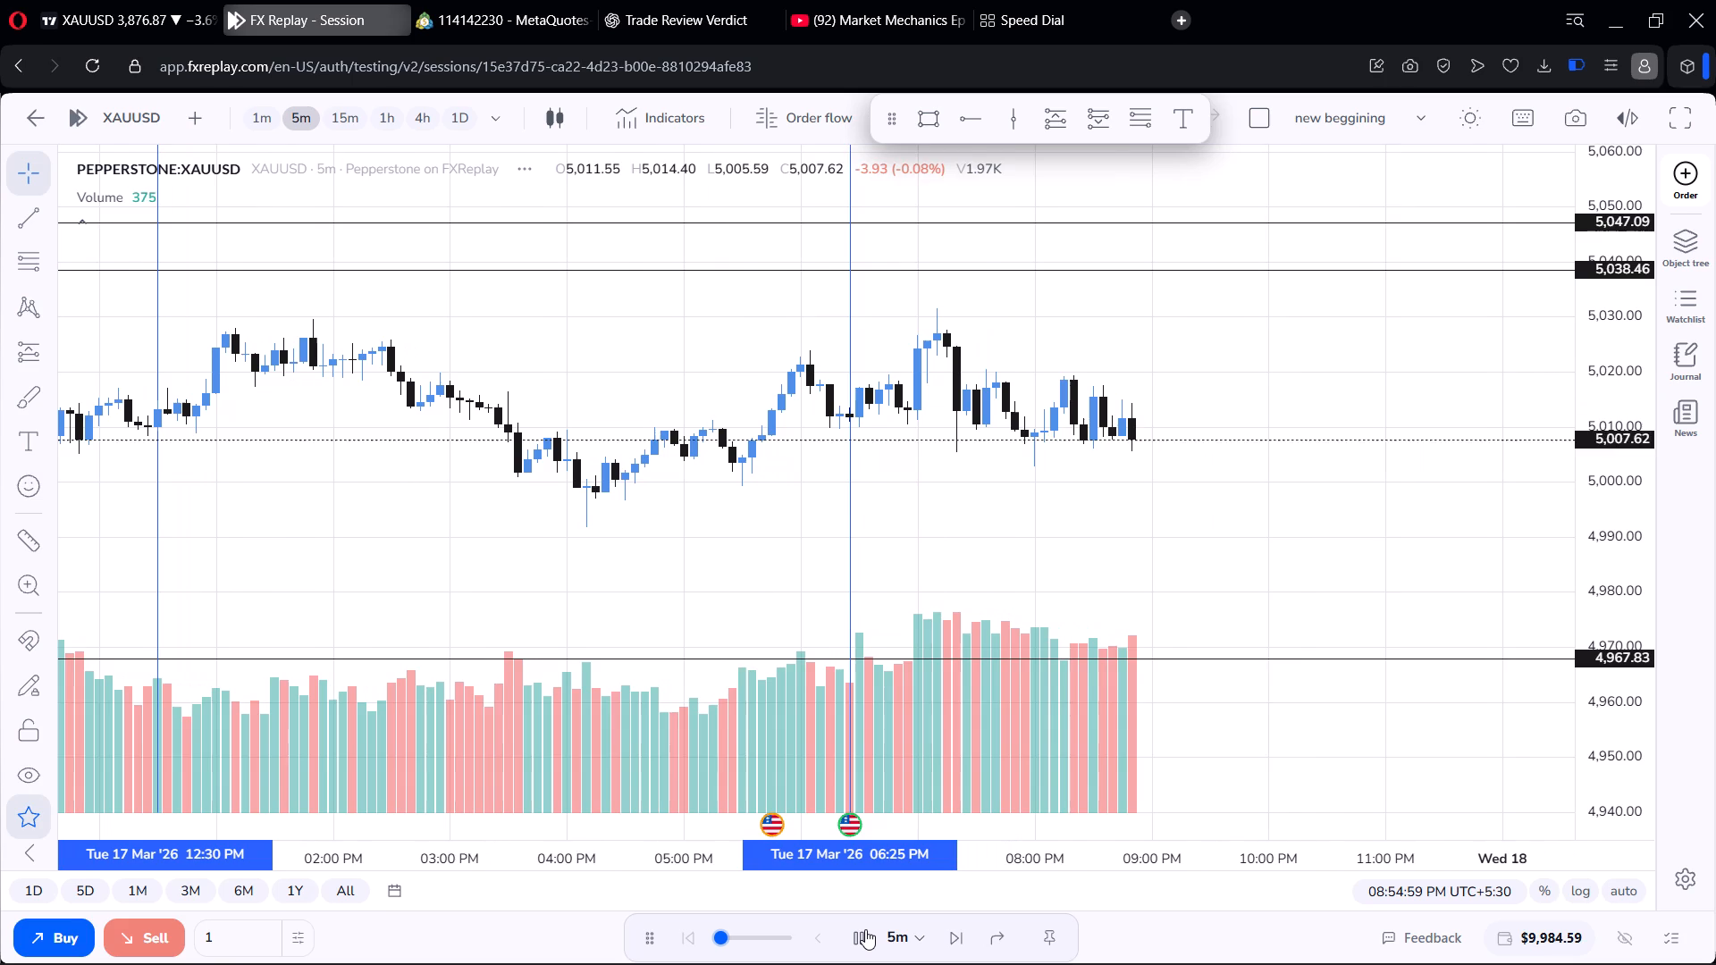
click(865, 930)
click(865, 930)
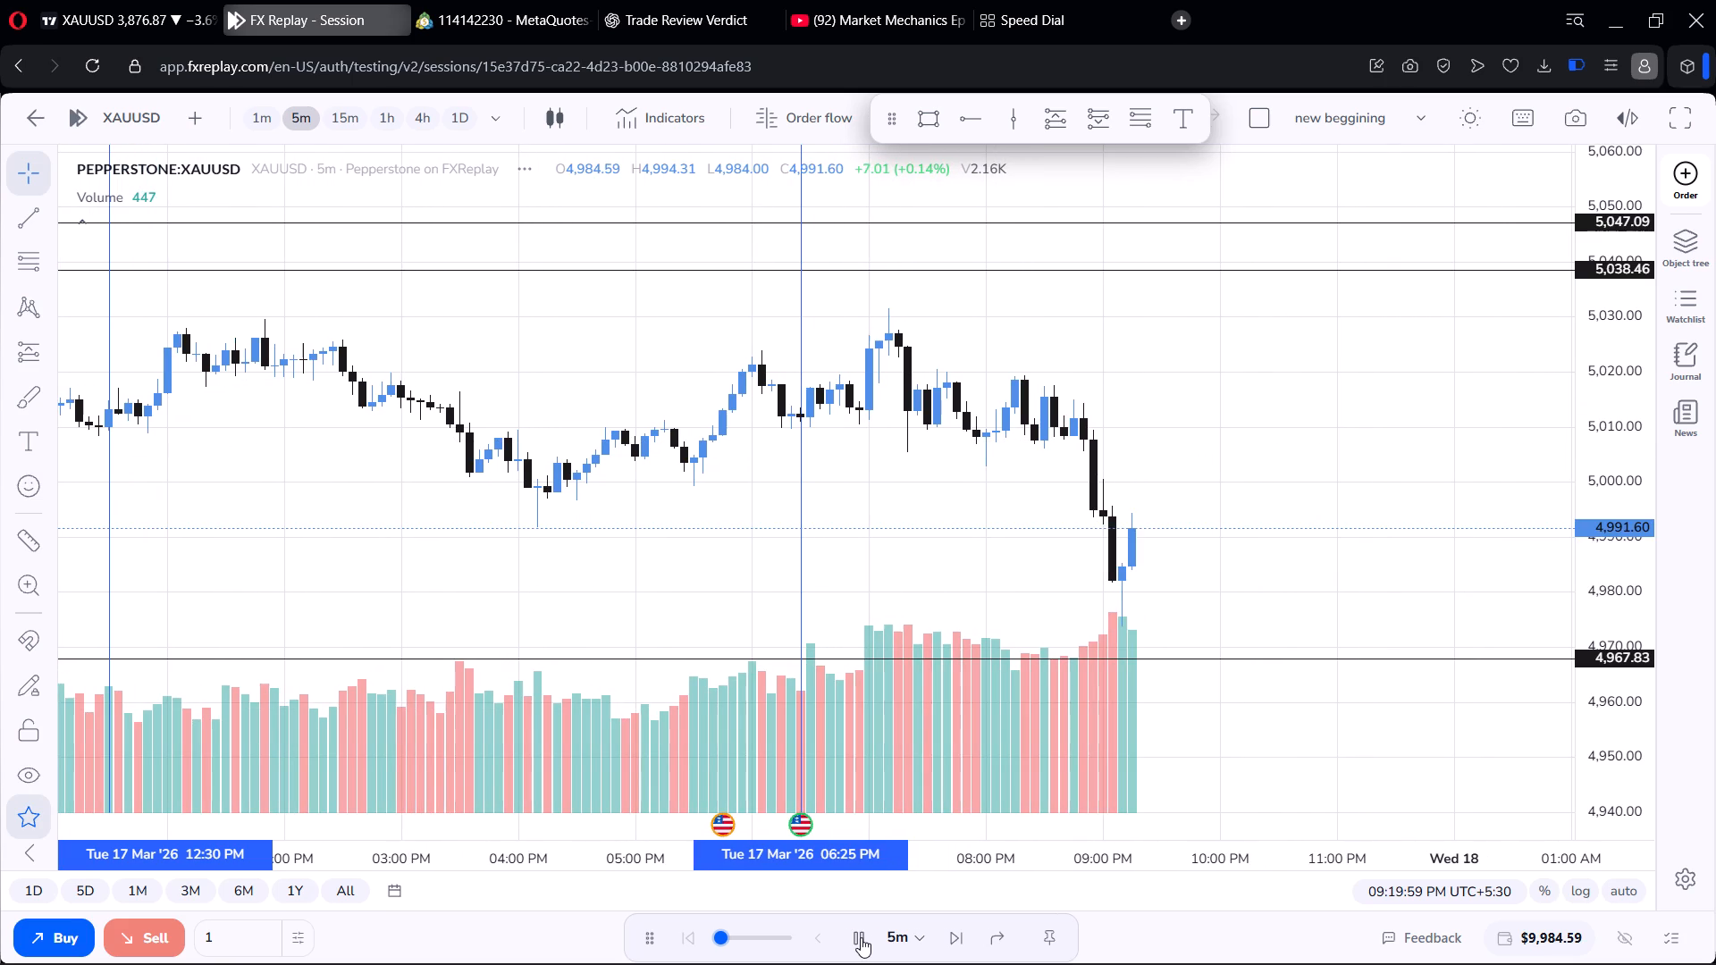
click(861, 937)
right_click(861, 937)
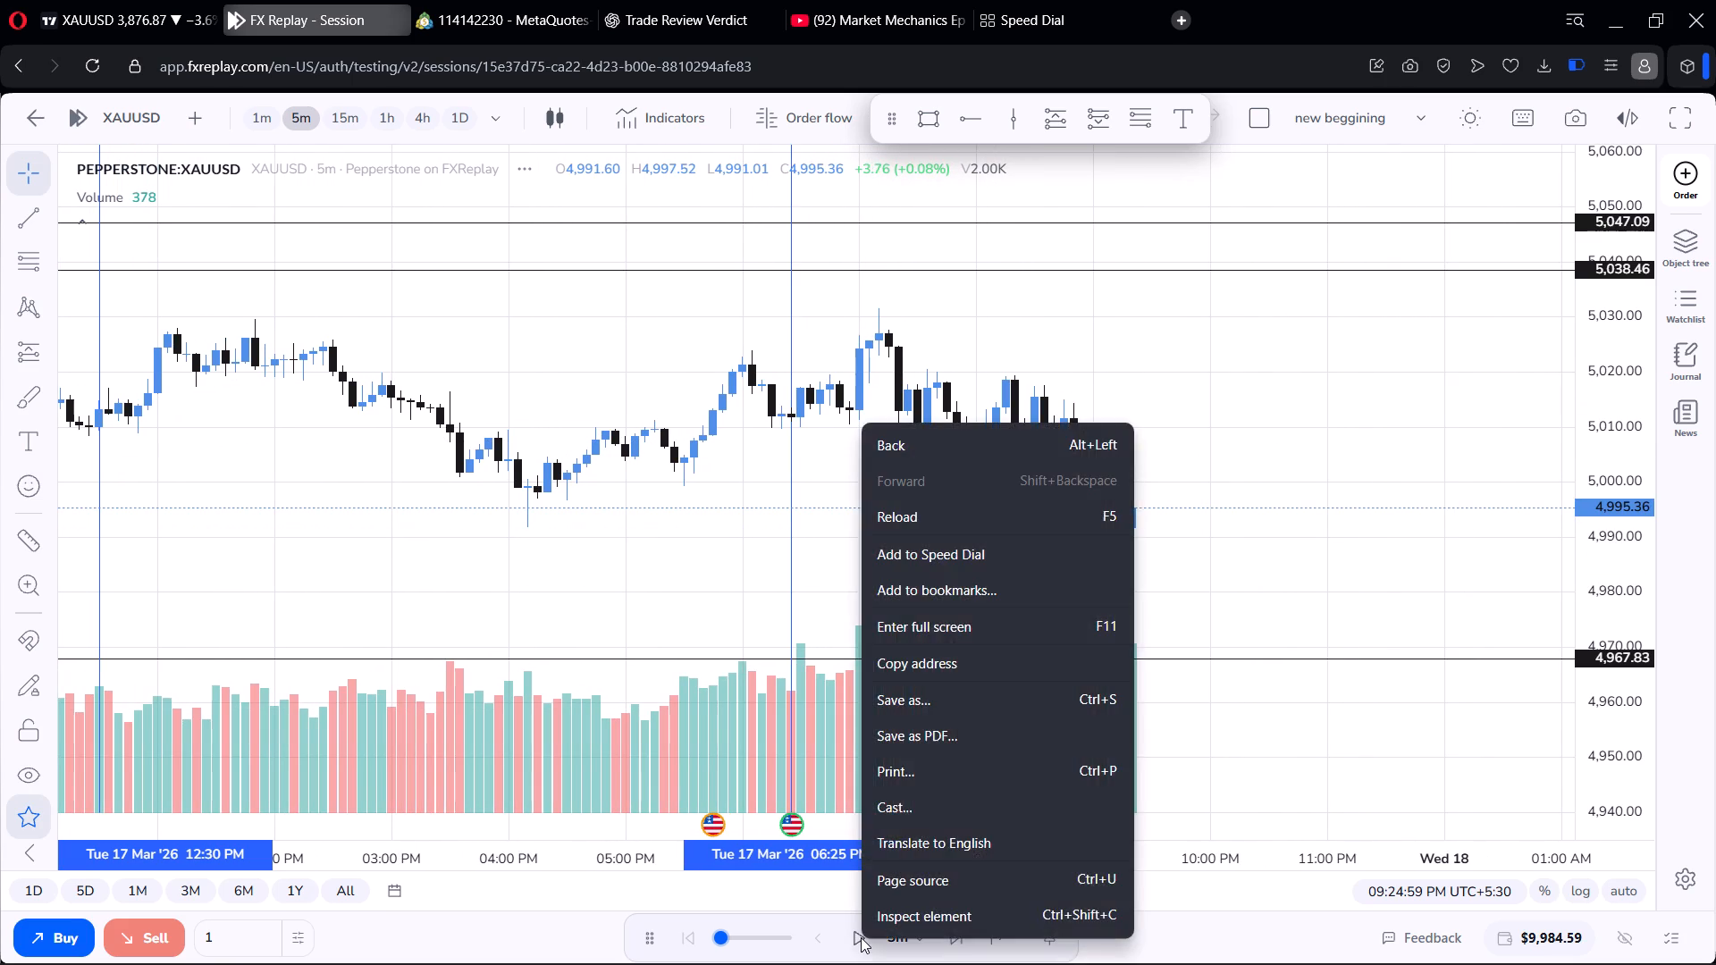
click(861, 937)
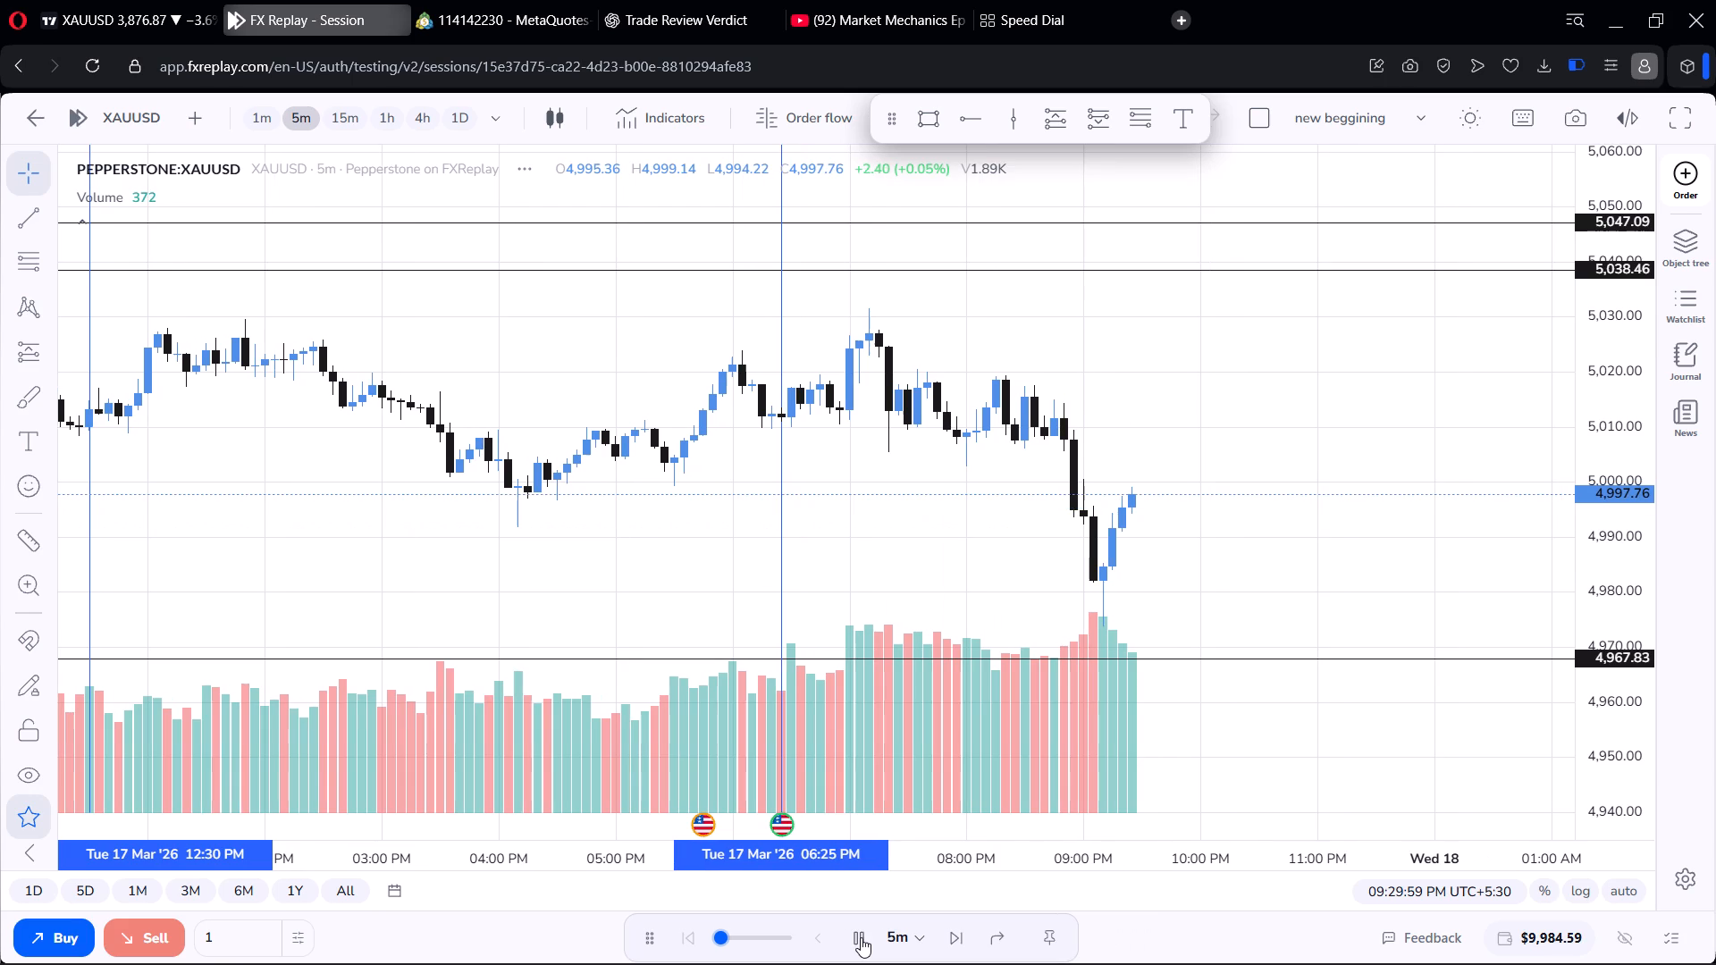
click(861, 937)
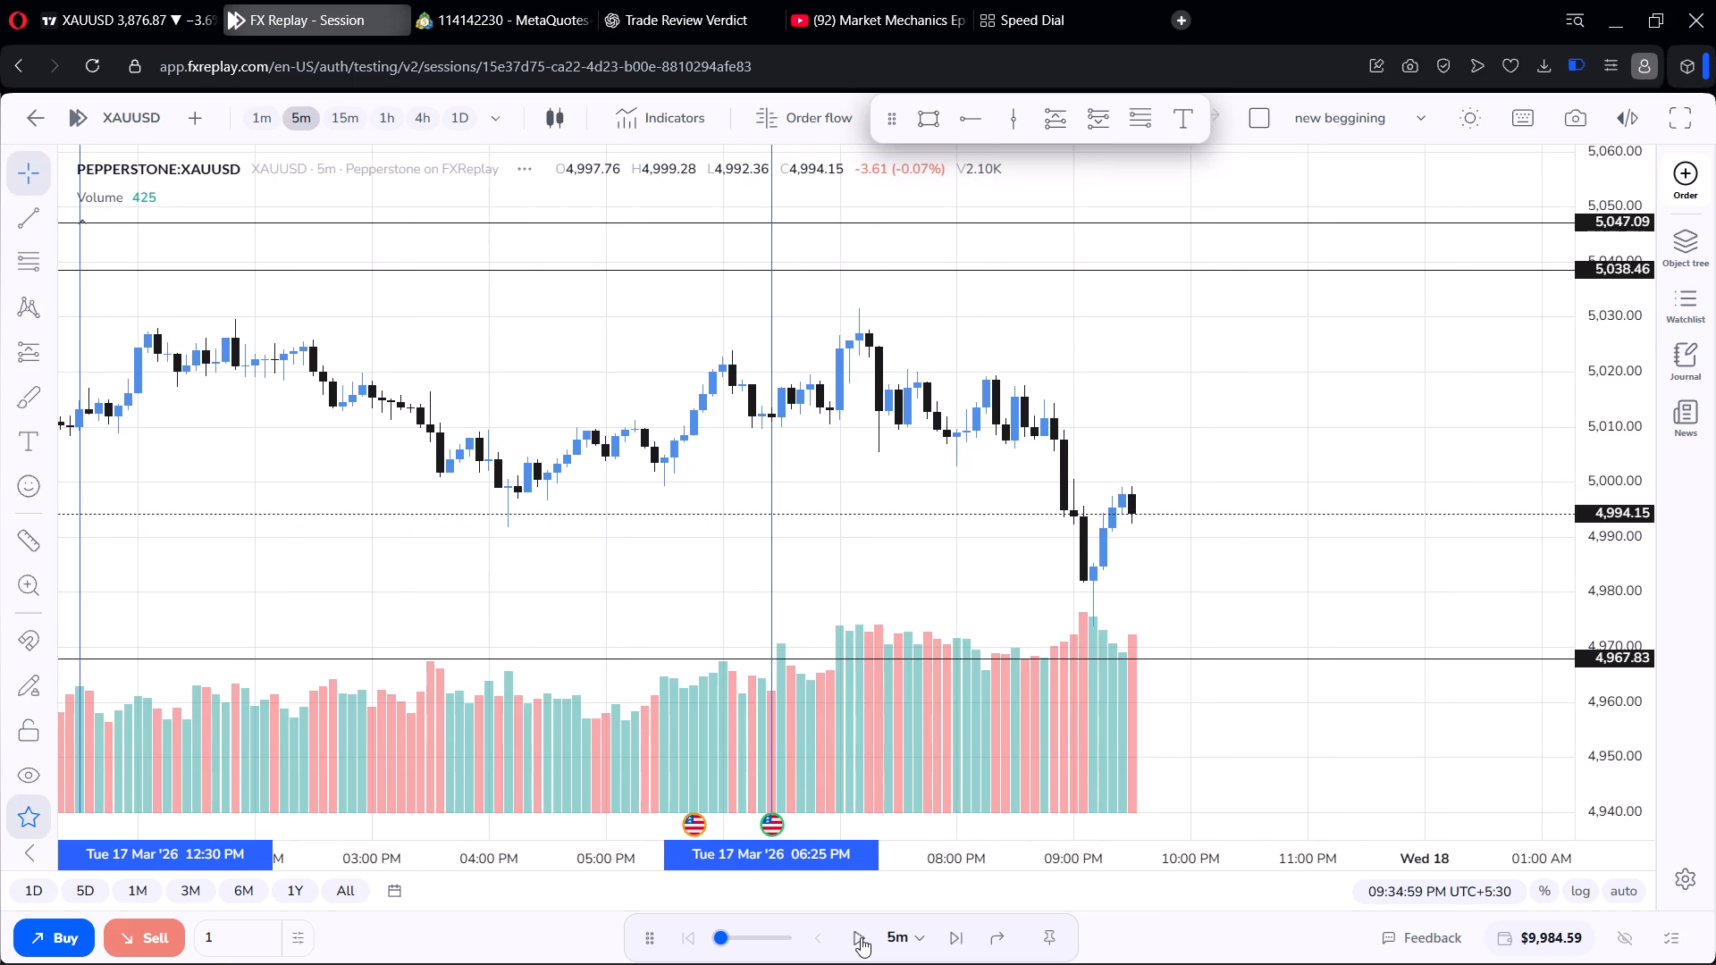
click(861, 937)
click(861, 937)
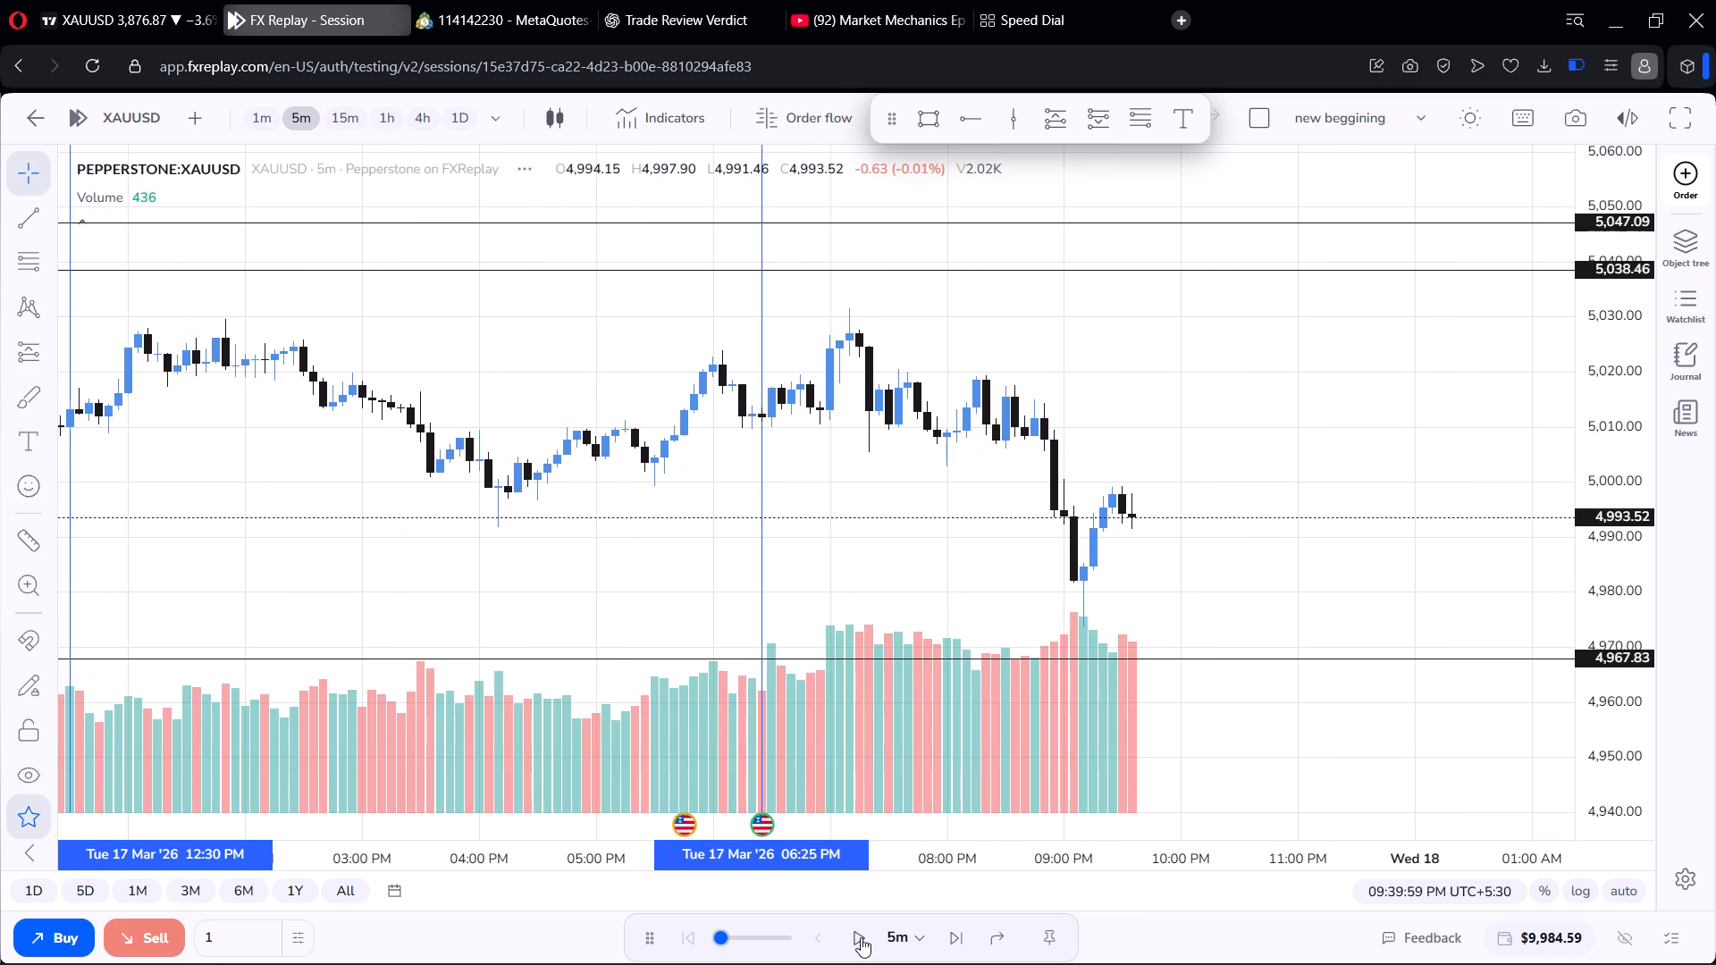
Continue the replay past the end of 17 March and pause it at 12:04:59 AM.
click(861, 937)
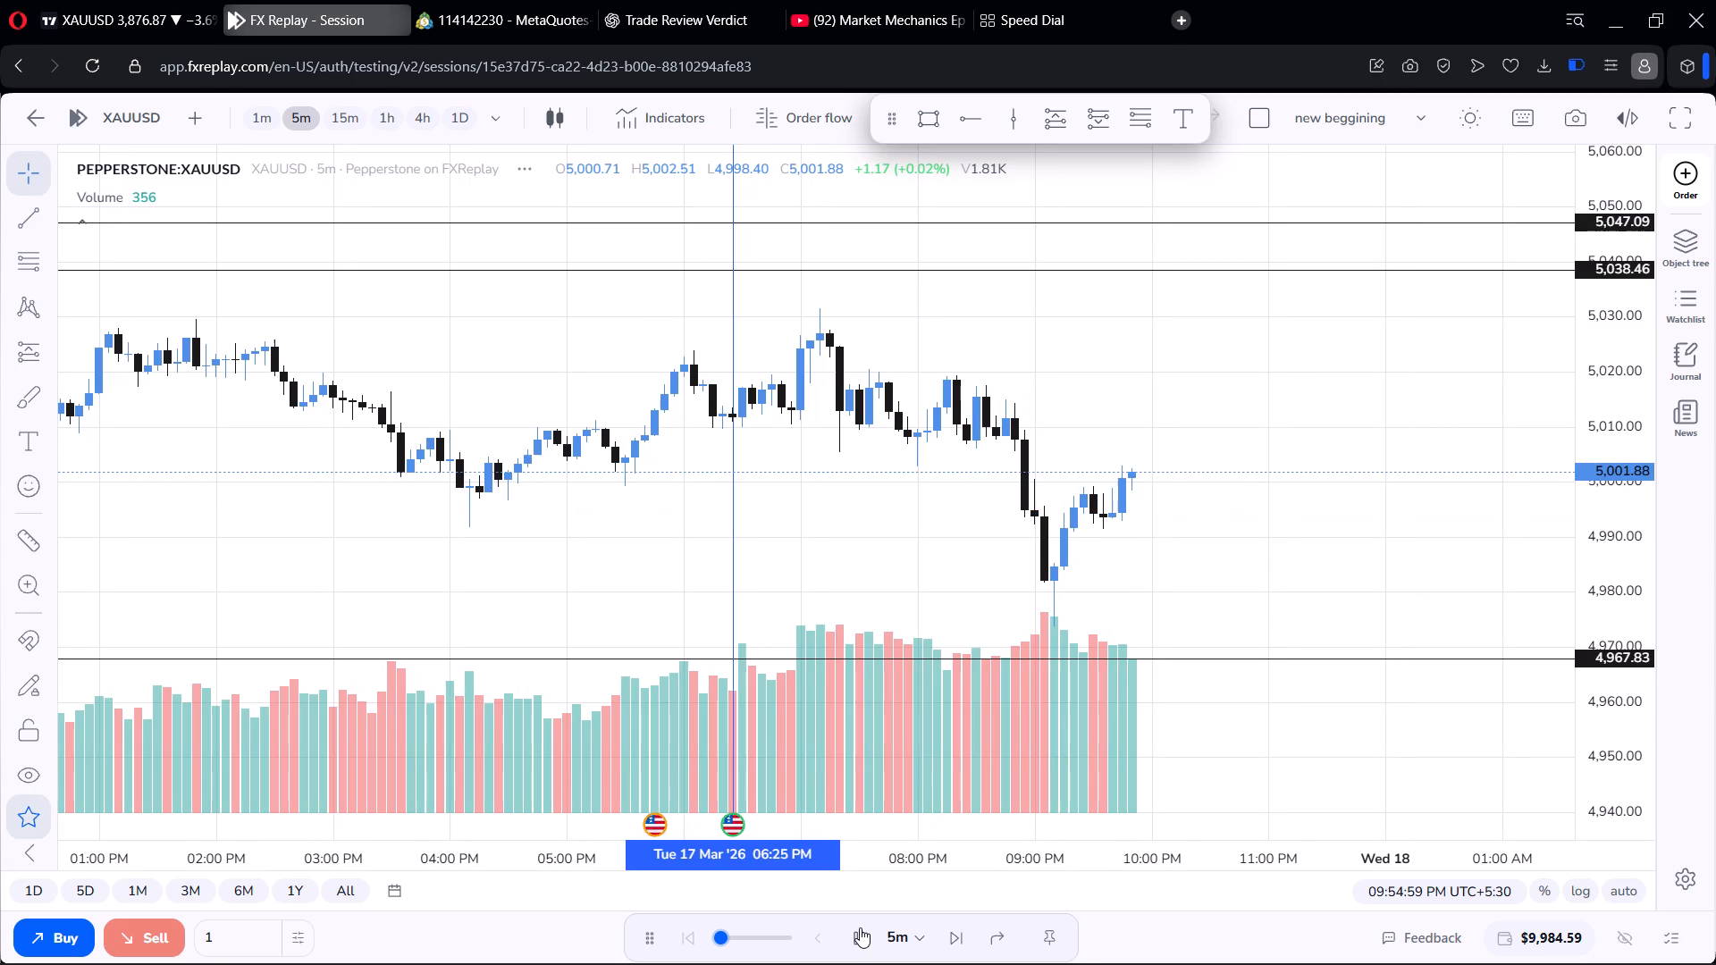
click(860, 927)
click(860, 927)
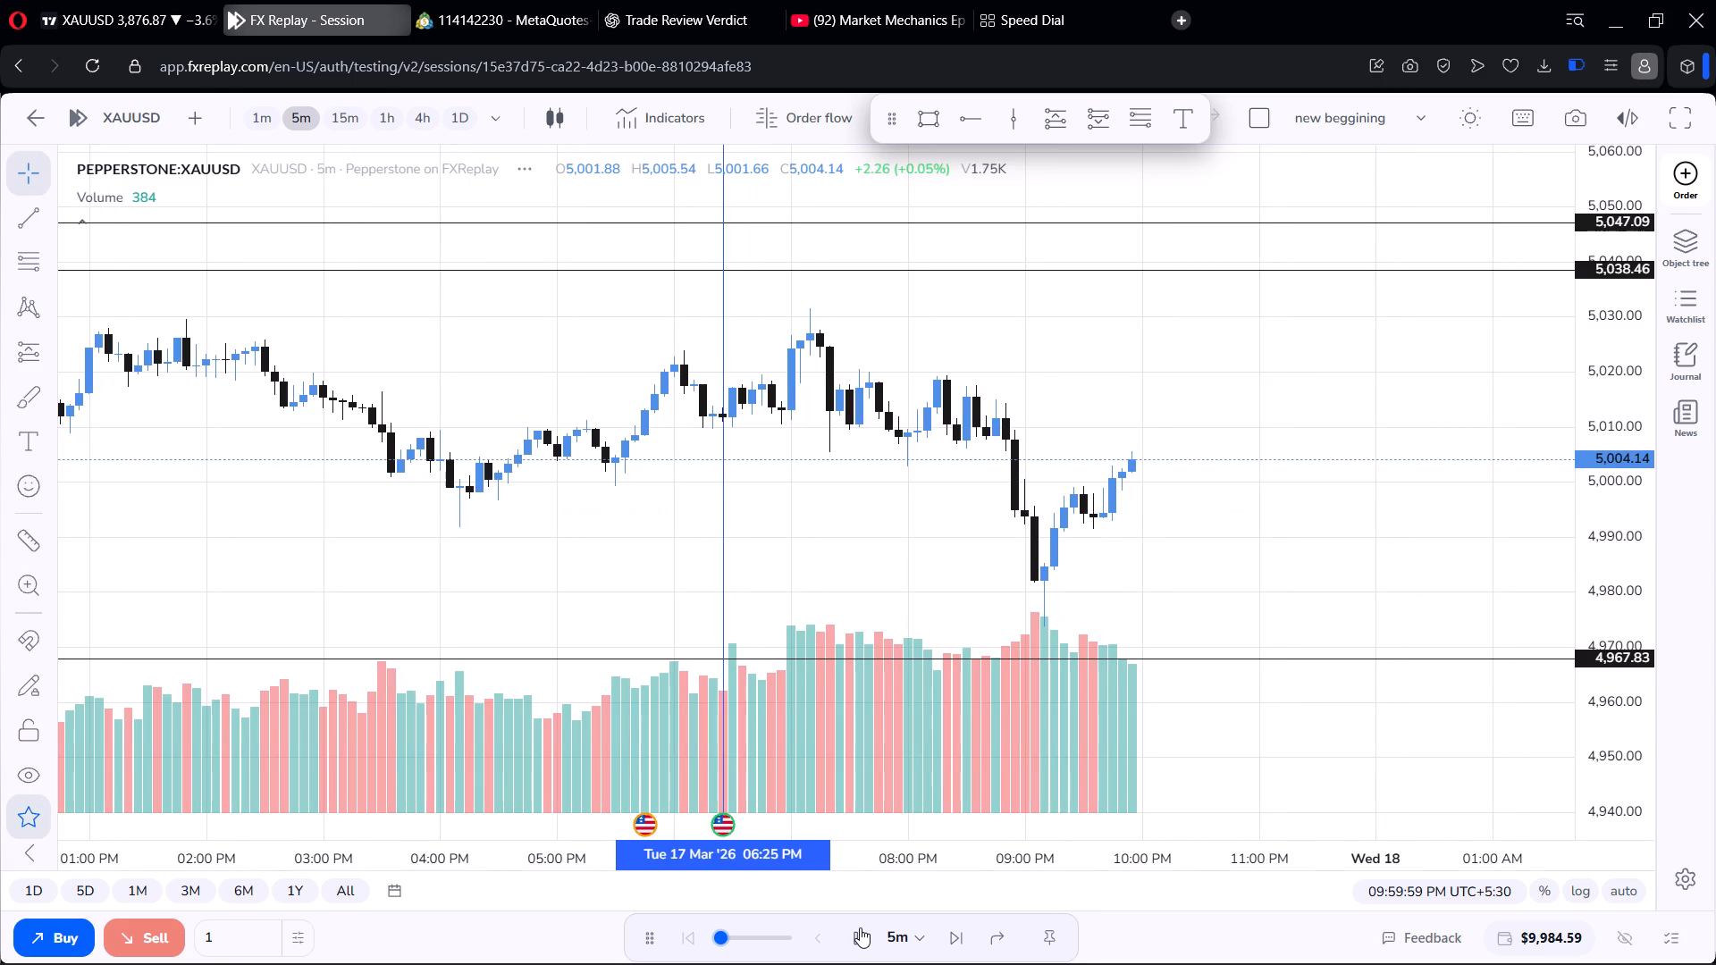
click(860, 927)
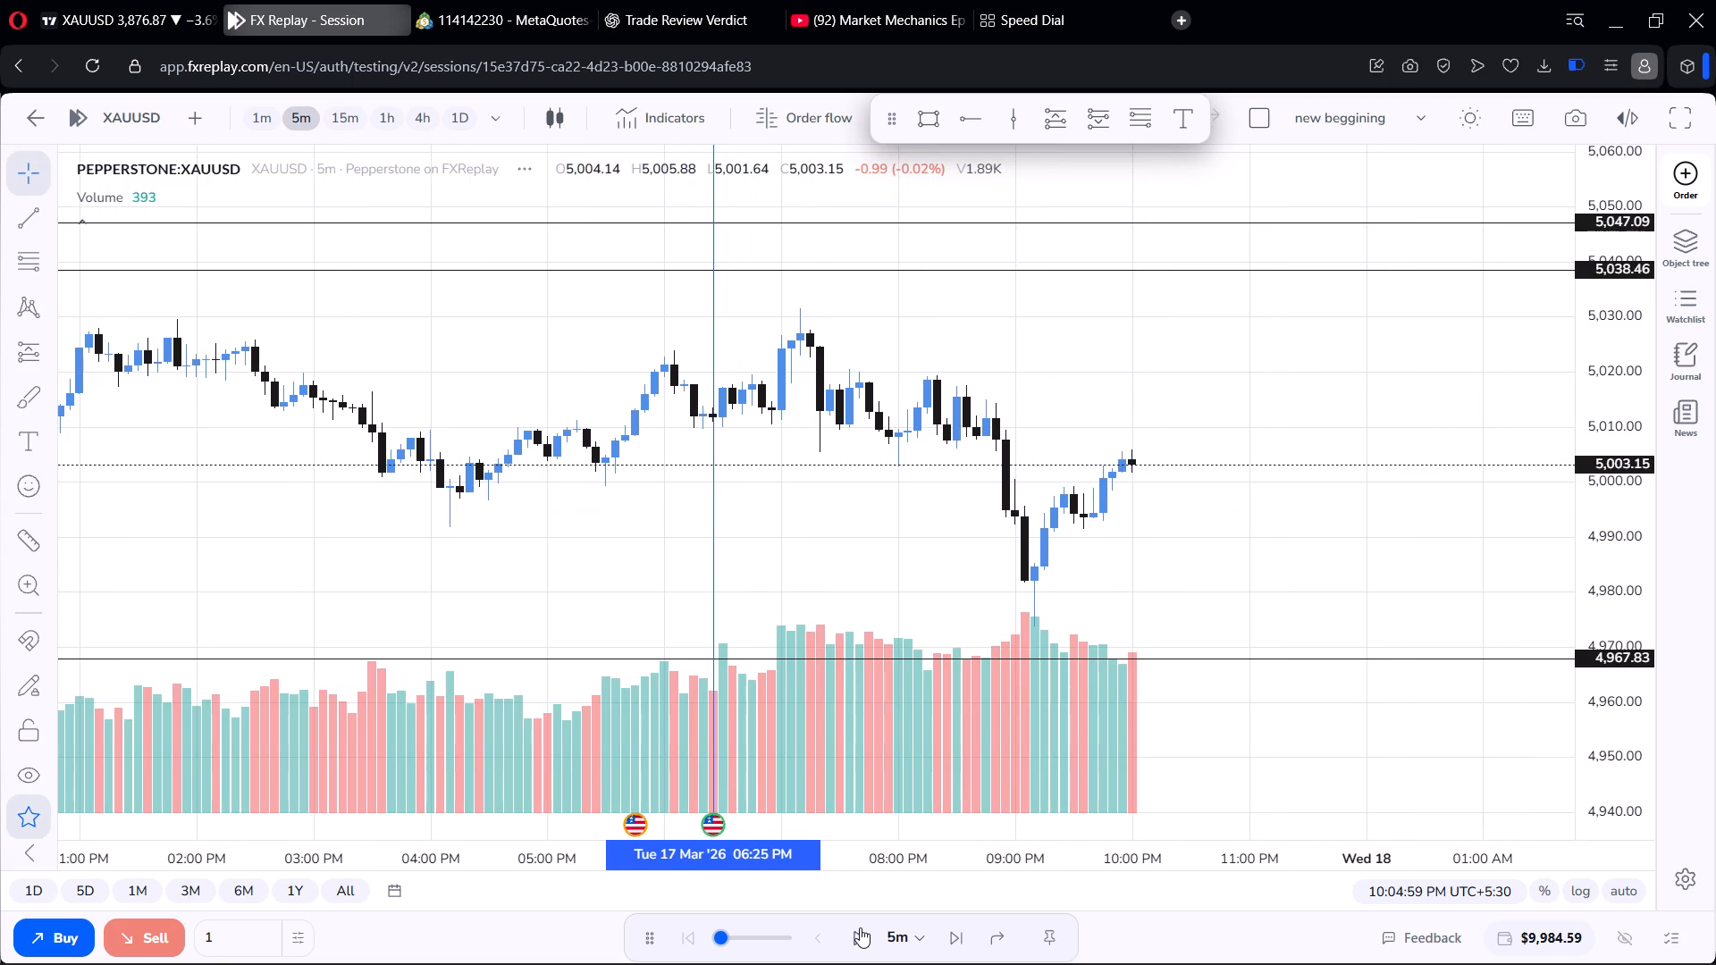
click(860, 927)
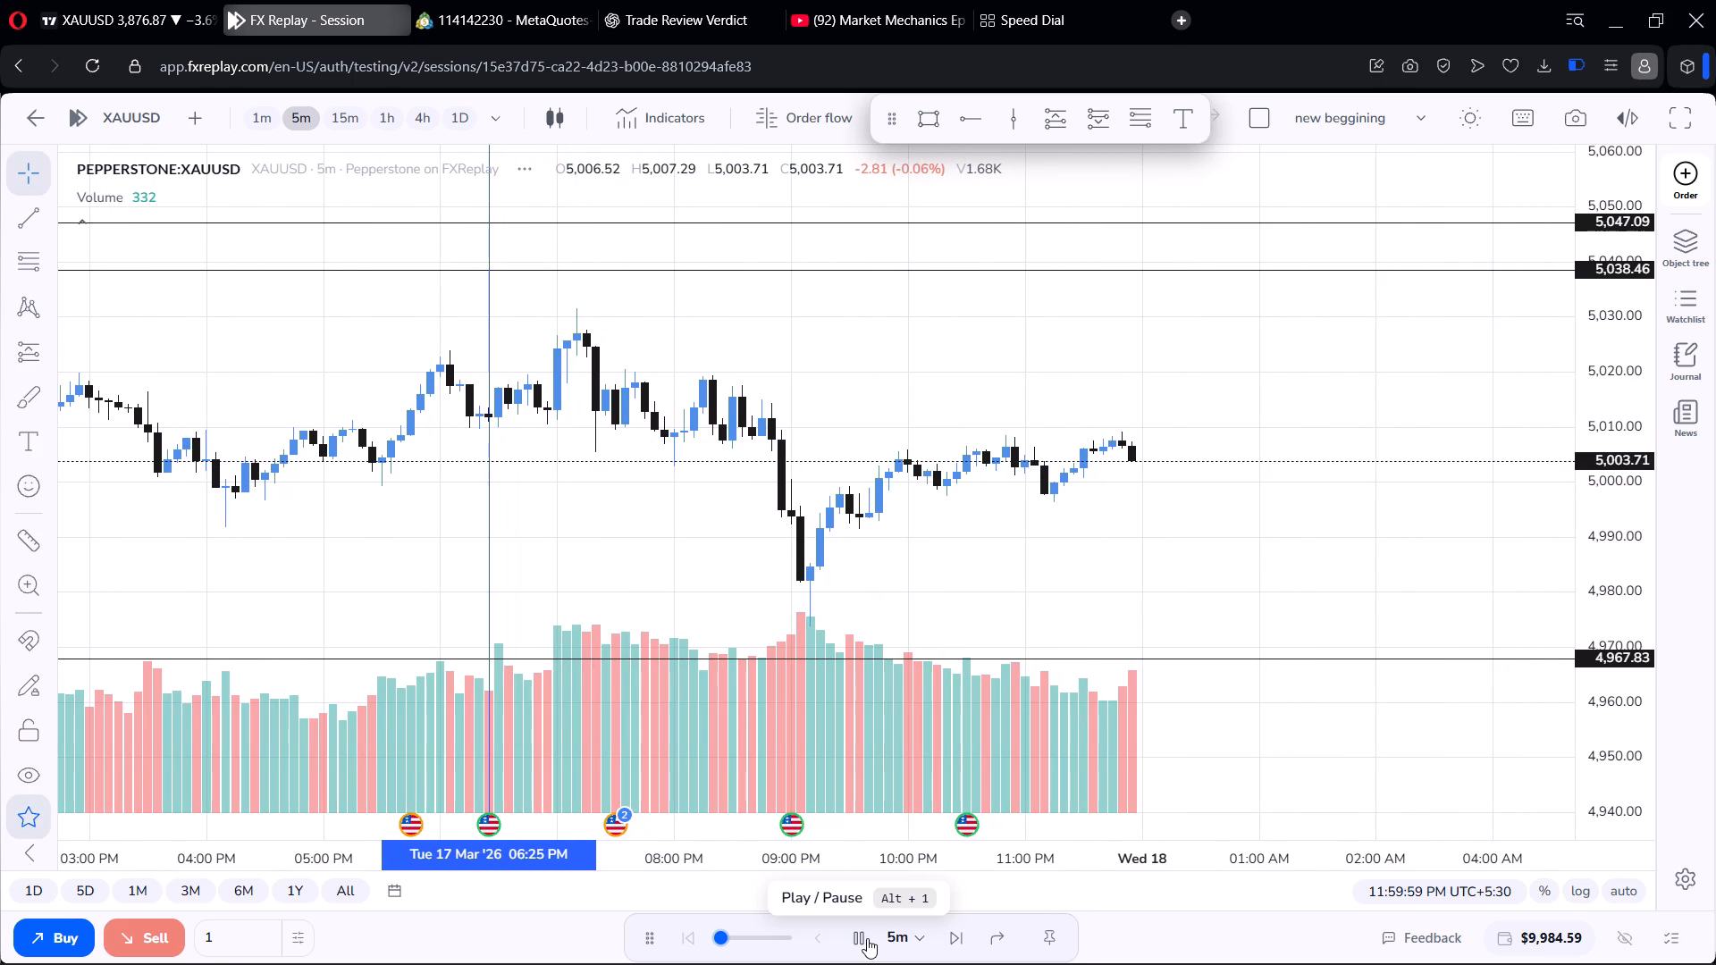
click(867, 938)
Remove all 5 drawings from the XAUUSD chart, keeping the volume indicator.
scroll(1064, 162, down, 5)
scroll(937, 367, down, 4)
right_click(919, 315)
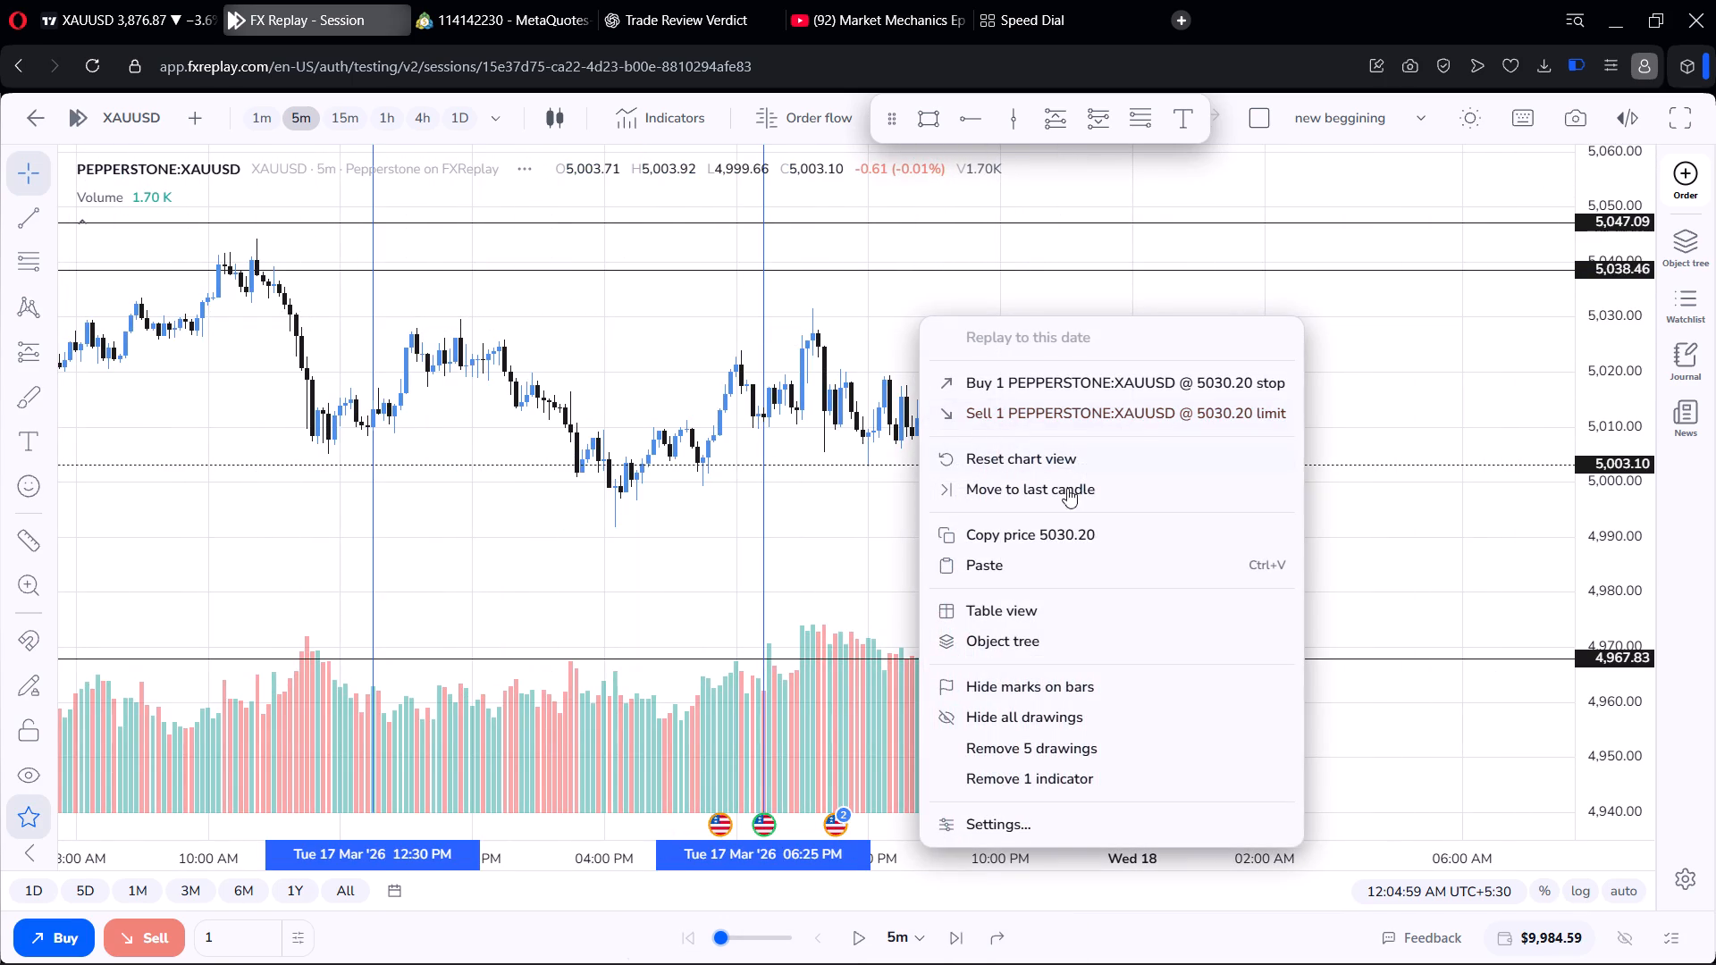
click(1039, 737)
Examine the price swings since 14 March on the cleared 5-minute chart.
scroll(1067, 586, up, 3)
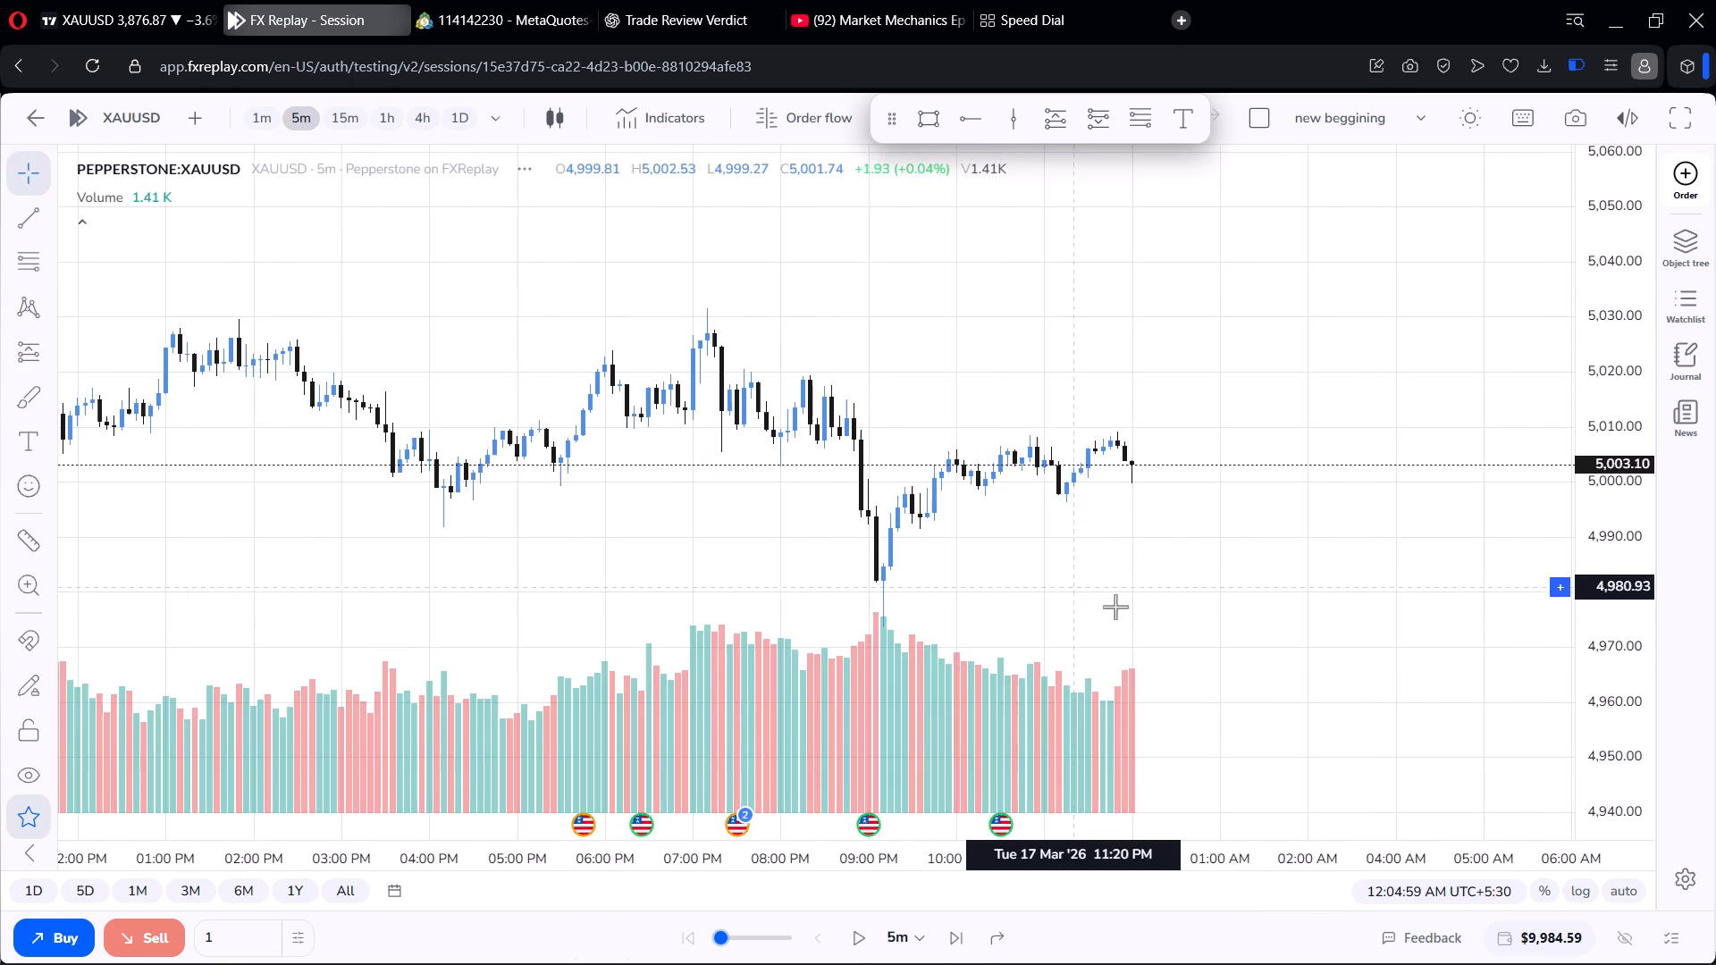
scroll(1615, 334, down, 5)
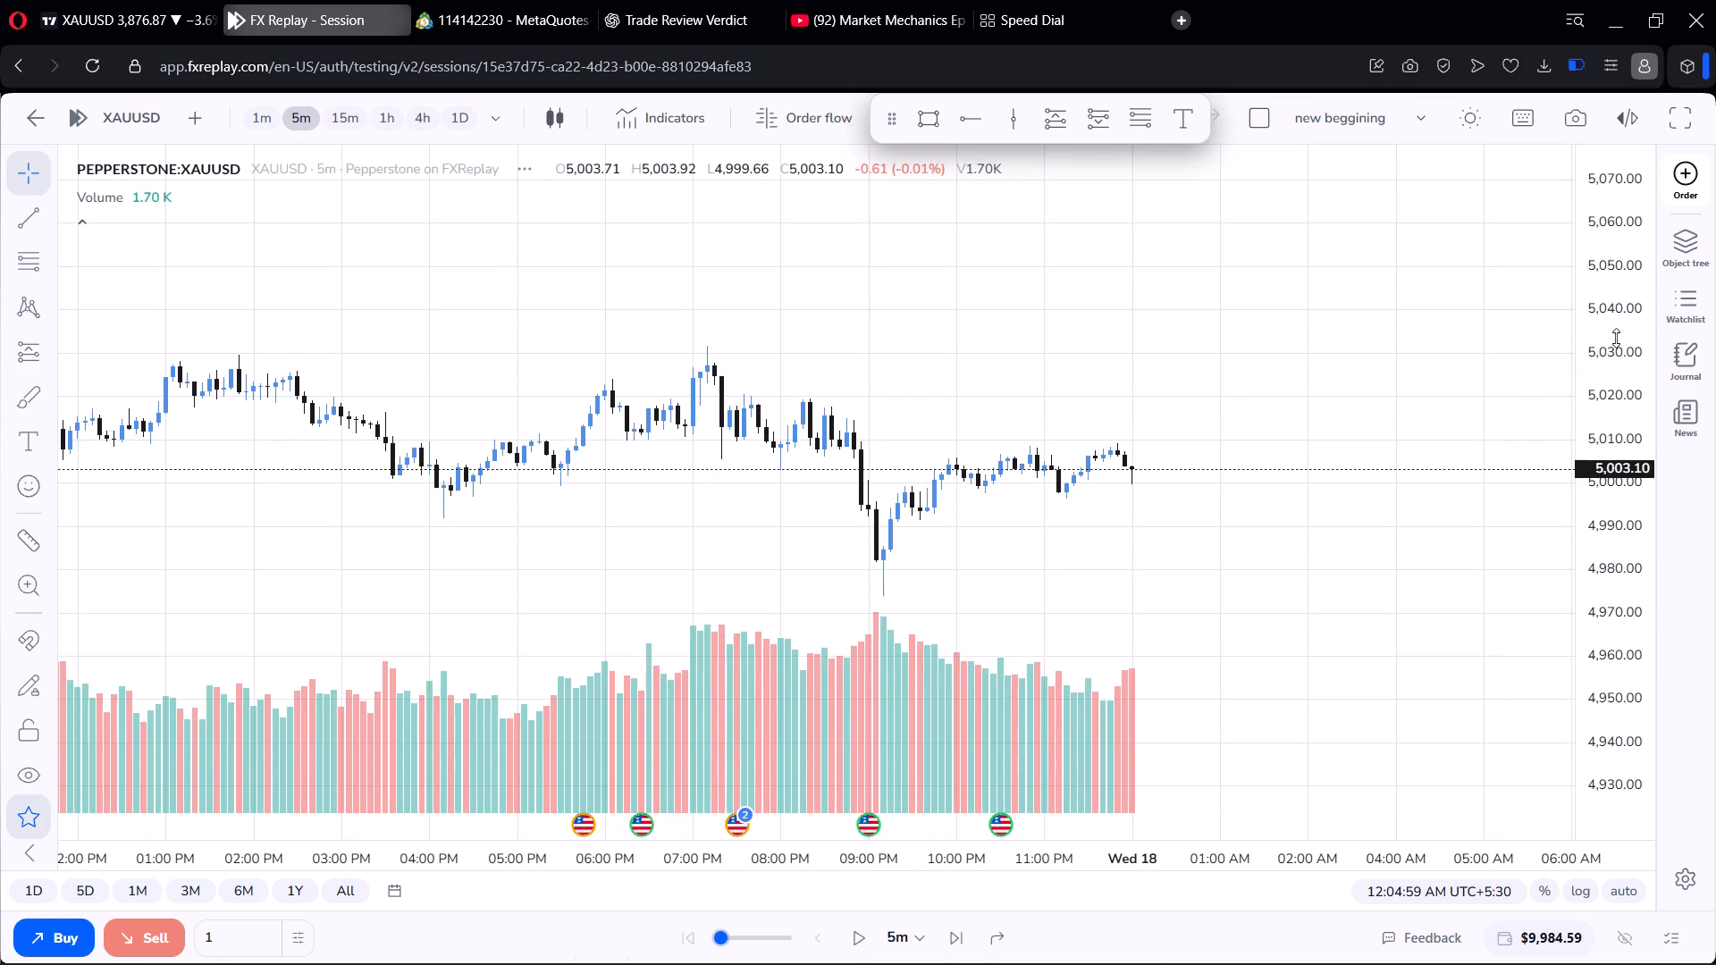
scroll(1616, 338, down, 4)
scroll(567, 429, down, 6)
scroll(882, 389, down, 12)
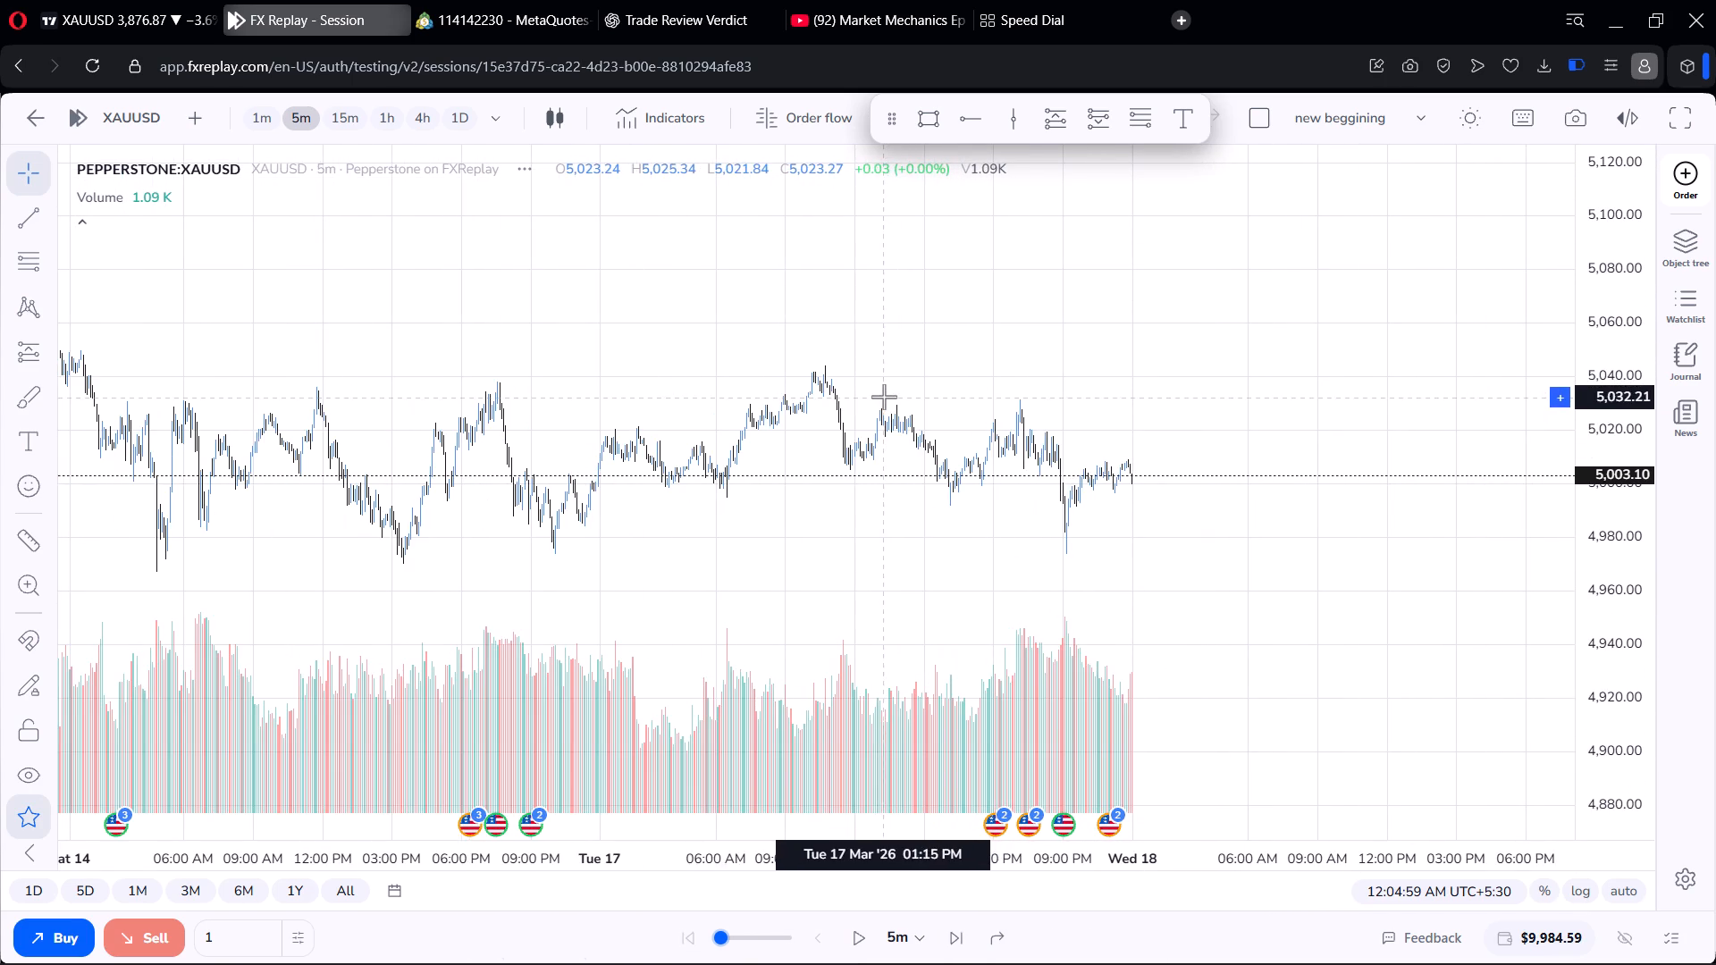
Examine the wider trend on the daily chart, comparing the January to March swings with the latest candles.
click(390, 113)
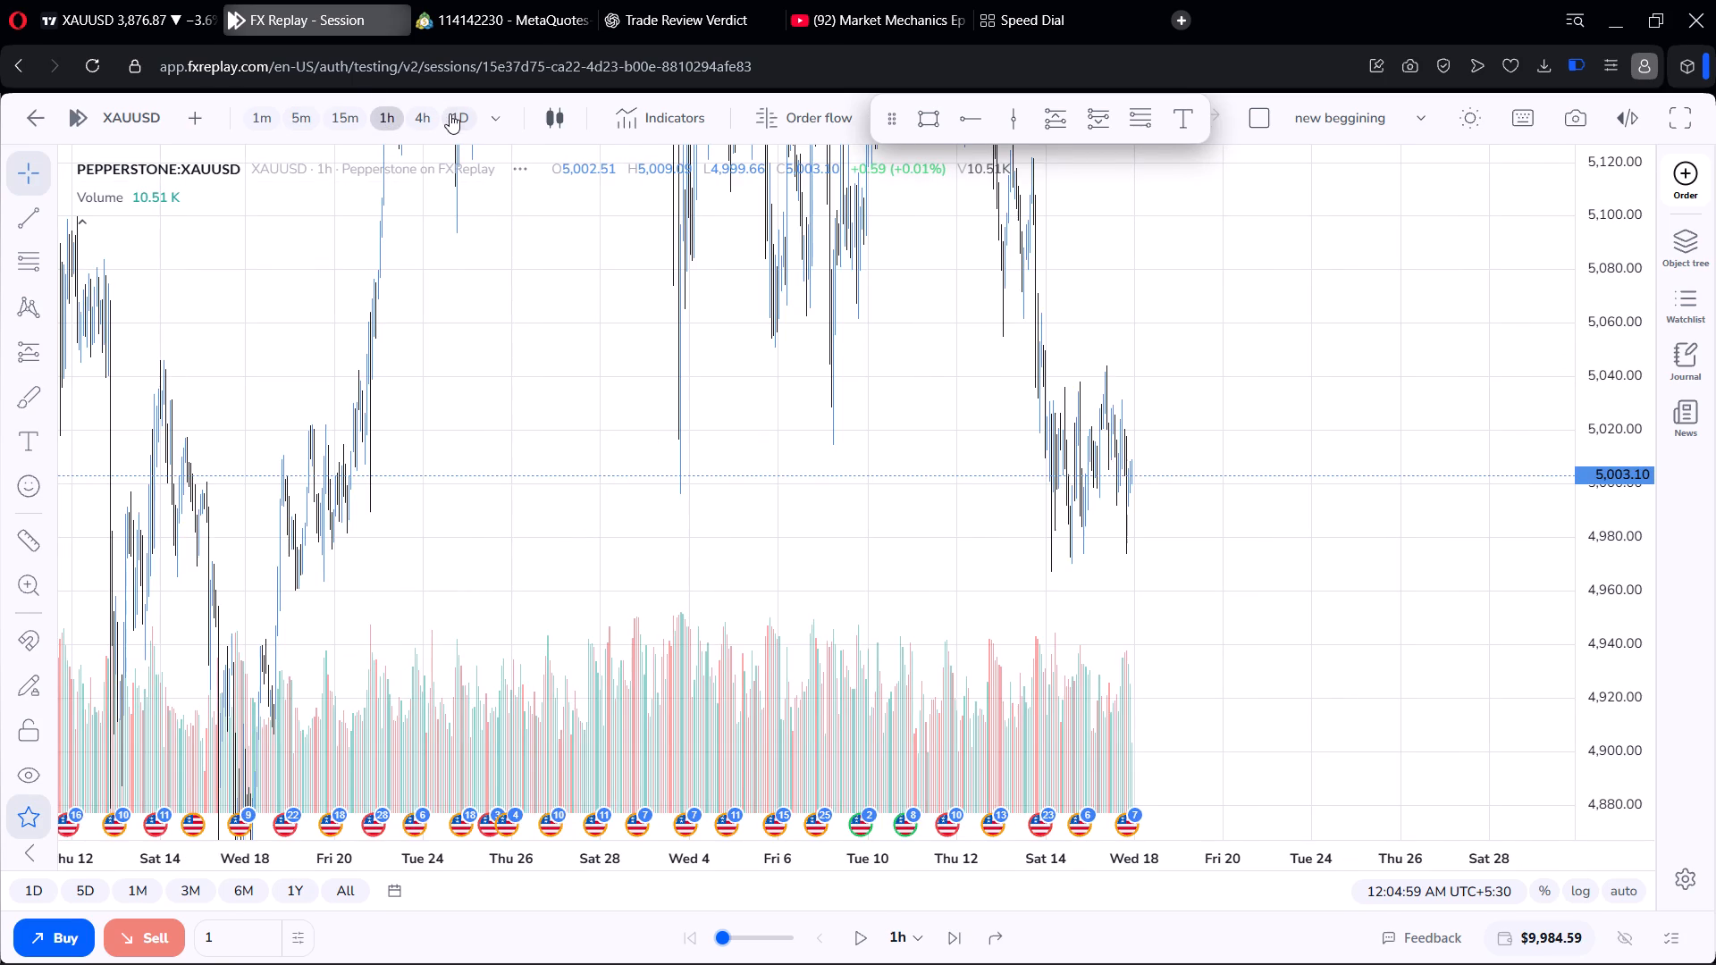
click(450, 113)
scroll(895, 347, up, 4)
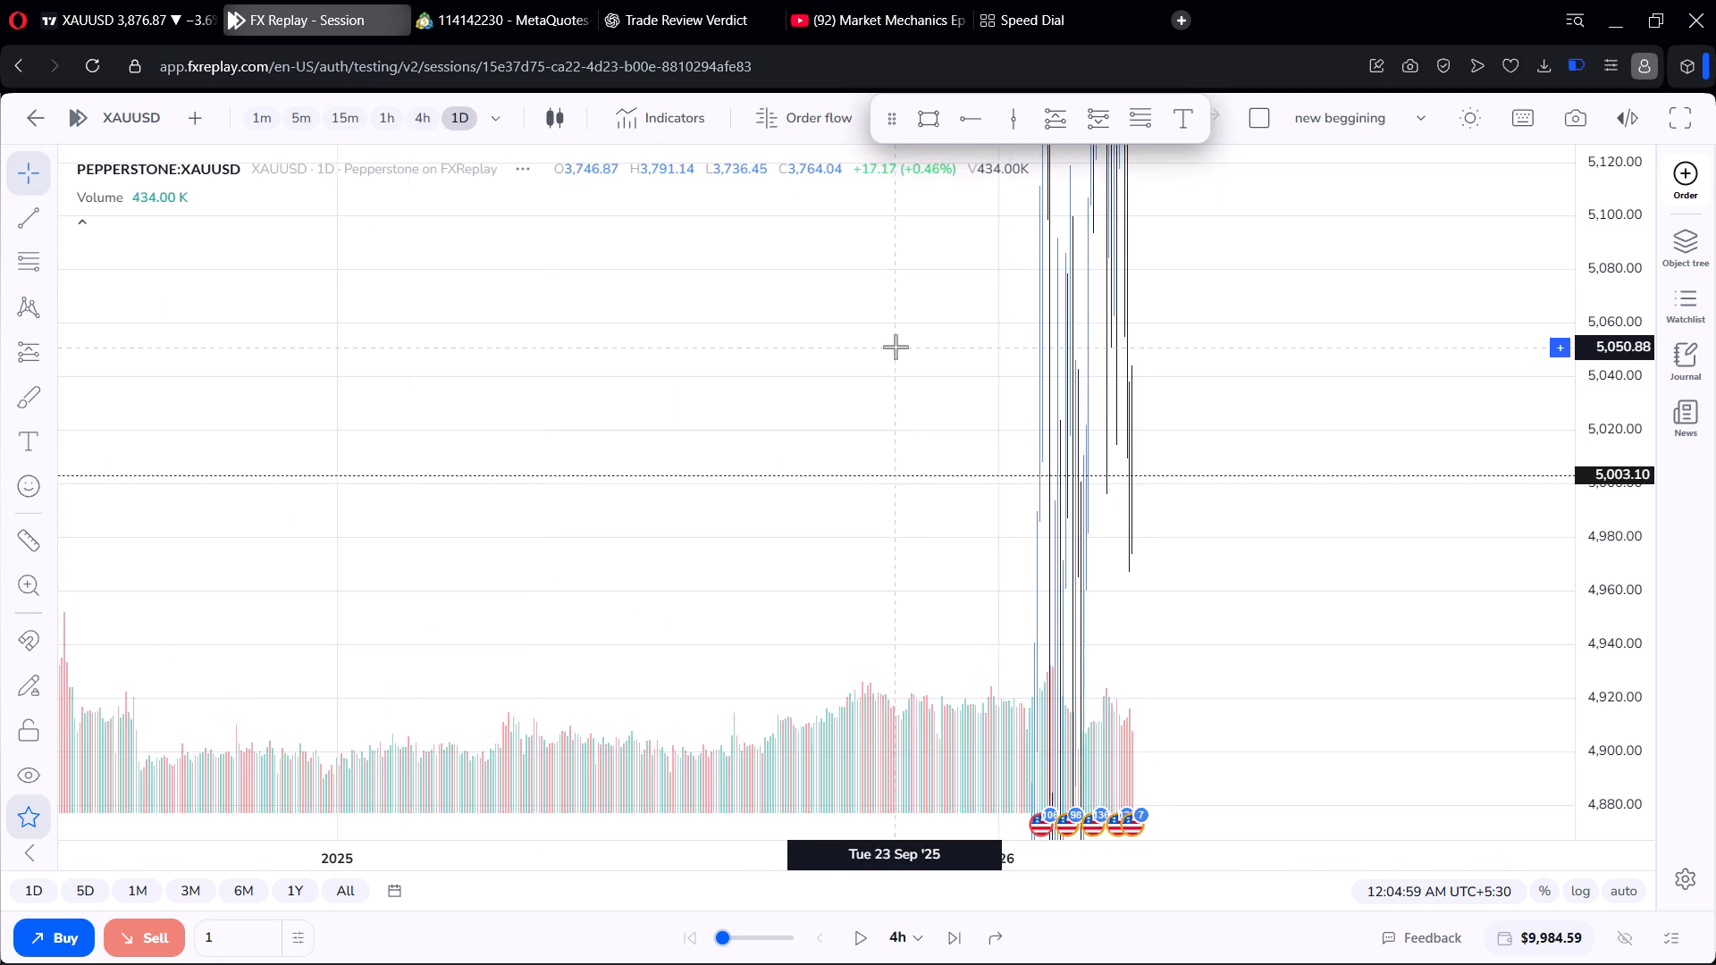
scroll(896, 347, up, 17)
scroll(887, 336, up, 9)
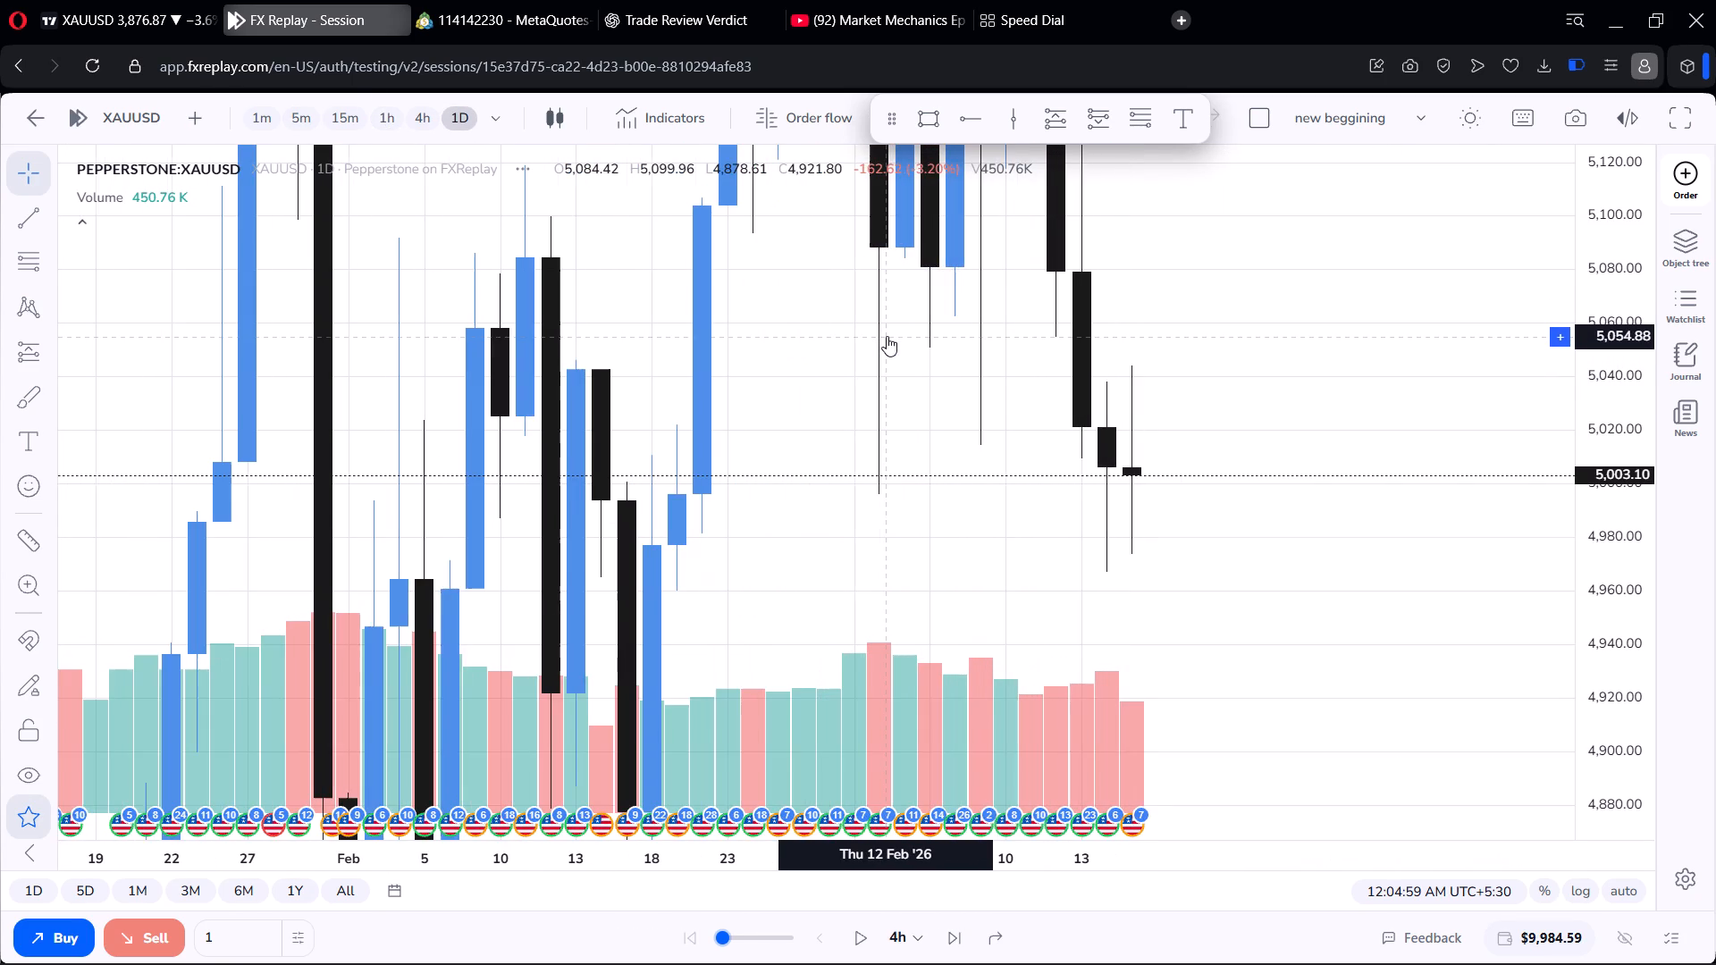
scroll(862, 334, up, 2)
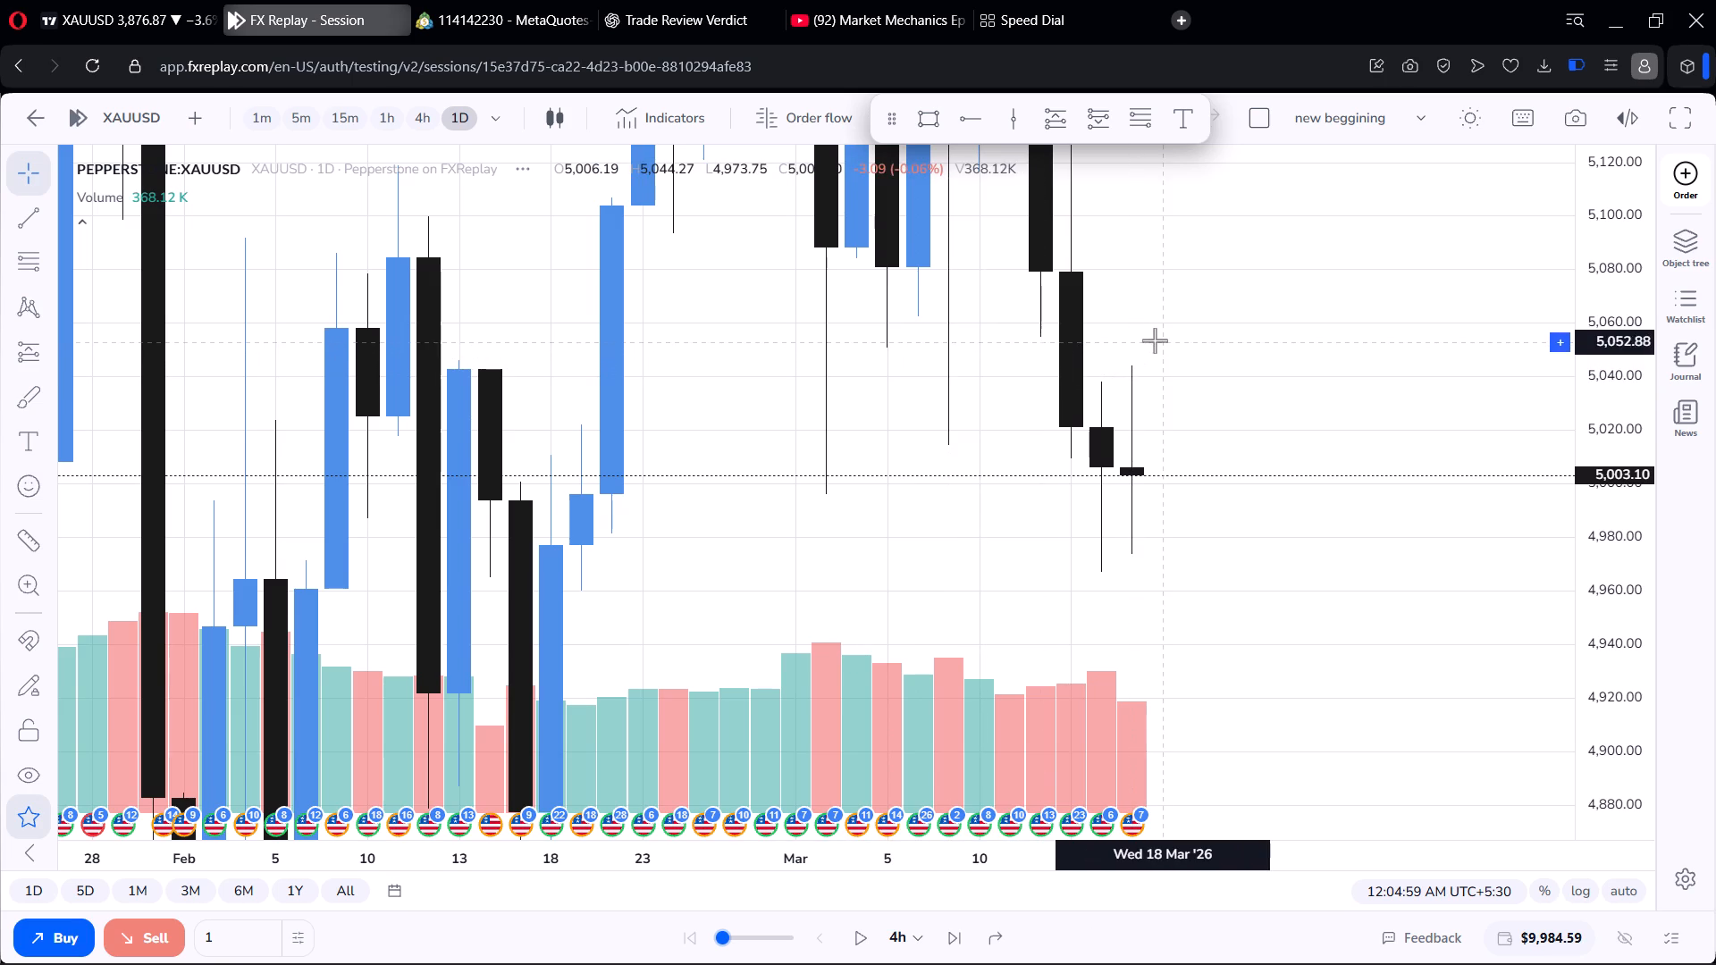
drag(1155, 340, 1149, 358)
scroll(1609, 314, down, 13)
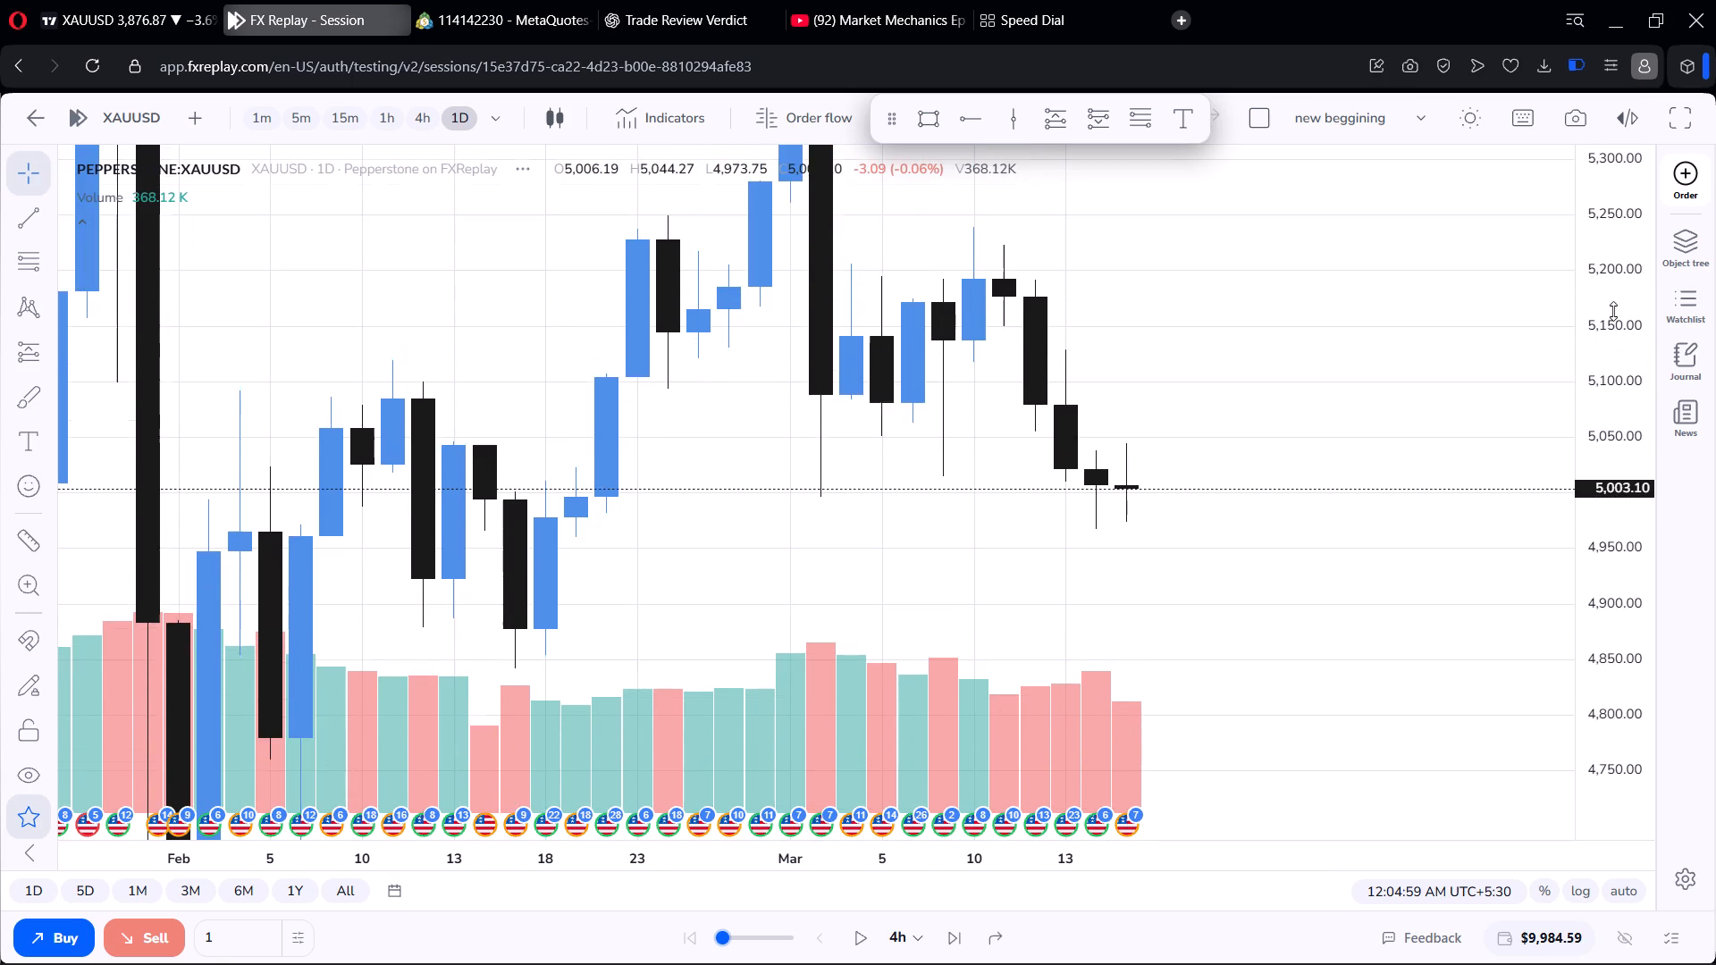
scroll(1613, 311, down, 5)
scroll(1129, 327, down, 12)
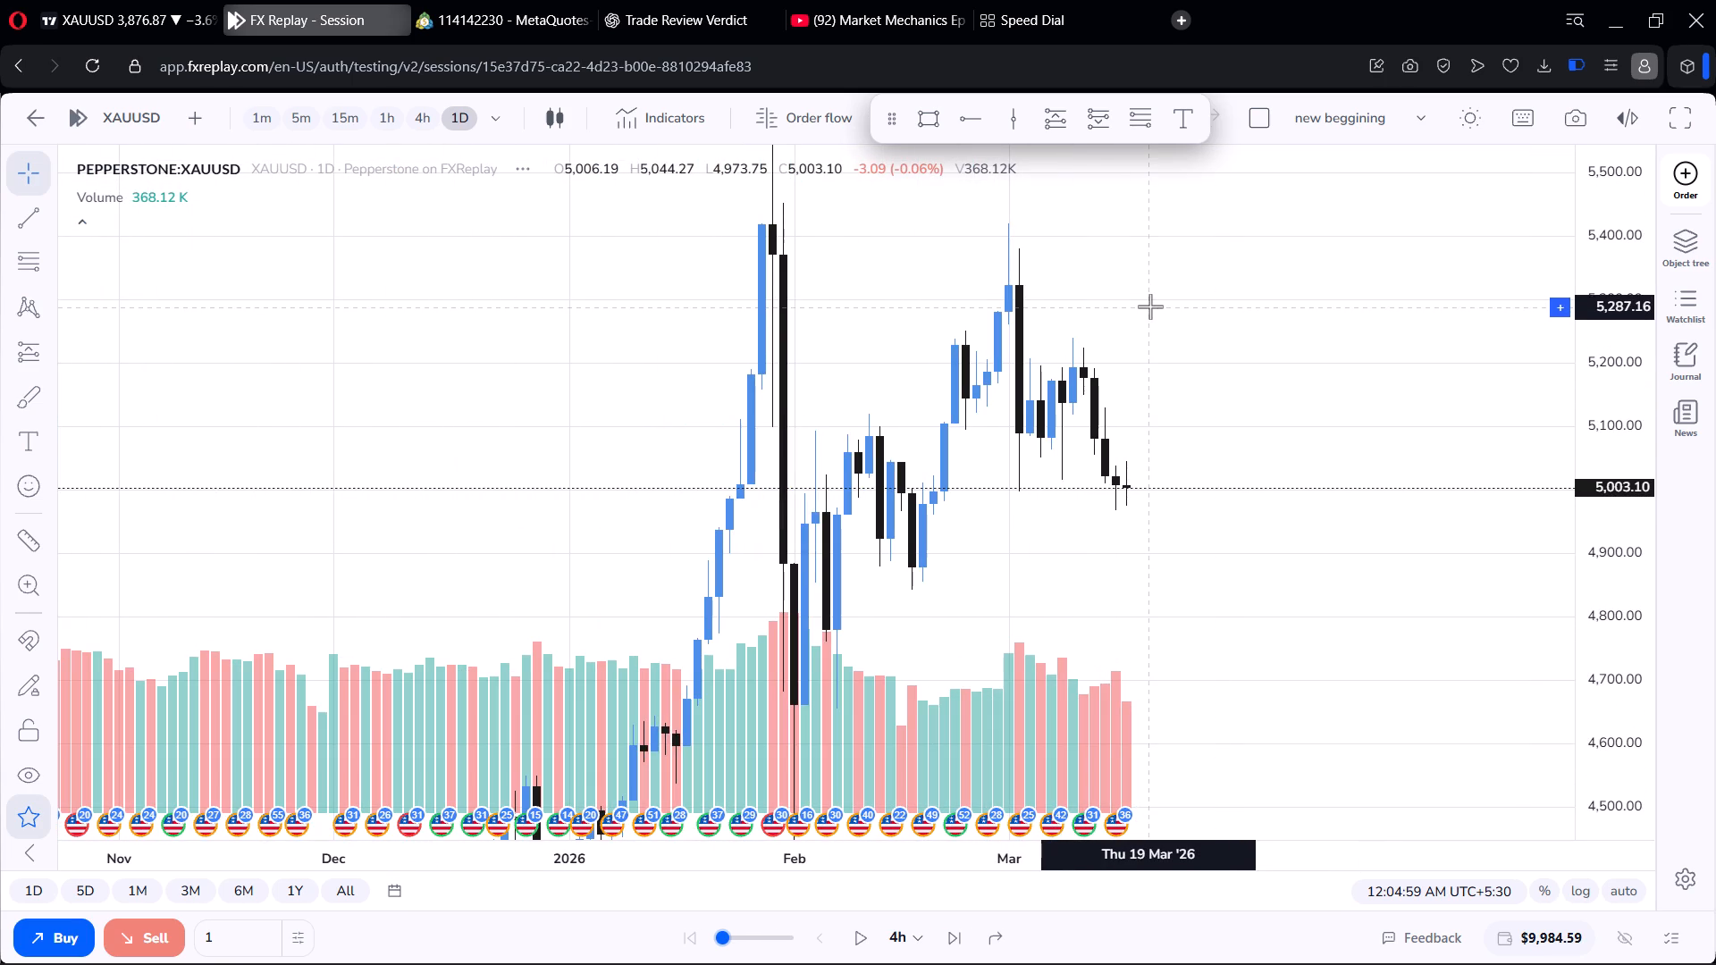
scroll(1150, 308, up, 8)
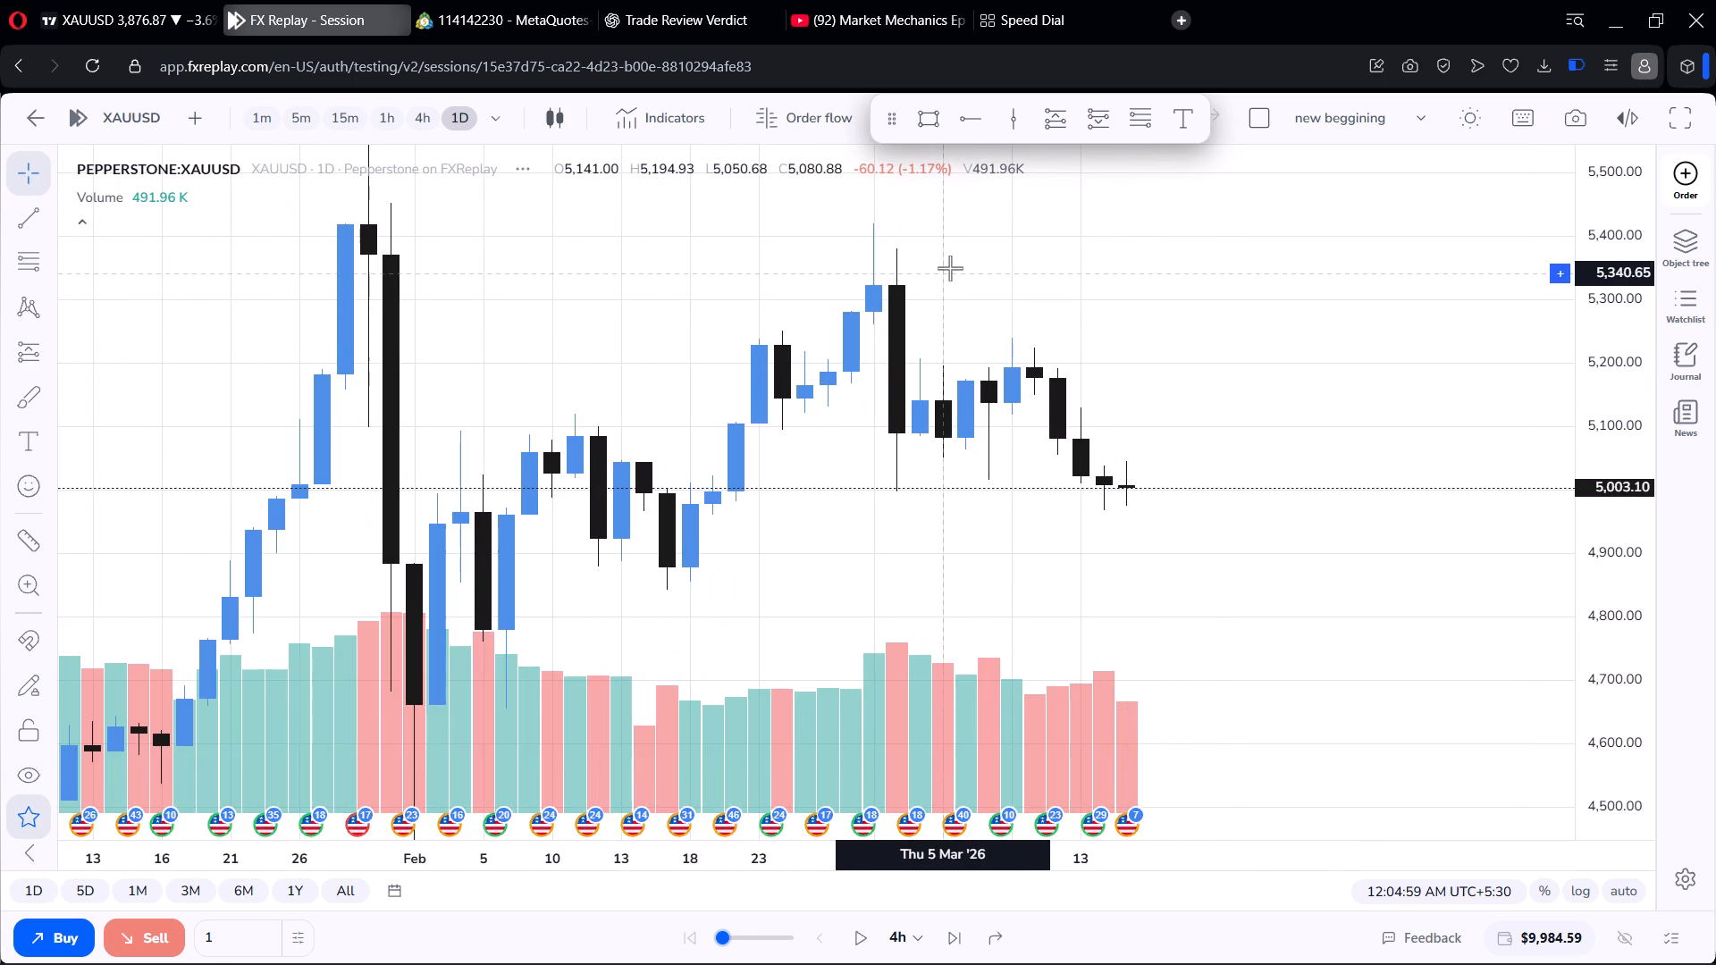
drag(907, 298, 895, 180)
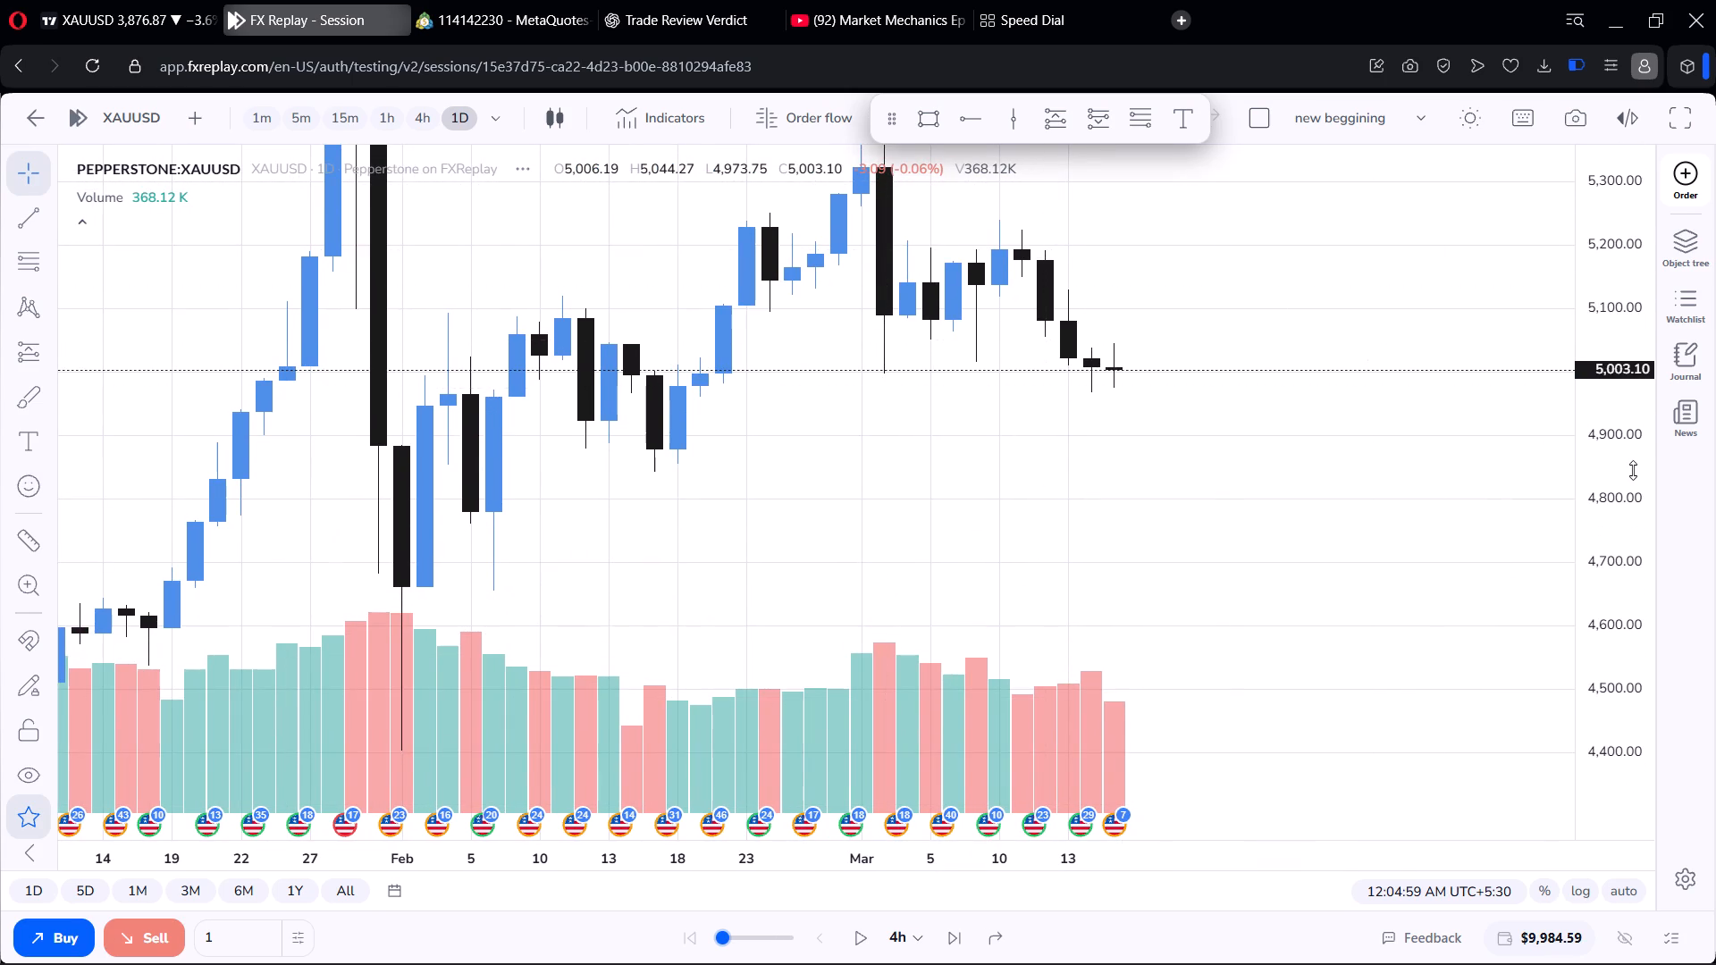
scroll(1634, 469, up, 8)
drag(1020, 226, 1006, 415)
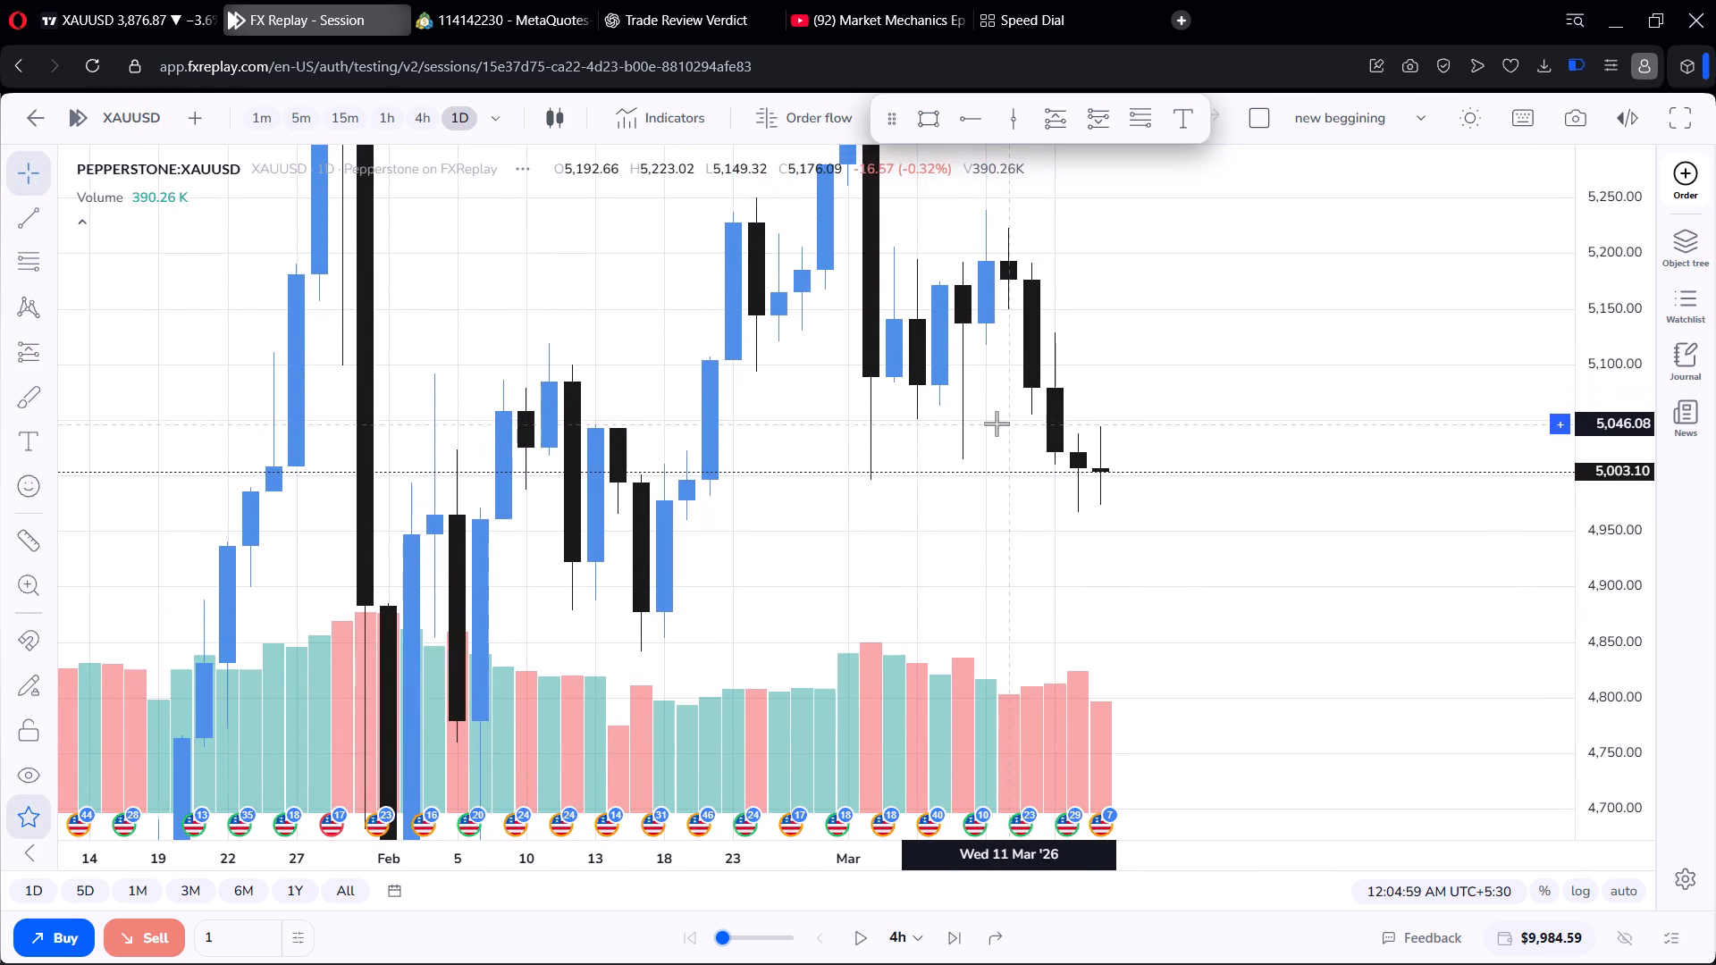
scroll(997, 424, up, 2)
scroll(1003, 395, down, 3)
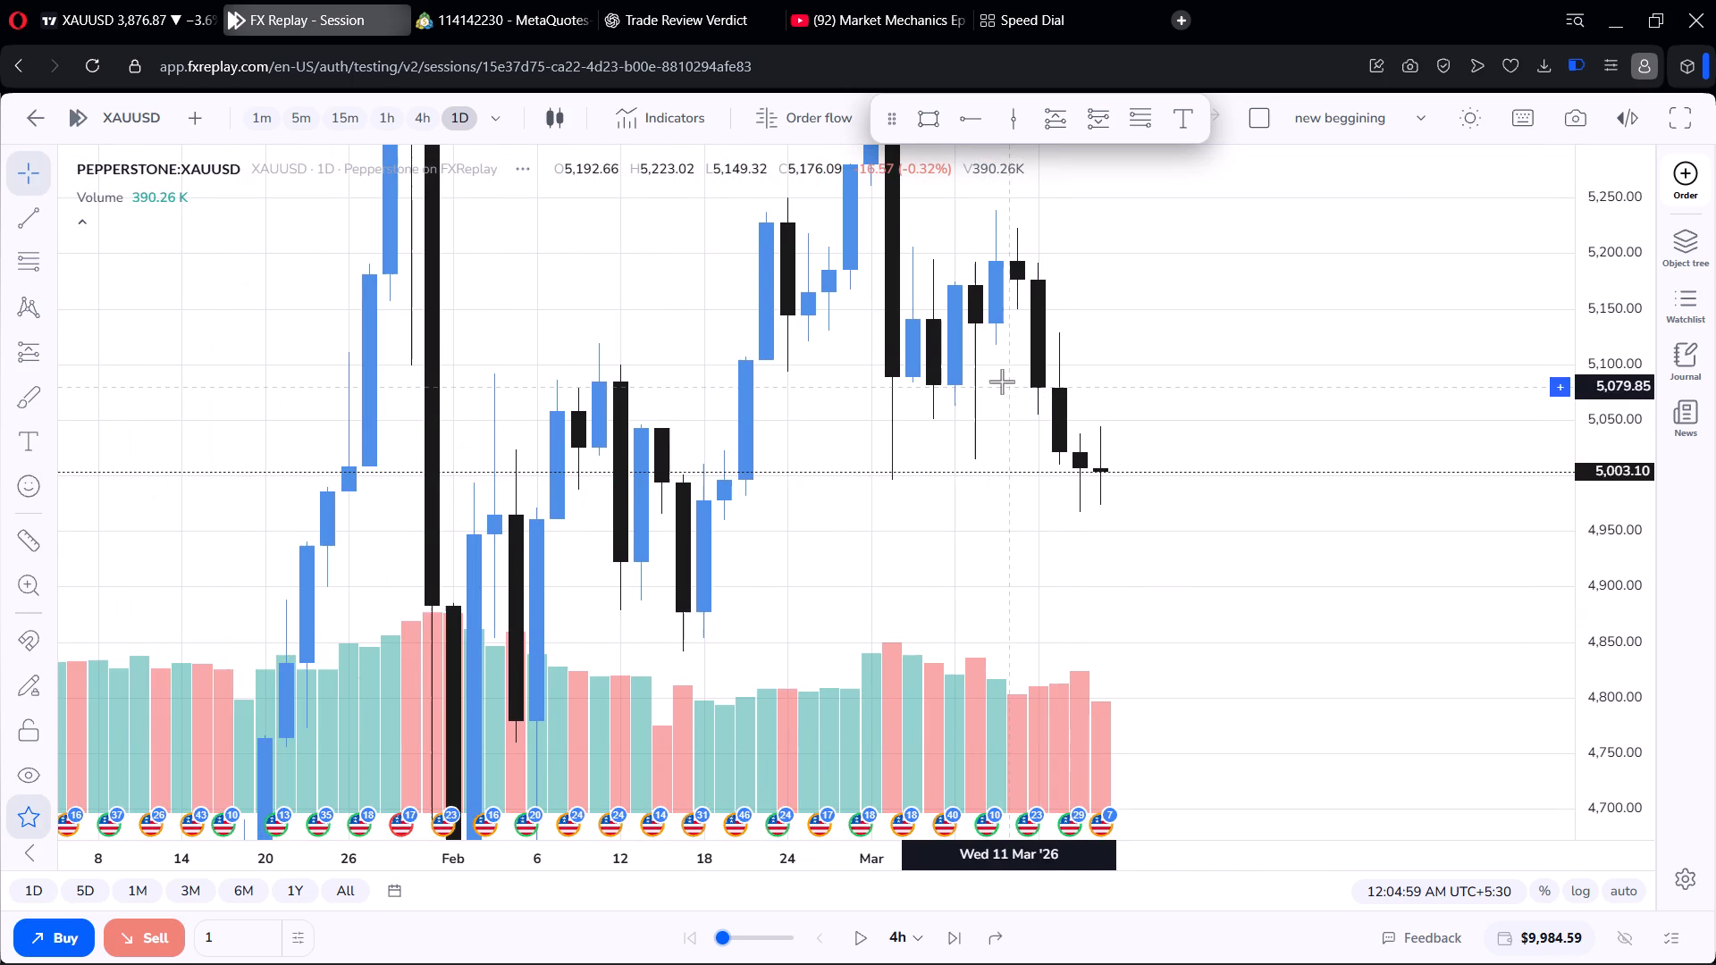
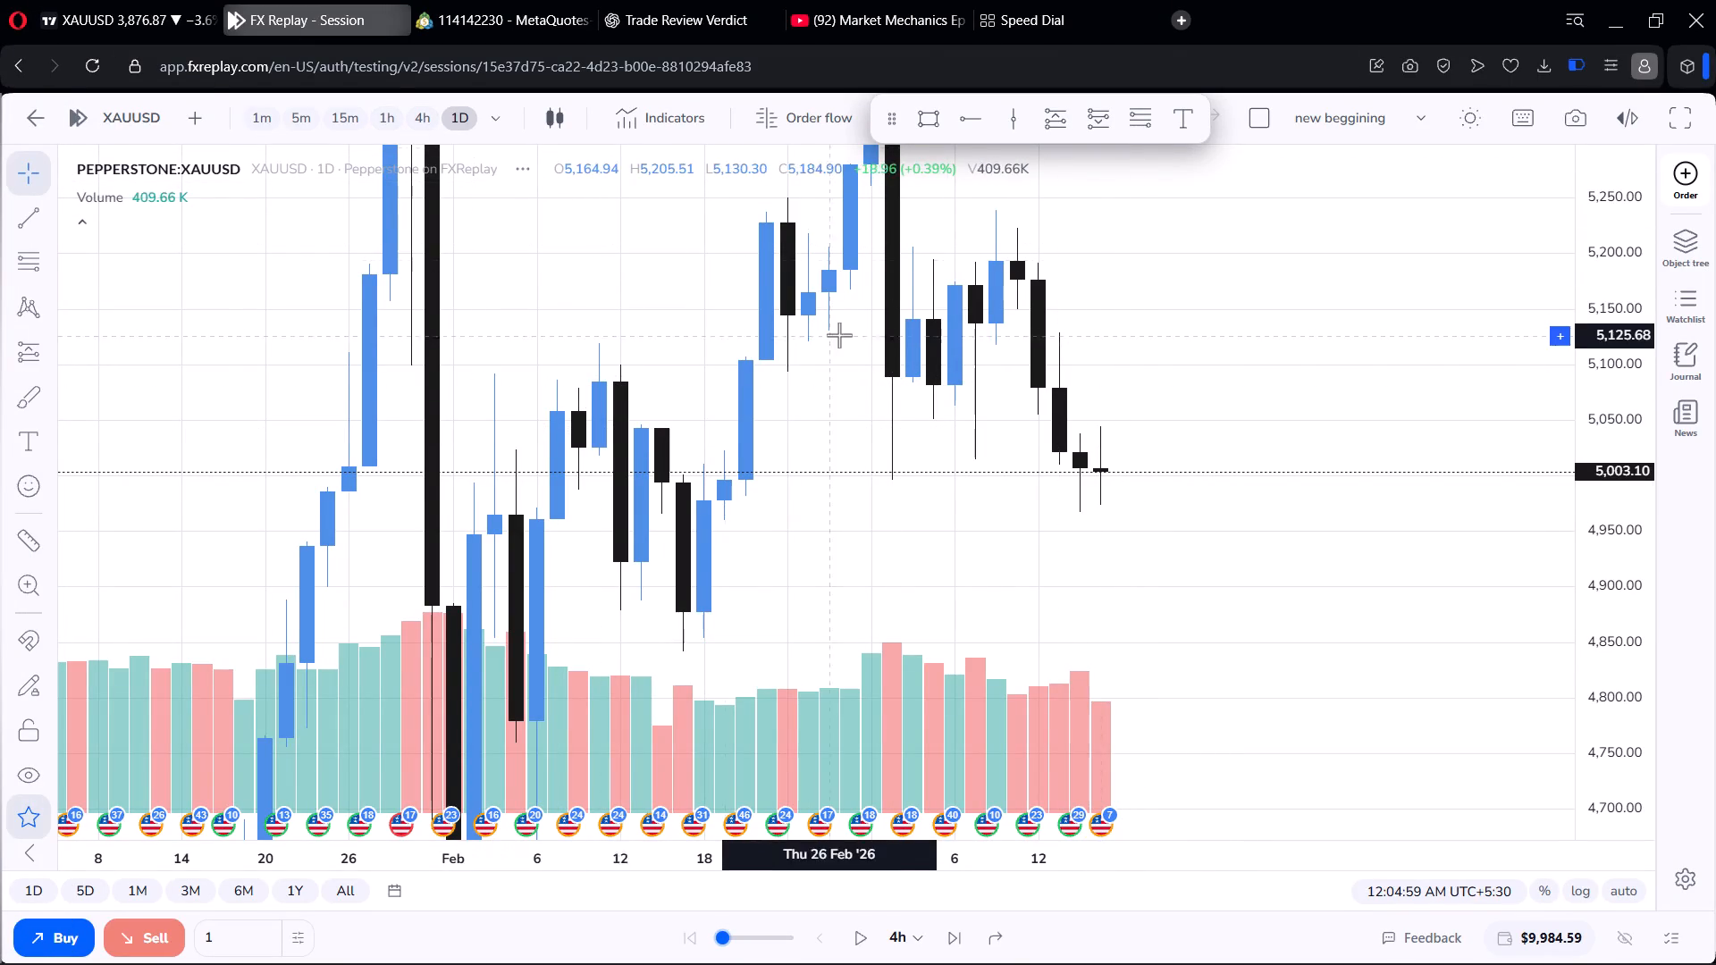
Mark the 17 March daily candle's high at about 5,044.20 and its low at about 4,974.17 with horizontal rays.
scroll(839, 335, up, 5)
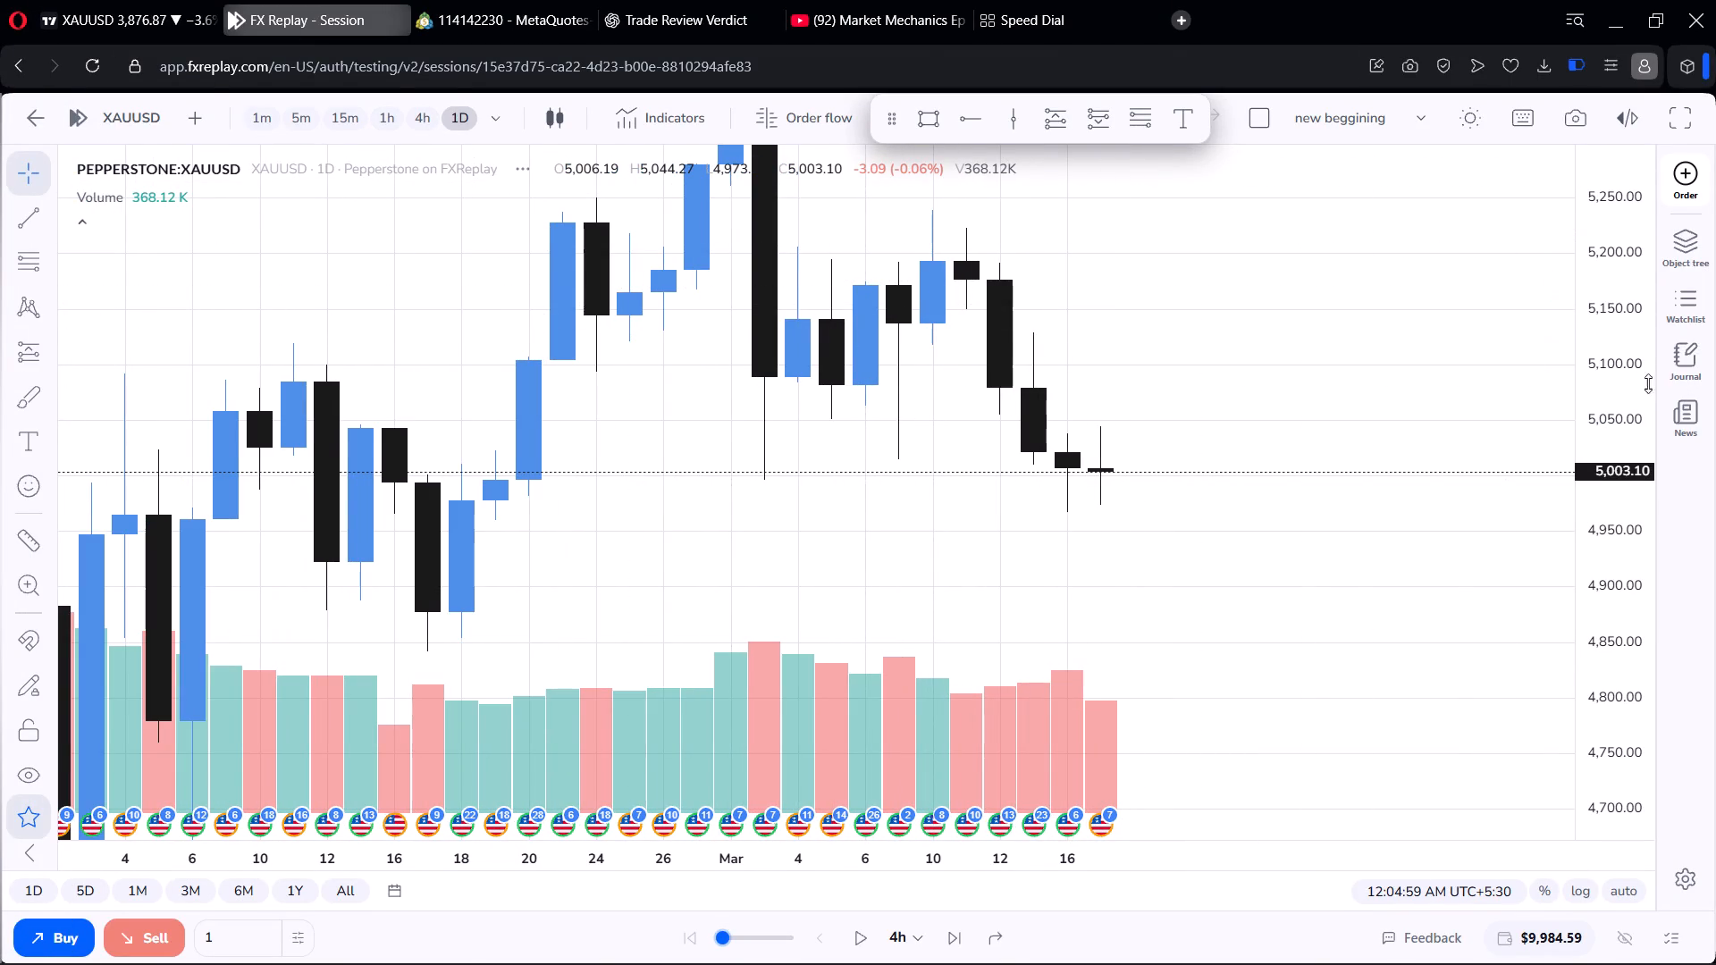
scroll(1627, 386, up, 11)
scroll(1147, 324, up, 7)
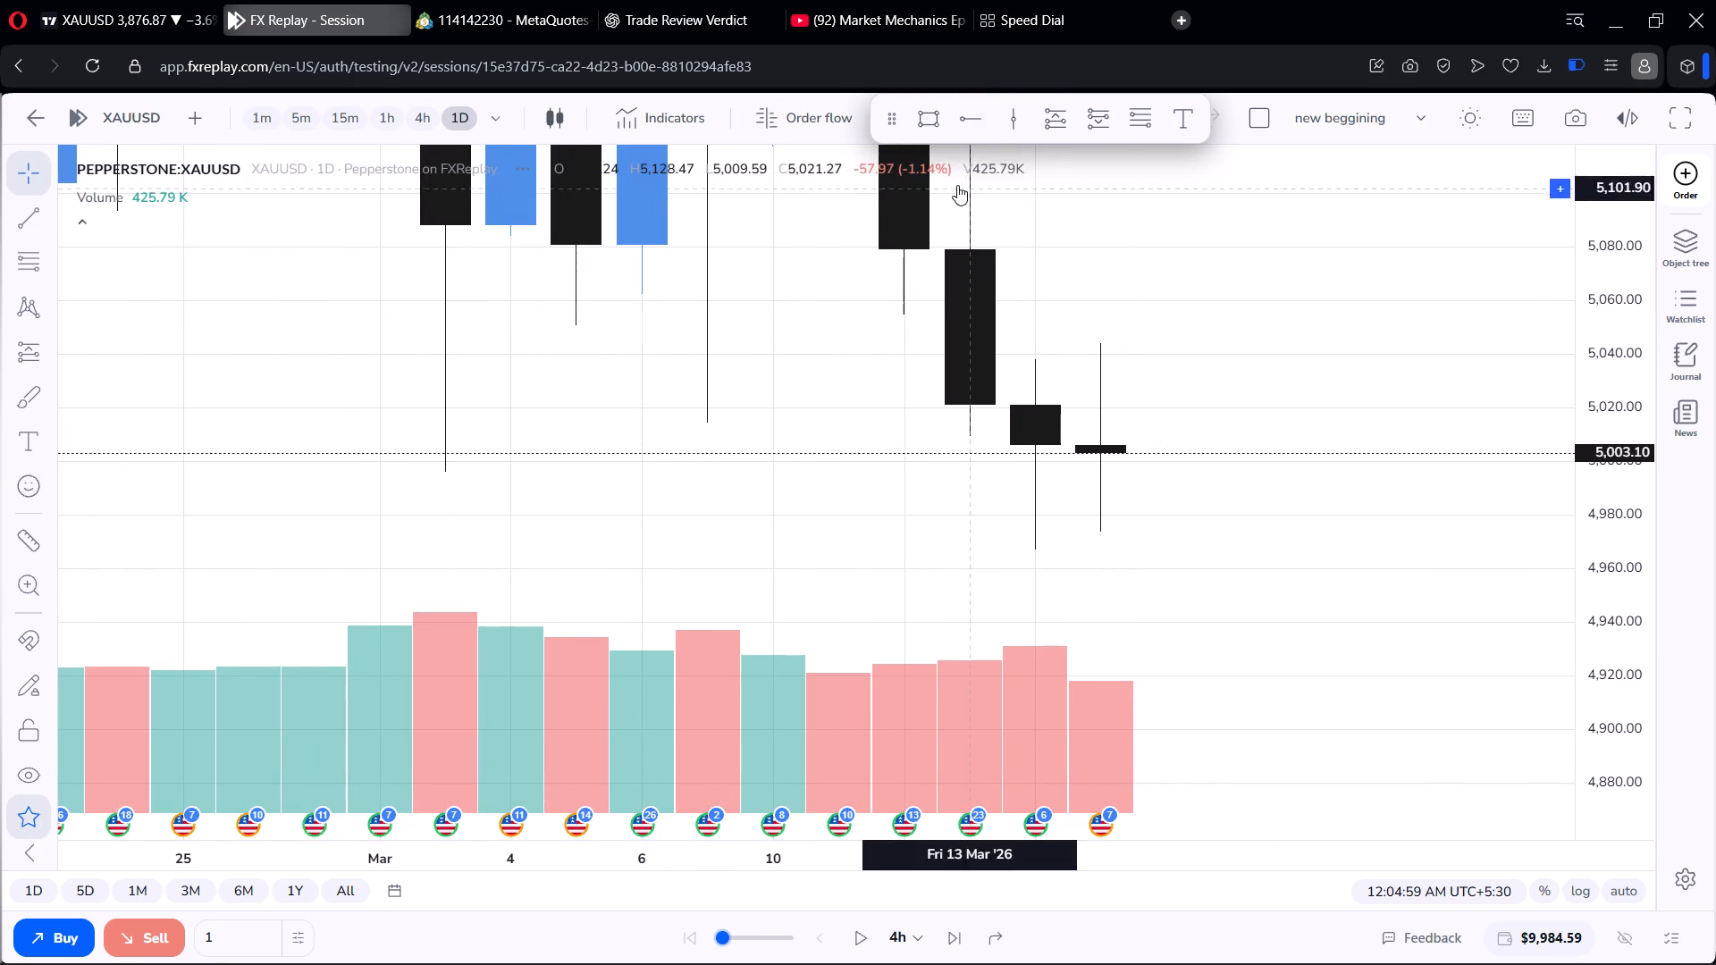
click(967, 117)
click(1101, 342)
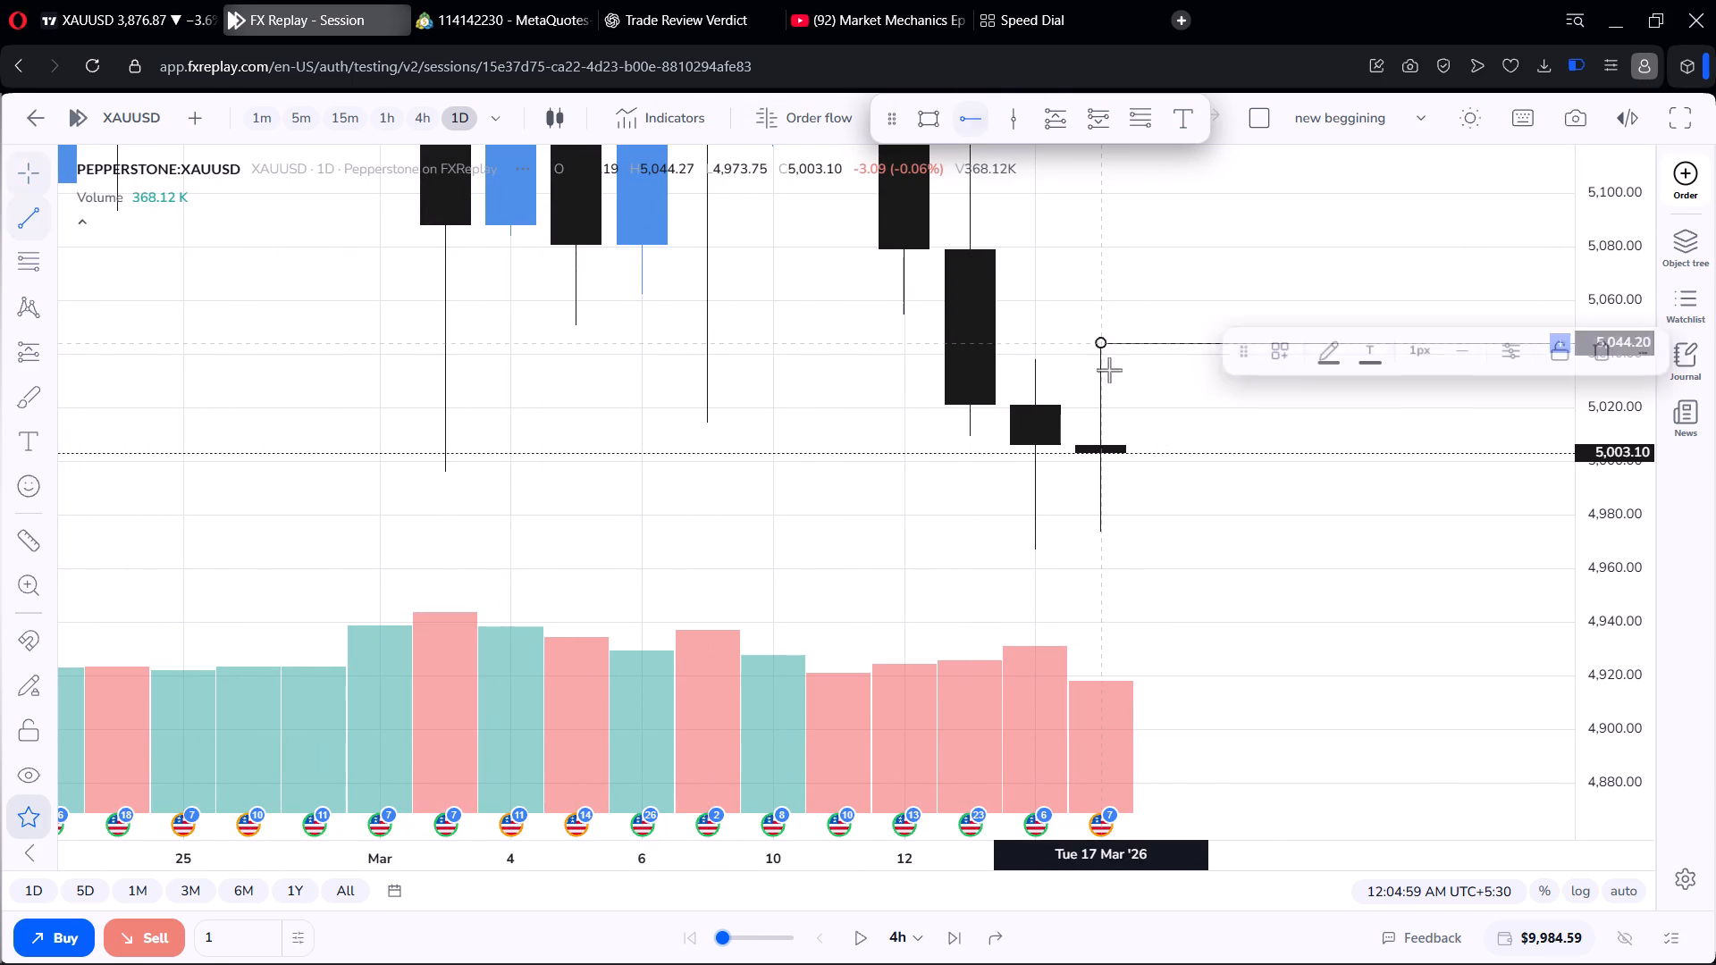
click(1122, 396)
click(963, 122)
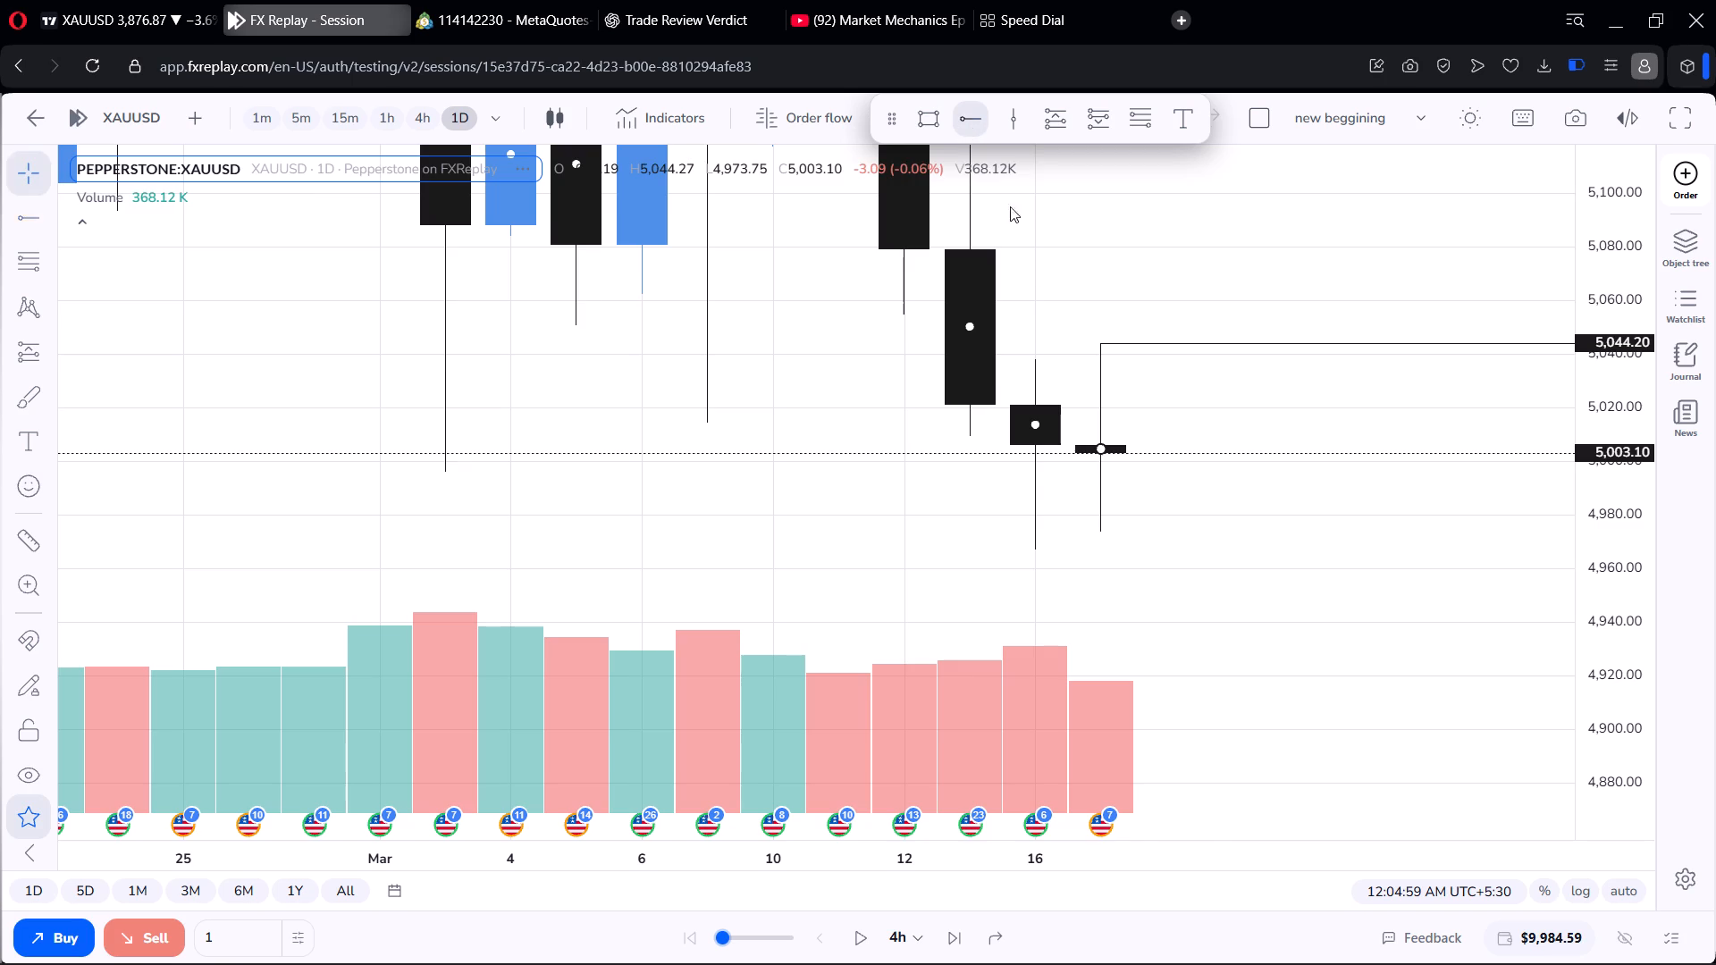
click(1097, 530)
click(1113, 423)
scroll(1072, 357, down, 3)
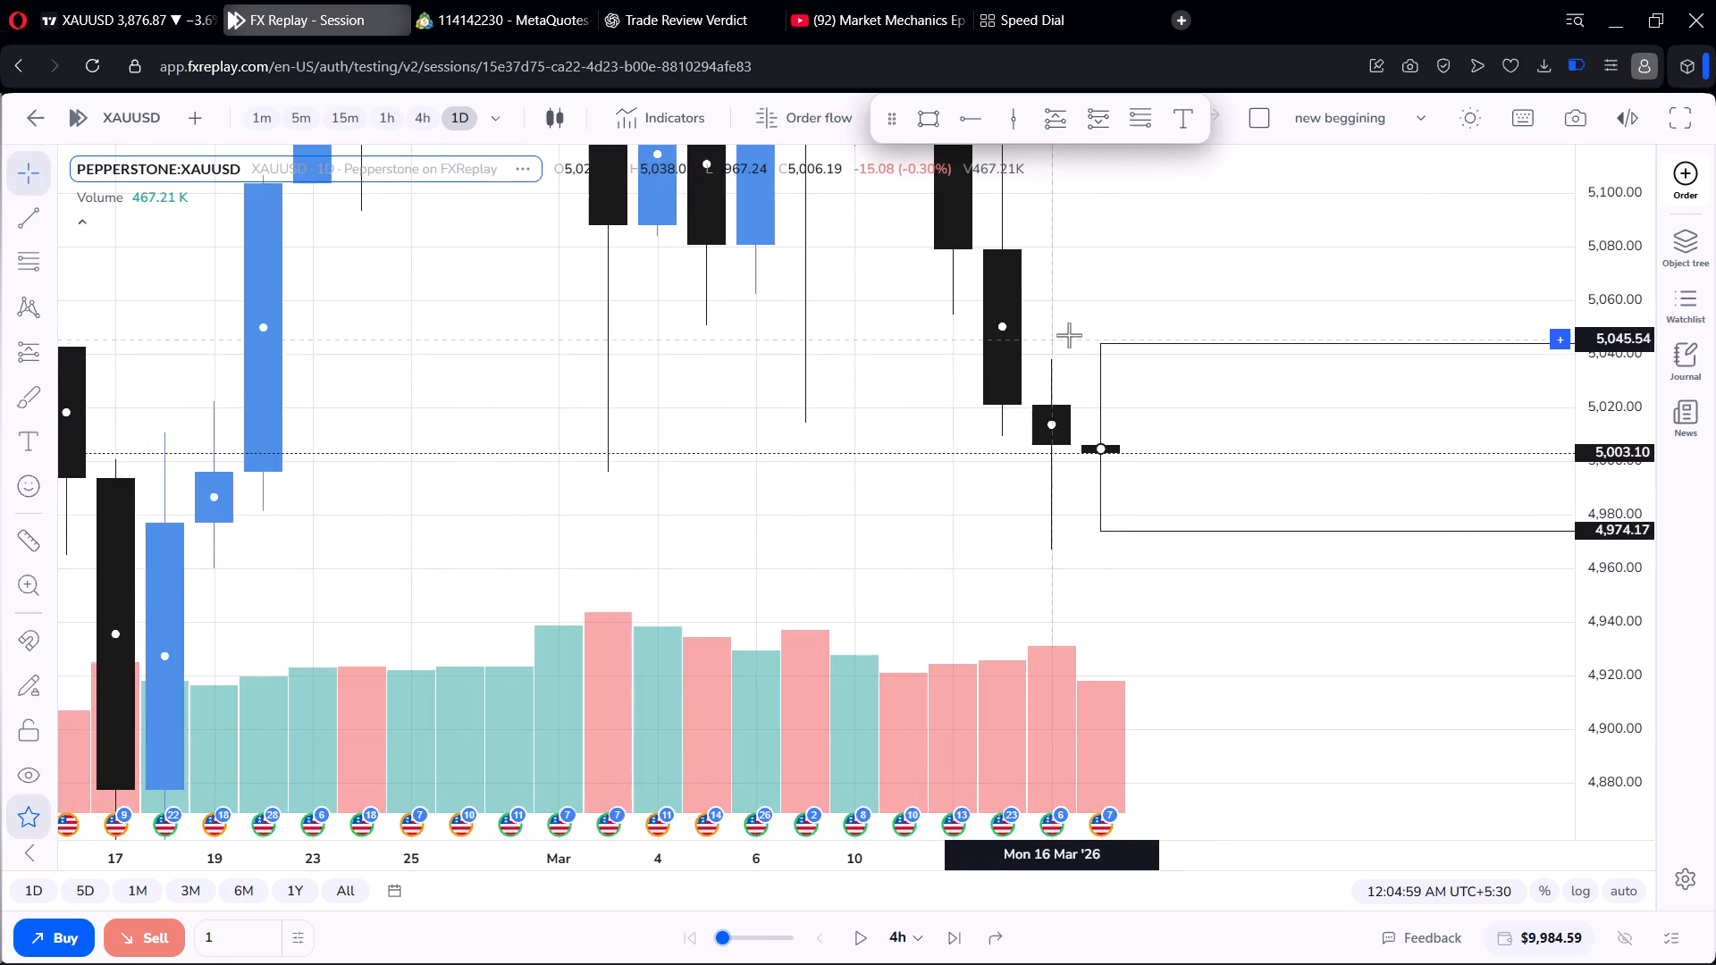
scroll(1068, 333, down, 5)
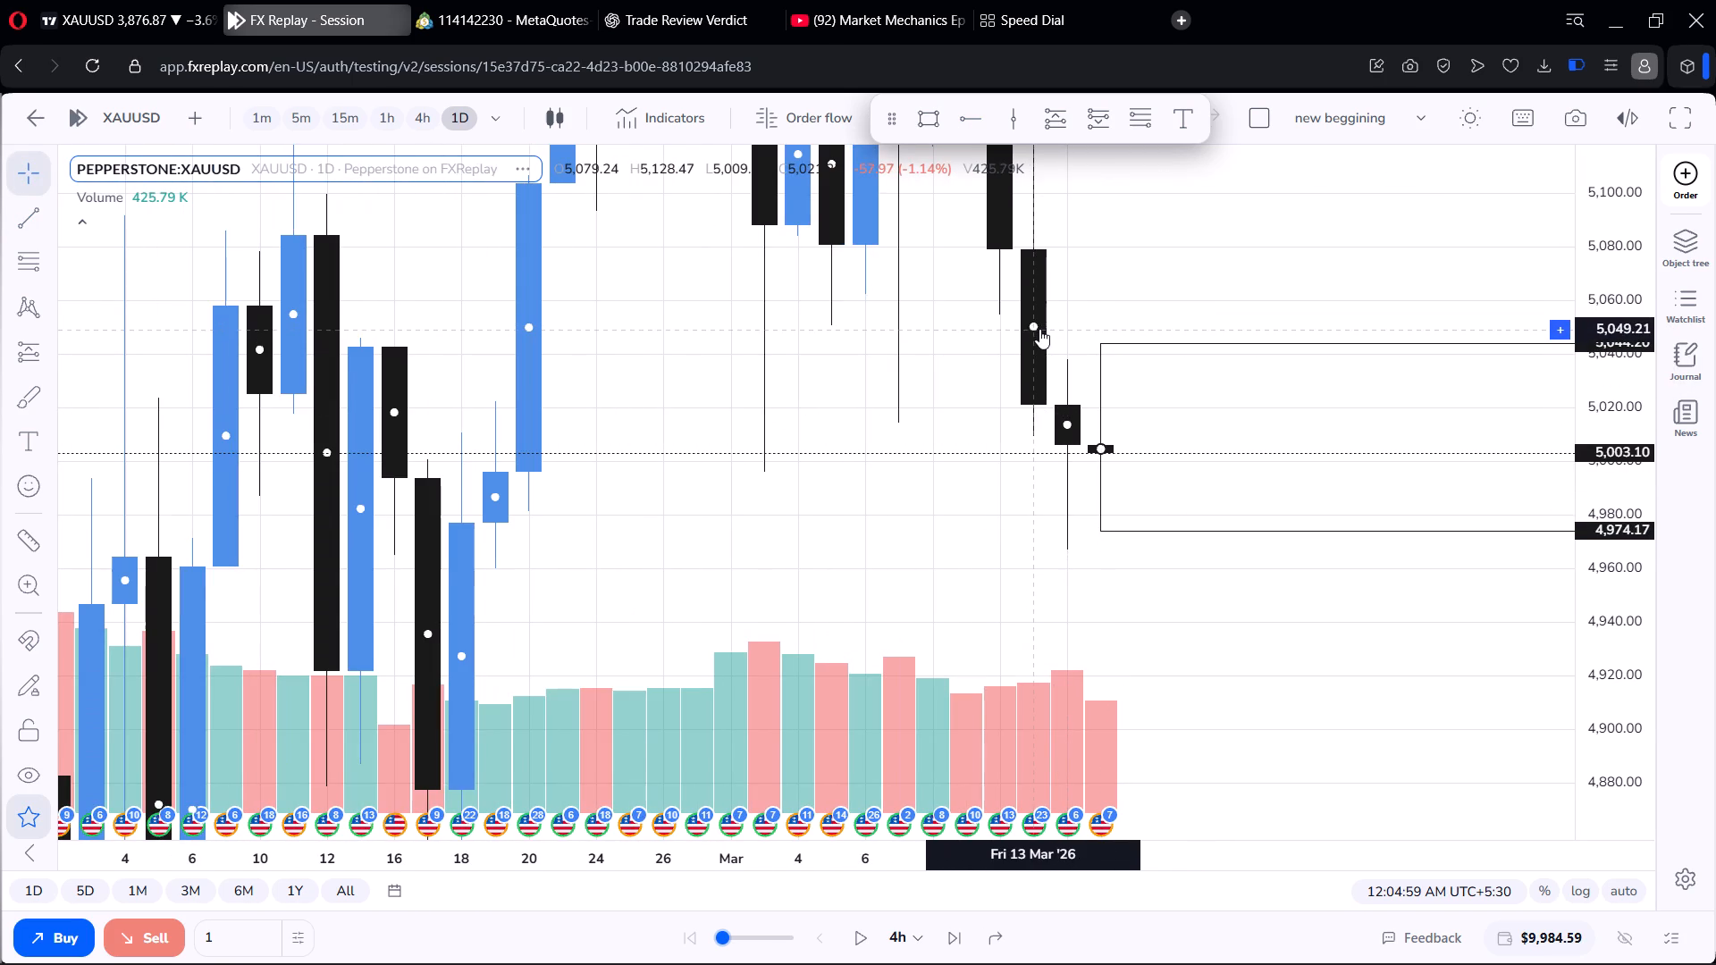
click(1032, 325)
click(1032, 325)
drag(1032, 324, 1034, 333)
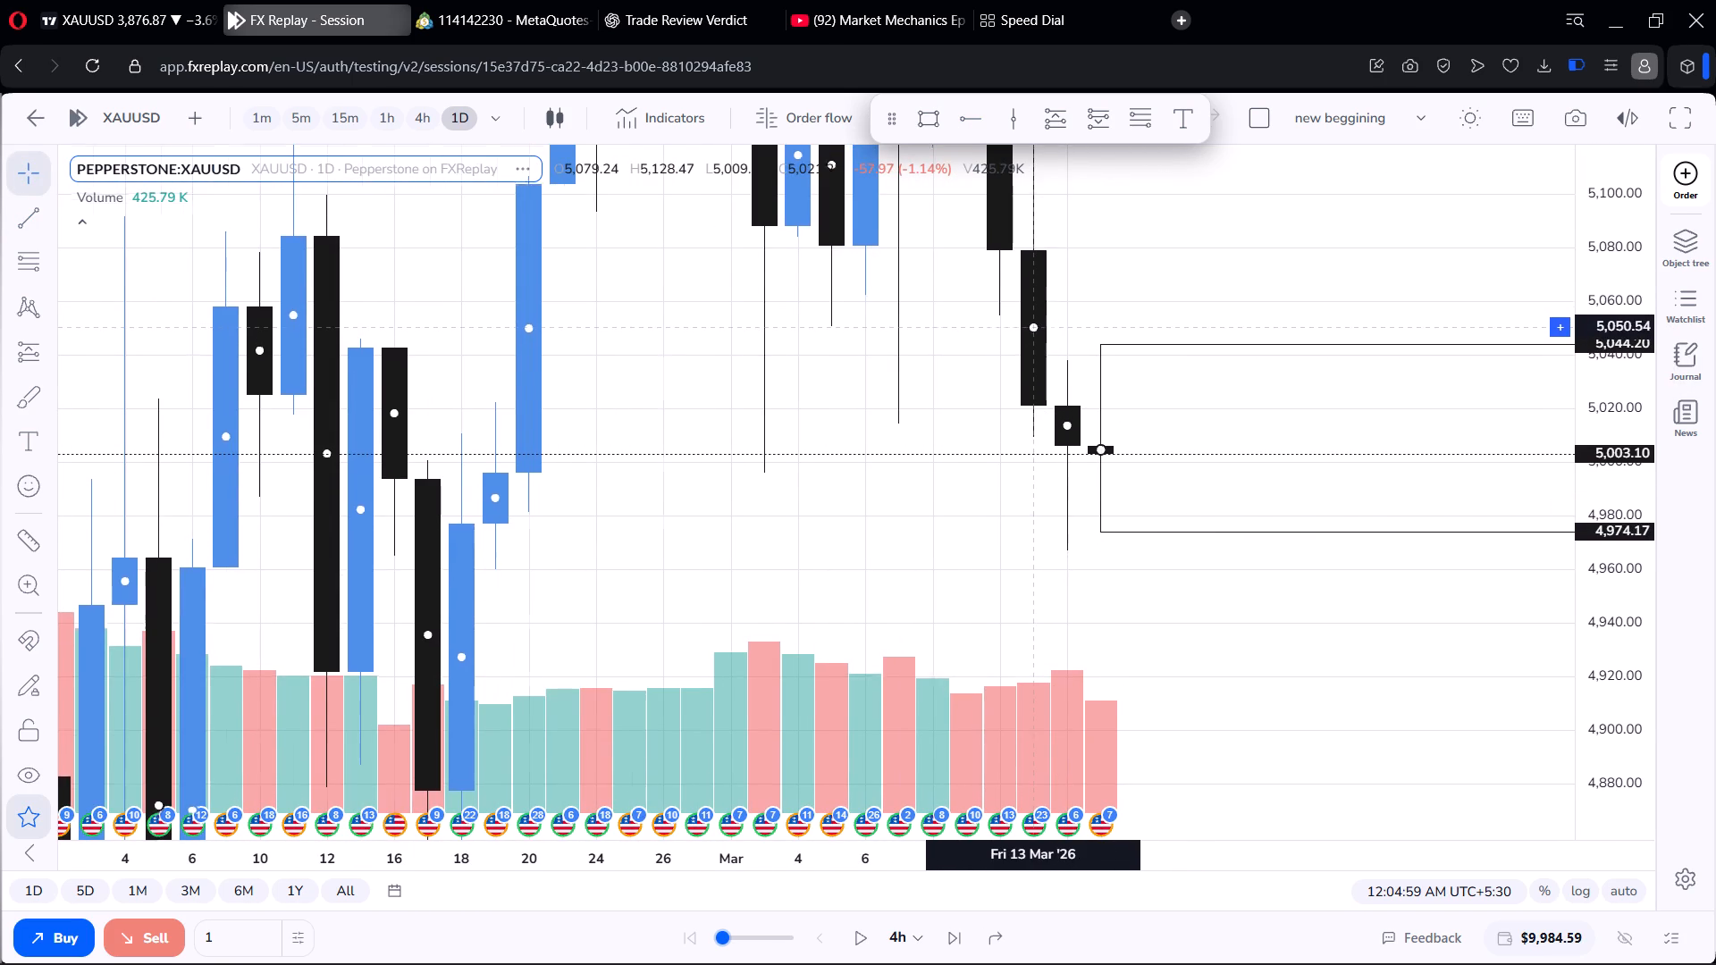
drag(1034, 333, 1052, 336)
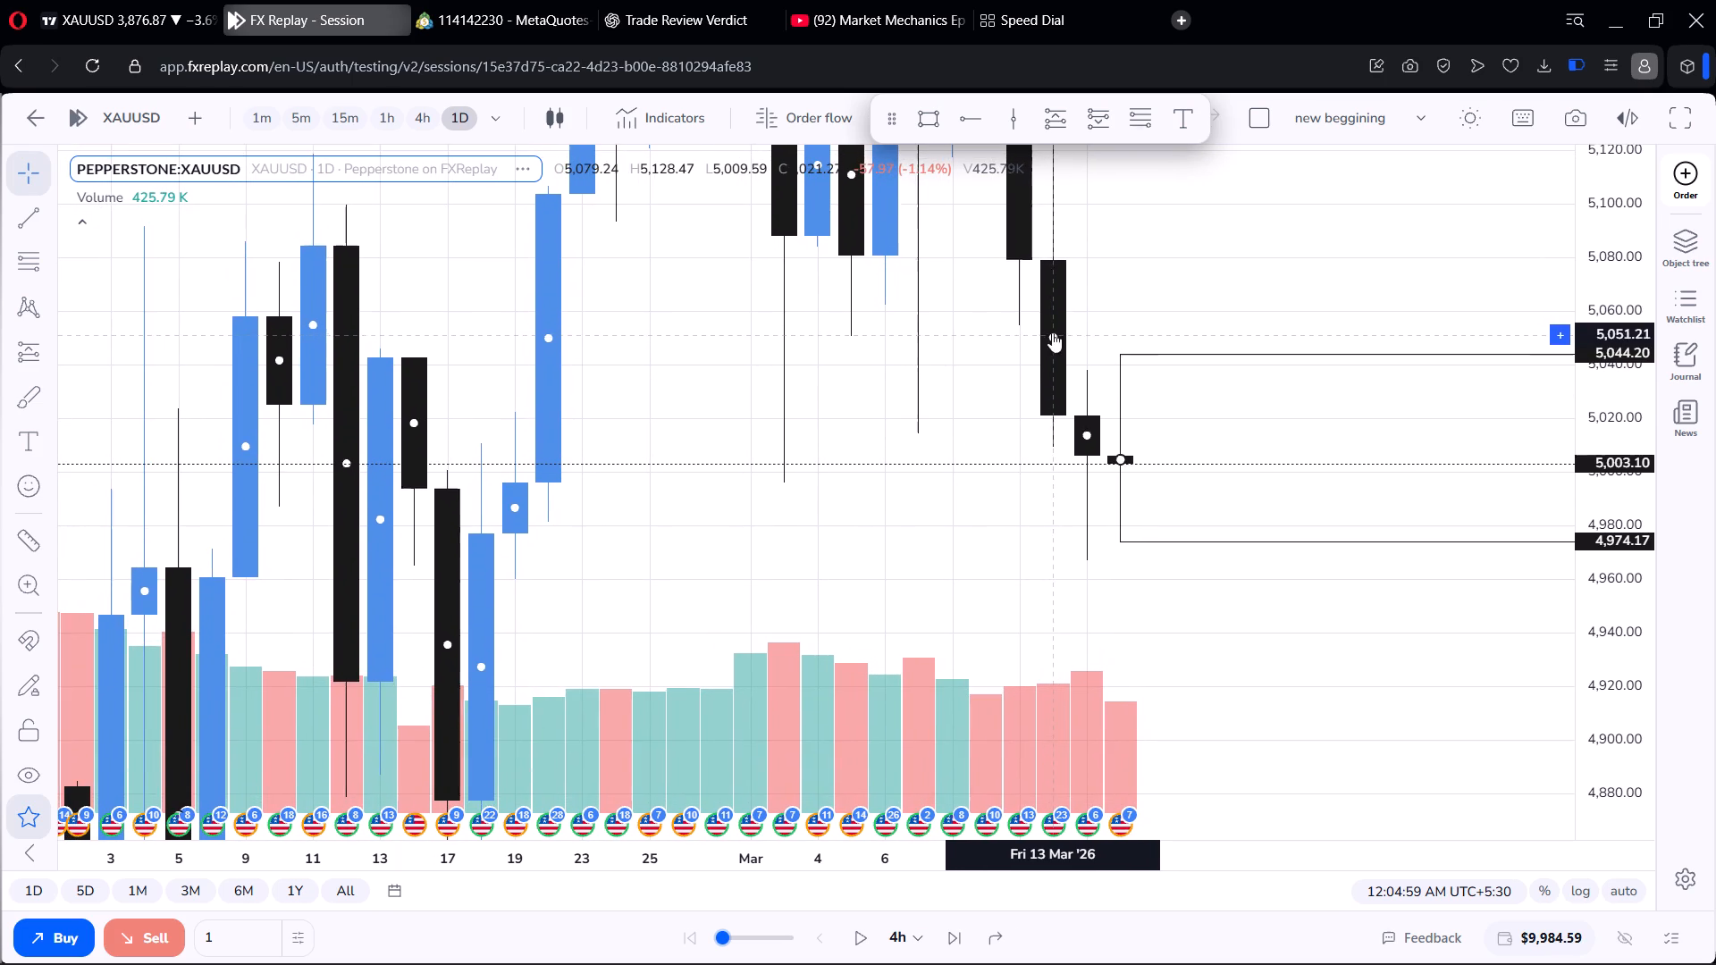
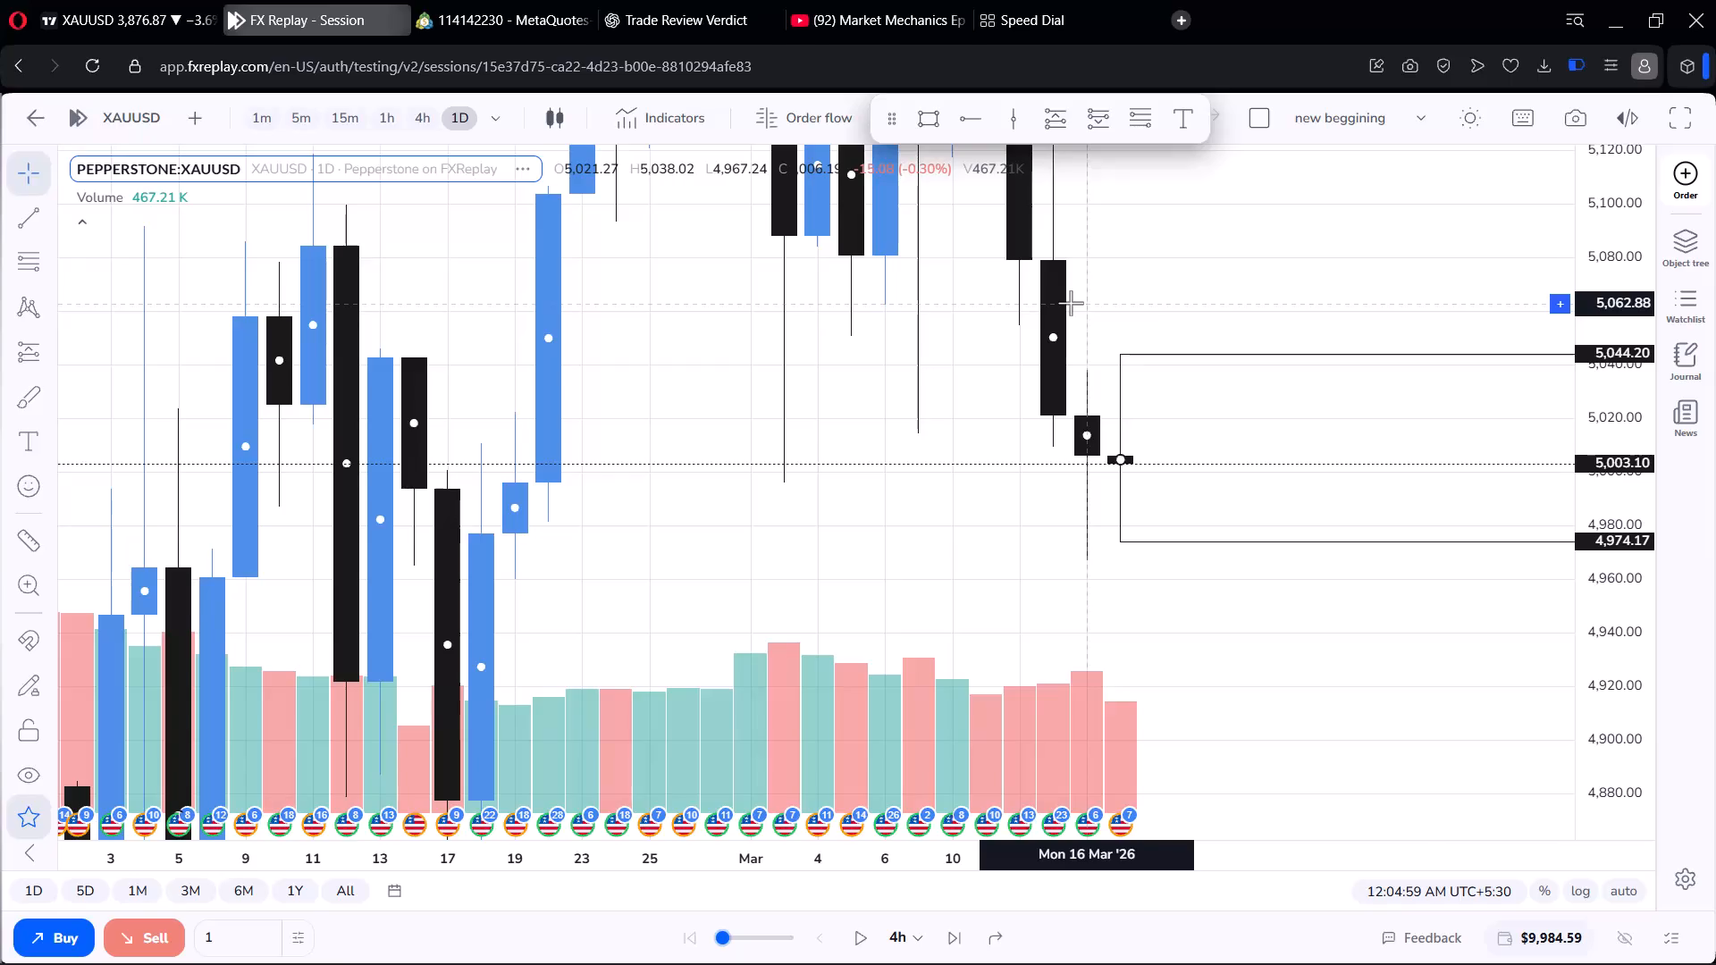
Examine the daily XAUUSD price structure from February to 17 March in relation to the marked 5,044.20 and 4,974.17 levels.
scroll(1137, 389, down, 1)
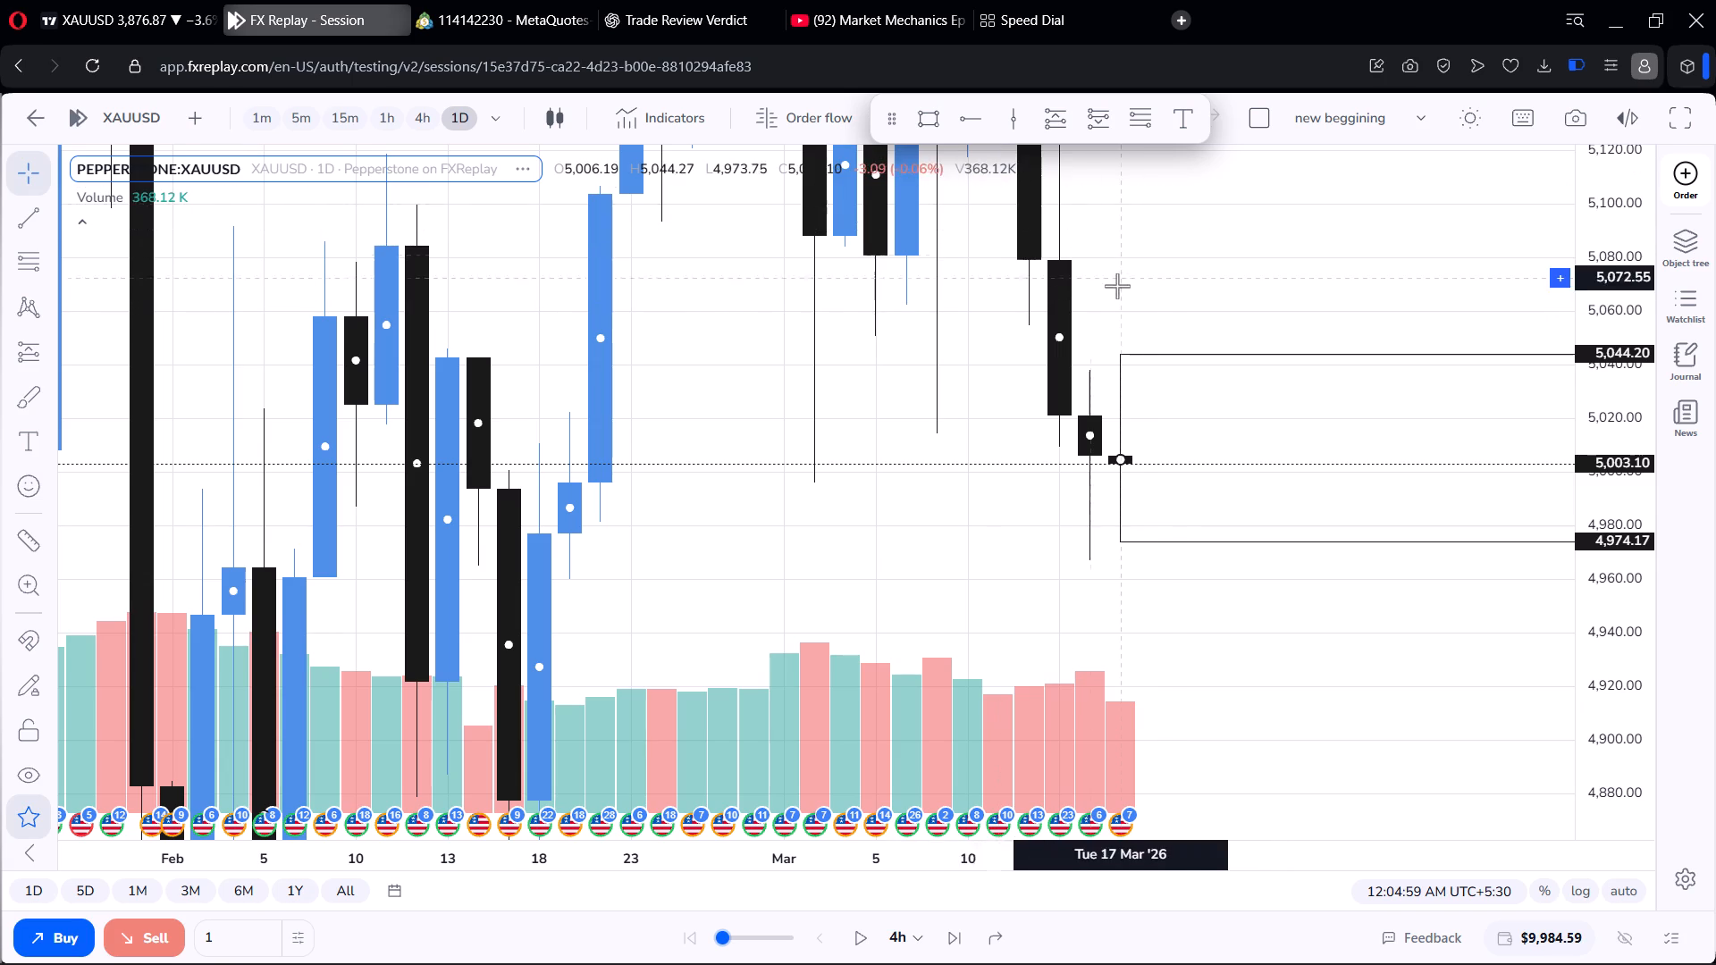
scroll(1118, 286, down, 4)
drag(1182, 223, 1081, 439)
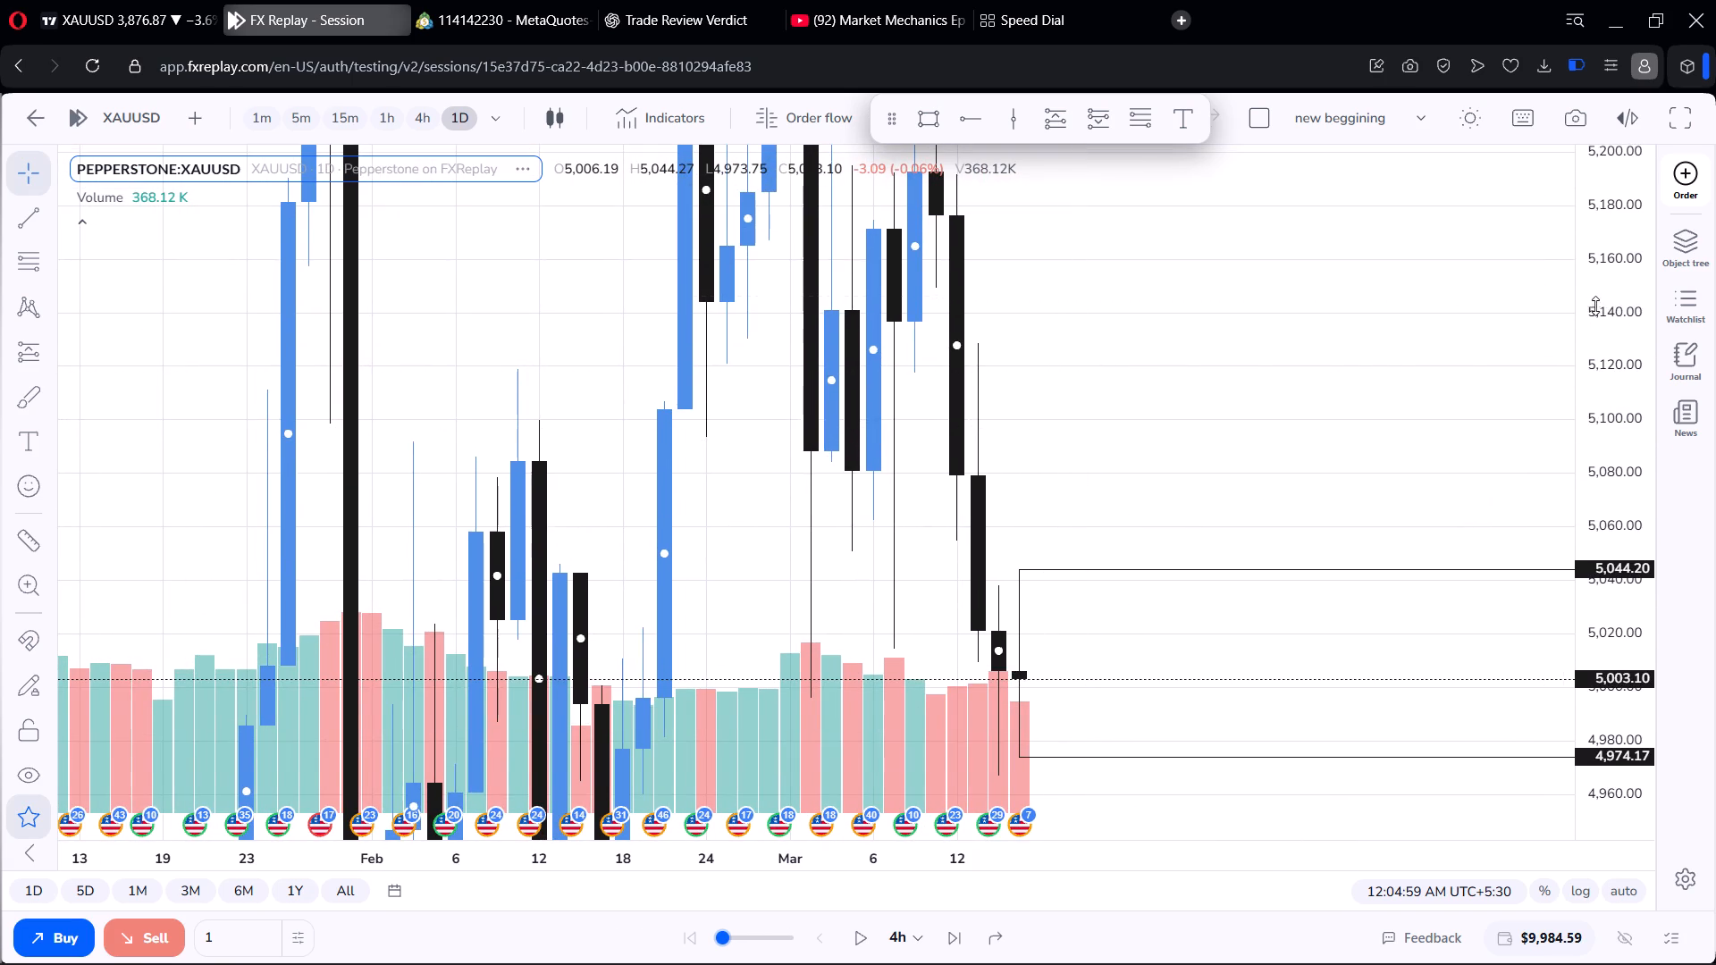
scroll(1601, 306, down, 11)
scroll(1076, 306, up, 4)
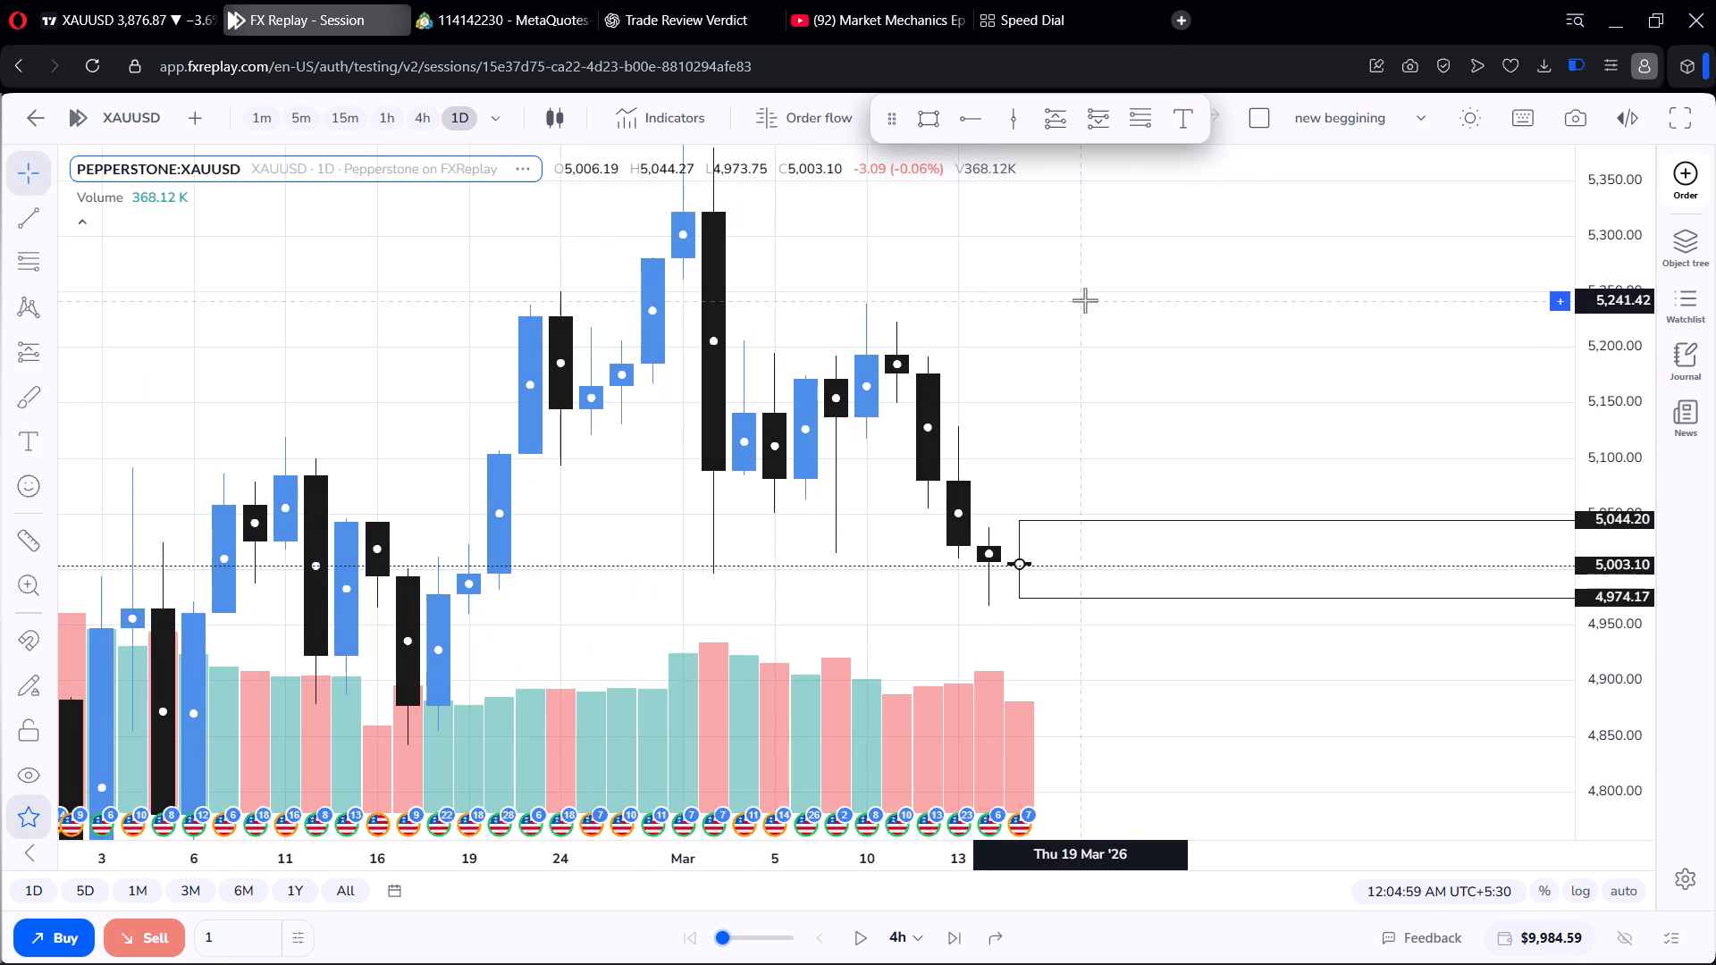
scroll(1092, 296, up, 1)
scroll(1094, 293, down, 5)
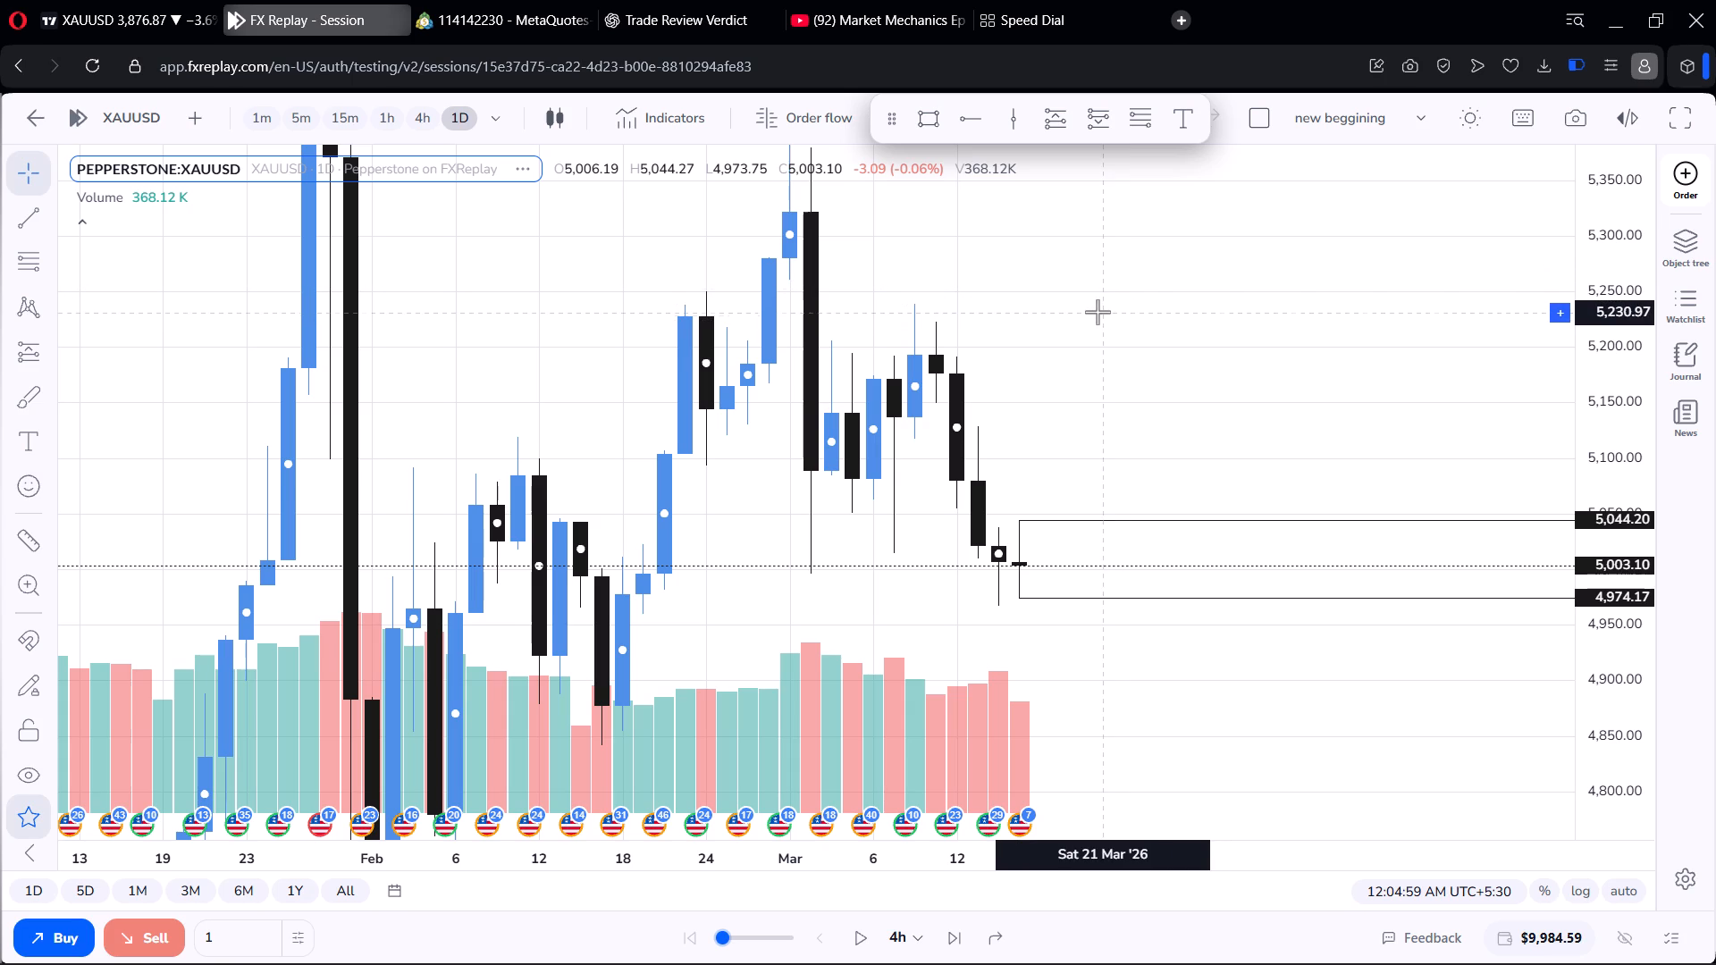
scroll(1096, 396, up, 7)
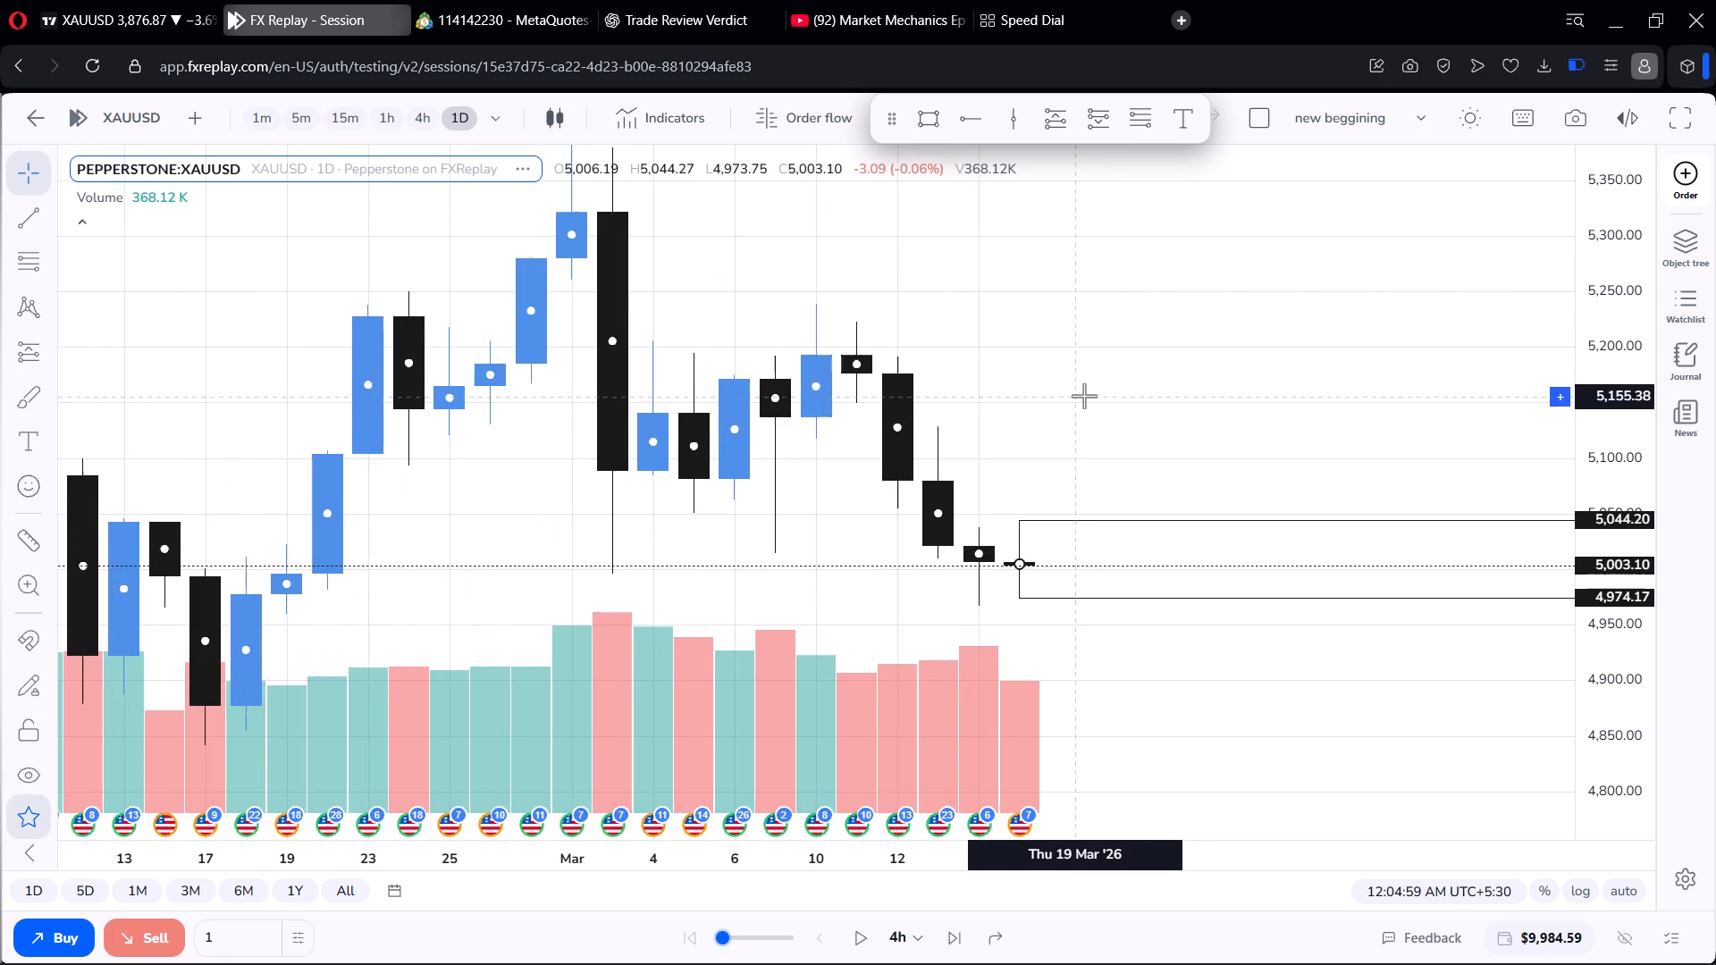
scroll(1084, 396, down, 5)
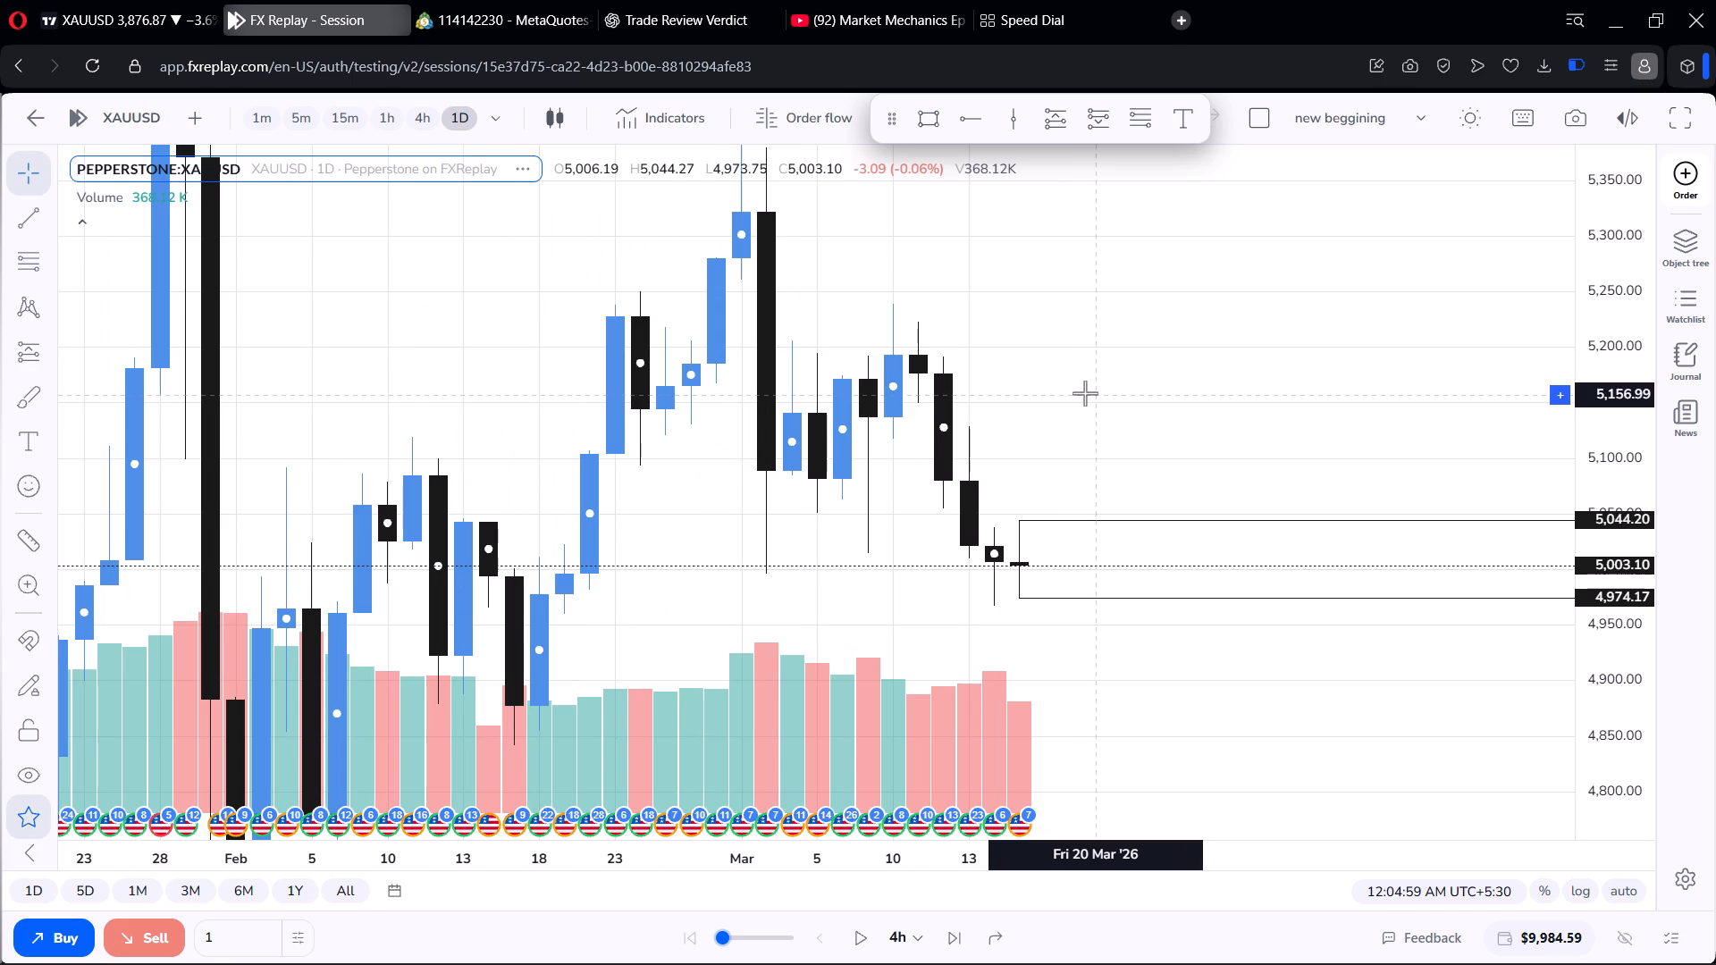
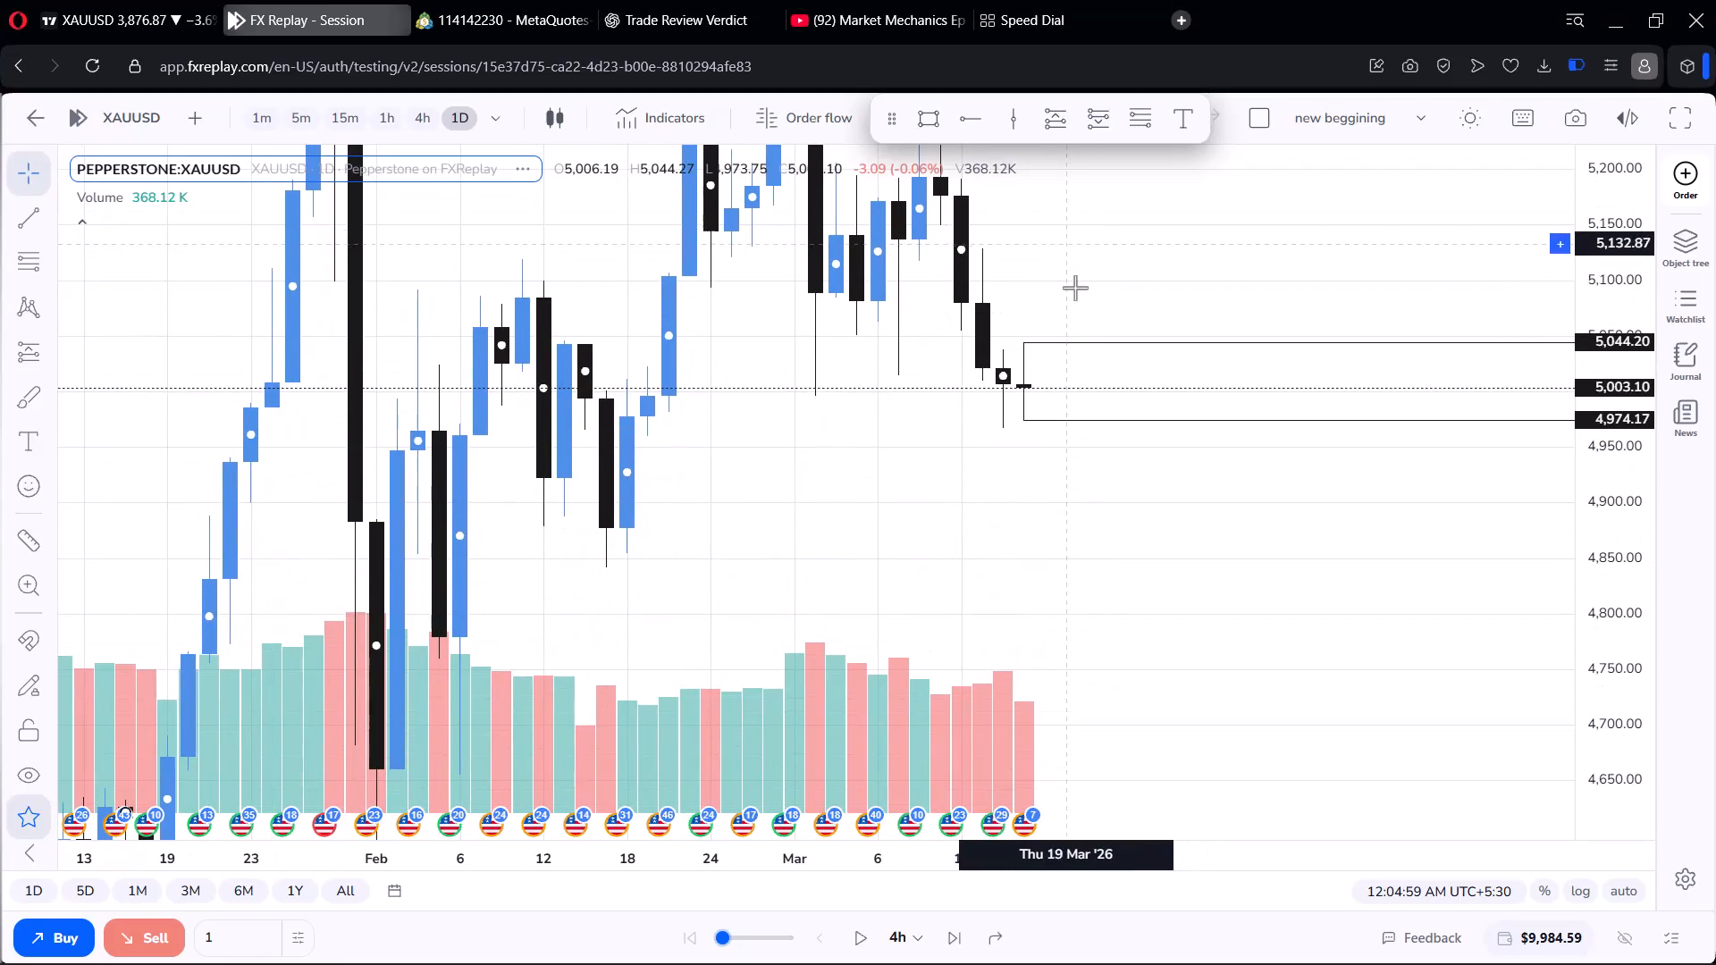
Examine the daily XAUUSD swings from February to 17 March around the 5,044.20 and 4,974.17 levels.
scroll(1106, 373, up, 1)
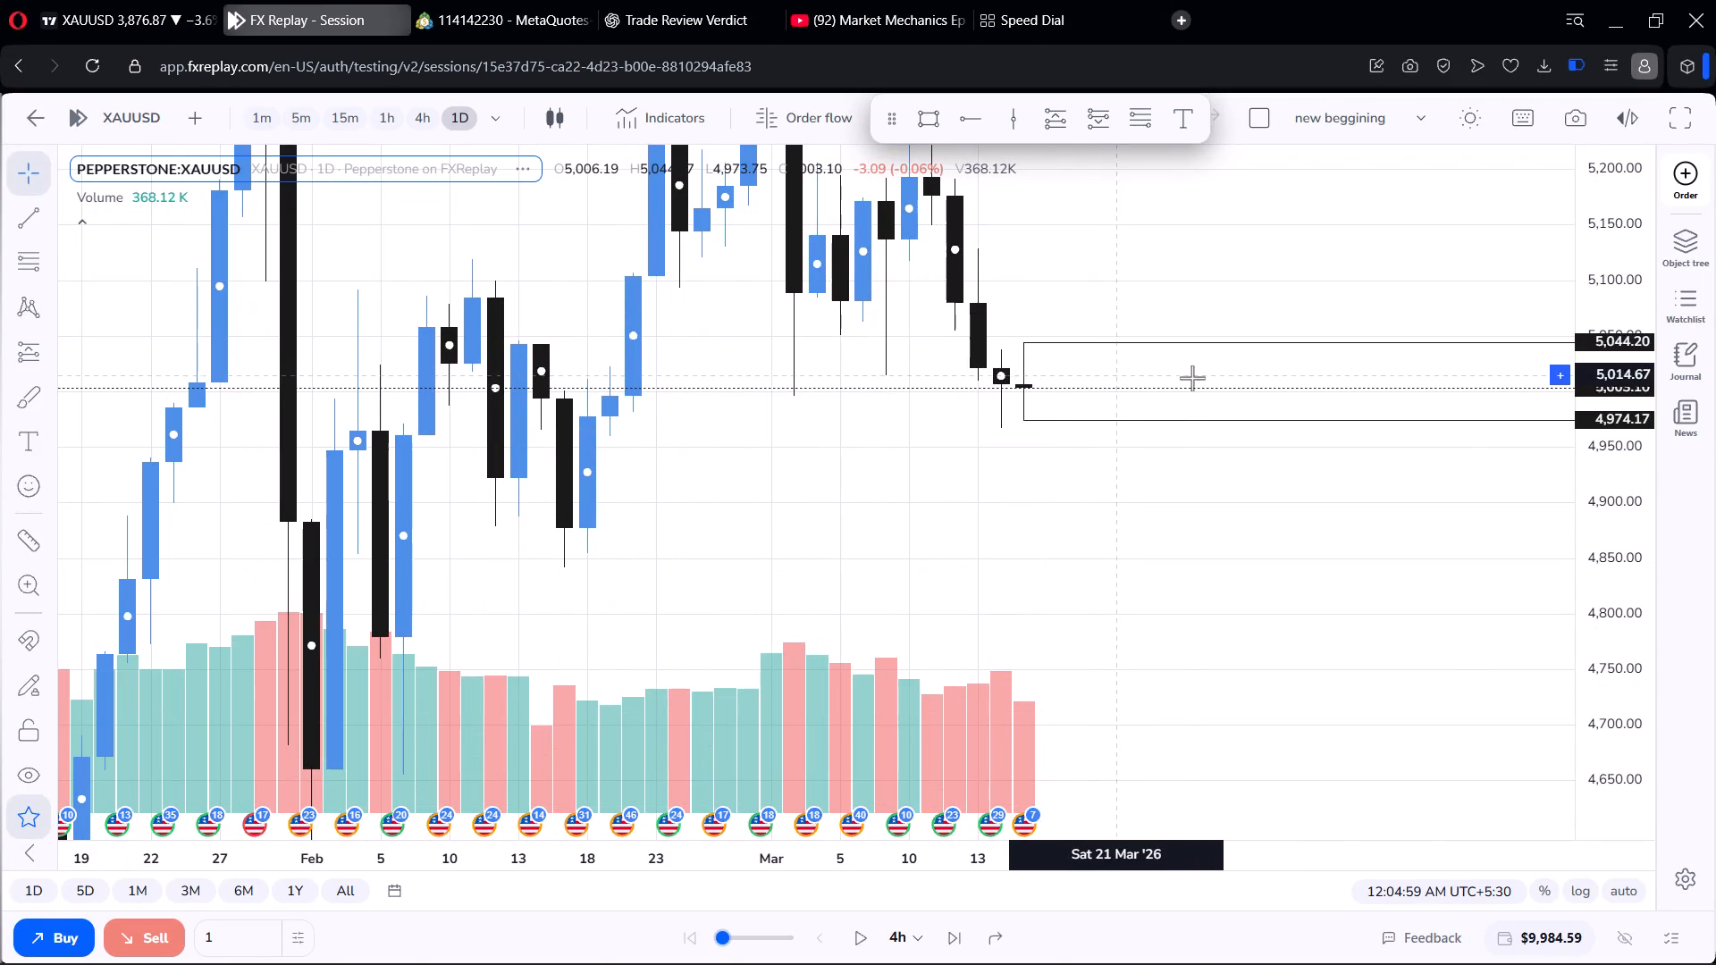
scroll(1591, 443, up, 10)
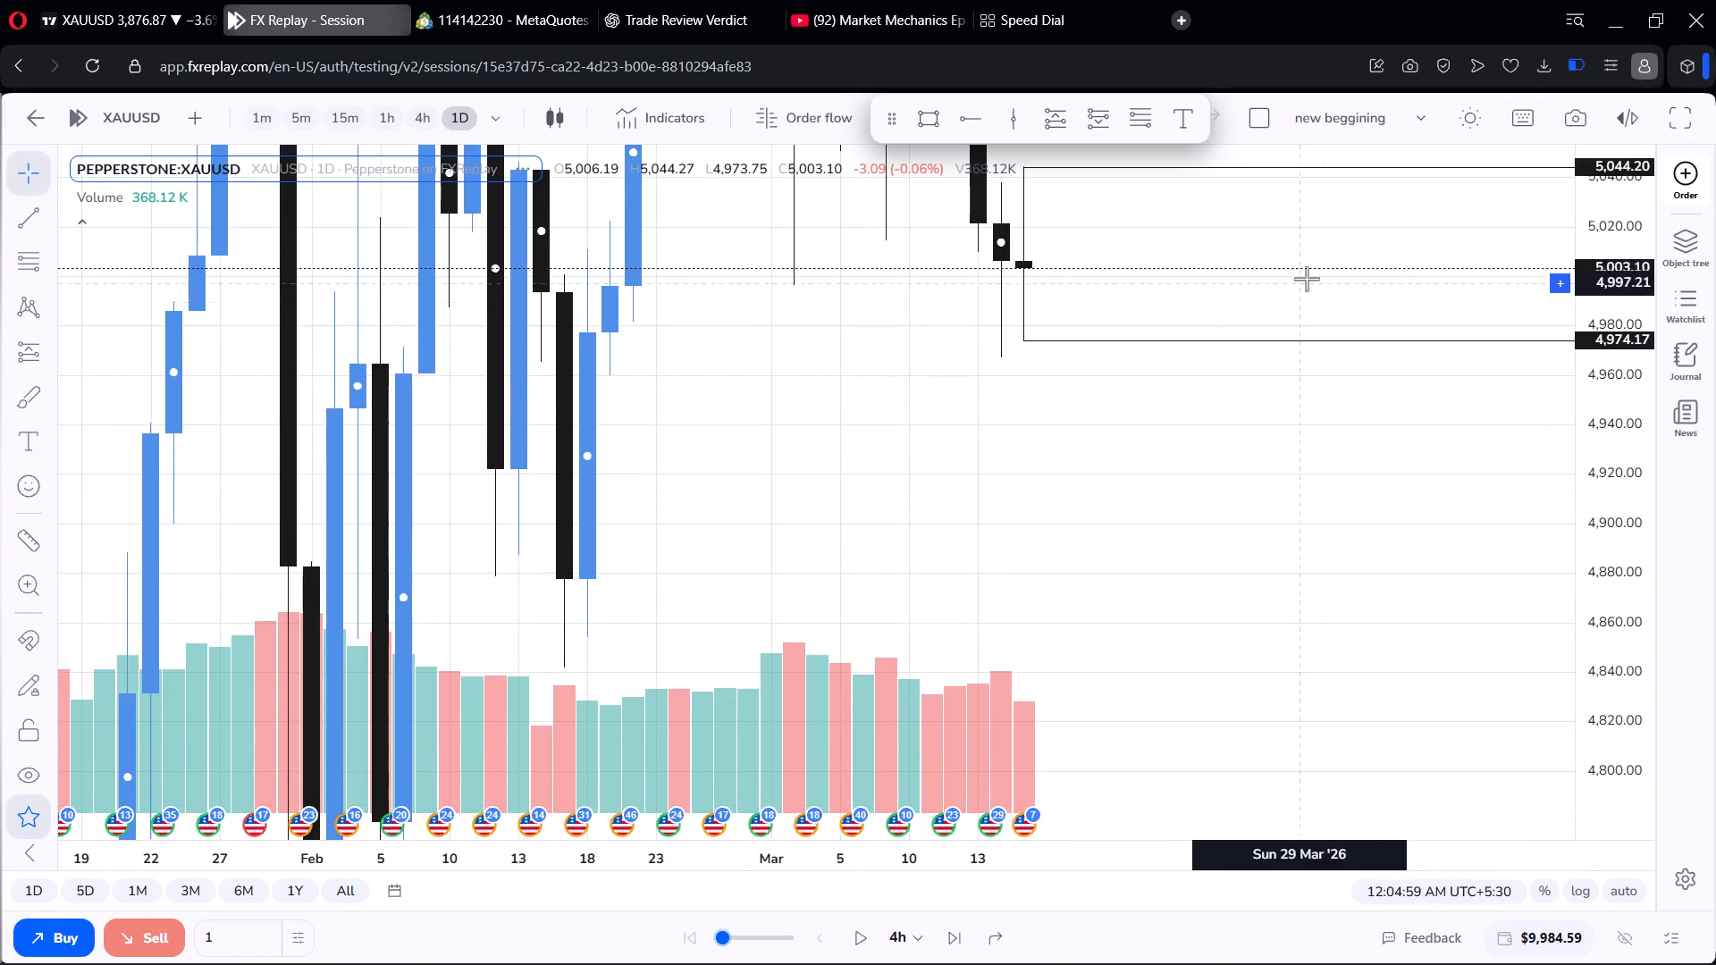
scroll(1304, 275, down, 4)
drag(1232, 223, 1215, 351)
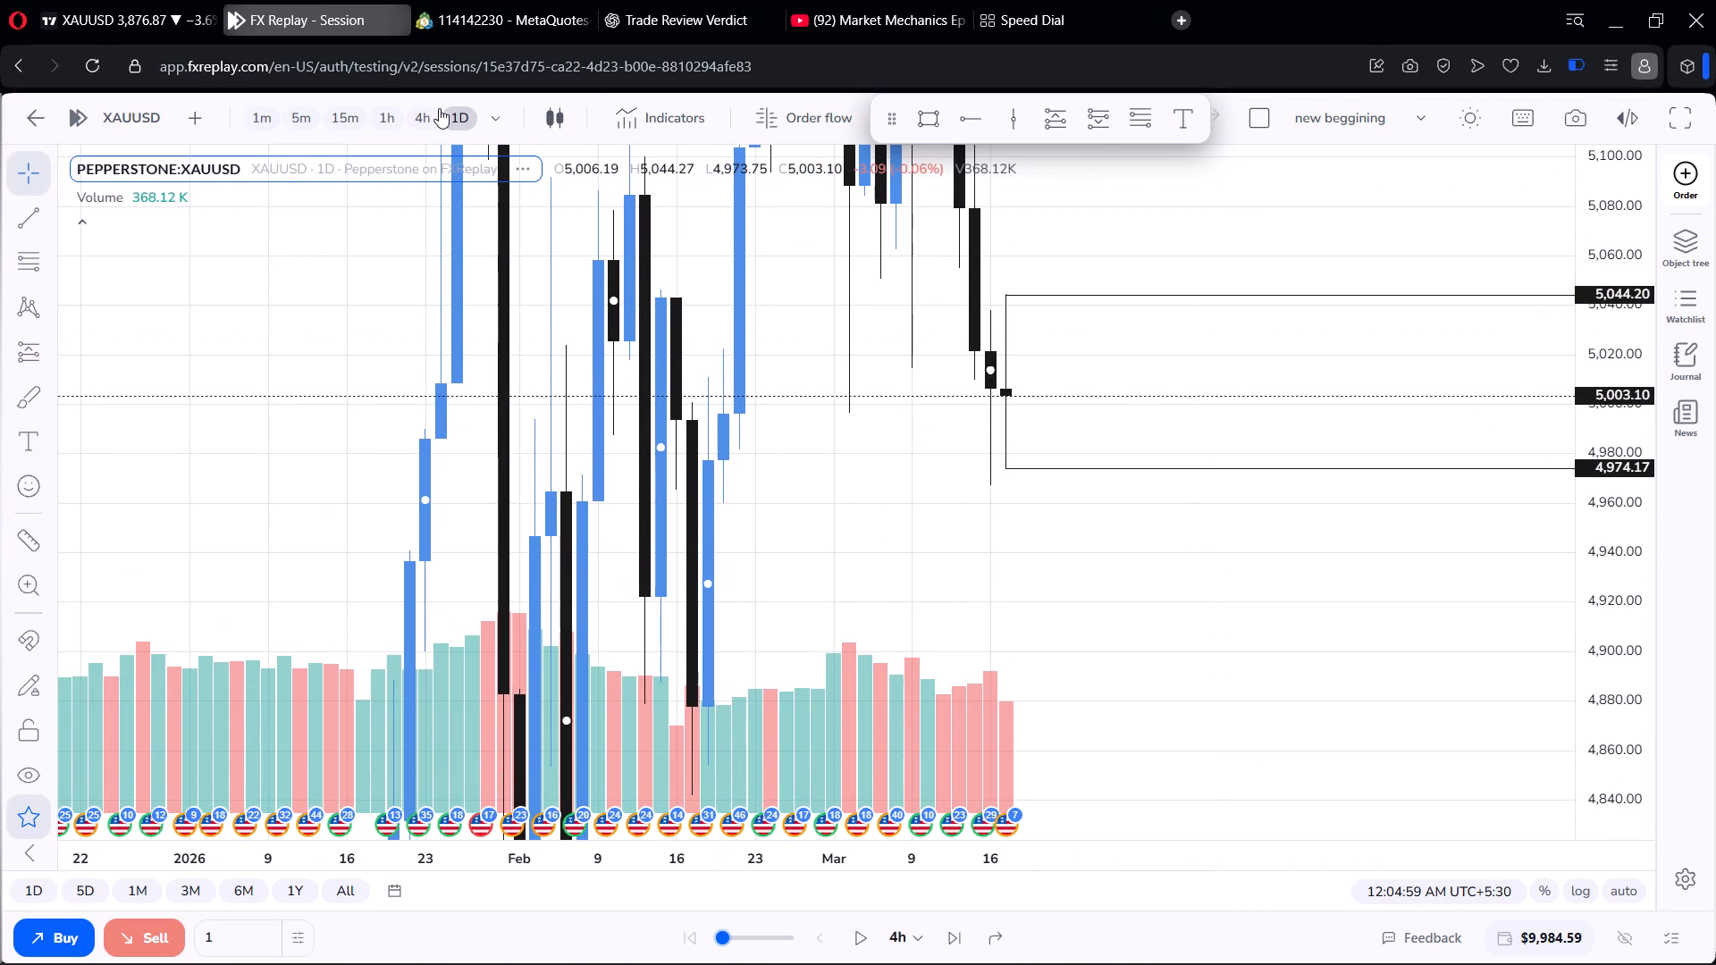
drag(887, 322, 928, 715)
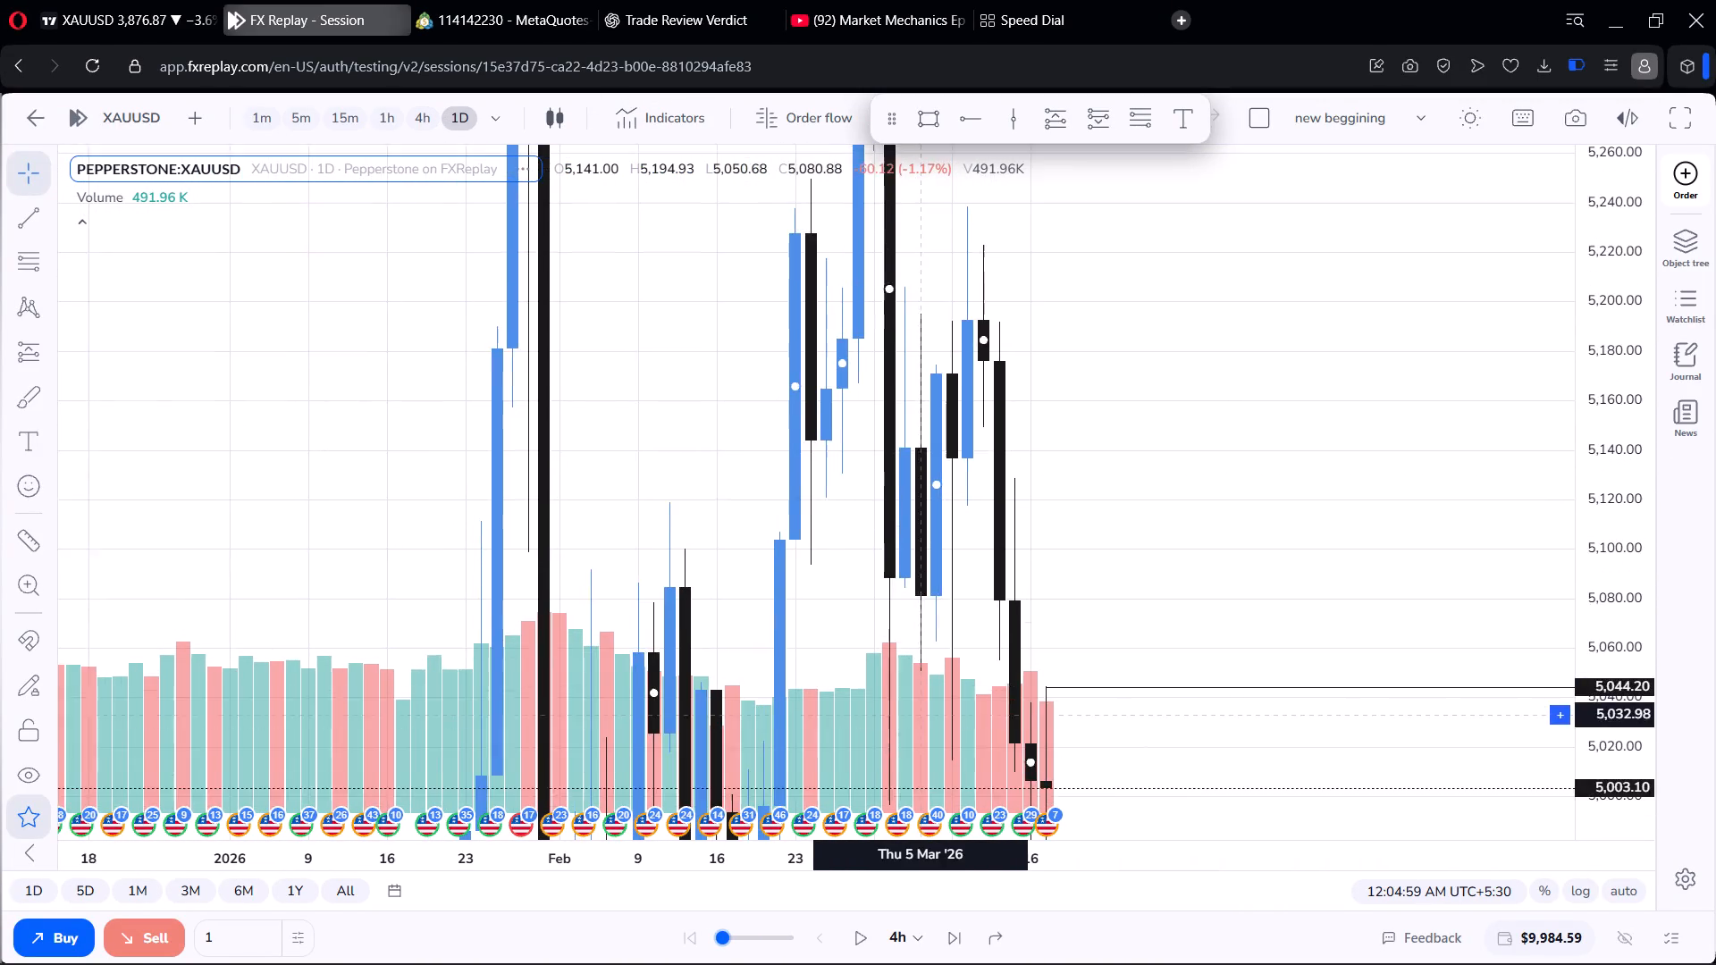
drag(928, 715, 884, 497)
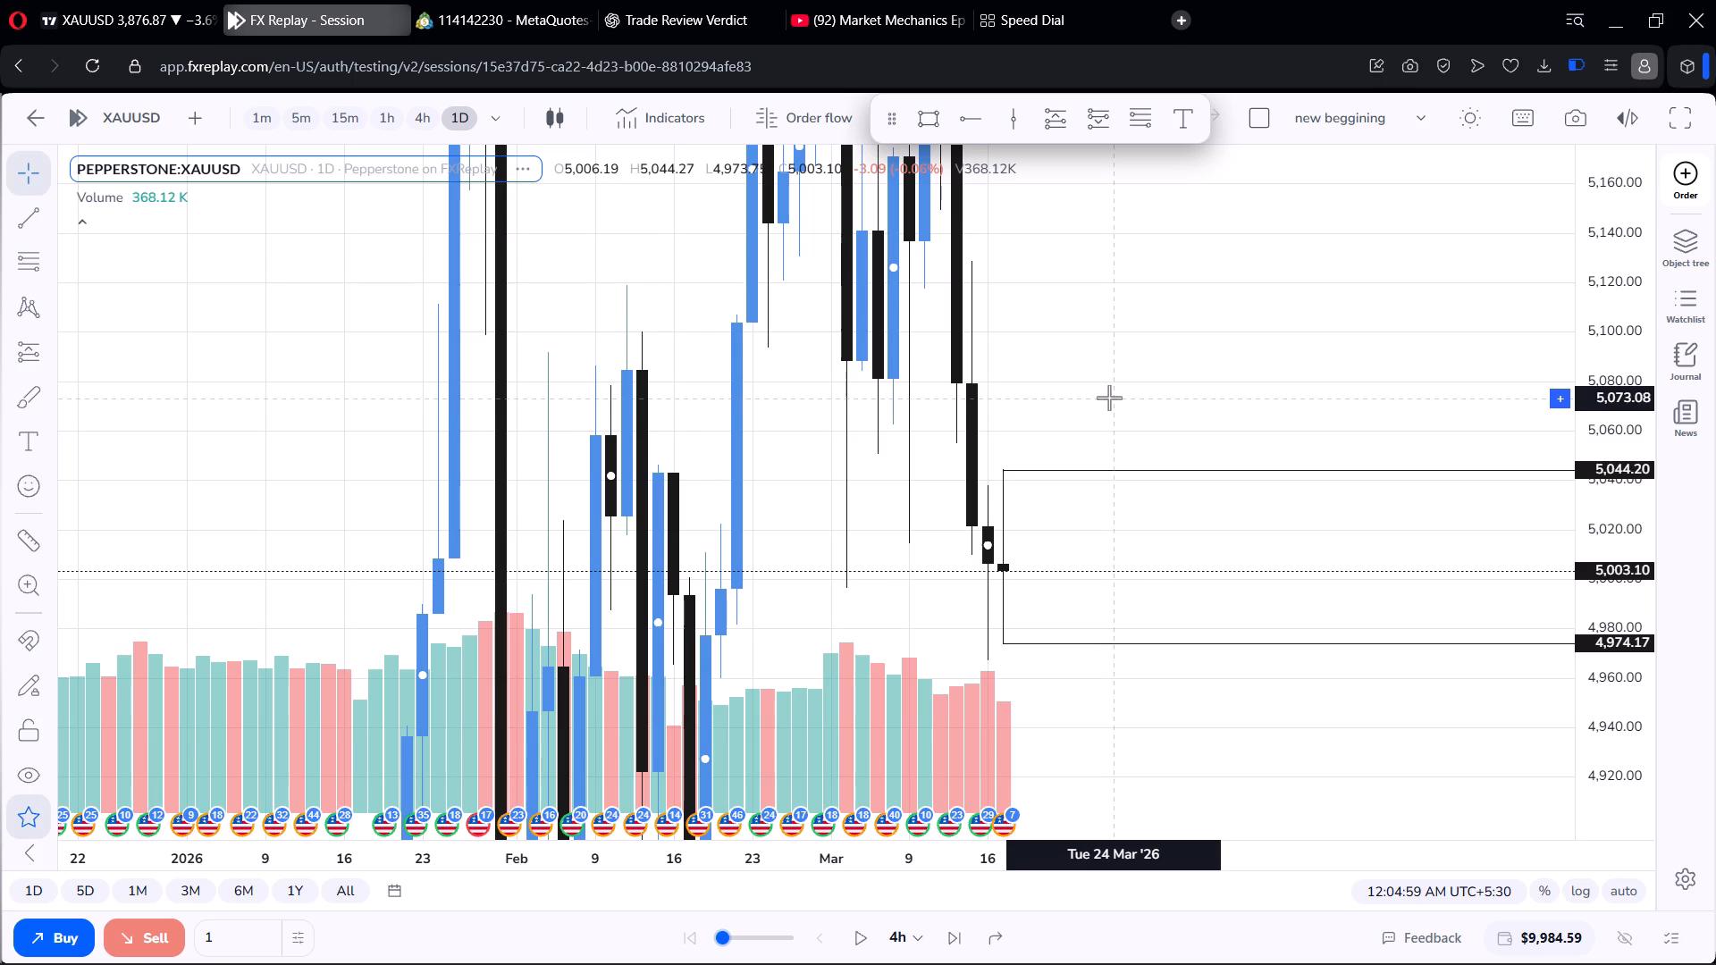
scroll(1109, 399, down, 3)
drag(1107, 383, 1095, 481)
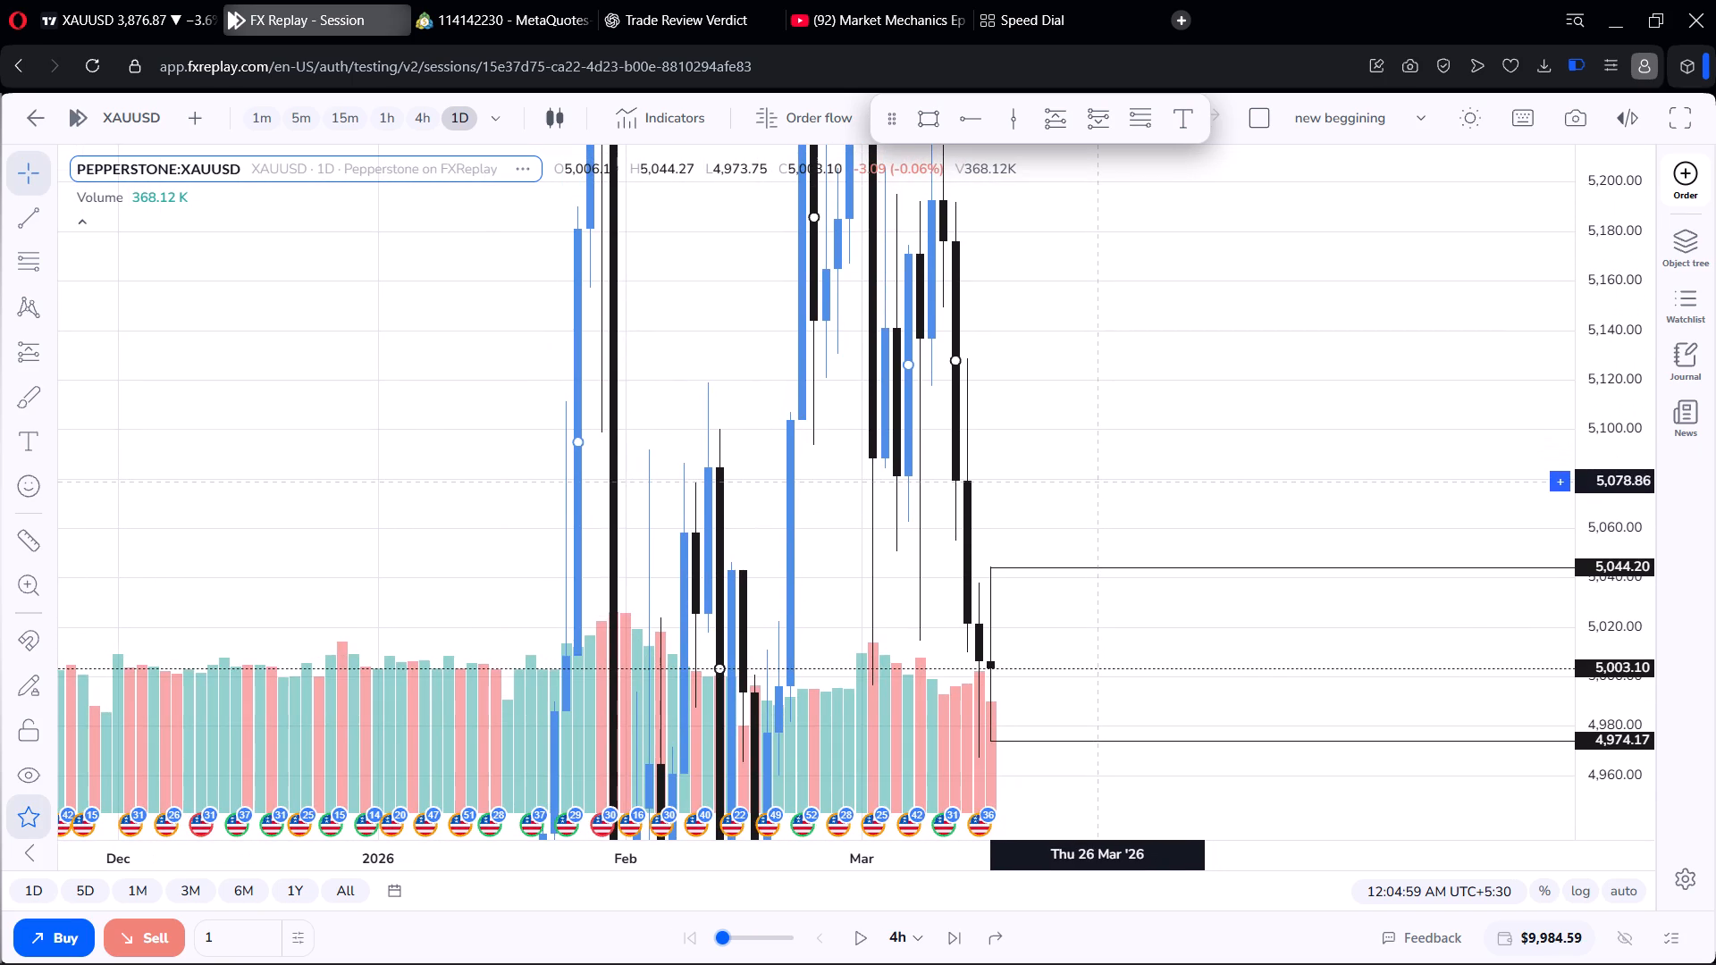
drag(1095, 481, 1080, 429)
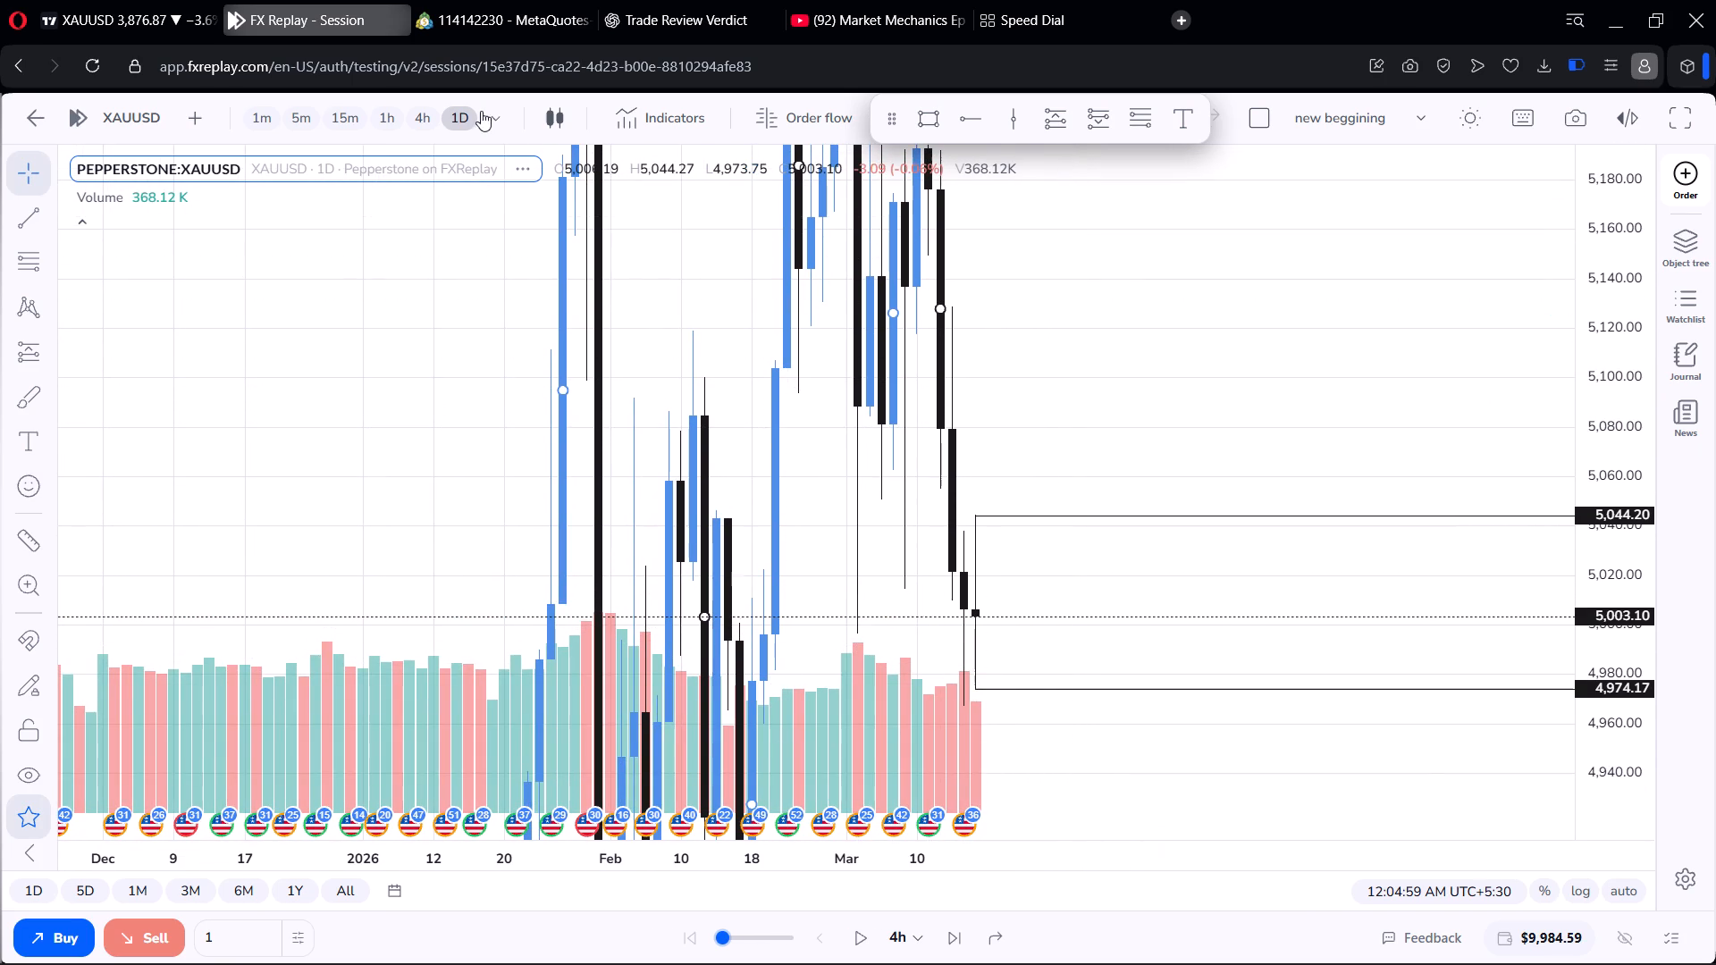
Switch the chart to the 1-hour timeframe and examine the 17 March range between the 5,044.20 and 4,974.17 levels.
click(395, 113)
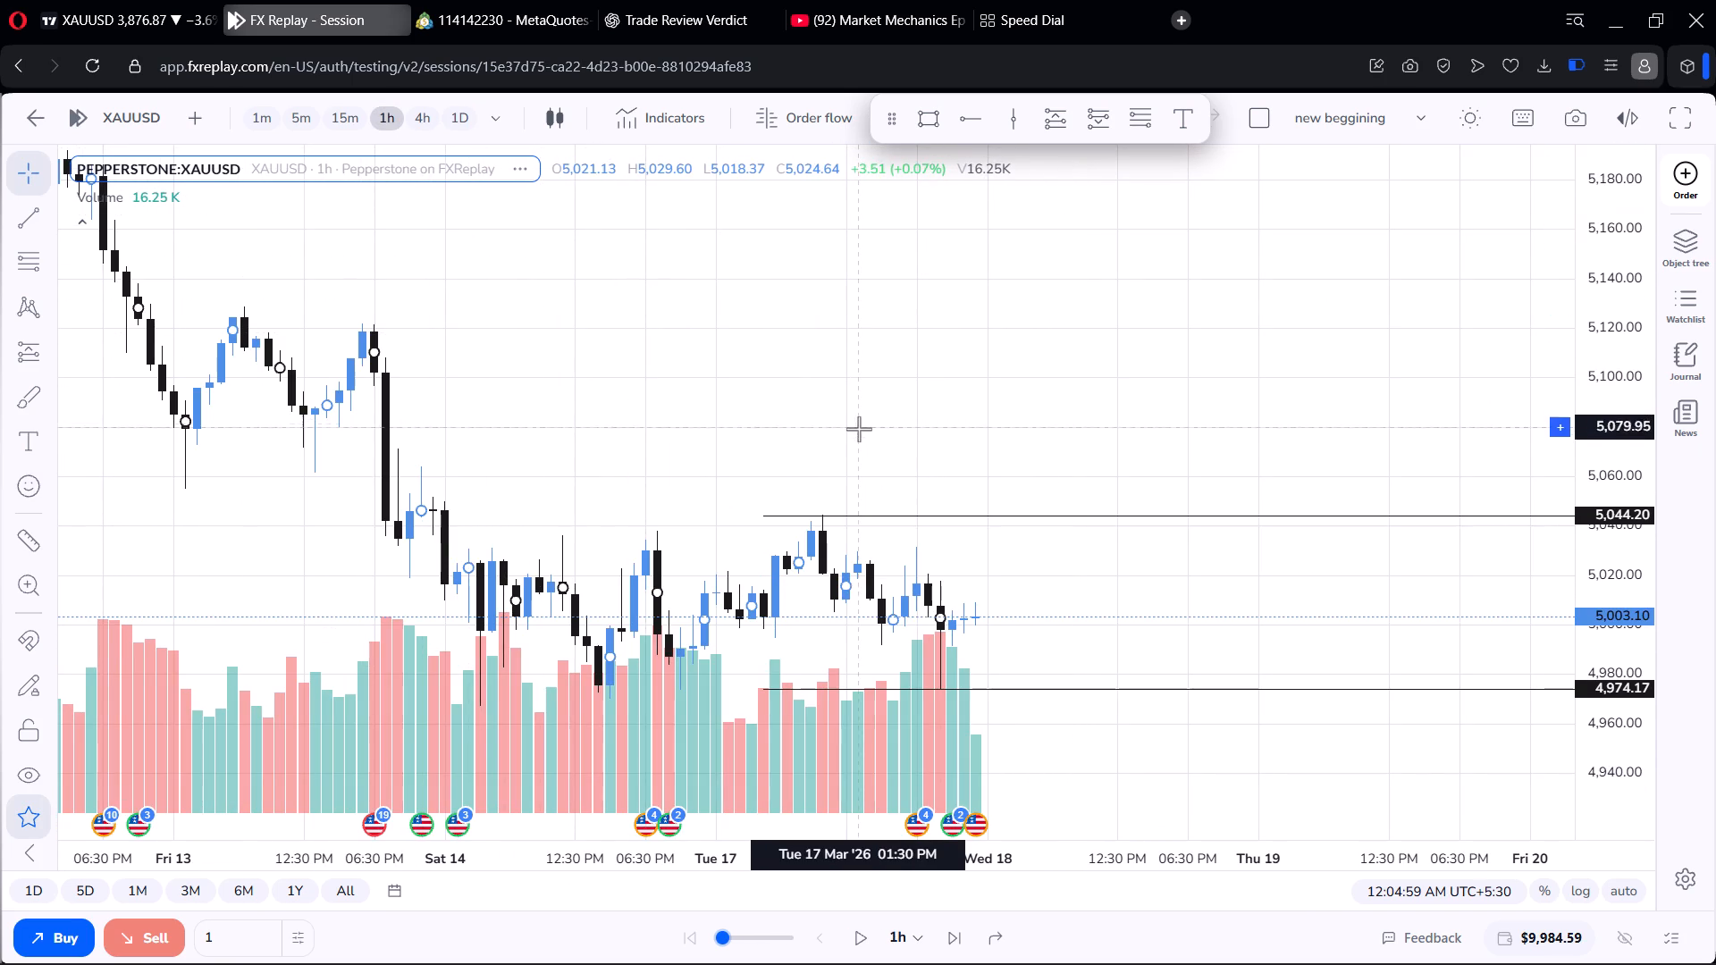
scroll(895, 413, down, 4)
scroll(1003, 428, up, 2)
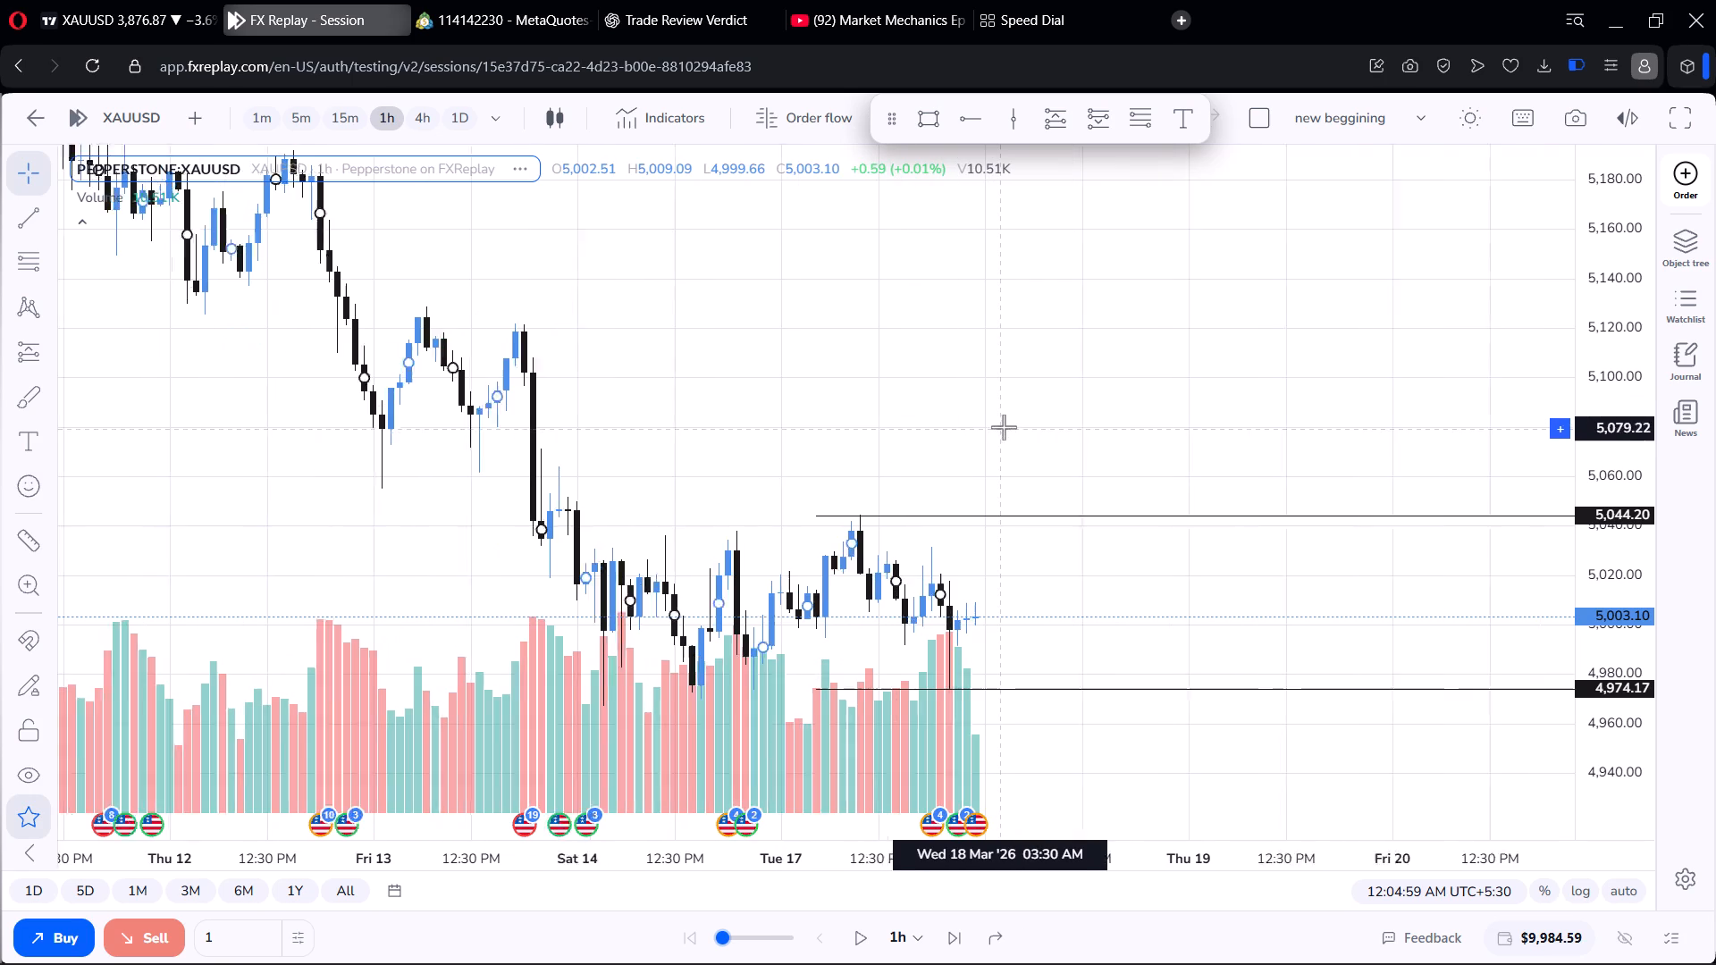
scroll(1004, 427, up, 5)
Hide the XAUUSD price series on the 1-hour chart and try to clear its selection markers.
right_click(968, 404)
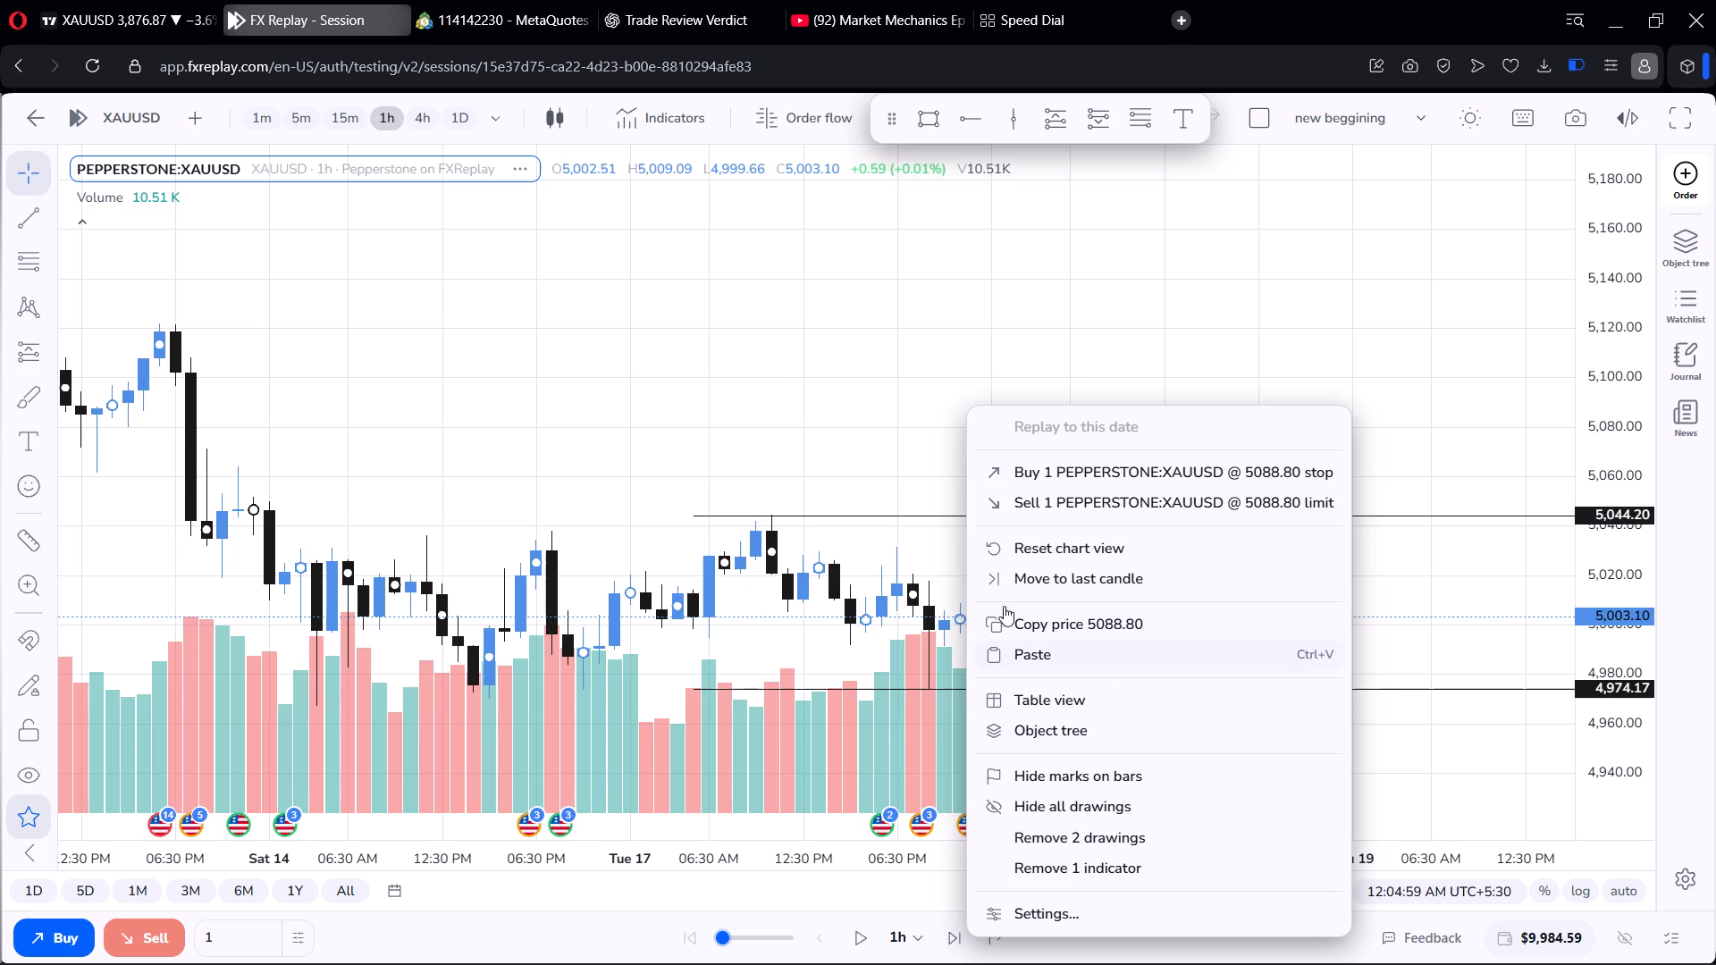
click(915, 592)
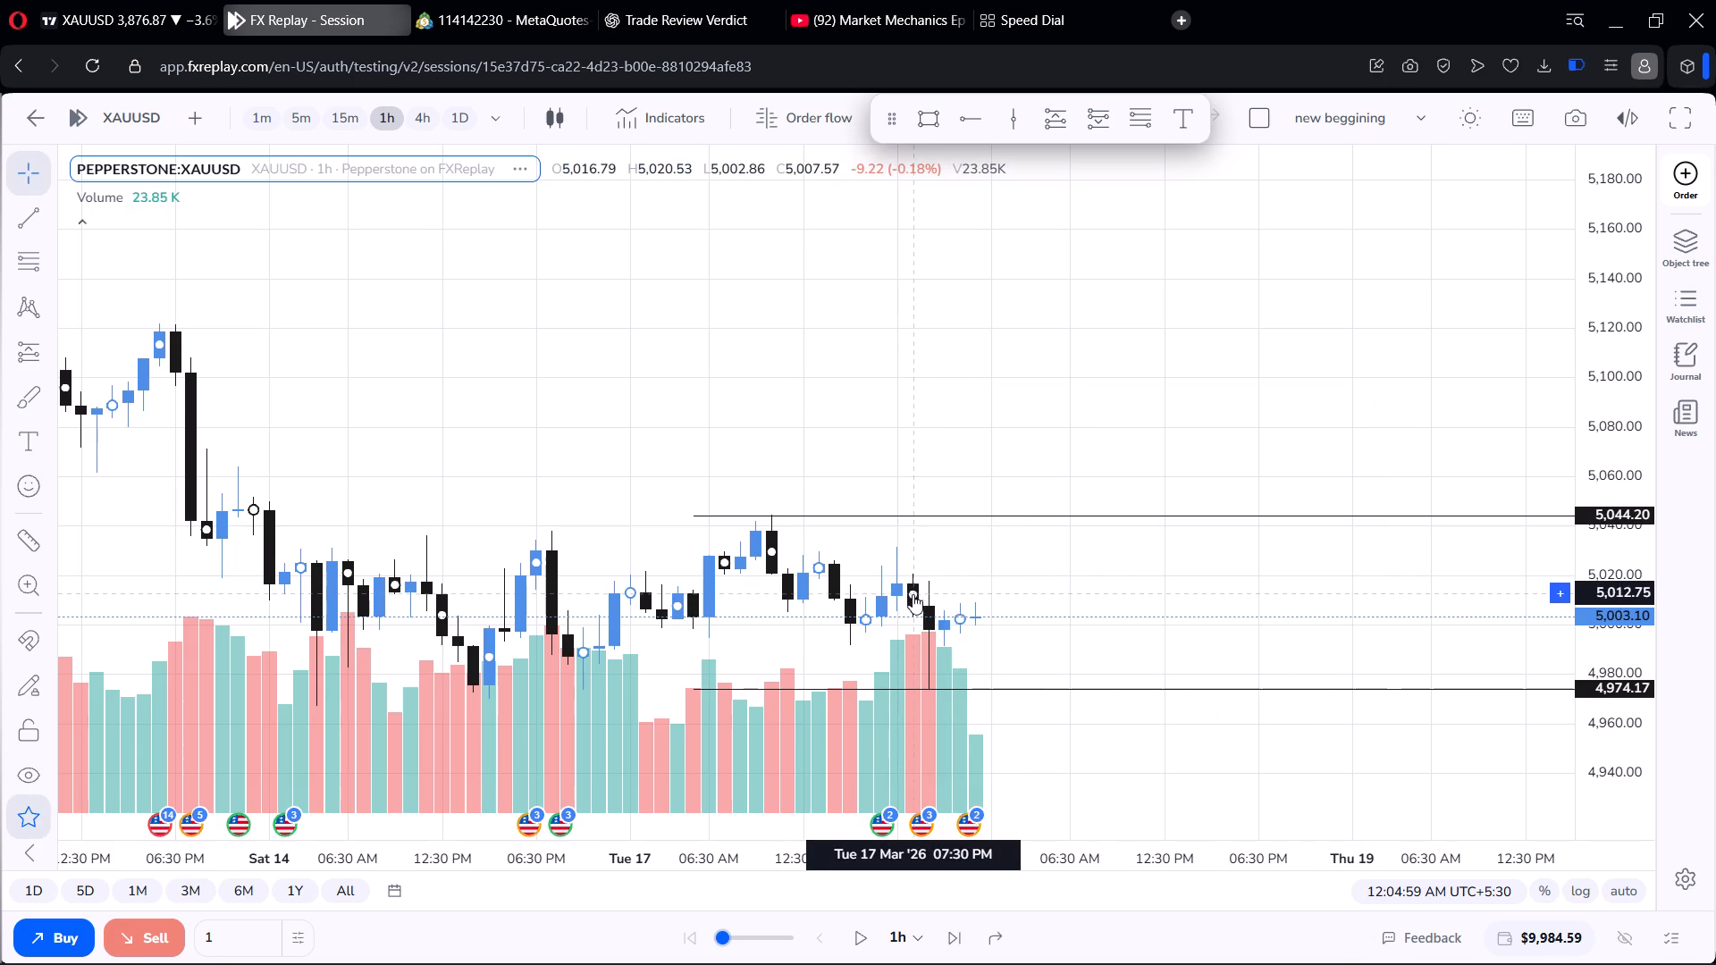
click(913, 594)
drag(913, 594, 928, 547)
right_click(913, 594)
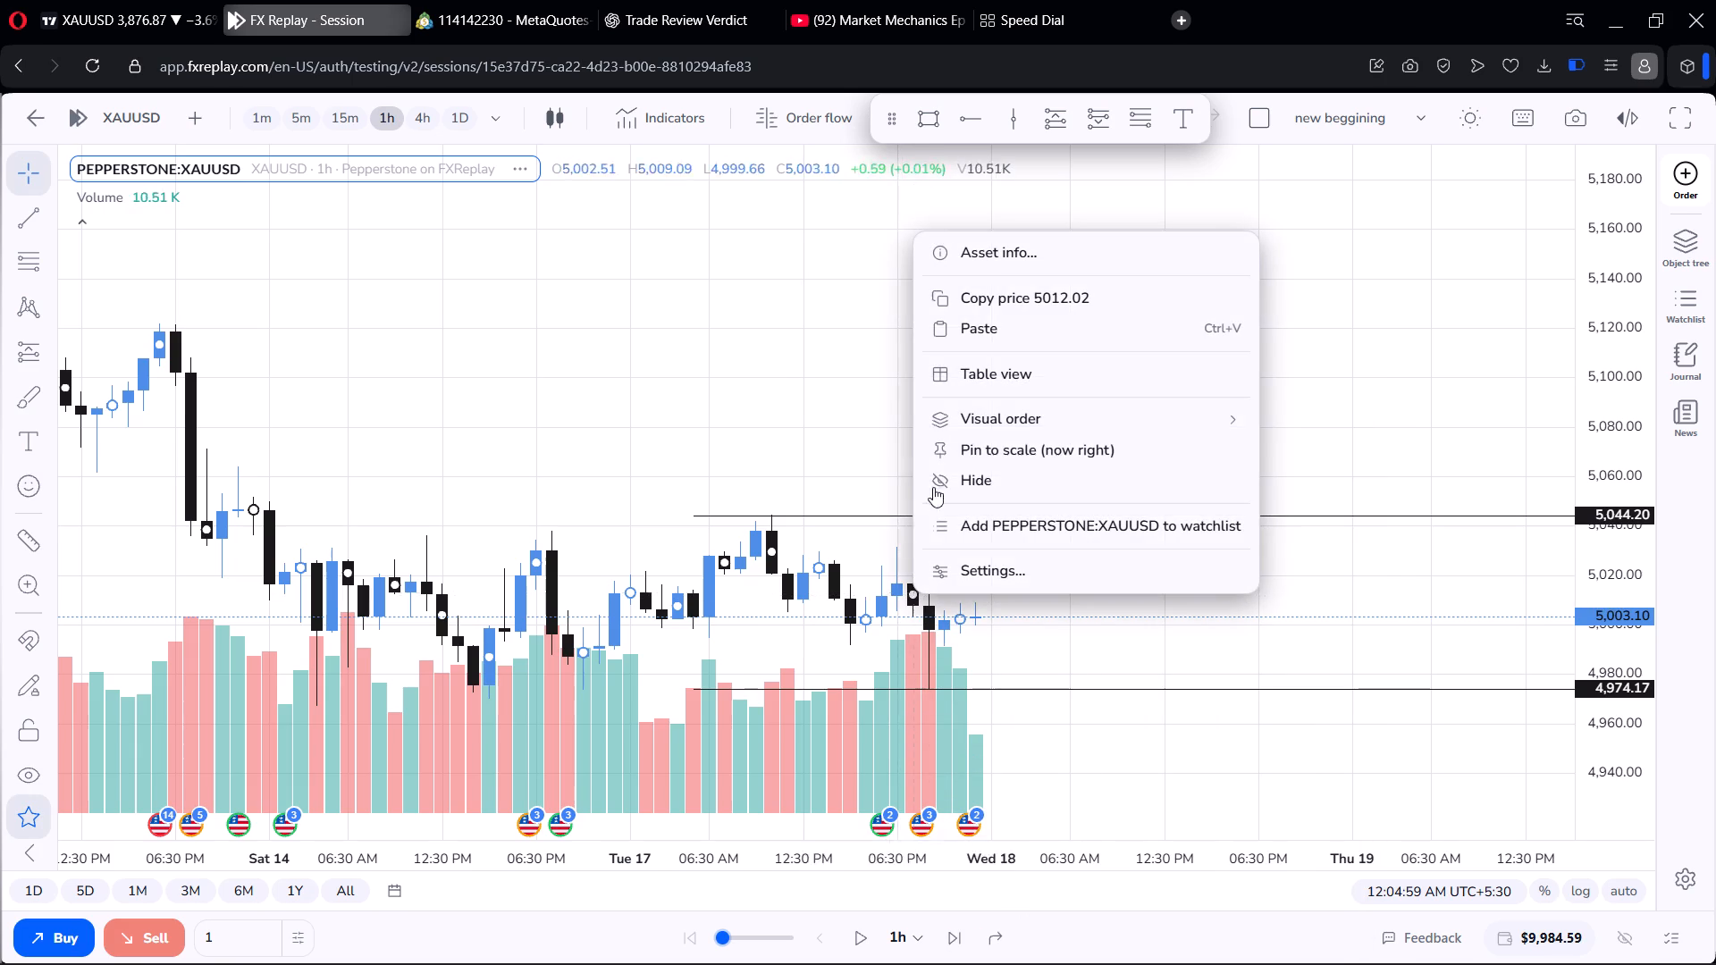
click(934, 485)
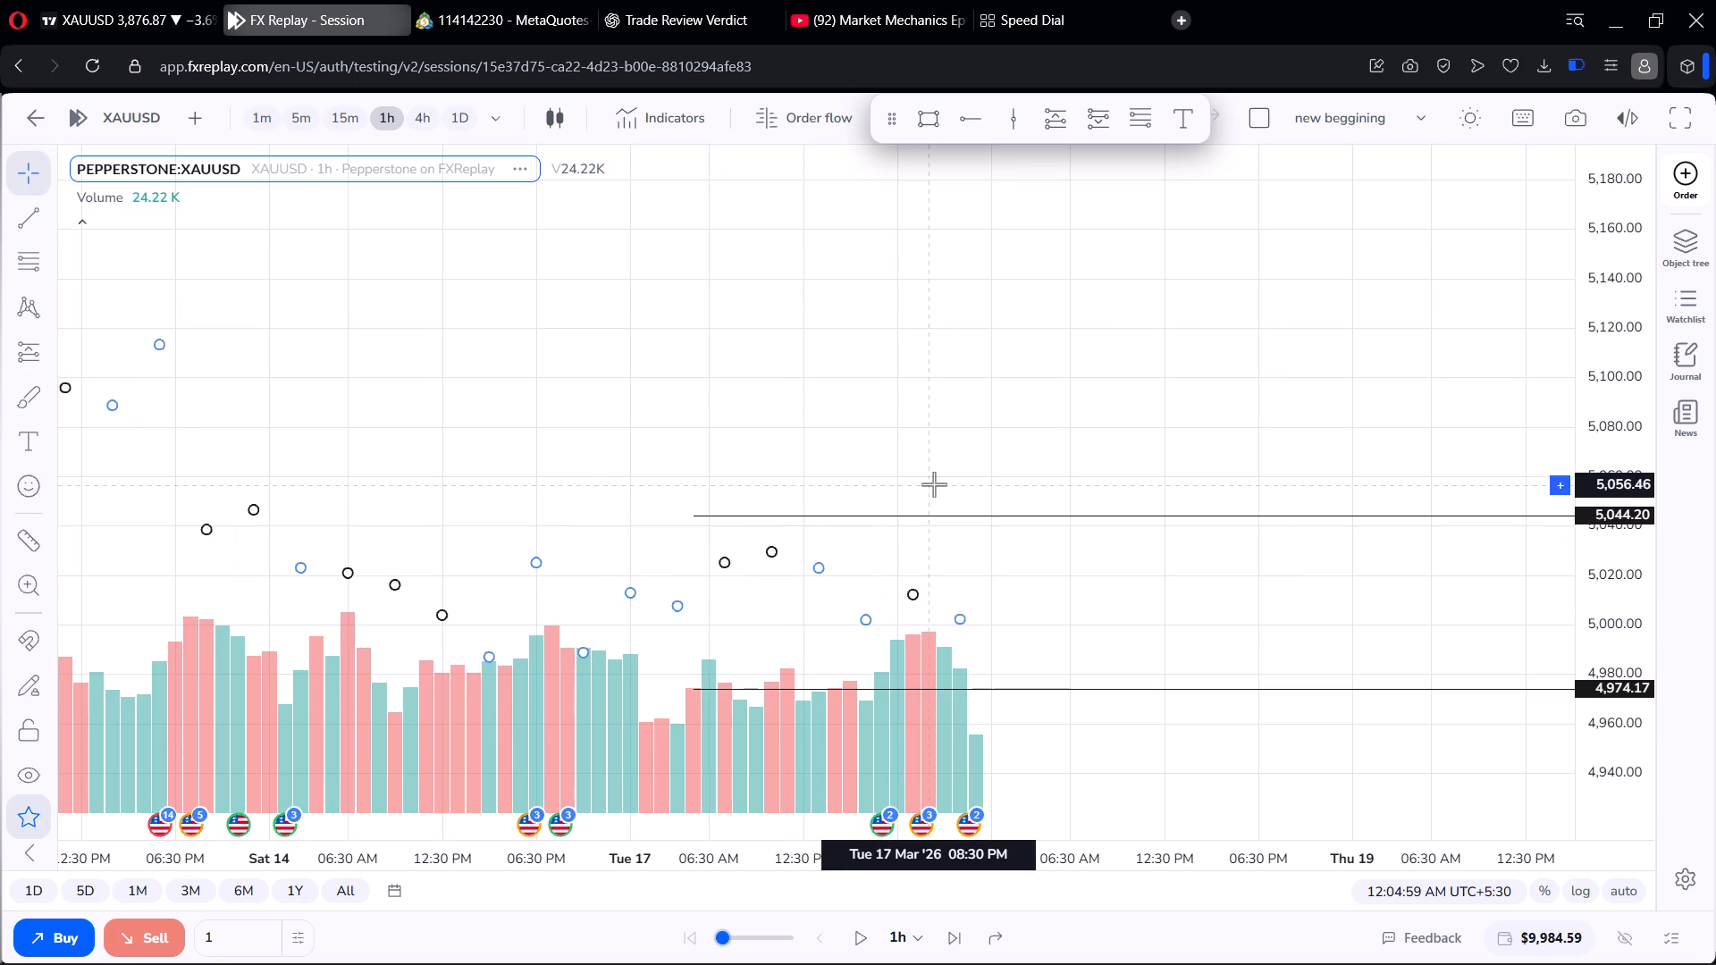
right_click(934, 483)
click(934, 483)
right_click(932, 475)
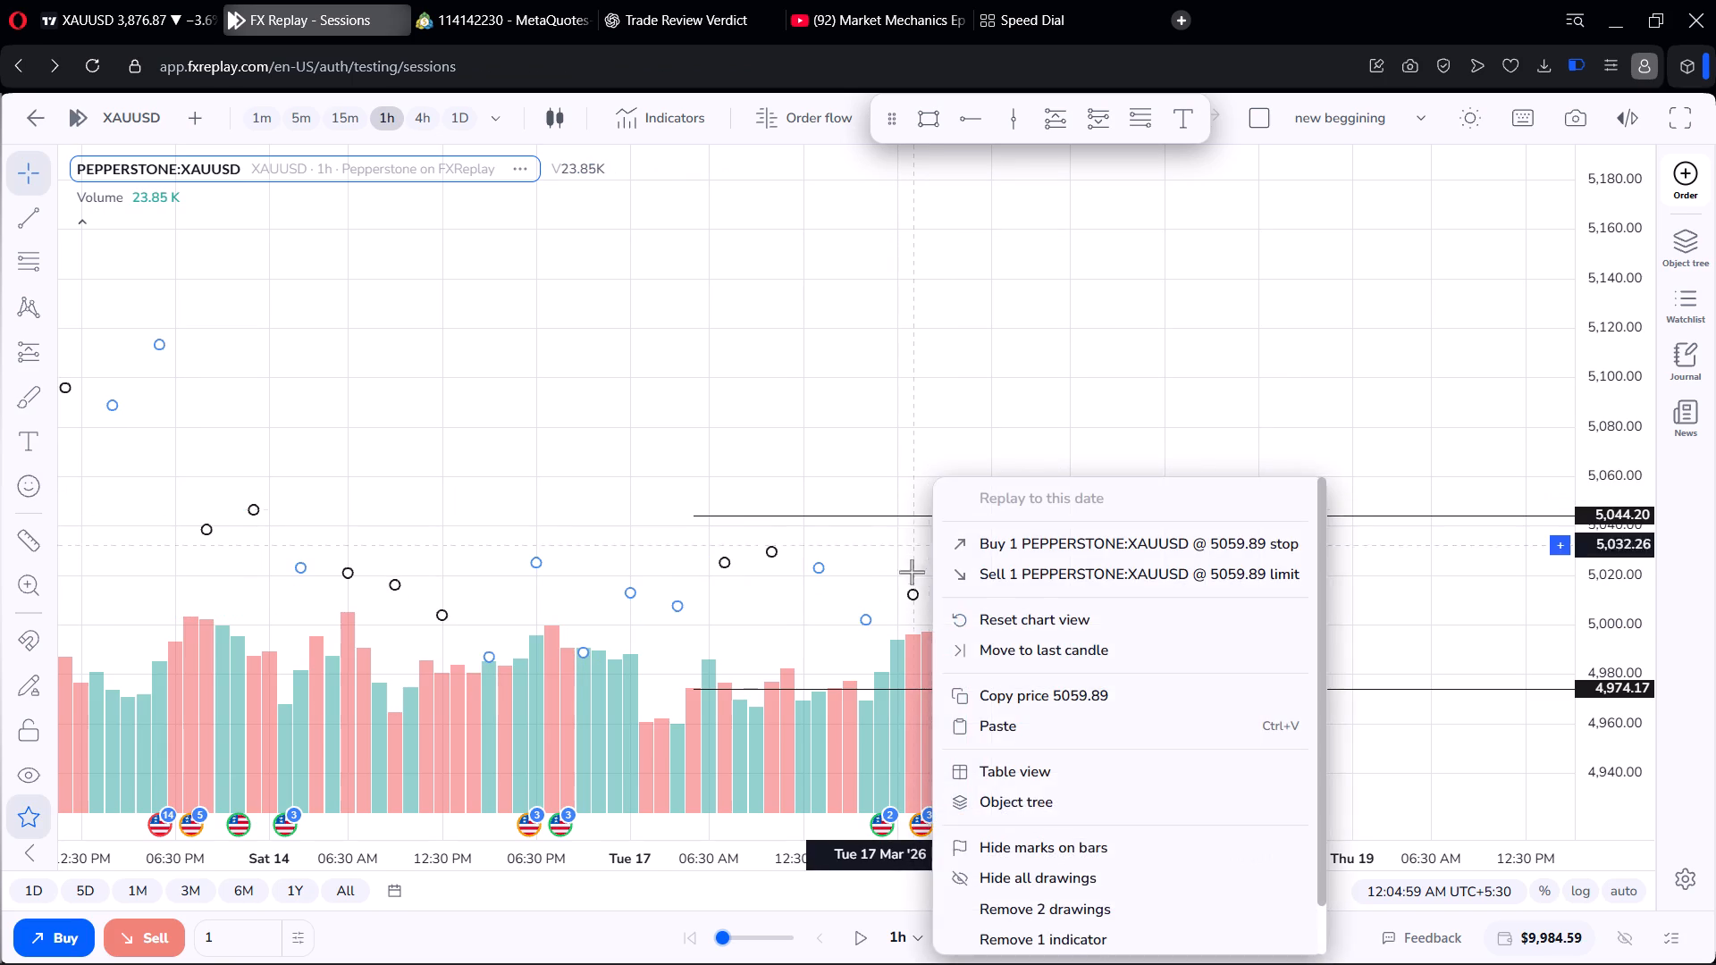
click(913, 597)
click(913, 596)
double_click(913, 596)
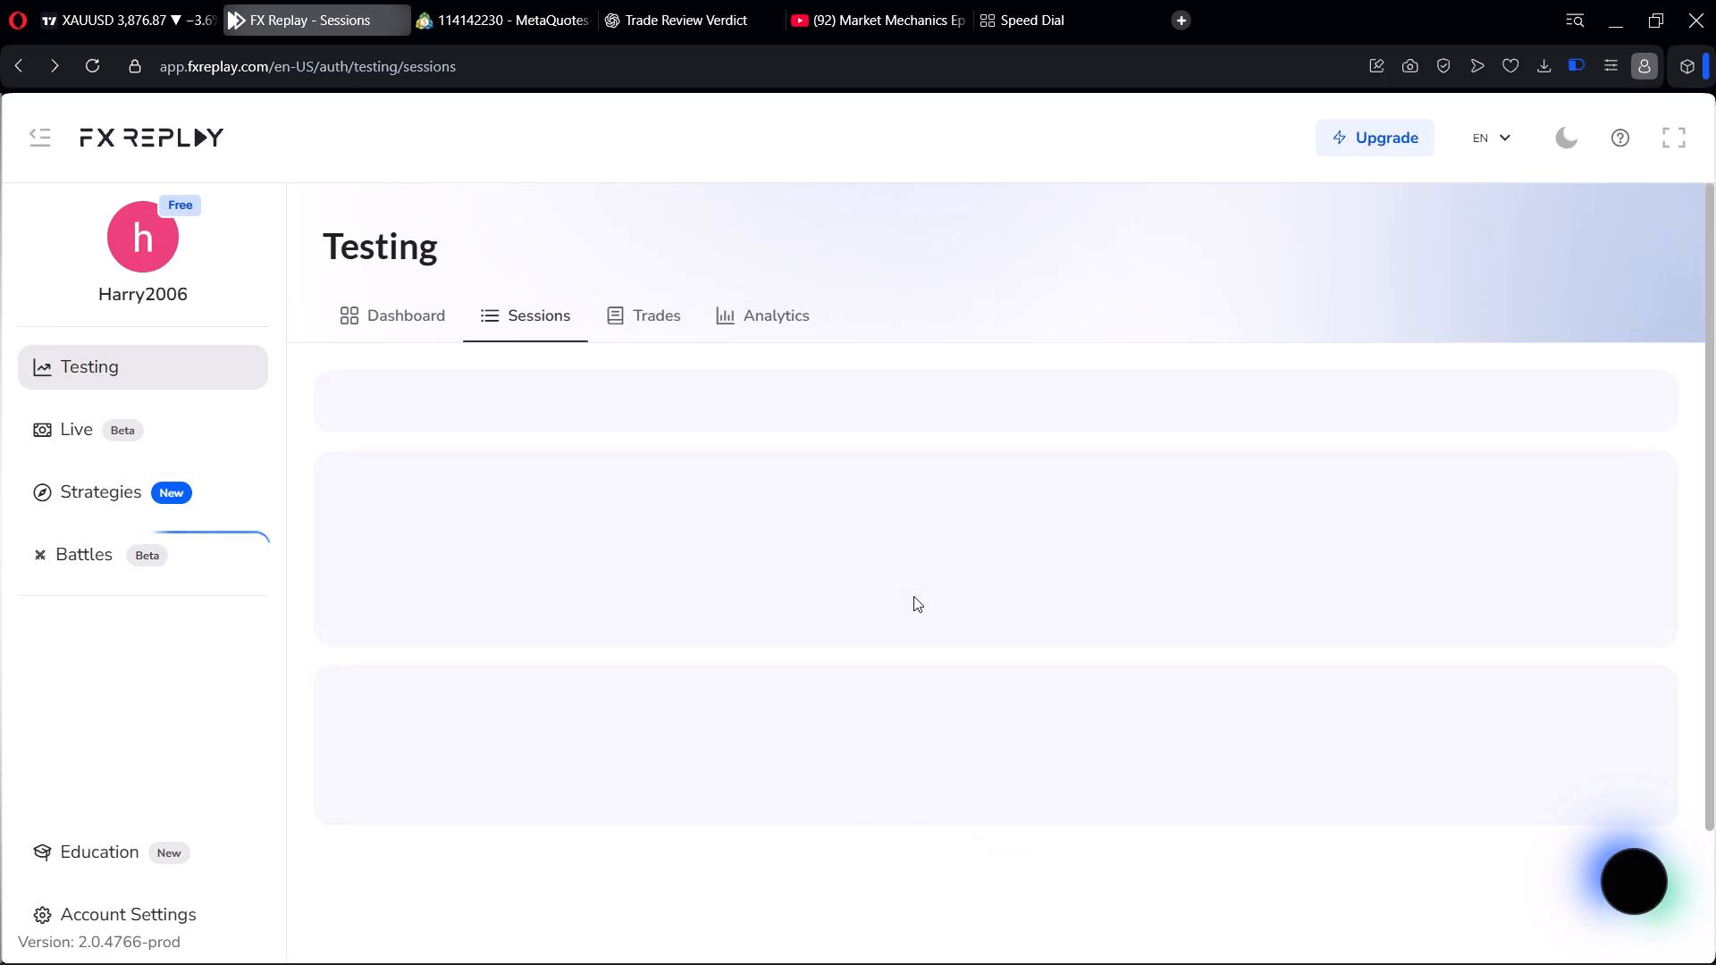
Return to the testing sessions page and reopen the chart of the "new beggining" session.
click(29, 60)
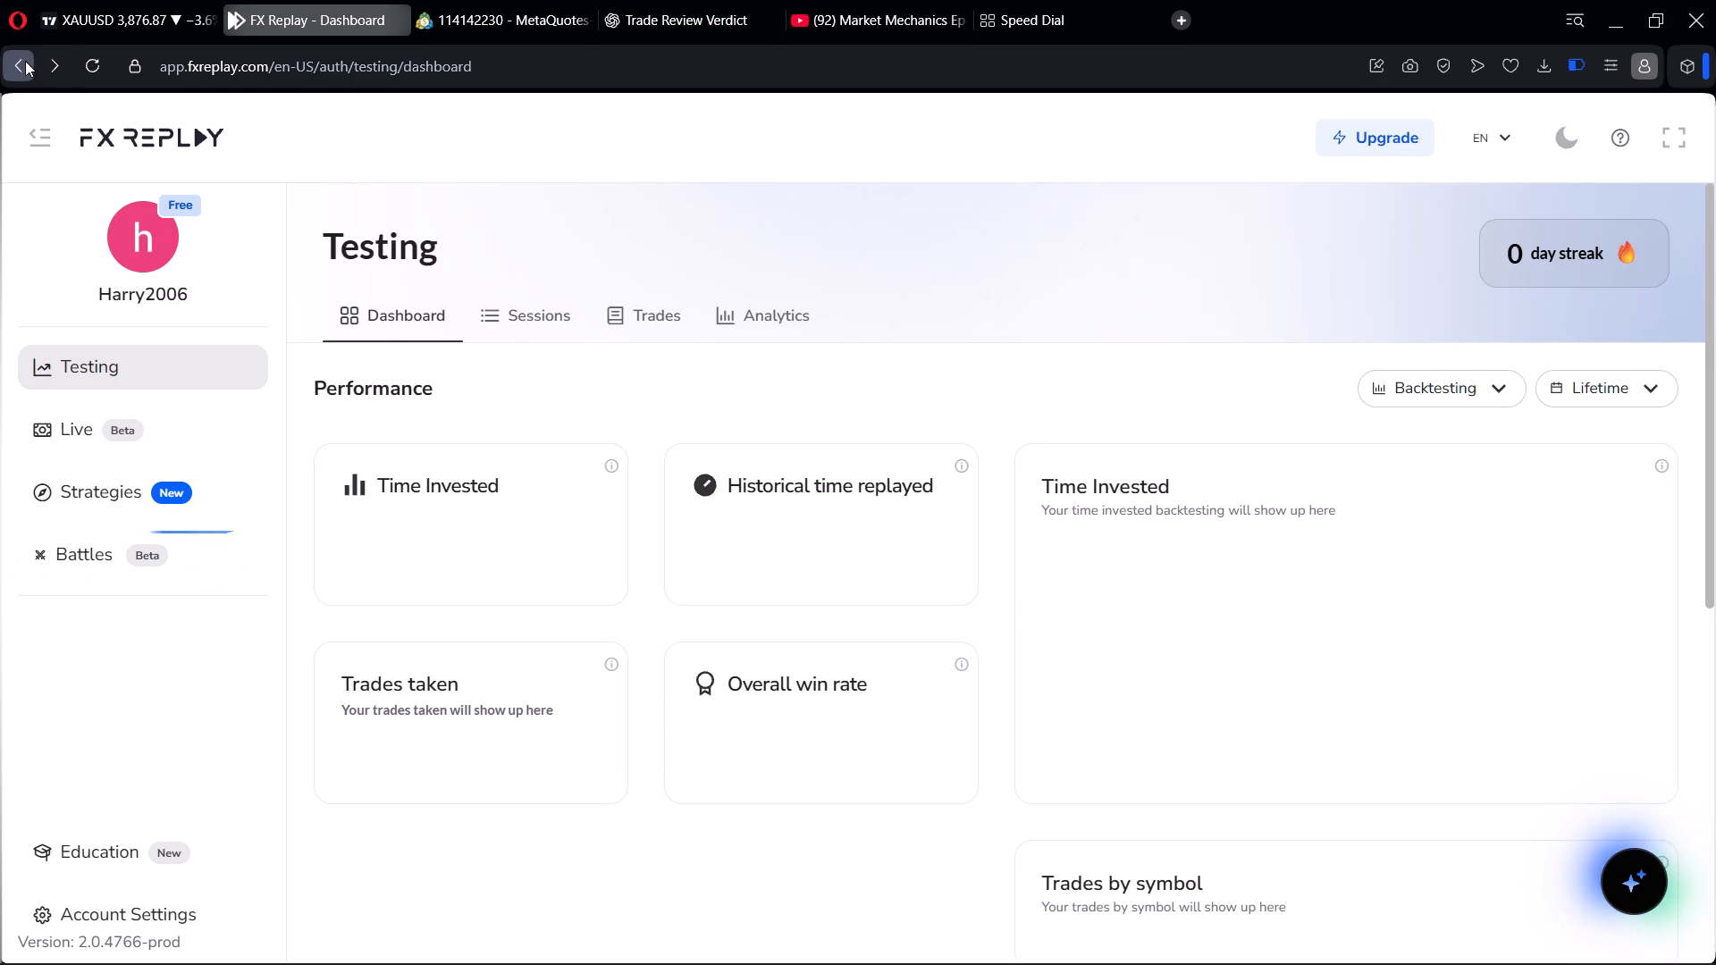
click(25, 61)
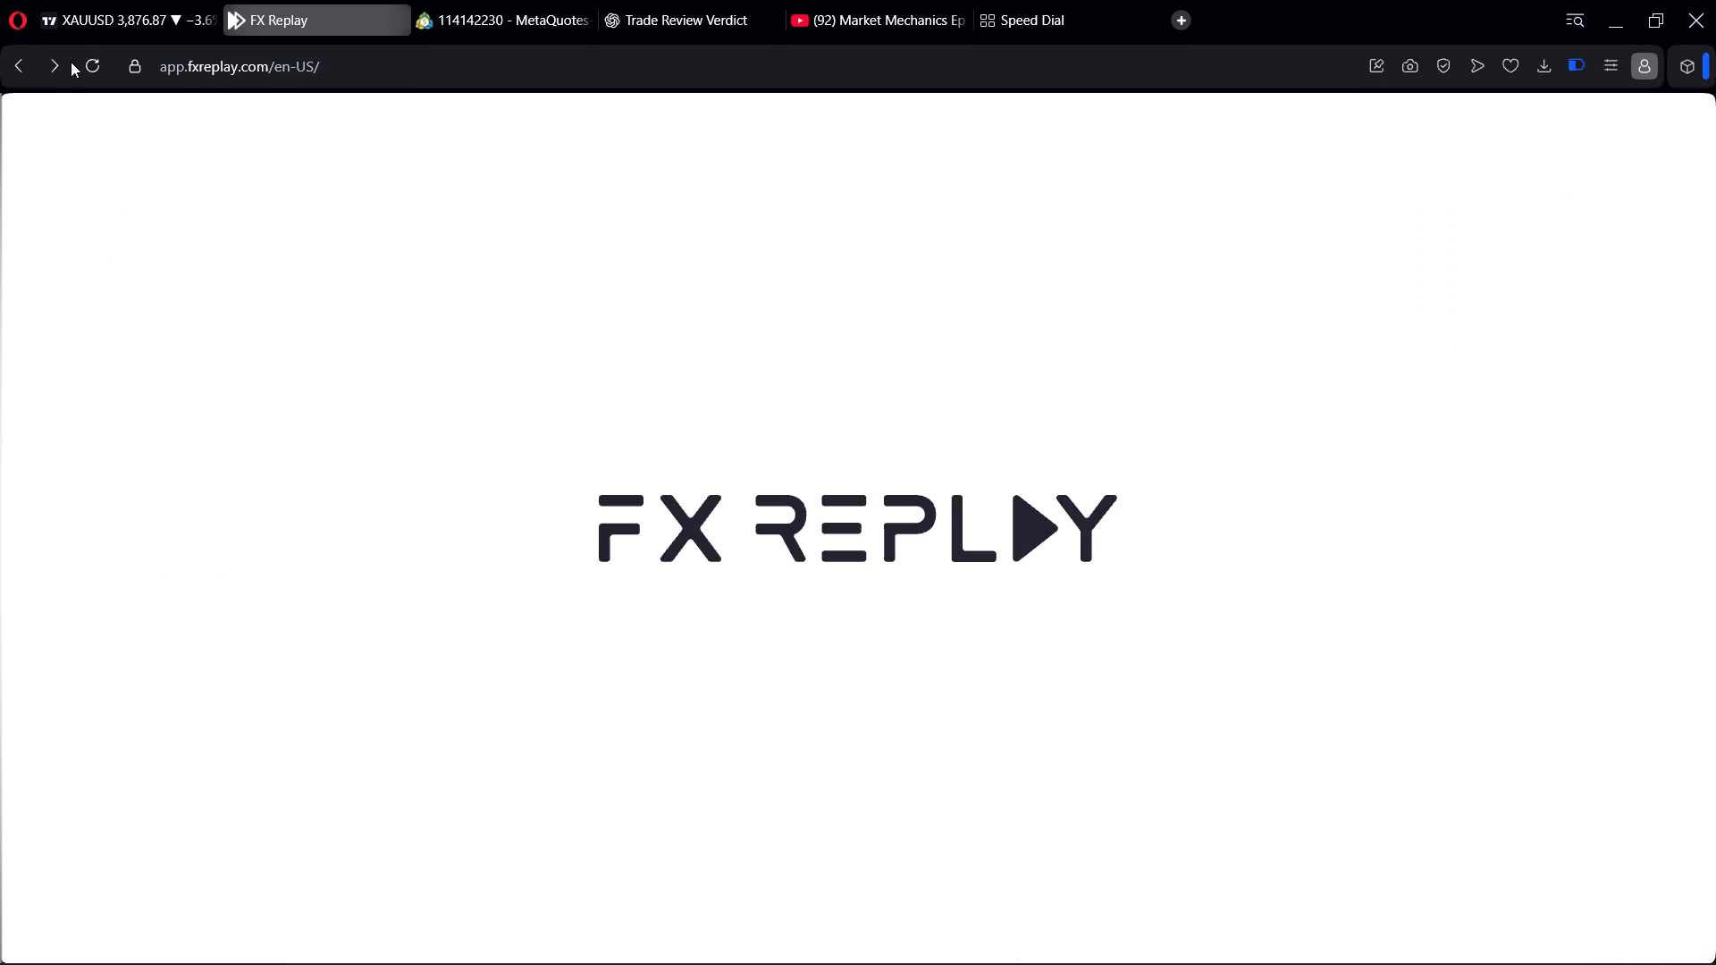
double_click(71, 62)
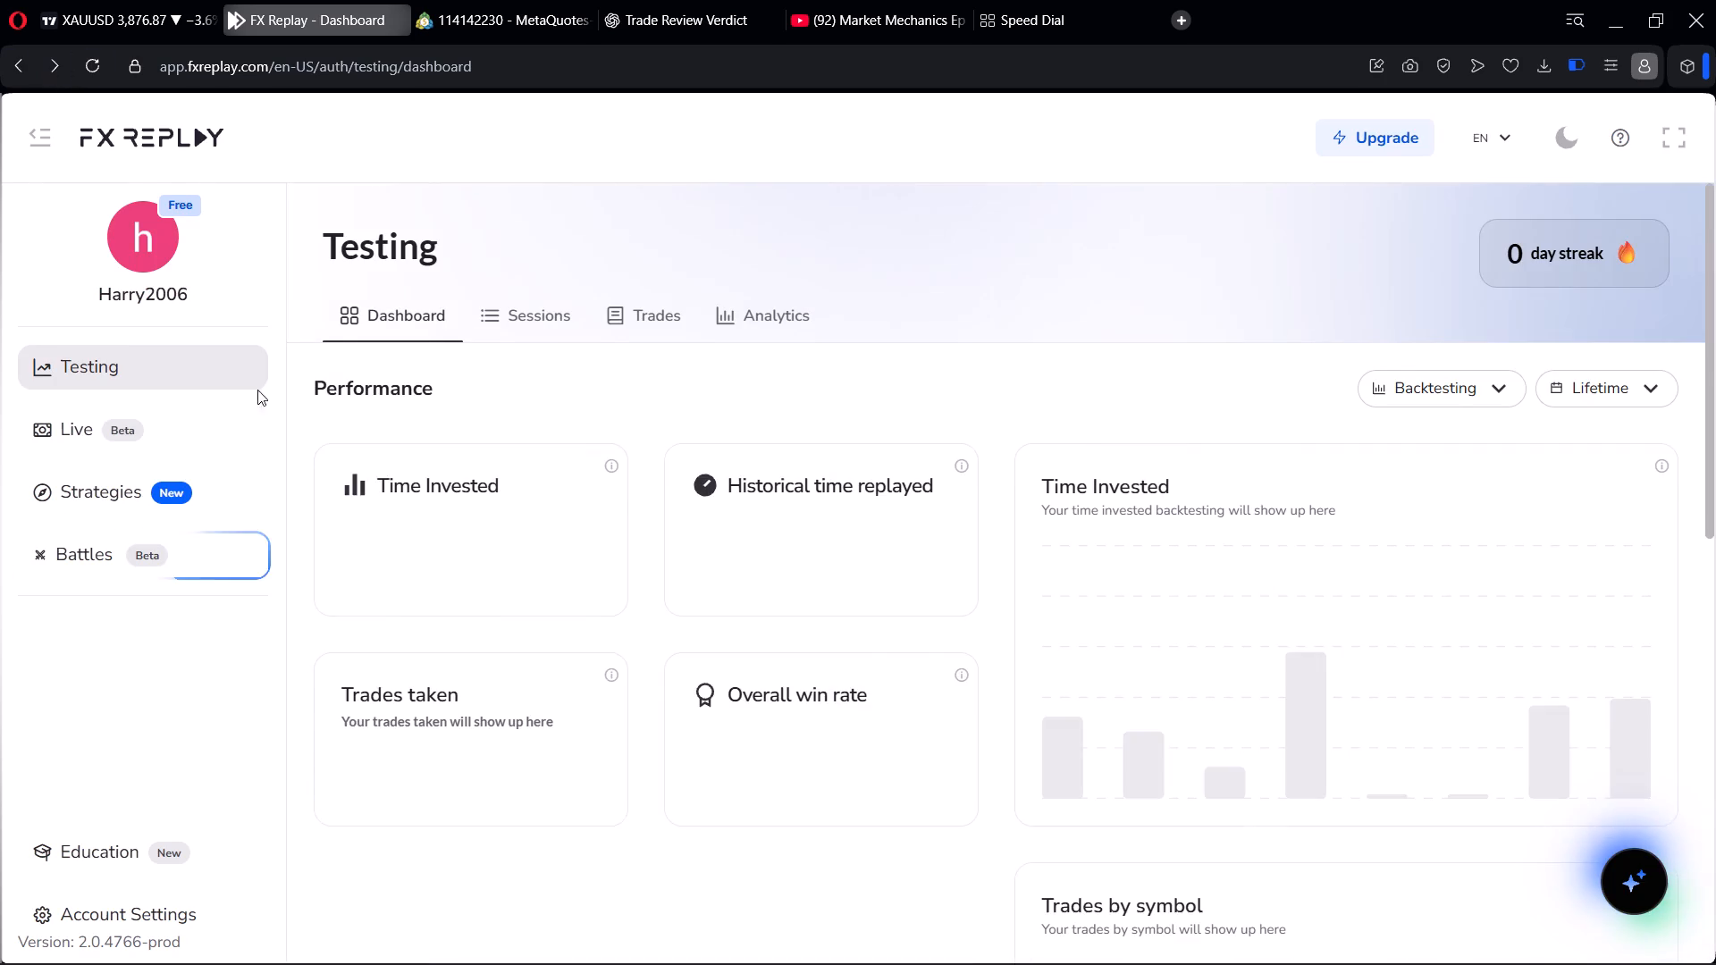
click(502, 352)
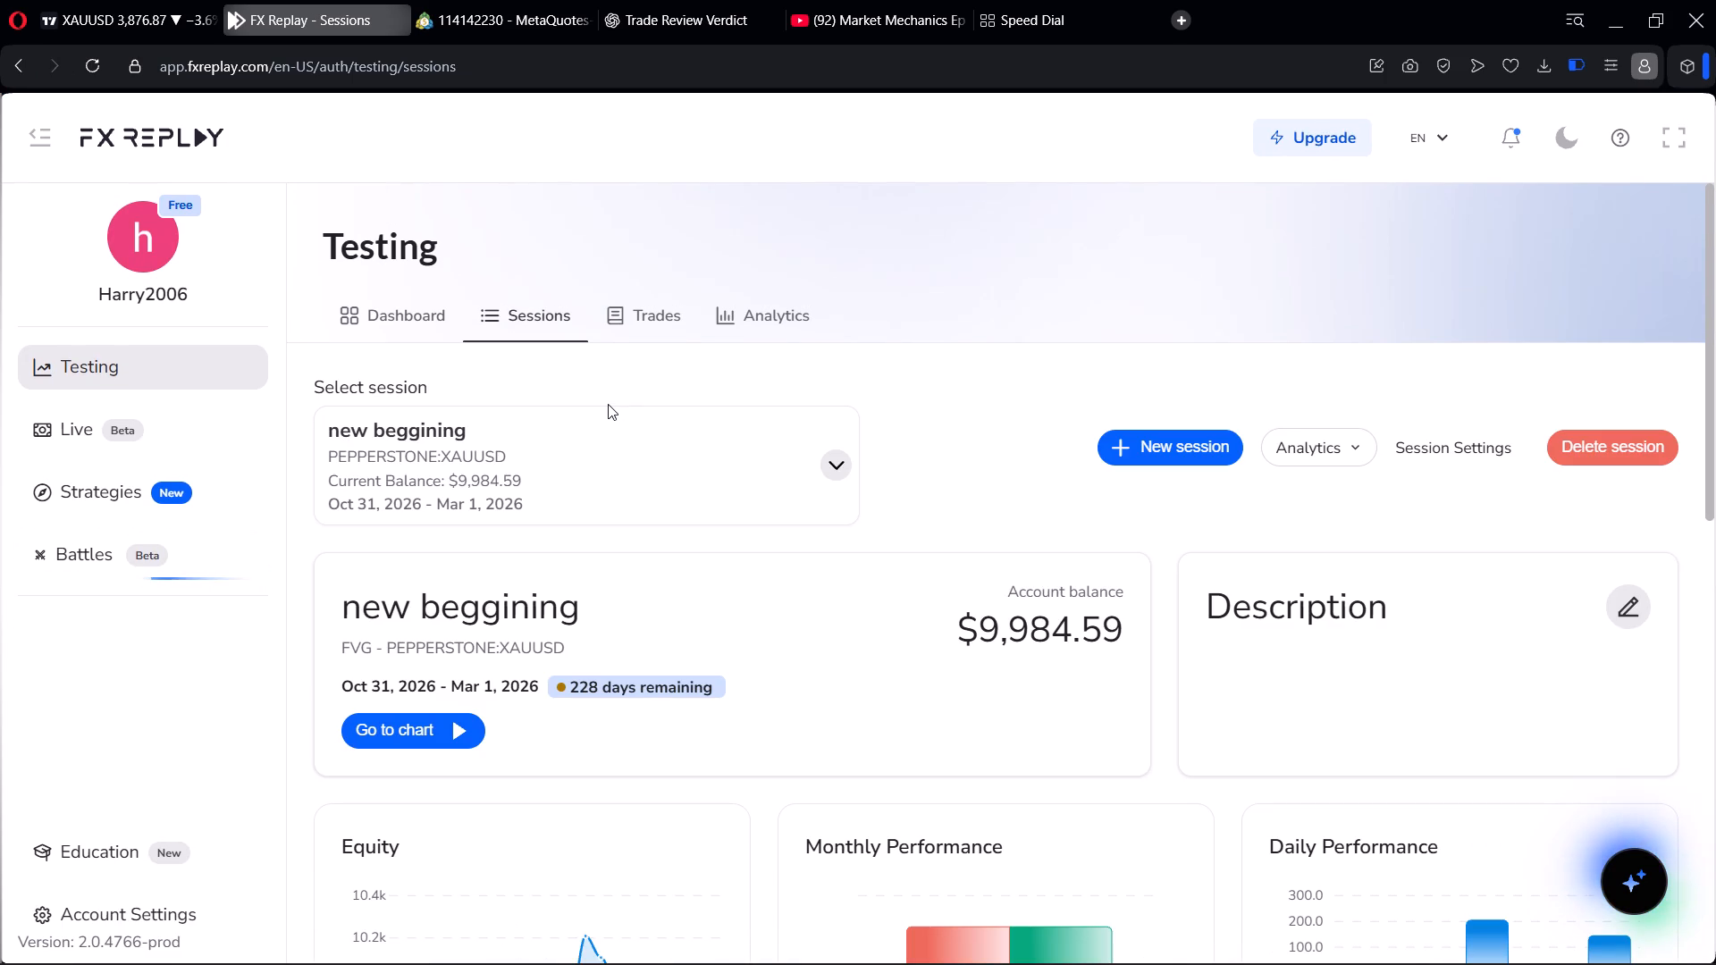
click(441, 723)
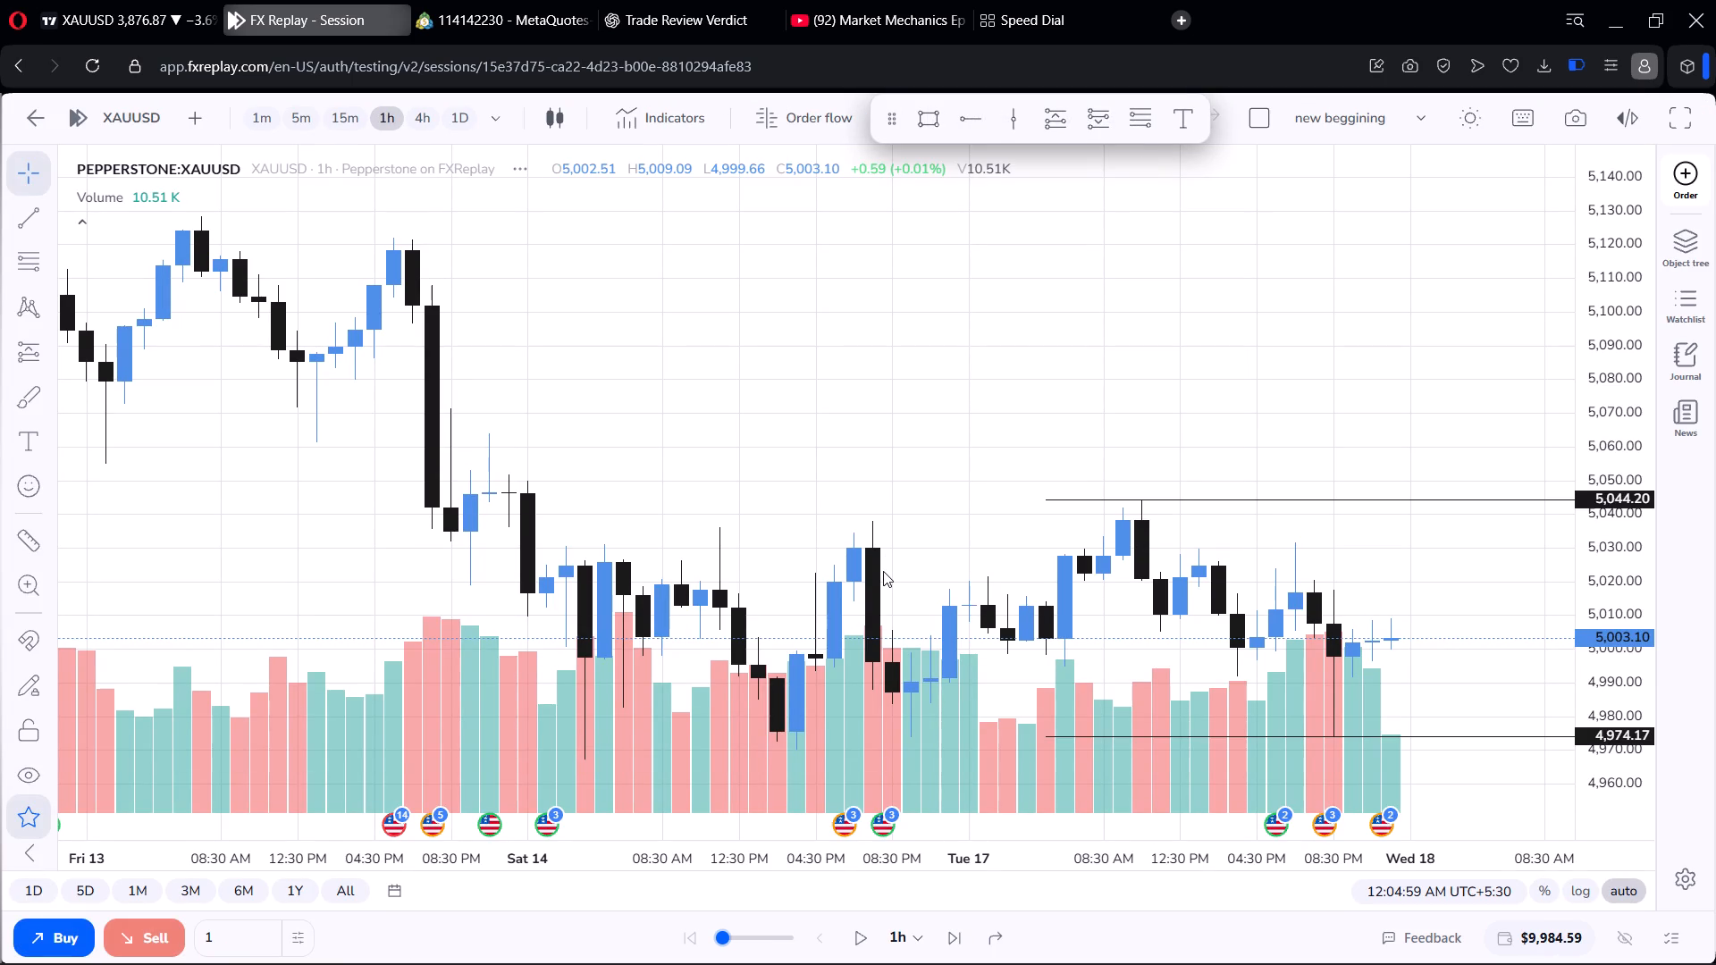
Examine the 1-hour price action from 10 to 17 March relative to the 5,044.20 and 4,974.17 levels.
scroll(1065, 408, down, 4)
drag(1116, 441, 1083, 229)
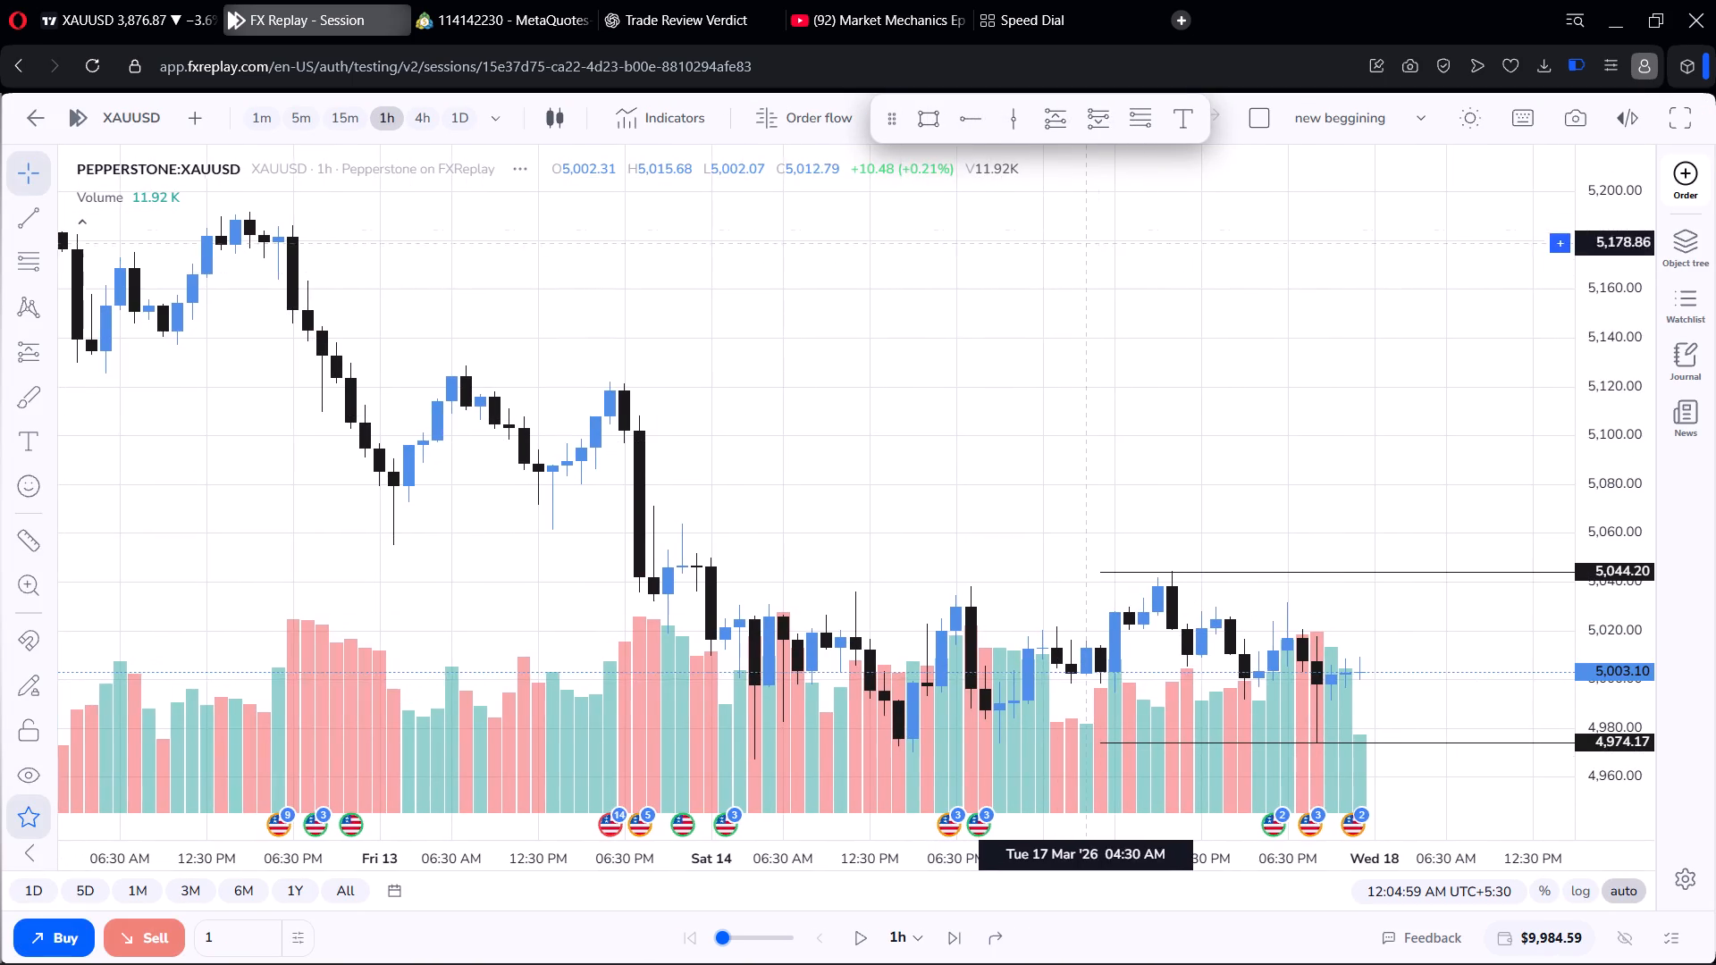
drag(1240, 389, 980, 189)
scroll(1597, 427, down, 2)
drag(941, 387, 953, 312)
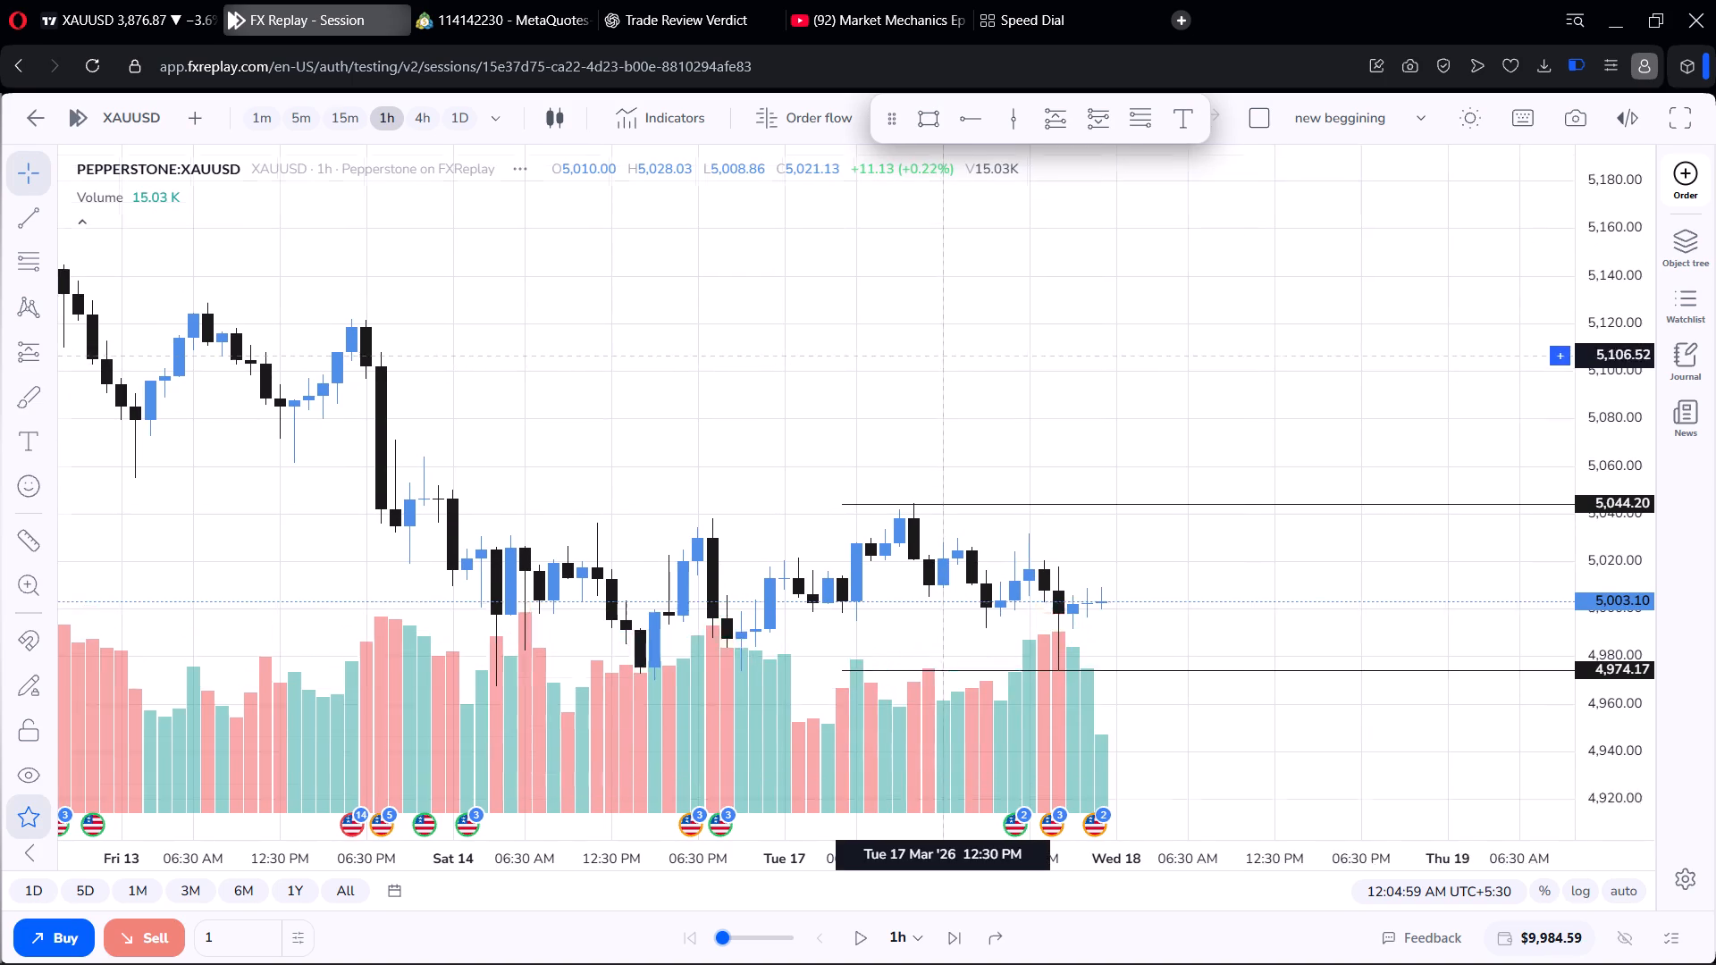
drag(953, 312, 976, 229)
scroll(998, 243, down, 4)
scroll(997, 284, up, 5)
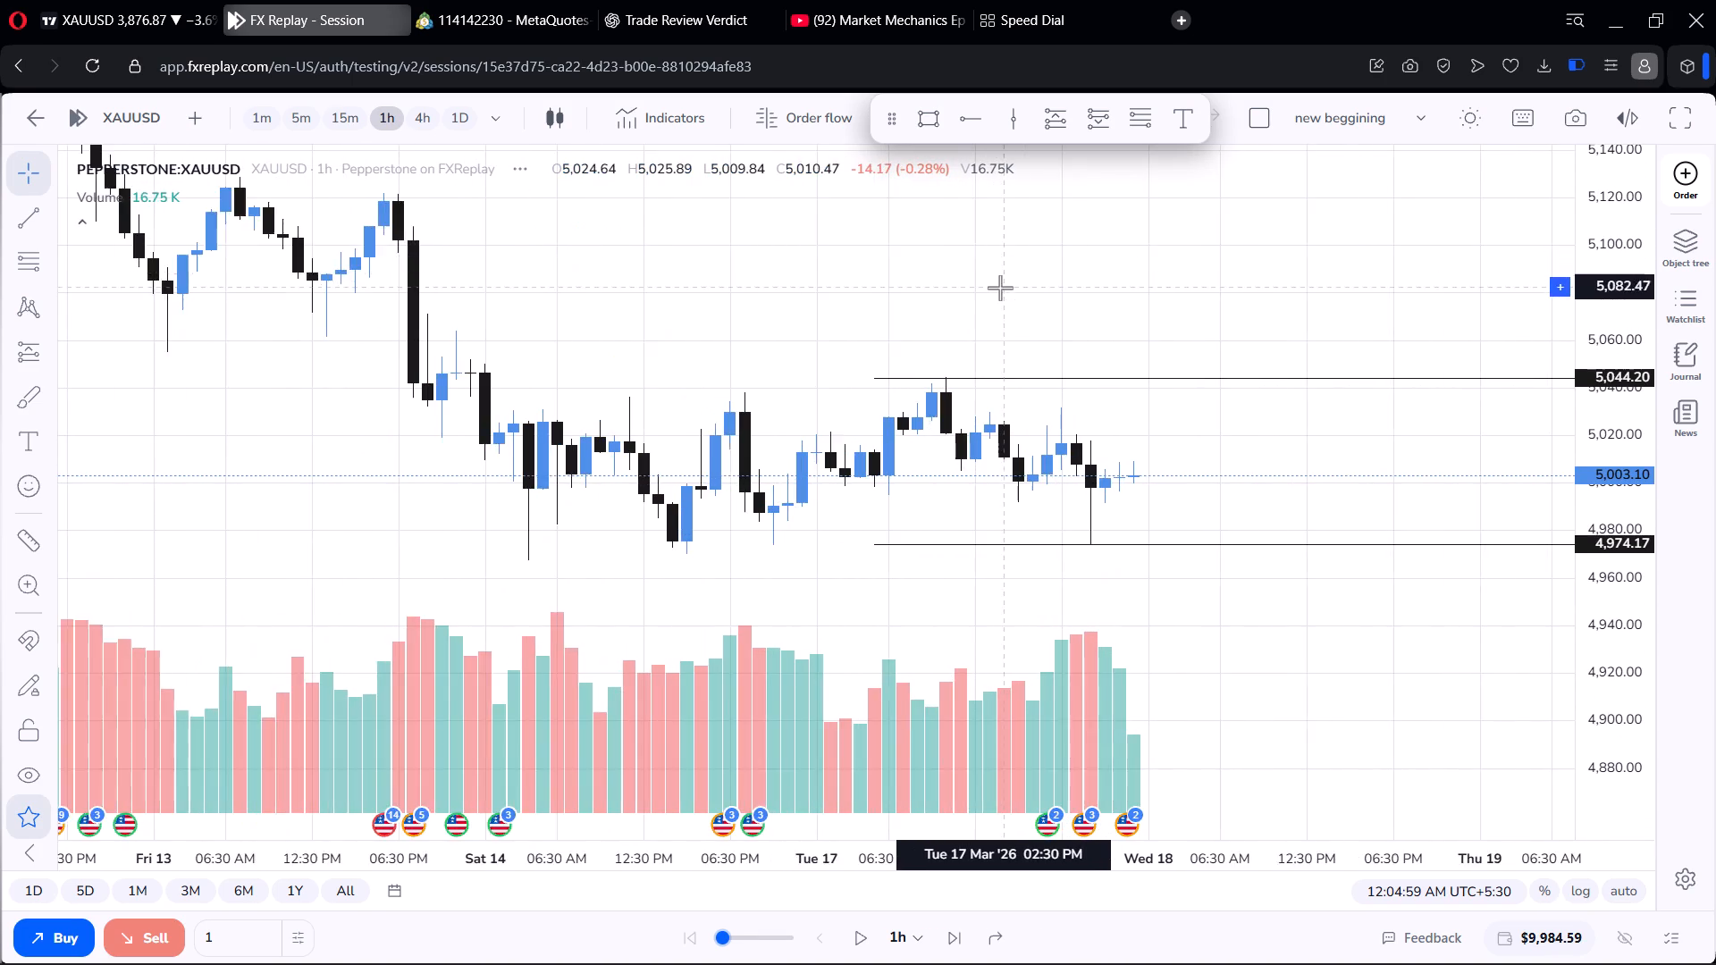
scroll(1000, 288, up, 3)
drag(1230, 448, 1183, 382)
scroll(1590, 494, up, 5)
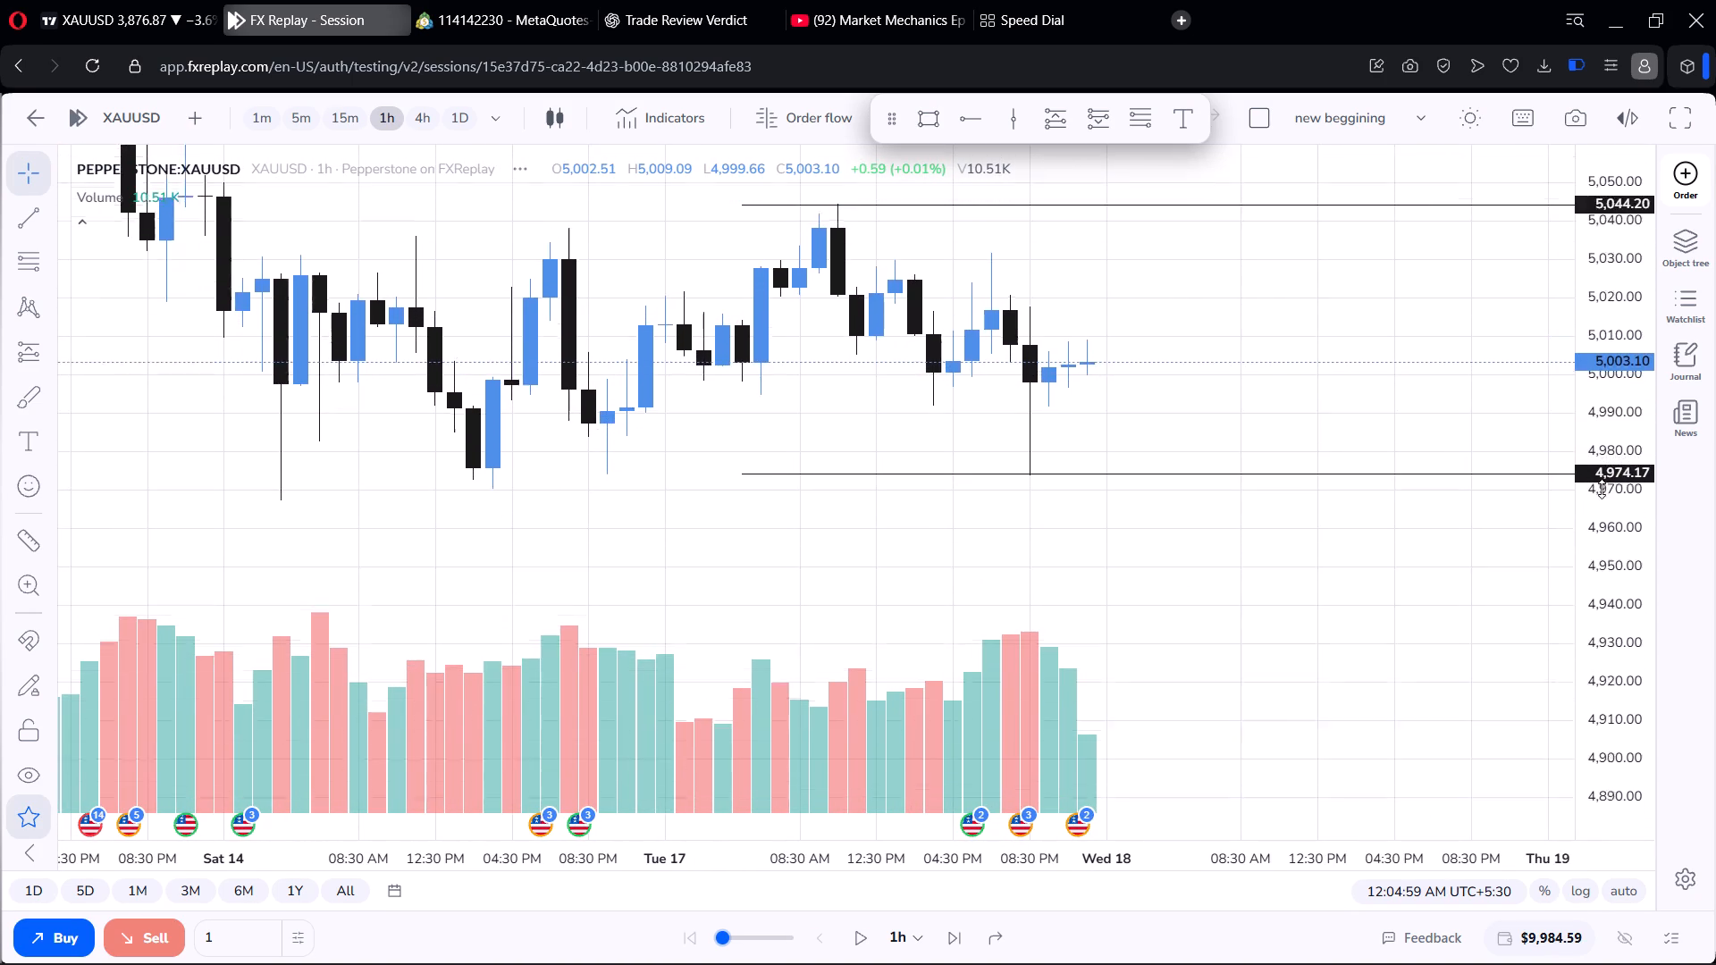
scroll(1602, 489, up, 8)
scroll(967, 193, down, 5)
drag(1148, 248, 998, 439)
scroll(1433, 345, down, 3)
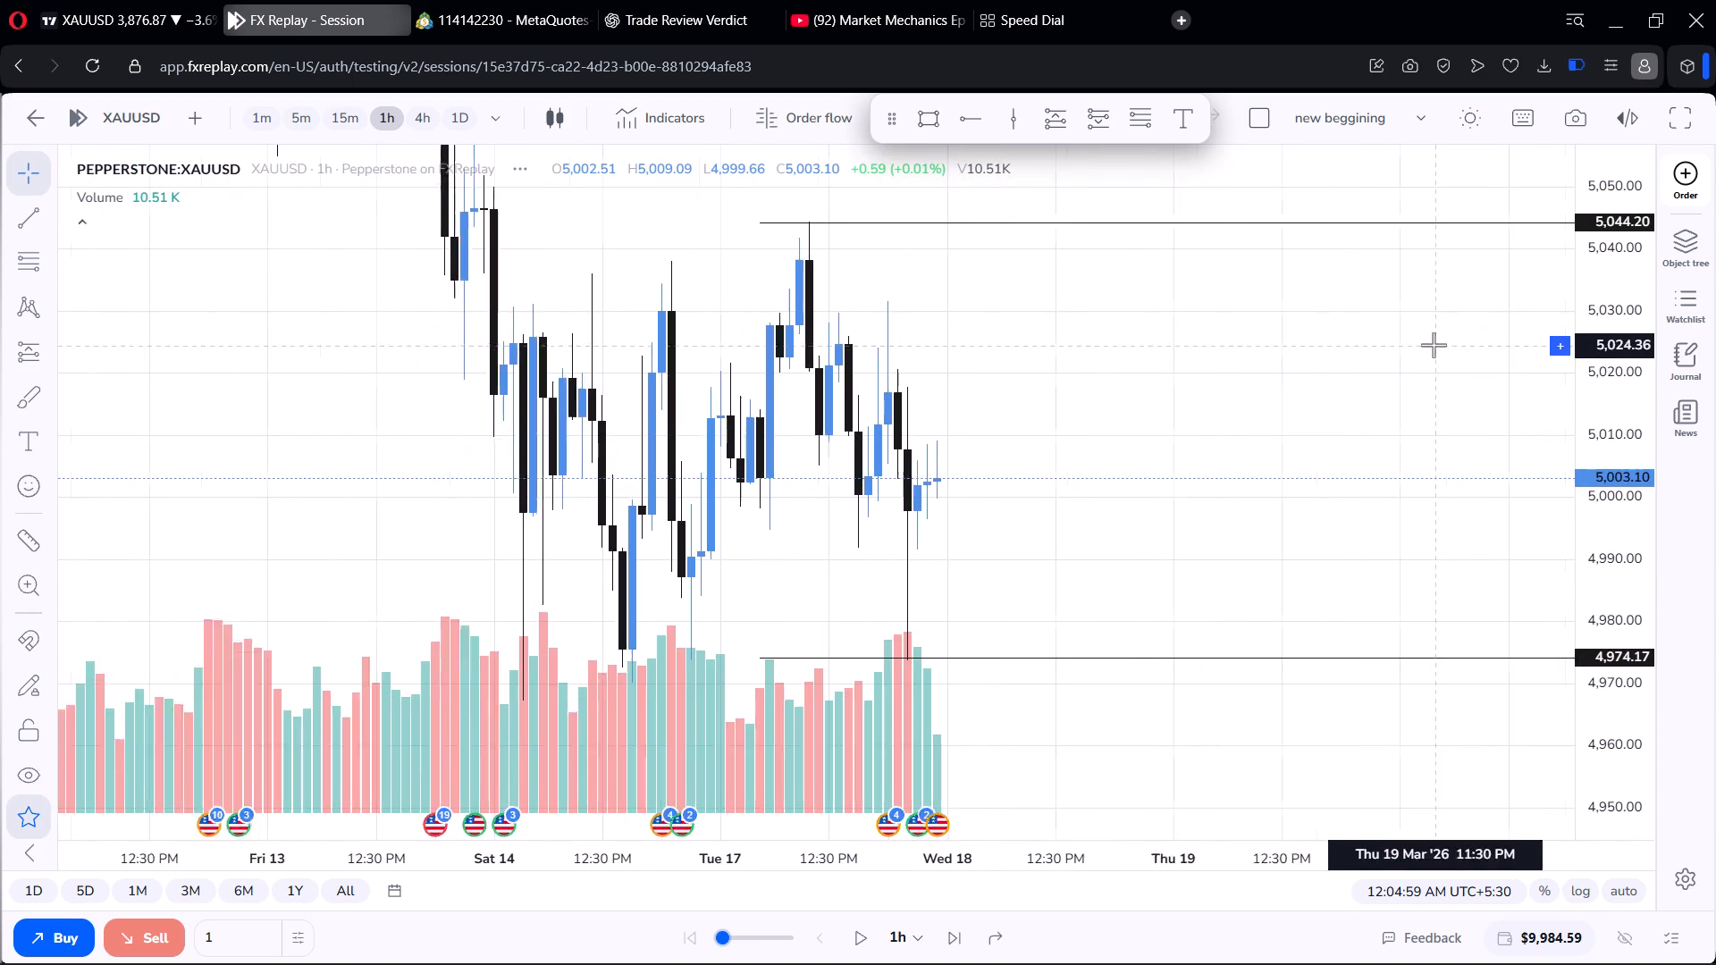
scroll(1434, 345, down, 1)
scroll(1609, 320, down, 6)
scroll(1082, 360, down, 3)
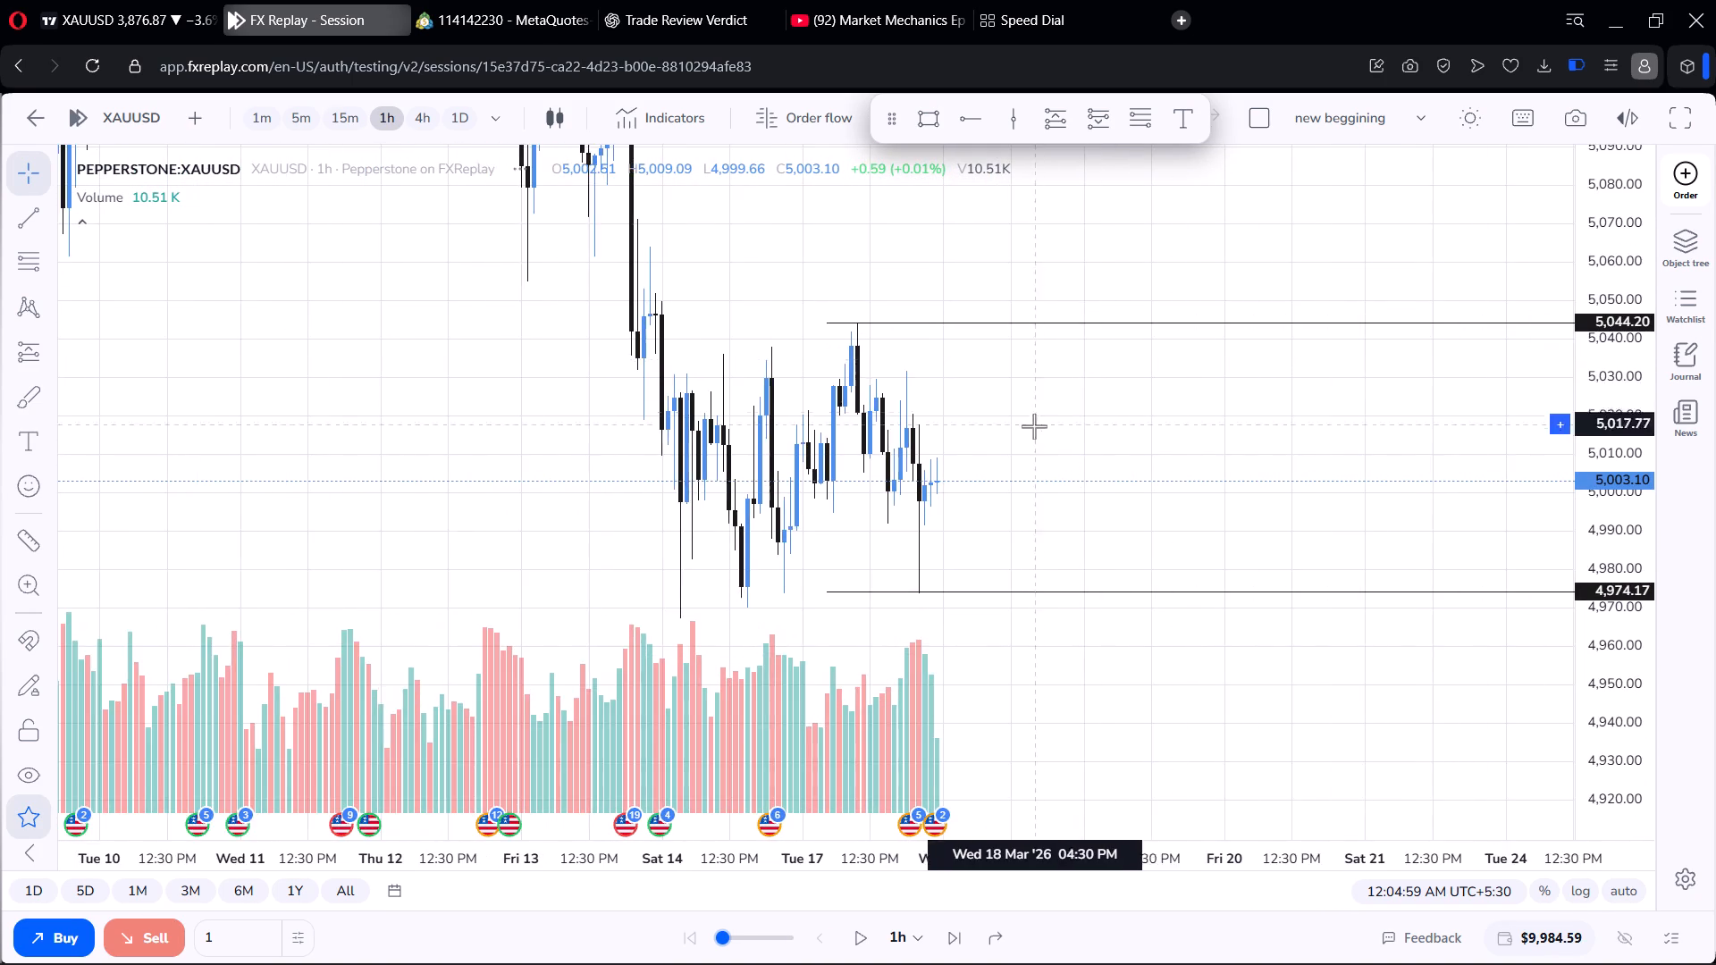
scroll(1034, 426, up, 6)
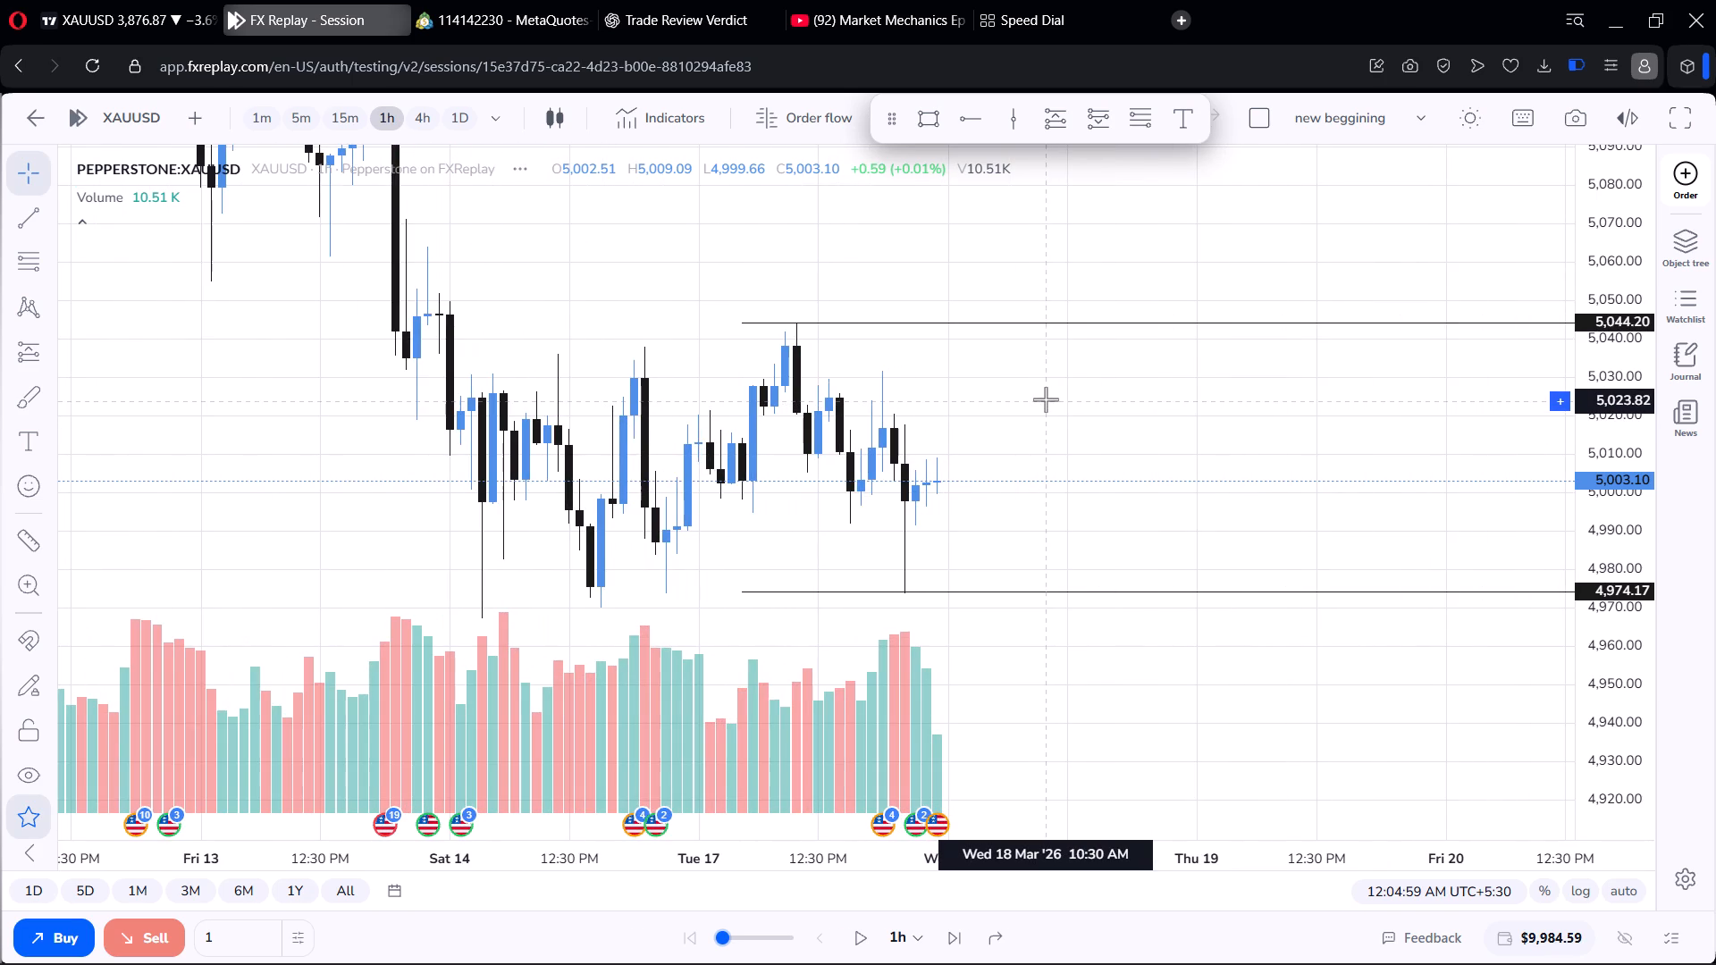
Move the lower horizontal level back so it starts beside the 16 March swing low, at 4,974.40.
drag(988, 586, 963, 581)
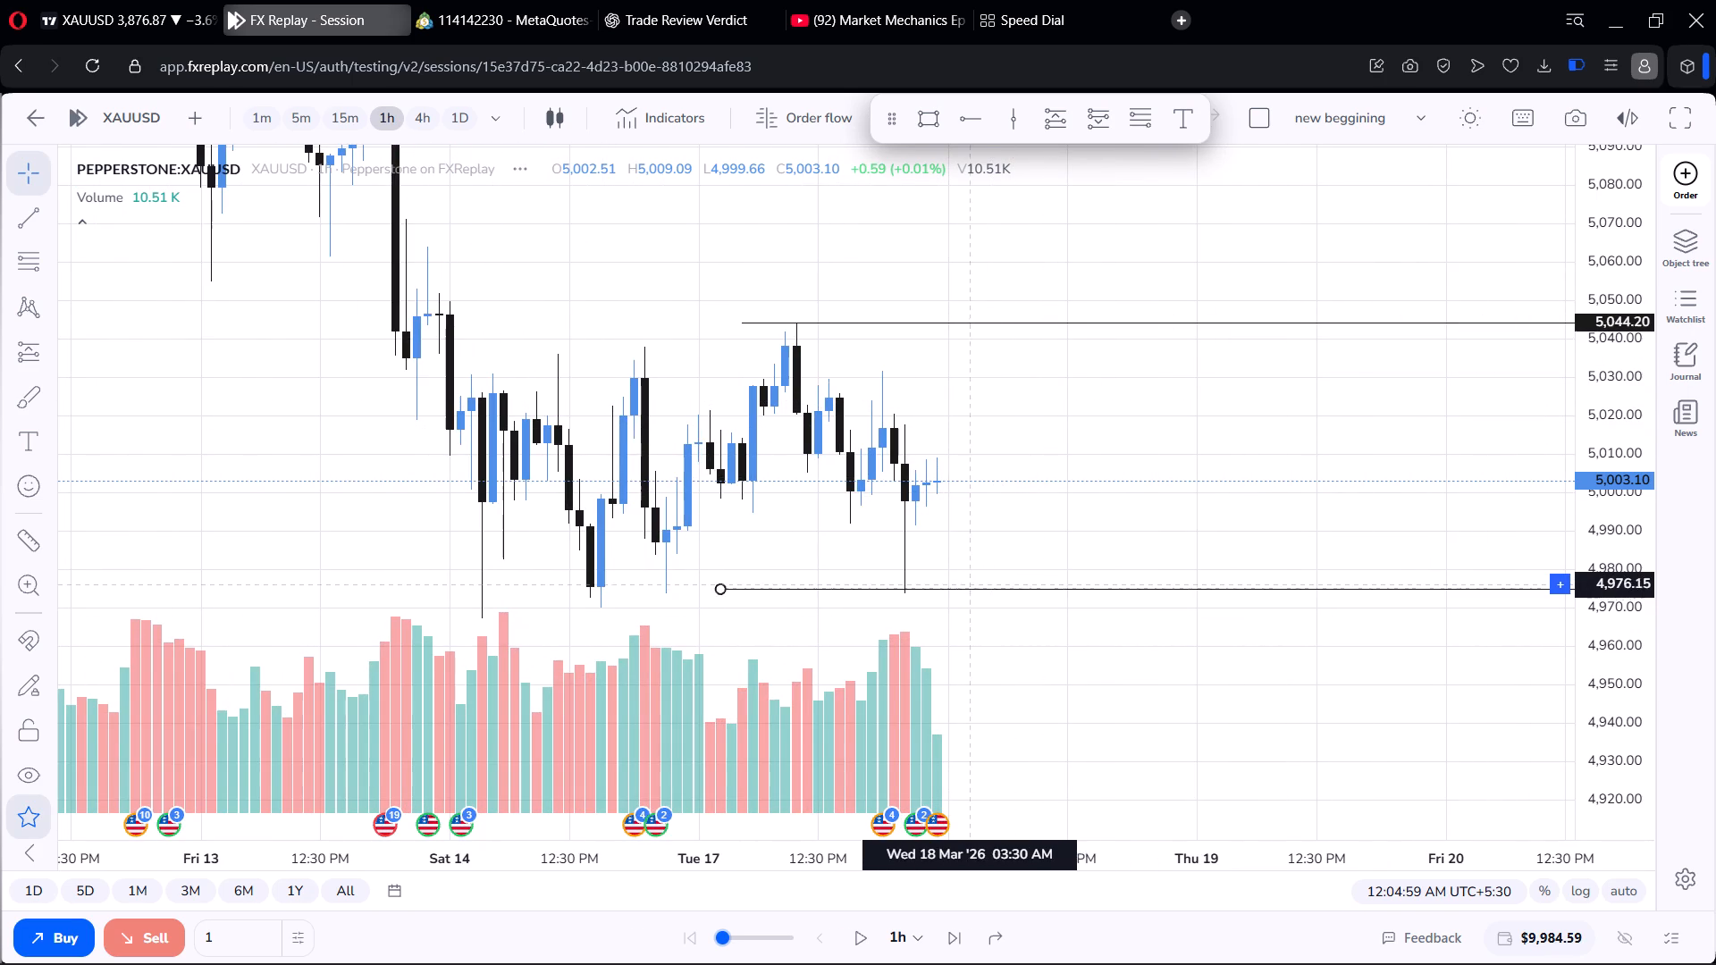
drag(963, 581, 877, 585)
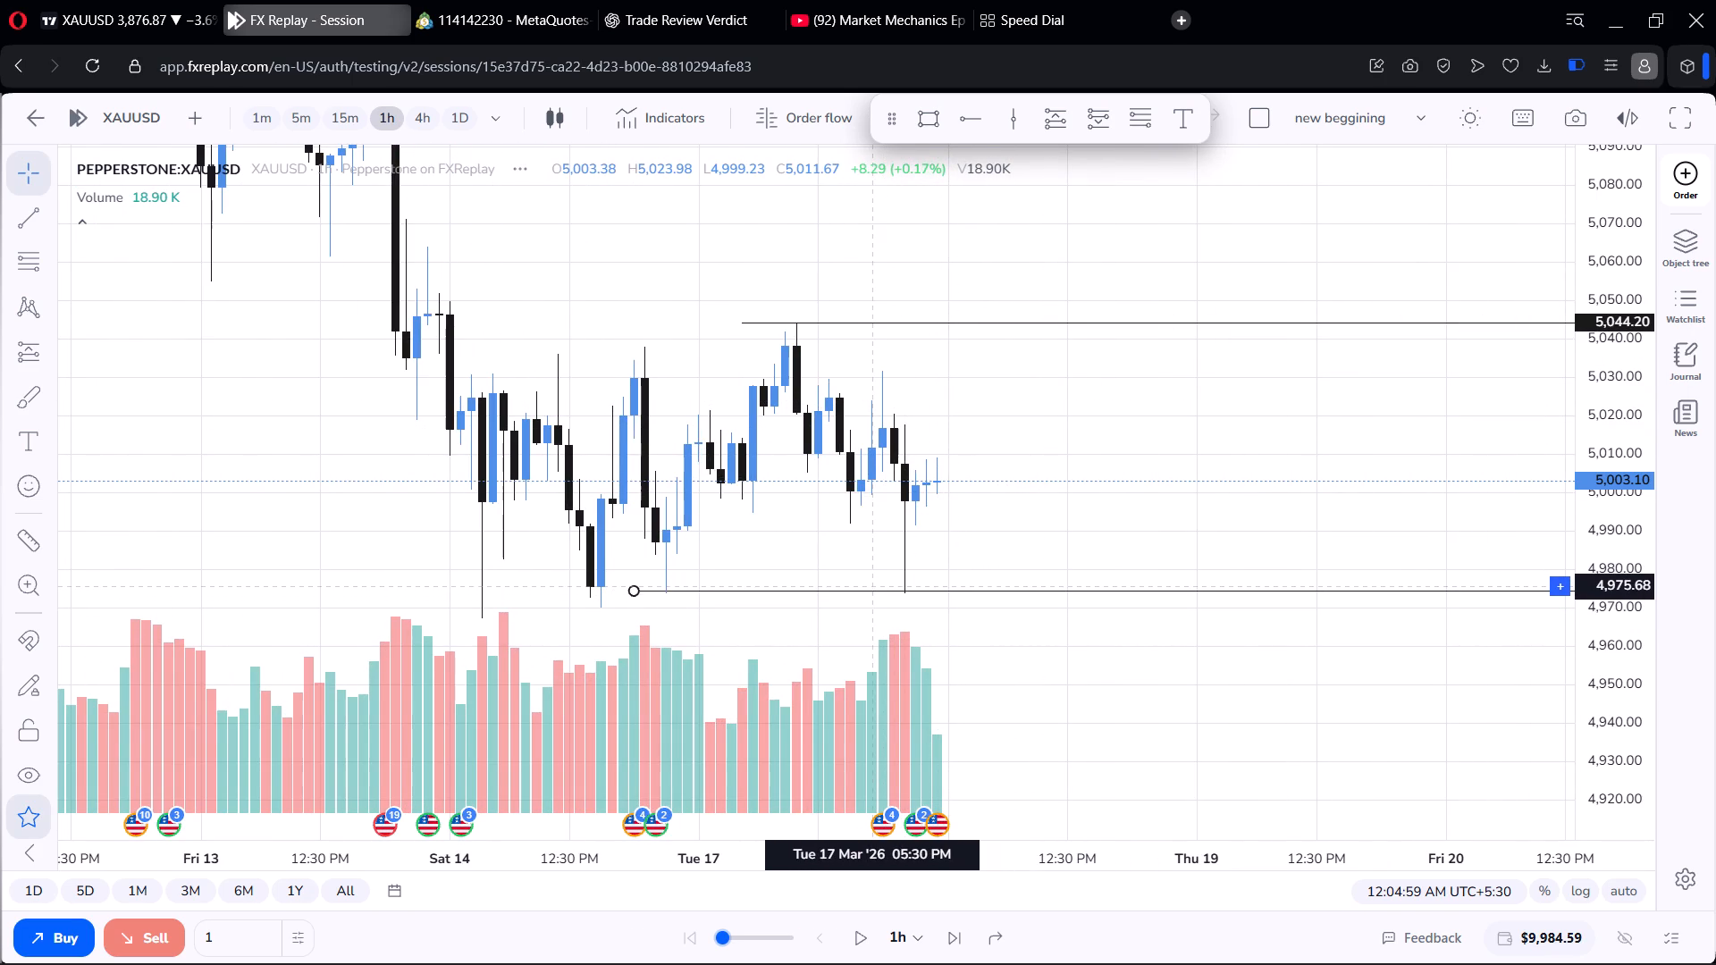
drag(877, 585, 860, 584)
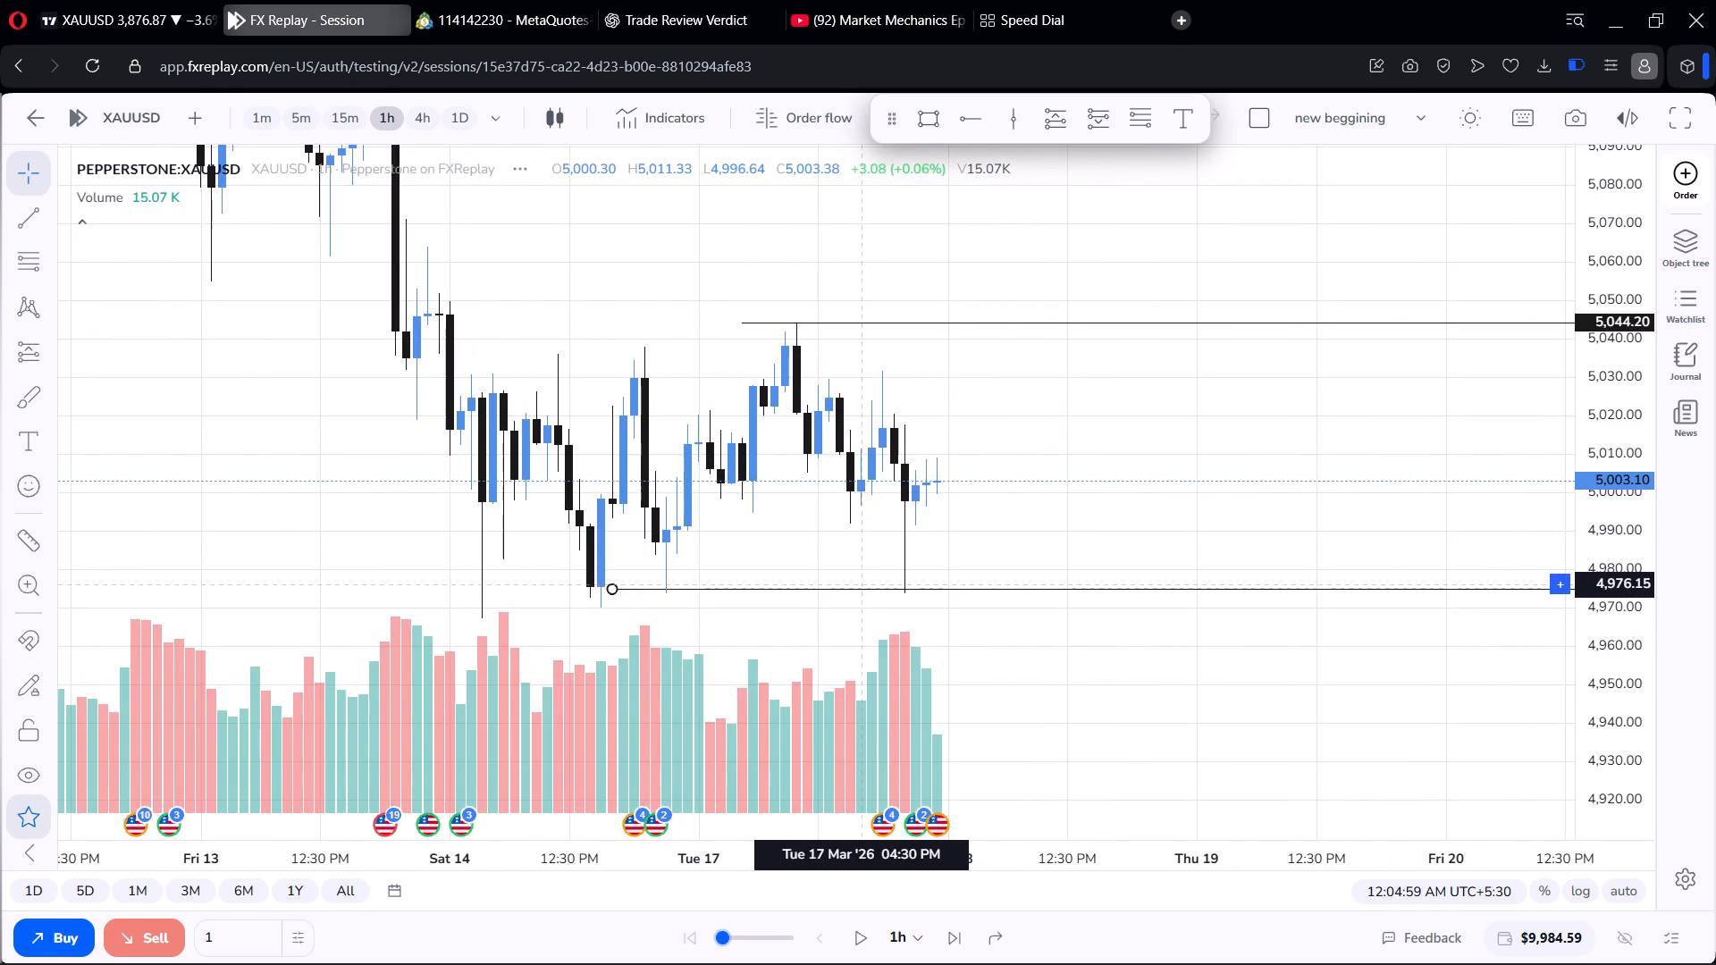
drag(860, 584, 854, 585)
Examine the wider 1-hour structure from 5 to 17 March against the 5,044.20 and 4,974.40 levels.
scroll(953, 541, down, 4)
drag(786, 535, 726, 164)
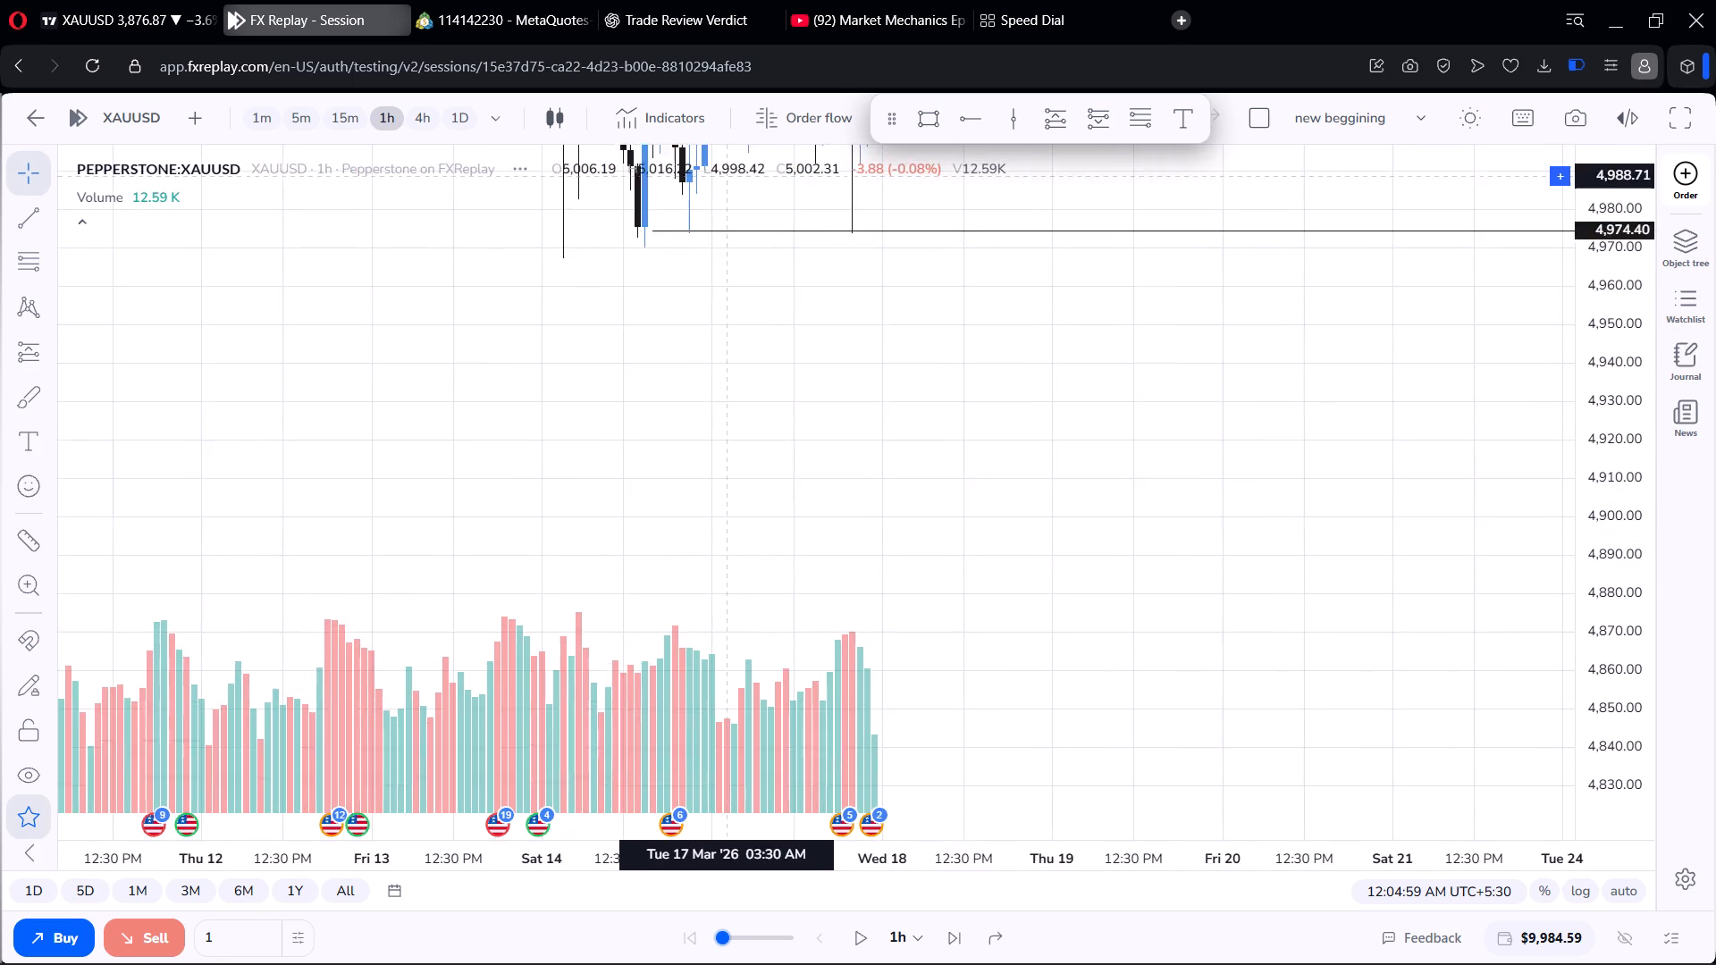
drag(726, 164, 750, 533)
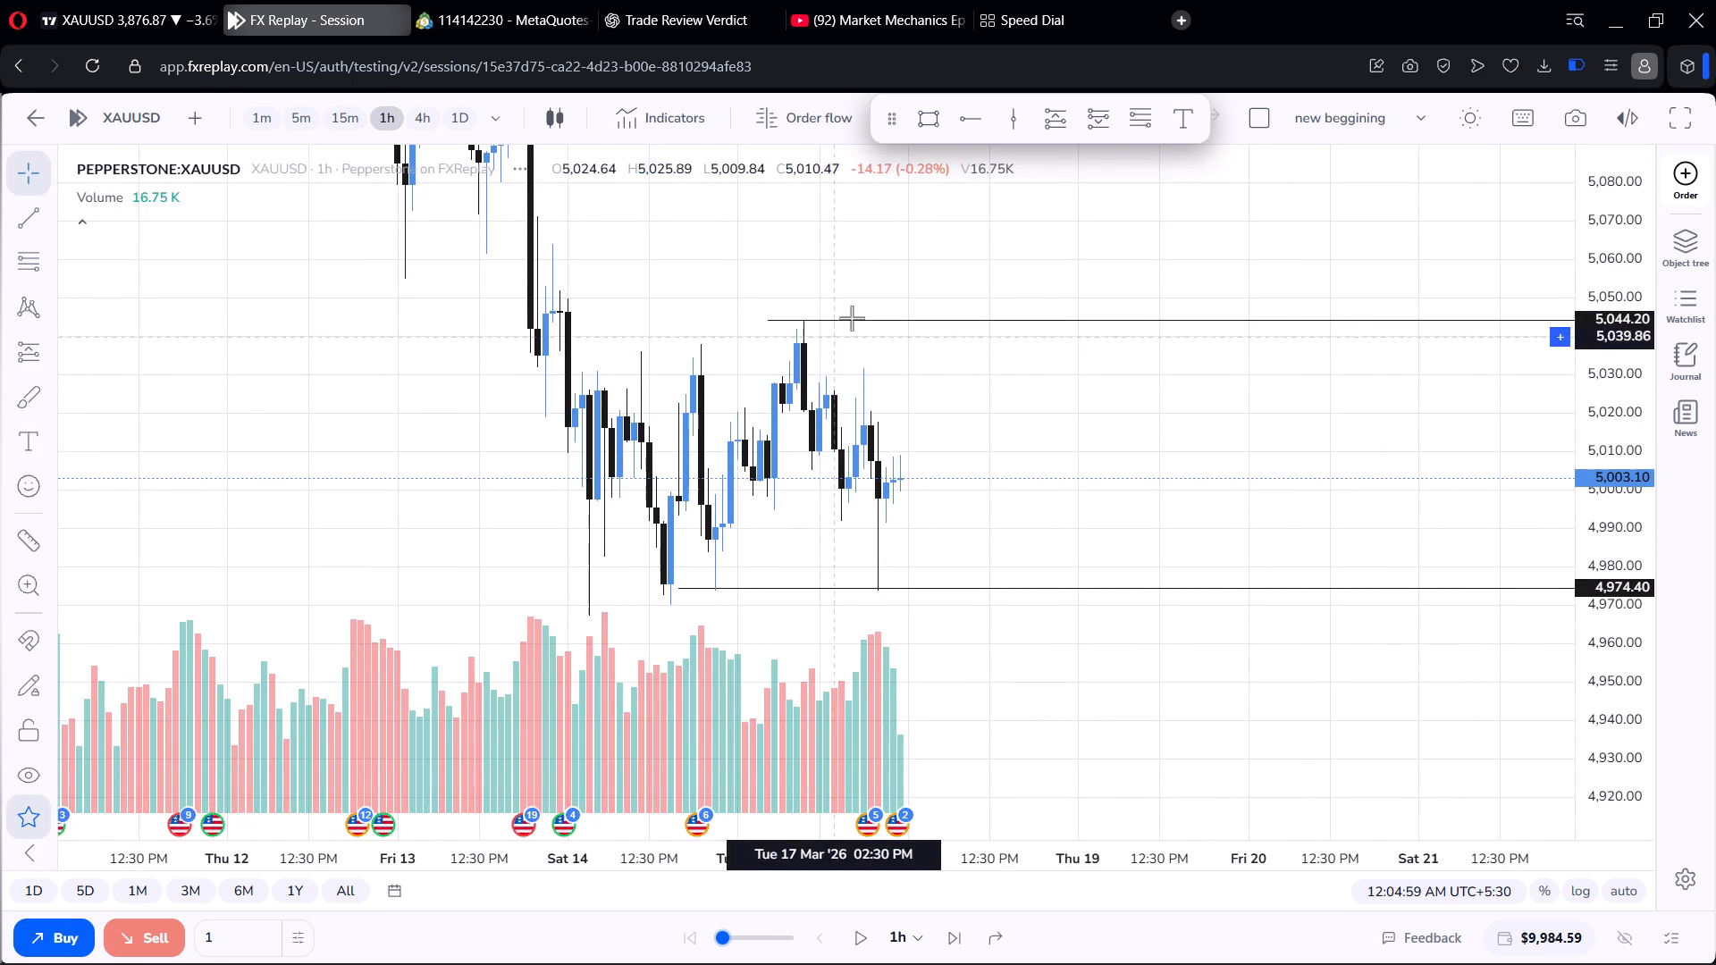
scroll(823, 222, down, 3)
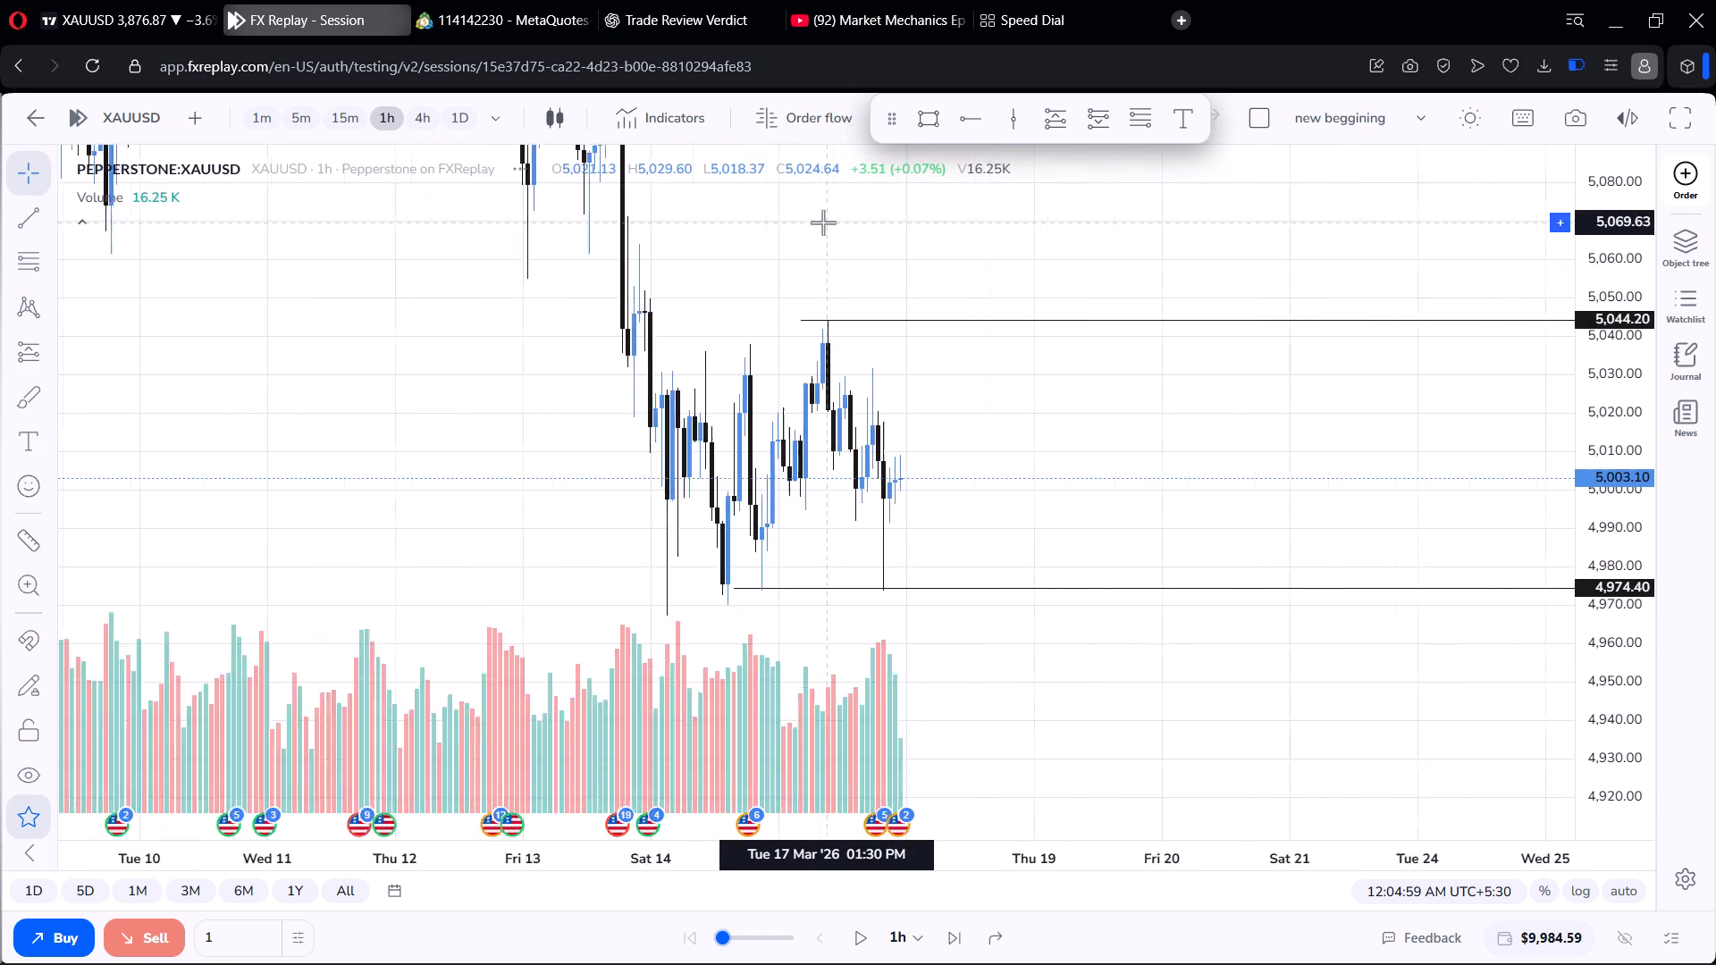
scroll(823, 222, down, 2)
drag(829, 240, 1014, 356)
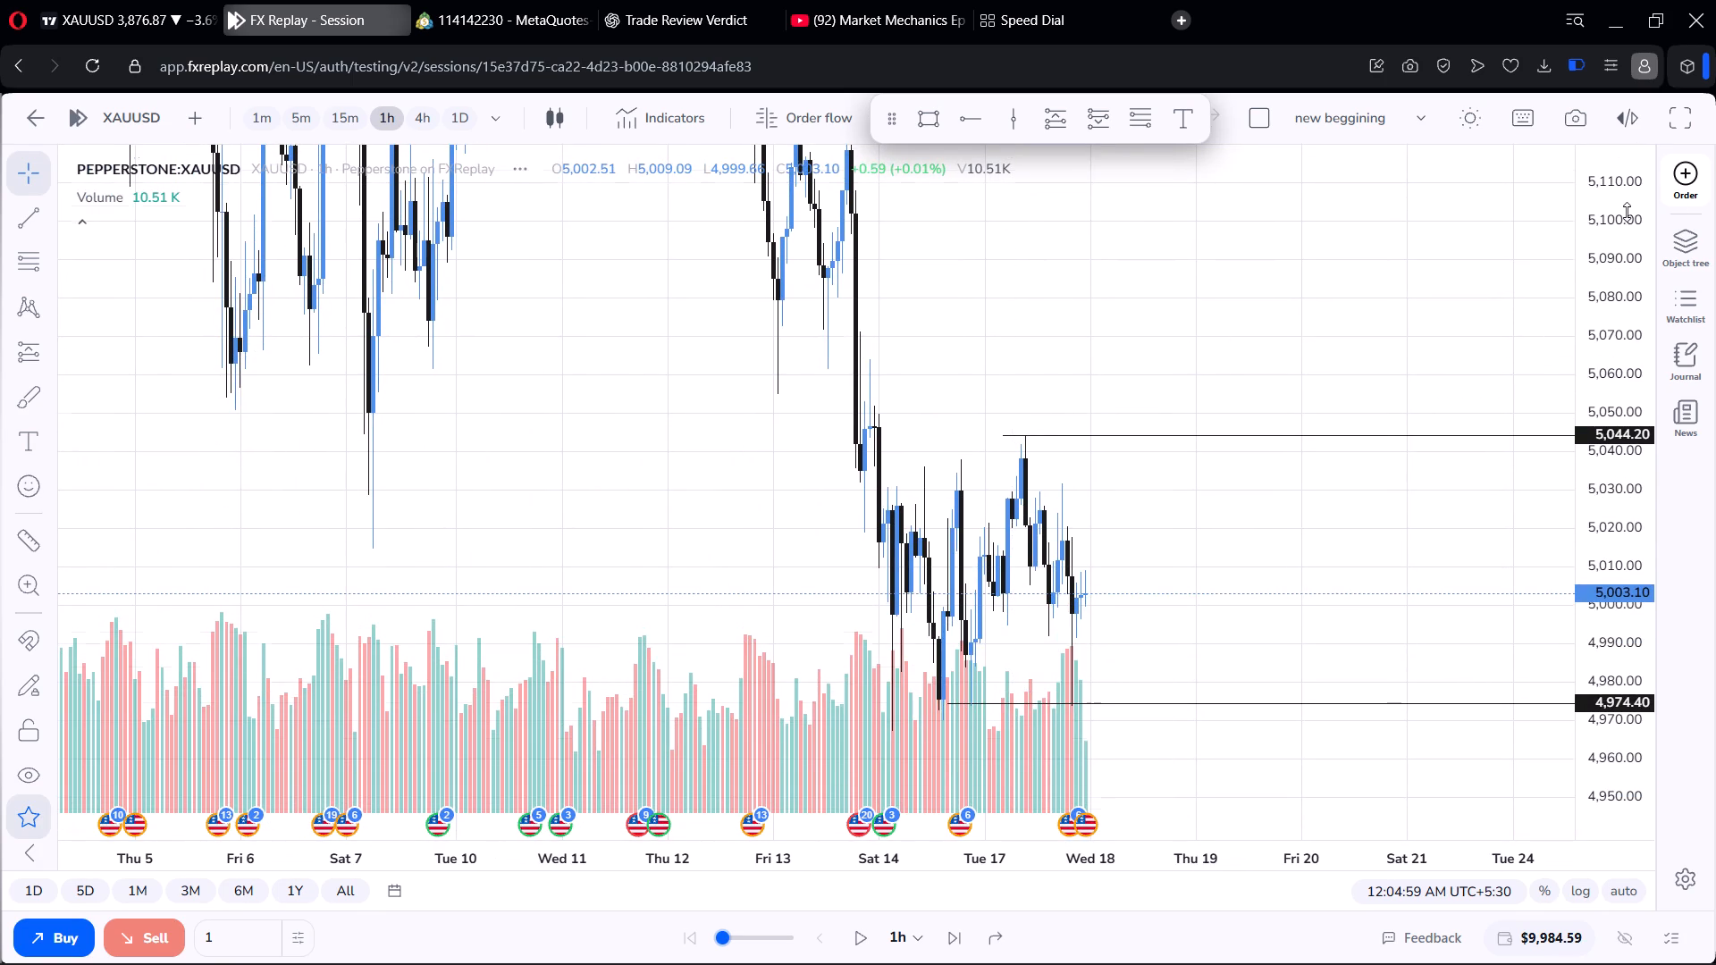
scroll(1626, 213, down, 6)
Examine the 4-hour structure from February to 17 March against the 5,044.20 and 4,974.40 levels.
click(420, 106)
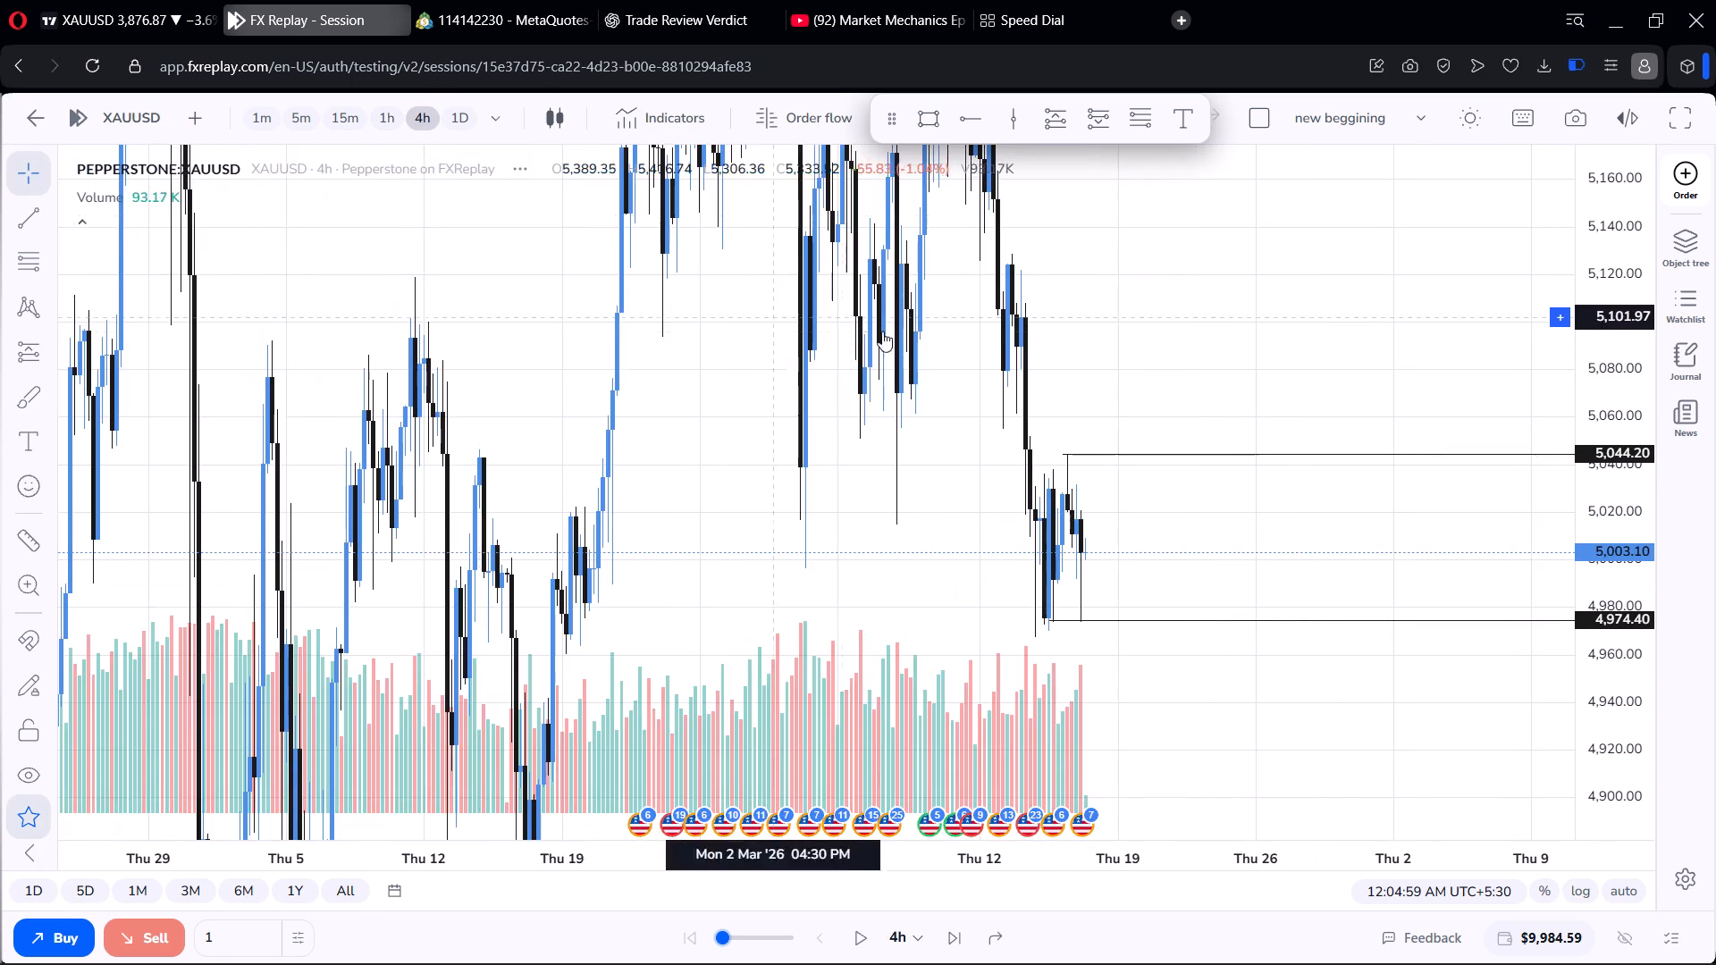
scroll(933, 319, up, 12)
drag(1092, 260, 1030, 340)
scroll(1526, 209, down, 1)
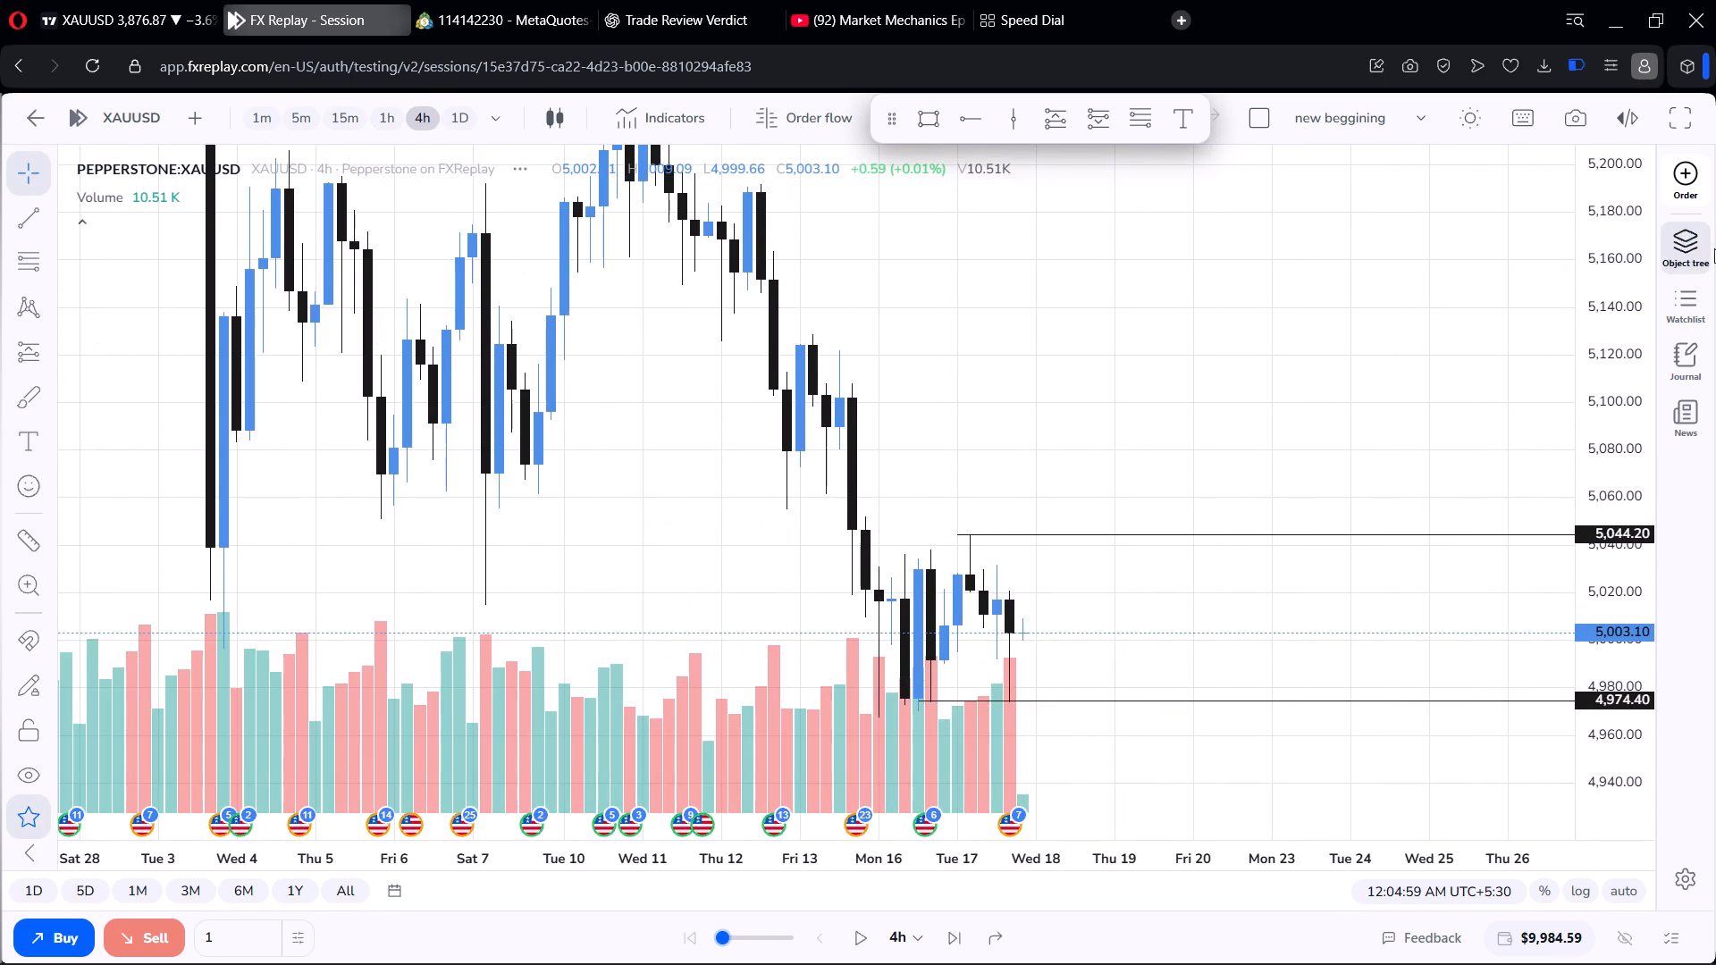
scroll(1577, 239, down, 12)
scroll(1117, 246, down, 6)
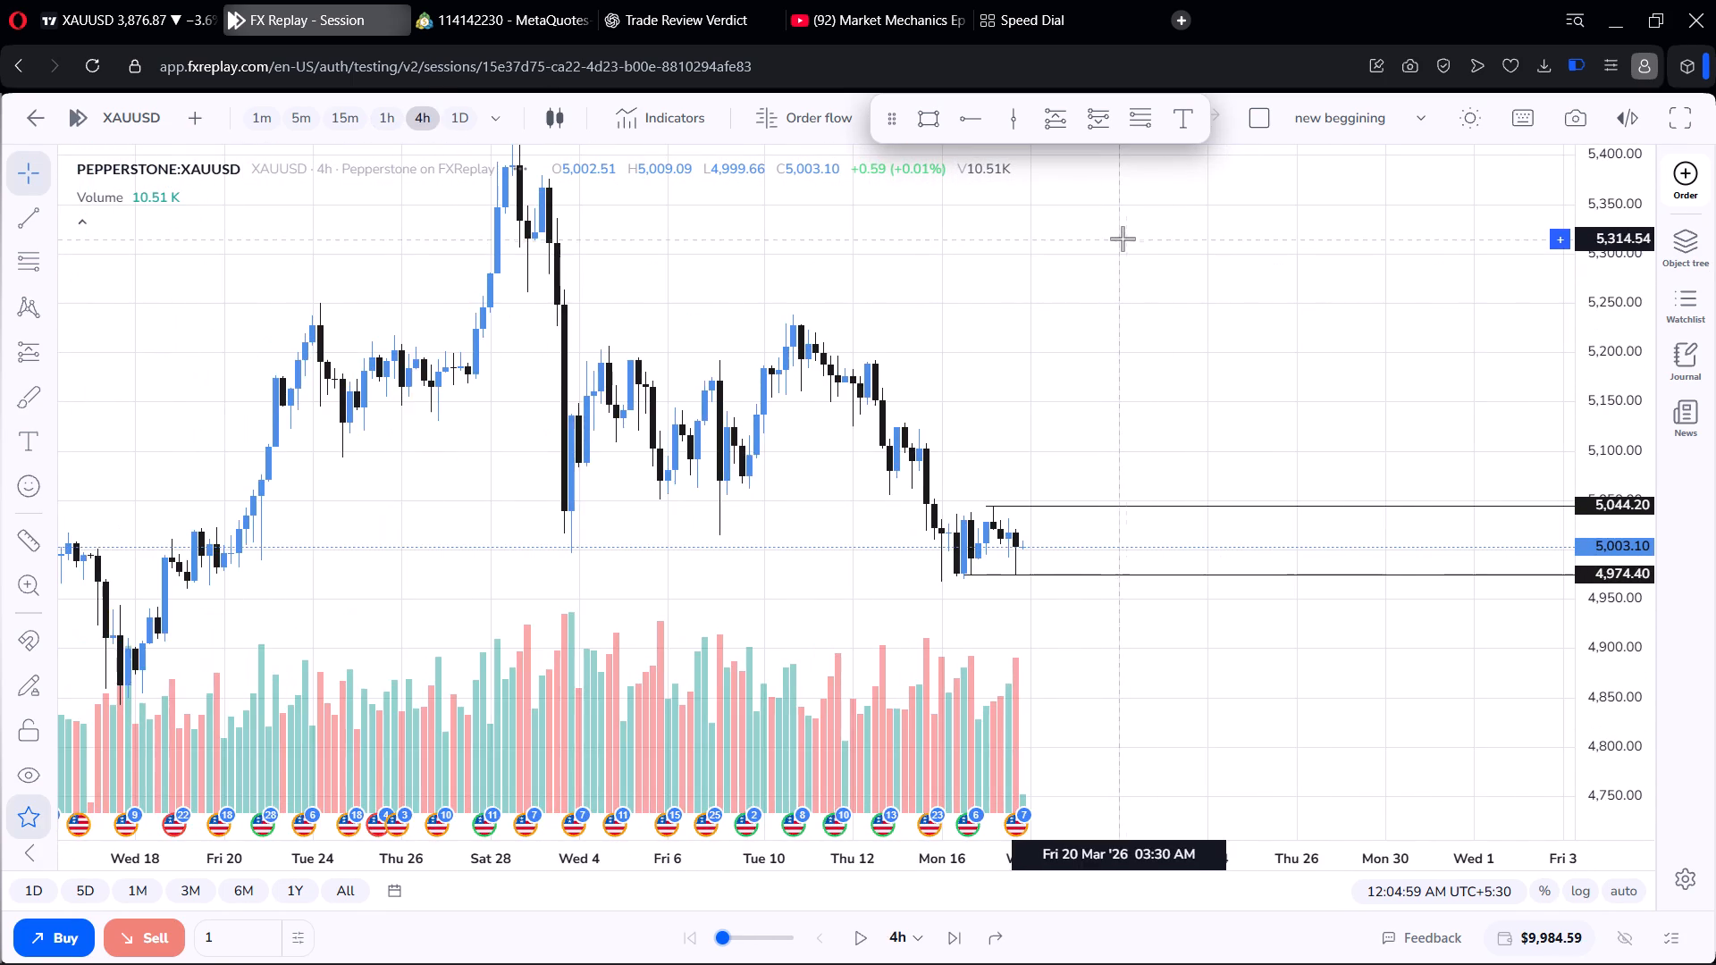
scroll(1123, 237, down, 3)
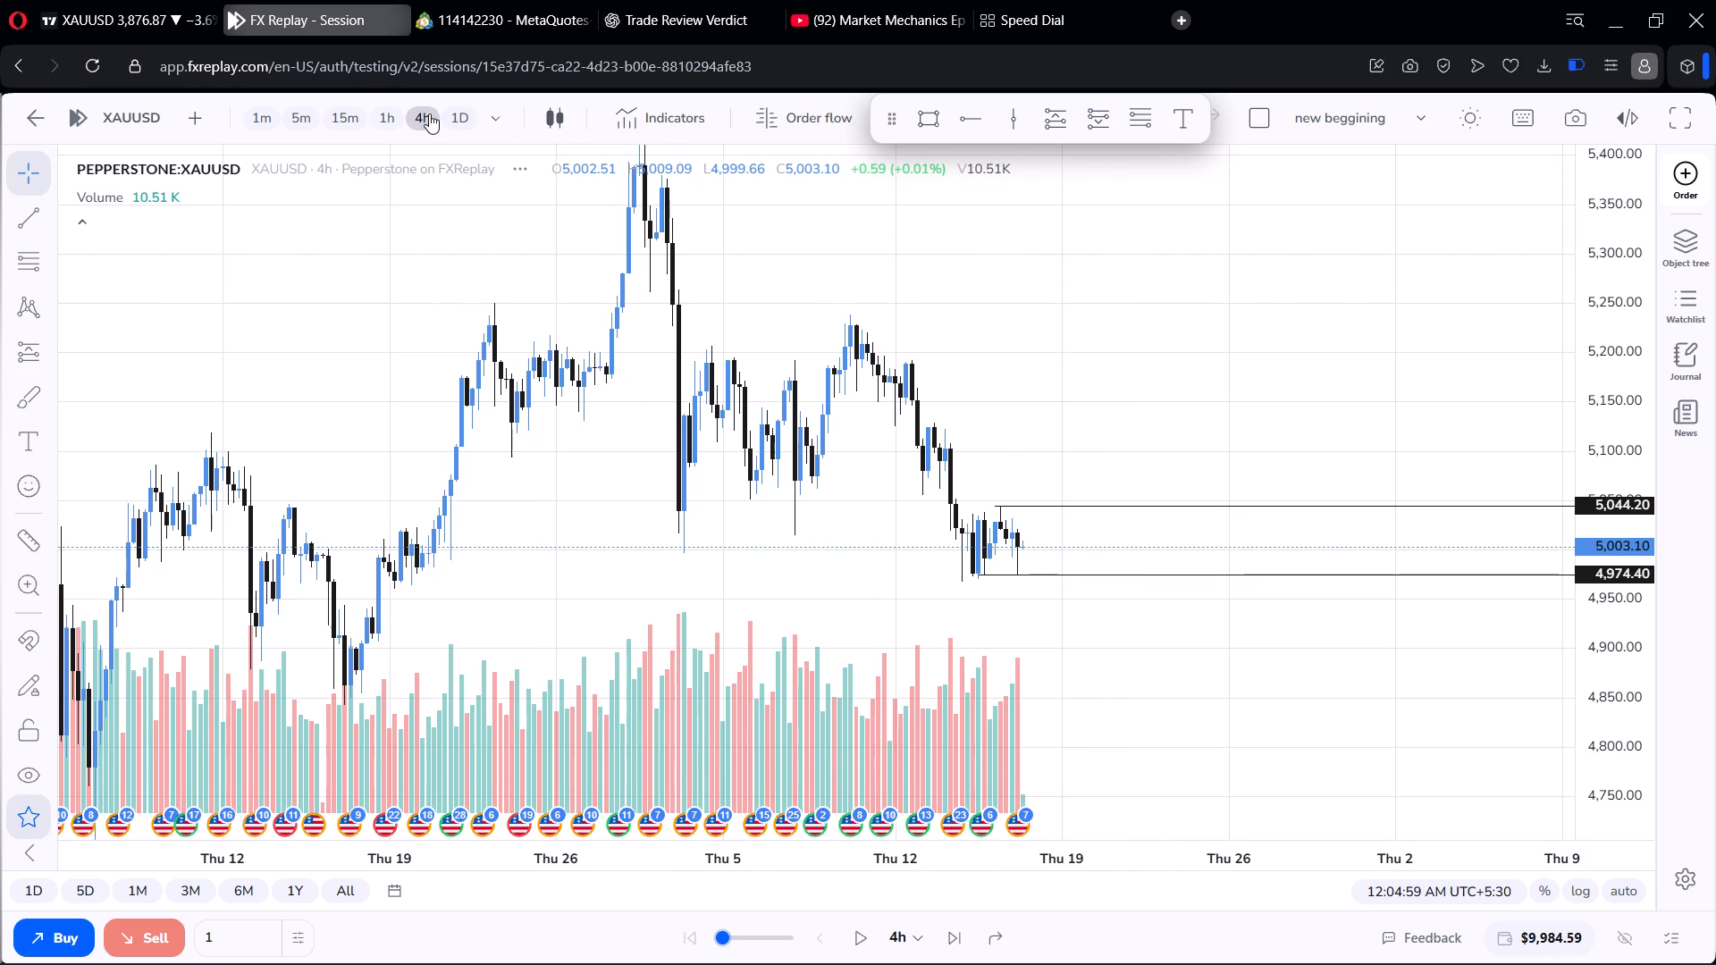
Examine the 1-hour price action from early March to 17 March, focusing on the range between 5,044.20 and 4,974.40.
click(394, 127)
scroll(782, 325, down, 6)
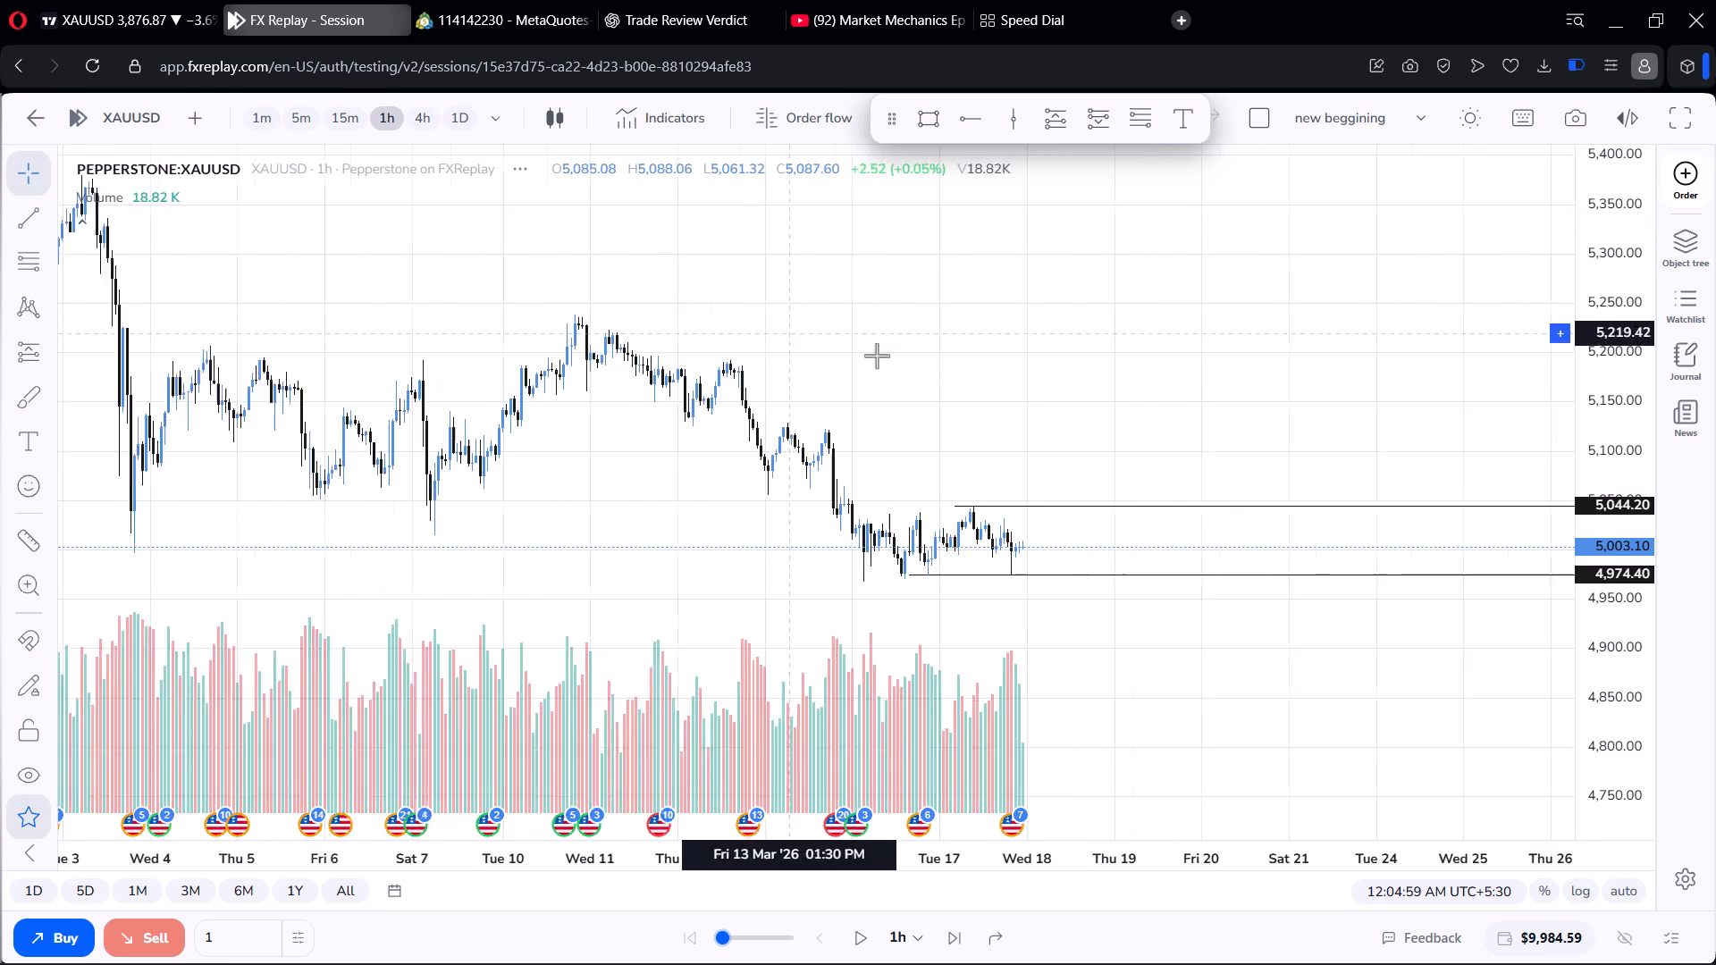
scroll(1640, 517, up, 14)
scroll(917, 413, up, 3)
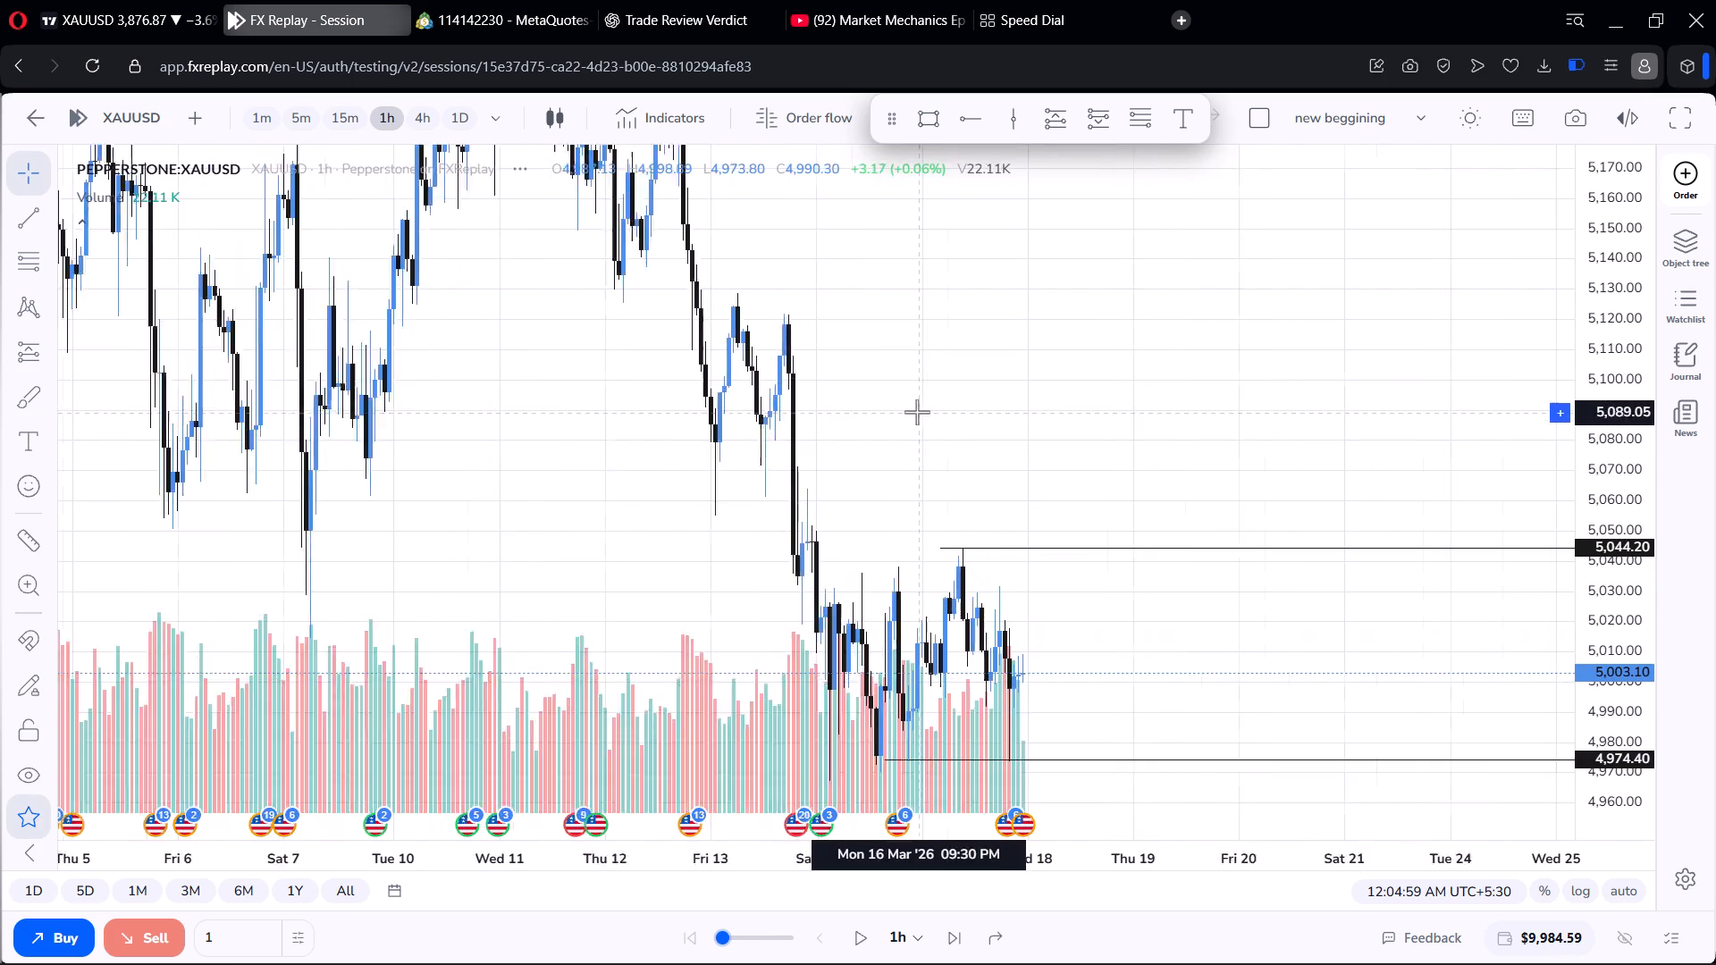
scroll(917, 412, up, 9)
drag(969, 442, 940, 268)
scroll(940, 274, up, 1)
scroll(940, 279, down, 6)
drag(1005, 335, 960, 221)
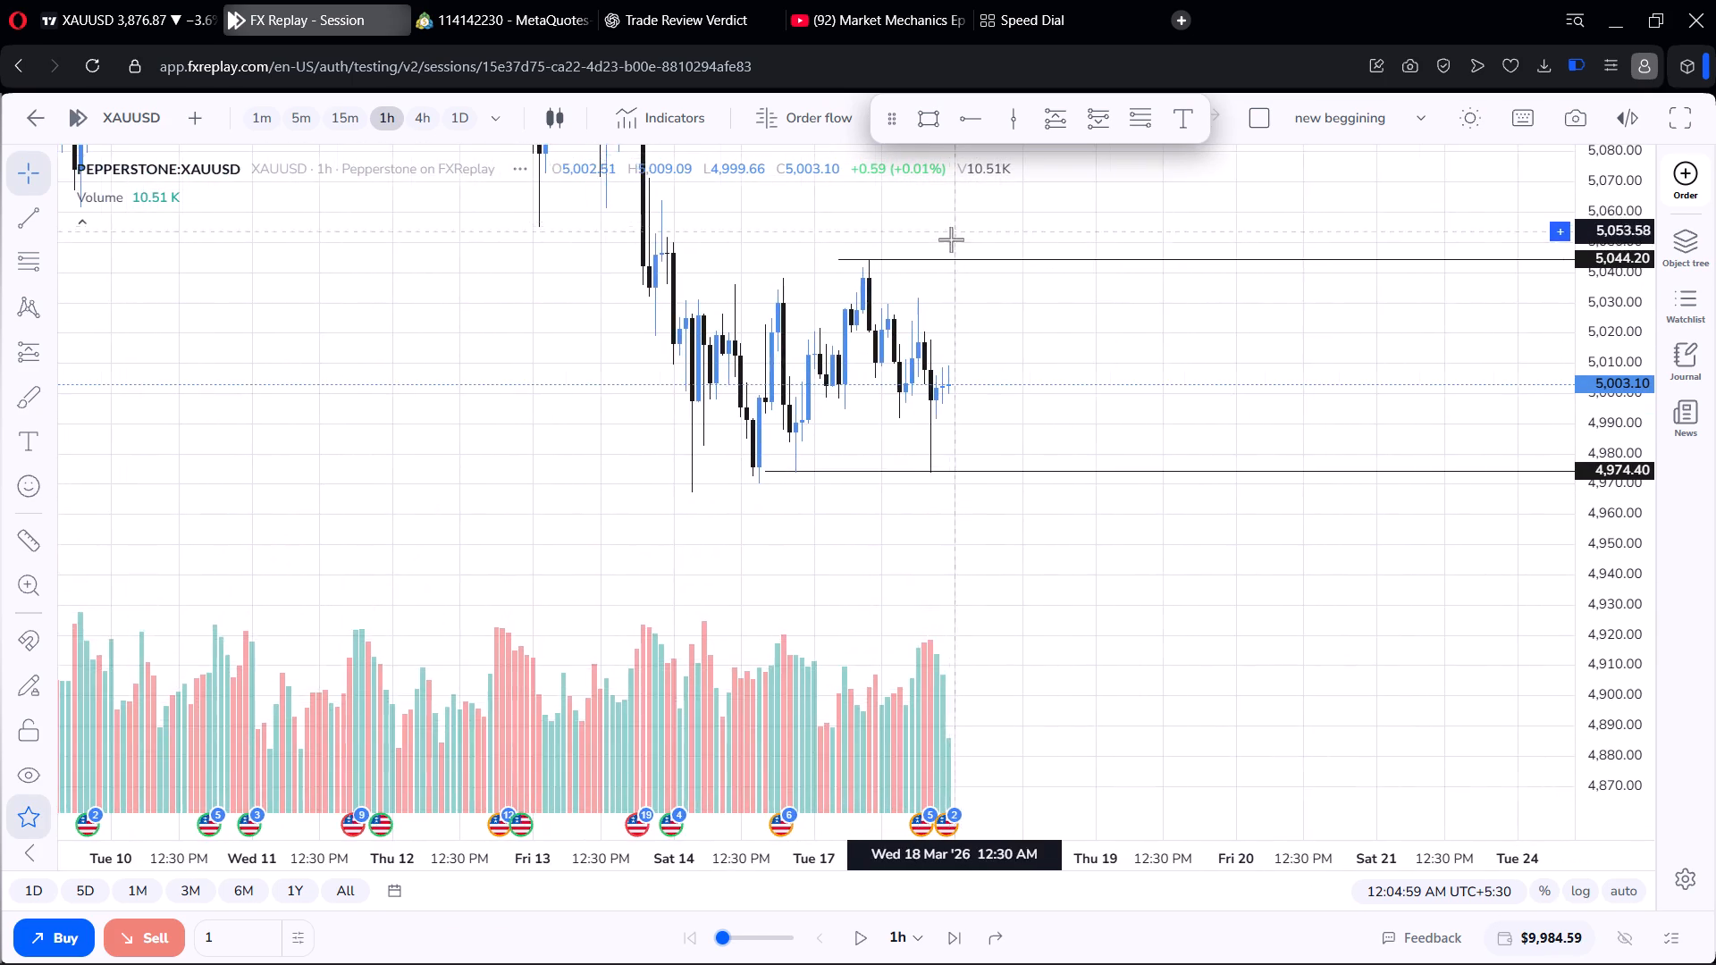
scroll(950, 239, up, 6)
scroll(985, 373, down, 5)
drag(1013, 322, 887, 336)
scroll(881, 346, up, 5)
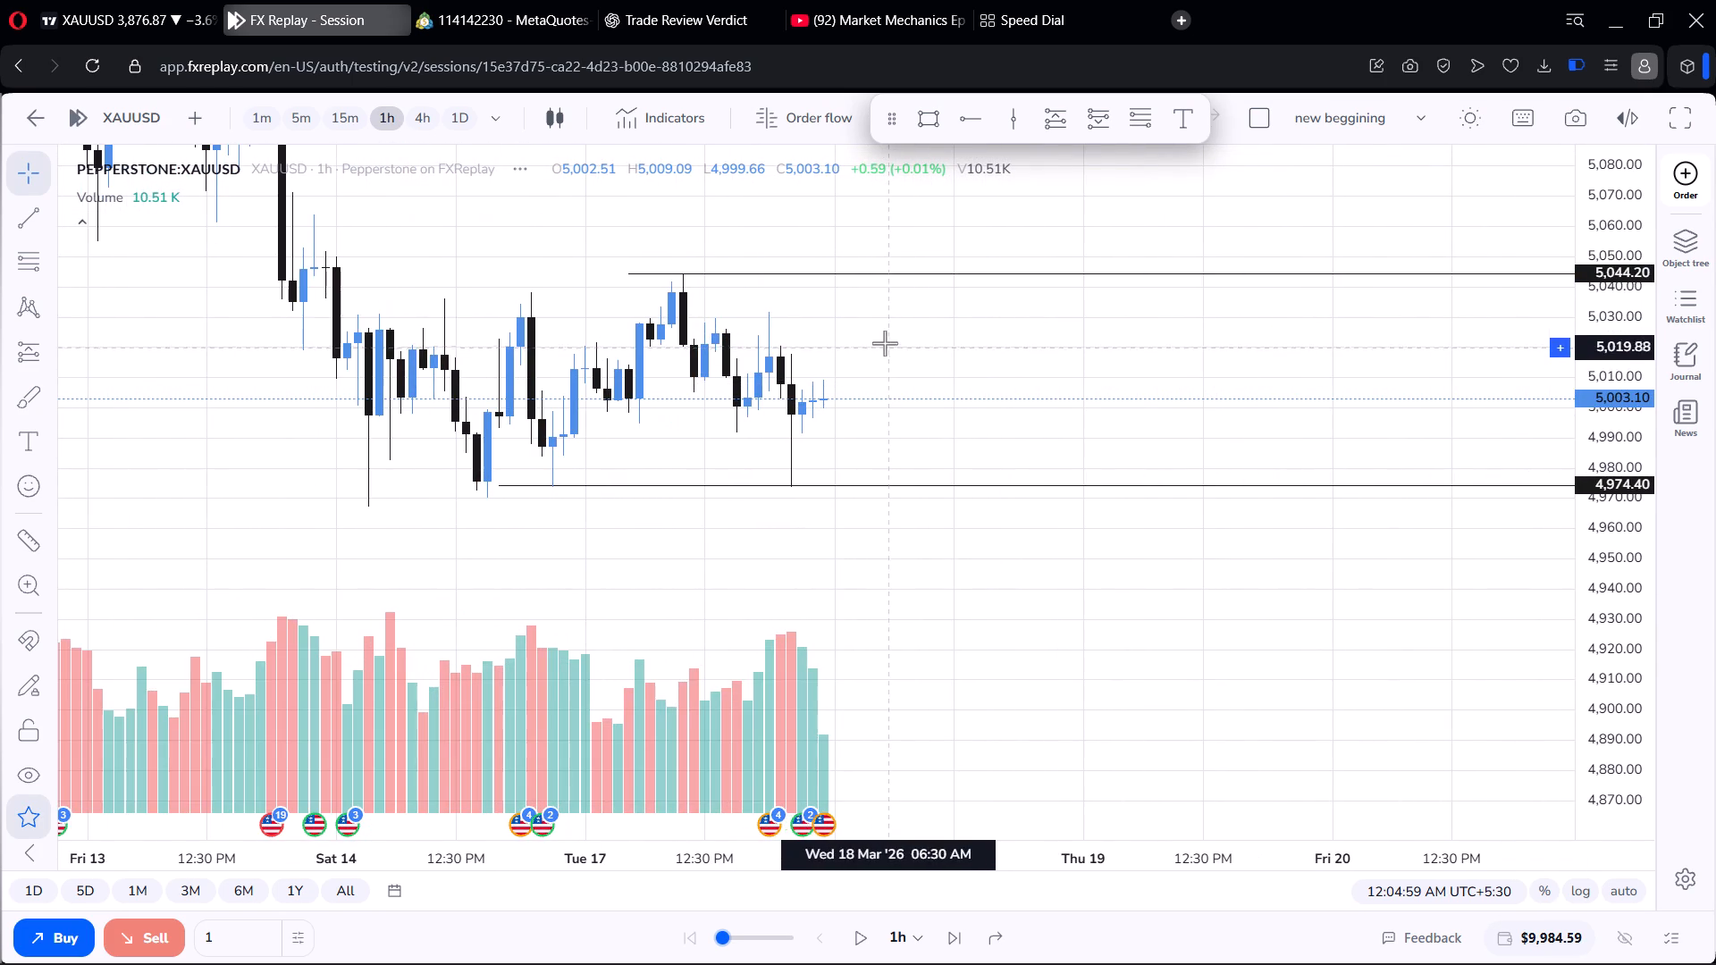
Mark the 18 March session window with vertical lines at 12:30 PM and 06:30 PM.
click(1022, 117)
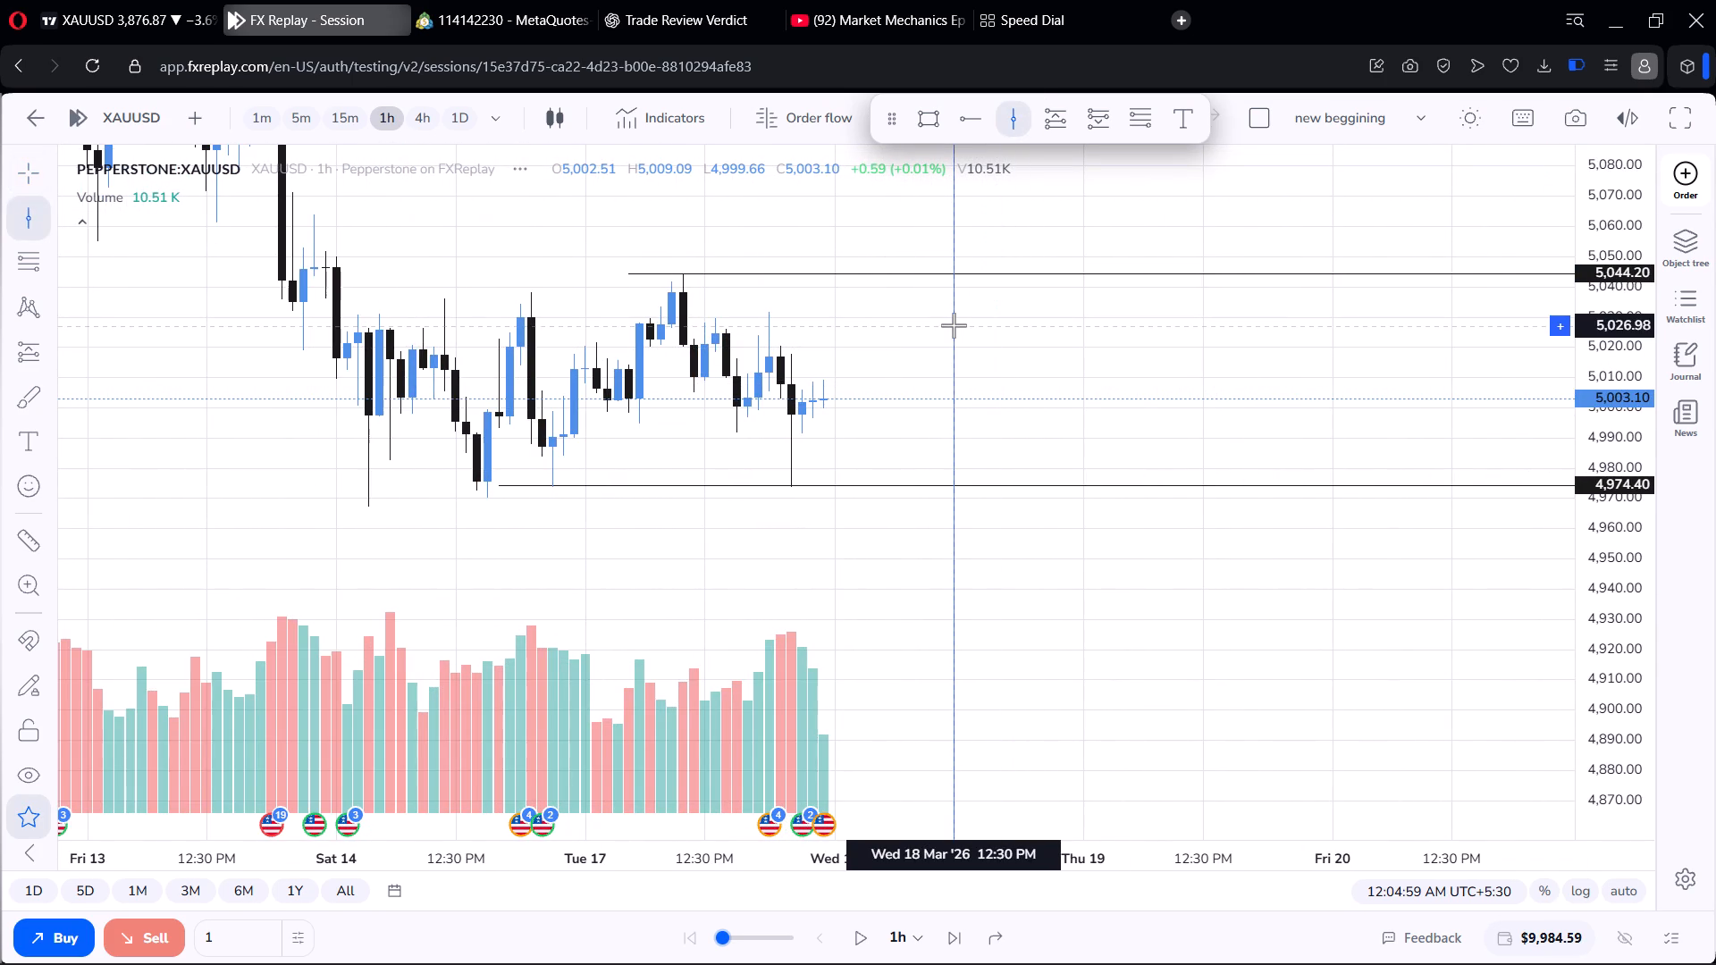
click(954, 325)
click(1005, 119)
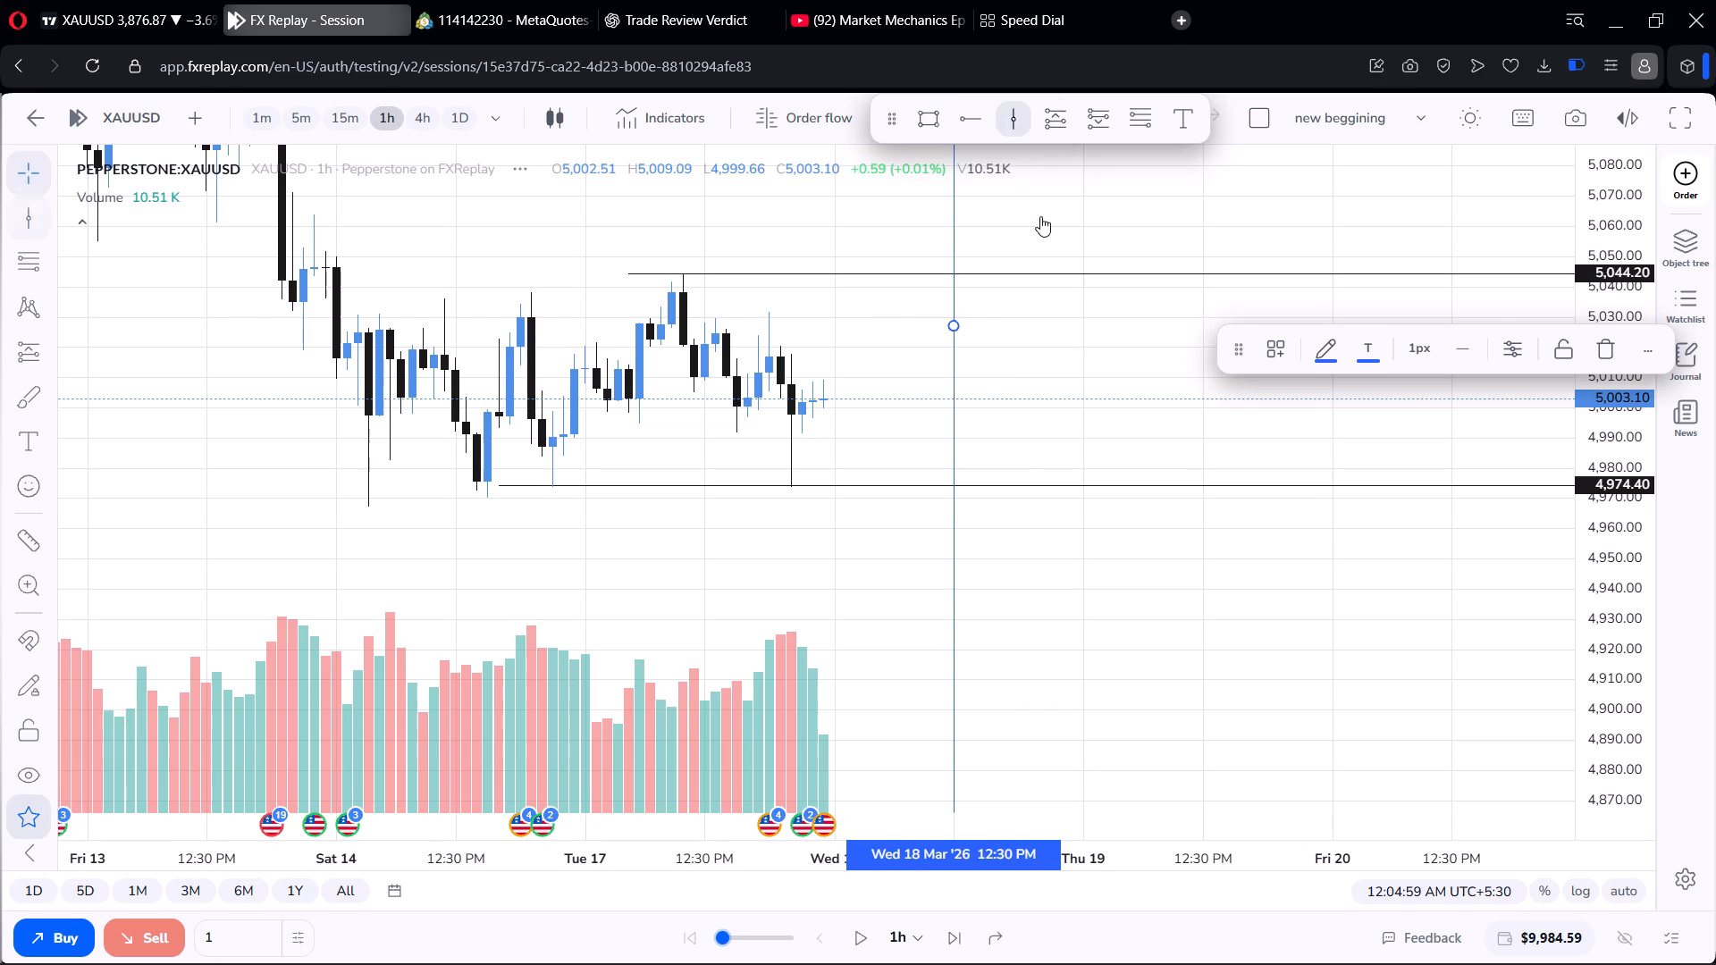
click(1017, 323)
Examine the 1-hour candles of 13 to 17 March relative to the 4,974.40 level and the marked session window.
scroll(1005, 259, up, 6)
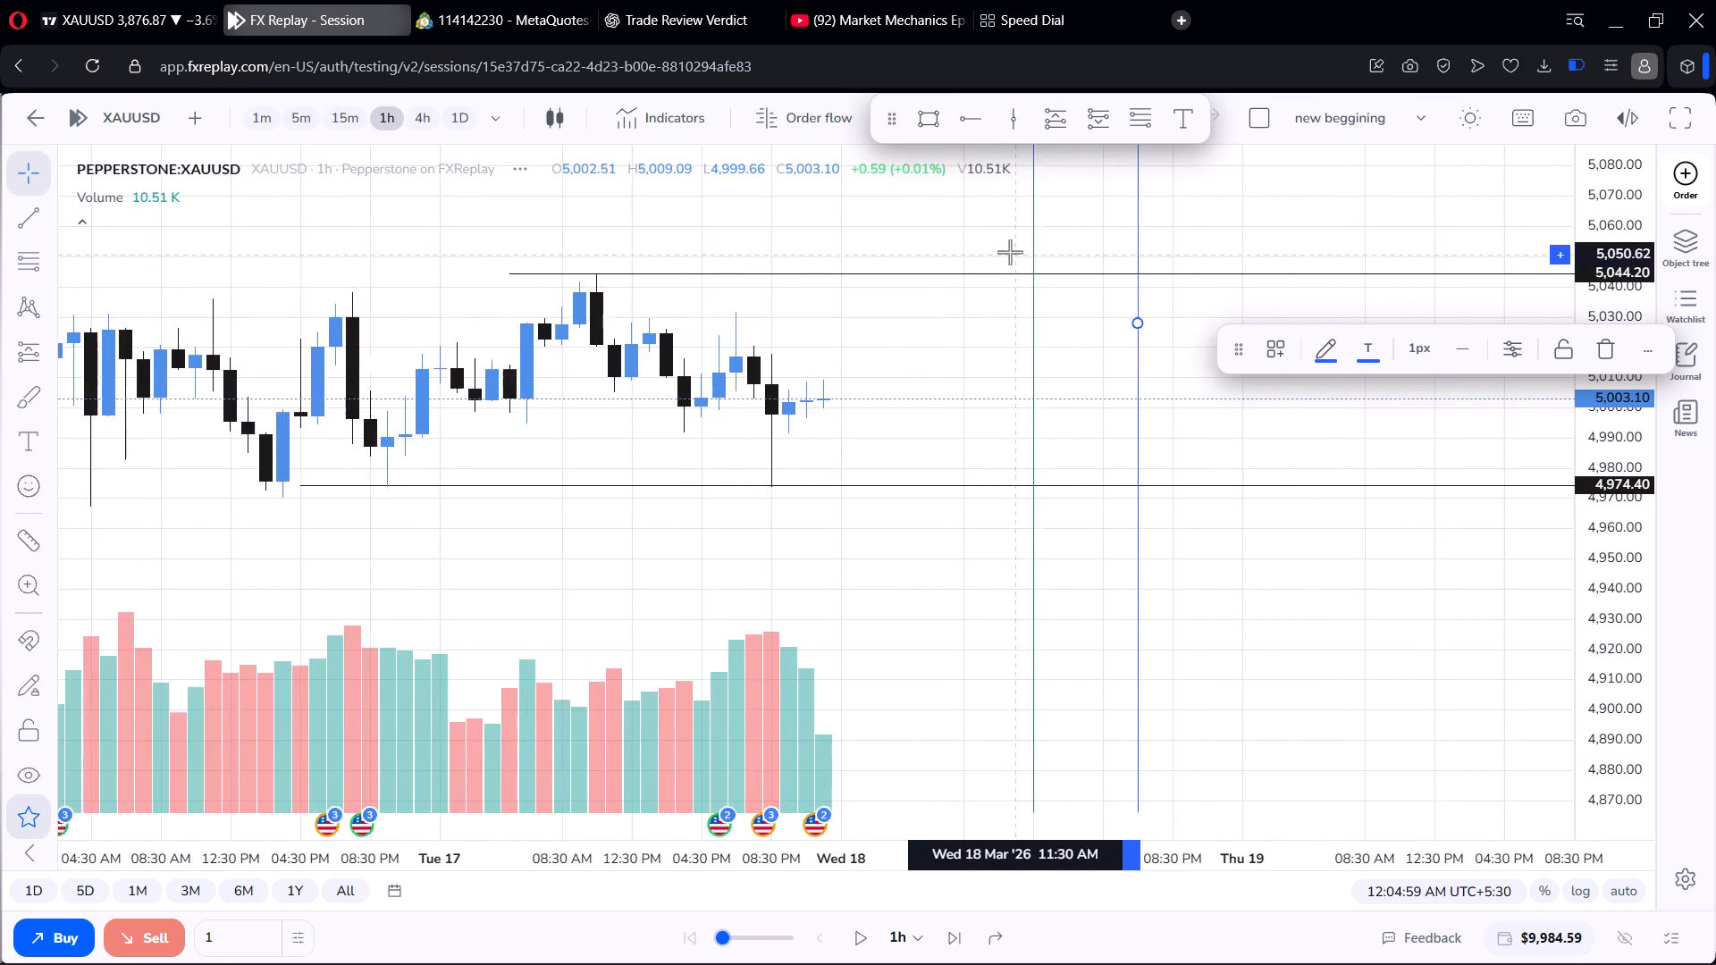
scroll(1011, 252, down, 6)
scroll(1602, 271, up, 12)
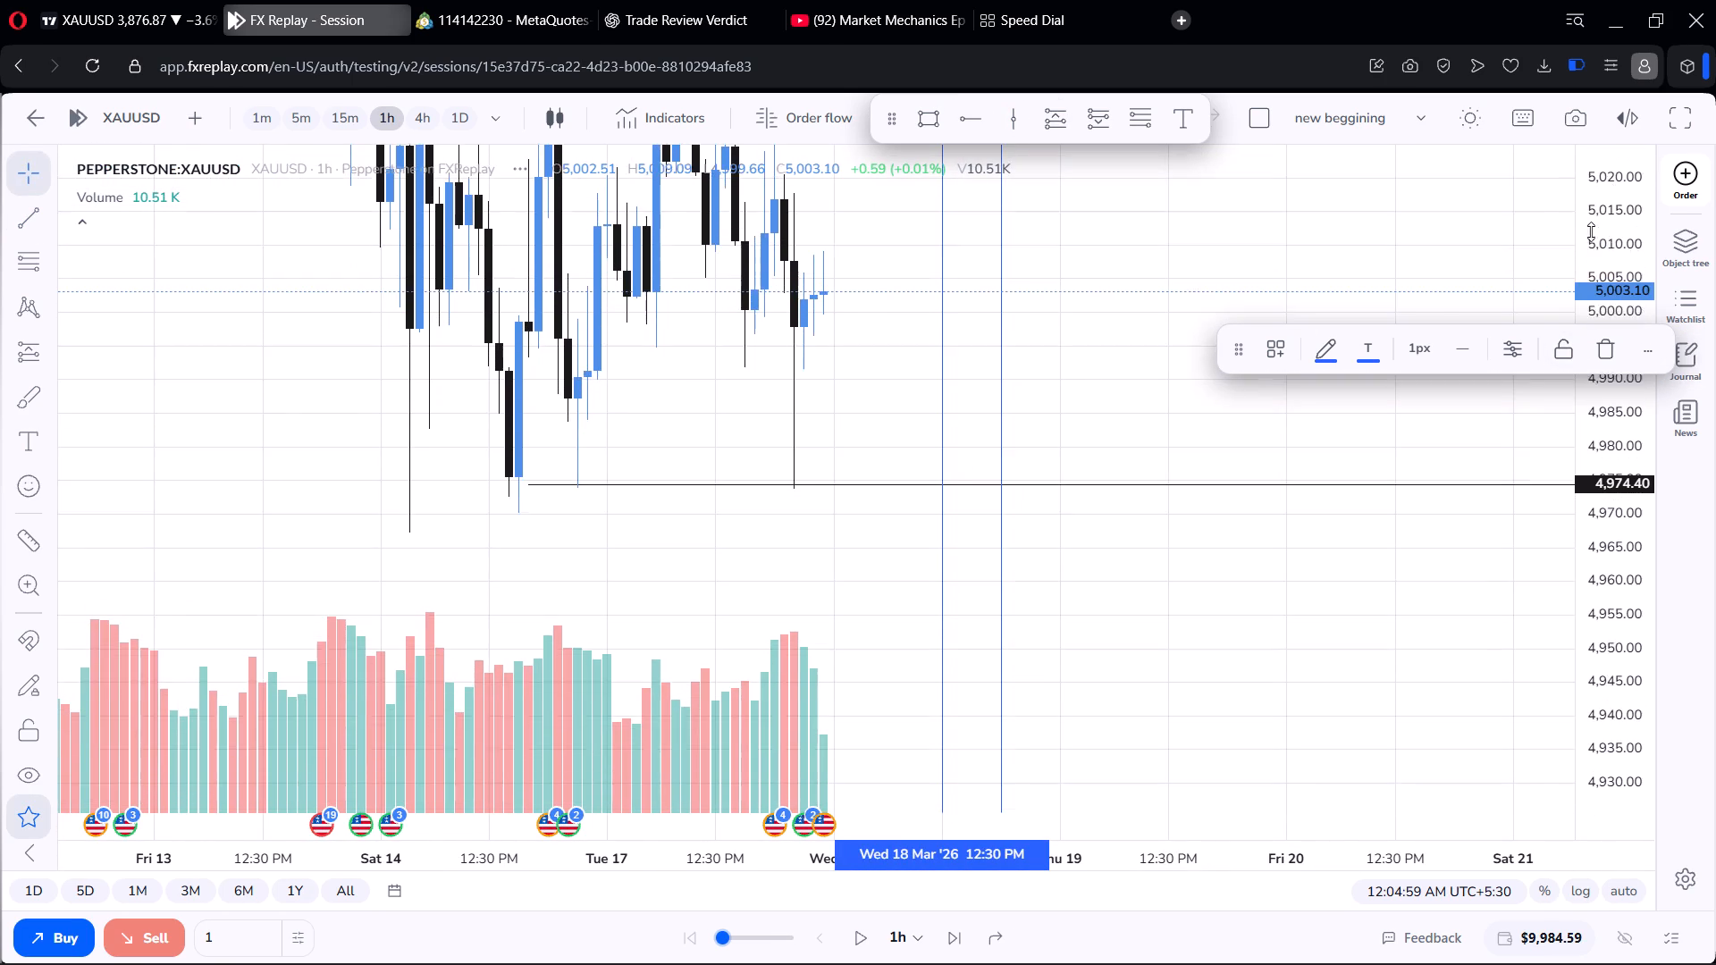
scroll(921, 253, up, 2)
drag(792, 205, 800, 377)
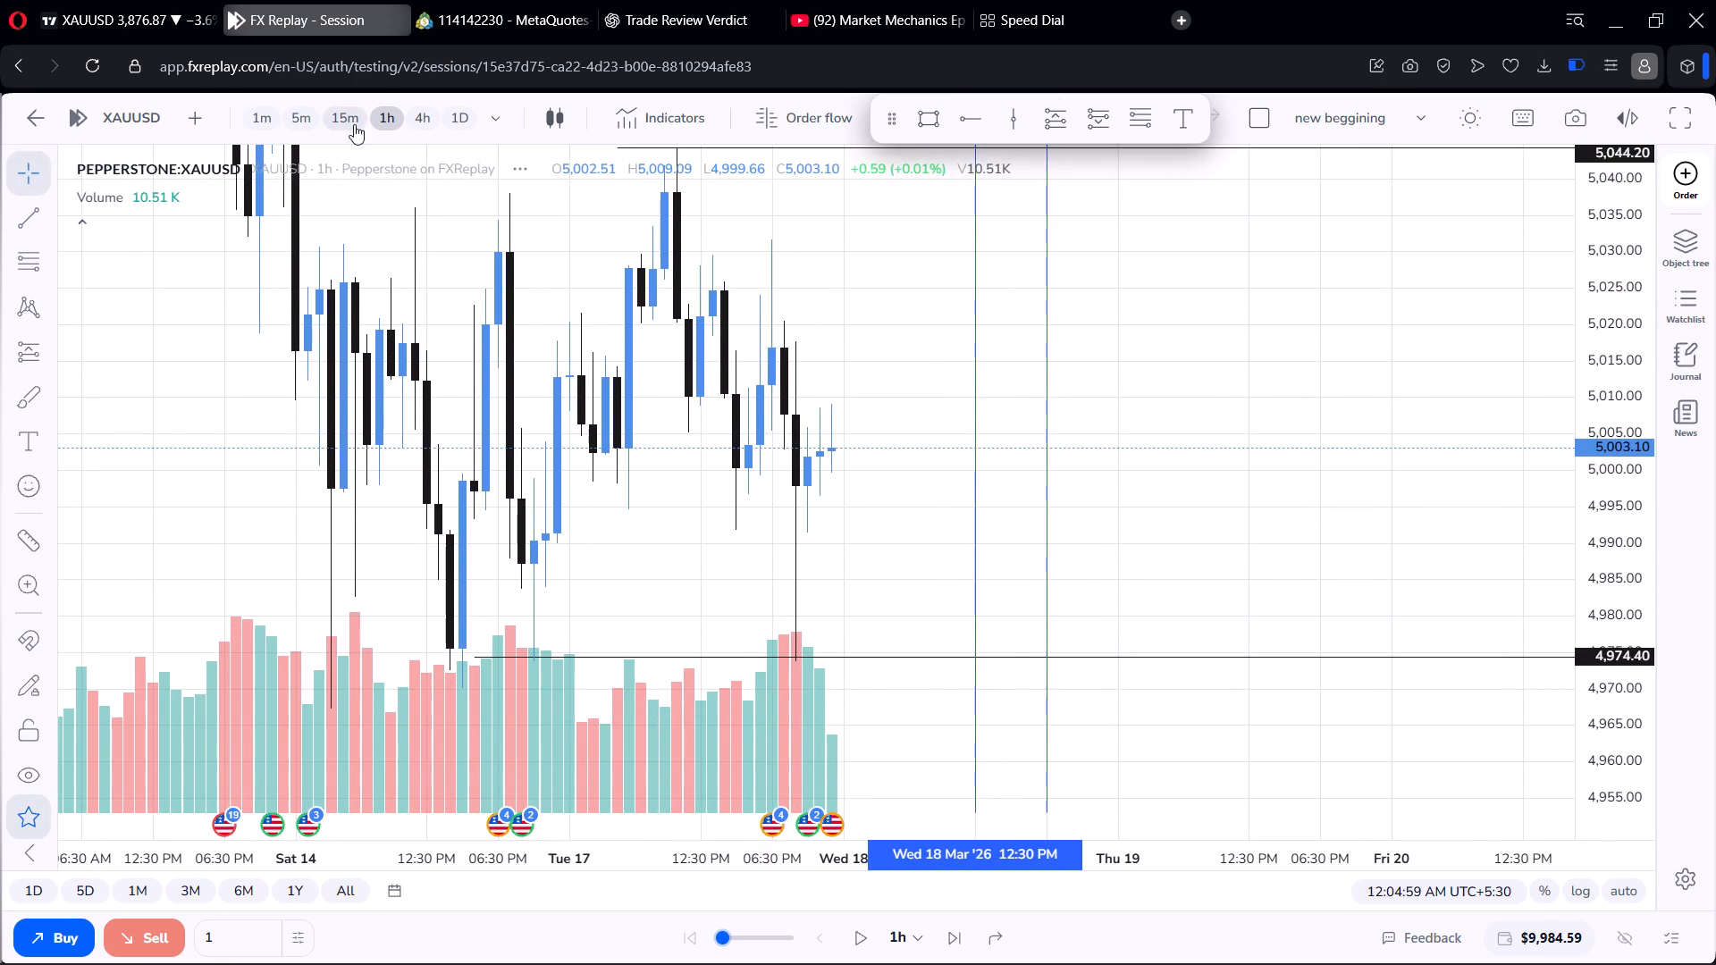
scroll(744, 281, up, 2)
scroll(751, 280, down, 6)
drag(877, 308, 905, 232)
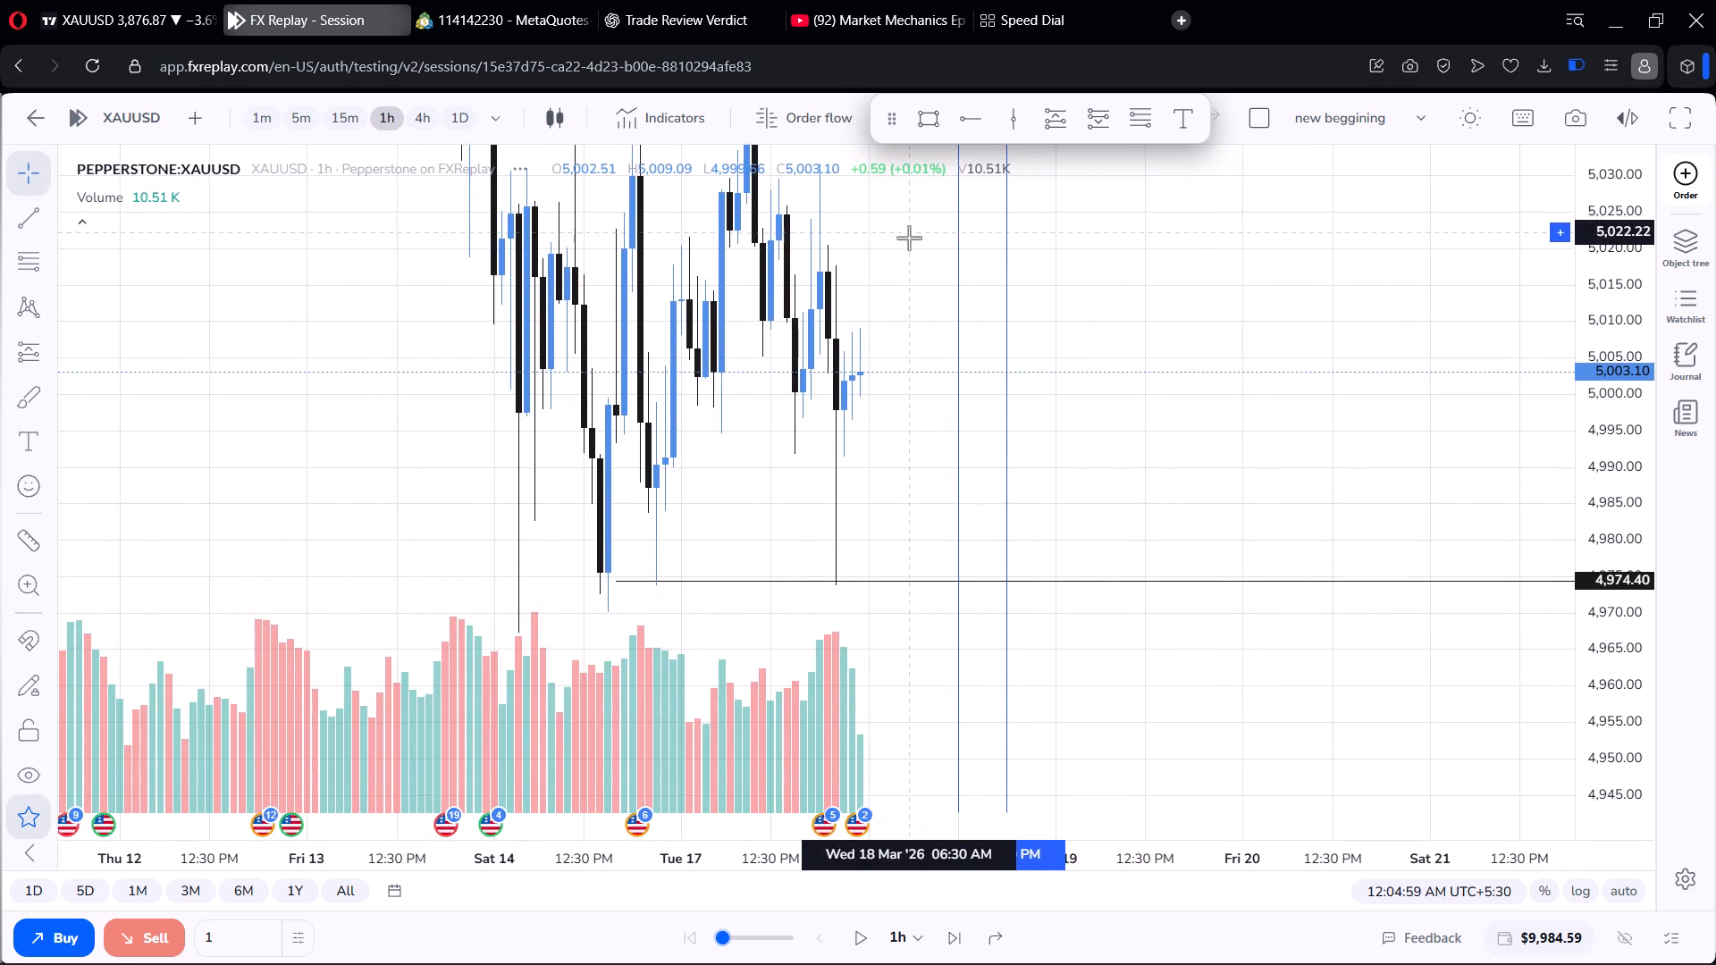
Advance the replay on the 1-hour chart in short runs to 11:29:59 AM on 18 March, pausing before the session window.
click(864, 939)
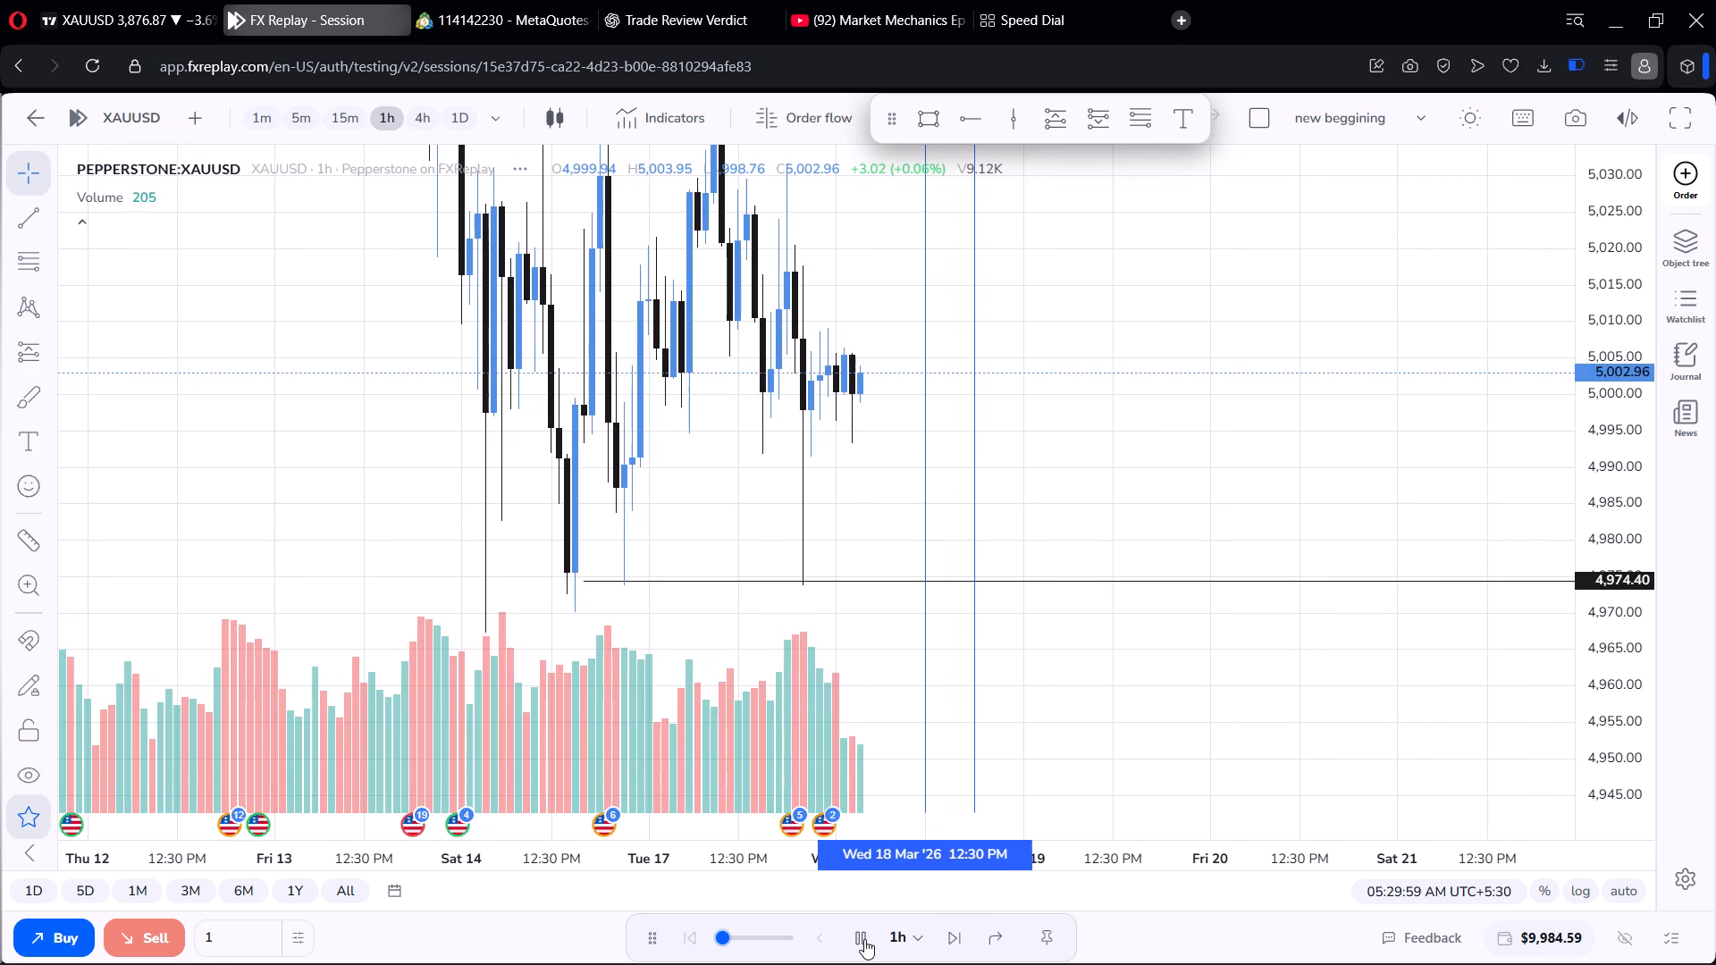
click(864, 939)
click(864, 939)
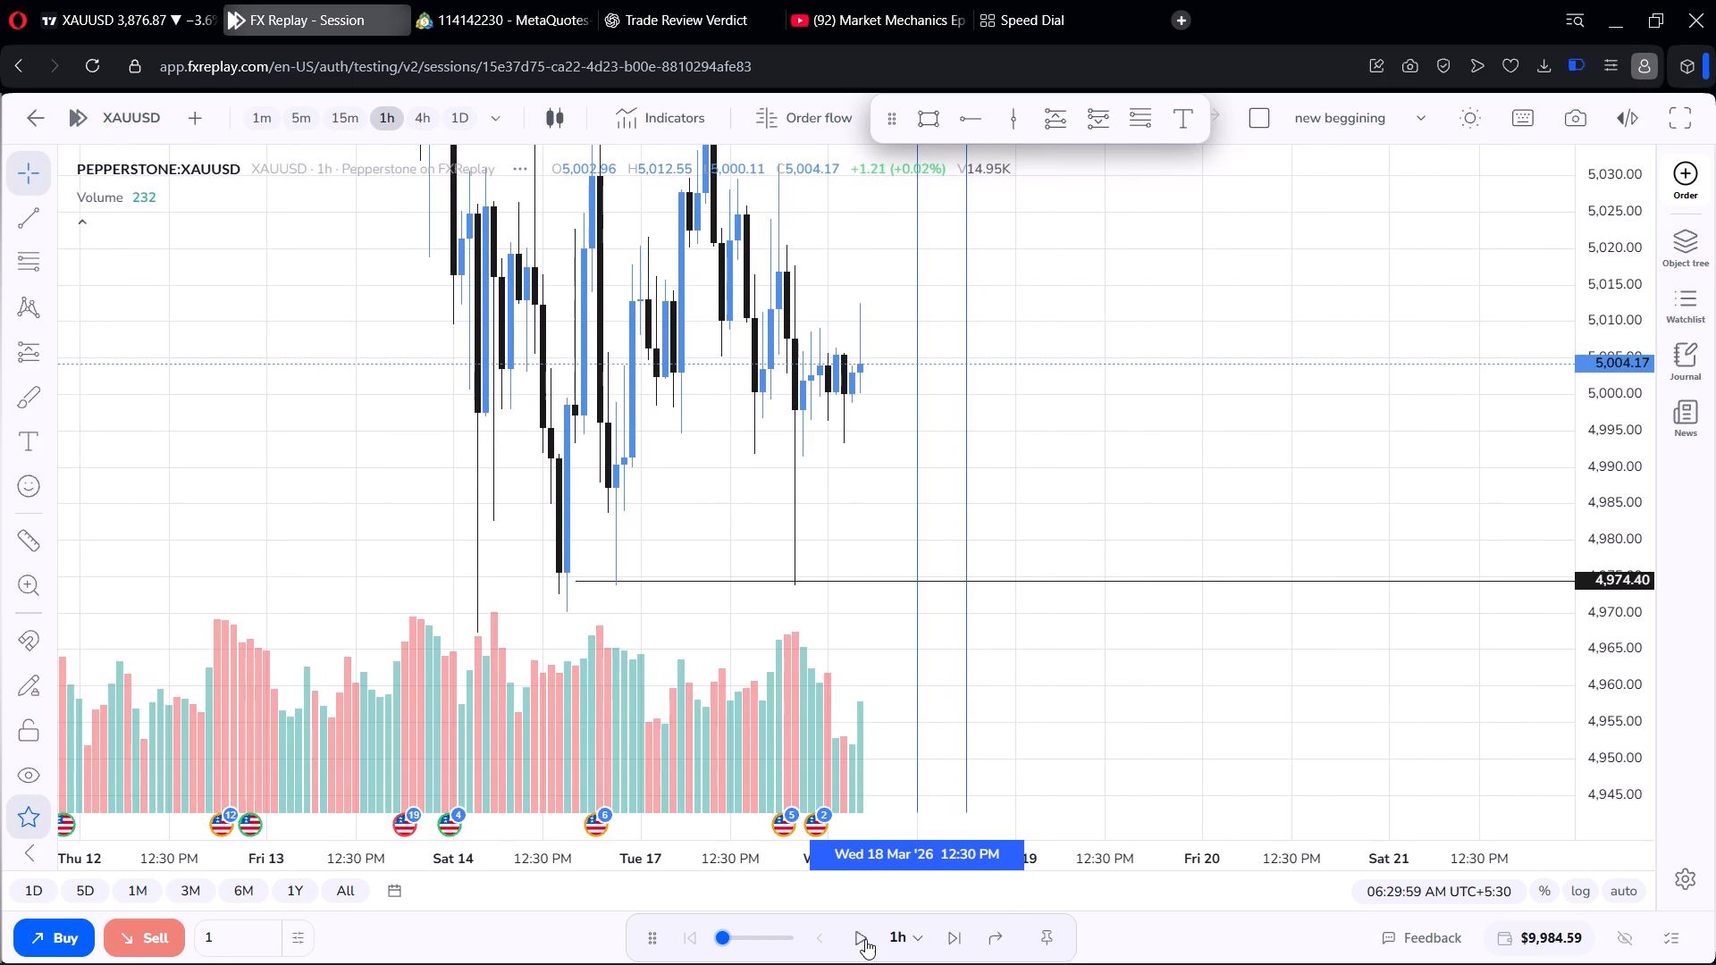
click(865, 937)
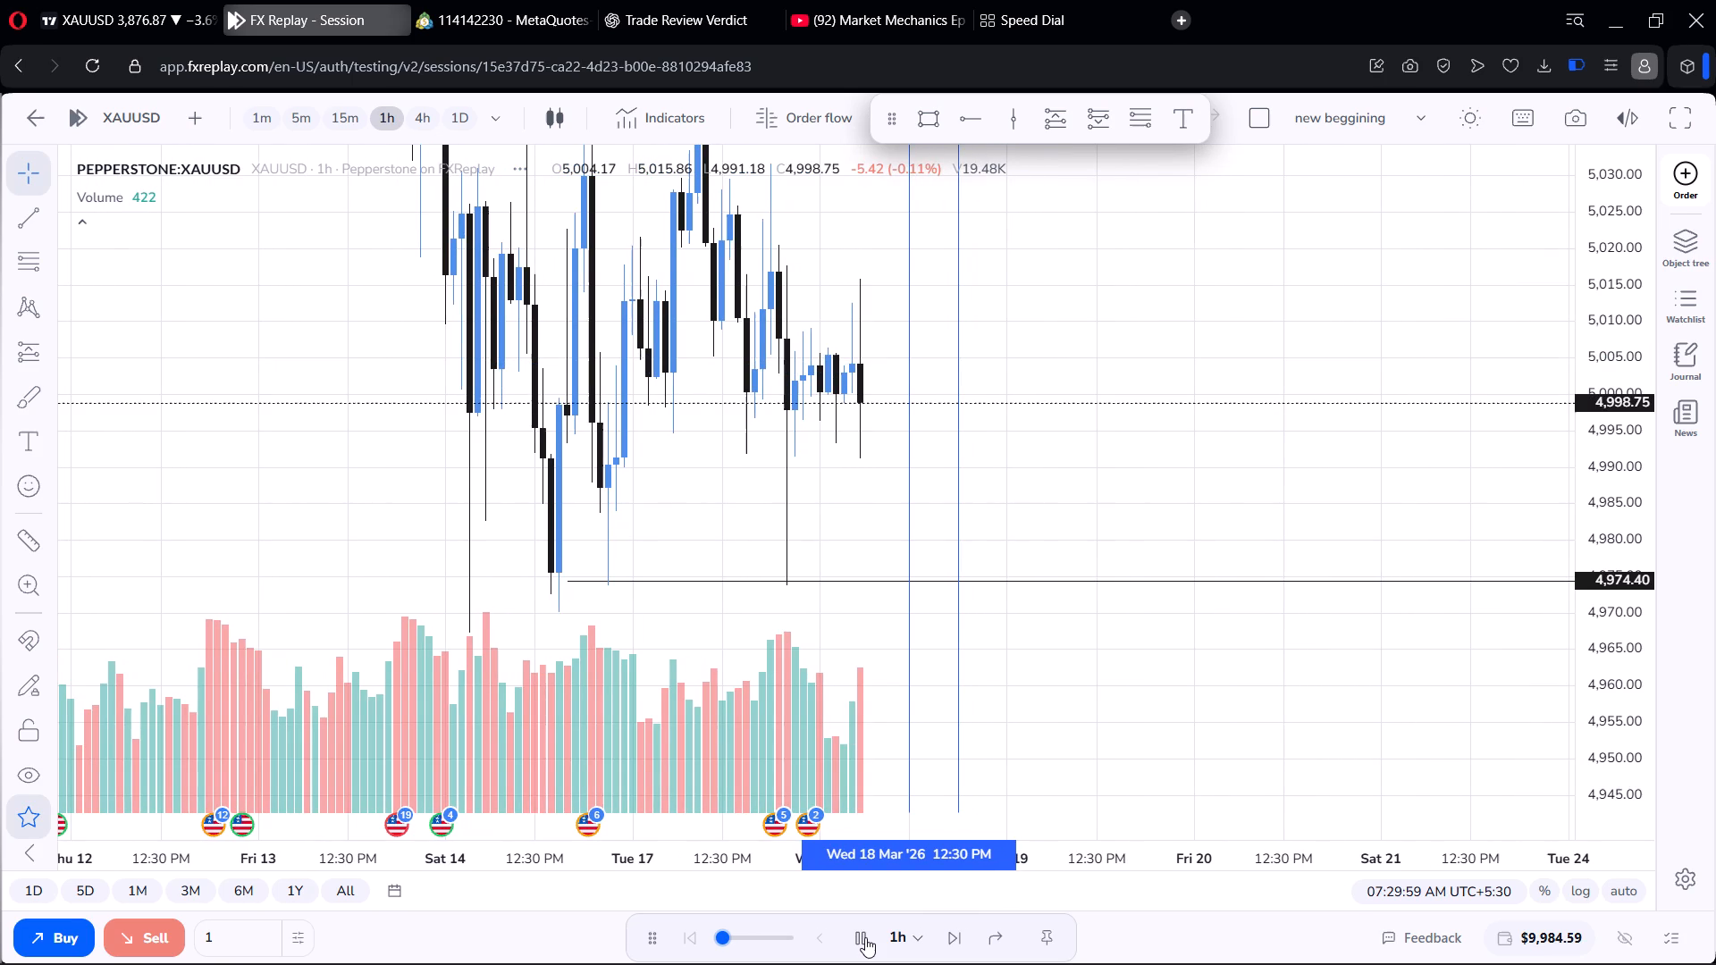
click(865, 937)
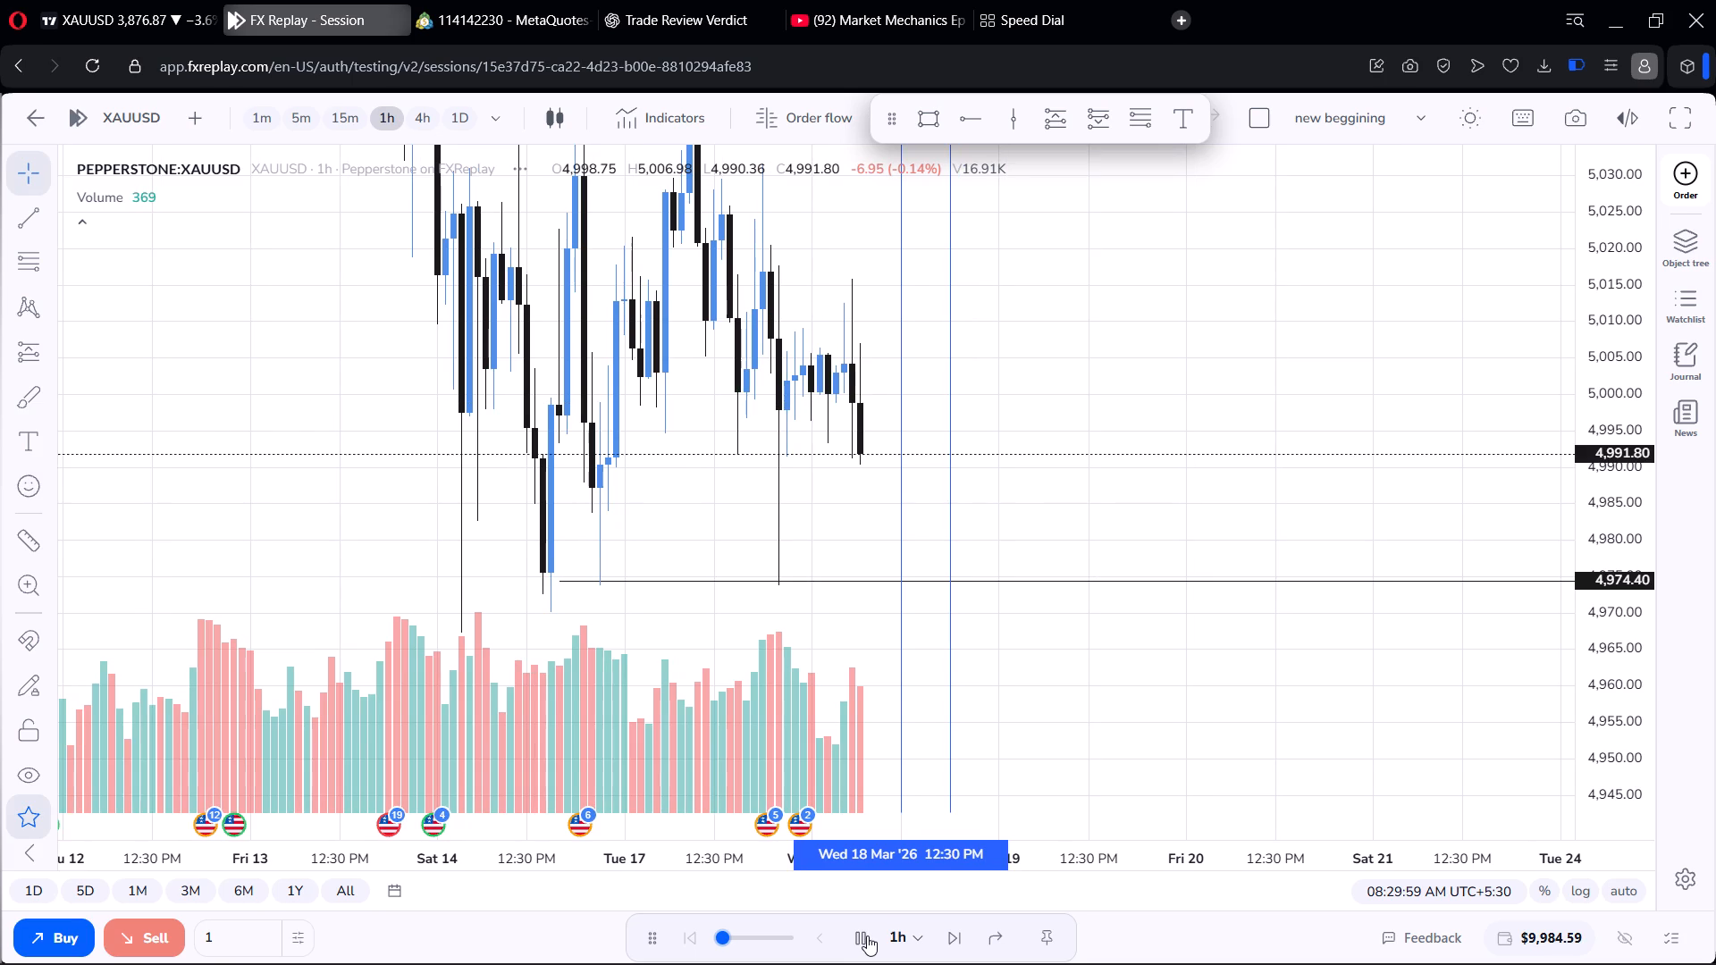
click(868, 936)
click(868, 935)
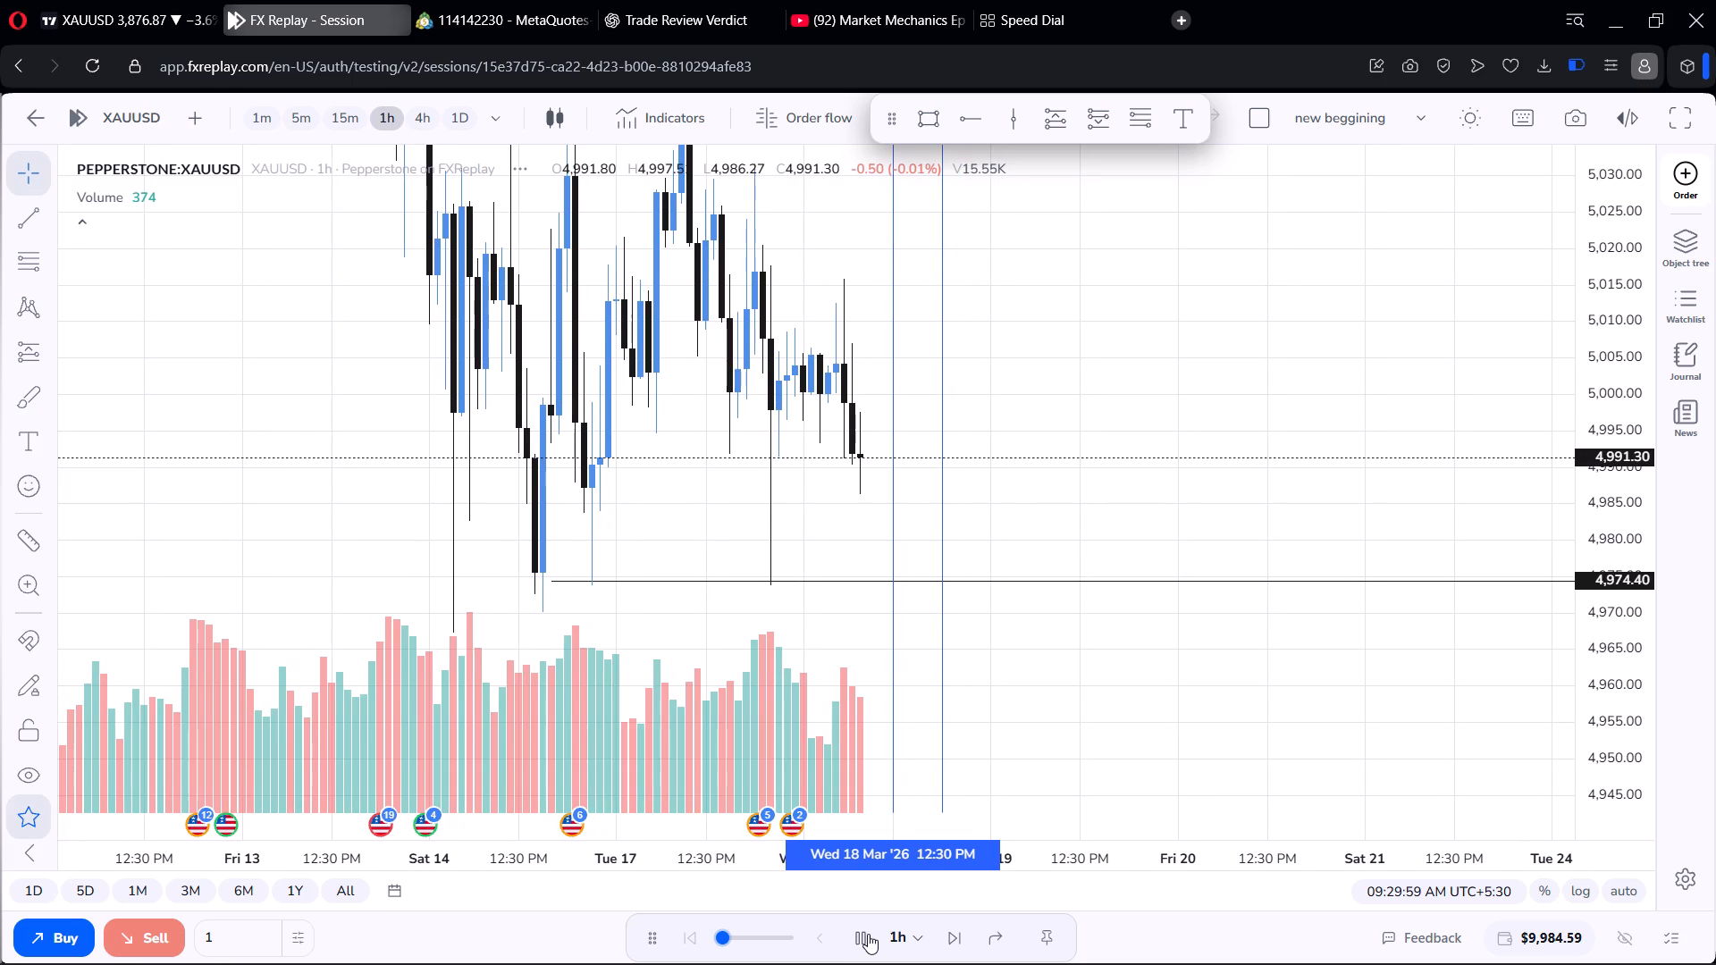
click(868, 934)
click(868, 934)
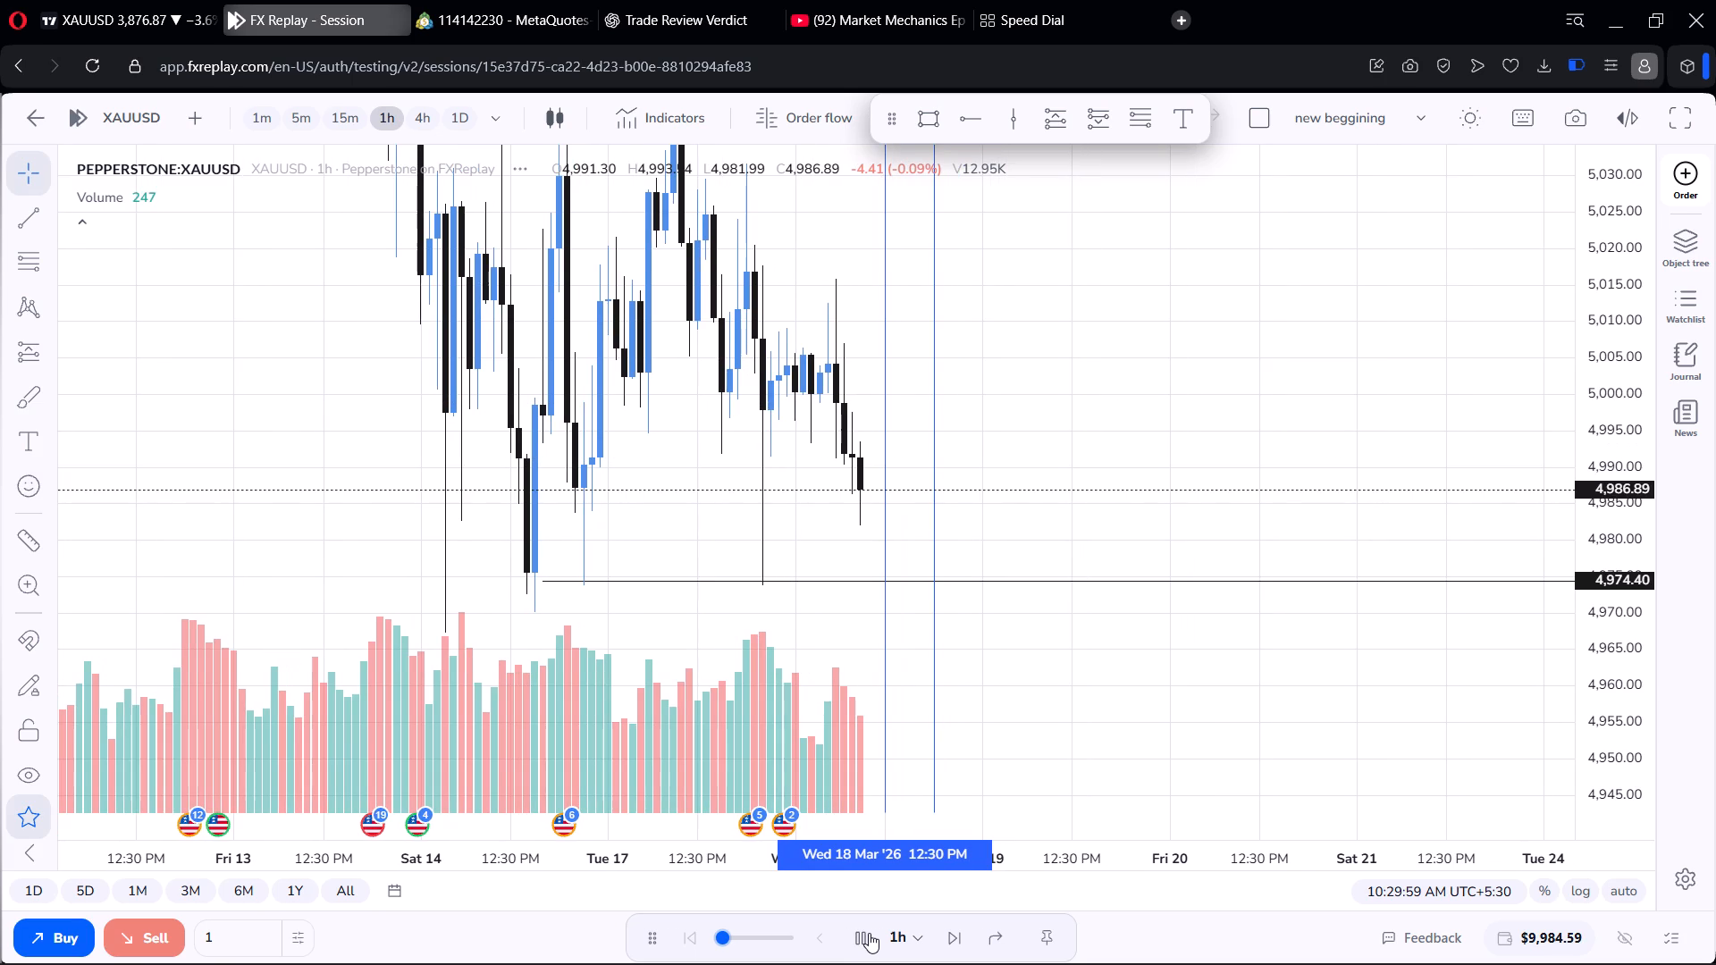
click(870, 932)
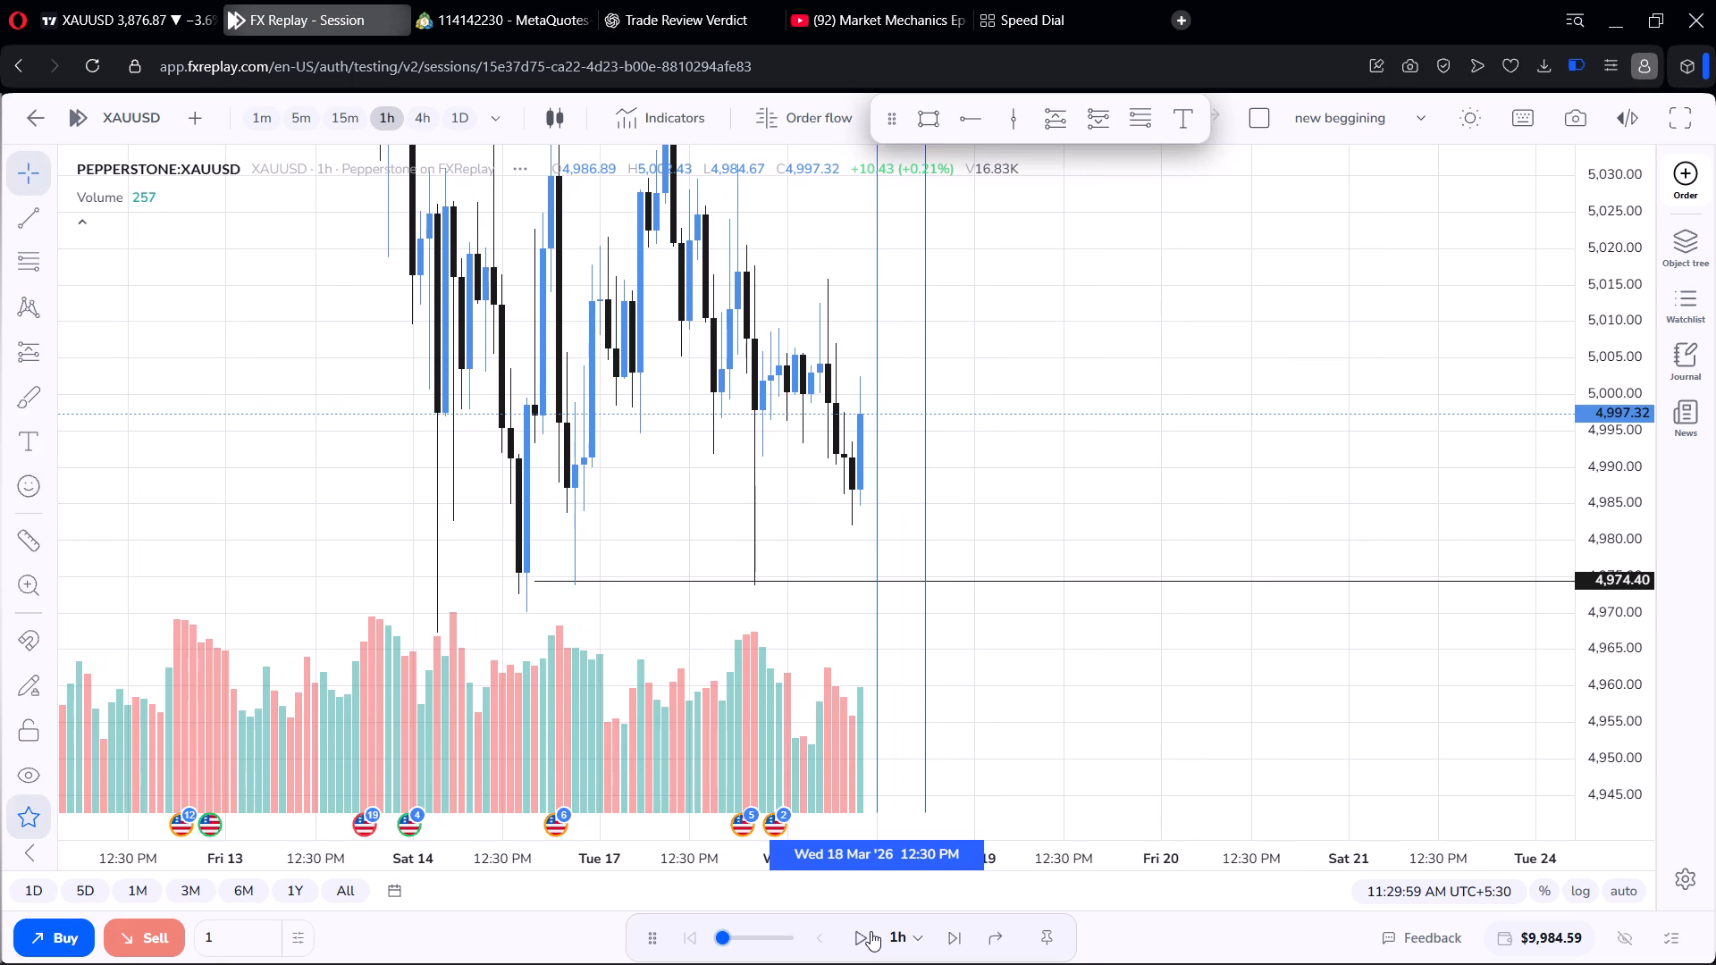
Examine the 18 March pre-session price action on the 1-hour, 15-minute and 5-minute charts, finishing on the 15-minute chart.
scroll(1038, 508, up, 10)
scroll(1035, 504, down, 6)
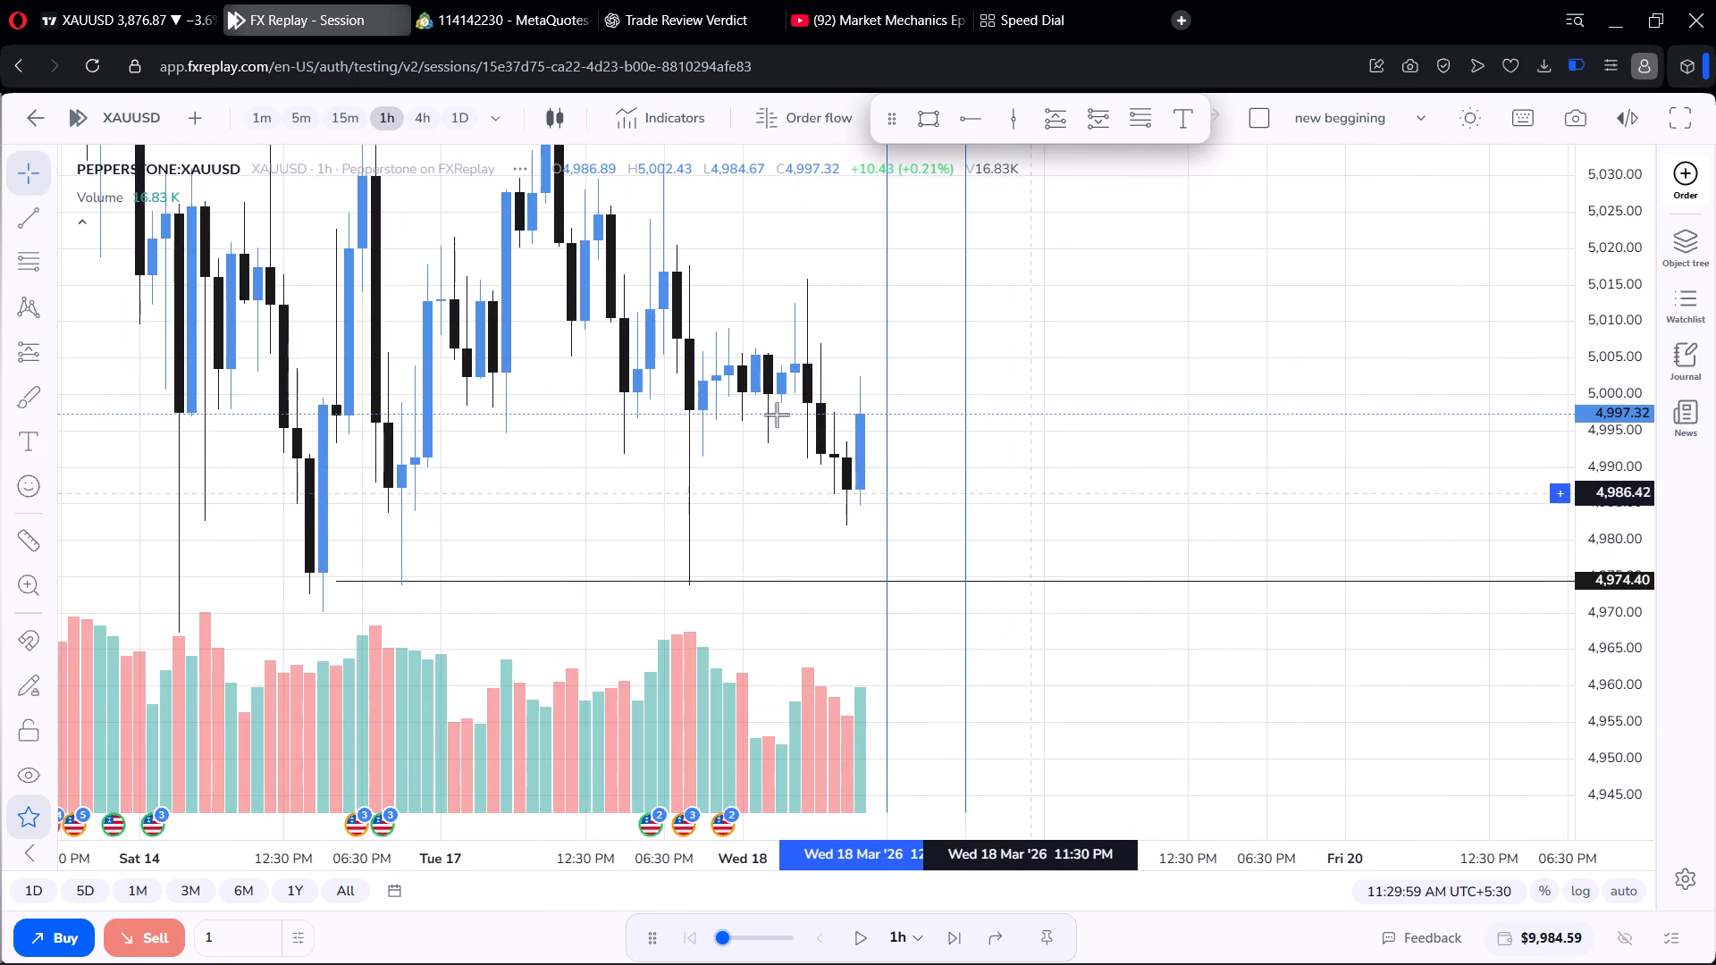
click(333, 122)
scroll(495, 259, down, 6)
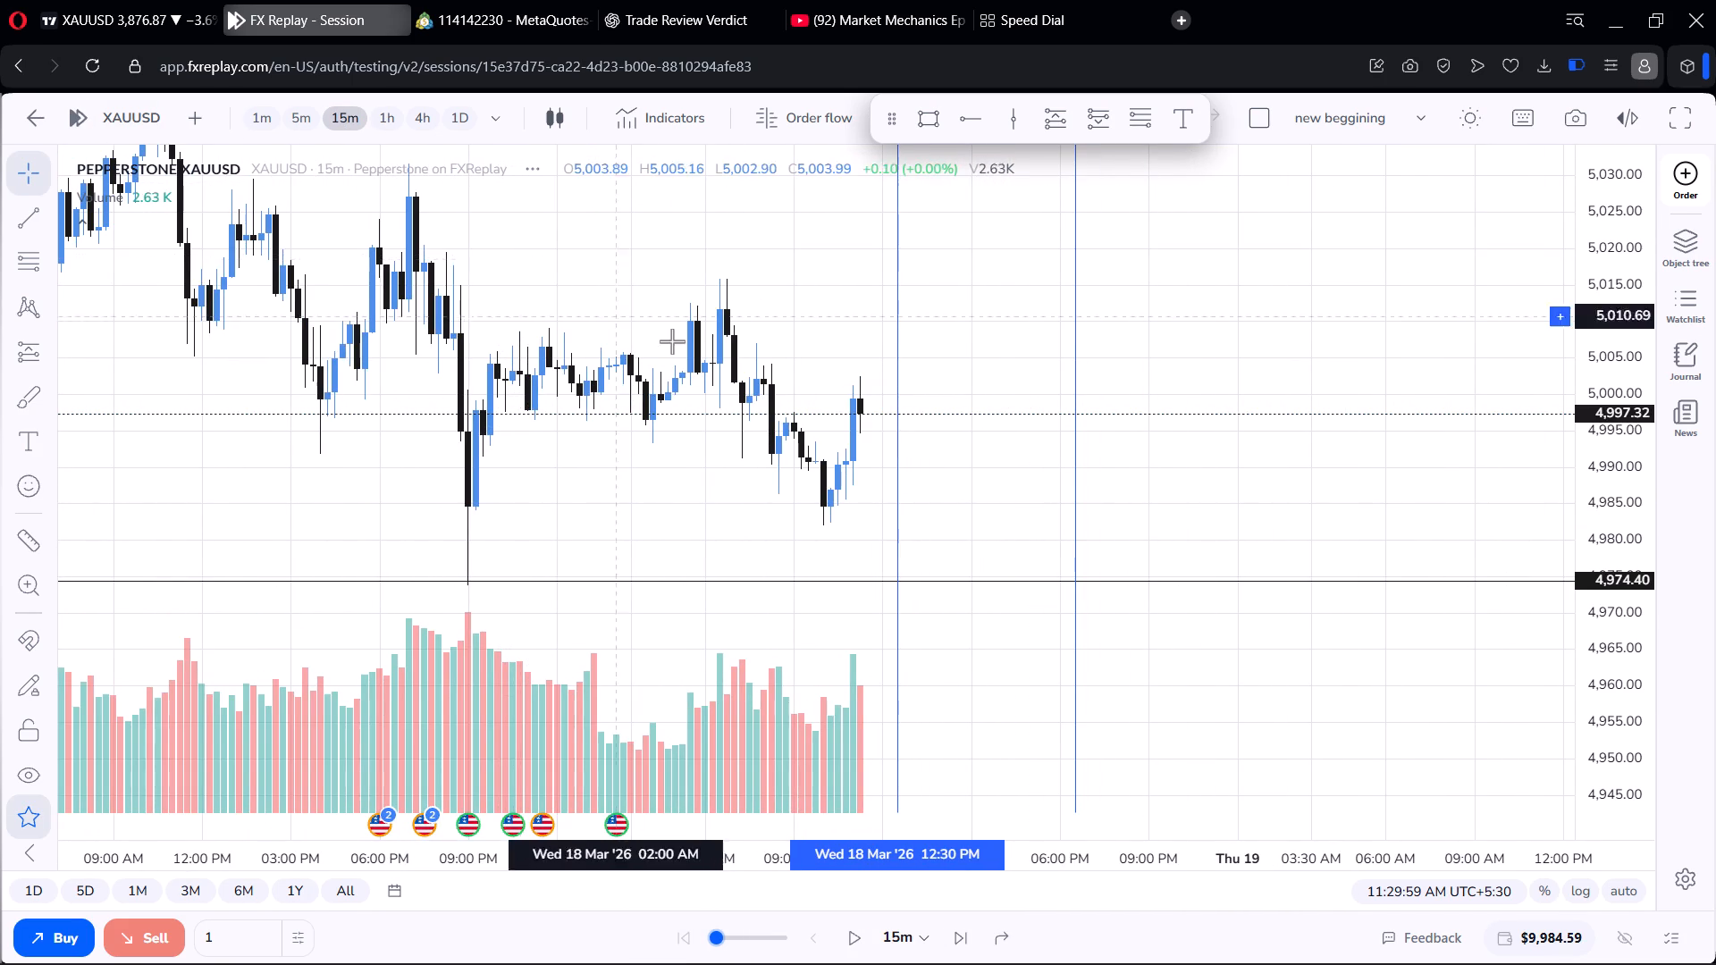
scroll(704, 327, down, 3)
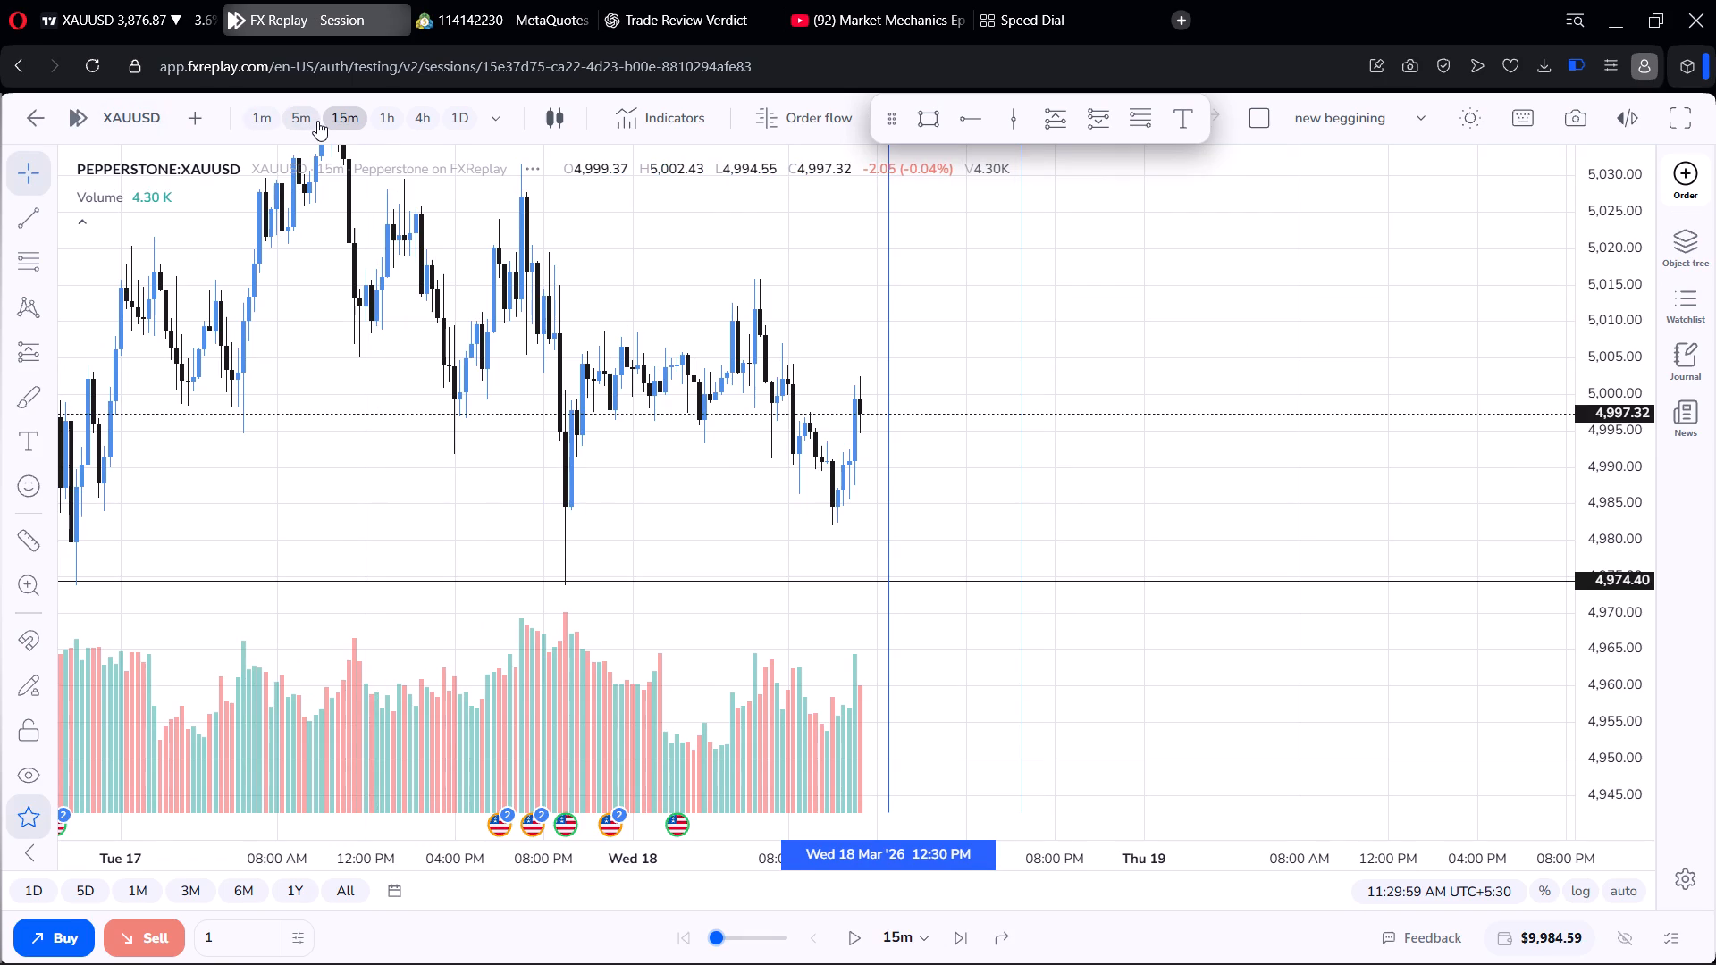
click(316, 120)
scroll(561, 307, down, 6)
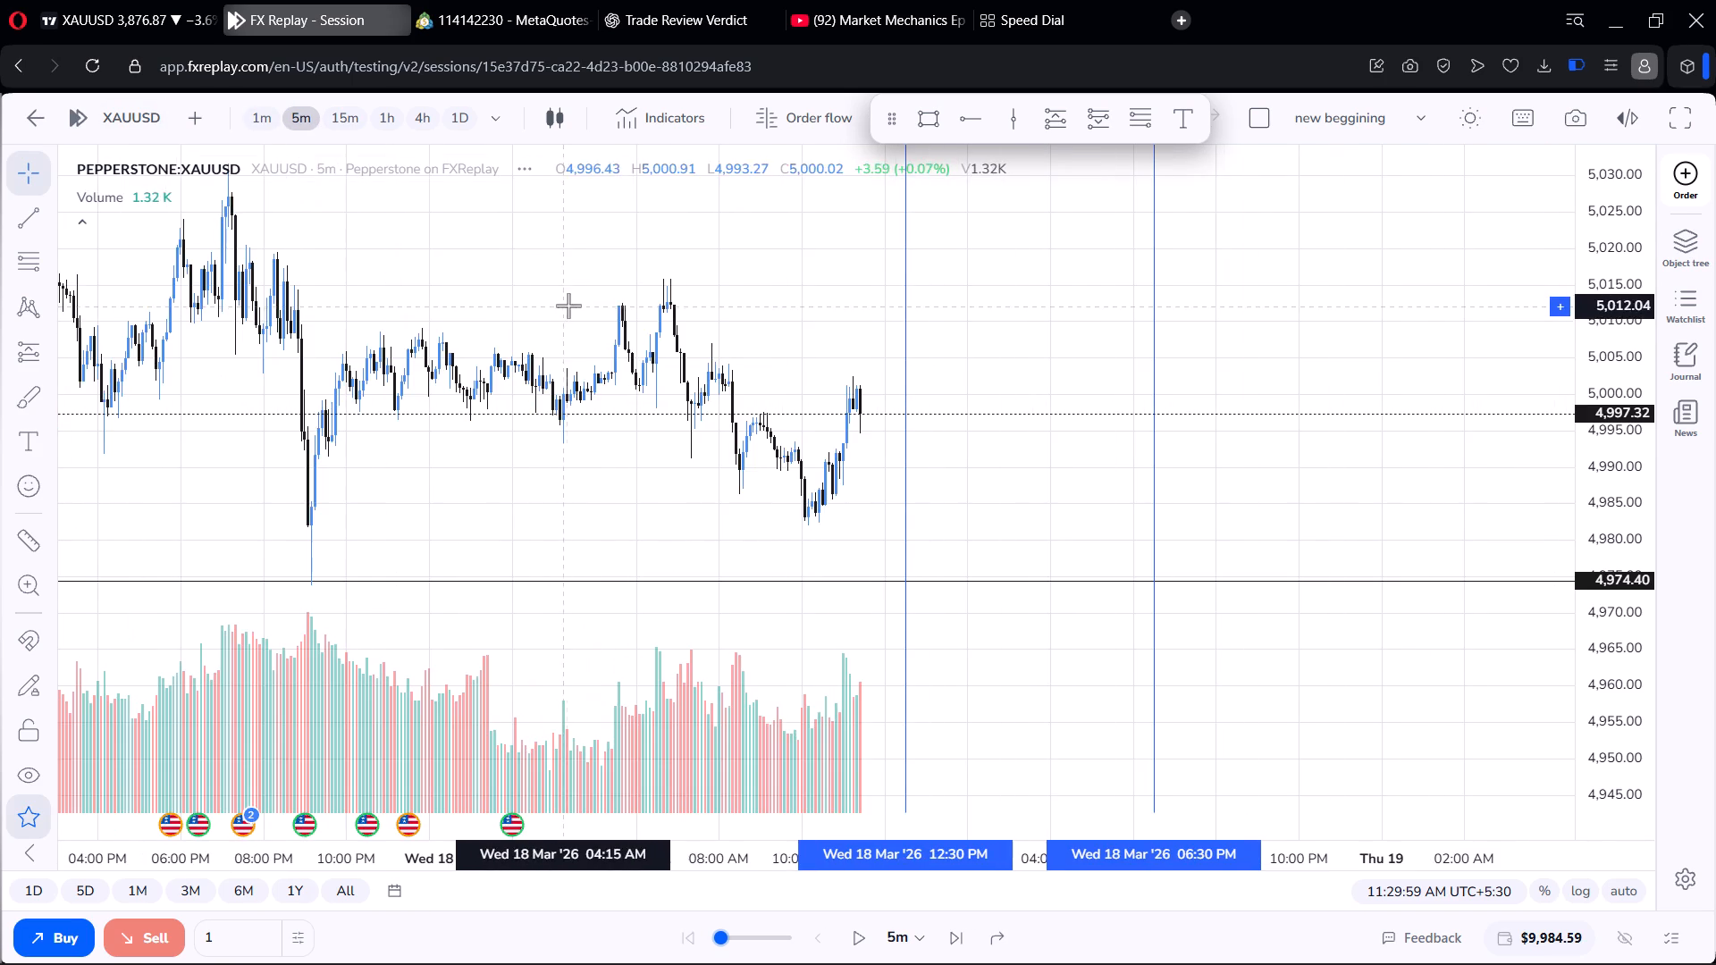
scroll(609, 308, up, 6)
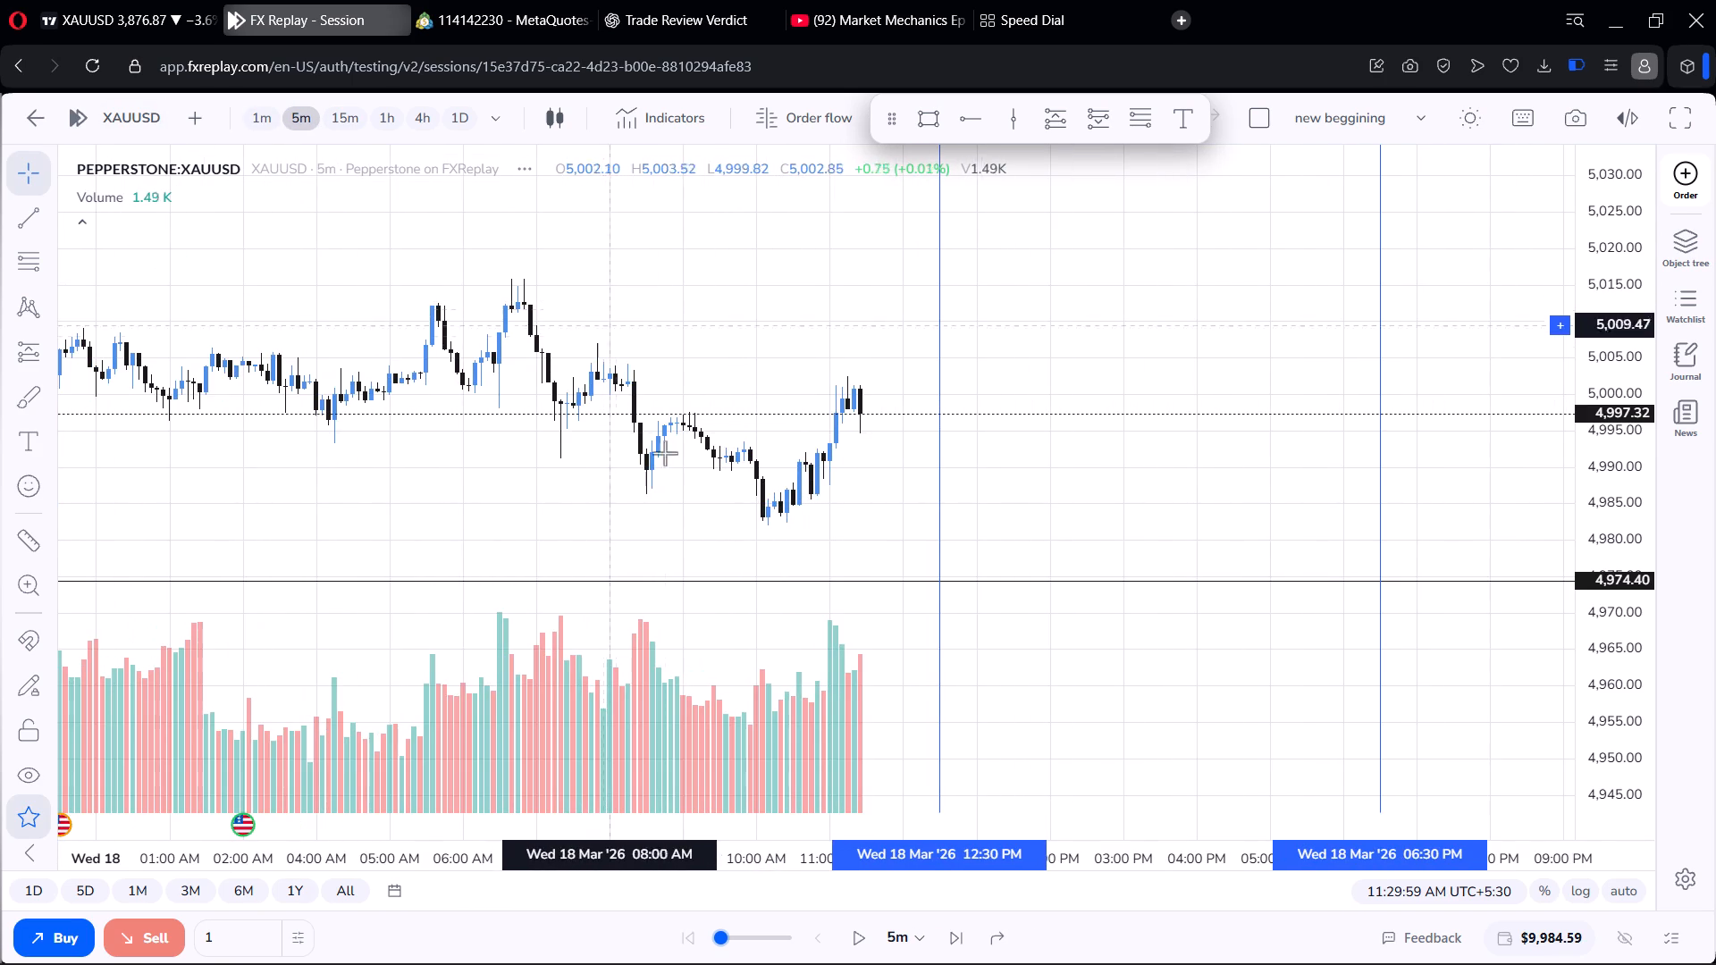
click(334, 117)
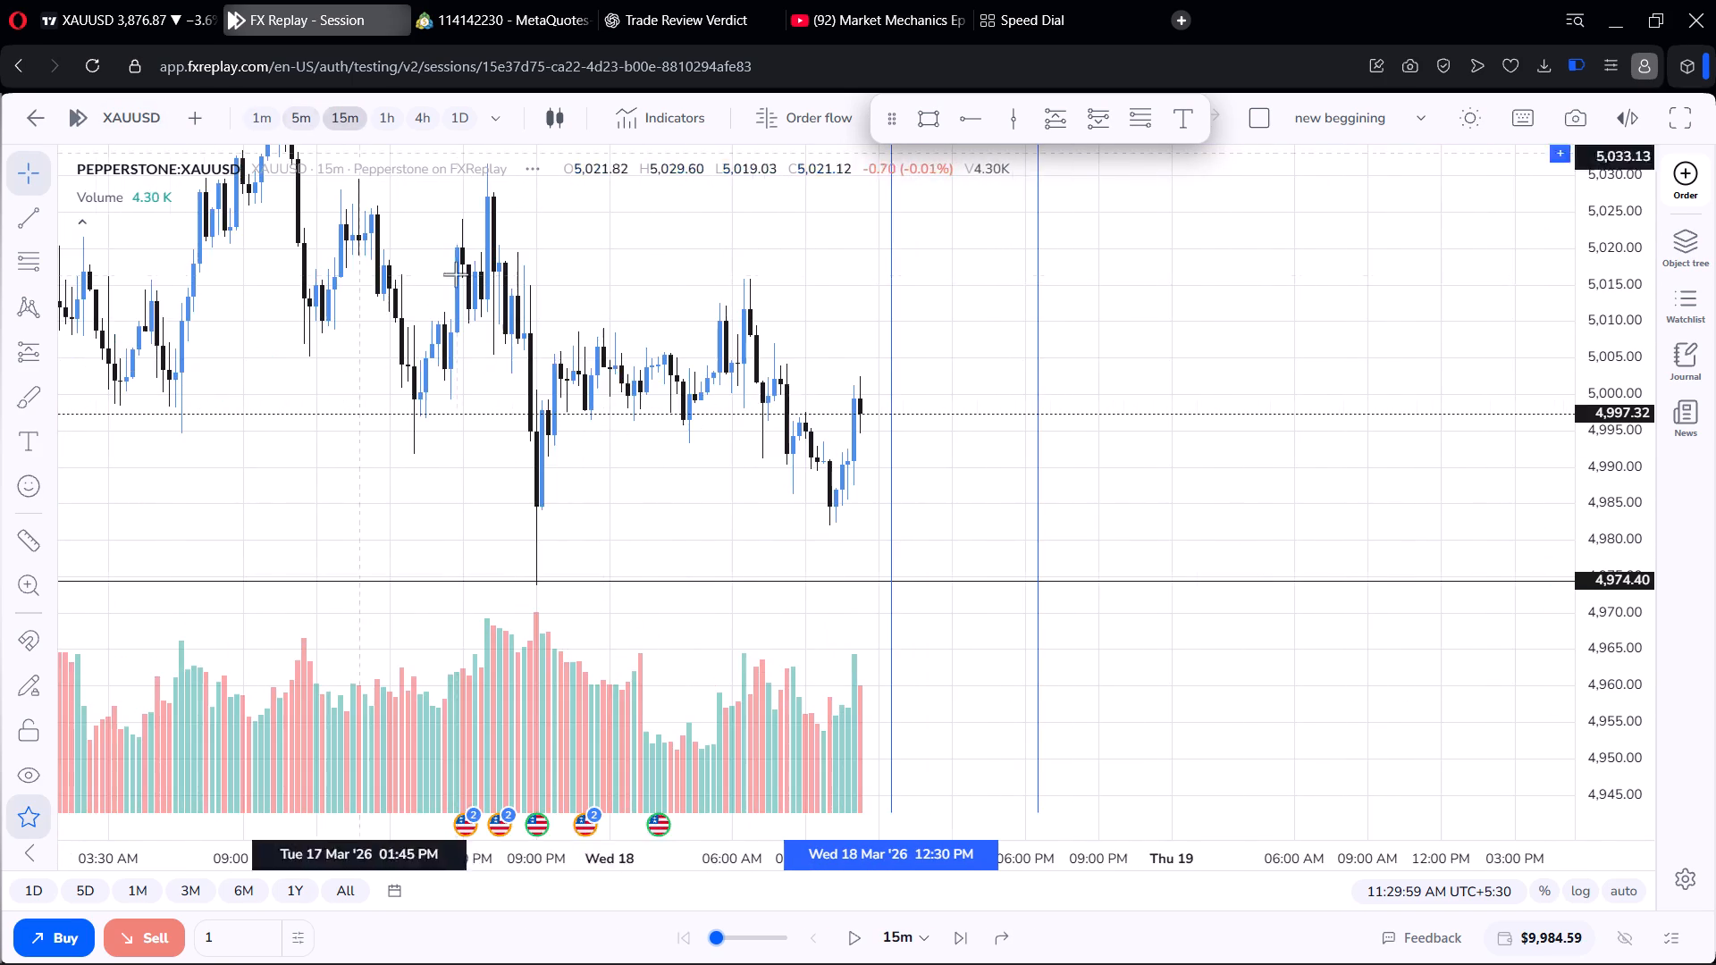
scroll(685, 380, up, 4)
scroll(685, 378, down, 5)
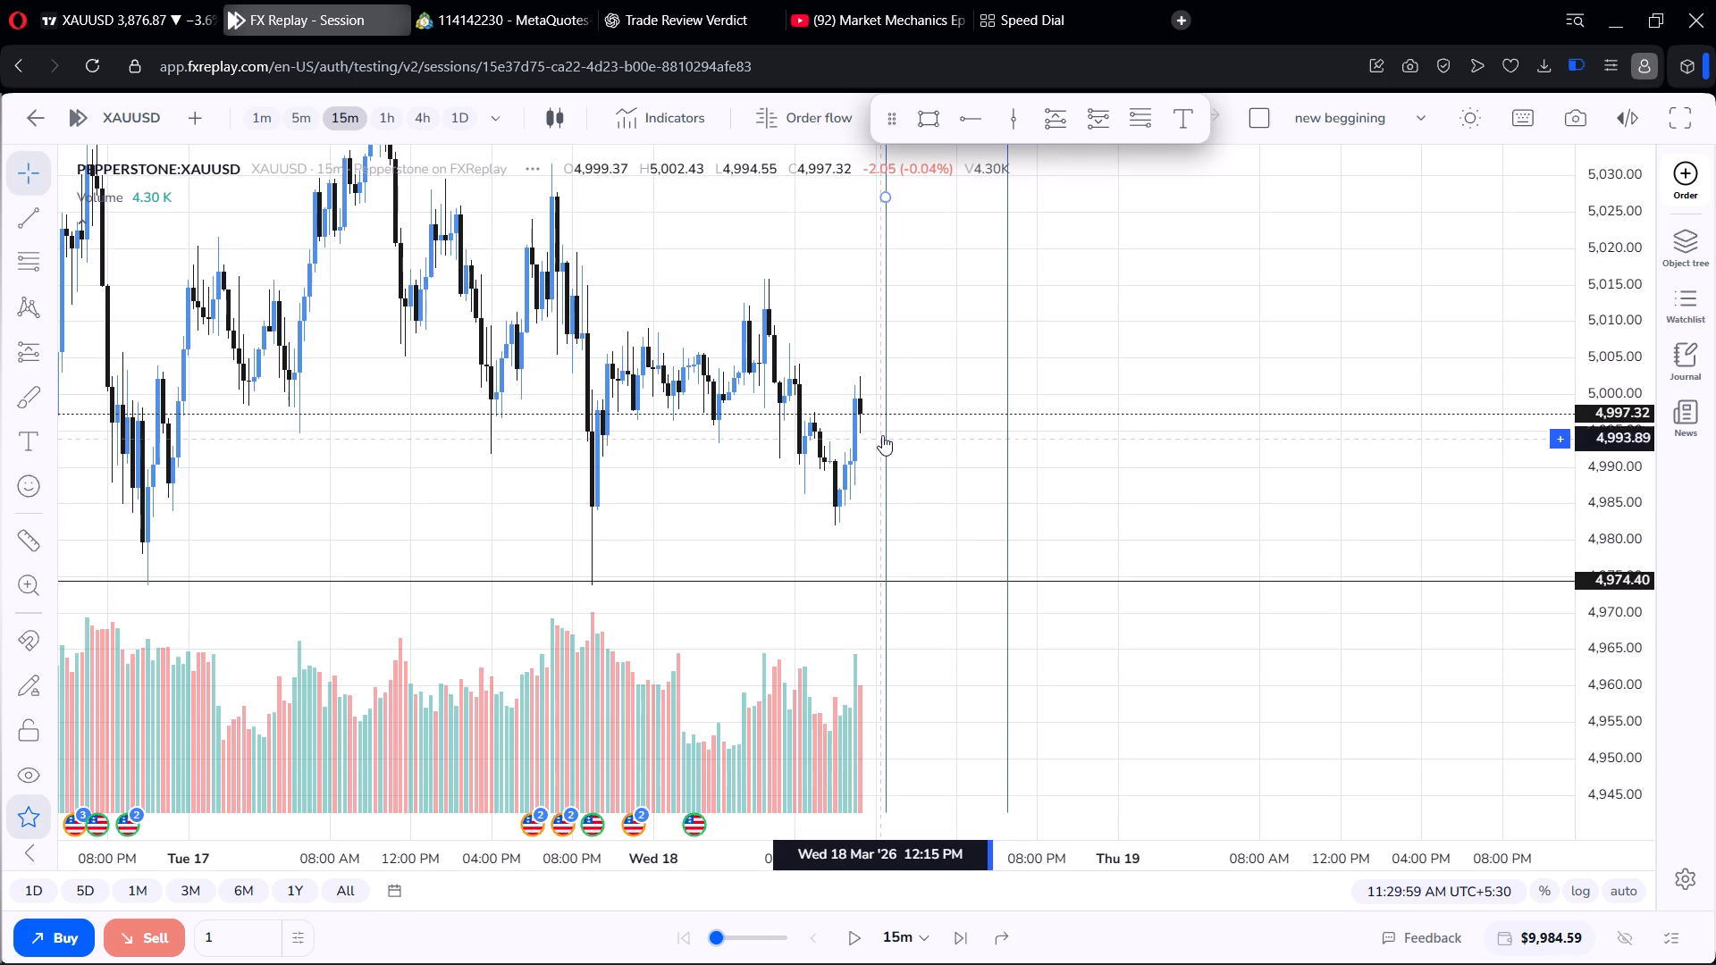
Advance the replay on the 15-minute chart in short runs to 12:59:59 PM on 18 March, past the session's opening line.
click(852, 936)
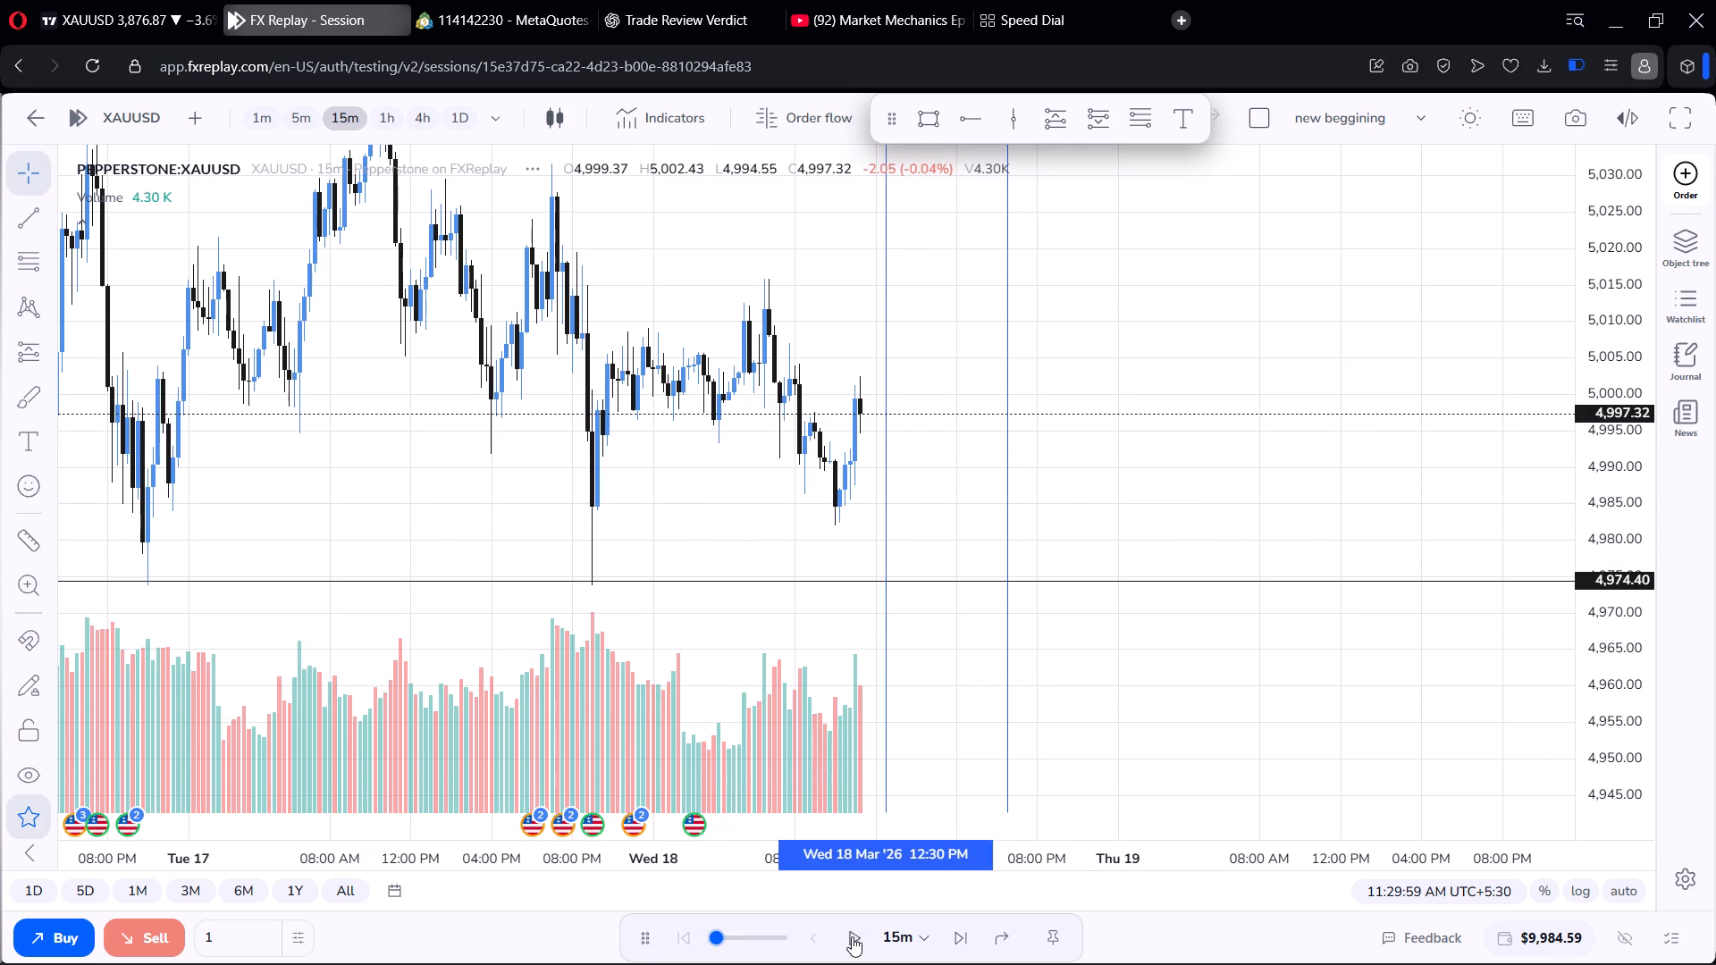
click(853, 936)
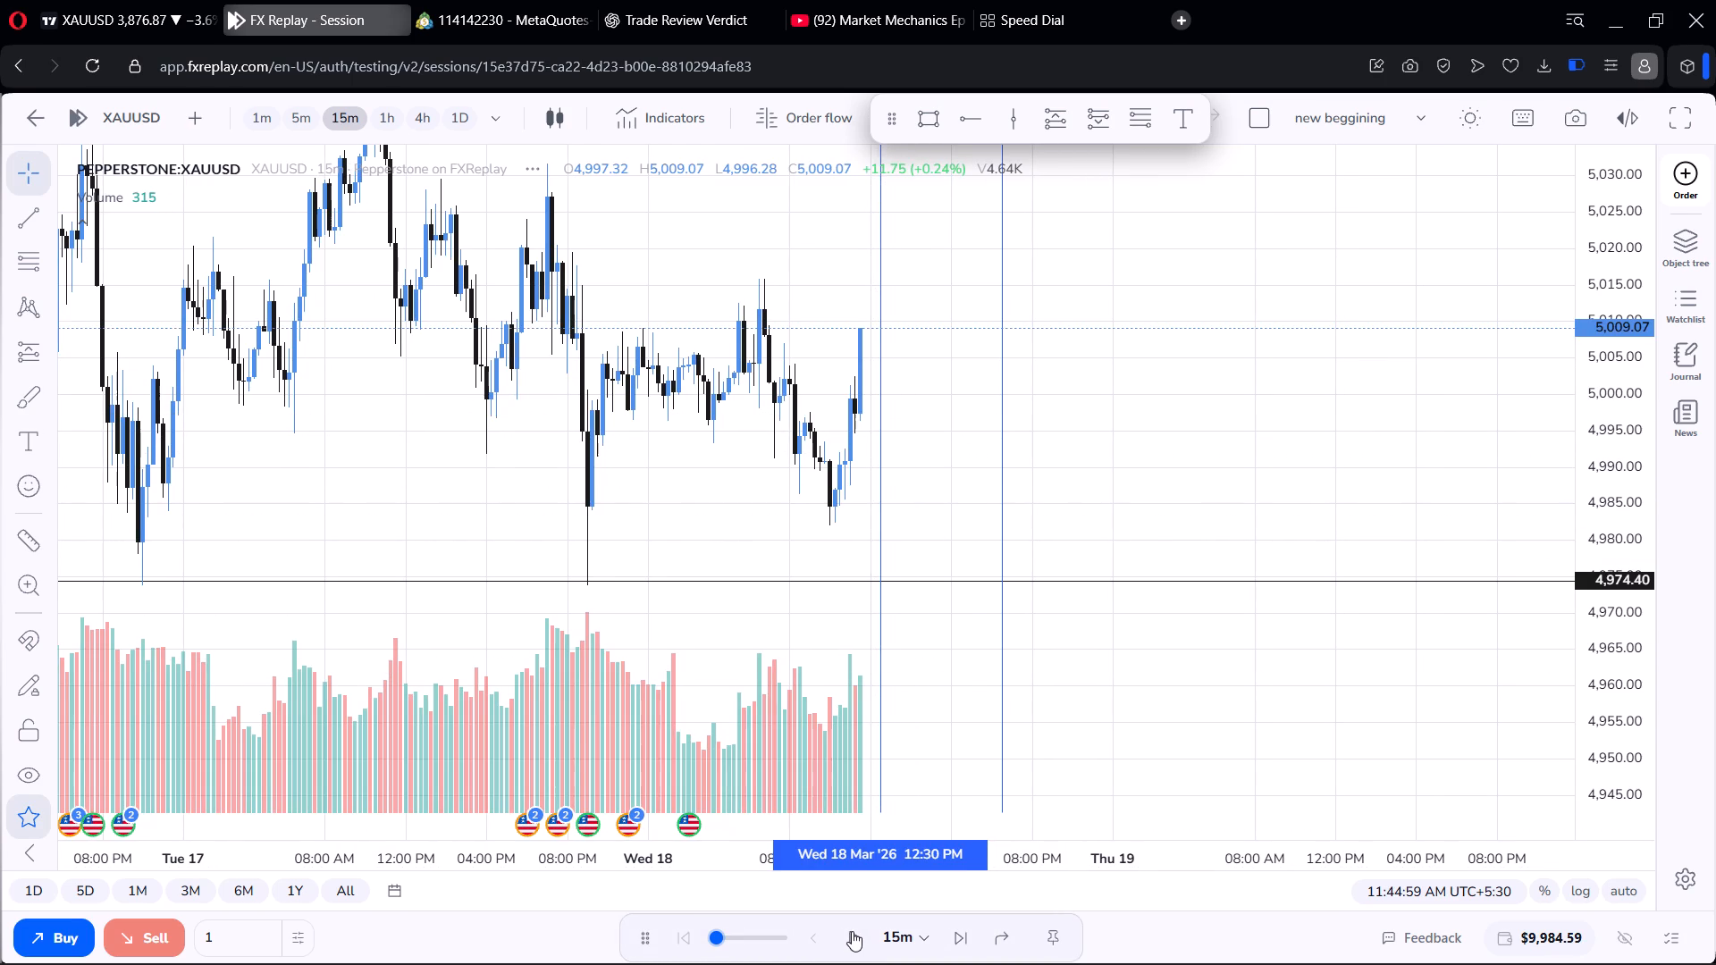
click(854, 929)
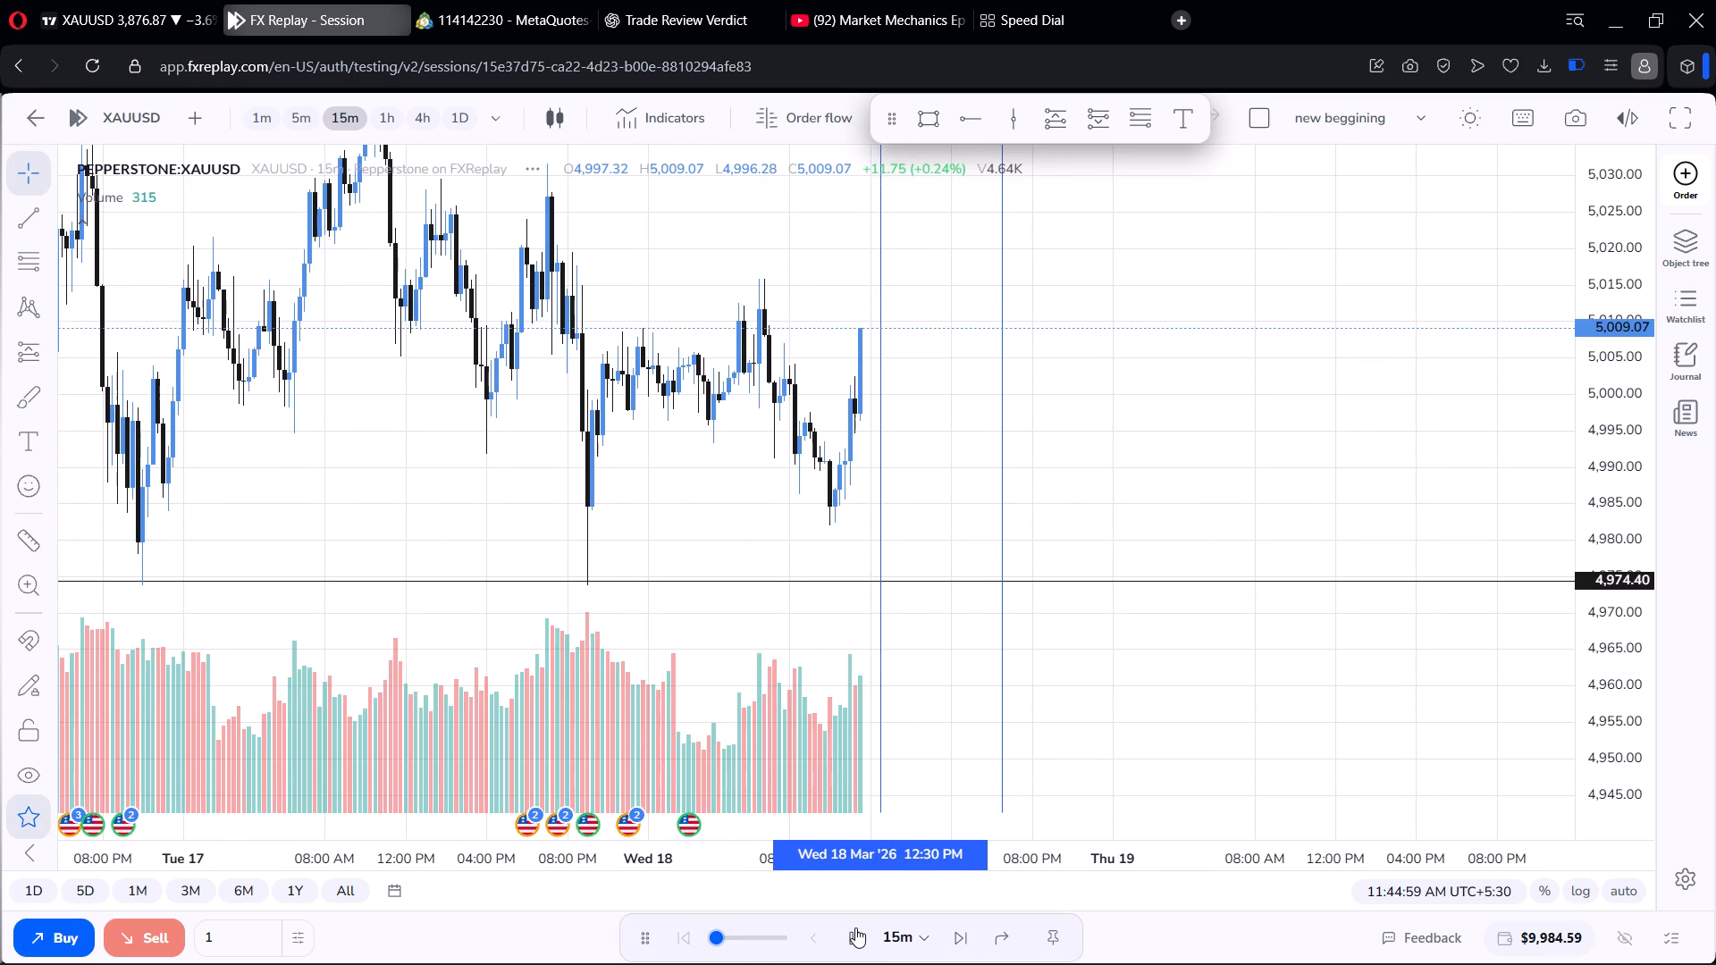
click(856, 926)
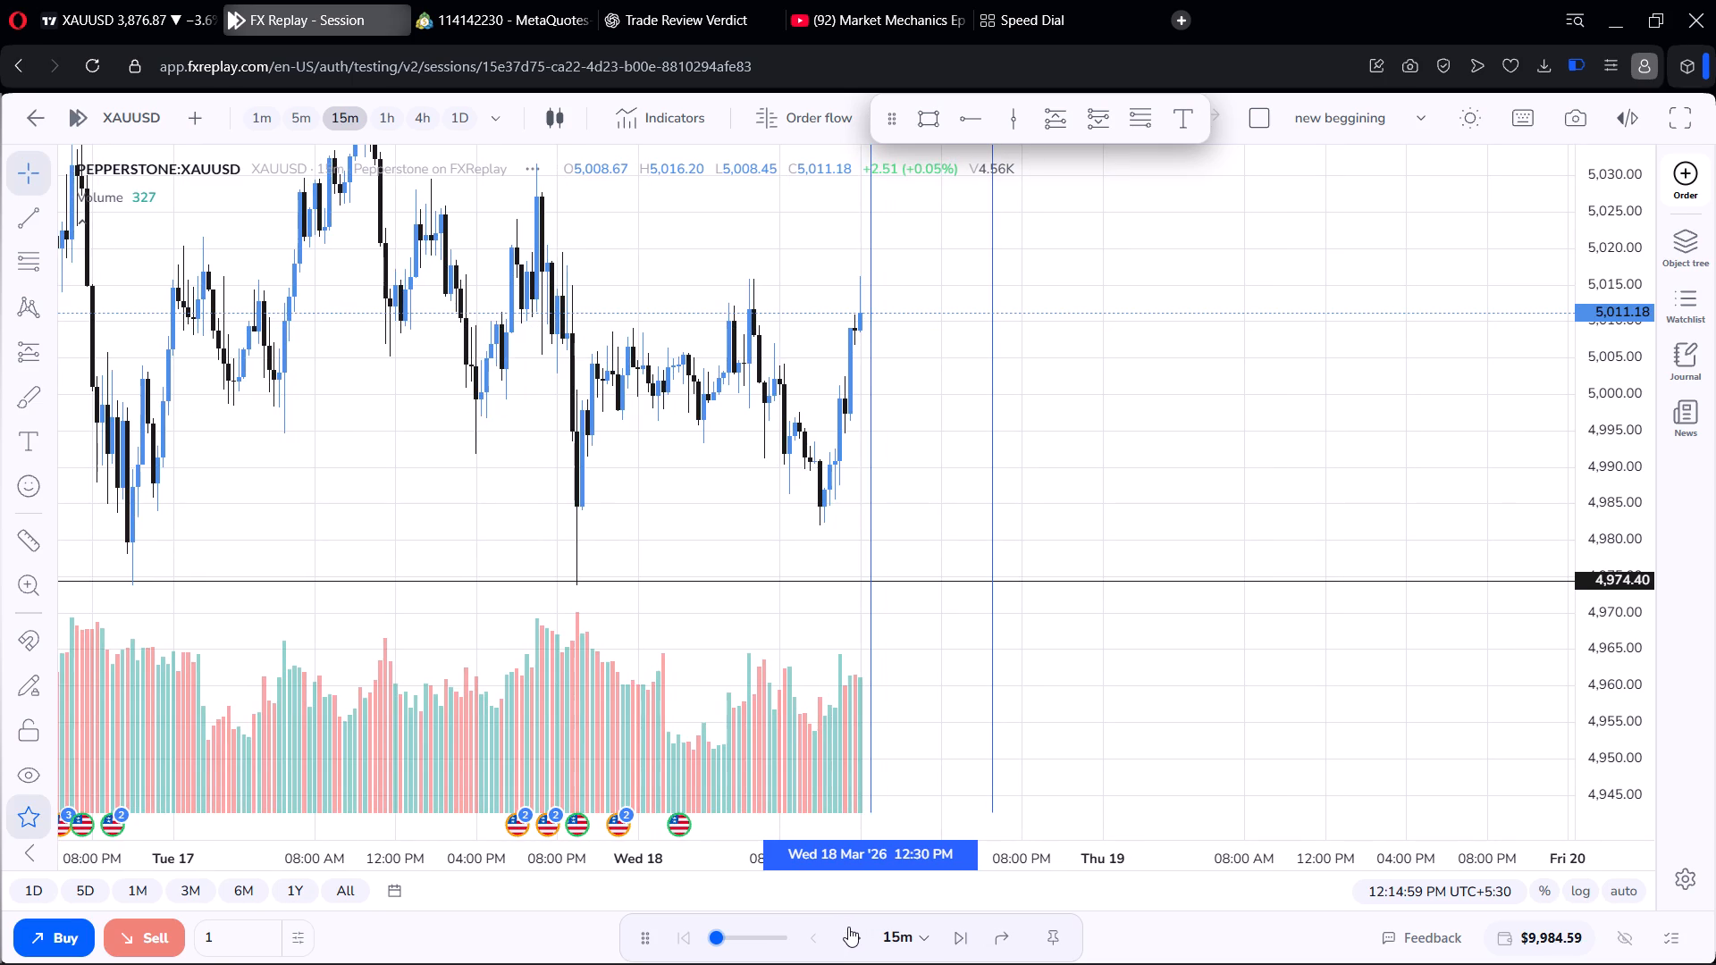
drag(849, 927, 853, 936)
click(846, 932)
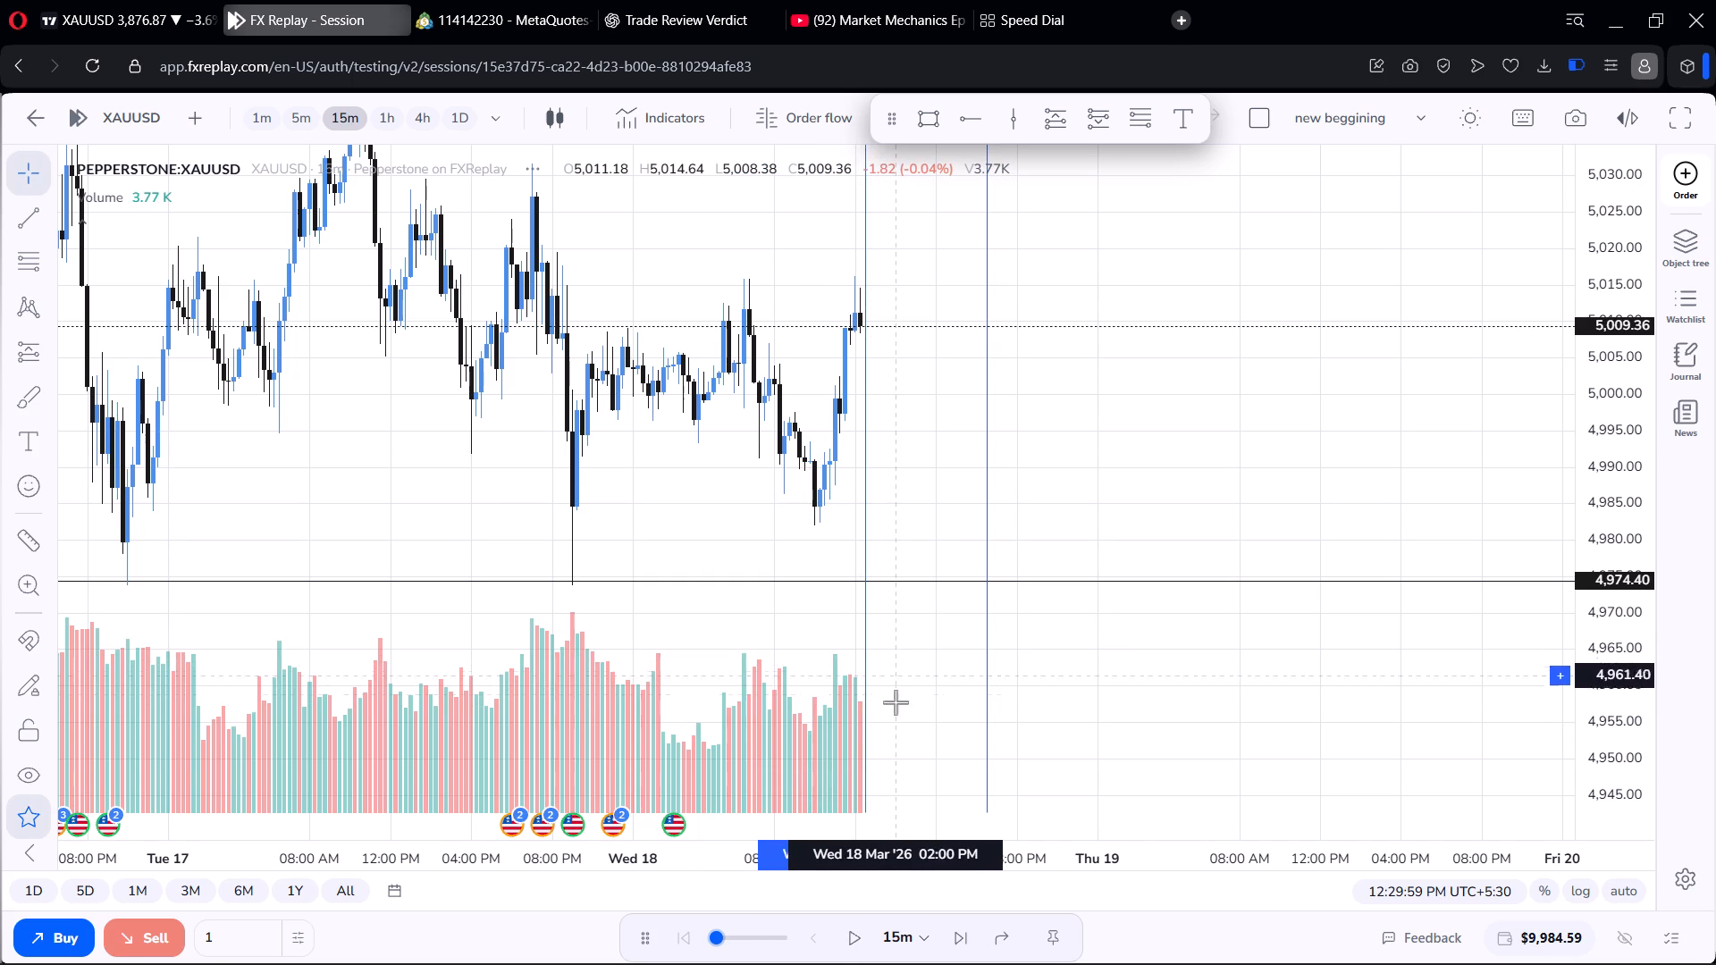
click(859, 929)
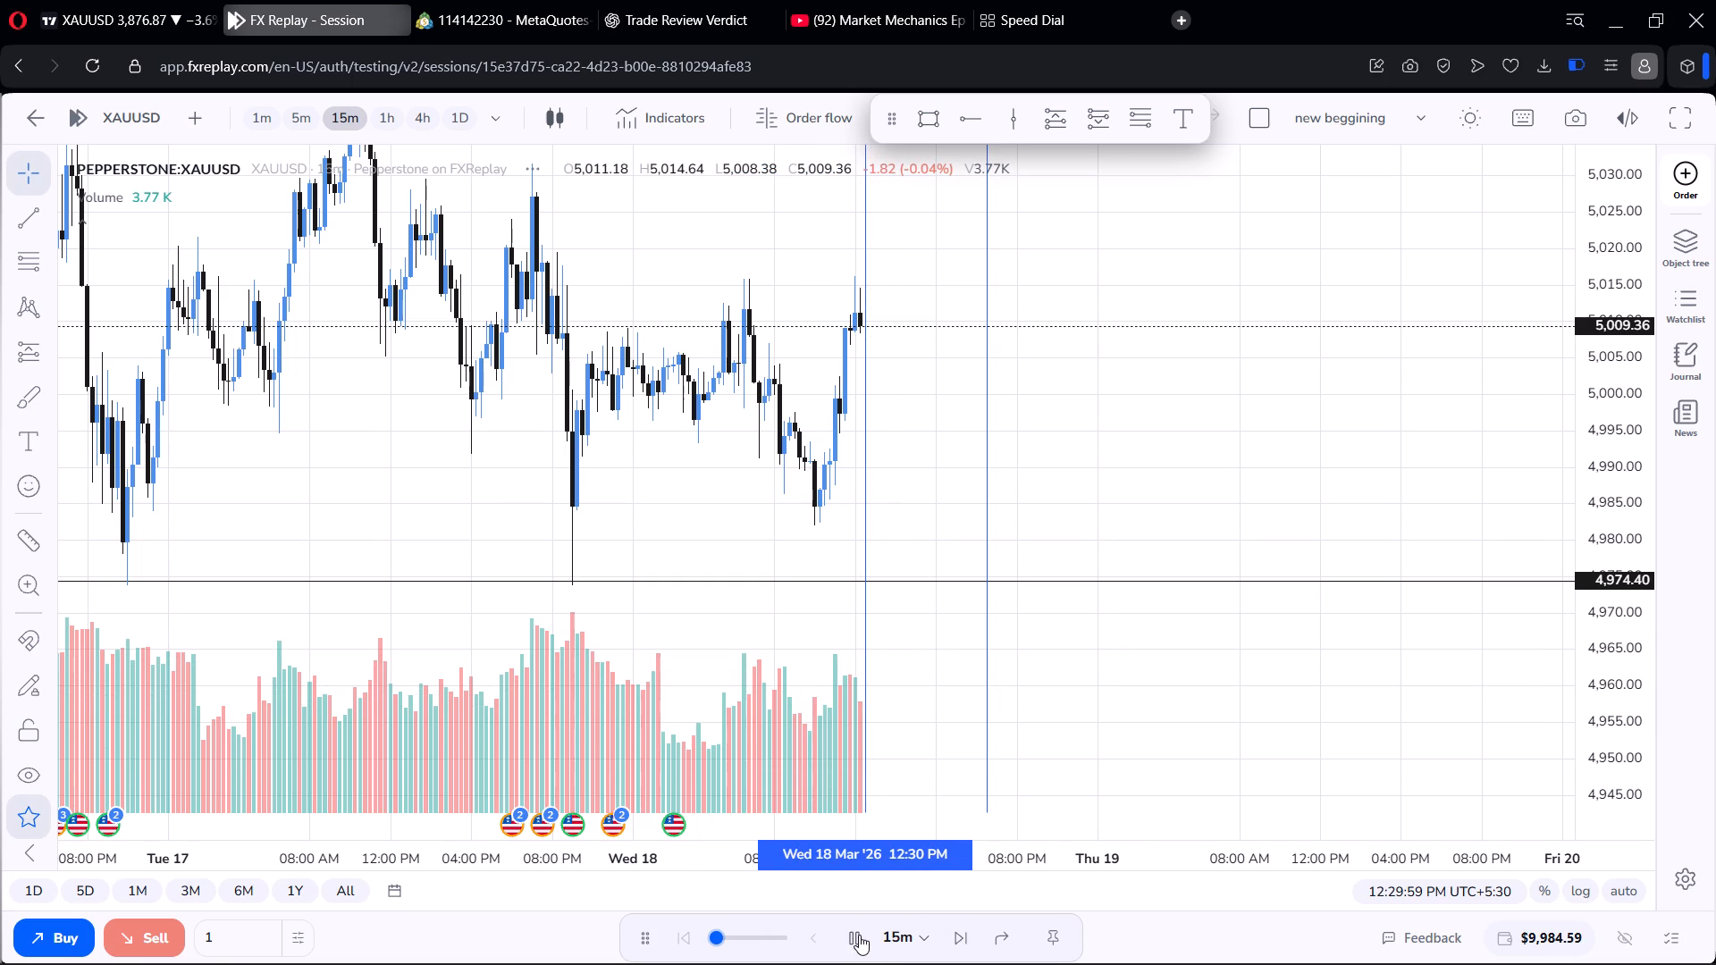
click(854, 925)
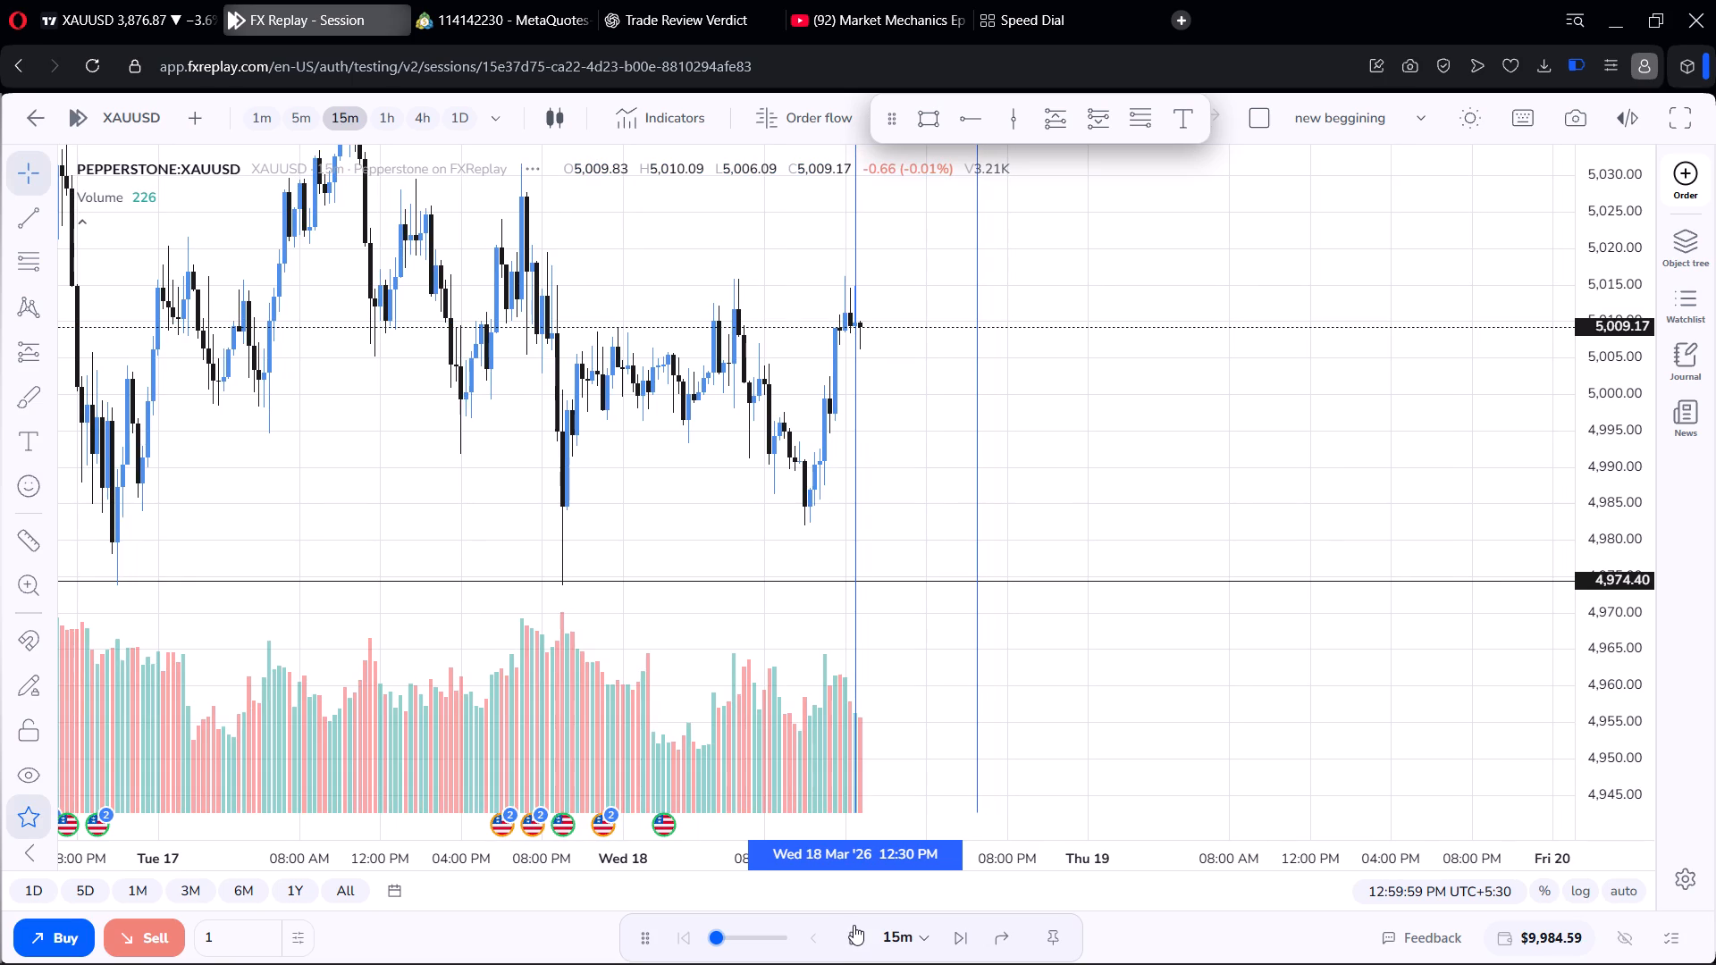
Start a XAUUSD market buy order on the 5-minute chart at 0.5% risk, with its stop loss at 5,002.72.
click(290, 125)
scroll(650, 294, down, 3)
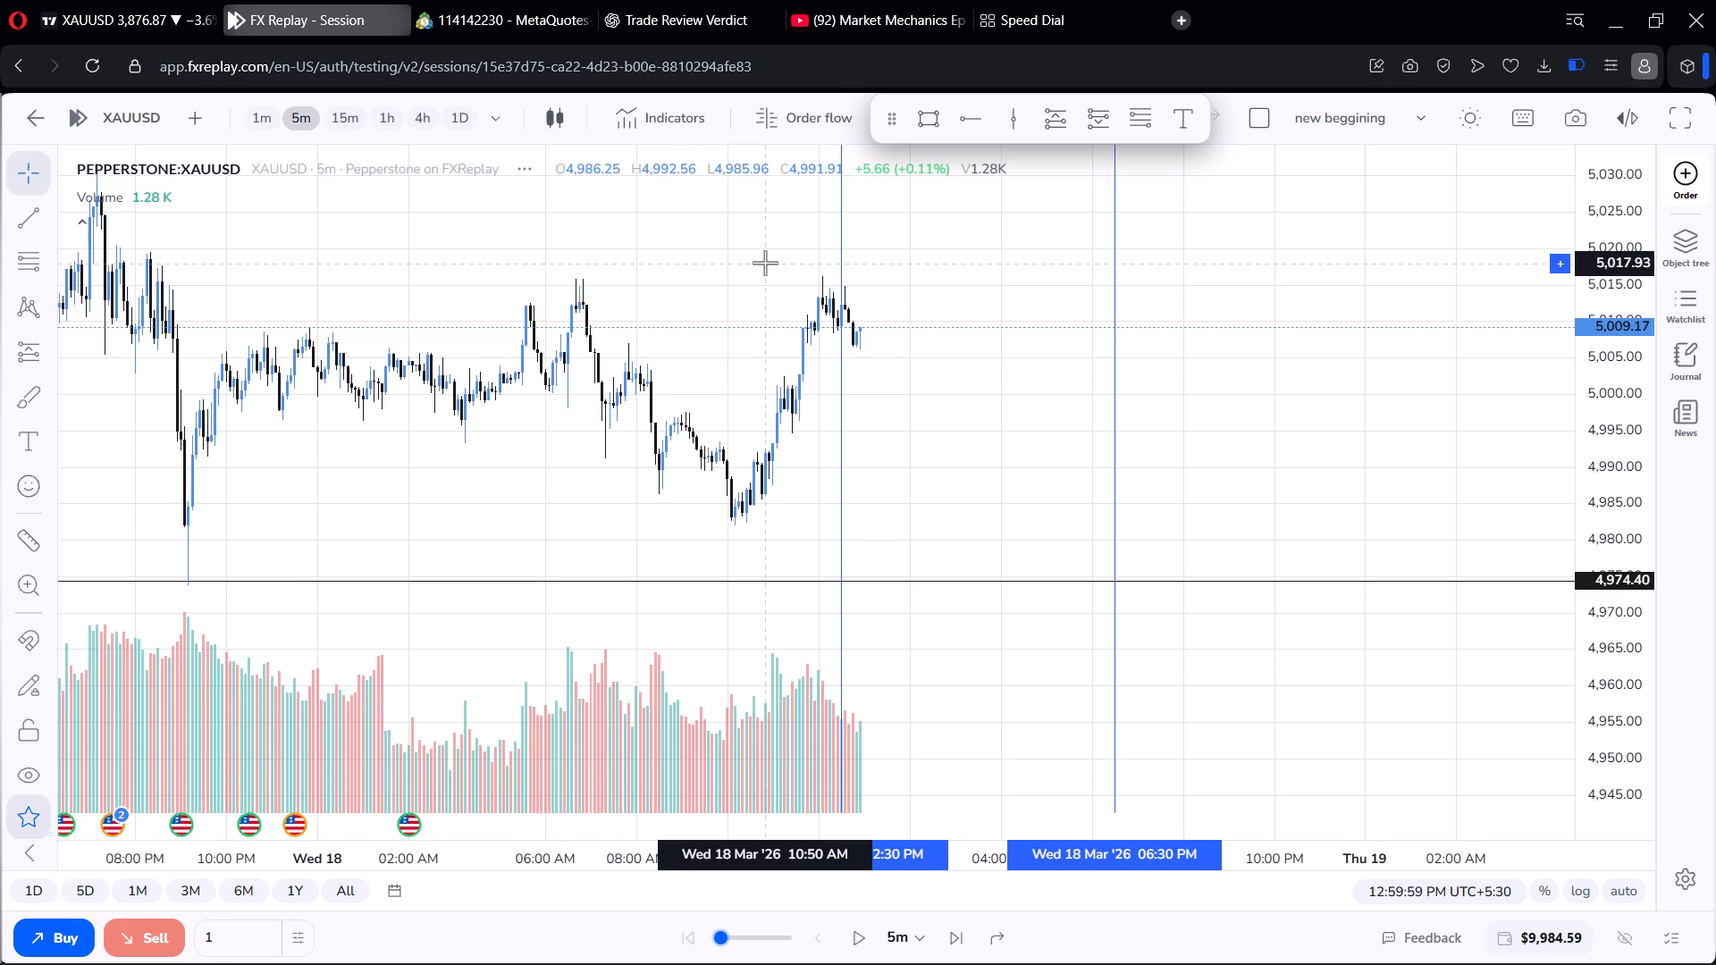
click(1695, 188)
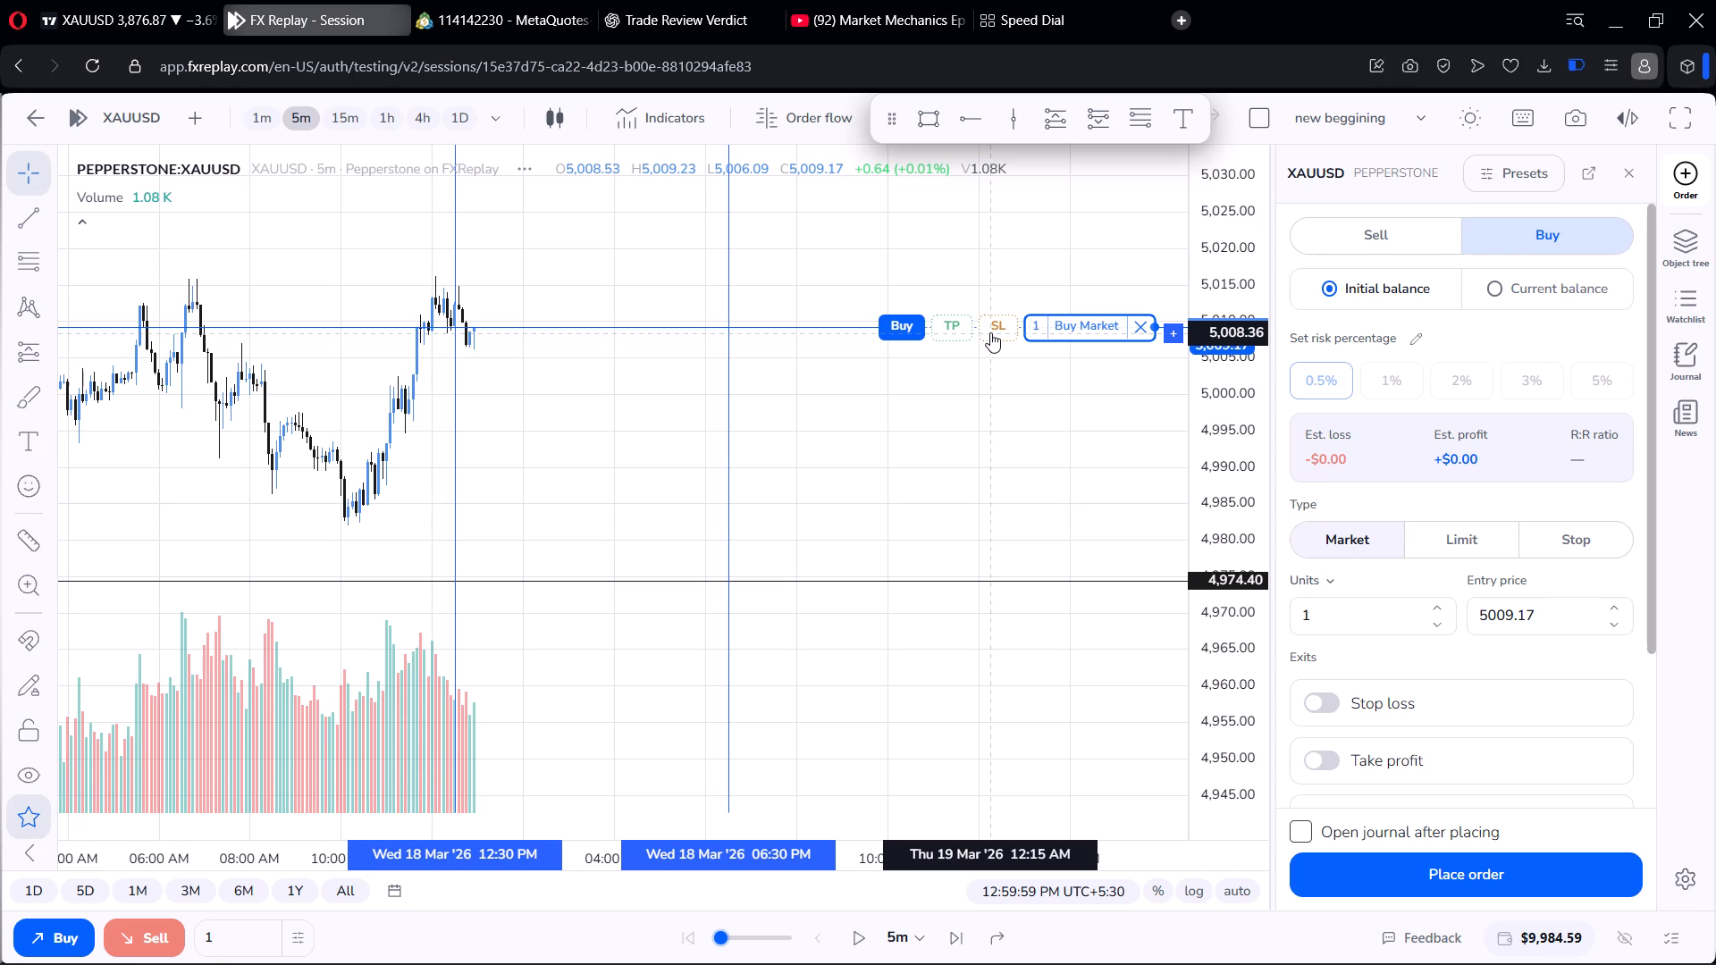
drag(991, 328, 998, 365)
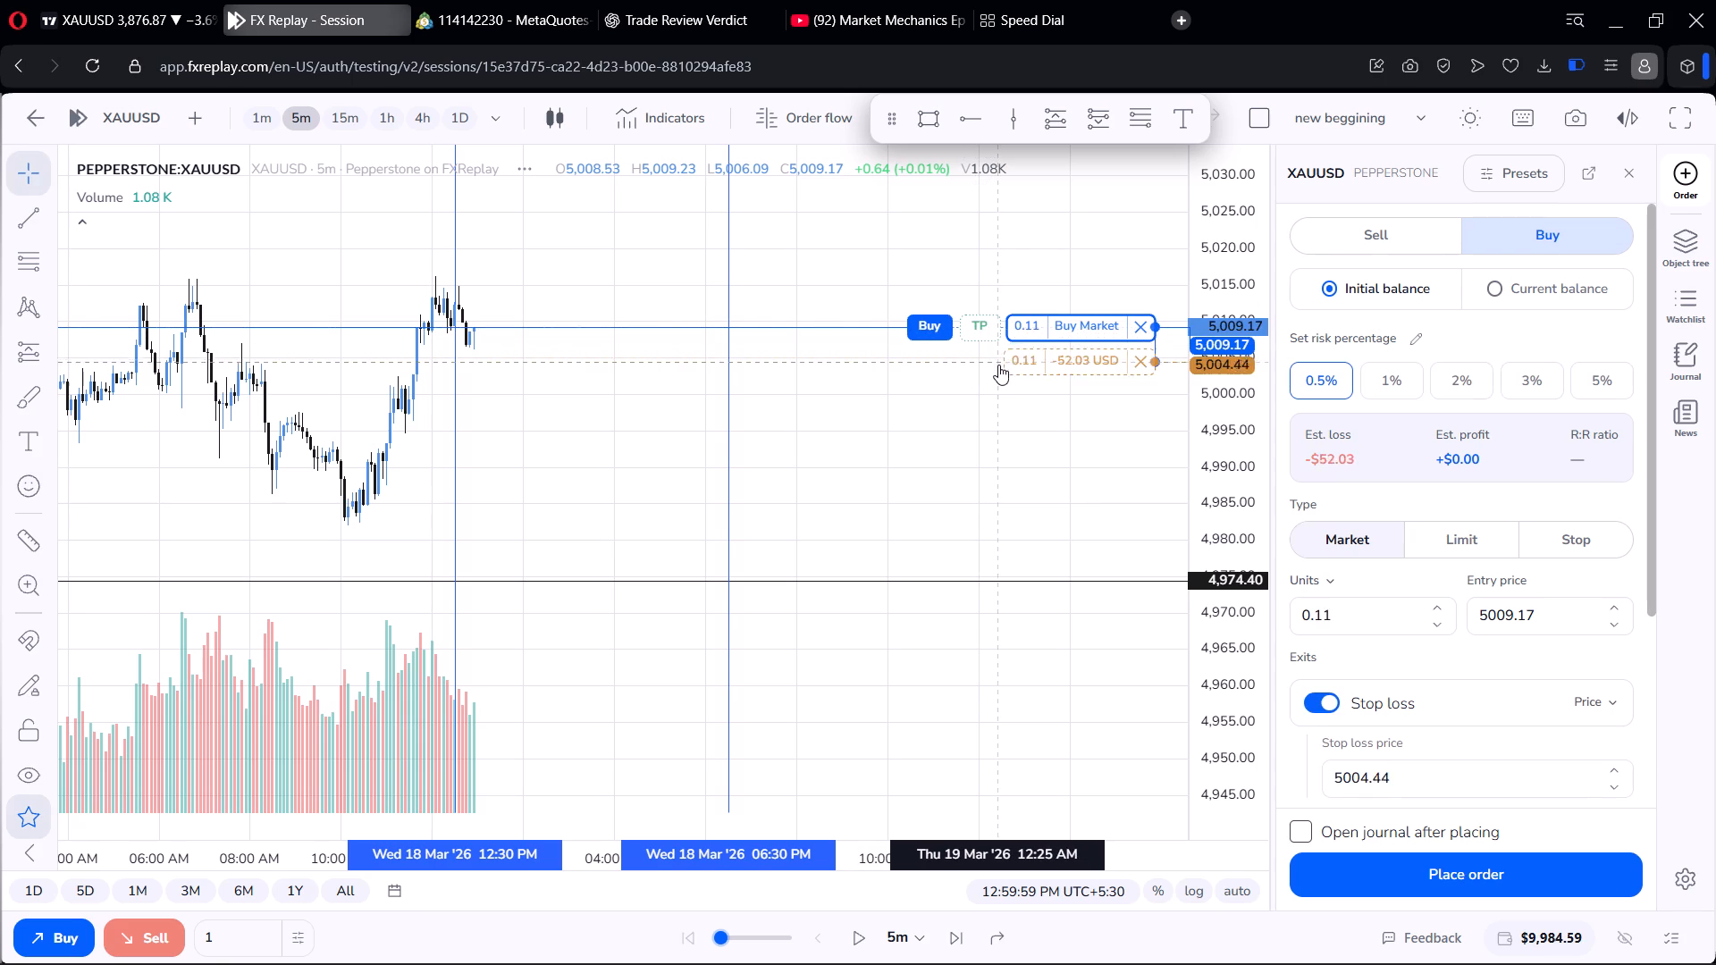
drag(998, 365, 998, 370)
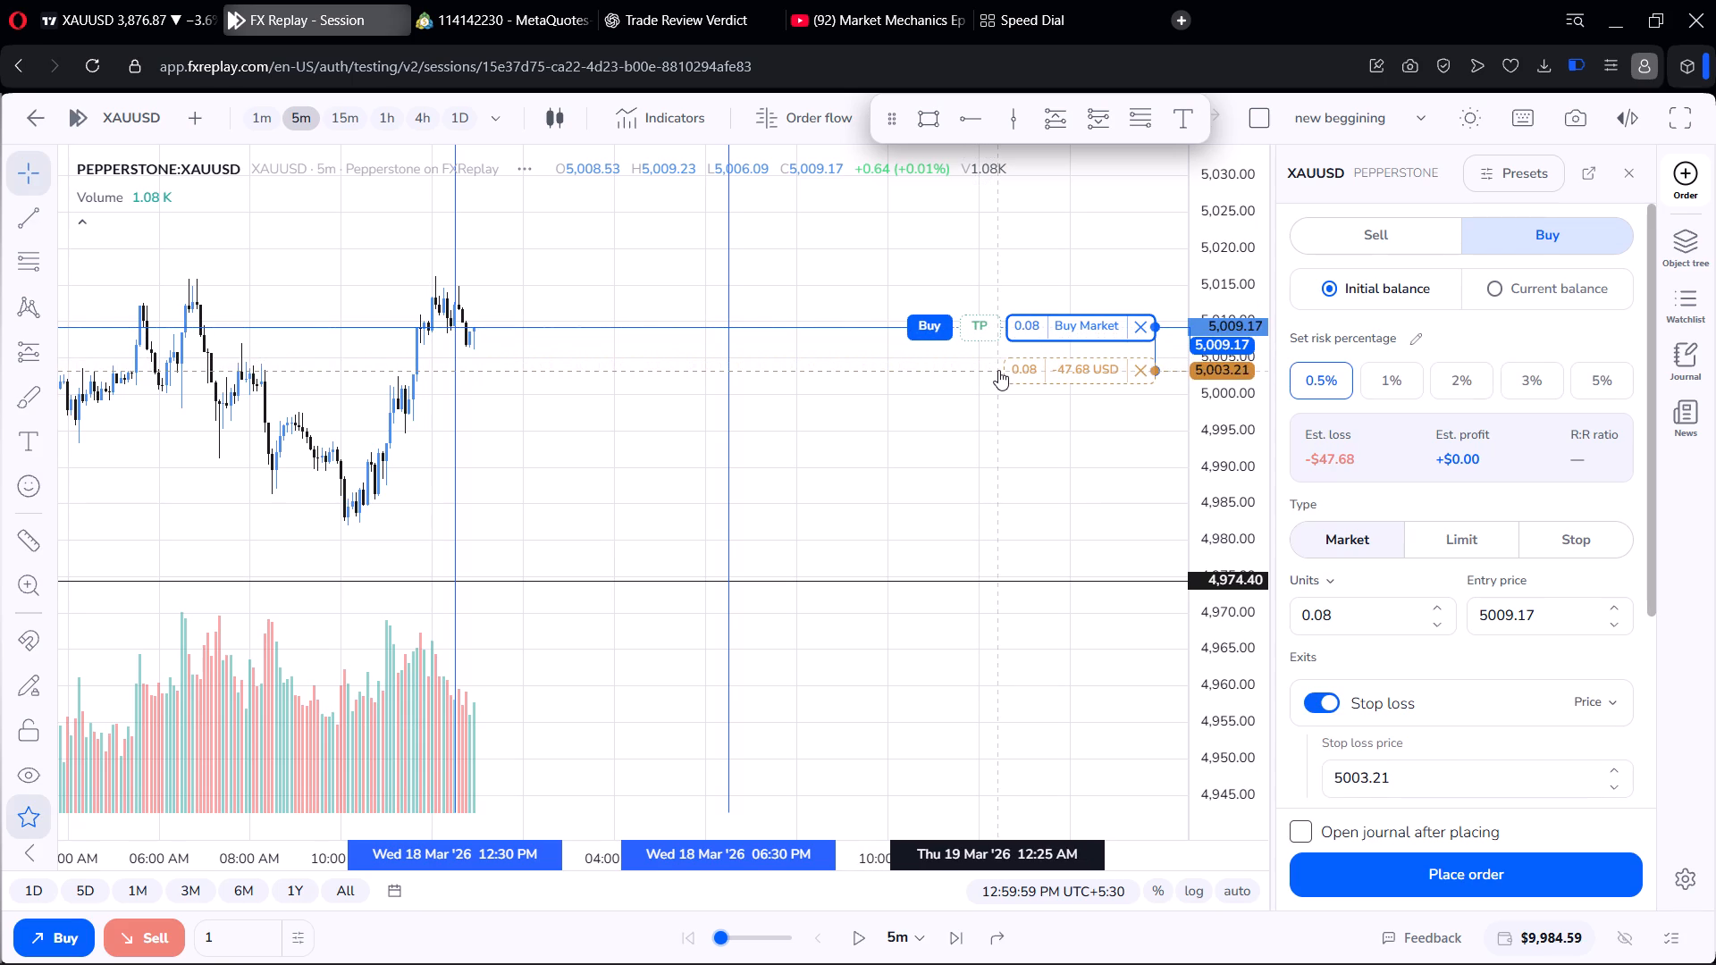
drag(998, 370, 1004, 372)
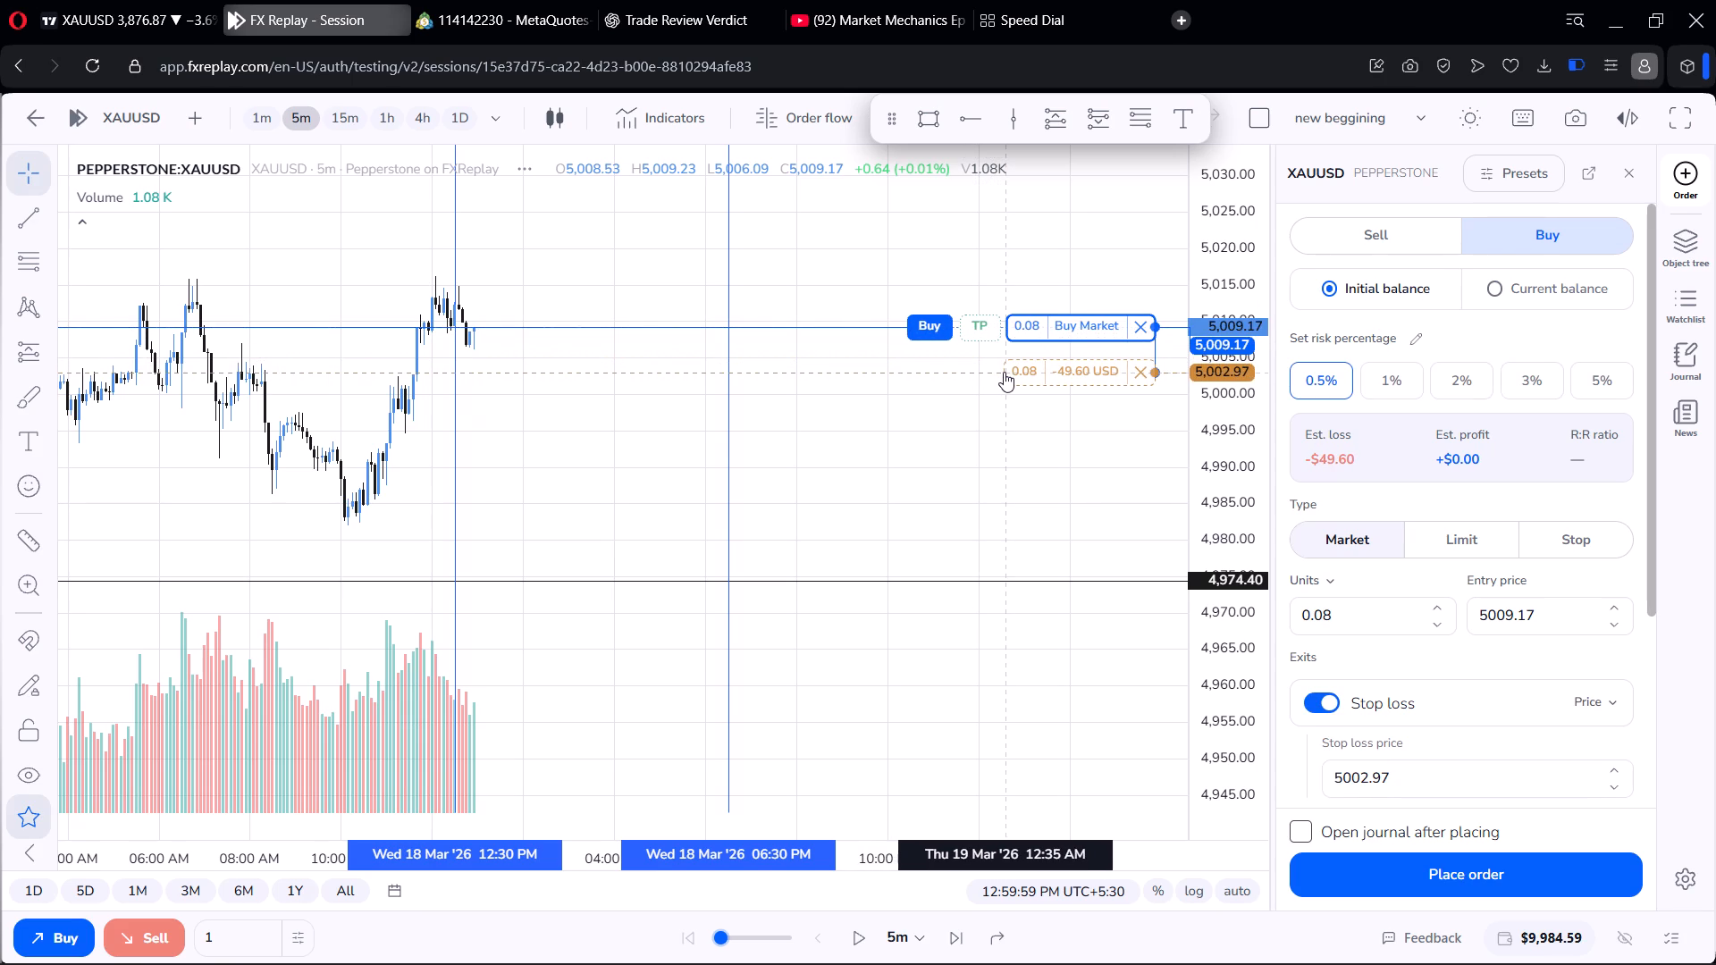
drag(1004, 372, 1005, 372)
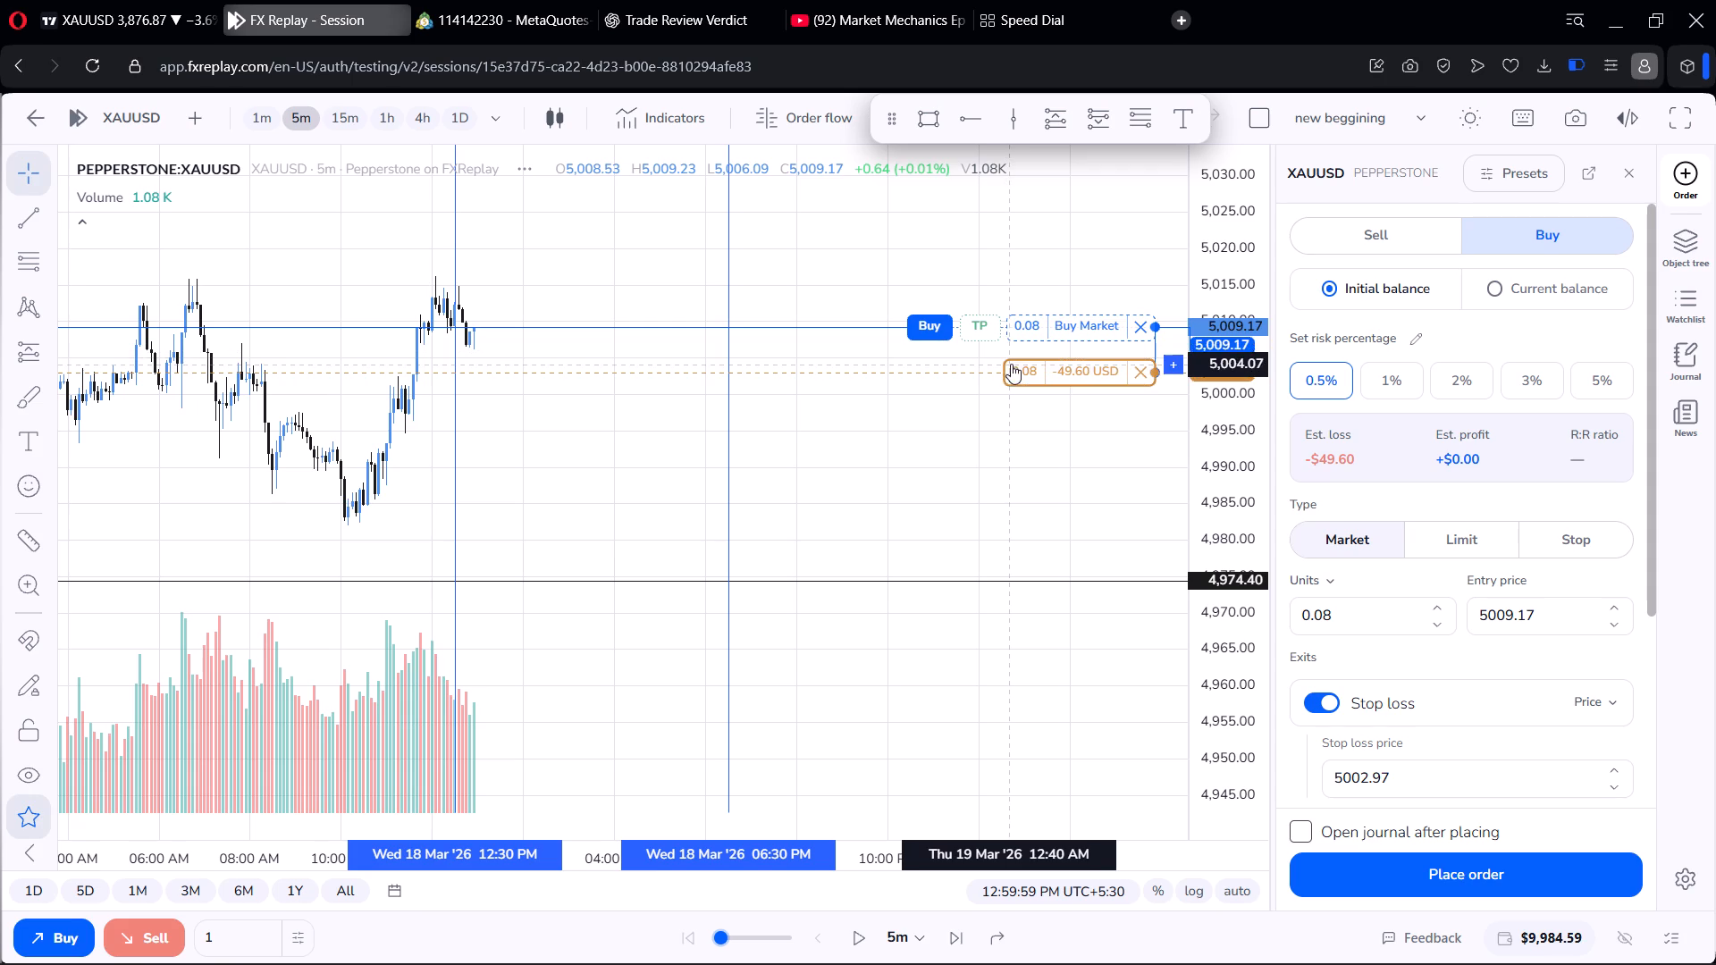
drag(1011, 365, 1014, 373)
Add a take profit to the buy order and adjust it to 5,031.78.
drag(990, 331, 1005, 220)
scroll(1011, 216, down, 6)
drag(802, 245, 1014, 369)
scroll(1021, 357, down, 2)
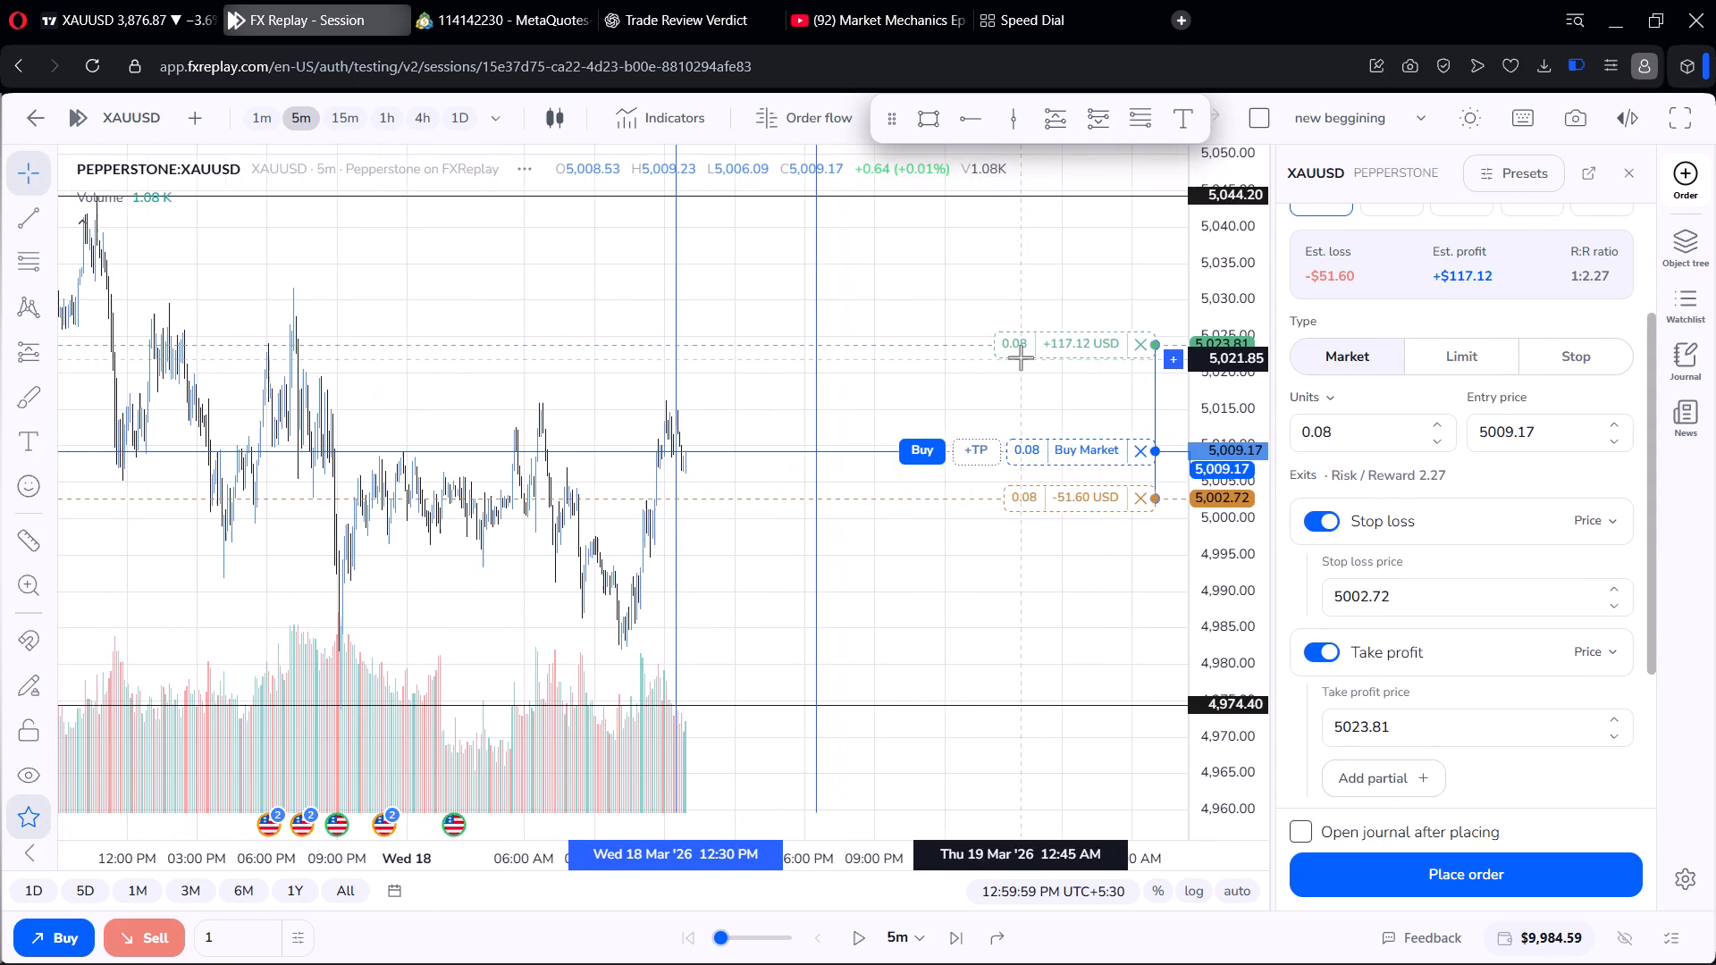
drag(1018, 342, 1011, 281)
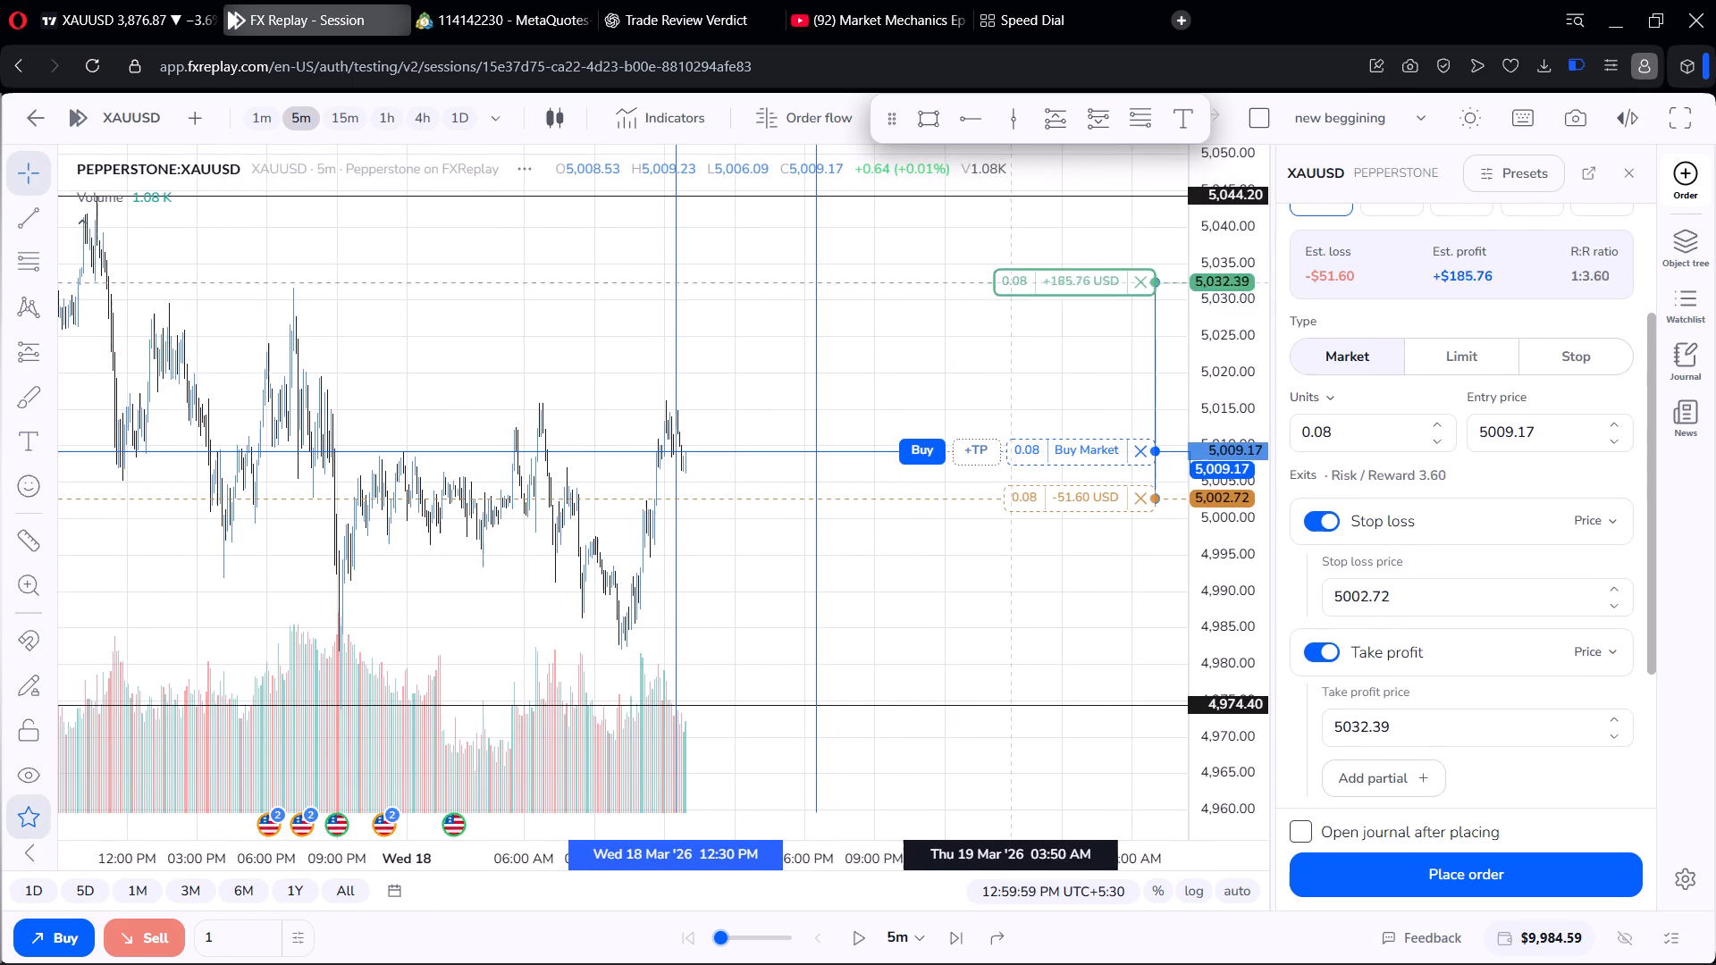
drag(1011, 281, 1011, 286)
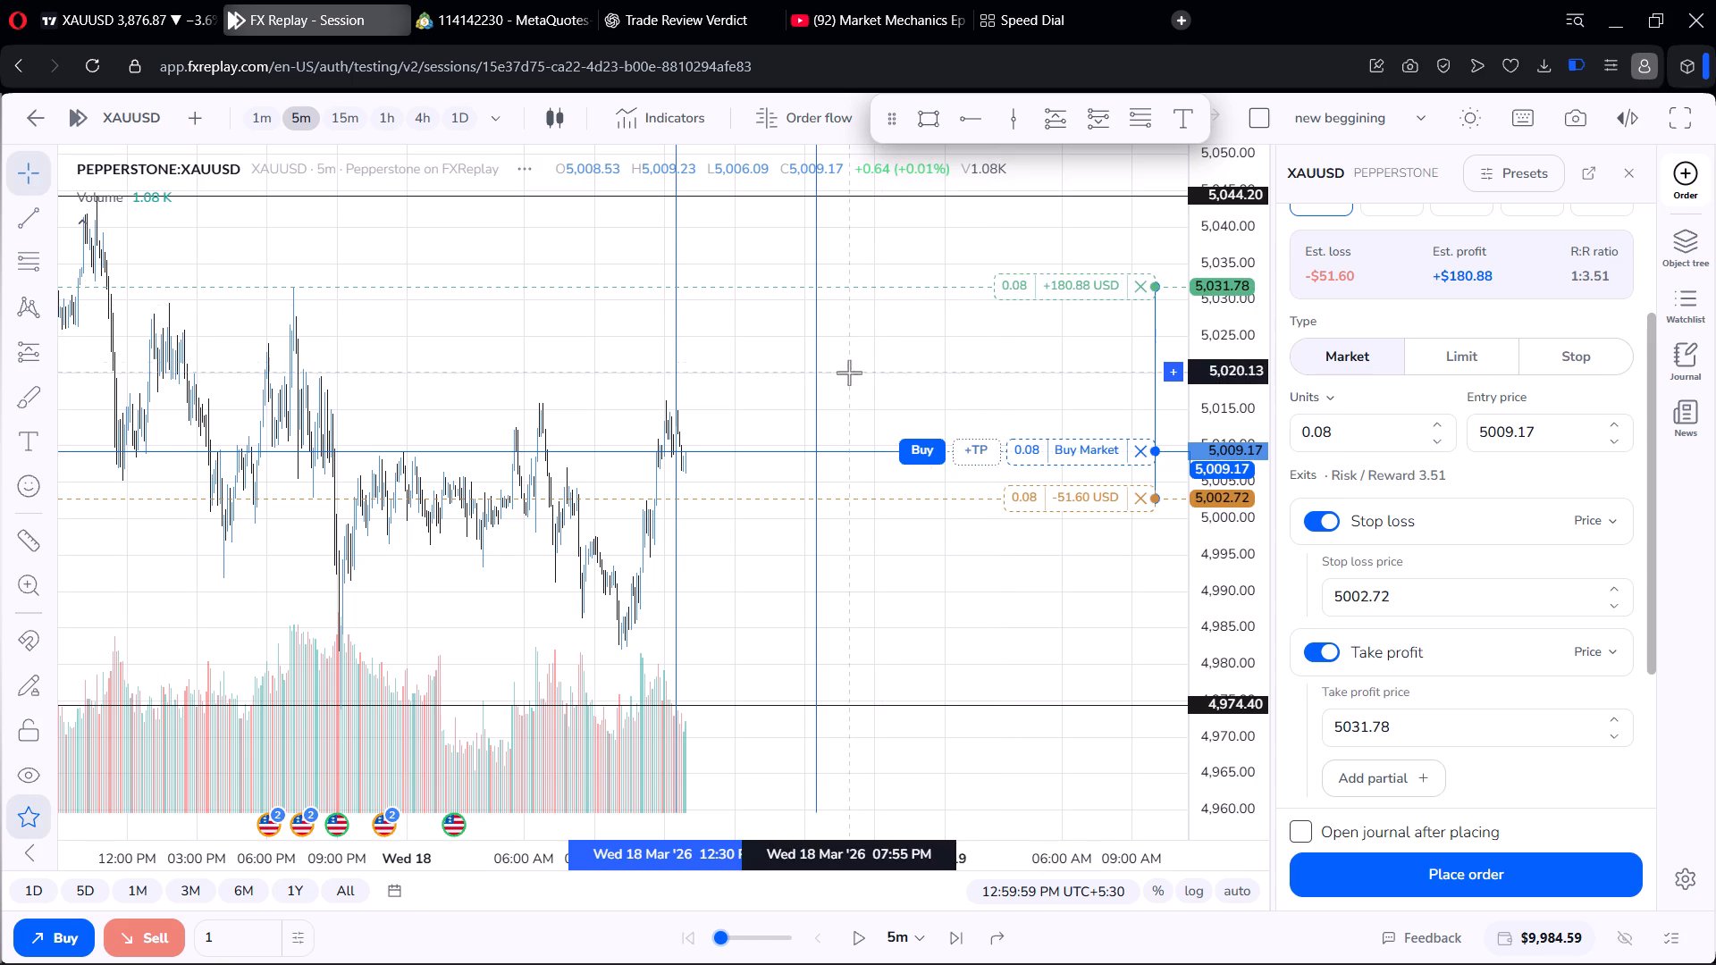
Check the buy order's levels against the 5-minute candles and place the 0.08 market order.
scroll(857, 390, up, 8)
scroll(856, 377, down, 2)
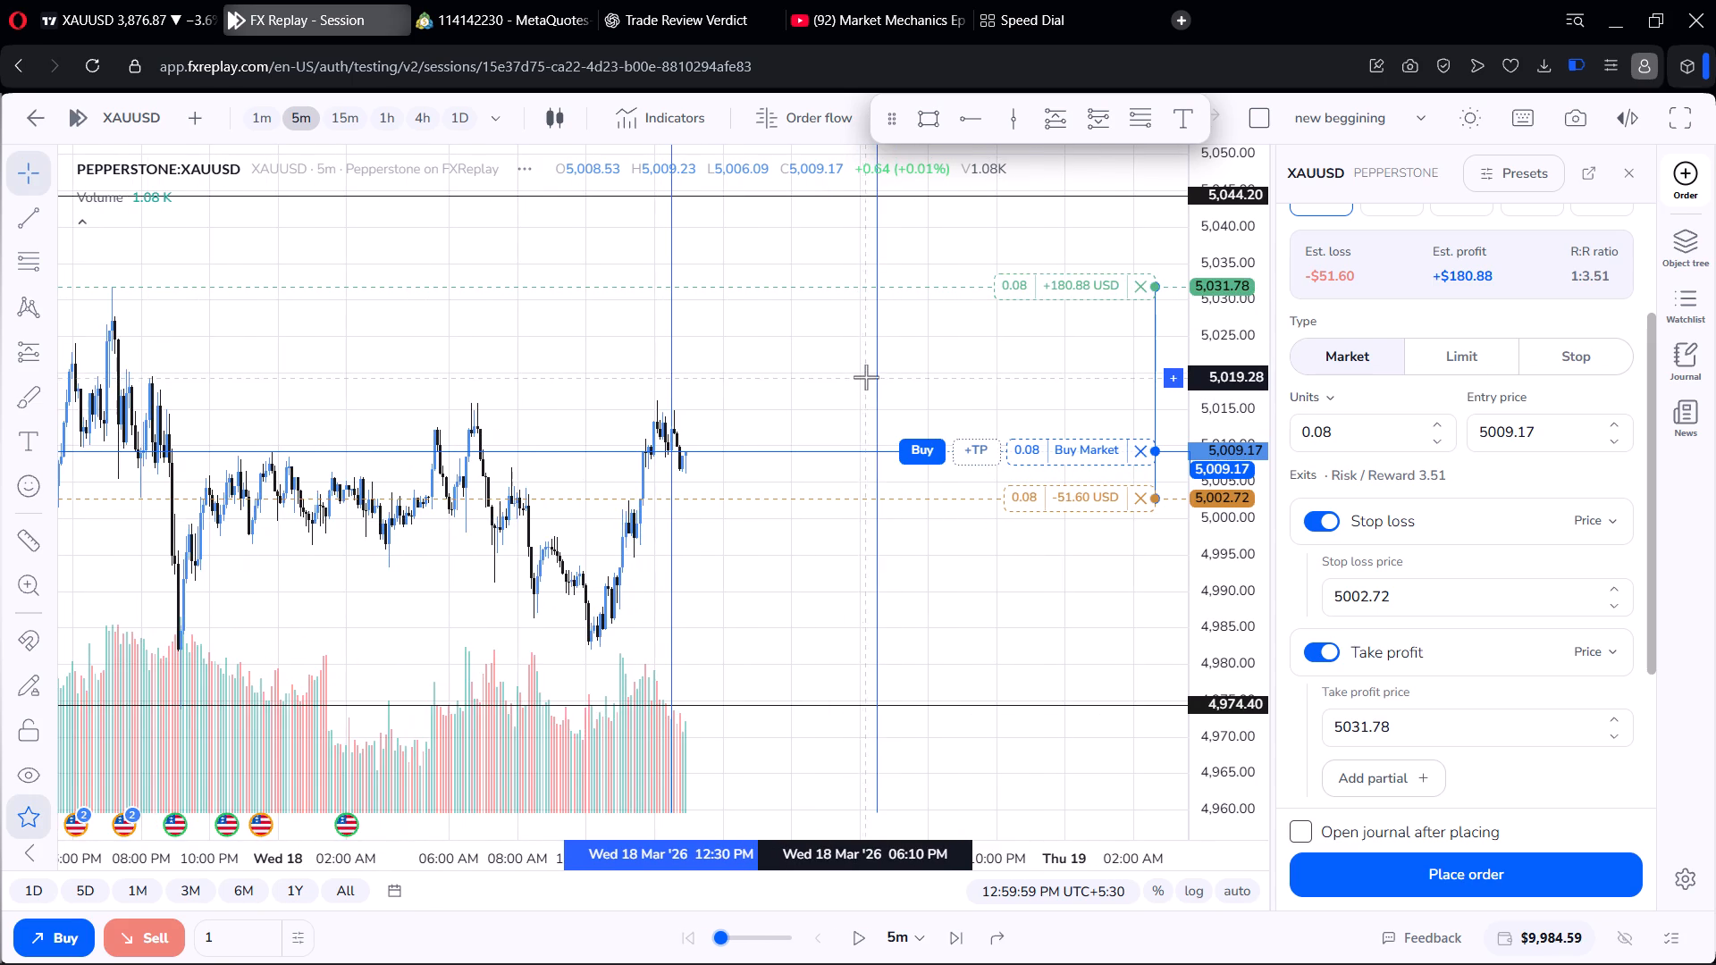
scroll(860, 382, down, 6)
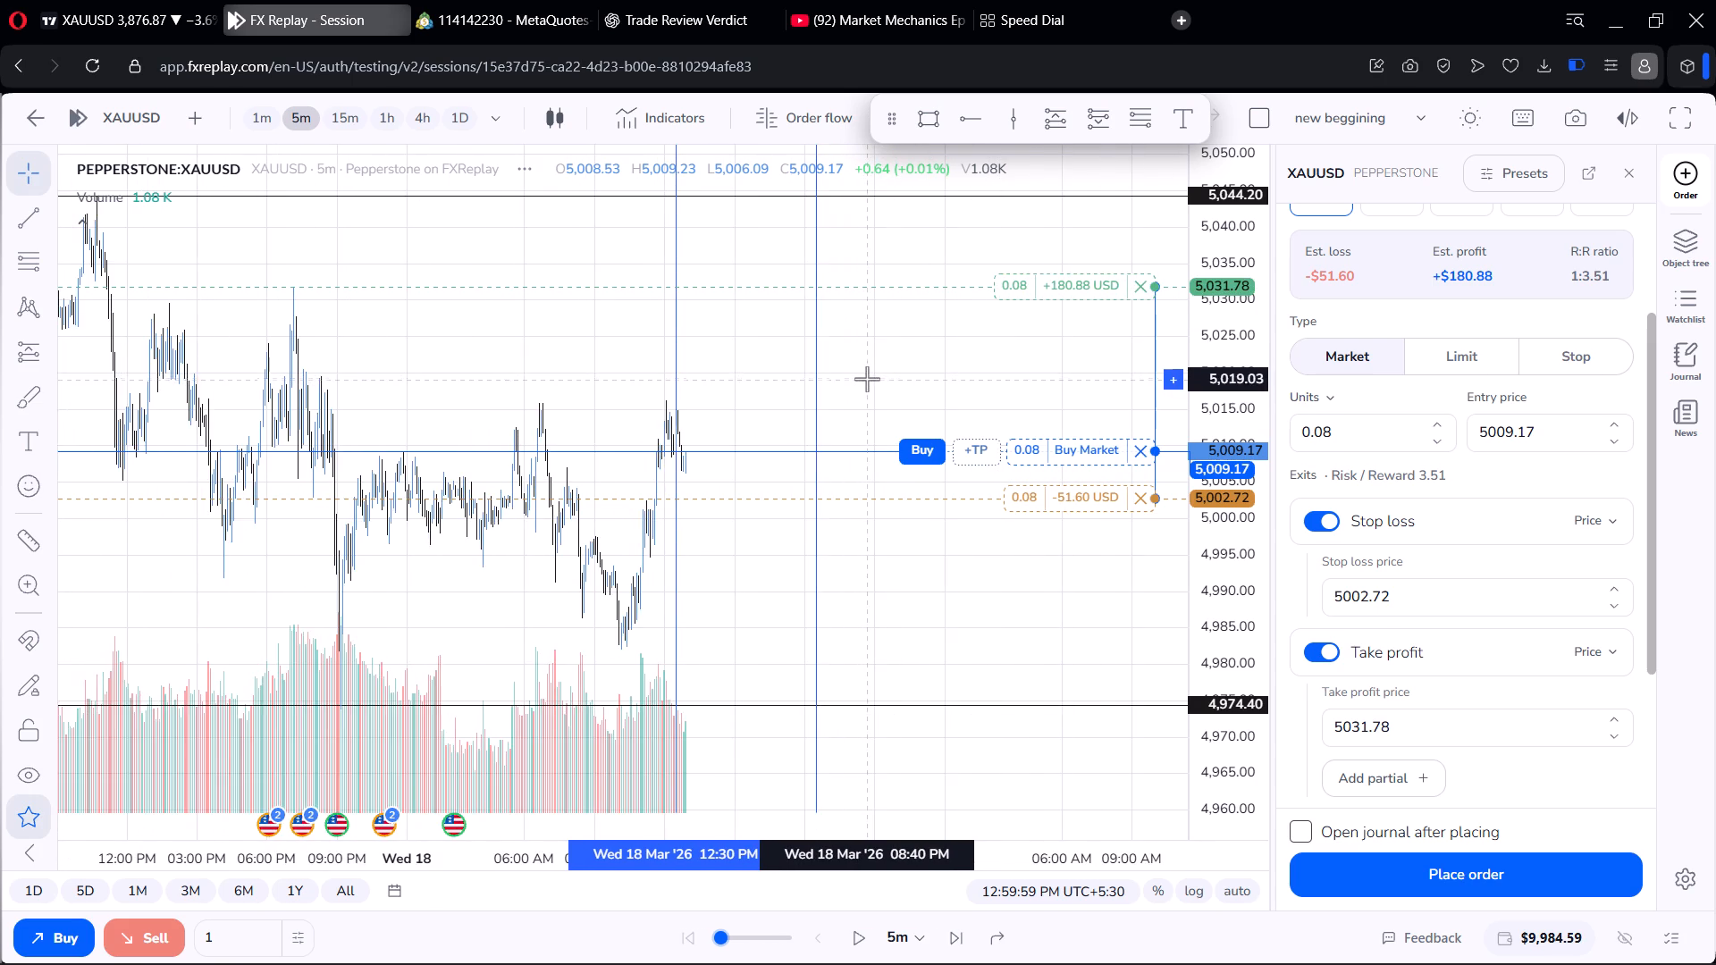
scroll(867, 379, up, 8)
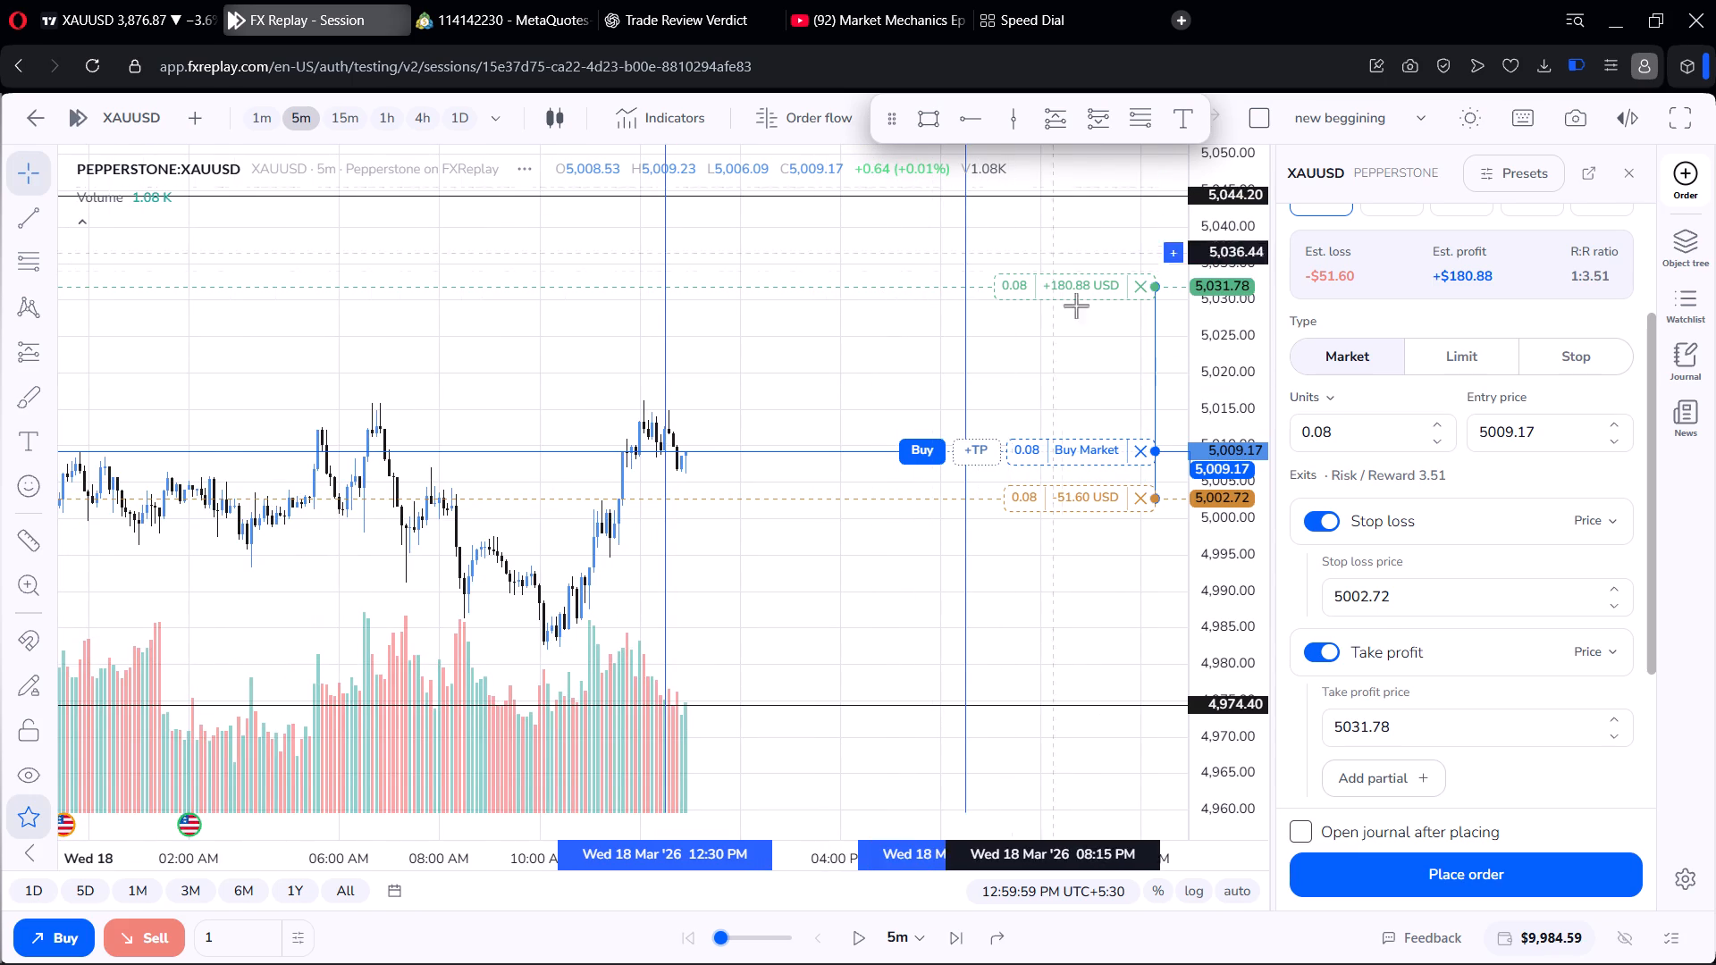
click(1420, 865)
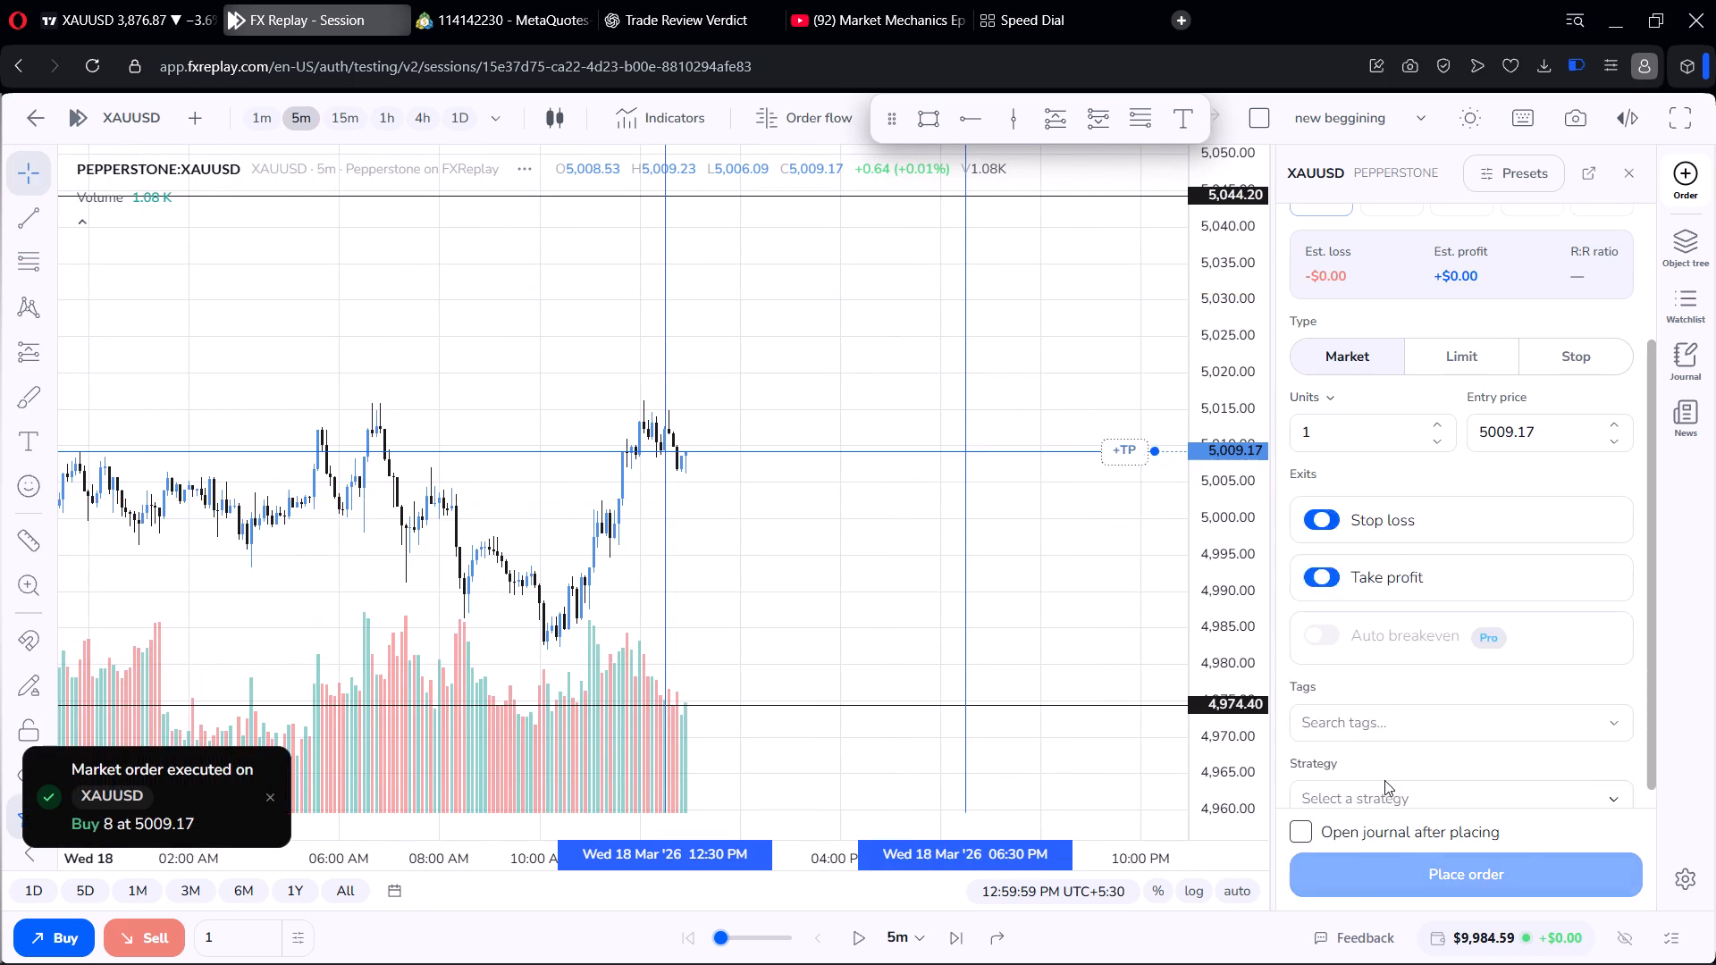
scroll(1266, 572, up, 3)
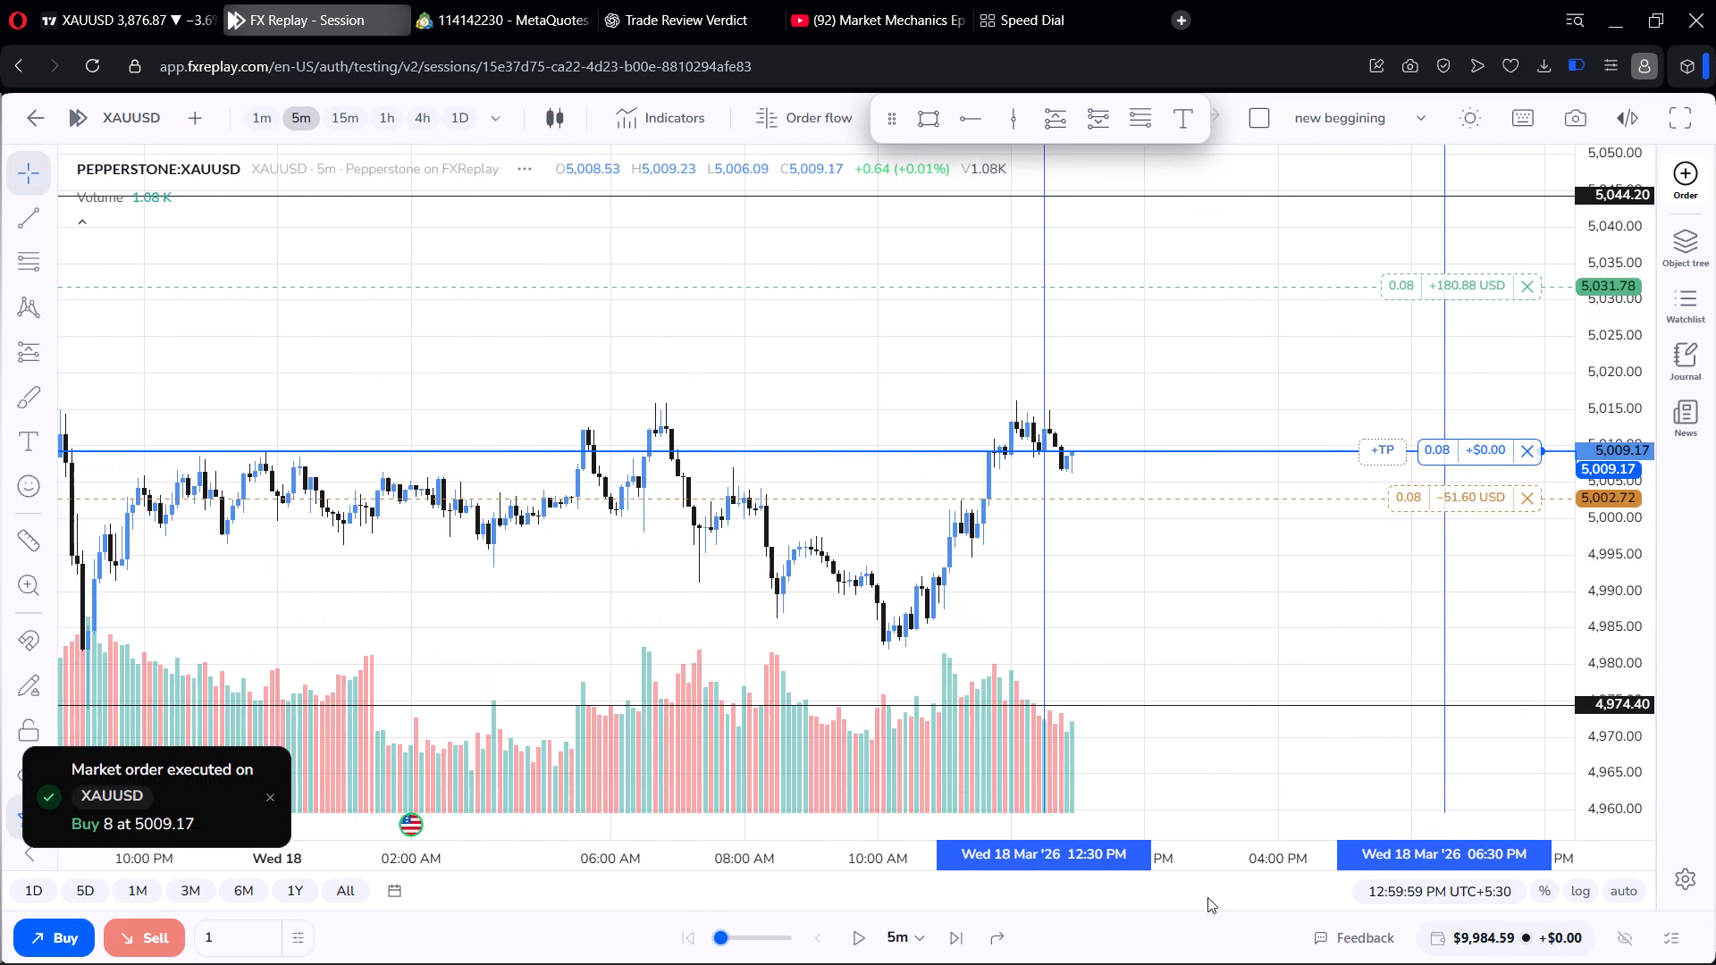
Advance the replay on the 5-minute chart in short runs to 02:24:59 PM on 18 March.
click(865, 934)
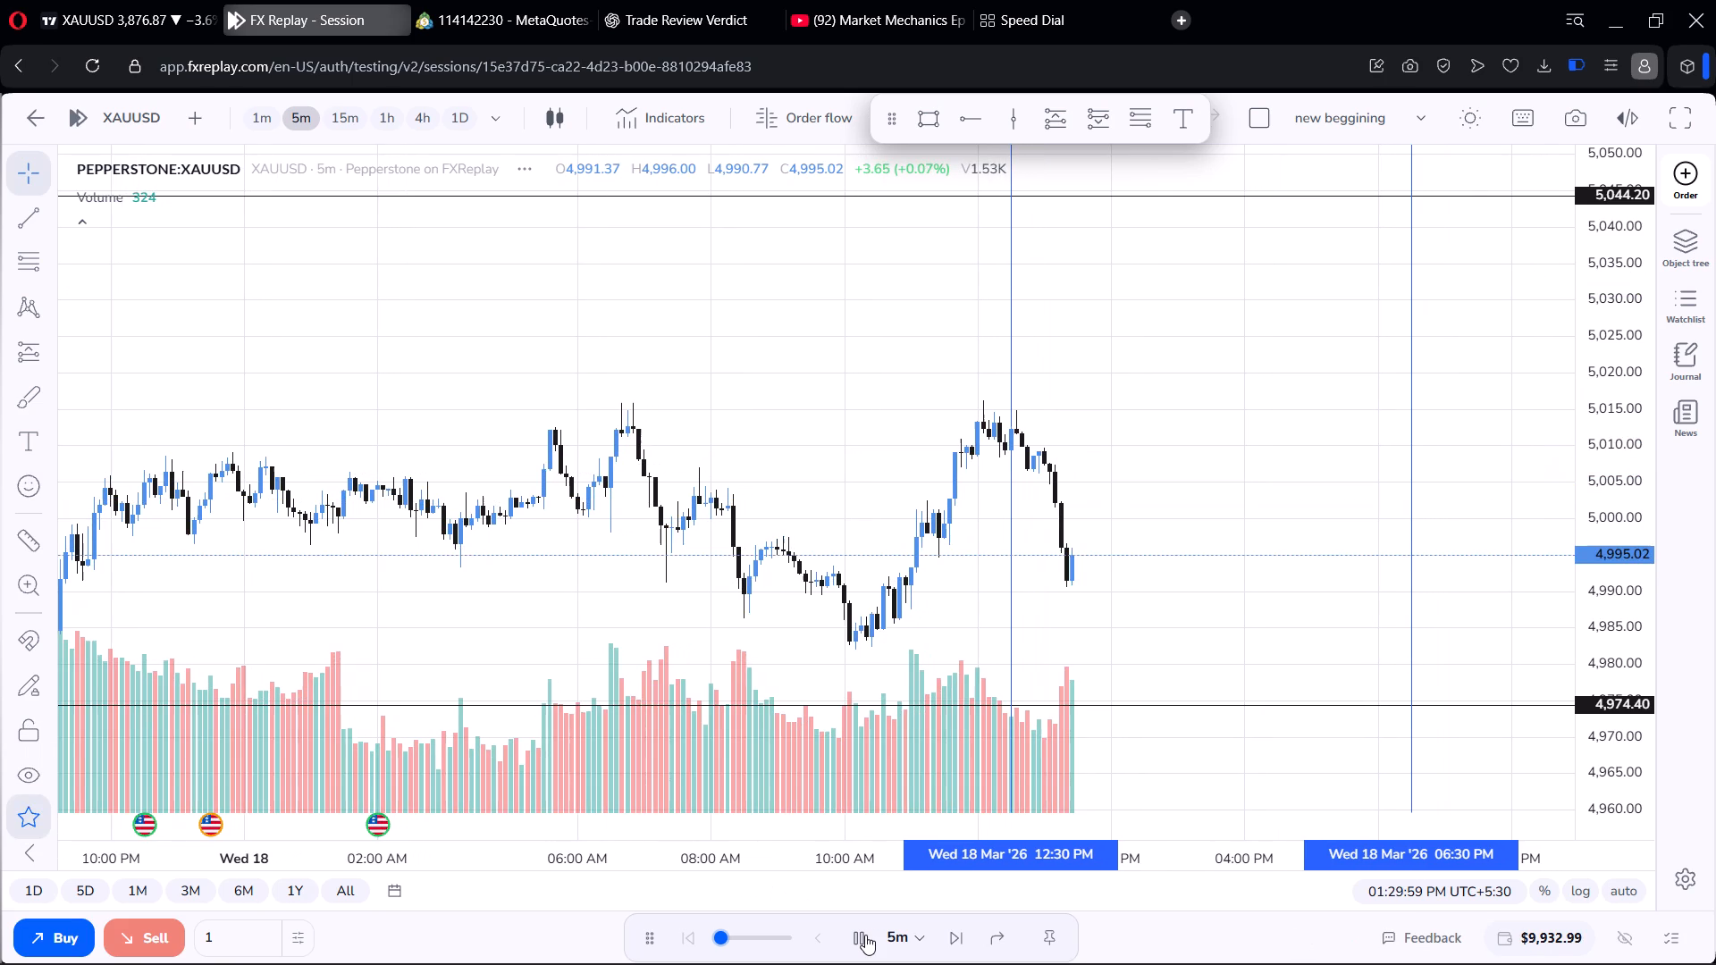
click(865, 935)
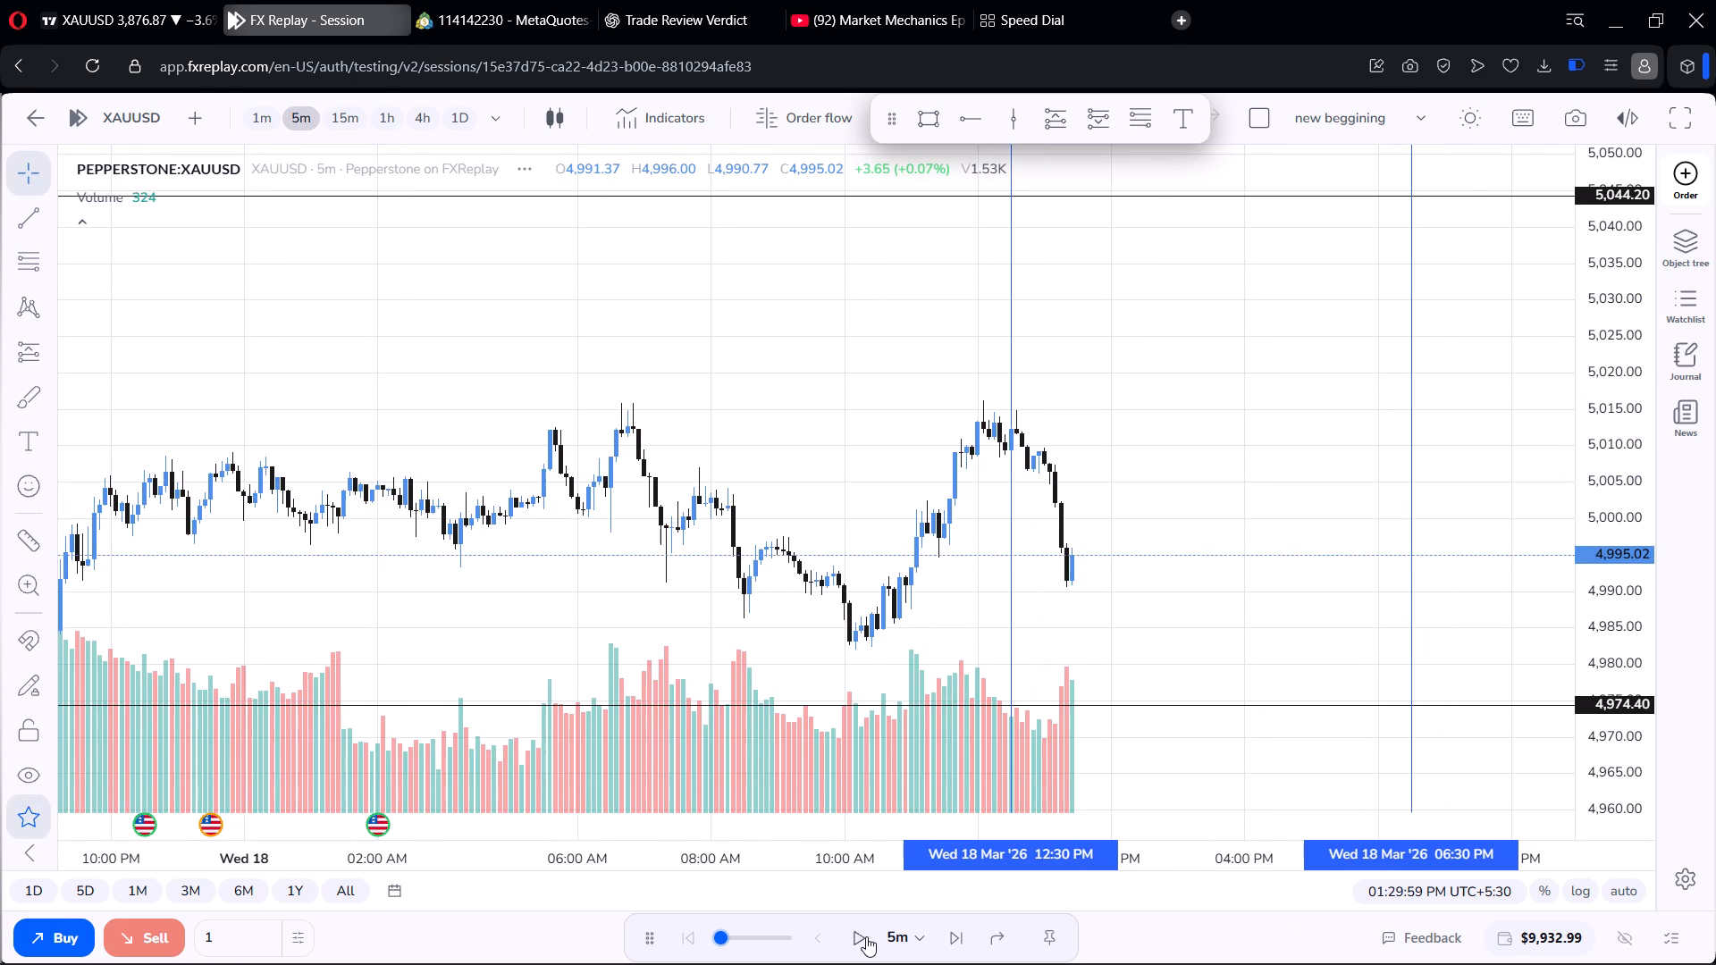
click(866, 936)
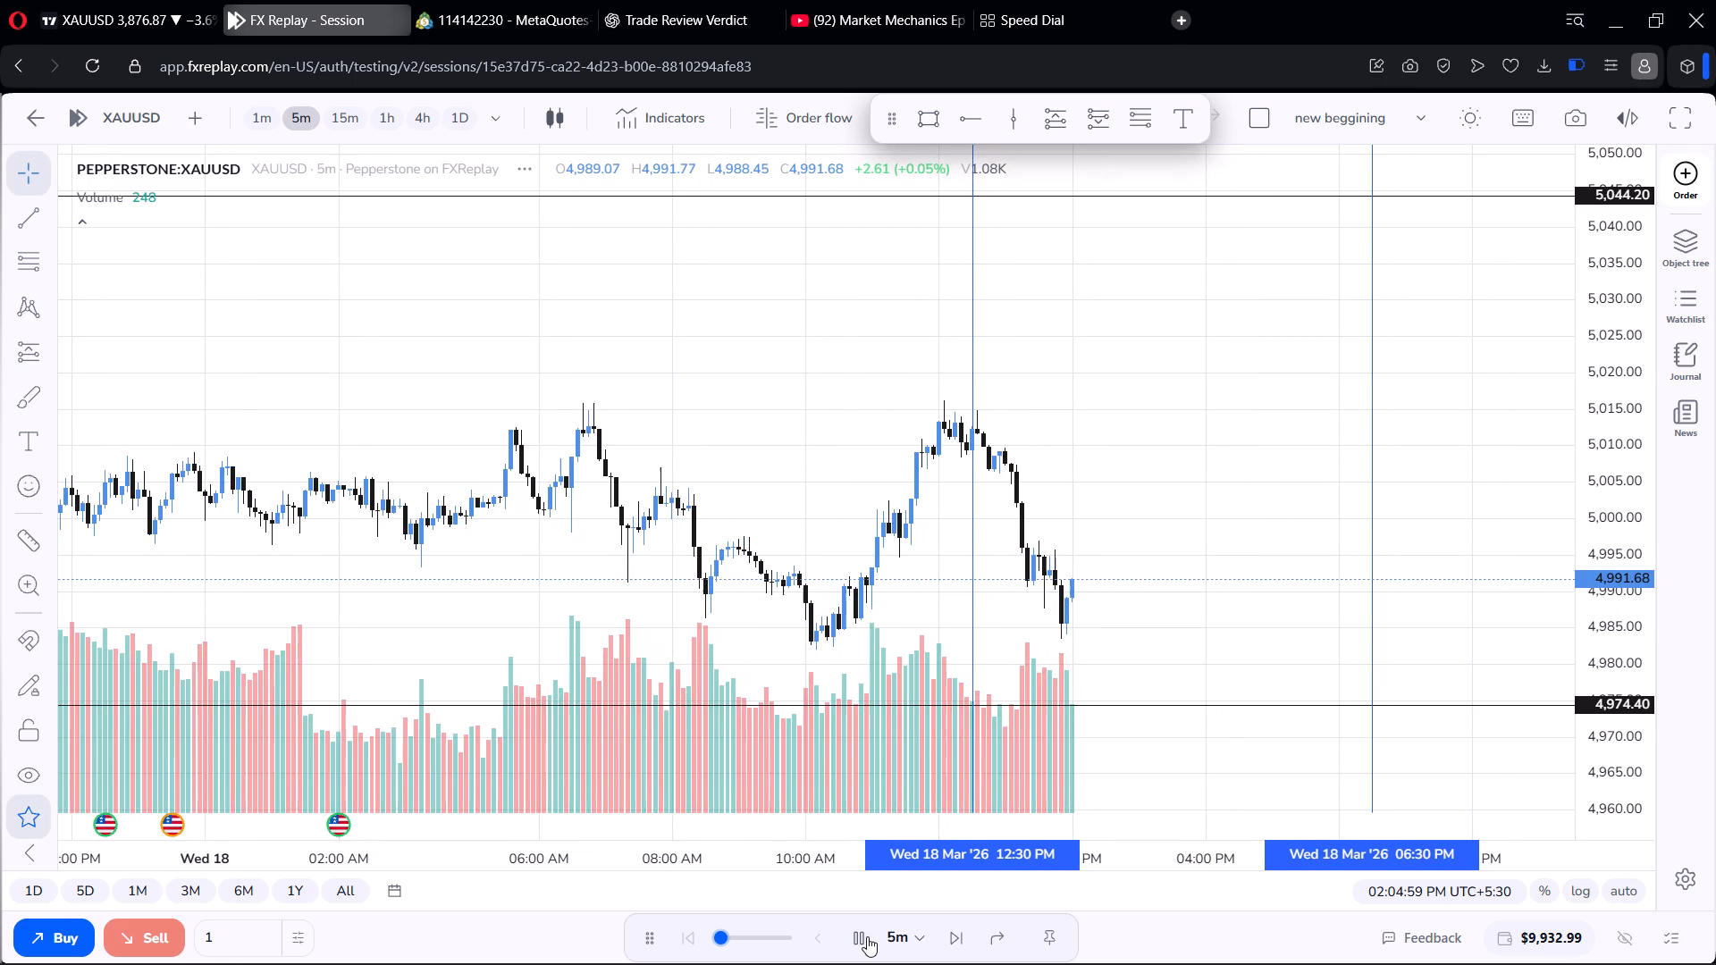
click(867, 936)
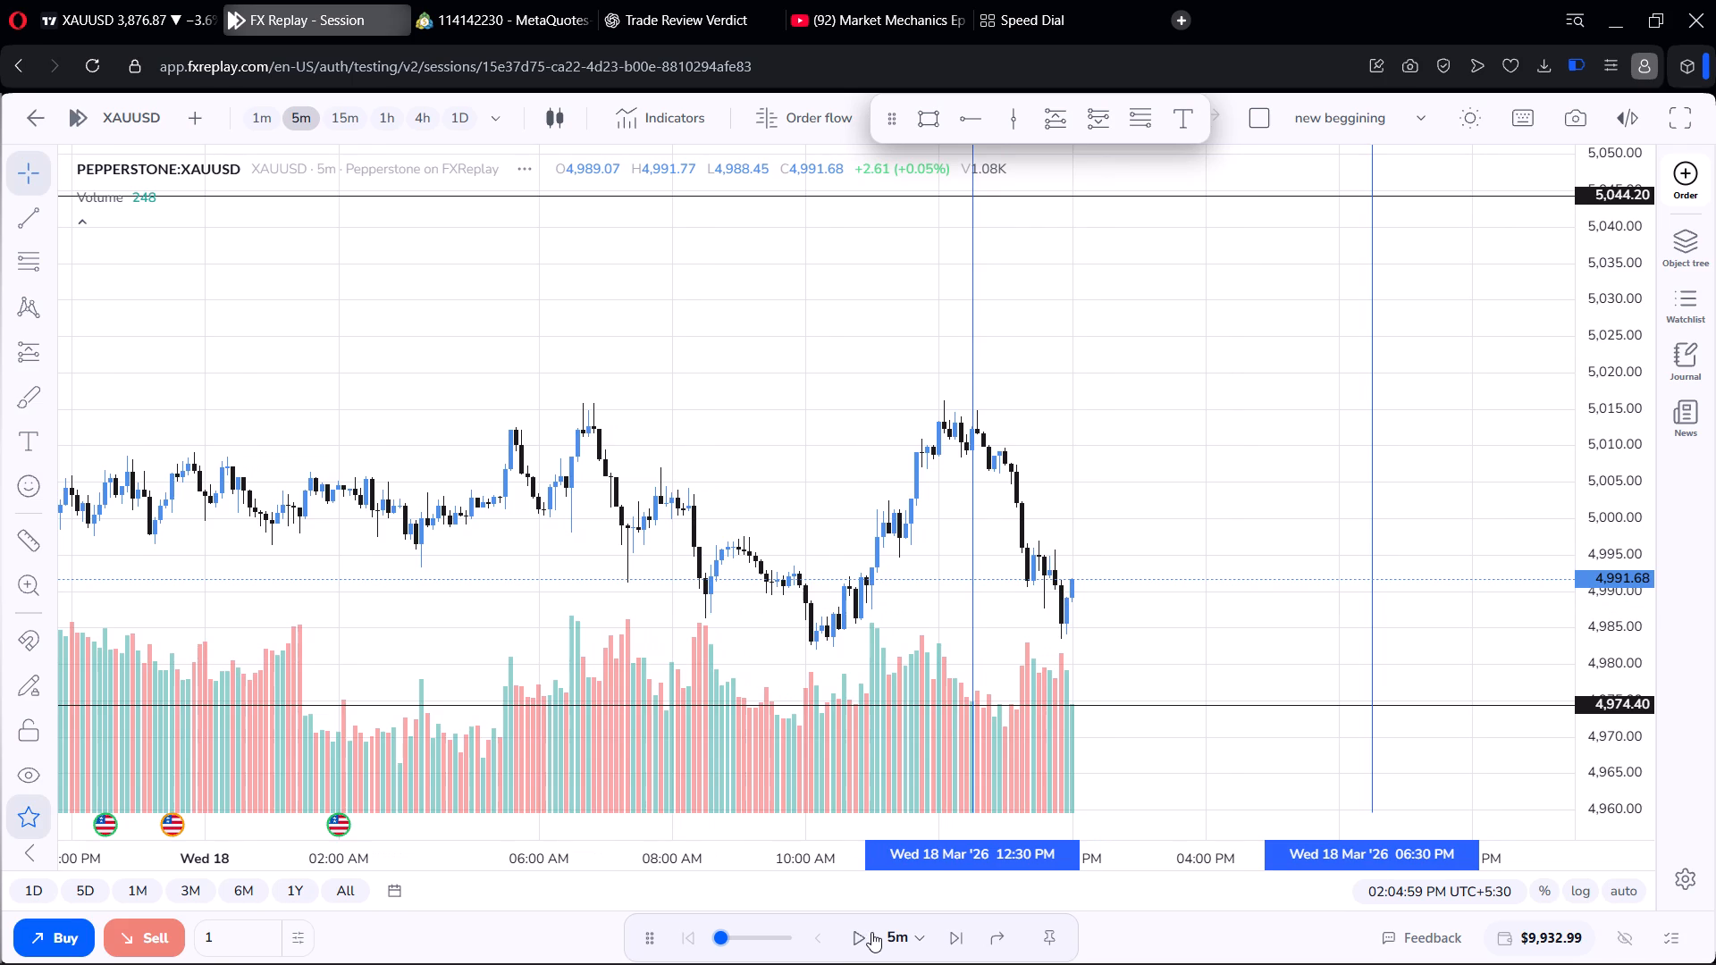
click(866, 942)
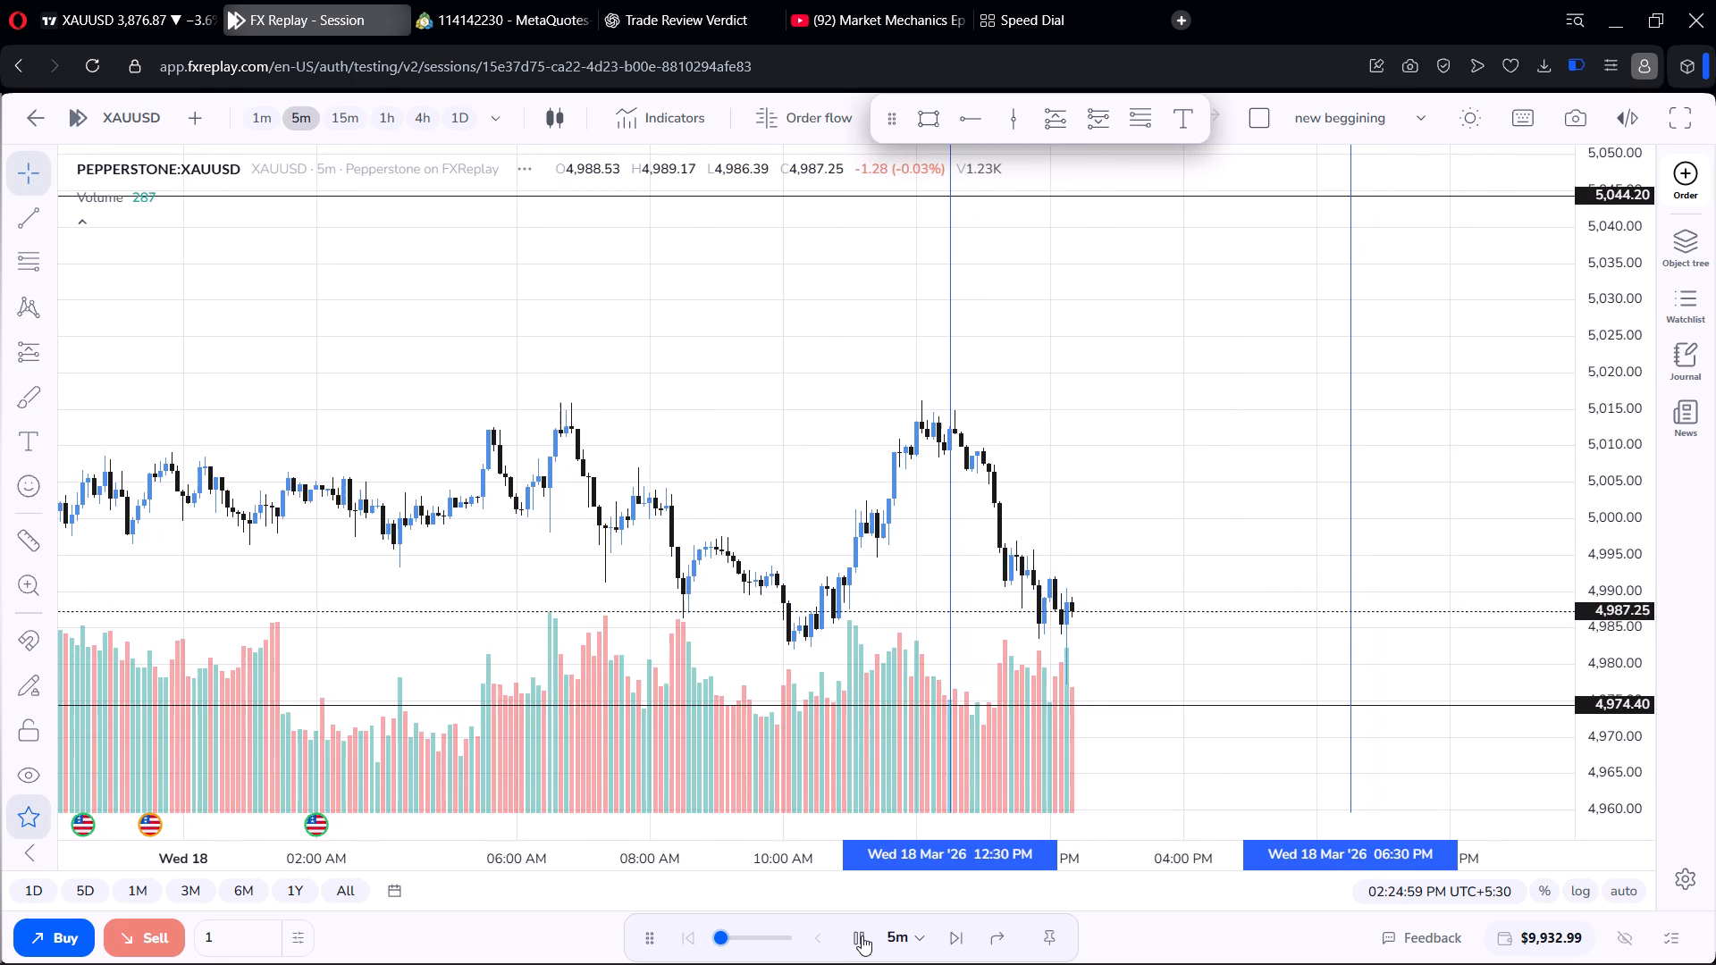
click(862, 936)
Examine the 5-minute price action since the session opening relative to the 4,974.40 level.
drag(1137, 482, 1148, 364)
scroll(1132, 410, down, 5)
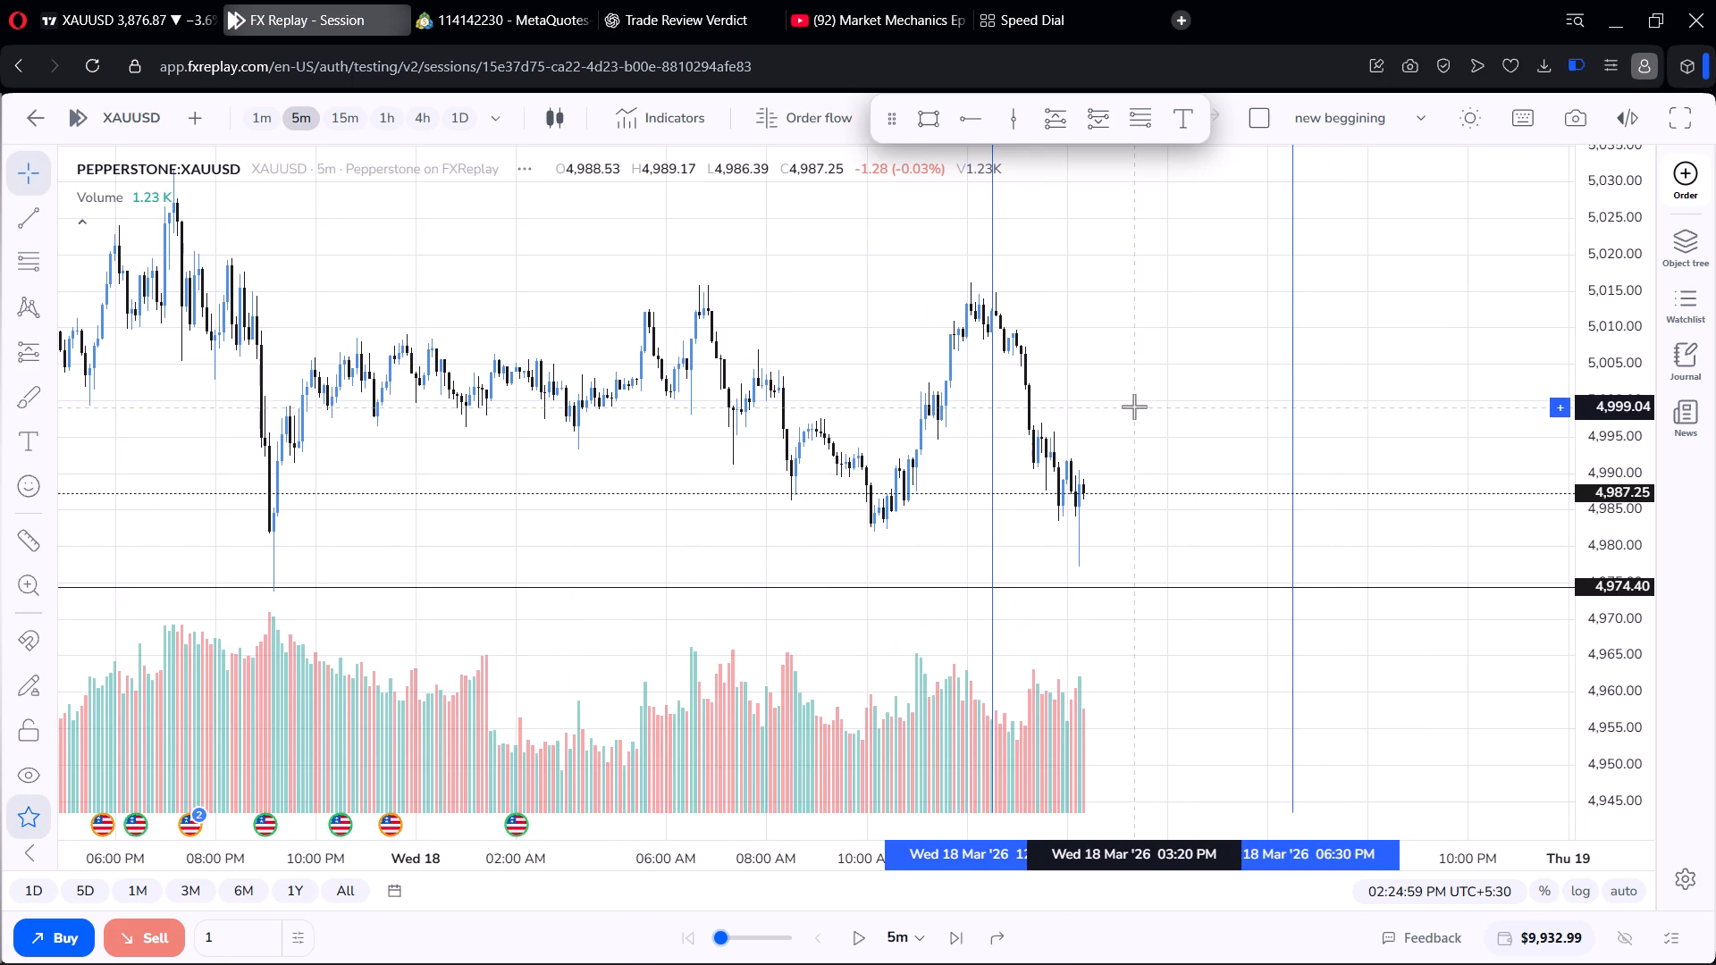
scroll(1134, 407, down, 4)
scroll(1134, 407, up, 11)
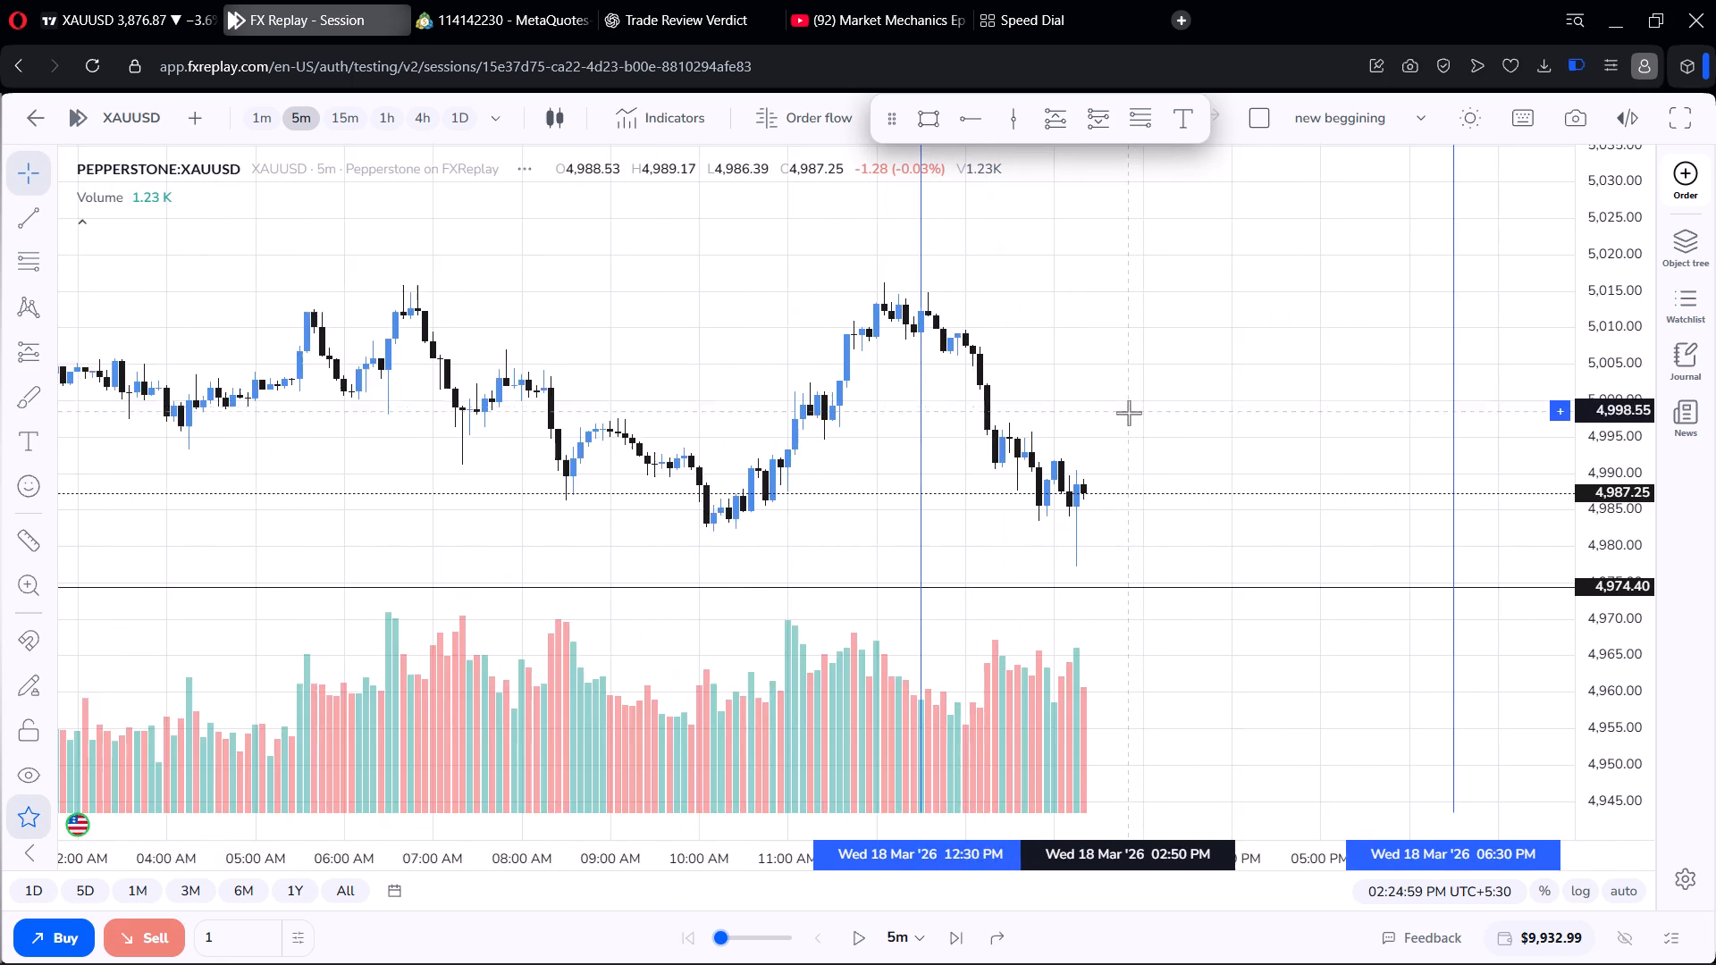
scroll(1129, 413, up, 1)
scroll(1135, 405, down, 9)
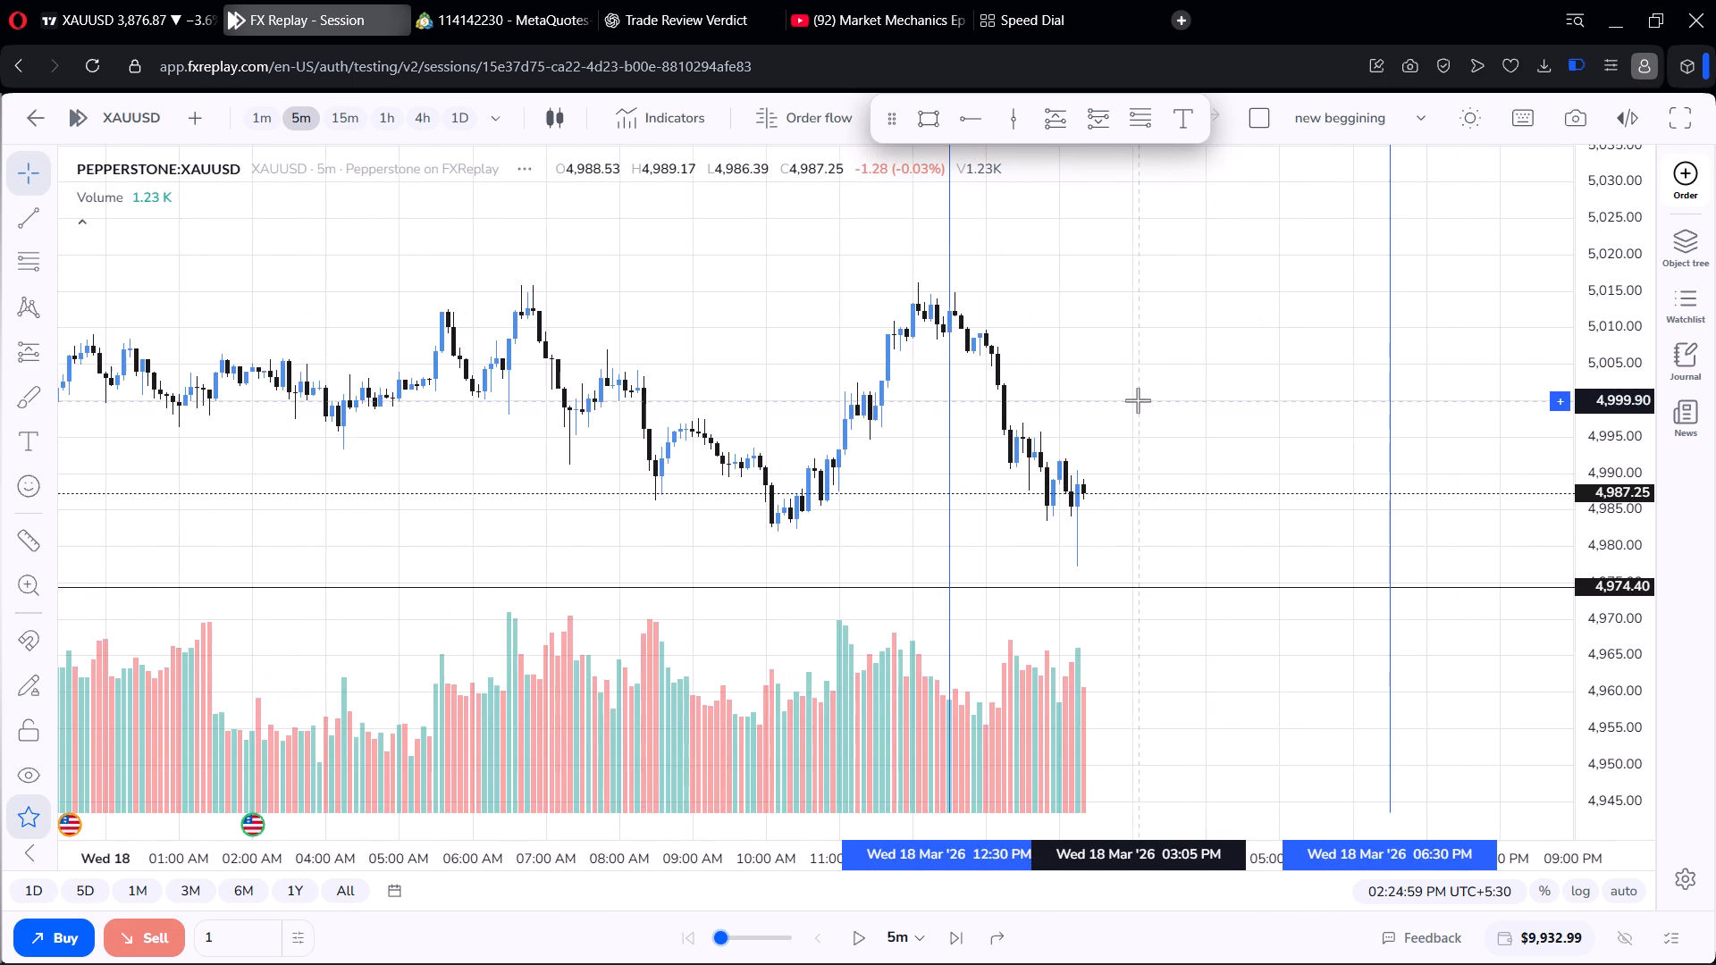
Advance the replay on the 5-minute chart to 04:09:59 PM on 18 March, pausing once at 02:29:59 PM.
click(864, 940)
click(864, 940)
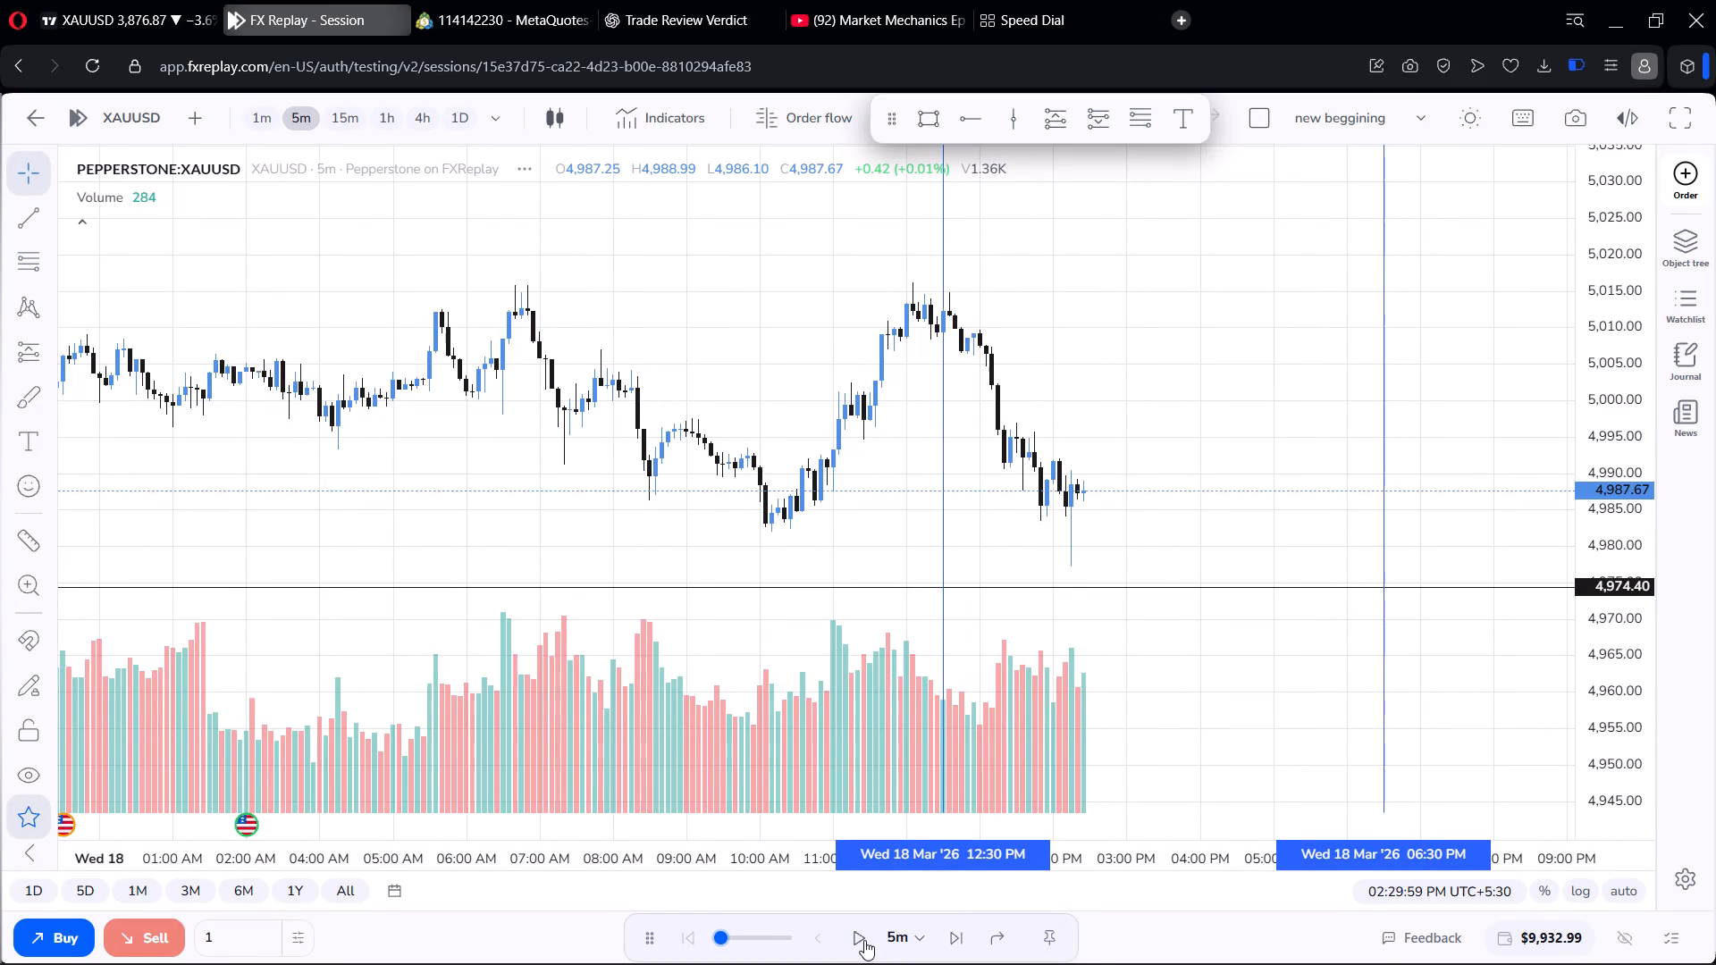
click(866, 940)
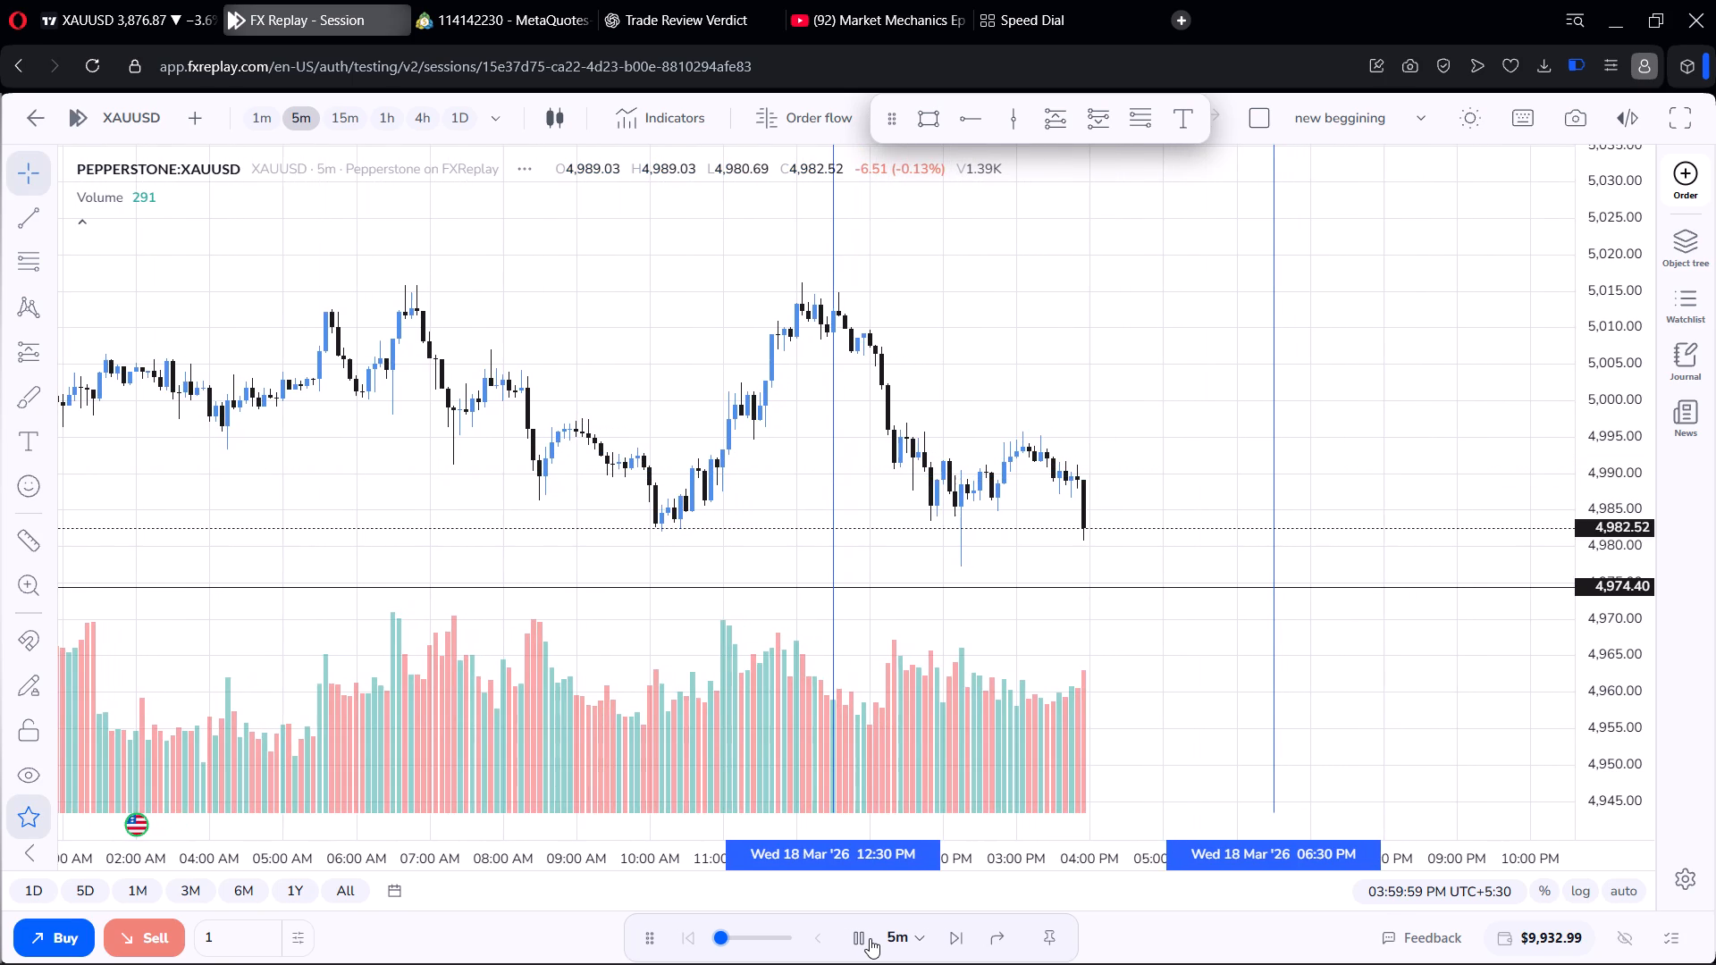
click(870, 938)
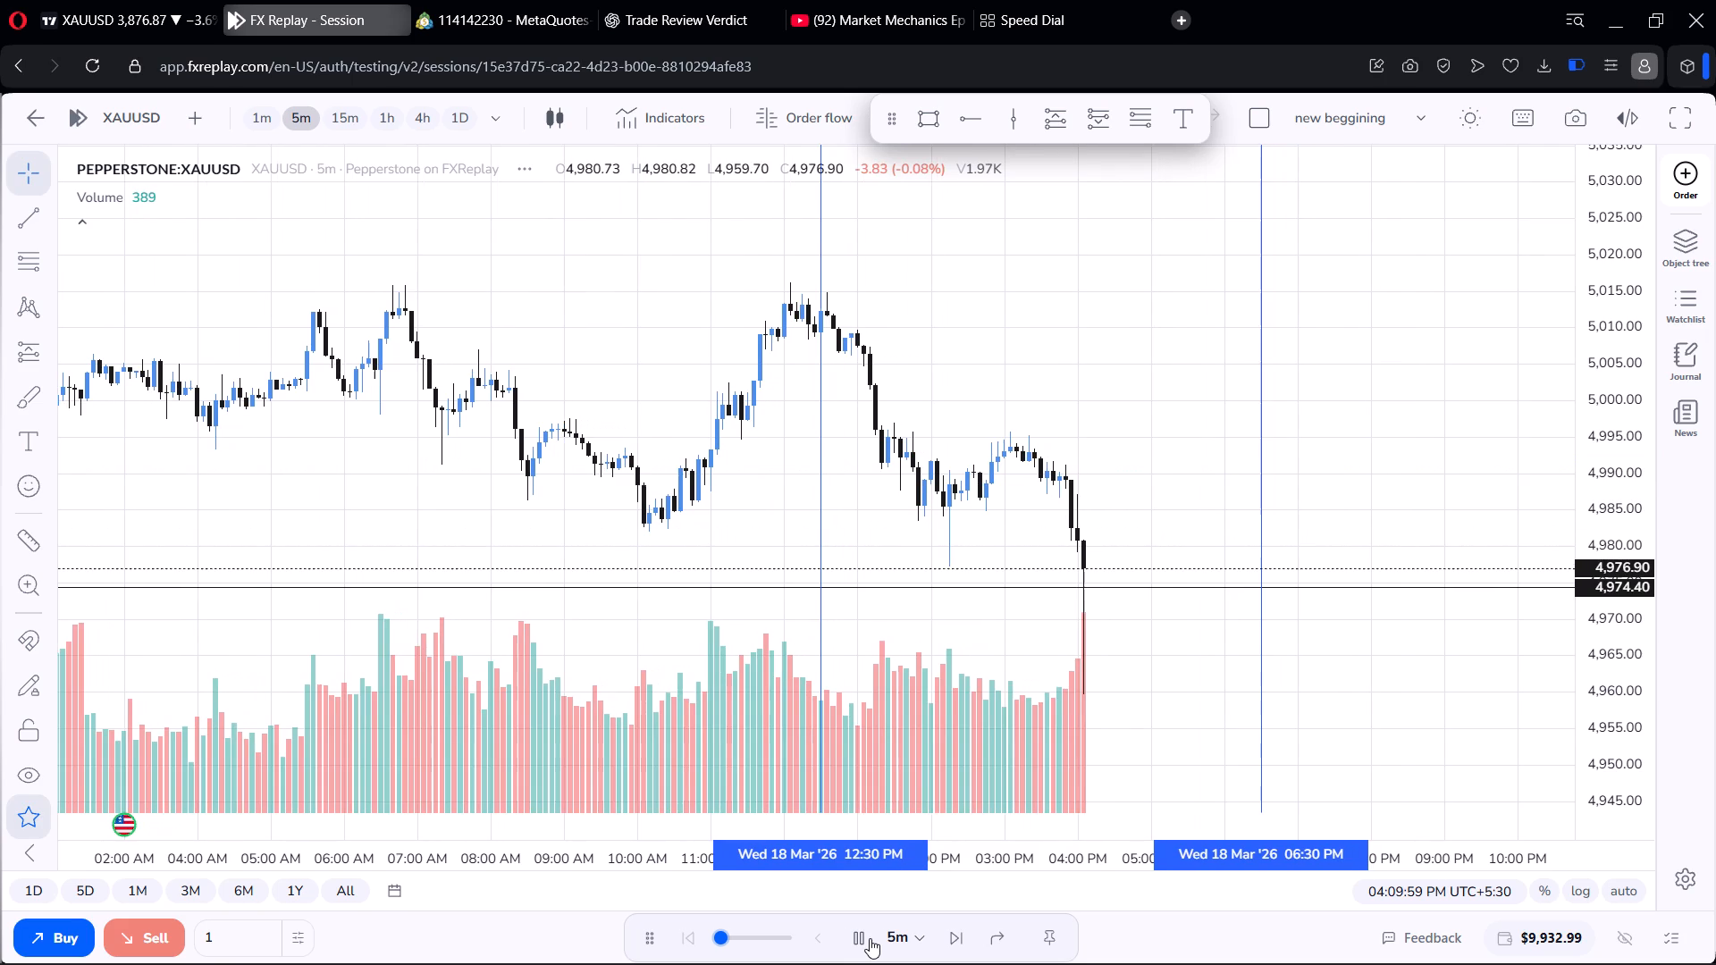
Examine the latest candles around the 4,974.40 level on the 5-minute and 1-minute charts.
drag(1100, 530, 1130, 278)
scroll(1128, 281, up, 4)
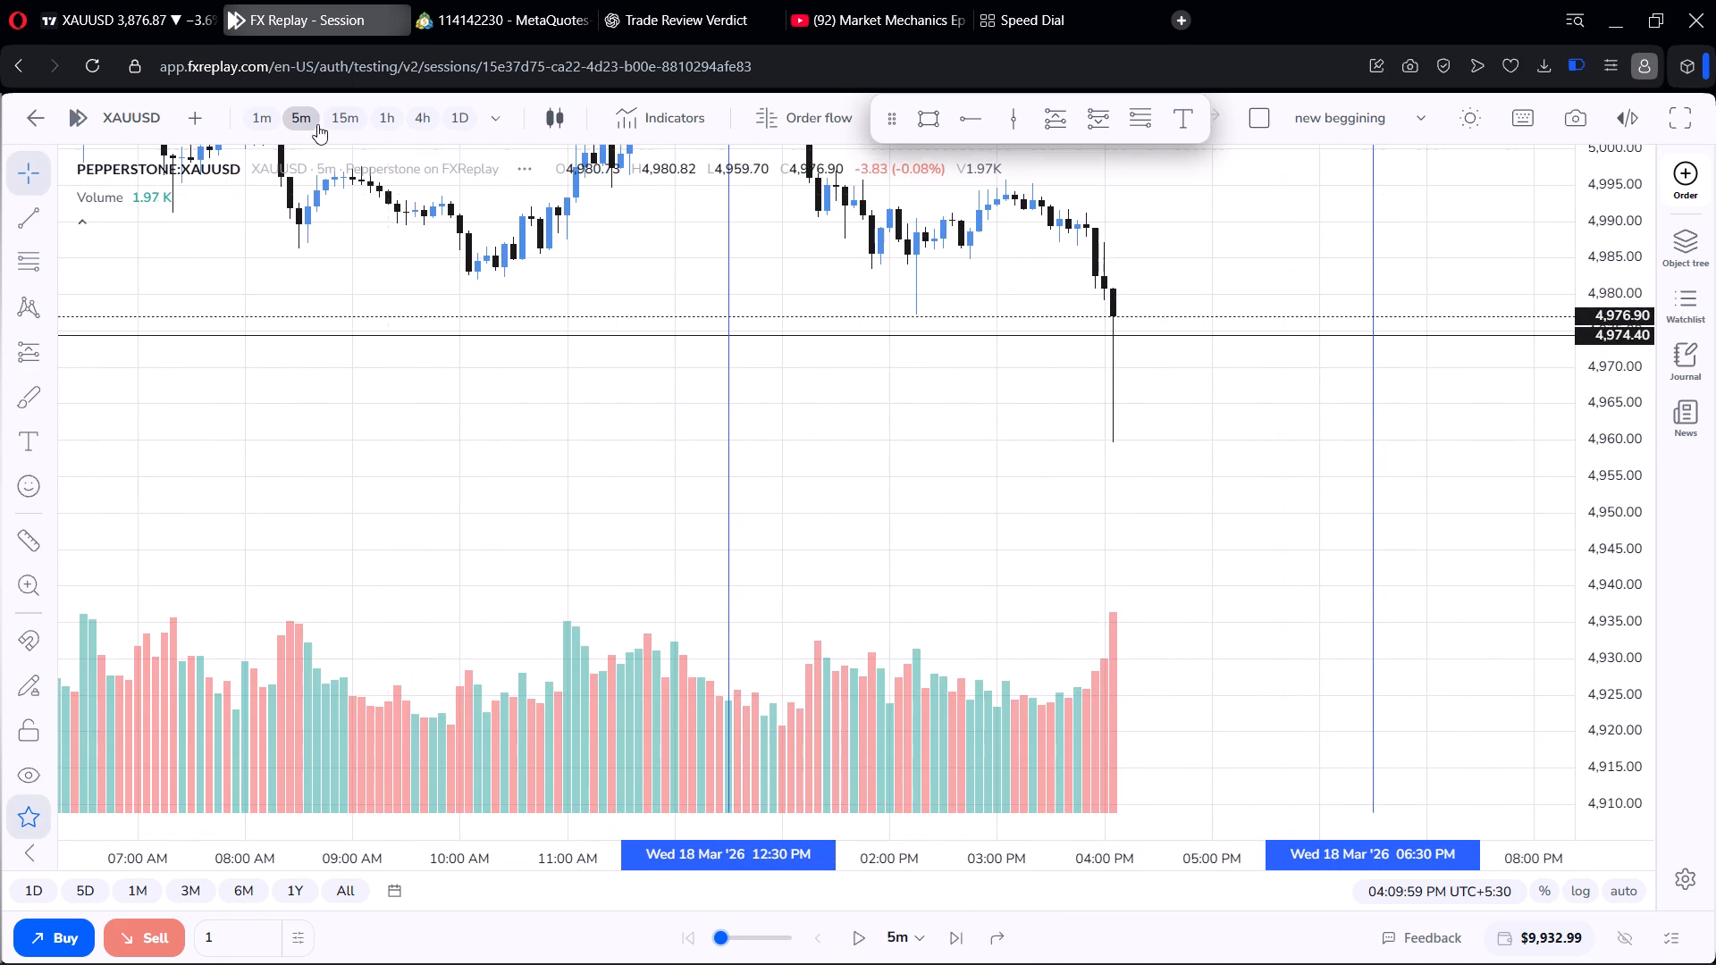
click(267, 118)
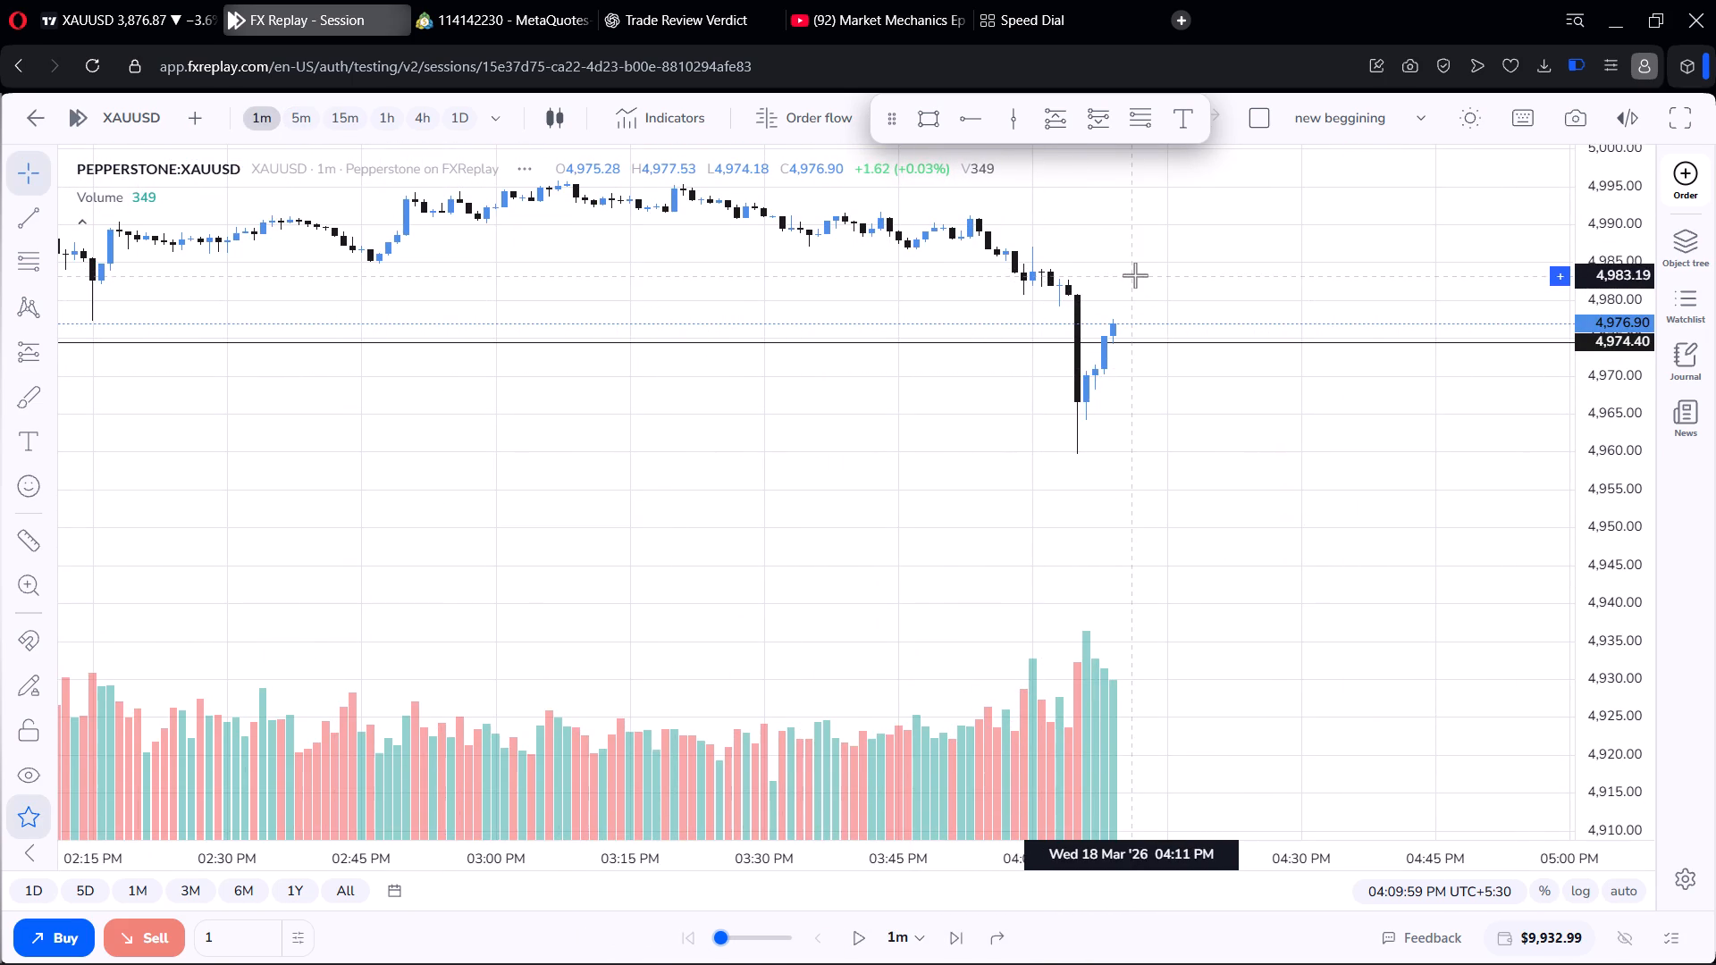
scroll(1135, 275, down, 3)
drag(1133, 272, 1116, 414)
scroll(1131, 415, down, 3)
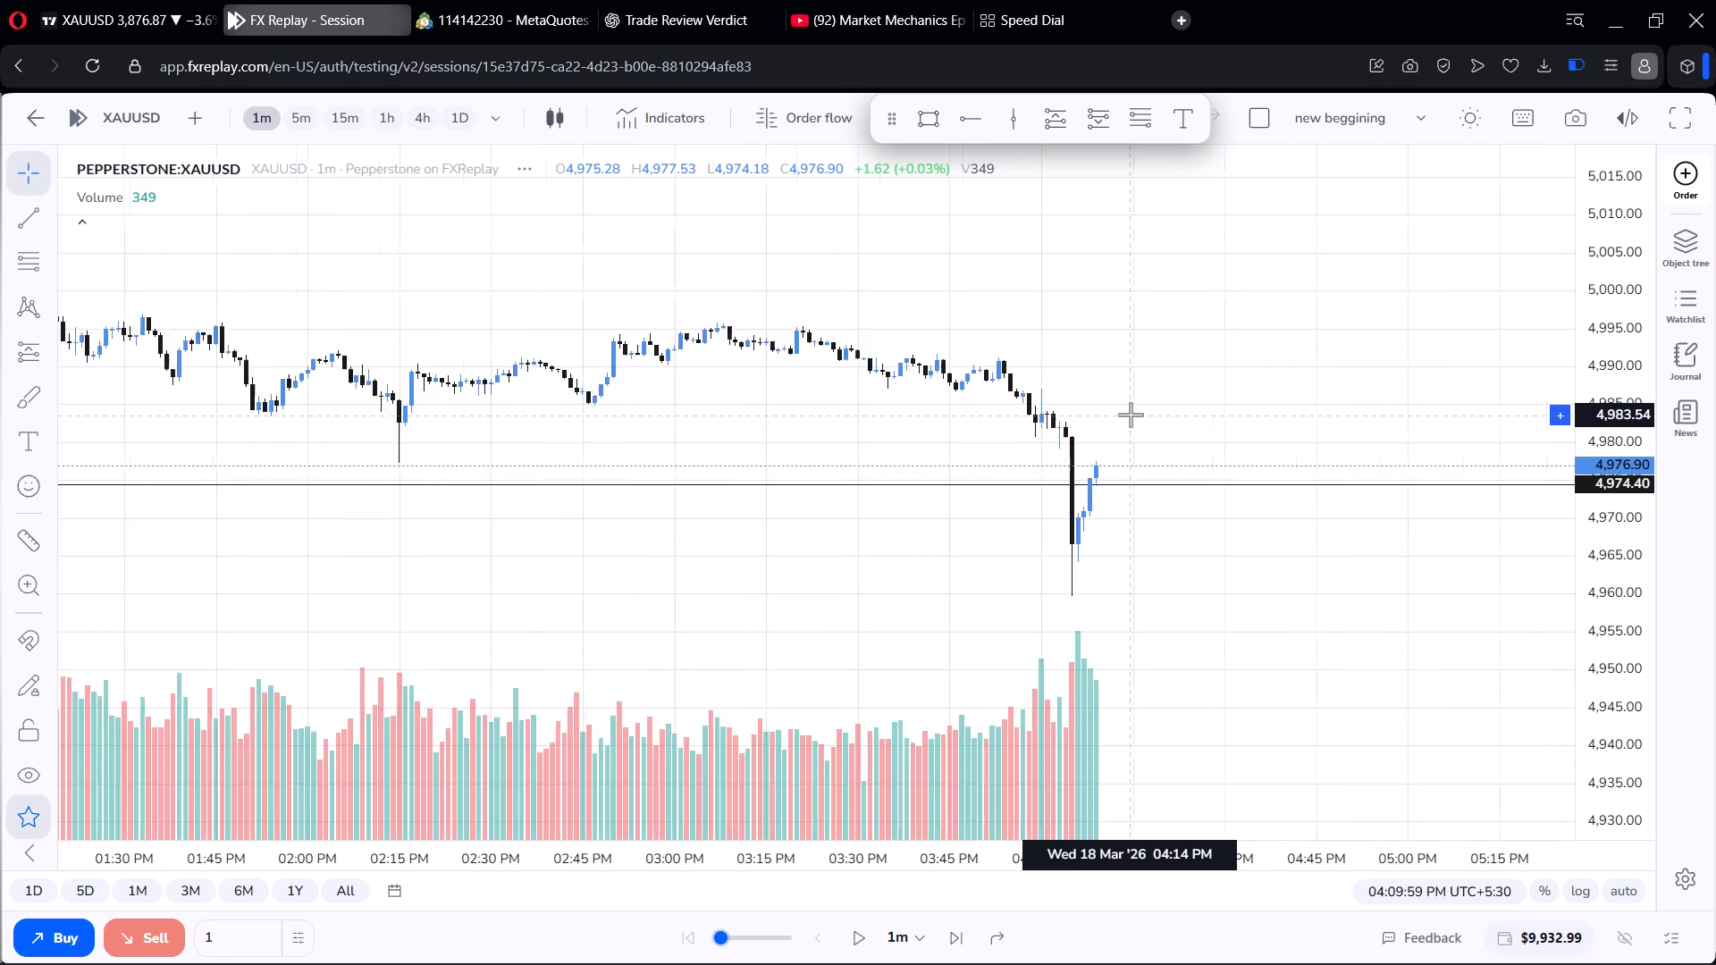
scroll(1131, 415, down, 6)
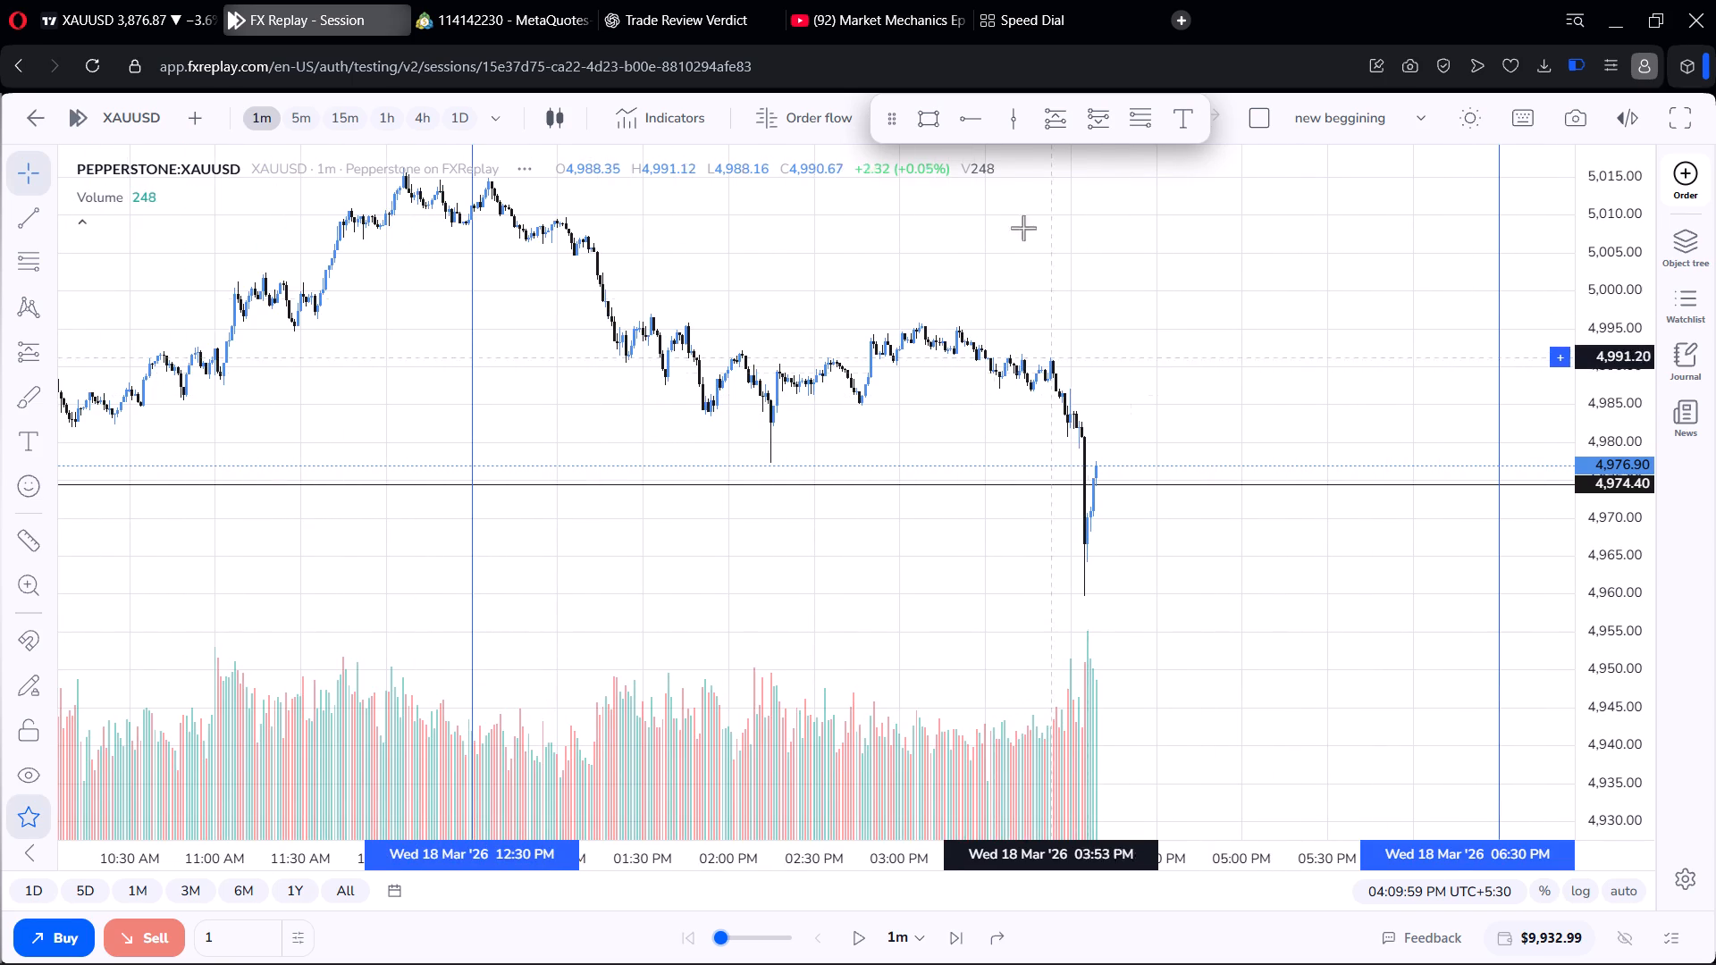
Prepare a XAUUSD market buy order at 4,976.90 with 0.5% risk and a stop loss at 4,967.98.
click(1670, 168)
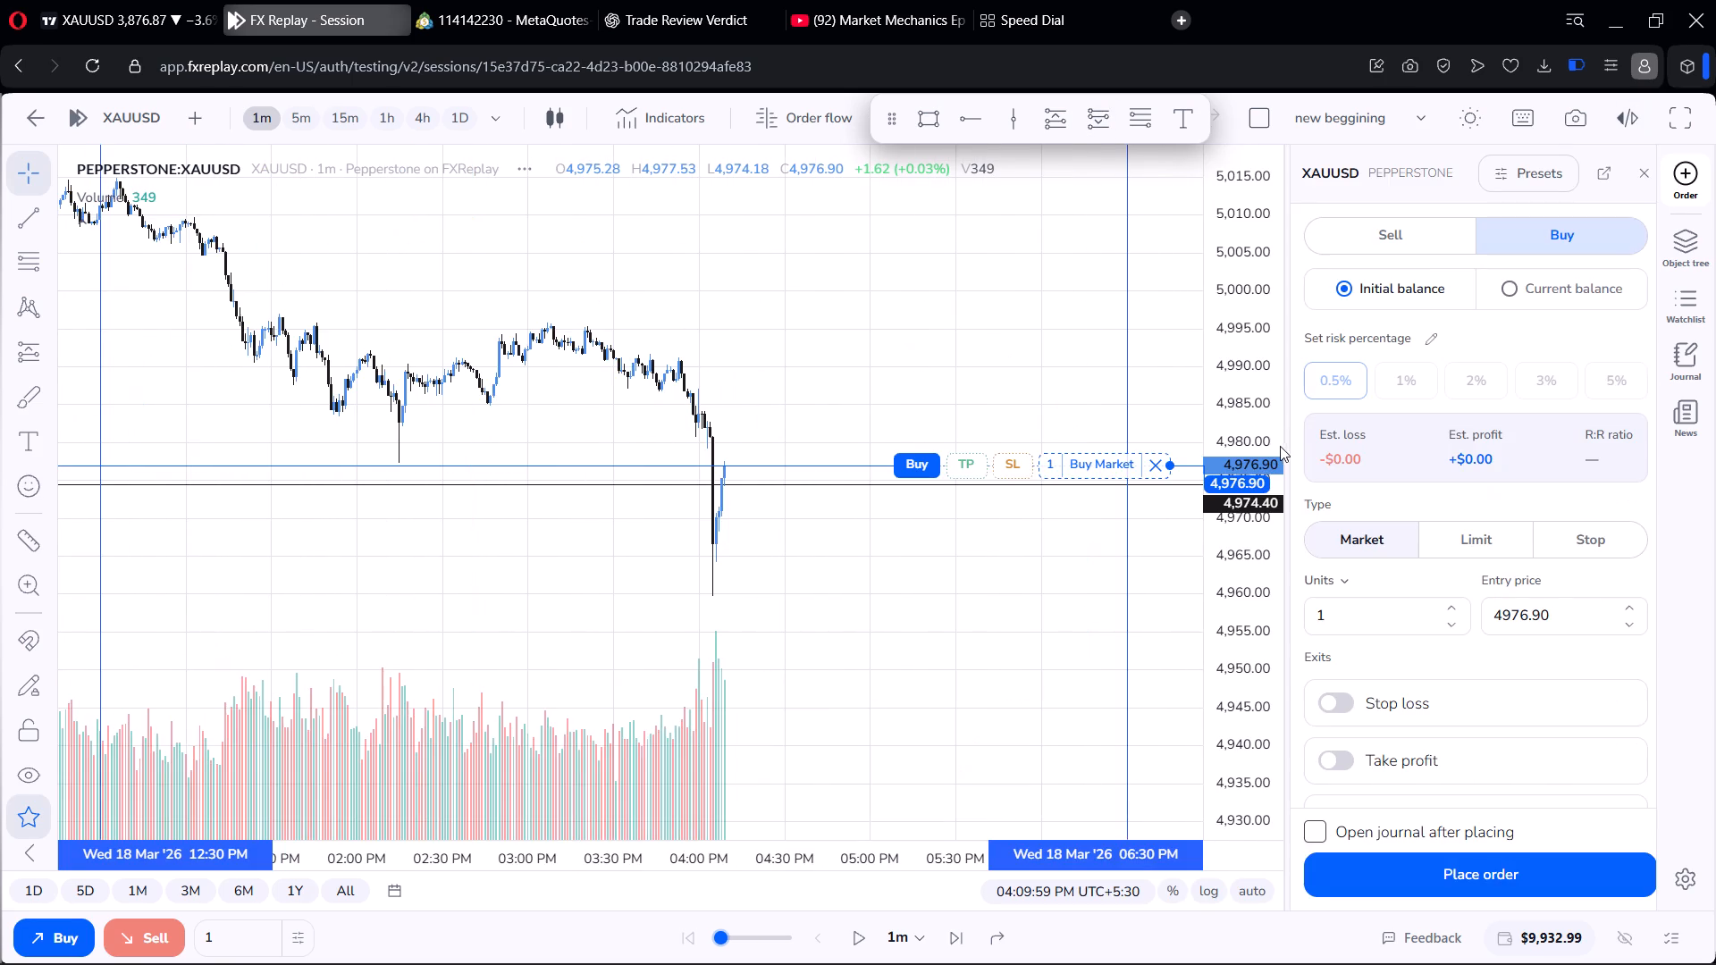
drag(998, 458, 1008, 541)
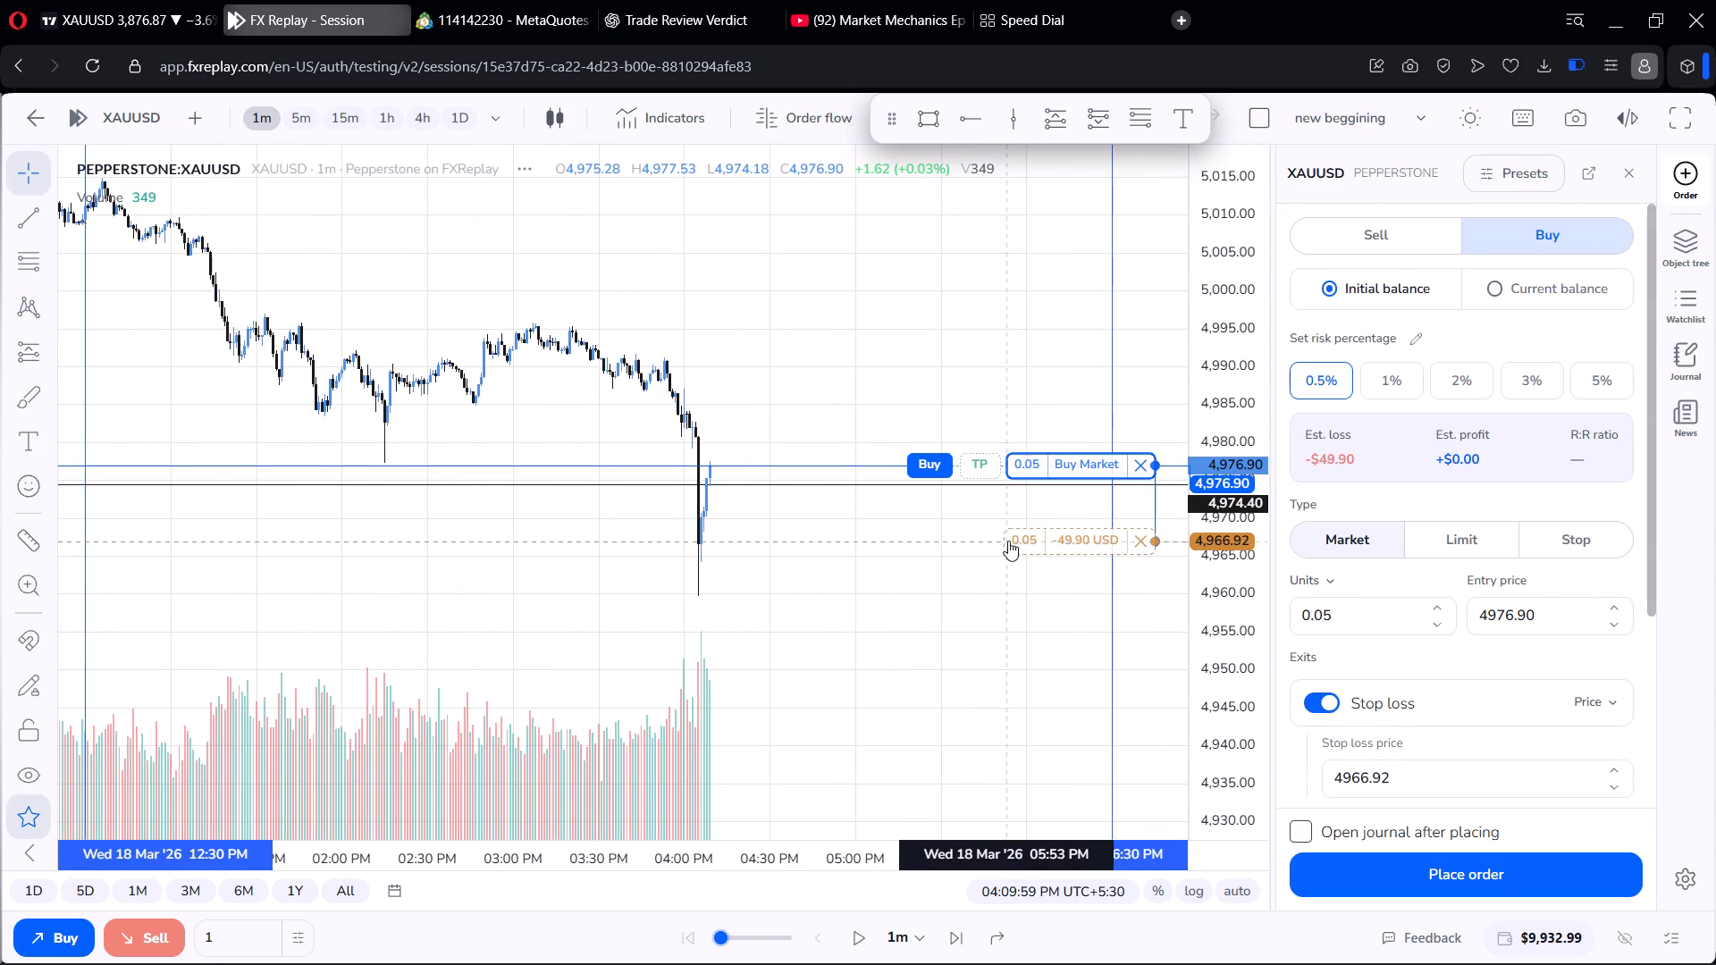
drag(1008, 541, 1011, 545)
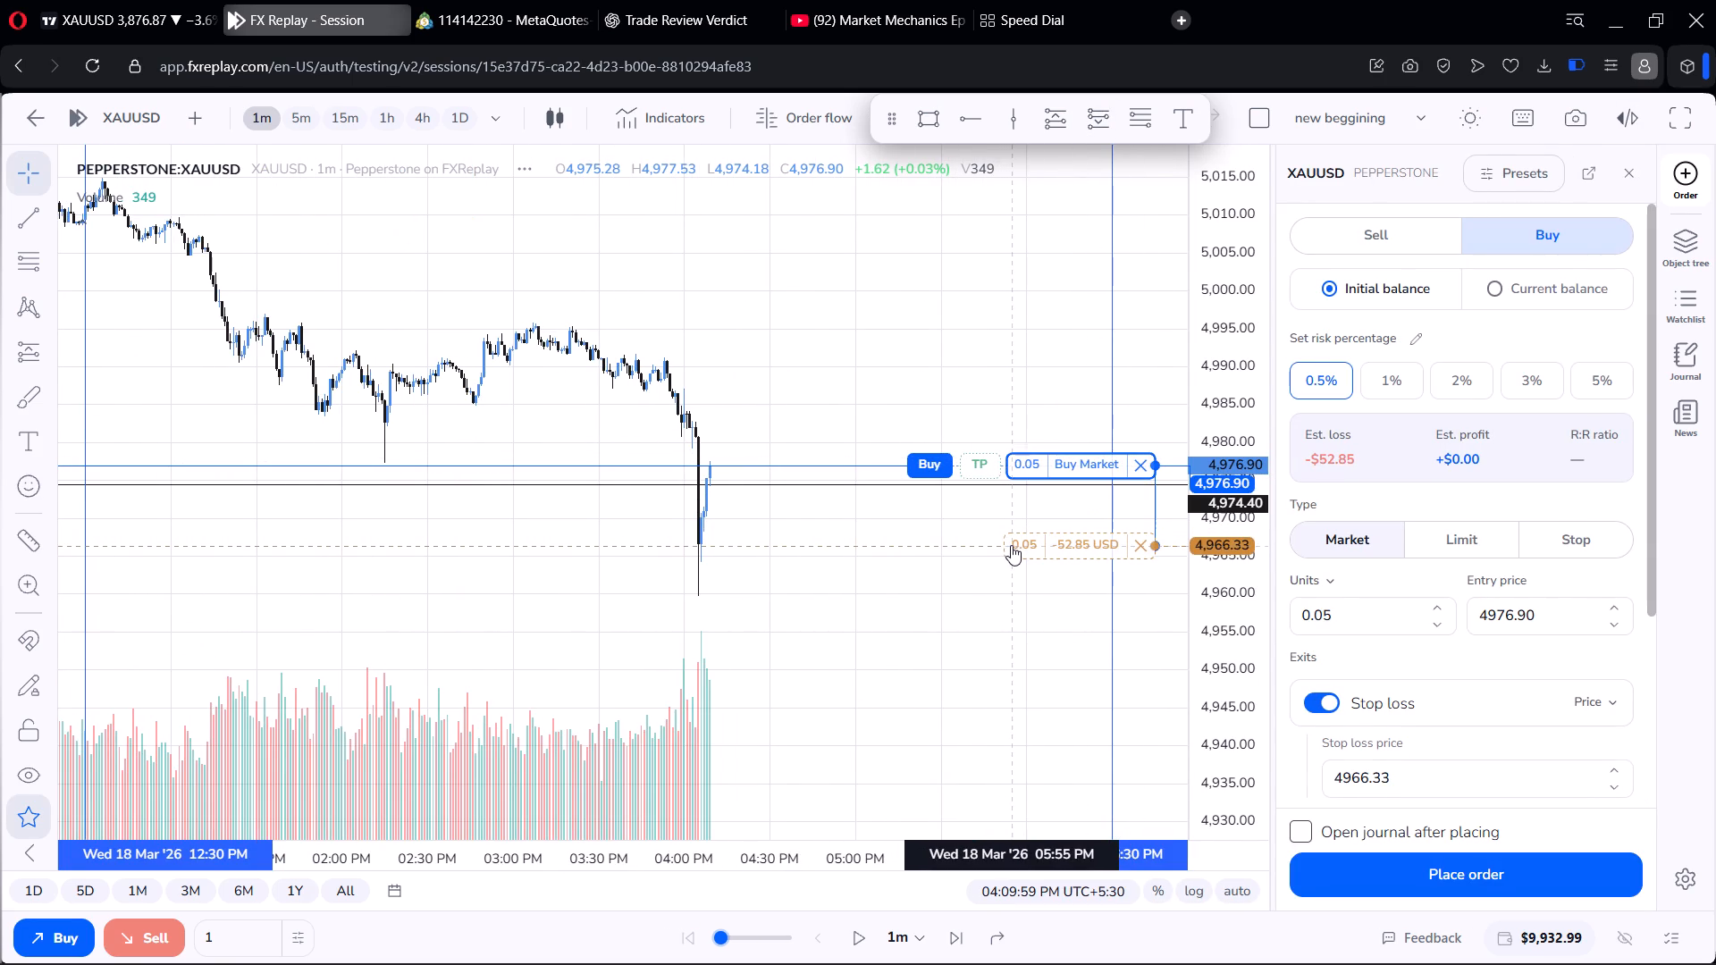
drag(1011, 545, 1005, 640)
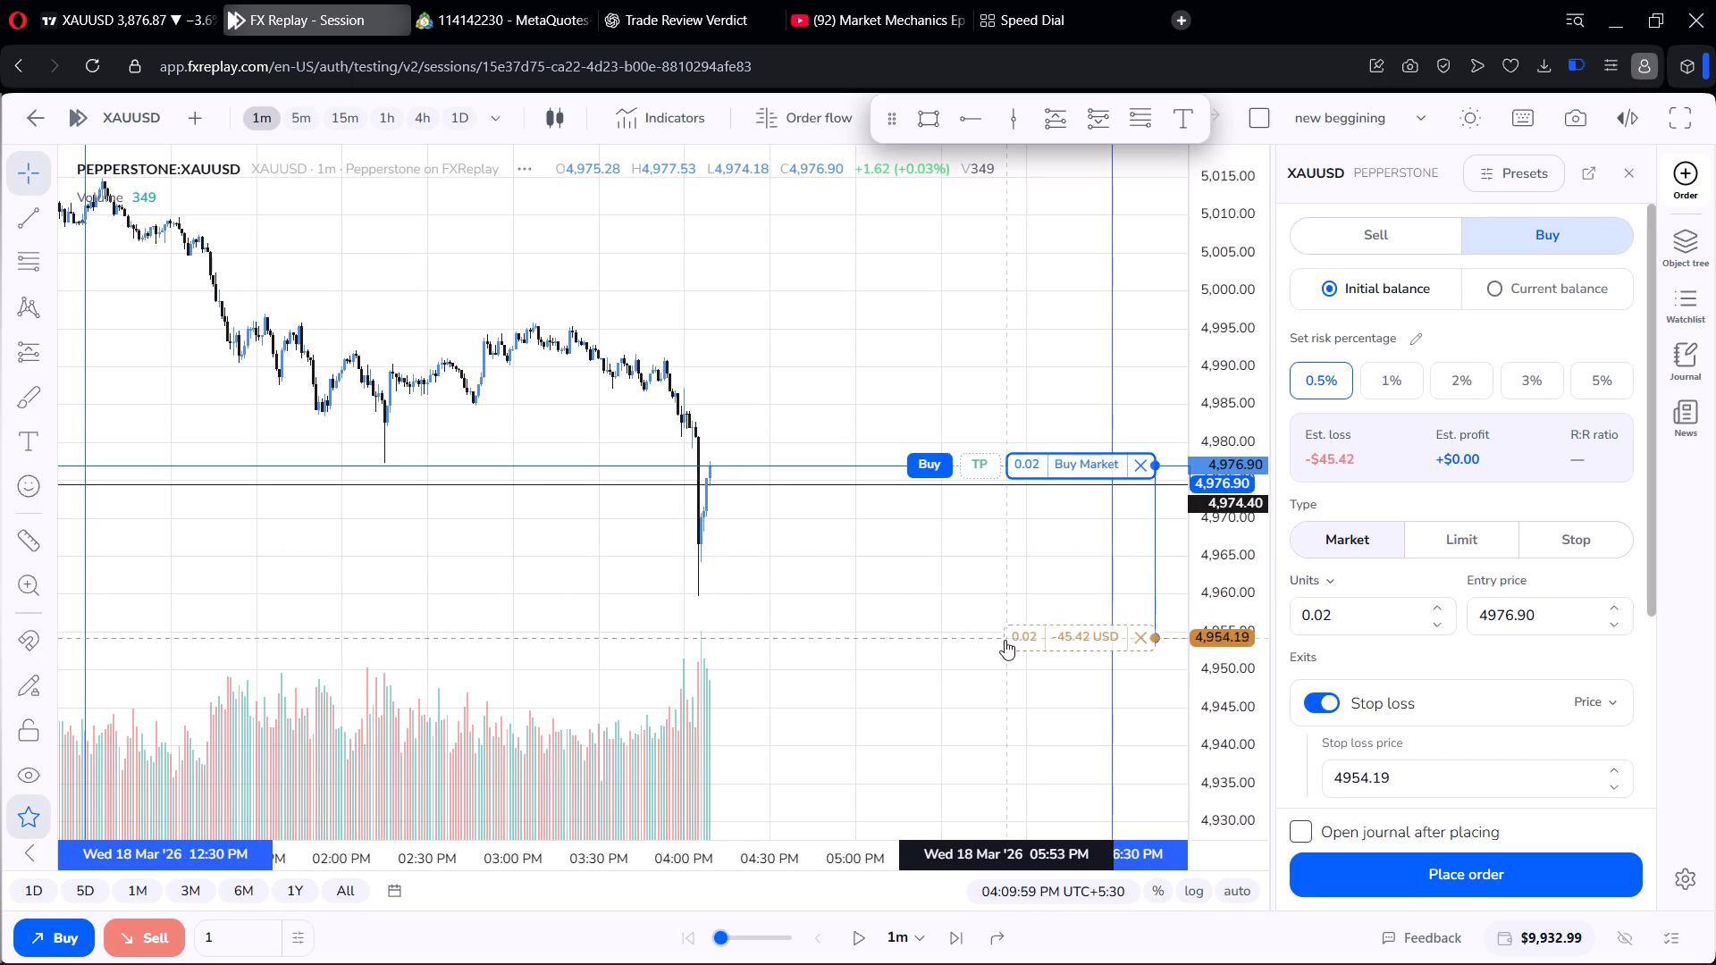
drag(1005, 640, 1028, 524)
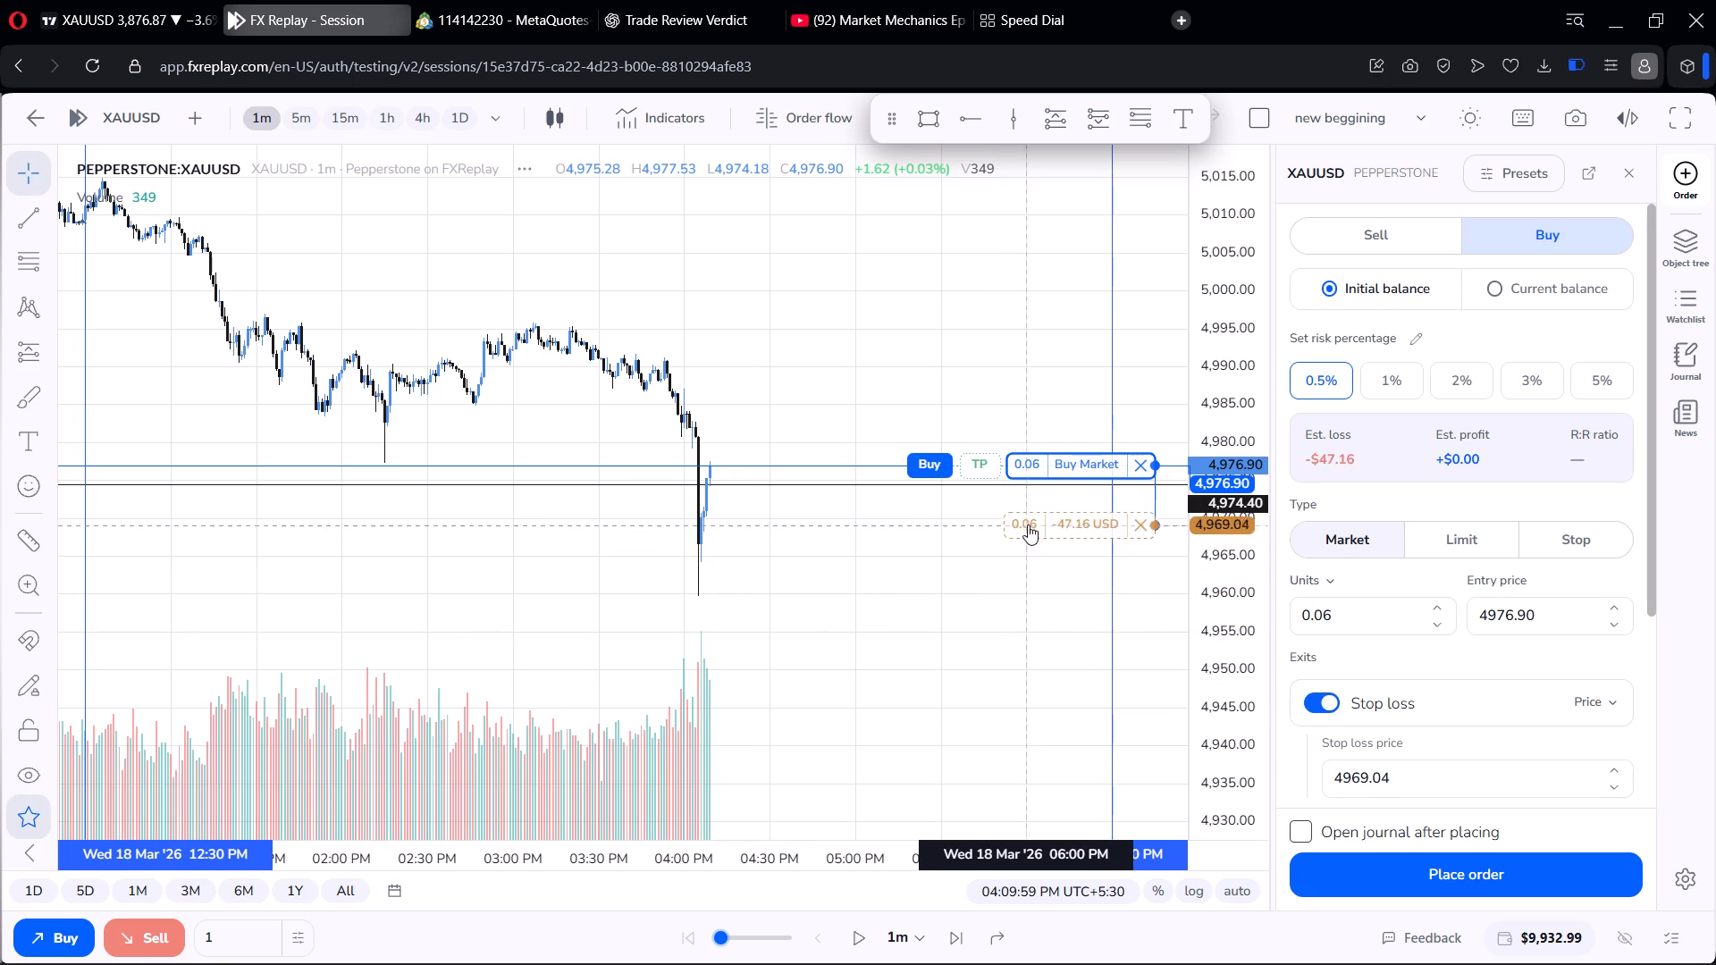
drag(1028, 524, 1034, 524)
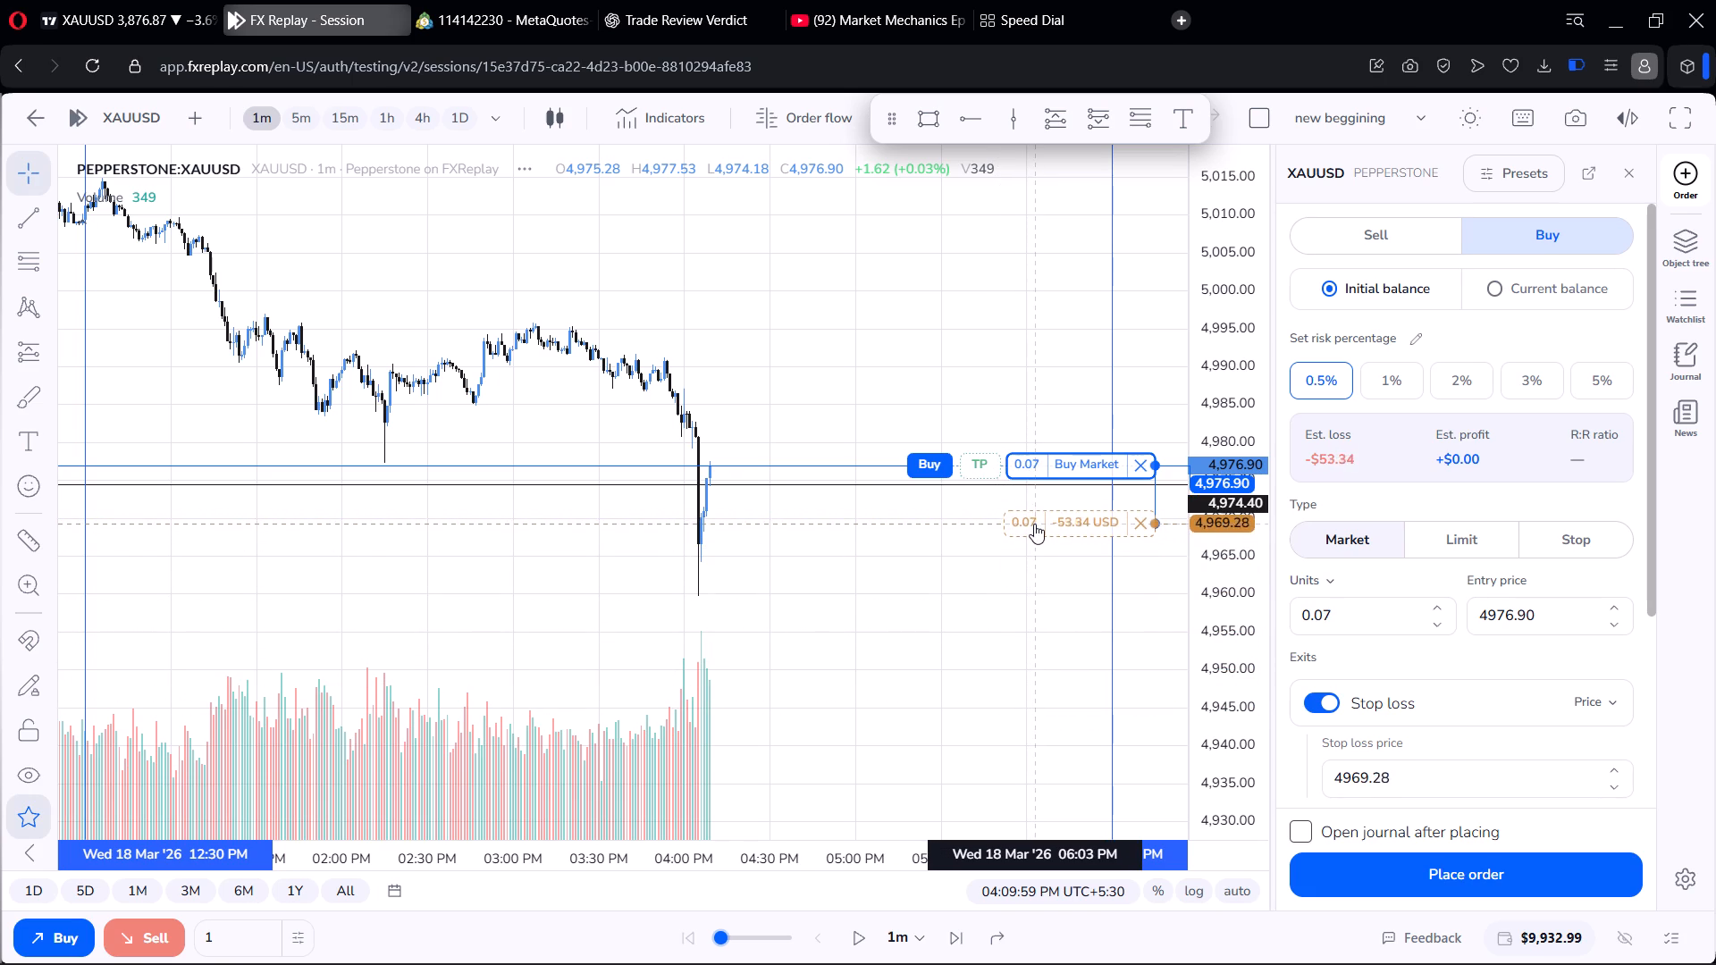
drag(1034, 524, 1036, 533)
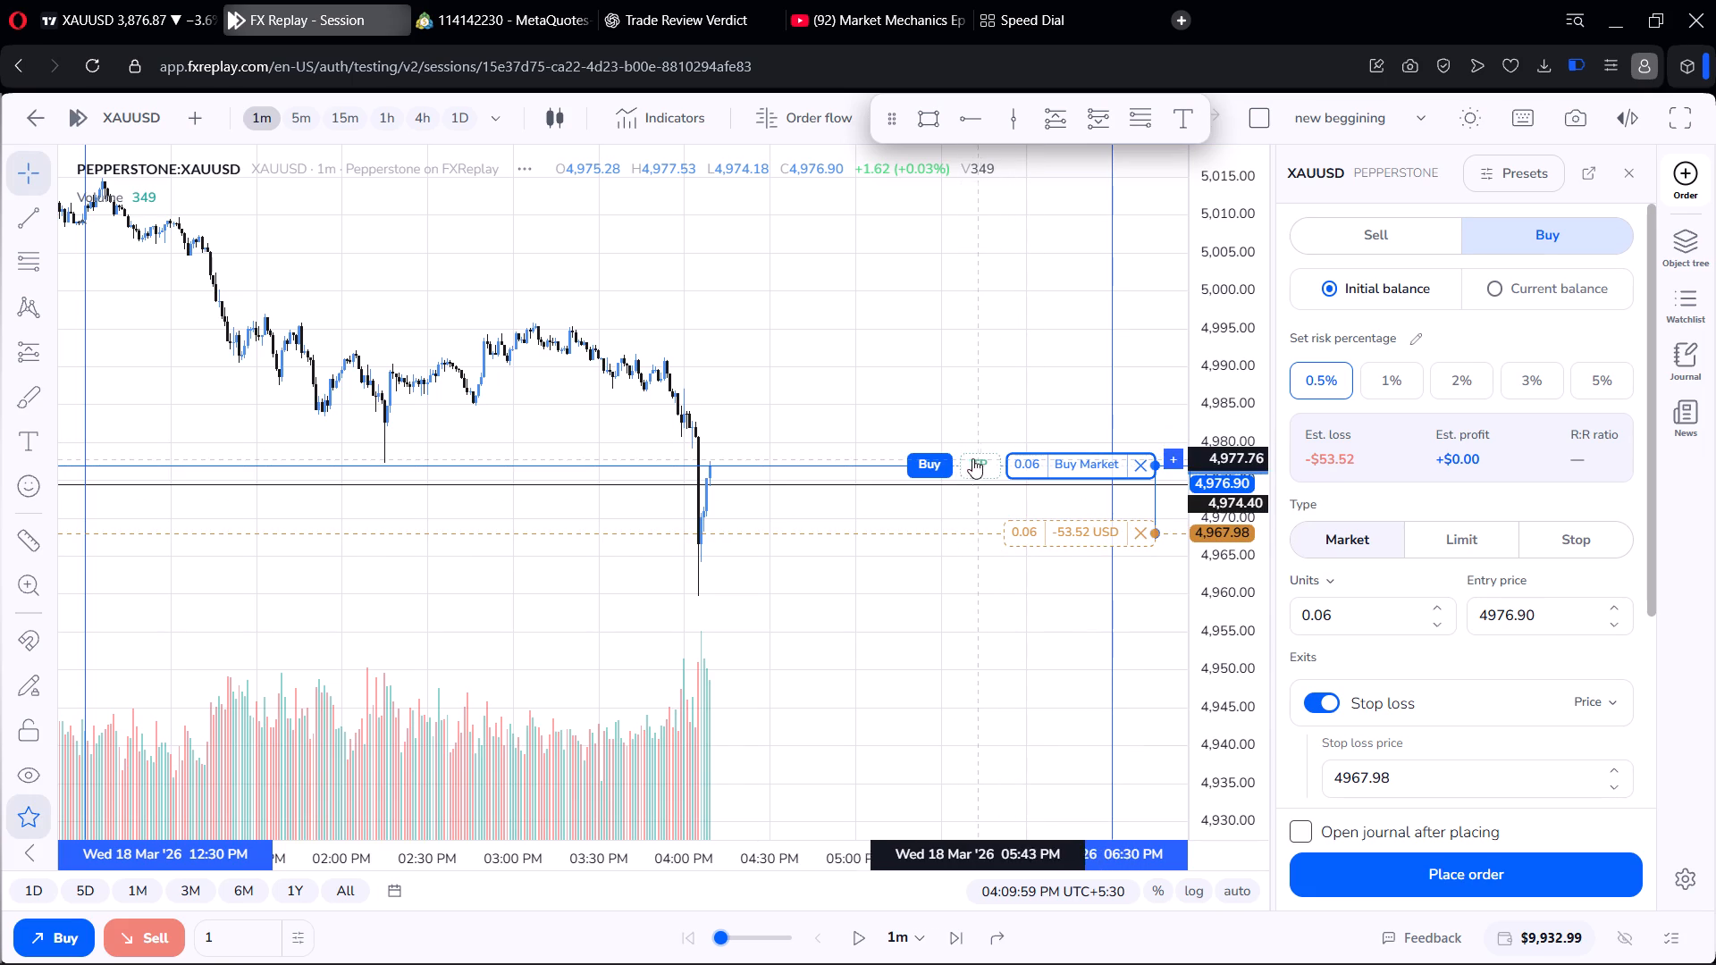
Set the buy order's take profit to 5,014.90 and place the order.
drag(976, 460, 994, 266)
scroll(995, 263, down, 5)
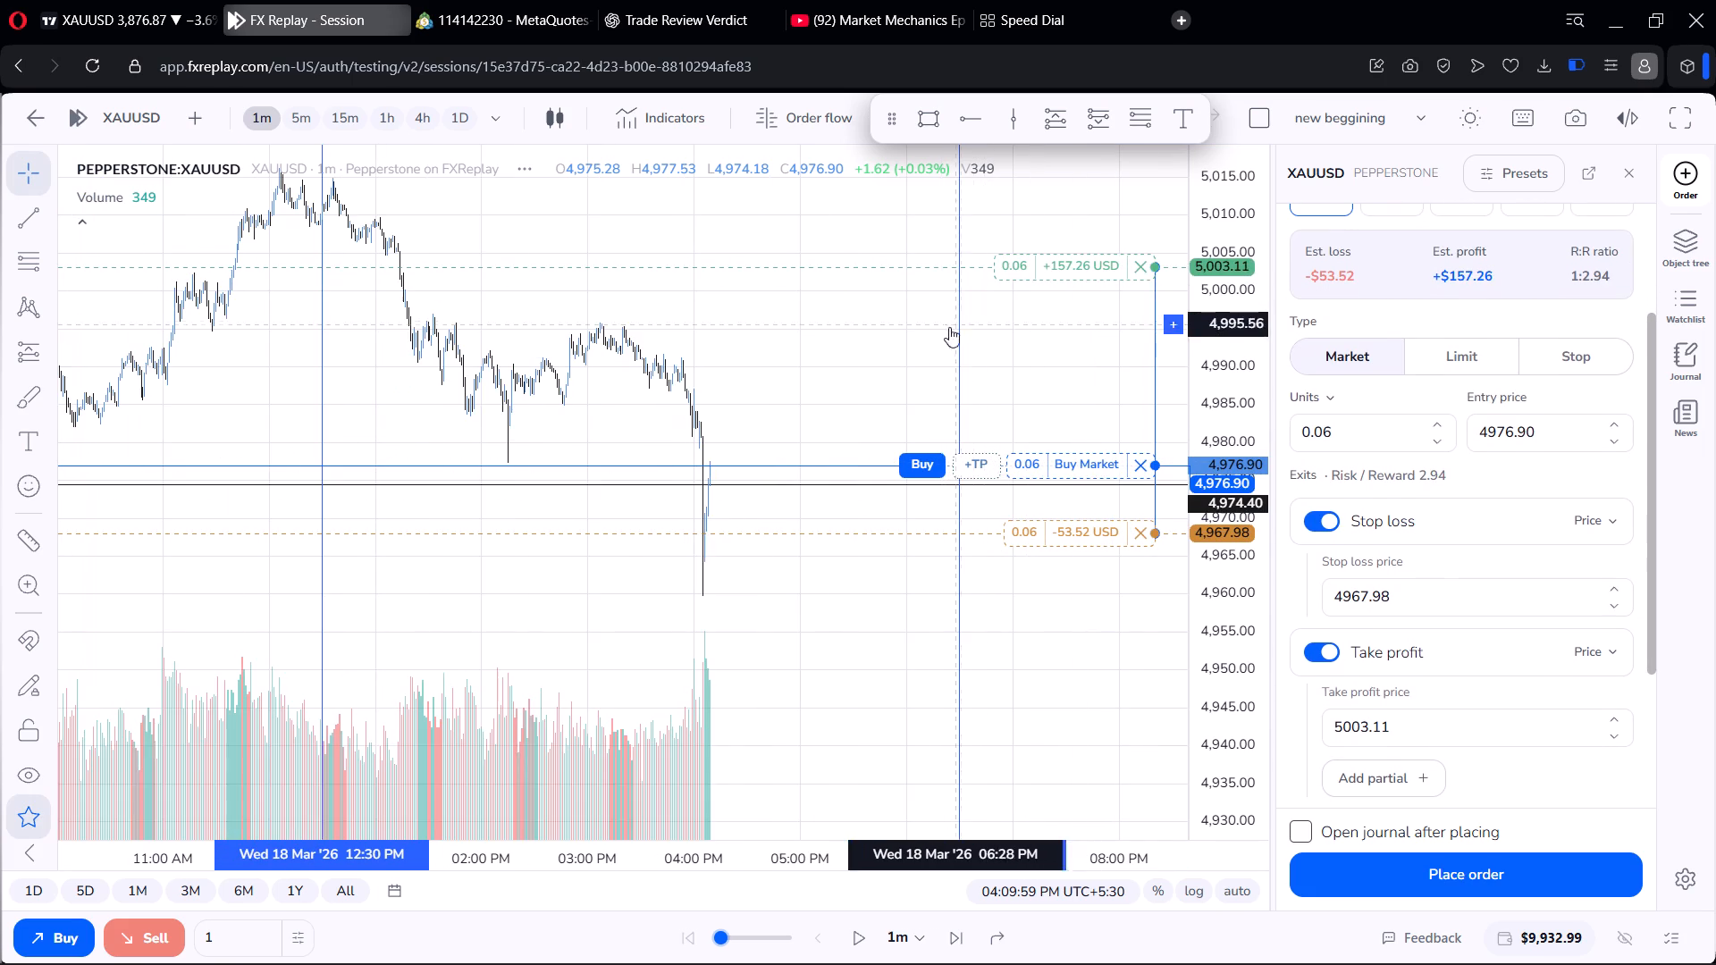
drag(907, 316, 906, 335)
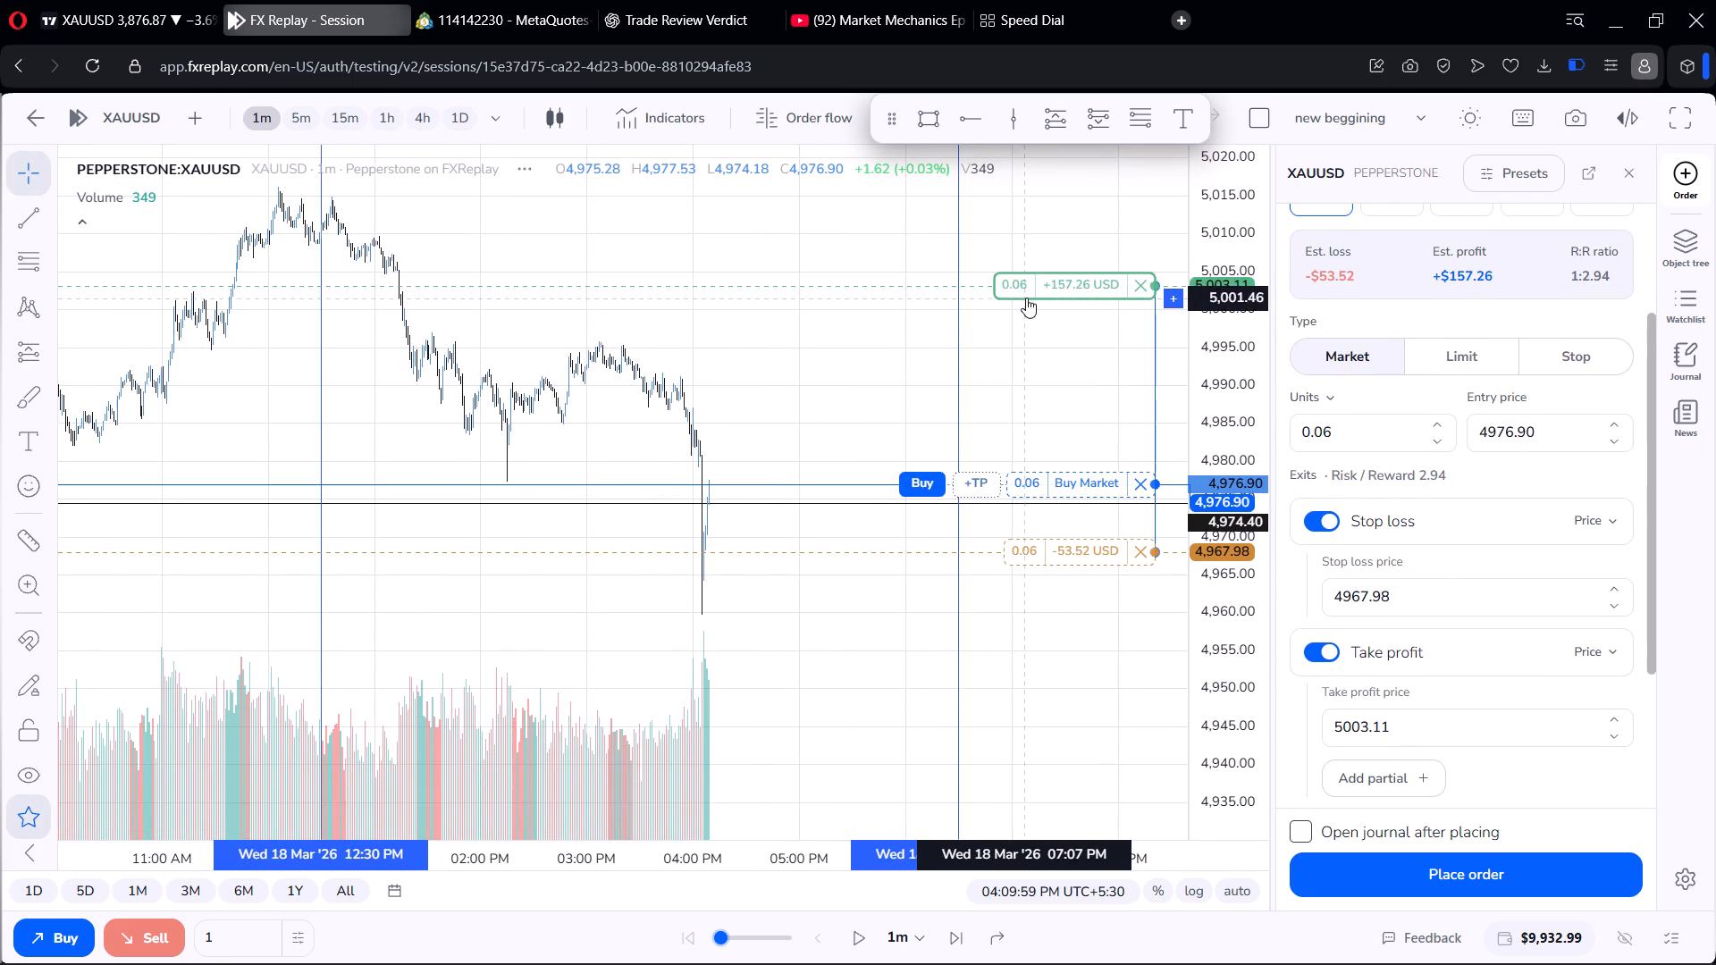
drag(1041, 285, 1055, 337)
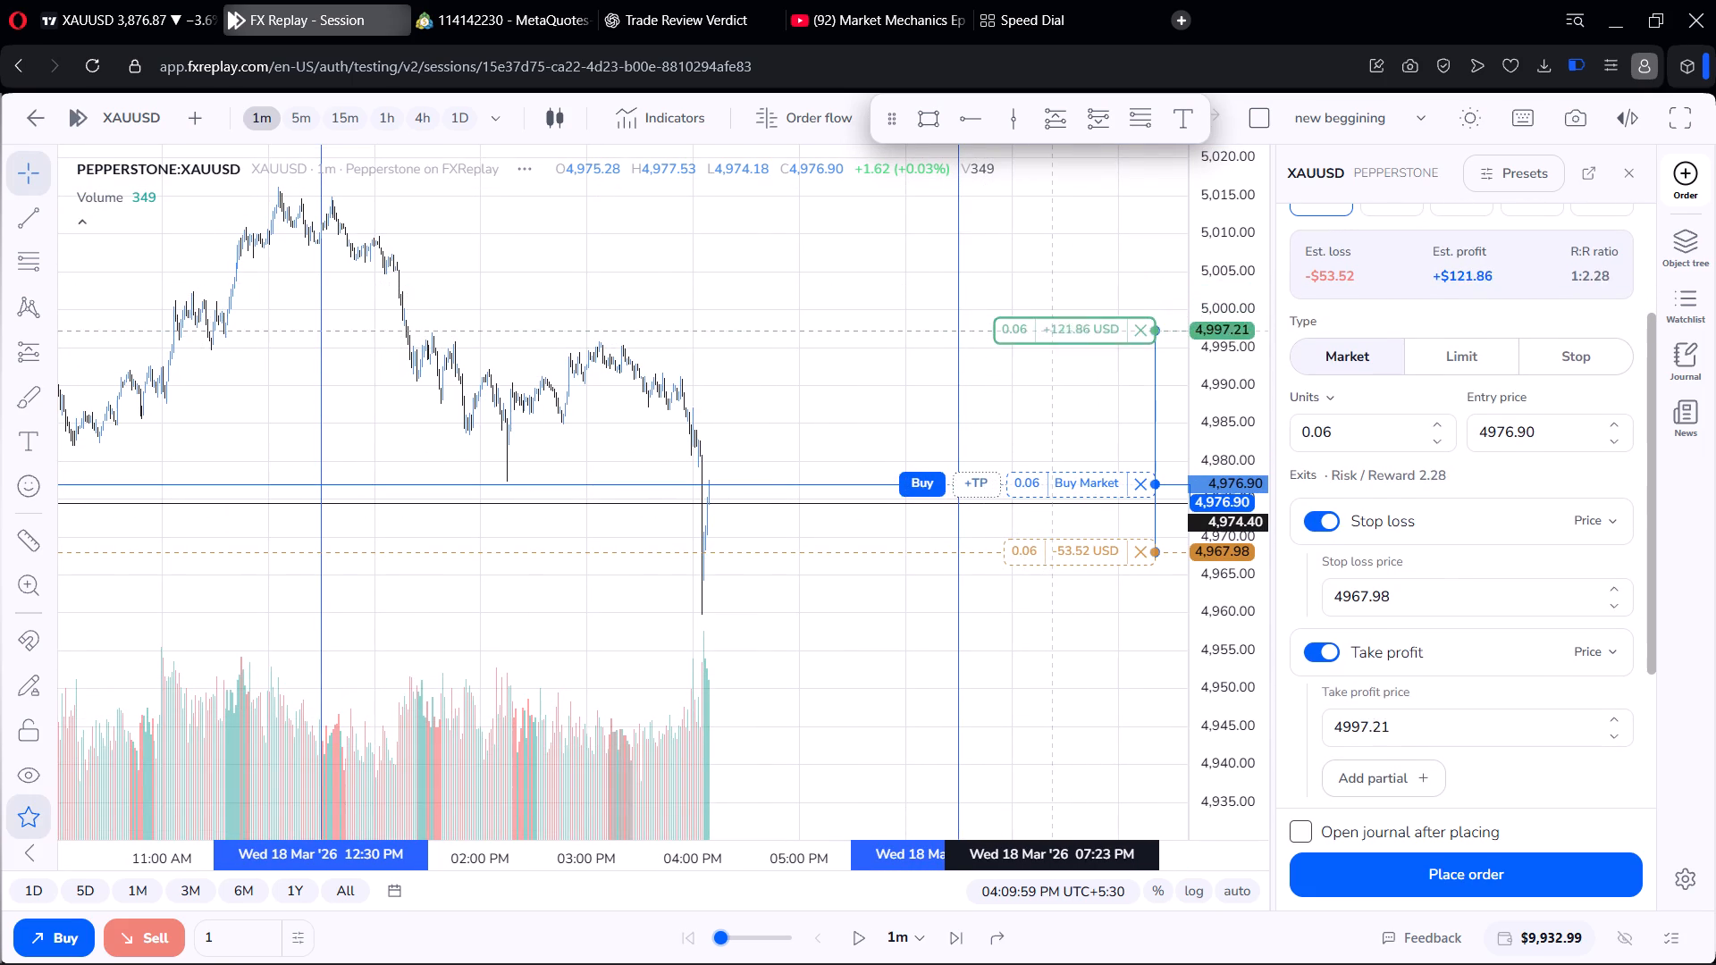
drag(1055, 337, 1056, 344)
drag(1036, 348, 1027, 172)
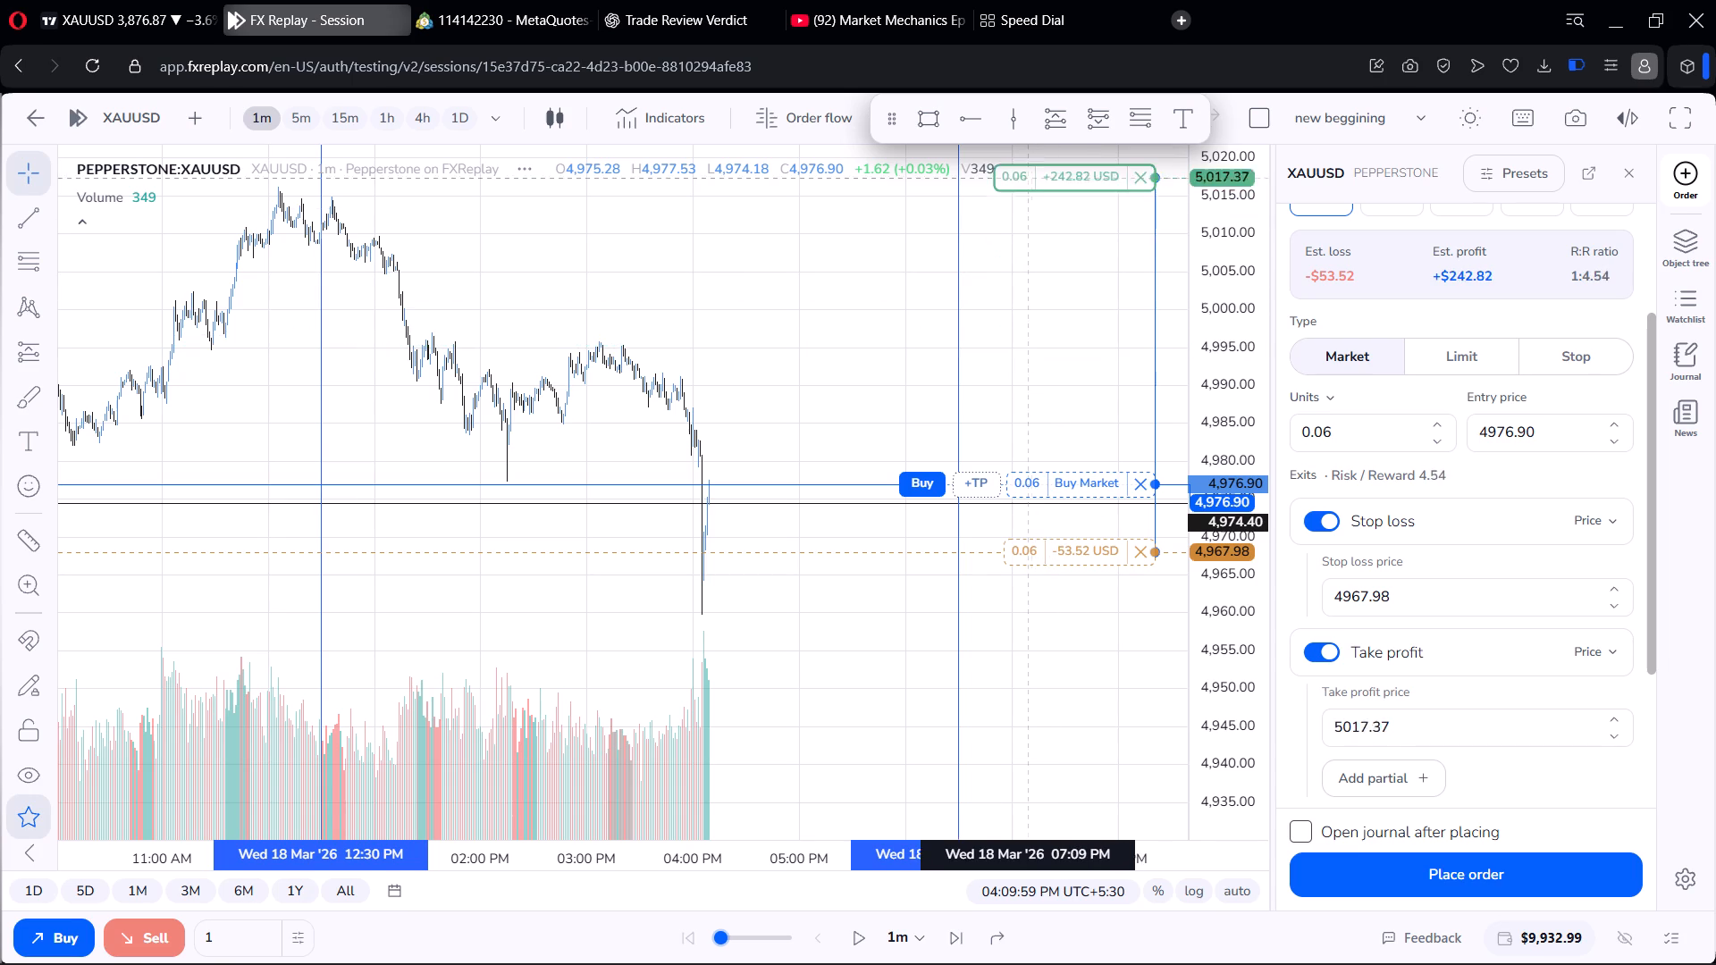
drag(1027, 172, 1027, 196)
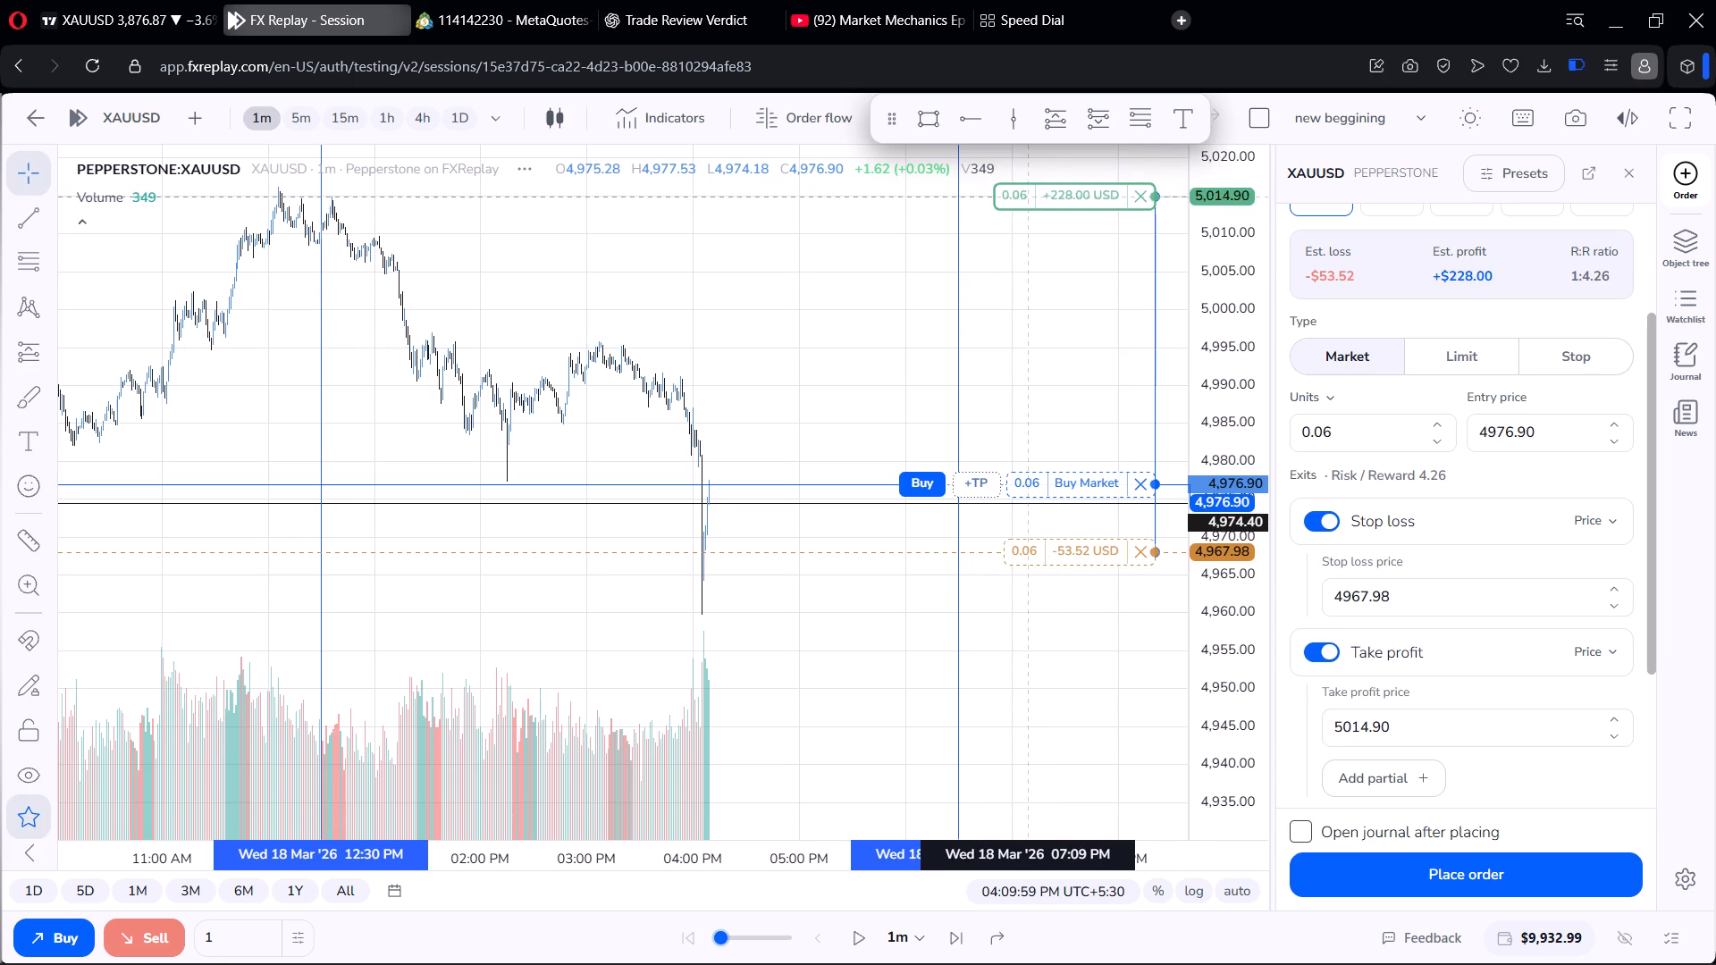
click(1536, 867)
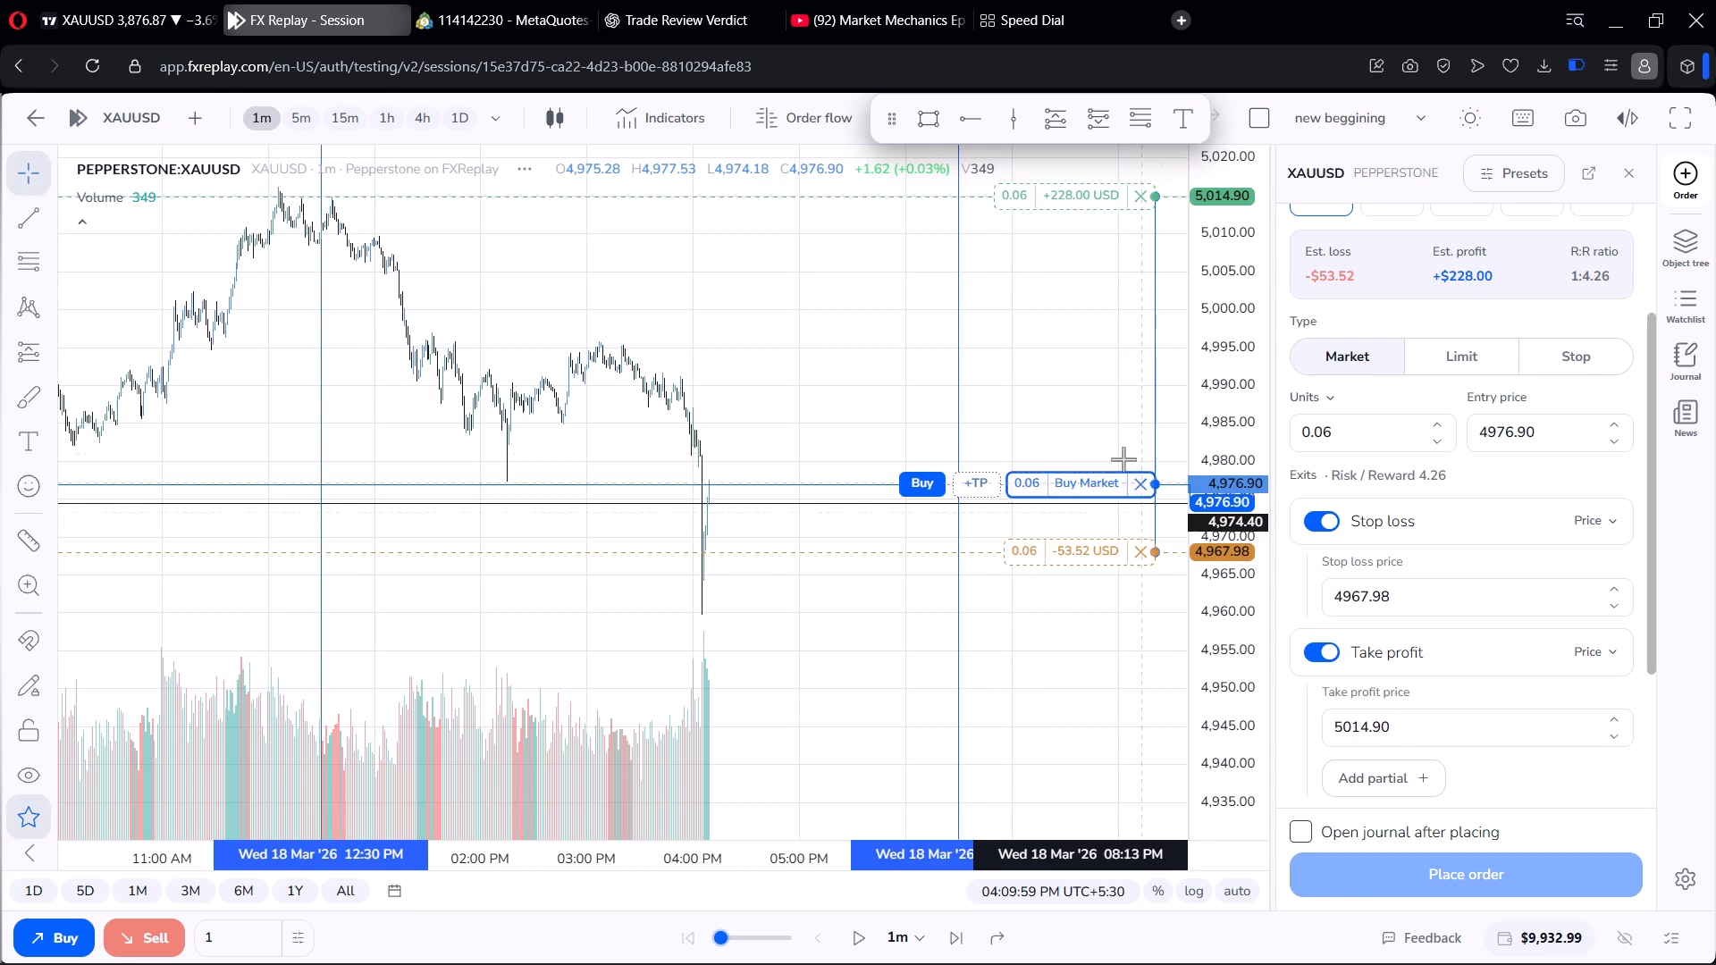
Resume the replay on the 1-minute chart from 04:09:59 PM and let it run to 04:31:59 PM.
scroll(1089, 398, up, 4)
scroll(1236, 377, up, 5)
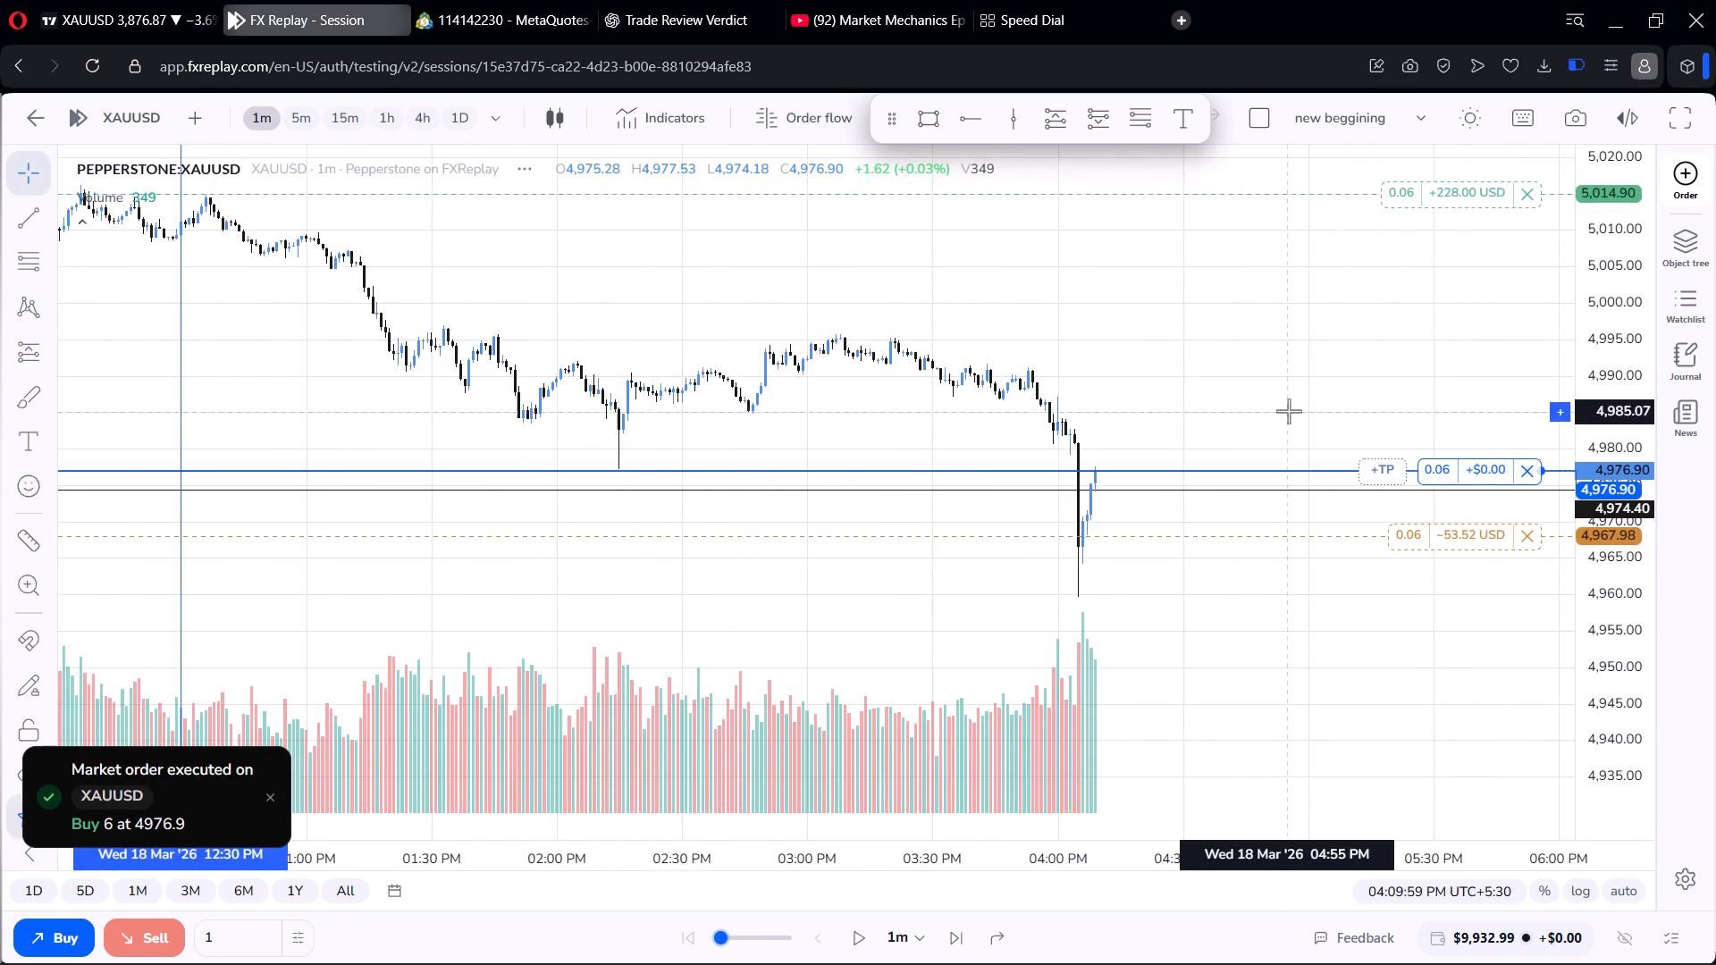
scroll(1286, 411, up, 3)
click(854, 942)
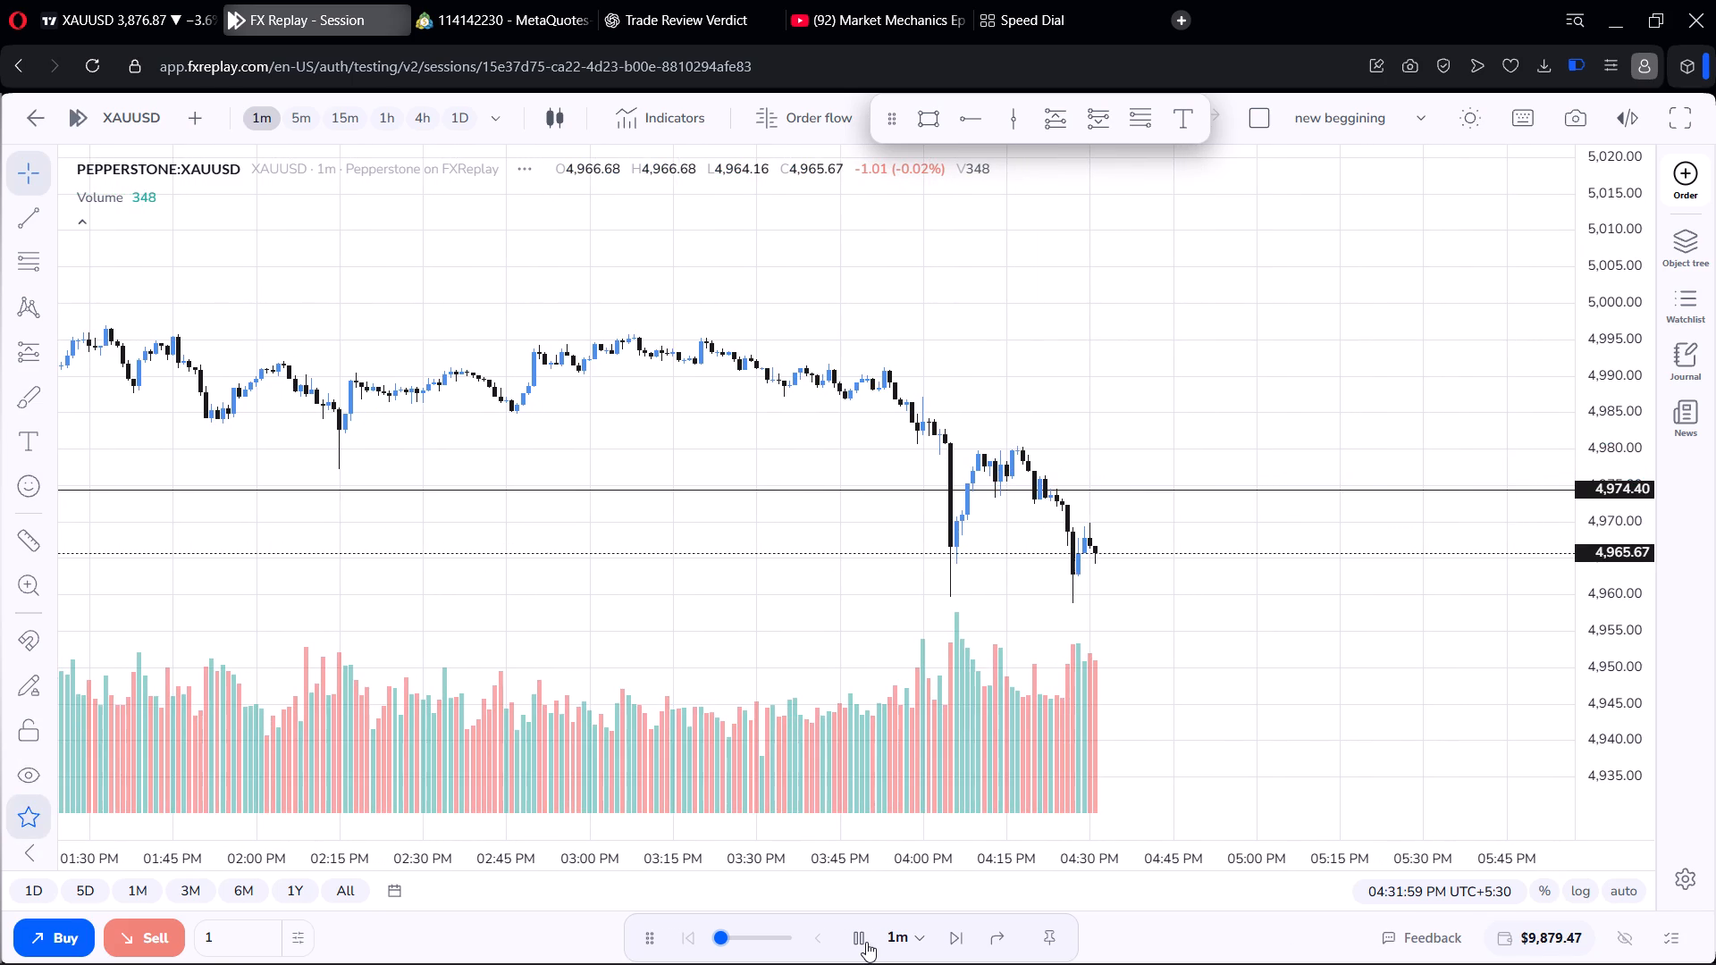
Follow the running 1-minute replay to 04:56:59 PM, examining price action around and below the 4,974.40 level.
scroll(910, 245, down, 14)
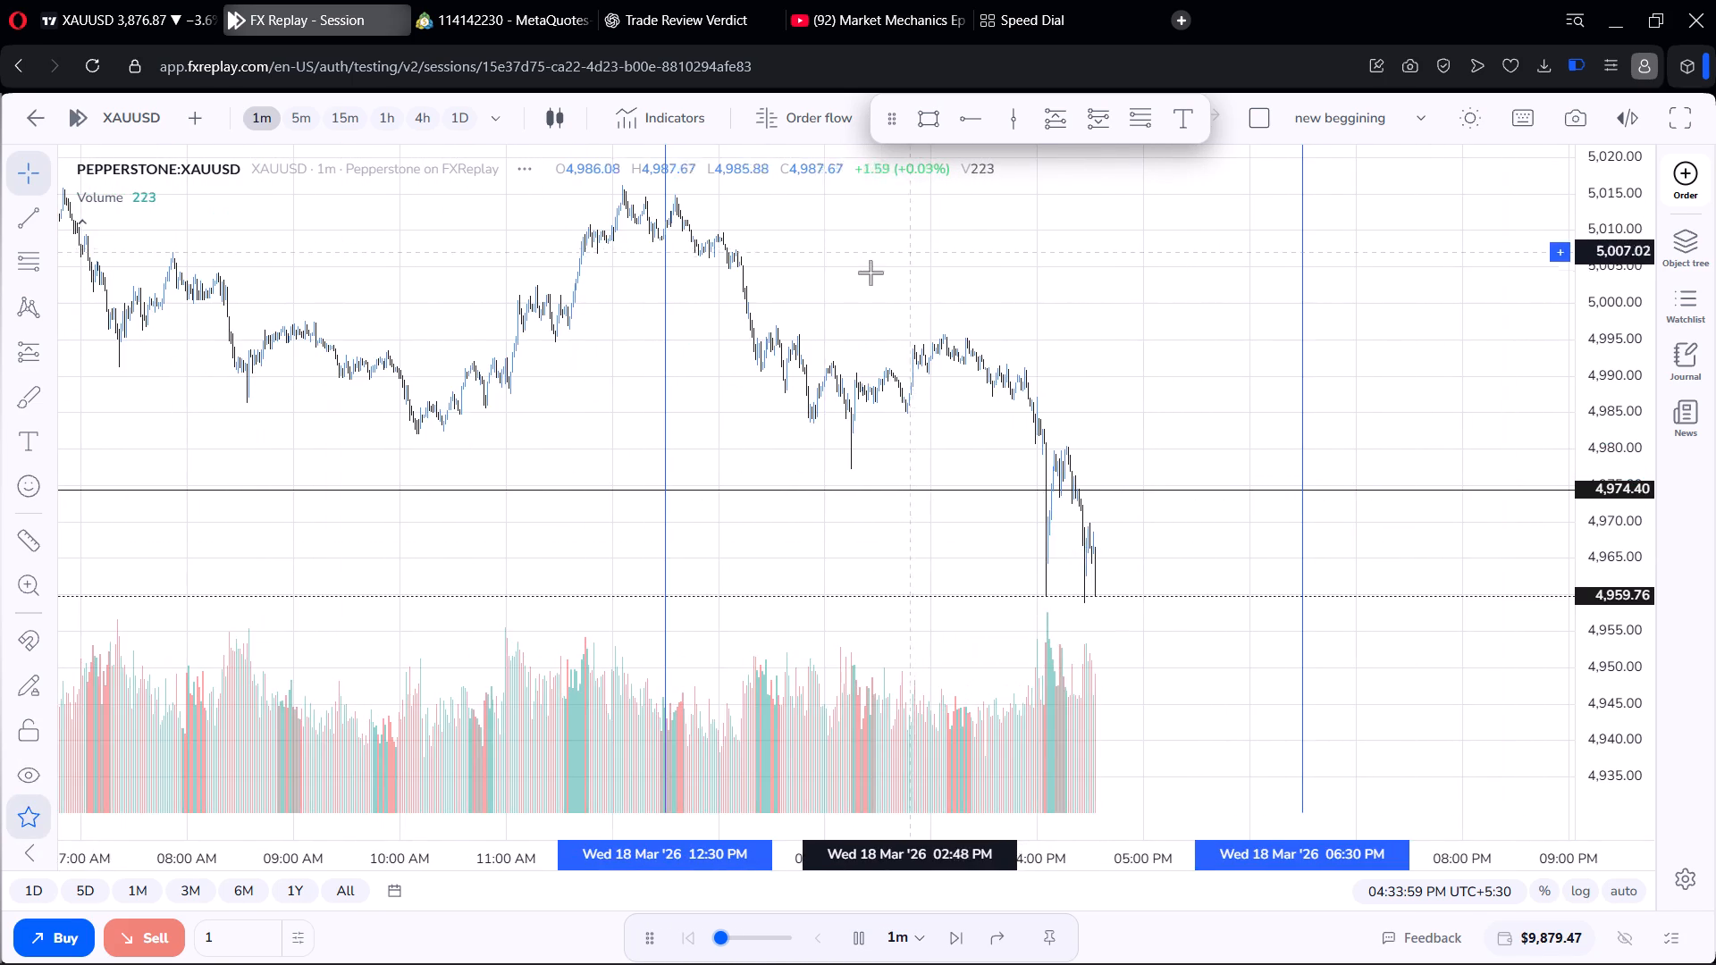
scroll(856, 276, down, 4)
drag(913, 305, 1082, 314)
scroll(1085, 310, down, 4)
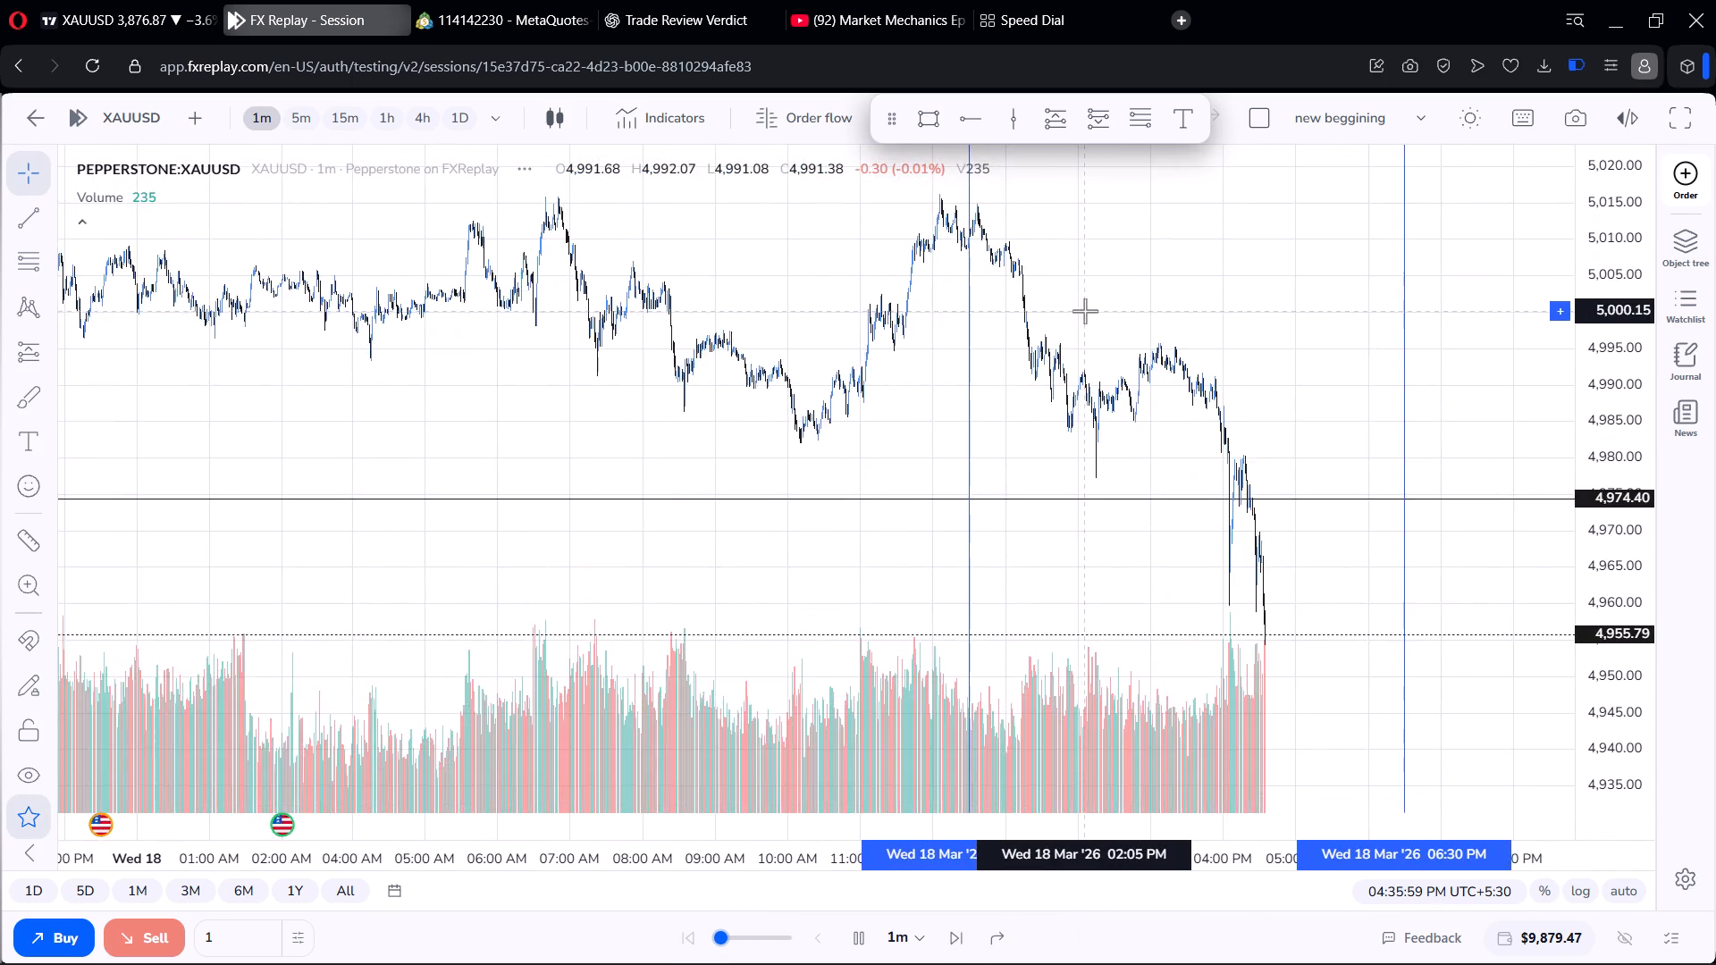
scroll(1085, 311, down, 2)
scroll(1144, 306, up, 3)
drag(1236, 351, 1210, 207)
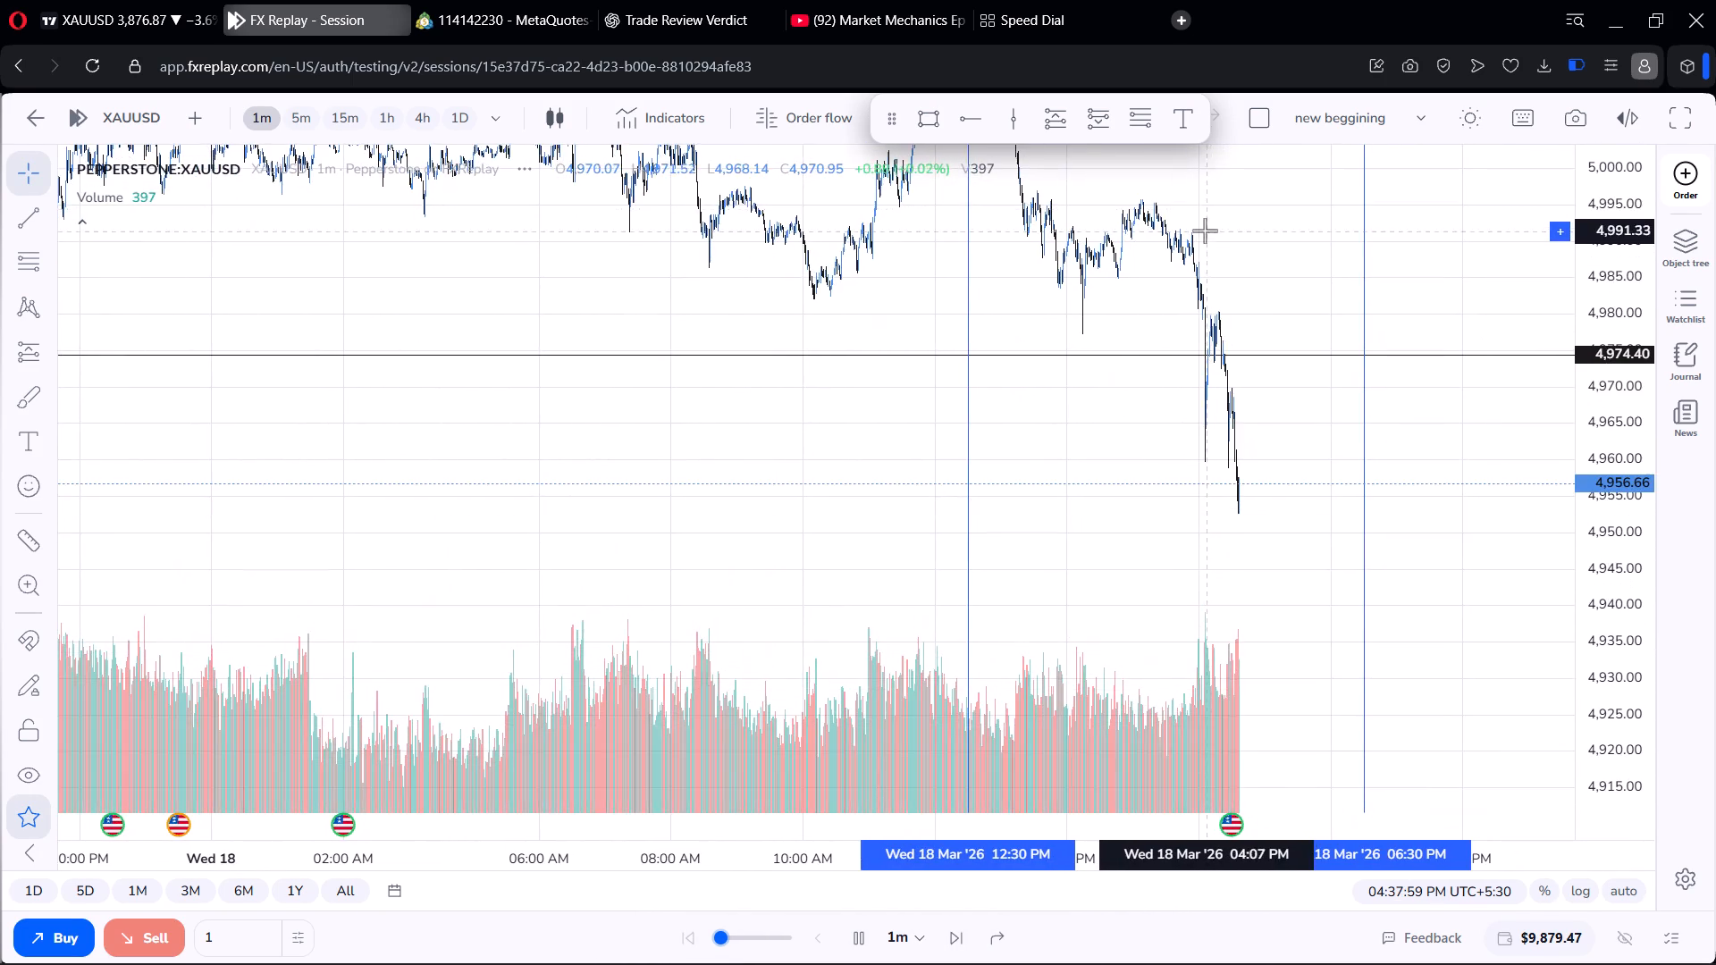
drag(1200, 227, 1166, 163)
drag(1200, 261, 1171, 199)
scroll(1190, 382, up, 3)
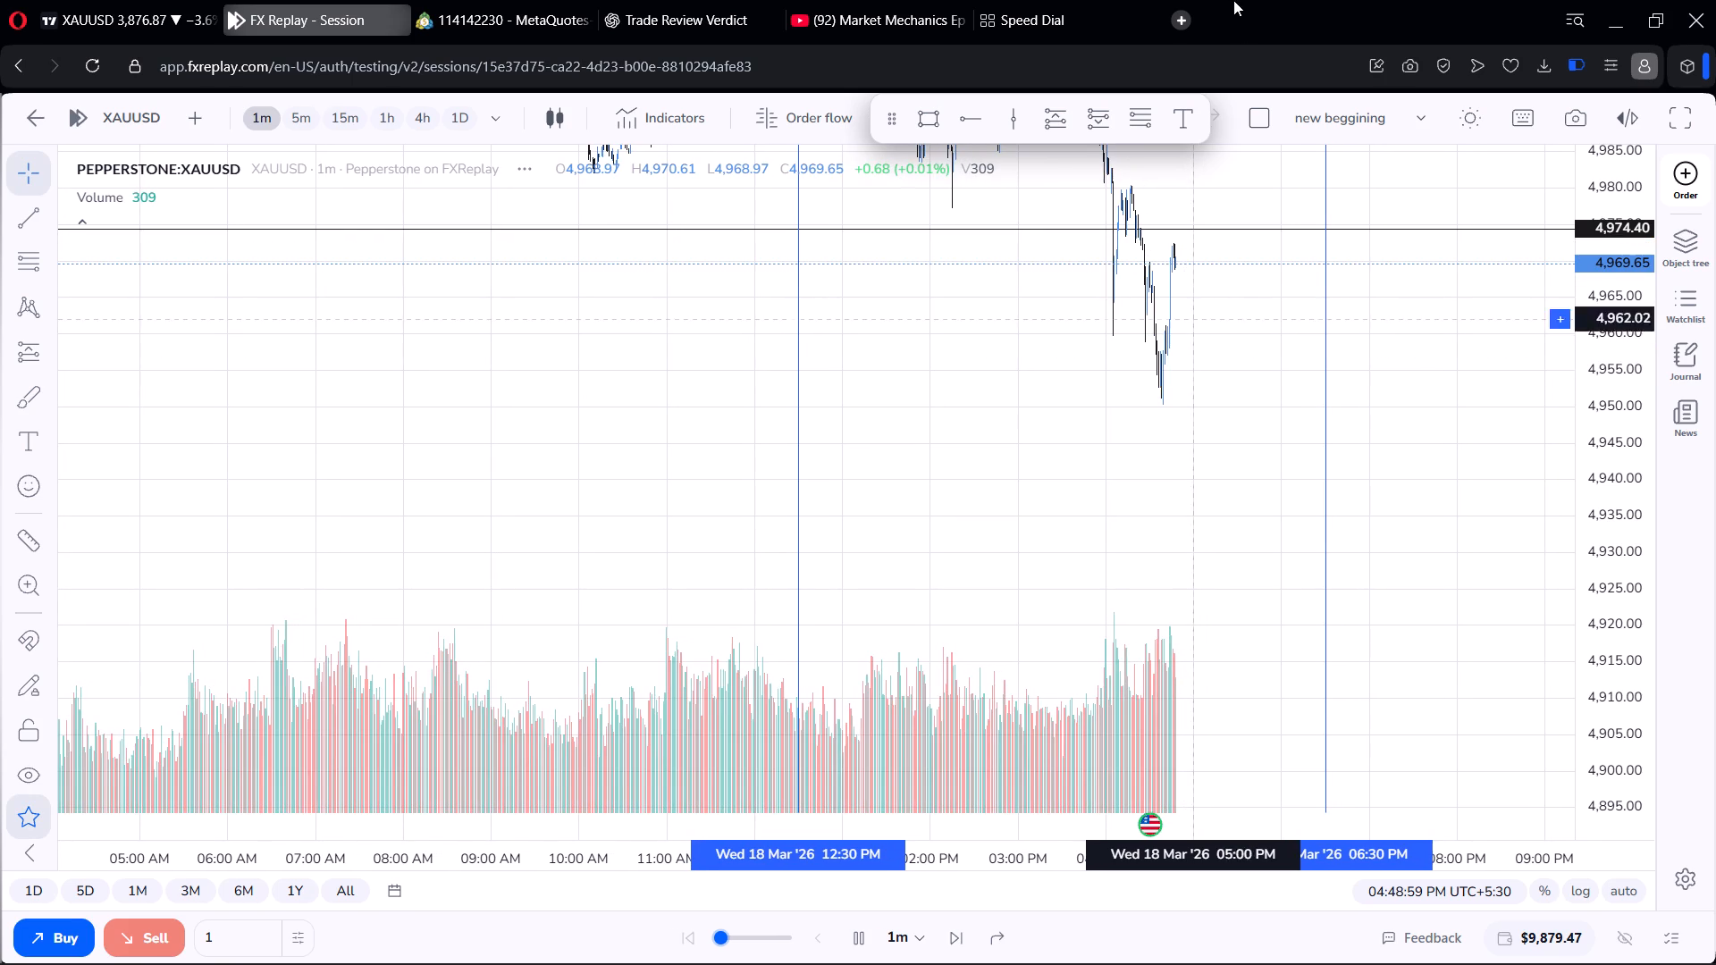
scroll(1272, 391, up, 8)
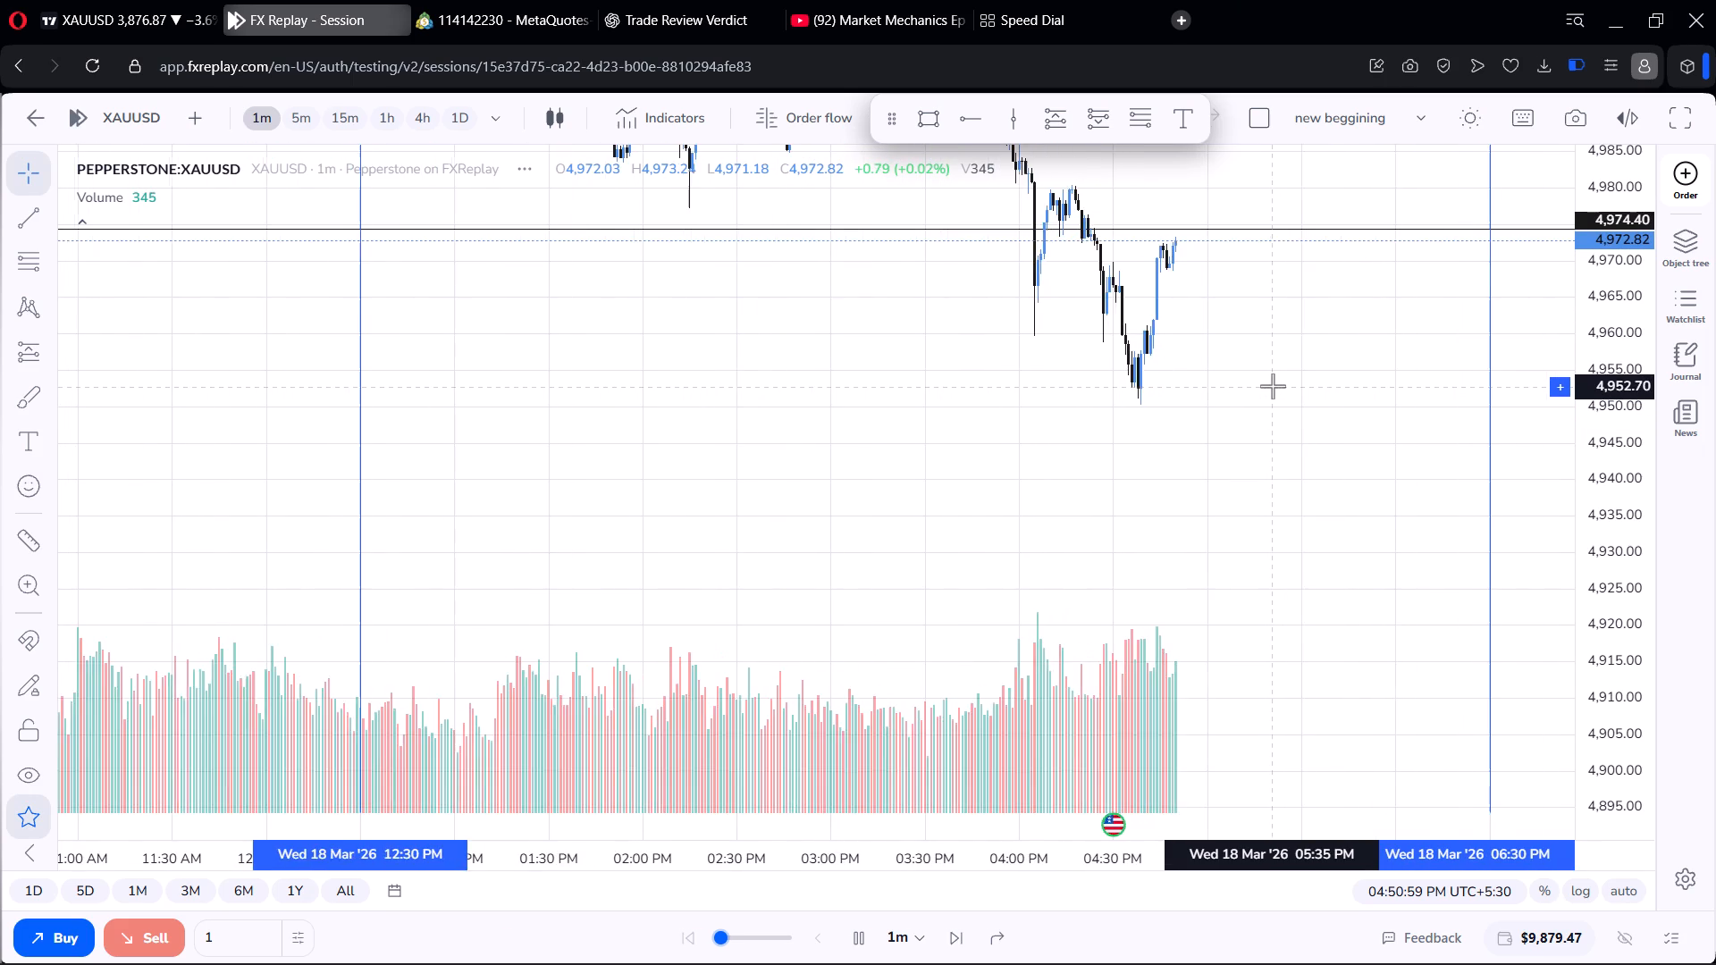
scroll(1274, 377, up, 7)
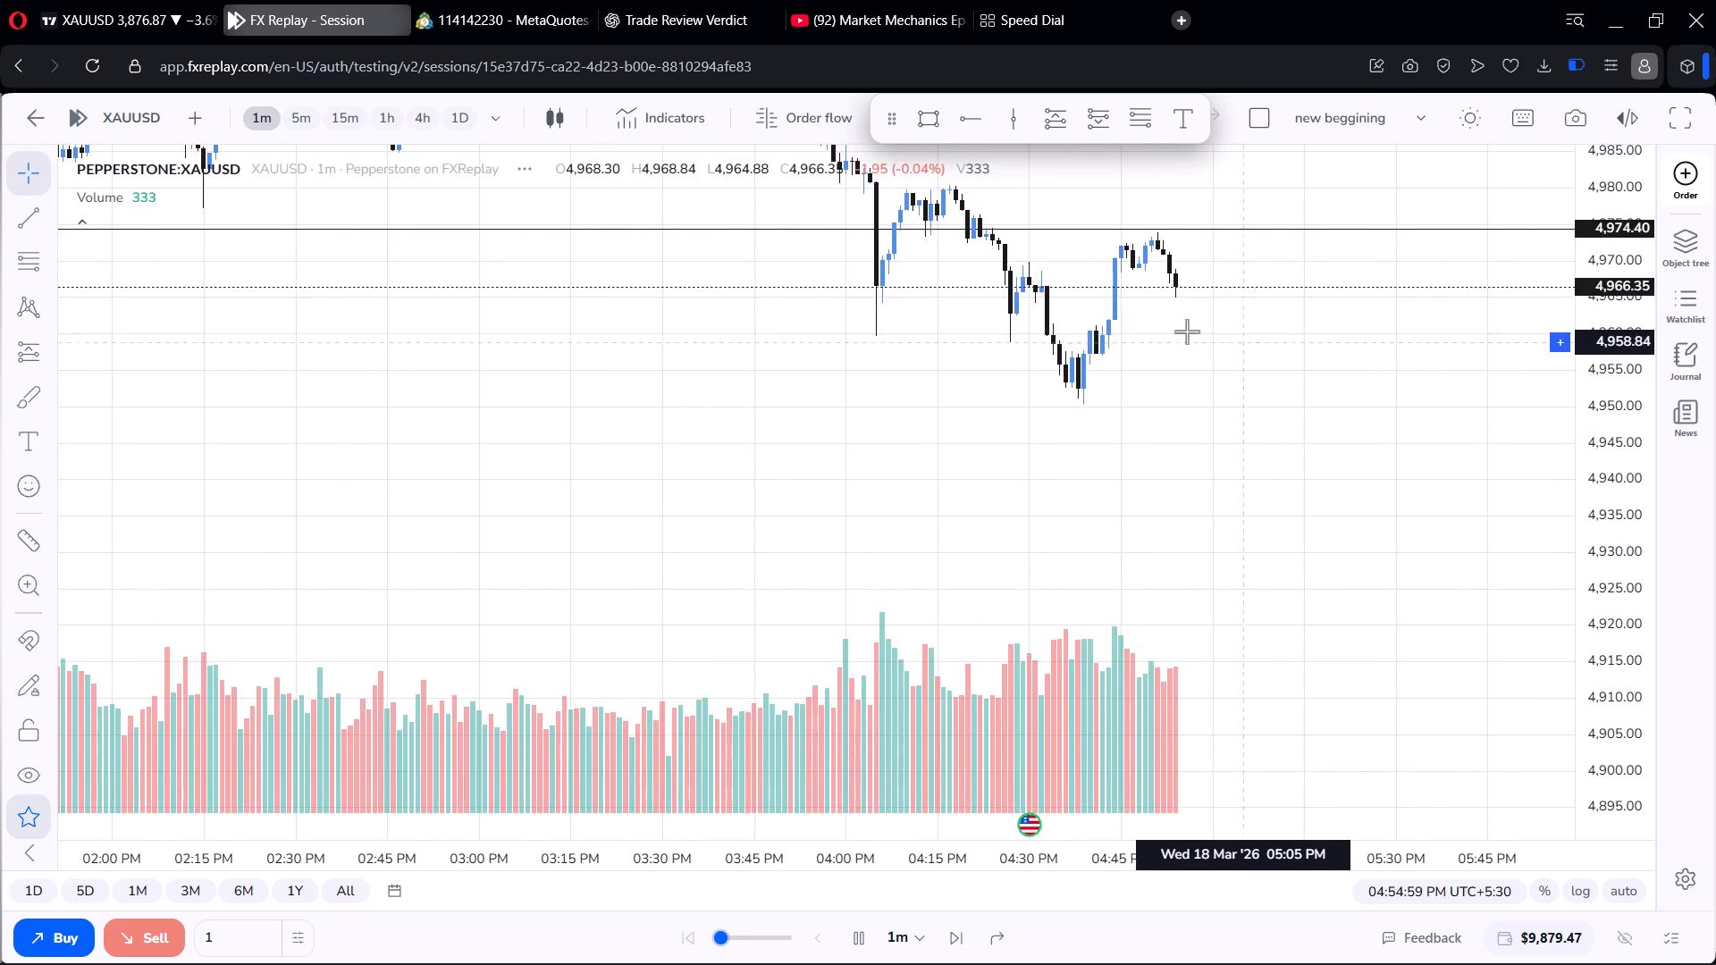
scroll(1219, 373, down, 5)
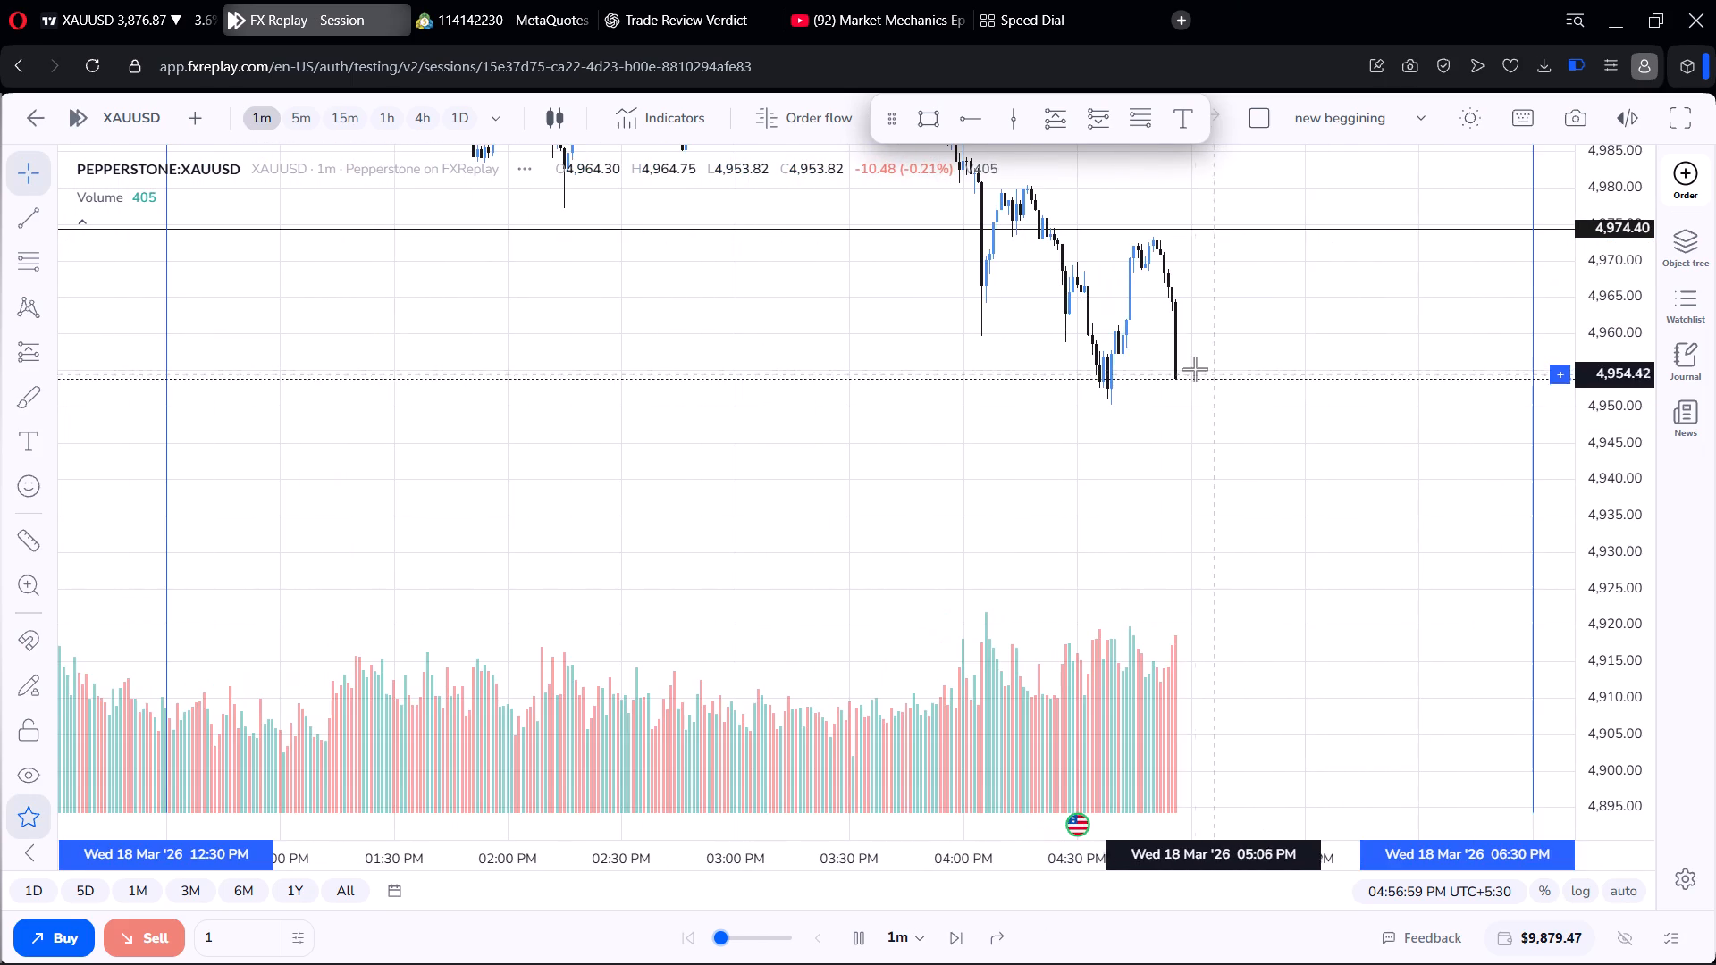
Switch the running replay to the 15-minute chart and follow price past the 06:30 PM session end to 06:59:59 PM.
click(335, 123)
scroll(954, 382, up, 16)
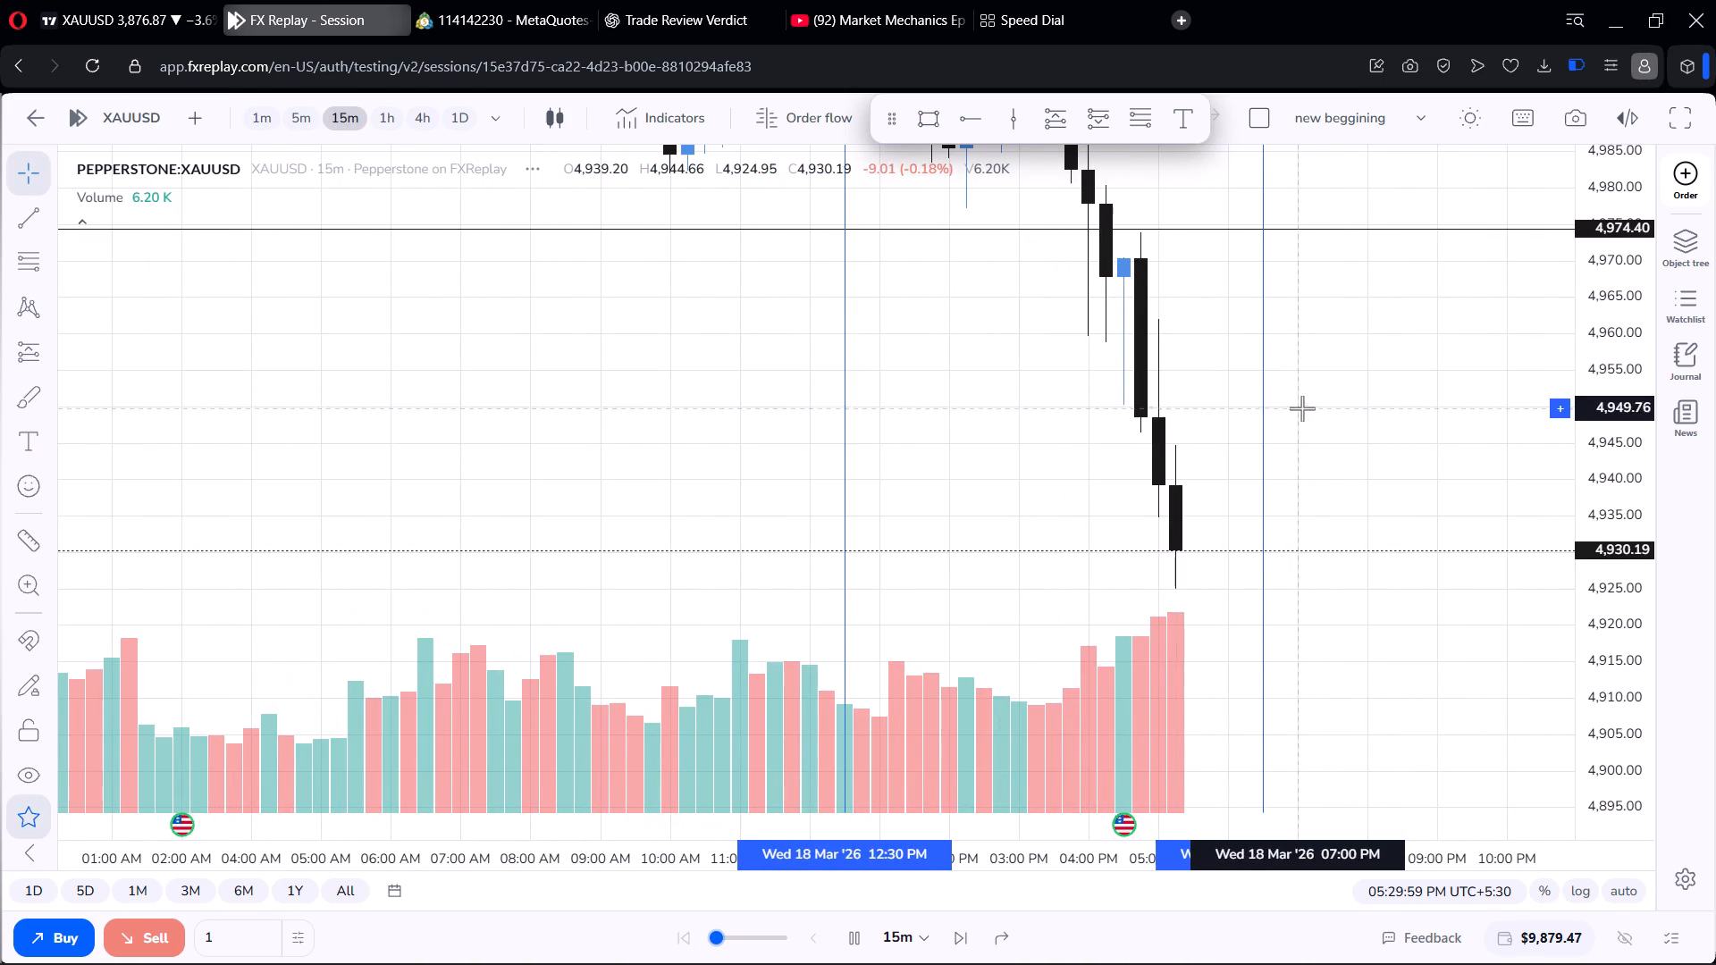
scroll(1316, 419, up, 6)
drag(1182, 495, 1101, 225)
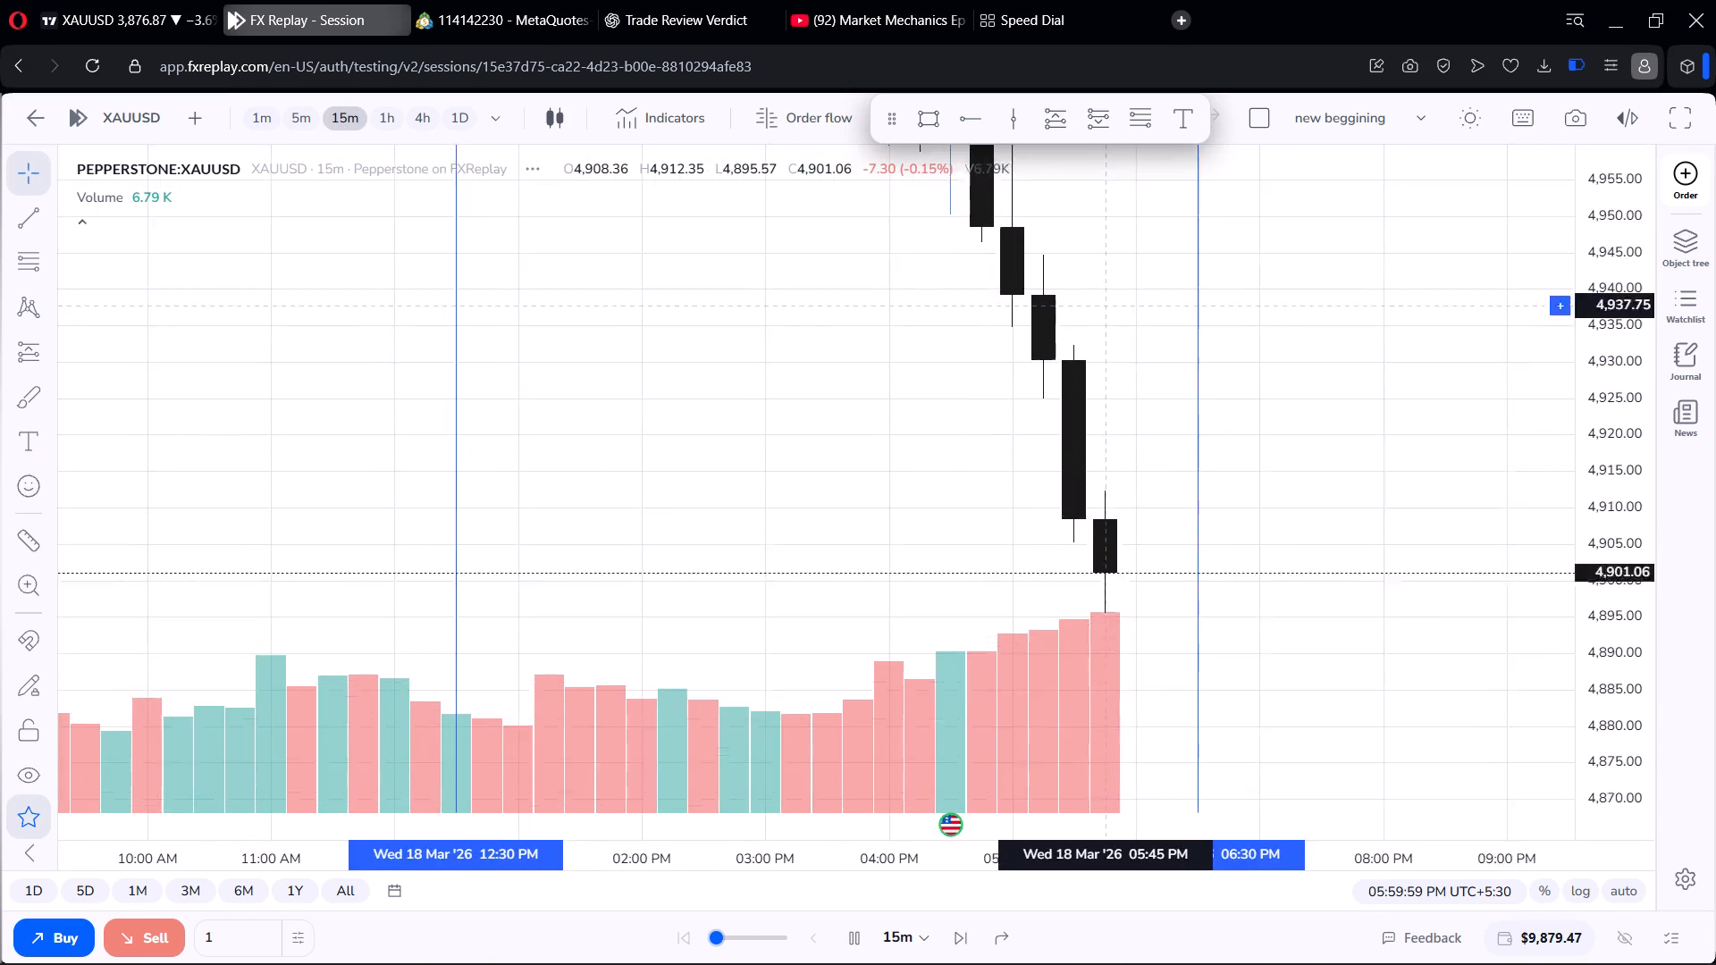
drag(1101, 225, 1094, 152)
drag(1119, 381, 1078, 182)
drag(1058, 426, 1056, 368)
drag(1181, 332, 1179, 159)
drag(1239, 382, 1217, 297)
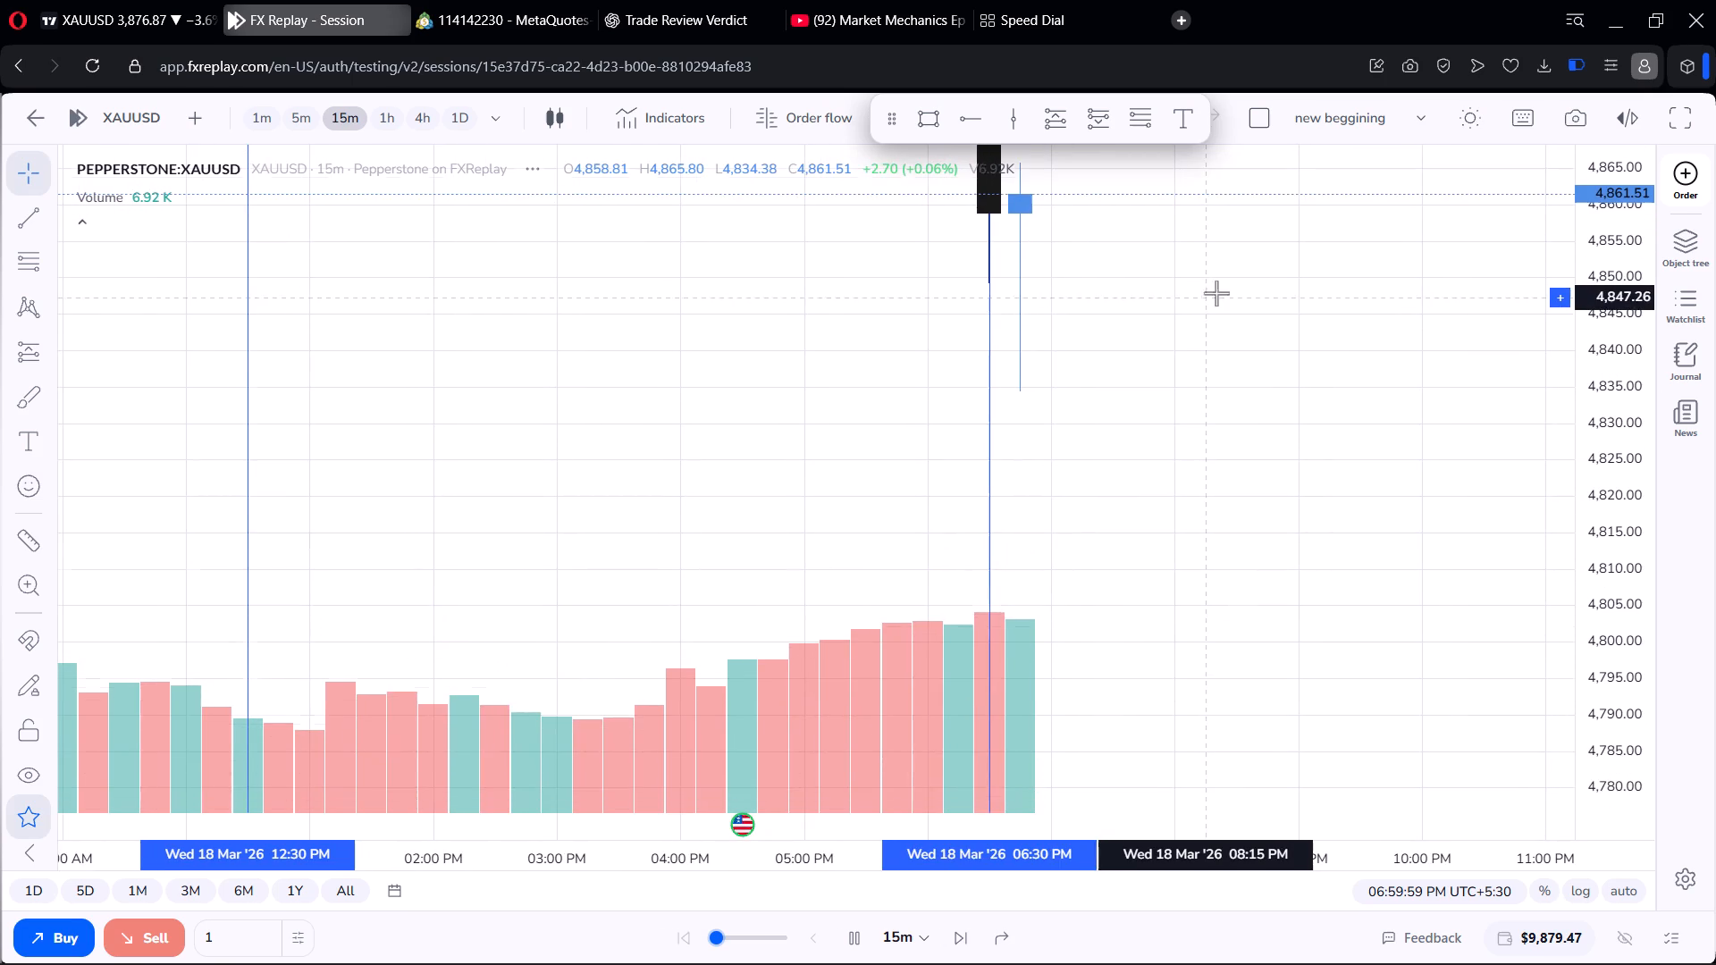
Follow the running 15-minute replay from 06:59:59 PM to 11:59:59 PM on 18 March, examining price action after the session end.
drag(1200, 337, 1269, 715)
drag(1219, 429, 1194, 526)
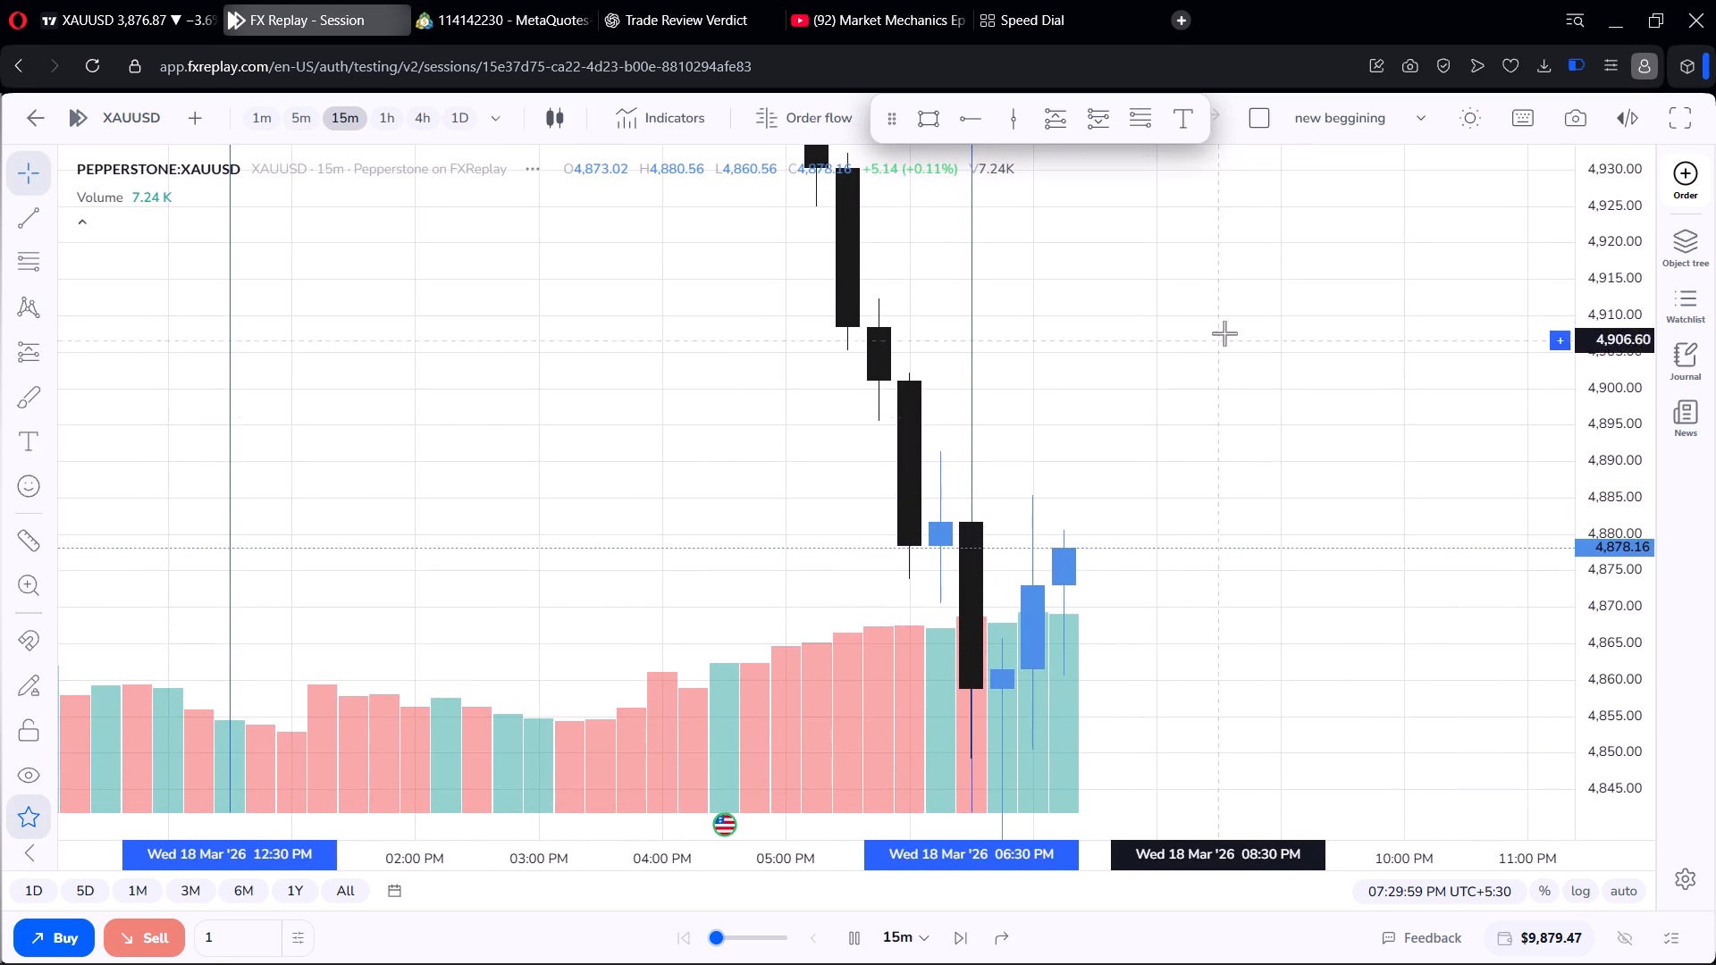
drag(1224, 336, 1224, 415)
drag(1207, 281, 1195, 357)
drag(1171, 290, 1160, 354)
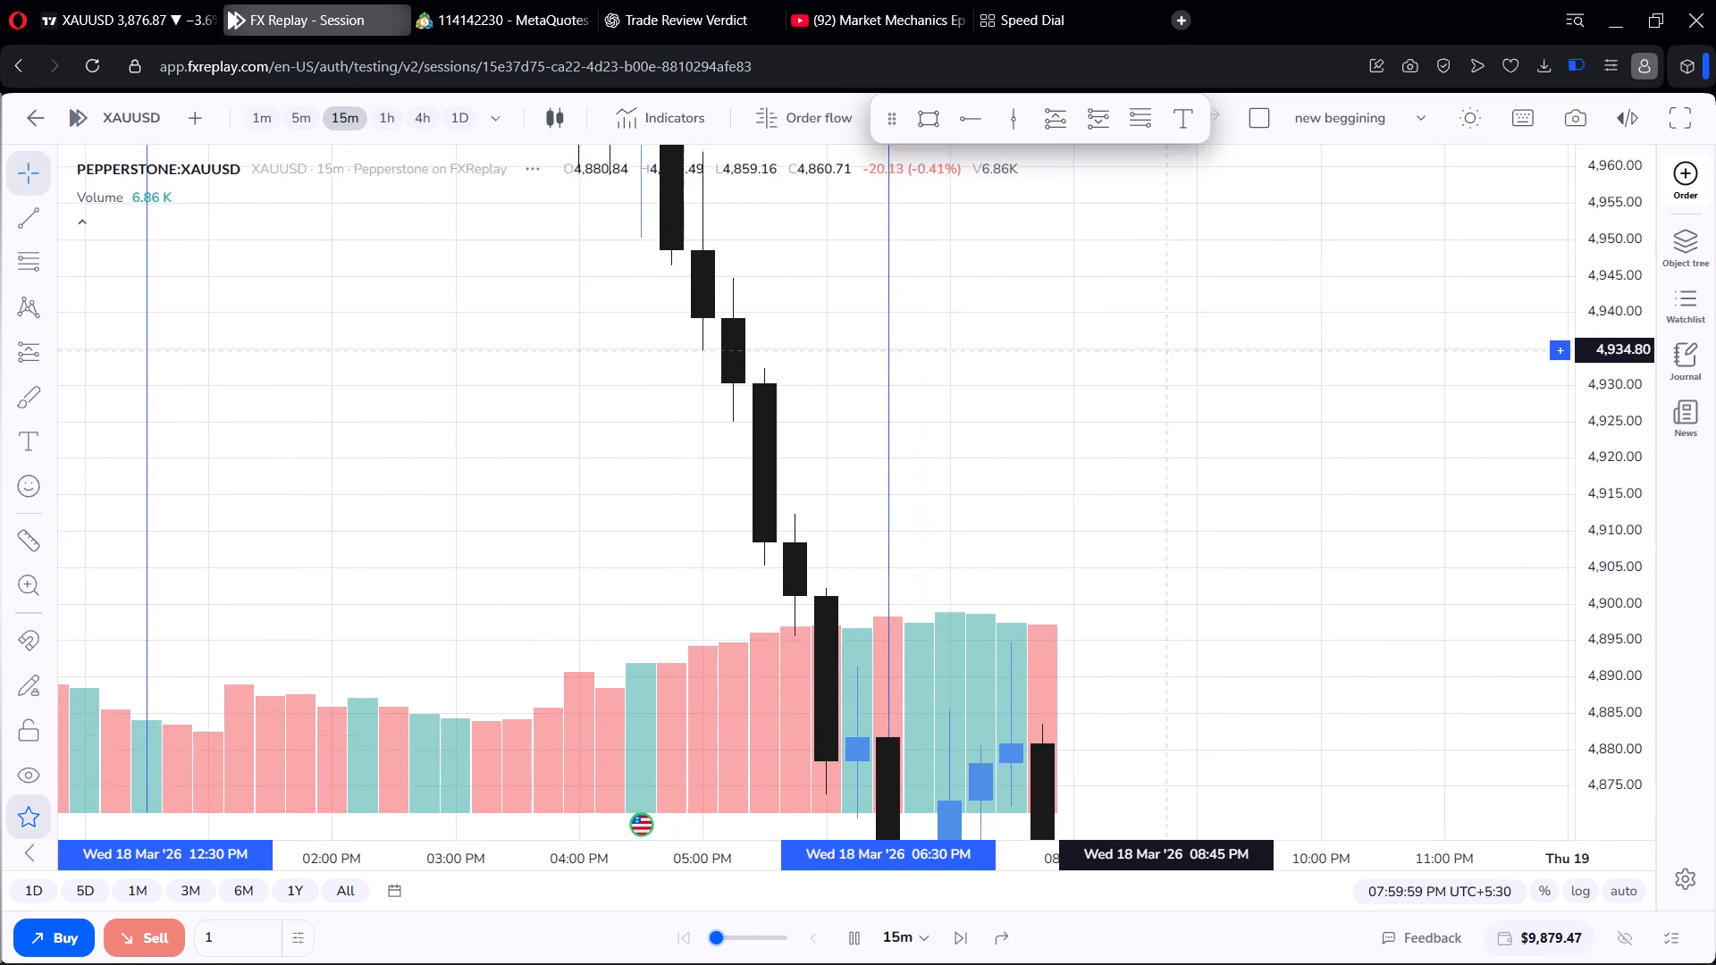
drag(1160, 354, 1063, 16)
drag(1102, 264, 1116, 481)
drag(1123, 381, 1120, 467)
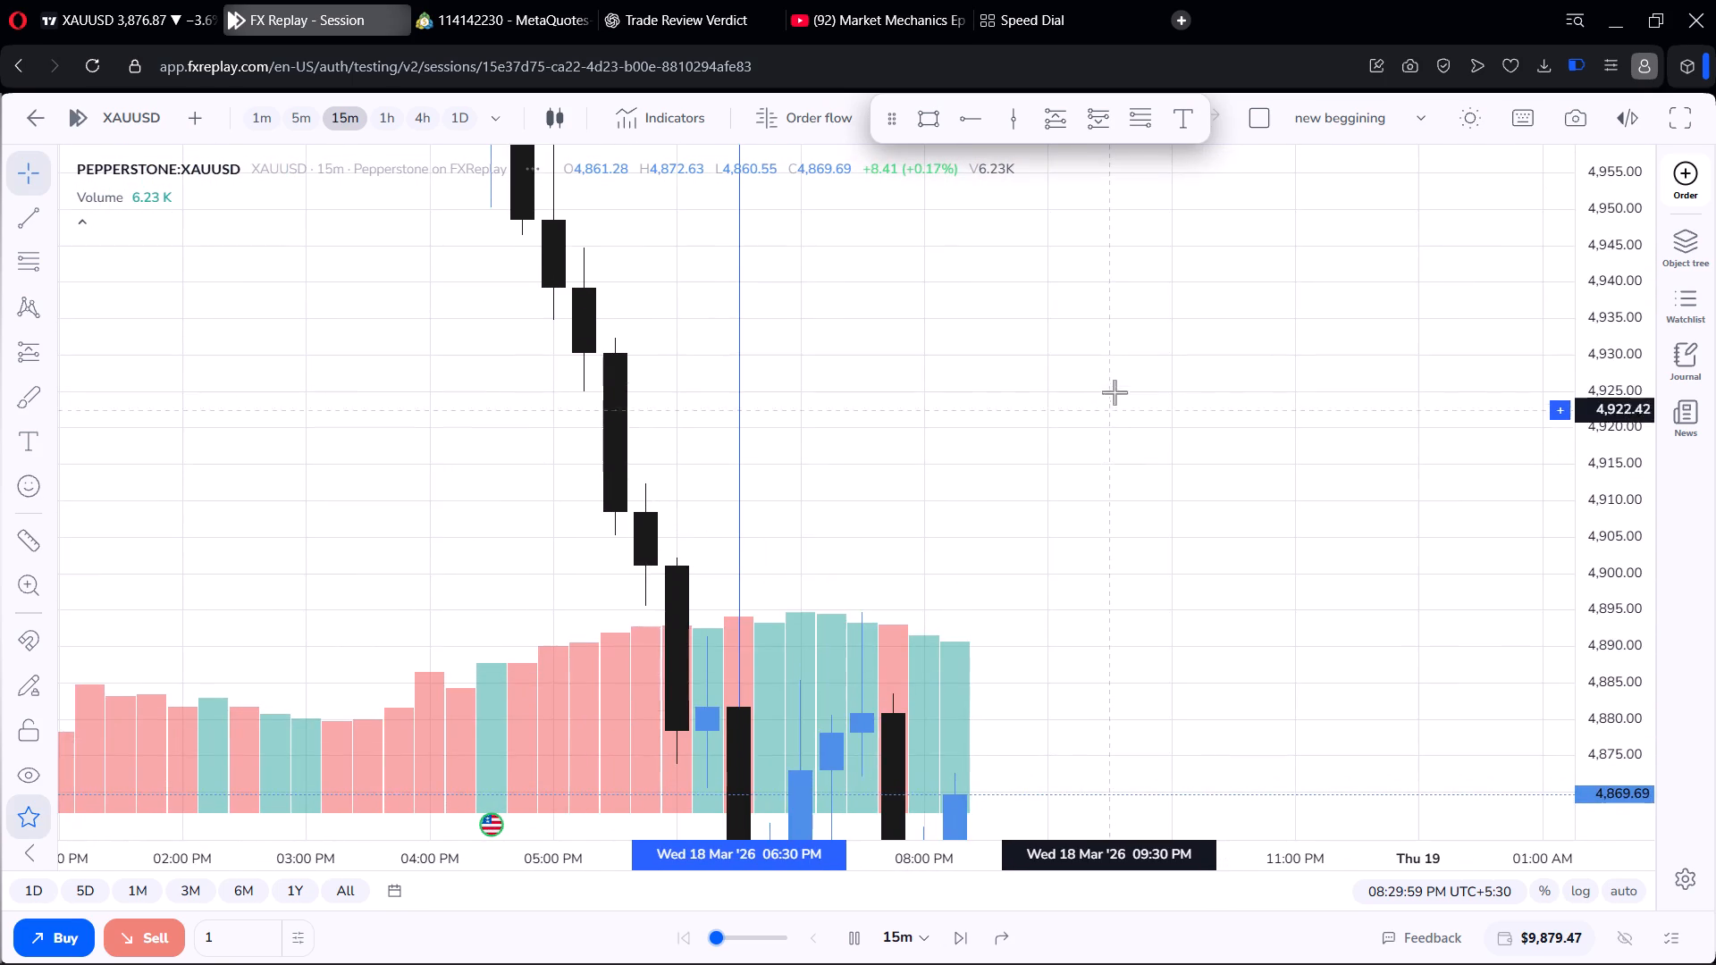
drag(1115, 372, 1145, 437)
drag(1161, 382, 1182, 449)
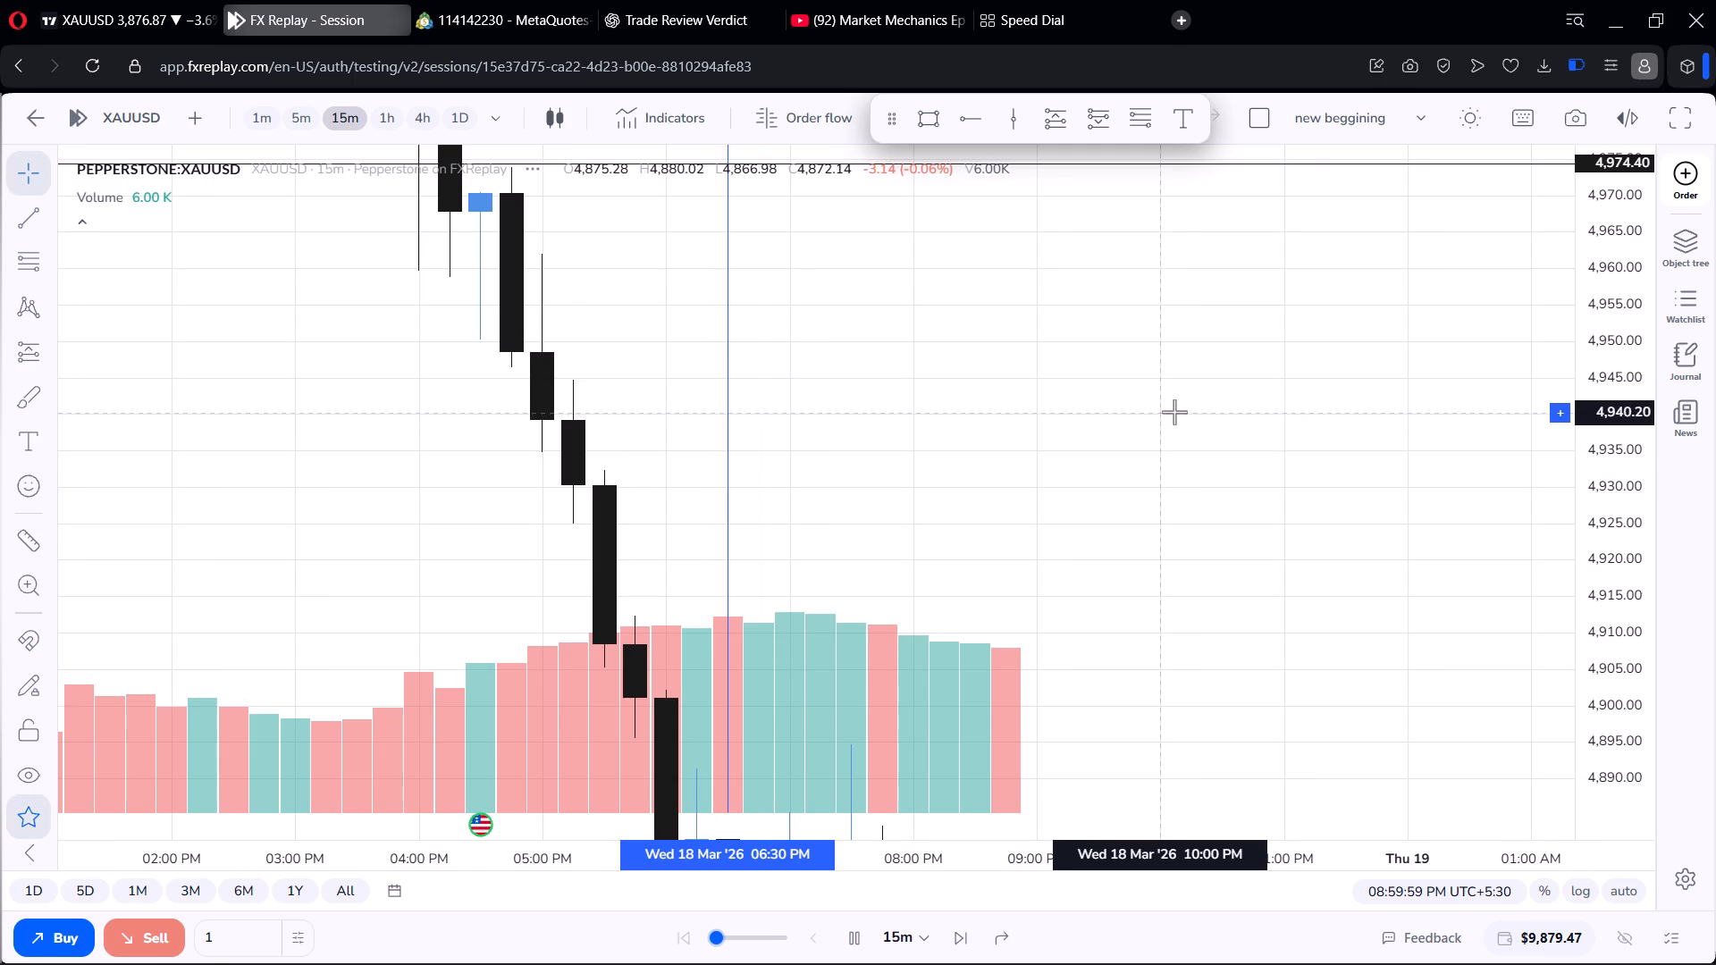
drag(1175, 412, 1165, 117)
drag(1182, 334, 1181, 419)
drag(1160, 364, 1163, 395)
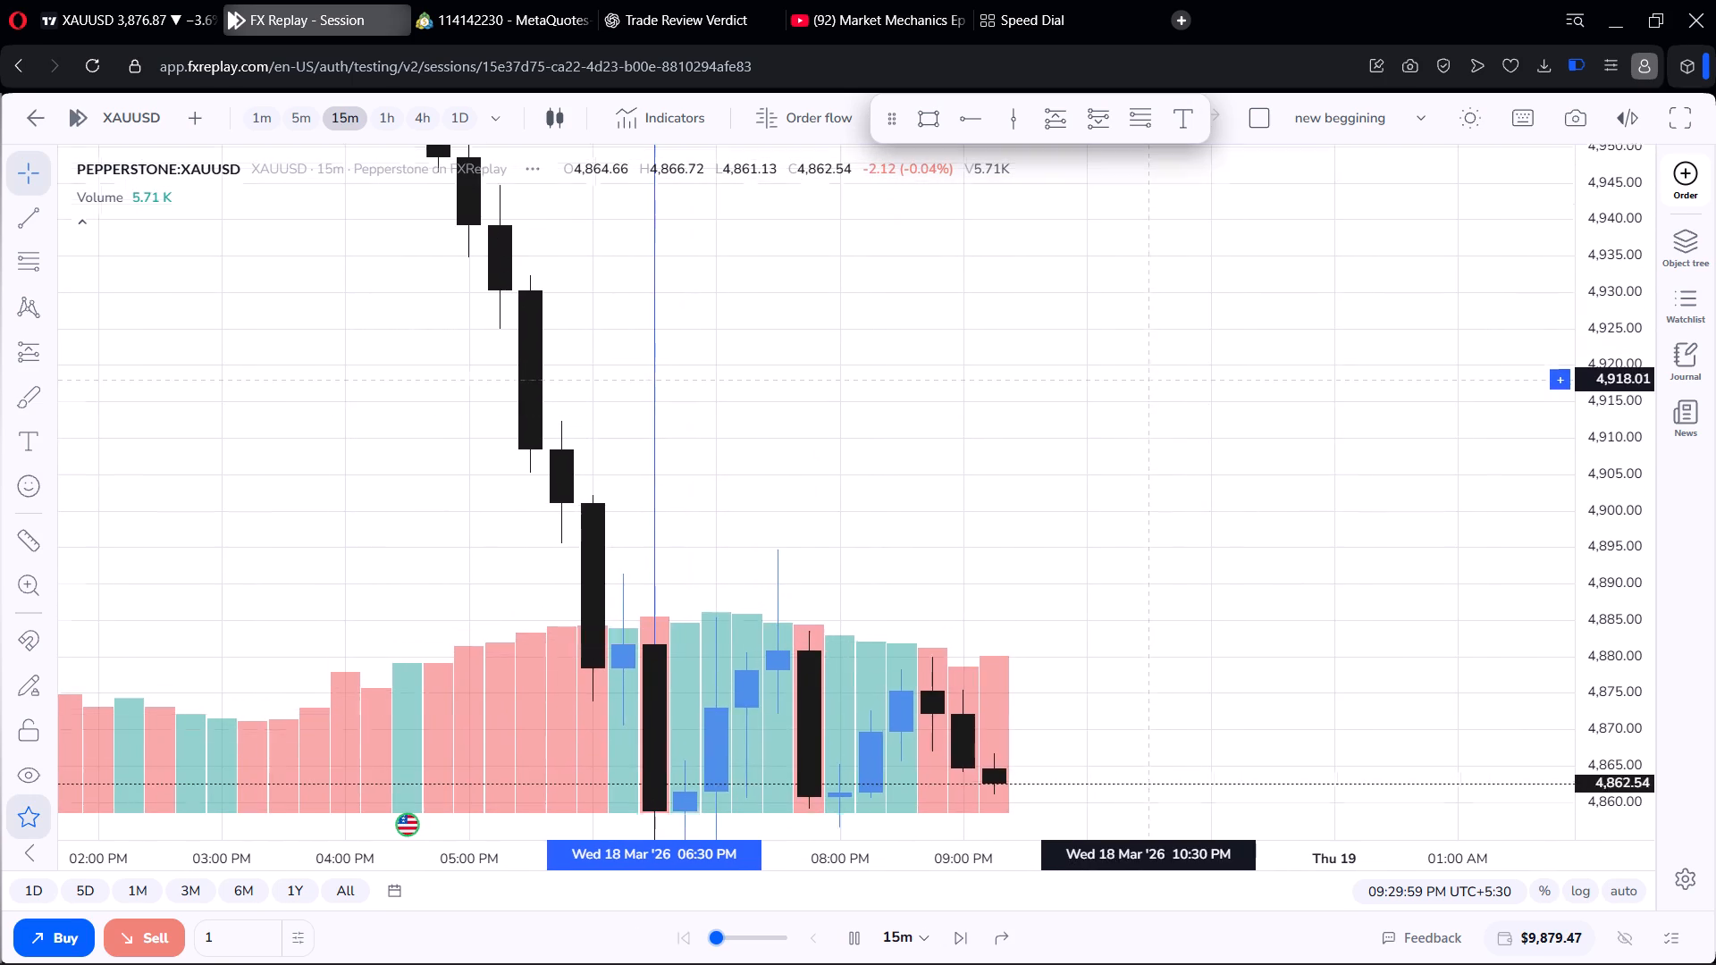
drag(1163, 395, 1167, 432)
drag(1161, 368, 1138, 223)
drag(1165, 302, 1172, 380)
drag(1173, 330, 1175, 359)
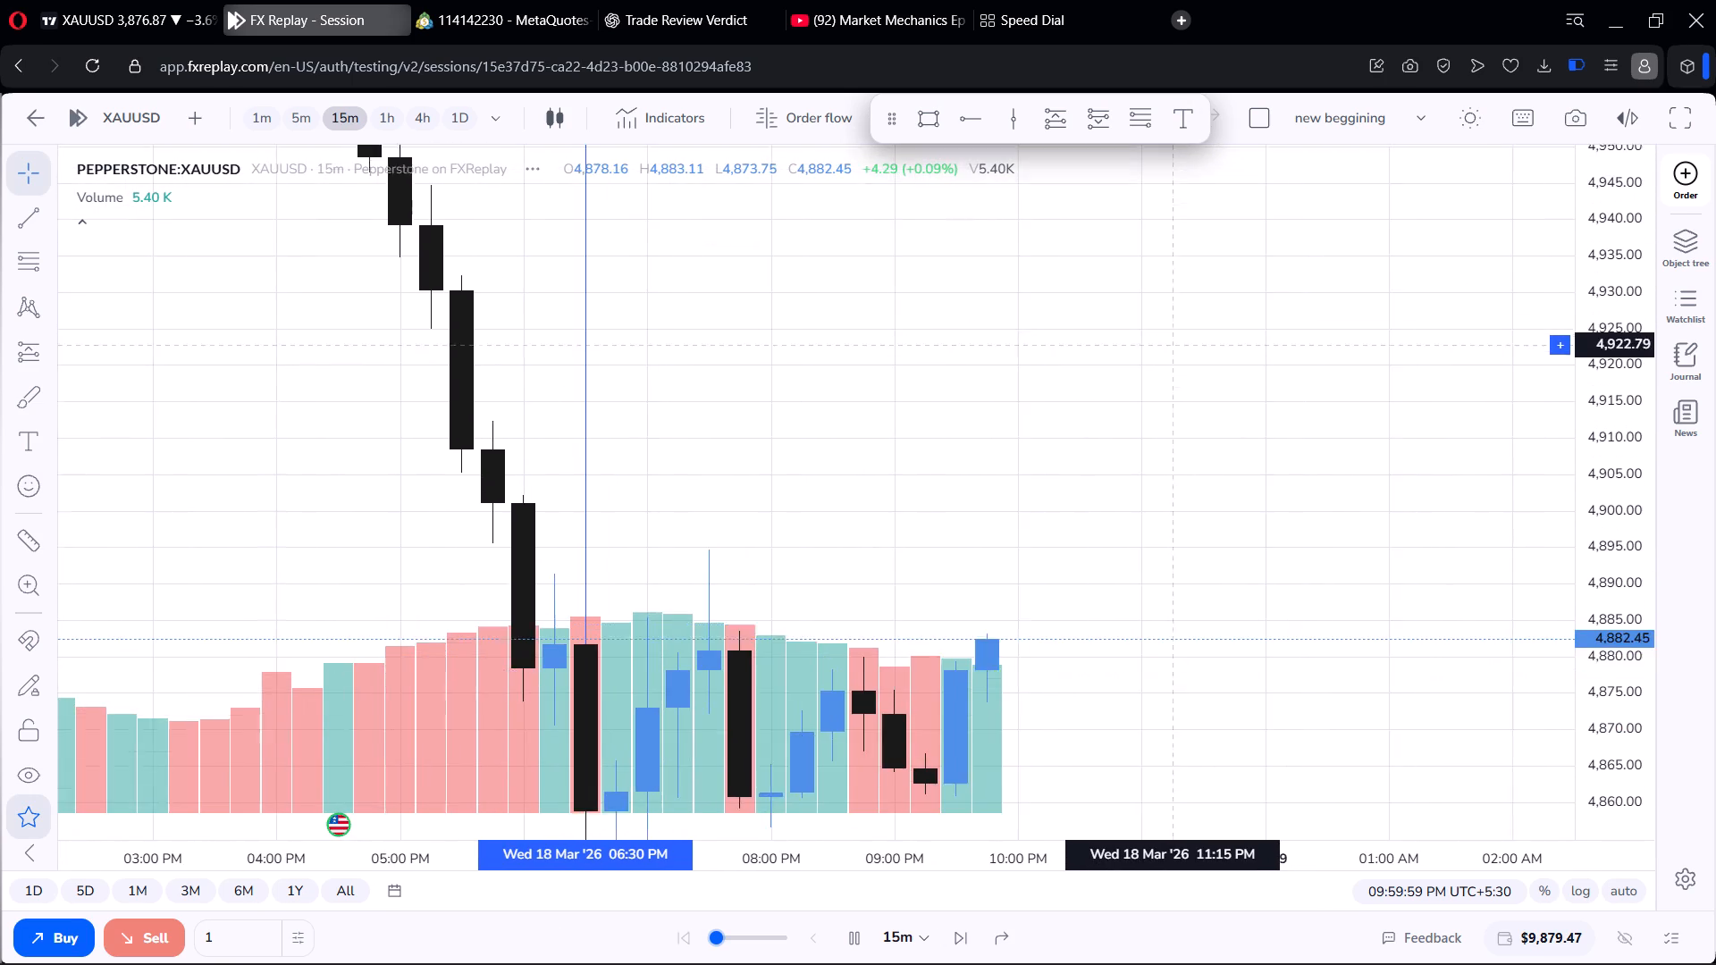
drag(1175, 359, 1179, 395)
drag(1182, 314, 1188, 344)
drag(1187, 321, 1192, 362)
drag(1189, 311, 1190, 319)
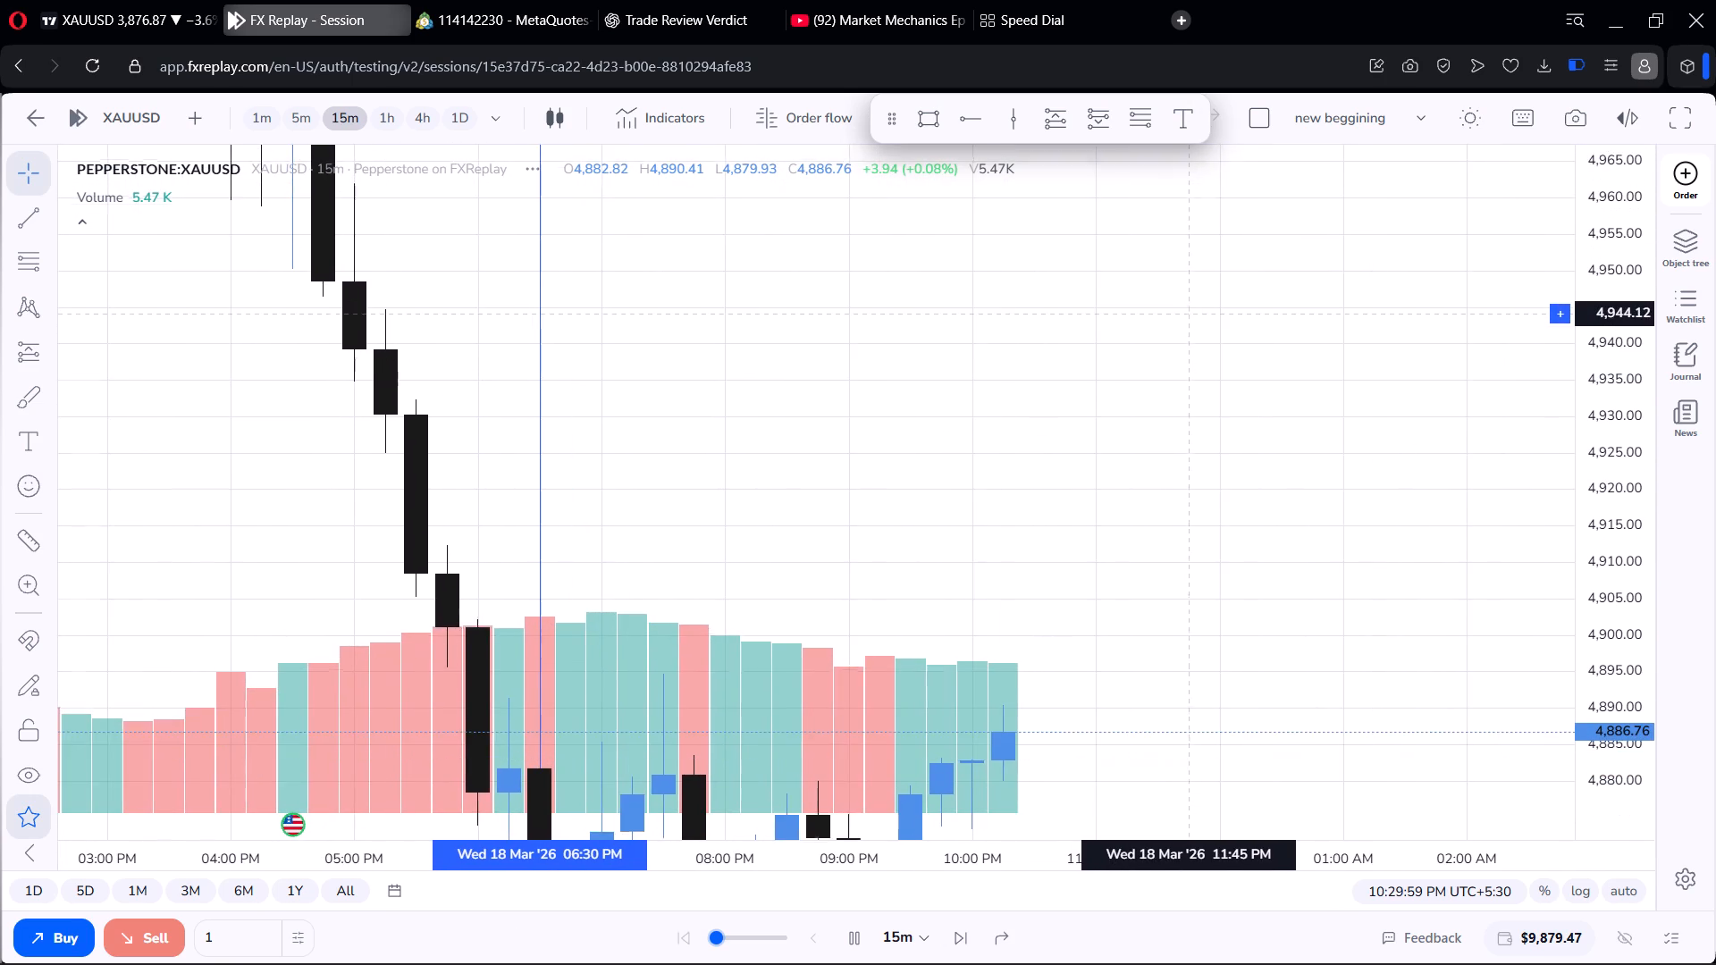
drag(1190, 319, 1187, 350)
drag(1189, 293, 1197, 338)
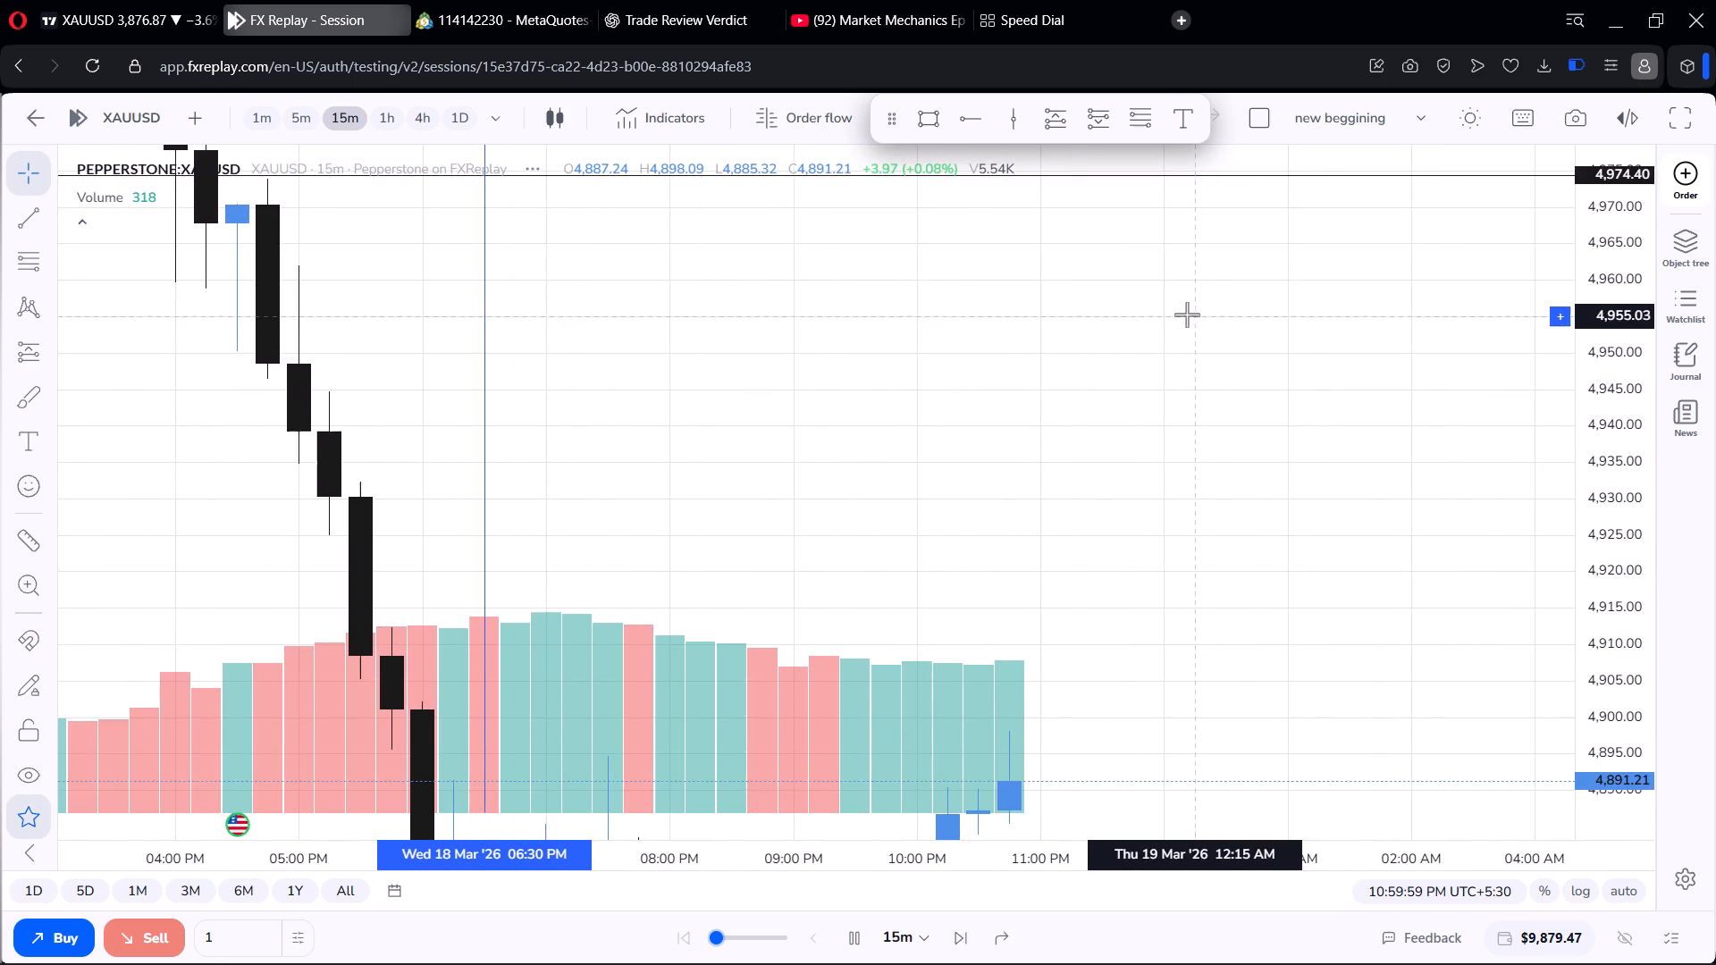
drag(1186, 314, 1188, 356)
drag(1170, 323, 1172, 355)
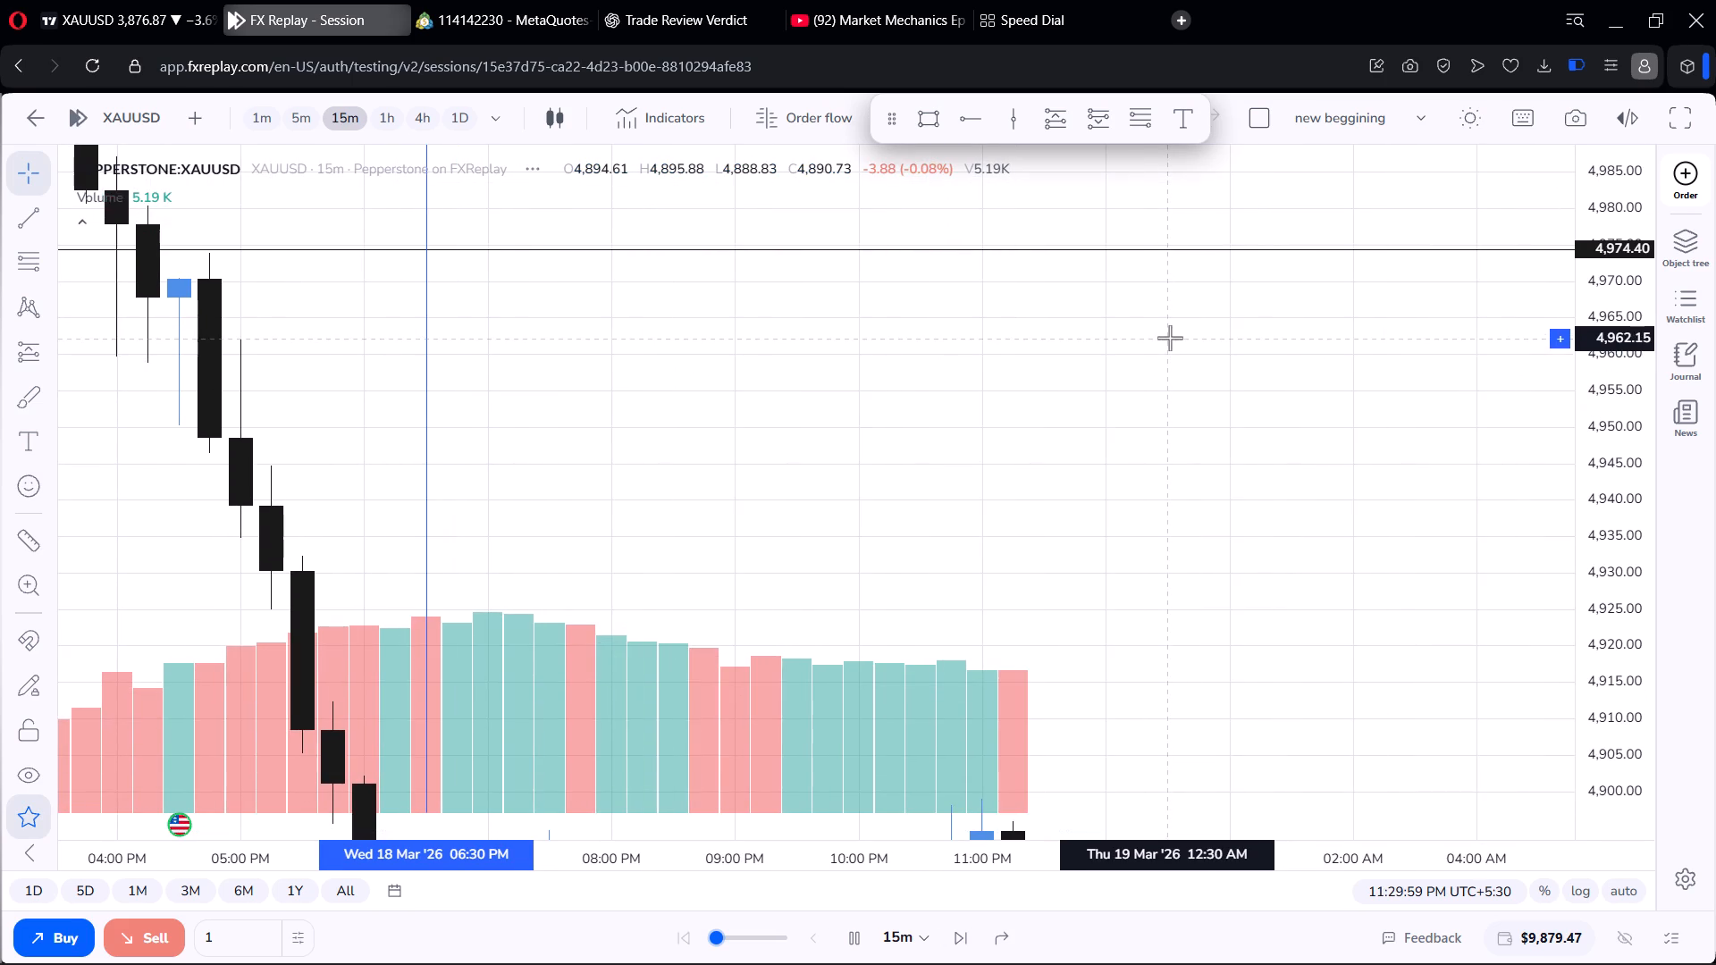
drag(1170, 340, 1208, 58)
drag(1205, 138, 1190, 426)
drag(1191, 362, 1199, 374)
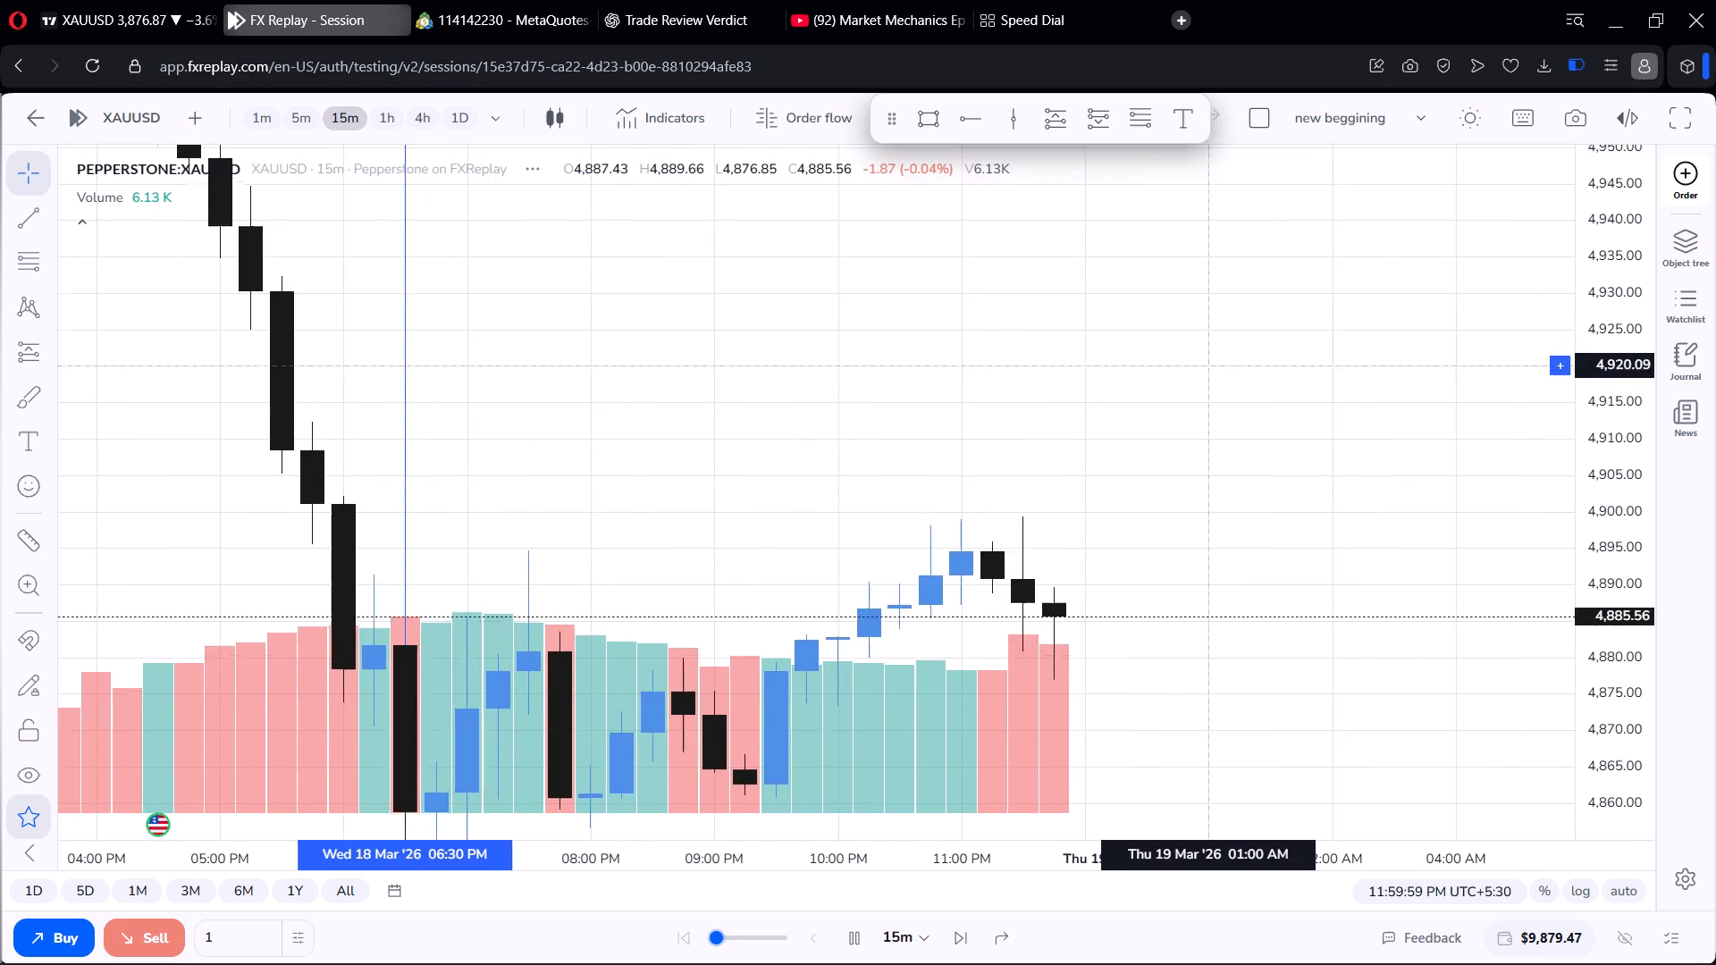
Let the 15-minute replay run on into 19 March and pause it at 04:29:59 AM.
drag(1199, 374, 1224, 481)
drag(1216, 380, 1208, 208)
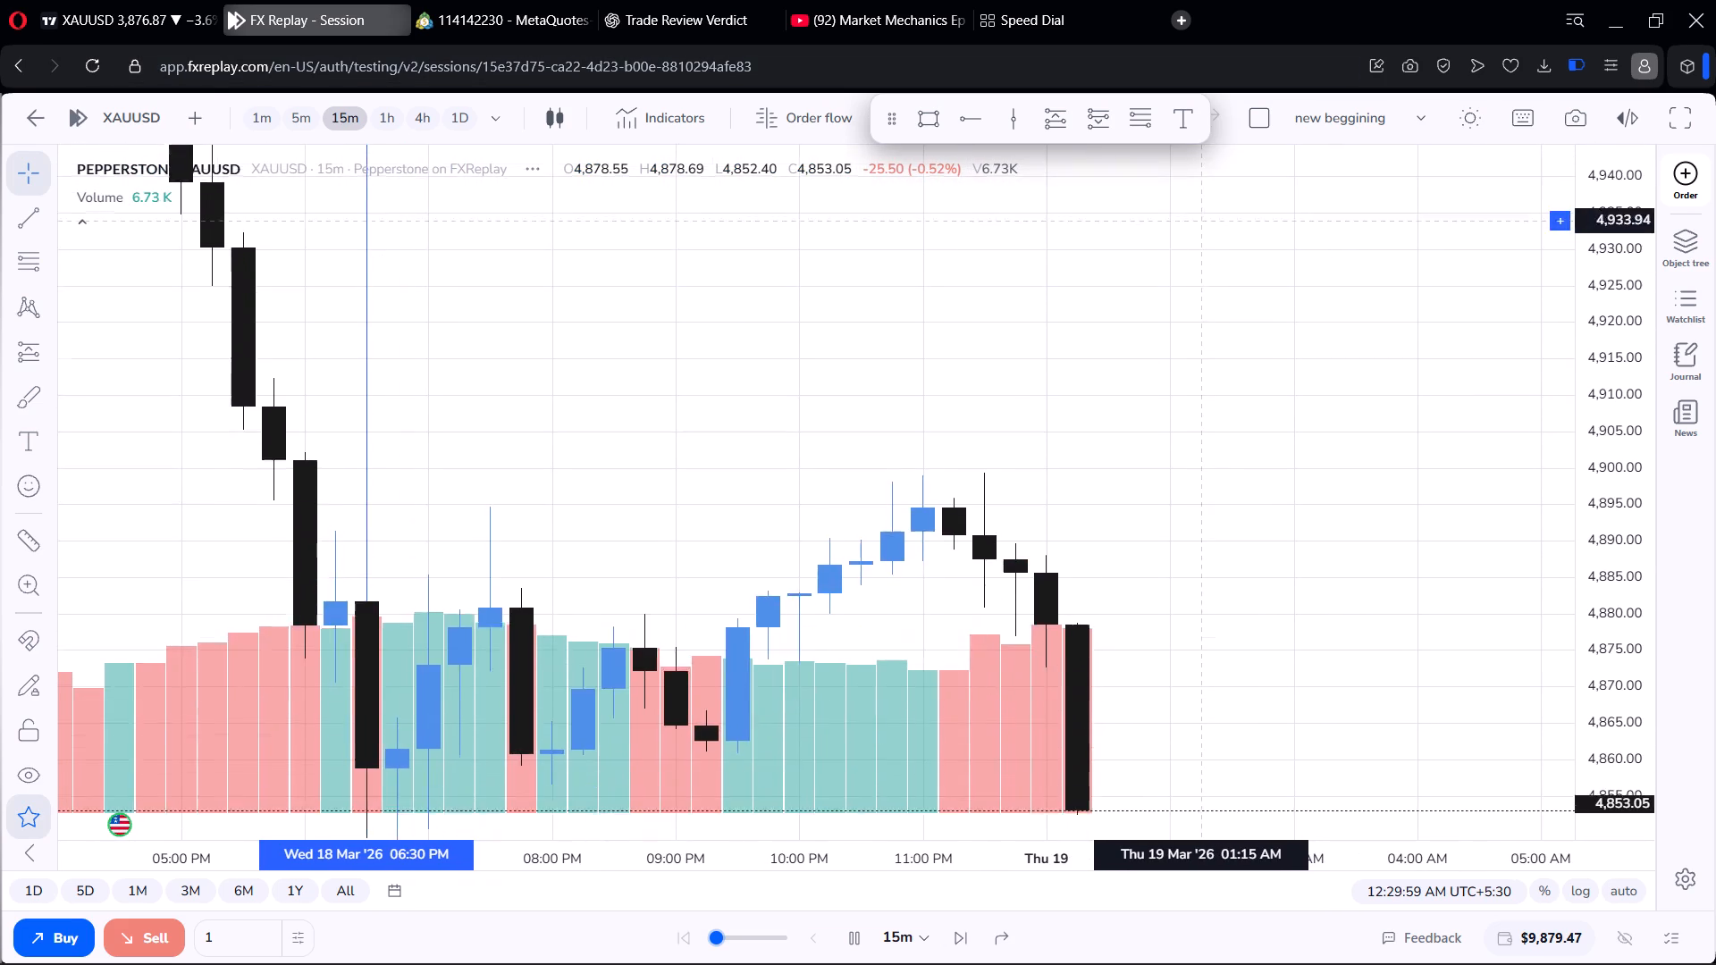
drag(1208, 208, 1208, 204)
drag(1204, 323, 1185, 100)
drag(1200, 313, 1189, 177)
drag(1209, 305, 1141, 479)
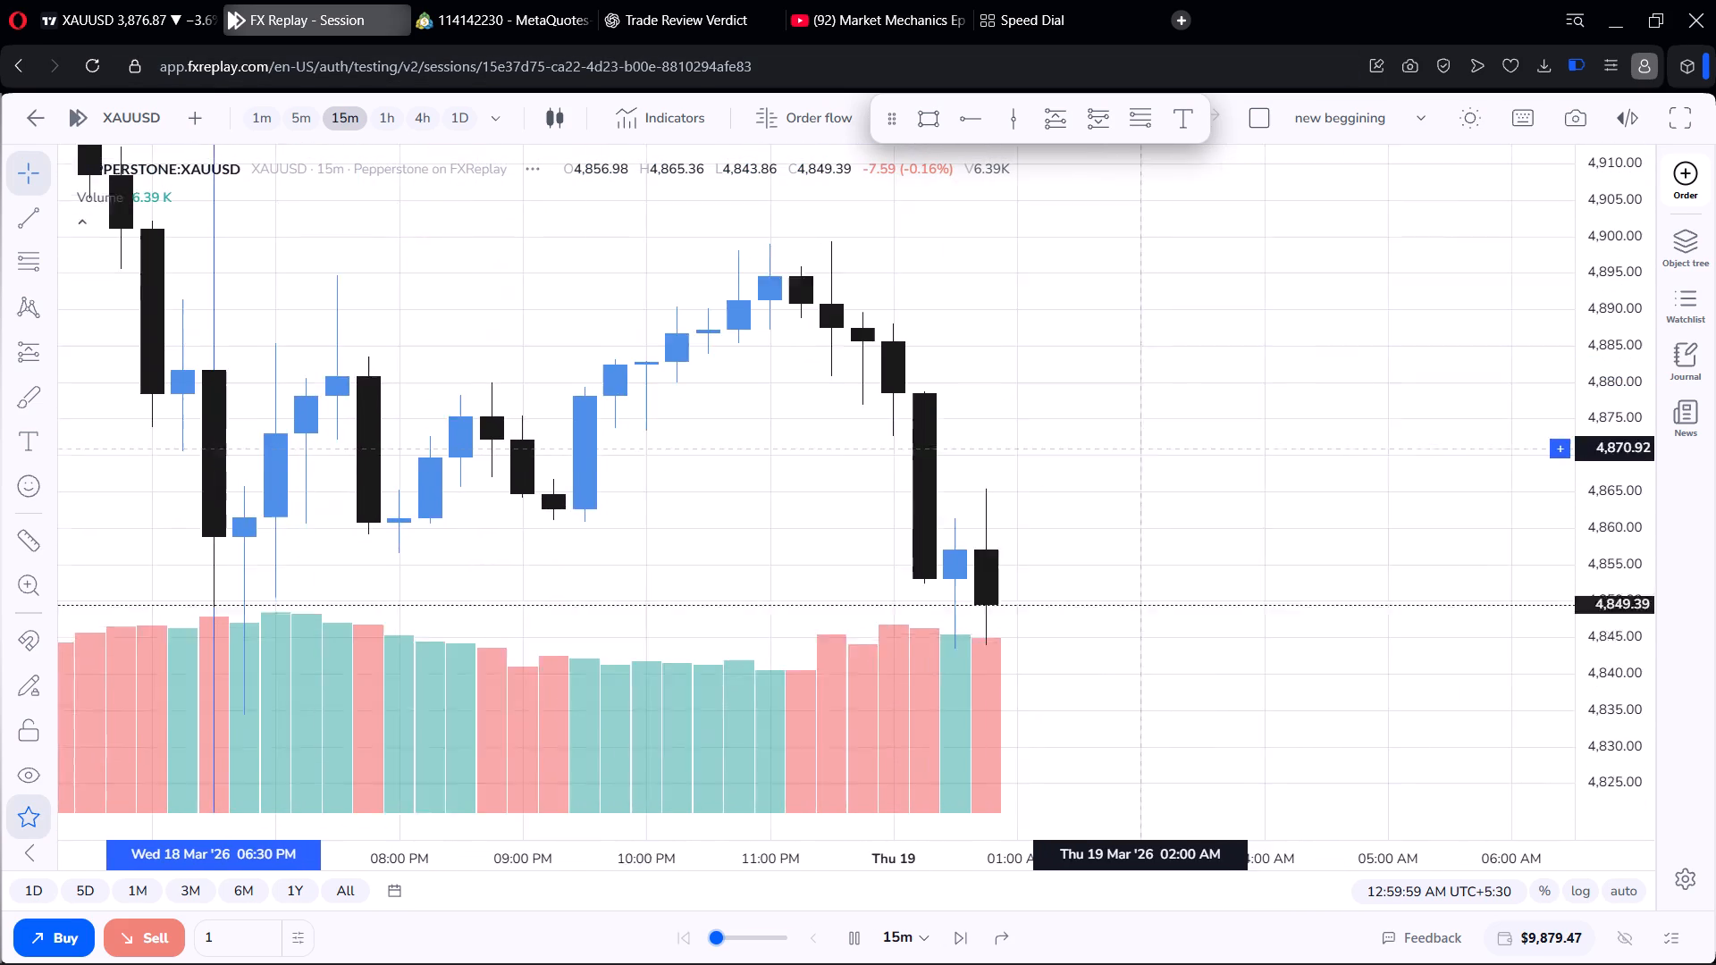
drag(1141, 479, 1140, 484)
drag(1122, 366, 1151, 432)
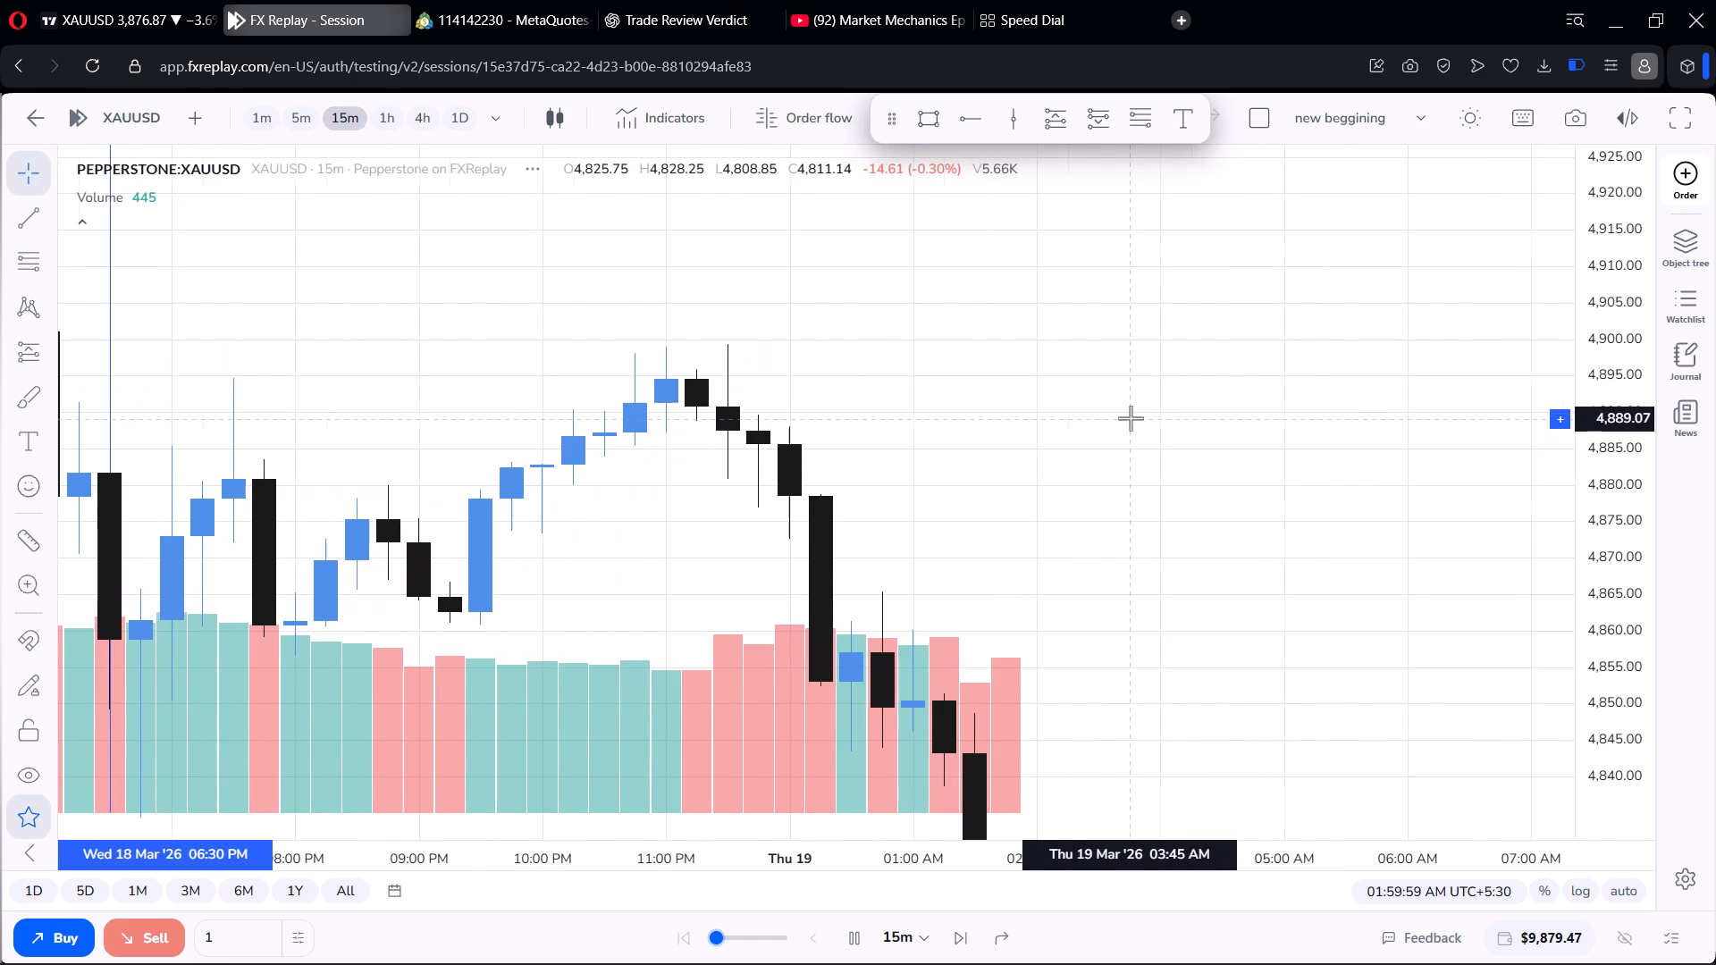
drag(1118, 470, 984, 162)
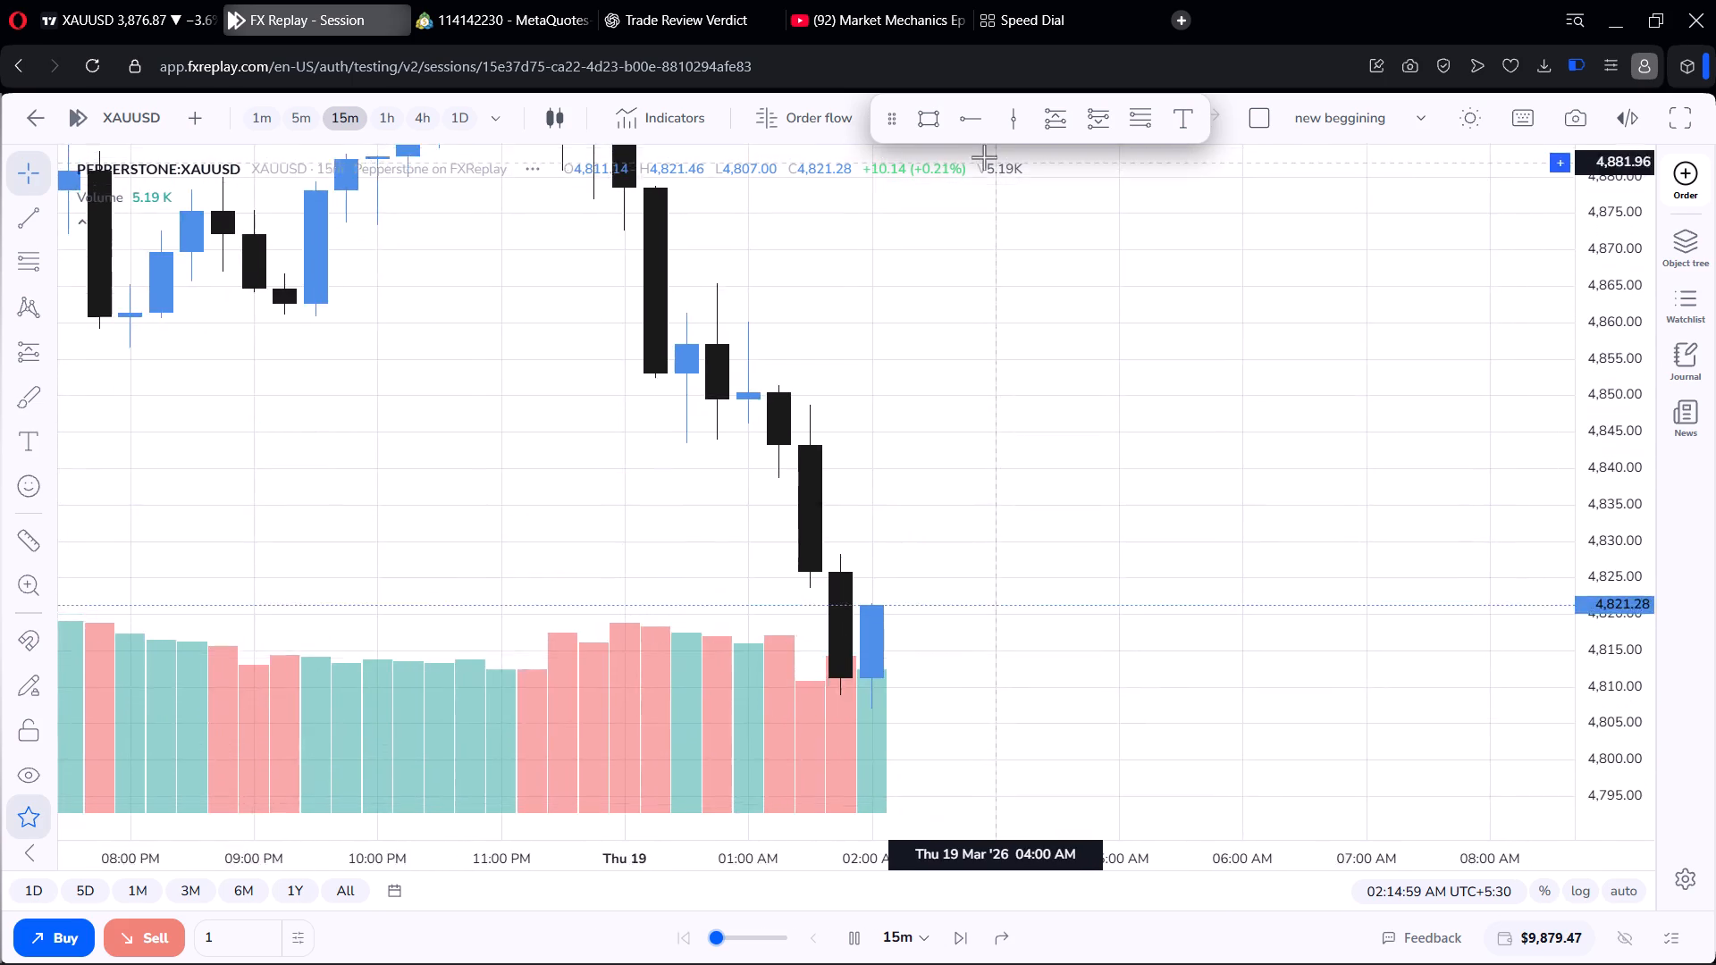
drag(1025, 490, 1069, 217)
scroll(1076, 379, down, 4)
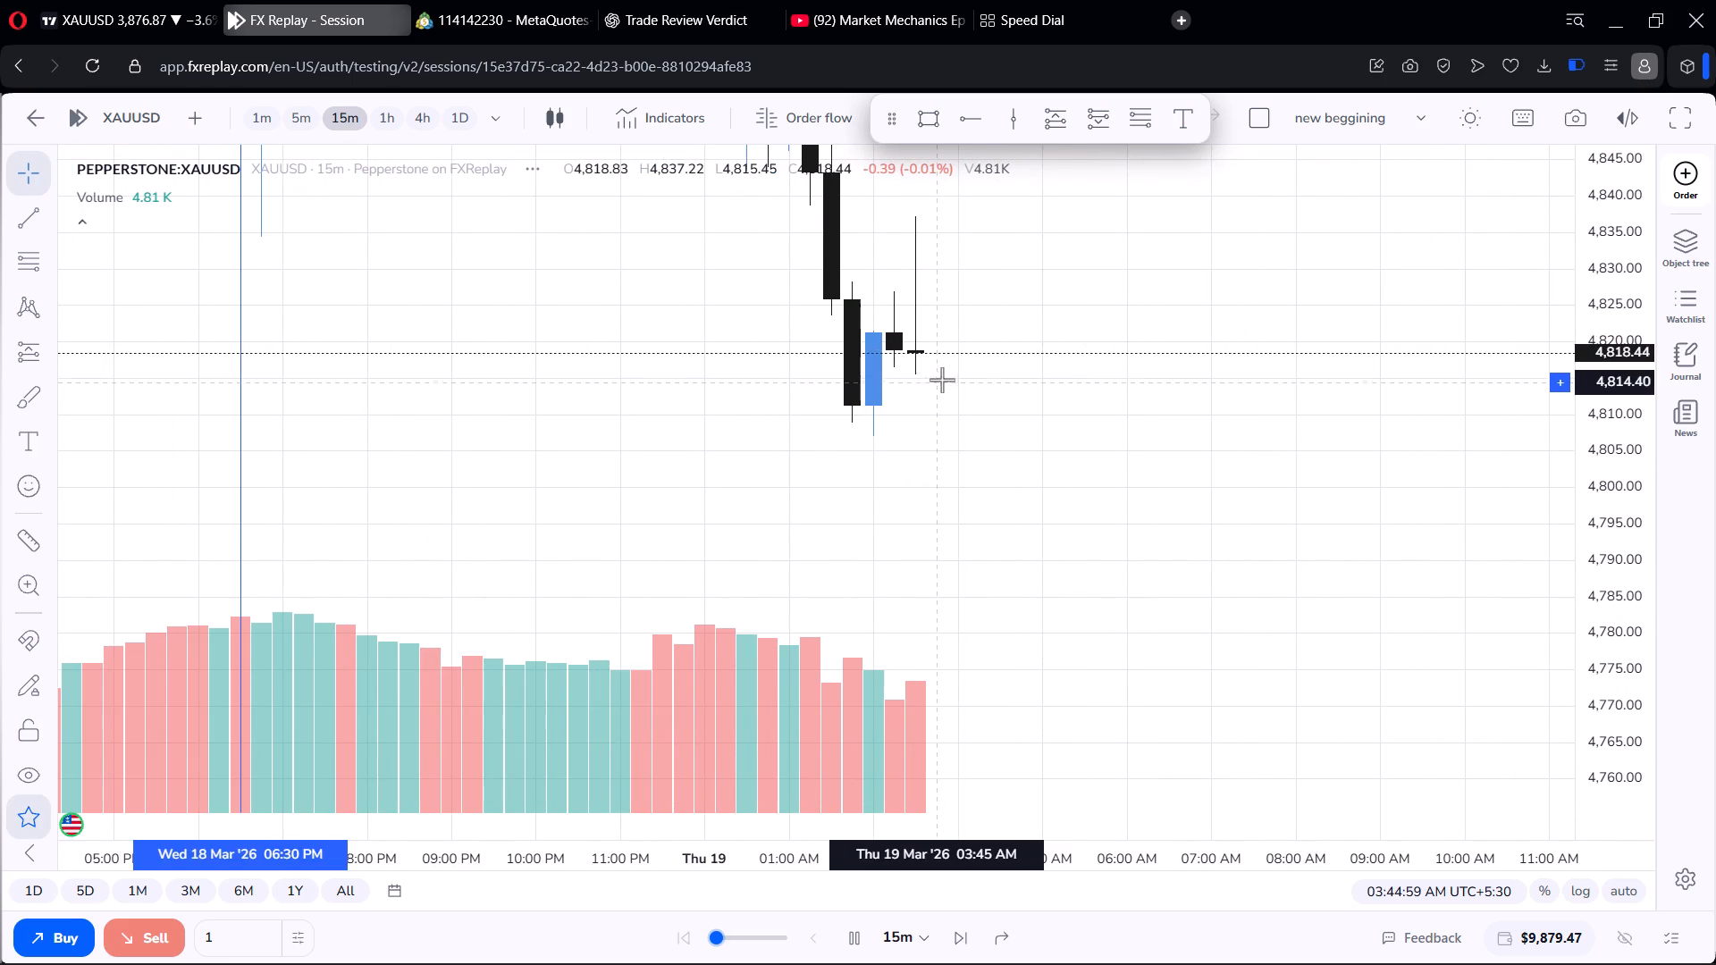
click(861, 936)
drag(966, 417, 1083, 554)
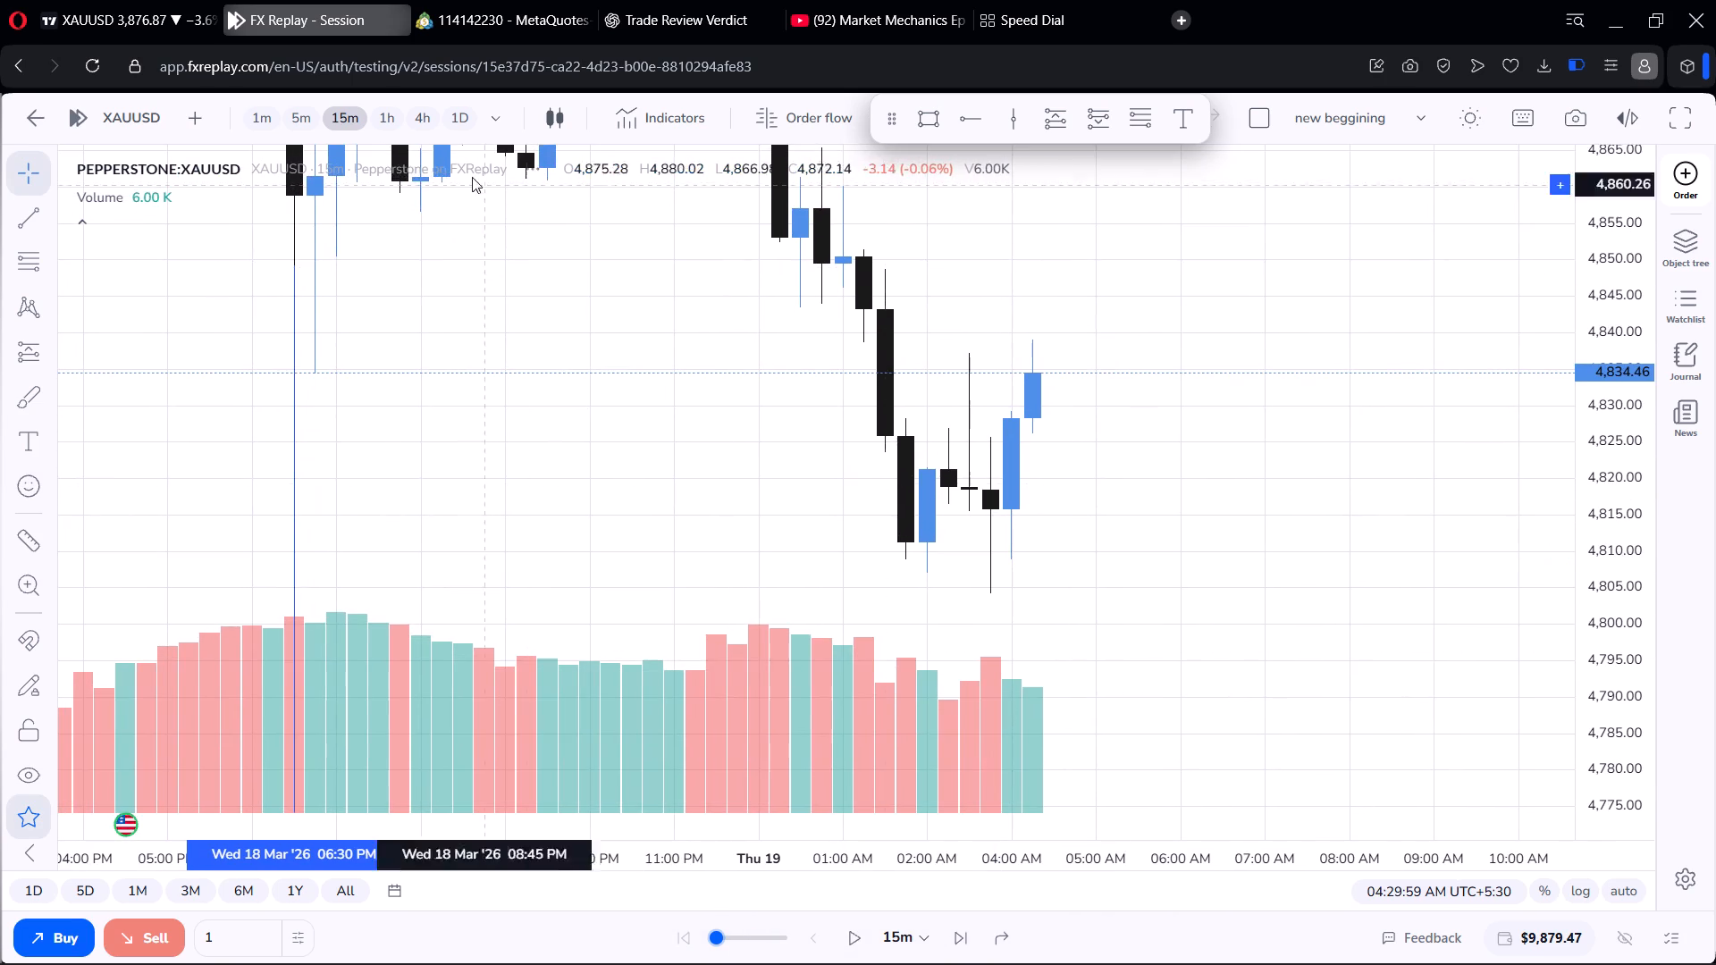
Switch to the daily chart and compress its price scale to examine the 18 March candle against the 5,044.20 and 4,974.40 levels.
click(439, 116)
drag(449, 123, 467, 123)
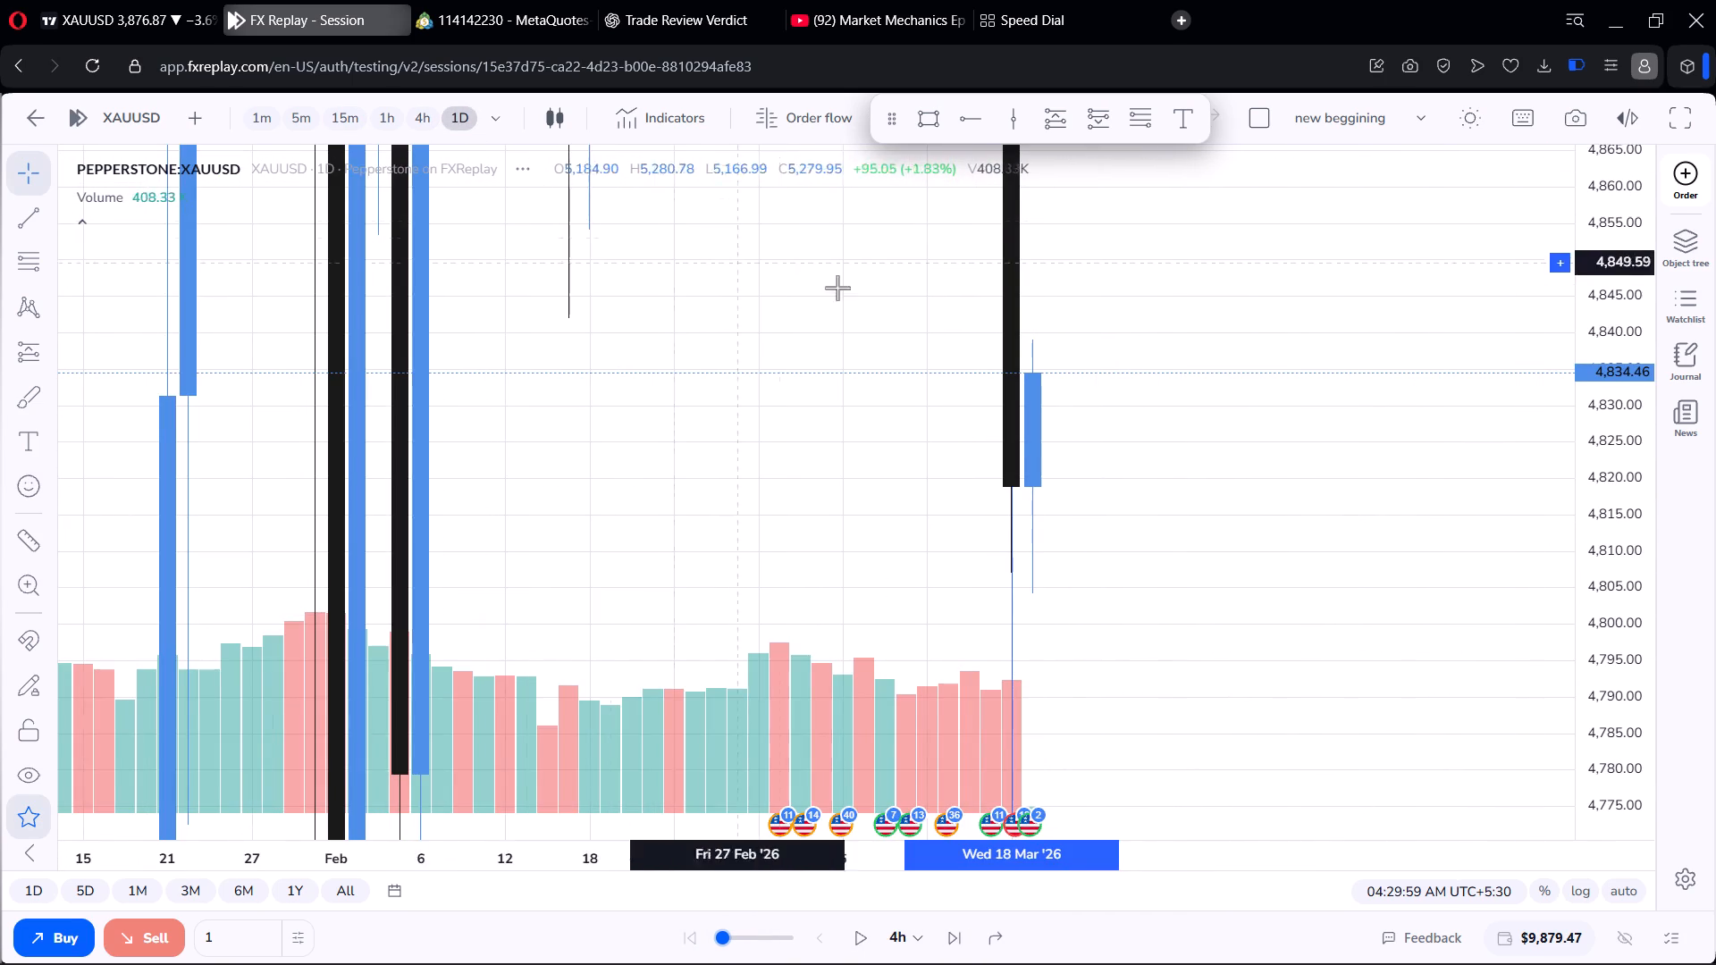
scroll(904, 293, up, 5)
scroll(1614, 253, down, 15)
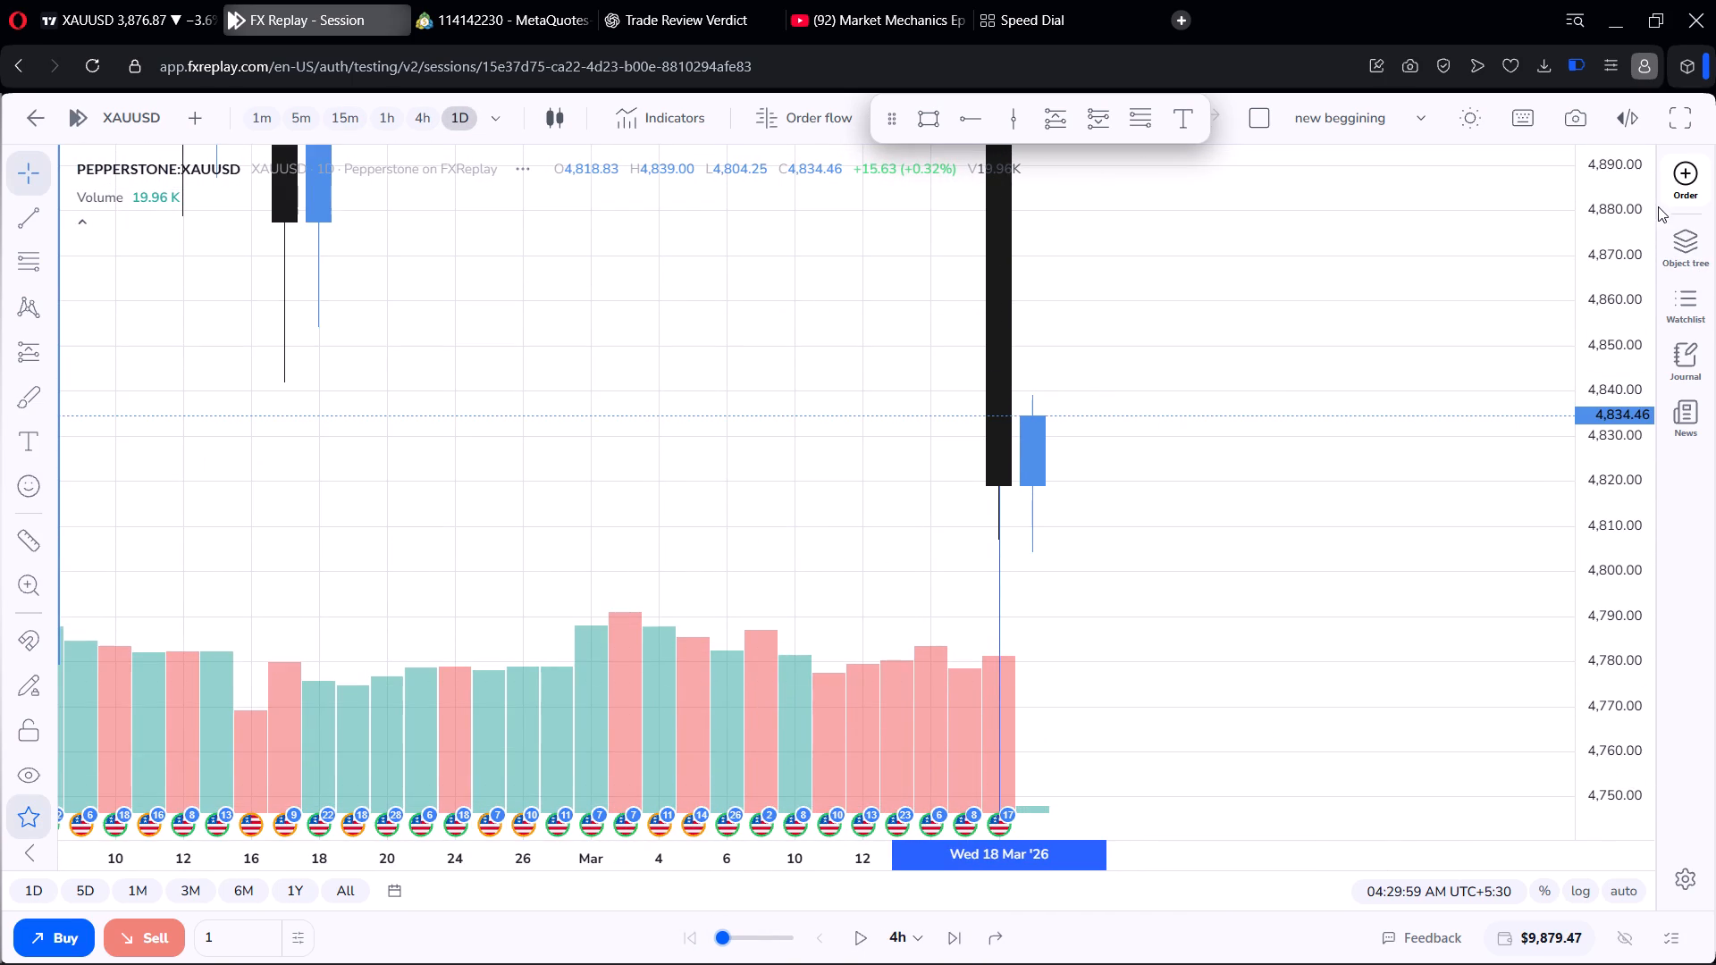
scroll(1593, 236, down, 20)
scroll(1600, 217, down, 3)
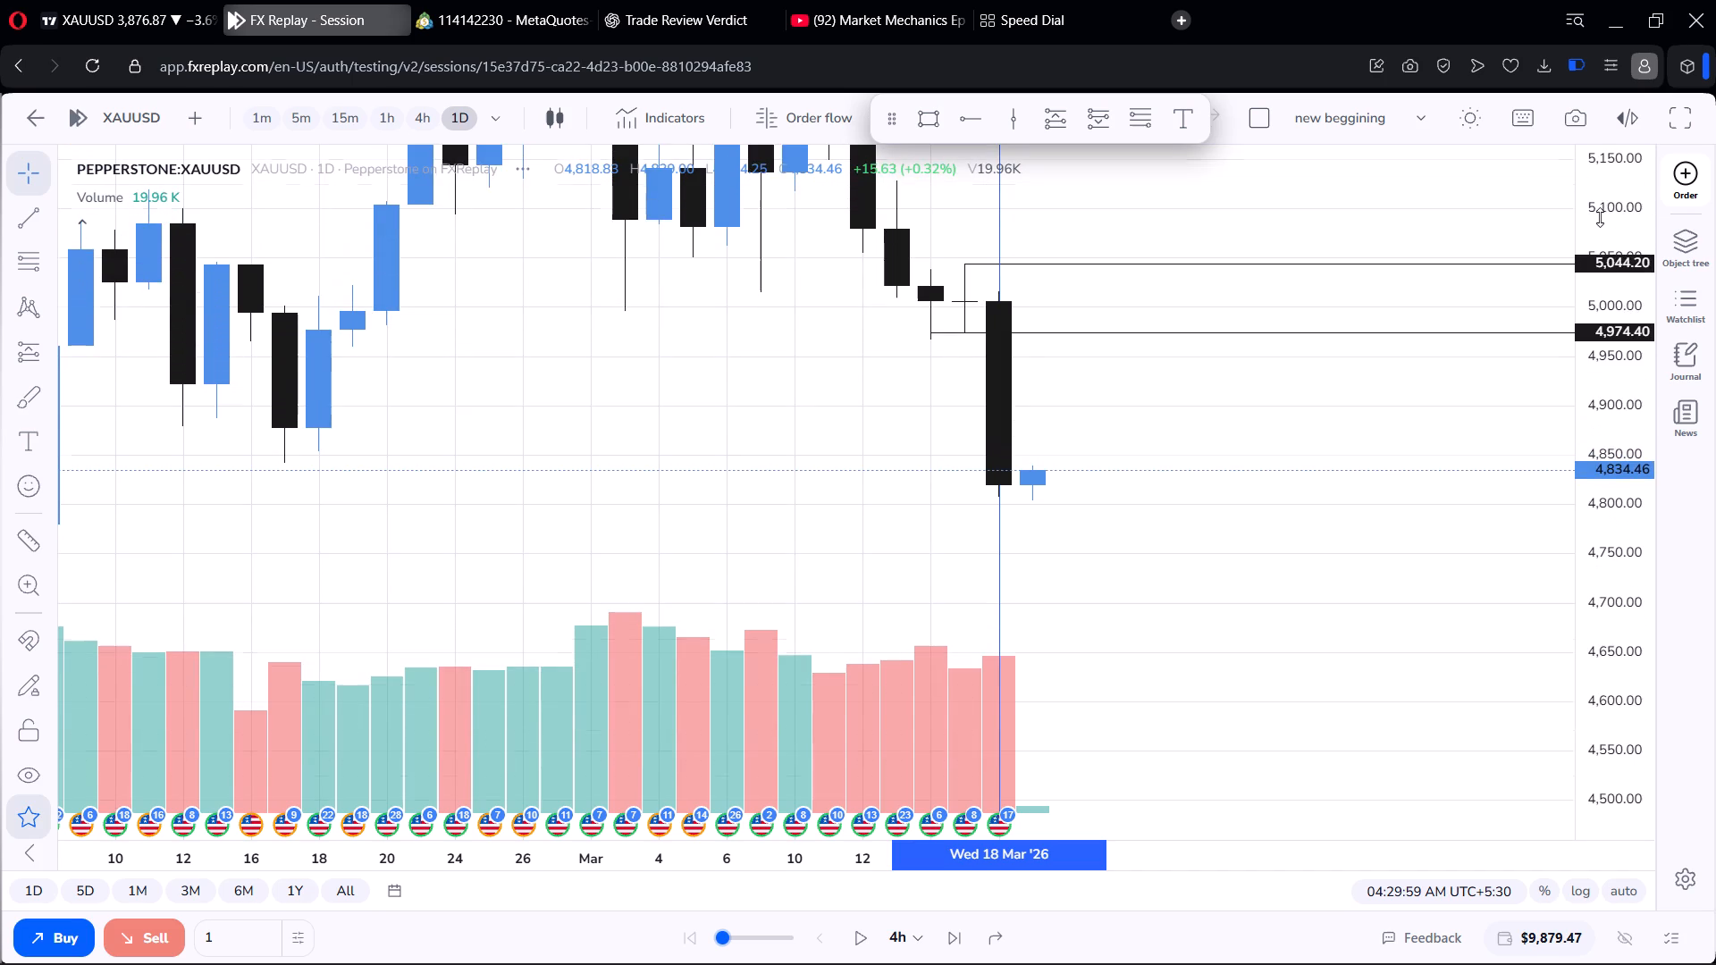
scroll(1600, 217, down, 3)
scroll(1600, 217, up, 1)
scroll(1600, 217, down, 2)
scroll(1600, 217, up, 3)
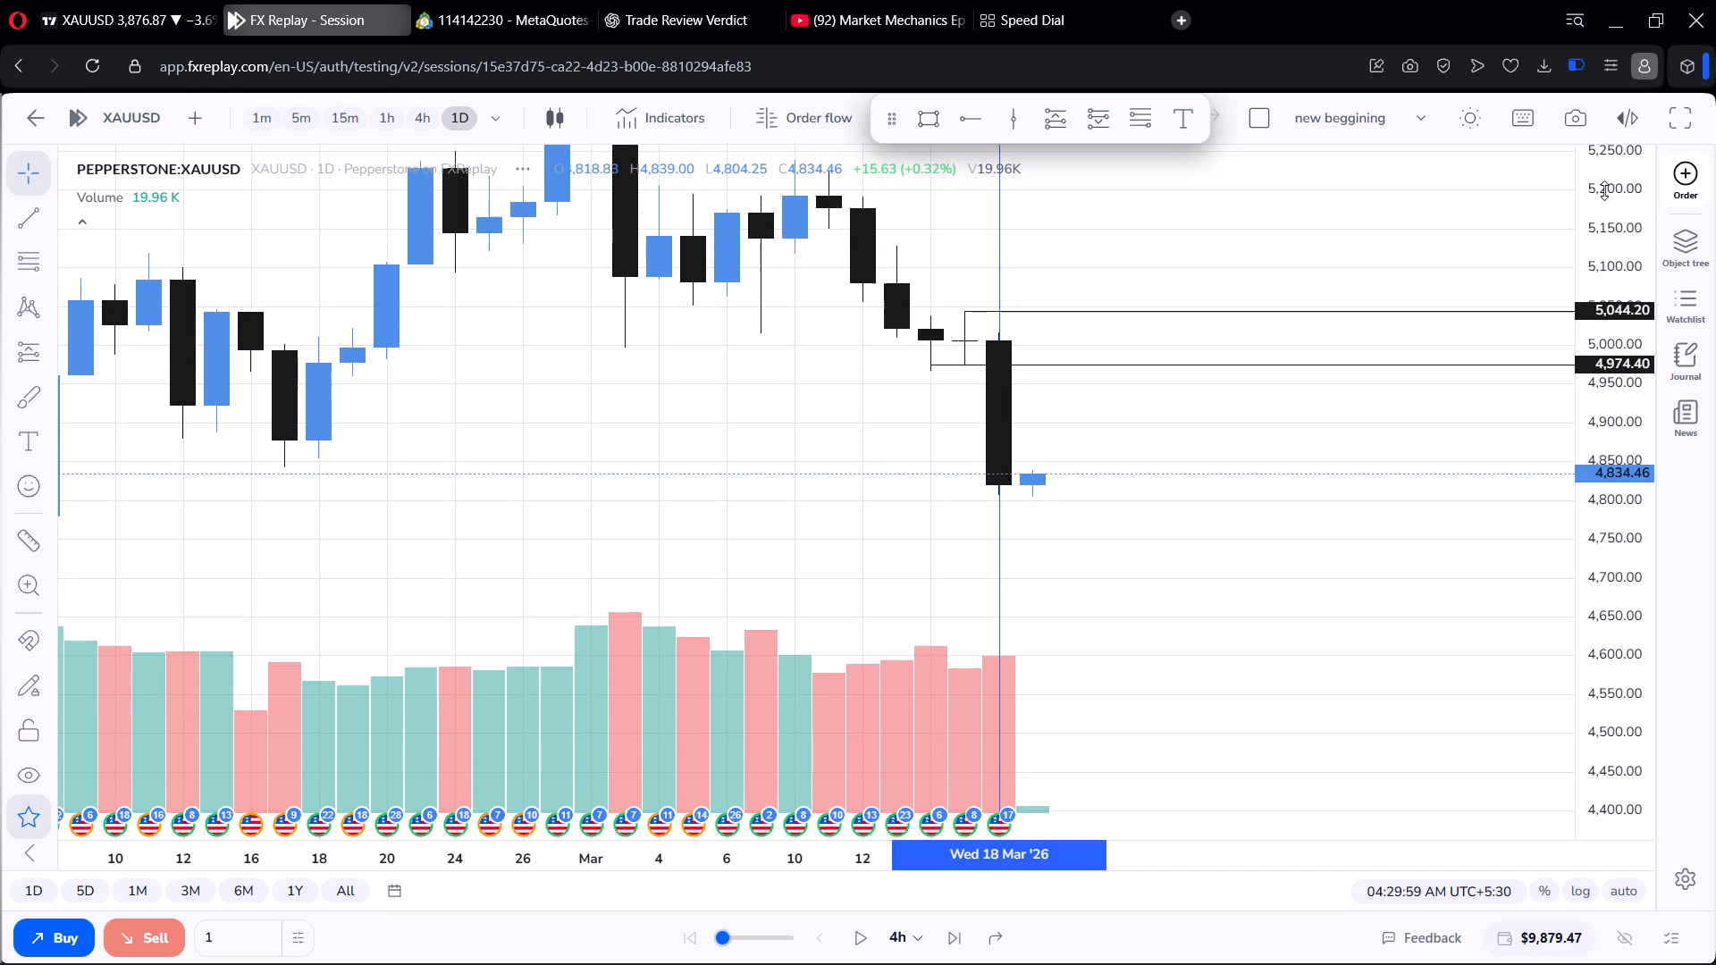